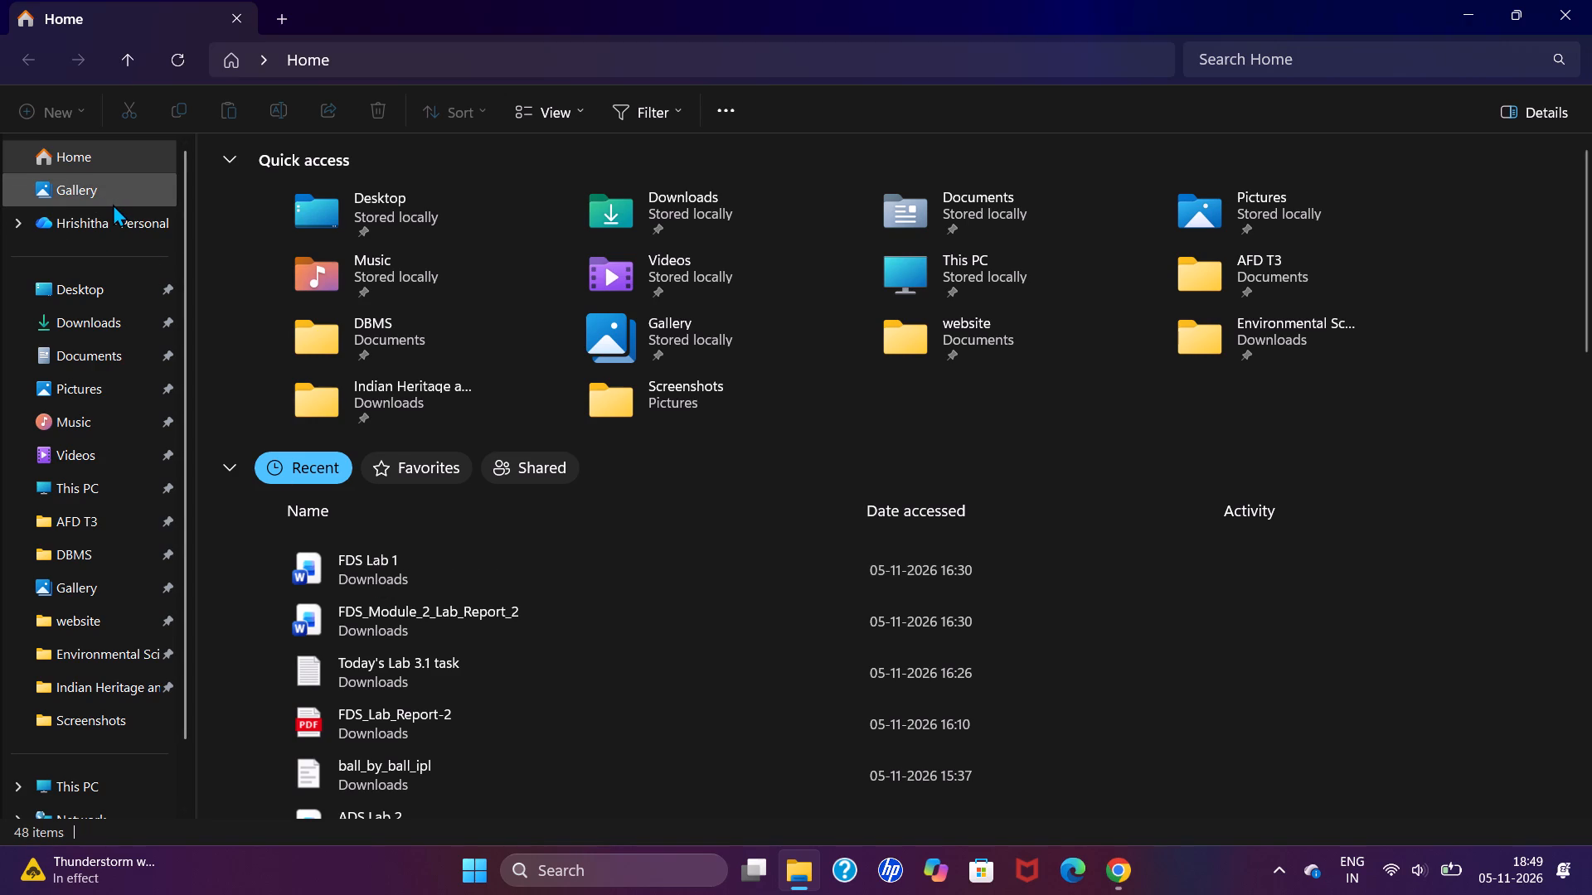
Open the Word document FDS_Module_2_Lab_Report_2 from the Downloads folder.
left_click(115, 312)
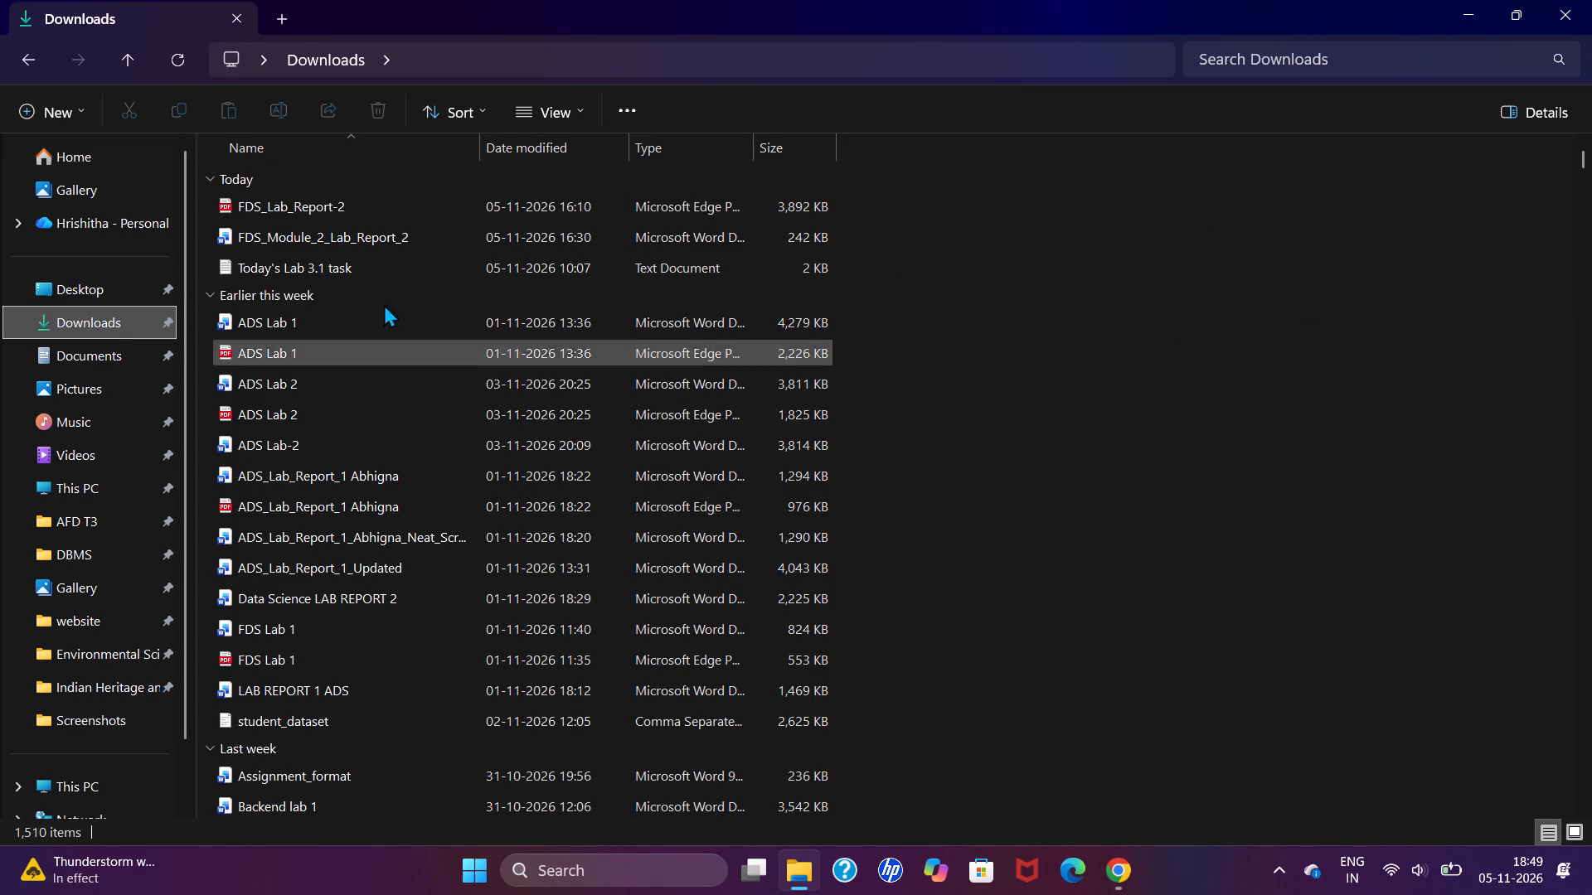
double_click(398, 230)
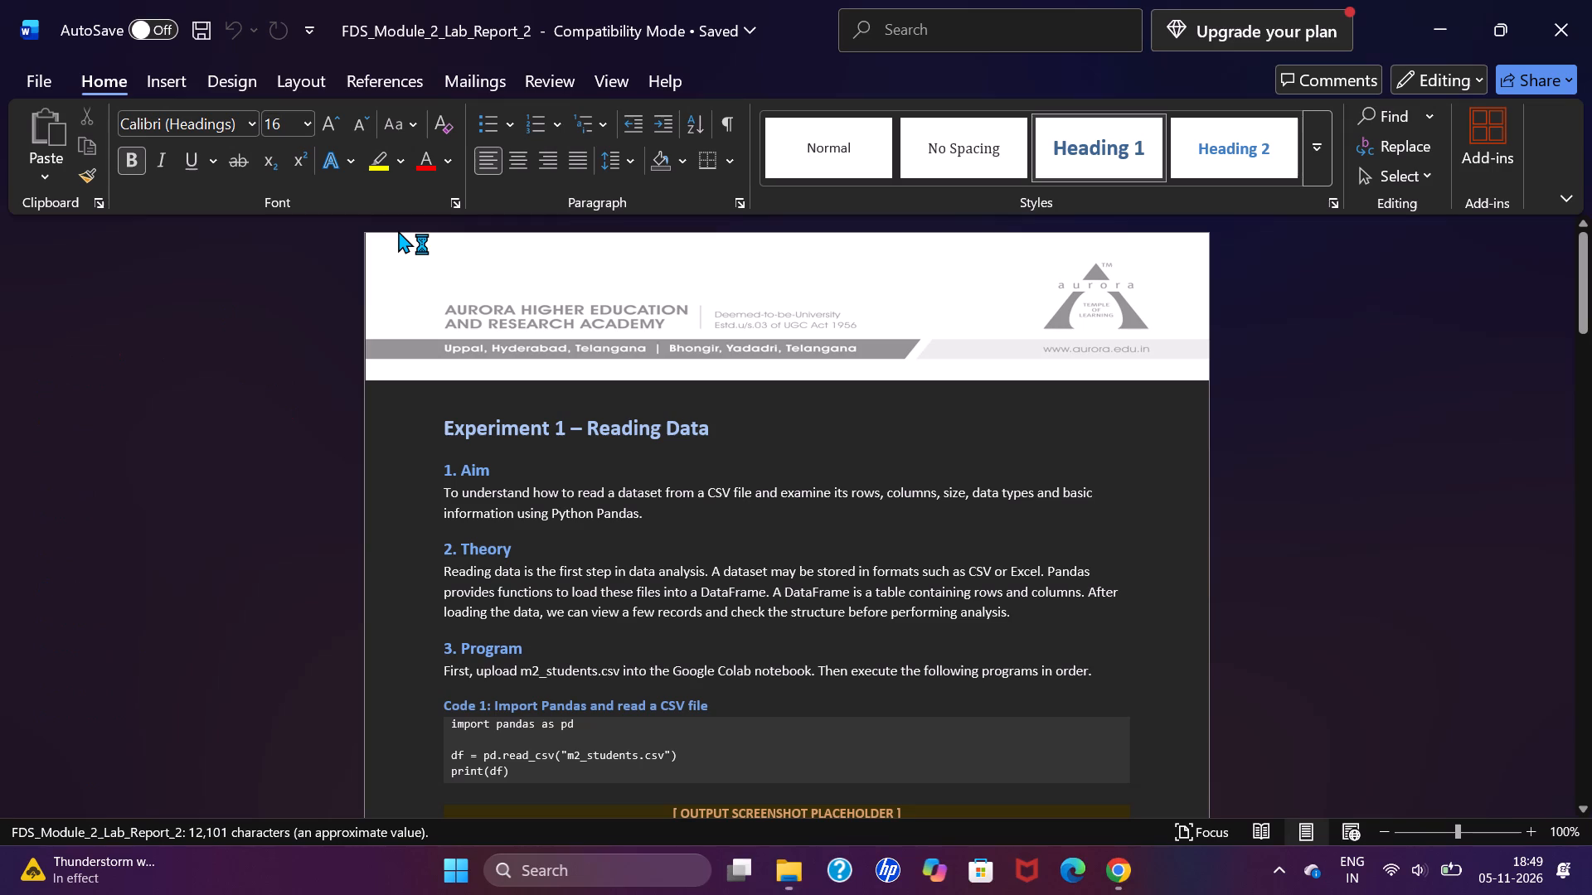
Switch to Google Chrome and open Instagram's direct messages in a new tab.
left_click(1085, 888)
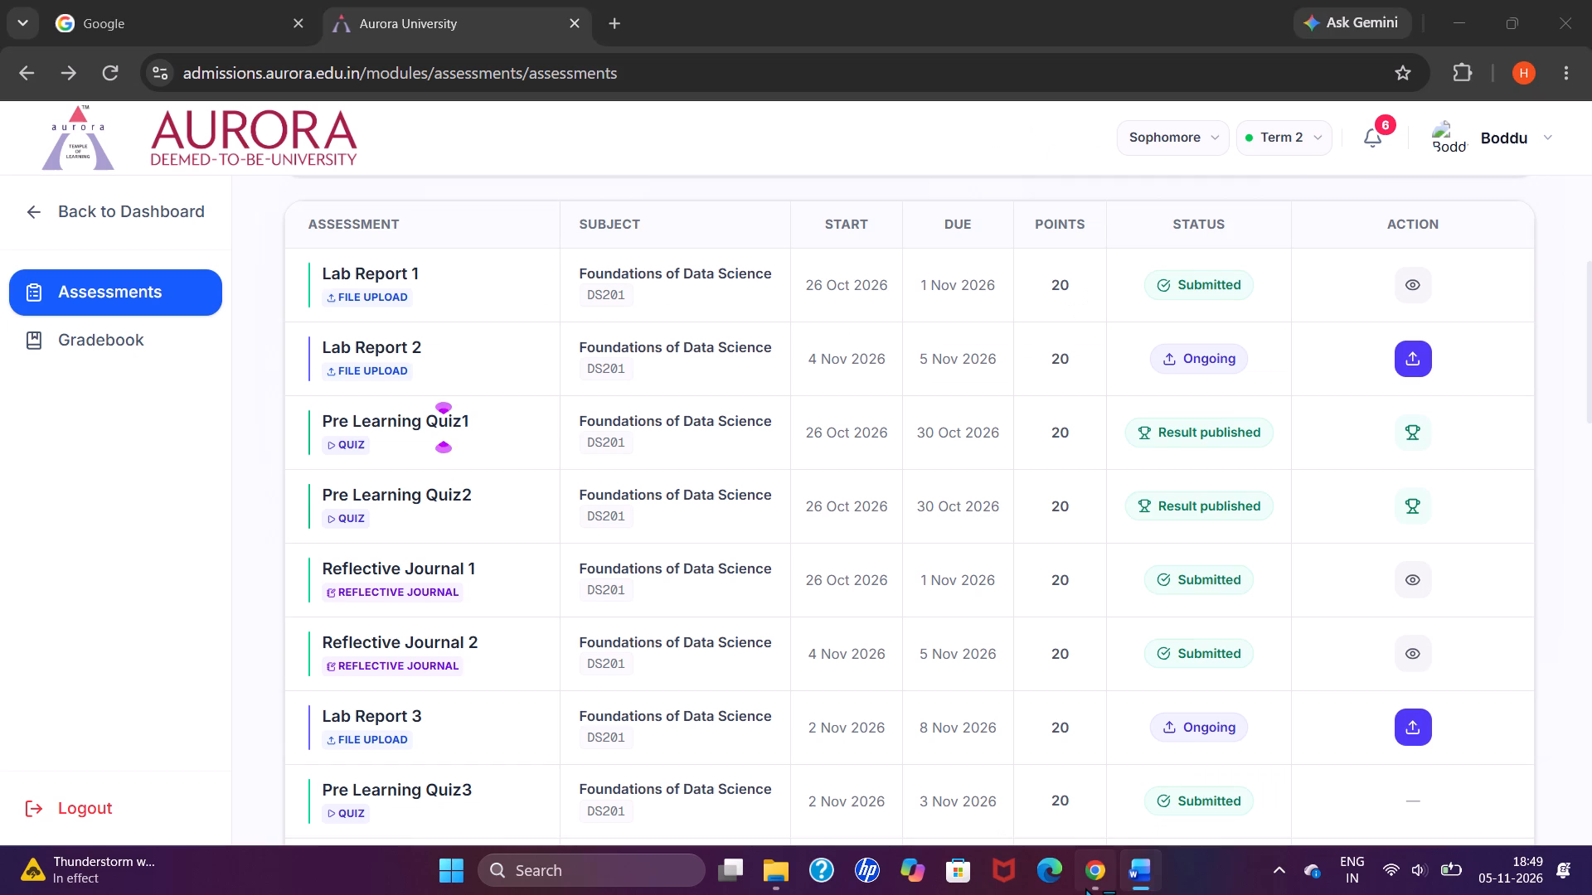
left_click(617, 20)
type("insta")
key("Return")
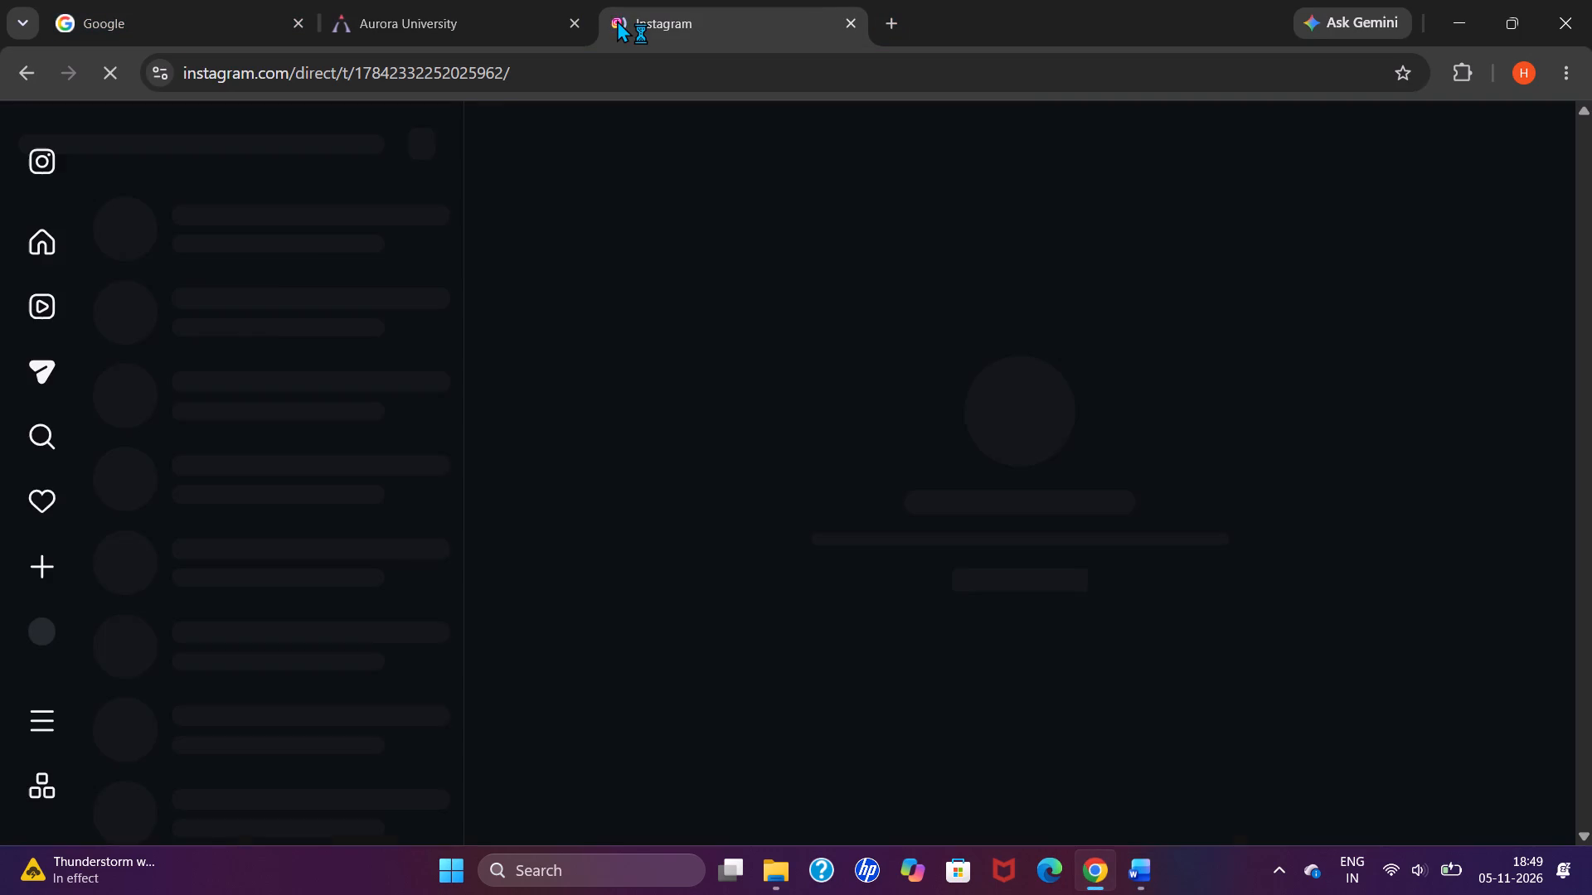
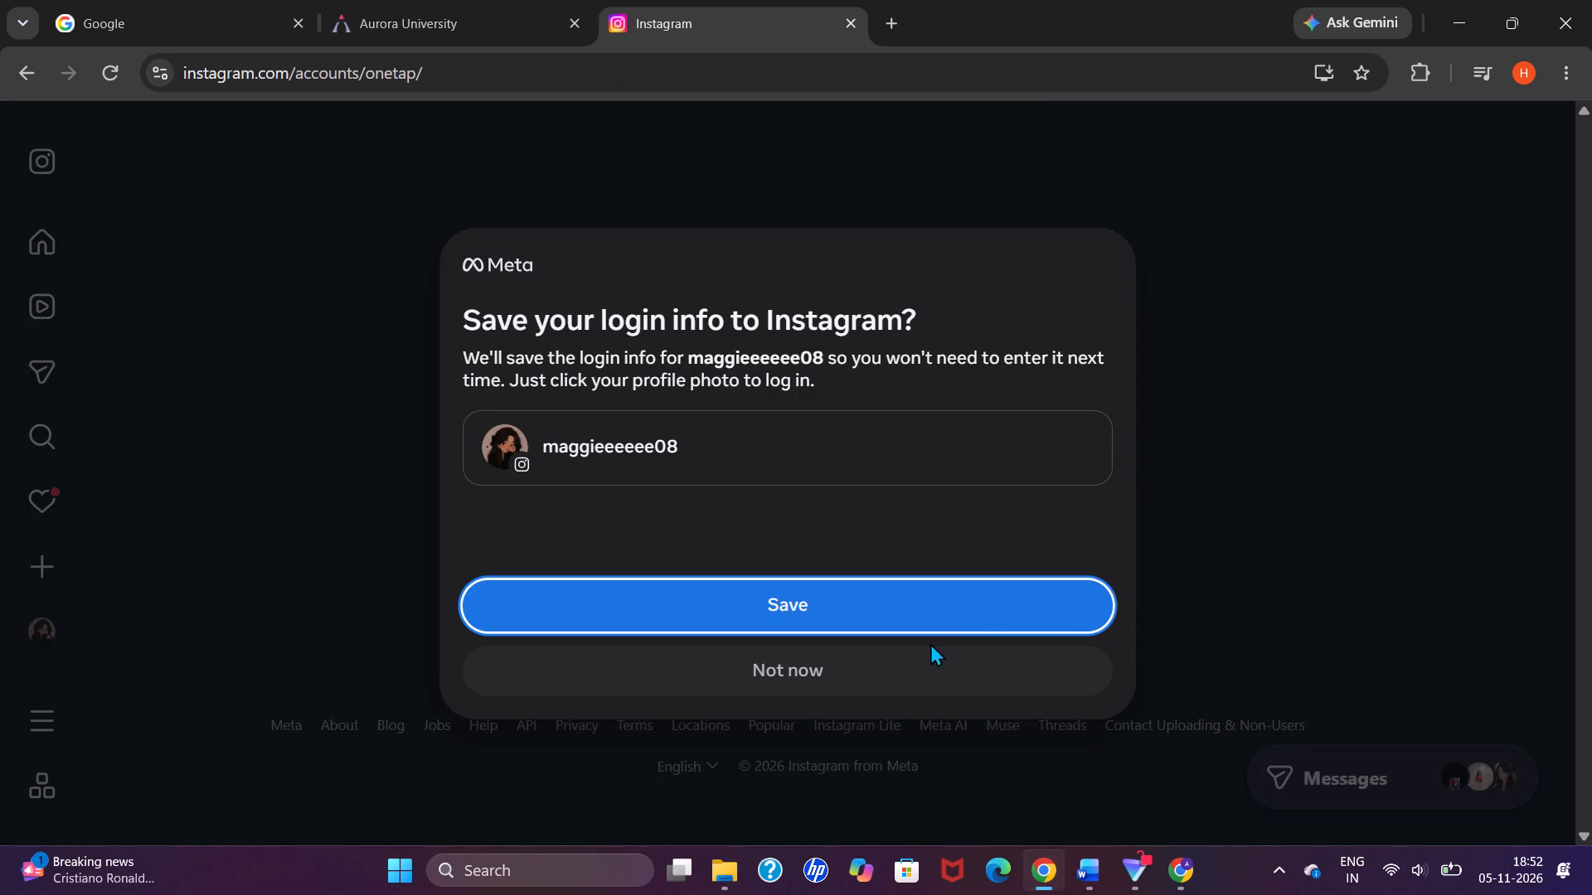
Save the login info for the Instagram account.
left_click(866, 619)
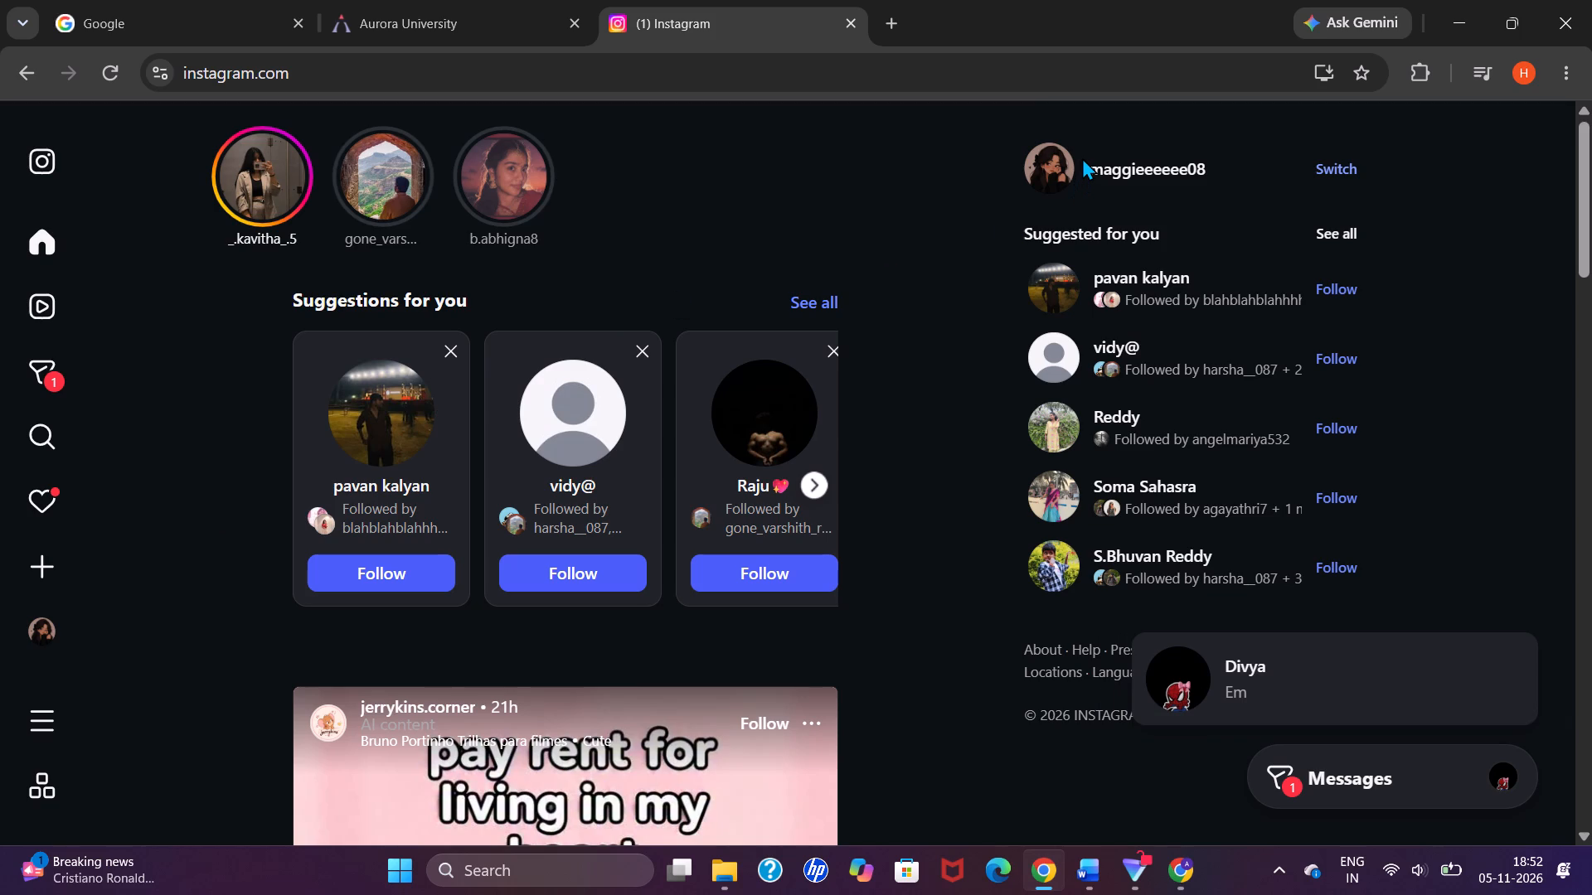
left_click(1305, 798)
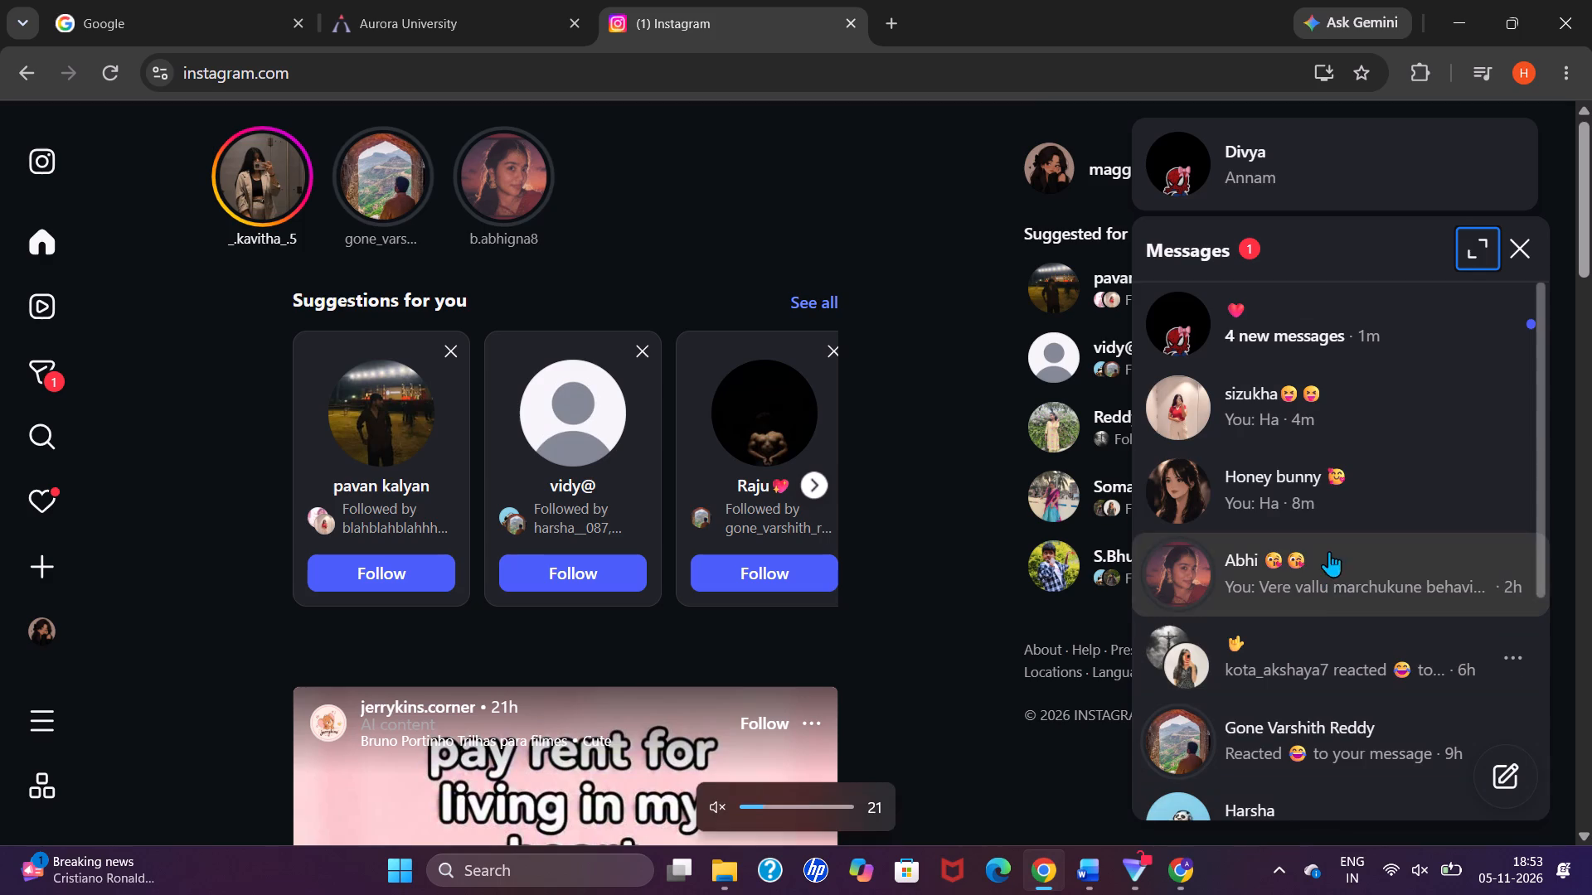
scroll(1325, 530, "up", 1)
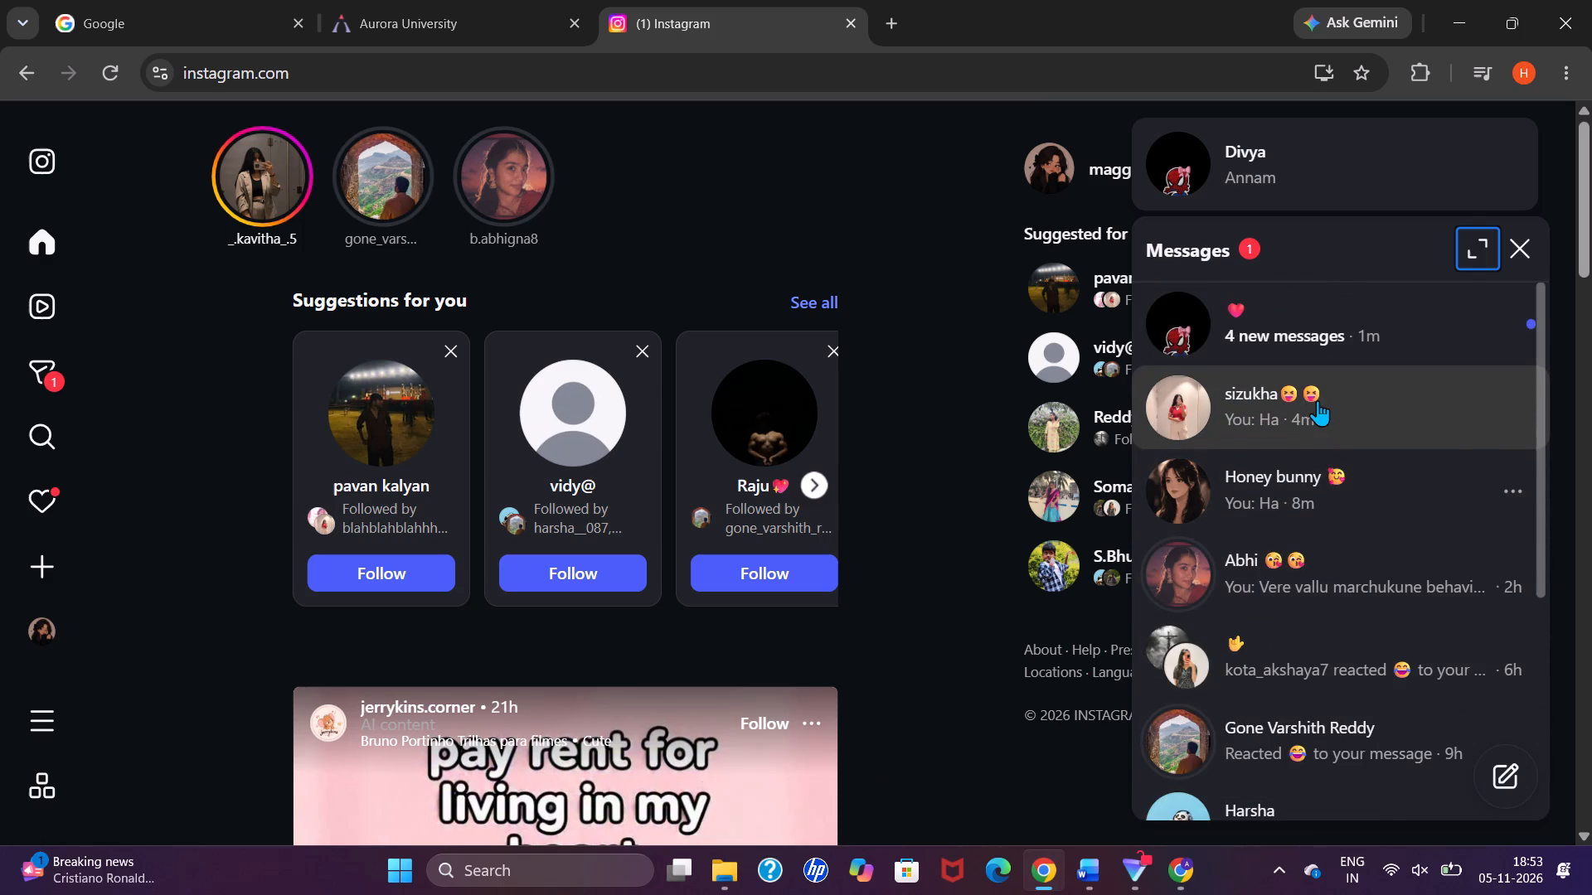
left_click(1318, 400)
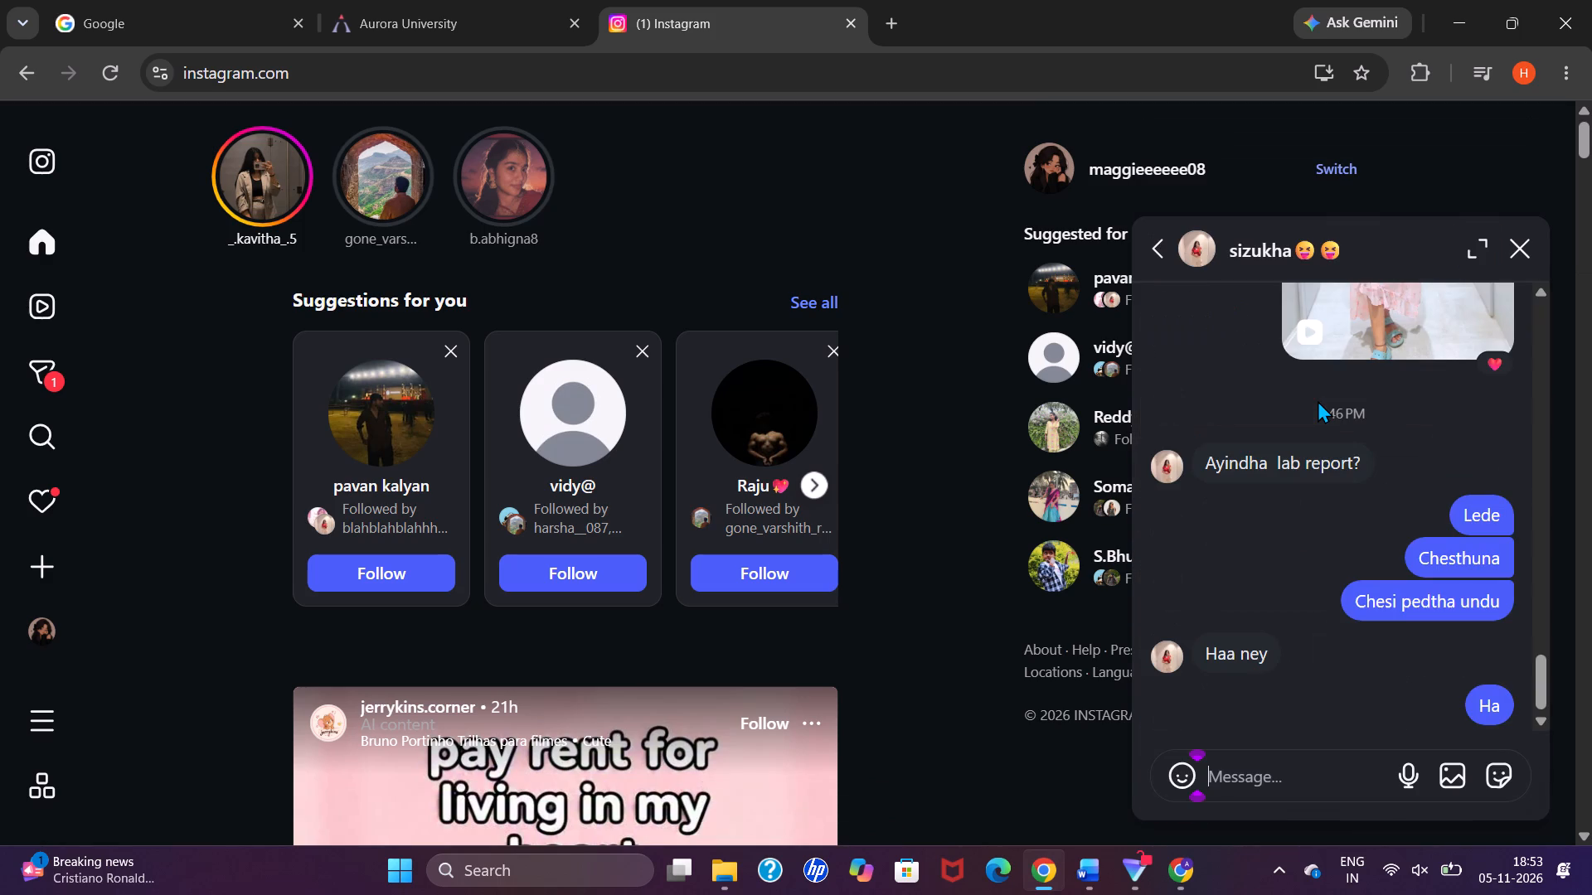
left_click(1158, 264)
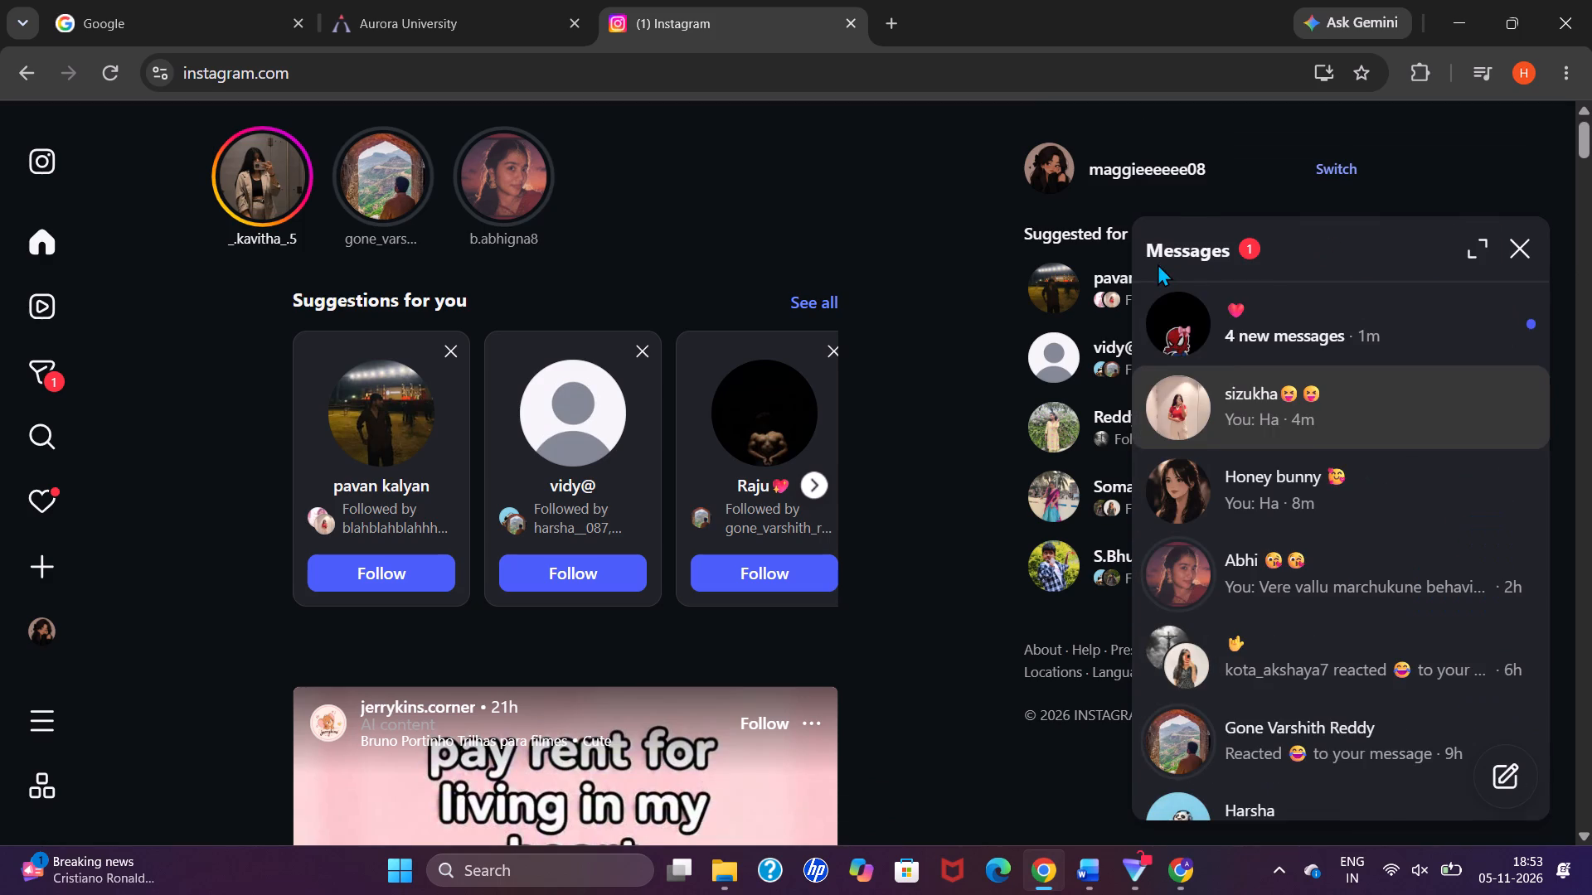
Open the unread heart-emoji conversation and reply with two messages, "le inka" and "kale".
left_click(1187, 342)
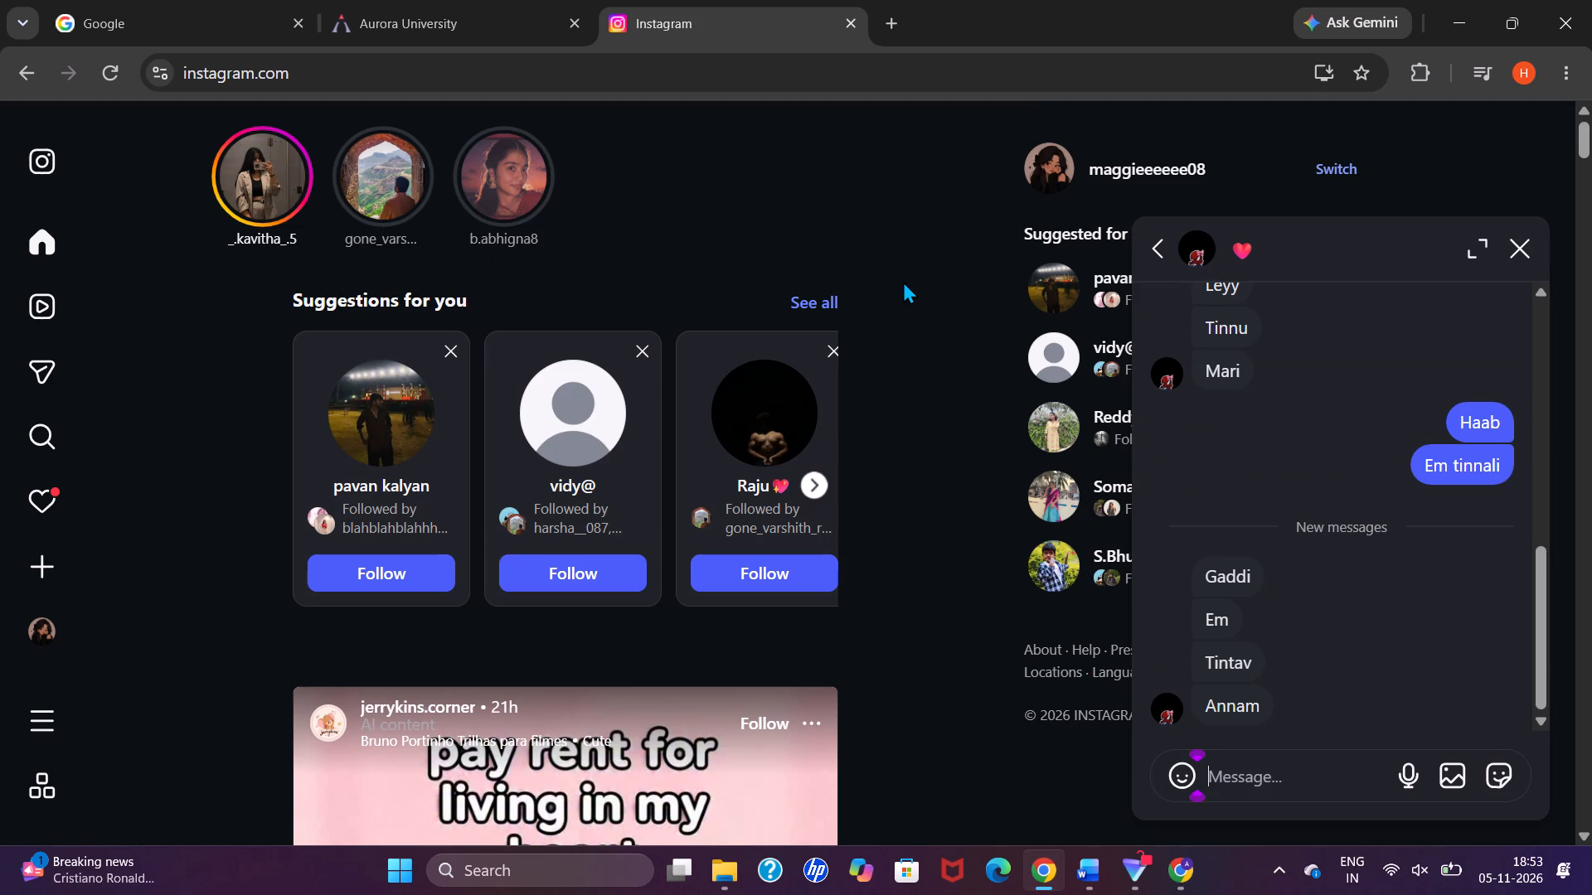
left_click(496, 0)
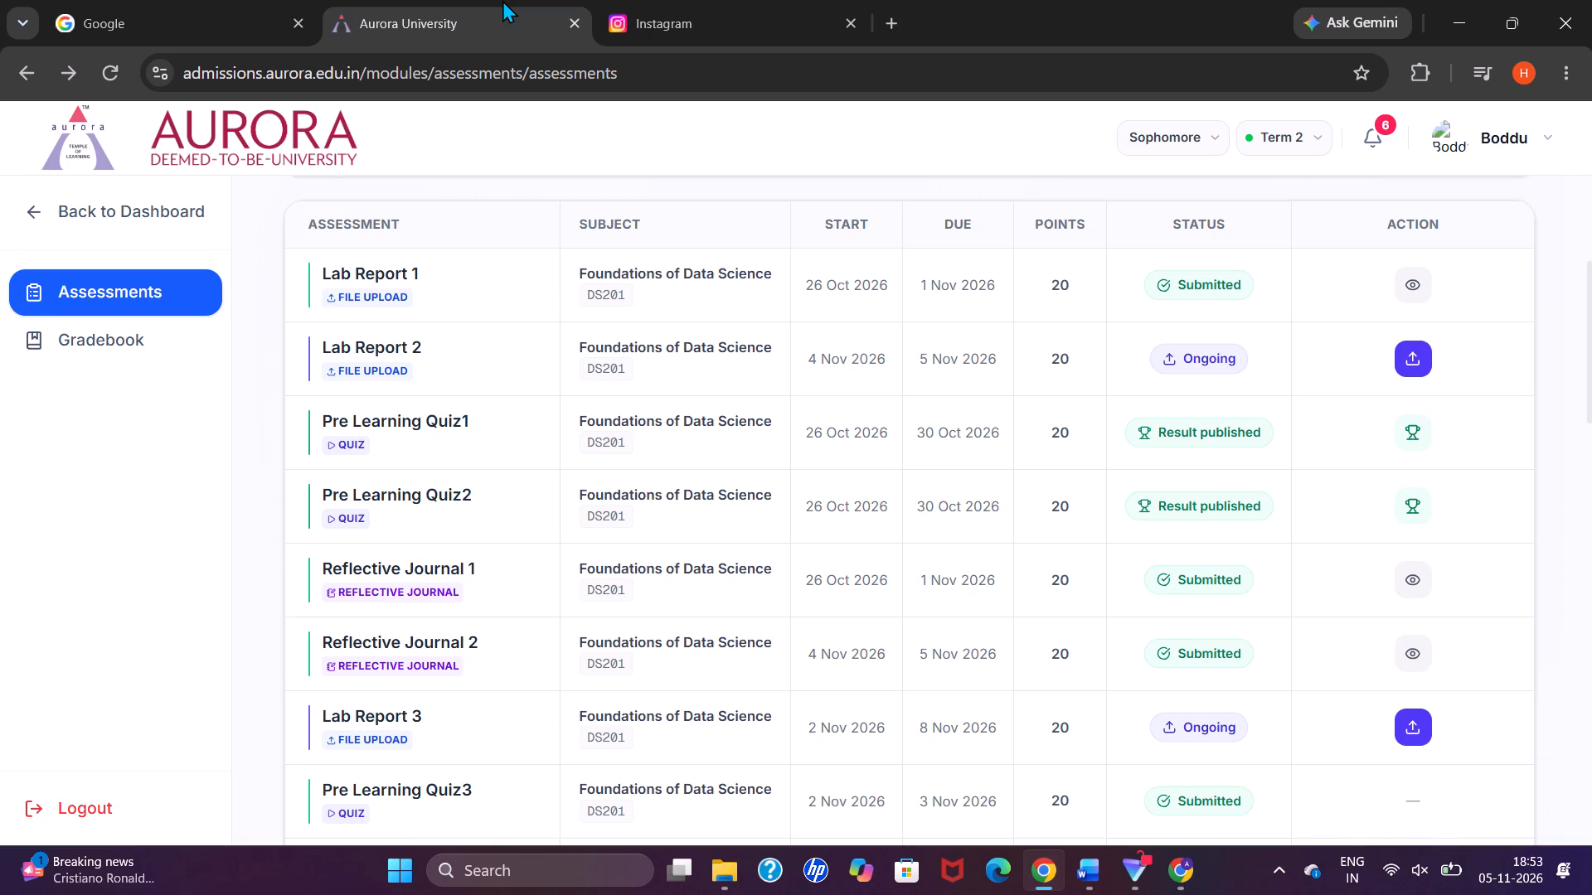
left_click(754, 1)
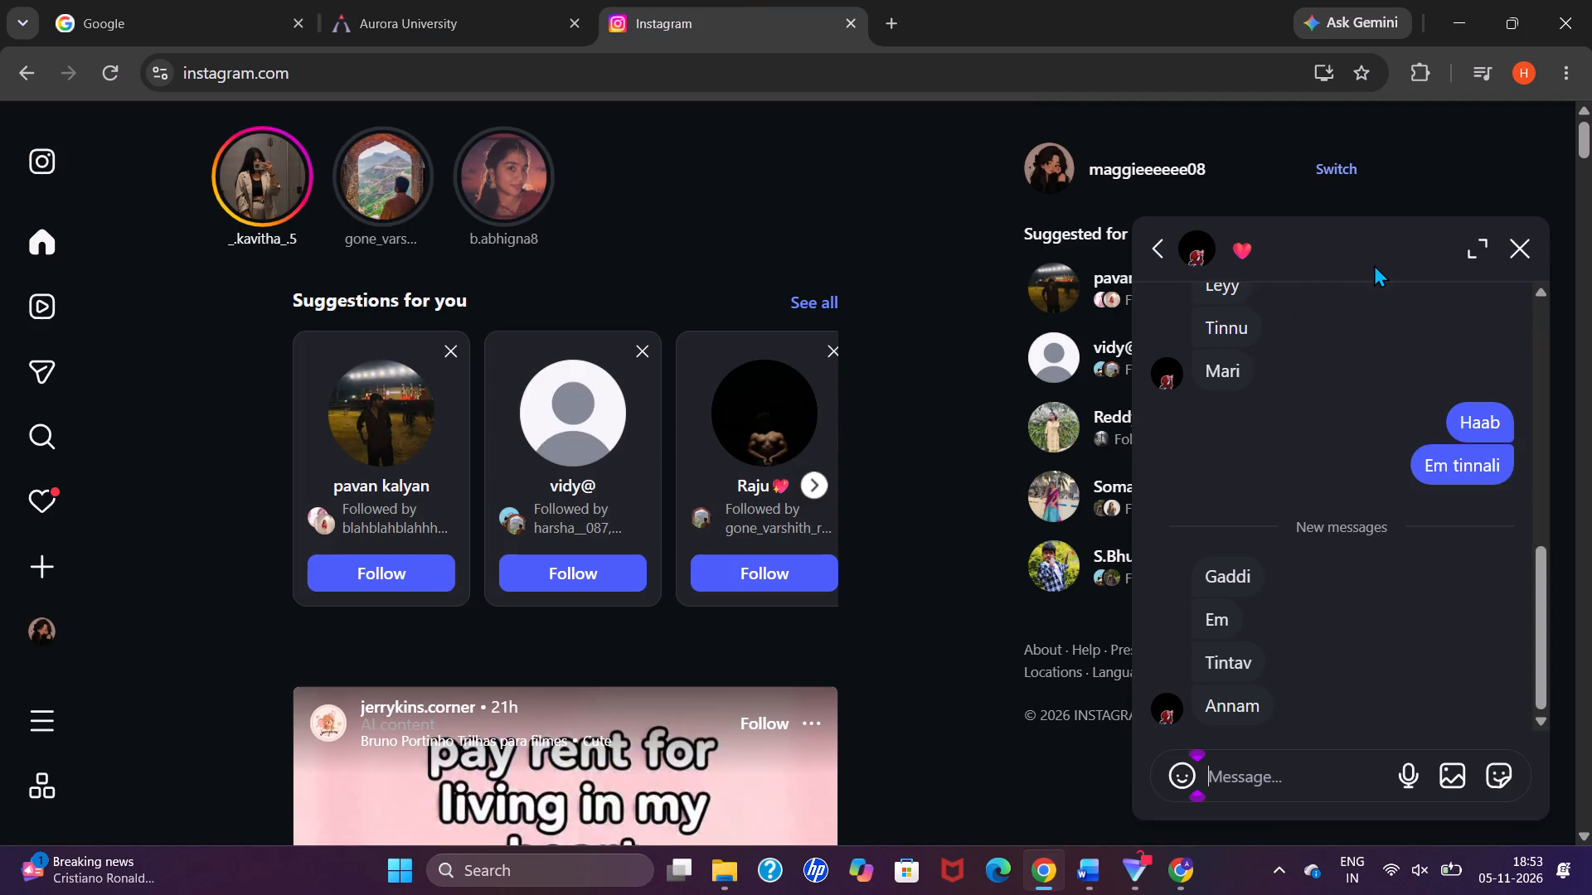
scroll(1229, 589, "down", 1)
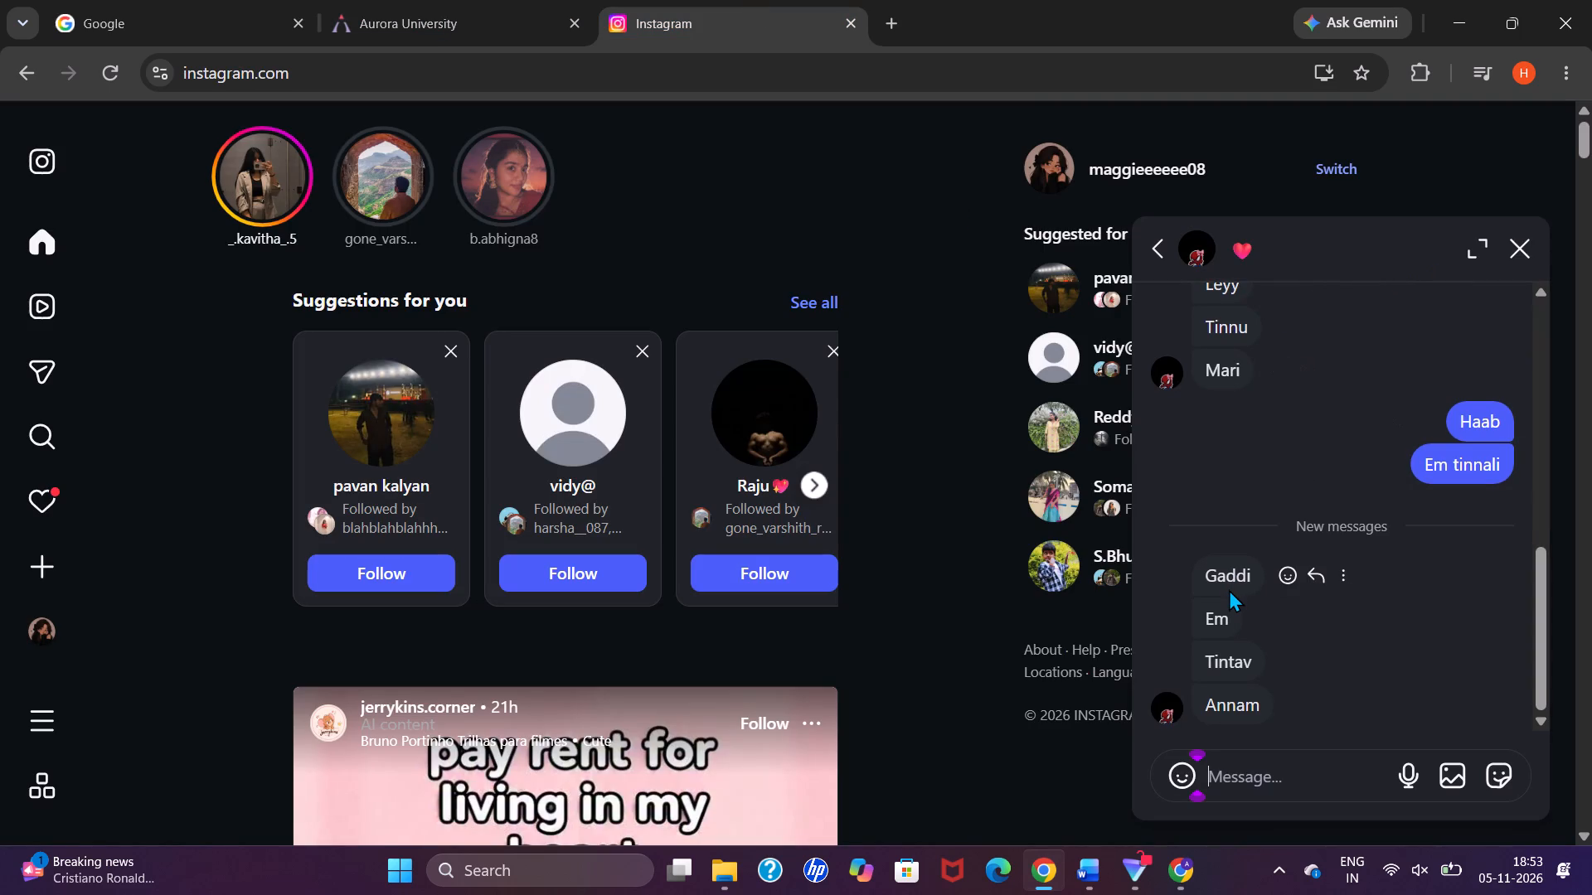
scroll(1229, 589, "down", 1)
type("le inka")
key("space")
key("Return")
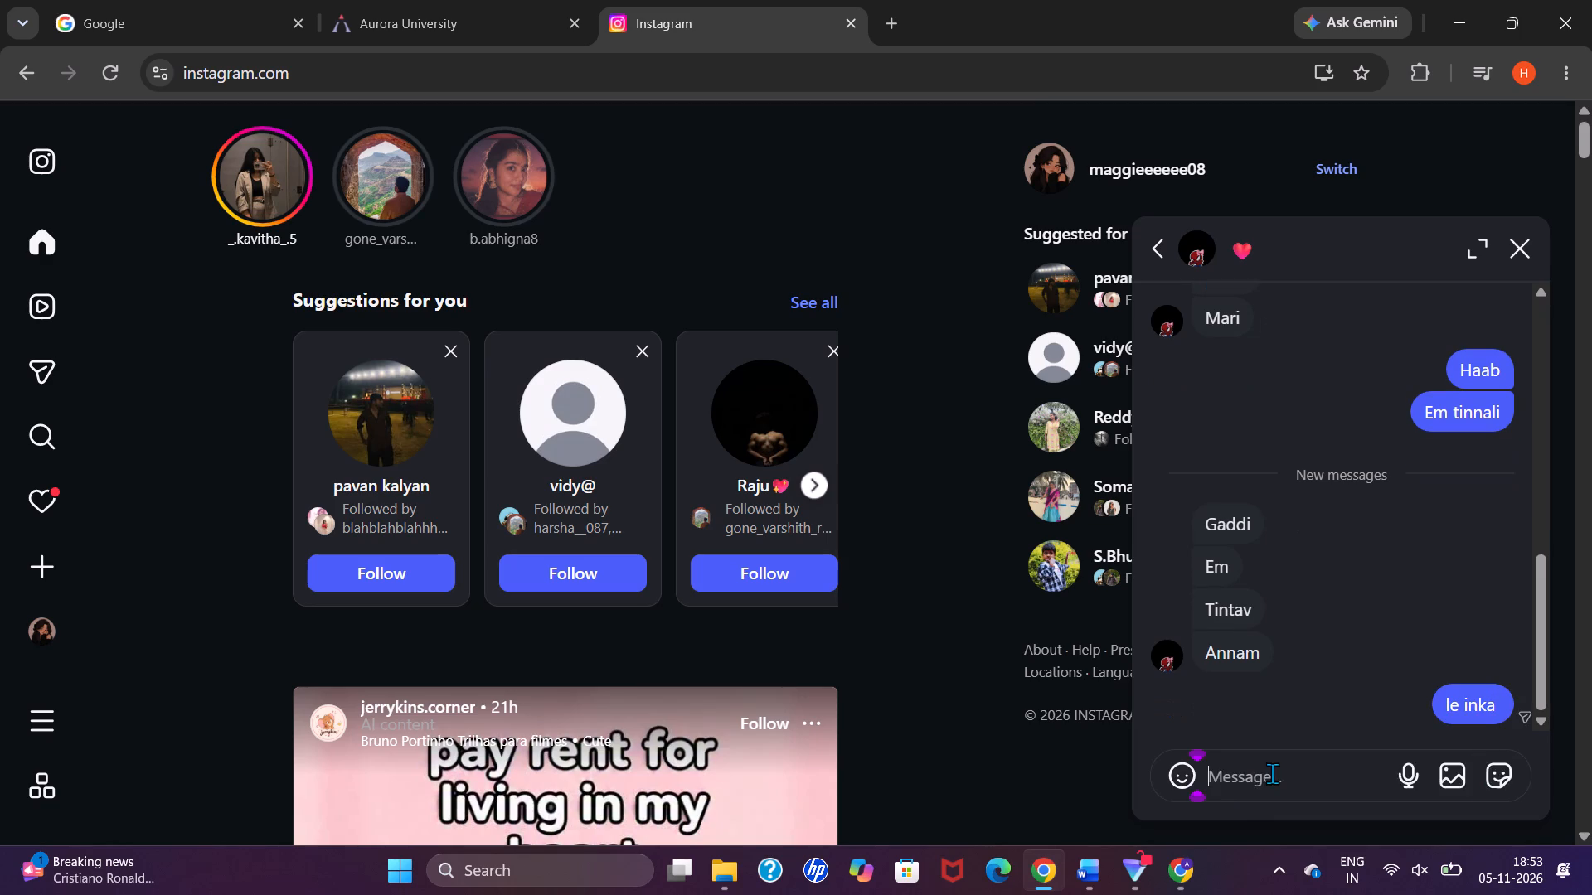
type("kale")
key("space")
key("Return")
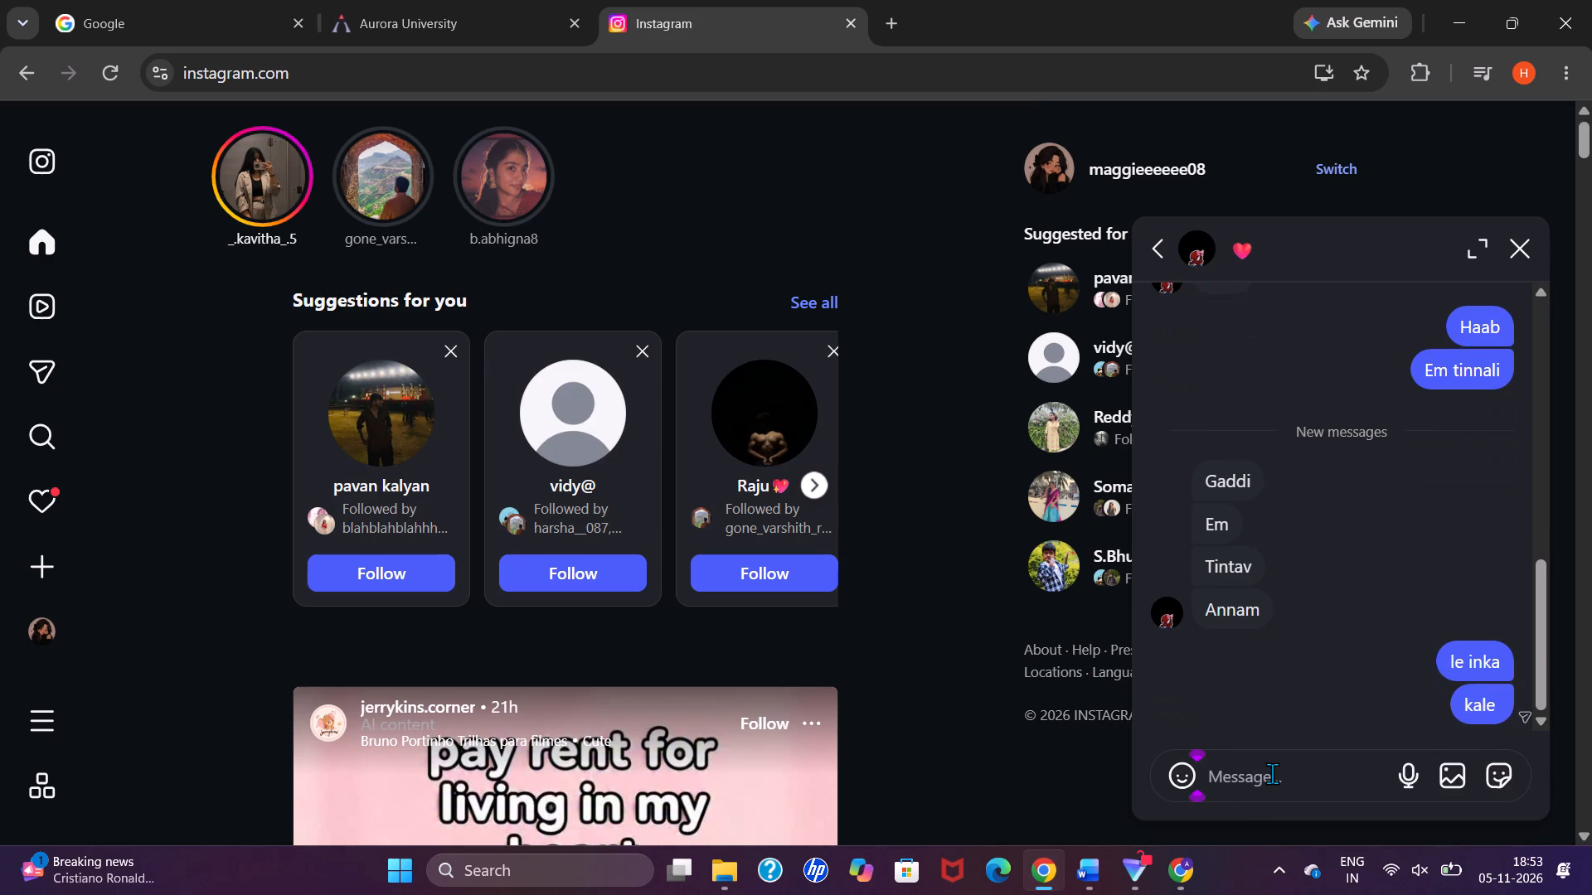
Send the message "nuv tinnaiki pothunava" in the heart-emoji conversation.
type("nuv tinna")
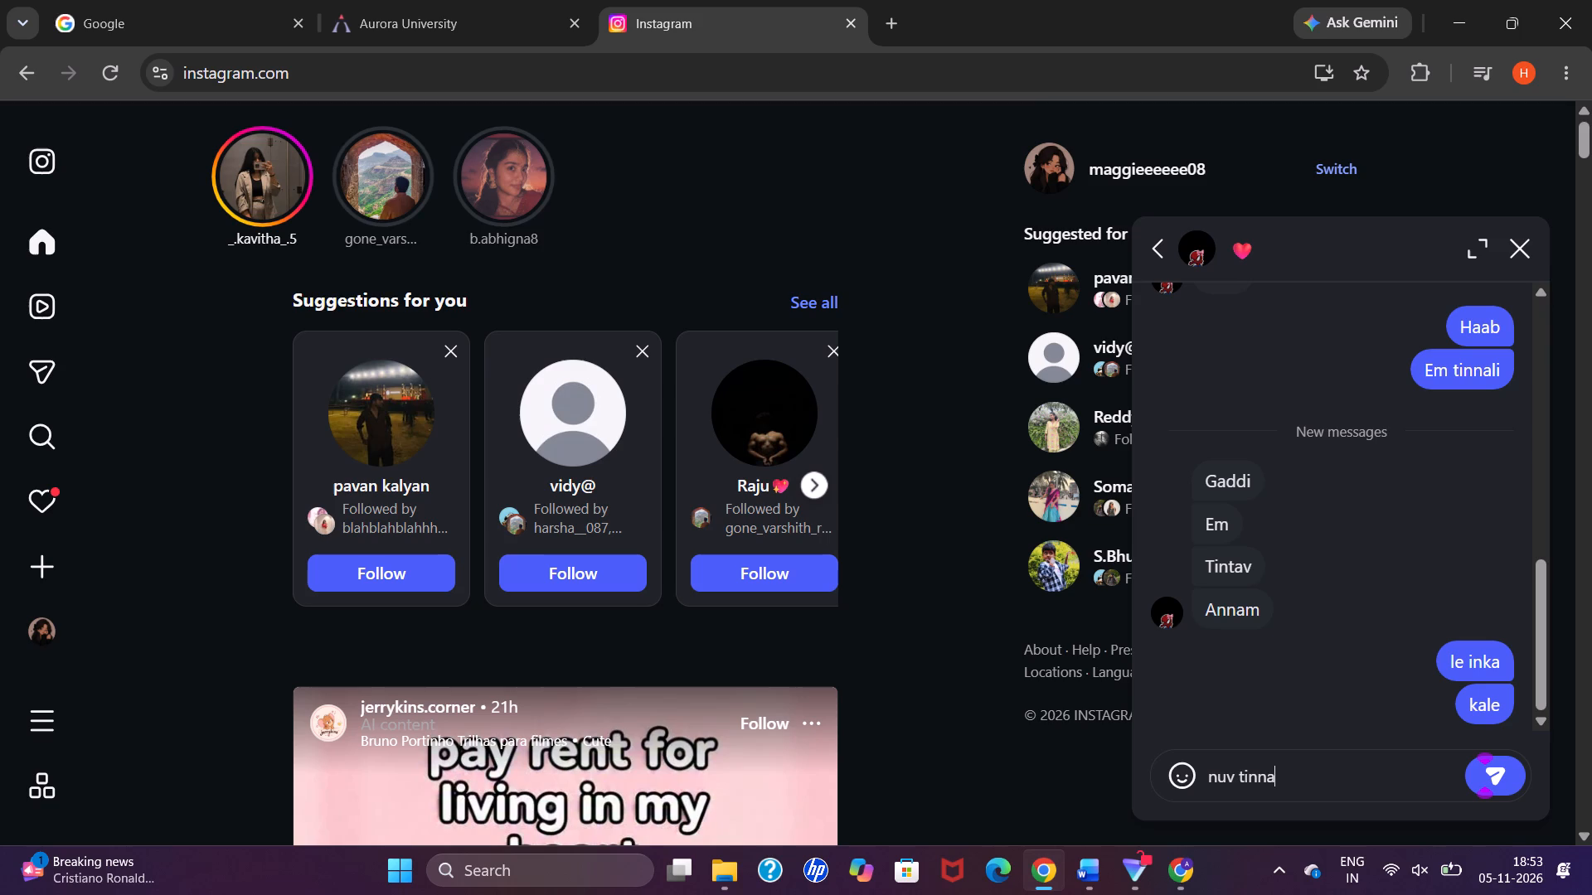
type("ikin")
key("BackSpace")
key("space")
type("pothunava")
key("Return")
Send "nee kosam laptop lo login ayyi marri chesthuna" and a separate follow-up message, "chat".
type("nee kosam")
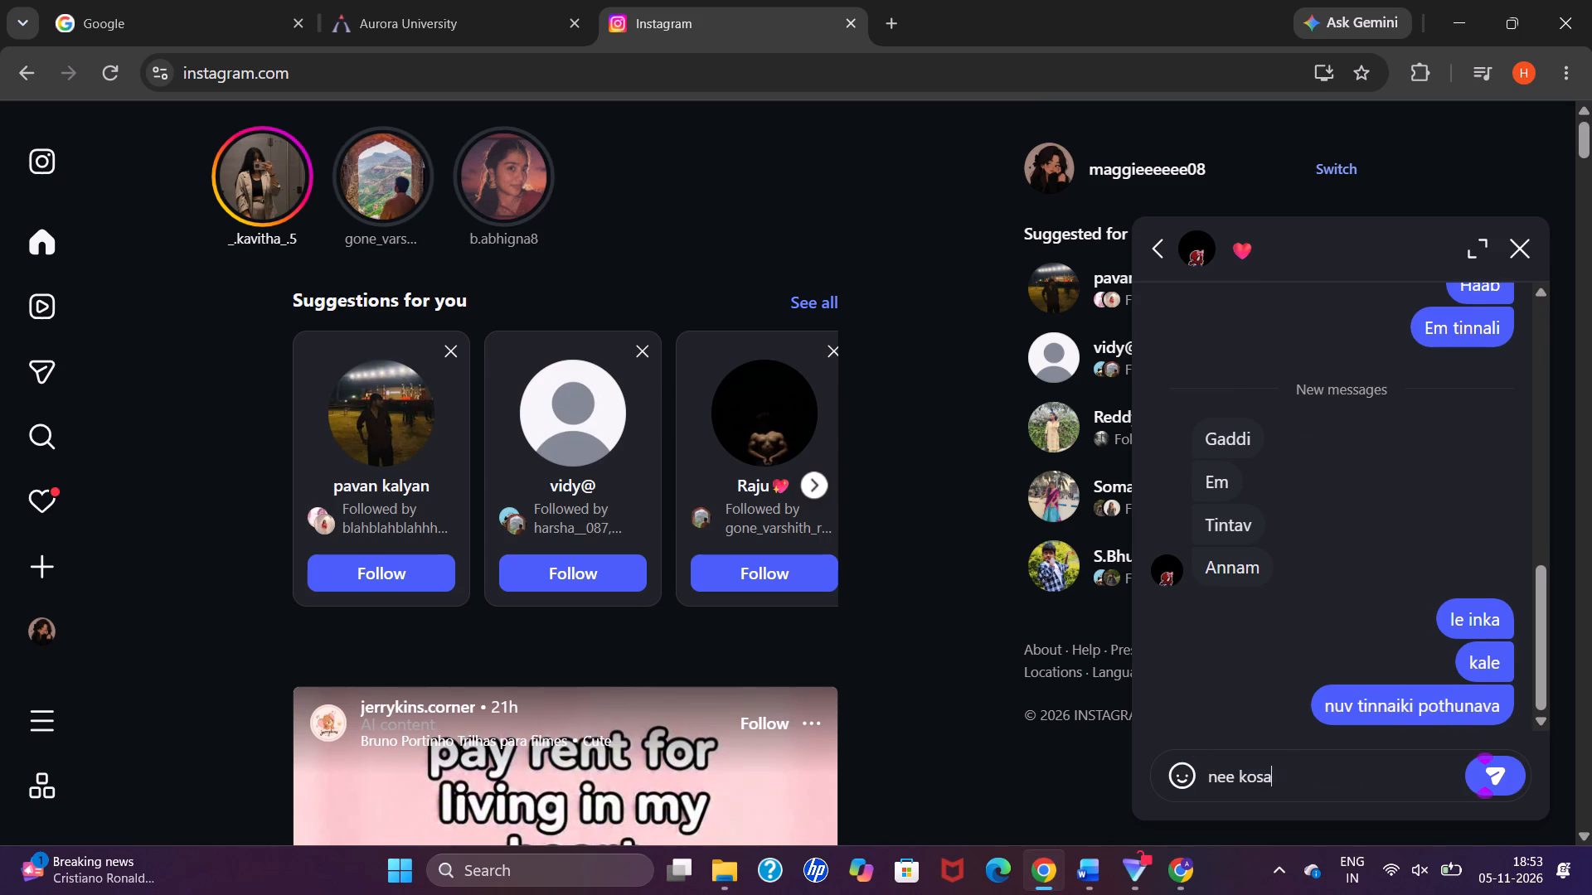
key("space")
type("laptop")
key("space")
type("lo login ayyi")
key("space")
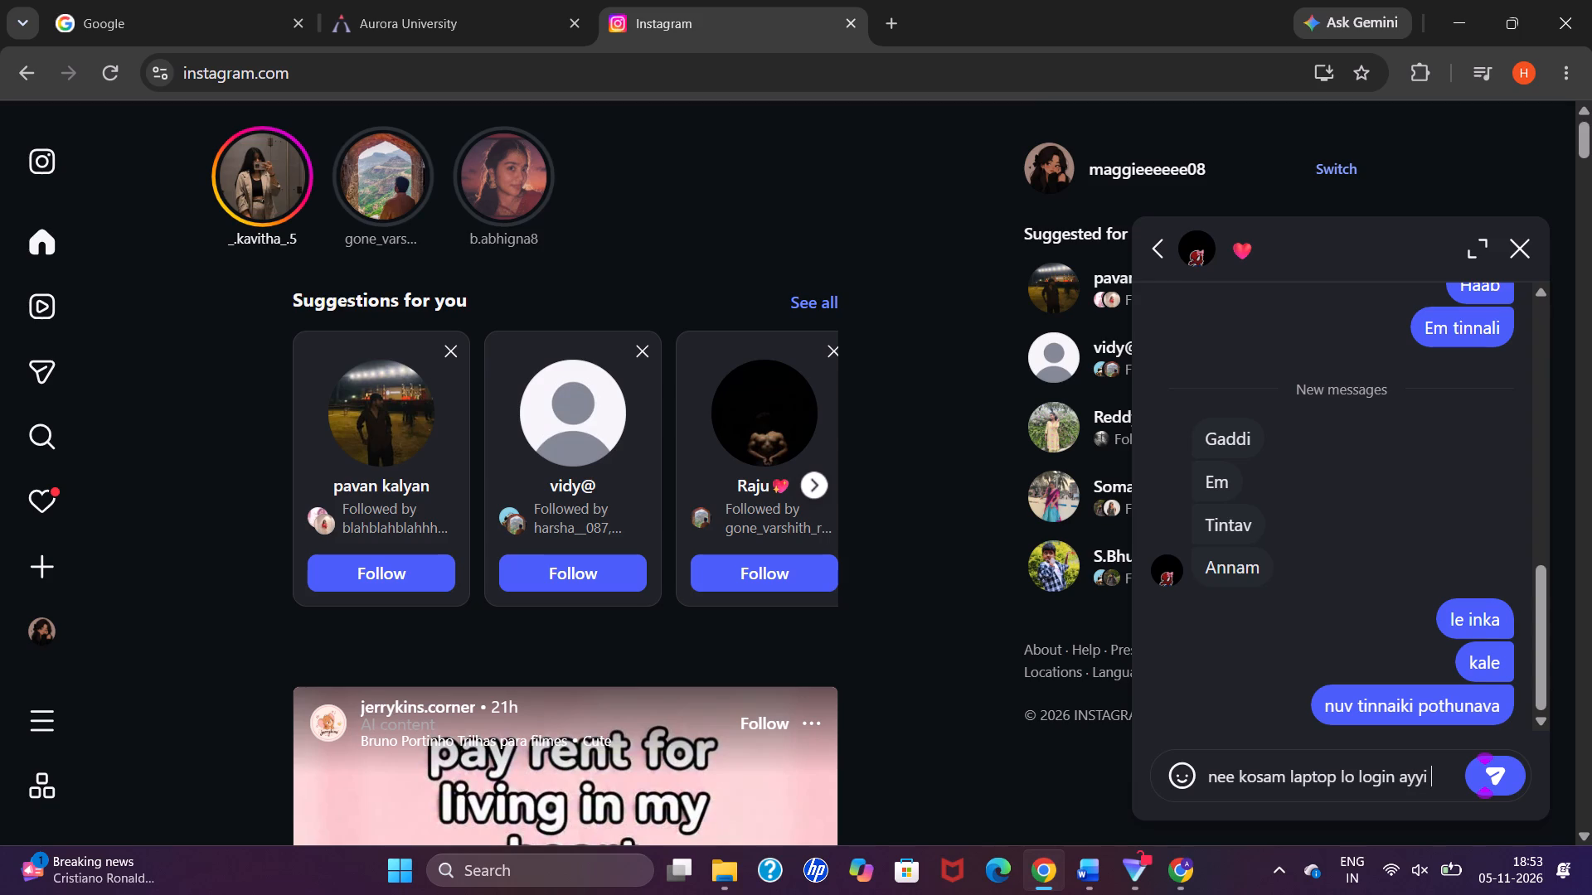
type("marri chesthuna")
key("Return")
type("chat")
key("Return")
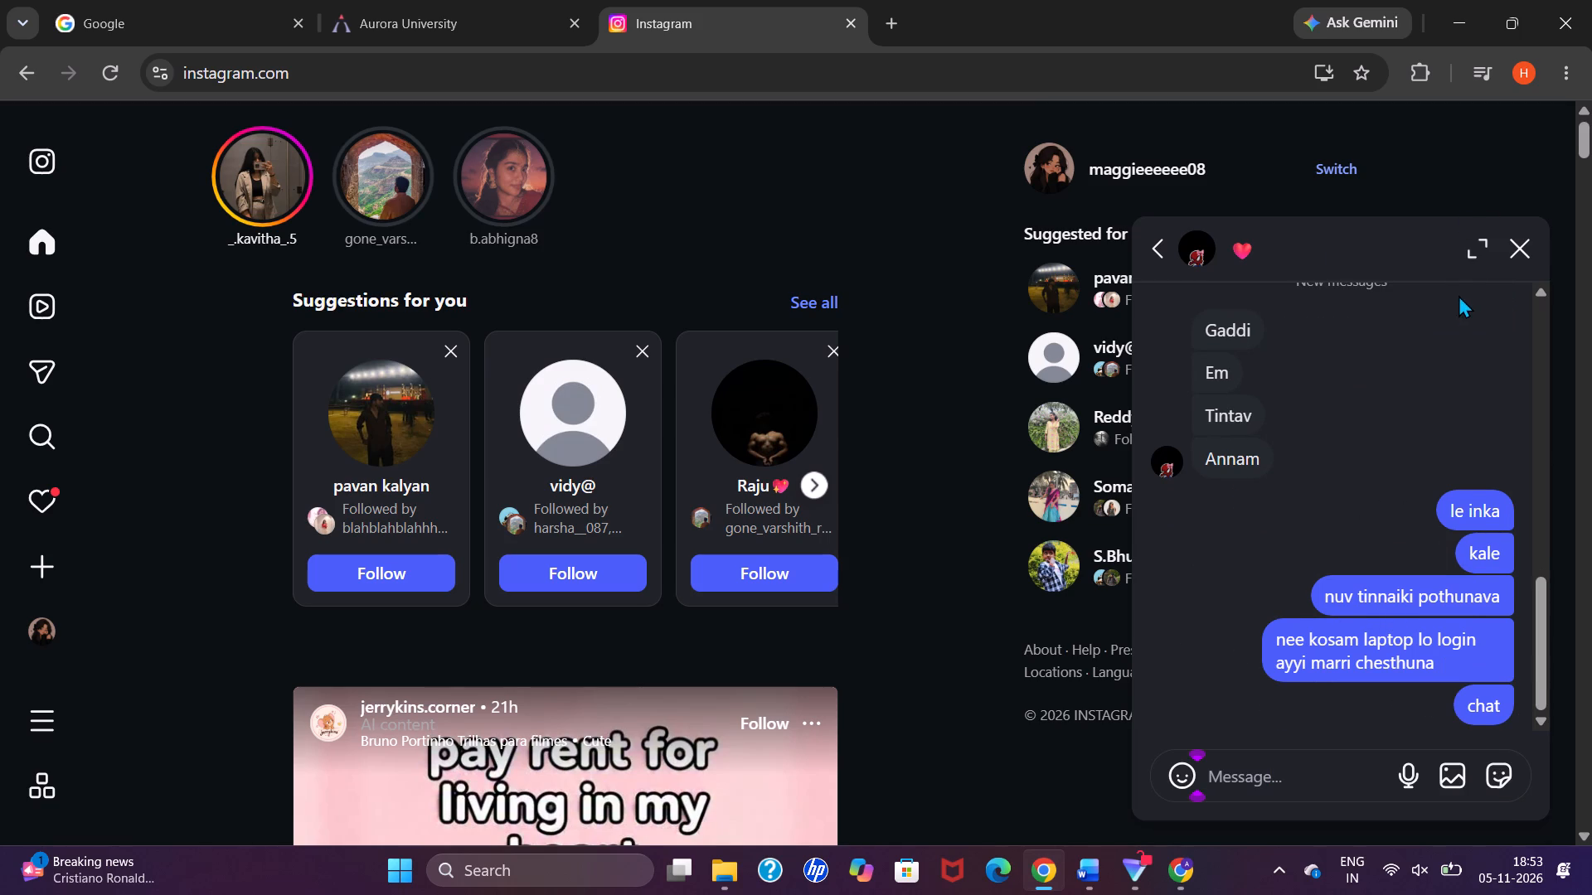
Expand the heart-emoji conversation to the full messages page.
left_click(1466, 236)
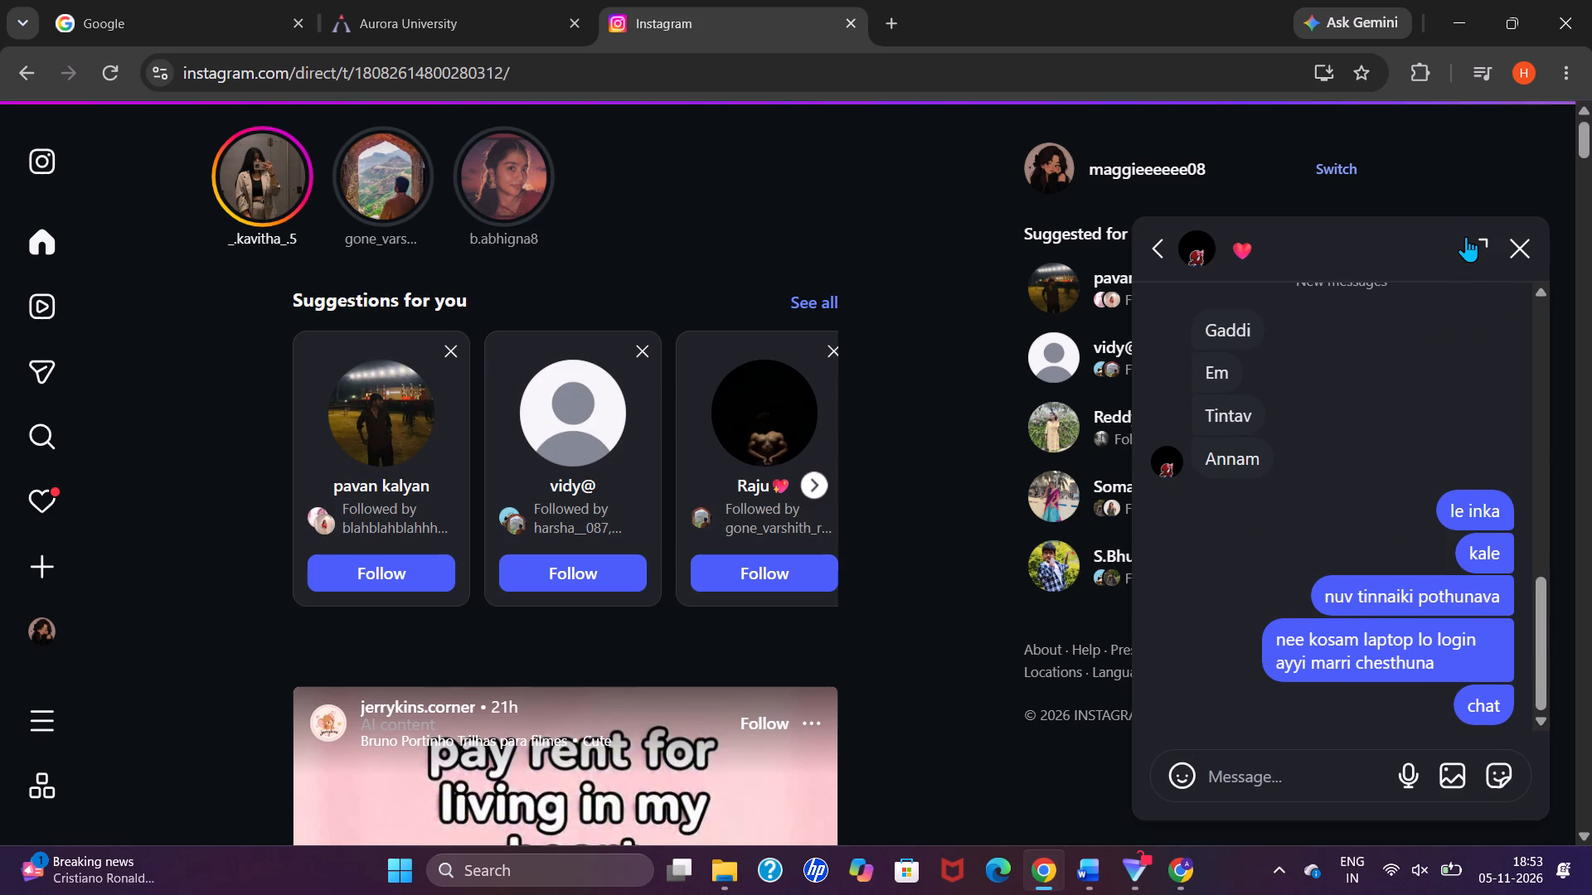
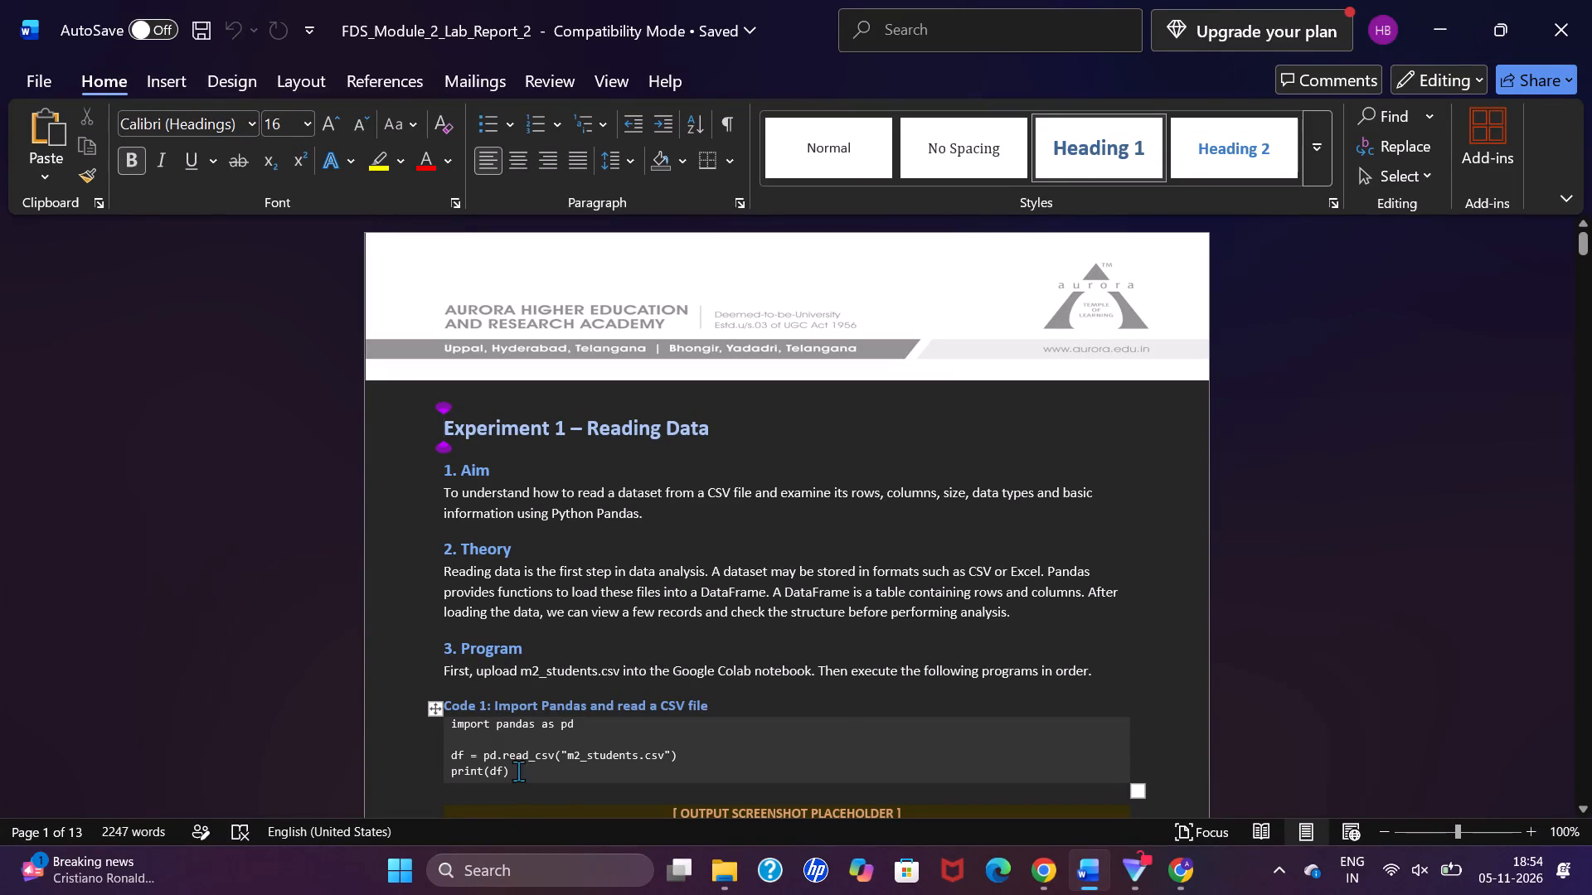
Copy the Code 1 program that imports Pandas and reads m2_students.csv in Experiment 1.
left_click_drag(516, 770, 466, 723)
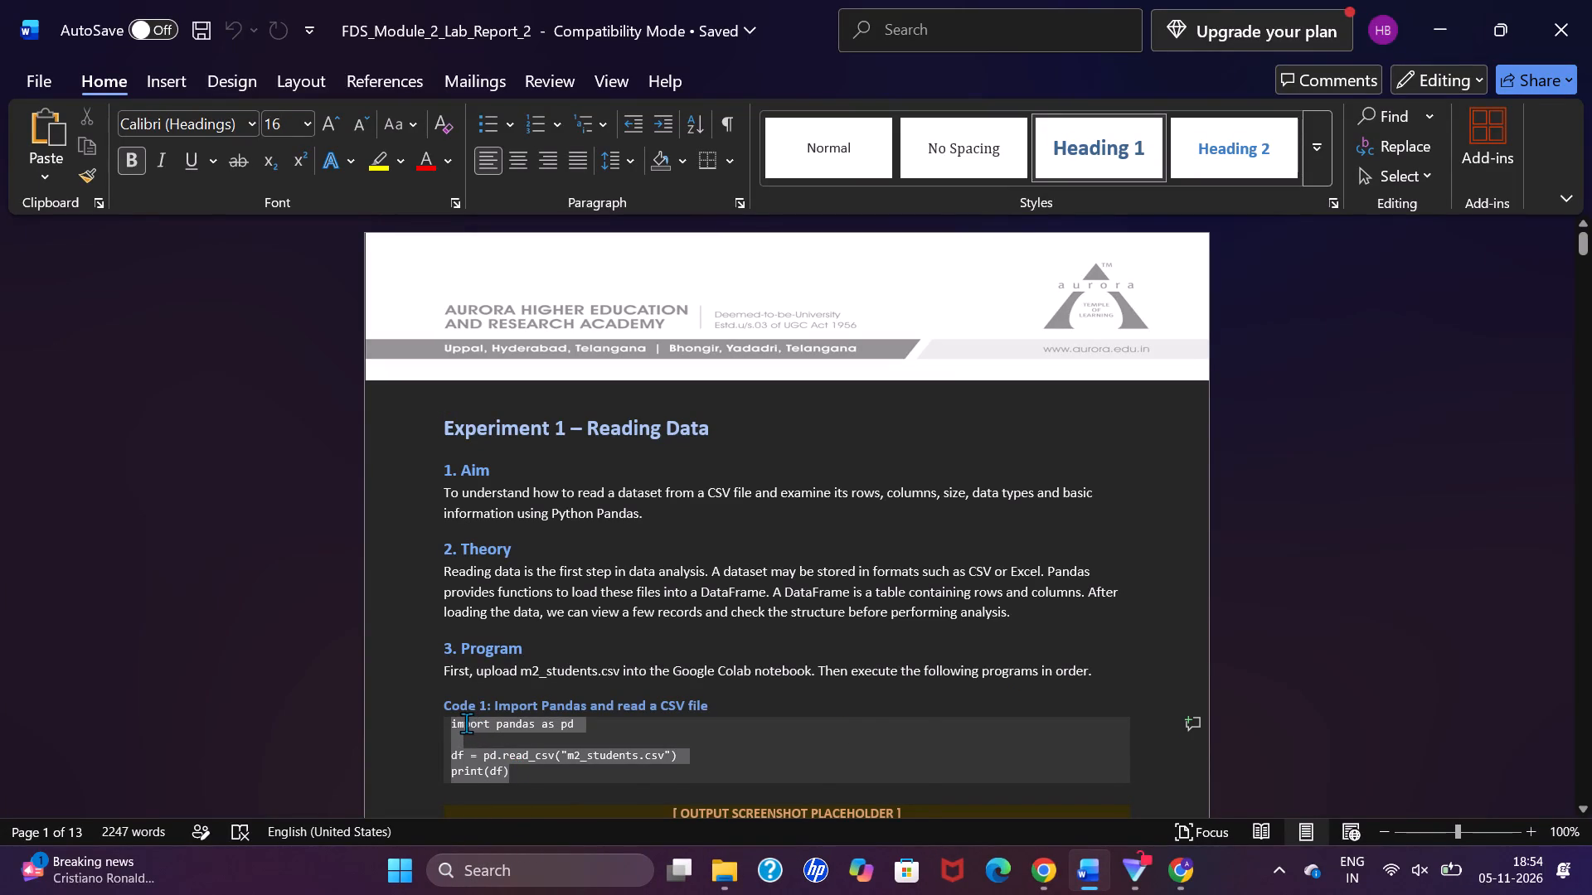
left_click_drag(466, 723, 465, 722)
key("ctrl+c")
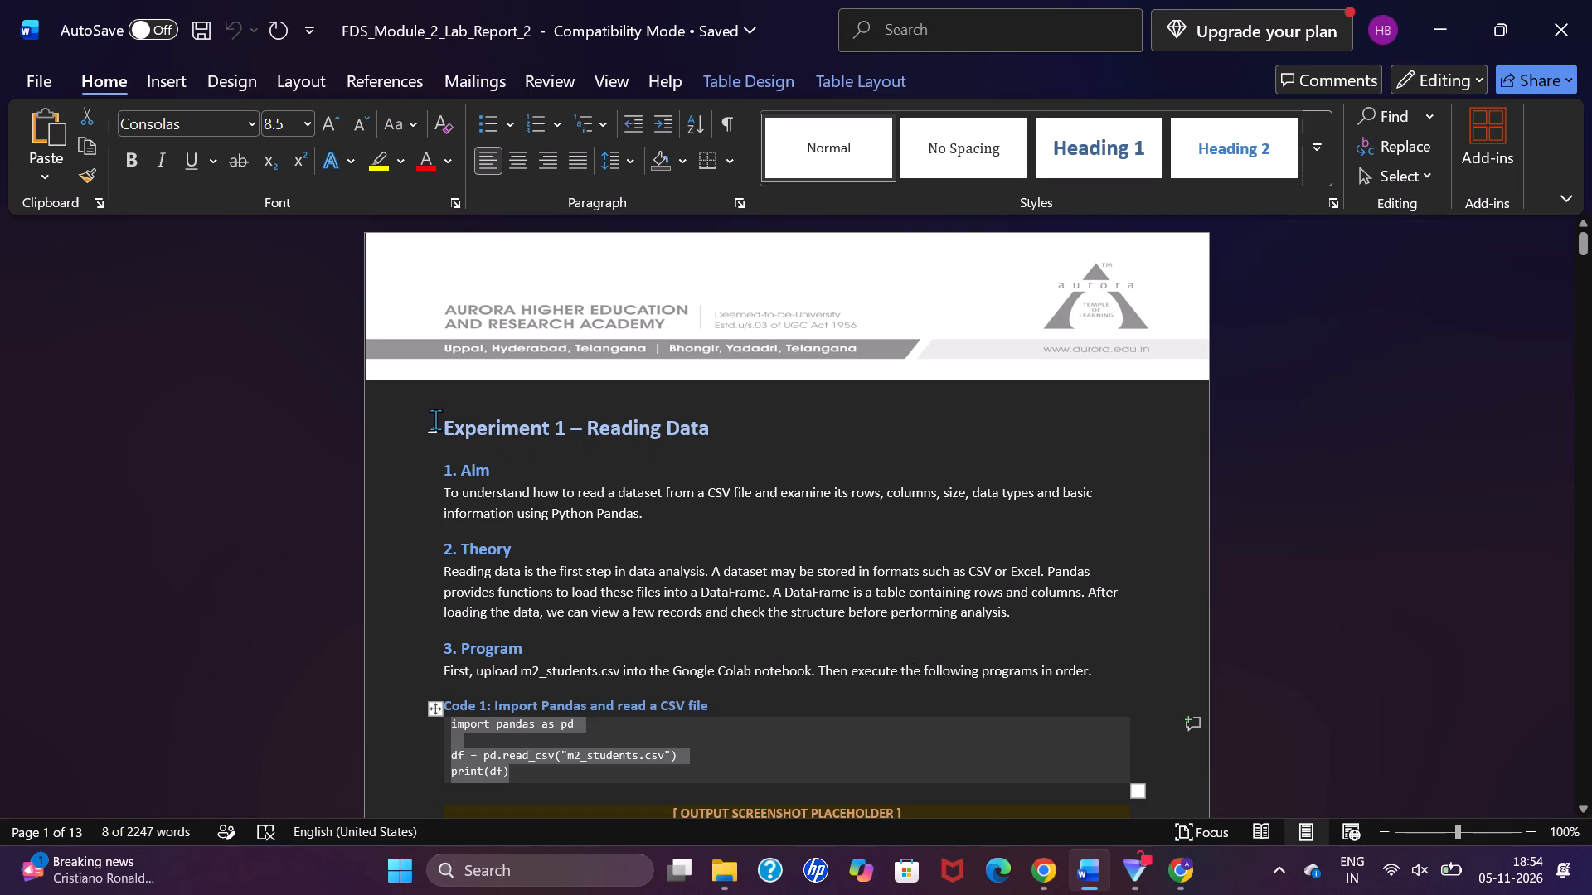
Apply the Normal style to the whole lab report body, from the Experiment 1 heading through the end of Experiment 3's result.
left_click_drag(443, 421, 548, 763)
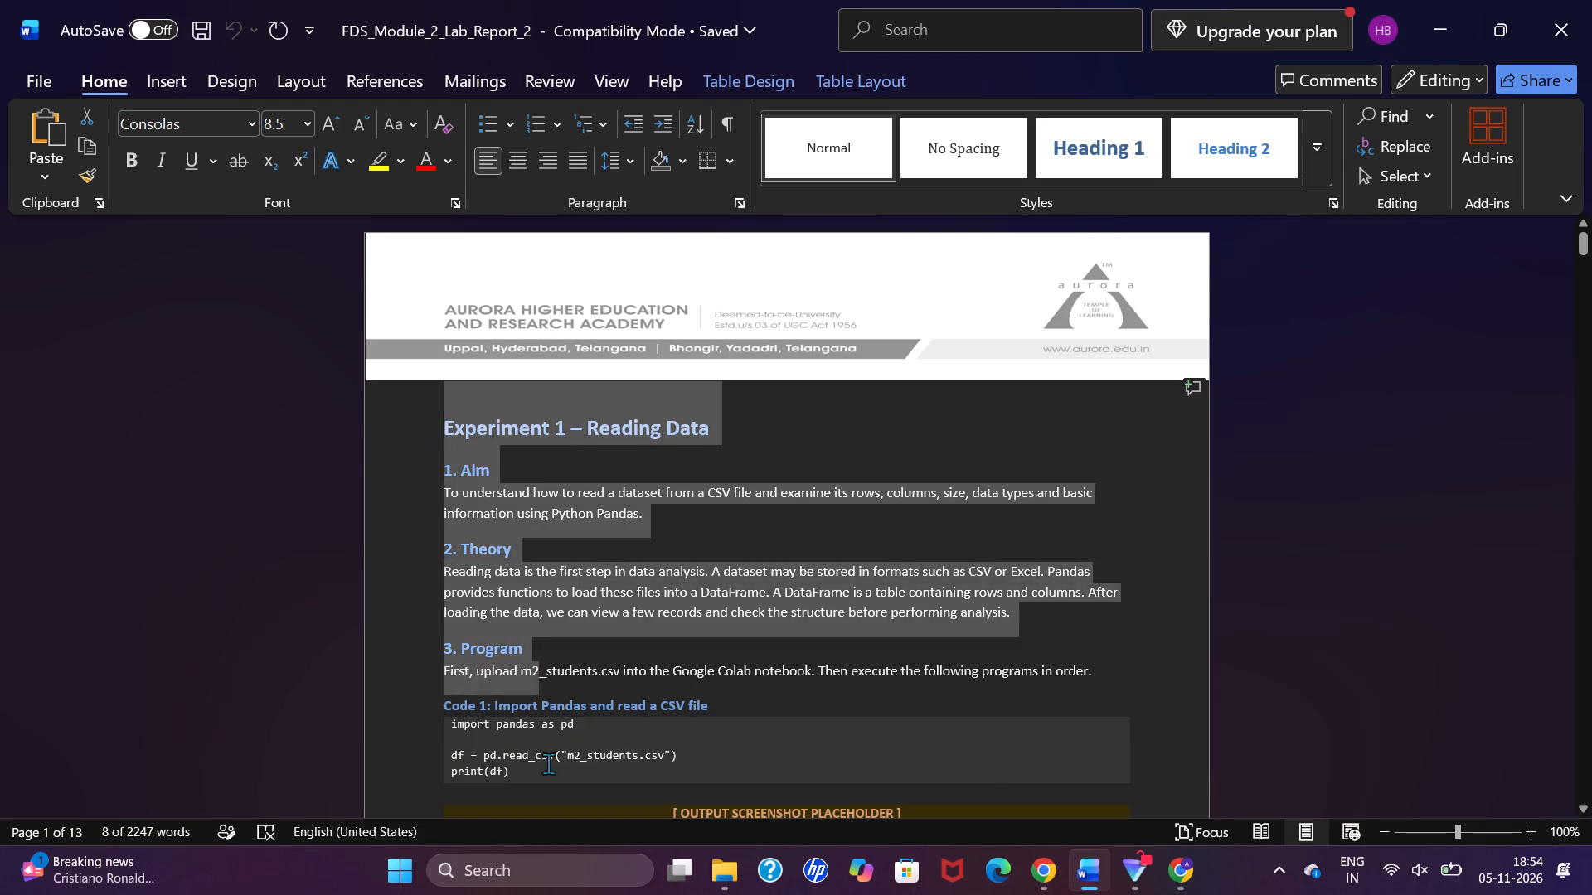
left_click_drag(548, 763, 752, 365)
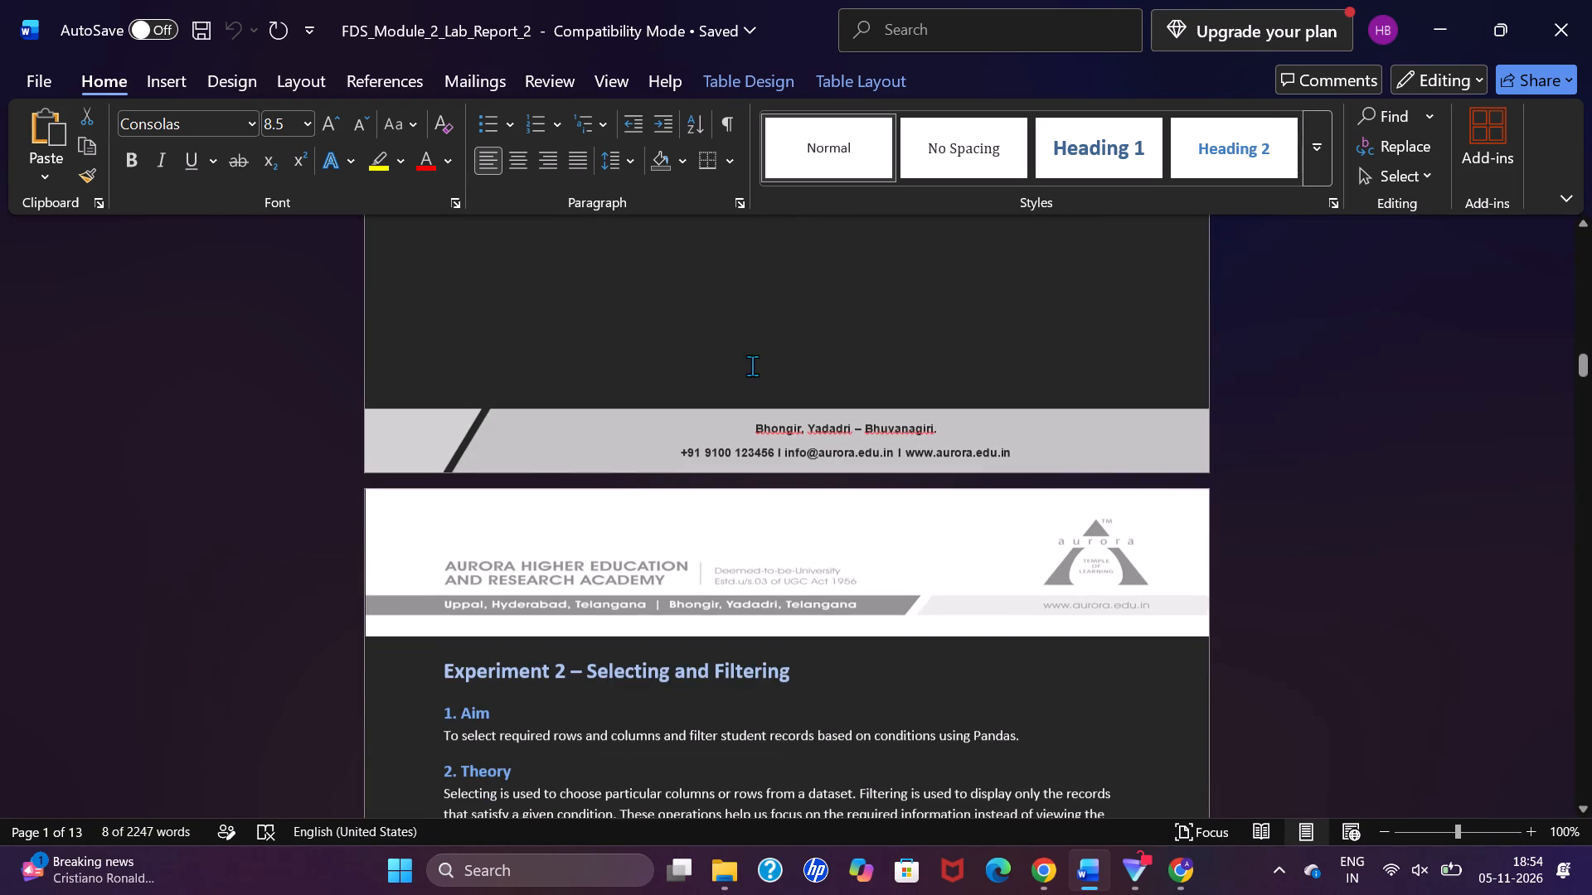
left_click_drag(752, 365, 722, 889)
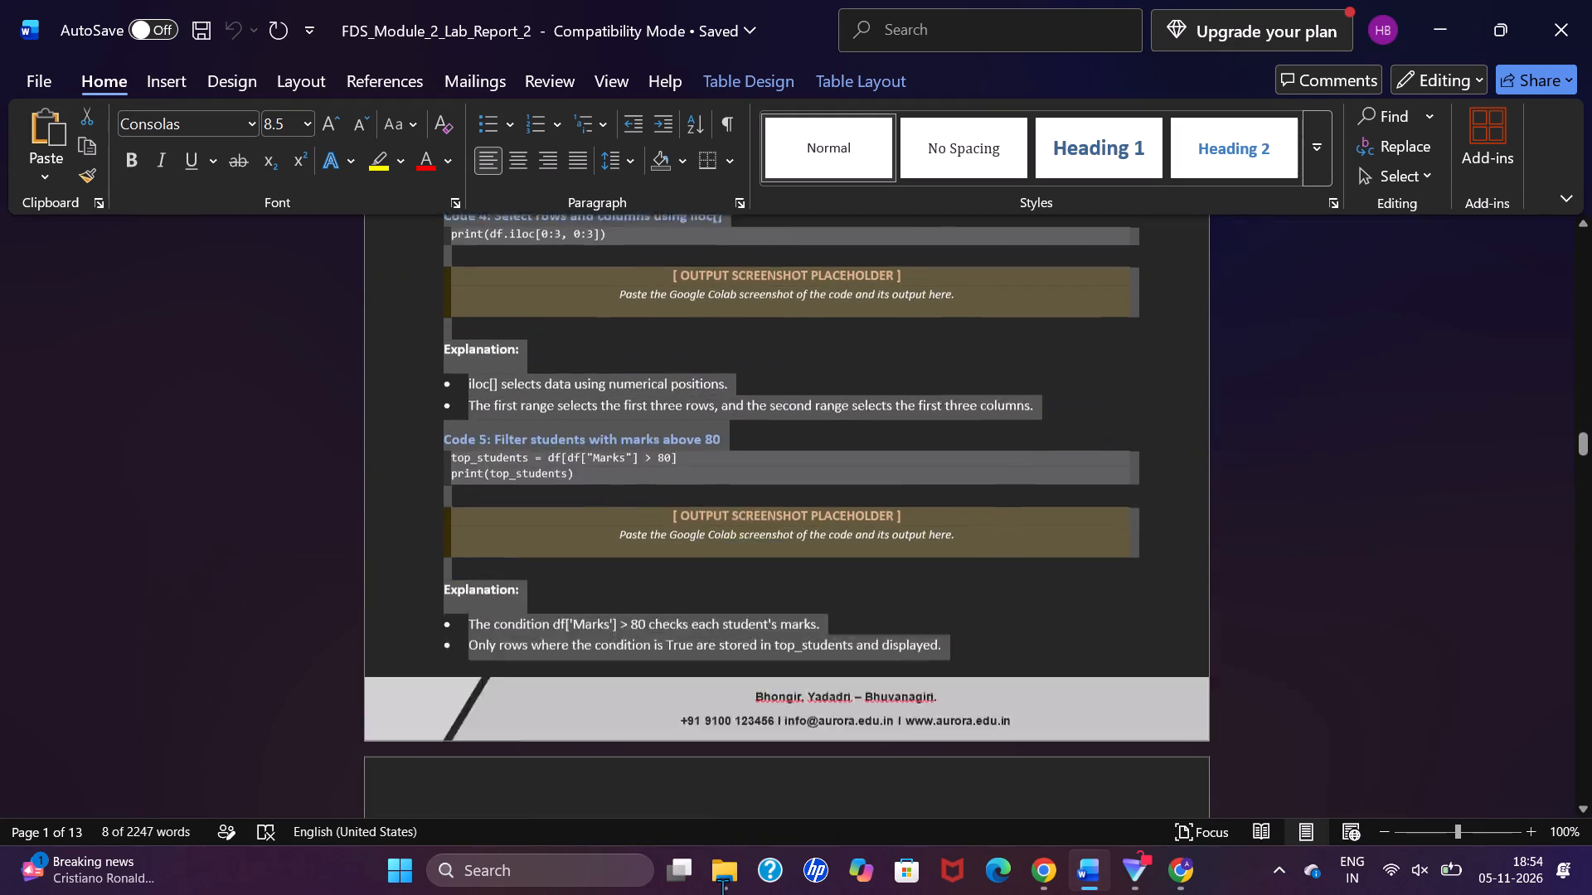
left_click_drag(722, 889, 699, 336)
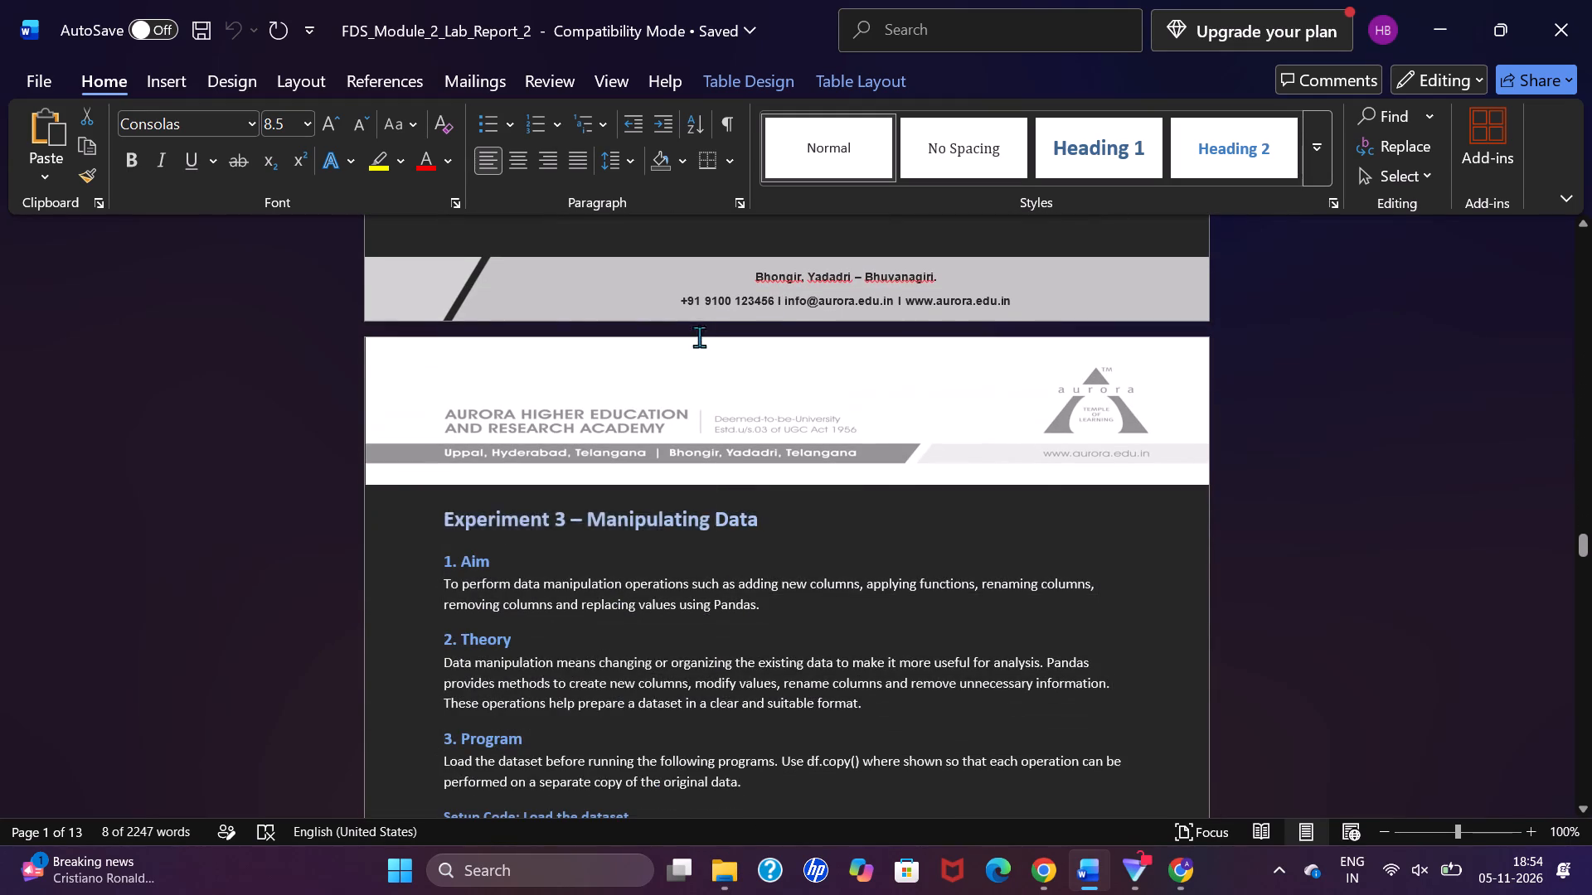
left_click_drag(699, 336, 721, 847)
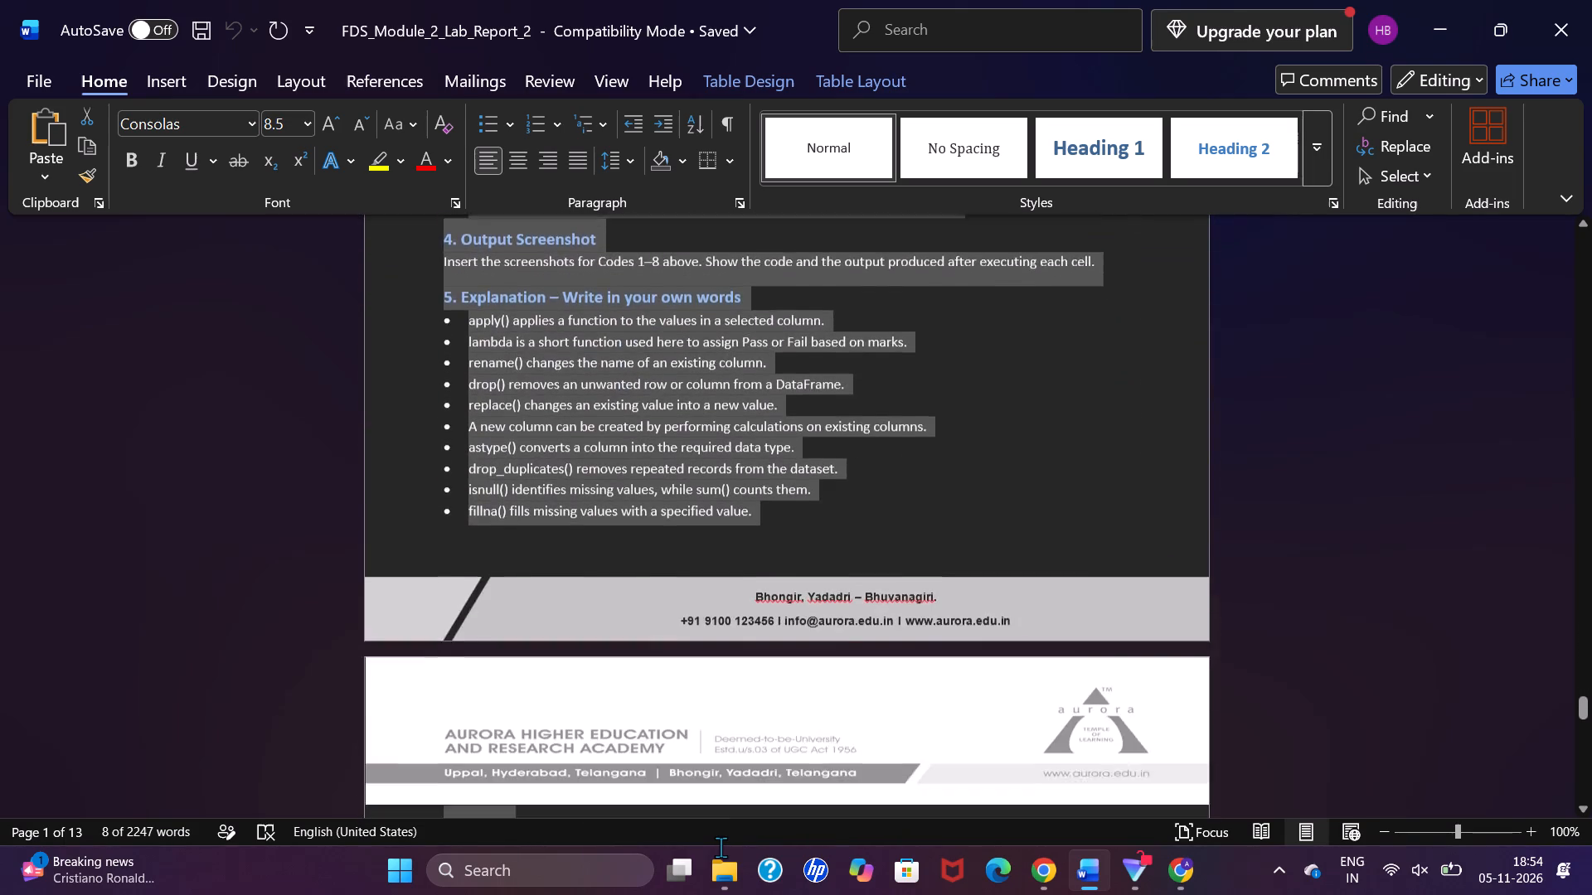
left_click_drag(721, 847, 463, 327)
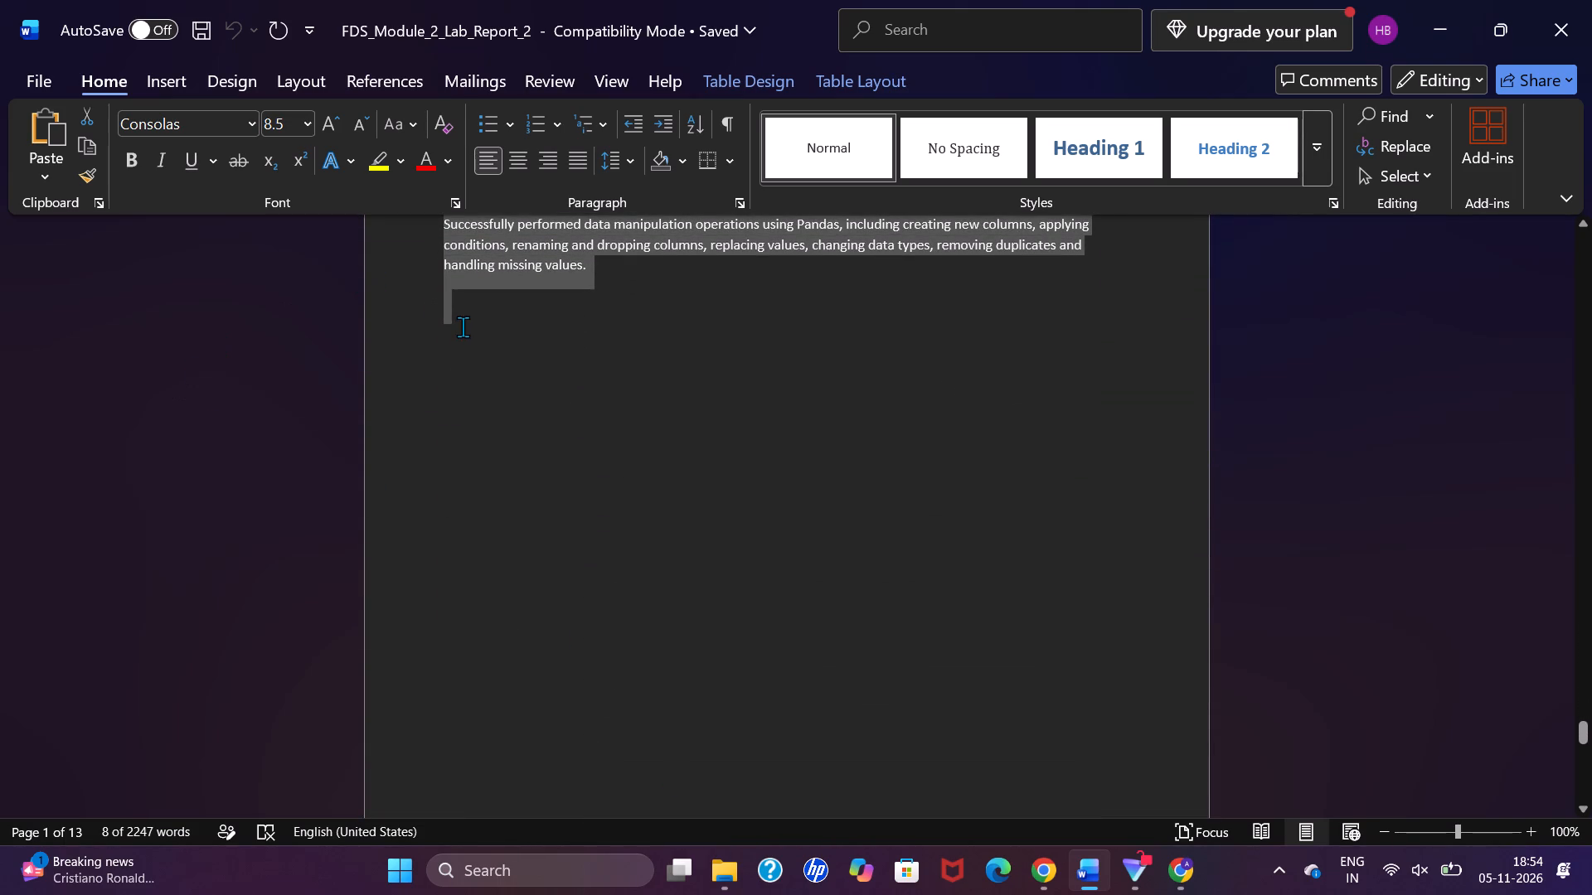
left_click_drag(463, 327, 451, 295)
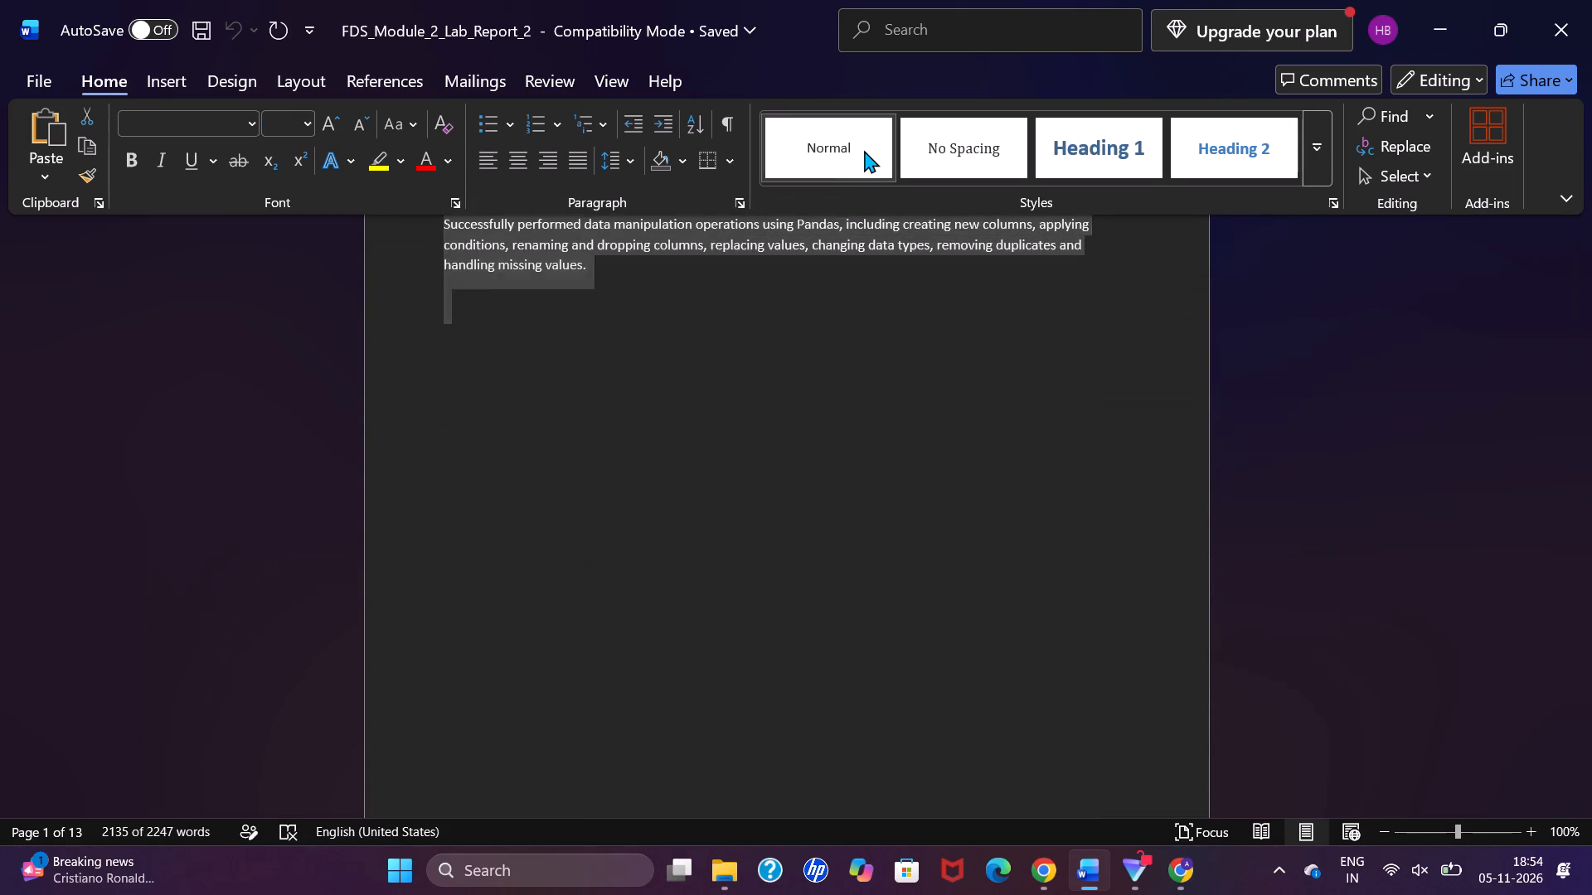
left_click(864, 150)
Set the font size of the "Experiment 1 – Reading Data" heading on the first page to 16.
scroll(794, 371, "up", 3)
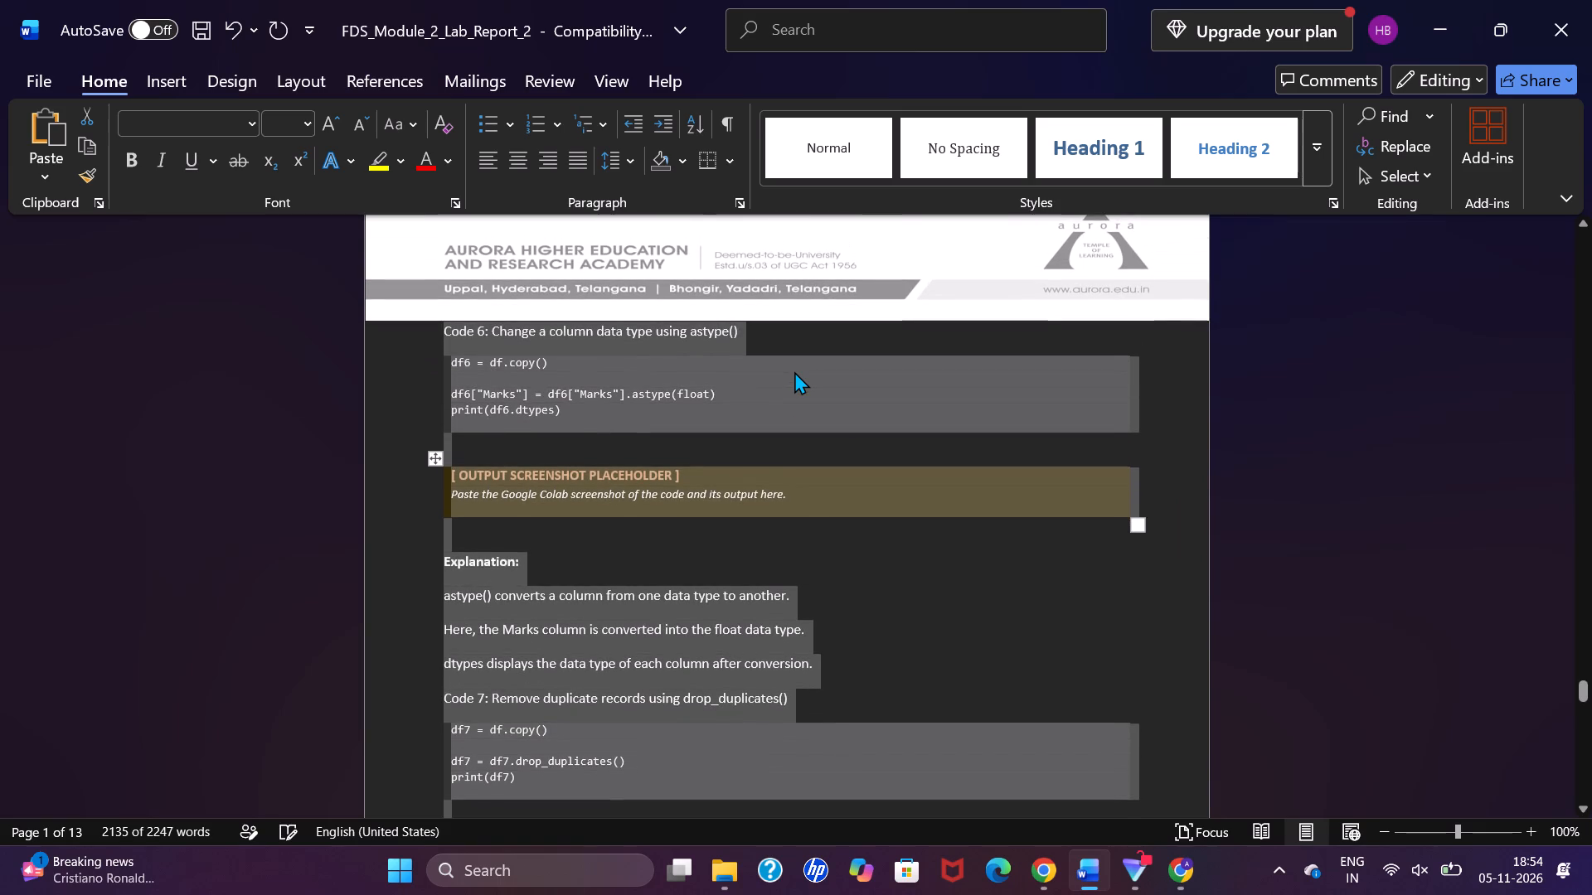
scroll(794, 371, "up", 7)
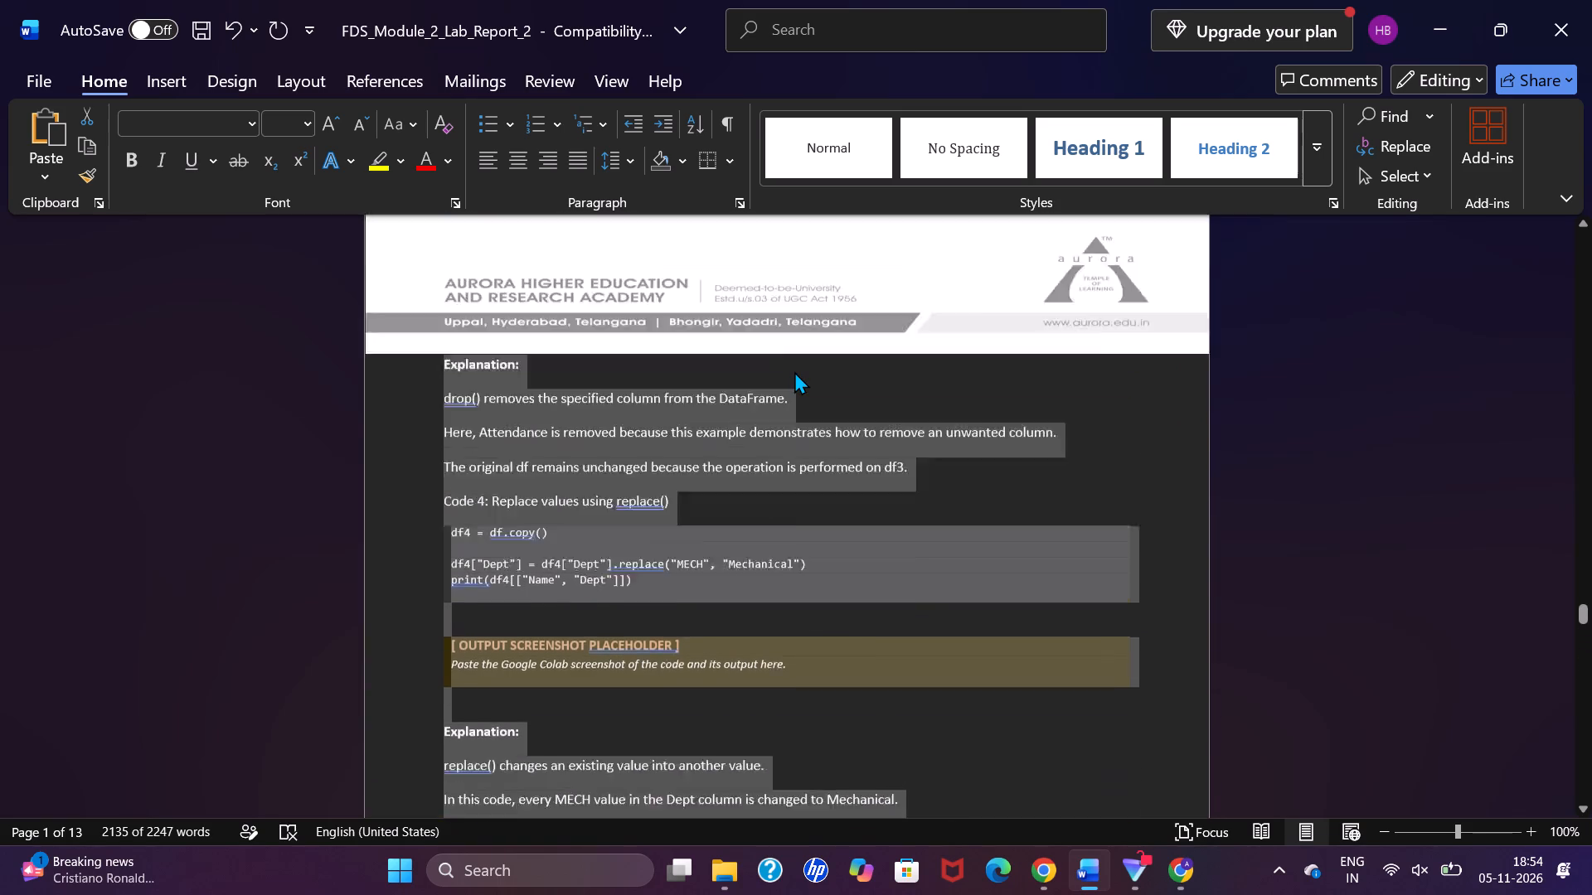
scroll(794, 371, "up", 6)
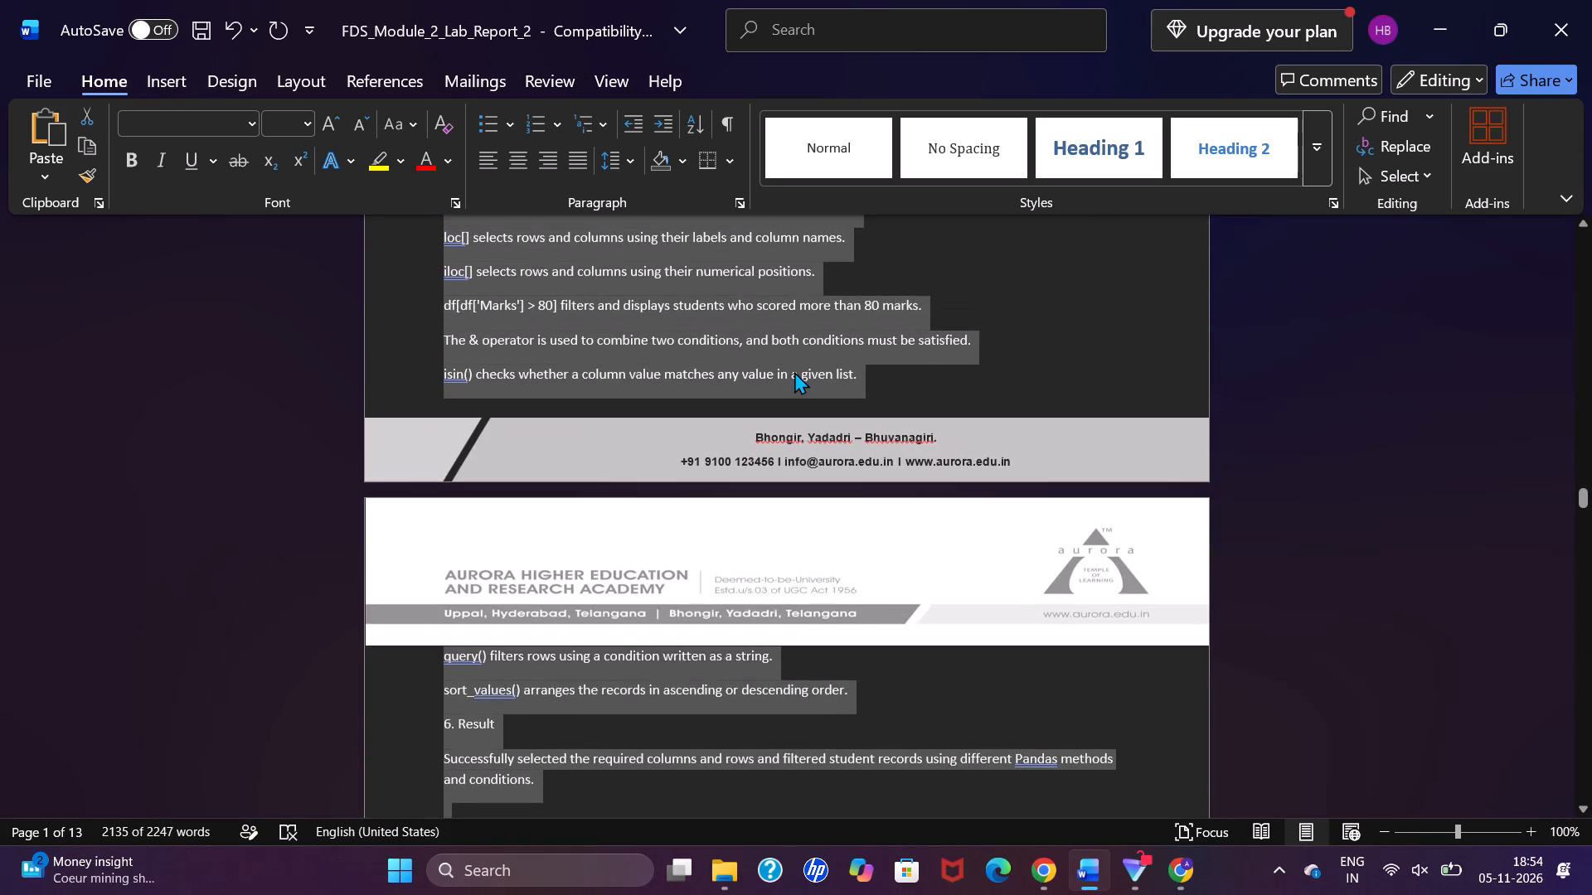
scroll(794, 371, "up", 13)
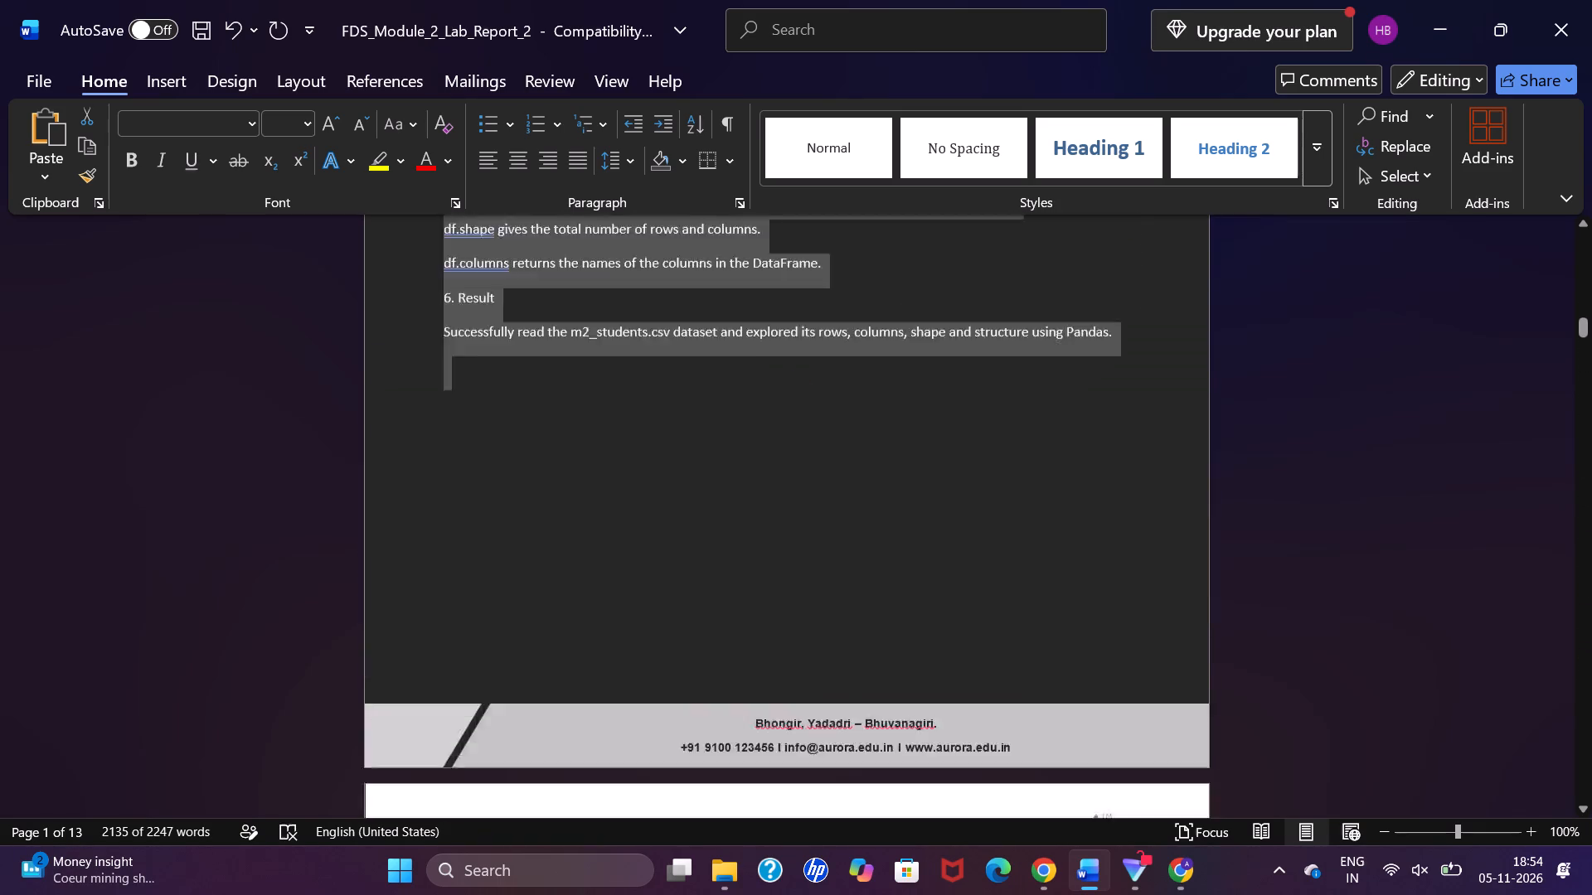
scroll(794, 371, "up", 4)
left_click(857, 397)
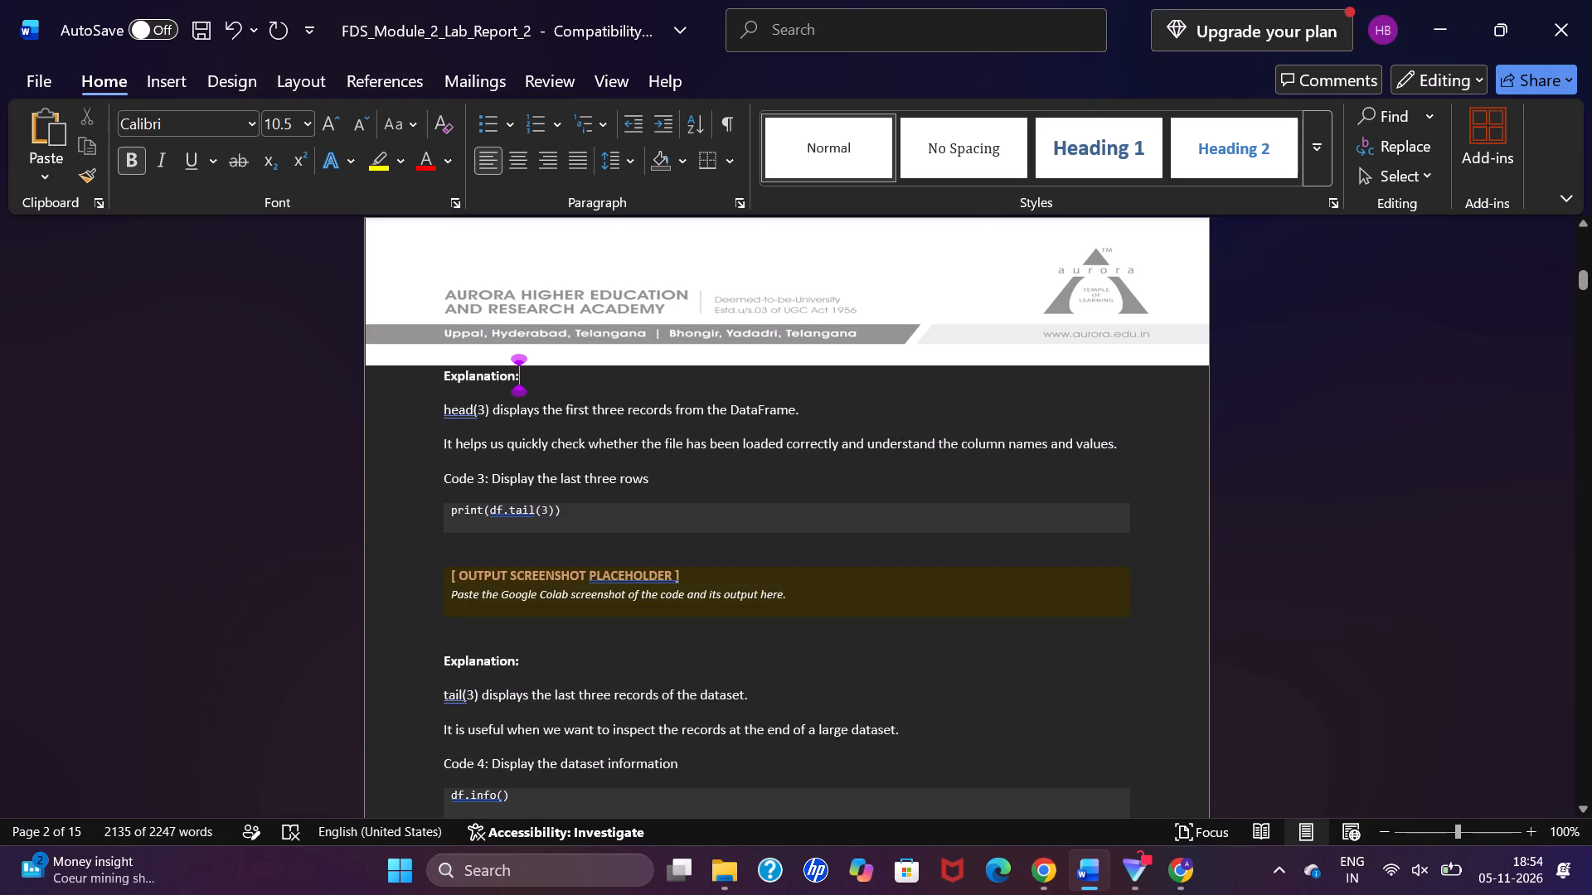
scroll(857, 397, "up", 20)
scroll(857, 397, "up", 20)
scroll(857, 397, "up", 18)
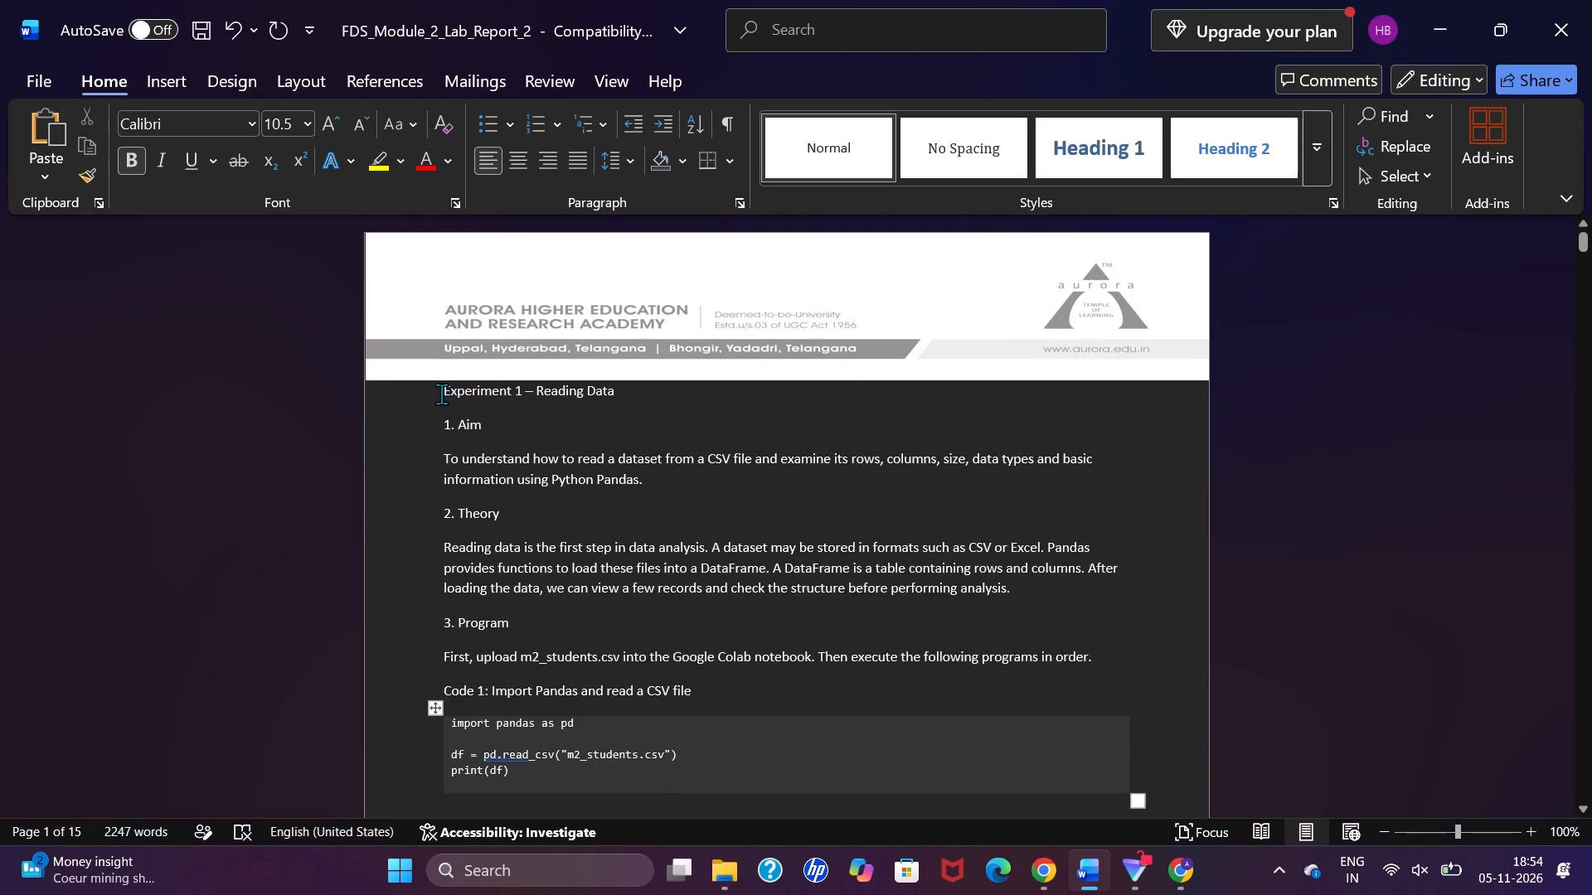
left_click_drag(440, 393, 662, 396)
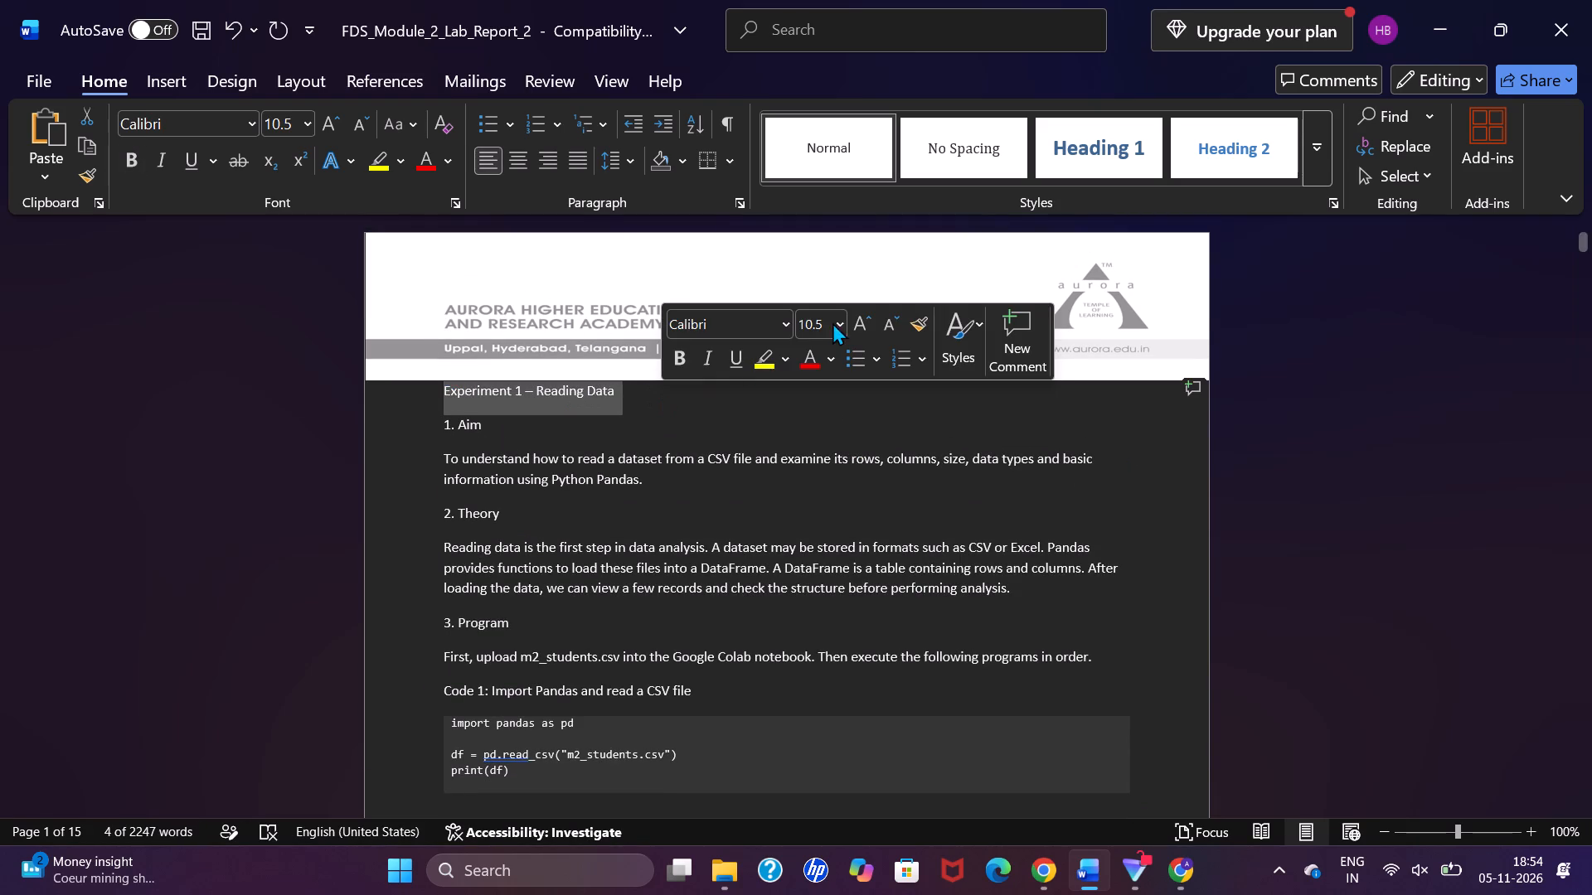
left_click(842, 317)
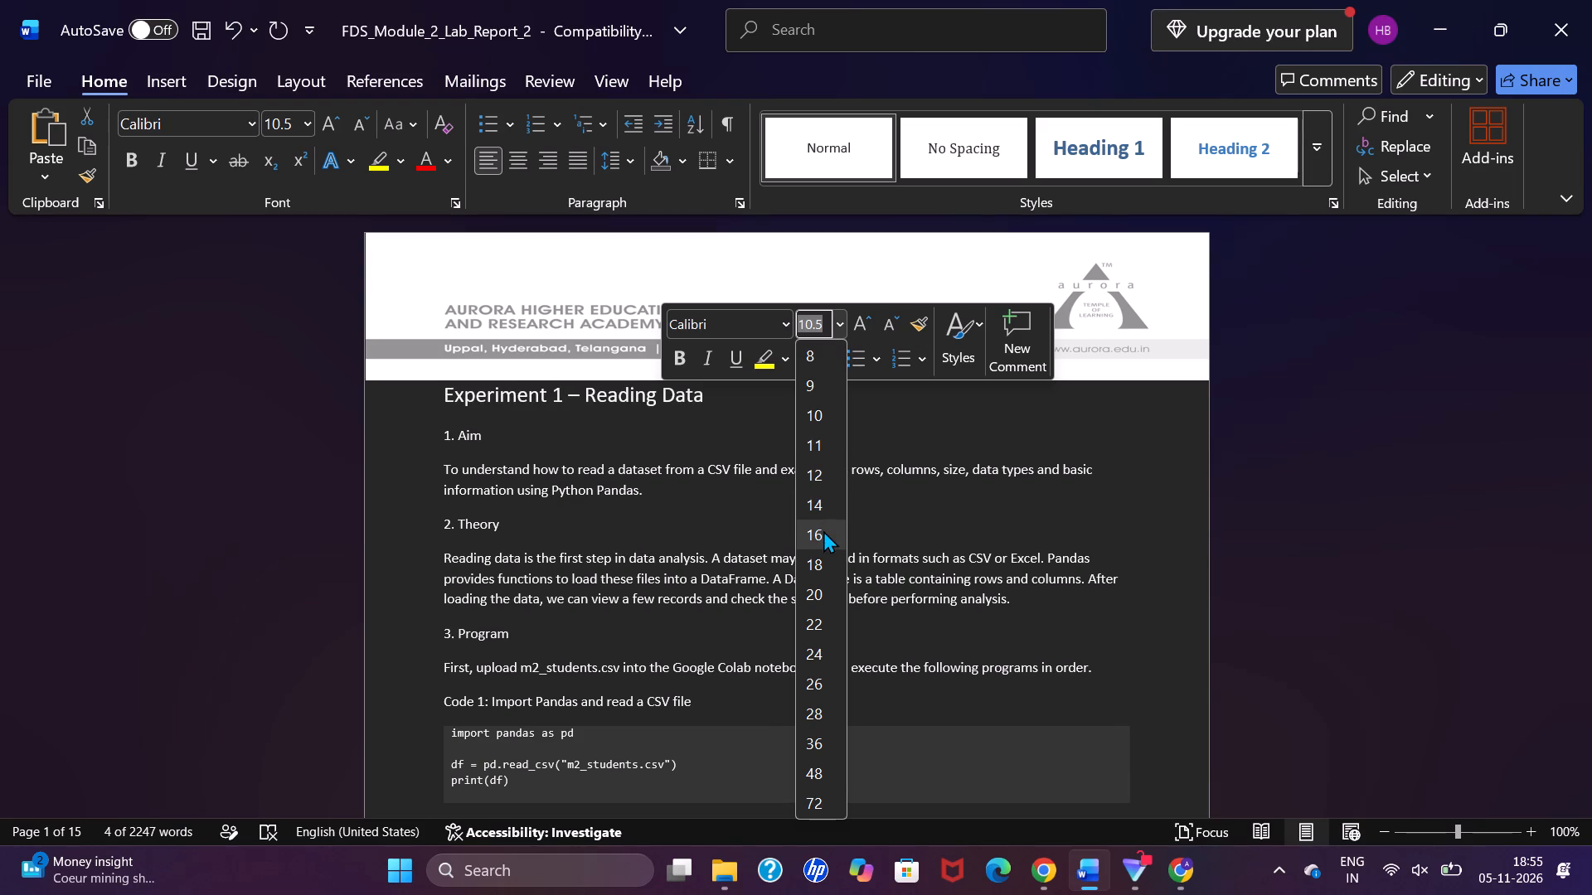
left_click(823, 530)
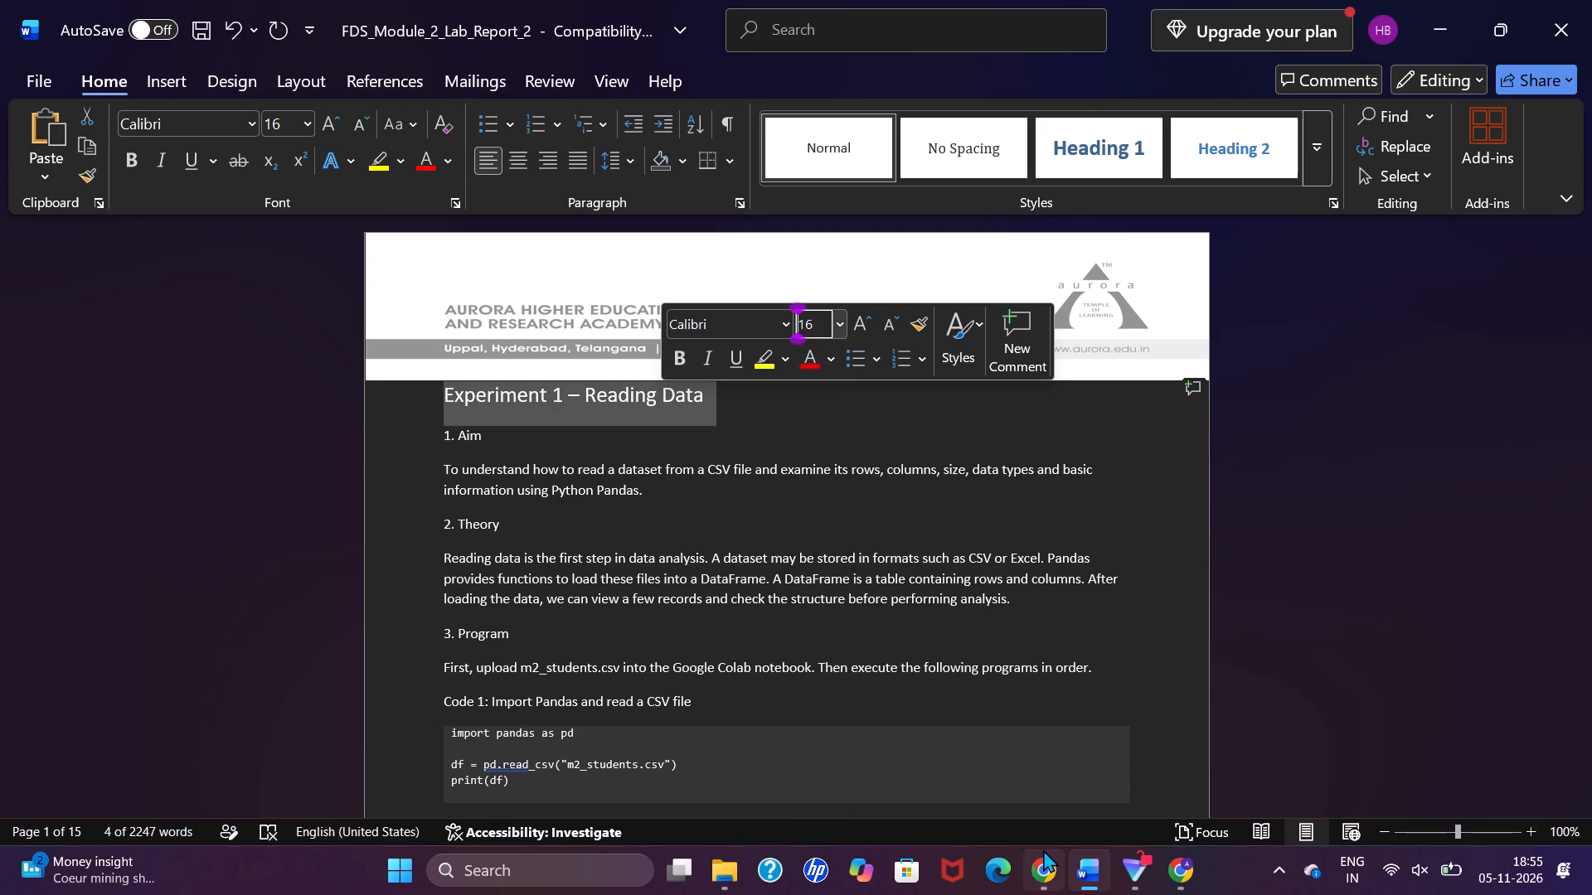
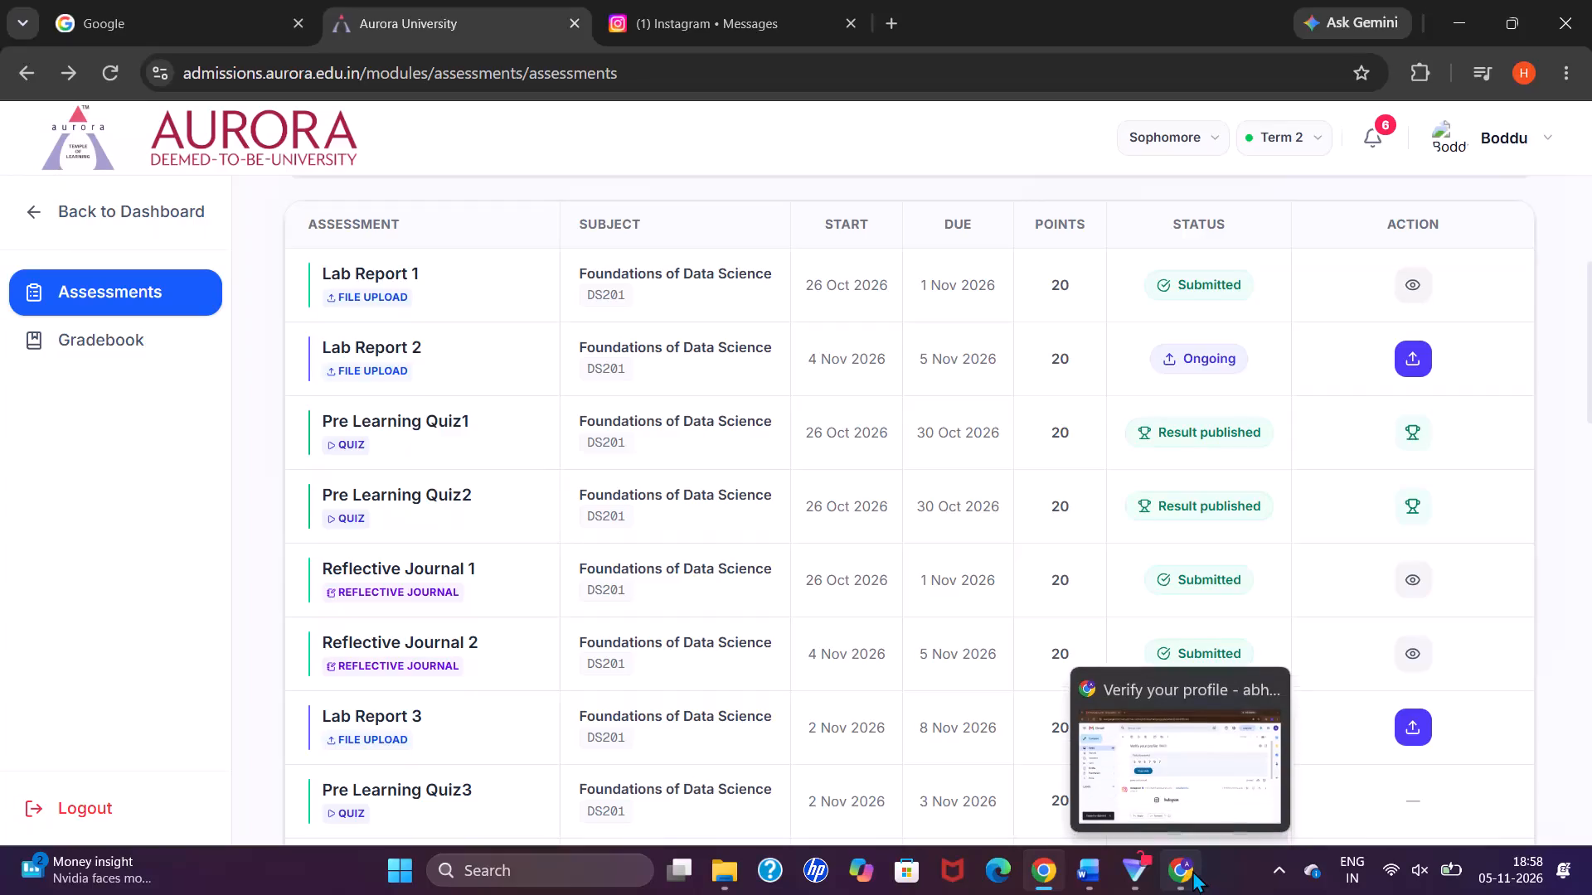
Close the Gmail profile-verification window and the Proton VPN window.
left_click(1267, 683)
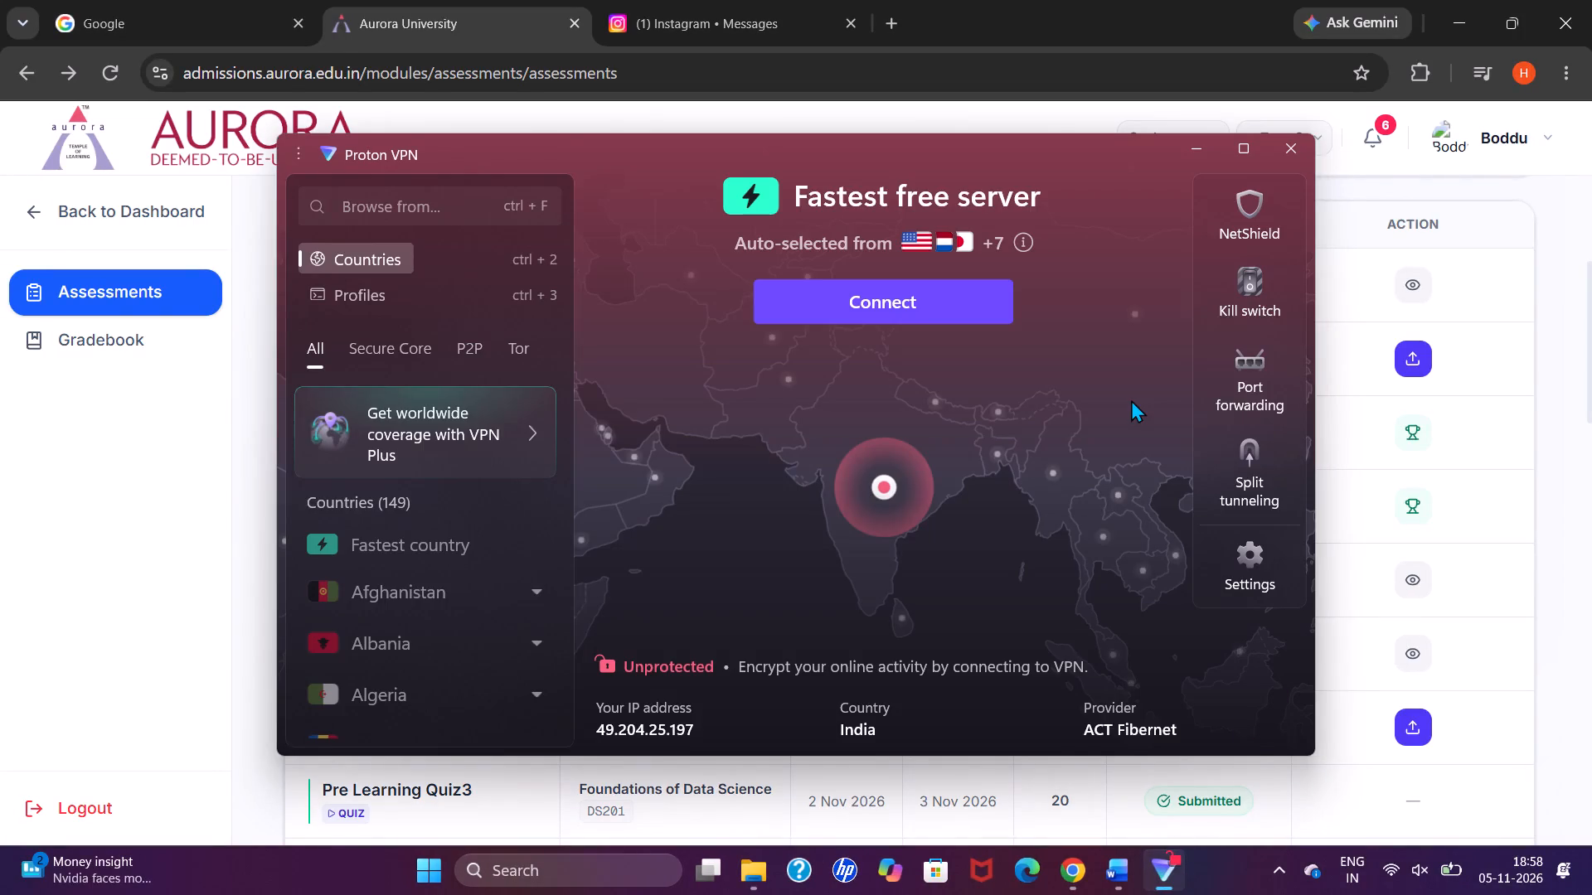
left_click(1310, 143)
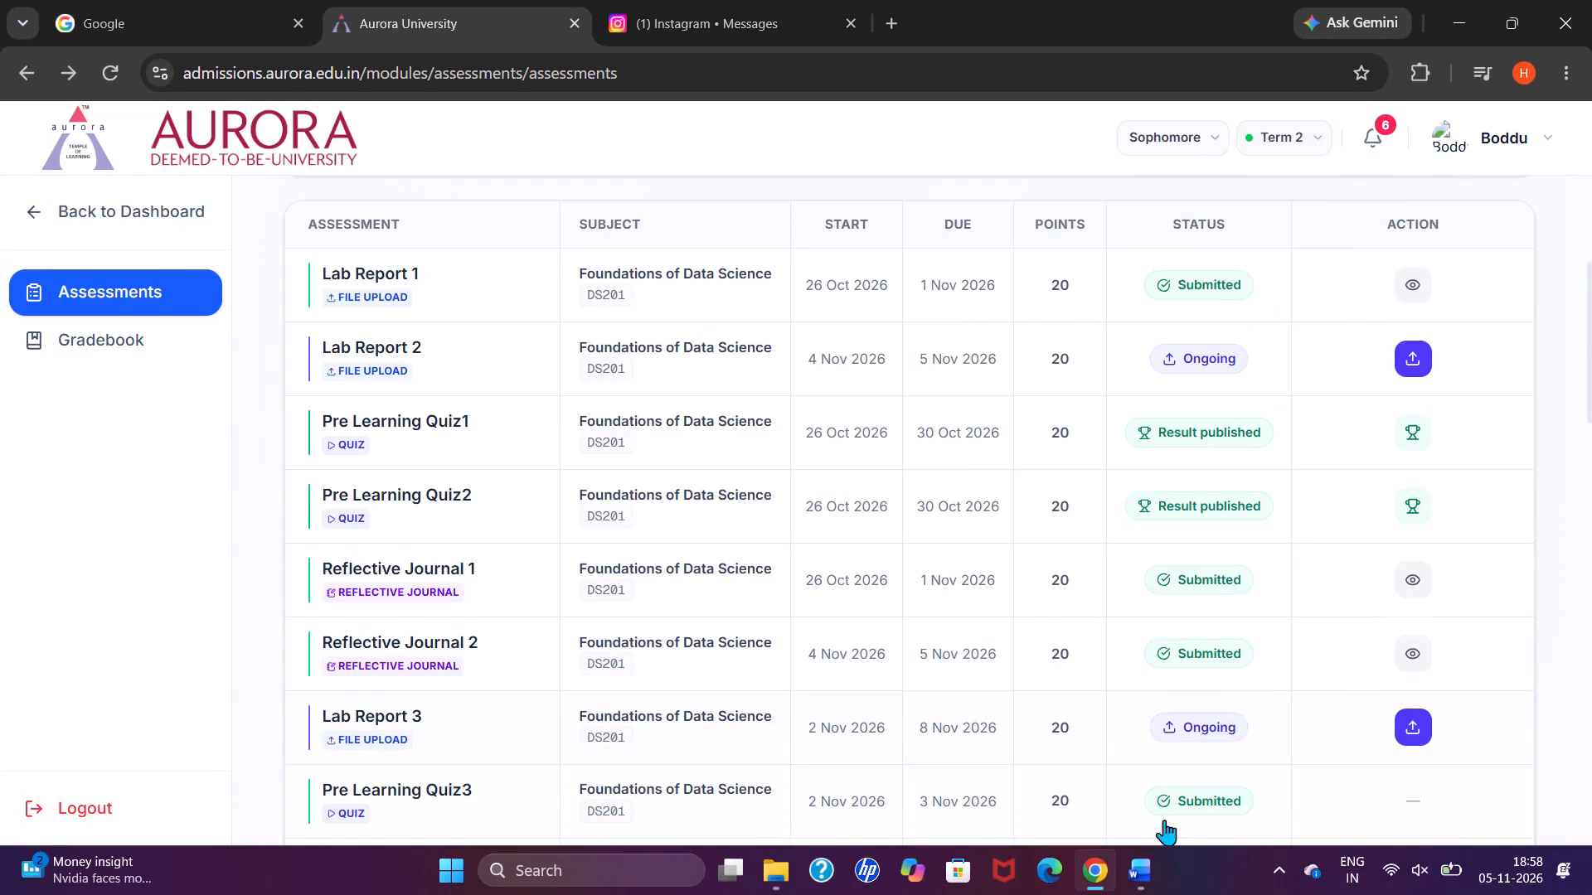
Switch to the lab report in Word and set the "1. Aim", "2. Theory" and "3. Program" headings of Experiment 1 to font size 14.
left_click(1148, 863)
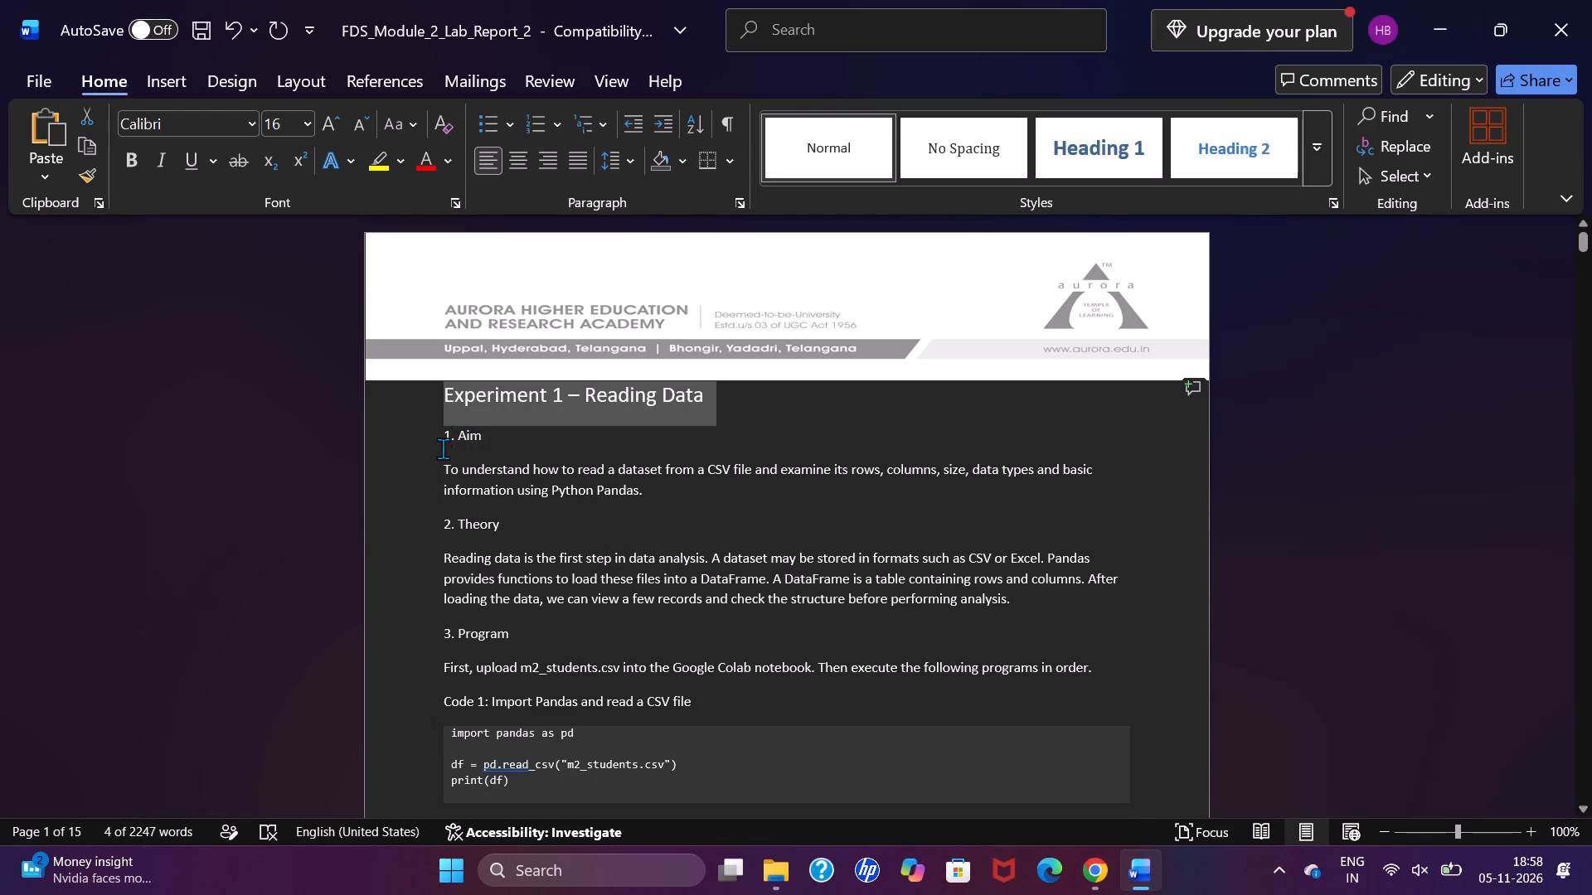
left_click_drag(444, 429, 487, 433)
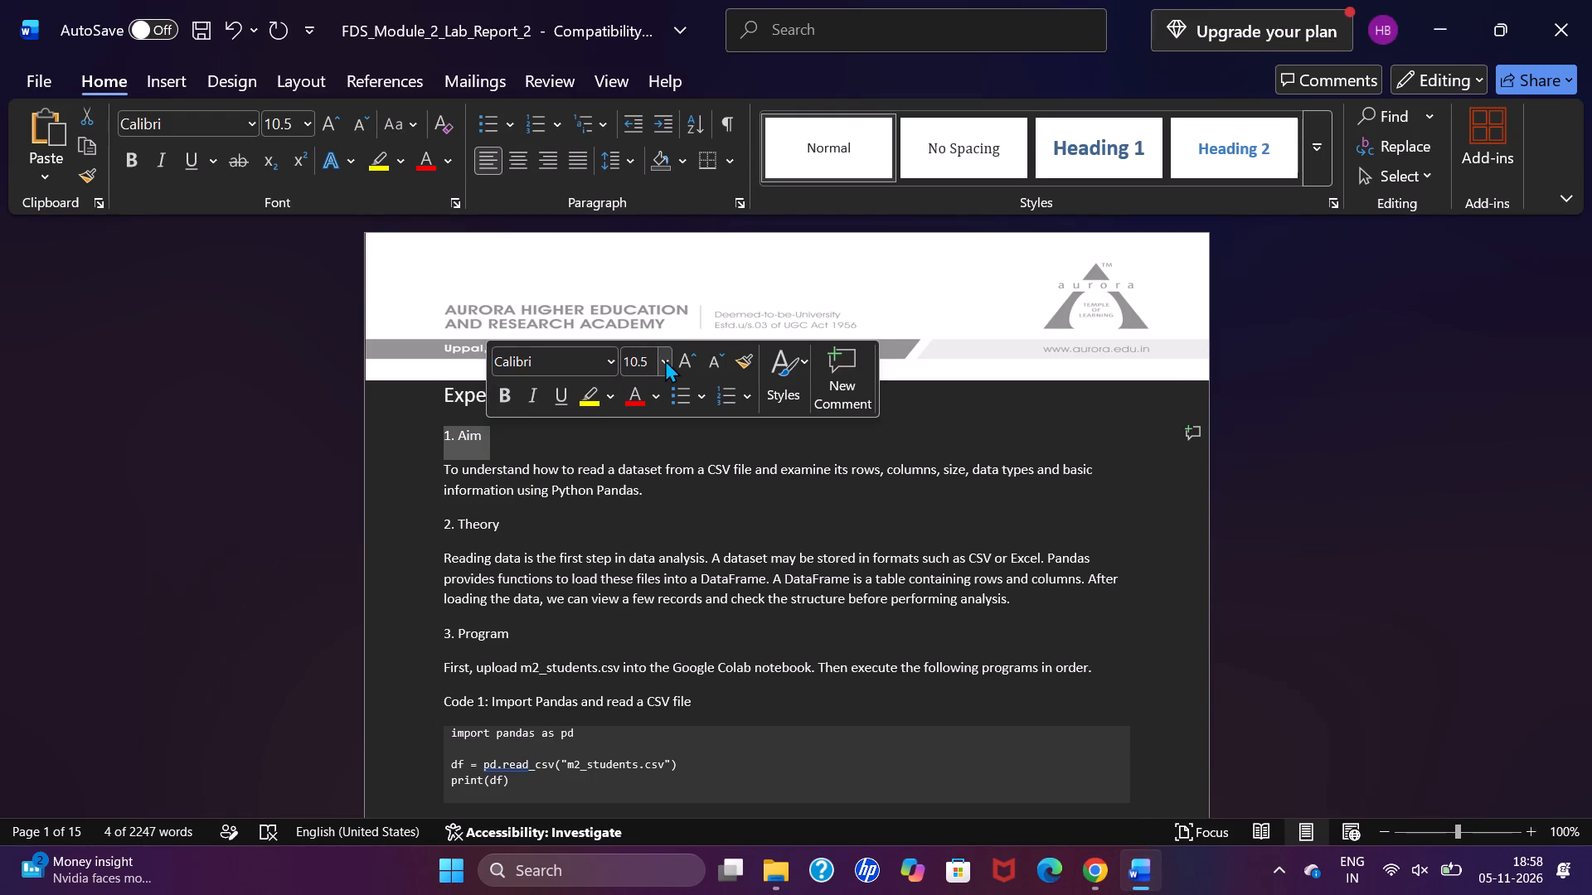
left_click(665, 359)
left_click(646, 544)
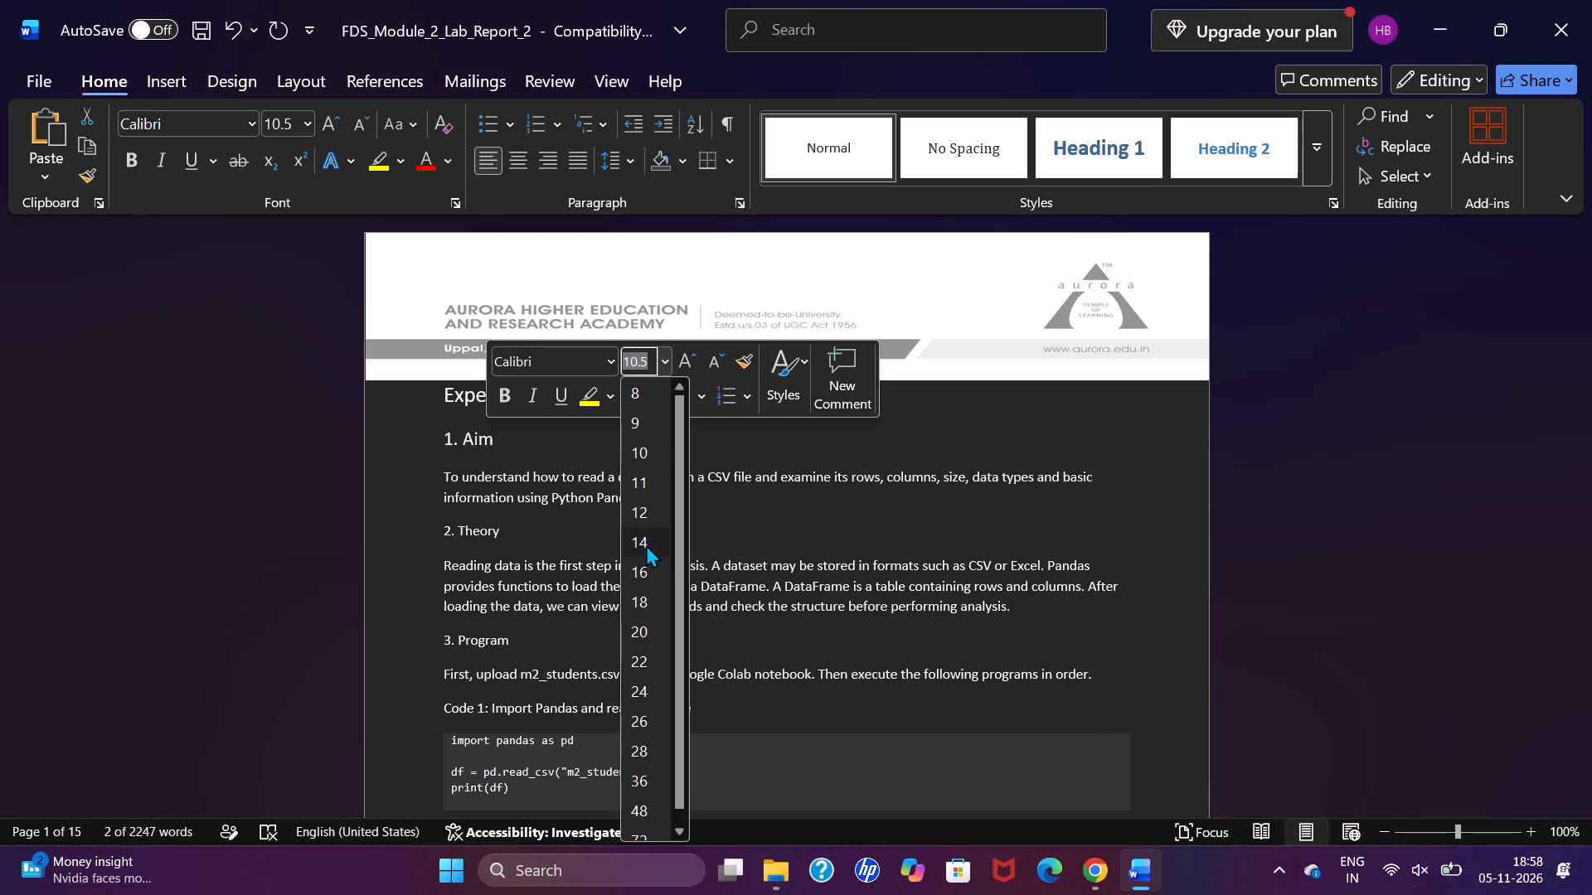
left_click_drag(533, 531, 402, 529)
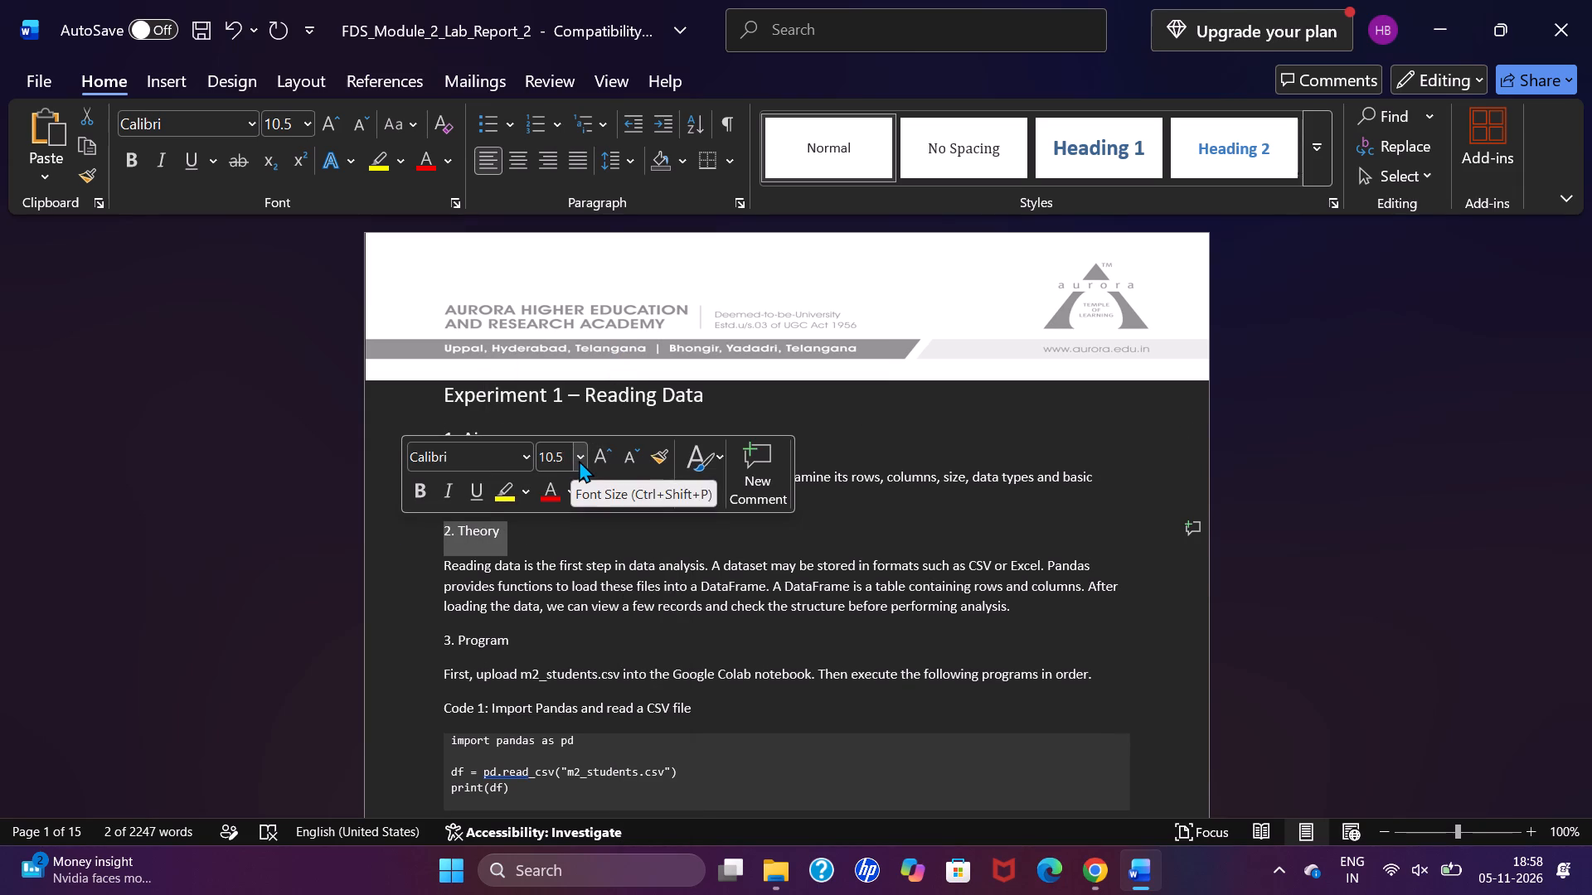
left_click(579, 460)
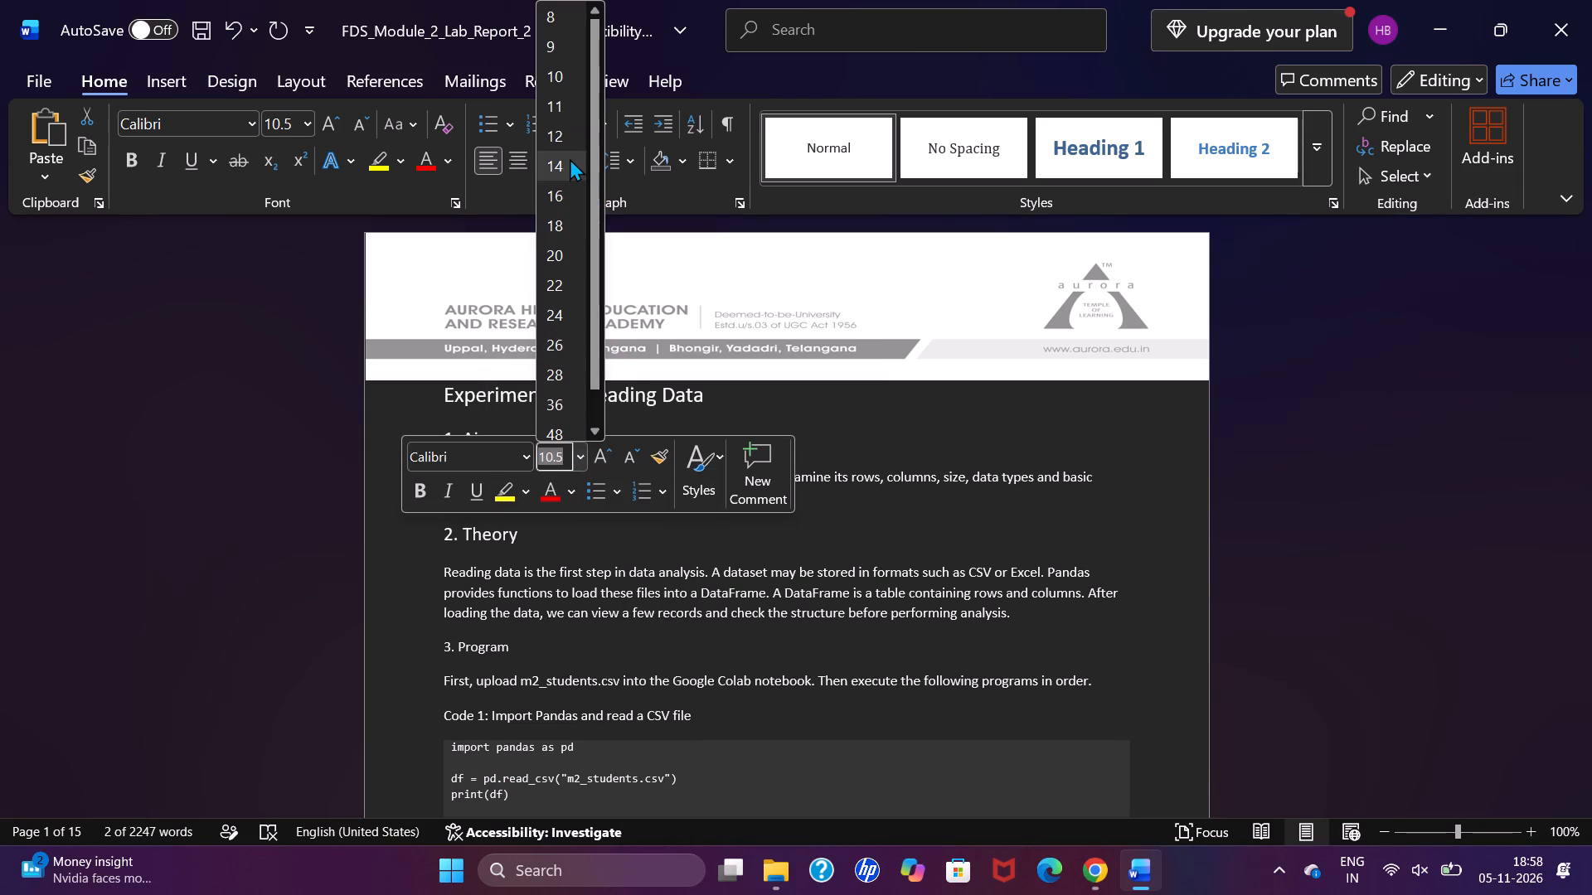
left_click(570, 158)
left_click_drag(523, 651, 429, 641)
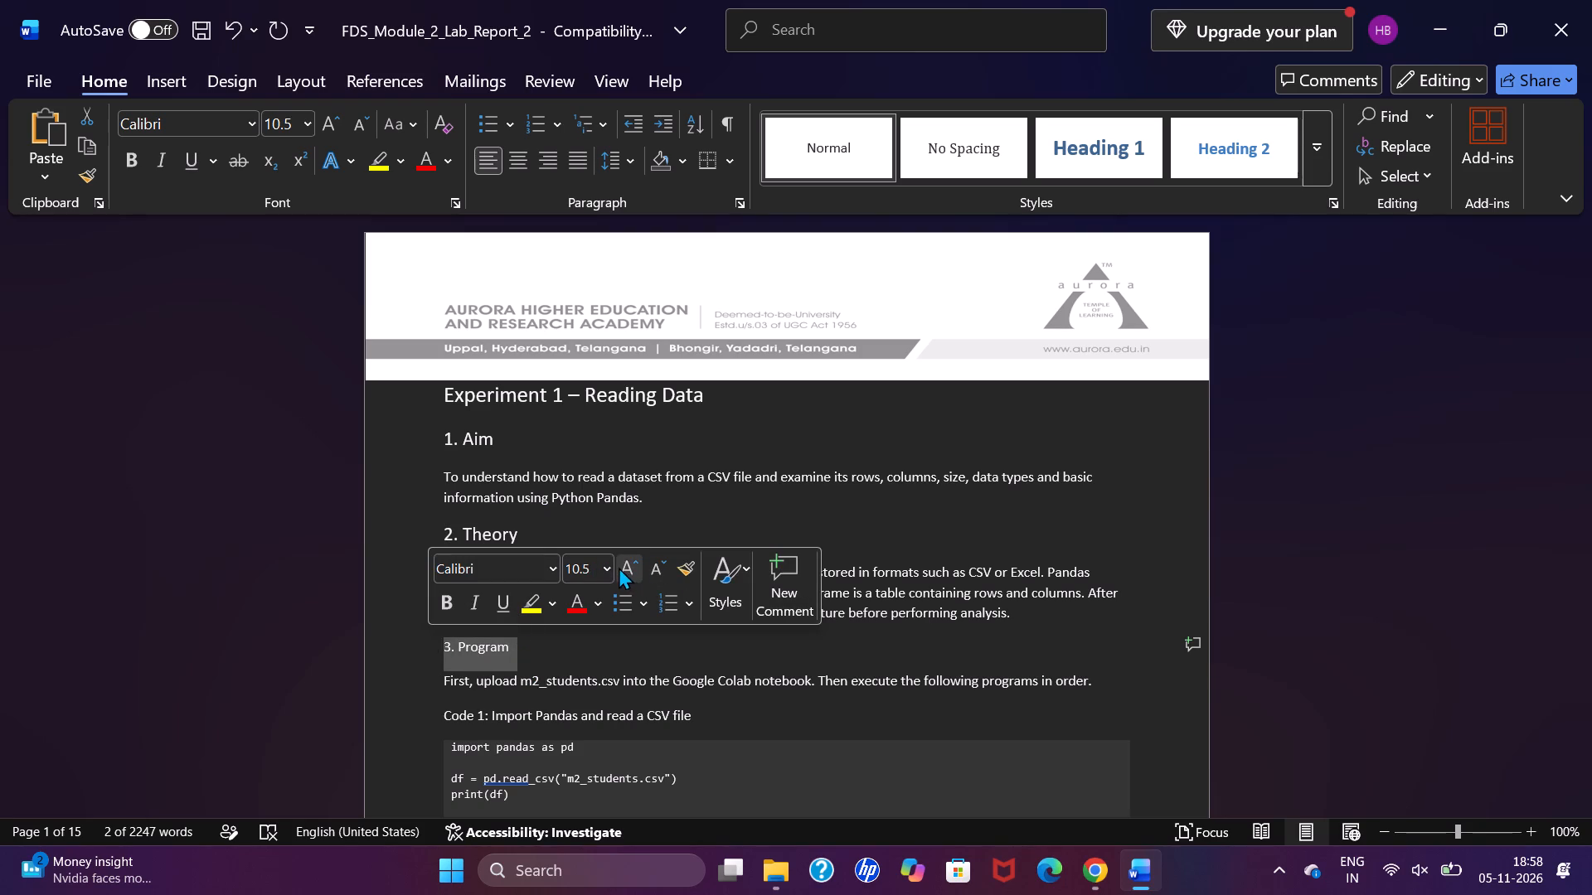
left_click(595, 566)
key("BackSpace")
type("14")
key("Return")
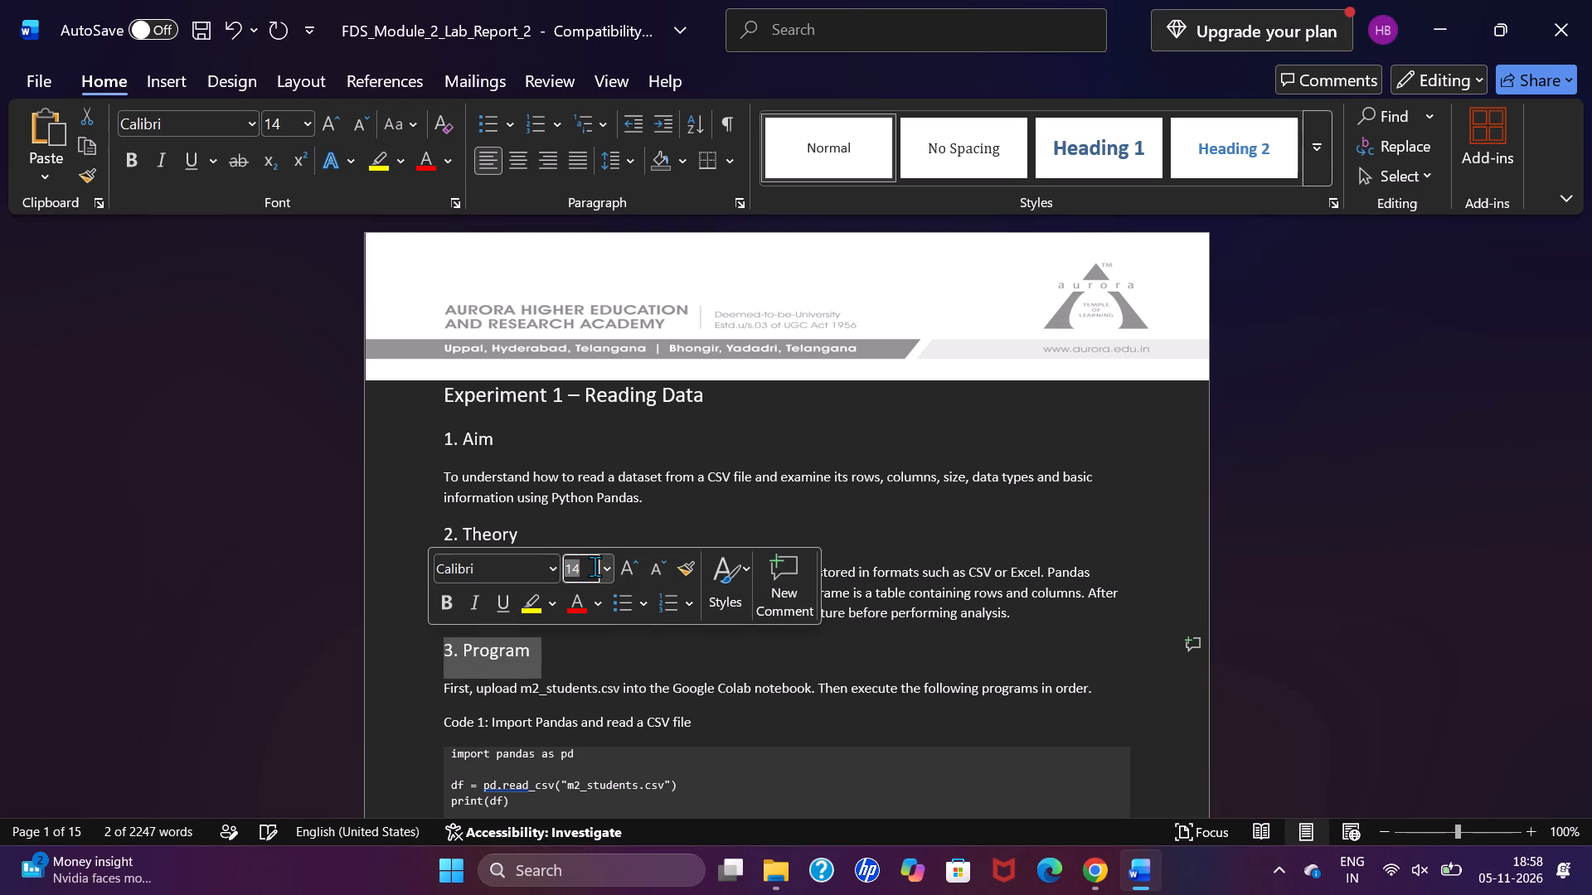
Select the "Explanation:" label below the Code 1 output placeholder in Experiment 1 for a font size change.
scroll(590, 645, "down", 2)
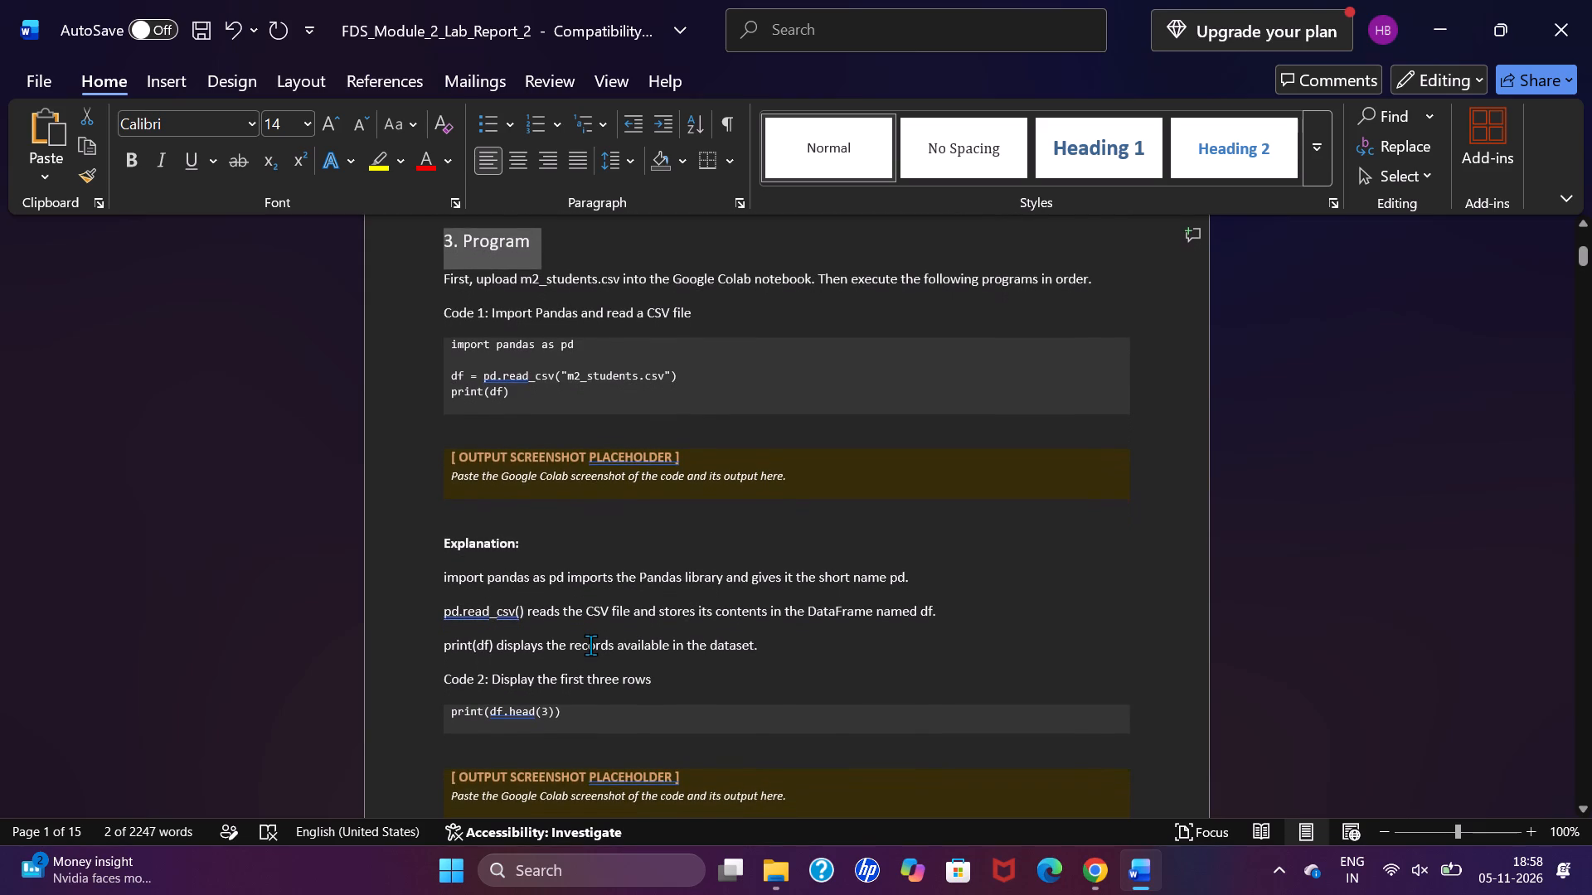
scroll(590, 645, "down", 1)
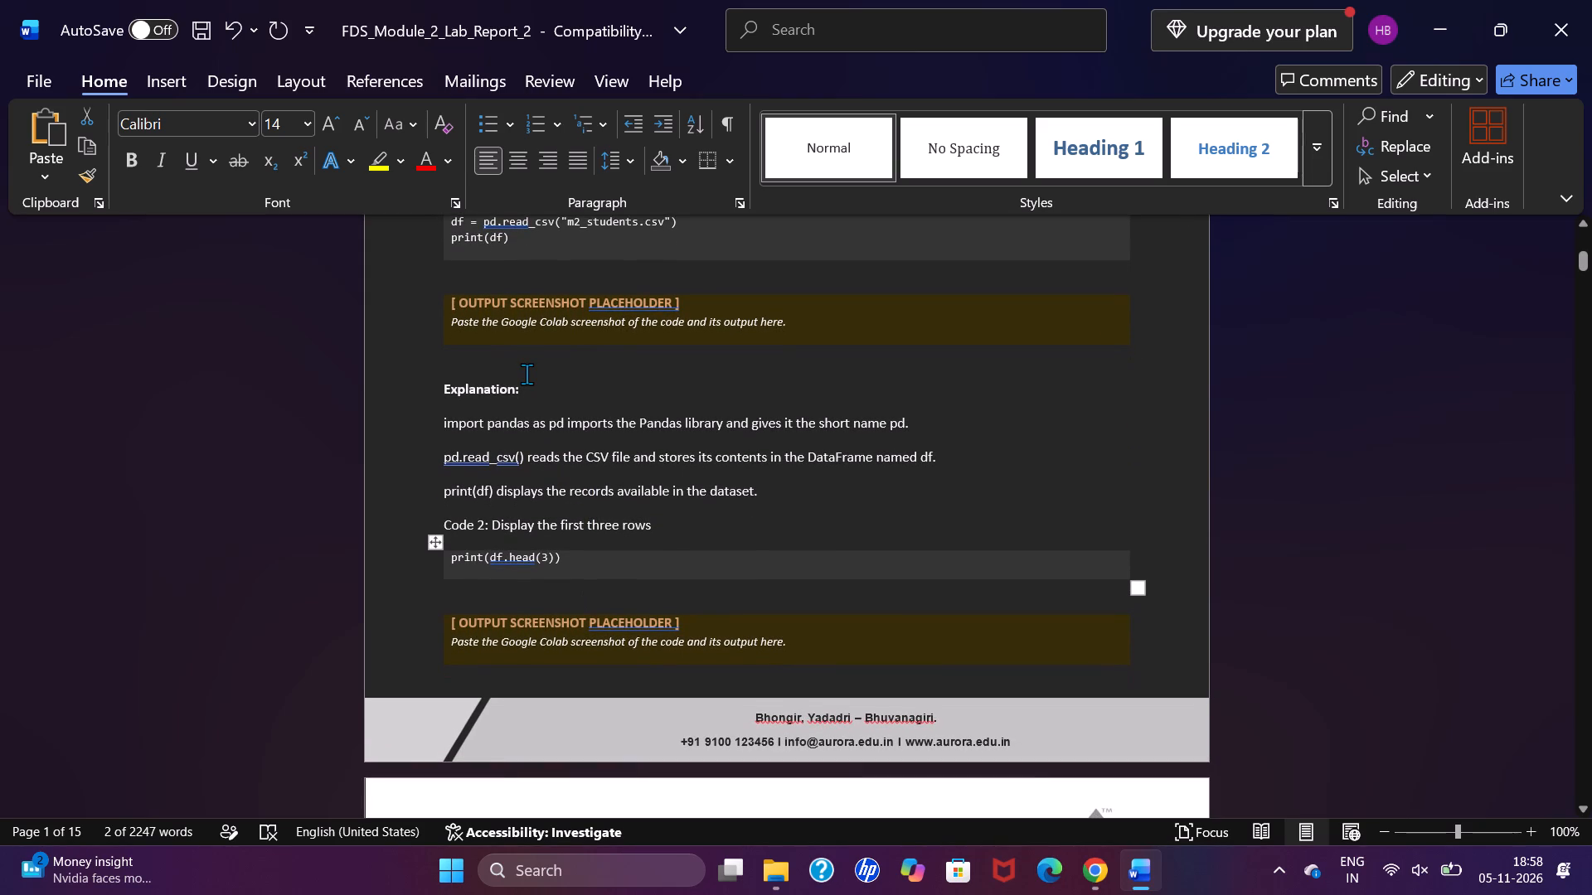
left_click_drag(529, 388, 425, 389)
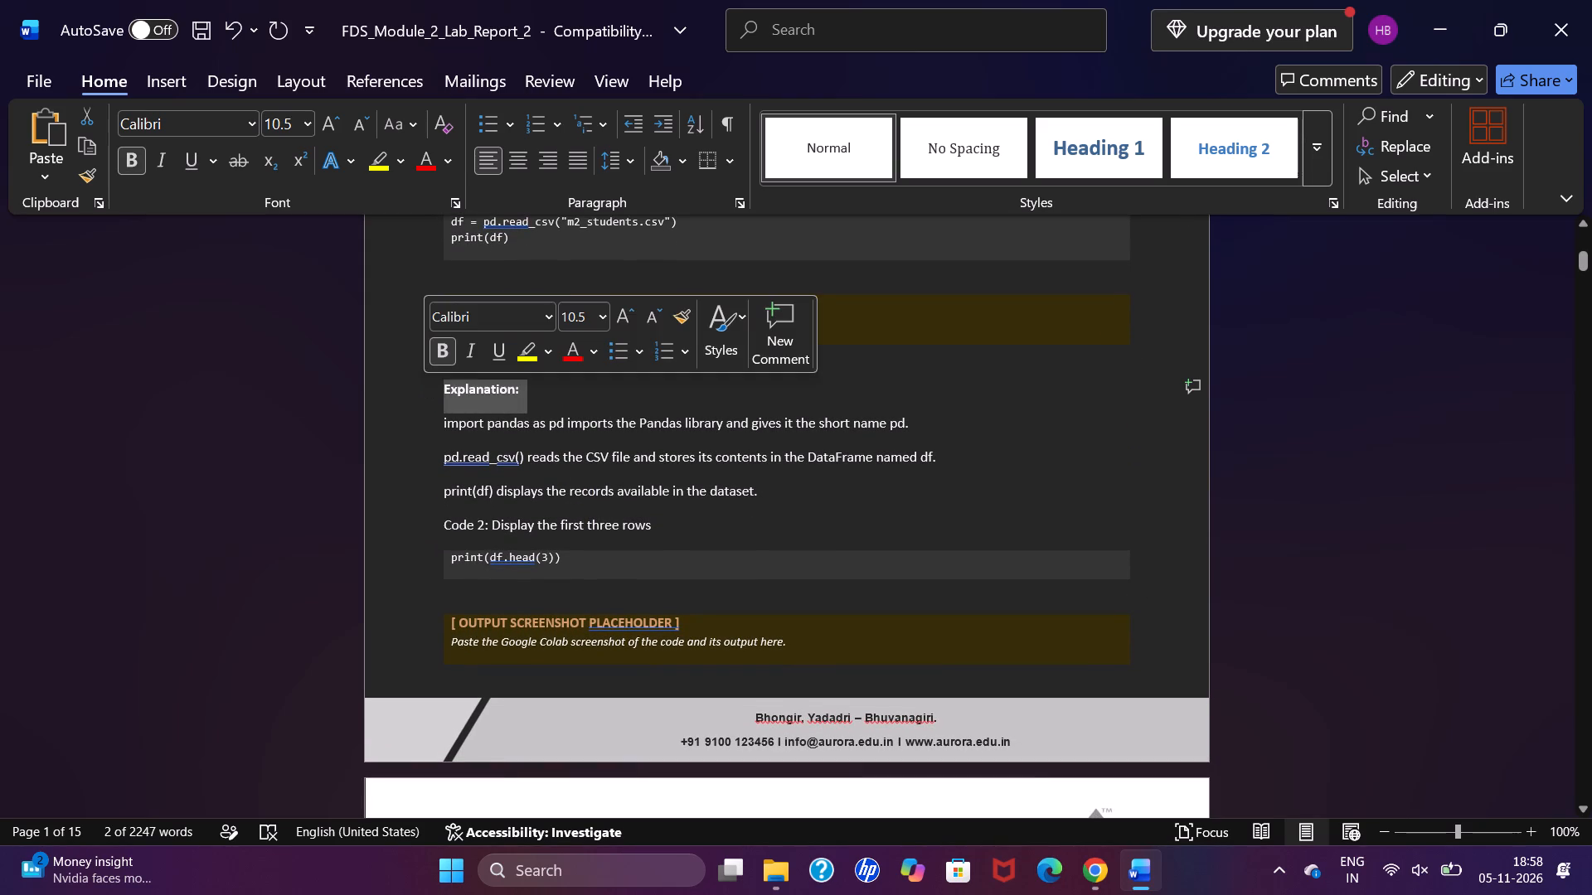
Set the "Explanation:" label below the Code 1 output placeholder to font size 14.
left_click(591, 310)
key("BackSpace")
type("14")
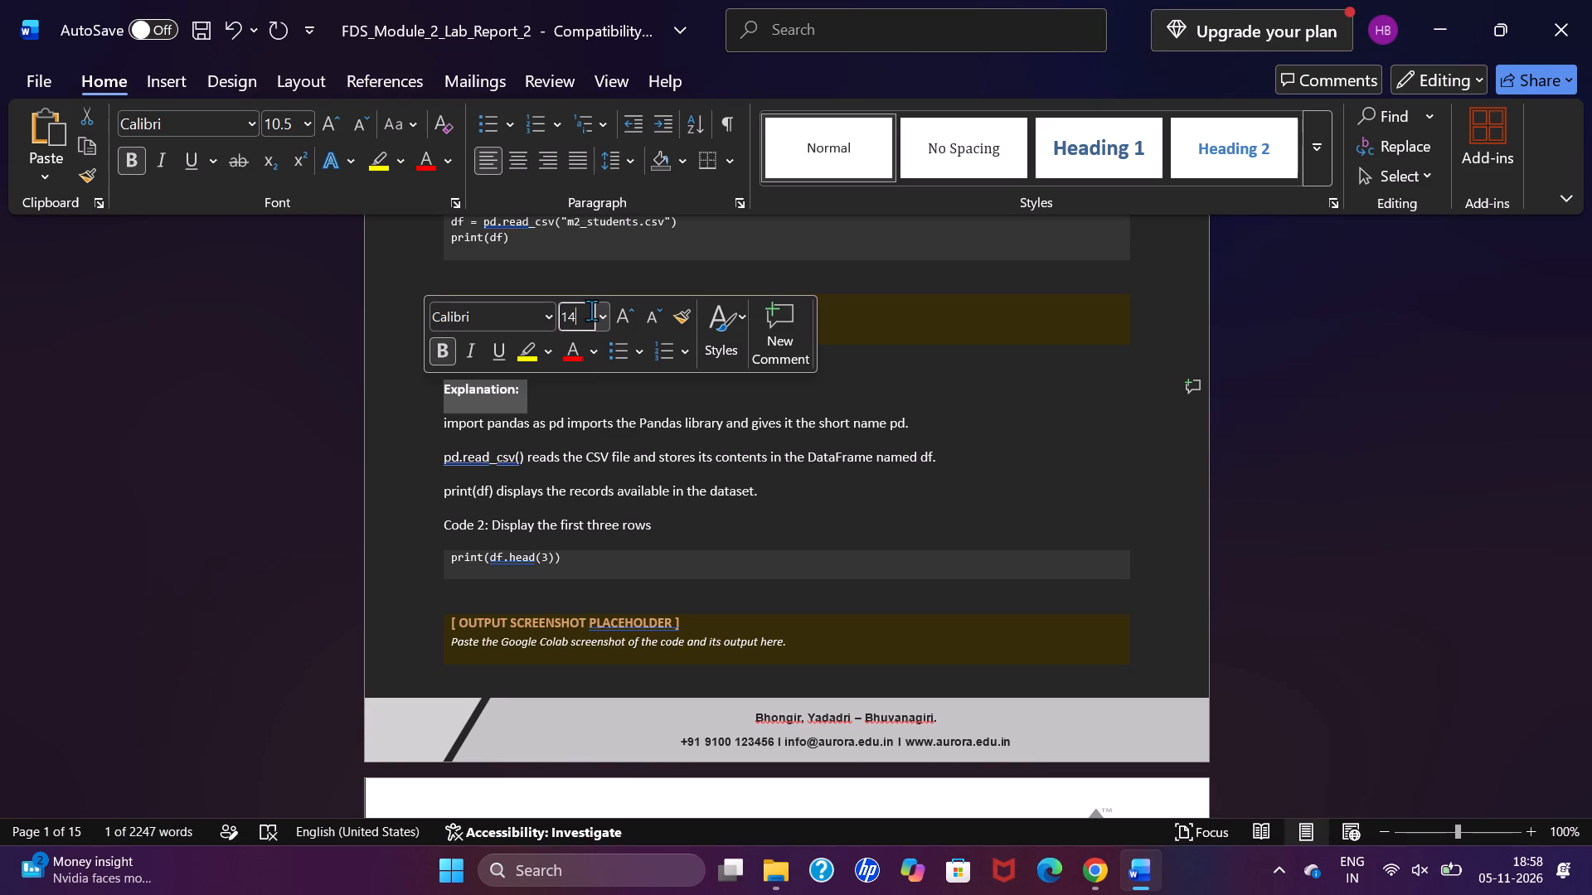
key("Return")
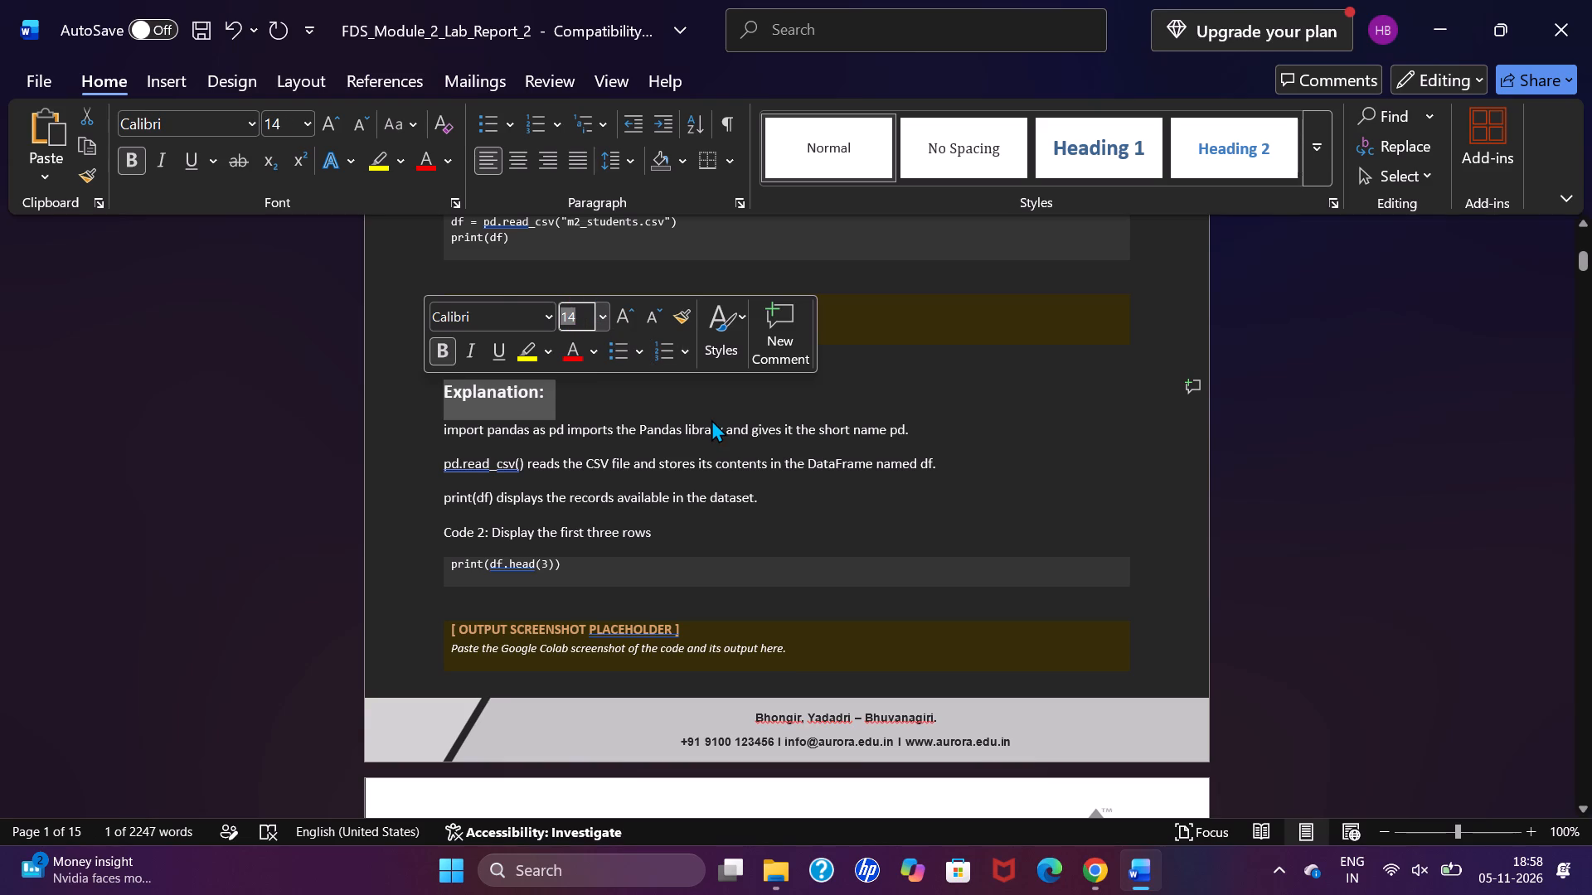
left_click(711, 419)
Copy the code block under "Code 1: Import Pandas and read a CSV file" and delete it from the report.
scroll(711, 419, "up", 3)
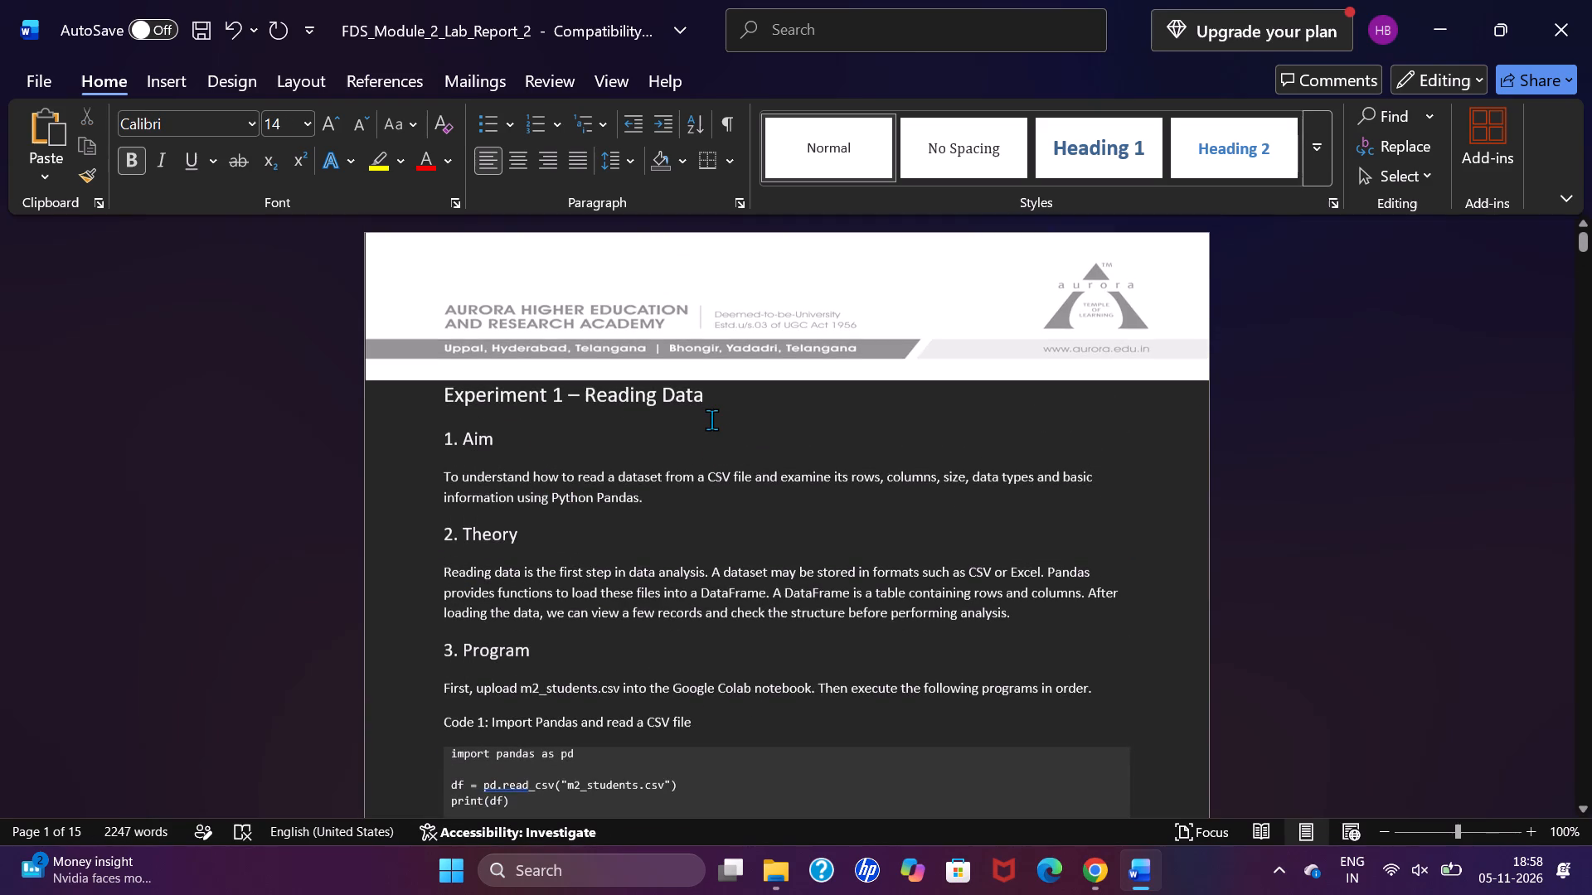
scroll(711, 419, "down", 2)
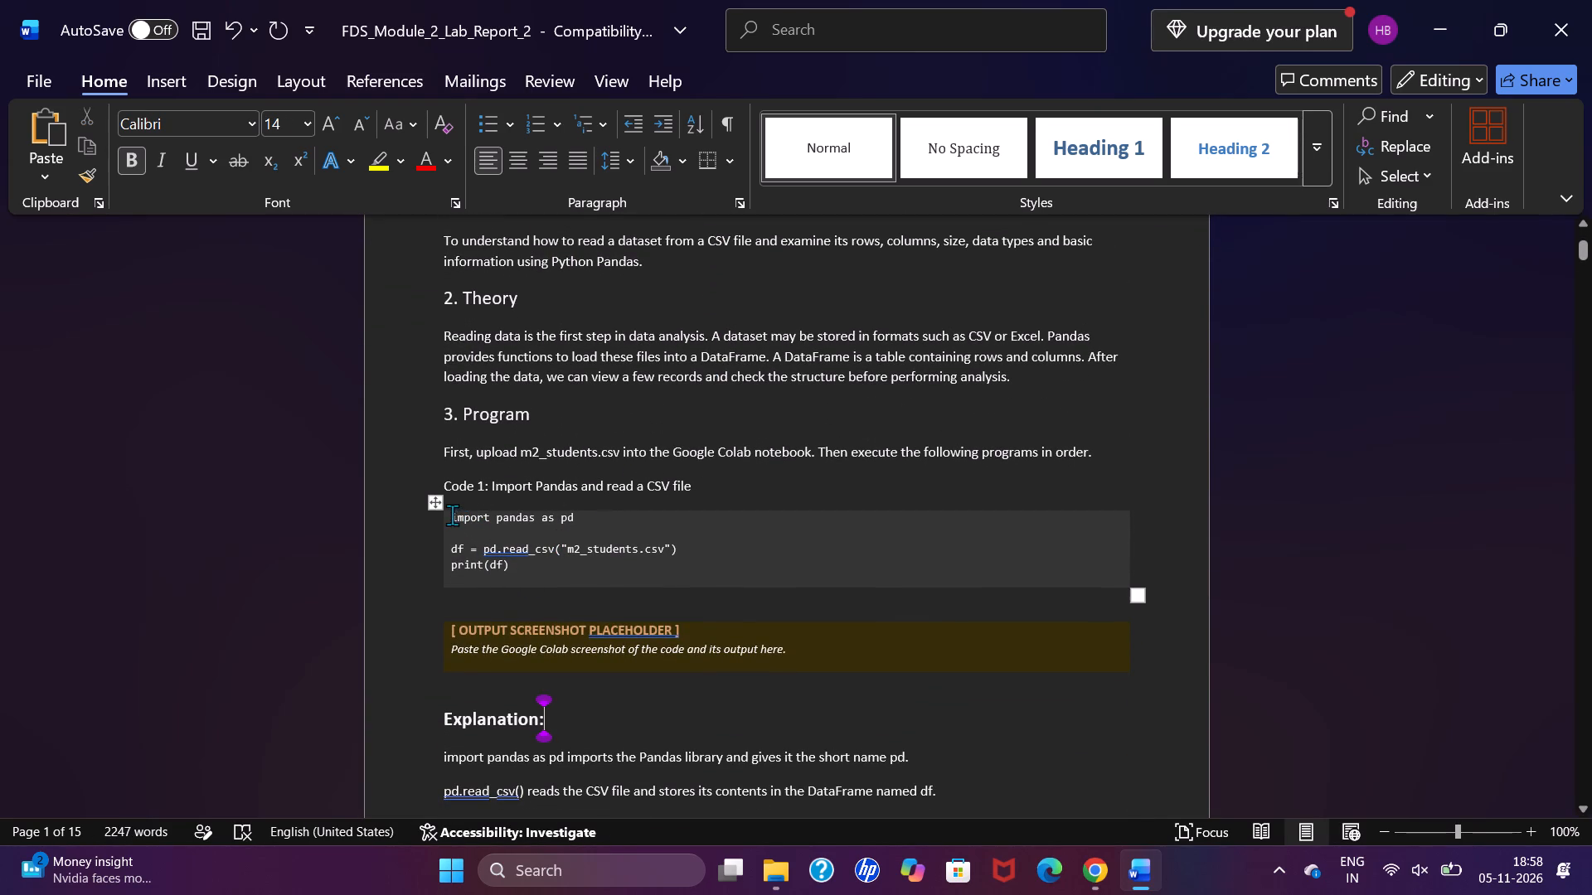
left_click_drag(450, 515, 488, 544)
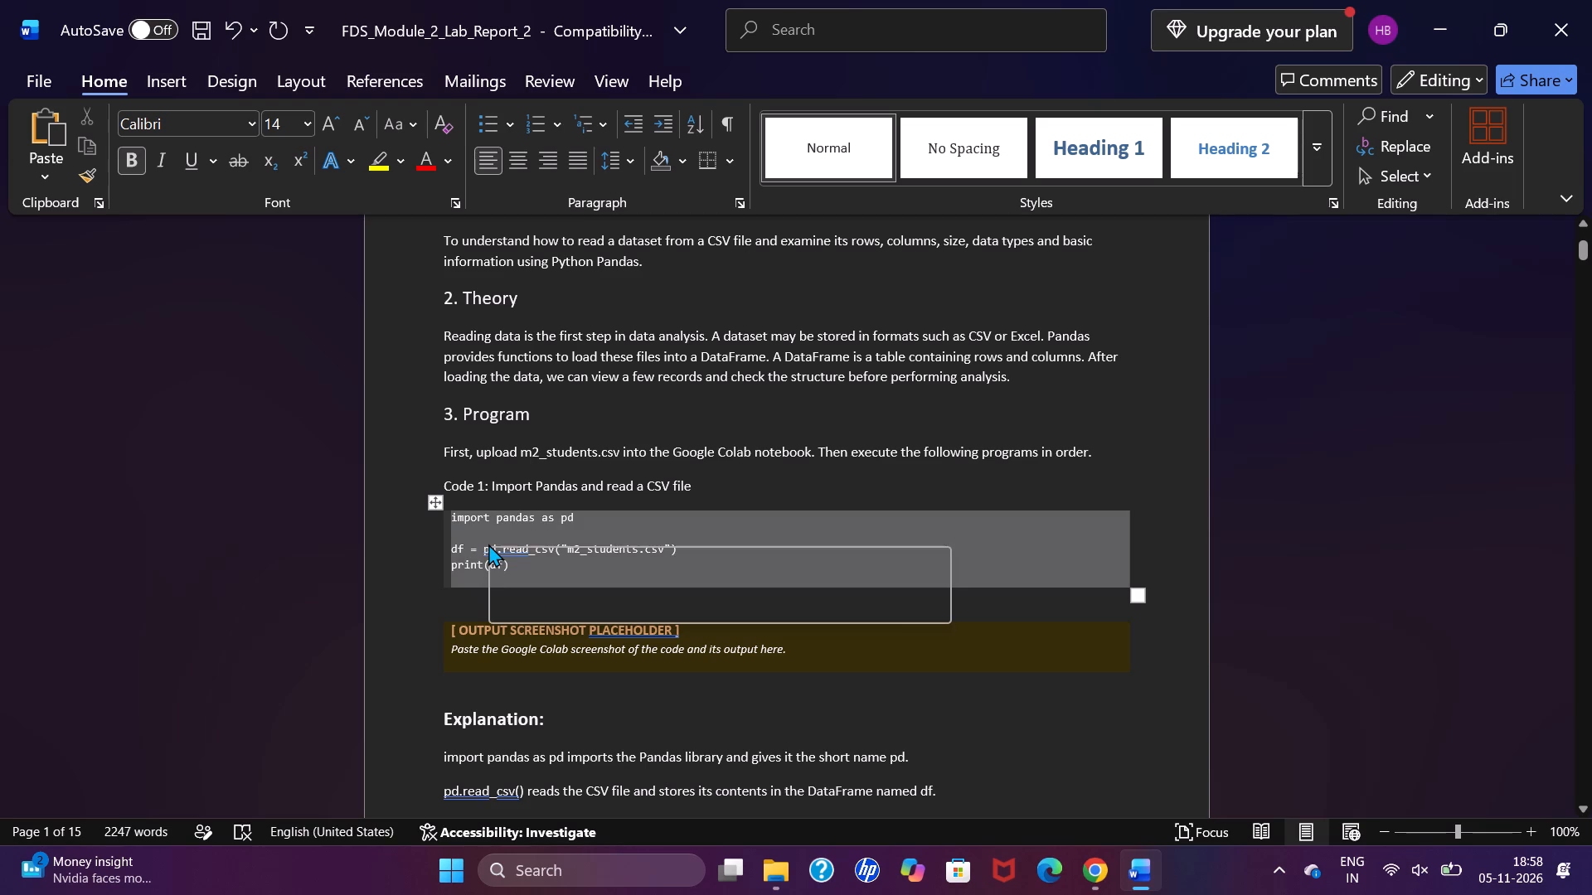
key("ctrl+c")
key("BackSpace")
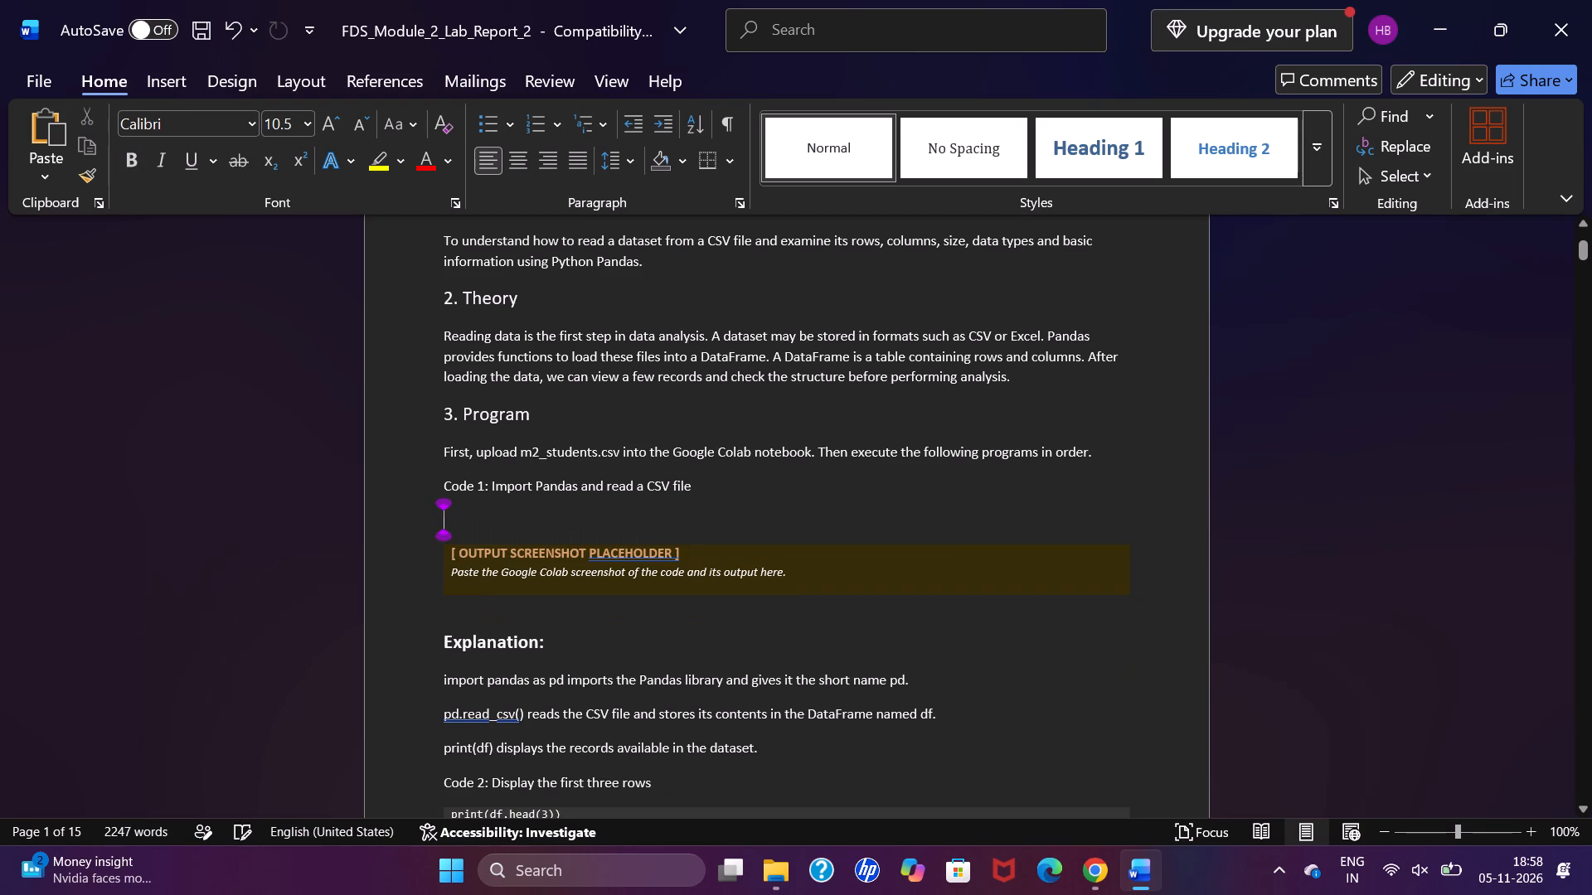
Switch to the Chrome window with the Aurora University page.
left_click(1080, 869)
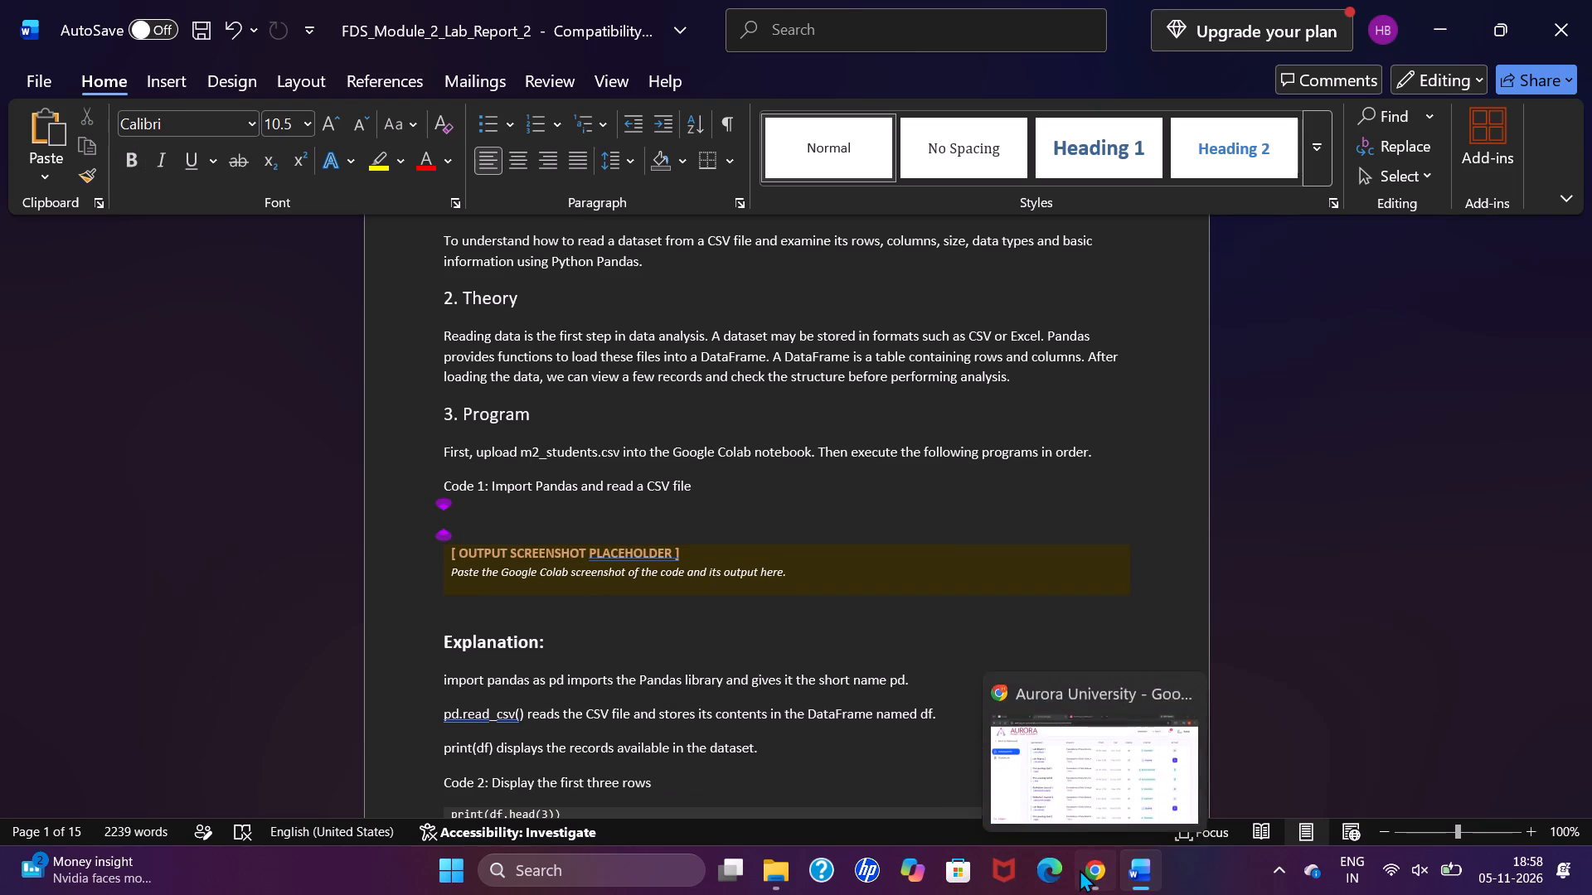
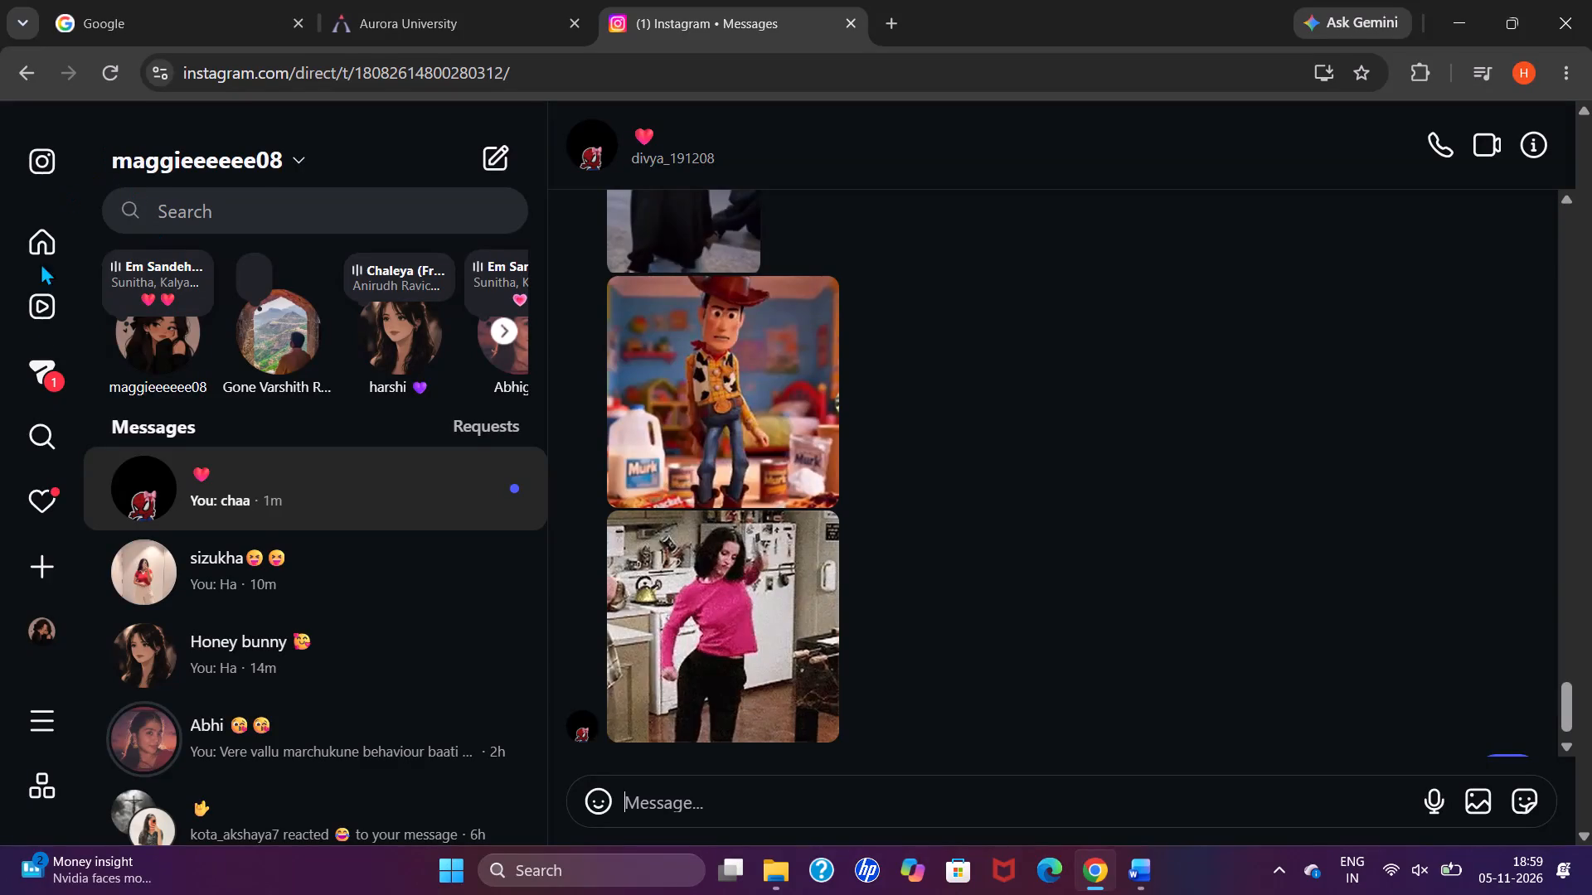
Reload the Instagram messages page.
left_click(108, 80)
left_click_drag(103, 99, 109, 60)
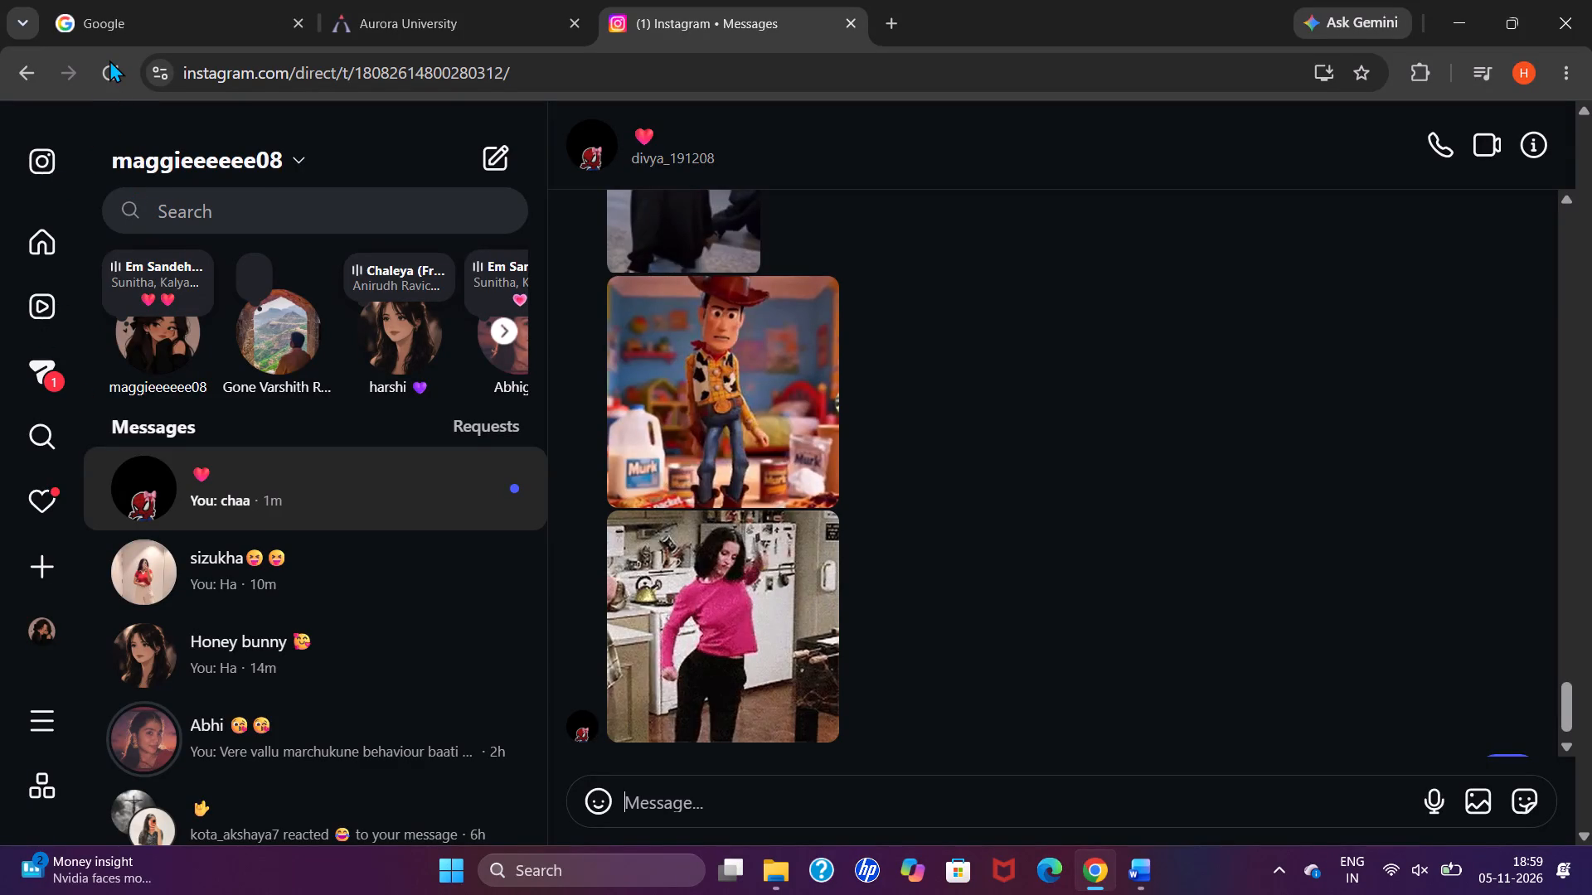
left_click_drag(109, 60, 111, 56)
double_click(111, 56)
key("ctrl+r")
key("ctrl+r")
key("ctrl+r")
key("ctrl+r")
Switch to the open Google home page and keep the browser window maximized.
triple_click(333, 0)
left_click_drag(333, 0, 245, 0)
double_click(245, 0)
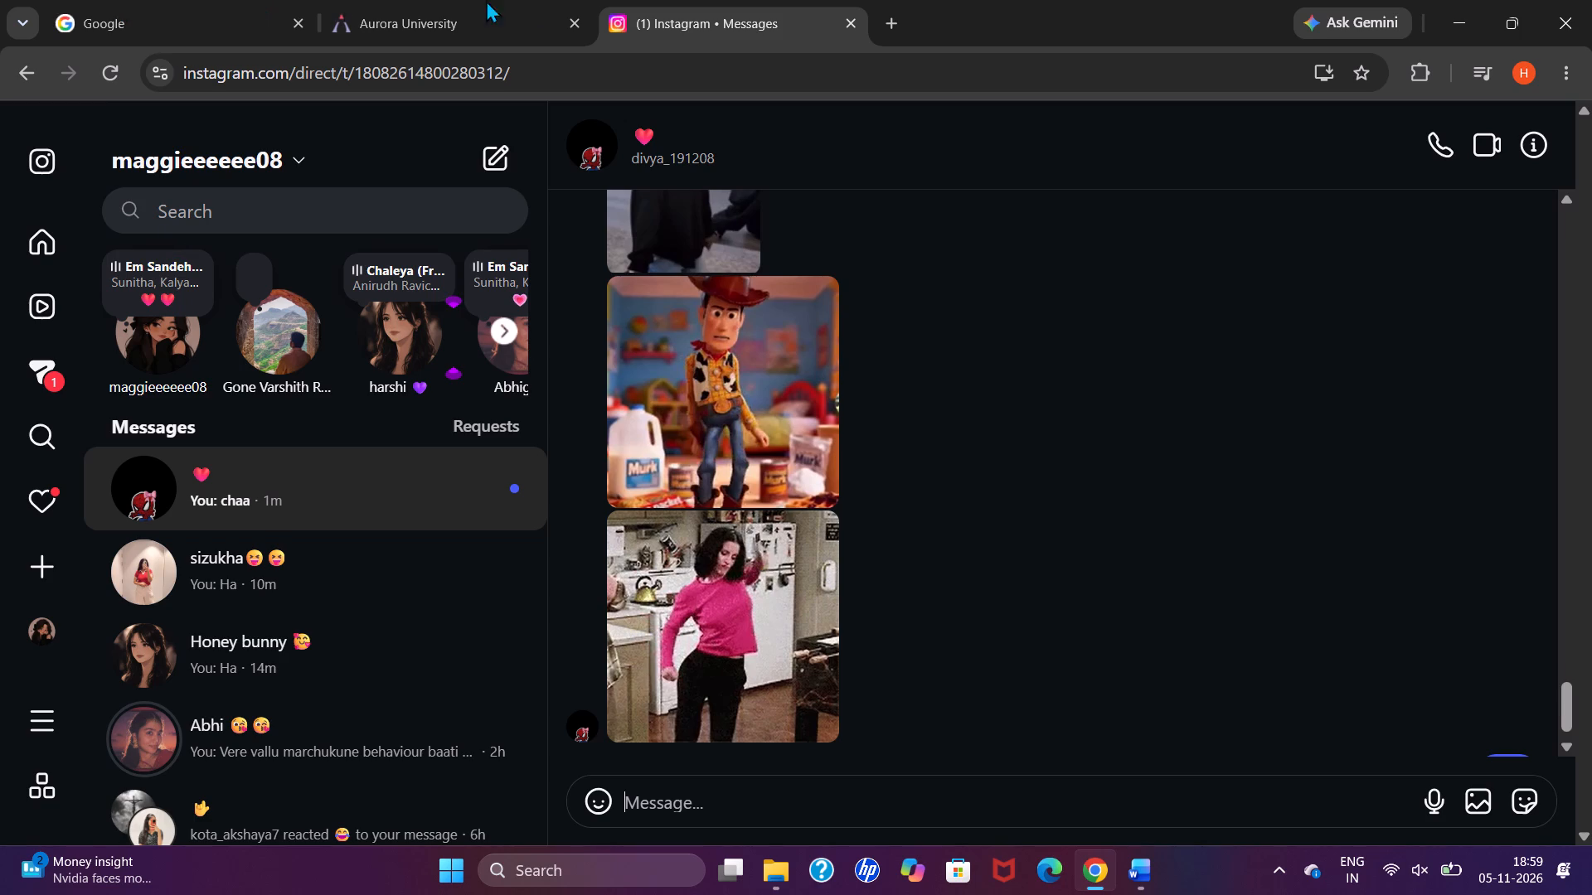
triple_click(536, 2)
left_click(536, 2)
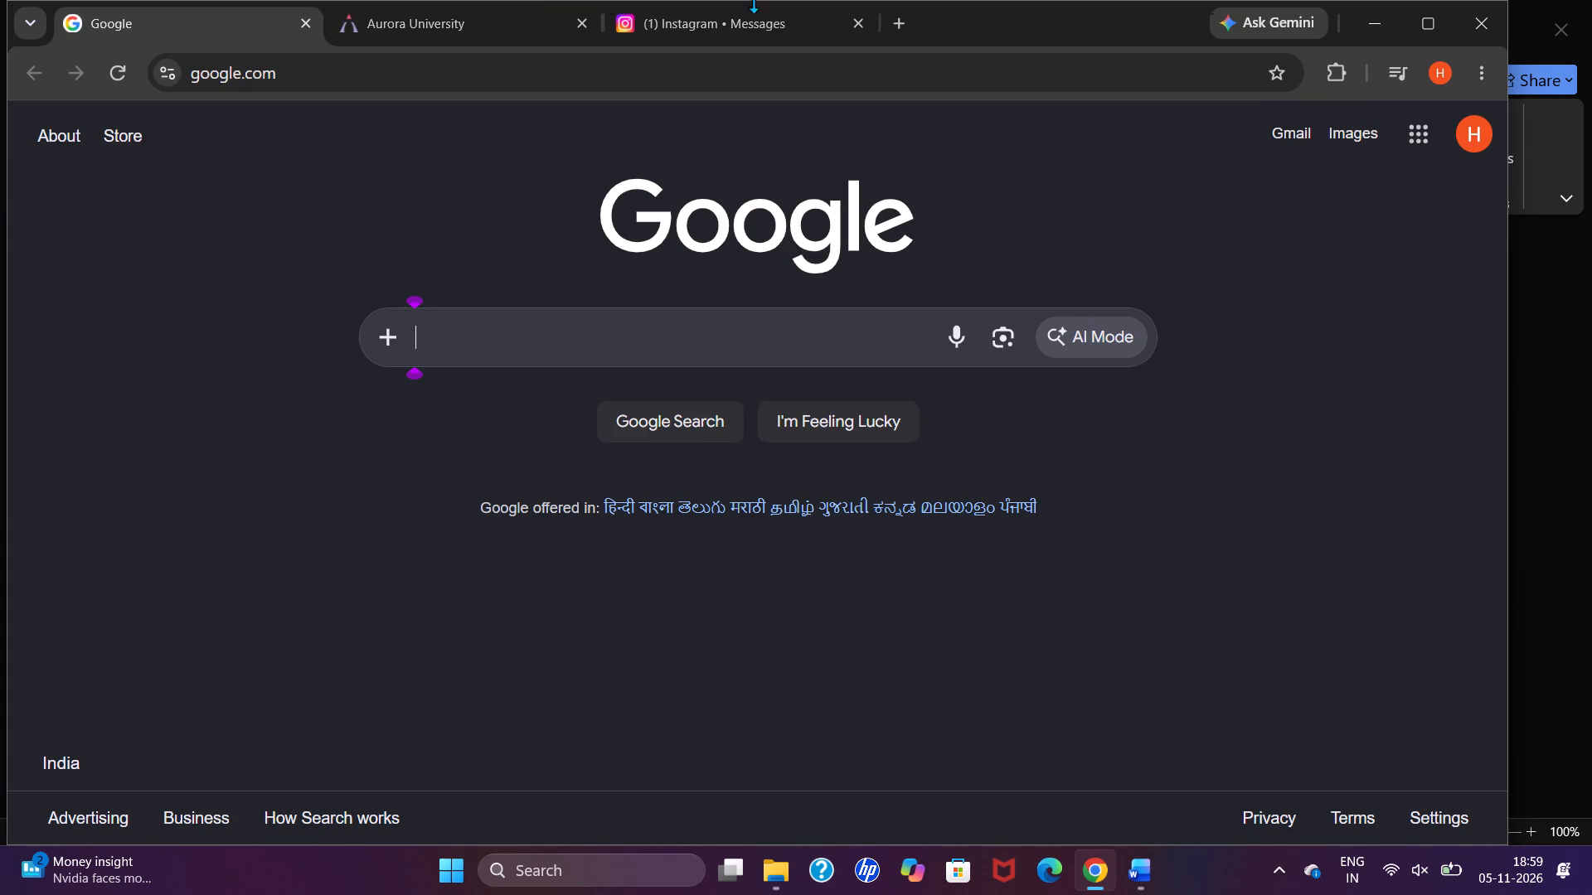
left_click(1432, 12)
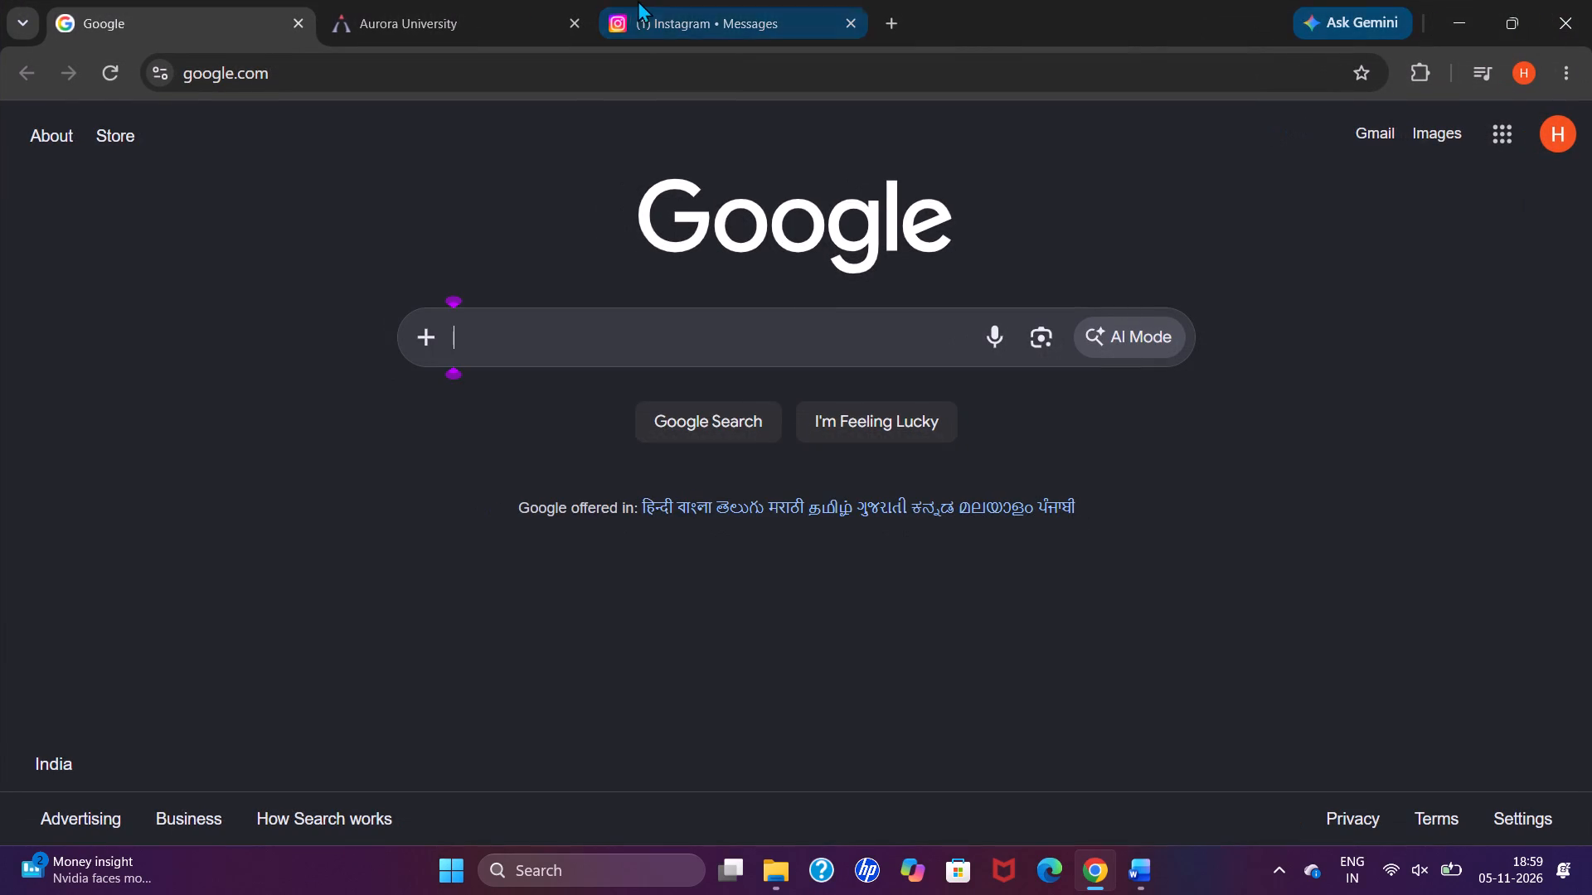
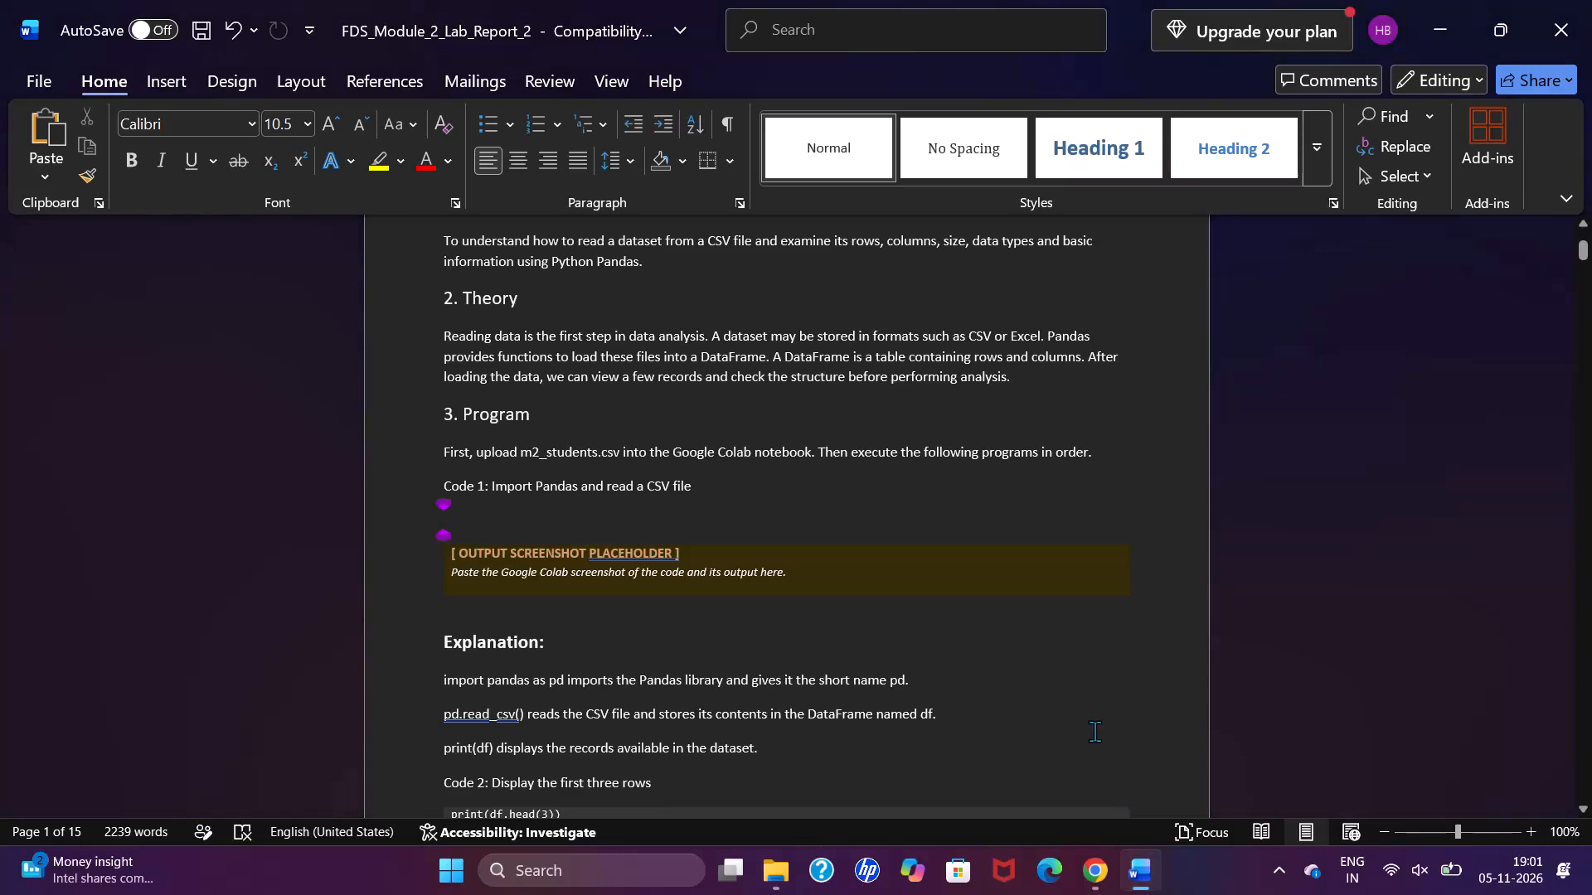
Switch to Chrome, open a new tab and close the old Google tab.
left_click(1085, 880)
left_click(192, 0)
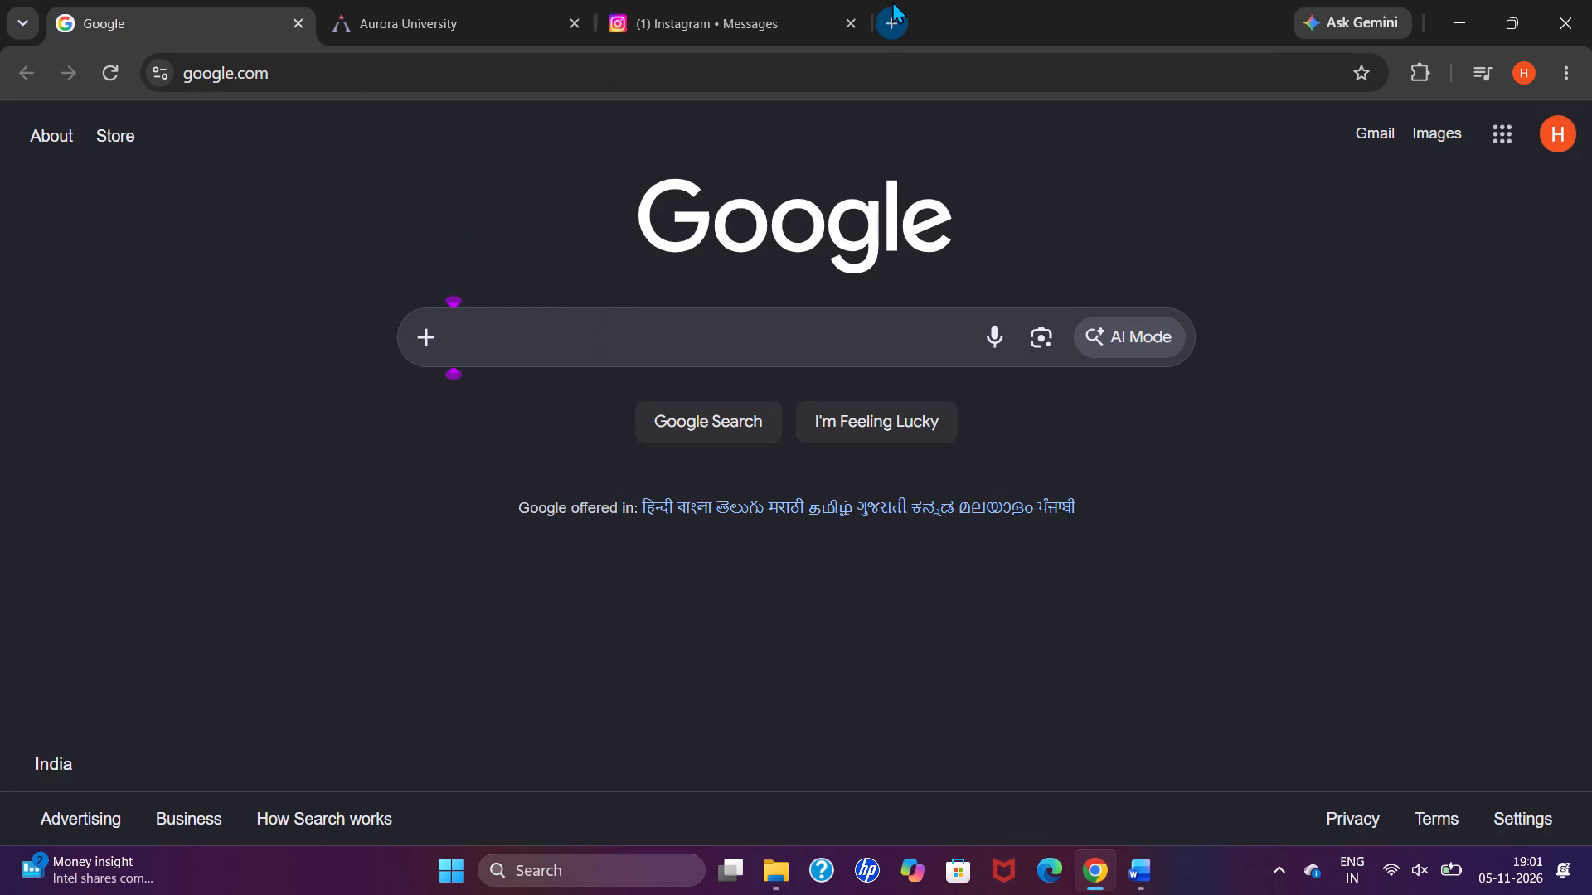
left_click(889, 24)
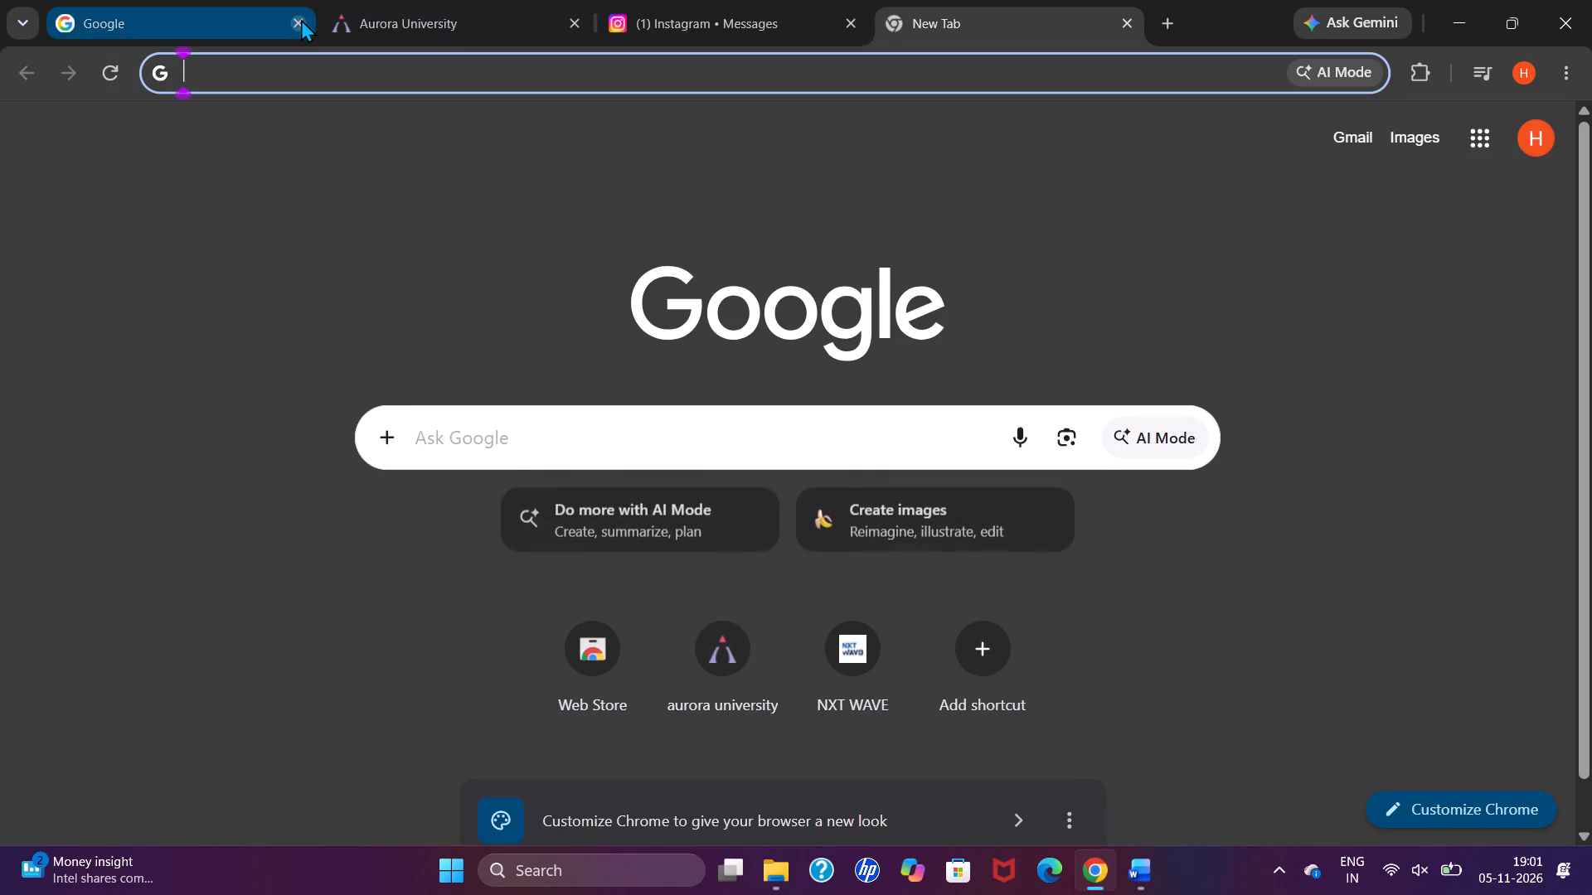
left_click(301, 19)
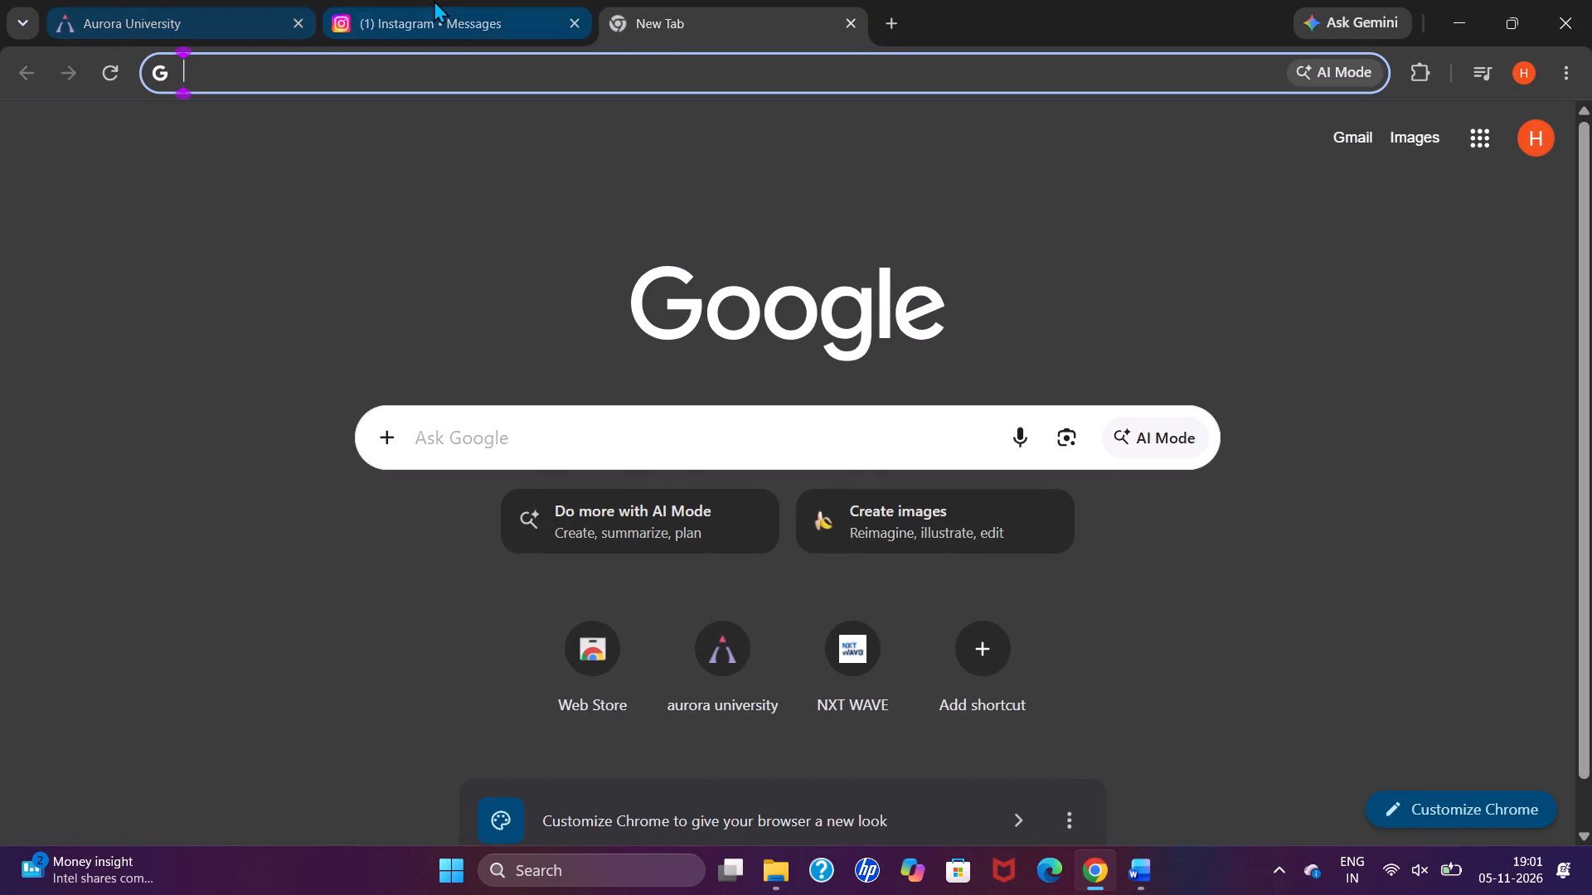
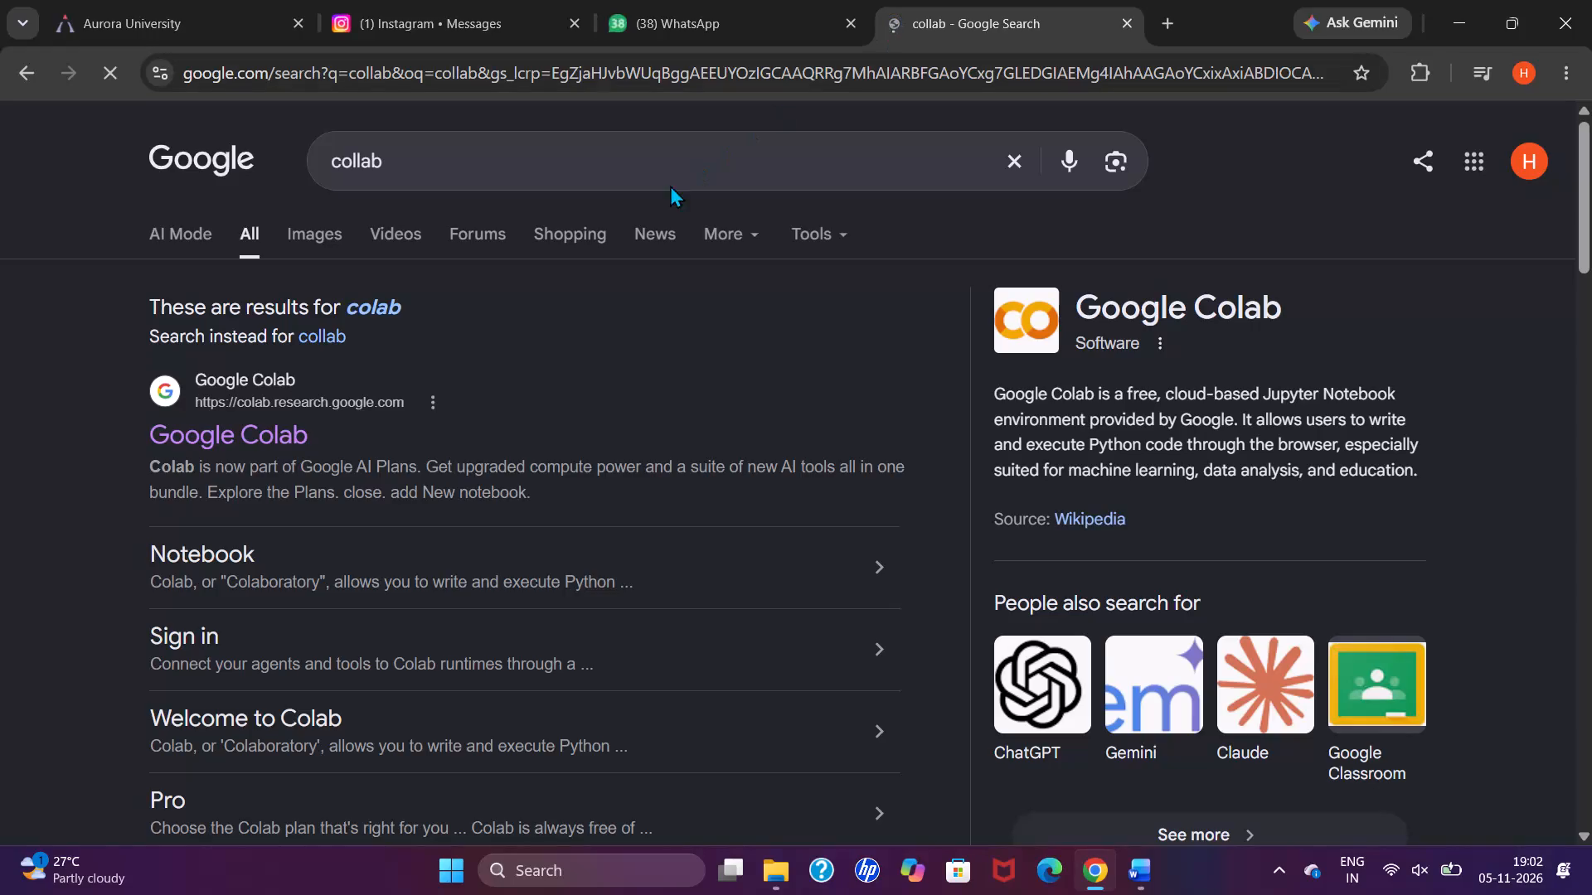
Go to Google Colab from the search results and open the recent notebook Untitled19.ipynb.
left_click(186, 446)
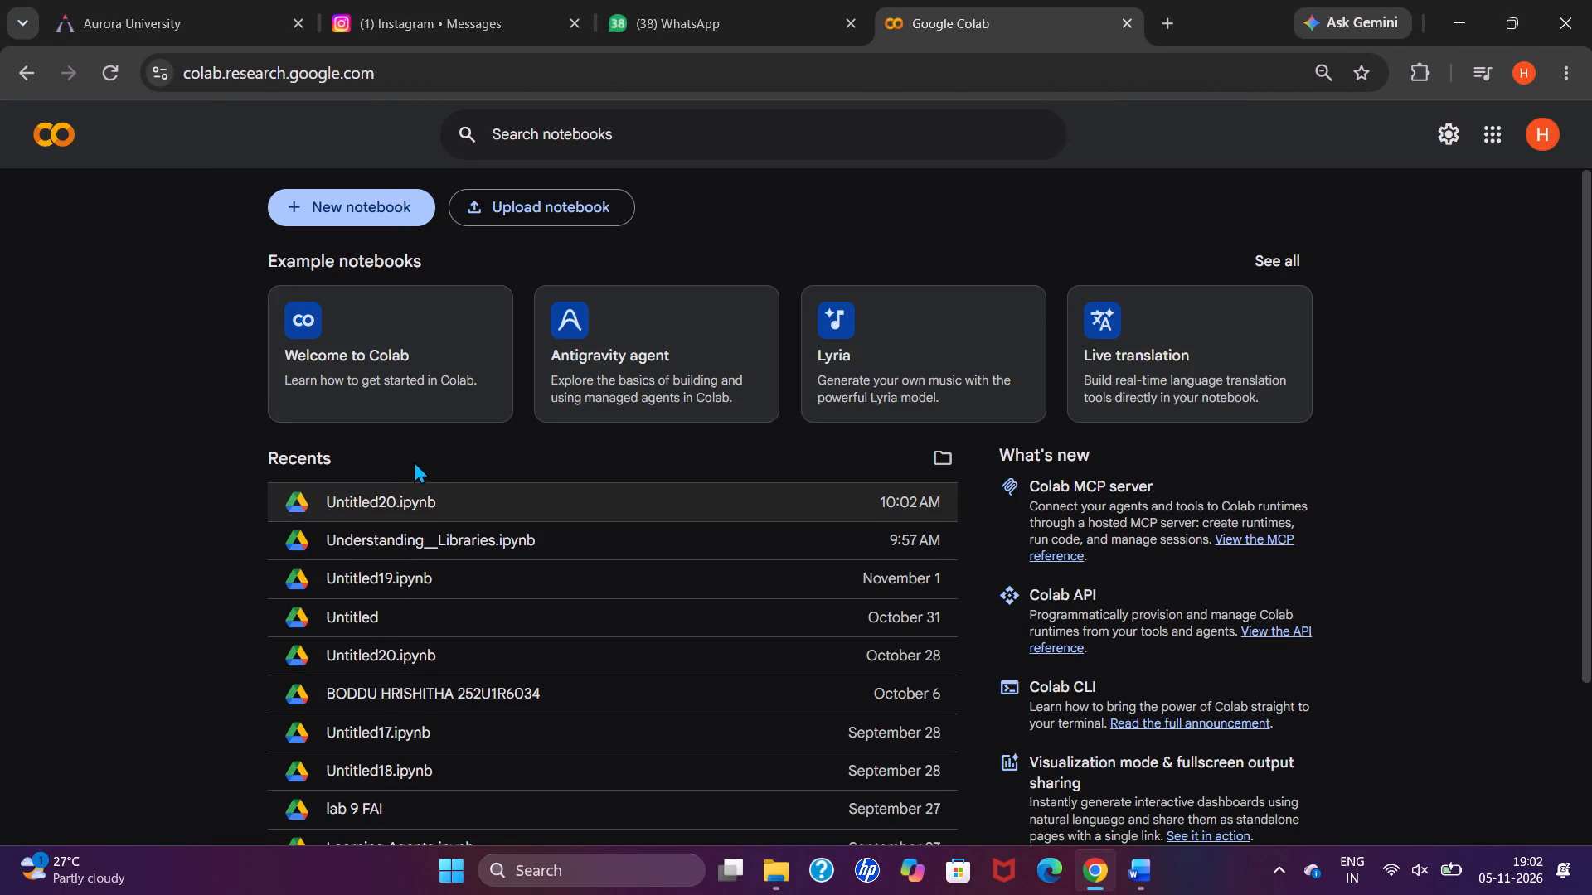
left_click(391, 578)
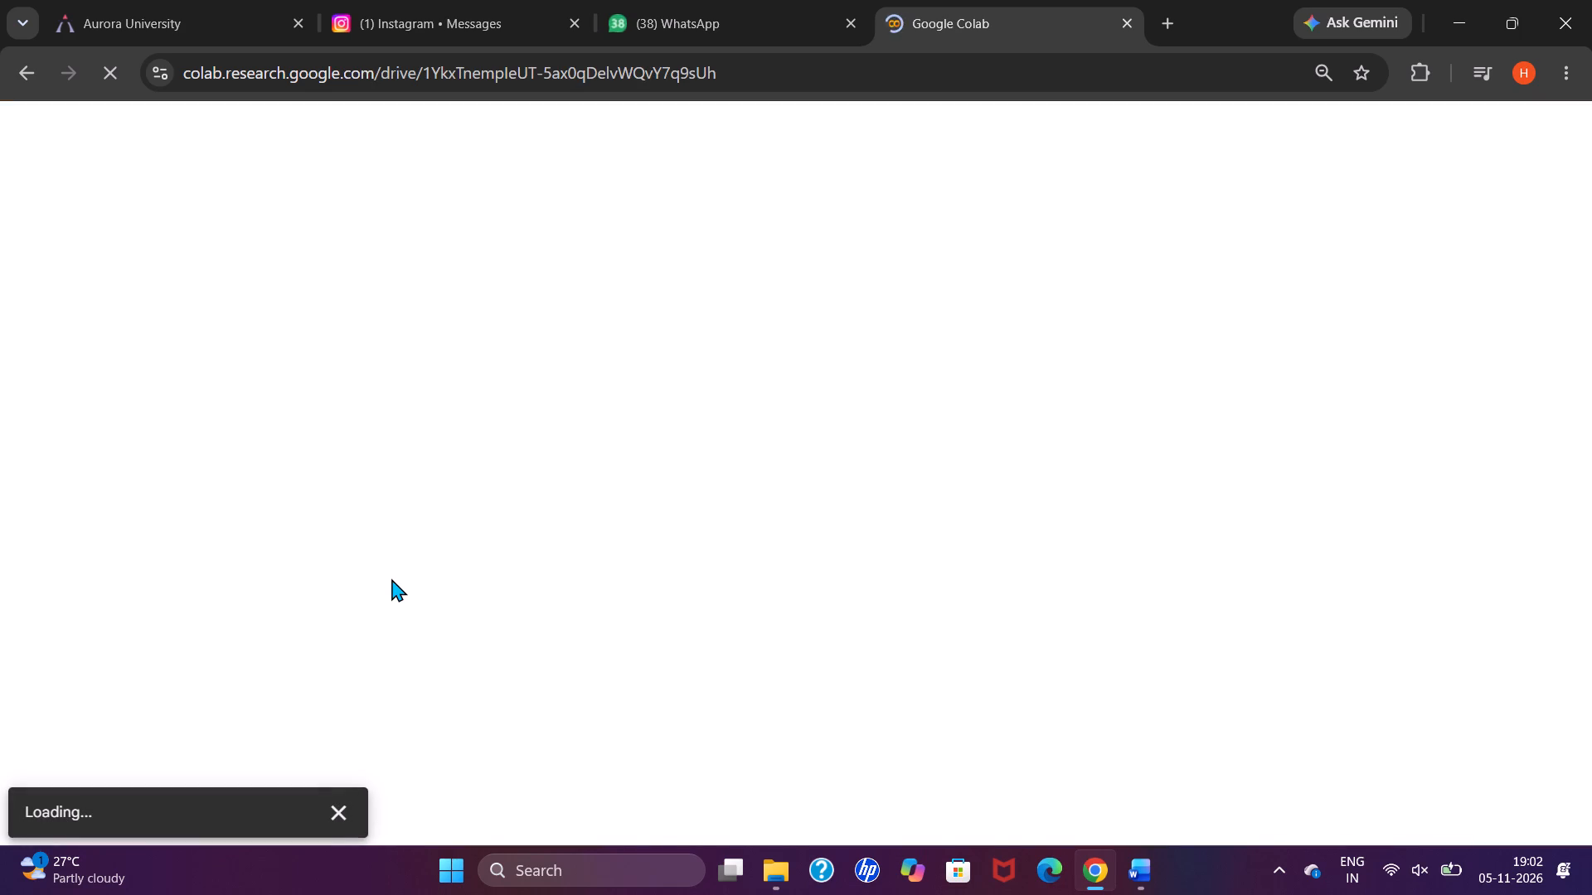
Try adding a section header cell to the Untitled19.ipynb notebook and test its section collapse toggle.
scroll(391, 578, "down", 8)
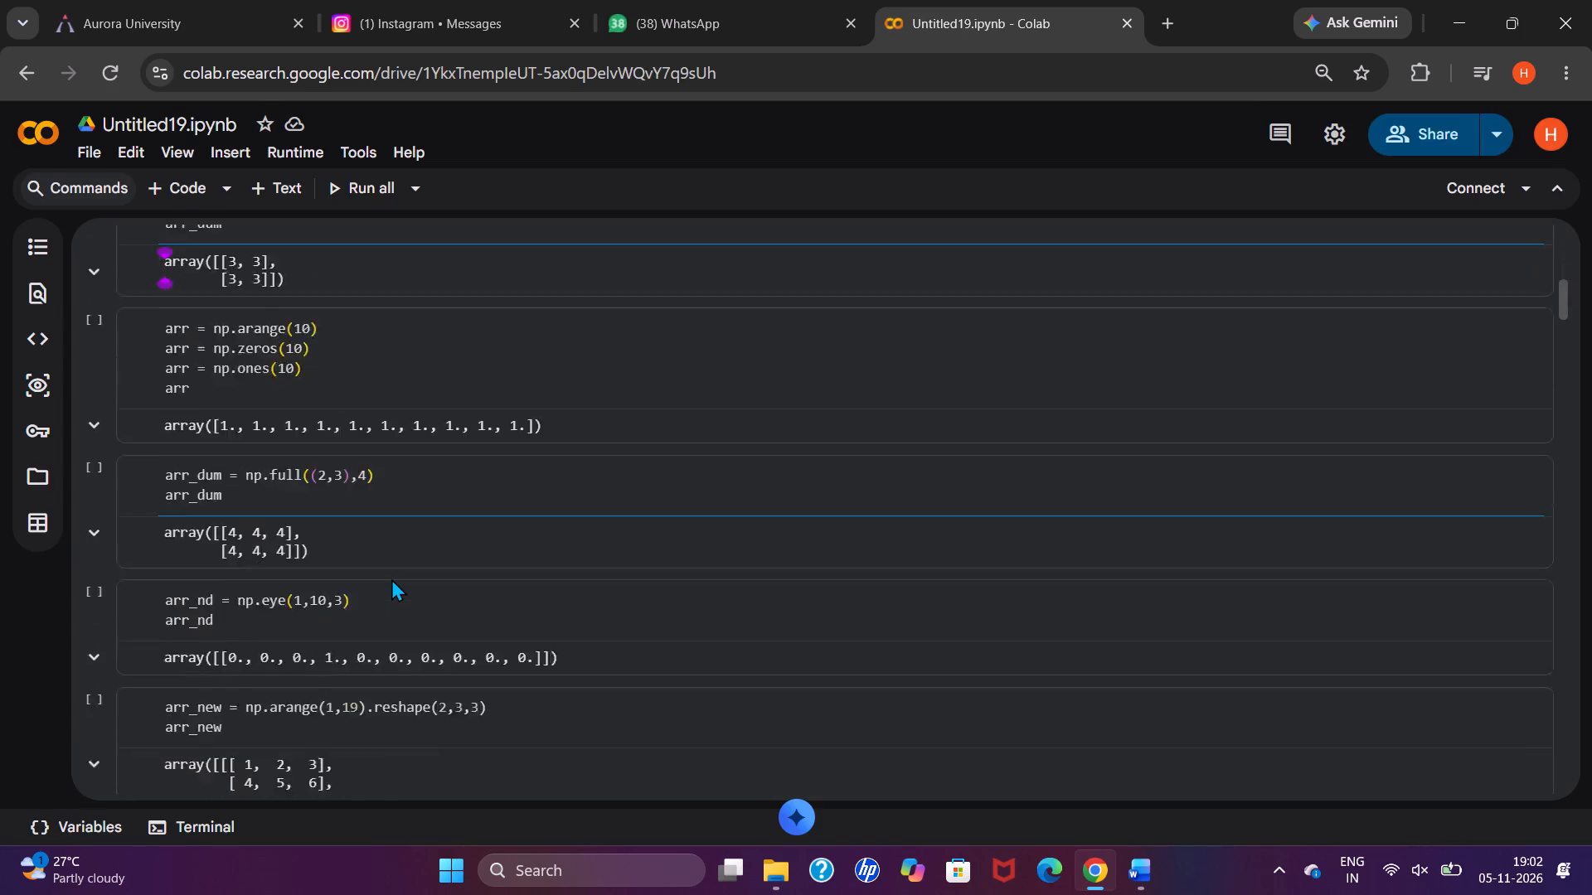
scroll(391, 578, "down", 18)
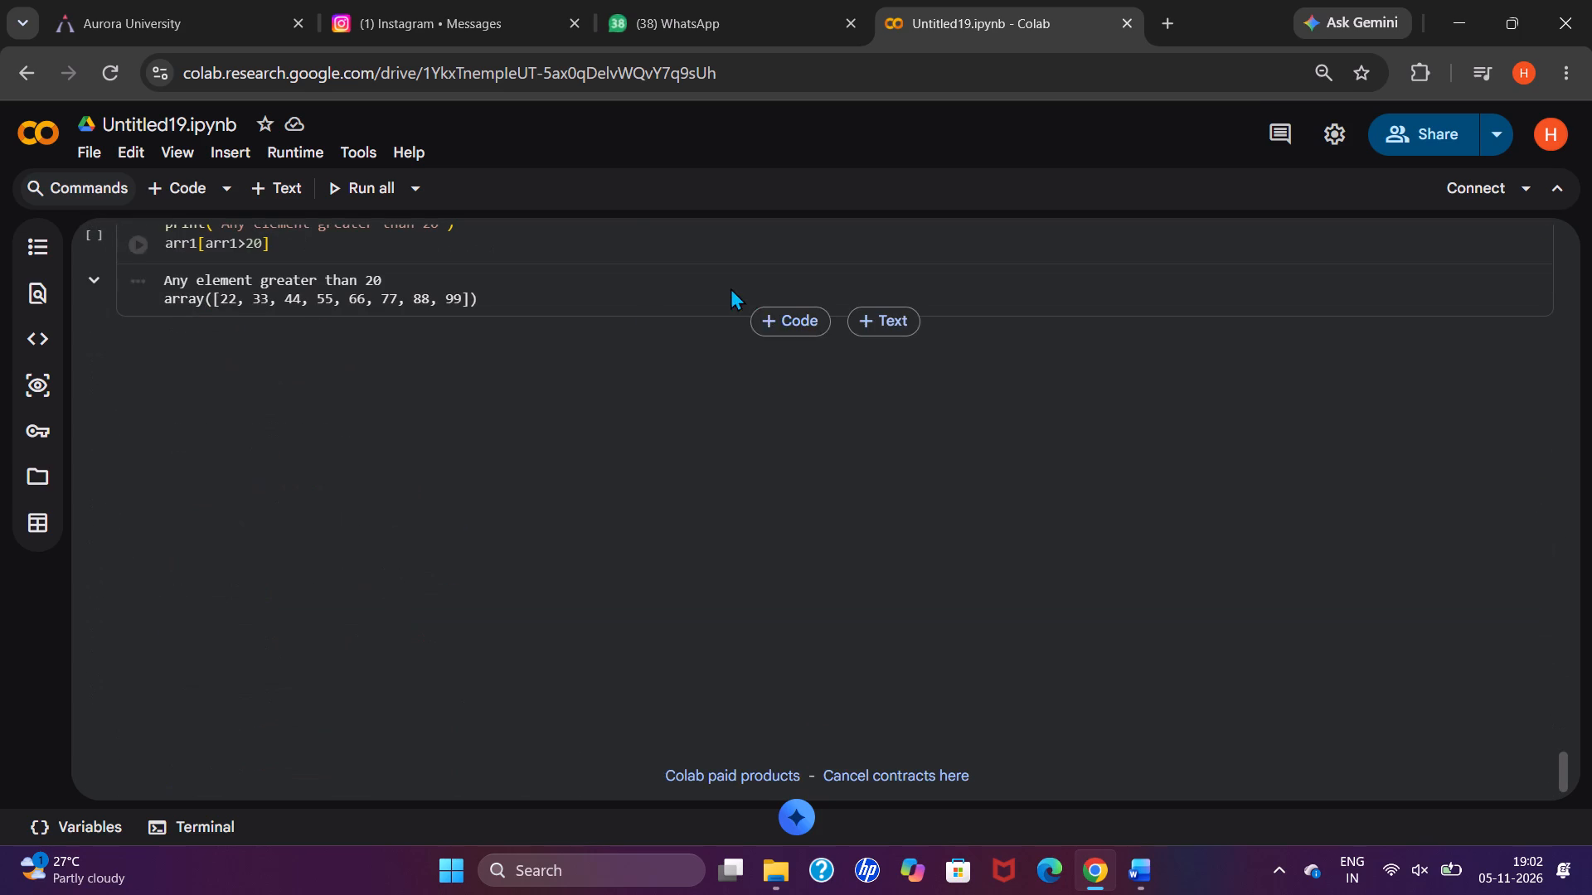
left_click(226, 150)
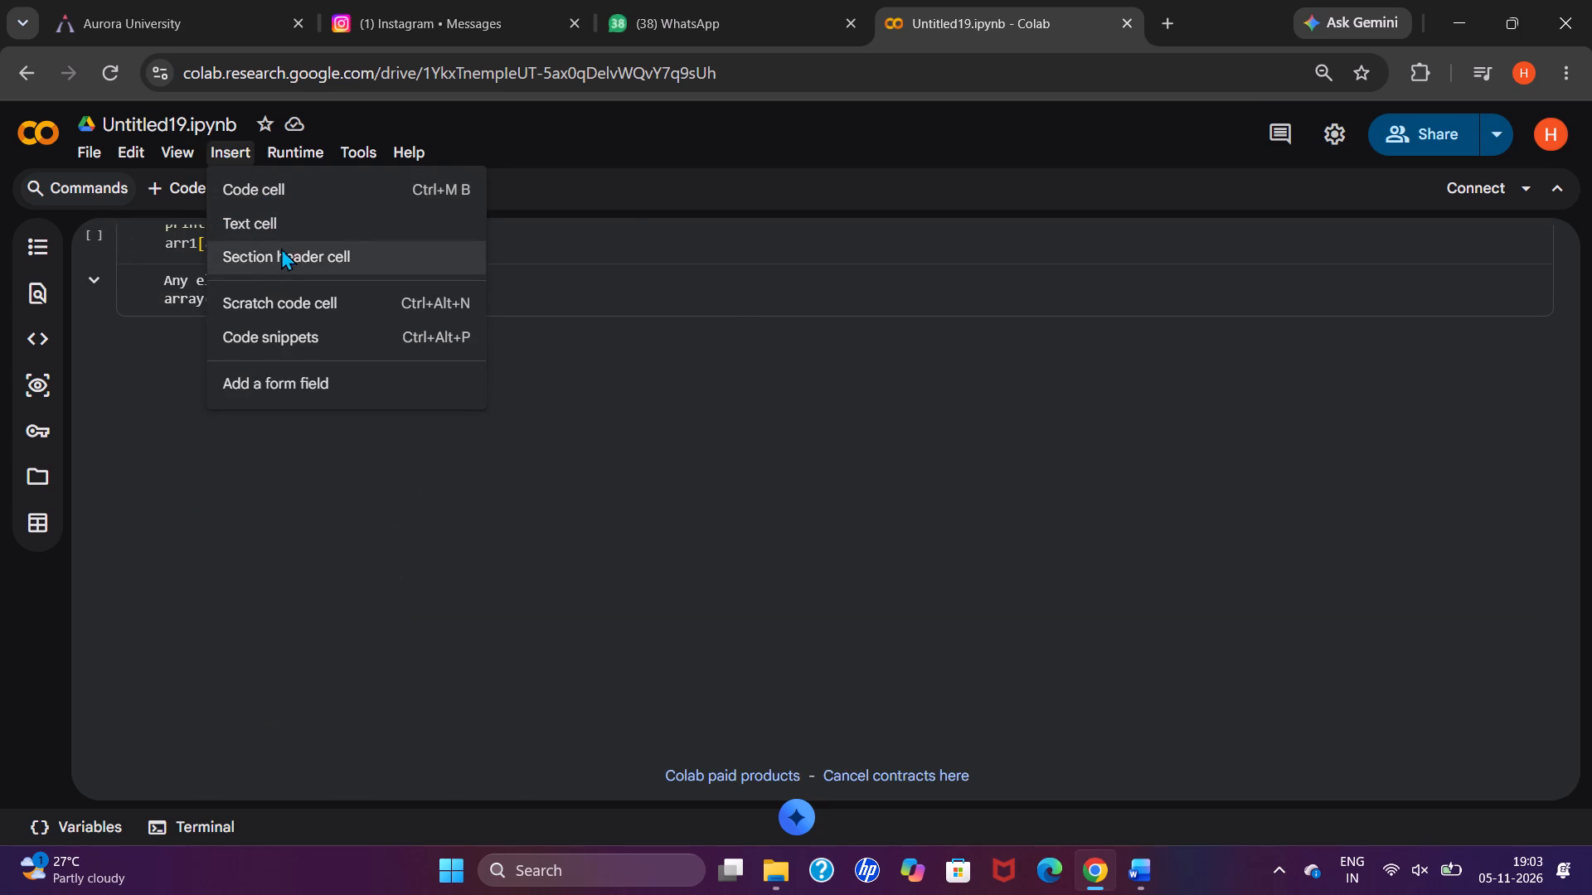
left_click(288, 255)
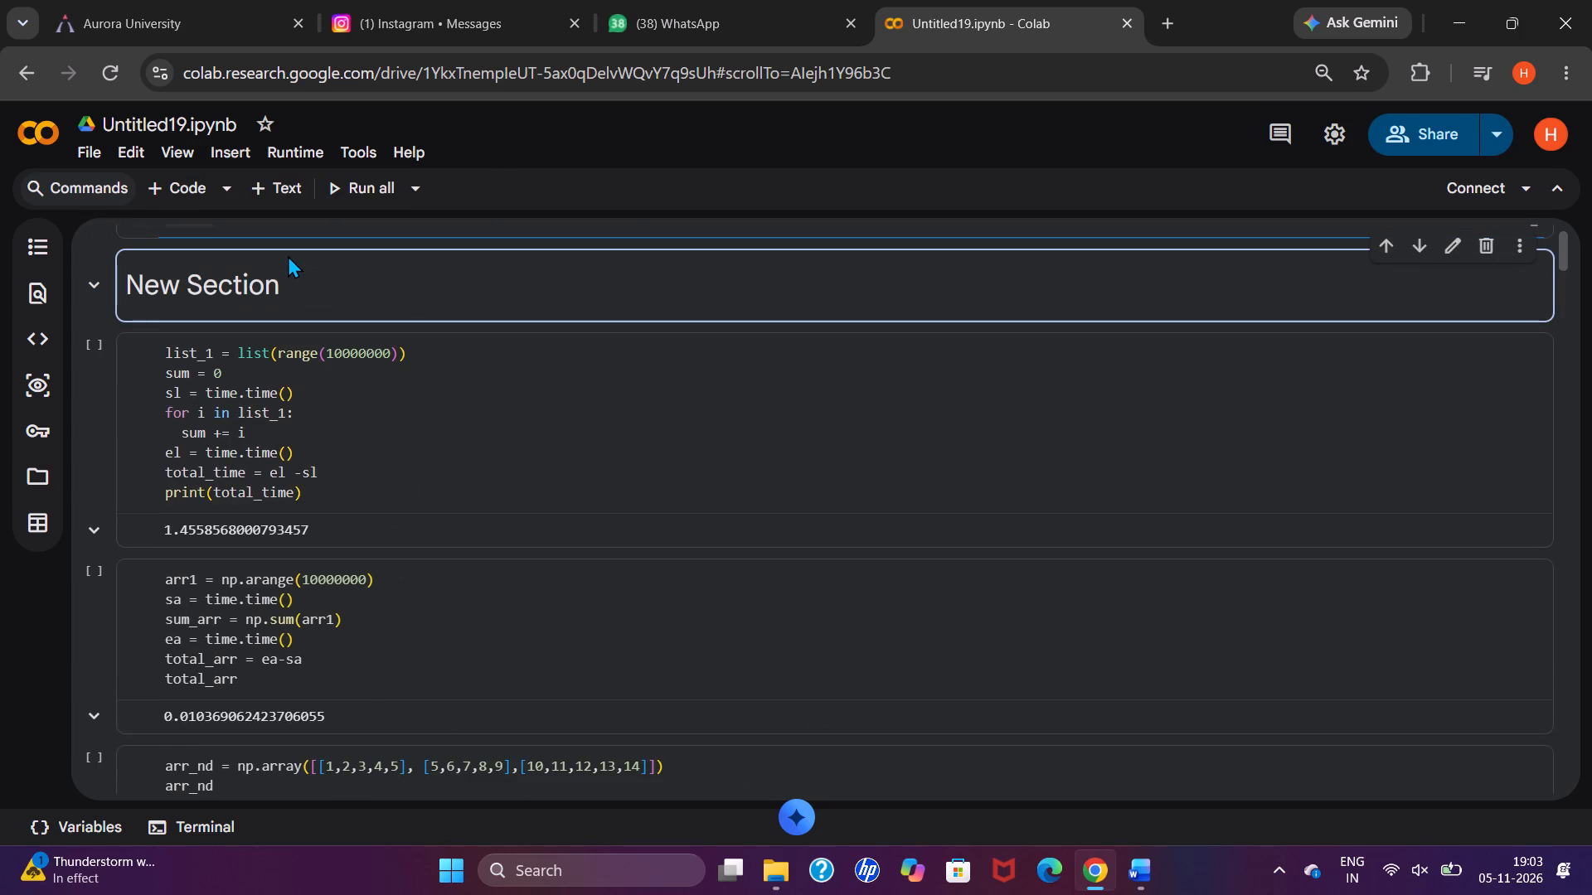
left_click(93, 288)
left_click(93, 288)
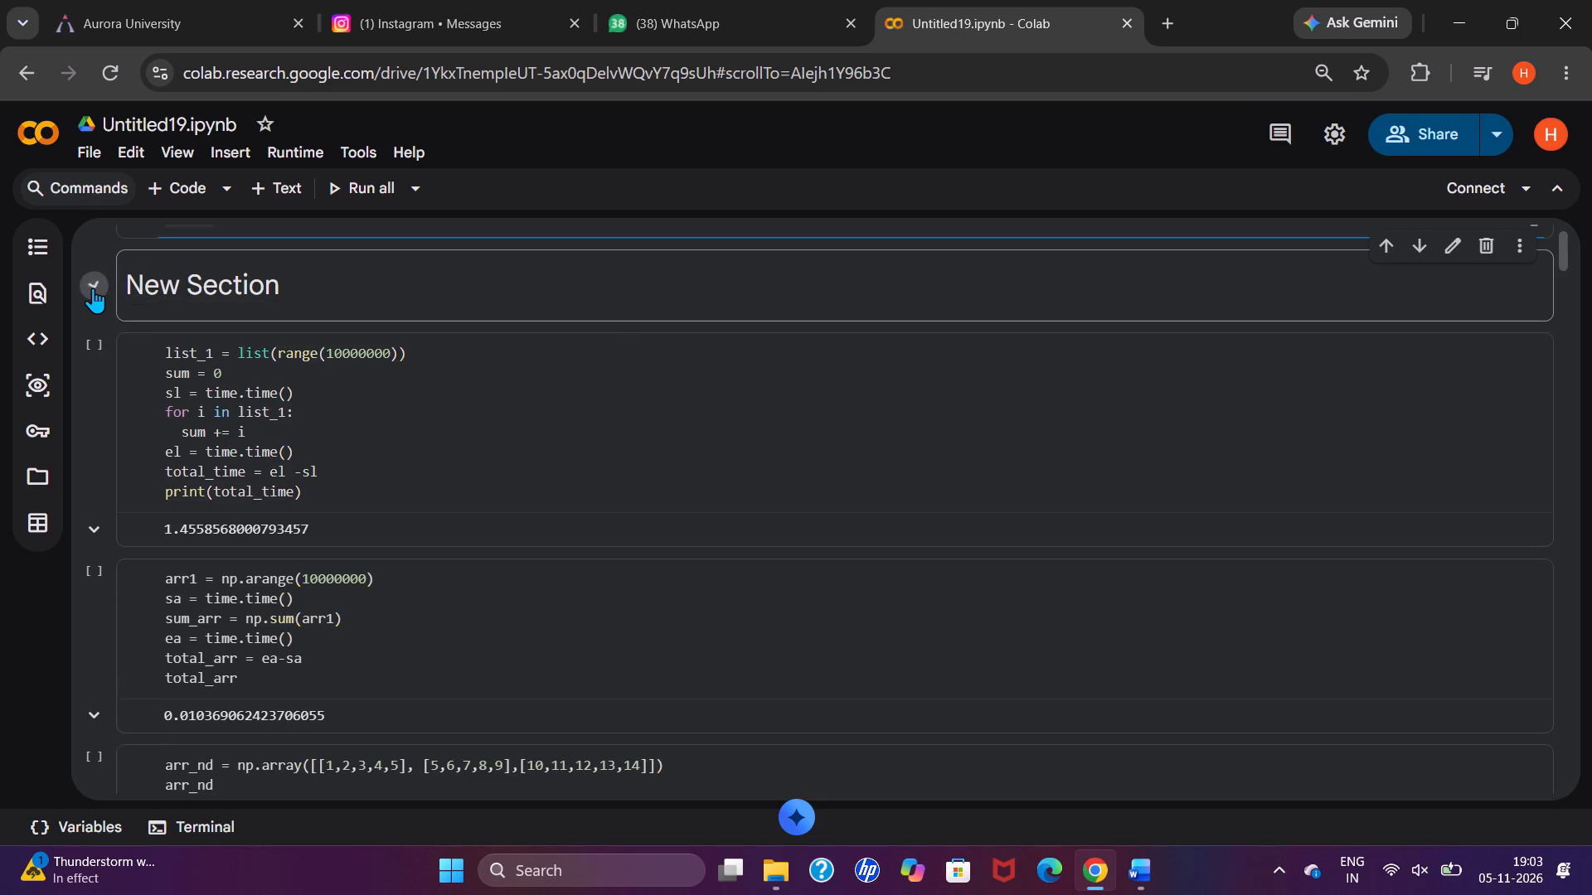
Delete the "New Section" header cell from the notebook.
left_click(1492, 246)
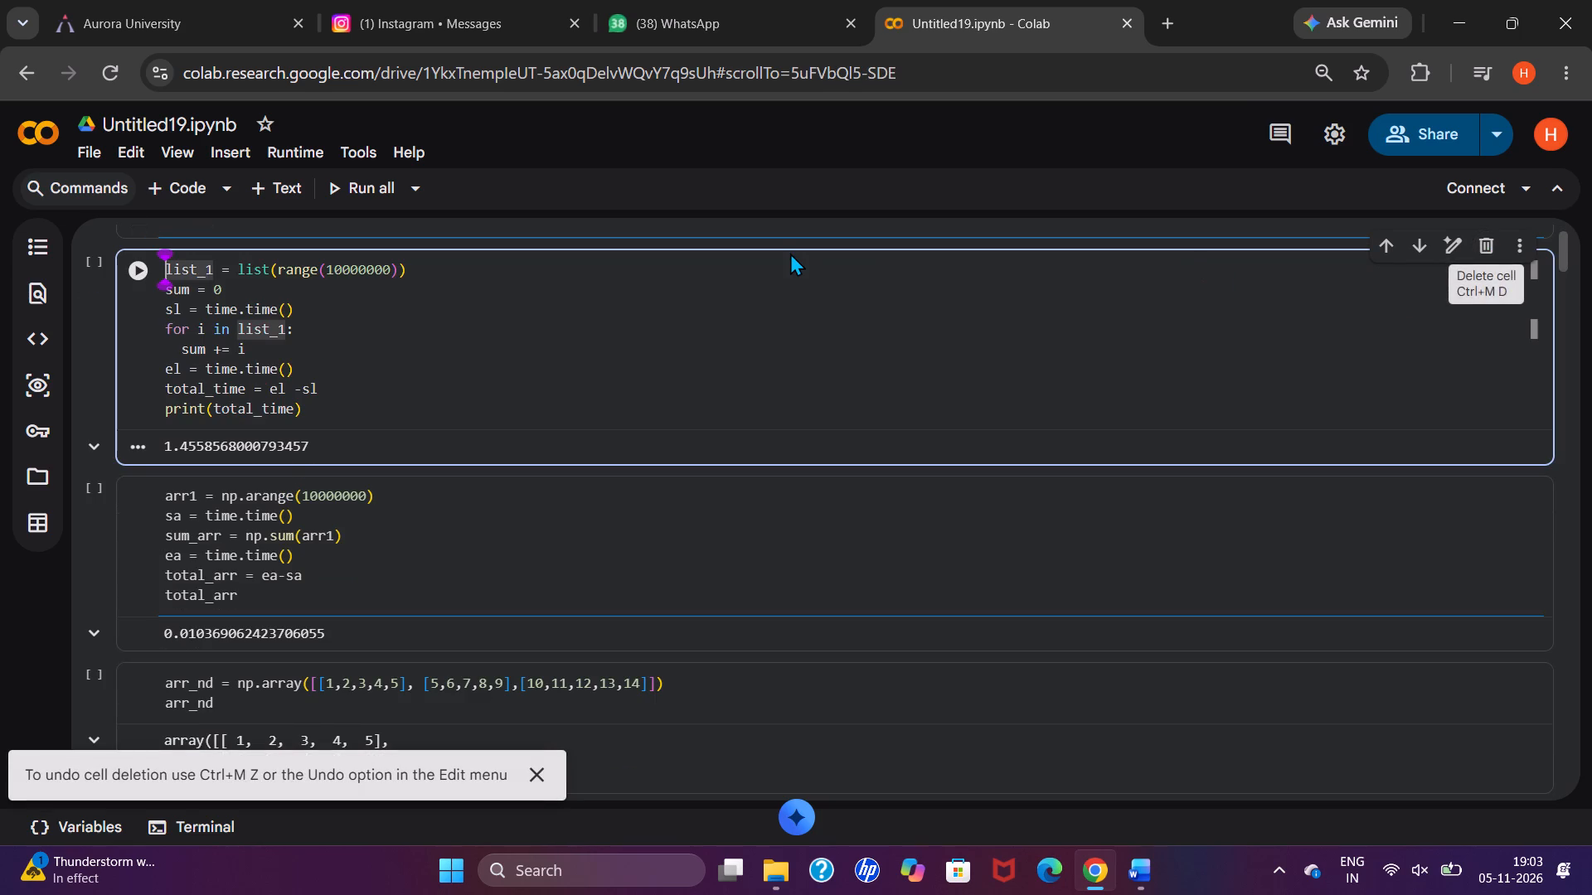
Look through the notebook's NumPy code cells down to the last cell, which filters array elements greater than 20.
scroll(790, 253, "down", 4)
scroll(916, 41, "down", 3)
scroll(916, 41, "up", 1, "ctrl")
scroll(916, 41, "down", 1, "ctrl")
scroll(828, 477, "down", 1)
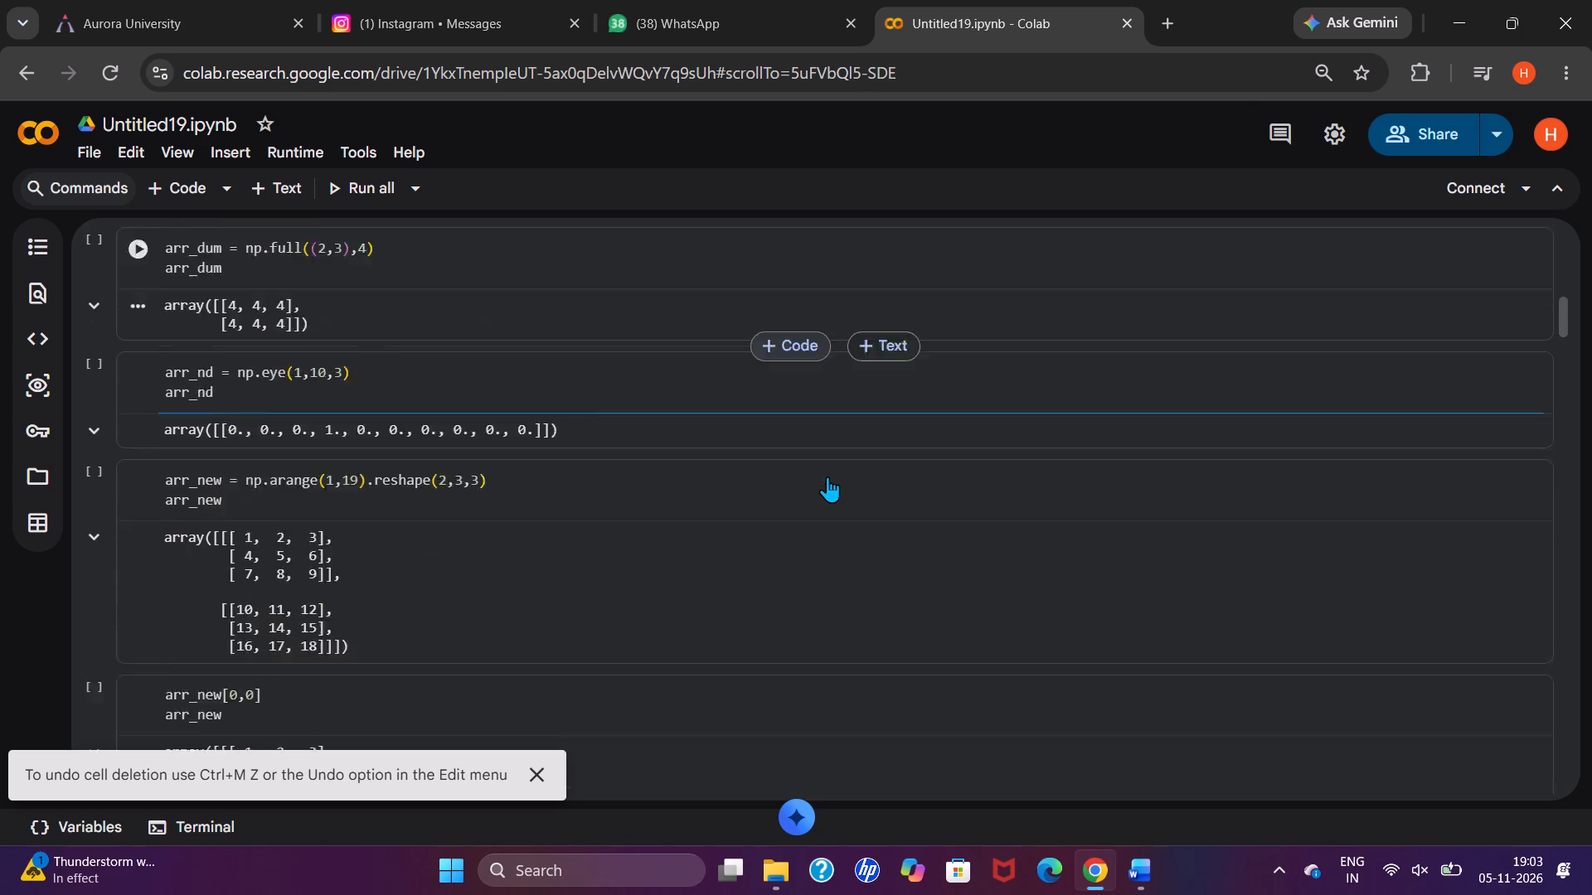
scroll(828, 477, "down", 7)
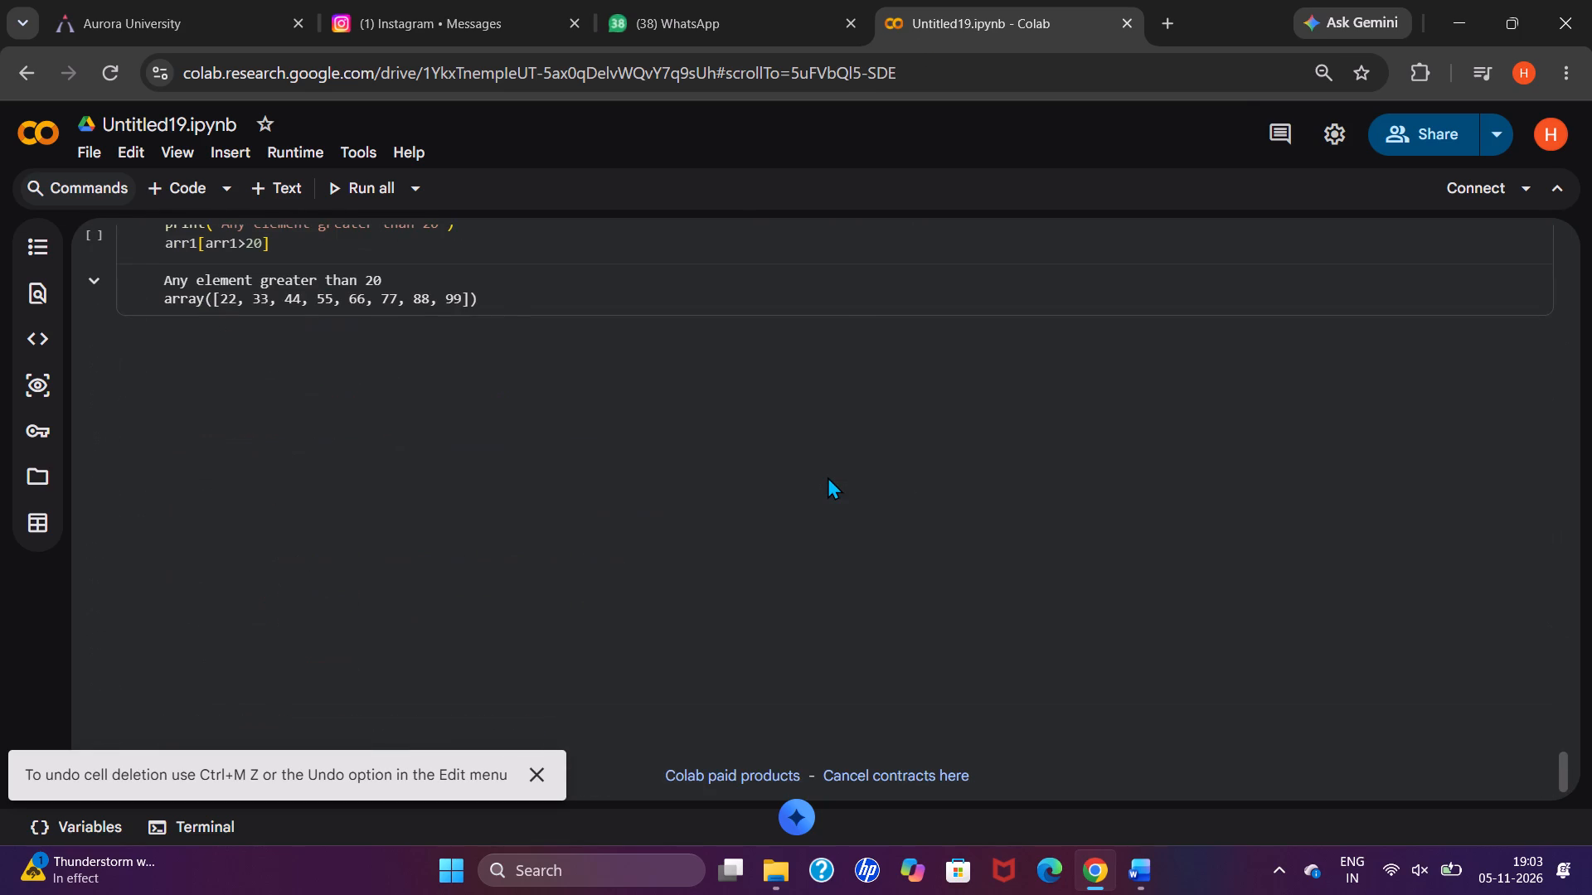
Add an empty code cell and a section header cell below the notebook's last cell, which filters elements greater than 20.
left_click(830, 291)
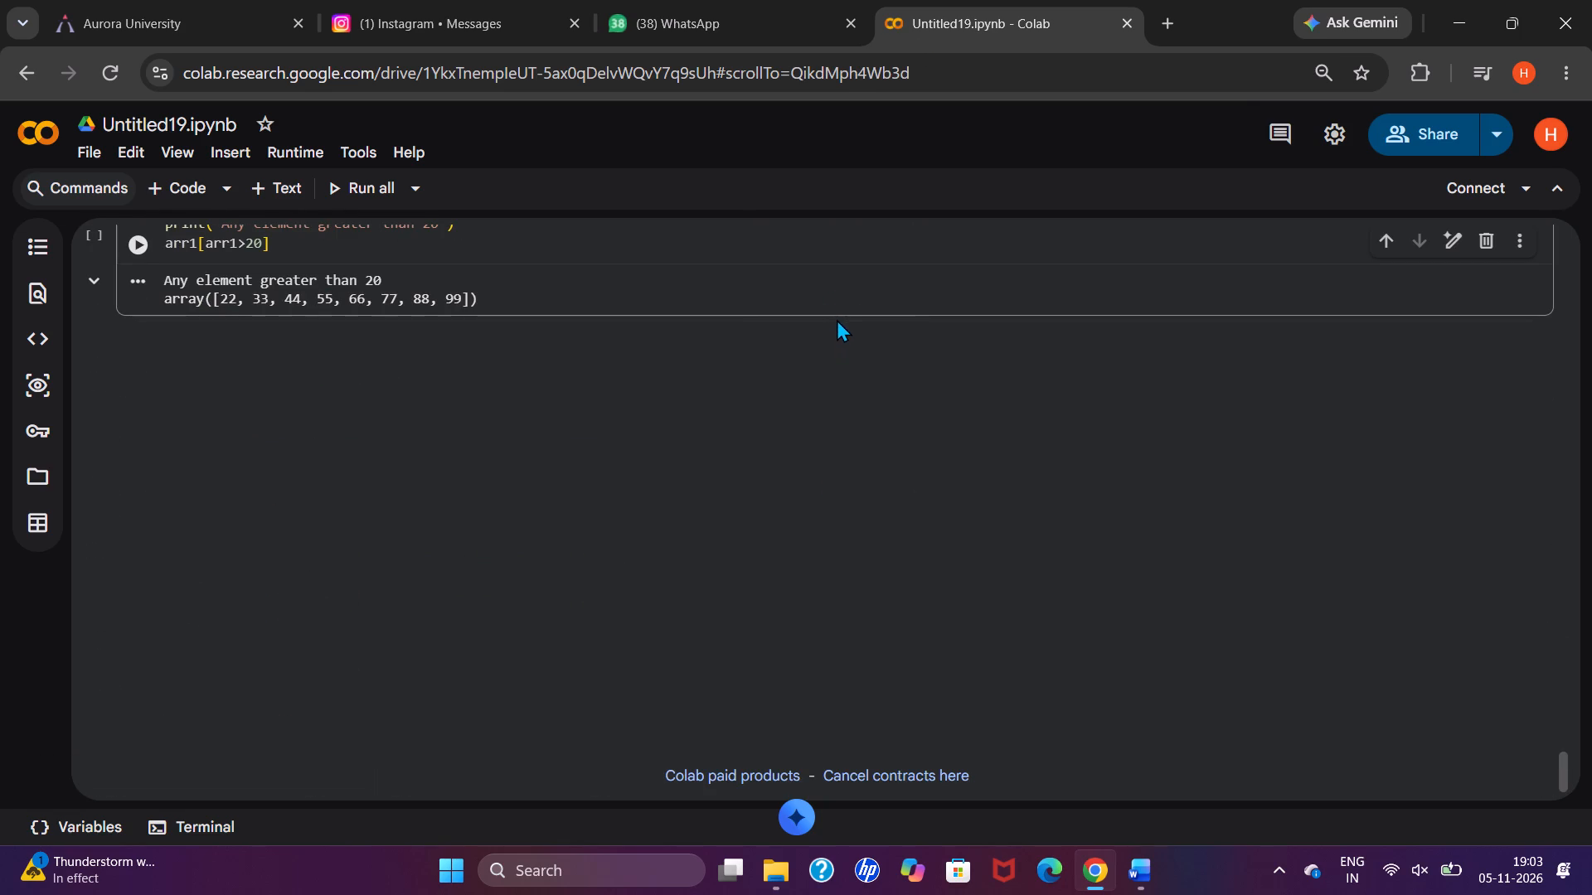
left_click(798, 322)
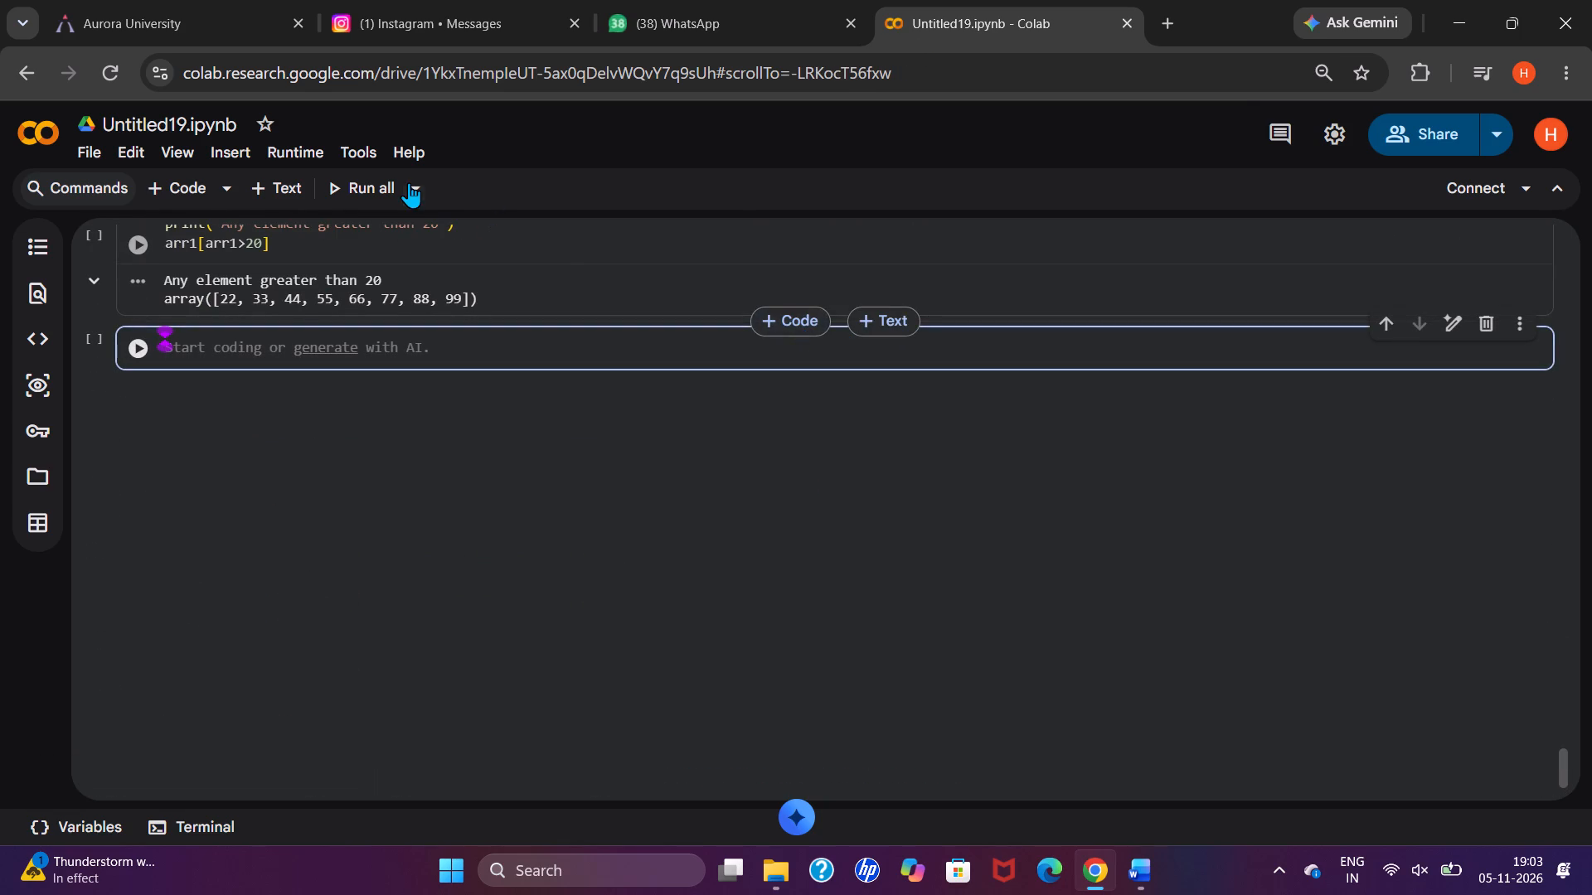
left_click(222, 154)
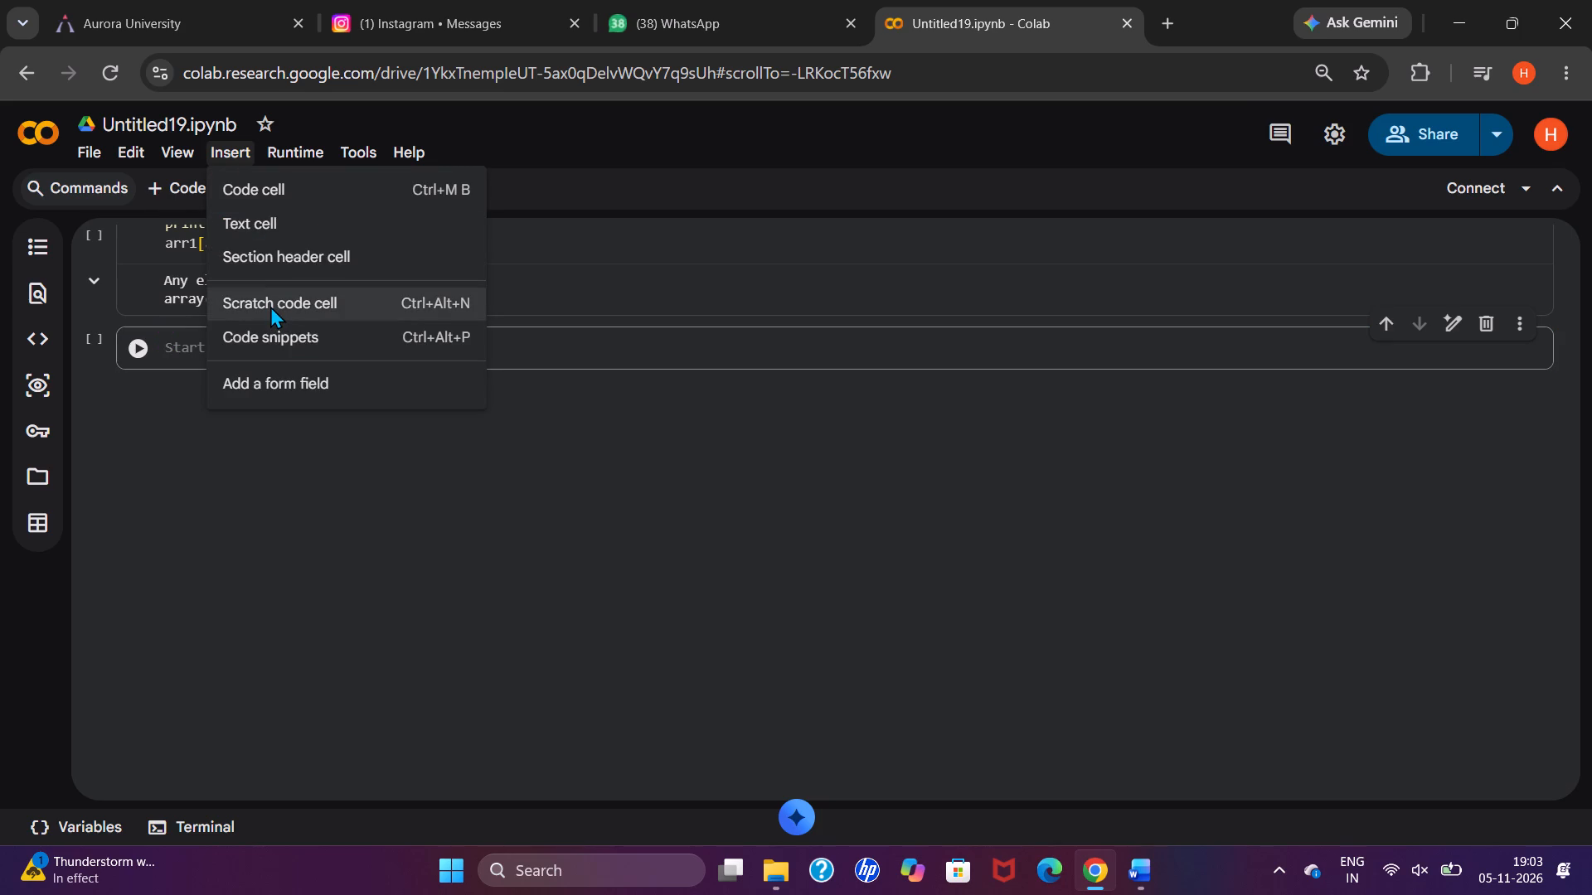
left_click(255, 254)
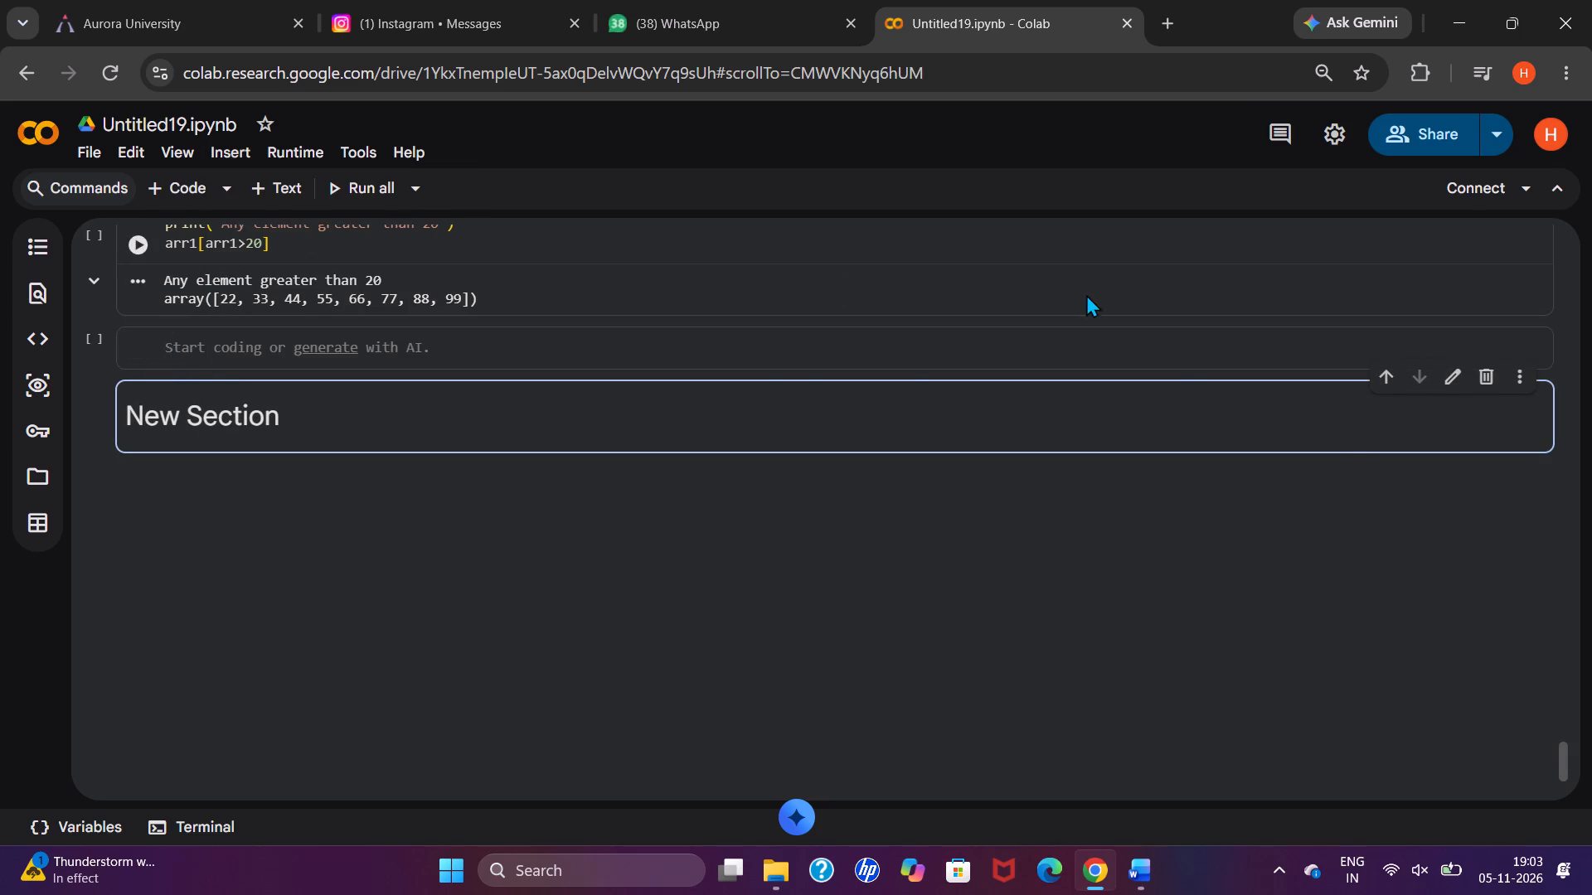
Delete the empty code cell directly above the "New Section" header.
left_click(1376, 322)
double_click(1503, 320)
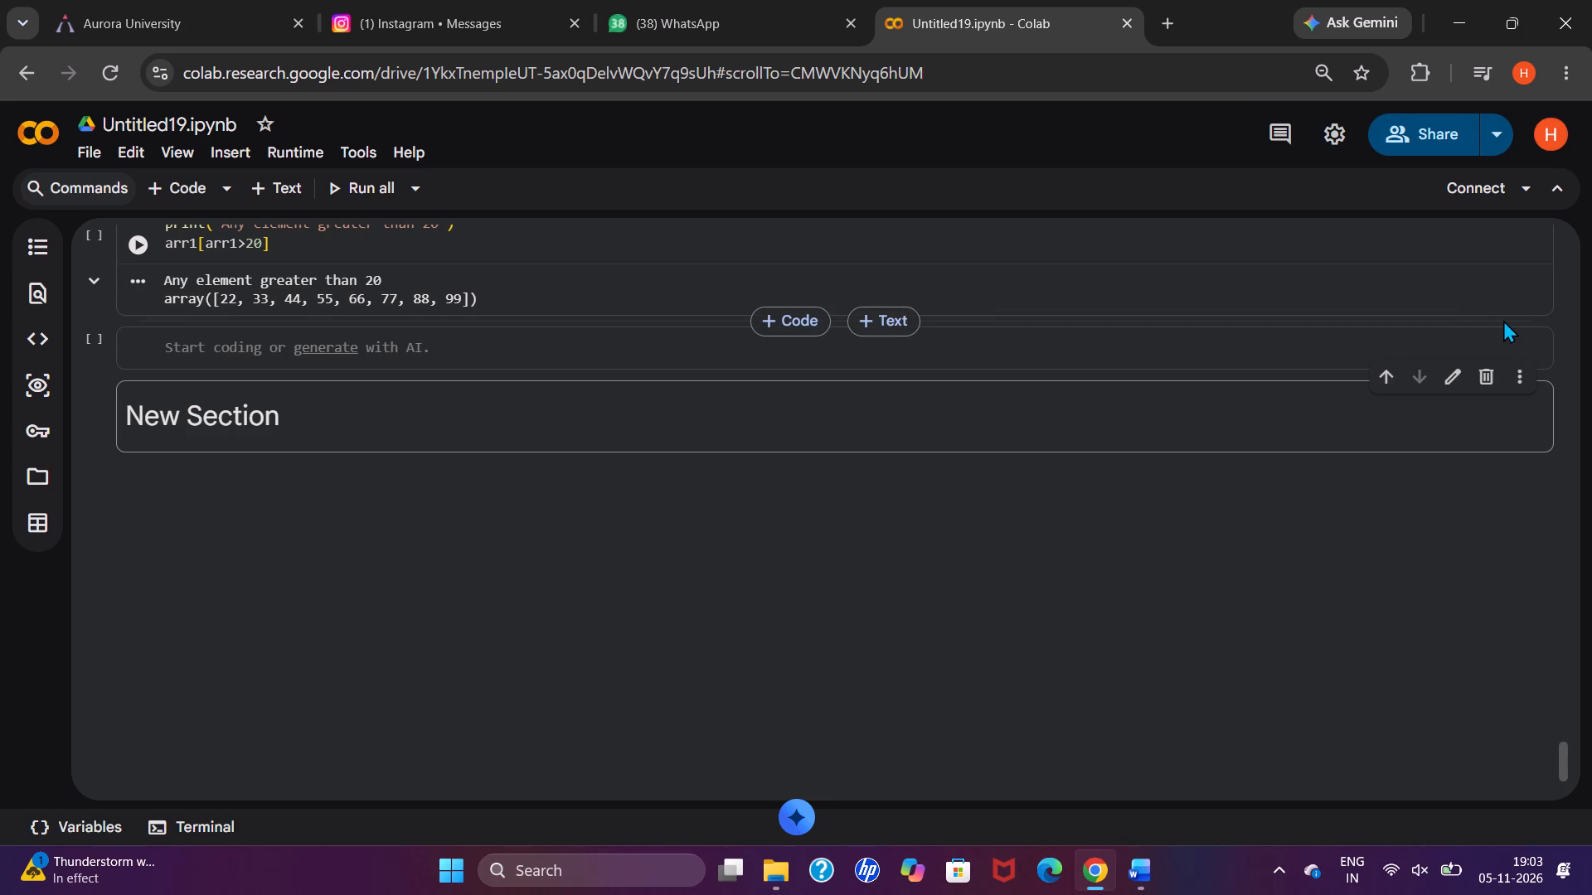
left_click(709, 333)
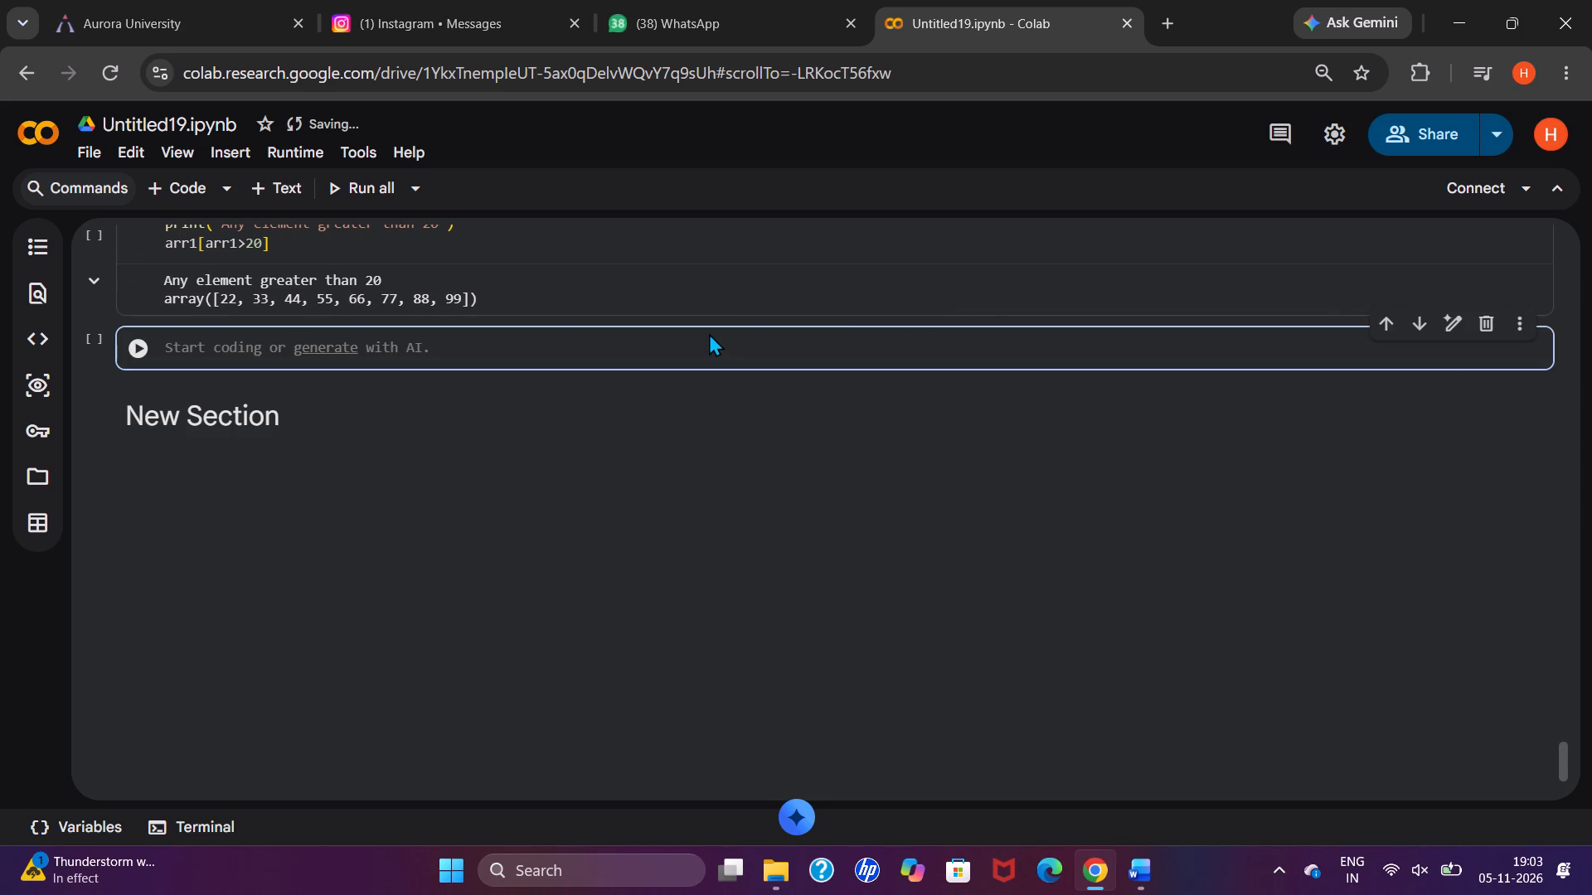
left_click(1474, 317)
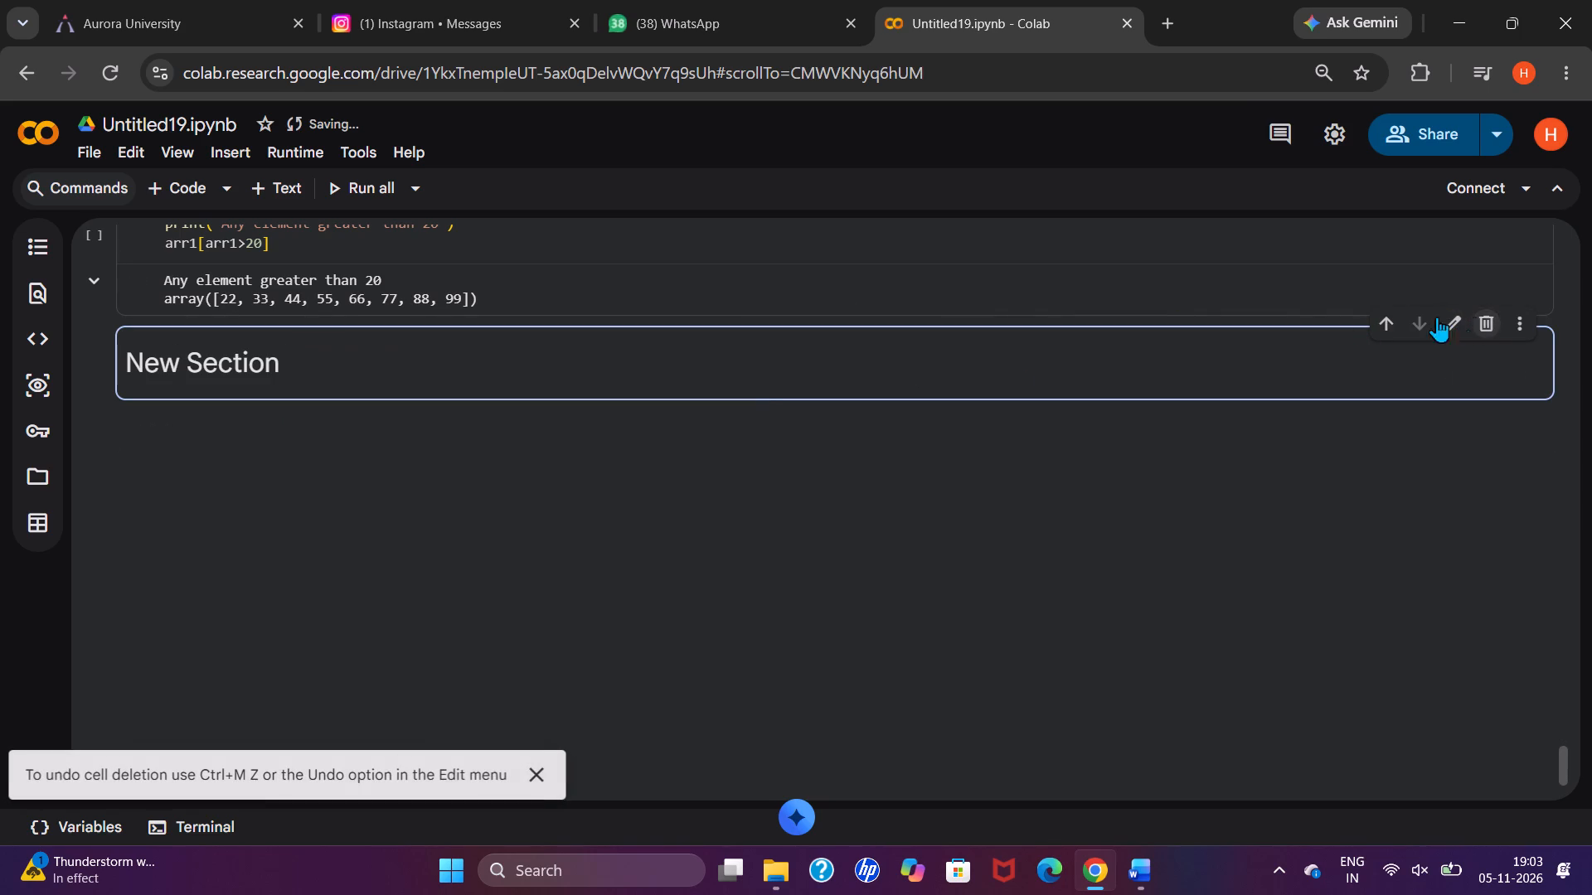
Add two empty code cells under the "New Section" header.
left_click(750, 385)
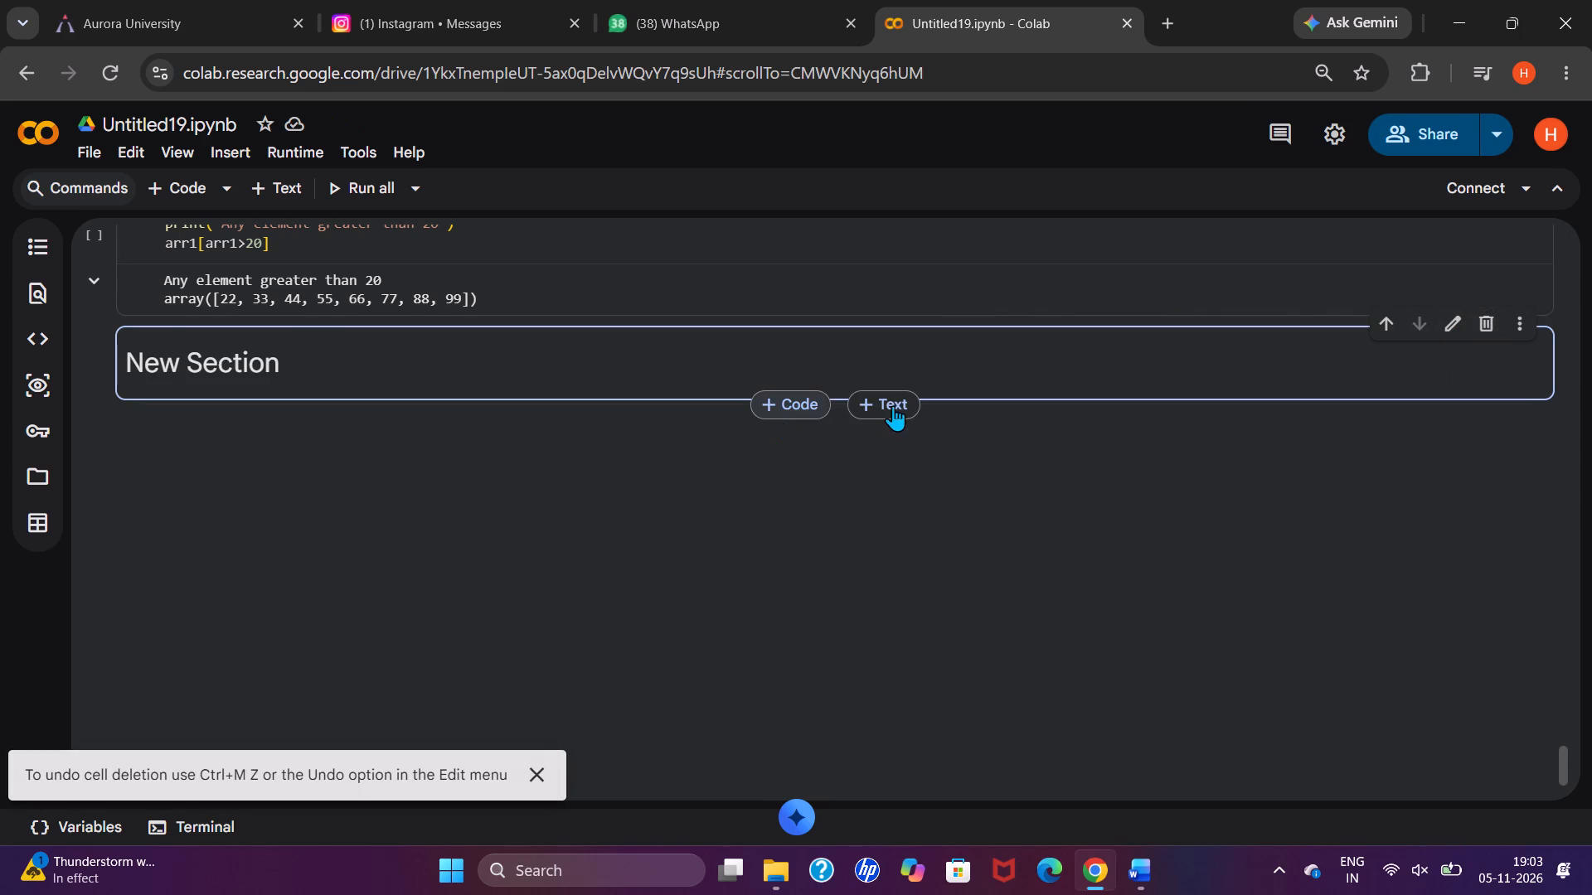
left_click(807, 390)
left_click(807, 390)
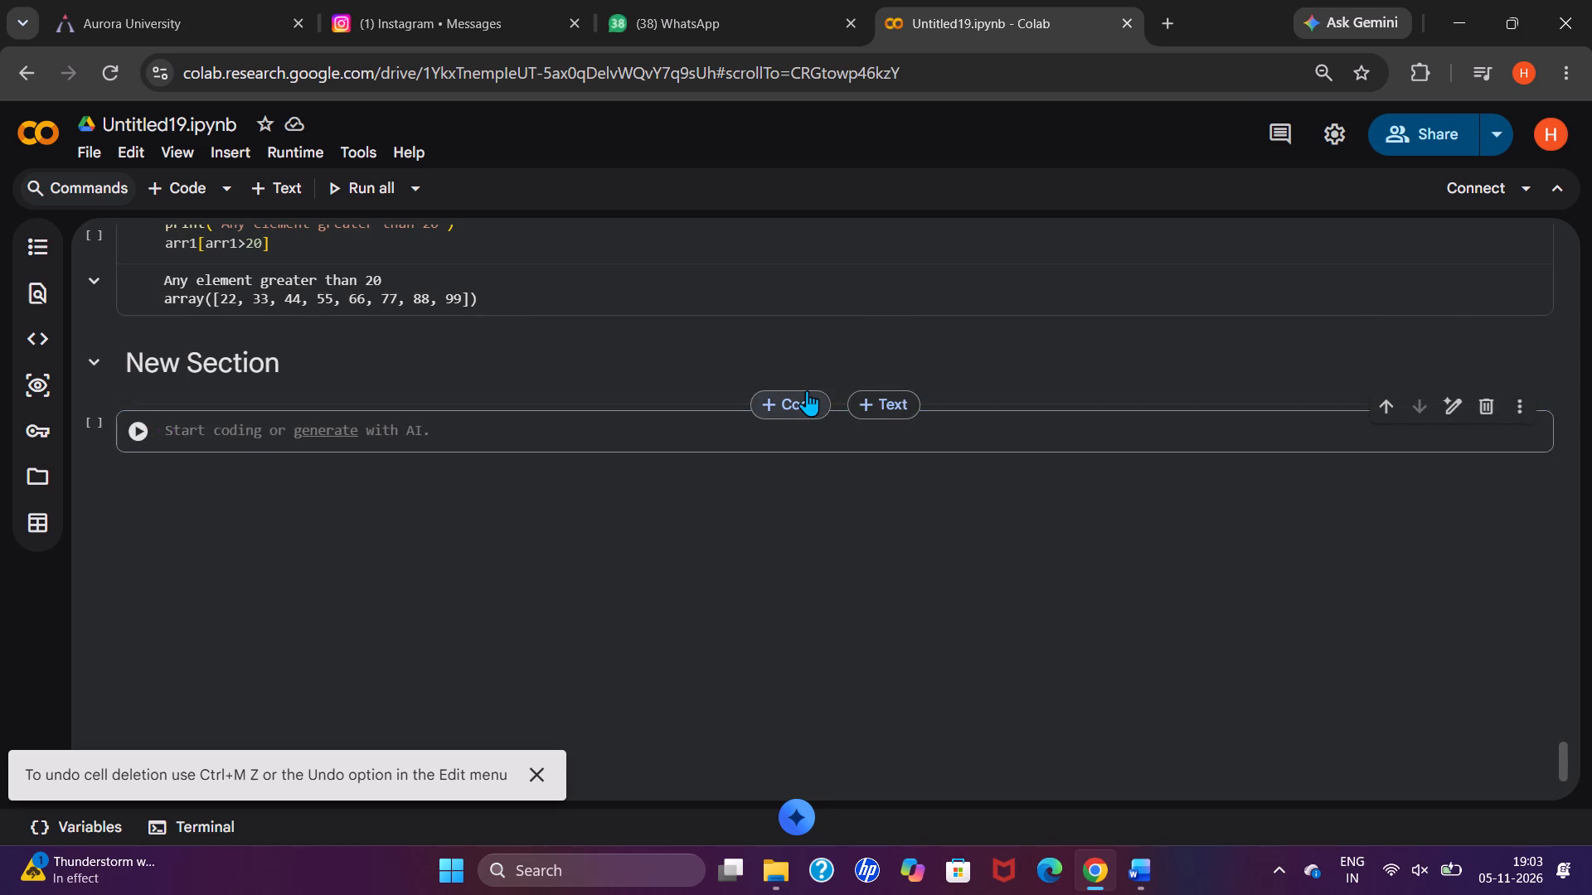
Collapse and re-expand the "New Section" section to check that it groups the code cells.
left_click(86, 360)
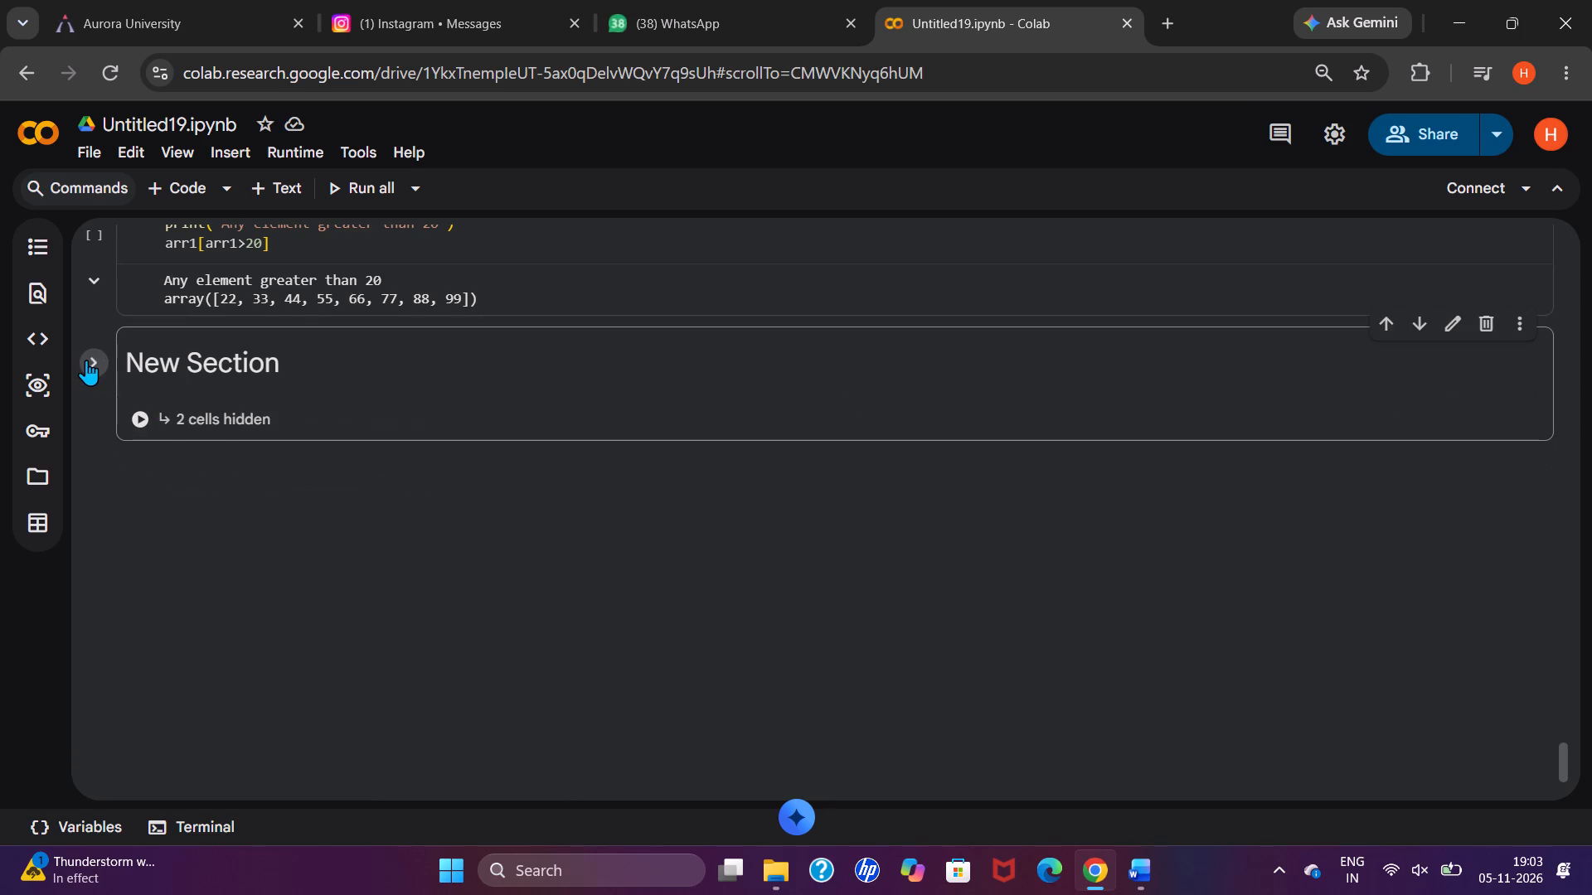
left_click(86, 360)
Activate the first empty code cell under "New Section" for code entry.
left_click(250, 443)
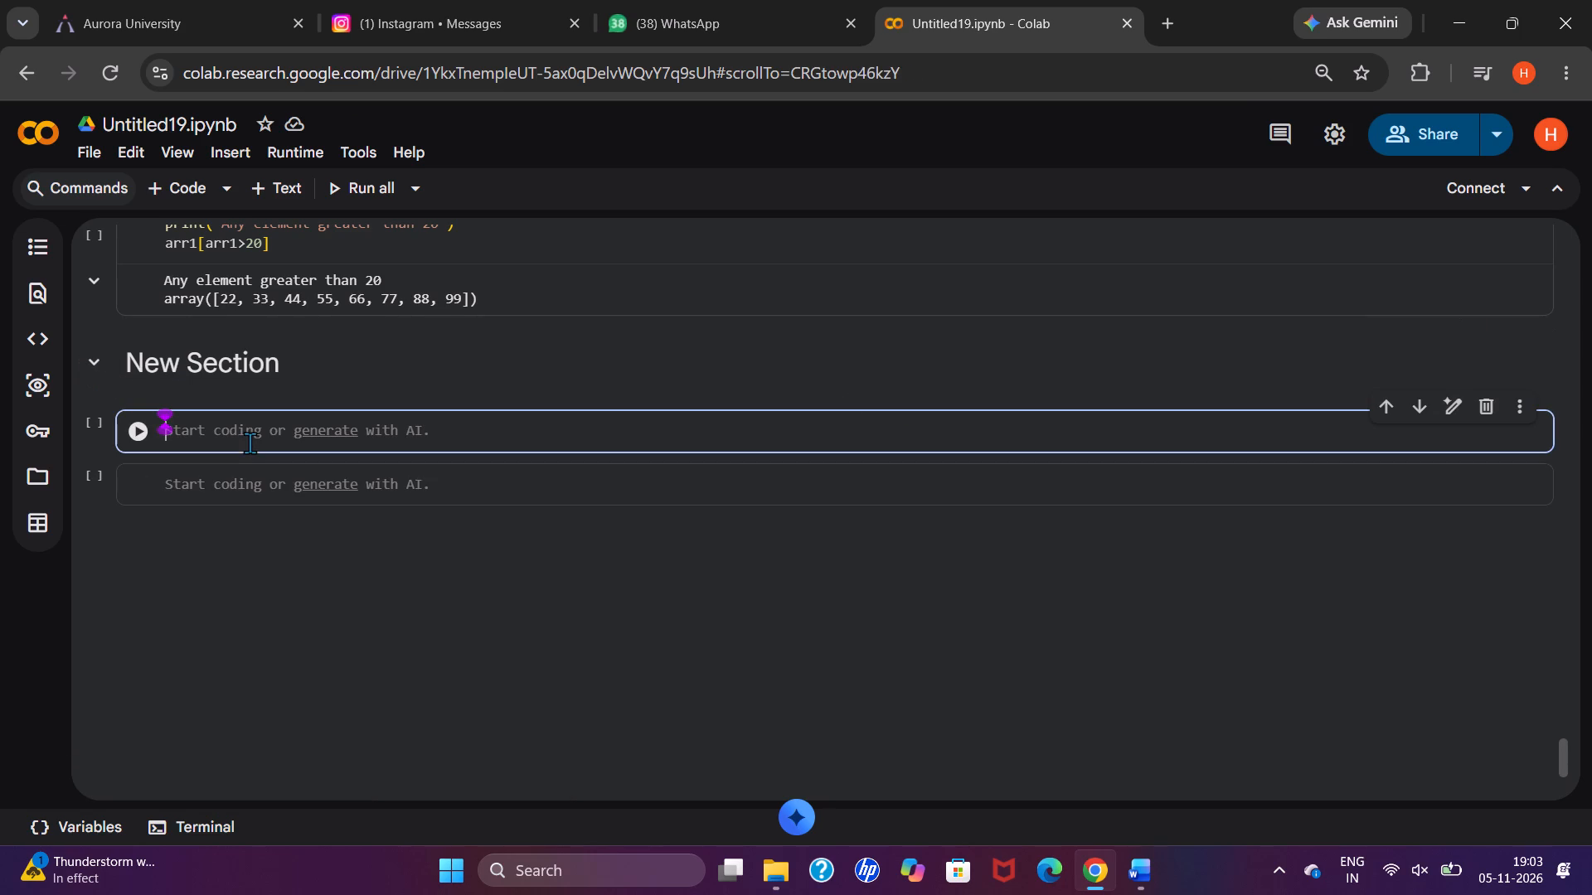
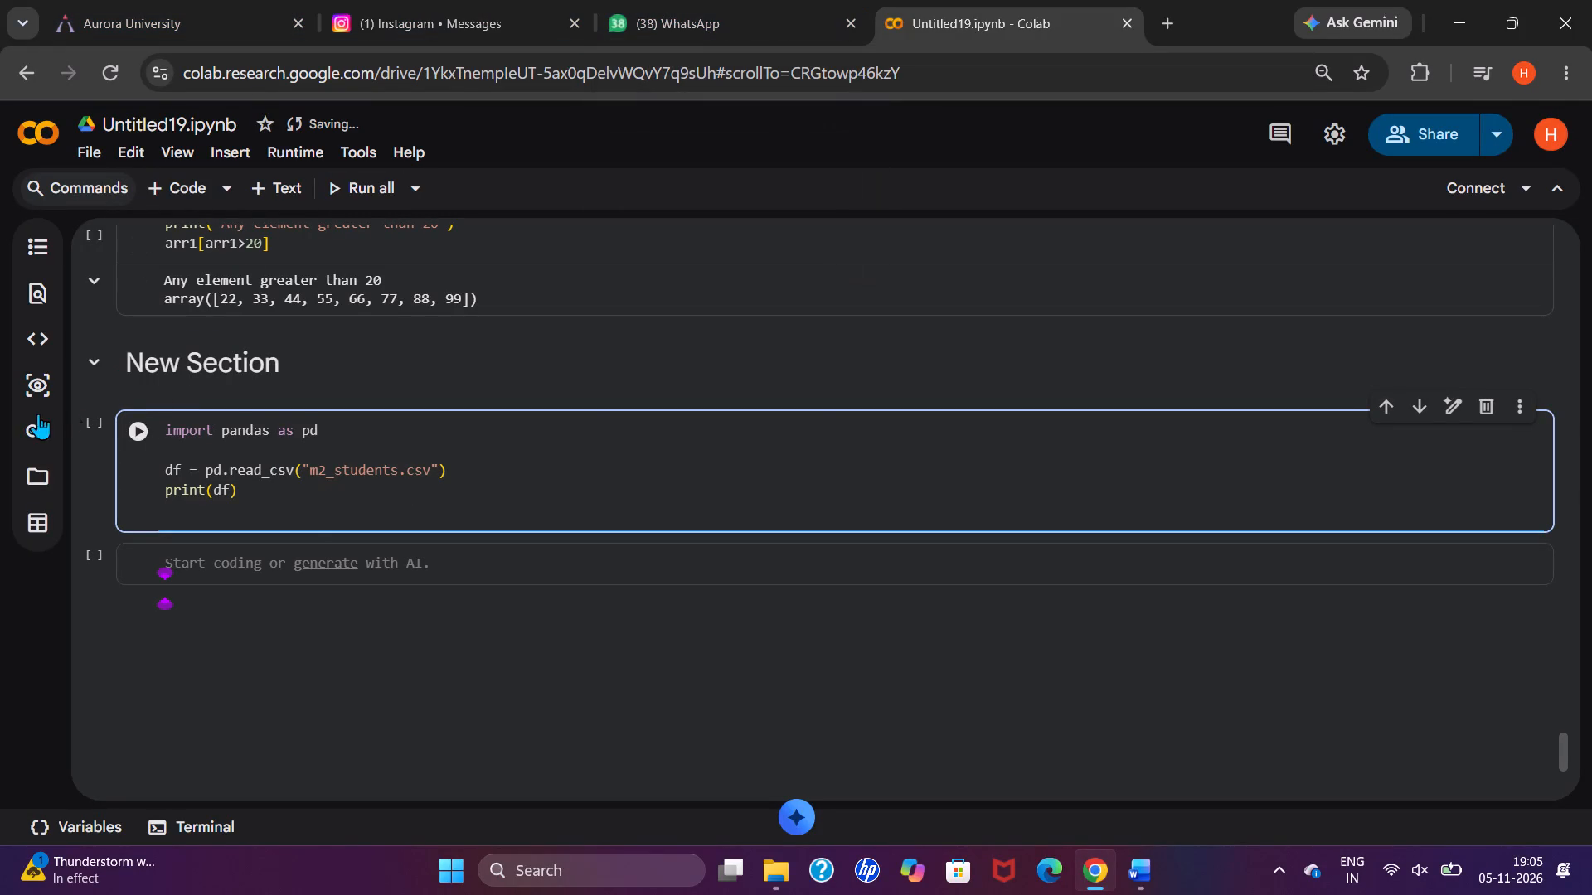
Open the notebook's runtime file browser for the m2_students.csv file that the new pandas cell reads.
left_click(41, 460)
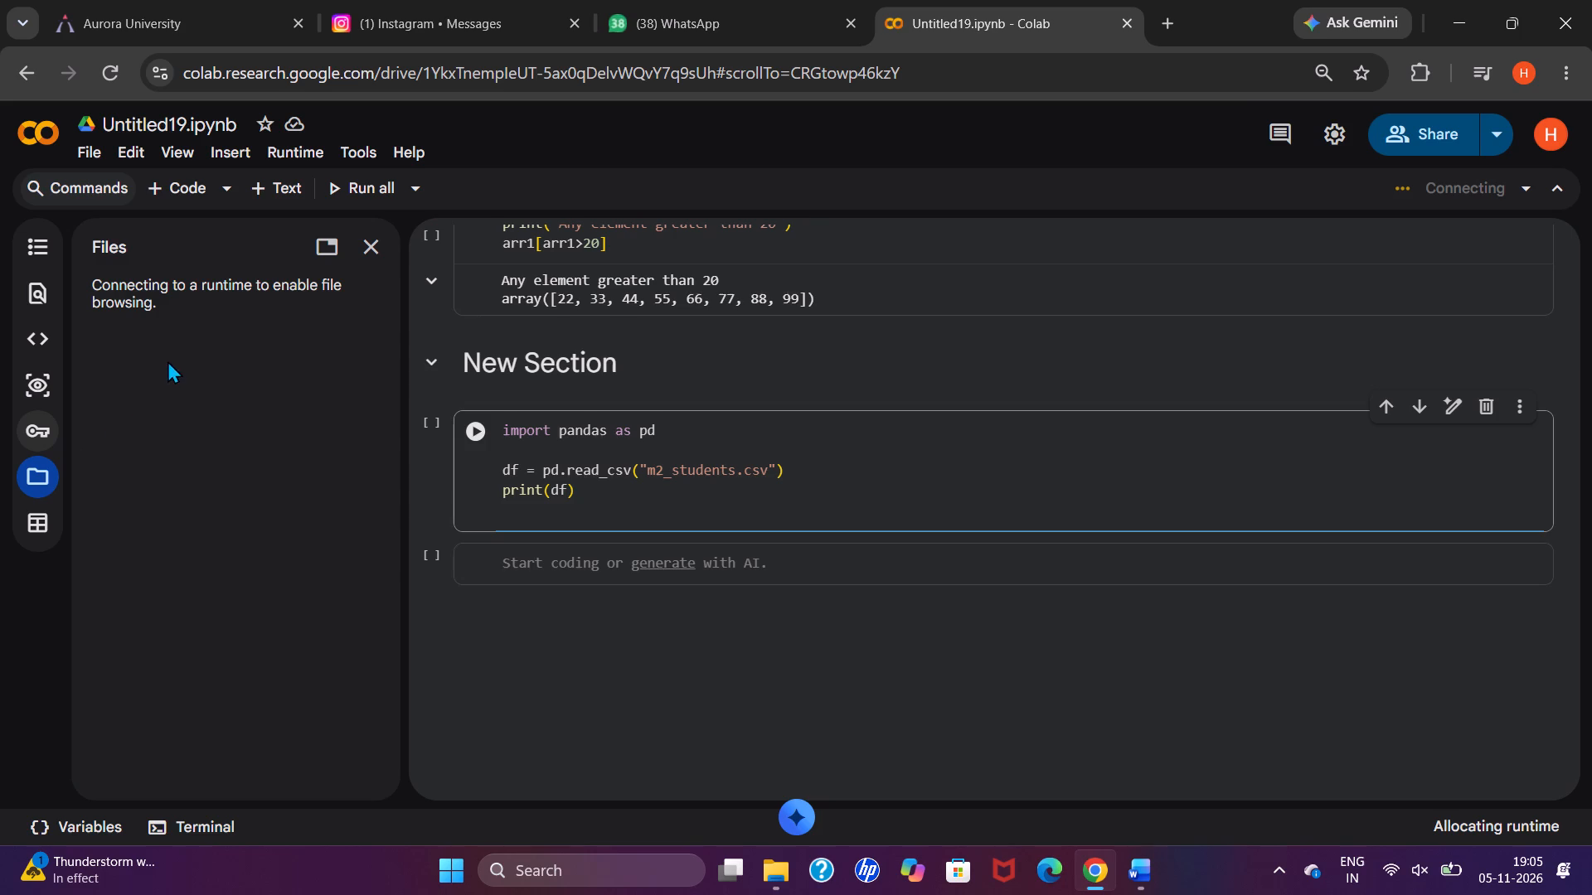
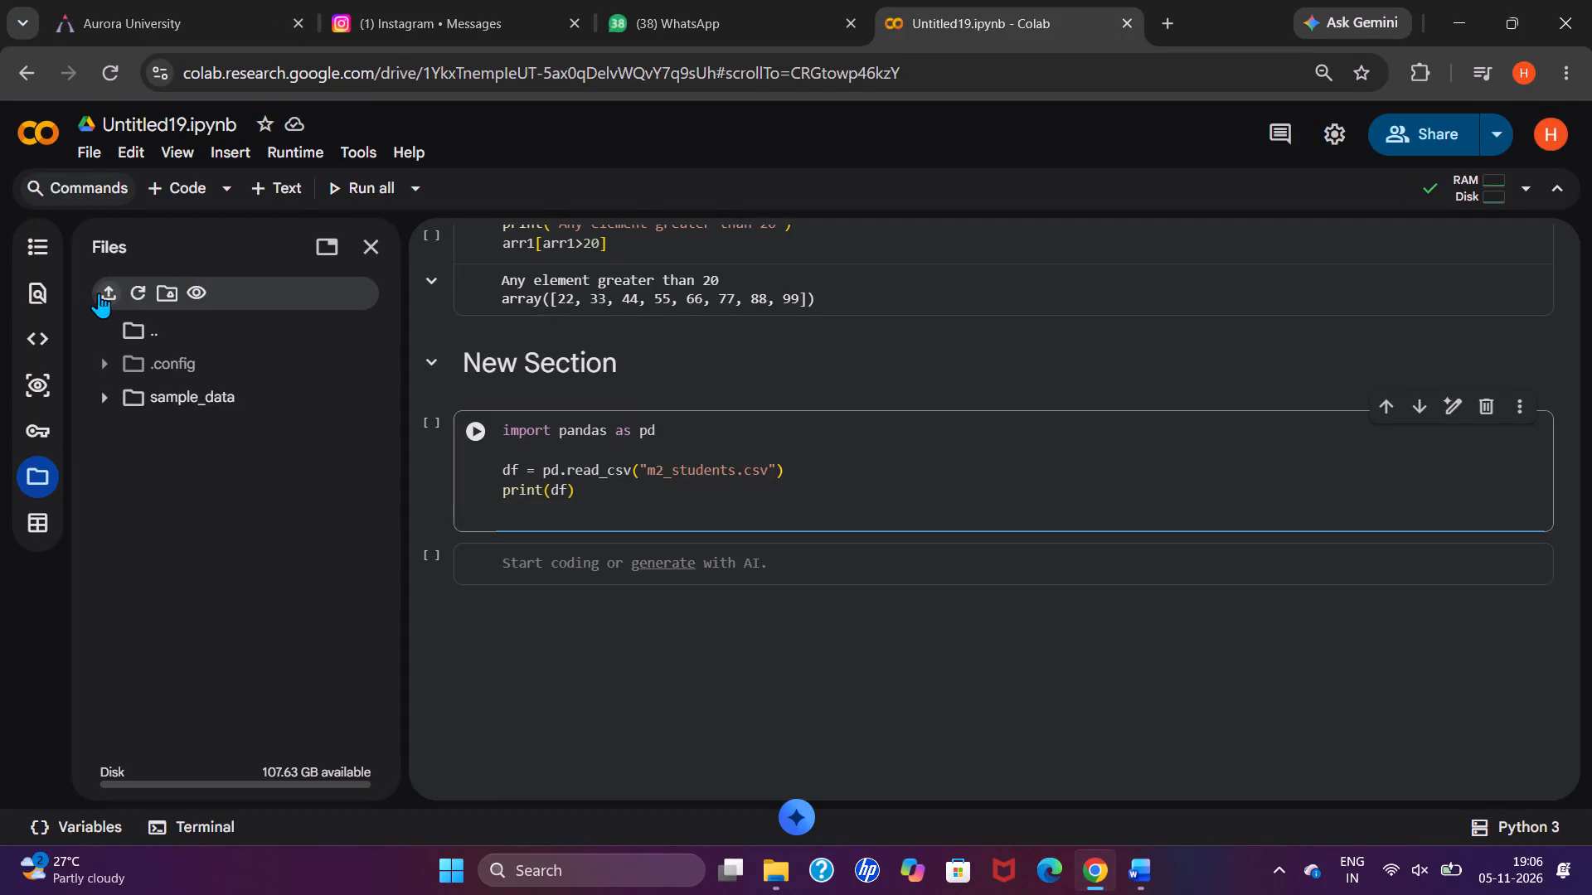
Run the pandas code cell that reads m2_students.csv into df and prints it.
left_click(99, 293)
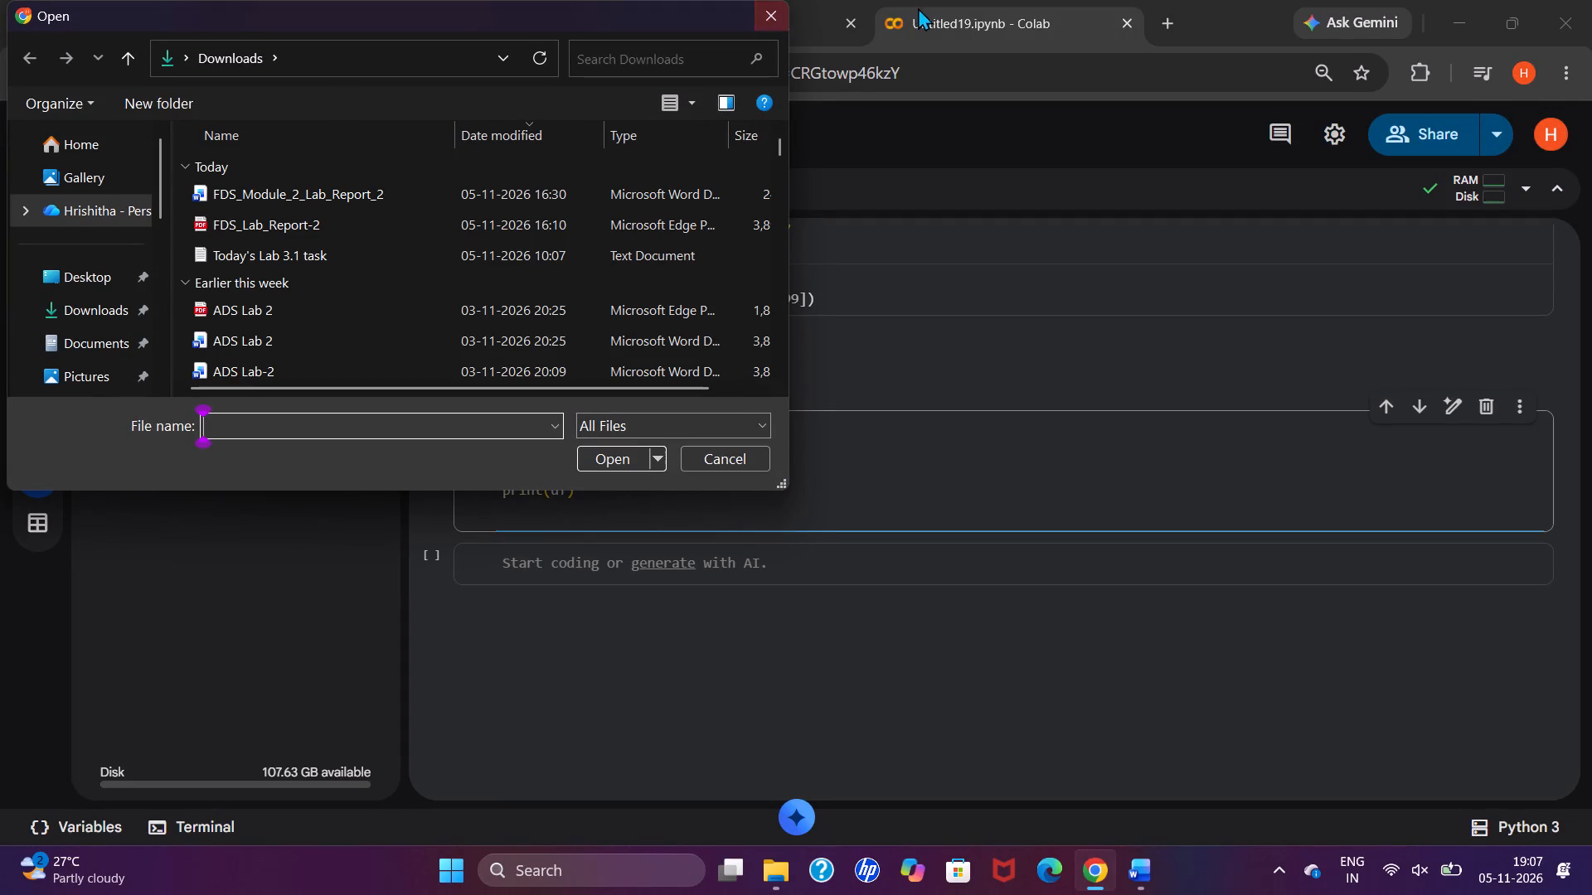
left_click(769, 13)
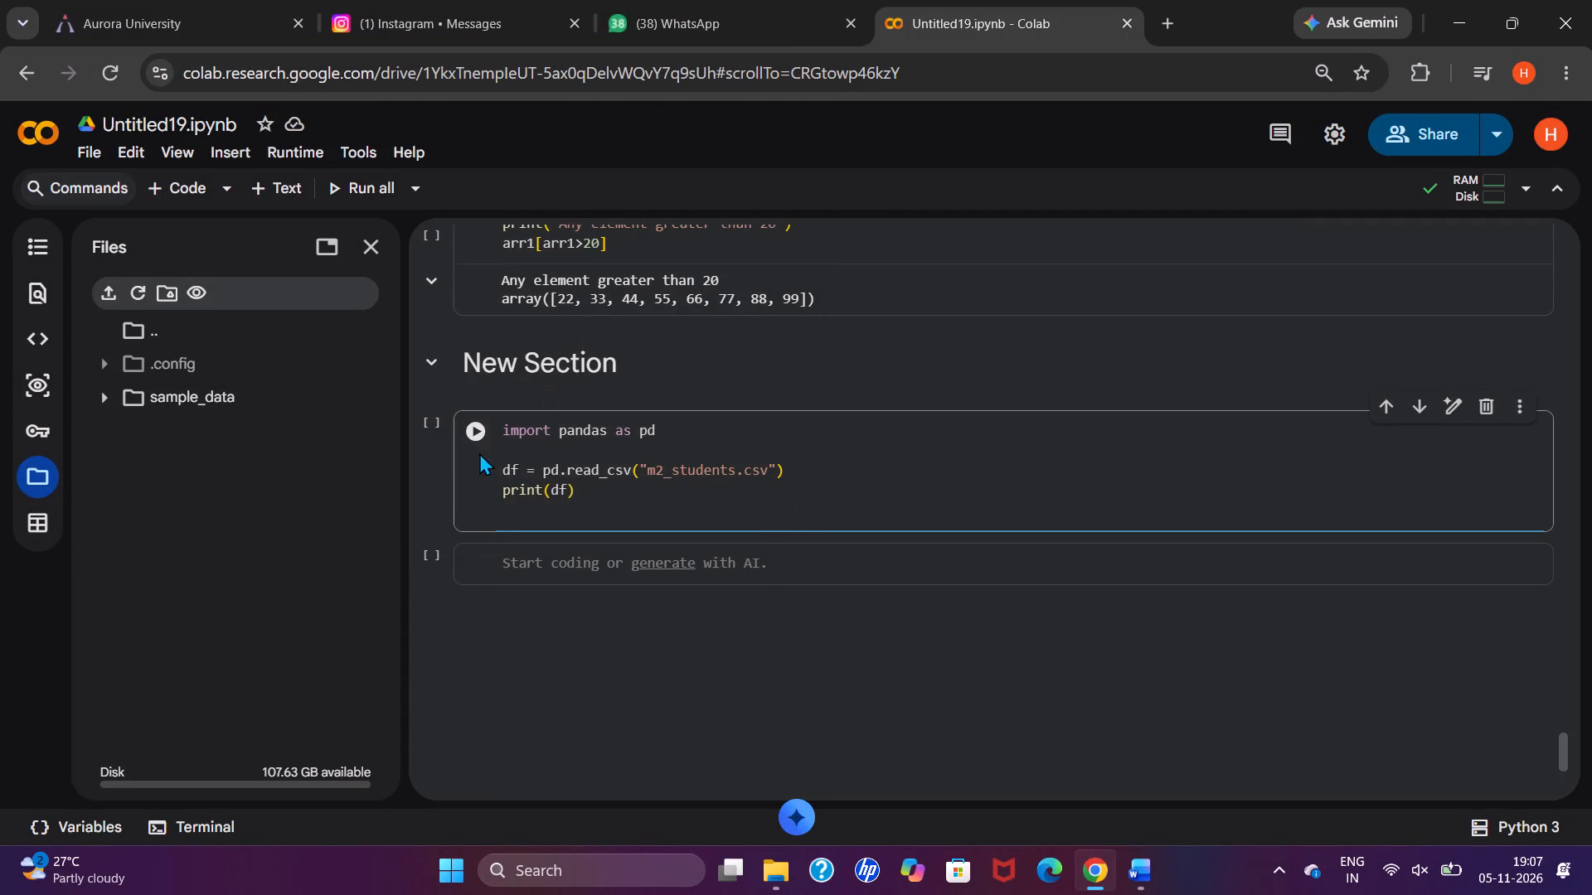
left_click(485, 436)
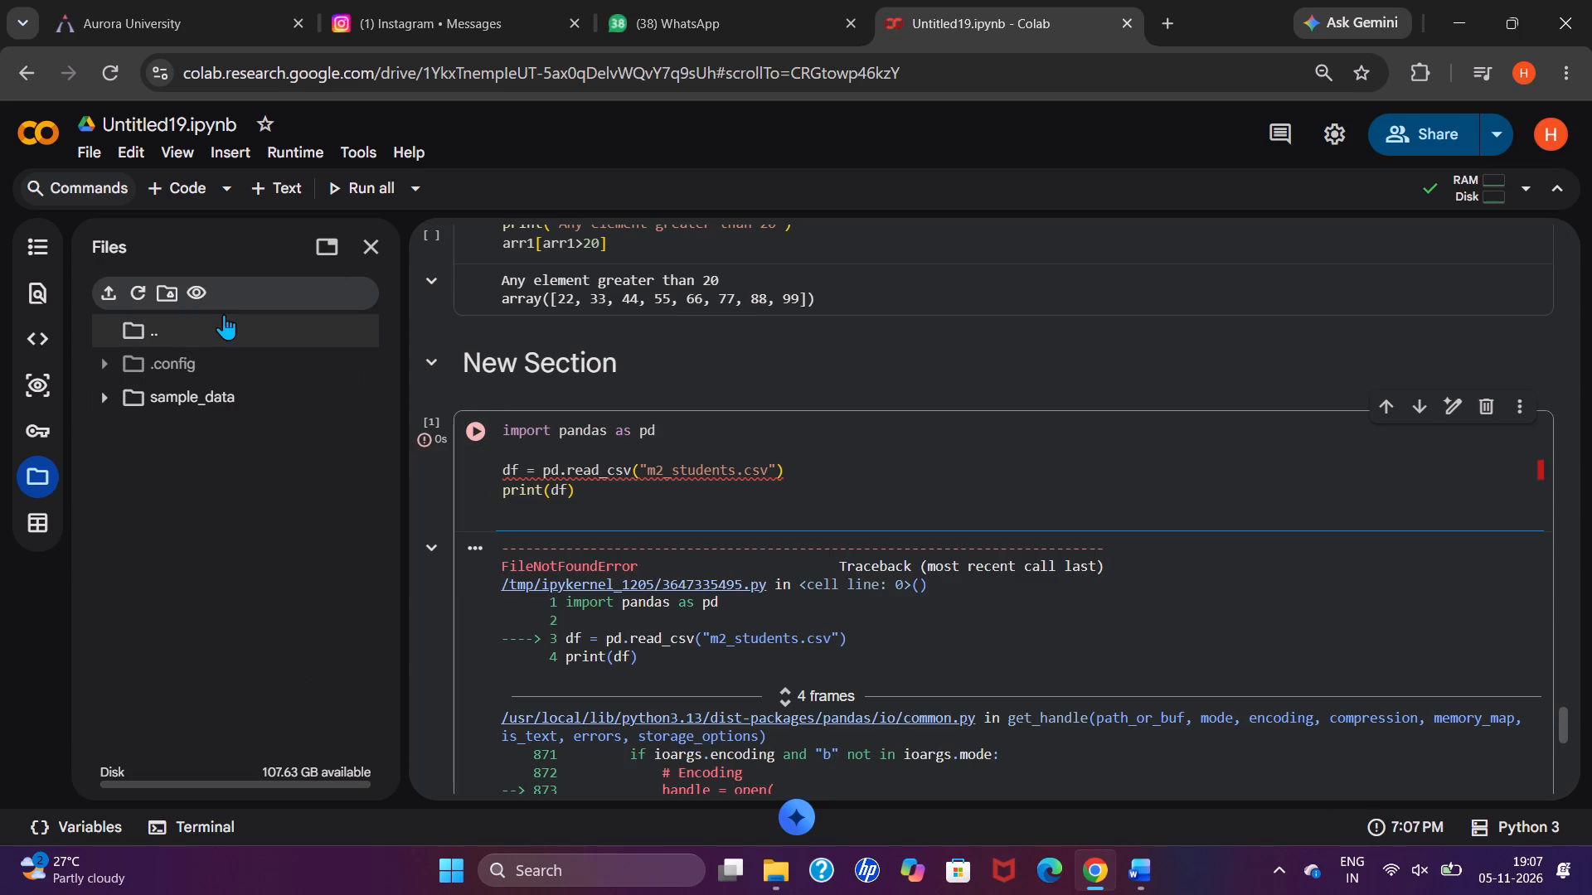
Browse the Downloads folder for the m2_students.csv file to upload to the notebook's session storage.
left_click(104, 288)
scroll(265, 282, "down", 2)
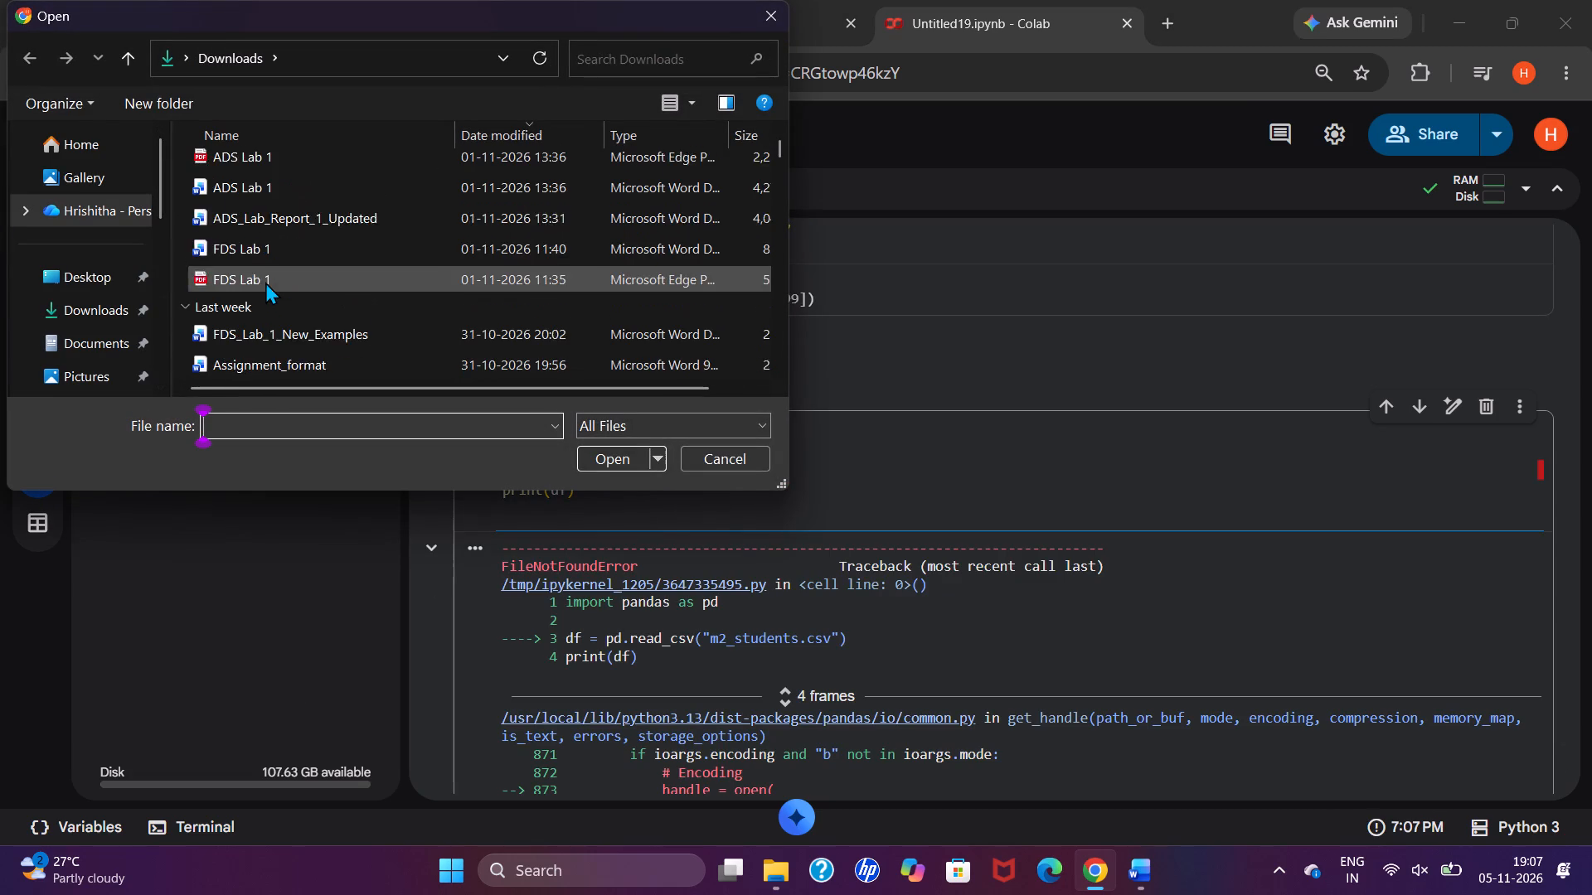
scroll(265, 282, "down", 3)
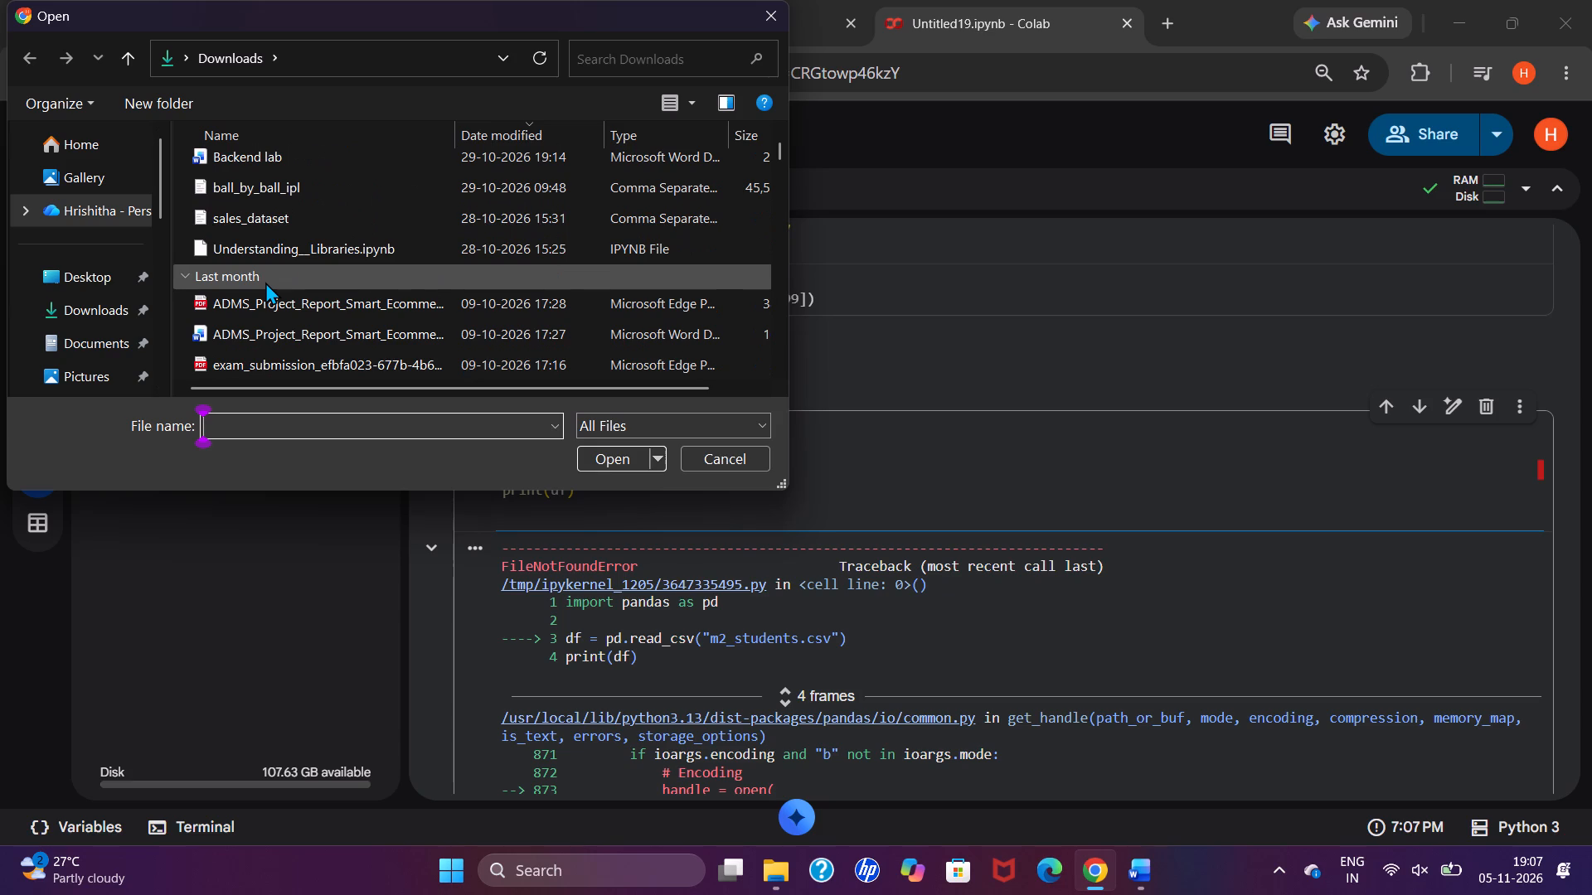
scroll(265, 282, "down", 1)
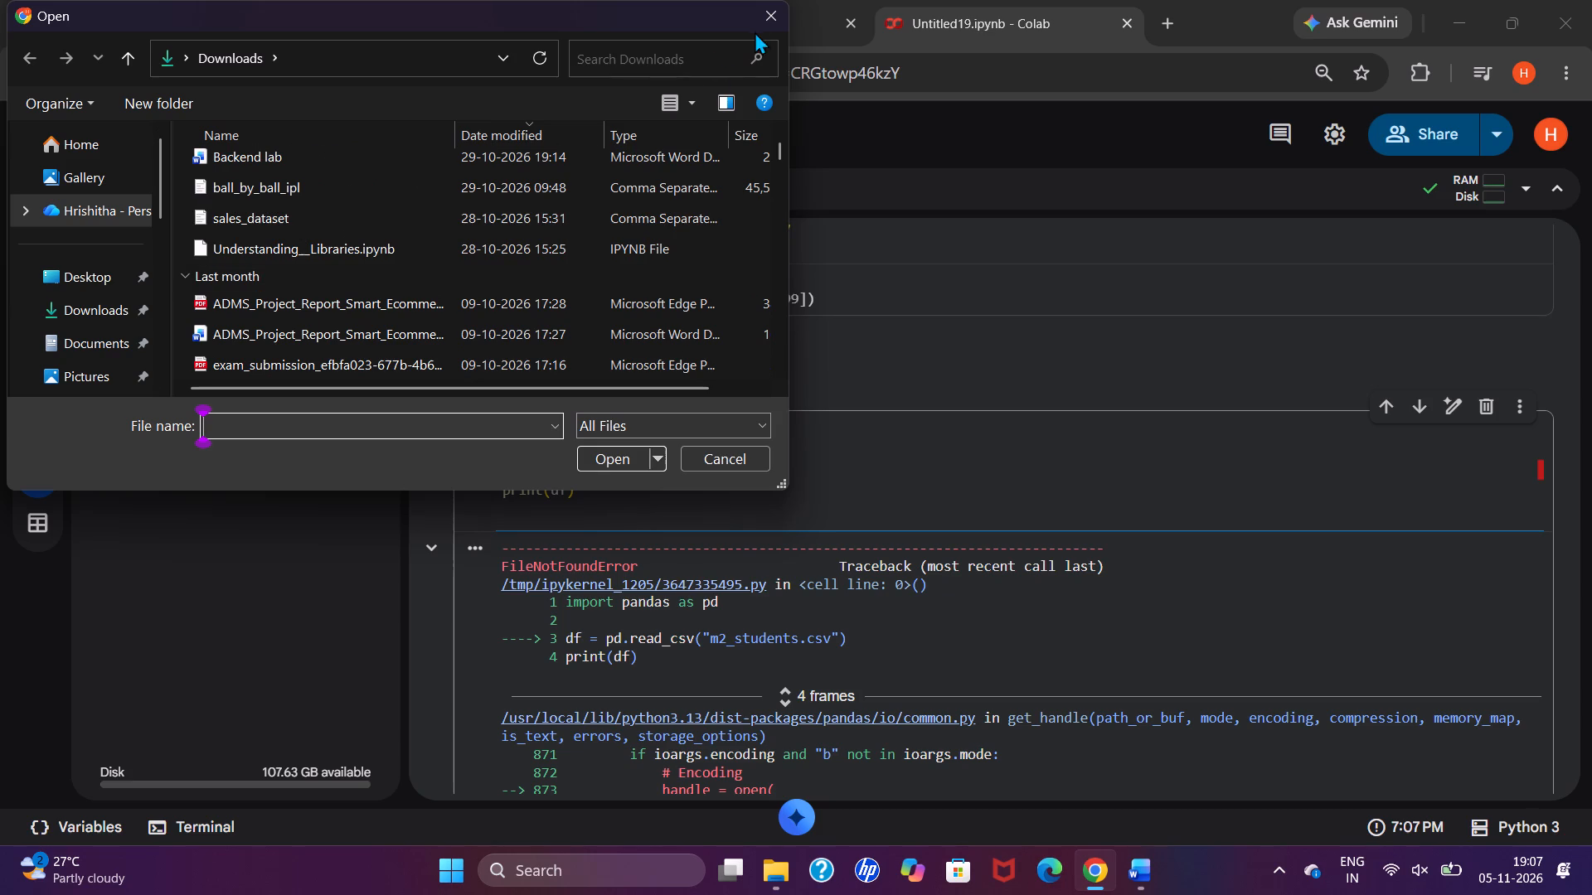
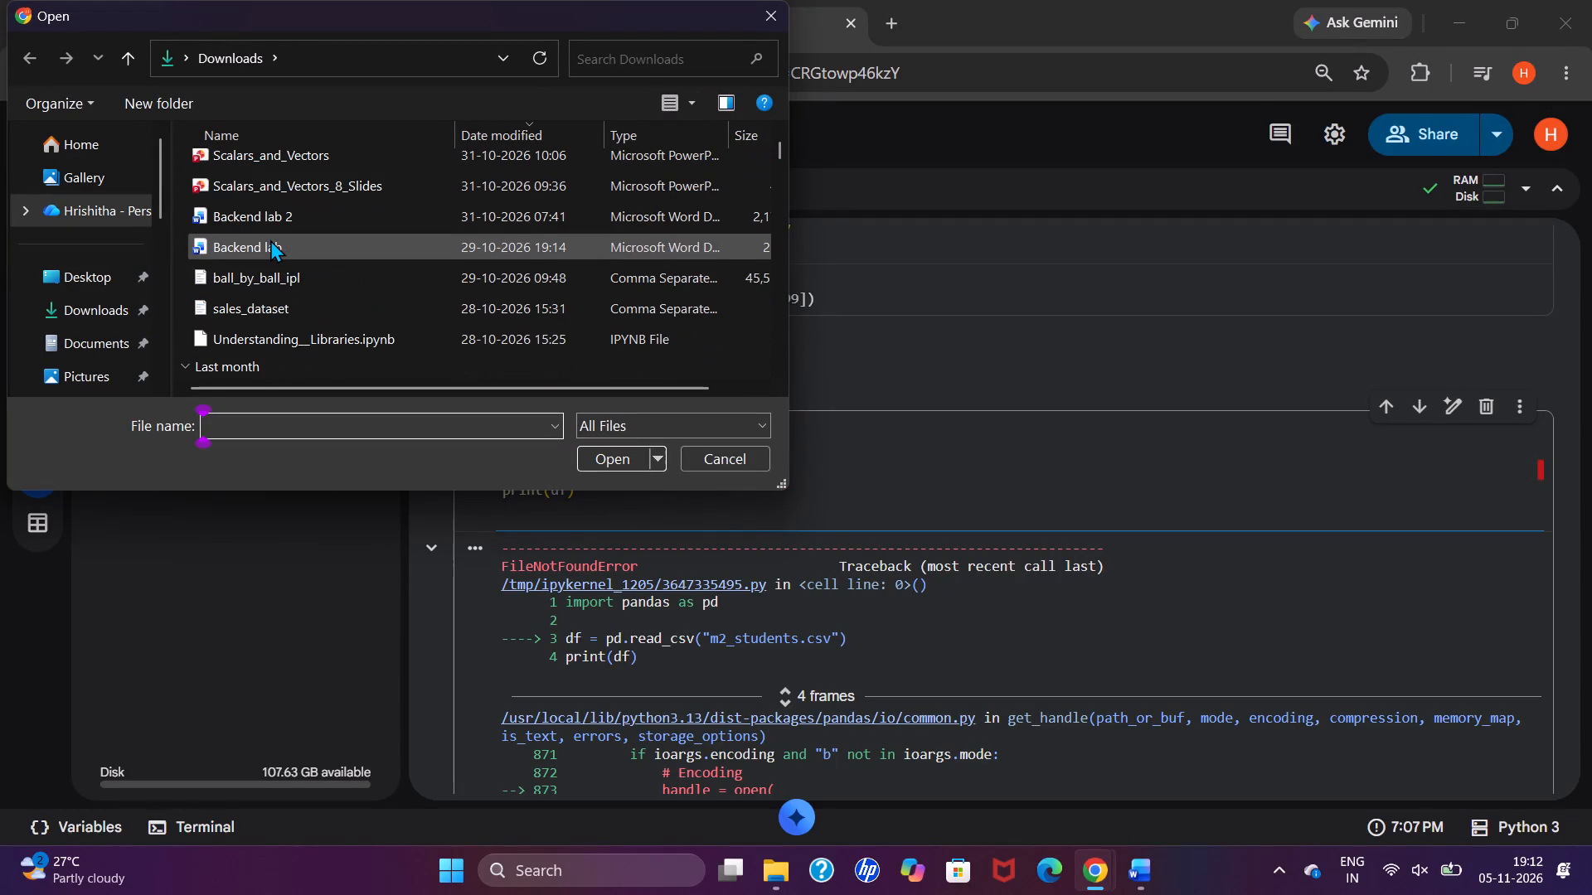
Upload the student_dataset CSV file from Downloads to the Colab session's files.
scroll(270, 239, "up", 4)
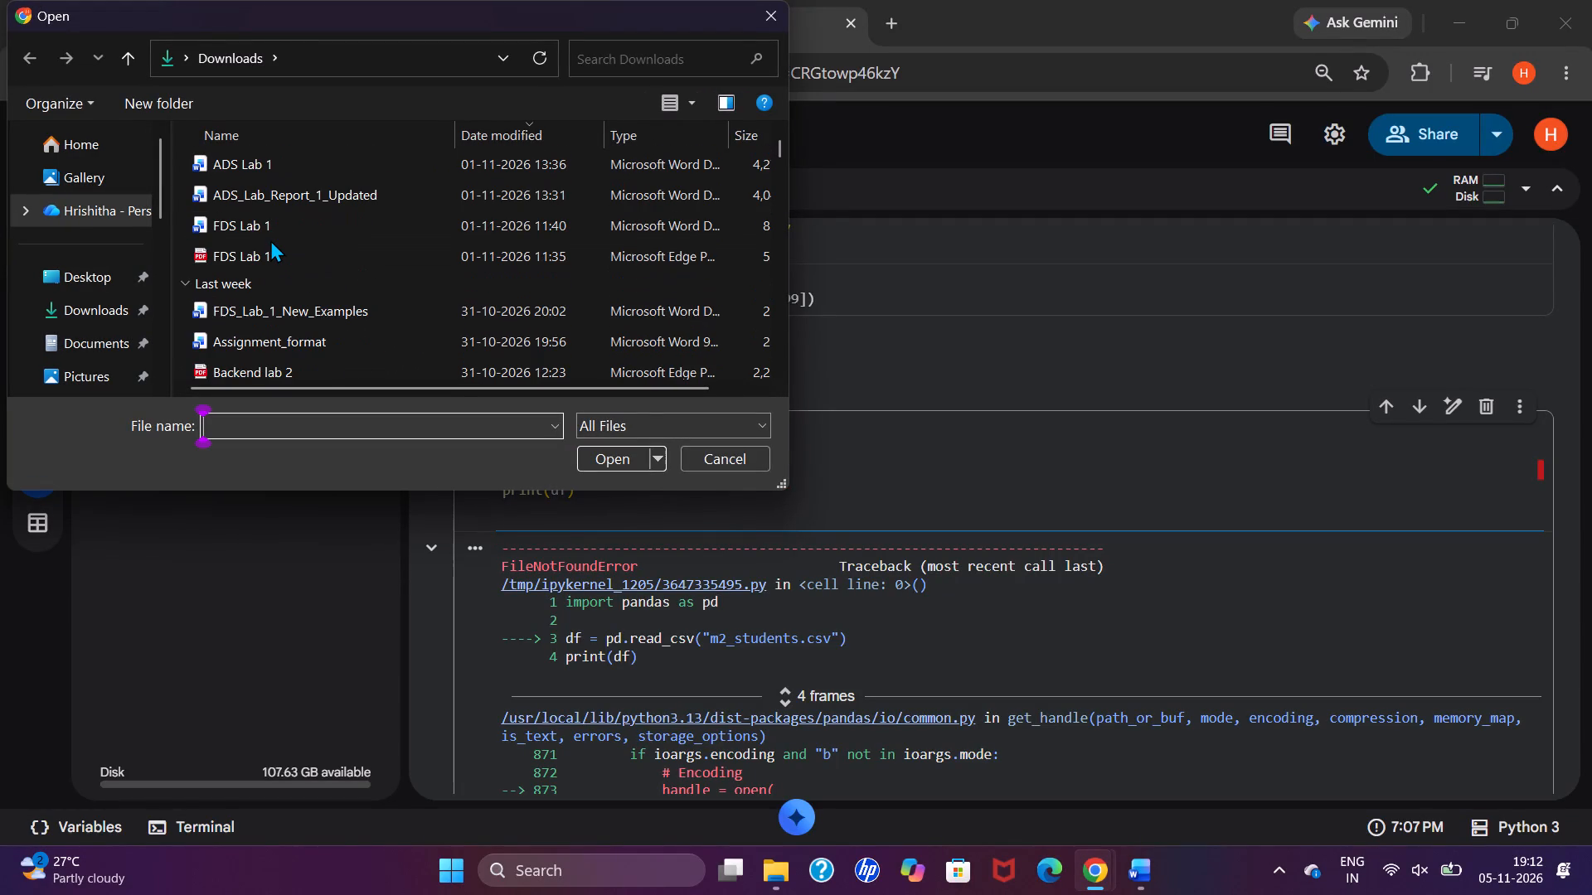
scroll(270, 239, "up", 6)
scroll(270, 239, "down", 2)
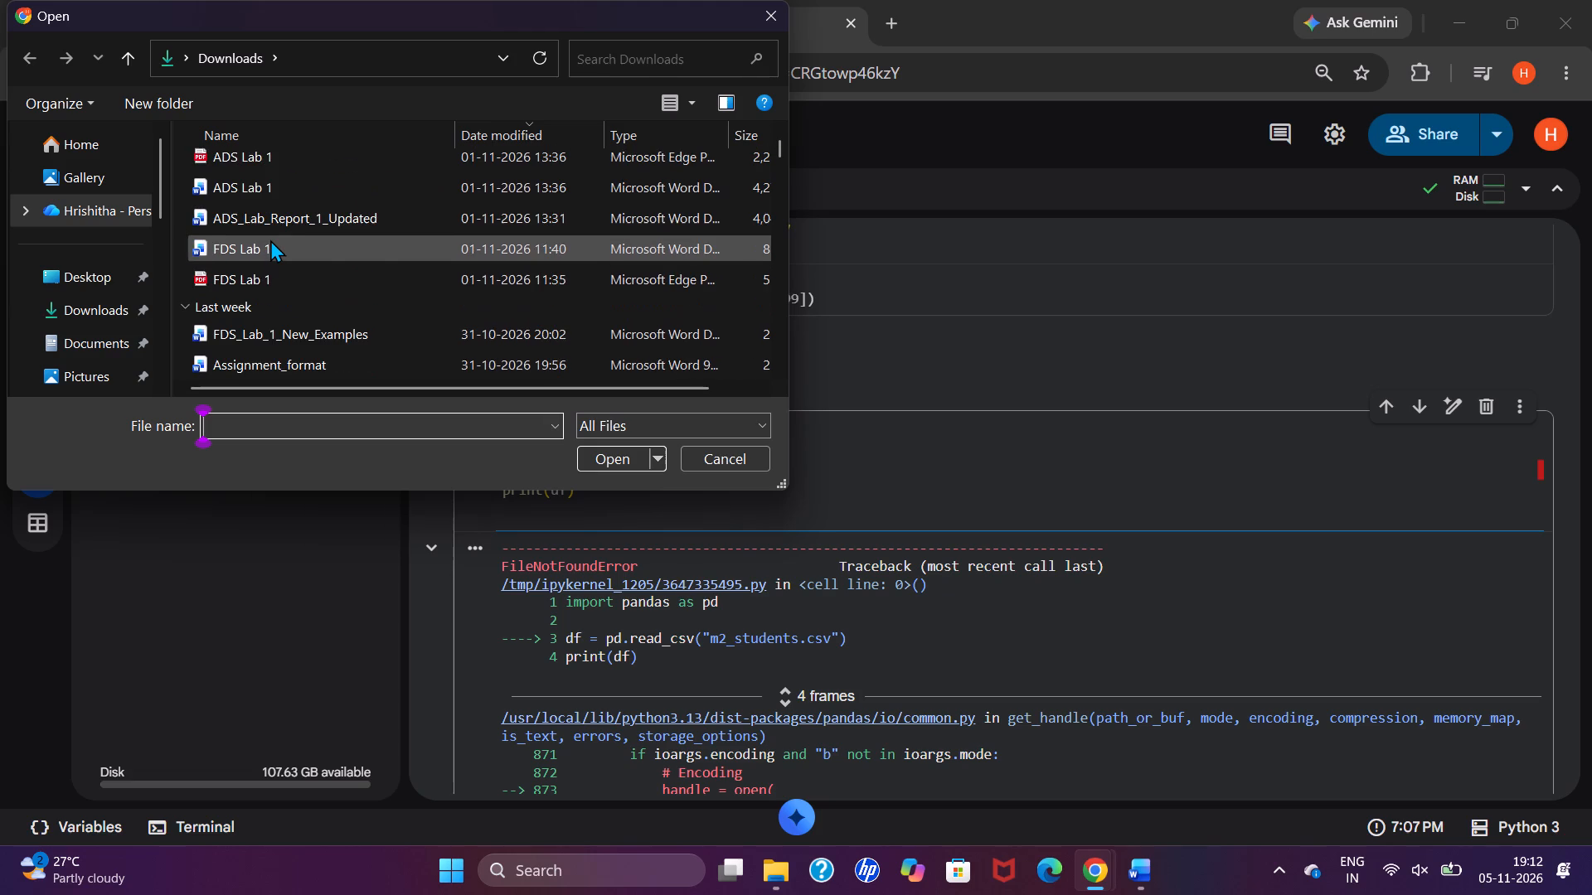
scroll(270, 239, "up", 4)
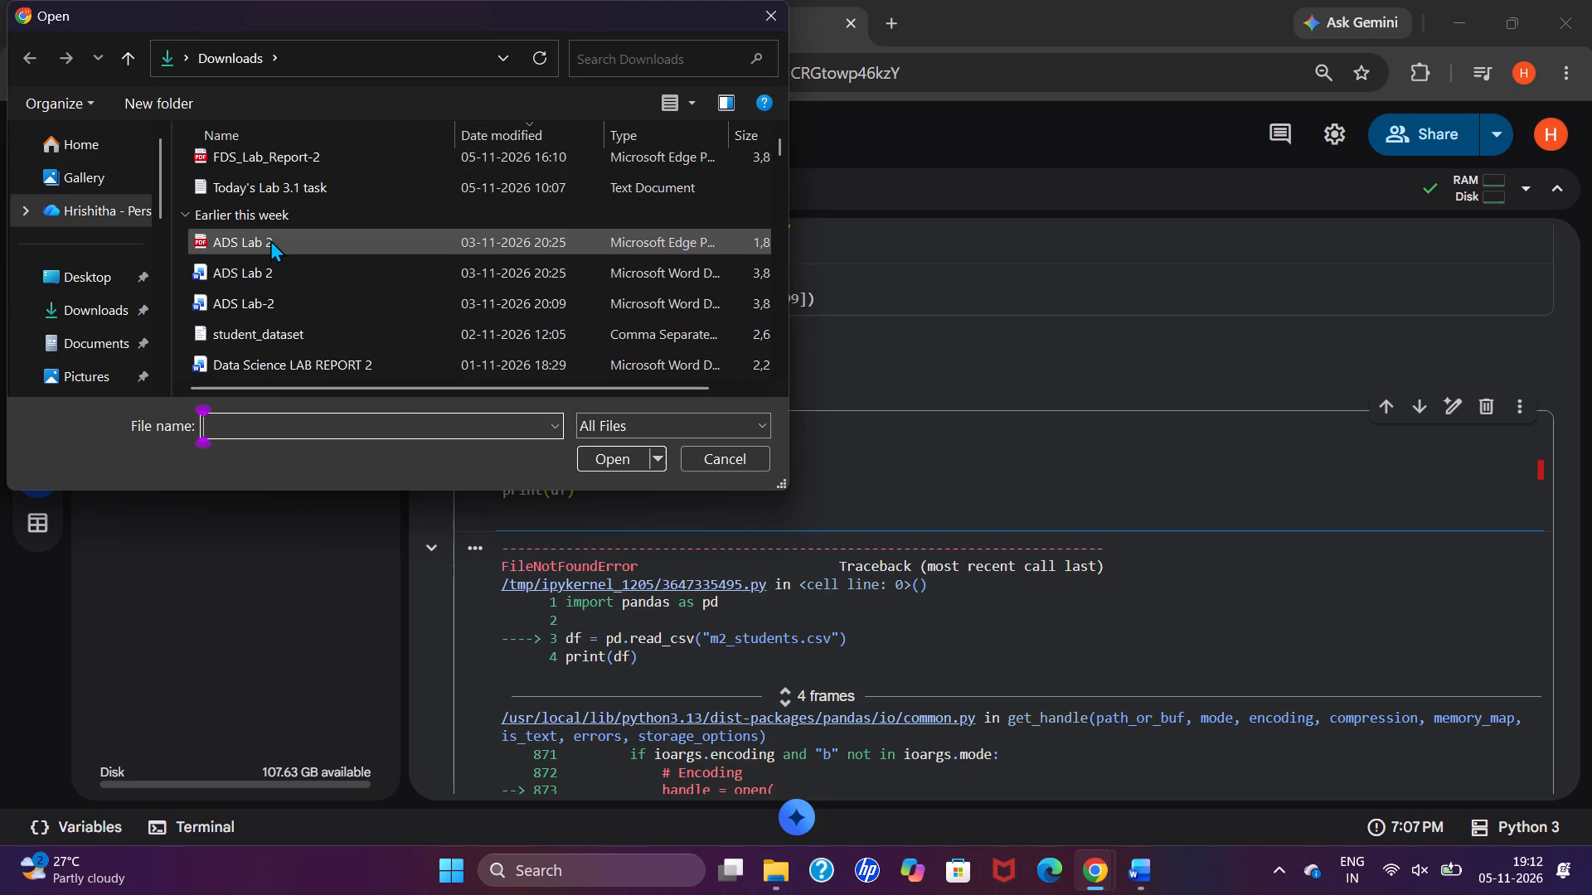
left_click(295, 343)
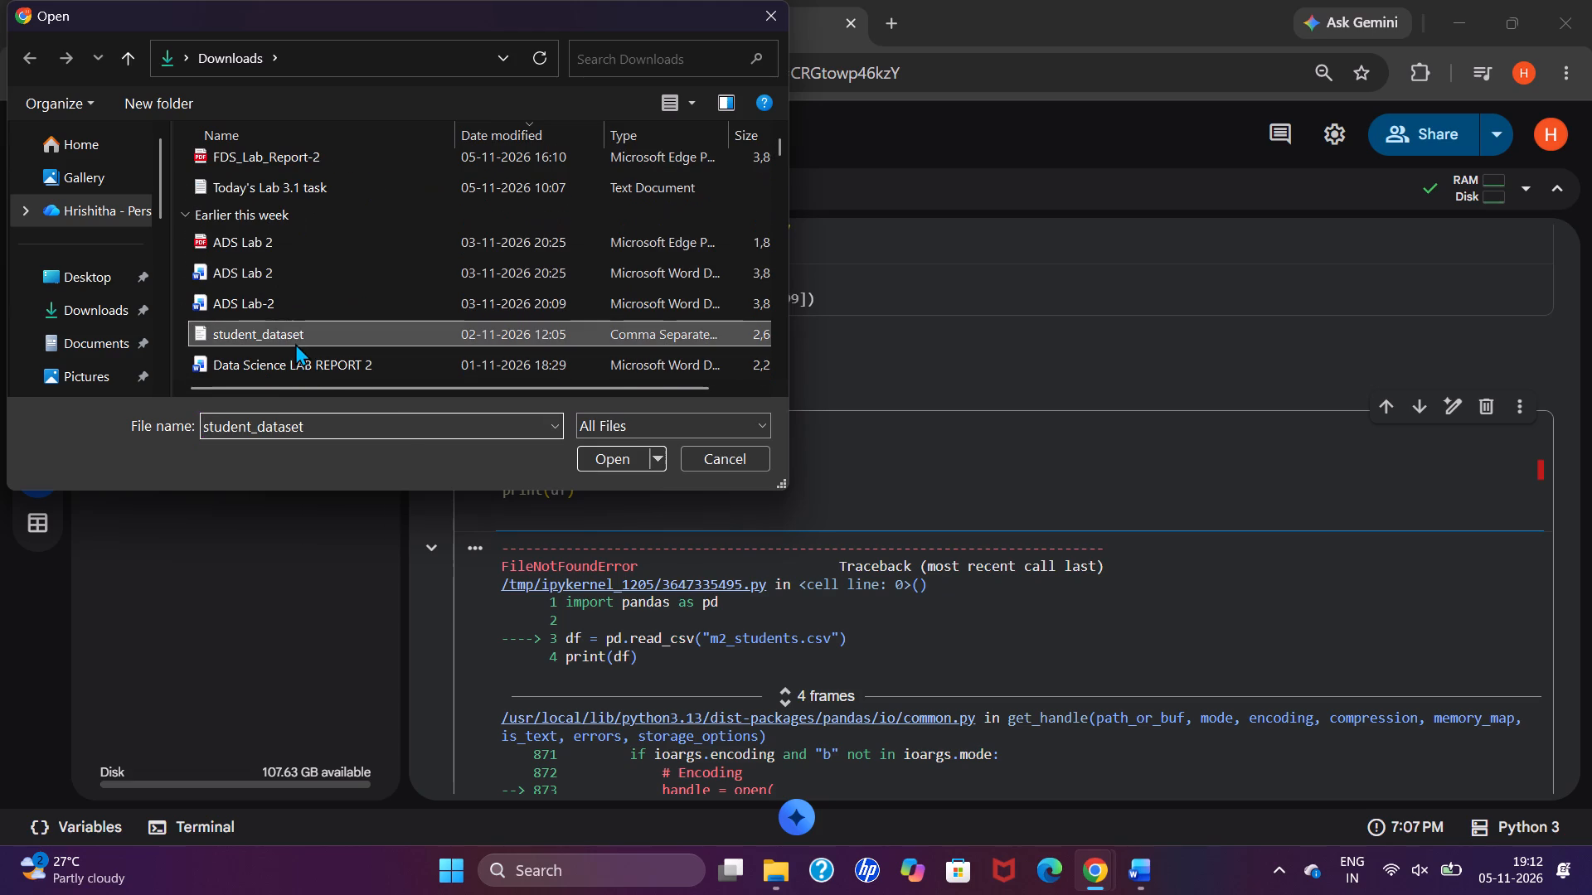
left_click(583, 453)
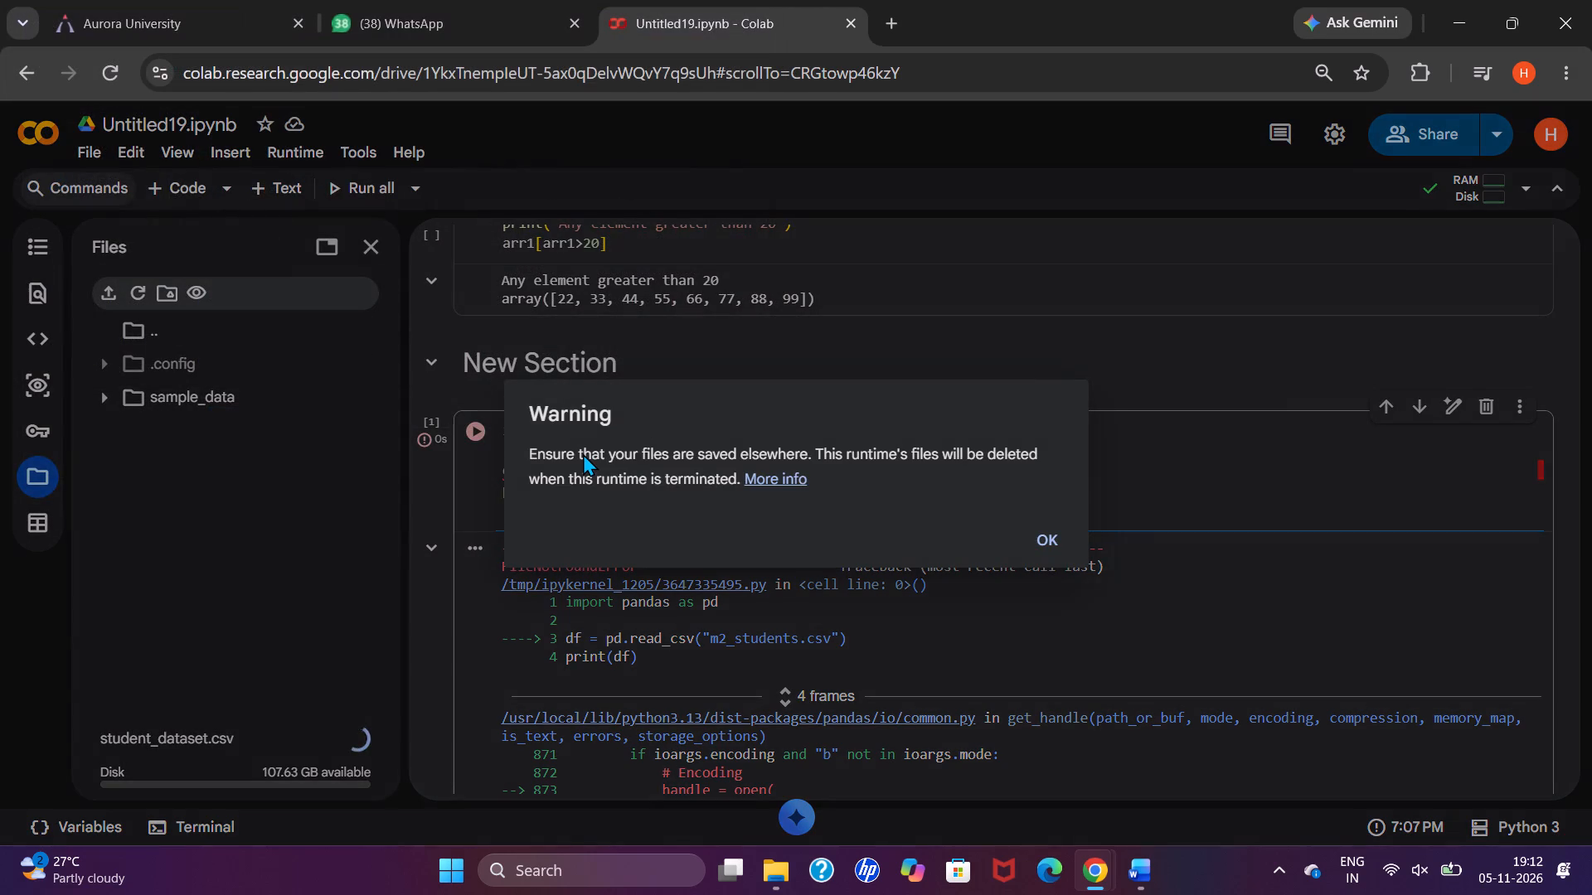
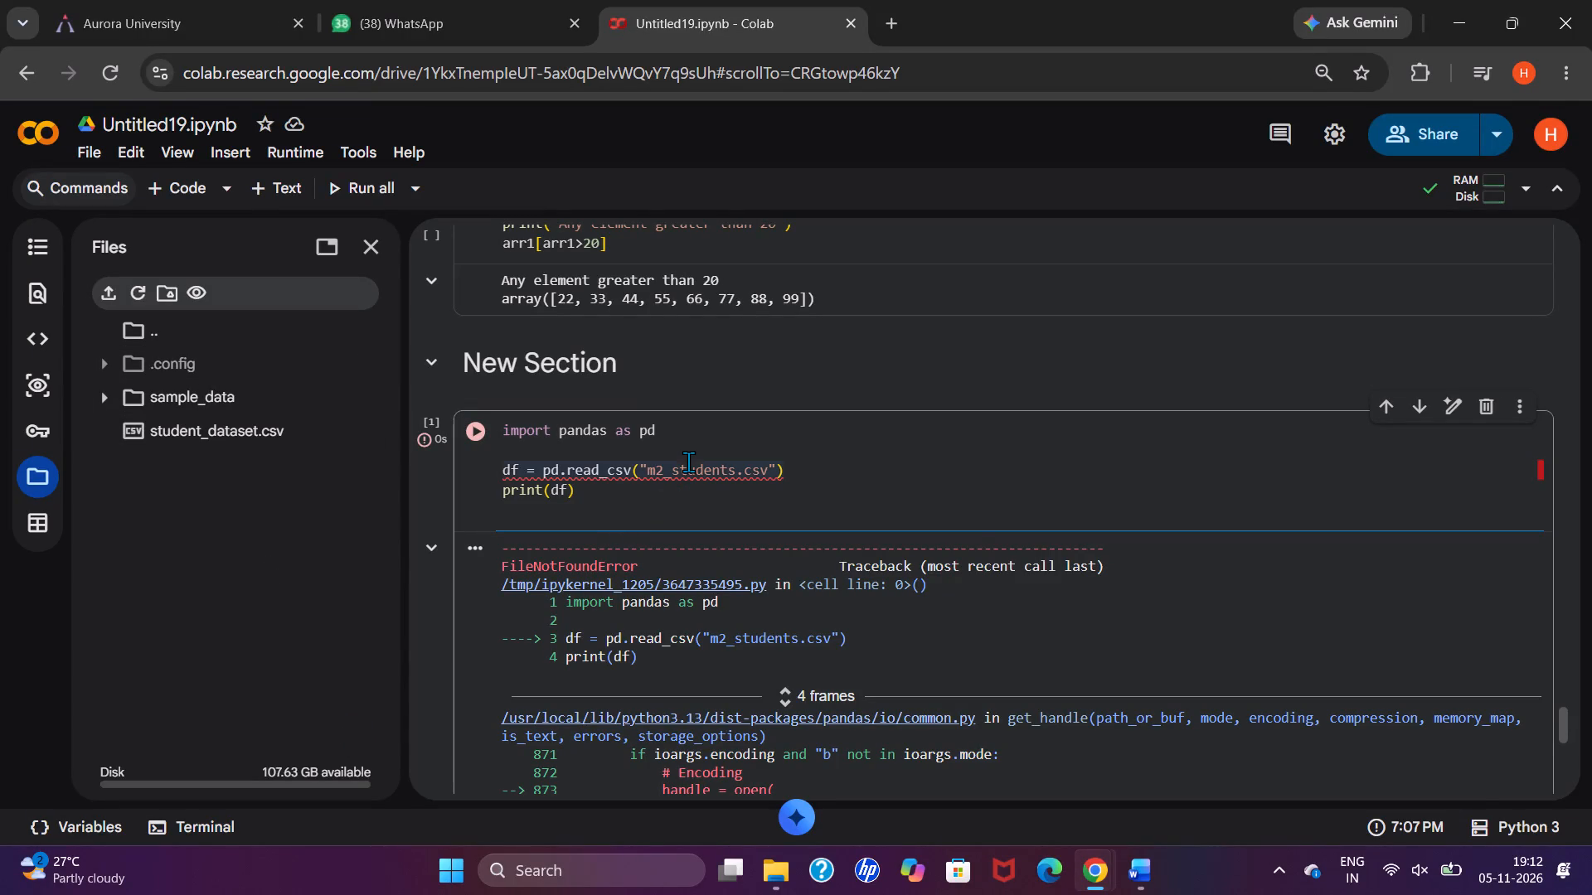
Replace the file name in the read_csv call with the path /content/student_dataset.csv and rerun the cell.
left_click_drag(650, 477, 652, 477)
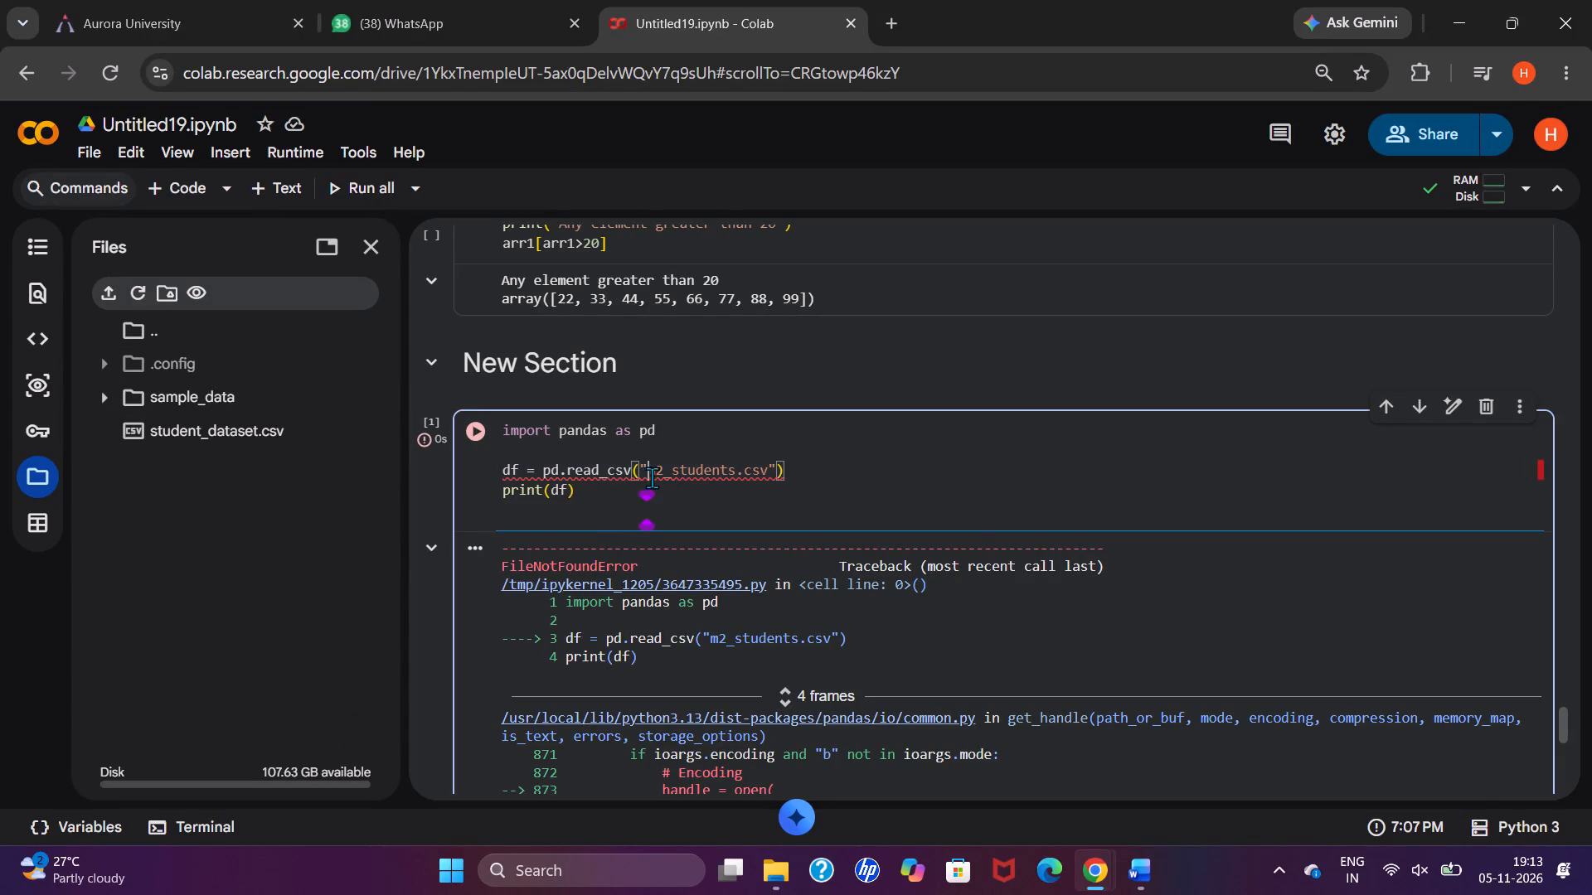
left_click_drag(652, 477, 769, 474)
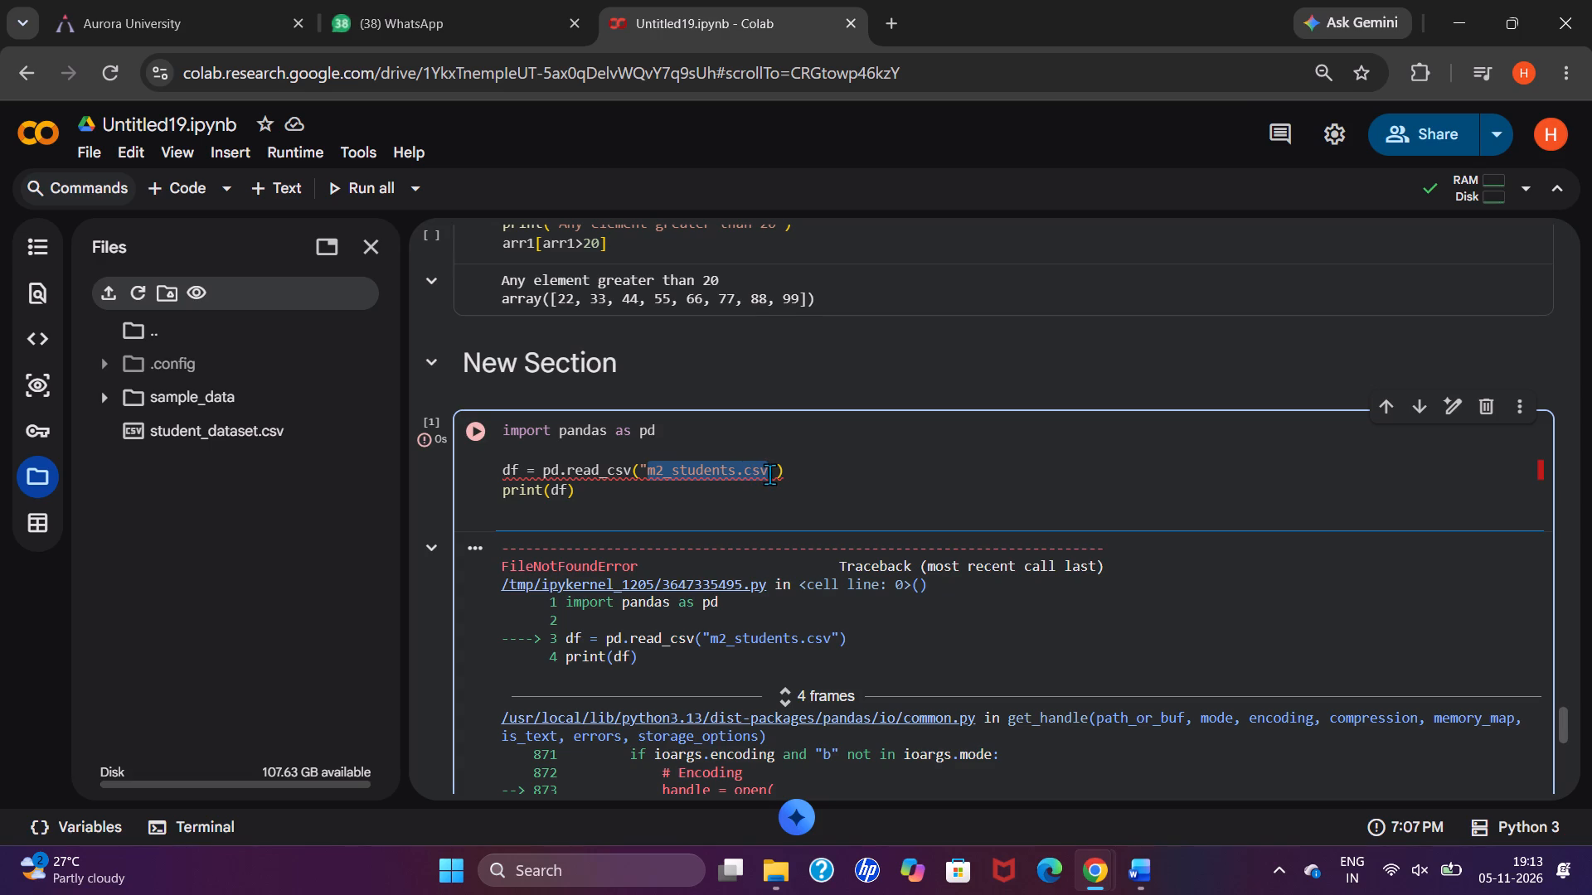
key("BackSpace")
key("ctrl+v")
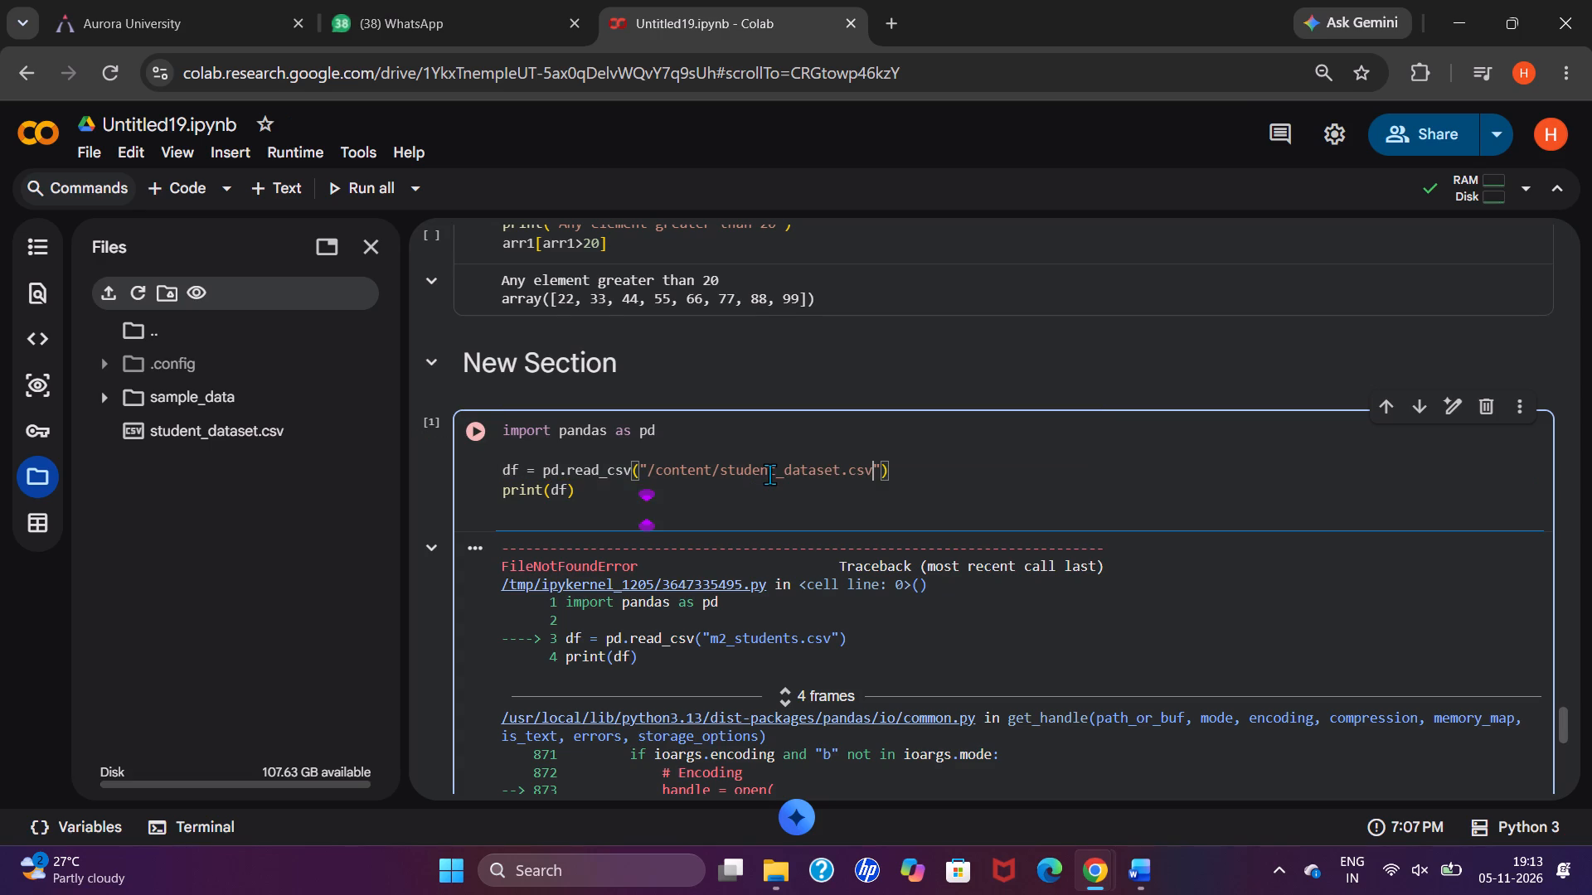
left_click(473, 432)
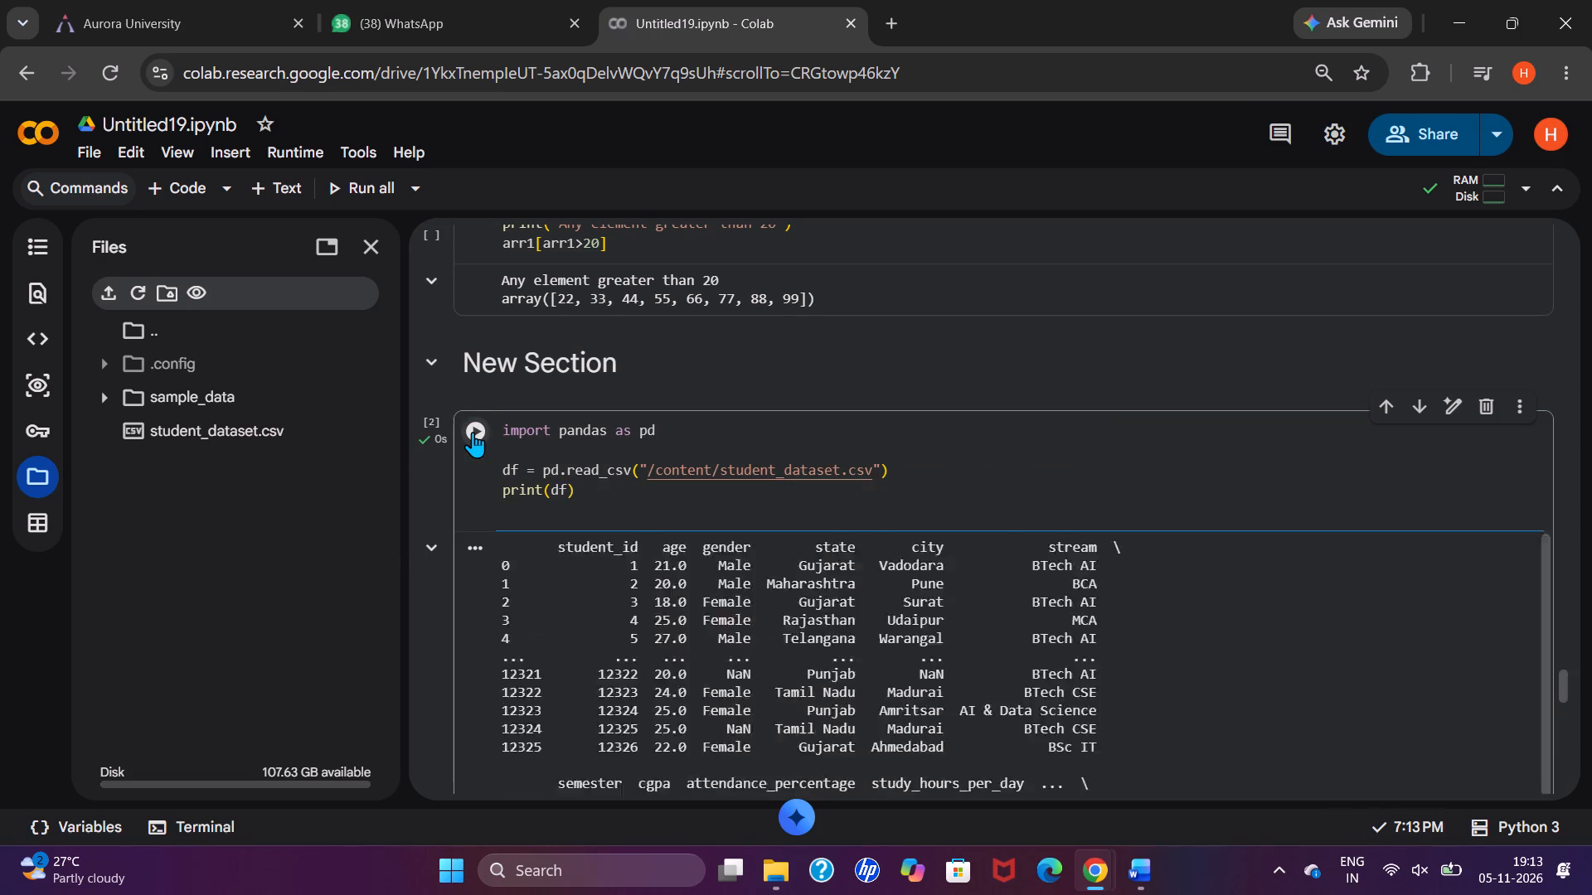
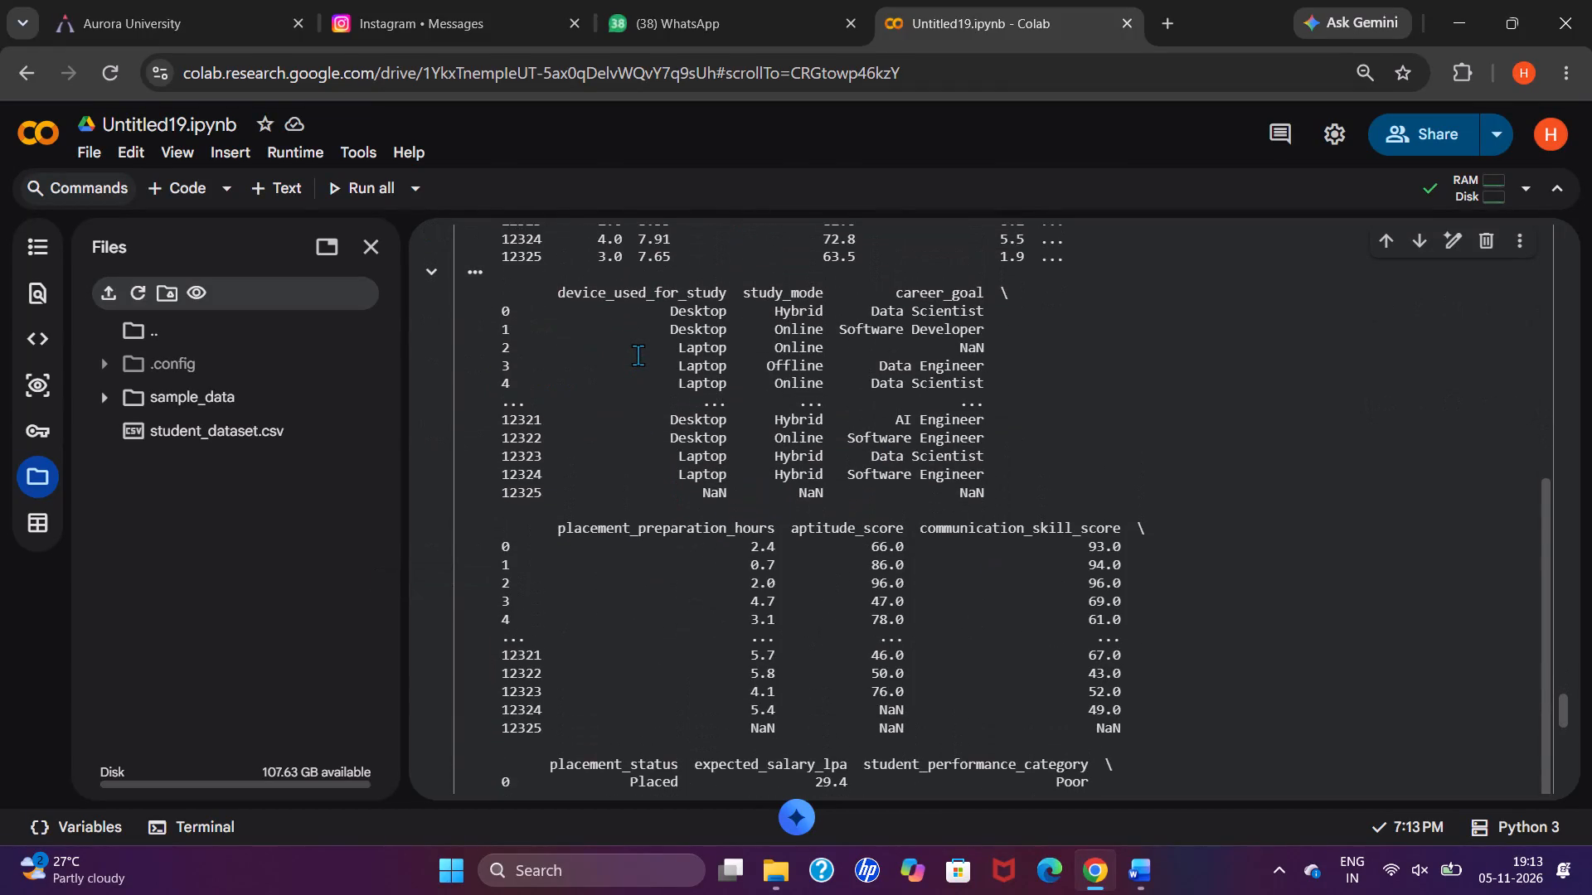
Look over the printed student dataset output and activate the empty code cell below it for a new entry.
scroll(638, 355, "up", 4)
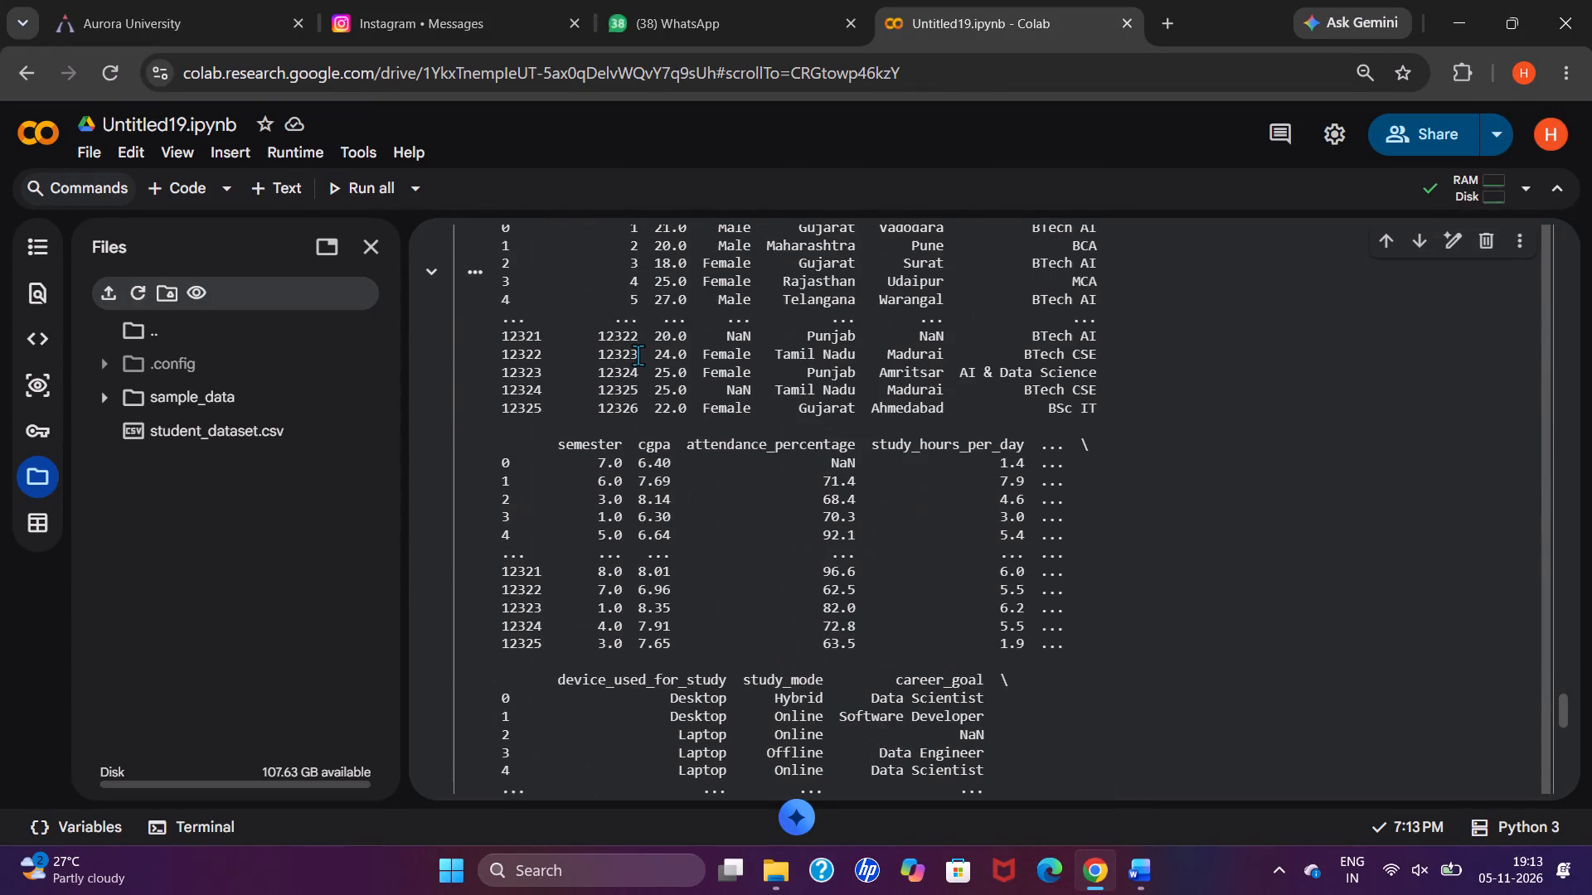
scroll(638, 355, "up", 2)
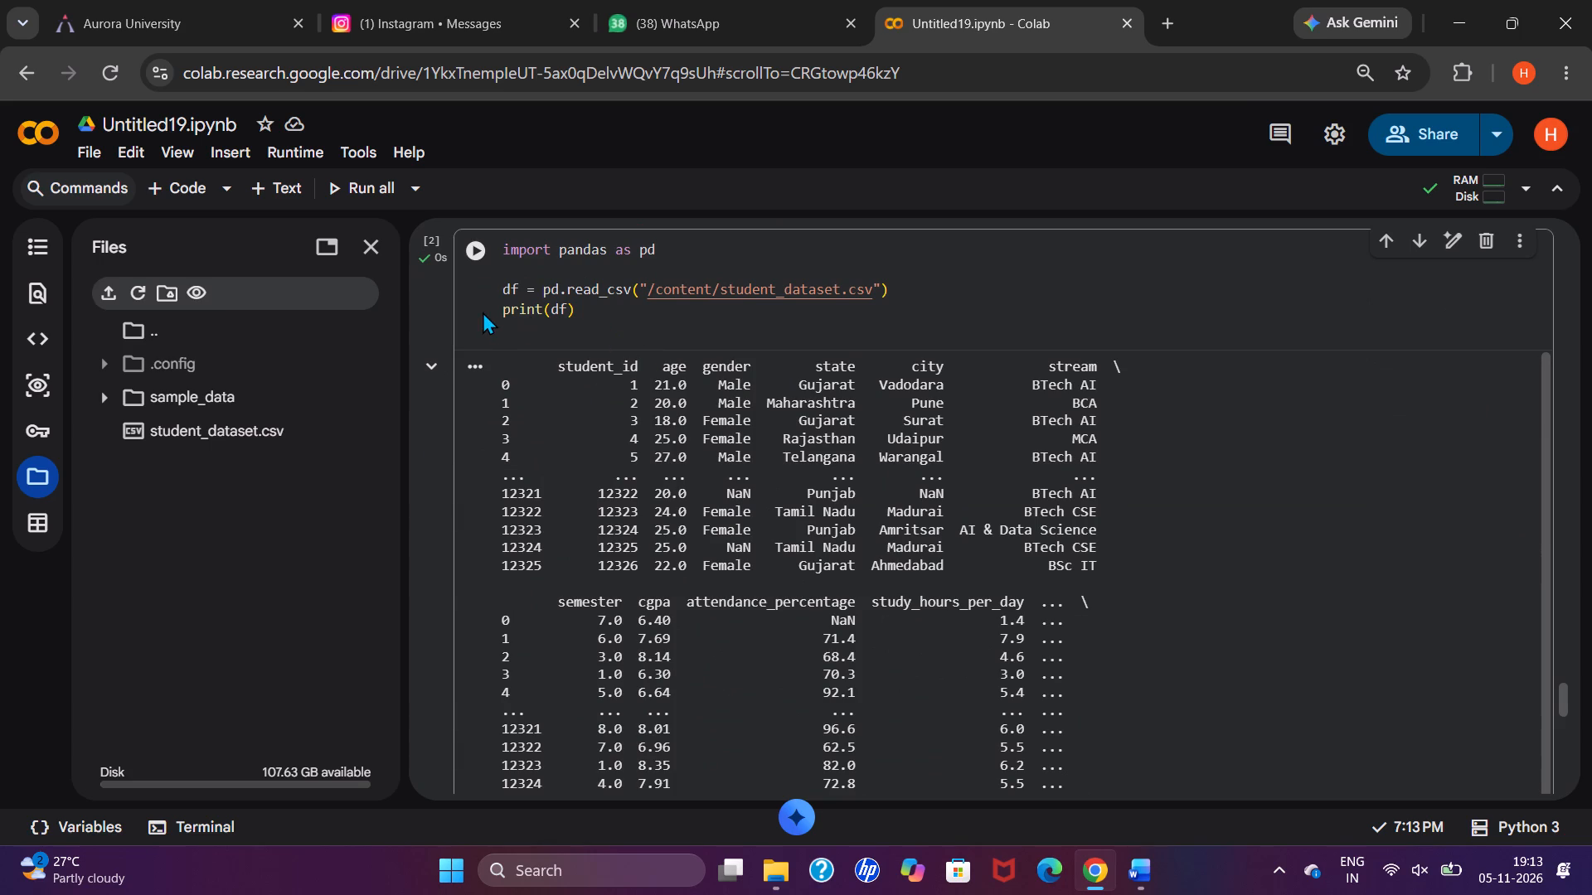
scroll(600, 388, "down", 6)
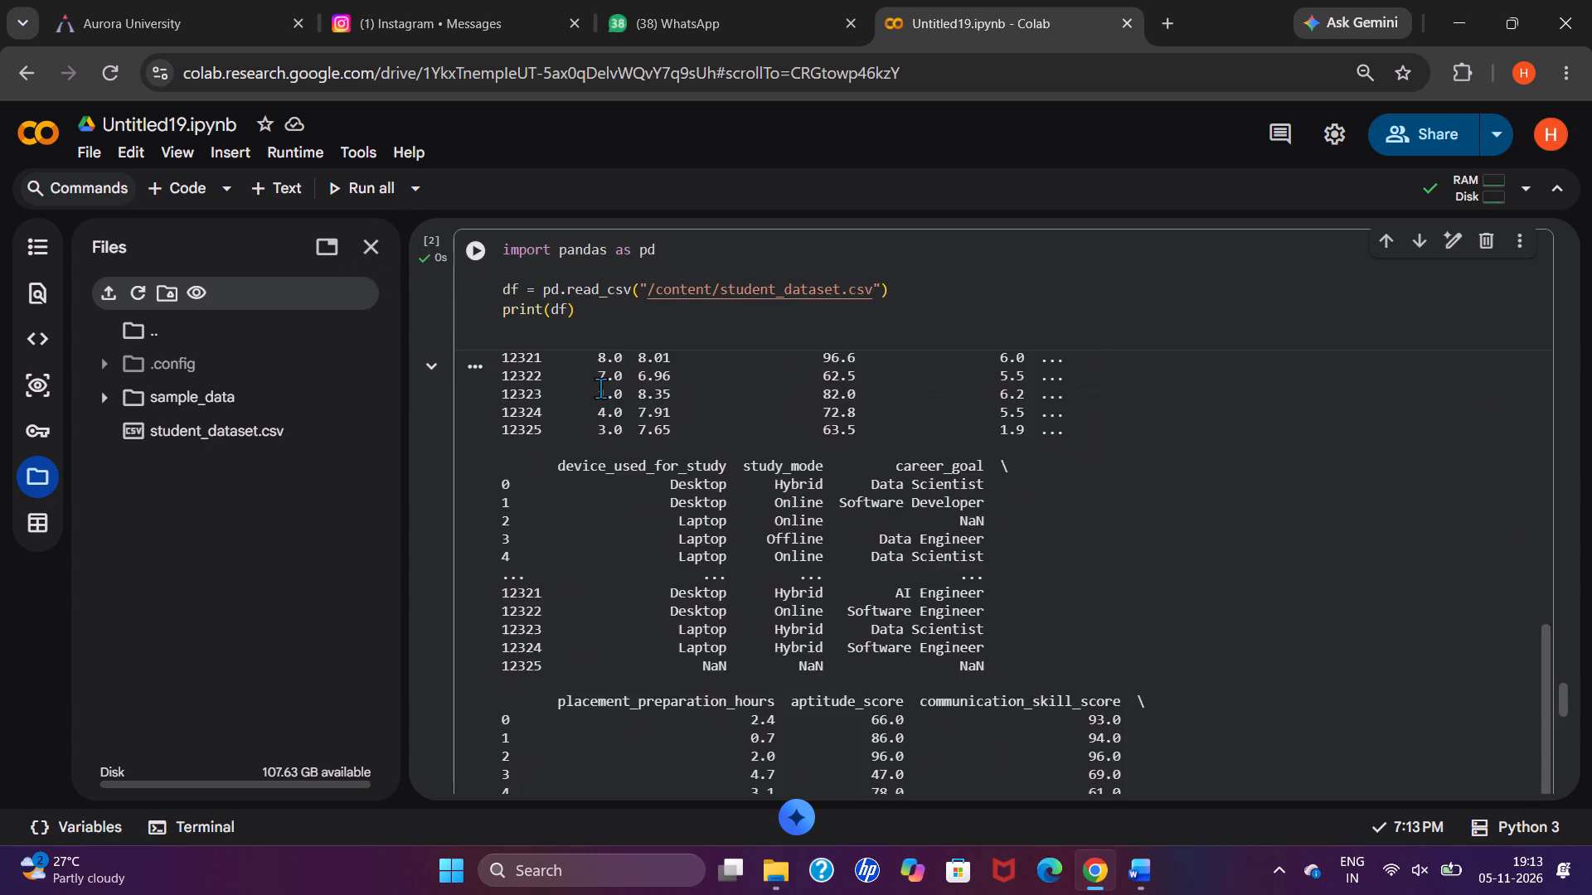
scroll(600, 388, "down", 3)
left_click(759, 298)
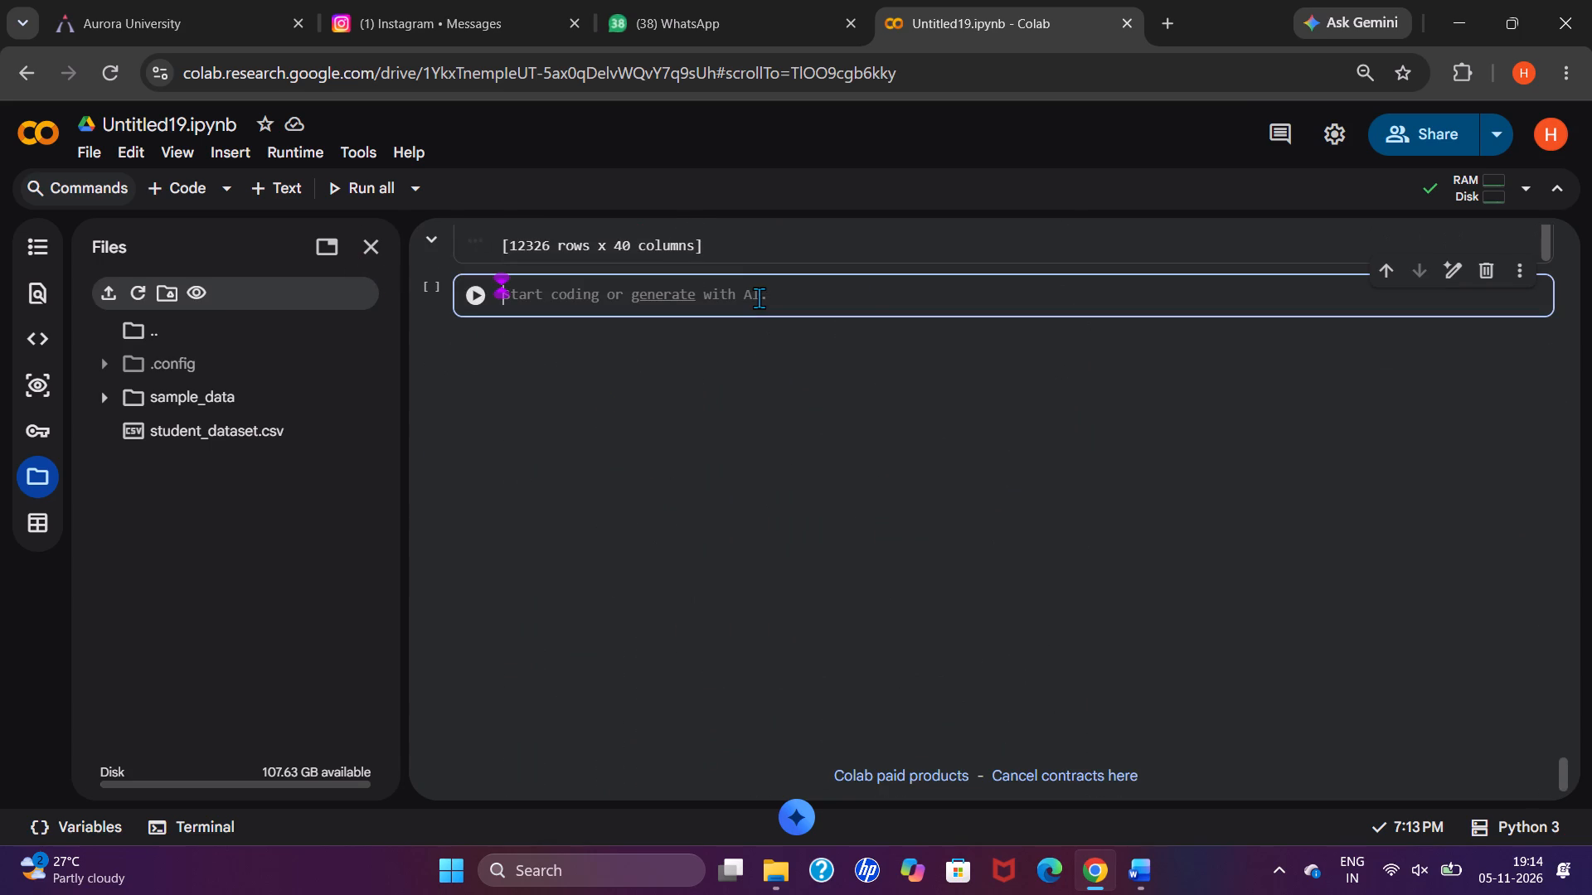
Check the Code 2 listing in the Word lab report, then enter df.head() in the empty Colab code cell.
left_click(1138, 859)
scroll(1020, 734, "down", 2)
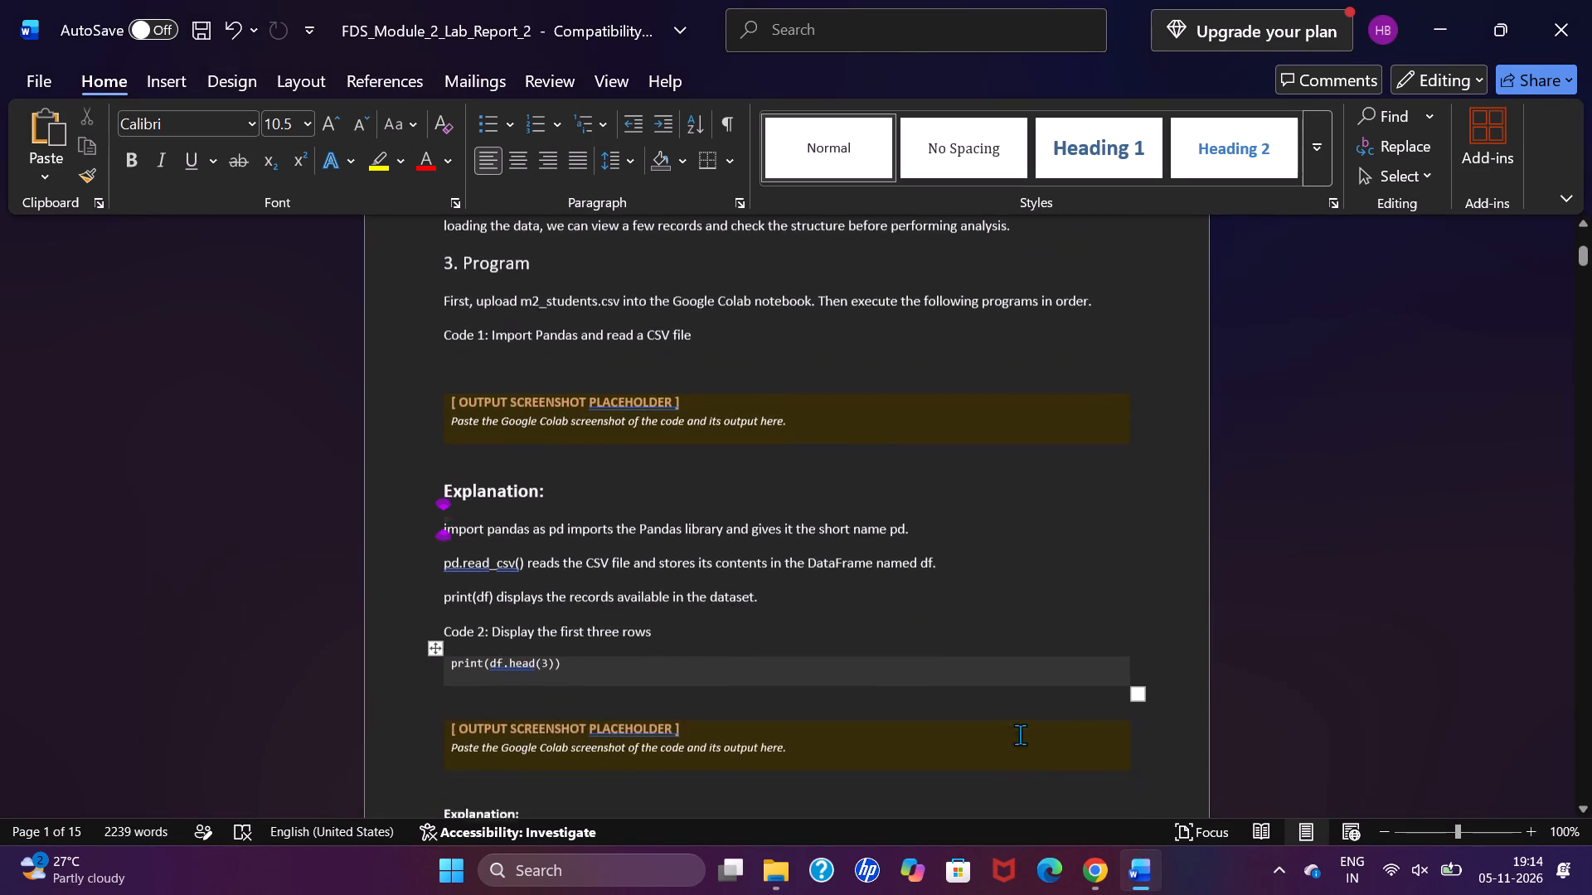
scroll(1020, 734, "down", 1)
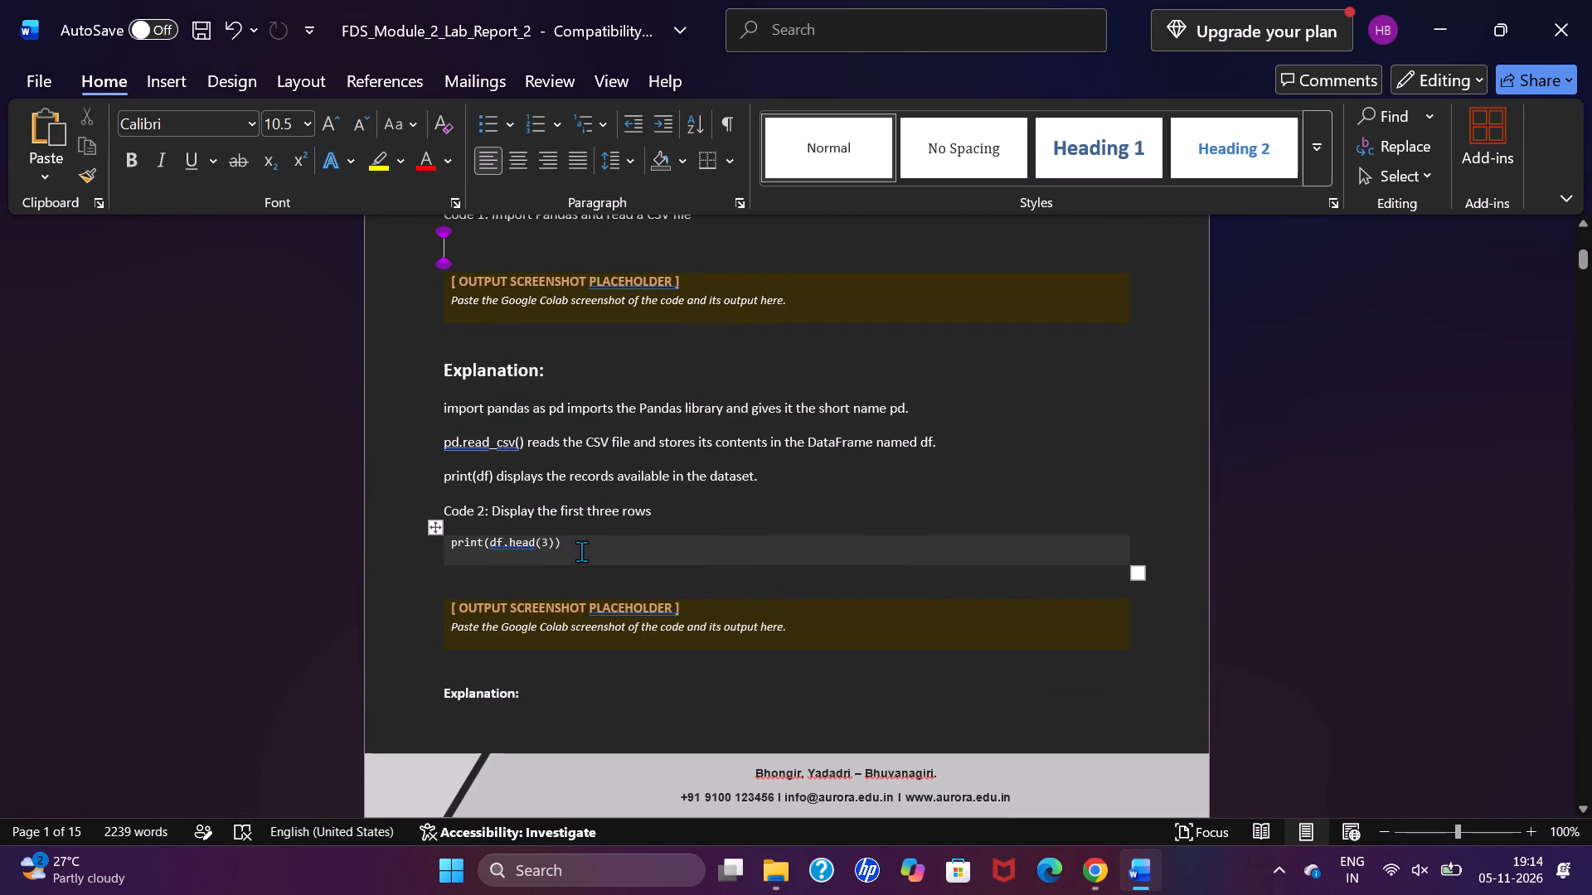
left_click(1093, 865)
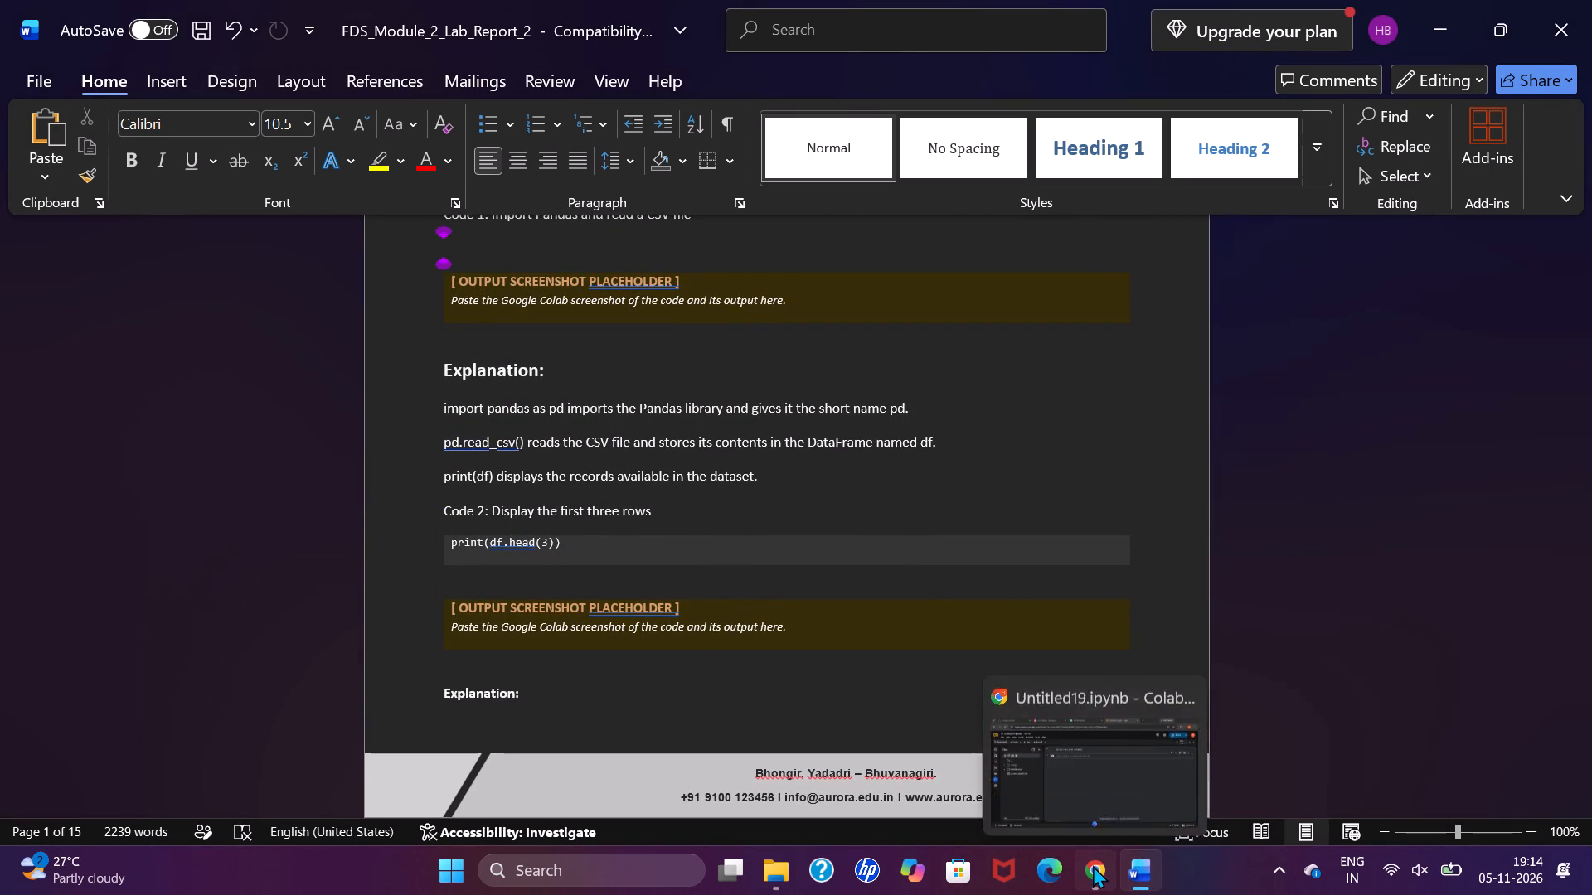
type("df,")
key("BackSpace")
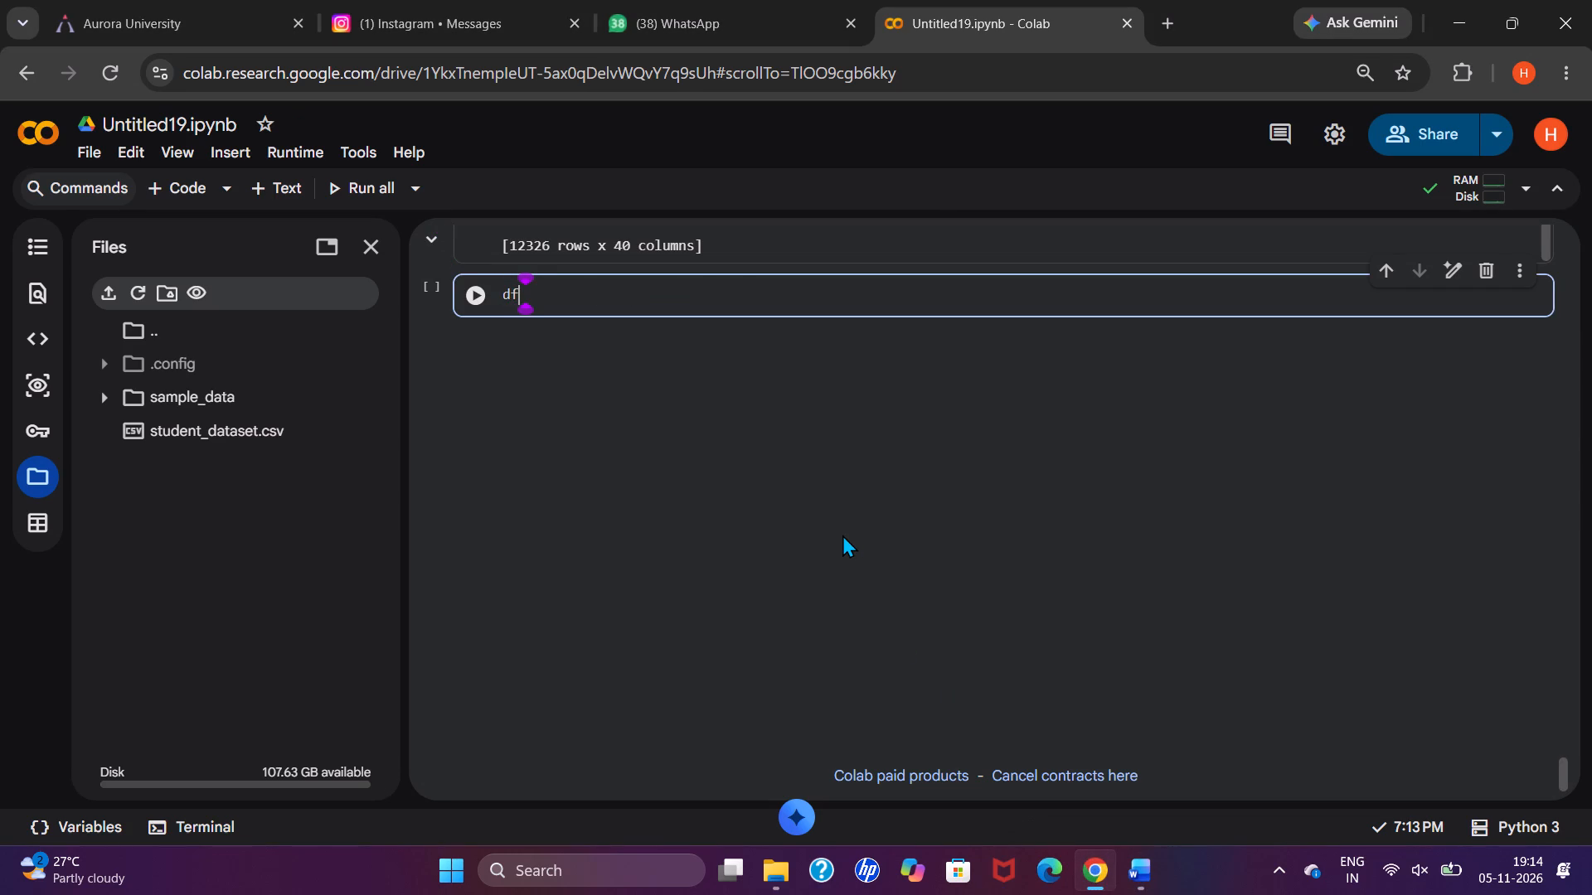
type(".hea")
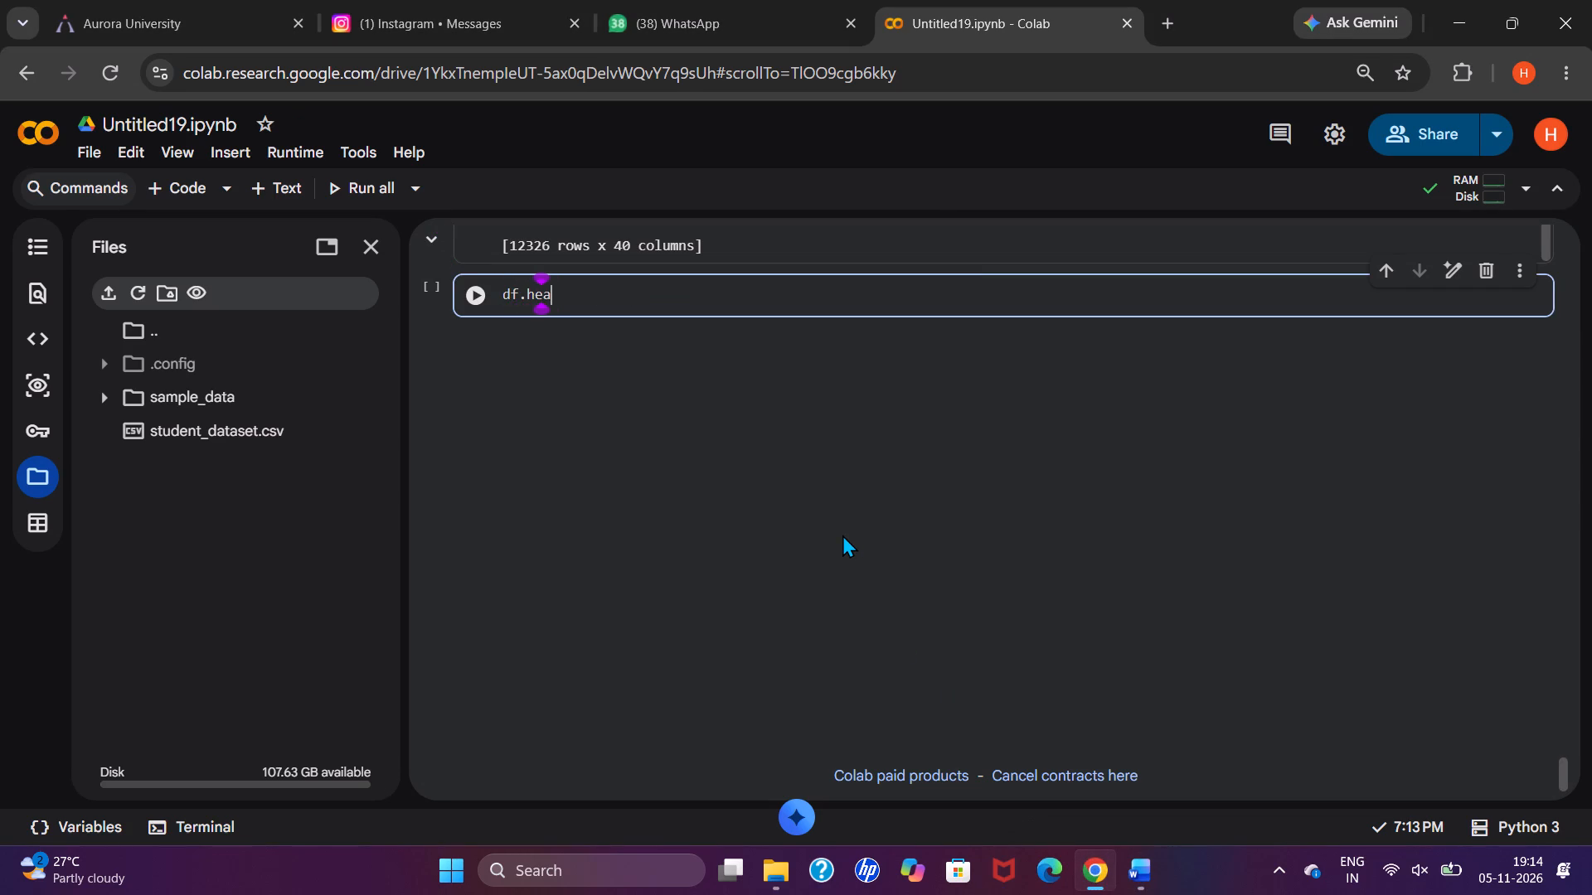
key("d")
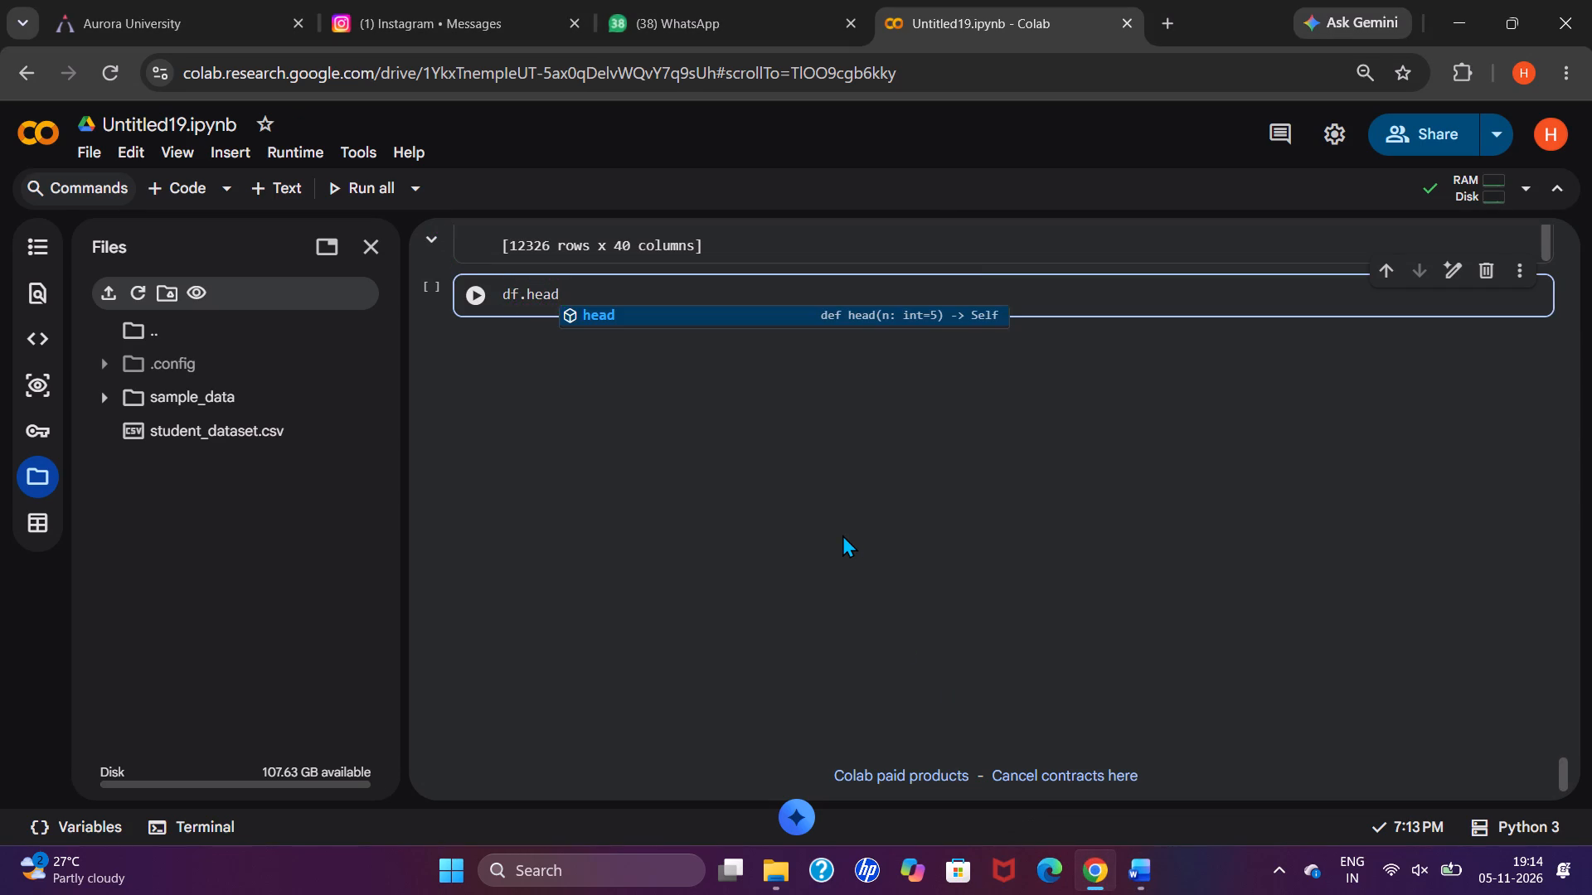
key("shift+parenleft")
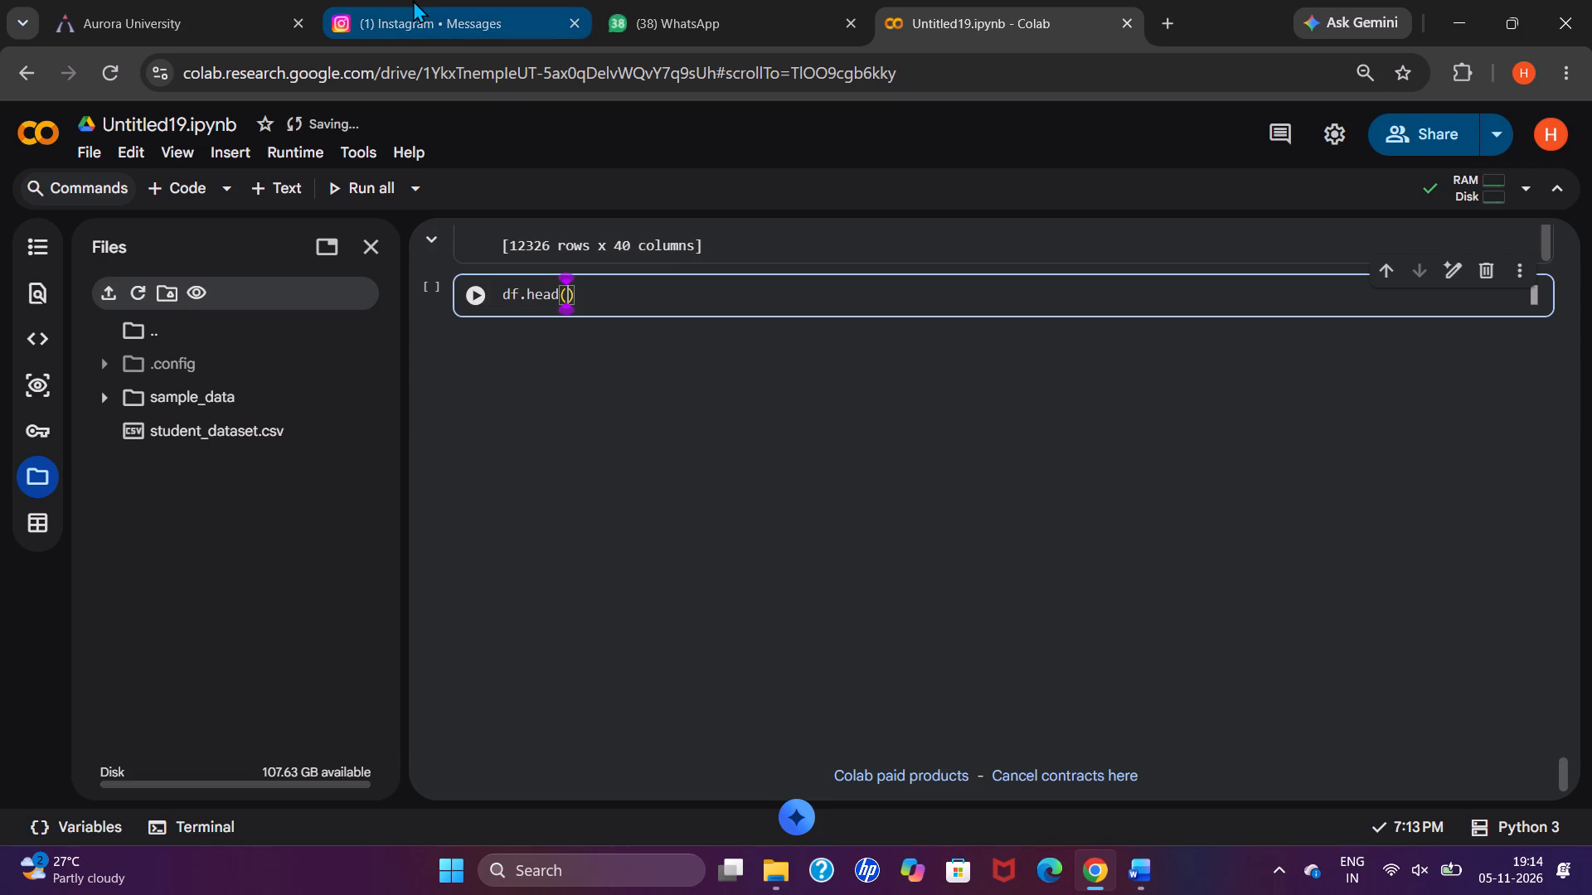
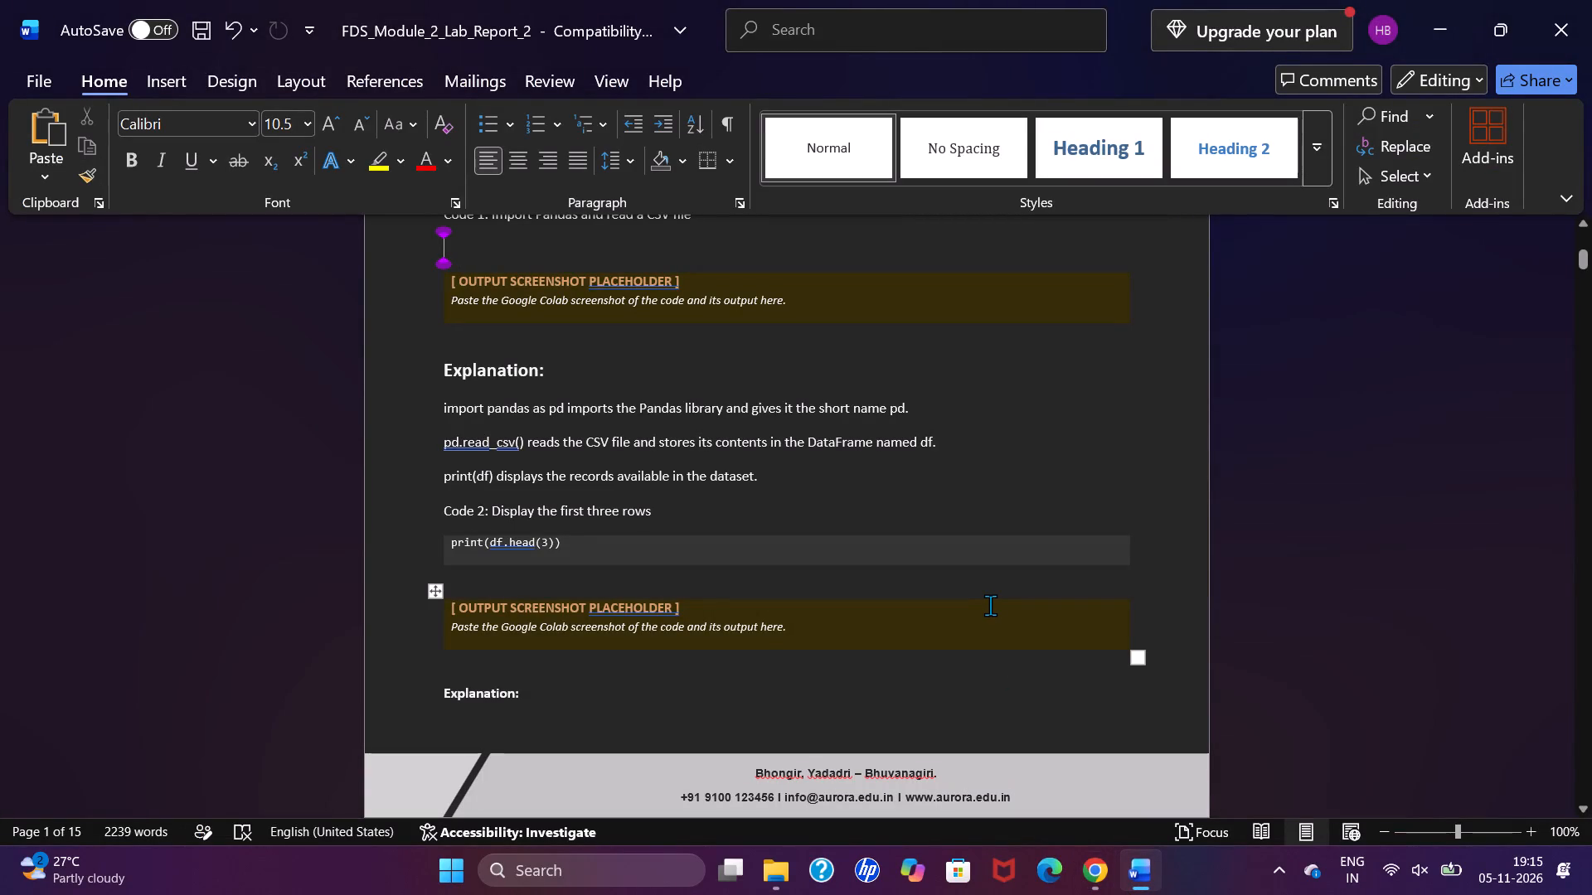
Check the report's Program section for Code 1 and Code 2, including the first-three-rows code and the output screenshot placeholders.
scroll(990, 605, "up", 1)
scroll(990, 605, "up", 1, "ctrl")
scroll(868, 425, "up", 1)
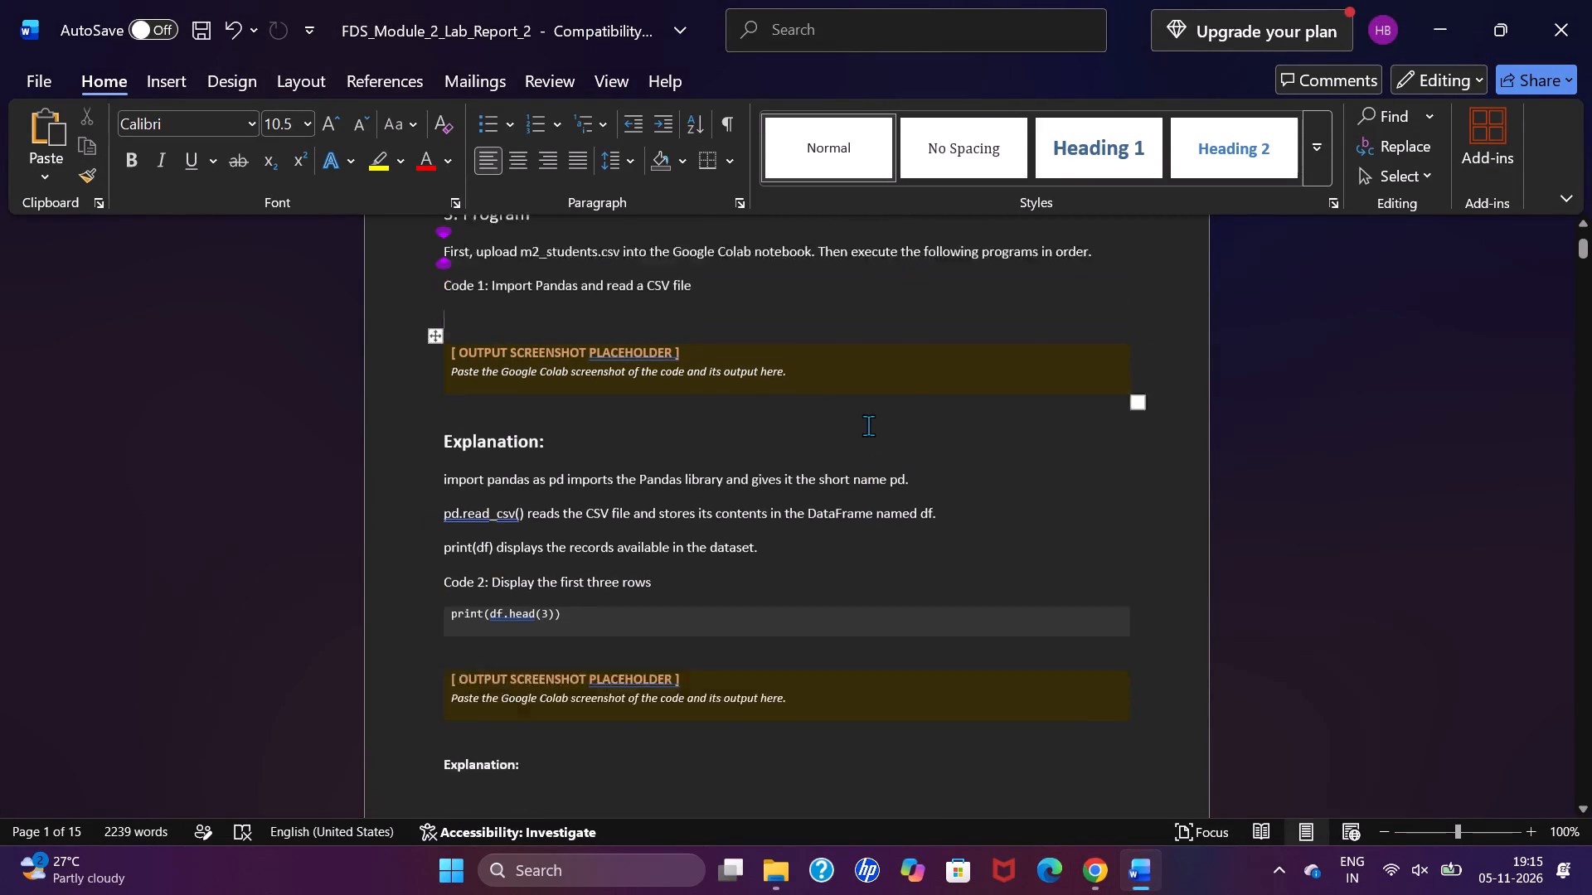
scroll(868, 425, "up", 1)
scroll(868, 425, "down", 1)
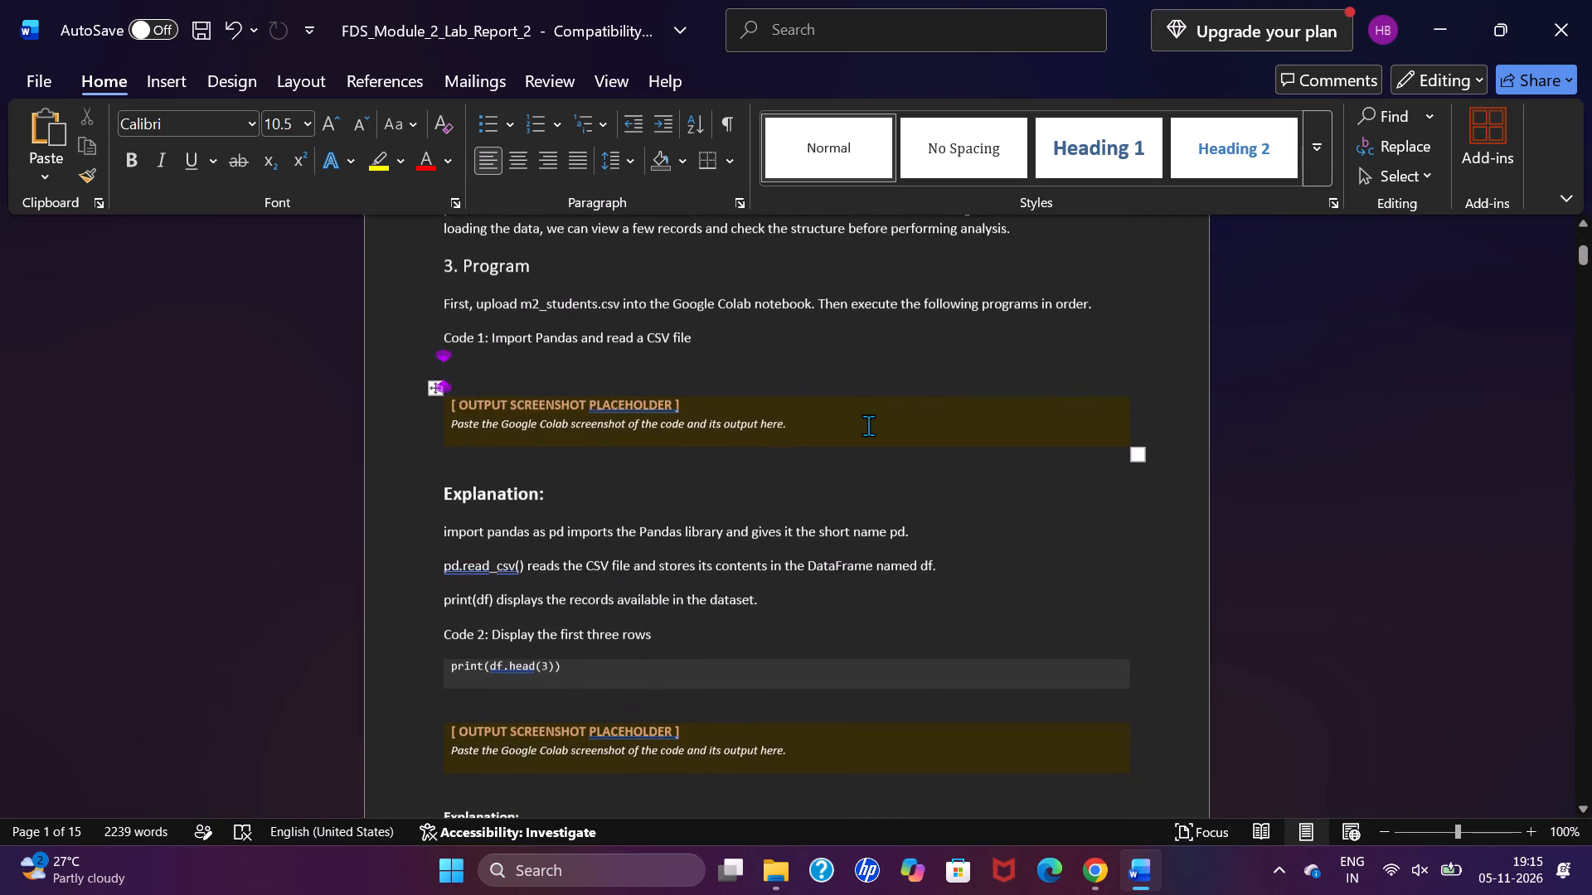
scroll(868, 425, "down", 2)
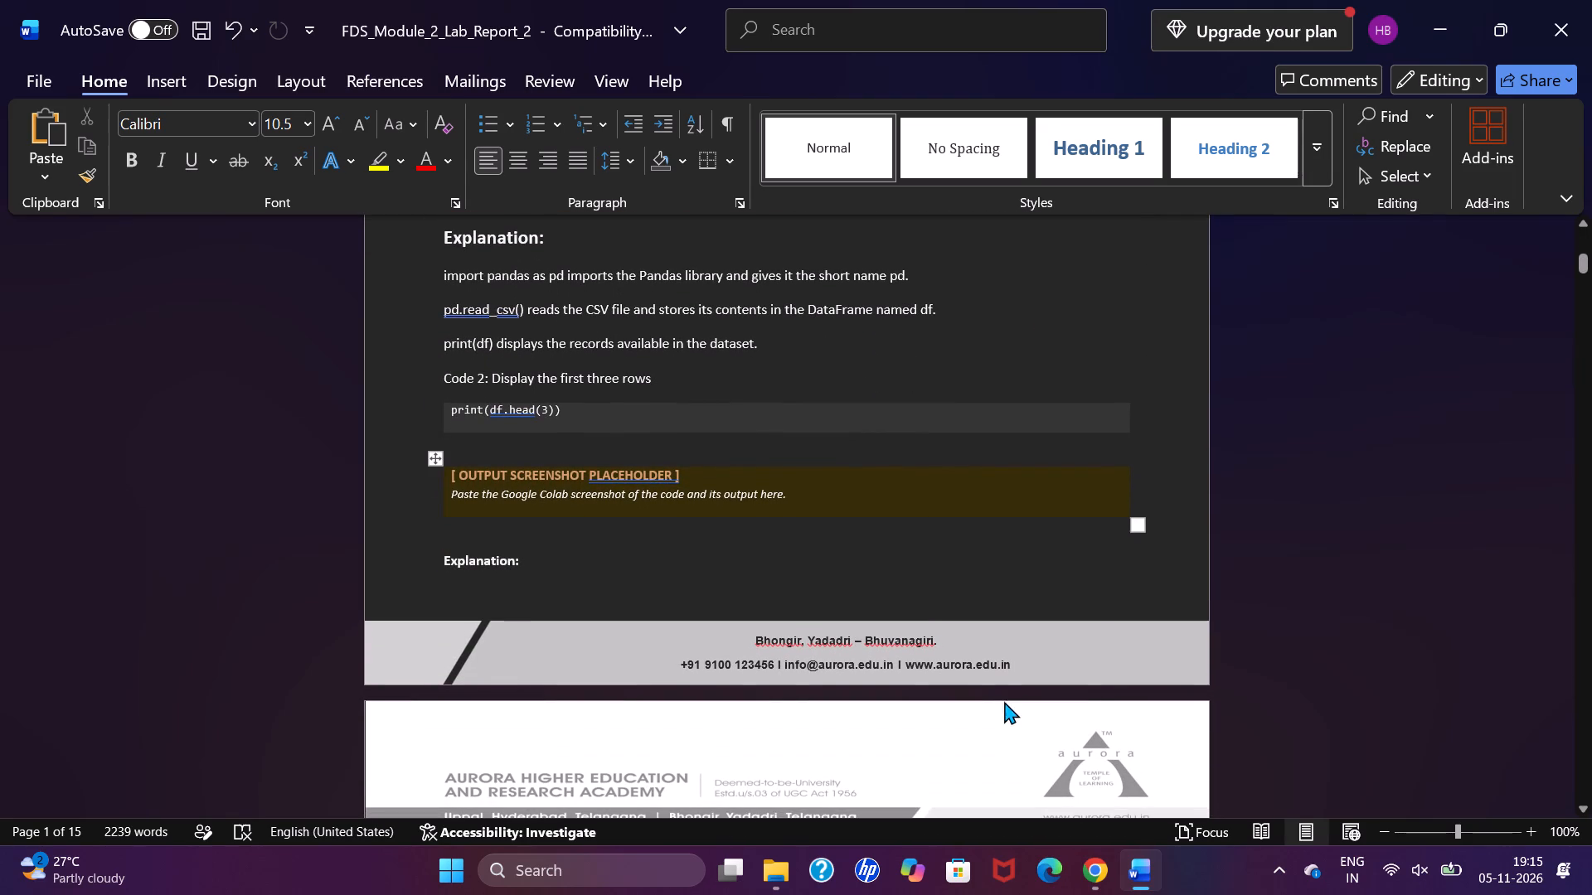
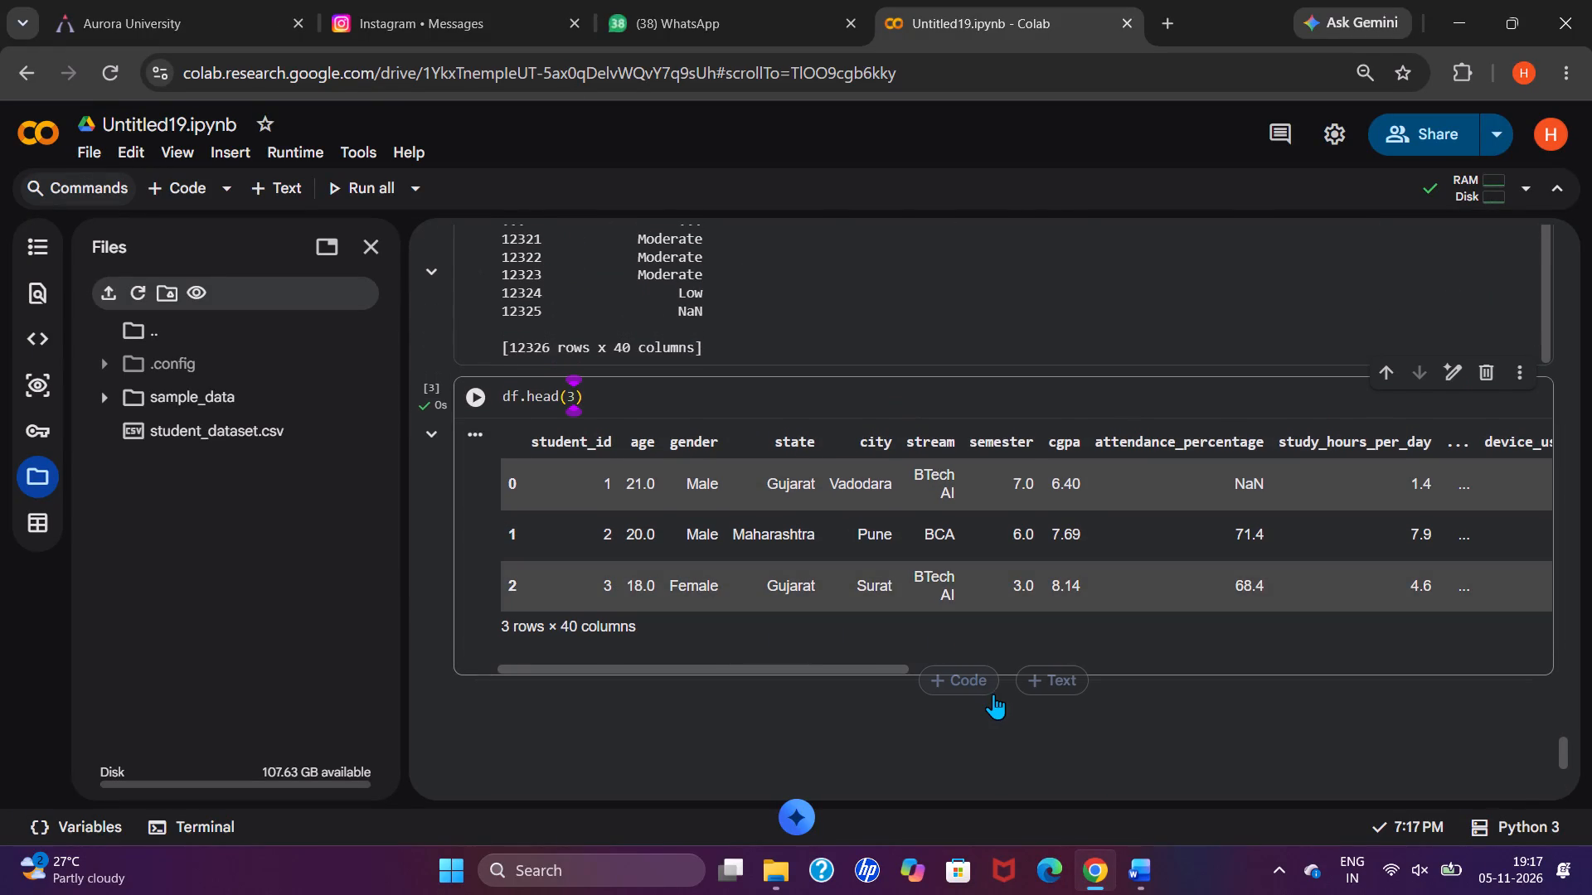
Add two empty code cells below the df.head(3) output.
left_click(987, 684)
left_click(987, 684)
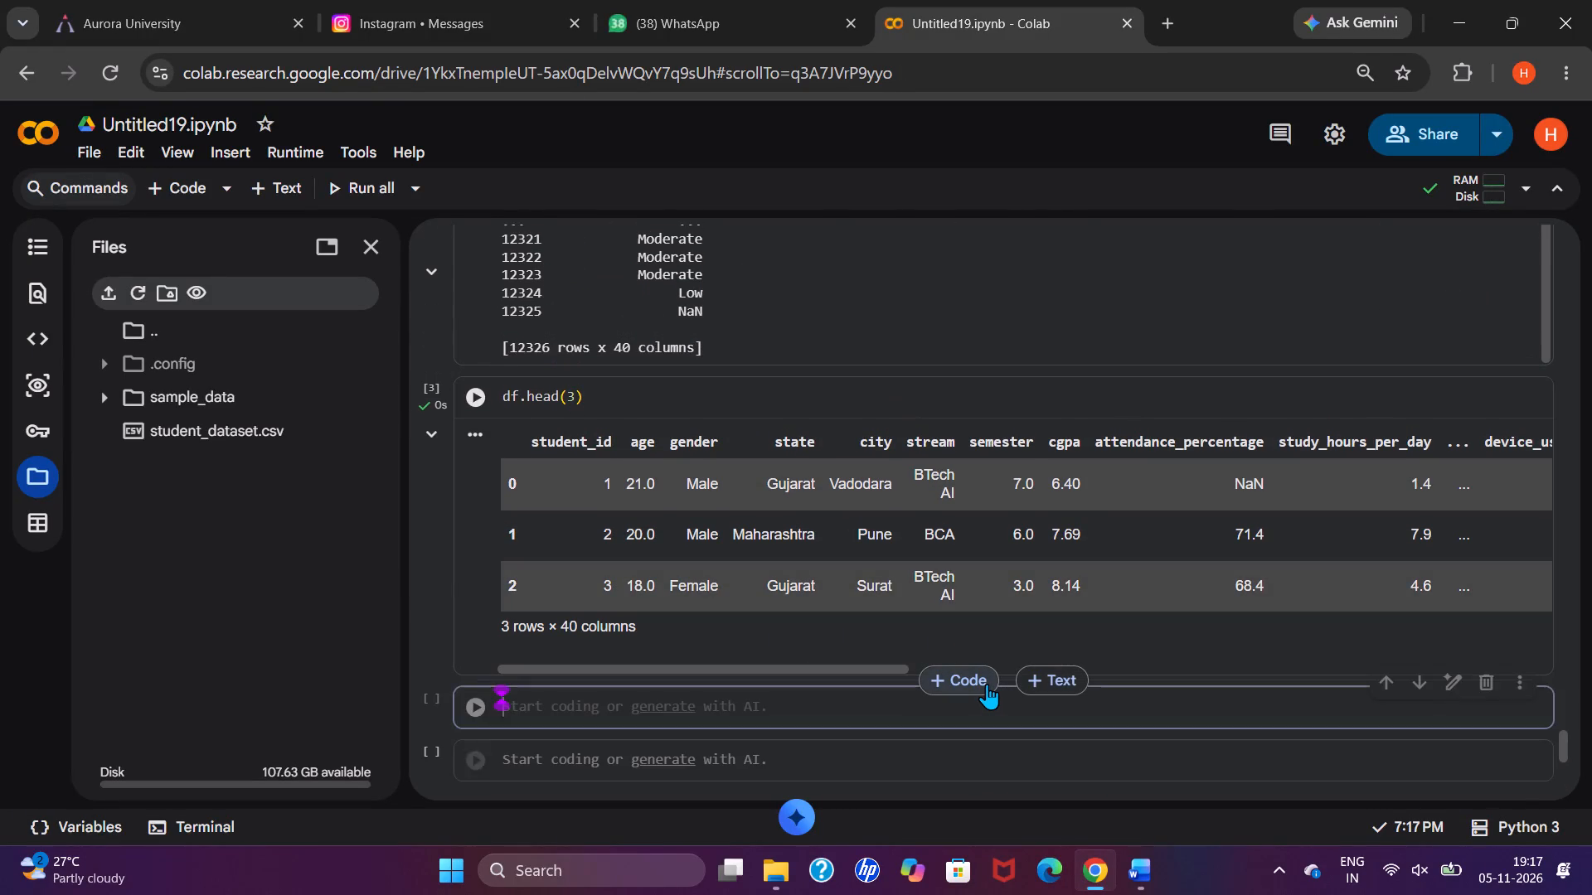
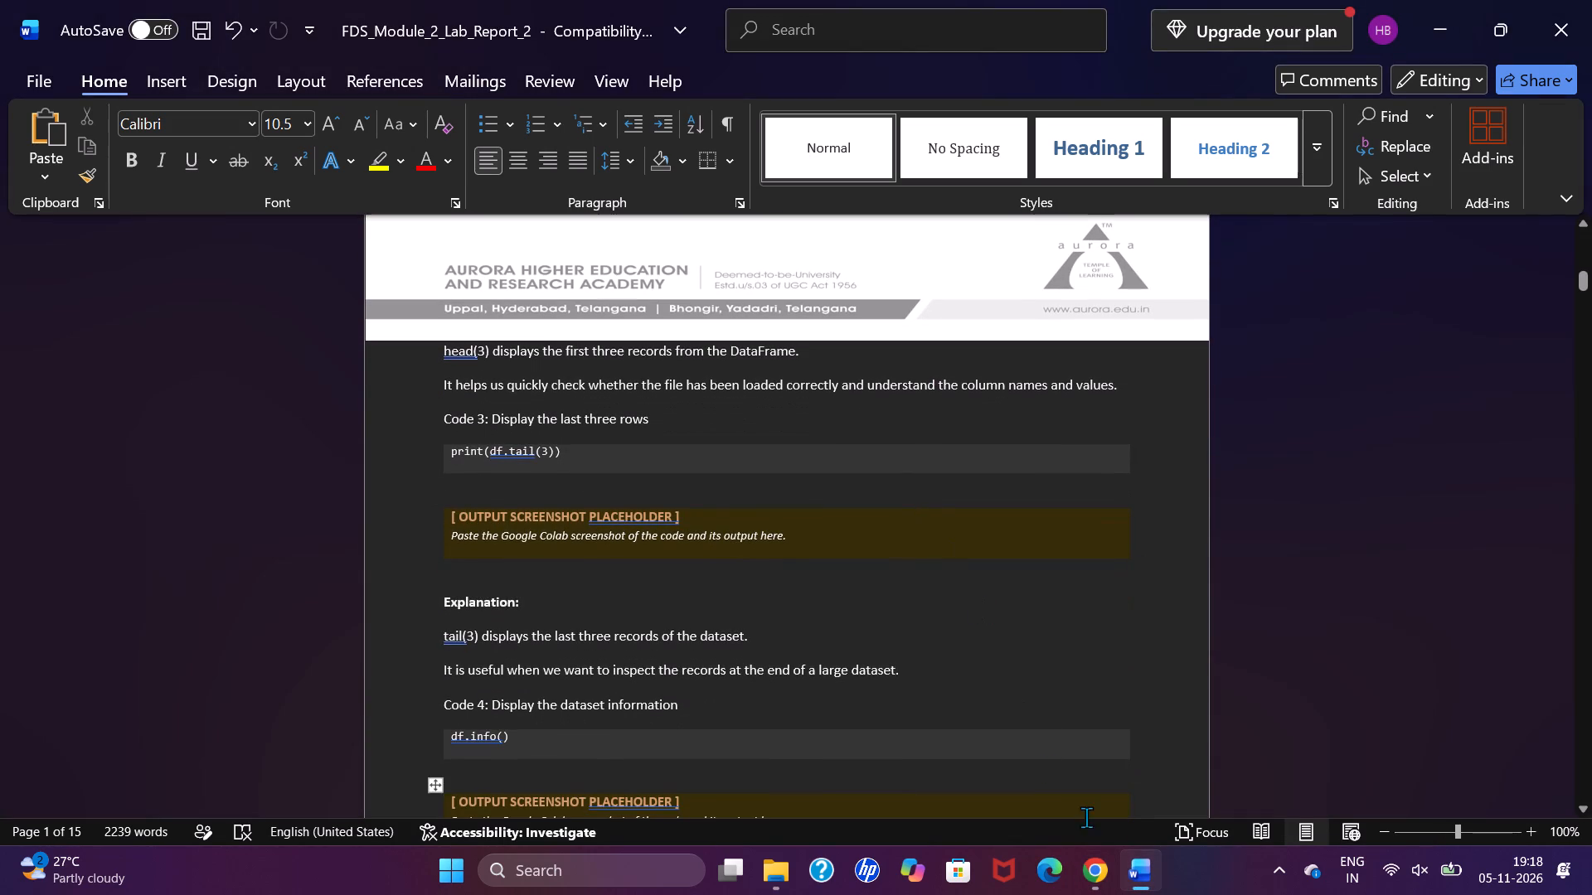
Switch to the Untitled19.ipynb notebook in Chrome and run the df.tail(3) cell.
left_click(1093, 869)
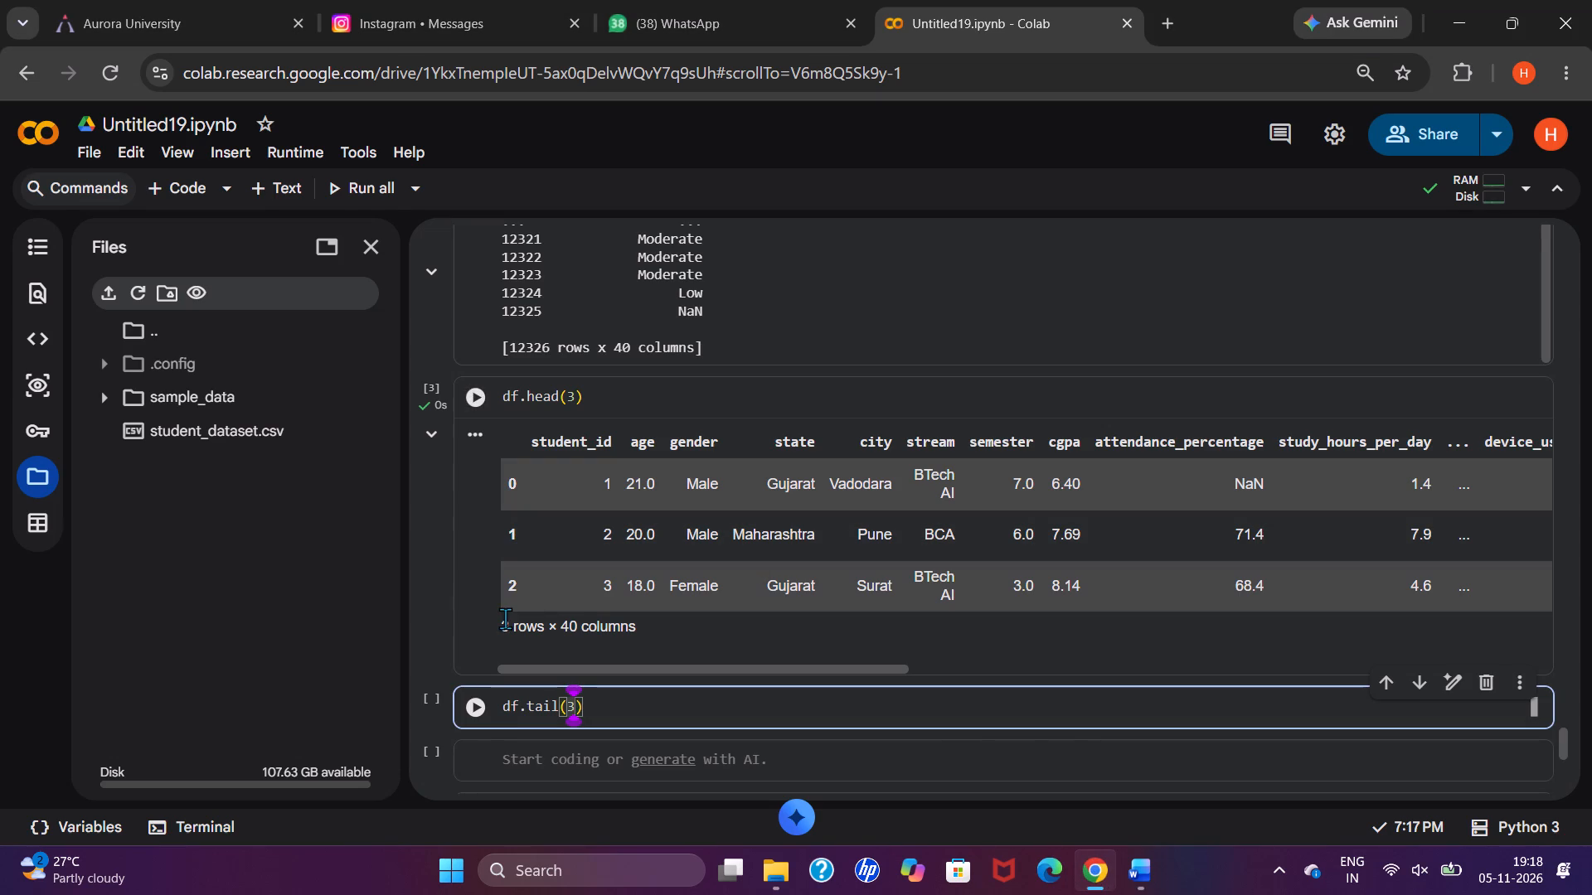
left_click_drag(467, 675, 473, 689)
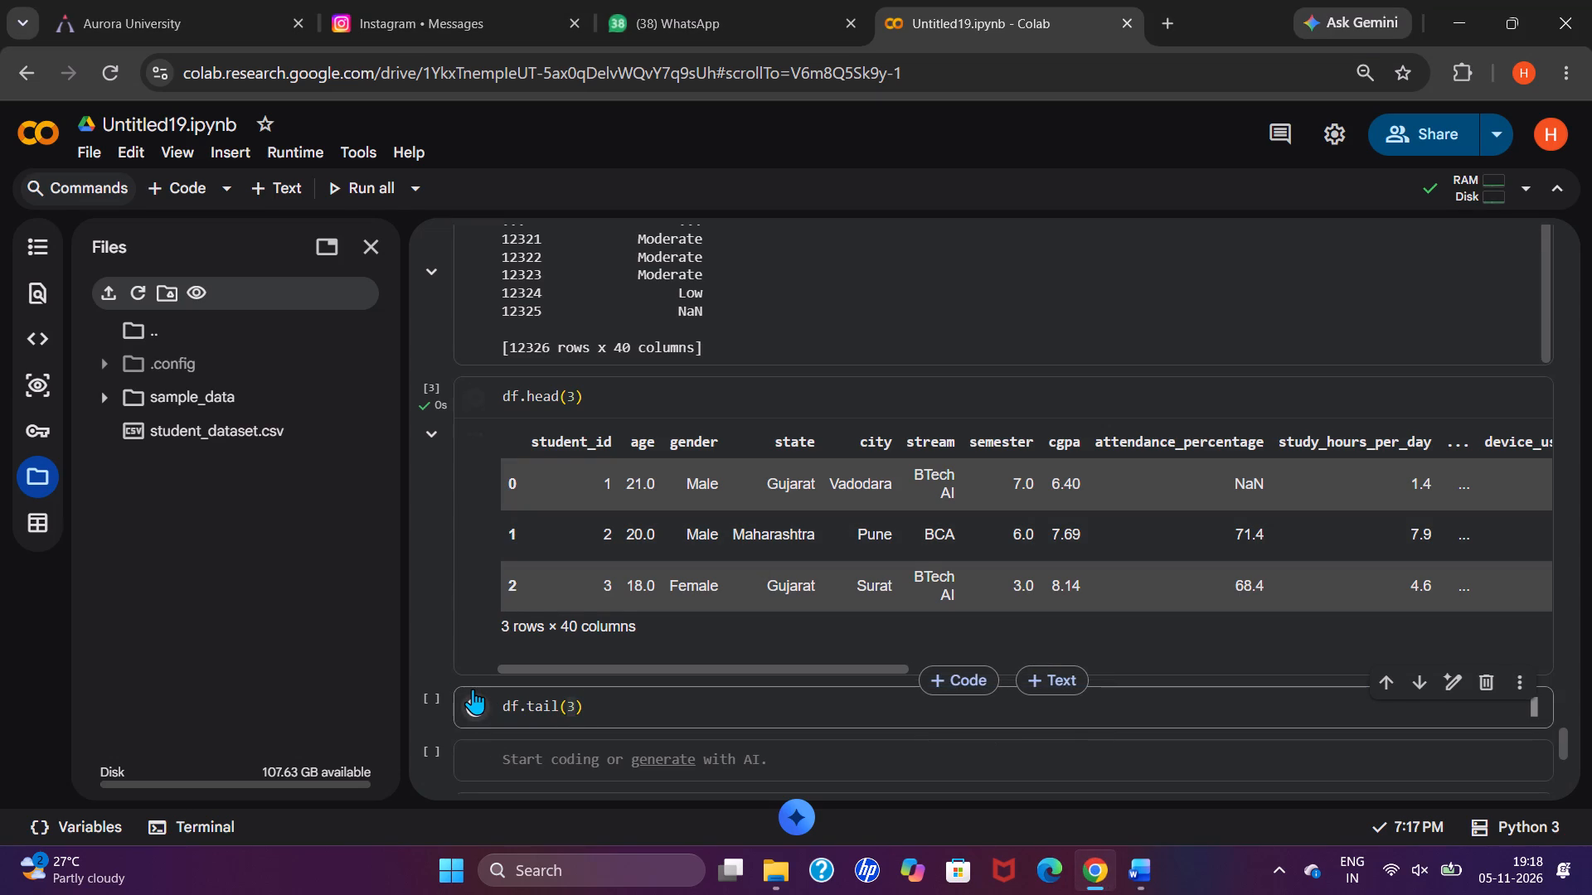
left_click(473, 689)
Activate the first empty code cell below the df.tail(3) output for code entry.
scroll(473, 689, "down", 5)
scroll(473, 689, "up", 1)
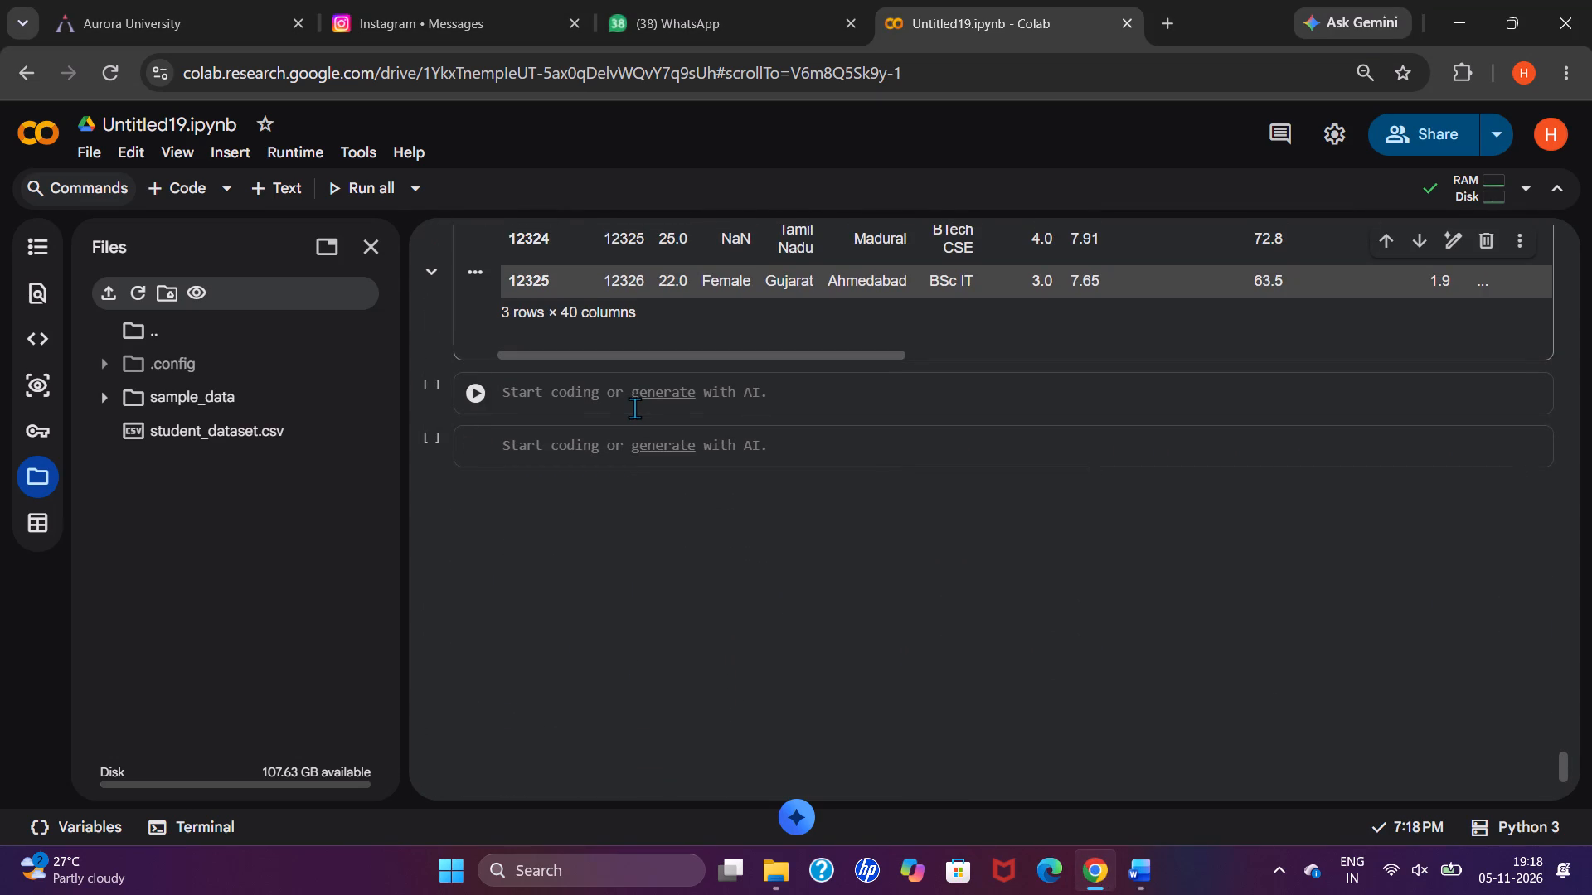
left_click(634, 408)
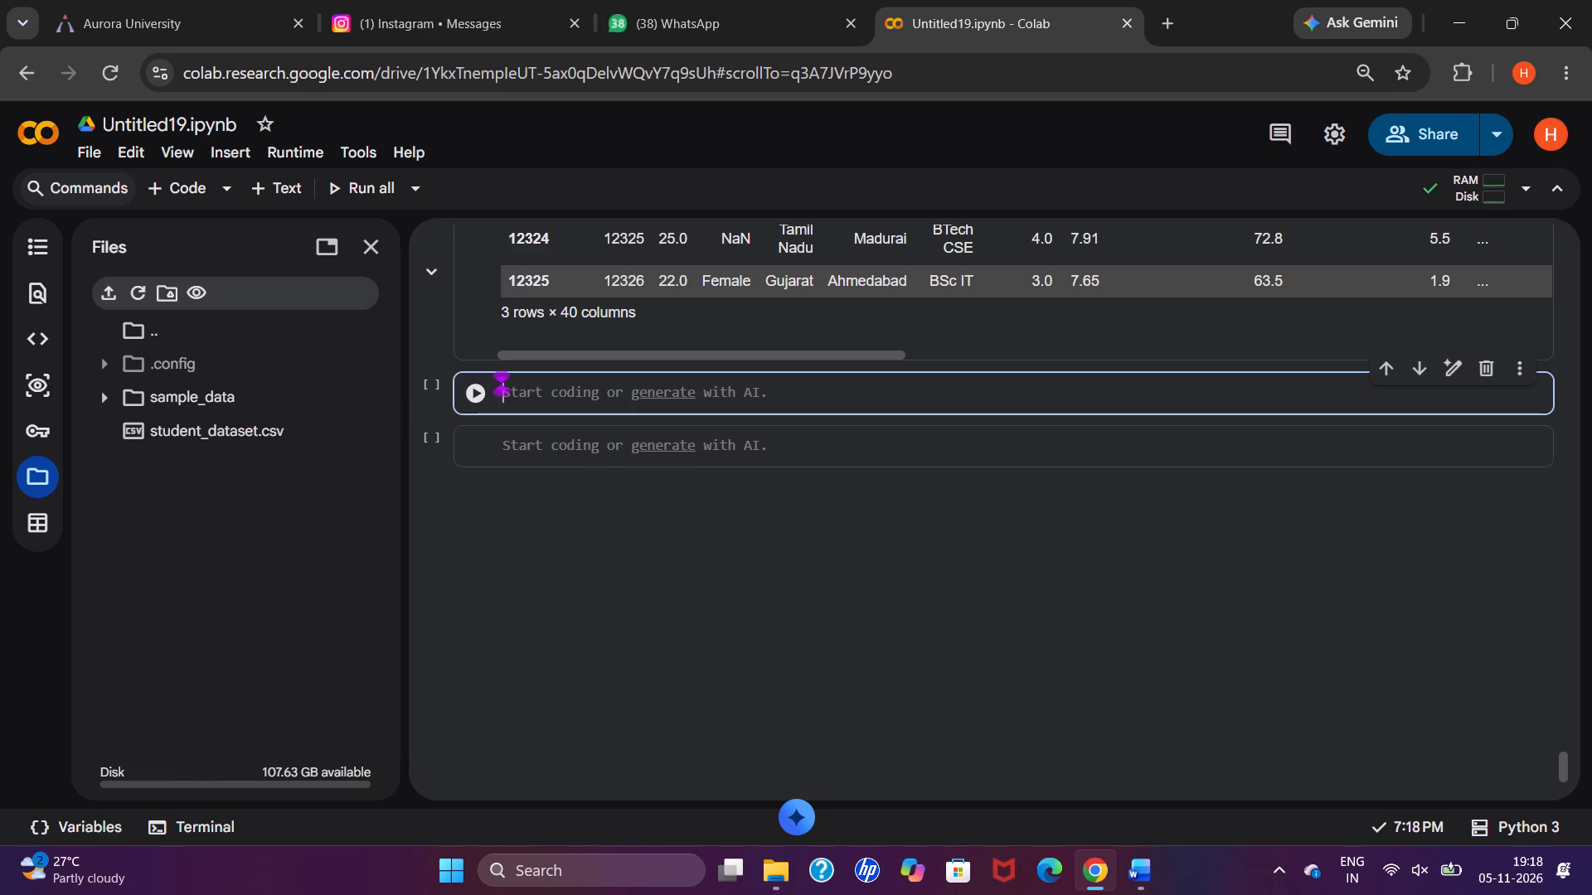
Check Code 4 in the Word lab report, return to the Colab notebook in Chrome, and enter and run df.info in the empty cell.
left_click(1121, 880)
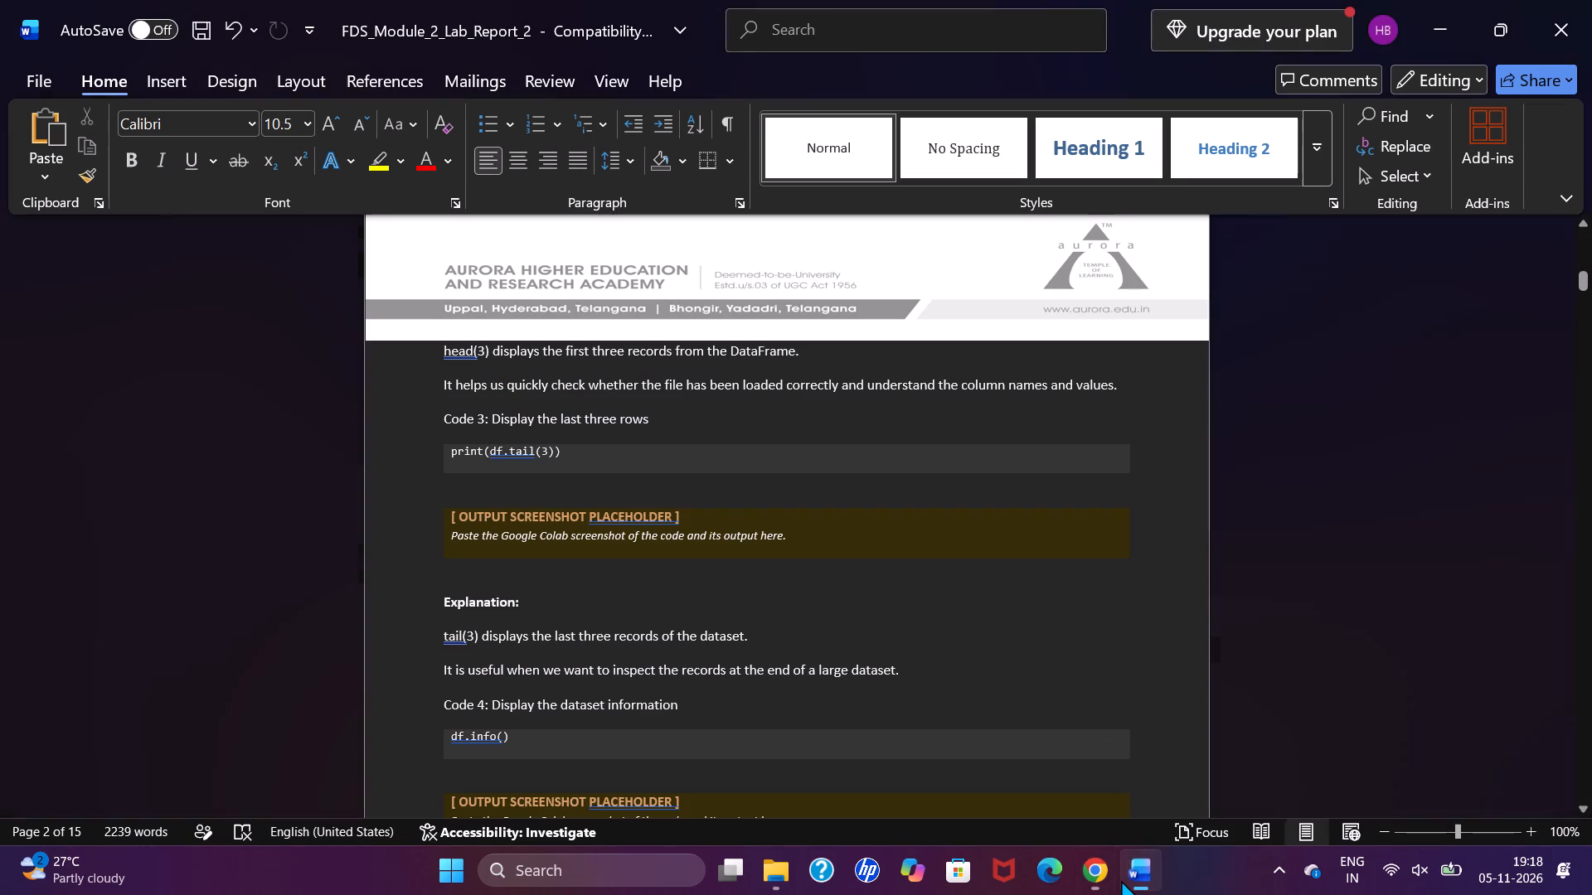
scroll(1095, 614, "down", 2)
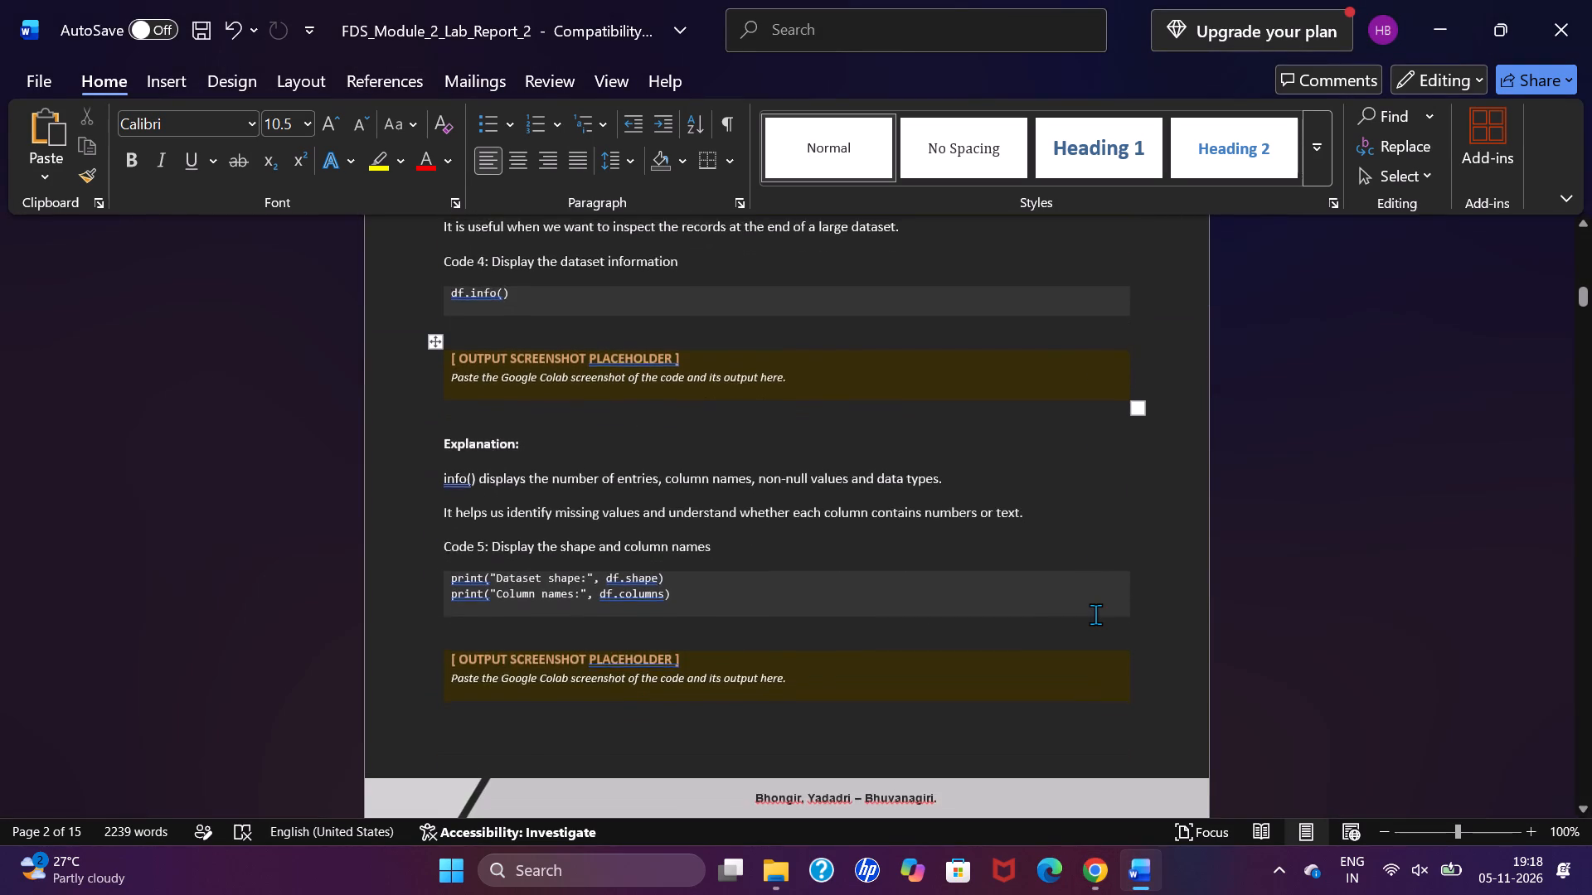
scroll(1095, 614, "down", 1)
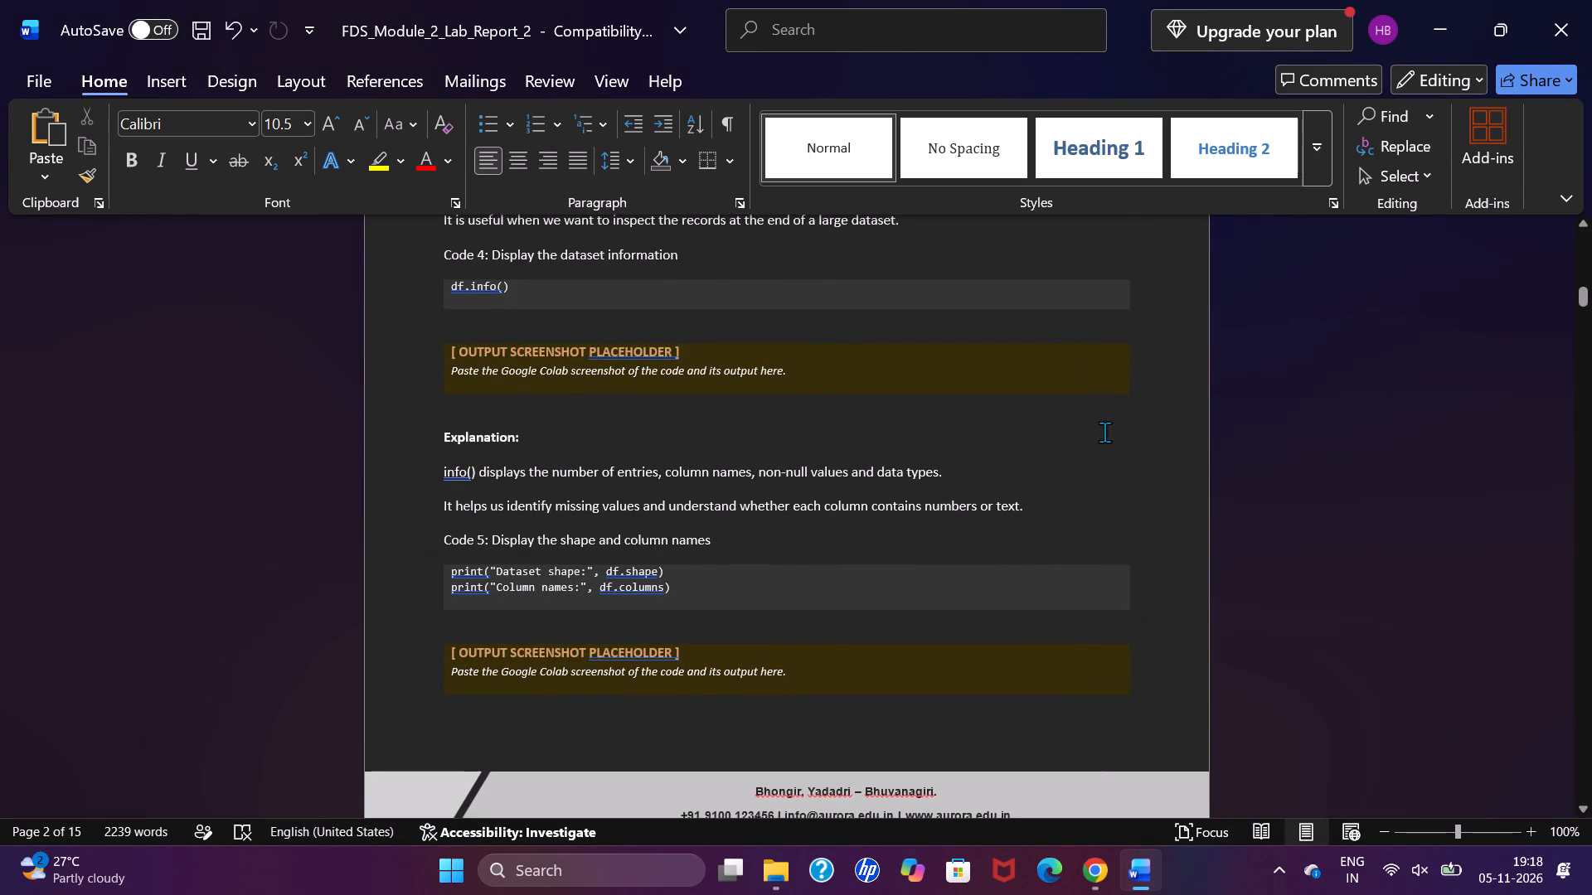
left_click(1095, 854)
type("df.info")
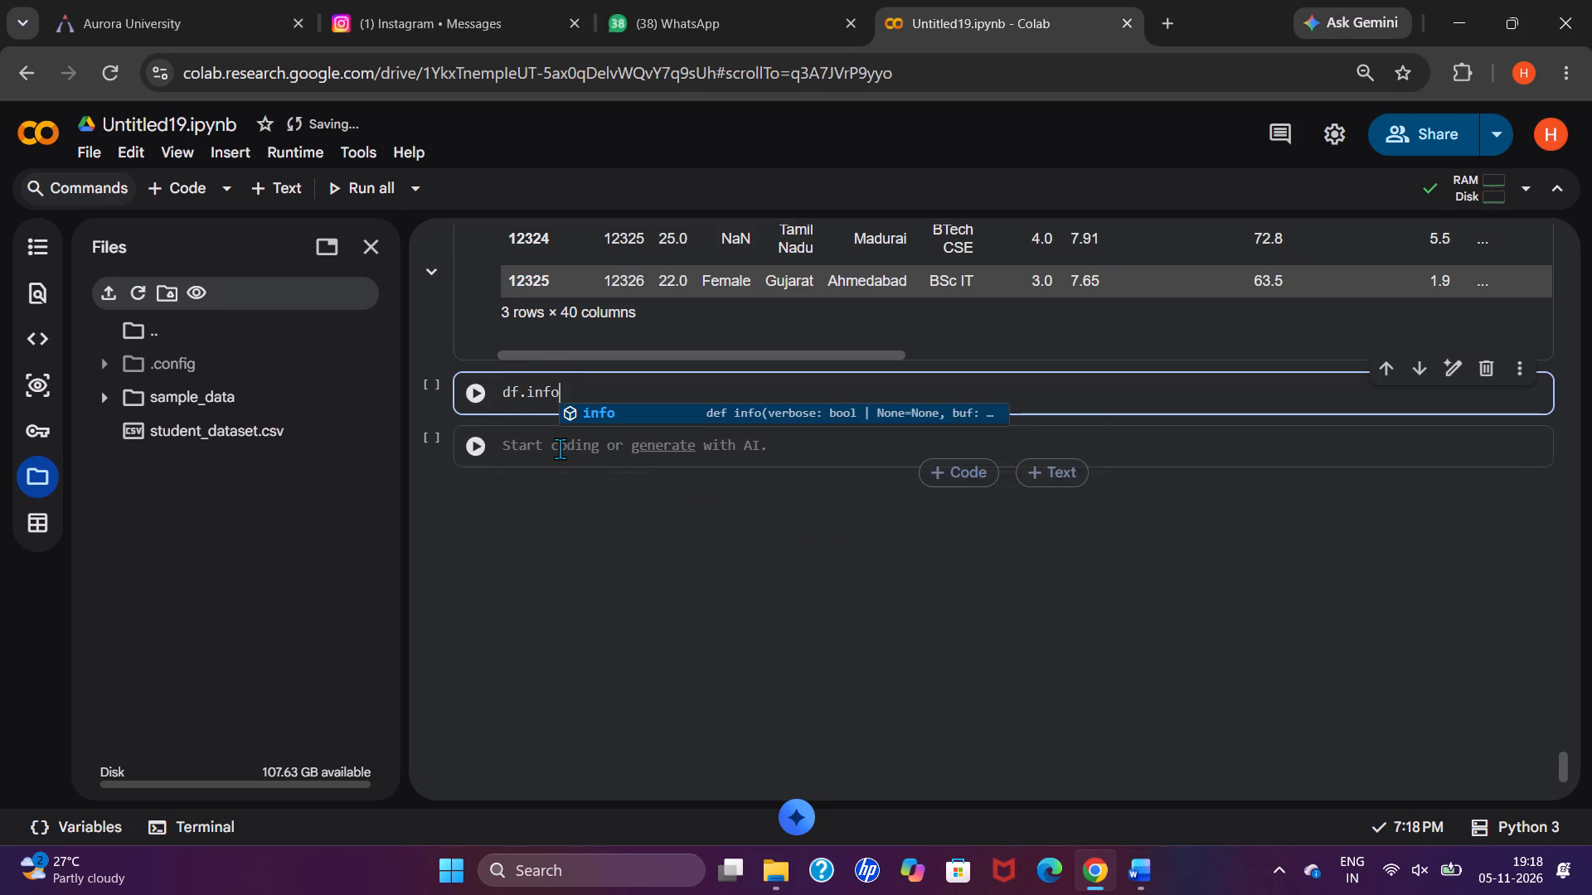
left_click(468, 389)
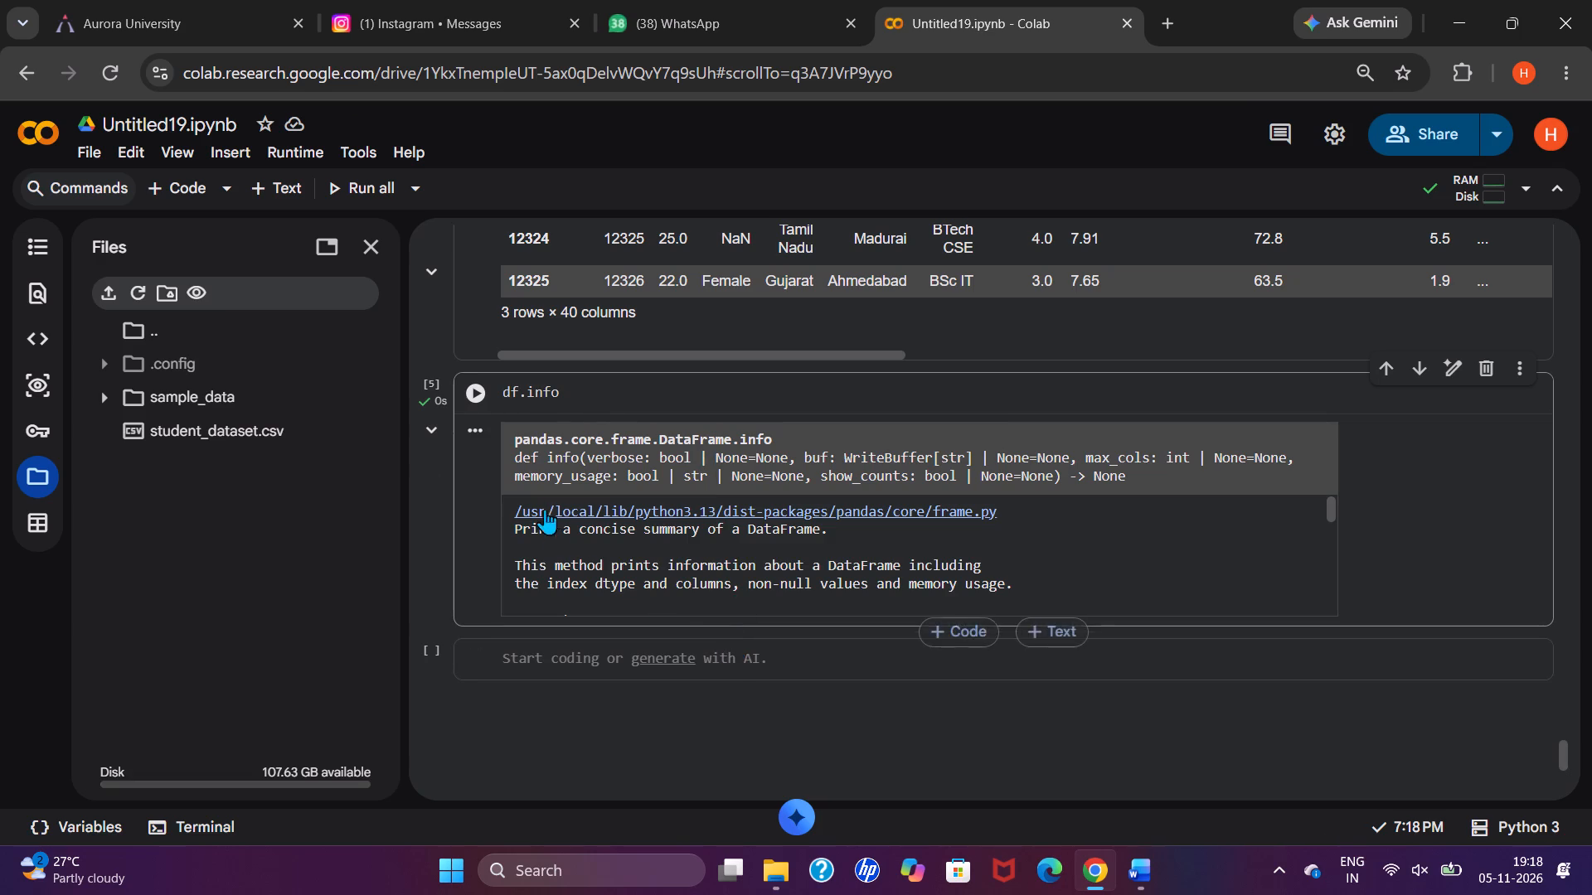
Add parentheses to the code so the cell reads df.info() and run it again.
left_click(613, 385)
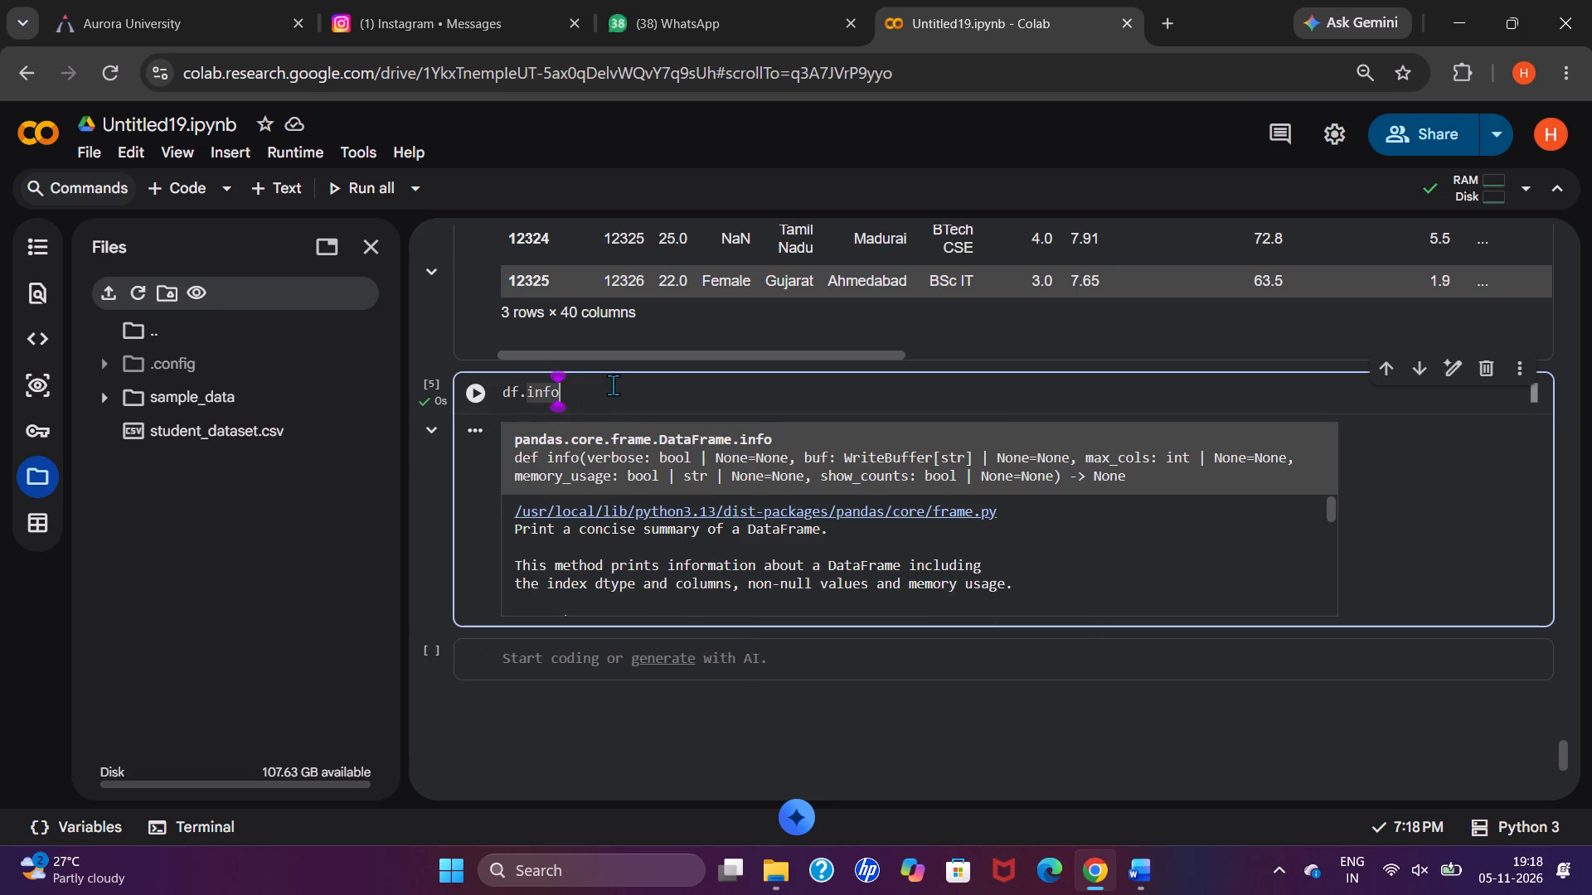
key("shift+parenleft")
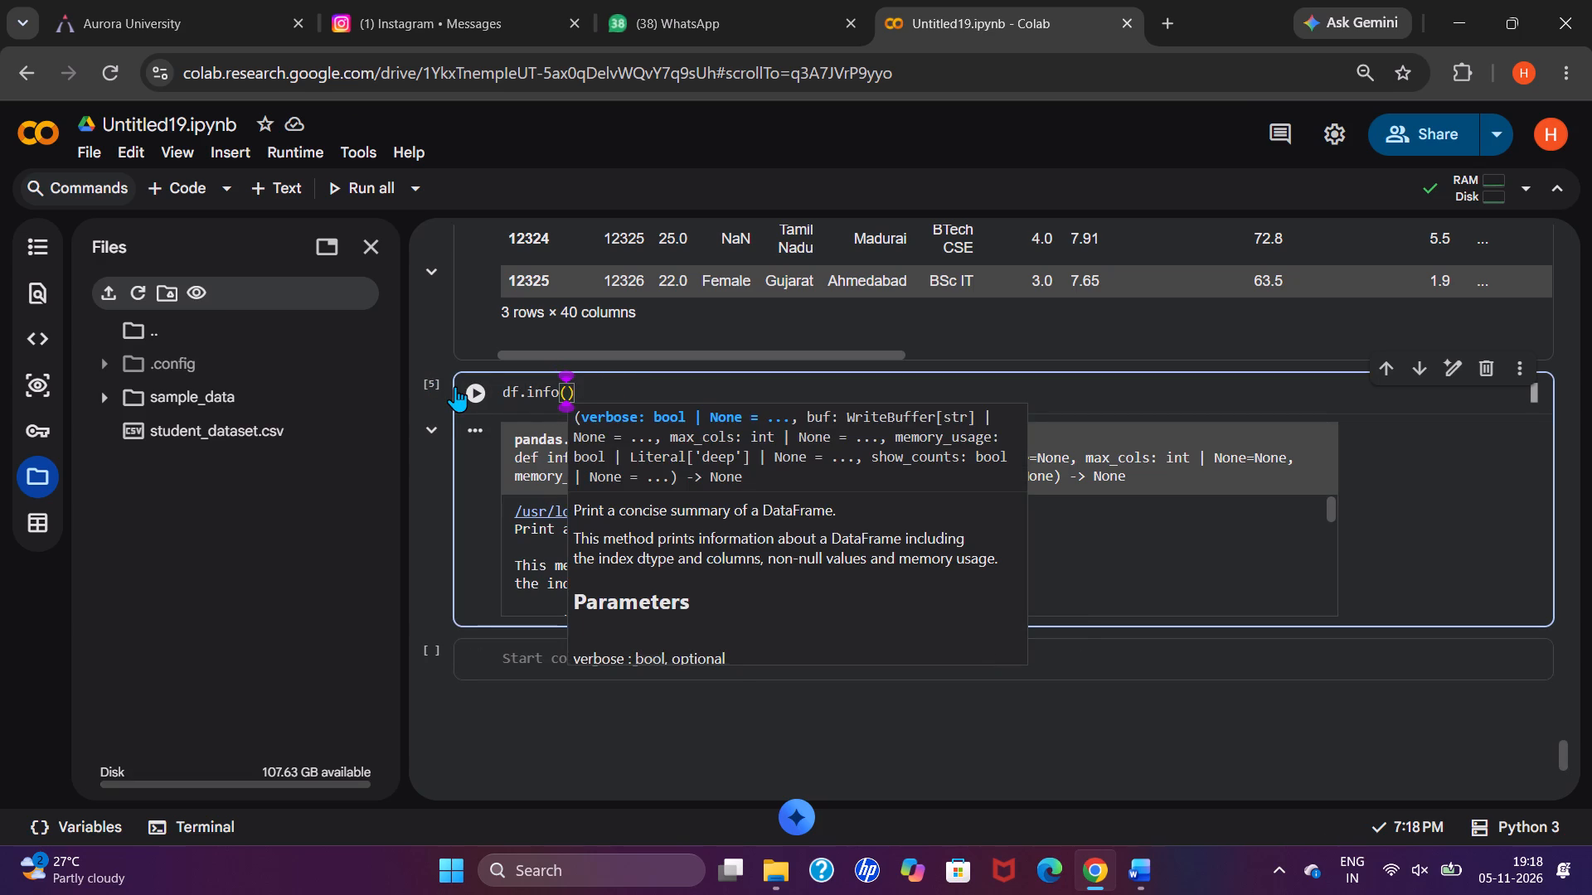
left_click(455, 386)
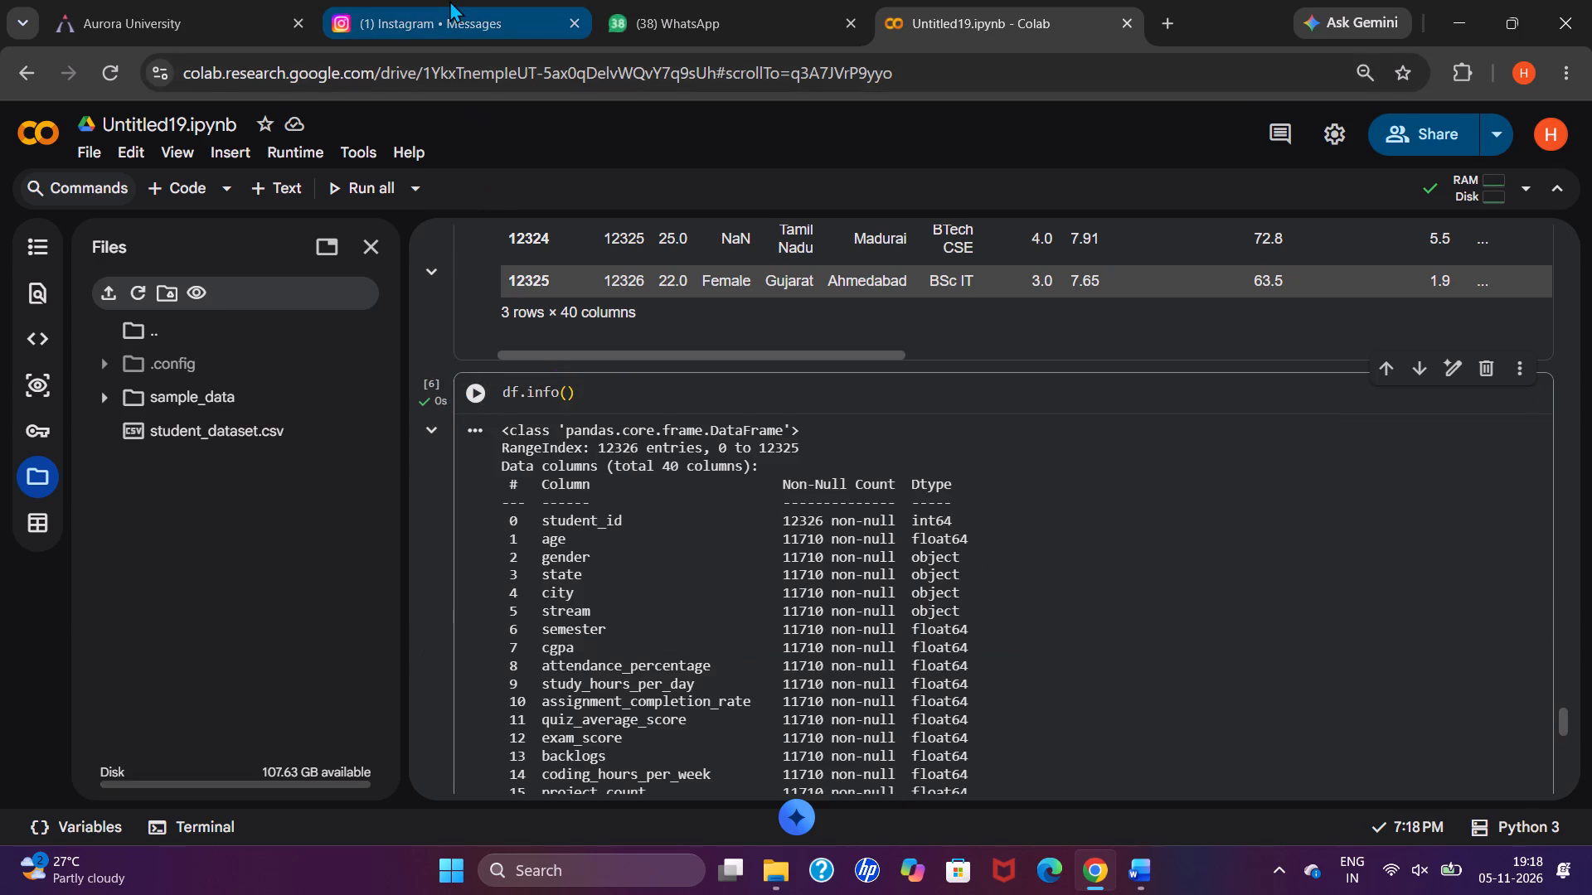
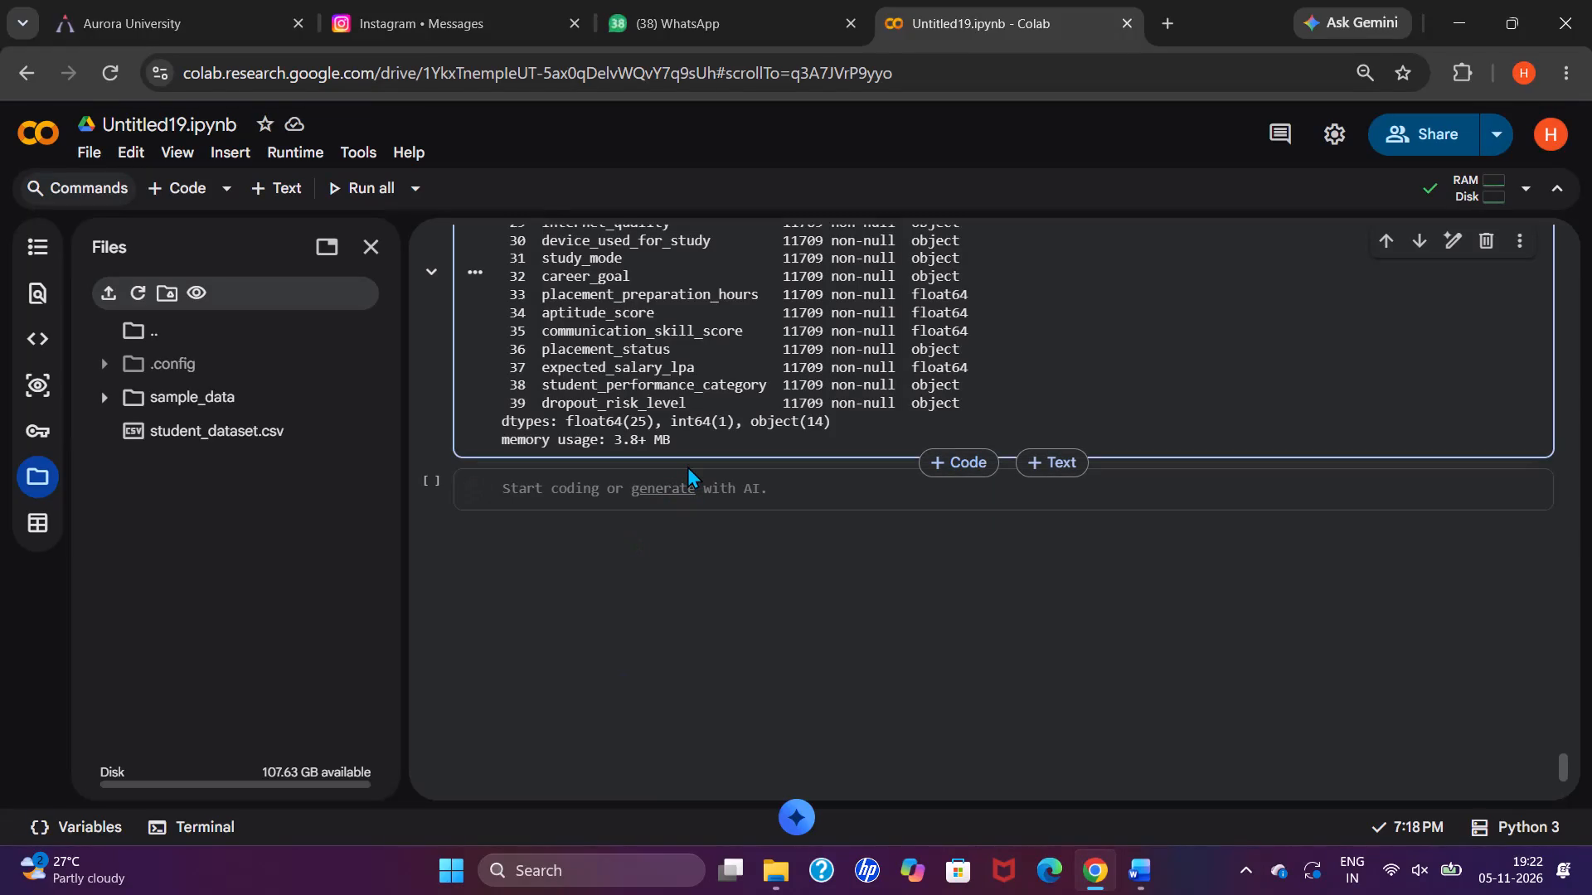
Activate the empty code cell below the dataset's column info output for code entry.
left_click(724, 487)
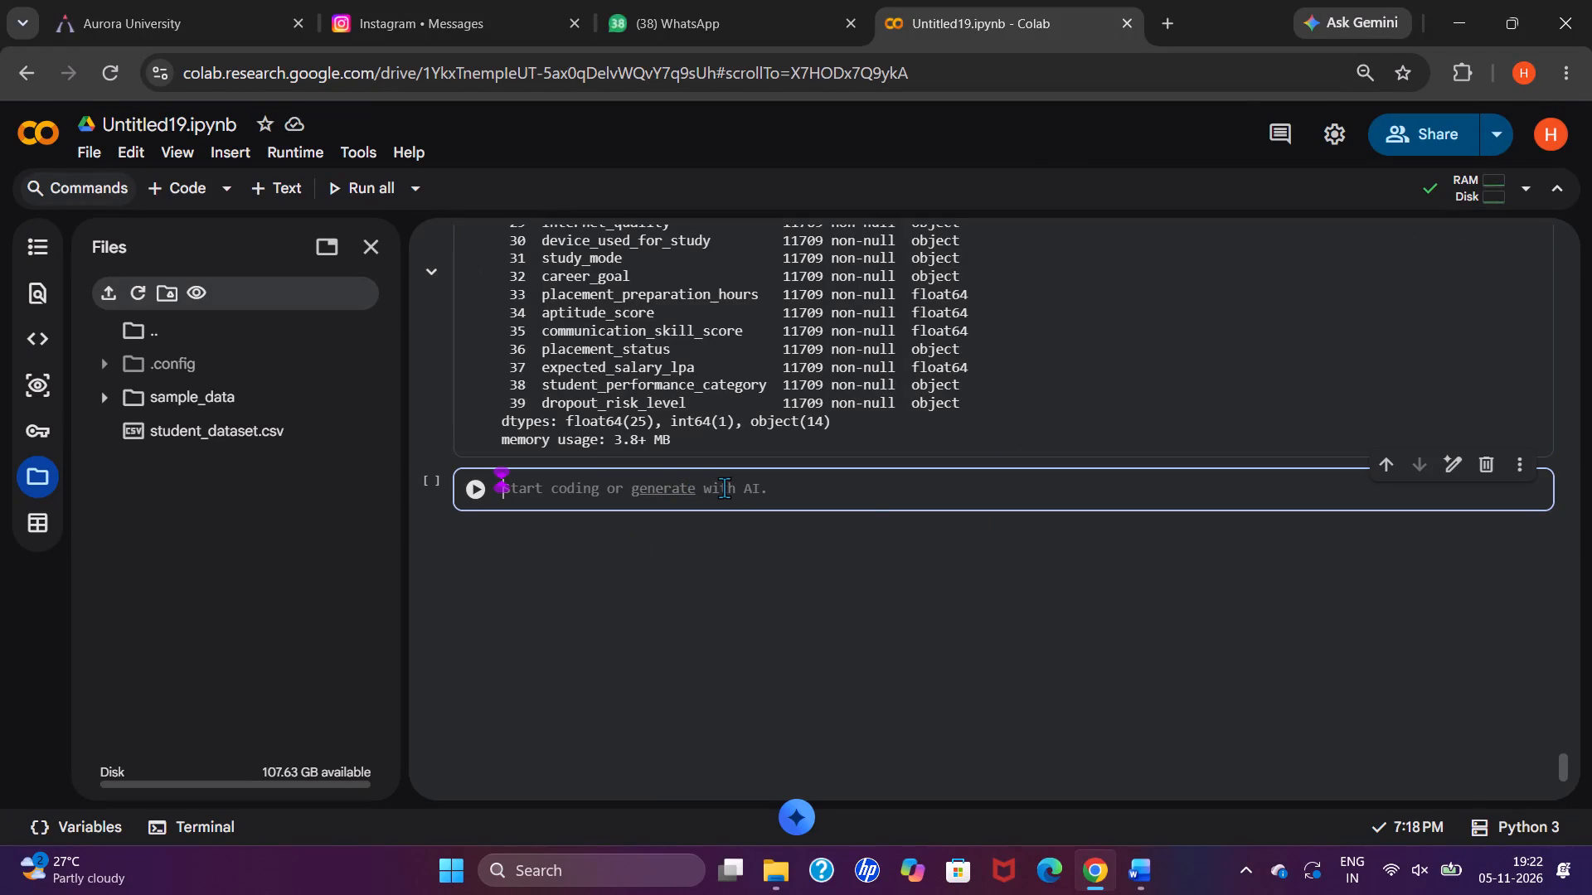
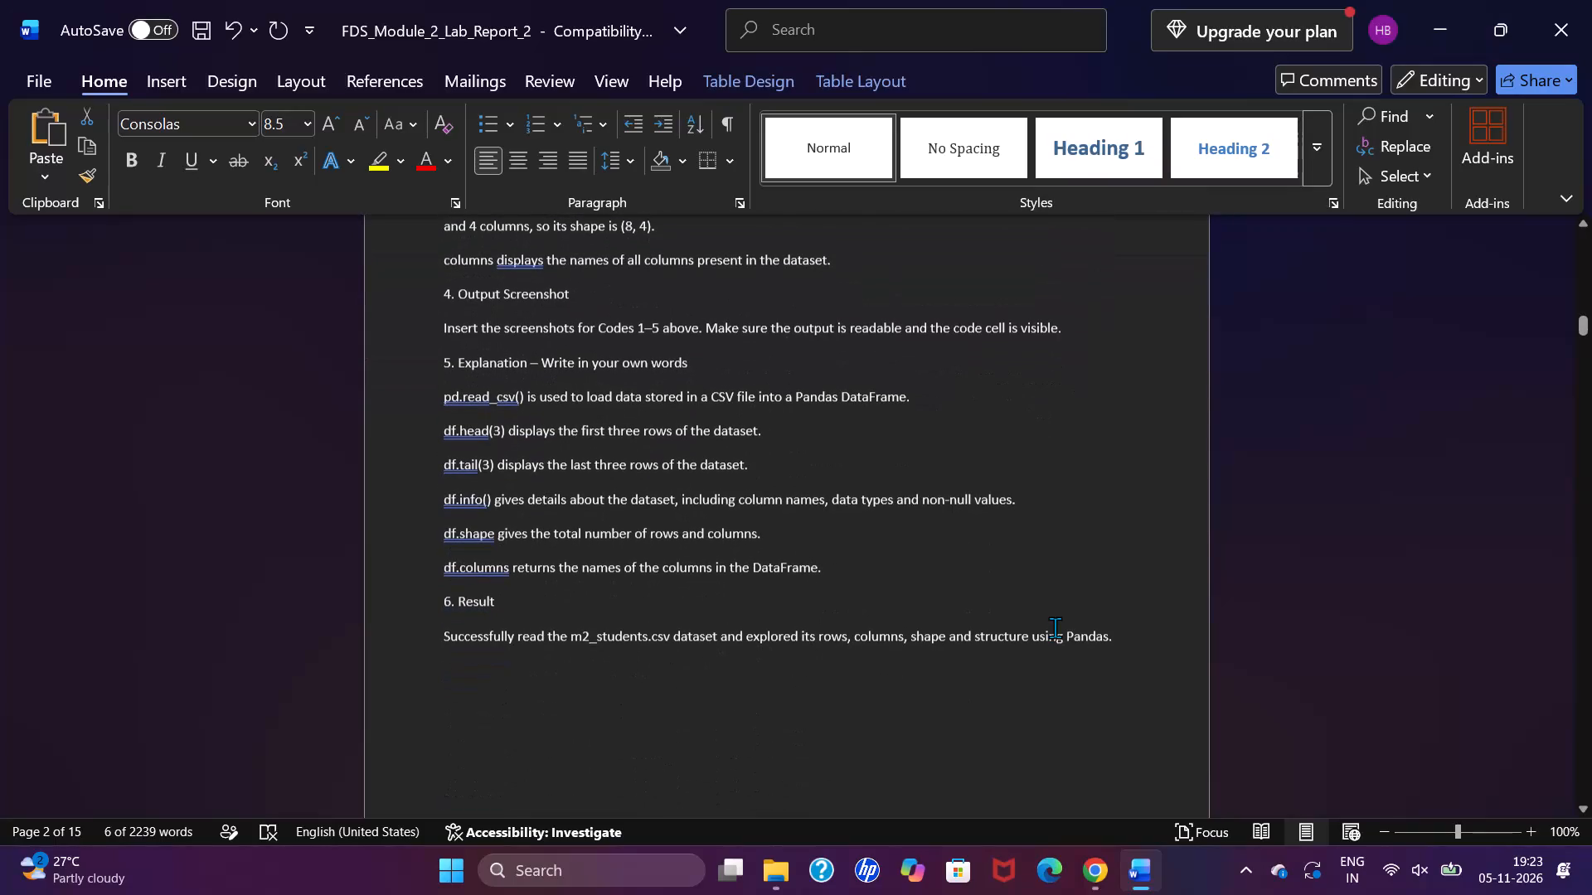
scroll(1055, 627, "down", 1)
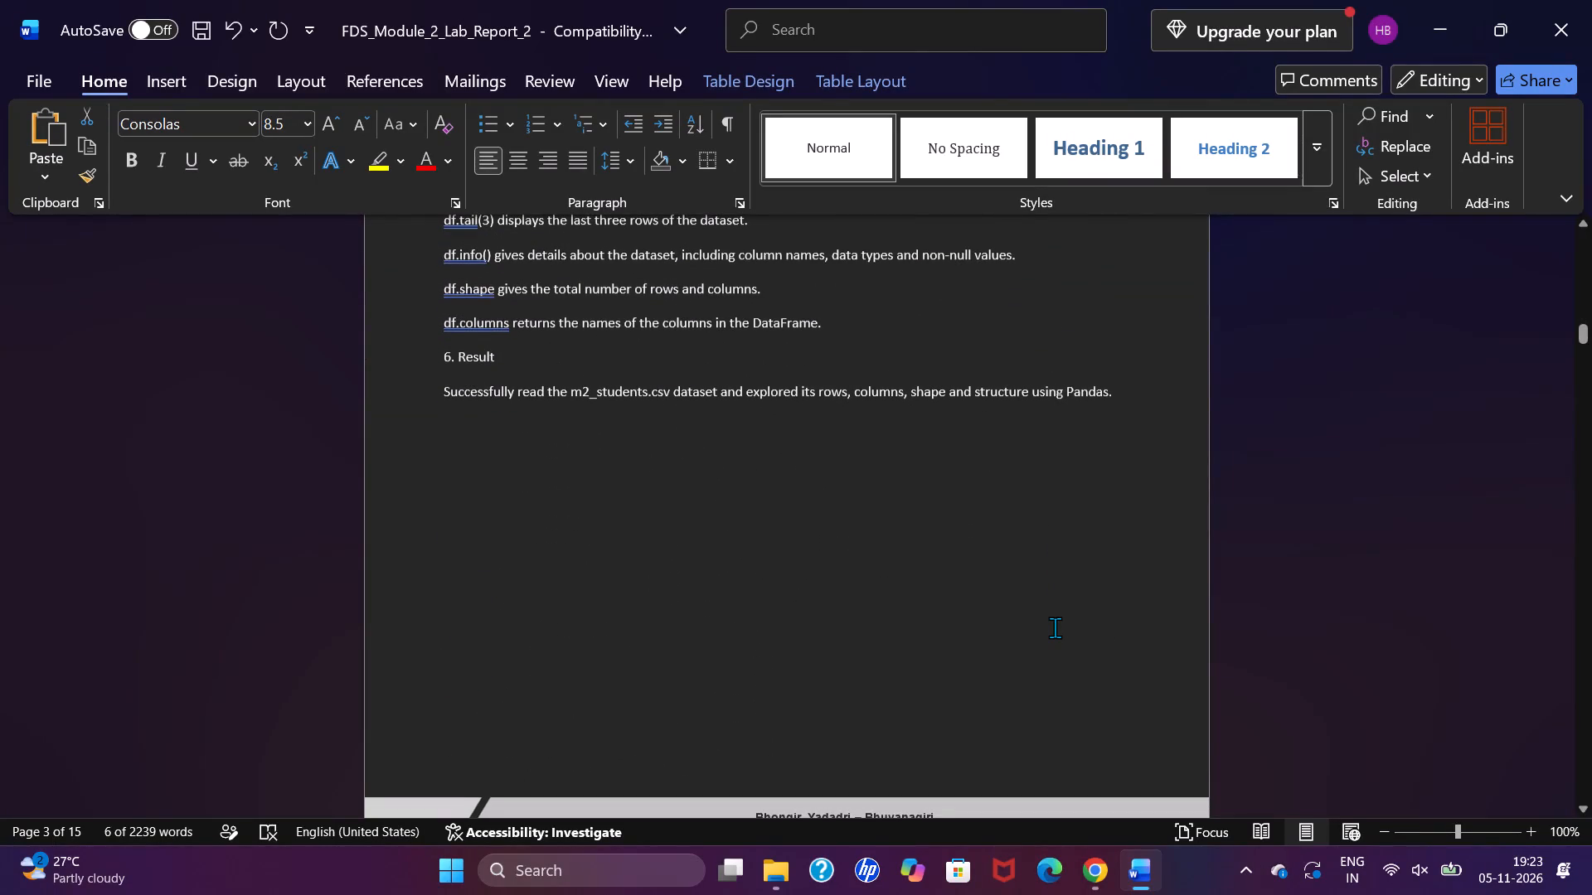
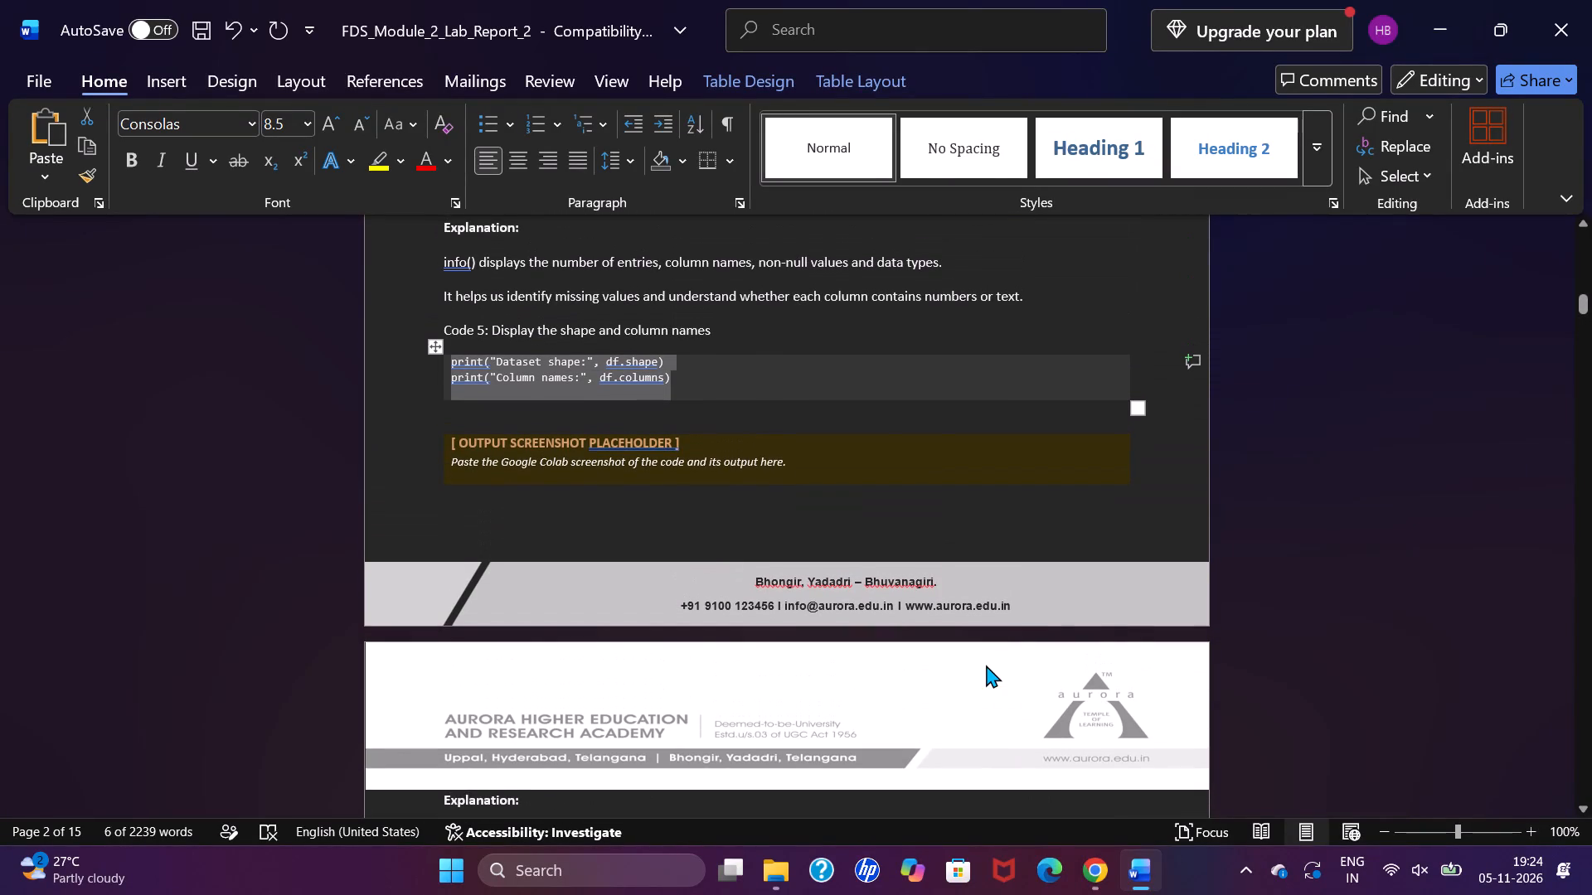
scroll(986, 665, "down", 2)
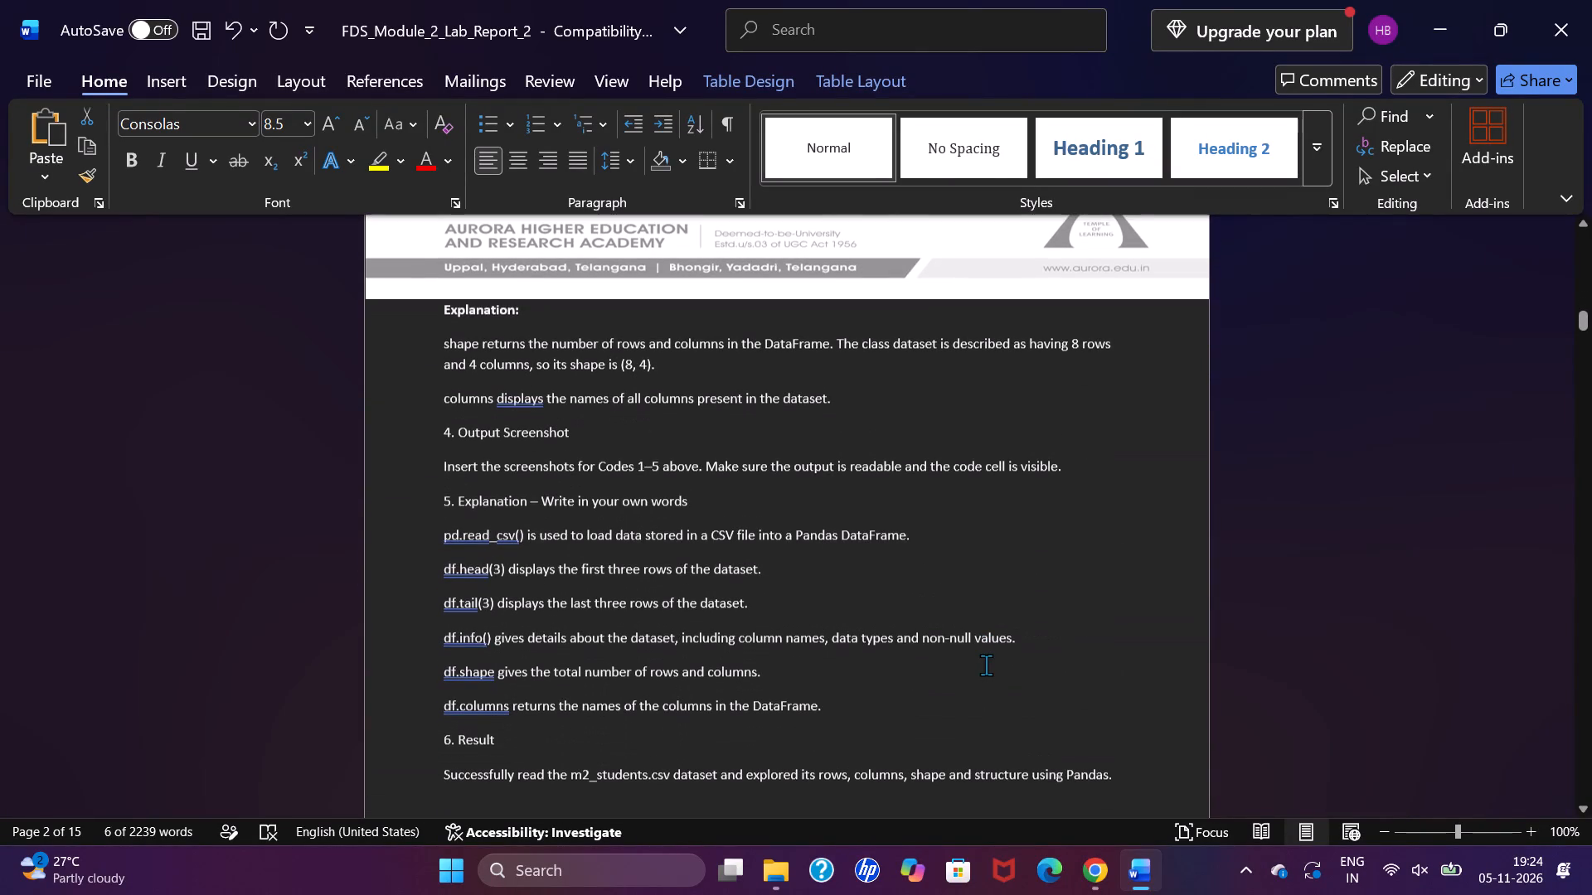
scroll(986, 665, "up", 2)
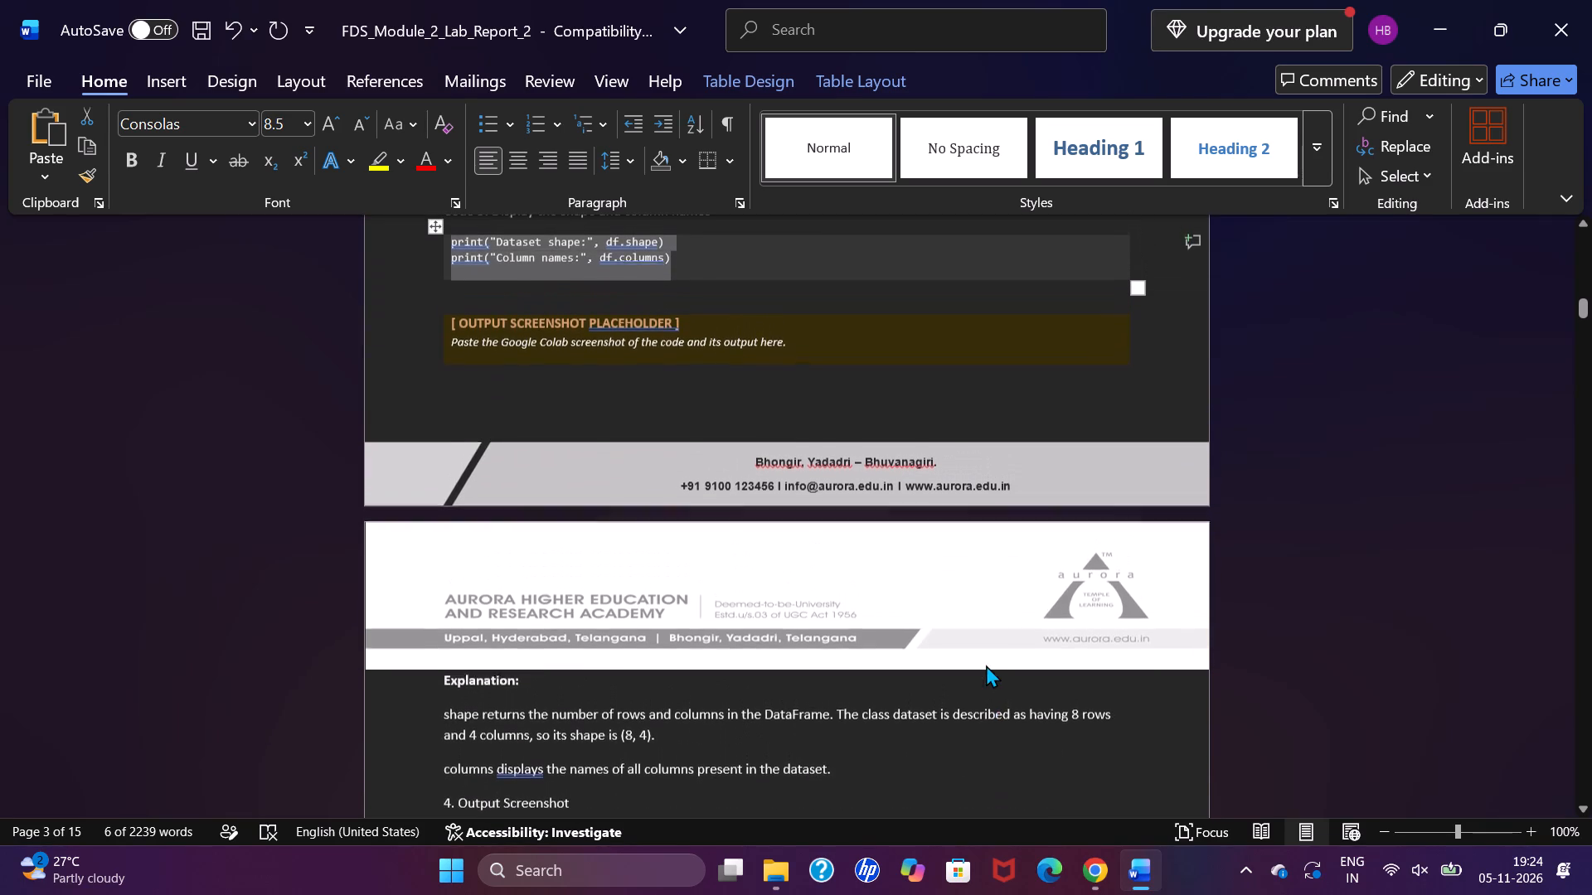
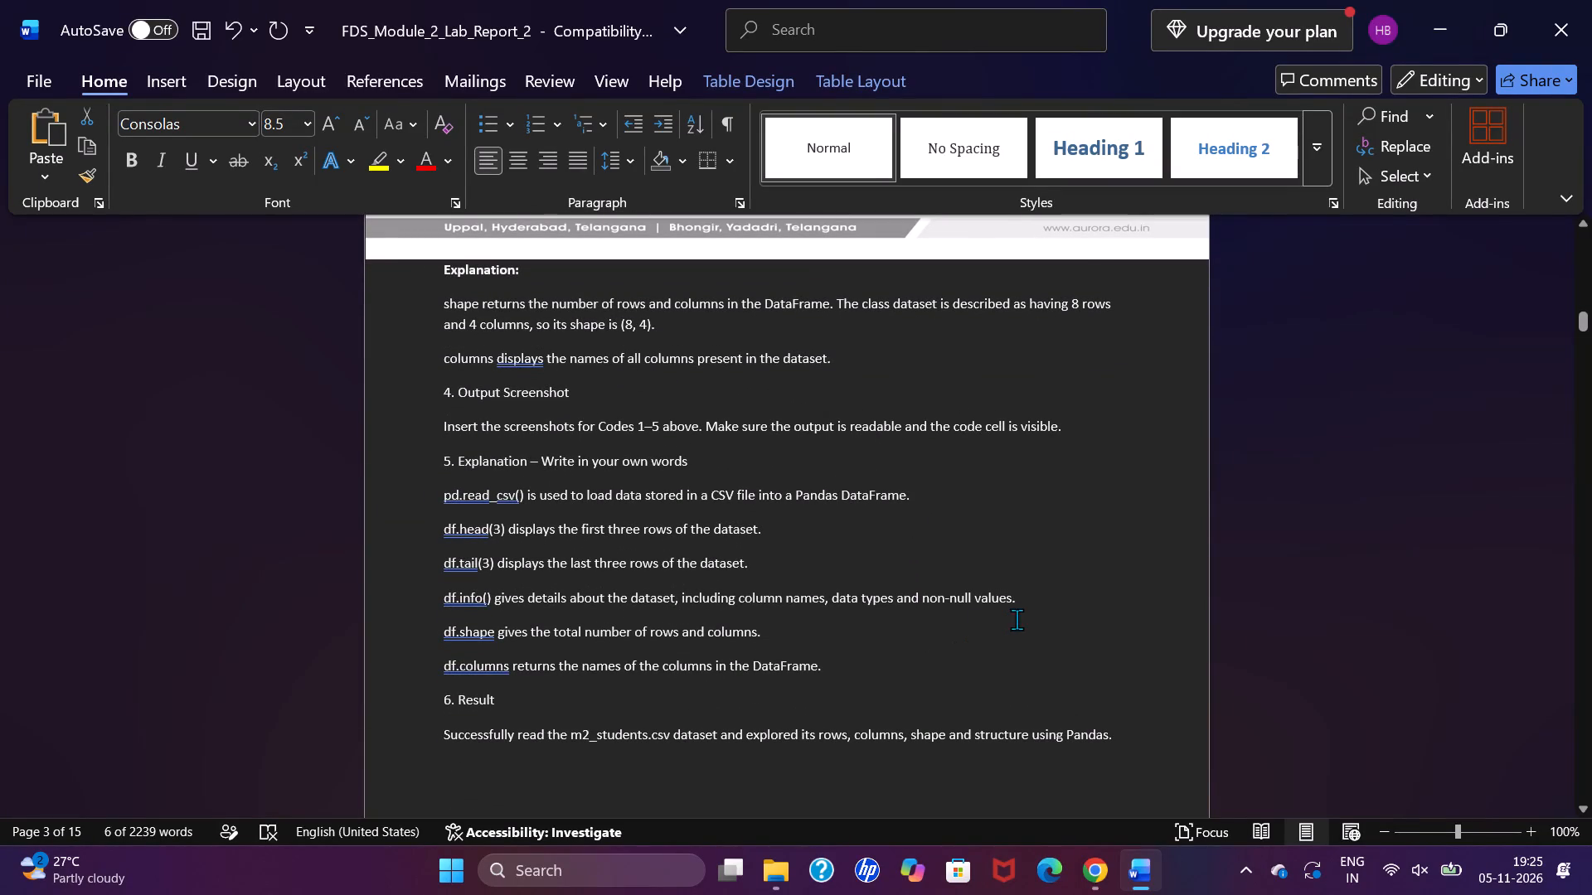
Review the lab report around Code 5, covering its shape and column names code, the output screenshot placeholder and the explanation.
scroll(1021, 607, "up", 1)
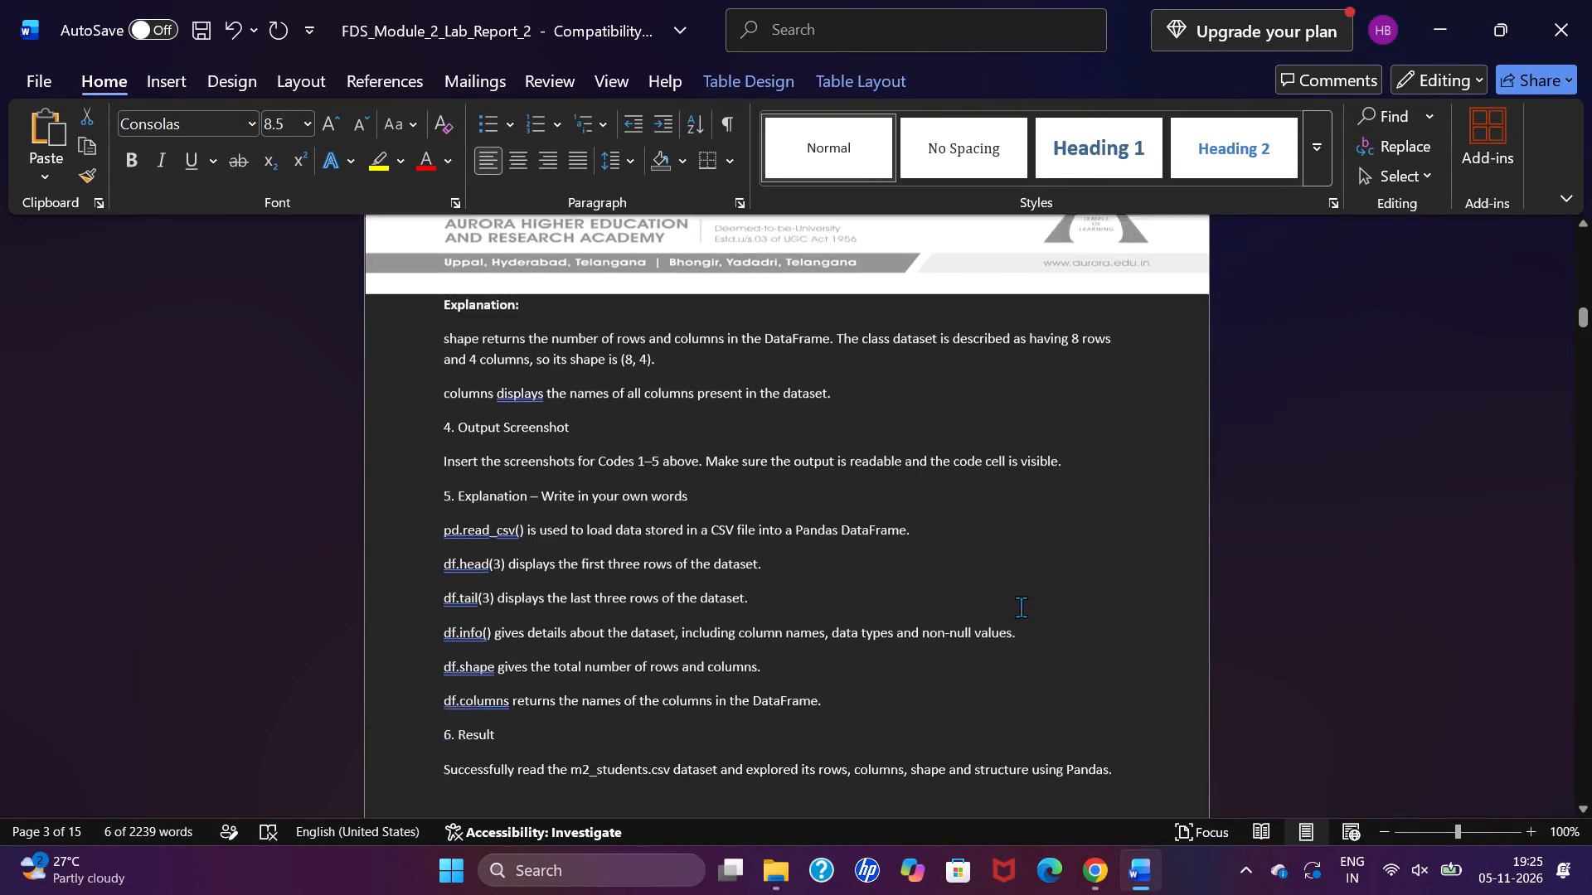
scroll(1021, 607, "up", 3)
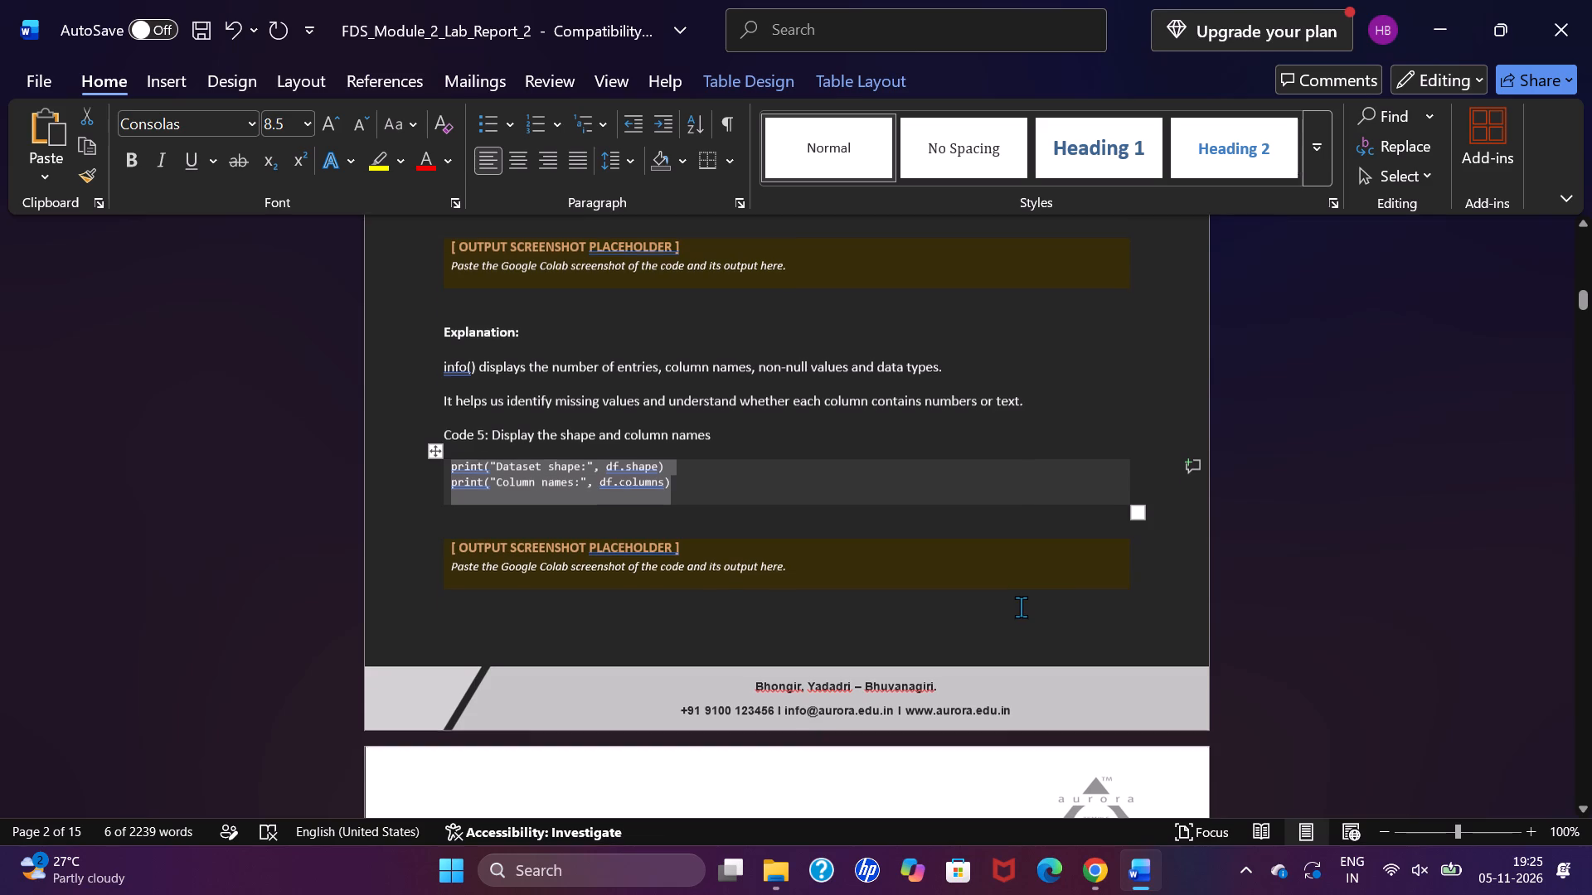
scroll(1021, 607, "up", 1)
scroll(1021, 607, "down", 2)
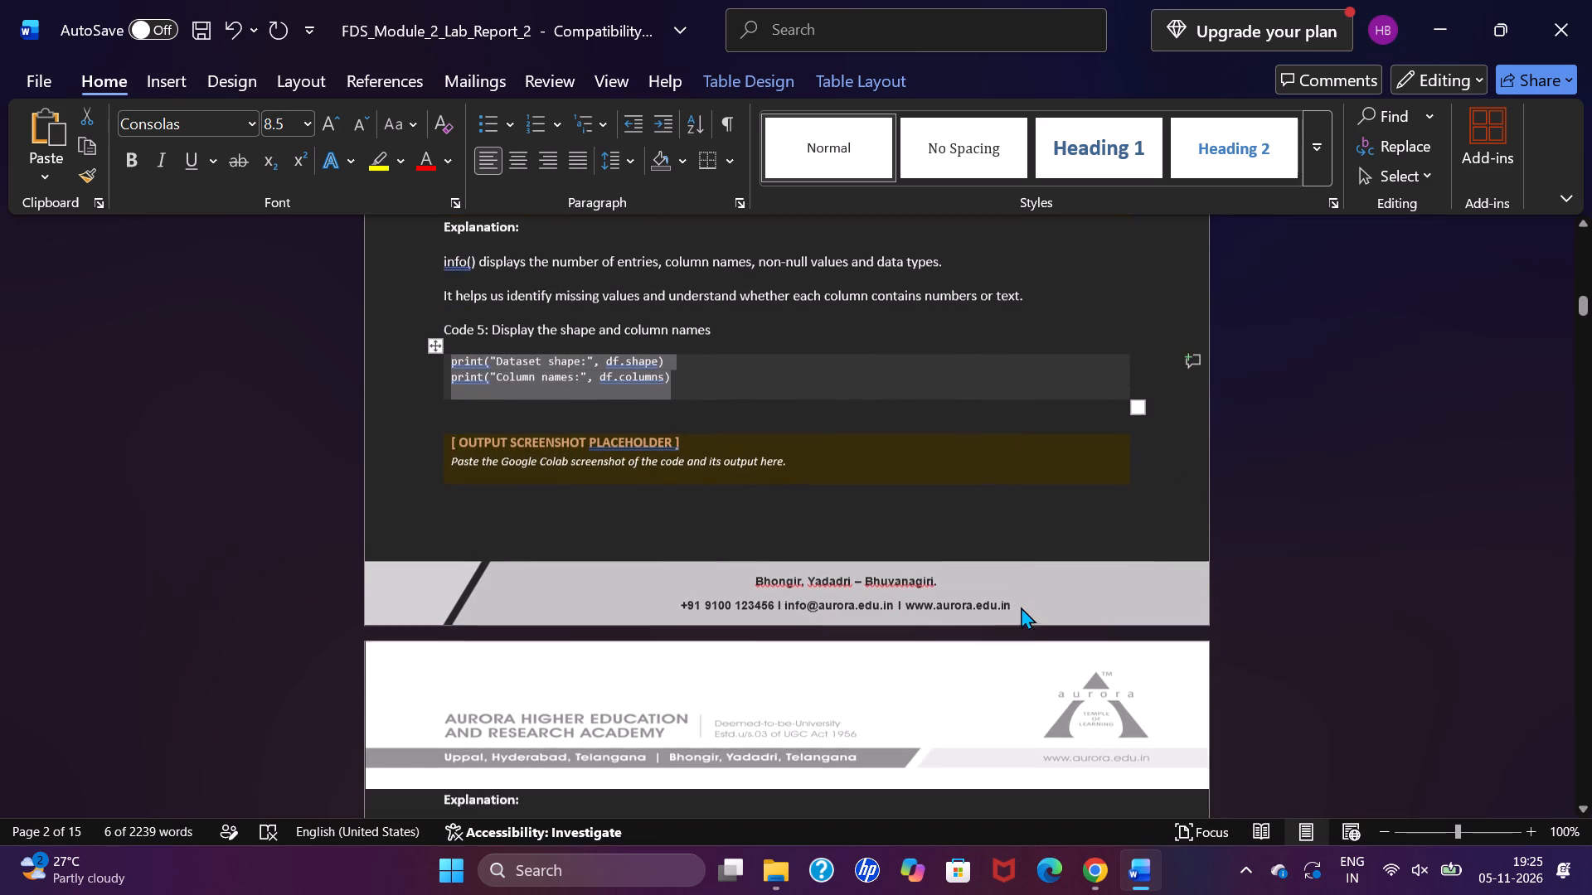
scroll(1021, 607, "down", 2)
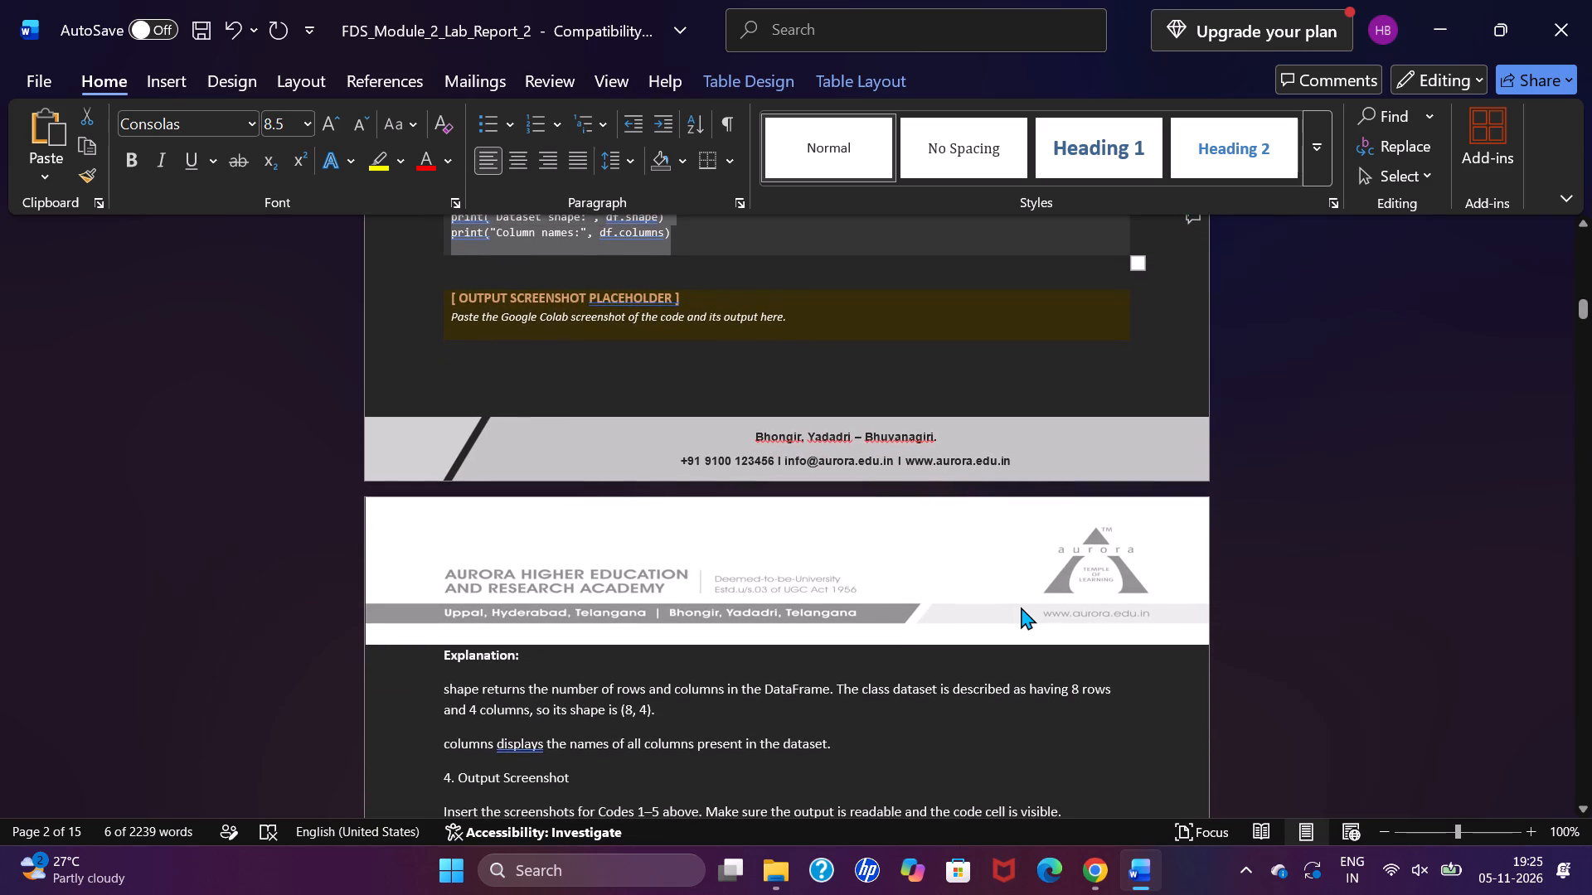
scroll(1021, 607, "down", 1)
scroll(871, 638, "right", 1)
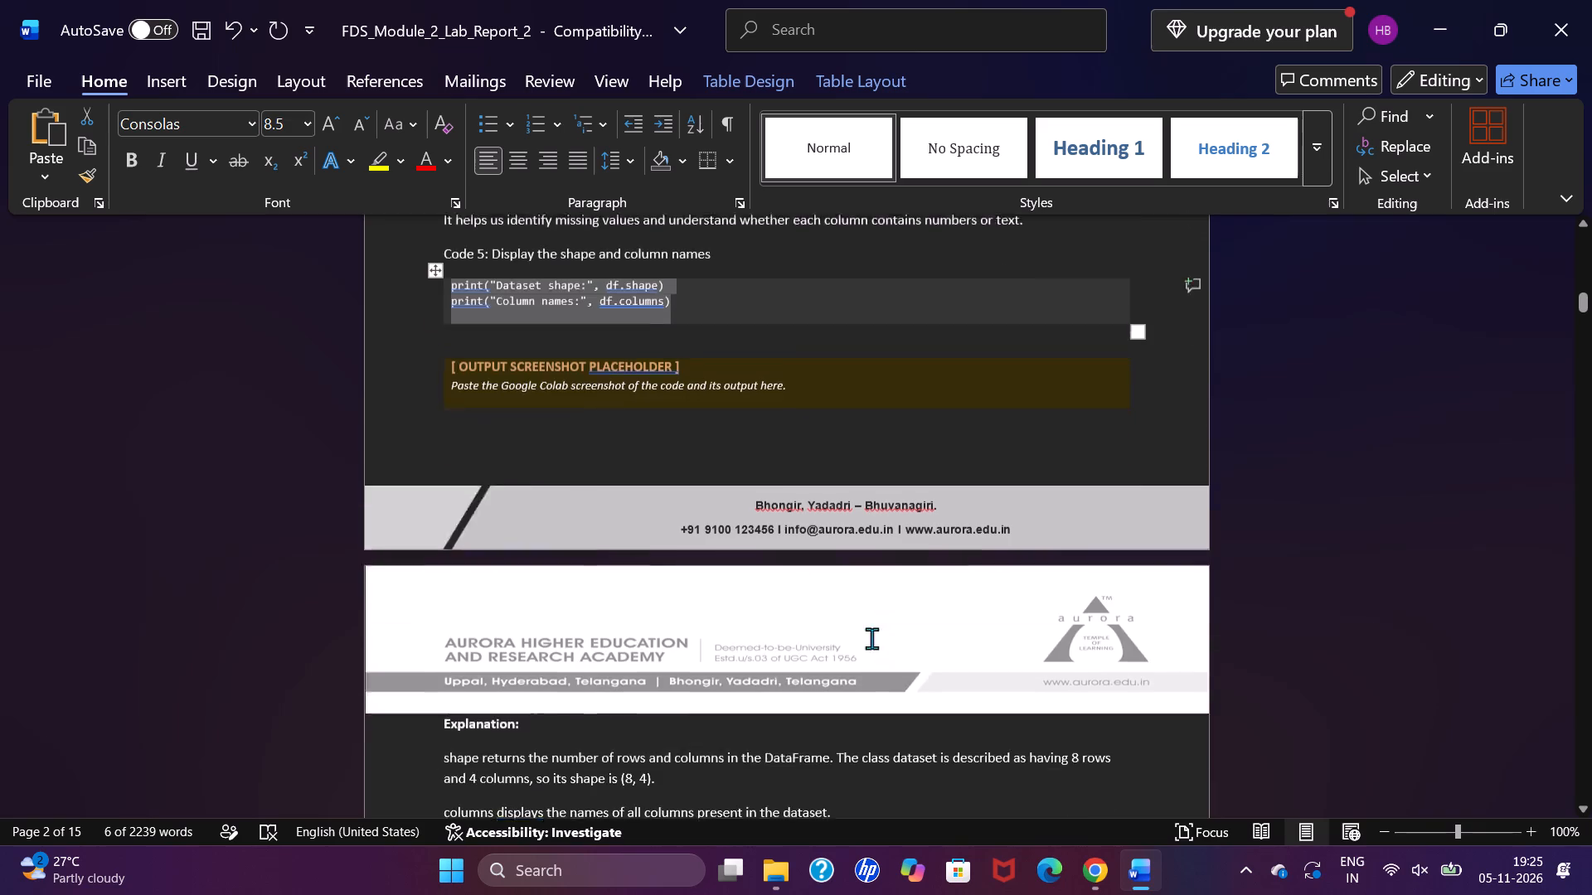
scroll(871, 638, "right", 3)
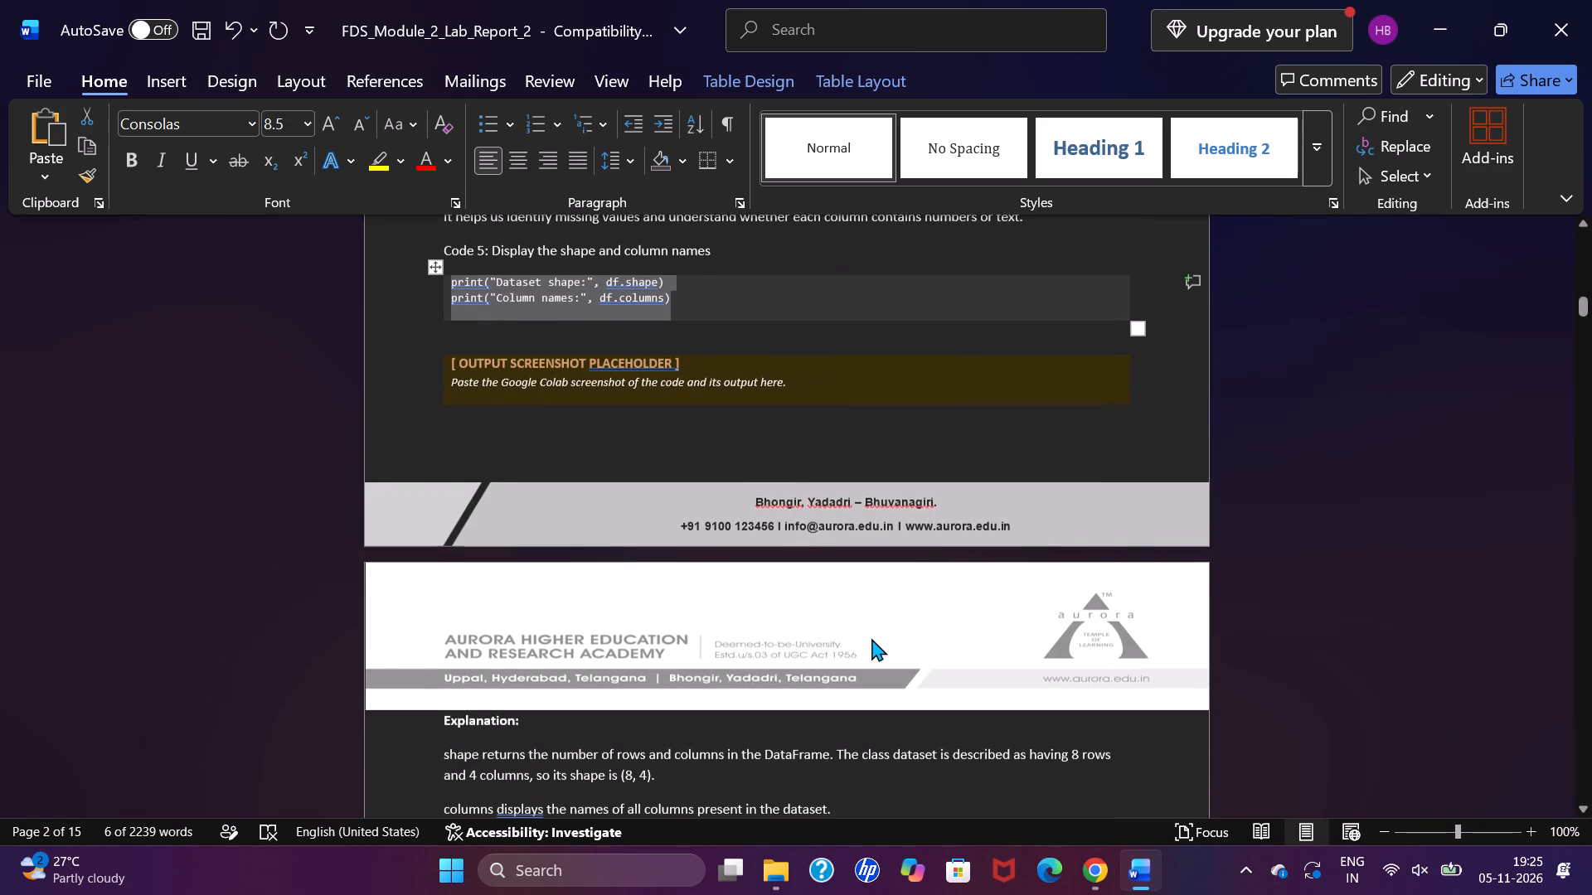
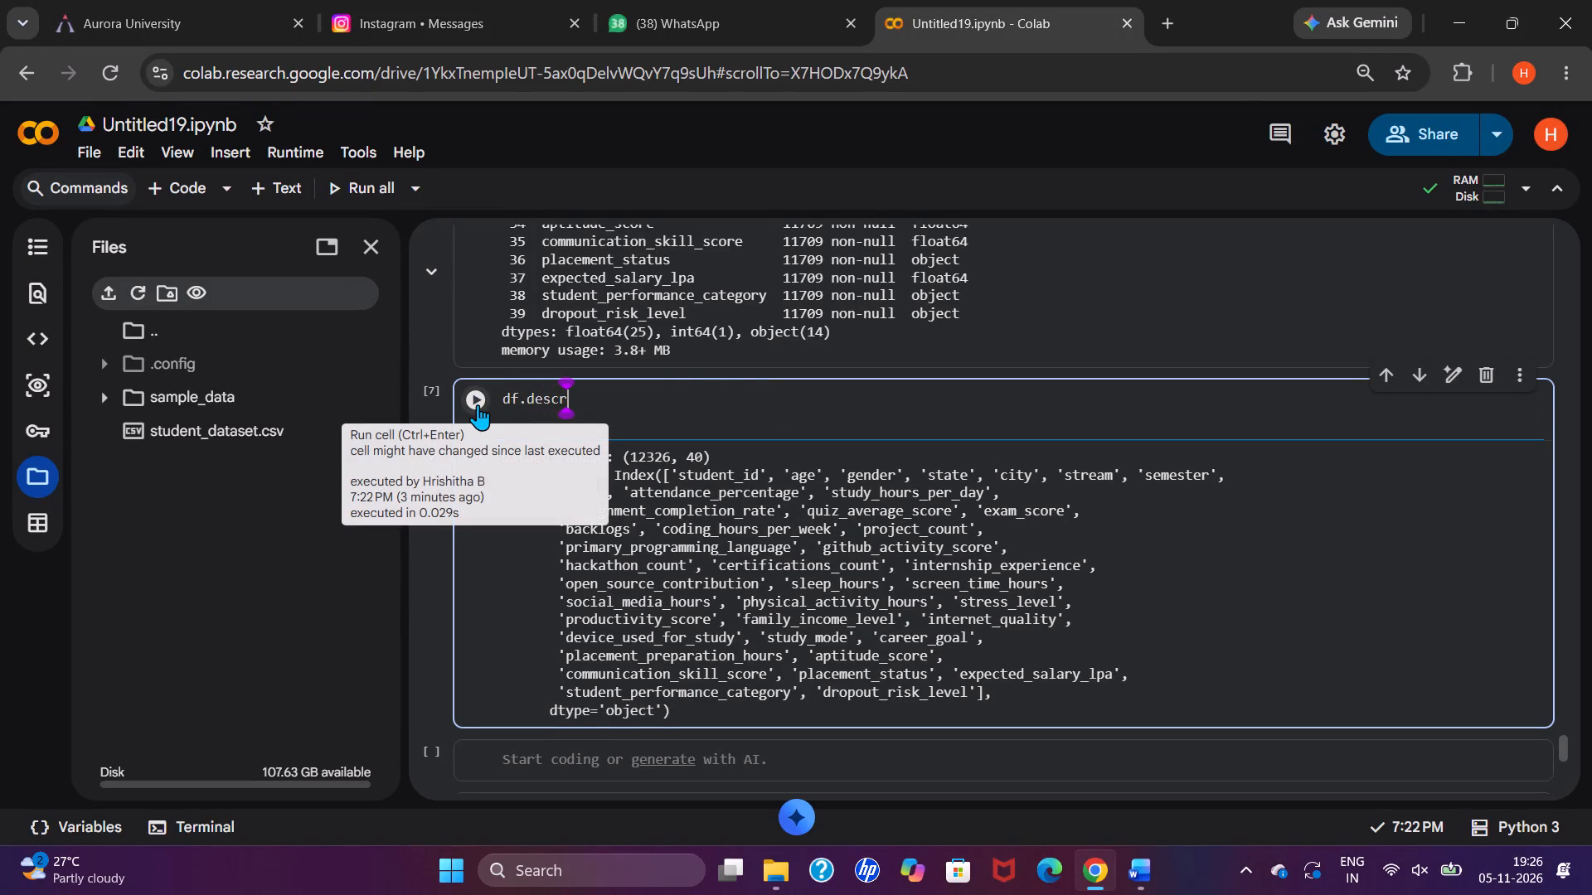
Complete the statement in the current code cell as df.describe() and run it.
type("ibe")
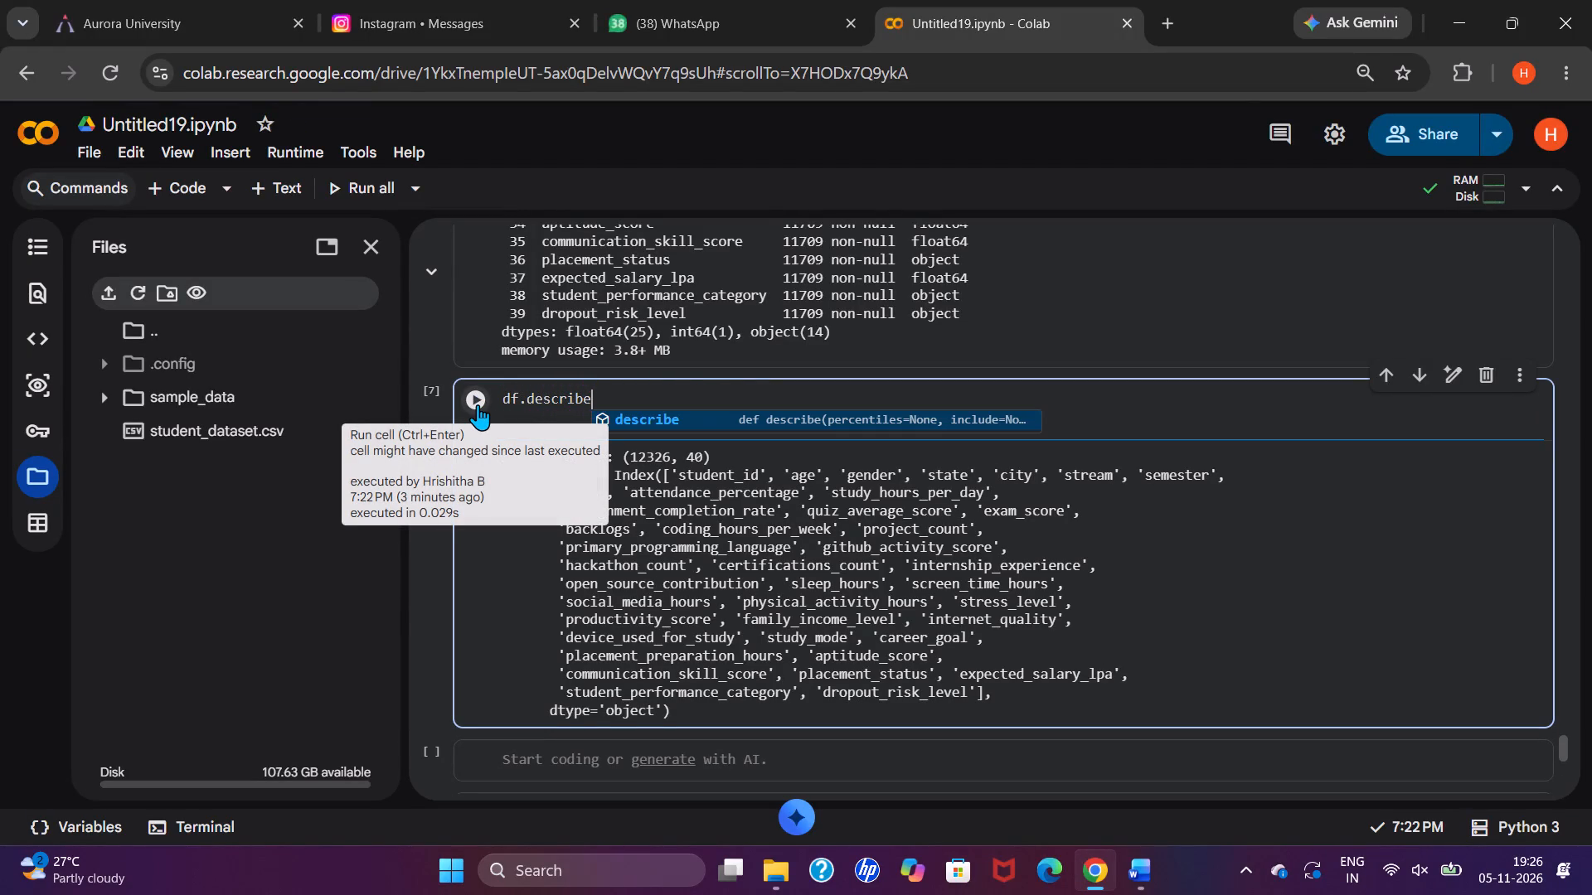
key("shift+parenleft")
left_click(474, 399)
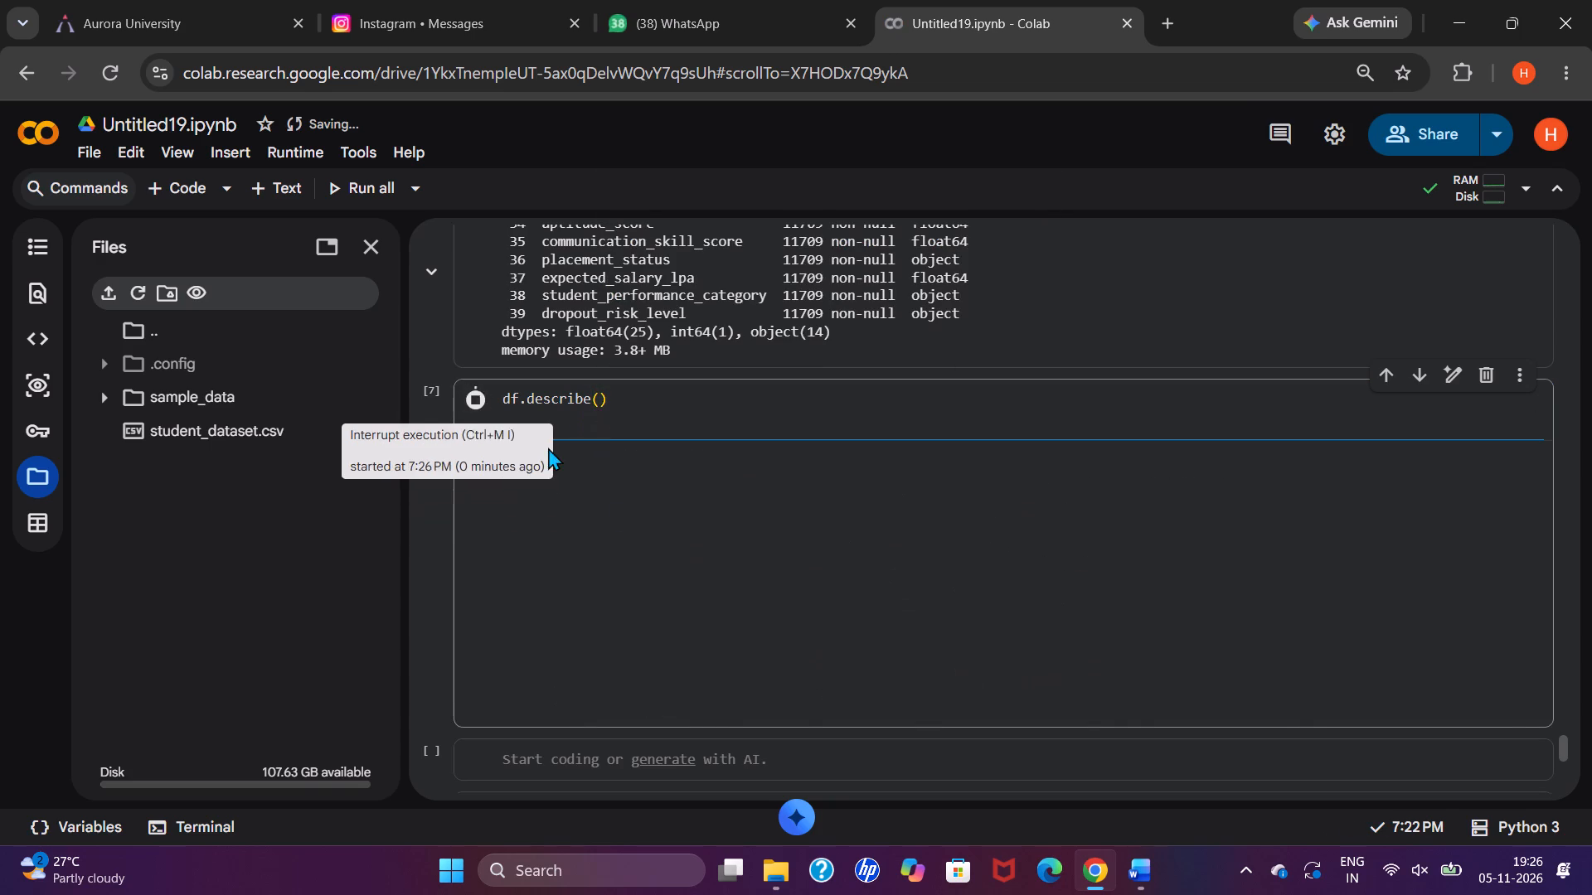
Enter df.shape() in the next empty code cell below the describe output and run it.
scroll(890, 769, "down", 2)
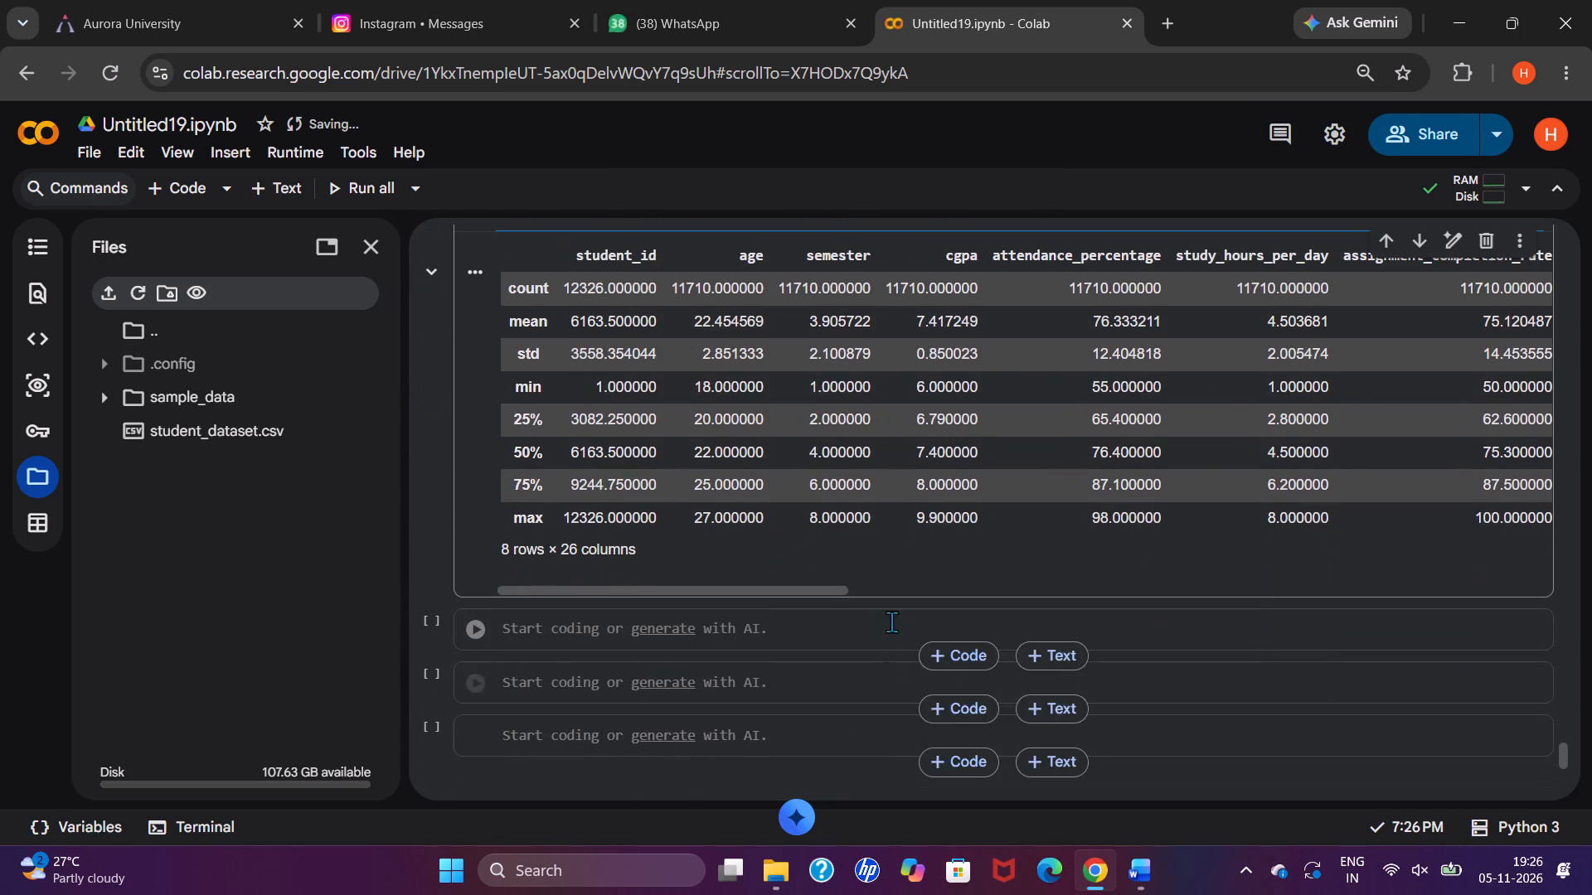
left_click(891, 615)
type("df.")
type("shape")
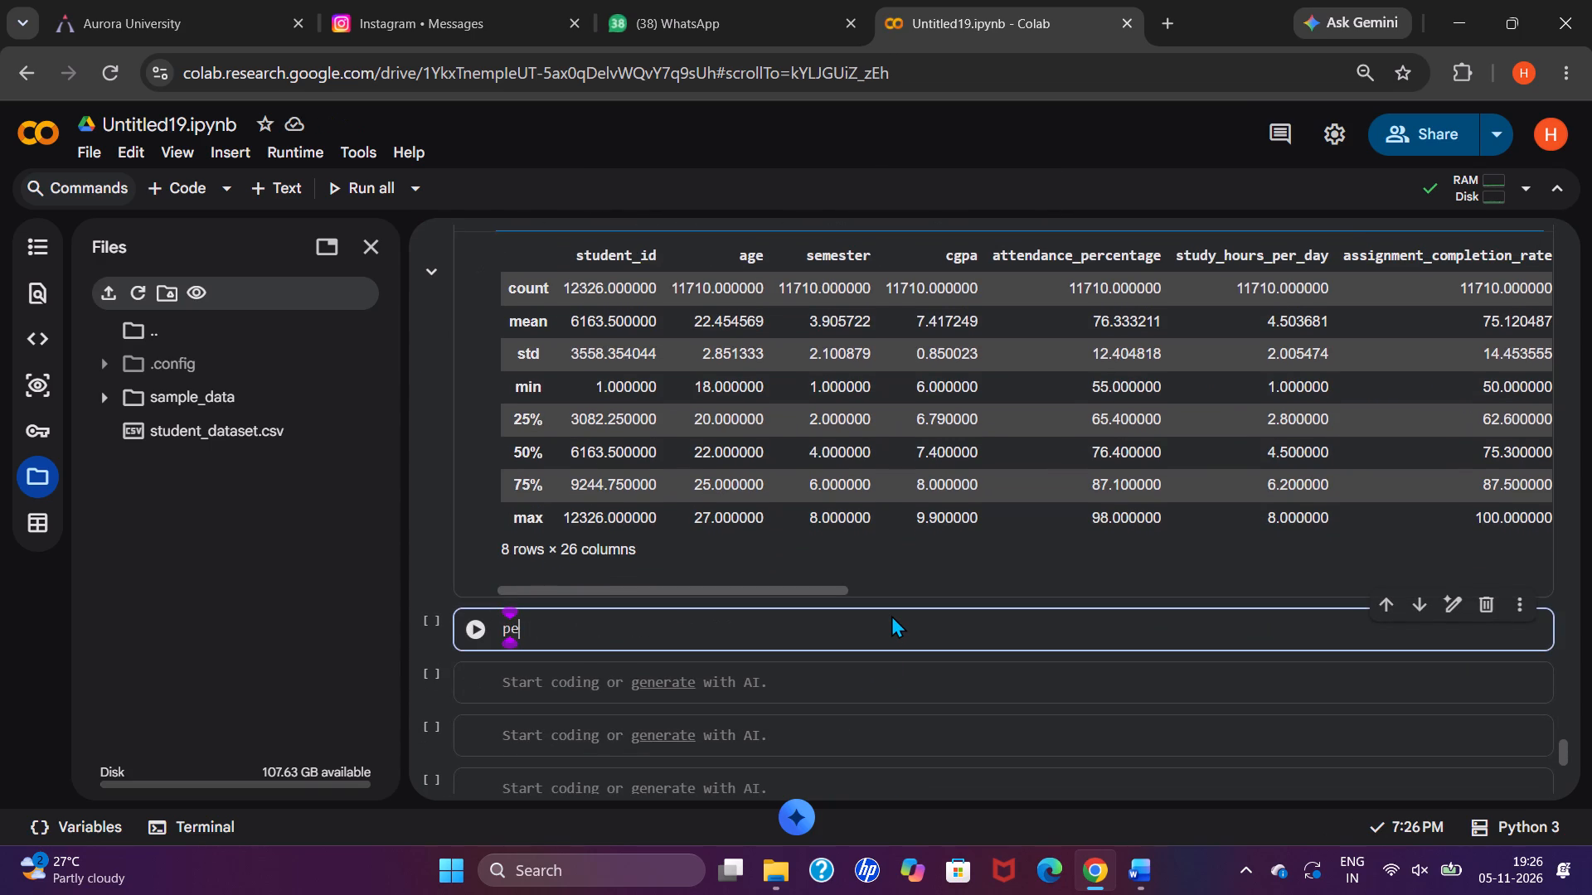
key("shift+parenleft")
key("BackSpace")
key("BackSpace")
key("BackSpace")
key("BackSpace")
key("BackSpace")
key("BackSpace")
key("BackSpace")
key("BackSpace")
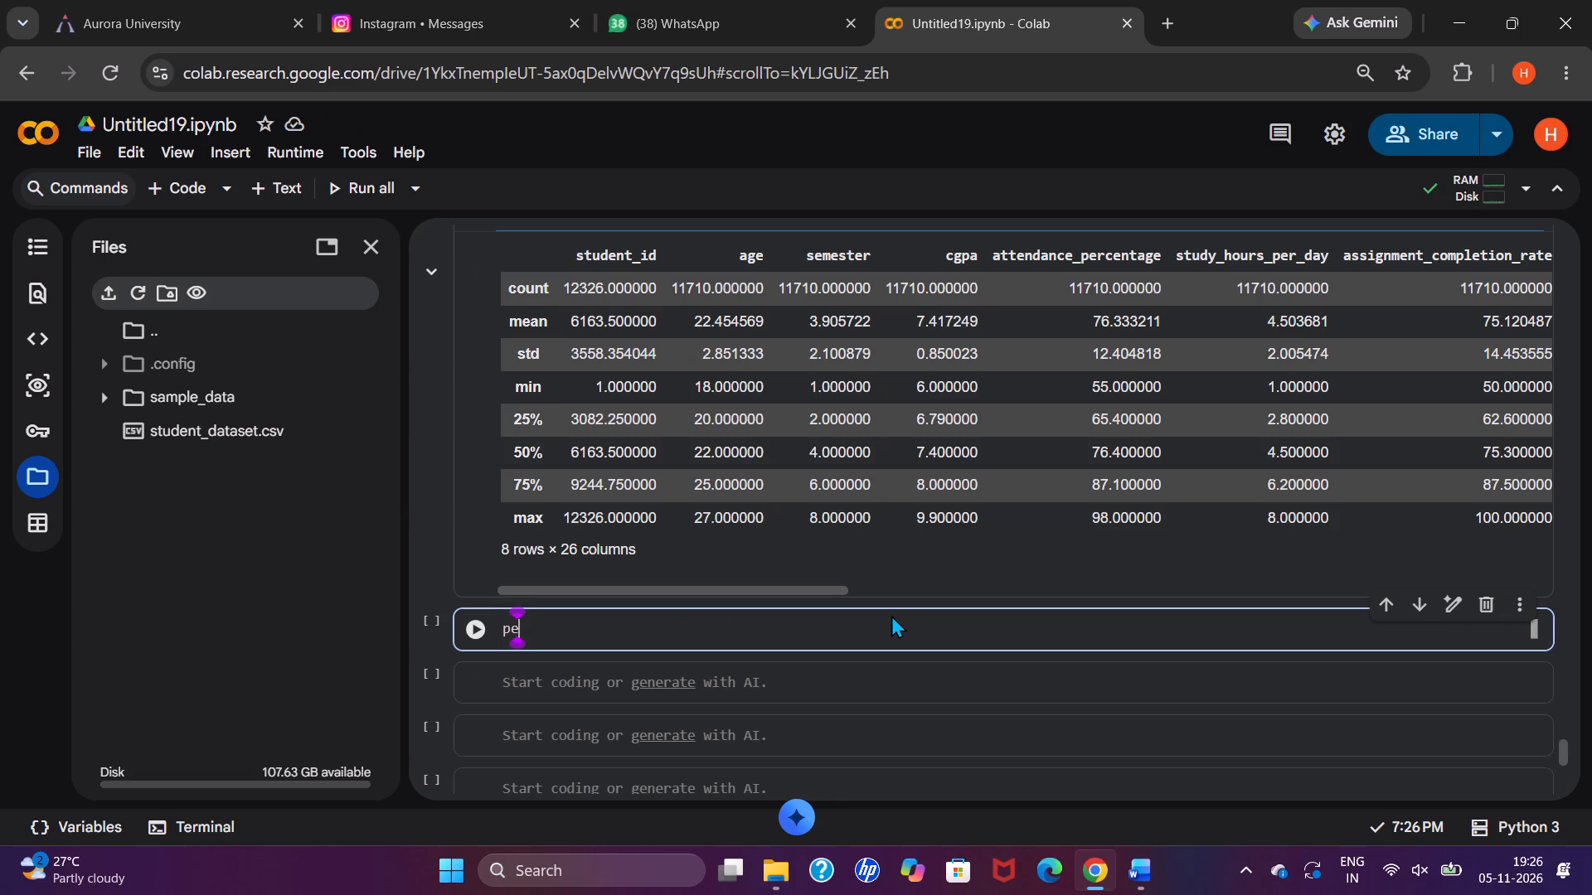
type("df.shape")
key("shift+parenleft")
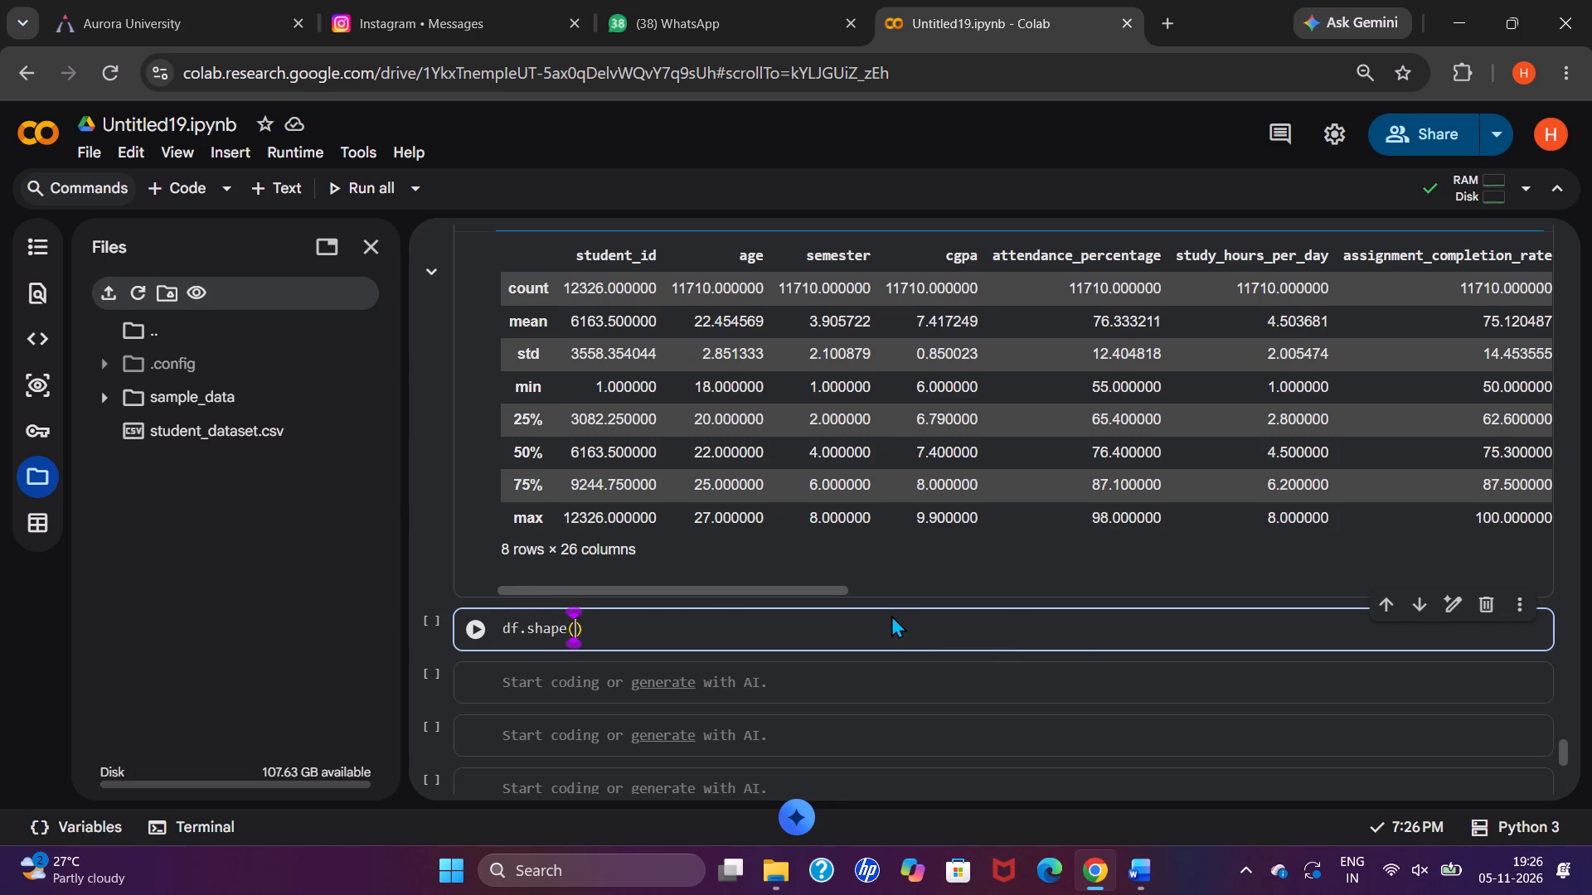
left_click(457, 640)
Remove the parentheses so that the cell reads df.shape, and run it again.
scroll(560, 646, "down", 1)
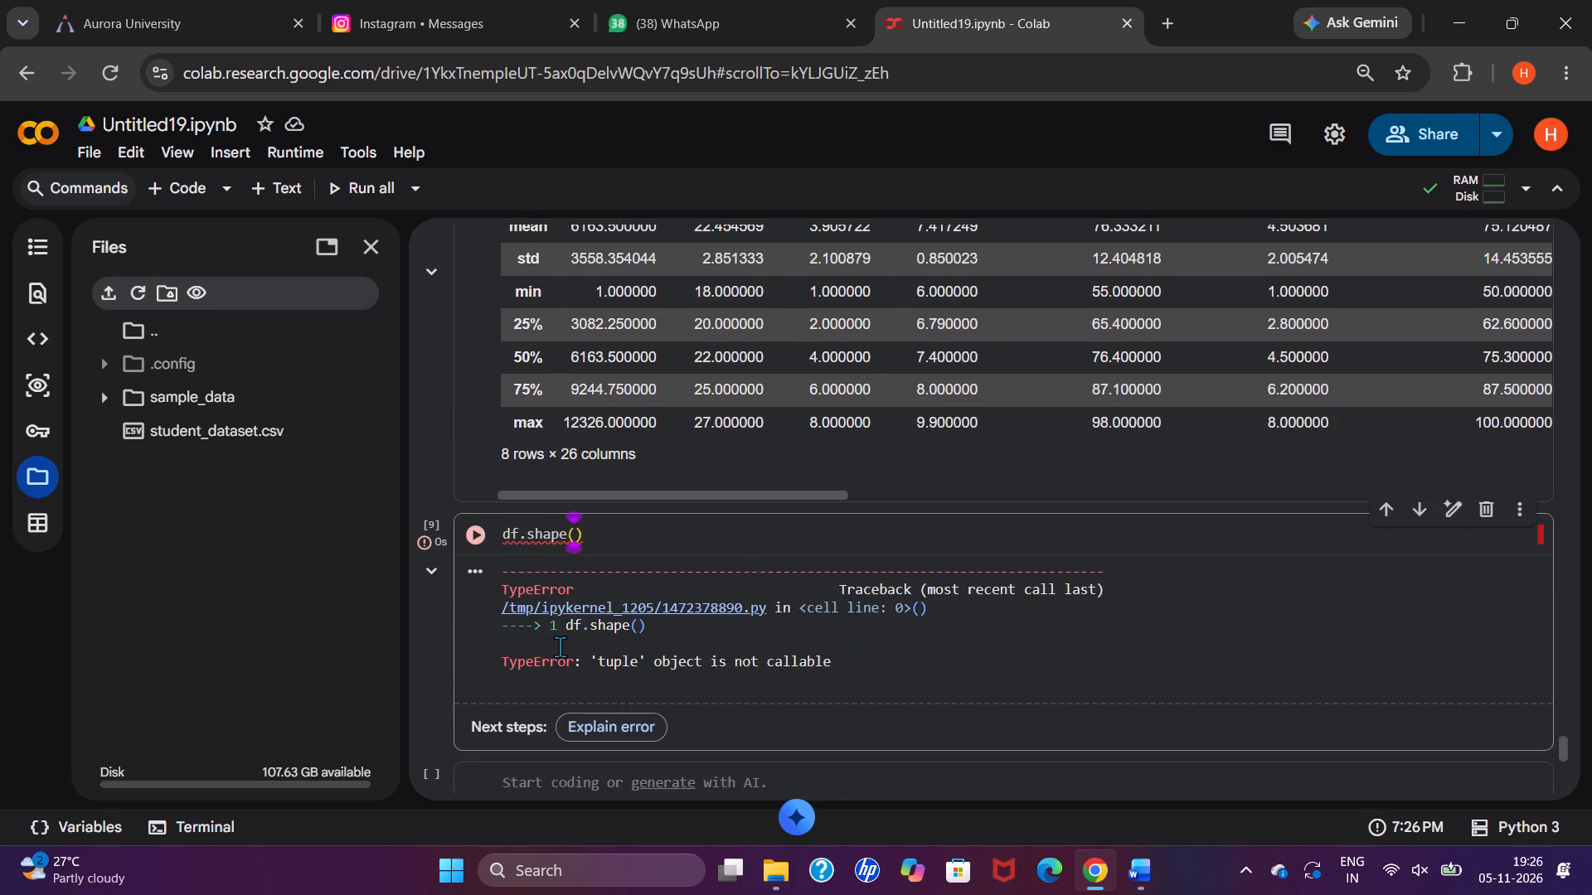
left_click(592, 545)
key("BackSpace")
key("BackSpace")
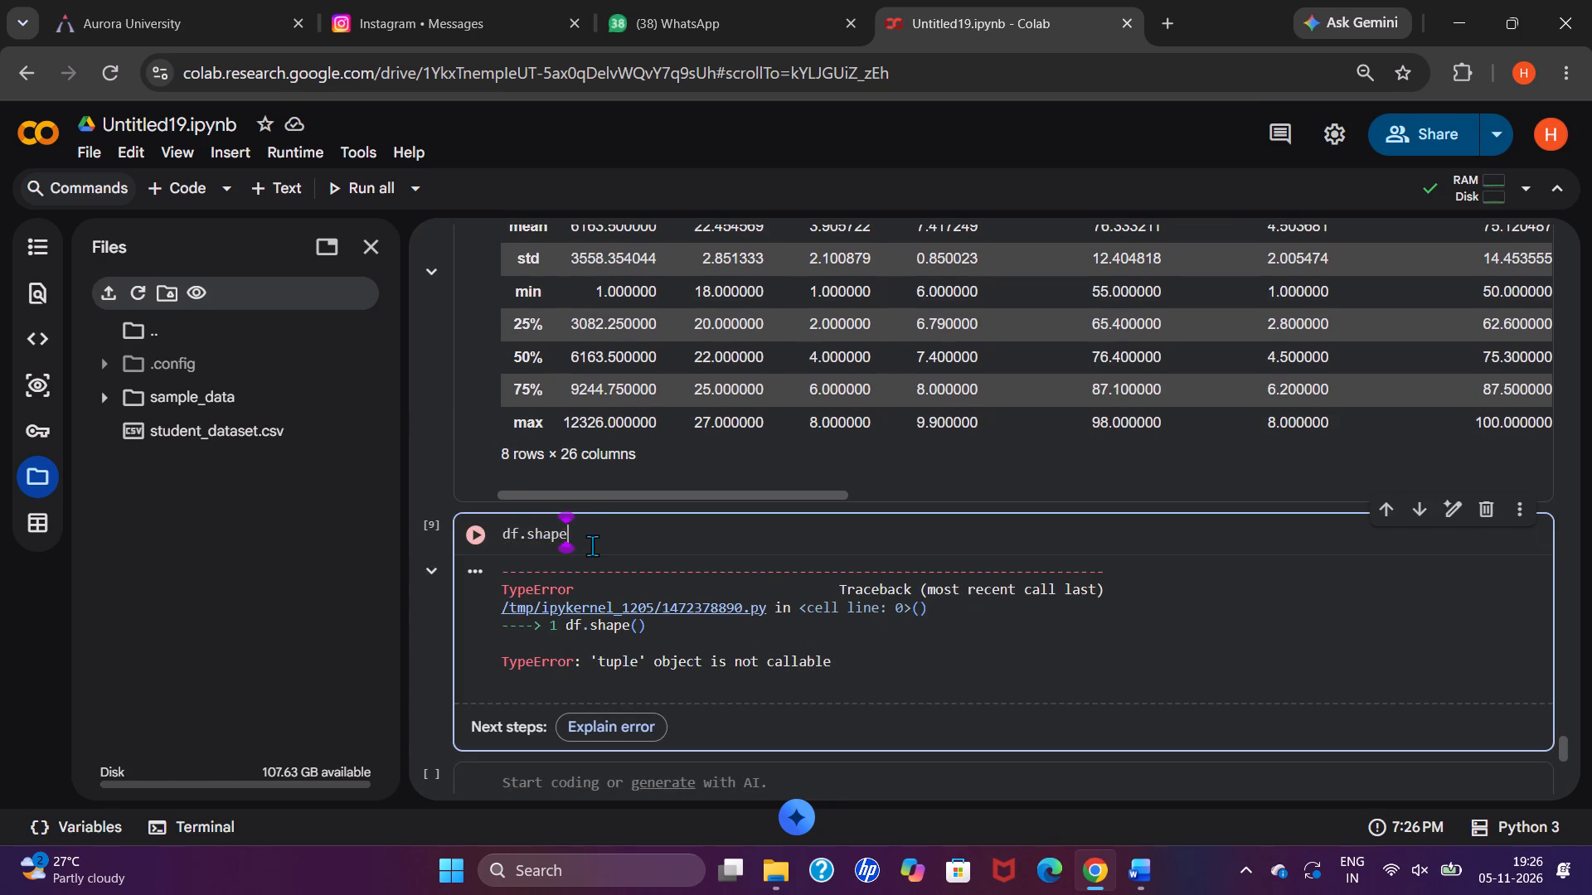
left_click(459, 523)
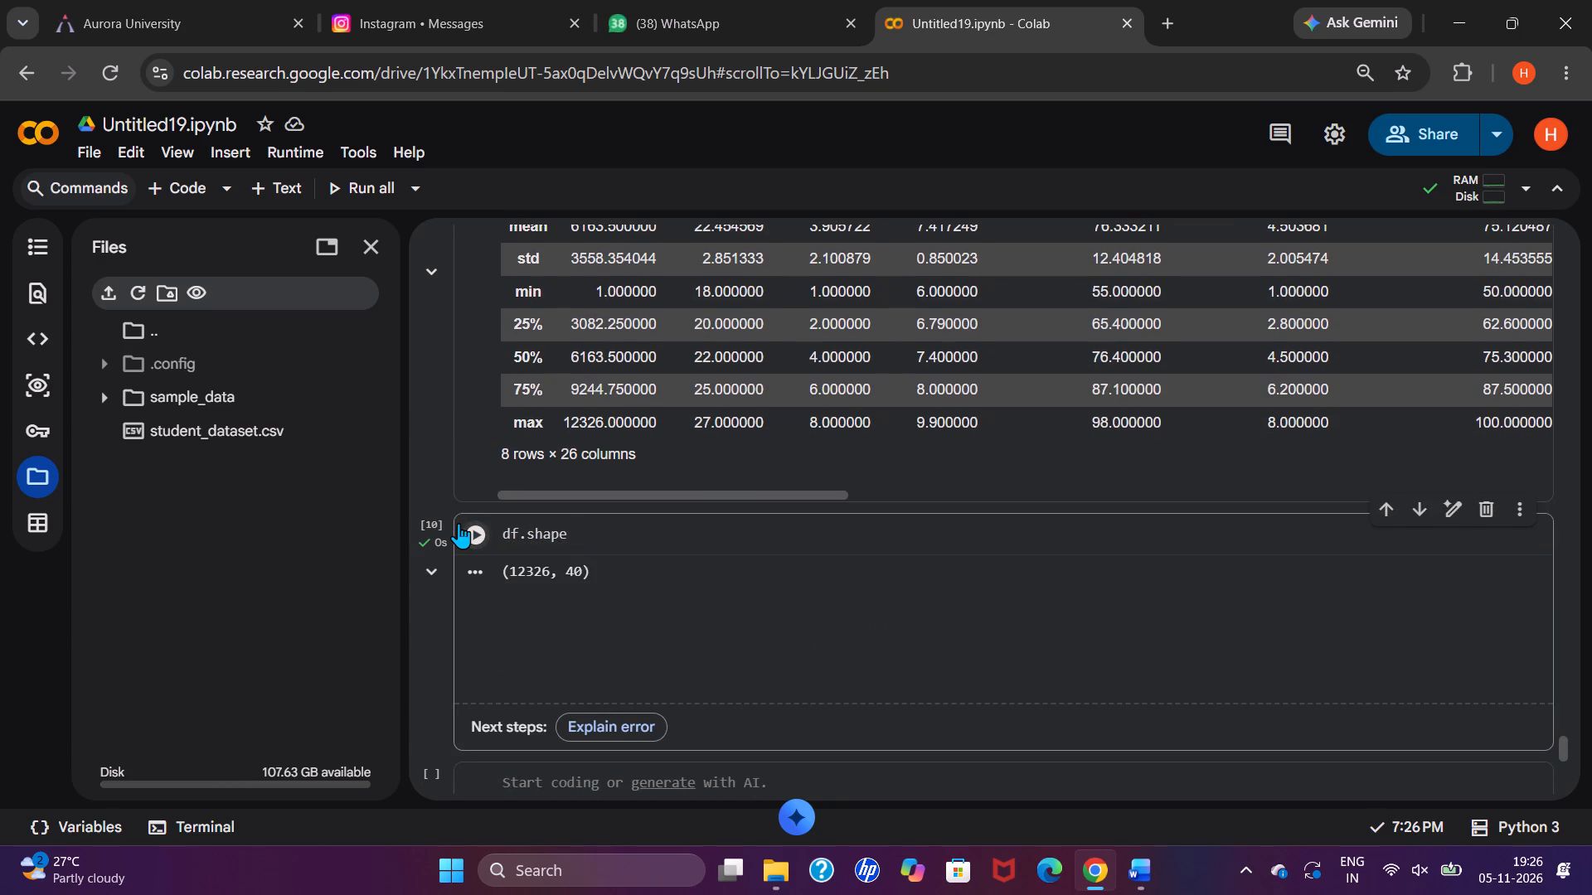
Enter df.column in the empty code cell below df.shape and run it.
scroll(658, 652, "down", 1)
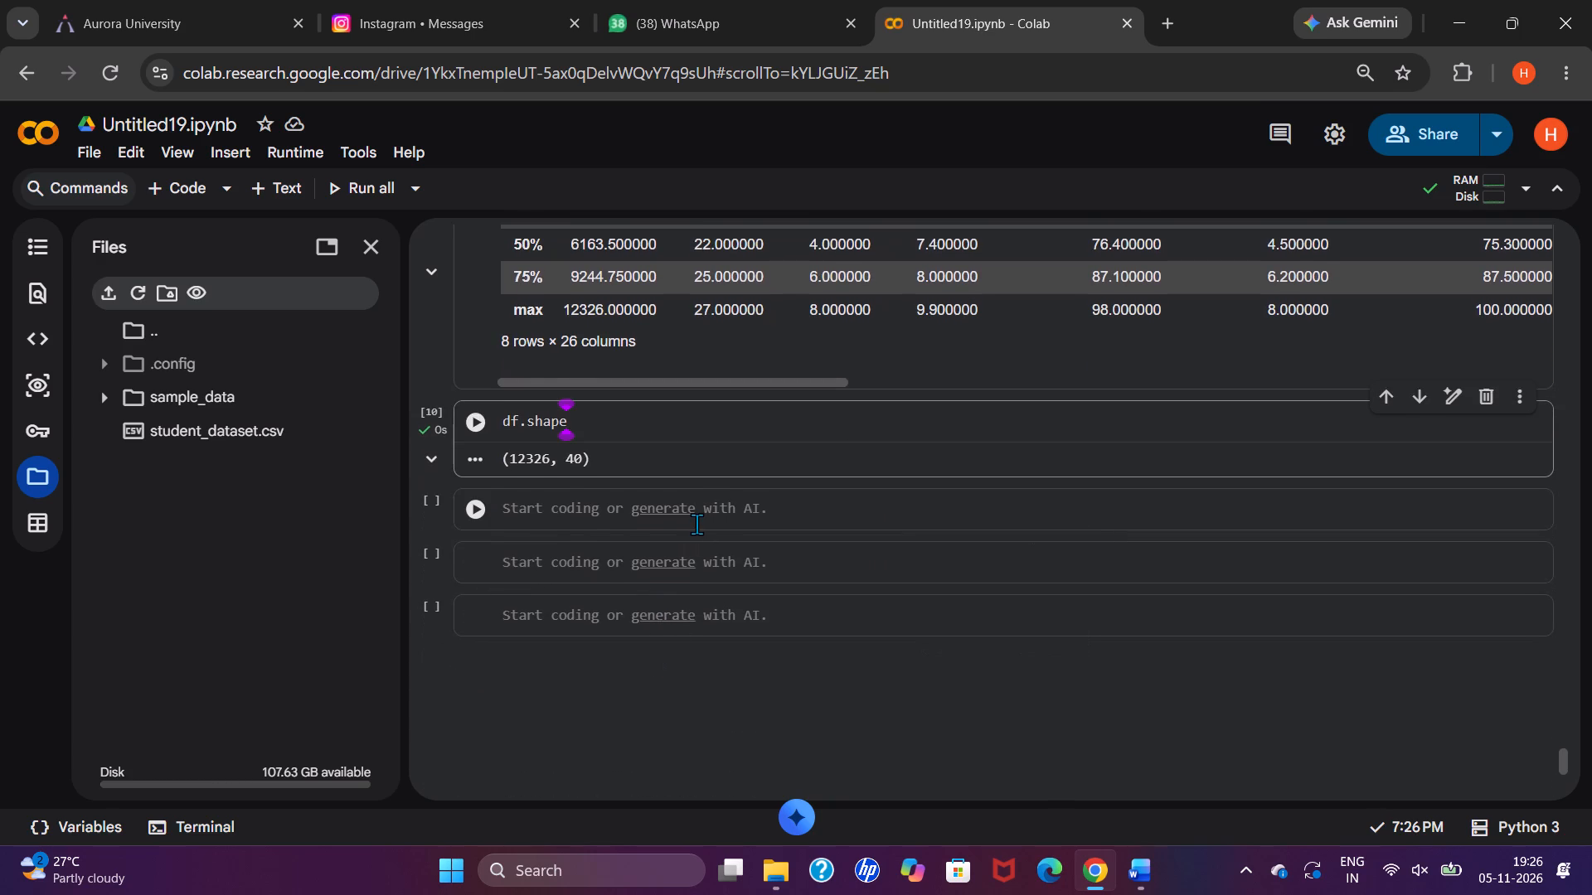
left_click(695, 521)
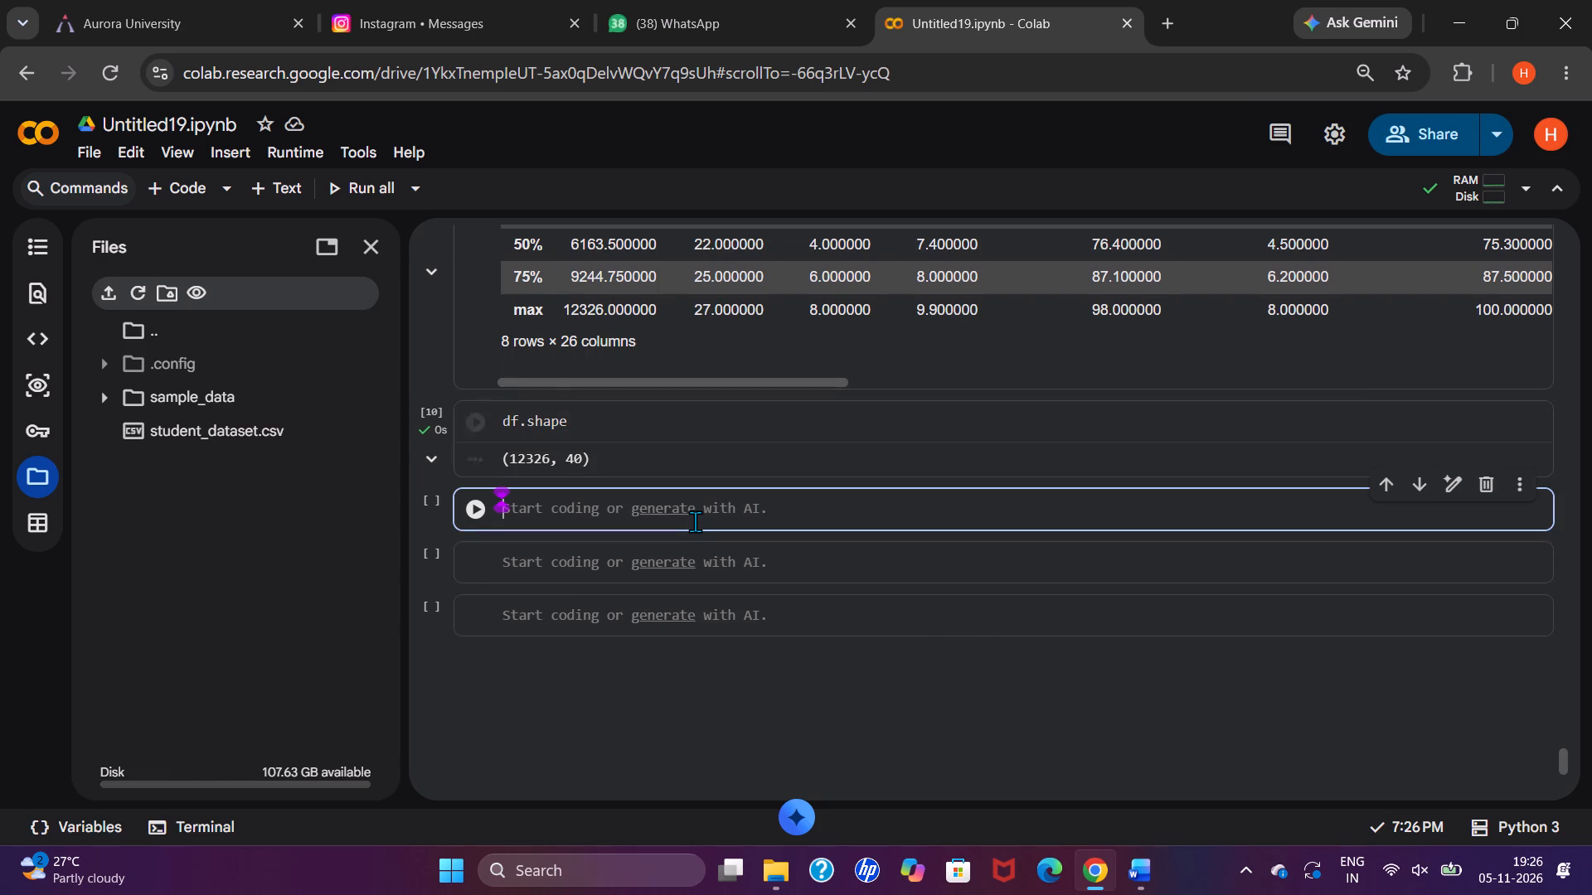
type("df.column")
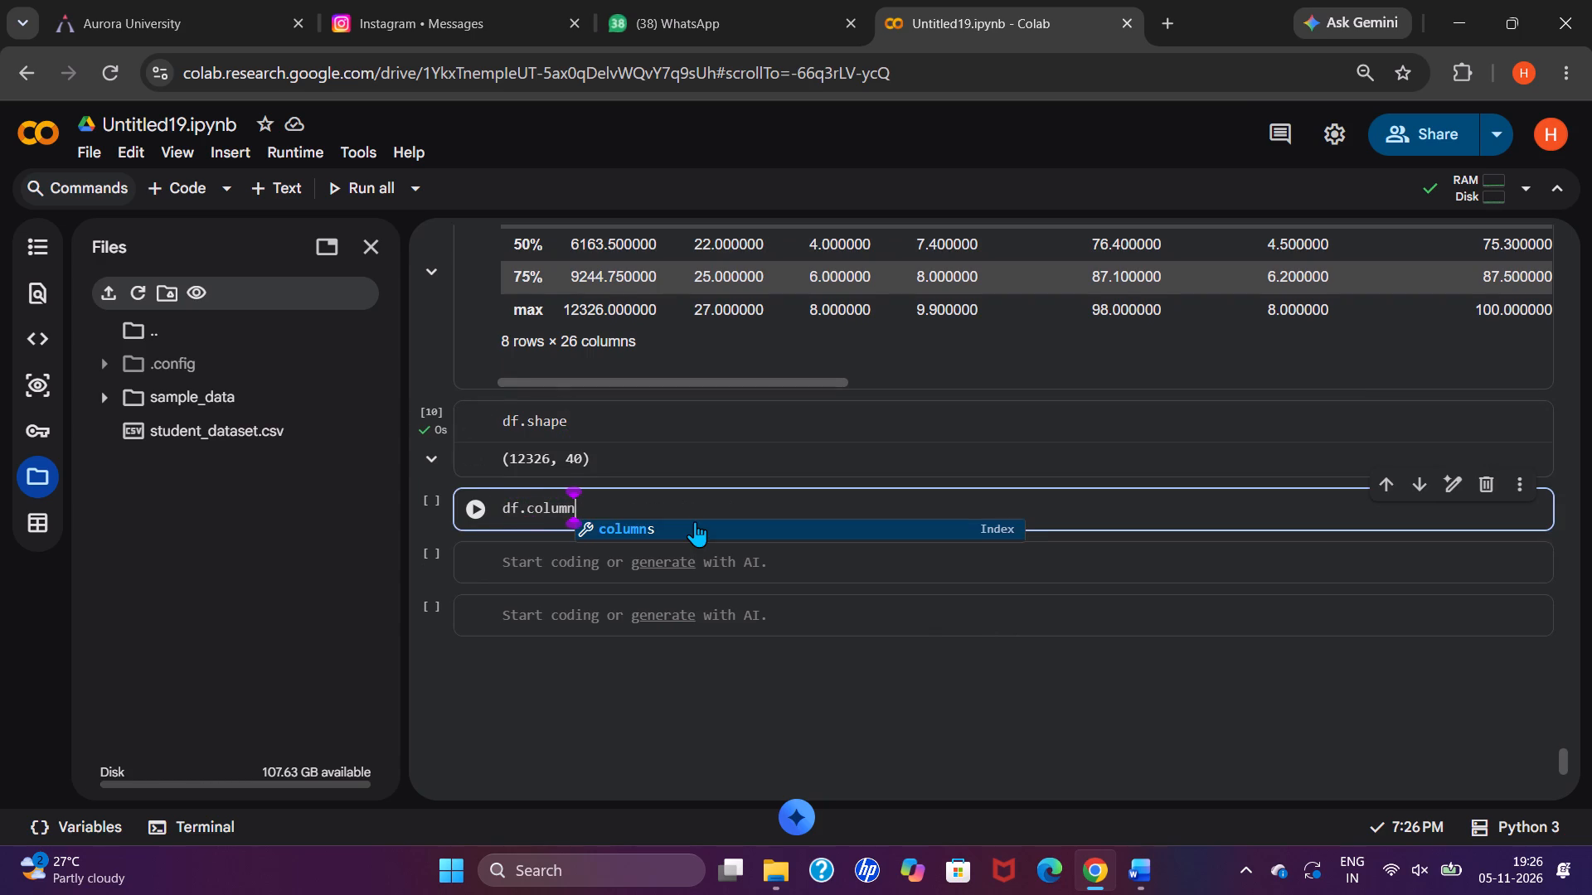
left_click(467, 500)
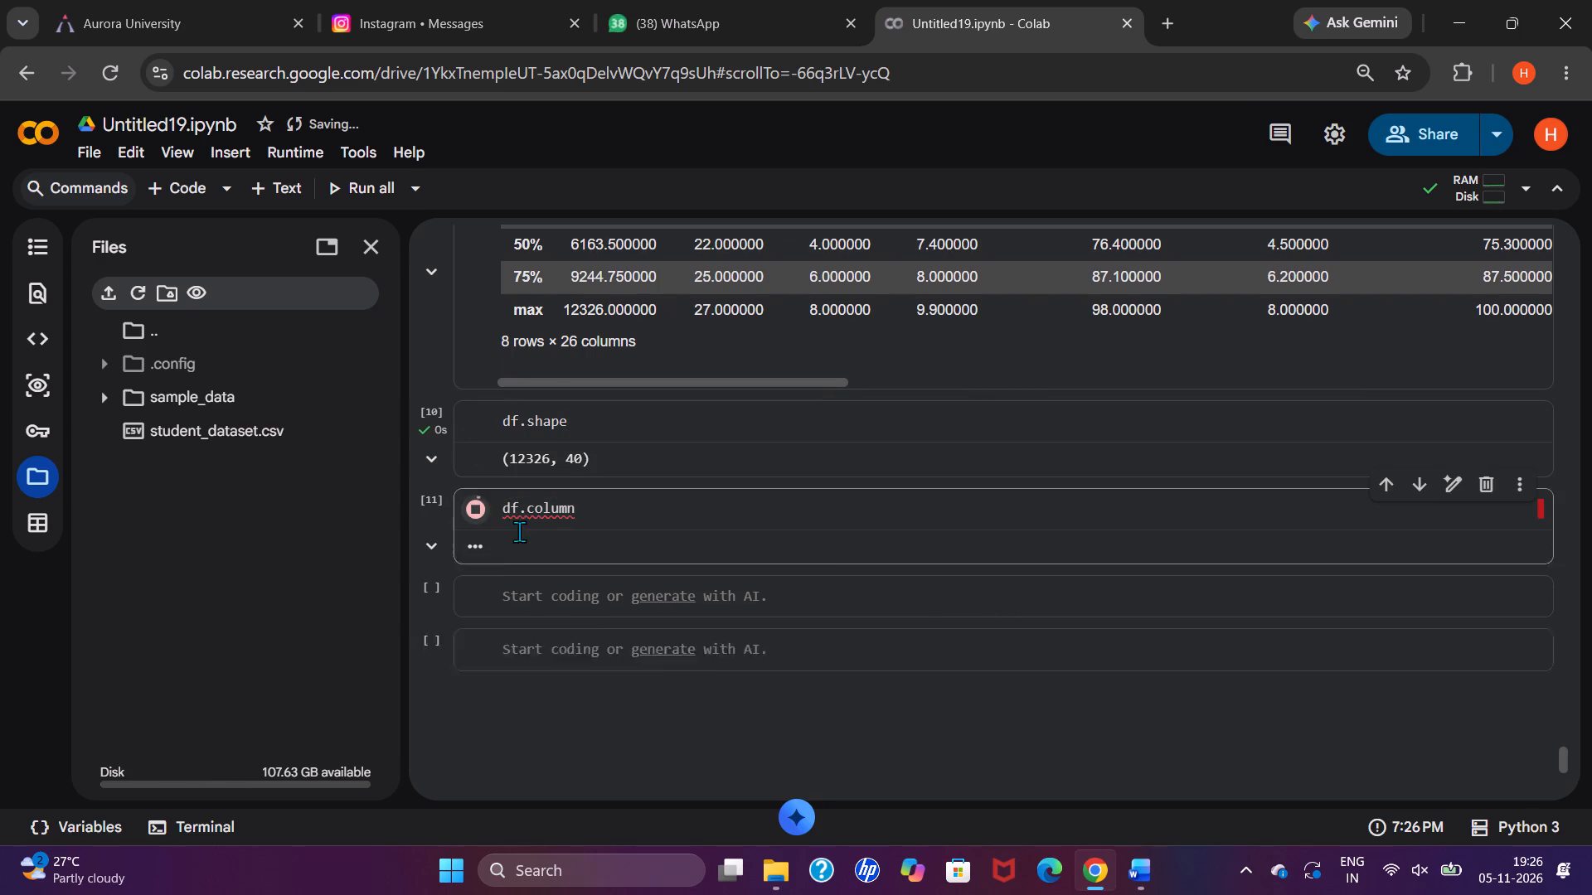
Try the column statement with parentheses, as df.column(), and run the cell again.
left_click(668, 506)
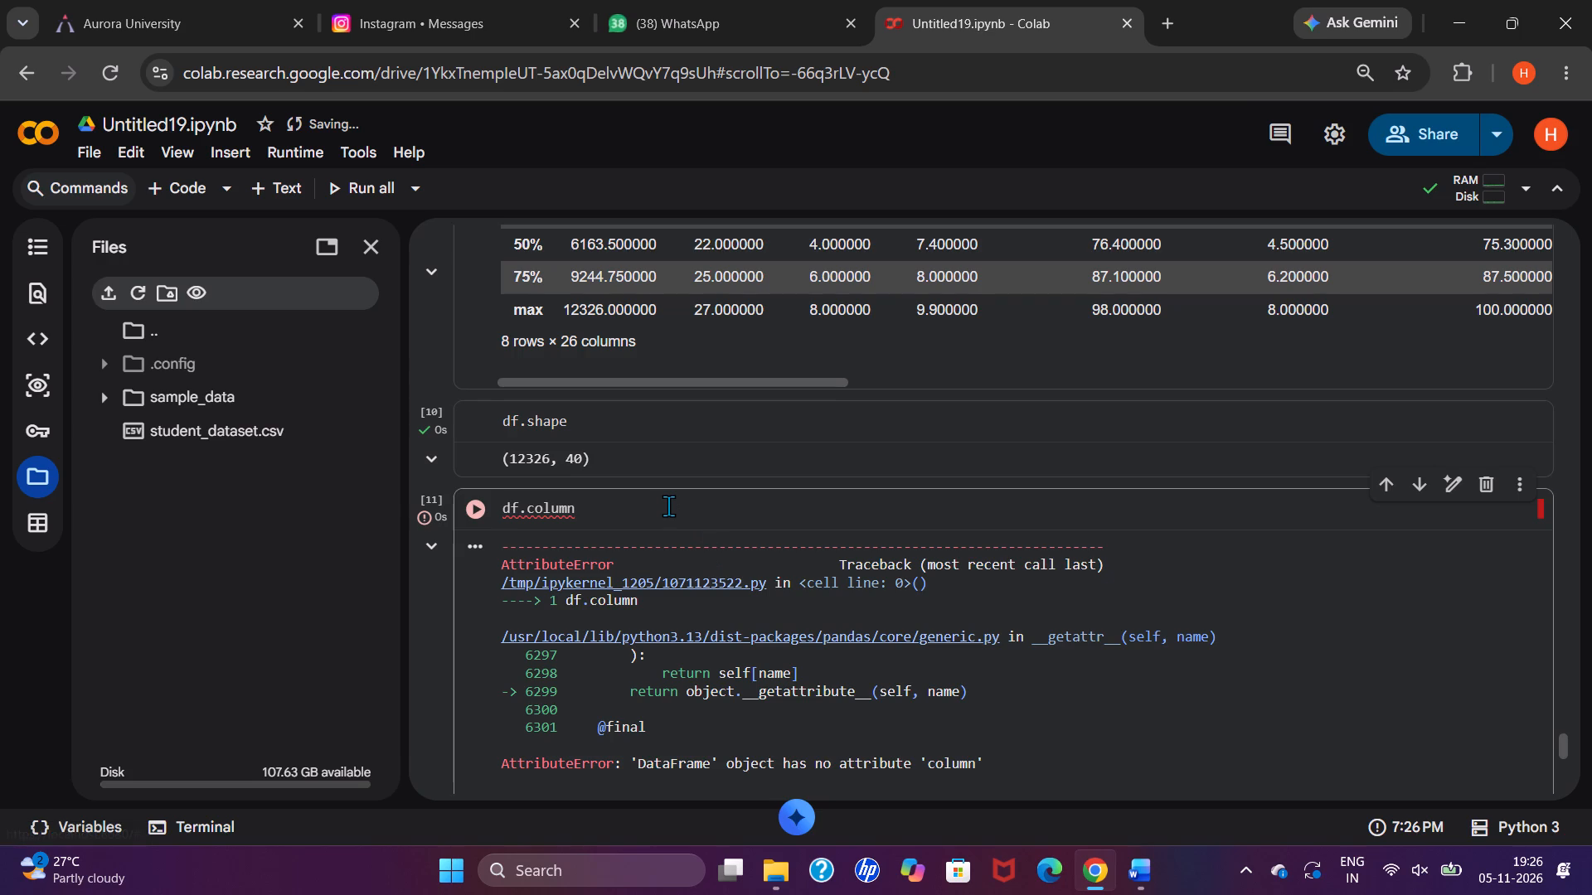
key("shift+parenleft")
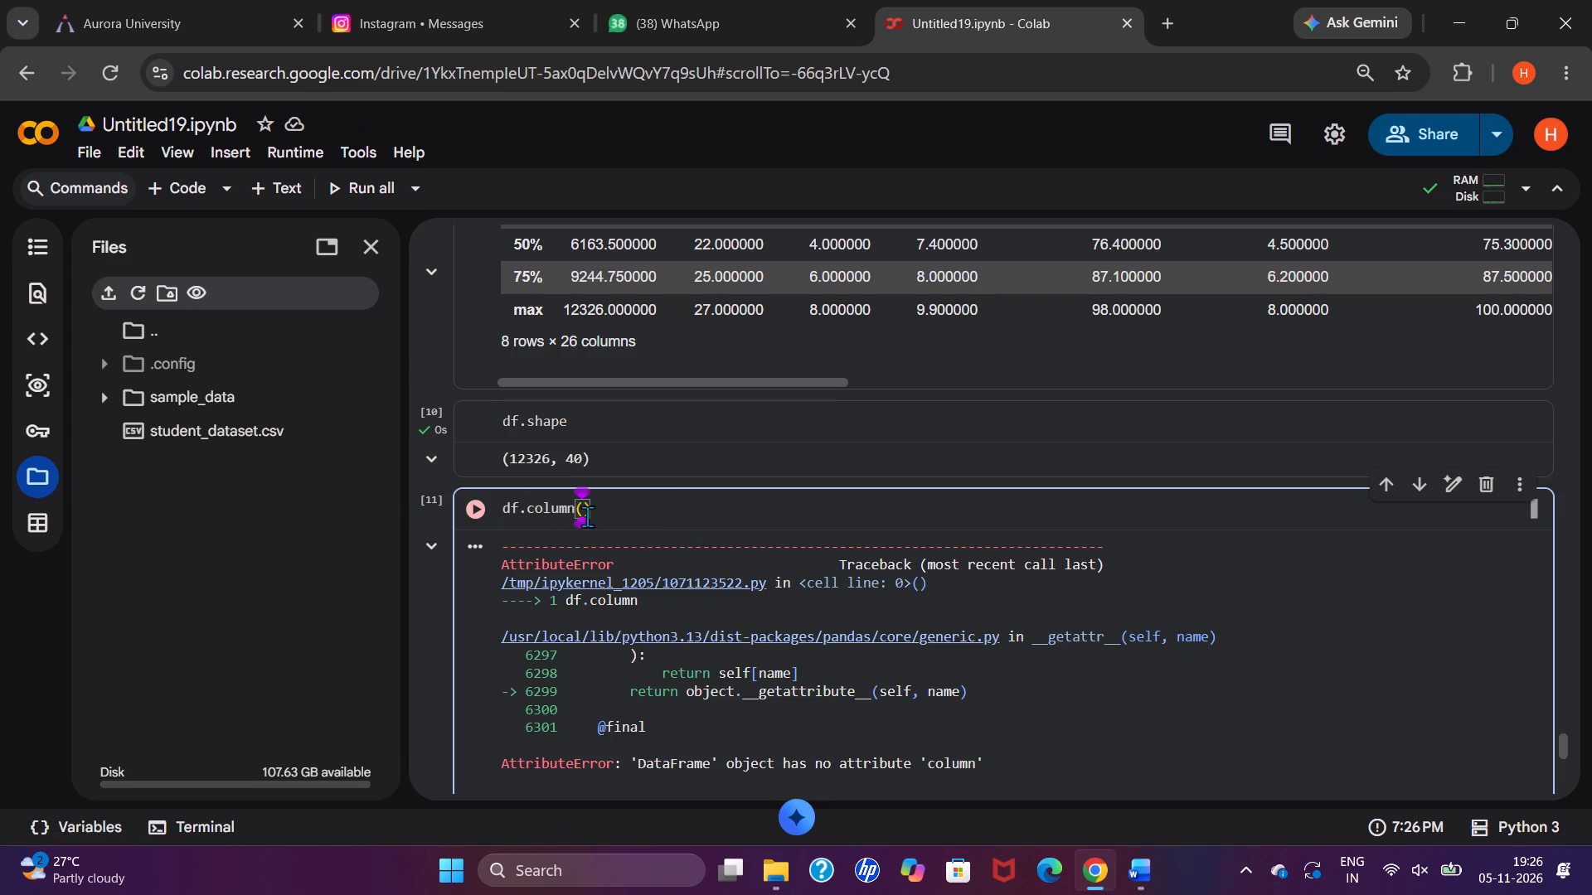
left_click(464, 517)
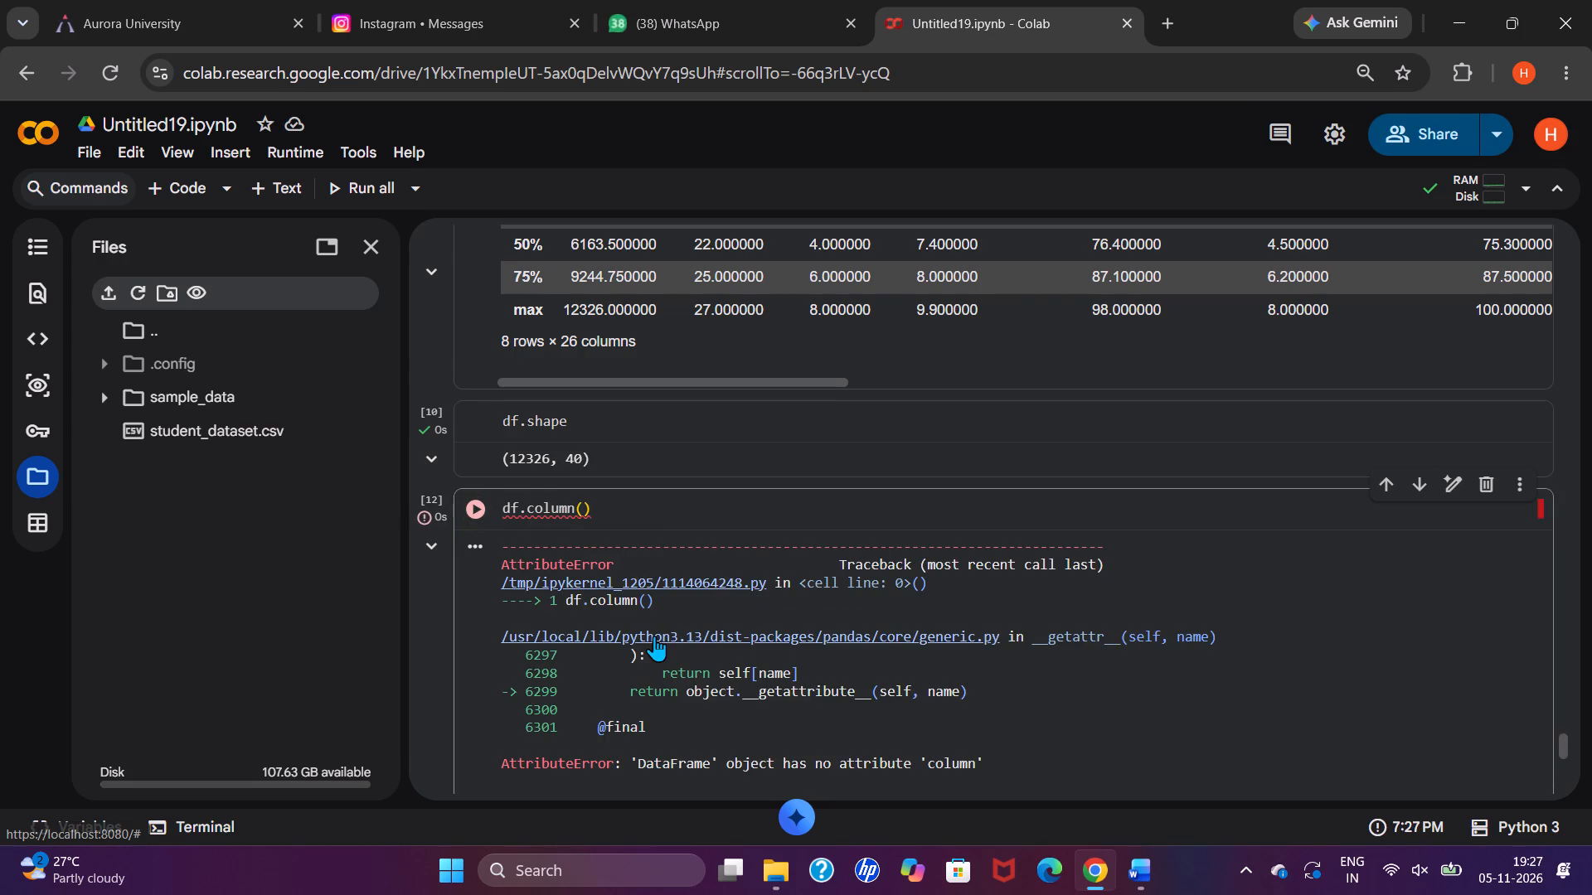
Check Code 5 in the Word lab report, and correct the Colab cell to df.columns and run it.
left_click(1135, 856)
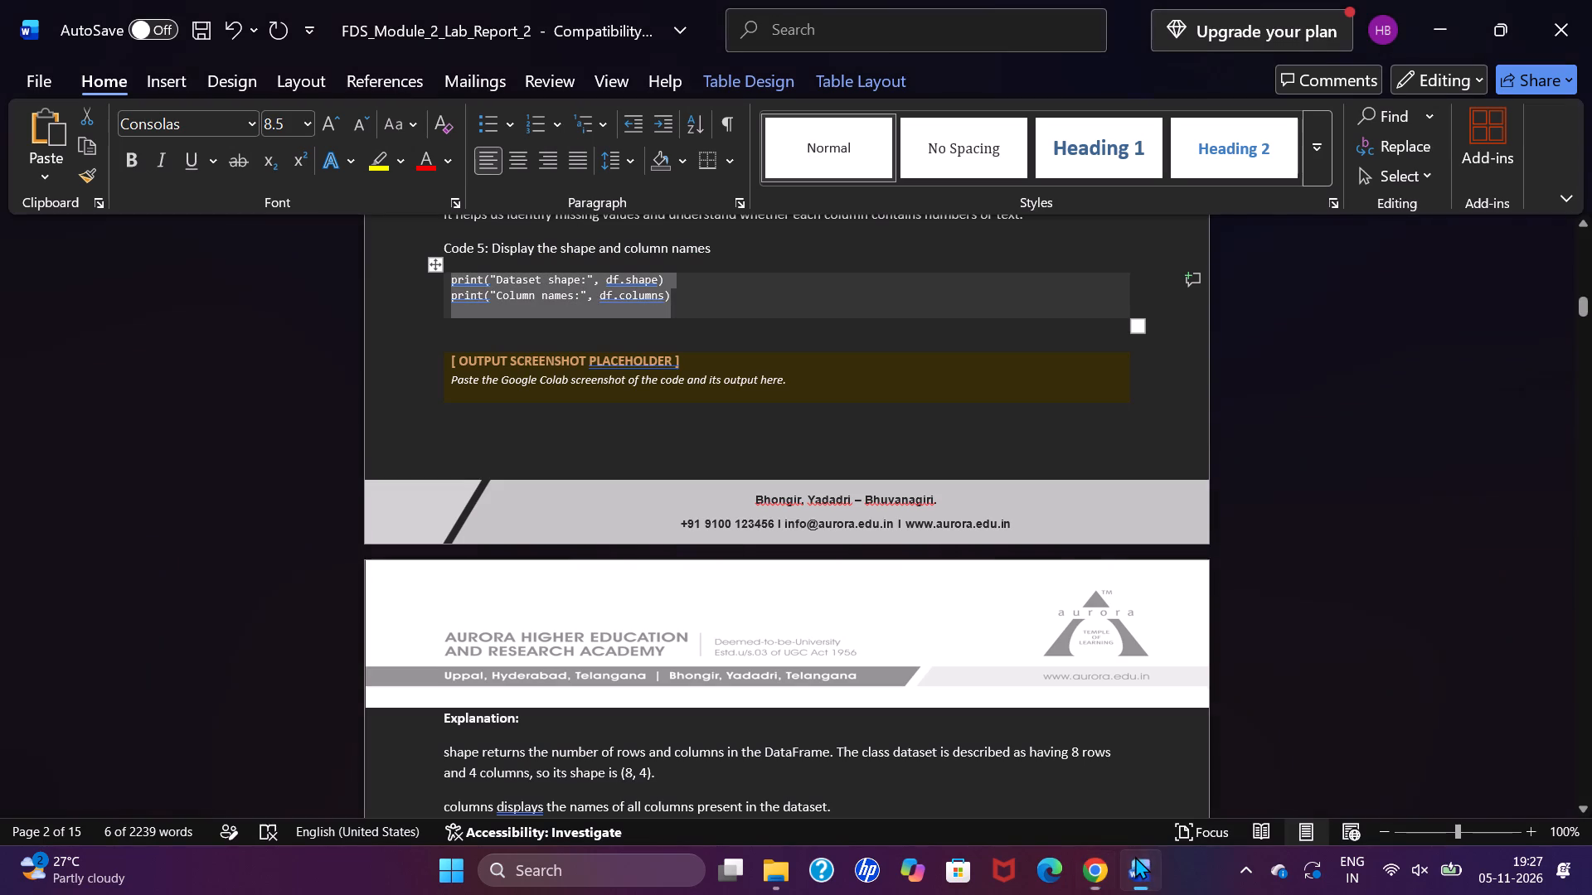
left_click(1104, 864)
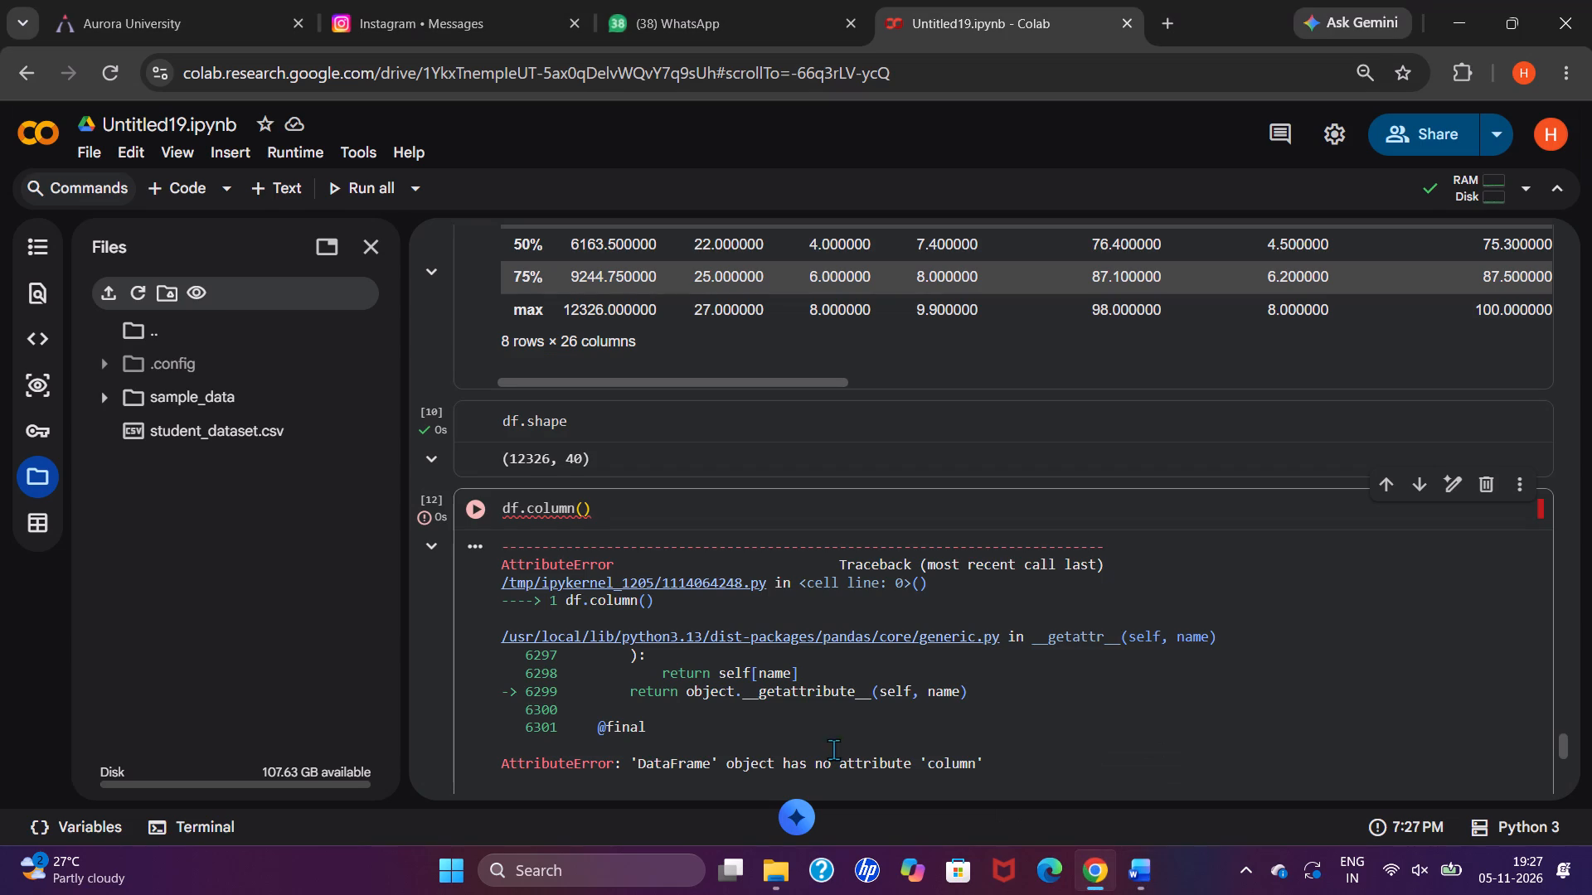
left_click(569, 506)
left_click(605, 505)
key("BackSpace")
key("BackSpace")
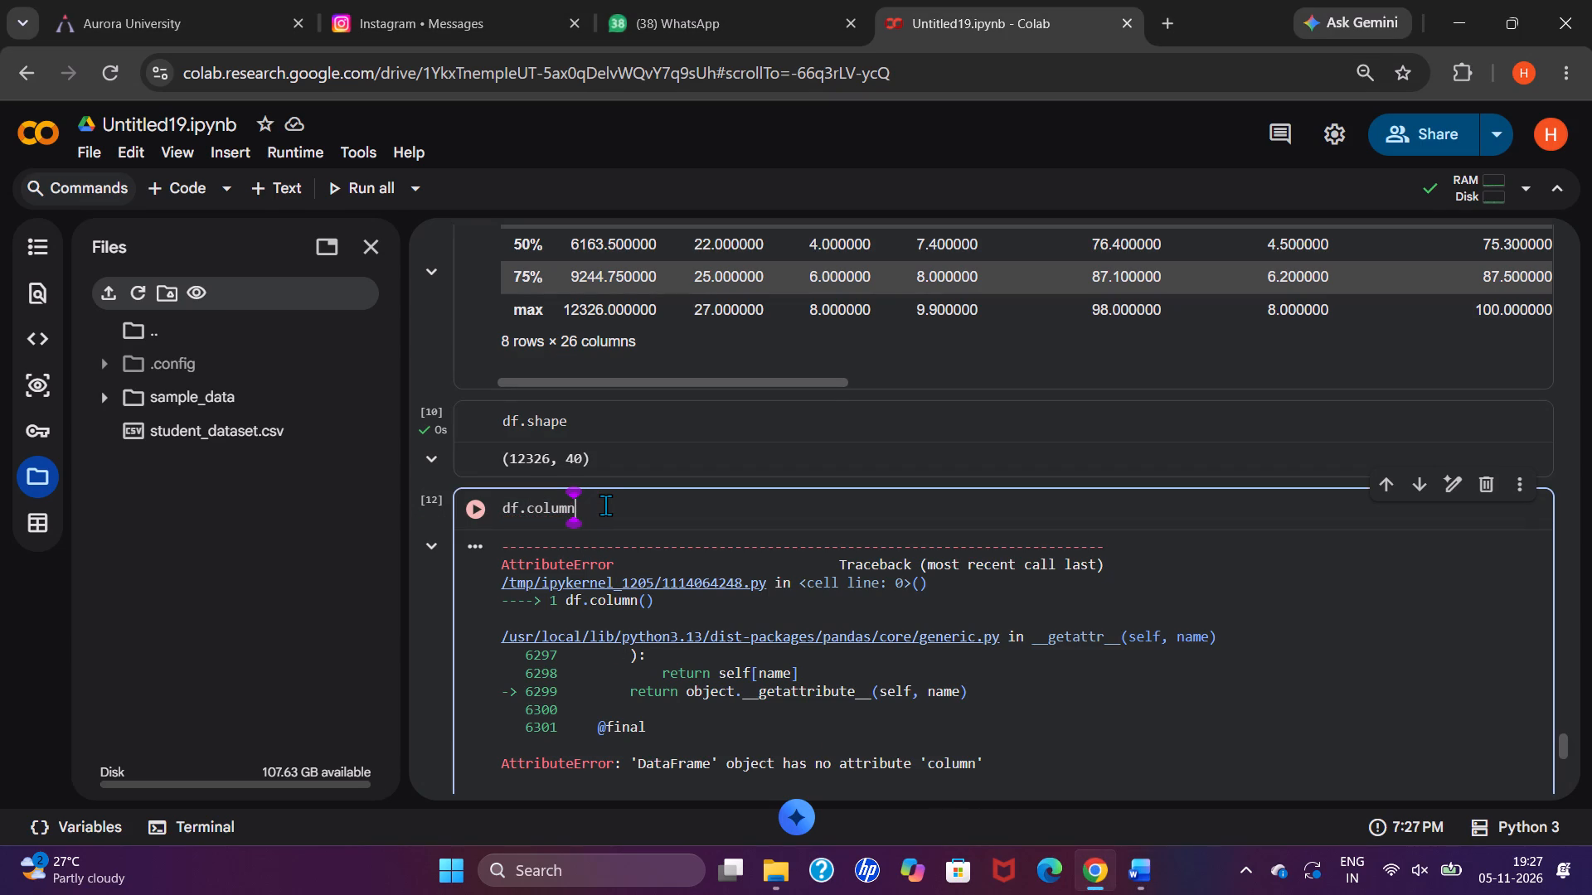
key("s")
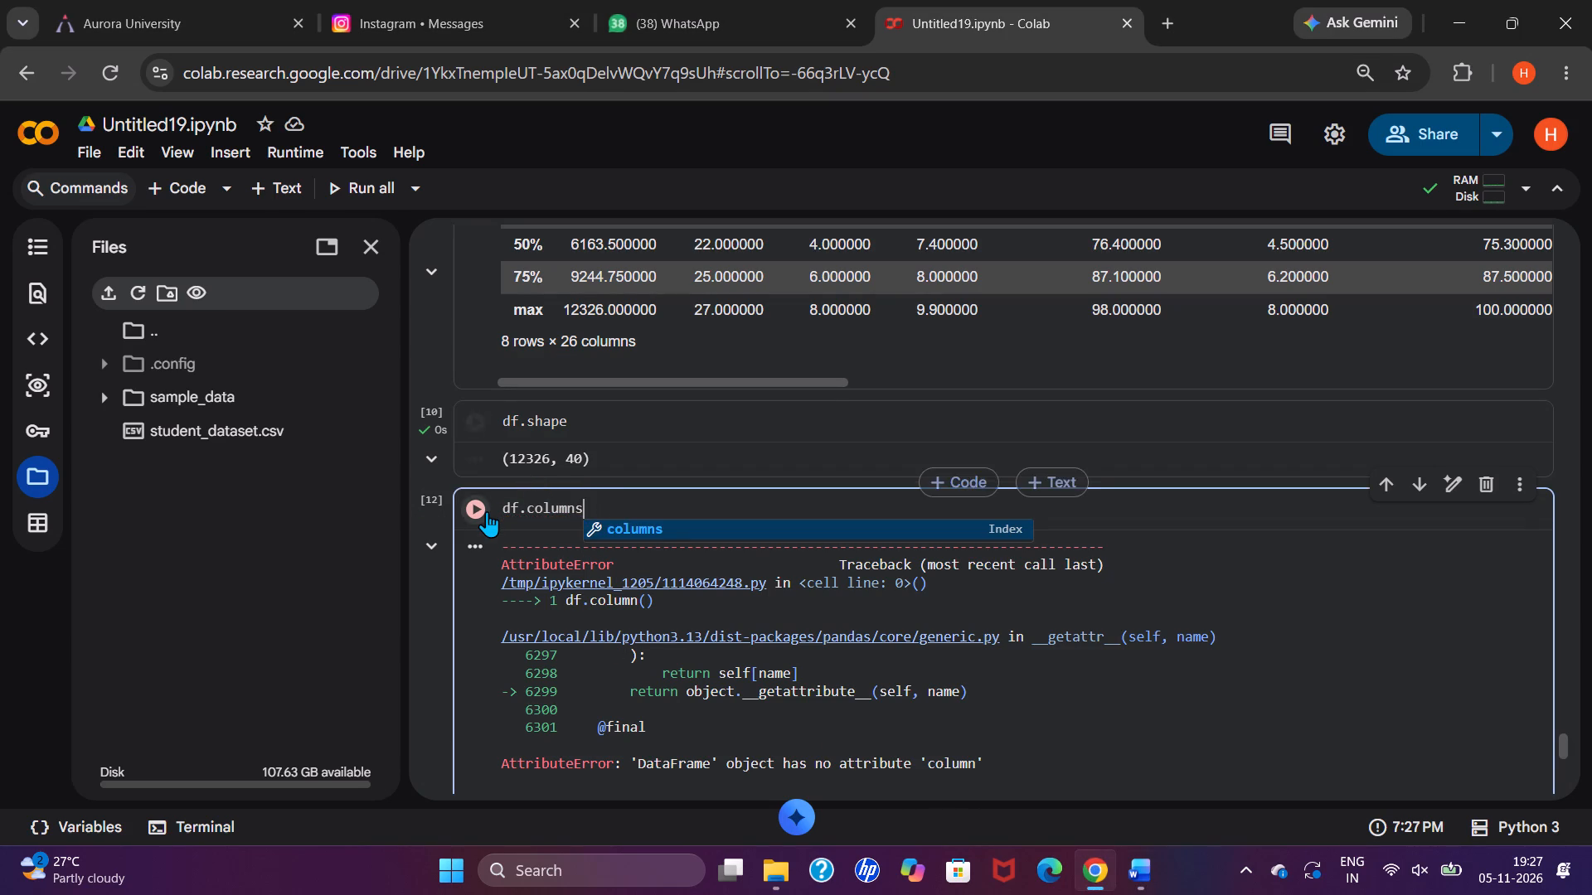
left_click(486, 511)
Switch to the Word lab report and look over the text after Code 5, up to the start of Experiment 2 – Selecting and Filtering.
scroll(654, 620, "down", 1)
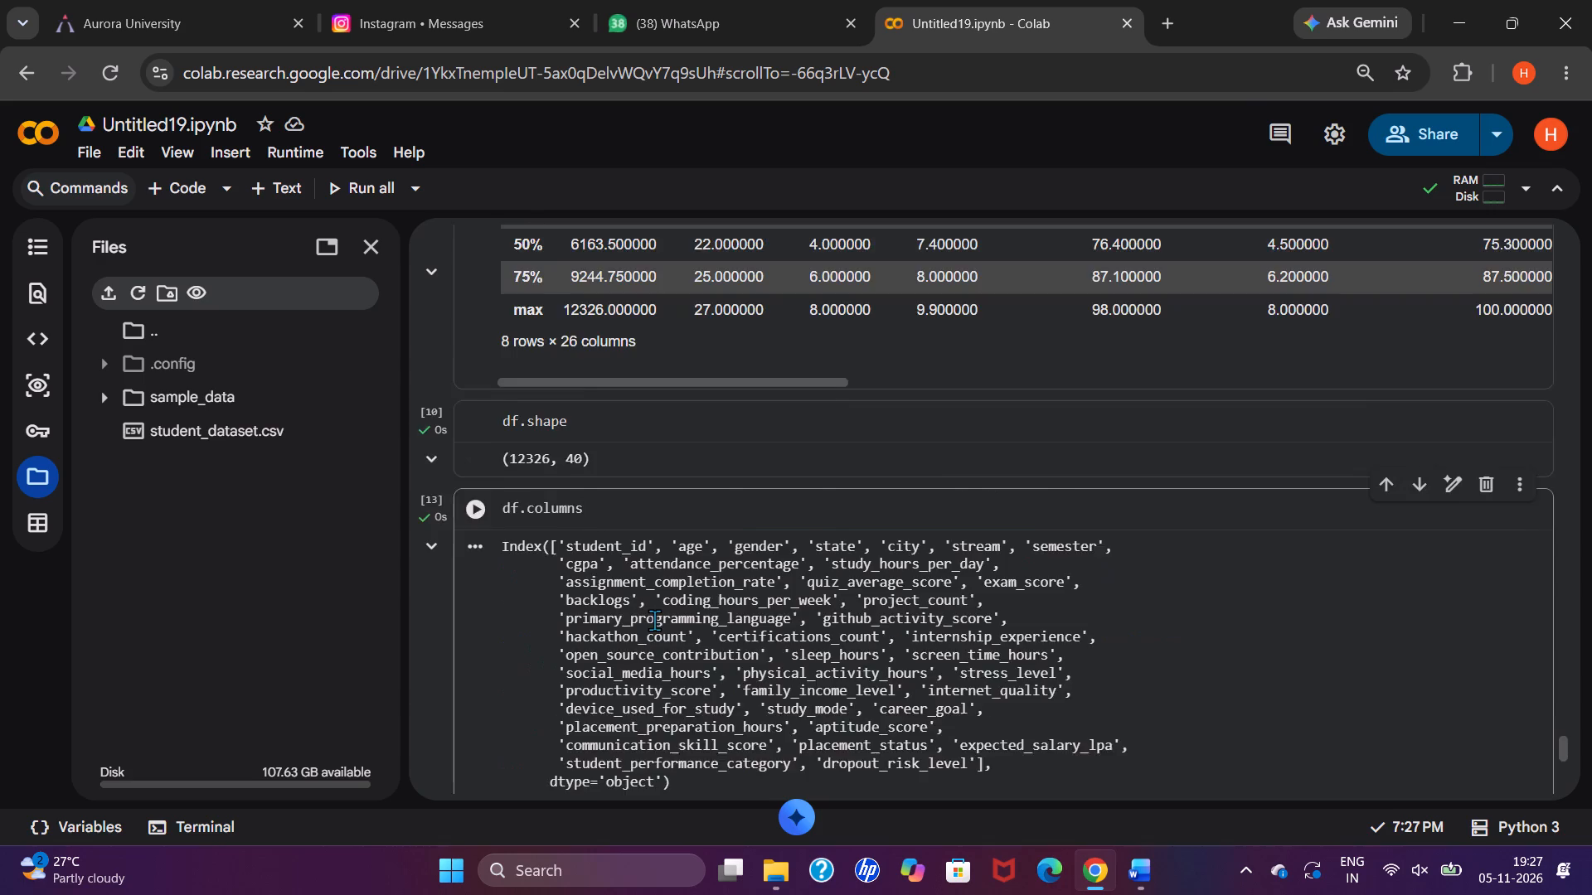
scroll(654, 620, "down", 1)
left_click(712, 723)
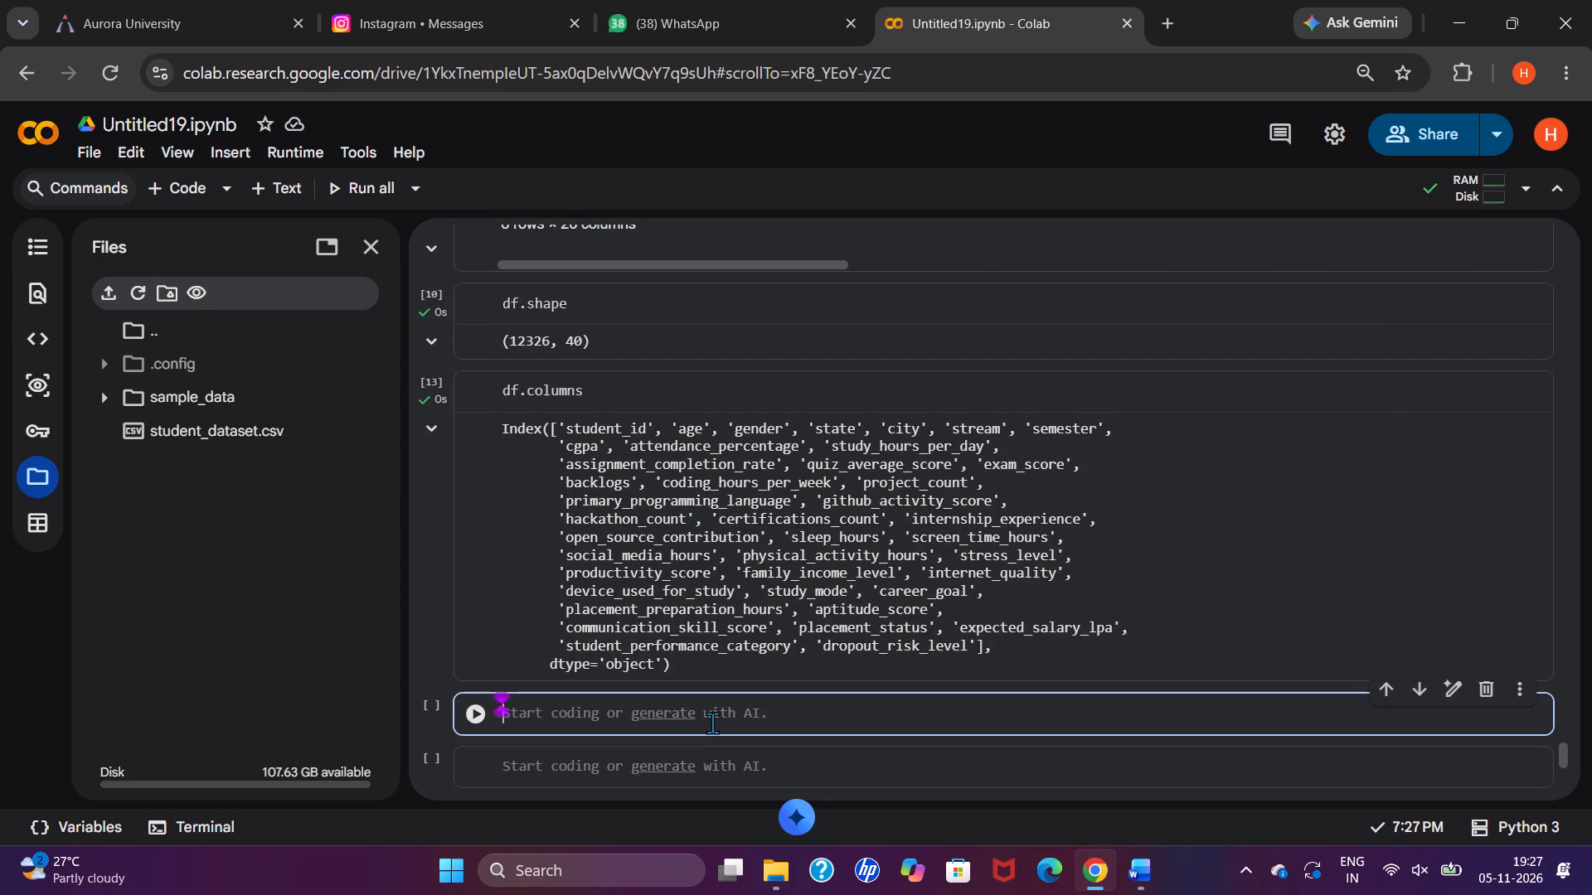
left_click(1125, 877)
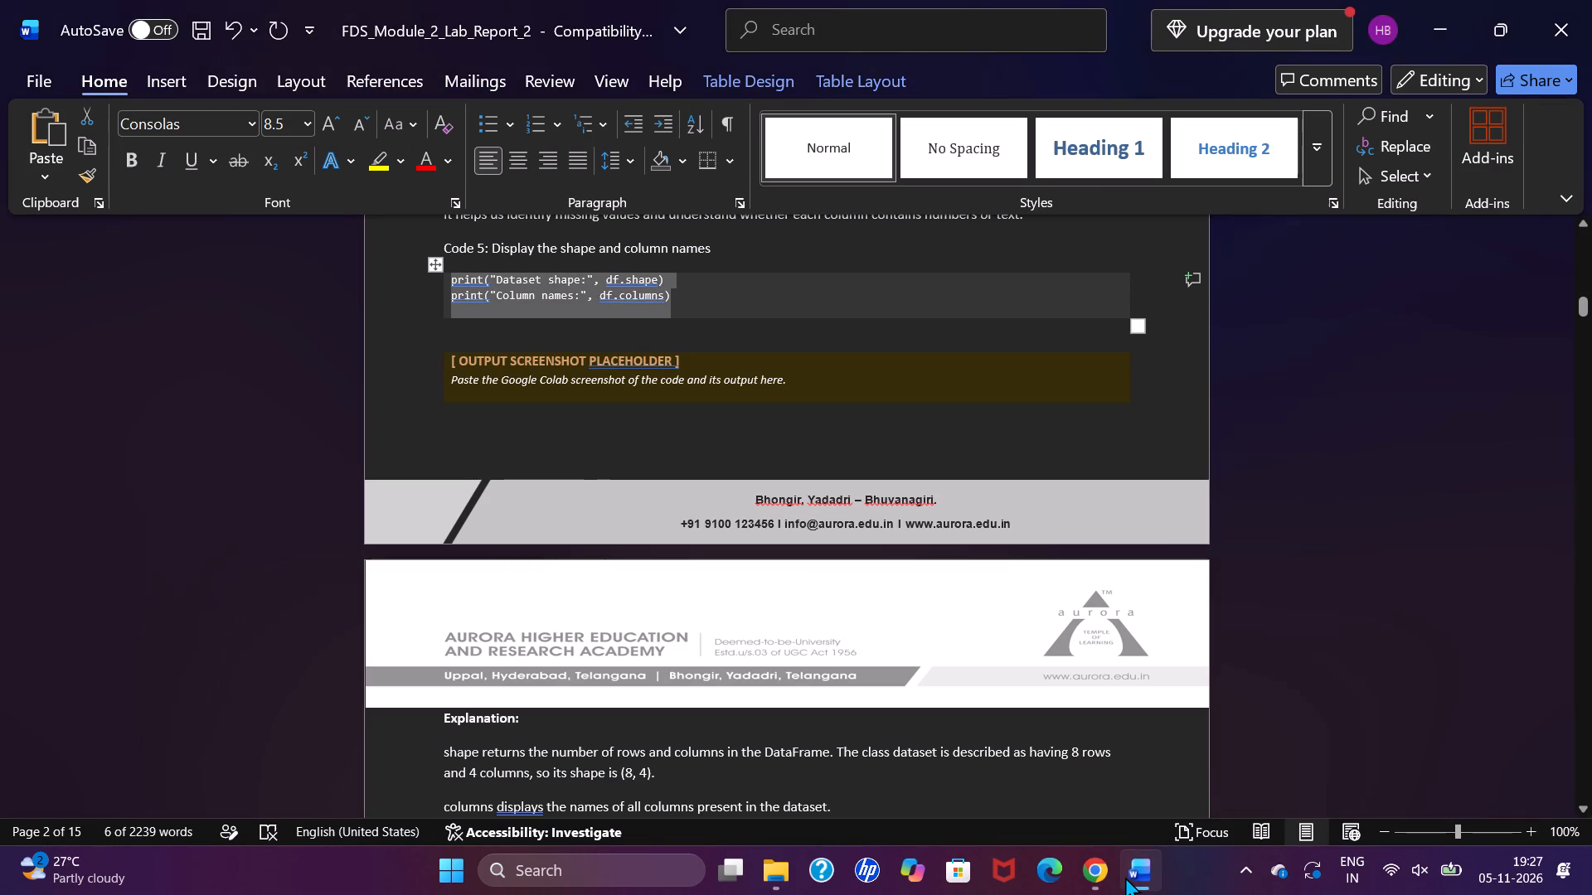
scroll(944, 618, "down", 4)
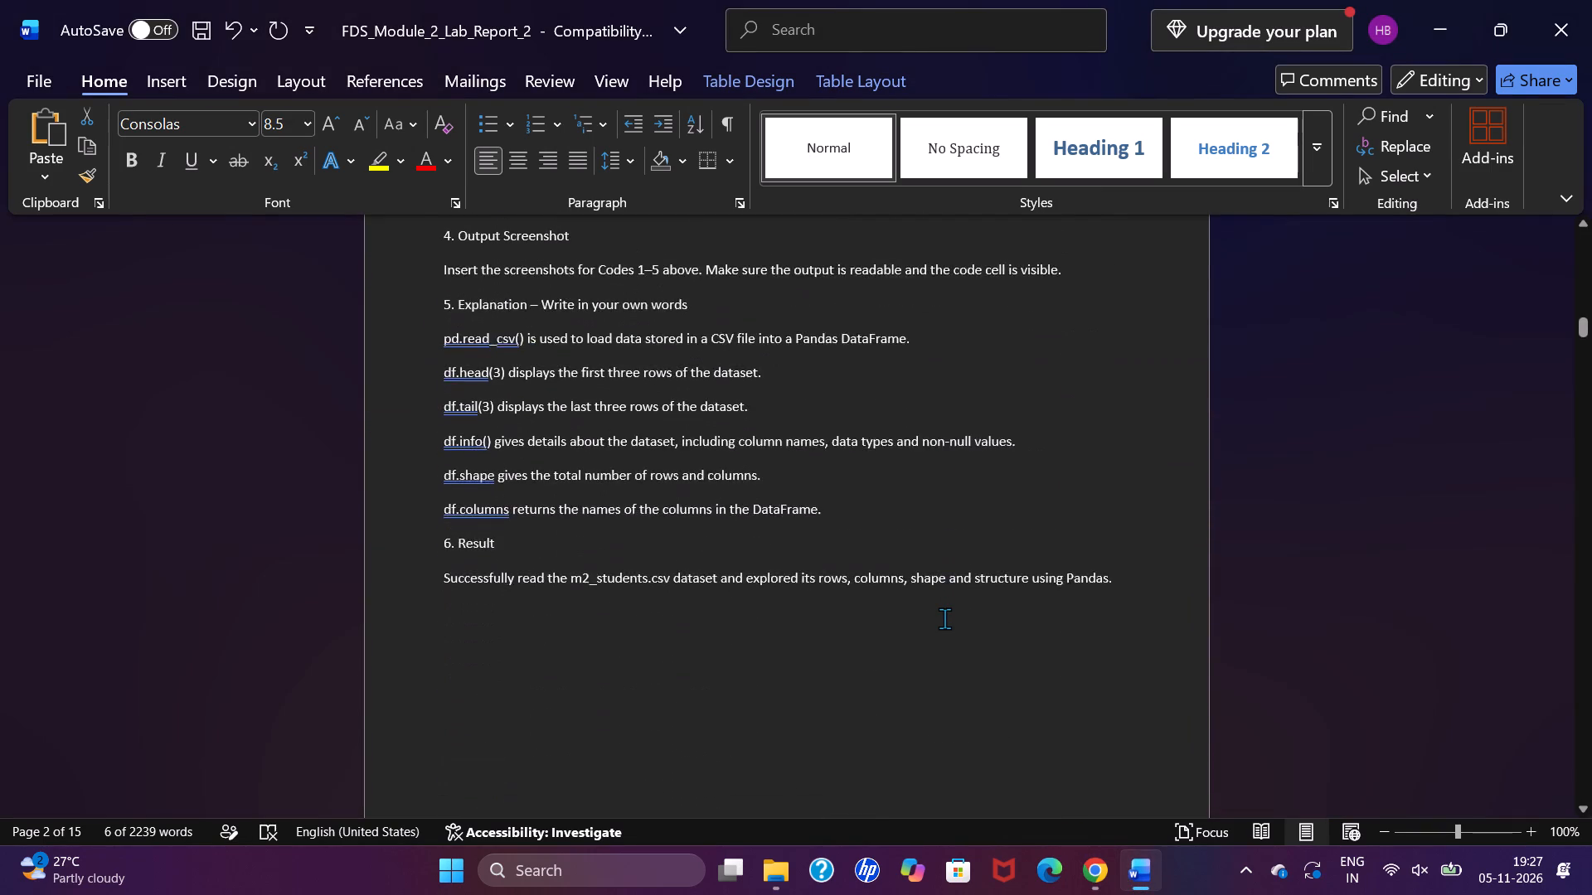
scroll(944, 618, "down", 4)
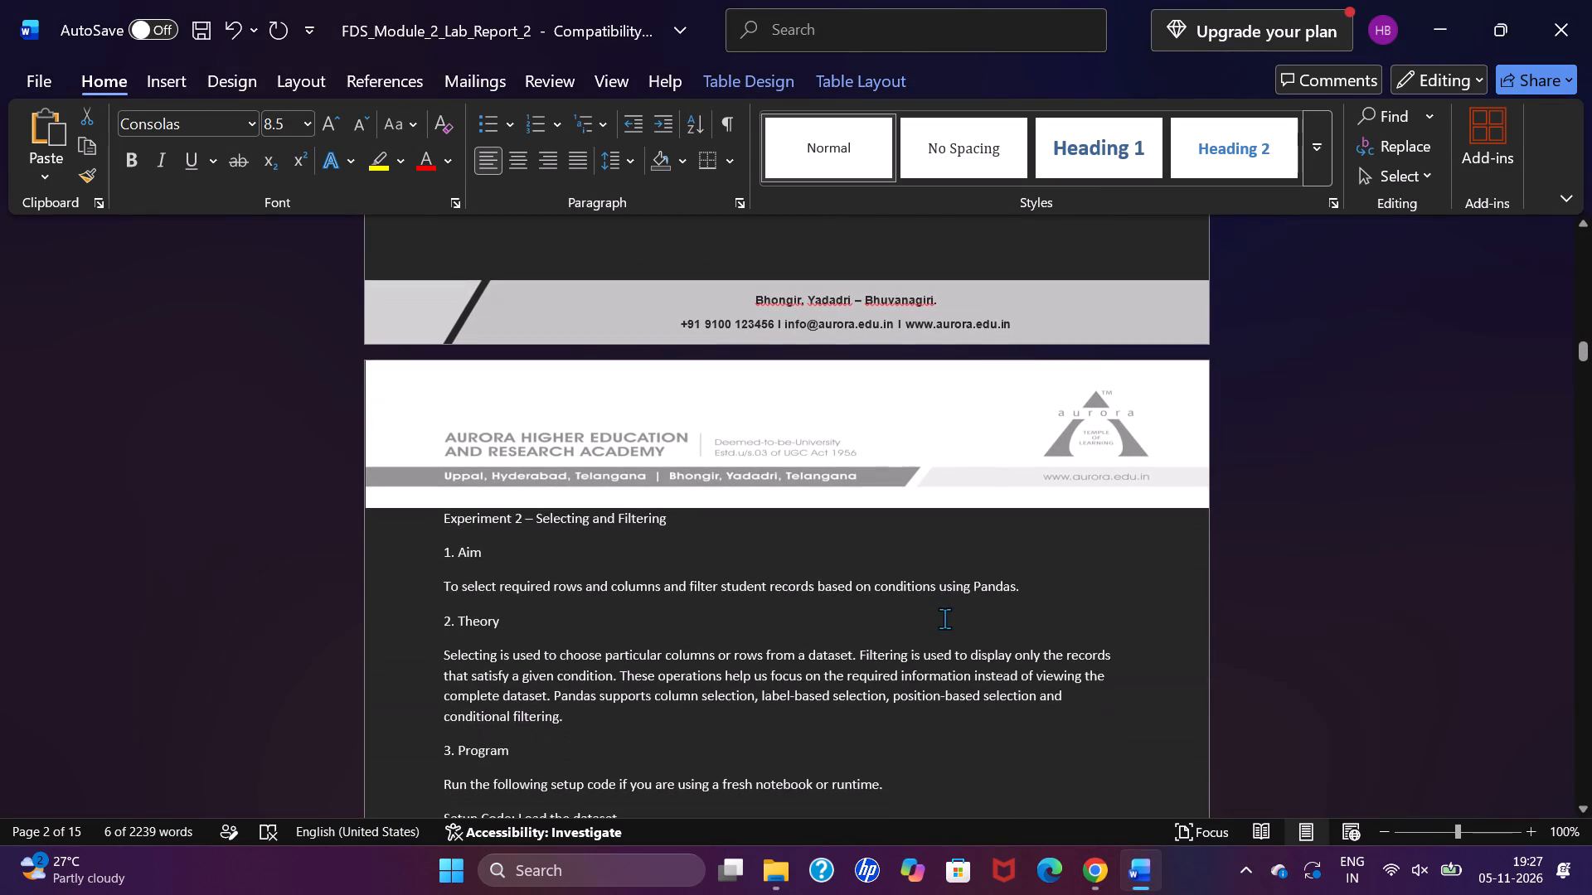
scroll(944, 618, "up", 10)
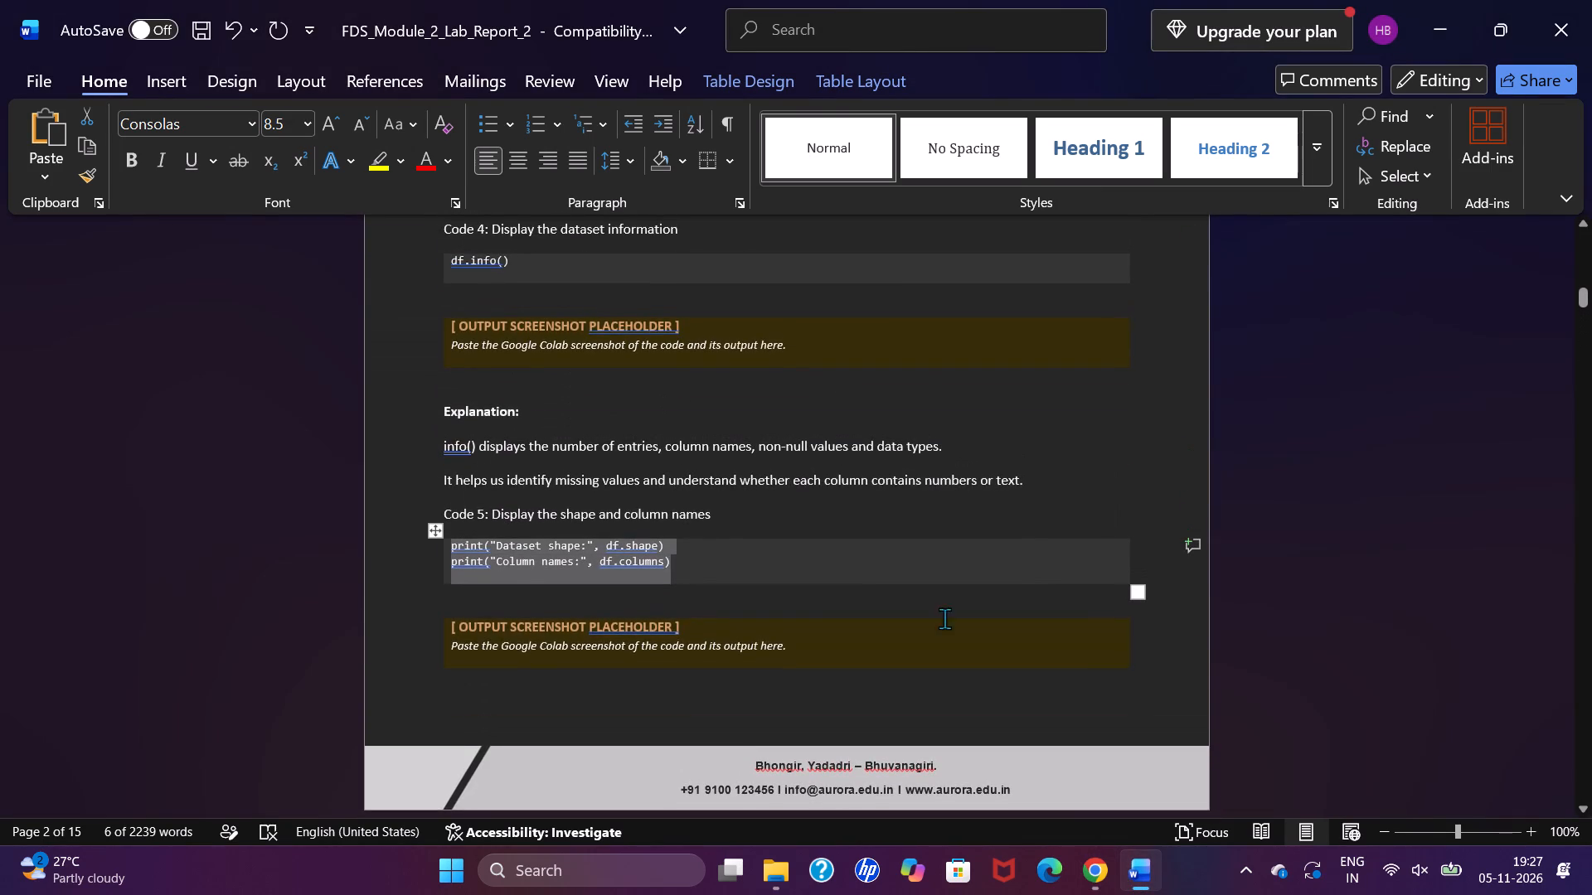
Switch to the Colab notebook, bring up the start of the student_dataset.csv printout under the read_csv cell, and hide the file browser.
scroll(944, 618, "up", 3)
left_click(1105, 883)
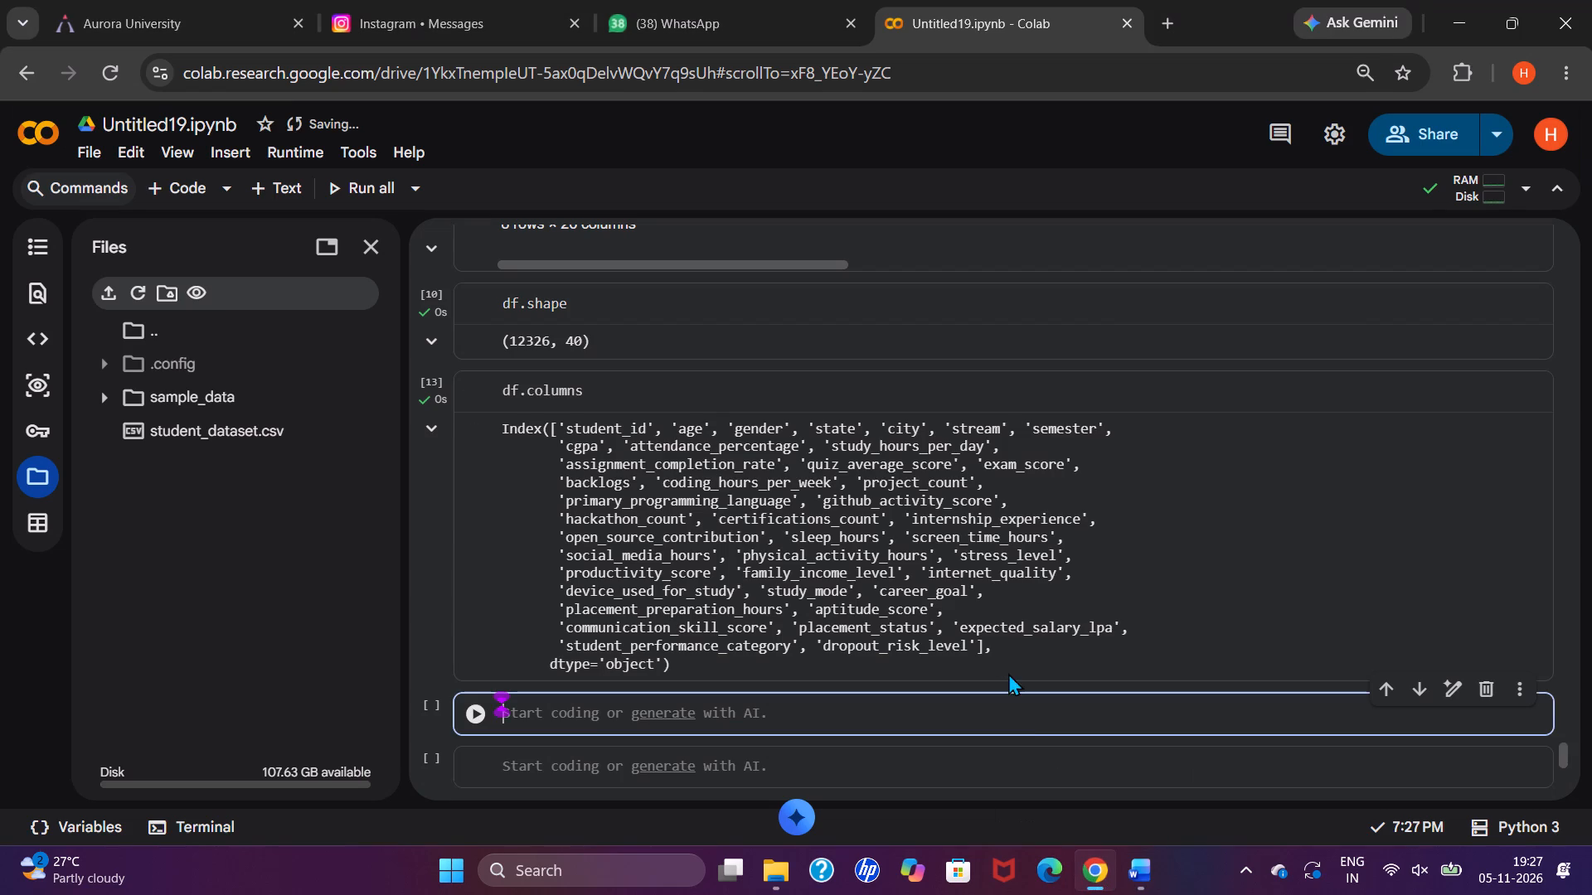
scroll(991, 647, "up", 6)
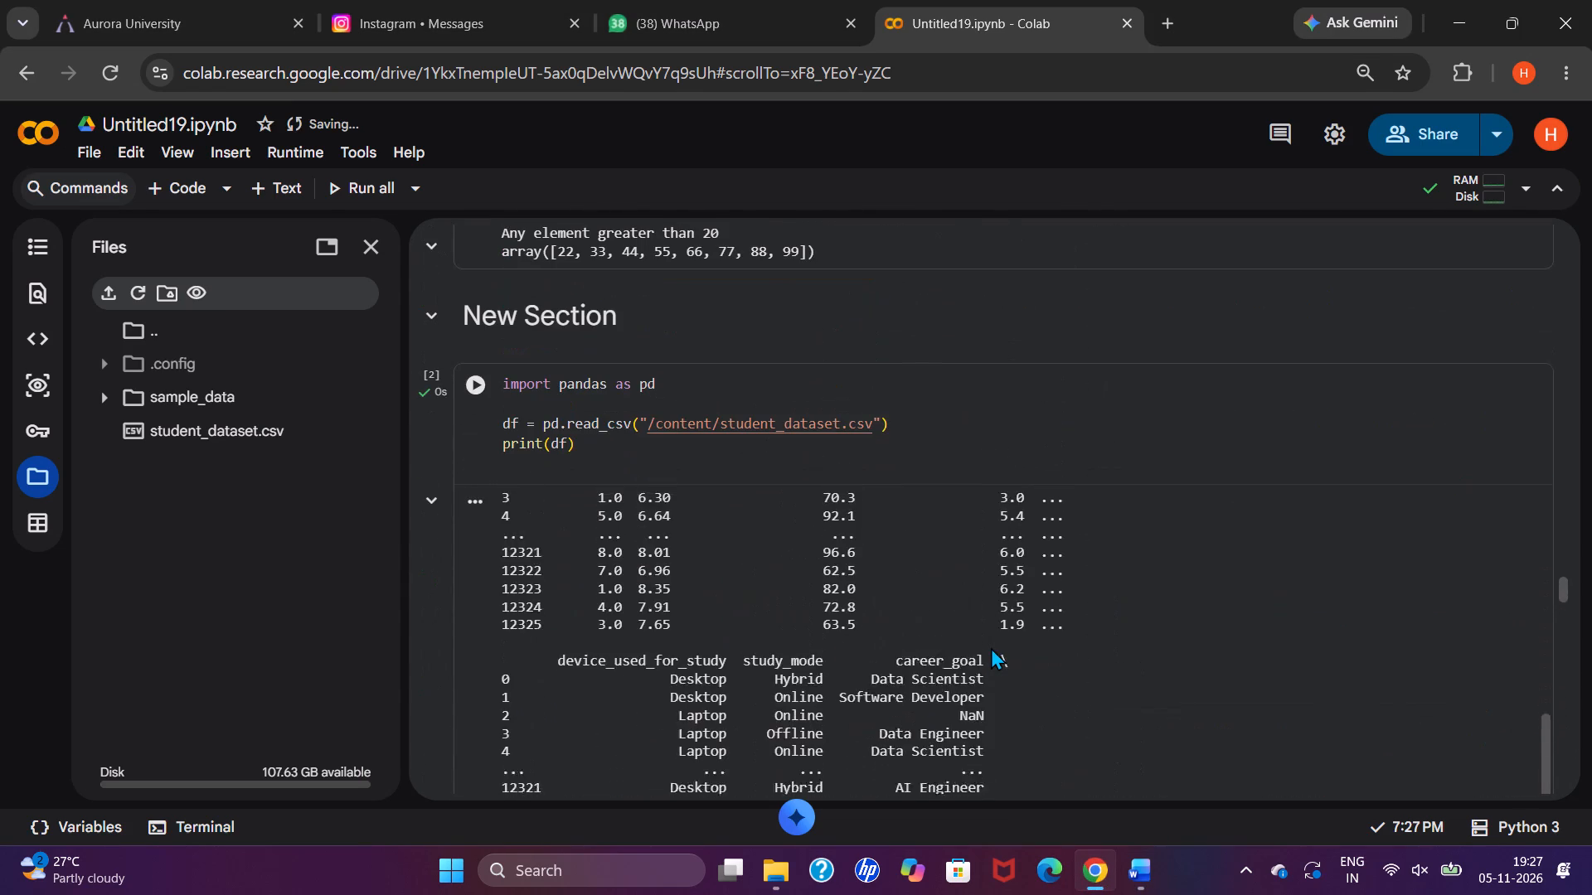
scroll(991, 647, "up", 1)
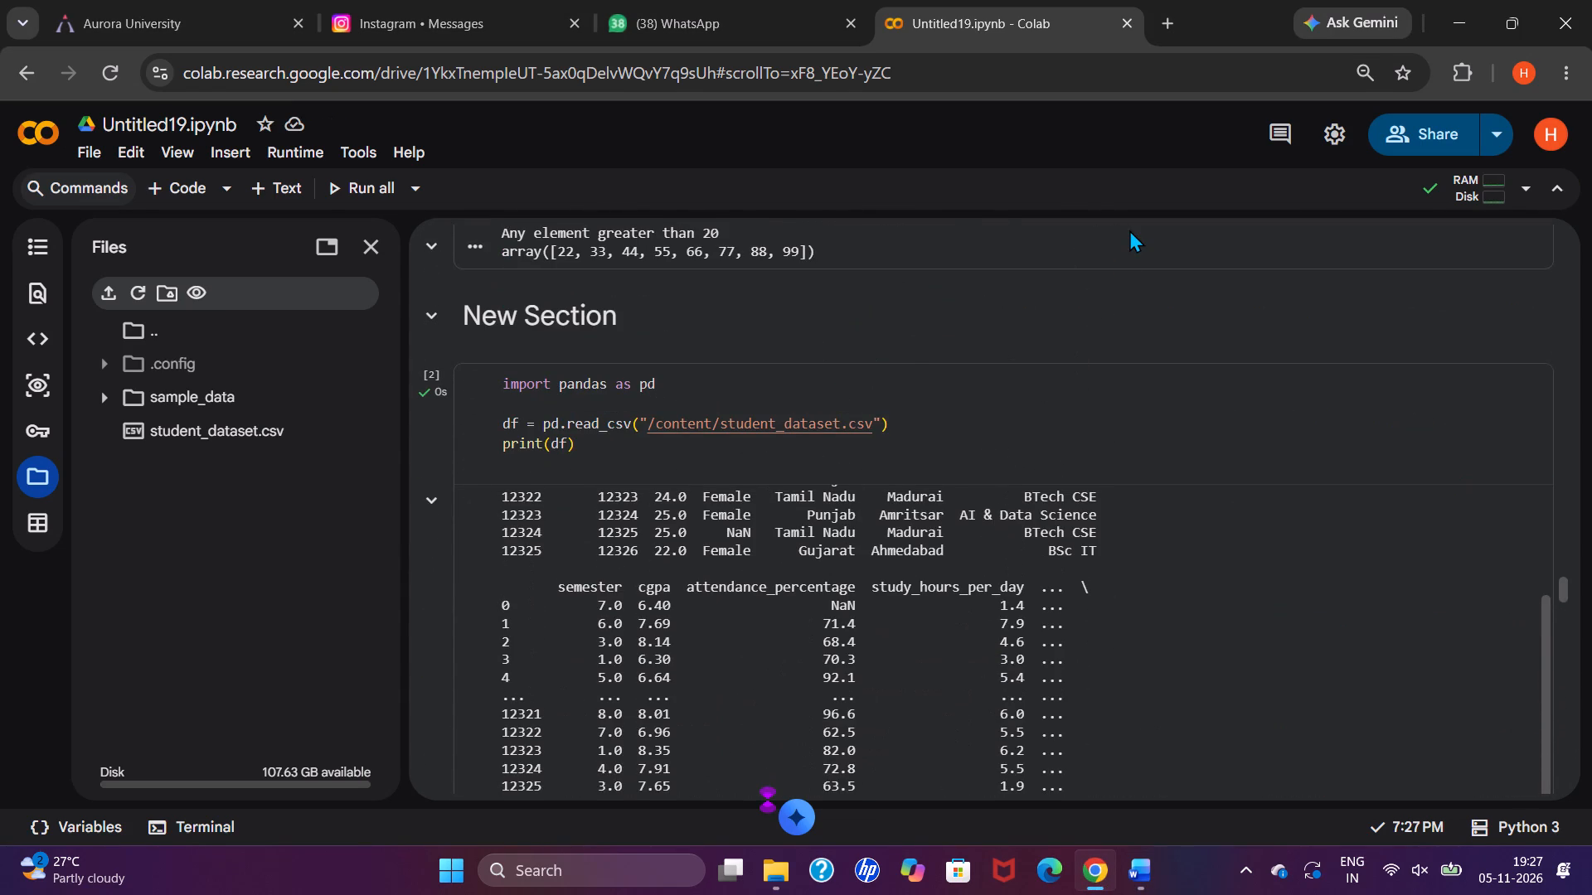
scroll(1129, 230, "down", 1)
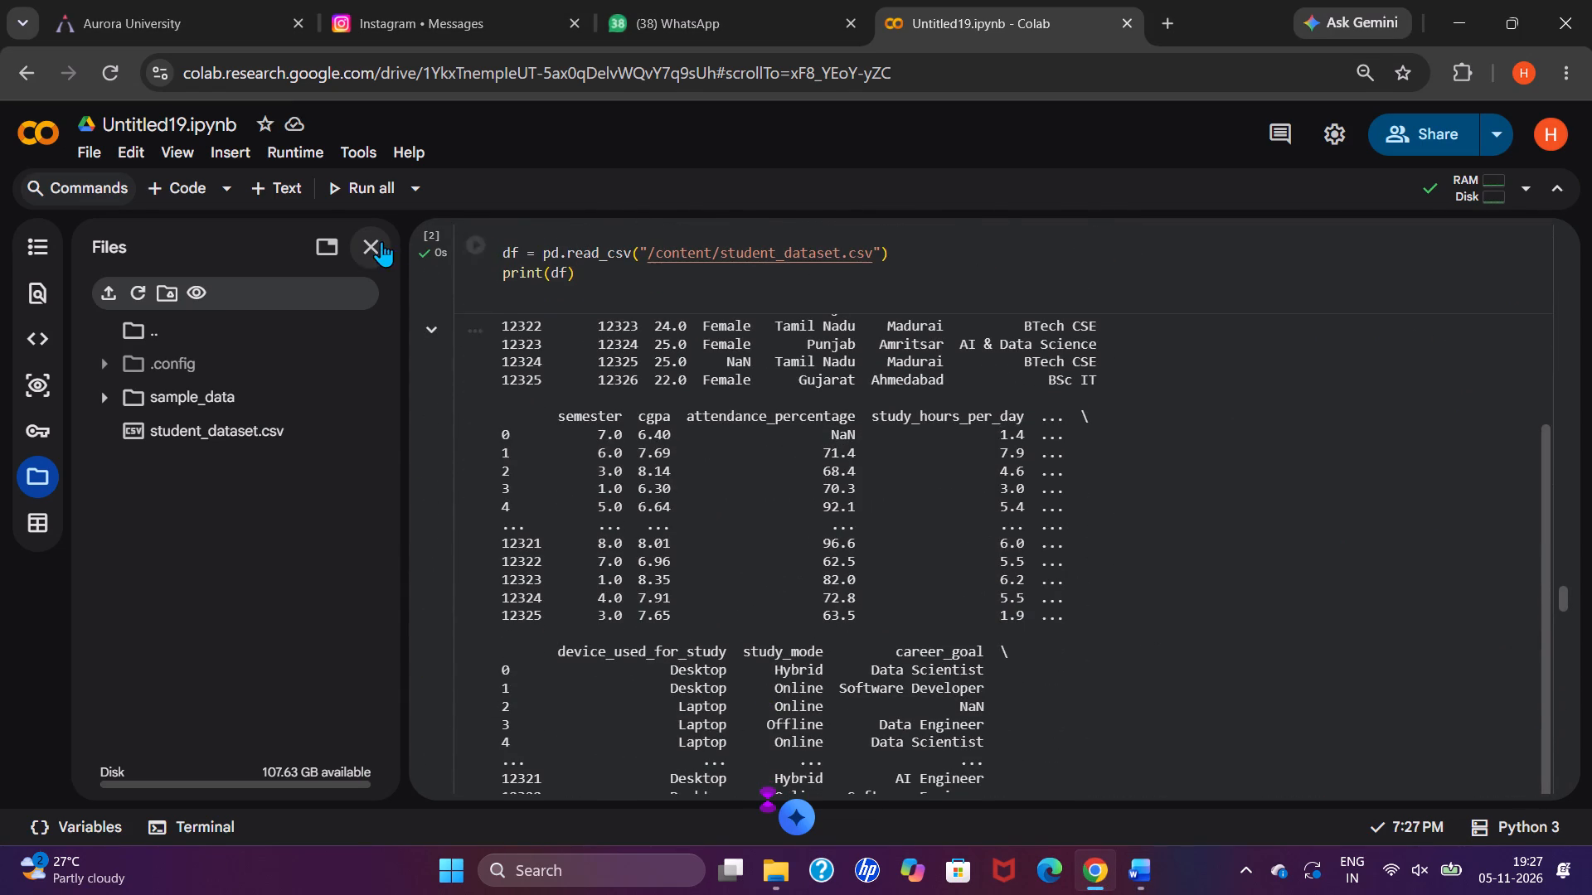
left_click(366, 249)
scroll(550, 373, "up", 2)
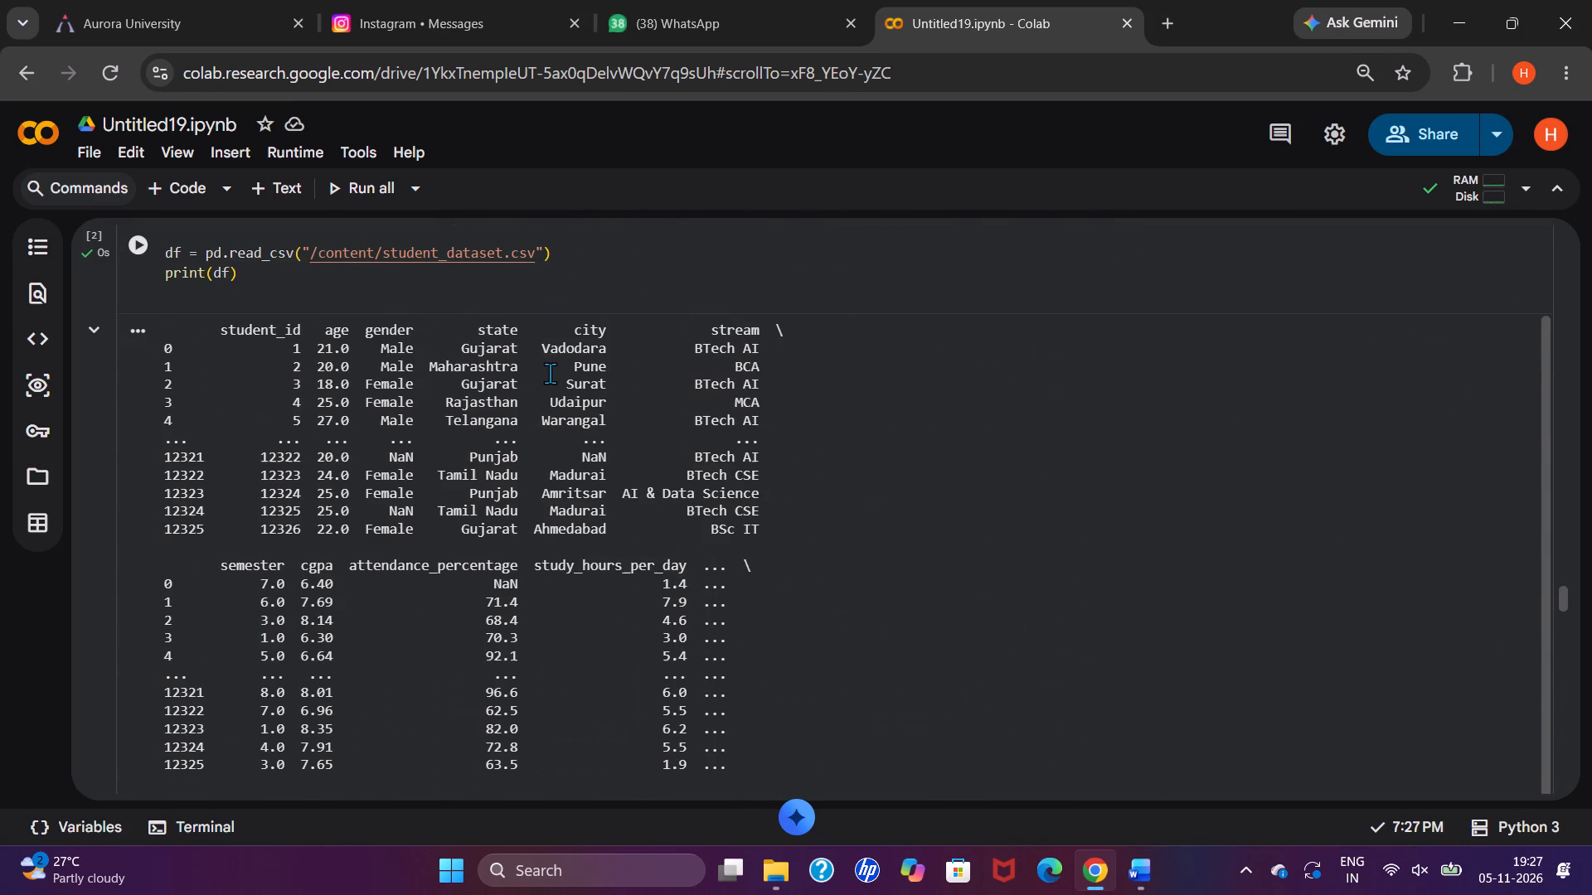
scroll(550, 373, "up", 1)
left_click(53, 495)
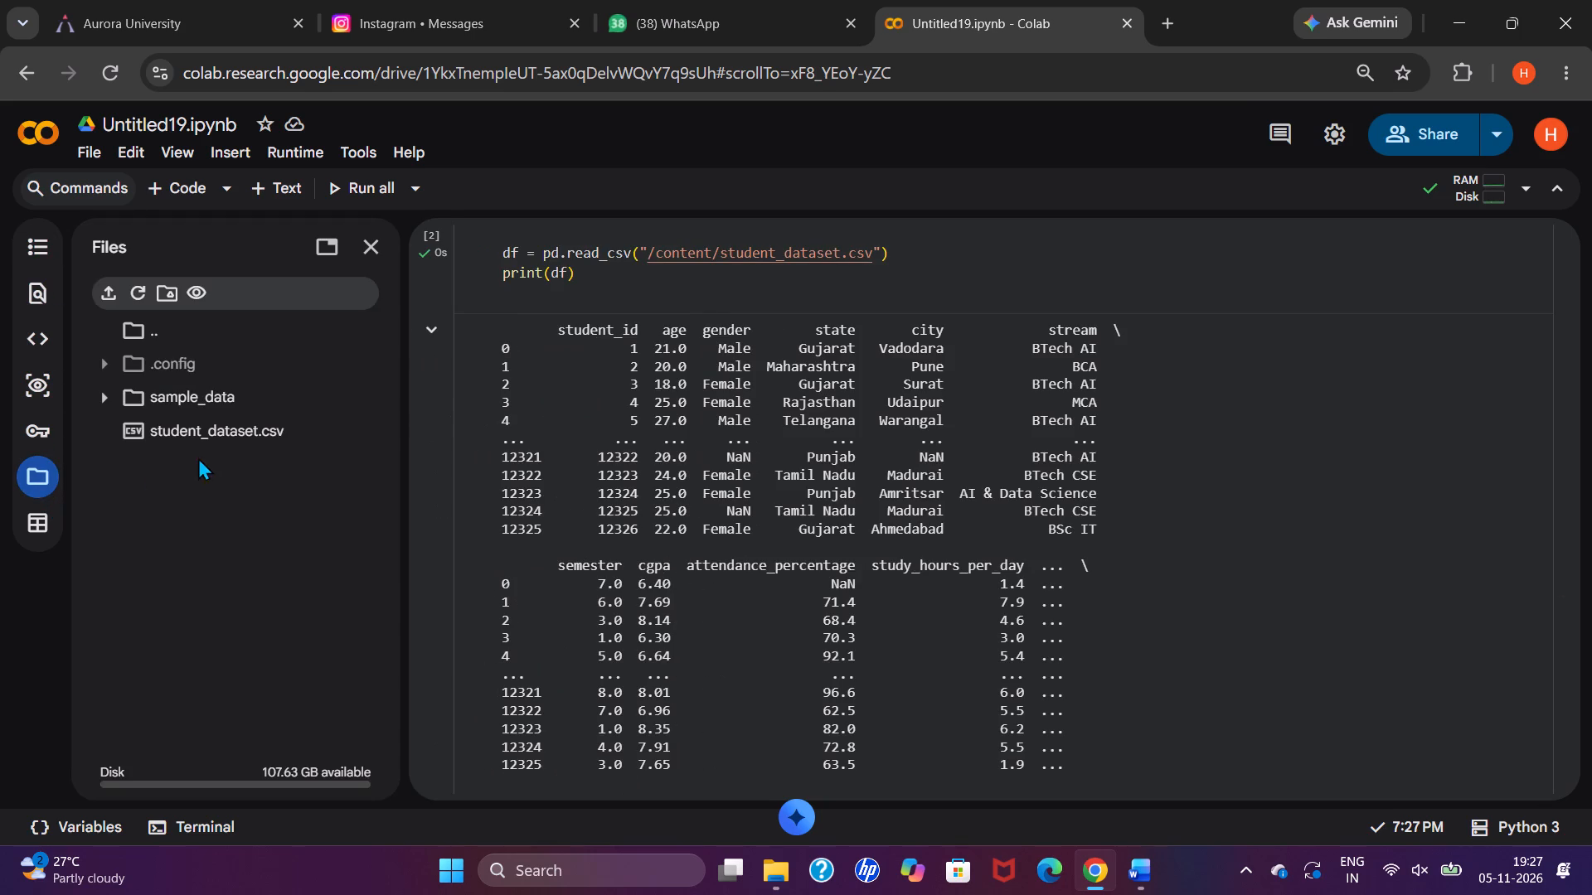
left_click(384, 259)
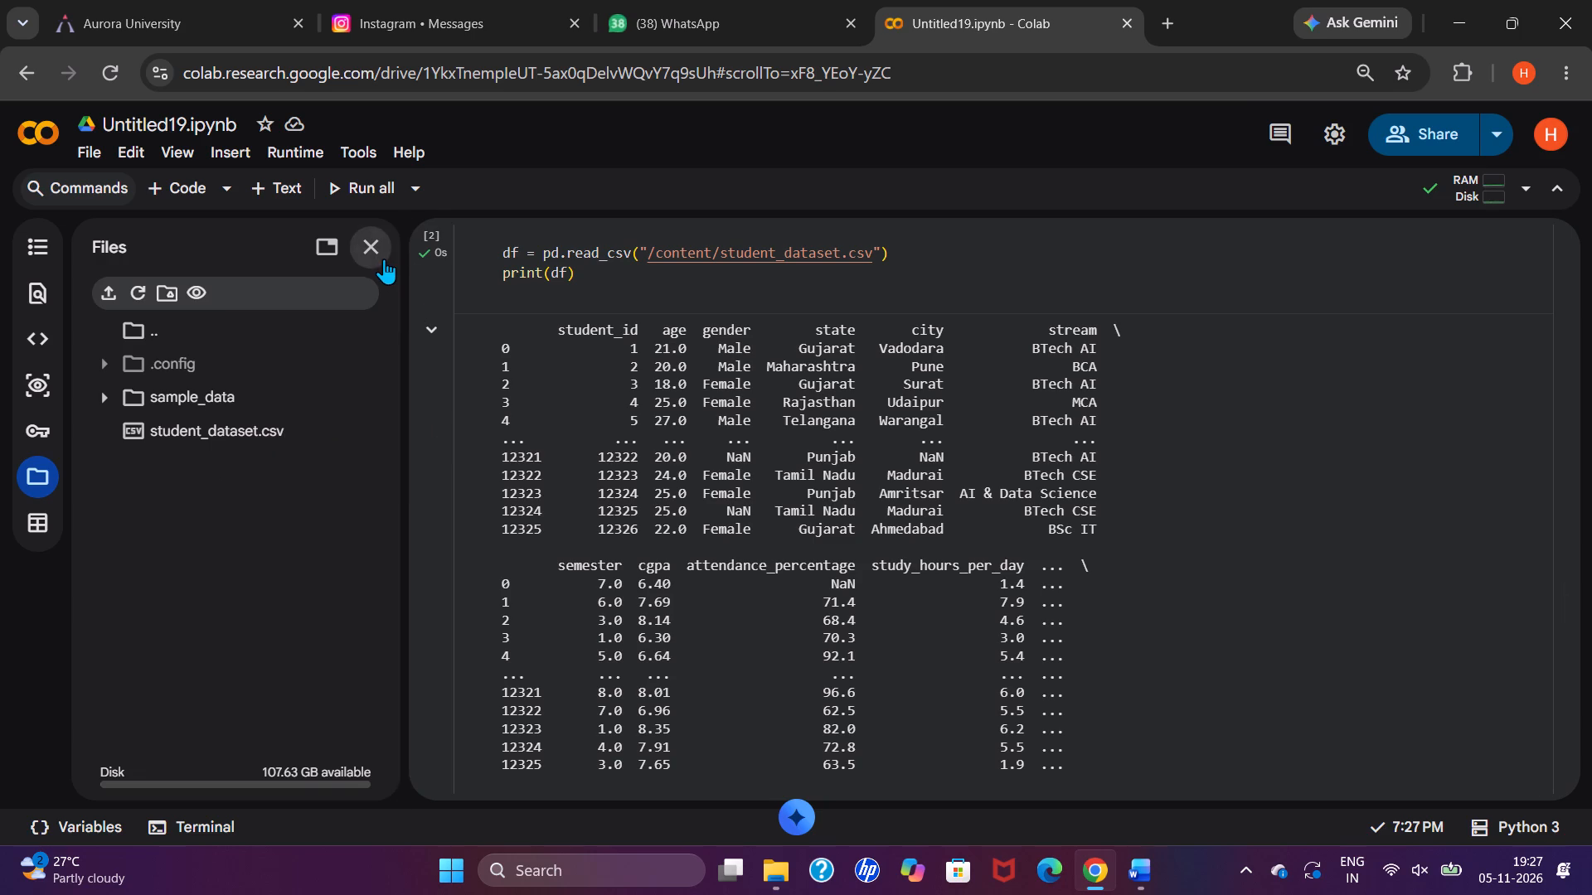
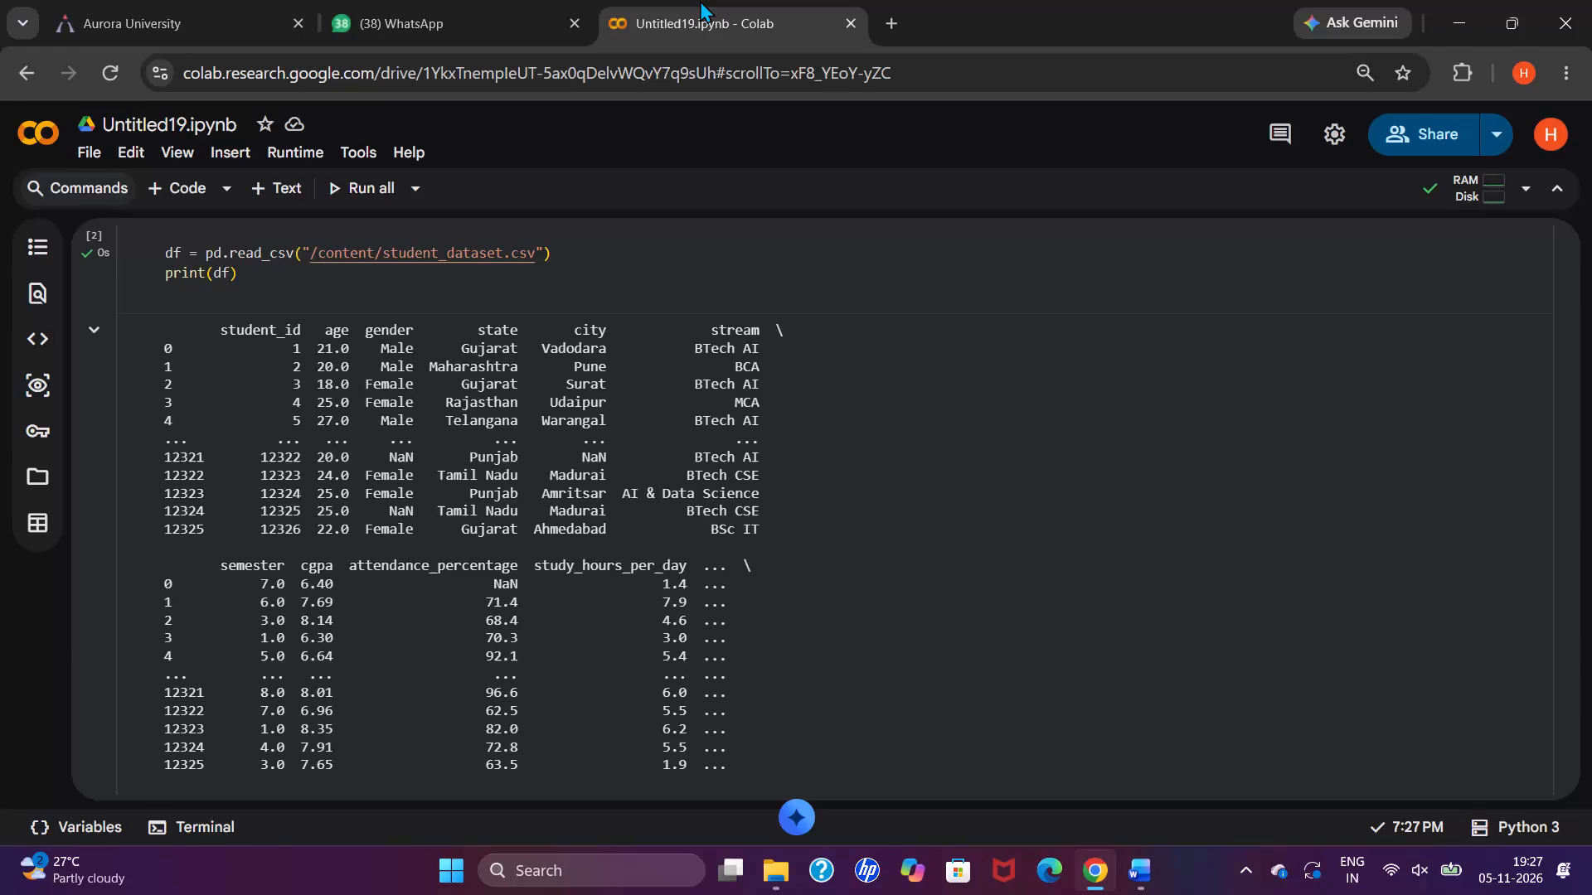
Capture a screenshot of the Colab notebook showing the pd.read_csv and print(df) code with its output.
key("ctrl+Print")
Switch to the Word lab report and select the instruction text in the output screenshot placeholder under Code 1.
left_click(1128, 868)
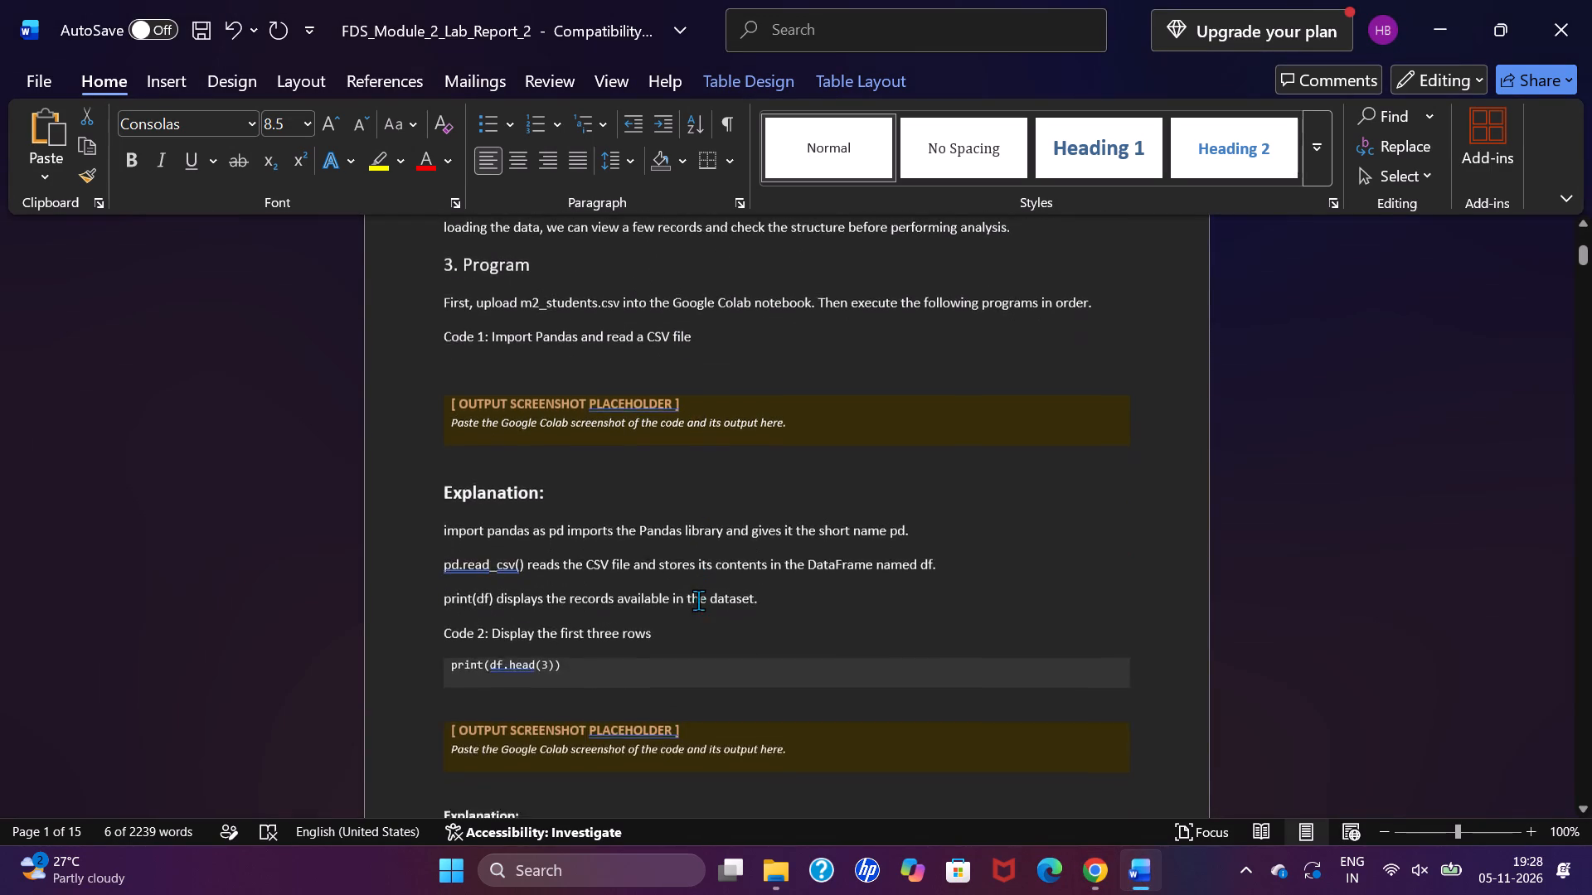
scroll(698, 600, "down", 1)
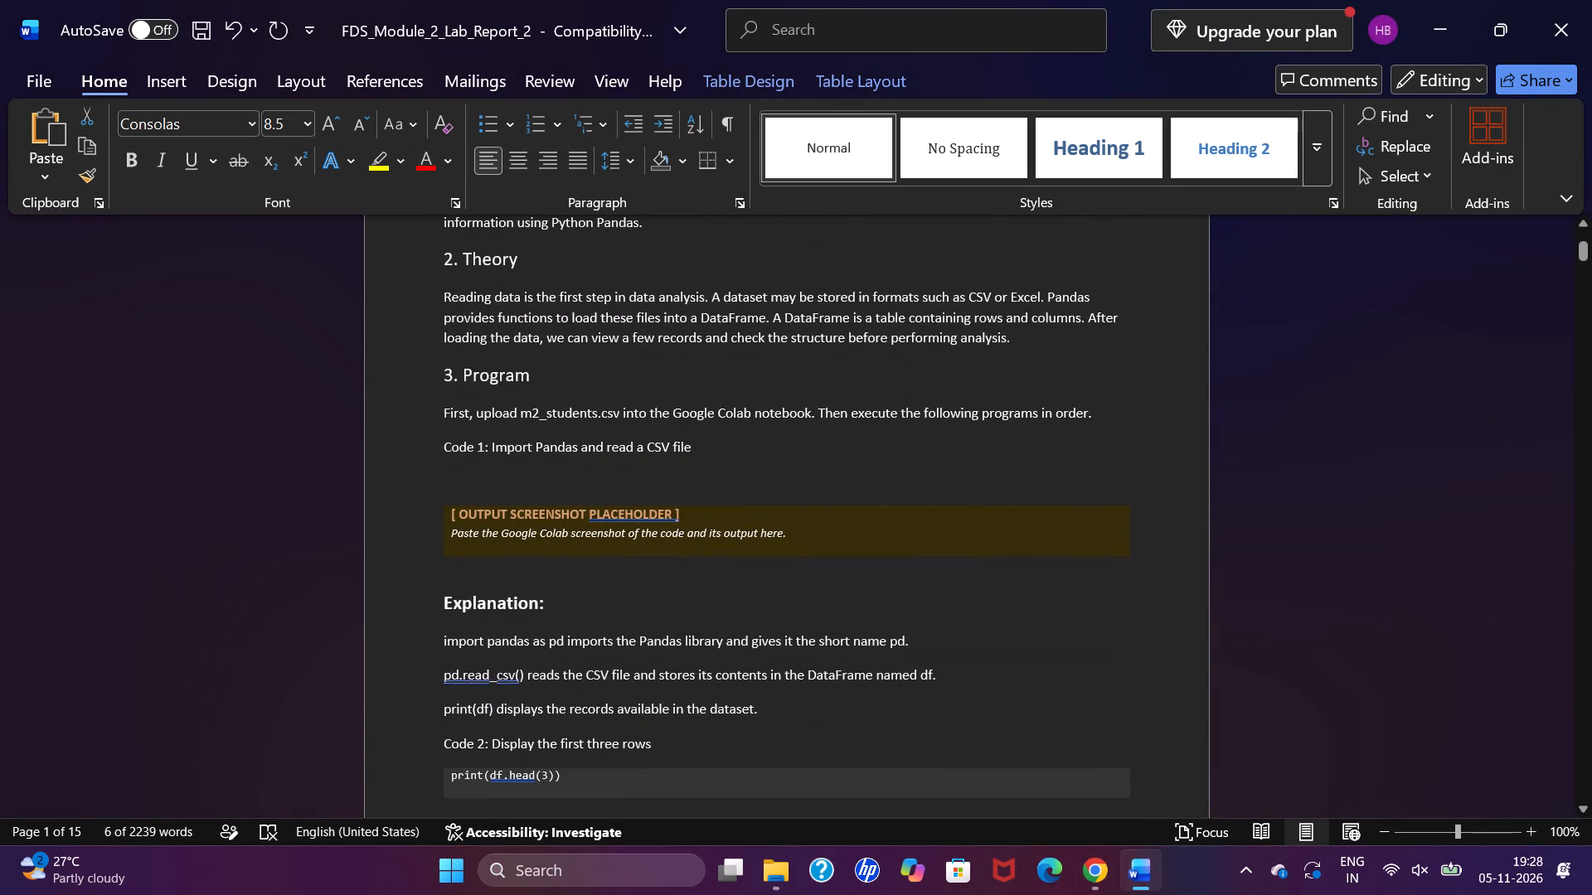
left_click_drag(800, 548, 586, 541)
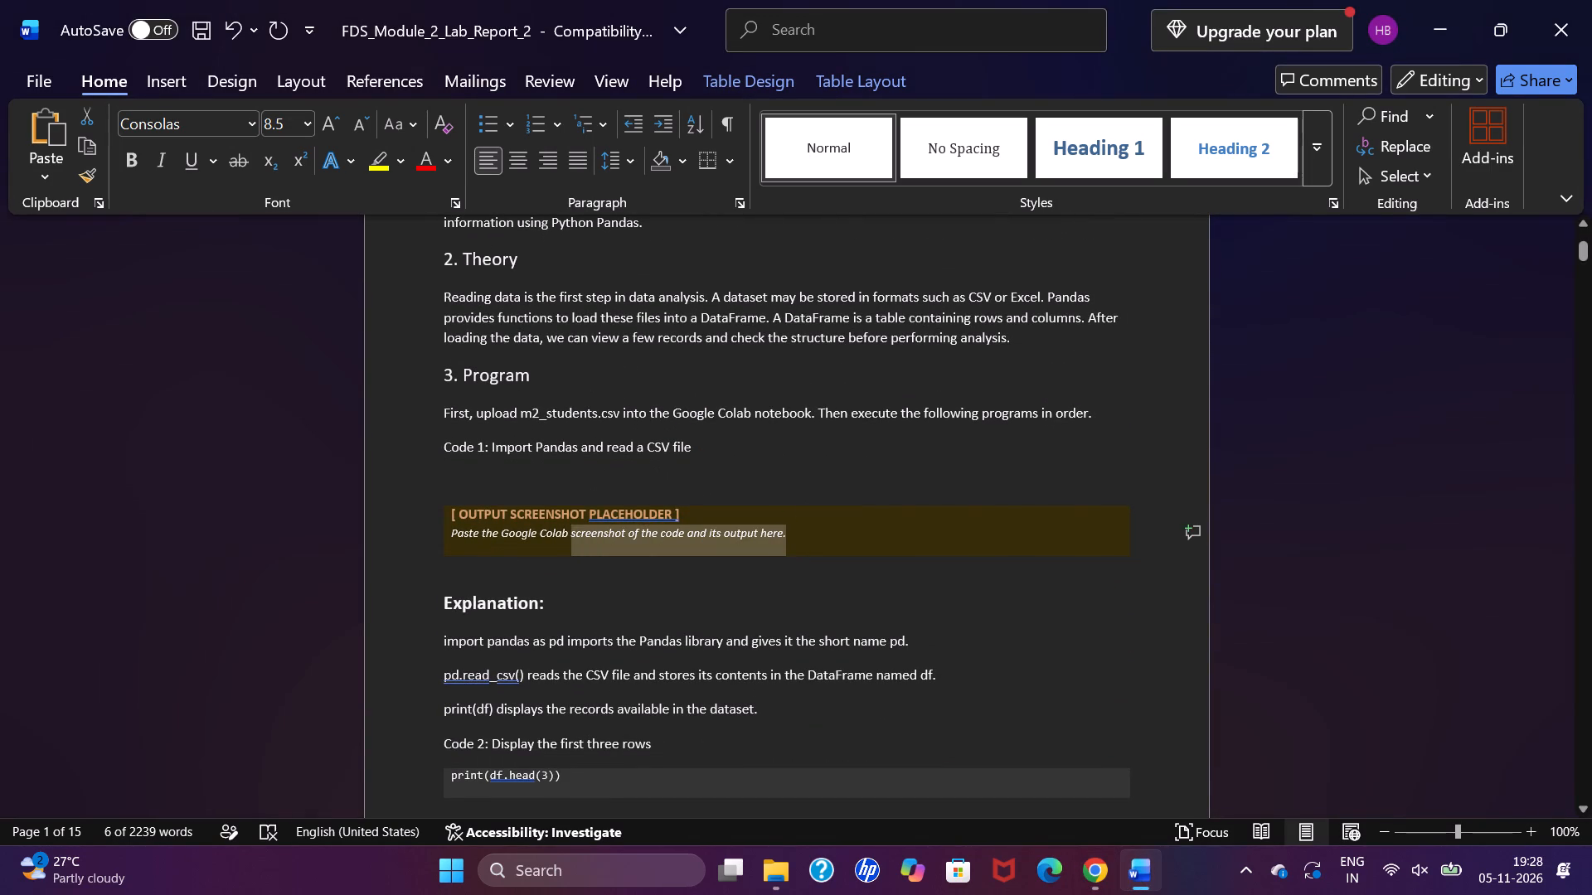
Delete the output screenshot placeholder text and its box under Code 1, along with the extra blank line.
left_click_drag(586, 541, 444, 506)
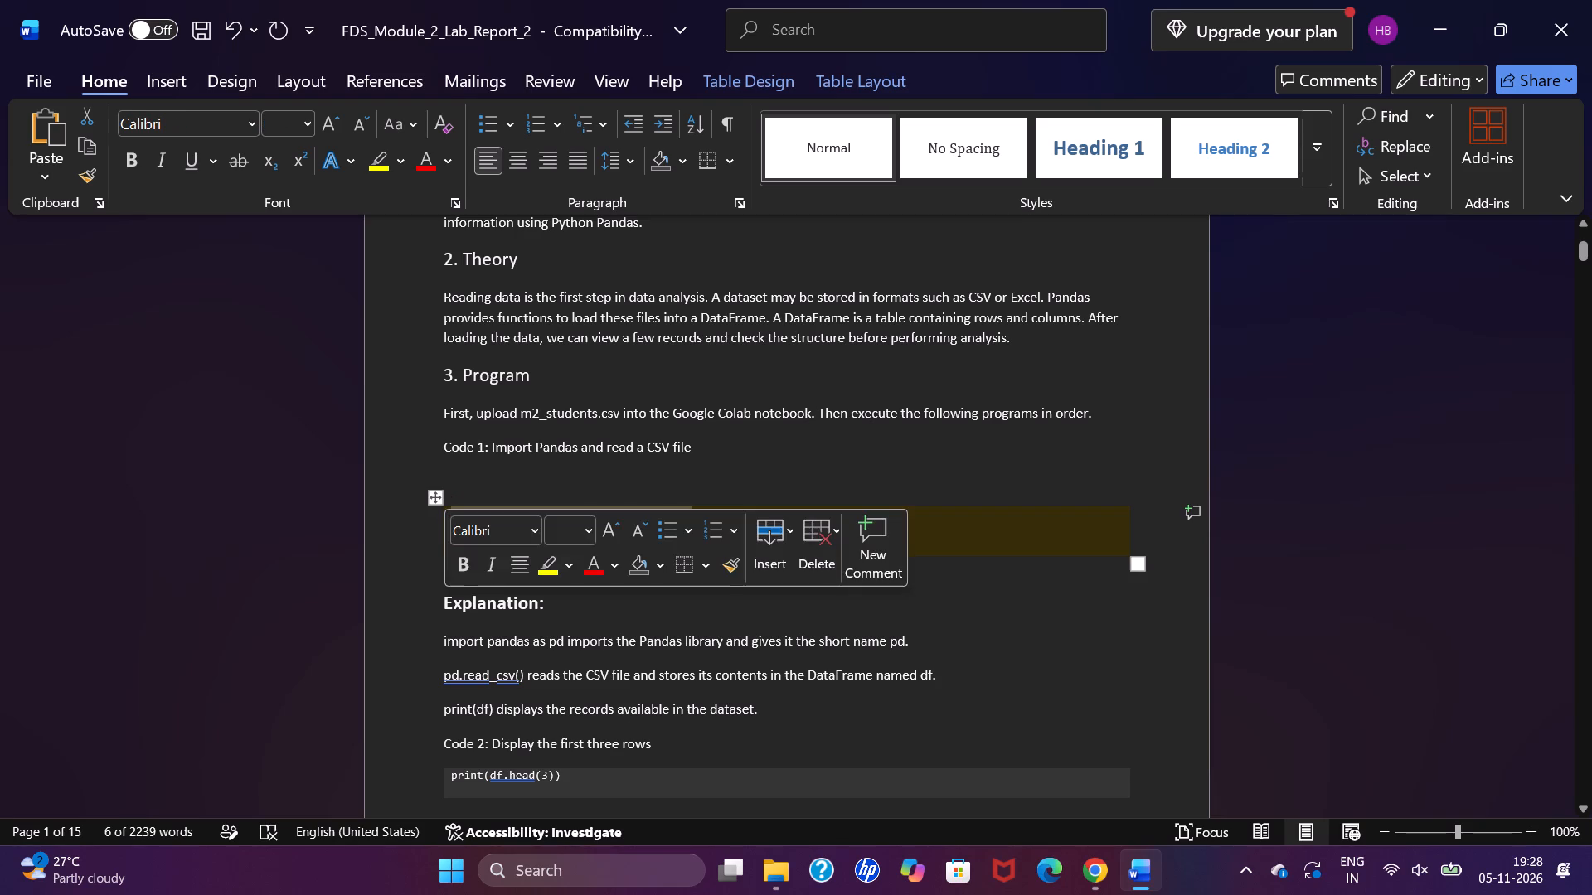
key("BackSpace")
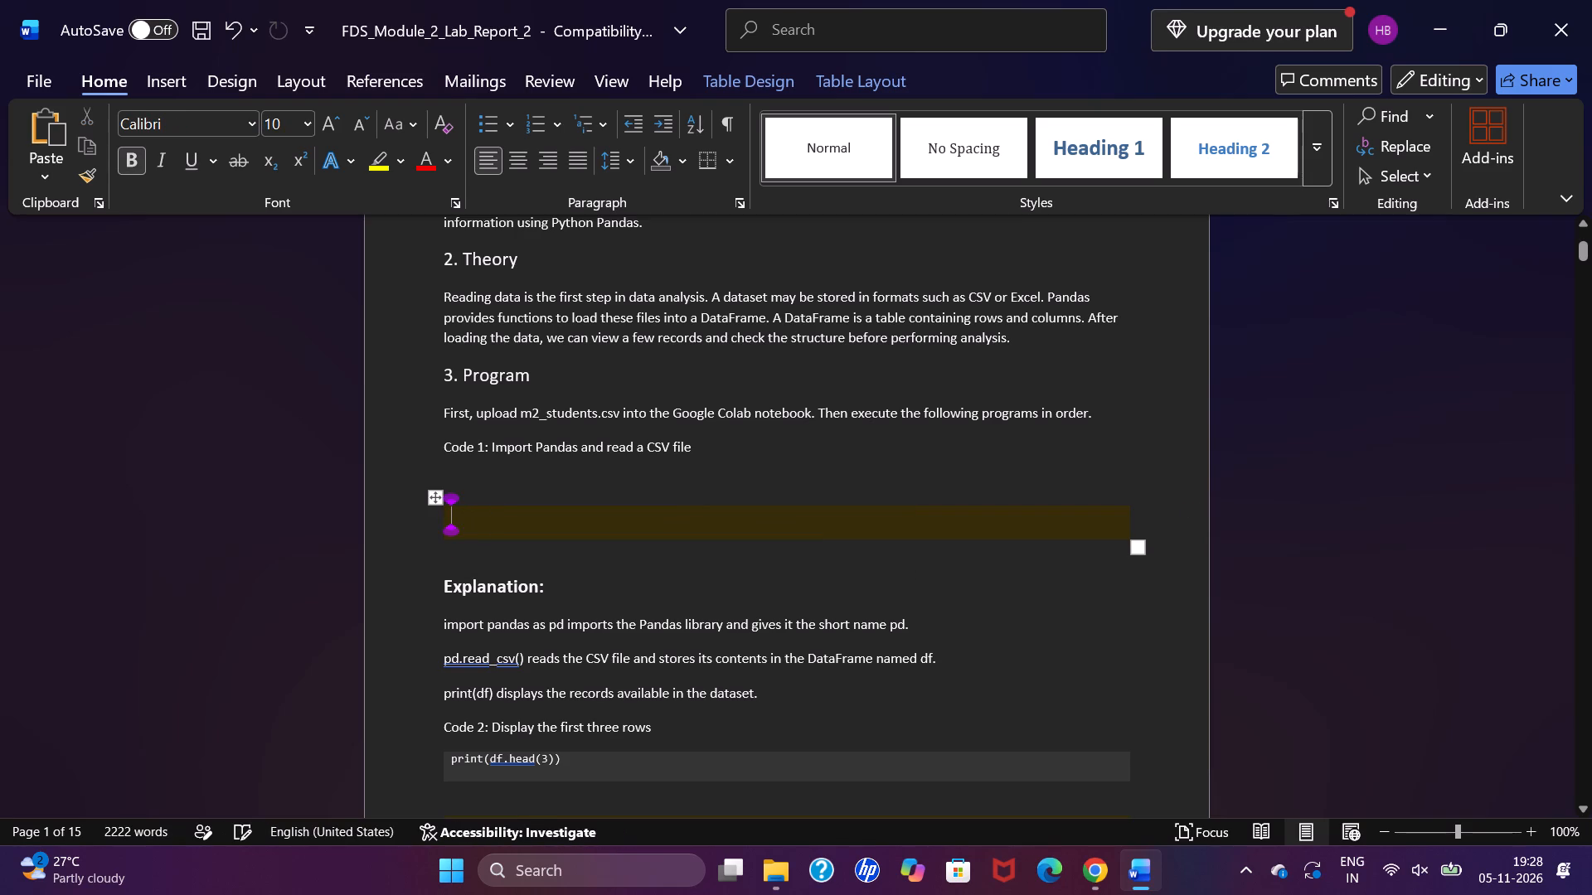
left_click(434, 502)
key("BackSpace")
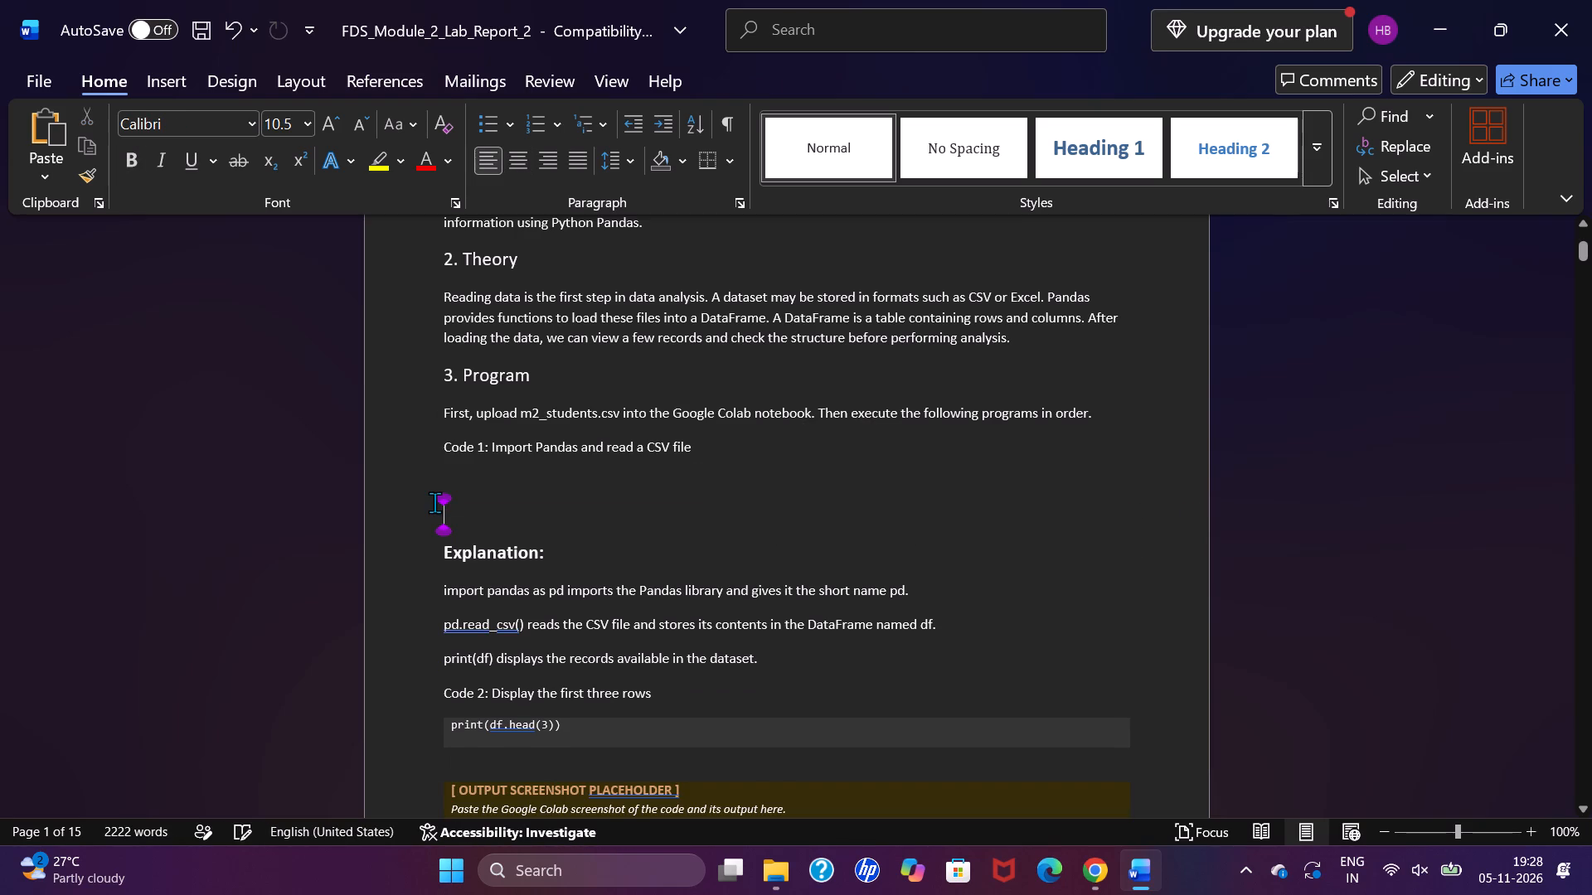
key("BackSpace")
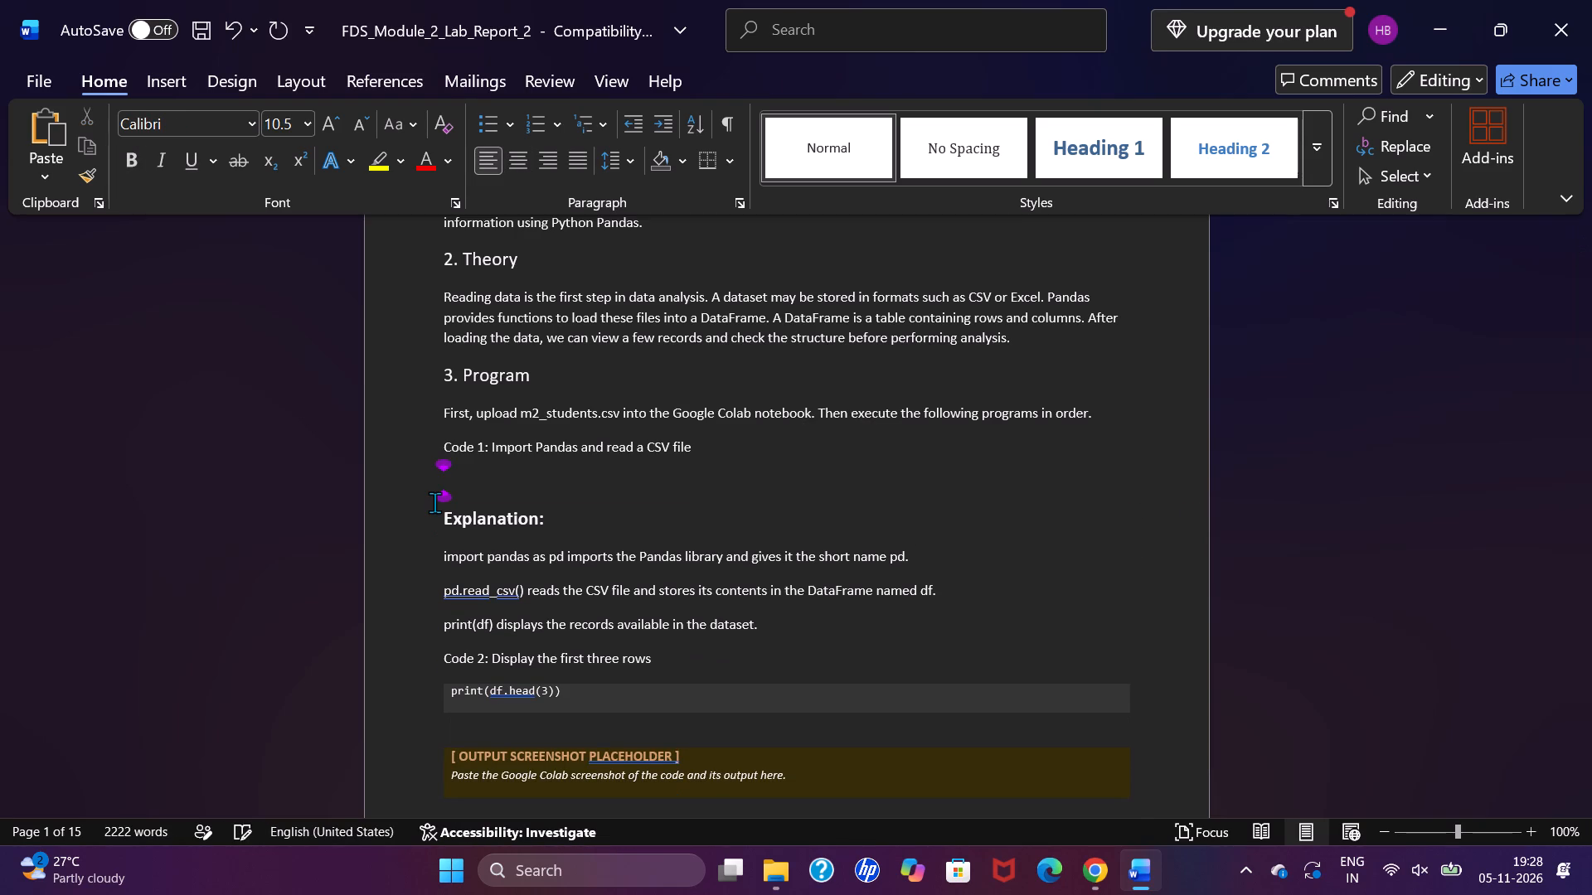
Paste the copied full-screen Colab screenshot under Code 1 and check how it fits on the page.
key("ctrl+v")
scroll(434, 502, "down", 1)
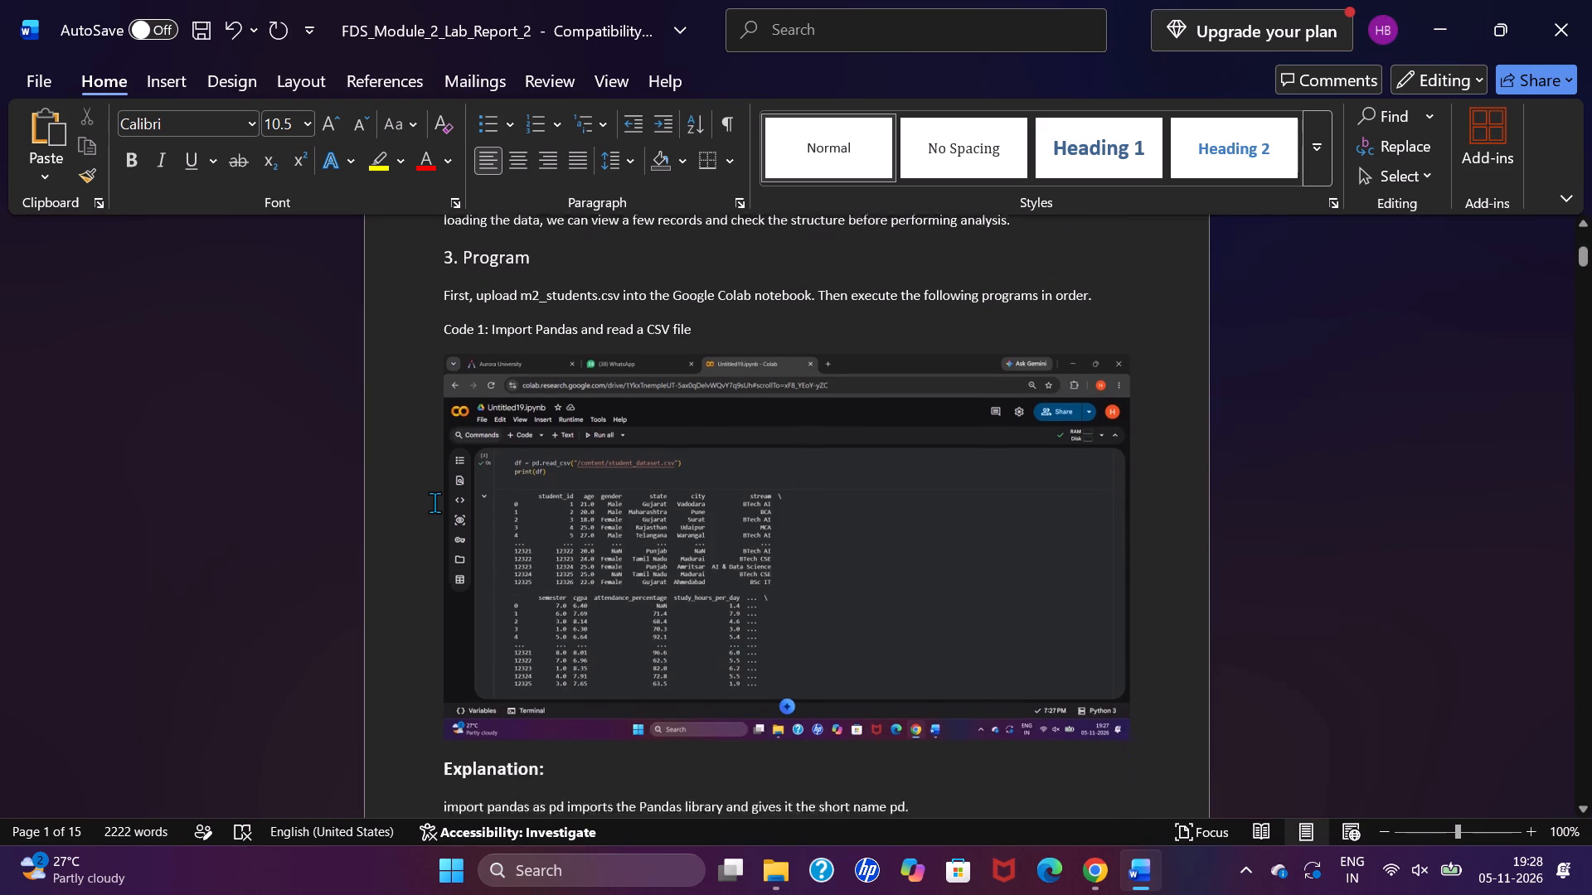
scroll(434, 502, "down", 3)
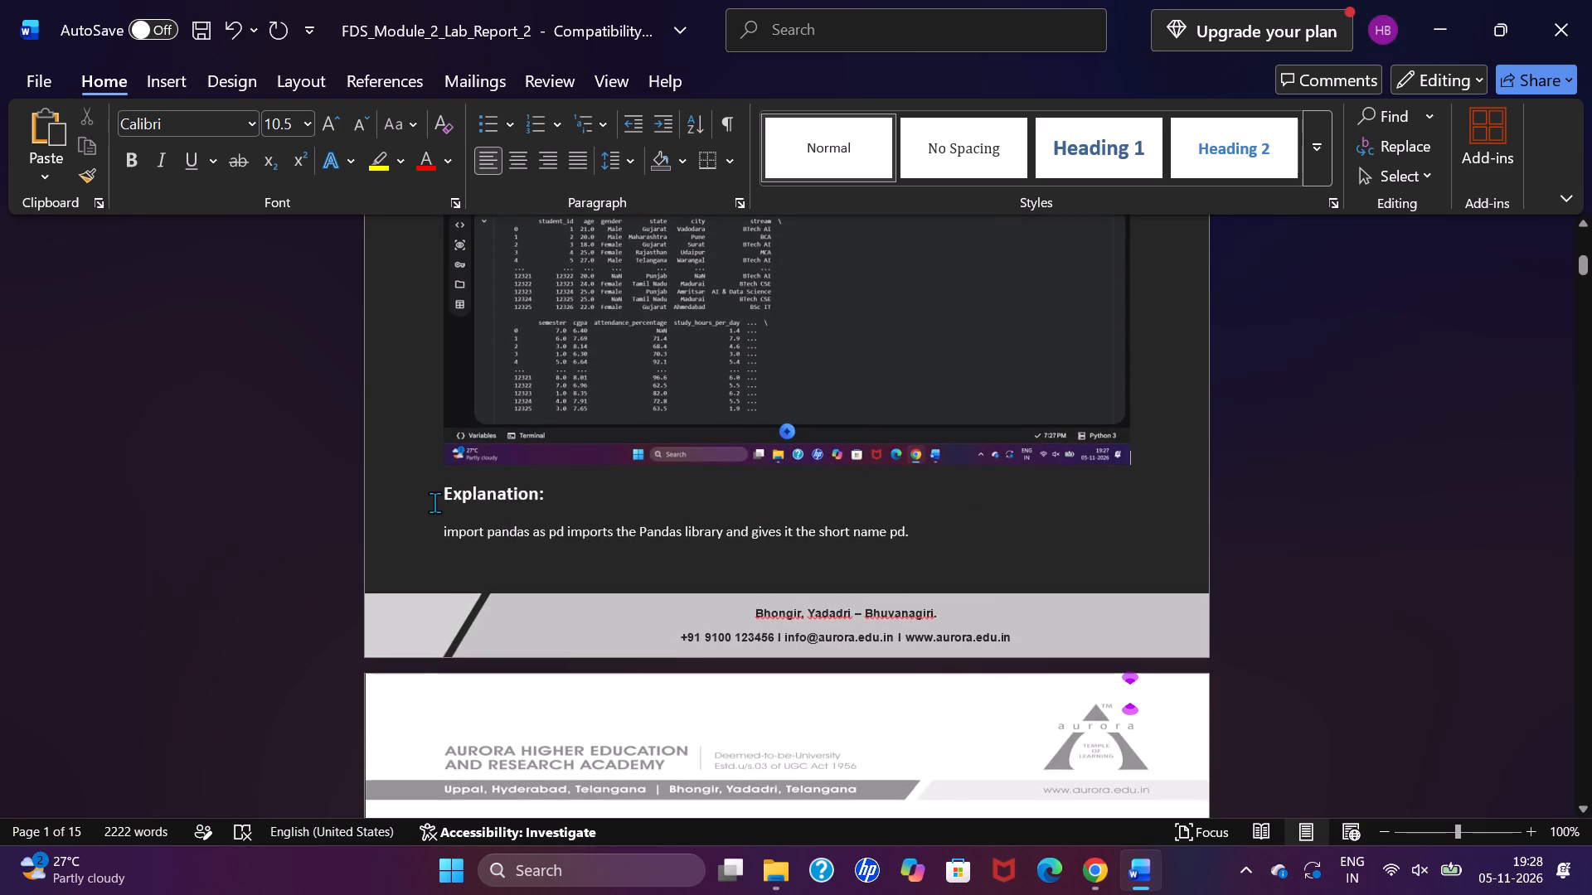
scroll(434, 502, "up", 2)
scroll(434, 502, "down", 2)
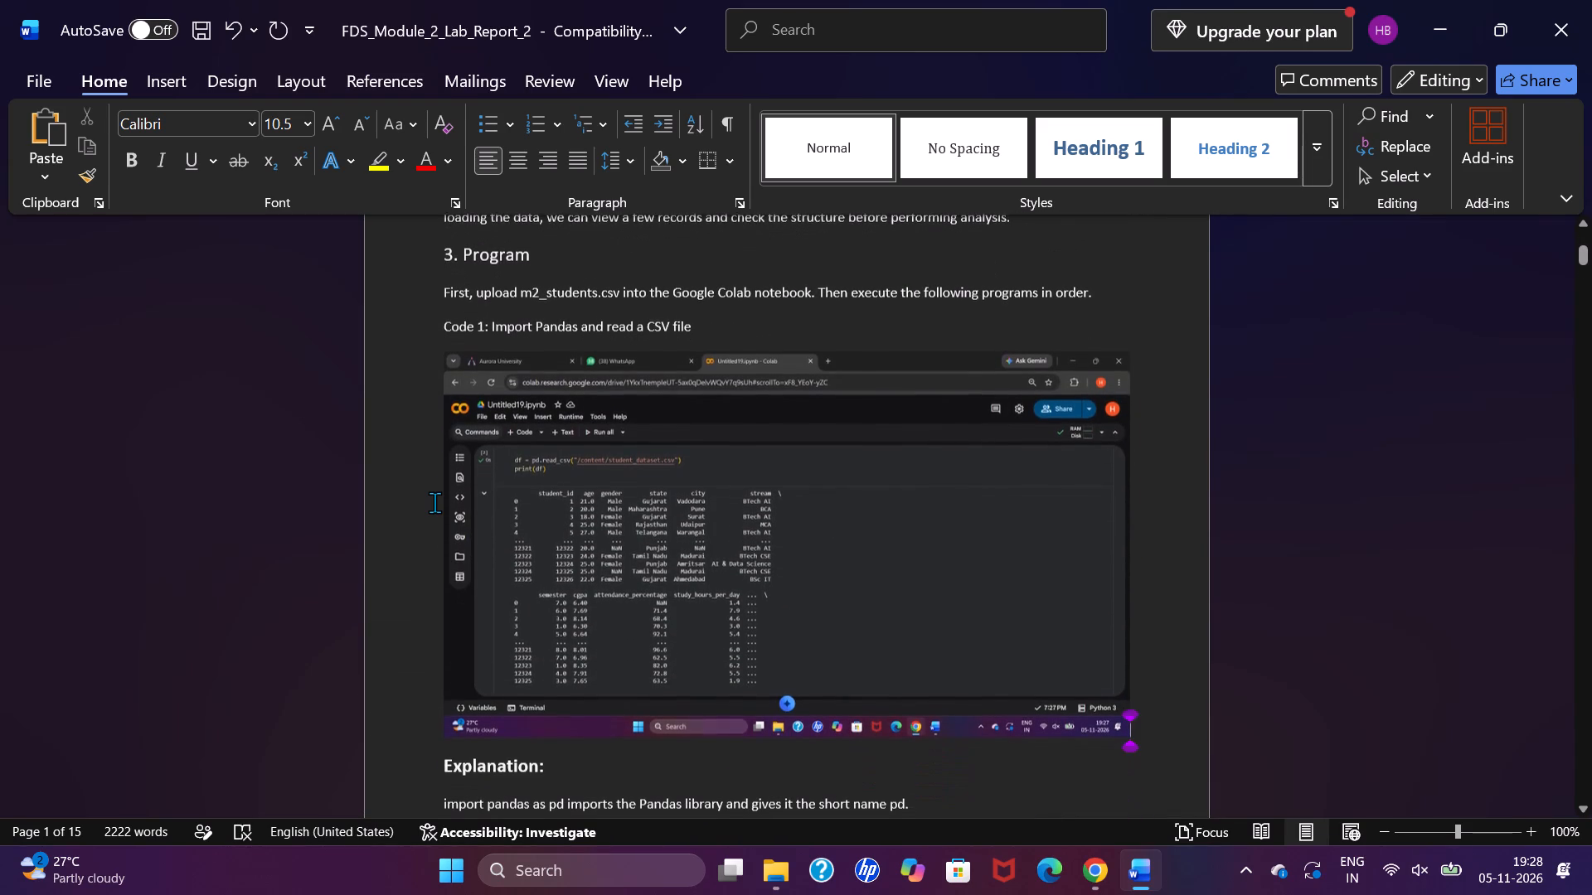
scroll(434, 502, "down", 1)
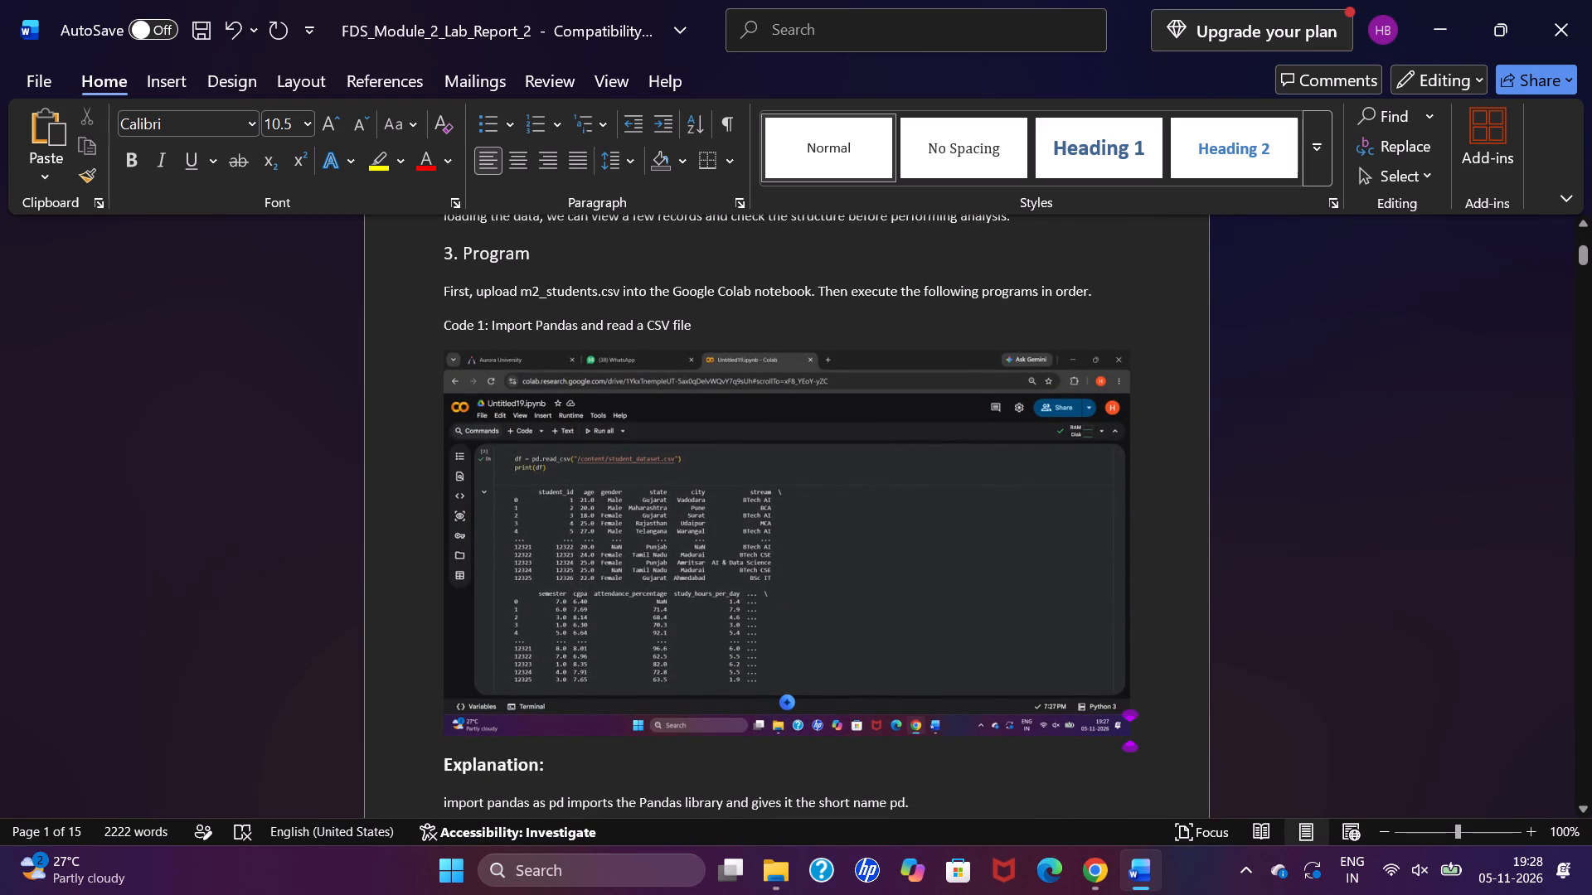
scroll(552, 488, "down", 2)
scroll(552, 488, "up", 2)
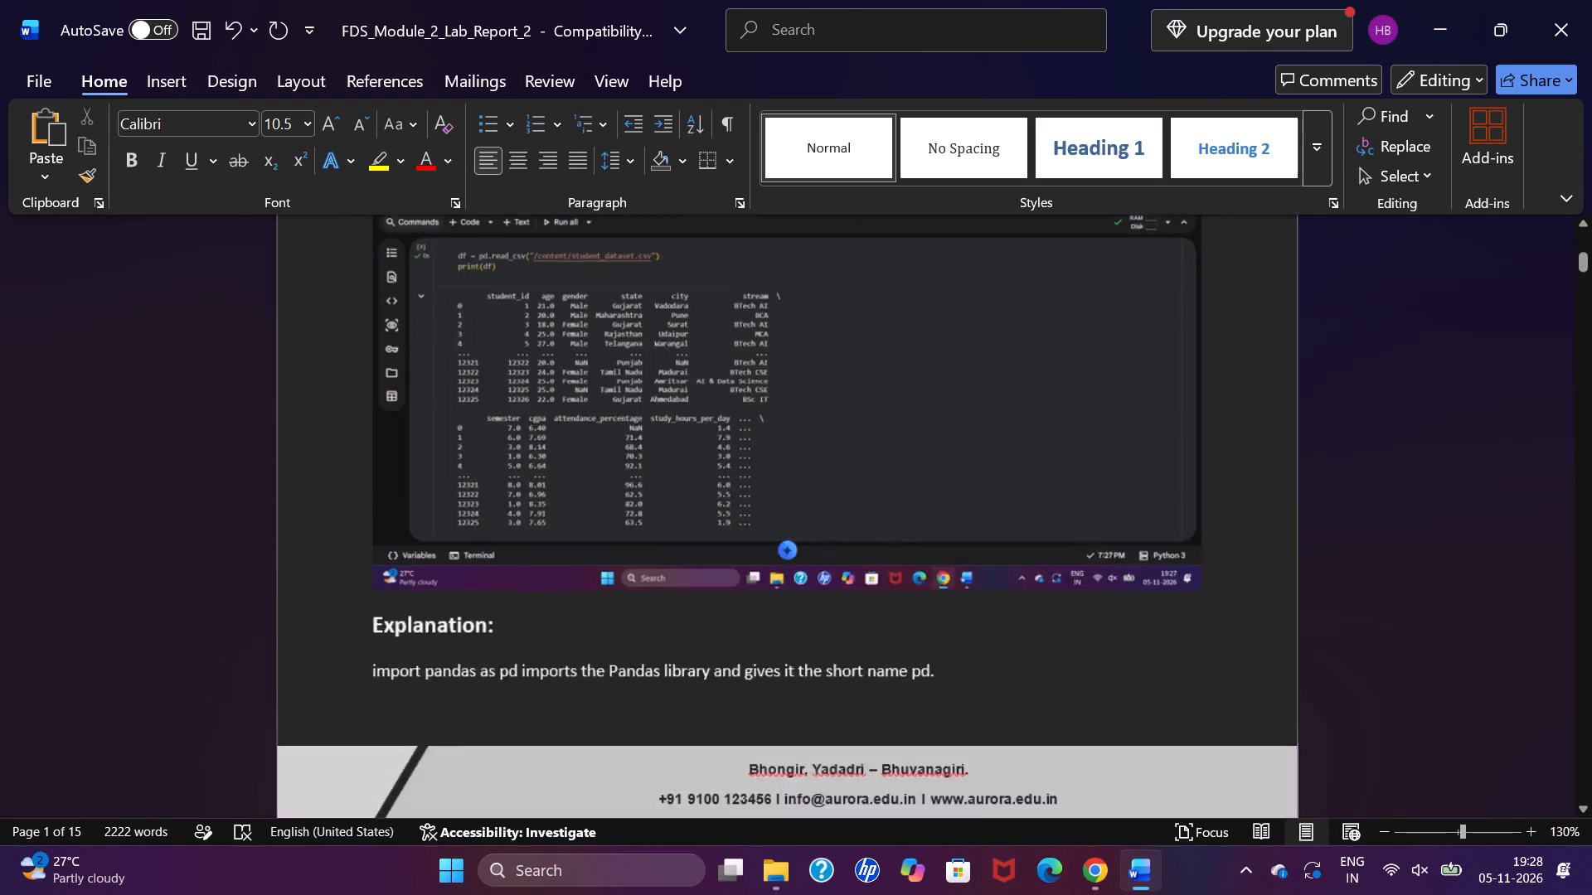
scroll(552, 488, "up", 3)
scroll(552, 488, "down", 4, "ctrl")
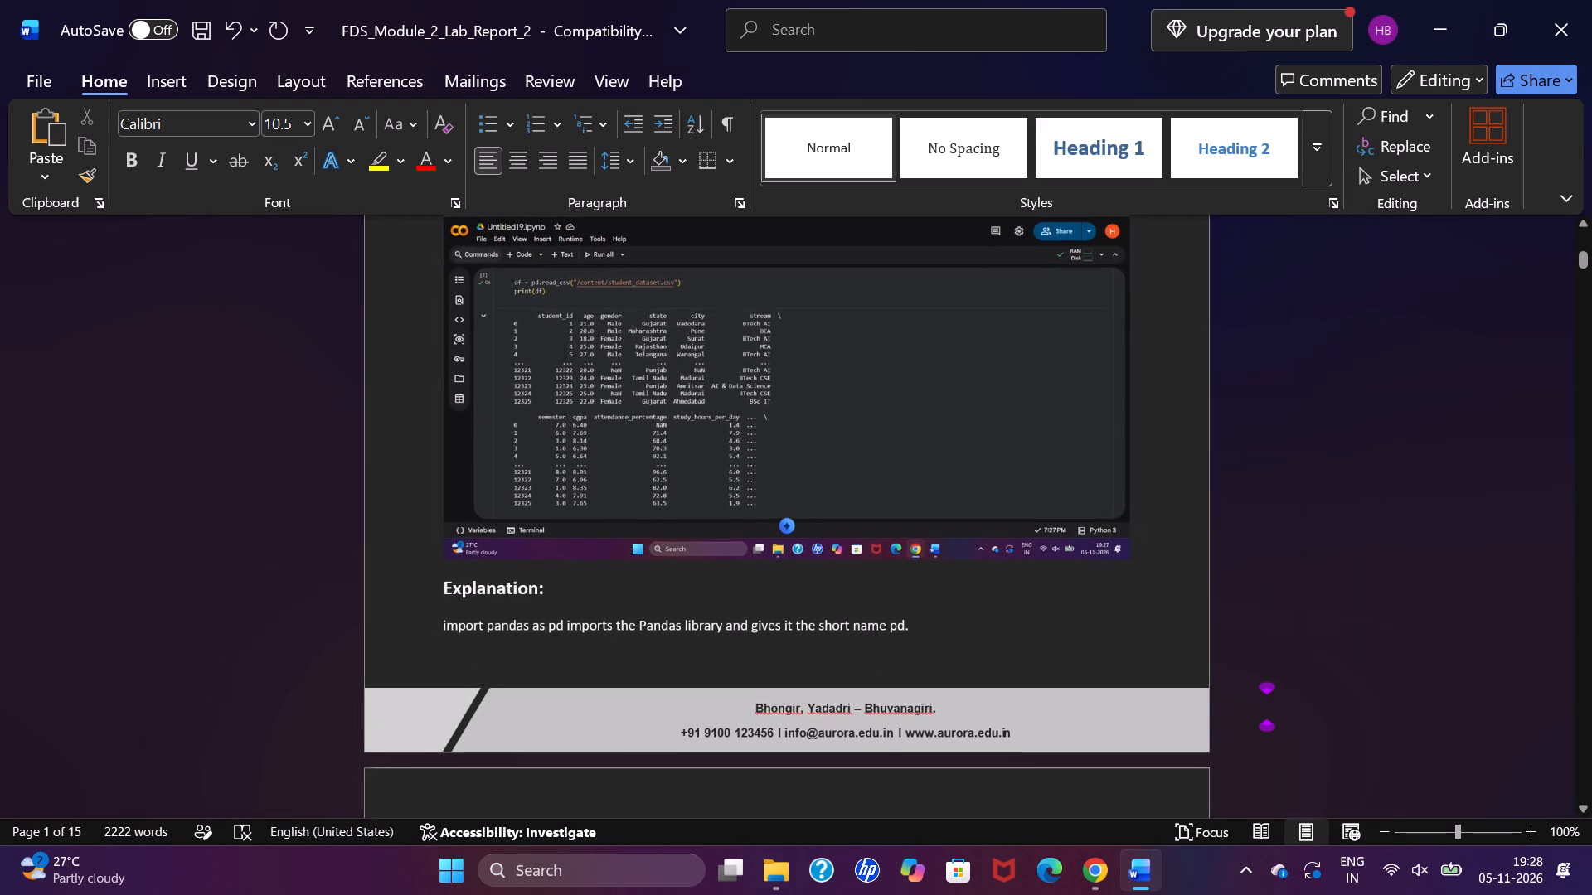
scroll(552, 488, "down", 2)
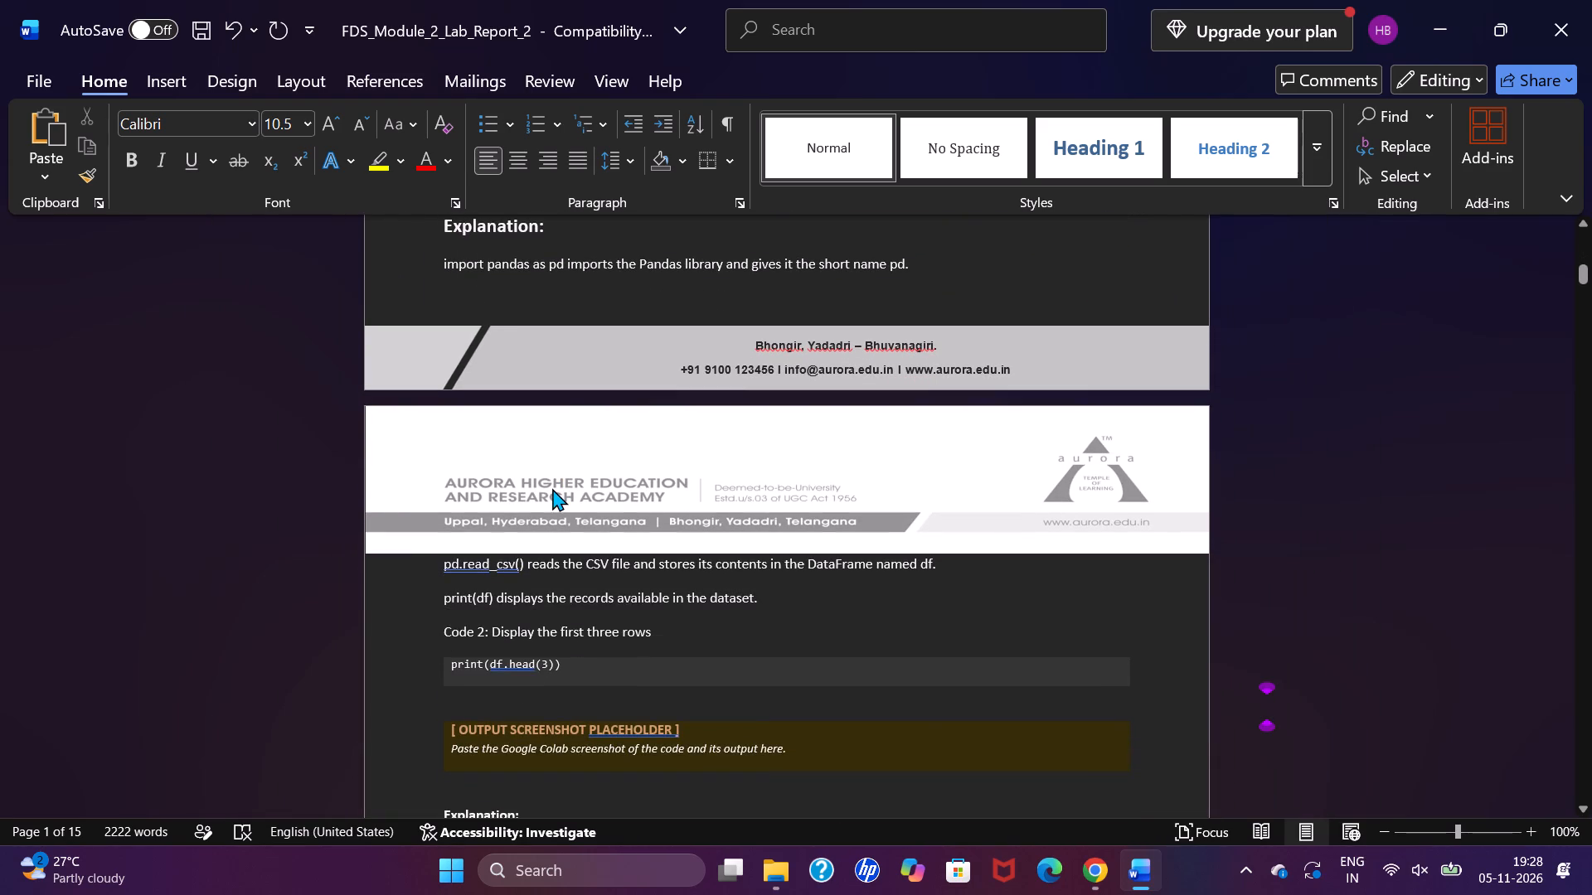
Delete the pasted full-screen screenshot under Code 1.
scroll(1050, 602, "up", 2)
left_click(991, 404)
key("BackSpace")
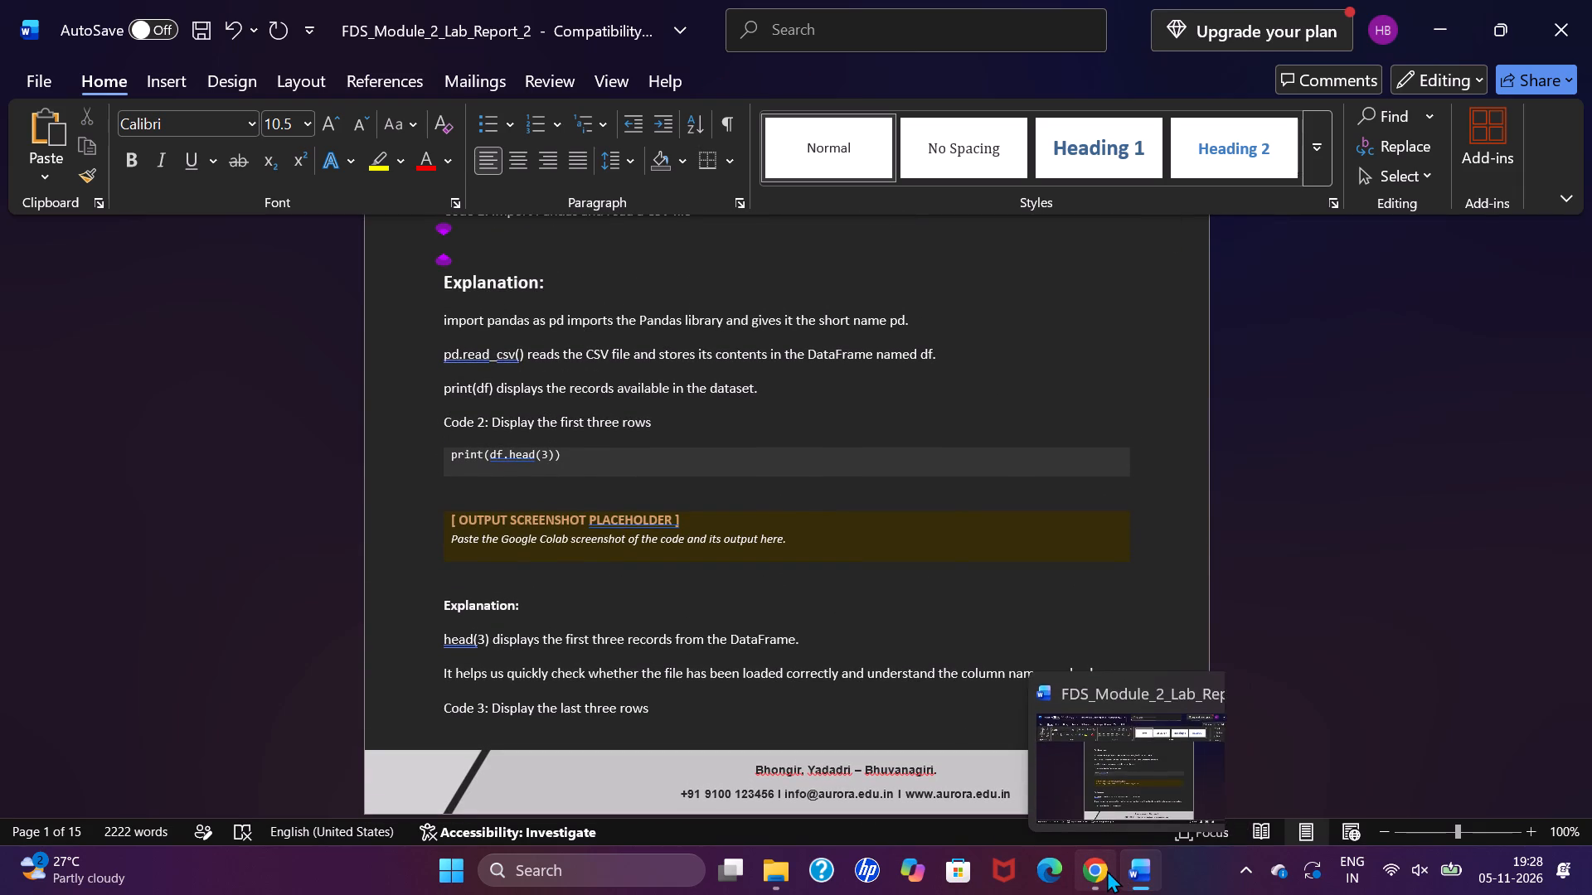
Switch to the Colab notebook and use Google Lens to copy only the pd.read_csv cell and its output as an image.
left_click(1107, 870)
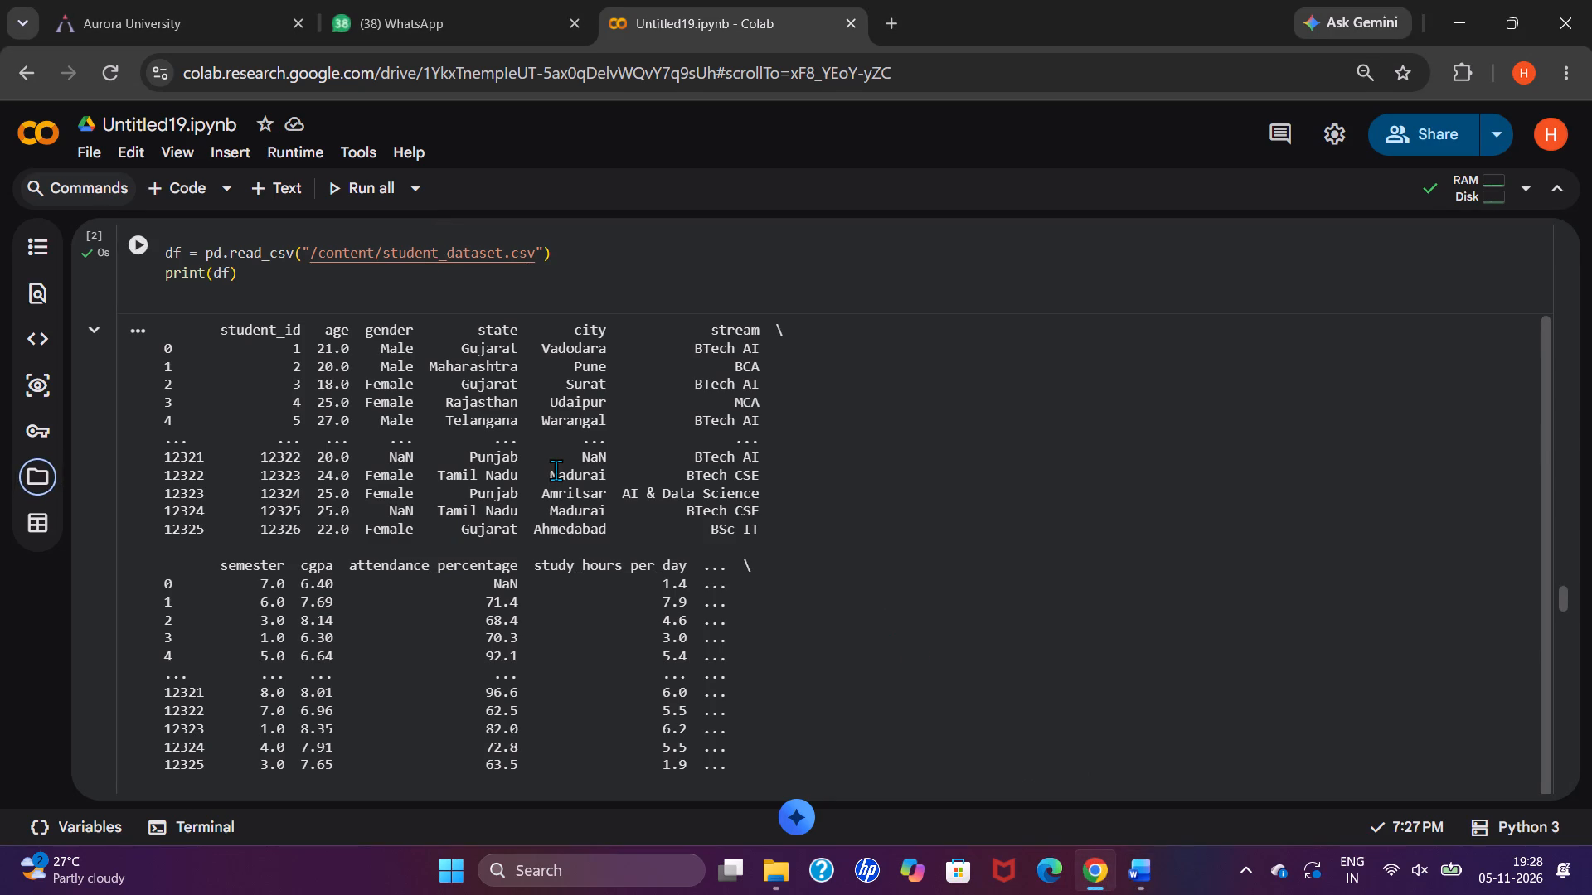
right_click(806, 452)
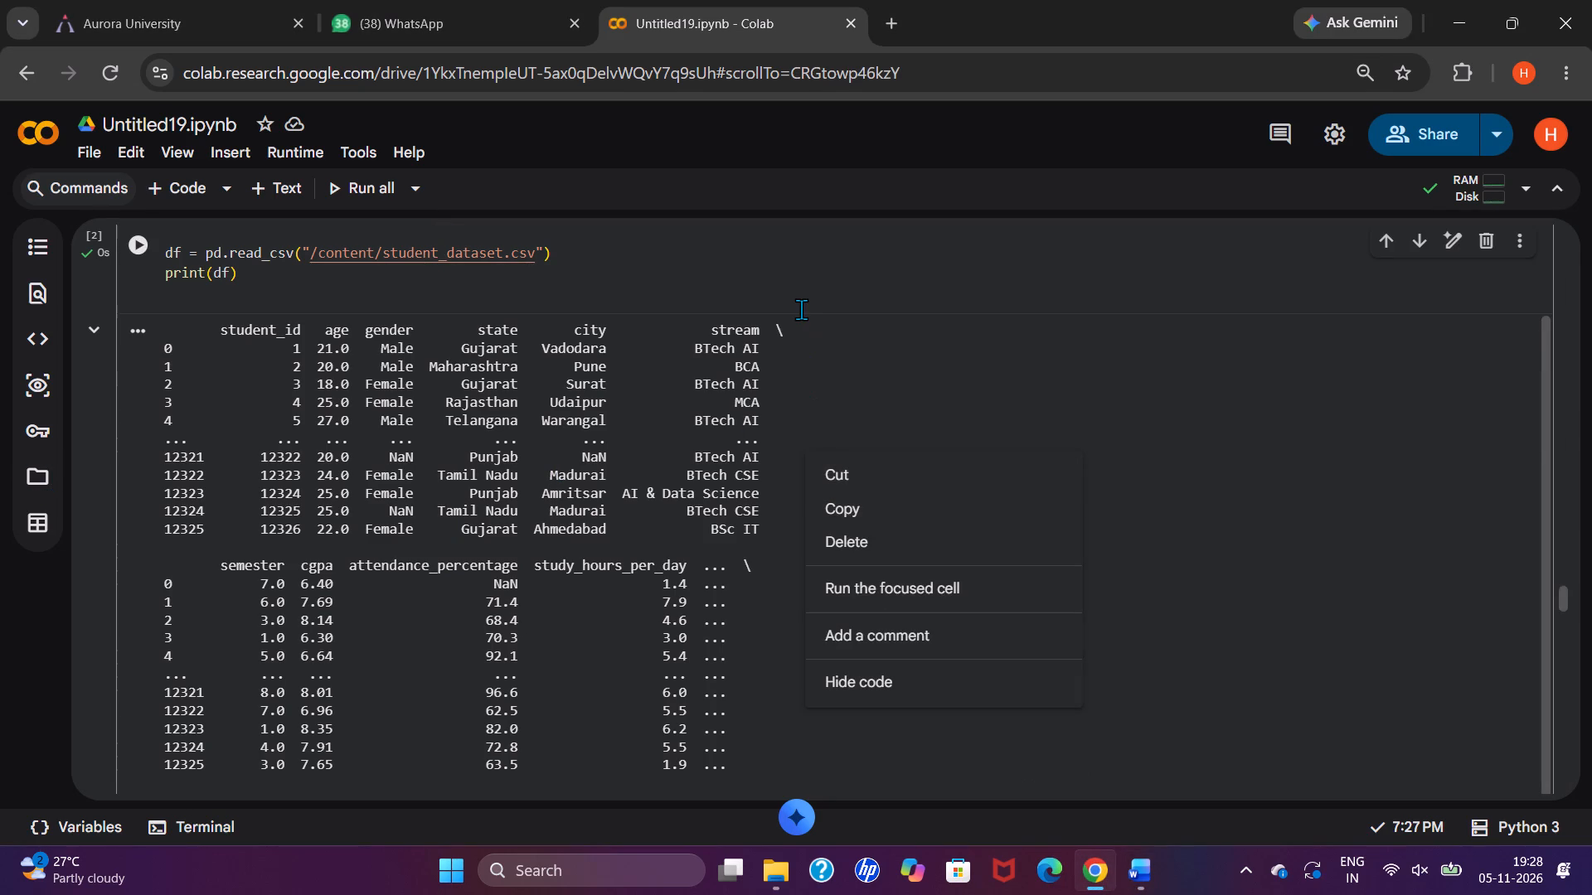
left_click(749, 187)
right_click(749, 187)
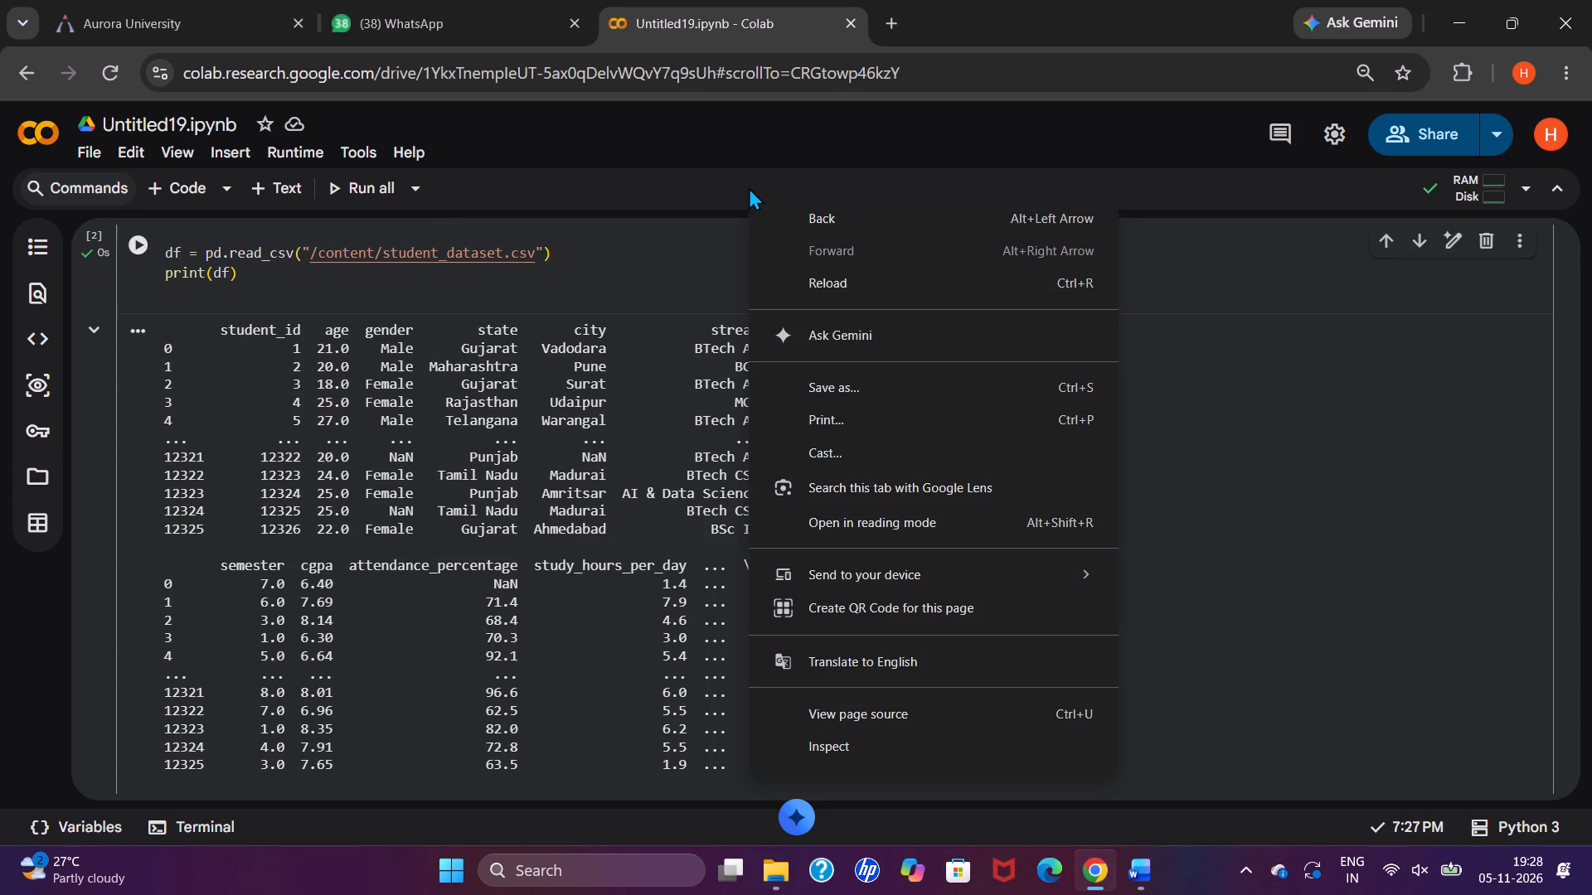
left_click(873, 482)
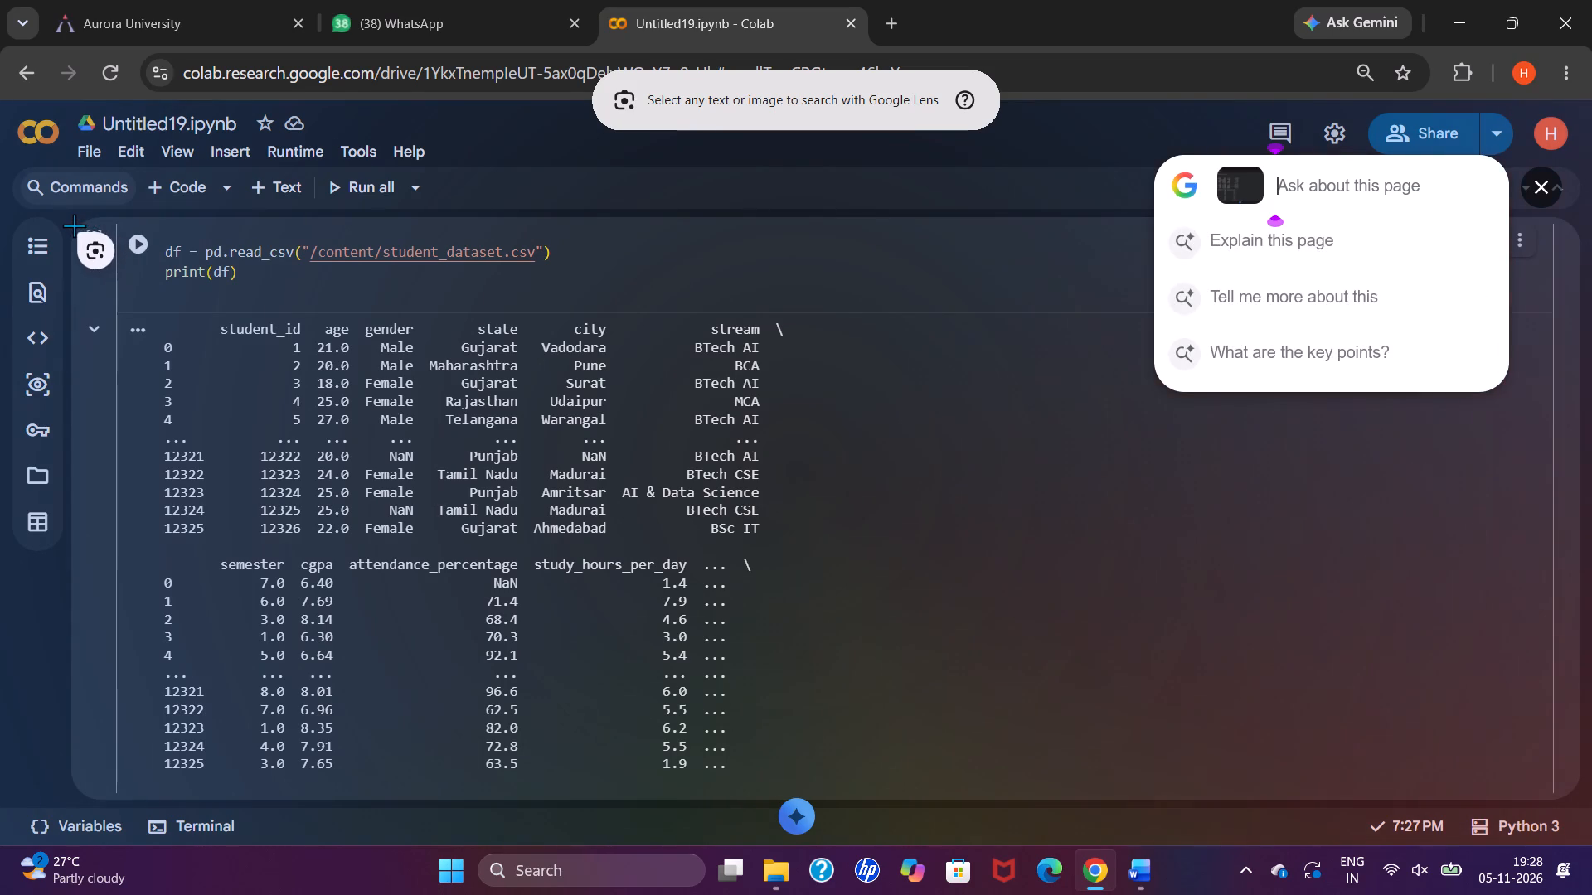
left_click_drag(74, 225, 833, 661)
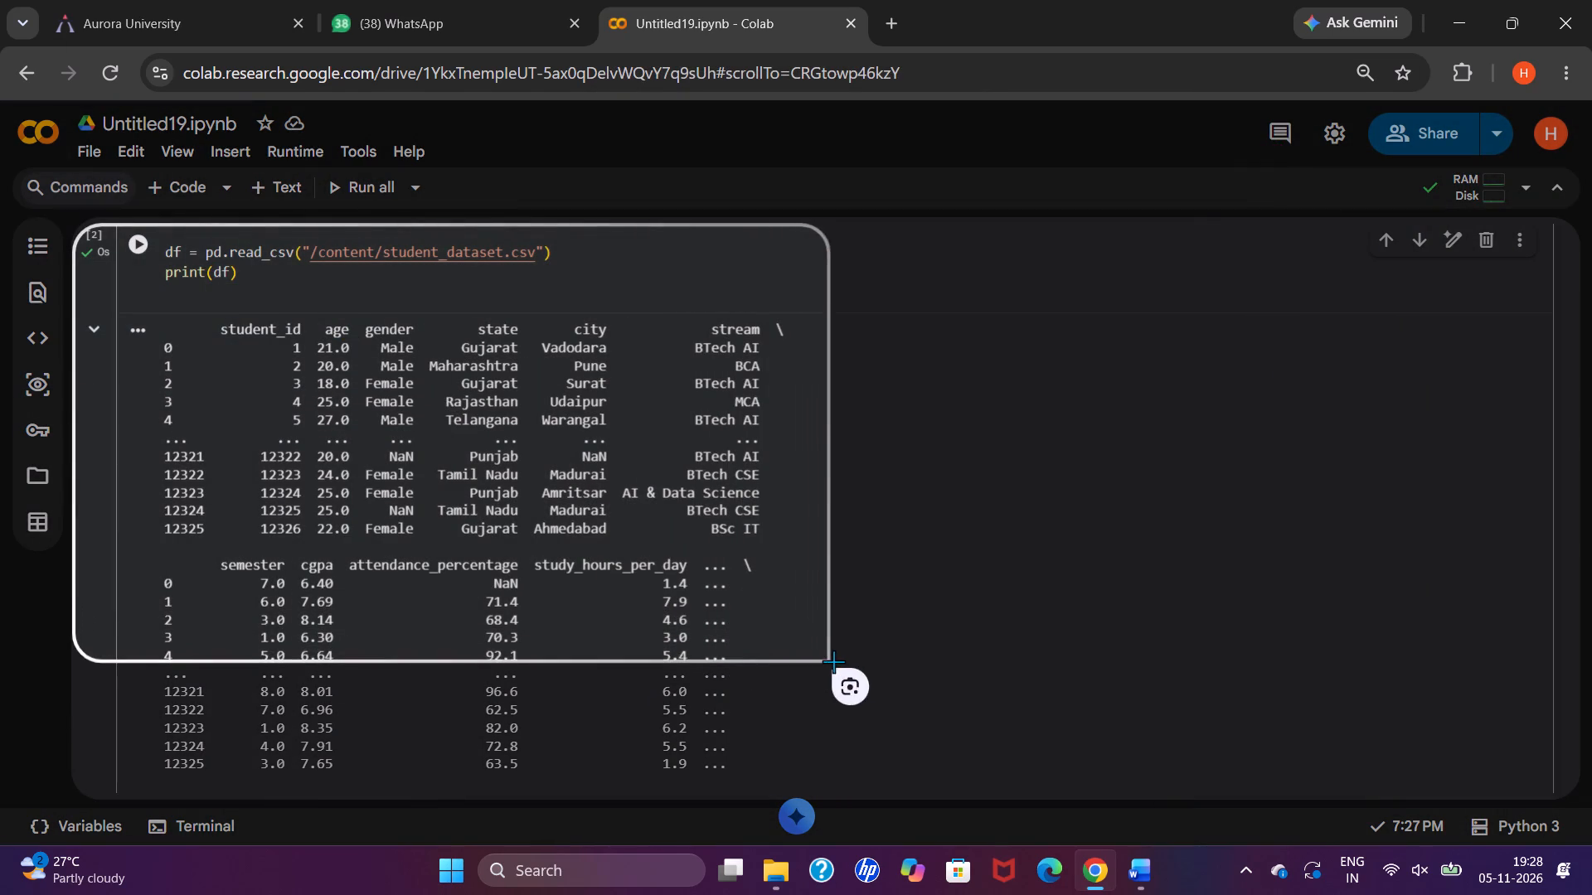
left_click_drag(833, 661, 1137, 785)
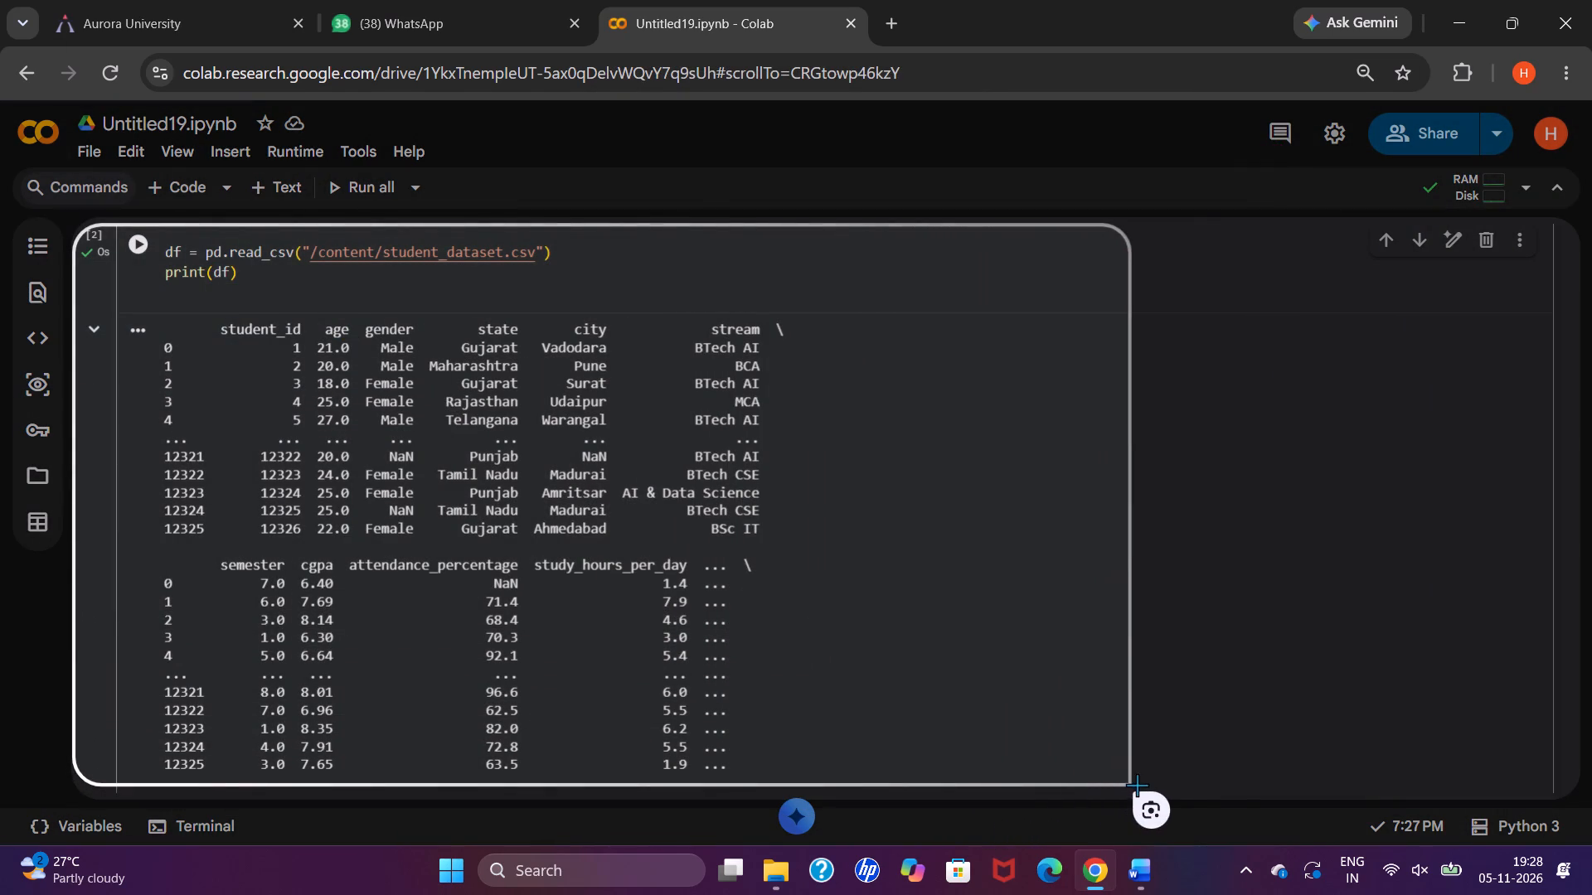
left_click_drag(1137, 785, 1416, 785)
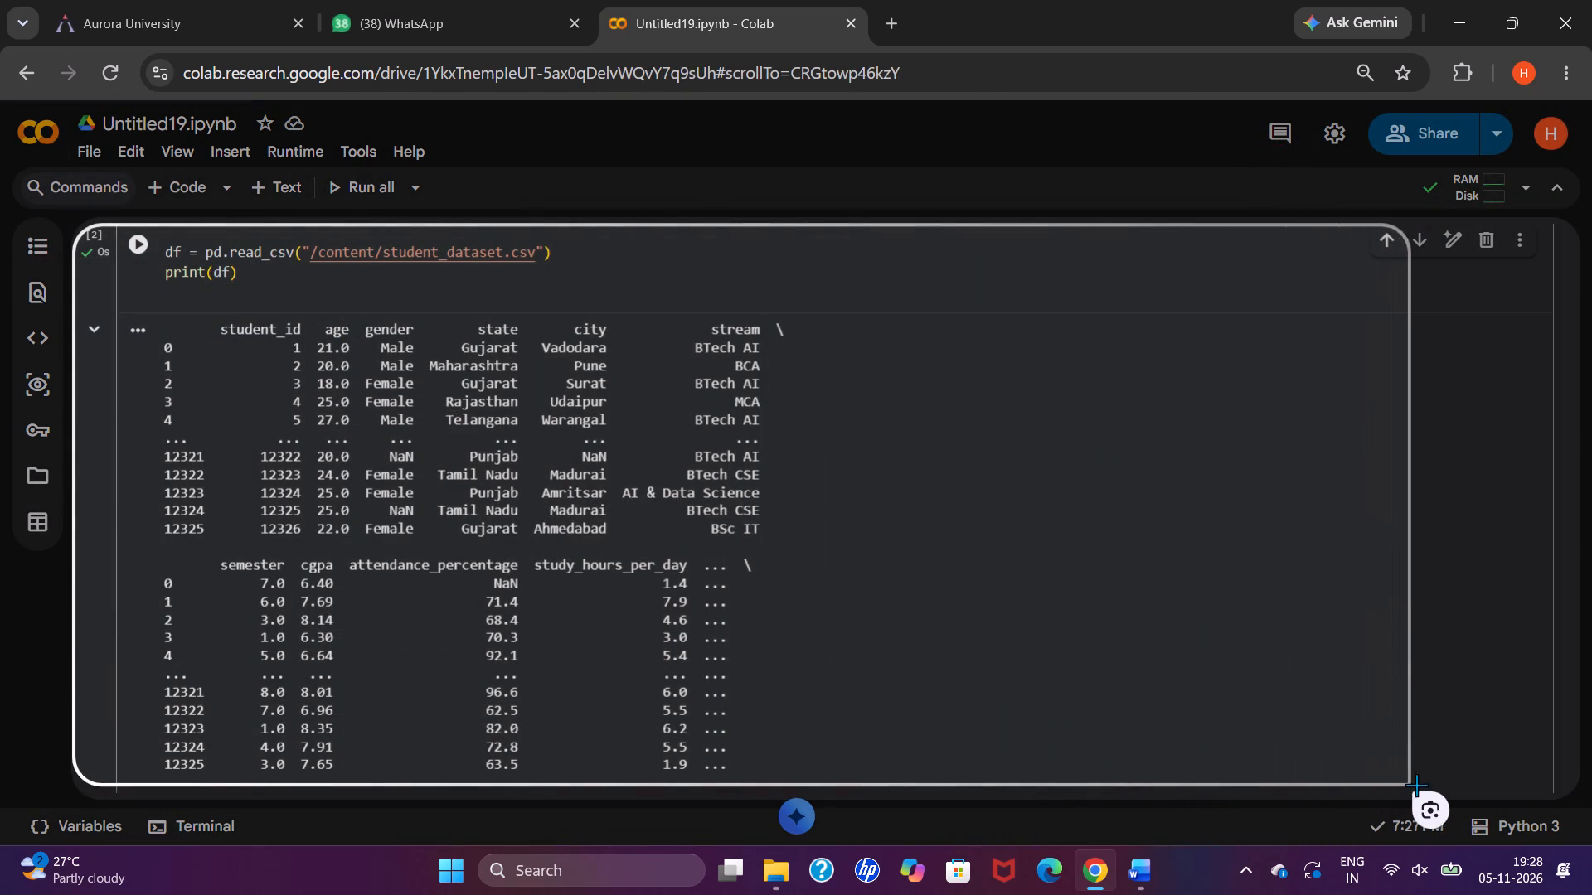
left_click_drag(1416, 785, 1516, 785)
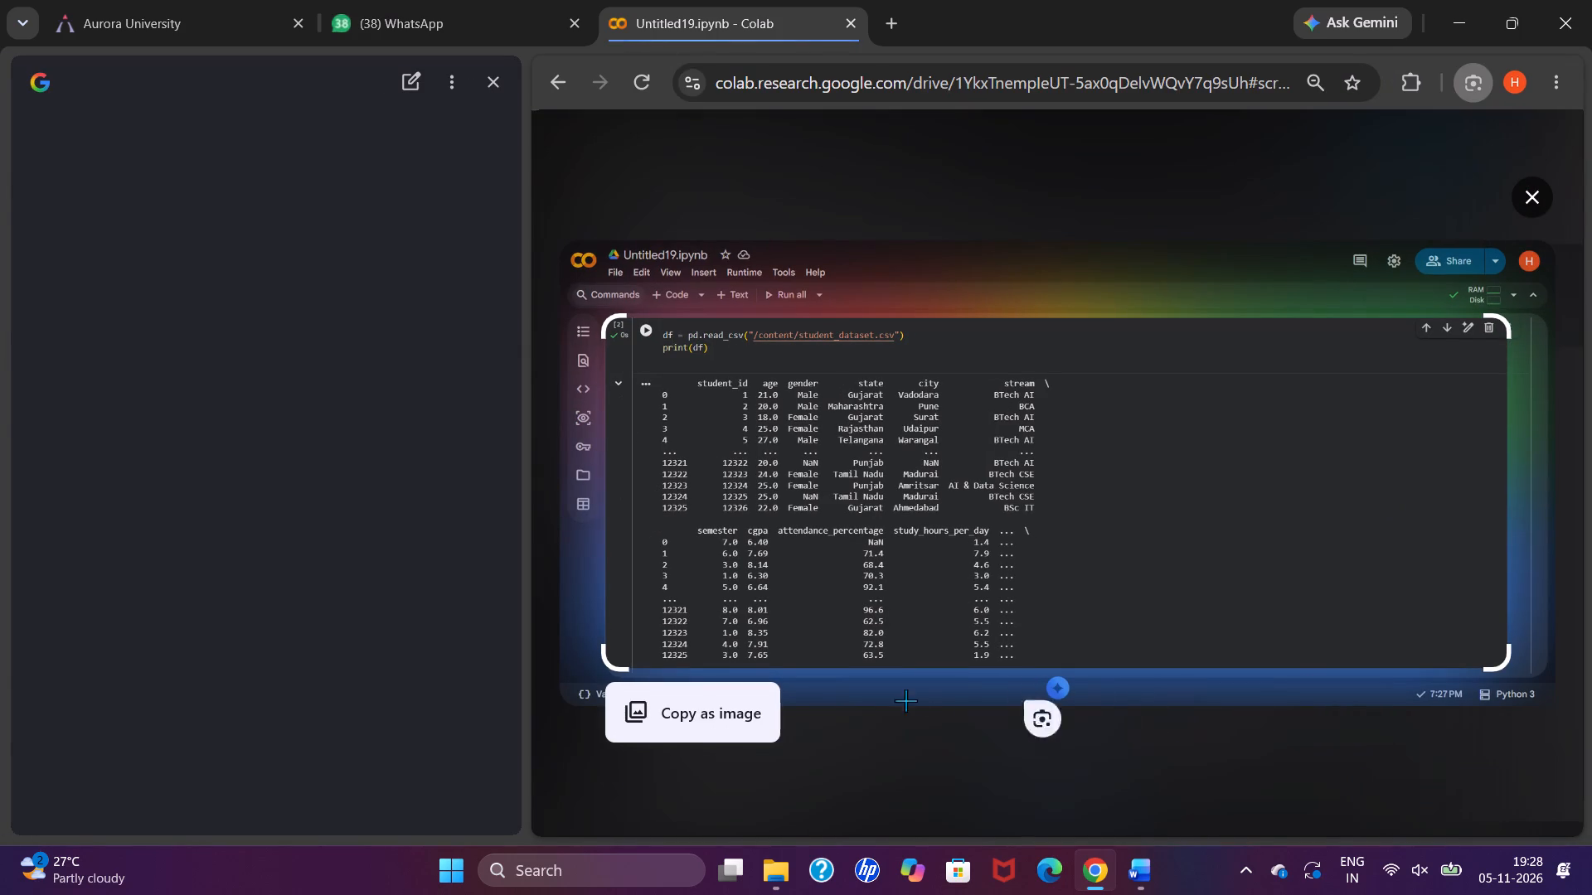
left_click(620, 721)
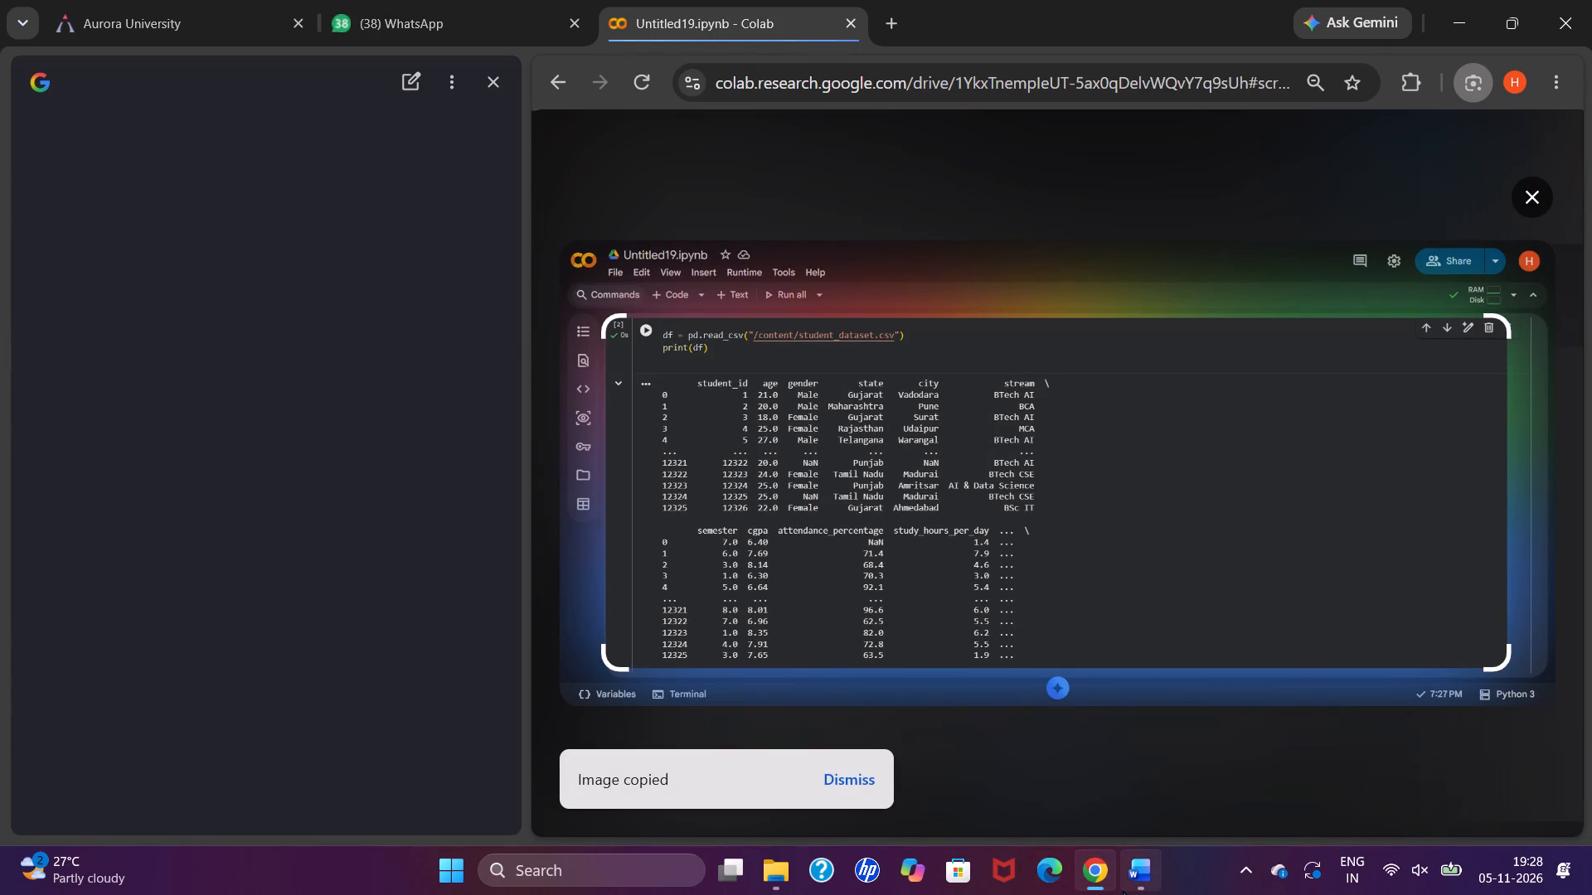
Switch to the Word lab report and paste the copied image of the pd.read_csv cell and its output under Code 1.
left_click(1123, 890)
key("ctrl+v")
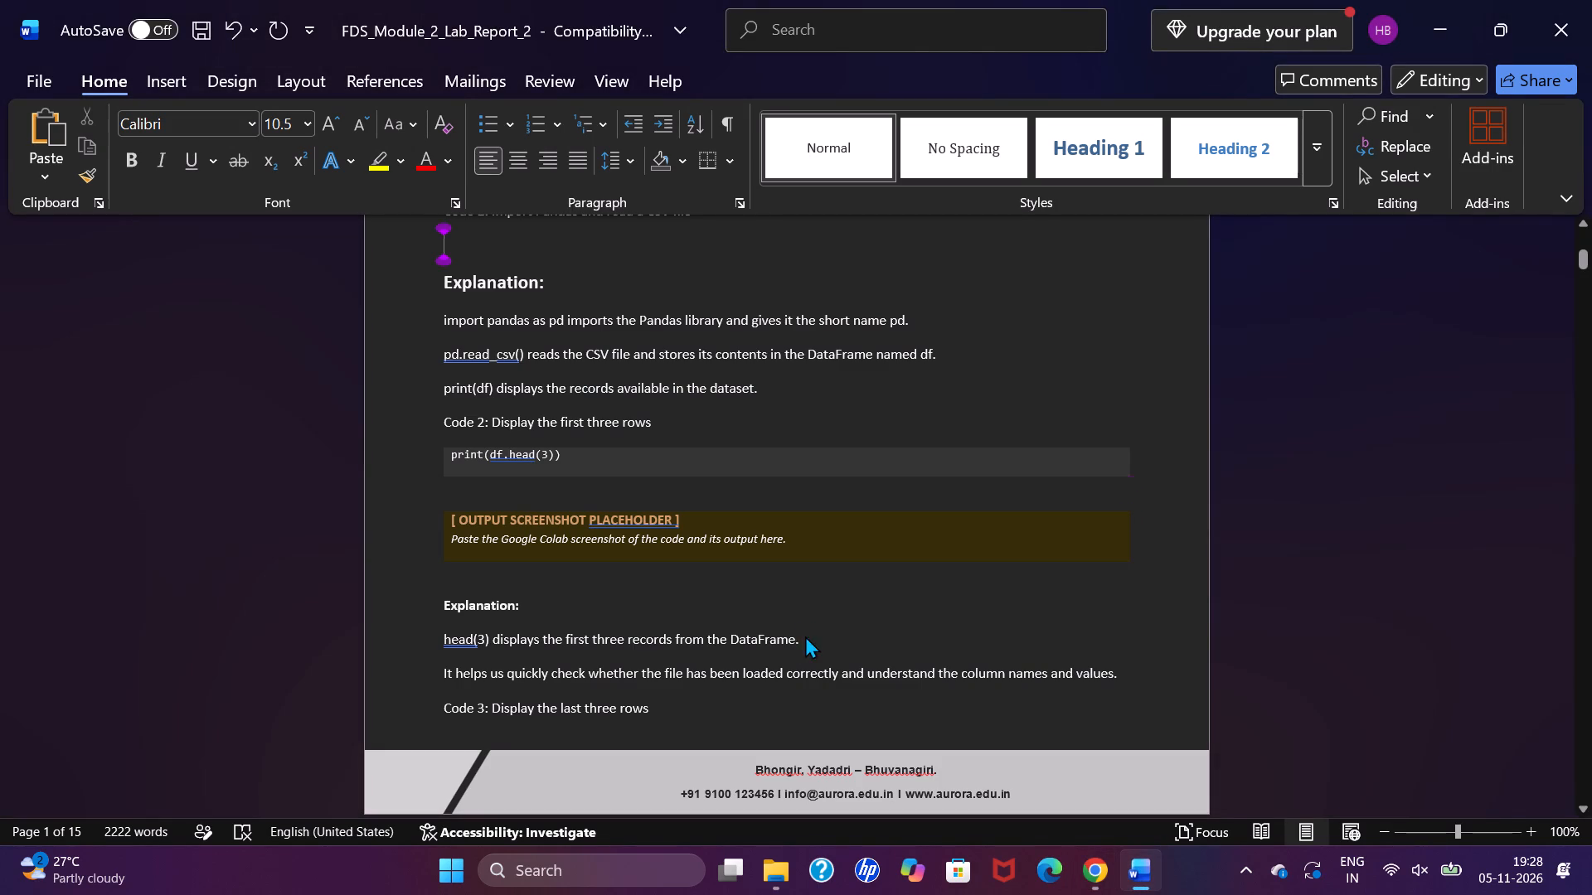
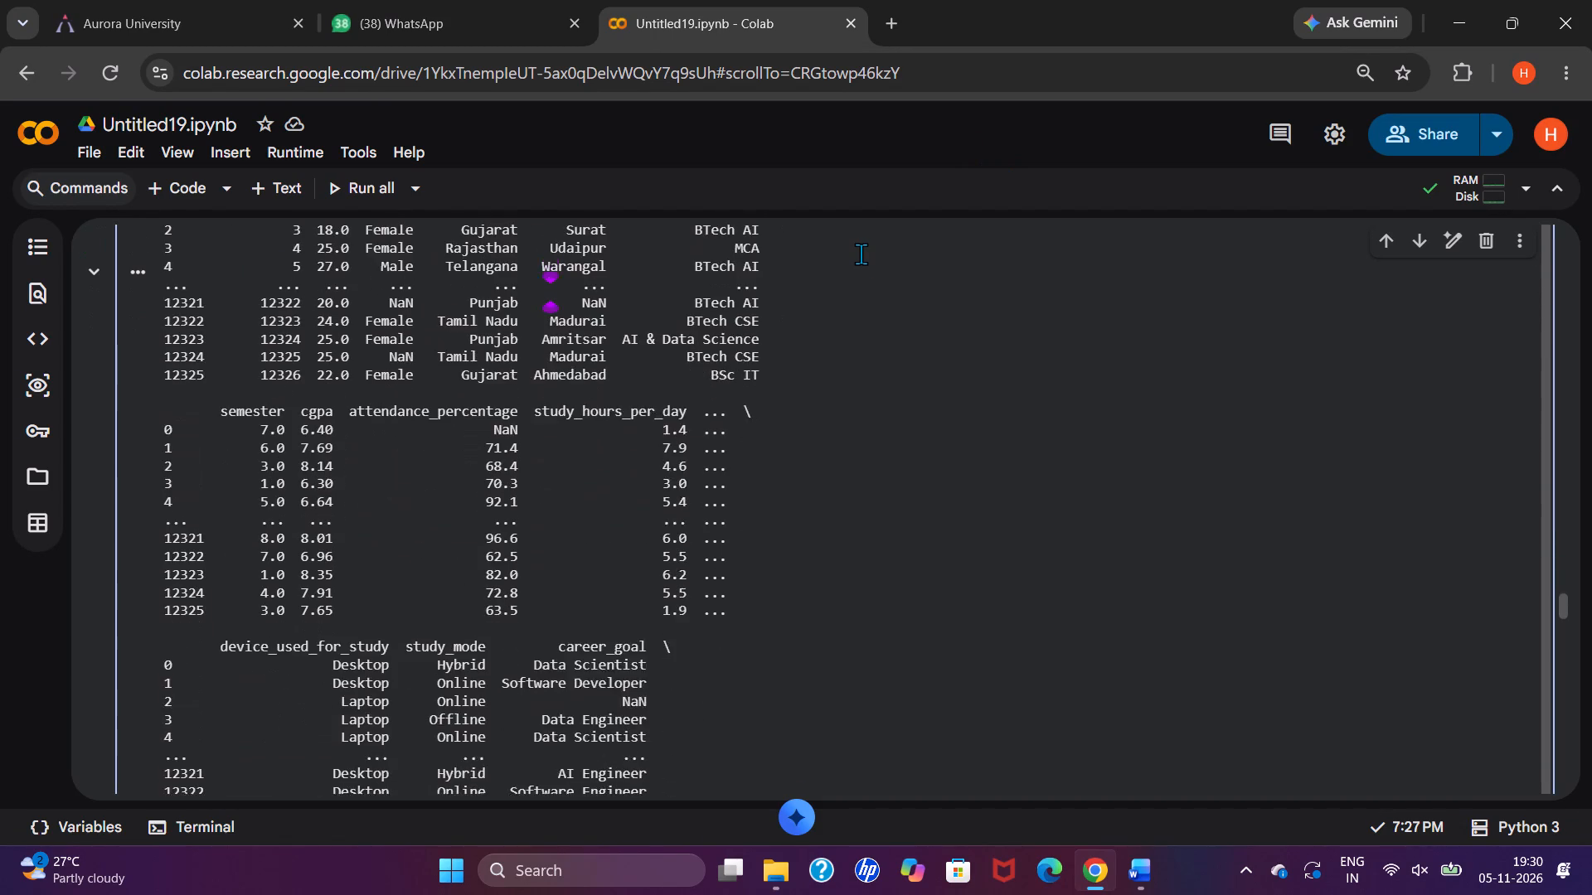
Find the df.info() cell in the Colab notebook and take a screenshot showing it with the start of its output.
scroll(861, 254, "down", 12)
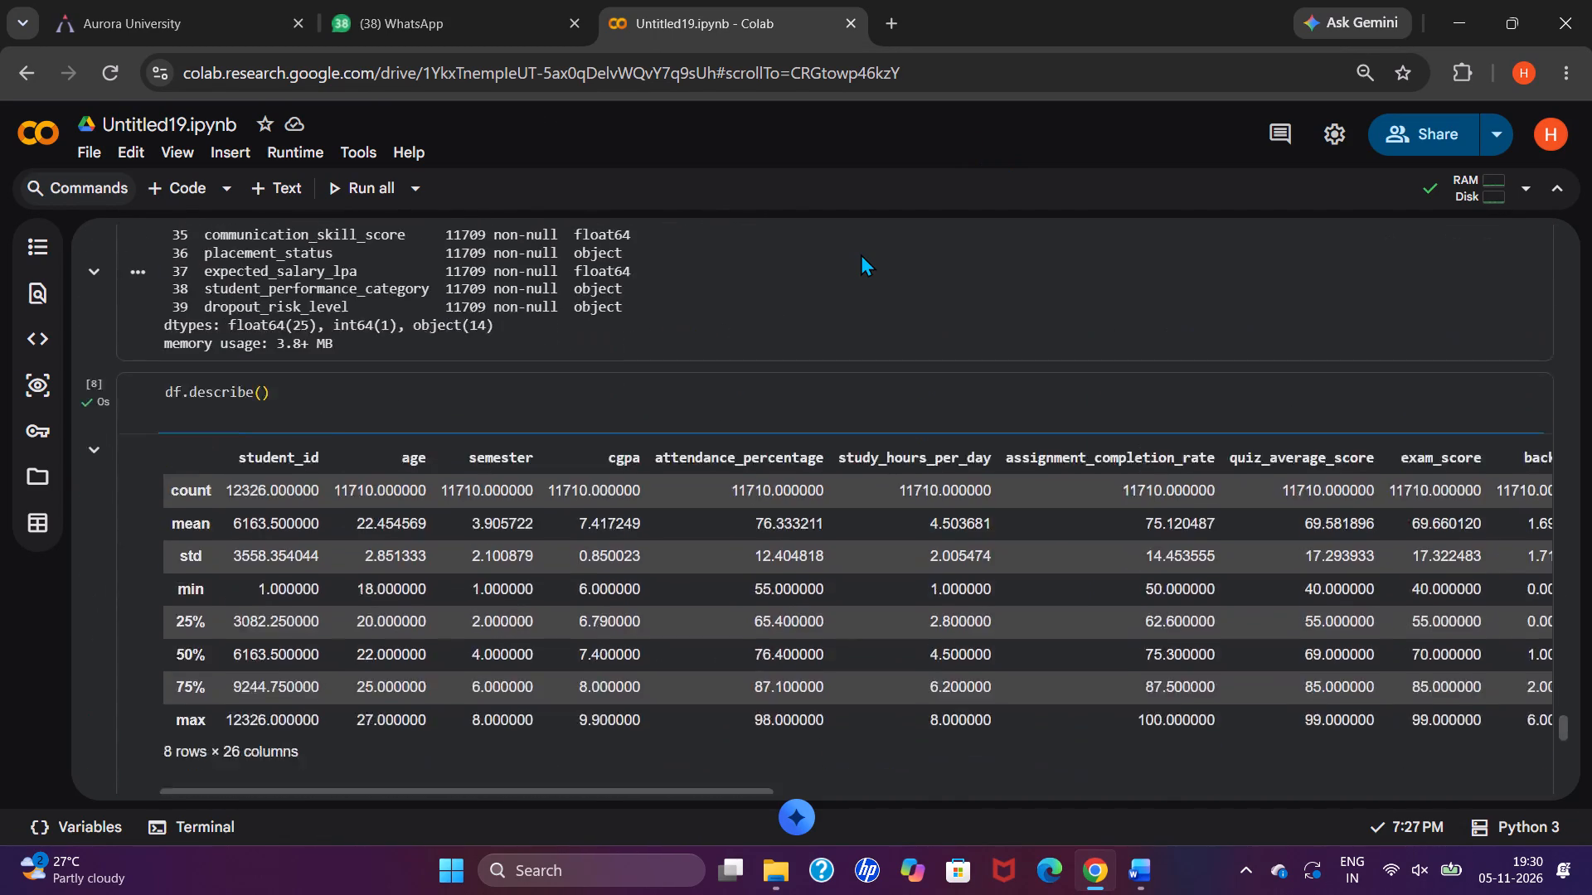
scroll(861, 254, "up", 5)
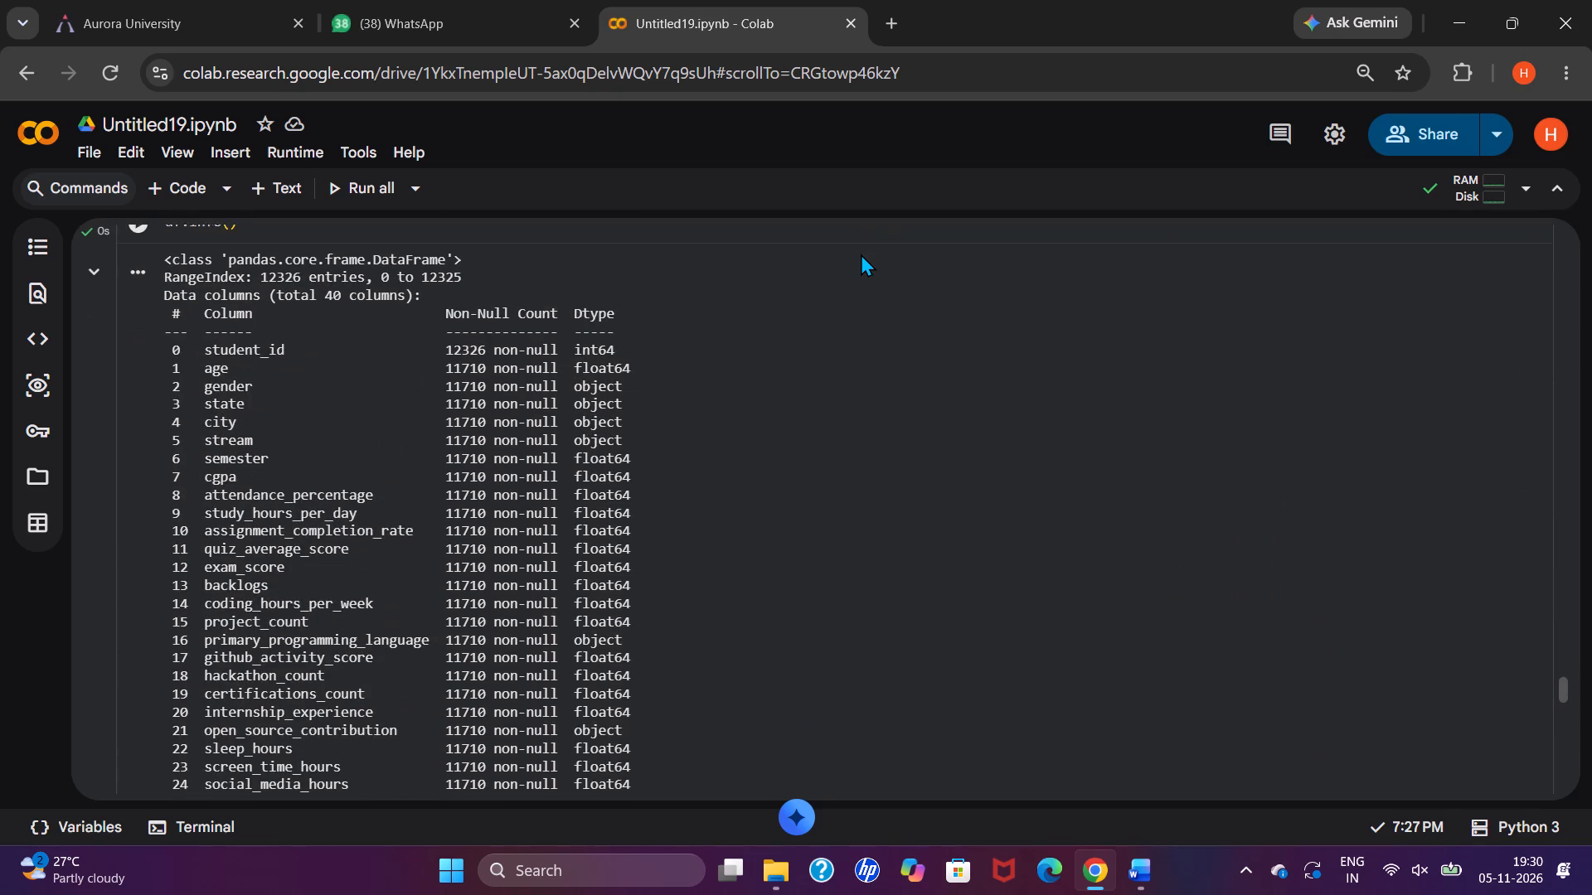
scroll(861, 254, "up", 3)
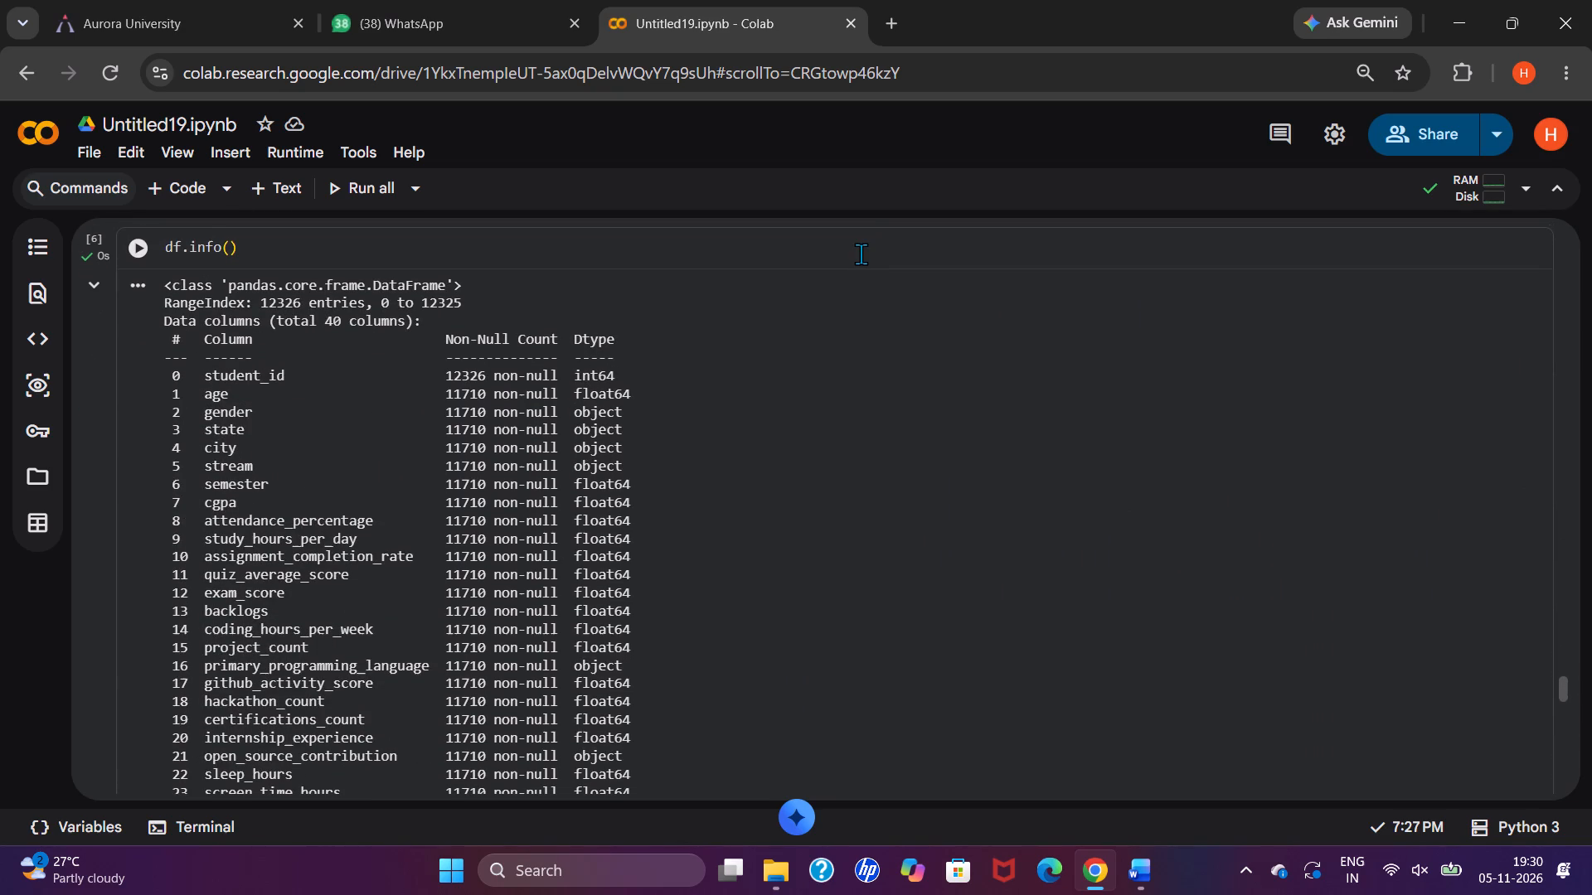
key("ctrl+Print")
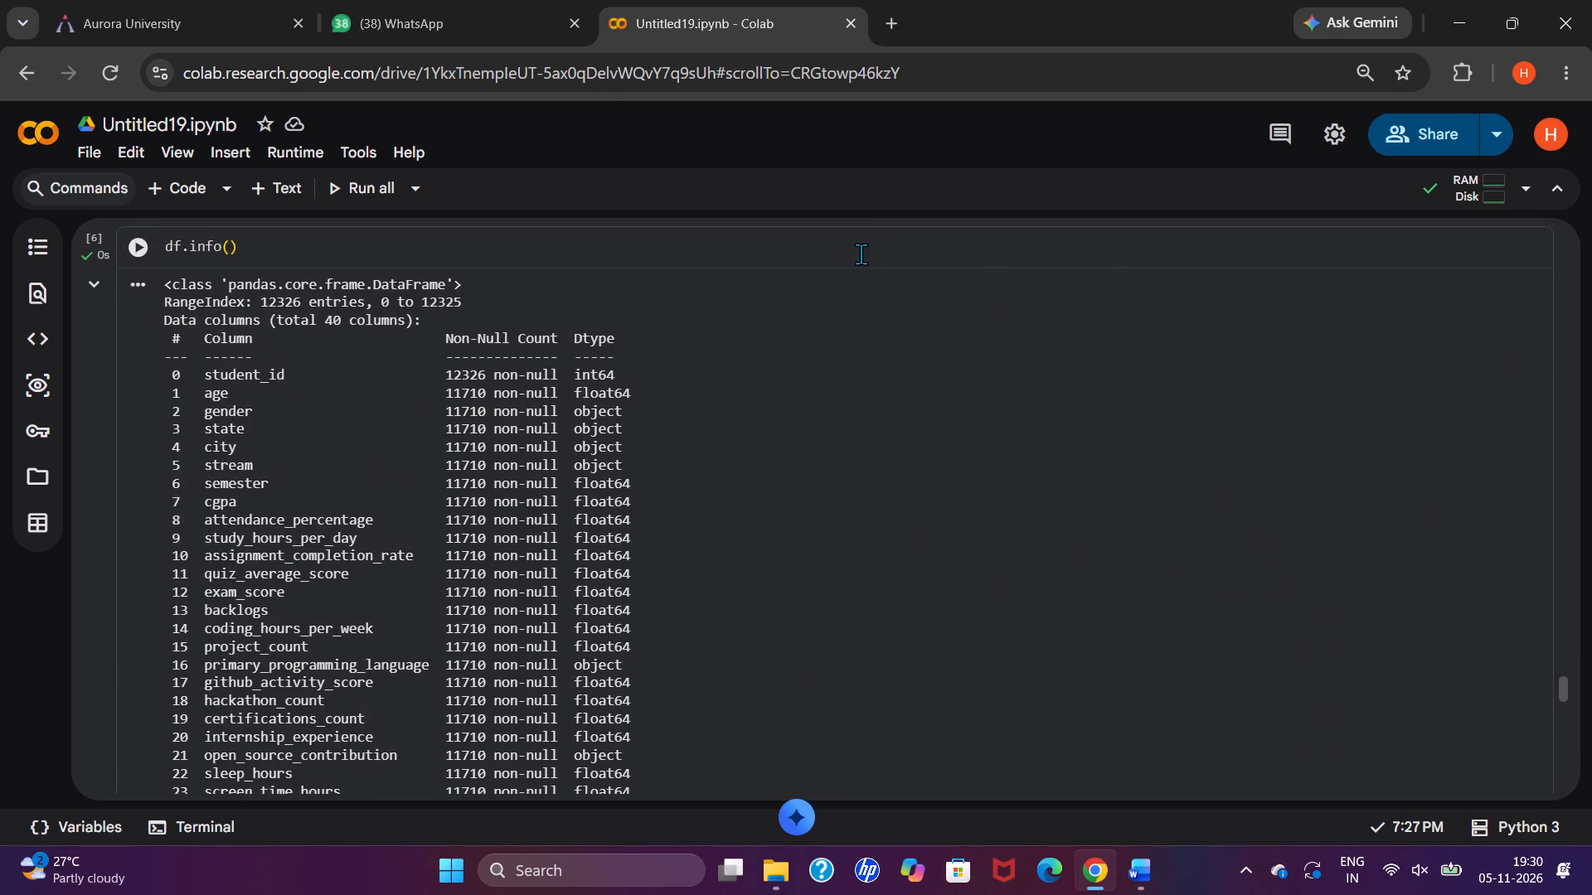
Switch to the FDS_Module_2_Lab_Report_2 document in Word, at the Code 1 and Code 2 sections.
left_click(1141, 878)
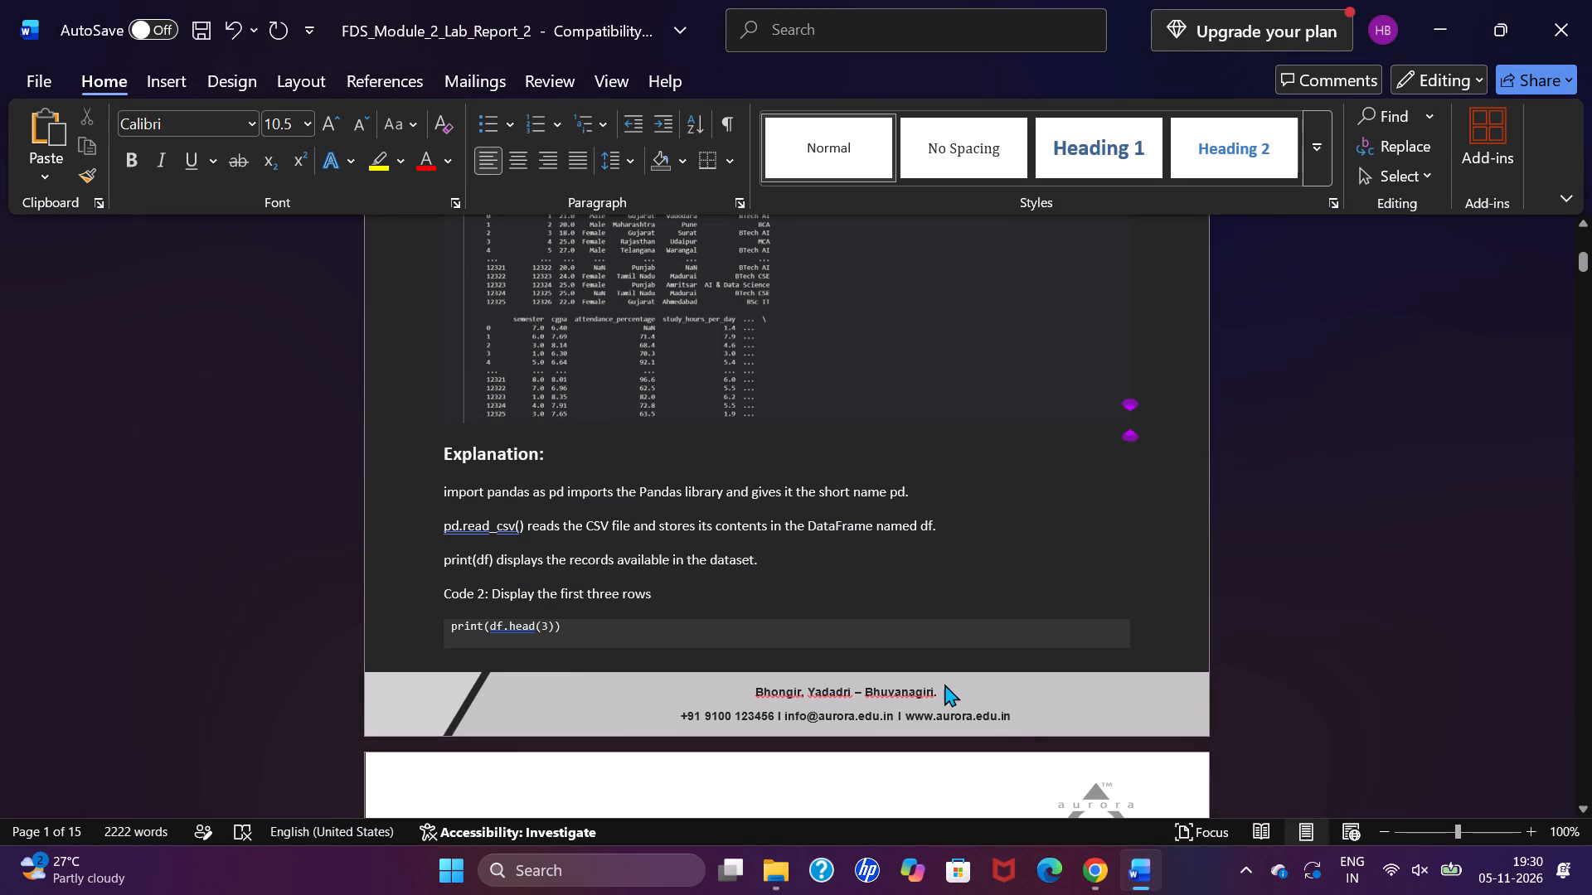
Insert two blank lines after the print(df) explanation to move the Code 2 section onto page 2.
scroll(937, 679, "down", 1)
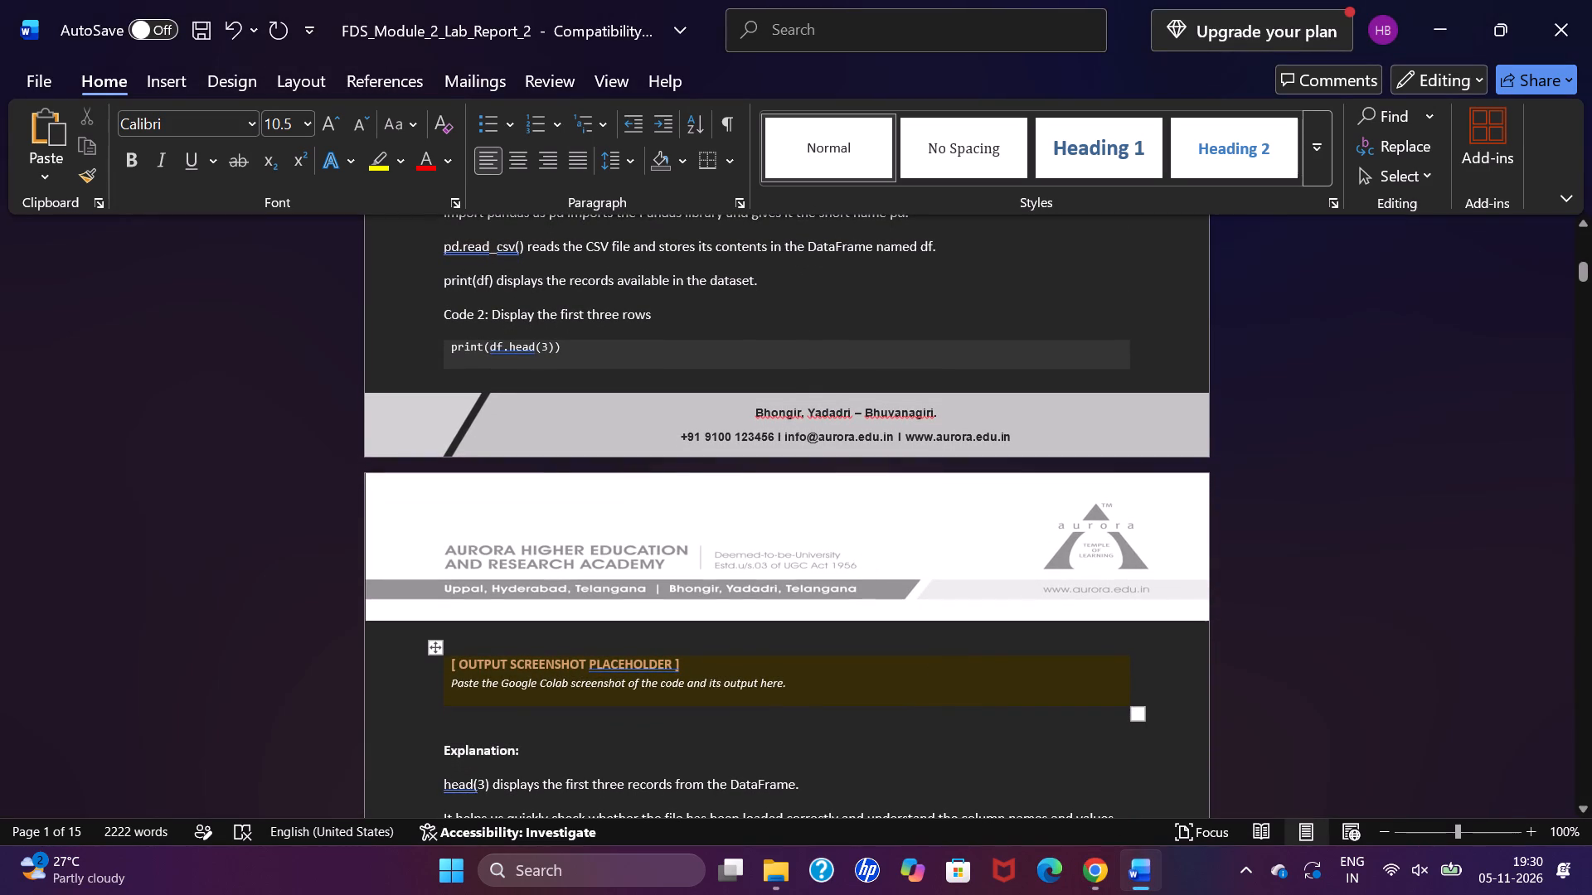
left_click(781, 283)
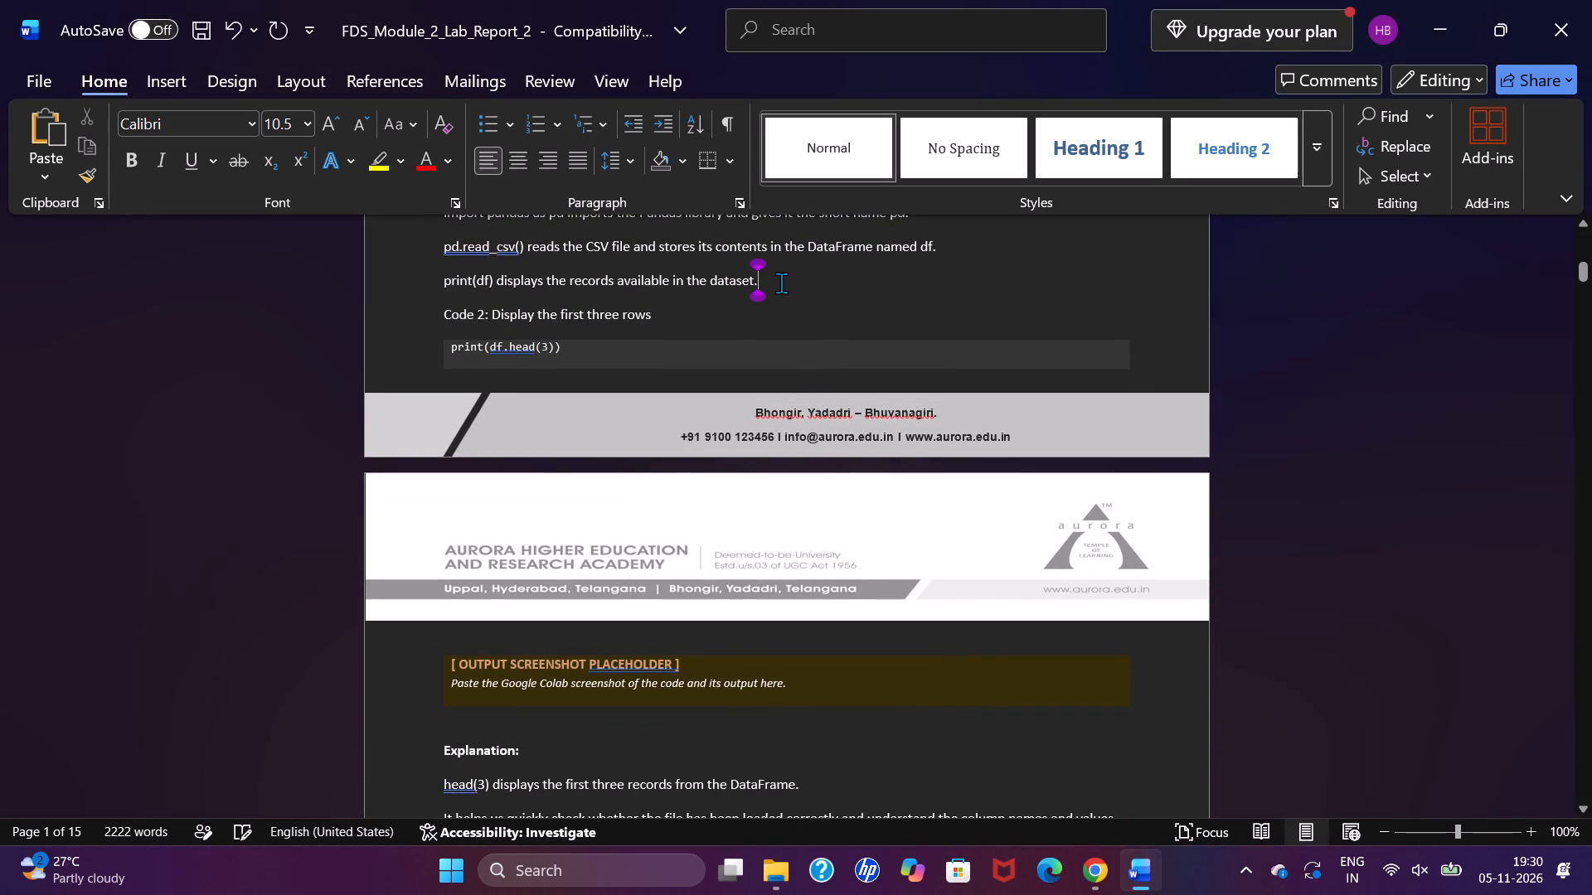
key("Return")
key("Return")
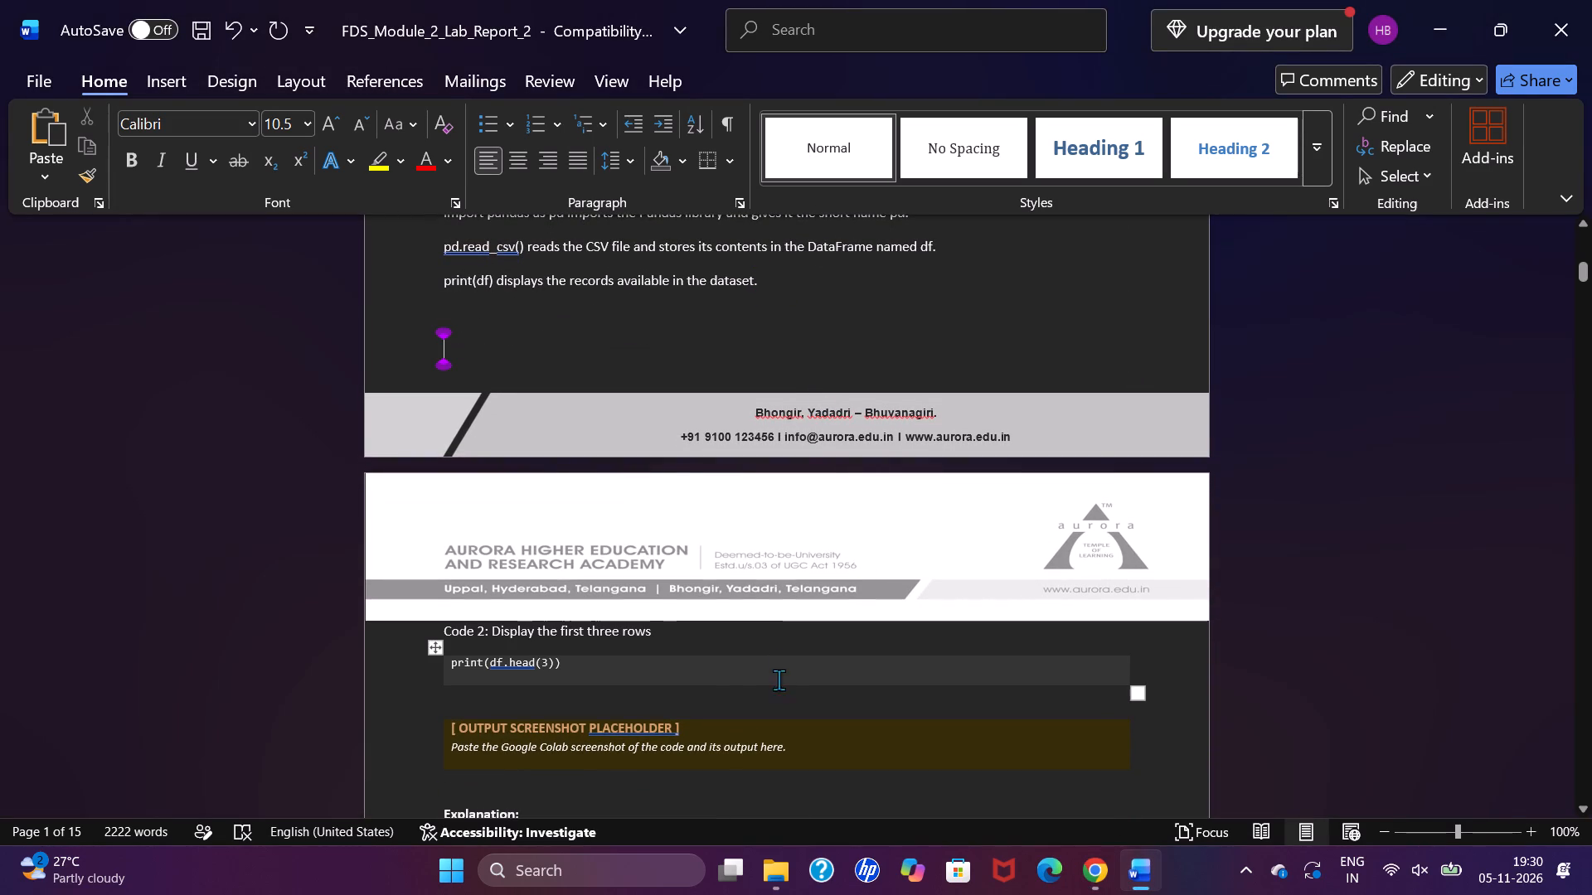
Replace Code 2's output screenshot placeholder box with the copied full-screen Colab screenshot.
scroll(721, 672, "down", 1)
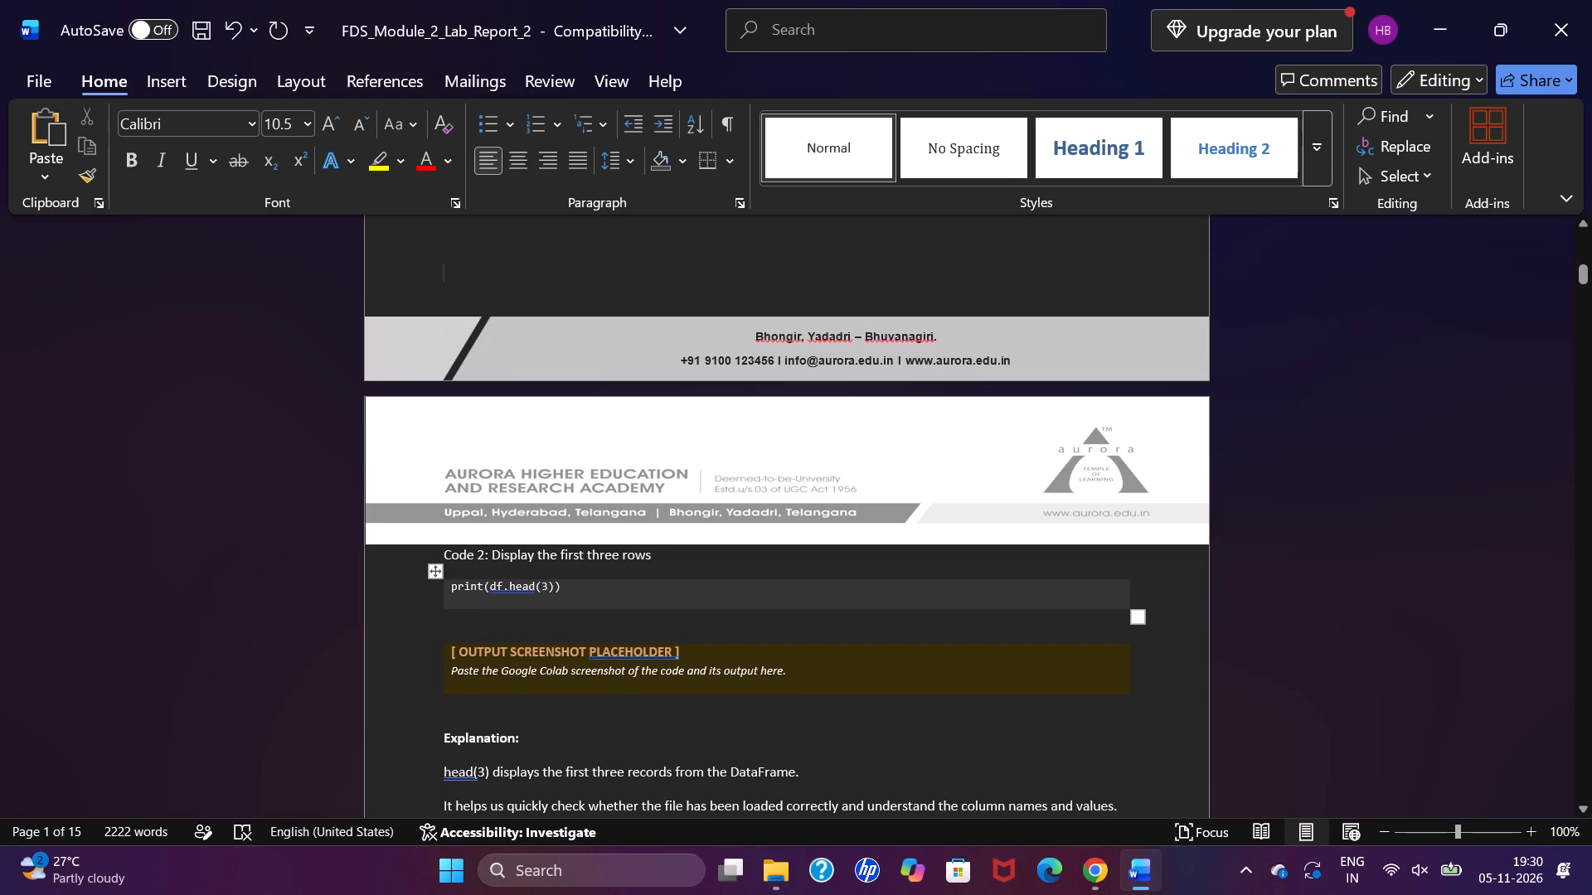
left_click(470, 643)
key("BackSpace")
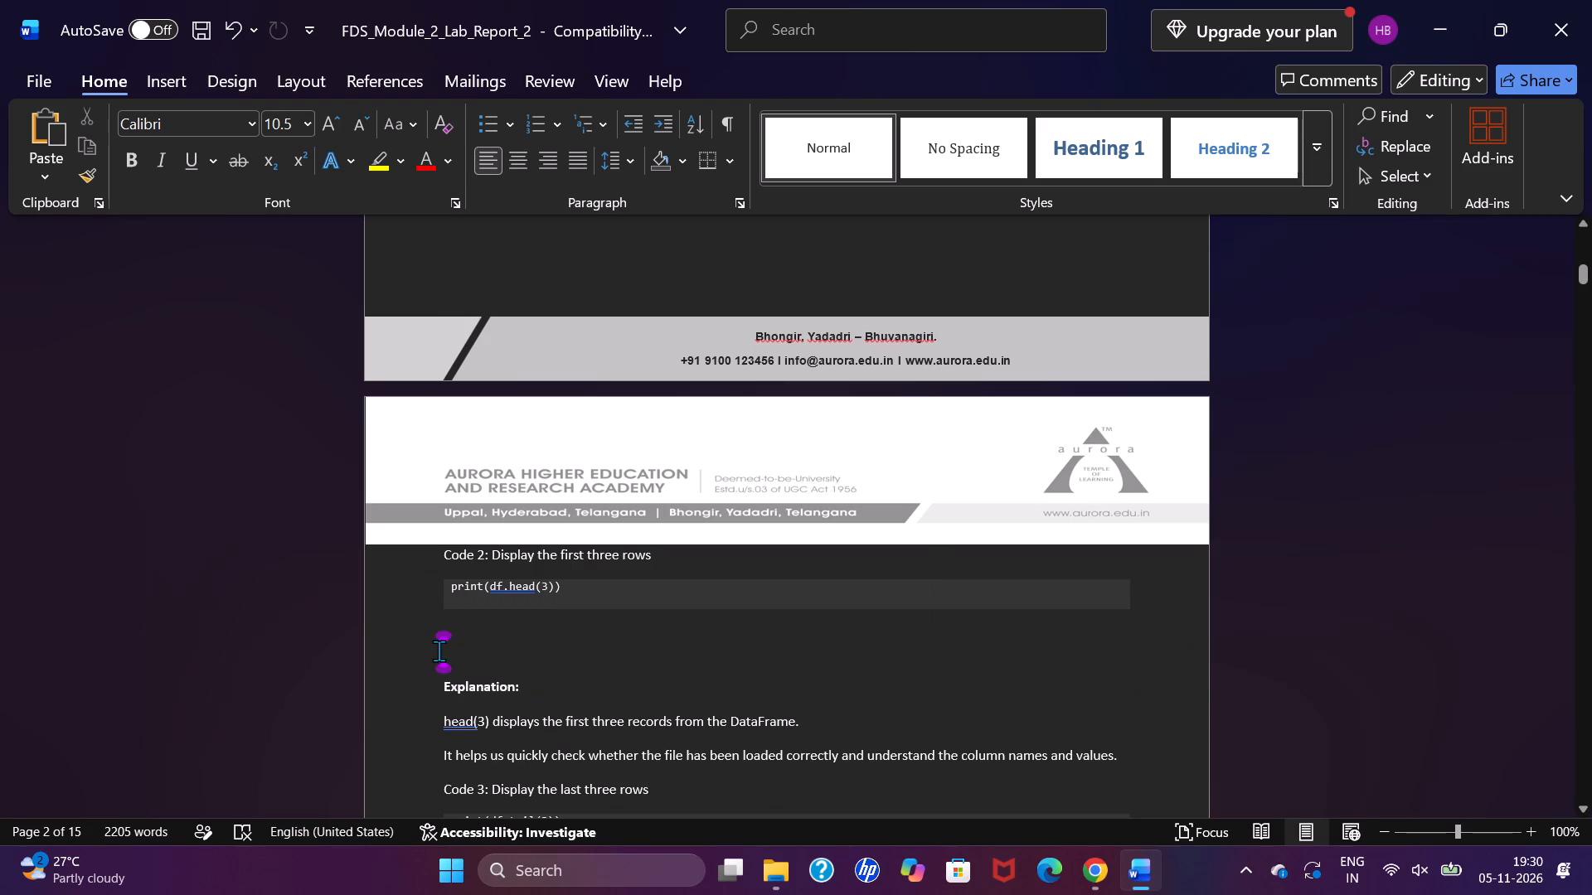
key("ctrl+v")
Remove the print() wrapper from Code 2's code so it reads df.head(3).
scroll(439, 651, "down", 1)
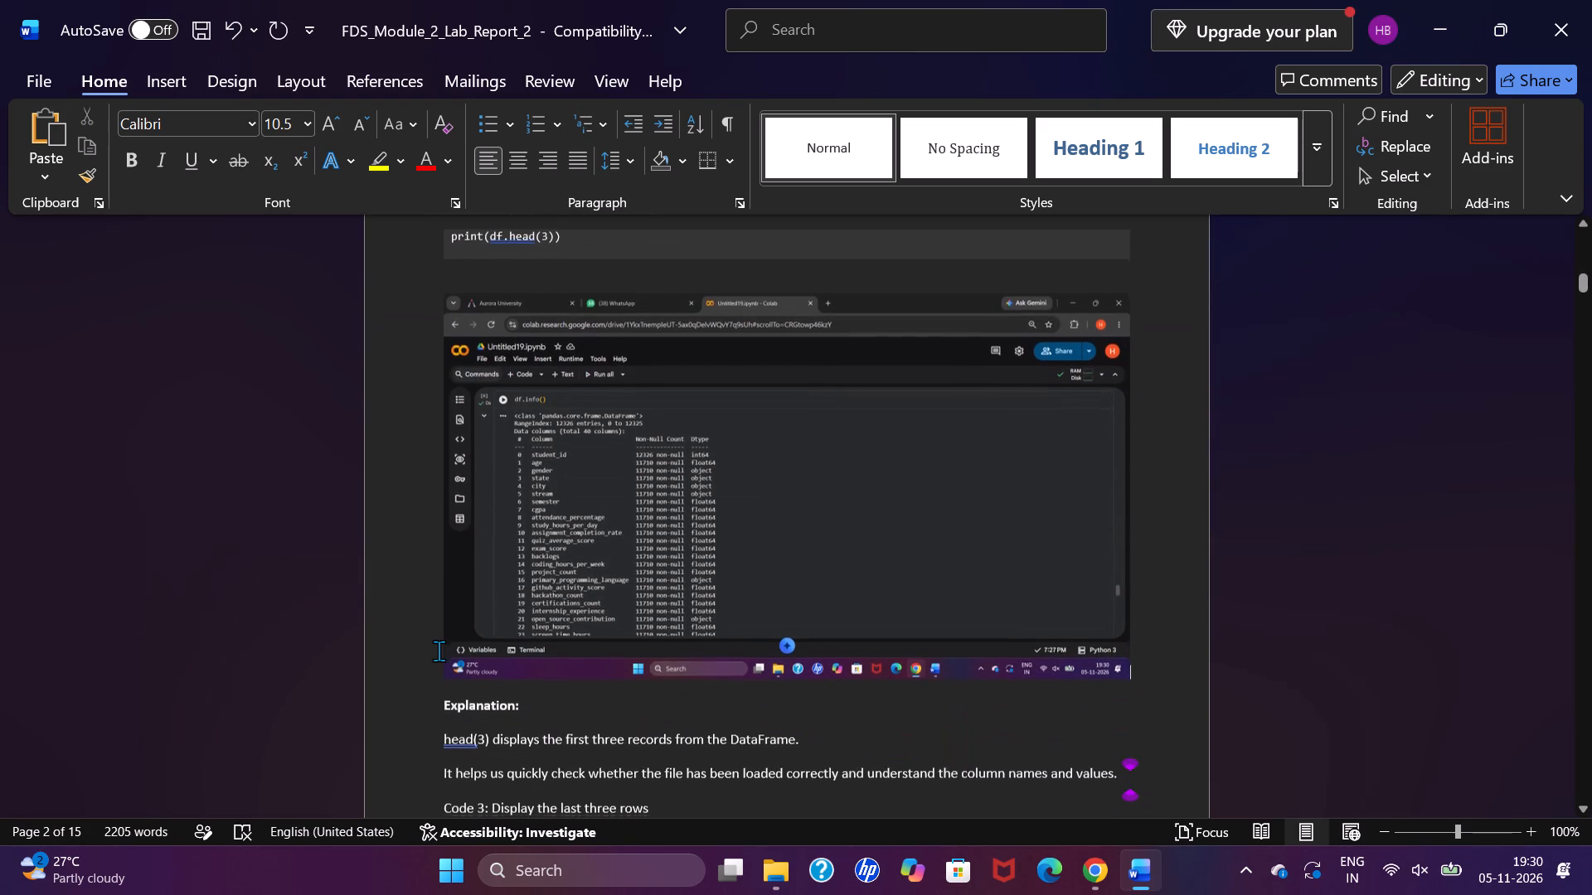
scroll(439, 651, "down", 2)
scroll(439, 651, "up", 2)
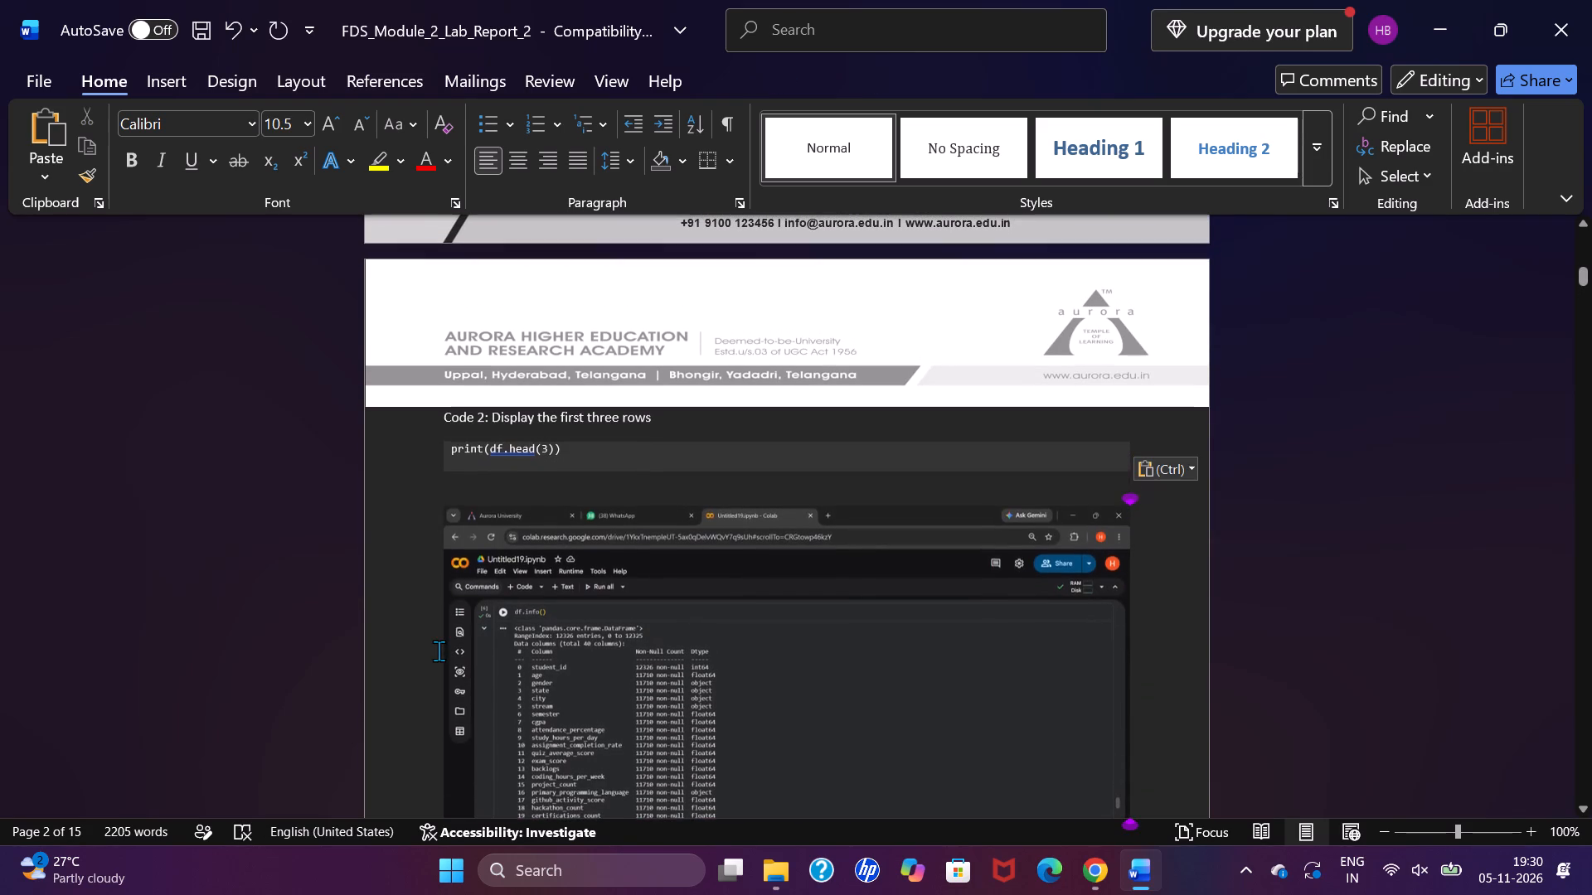
left_click(564, 452)
key("BackSpace")
key("Left")
key("Left")
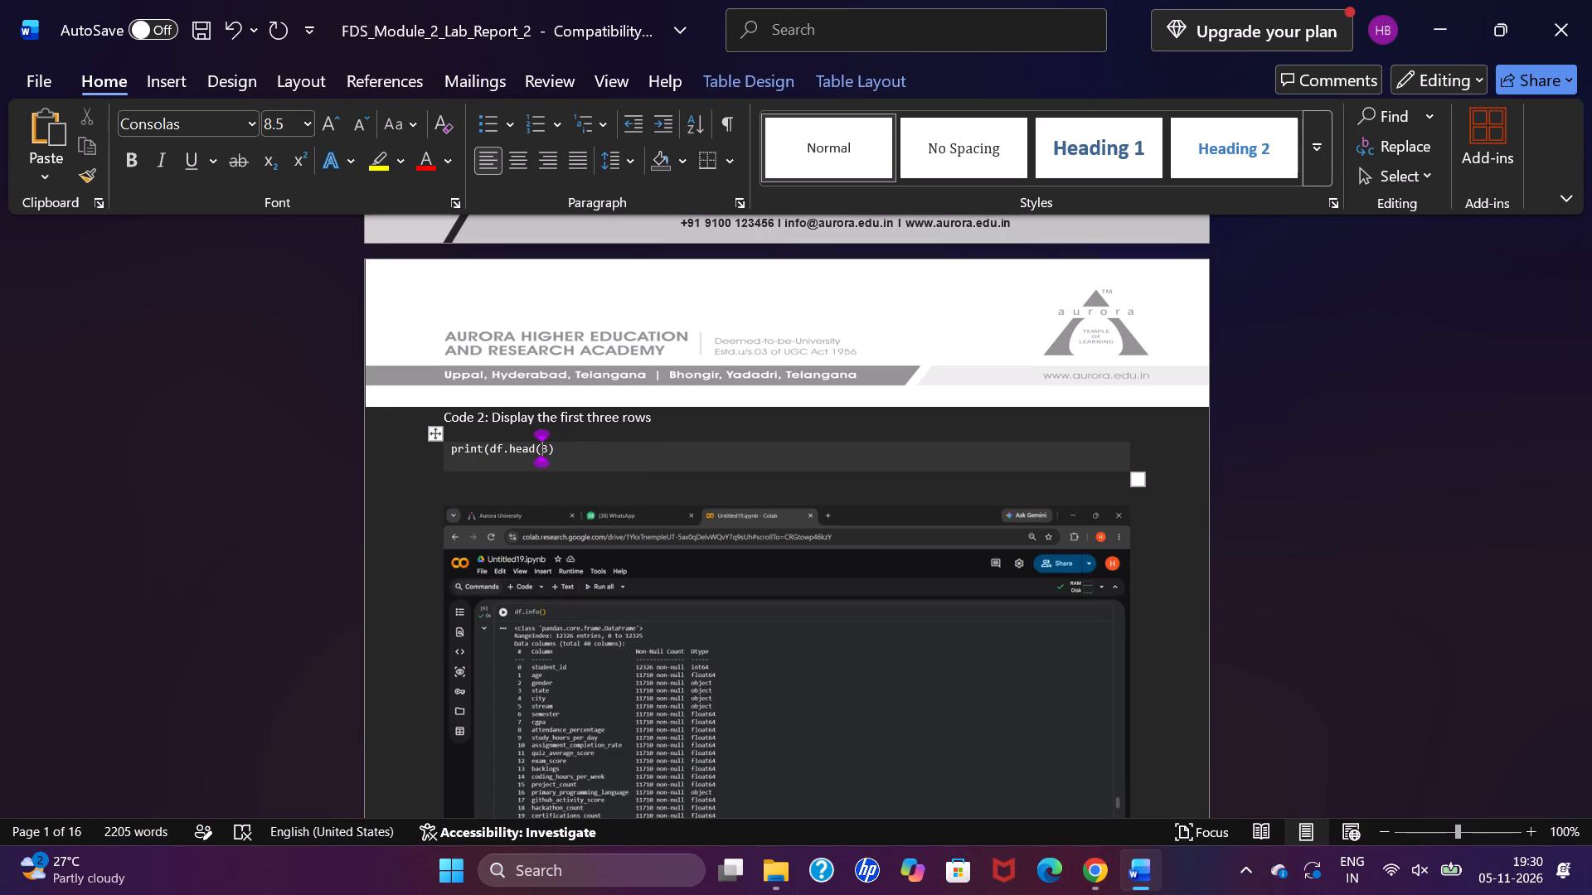
key("Left")
key("Left")
key("Left")
key("Left")
key("Left")
key("Left")
key("Left")
key("Left")
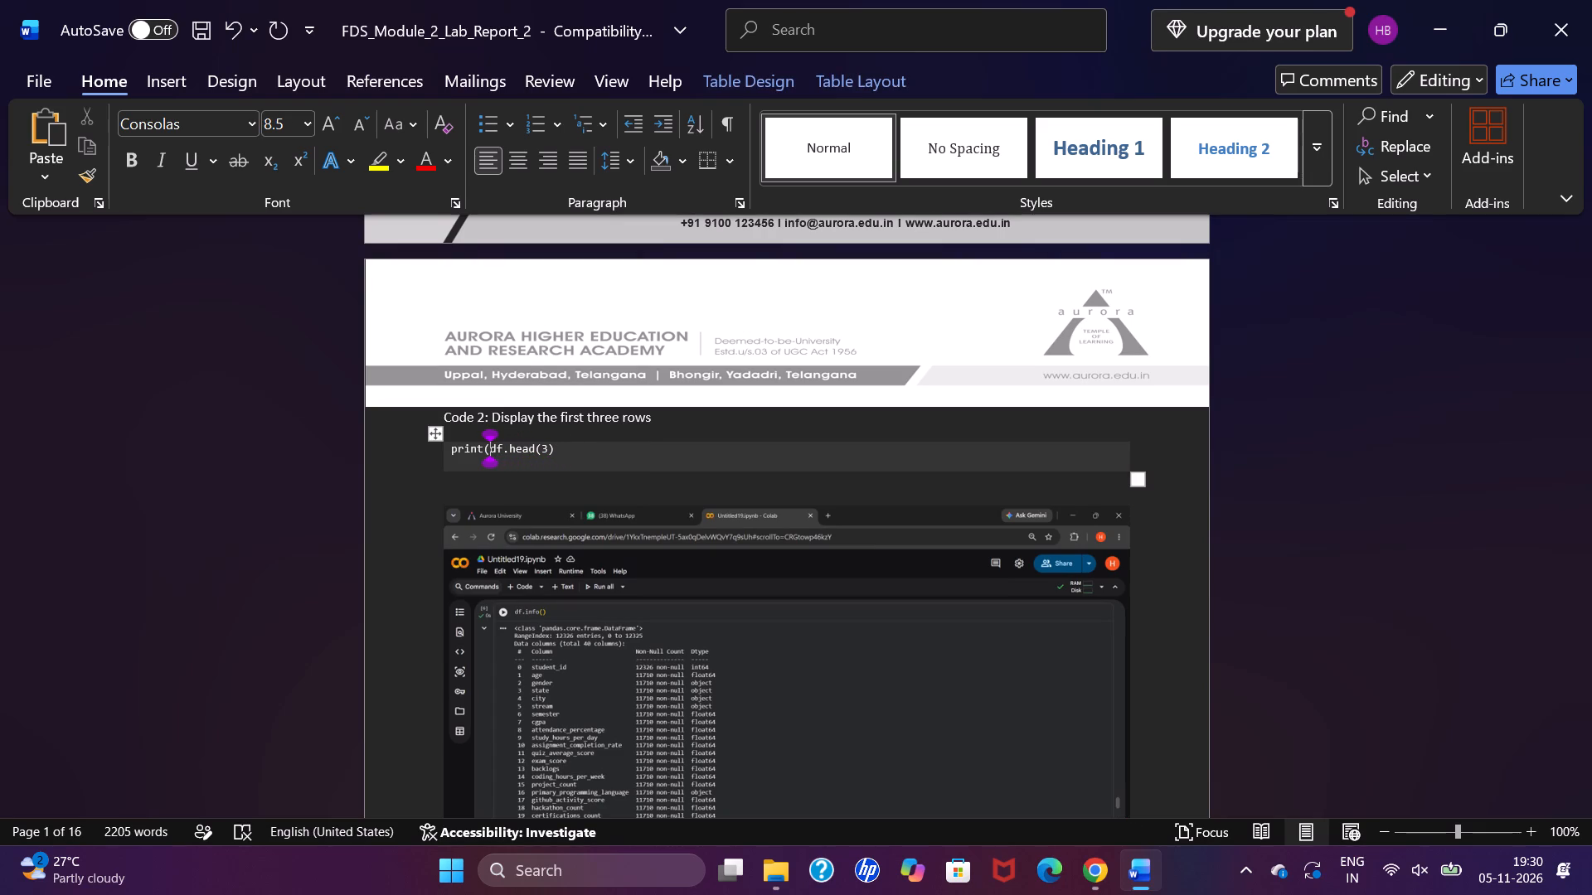
key("BackSpace")
key("BackSpace")
key("BackSpace")
key("BackSpace")
key("BackSpace")
key("BackSpace")
Remove the print() wrapper from Code 3's code so it reads df.tail(3).
scroll(564, 452, "down", 1)
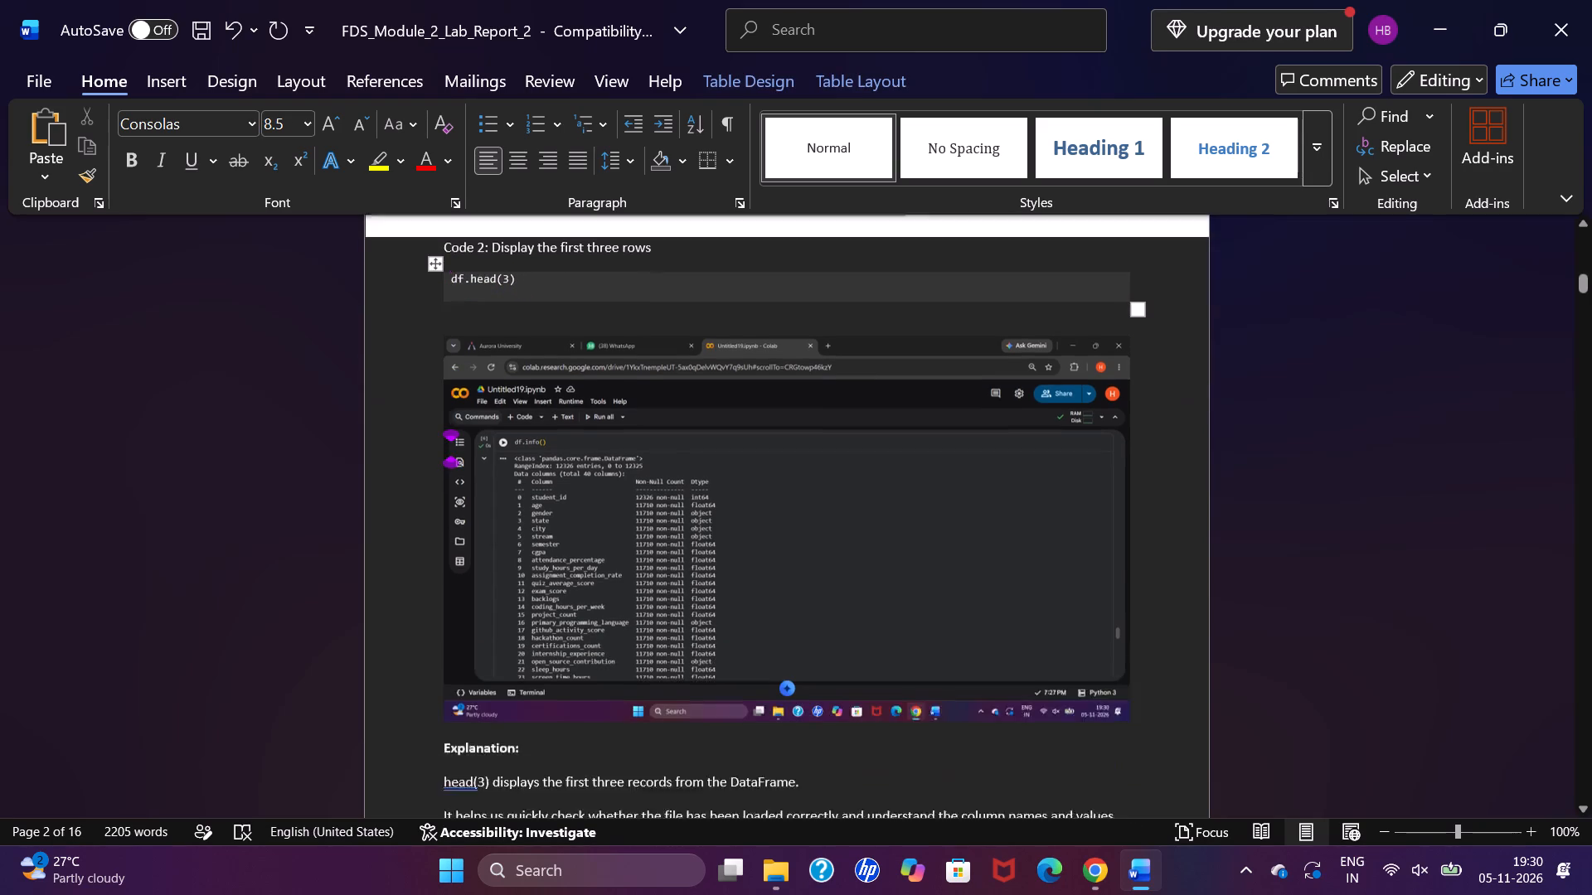
scroll(564, 452, "down", 1)
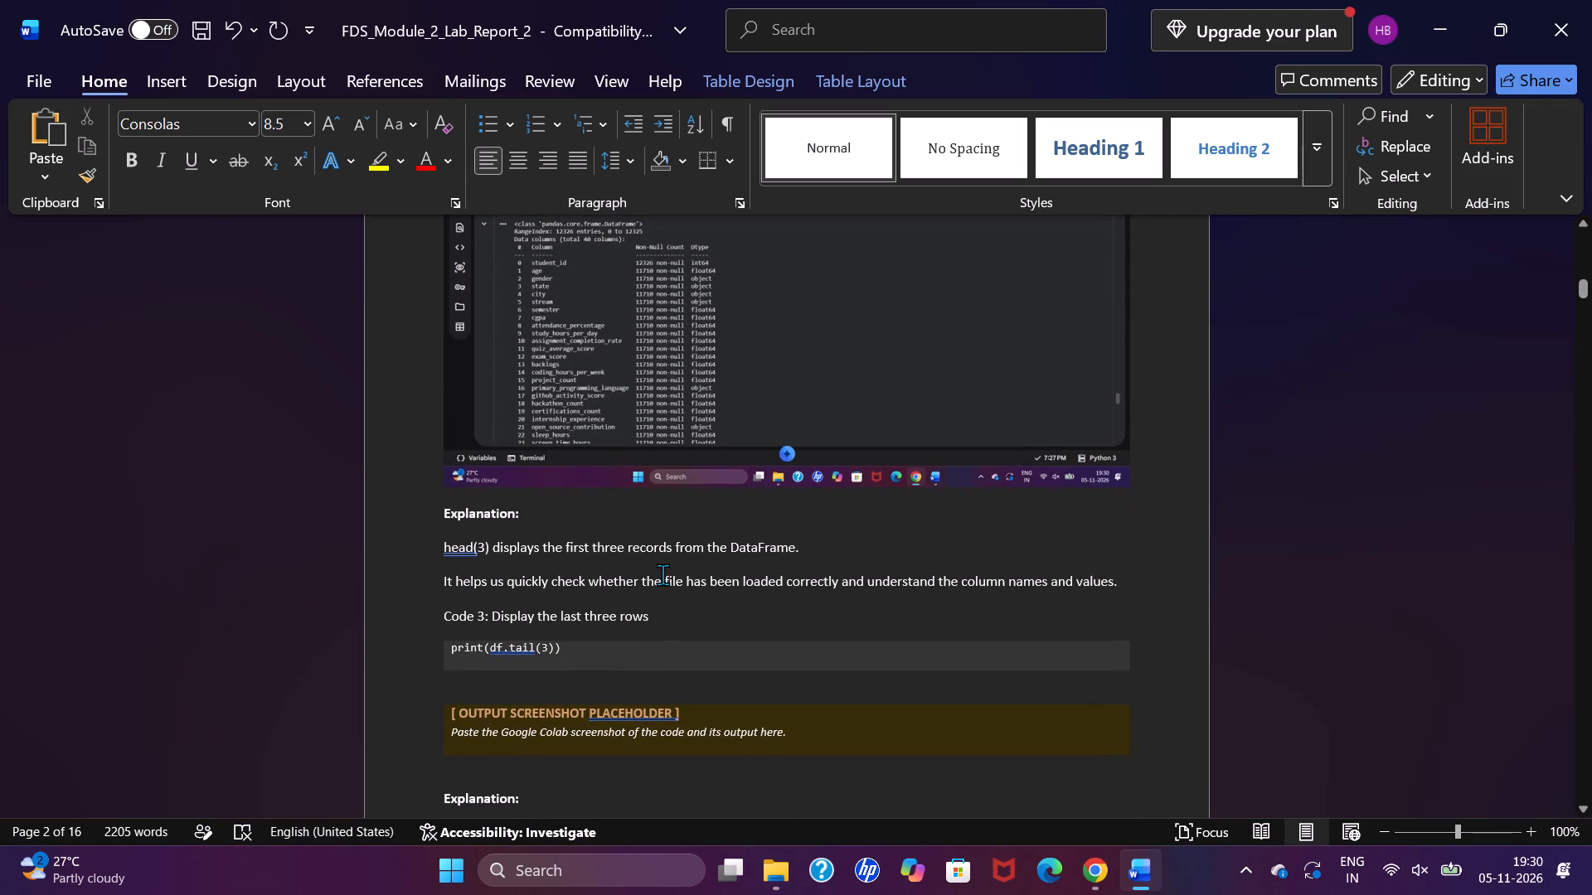
scroll(607, 617, "down", 1)
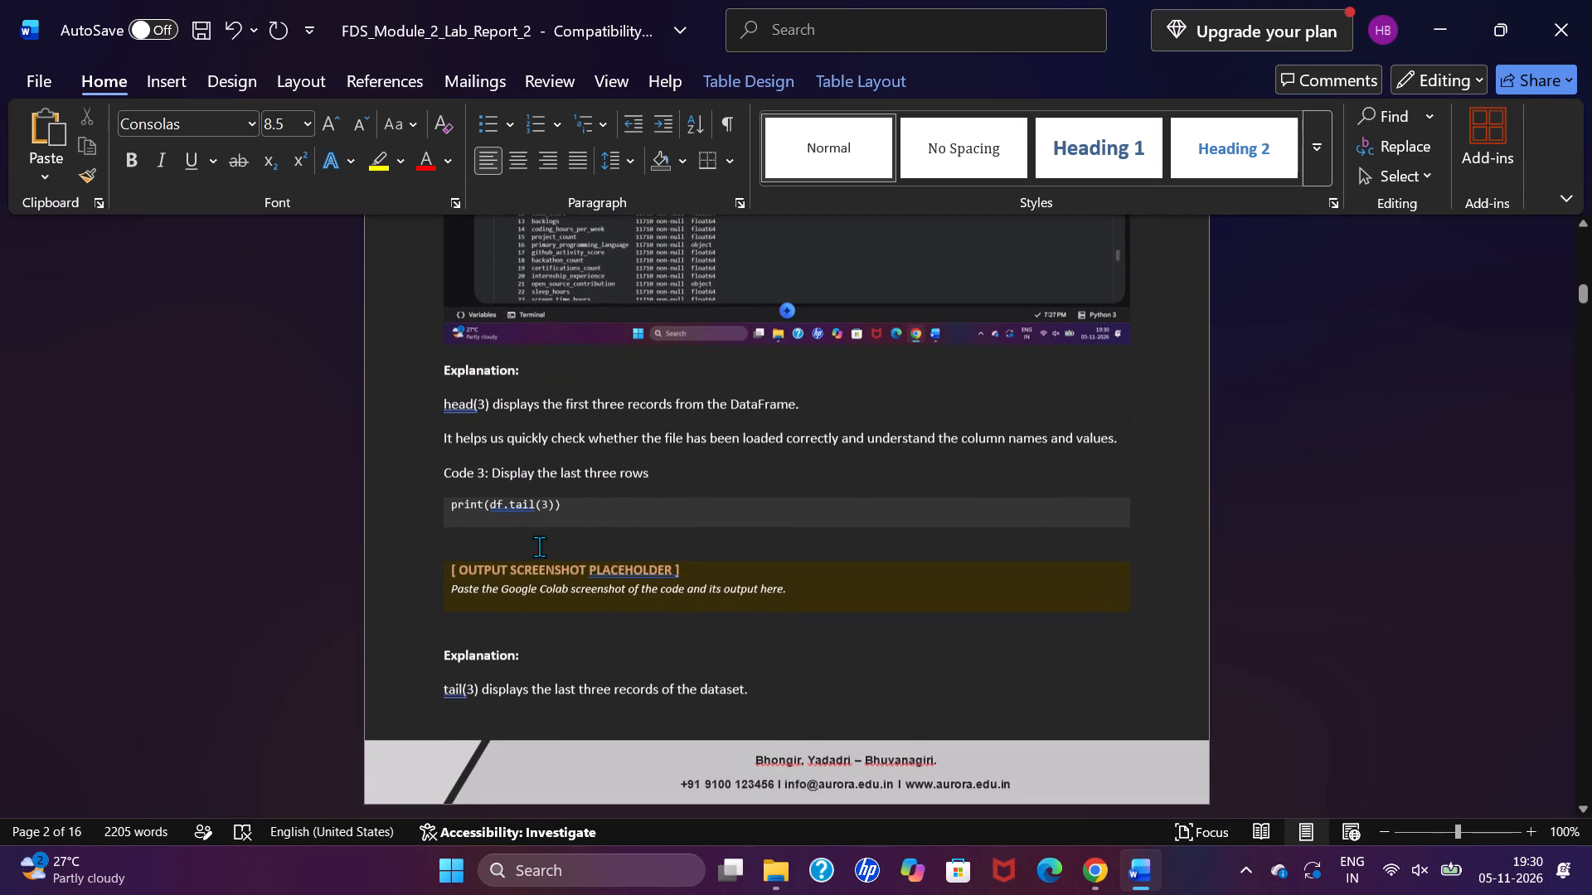
left_click(563, 514)
key("BackSpace")
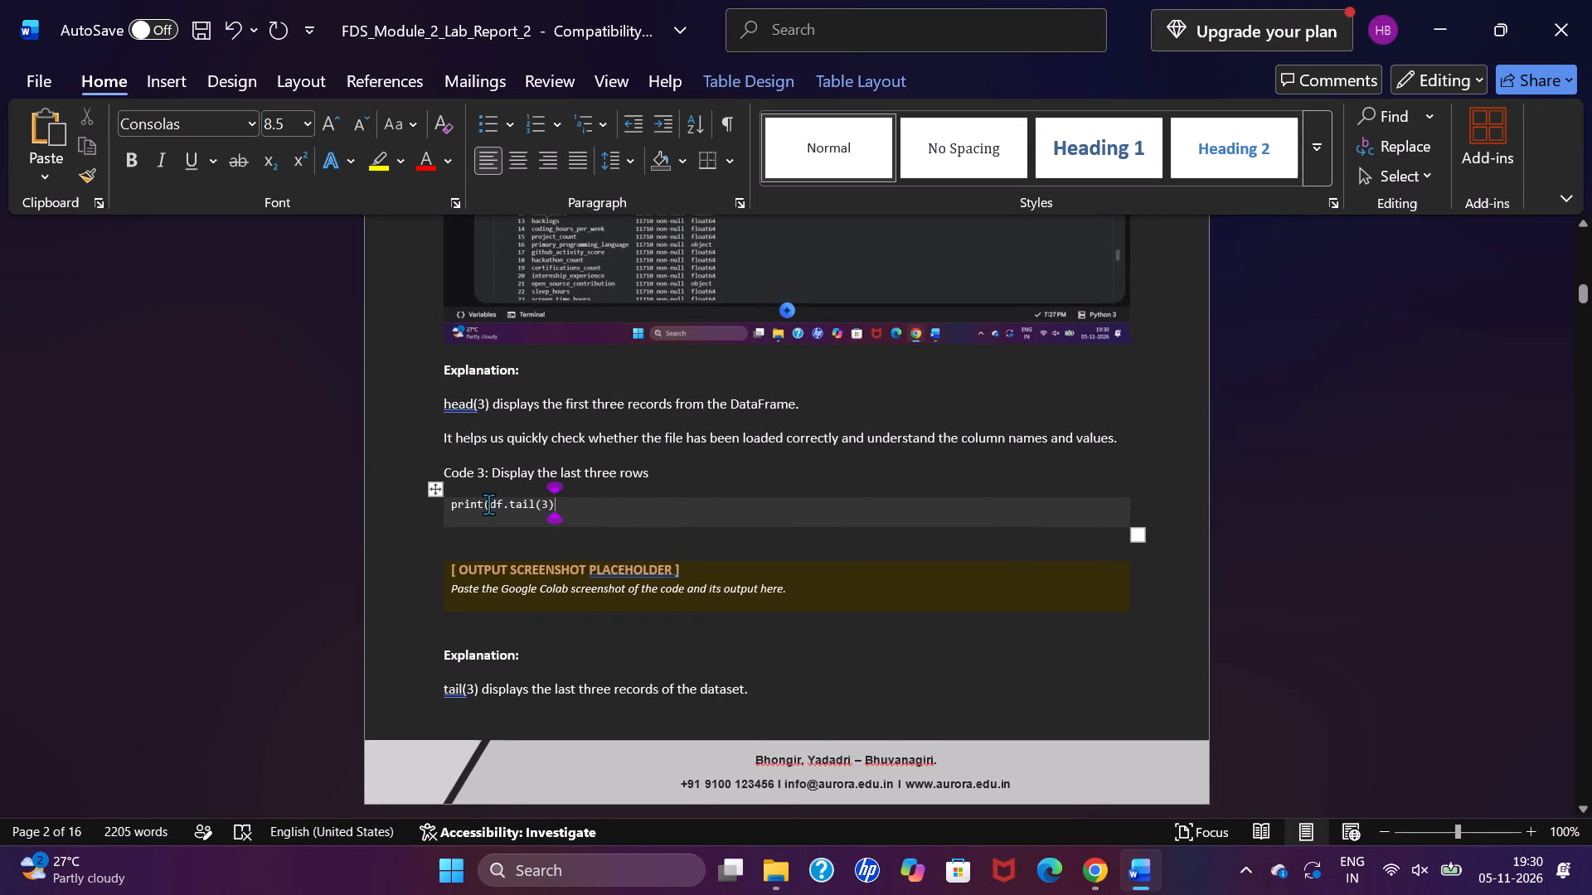
left_click(487, 504)
key("BackSpace")
key("BackSpace")
key("BackSpace")
key("BackSpace")
key("BackSpace")
key("BackSpace")
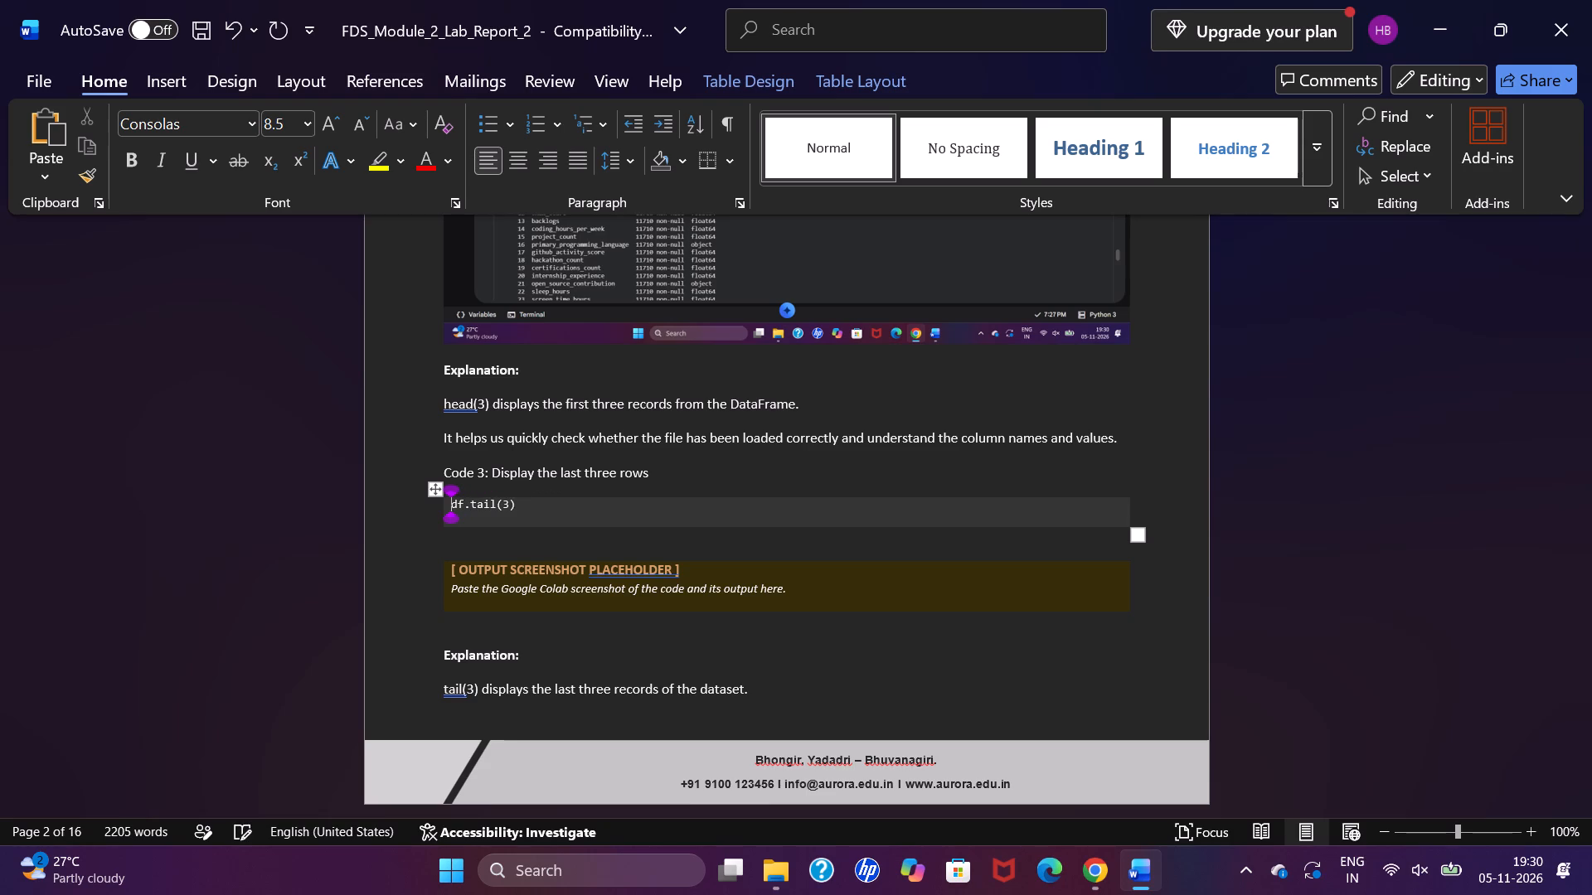
Delete the output screenshot placeholder box under Code 3.
left_click(450, 569)
key("BackSpace")
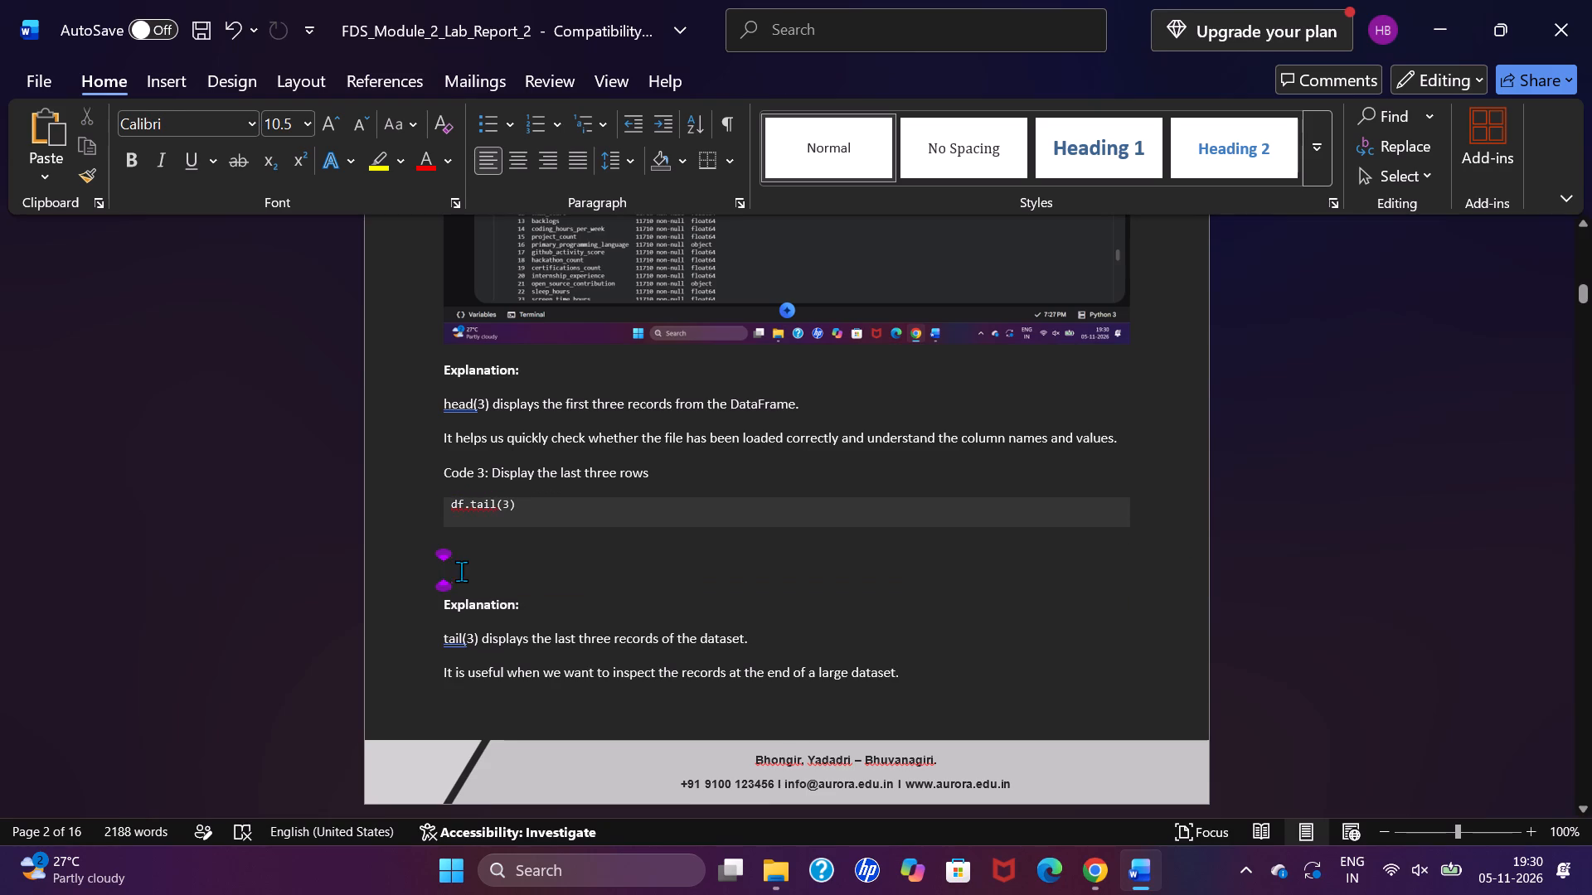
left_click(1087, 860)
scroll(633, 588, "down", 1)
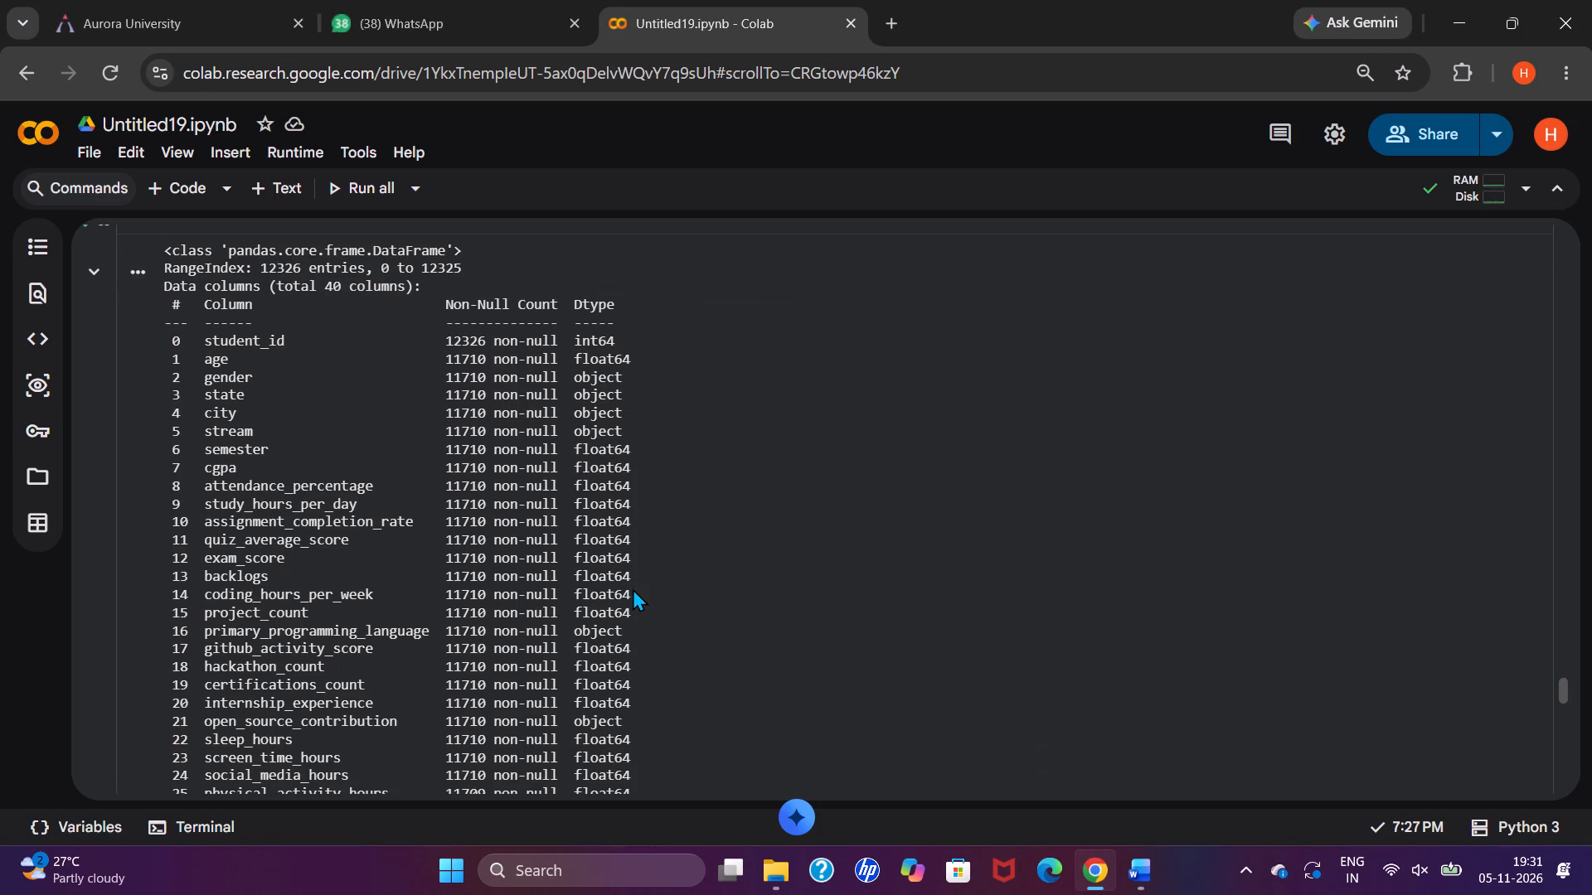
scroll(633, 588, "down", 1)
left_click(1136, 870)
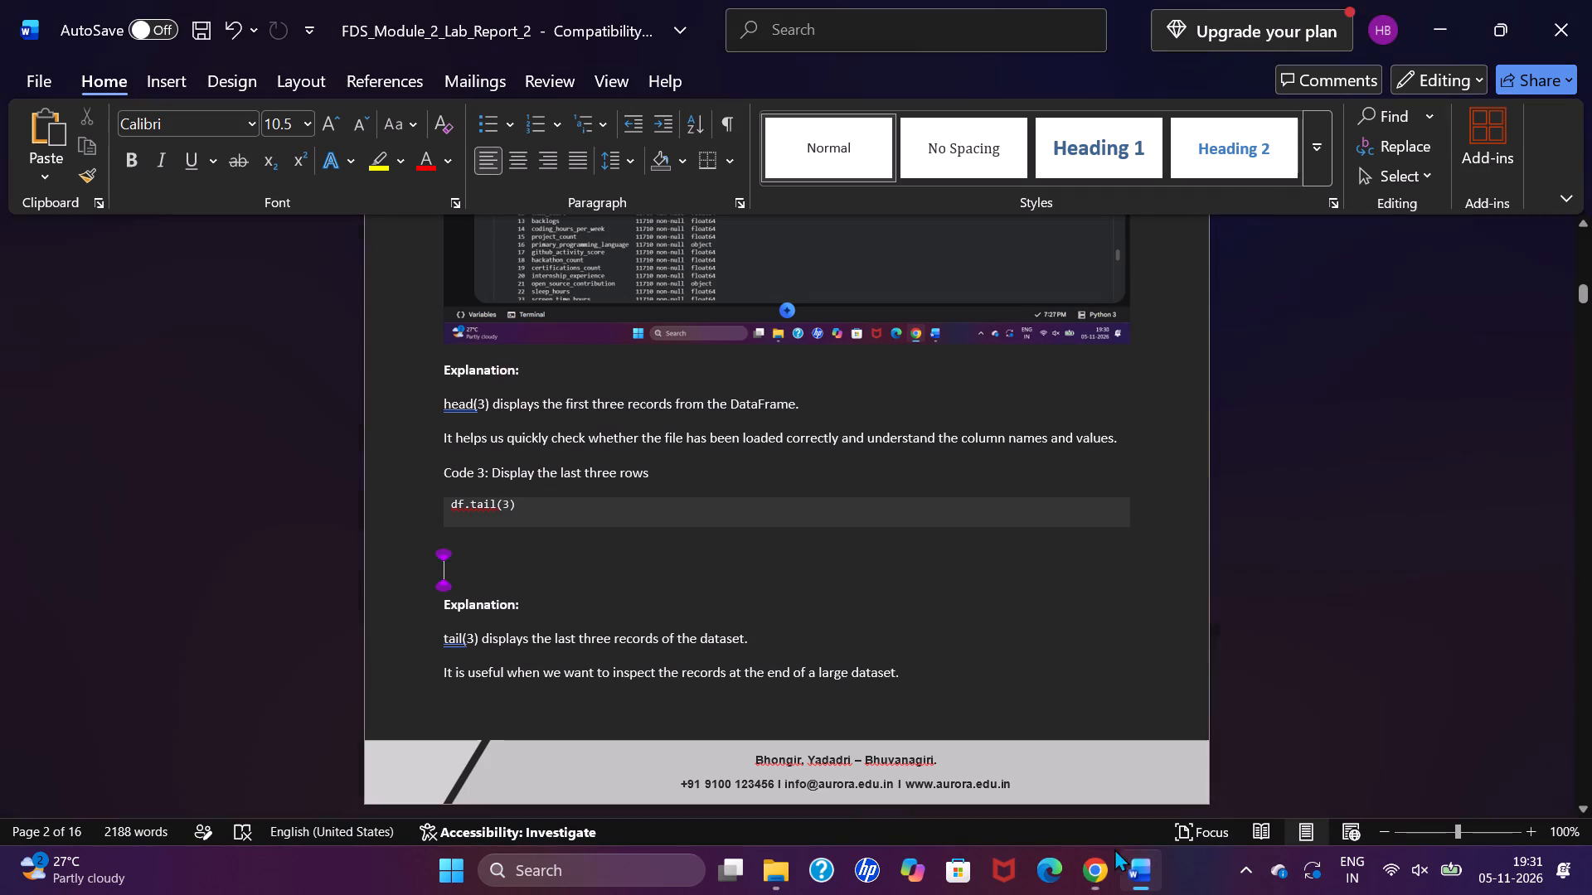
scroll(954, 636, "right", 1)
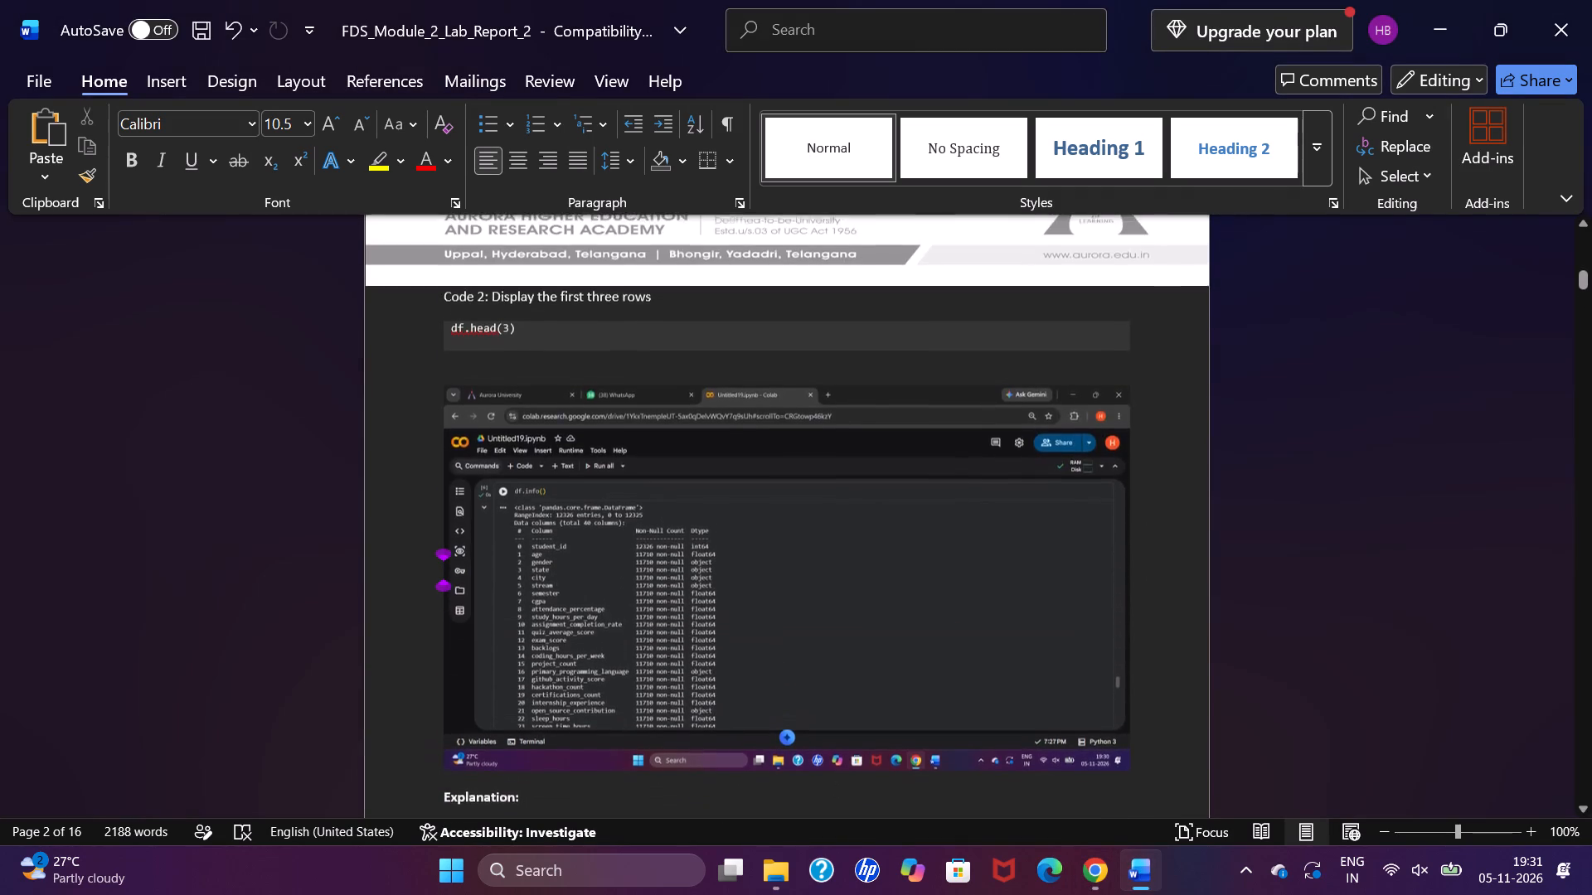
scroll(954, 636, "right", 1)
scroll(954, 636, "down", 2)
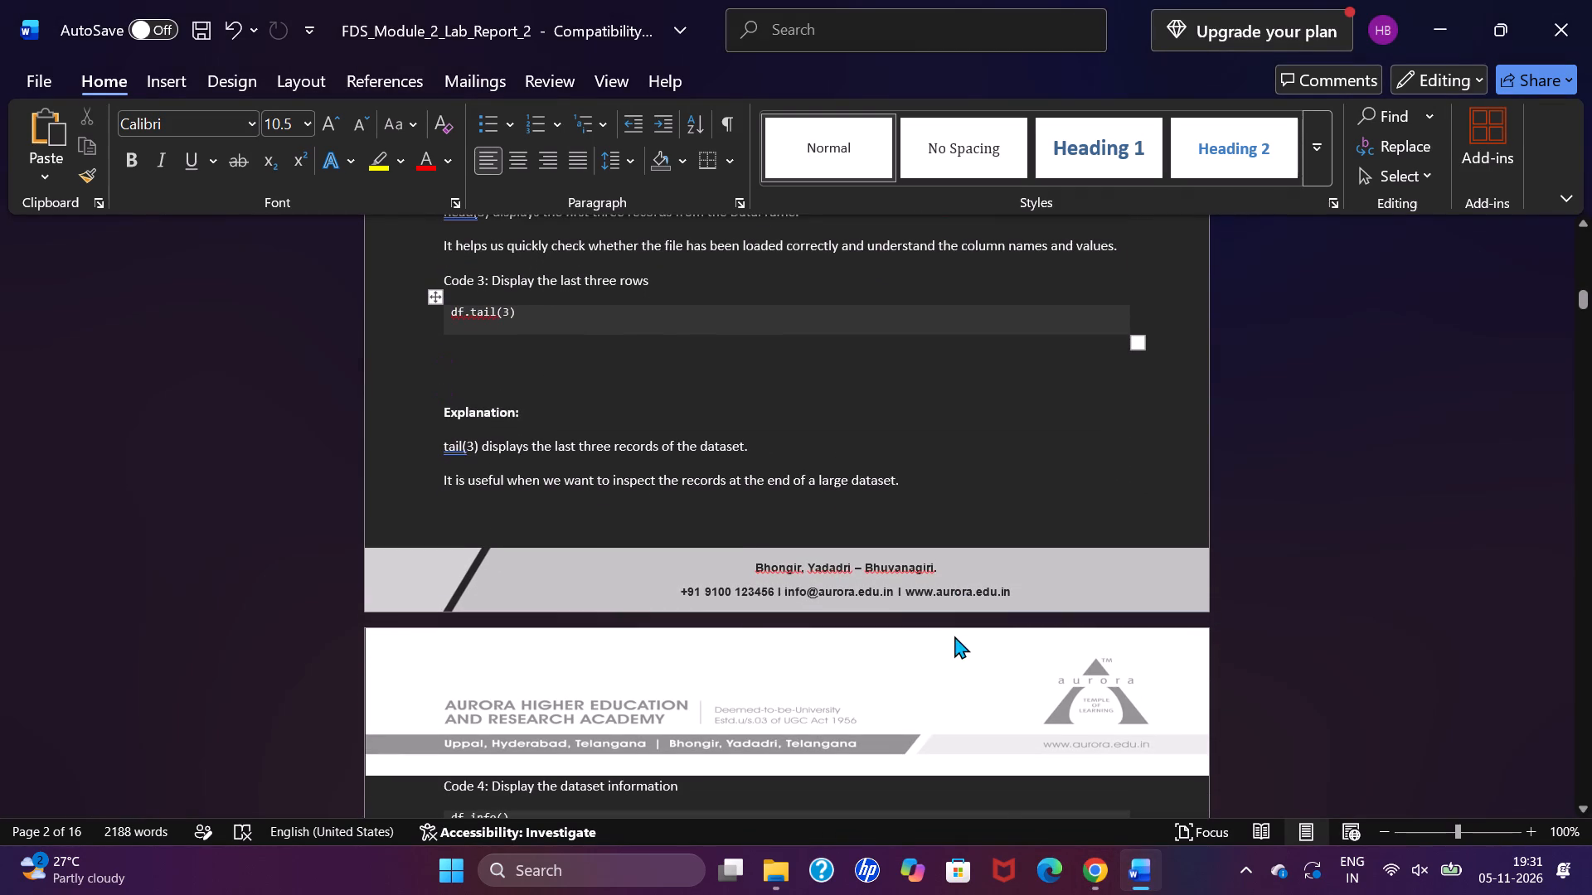
Switch to the Colab notebook in Chrome and capture a full-screen screenshot with the df.tail(3) cell and its output in view.
left_click(1101, 889)
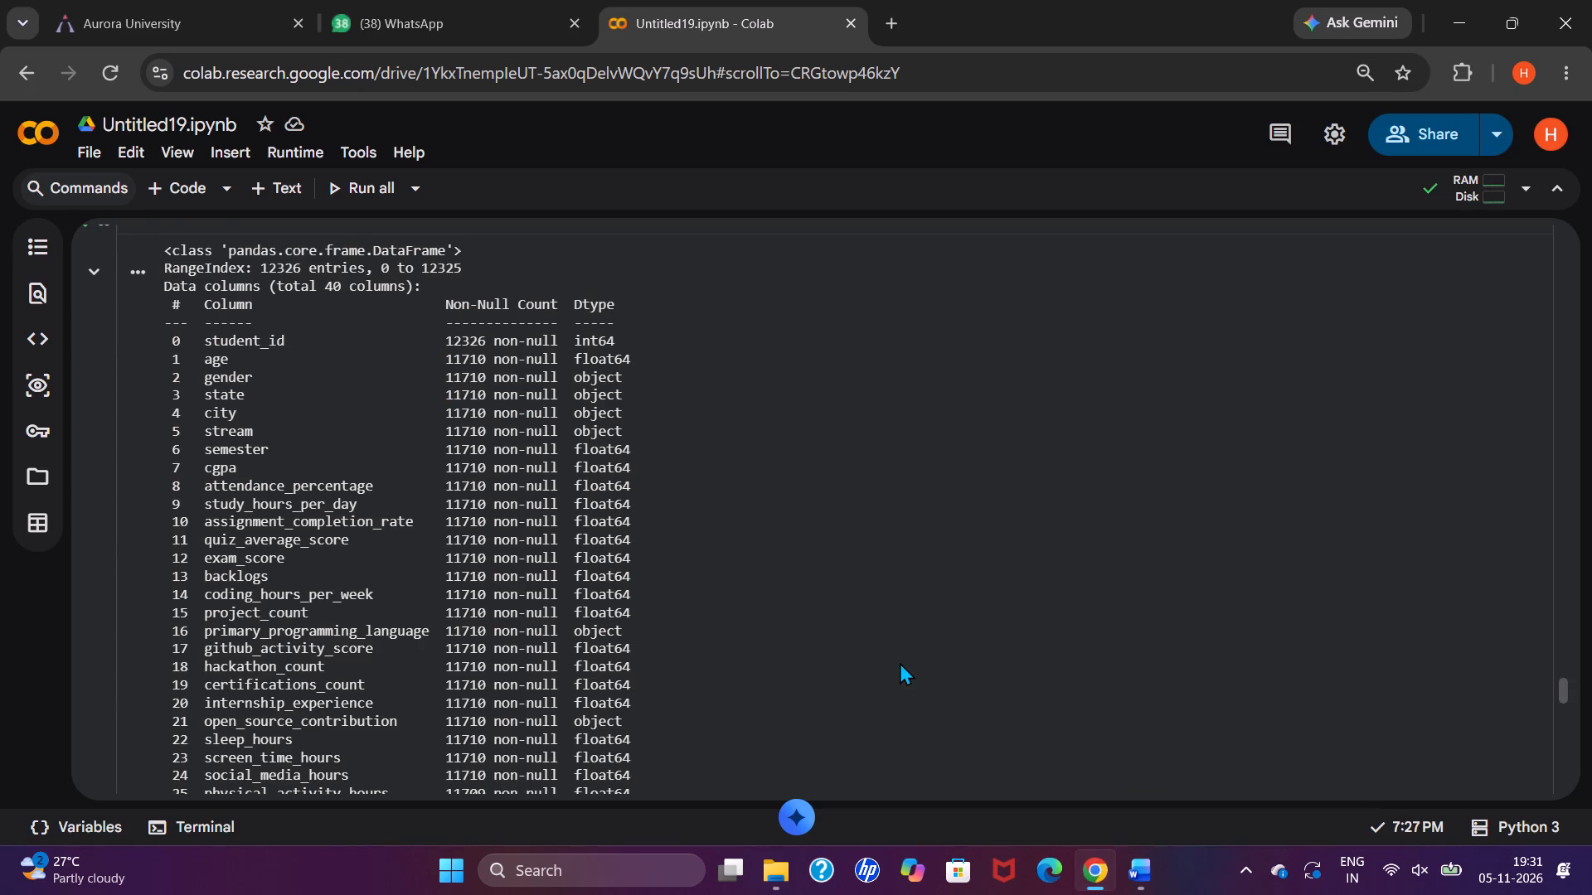
scroll(900, 662, "down", 3)
scroll(900, 662, "up", 1)
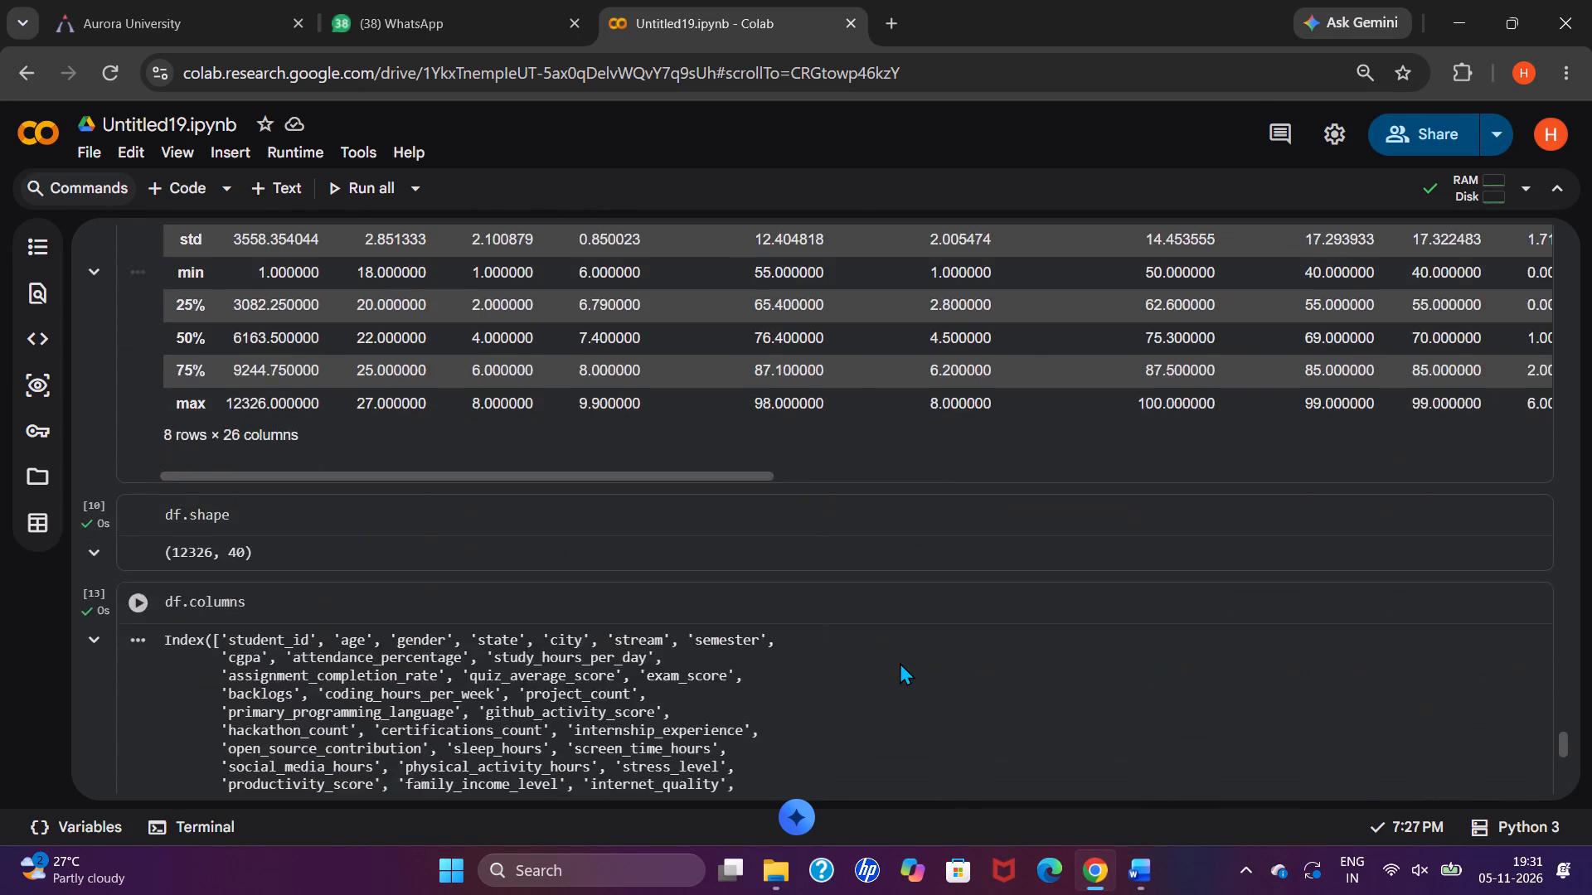
scroll(900, 662, "up", 3)
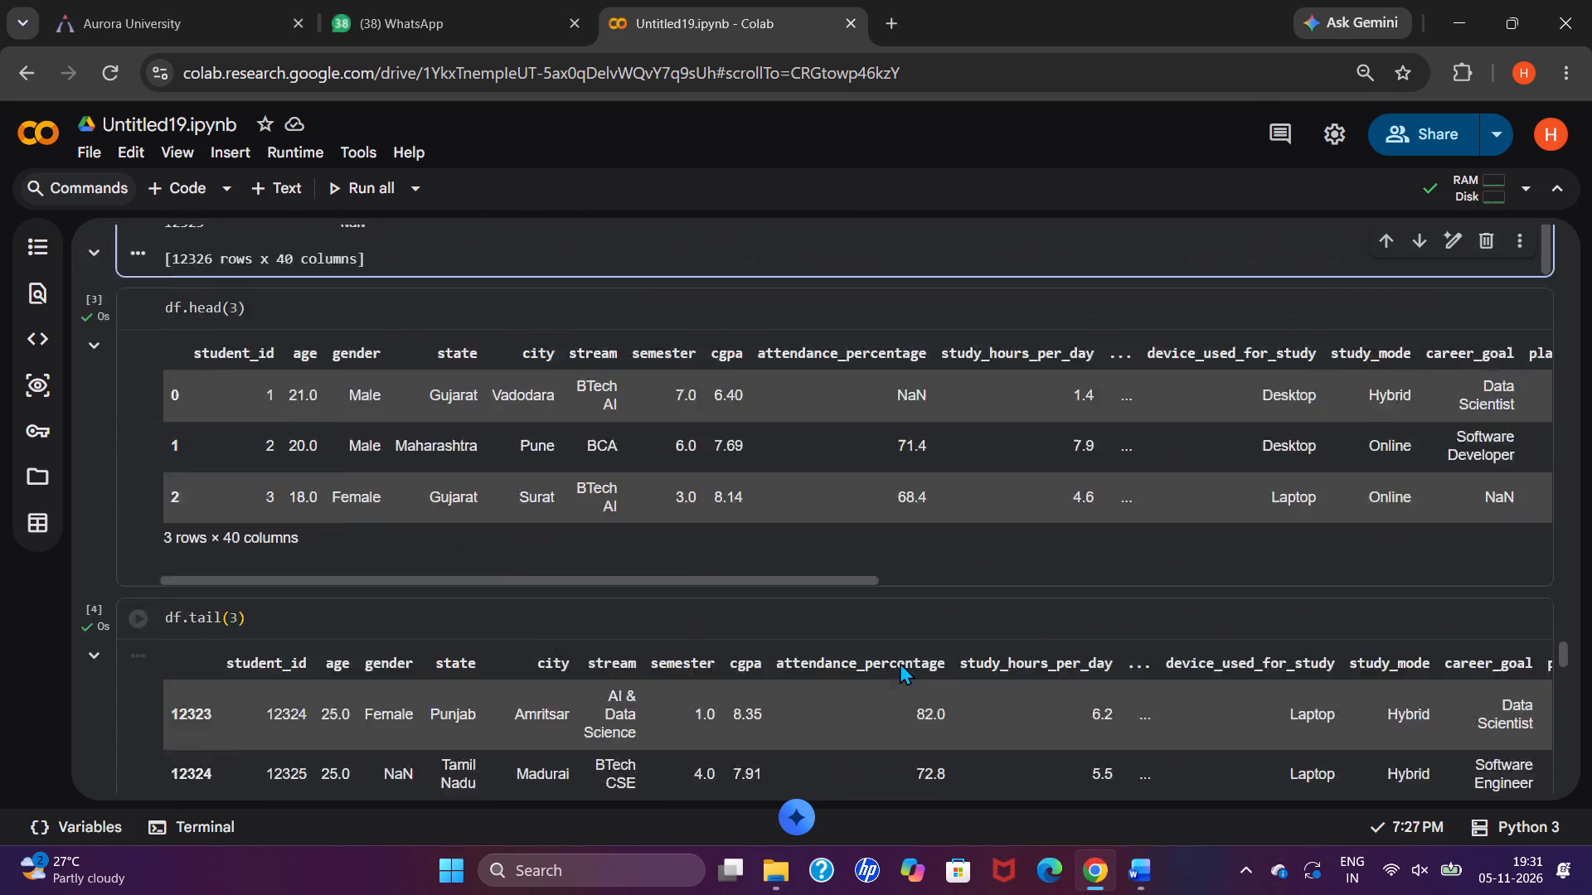
scroll(900, 662, "up", 2)
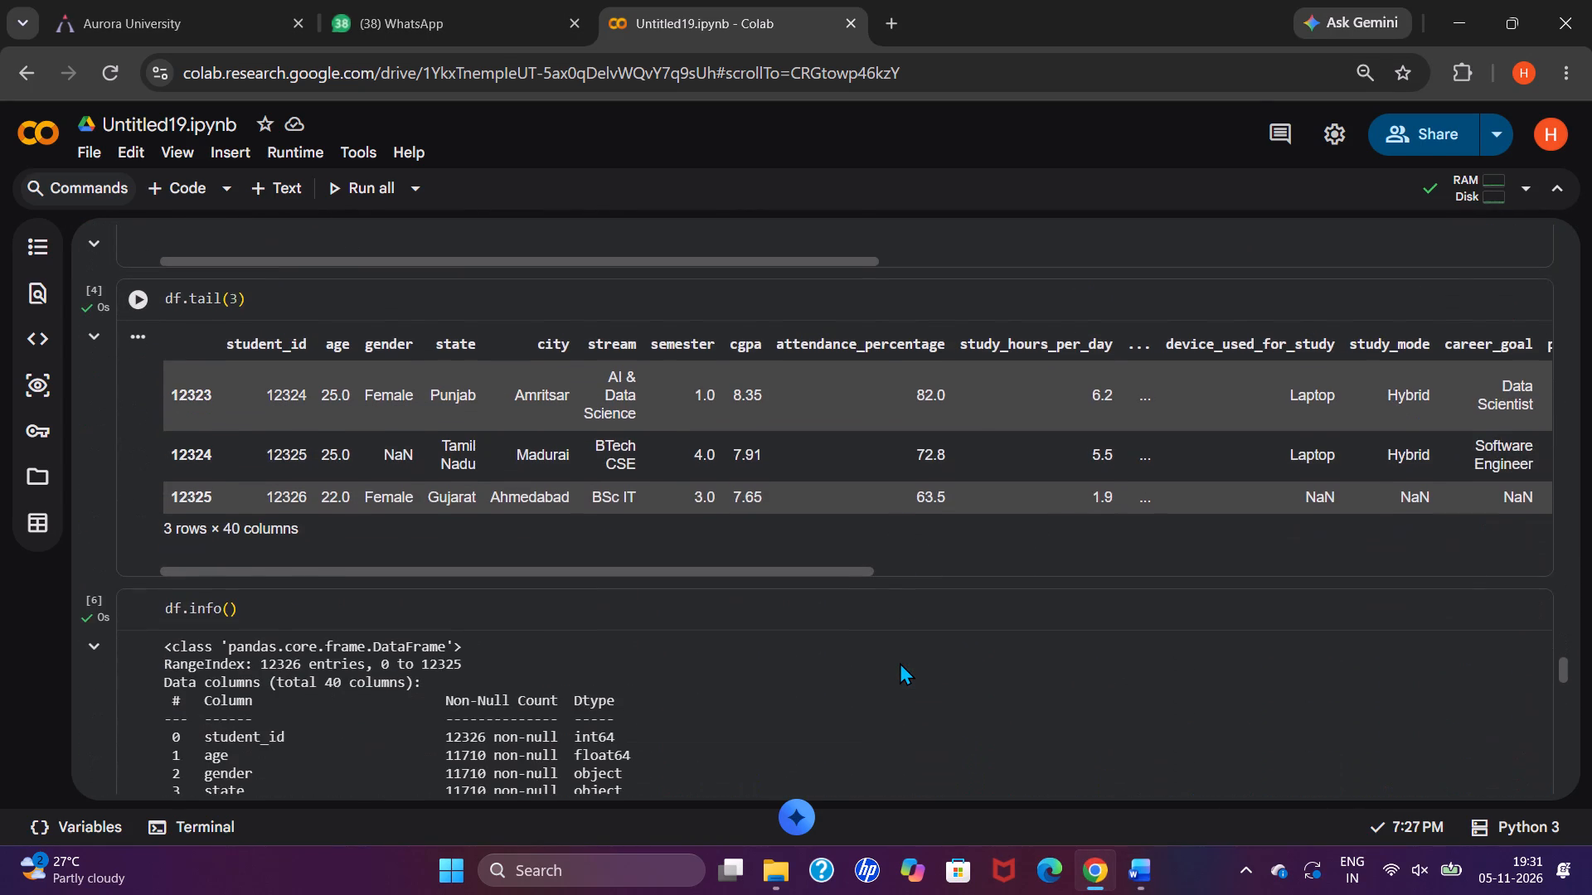
scroll(900, 662, "up", 2)
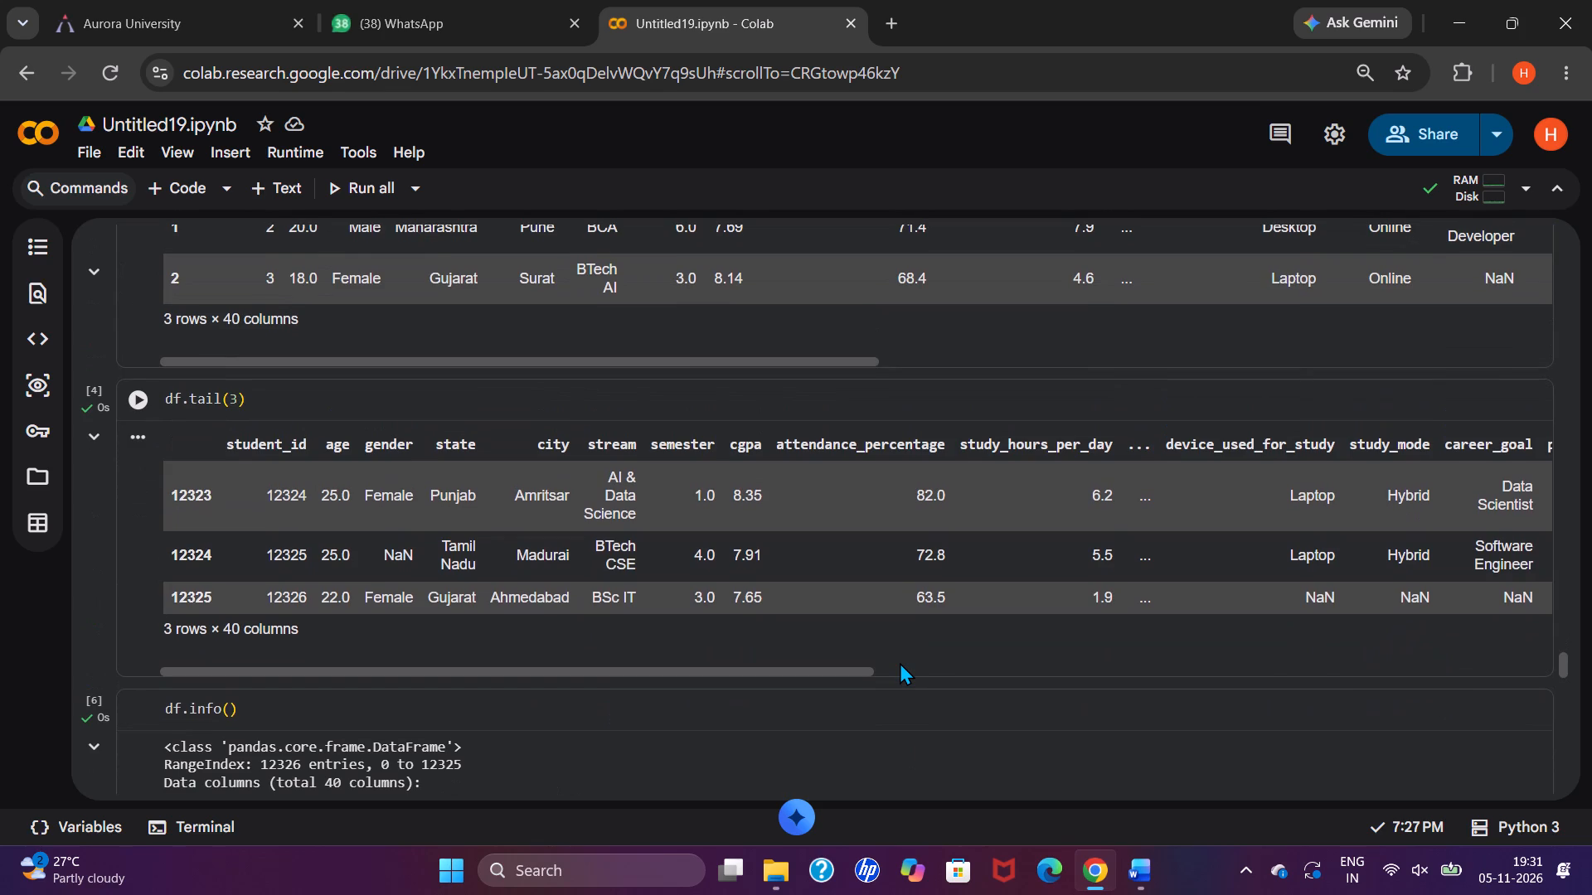
key("ctrl+Print")
Return to the Word report and paste the df.tail(3) screenshot under Code 3.
left_click(1140, 856)
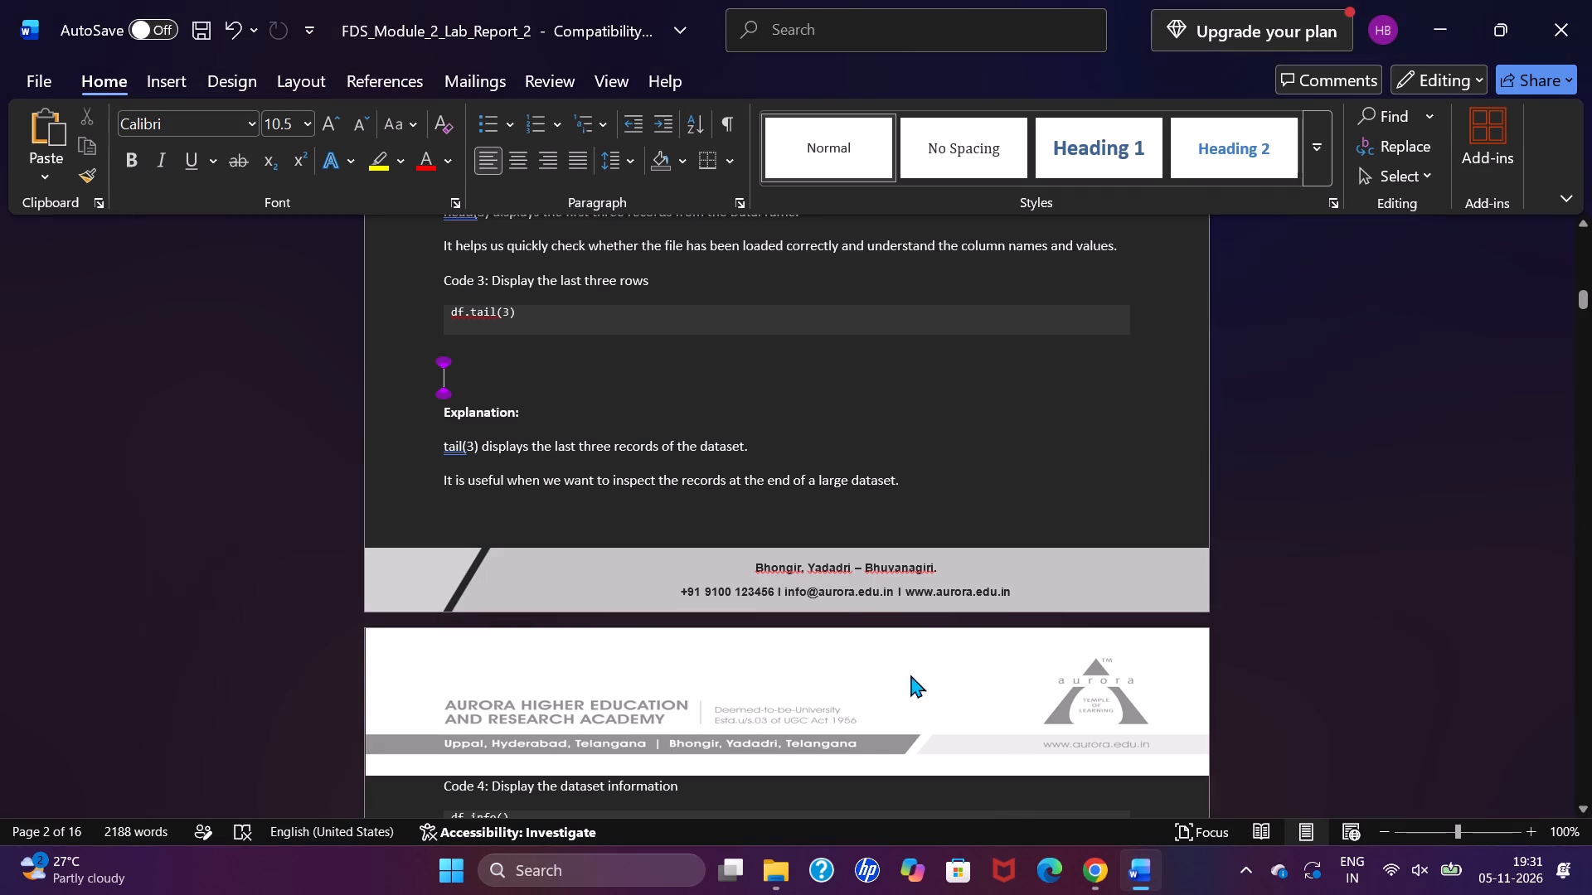
key("ctrl+v")
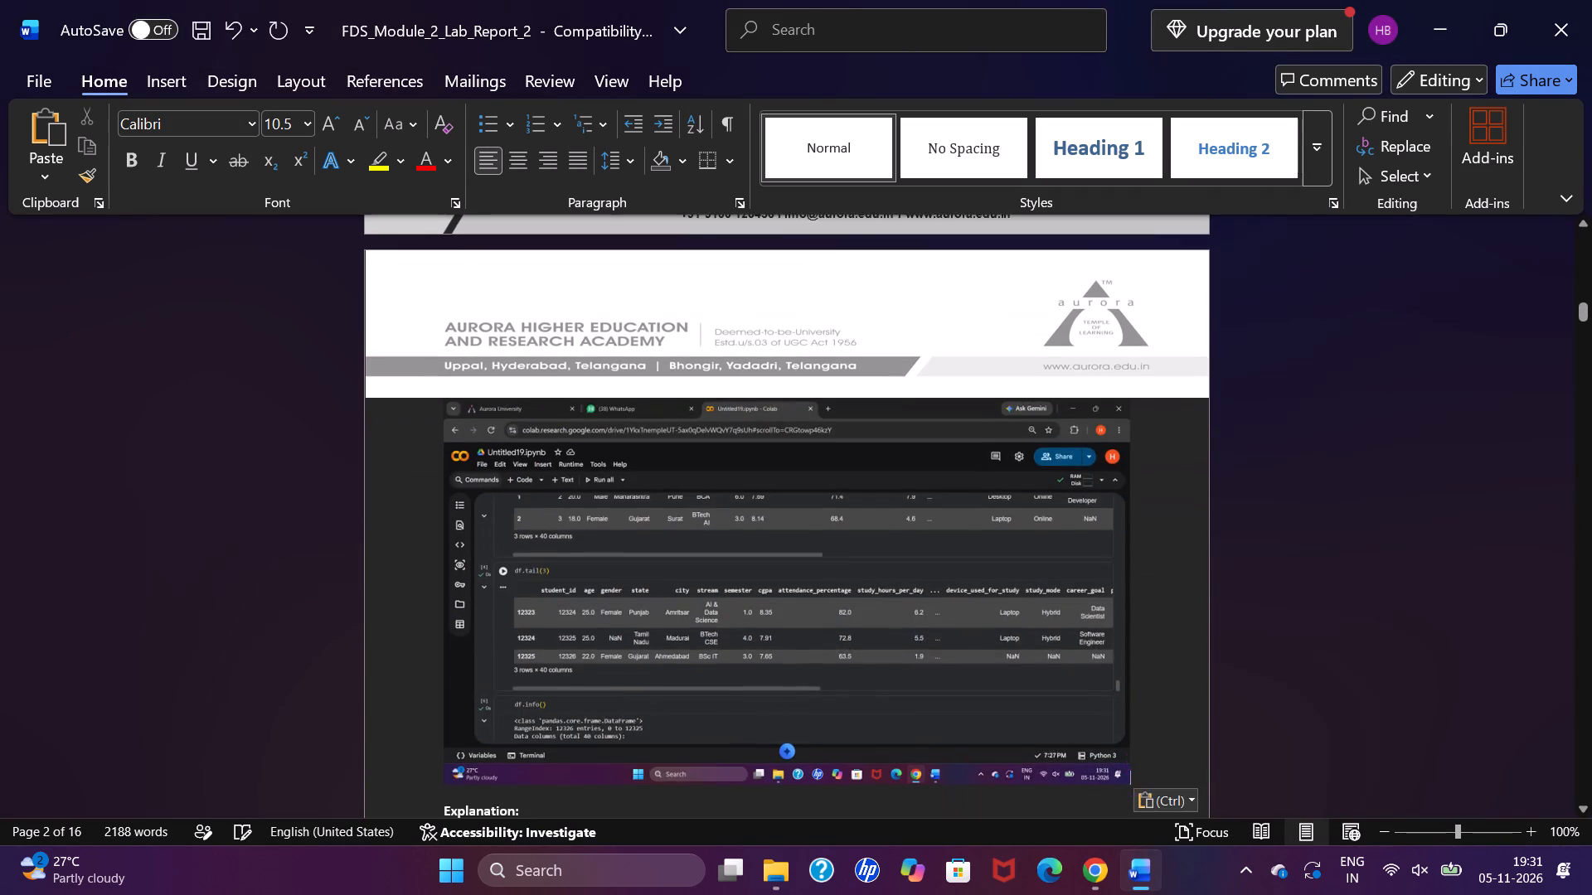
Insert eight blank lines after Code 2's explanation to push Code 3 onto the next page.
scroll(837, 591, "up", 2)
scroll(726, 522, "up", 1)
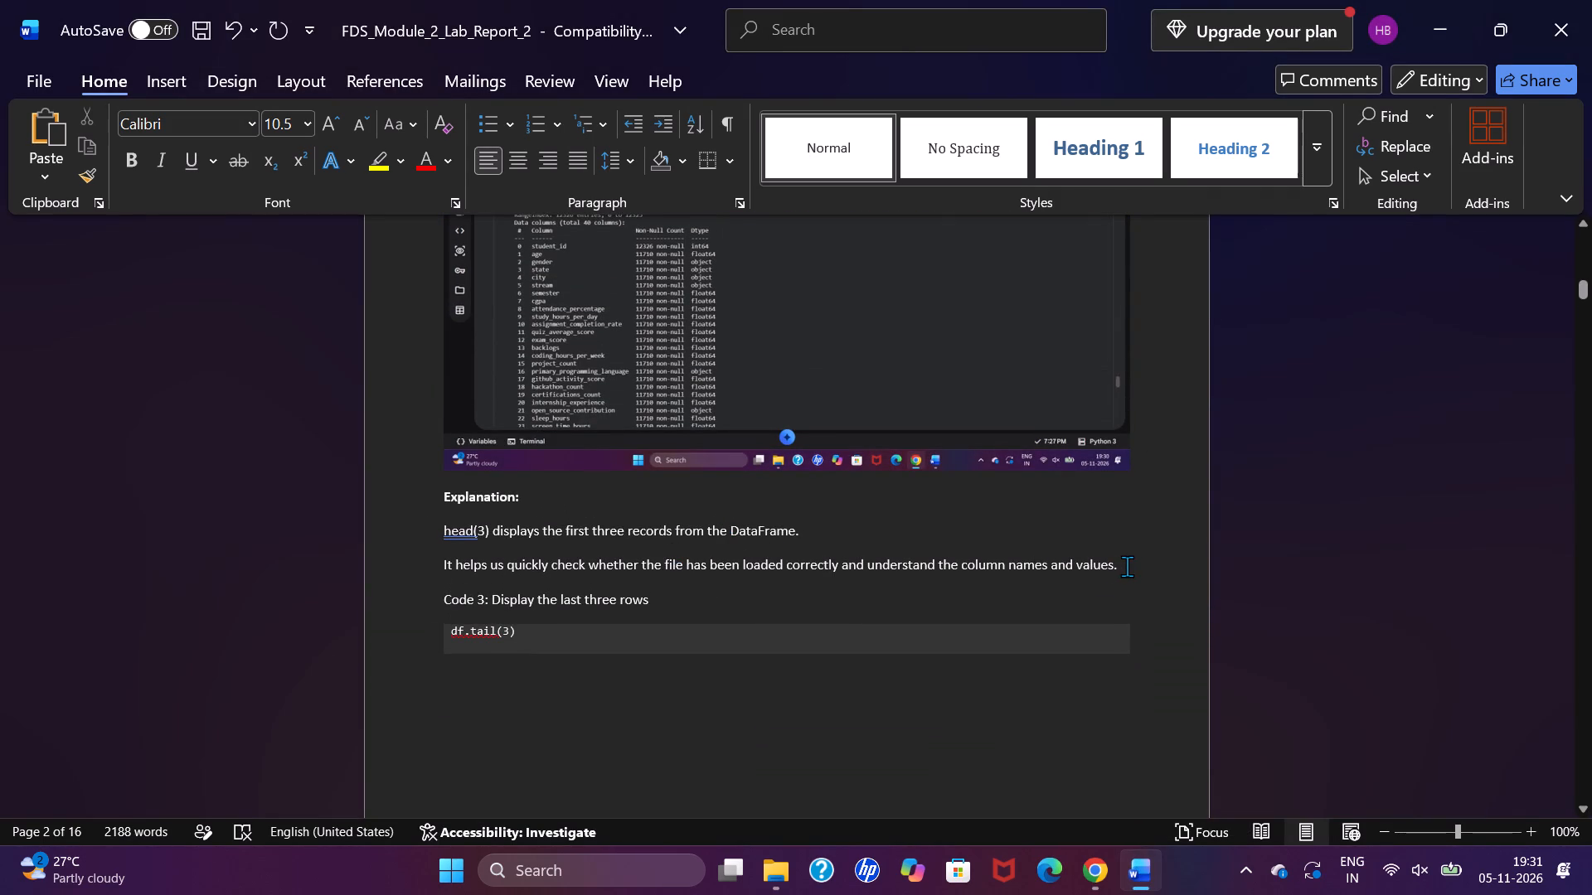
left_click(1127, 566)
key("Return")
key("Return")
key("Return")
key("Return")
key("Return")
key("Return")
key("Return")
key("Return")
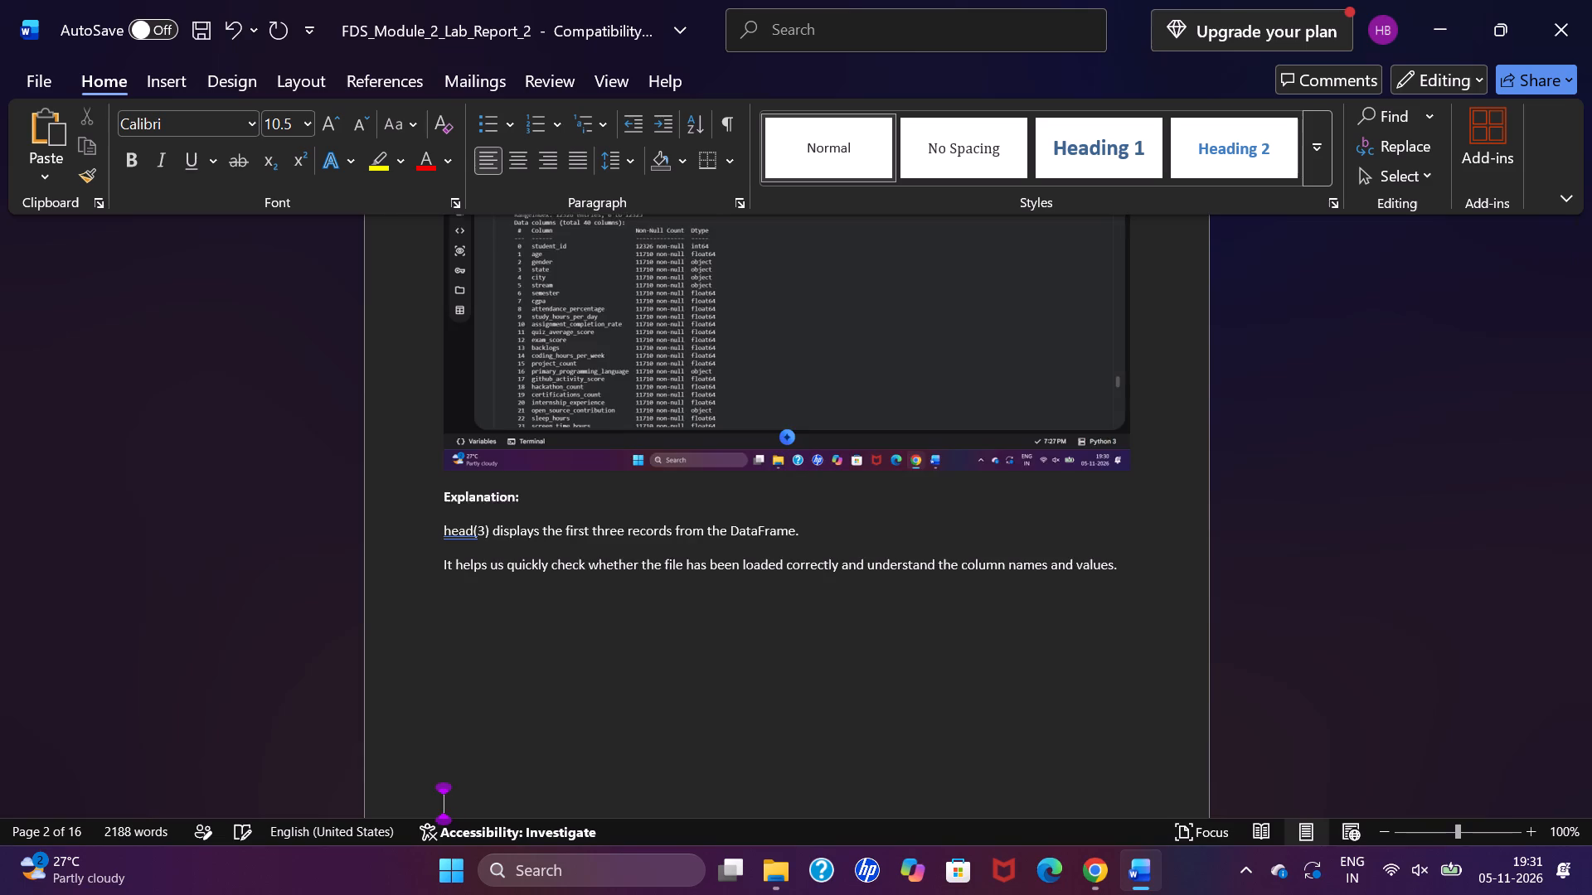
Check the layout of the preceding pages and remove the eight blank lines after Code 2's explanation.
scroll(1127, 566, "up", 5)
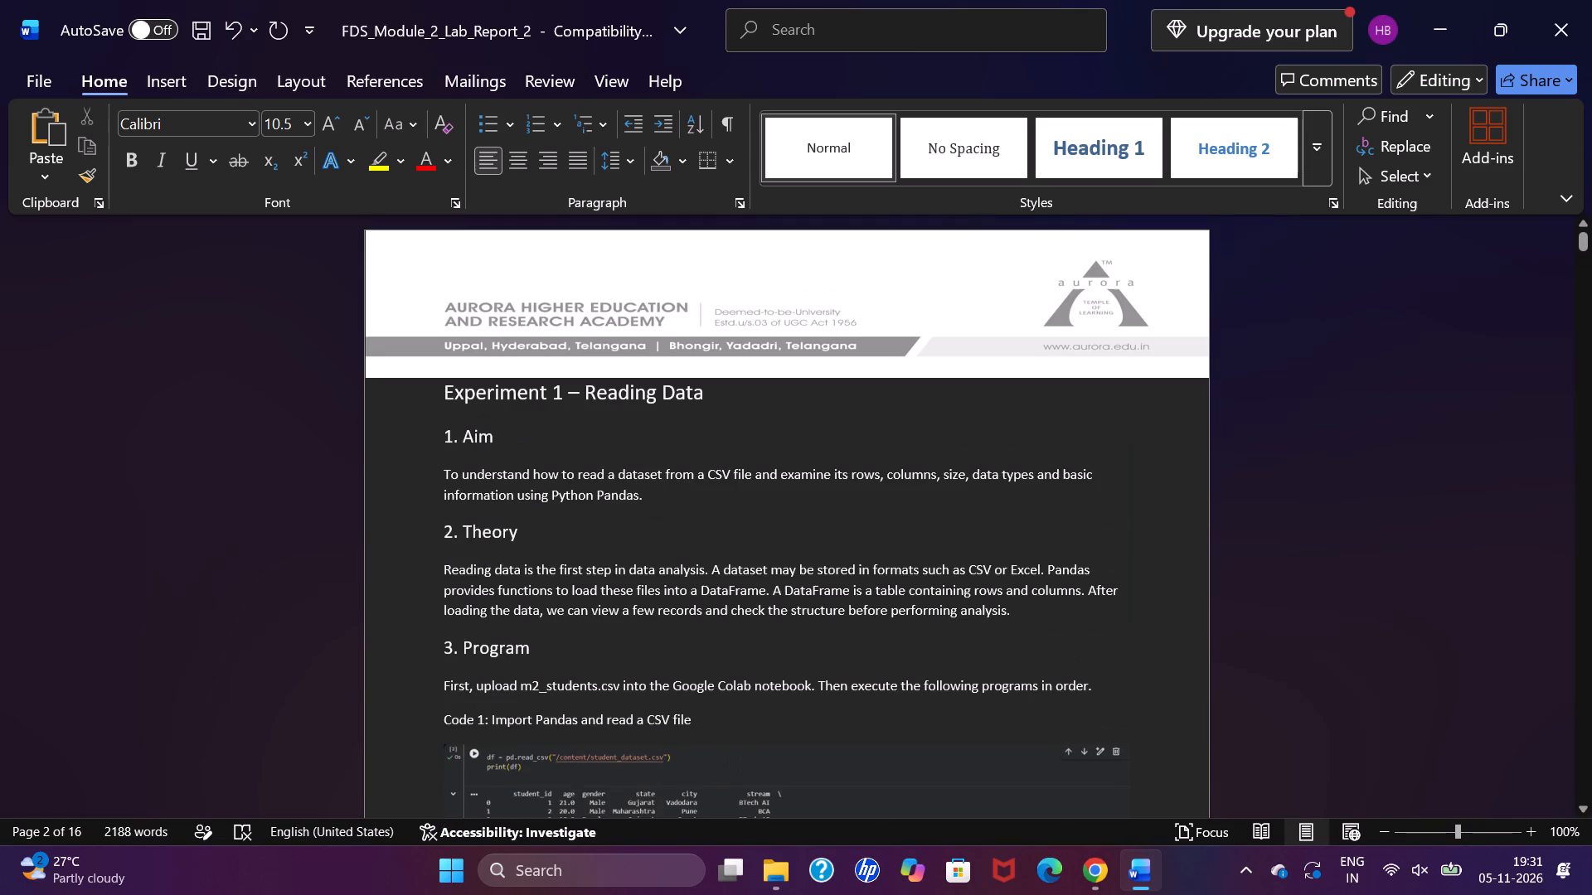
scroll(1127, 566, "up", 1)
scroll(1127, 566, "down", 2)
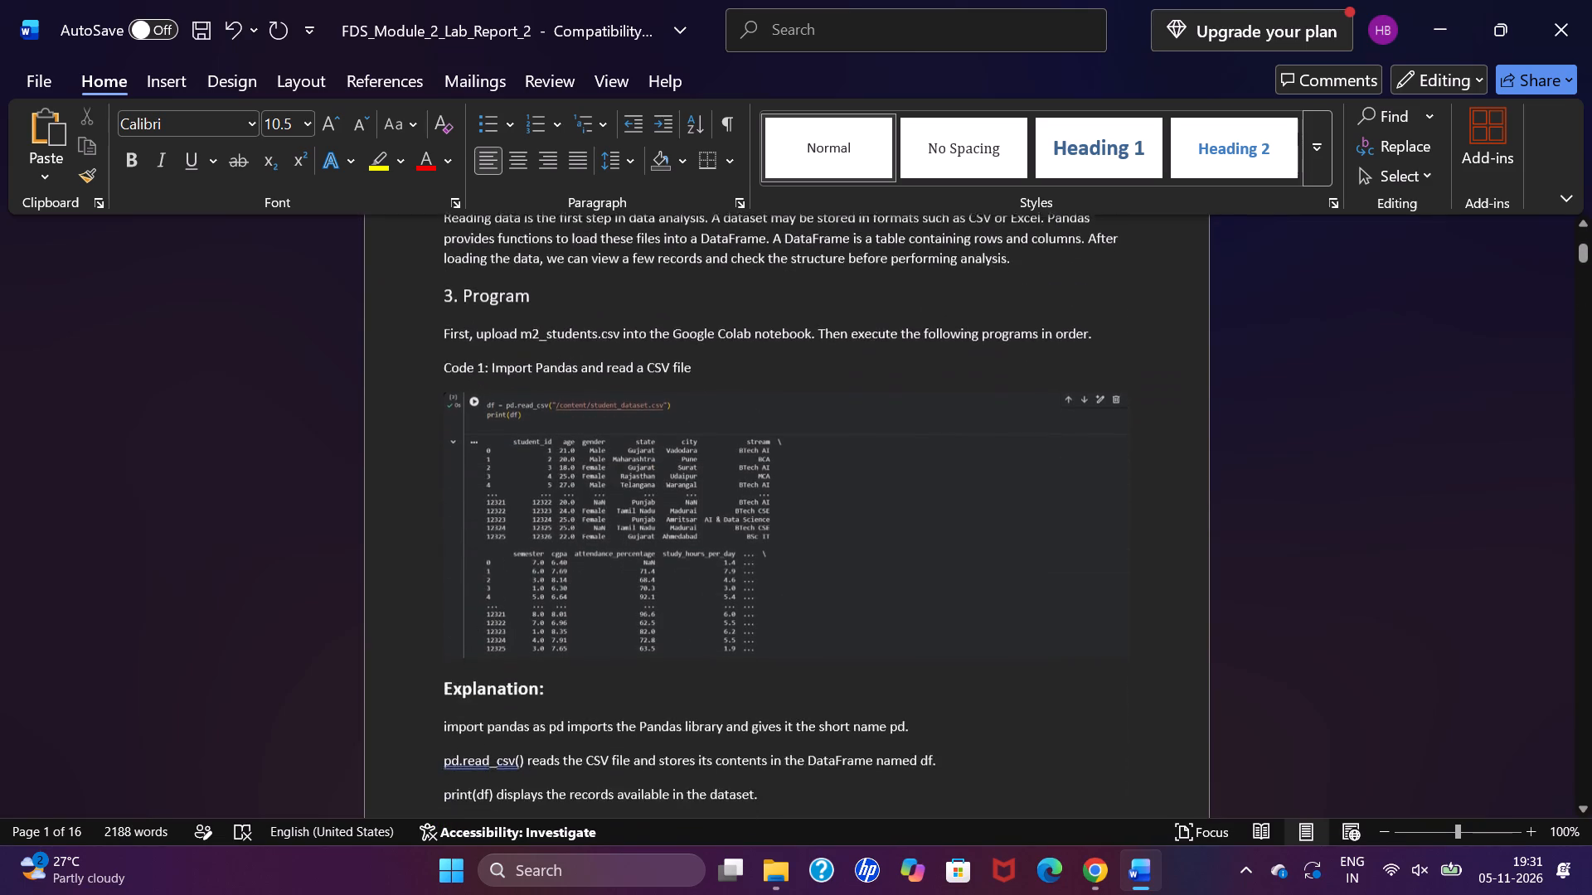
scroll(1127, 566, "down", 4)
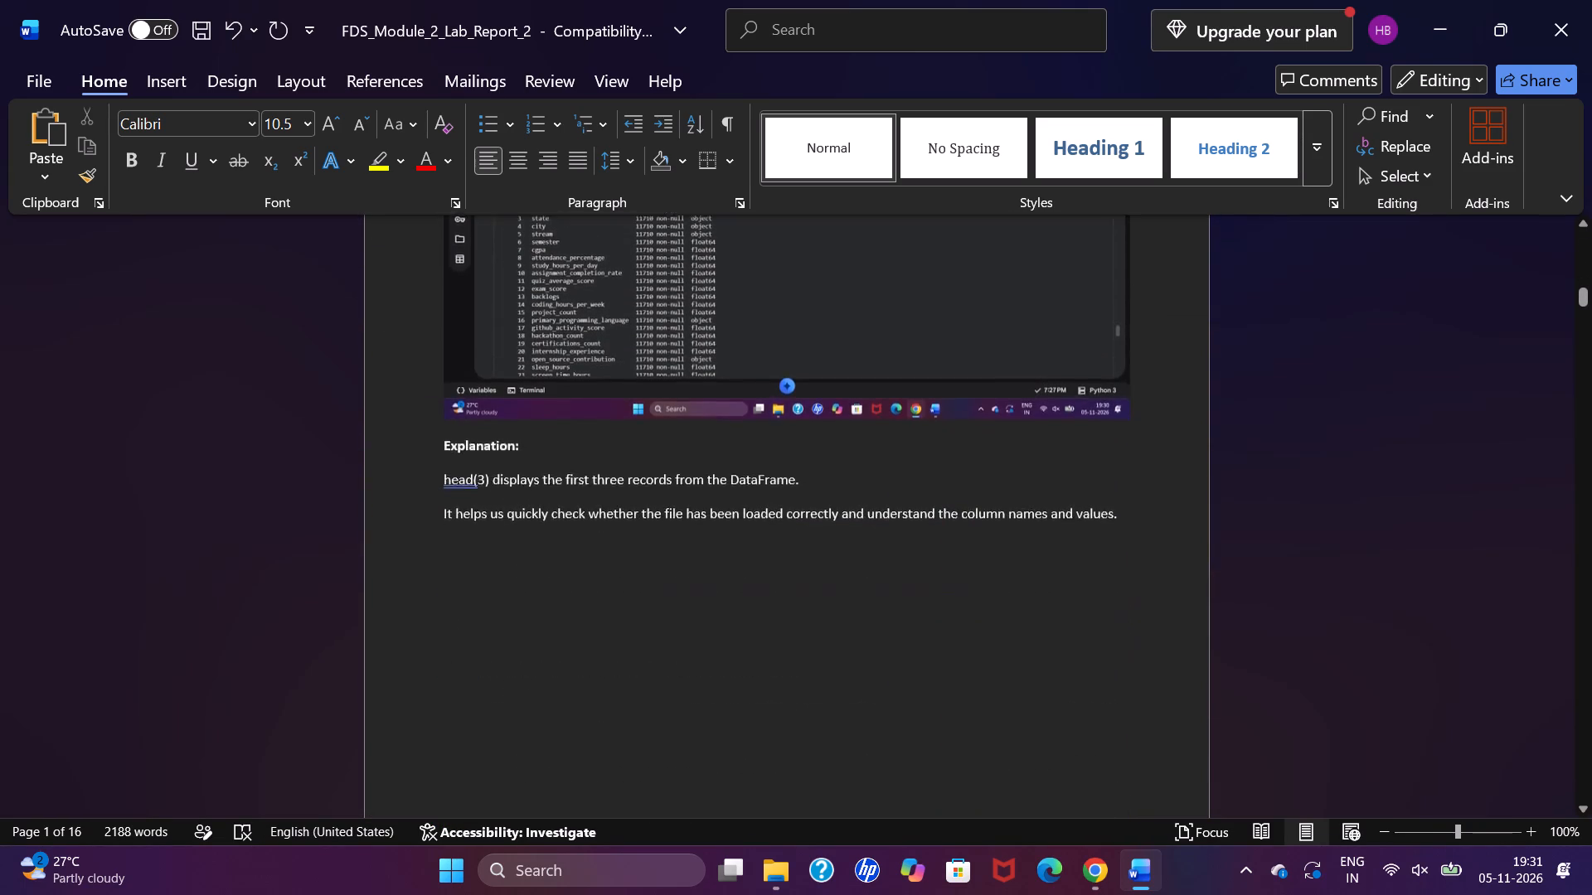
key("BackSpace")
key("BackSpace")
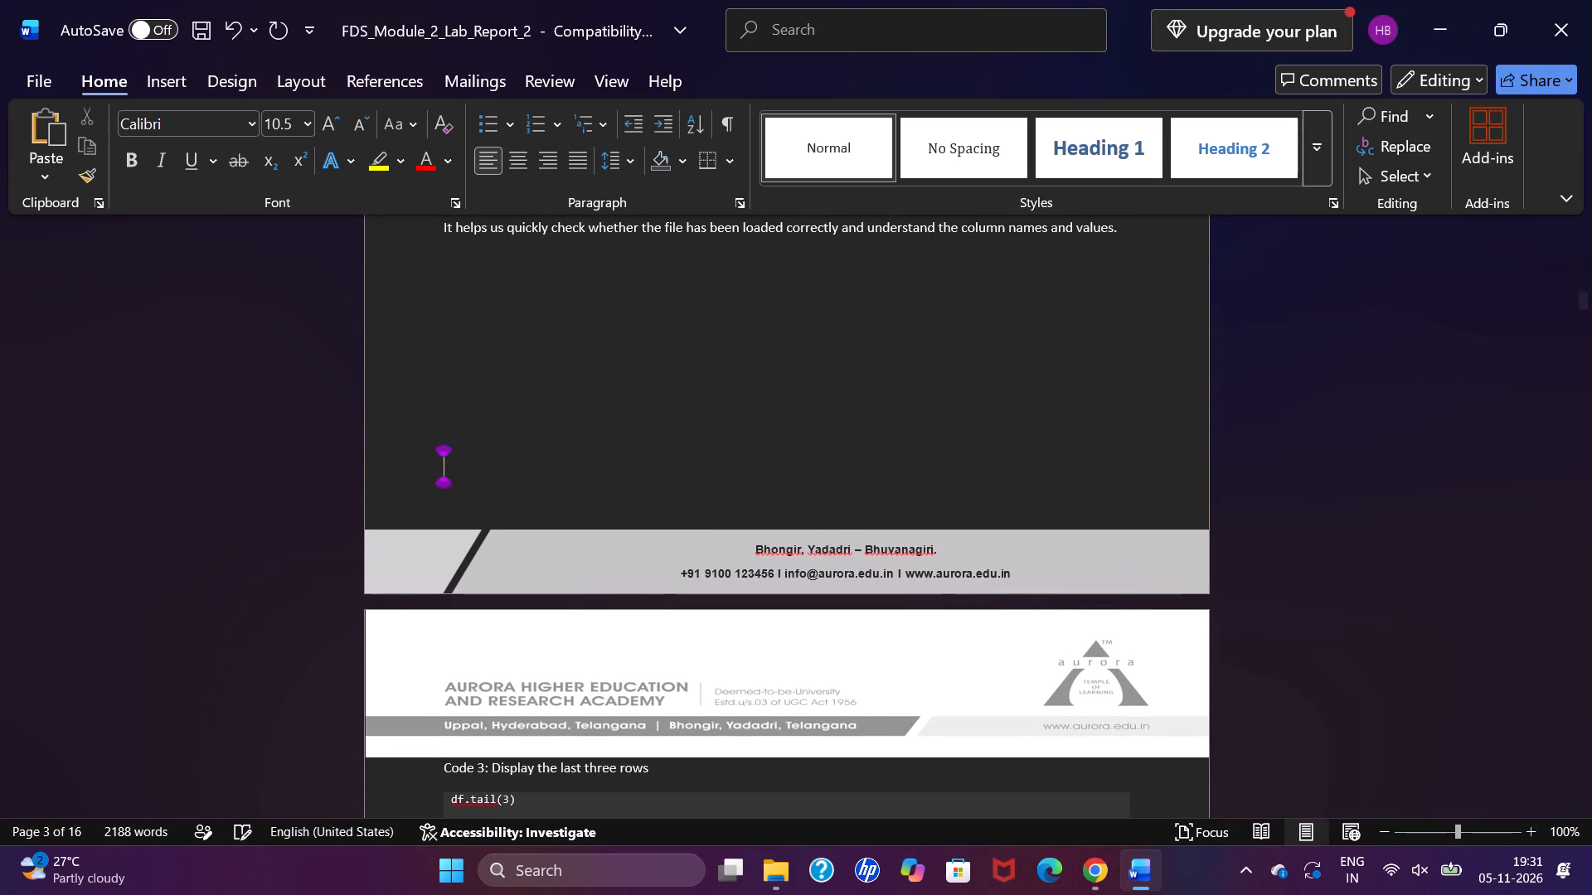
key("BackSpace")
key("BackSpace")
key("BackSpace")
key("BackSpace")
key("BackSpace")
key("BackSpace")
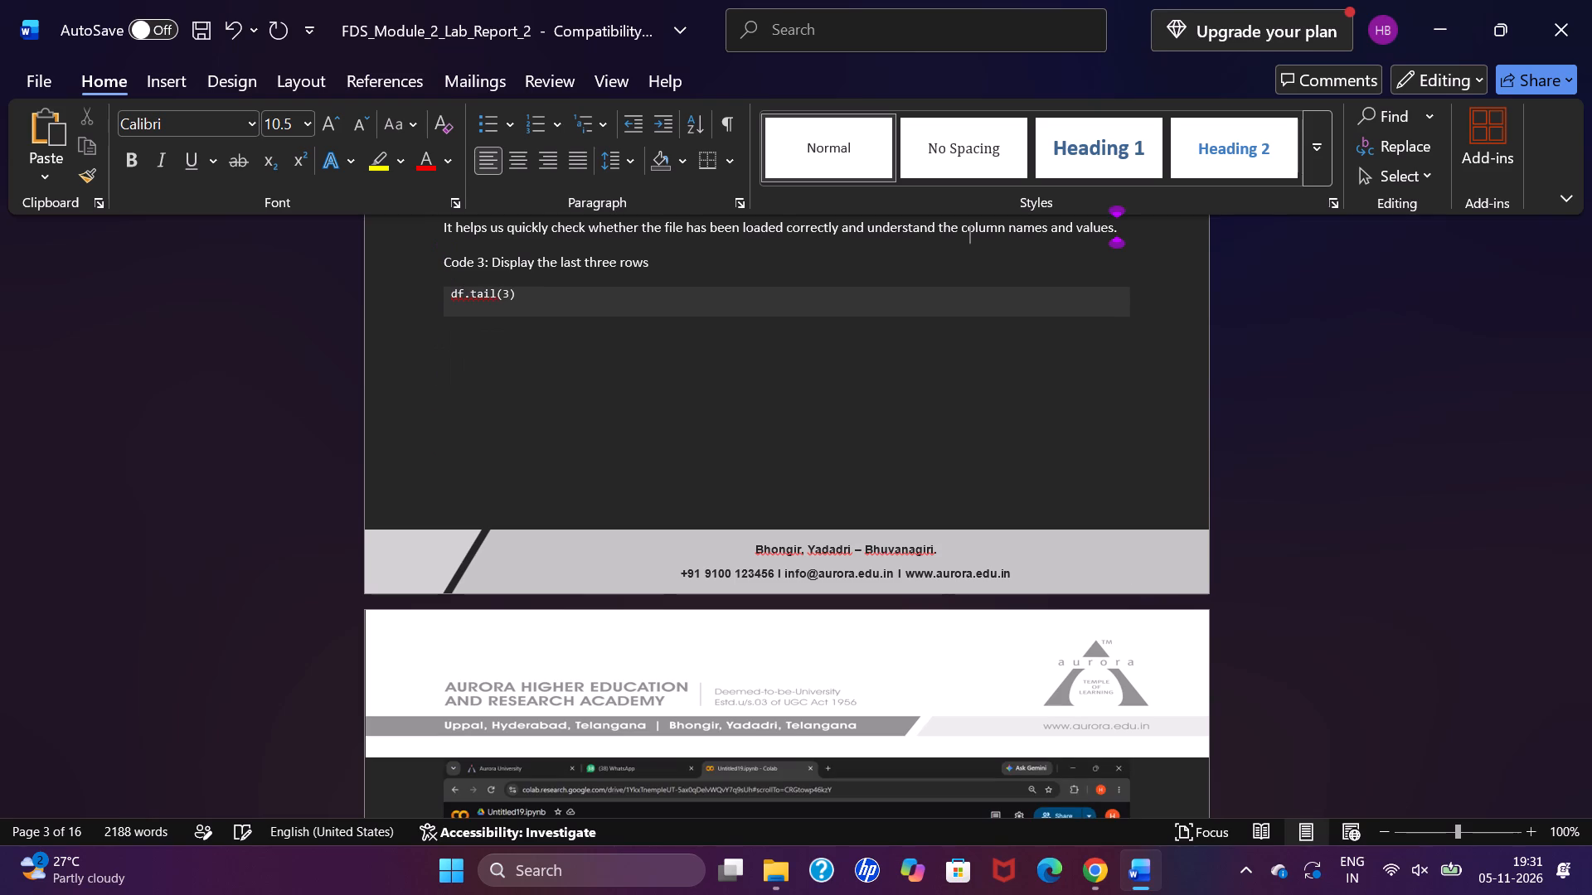
Delete the output screenshot placeholder box under Code 4's df.info() line.
scroll(1129, 577, "down", 3)
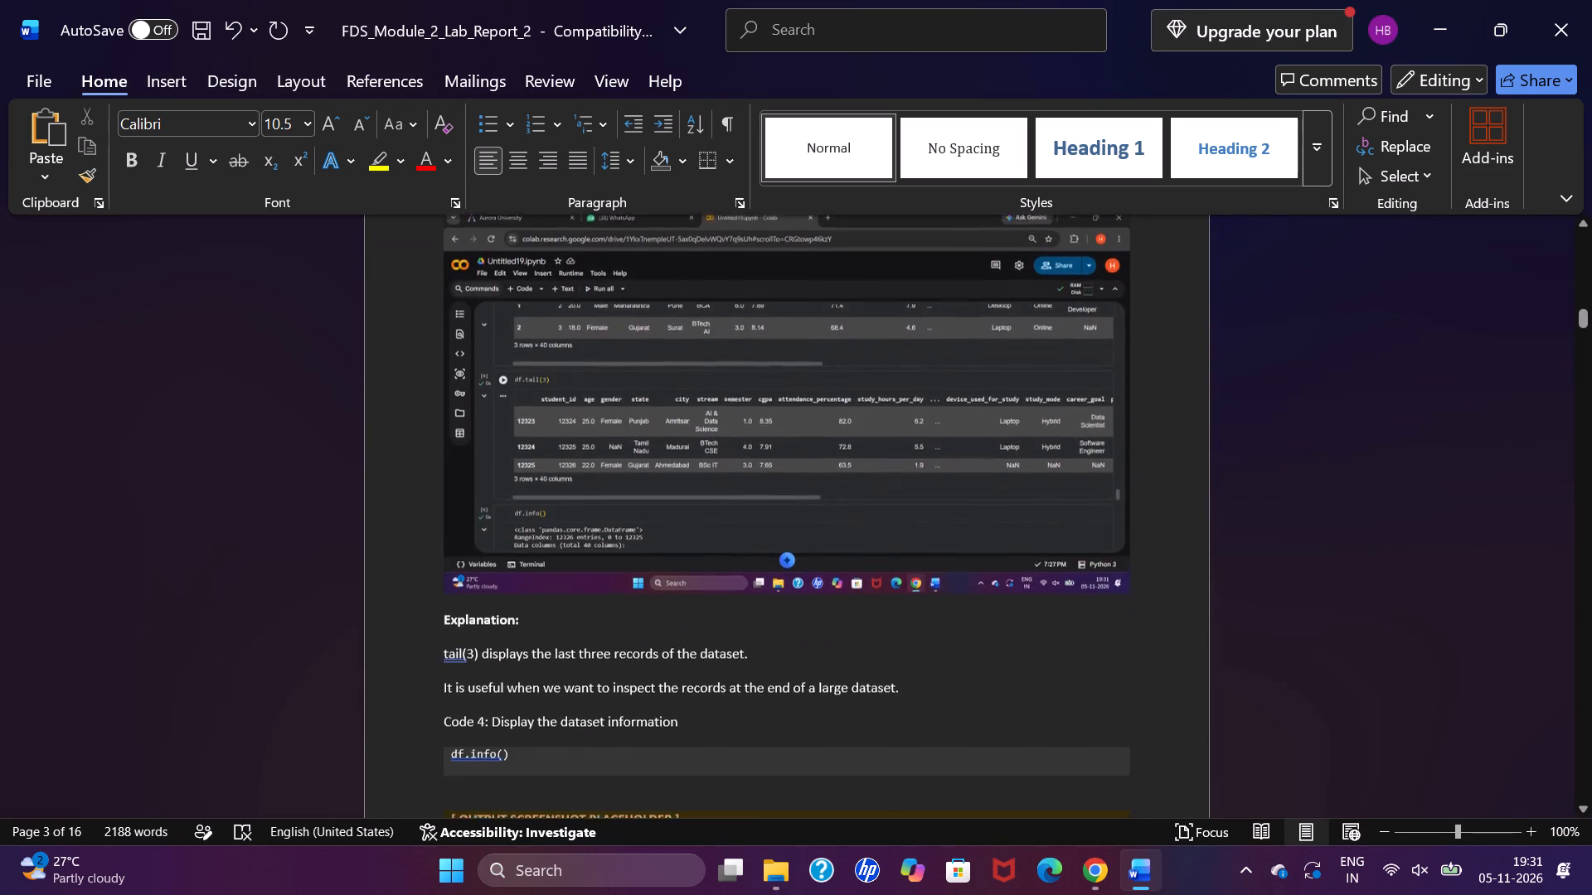
scroll(1129, 577, "down", 1)
scroll(1129, 577, "up", 1)
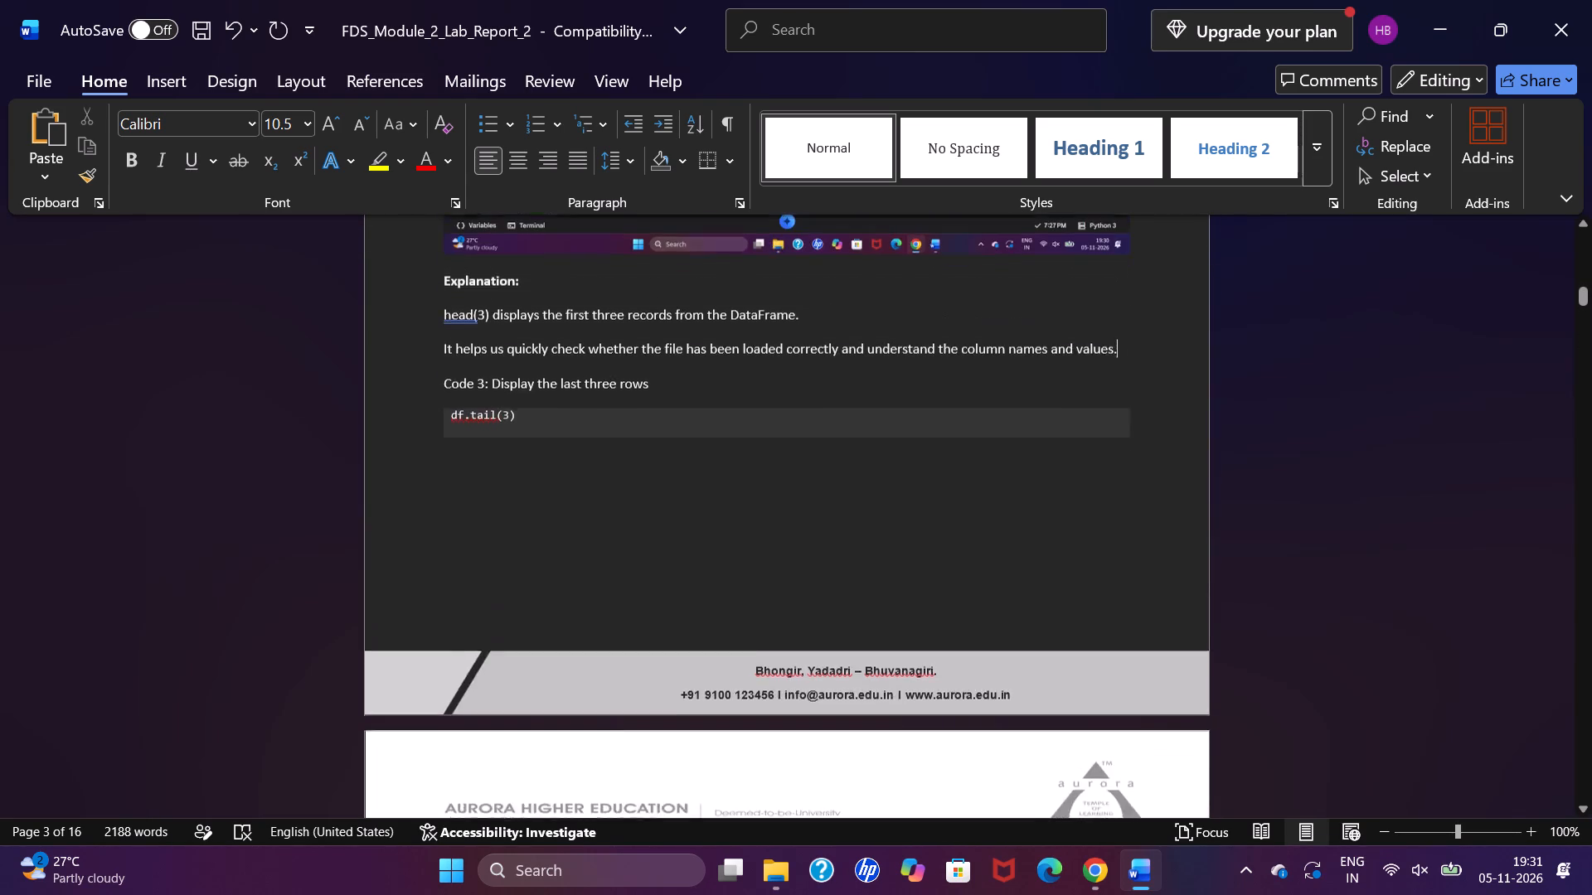
scroll(1129, 577, "down", 4)
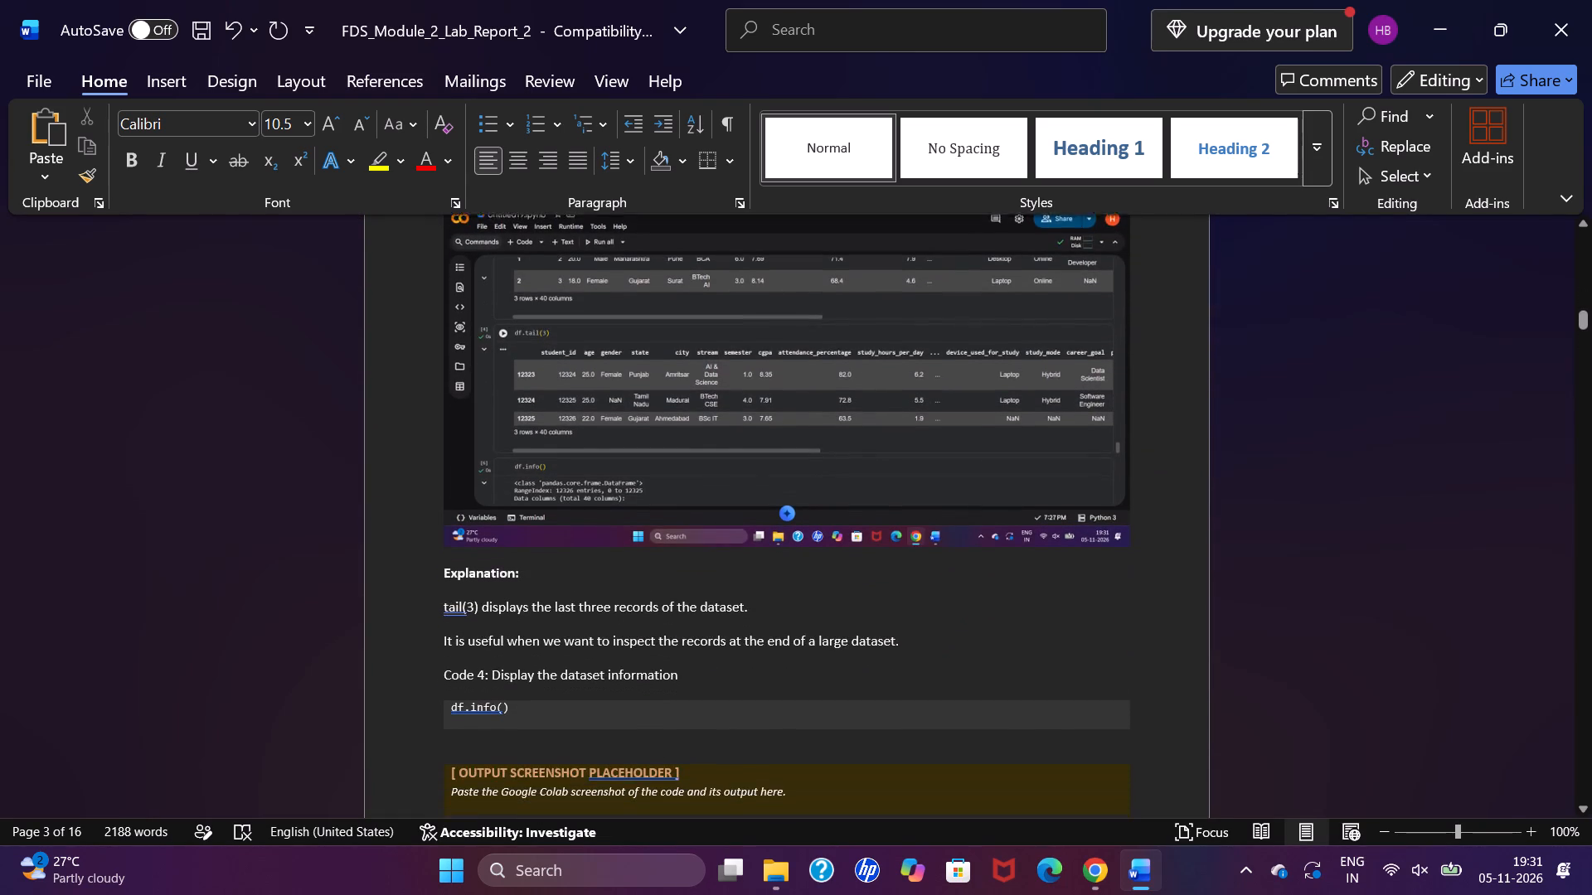
scroll(1129, 577, "down", 3)
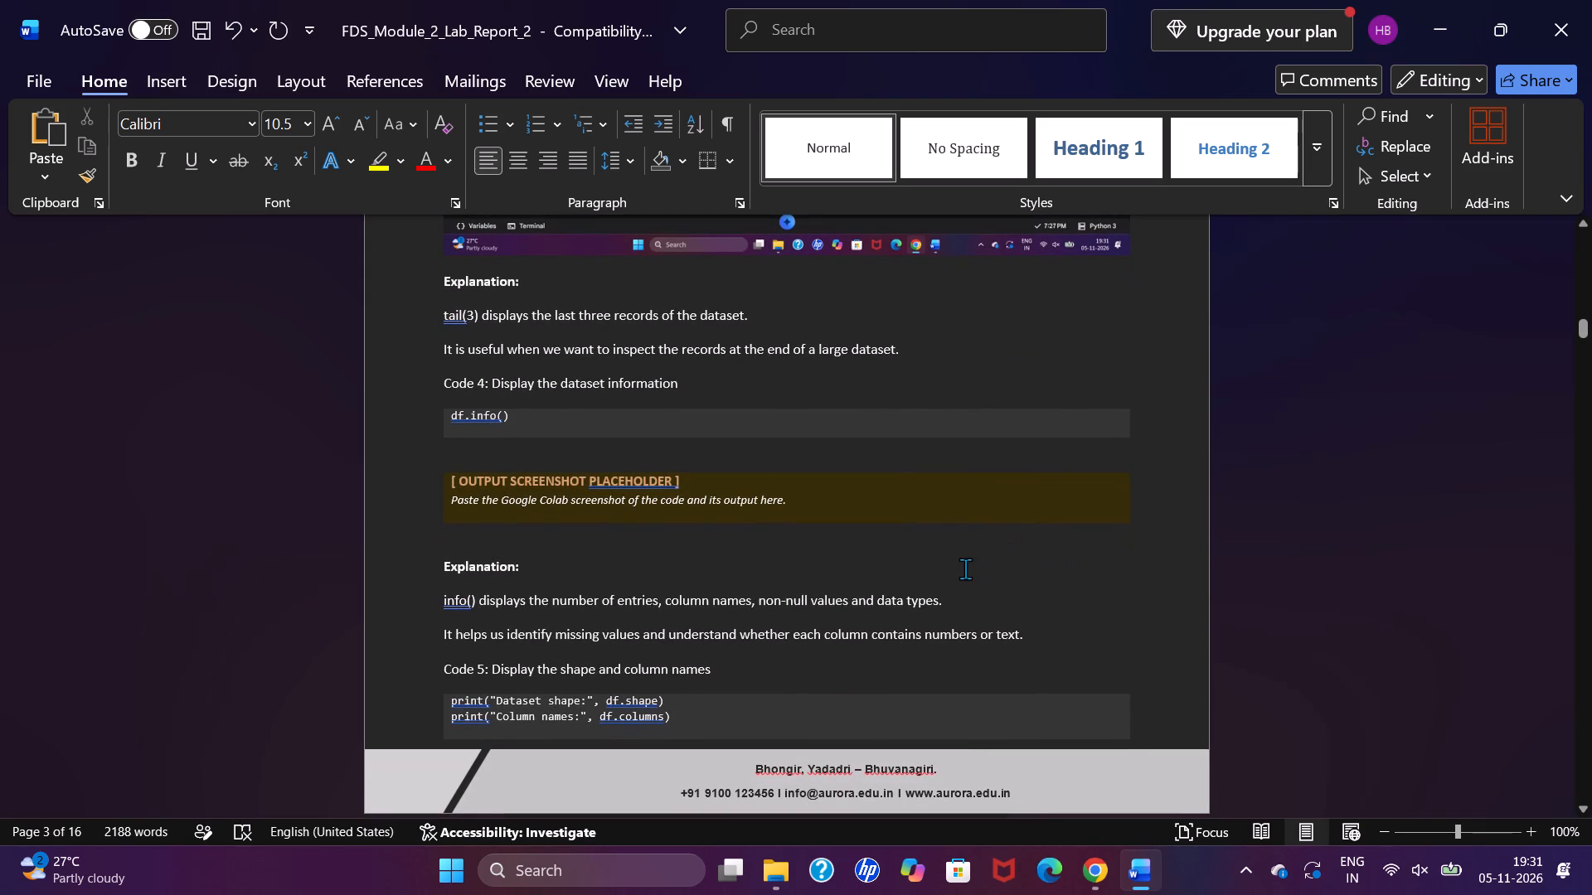
left_click(790, 508)
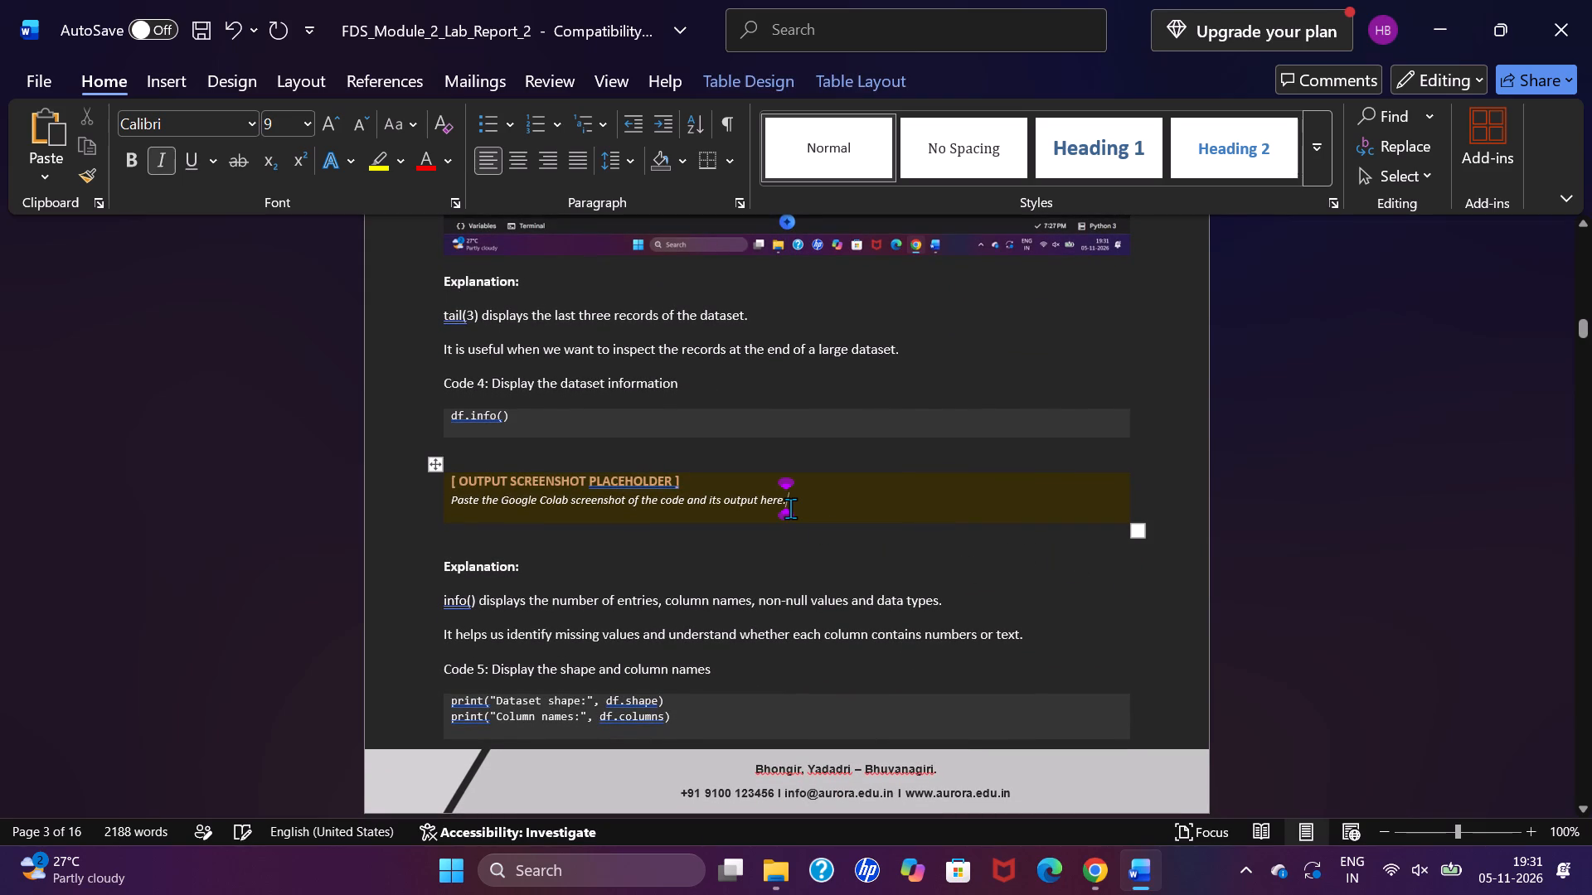
left_click(439, 460)
key("BackSpace")
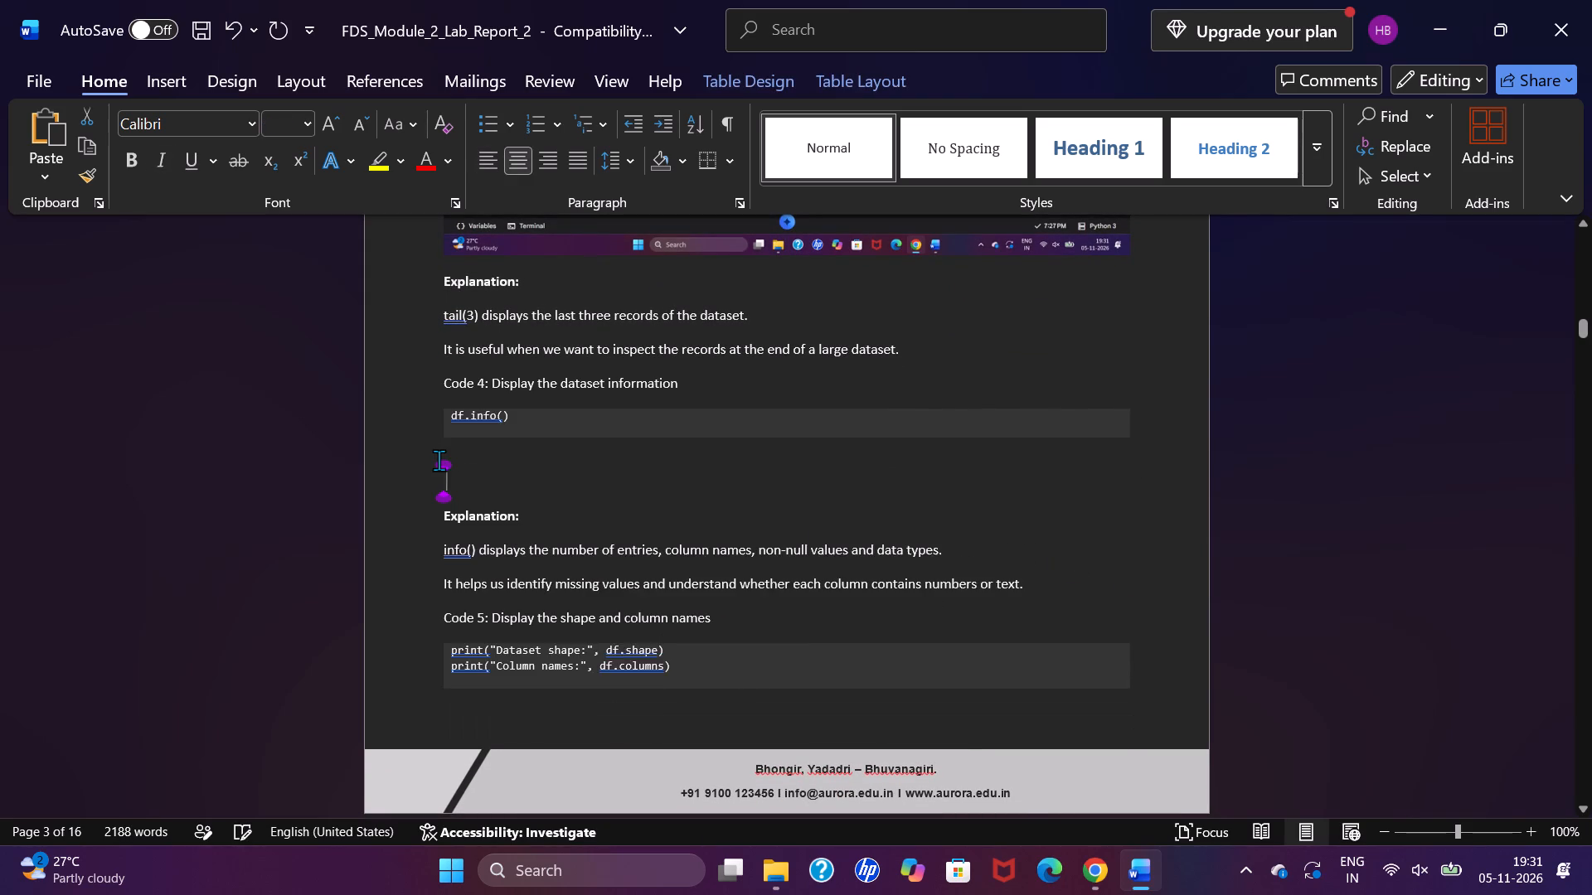
Move the misplaced df.info() screenshot from under Code 2 to the blank space under Code 4's df.info() line.
scroll(439, 460, "up", 5)
scroll(439, 460, "down", 1)
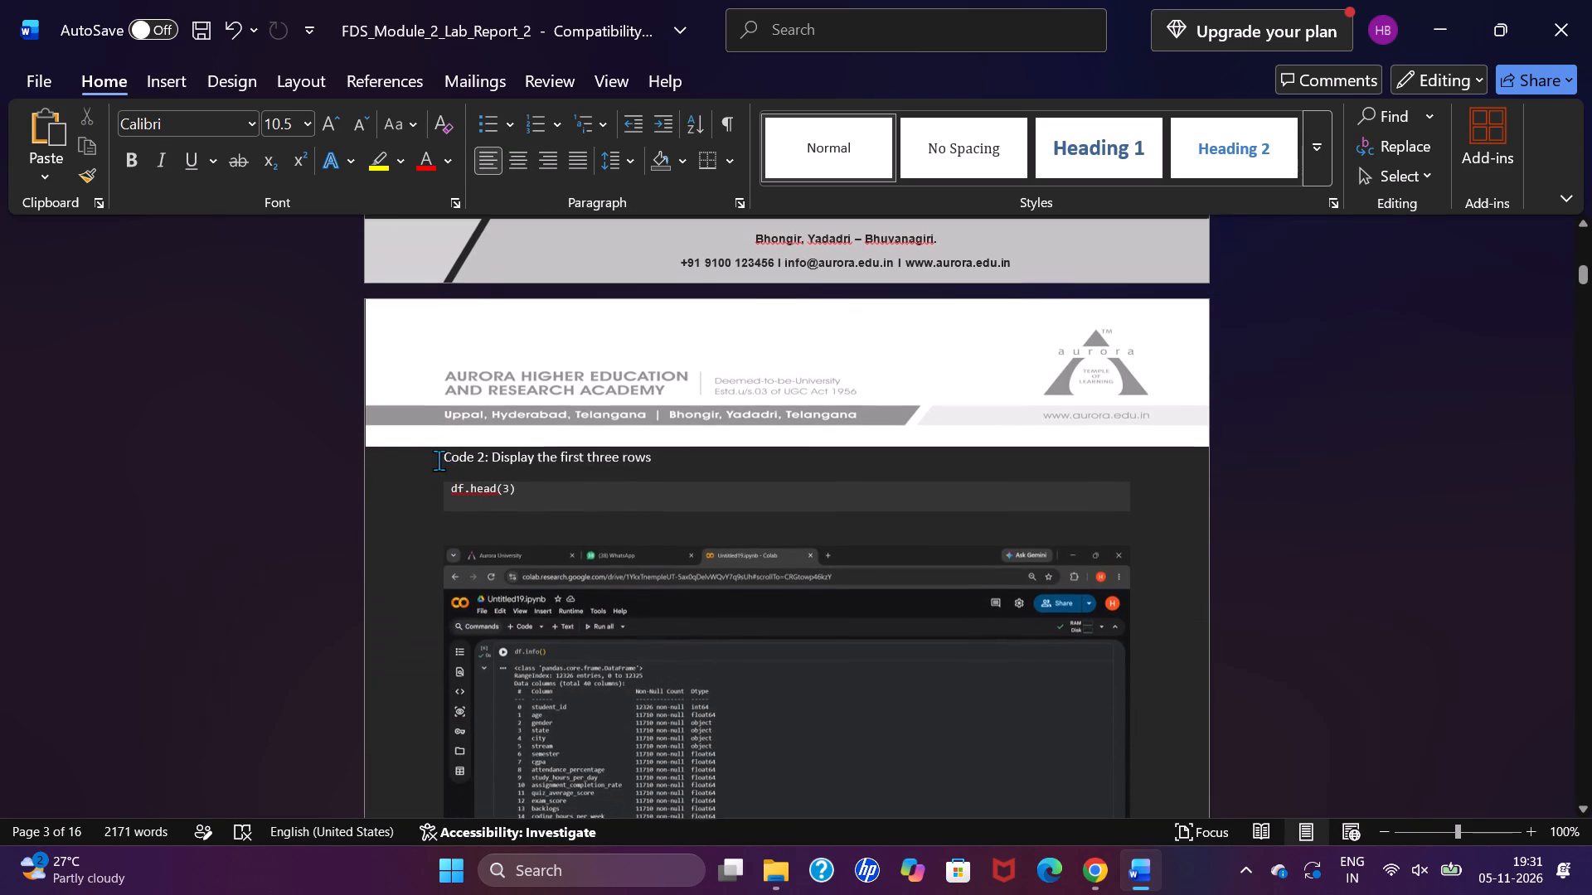
scroll(439, 460, "down", 1)
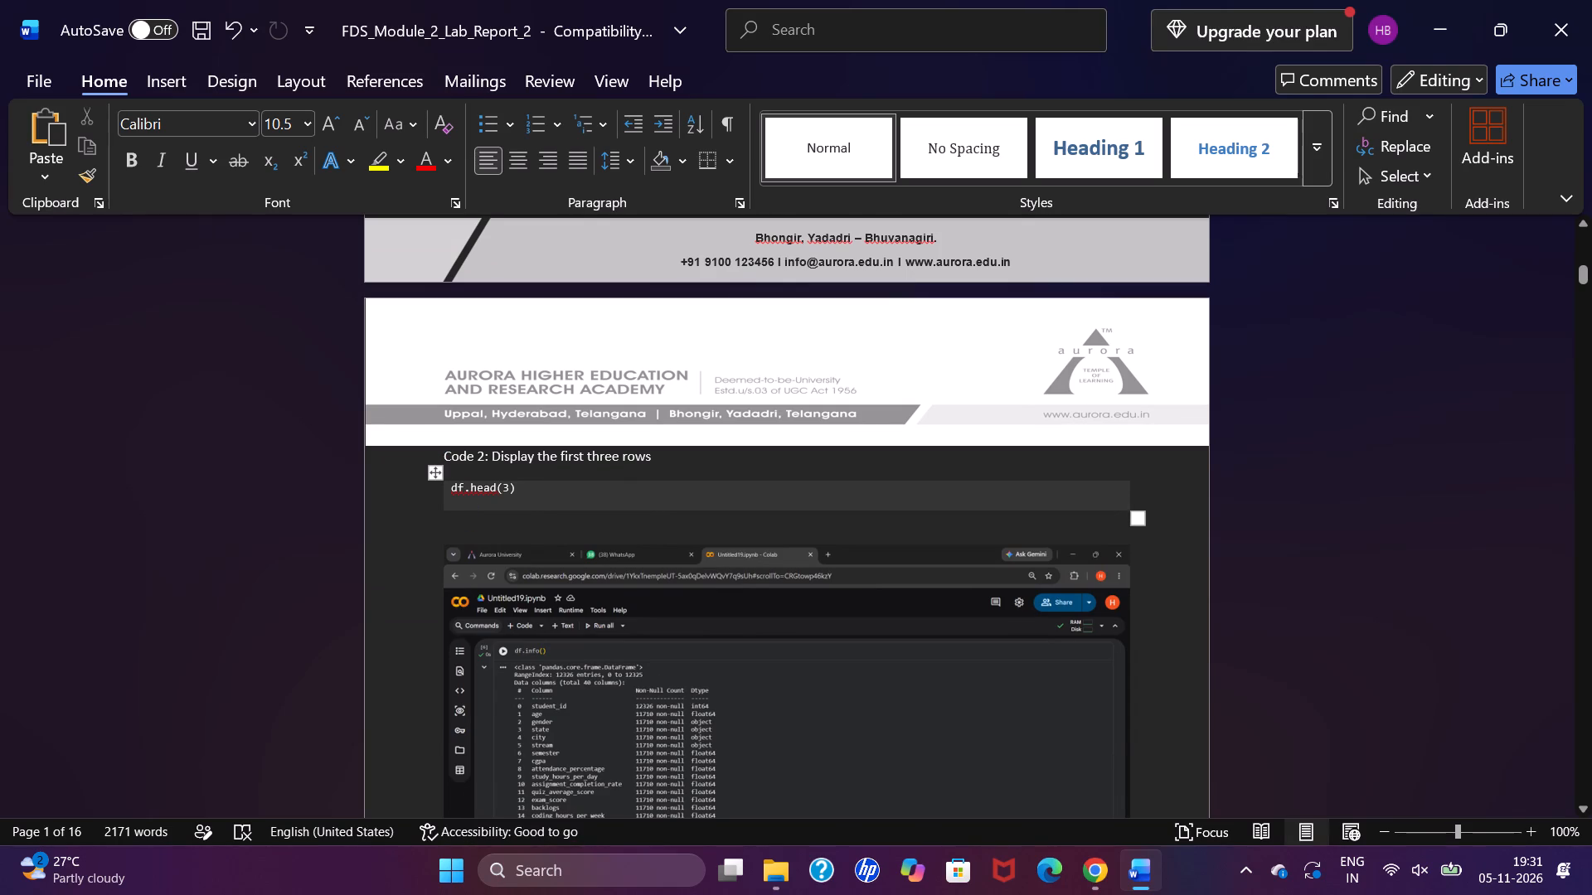
left_click(577, 717)
key("ctrl+c")
key("BackSpace")
scroll(577, 717, "down", 1)
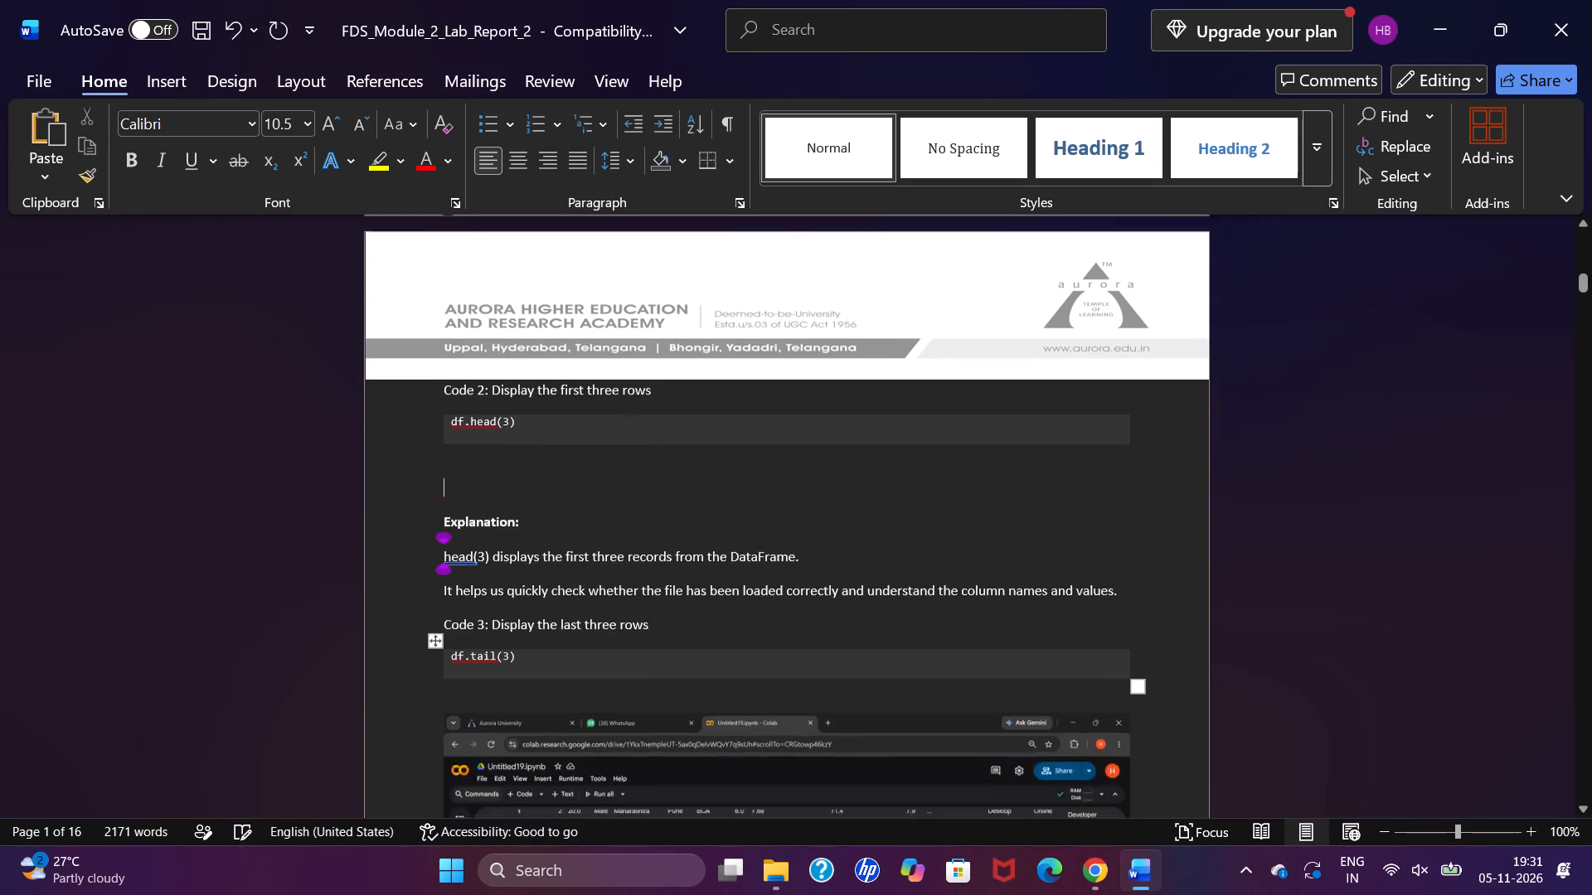
scroll(577, 717, "down", 3)
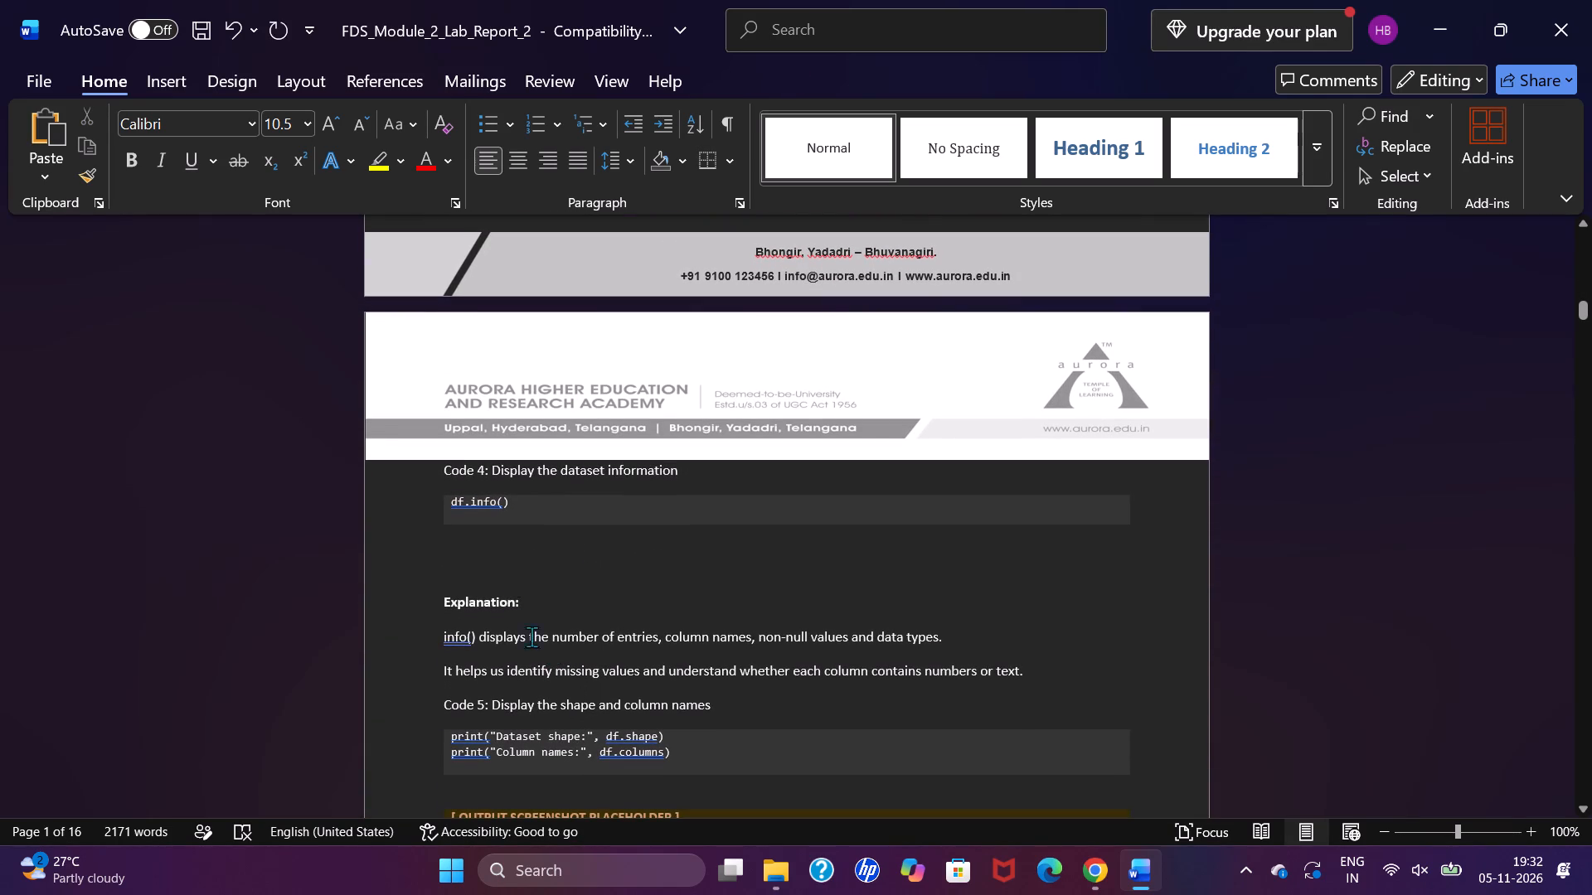
left_click(482, 545)
key("ctrl+v")
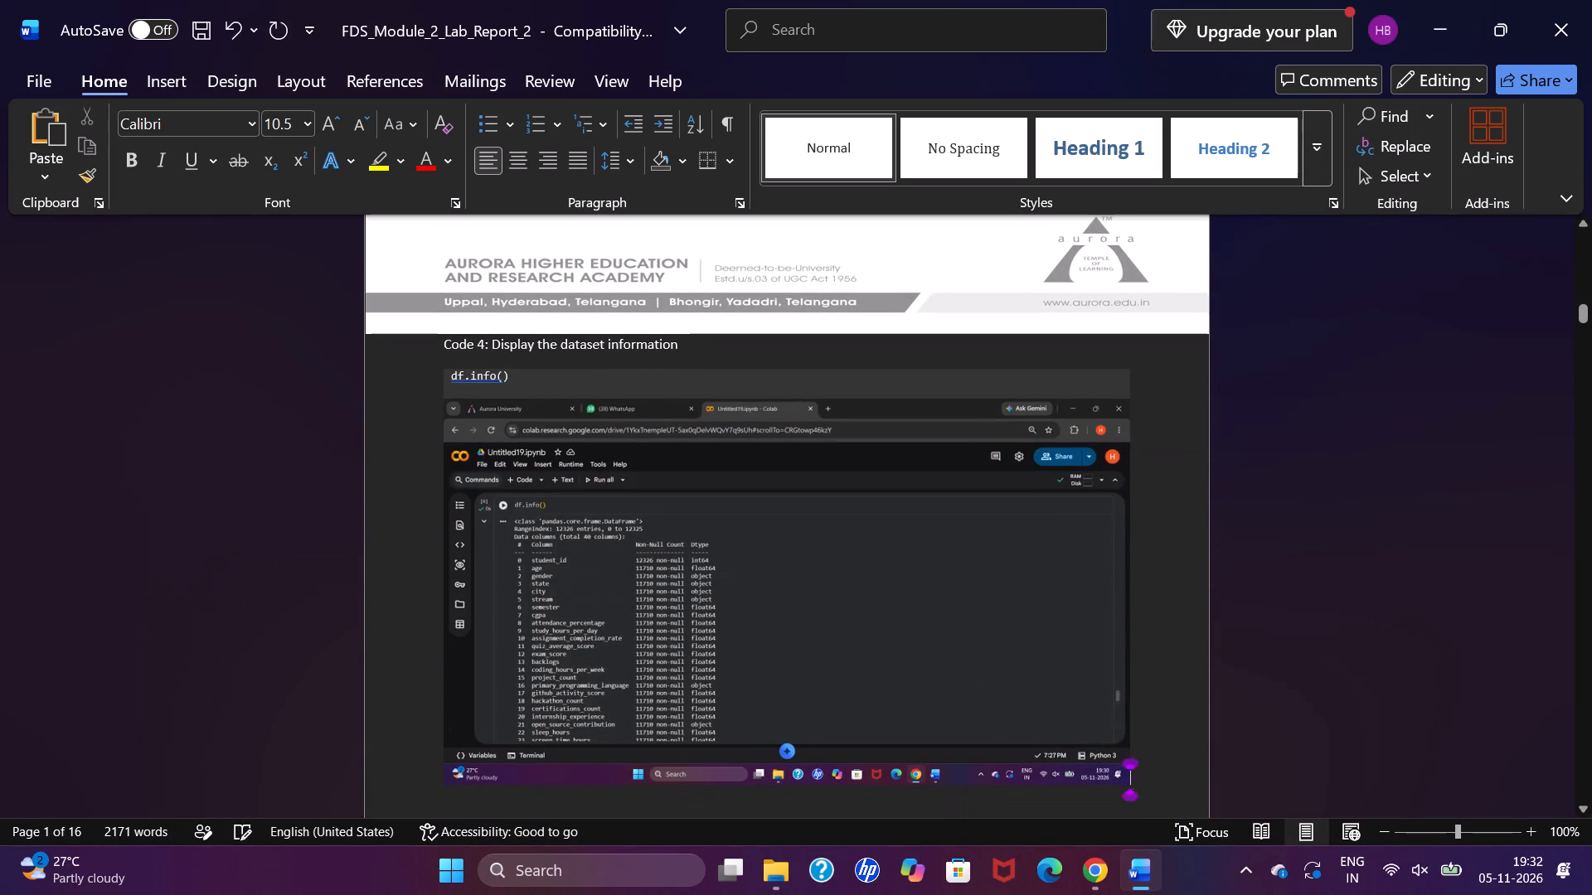
Switch to the Colab notebook in Chrome and capture a full-screen screenshot with the df.head(3) cell and its output in view.
left_click(1081, 875)
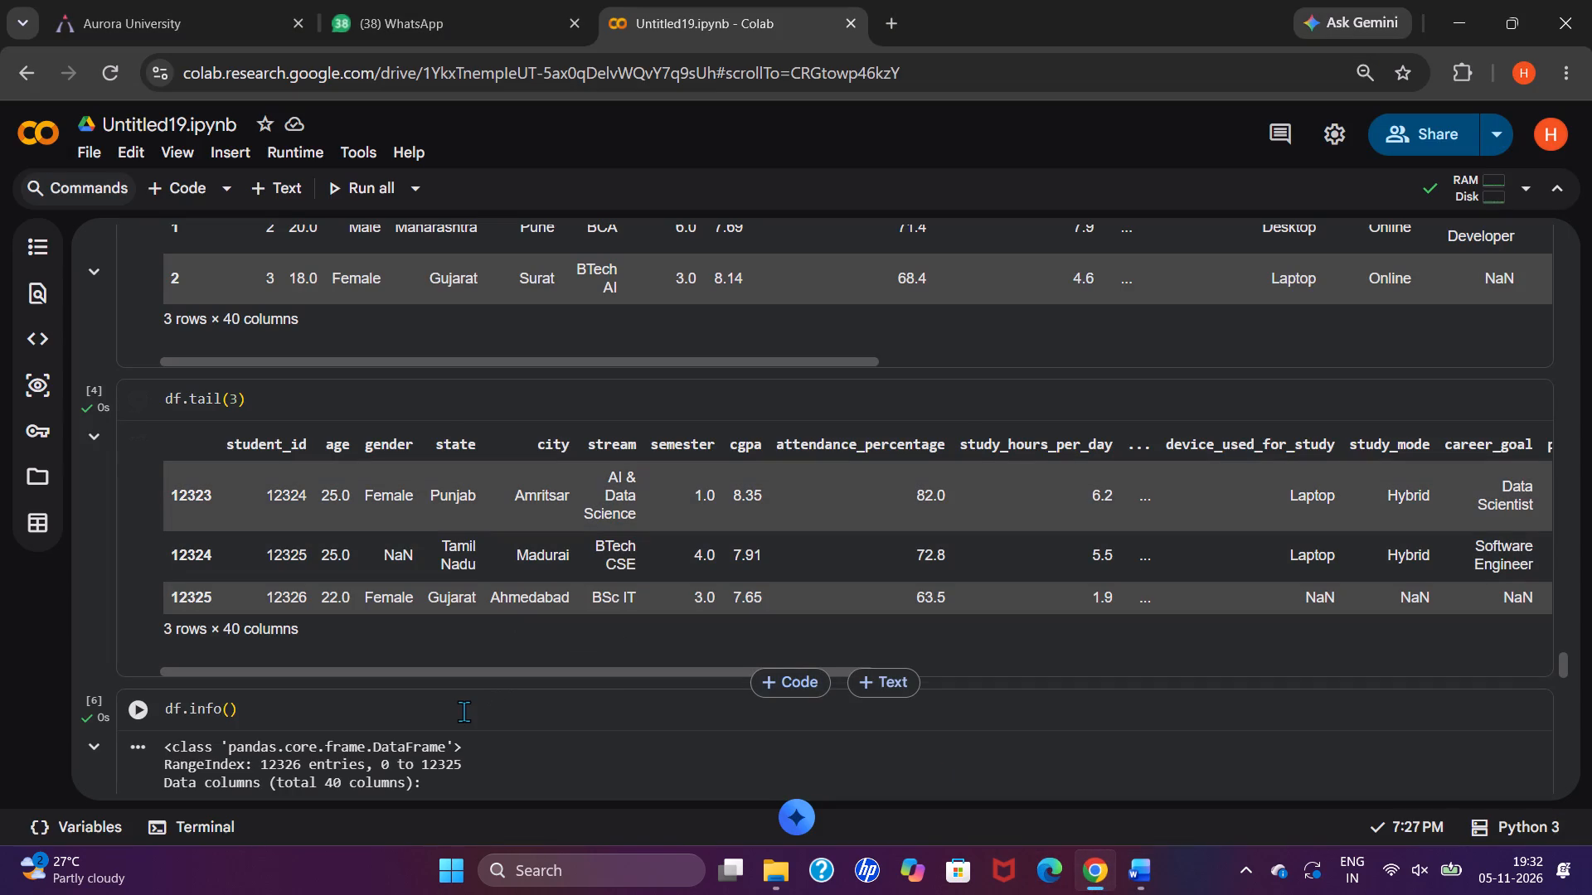
scroll(464, 711, "up", 3)
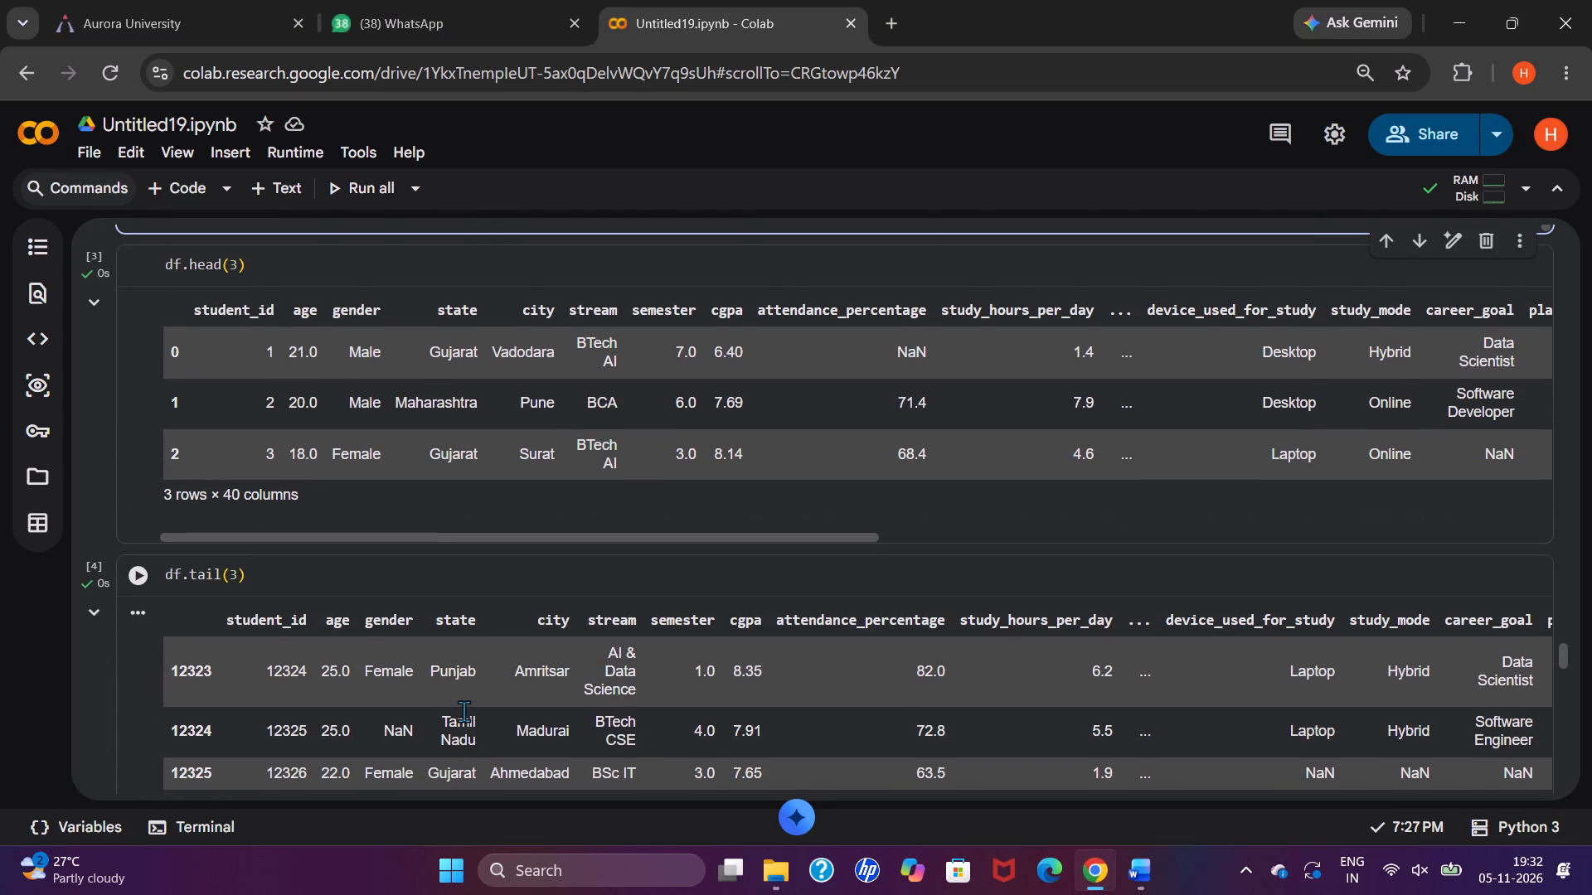
scroll(434, 532, "up", 2)
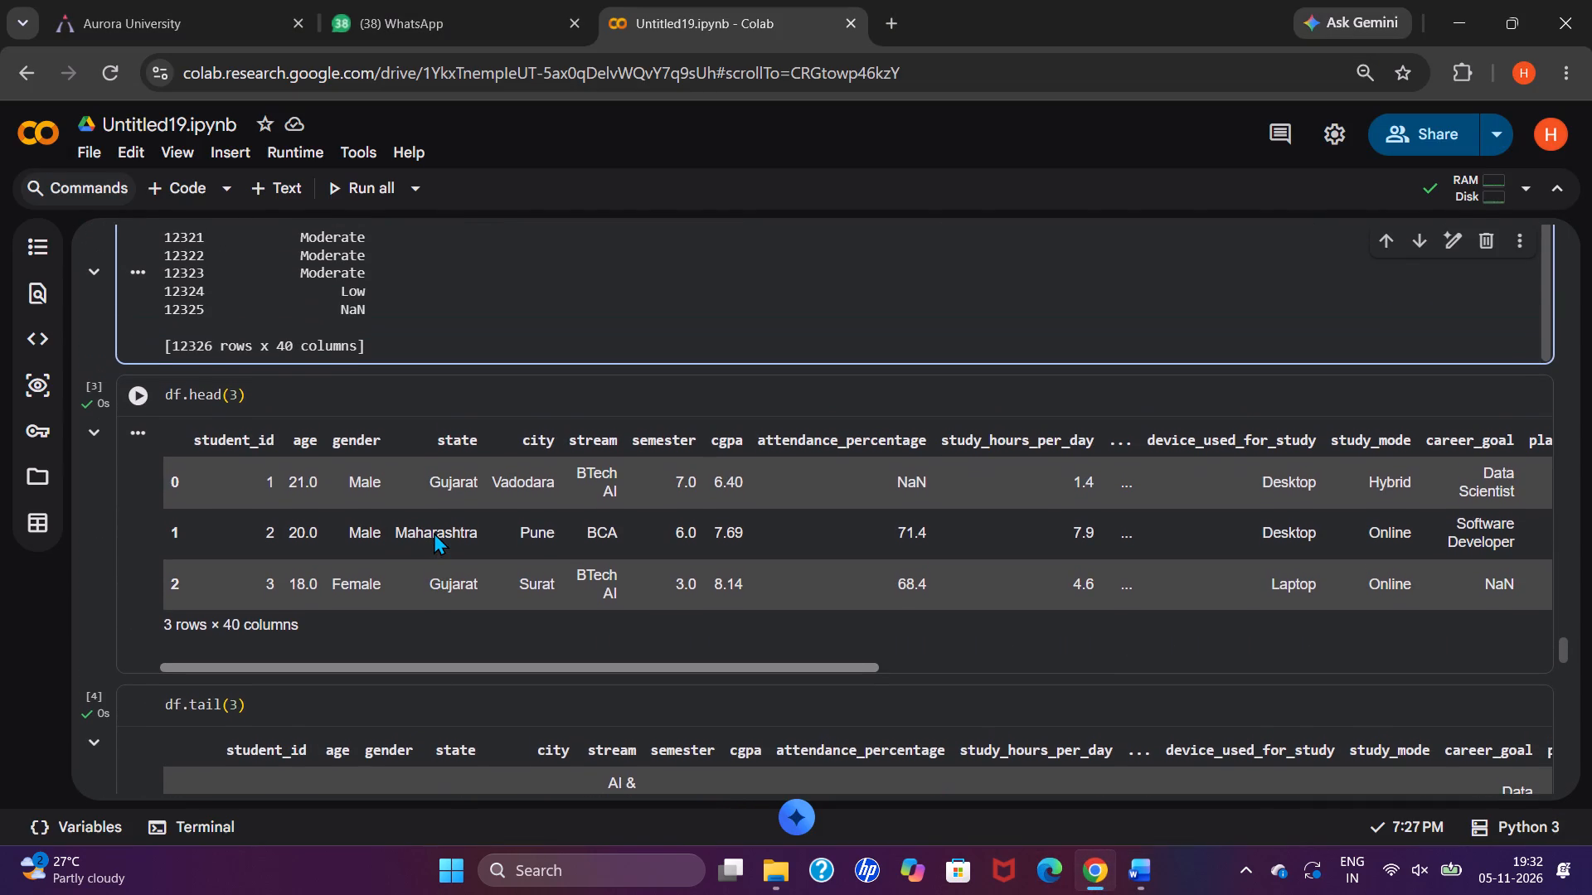
key("shift+Print")
key("shift+Print")
key("shift+Print")
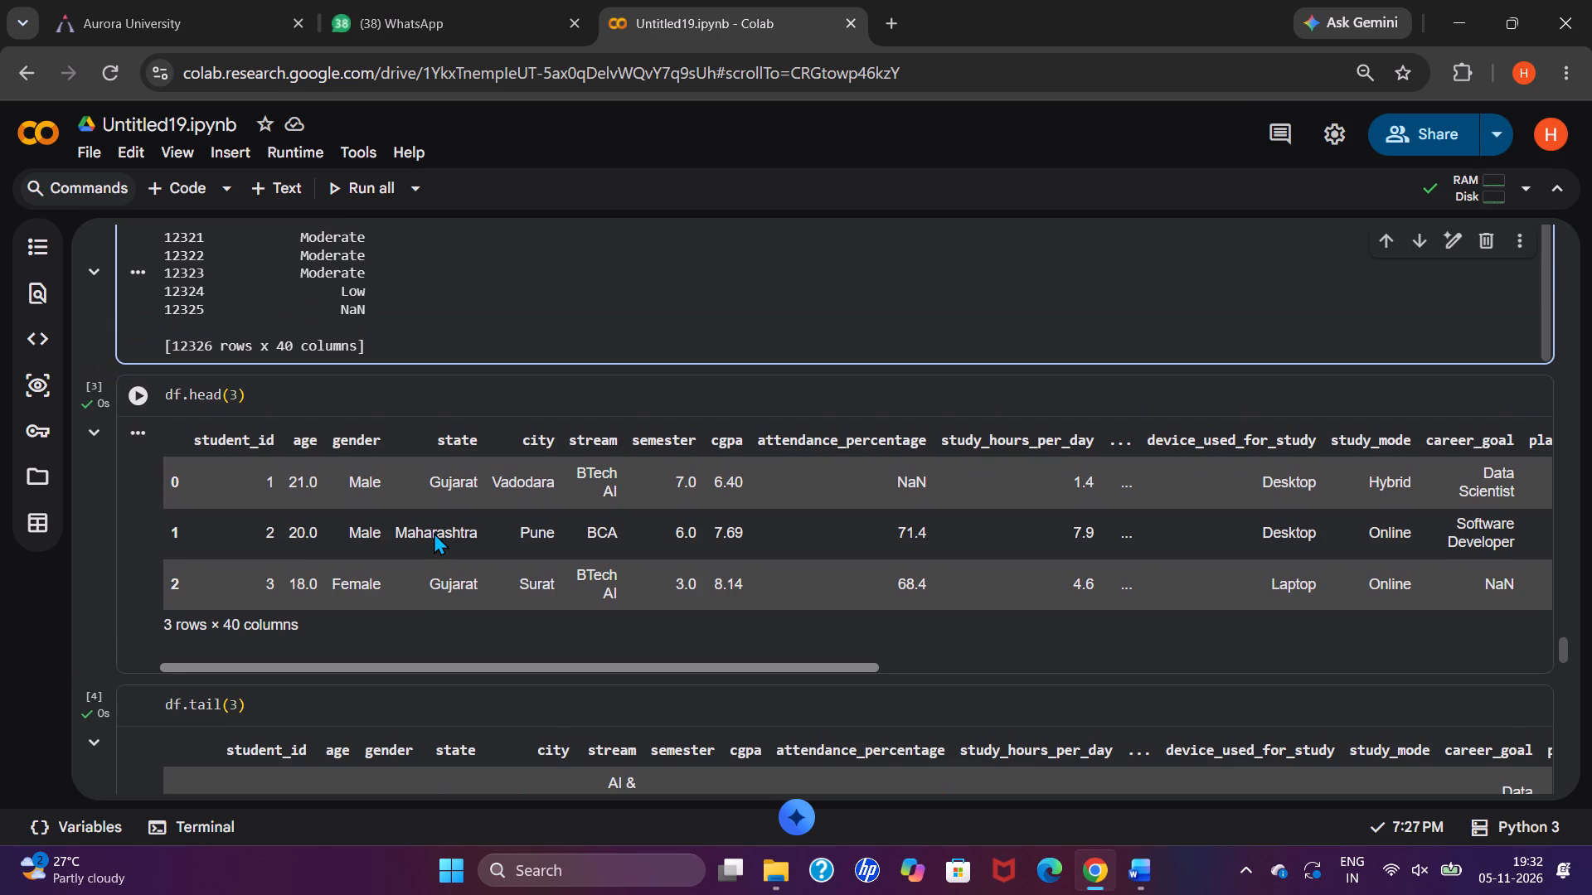
key("ctrl+Print")
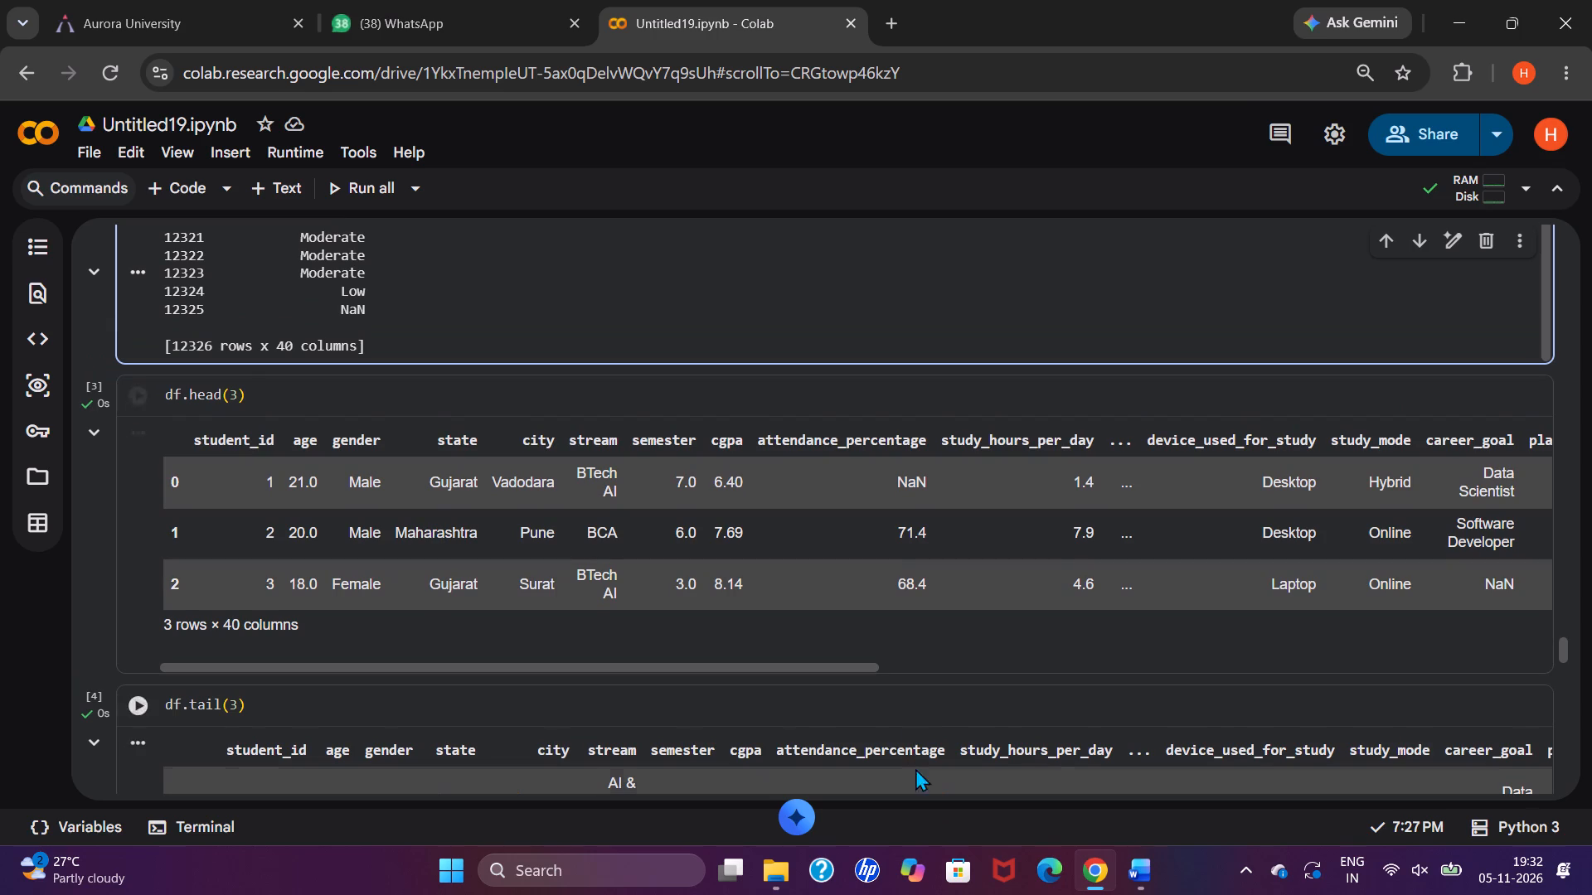
Return to the Word report and paste the df.head(3) screenshot under Code 2's code line.
left_click(1124, 864)
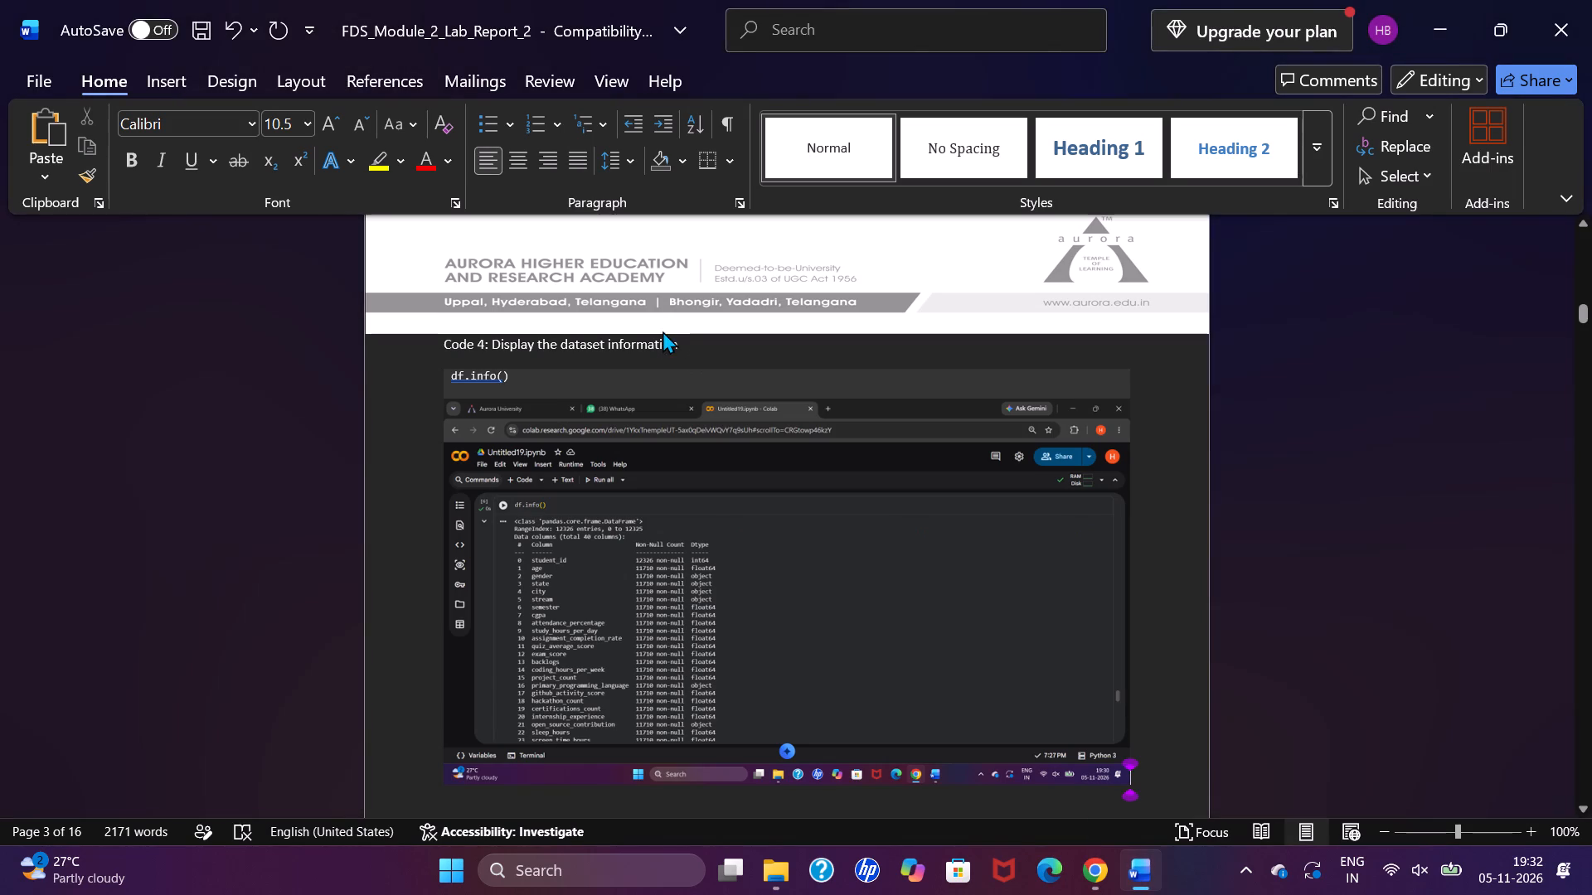
scroll(643, 462, "up", 6)
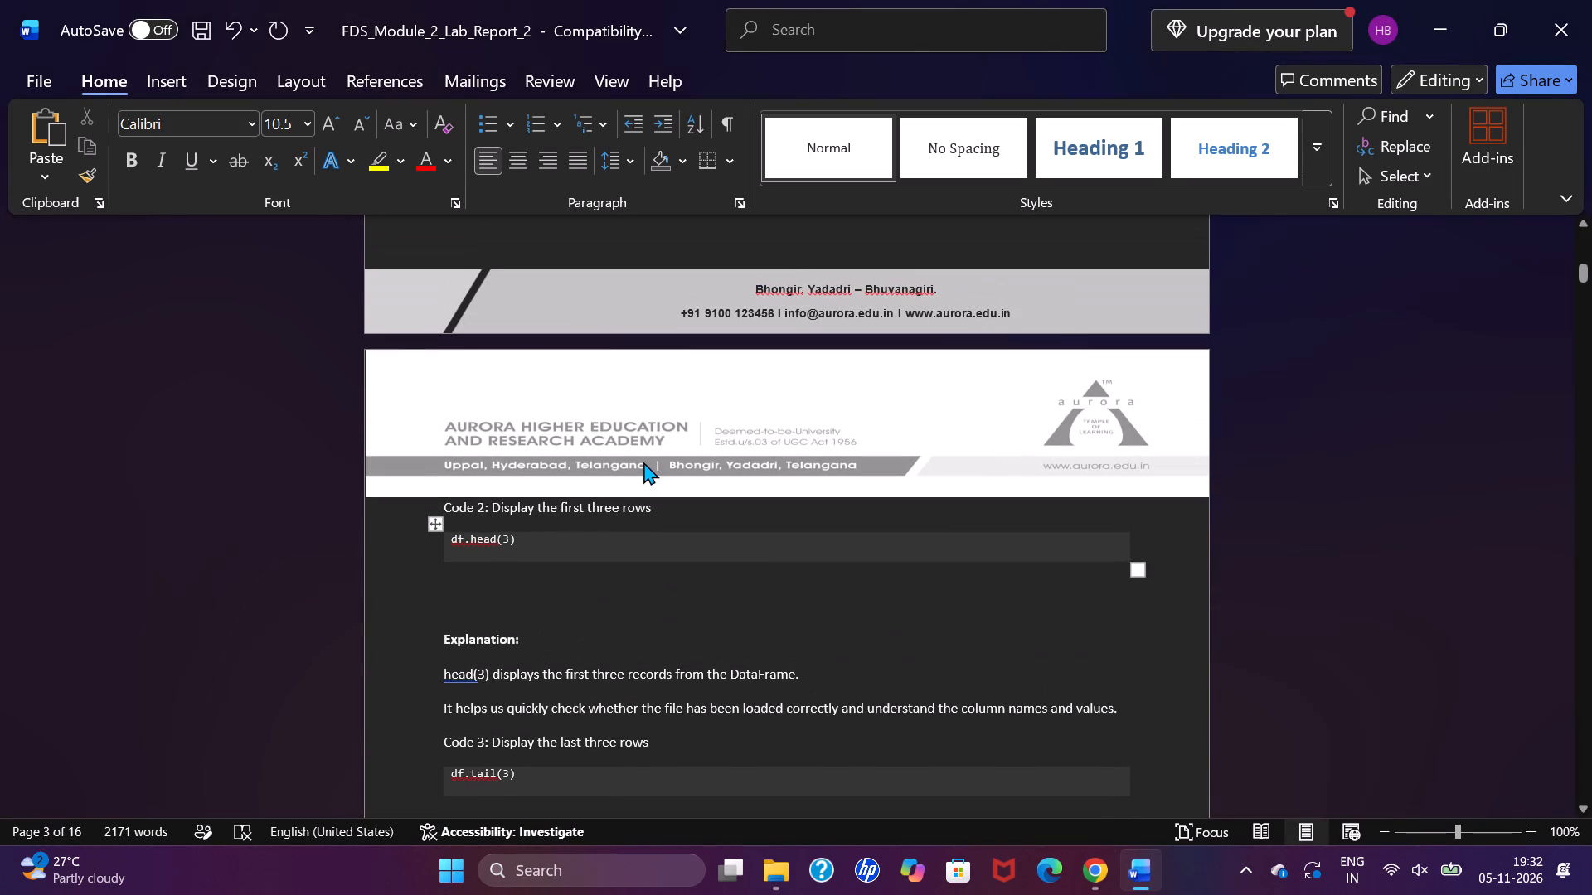
left_click(629, 577)
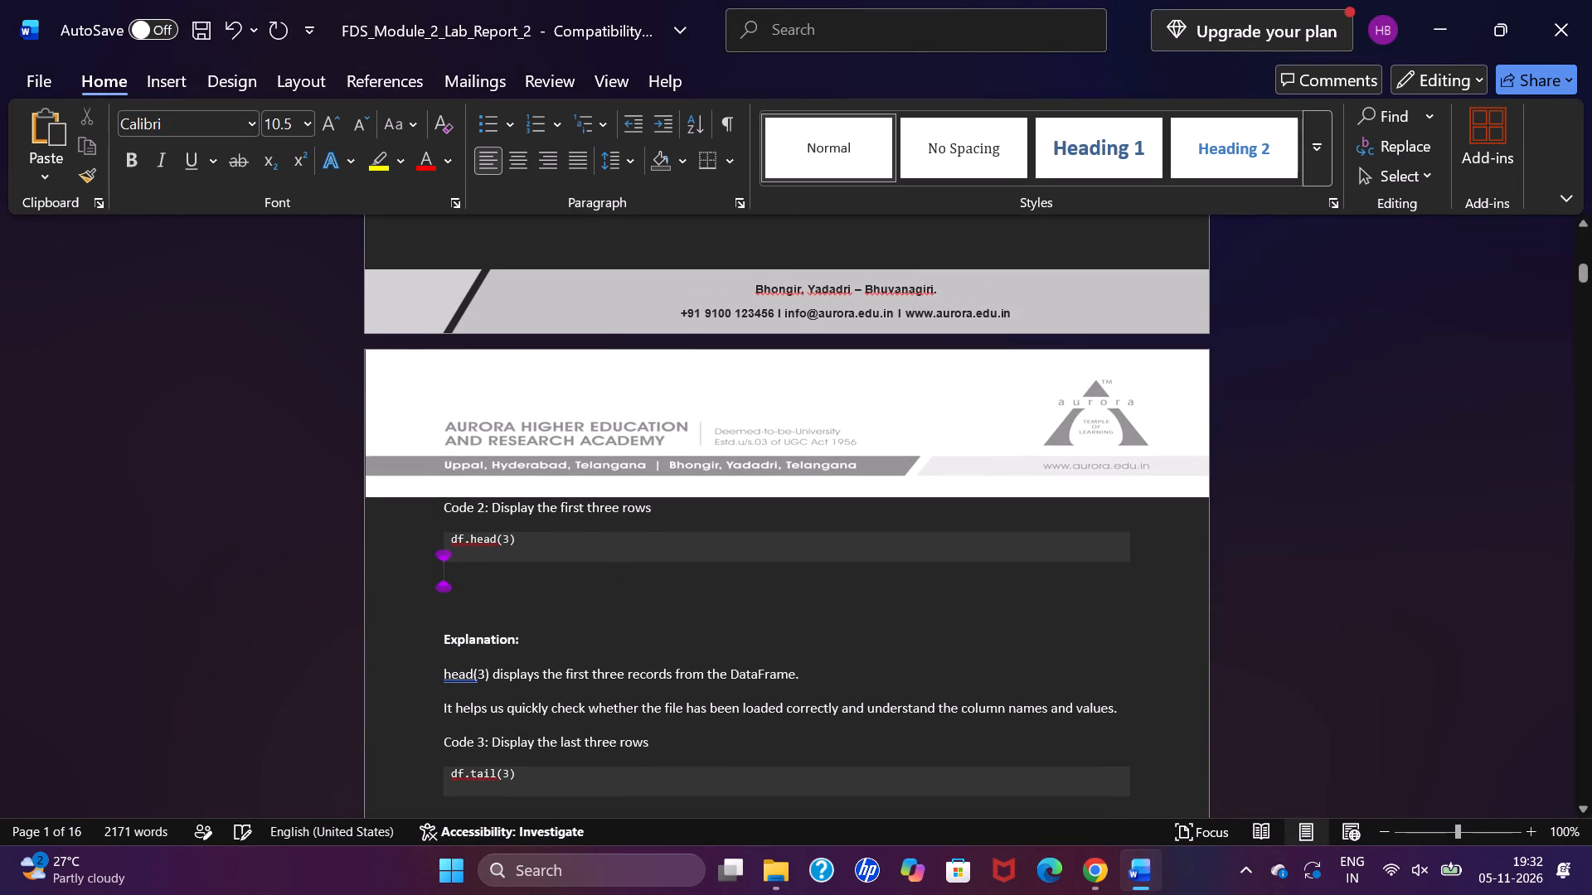
key("ctrl+v")
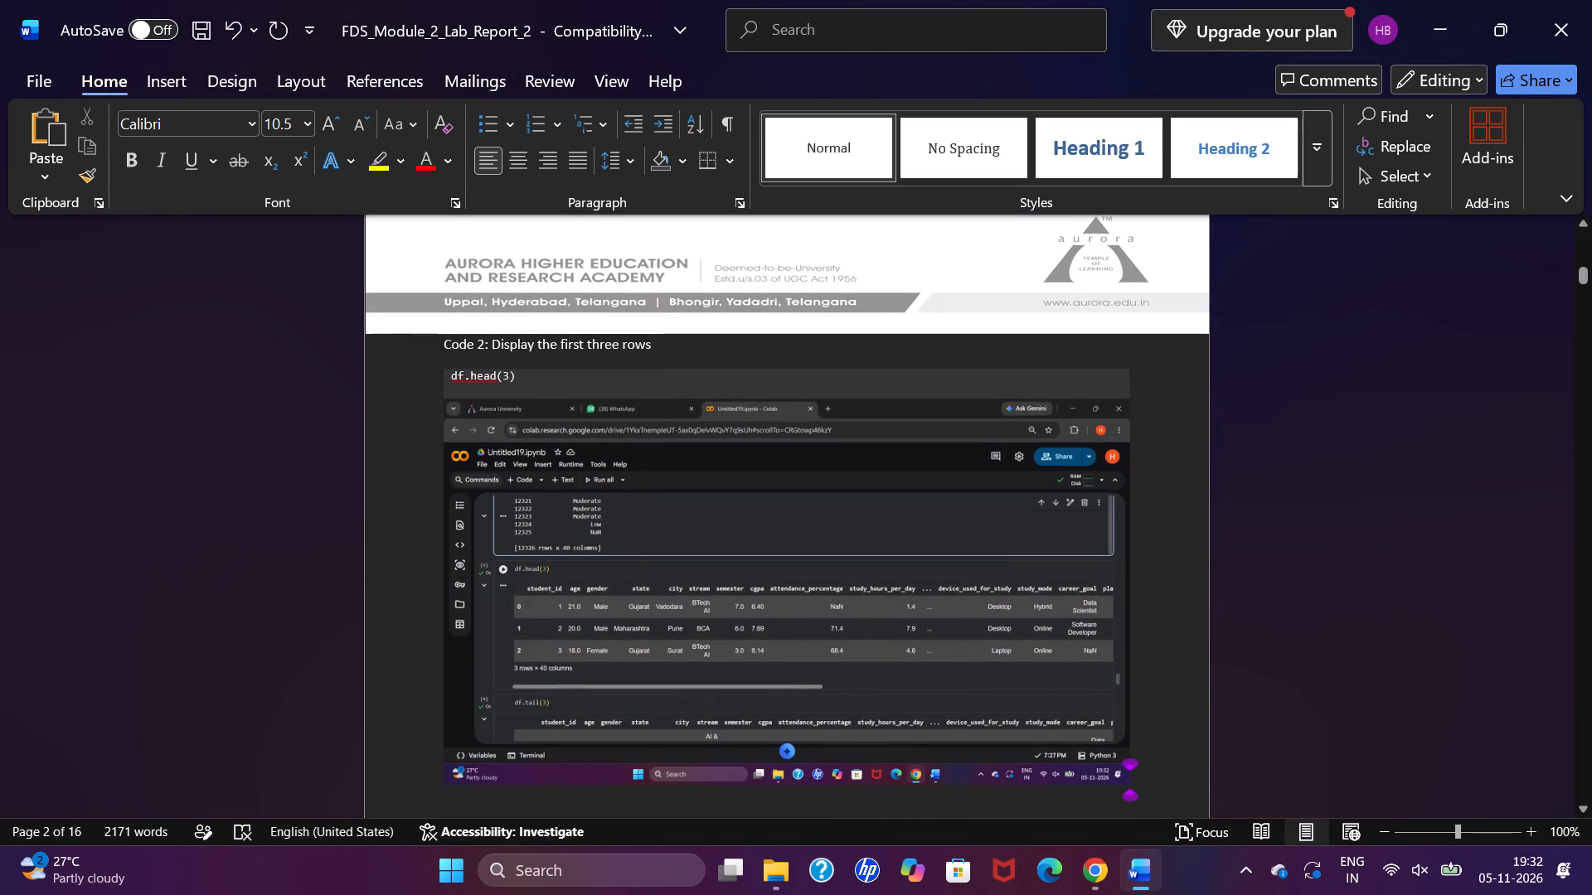
Replace Code 2's shaded code box with the plain text line df.head(3) and start a new line before the screenshot.
left_click(615, 382)
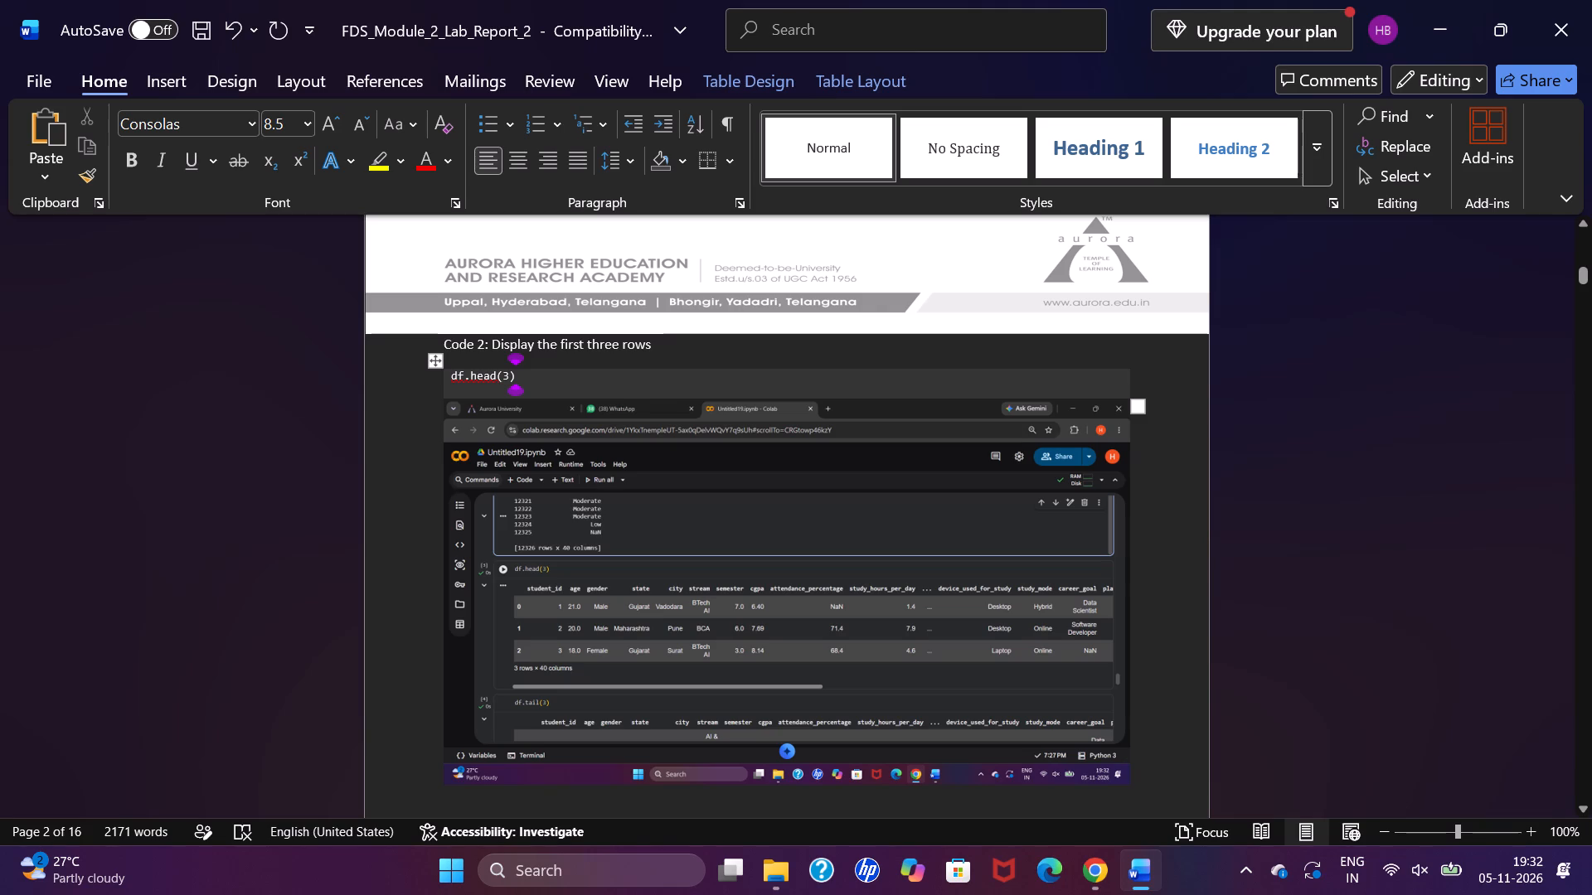
left_click_drag(524, 378, 479, 379)
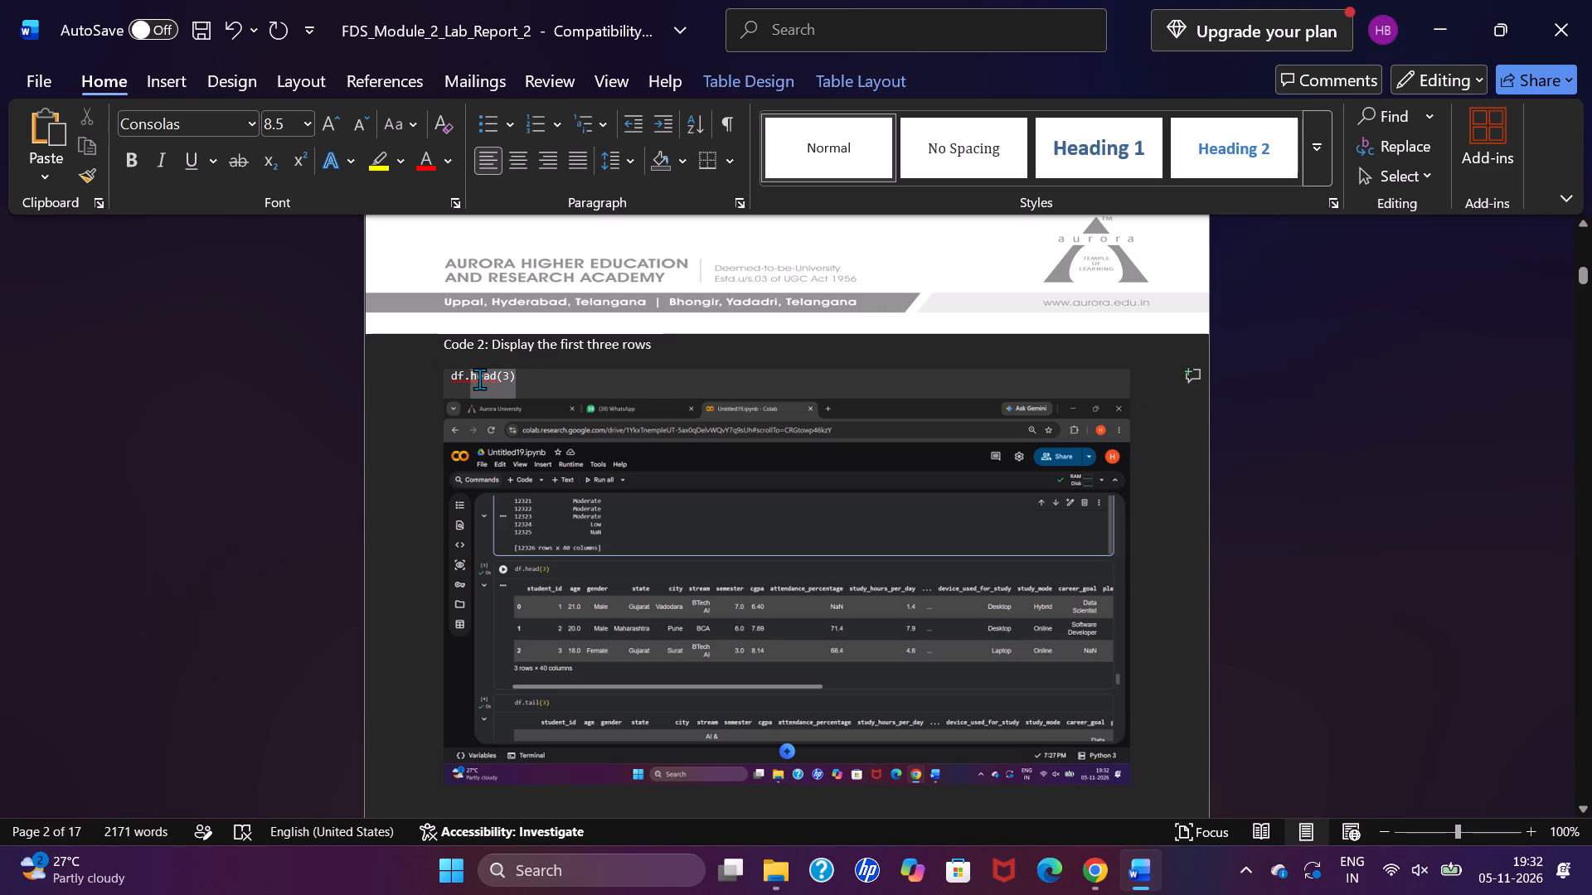
left_click_drag(479, 379, 453, 377)
key("ctrl+c")
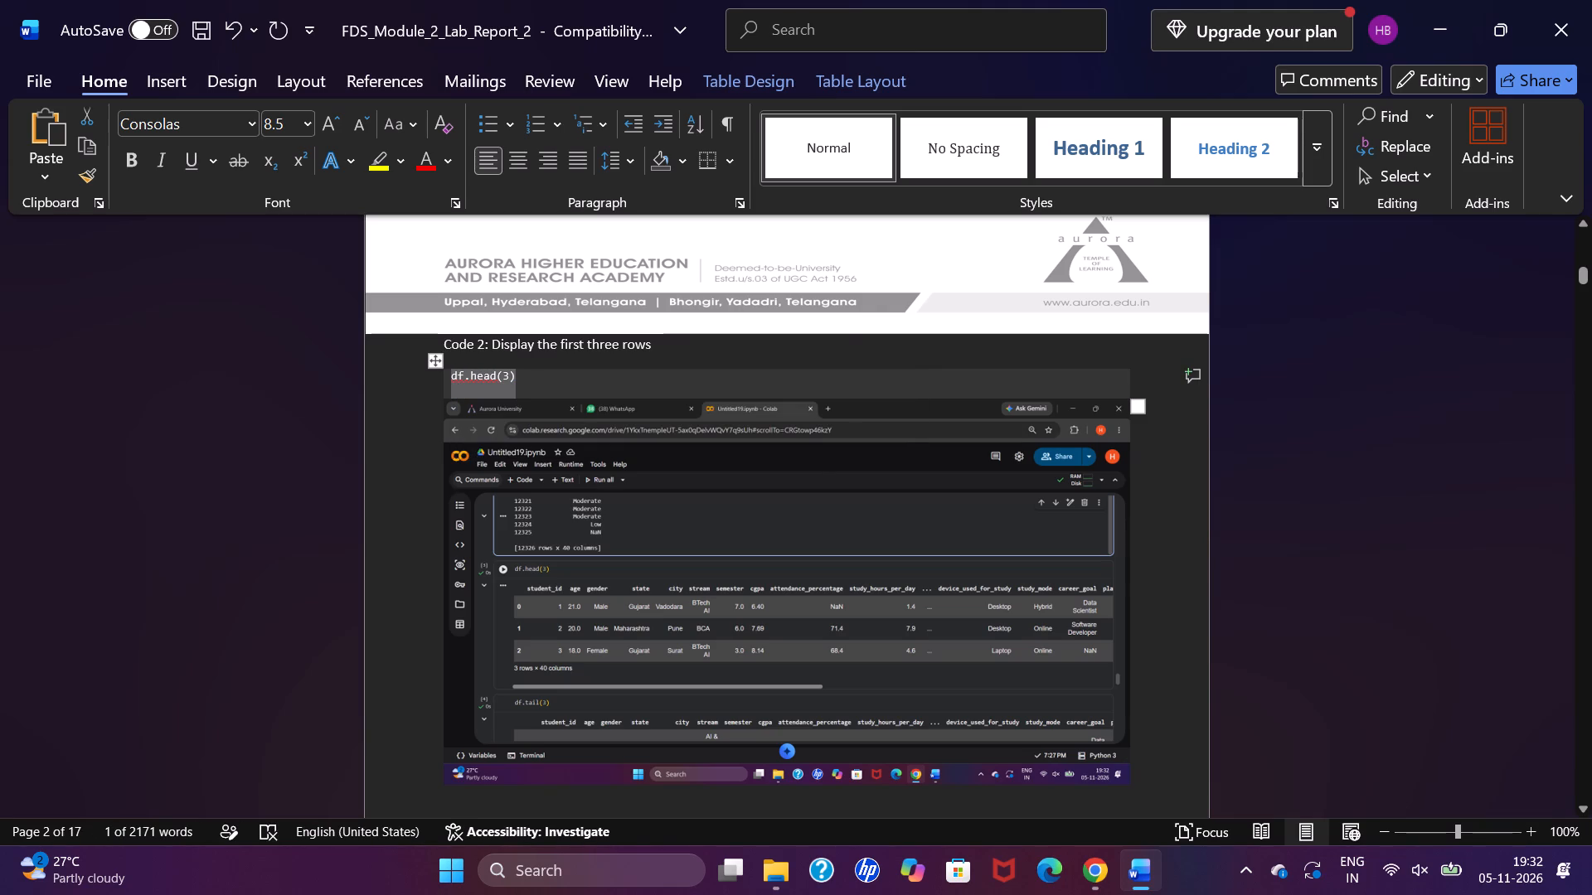
key("ctrl+c")
left_click(434, 359)
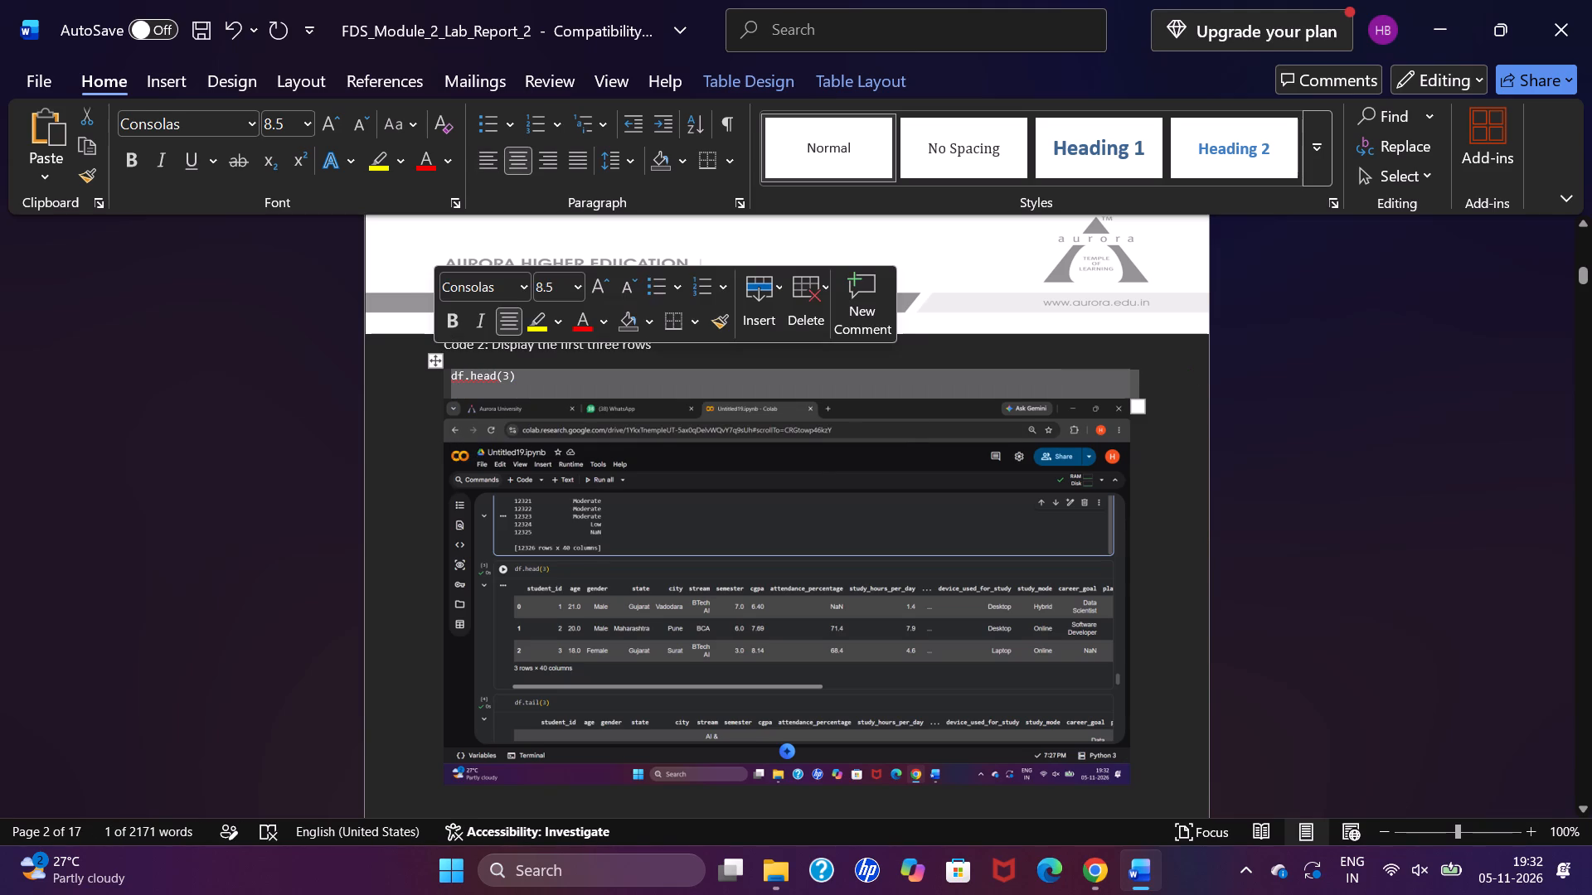
key("BackSpace")
key("ctrl+v")
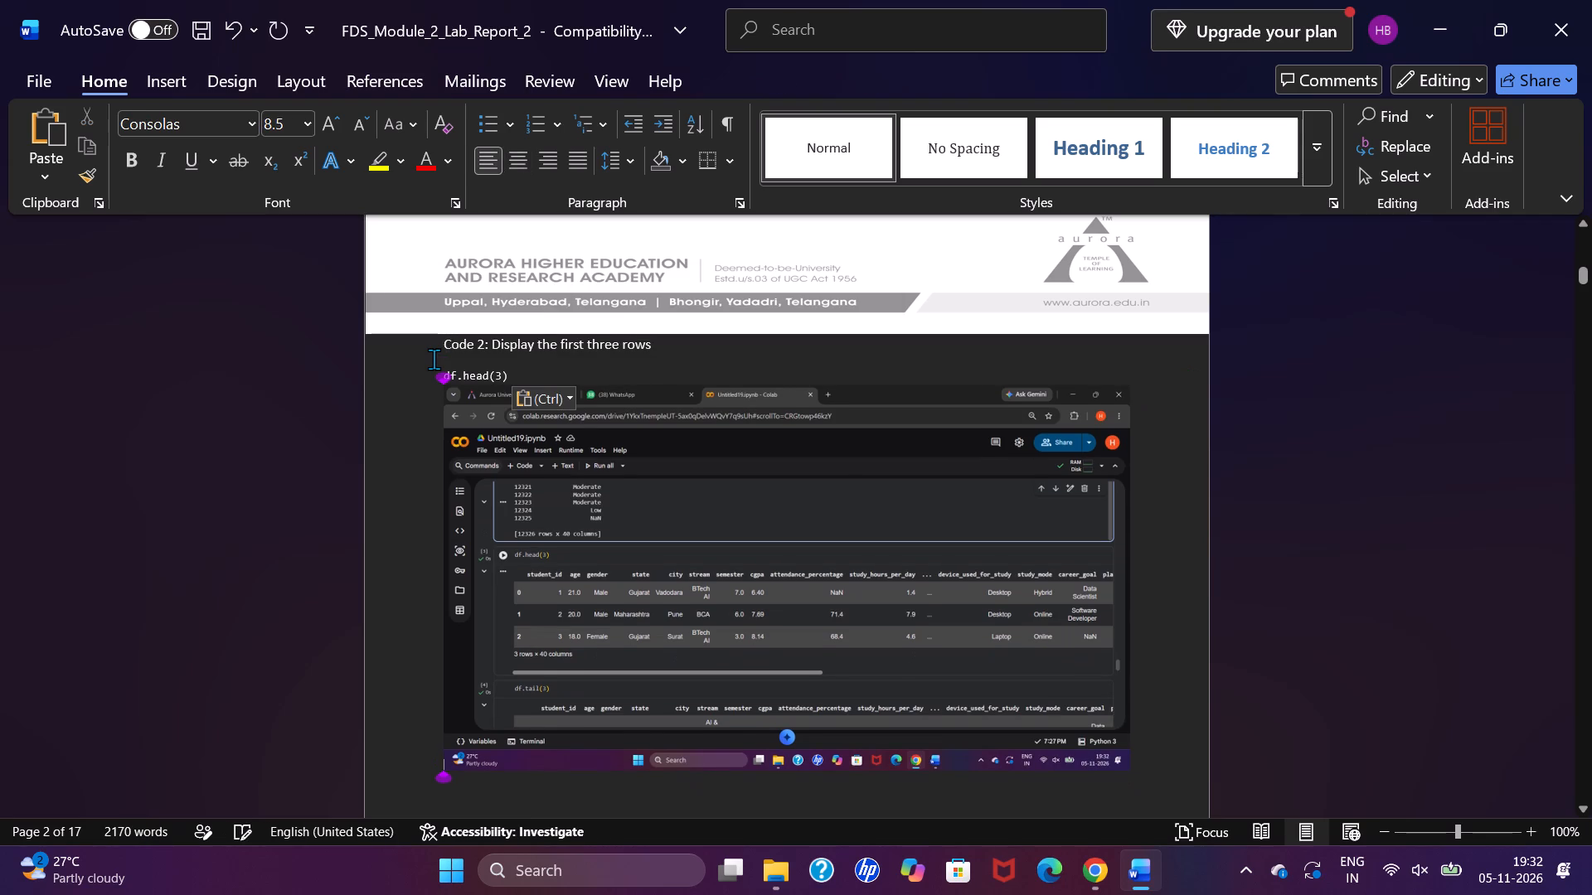
left_click(556, 380)
key("Return")
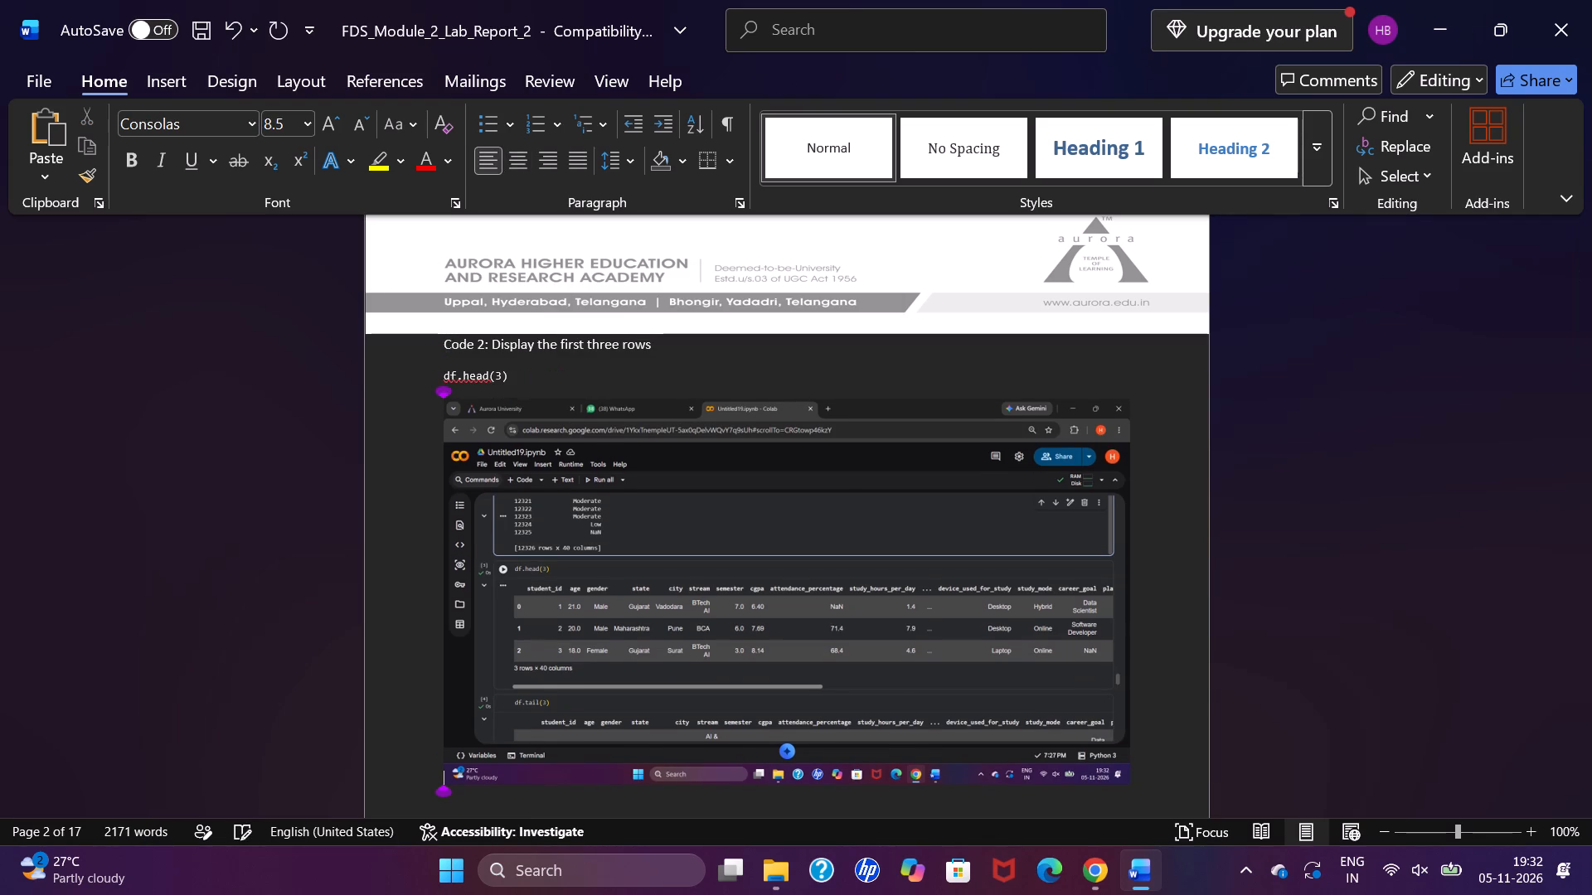
Replace Code 3's shaded code box with the plain text line df.tail(3).
scroll(566, 436, "up", 2)
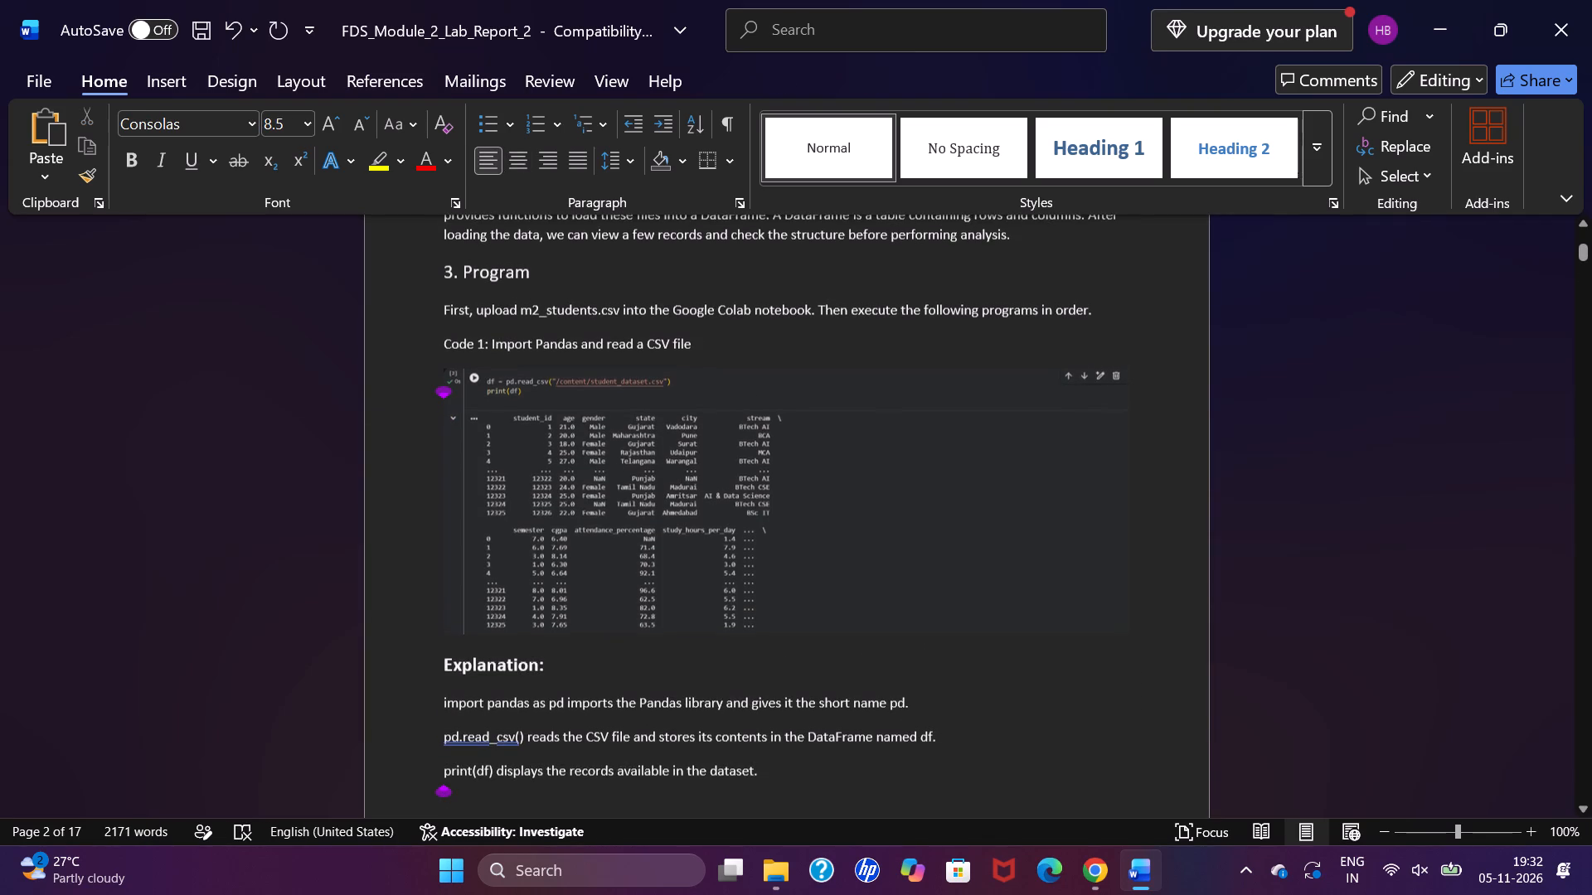
scroll(599, 383, "down", 2)
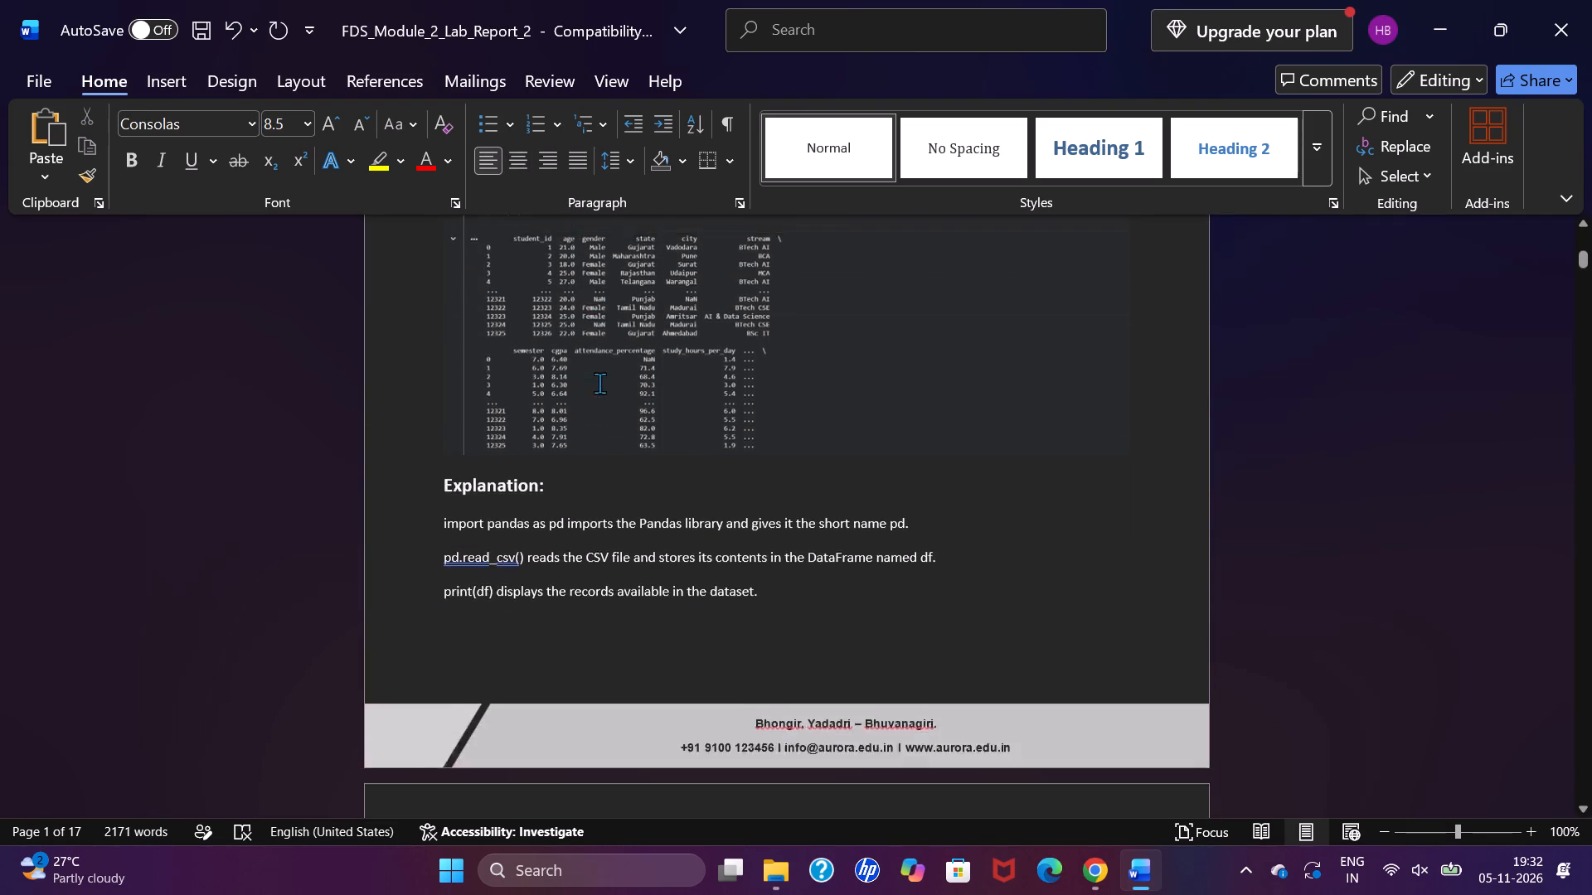
scroll(599, 383, "down", 3)
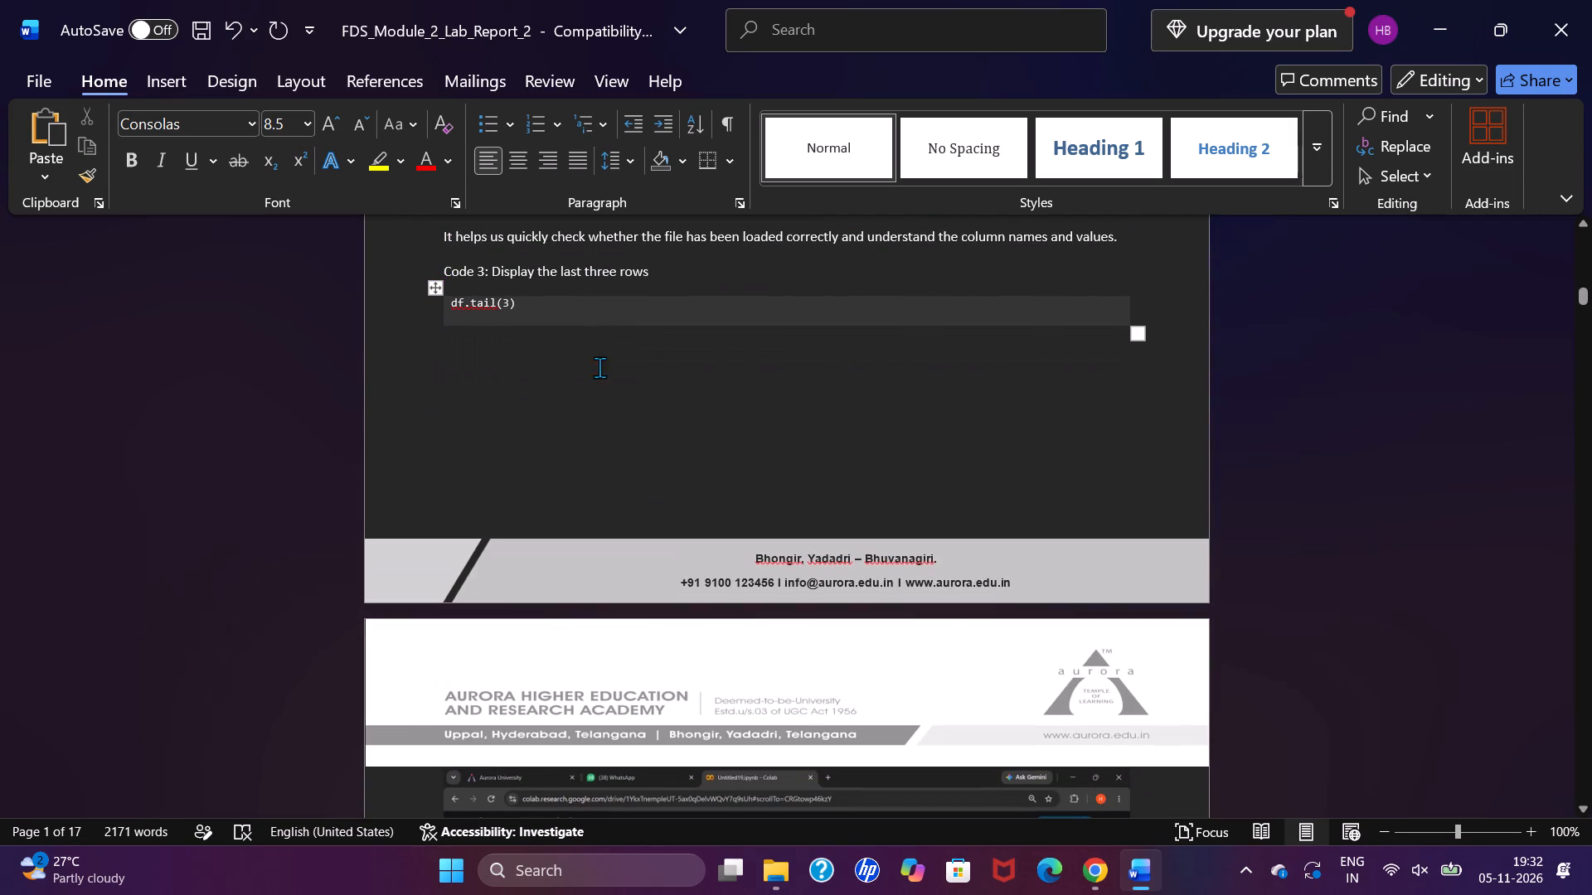
left_click(546, 308)
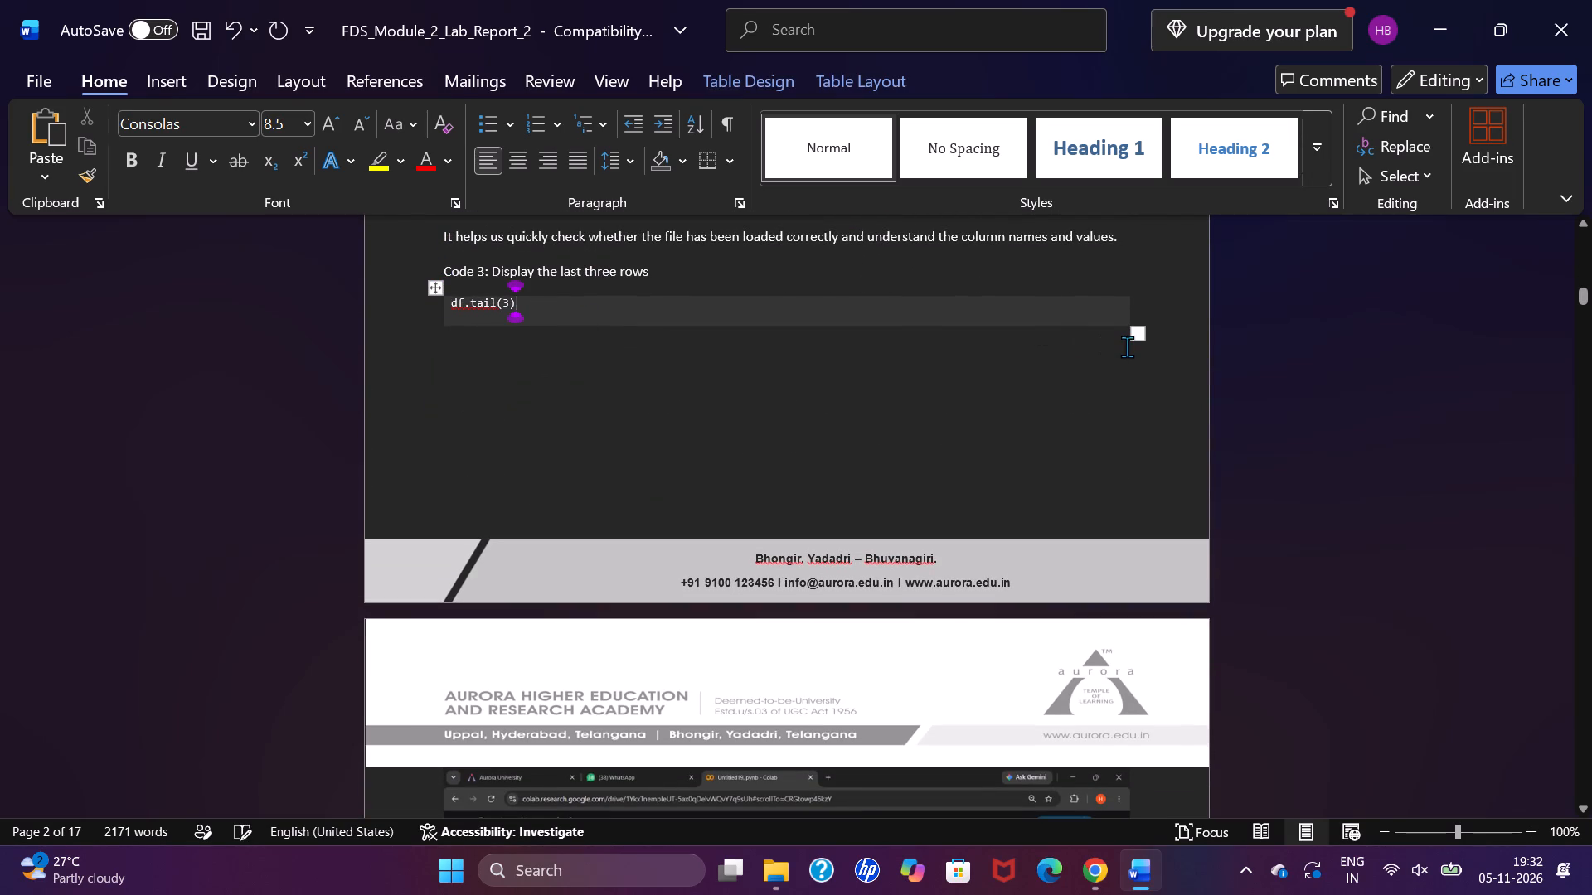
left_click(1148, 344)
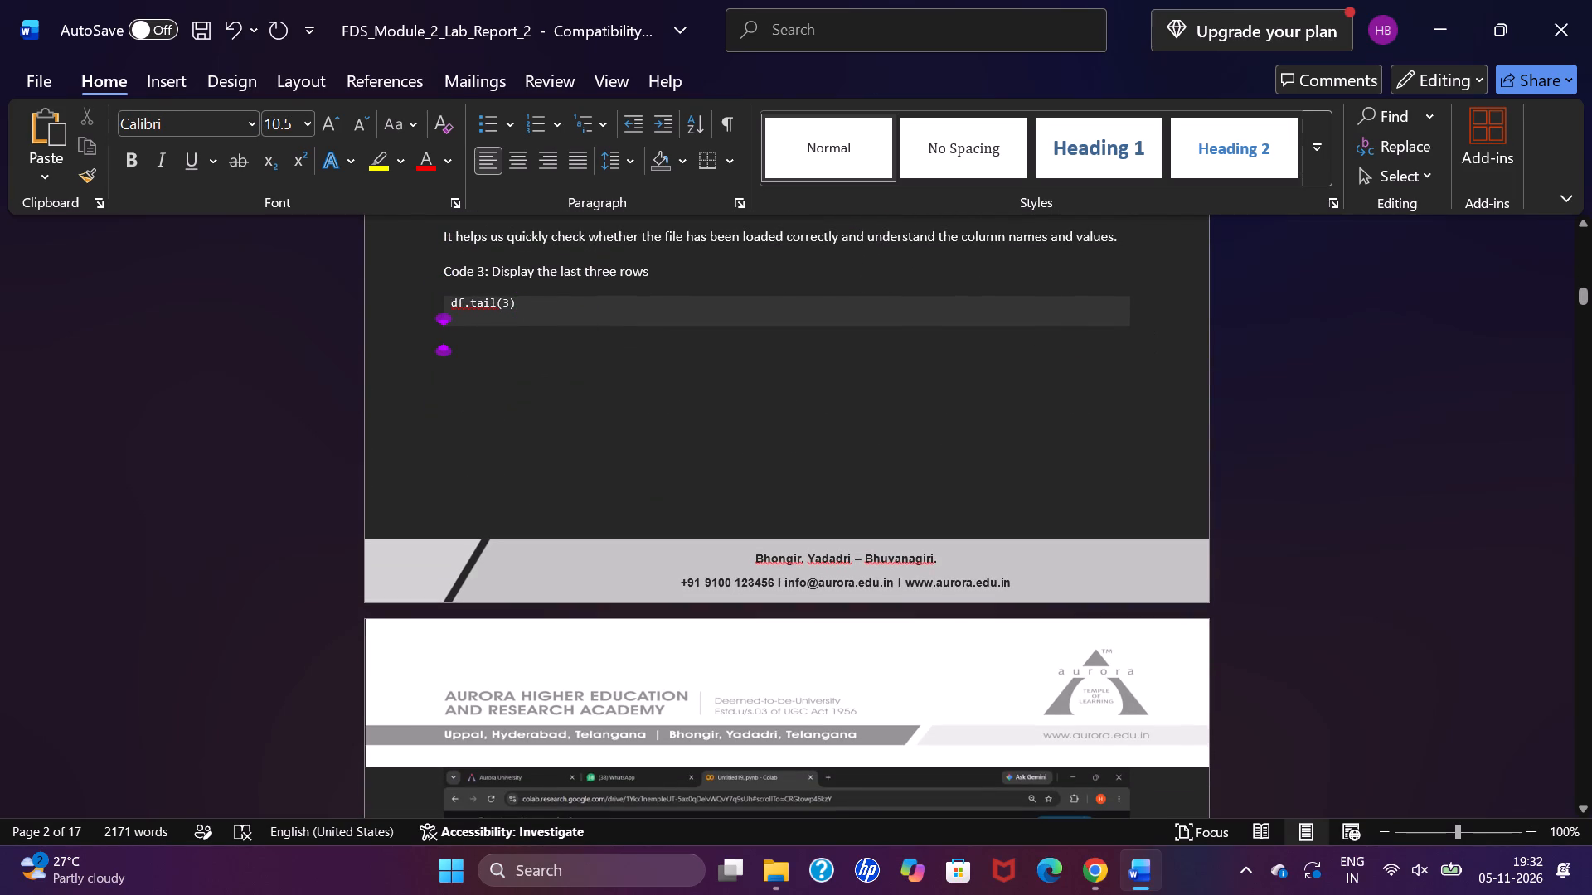
left_click(1078, 328)
left_click_drag(528, 313, 445, 309)
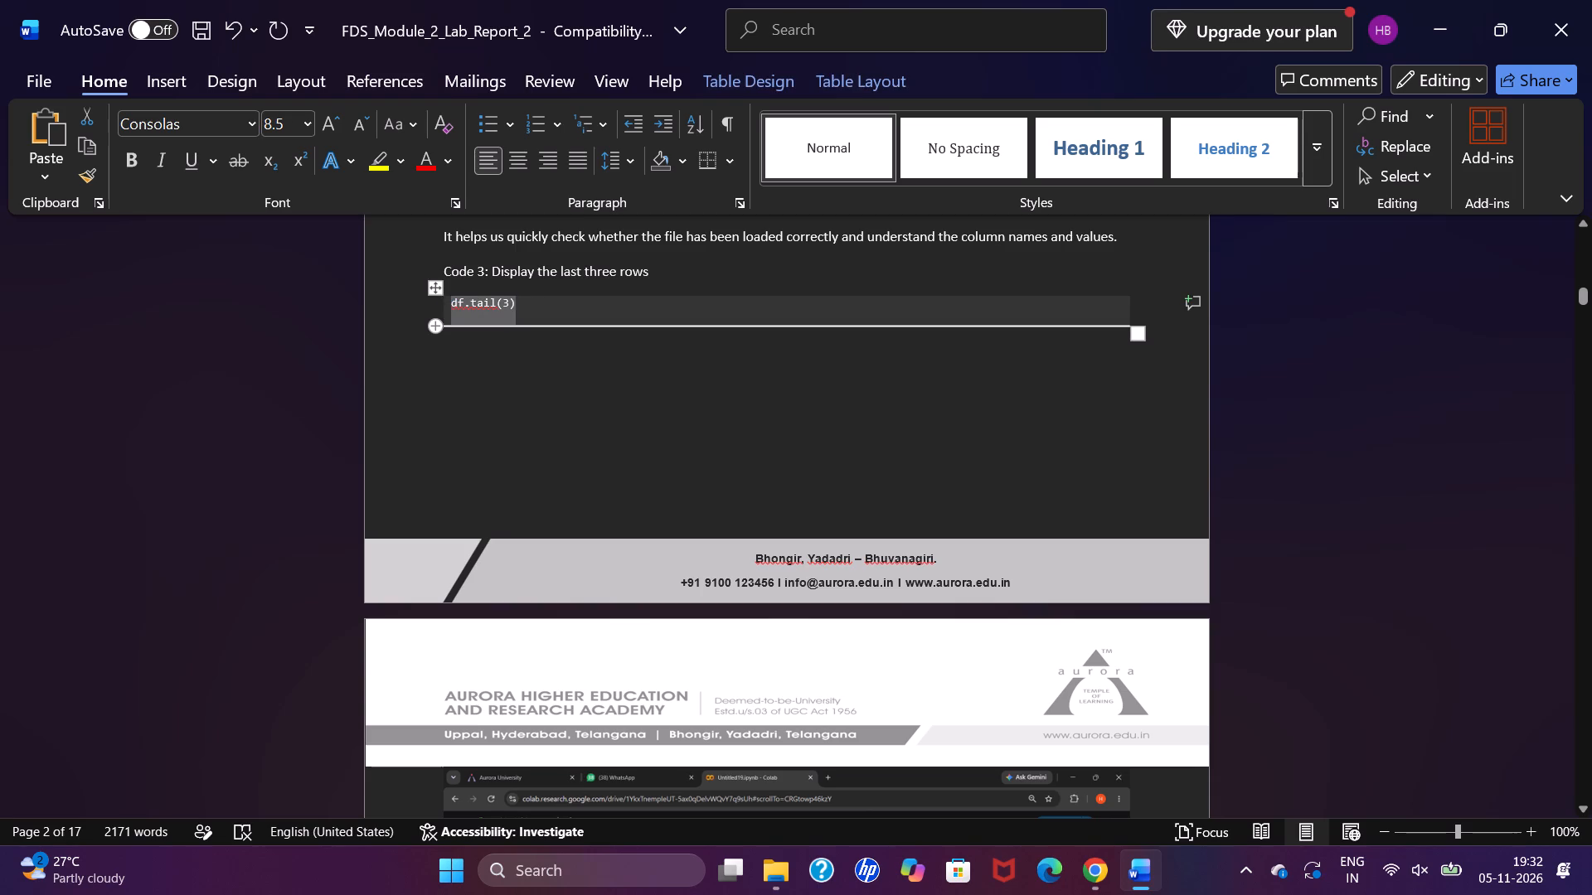
key("ctrl+c")
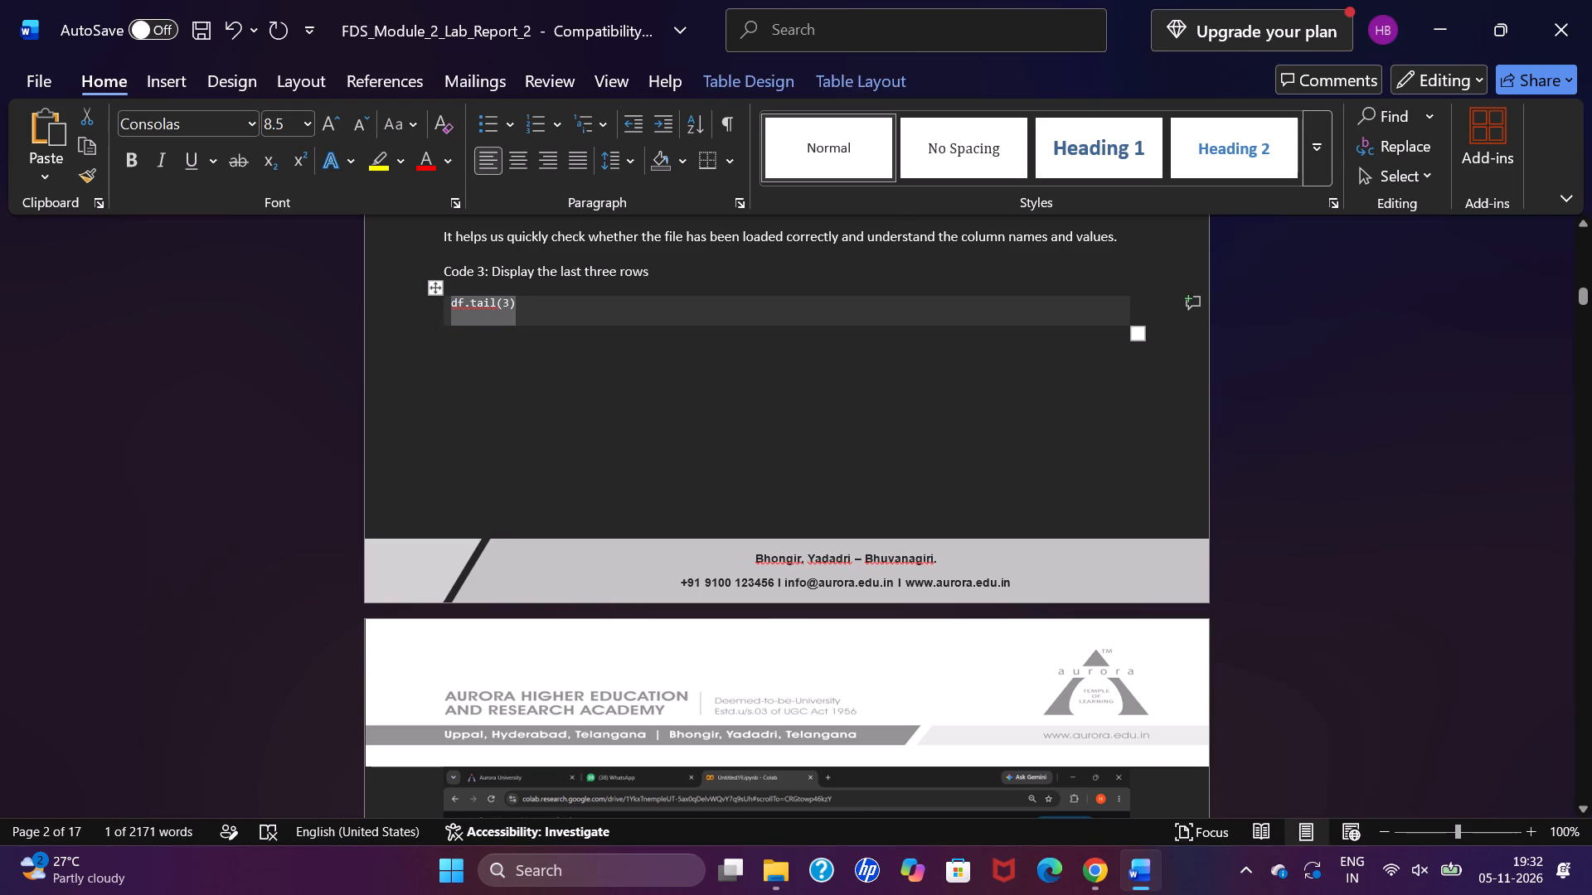
left_click(432, 289)
key("BackSpace")
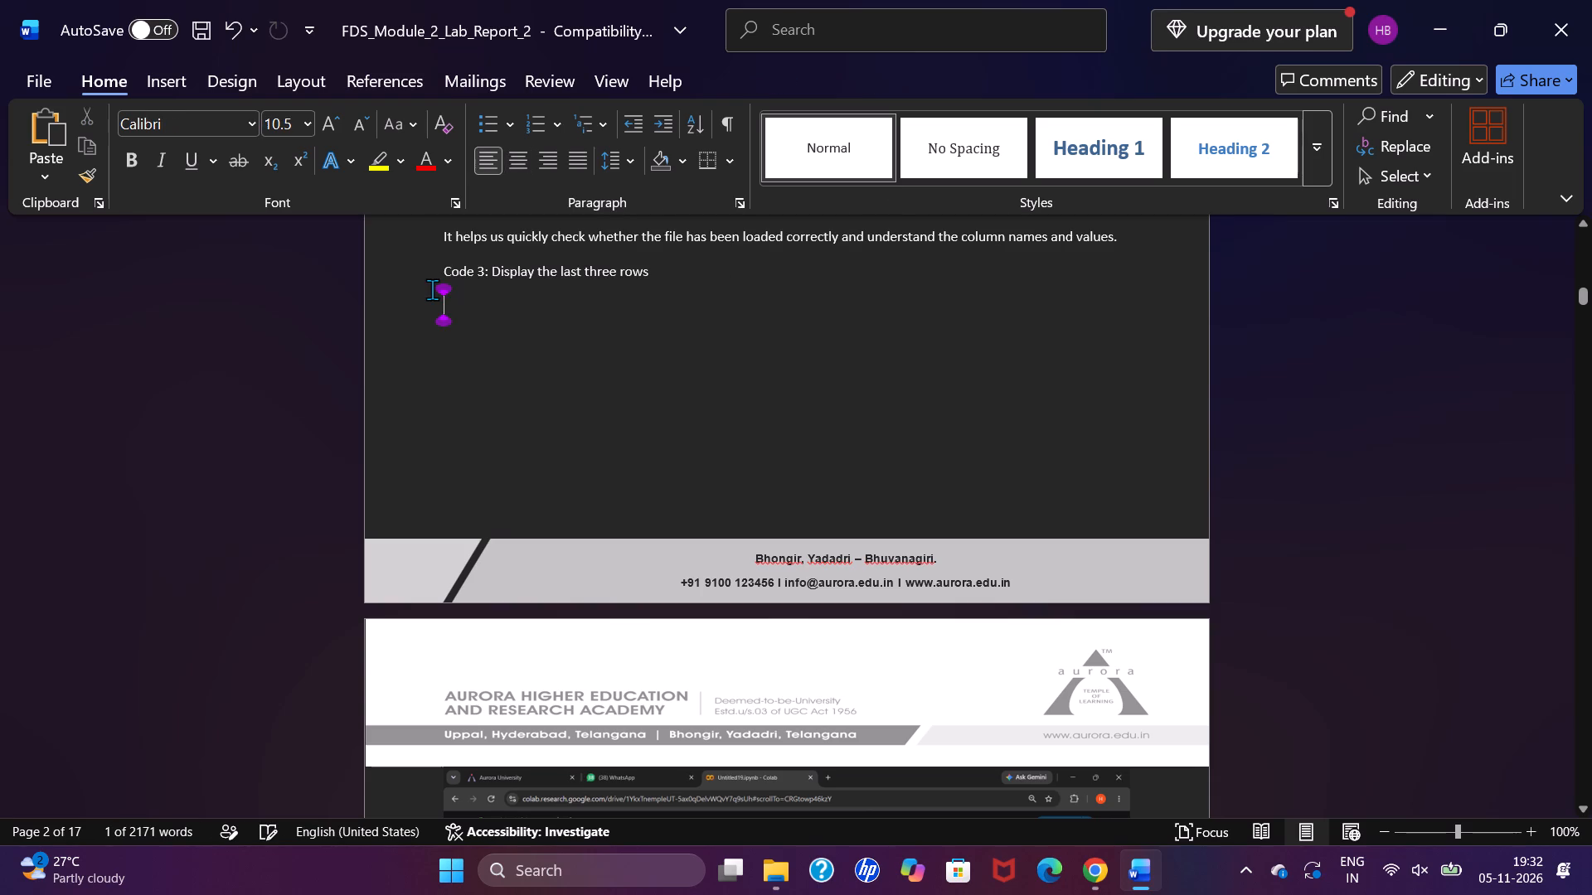
key("ctrl+v")
Replace Code 4's shaded code box with the plain text line df.info() under its heading.
scroll(432, 289, "down", 3)
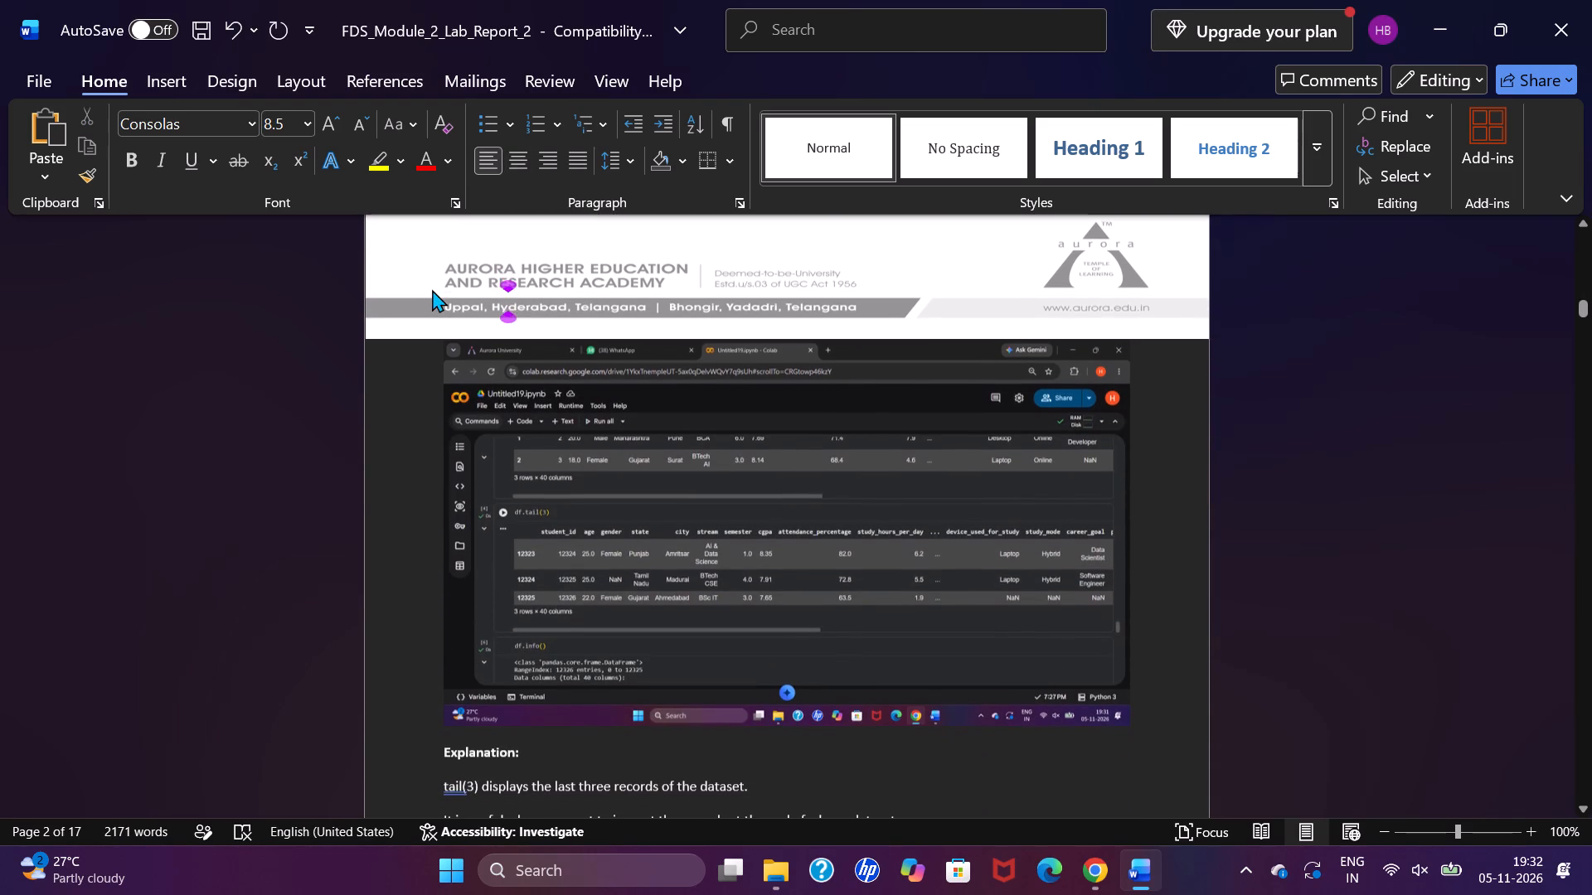
scroll(534, 428, "down", 2)
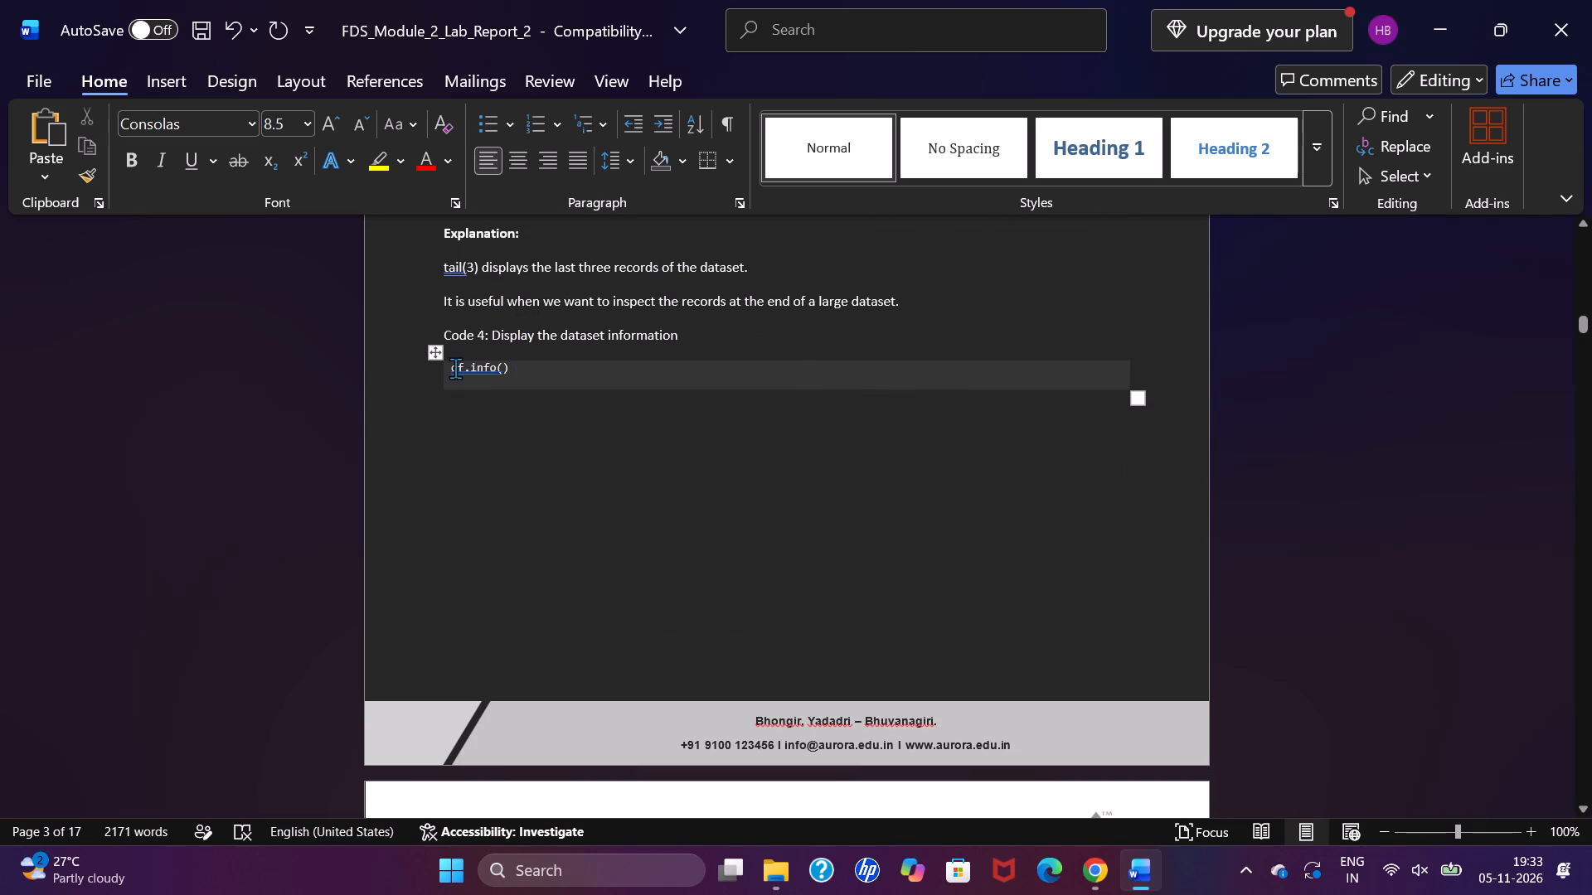
left_click_drag(510, 380, 438, 373)
key("ctrl+c")
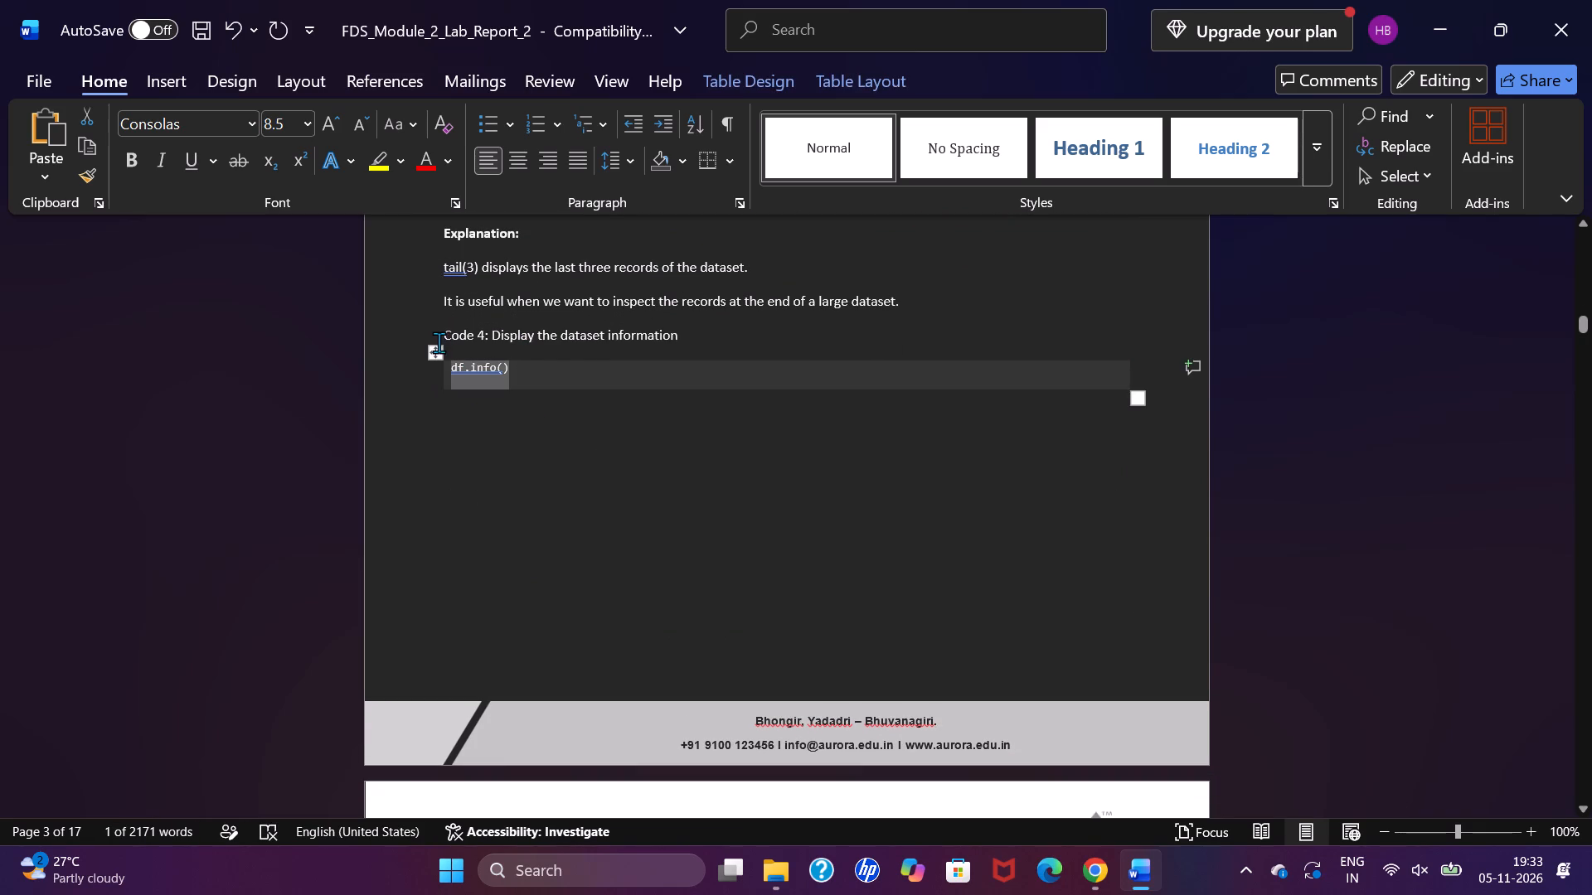
left_click(438, 347)
key("BackSpace")
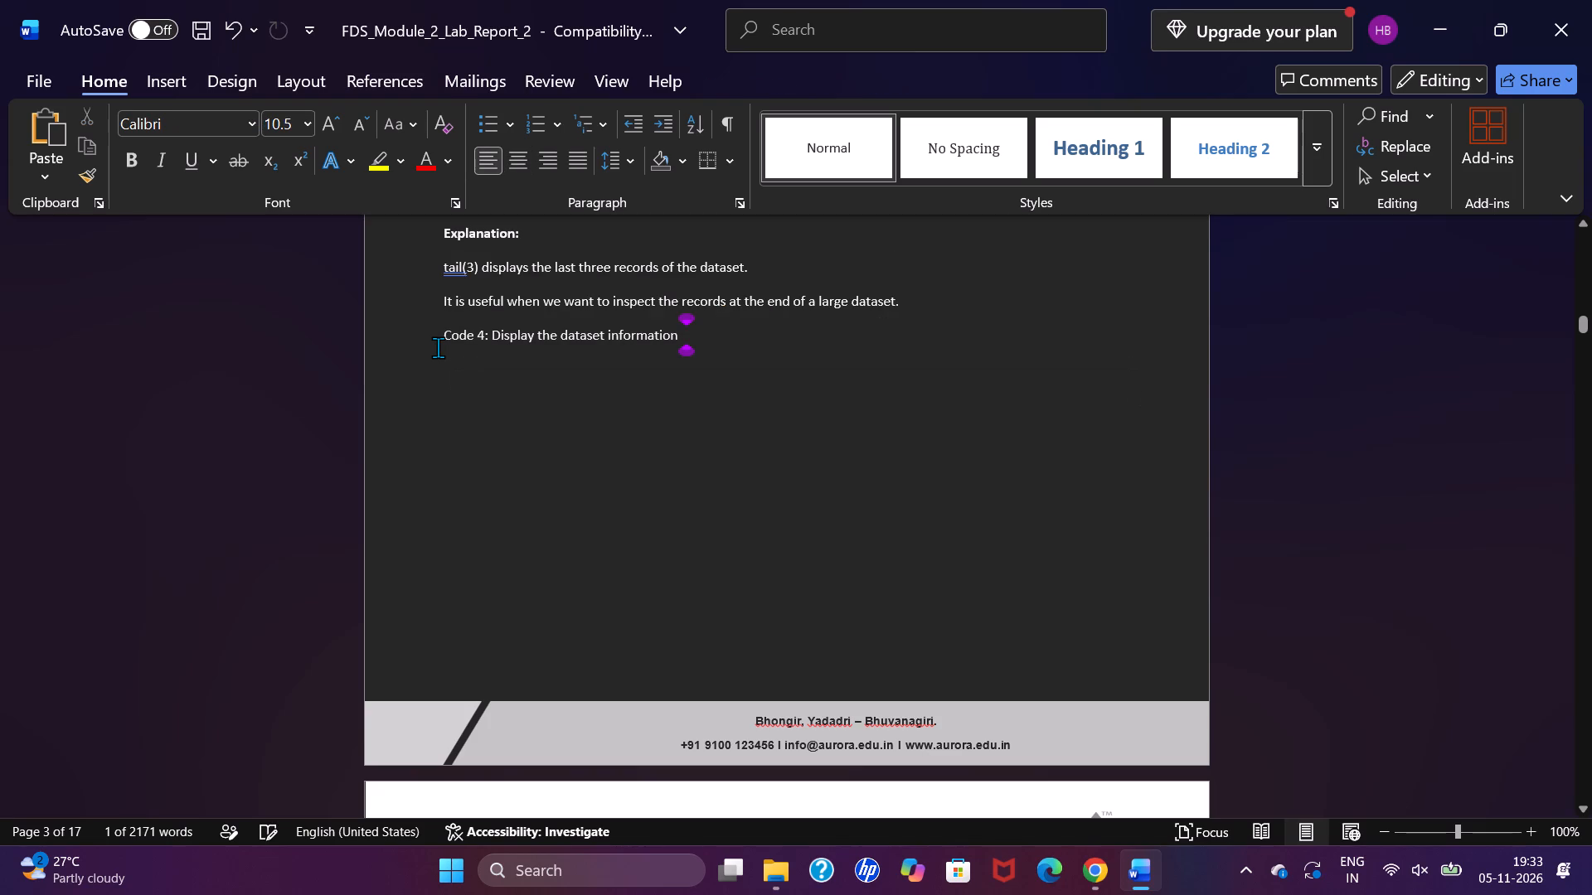
key("ctrl+v")
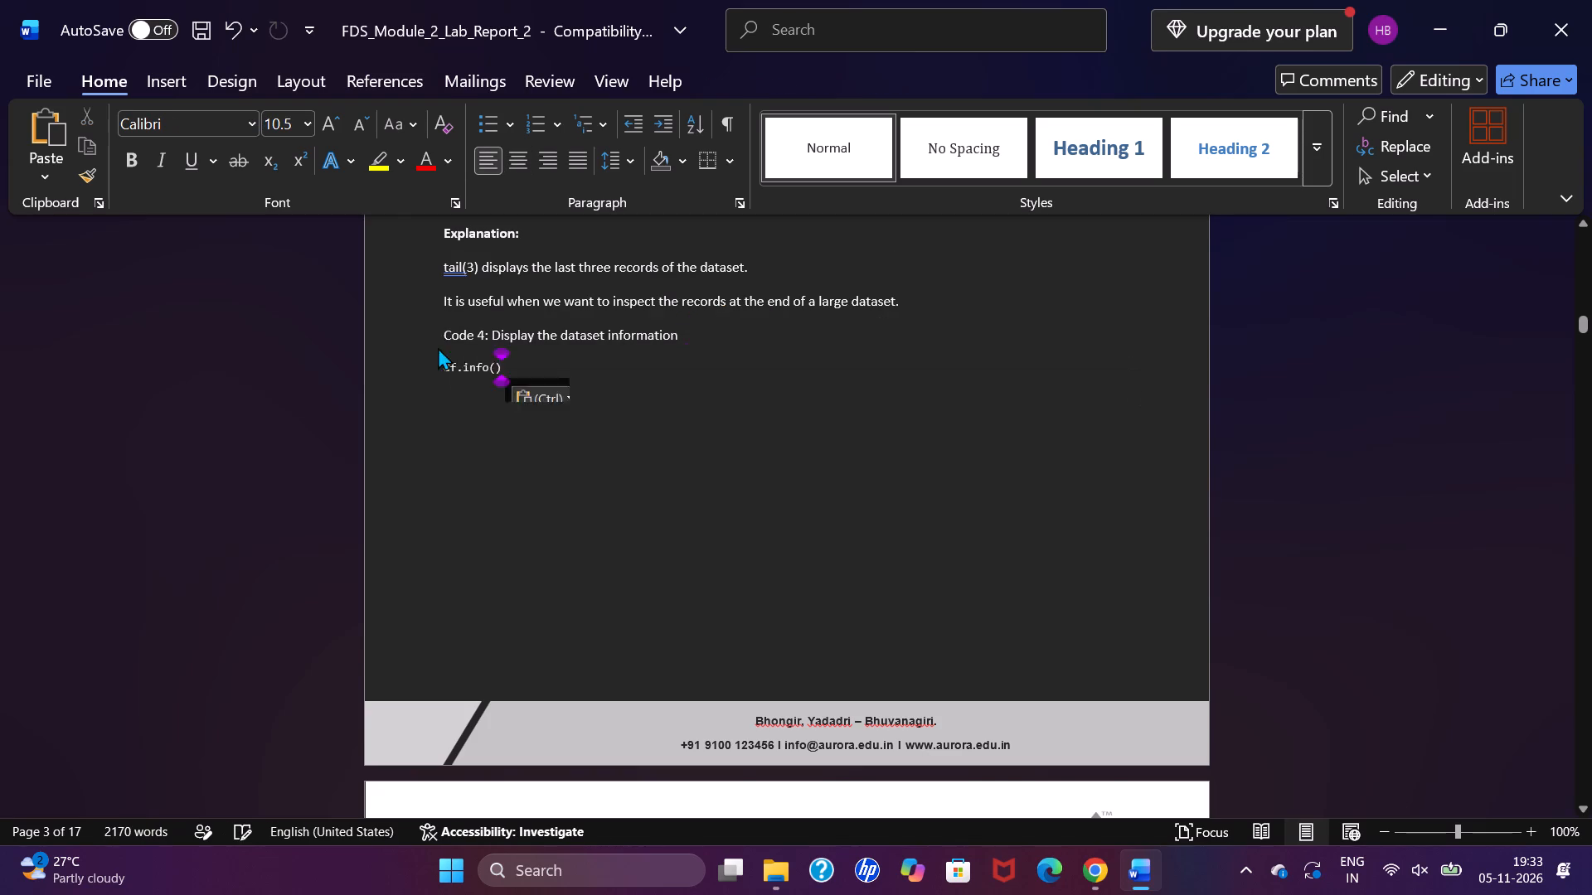
Delete the output screenshot placeholder box under Code 5's code, leaving a blank line.
scroll(438, 347, "up", 2)
scroll(438, 347, "down", 2)
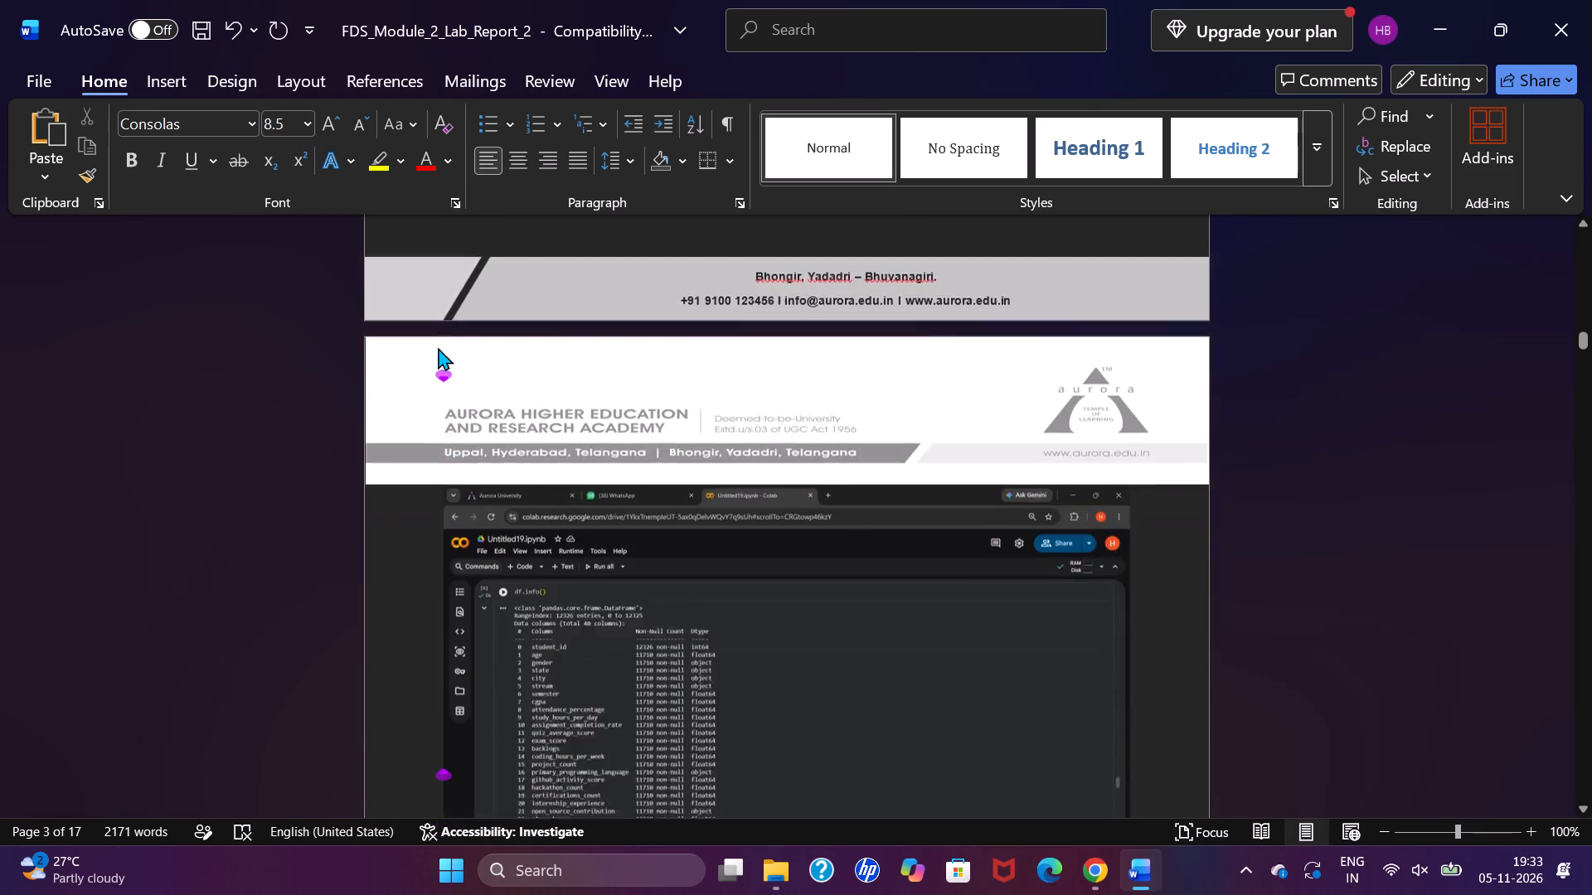
scroll(438, 347, "down", 1)
scroll(528, 533, "down", 1)
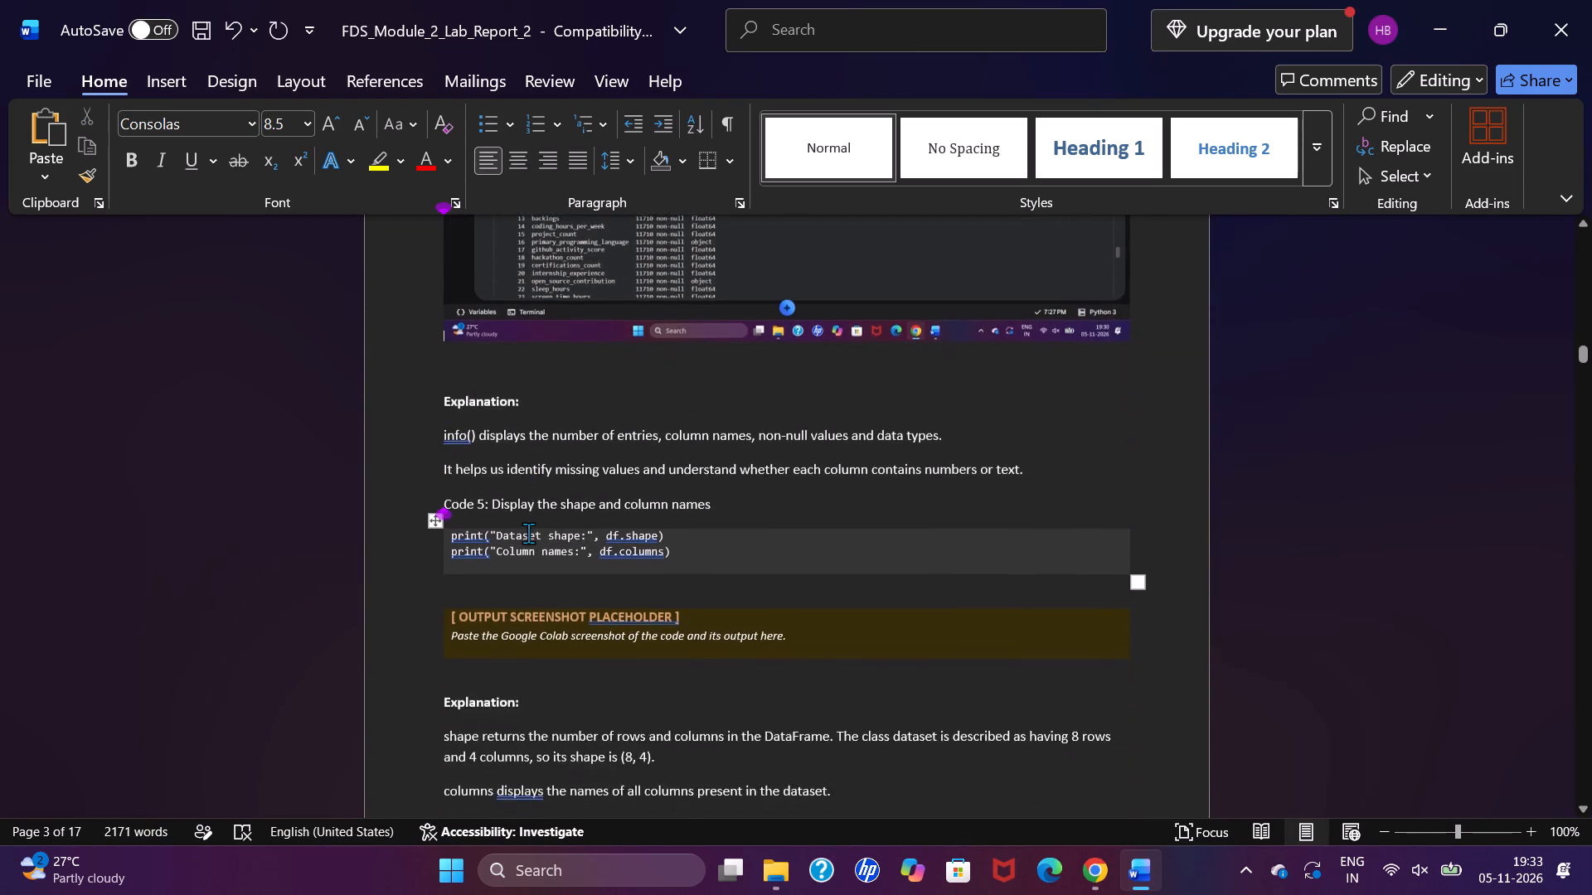
scroll(528, 533, "down", 1)
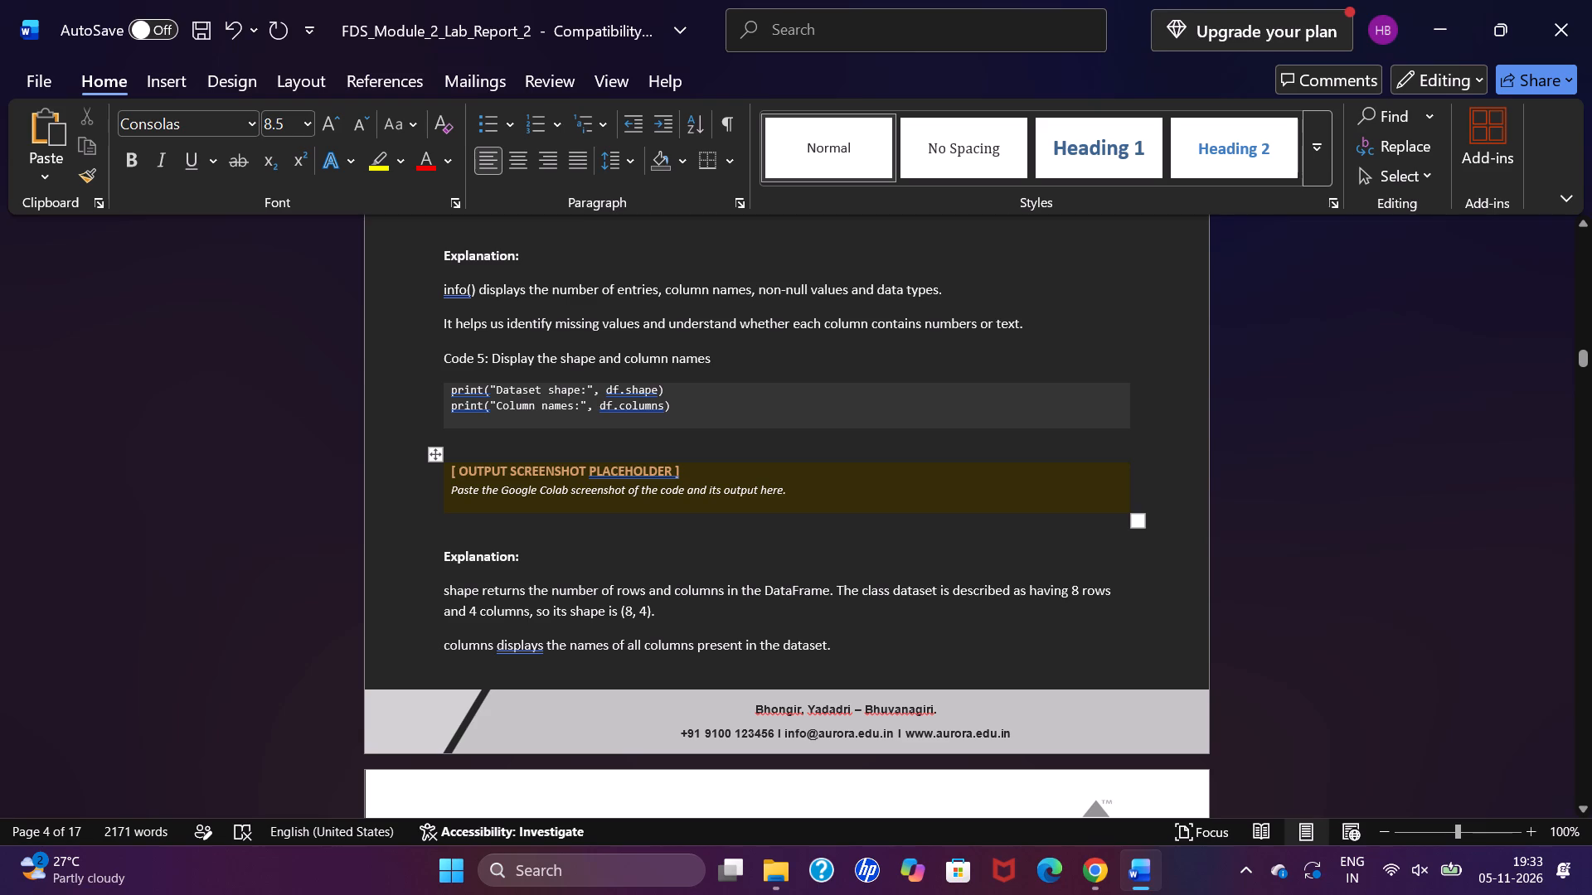
left_click(442, 458)
key("BackSpace")
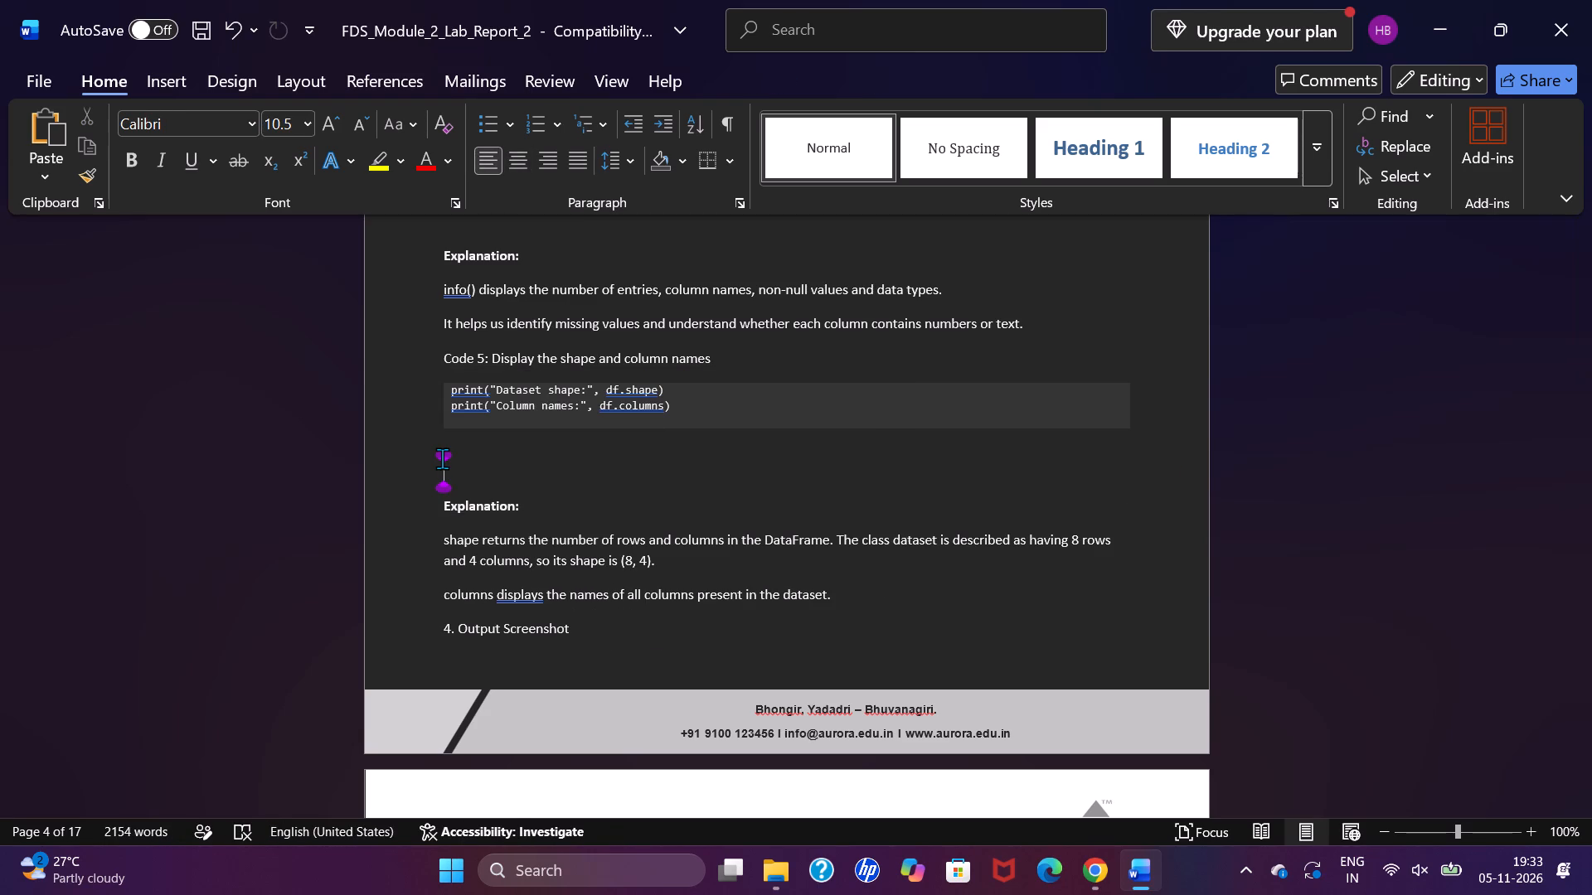
Check the Colab notebook in Chrome from df.head(3) down to the df.info() output, and return to the Word report.
left_click(1085, 864)
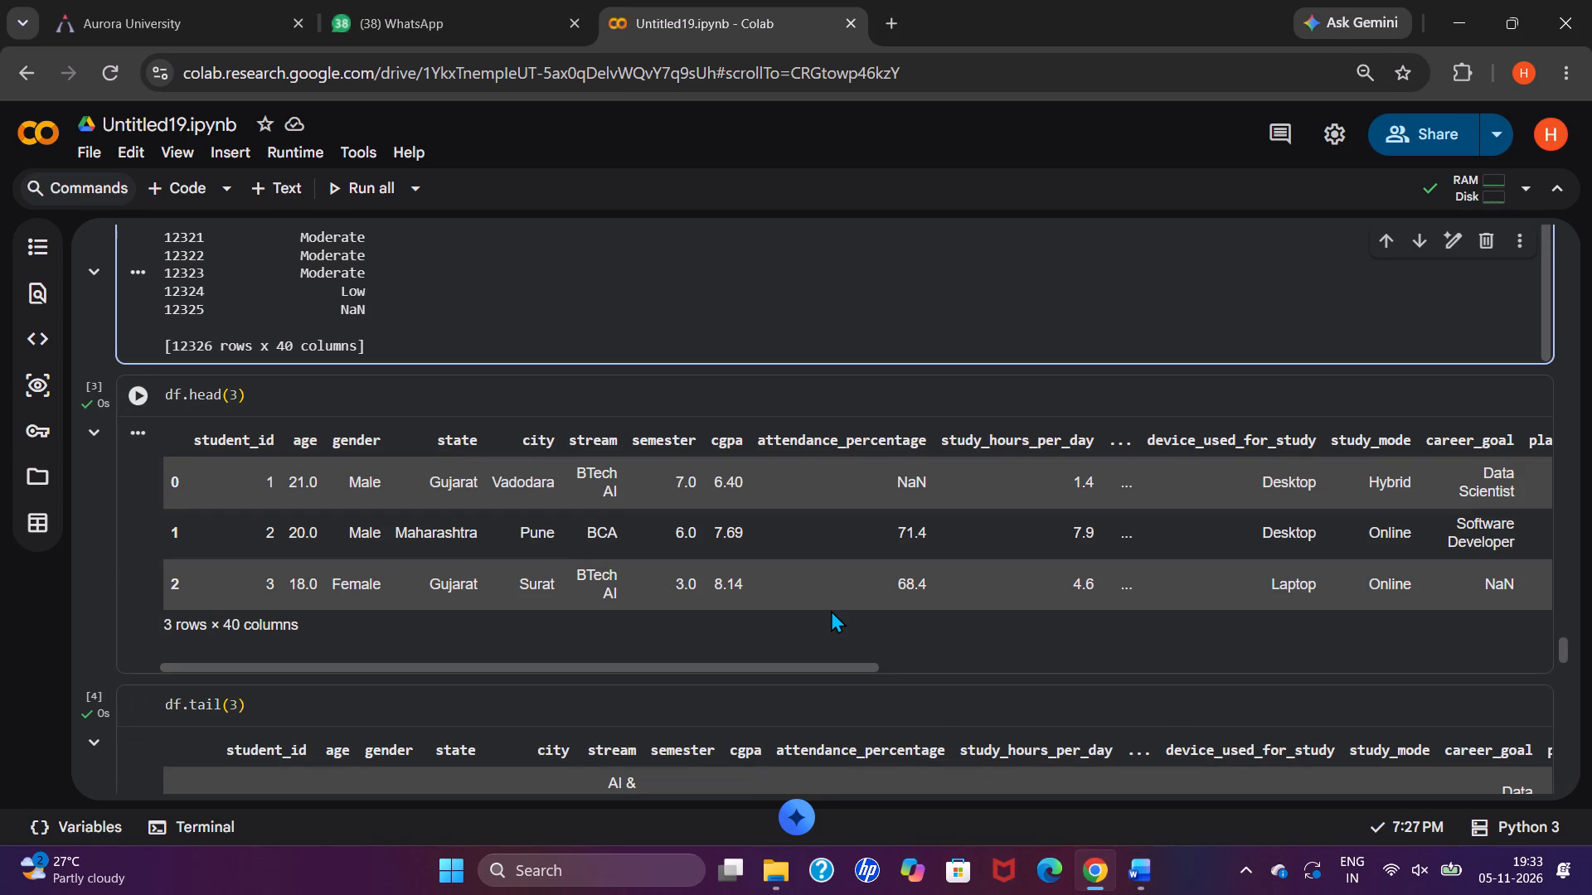
scroll(831, 610, "down", 4)
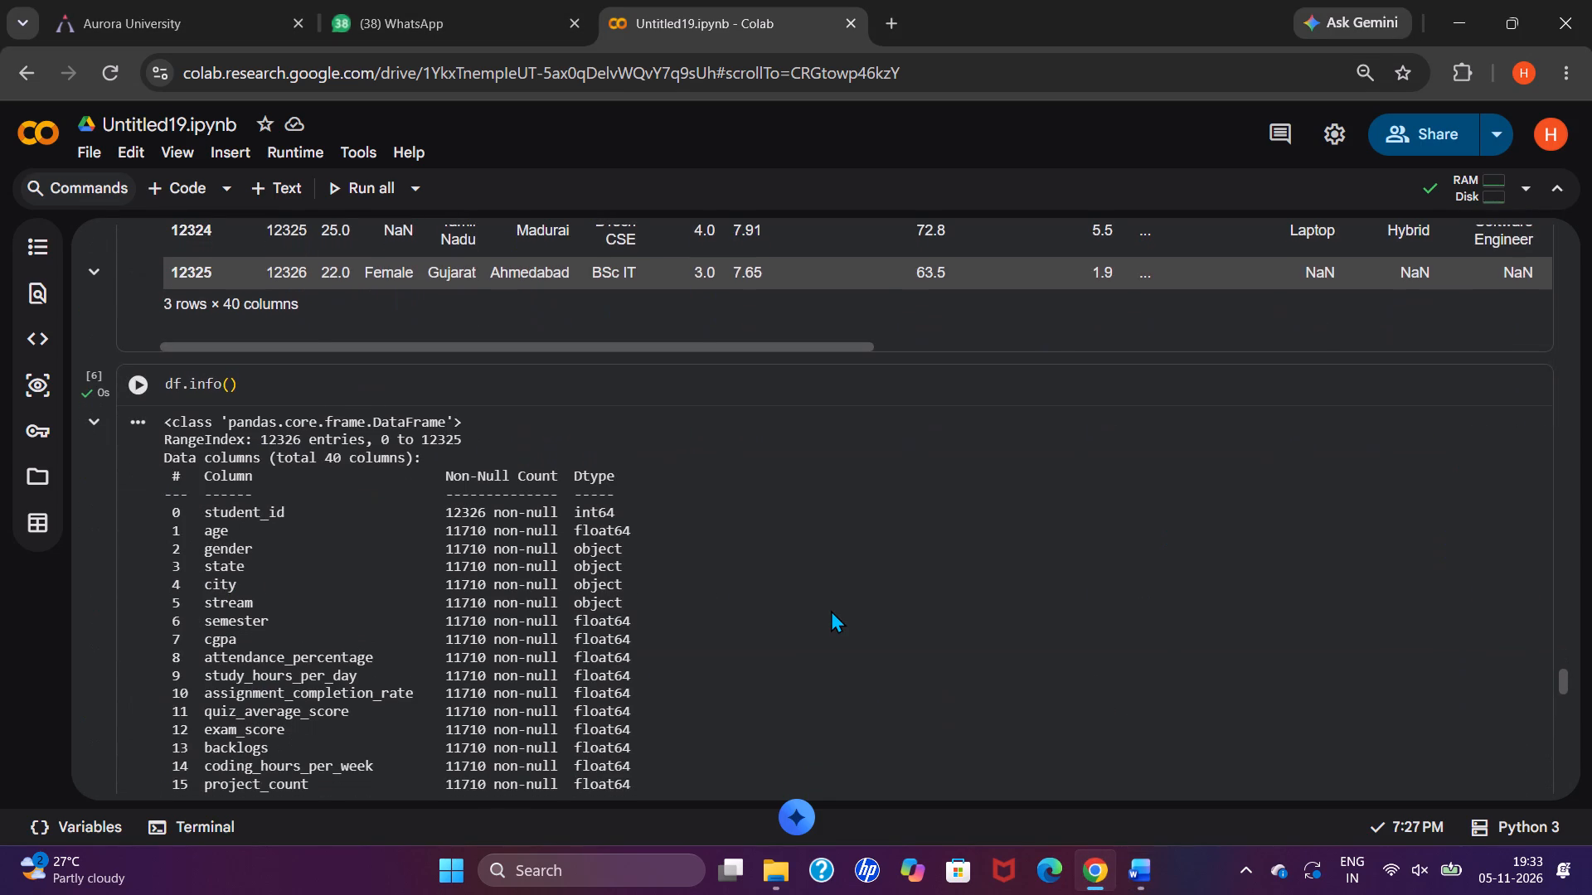
left_click(1141, 870)
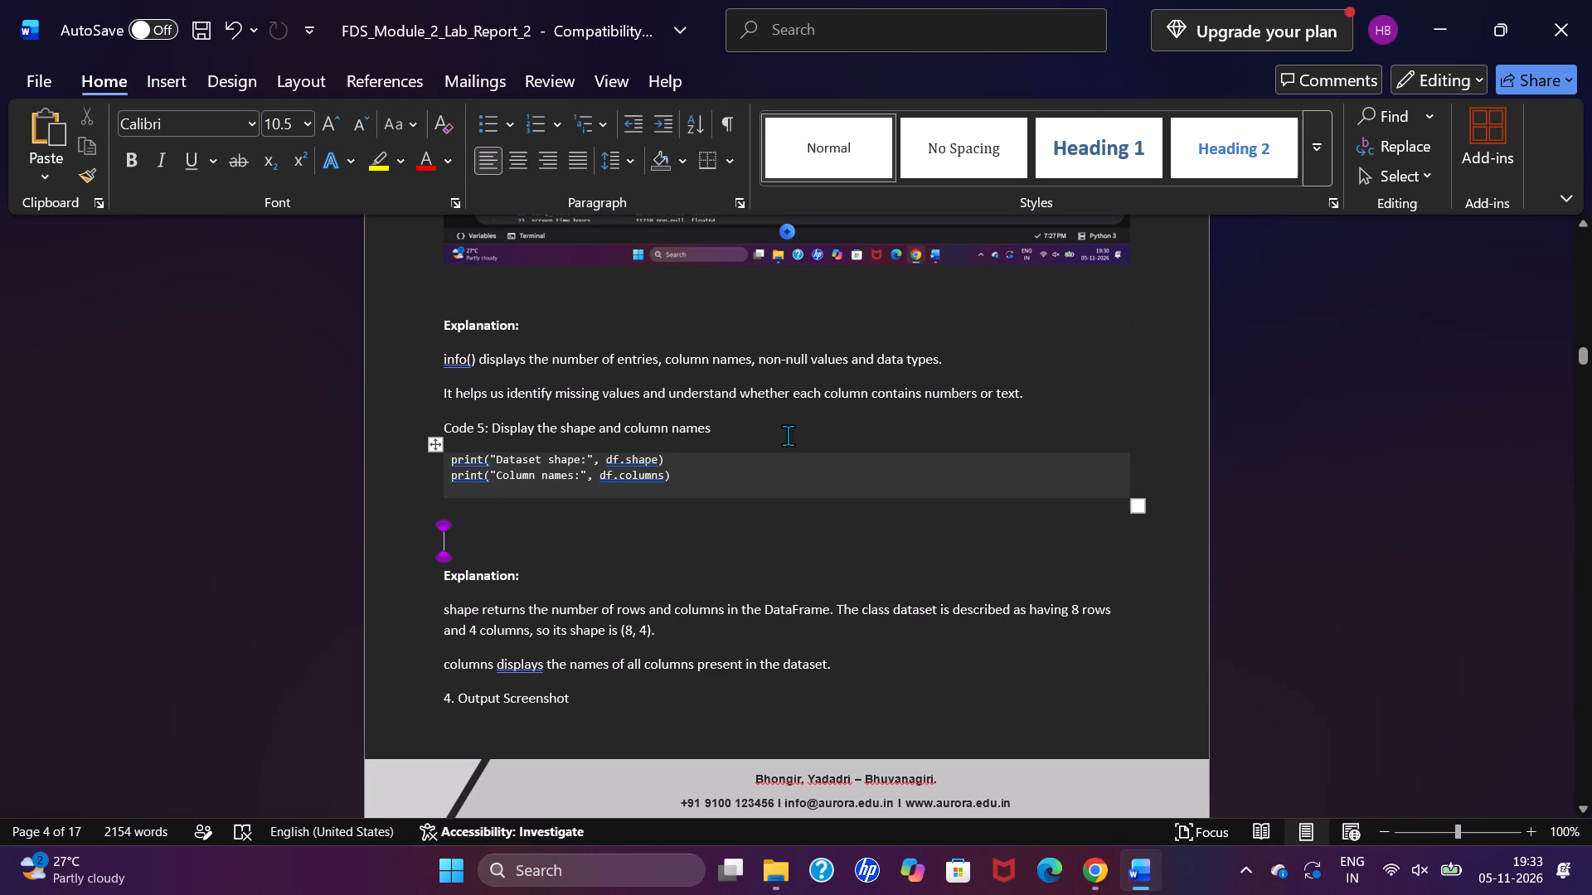
Copy "column names" from Code 5's heading and shorten the heading to "Code 5: Display the shape".
left_click_drag(732, 428, 653, 426)
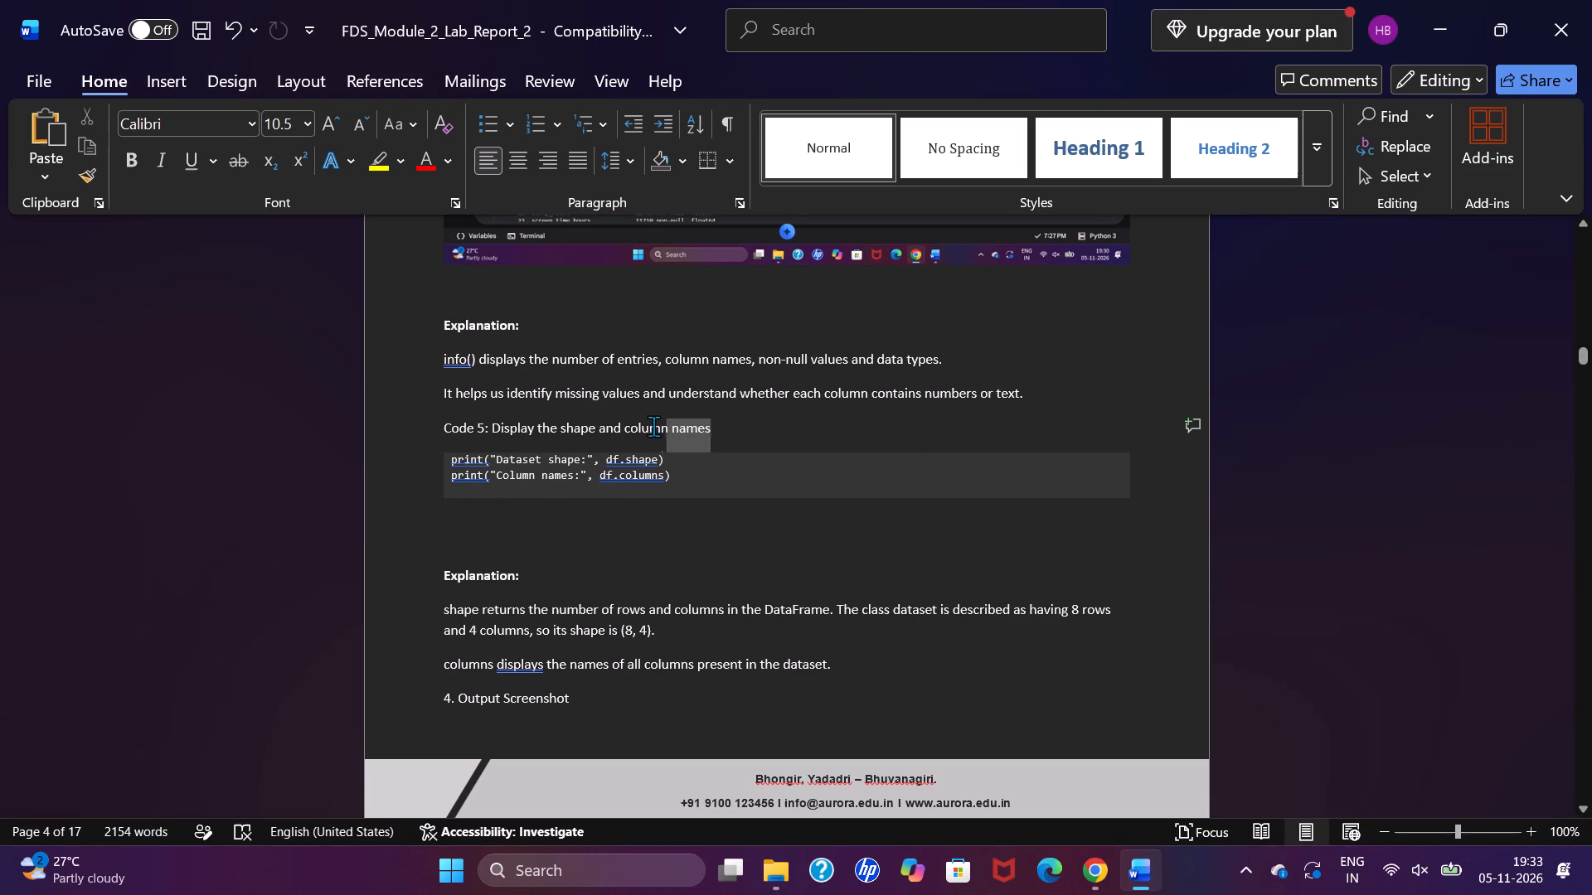
left_click_drag(653, 426, 614, 427)
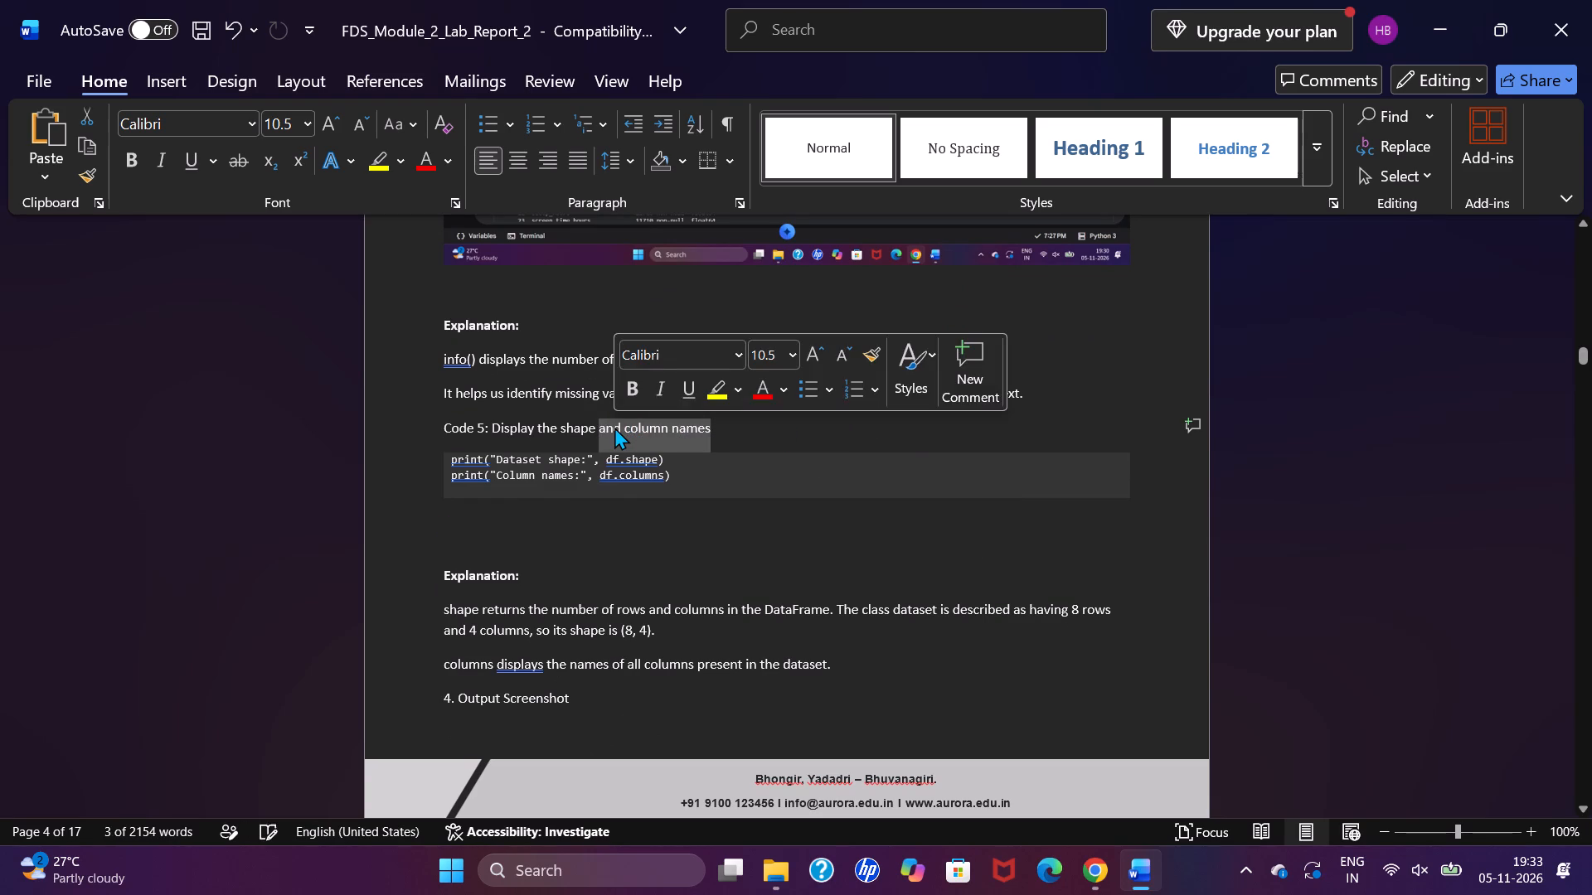
key("ctrl+c")
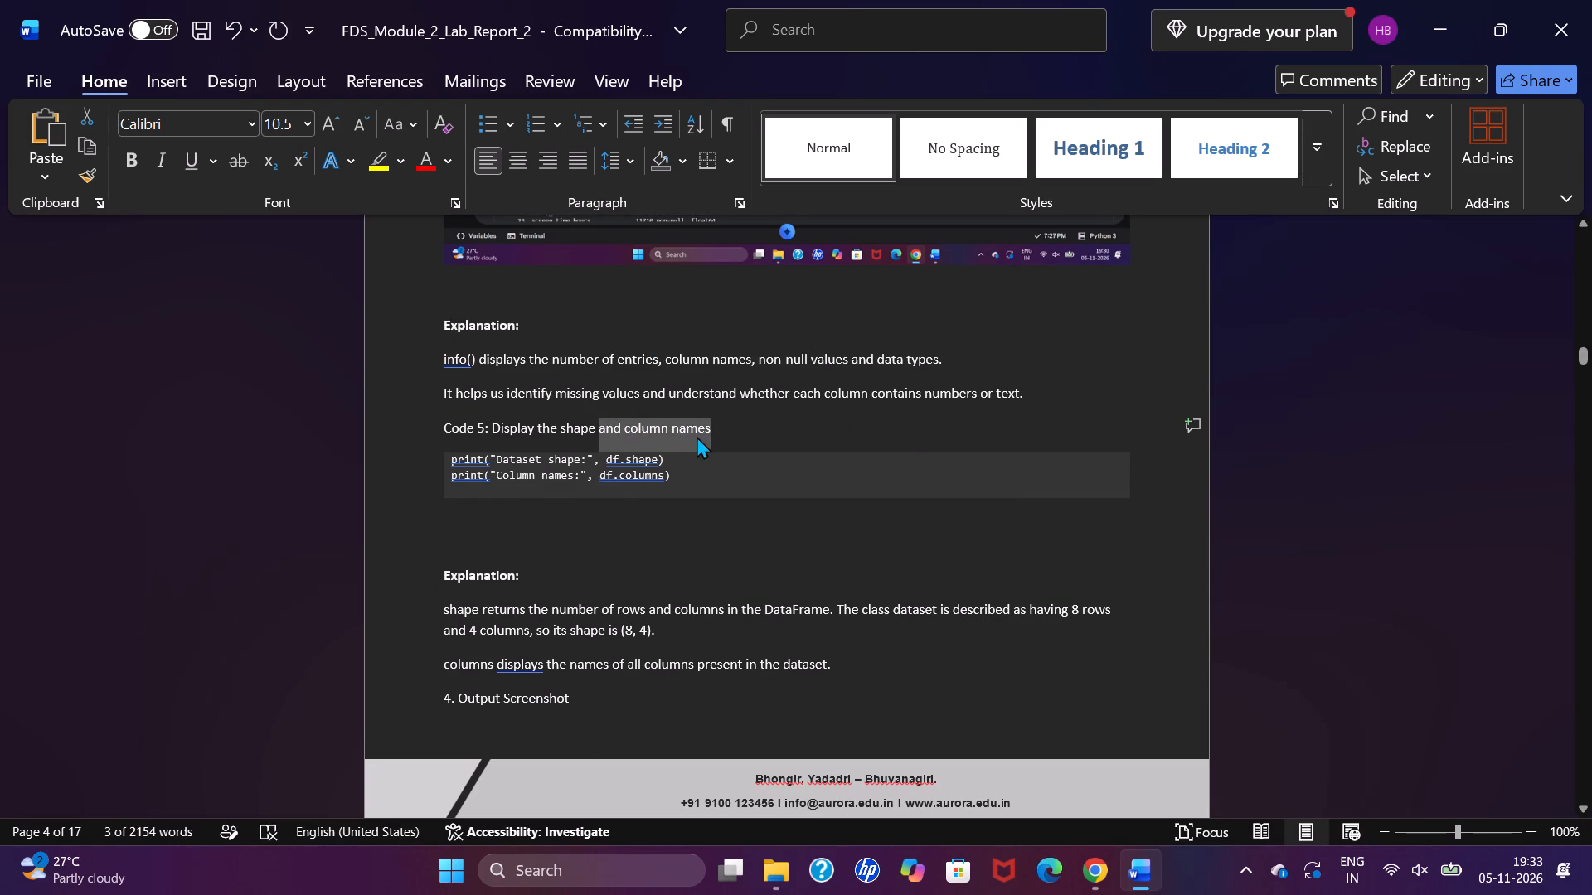
left_click(715, 434)
left_click_drag(715, 434, 641, 428)
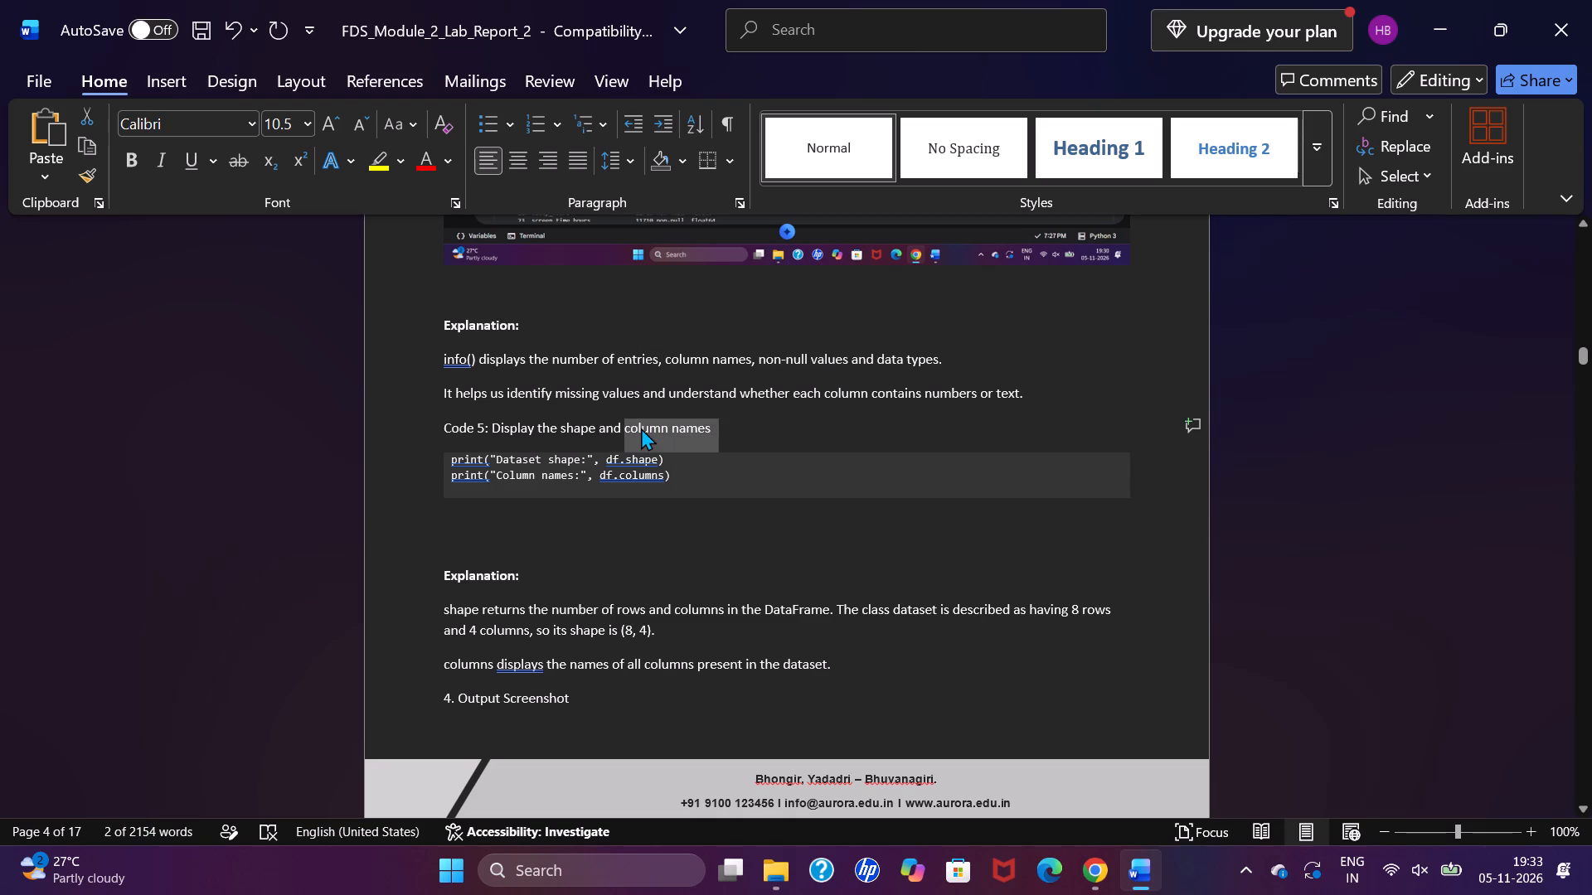
key("ctrl+c")
key("BackSpace")
key("BackSpace")
key("BackSpace")
key("BackSpace")
key("BackSpace")
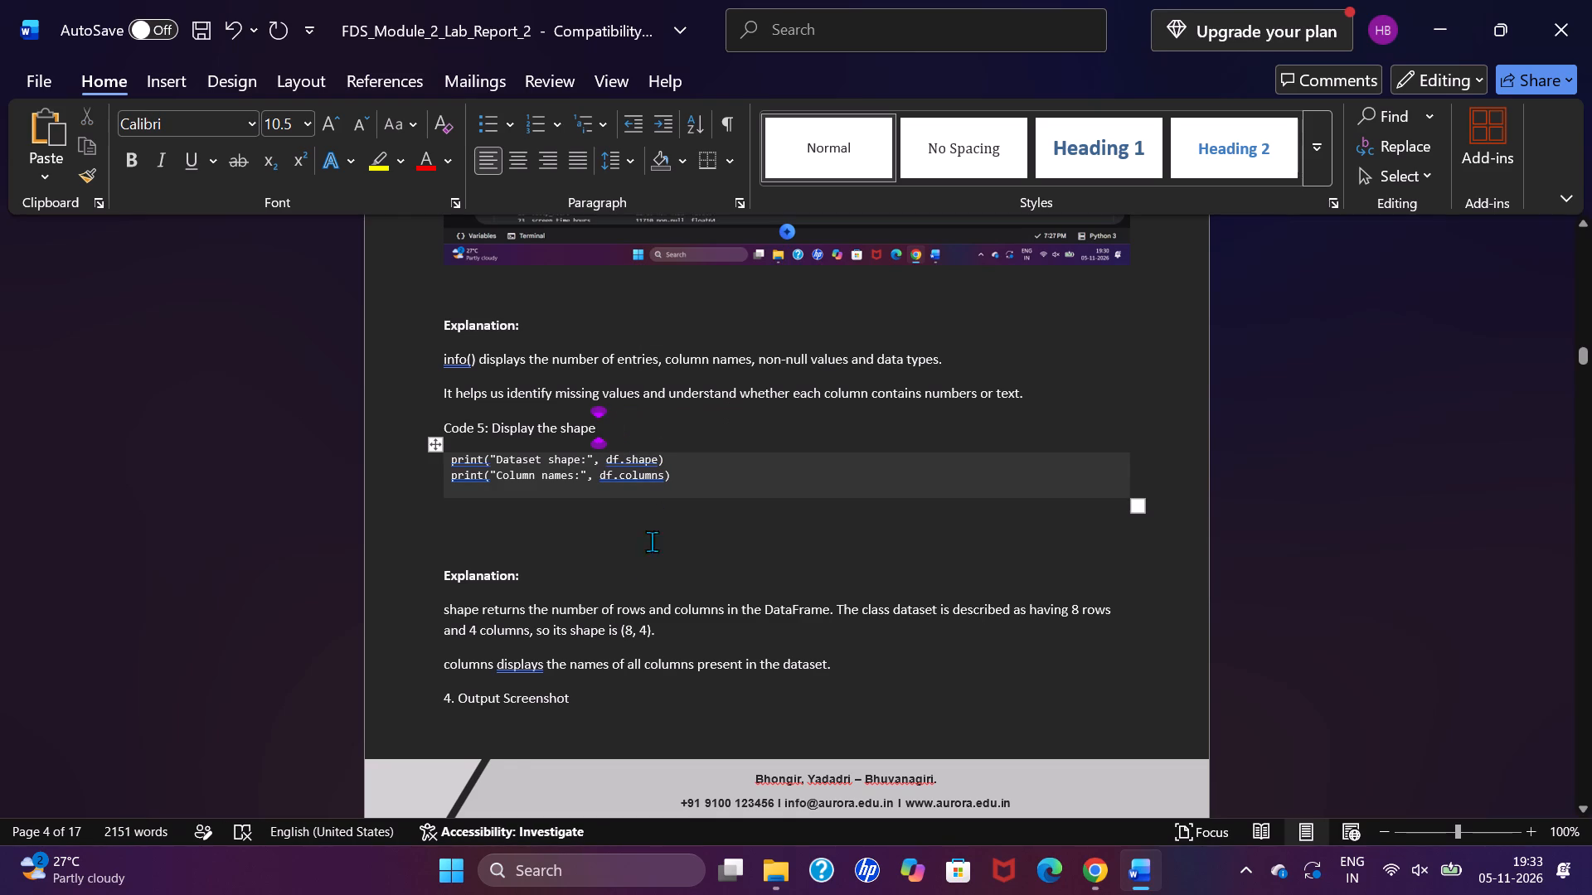
Build a second heading, "Code 5: Display the column names", below the code box from the copied words and the first heading's opening text.
left_click(624, 532)
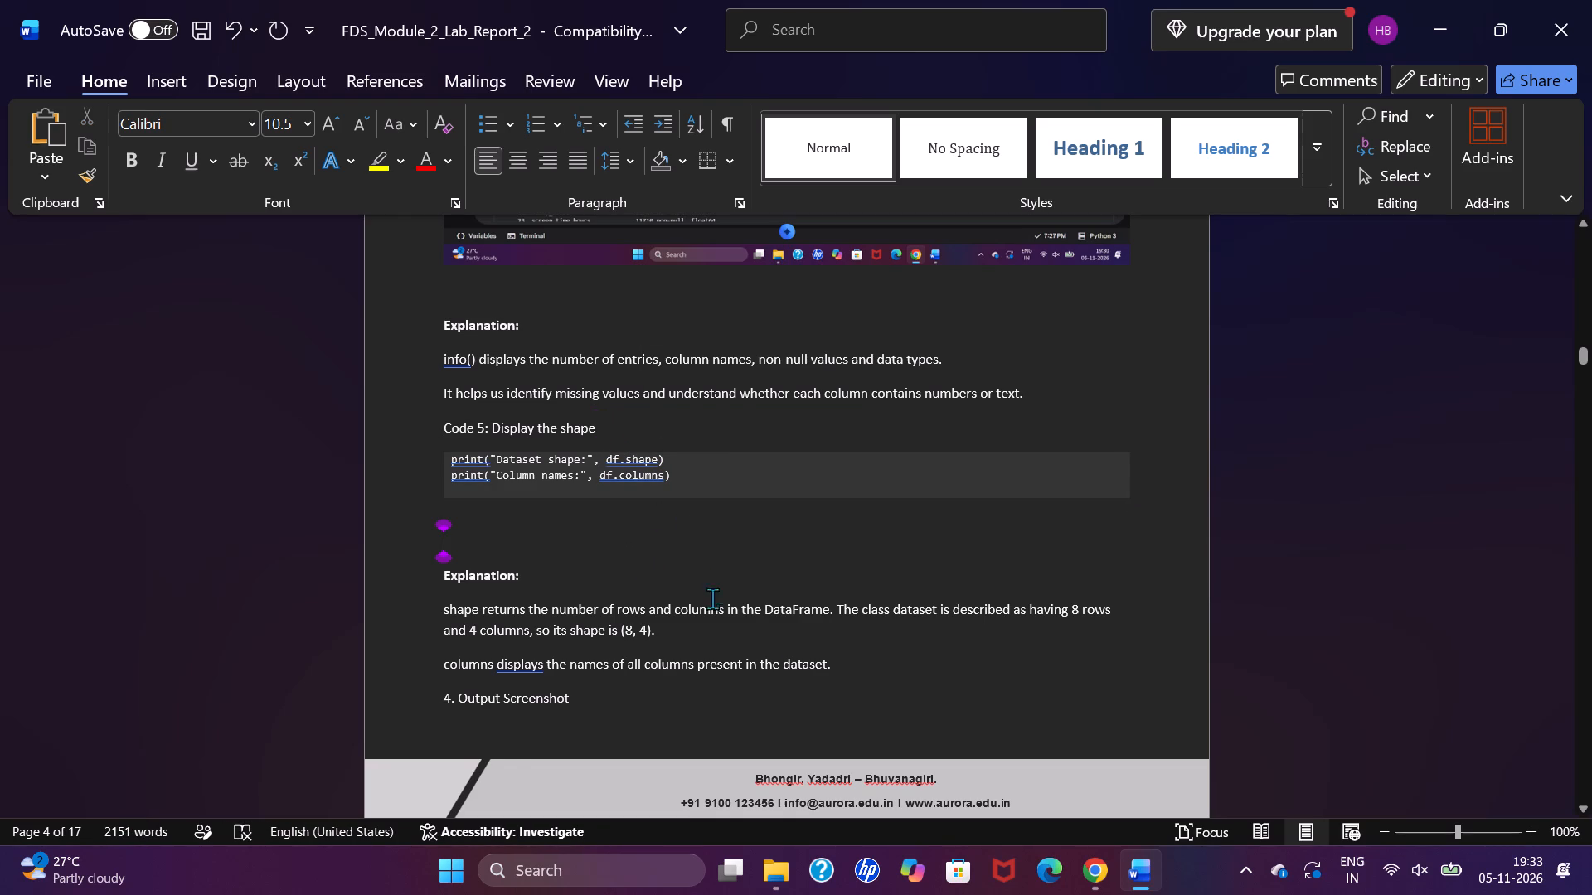
key("ctrl+v")
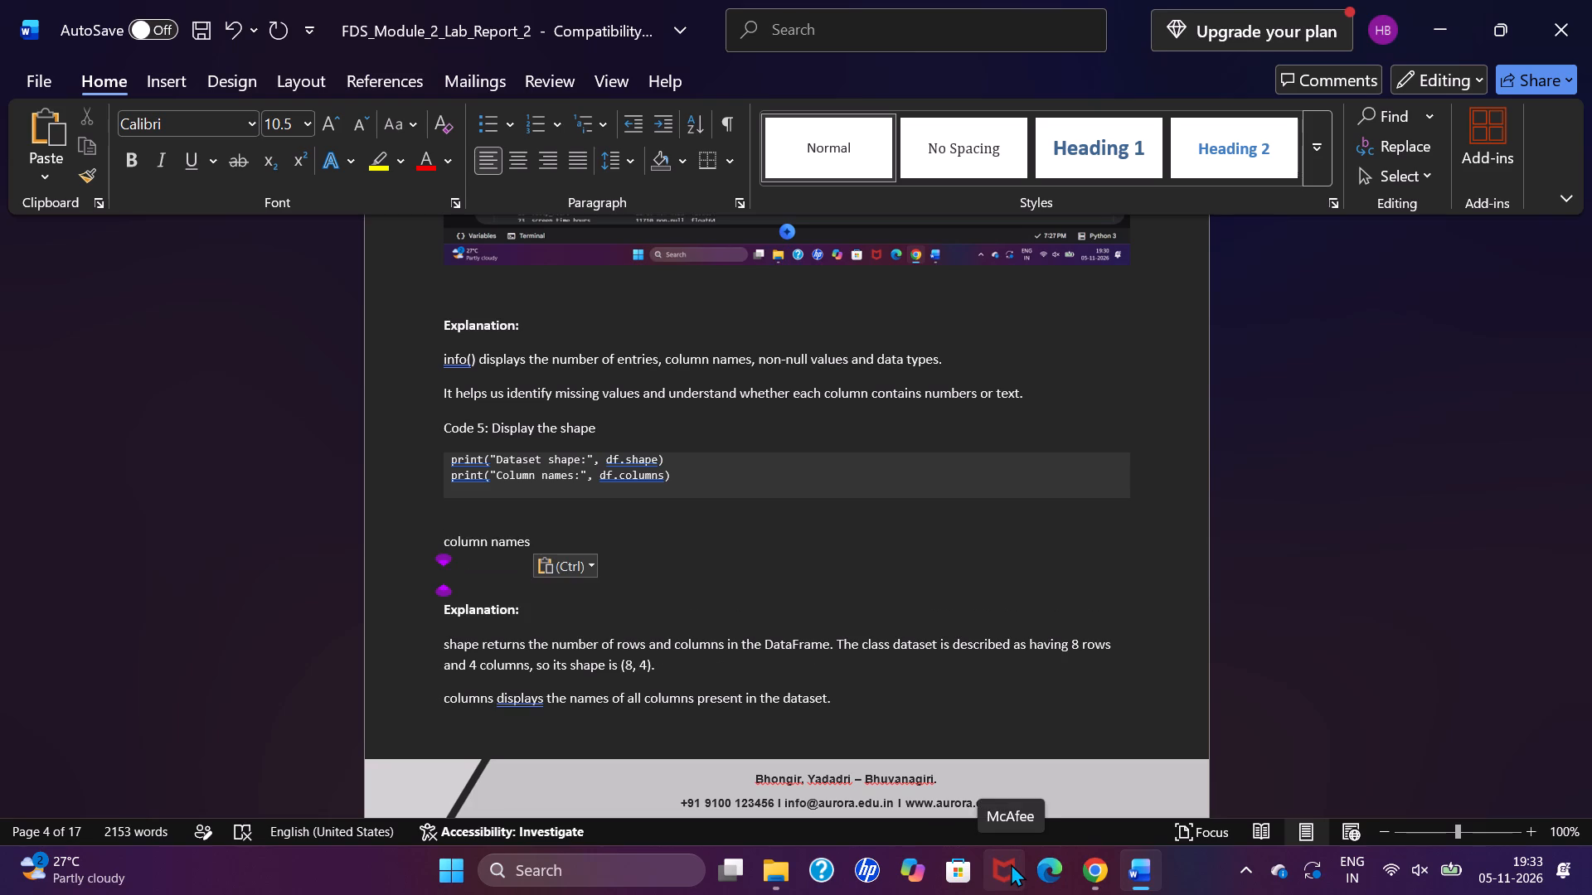
key("ctrl+z")
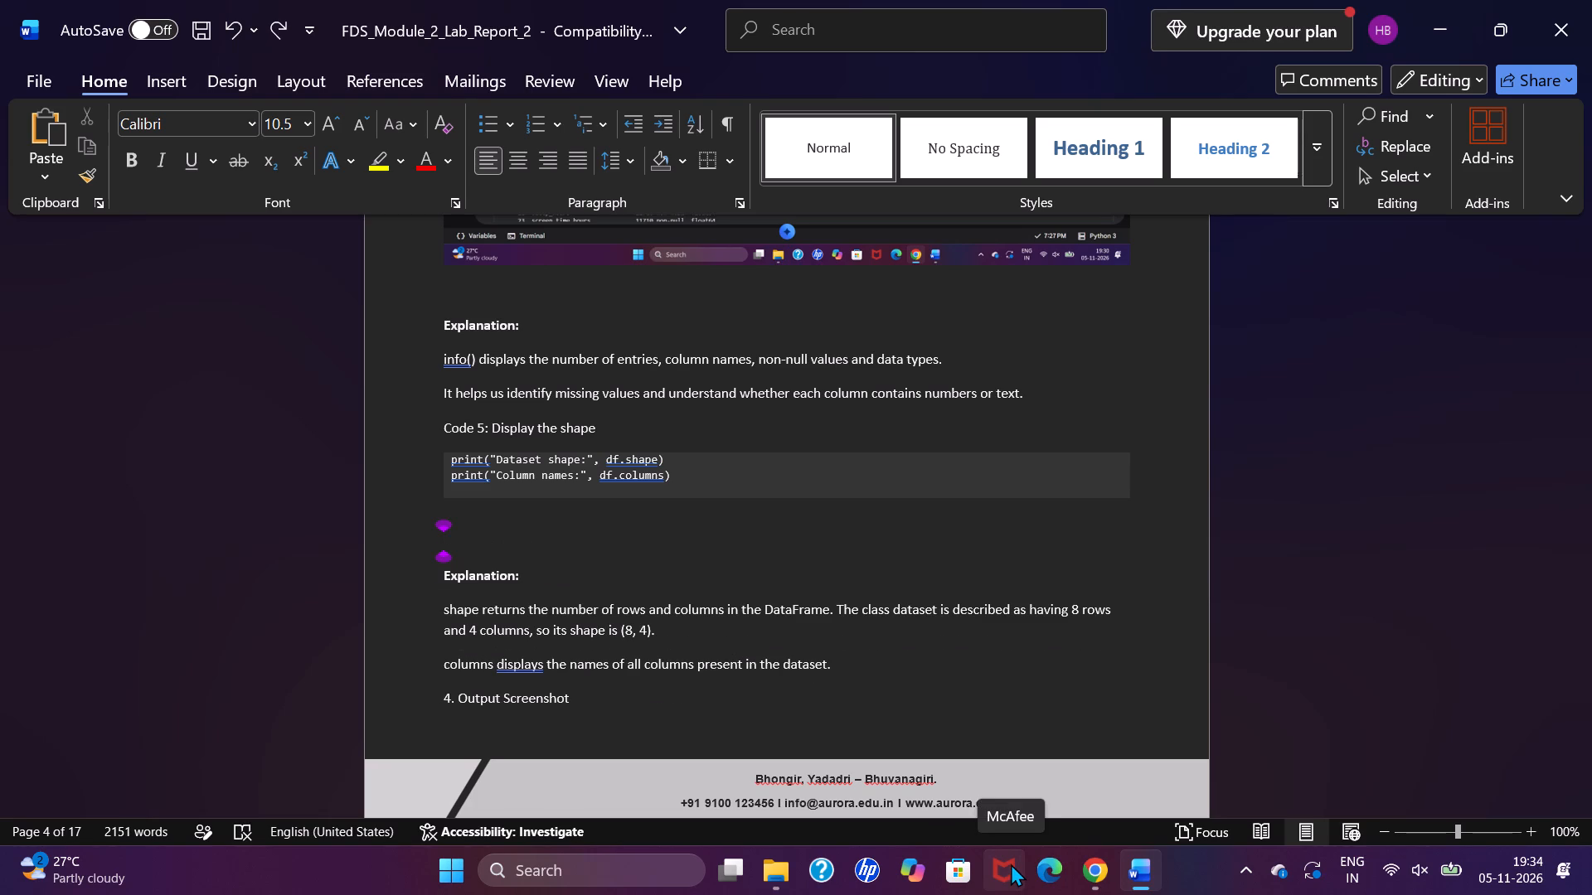
key("ctrl+v")
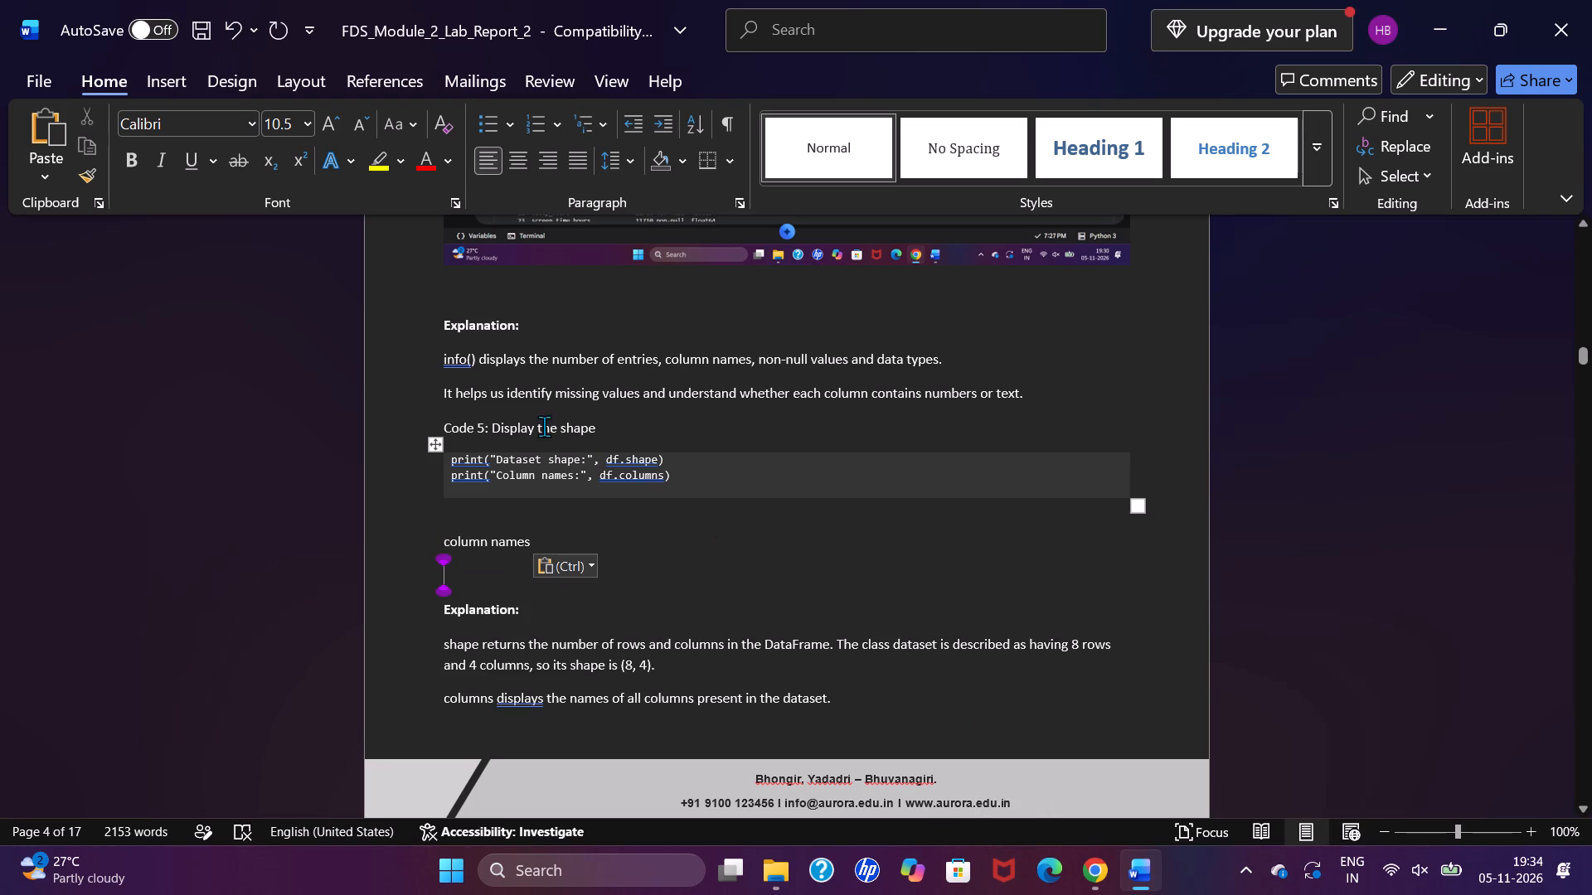
left_click_drag(557, 427, 449, 428)
key("ctrl+c")
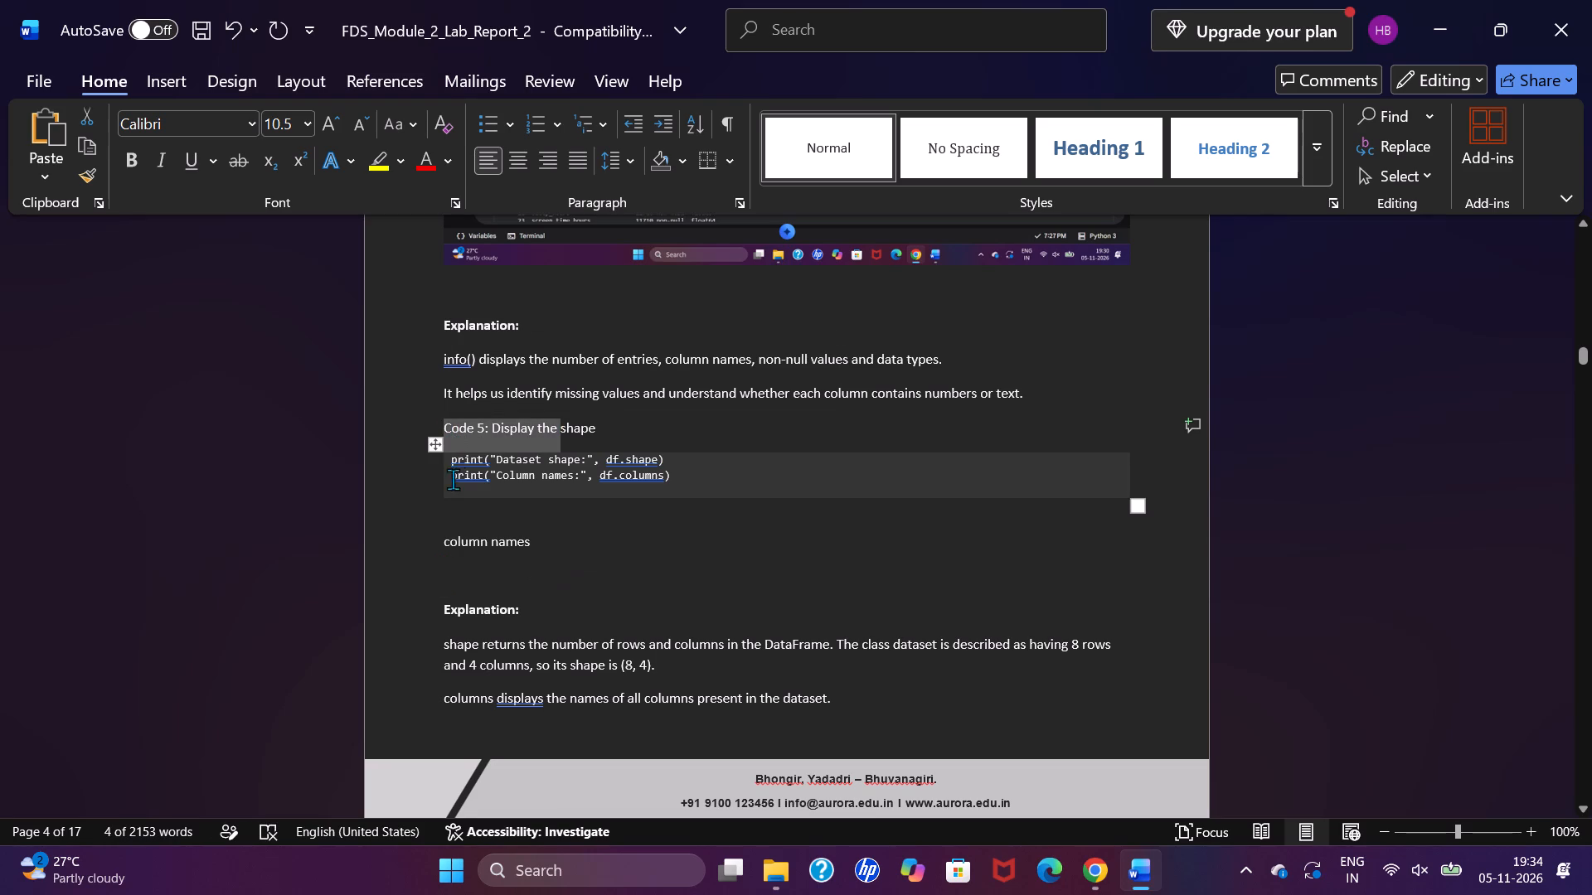
left_click(441, 546)
key("ctrl+v")
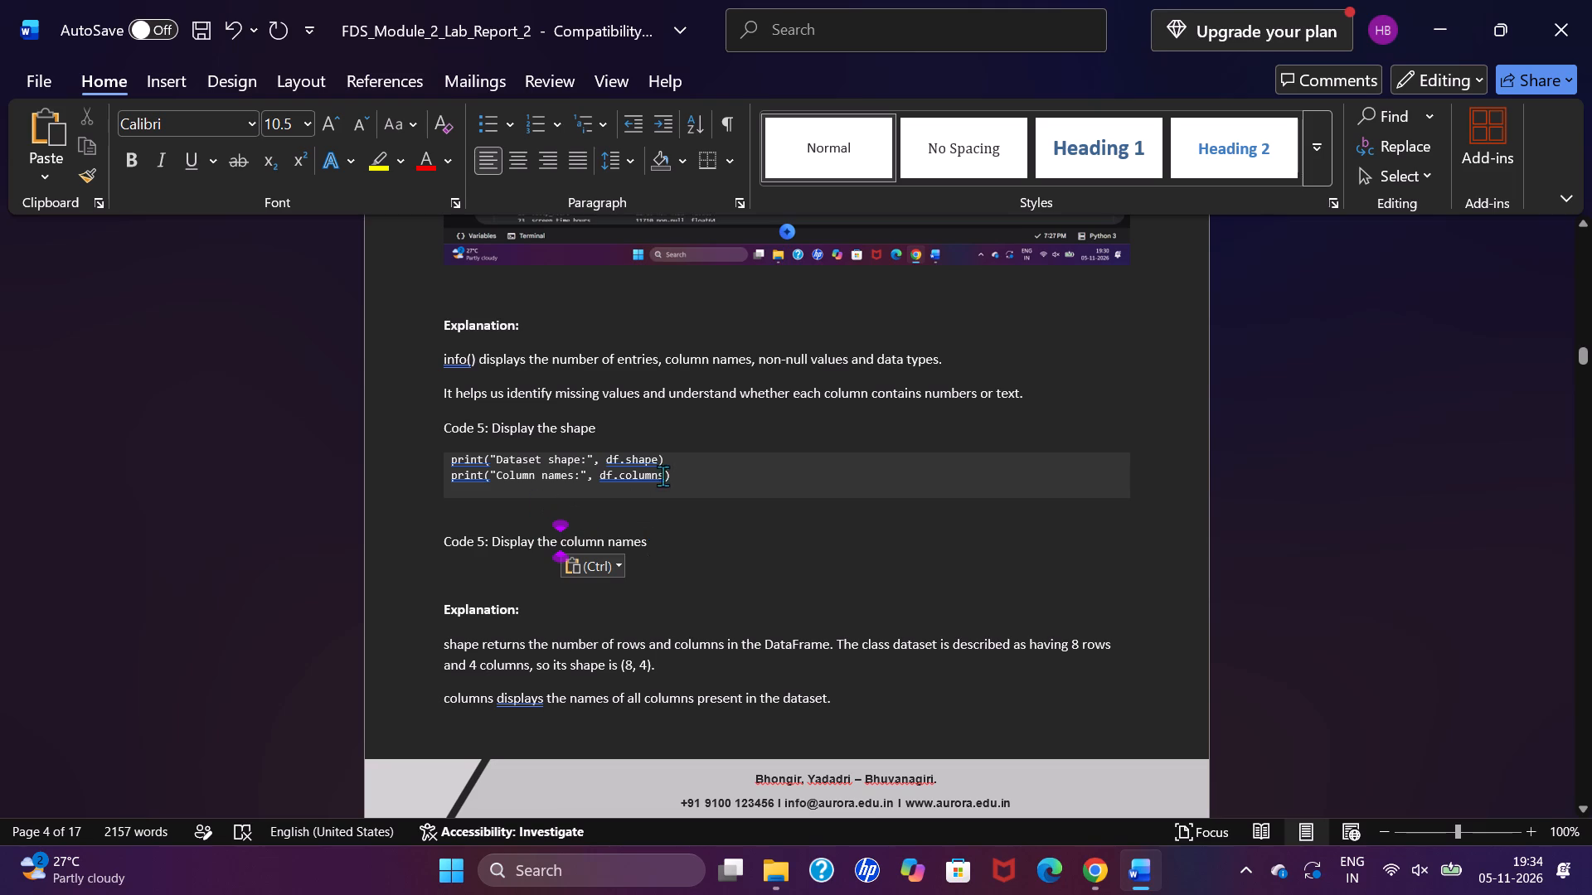
Strip the print wrappers and labels from Code 5's code box, leaving only df.shape and df.columns on separate lines.
left_click_drag(690, 477, 446, 452)
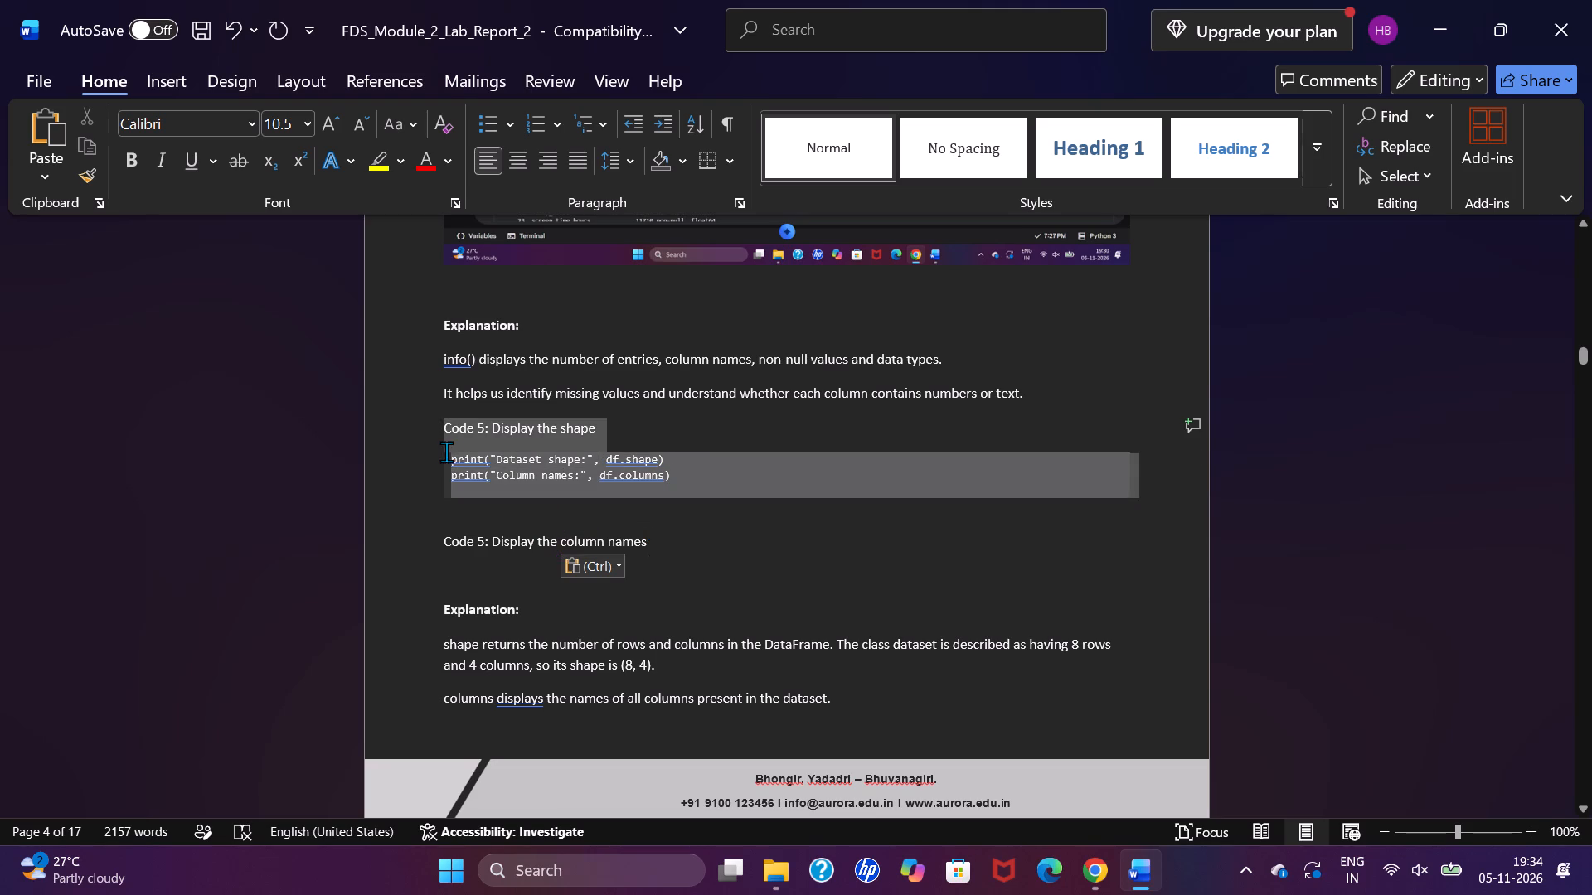
left_click_drag(446, 452, 456, 488)
left_click(456, 488)
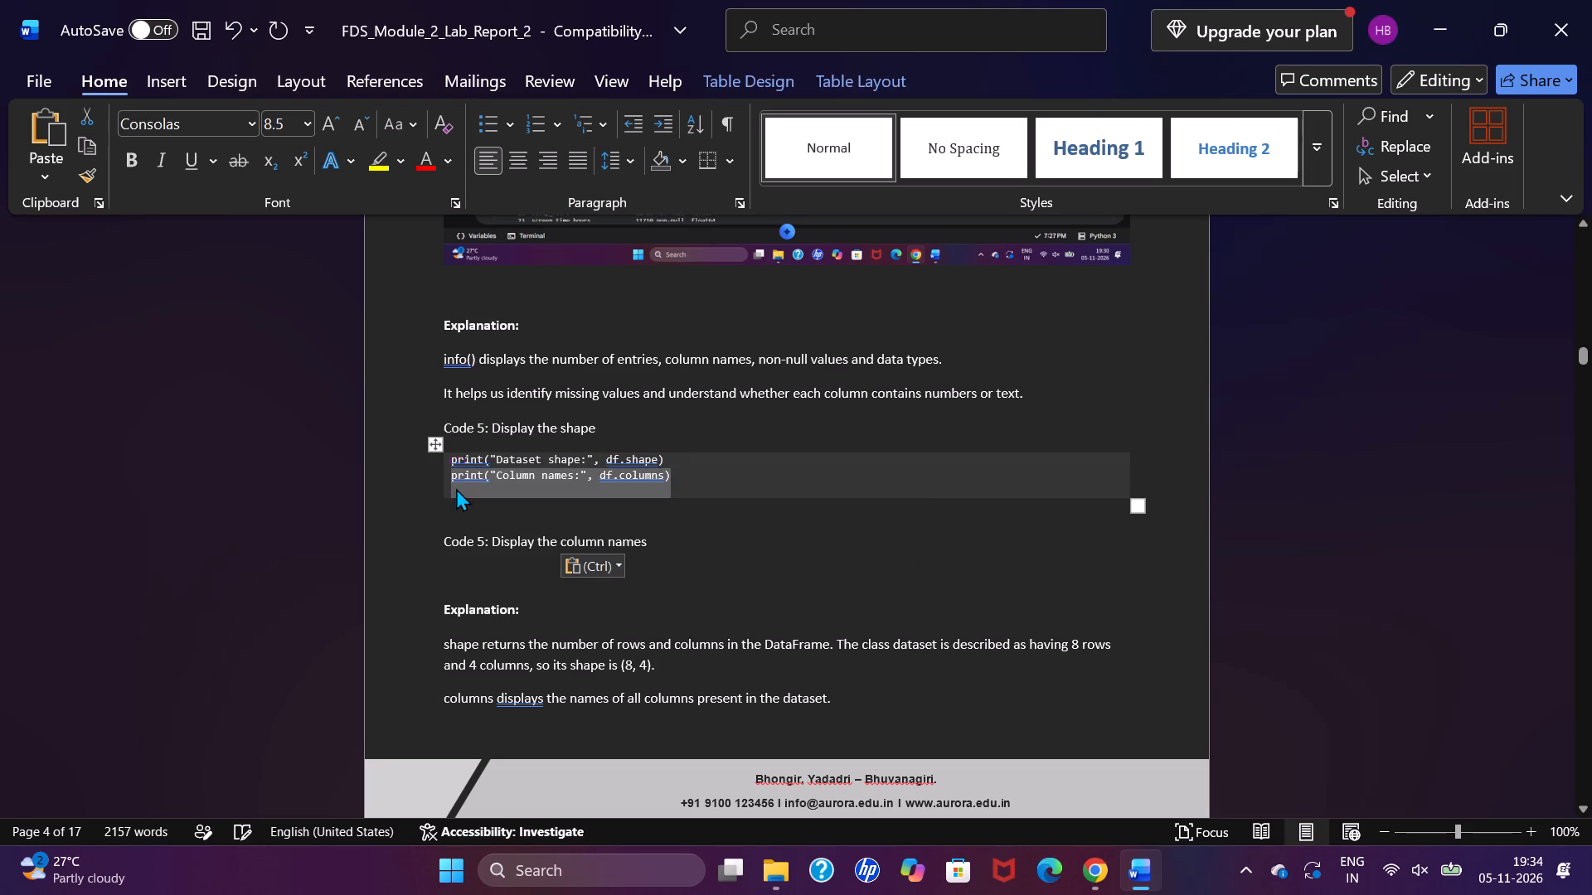
left_click_drag(599, 475, 518, 472)
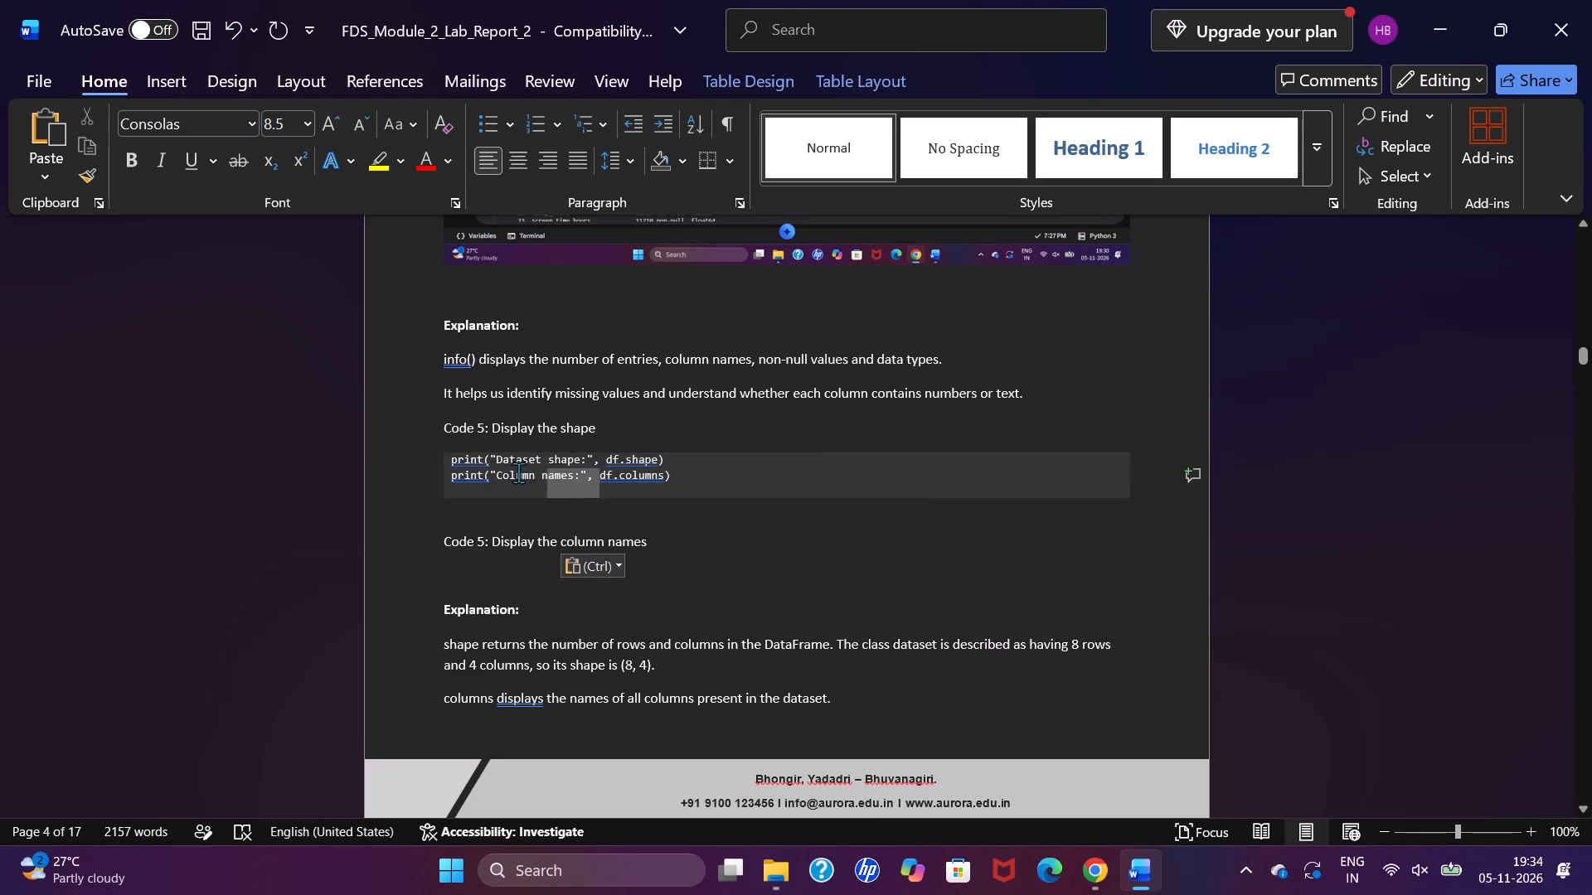
left_click_drag(518, 472, 456, 477)
key("BackSpace")
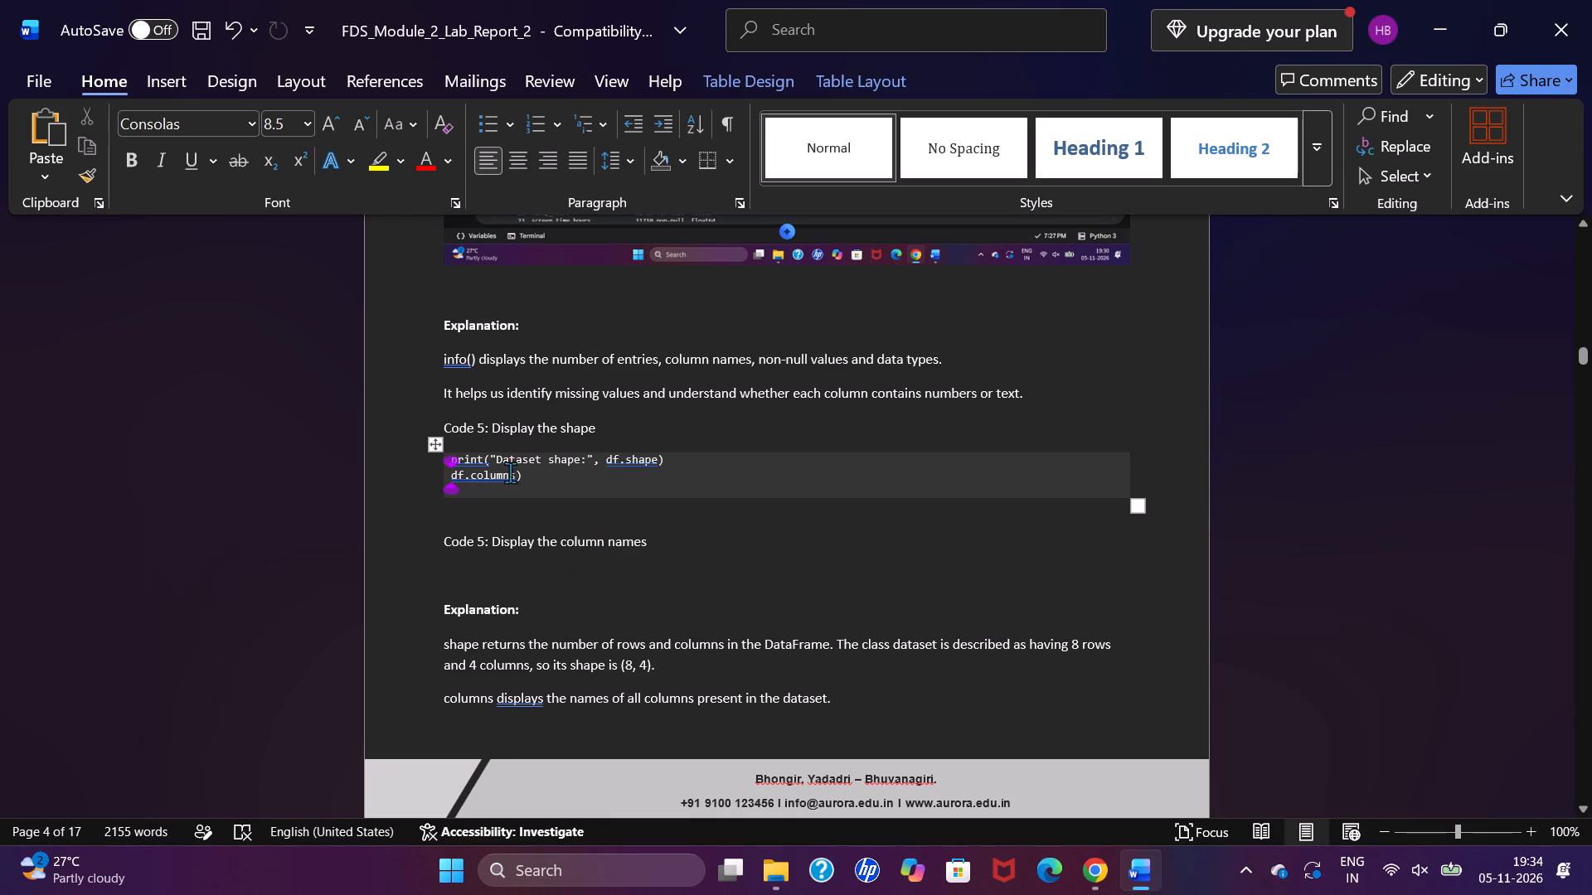
left_click(528, 472)
key("BackSpace")
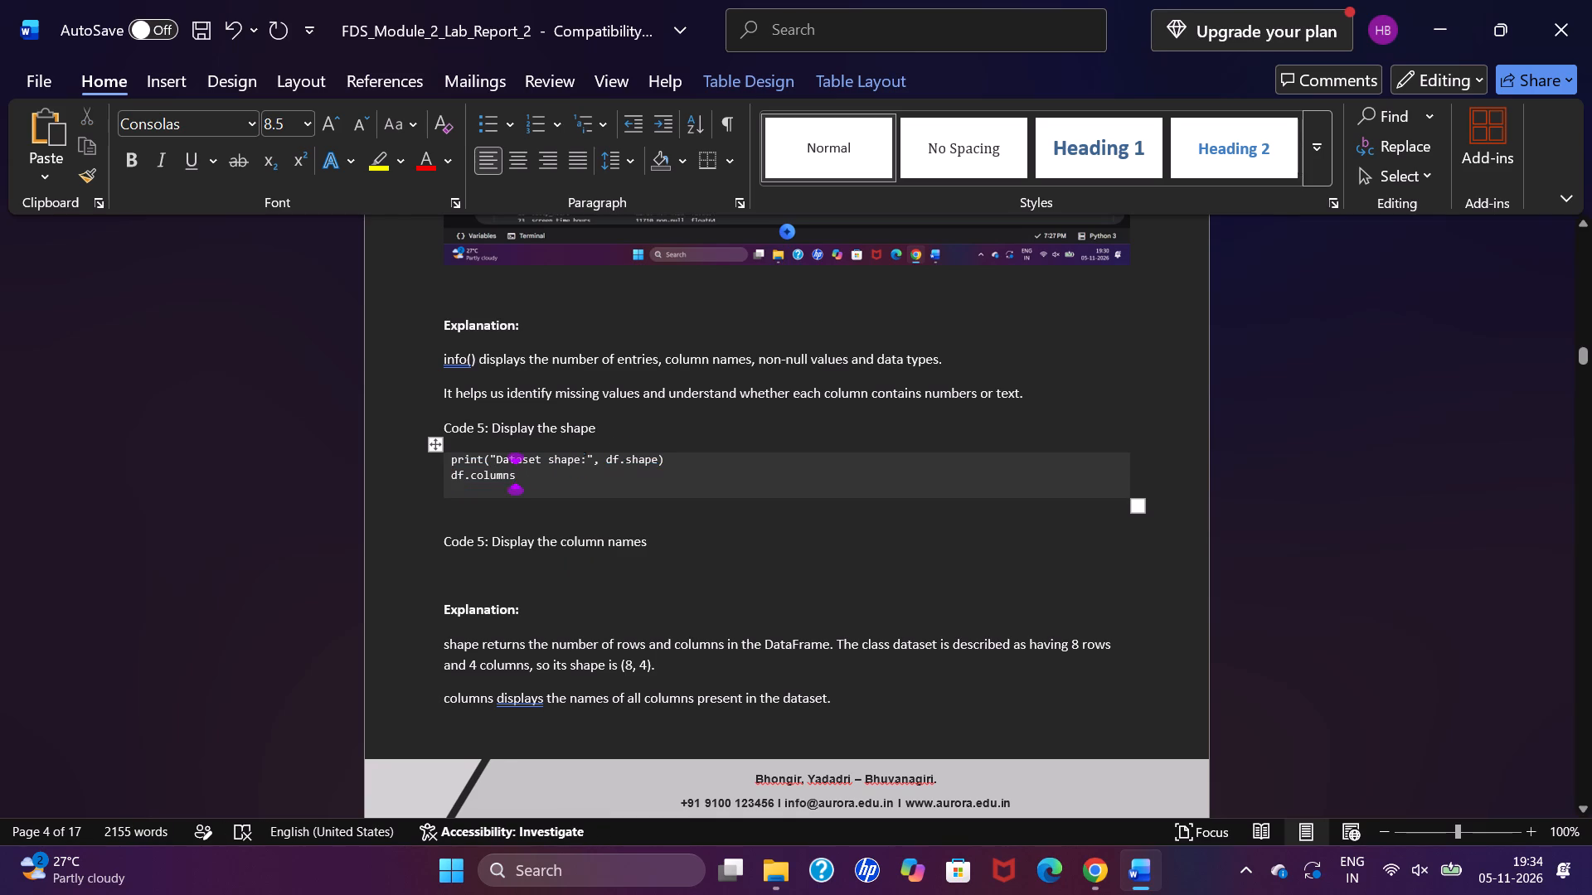
left_click_drag(609, 459, 508, 462)
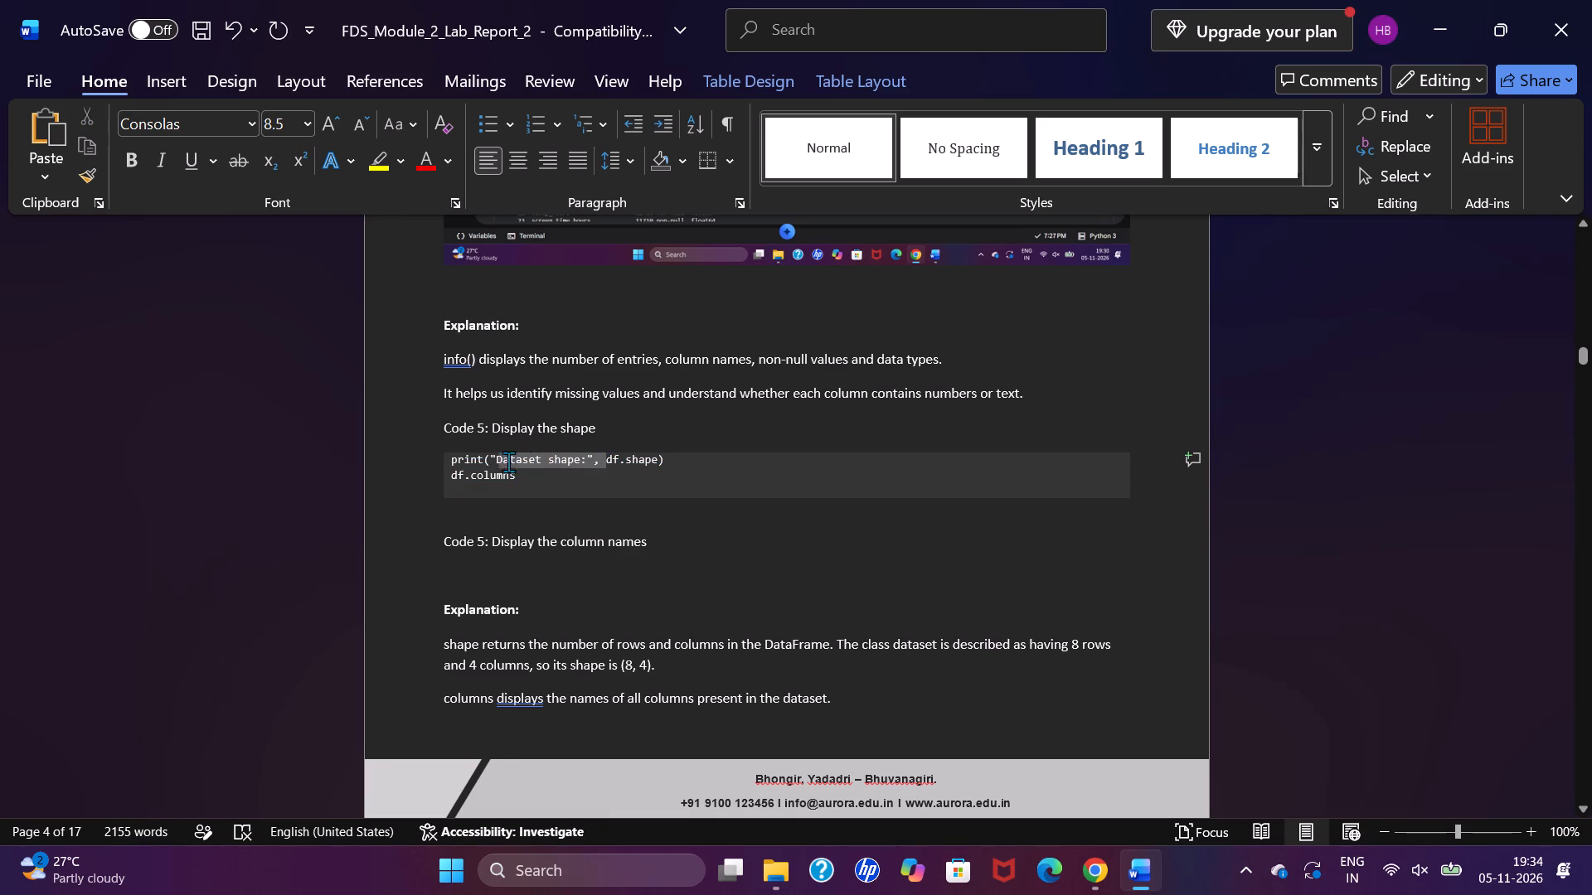
left_click_drag(508, 462, 441, 467)
key("BackSpace")
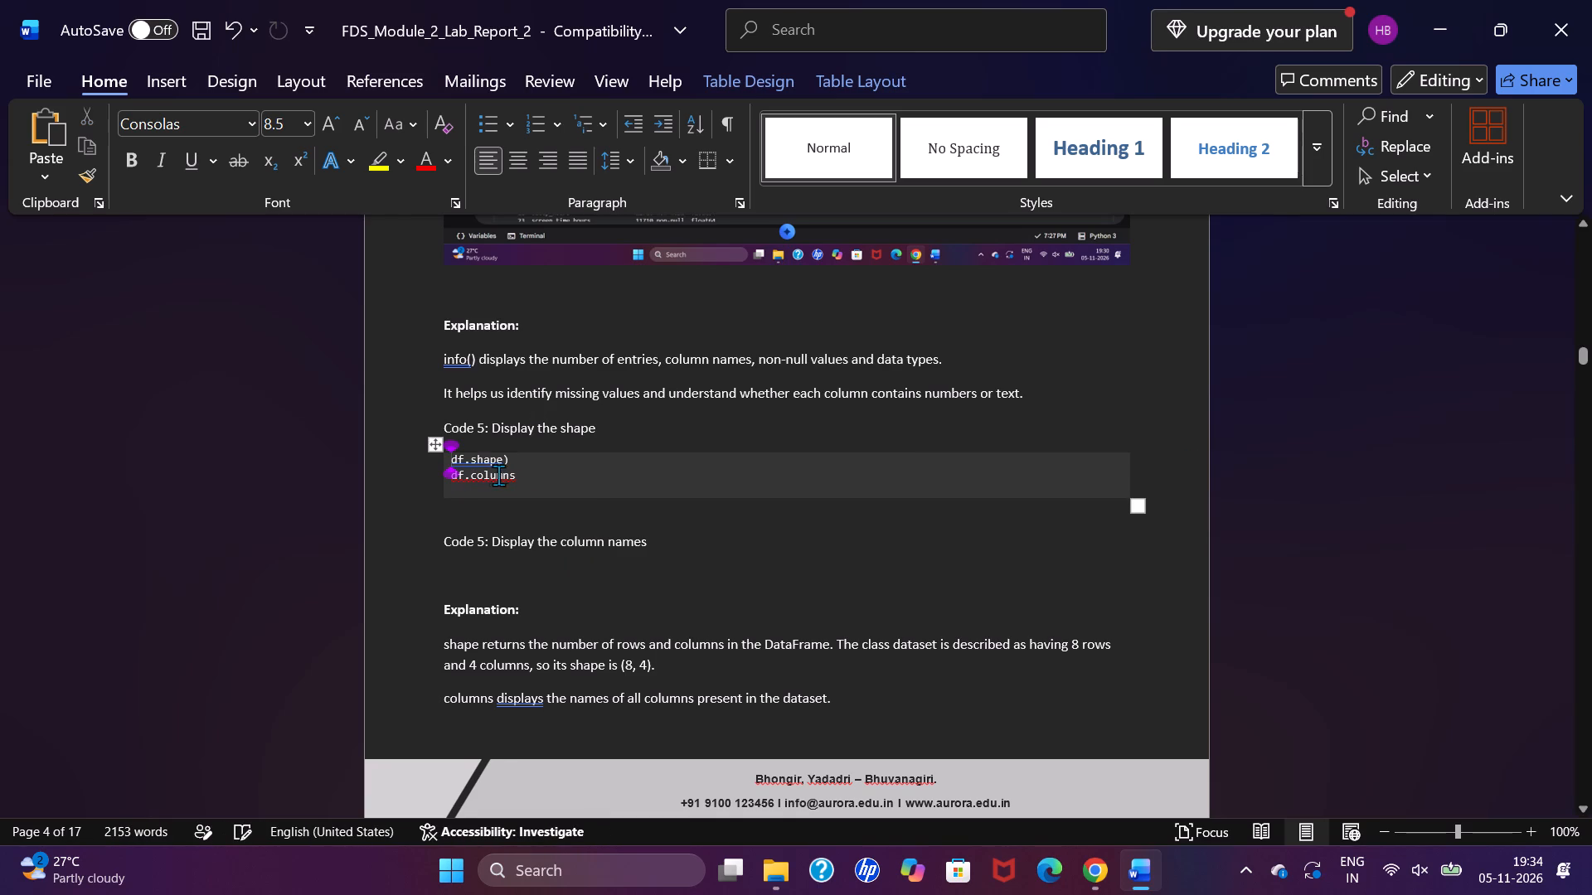
left_click(533, 459)
key("BackSpace")
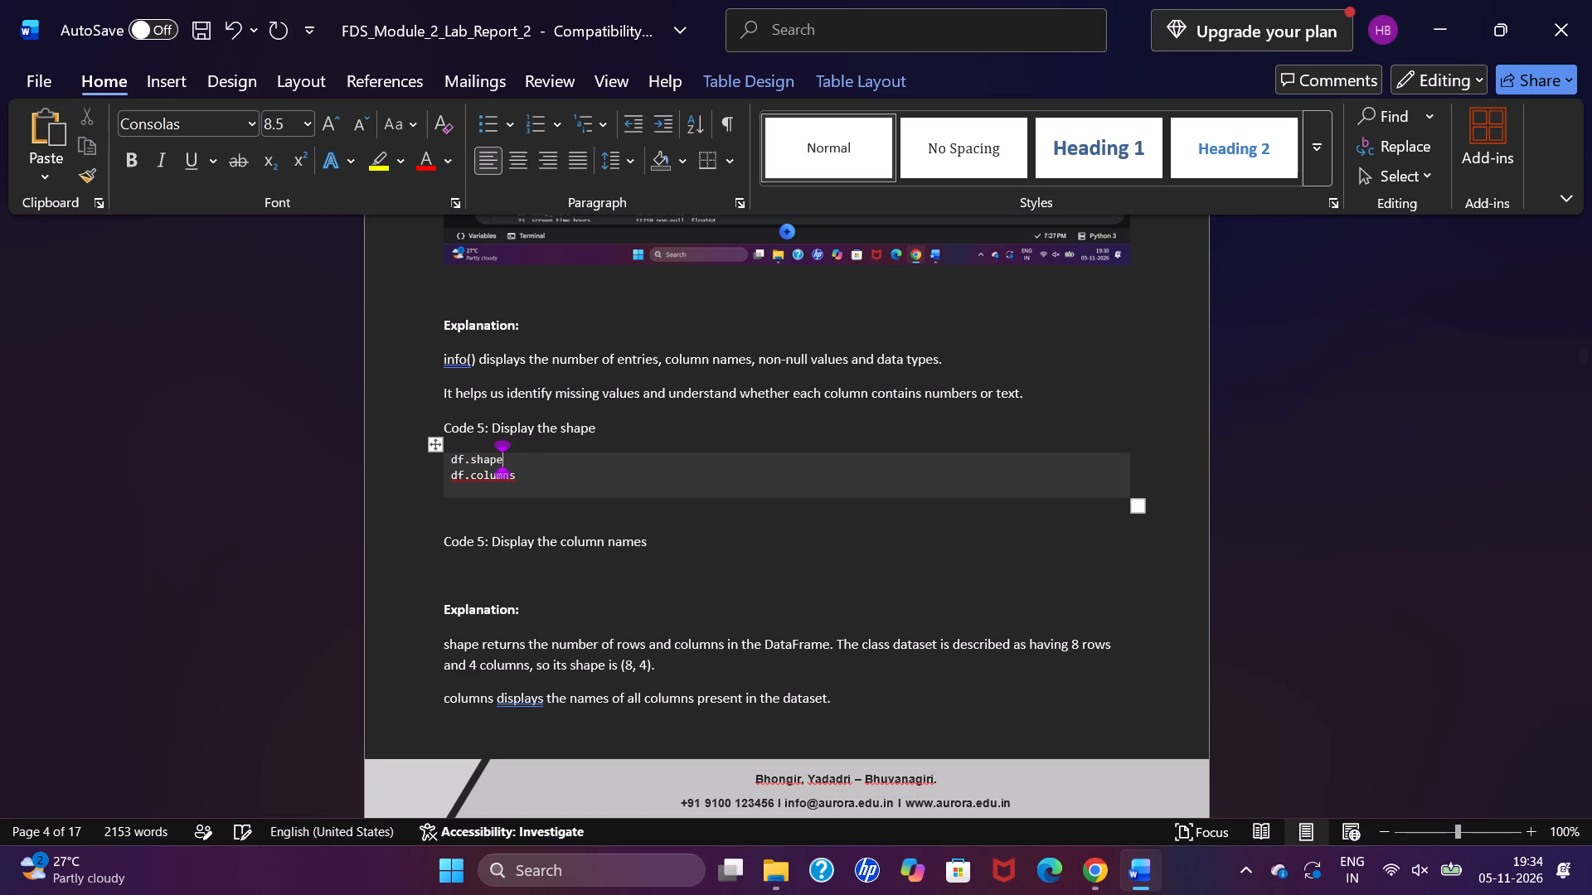
Copy df.columns from the code box onto the blank line below the "Code 5: Display the column names" heading.
left_click_drag(533, 459, 446, 459)
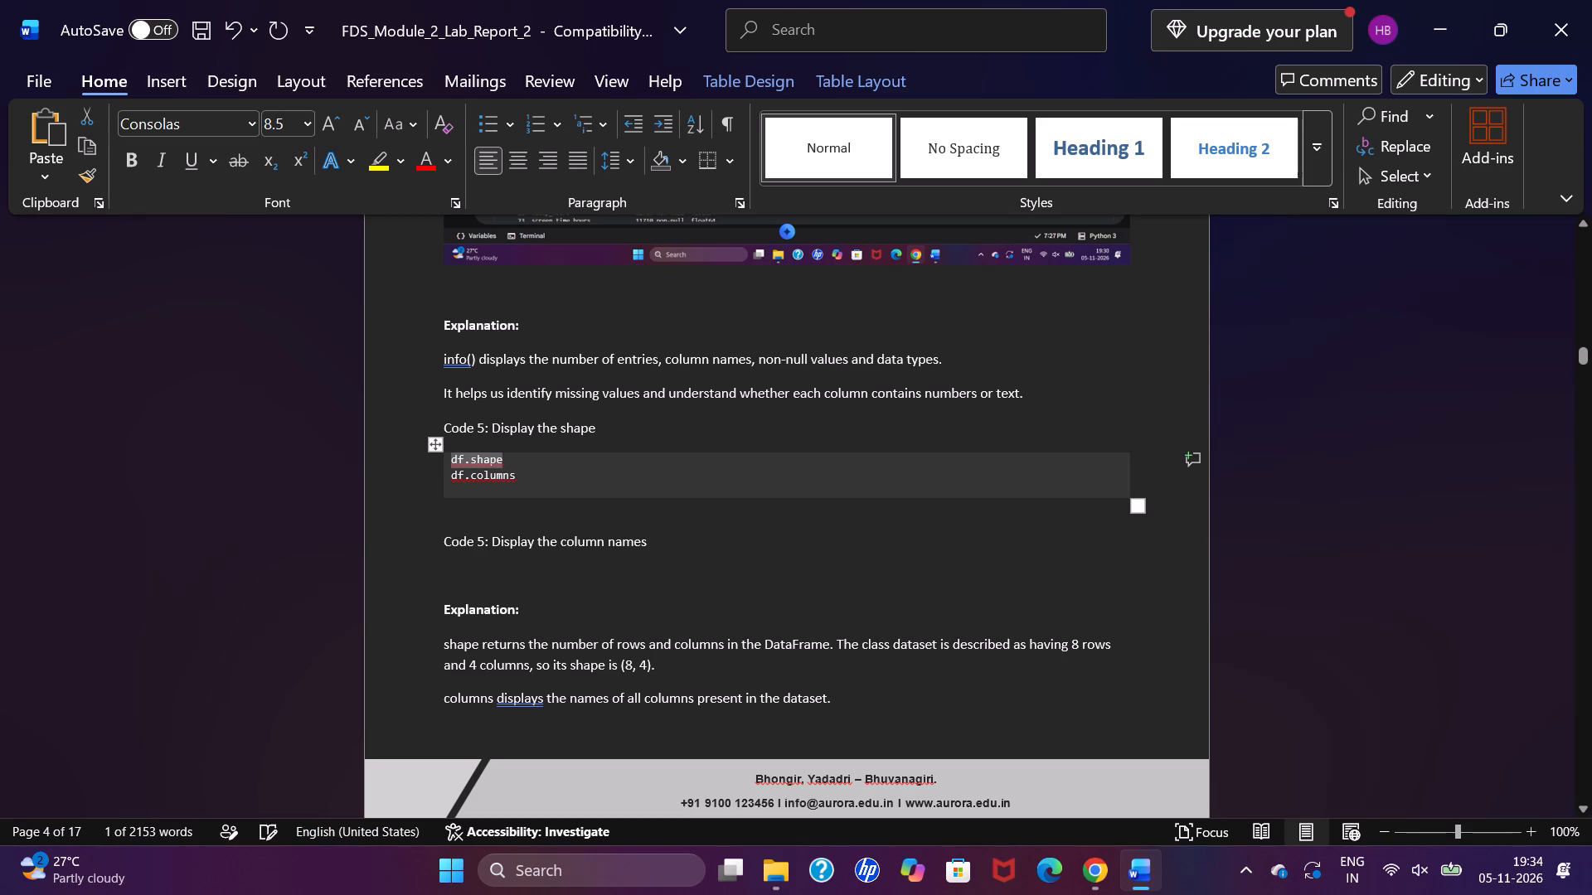
key("ctrl+c")
left_click_drag(517, 481, 477, 481)
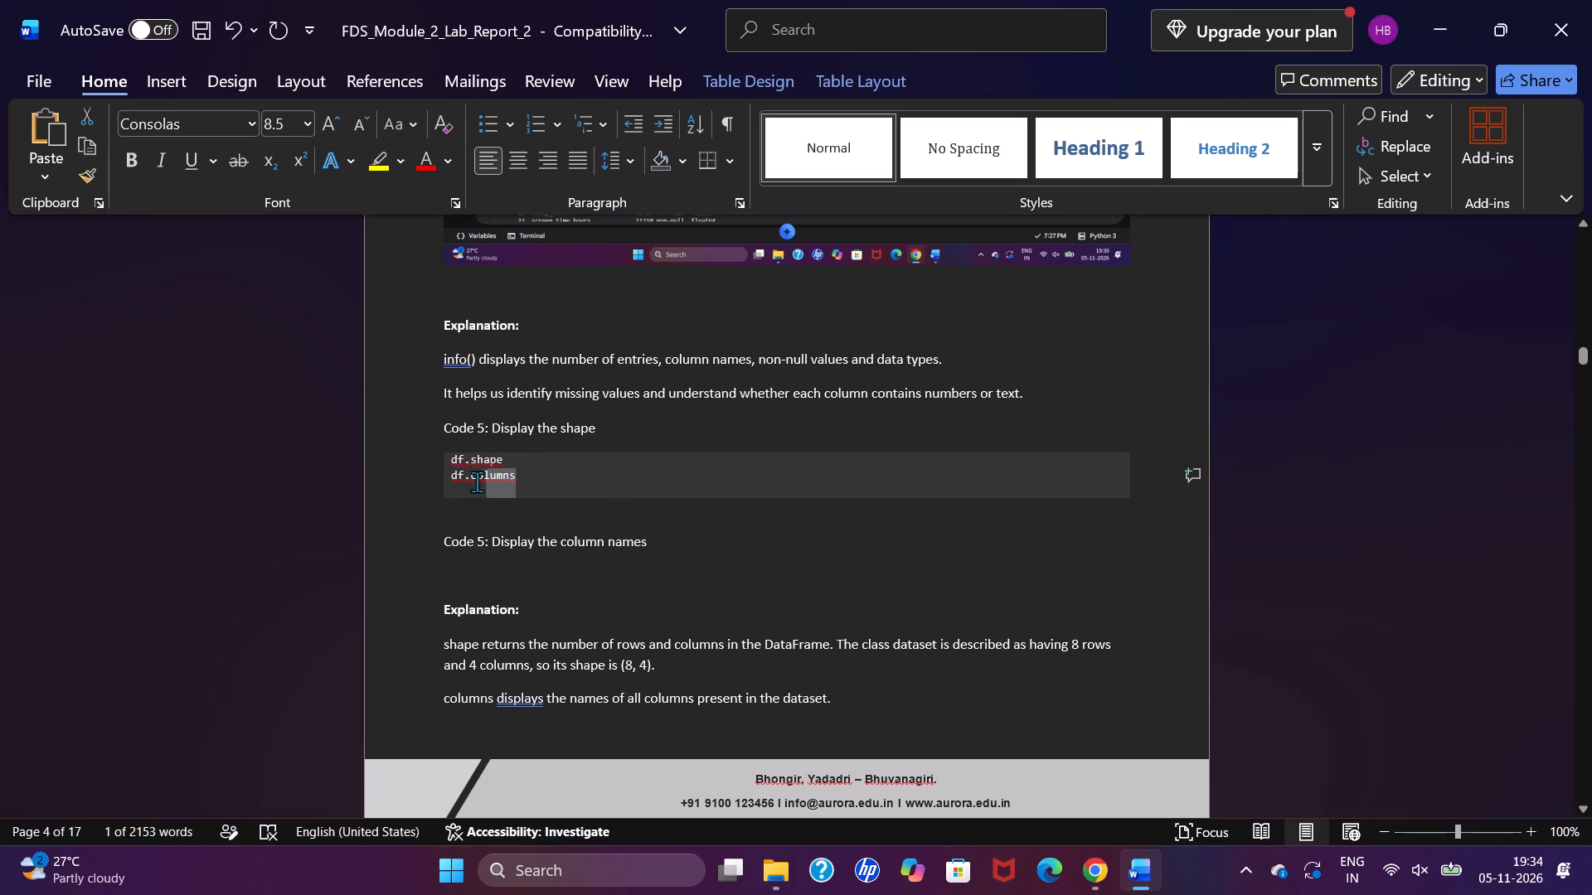
left_click_drag(477, 481, 454, 481)
key("ctrl+c")
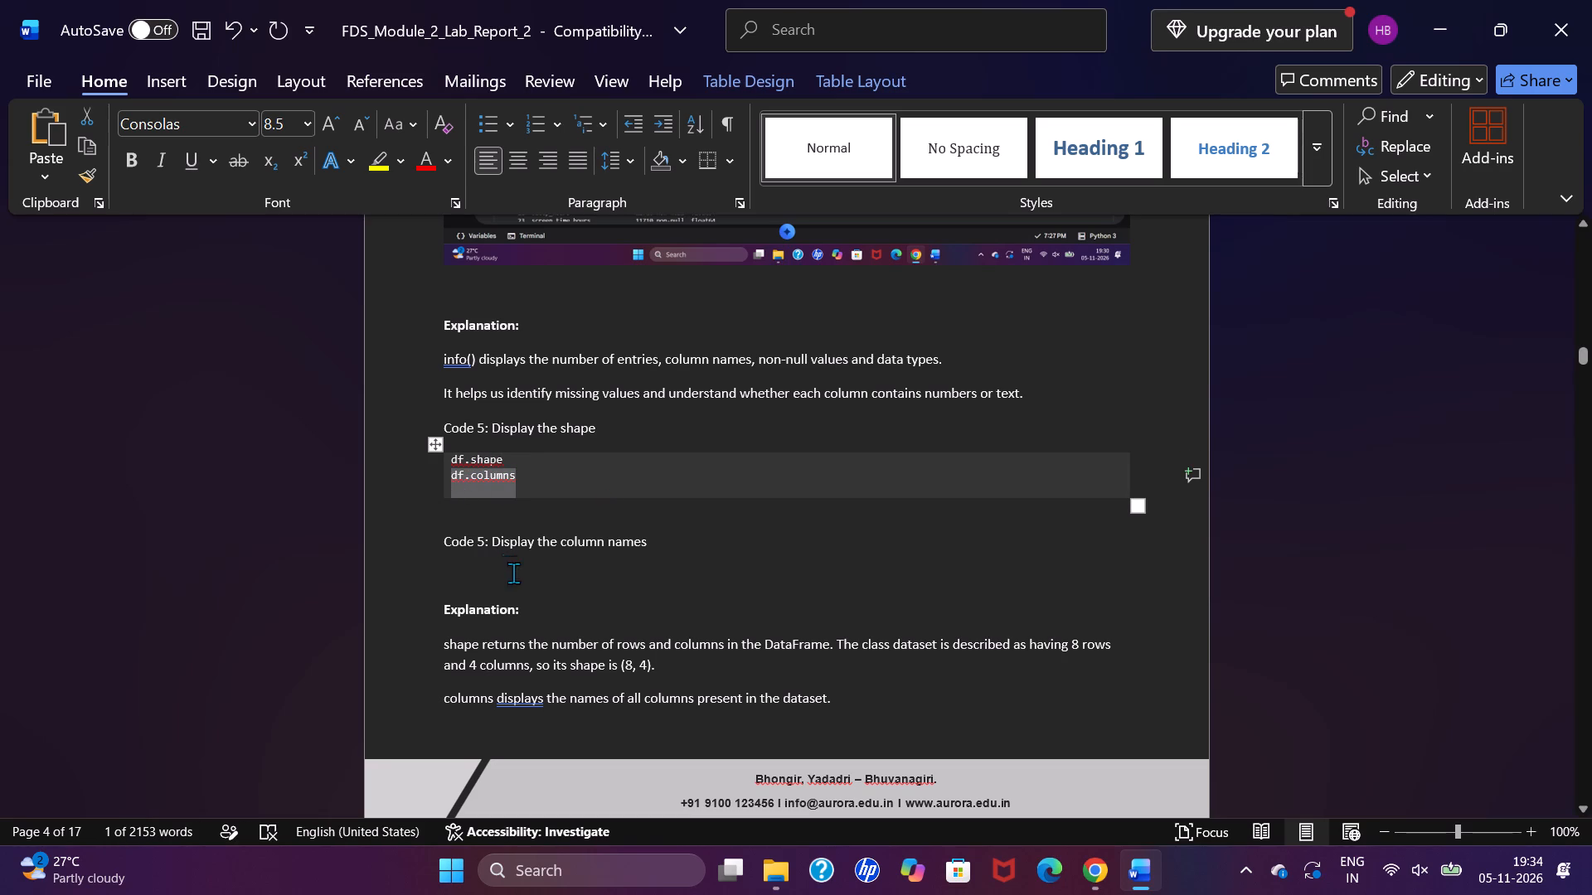
left_click(517, 580)
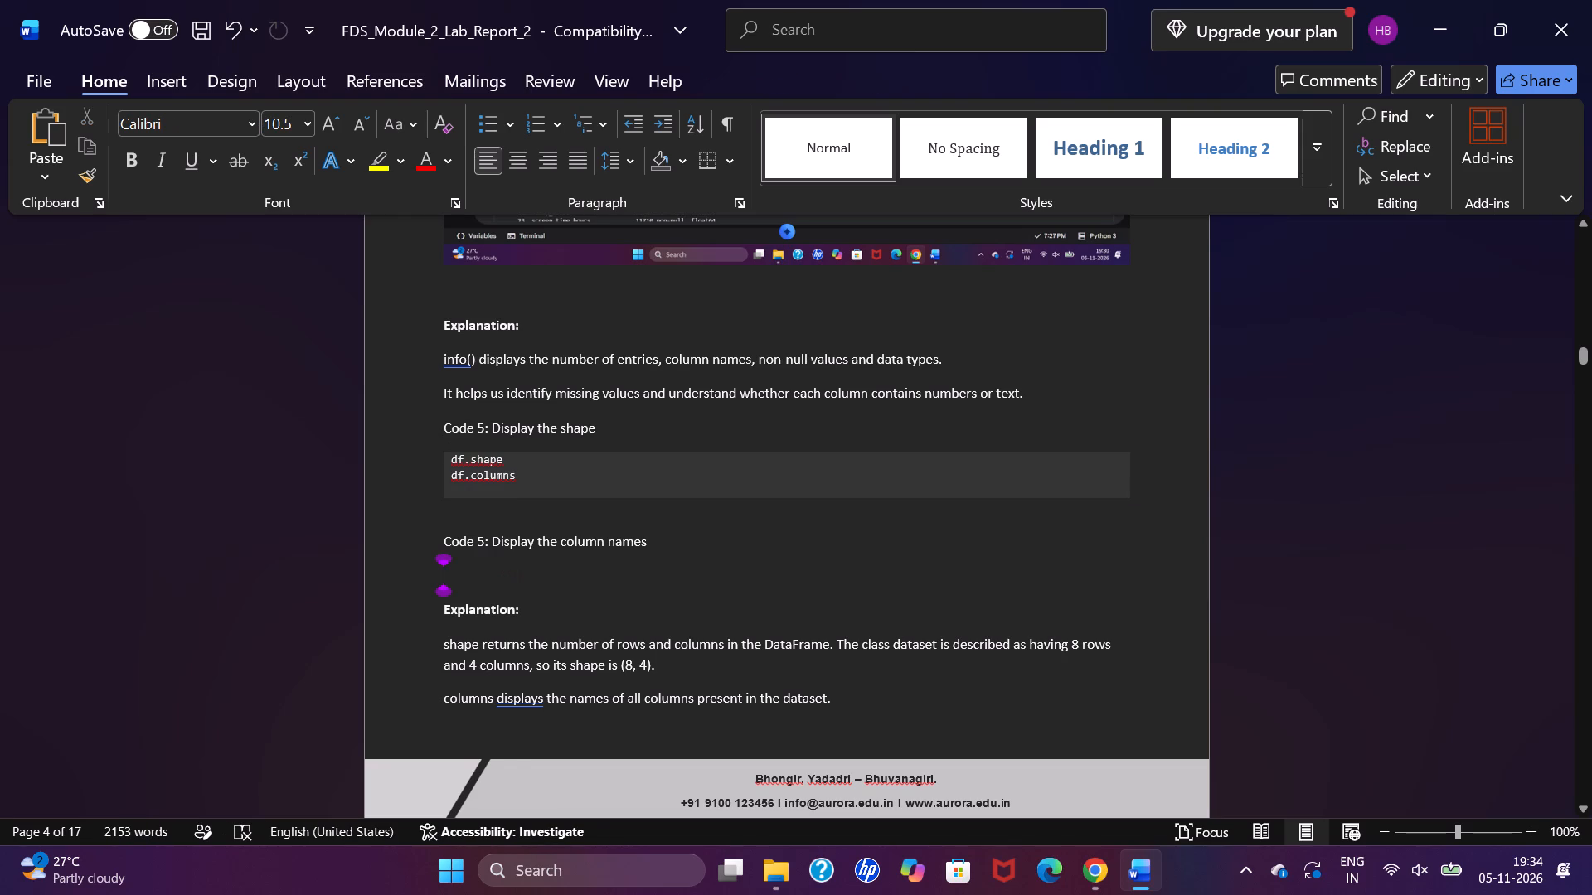
key("ctrl+c")
key("ctrl+v")
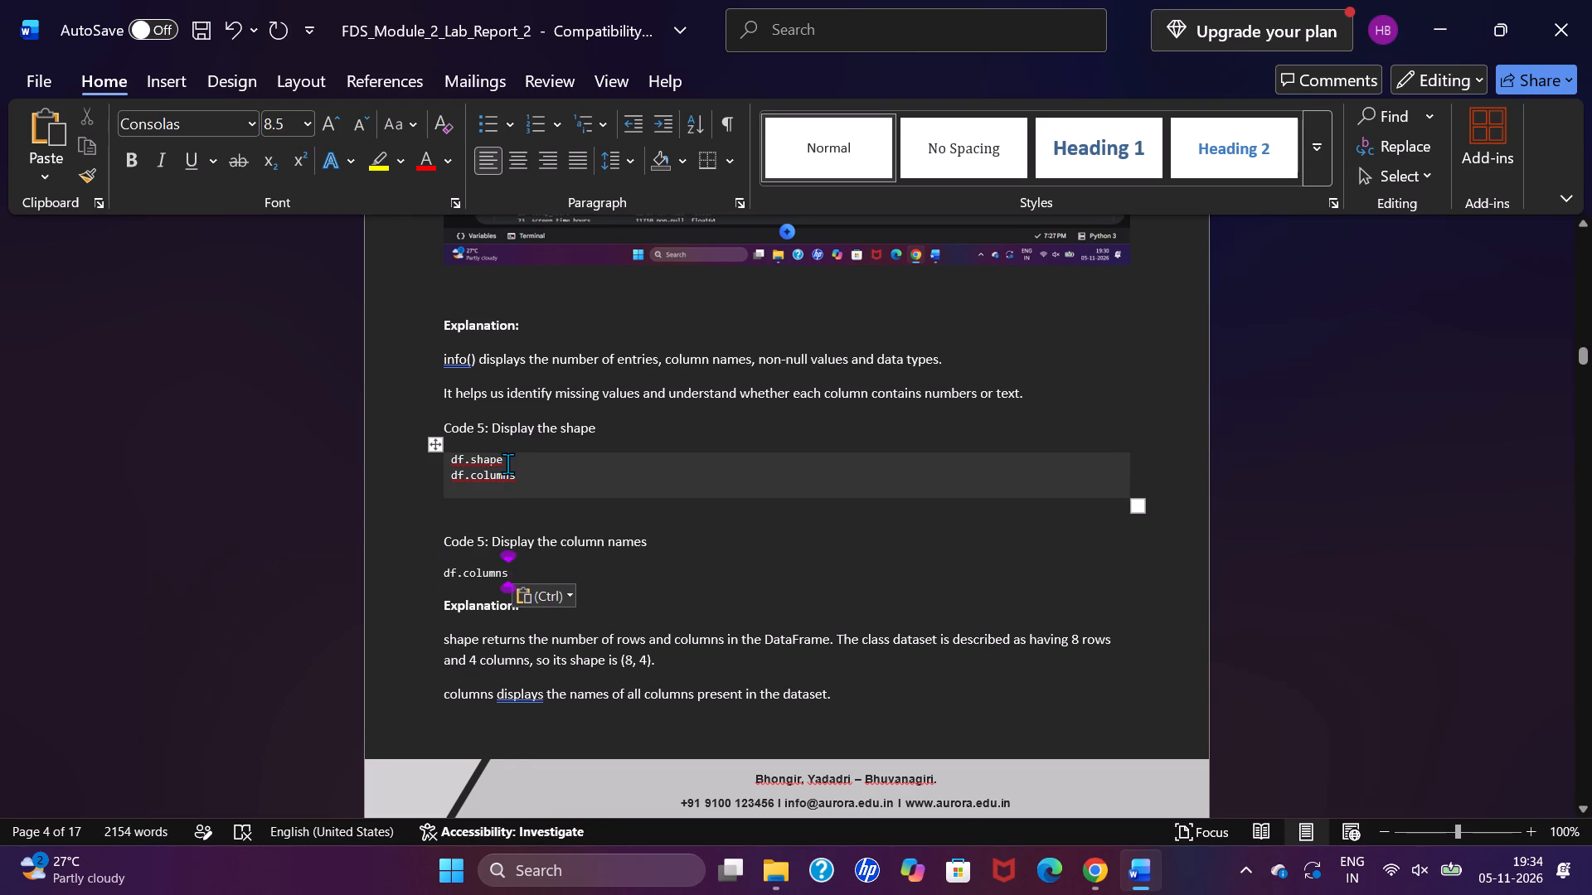
Replace the Code 5 code box with df.shape as plain text under the shape heading, followed by a blank line.
left_click_drag(507, 463, 449, 463)
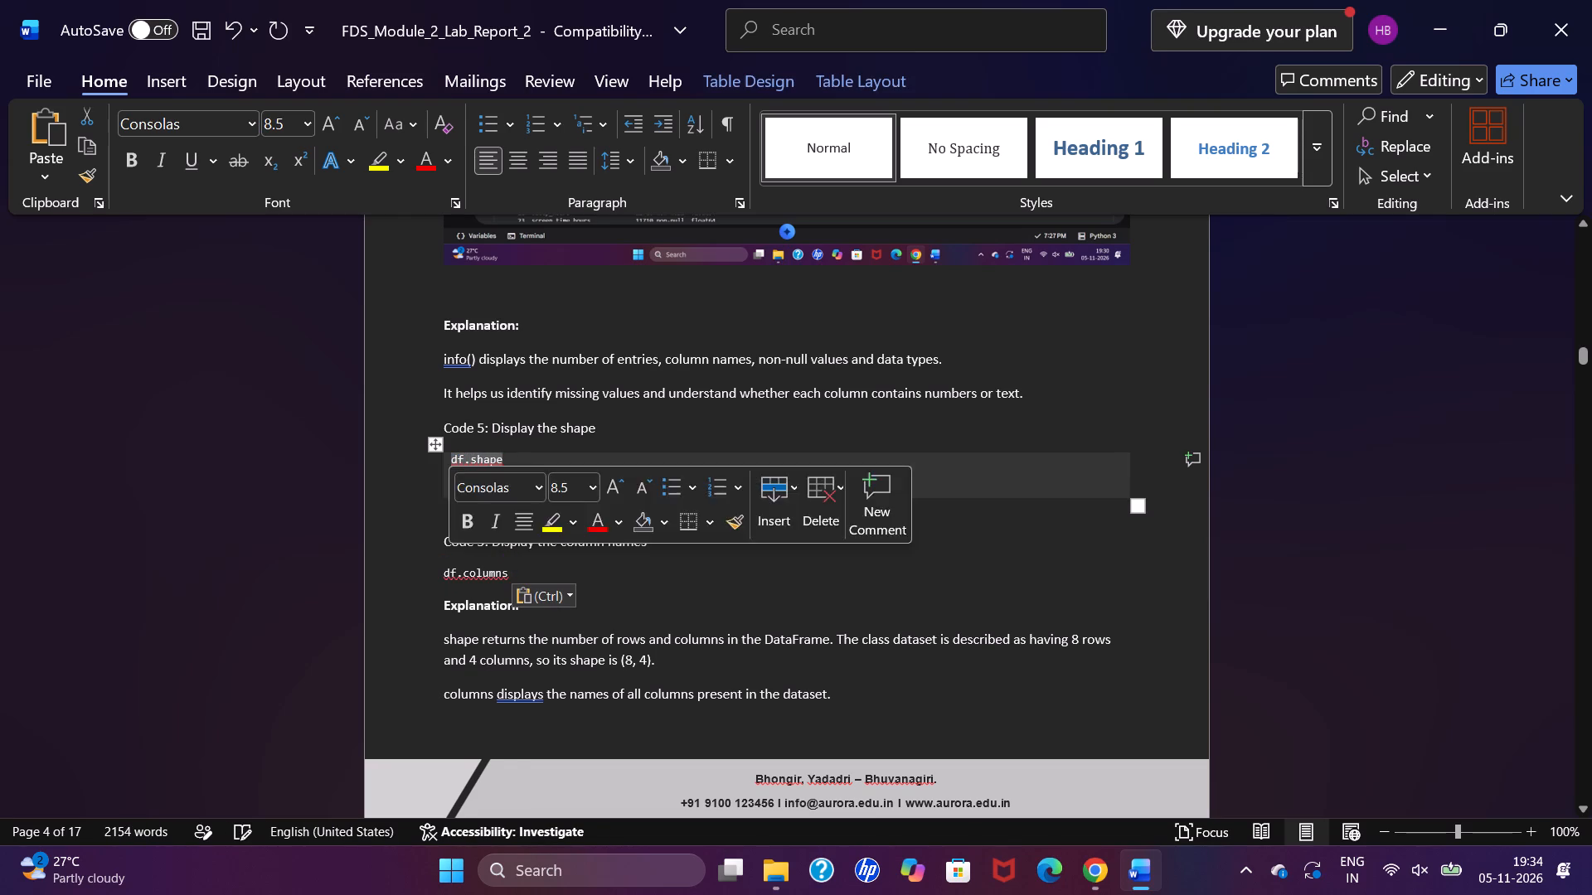
key("ctrl+c")
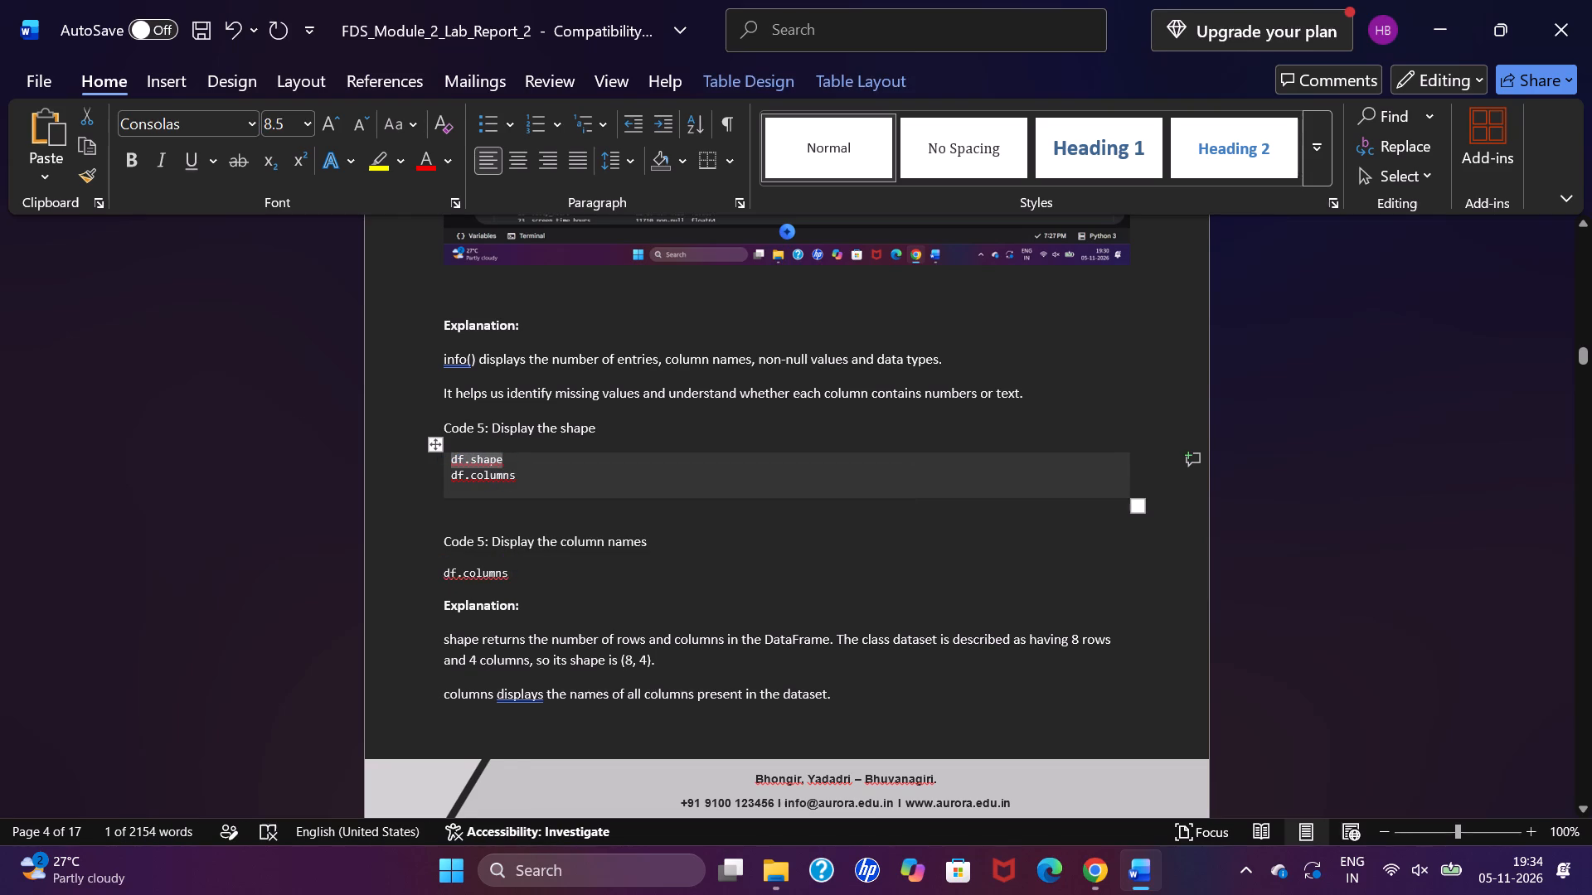
left_click(439, 447)
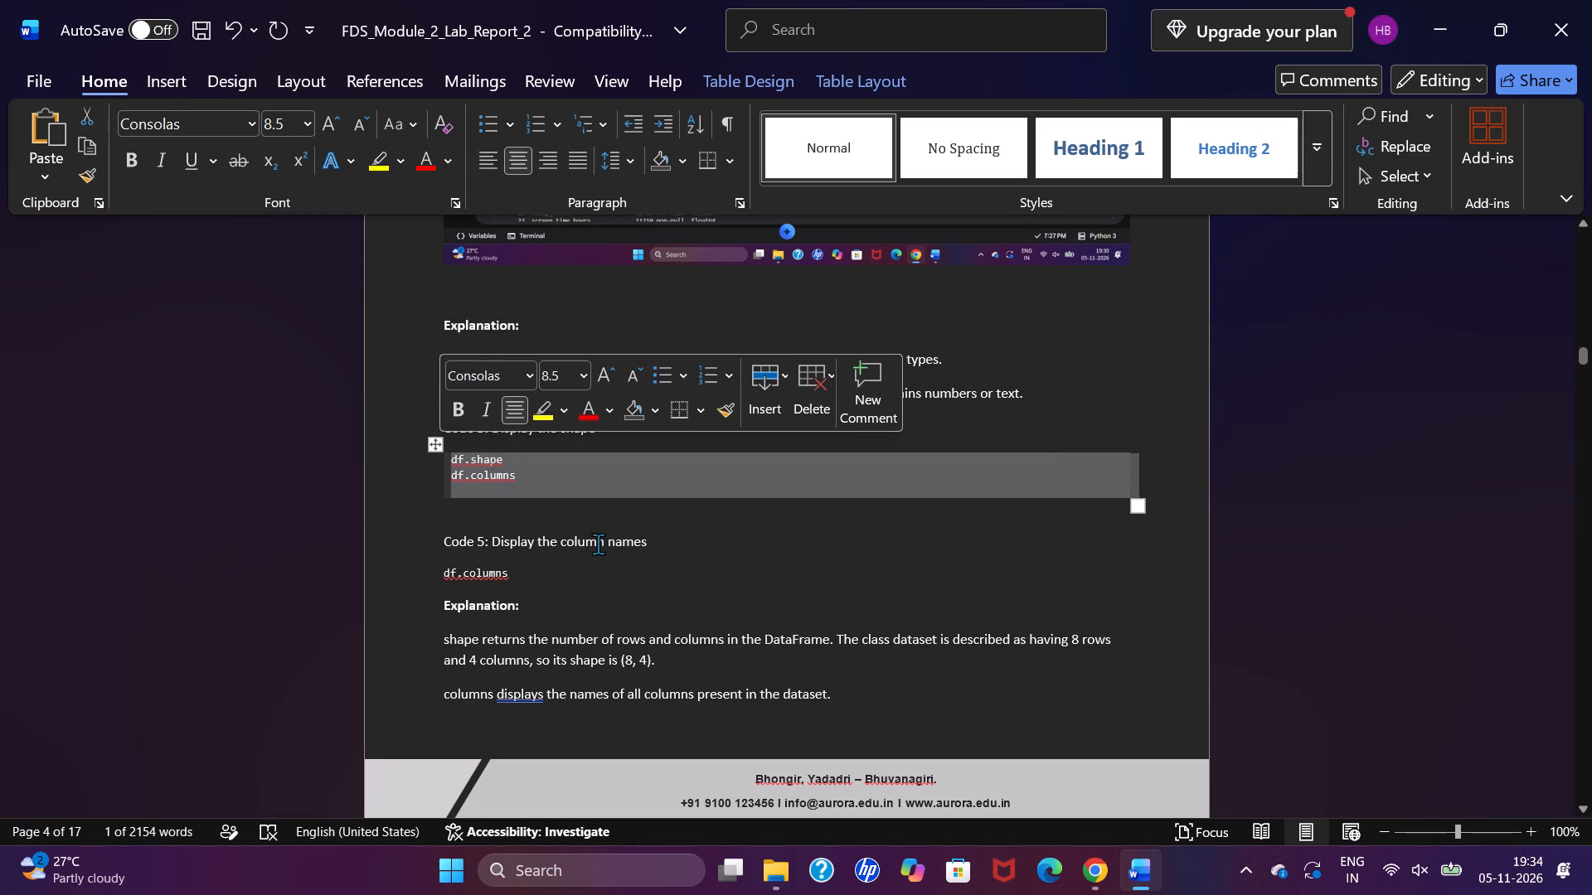
key("BackSpace")
key("ctrl+v")
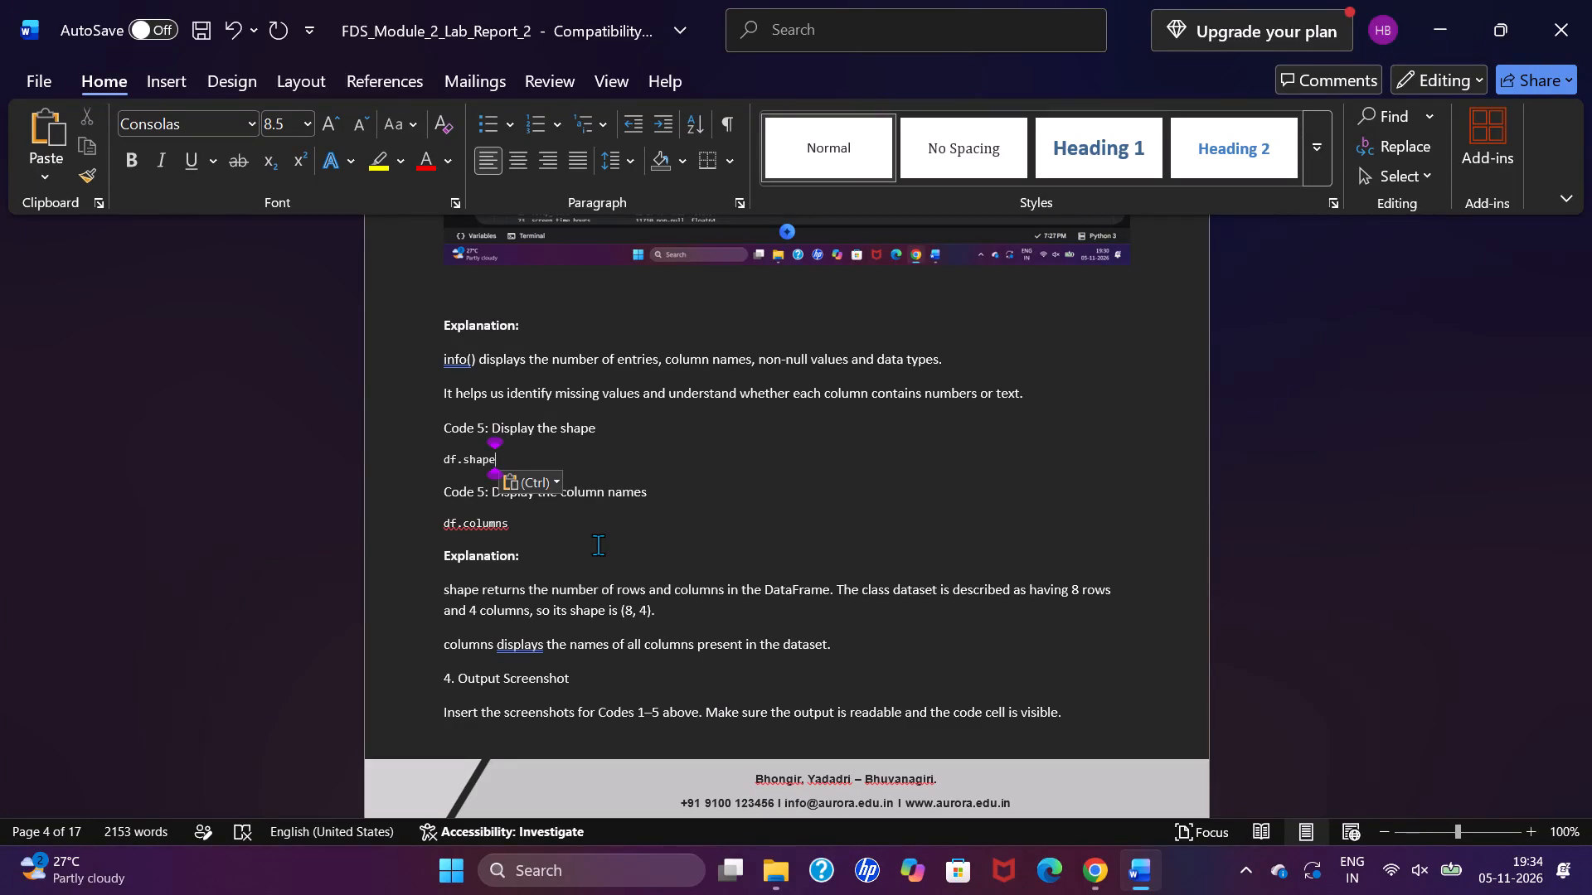
key("Return")
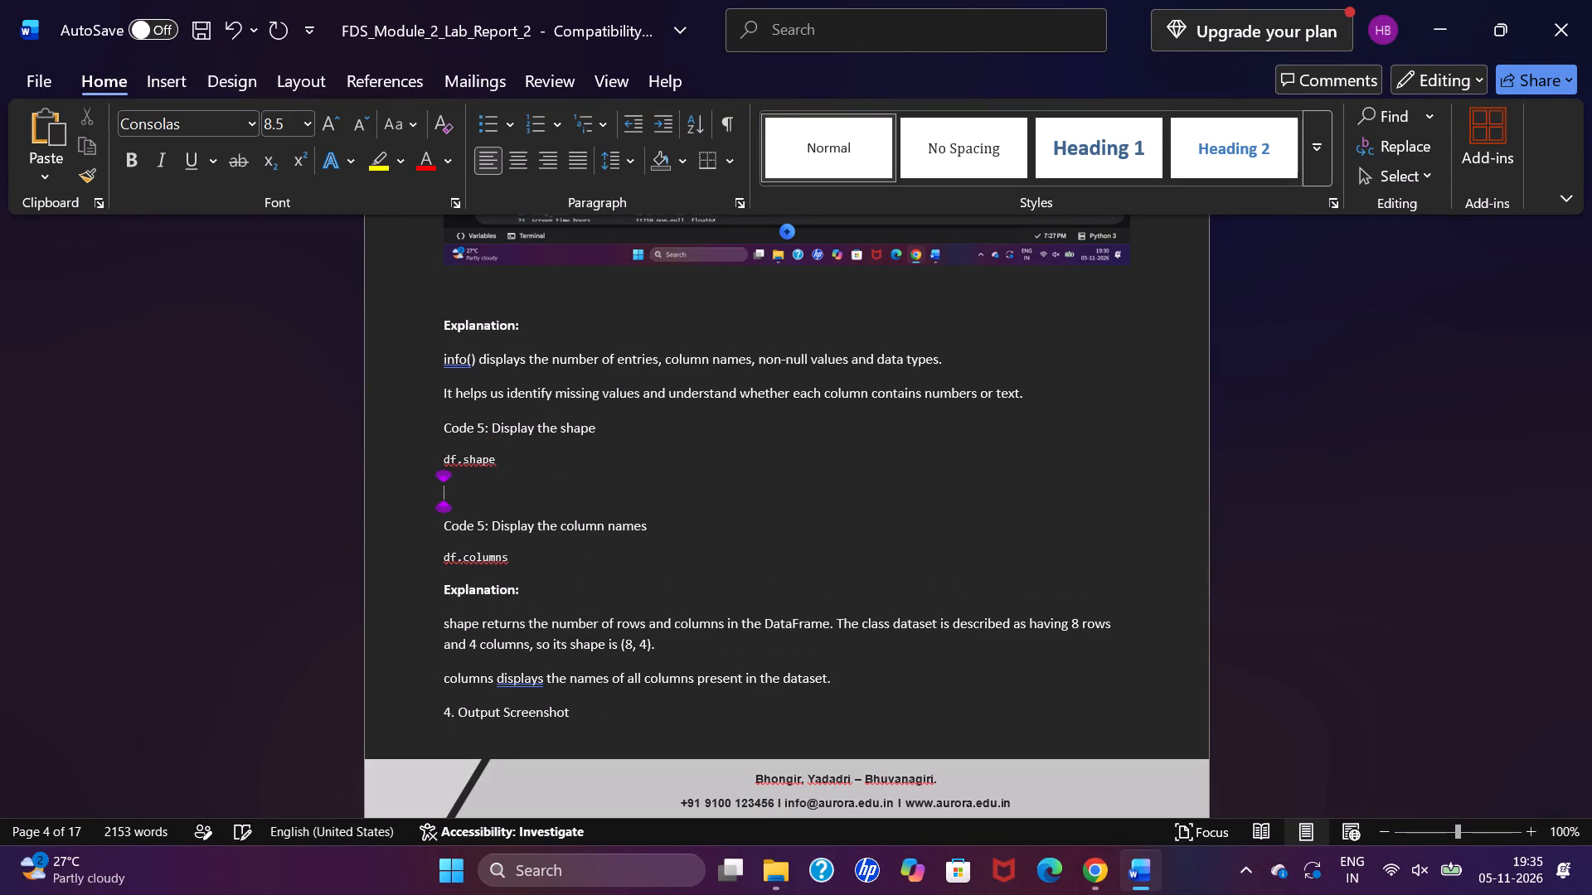
Switch to the Colab notebook in Chrome and insert seven empty code cells between the df.shape and df.columns cells.
left_click(1099, 860)
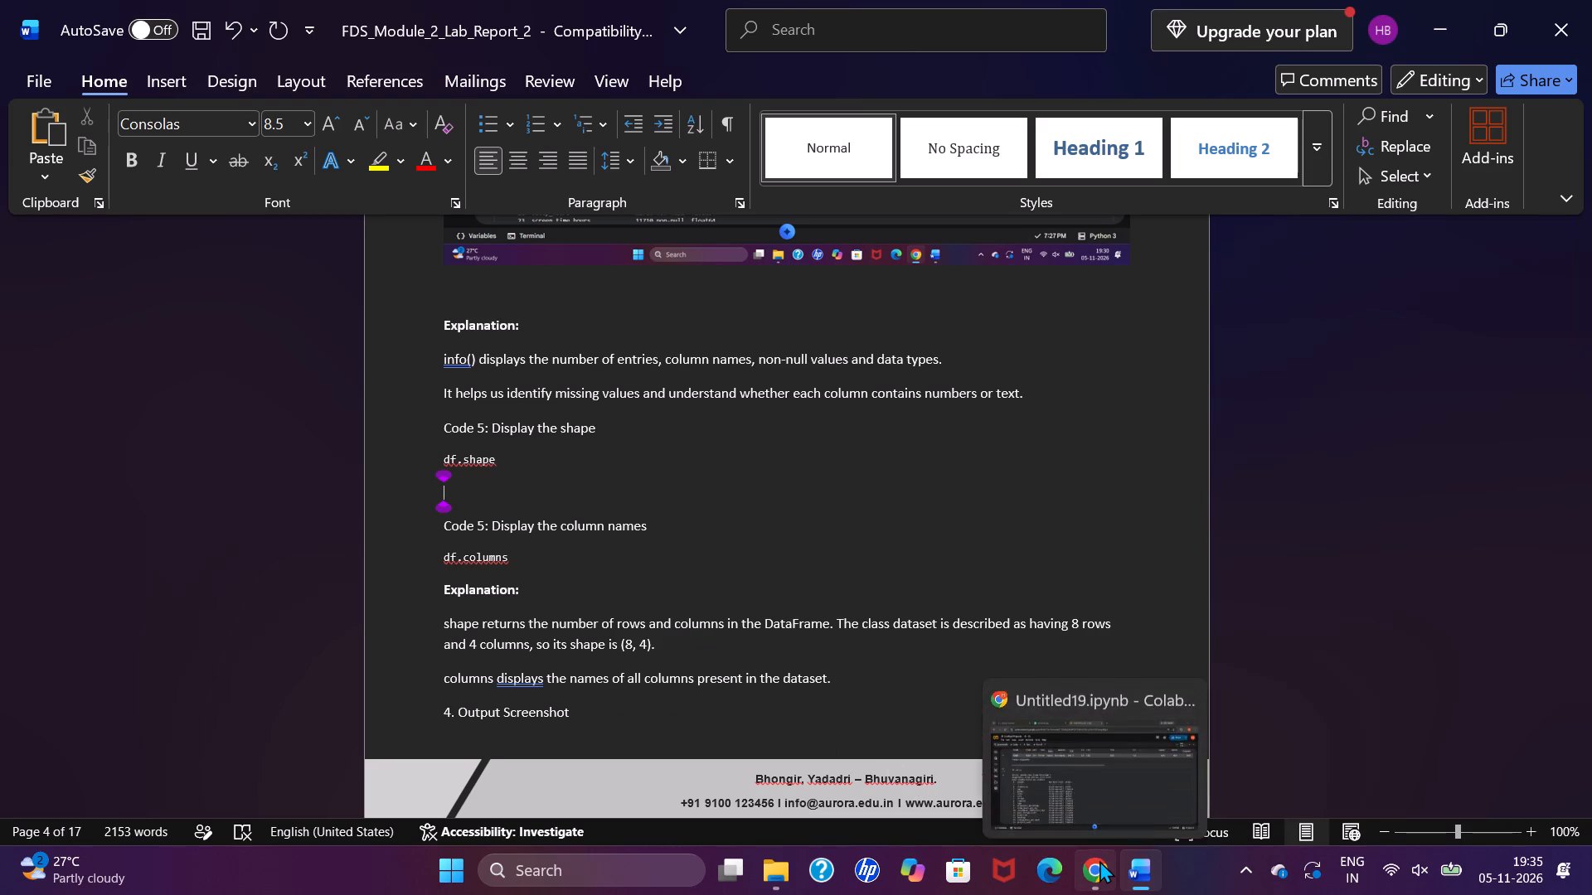
scroll(764, 555, "down", 3)
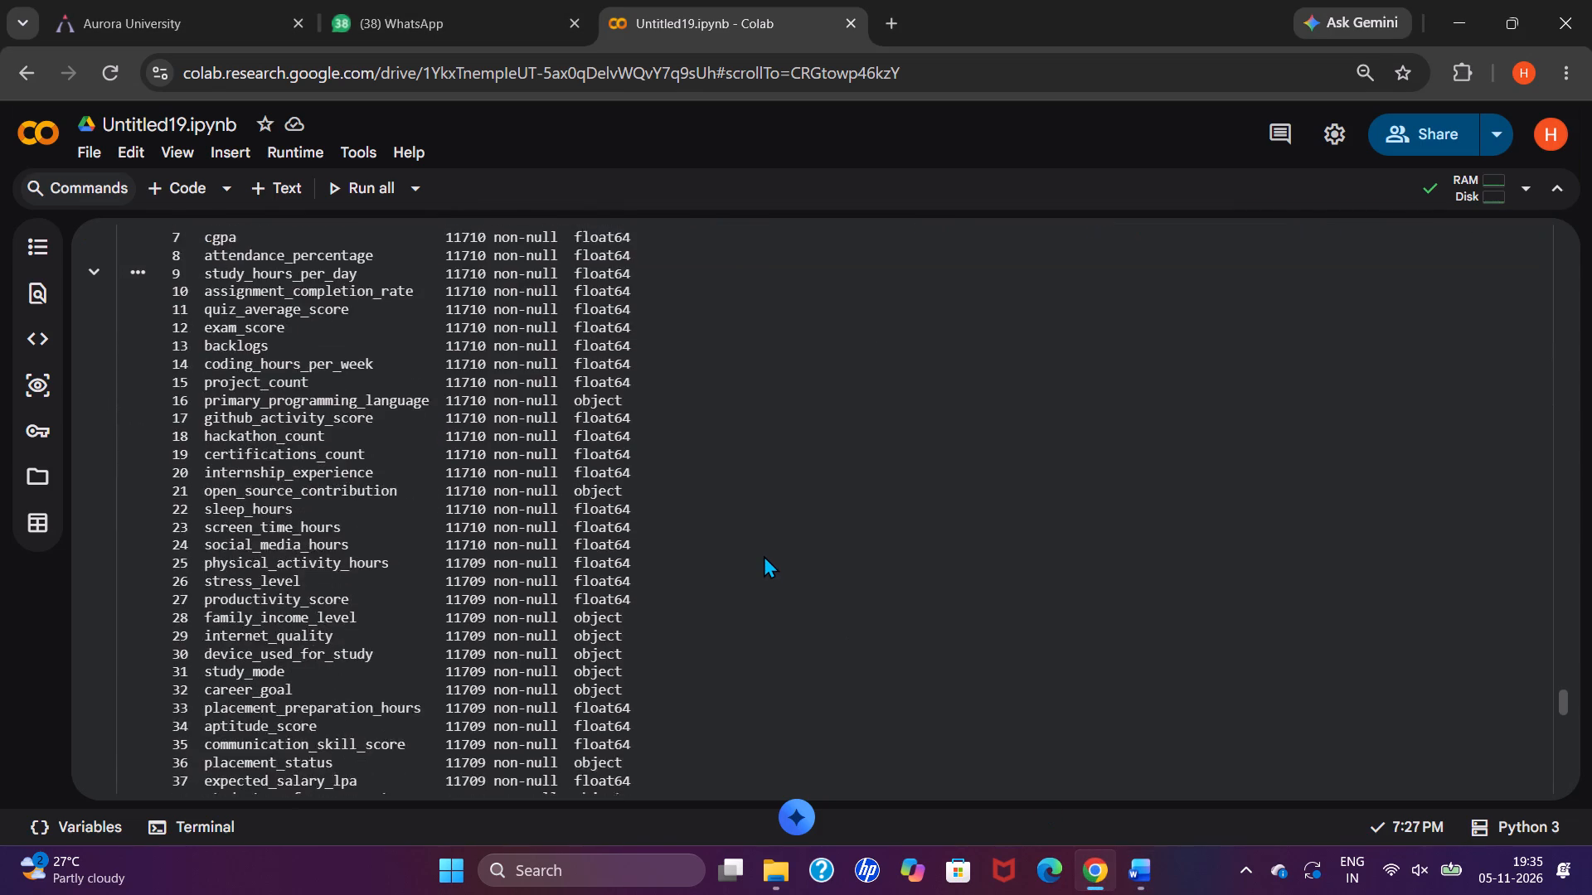
scroll(764, 555, "down", 3)
scroll(764, 555, "up", 1)
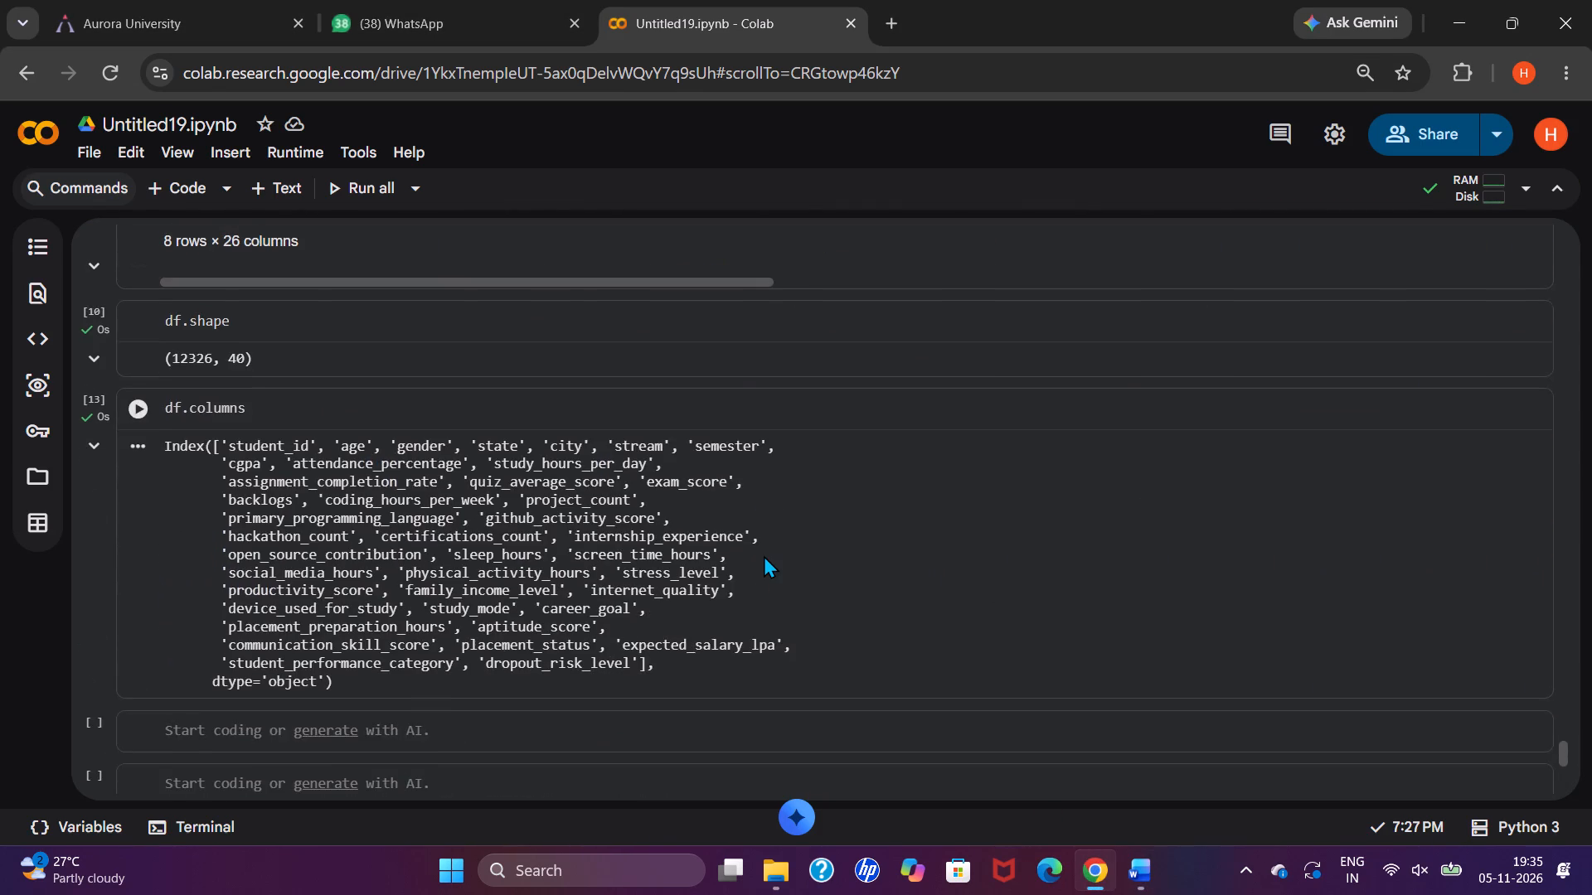
scroll(764, 555, "up", 2)
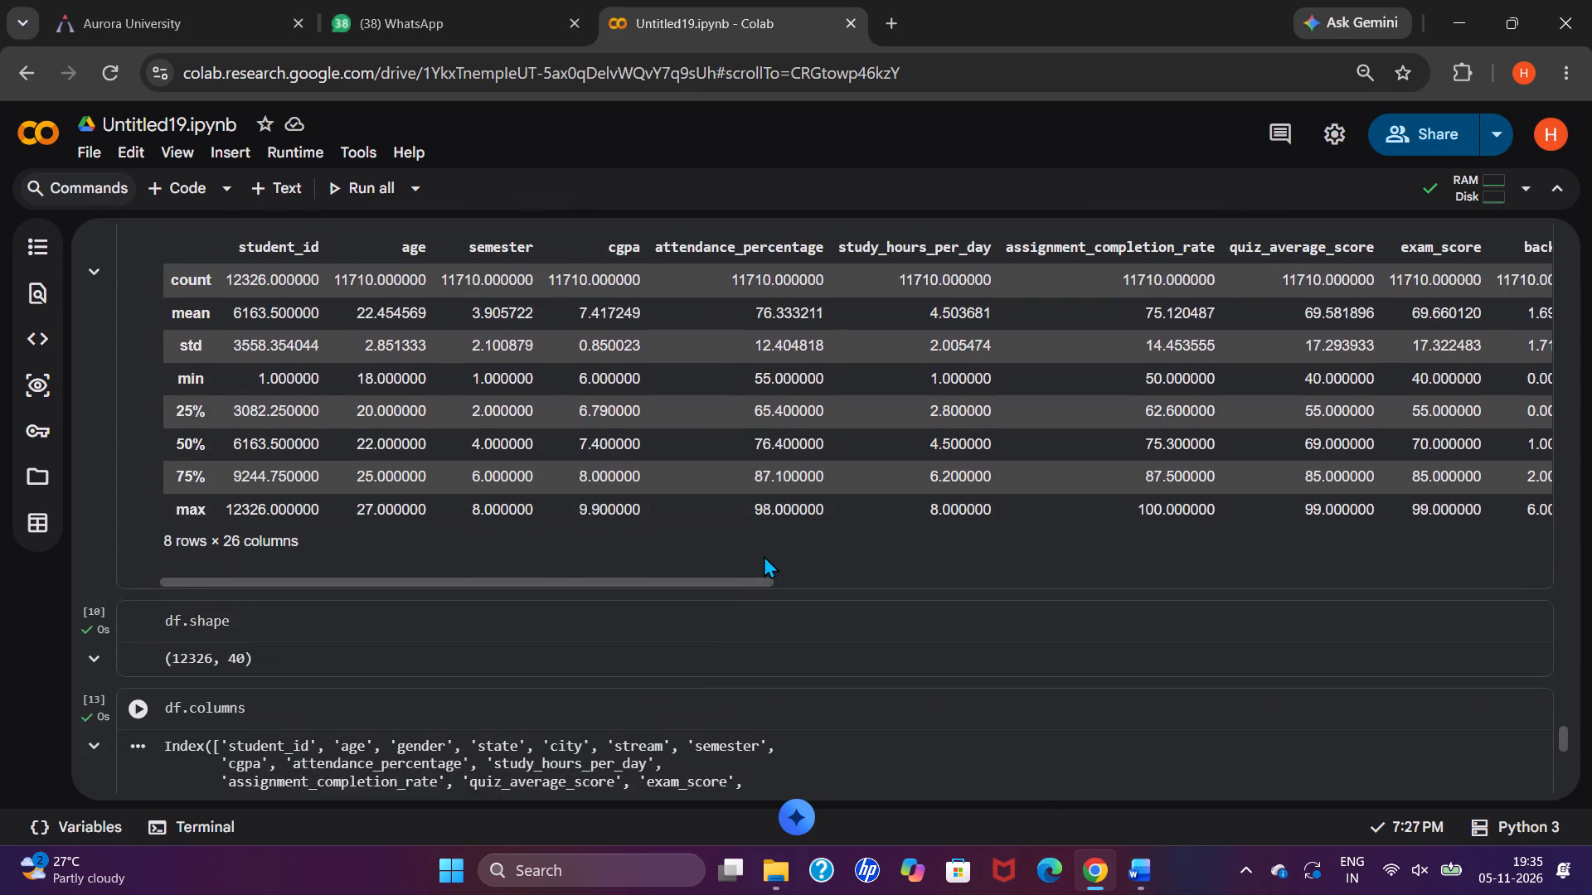
scroll(764, 555, "up", 1)
scroll(764, 555, "down", 1)
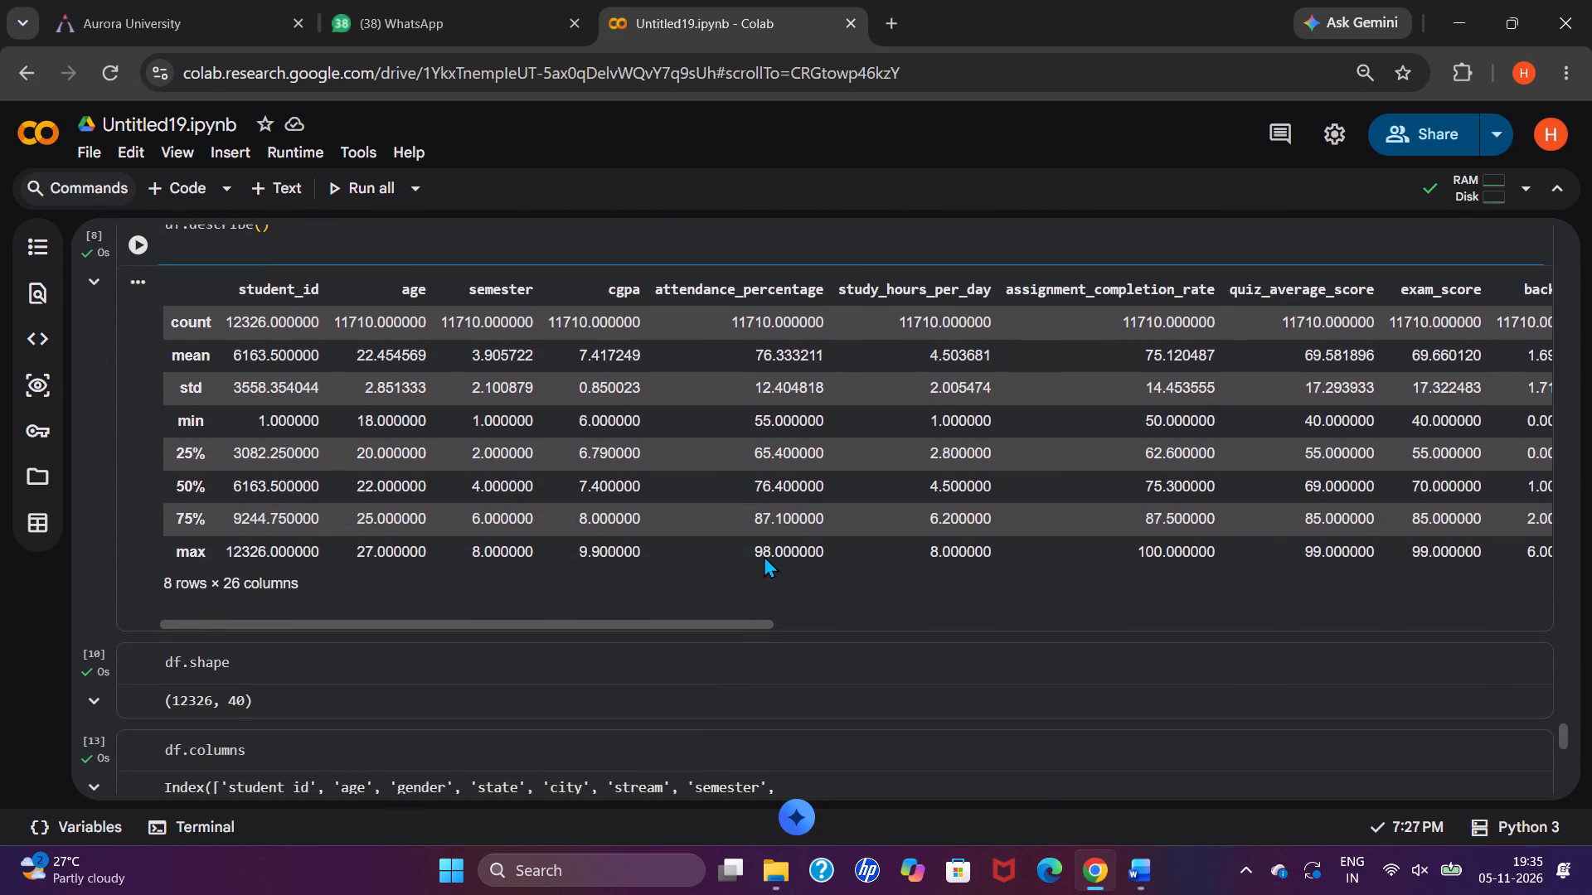
scroll(764, 555, "down", 3)
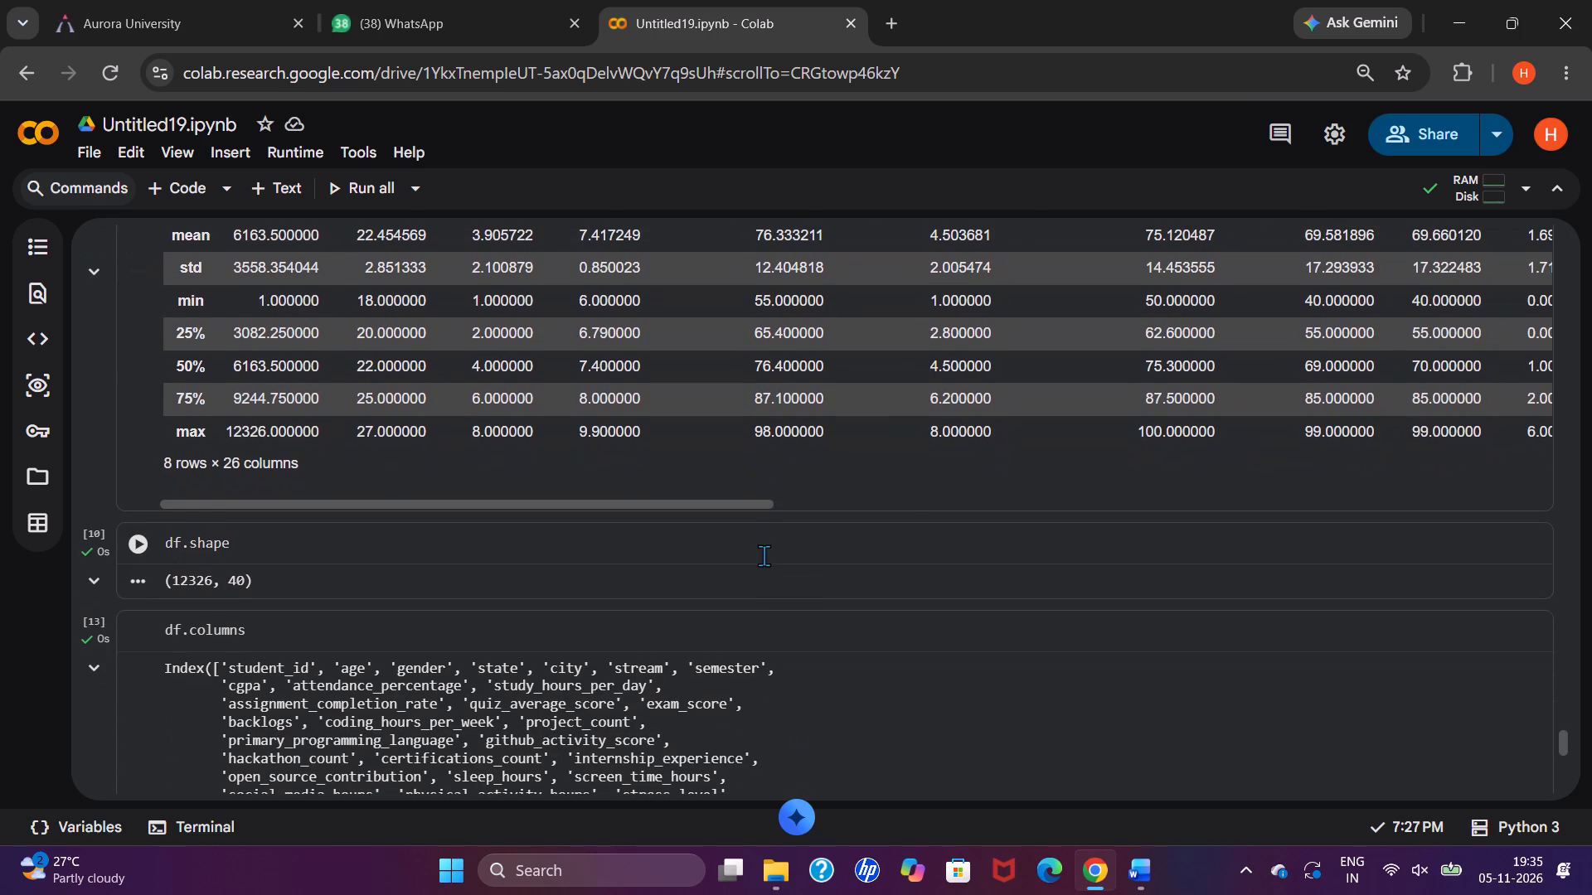
triple_click(799, 601)
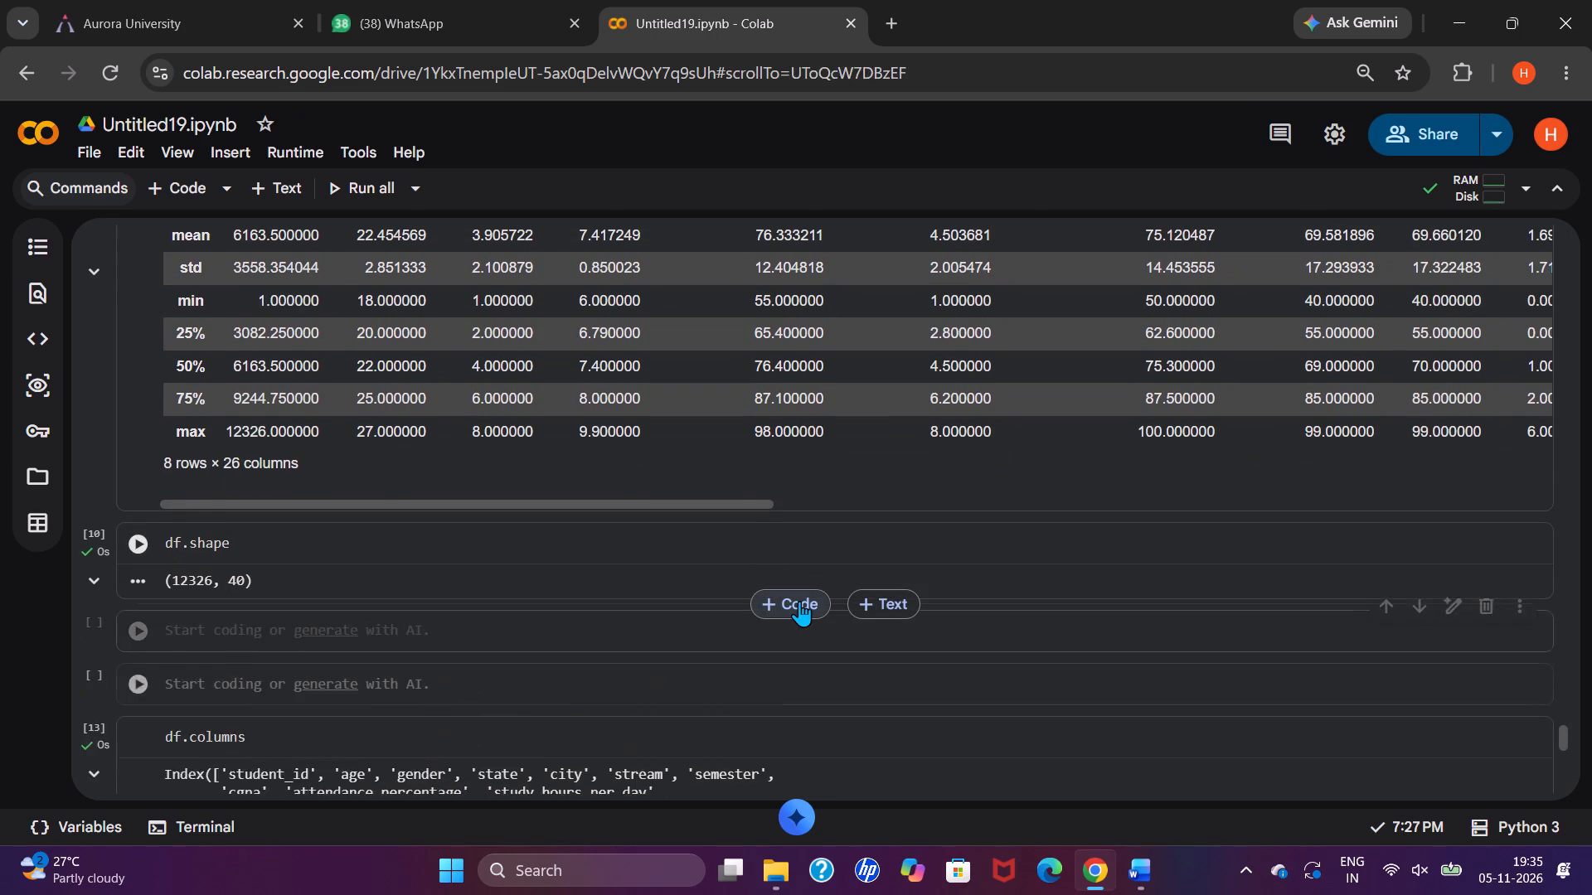
left_click(799, 601)
scroll(799, 601, "down", 2)
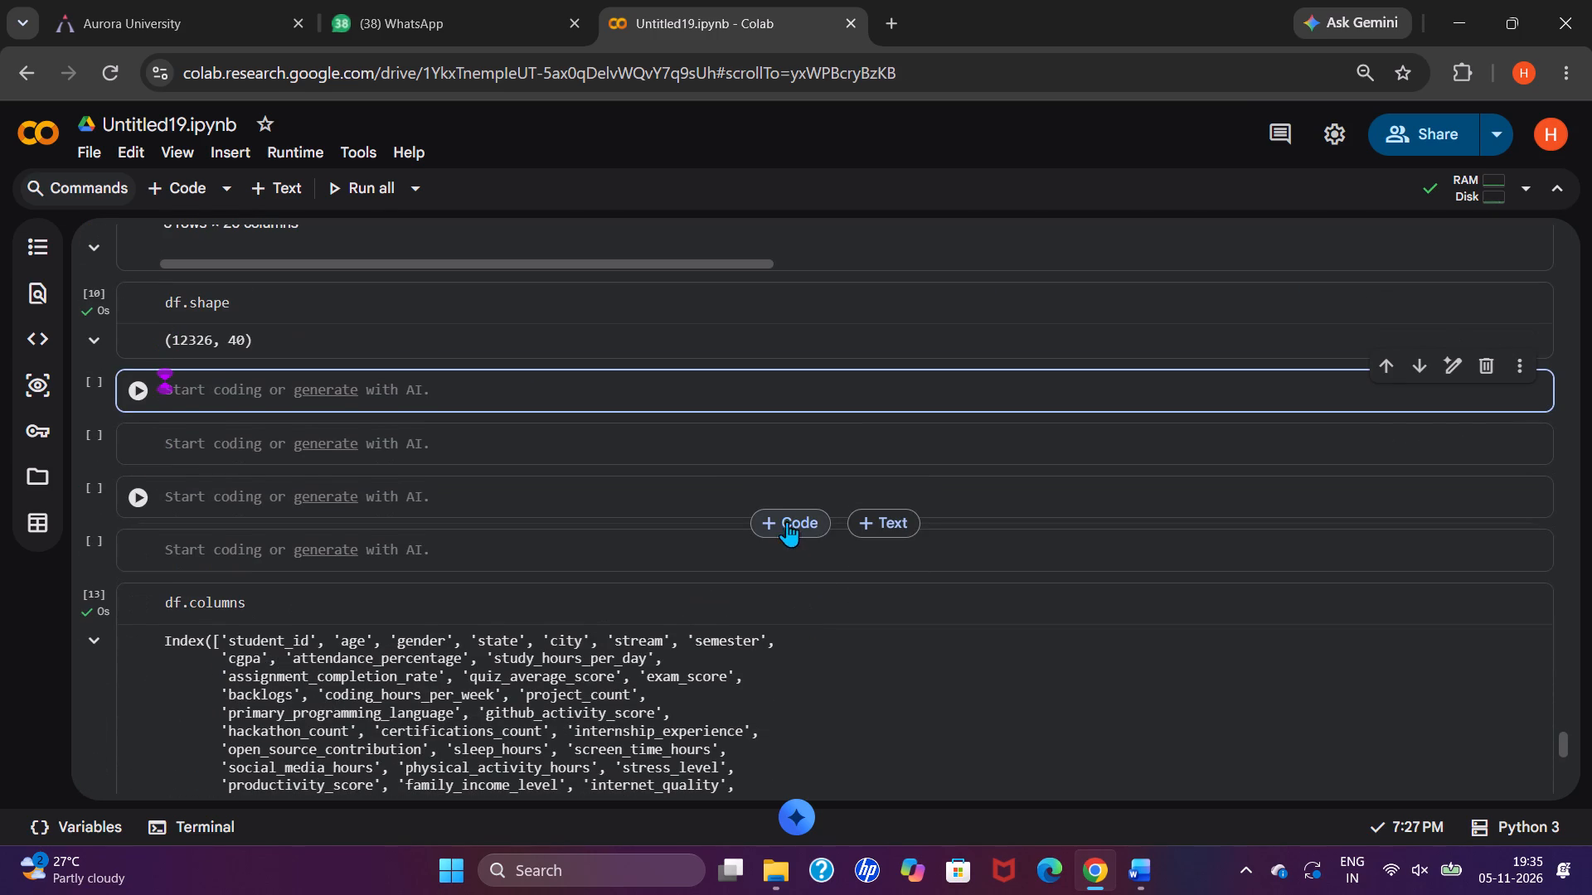
double_click(783, 507)
left_click(783, 507)
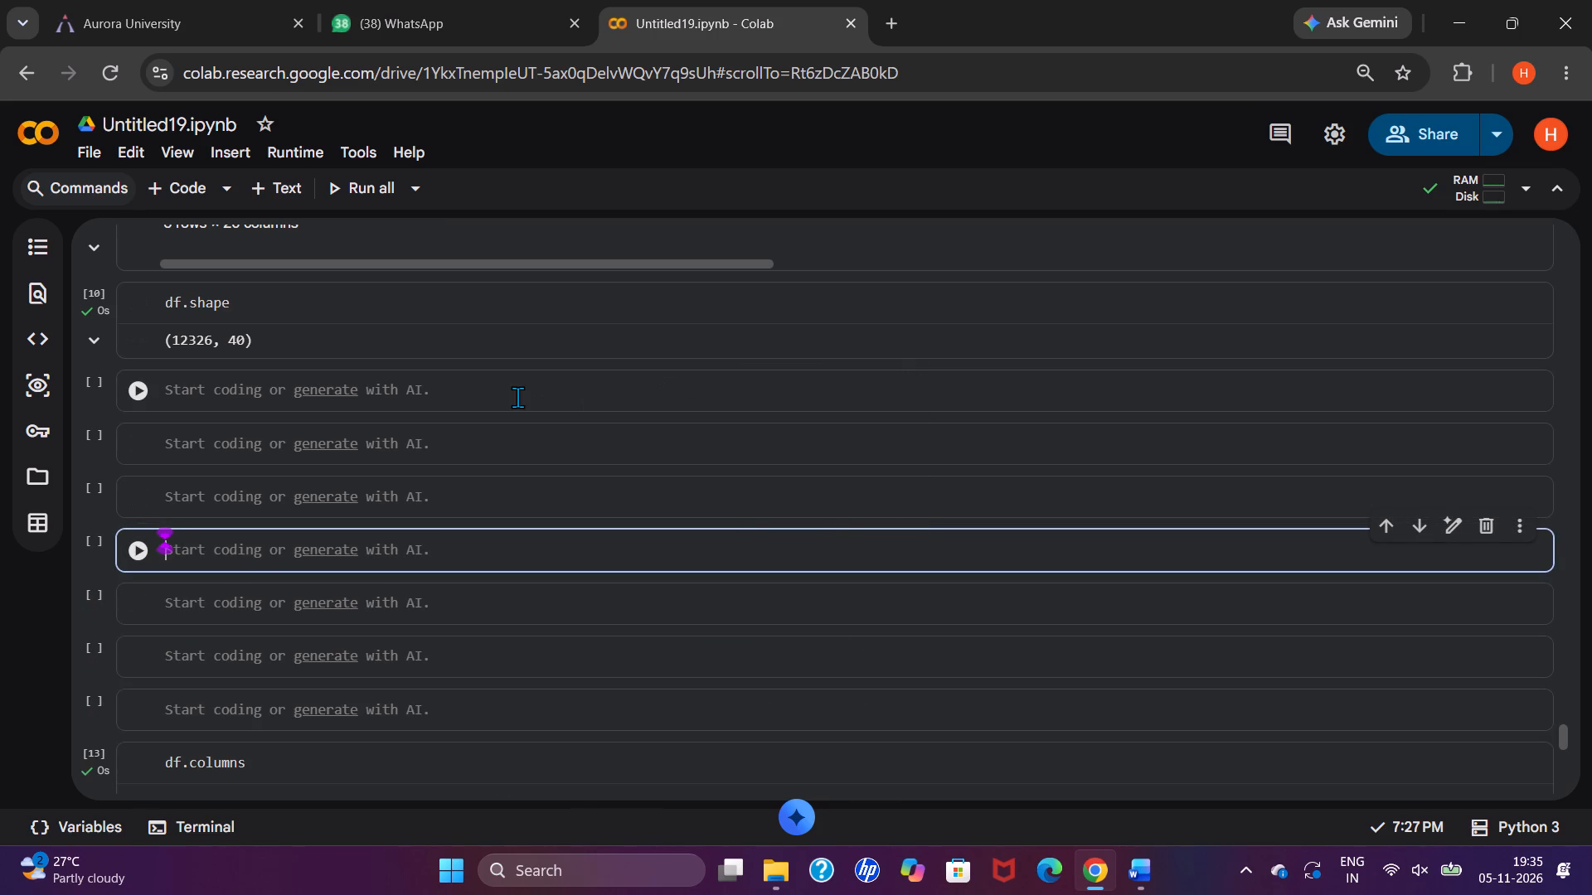
Capture the full-width df.shape cell with its output as an image using Google Lens and paste it below df.shape in the Word report.
right_click(541, 113)
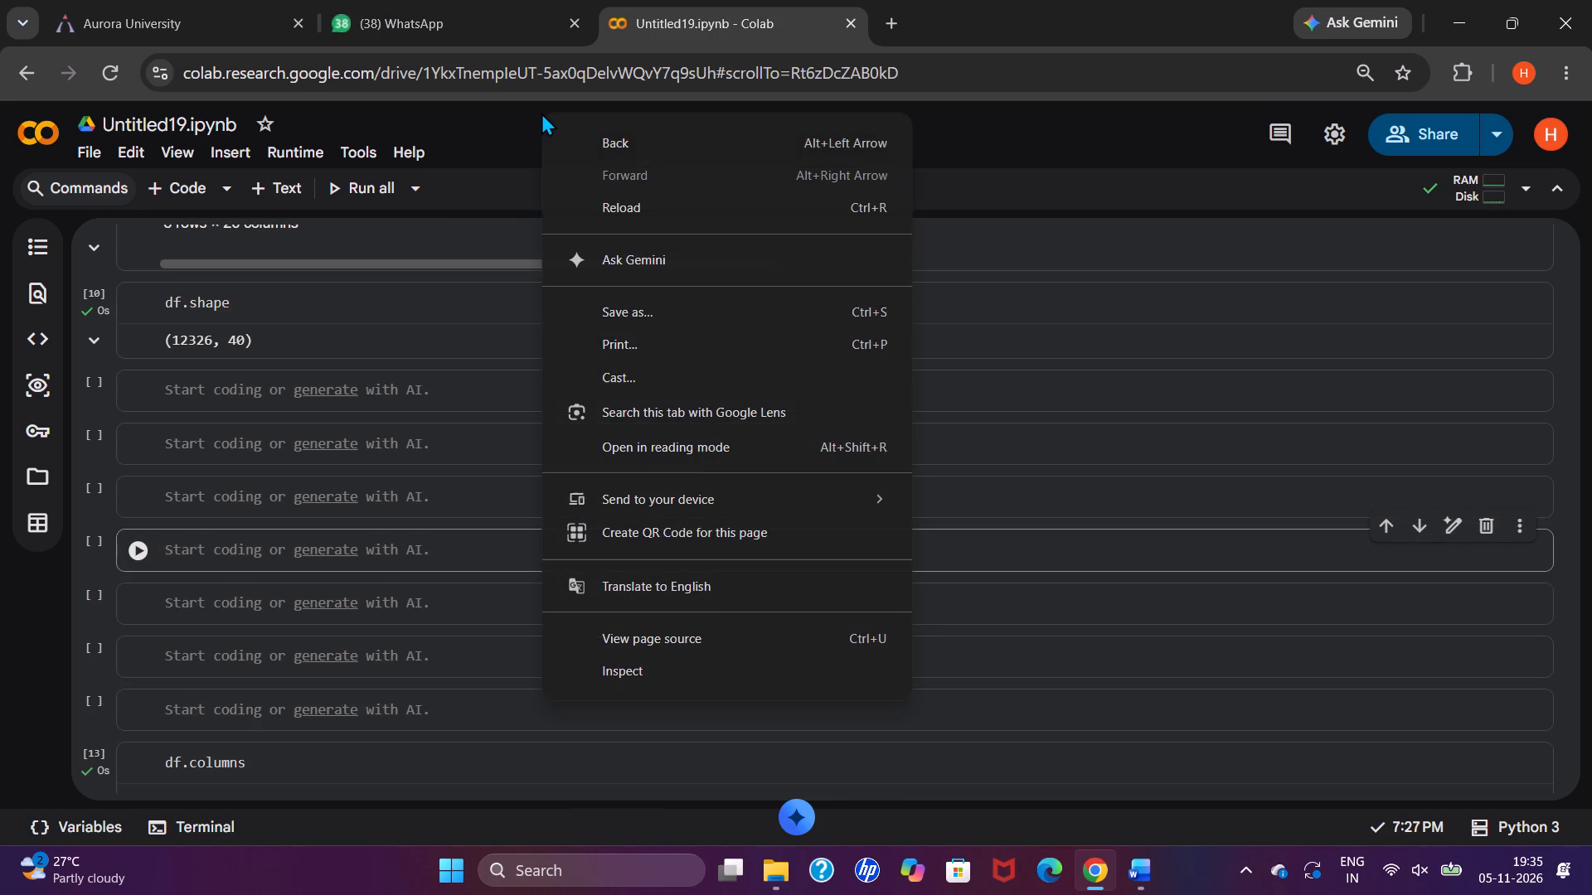
left_click(634, 411)
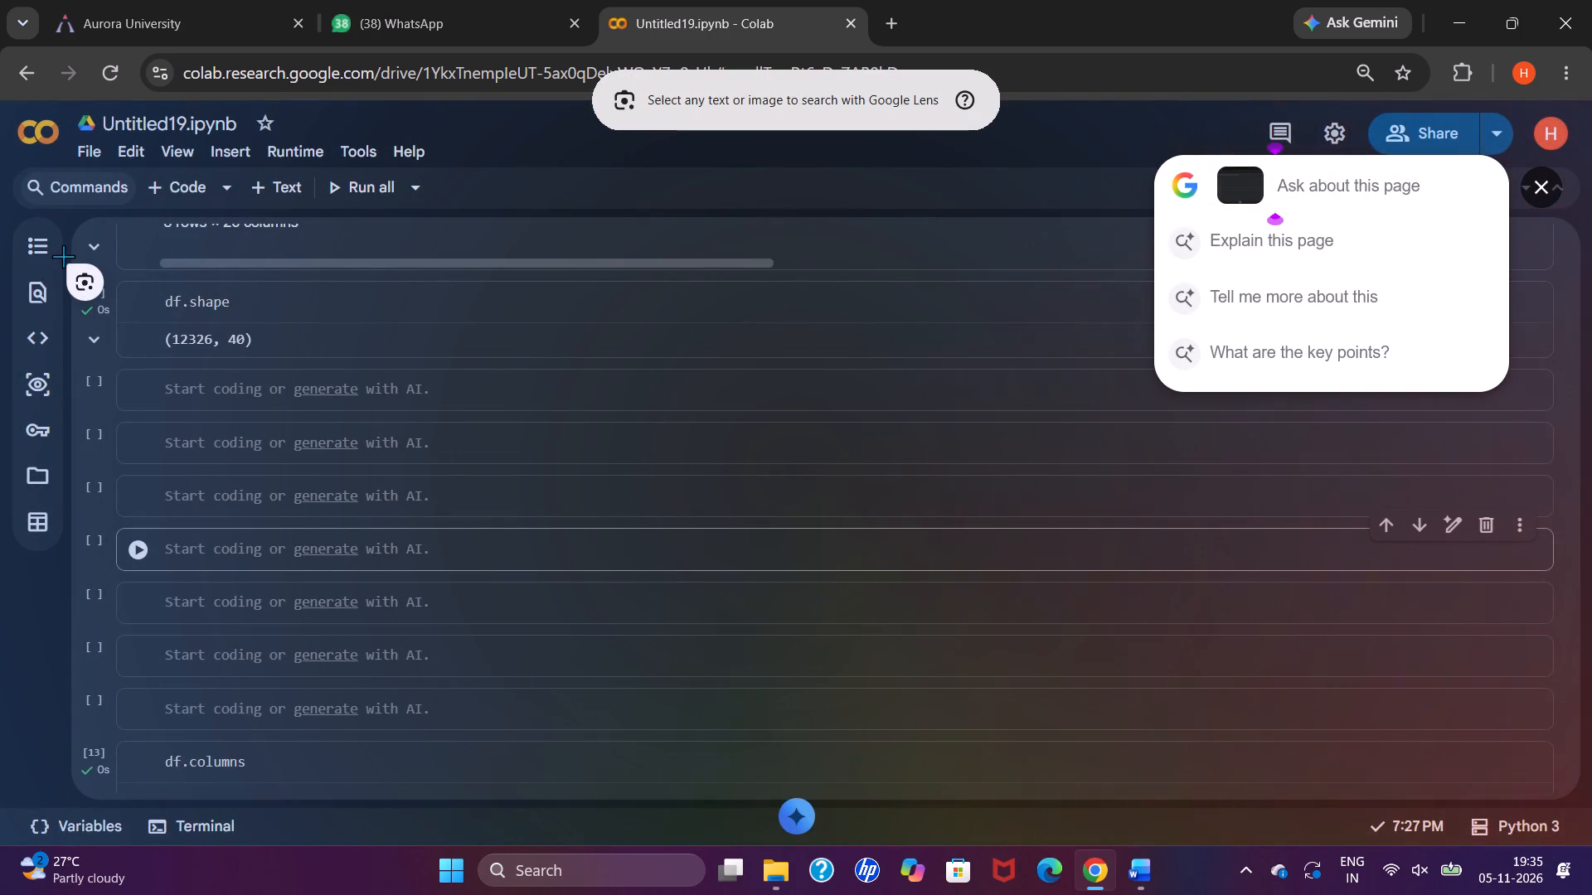
left_click_drag(63, 256, 823, 387)
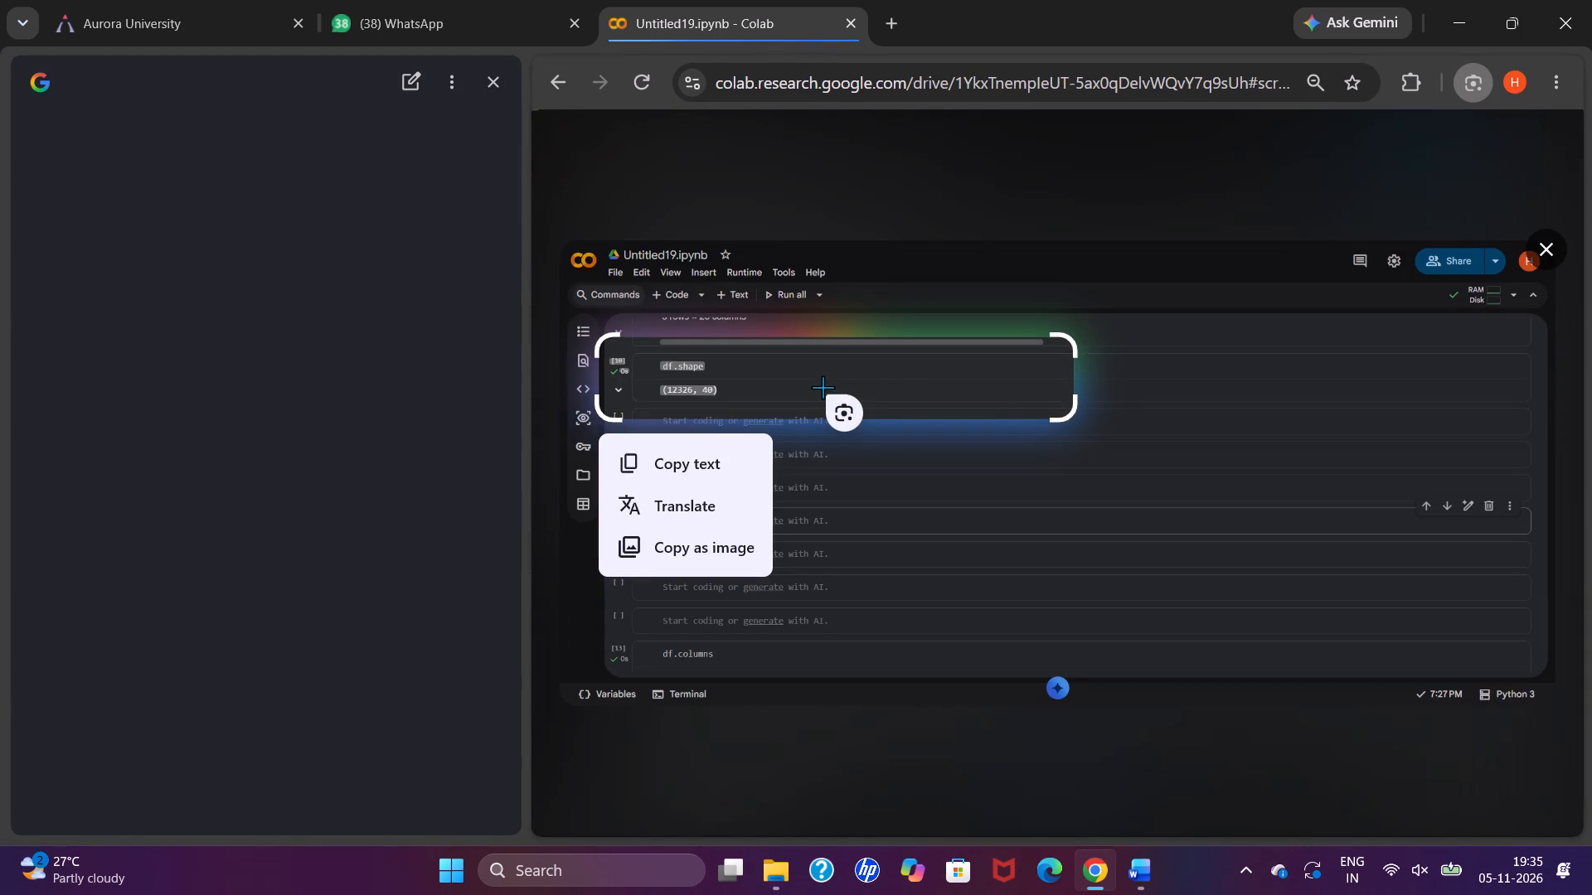
left_click_drag(1067, 342, 1207, 341)
left_click_drag(1207, 341, 1363, 334)
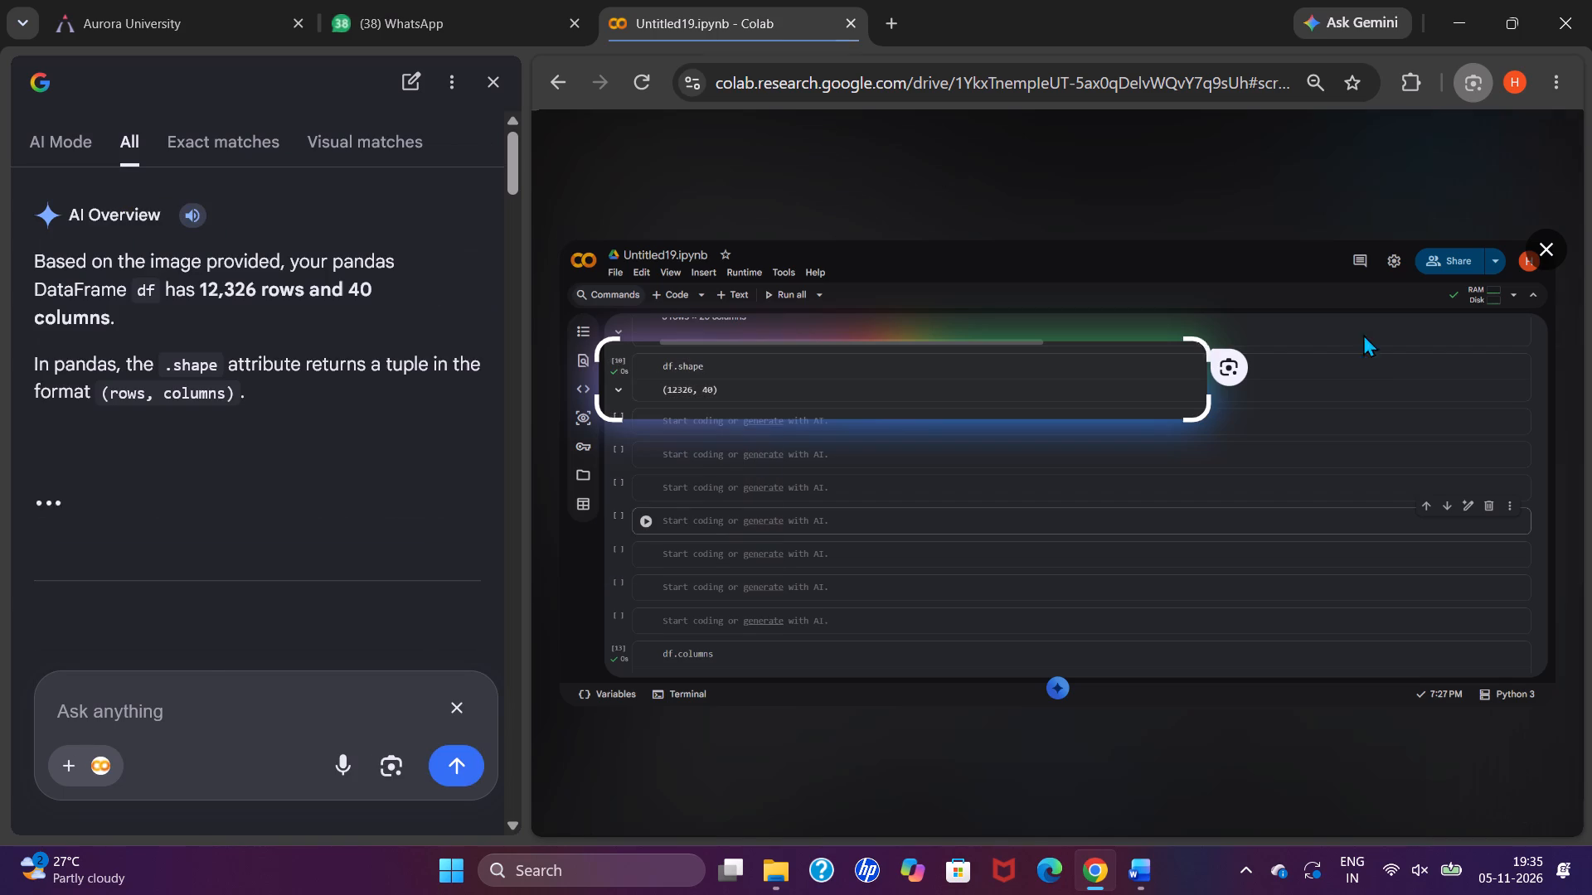
left_click_drag(1363, 334, 1546, 334)
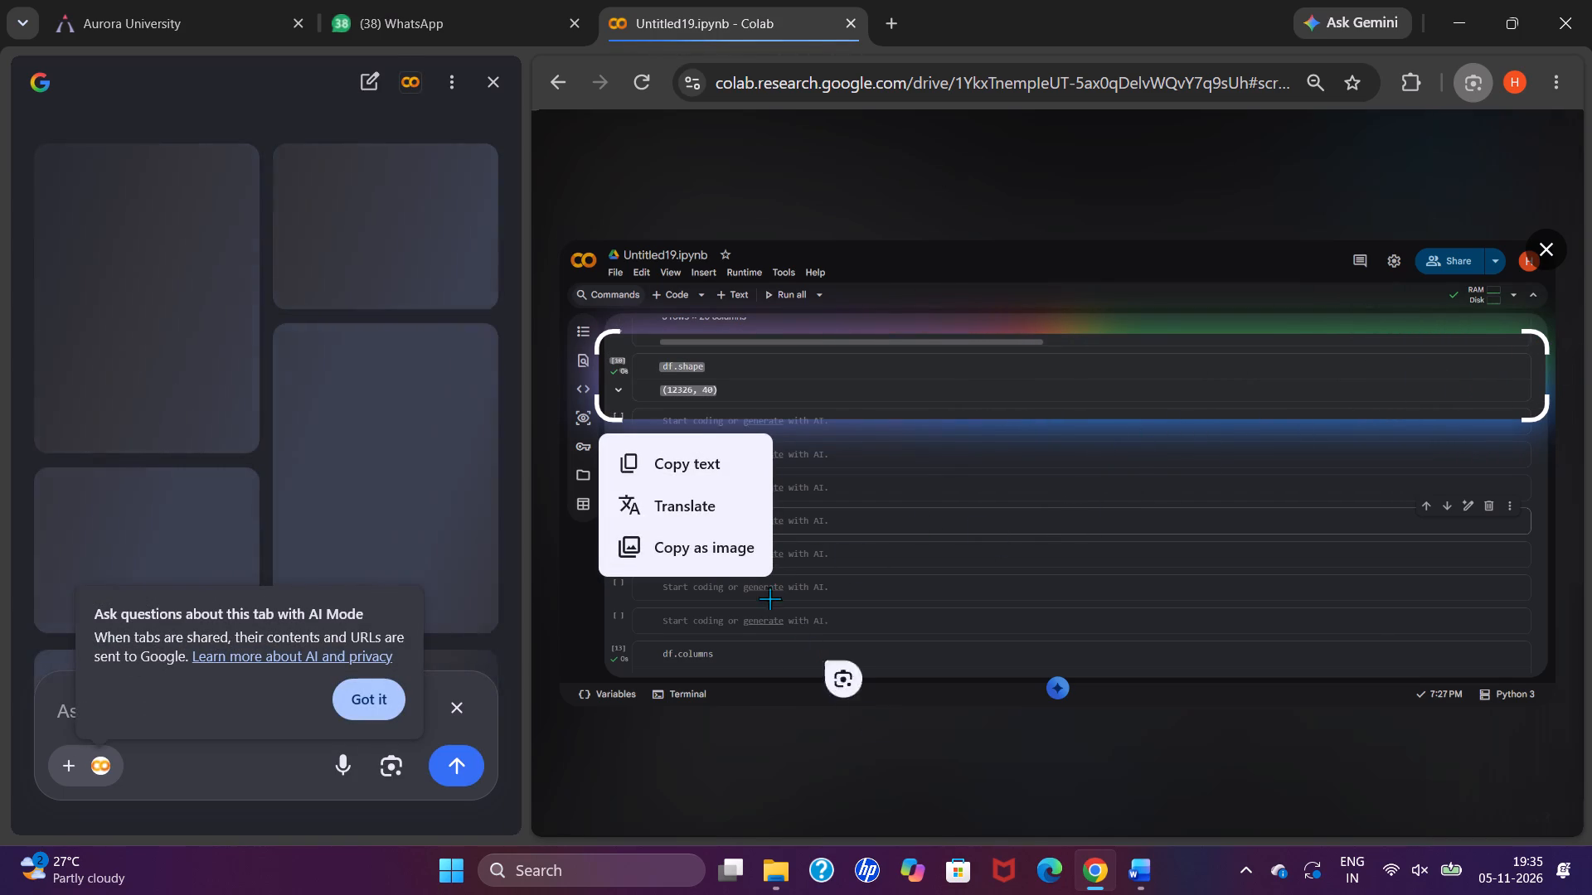
left_click(706, 551)
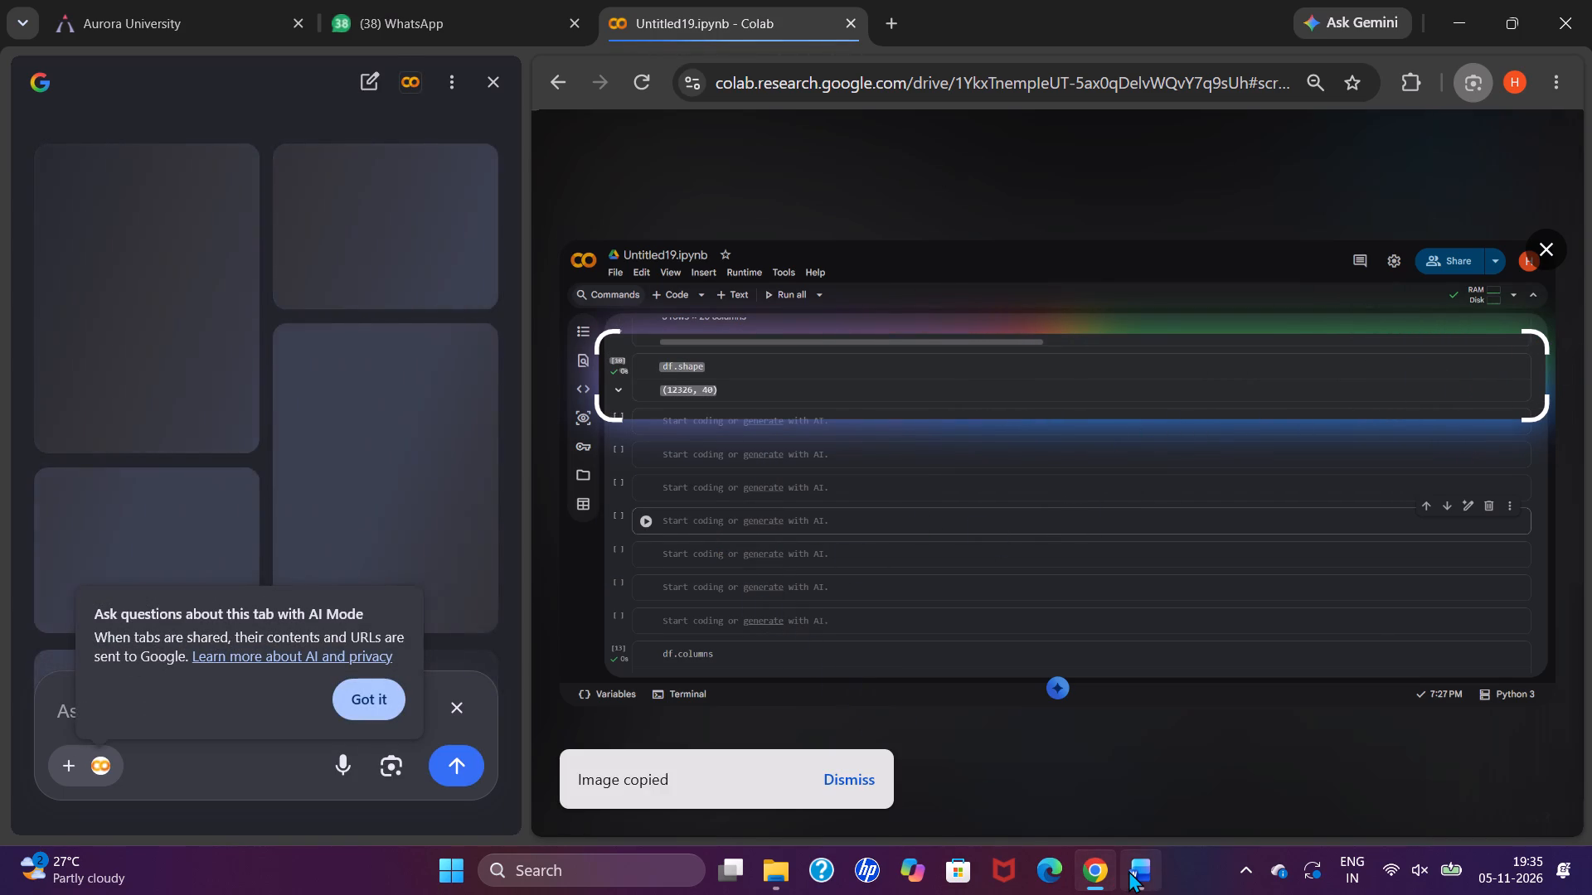
left_click(1128, 870)
key("ctrl+v")
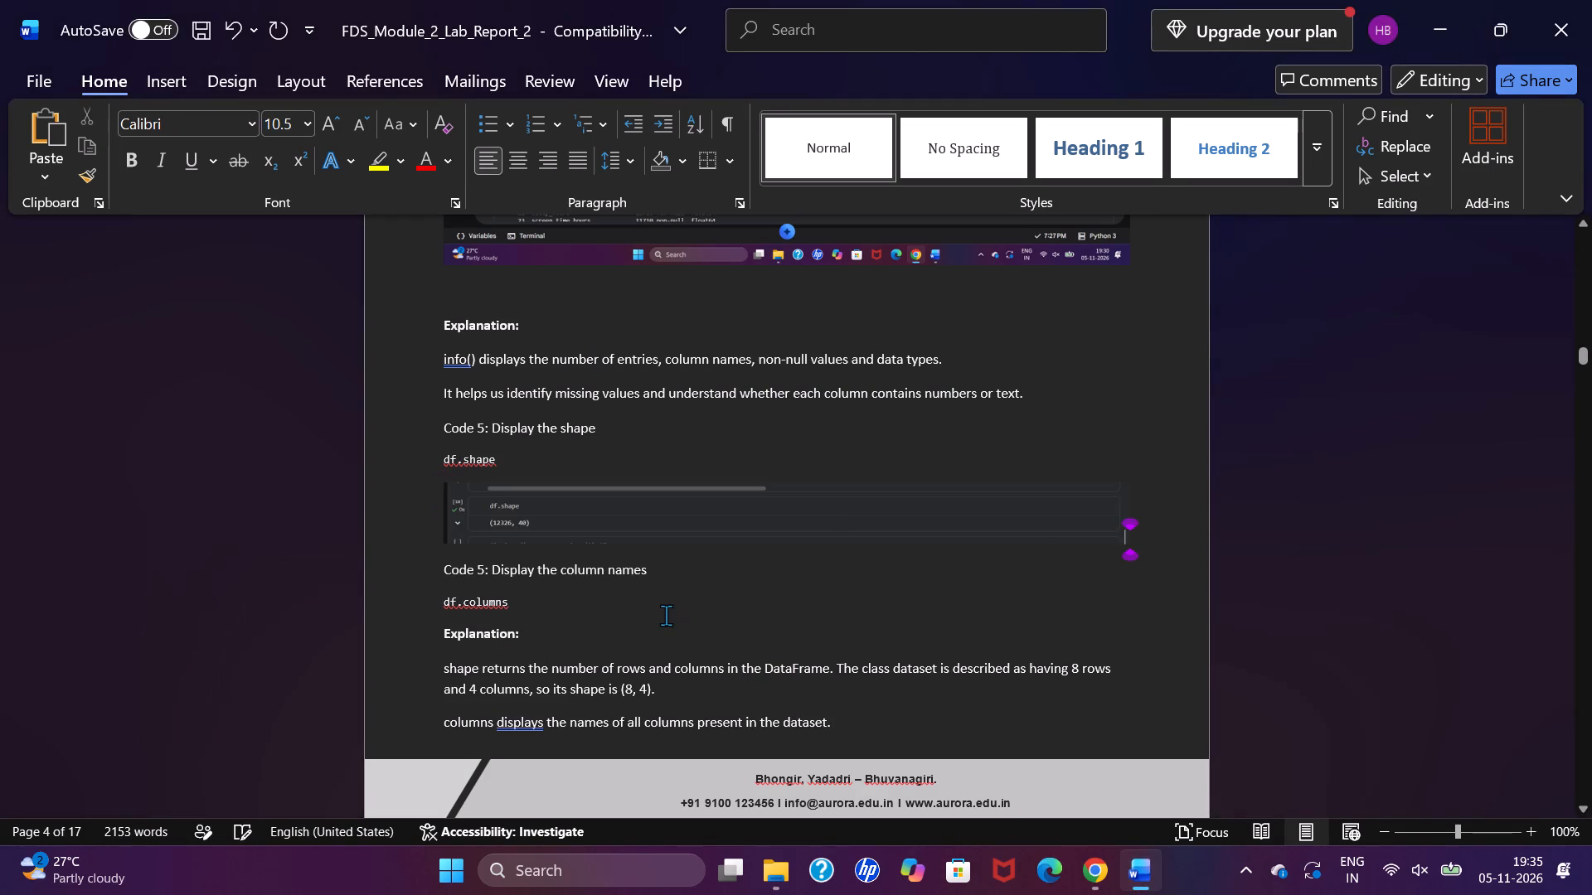
Switch to the Colab notebook in Chrome, close the Lens results and delete the seven empty cells between df.shape and df.columns.
left_click(1096, 872)
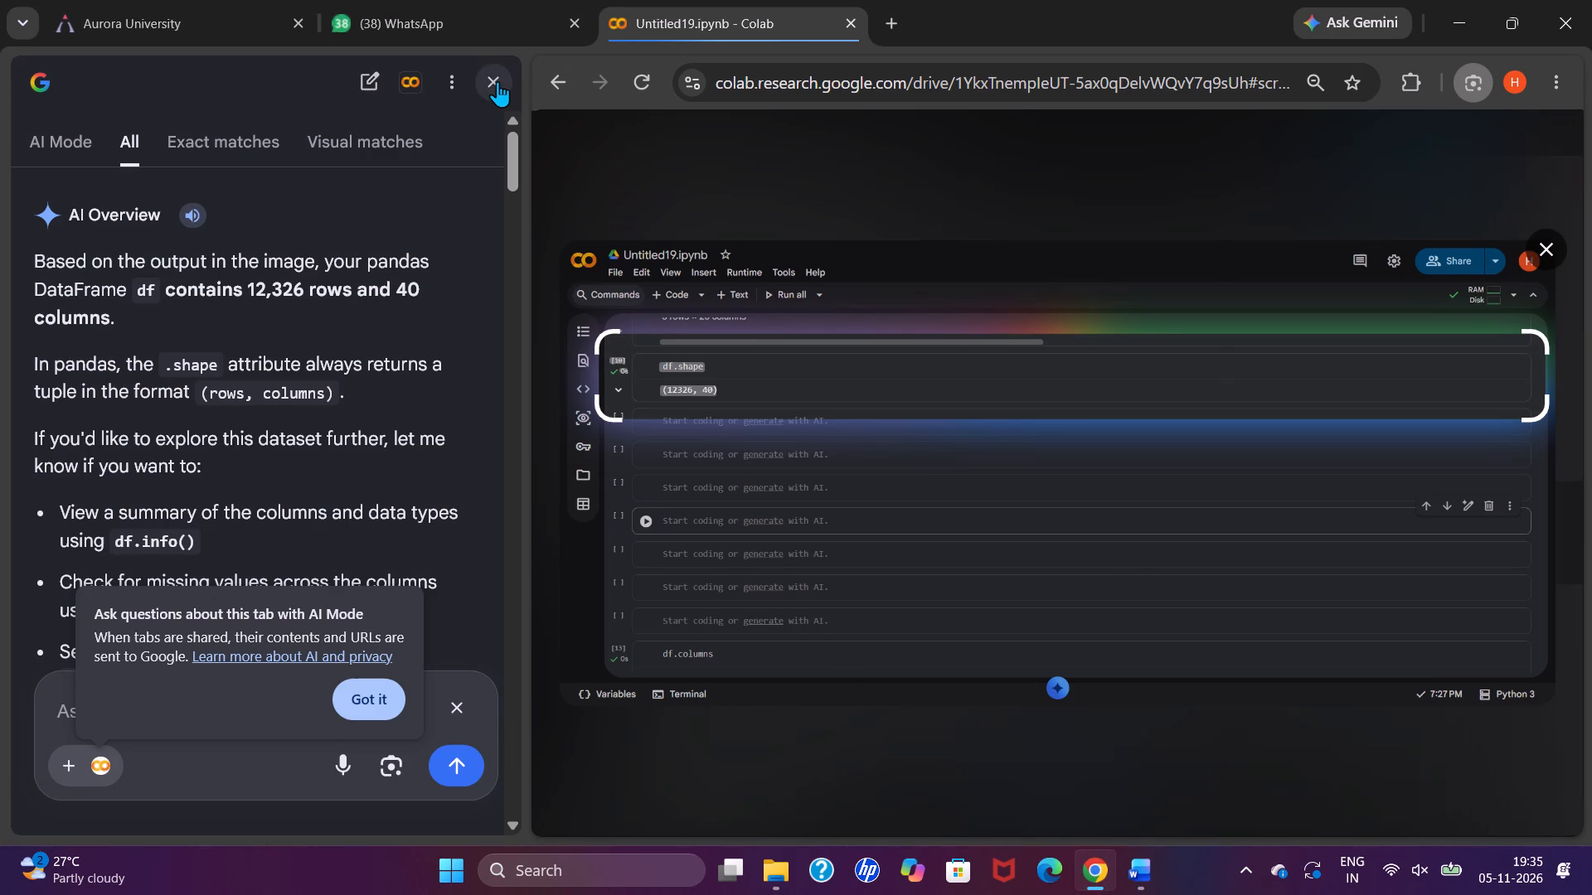
left_click(498, 81)
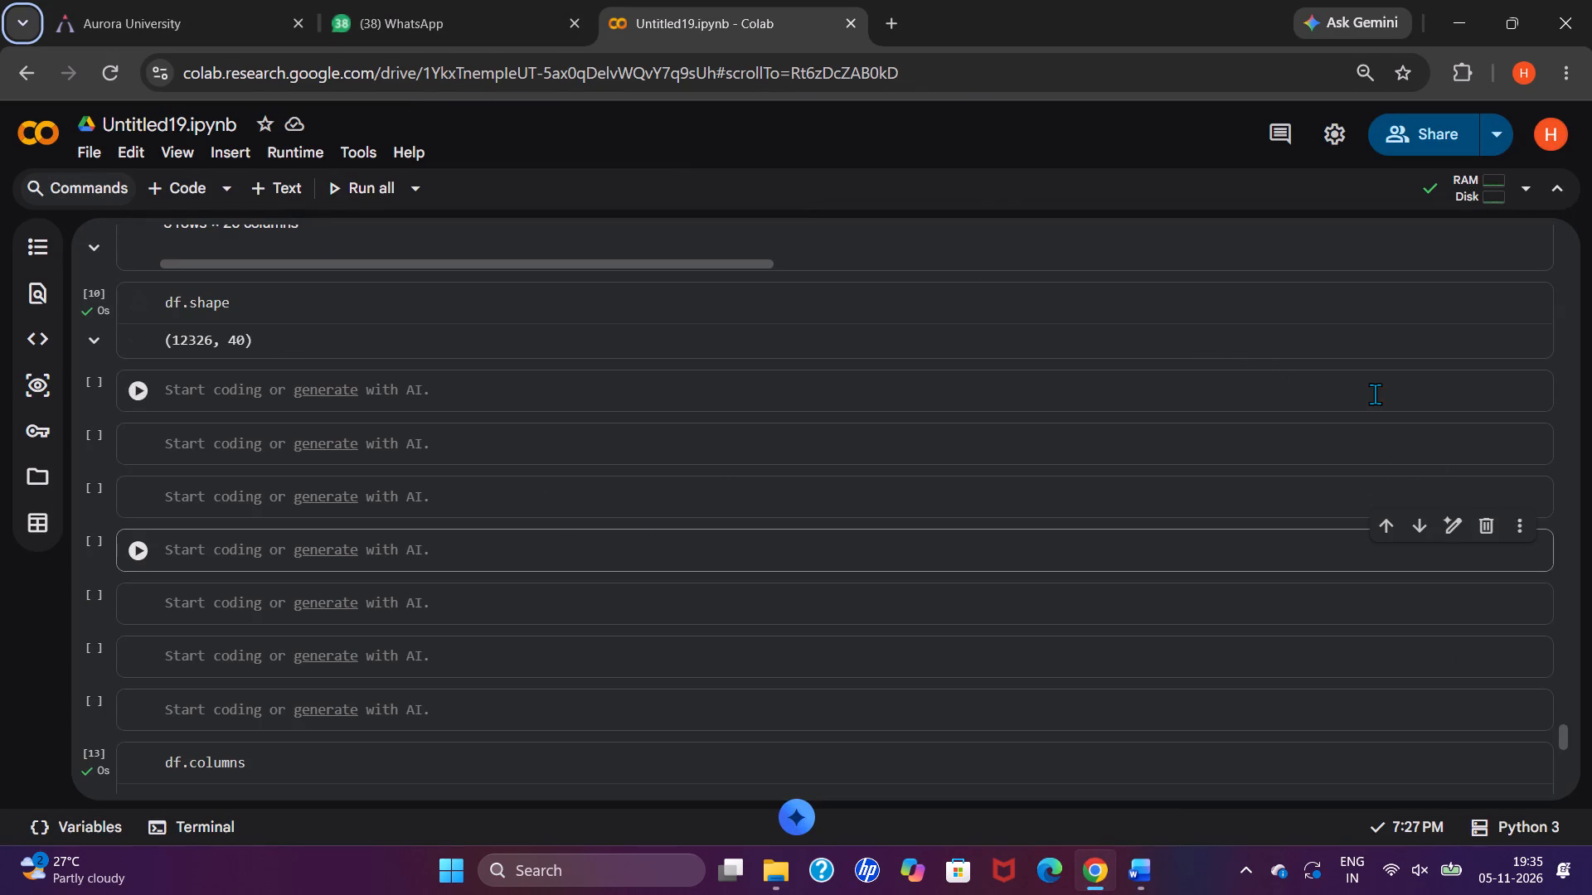
left_click(1498, 520)
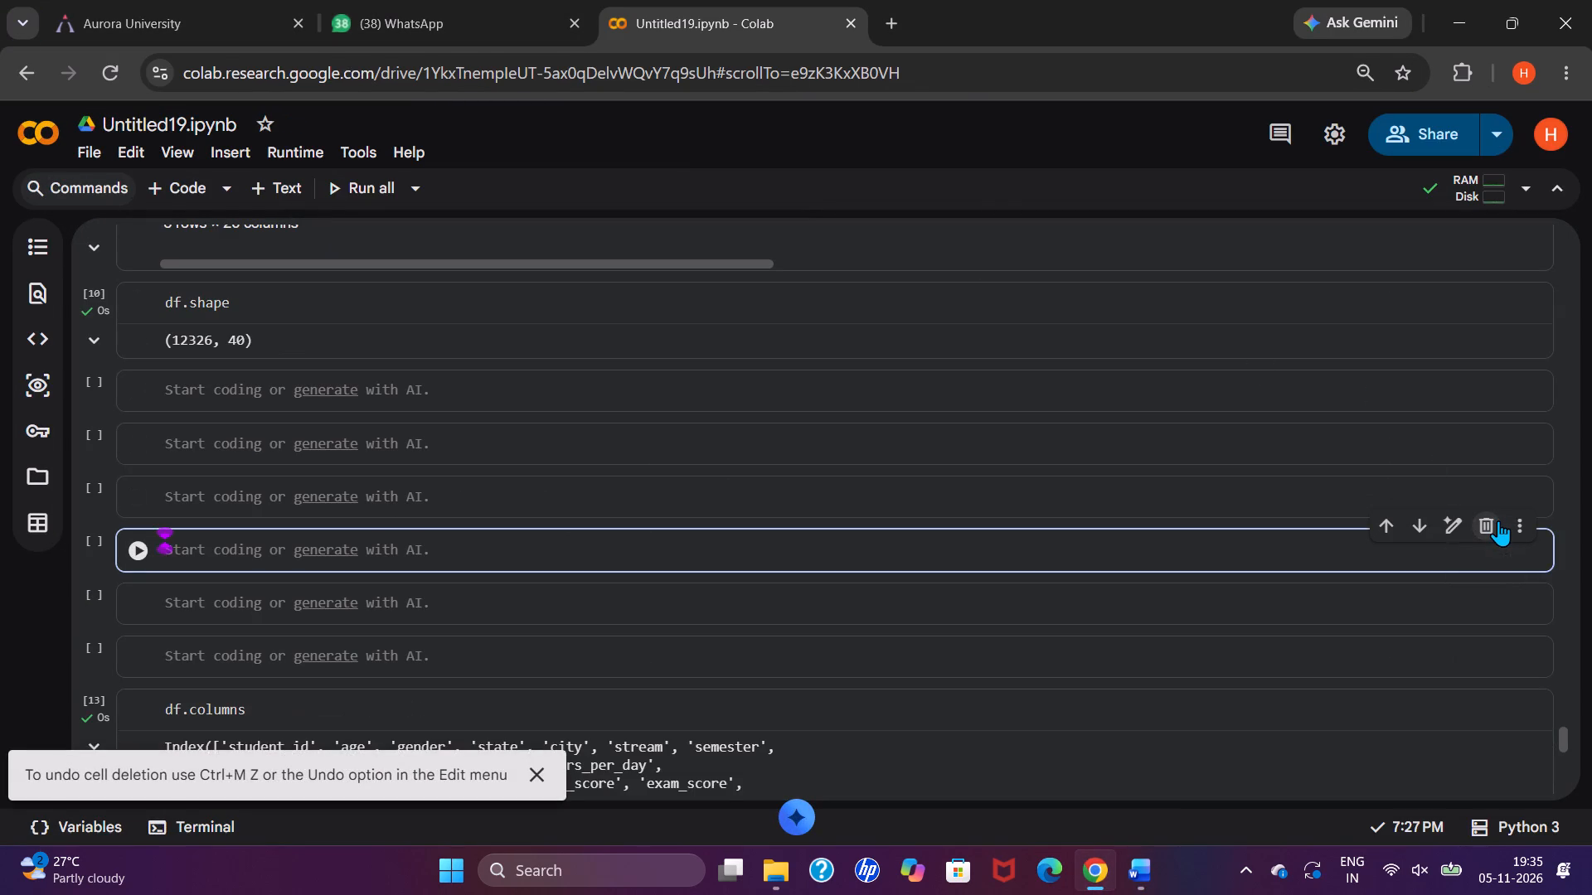
left_click(1498, 520)
left_click(1498, 520)
left_click(1498, 520)
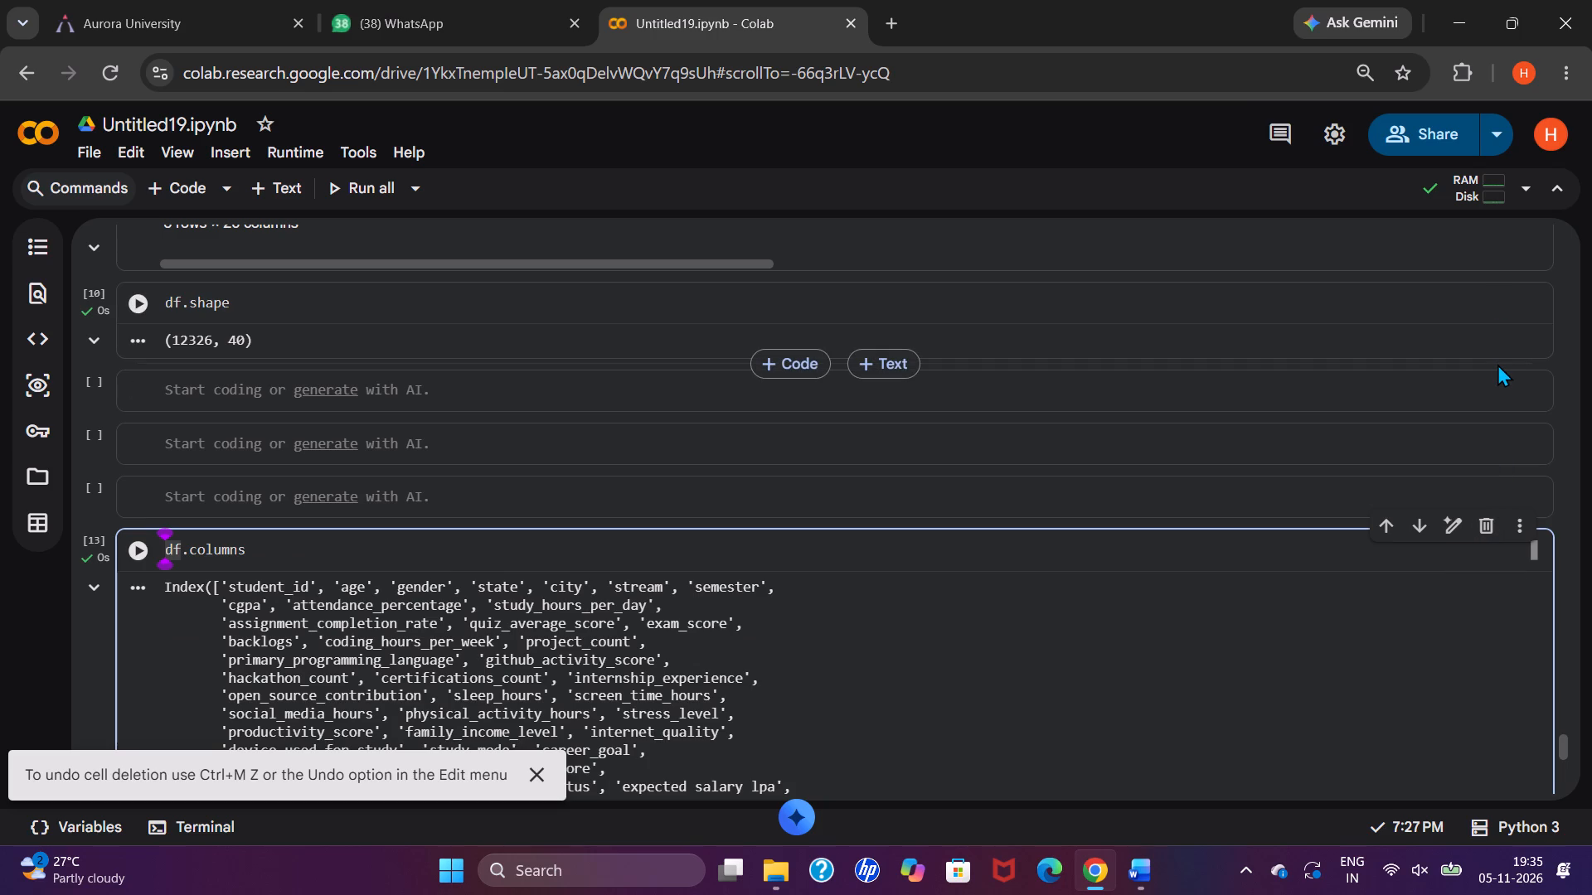
left_click(1492, 388)
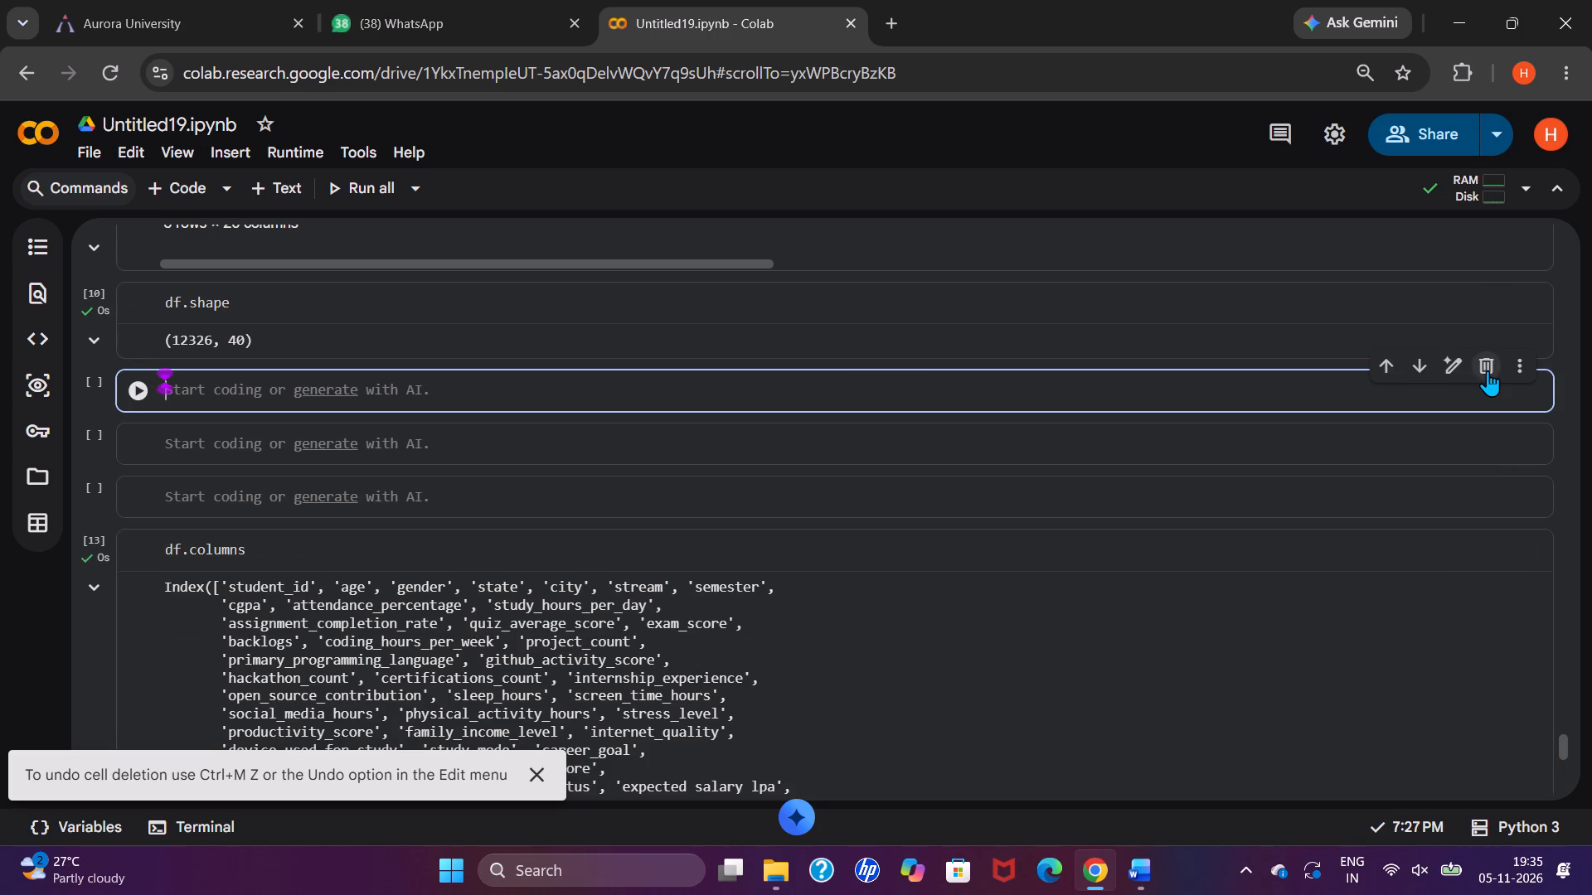
left_click(1488, 370)
left_click(1488, 370)
left_click(1488, 370)
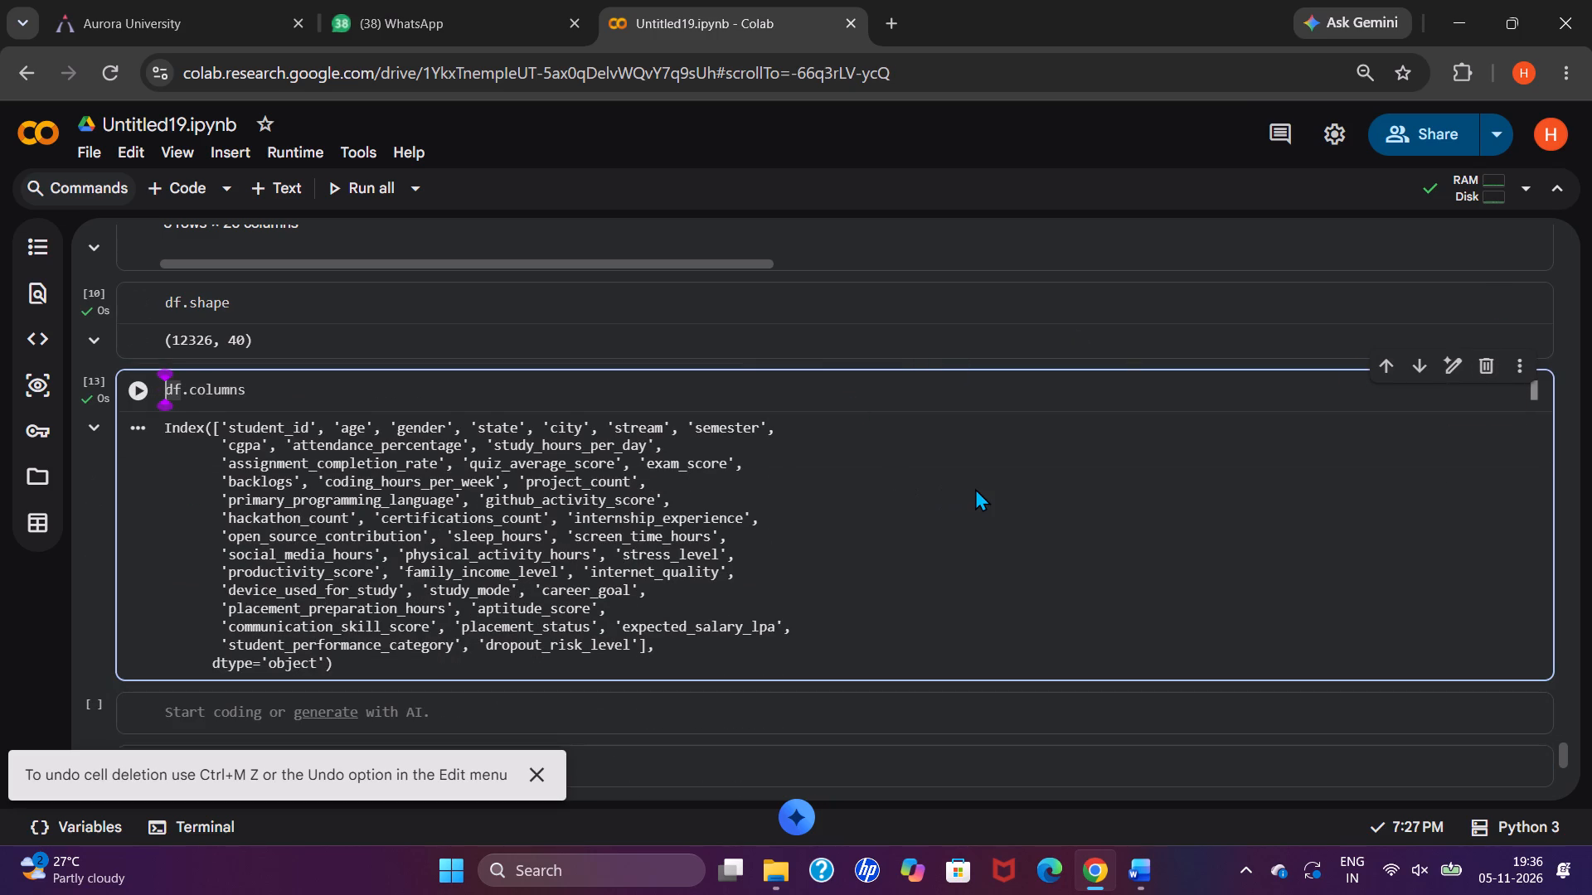
left_click(543, 778)
Delete the two empty code cells below the df.columns output at the end of the notebook.
scroll(549, 729, "down", 1)
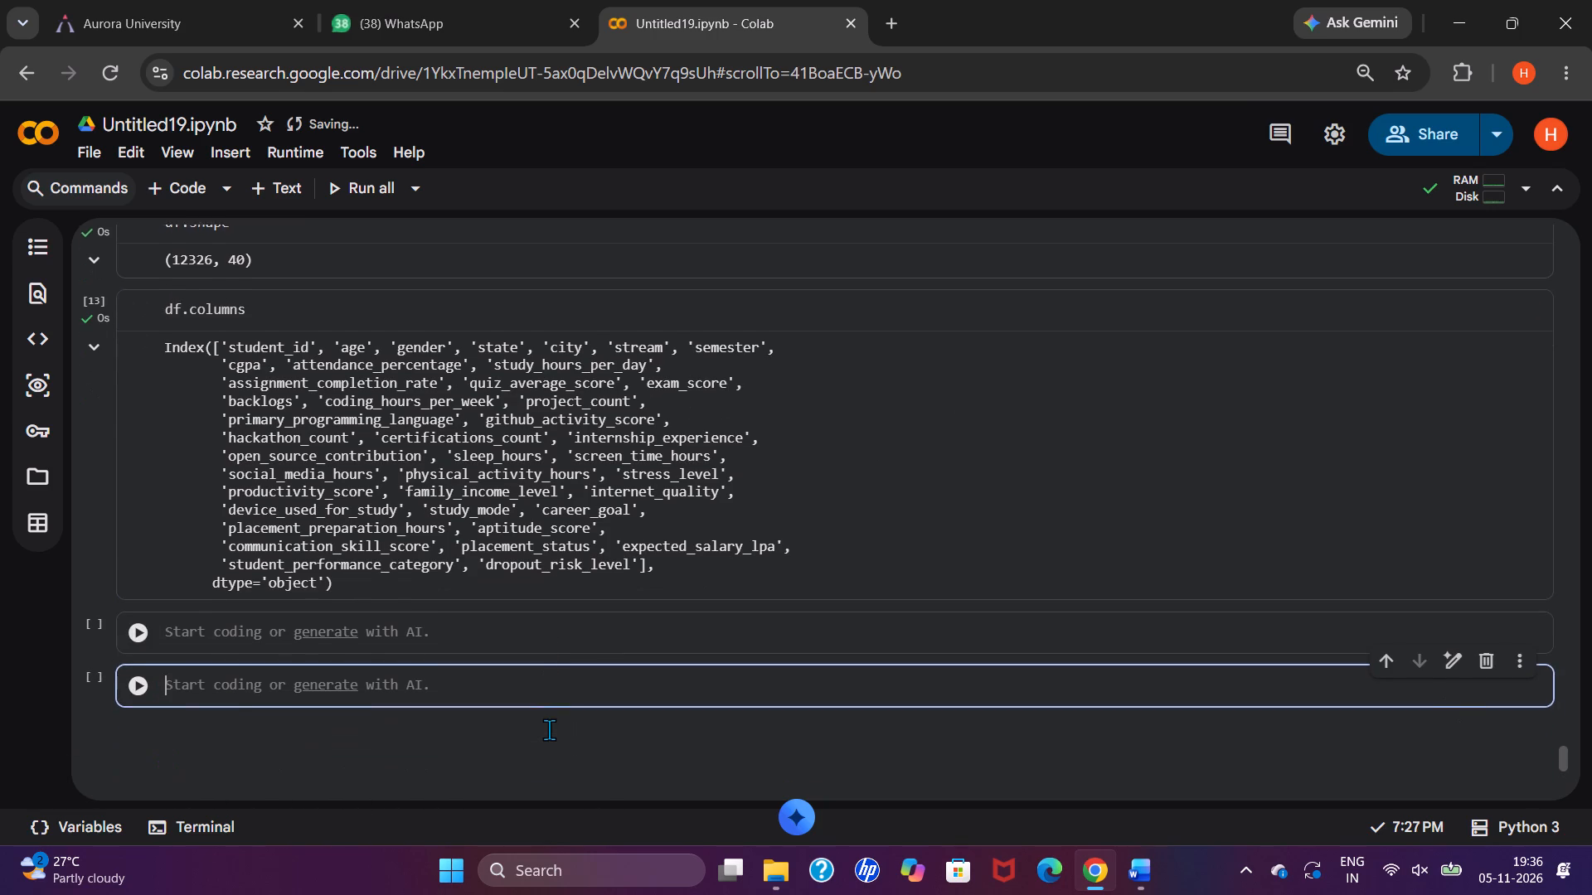
scroll(549, 729, "down", 2)
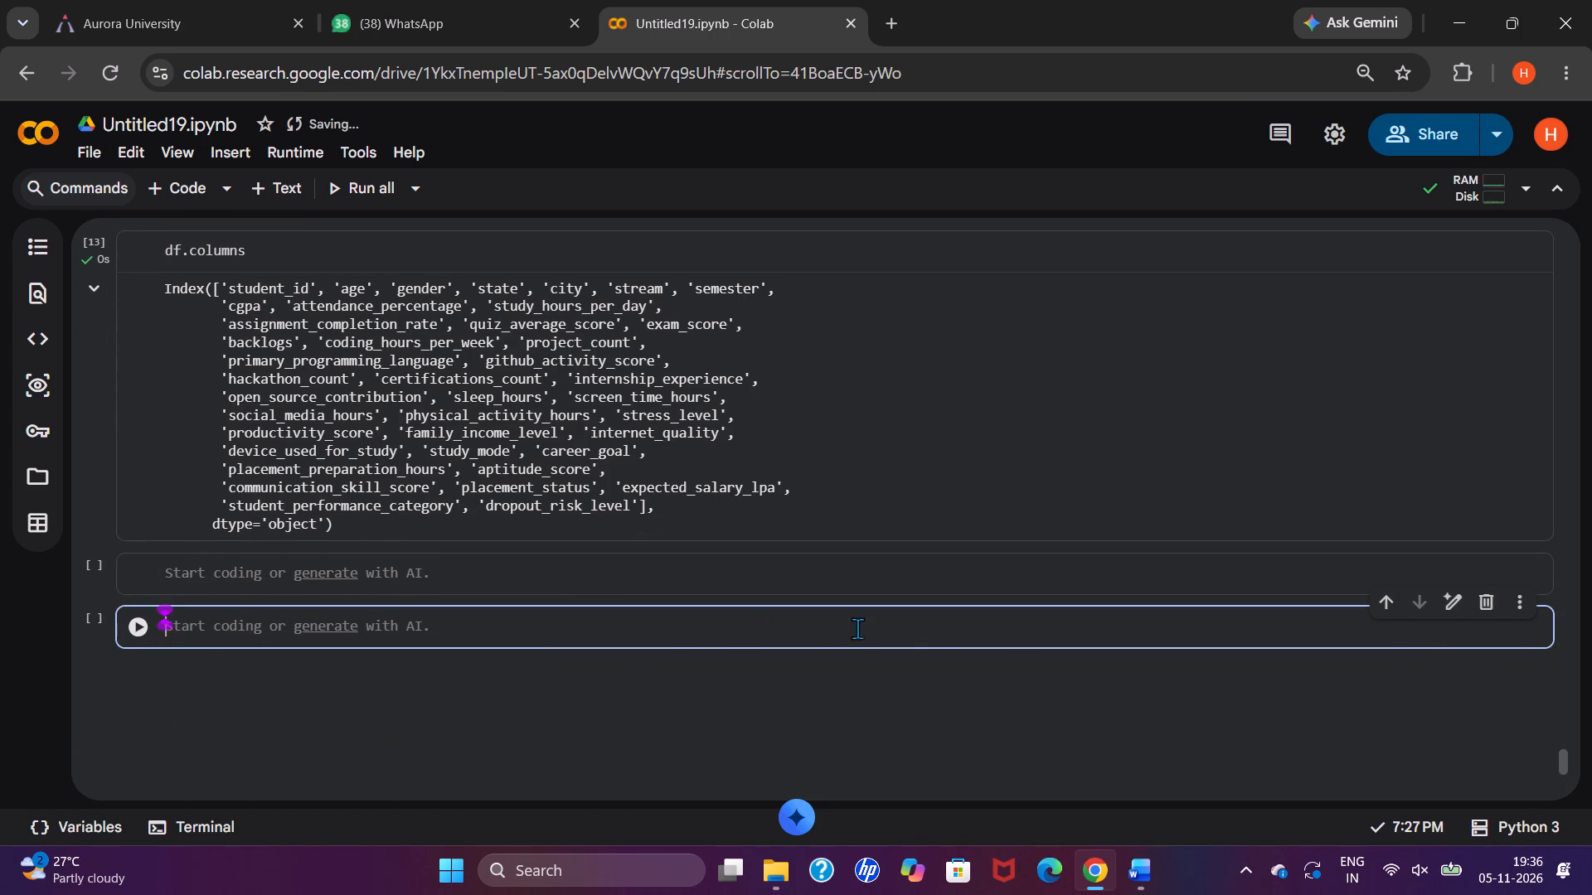
left_click(1492, 594)
left_click(1492, 563)
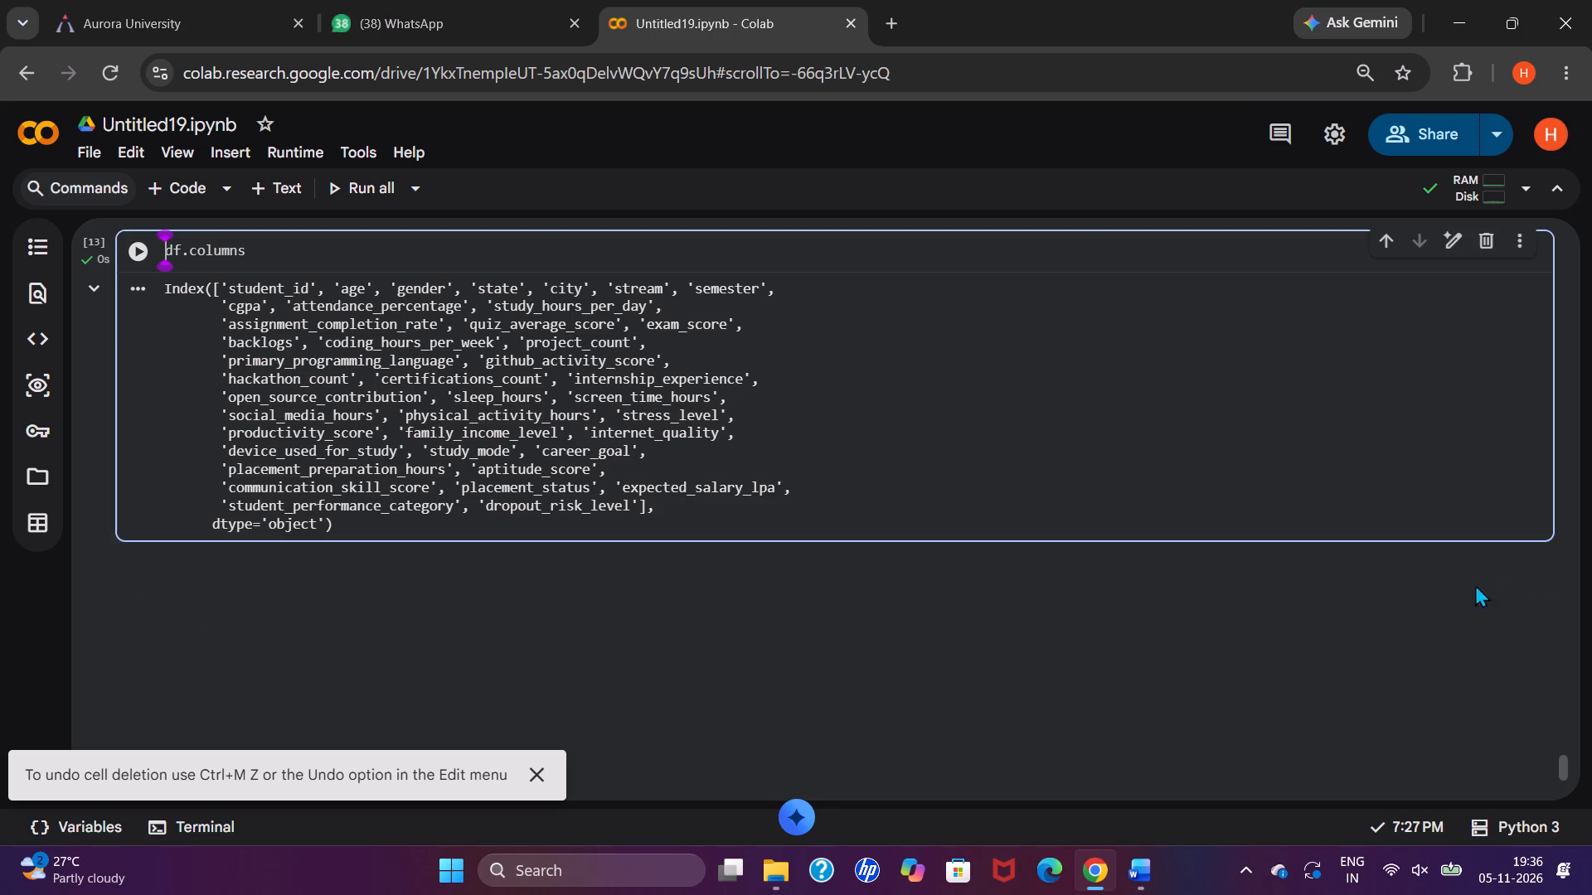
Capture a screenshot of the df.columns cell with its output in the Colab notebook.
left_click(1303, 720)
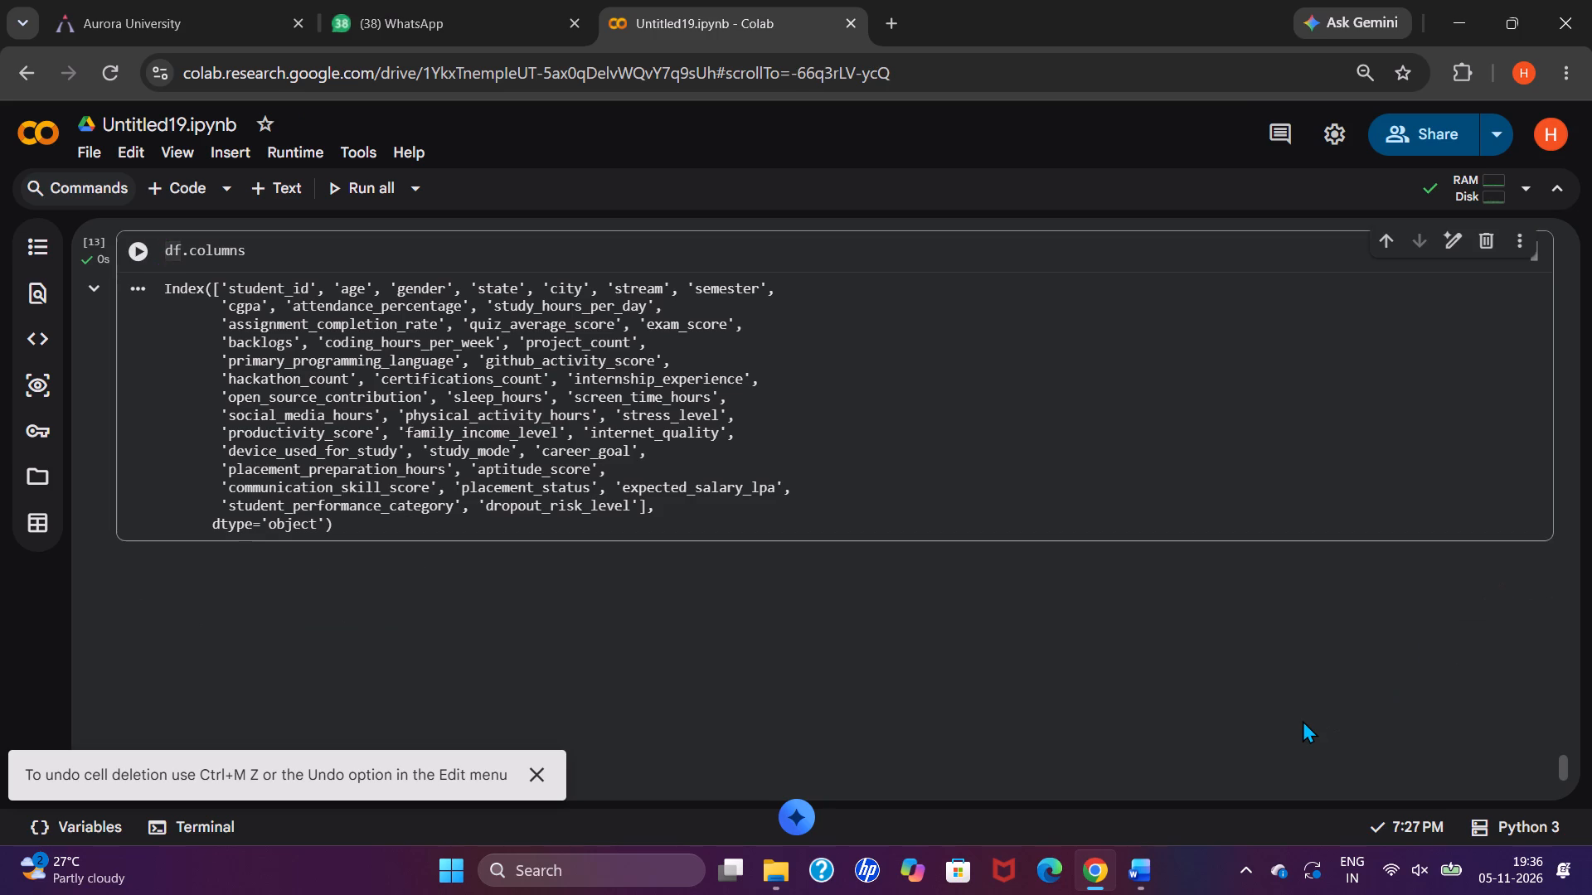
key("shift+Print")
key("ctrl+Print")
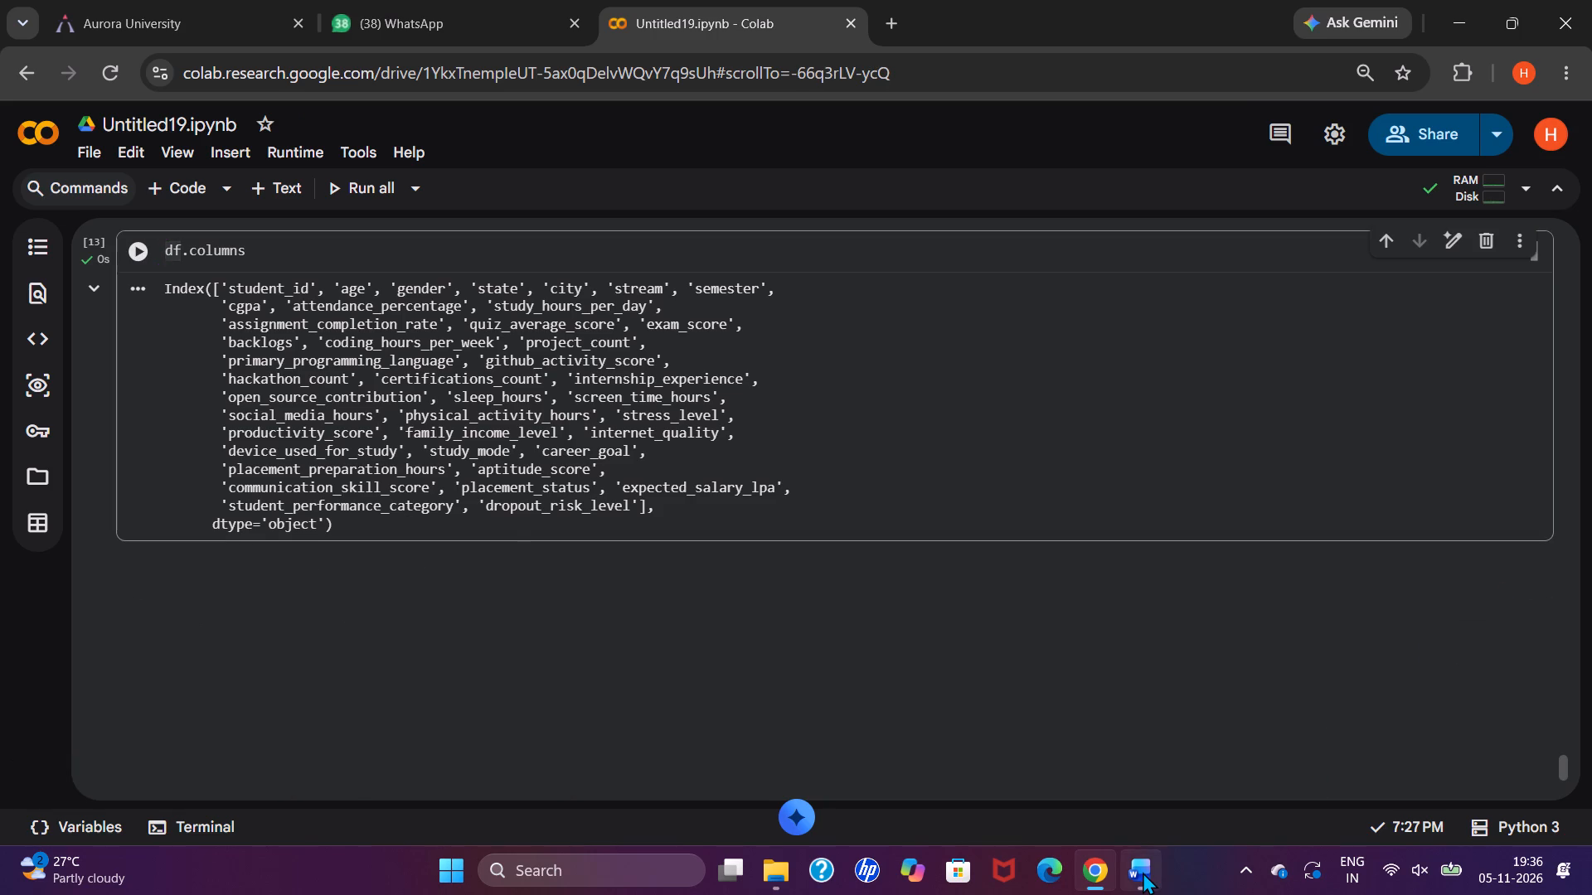
In the Word report, move the "Code 5: Display the column names" heading and df.columns below the "columns displays the names" explanation line.
left_click(1143, 872)
scroll(734, 542, "down", 1)
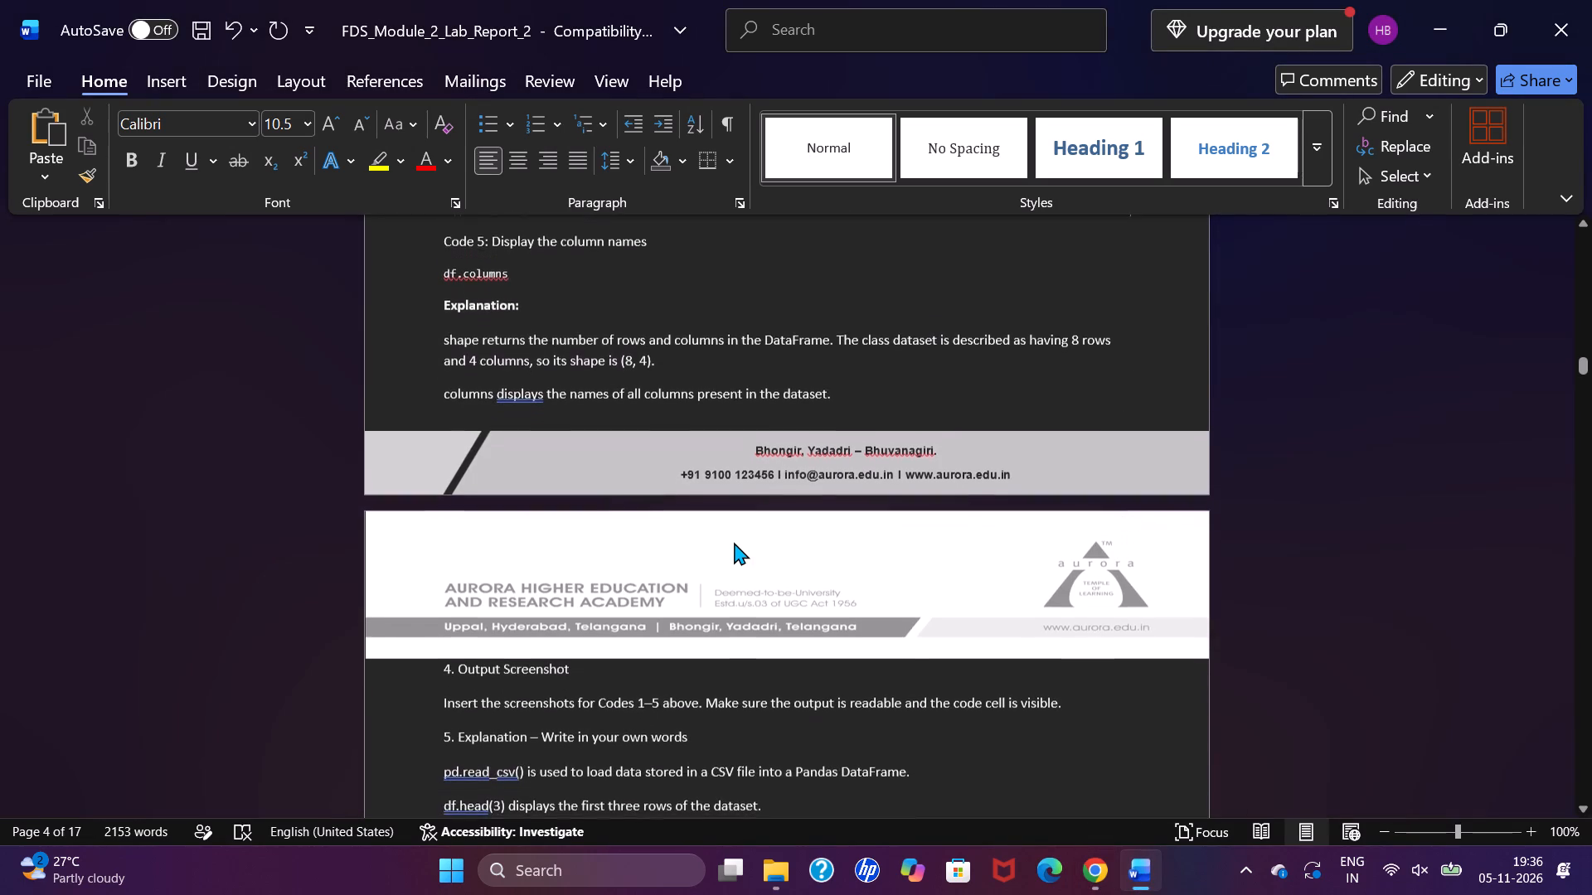
scroll(734, 542, "down", 1)
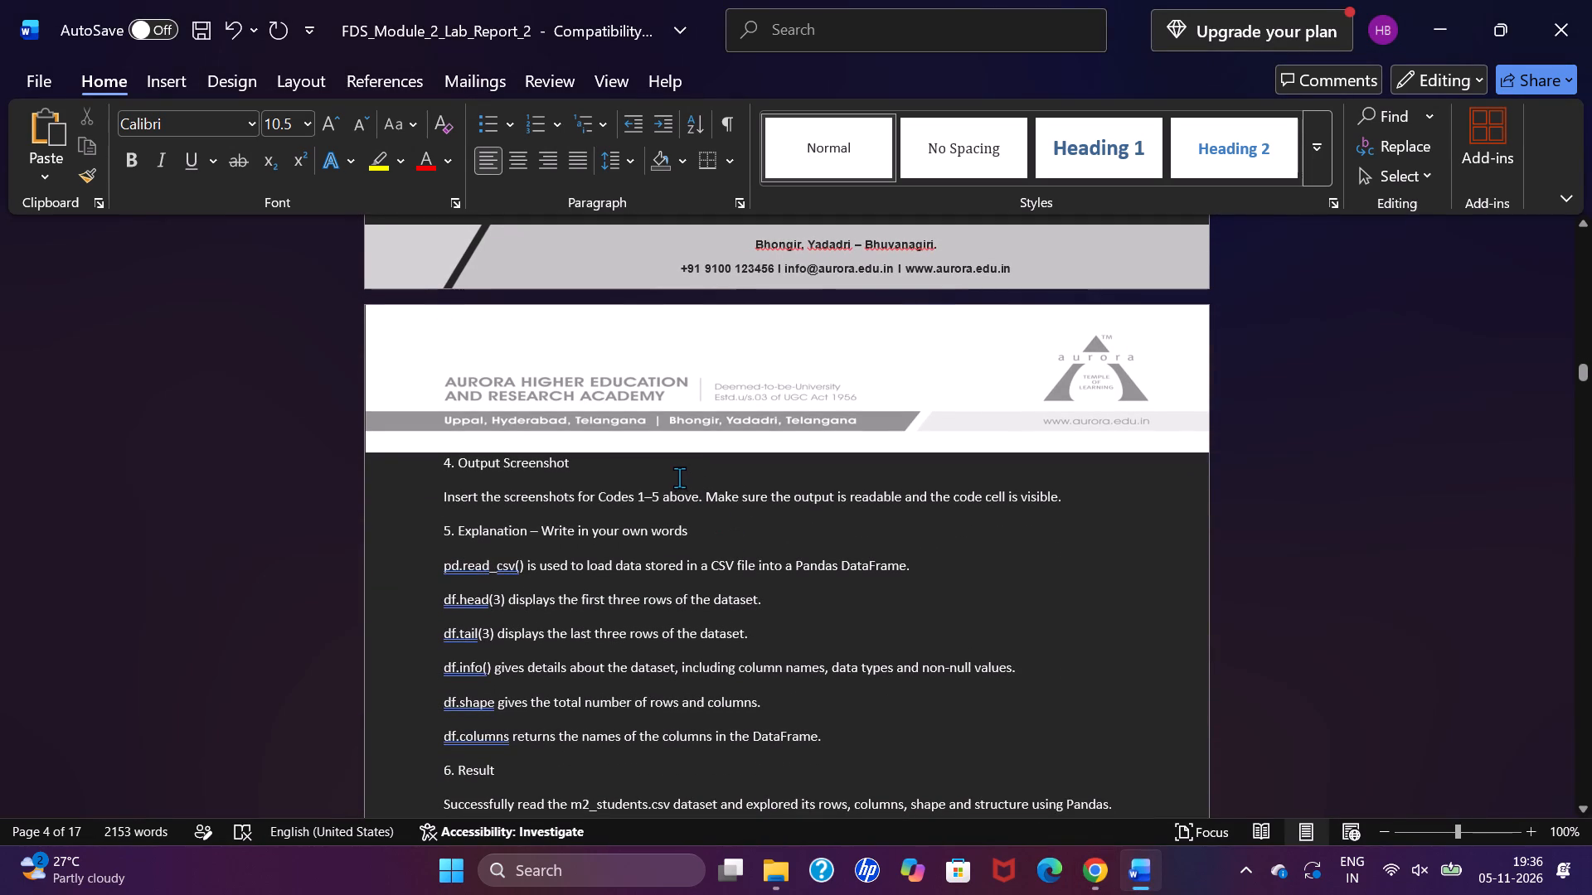
scroll(679, 477, "up", 2)
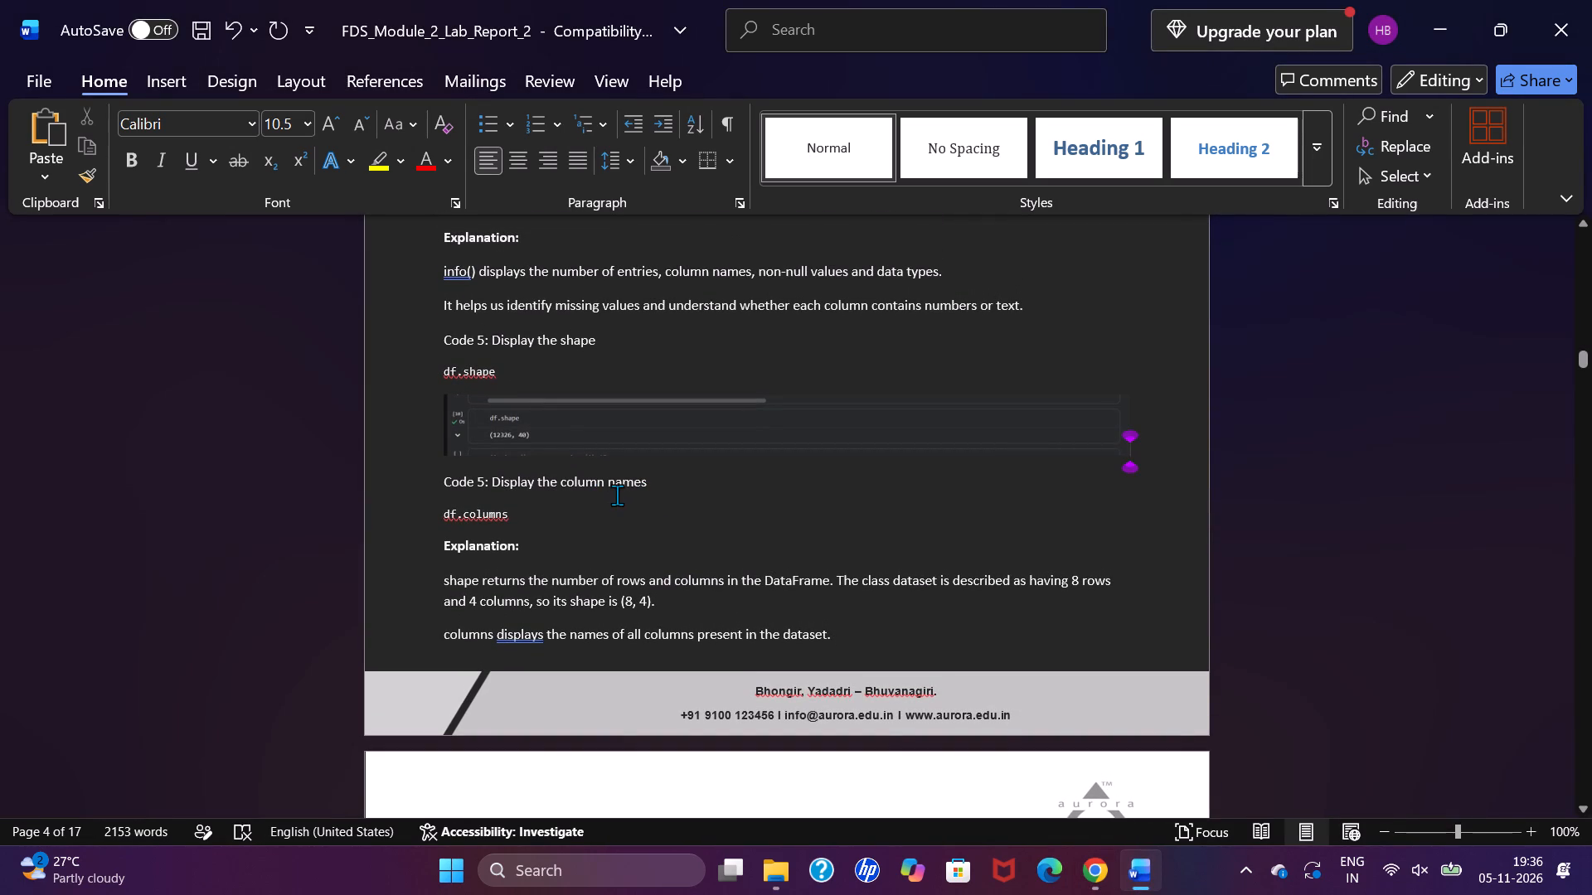
scroll(543, 495, "up", 2)
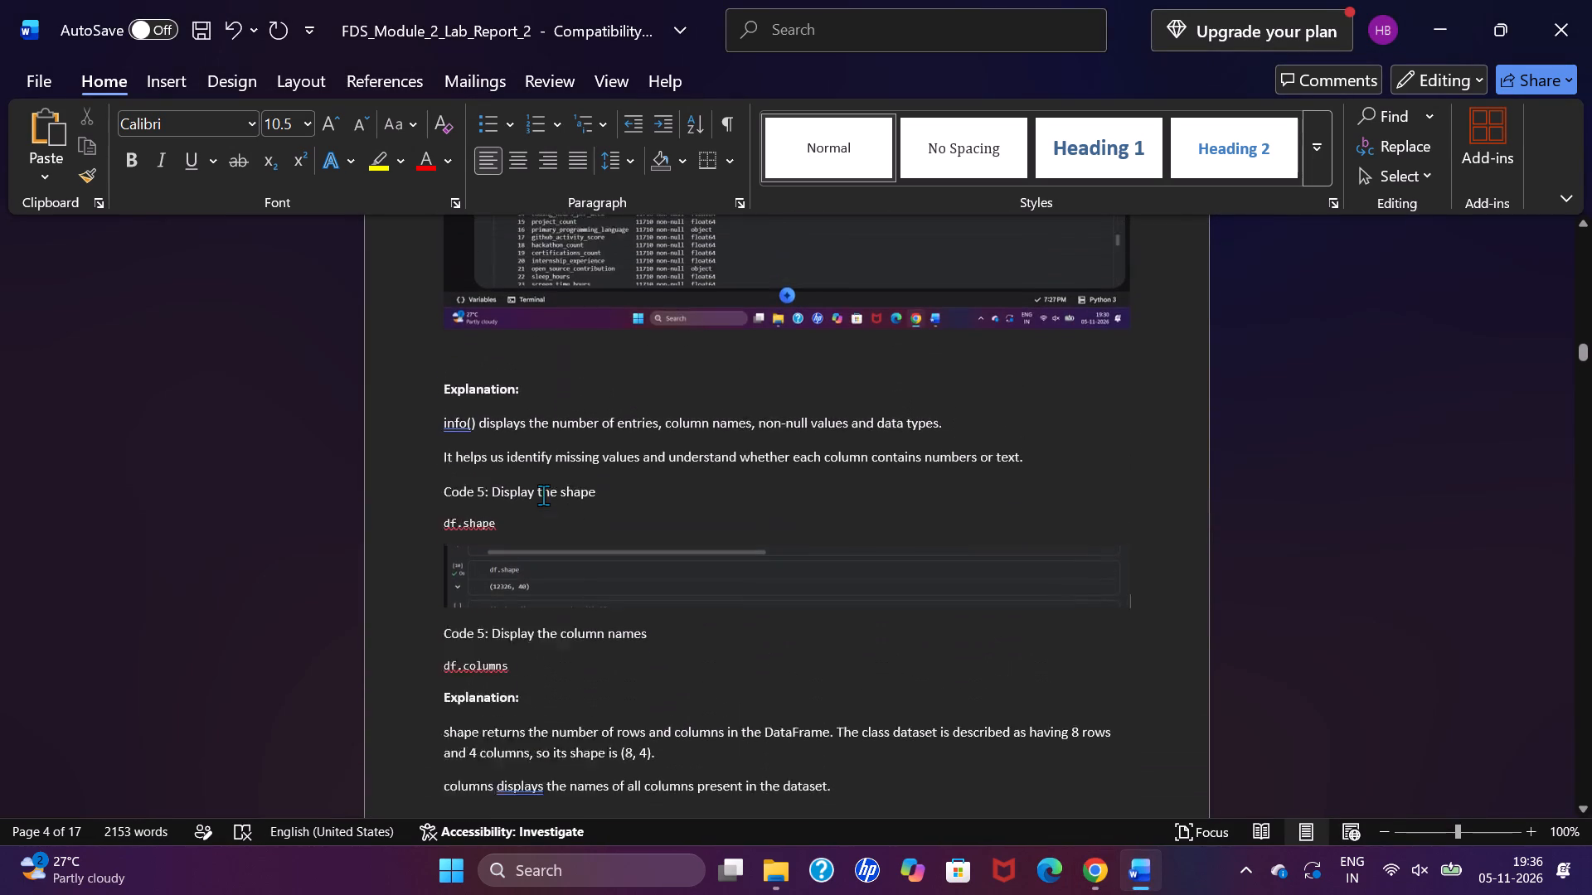
scroll(543, 495, "up", 2)
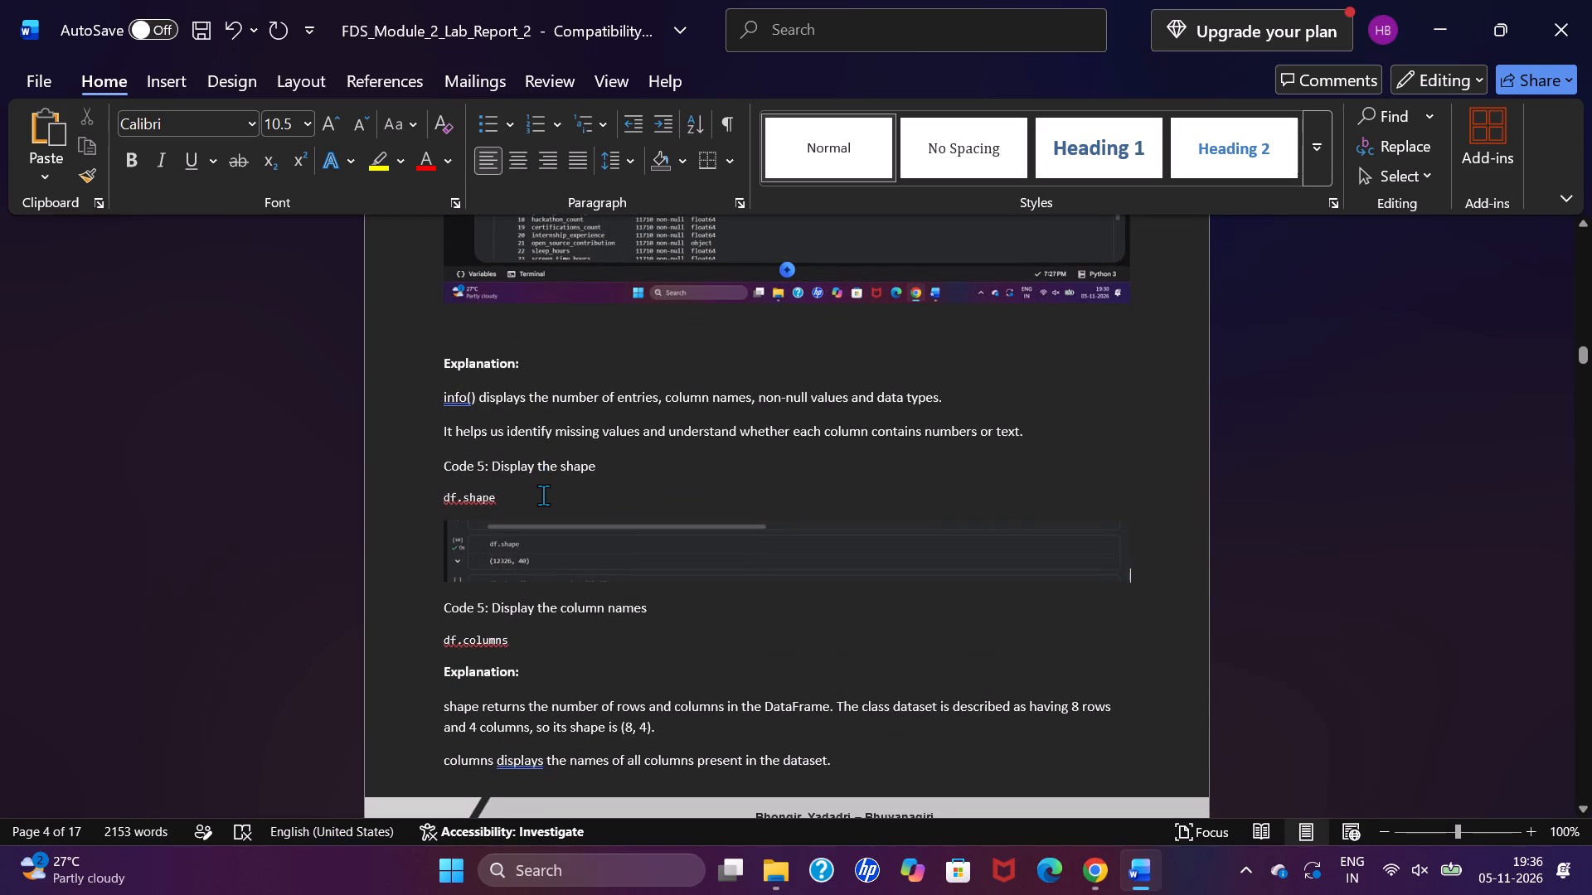
left_click(483, 607)
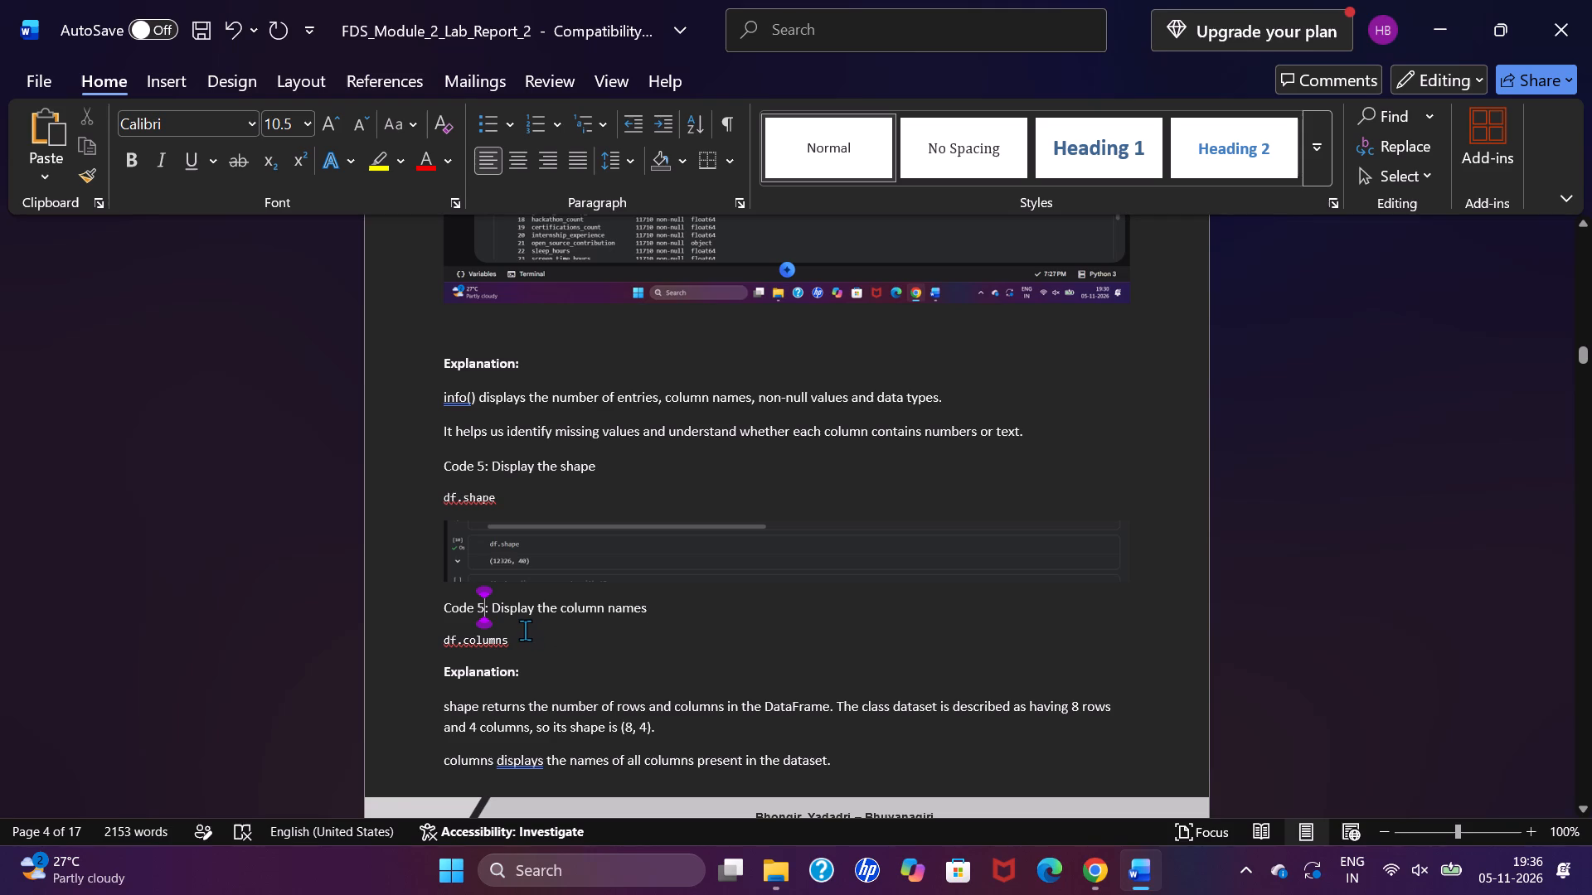
scroll(525, 630, "down", 1)
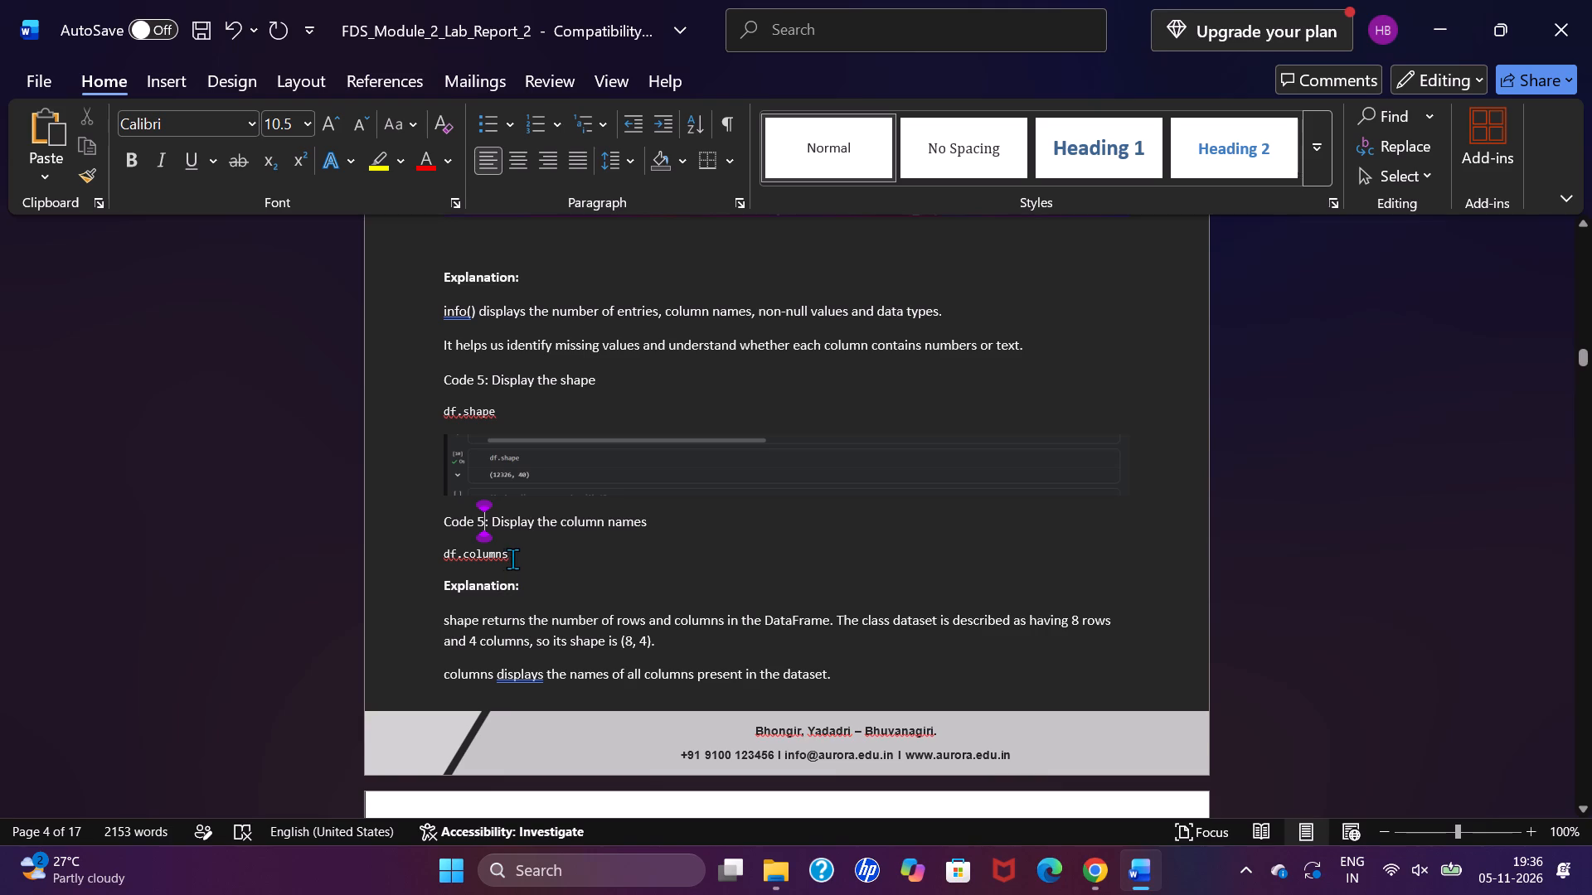
left_click_drag(512, 559, 446, 533)
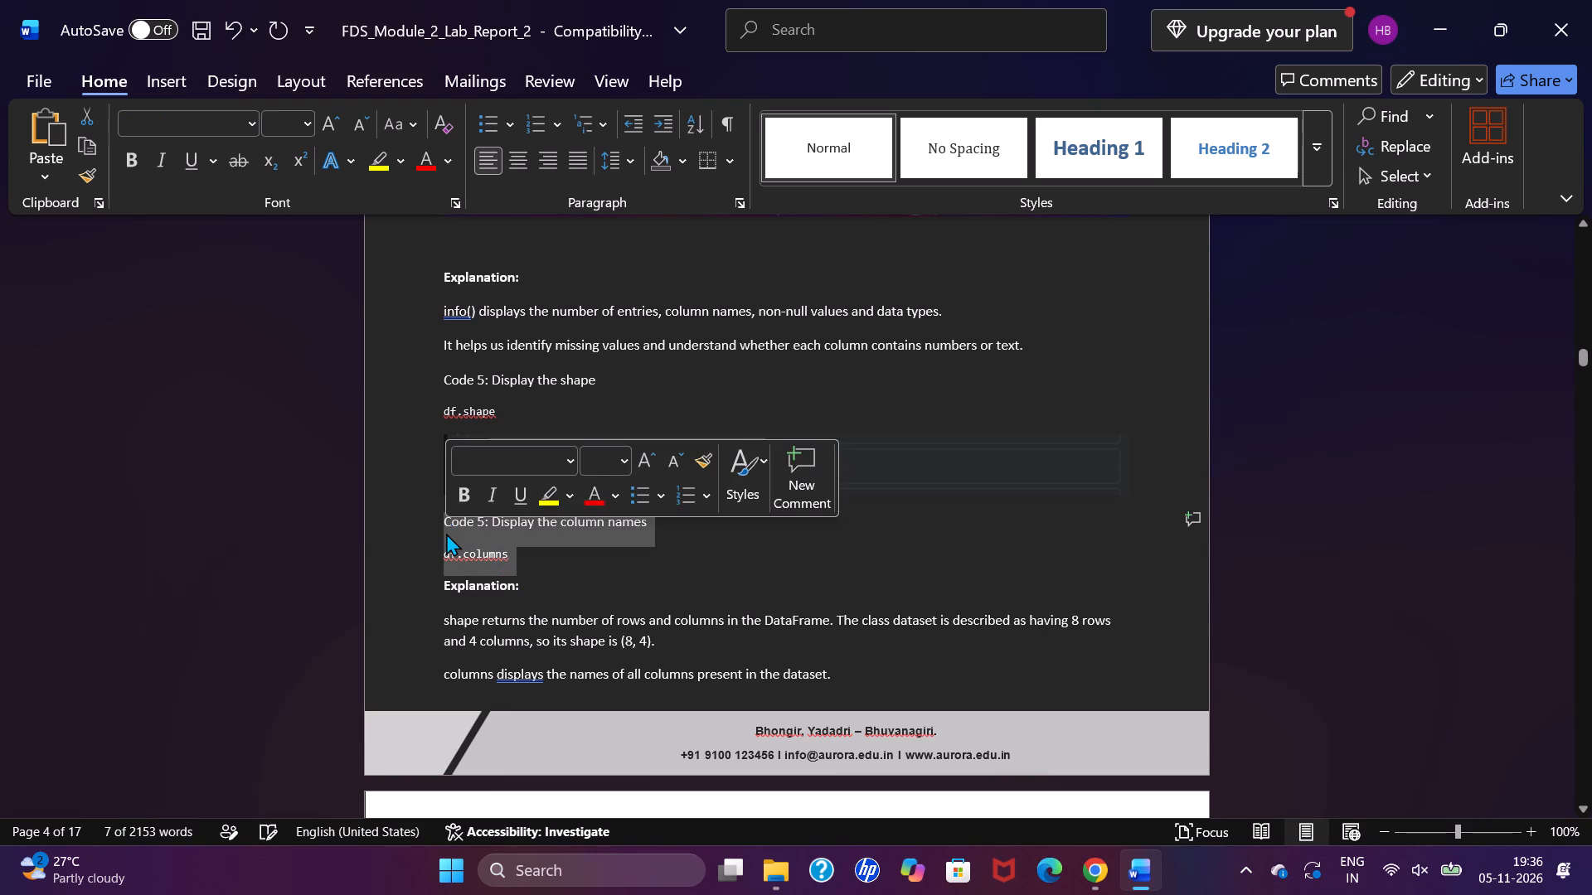
key("ctrl+c")
key("BackSpace")
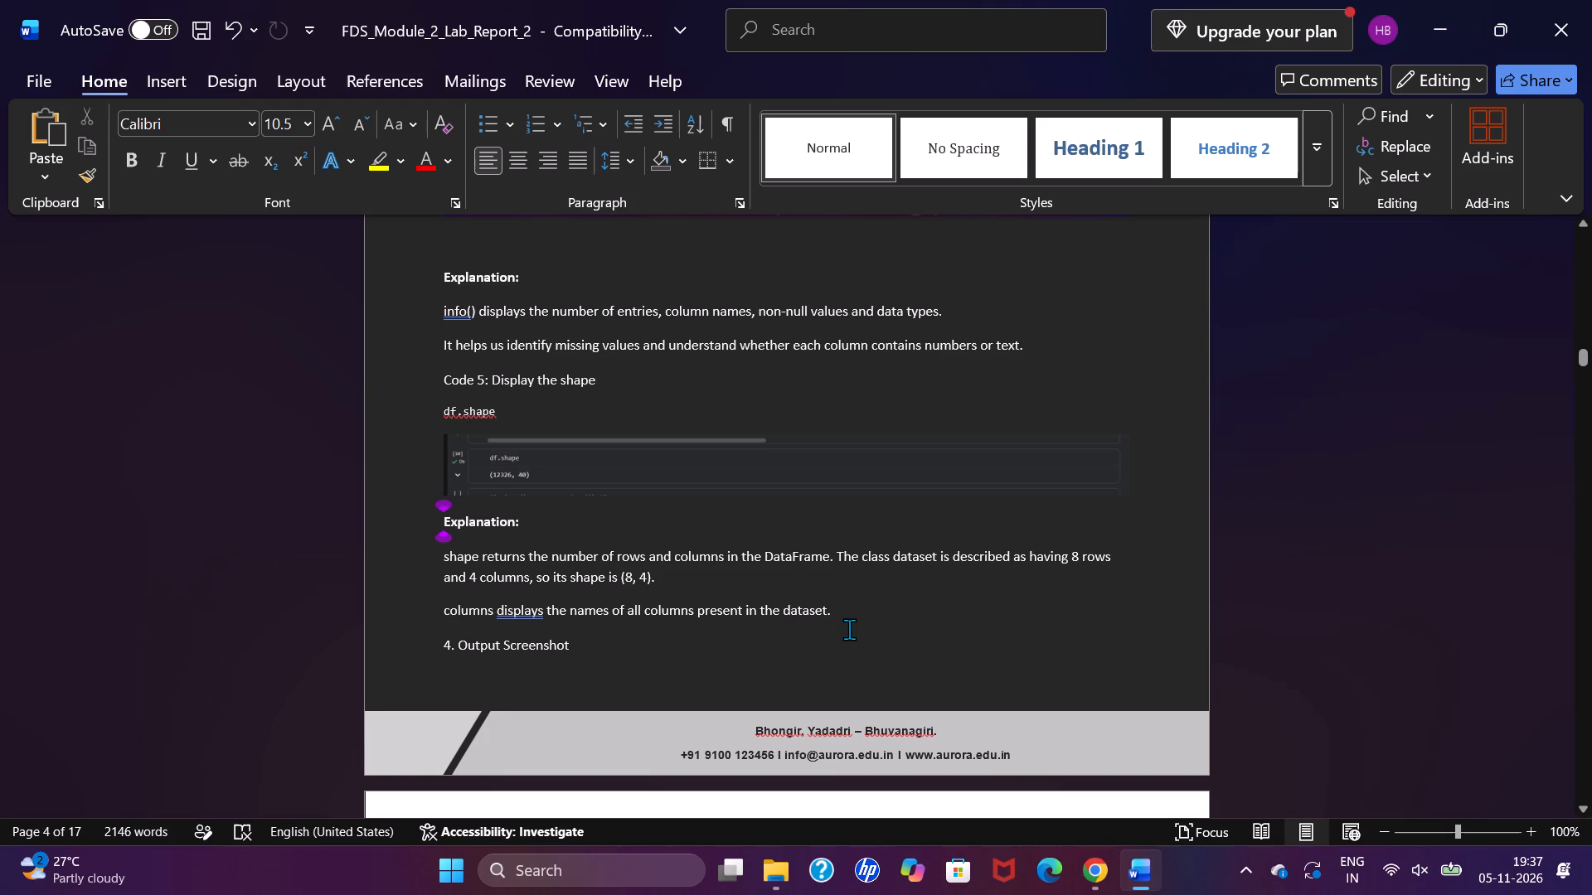
scroll(847, 621, "down", 2)
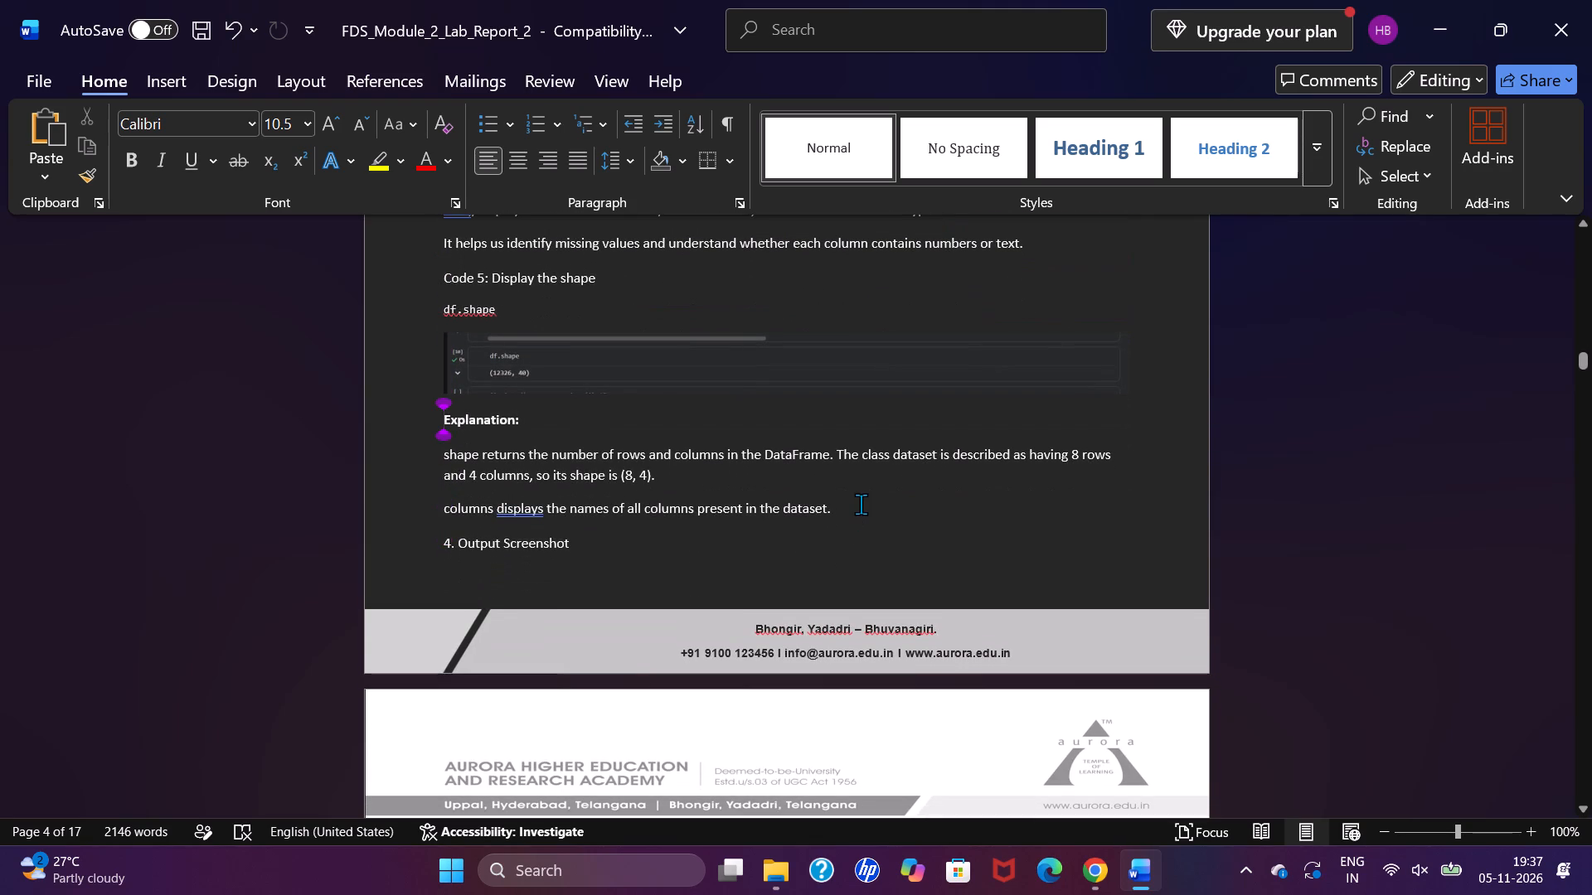
left_click(861, 504)
key("Return")
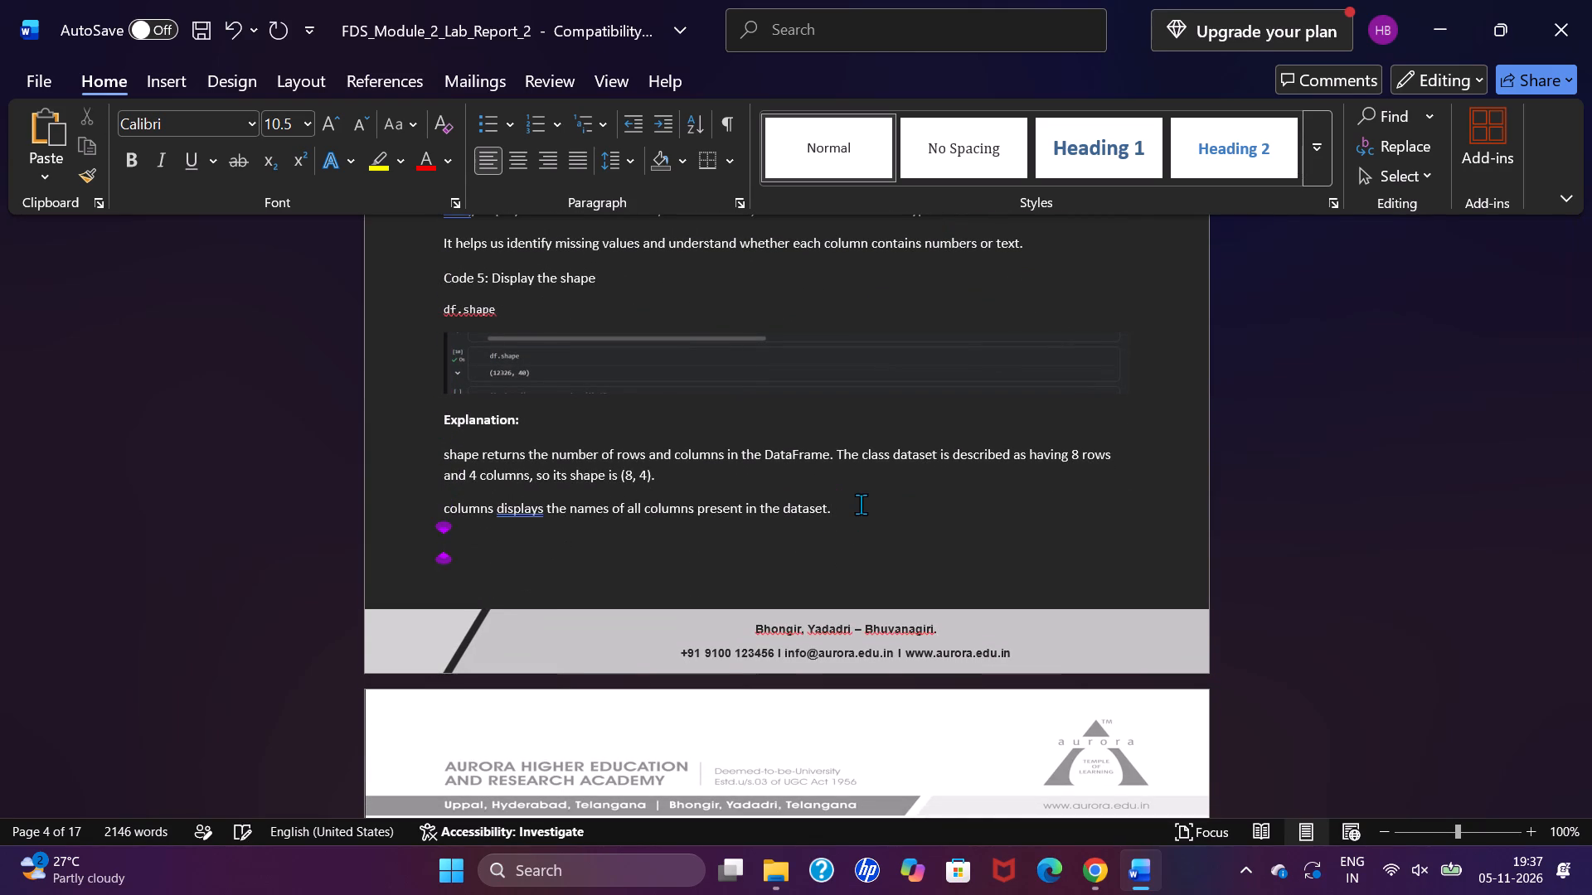
key("ctrl+v")
Insert a blank line below the "4. Output Screenshot" heading.
scroll(861, 504, "down", 2)
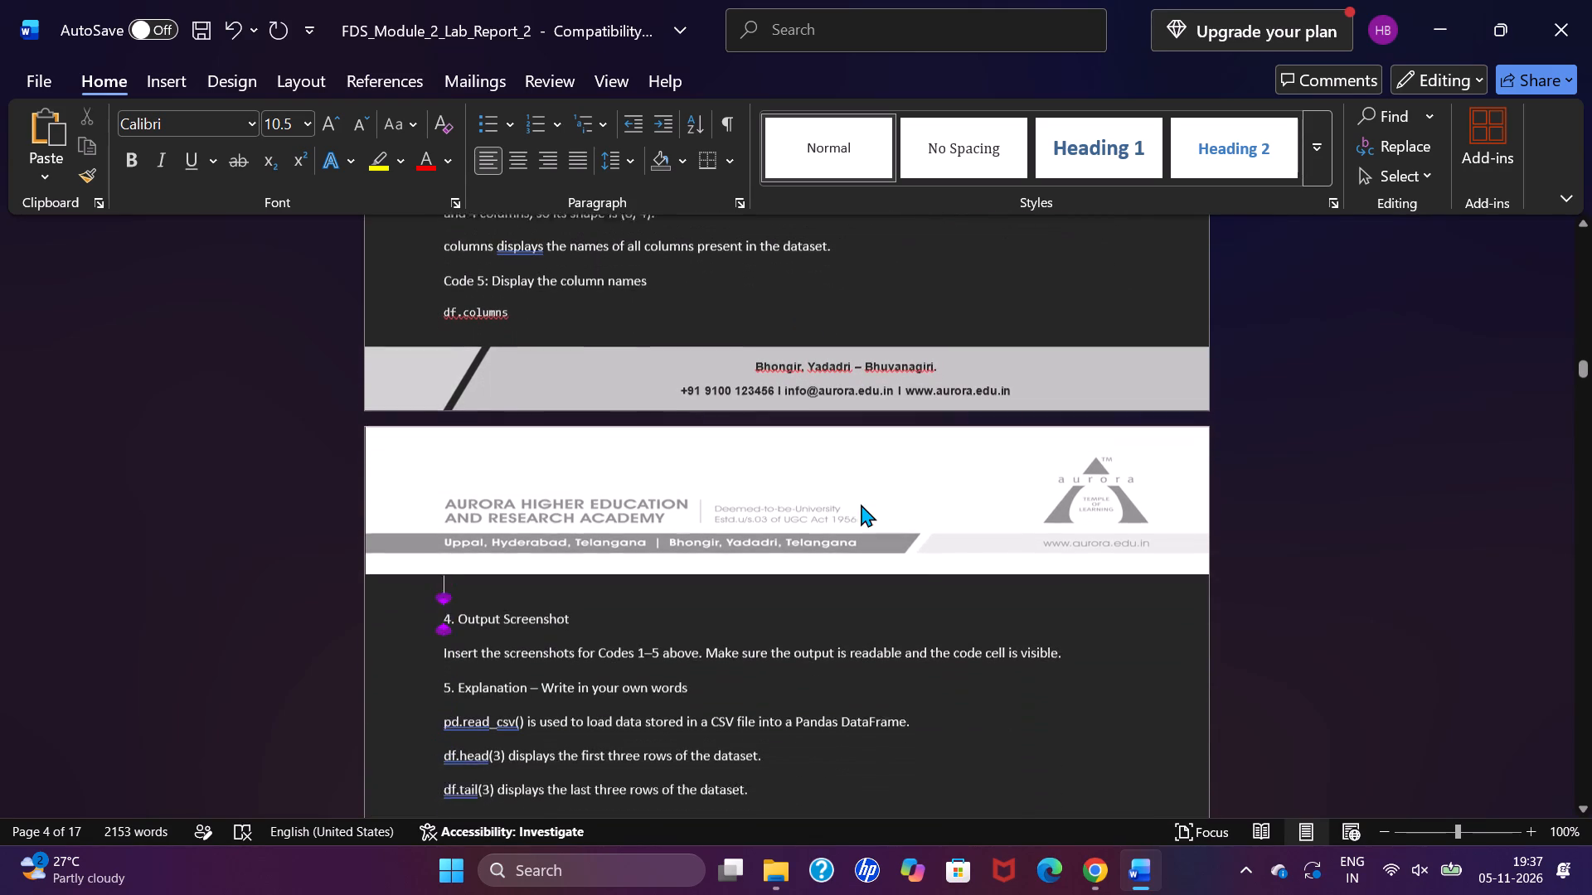
scroll(861, 504, "down", 1)
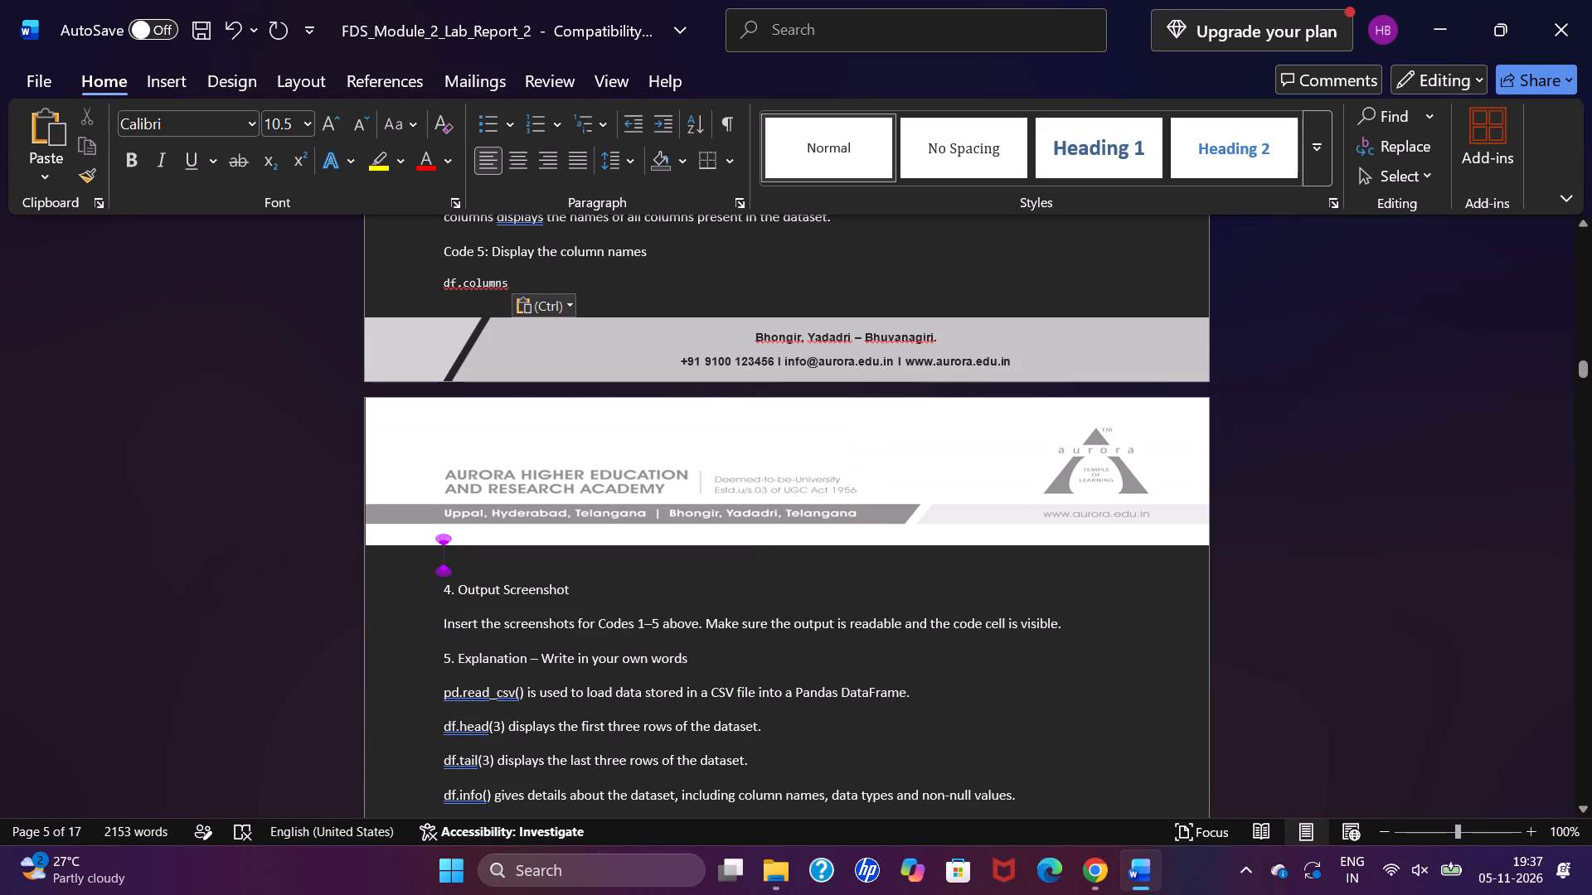
left_click(618, 594)
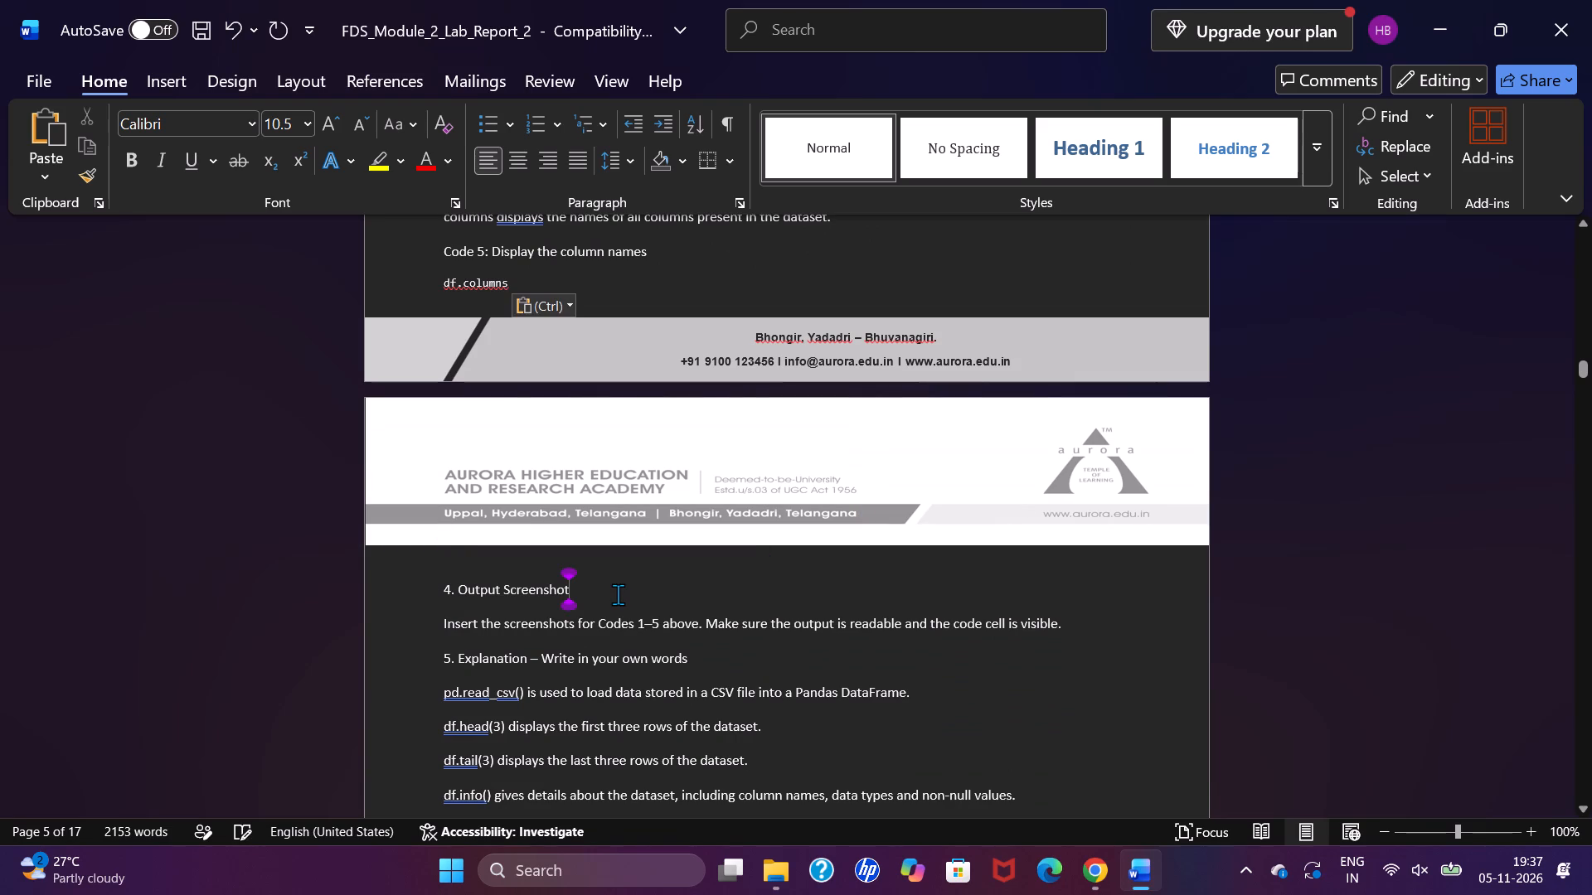
key("Return")
Review the report's Code 3 to Code 5 sections, checking the placement of the code, output screenshots and explanations.
scroll(618, 594, "up", 1)
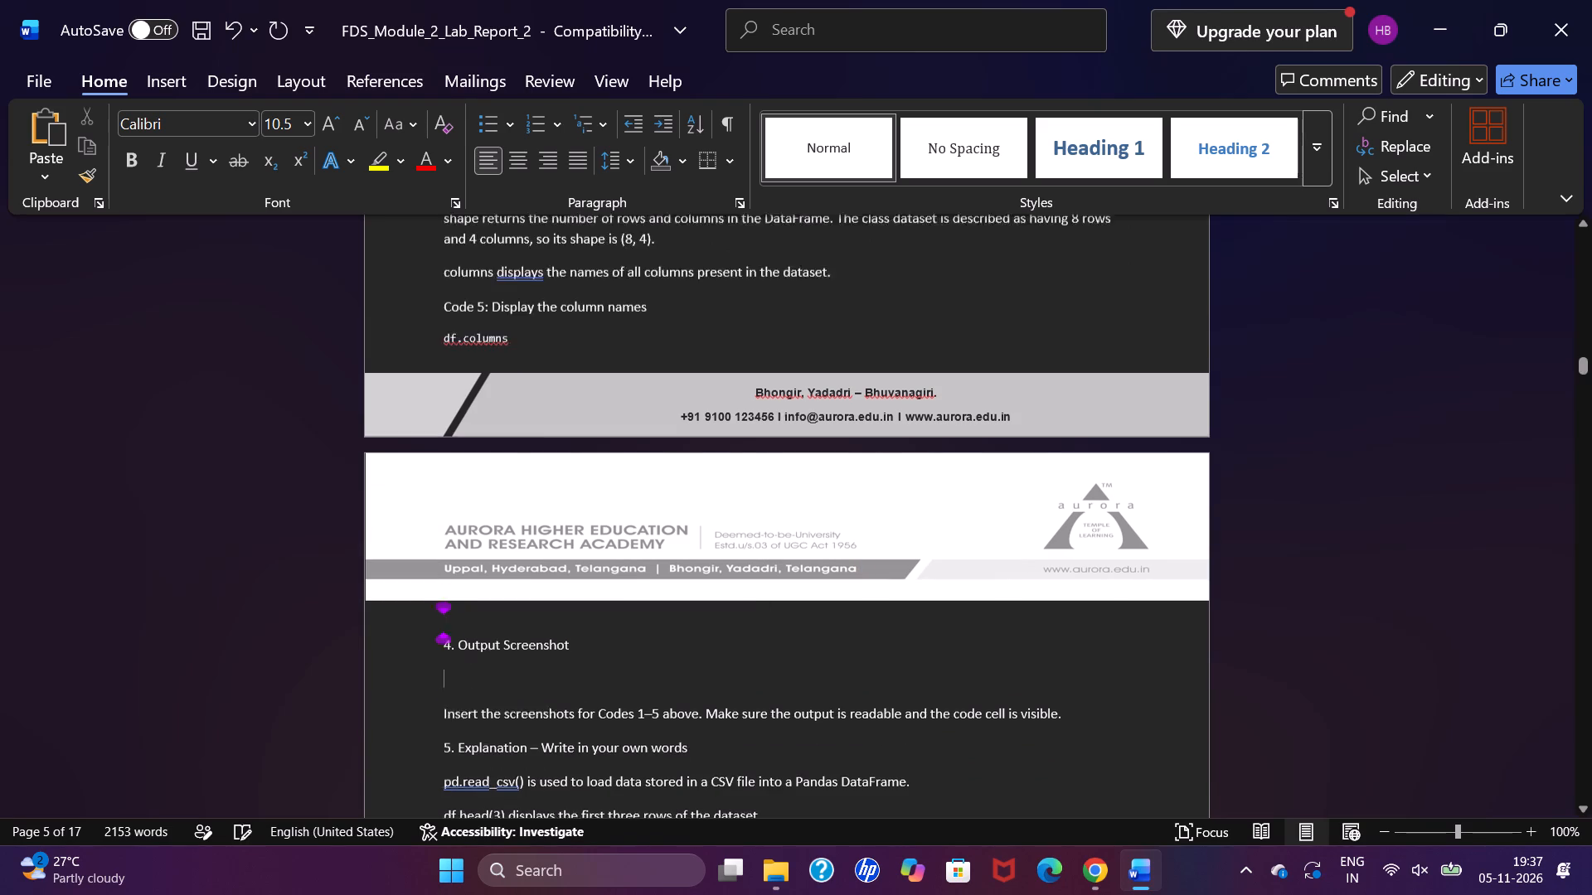
scroll(618, 594, "up", 2)
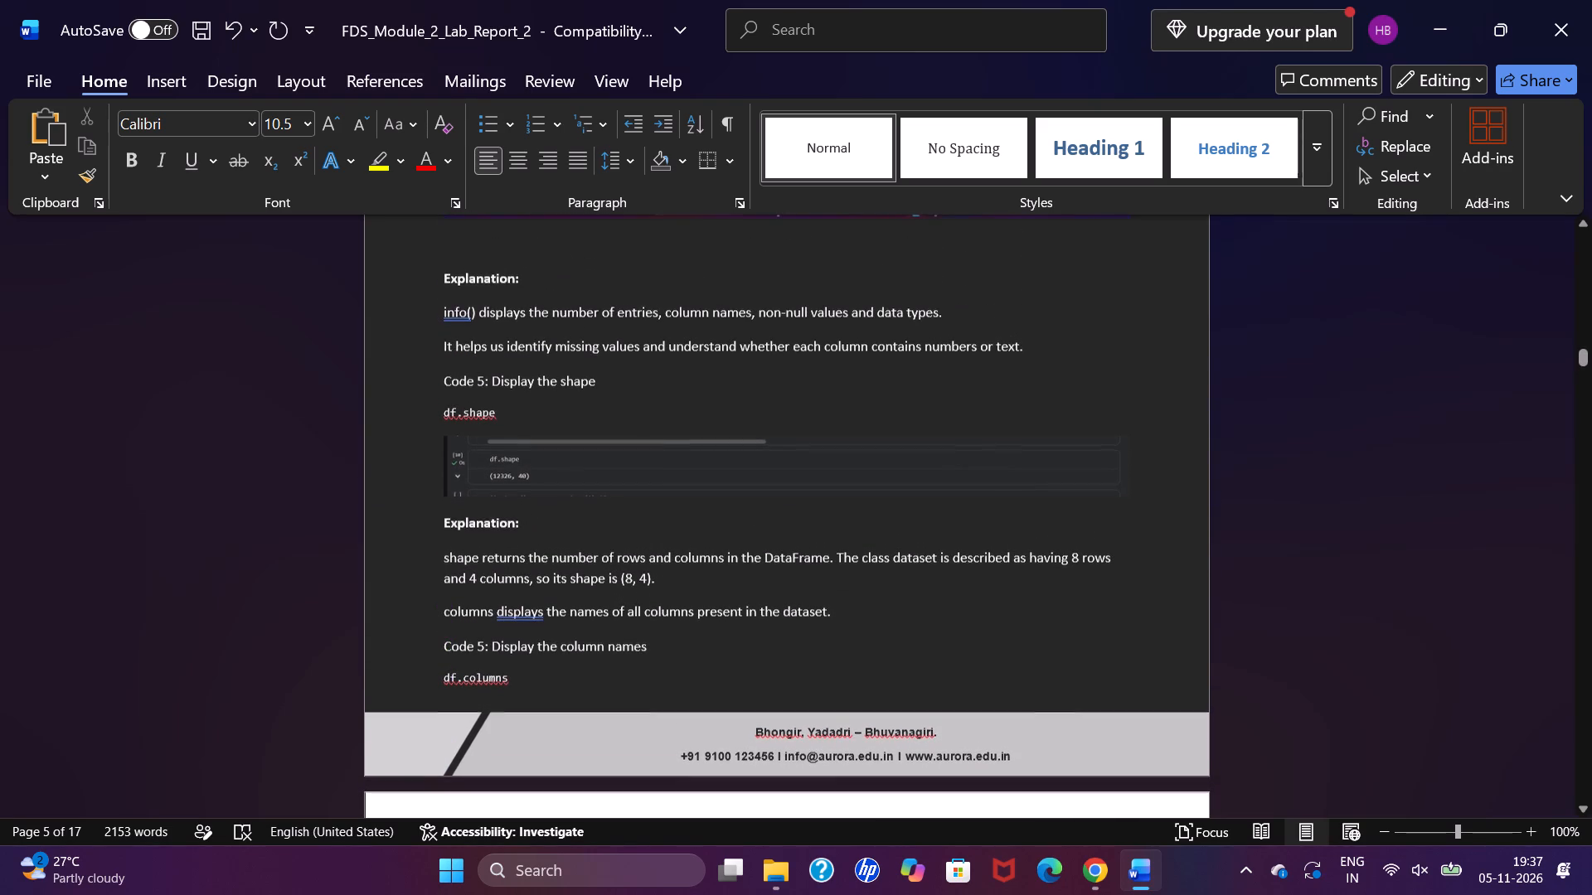
scroll(618, 594, "up", 3)
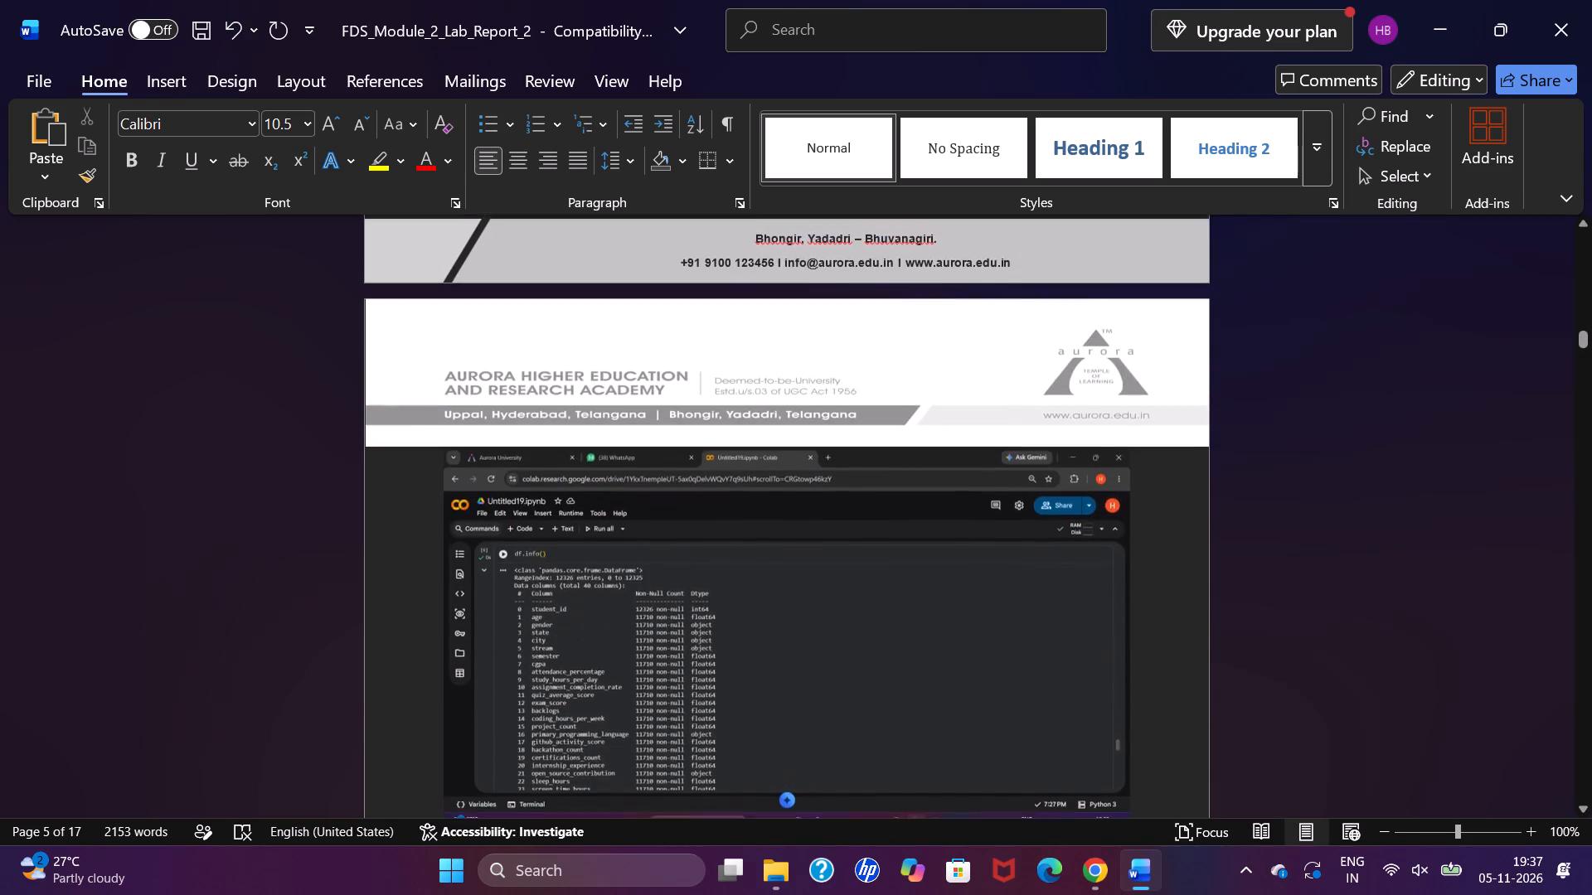
scroll(618, 594, "up", 2)
scroll(618, 594, "down", 2)
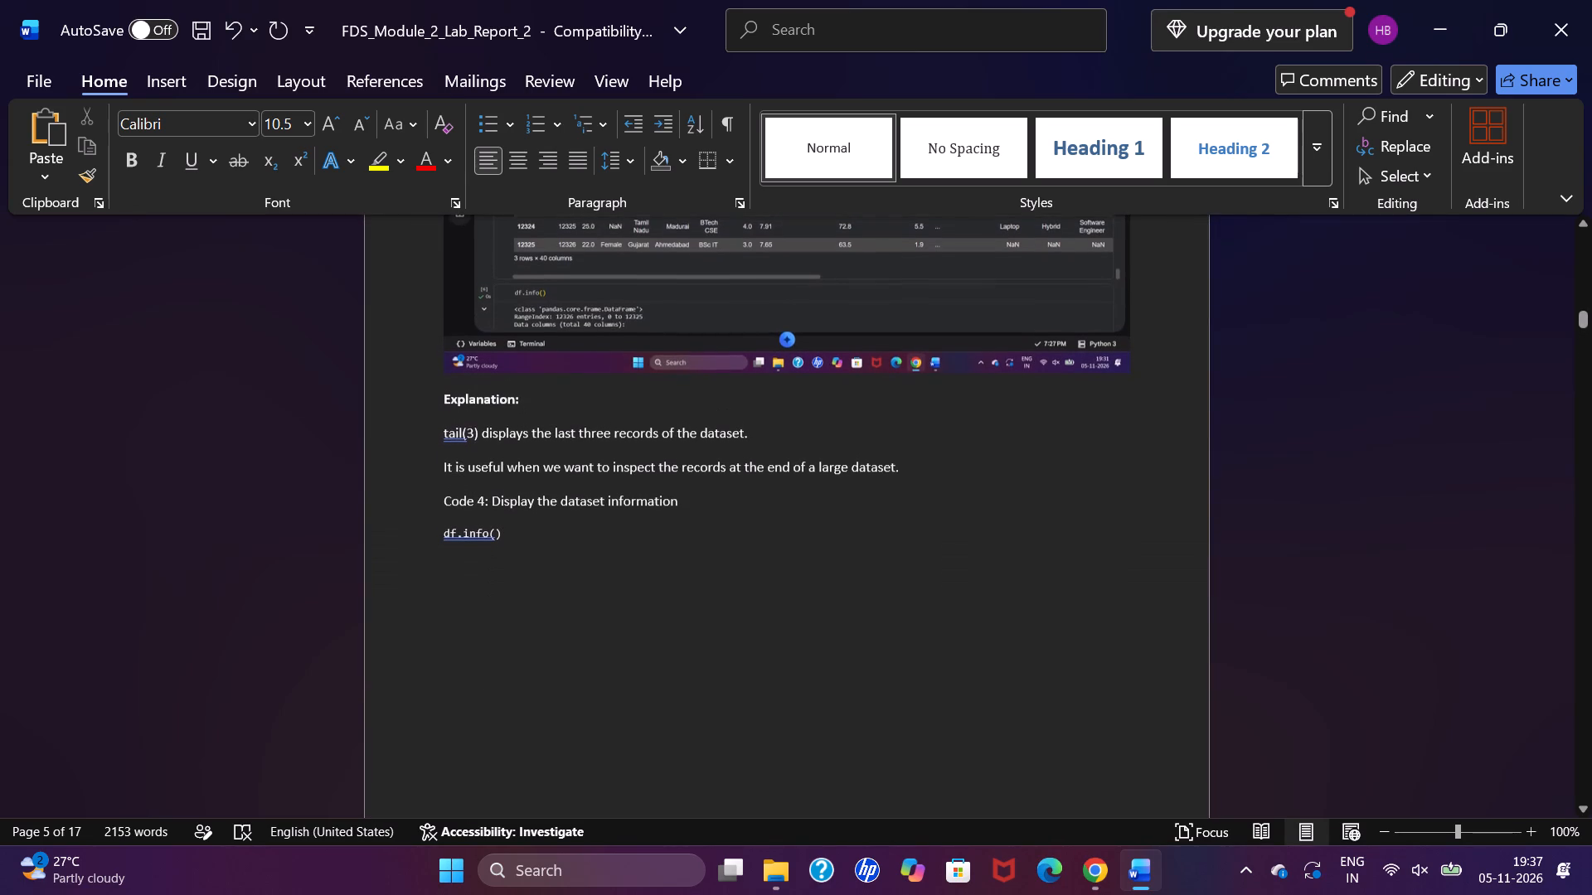
scroll(618, 594, "down", 1)
scroll(618, 594, "up", 1)
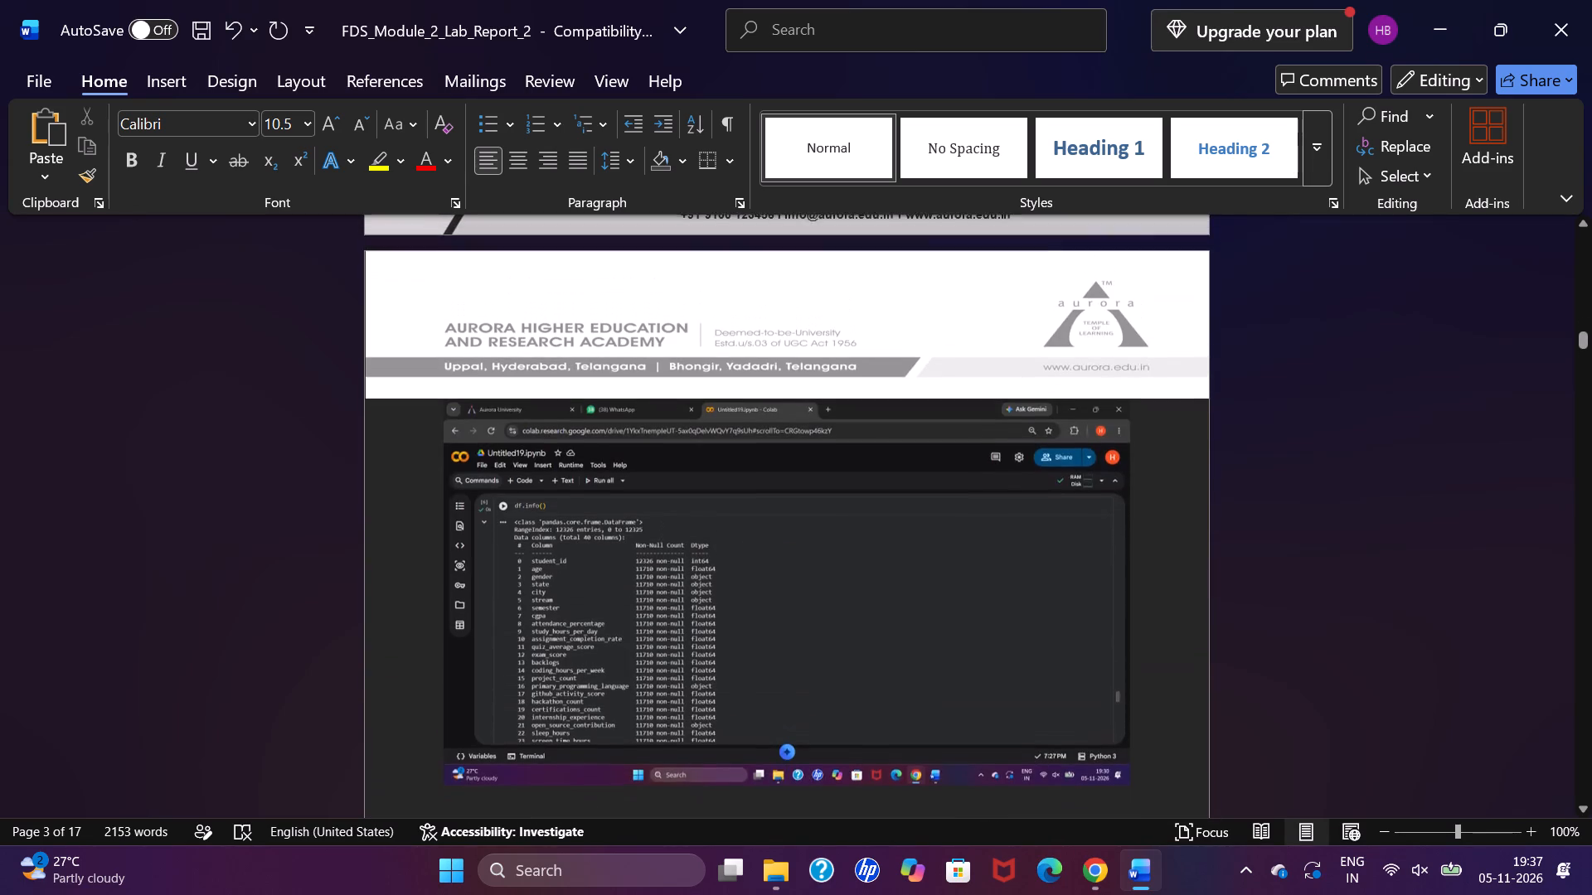
scroll(618, 594, "up", 4)
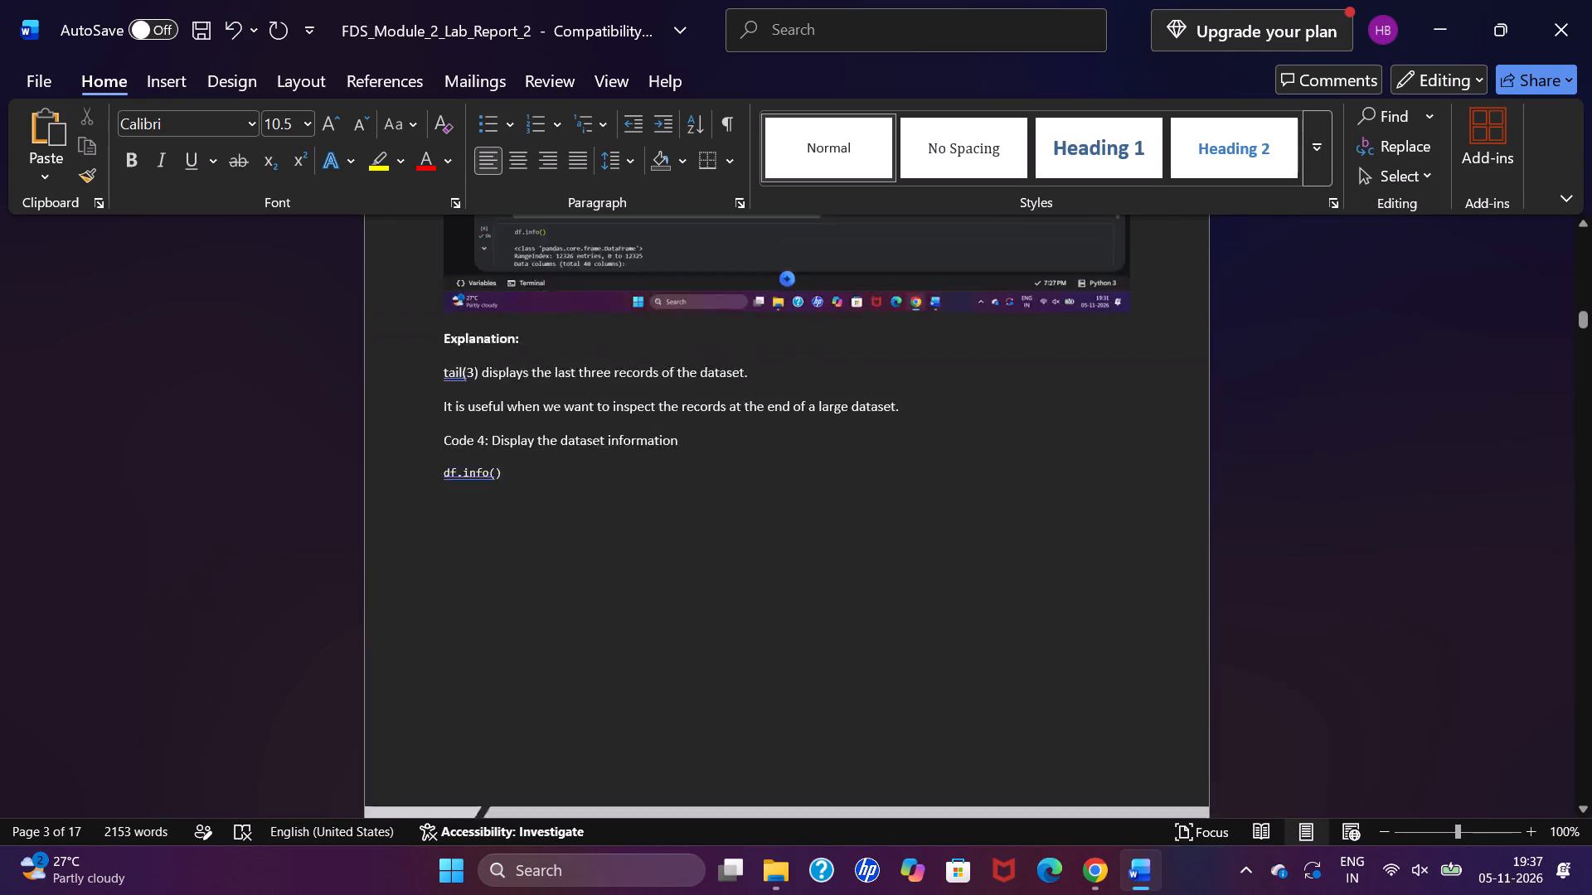
scroll(618, 594, "up", 1)
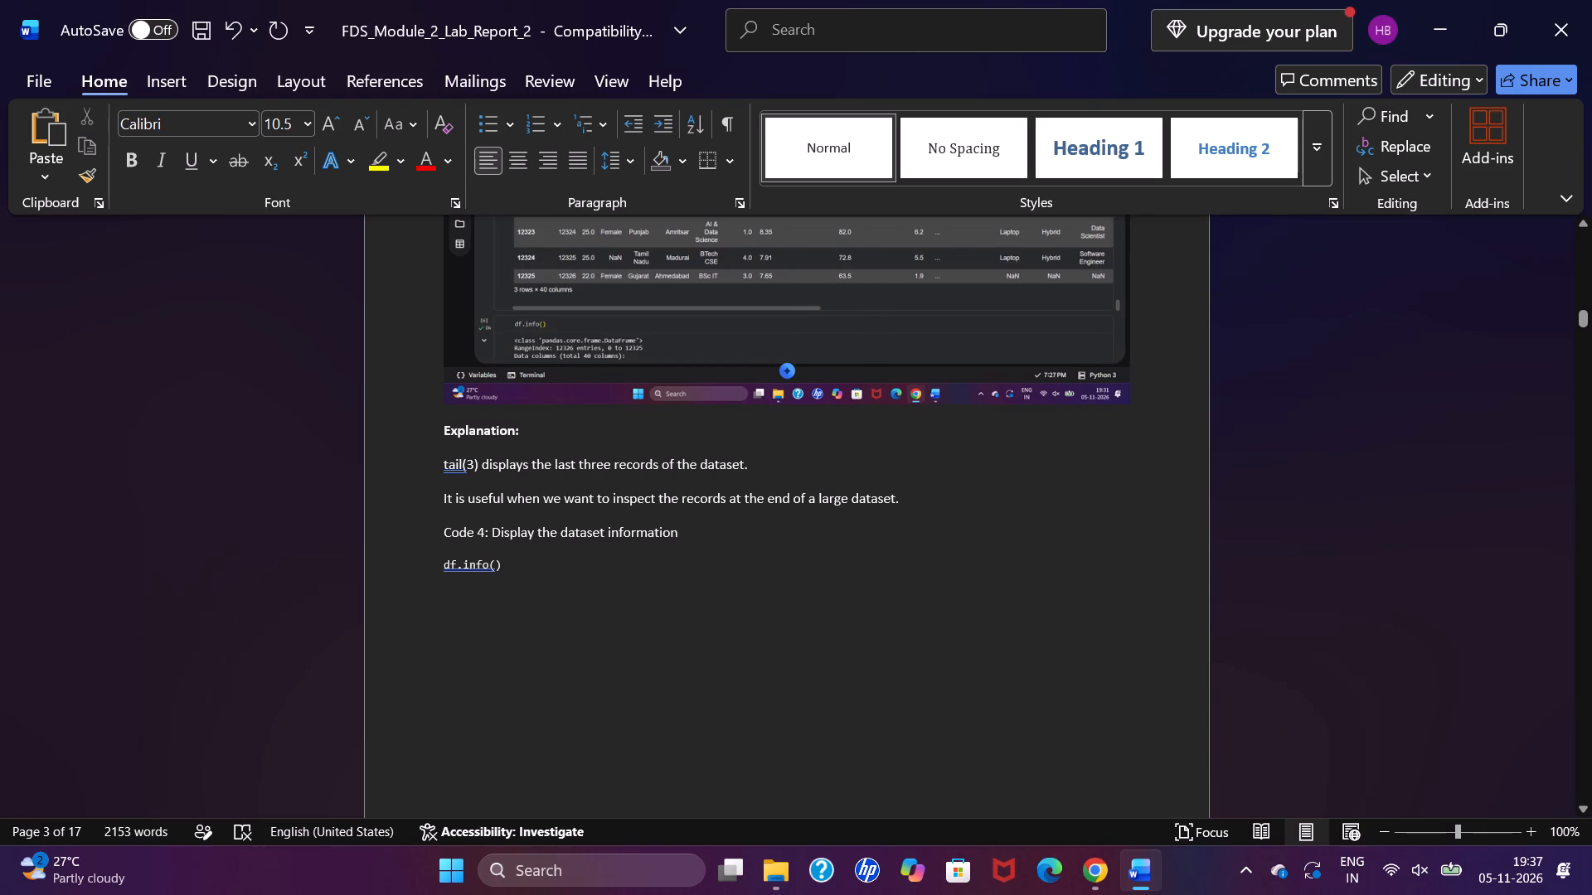
scroll(618, 594, "up", 2)
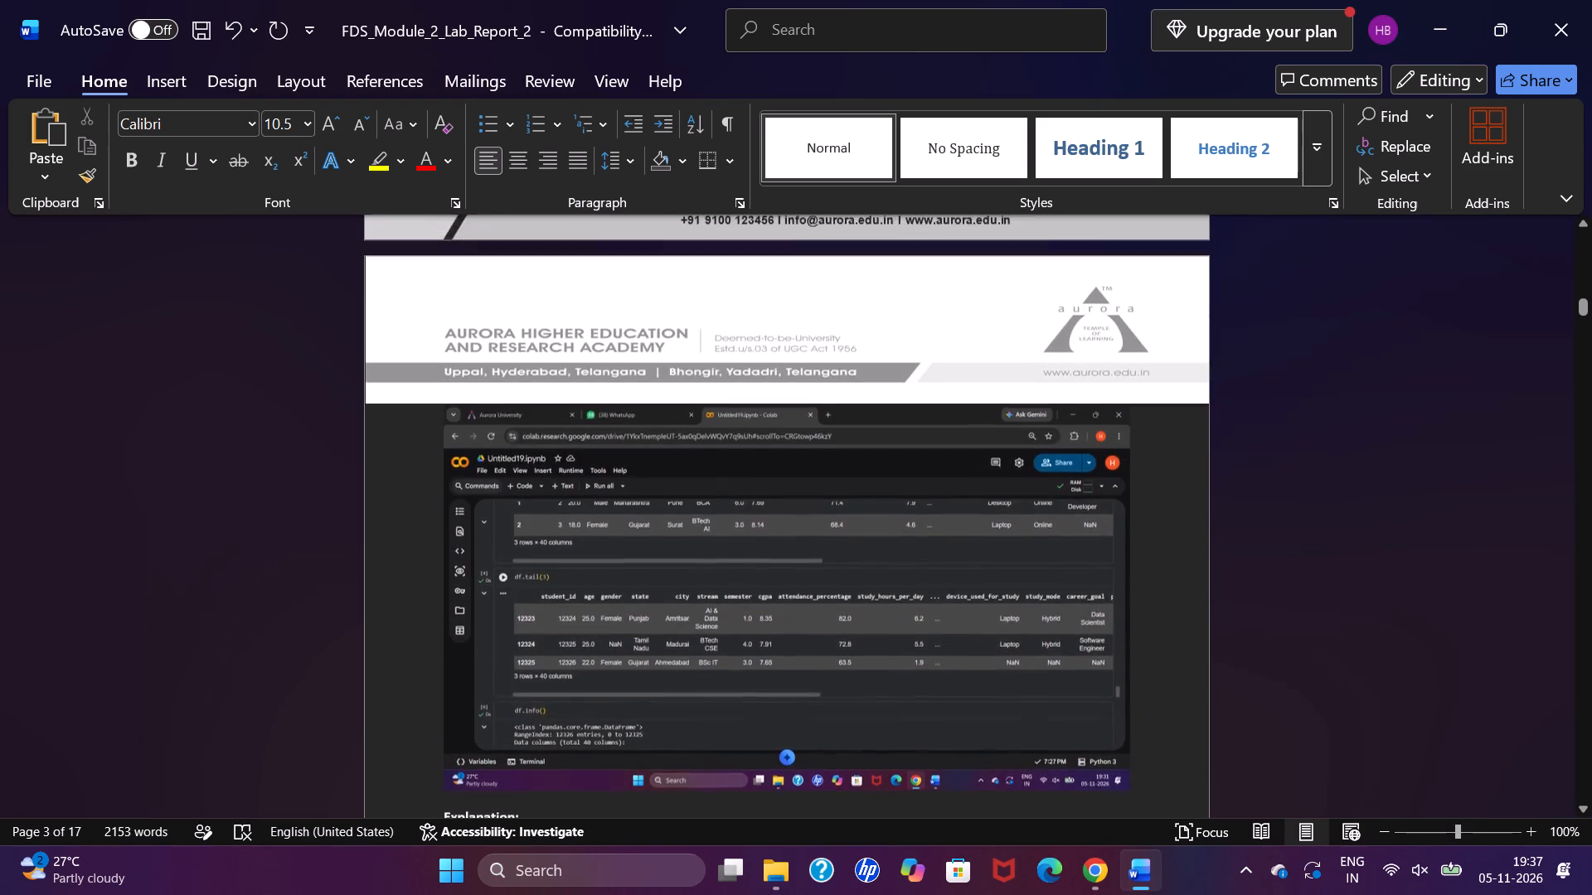
scroll(618, 594, "up", 1)
scroll(618, 594, "down", 1)
scroll(618, 594, "up", 1)
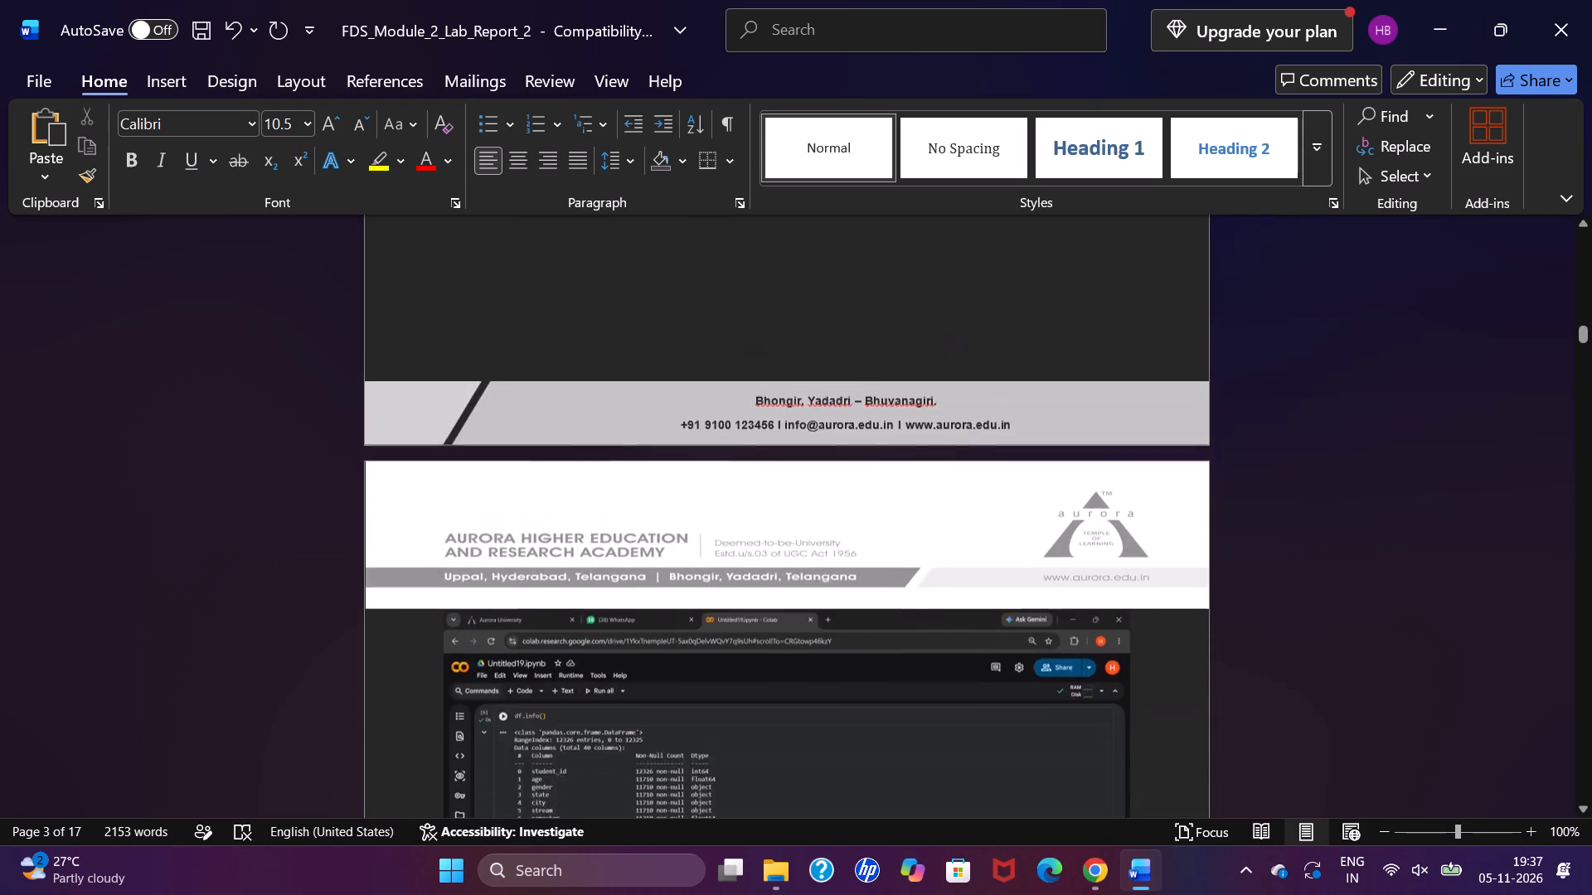
scroll(618, 594, "down", 4)
scroll(618, 594, "up", 1)
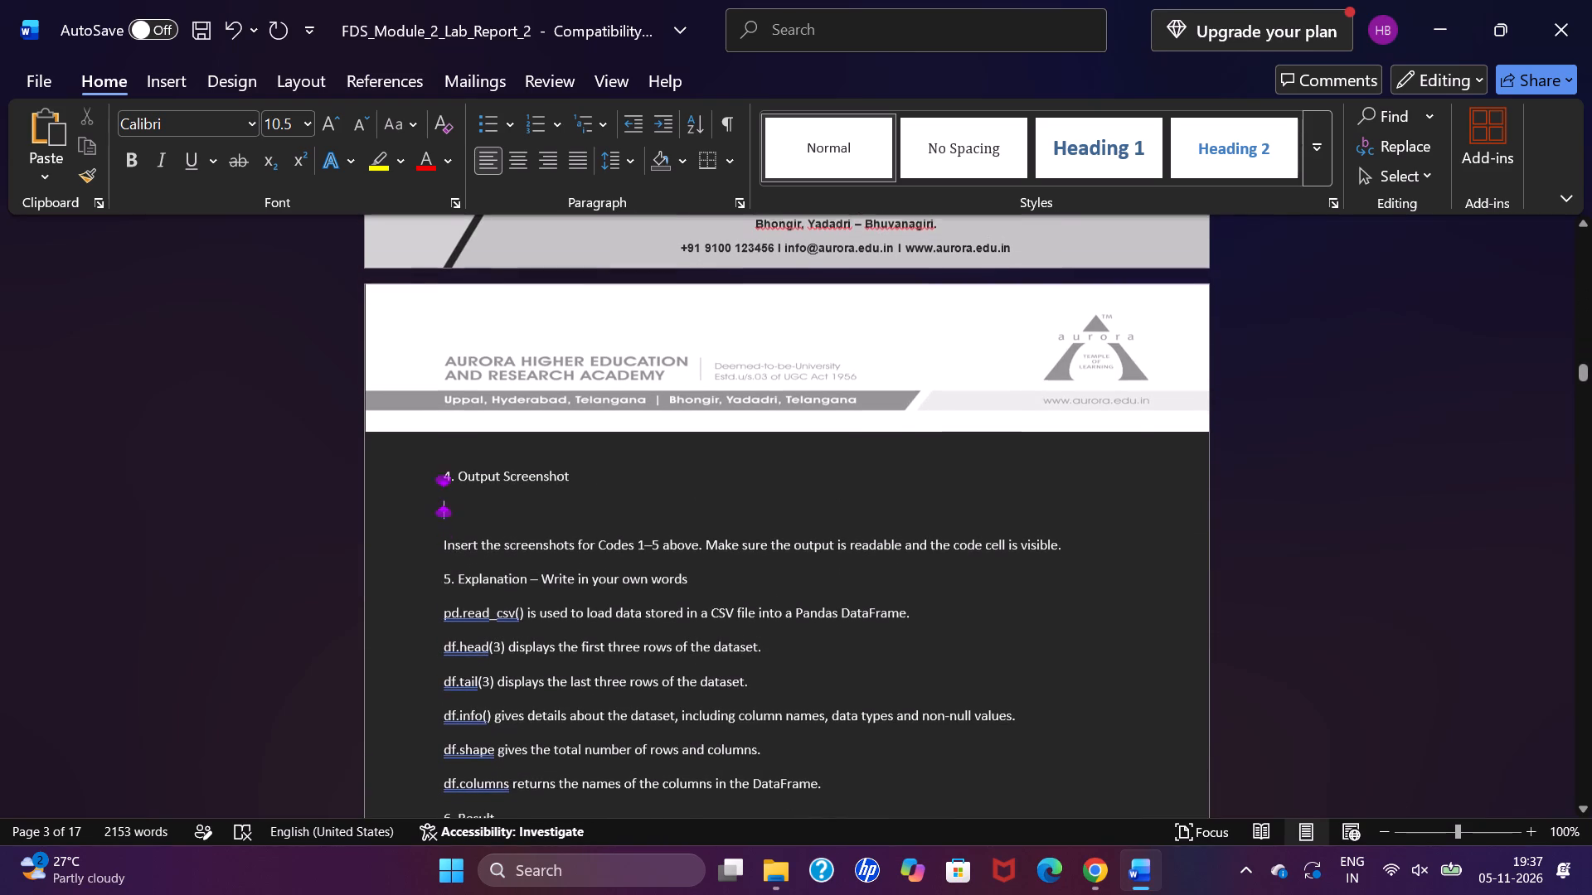
scroll(618, 594, "up", 1)
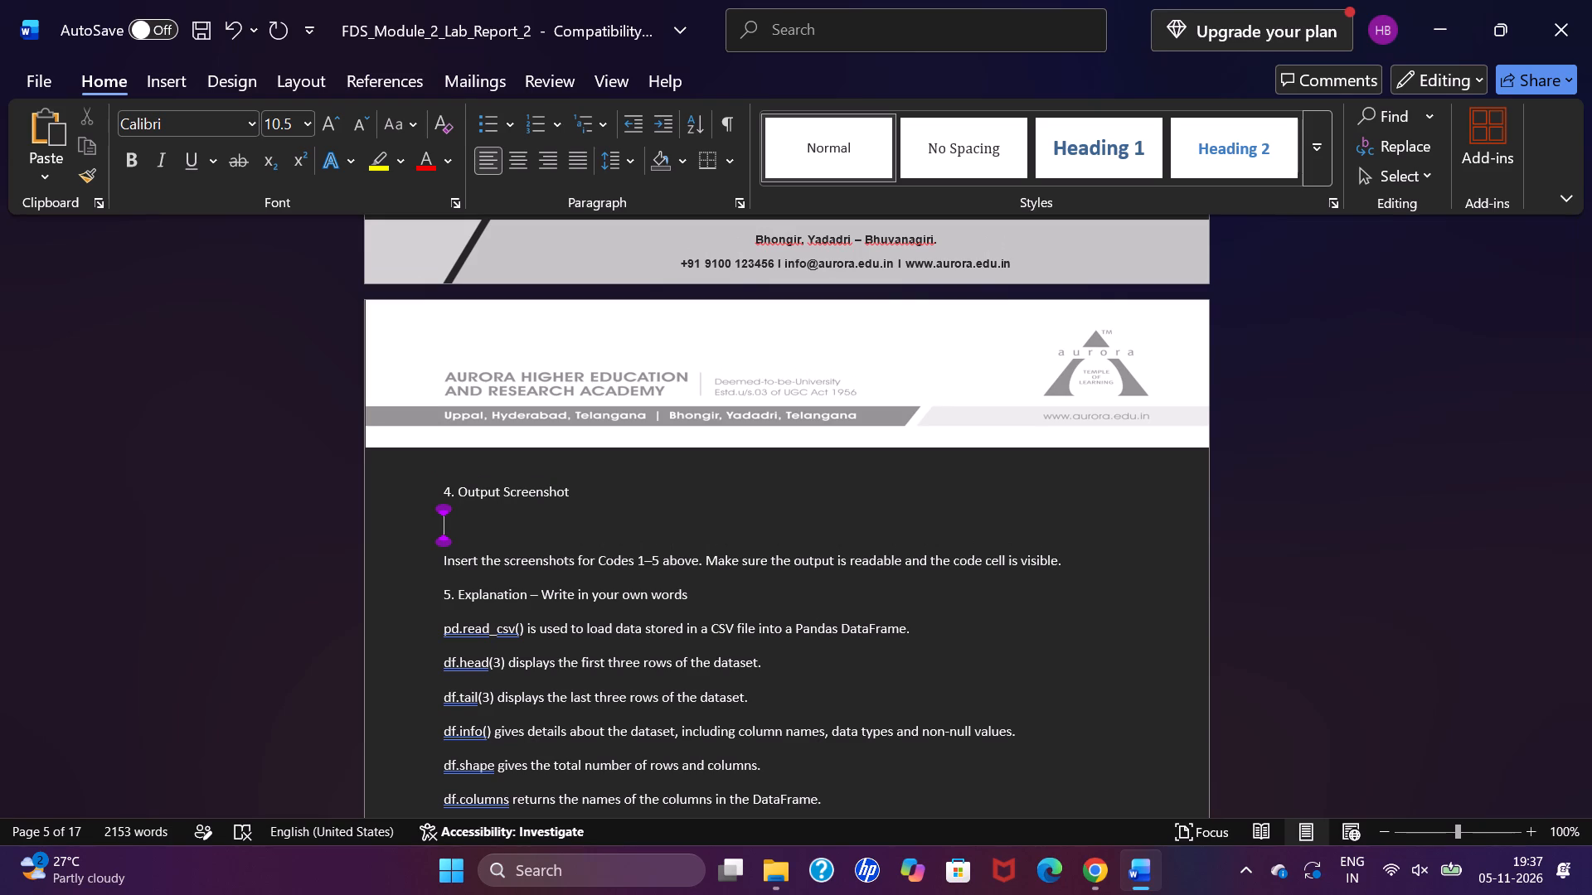
scroll(618, 594, "up", 1)
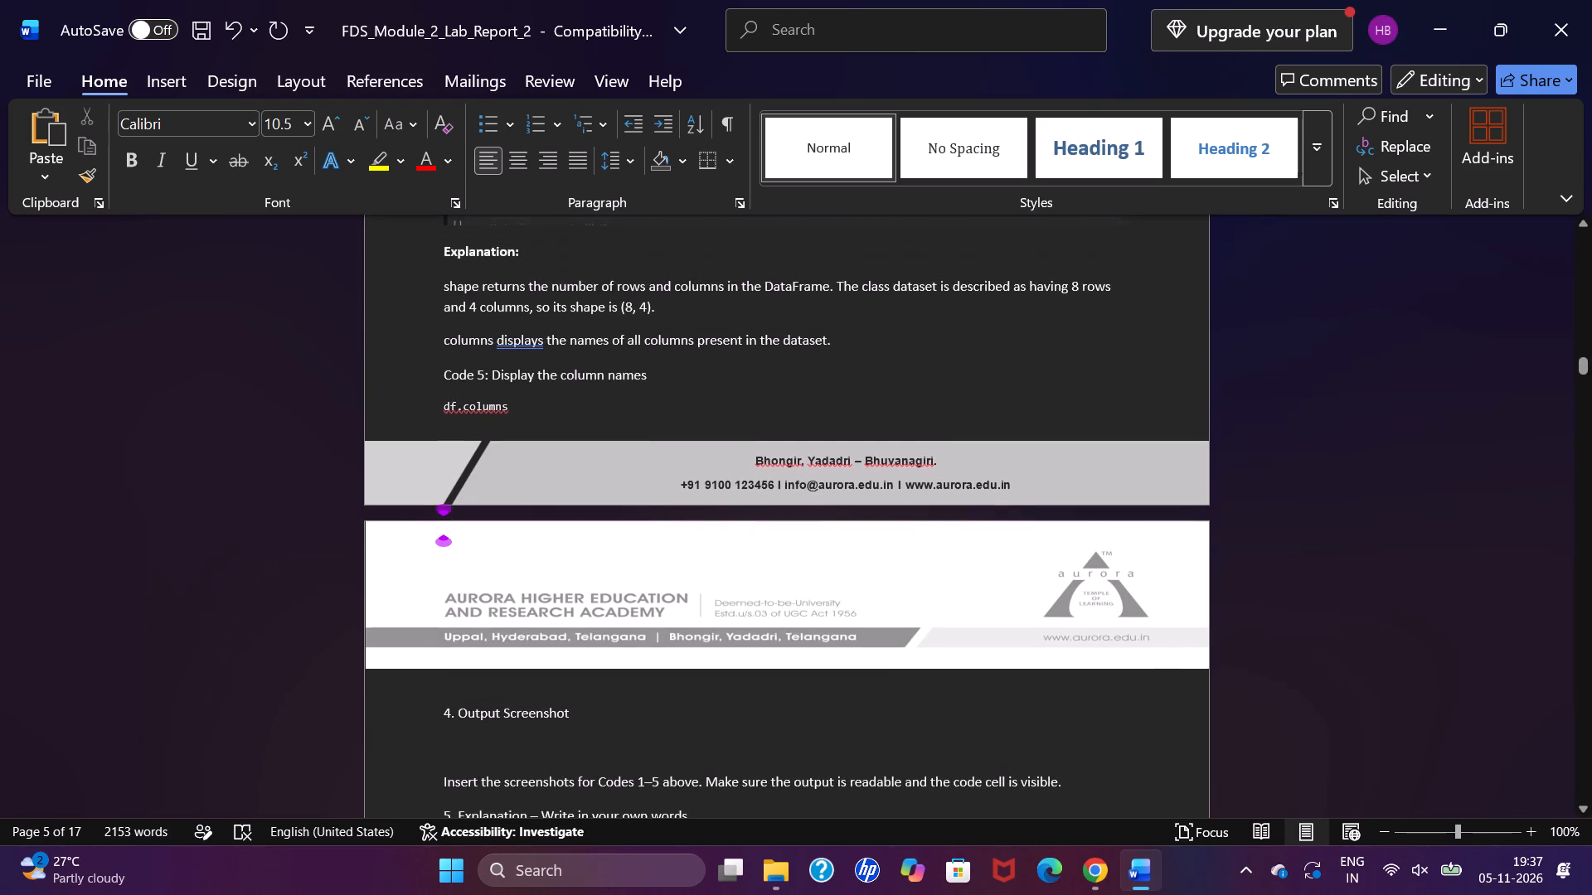
scroll(618, 594, "up", 1)
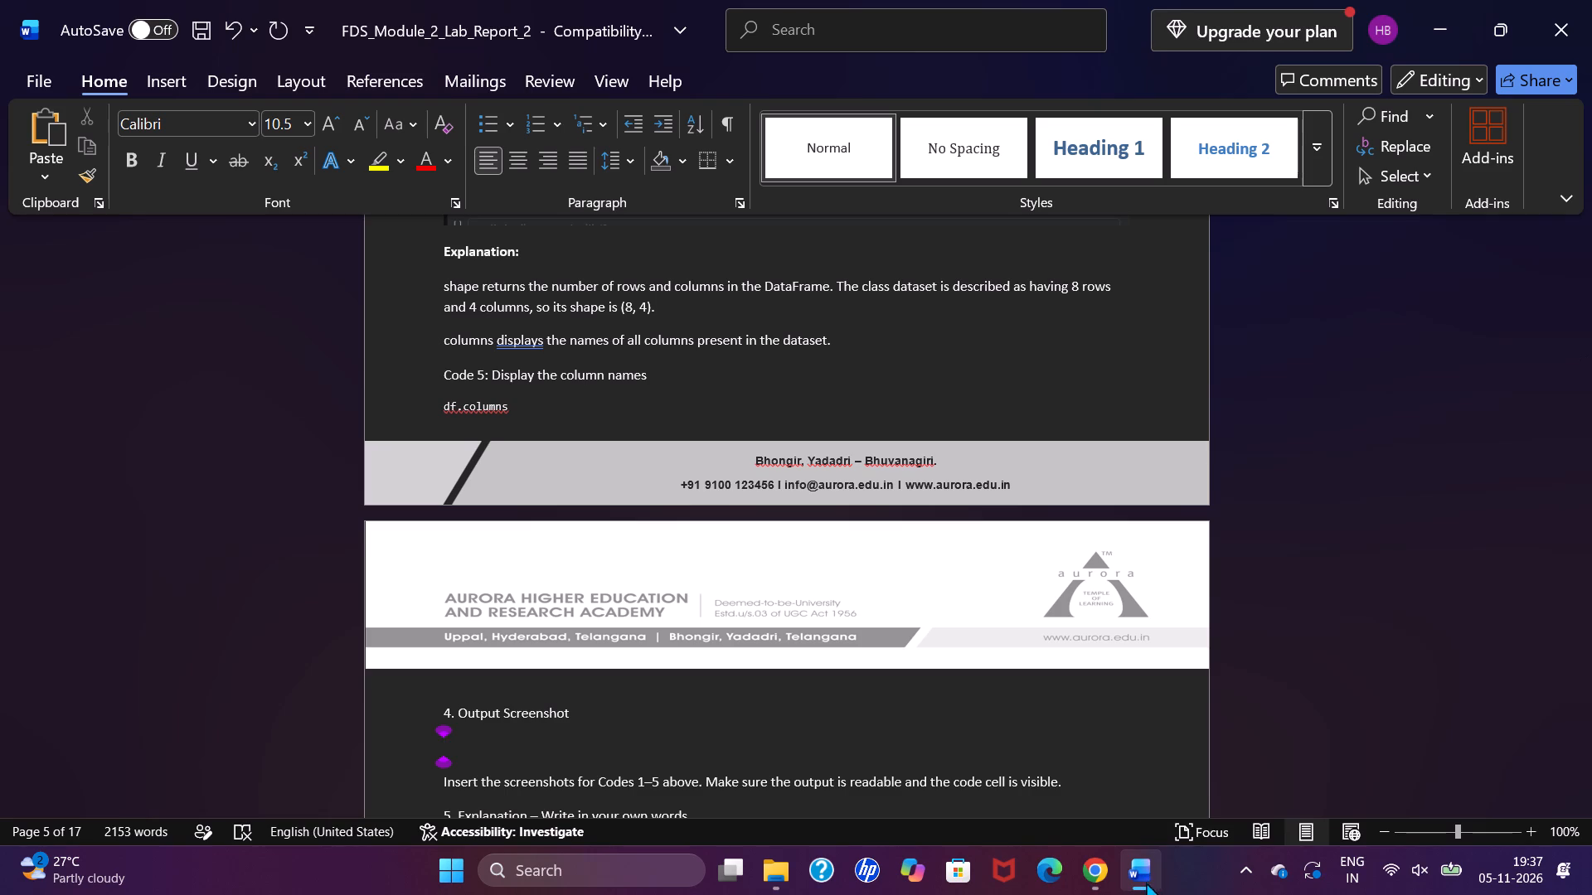
Switch to the Colab notebook in Chrome to view the df.columns cell and its output.
left_click(1077, 867)
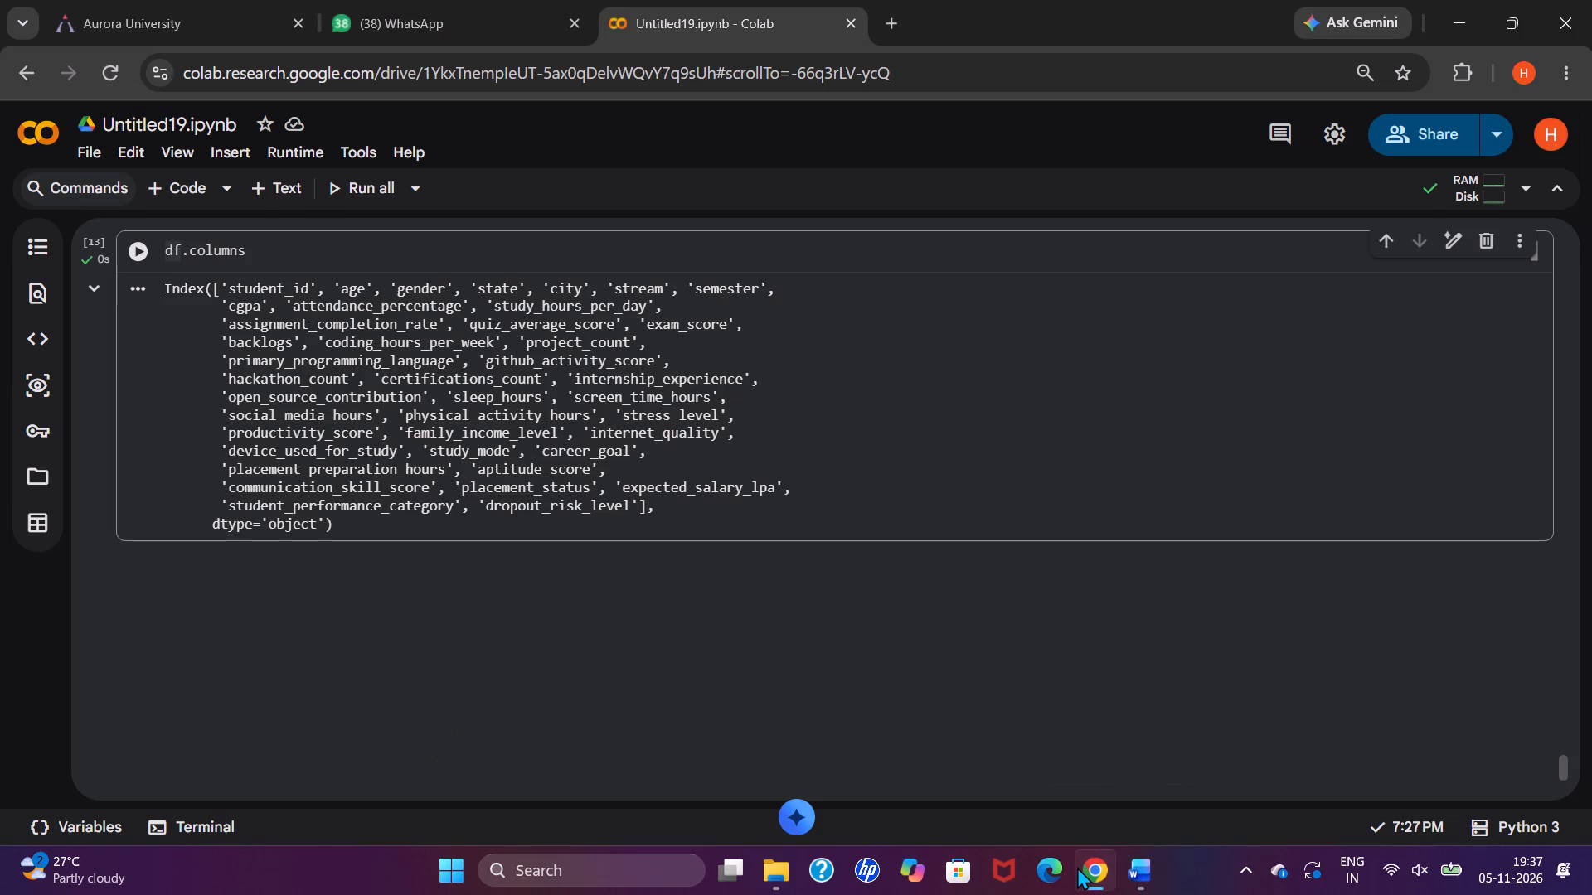
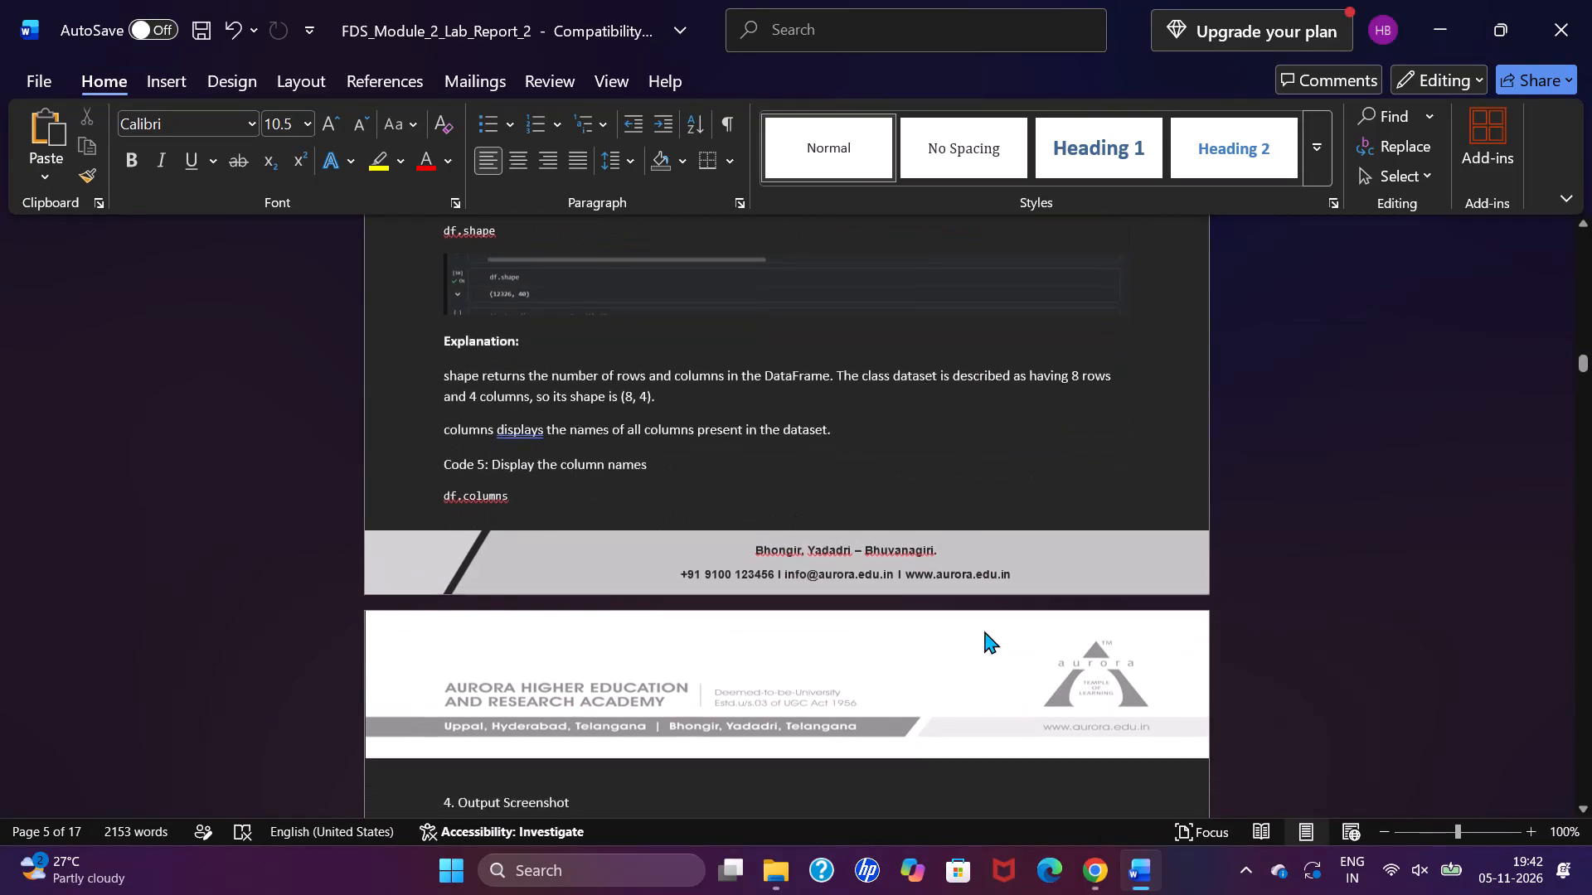
Renumber the "Display the column names" heading from Code 5 to Code 6.
scroll(686, 478, "up", 1)
scroll(686, 478, "down", 1)
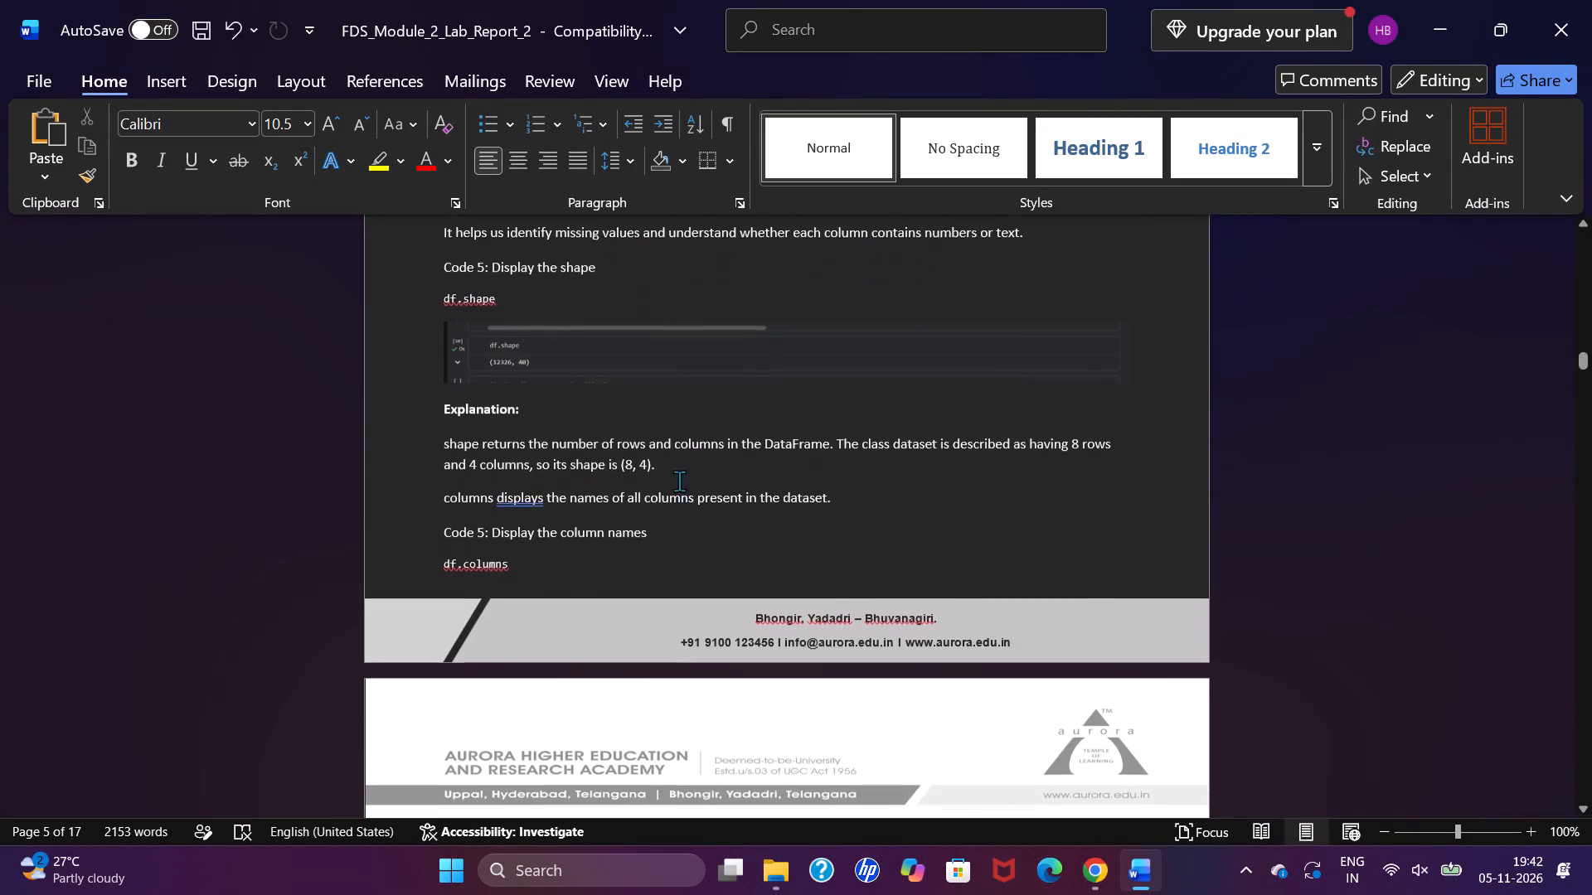
left_click(478, 532)
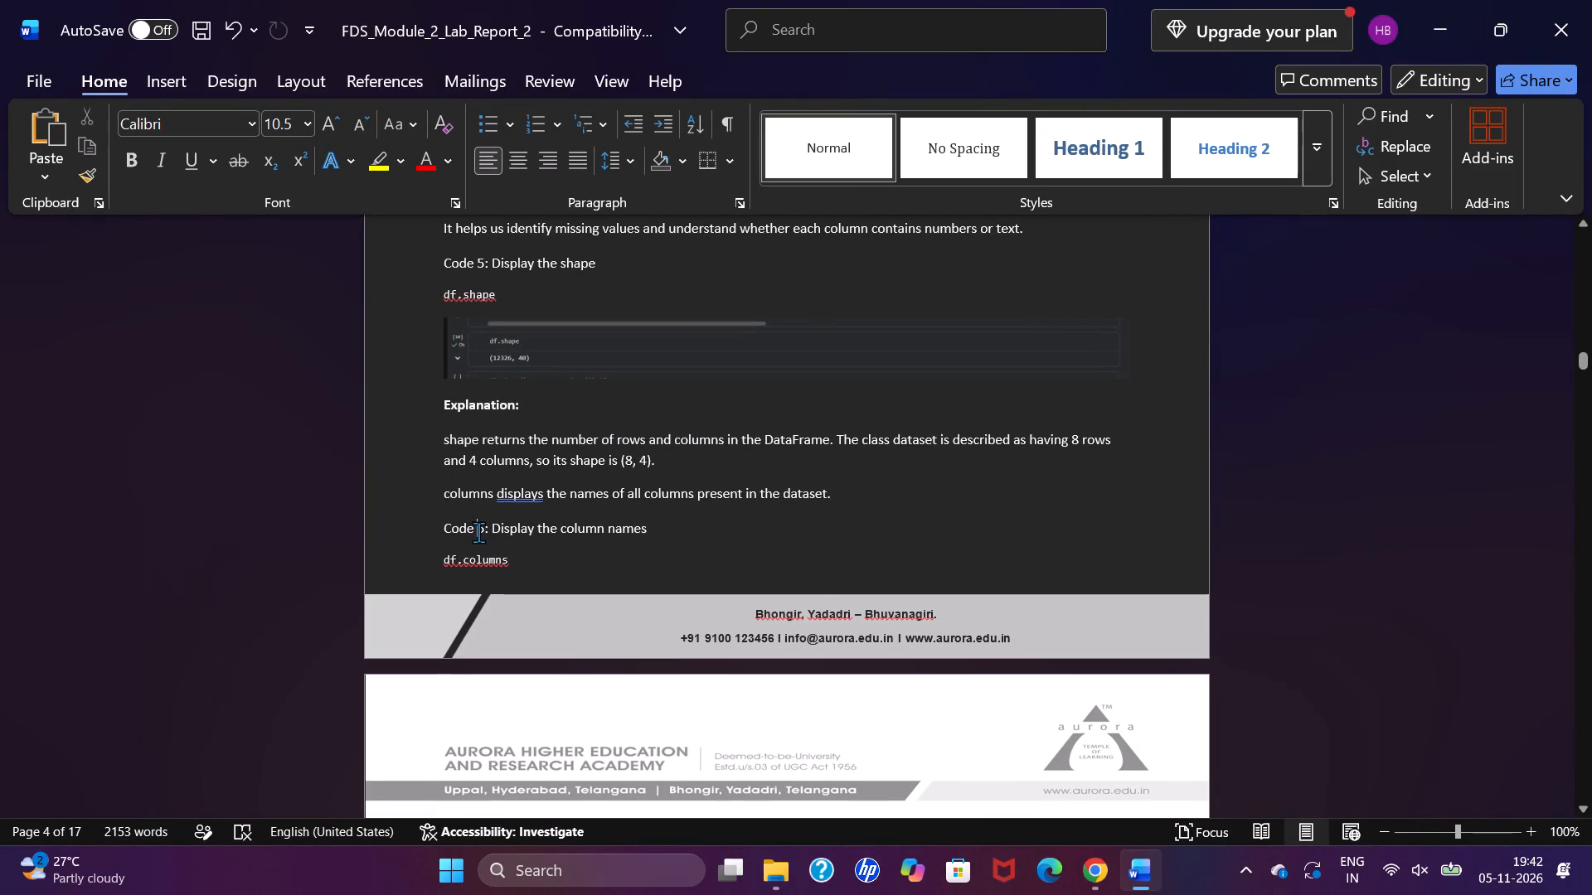
key("Right")
key("BackSpace")
key("6")
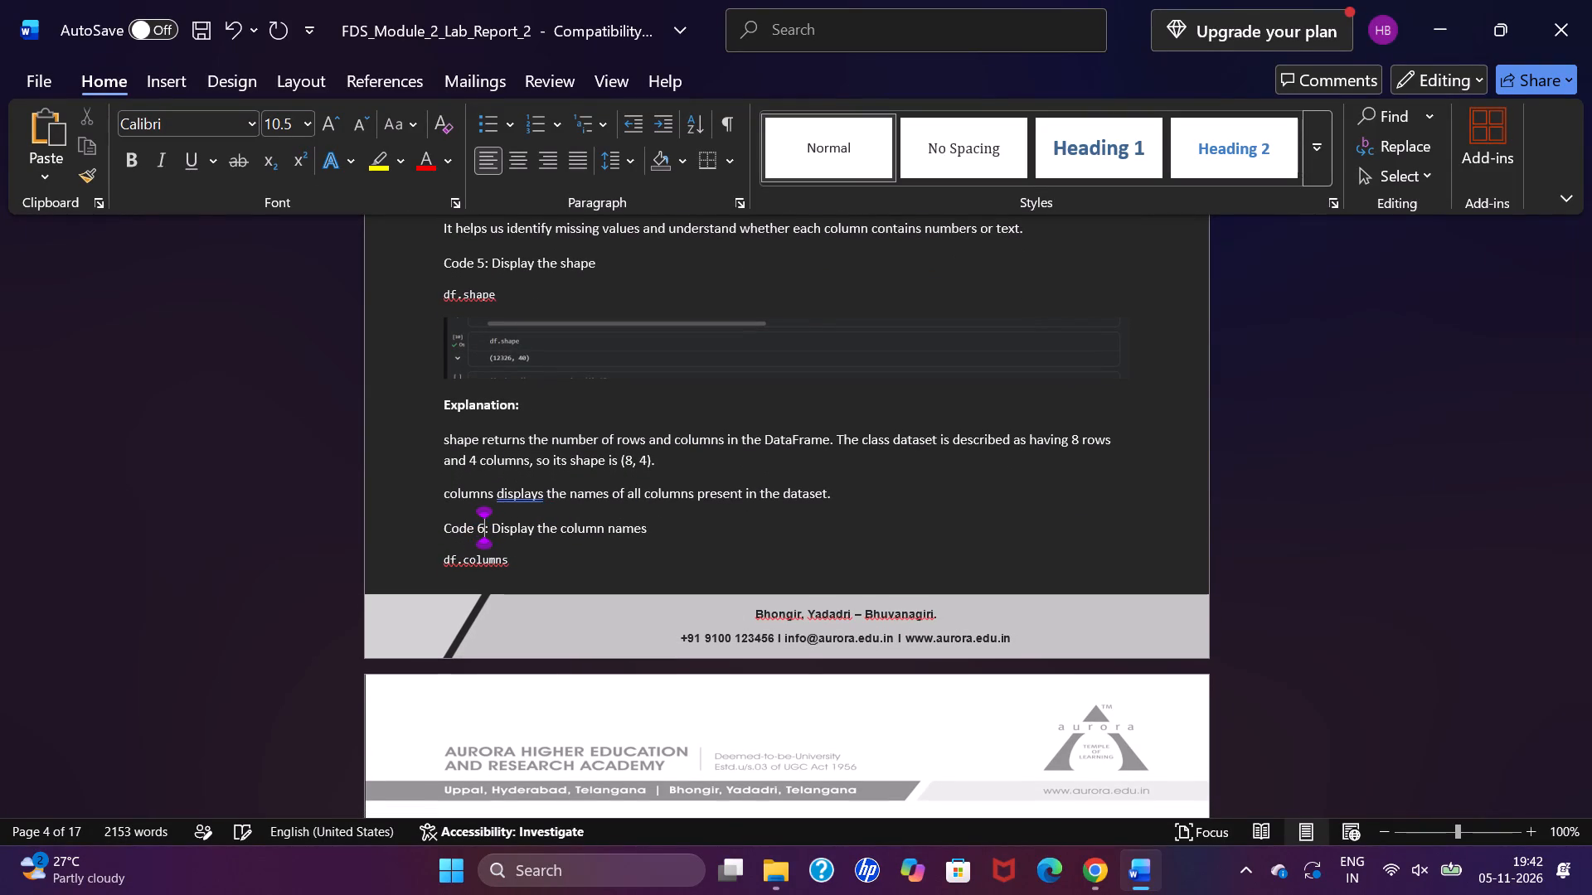
Insert a blank line after the "columns displays the names" explanation line, above the Code 6 heading.
left_click(893, 496)
key("Return")
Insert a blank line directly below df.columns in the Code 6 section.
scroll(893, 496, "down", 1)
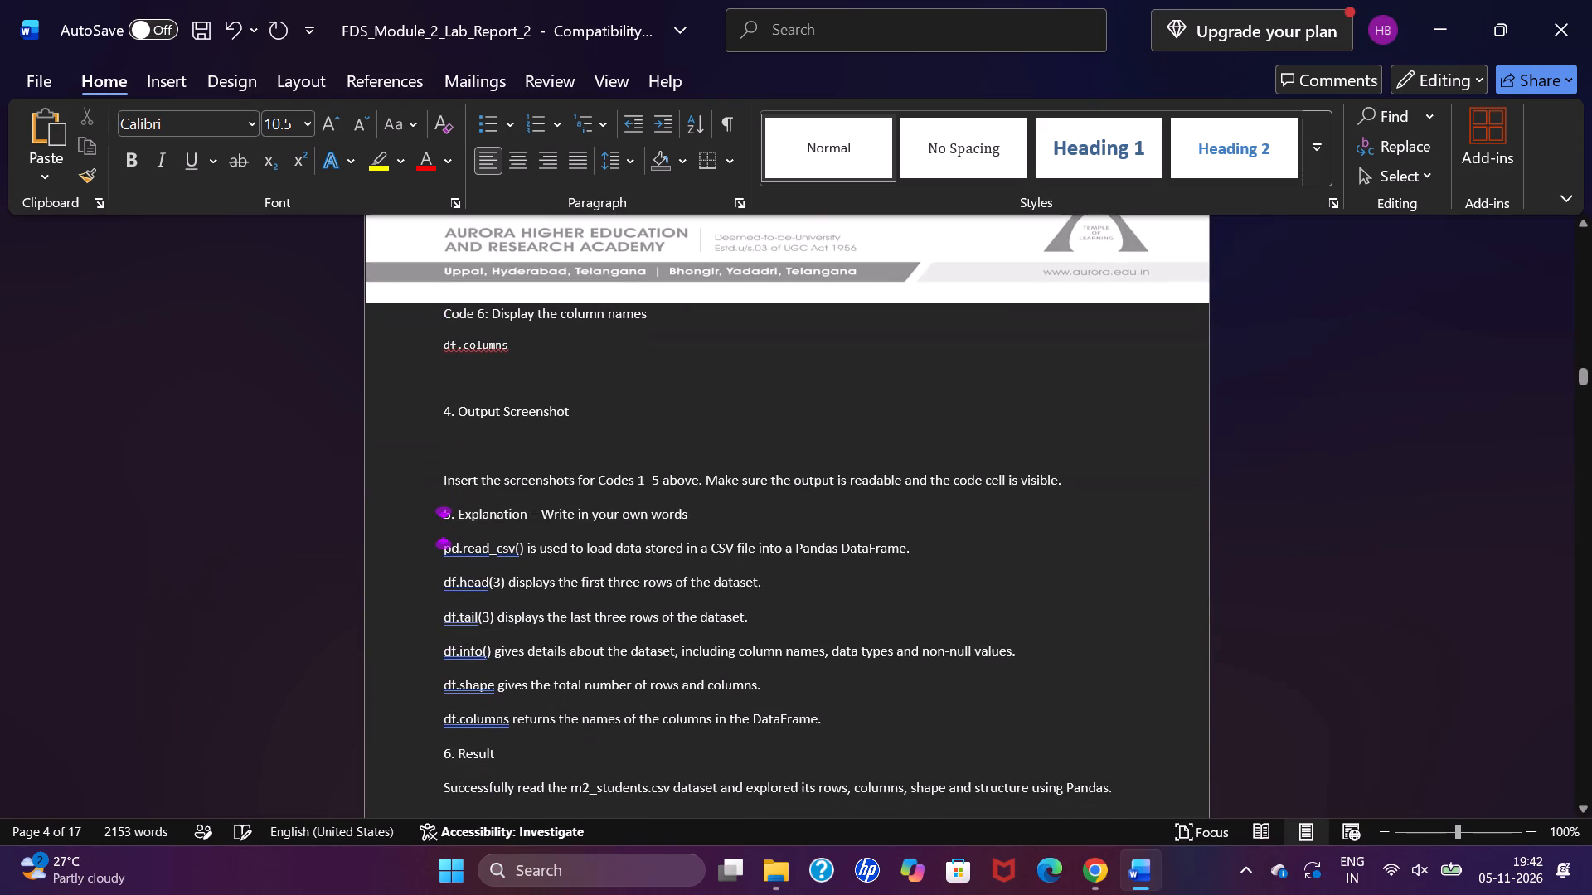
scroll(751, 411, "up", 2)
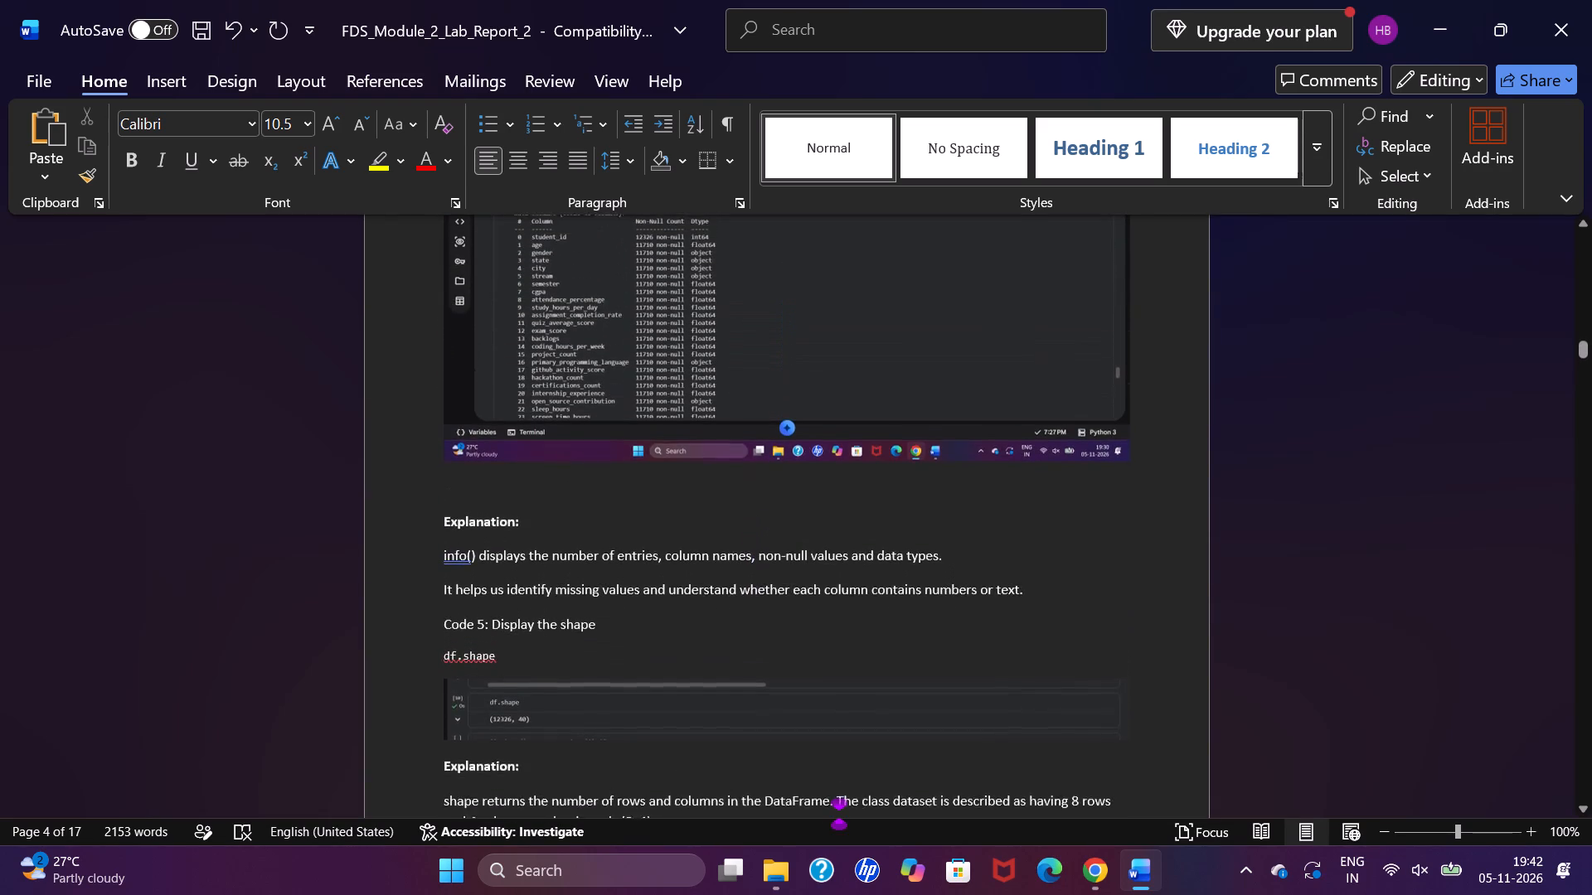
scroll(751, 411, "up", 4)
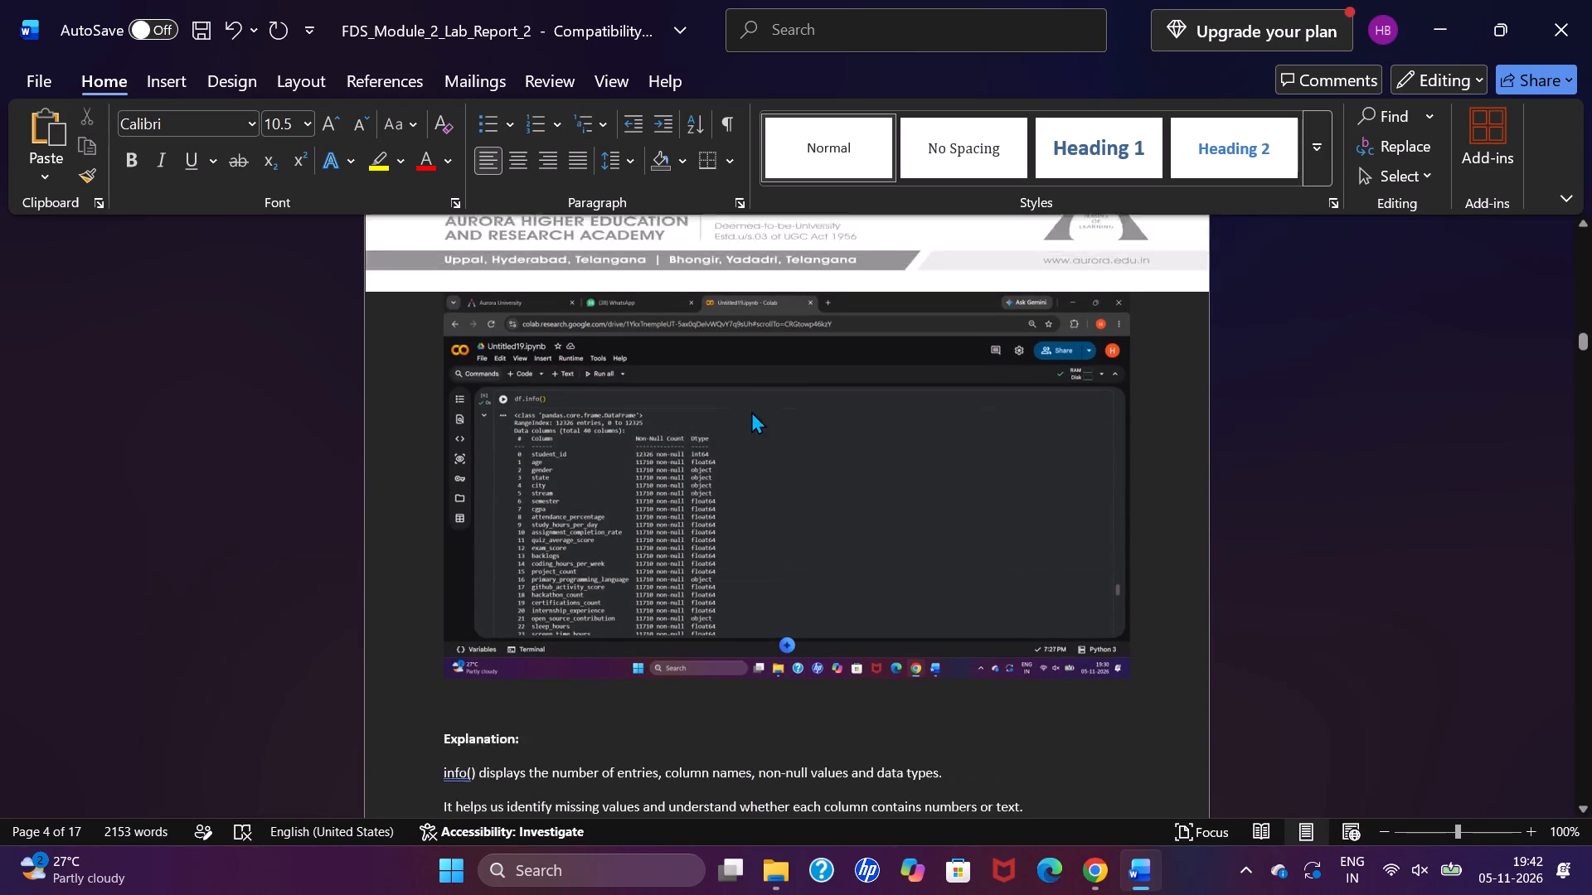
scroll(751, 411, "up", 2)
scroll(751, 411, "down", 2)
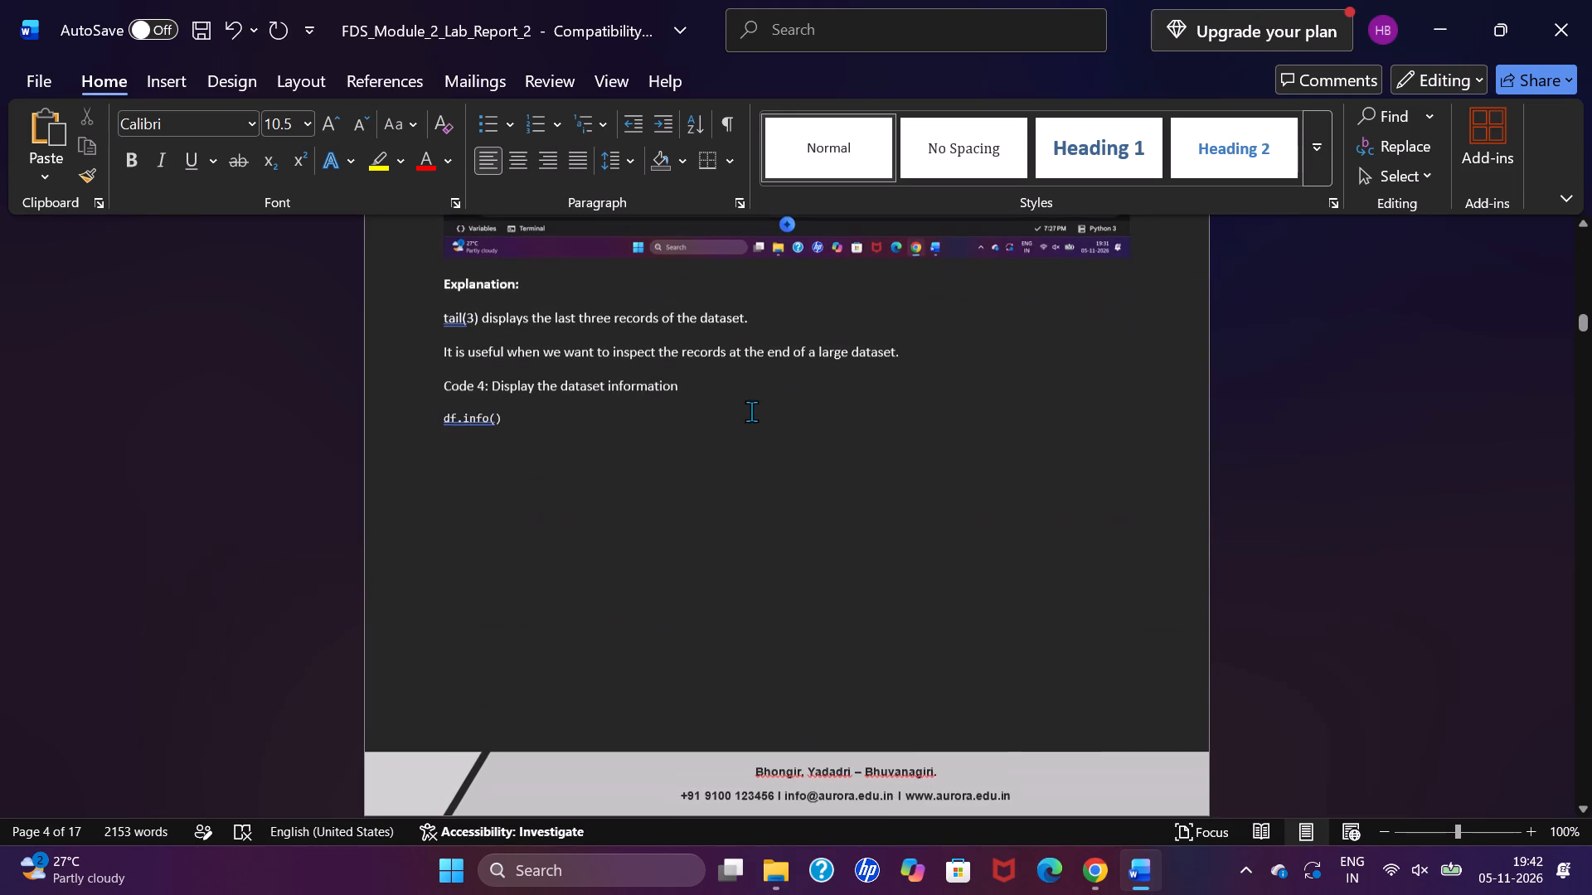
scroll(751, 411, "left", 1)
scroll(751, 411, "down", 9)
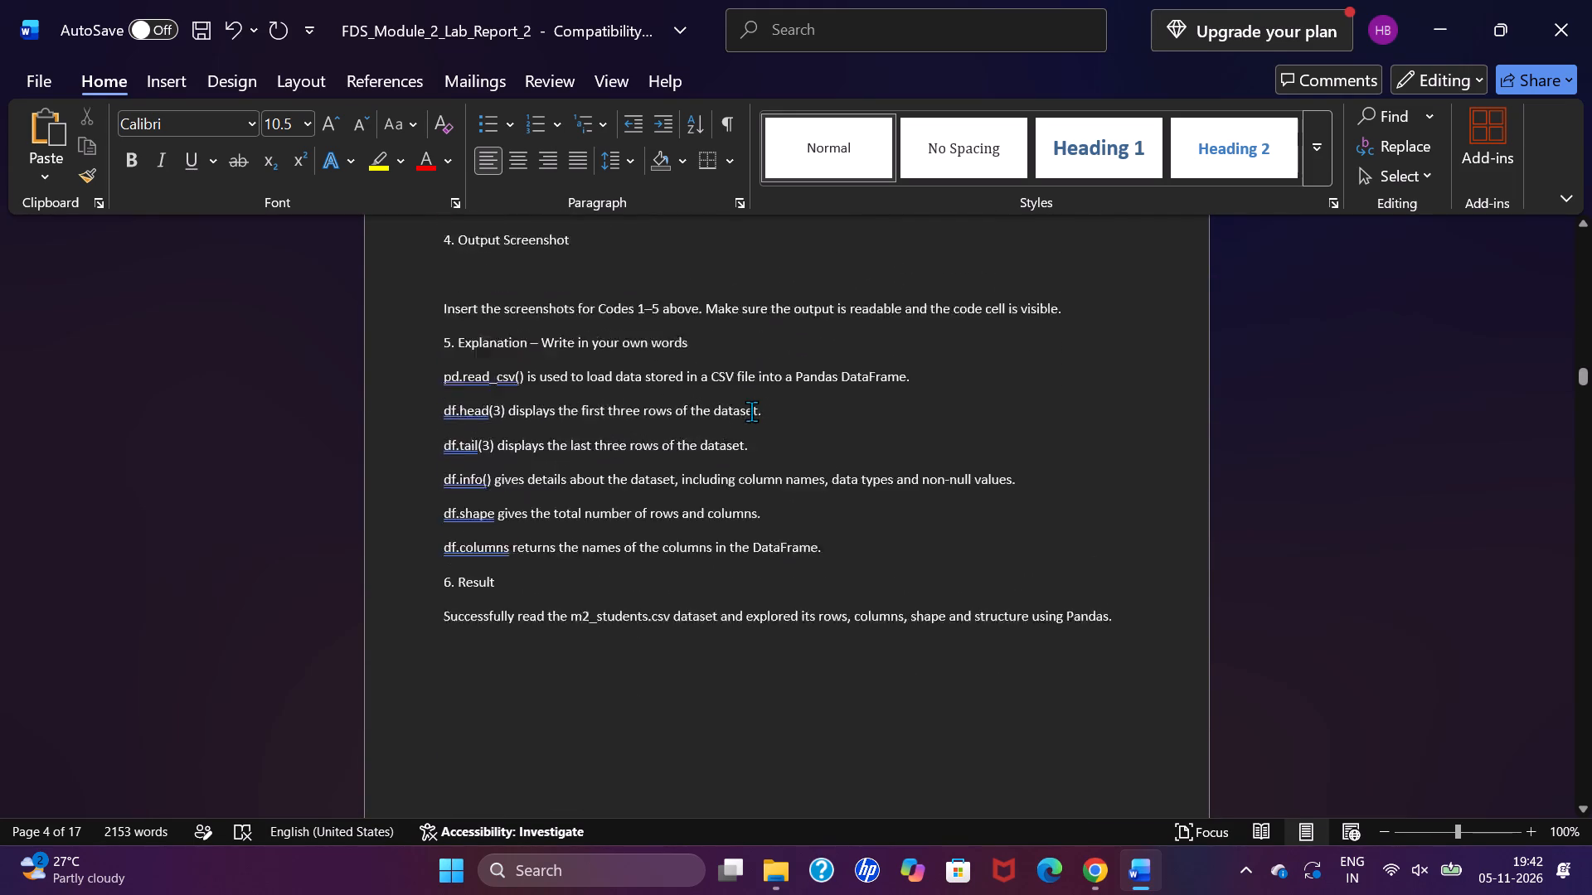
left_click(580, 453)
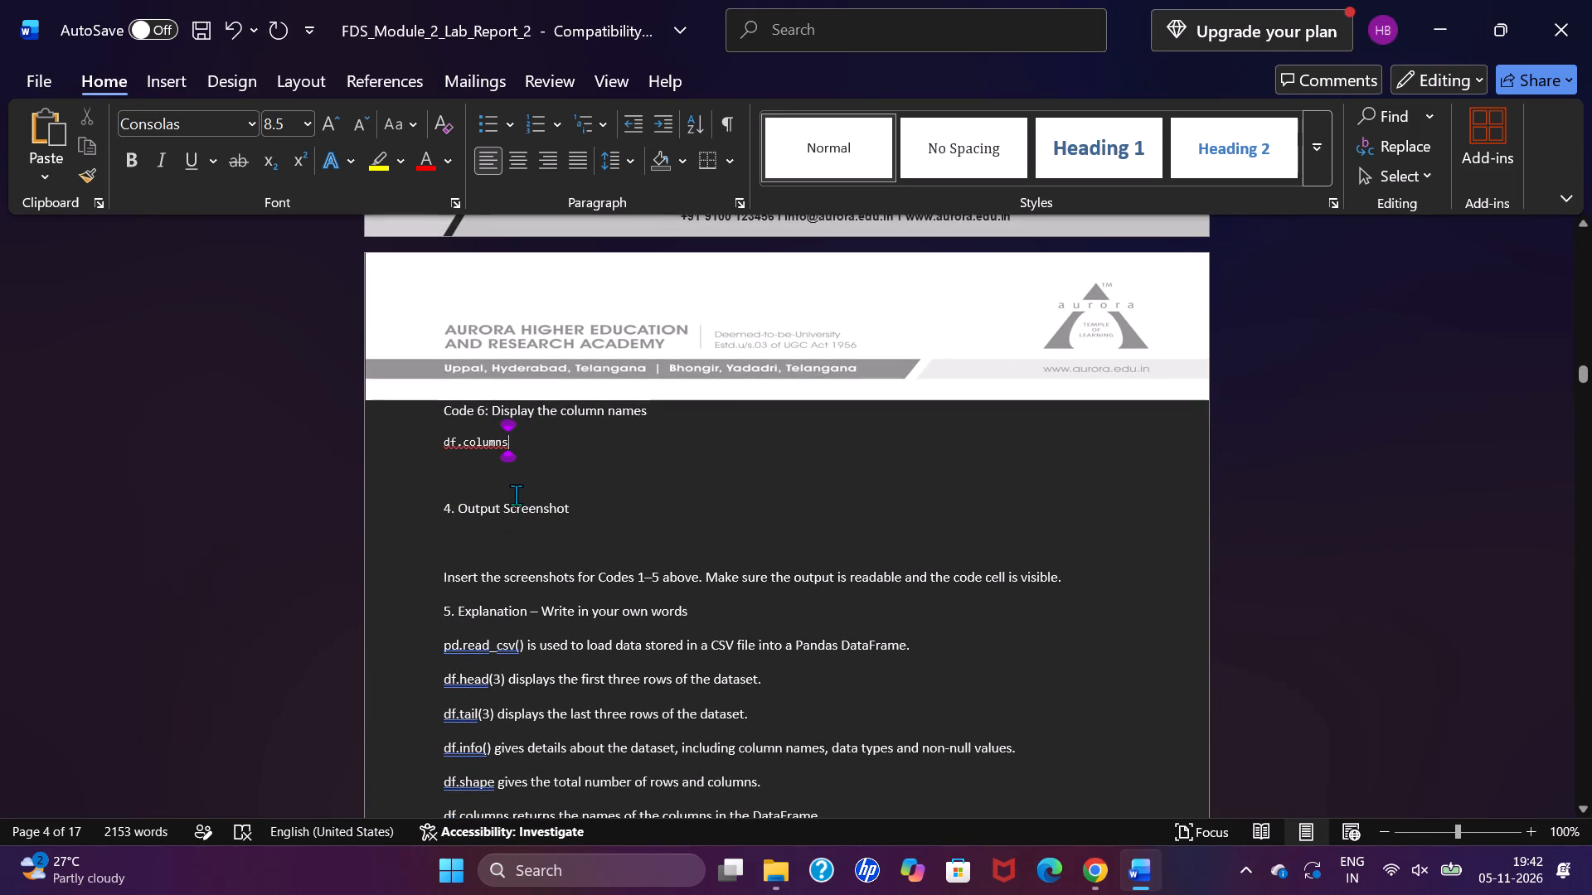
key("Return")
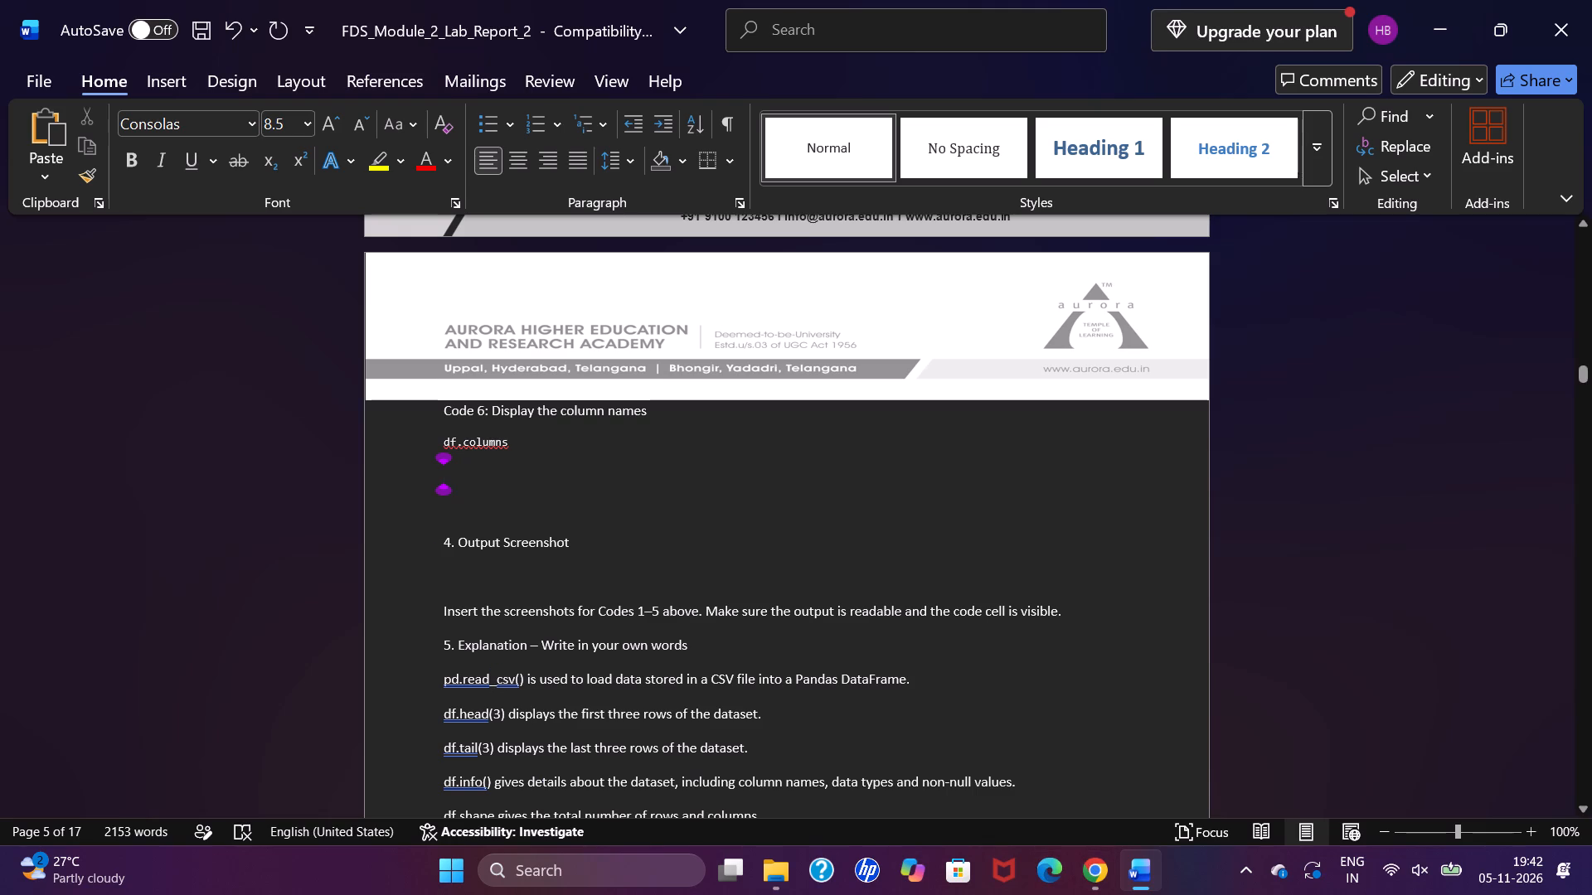
Delete the "4. Output Screenshot" heading together with the blank lines around it, up to the df.columns line.
left_click(473, 586)
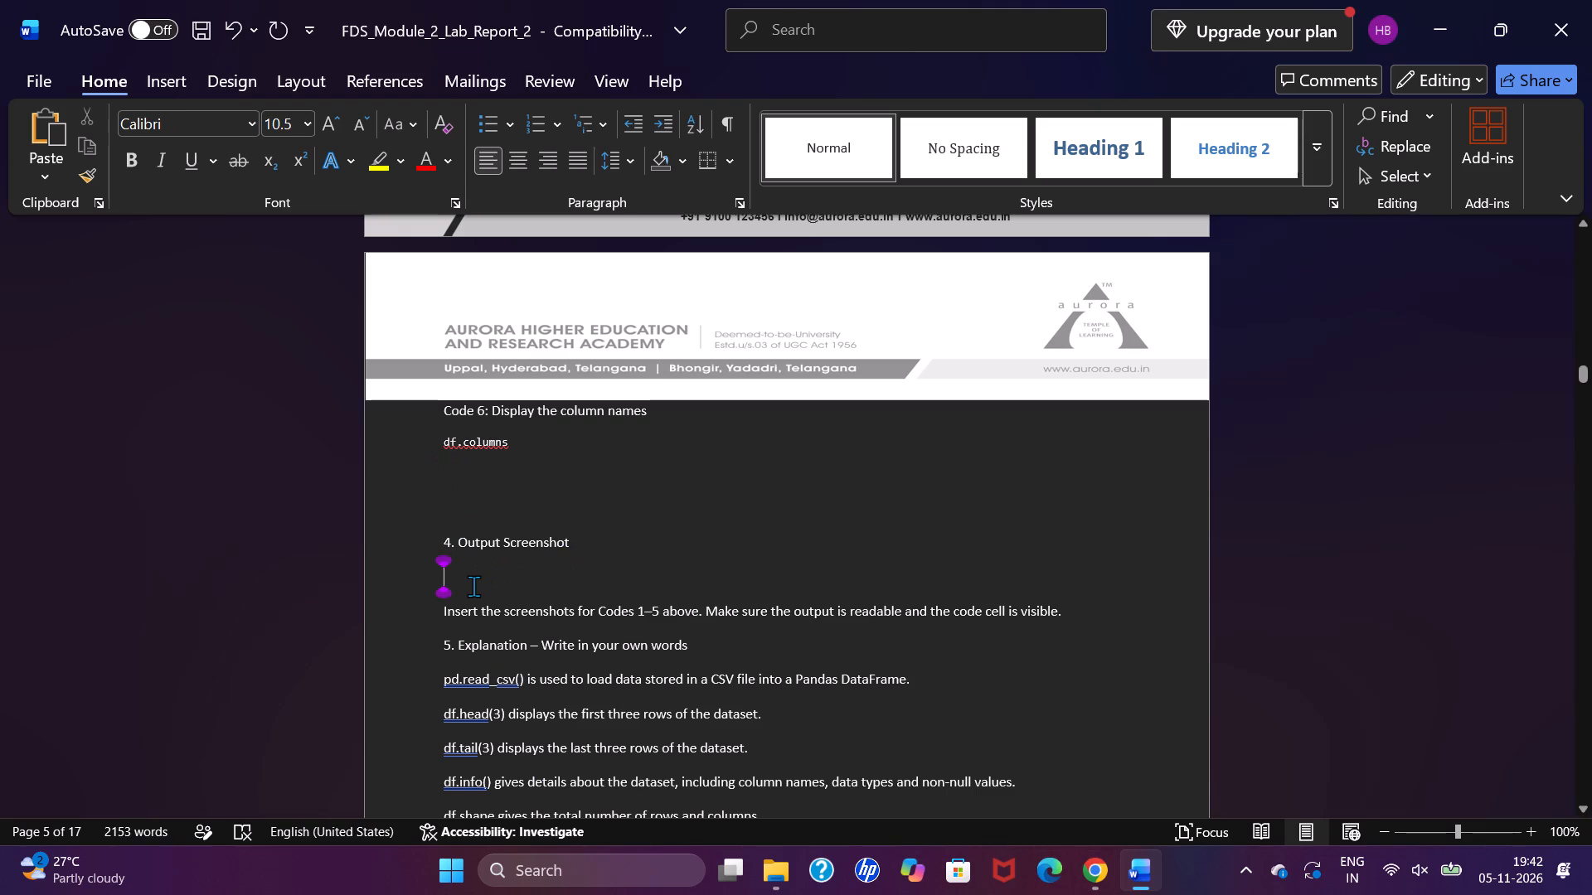
key("BackSpace")
key("BackSpace")
key("BackSpace")
key("BackSpace")
key("BackSpace")
key("BackSpace")
key("BackSpace")
key("BackSpace")
key("BackSpace")
key("BackSpace")
key("BackSpace")
key("BackSpace")
key("BackSpace")
key("BackSpace")
key("BackSpace")
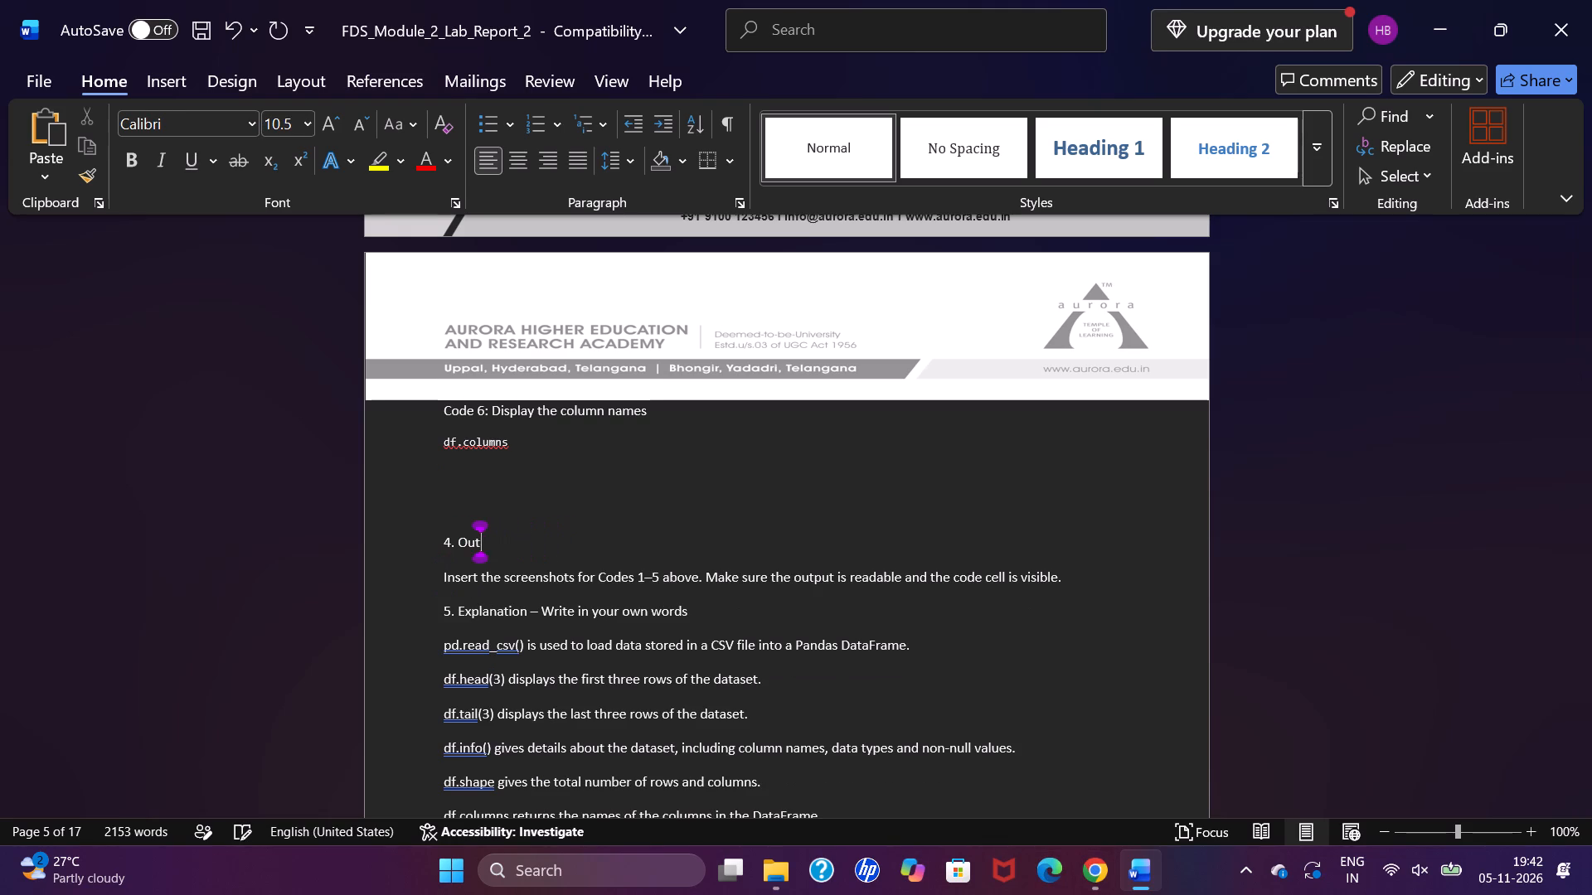
key("BackSpace")
key("BackSpace")
key("BackSpace")
key("BackSpace")
key("BackSpace")
key("BackSpace")
key("BackSpace")
key("BackSpace")
key("BackSpace")
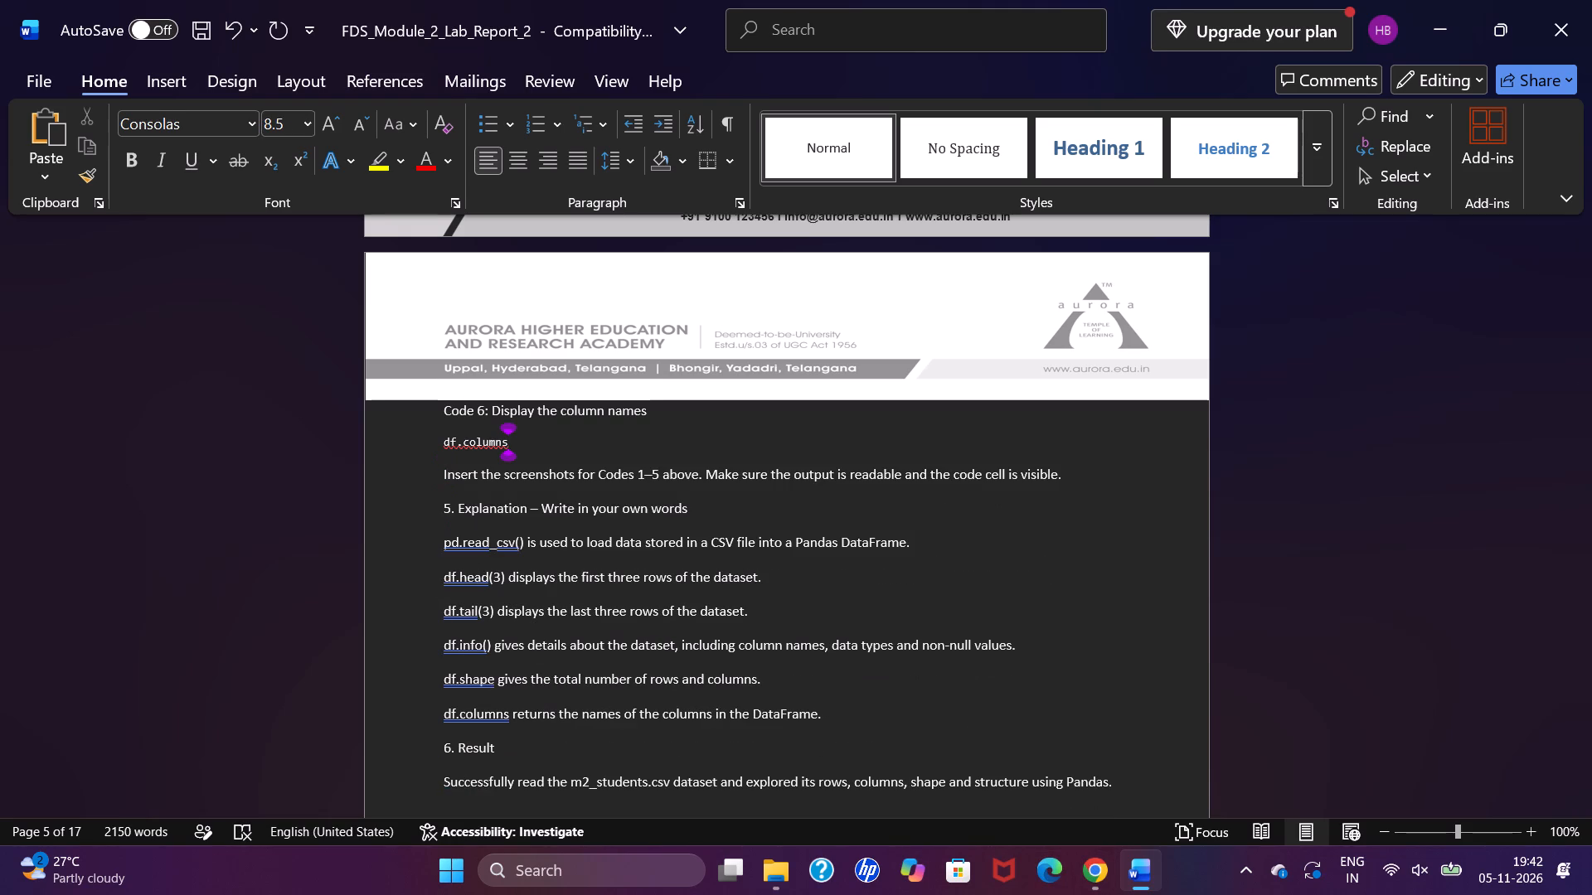
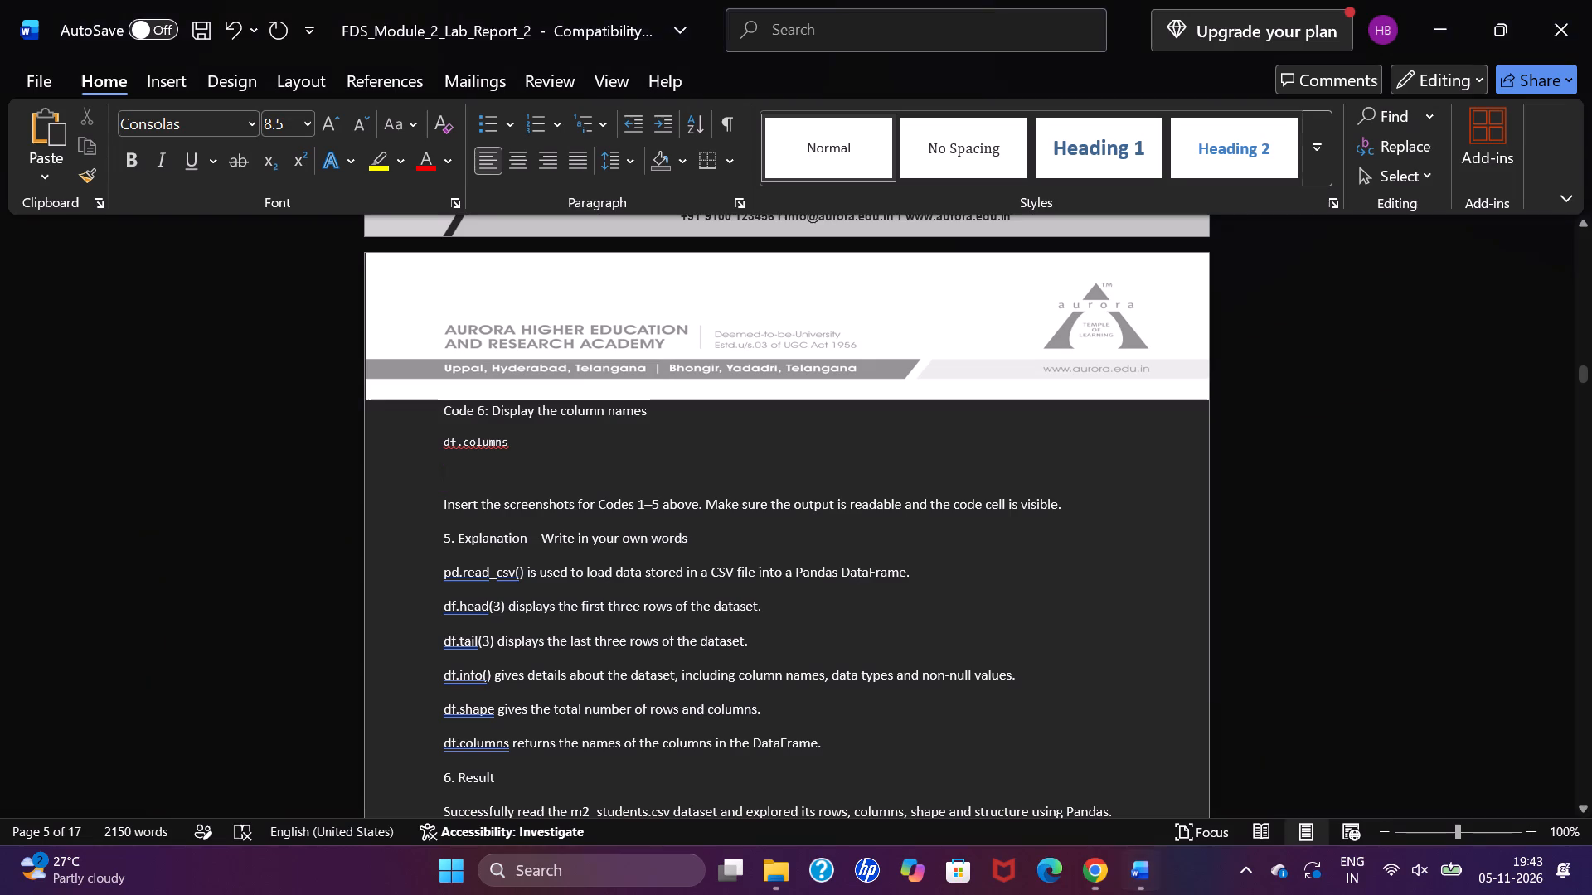
Paste the copied Colab screenshot of the df.columns output below the df.columns line in the Code 6 section.
key("ctrl+v")
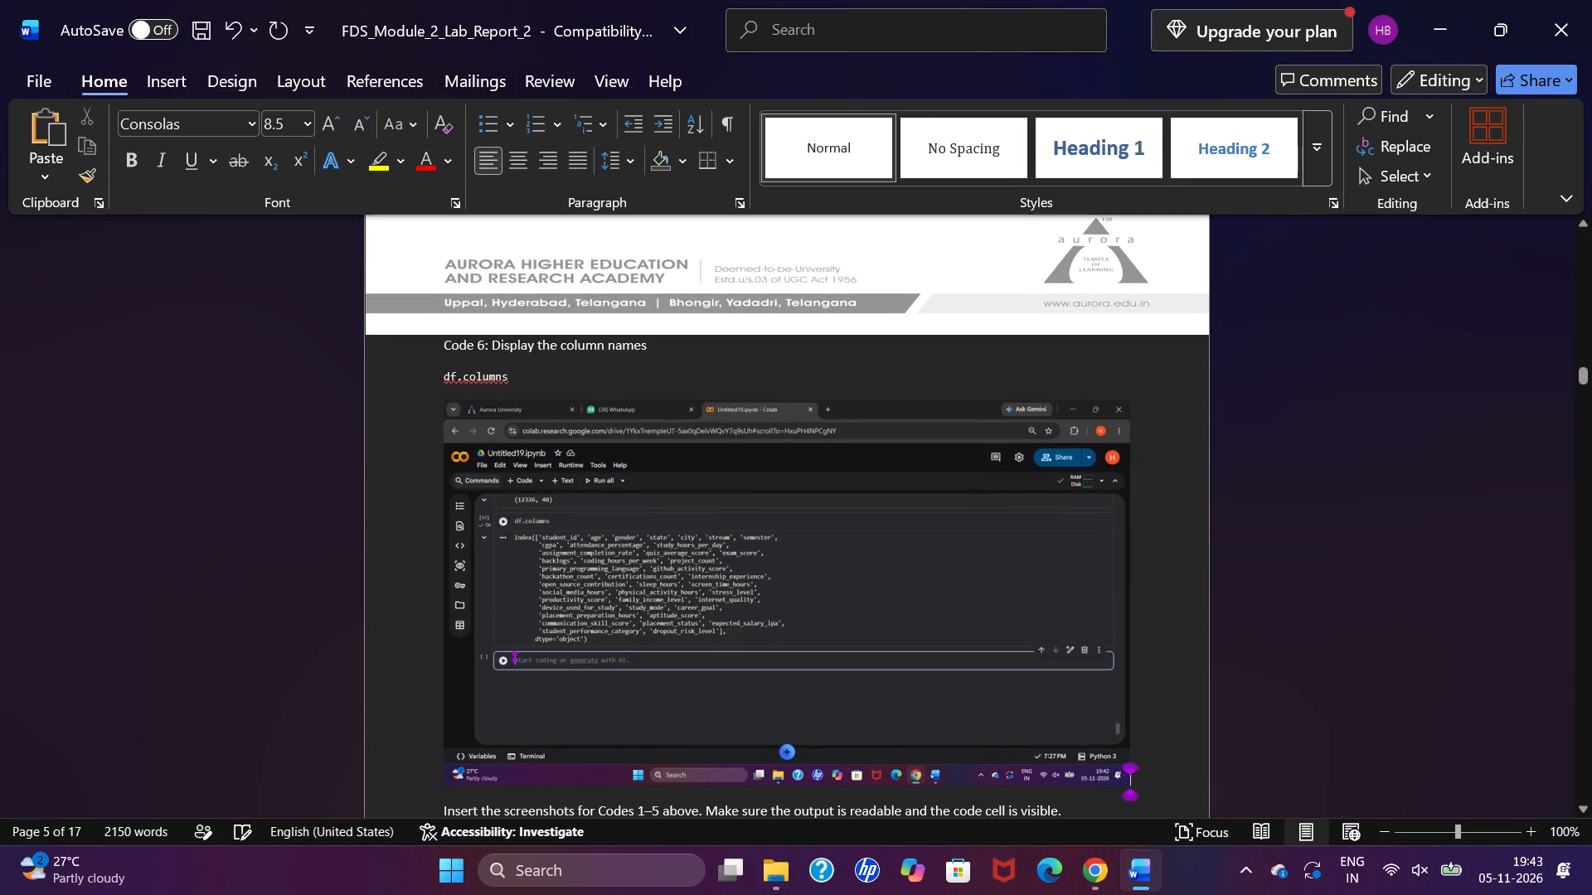
Review the Code 4, Code 5 and Code 6 sections of the report with their code, screenshots and explanations.
scroll(689, 501, "up", 3)
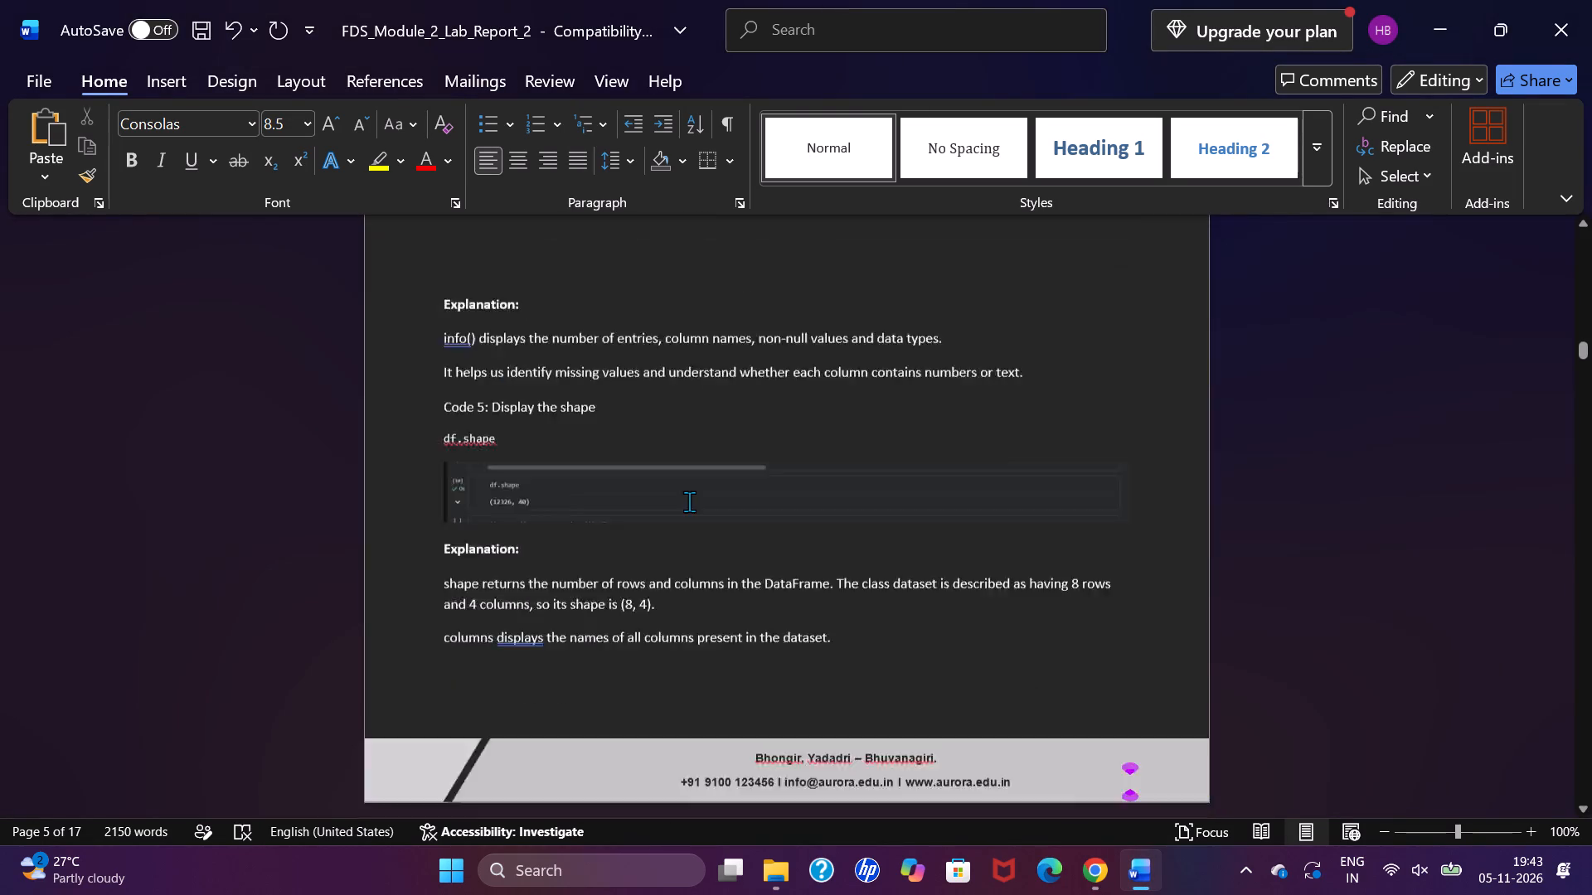
scroll(689, 501, "down", 1)
scroll(689, 501, "up", 4)
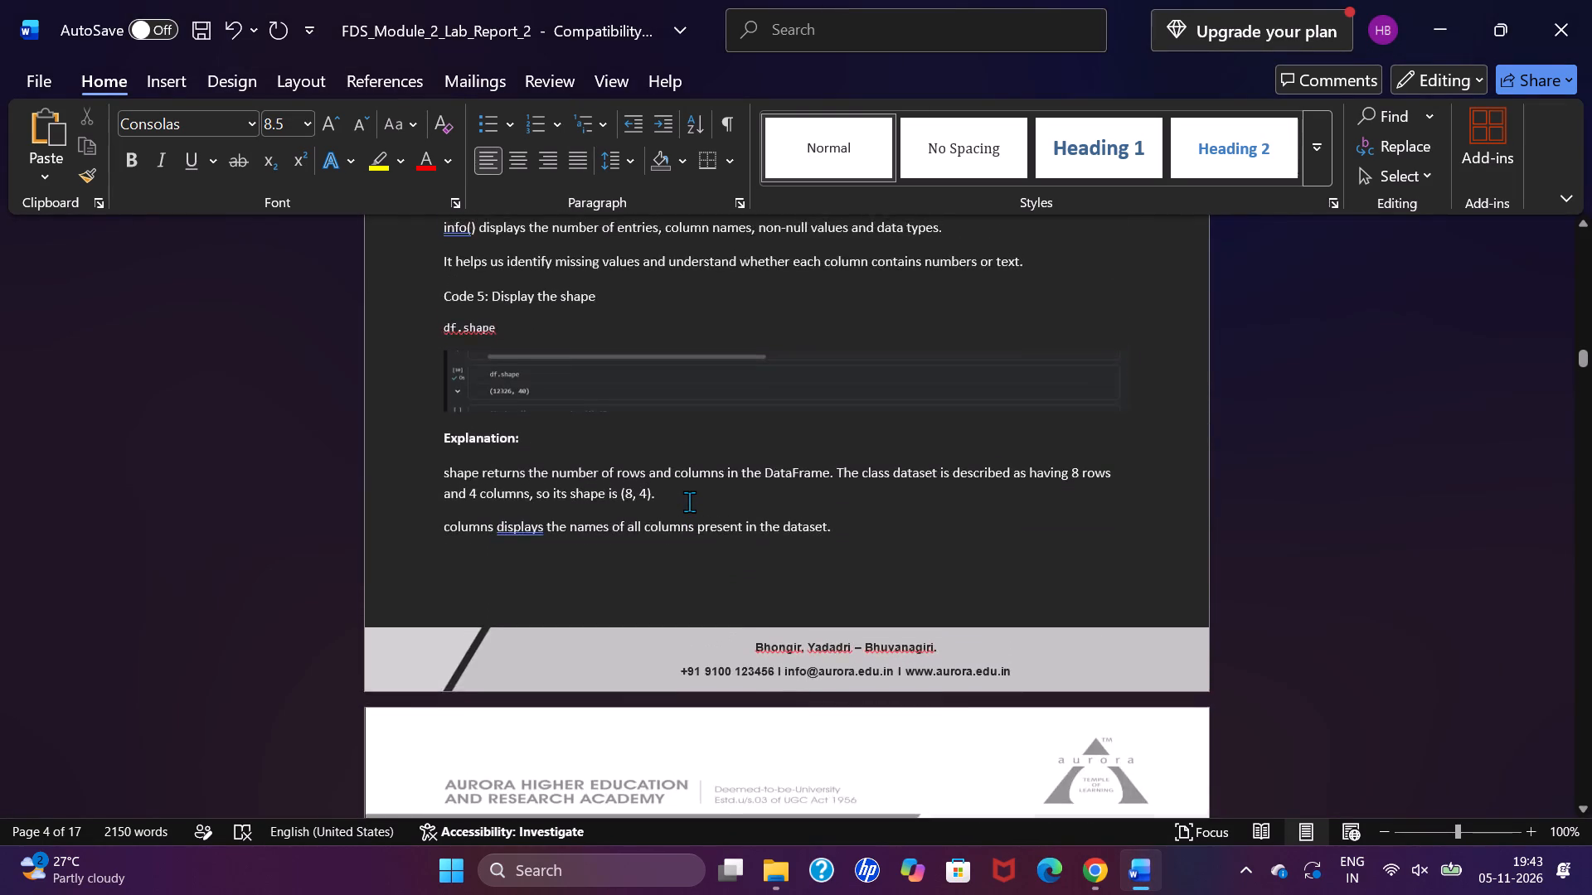
scroll(689, 501, "up", 2)
scroll(689, 501, "down", 1)
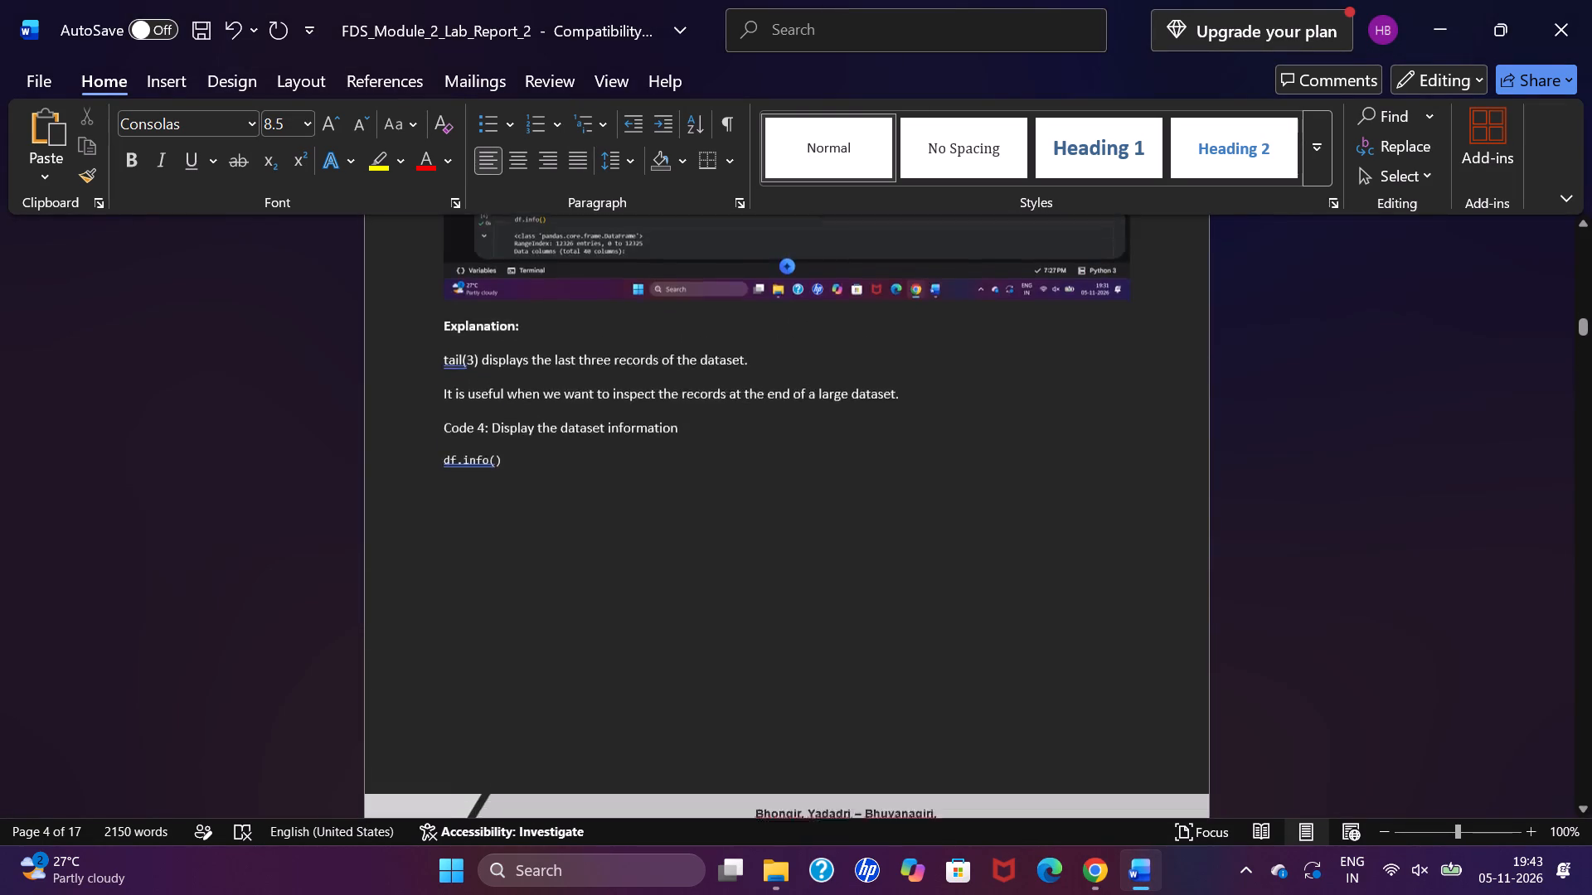
scroll(689, 501, "down", 2)
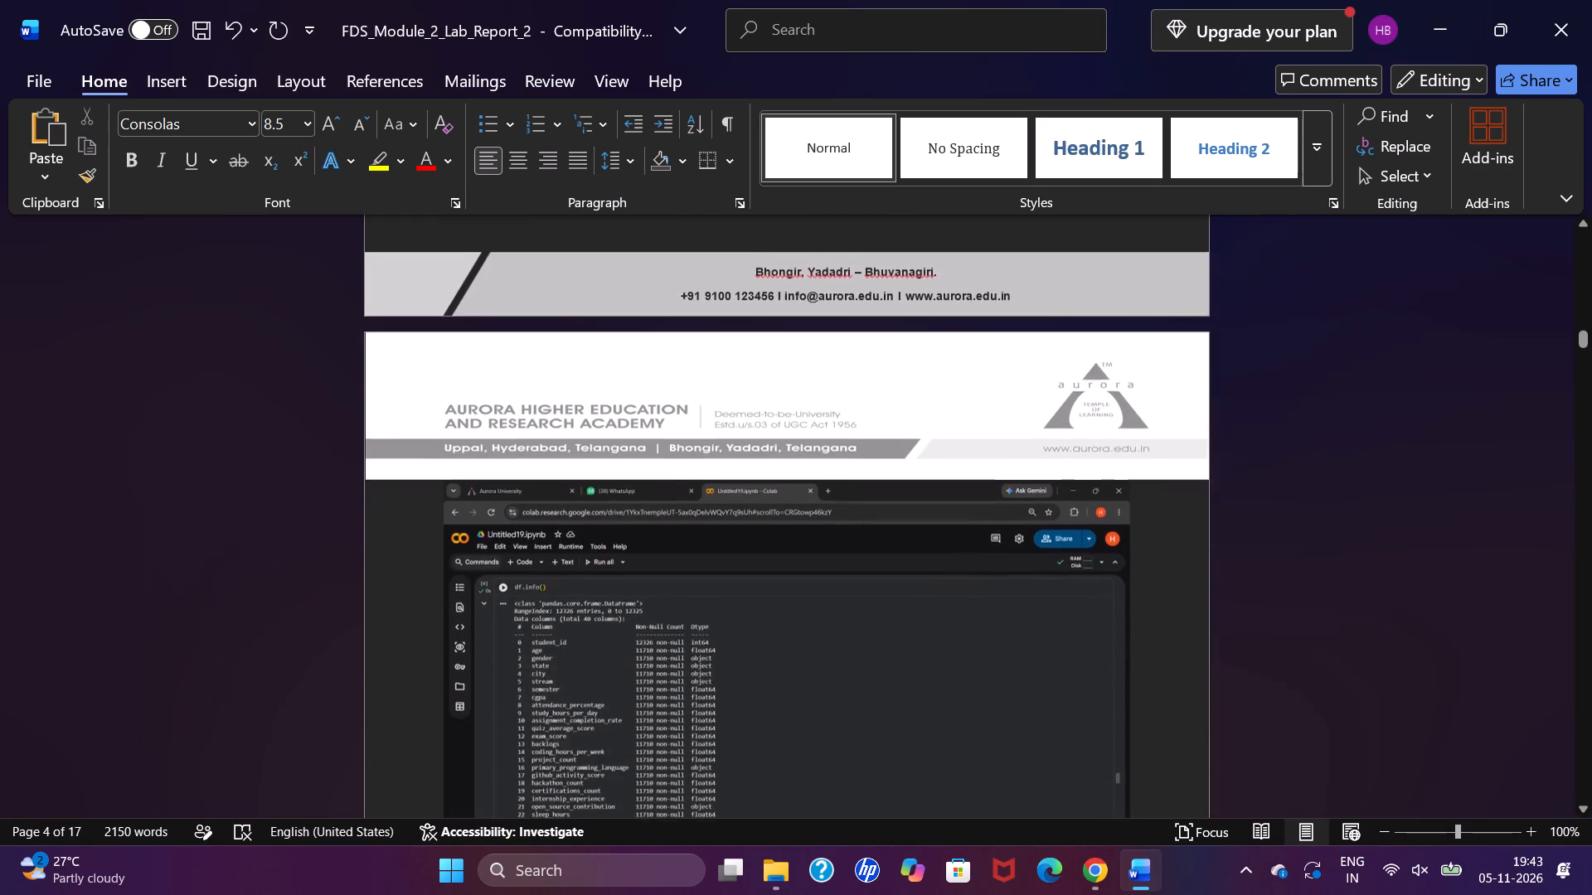
scroll(689, 501, "down", 5)
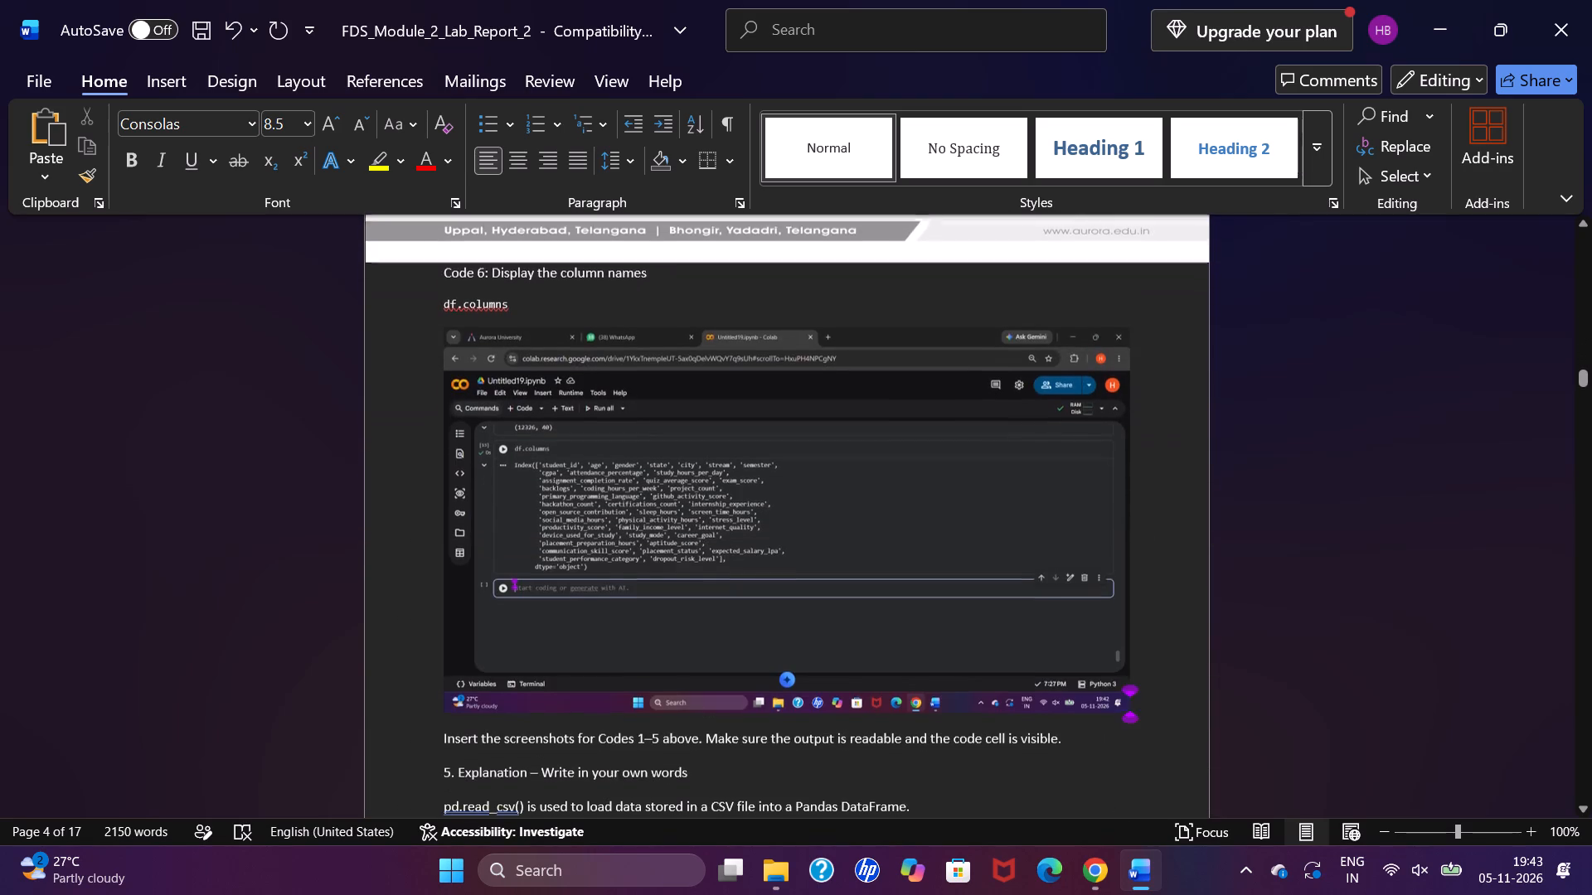
scroll(689, 501, "up", 1)
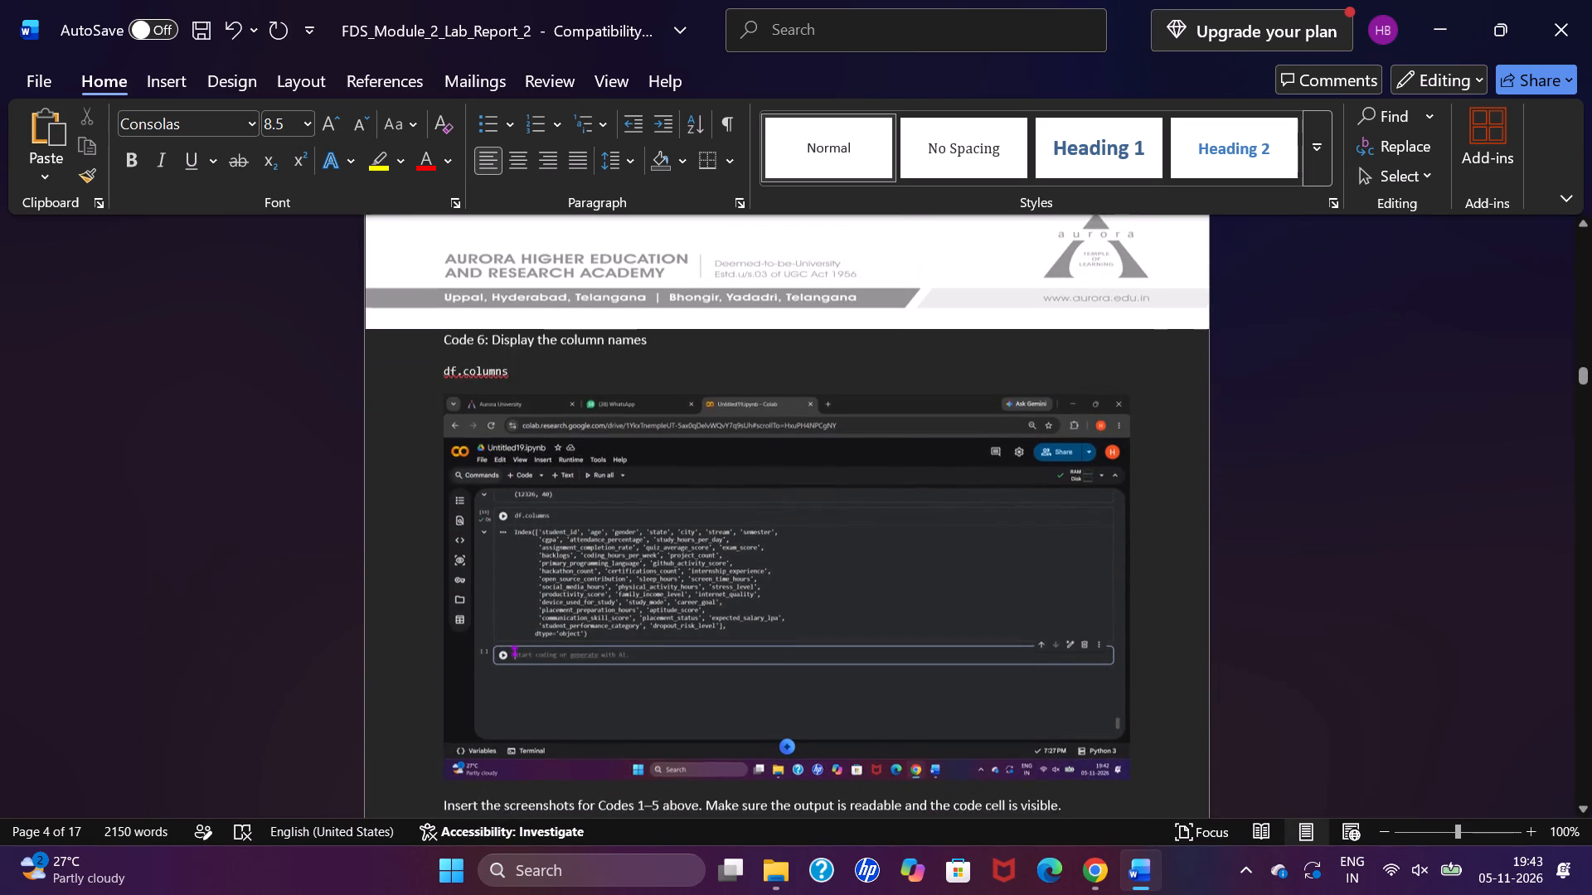
scroll(689, 501, "up", 1)
scroll(689, 501, "down", 1)
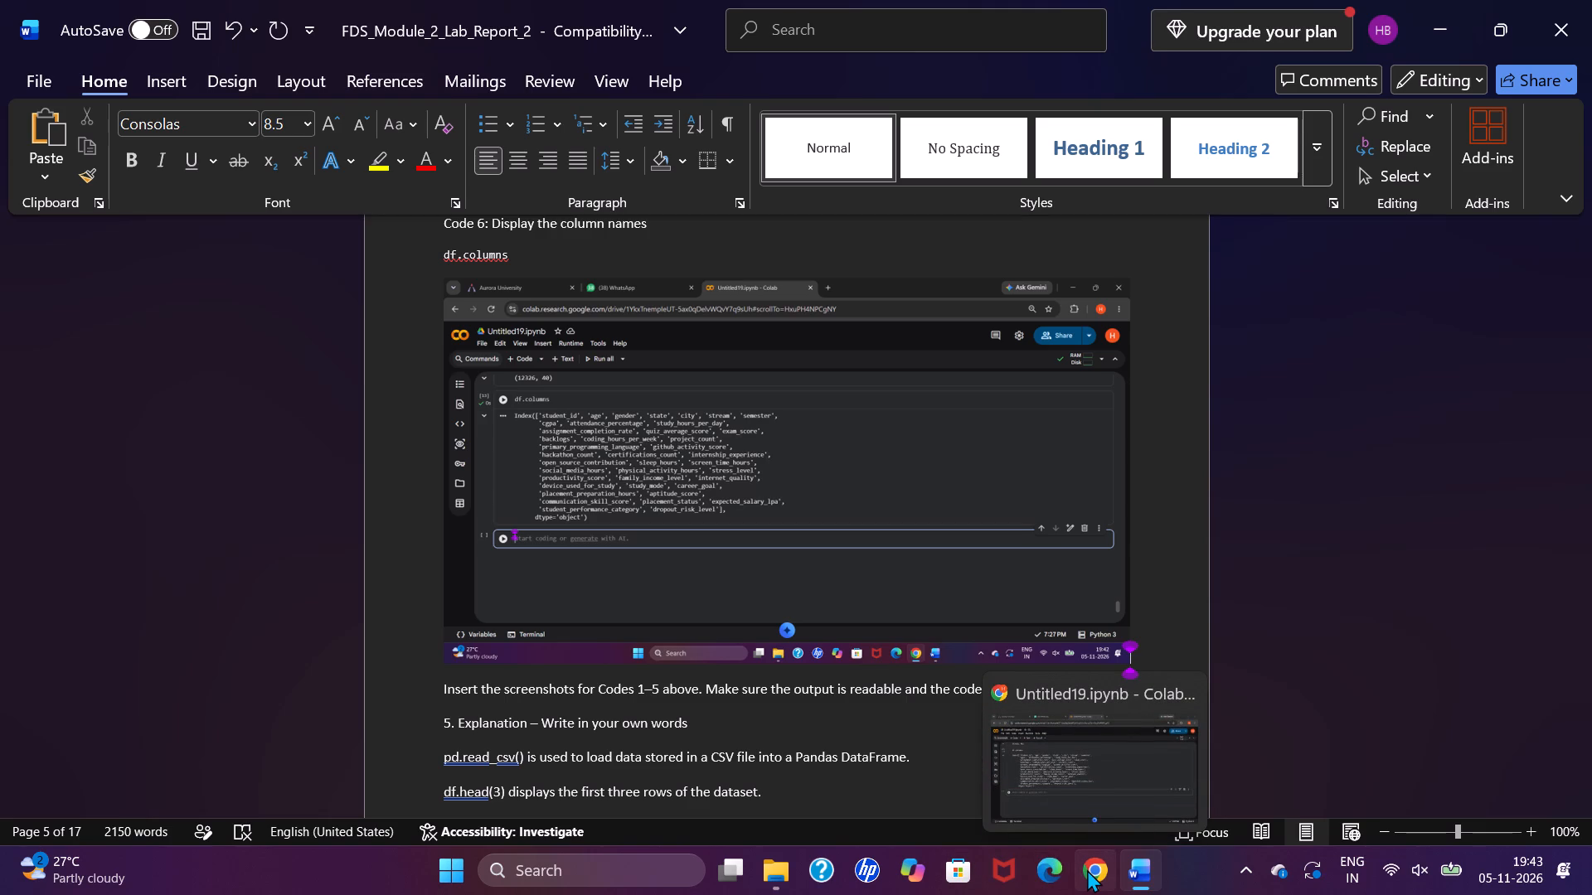
left_click(702, 558)
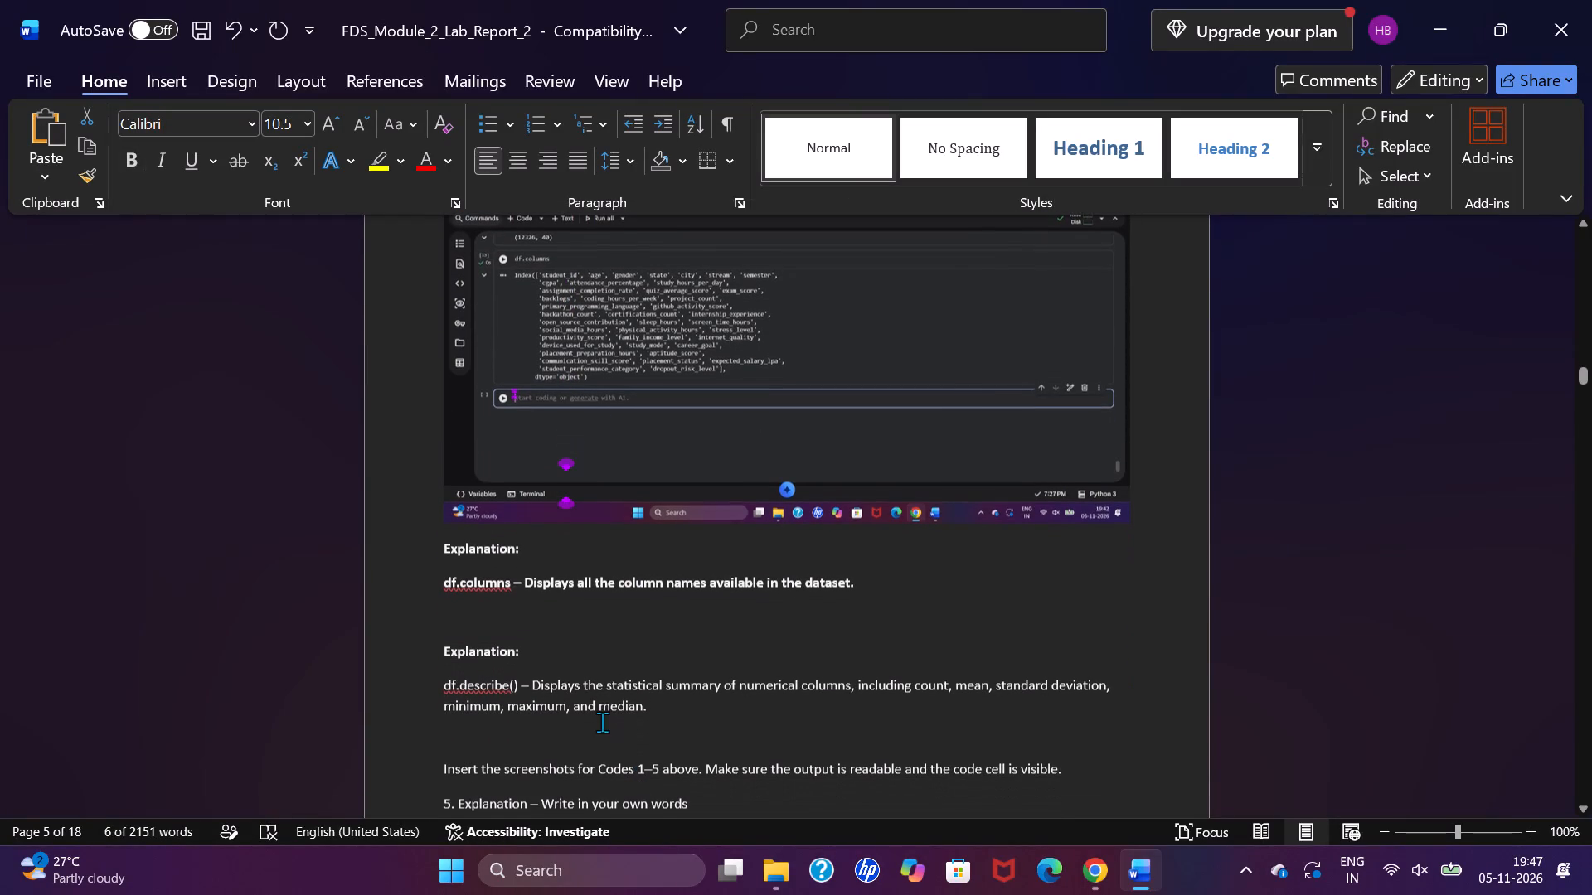
left_click(541, 614)
key("ctrl+v")
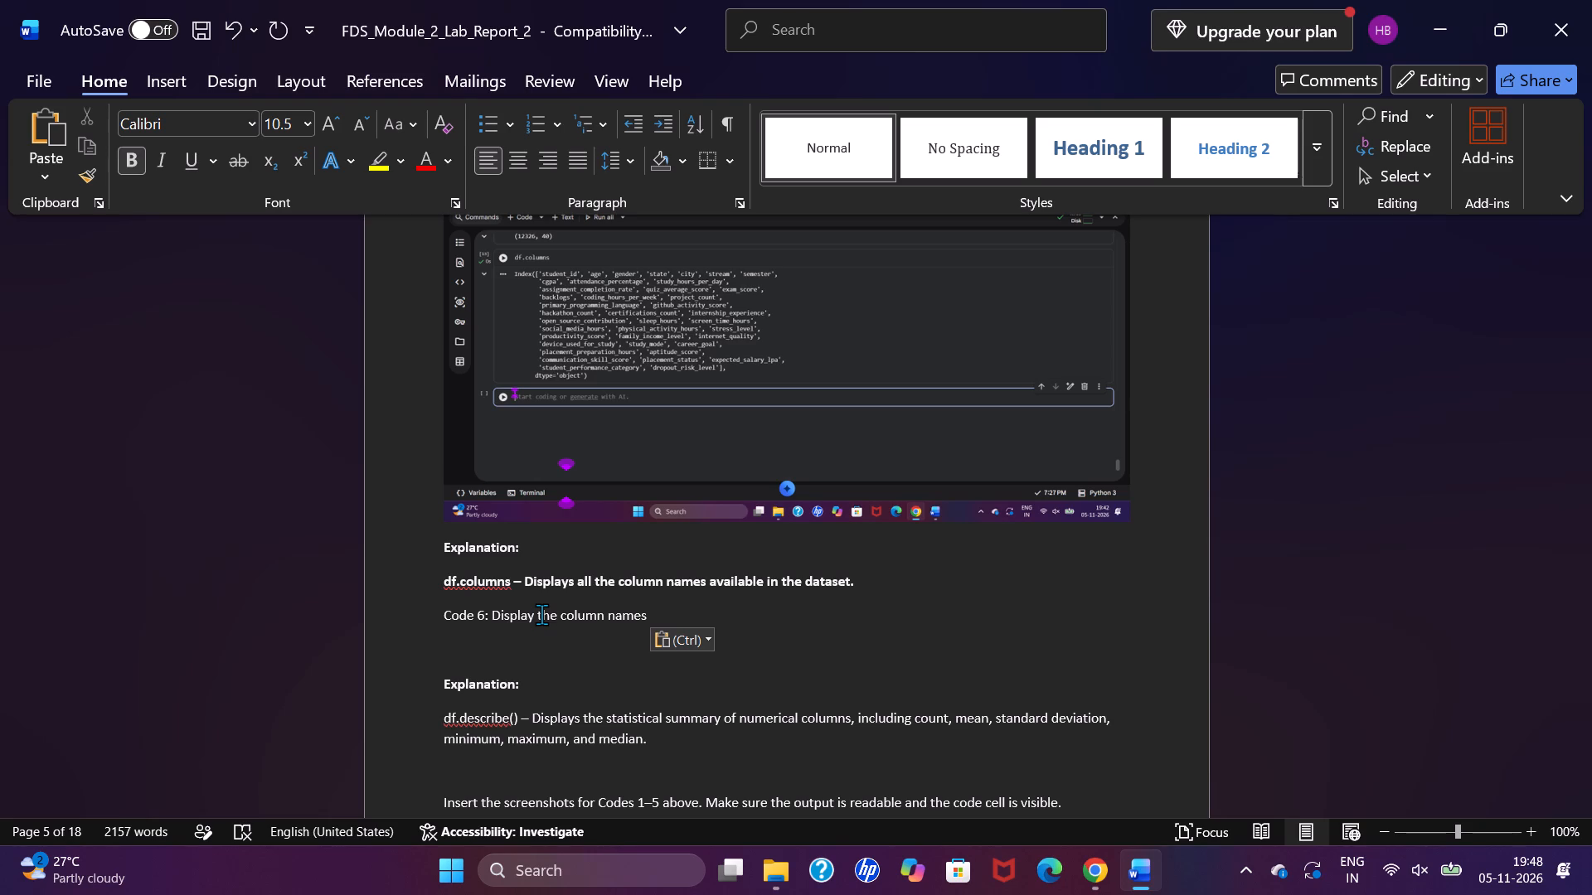
Change the section number in the pasted title to Code 7.
left_click(480, 617)
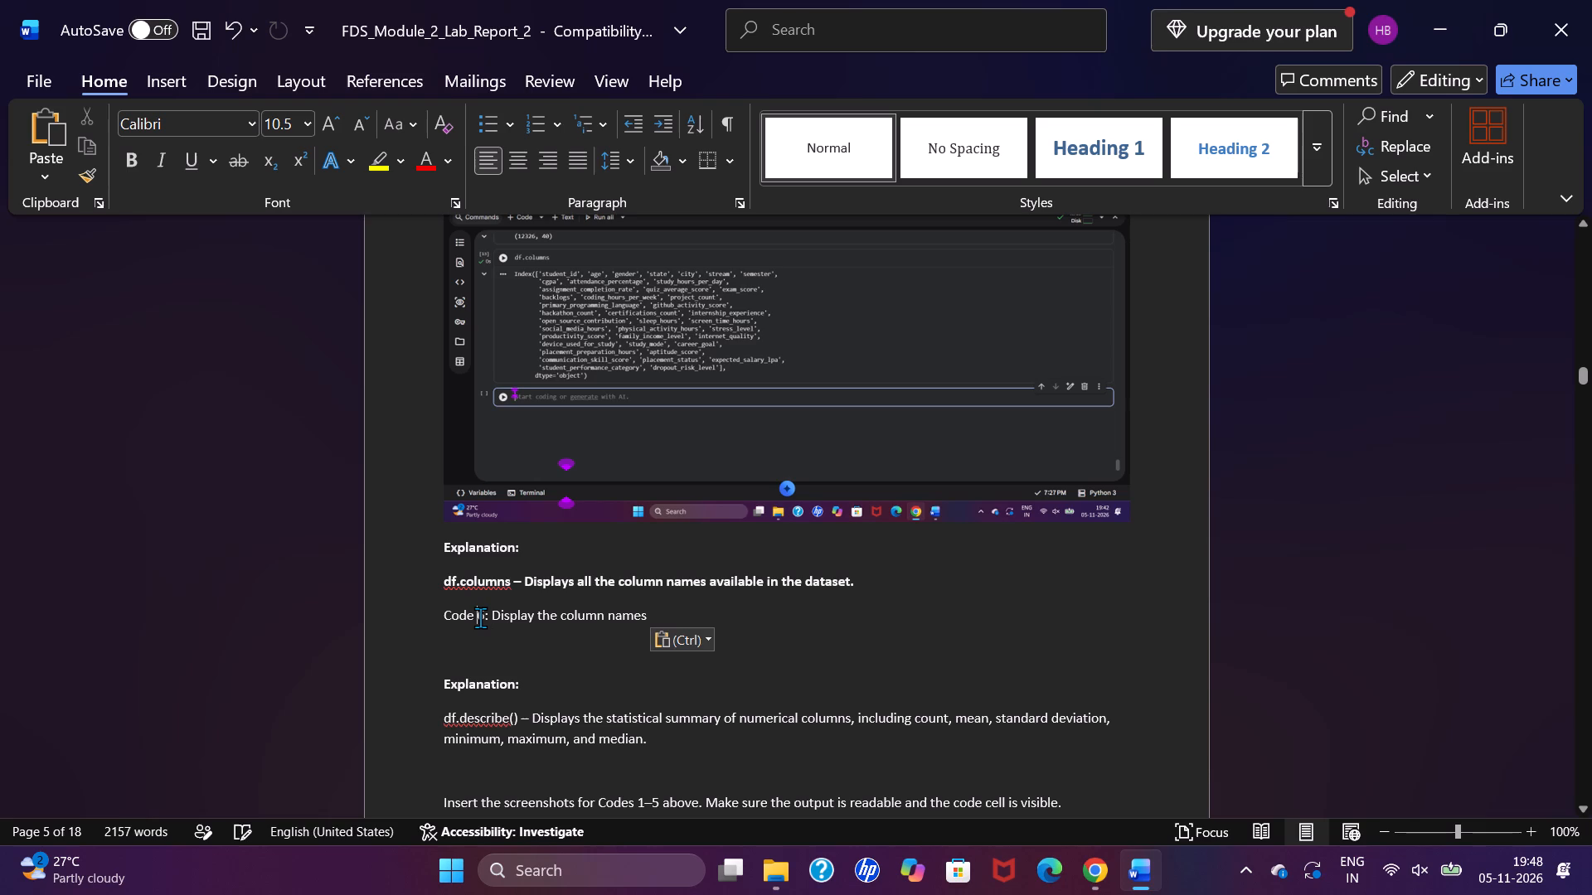
key("Right")
key("BackSpace")
key("7")
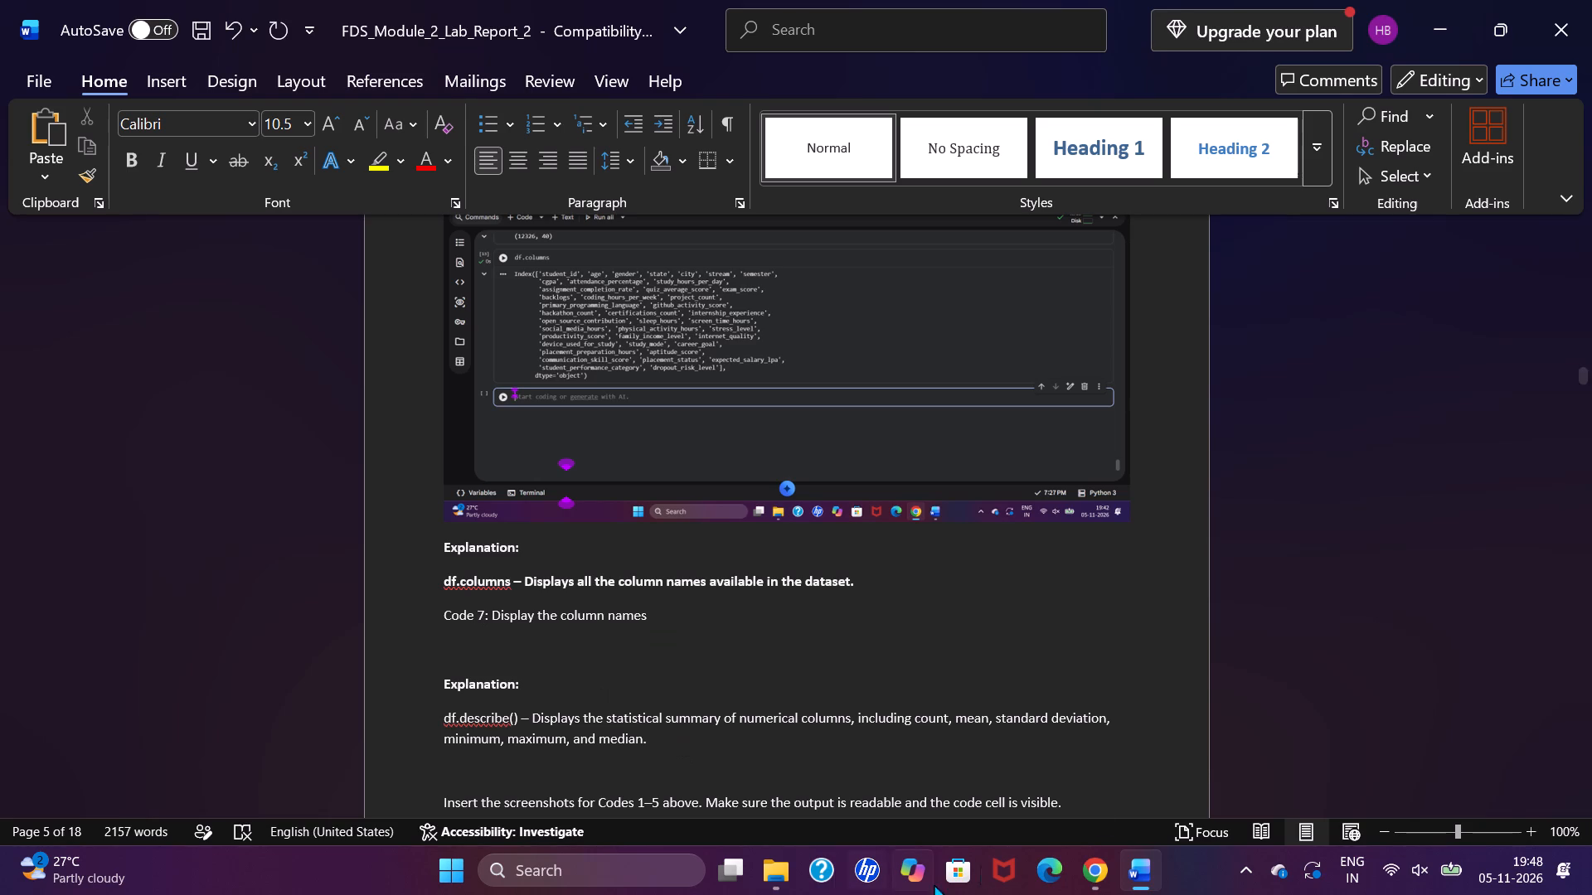
Switch to Chrome and look at the df.describe() cell in the Colab notebook, then return to the ChatGPT conversation.
left_click(1087, 867)
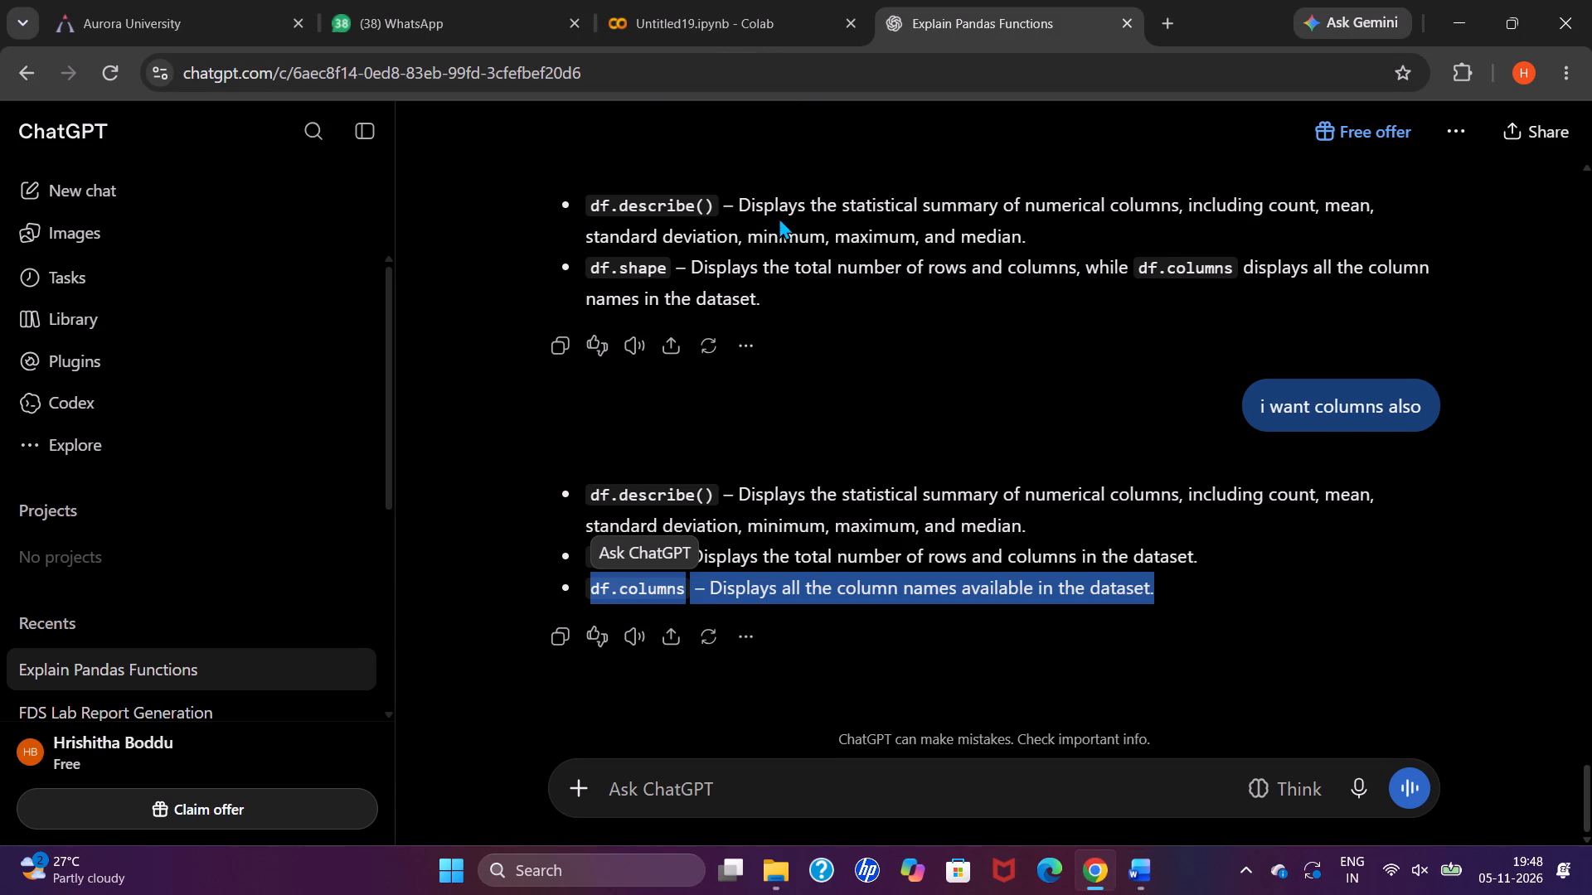
left_click(823, 24)
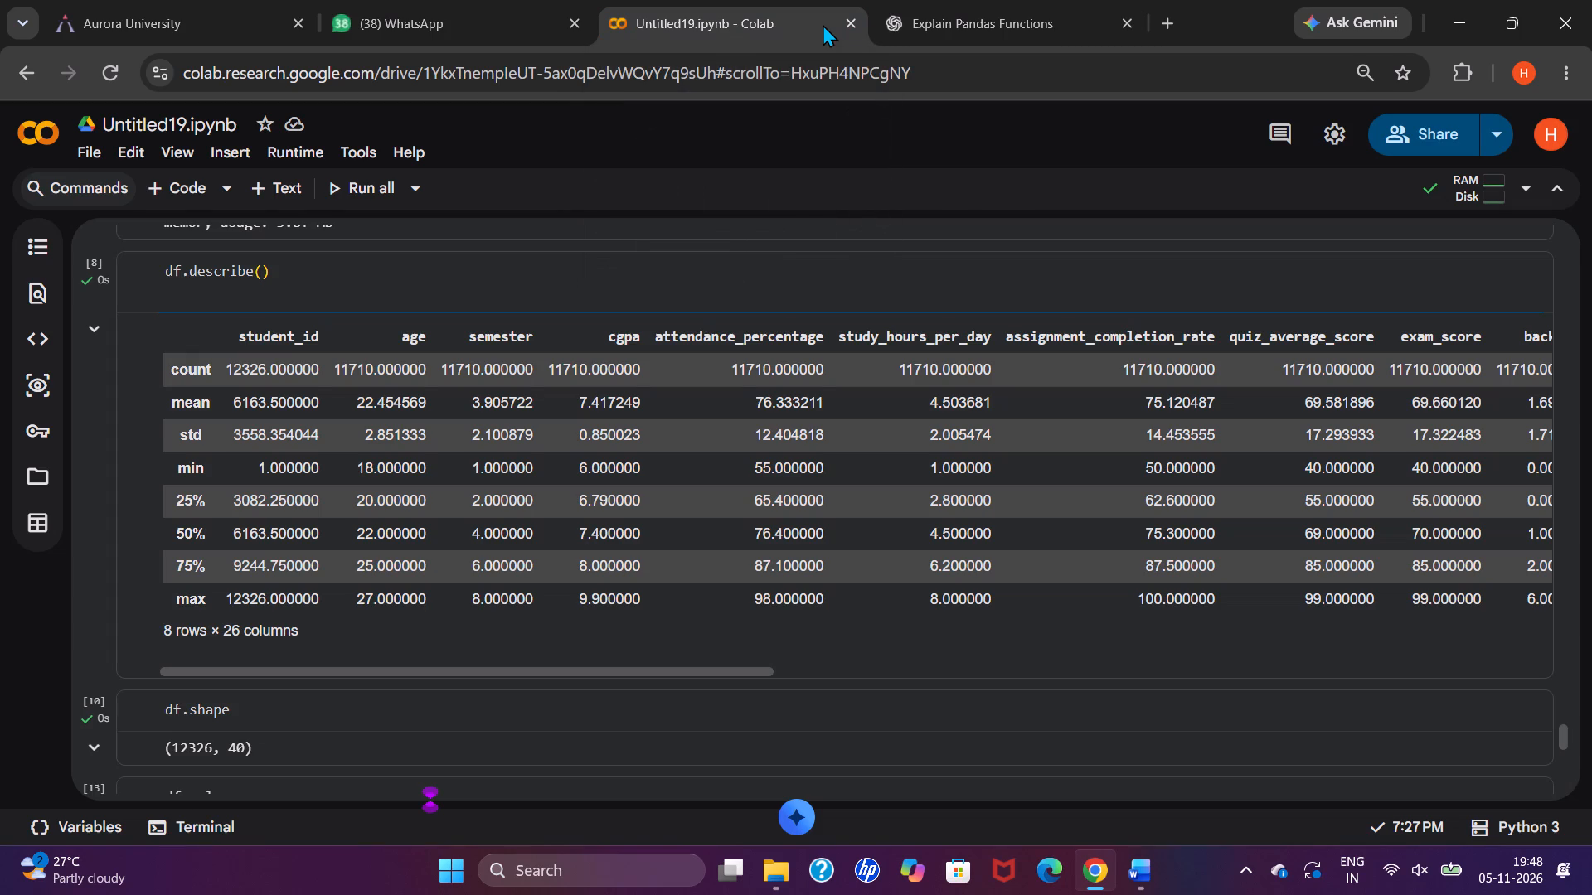
left_click(891, 0)
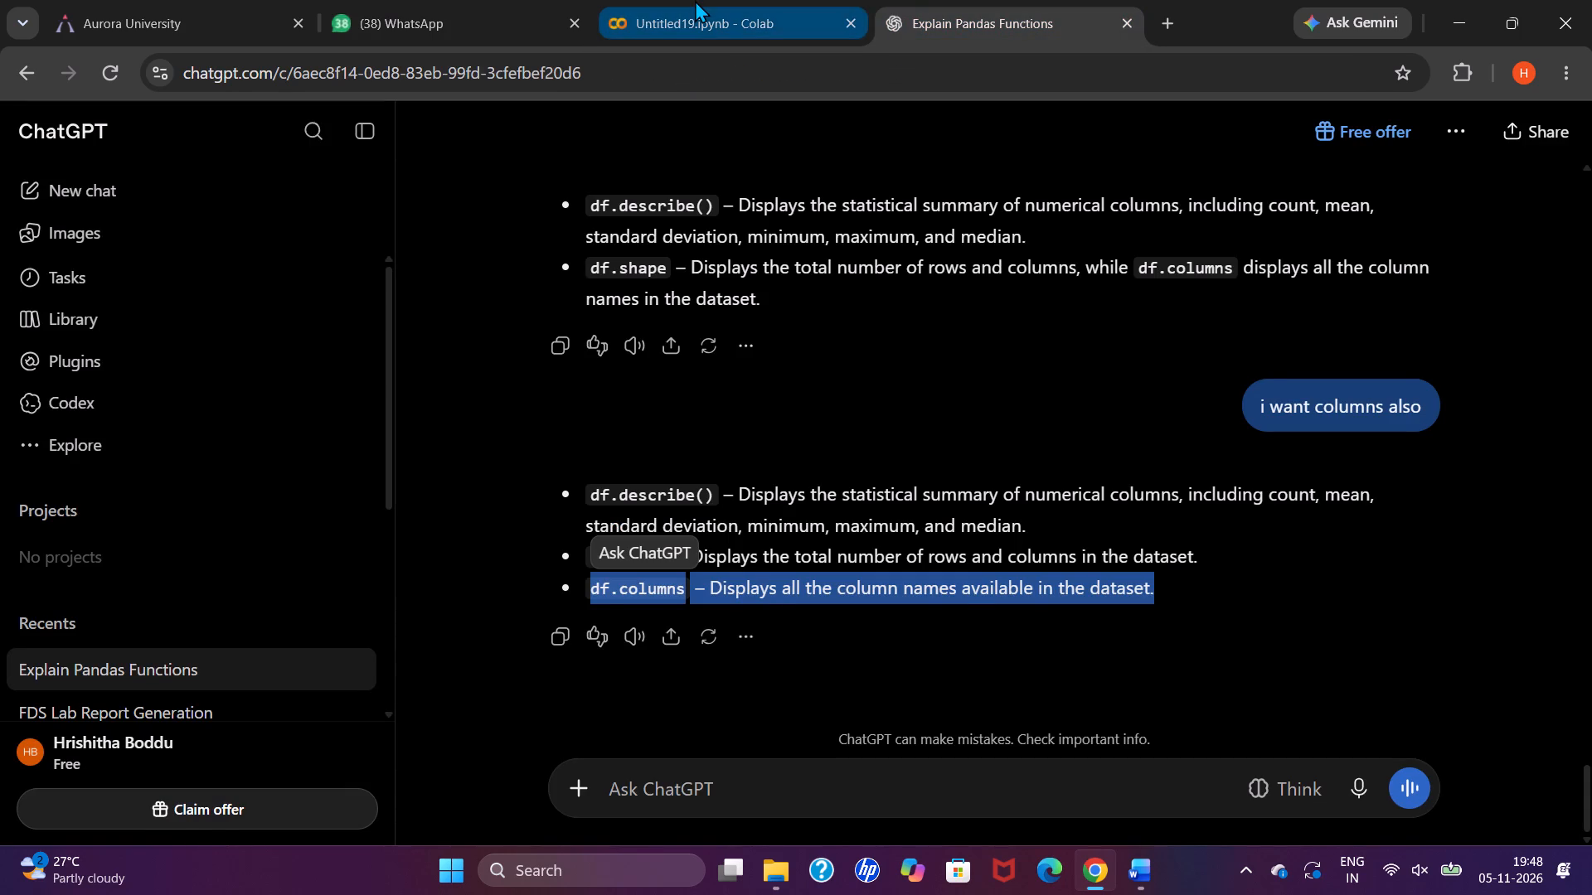
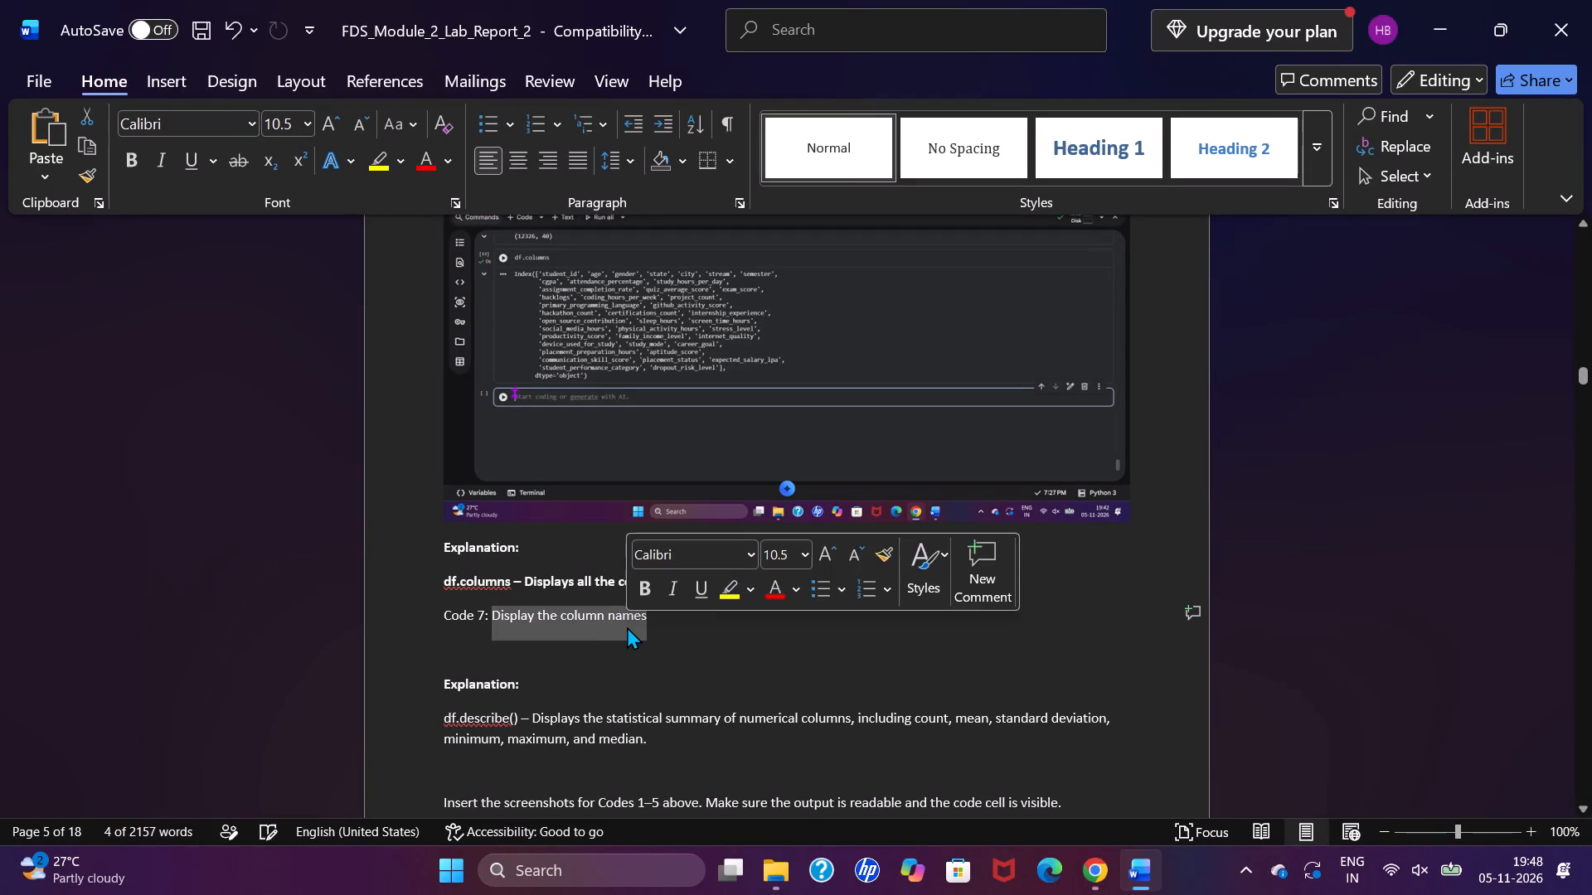
Replace the selected "Display the column names" text in the Code 7 title with the copied "Display statistical summary".
key("BackSpace")
key("ctrl+v")
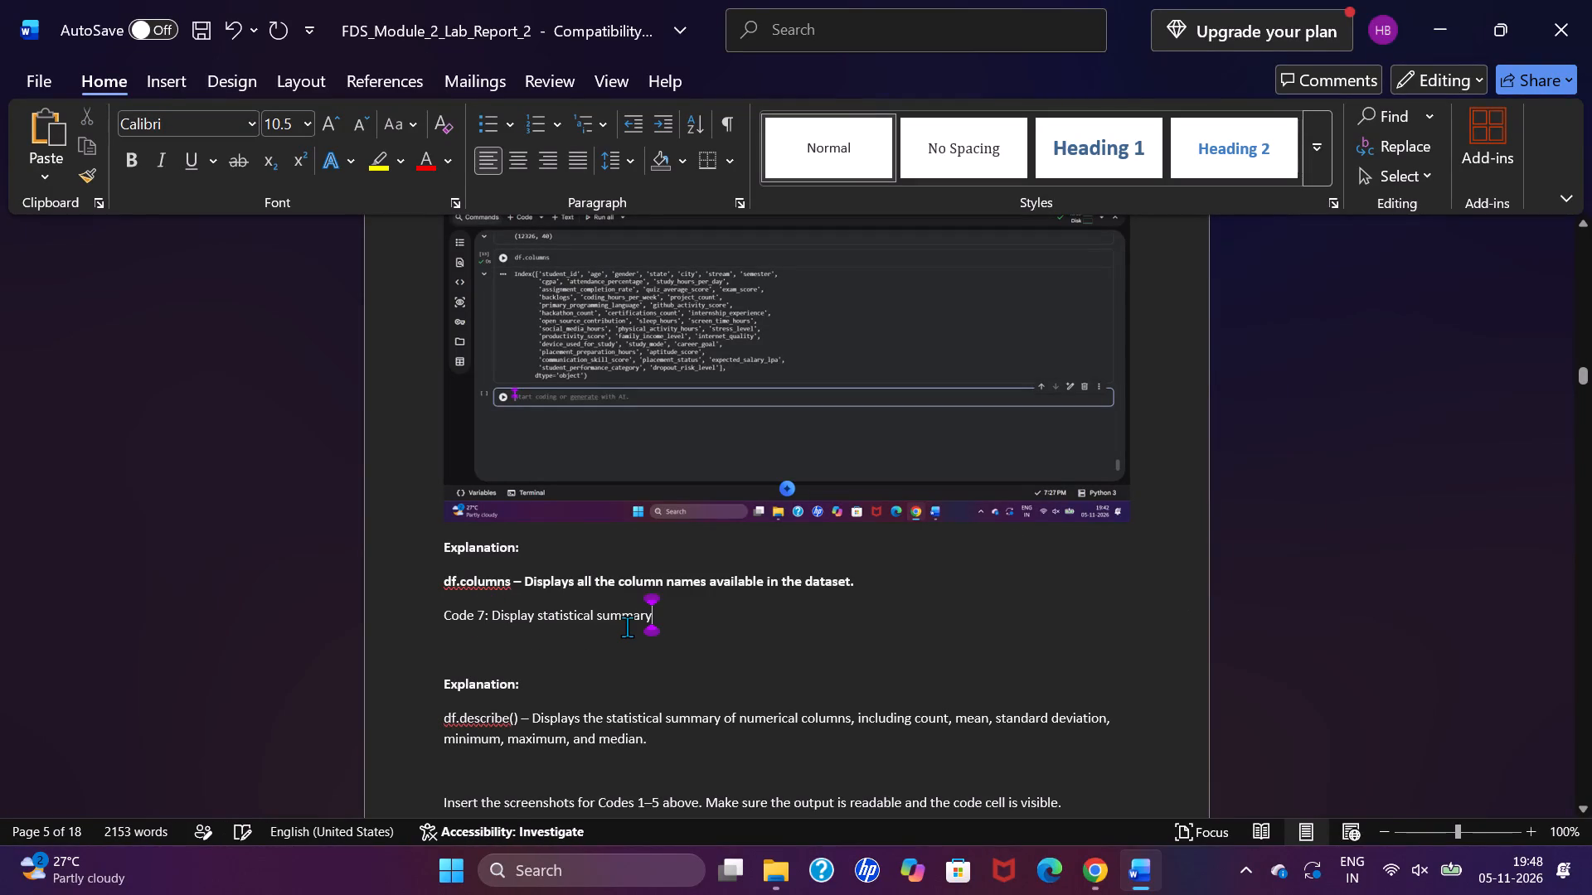
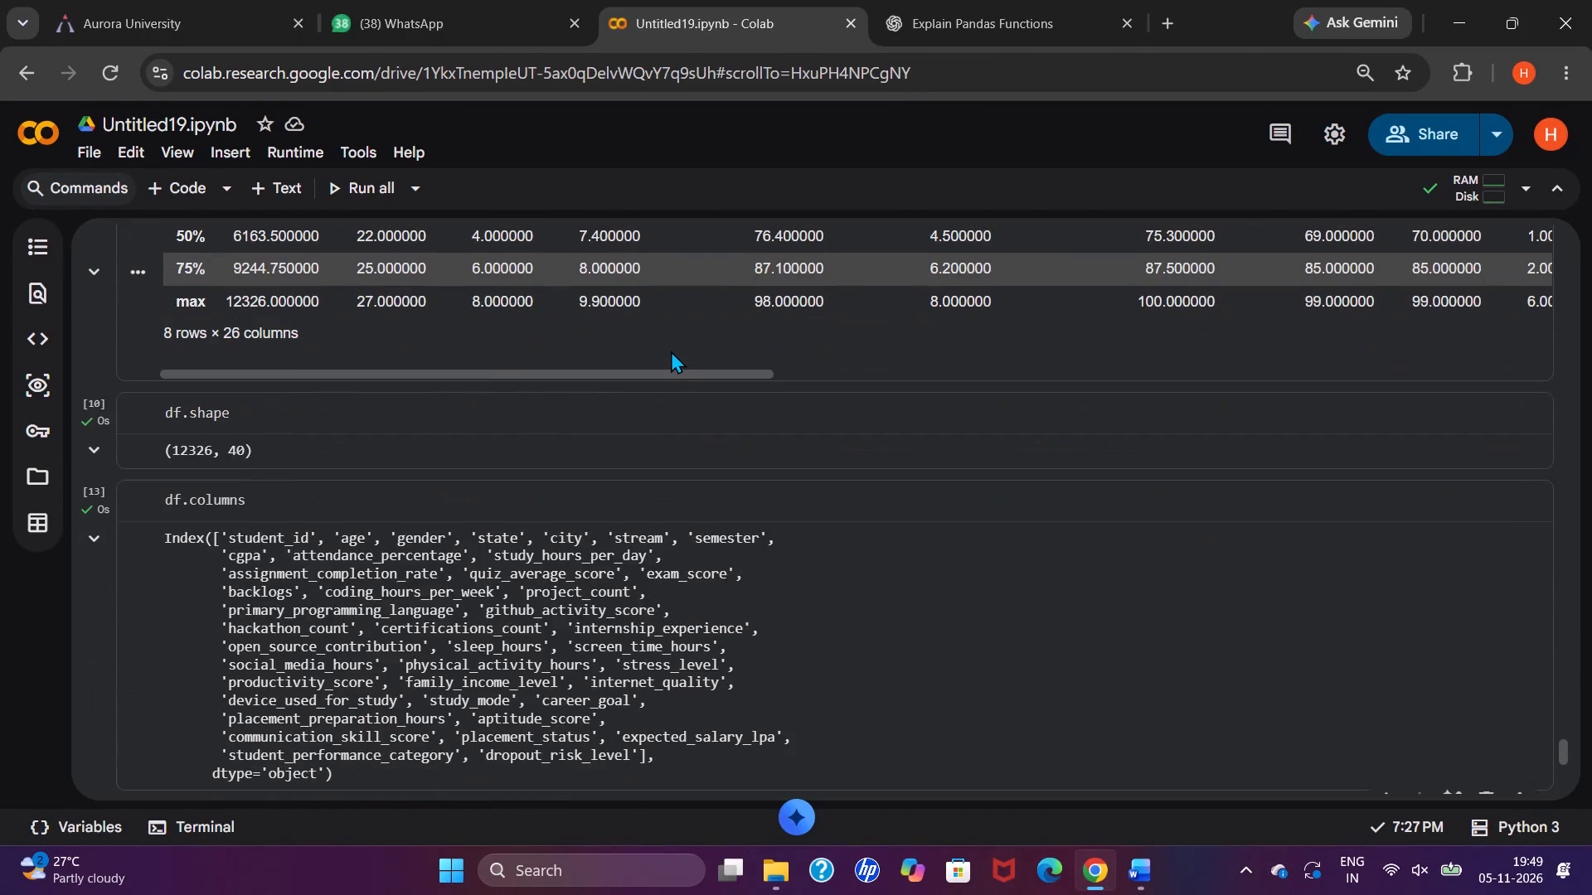
Enter df.describe() in the empty code cell at the end of the Colab notebook and run it.
scroll(671, 351, "up", 2)
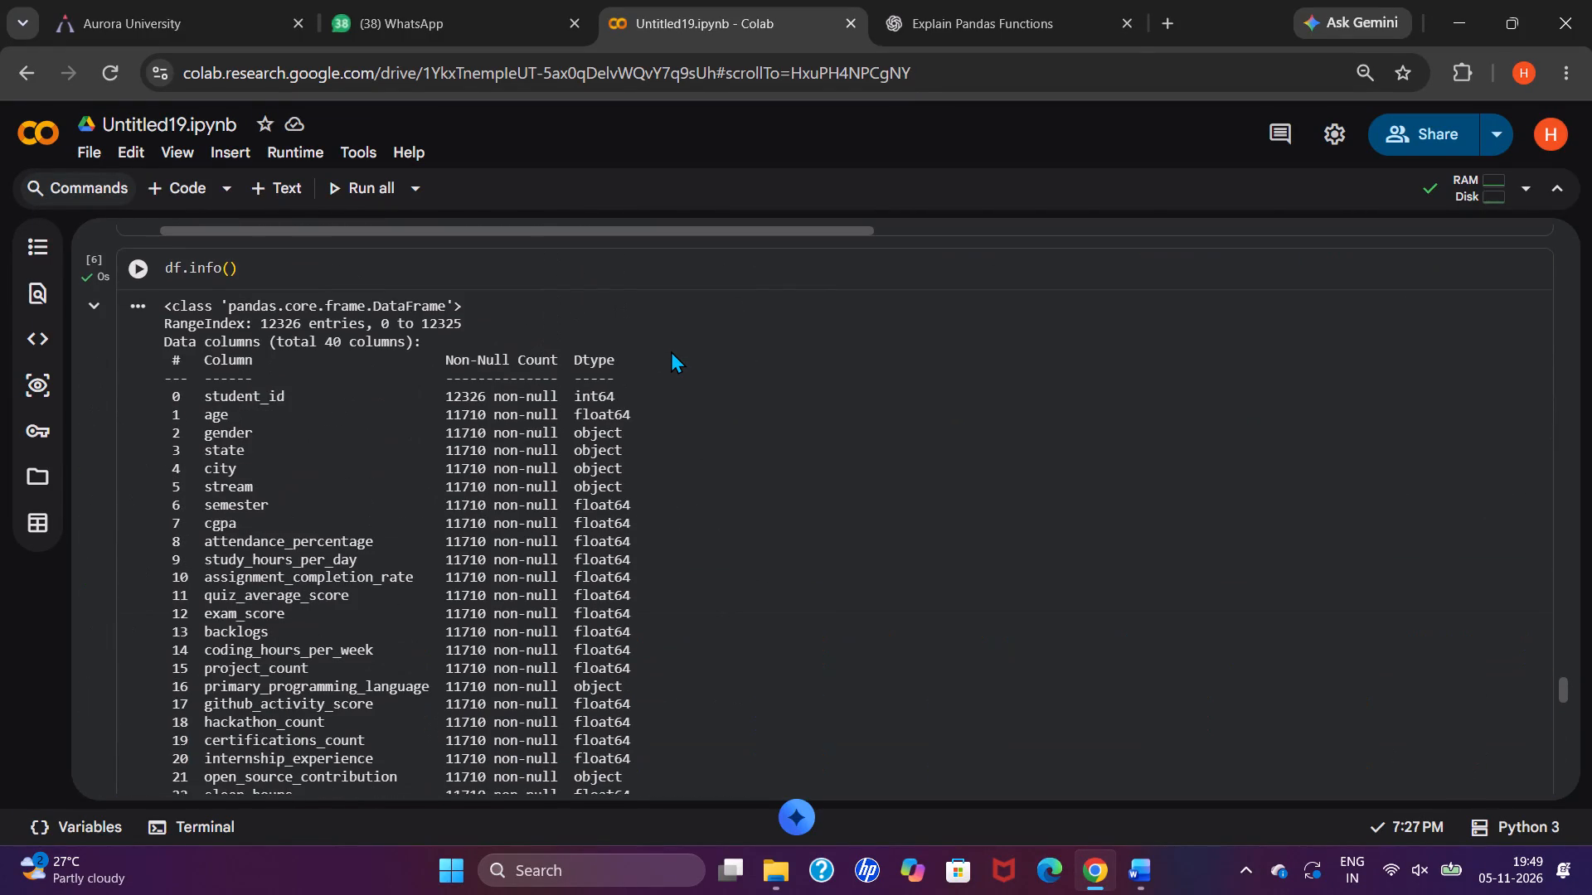
scroll(671, 351, "up", 15)
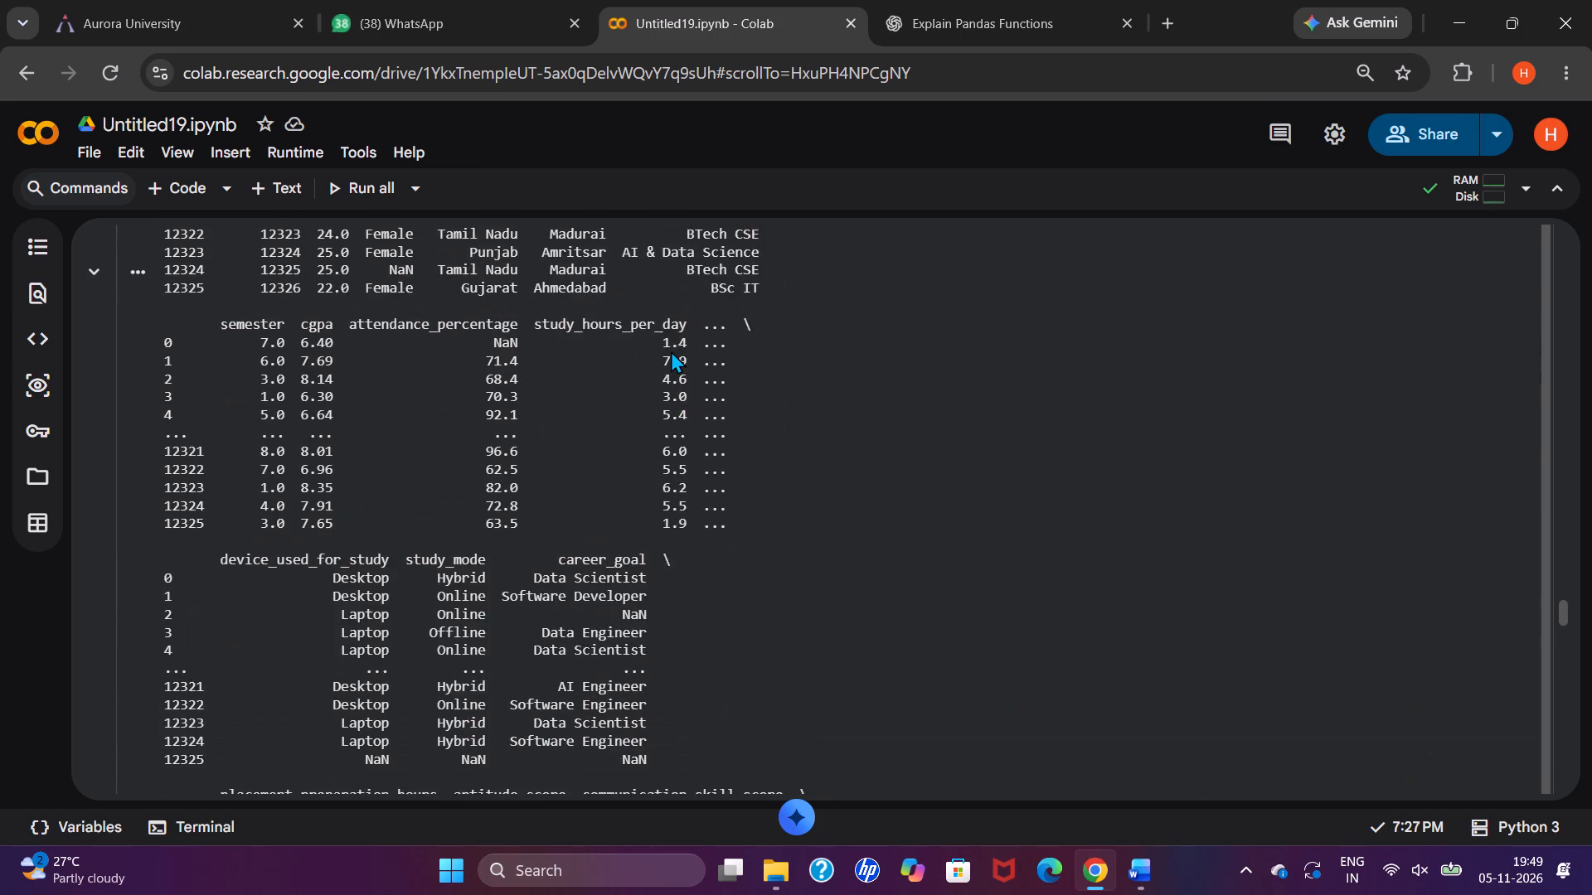
scroll(671, 351, "right", 2)
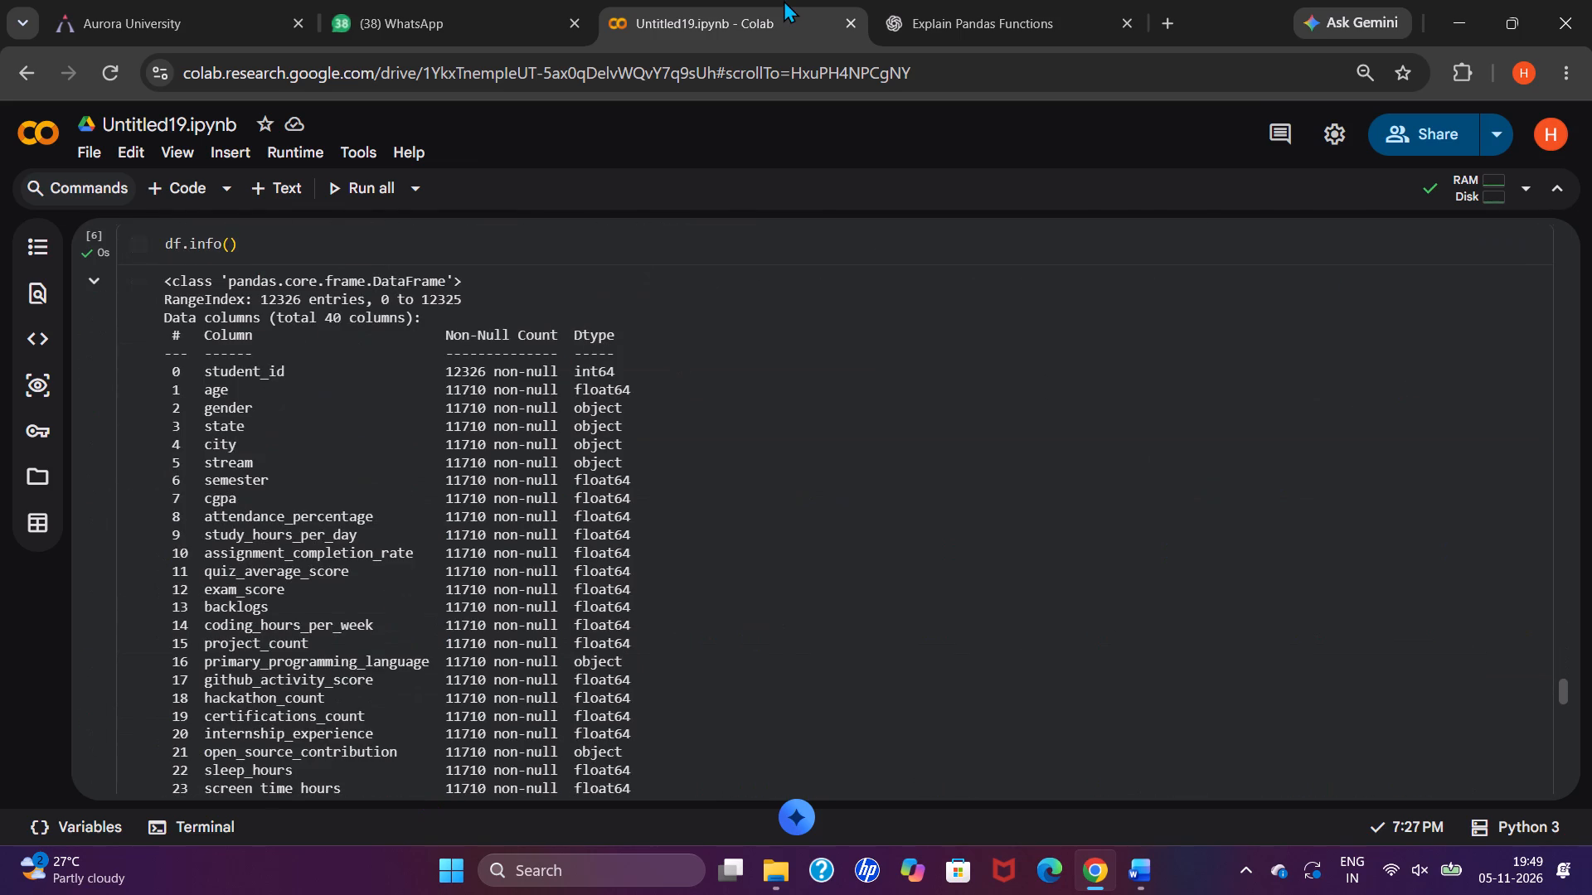
scroll(745, 123, "down", 1)
scroll(663, 427, "down", 5)
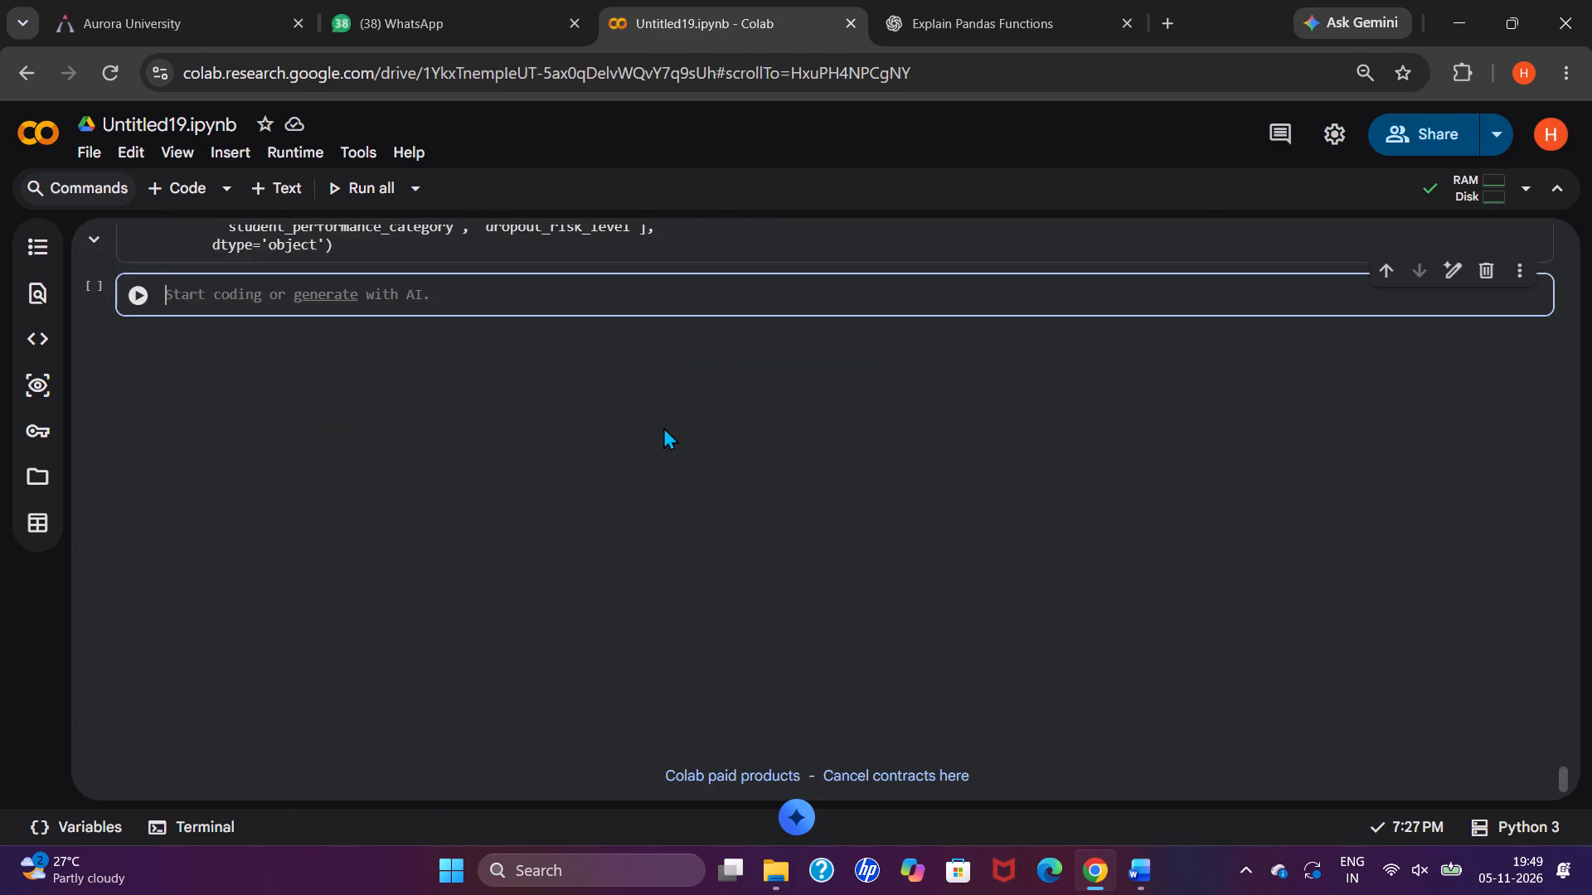
scroll(663, 427, "up", 3)
type("df.describe")
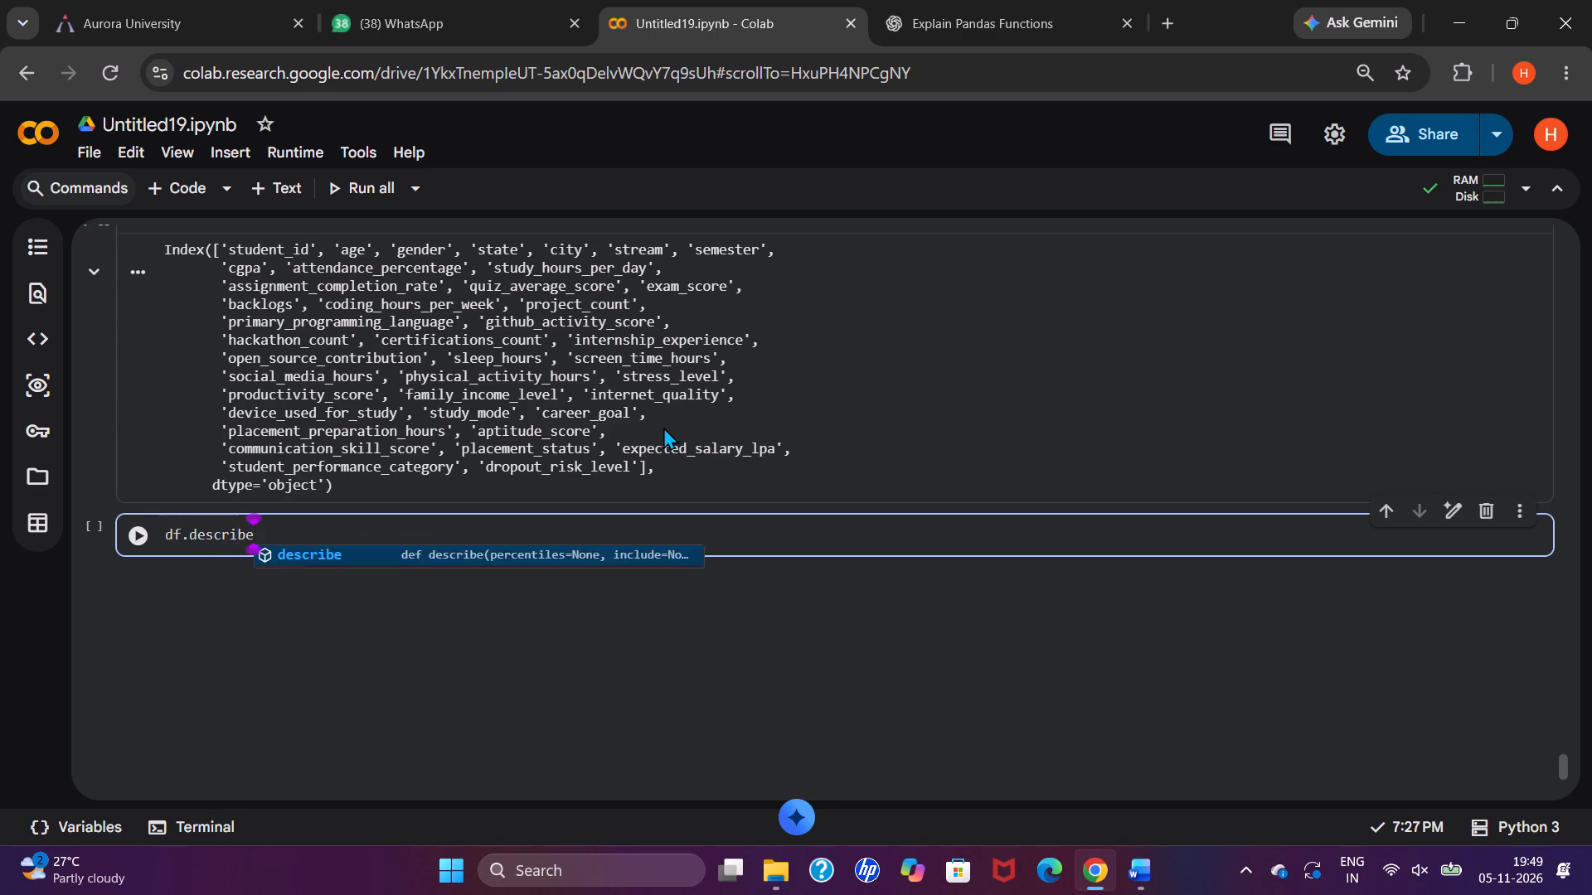
key("shift+parenleft")
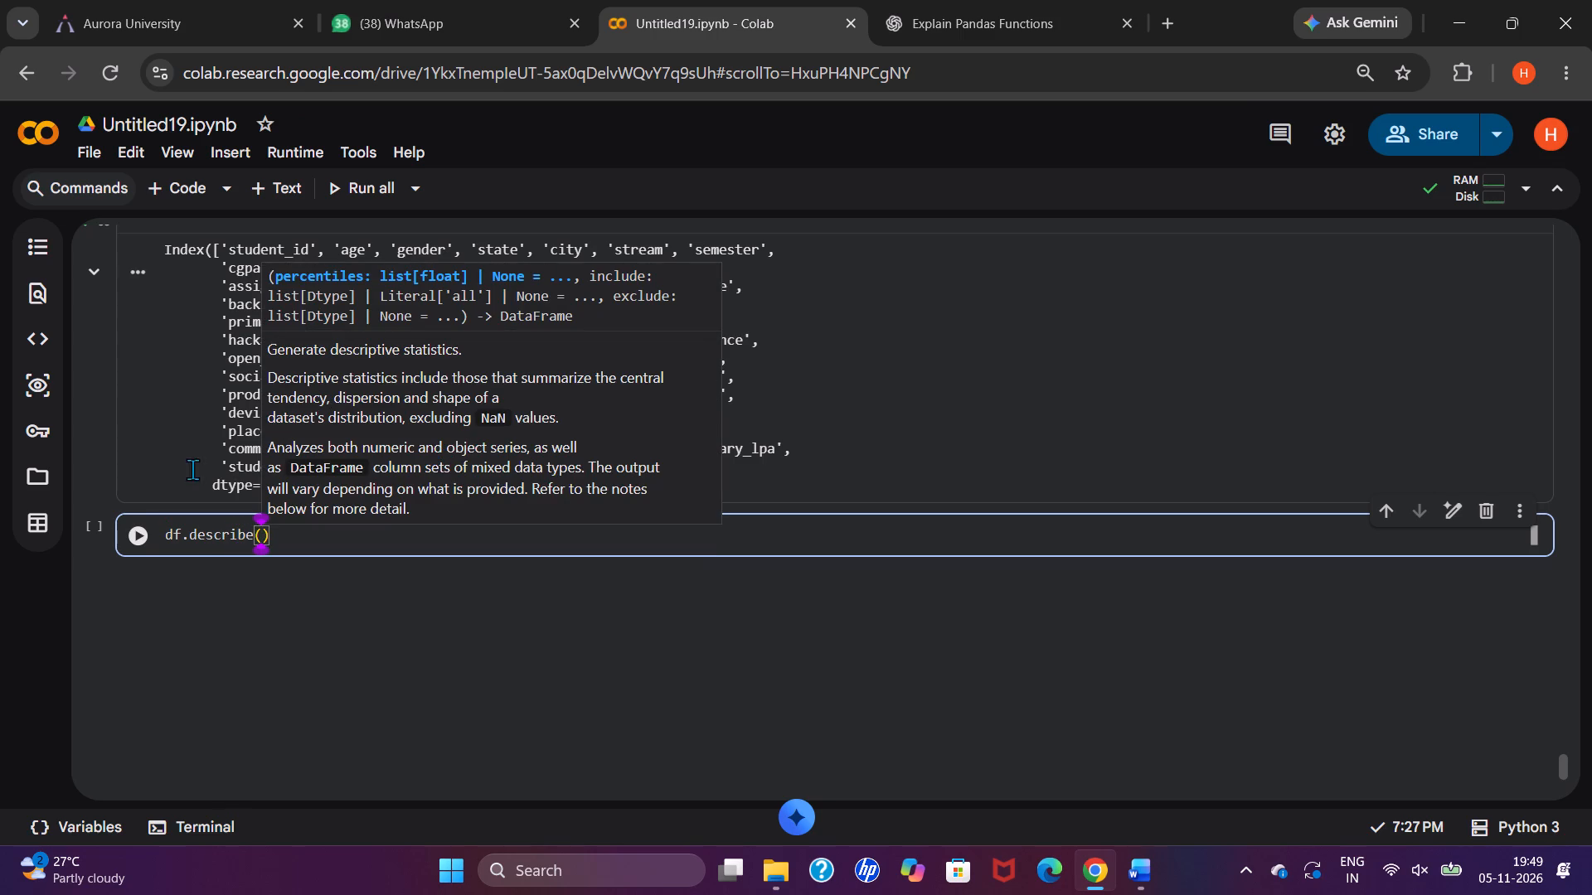
double_click(139, 523)
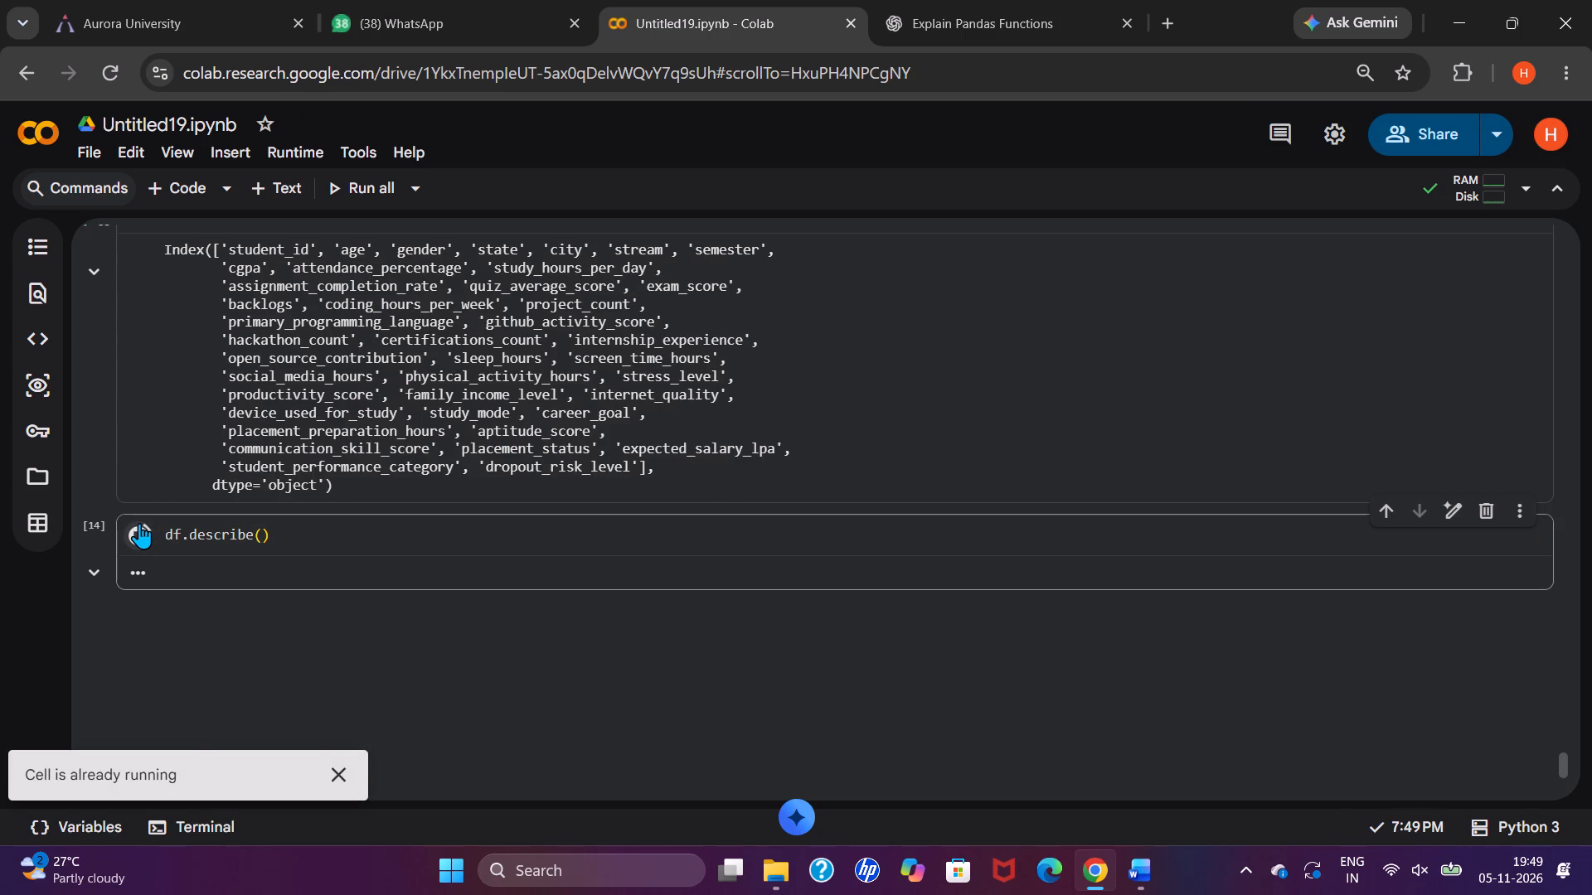
Capture the df.describe() cell with its output and paste the screenshot below the Code 7 title in the Word report.
scroll(139, 523, "down", 3)
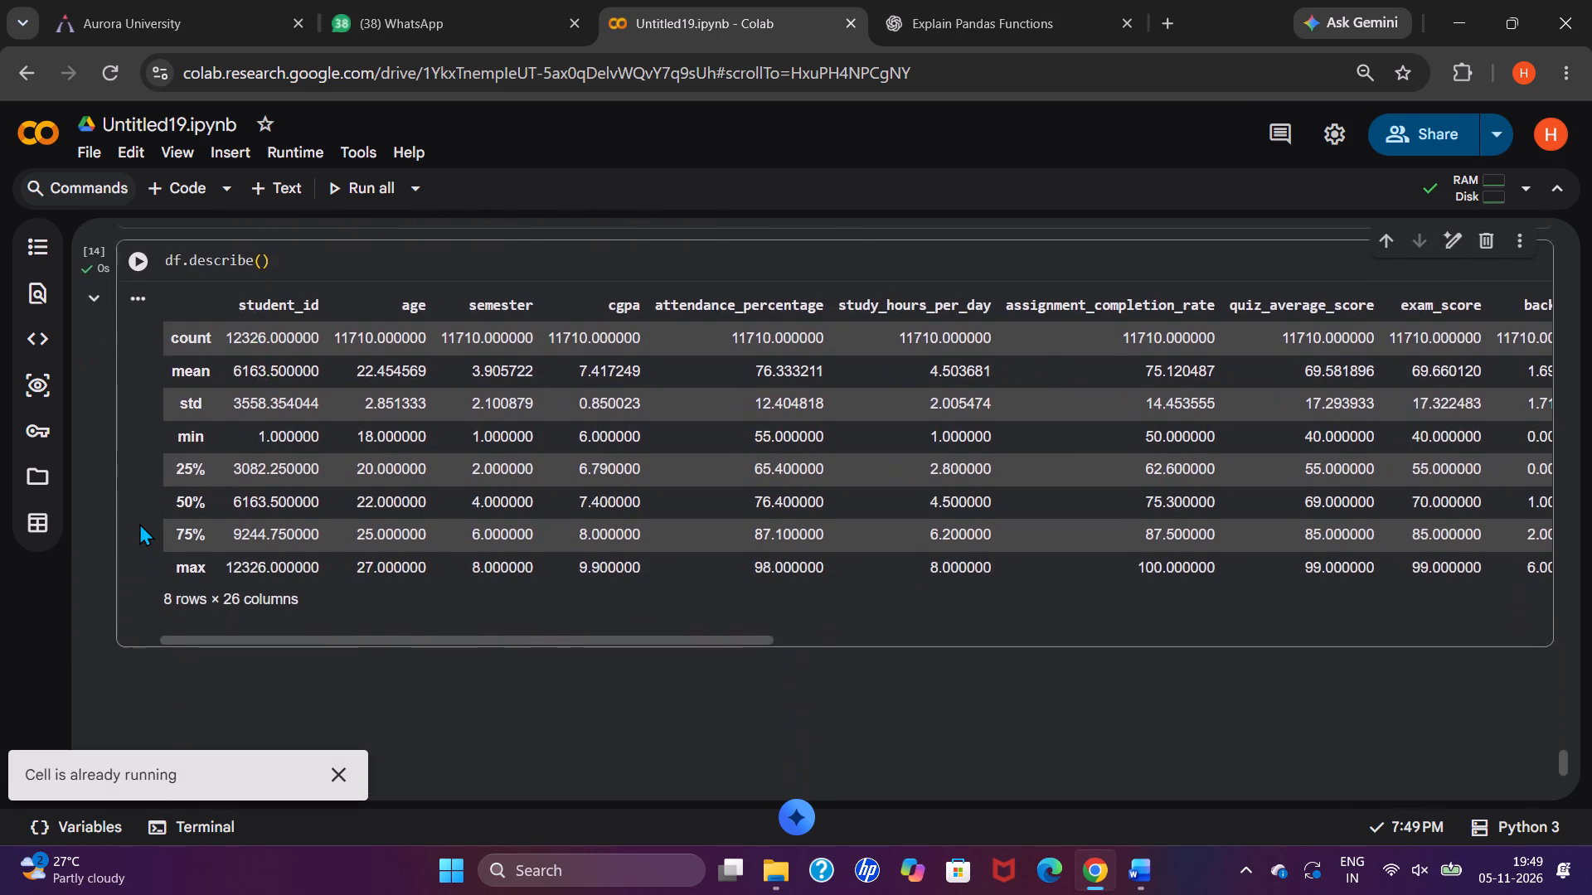
scroll(139, 523, "down", 2)
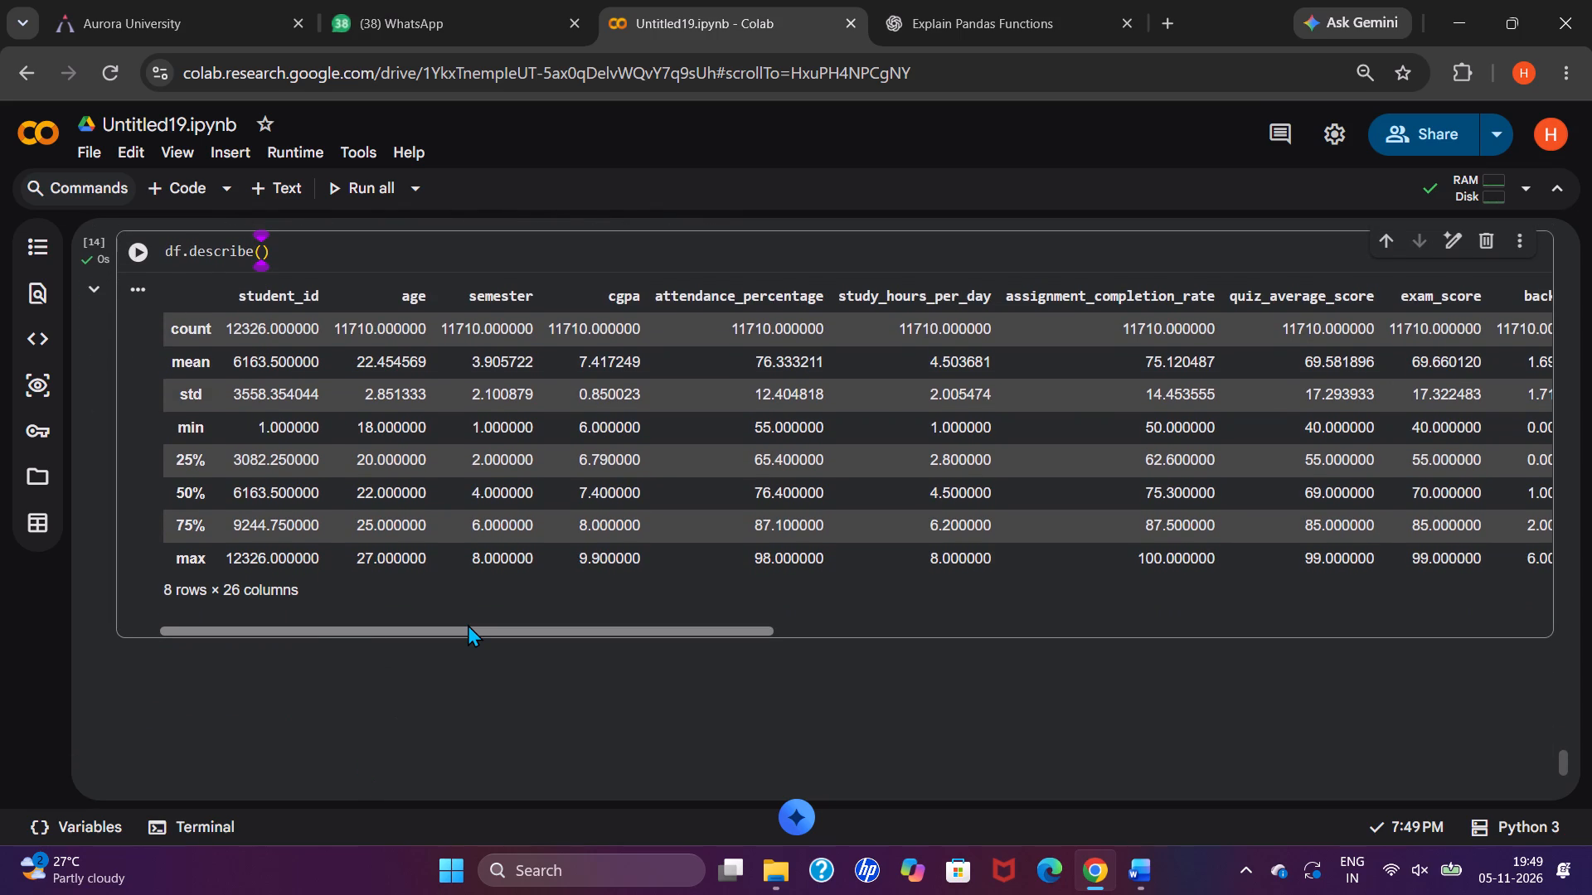
key("ctrl+Print")
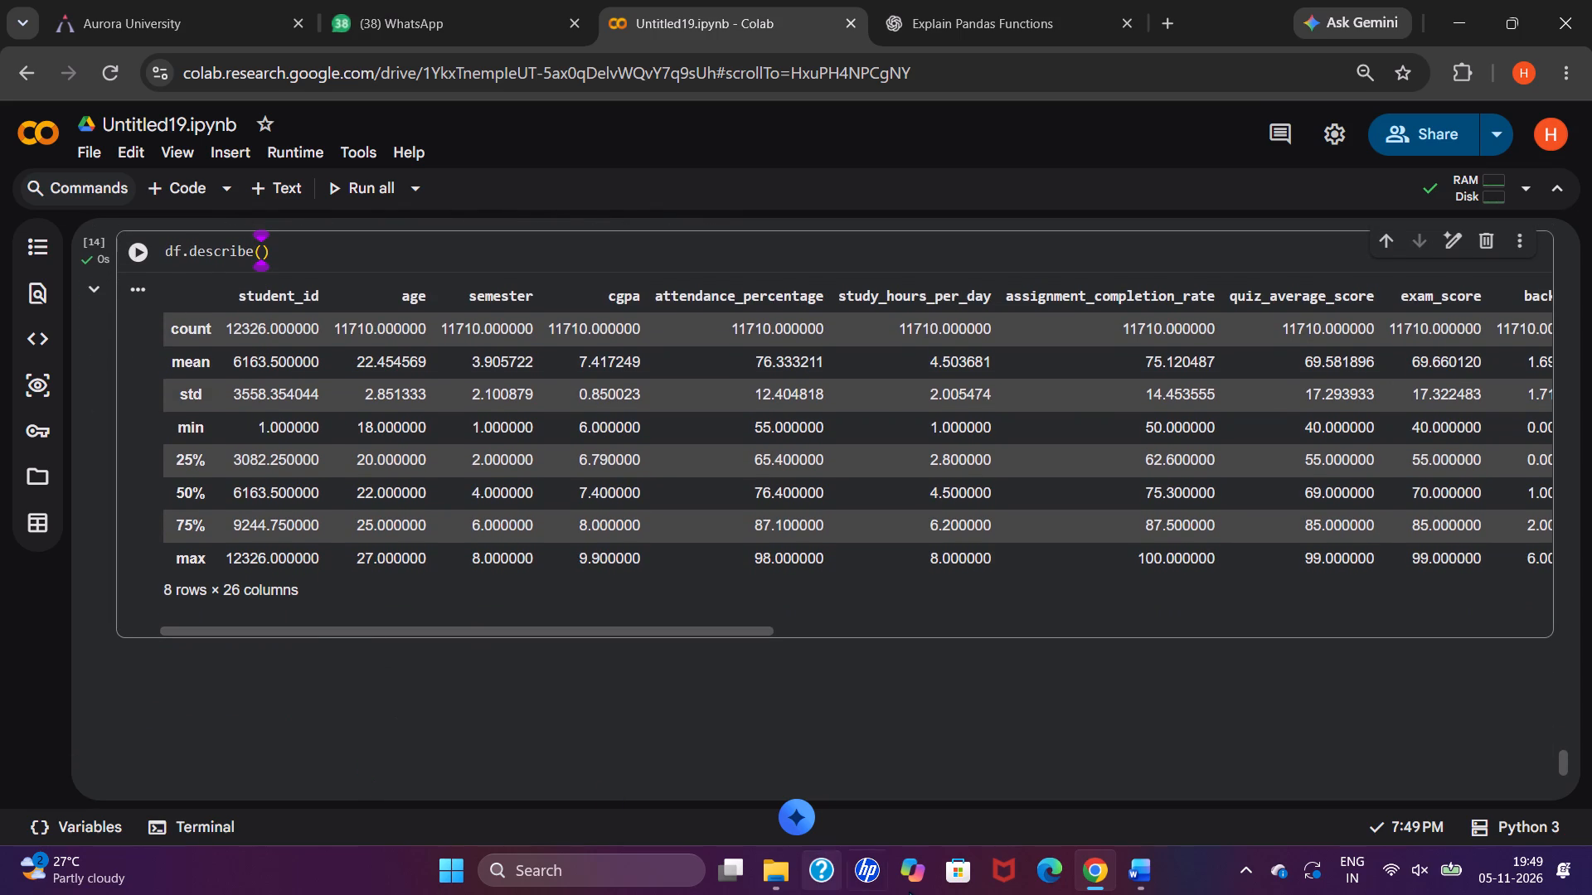
left_click(1128, 879)
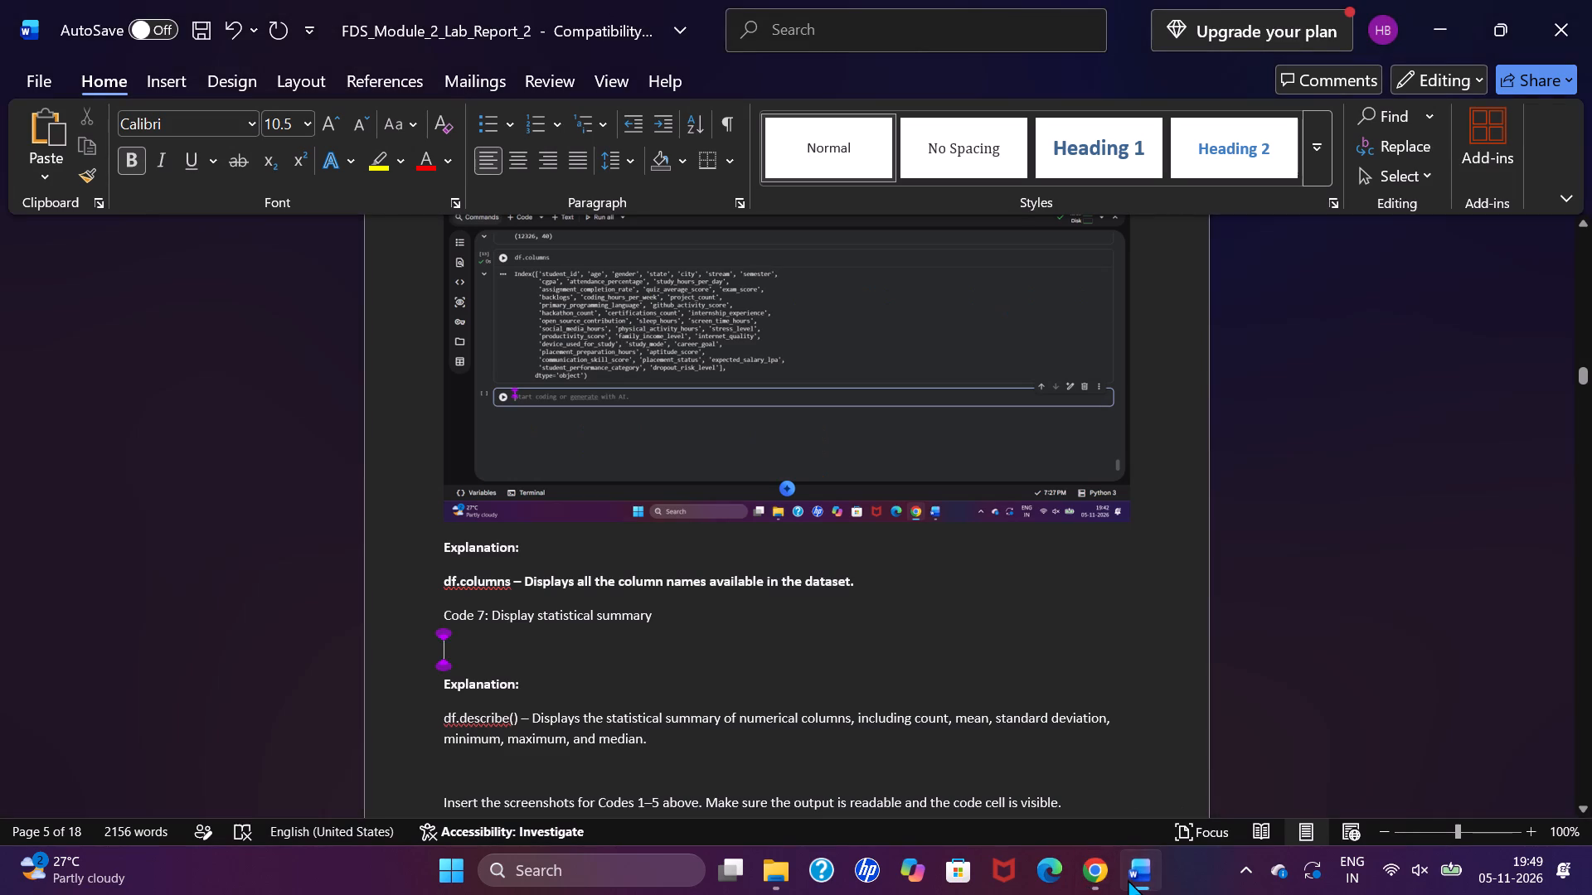
key("ctrl+v")
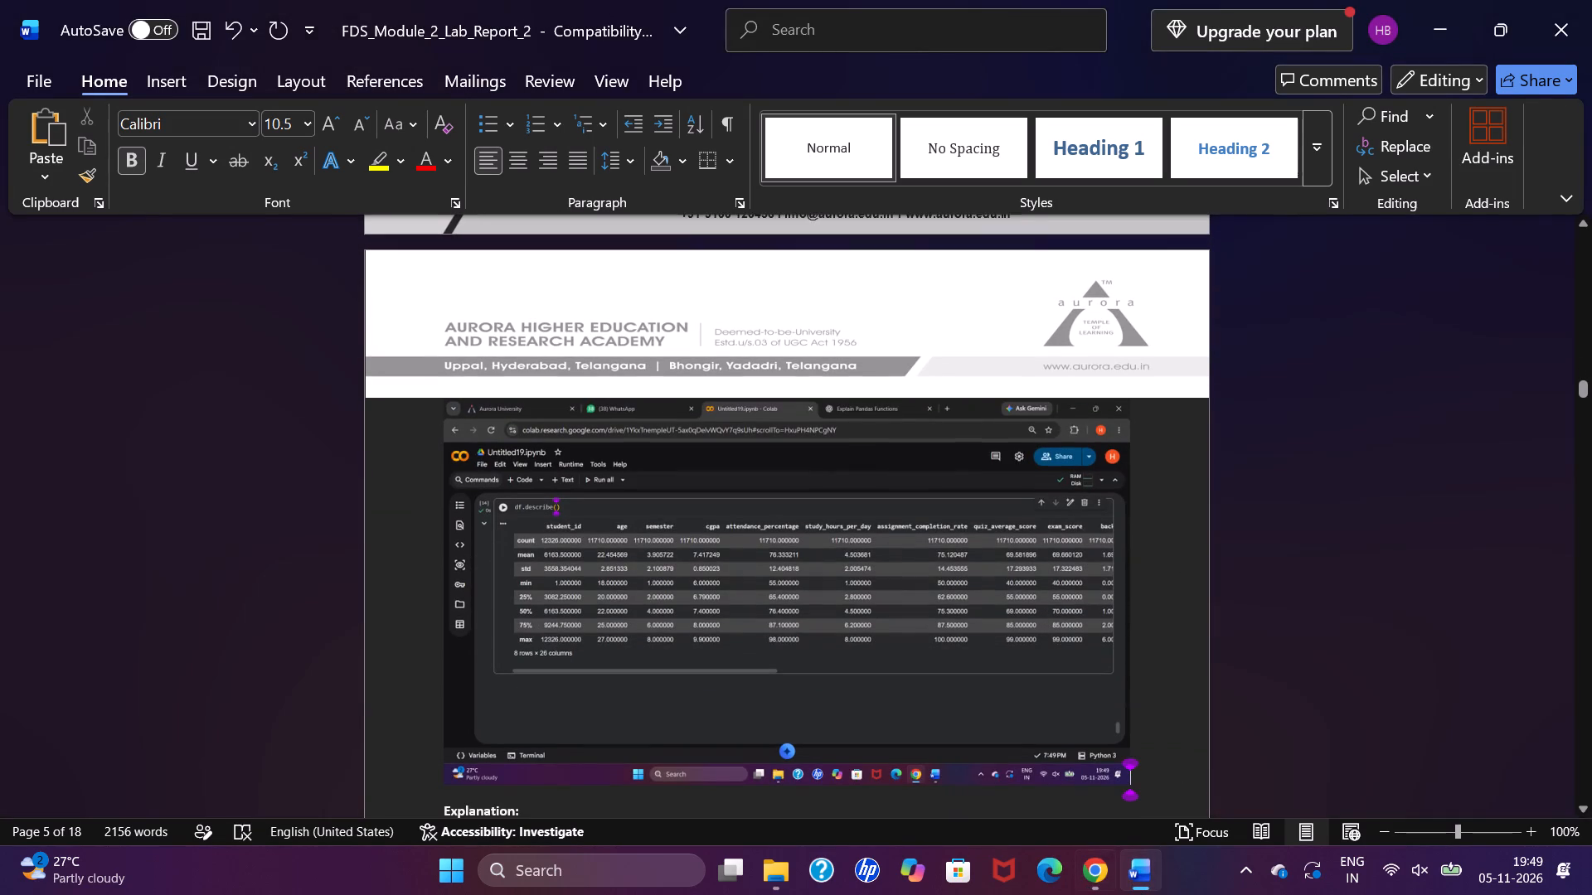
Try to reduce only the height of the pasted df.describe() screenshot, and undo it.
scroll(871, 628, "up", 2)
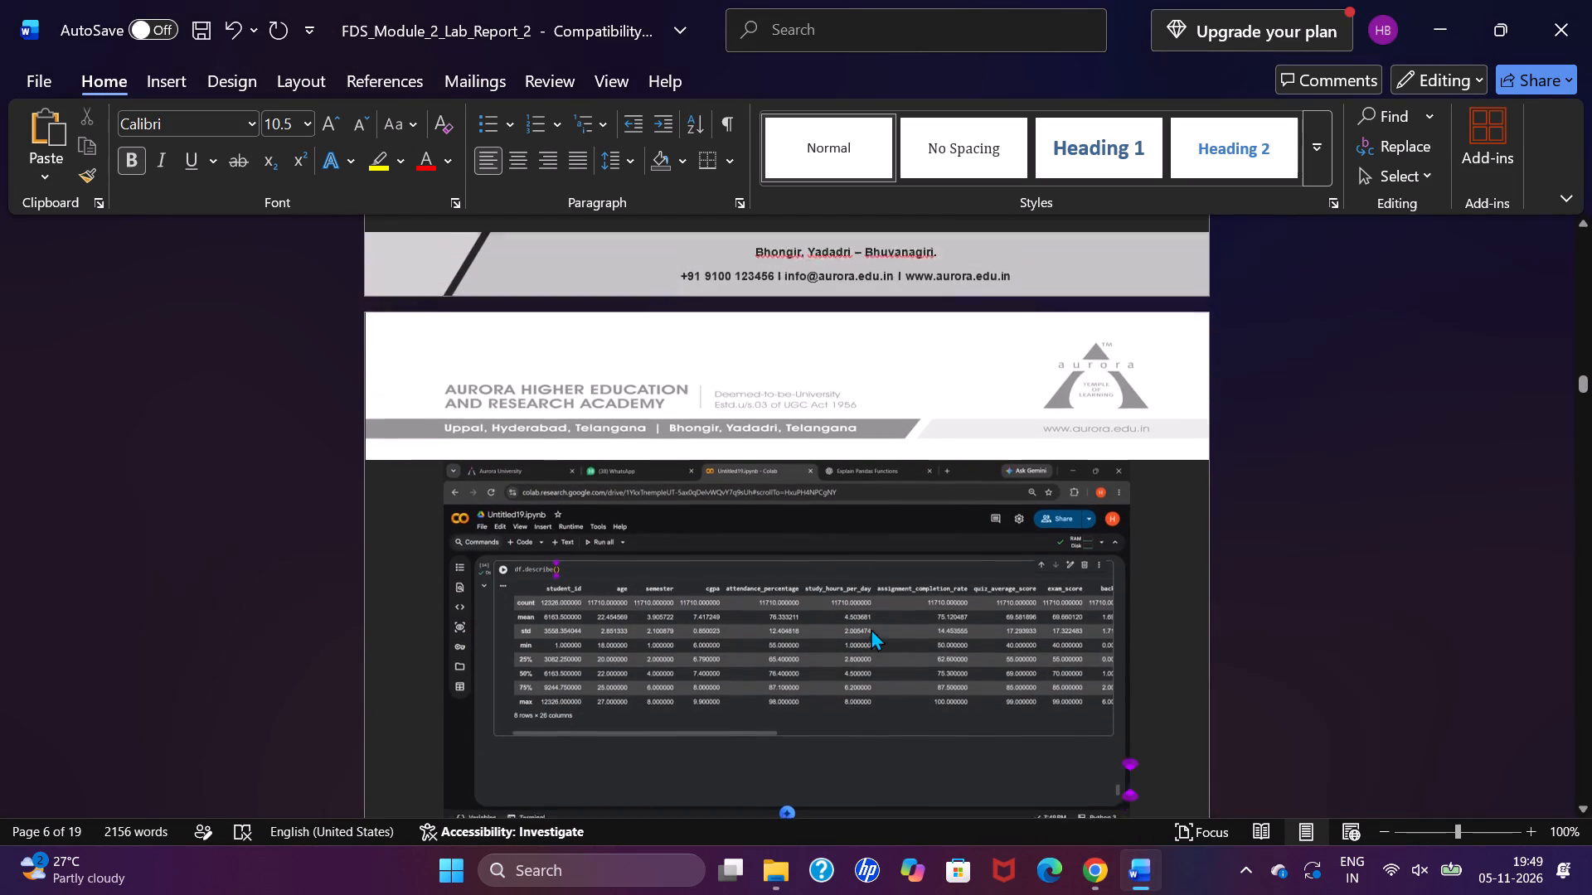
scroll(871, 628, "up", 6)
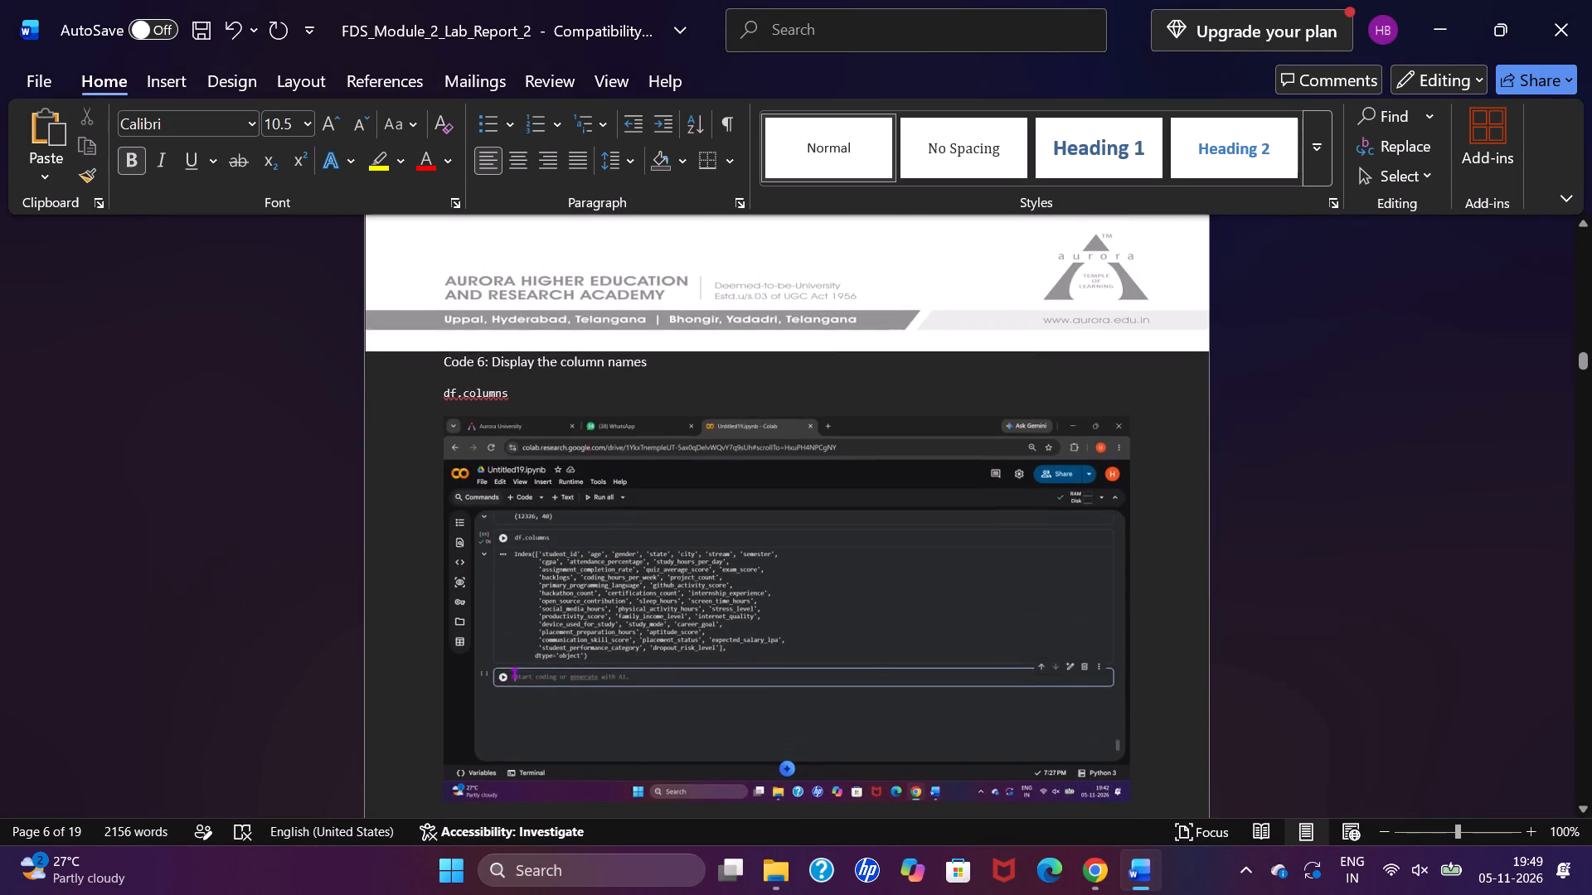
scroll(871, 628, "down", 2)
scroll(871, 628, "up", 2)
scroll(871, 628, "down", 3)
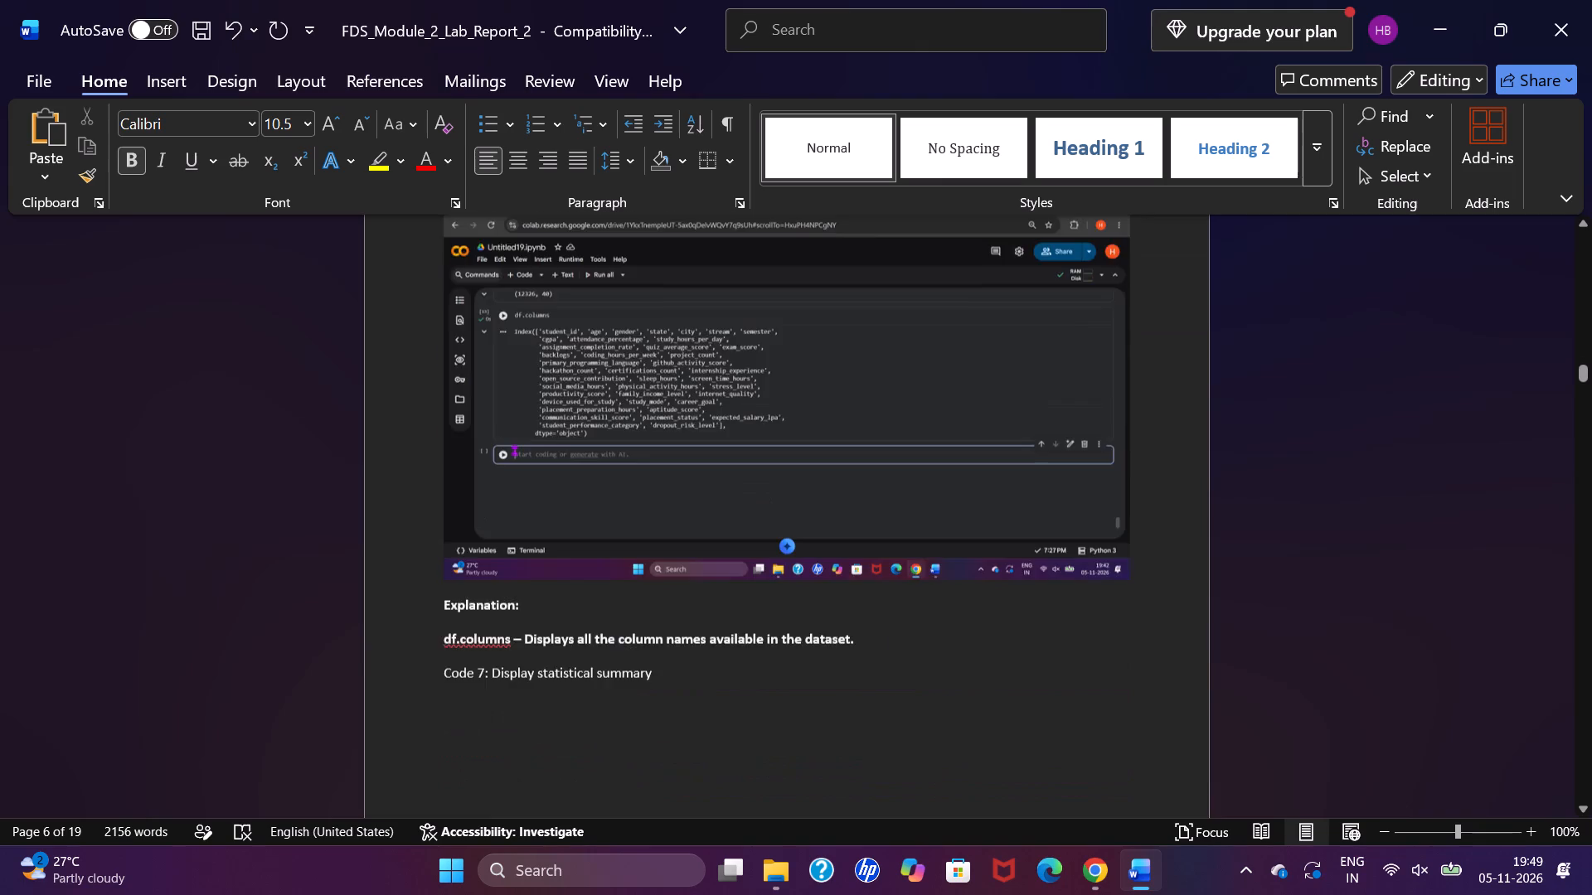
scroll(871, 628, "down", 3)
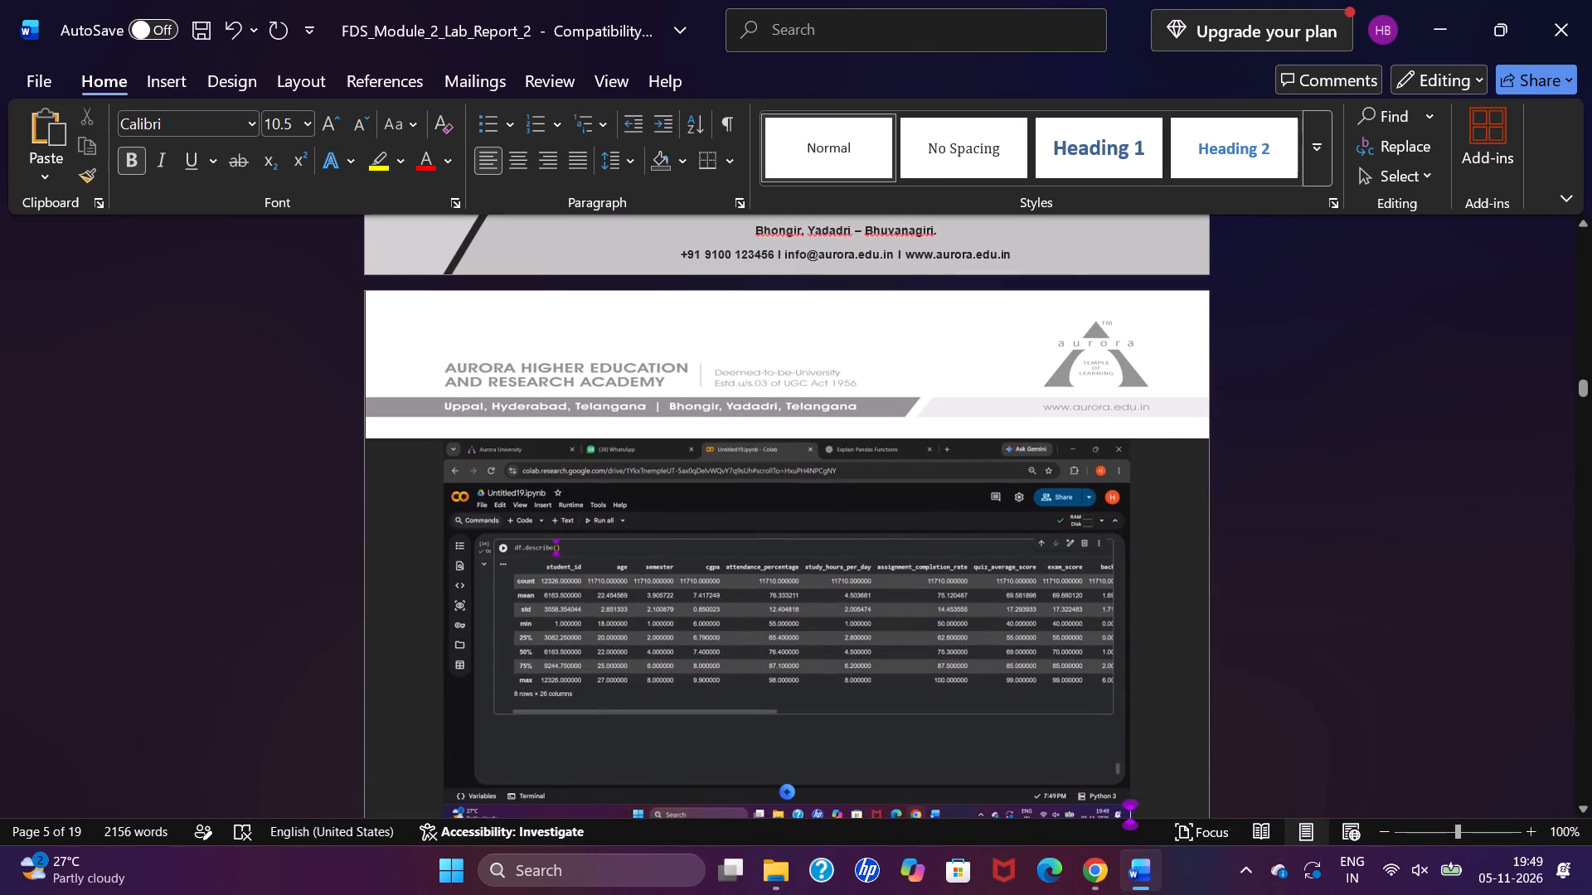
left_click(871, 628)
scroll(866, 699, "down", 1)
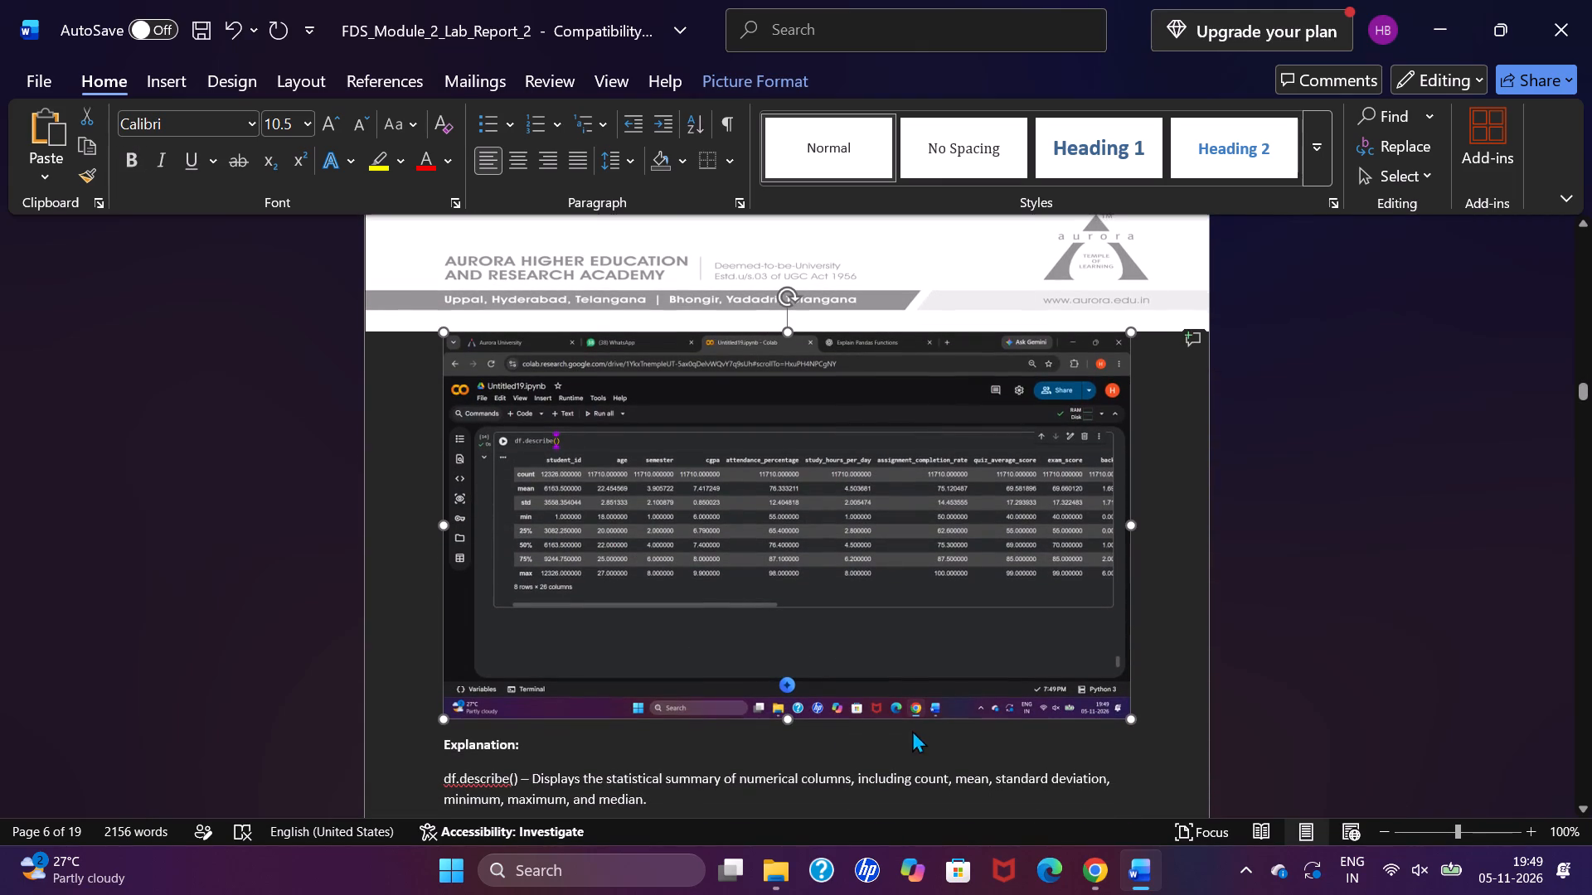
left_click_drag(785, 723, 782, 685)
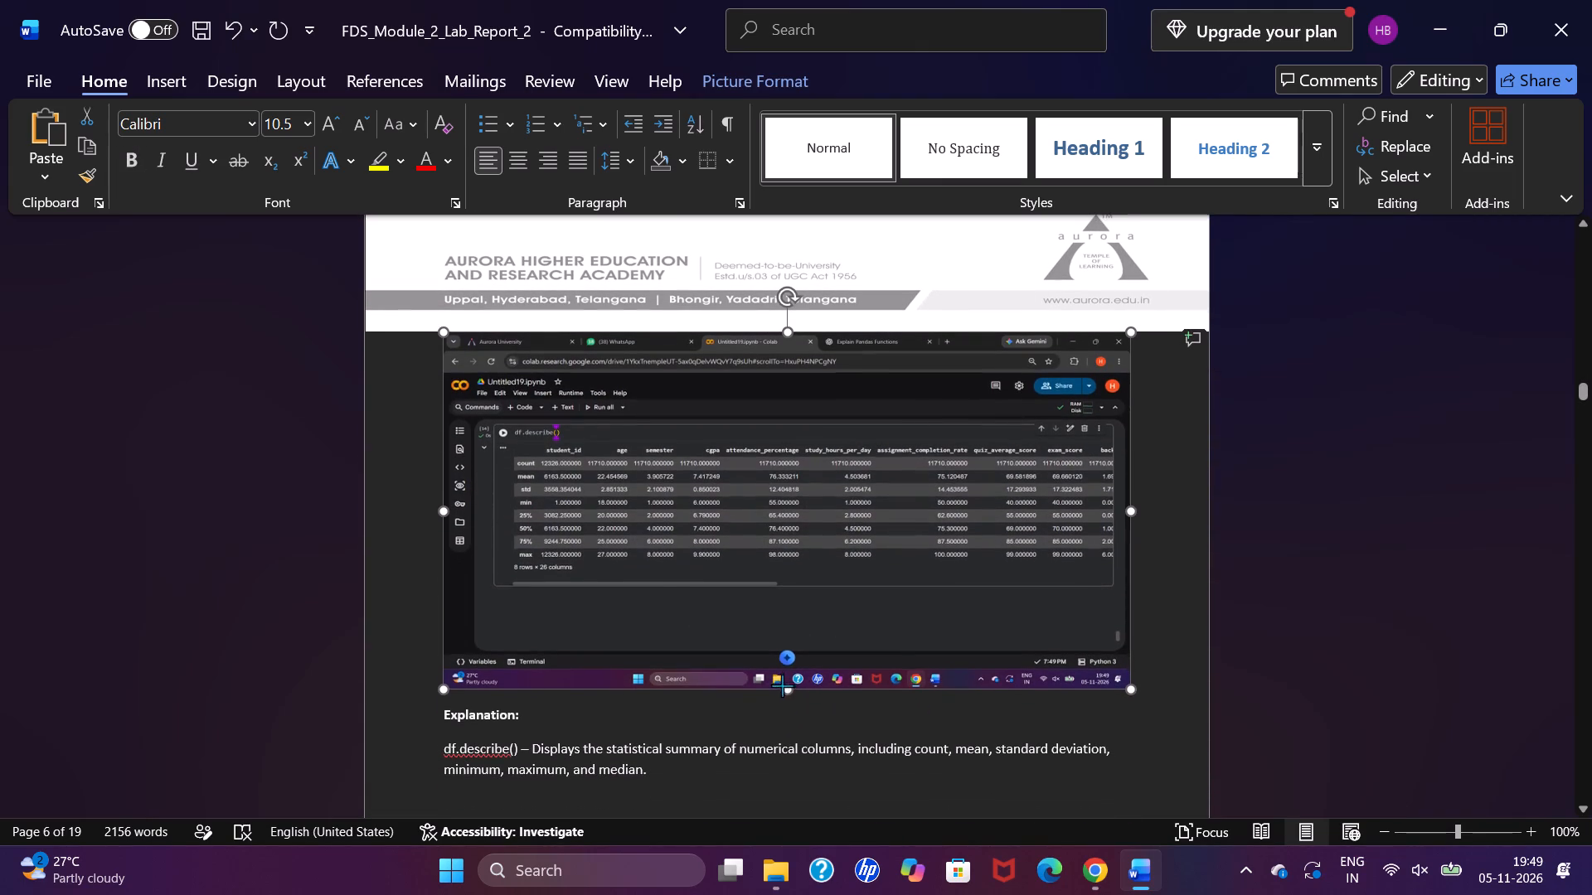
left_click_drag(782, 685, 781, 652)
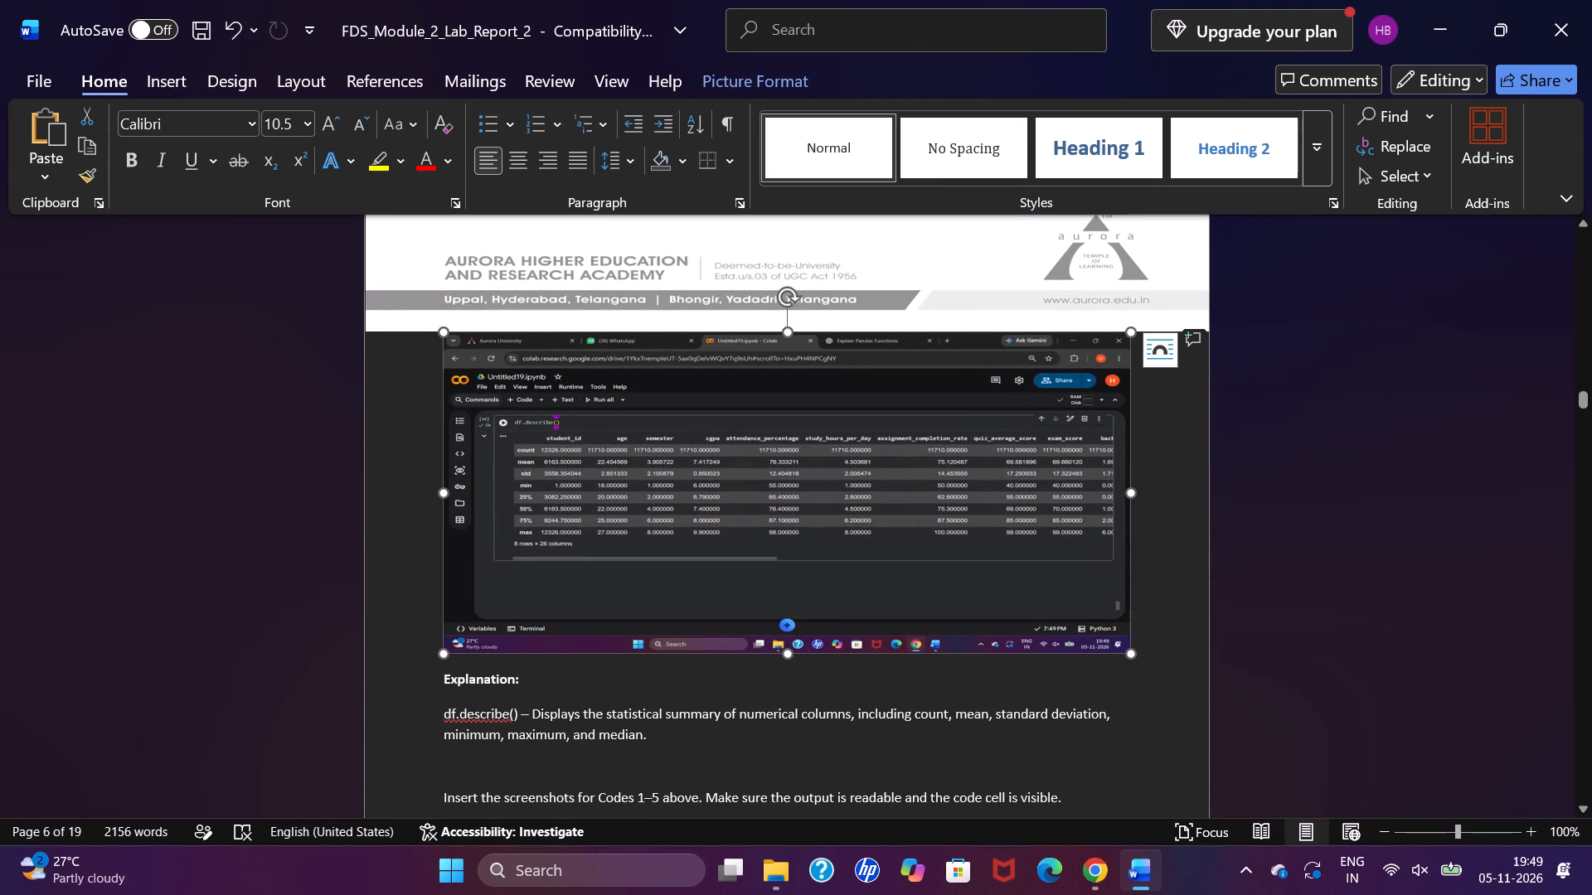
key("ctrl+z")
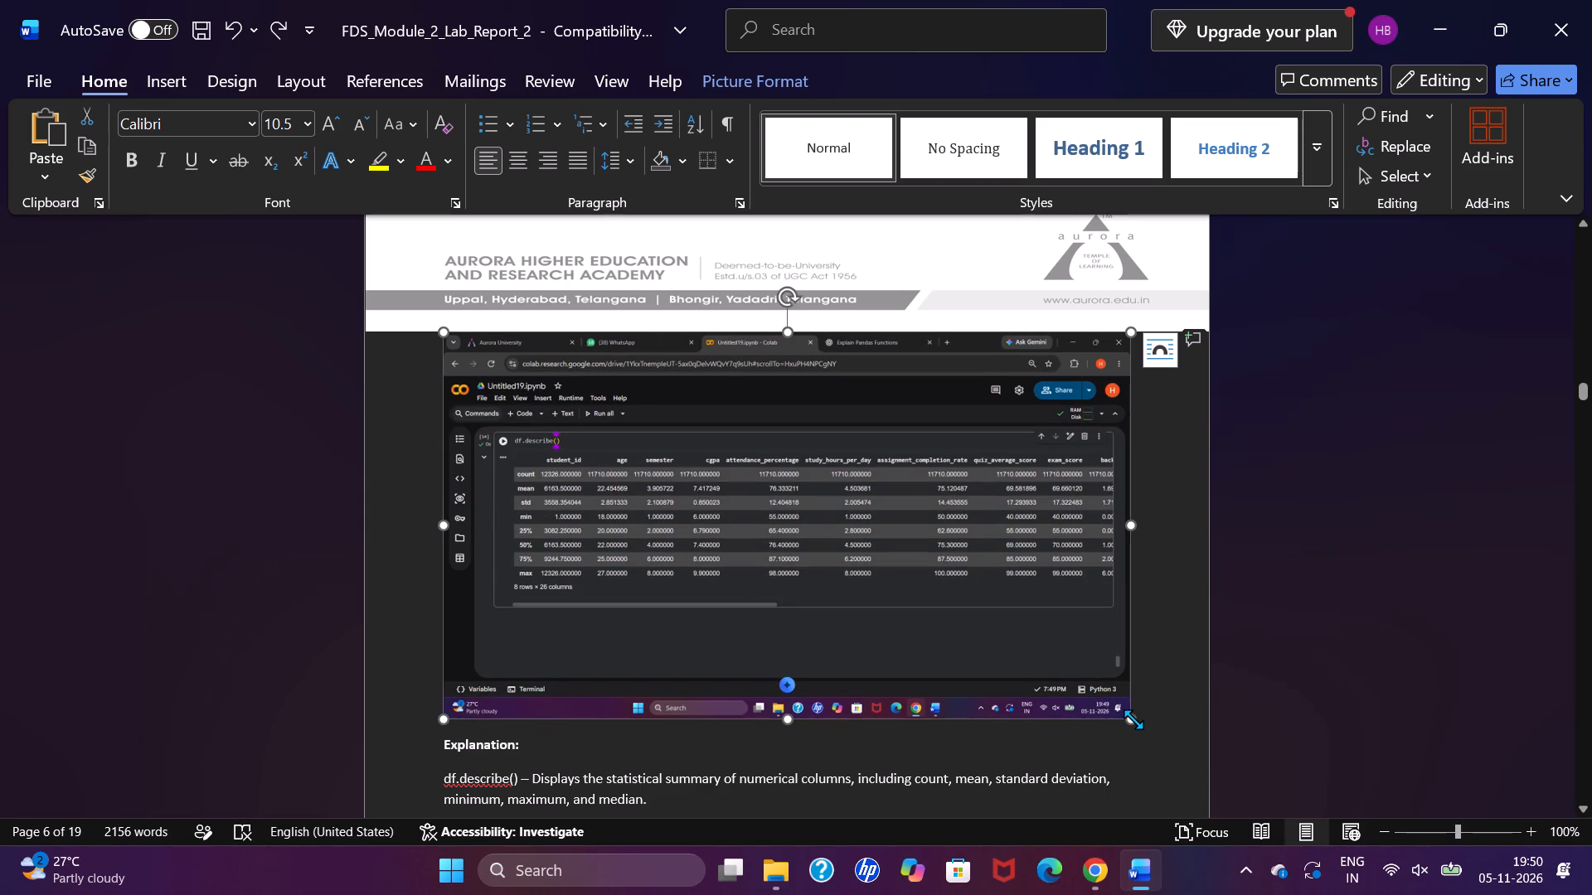
Shrink the df.describe() screenshot proportionally so it fits on the same page as the Code 7 title.
left_click_drag(1133, 719, 1051, 675)
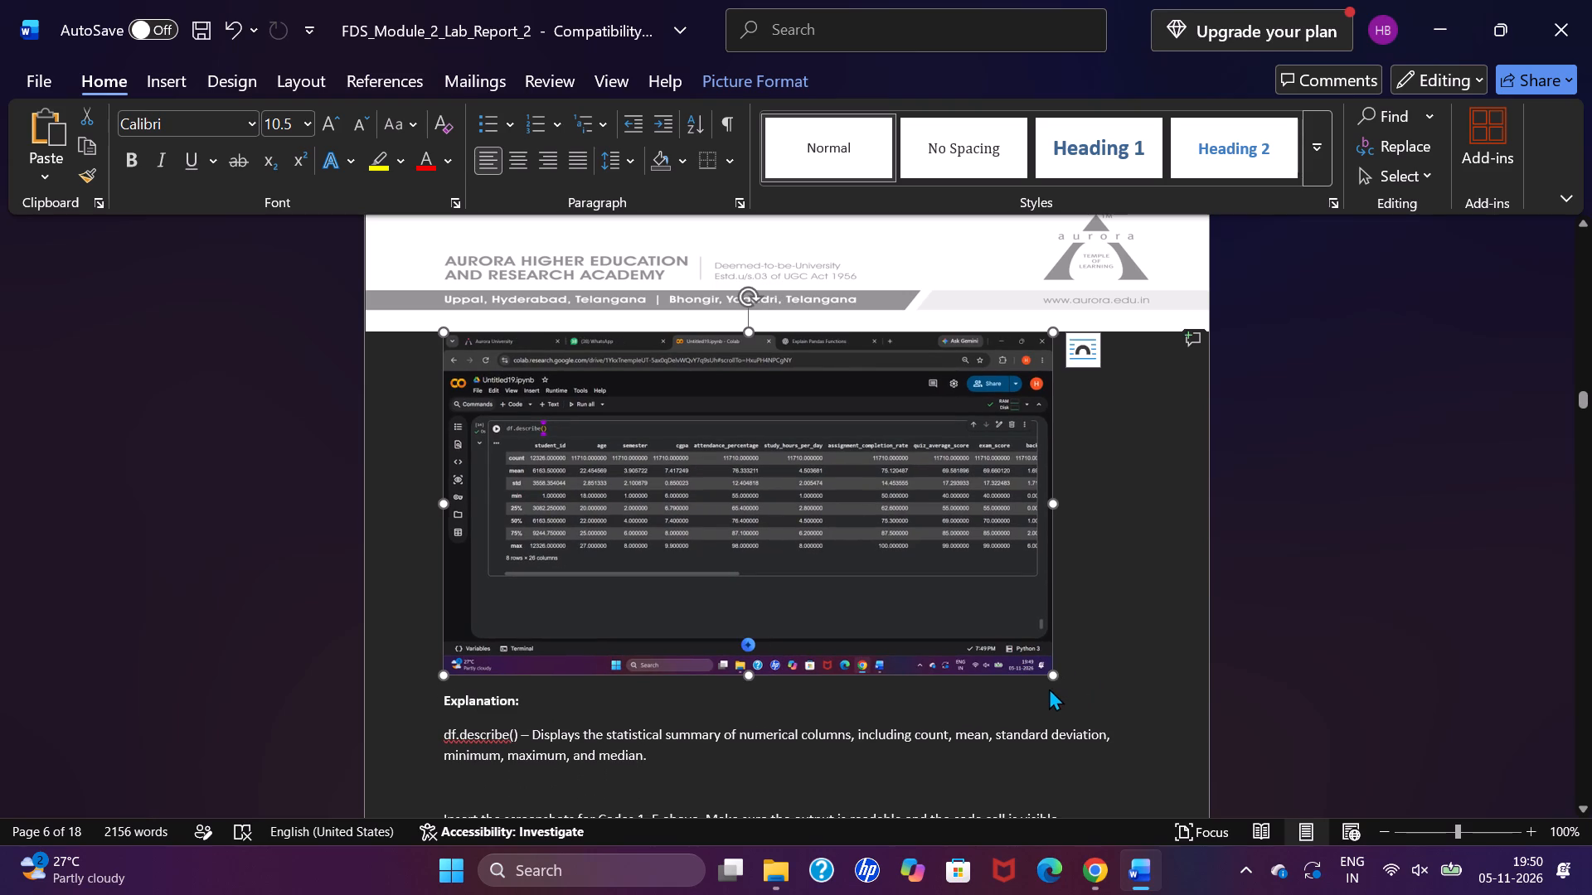
left_click_drag(1048, 672, 990, 642)
left_click_drag(990, 642, 908, 600)
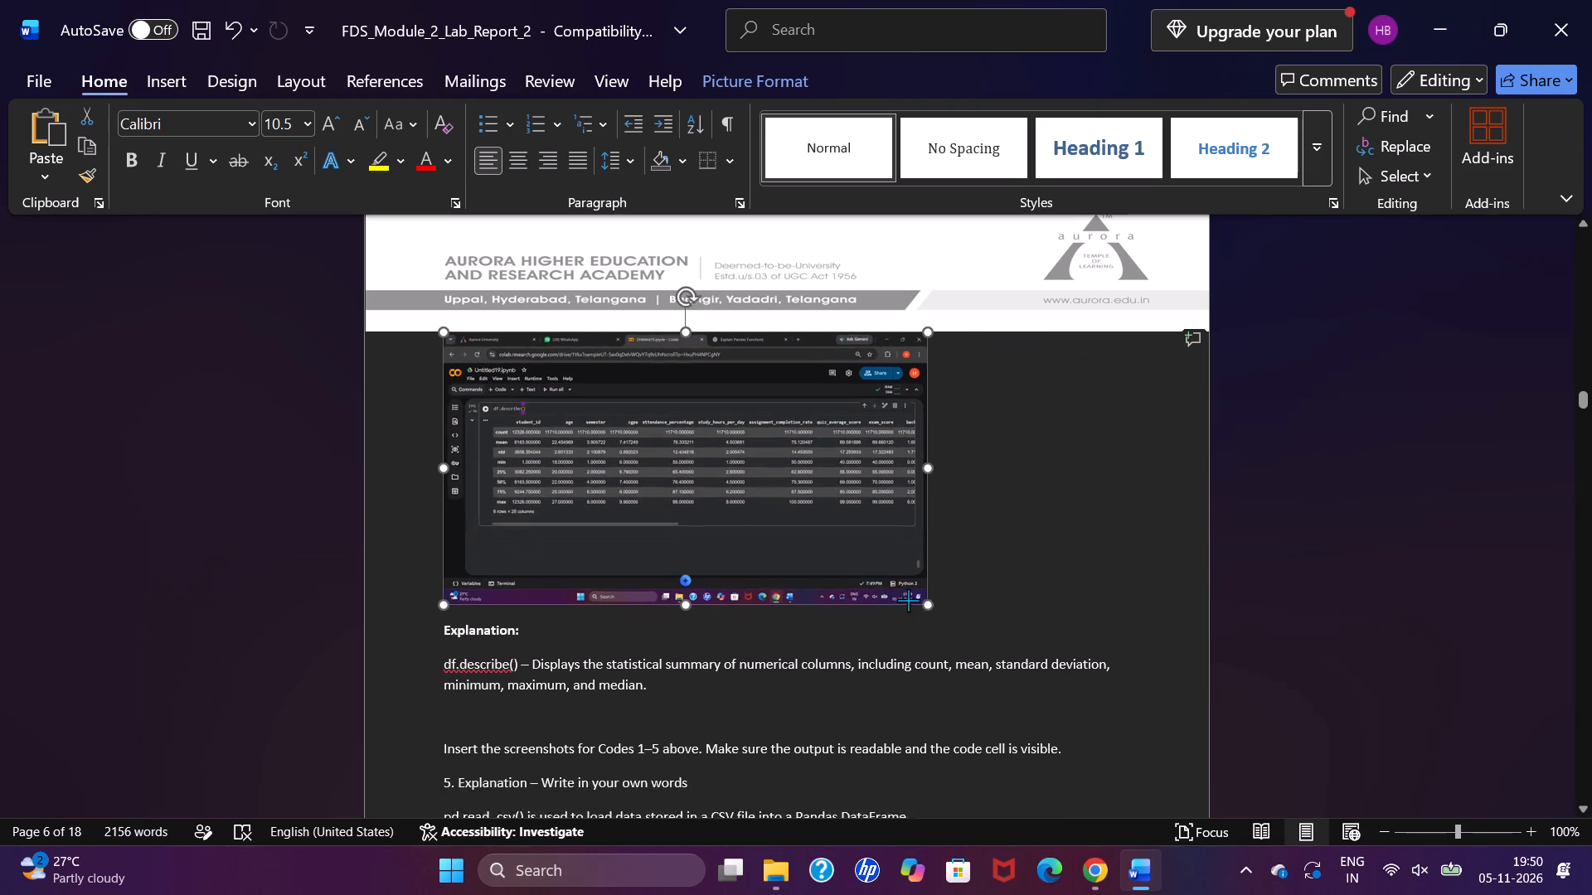
left_click_drag(908, 600, 900, 597)
scroll(900, 597, "up", 3)
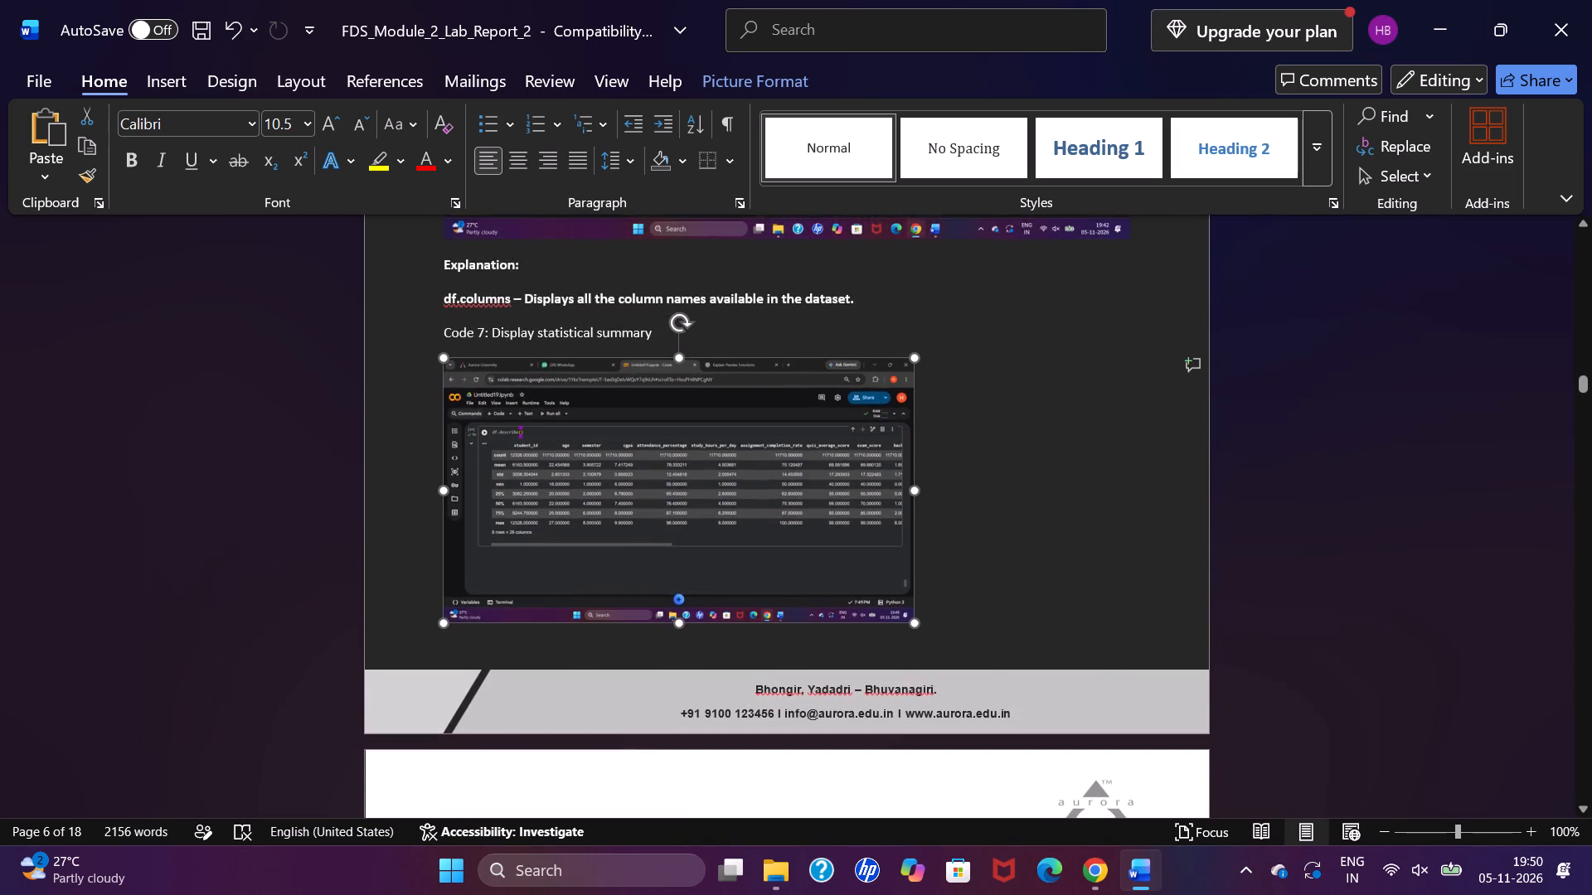
Shrink the df.columns screenshot under Code 6 proportionally to free space on the page.
scroll(900, 597, "up", 5)
left_click(1032, 457)
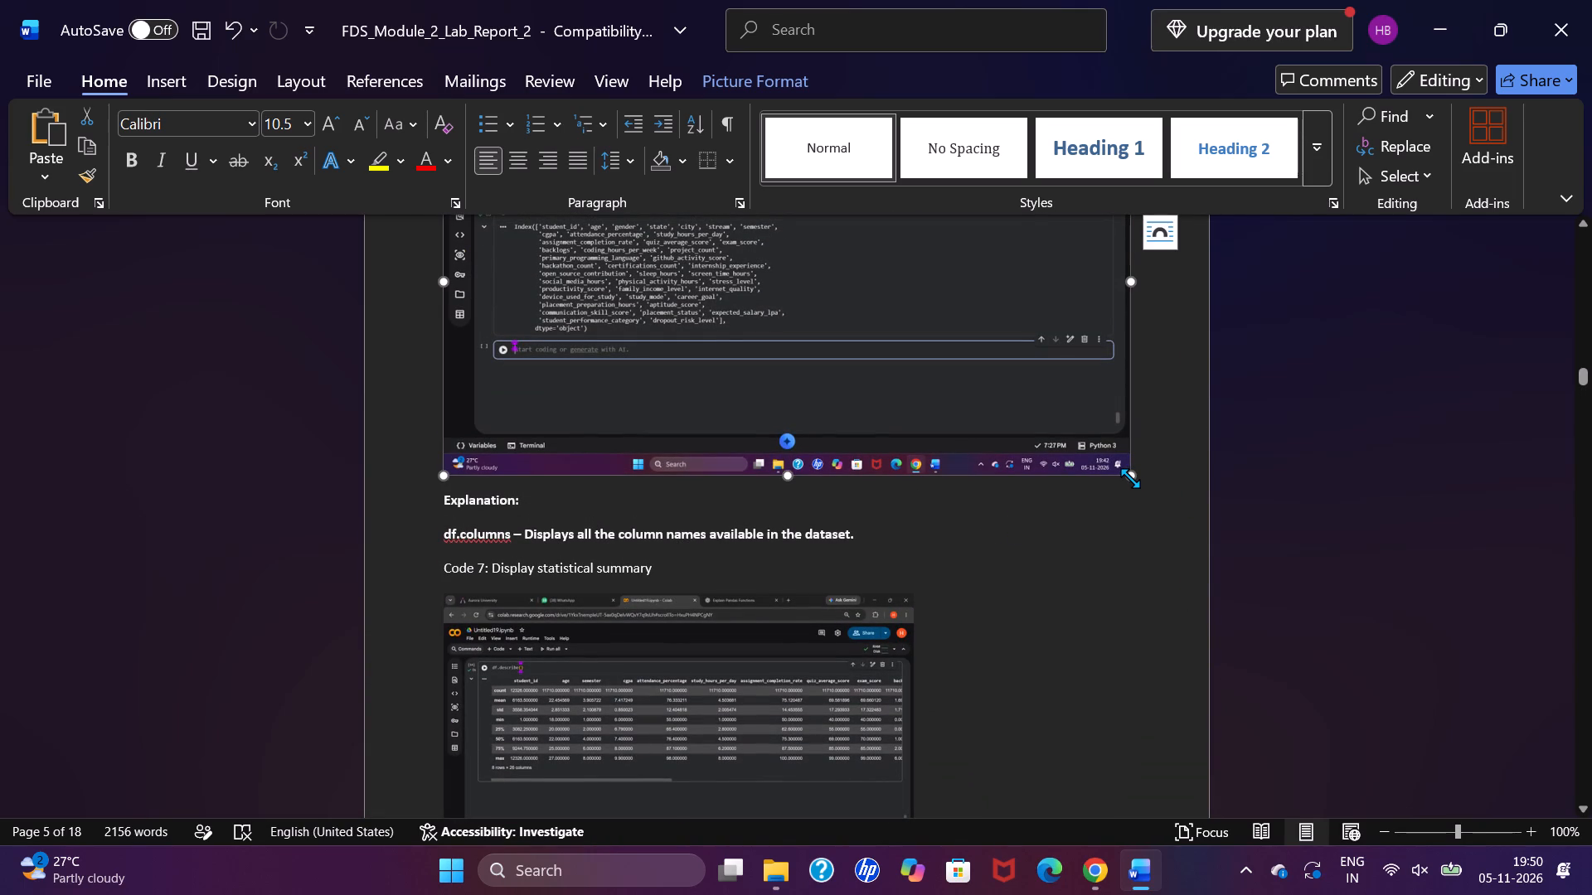
left_click_drag(1130, 478, 1008, 383)
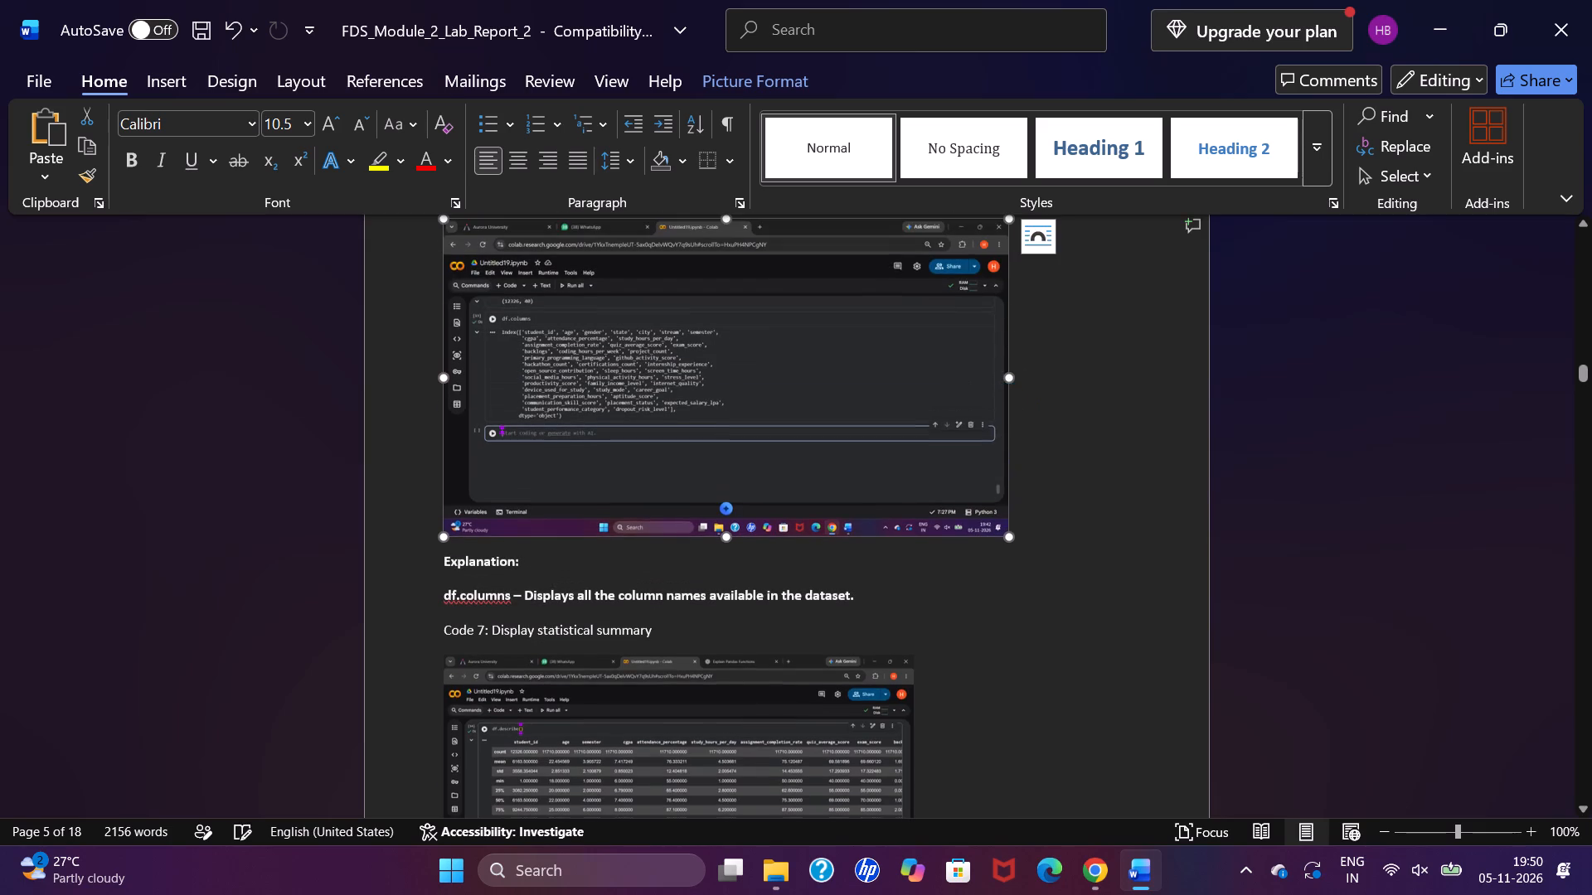
Enlarge the df.describe() screenshot under Code 7 proportionally to match the width of the Code 6 screenshot.
scroll(962, 510, "down", 5)
left_click(885, 520)
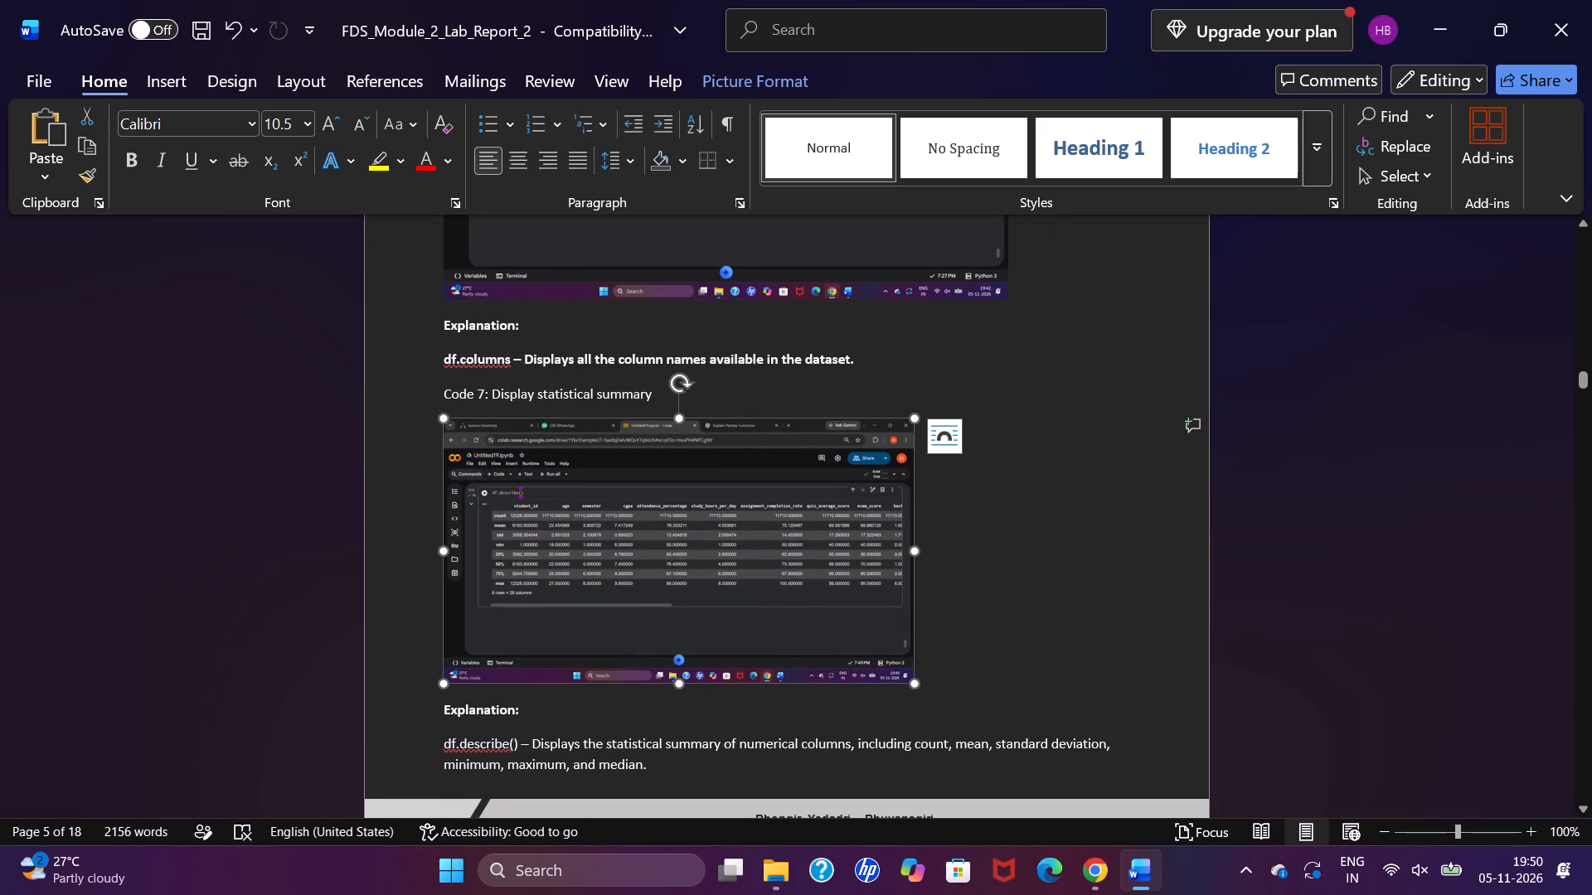
left_click_drag(914, 683, 1035, 749)
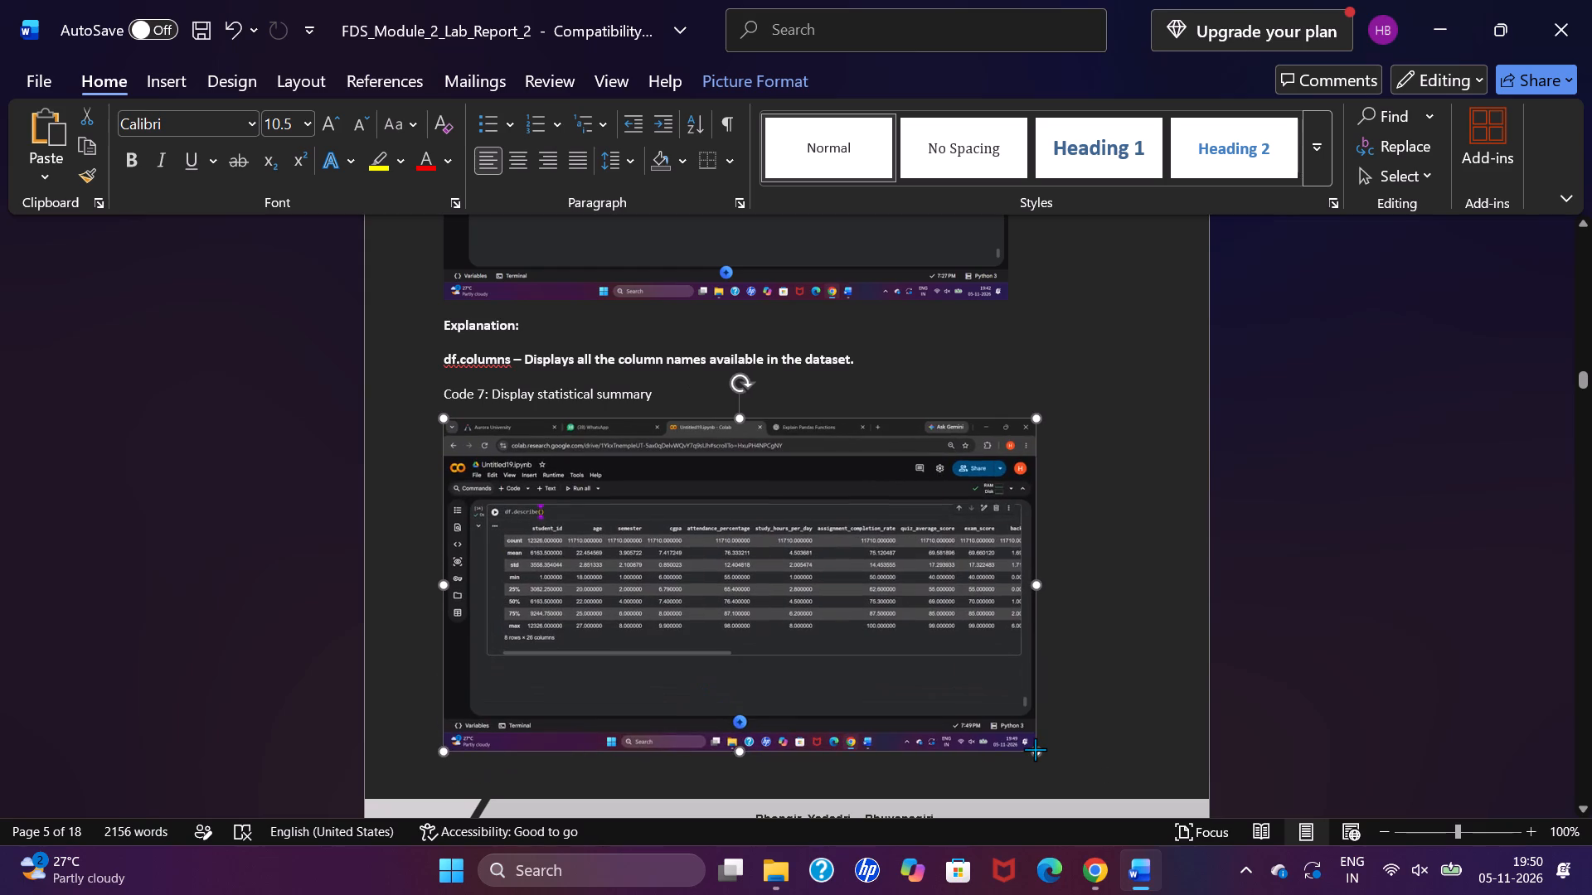
left_click_drag(1035, 749, 1003, 736)
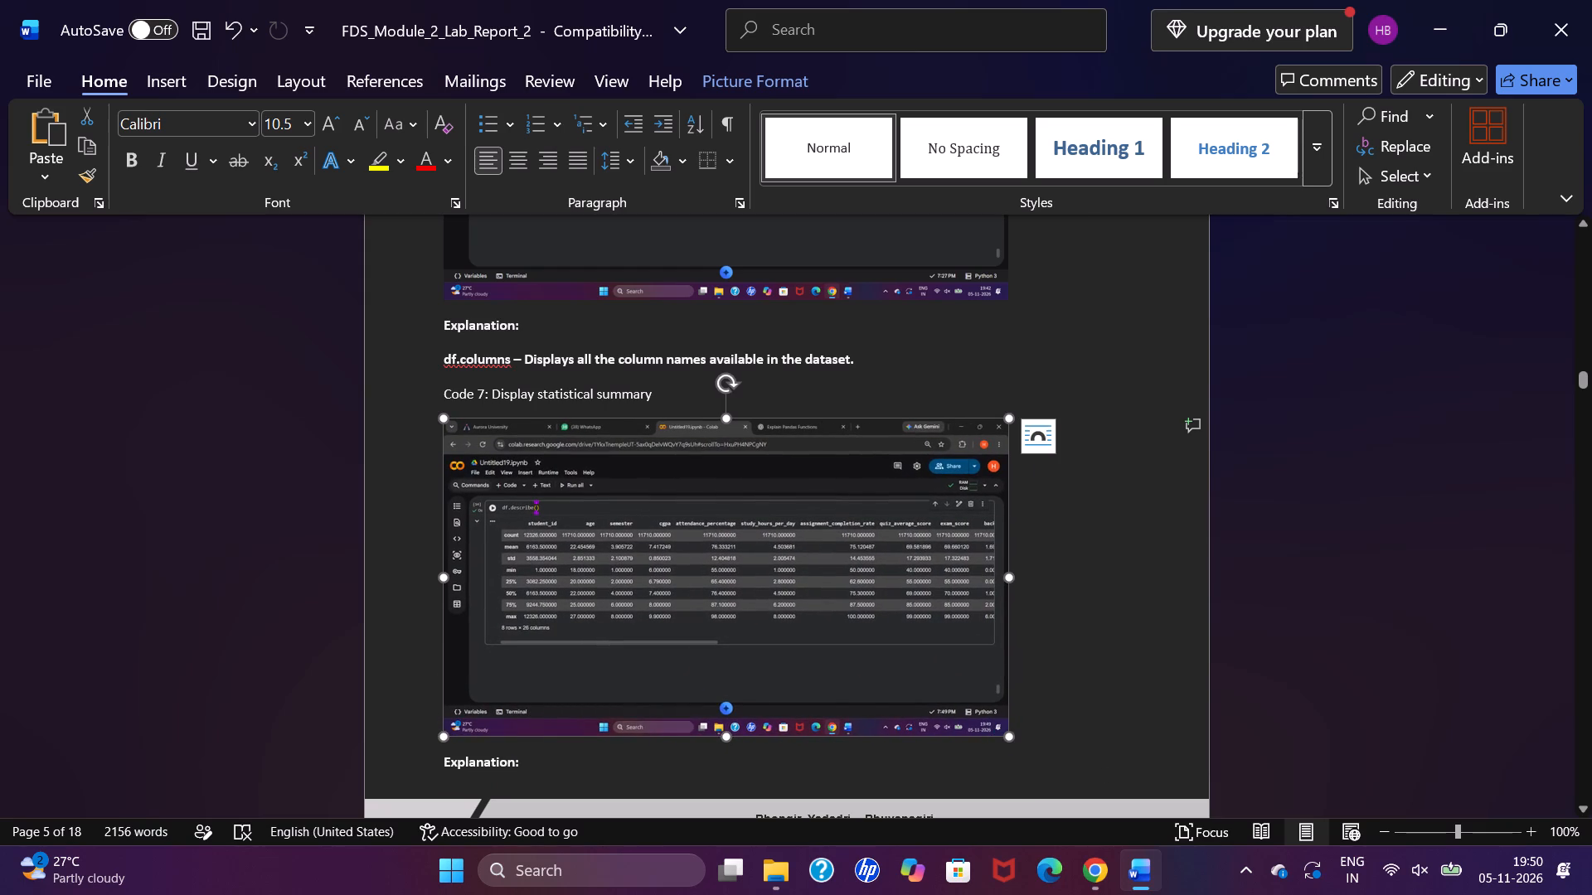
left_click(1054, 685)
Insert a blank line after the Code 7 screenshot to move the "Explanation:" heading onto the page with the df.describe() text.
scroll(1054, 685, "up", 2)
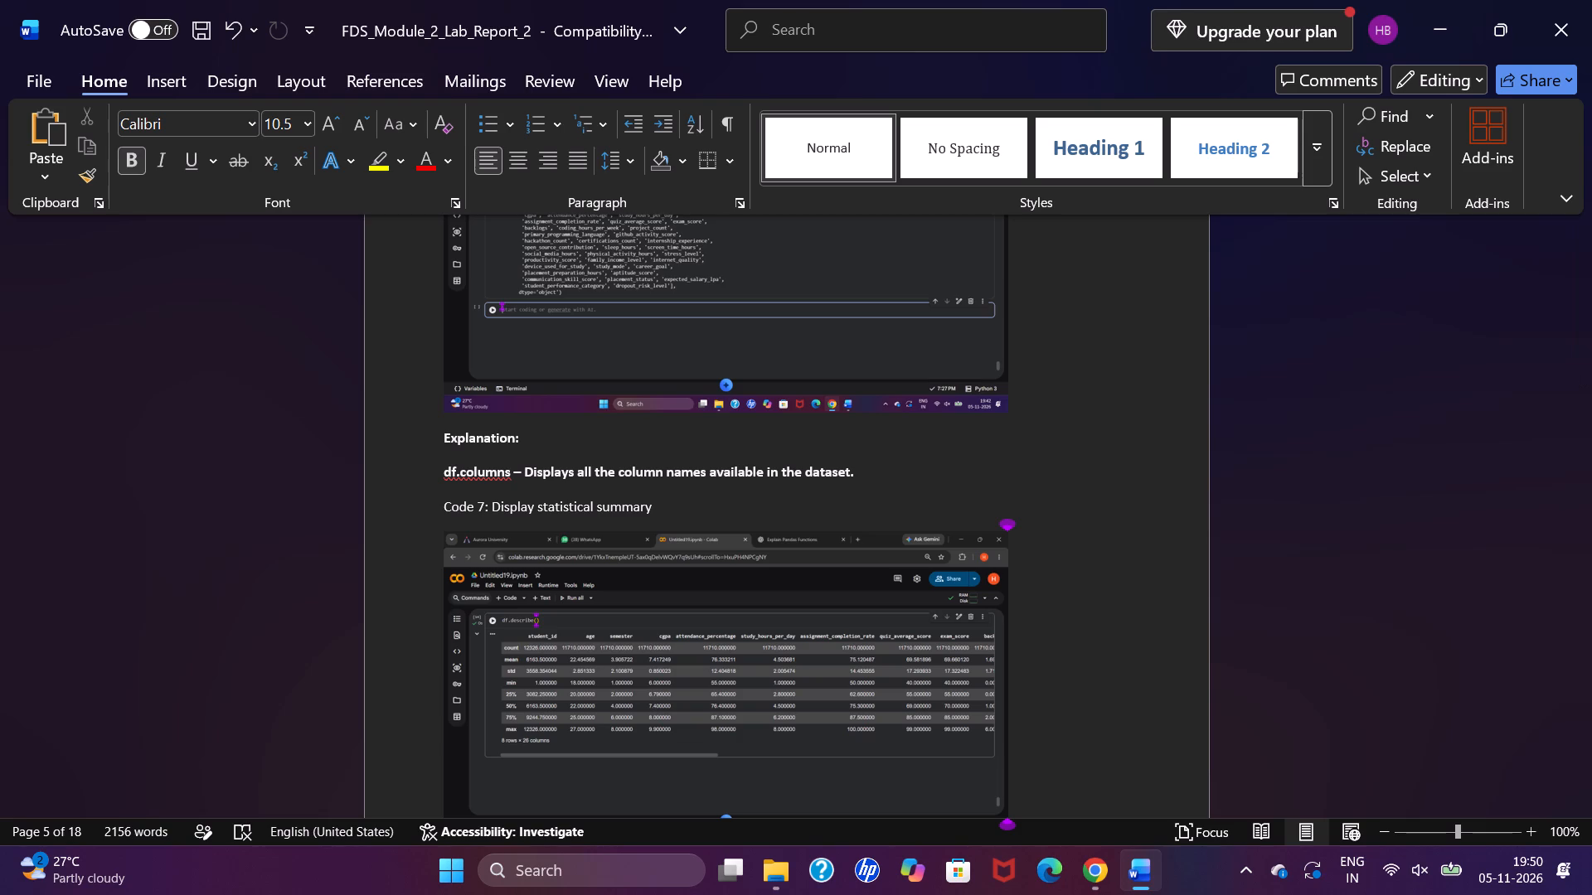
scroll(1054, 685, "down", 2)
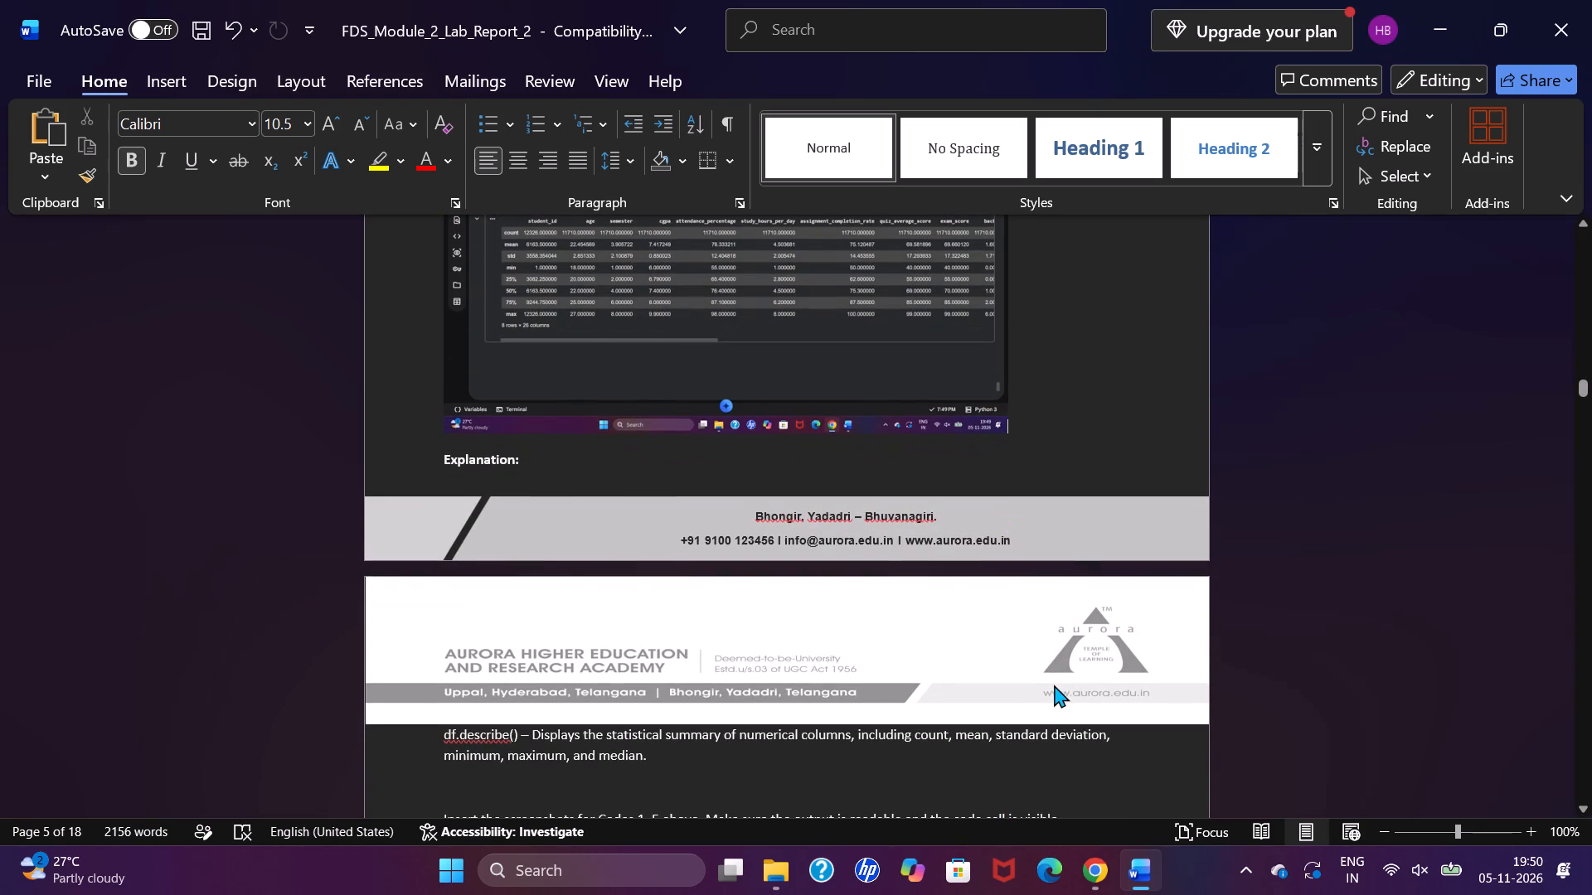
scroll(1054, 685, "down", 1)
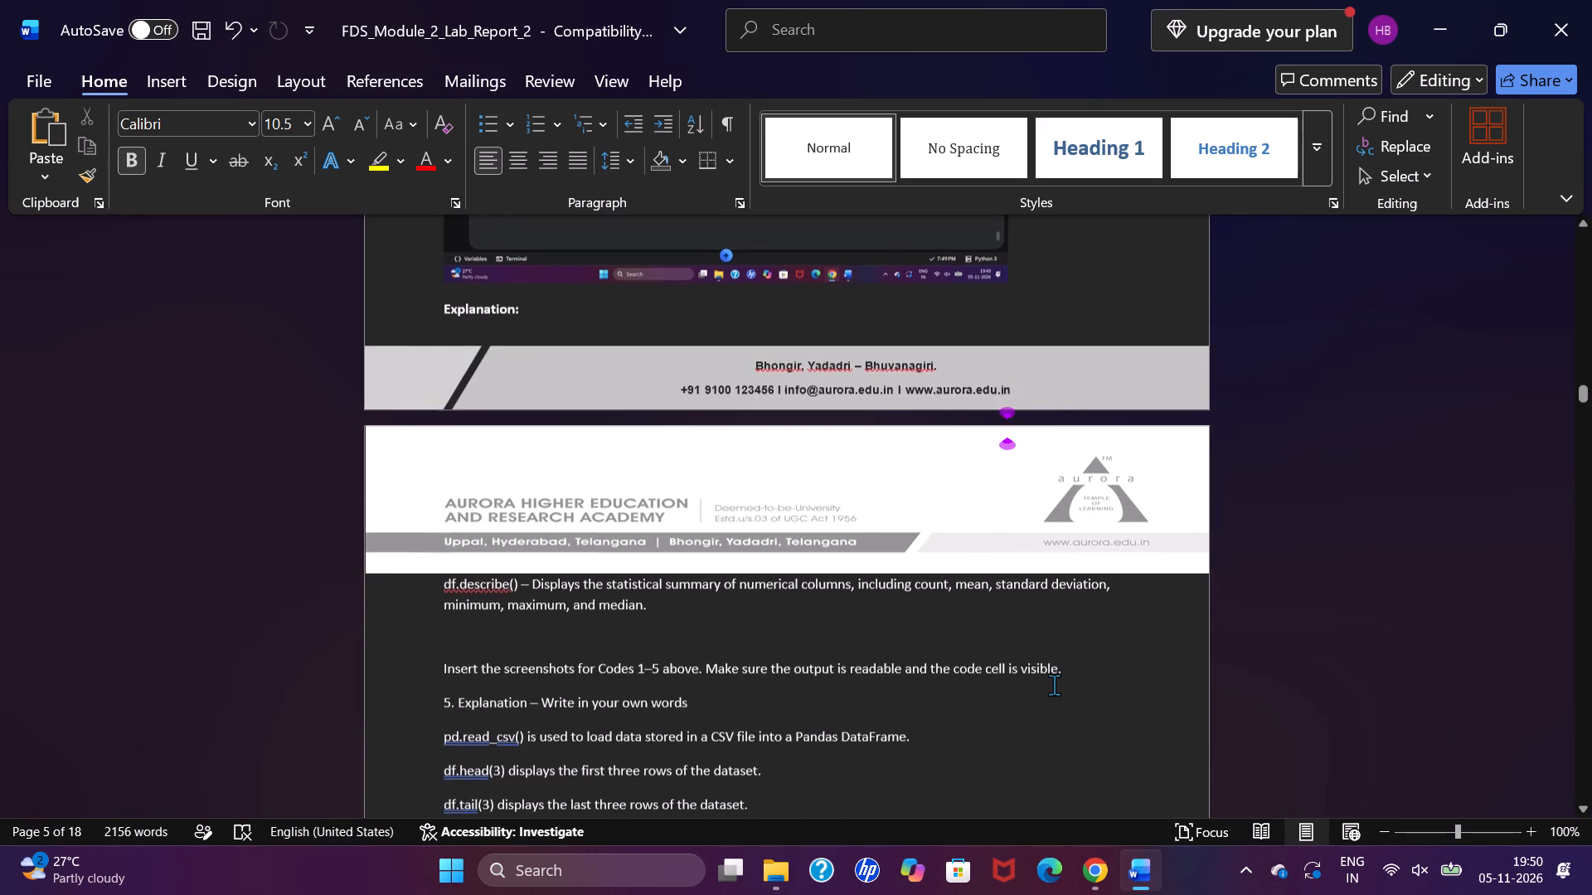
scroll(1054, 685, "down", 1)
scroll(1054, 685, "up", 3)
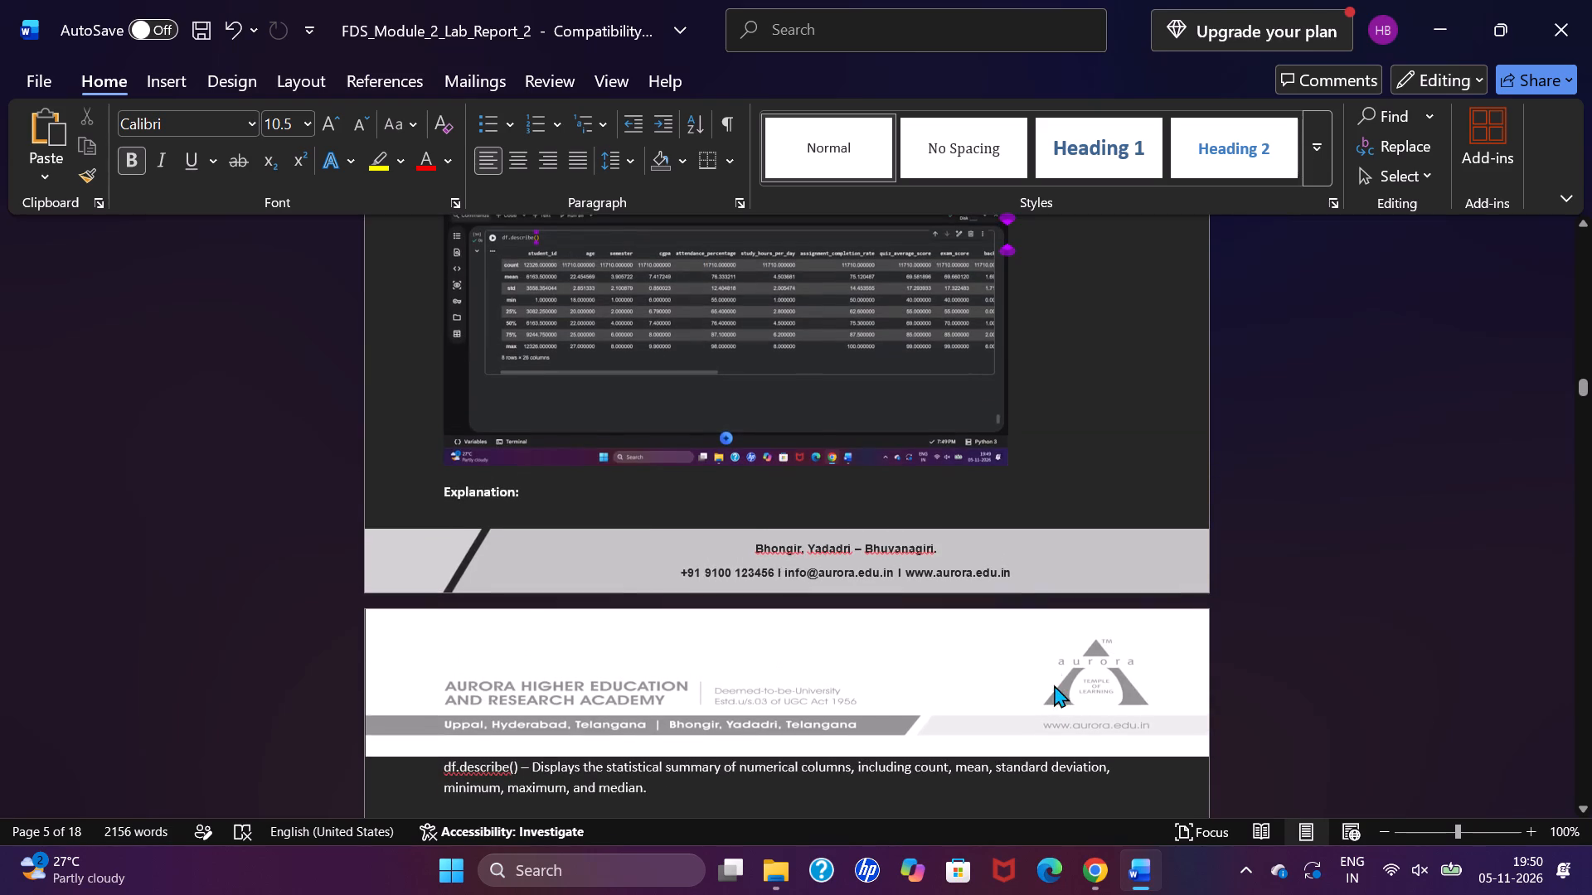
scroll(1054, 685, "up", 2)
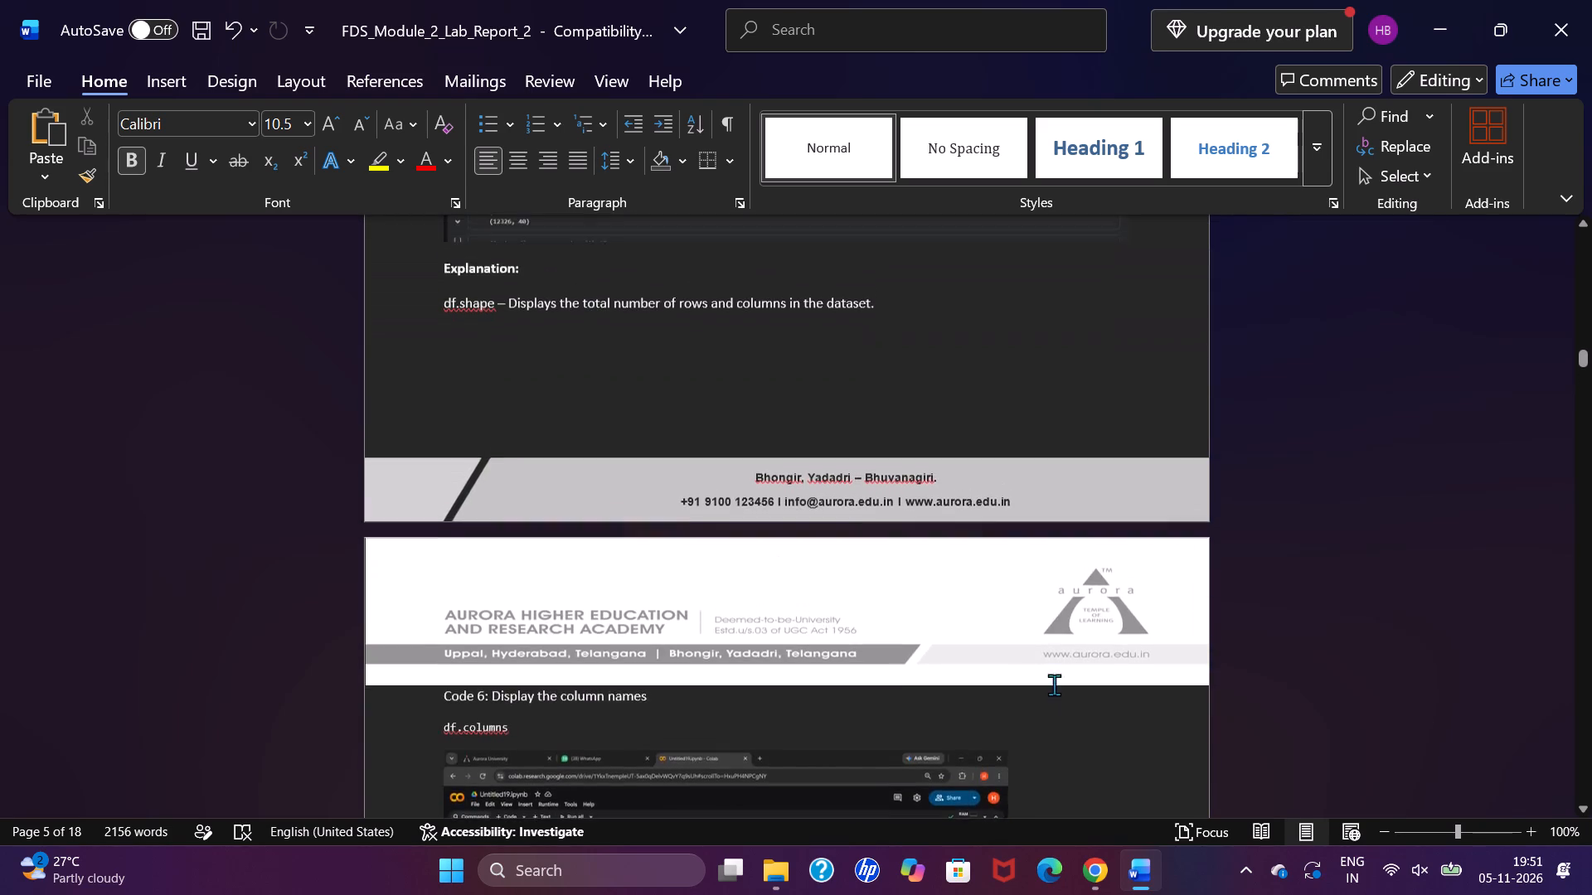
scroll(1054, 685, "up", 1)
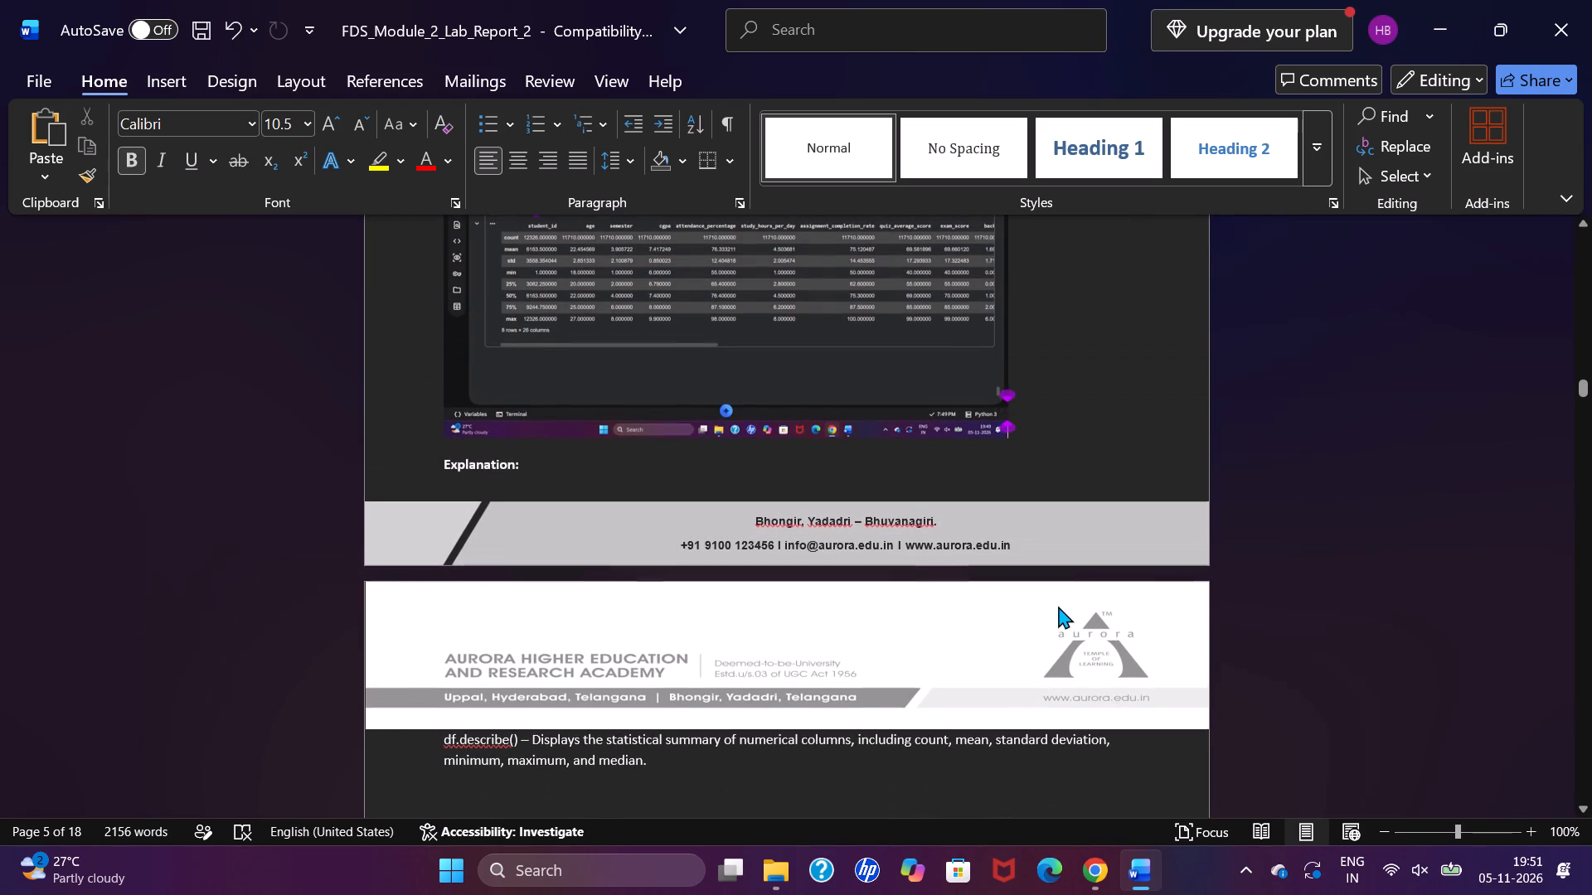
key("Return")
scroll(1062, 506, "down", 2)
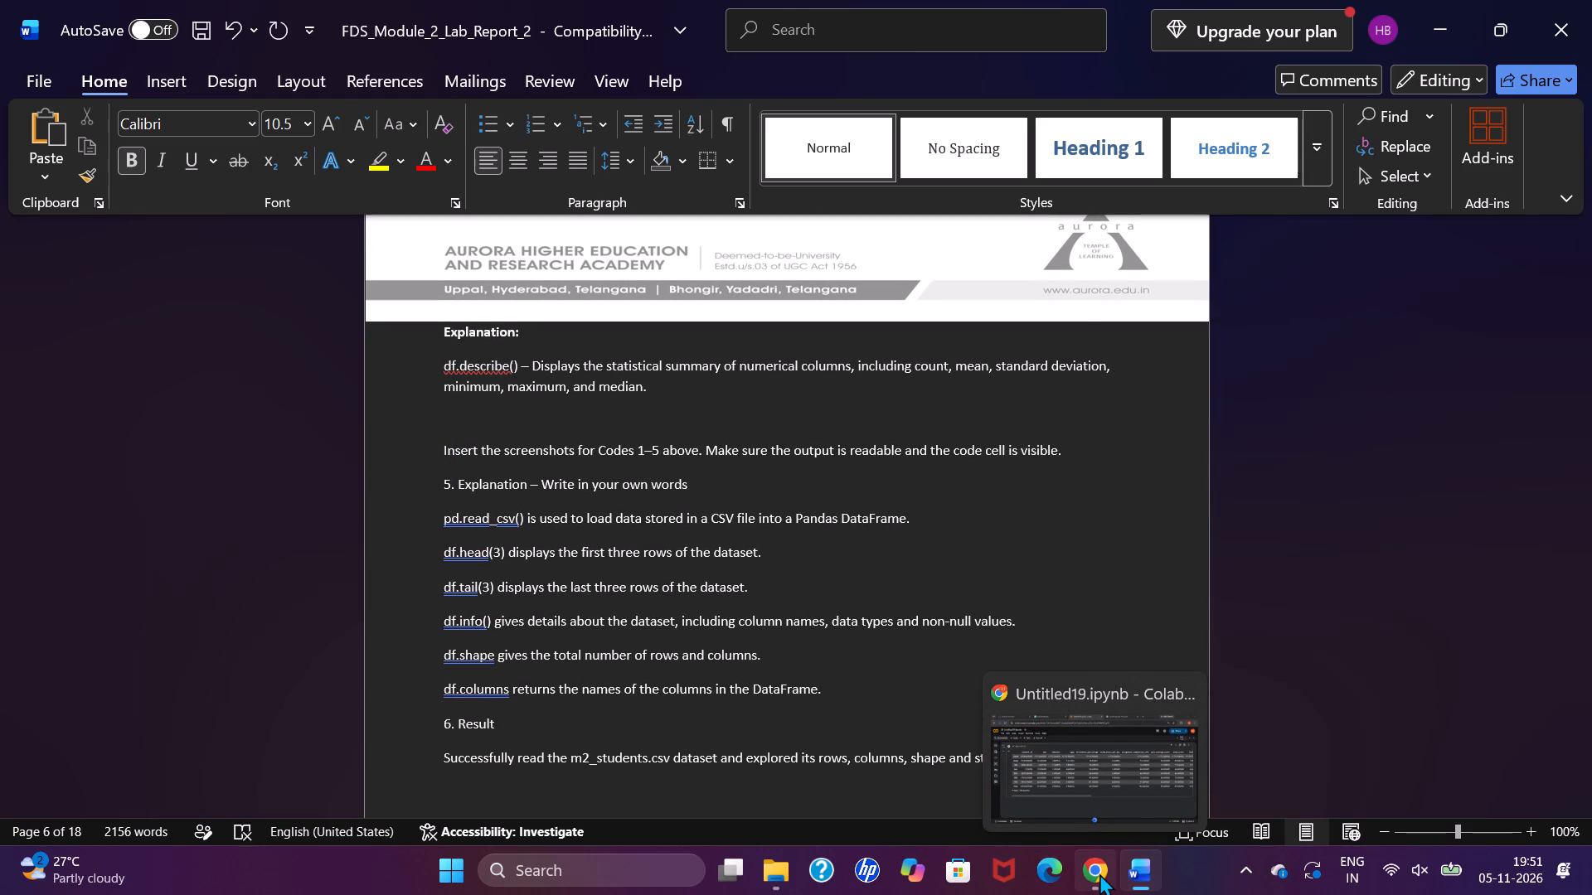
Review the report from the df.describe() explanation through Experiment 2's setup code, and check the df.describe() cell in the Colab notebook.
scroll(800, 658, "down", 1)
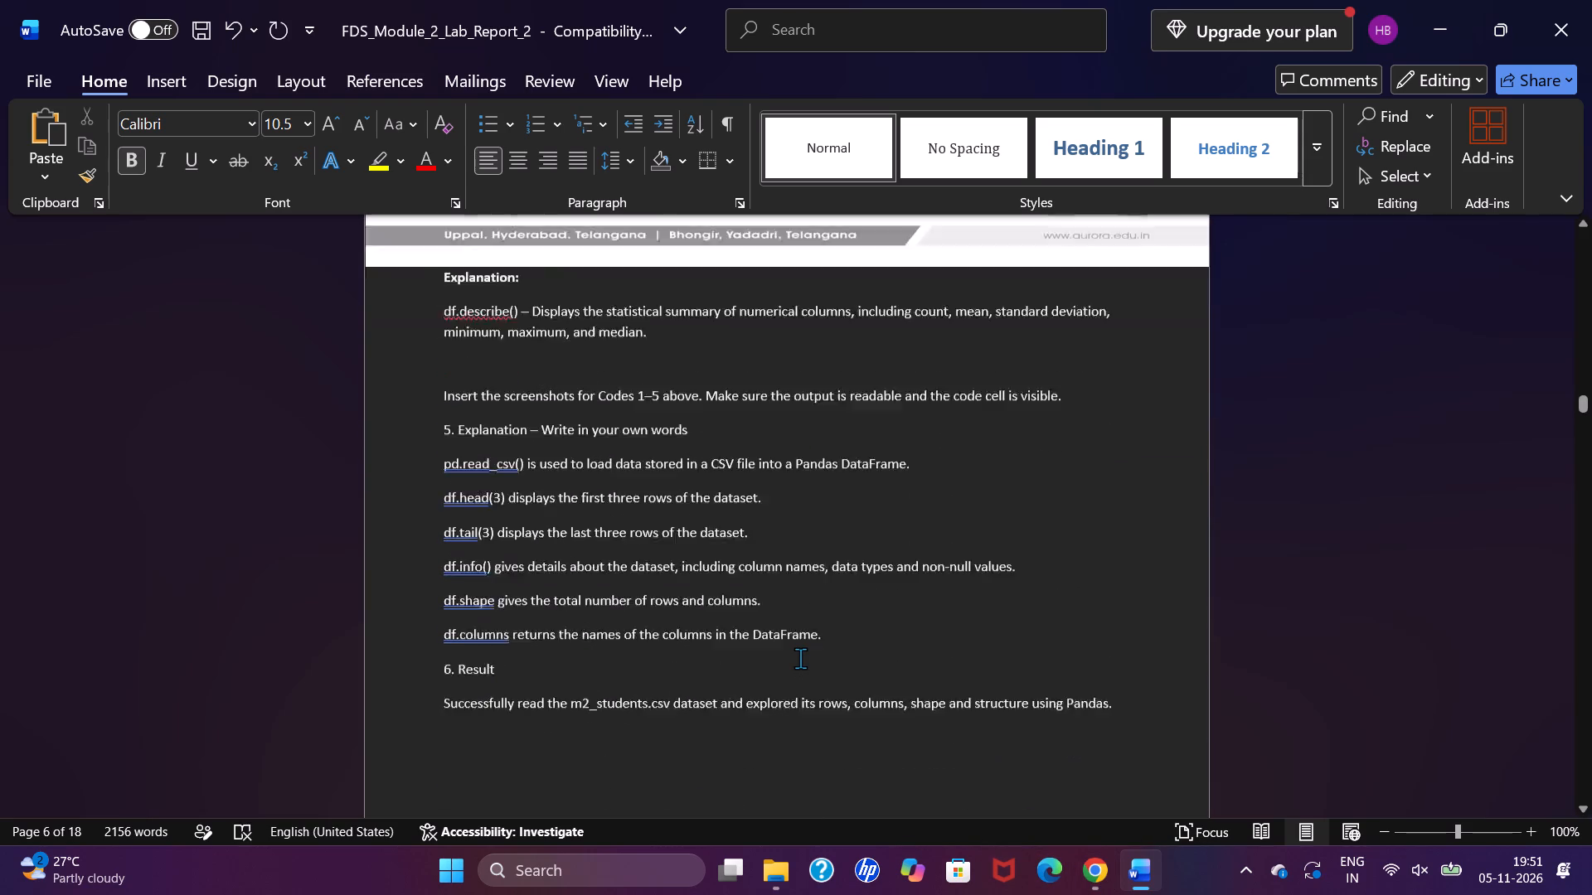
scroll(800, 658, "down", 2)
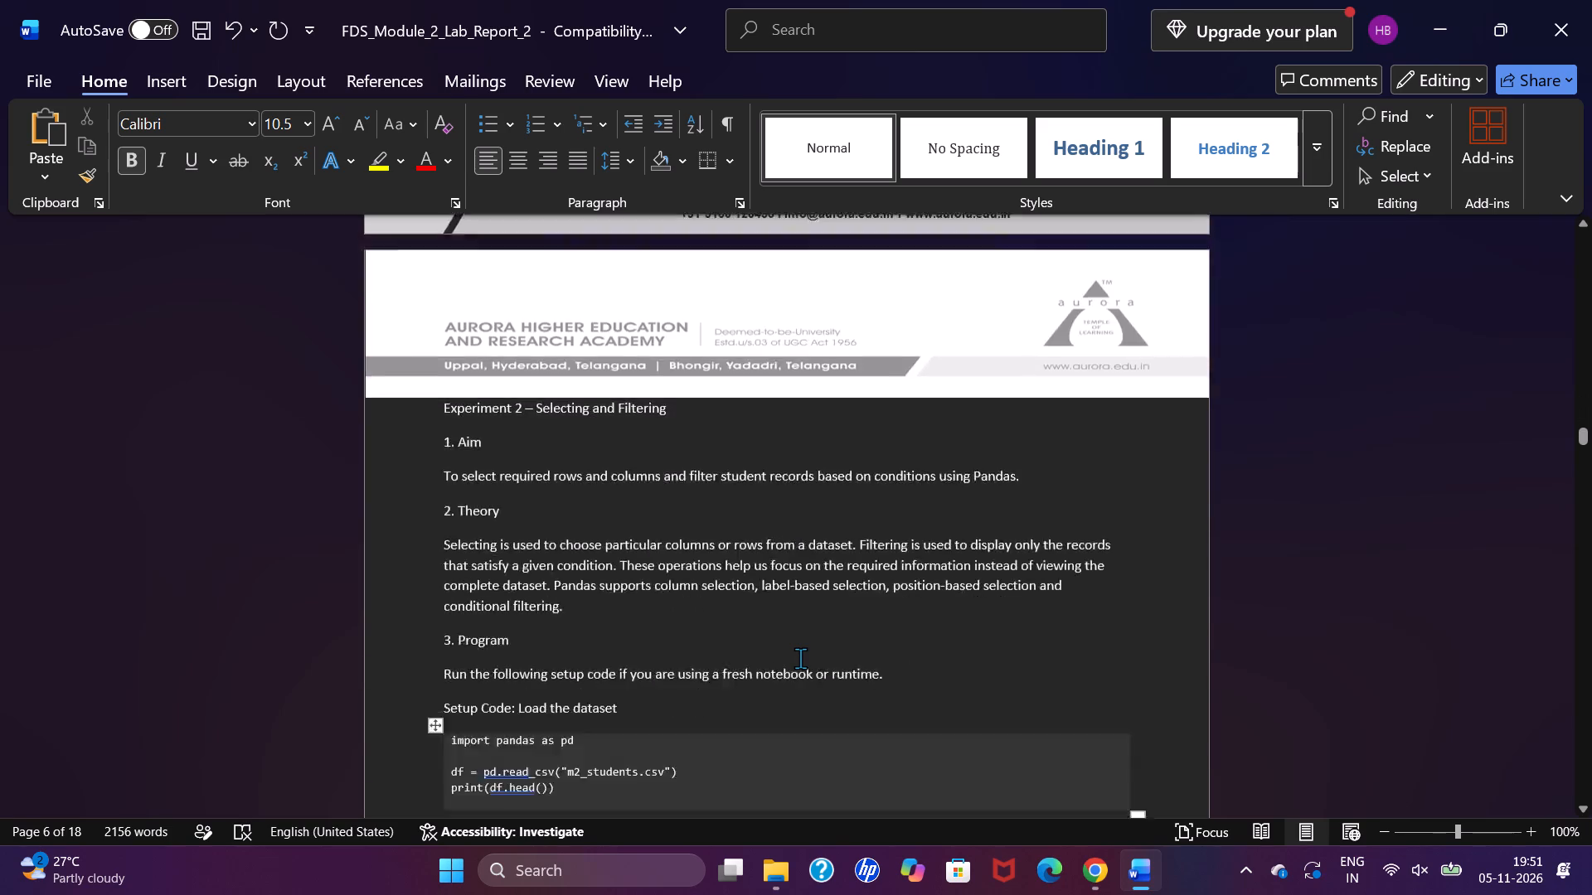
scroll(800, 658, "down", 1)
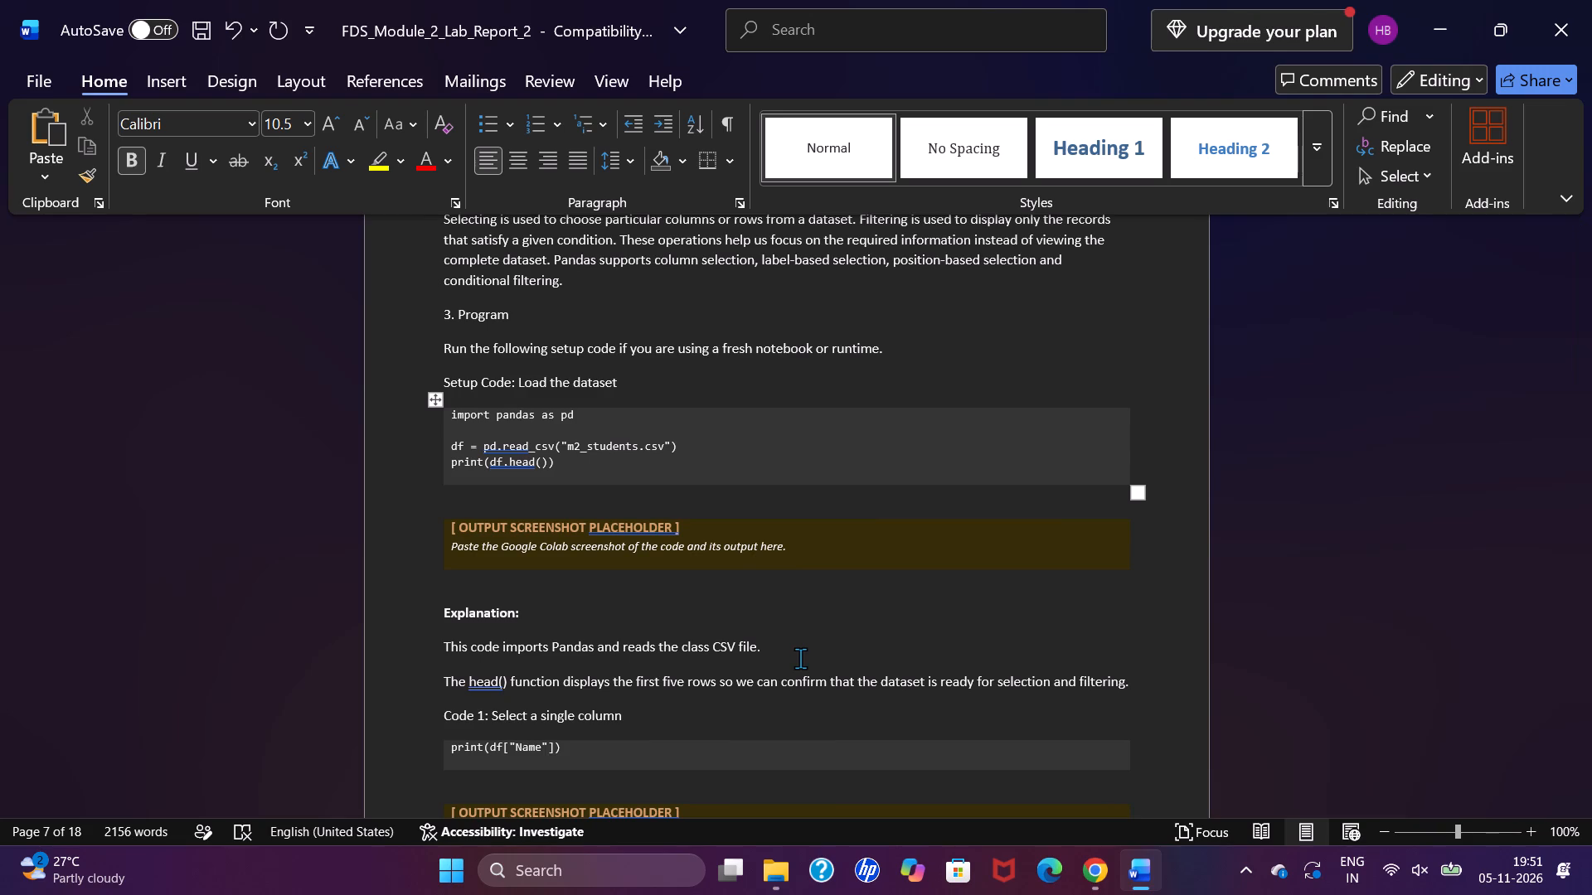
scroll(800, 658, "up", 2)
scroll(800, 658, "up", 20)
scroll(800, 658, "up", 4)
scroll(800, 658, "down", 1)
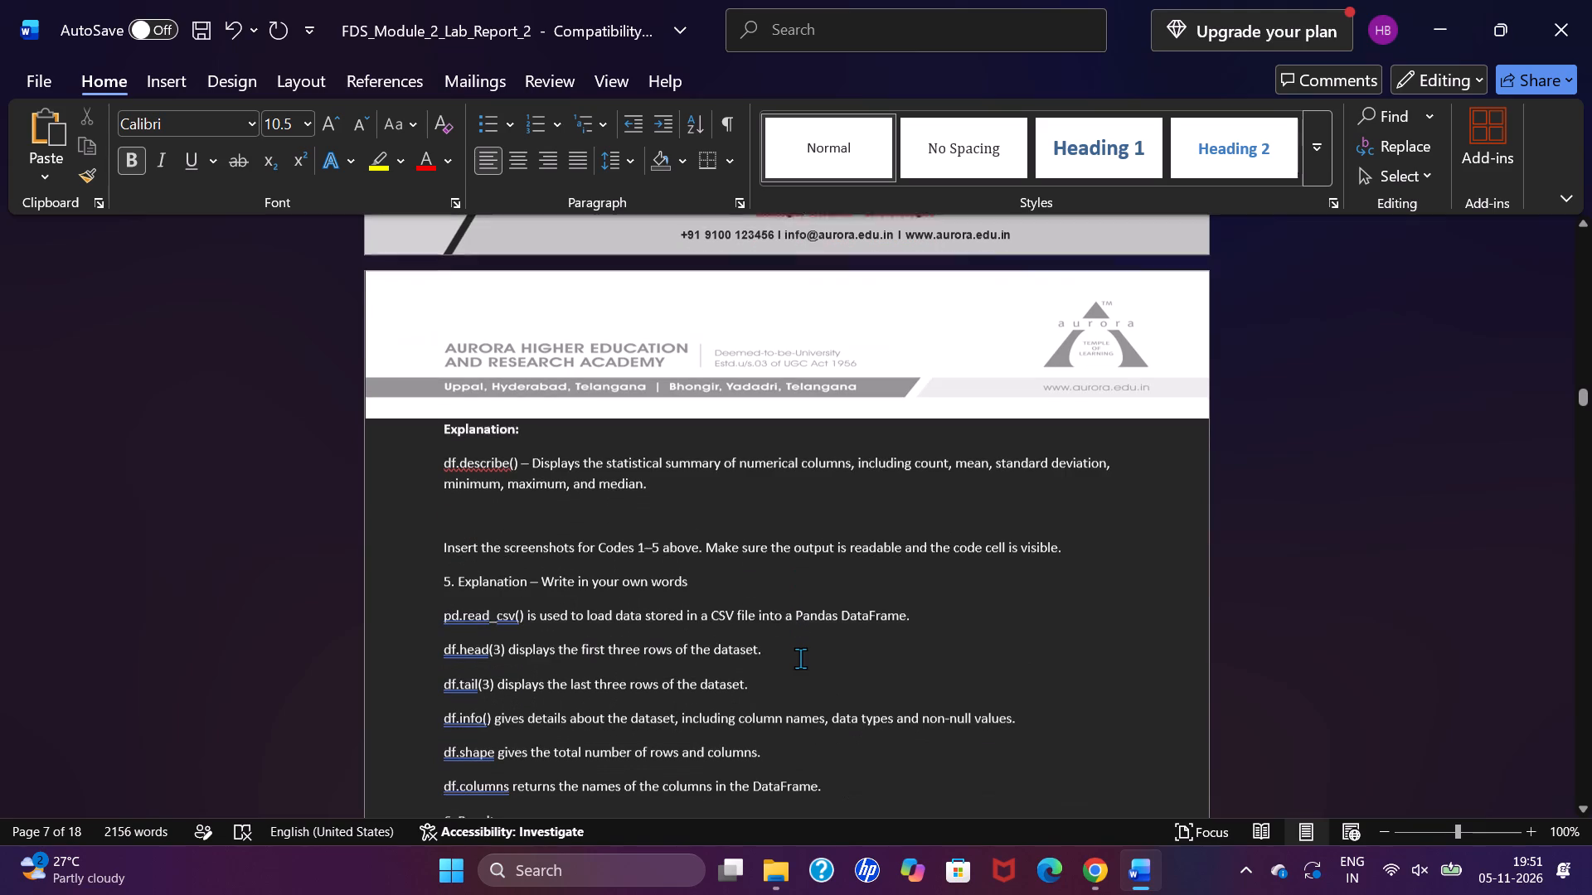
scroll(800, 658, "down", 2)
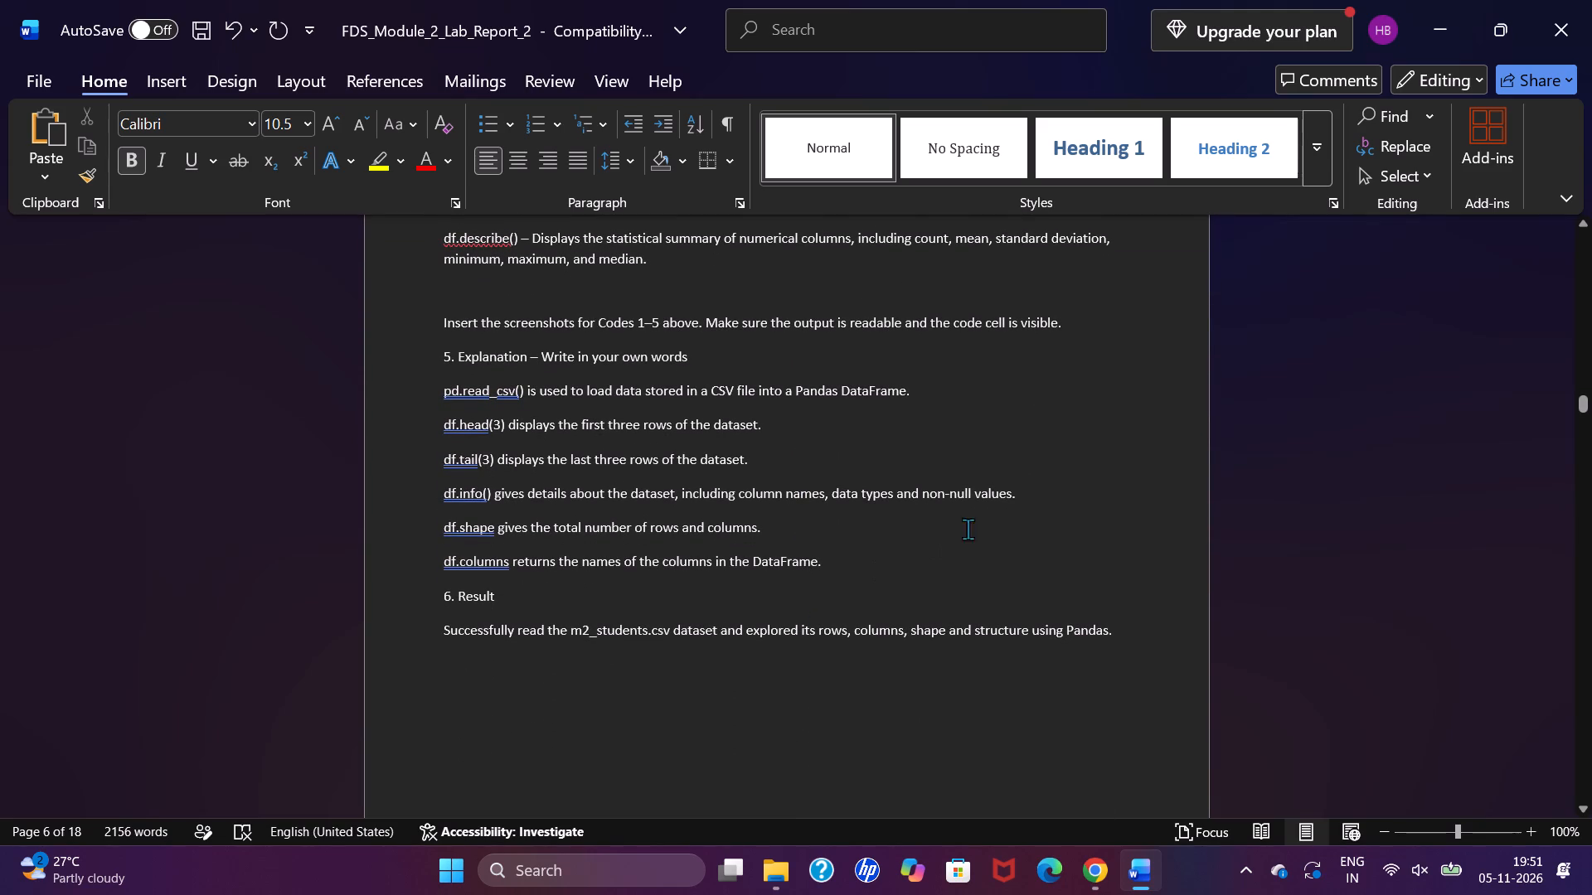
scroll(842, 690, "down", 1)
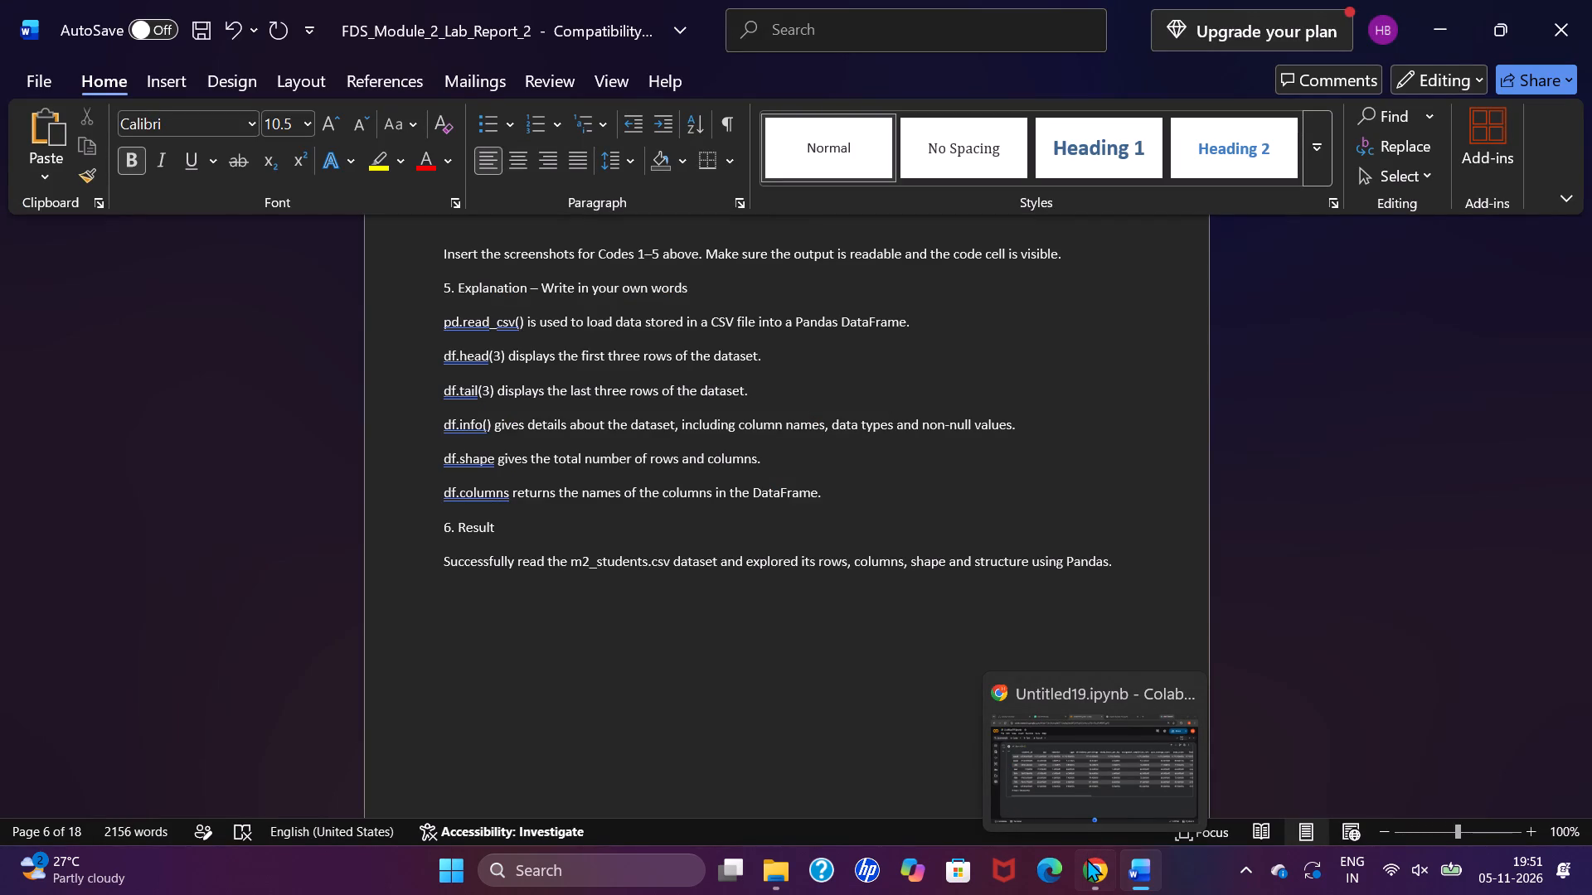
left_click(1087, 859)
left_click(1151, 892)
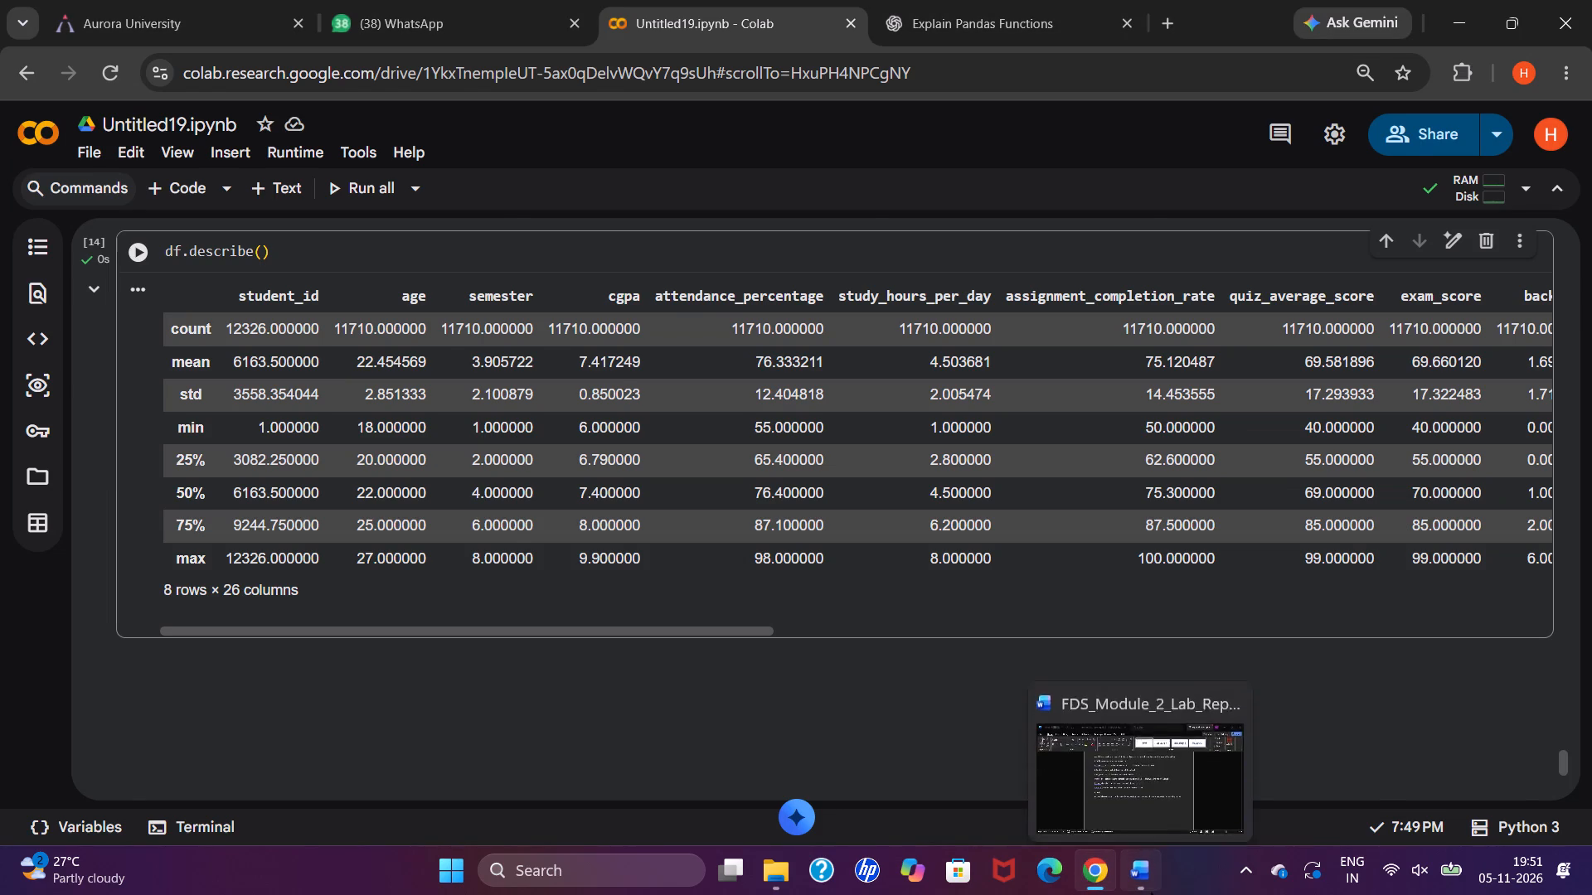
scroll(976, 648, "up", 4)
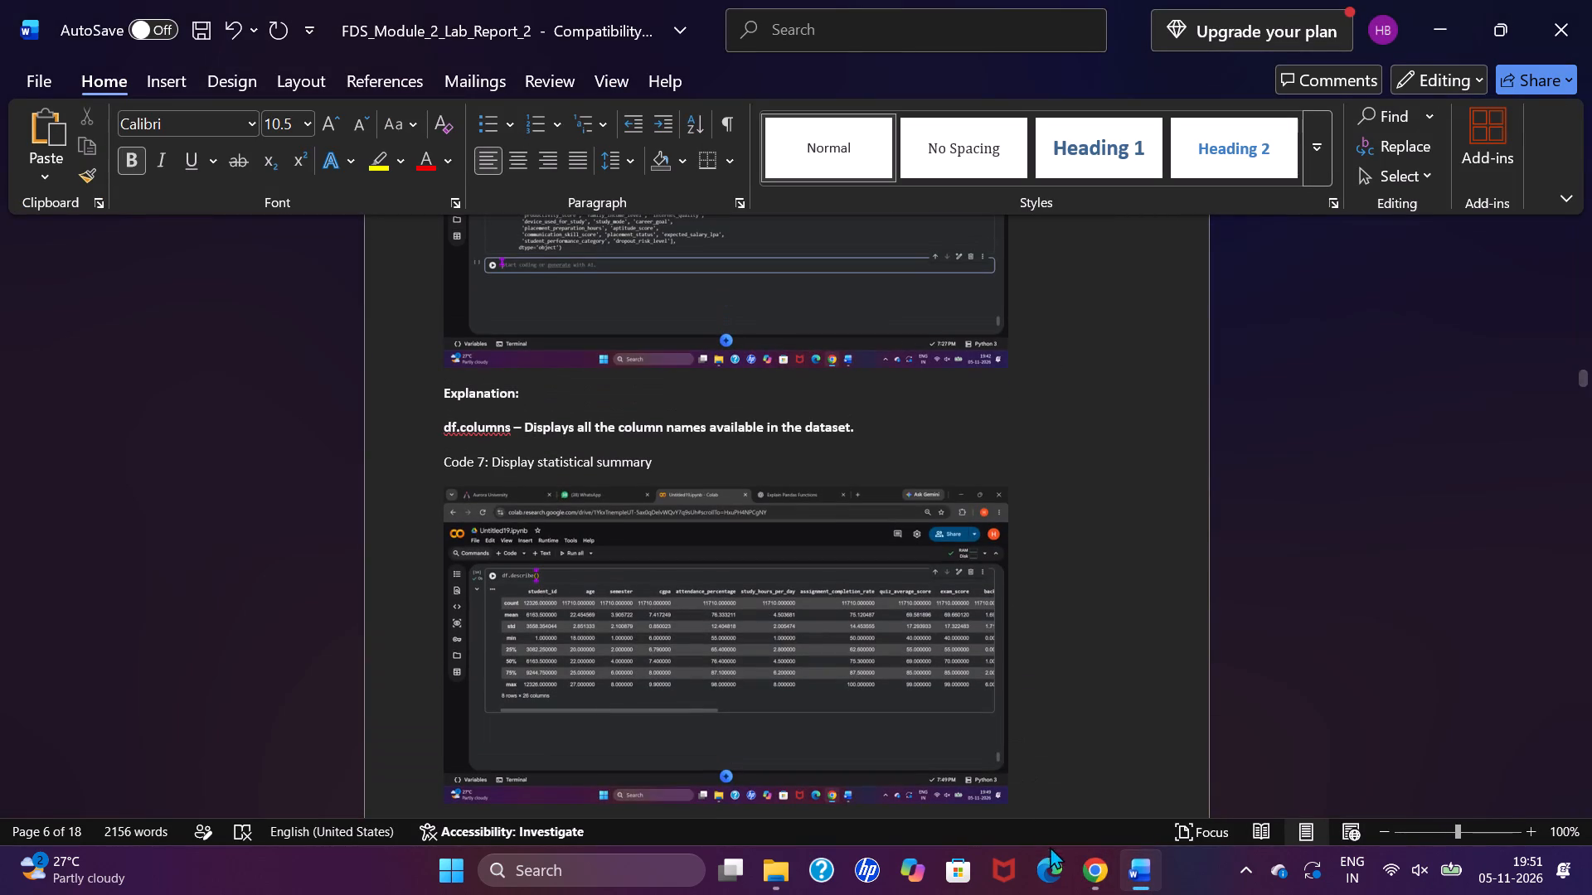
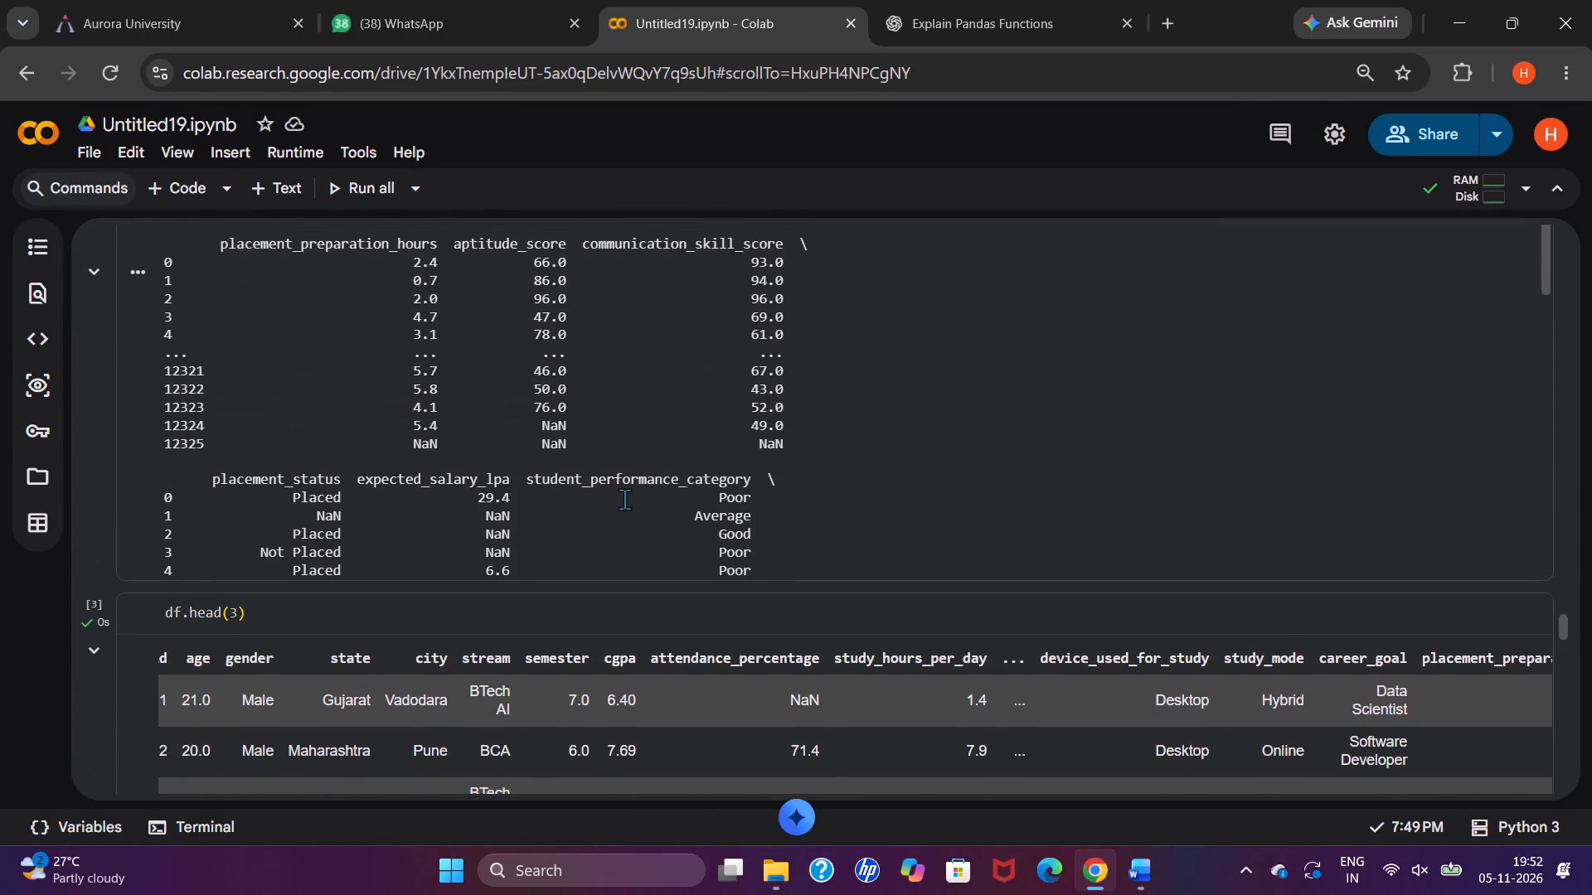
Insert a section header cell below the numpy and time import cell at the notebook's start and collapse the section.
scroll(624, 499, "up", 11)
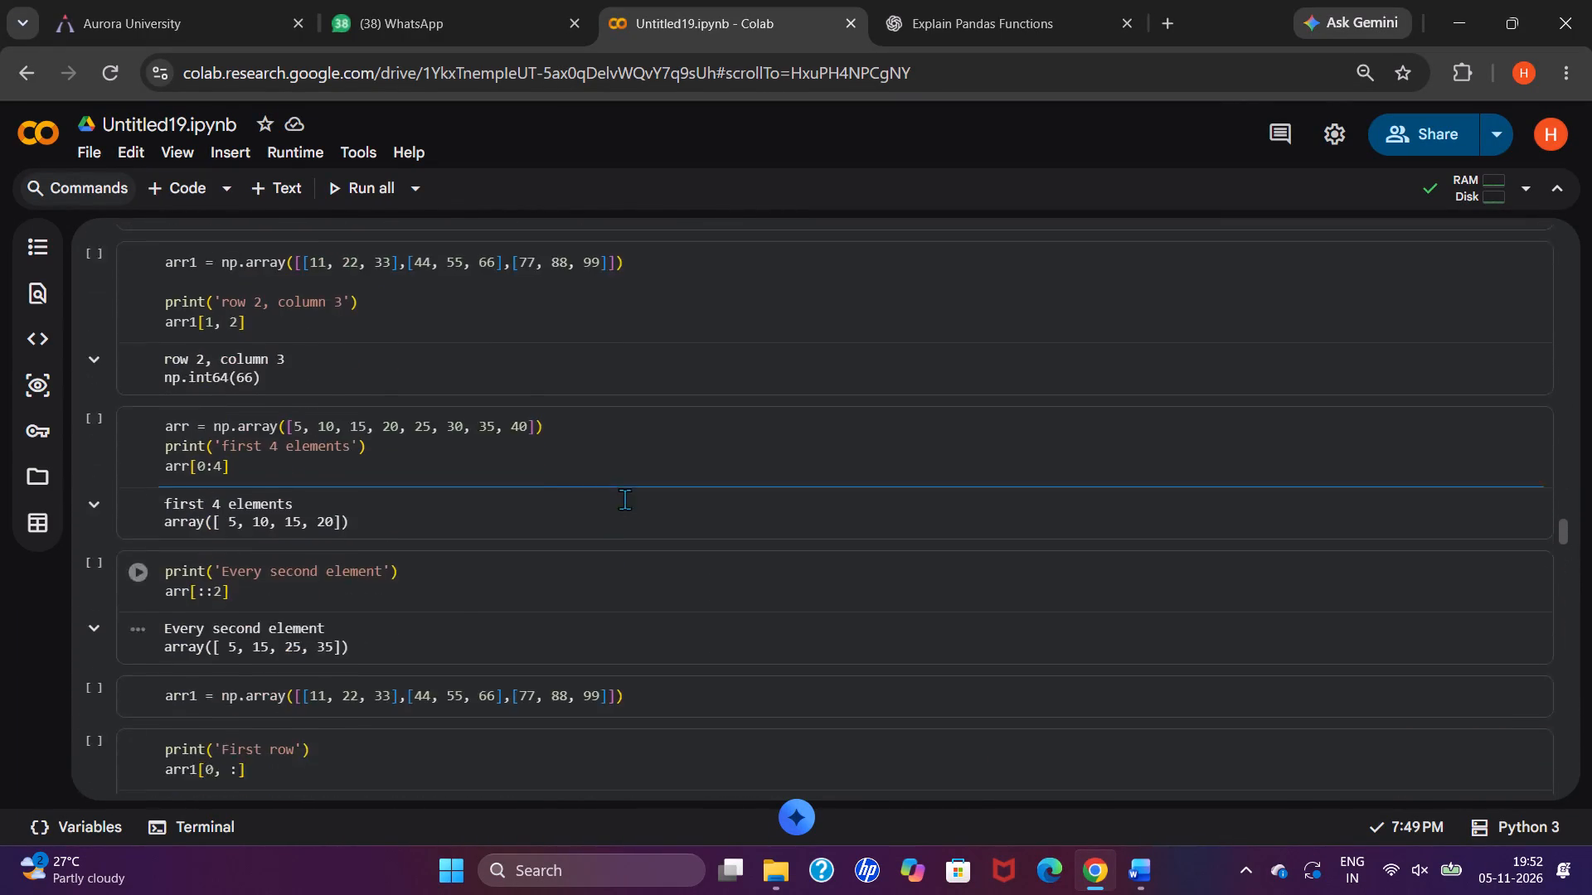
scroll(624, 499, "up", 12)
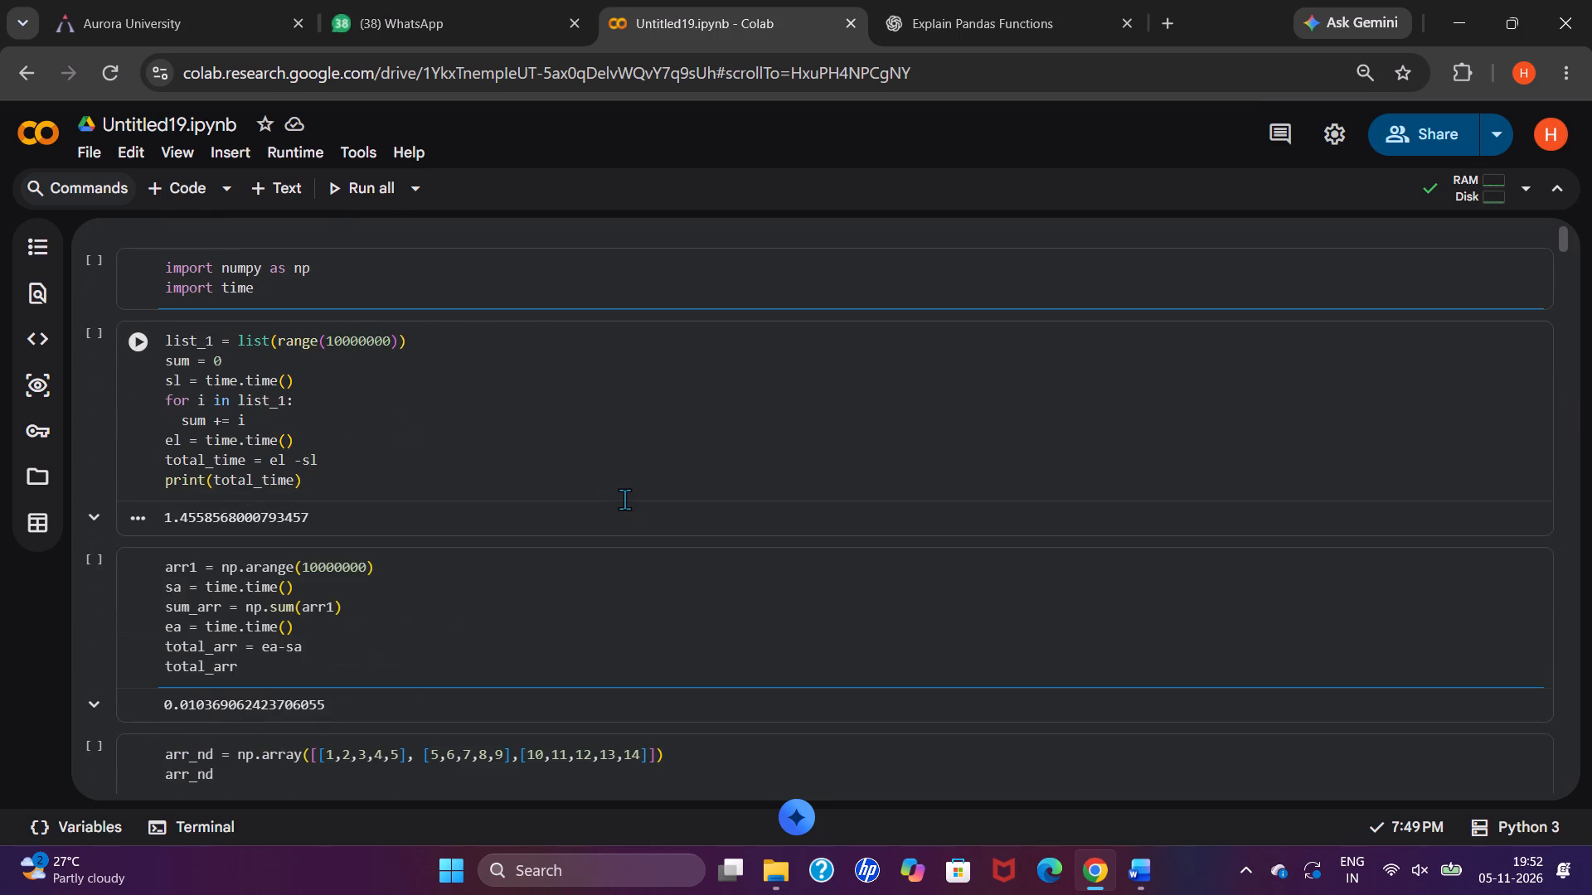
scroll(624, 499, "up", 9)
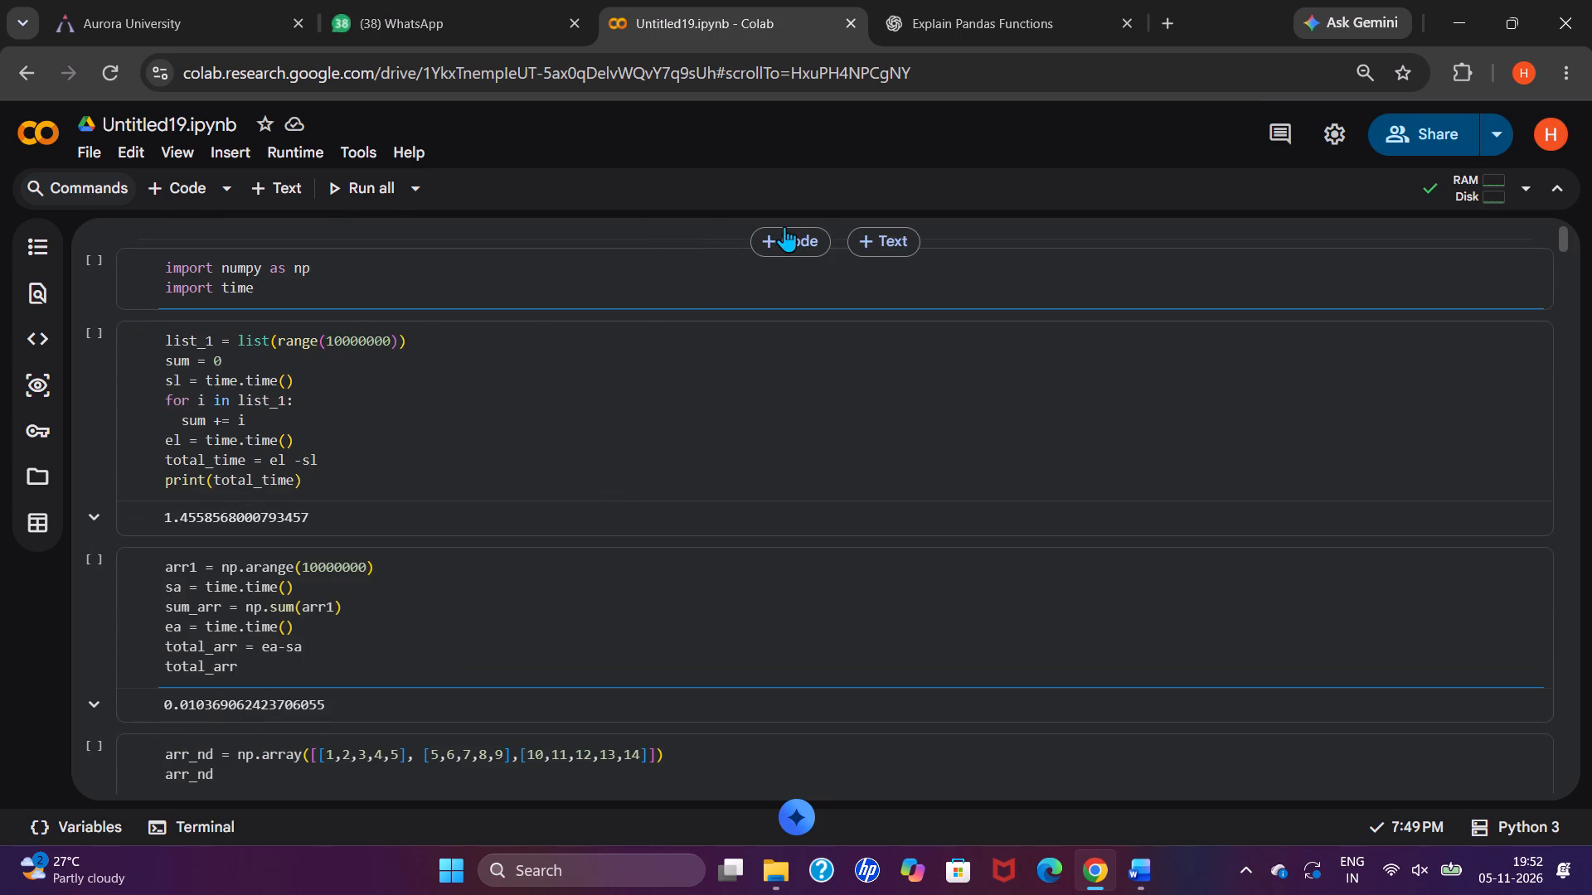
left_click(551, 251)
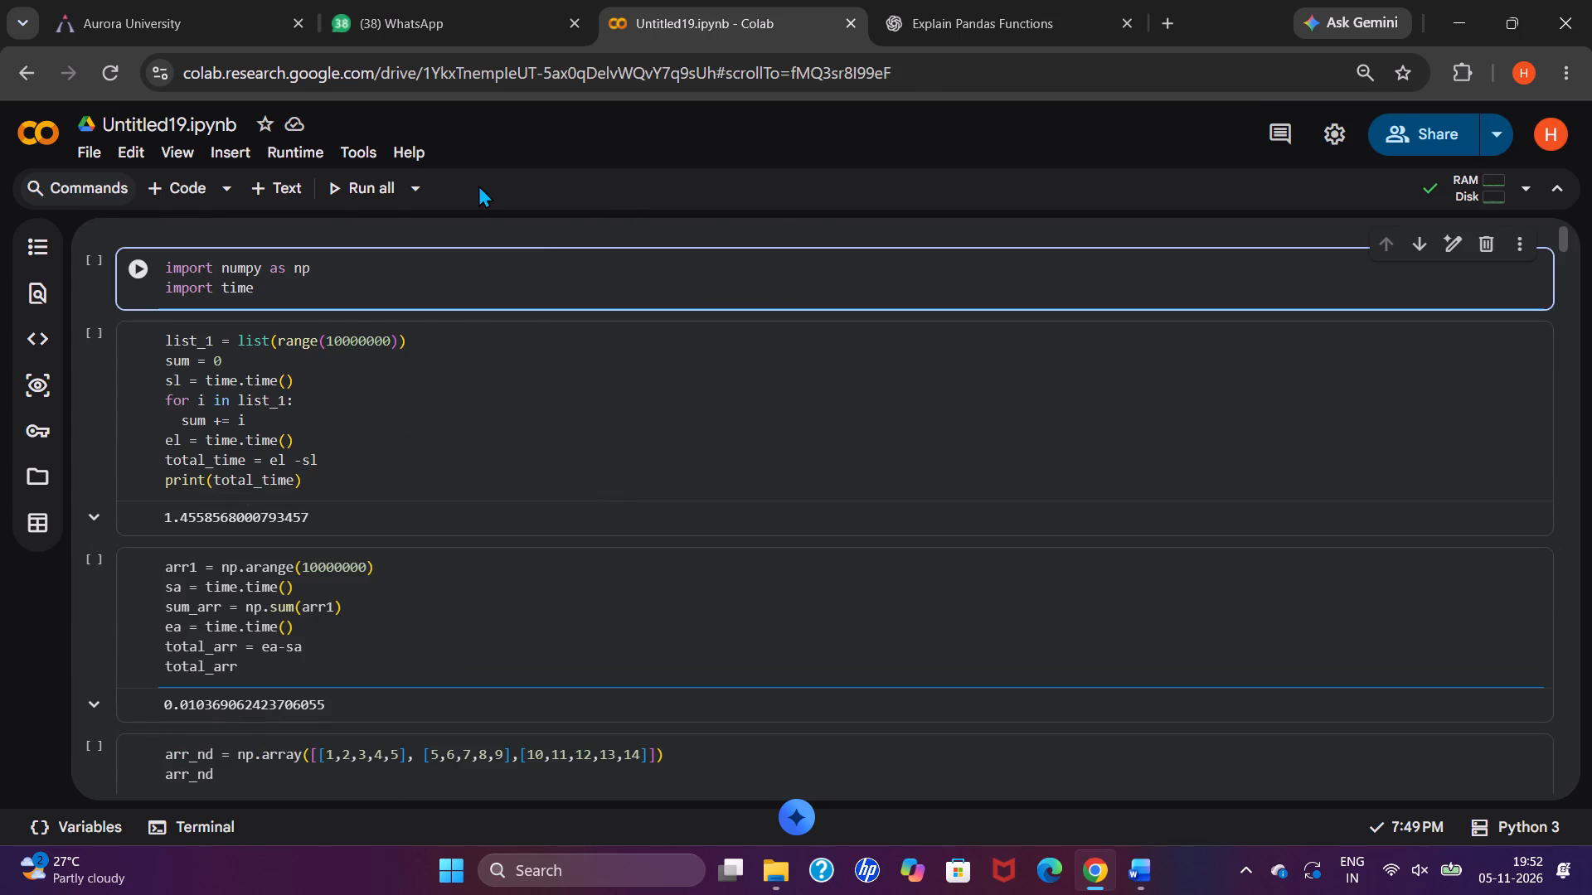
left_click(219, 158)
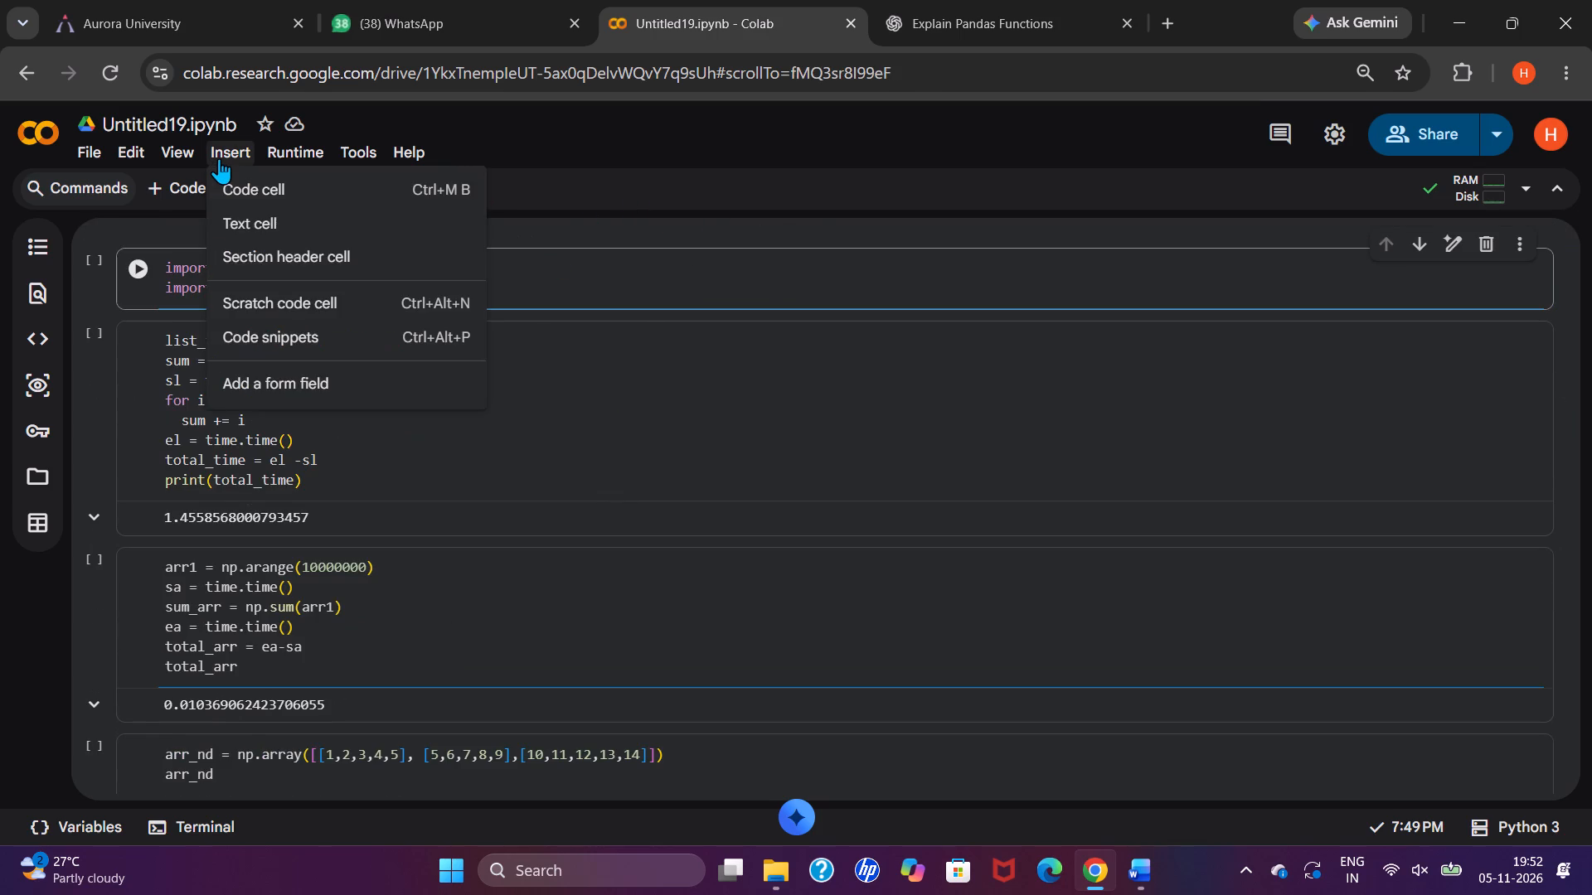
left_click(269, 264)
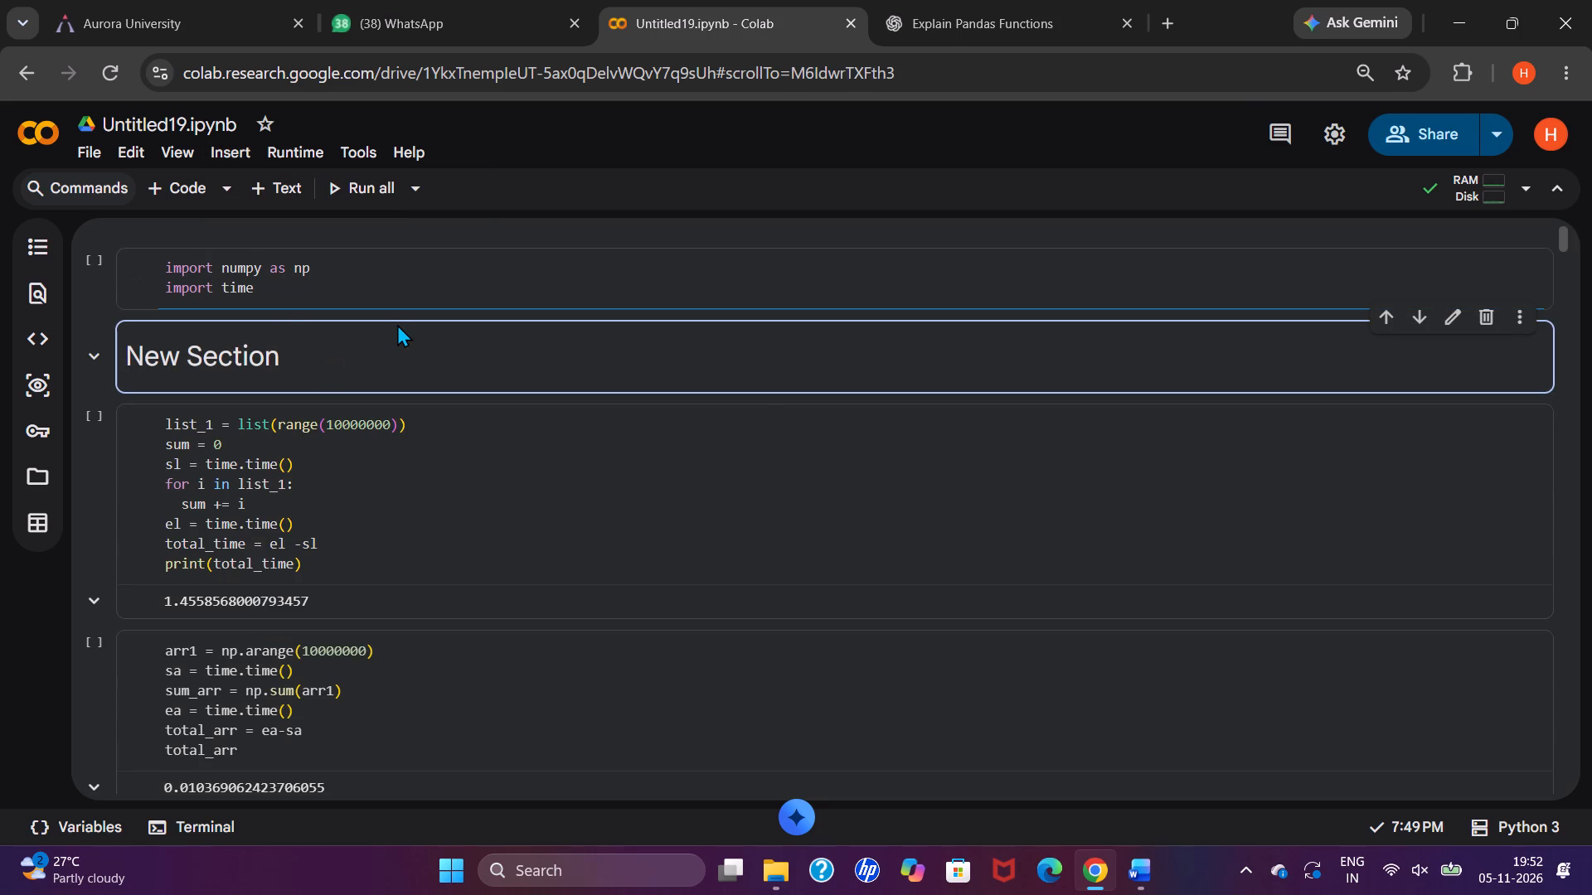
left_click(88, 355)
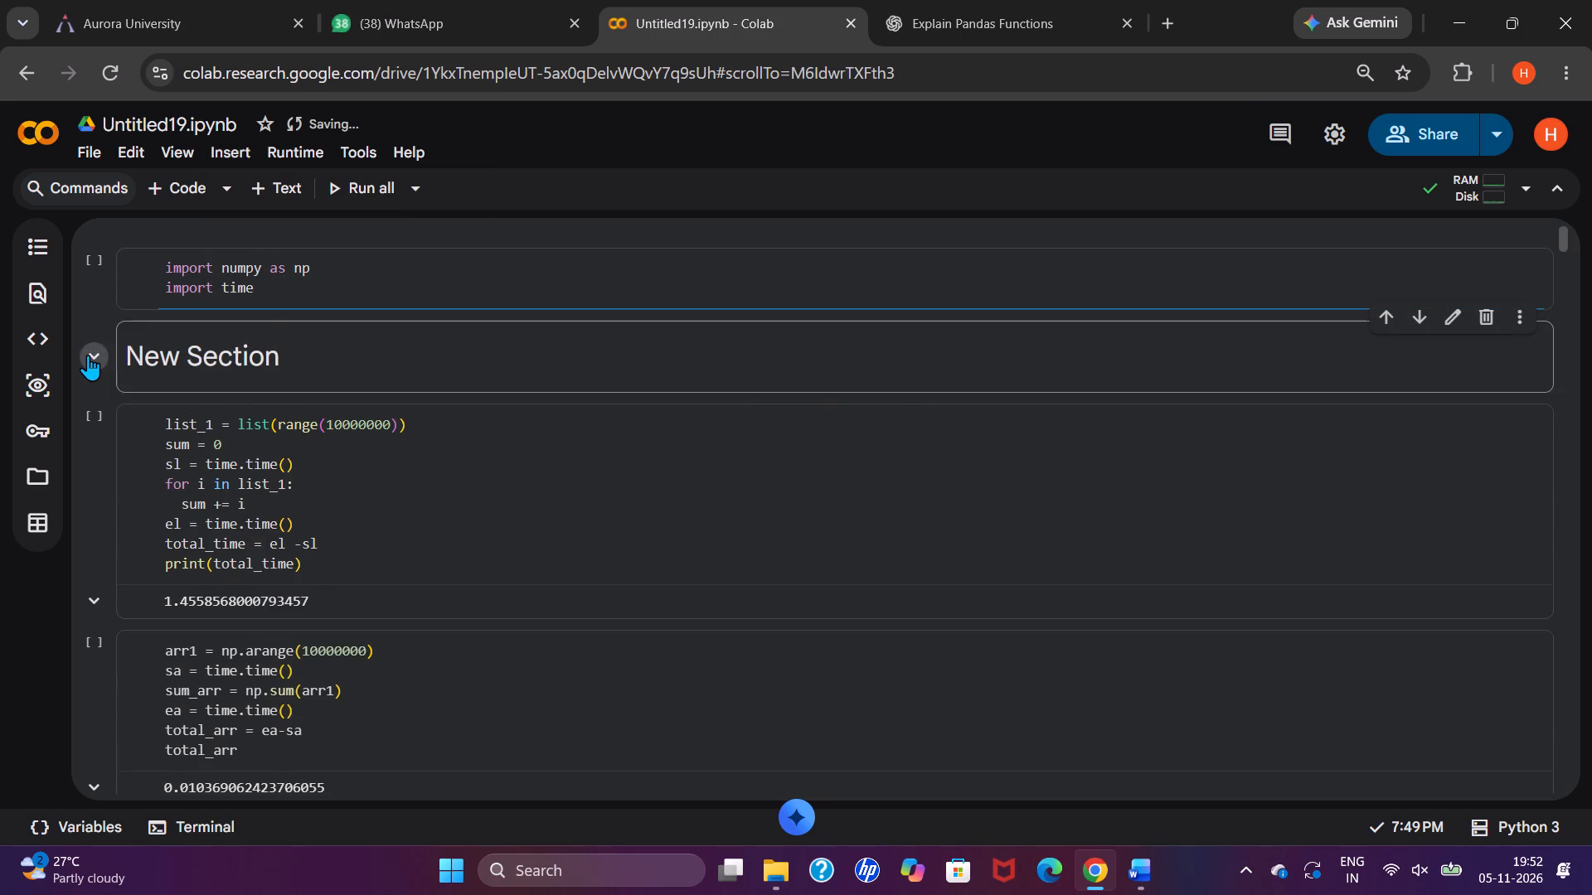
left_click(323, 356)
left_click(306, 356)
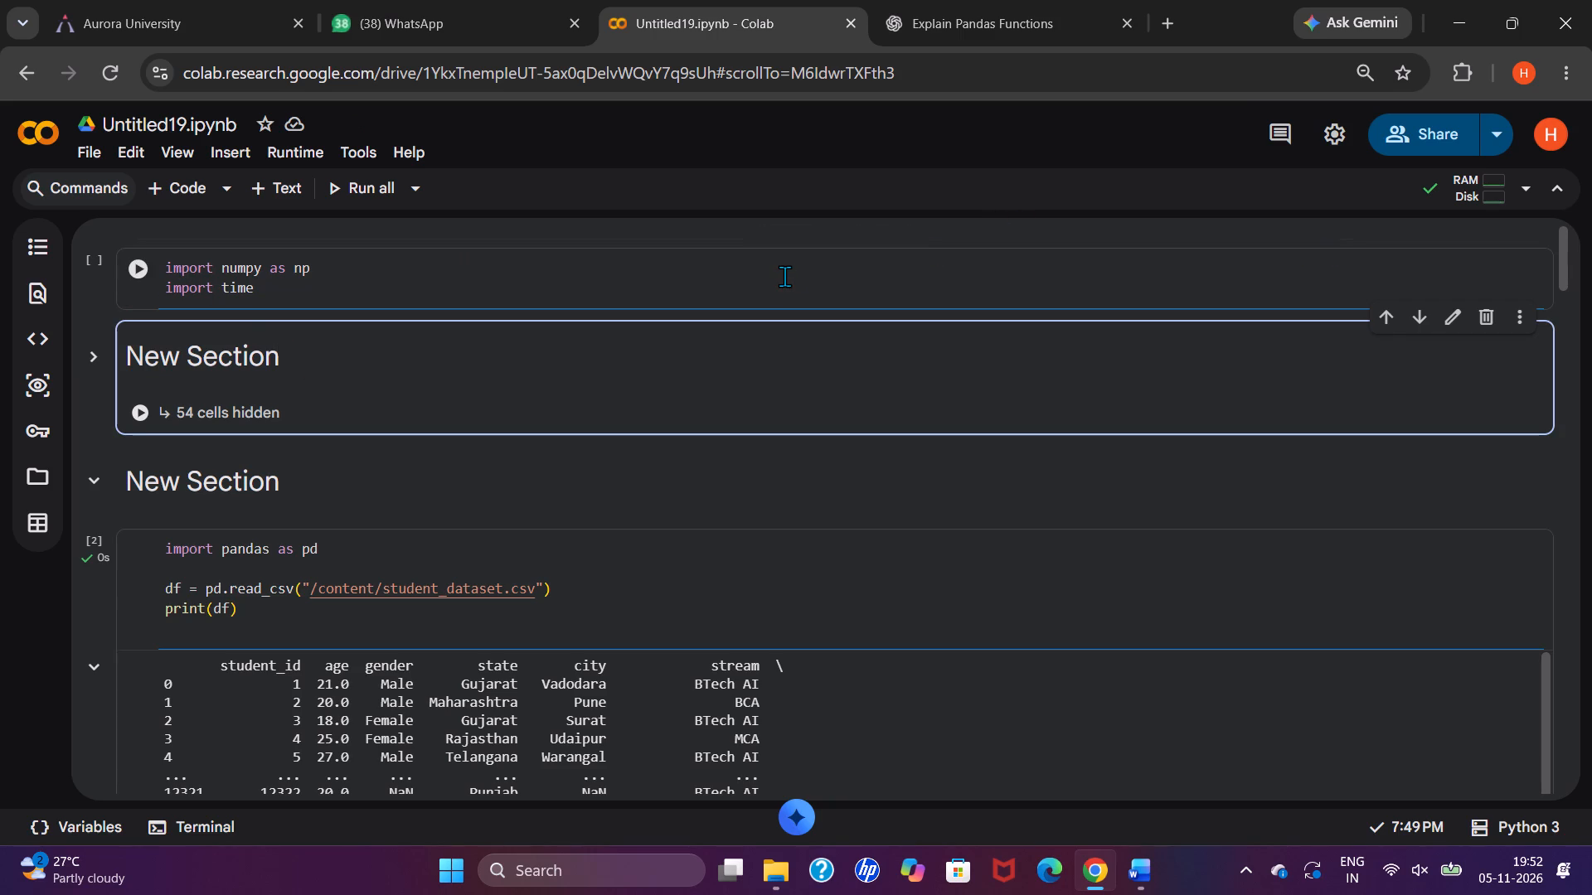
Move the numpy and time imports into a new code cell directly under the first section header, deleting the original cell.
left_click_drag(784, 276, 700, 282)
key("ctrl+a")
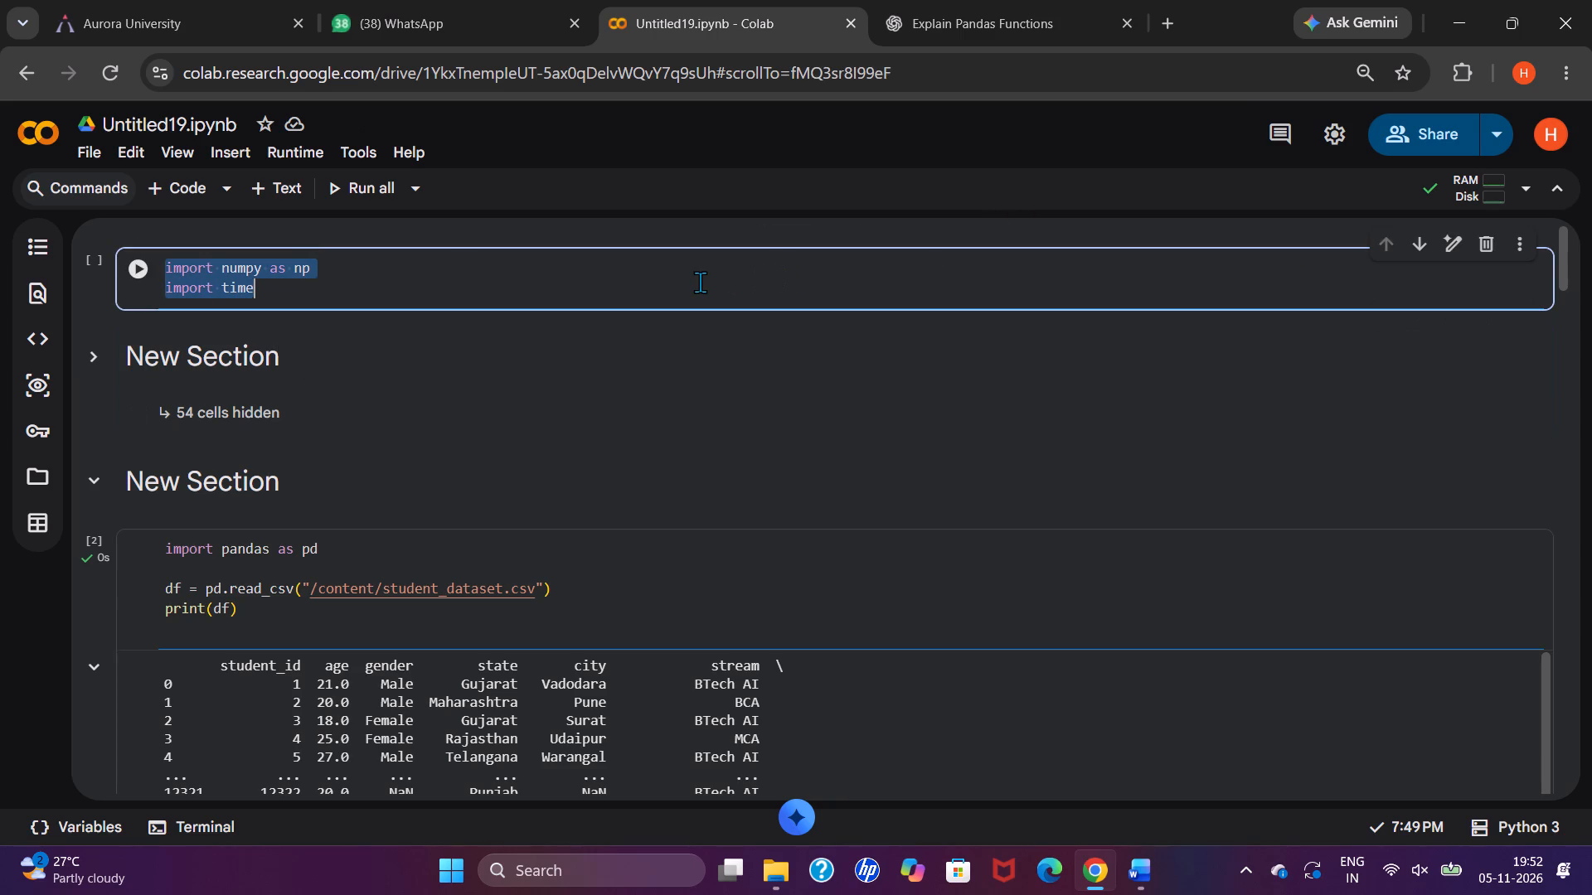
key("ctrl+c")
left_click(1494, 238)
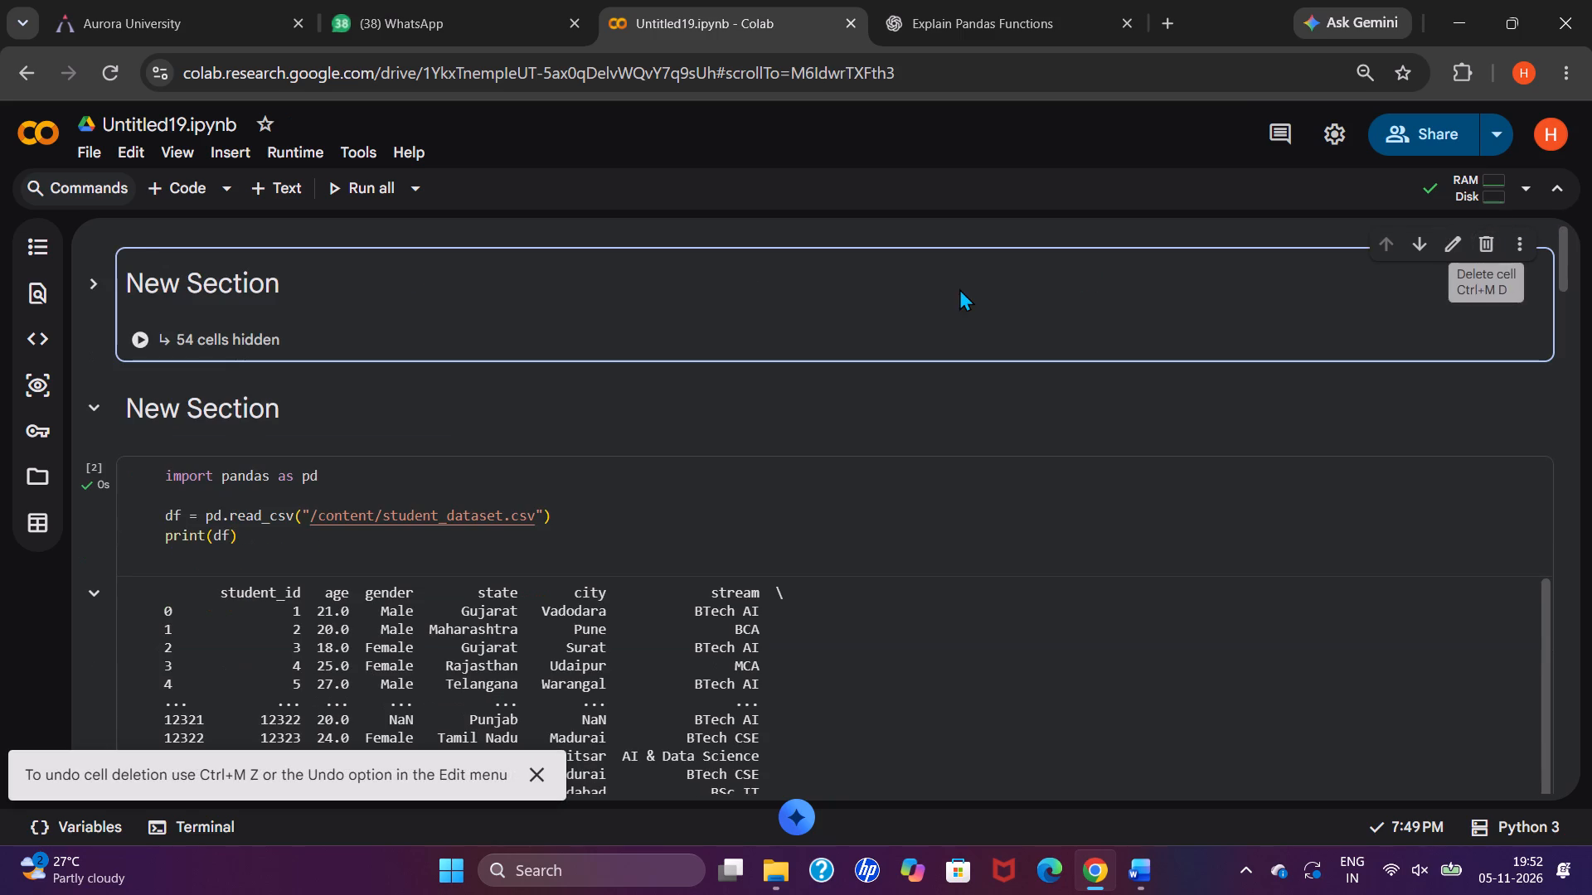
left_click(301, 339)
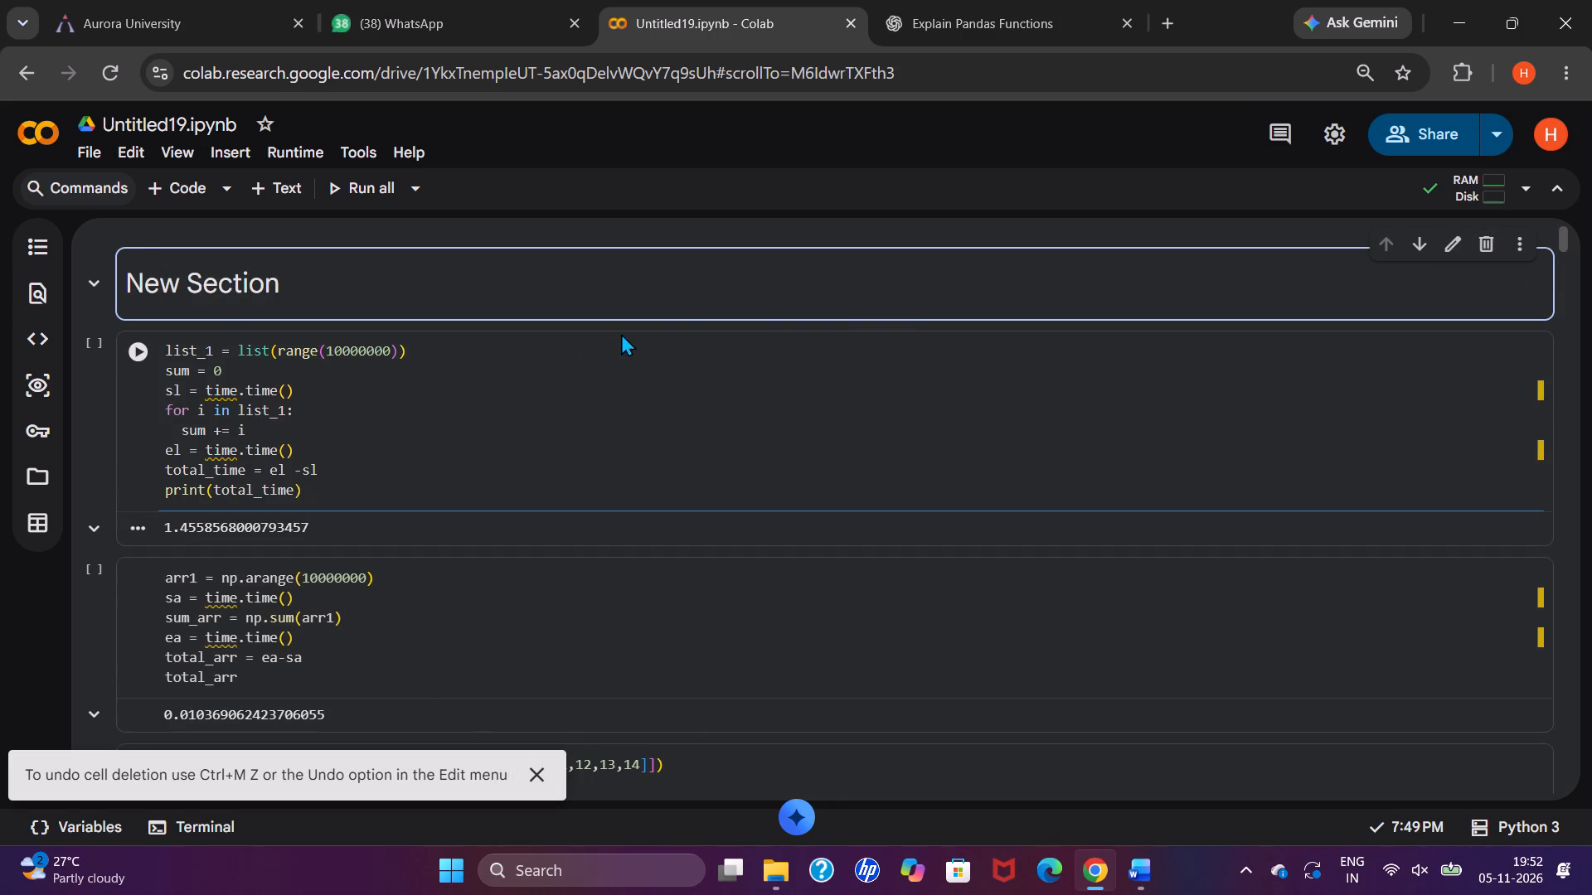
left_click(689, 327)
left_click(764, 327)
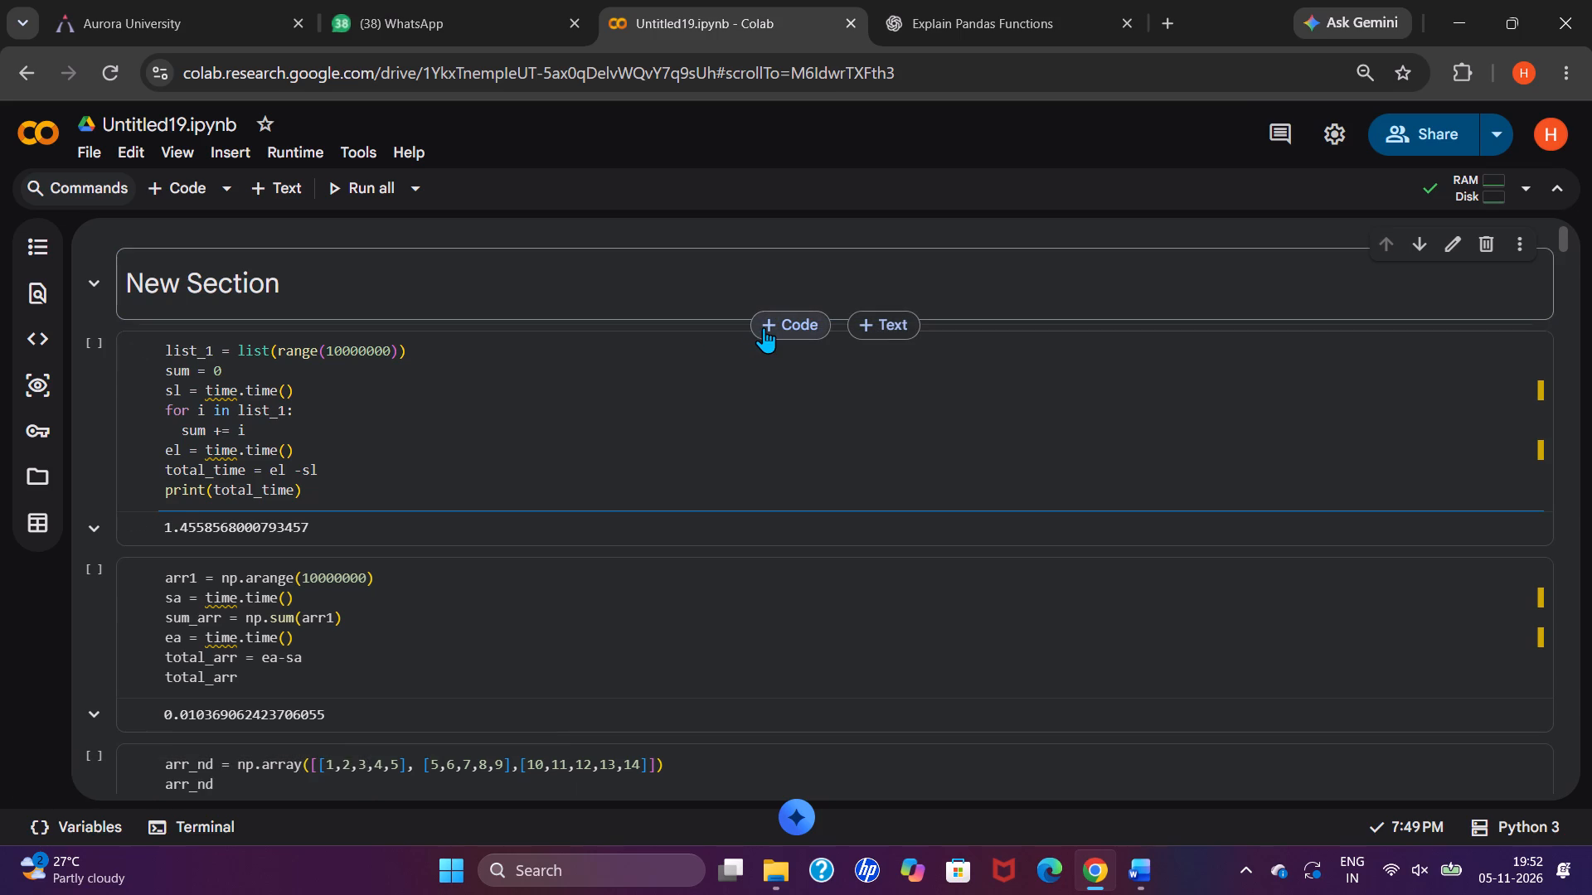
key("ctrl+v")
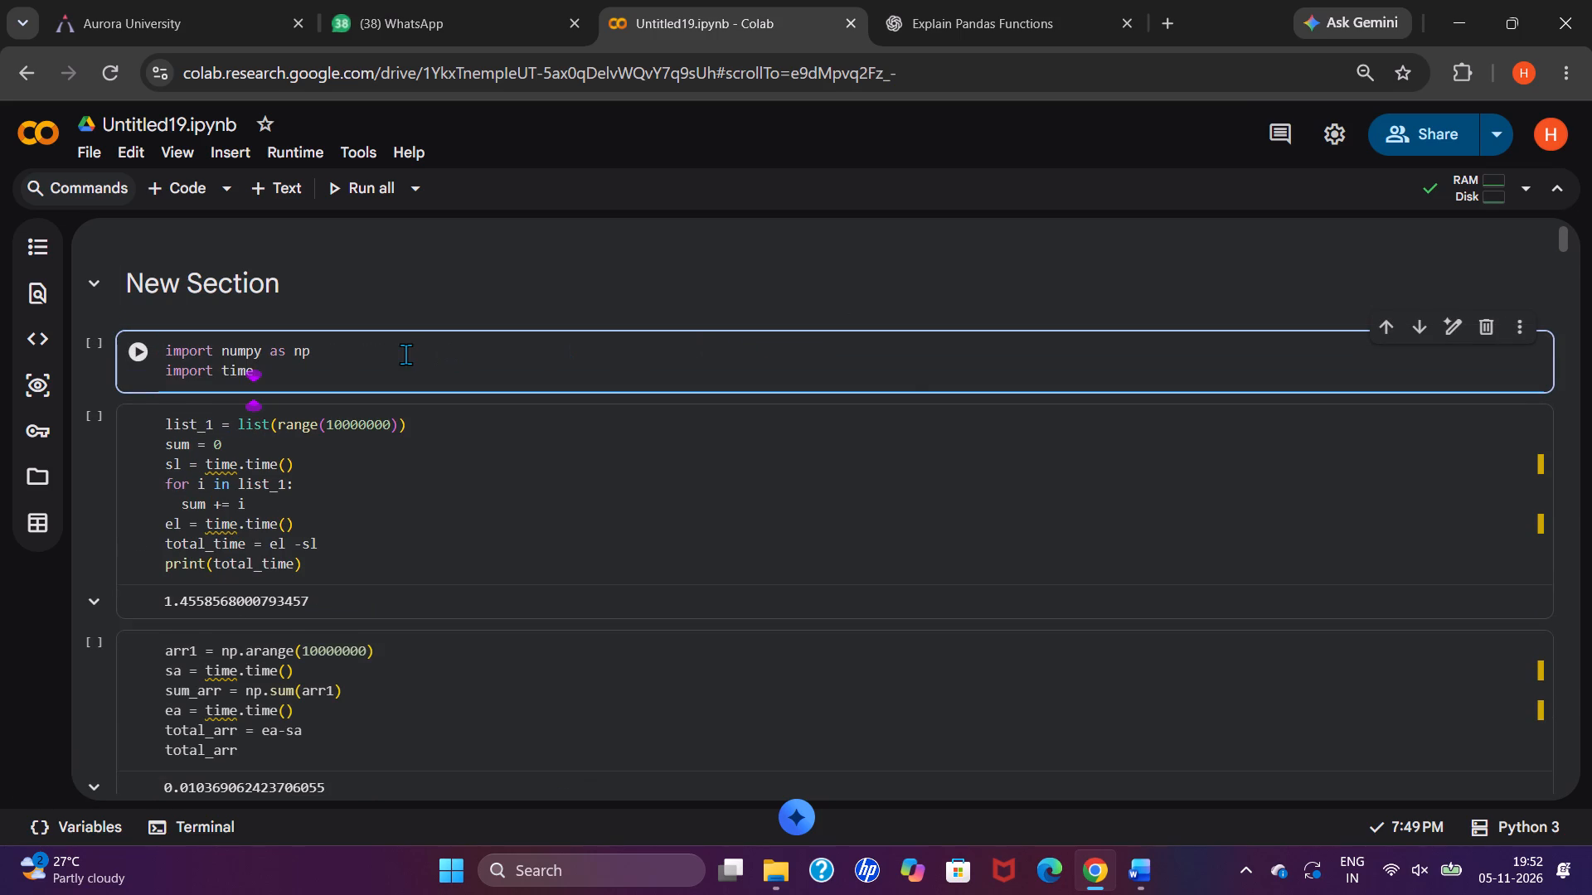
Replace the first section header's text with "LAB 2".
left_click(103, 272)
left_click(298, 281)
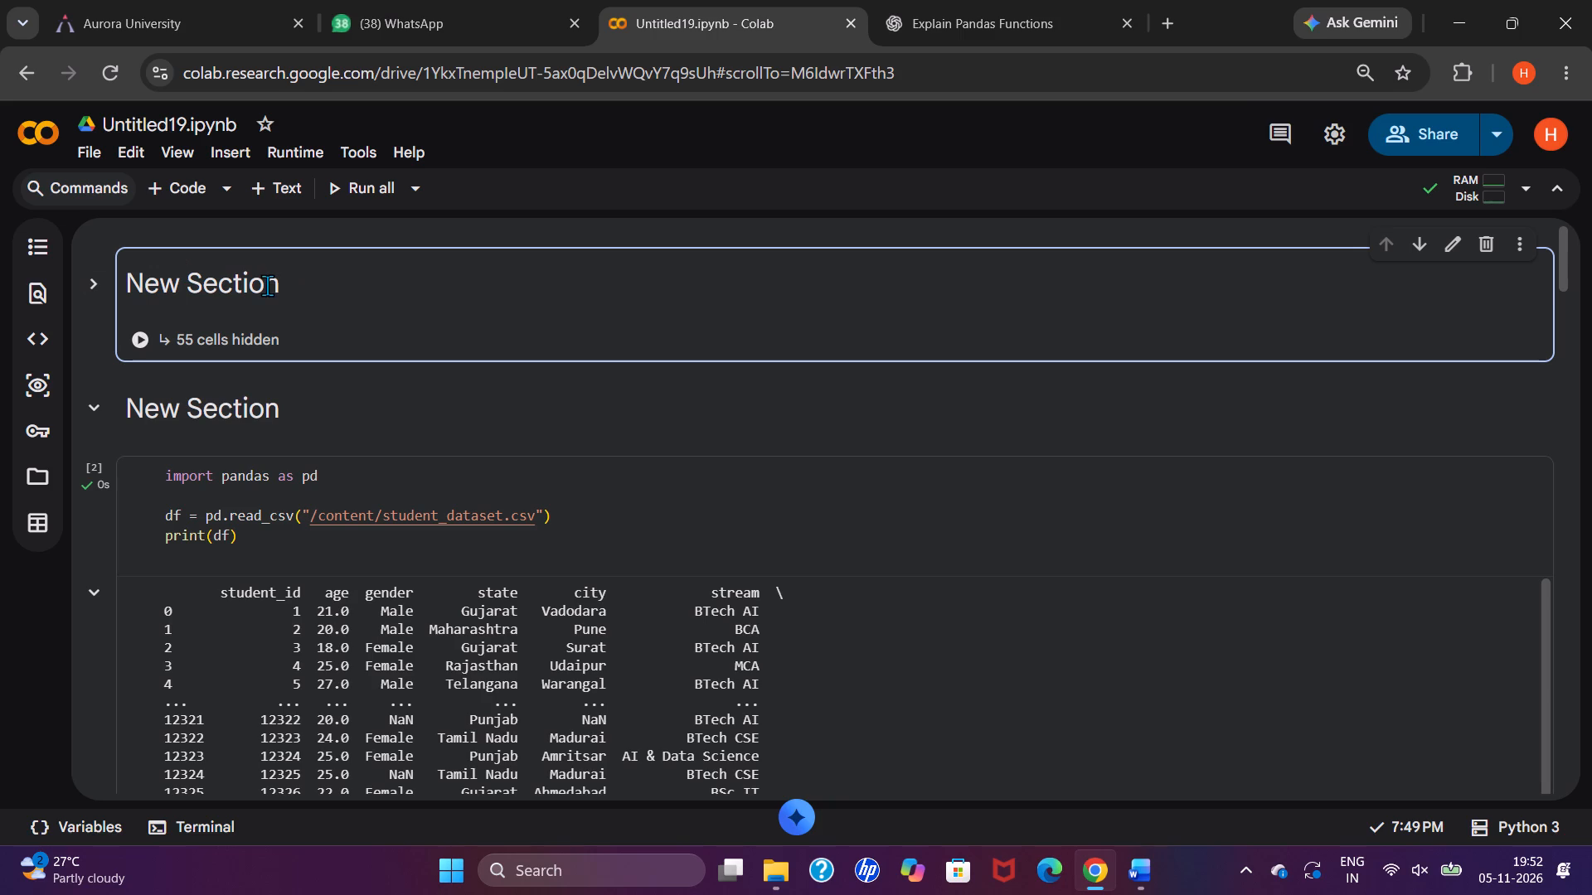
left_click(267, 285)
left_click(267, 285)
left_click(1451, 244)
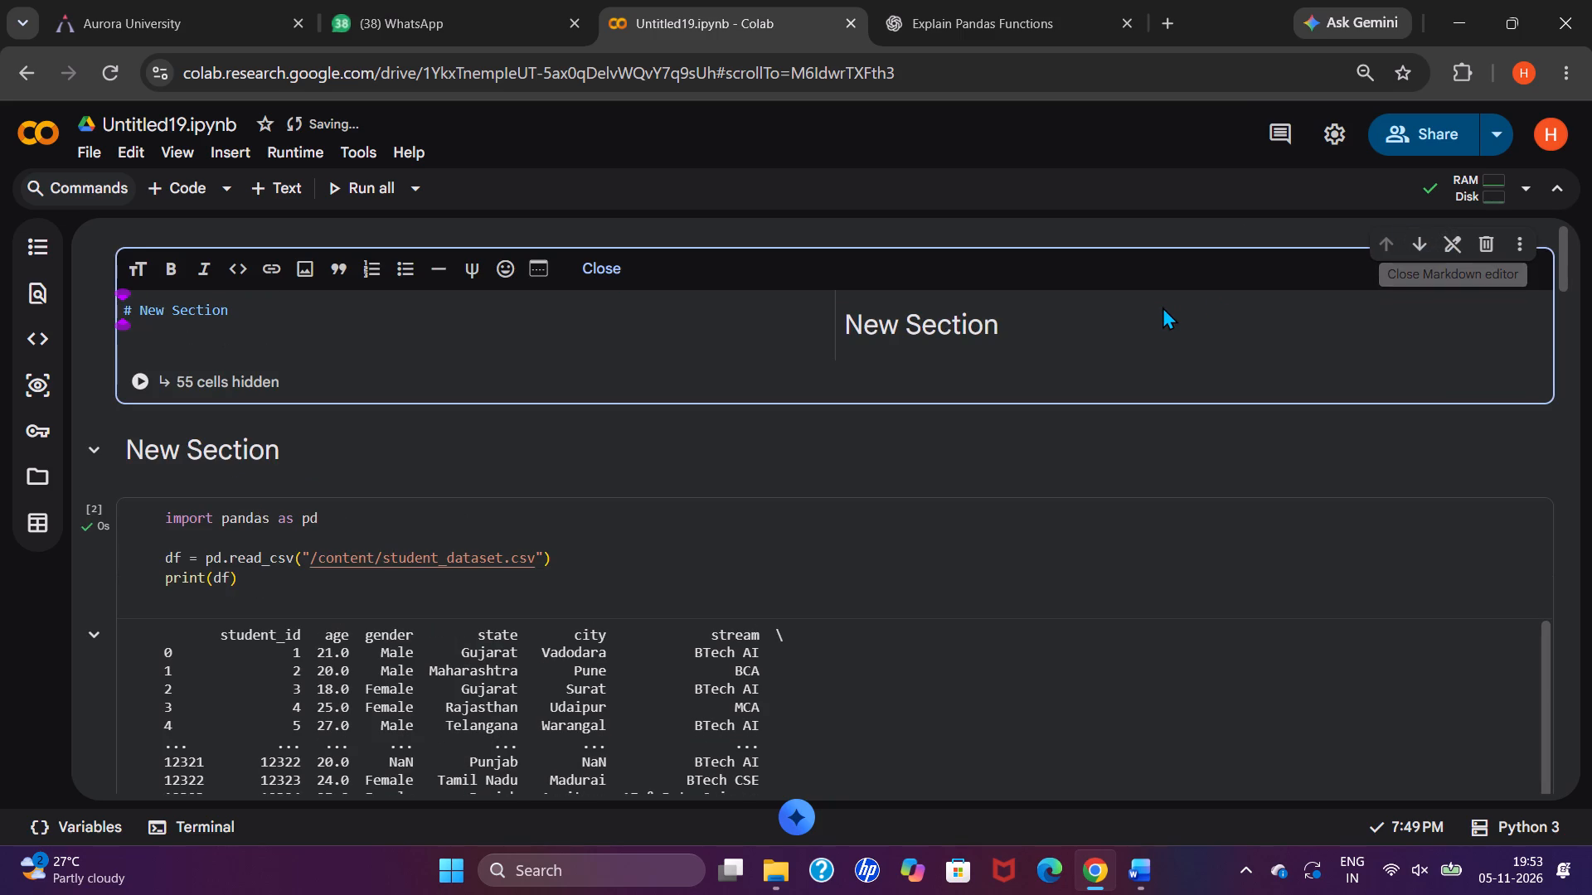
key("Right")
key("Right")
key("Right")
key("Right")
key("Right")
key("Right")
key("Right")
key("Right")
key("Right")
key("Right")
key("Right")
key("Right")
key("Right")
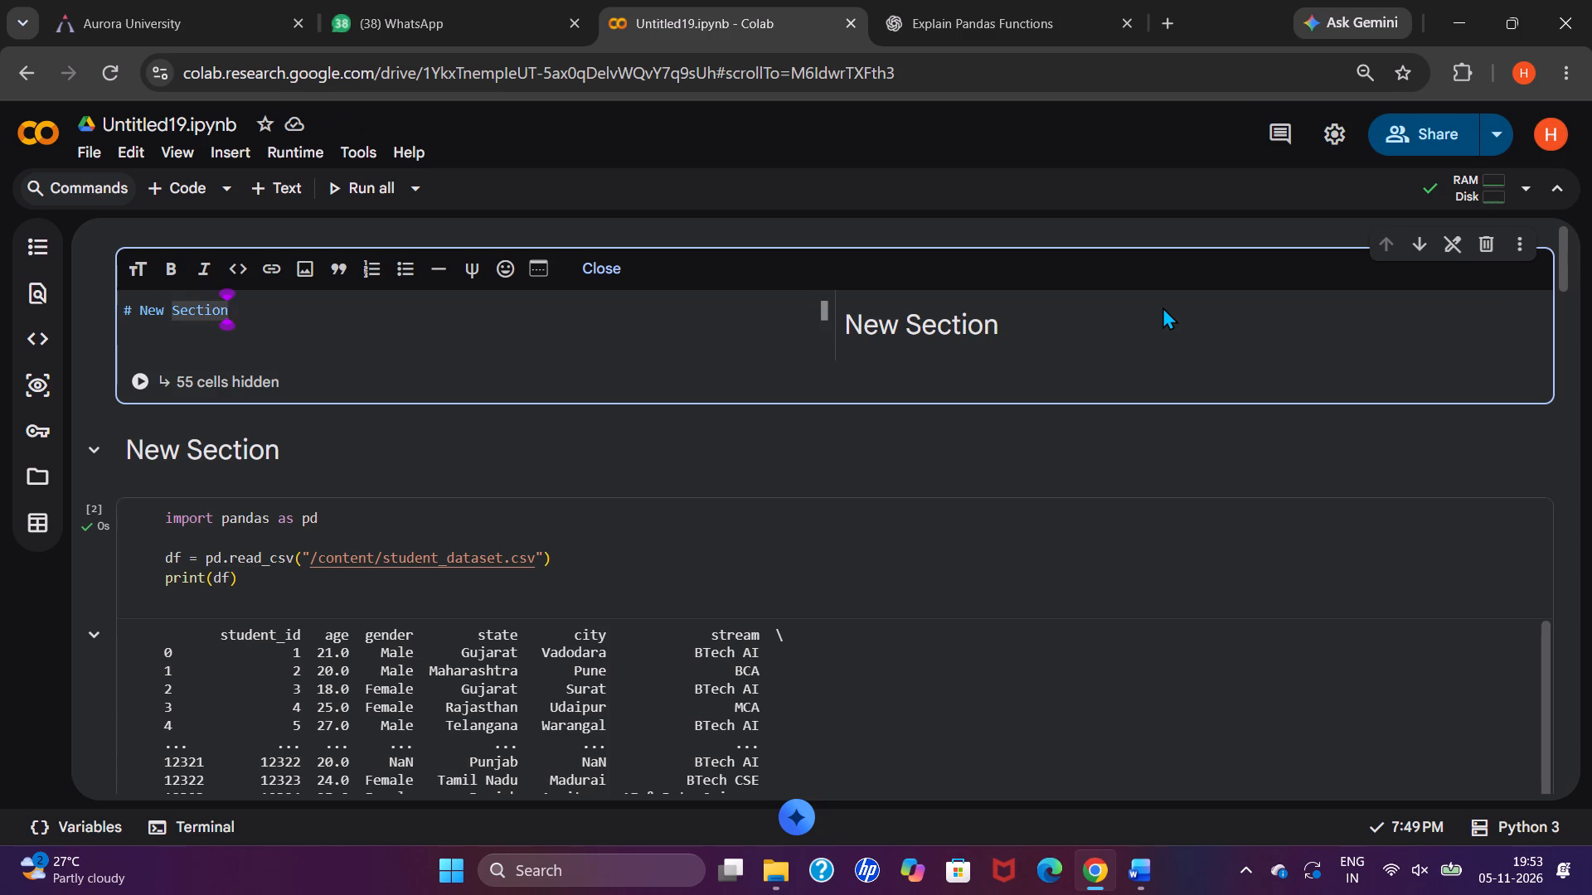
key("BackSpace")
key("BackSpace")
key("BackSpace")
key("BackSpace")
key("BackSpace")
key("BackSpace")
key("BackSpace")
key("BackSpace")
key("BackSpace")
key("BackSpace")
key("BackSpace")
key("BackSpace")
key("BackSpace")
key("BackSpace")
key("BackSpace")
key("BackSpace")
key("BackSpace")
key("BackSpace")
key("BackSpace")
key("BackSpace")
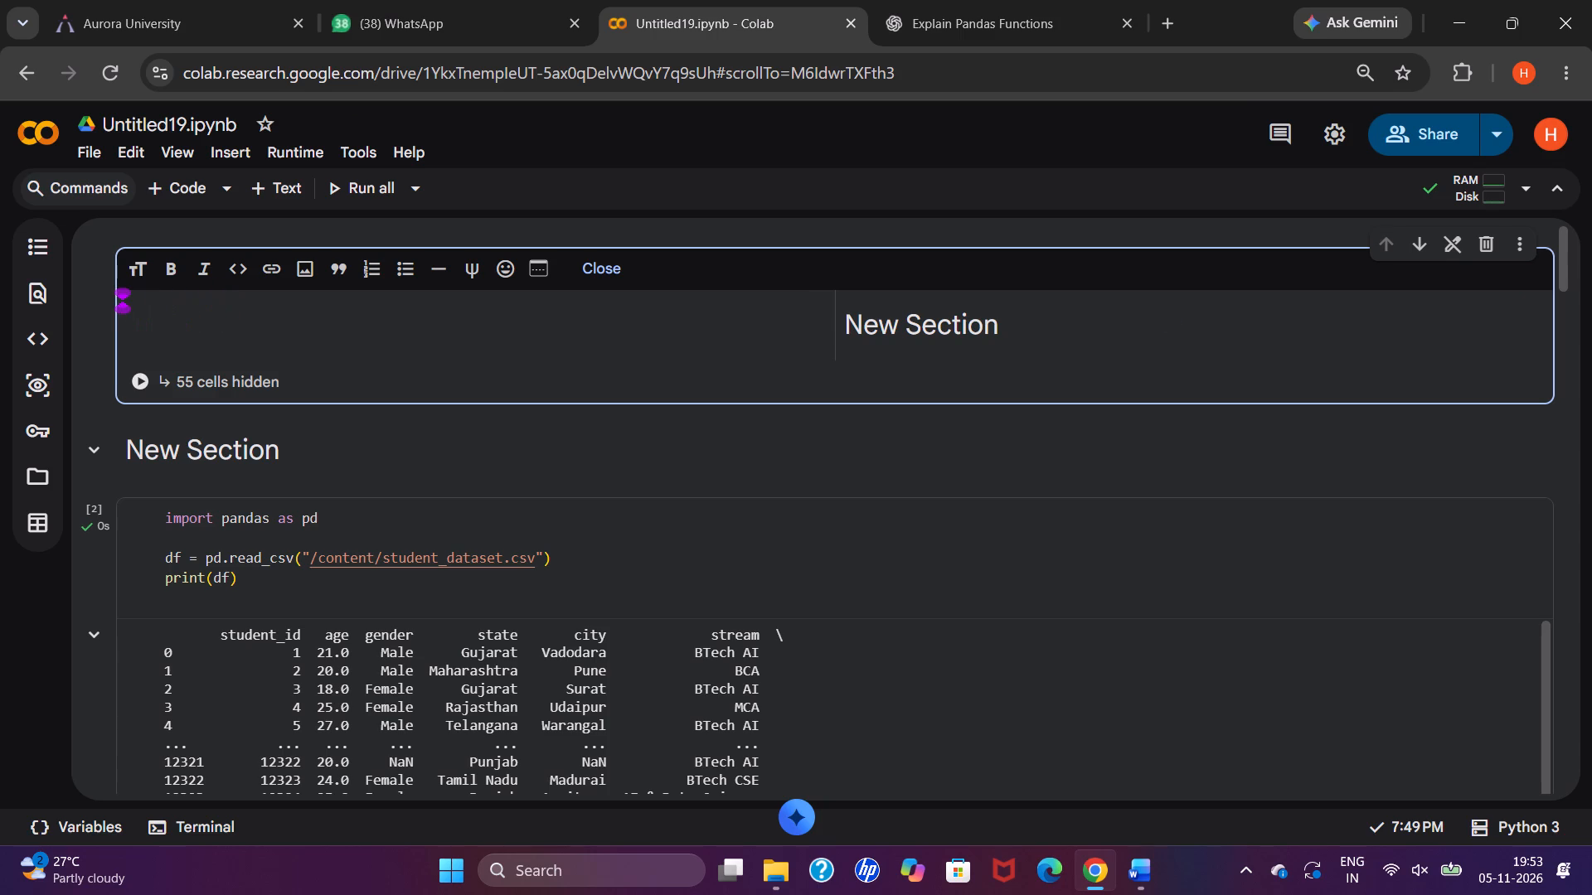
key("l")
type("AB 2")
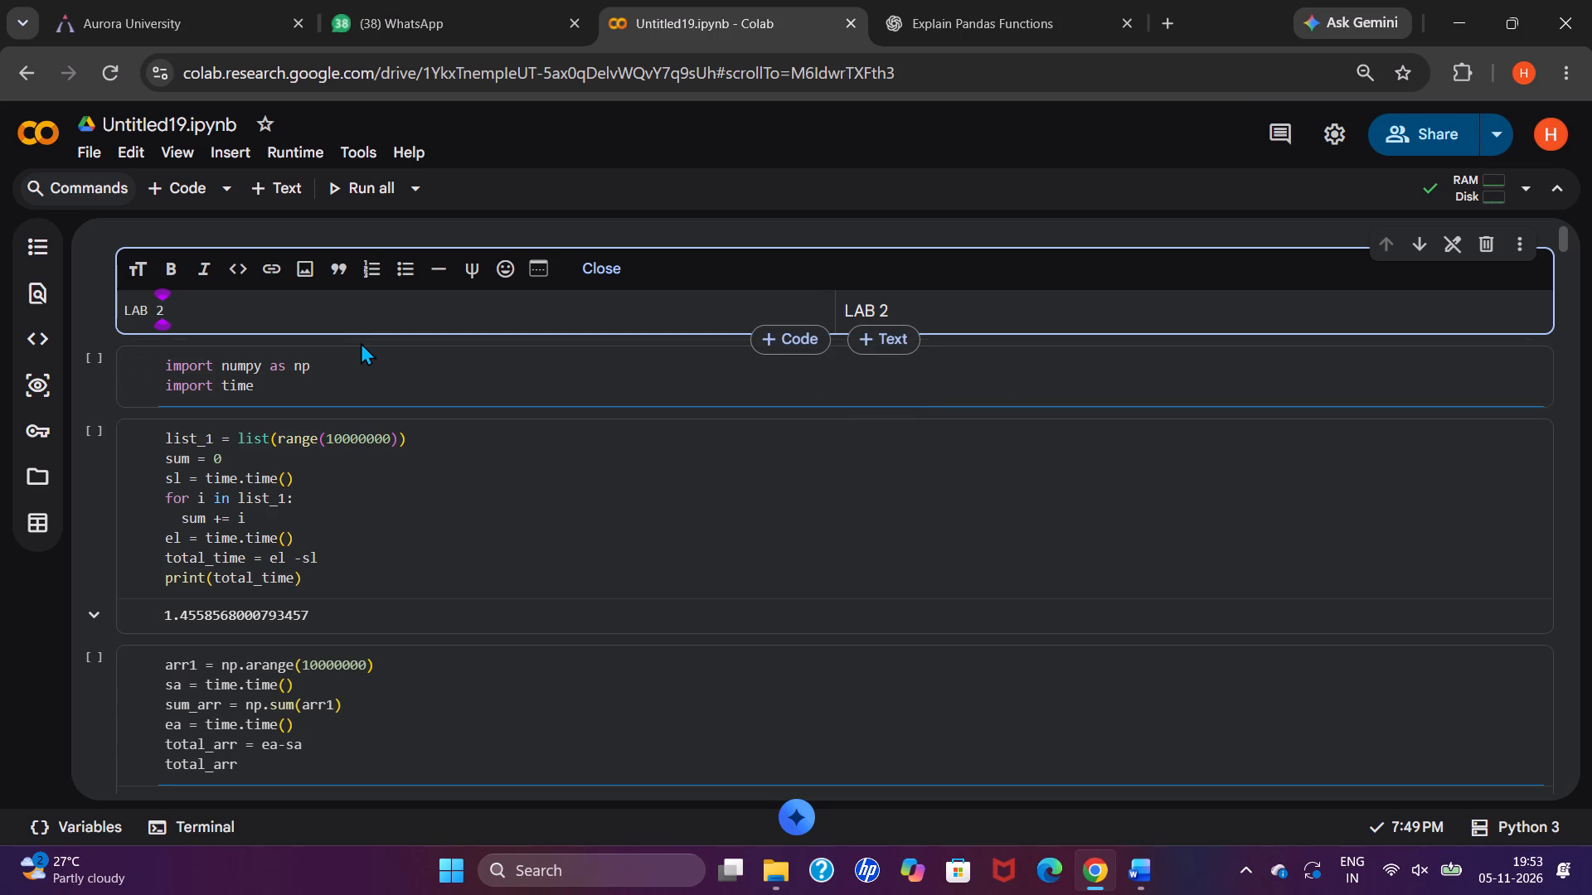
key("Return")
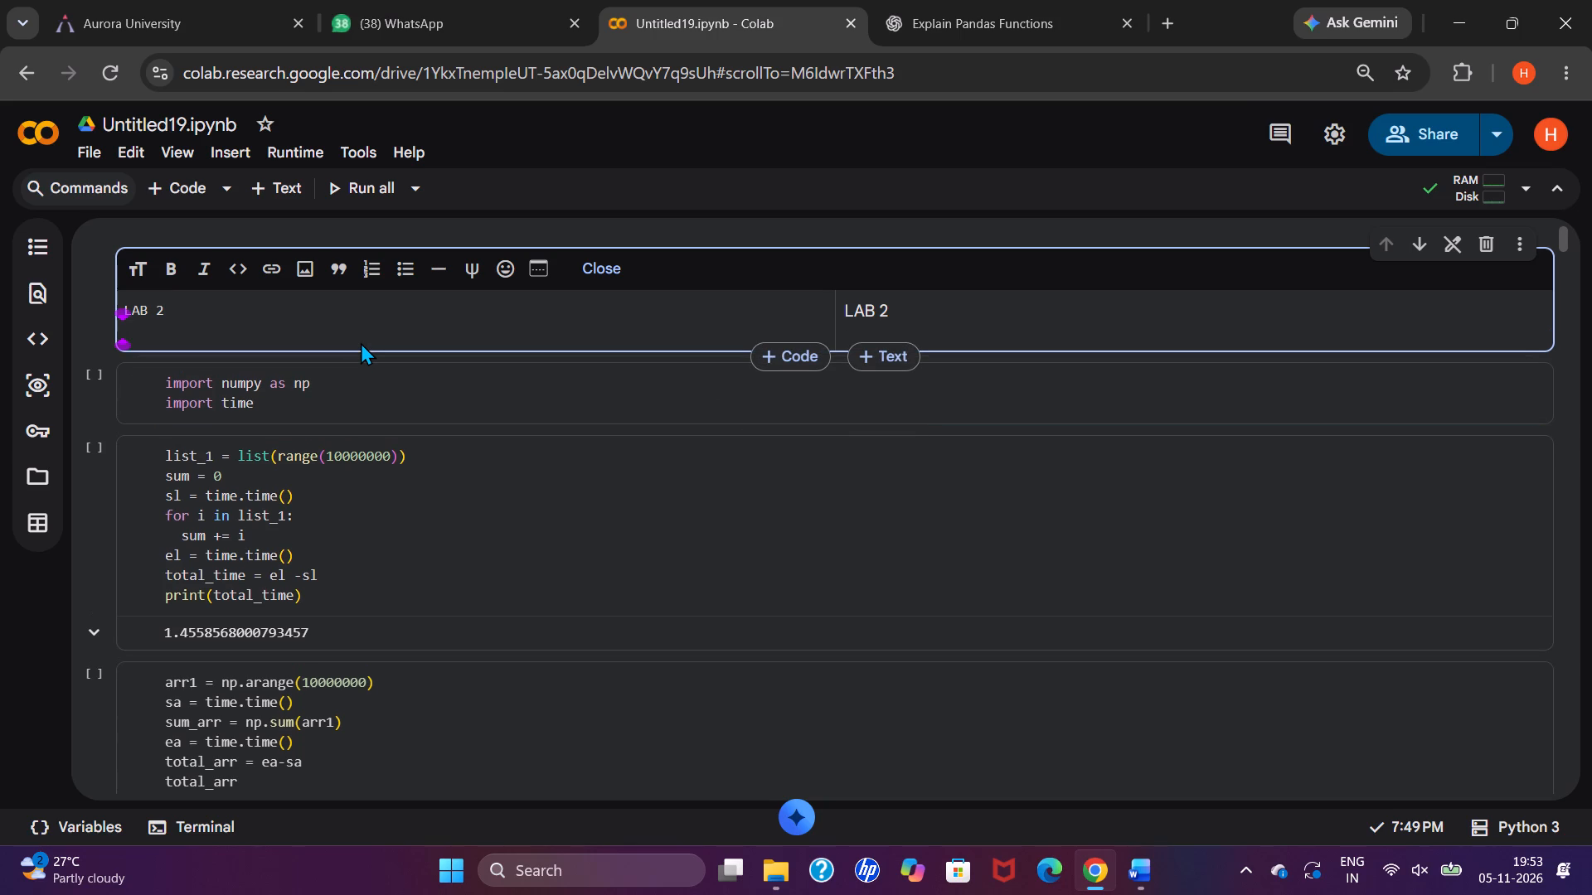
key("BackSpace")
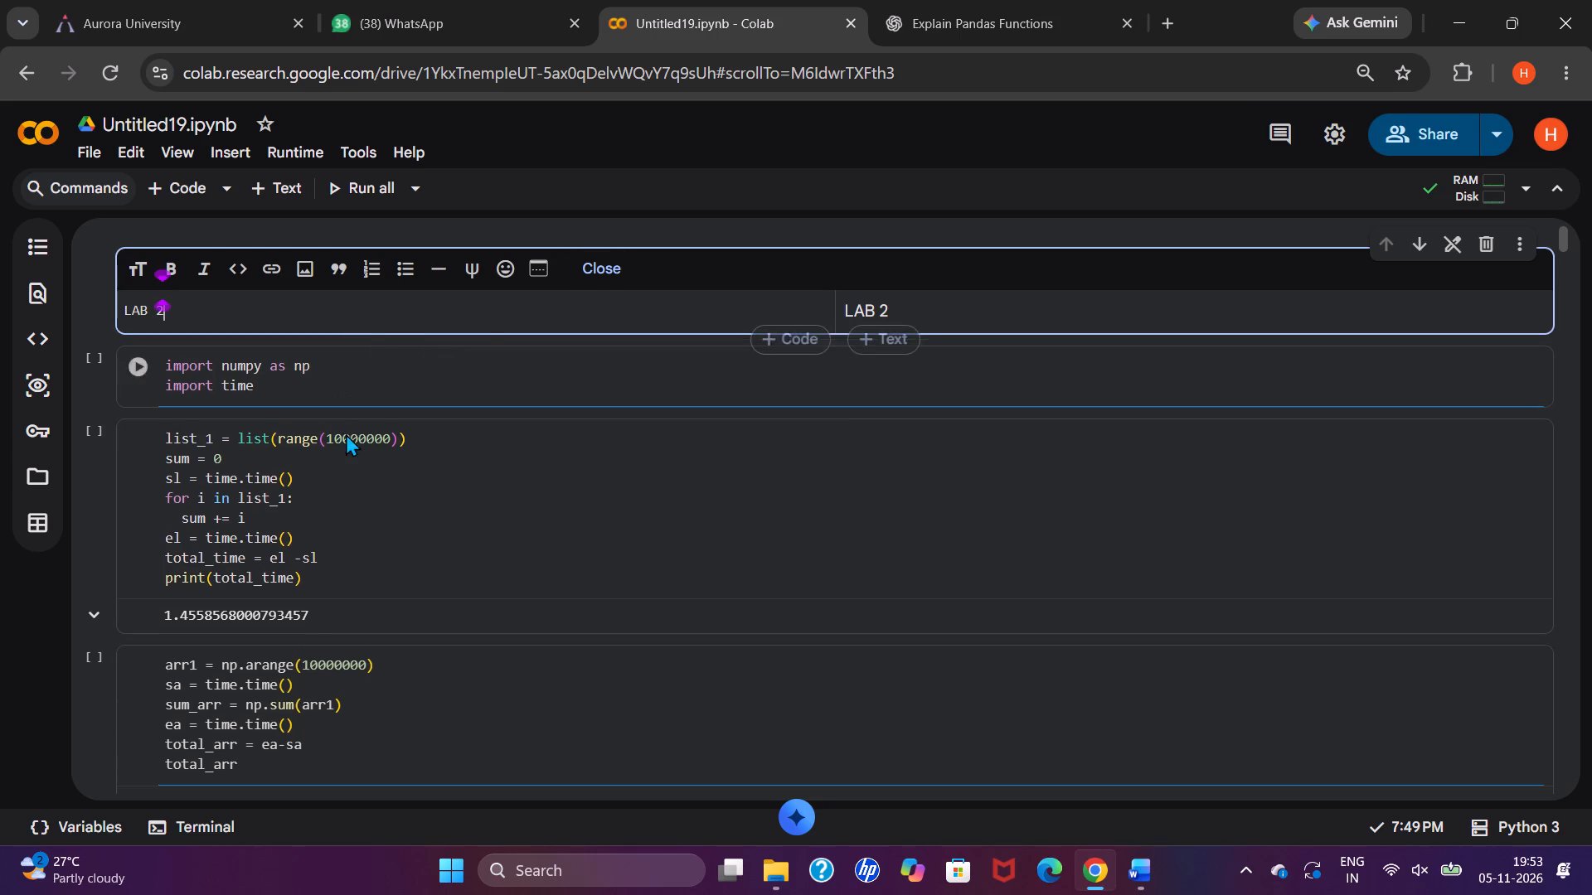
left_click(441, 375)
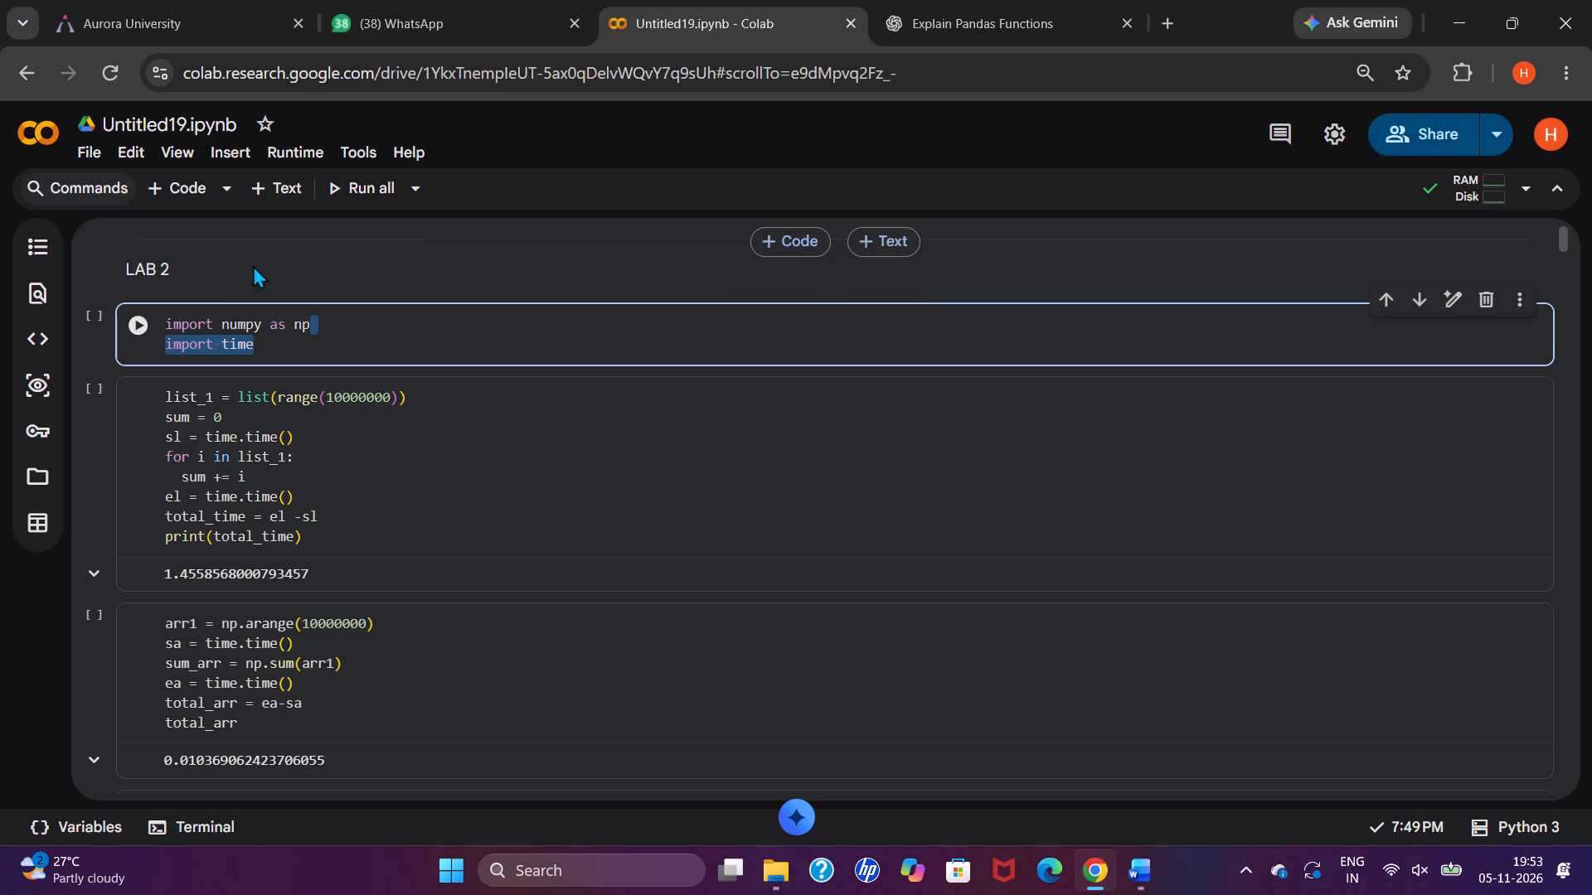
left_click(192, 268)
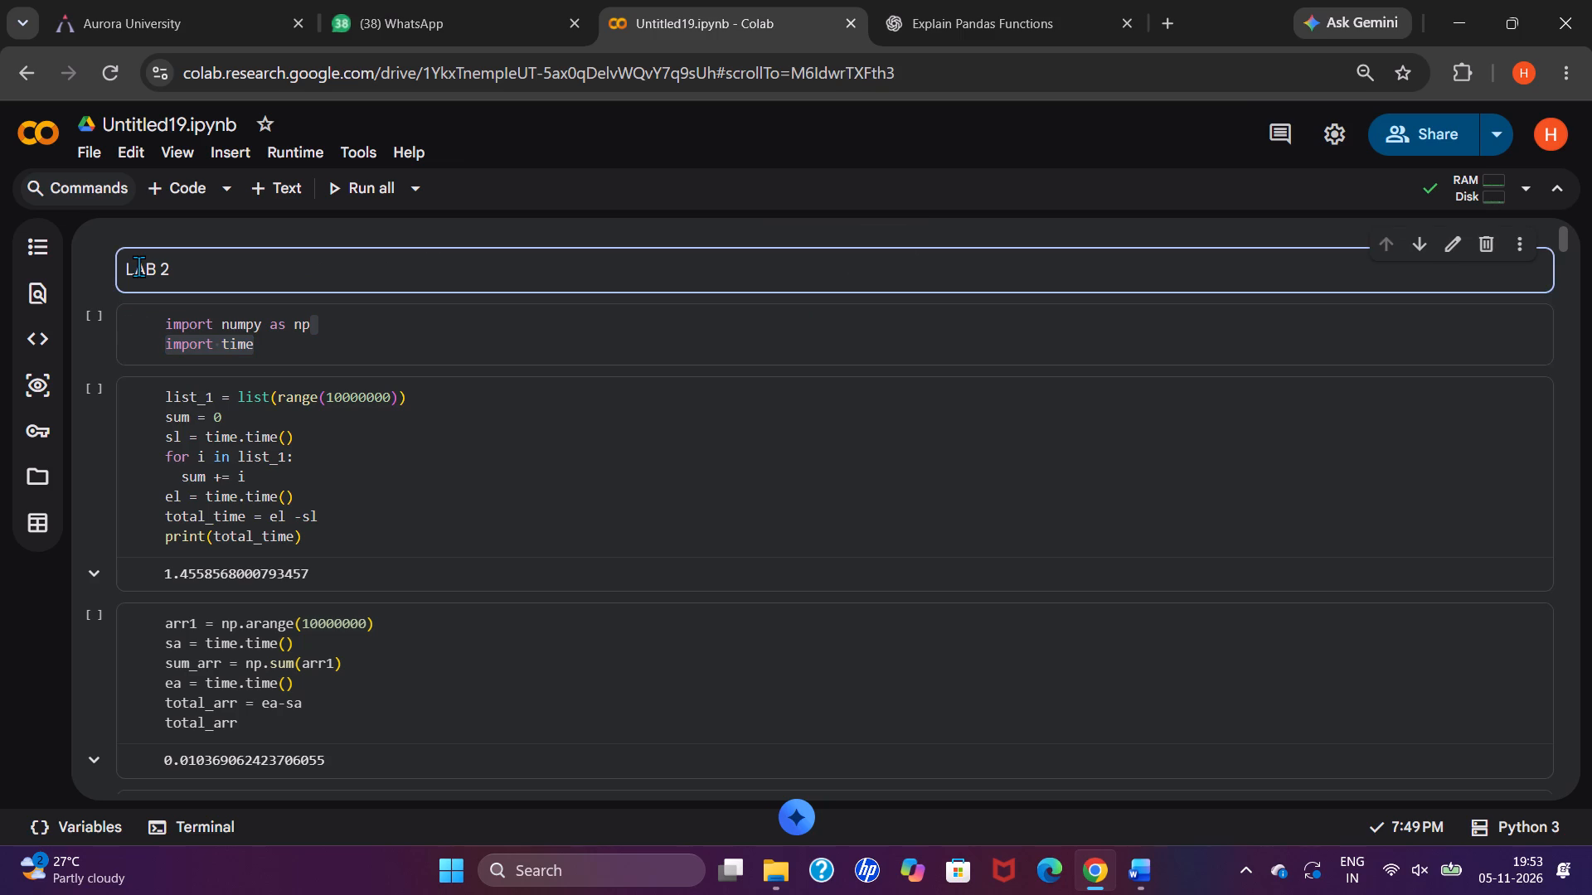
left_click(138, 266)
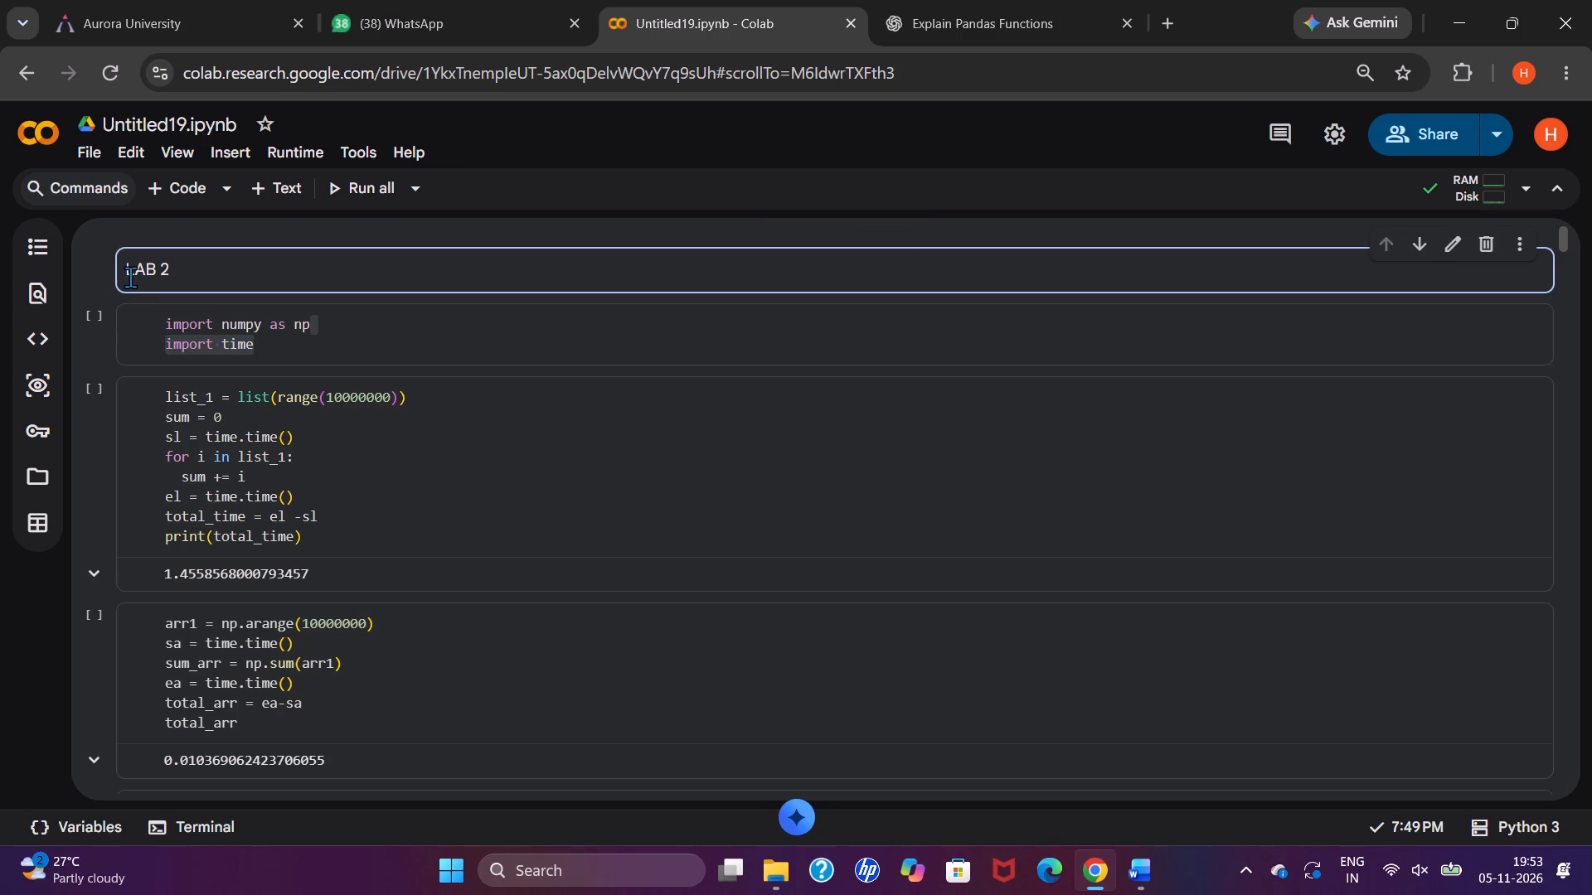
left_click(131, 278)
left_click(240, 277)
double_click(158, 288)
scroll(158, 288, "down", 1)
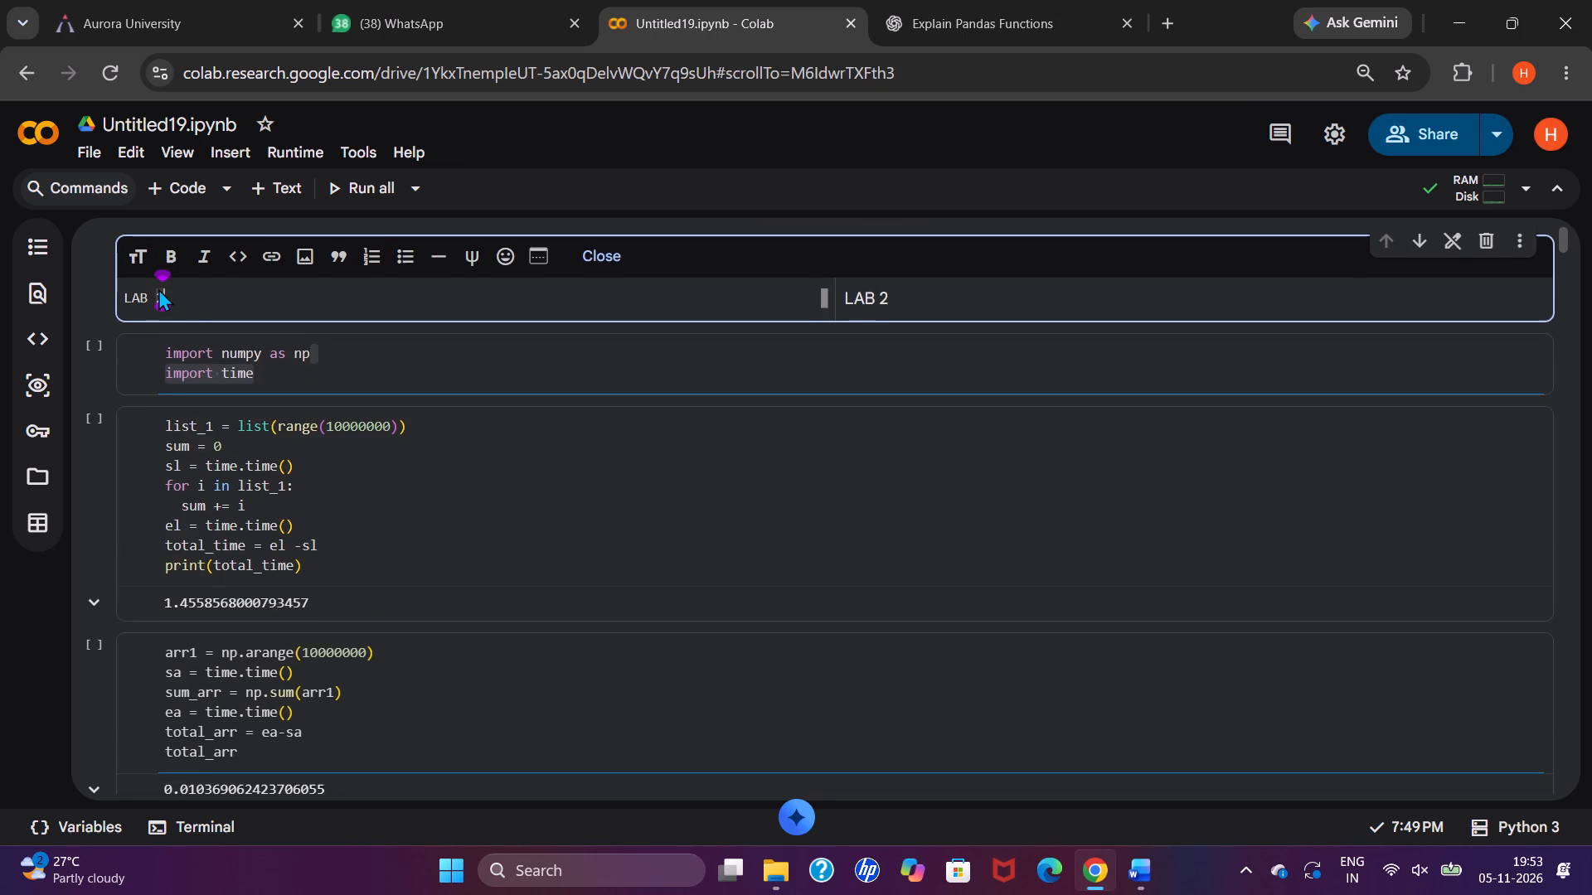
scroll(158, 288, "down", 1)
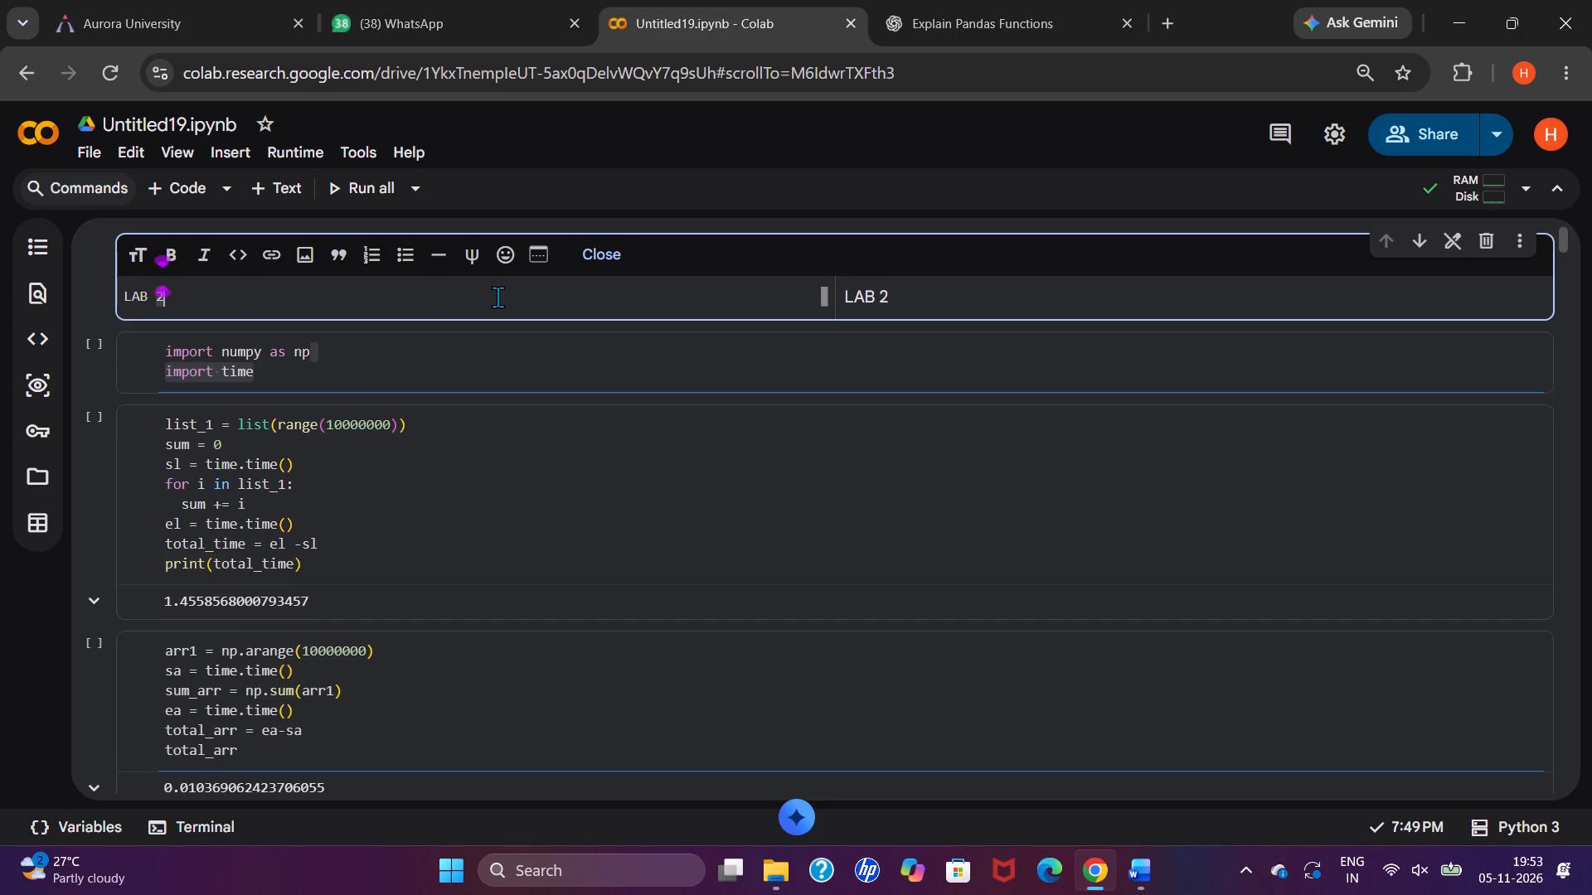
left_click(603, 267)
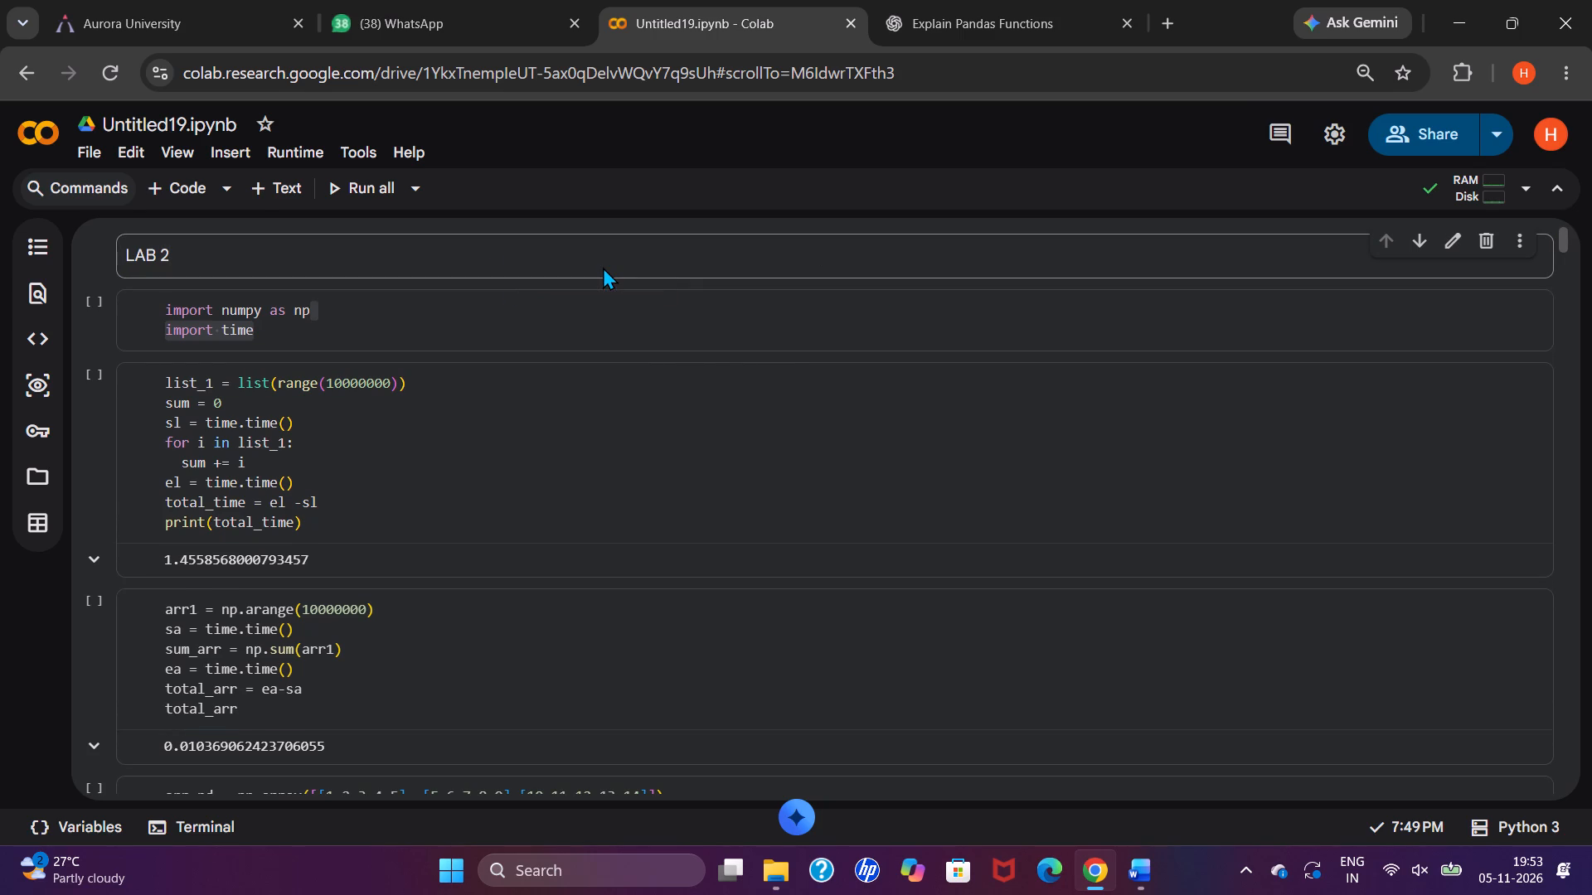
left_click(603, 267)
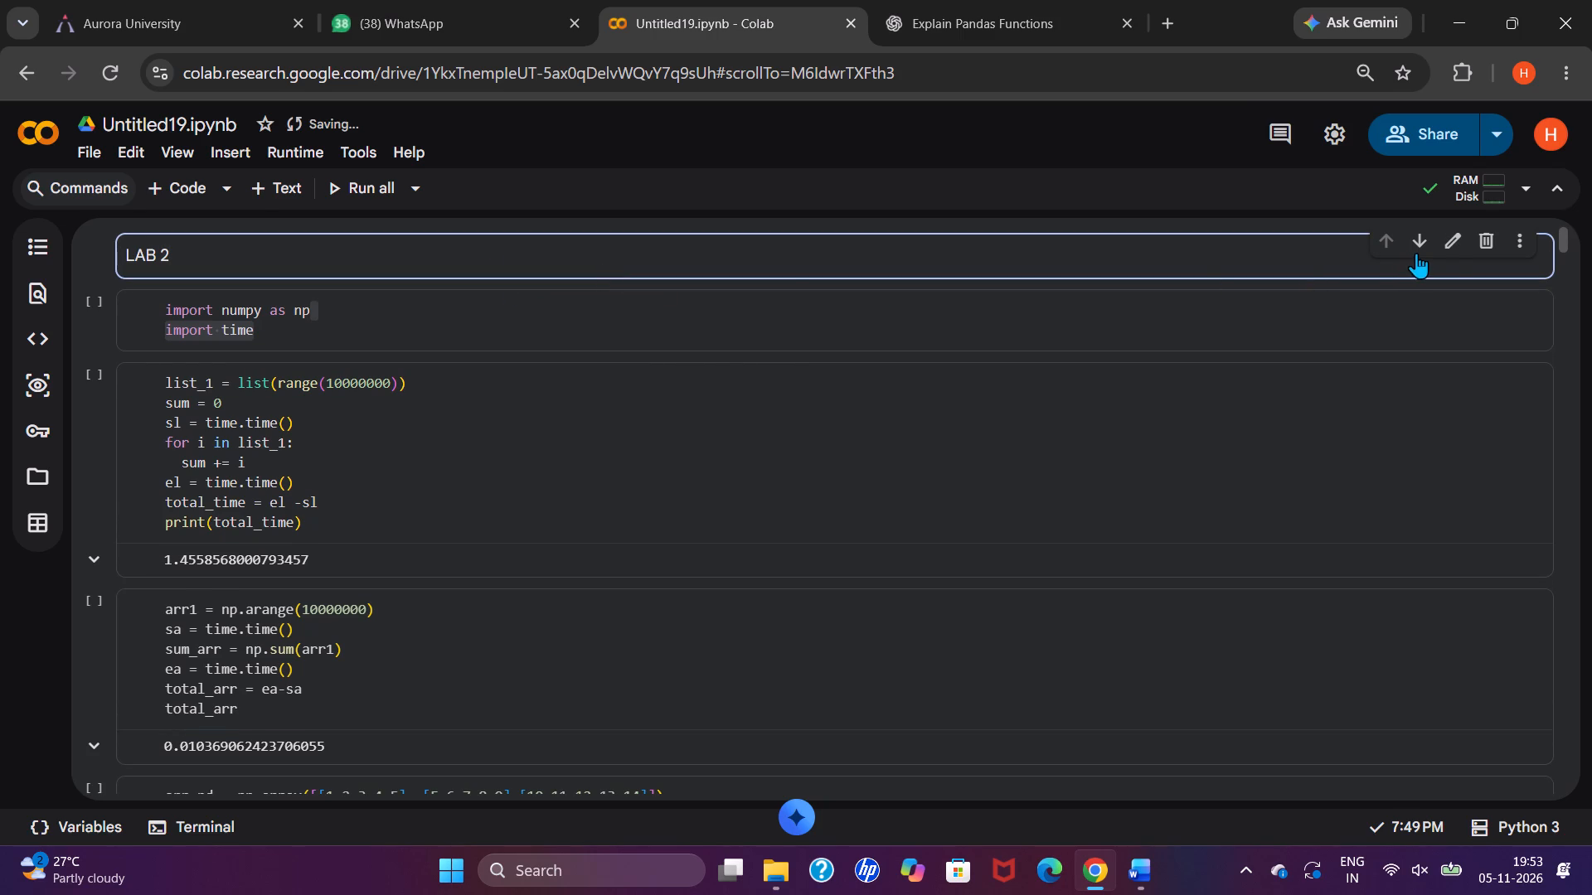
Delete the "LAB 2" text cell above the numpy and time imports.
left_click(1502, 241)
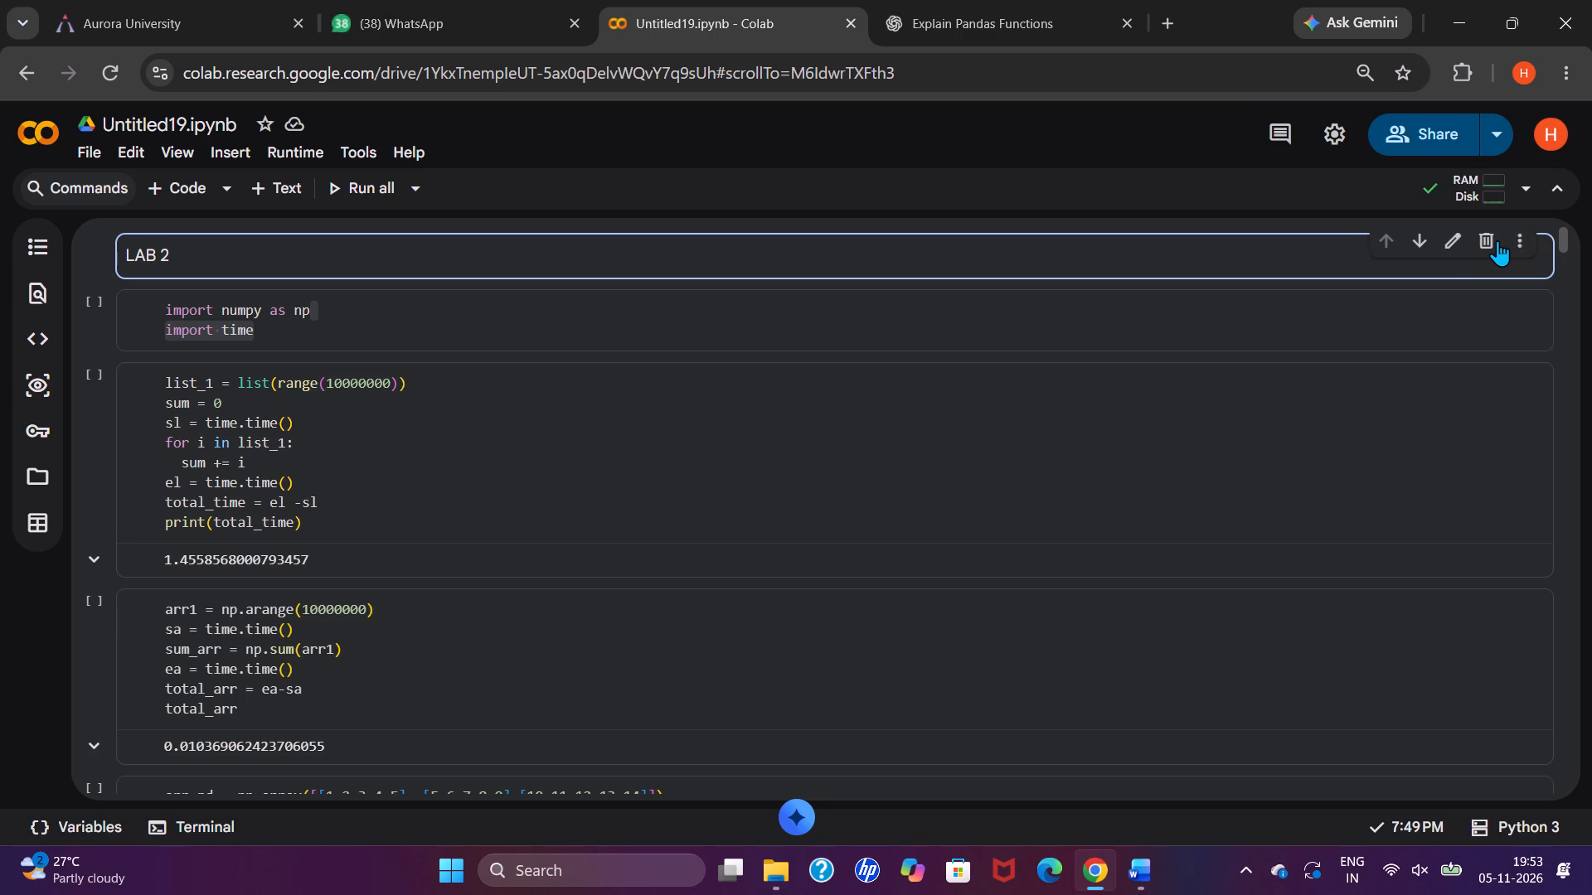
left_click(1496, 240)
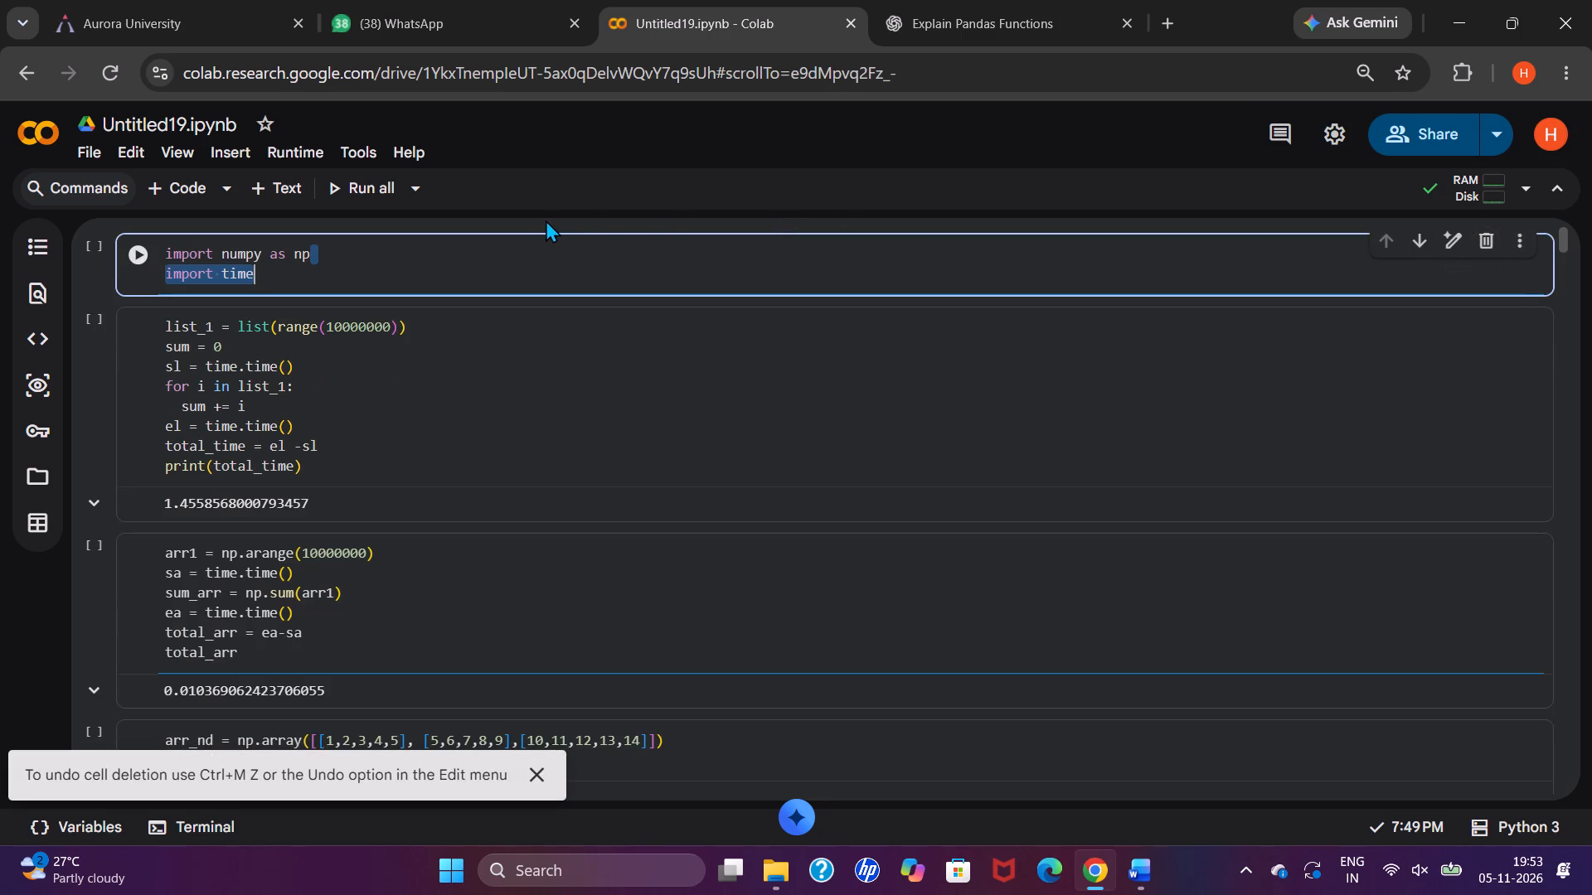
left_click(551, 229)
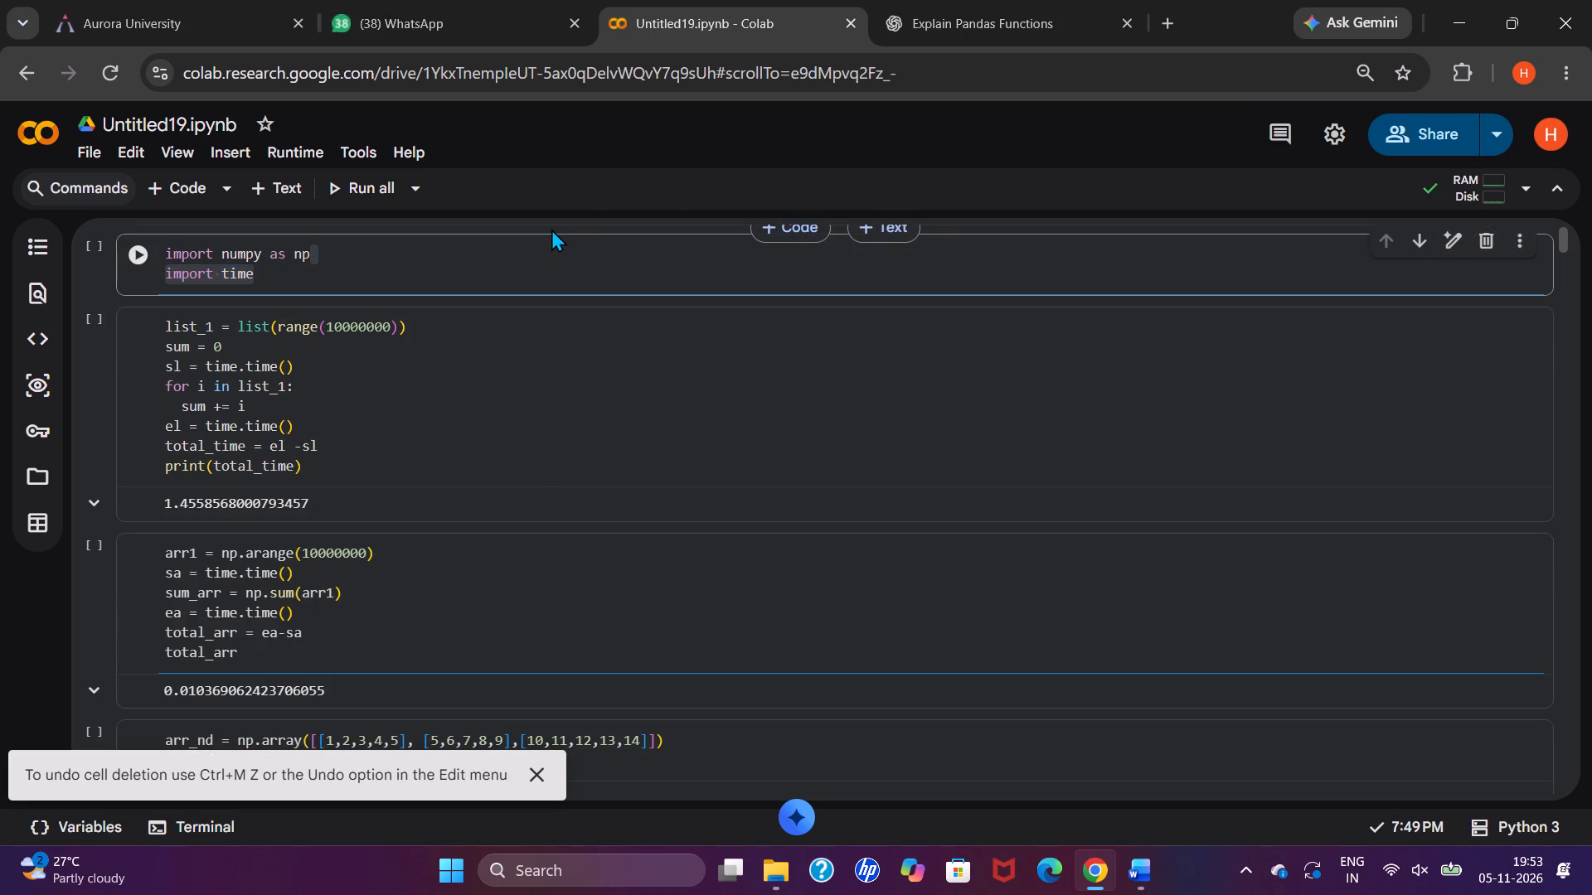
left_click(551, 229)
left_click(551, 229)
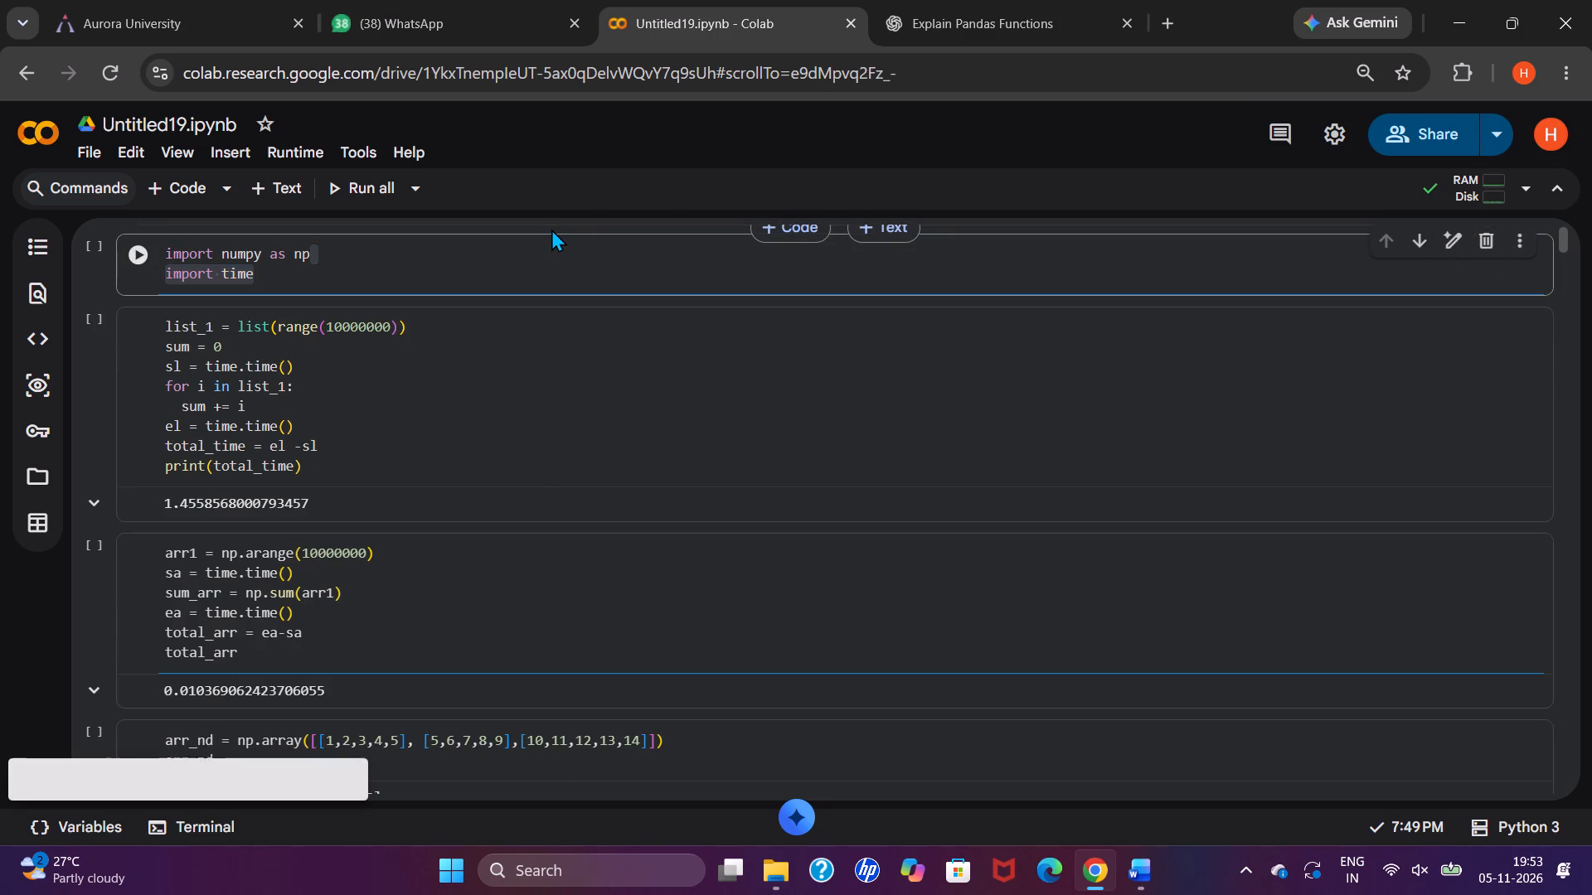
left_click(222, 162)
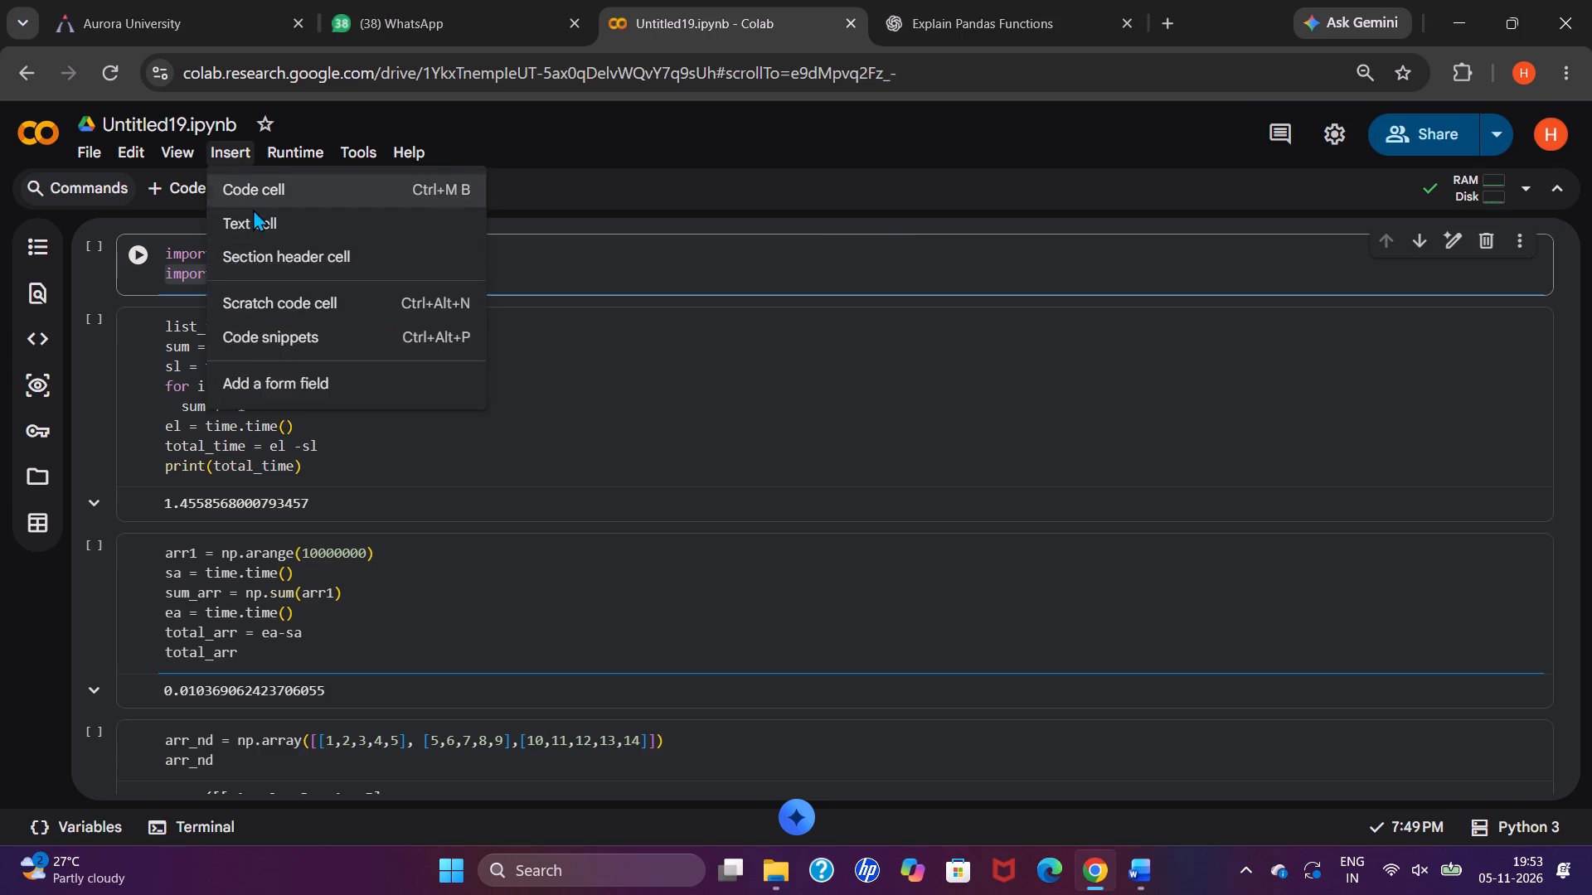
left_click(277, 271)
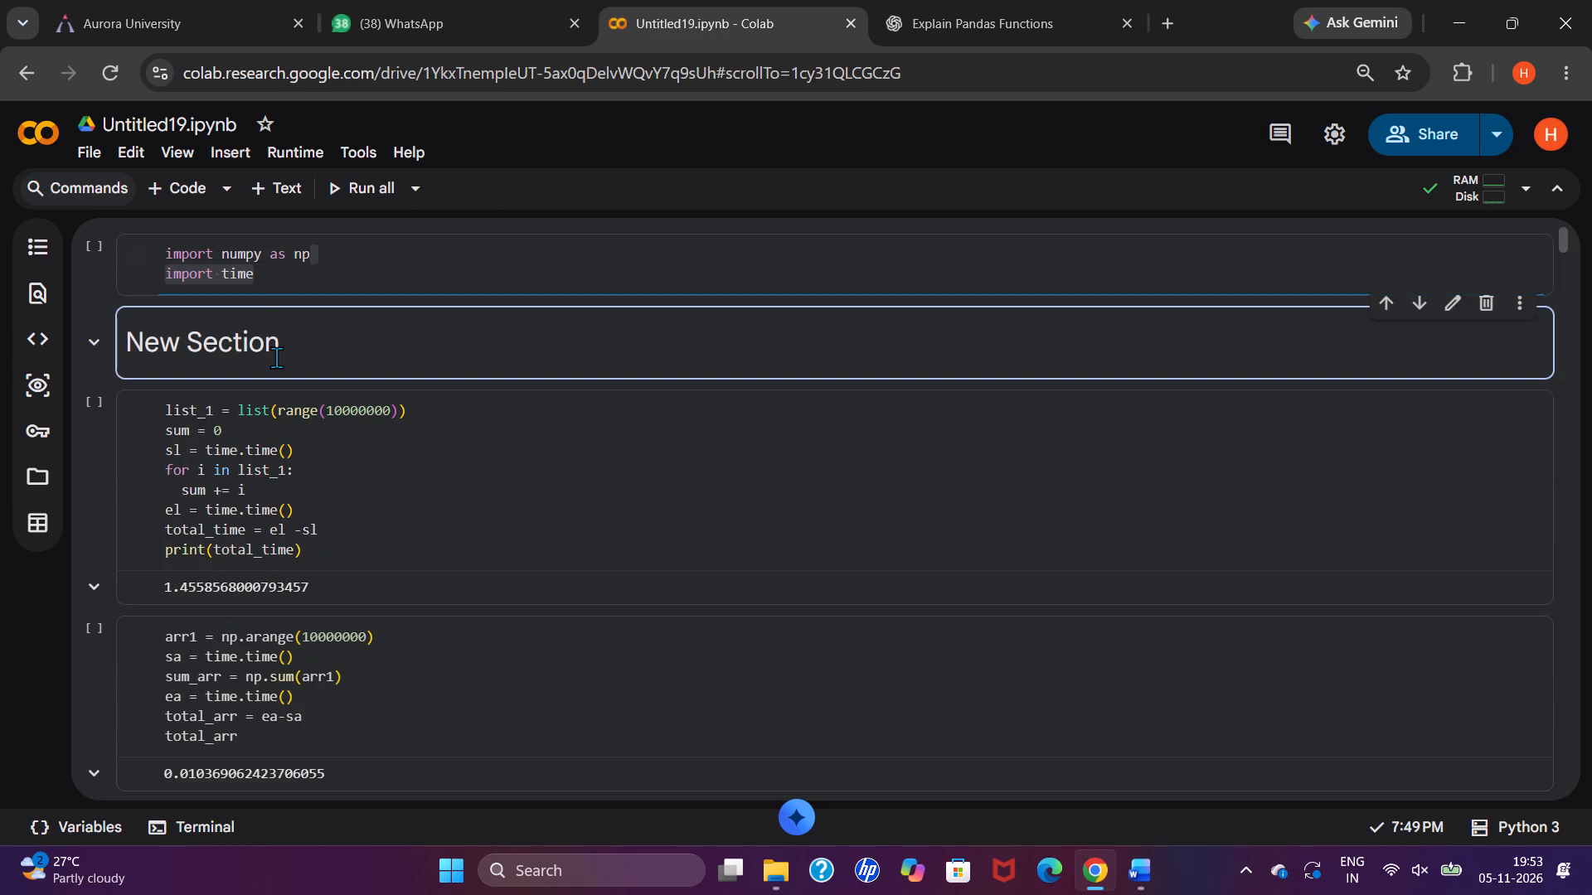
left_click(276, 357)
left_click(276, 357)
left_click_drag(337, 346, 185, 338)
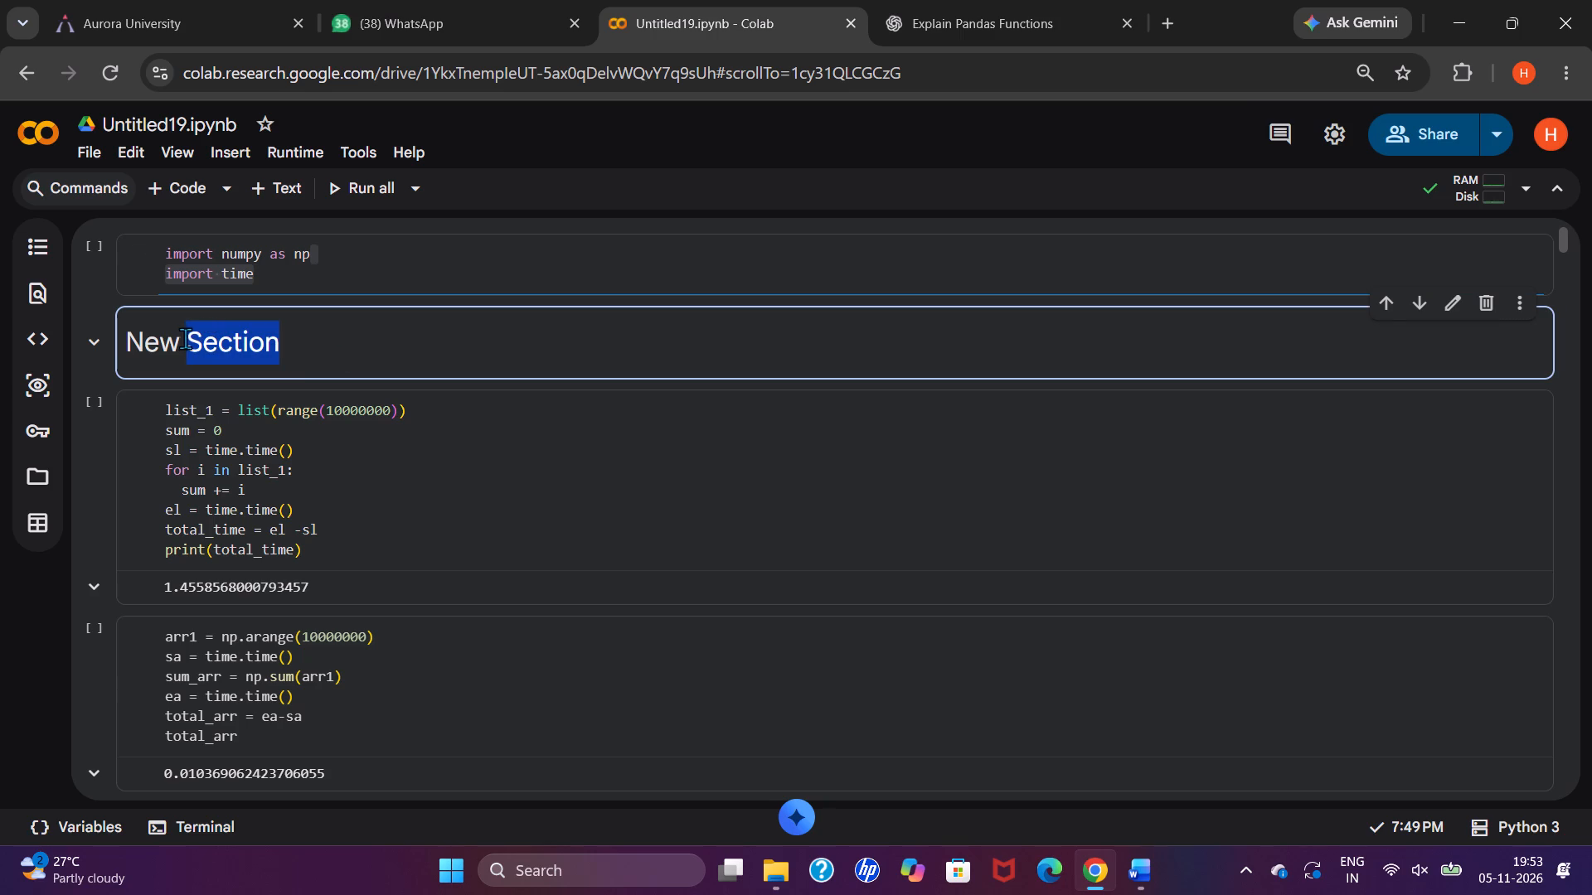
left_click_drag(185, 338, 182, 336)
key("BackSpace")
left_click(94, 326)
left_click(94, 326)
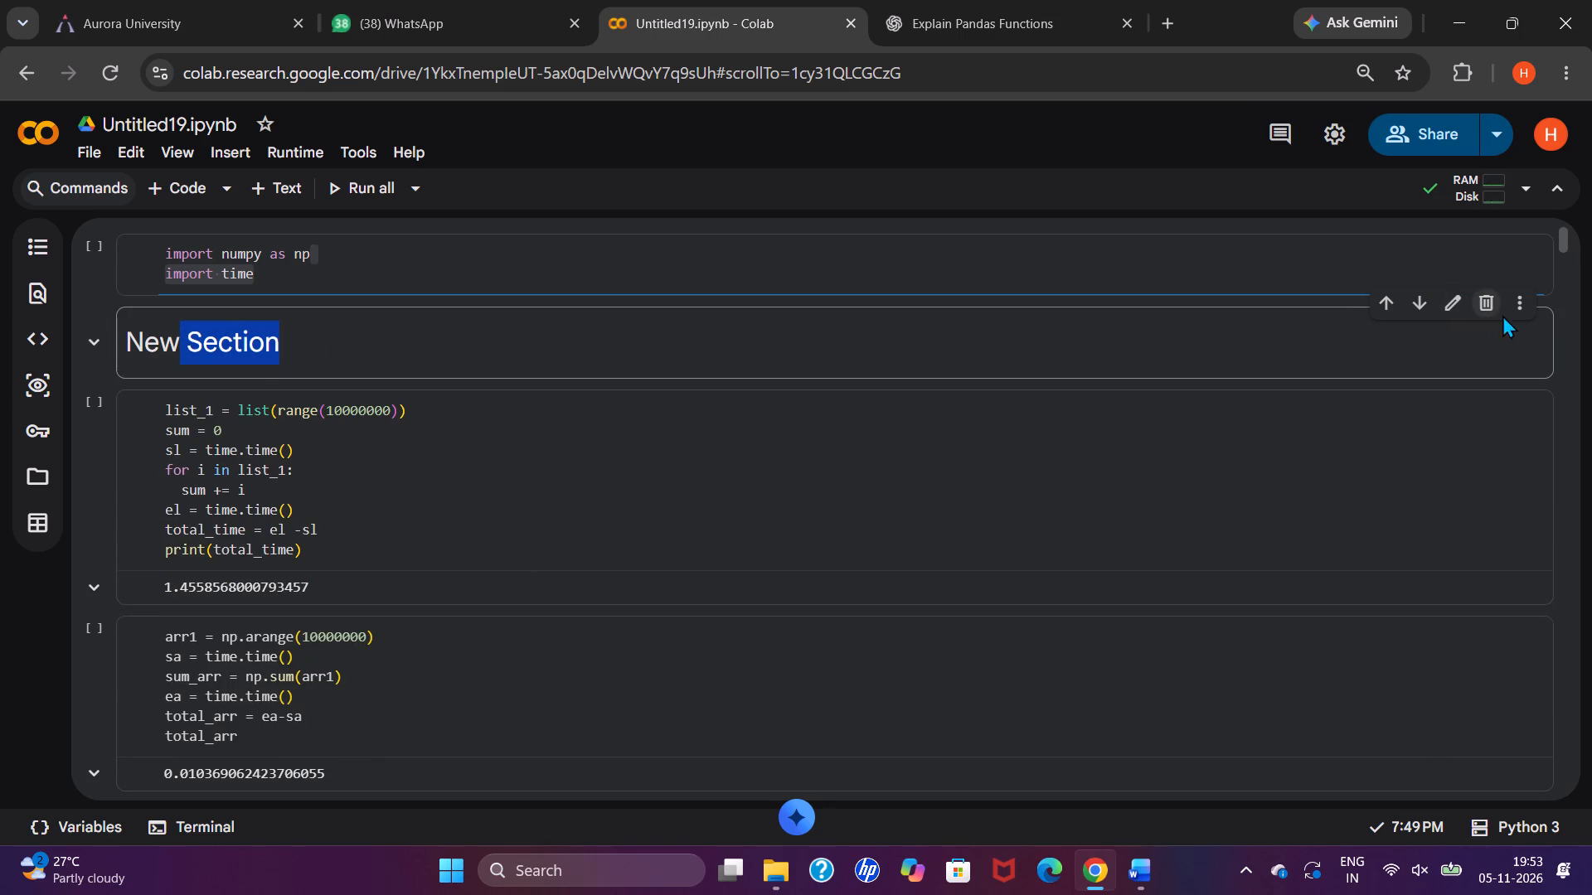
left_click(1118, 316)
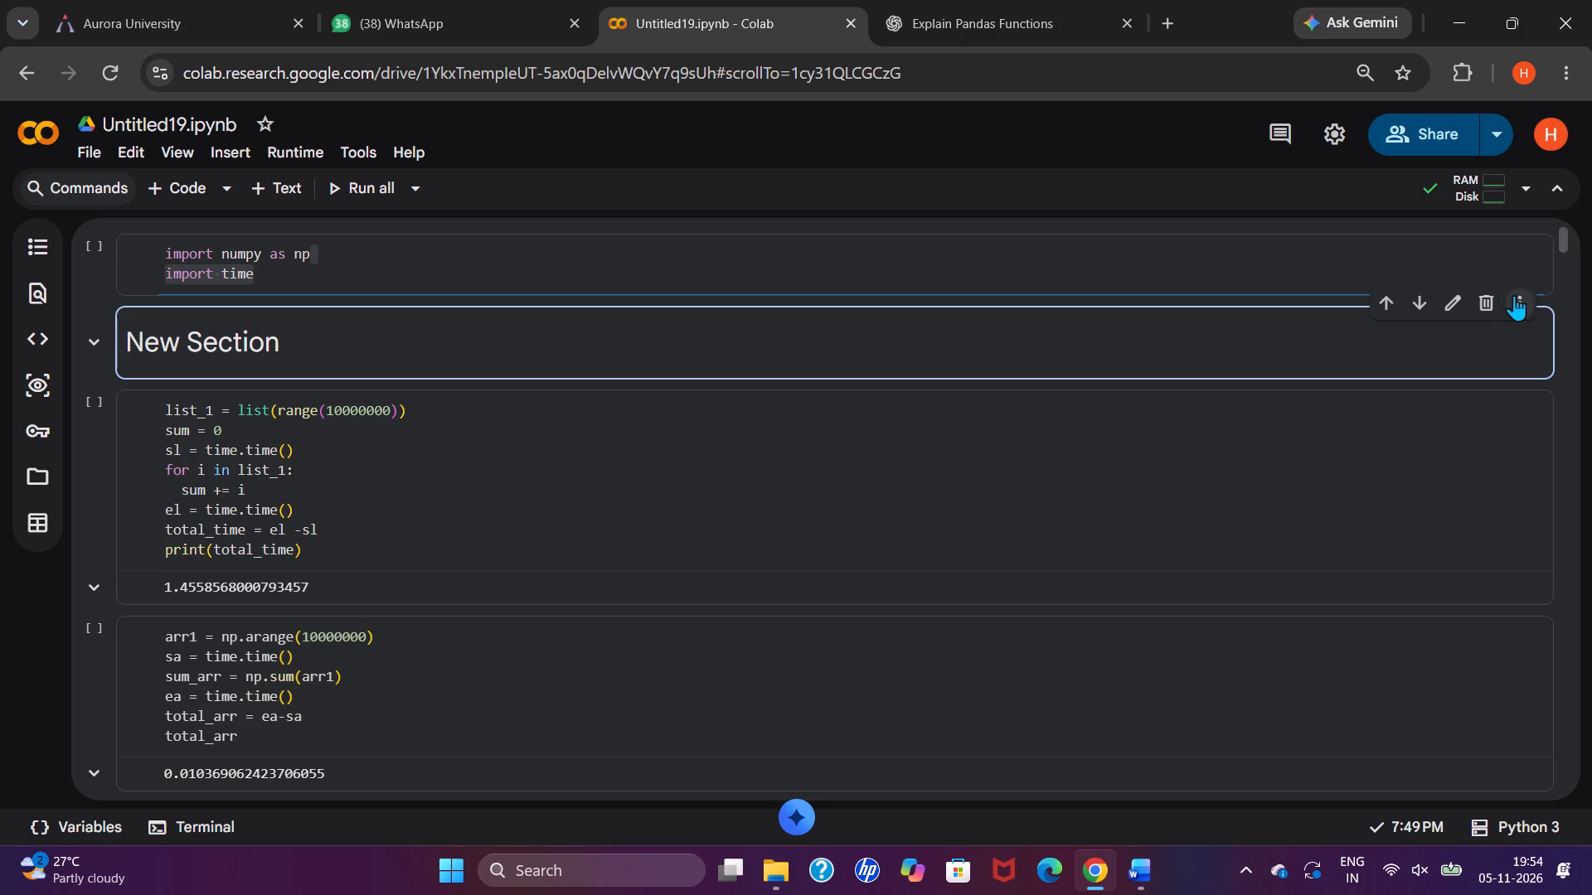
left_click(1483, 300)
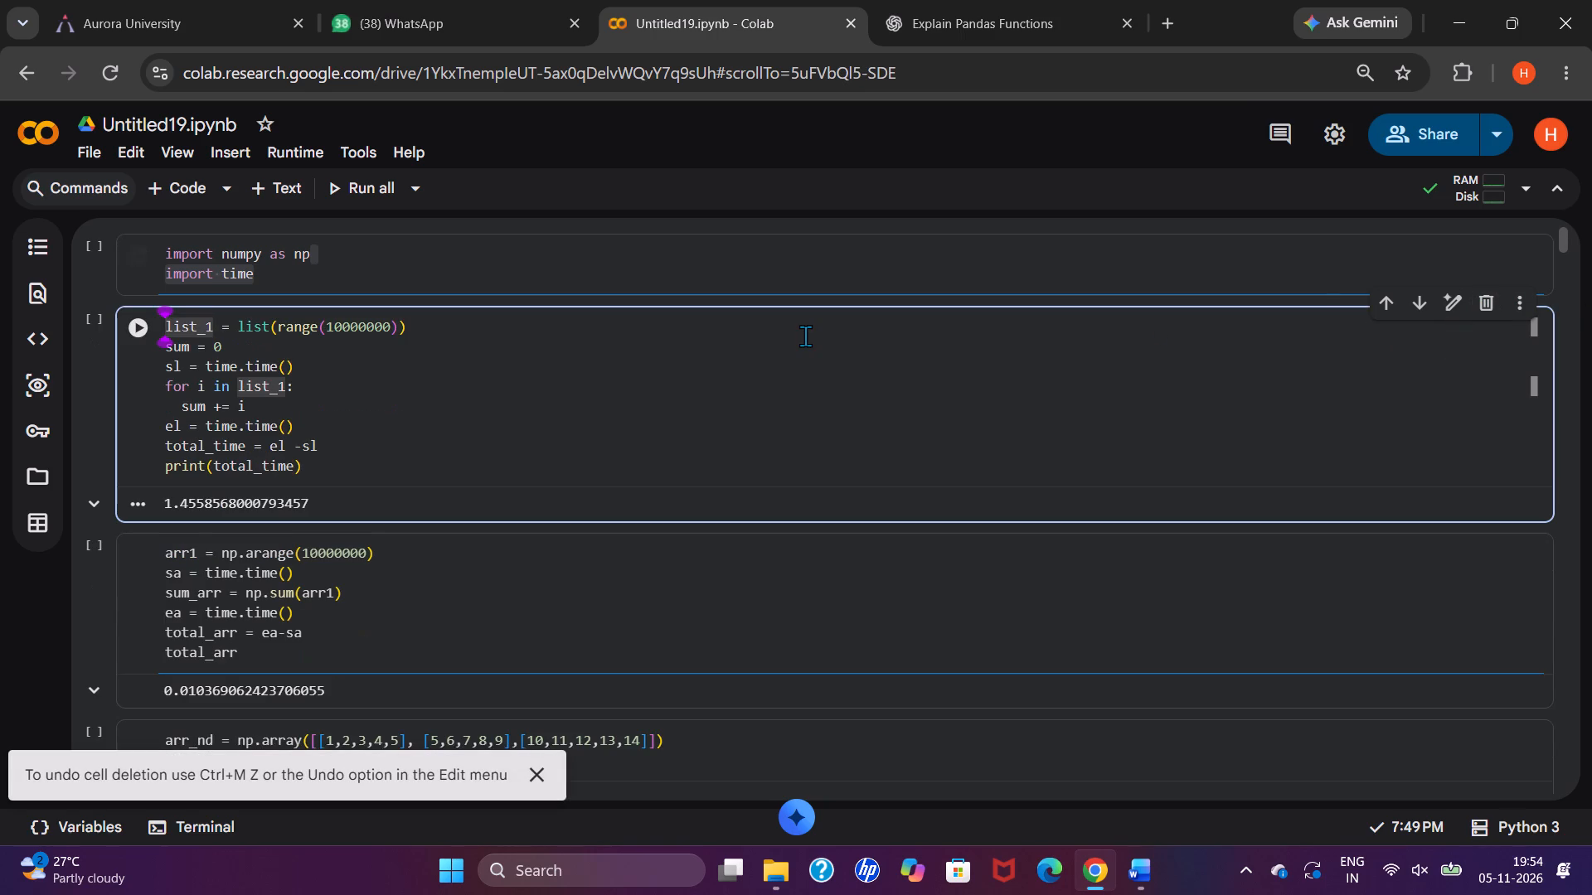
Insert a section header cell, move it above the numpy and time import cell, and collapse its section.
scroll(805, 336, "up", 5)
left_click(627, 269)
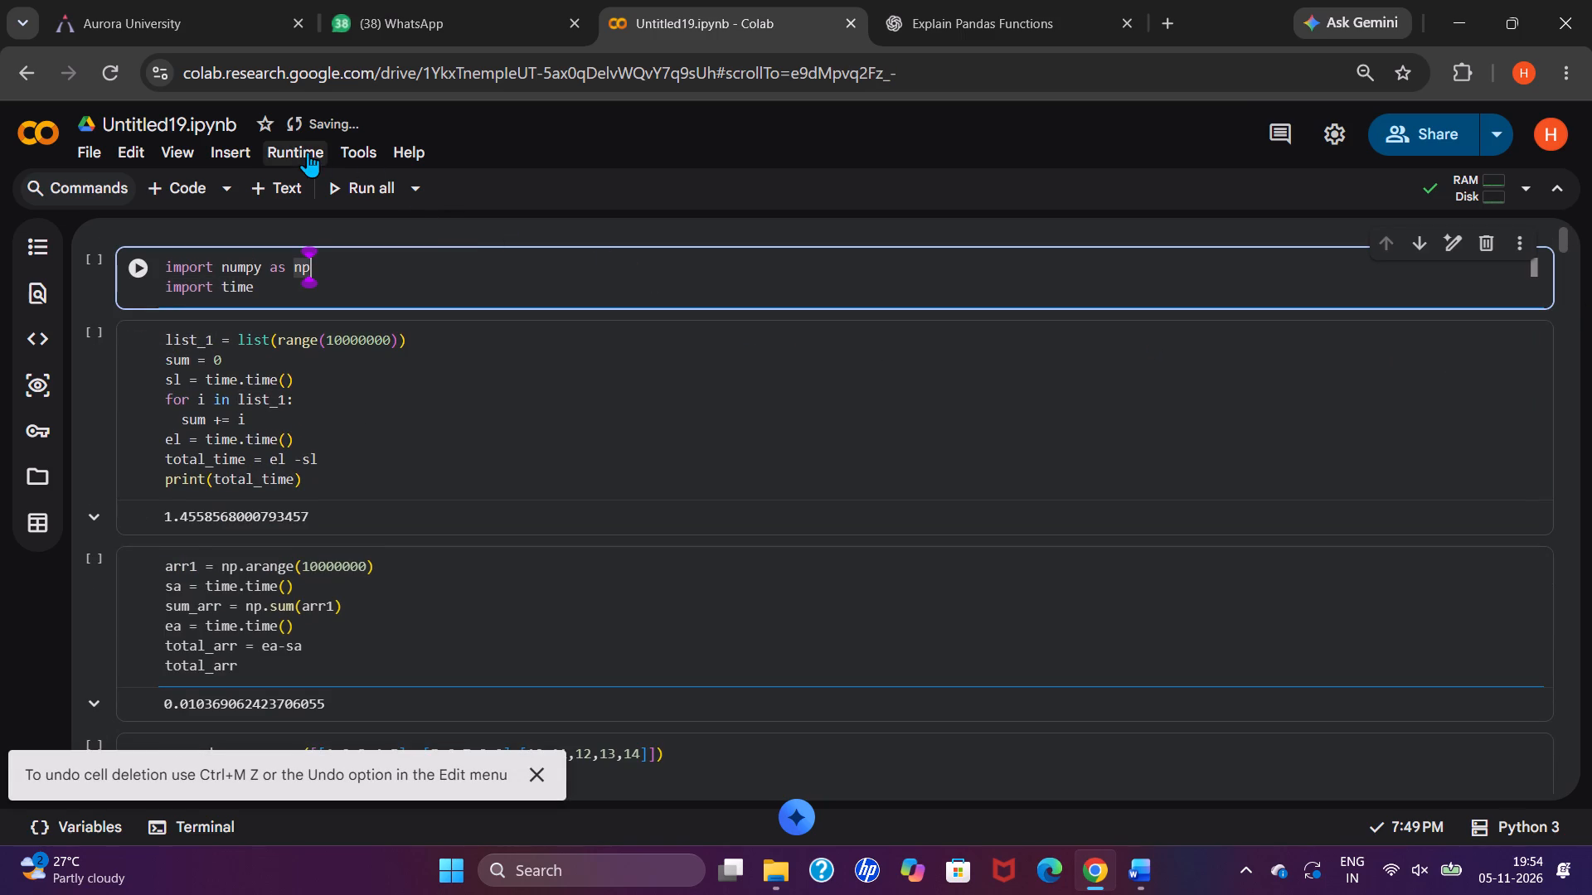
left_click(226, 141)
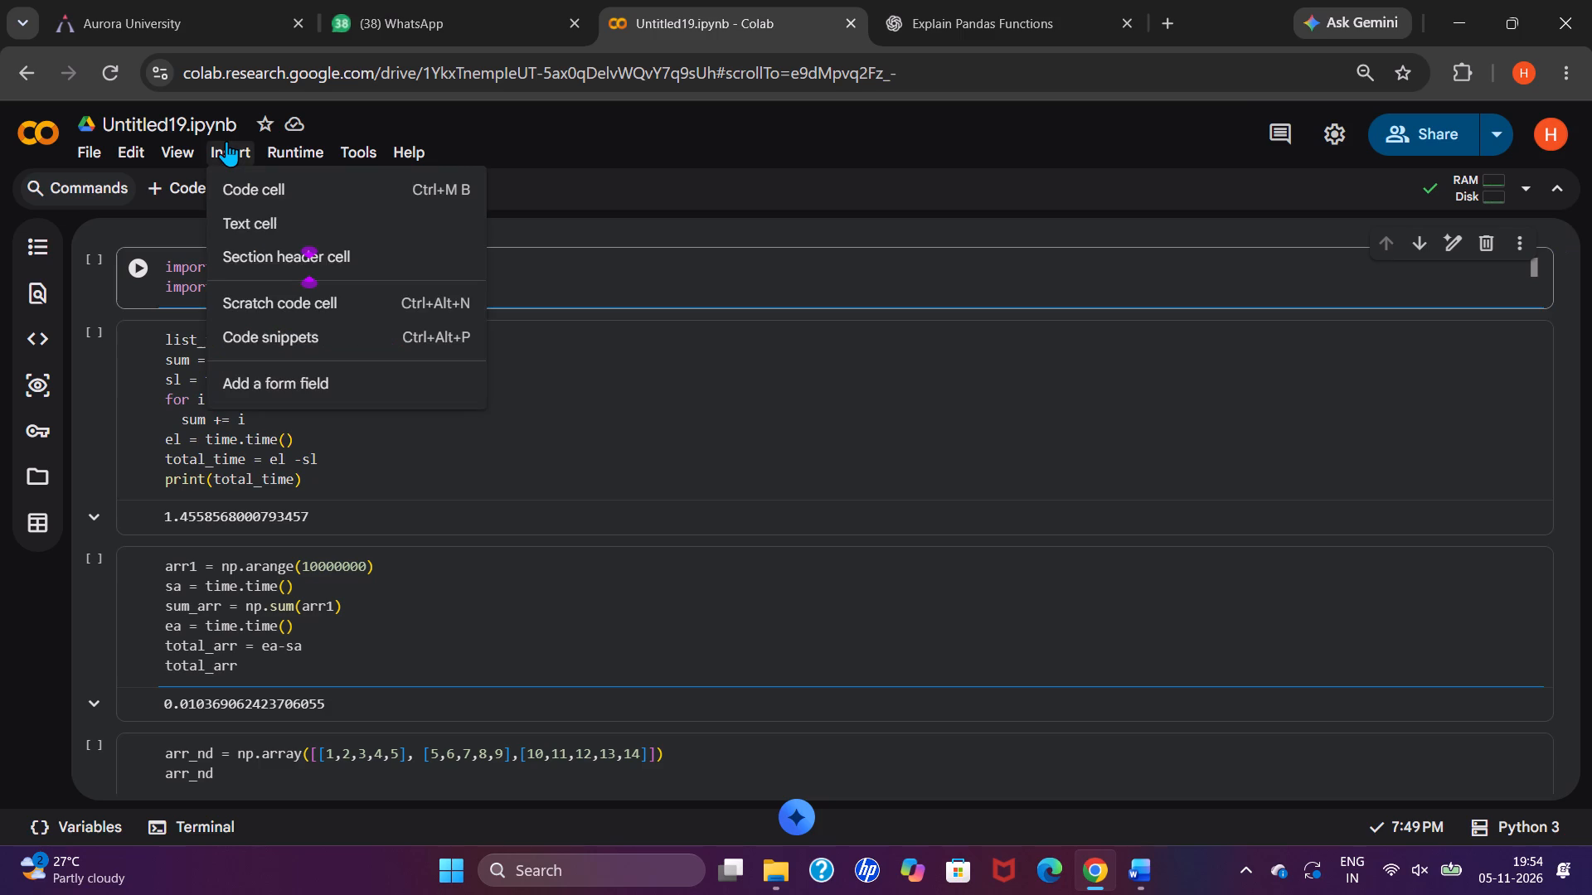
left_click(278, 246)
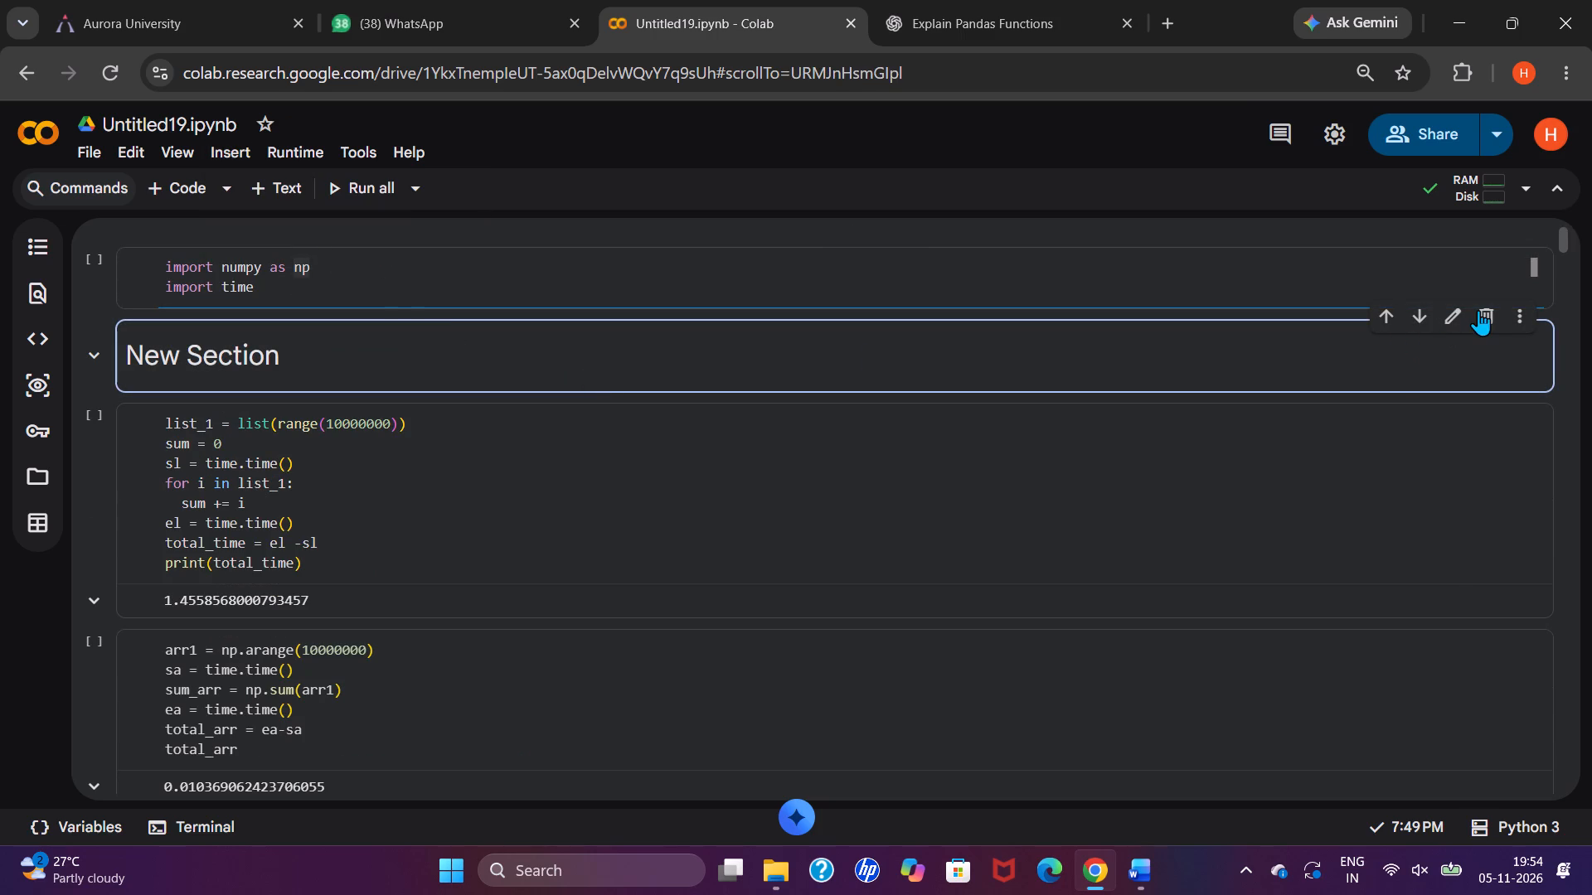
left_click(1391, 317)
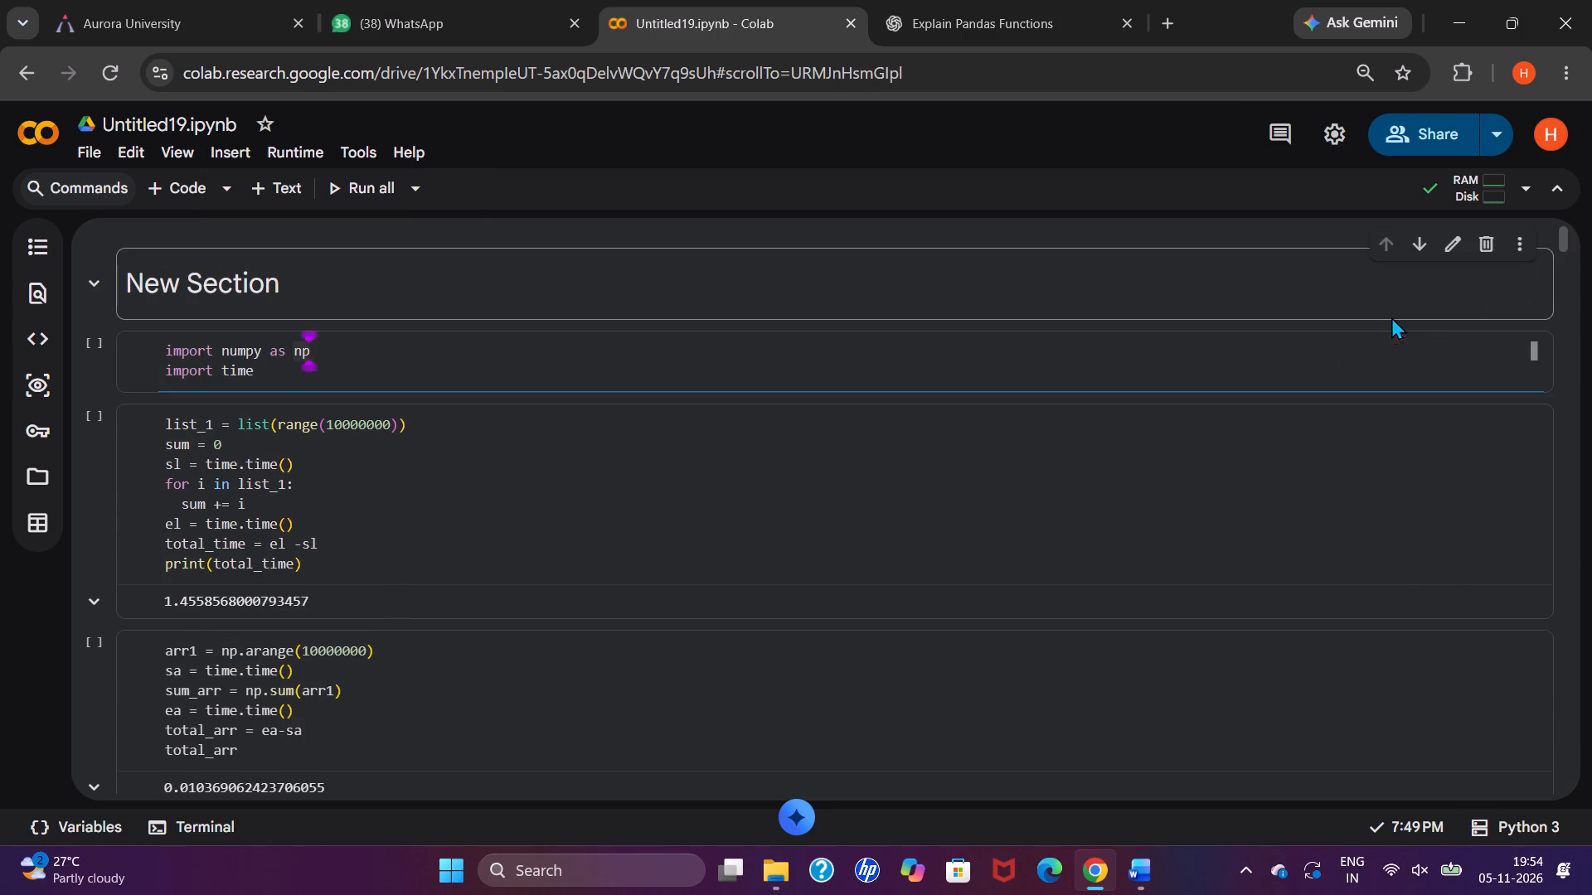
left_click(79, 272)
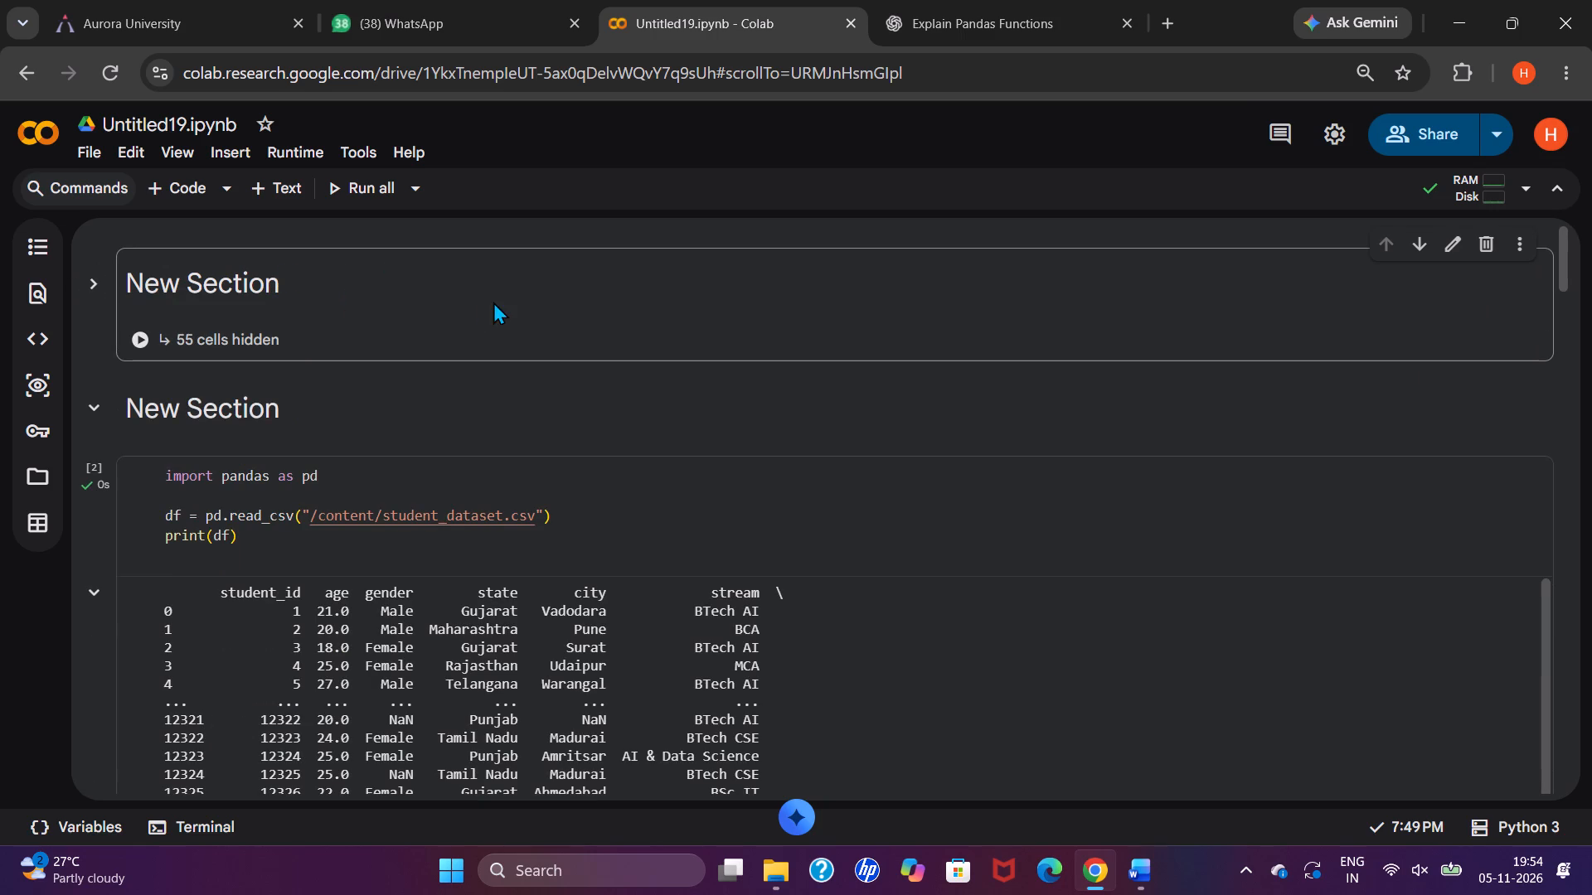
Replace the first section header's text with "LAB 2", keeping its heading format and the section collapsed.
left_click(1453, 247)
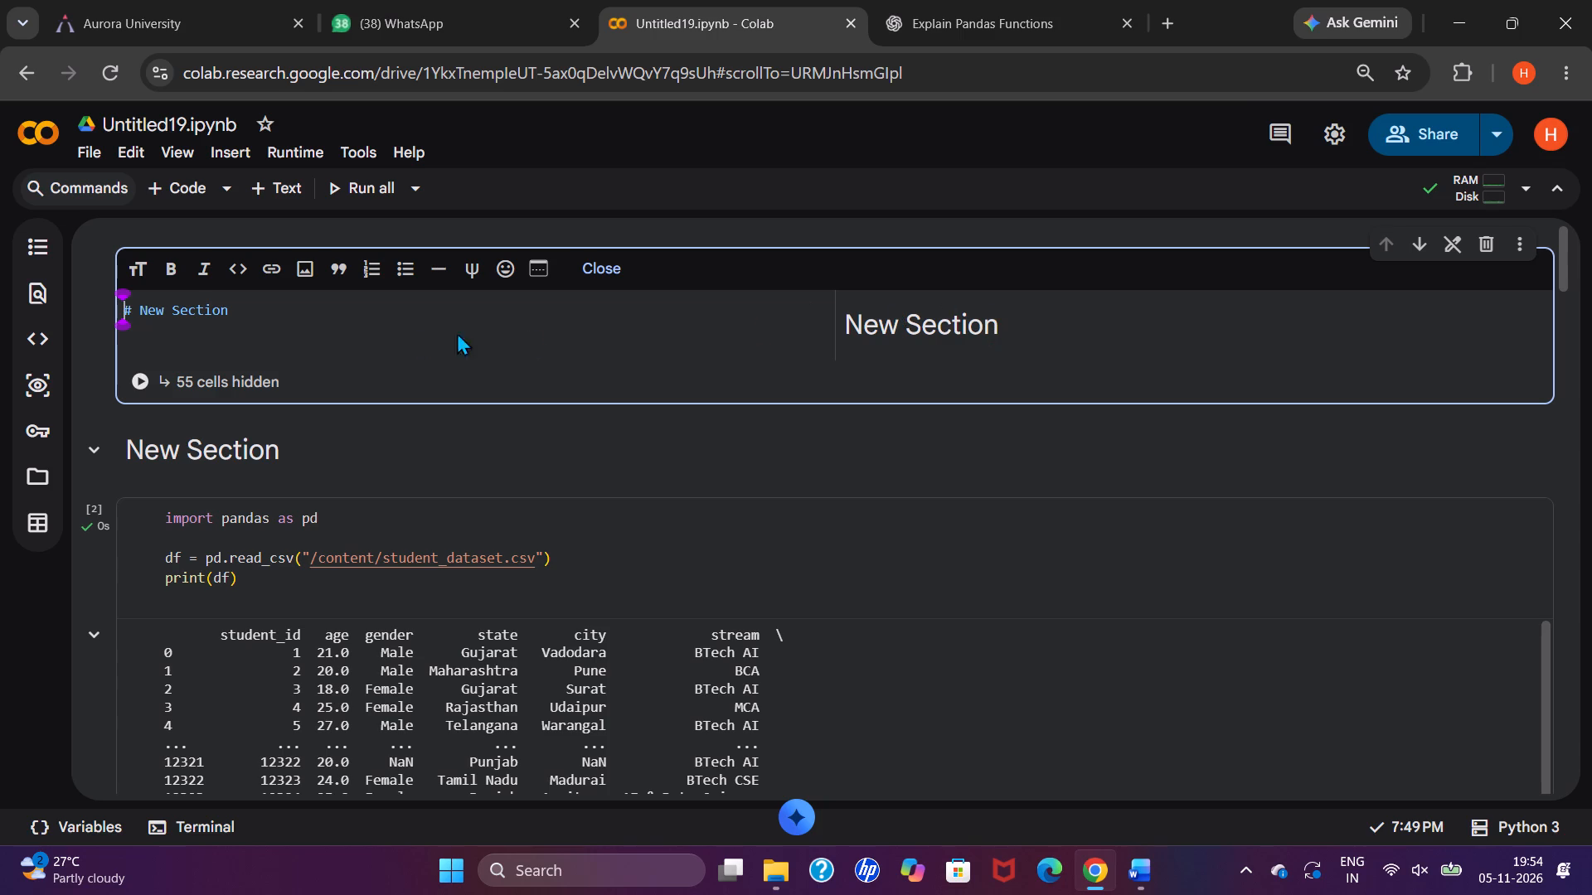
left_click(343, 324)
key("BackSpace")
key("BackSpace")
key("BackSpace")
key("BackSpace")
key("BackSpace")
key("BackSpace")
key("BackSpace")
key("BackSpace")
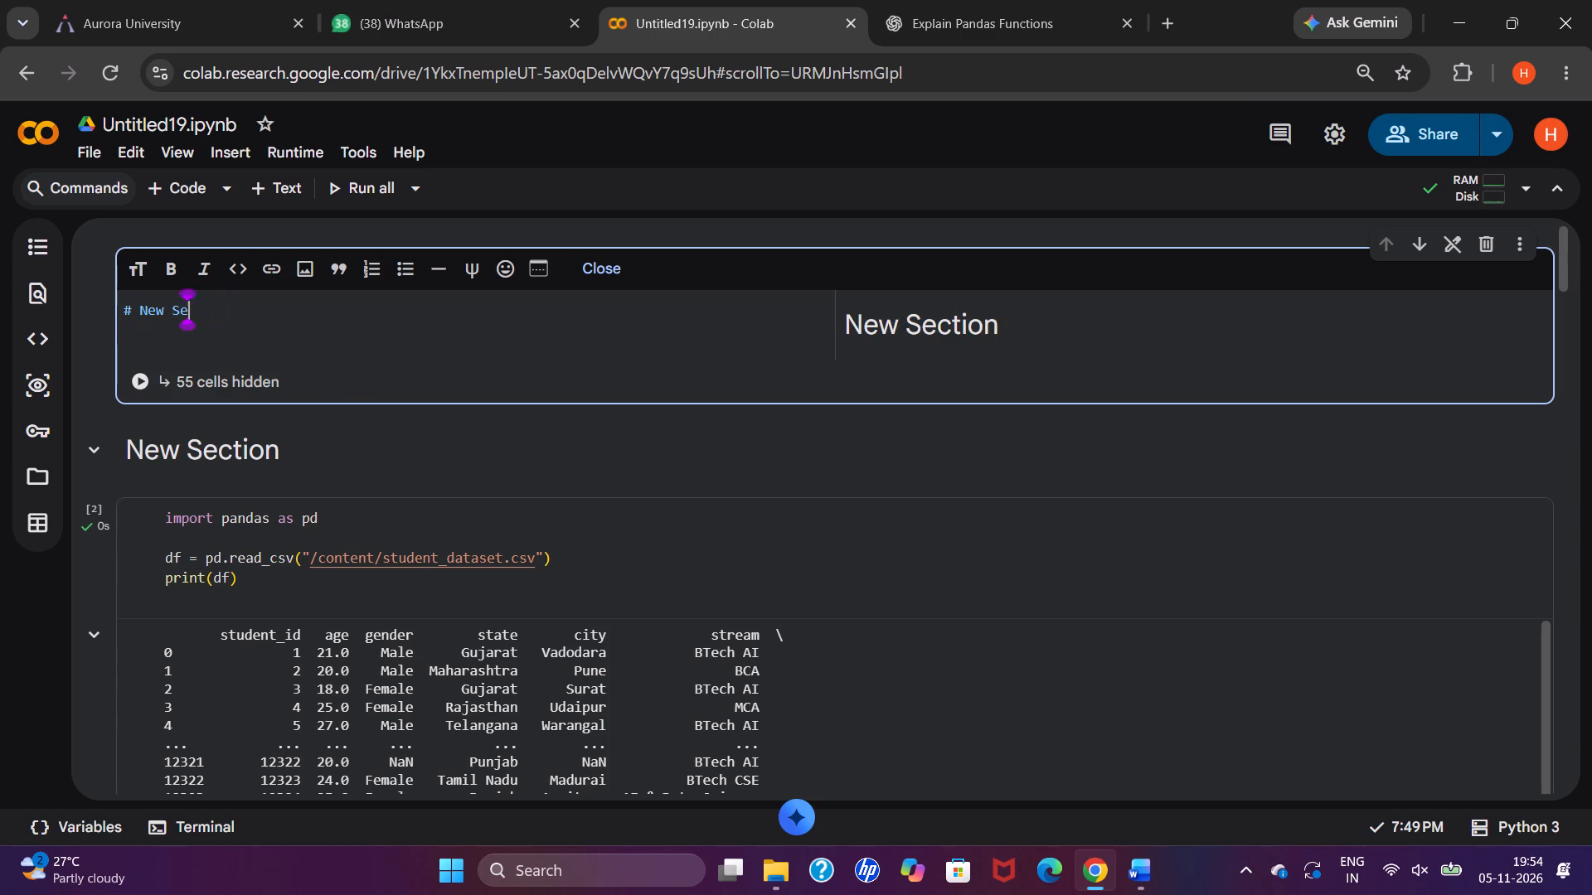
key("BackSpace")
key("BackSpace")
key("BackSpace")
type("lab")
key("space")
type("2")
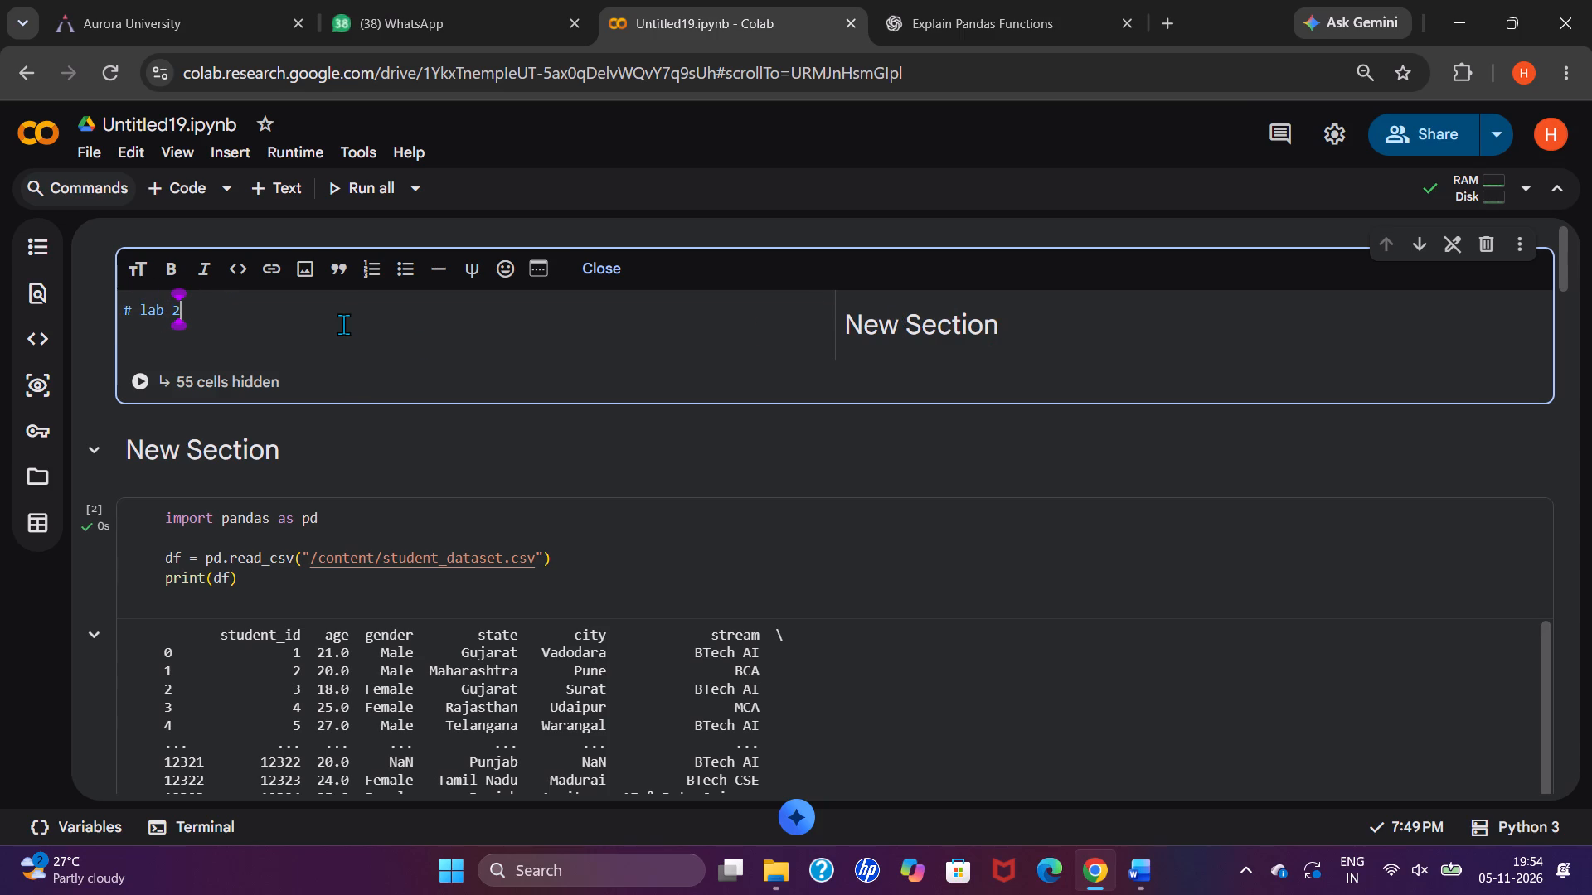
key("BackSpace")
key("BackSpace")
key("BackSpace")
key("BackSpace")
key("BackSpace")
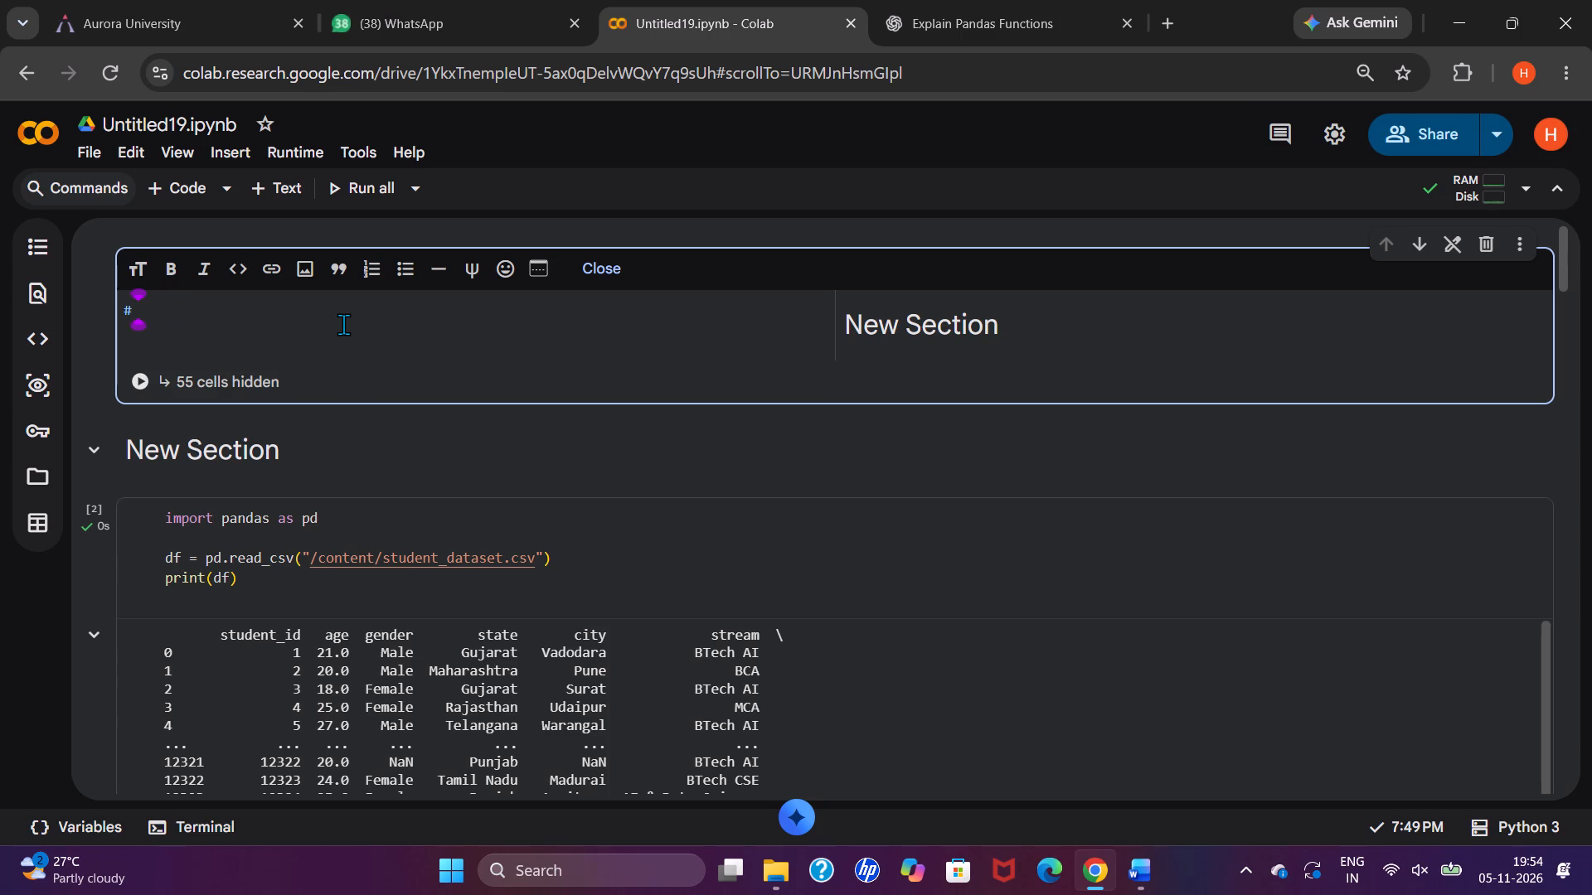
type("AB 2")
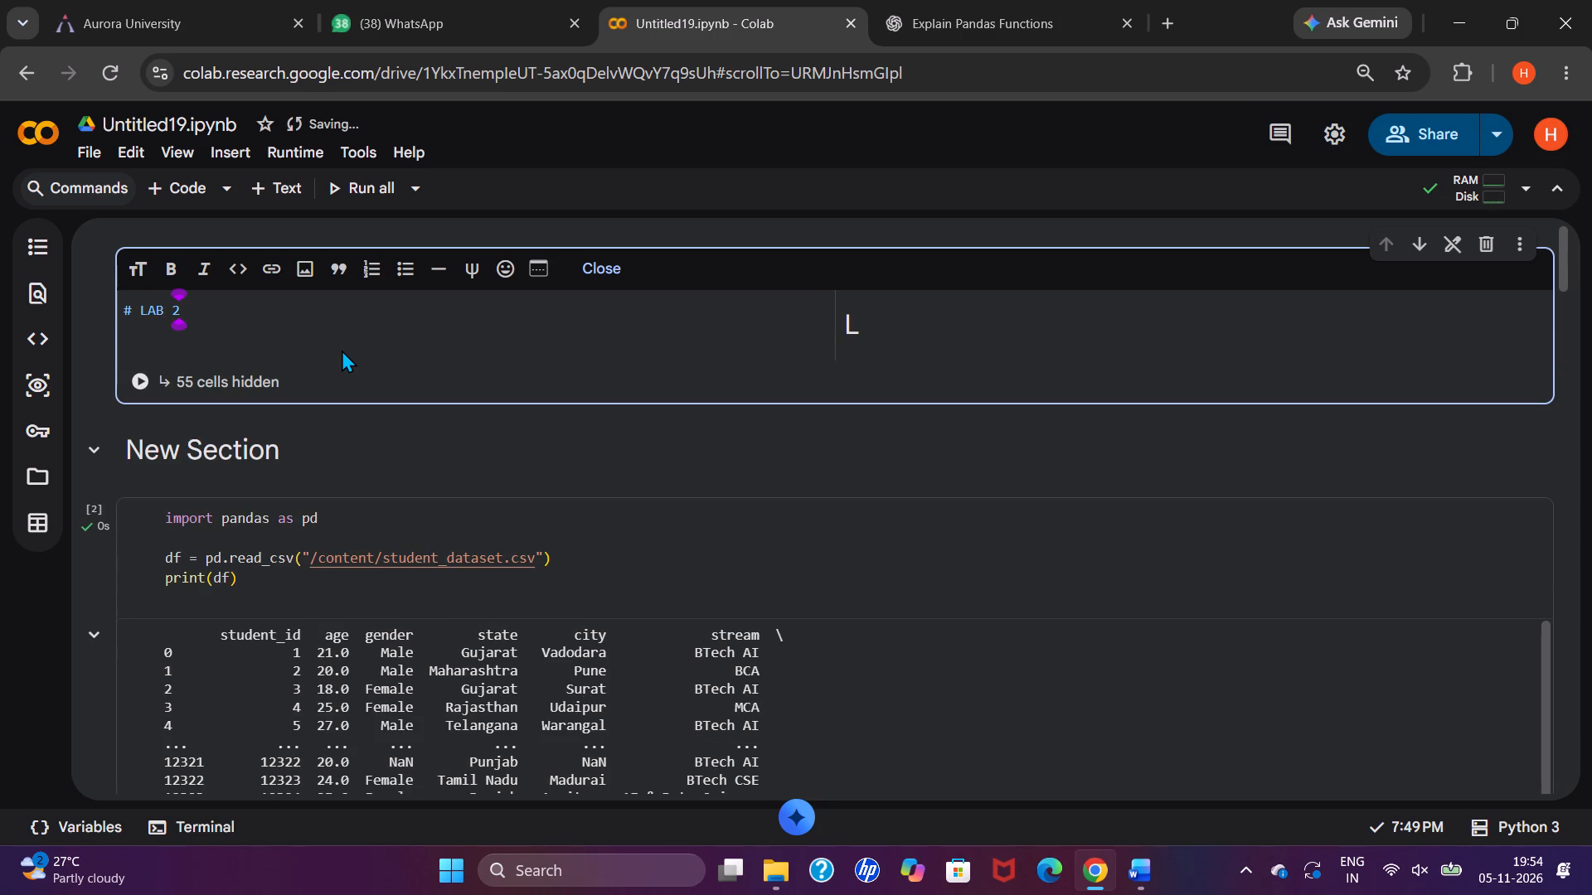
left_click(482, 437)
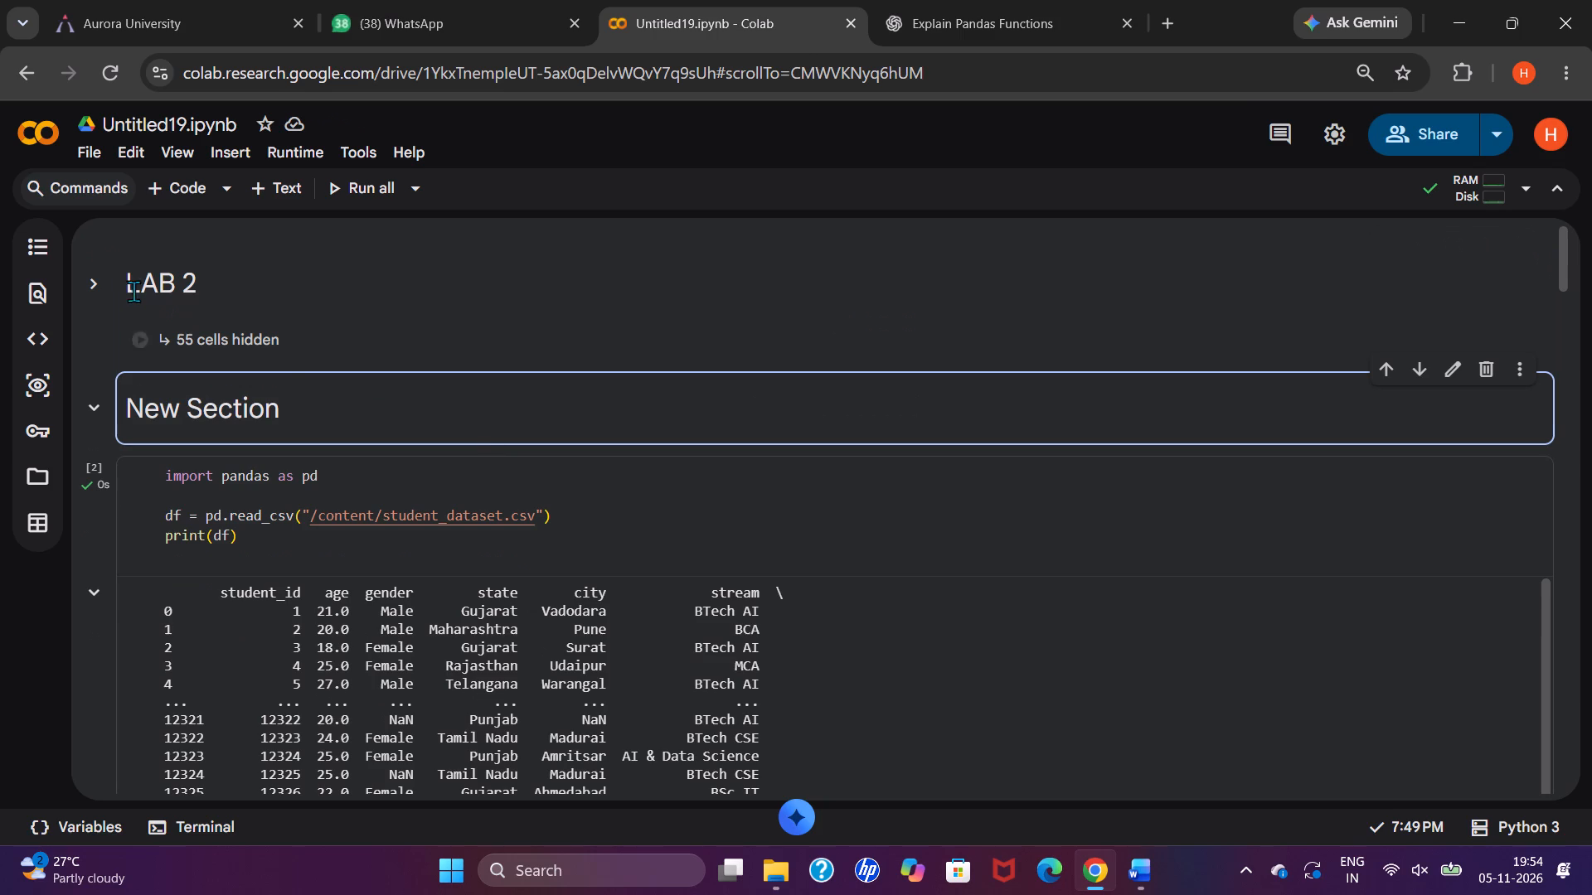
left_click(103, 283)
left_click(103, 283)
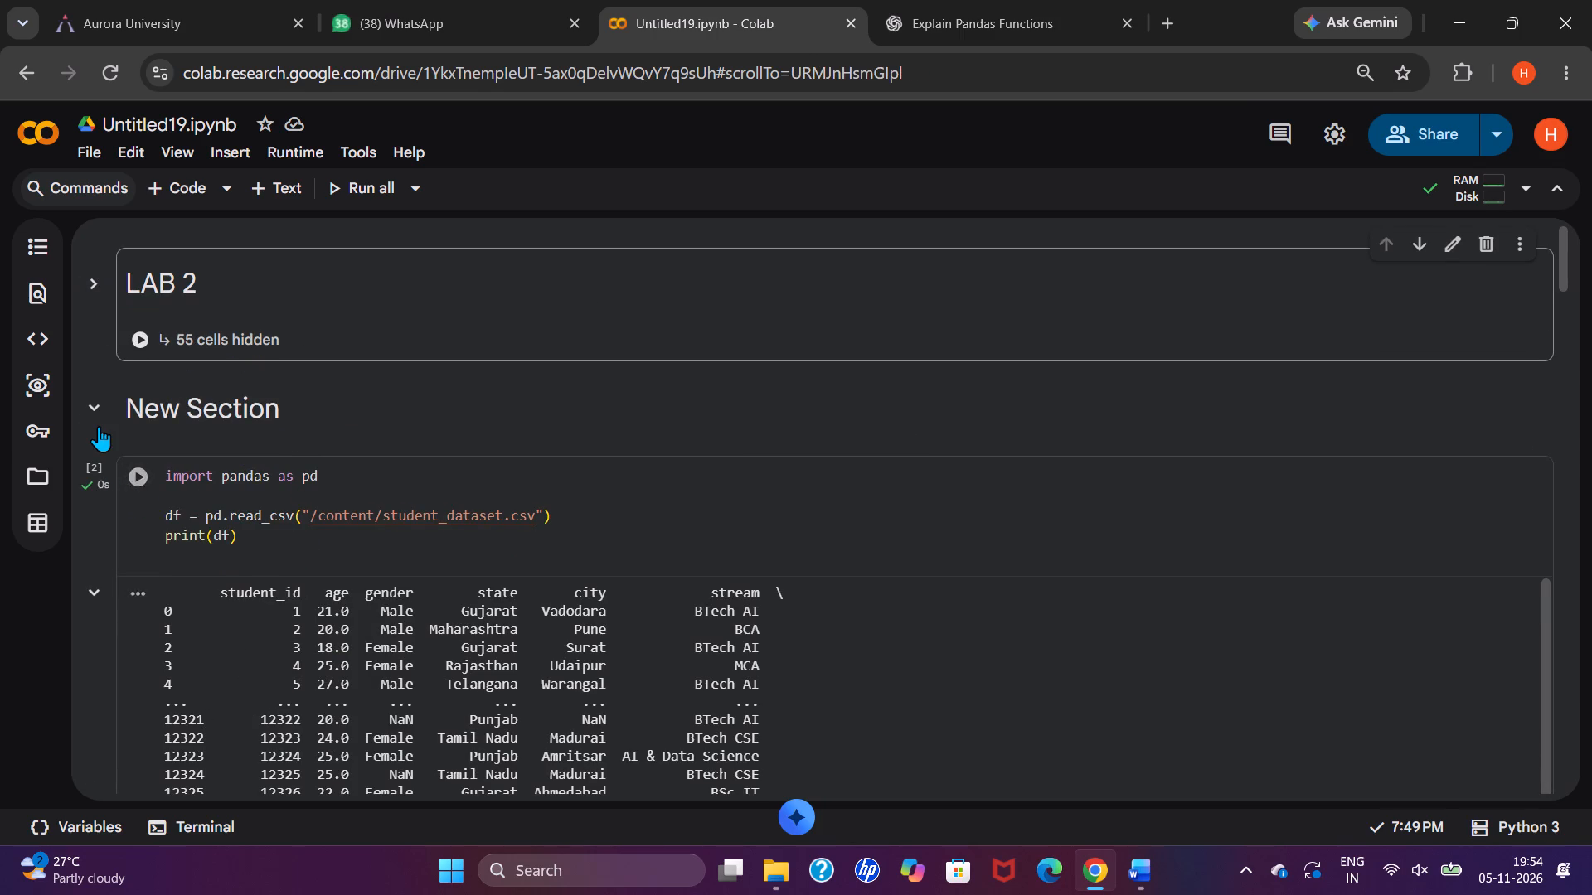
Collapse the section that starts with the student_dataset.csv import and replace its header text with "LAB 3".
left_click(97, 419)
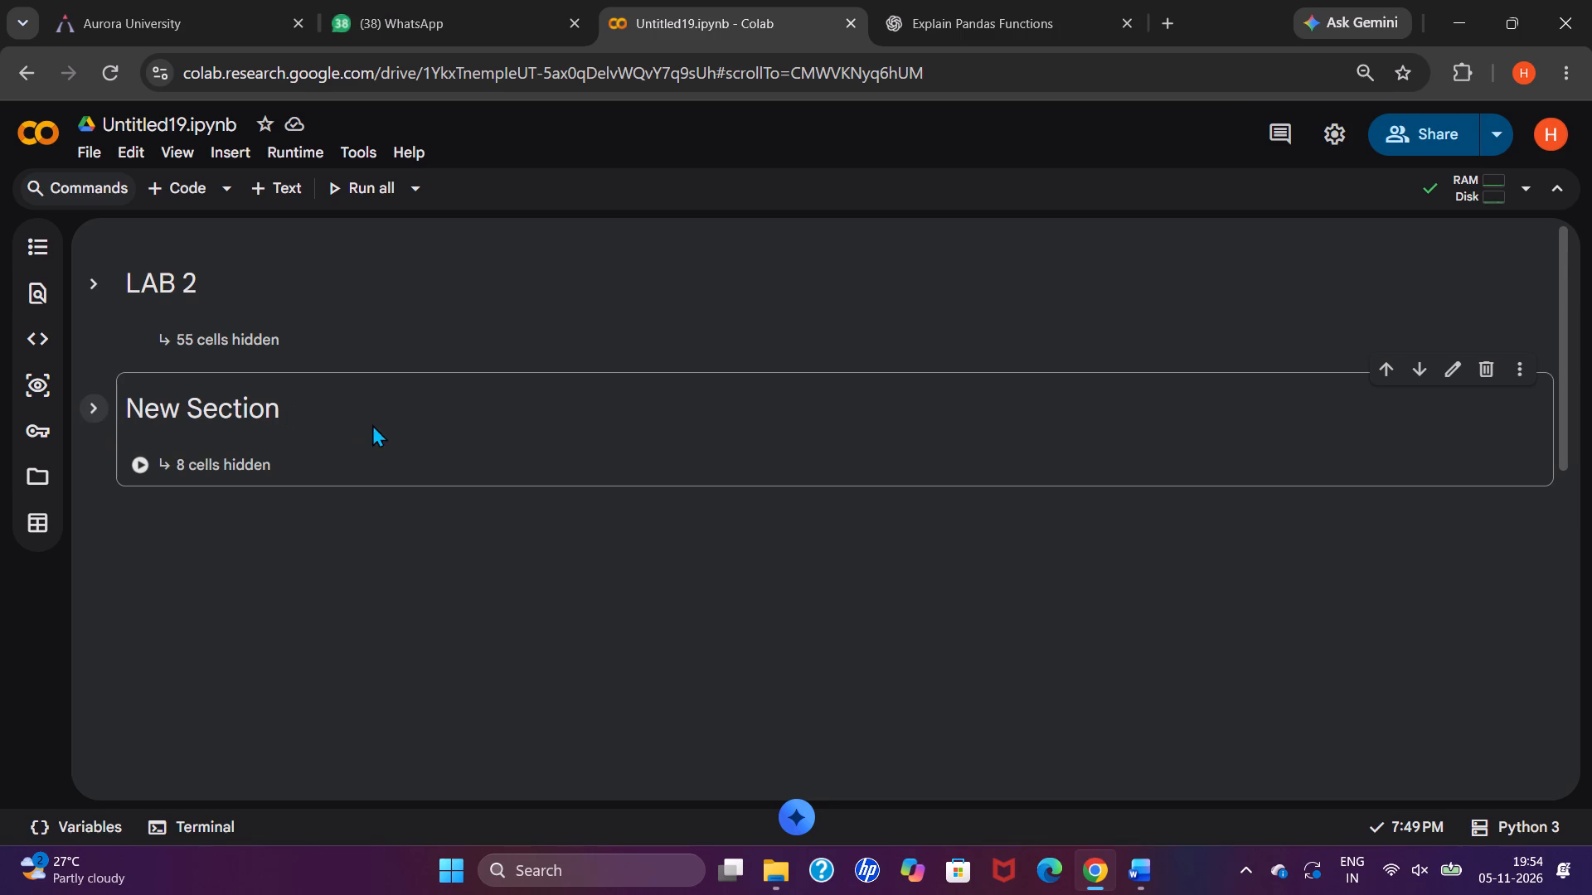
left_click(1452, 380)
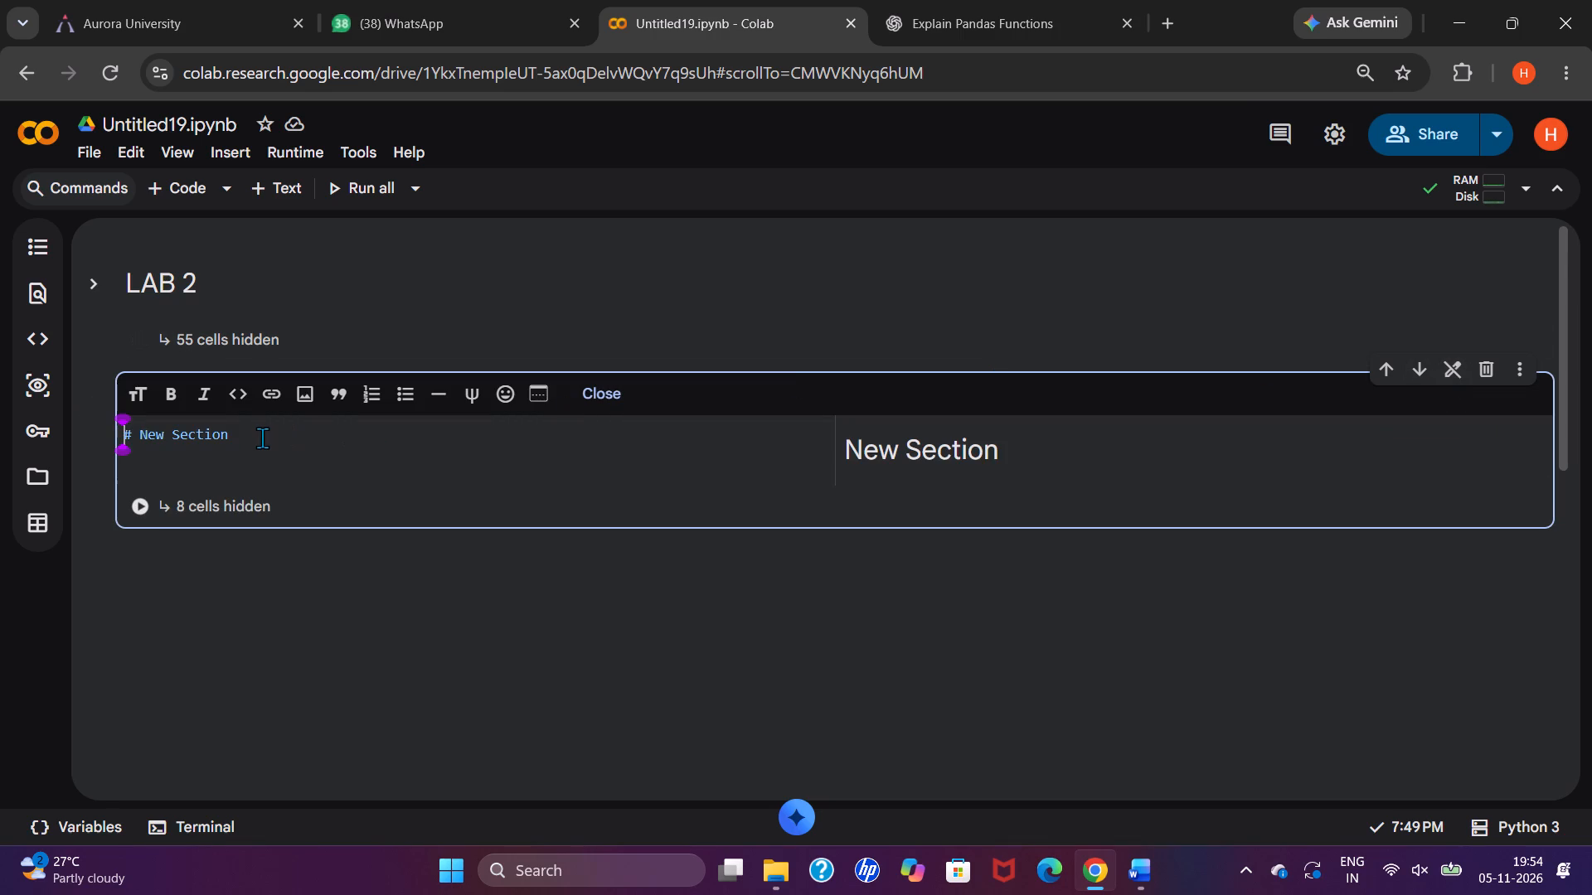
left_click(262, 438)
key("BackSpace")
key("BackSpace")
key("BackSpace")
key("BackSpace")
key("BackSpace")
key("BackSpace")
key("BackSpace")
key("BackSpace")
key("BackSpace")
key("BackSpace")
key("BackSpace")
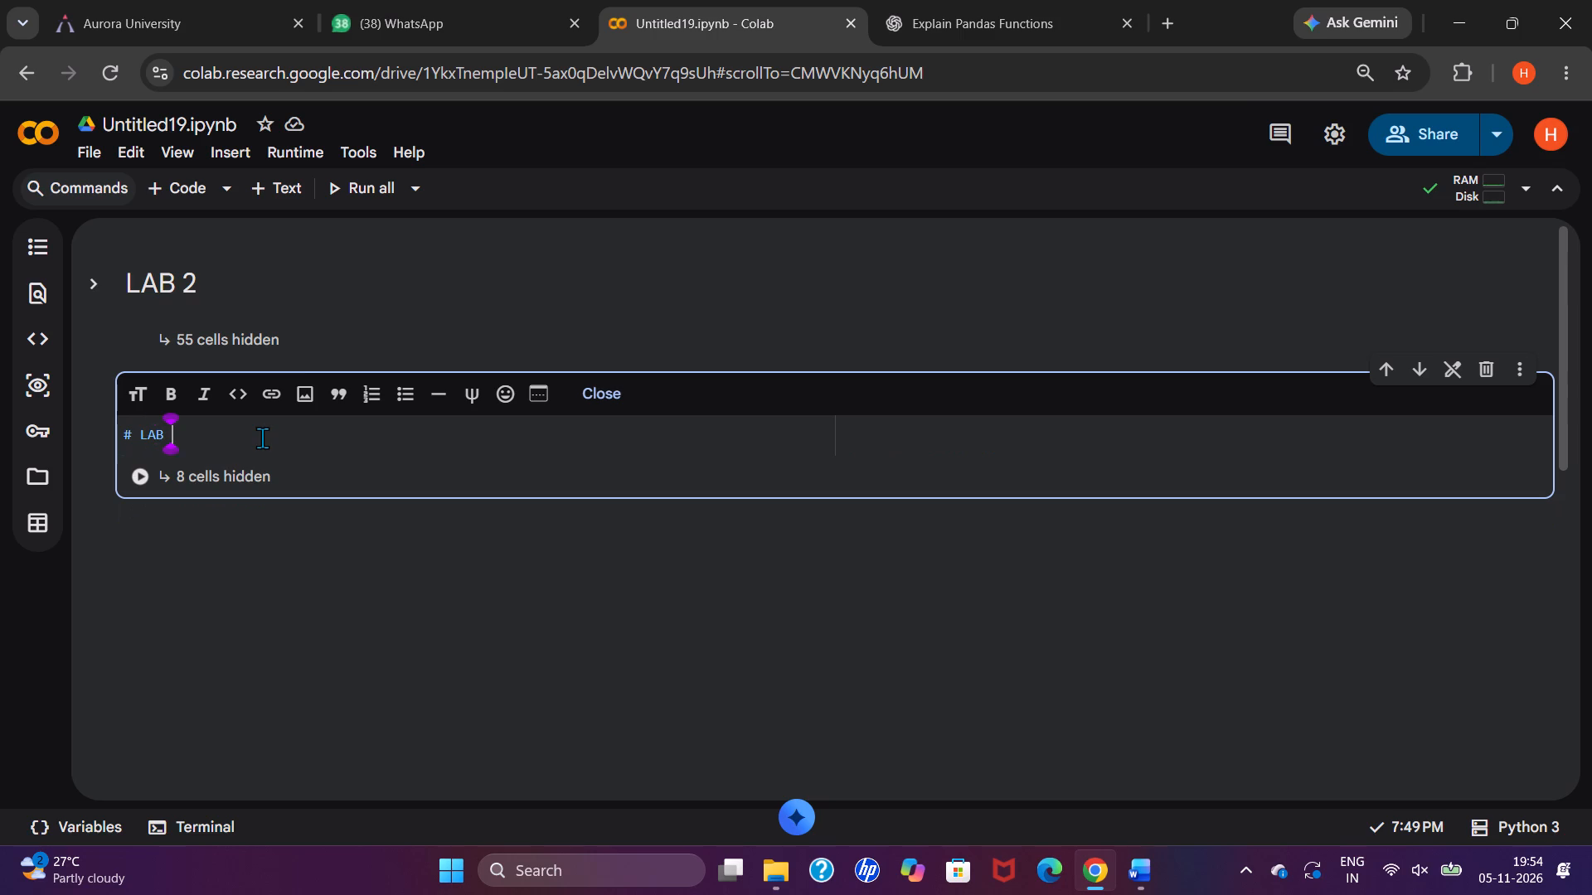
left_click(308, 543)
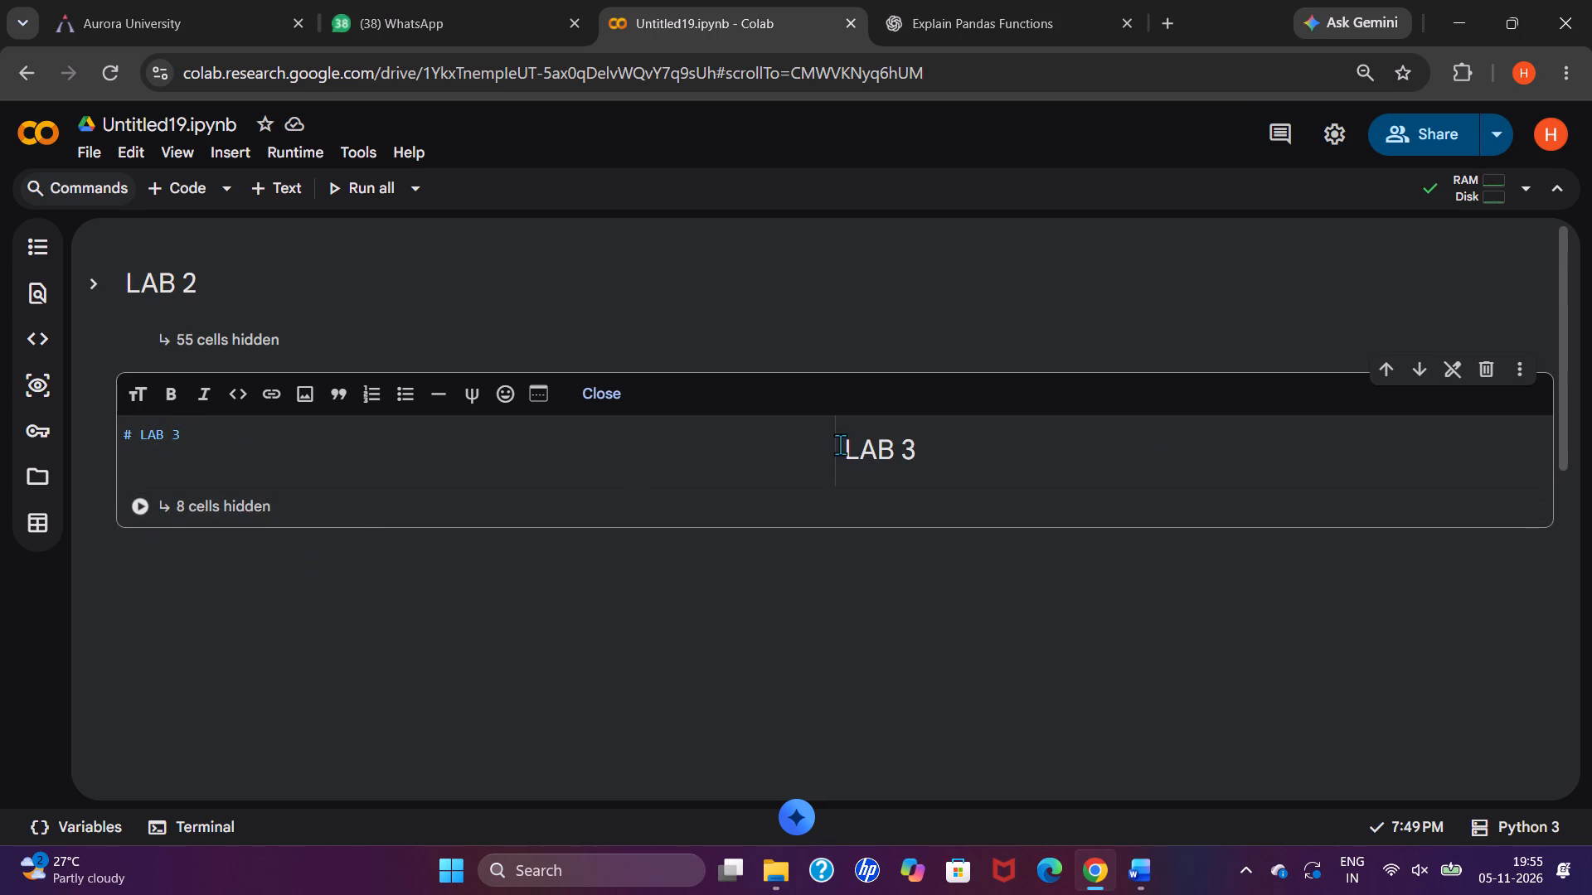
key("Return")
key("BackSpace")
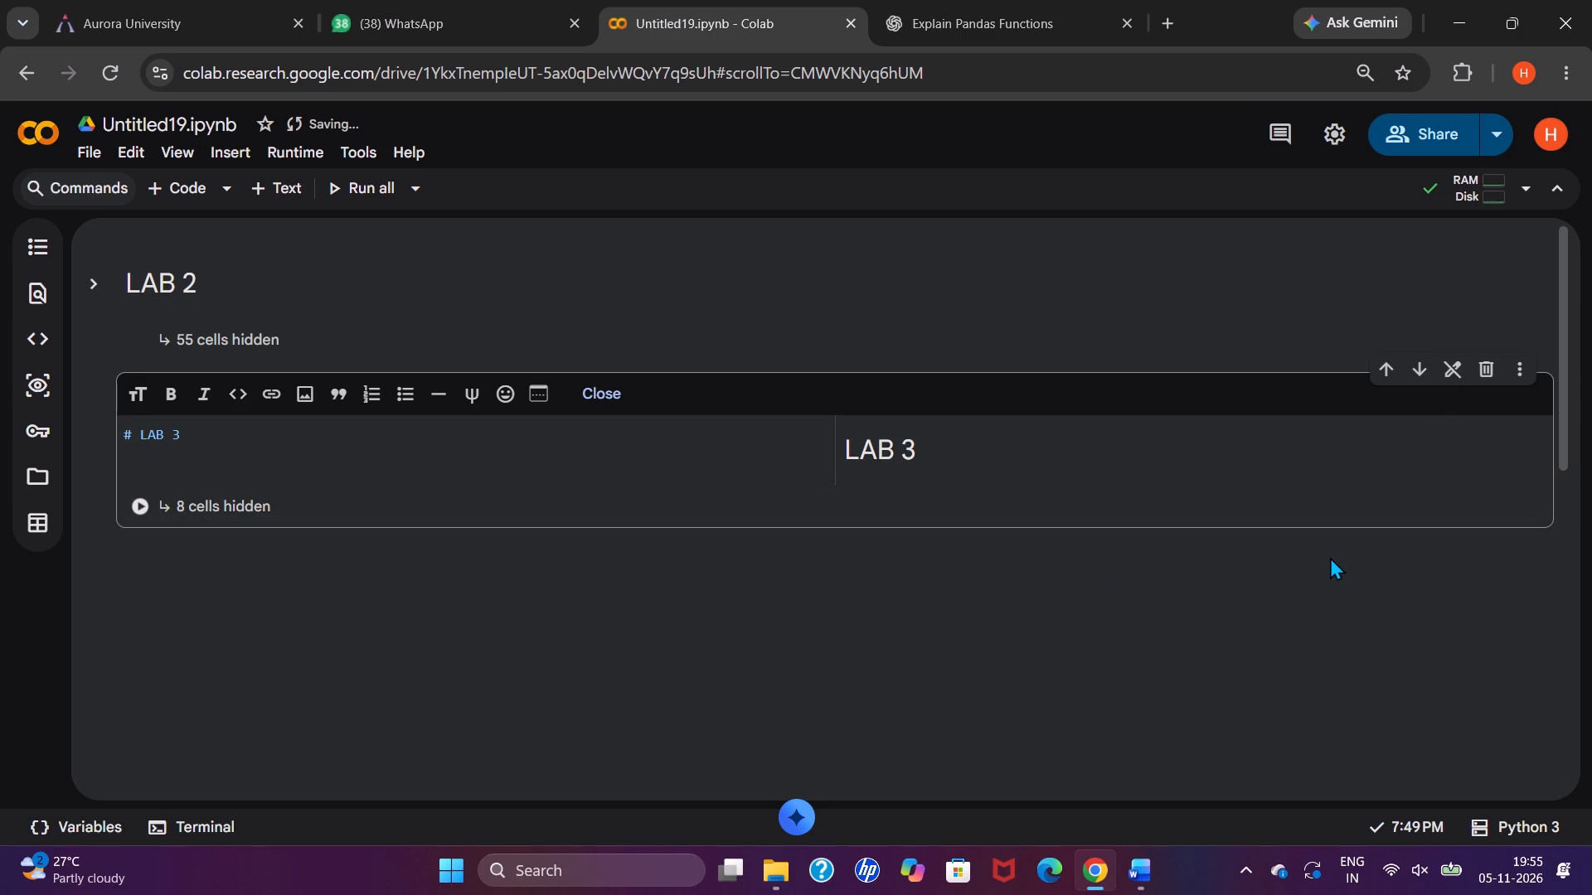
left_click(1330, 557)
left_click(1085, 465)
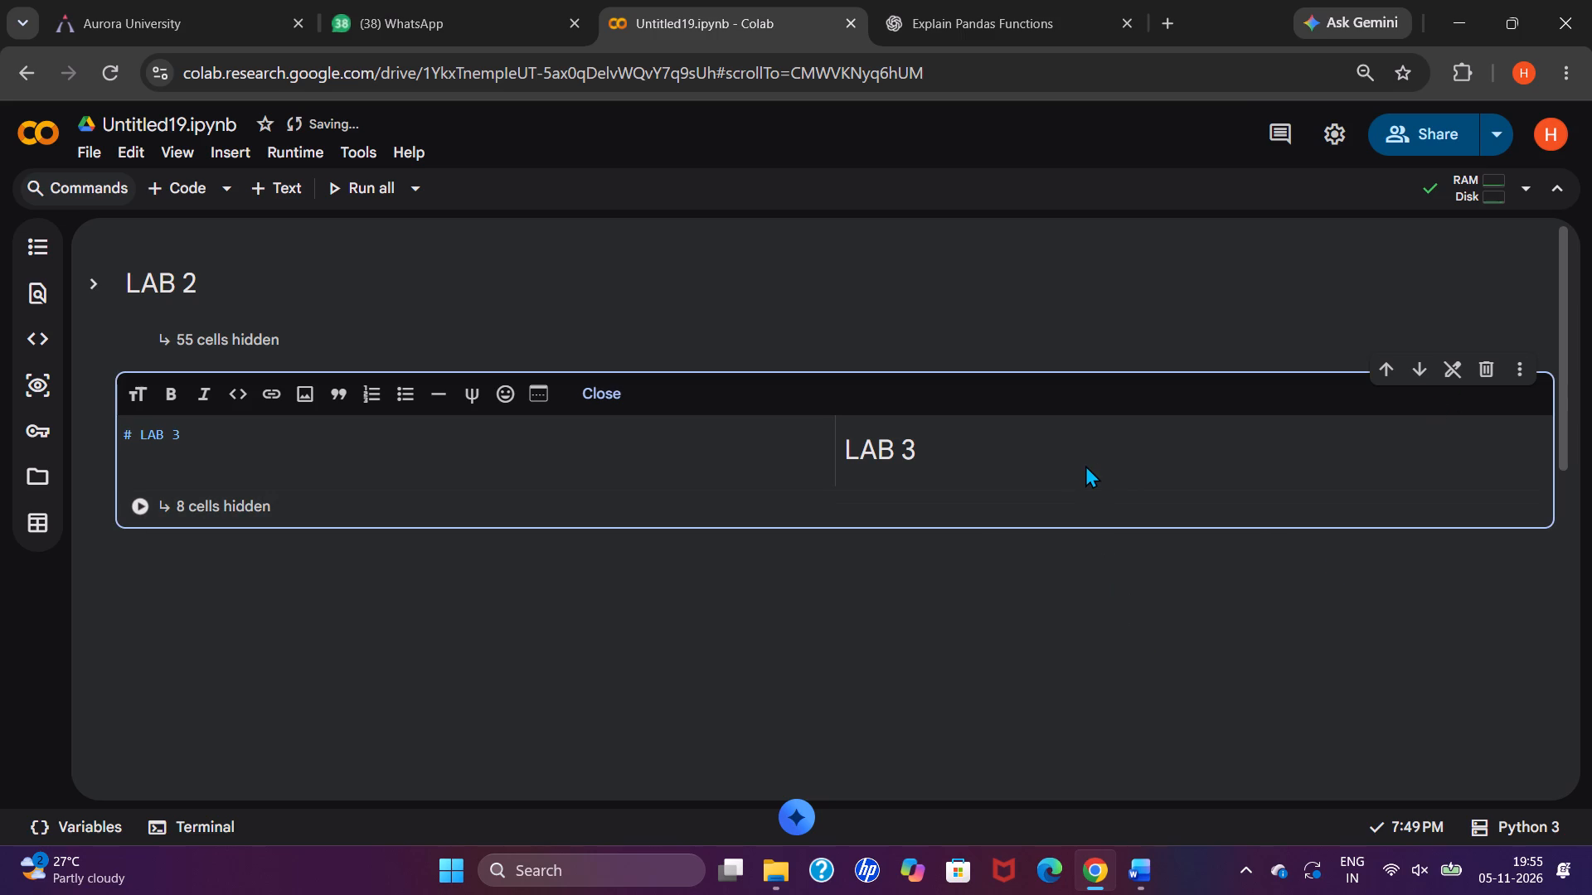
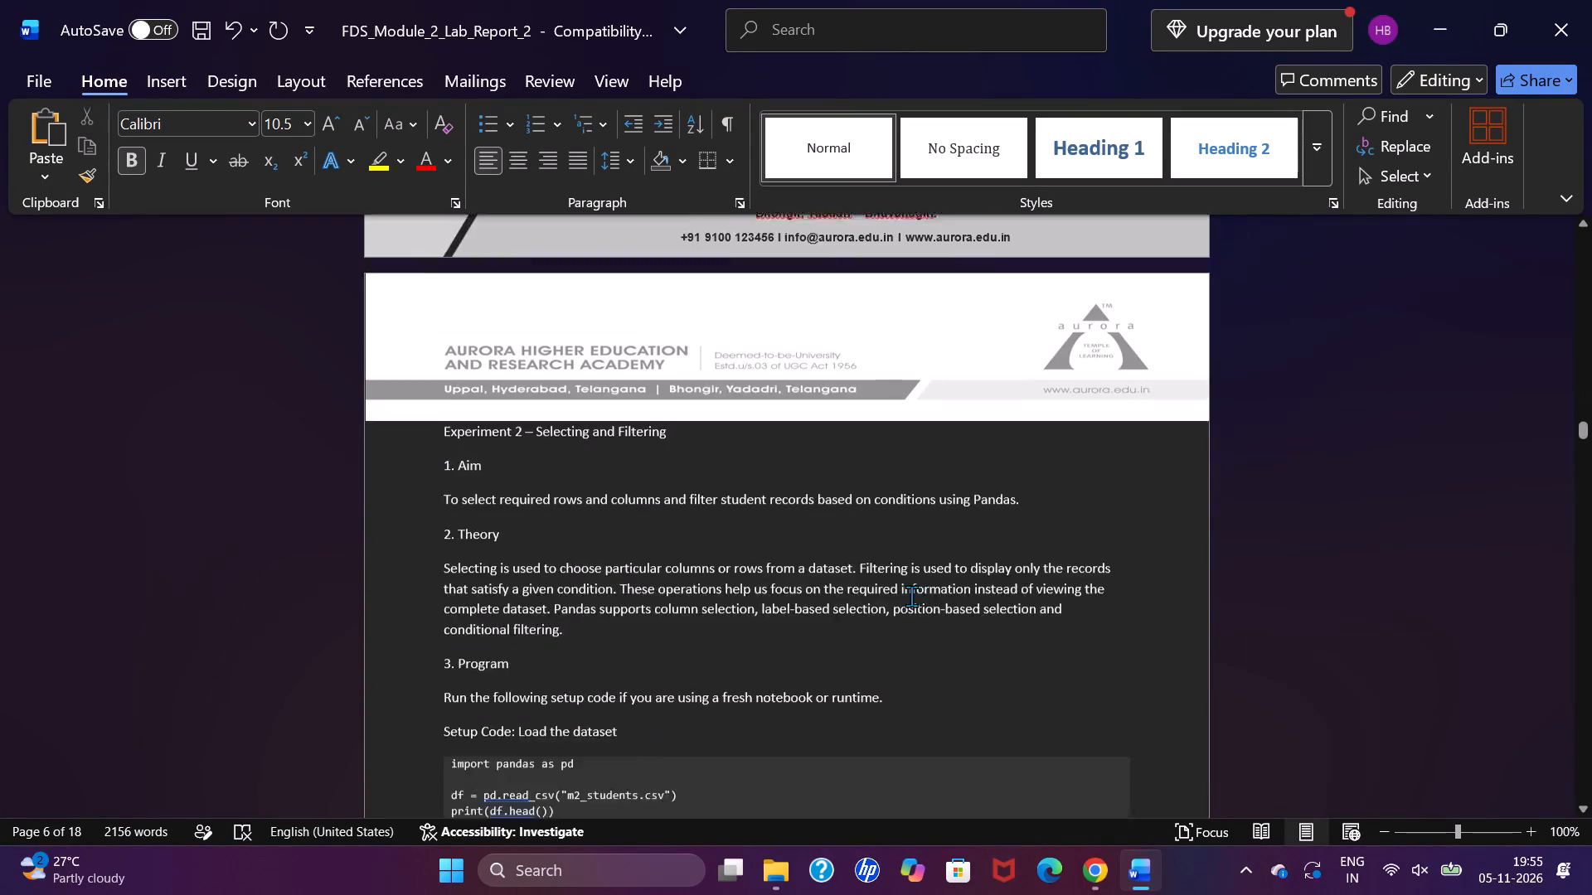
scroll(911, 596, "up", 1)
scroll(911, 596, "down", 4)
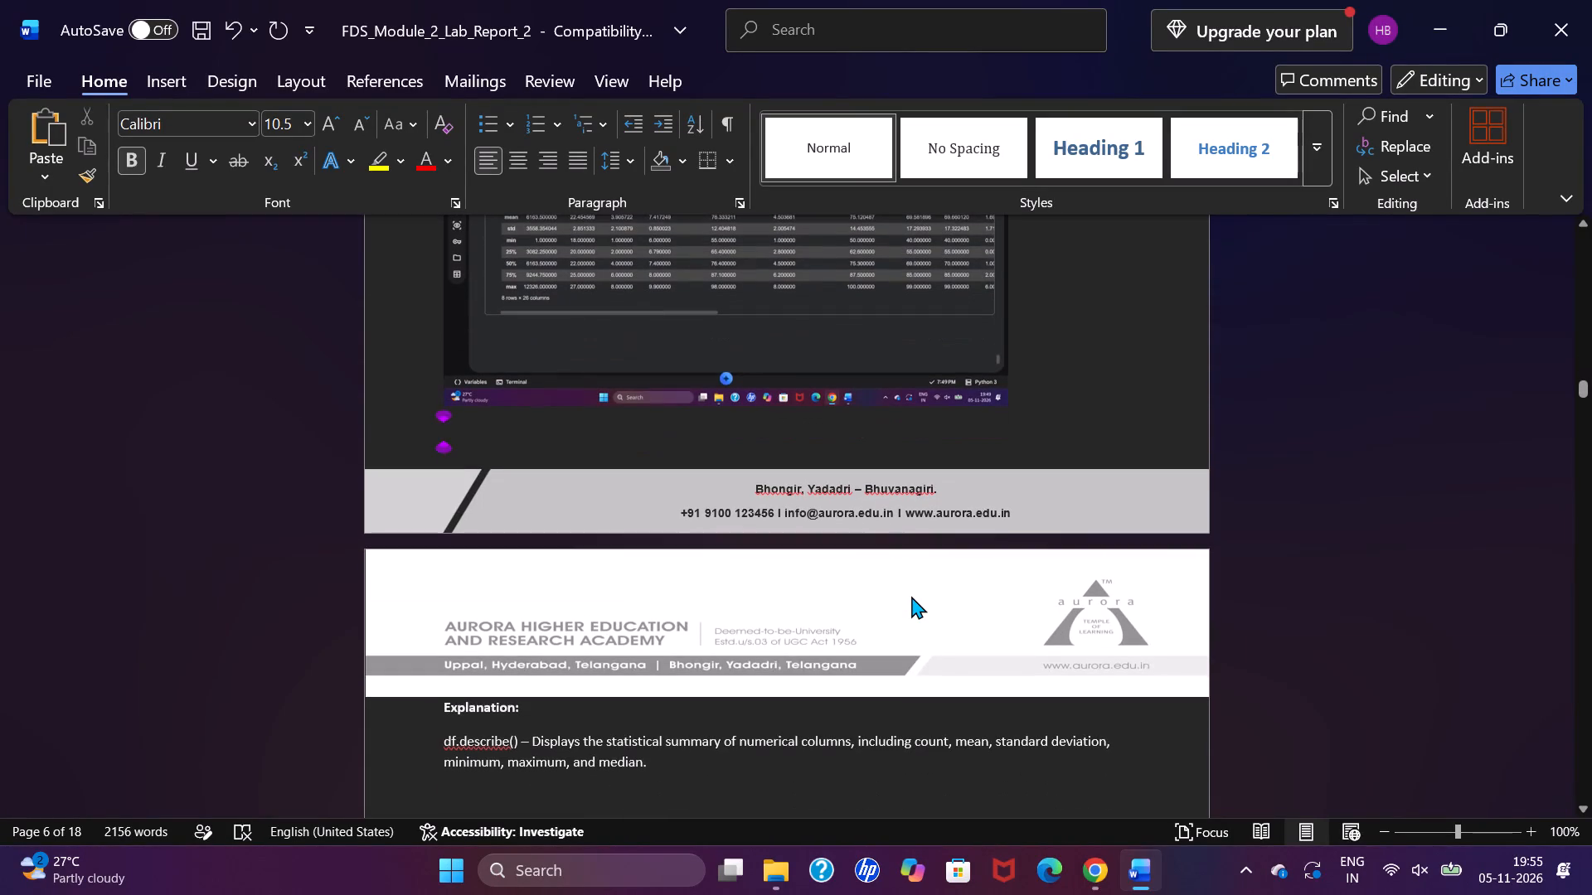
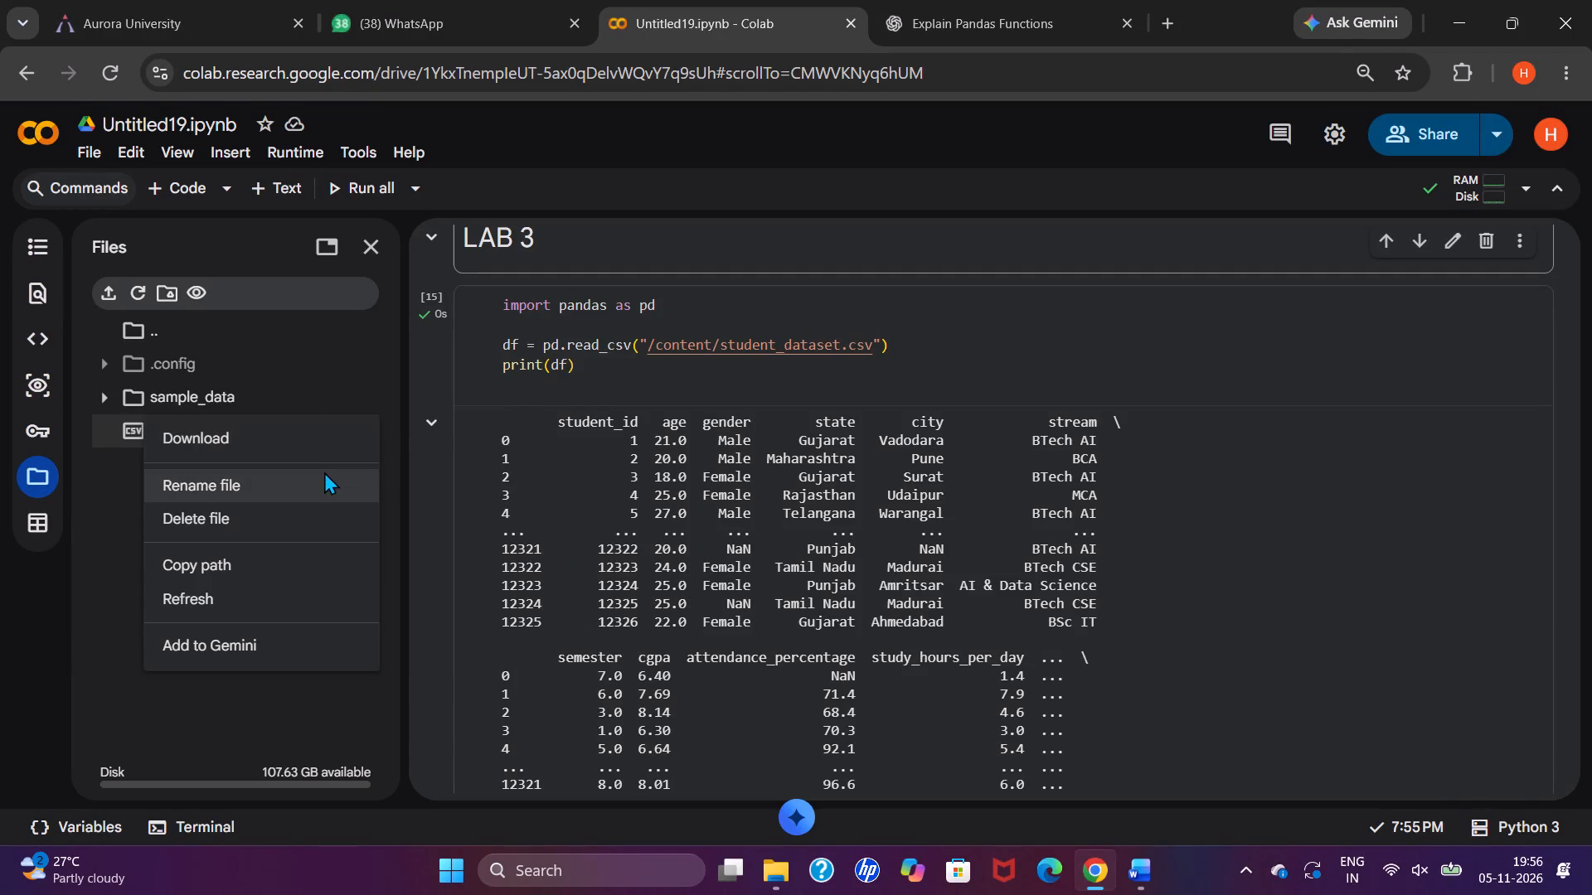
Copy the path of student_dataset.csv in Colab and paste it over "m2_students.csv" in the Result sentence before Experiment 2 in the Word report.
left_click(292, 581)
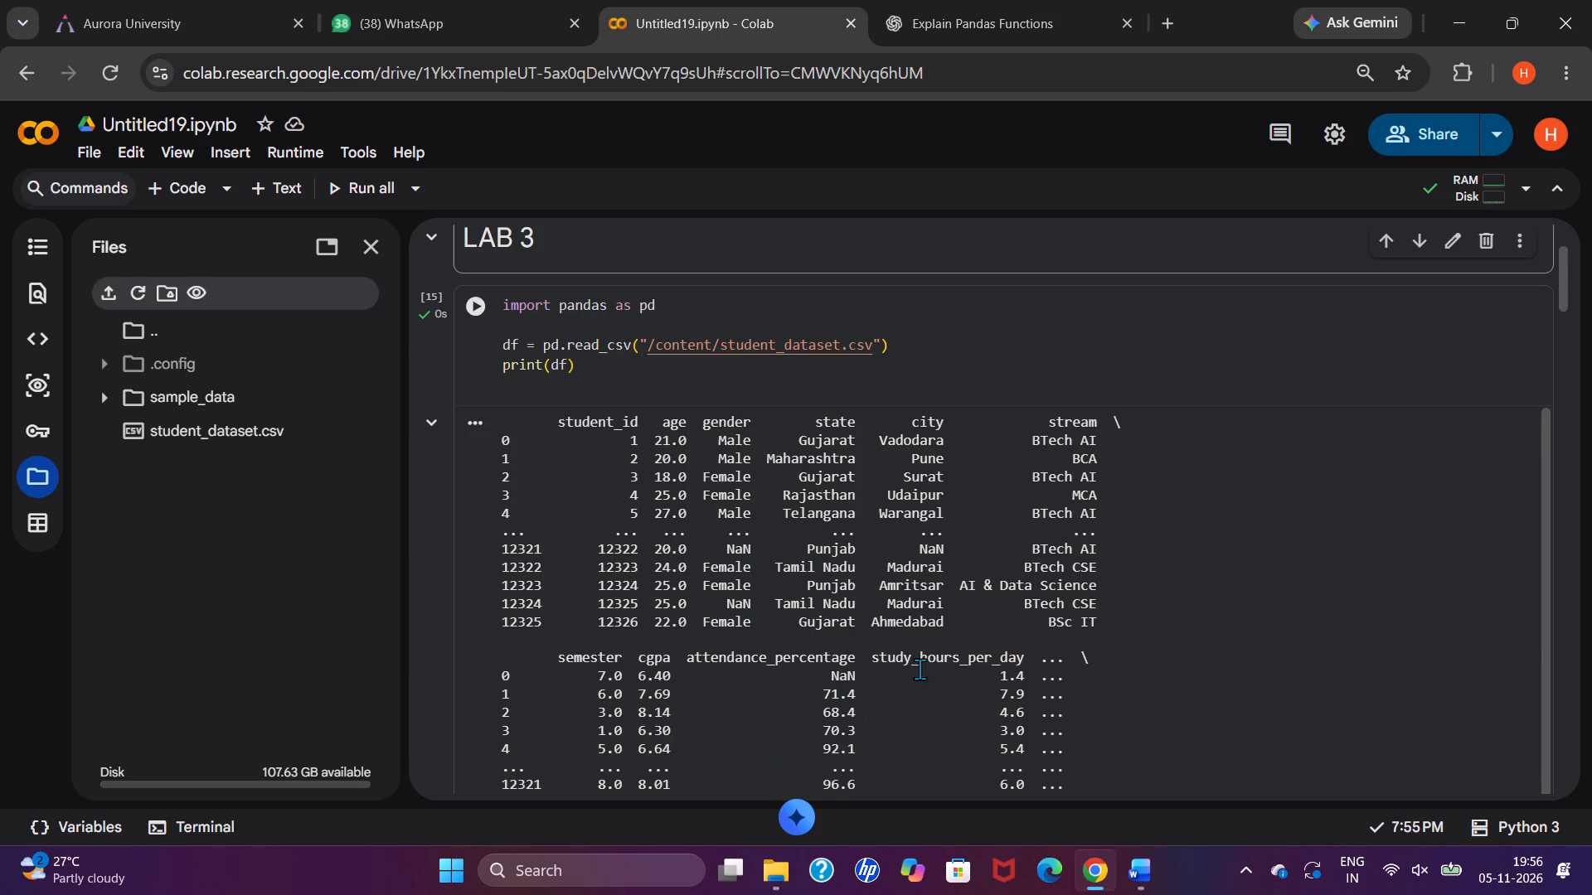
left_click(1159, 872)
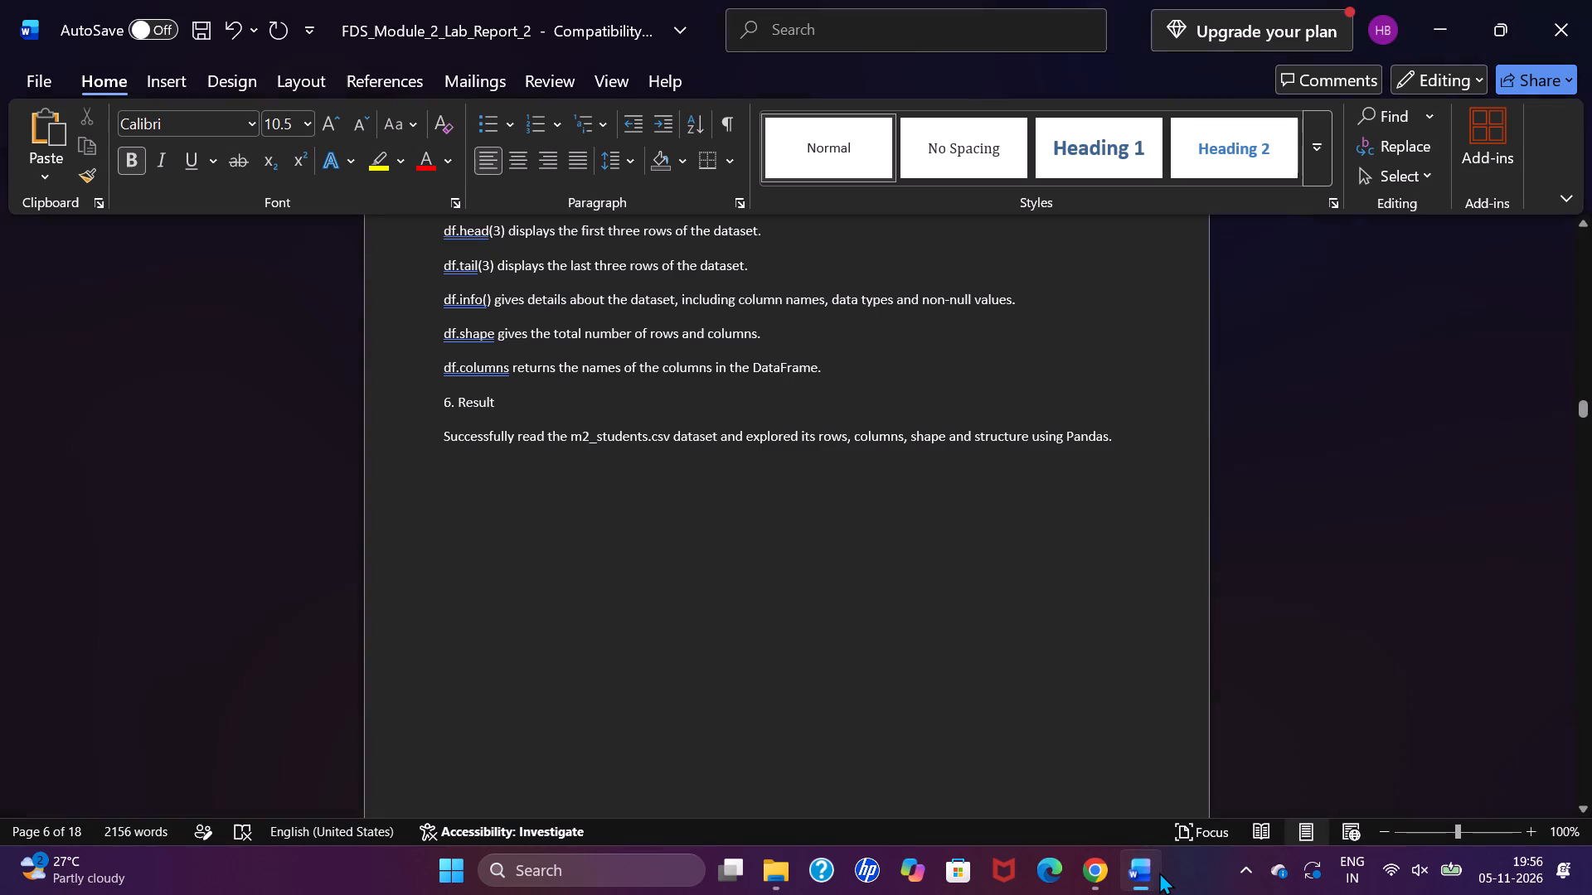
left_click(599, 446)
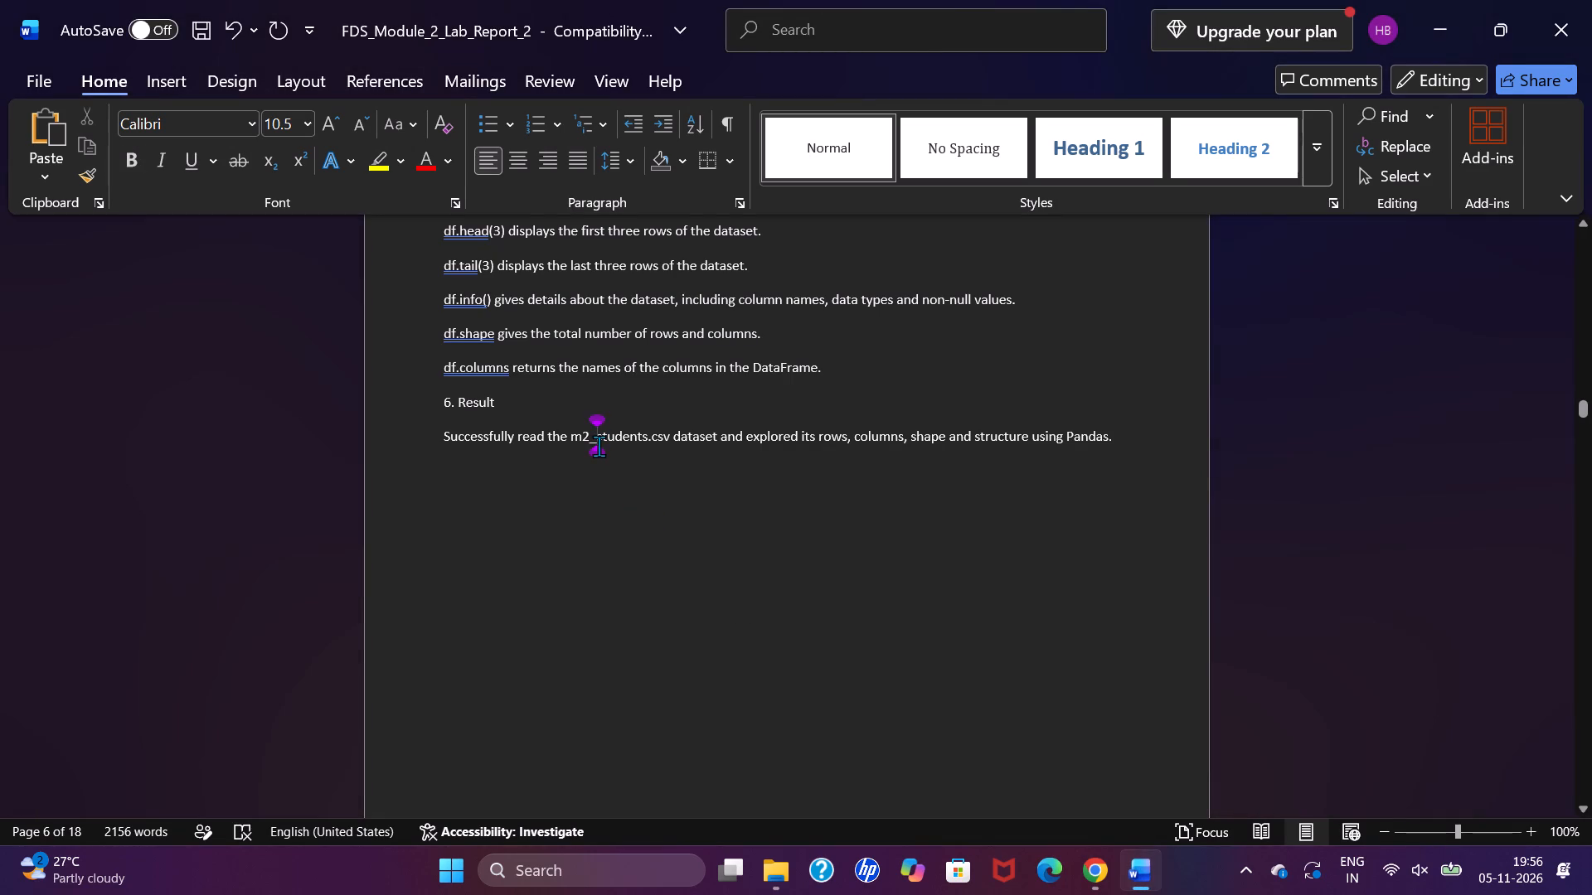
left_click(663, 442)
key("Right")
key("BackSpace")
key("BackSpace")
key("BackSpace")
key("BackSpace")
key("BackSpace")
key("BackSpace")
key("BackSpace")
key("BackSpace")
key("BackSpace")
key("BackSpace")
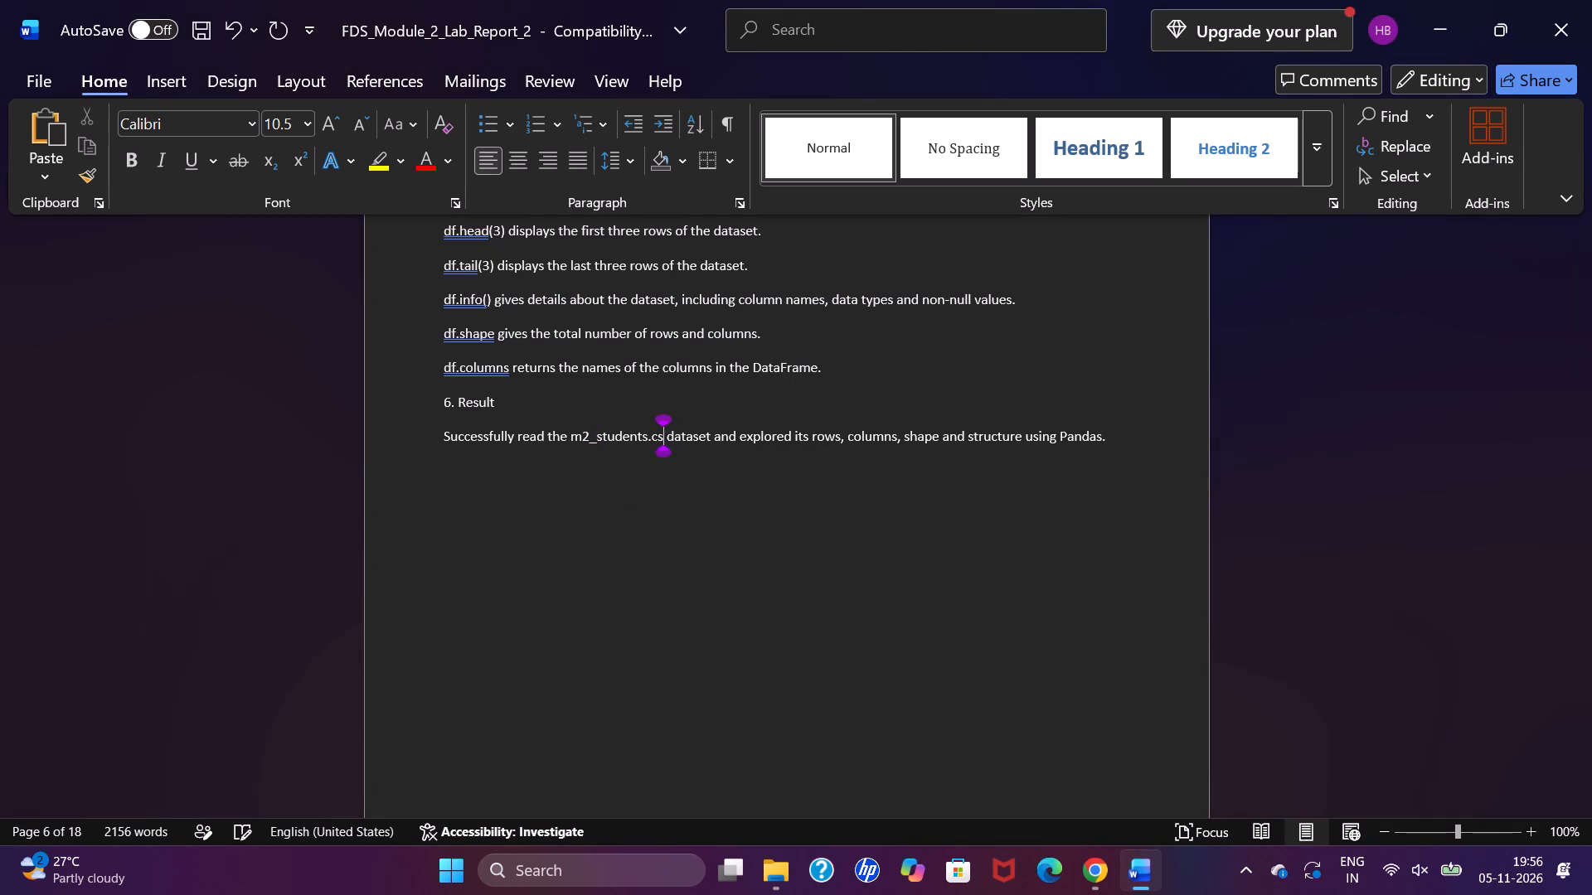
key("BackSpace")
key("BackSpace")
key("BackSpace")
key("BackSpace")
key("BackSpace")
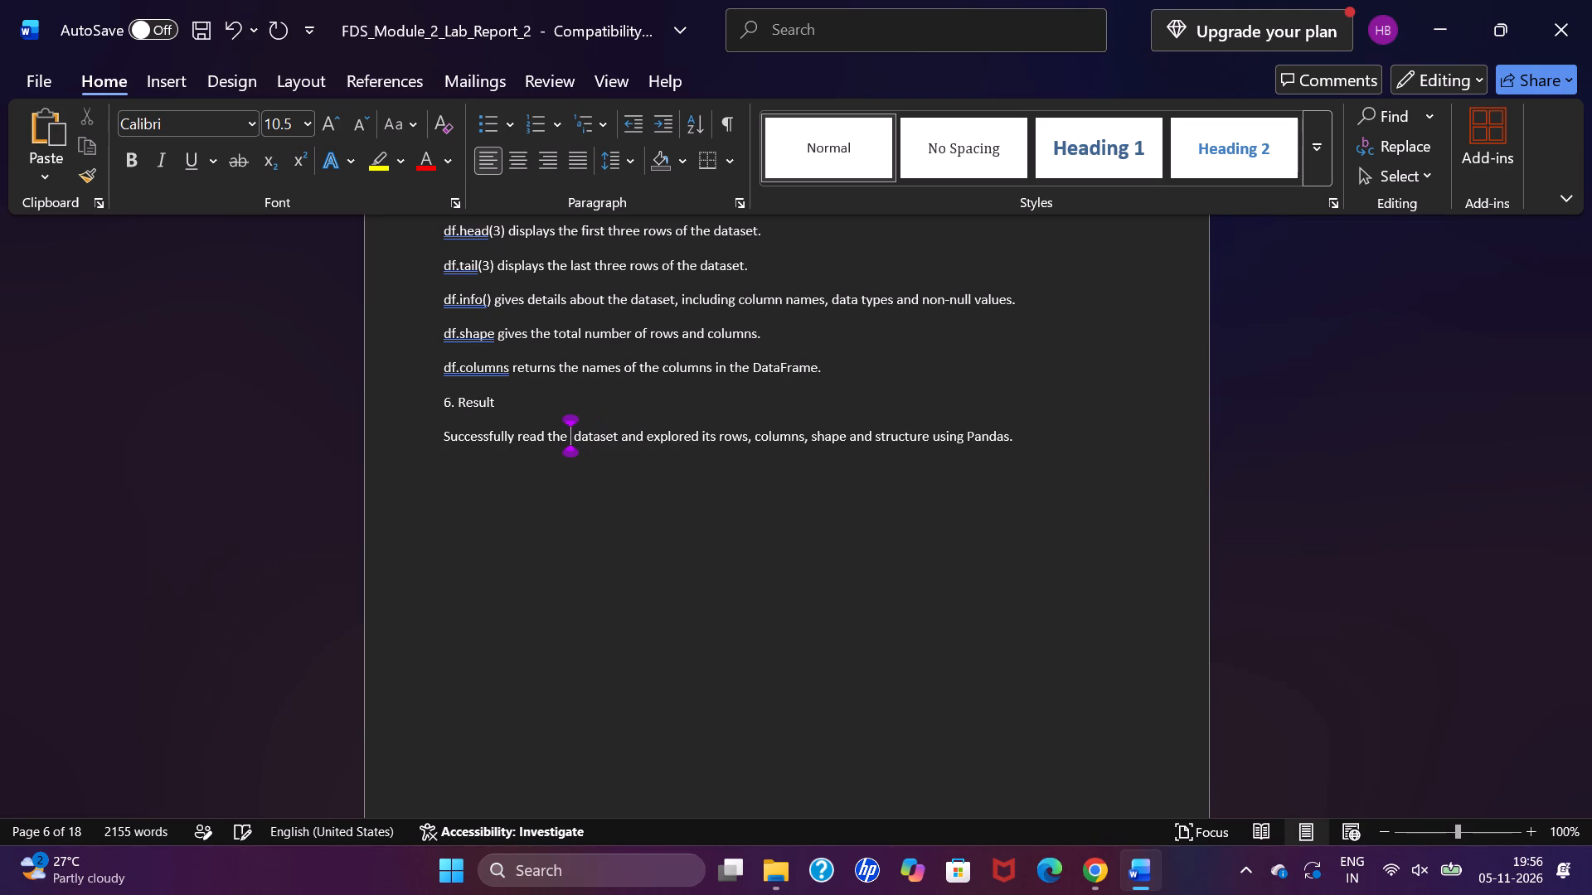
key("ctrl+v")
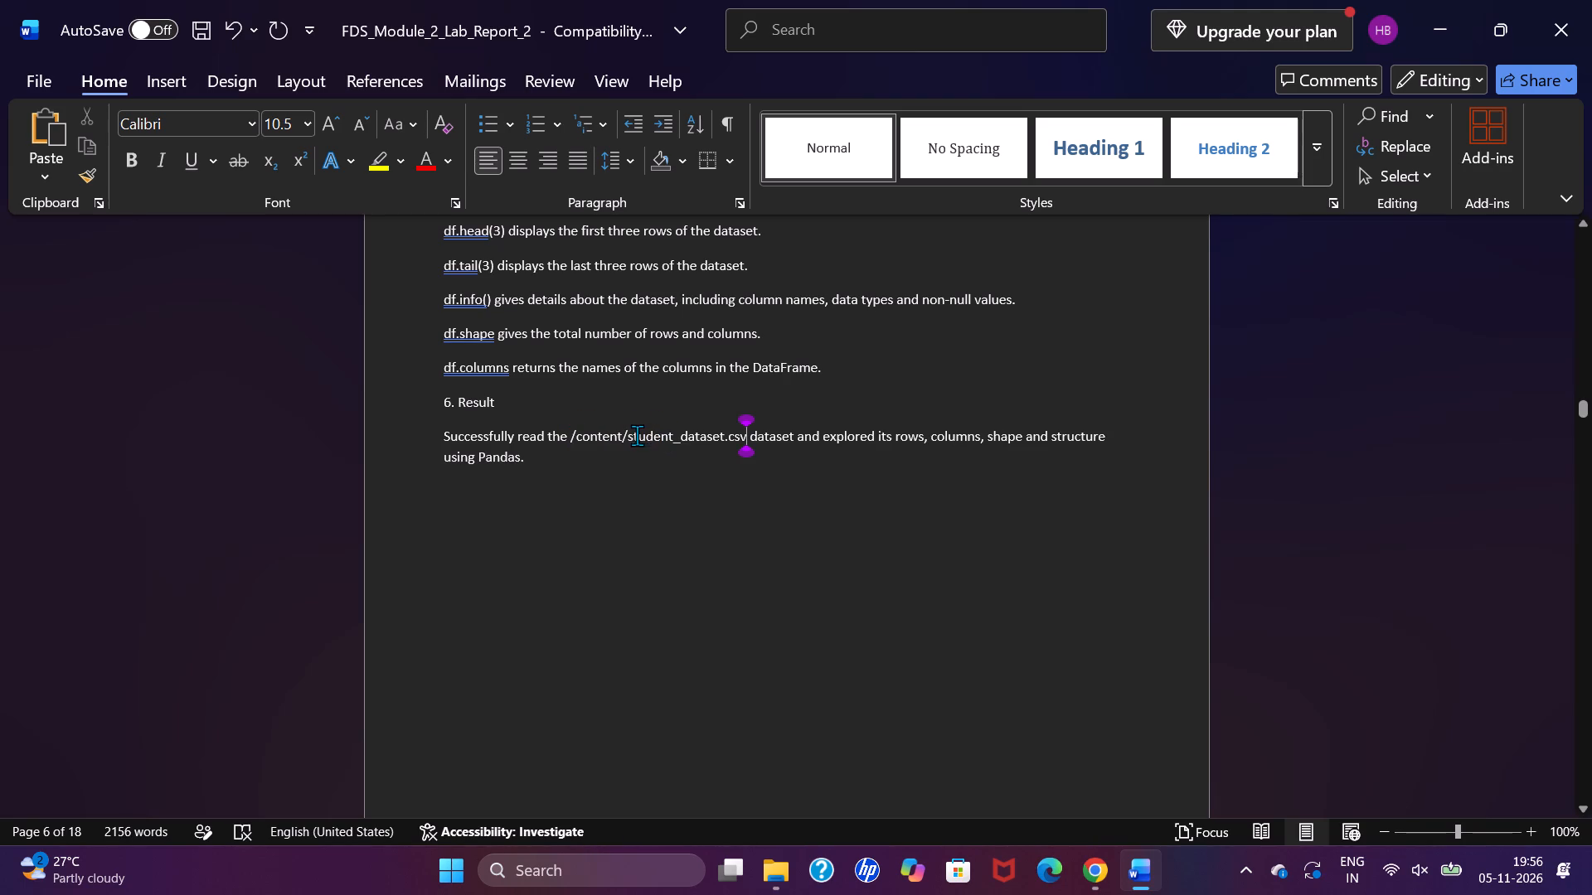
Trim the folder prefix from the pasted path so the Result sentence begins "Successfully read the student_dataset.csv dataset".
left_click(626, 432)
key("BackSpace")
key("BackSpace")
key("BackSpace")
key("BackSpace")
key("BackSpace")
key("BackSpace")
key("BackSpace")
key("BackSpace")
key("BackSpace")
key("BackSpace")
key("BackSpace")
key("BackSpace")
key("BackSpace")
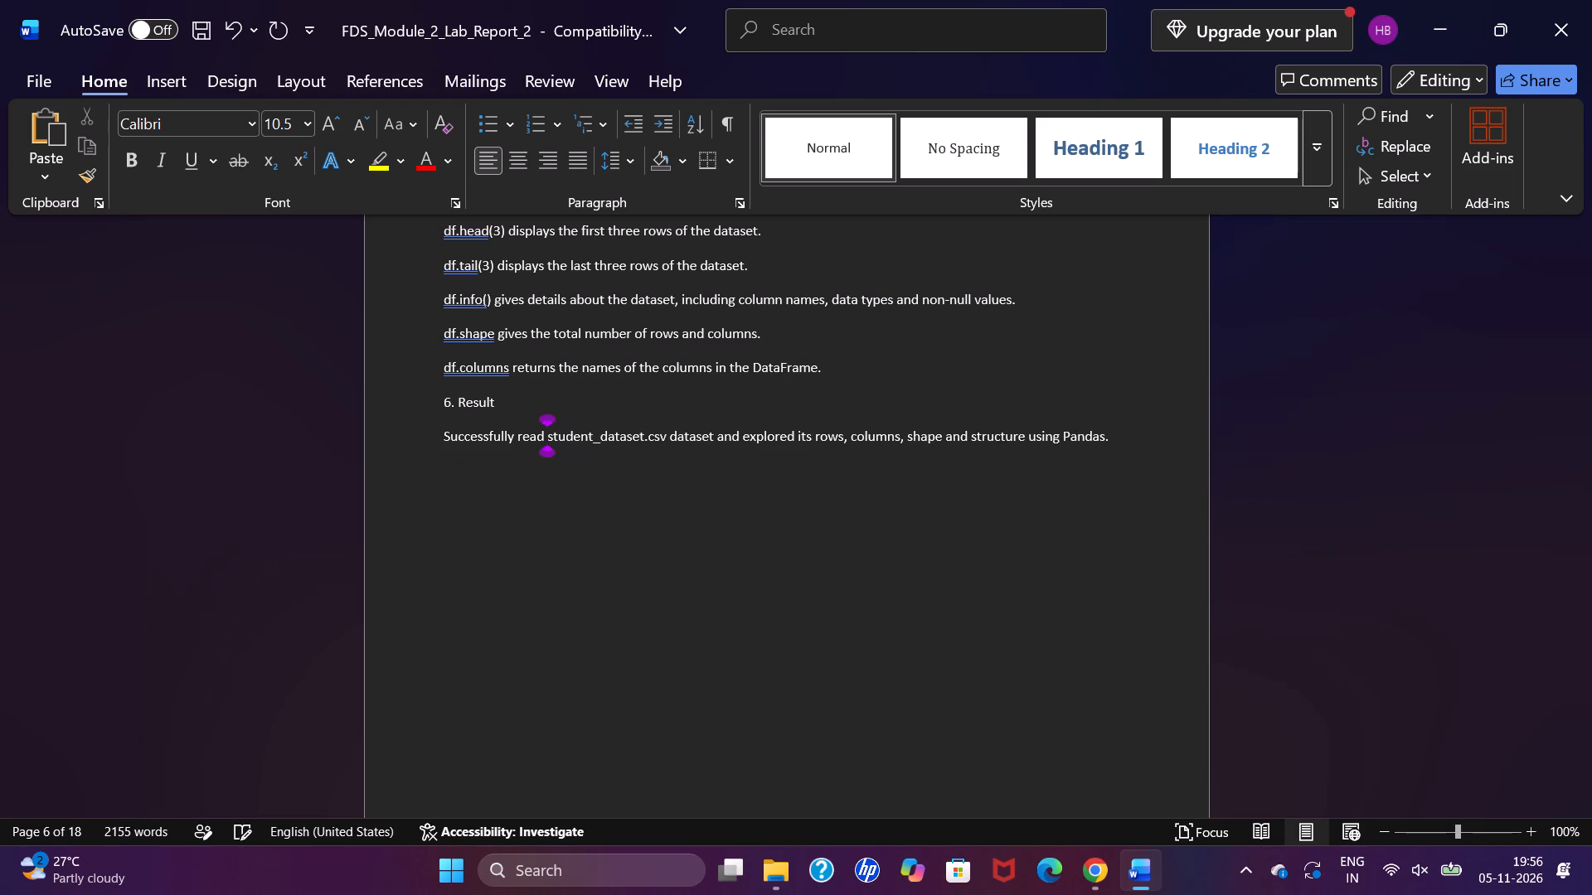
type("the")
key("space")
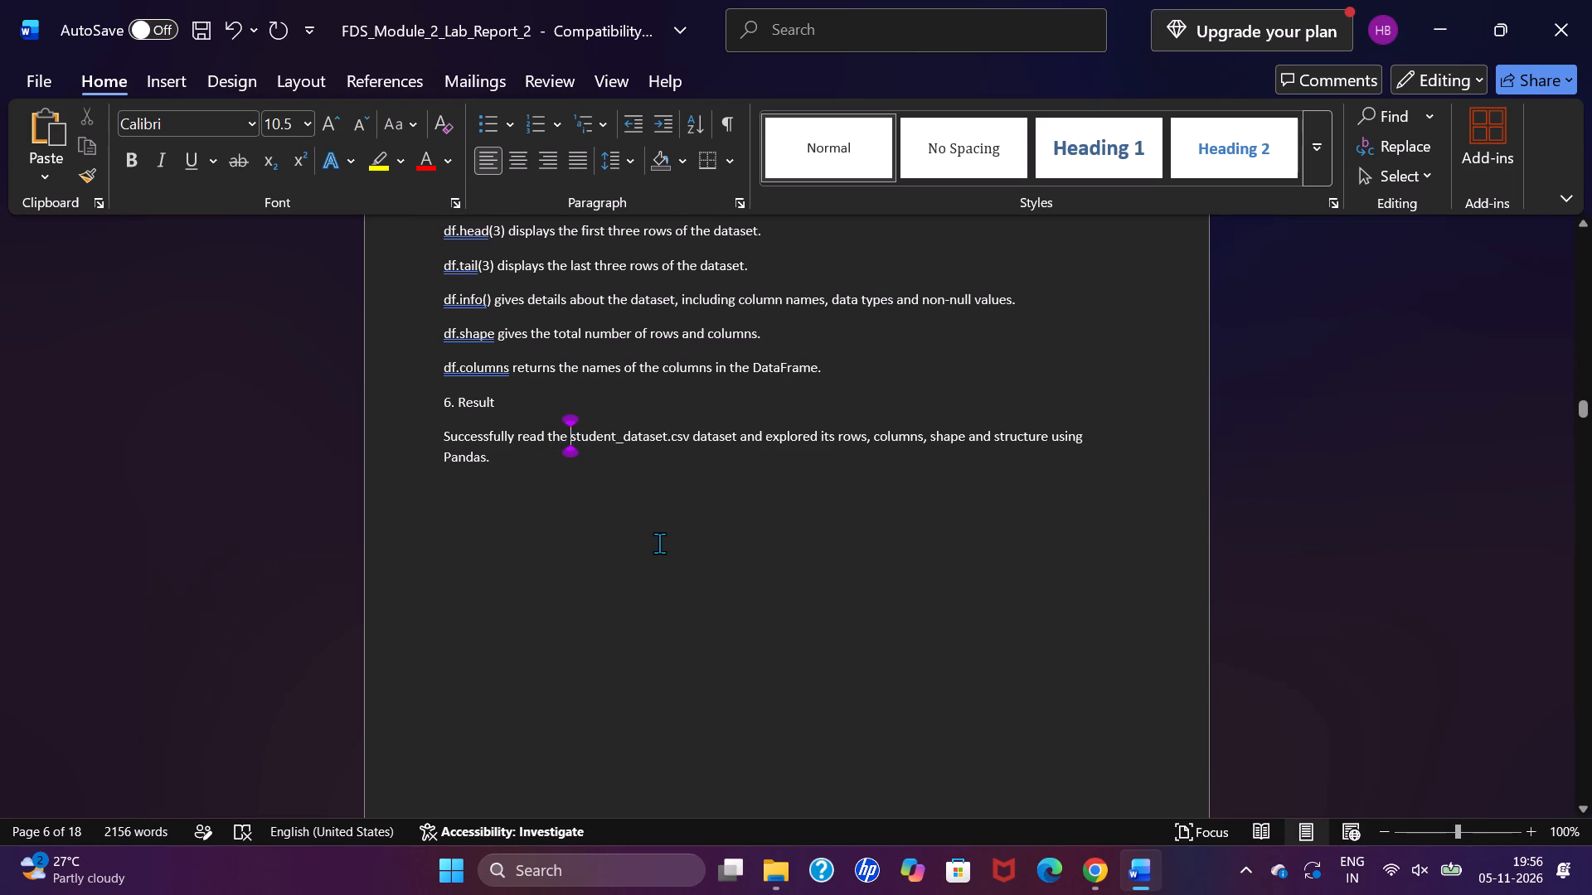
Set the font size of the "Experiment 2 – Selecting and Filtering" title to 16.
scroll(659, 543, "down", 4)
scroll(659, 543, "up", 1)
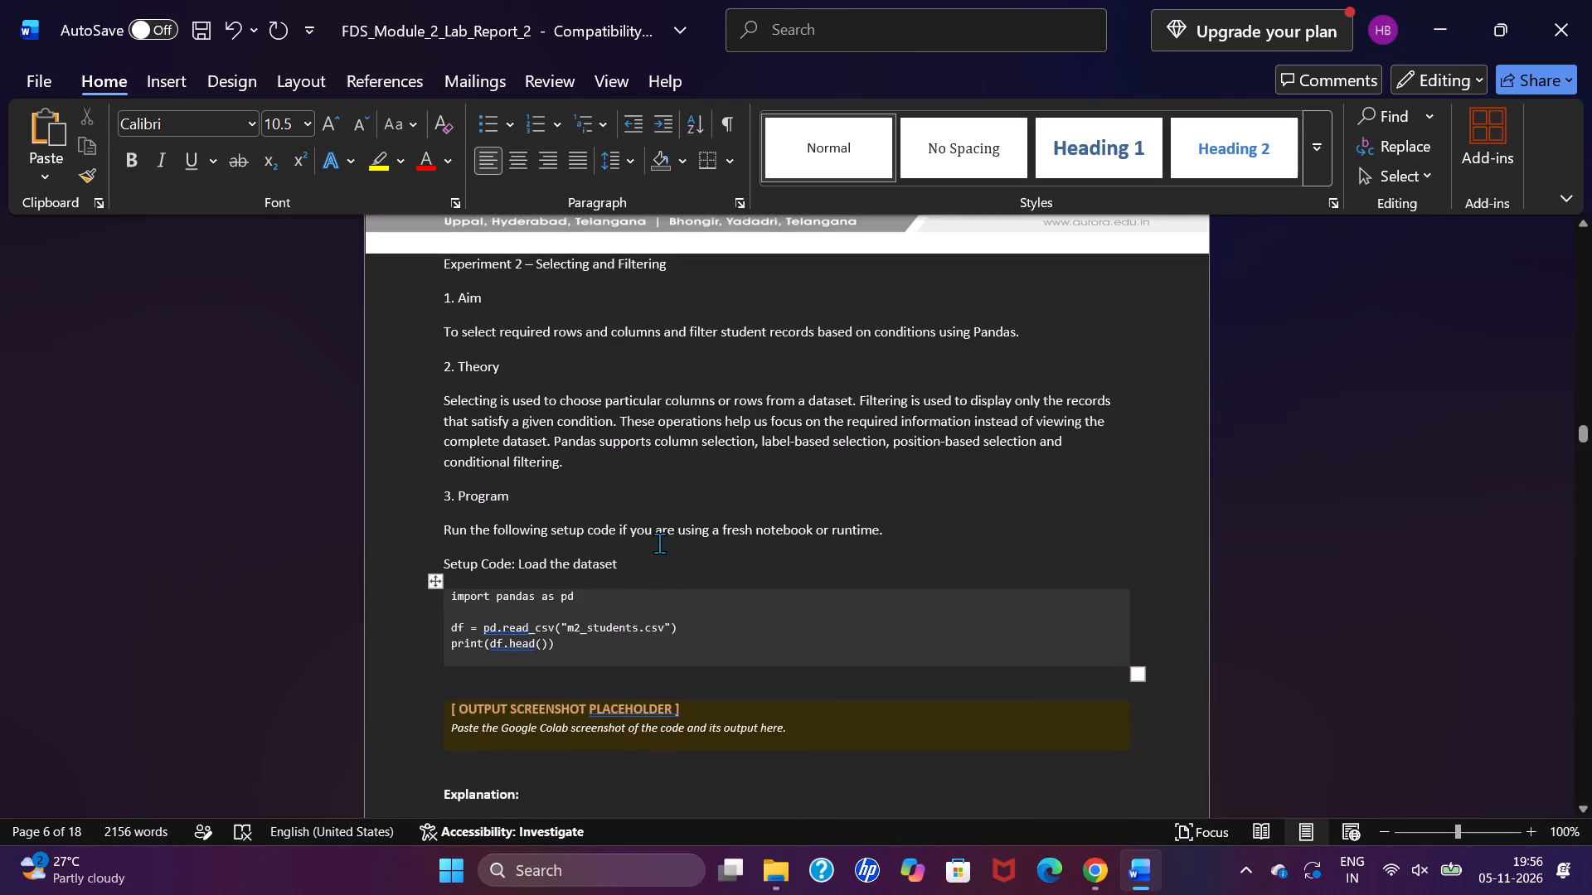
scroll(659, 543, "up", 1)
left_click_drag(671, 340, 534, 338)
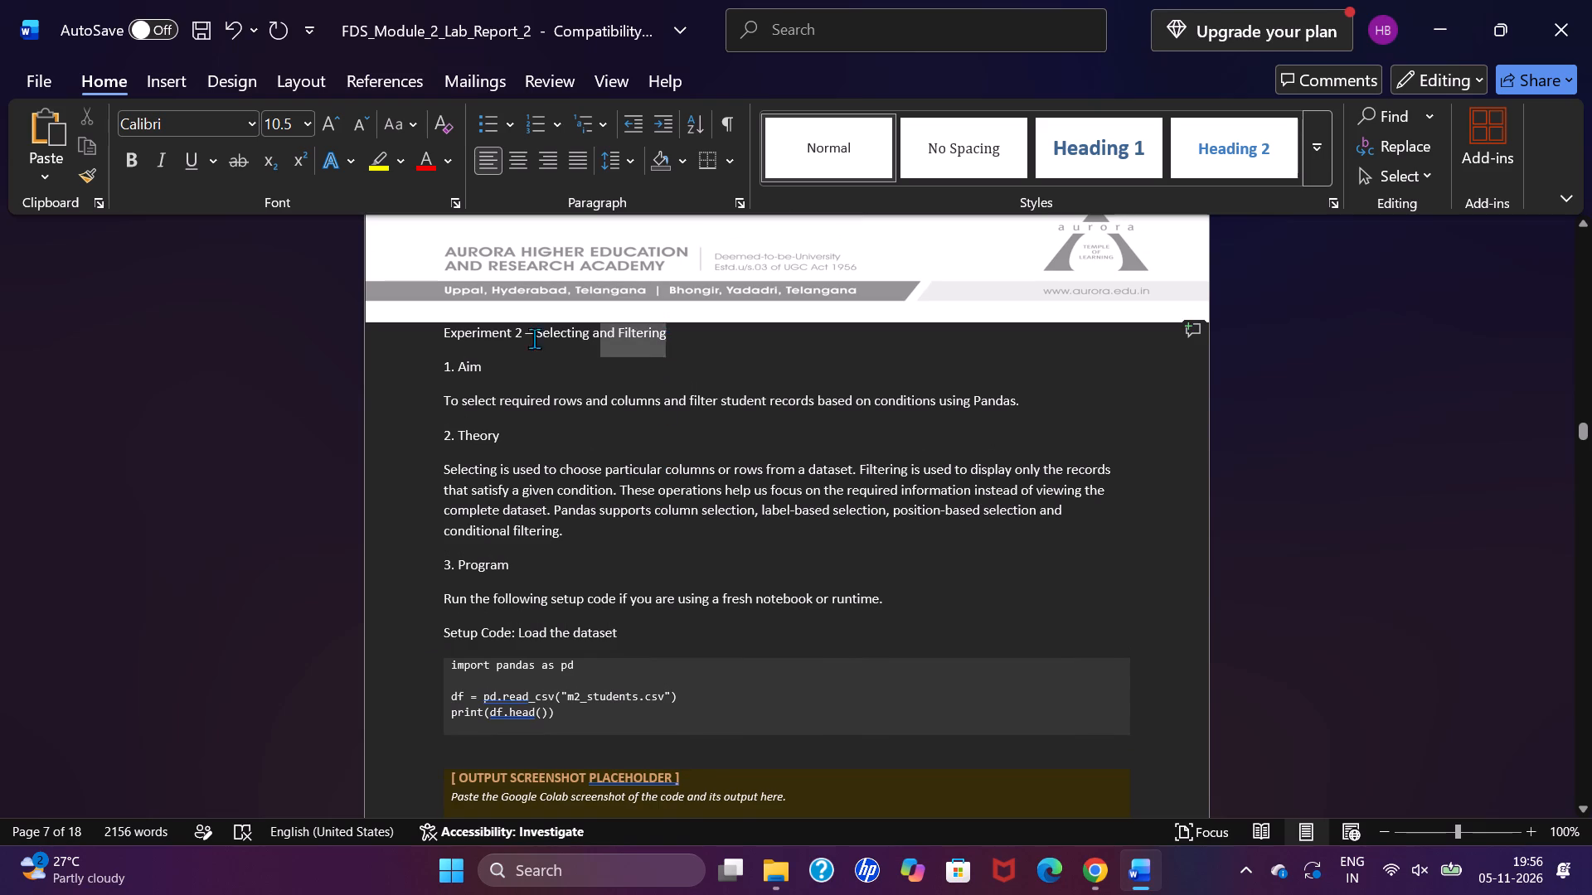
left_click_drag(534, 338, 449, 344)
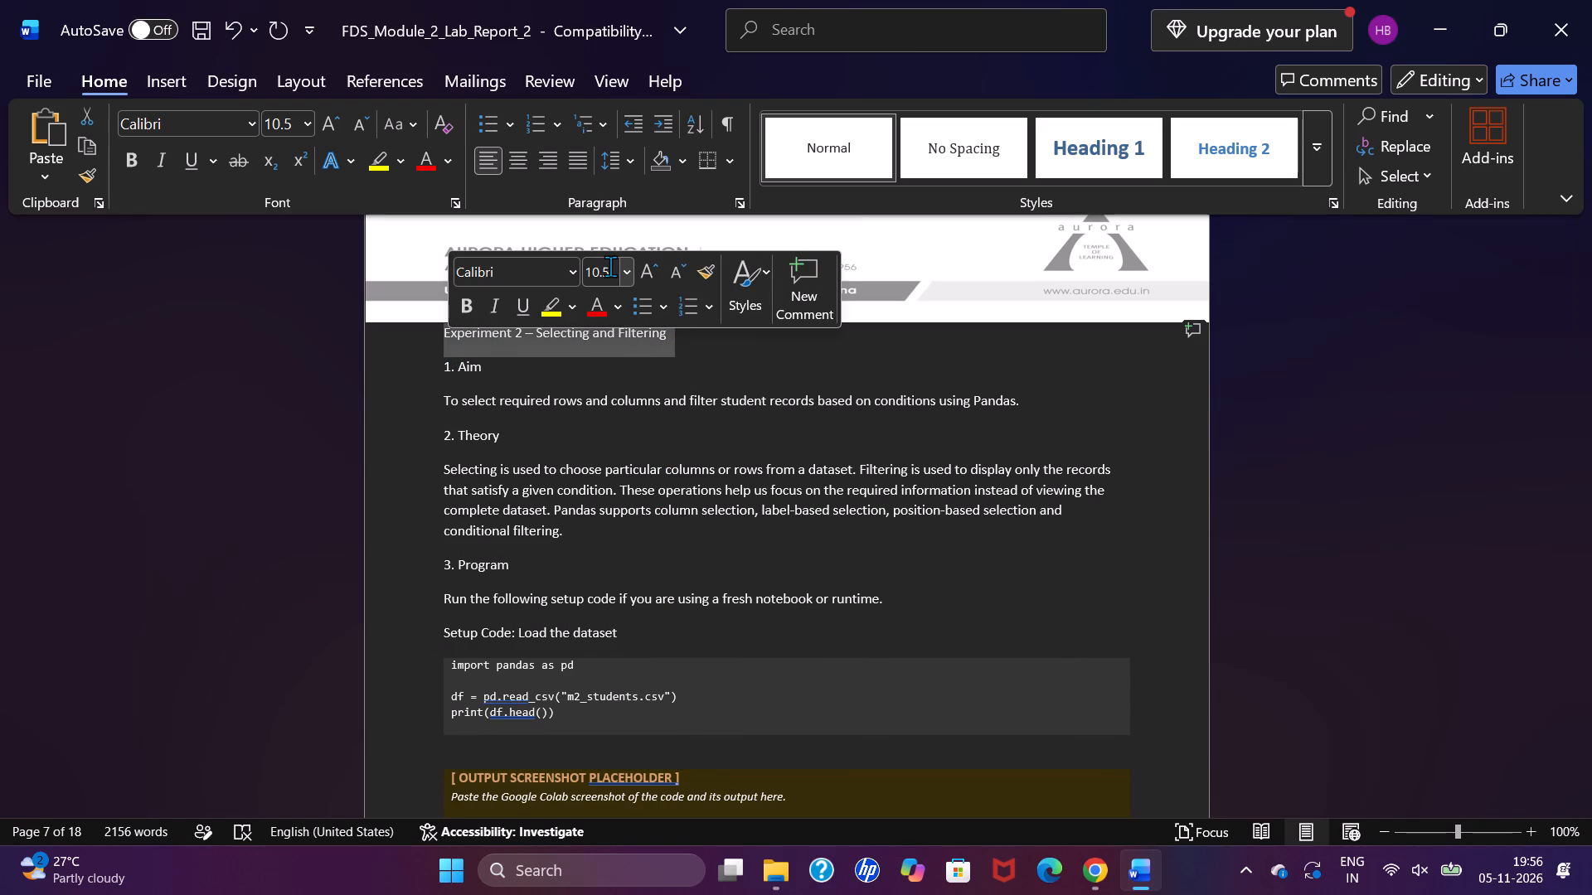
left_click(610, 266)
key("BackSpace")
type("16")
key("Return")
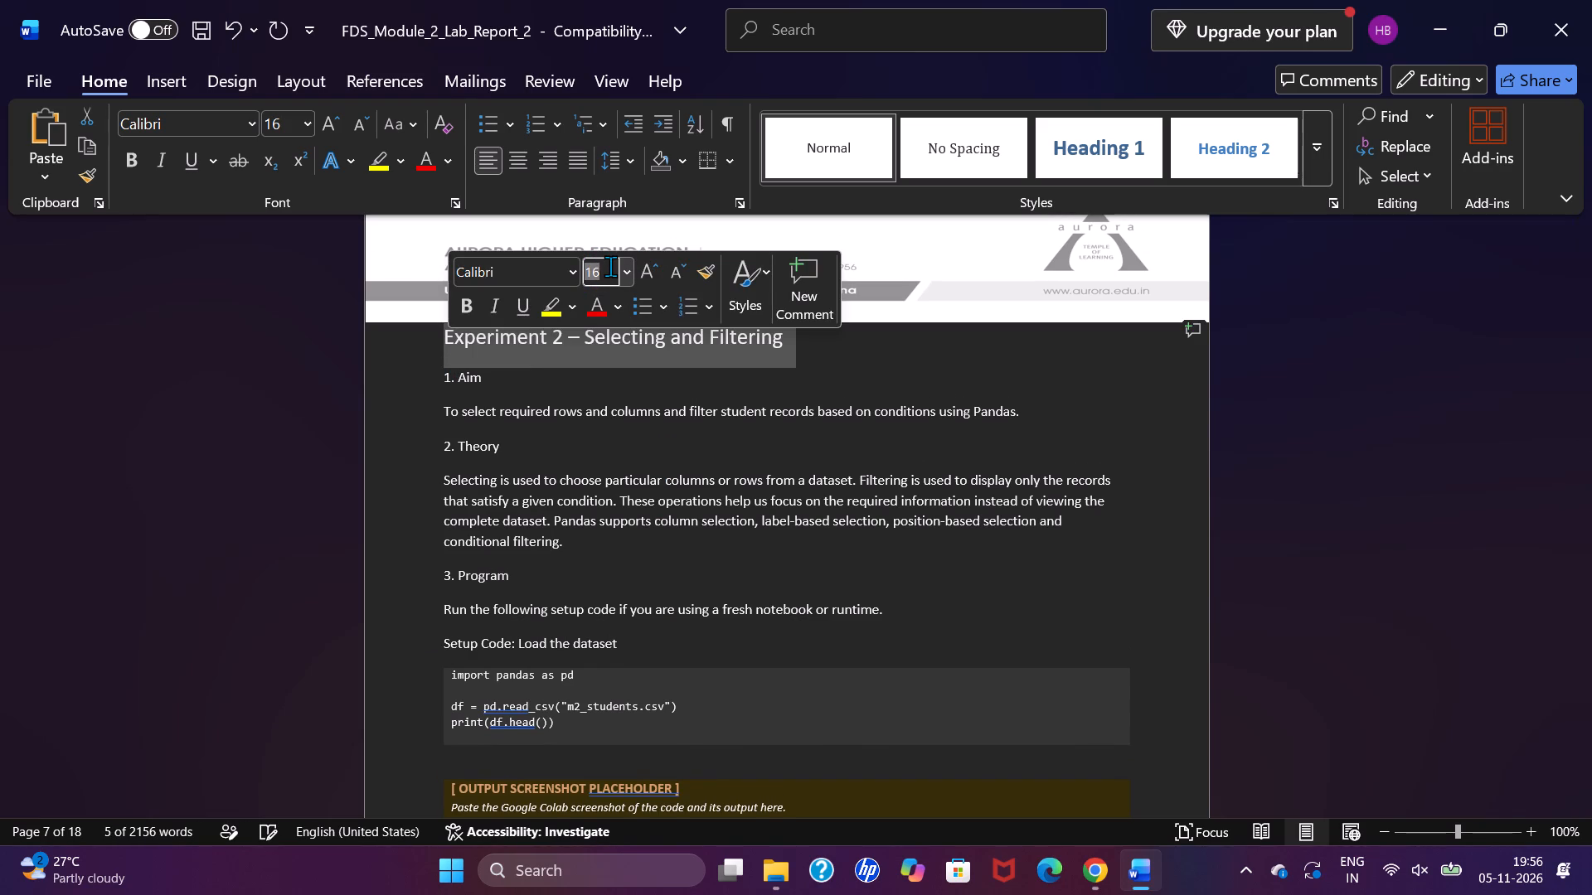
Set the font size of Experiment 2's "1. Aim" heading to 14.
double_click(529, 380)
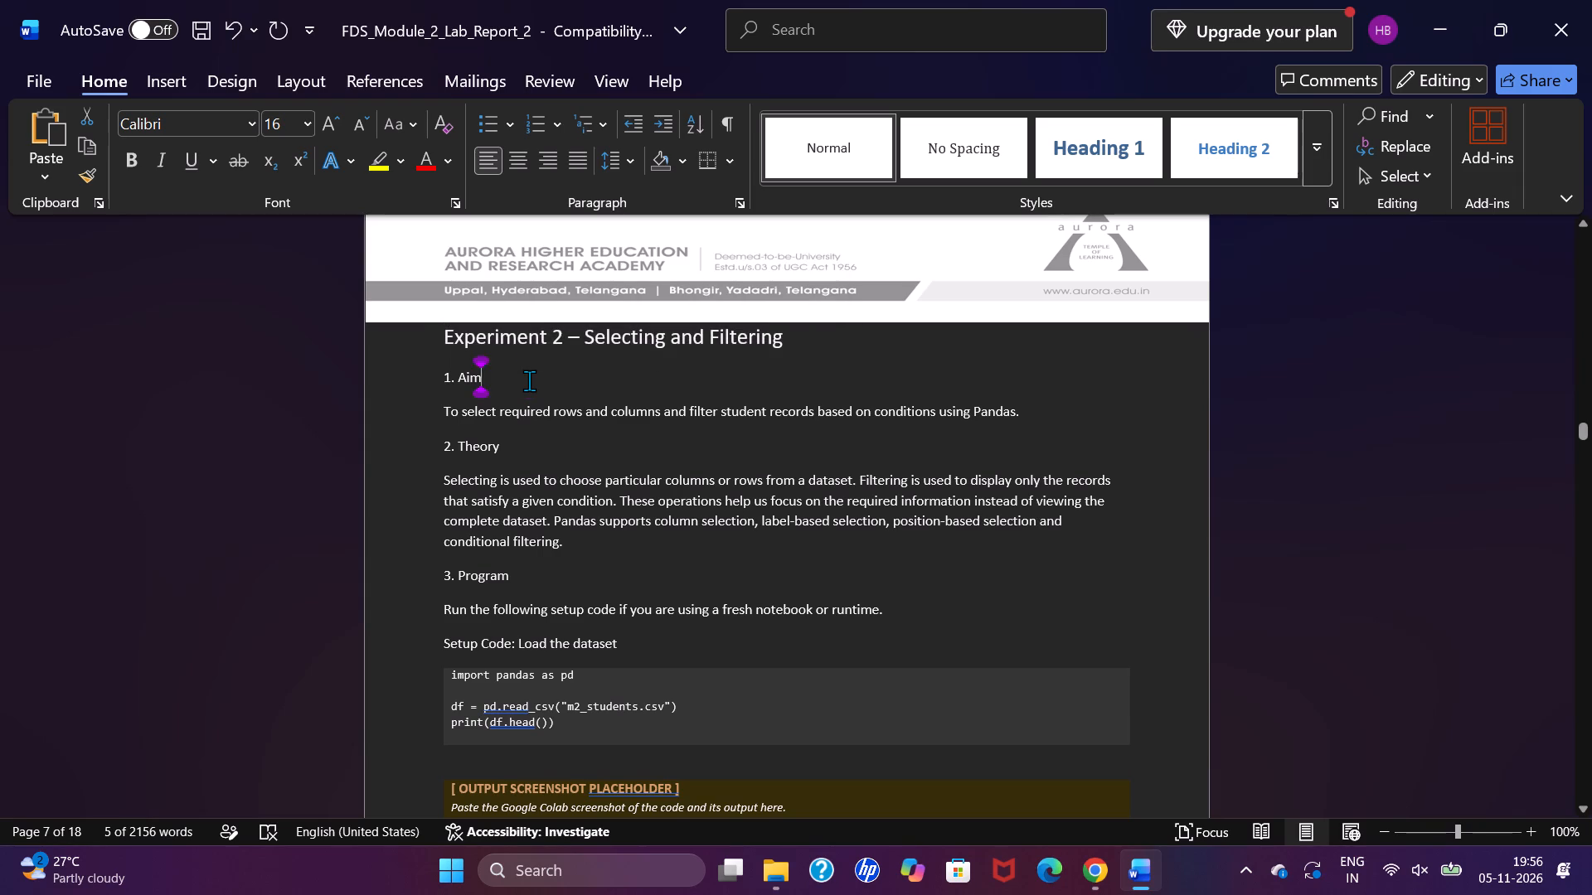
double_click(529, 380)
left_click(529, 380)
left_click_drag(529, 380, 430, 376)
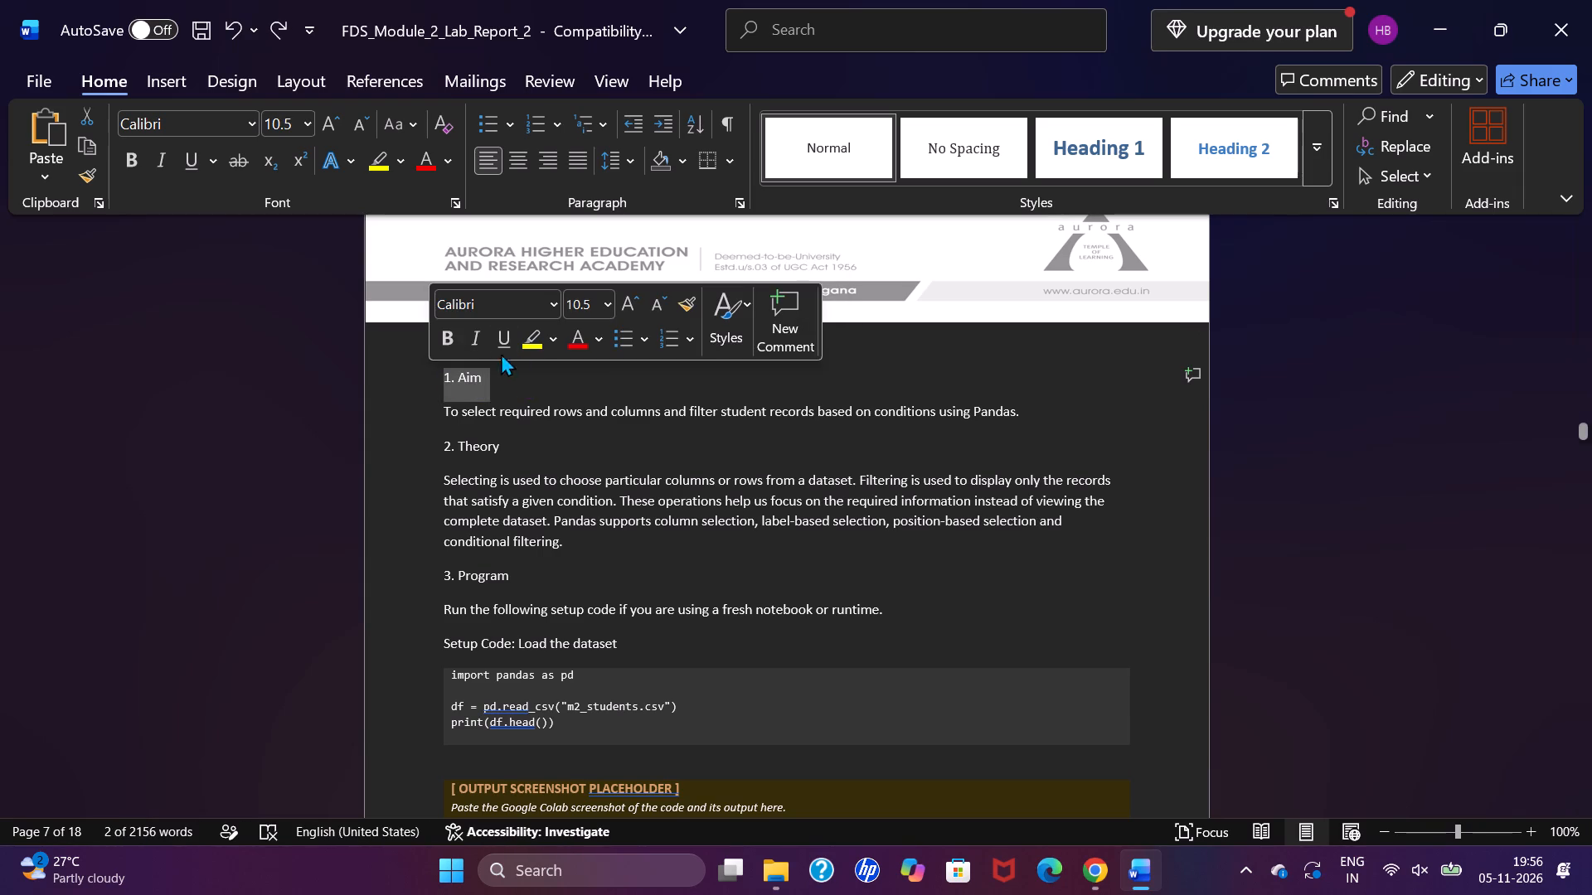
left_click(582, 299)
key("BackSpace")
type("14")
key("Return")
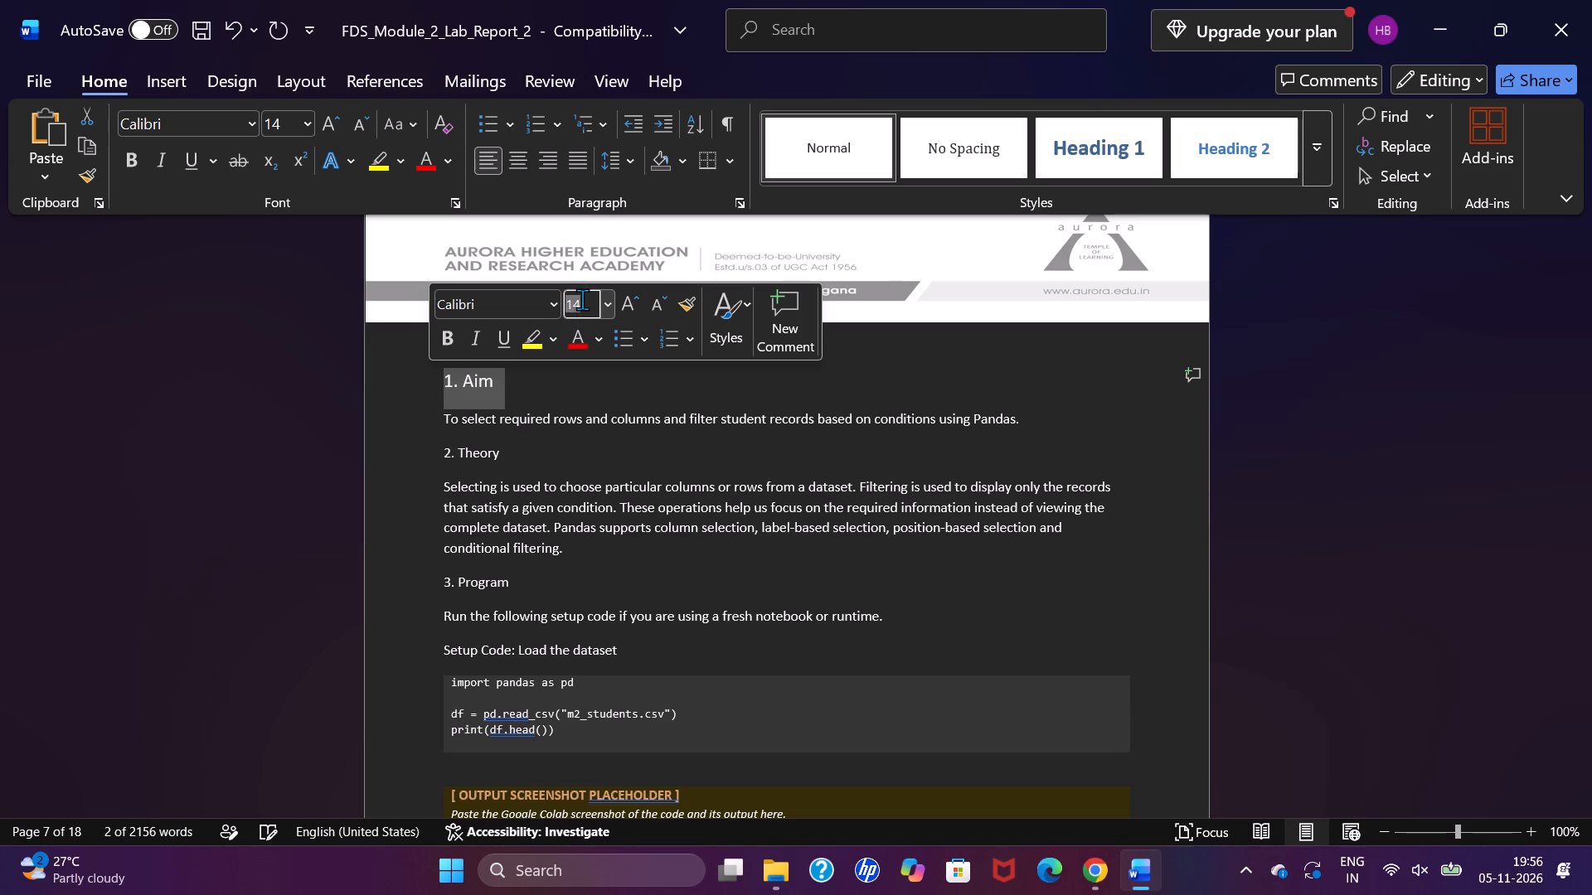
Set the font size of Experiment 2's "2. Theory" heading to 14.
left_click_drag(522, 466, 485, 464)
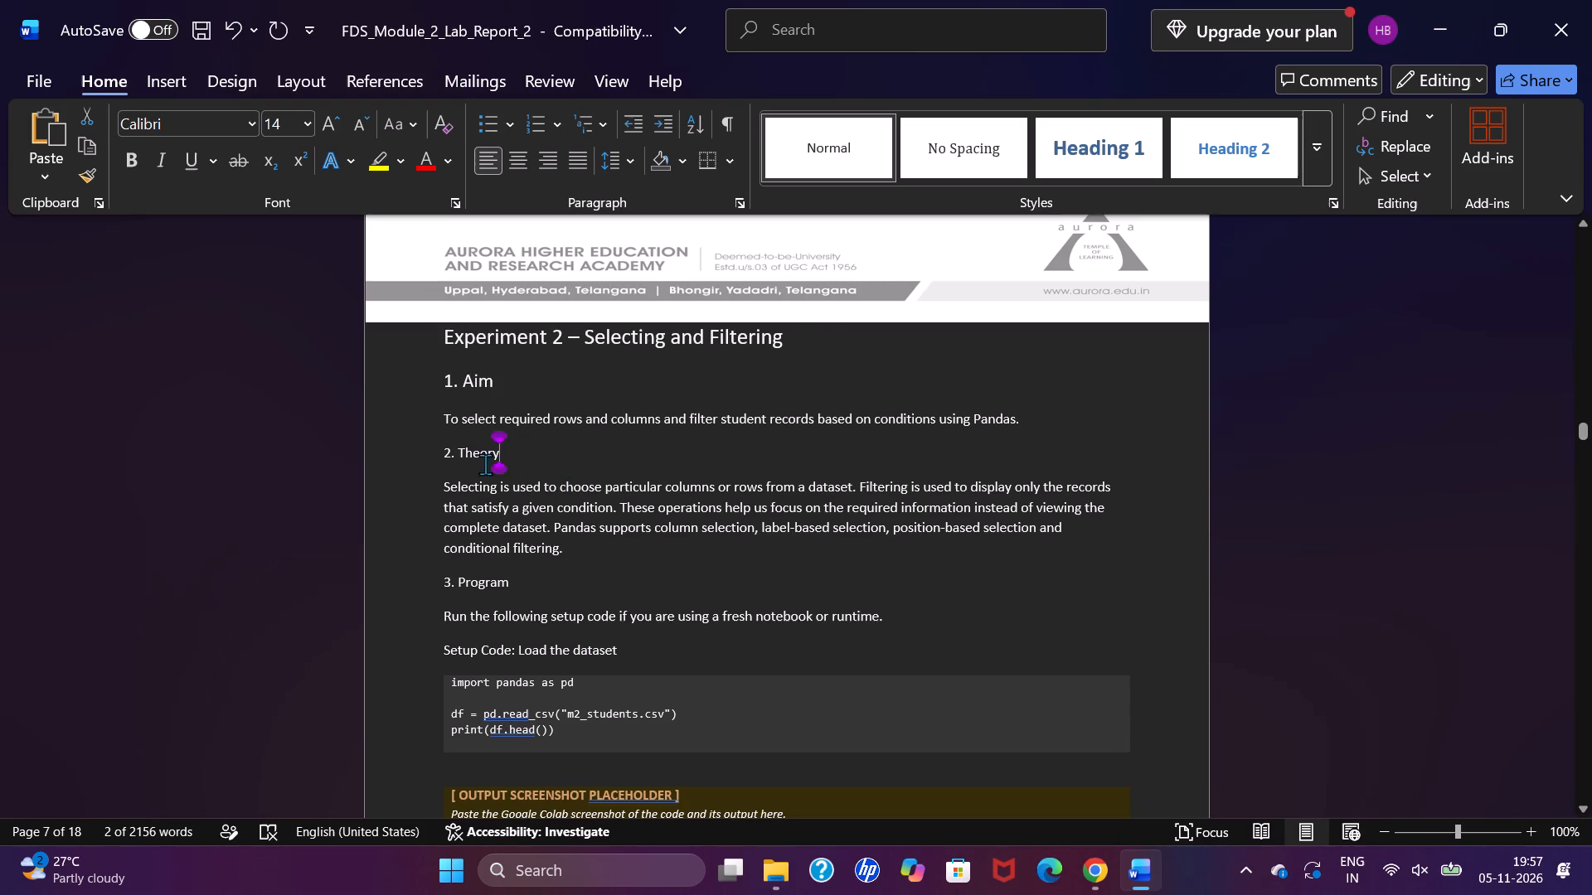
left_click_drag(485, 464, 443, 462)
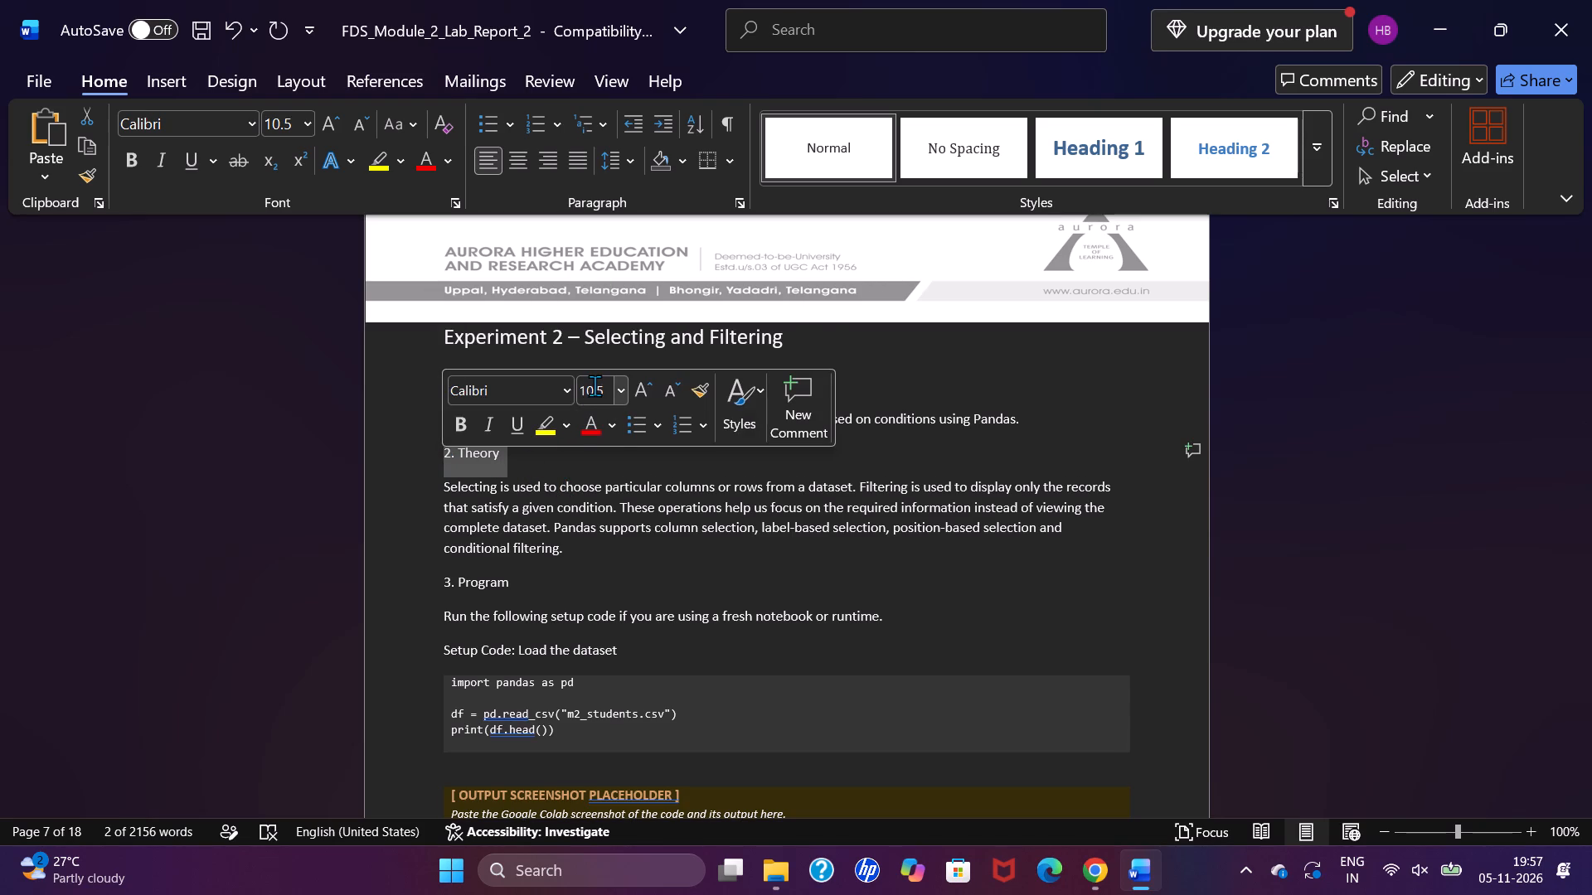
left_click(595, 385)
key("BackSpace")
type("14")
key("Return")
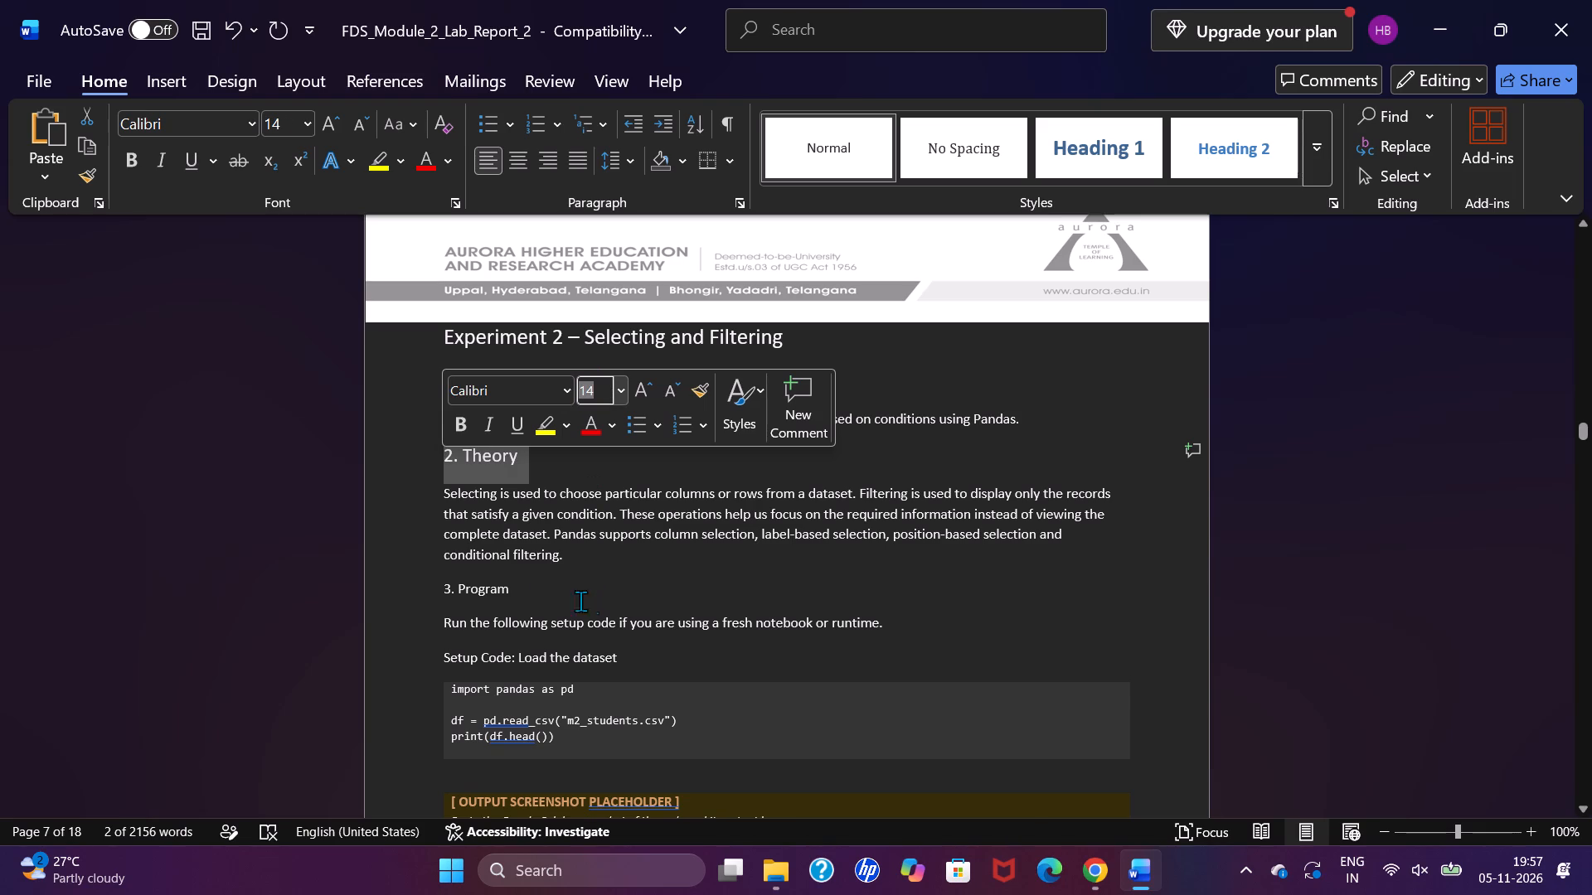
Set the font size of Experiment 2's "3. Program" heading to 14.
left_click_drag(518, 591, 433, 580)
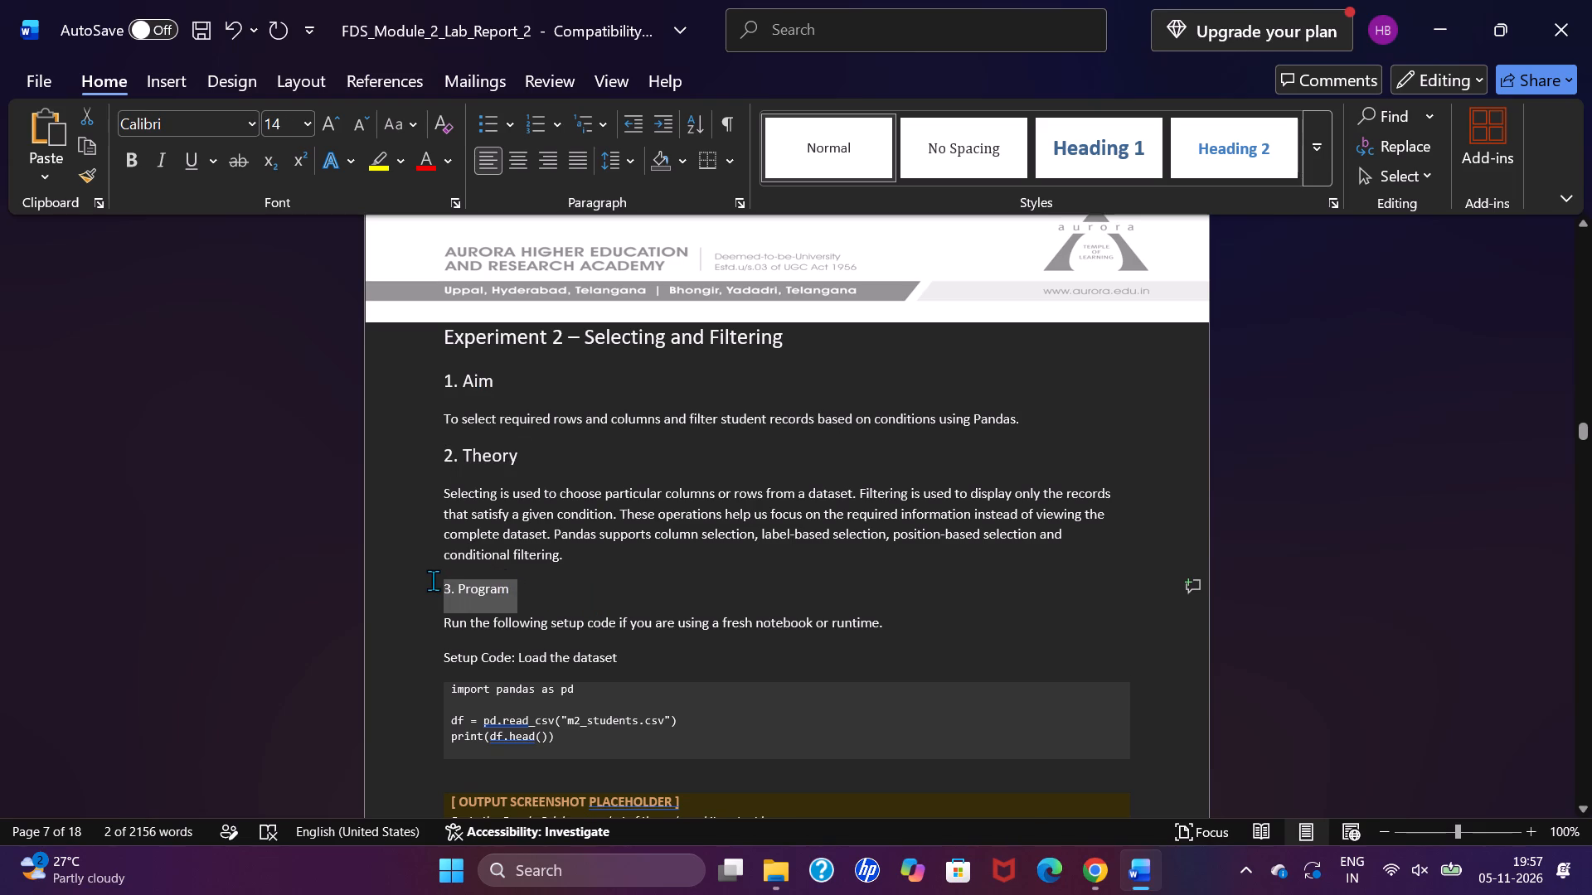
left_click_drag(433, 580, 431, 580)
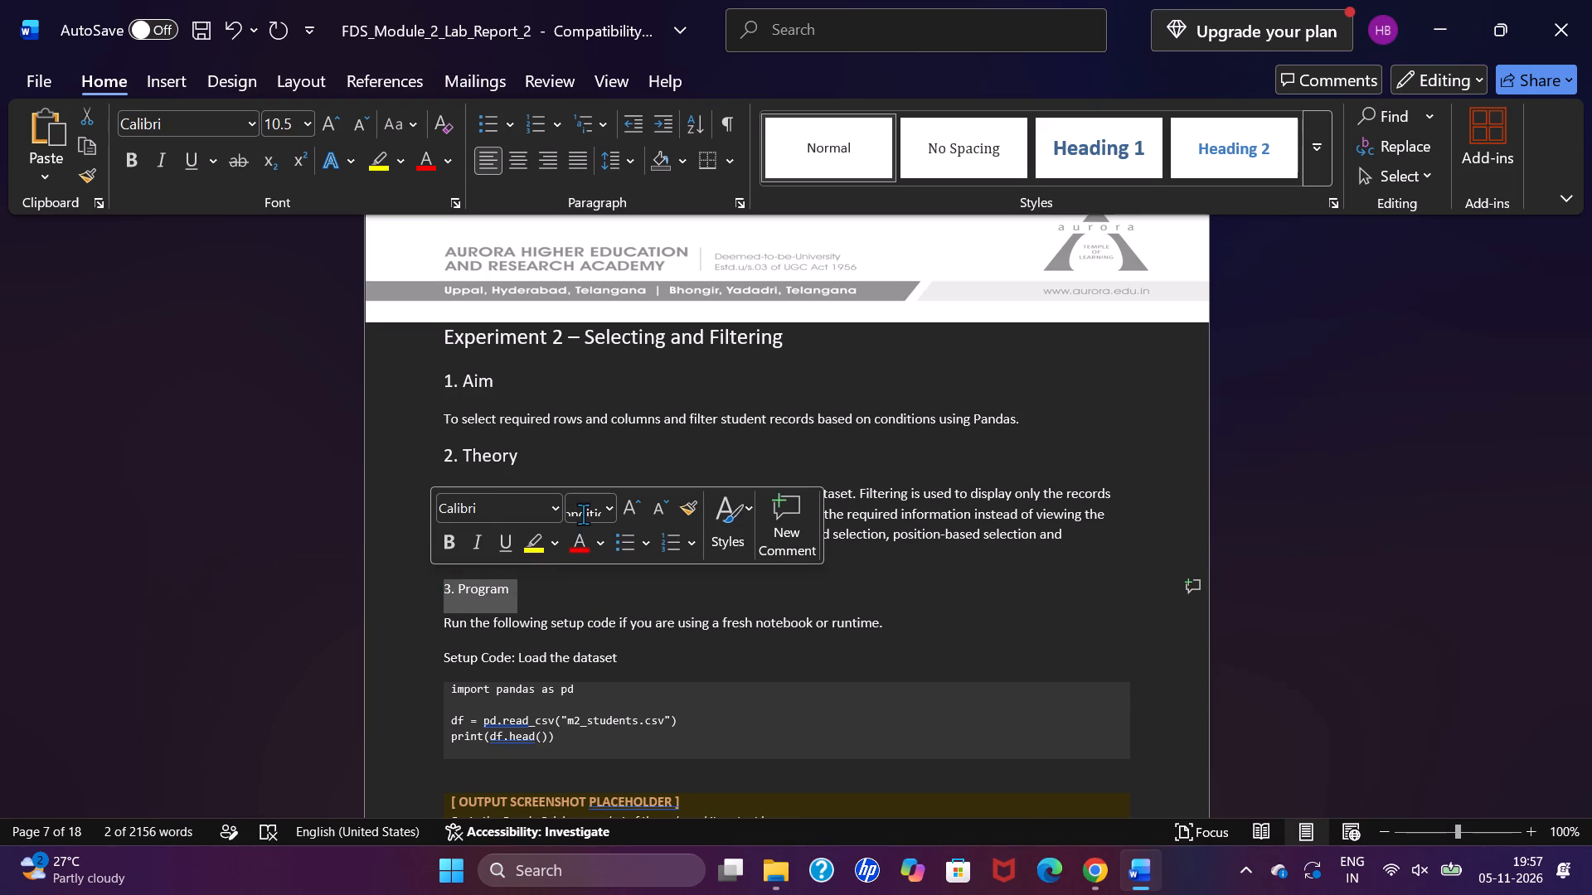
left_click(583, 513)
key("BackSpace")
type("14")
left_click(607, 604)
Look through the code blocks, screenshot placeholders and explanations of the remaining experiments, and return to Experiment 2's dataset setup code.
scroll(607, 604, "down", 2)
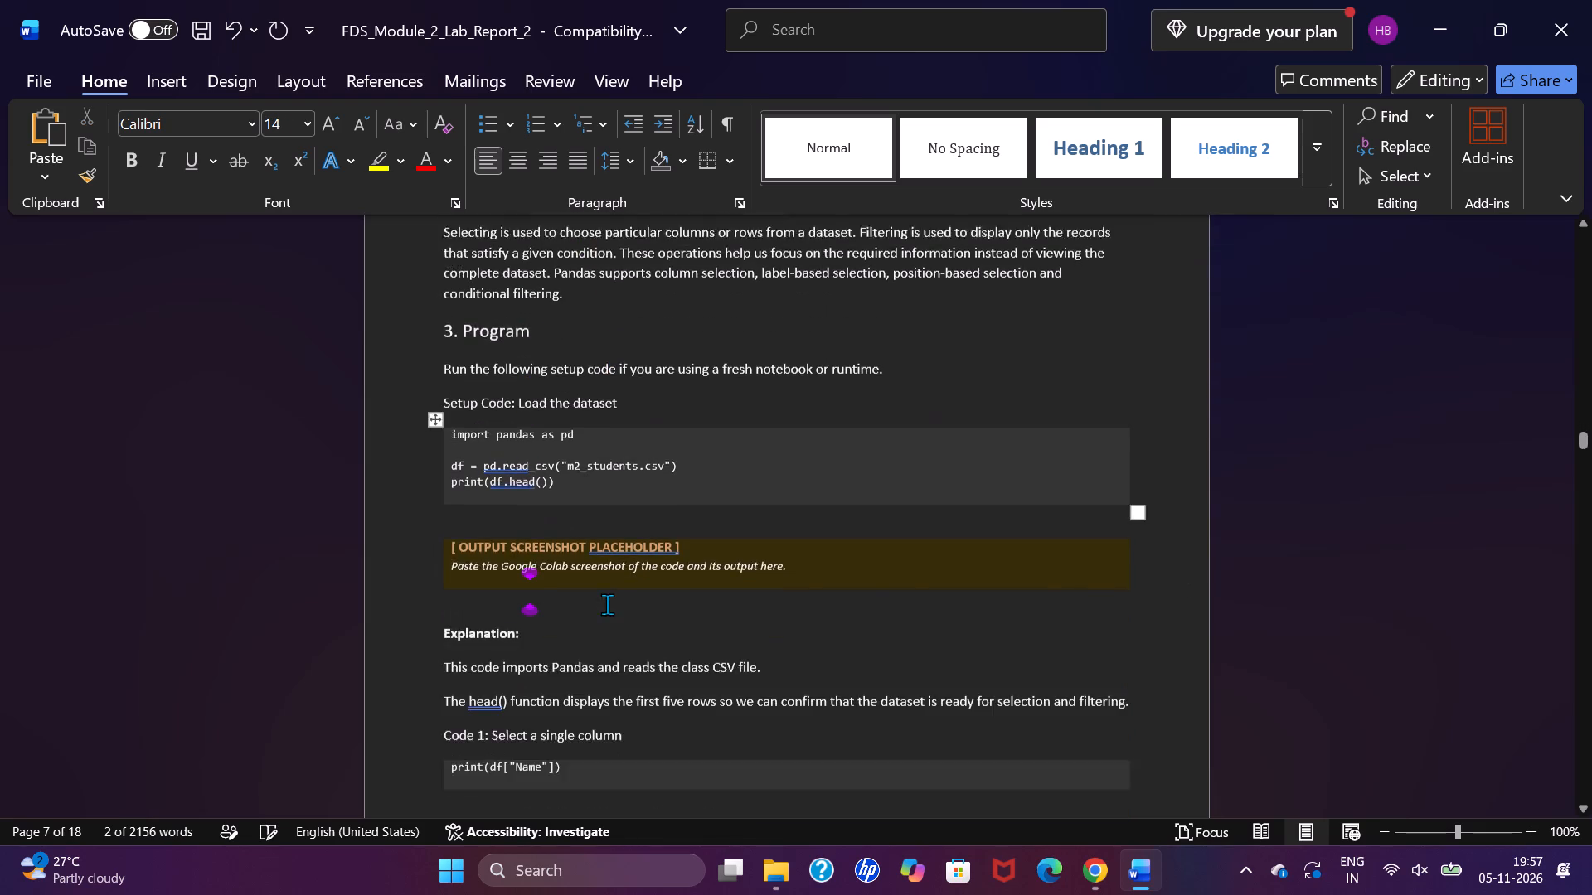
scroll(607, 604, "down", 1)
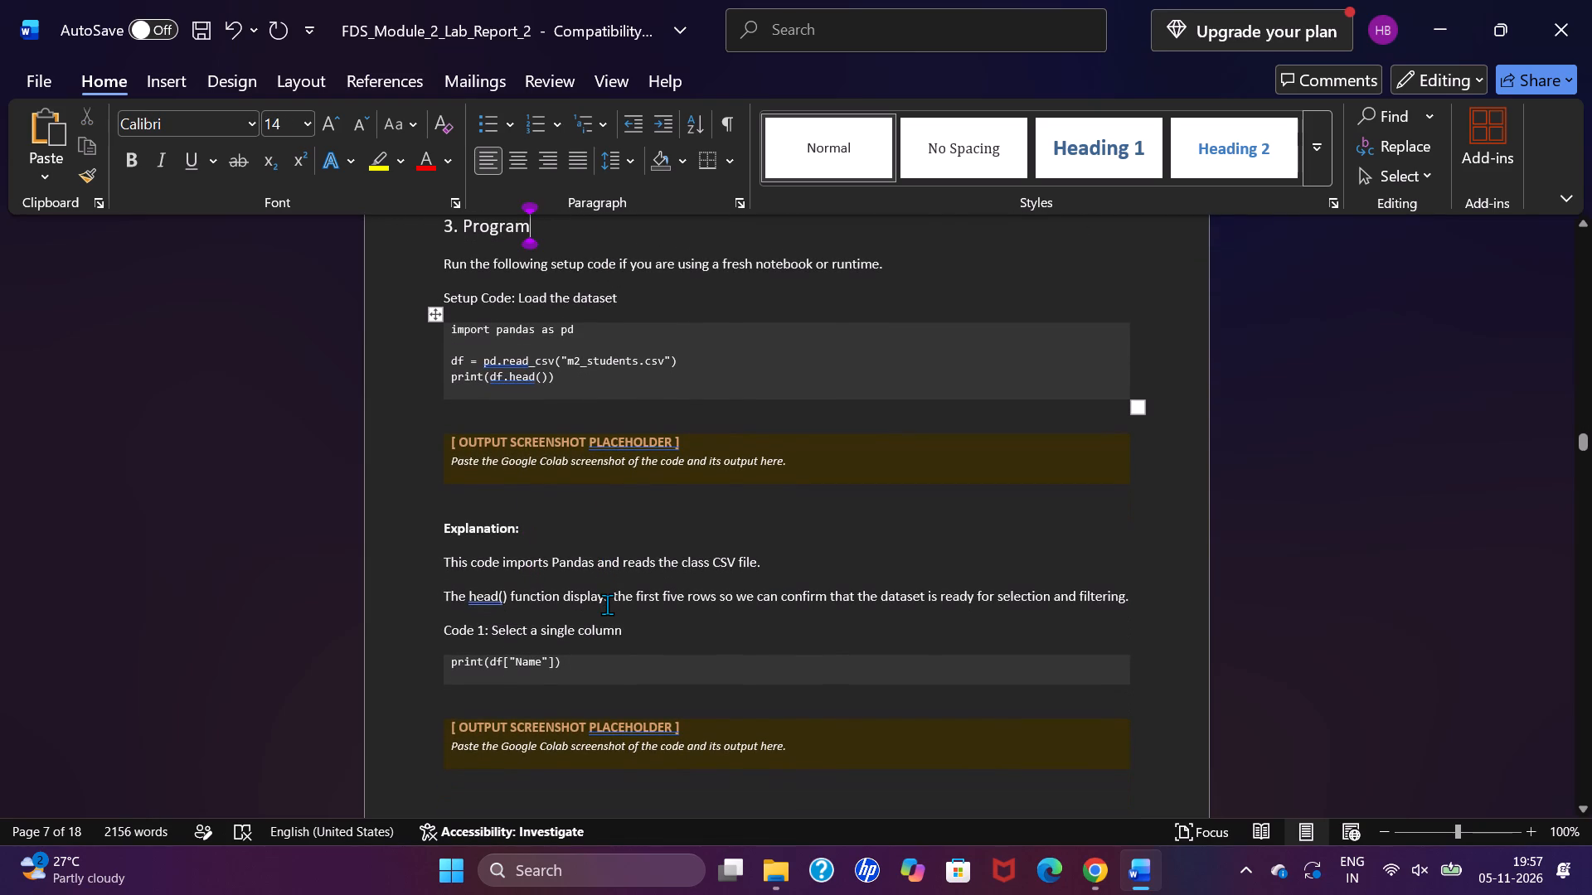
scroll(607, 604, "down", 2)
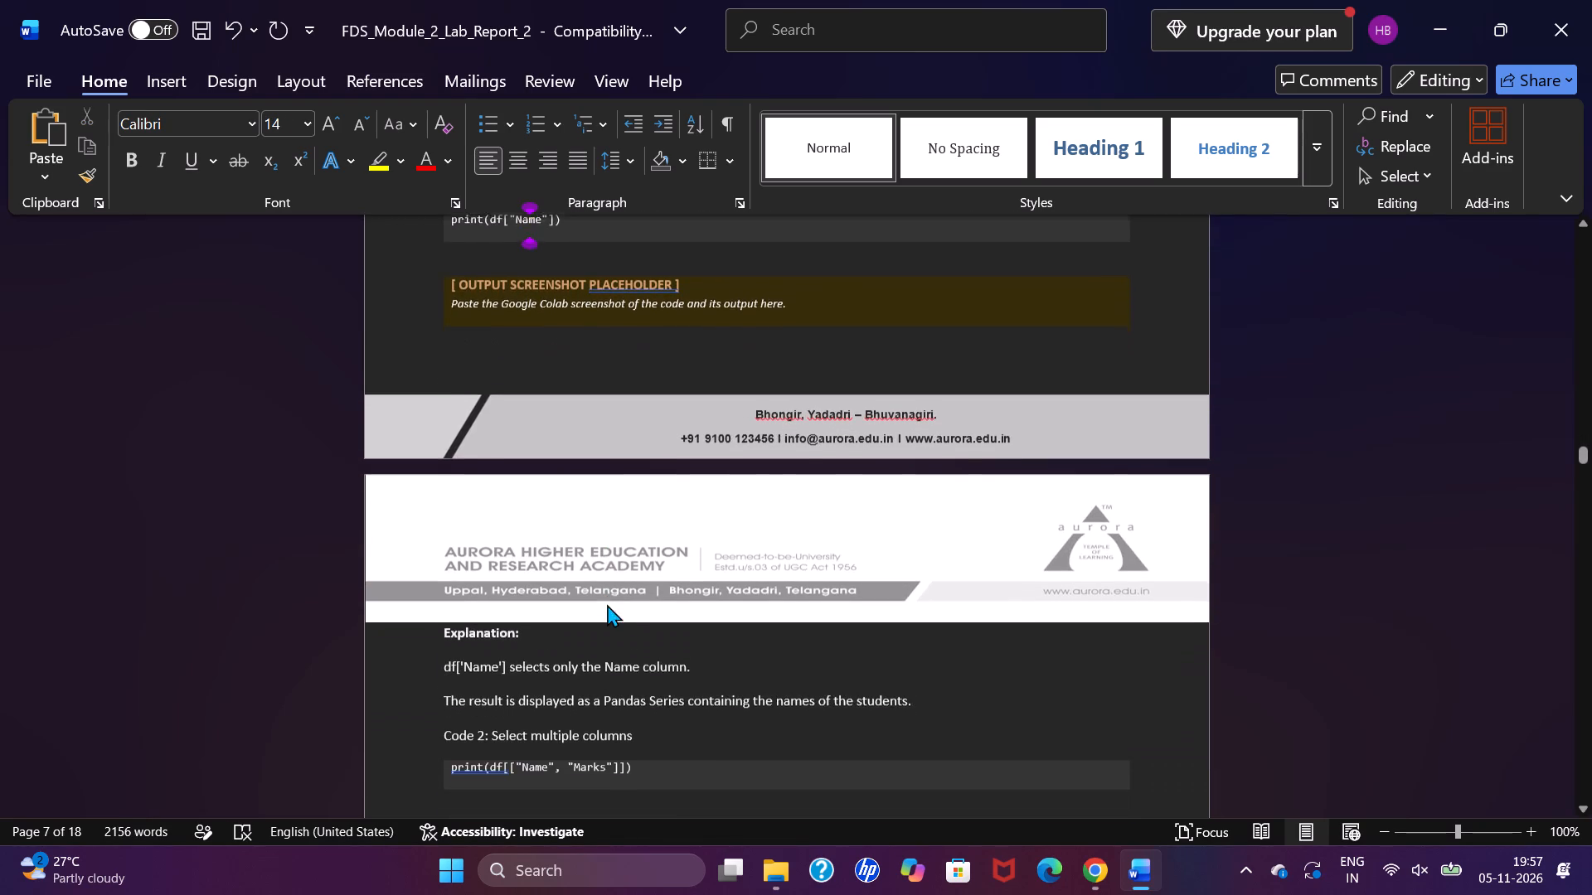
scroll(607, 604, "down", 4)
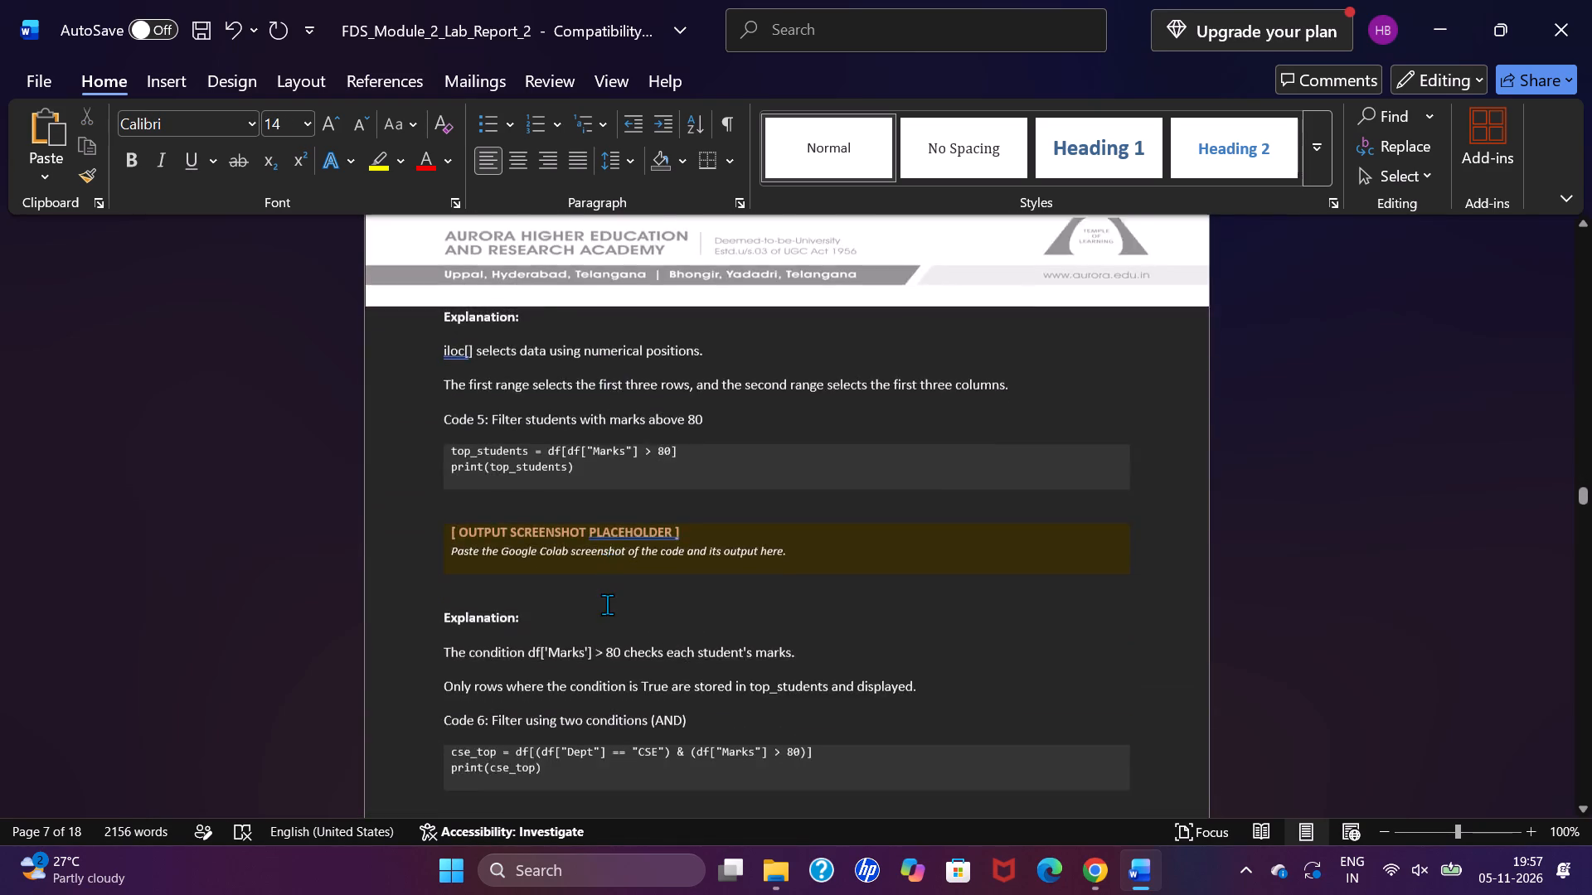
scroll(607, 604, "down", 7)
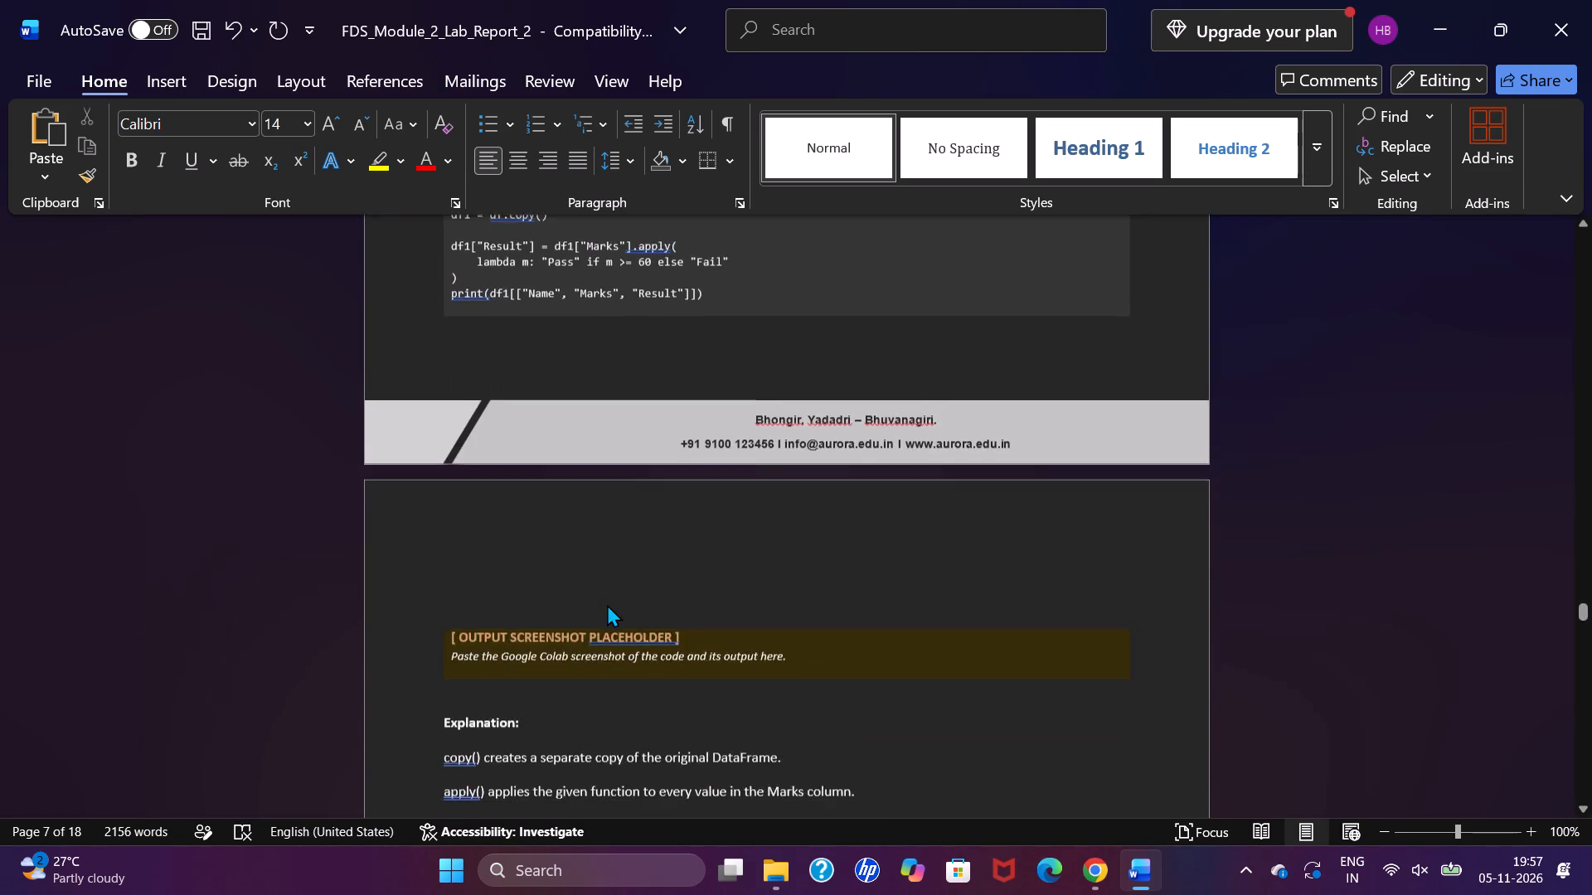
scroll(607, 604, "down", 2)
scroll(607, 604, "down", 1, "ctrl")
scroll(607, 604, "up", 1, "ctrl")
scroll(607, 604, "down", 4)
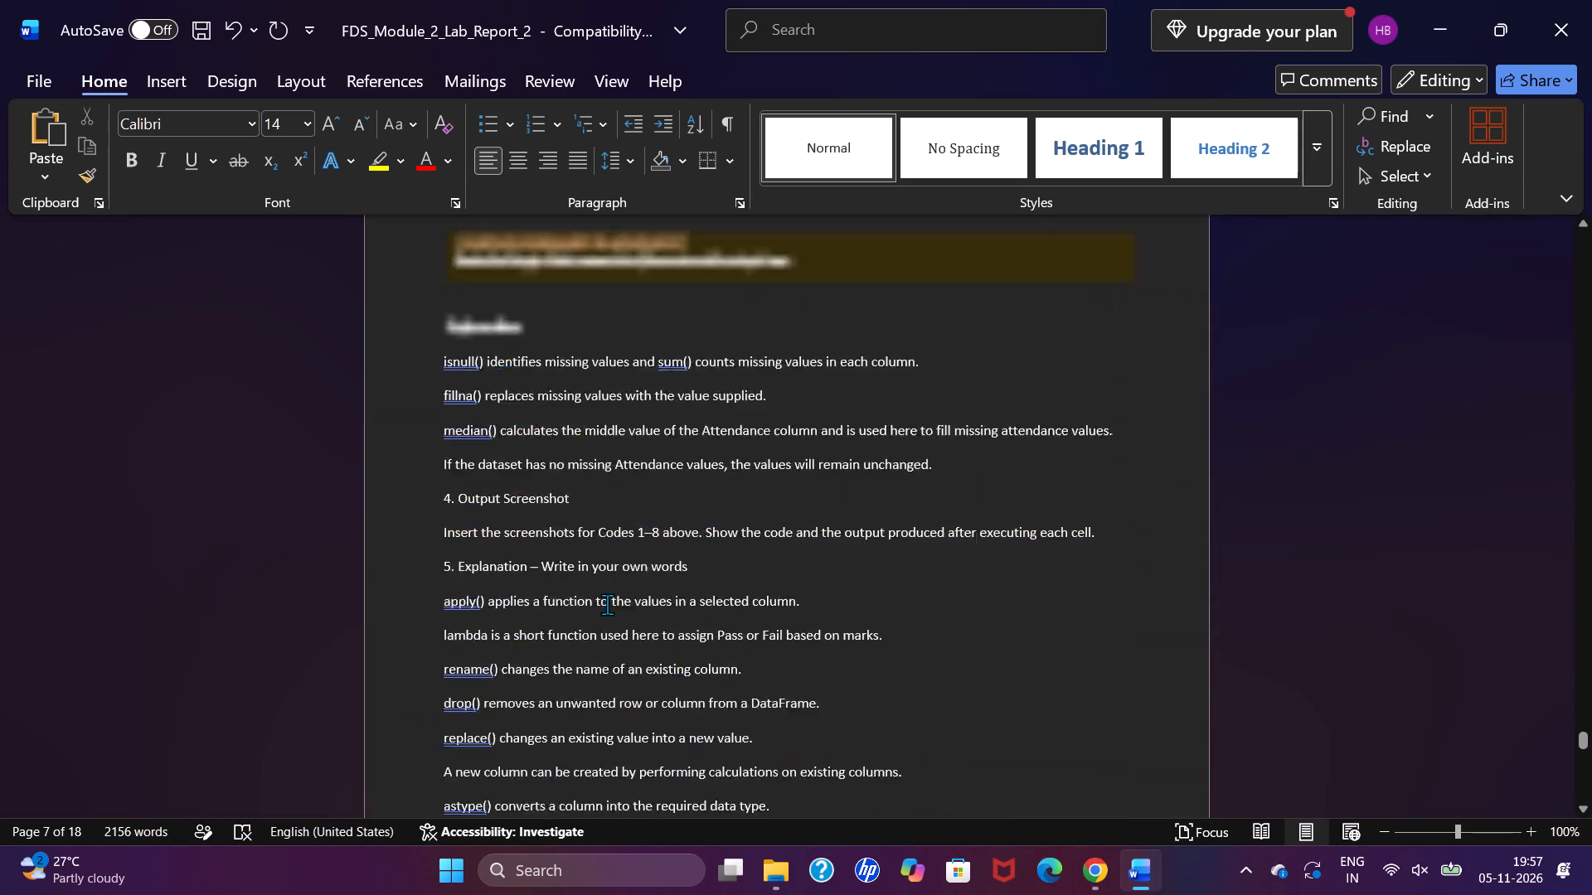
scroll(607, 604, "down", 1)
scroll(607, 604, "up", 1, "ctrl")
scroll(607, 604, "up", 20)
scroll(607, 604, "up", 20)
scroll(607, 604, "up", 20)
scroll(607, 604, "up", 4)
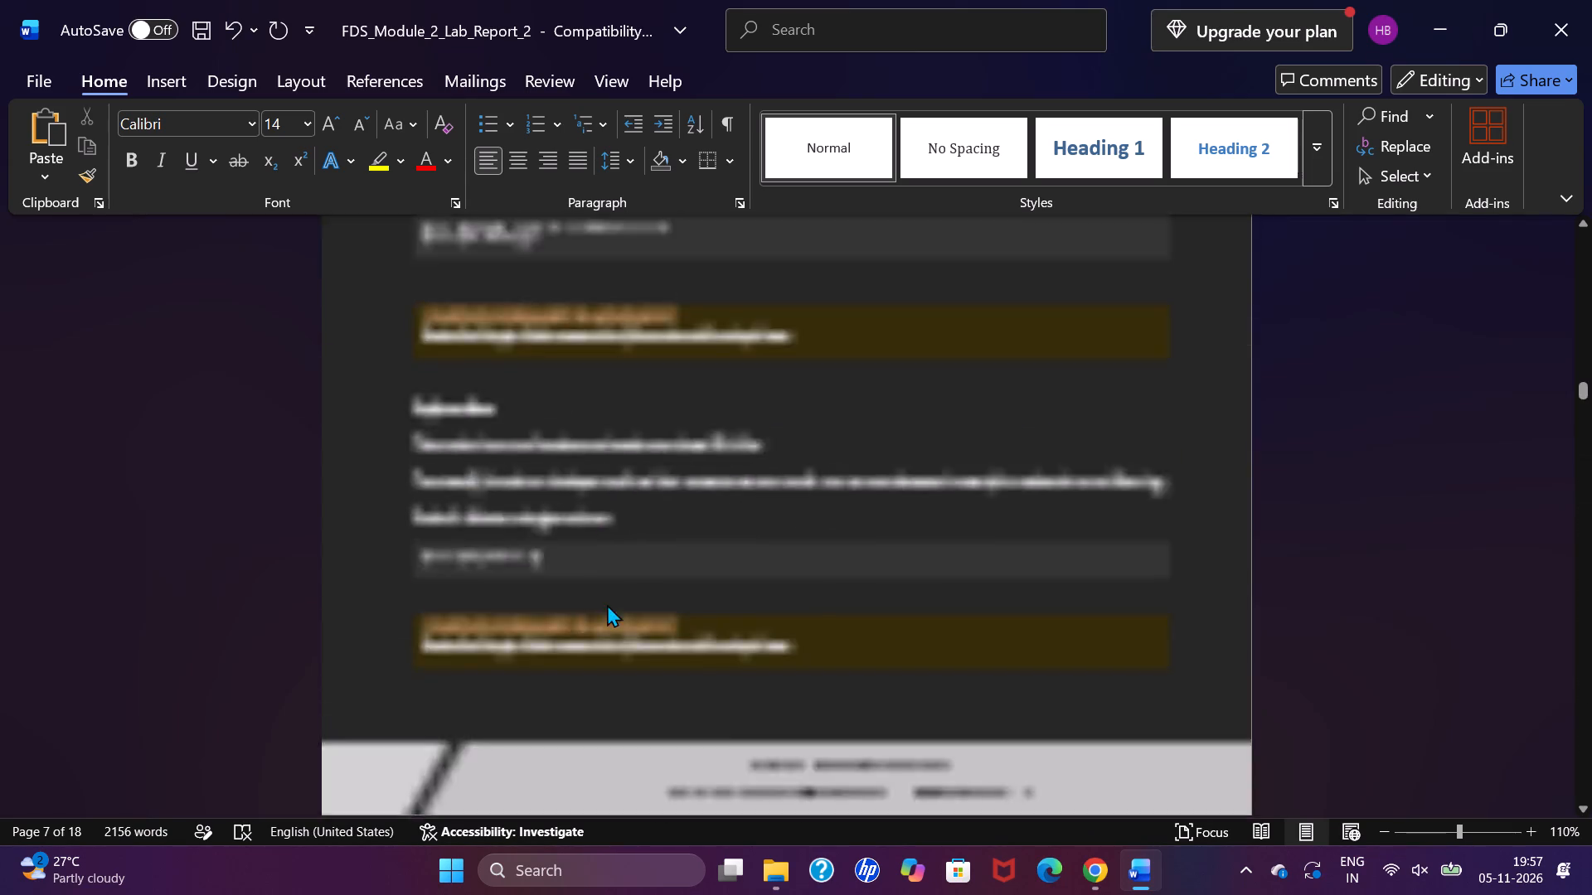
scroll(607, 604, "down", 5)
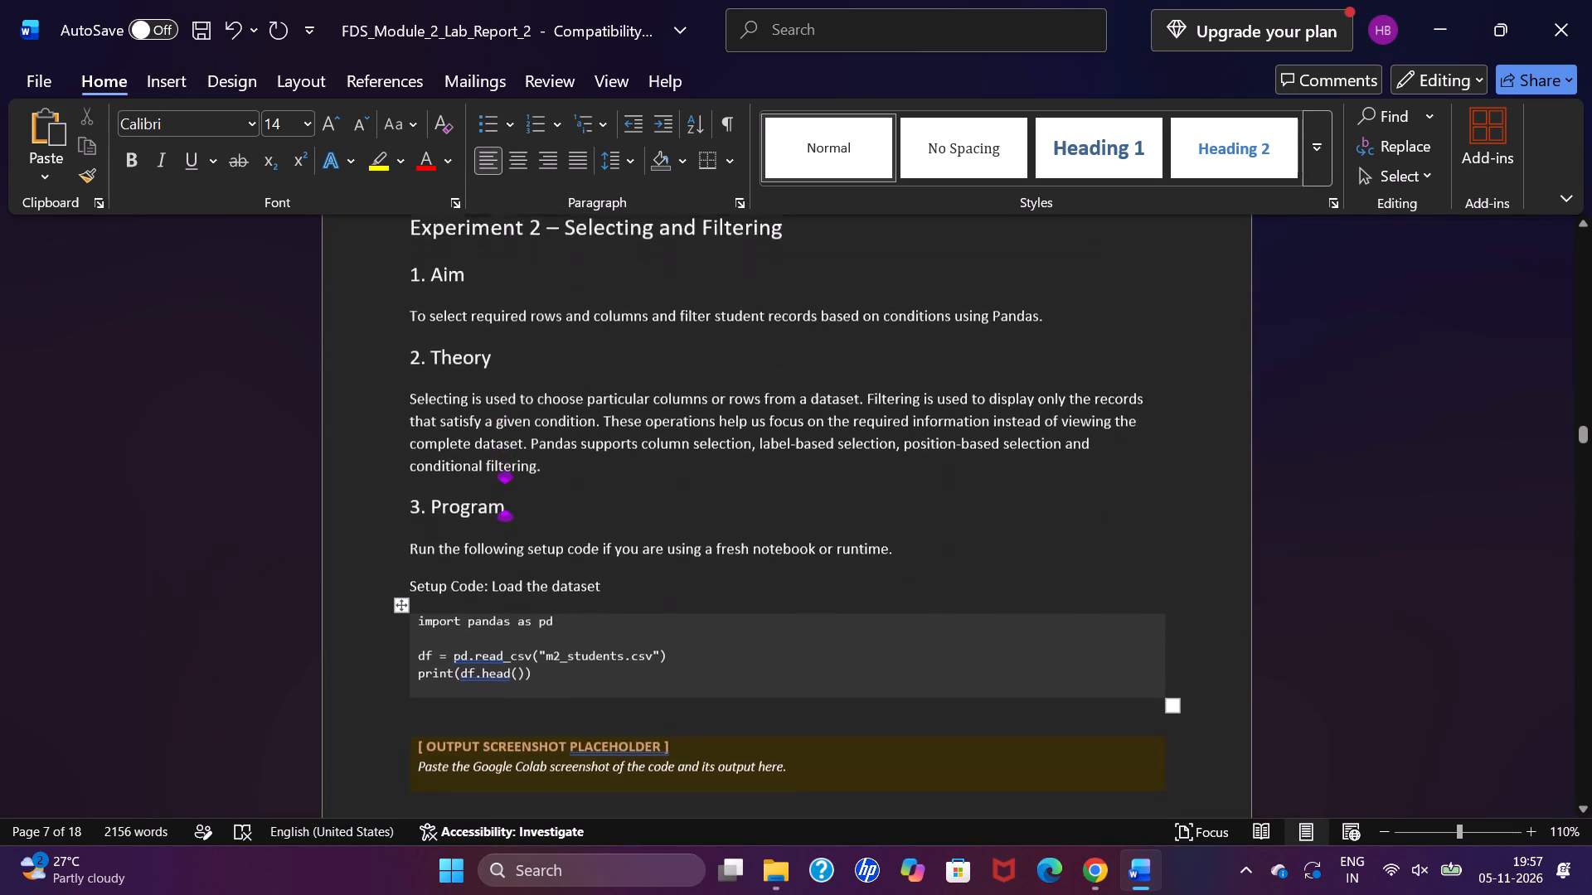
scroll(607, 604, "up", 1)
scroll(607, 604, "down", 1)
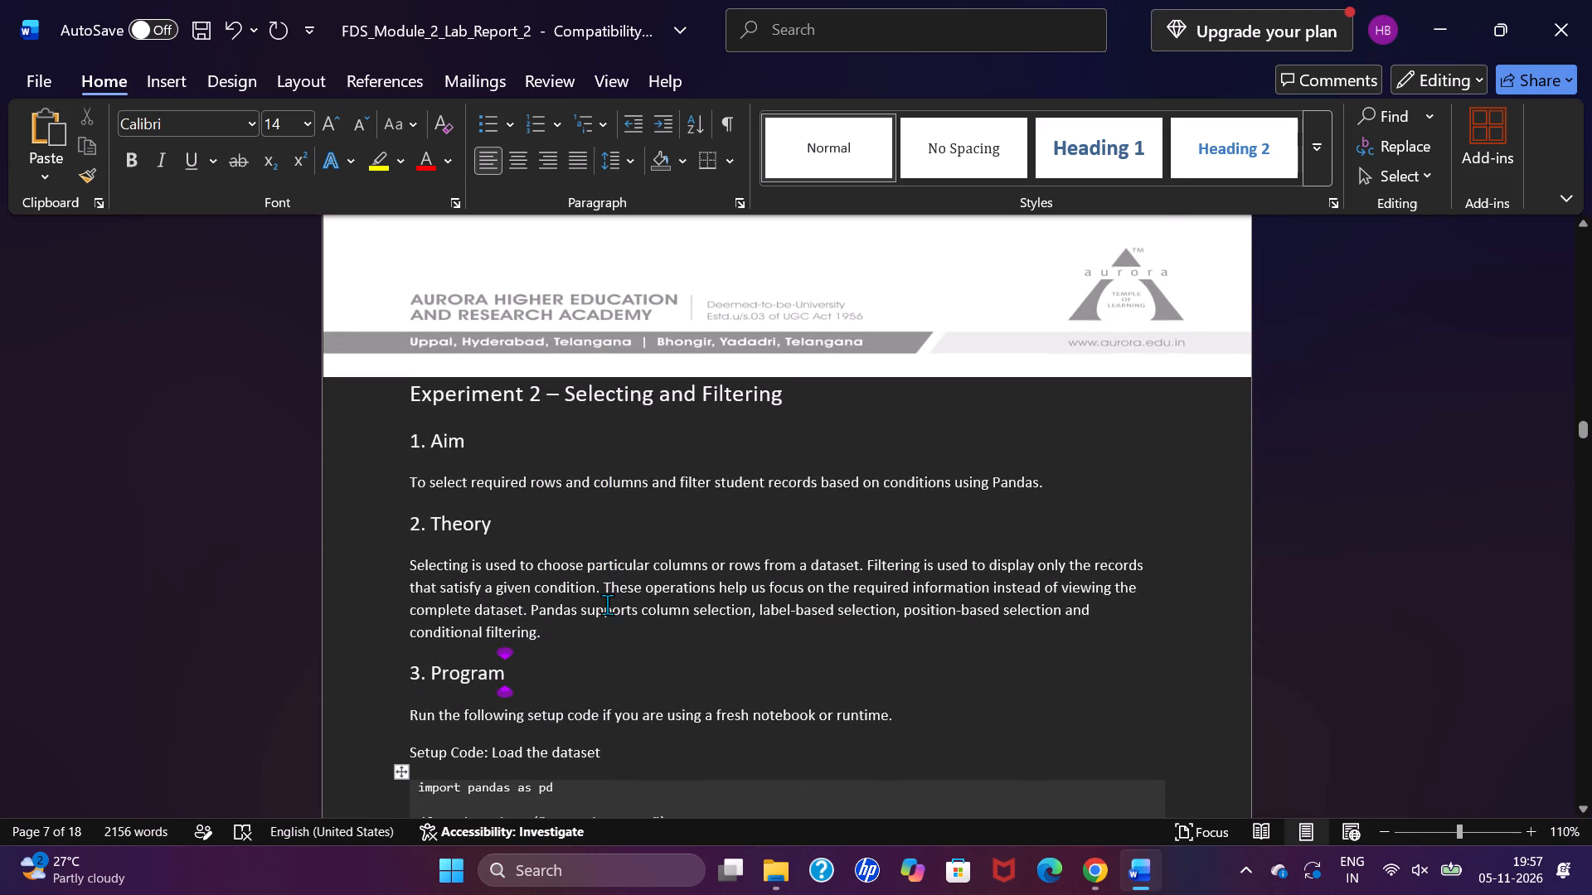
scroll(607, 604, "down", 2)
scroll(607, 604, "up", 1)
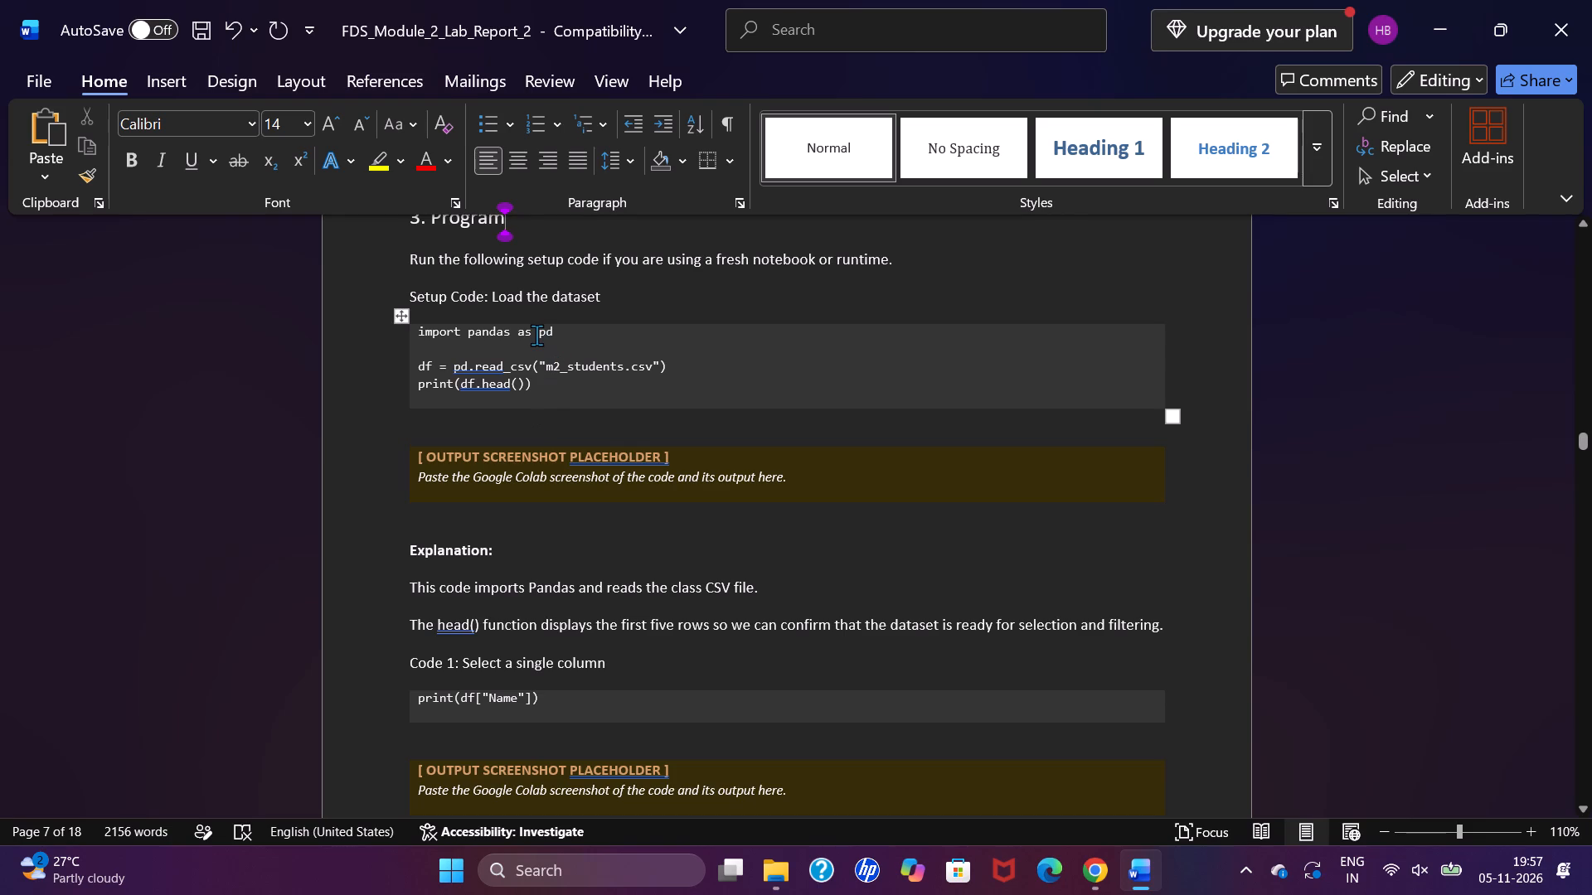
Delete the code block and the output screenshot placeholder under Experiment 2's "Setup Code: Load the dataset".
left_click(401, 317)
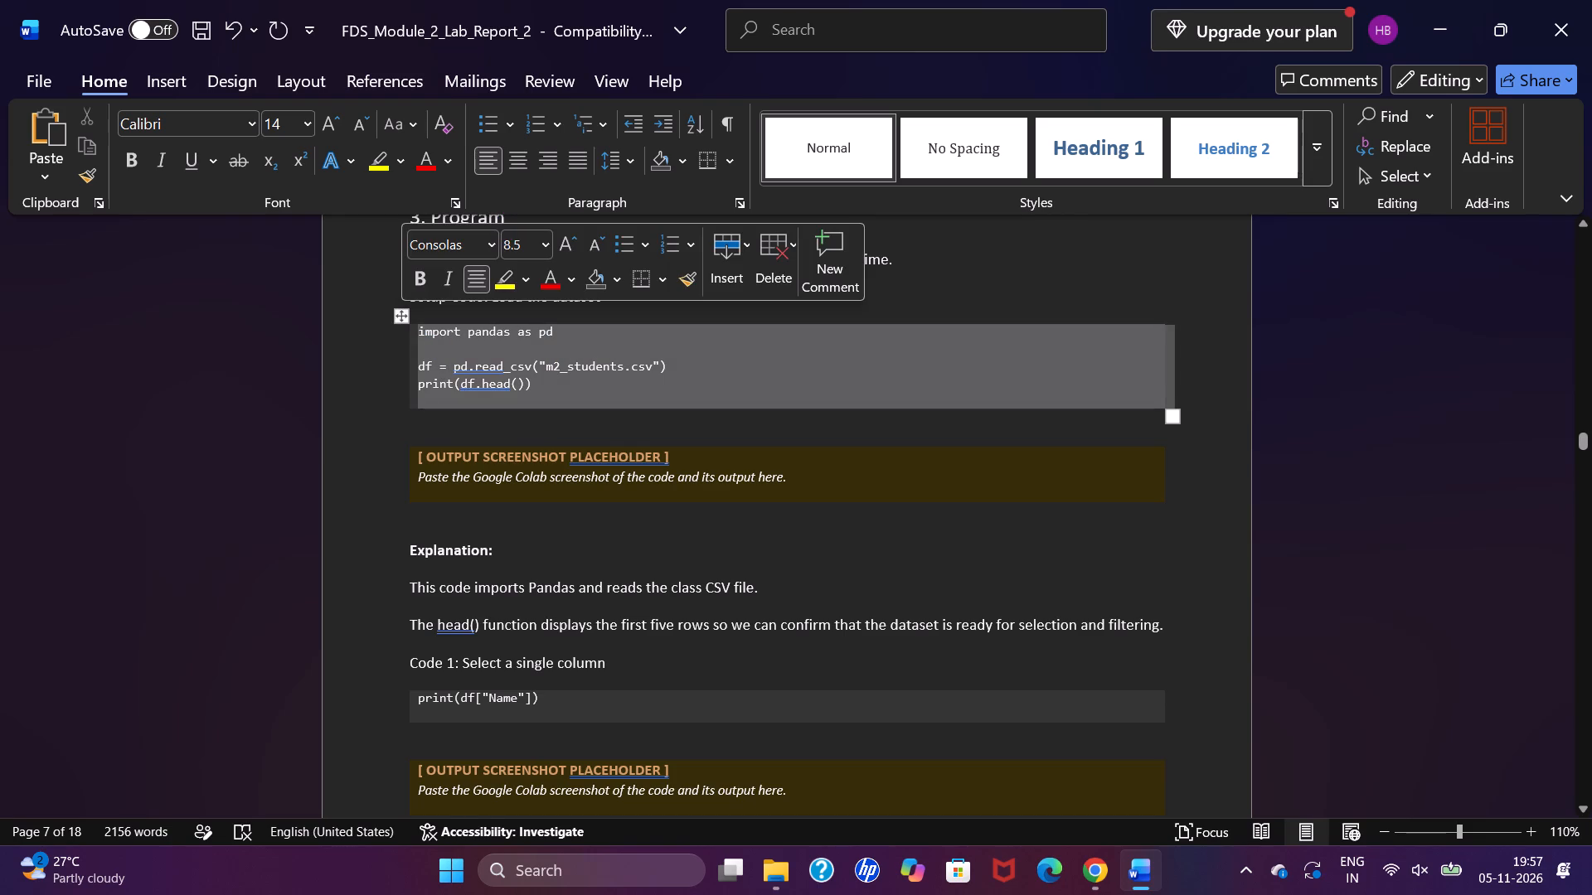
key("BackSpace")
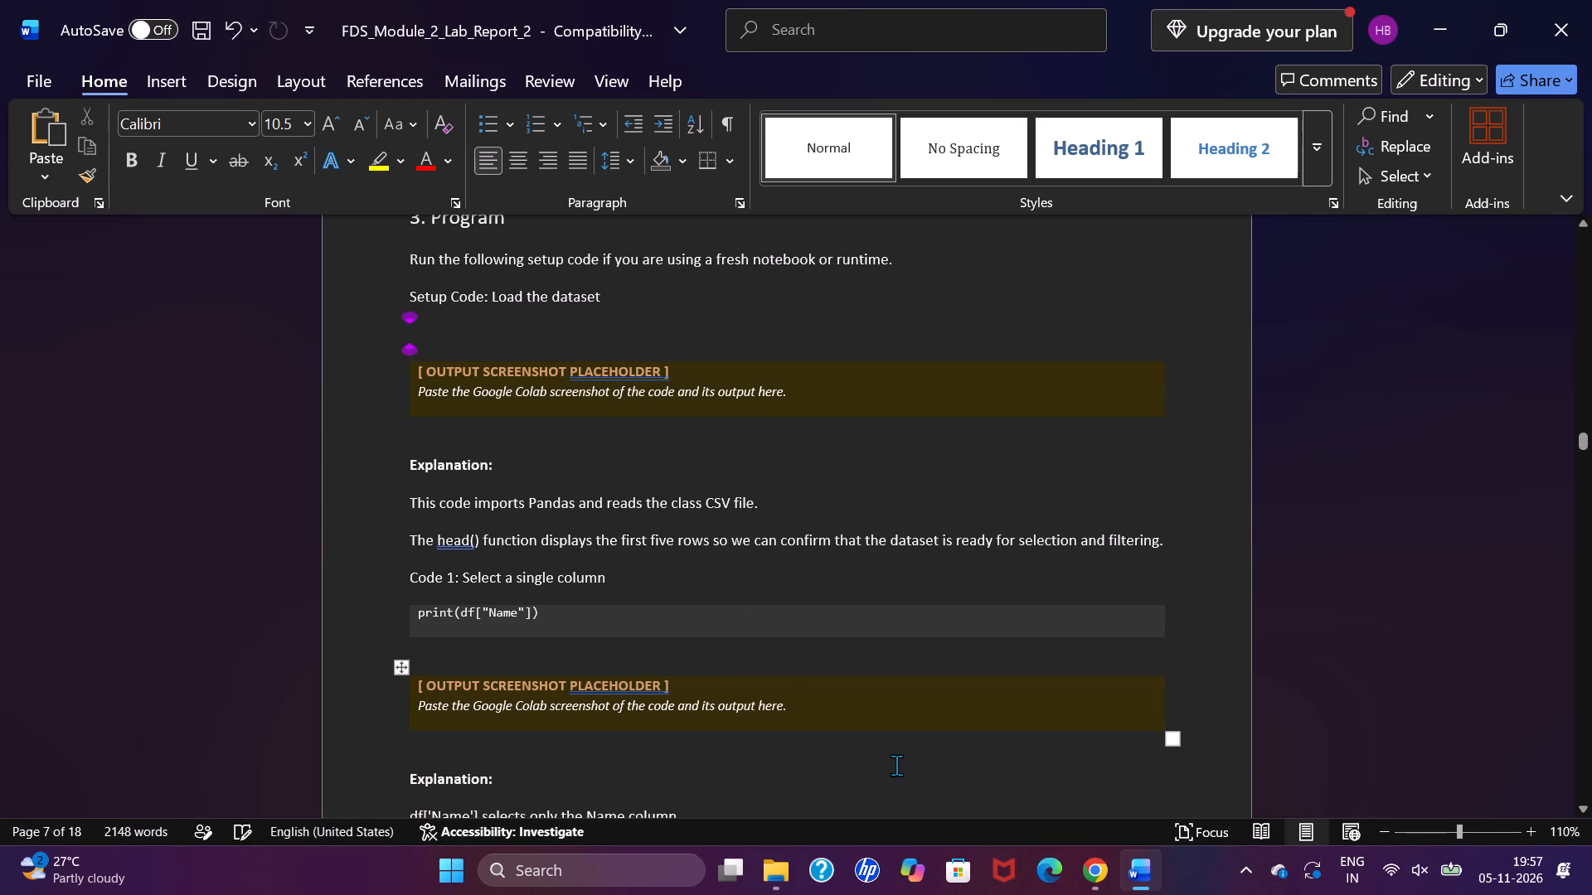
left_click(824, 399)
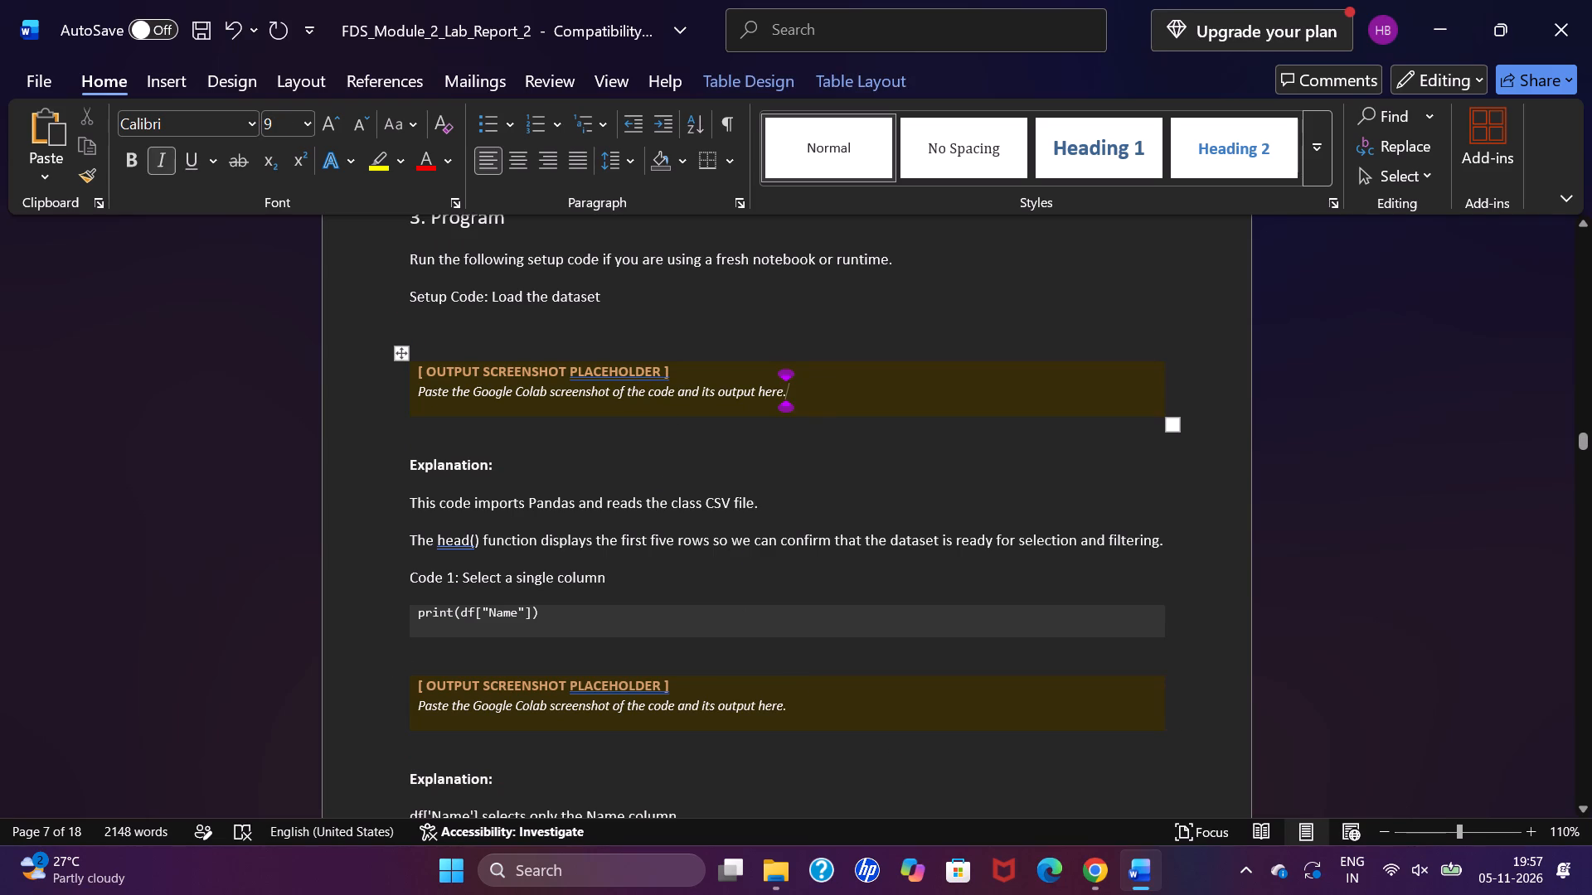
left_click(408, 351)
key("BackSpace")
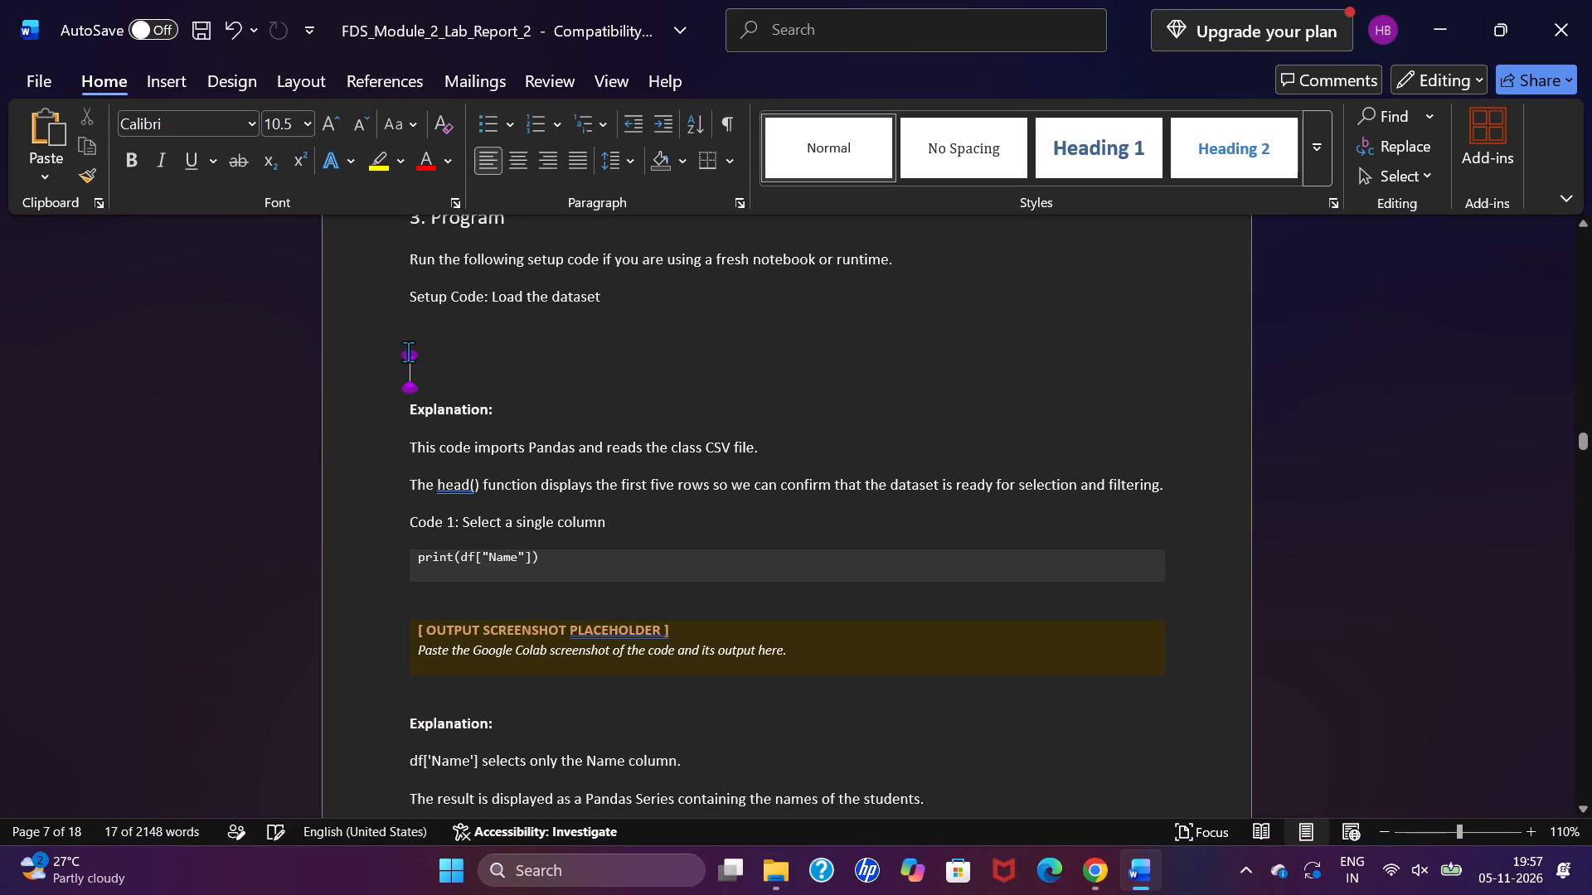
Copy the Colab screenshot from Experiment 1's Code 1 into the empty space under Experiment 2's "Setup Code: Load the dataset".
scroll(408, 351, "up", 9)
scroll(408, 351, "up", 20)
scroll(408, 351, "up", 20)
scroll(408, 351, "up", 20)
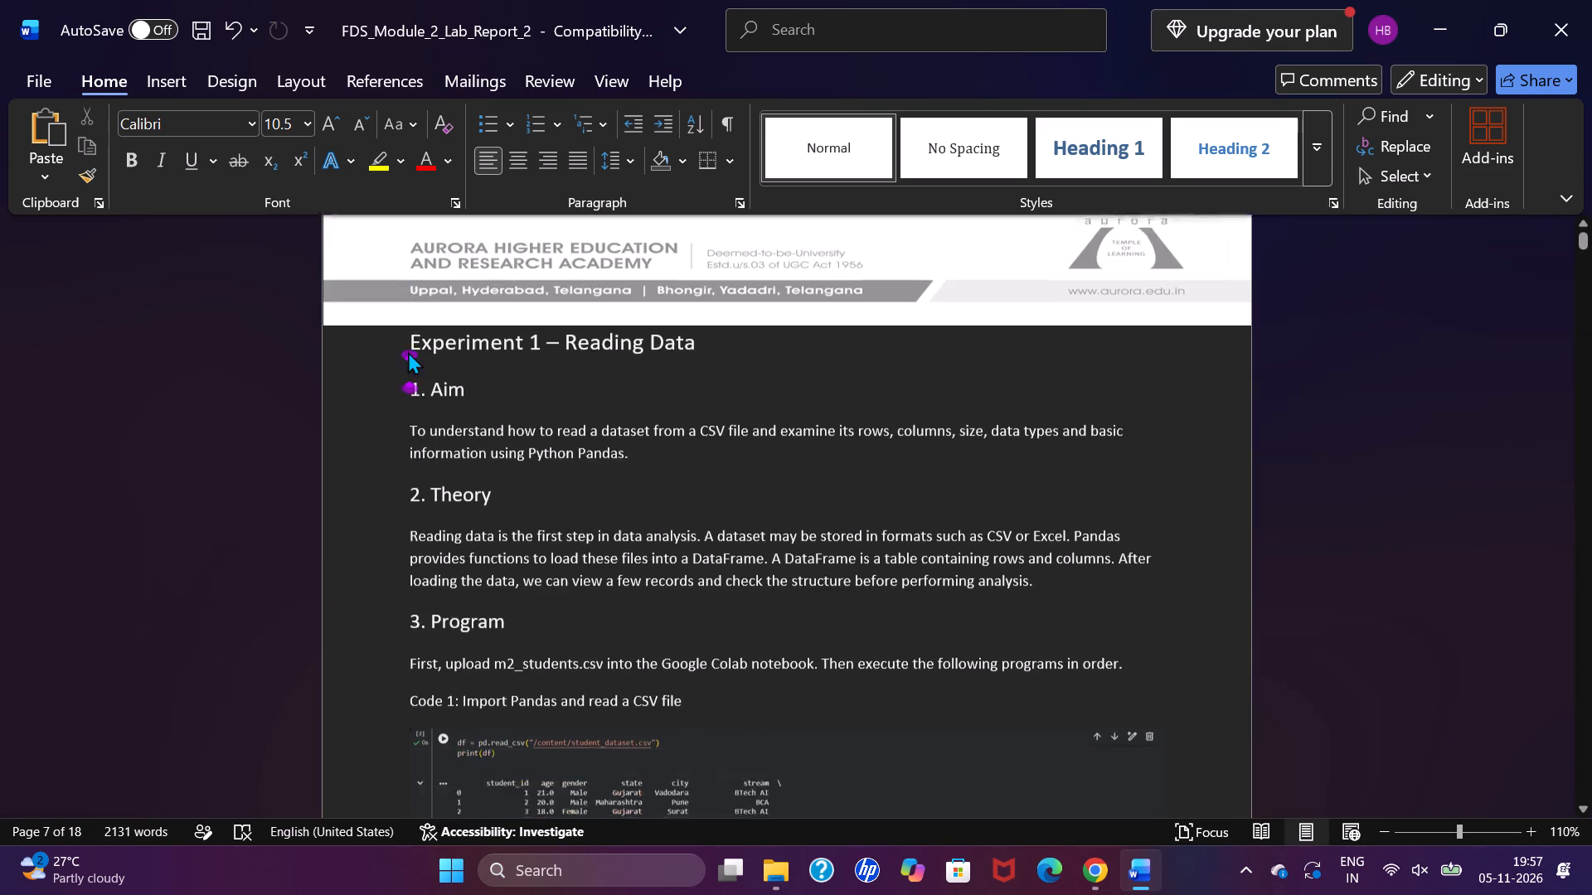
scroll(408, 351, "up", 20)
scroll(408, 351, "up", 20)
scroll(408, 351, "up", 20)
scroll(408, 351, "down", 2)
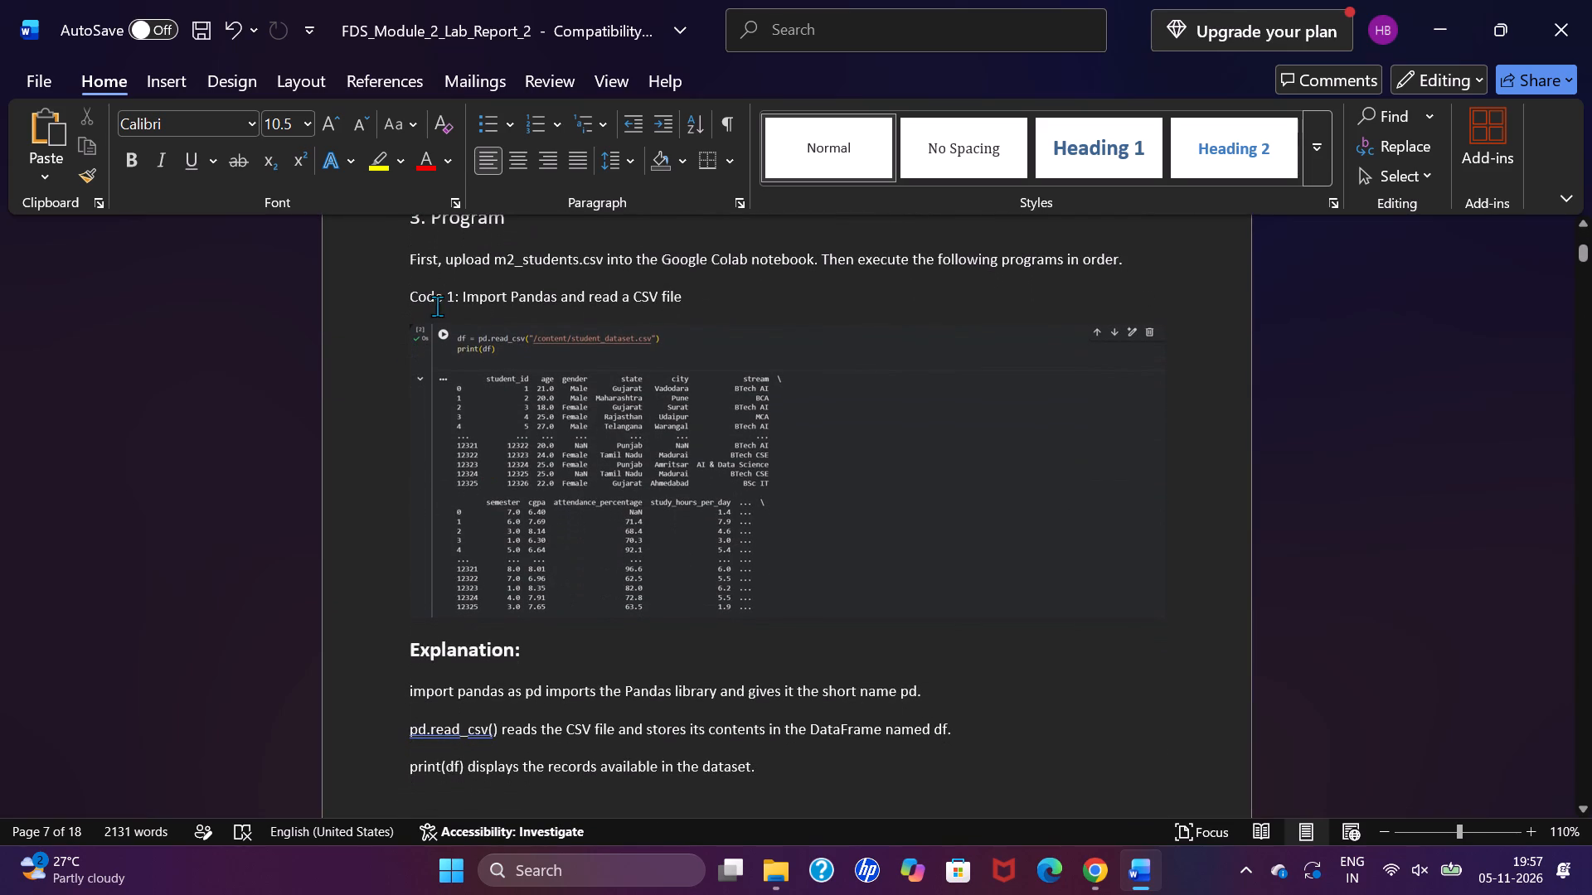
left_click(468, 389)
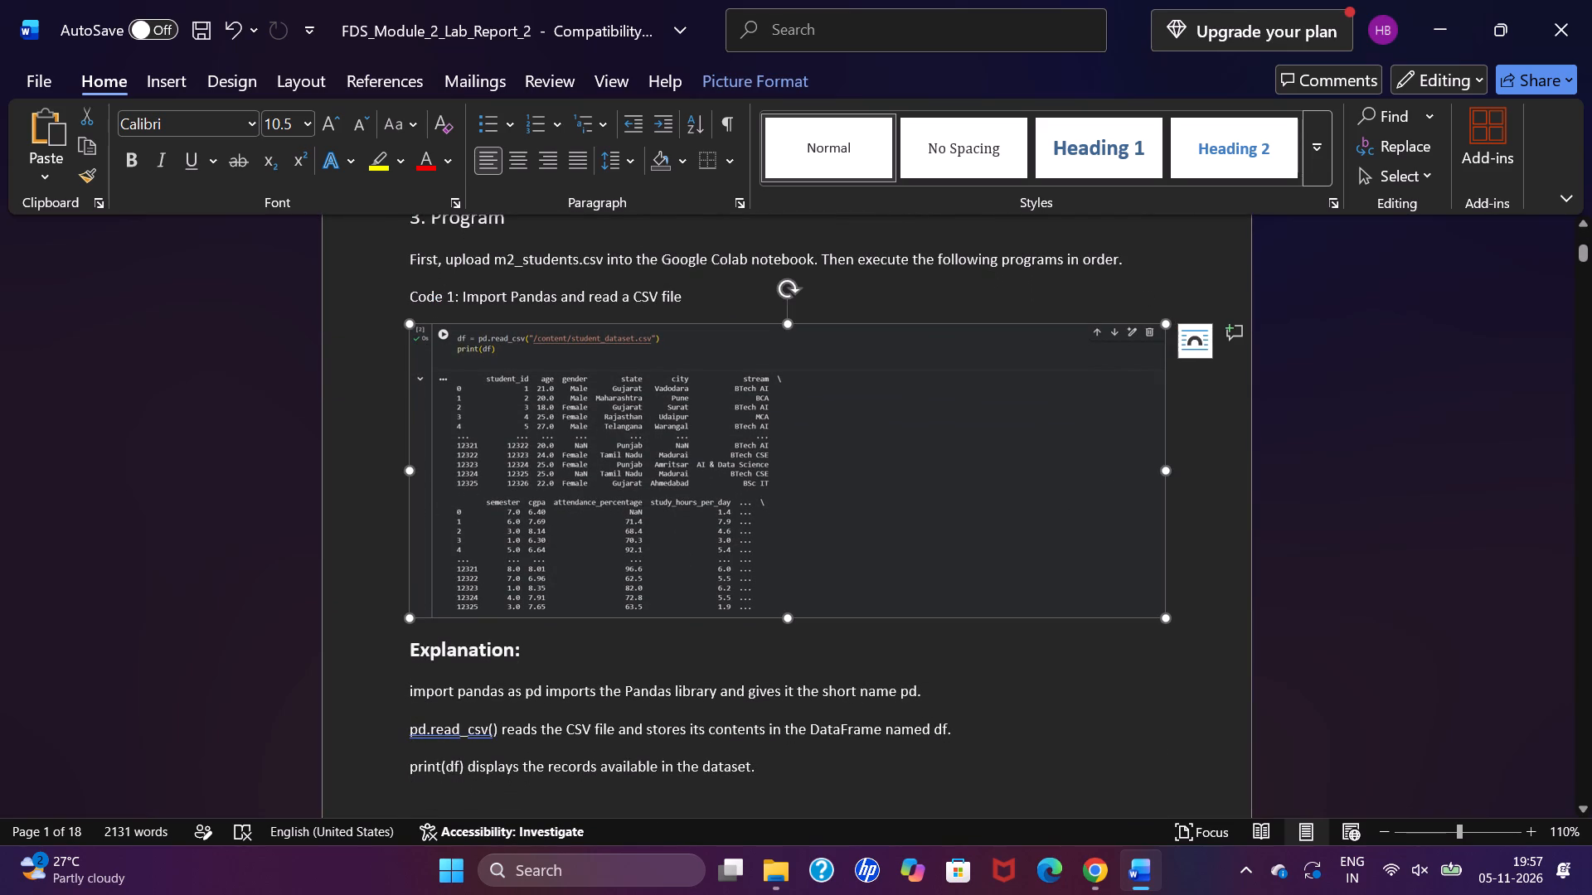
key("ctrl+c")
scroll(468, 389, "down", 5)
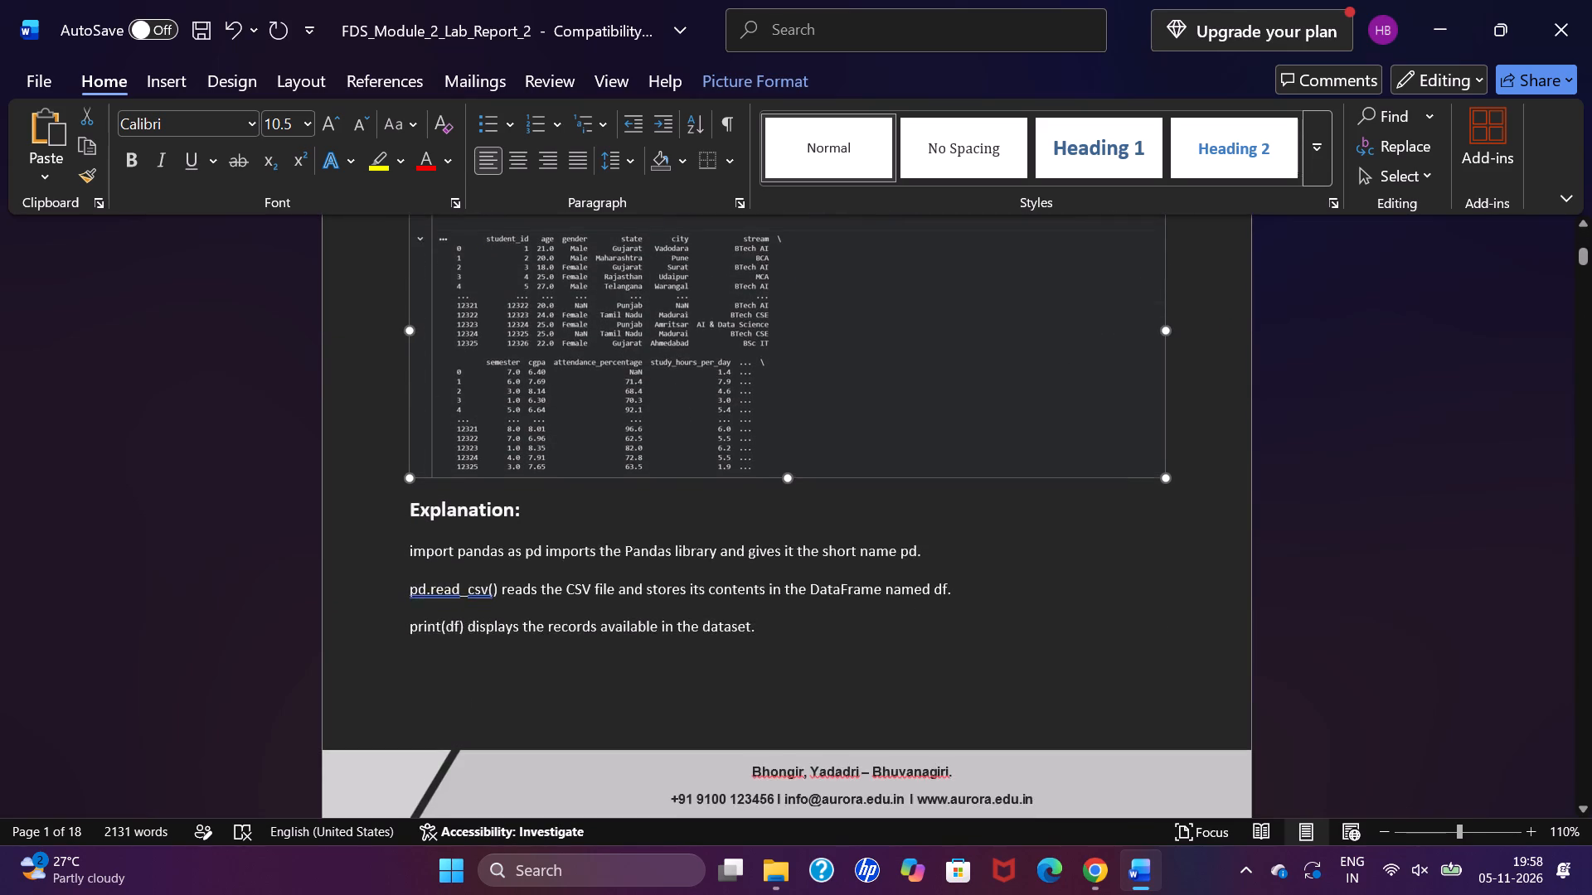
scroll(468, 389, "down", 8)
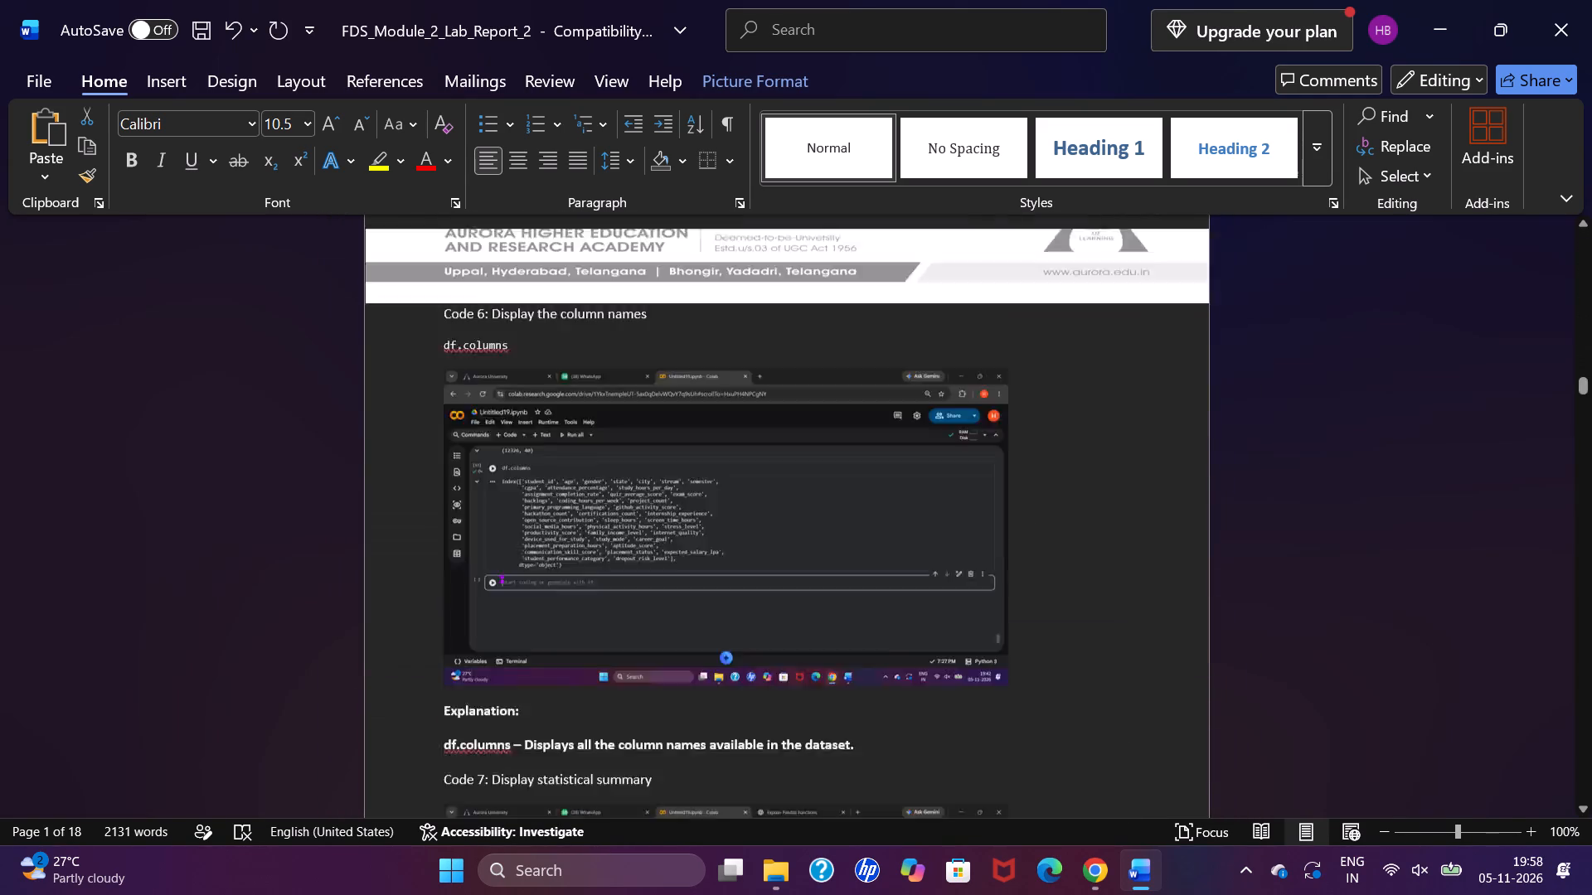
scroll(468, 389, "down", 5)
scroll(468, 389, "up", 2)
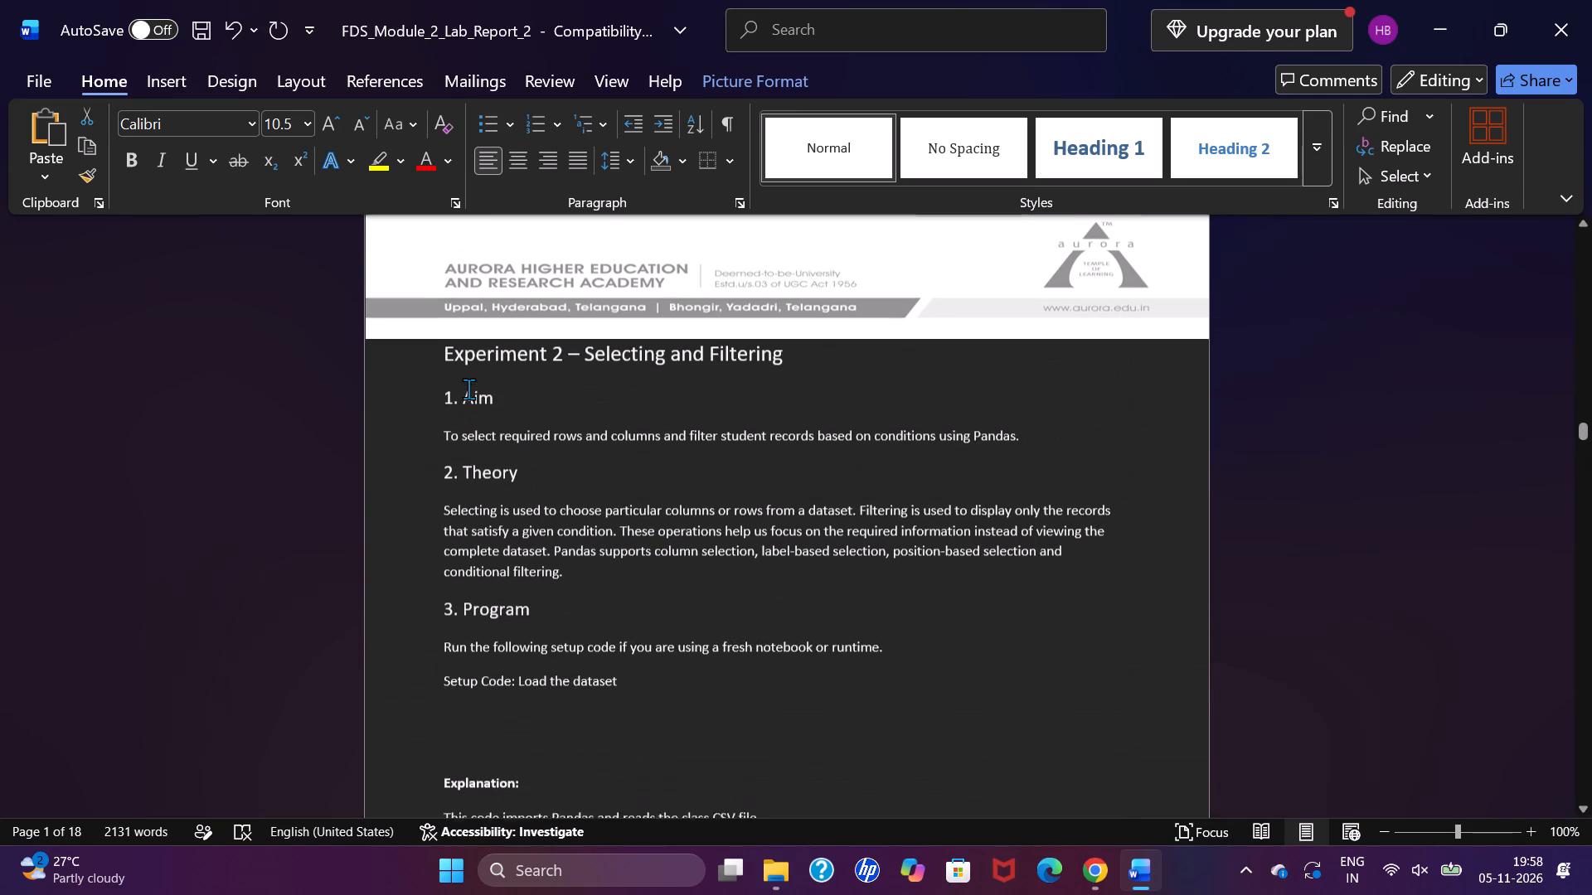
left_click(478, 723)
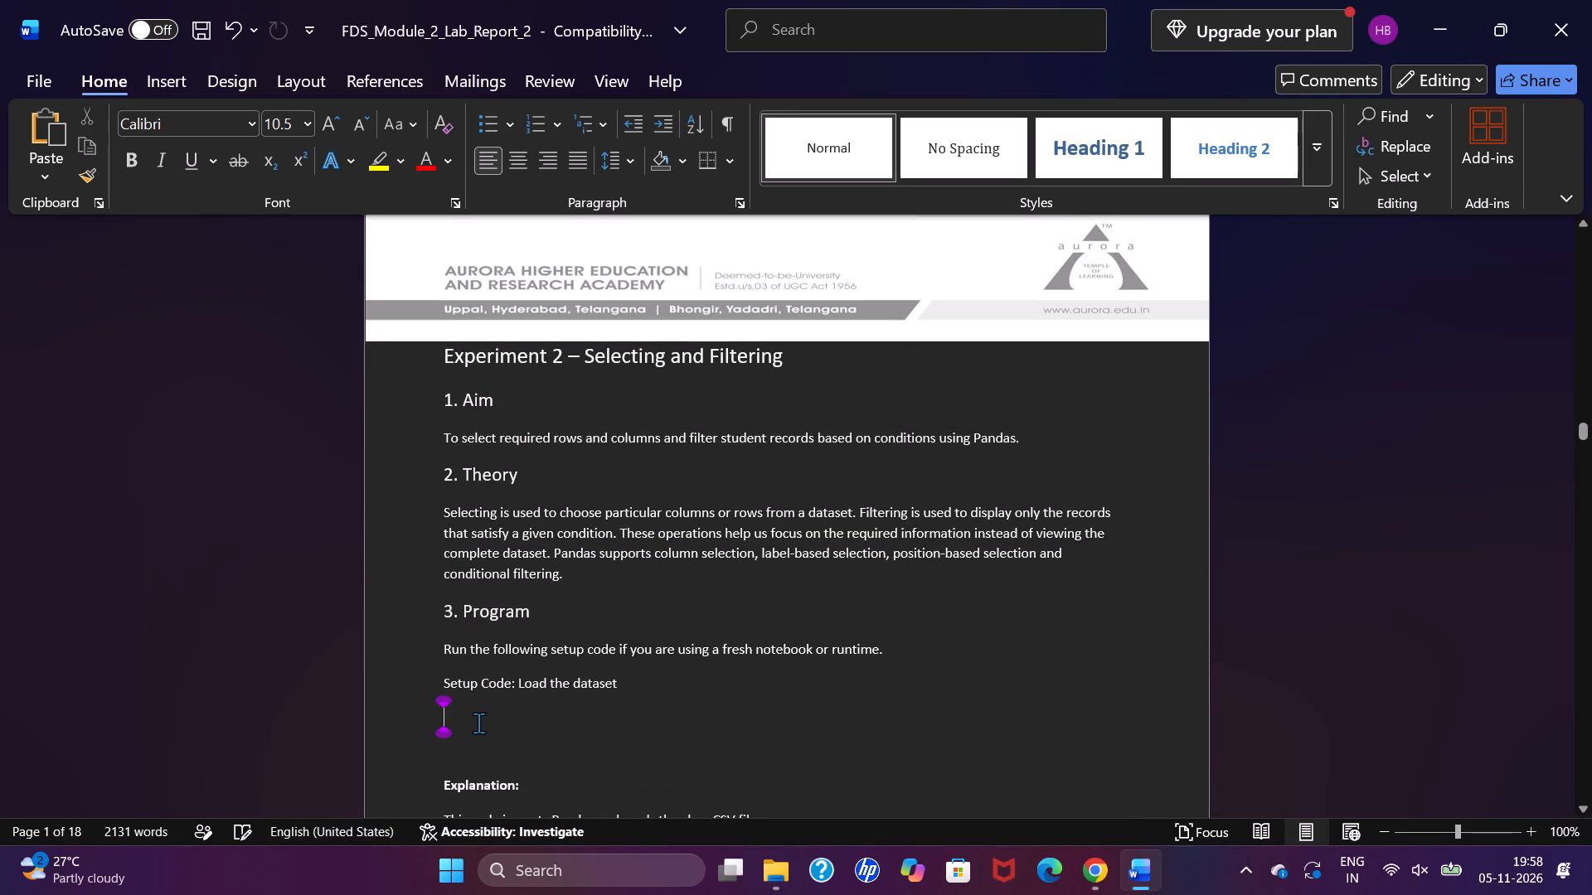
key("ctrl+v")
Remove the print() wrapper from Experiment 2's Code 1 so the line reads df["Name"].
scroll(478, 723, "down", 1)
scroll(478, 723, "up", 1)
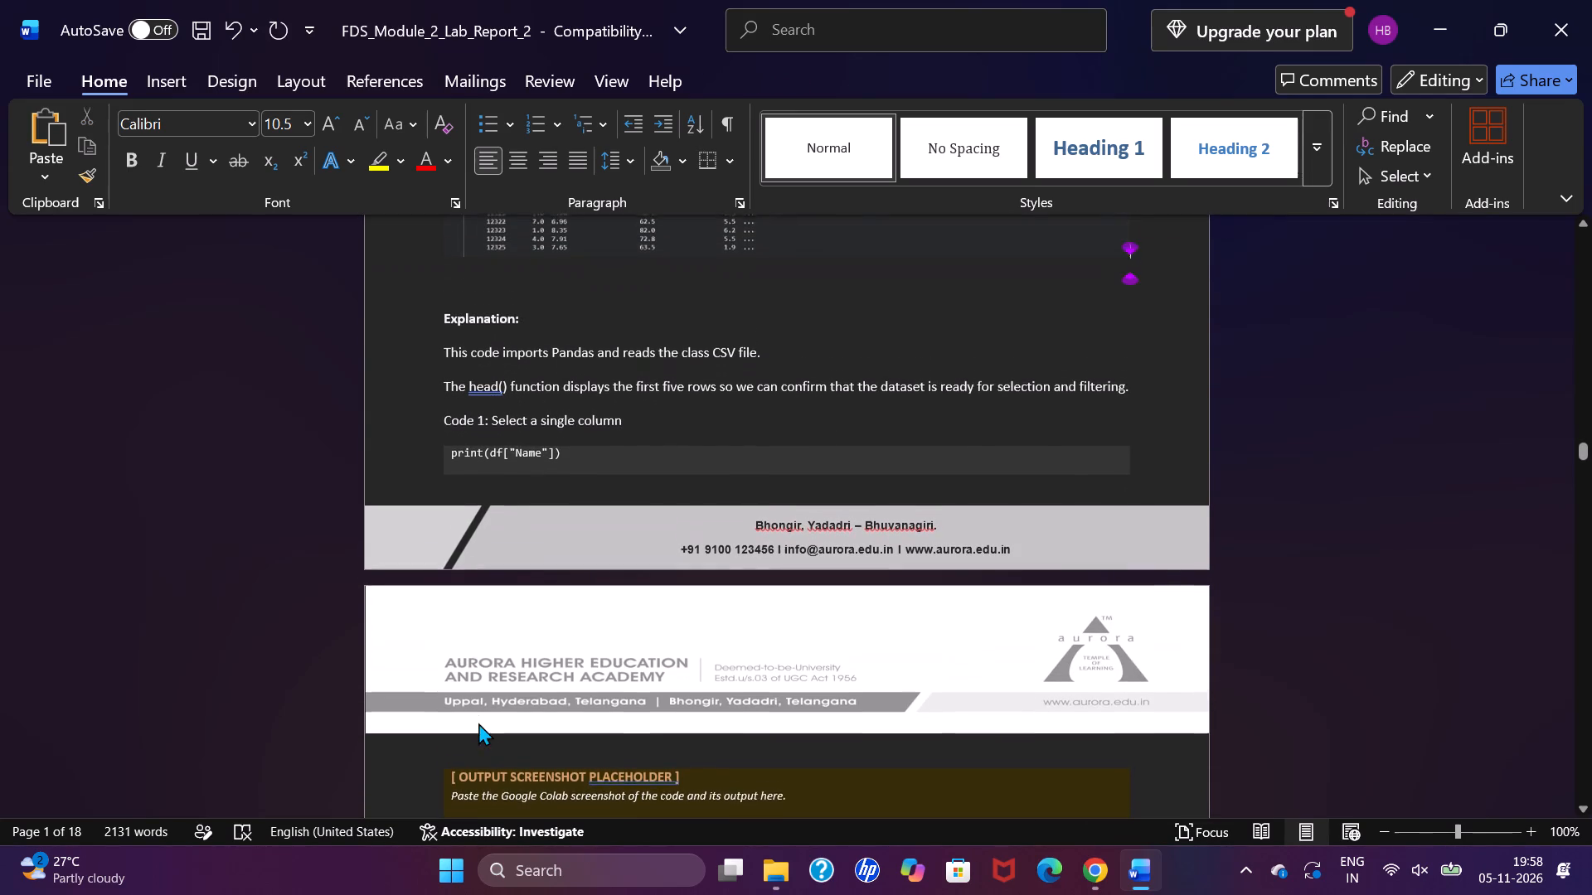
scroll(478, 723, "up", 2)
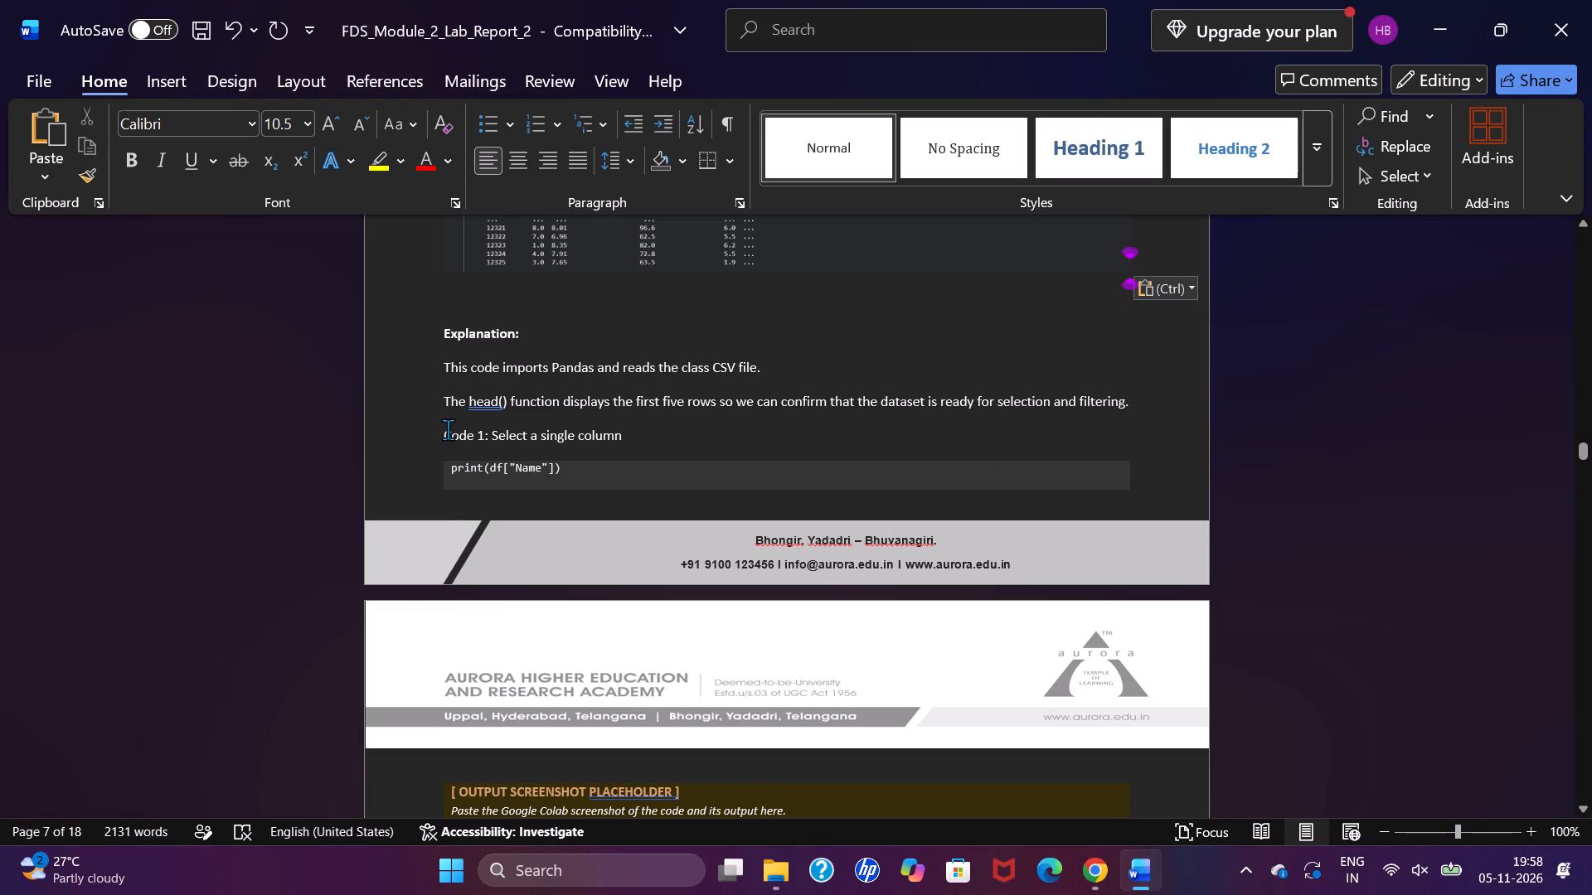
left_click(490, 470)
key("BackSpace")
key("BackSpace")
key("BackSpace")
key("BackSpace")
key("BackSpace")
key("BackSpace")
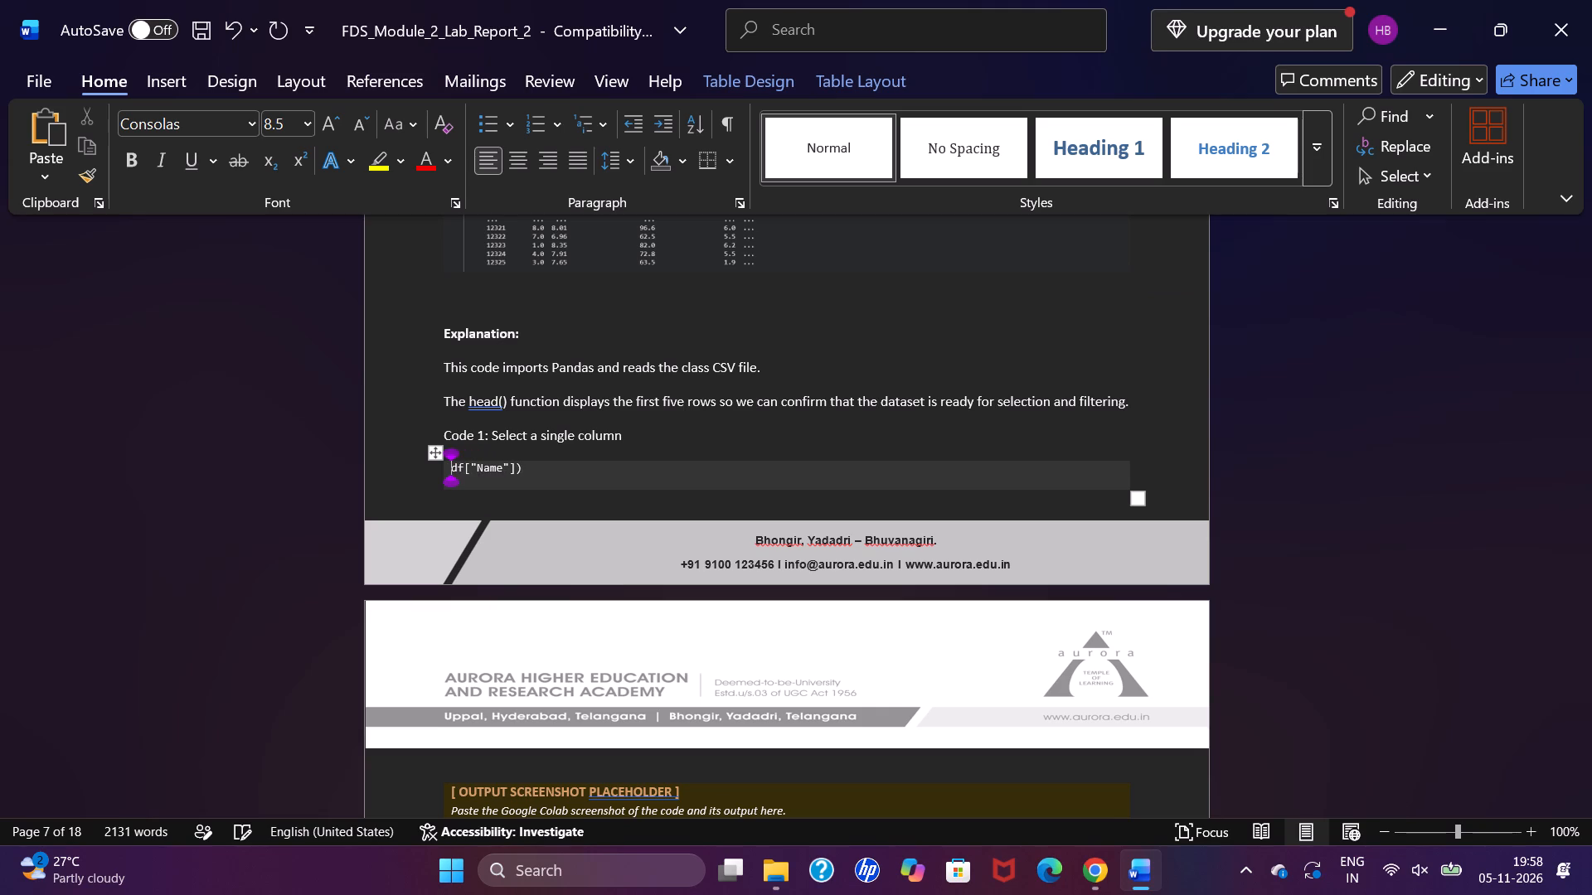
key("Right")
key("Right")
key("Right")
key("Right")
key("Right")
key("Right")
key("Right")
key("Right")
key("Right")
key("Right")
key("Right")
key("BackSpace")
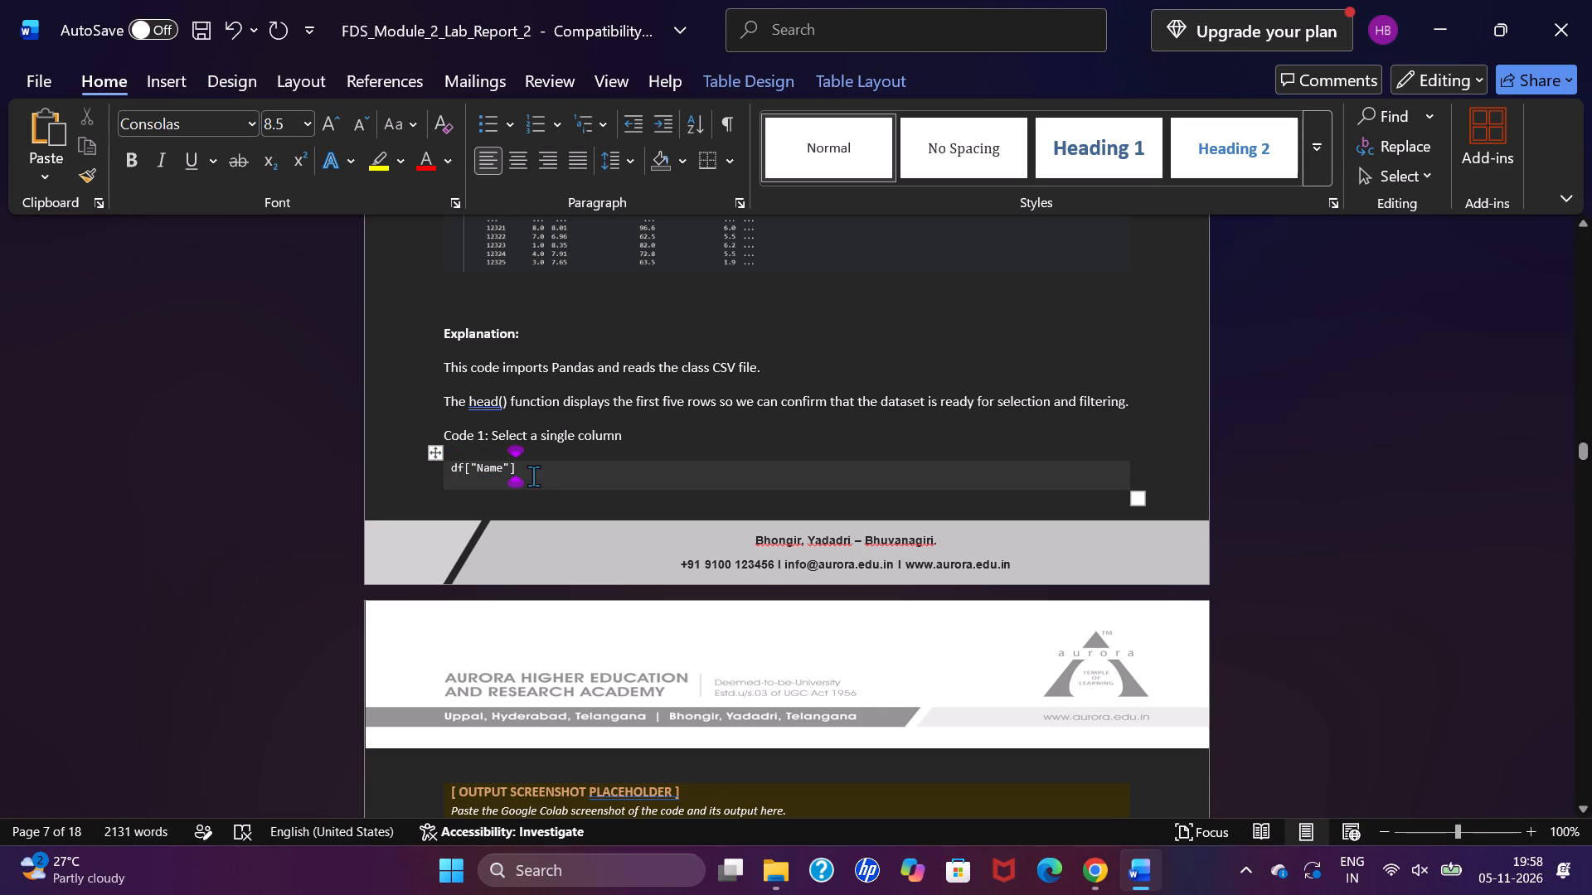
Replace the shaded code box under "Code 1: Select a single column" with df["Name"] as plain document text.
left_click_drag(533, 476, 455, 471)
key("ctrl+c")
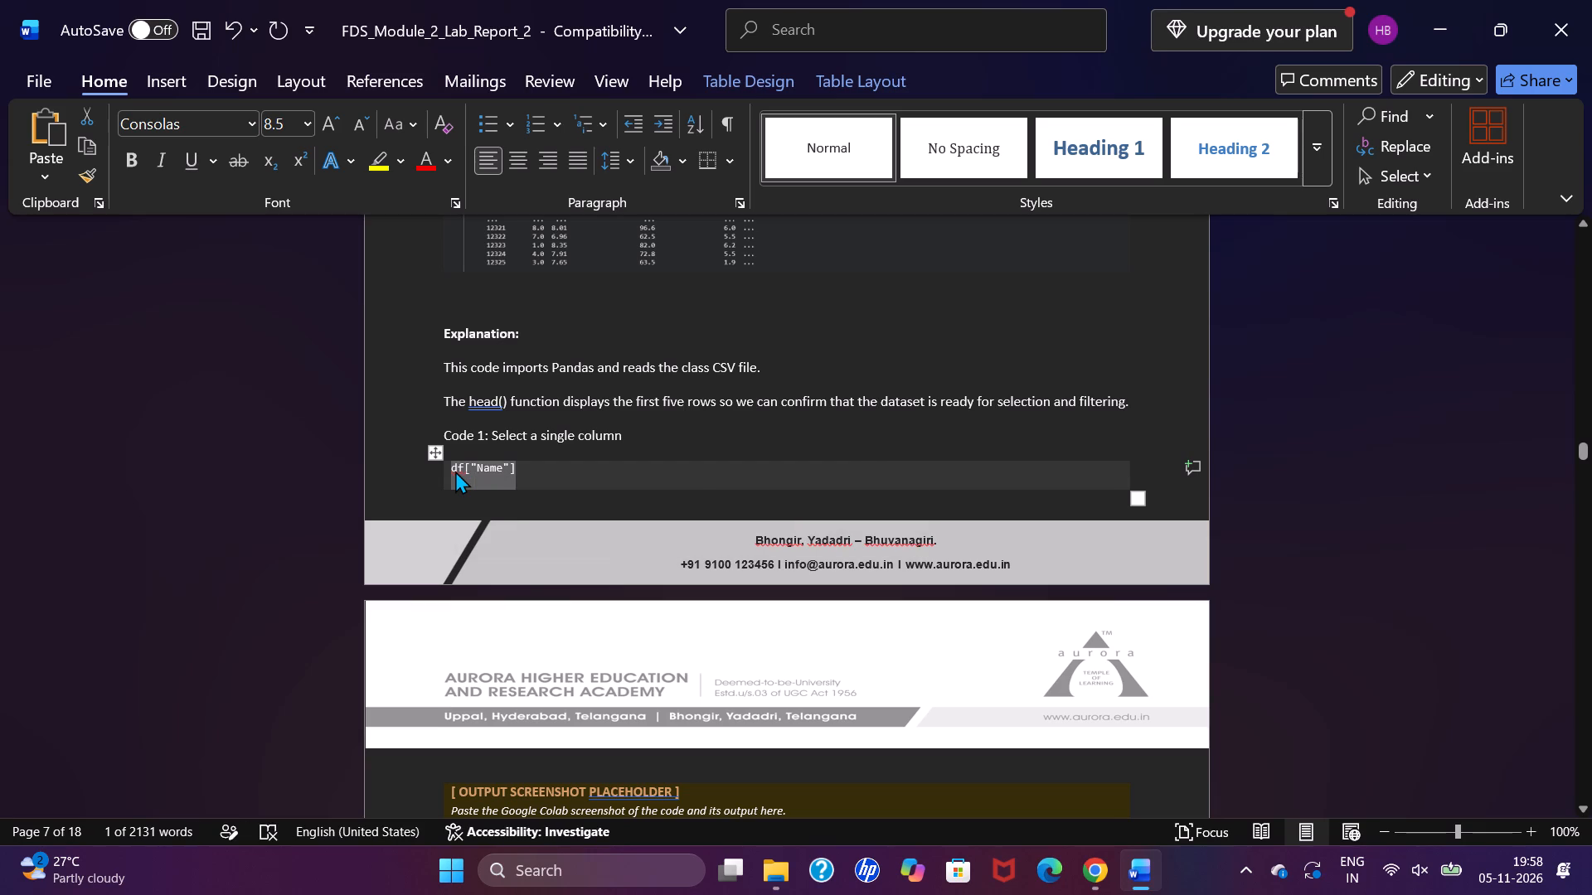
left_click(438, 447)
key("BackSpace")
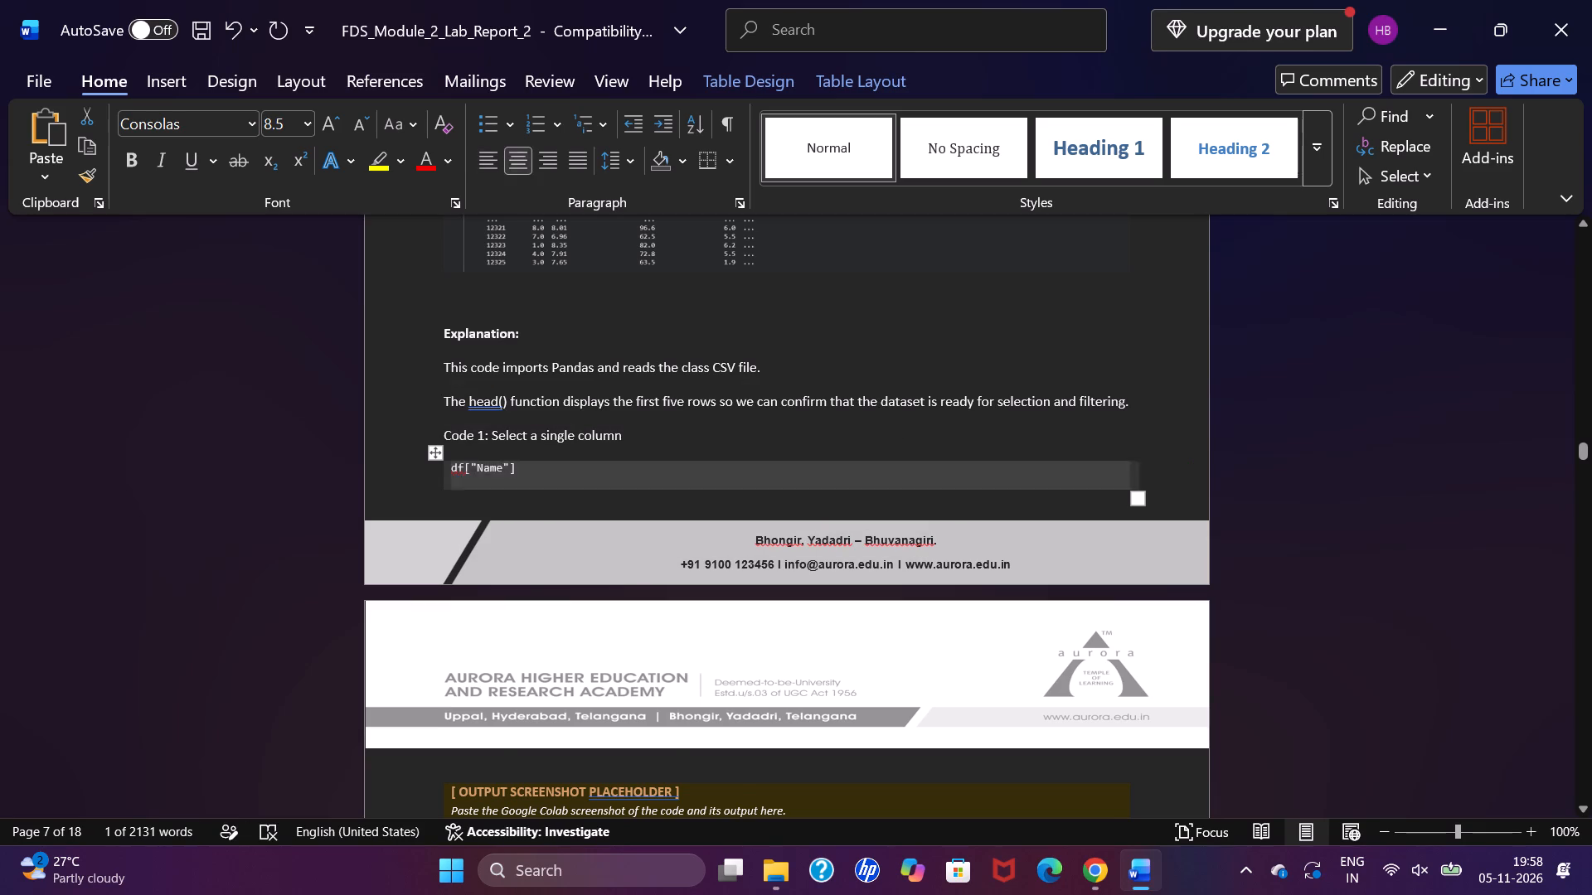
key("ctrl+b")
key("ctrl+v")
left_click(438, 447, "ctrl")
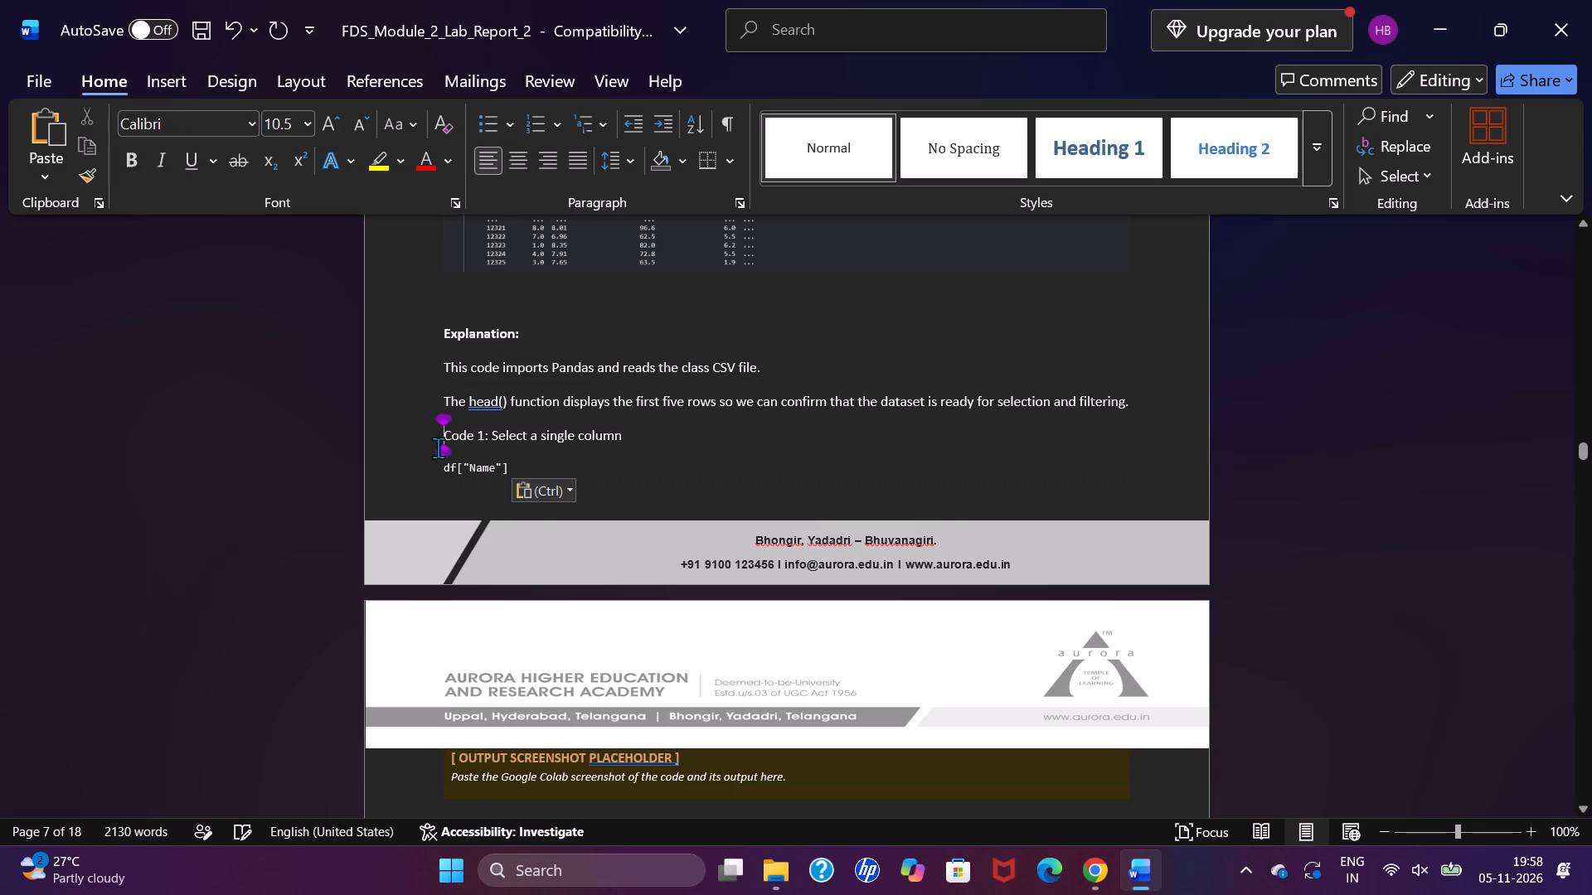
Switch to the Colab notebook in Chrome, add a code cell at the end containing df["Name"], and run it.
left_click(1102, 857)
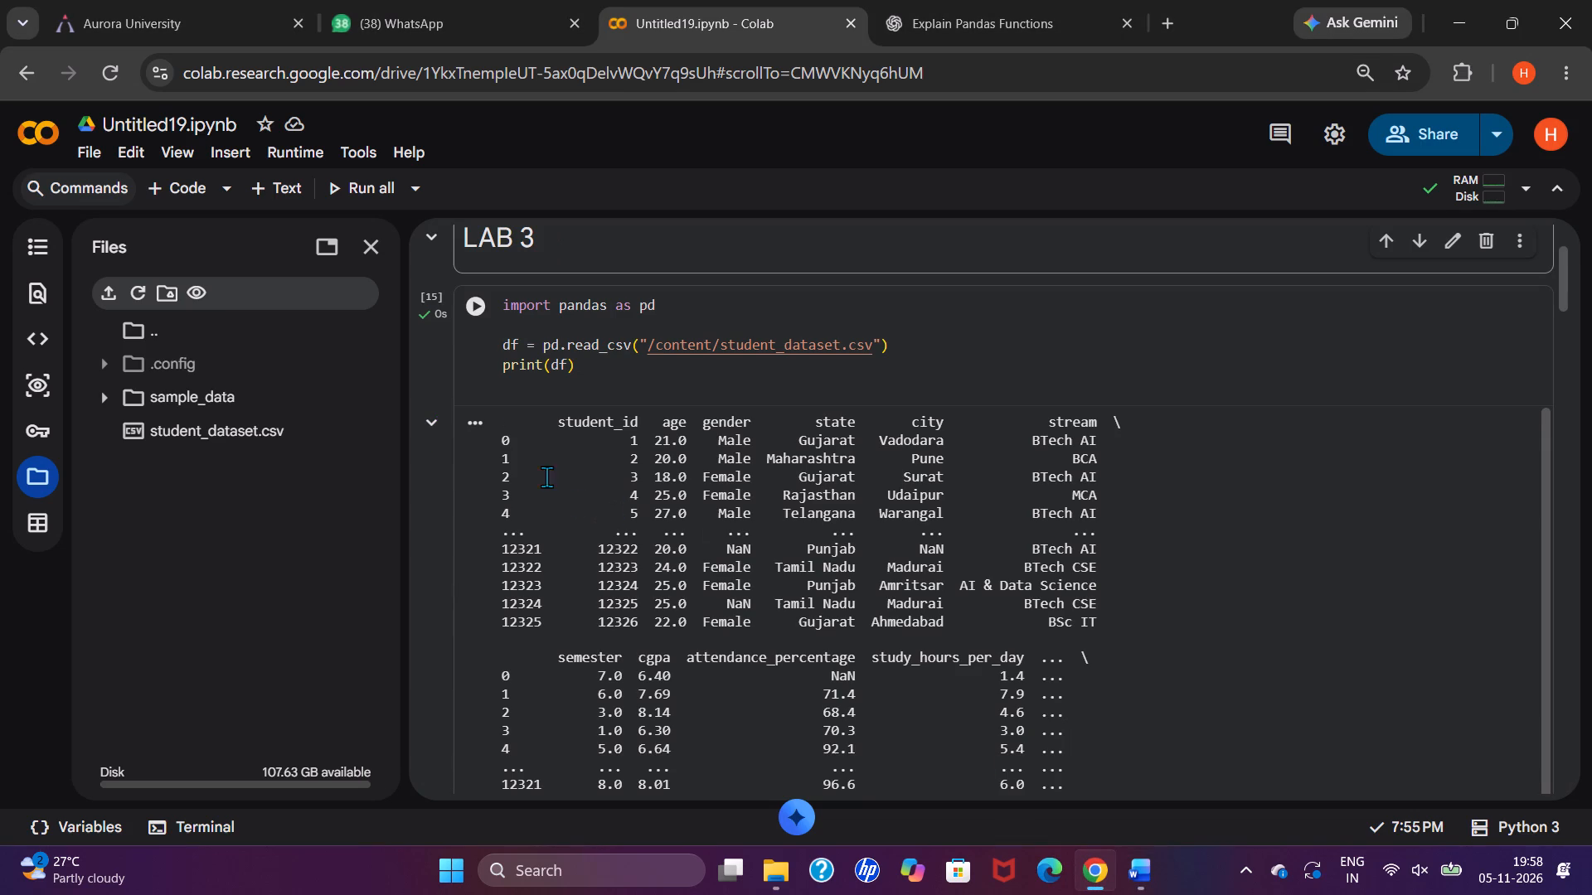
scroll(531, 492, "down", 11)
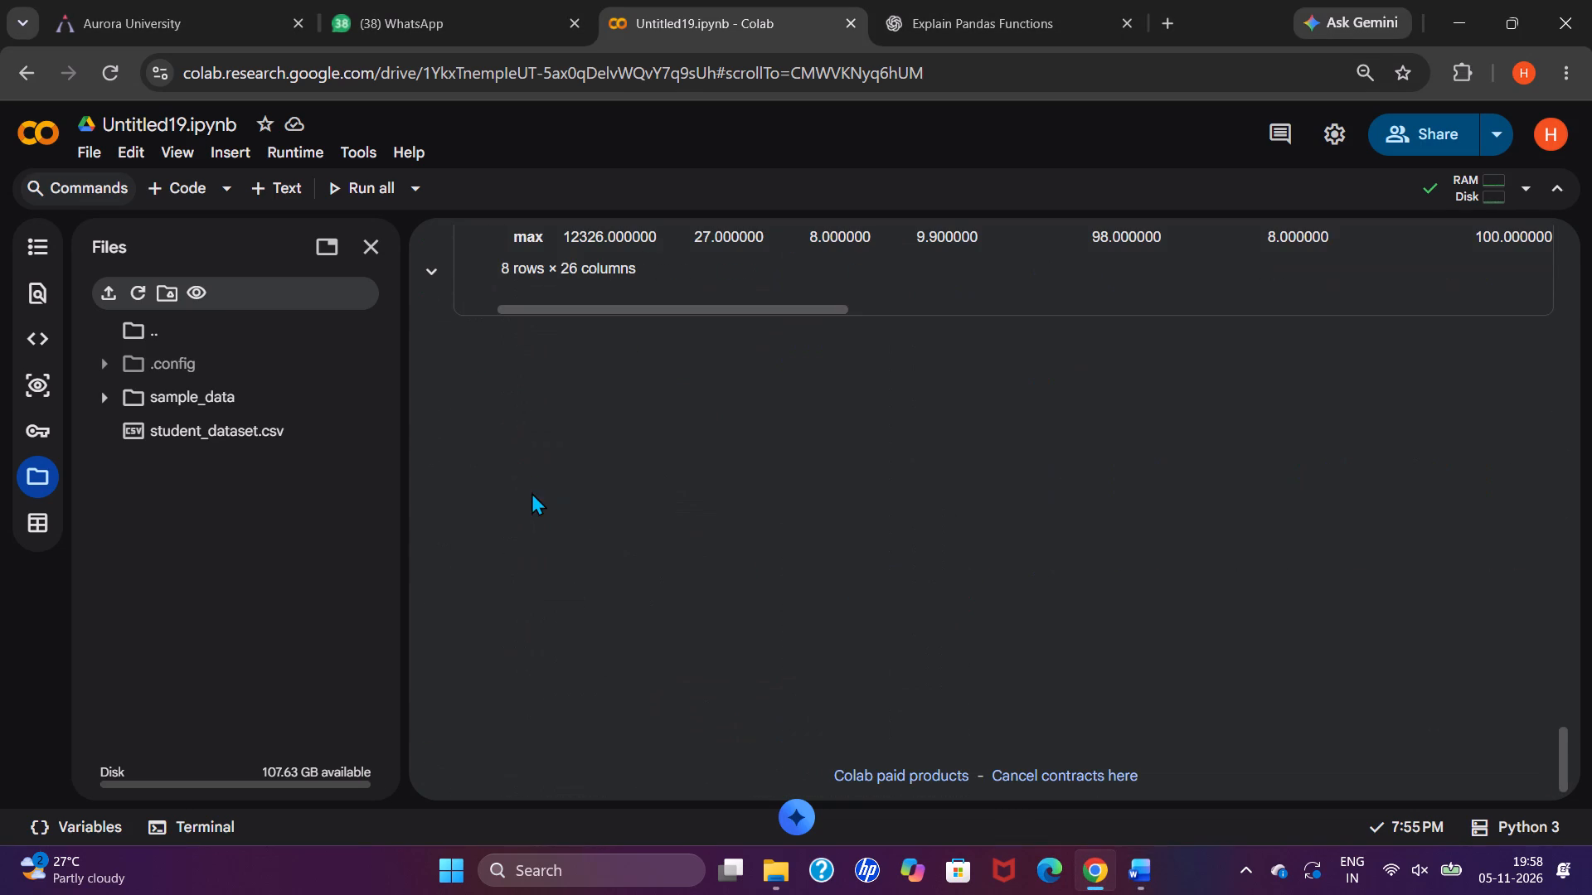
scroll(447, 475, "up", 1)
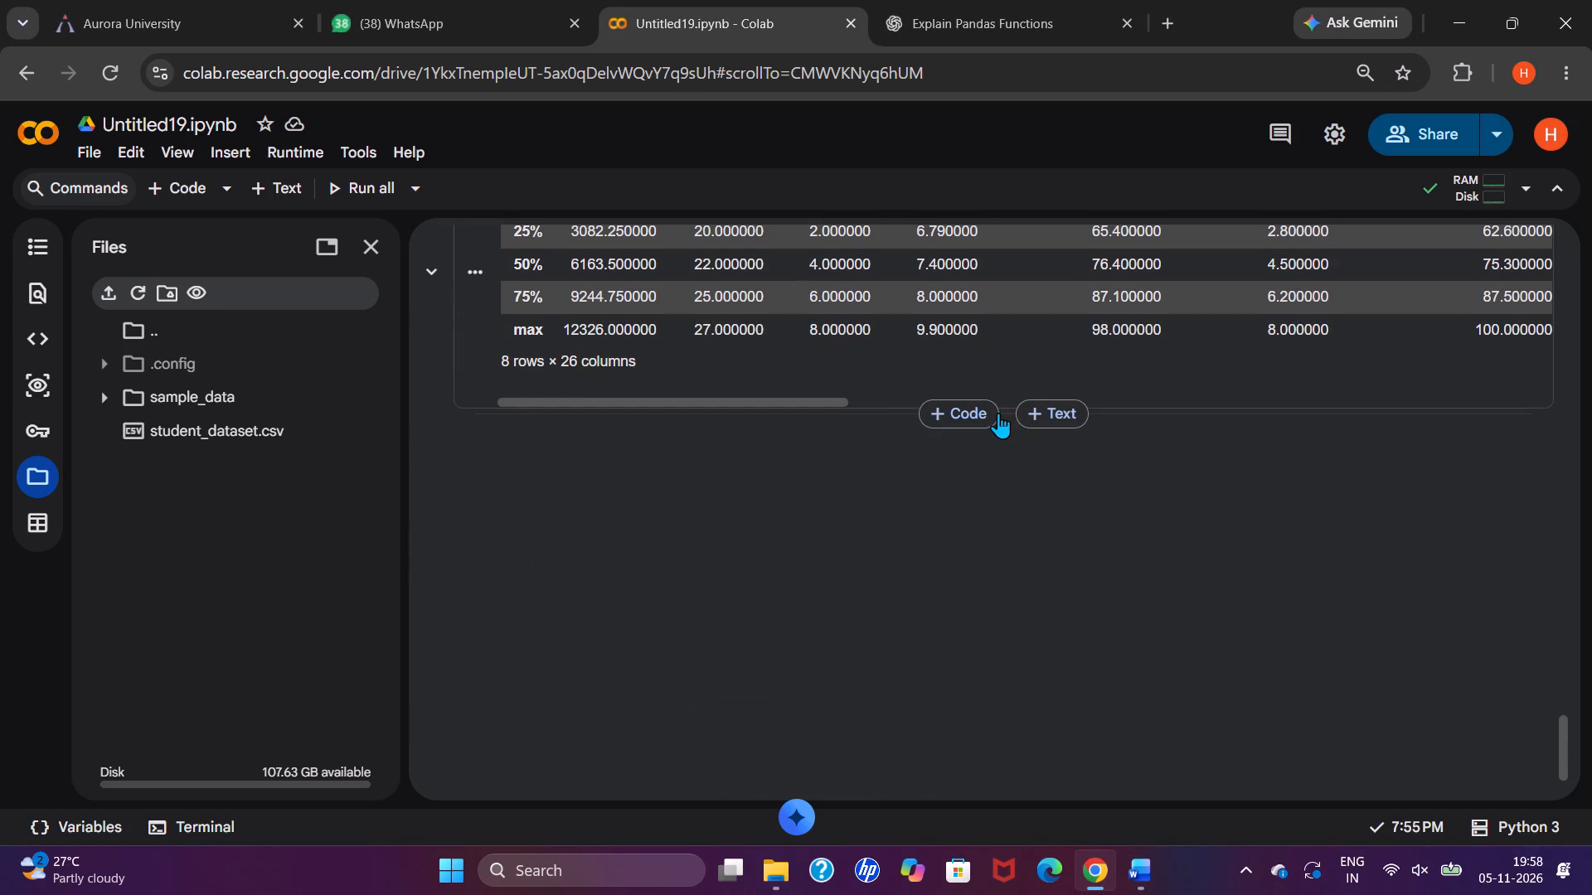
left_click(922, 420)
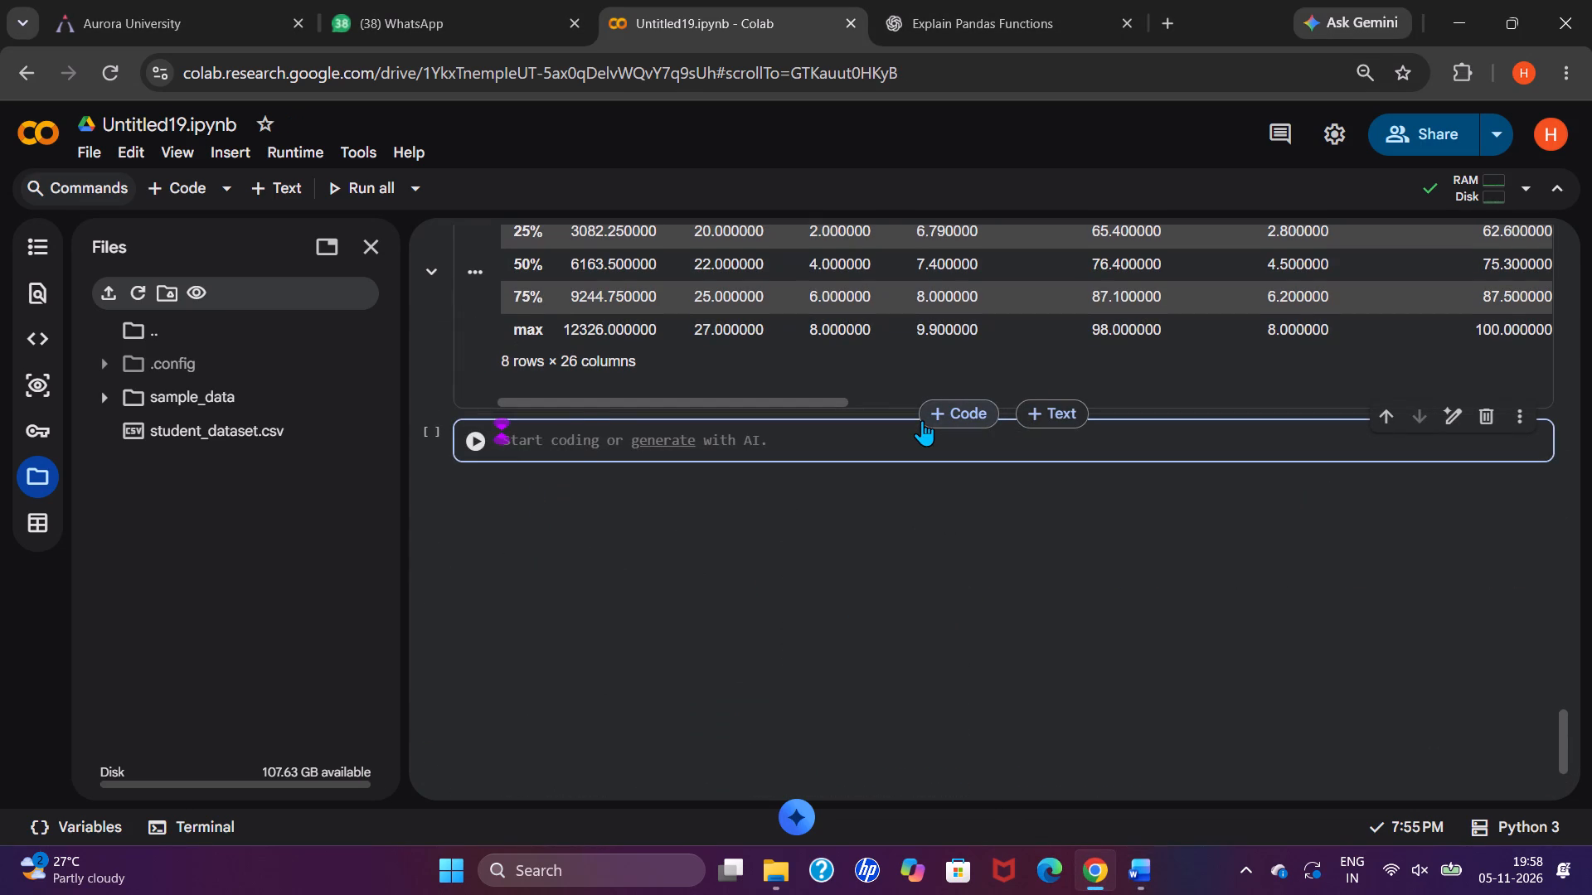
key("ctrl+v")
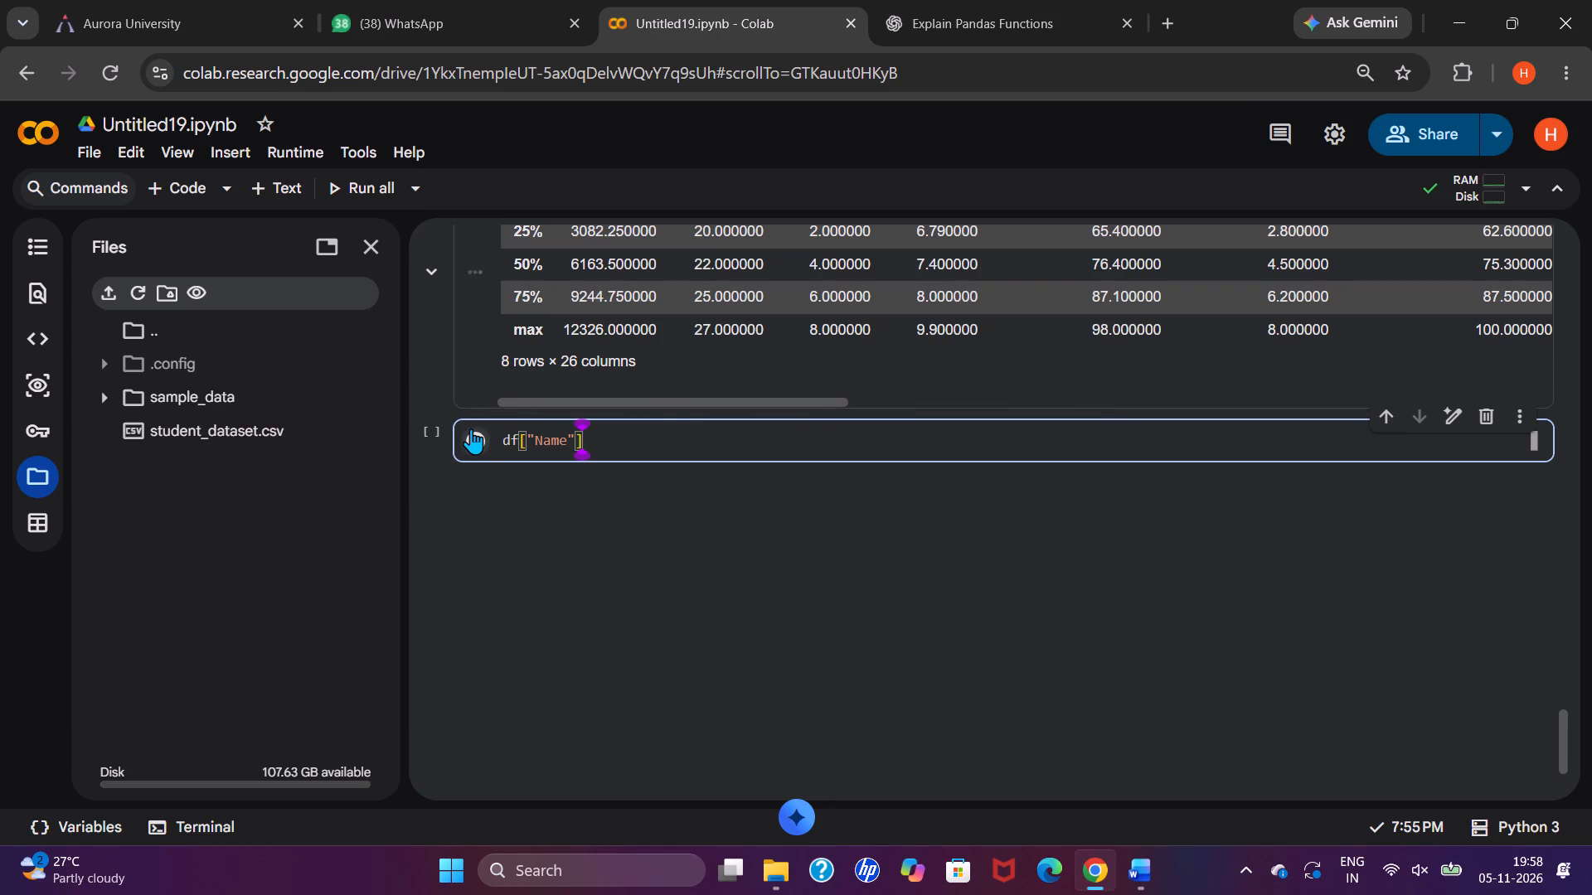
left_click(470, 428)
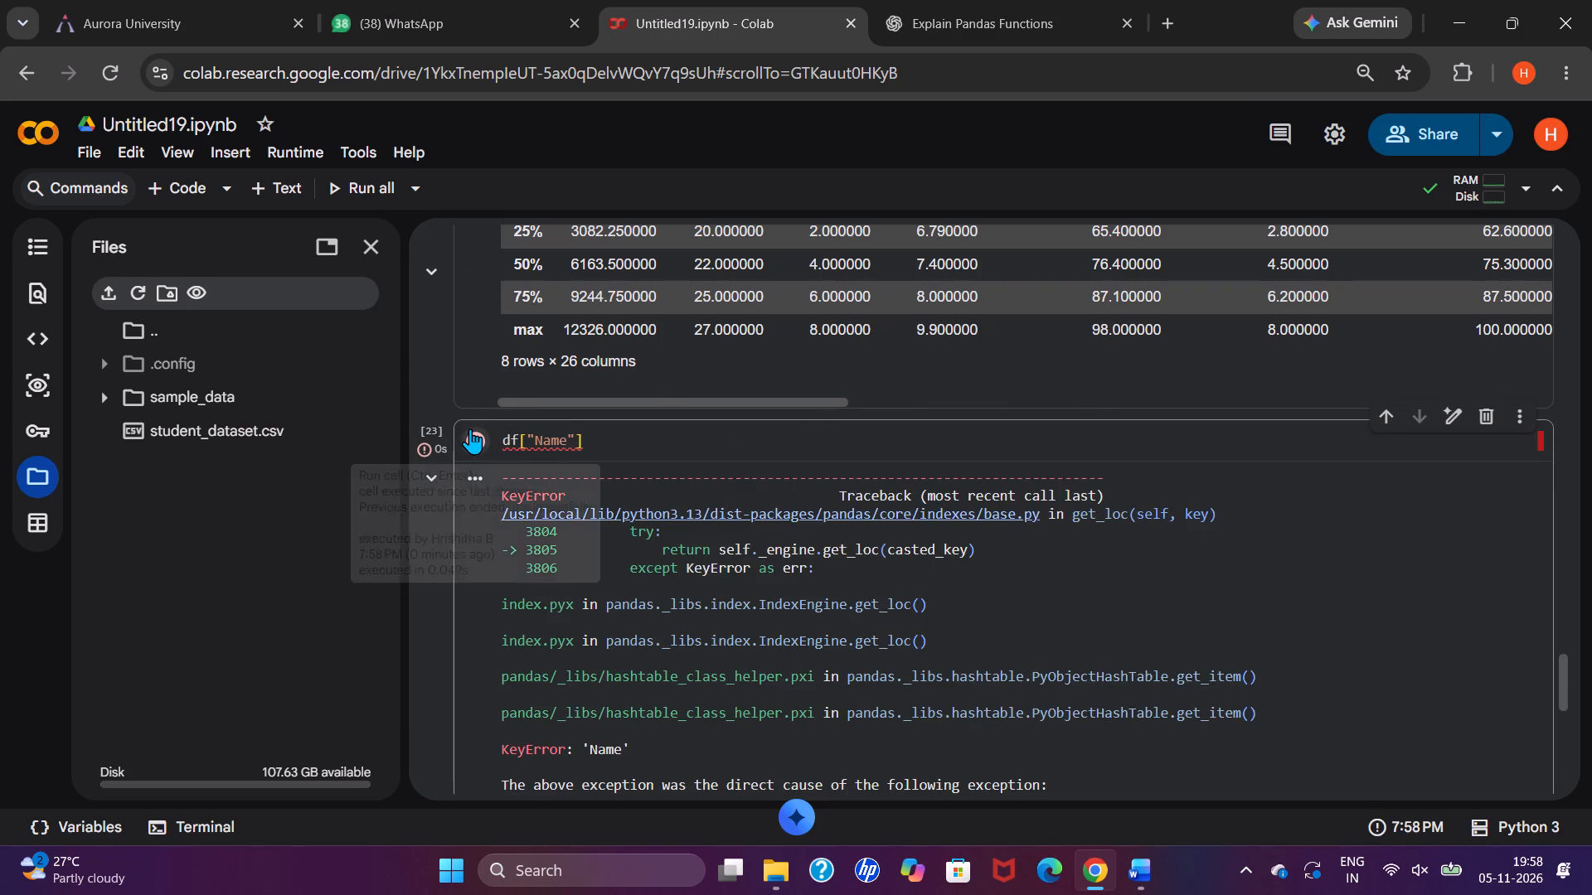
scroll(470, 428, "up", 1)
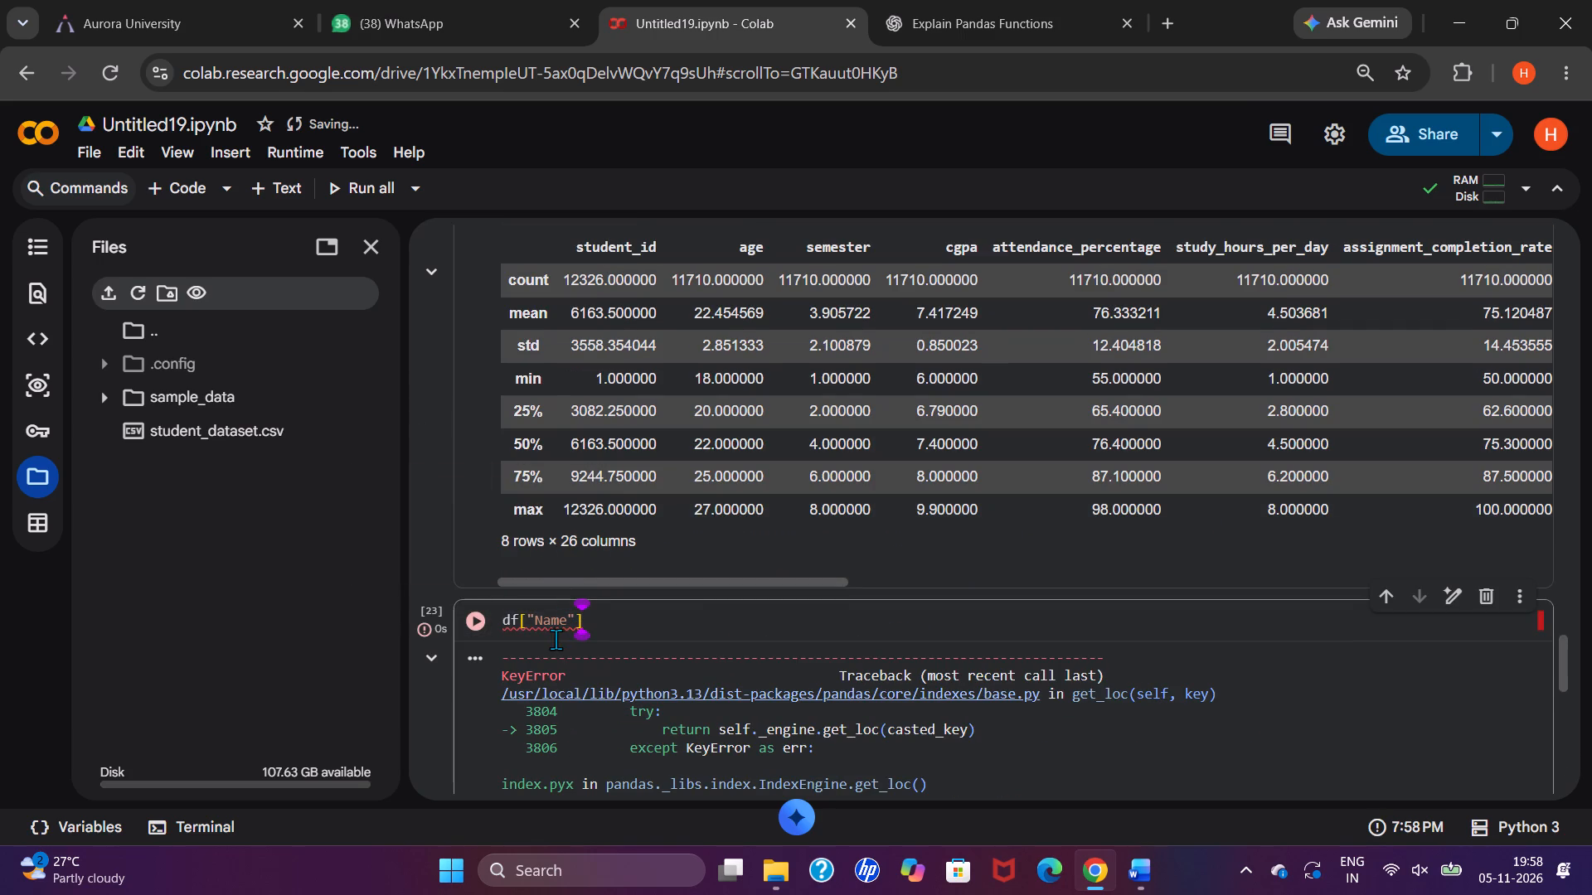
left_click_drag(593, 617, 475, 625)
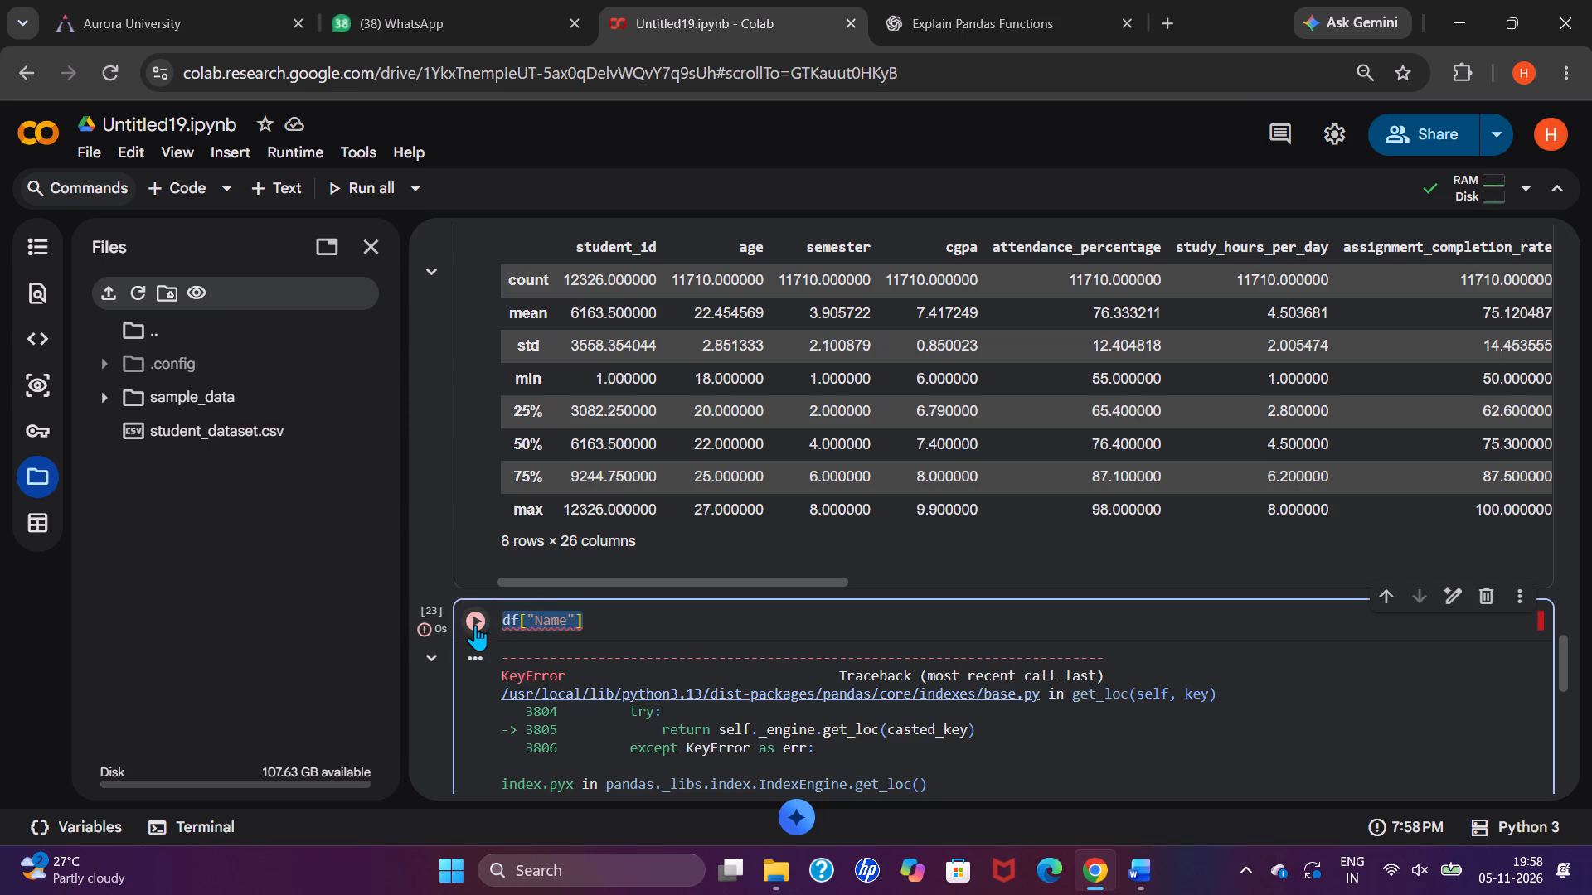
key("ctrl+c")
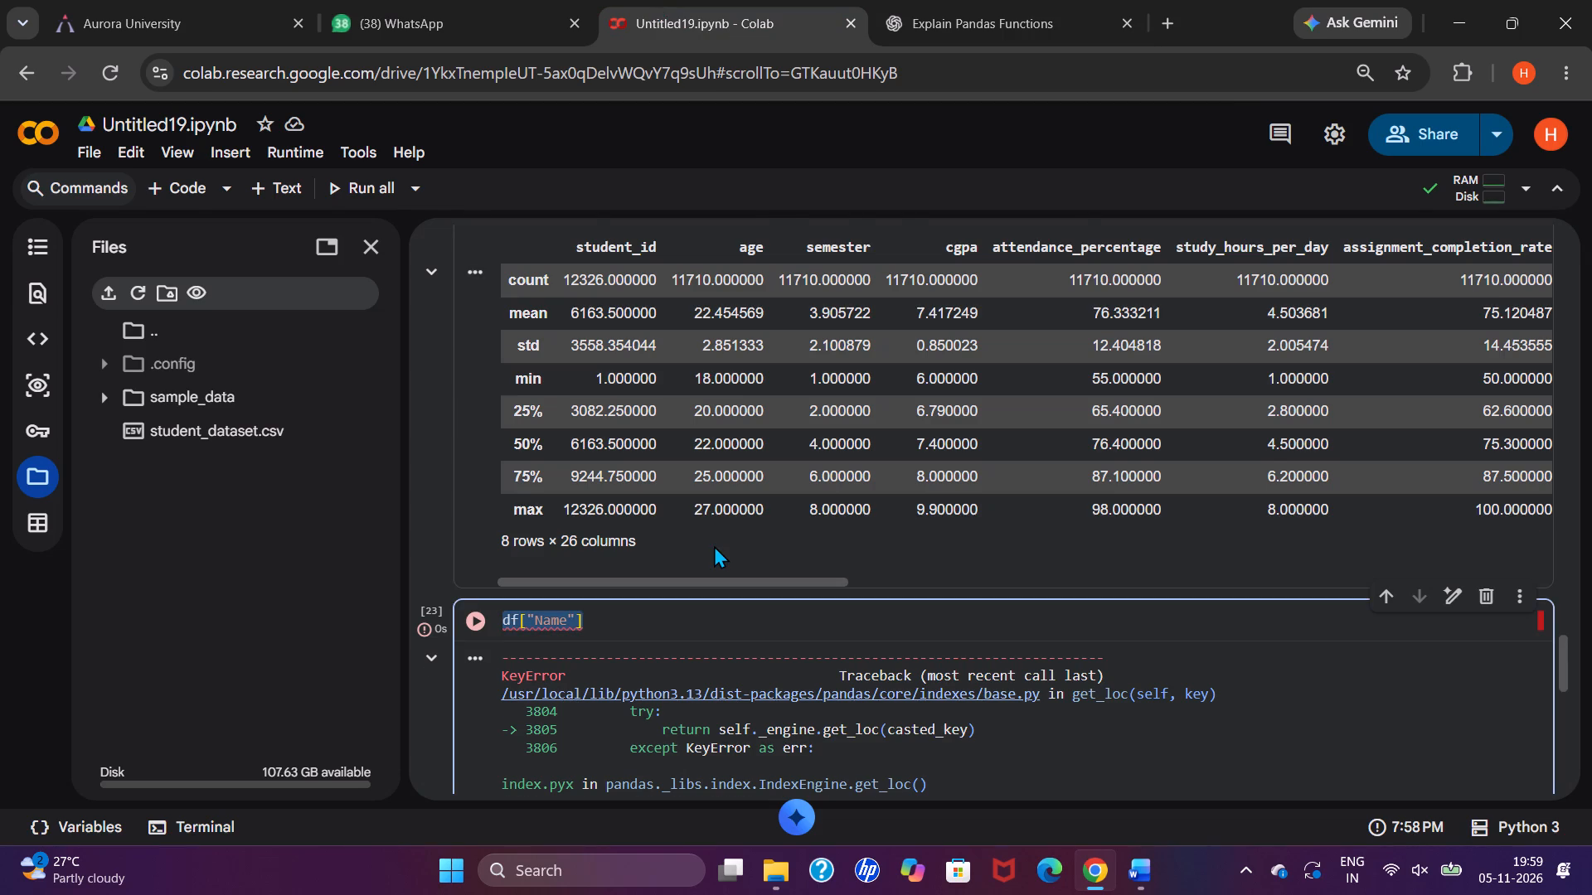
scroll(714, 545, "up", 7)
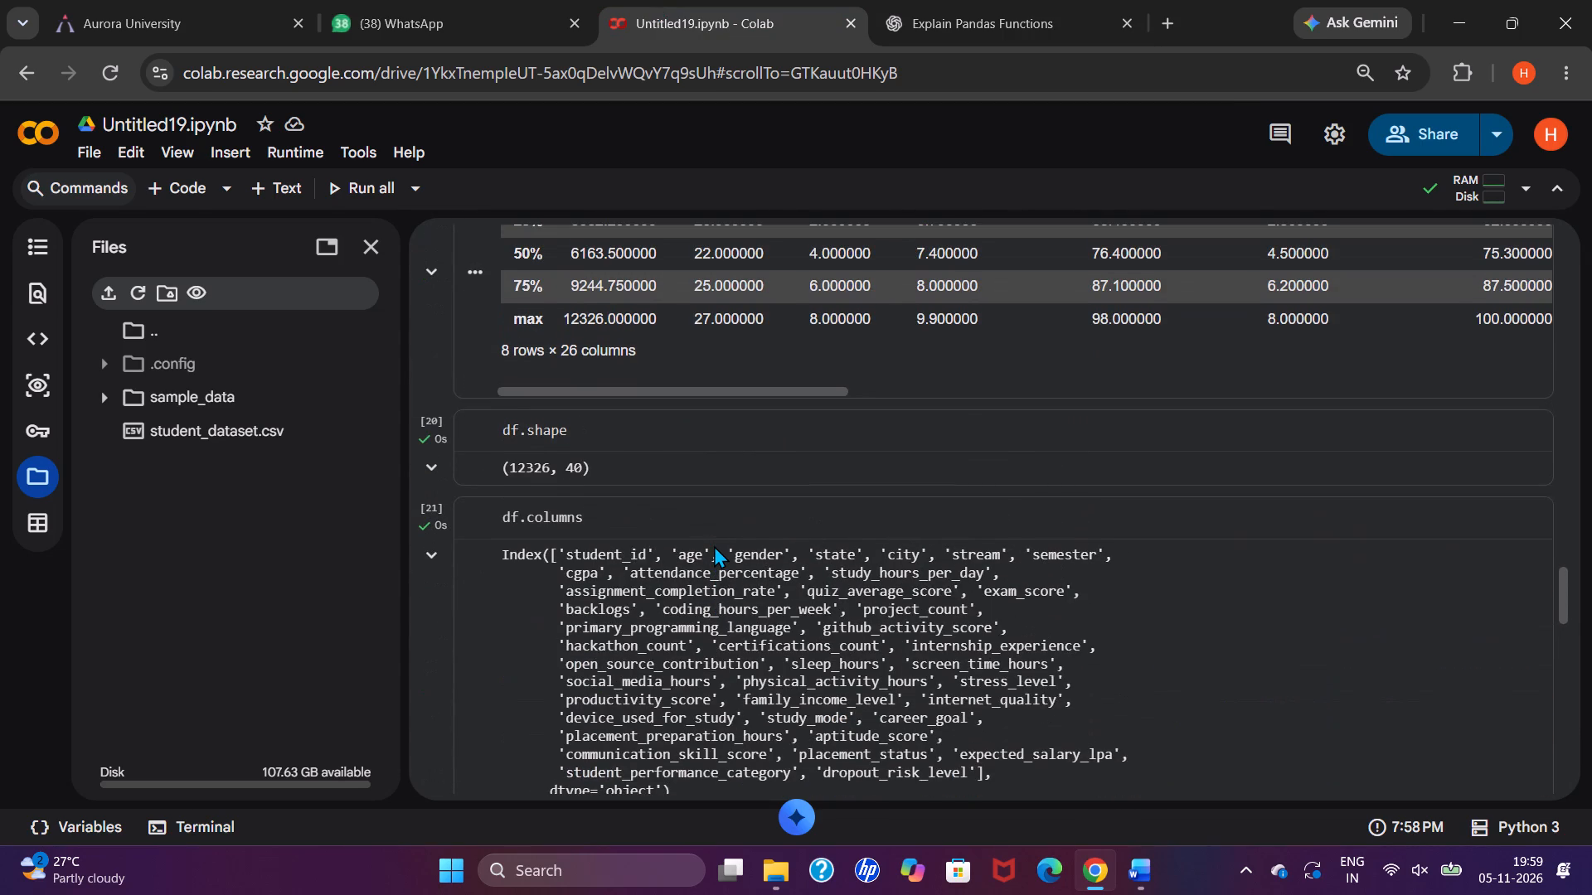
scroll(714, 545, "down", 1)
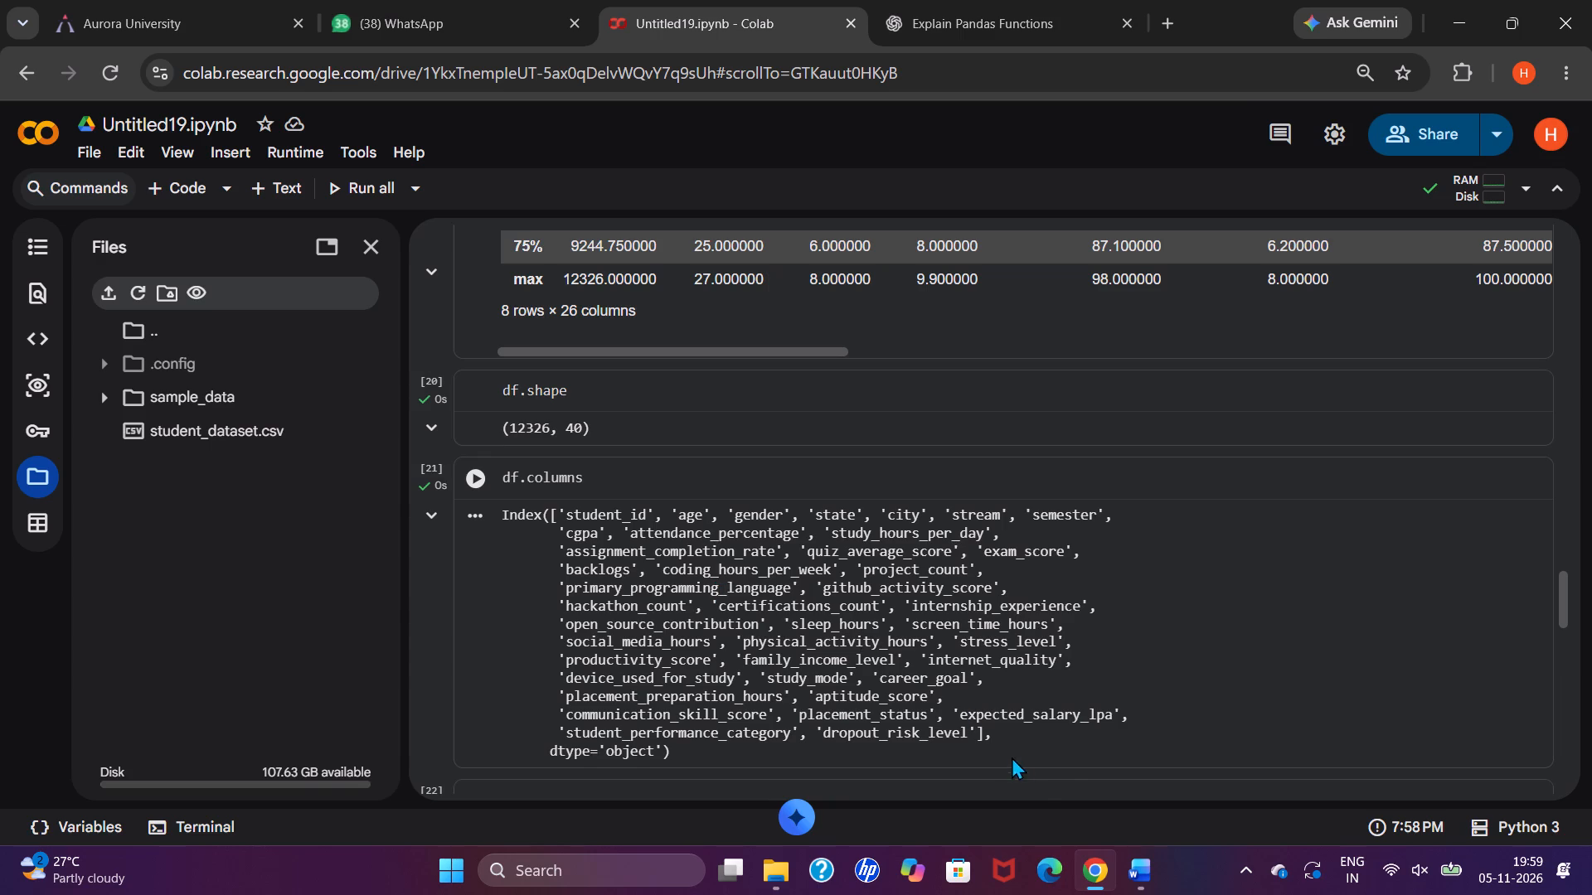
Switch to the Word report and change the column named in Code 1's explanation to age: "selects only the age column".
left_click(1124, 879)
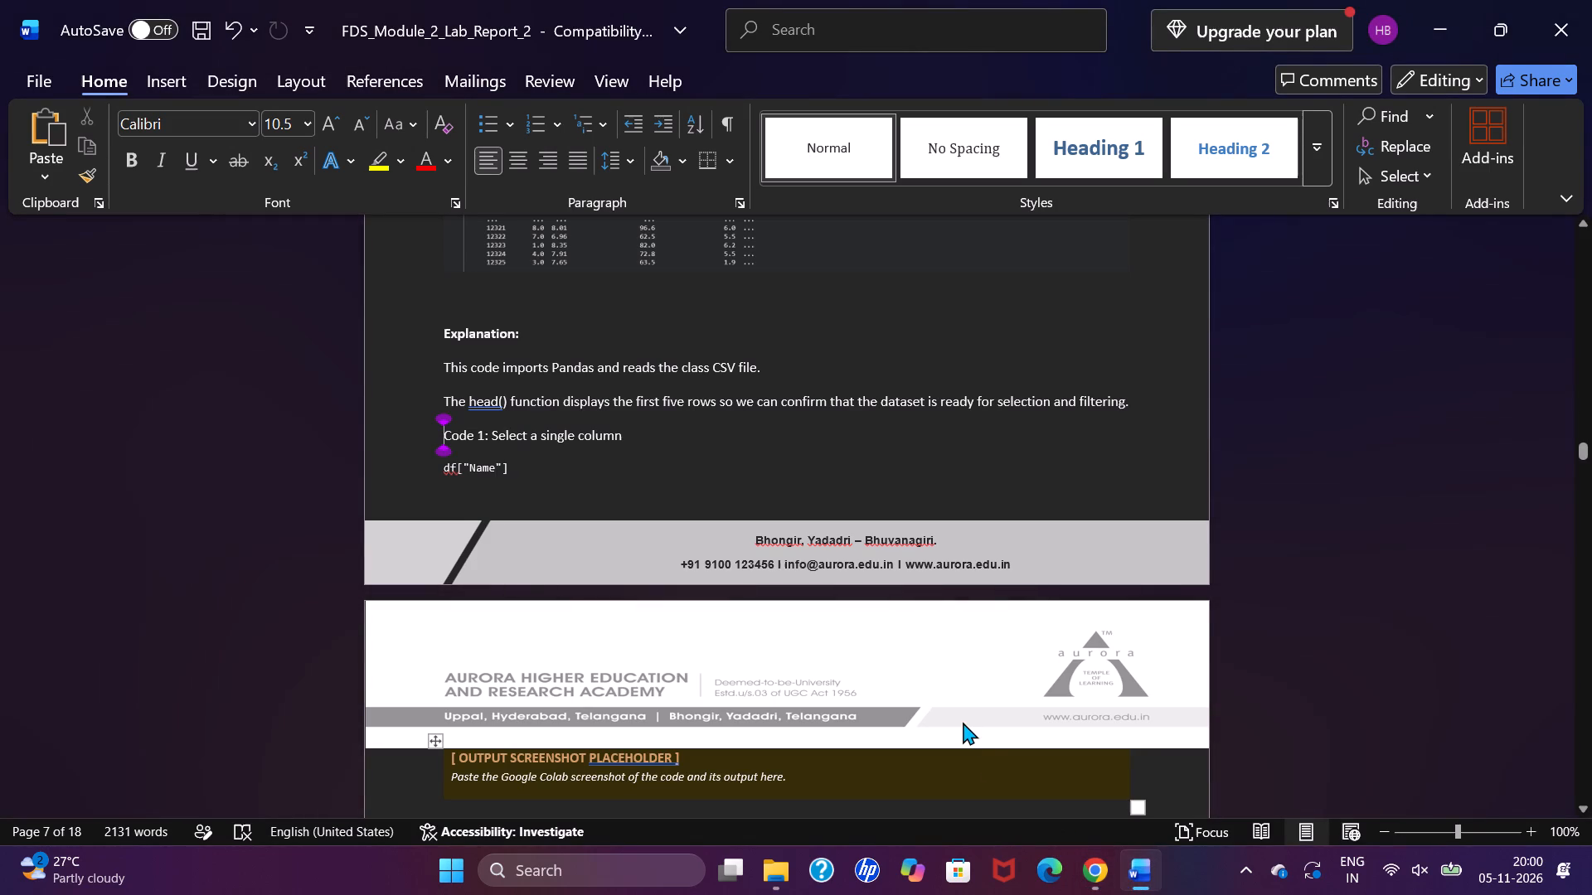
scroll(963, 722, "down", 1)
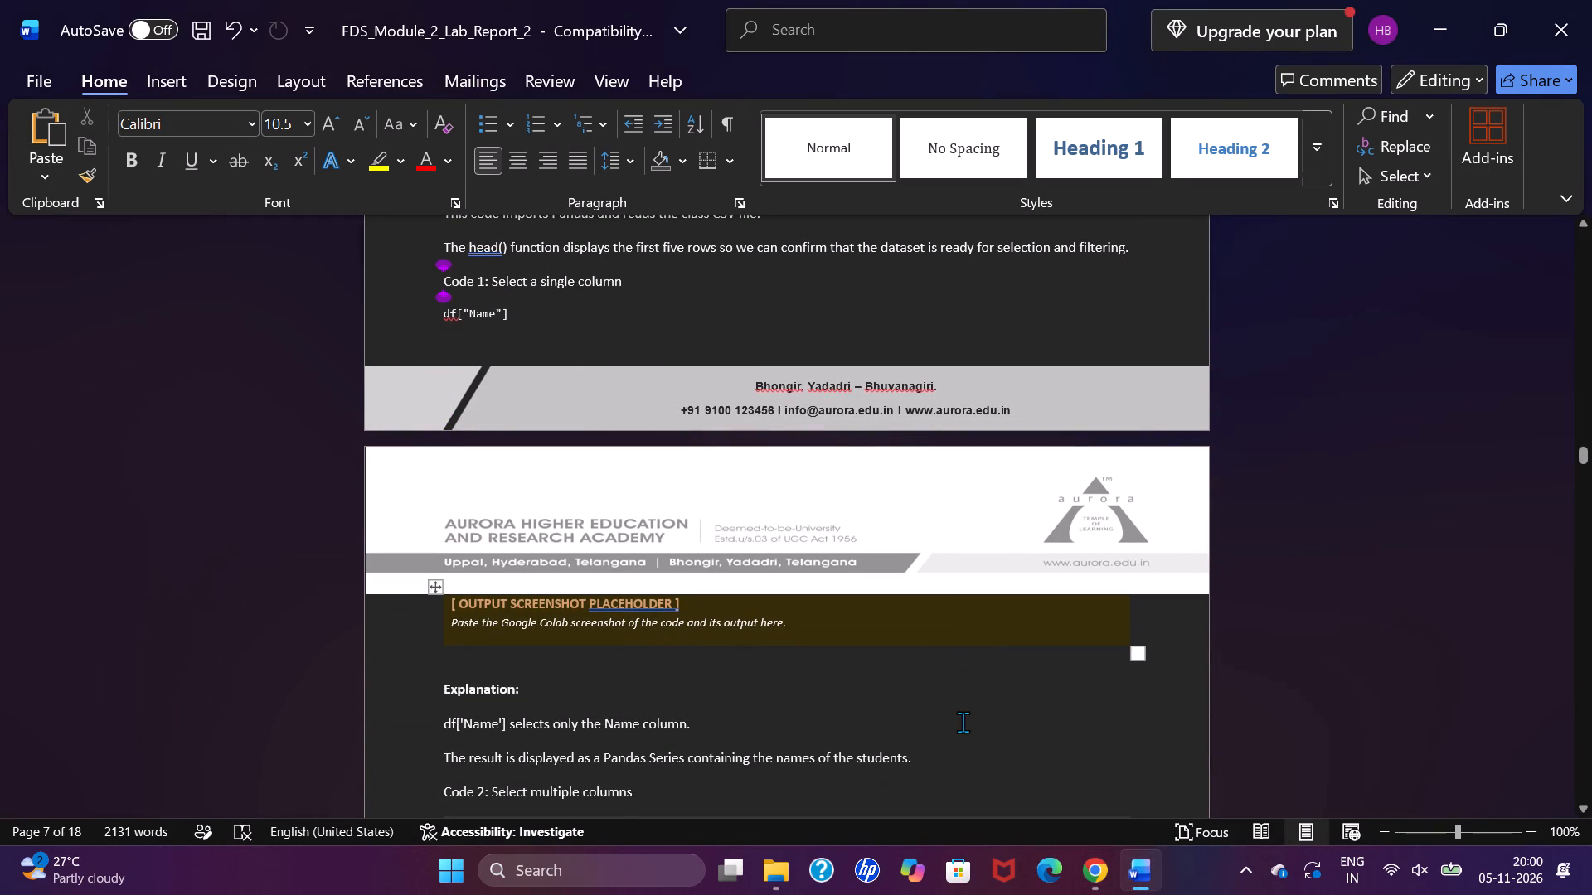
scroll(963, 722, "down", 2)
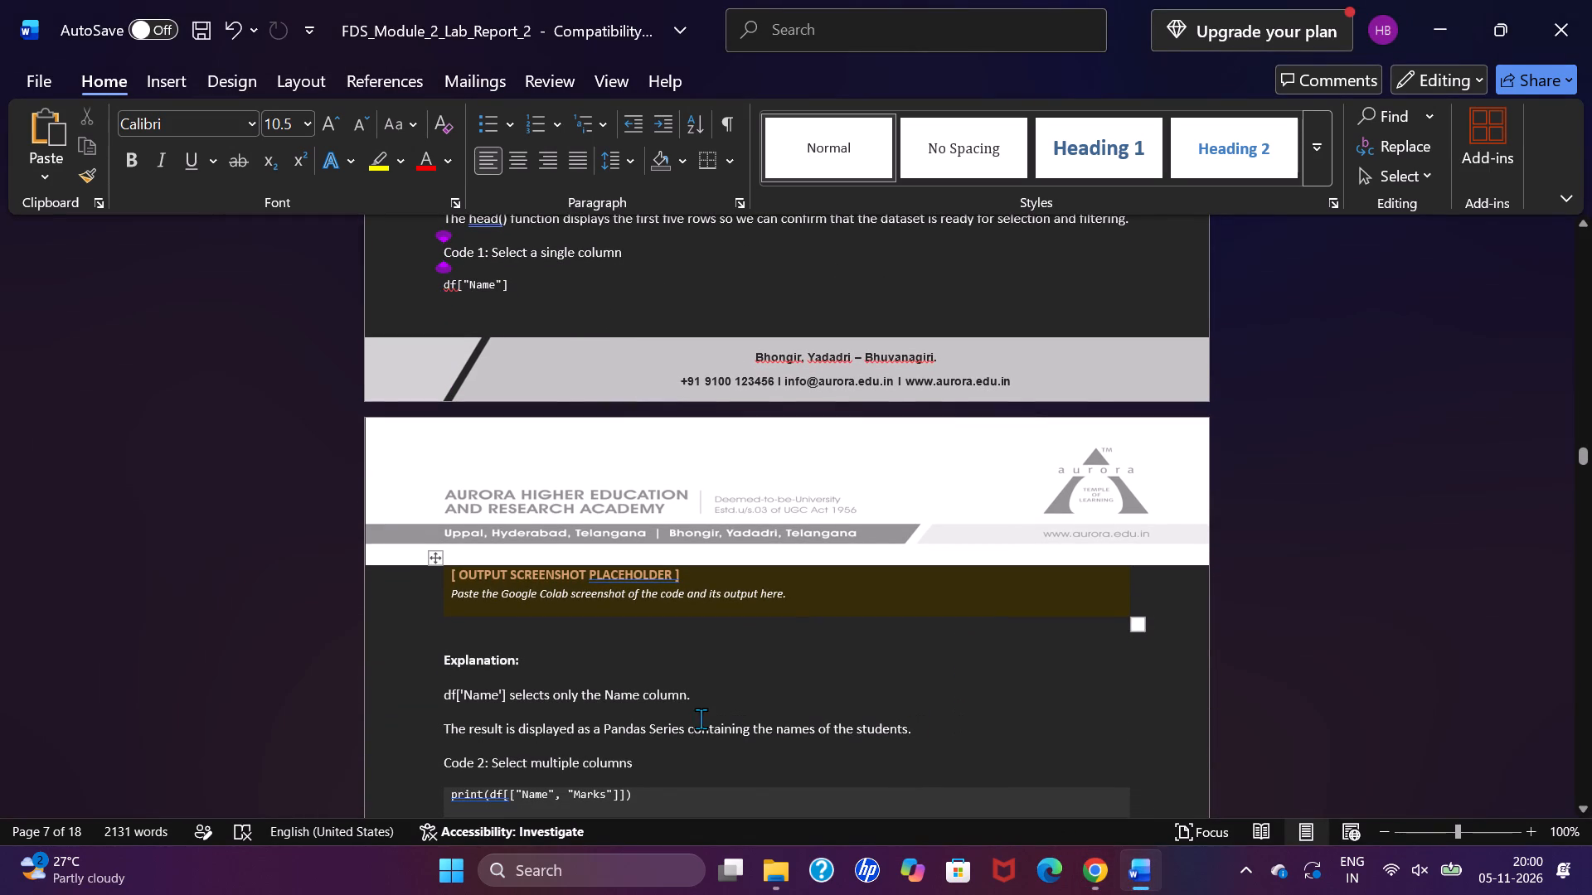
left_click(633, 697)
key("Right")
key("BackSpace")
key("BackSpace")
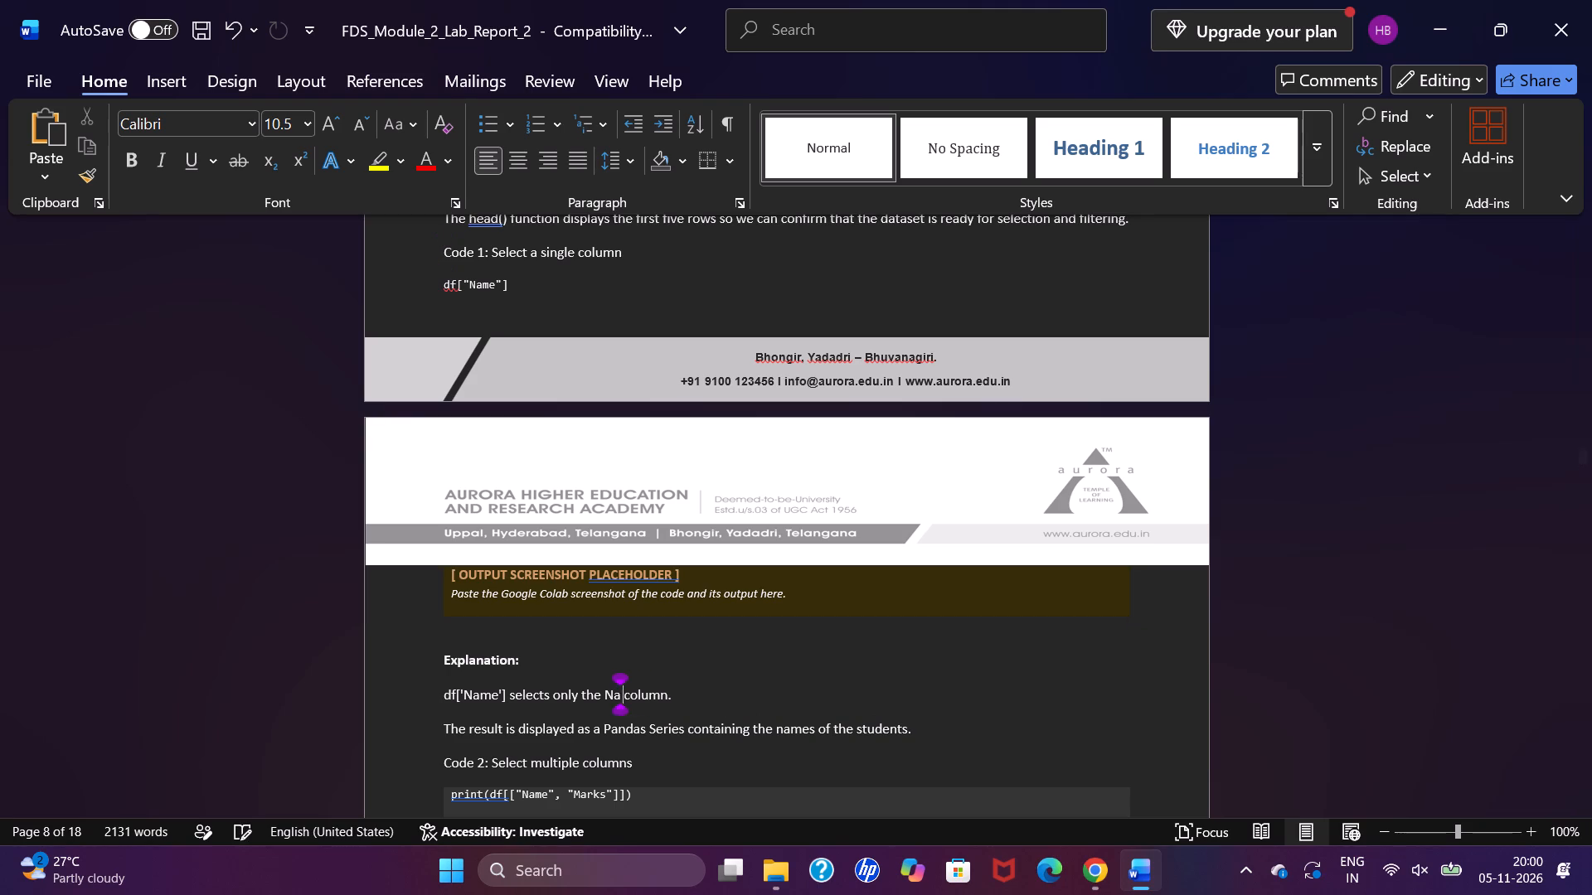
key("BackSpace")
key("BackSpace")
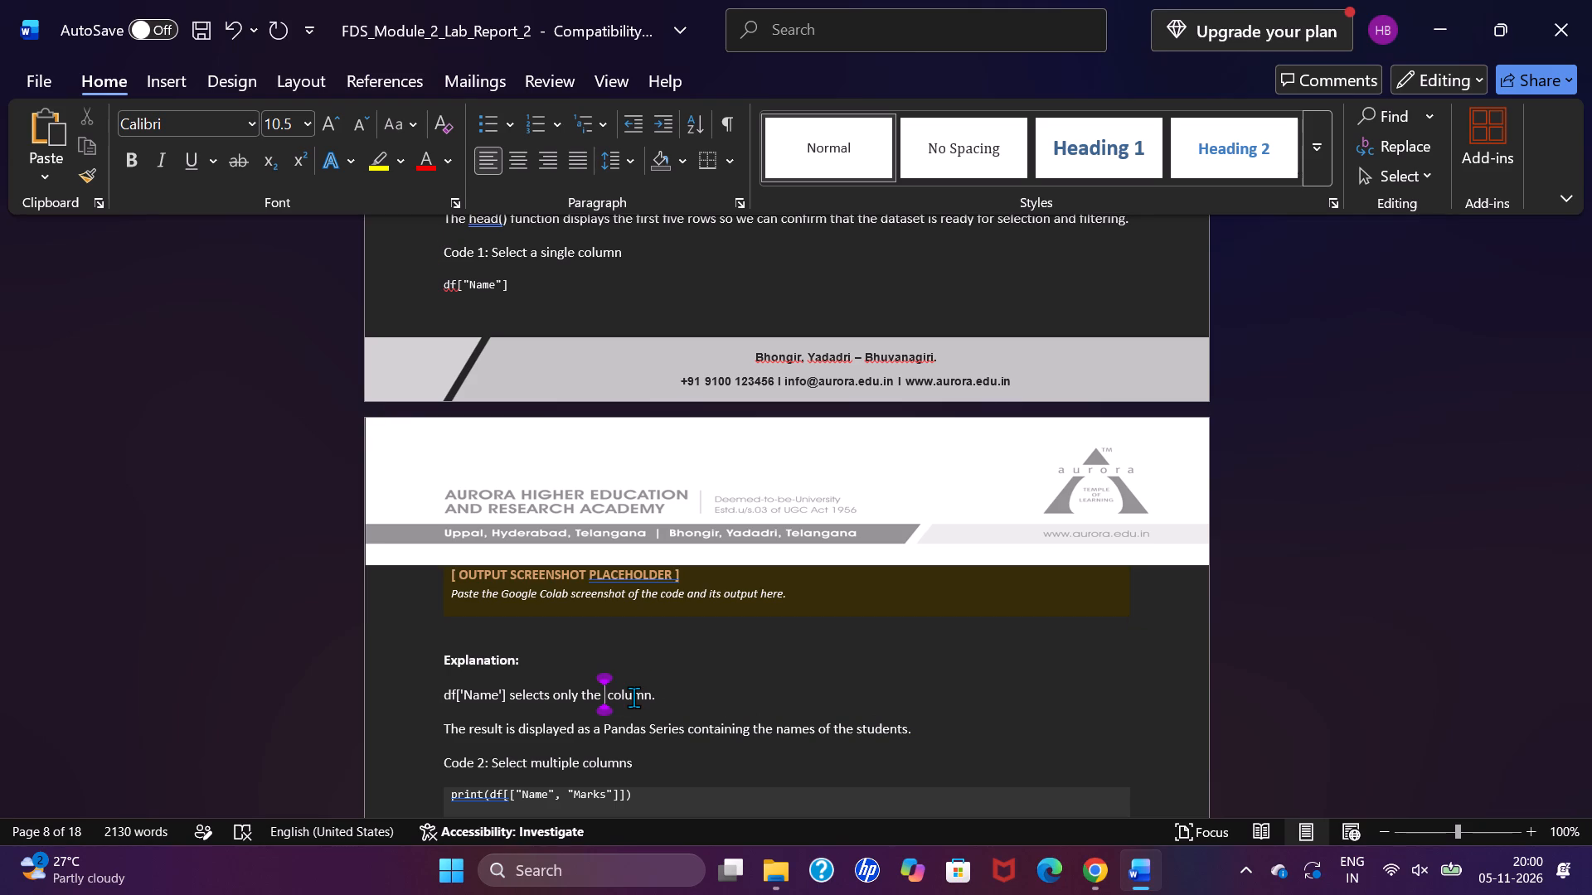
type("age")
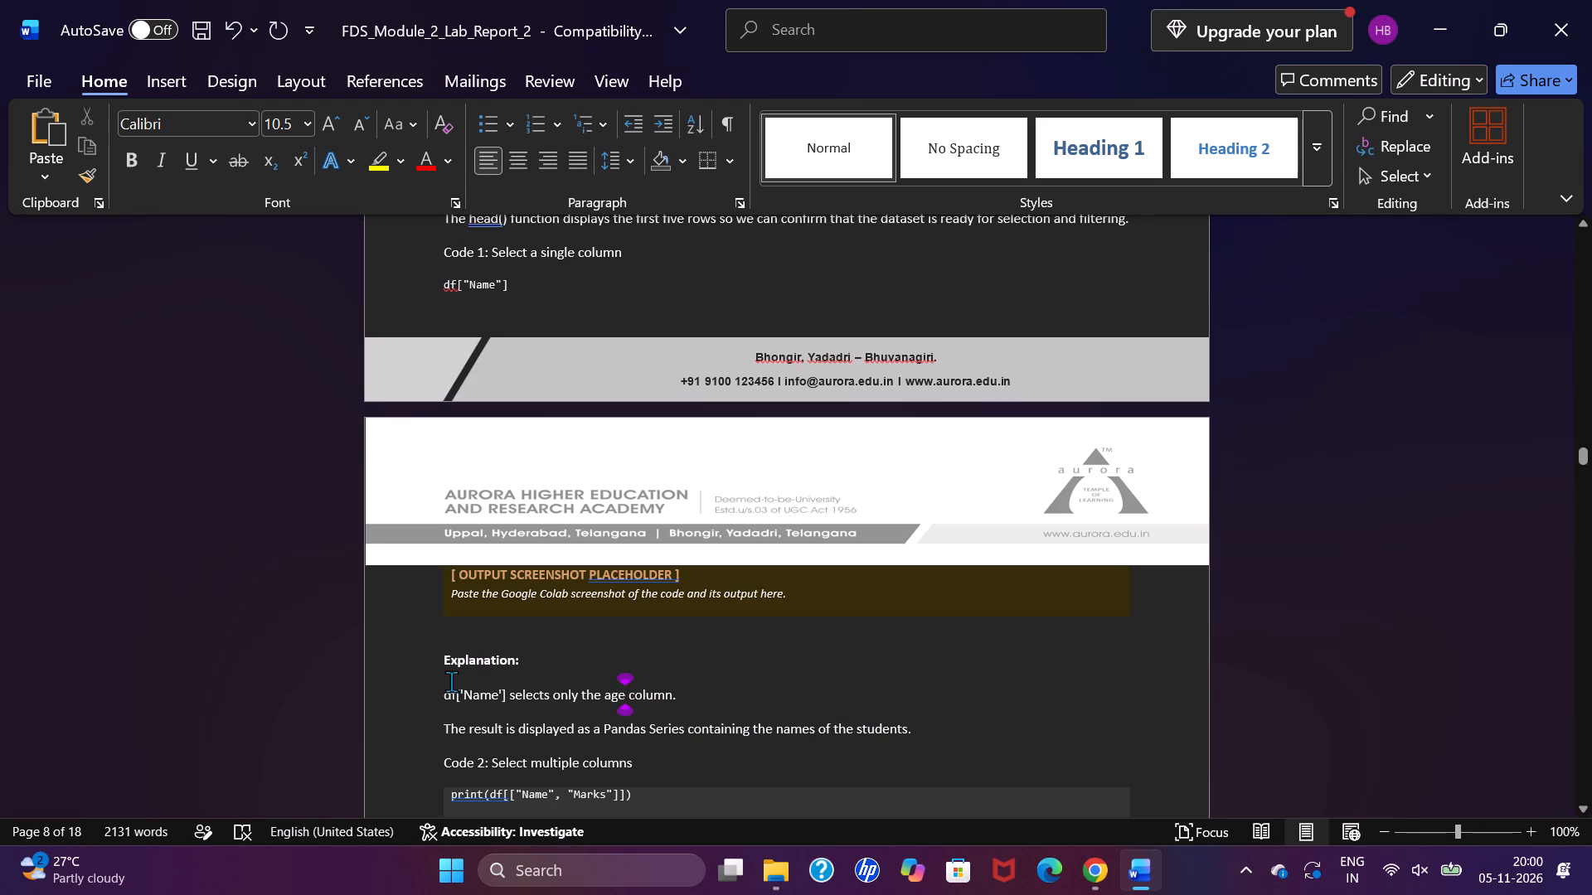
Change the code reference at the start of Code 1's explanation to df['age'].
left_click(1092, 887)
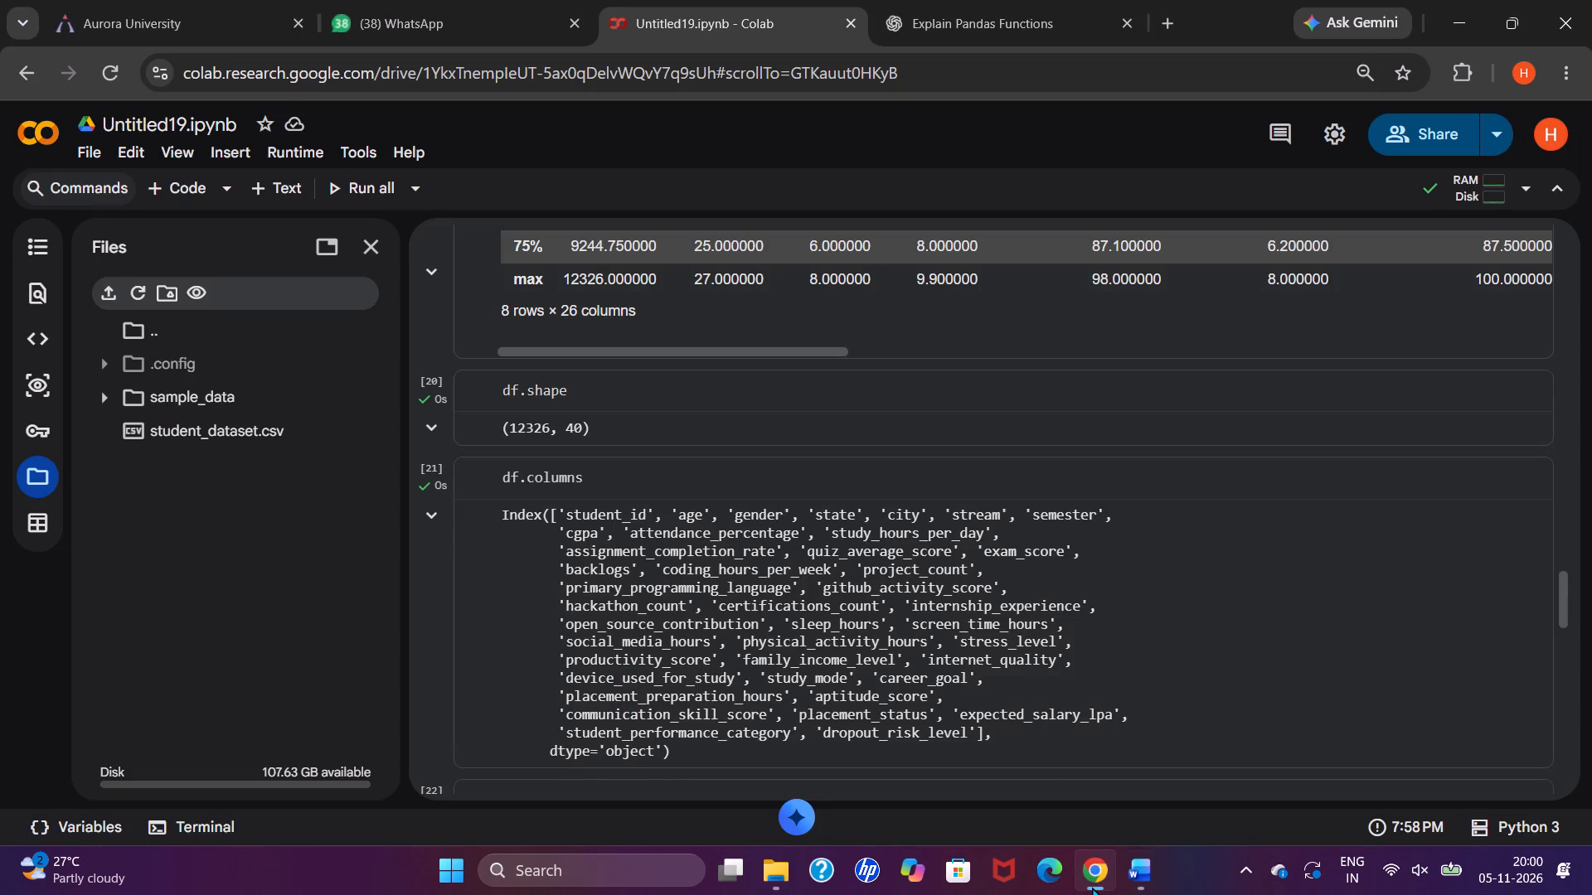
left_click(1092, 887)
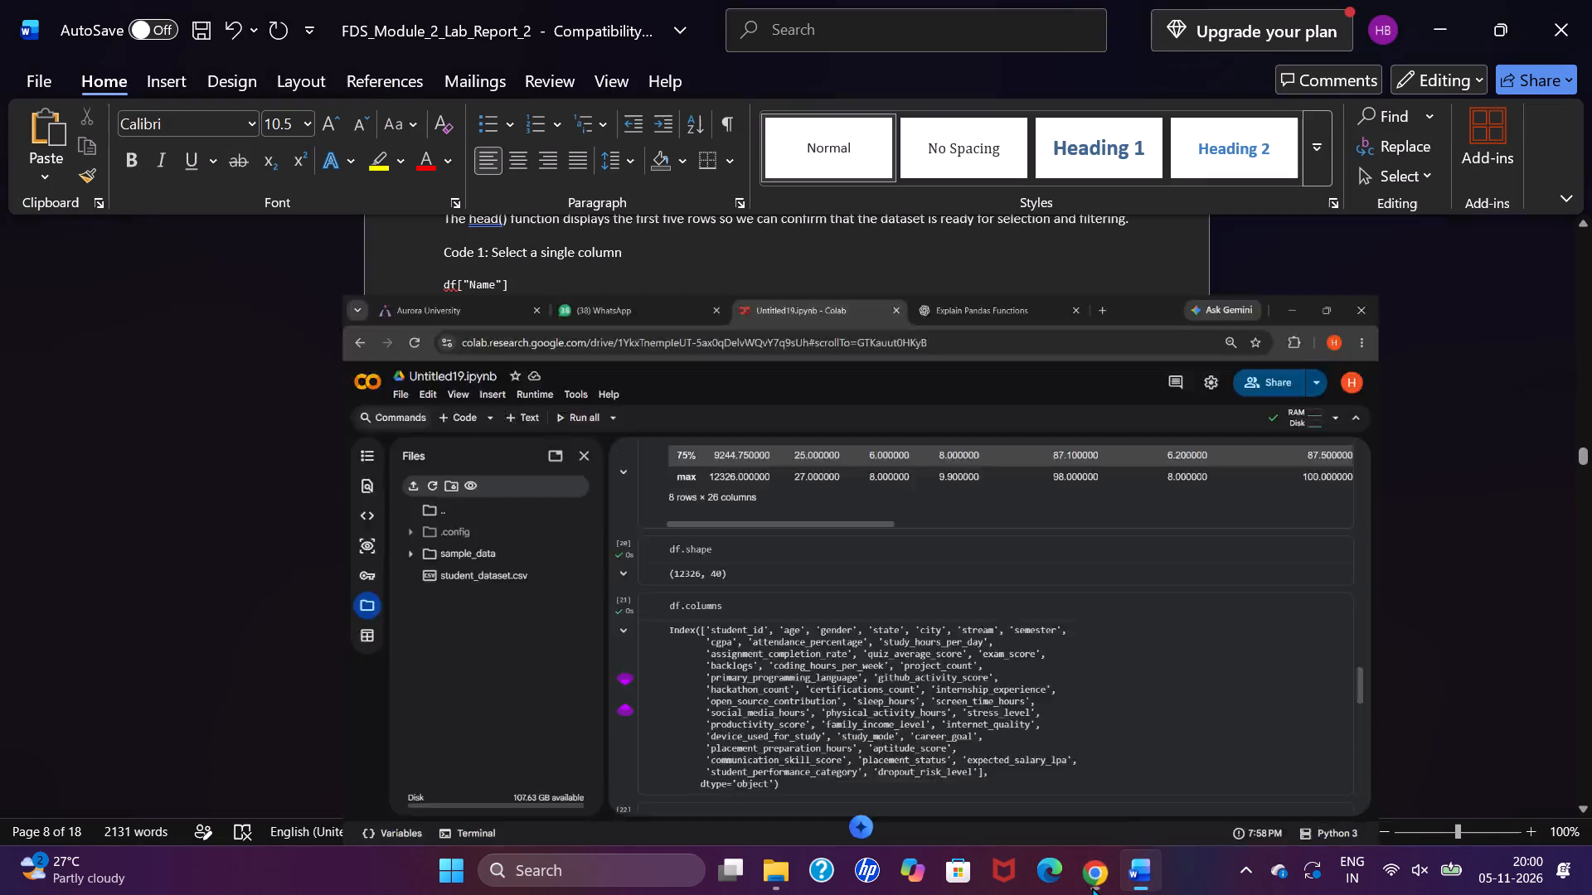
key("Left")
key("Left")
key("Left")
key("Left")
key("Left")
key("Left")
key("Left")
key("Left")
key("Left")
key("Left")
key("Left")
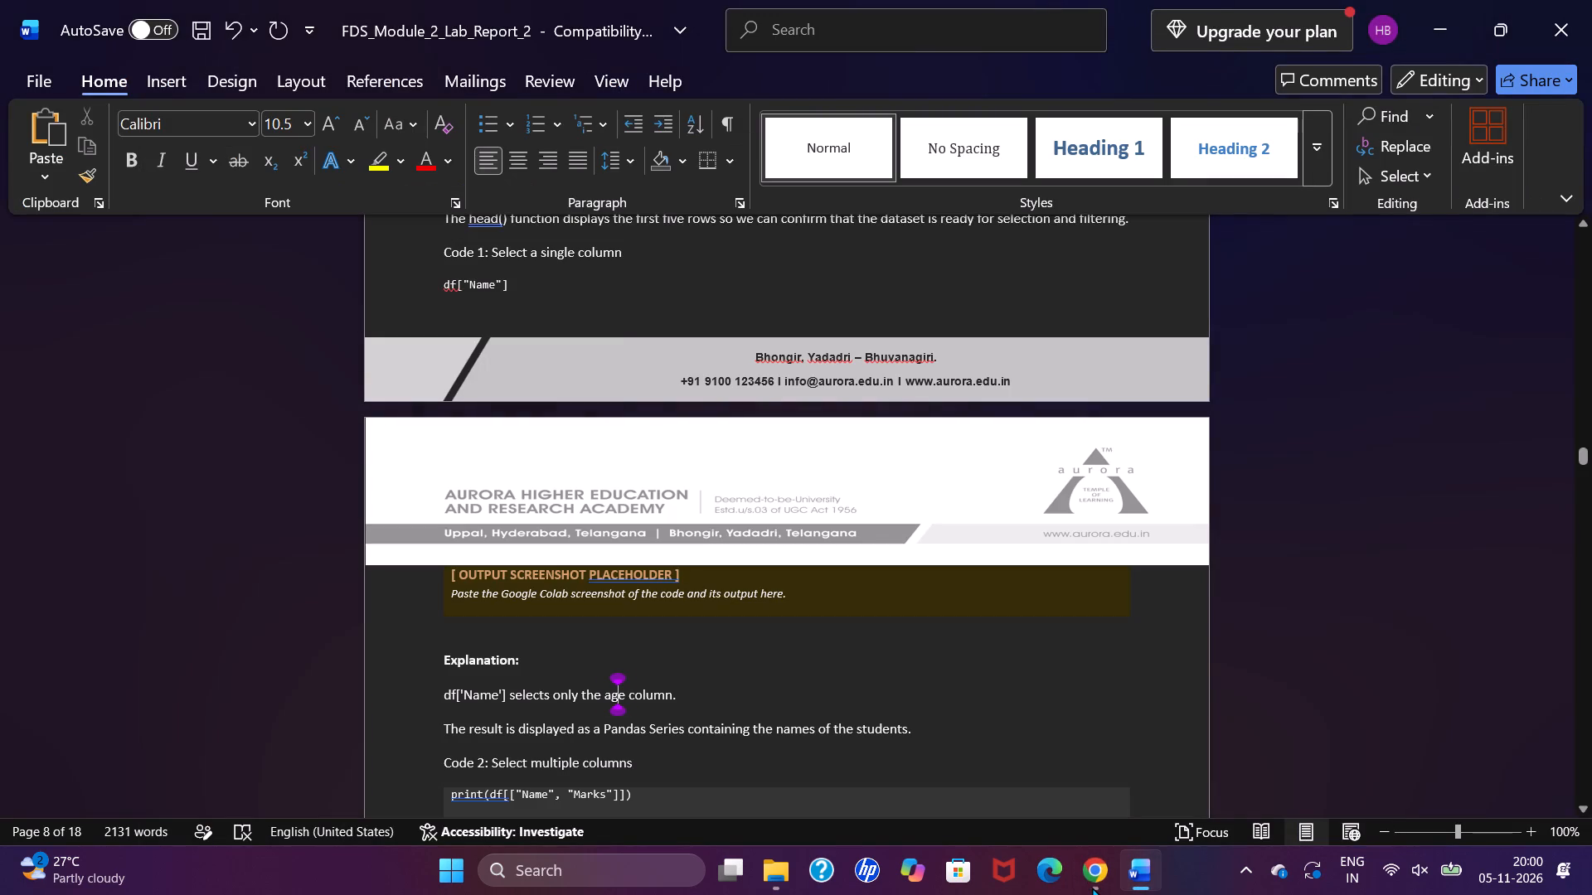
key("Left")
key("Left")
key("Left")
key("Left")
key("Left")
key("Left")
key("Left")
key("Left")
key("Left")
key("Left")
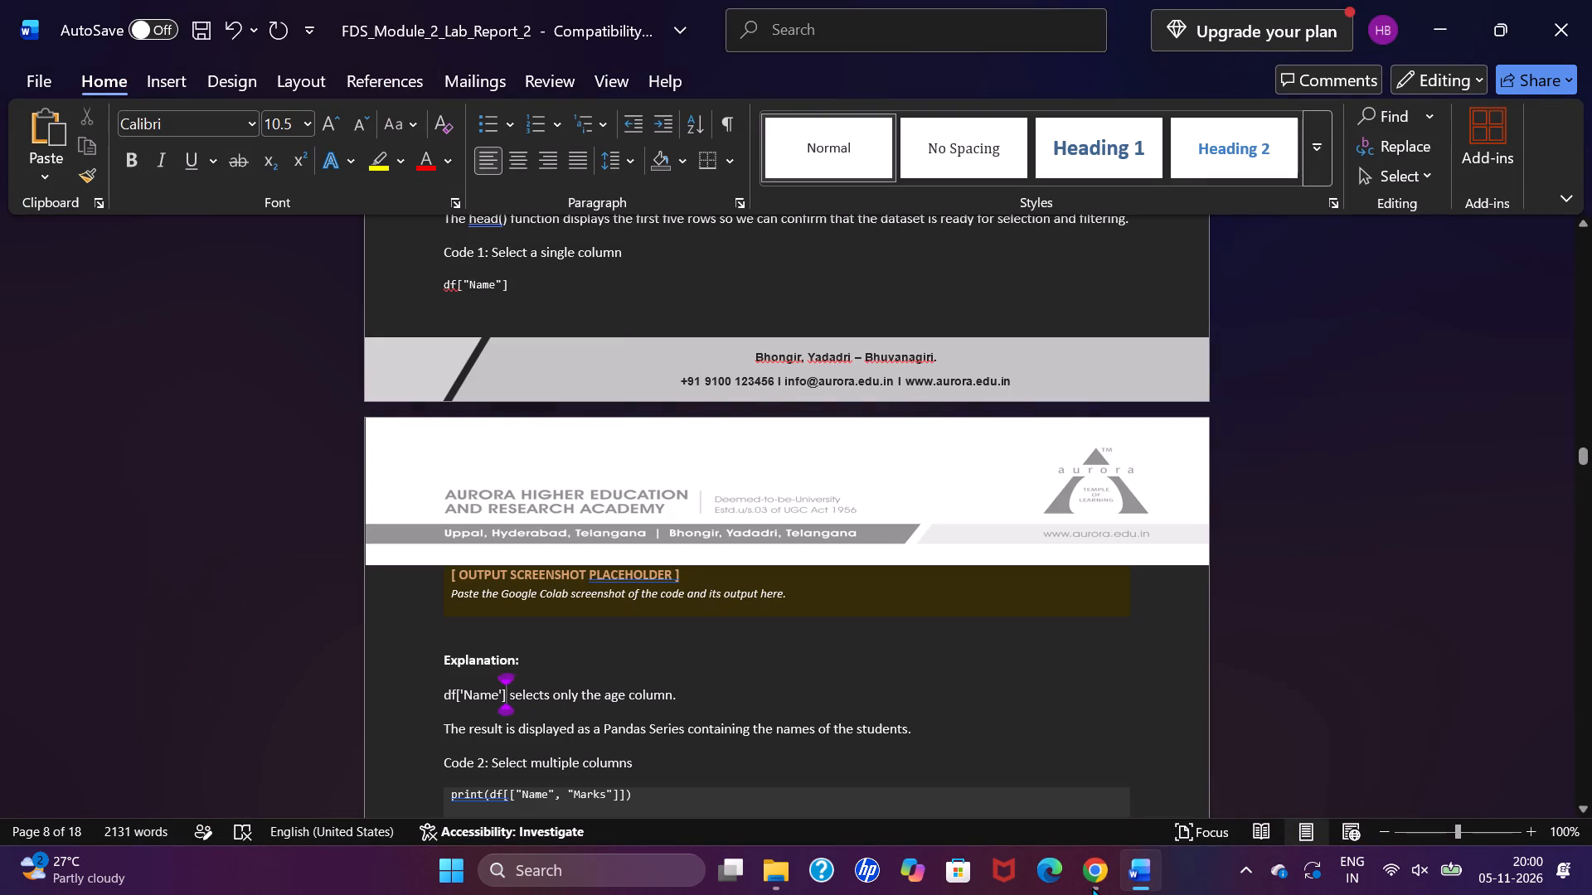
key("Left")
key("Left")
key("BackSpace")
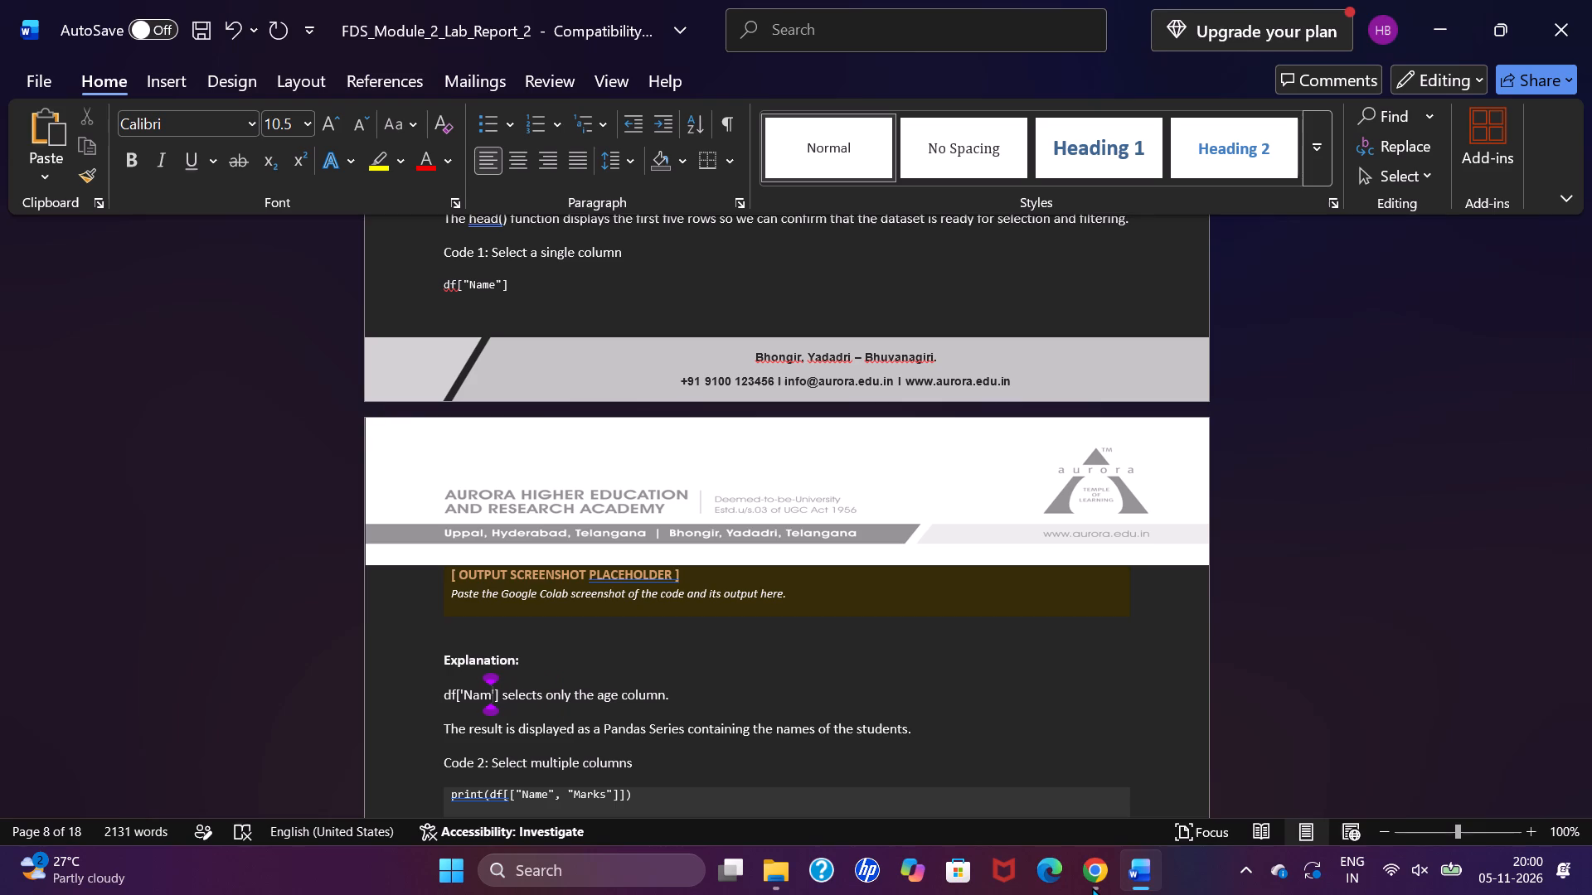
key("BackSpace")
key("BackSpace")
key("BackSpace")
type("age")
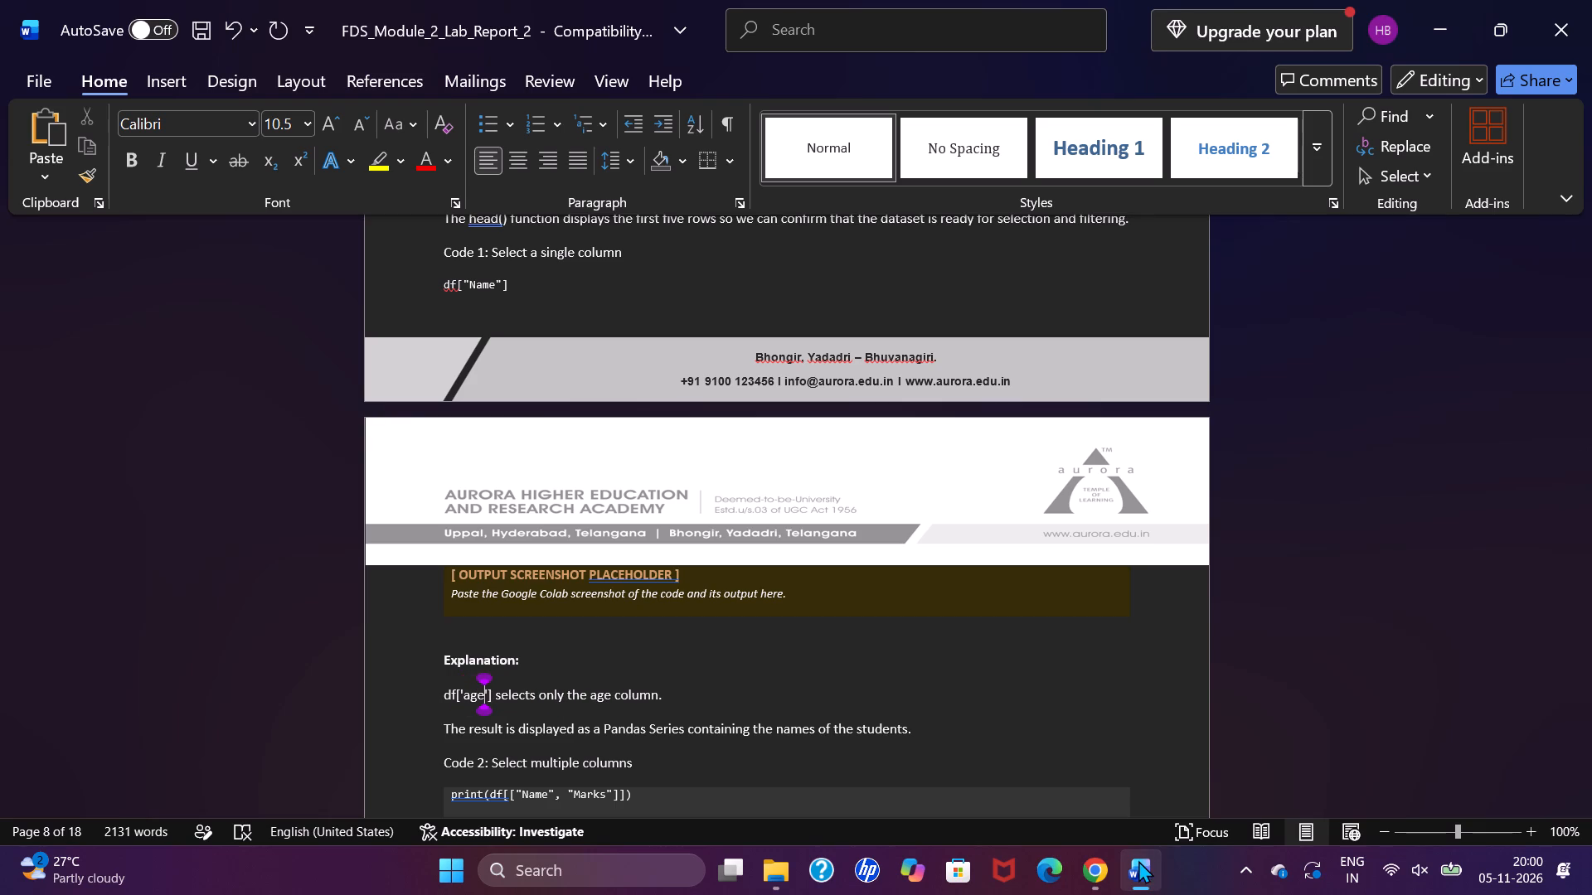
Change the code line under "Code 1: Select a single column" to df["age"].
left_click(497, 287)
key("BackSpace")
key("BackSpace")
key("BackSpace")
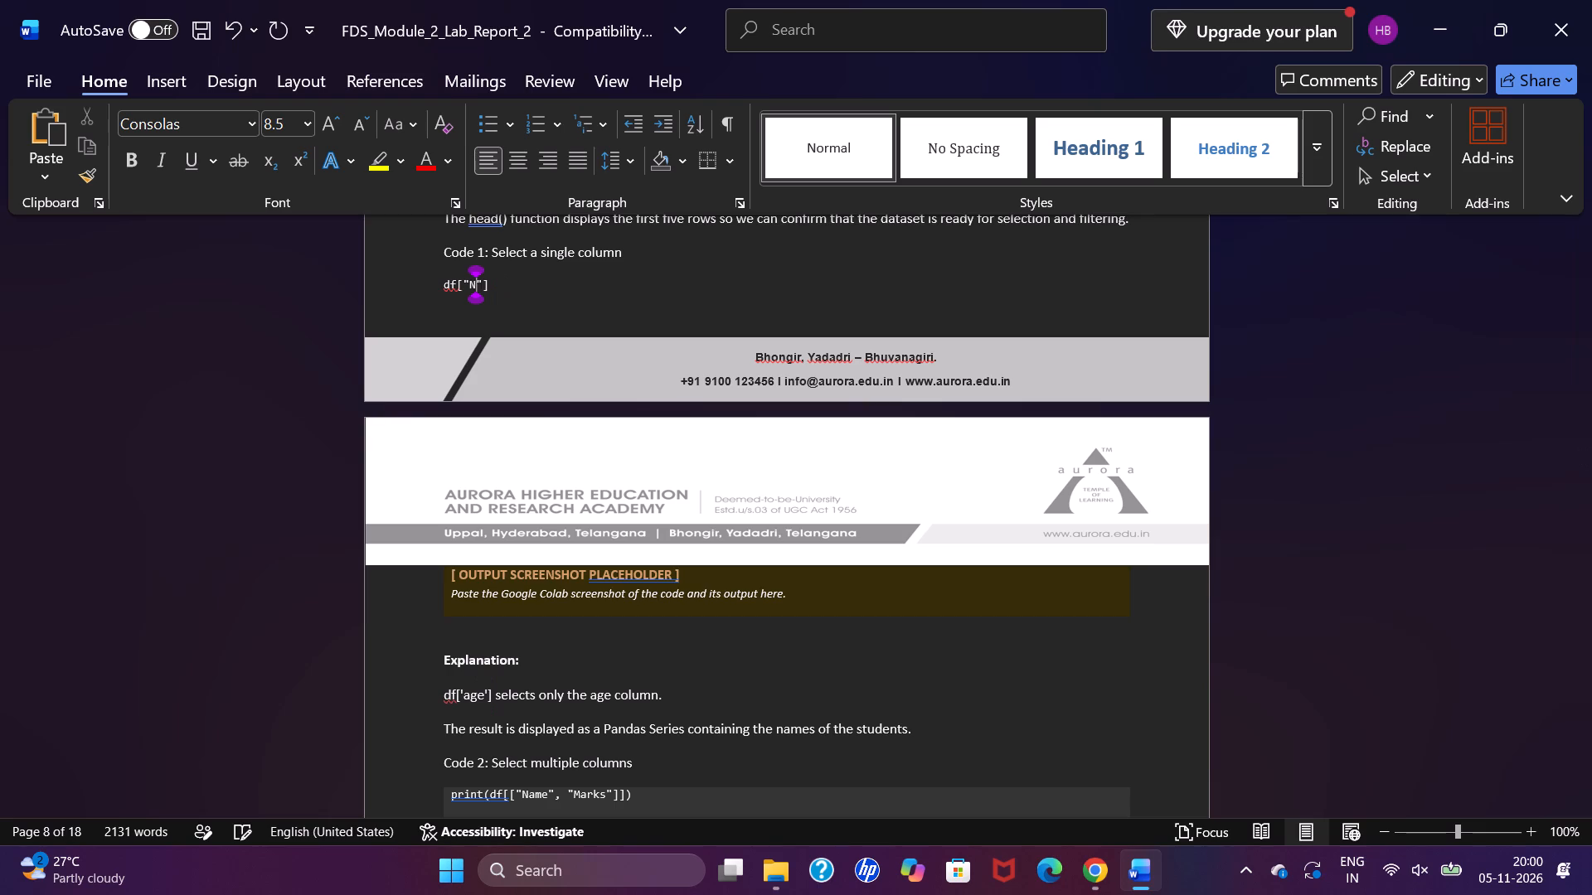
key("BackSpace")
type("age")
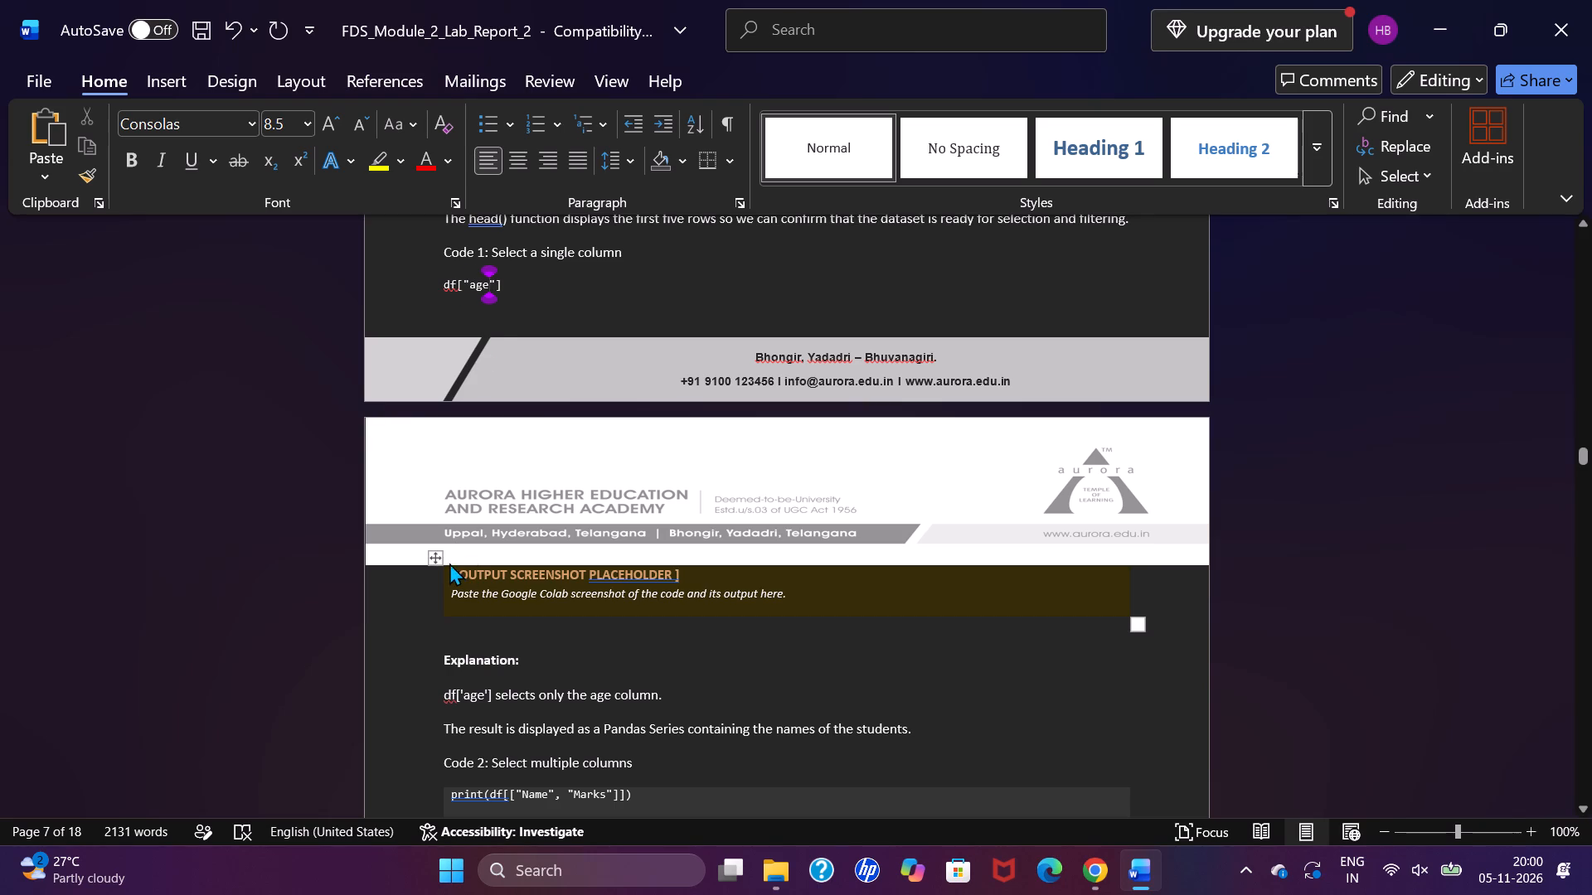
Delete the output screenshot placeholder box above Code 1's explanation.
left_click(438, 559)
key("BackSpace")
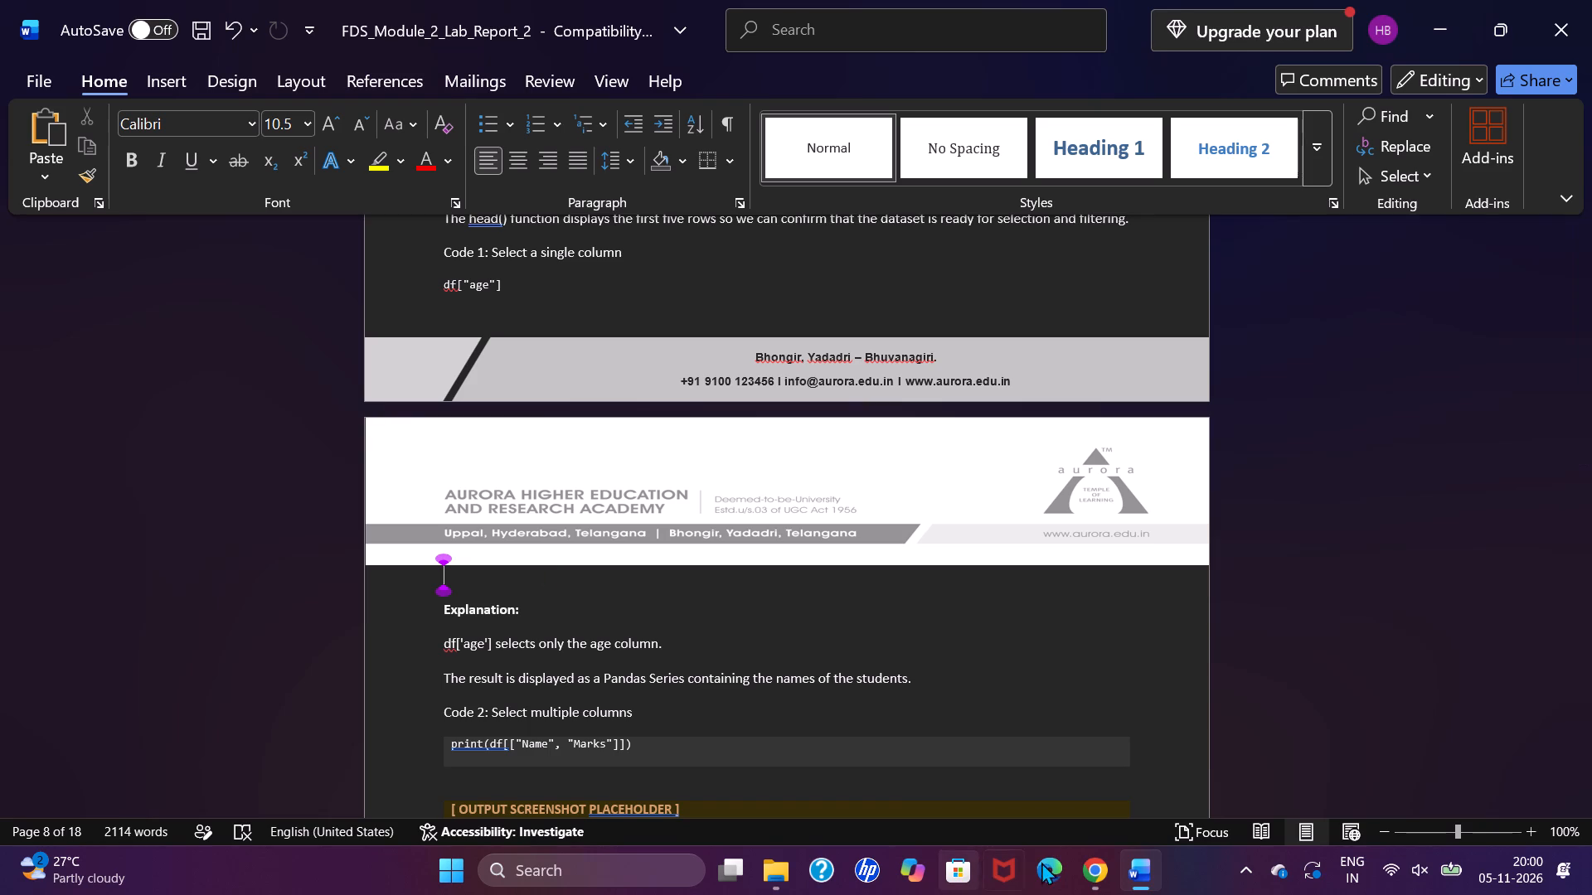
Switch to the Colab notebook in Chrome, change the last cell's code to df["age"] on a single line, and run it.
left_click(1104, 864)
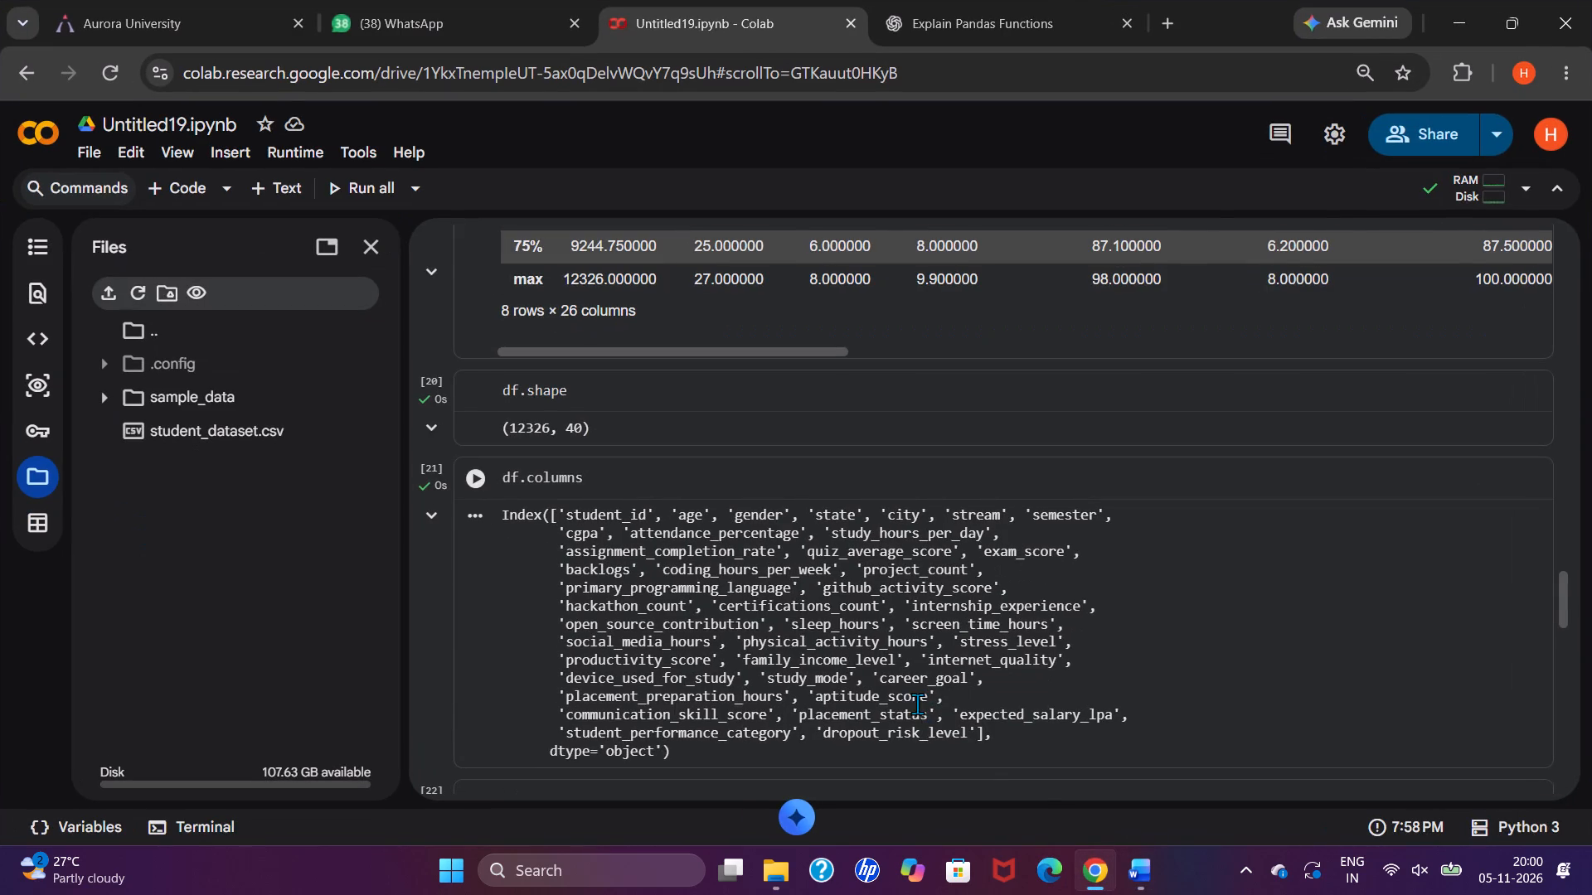
scroll(917, 704, "down", 3)
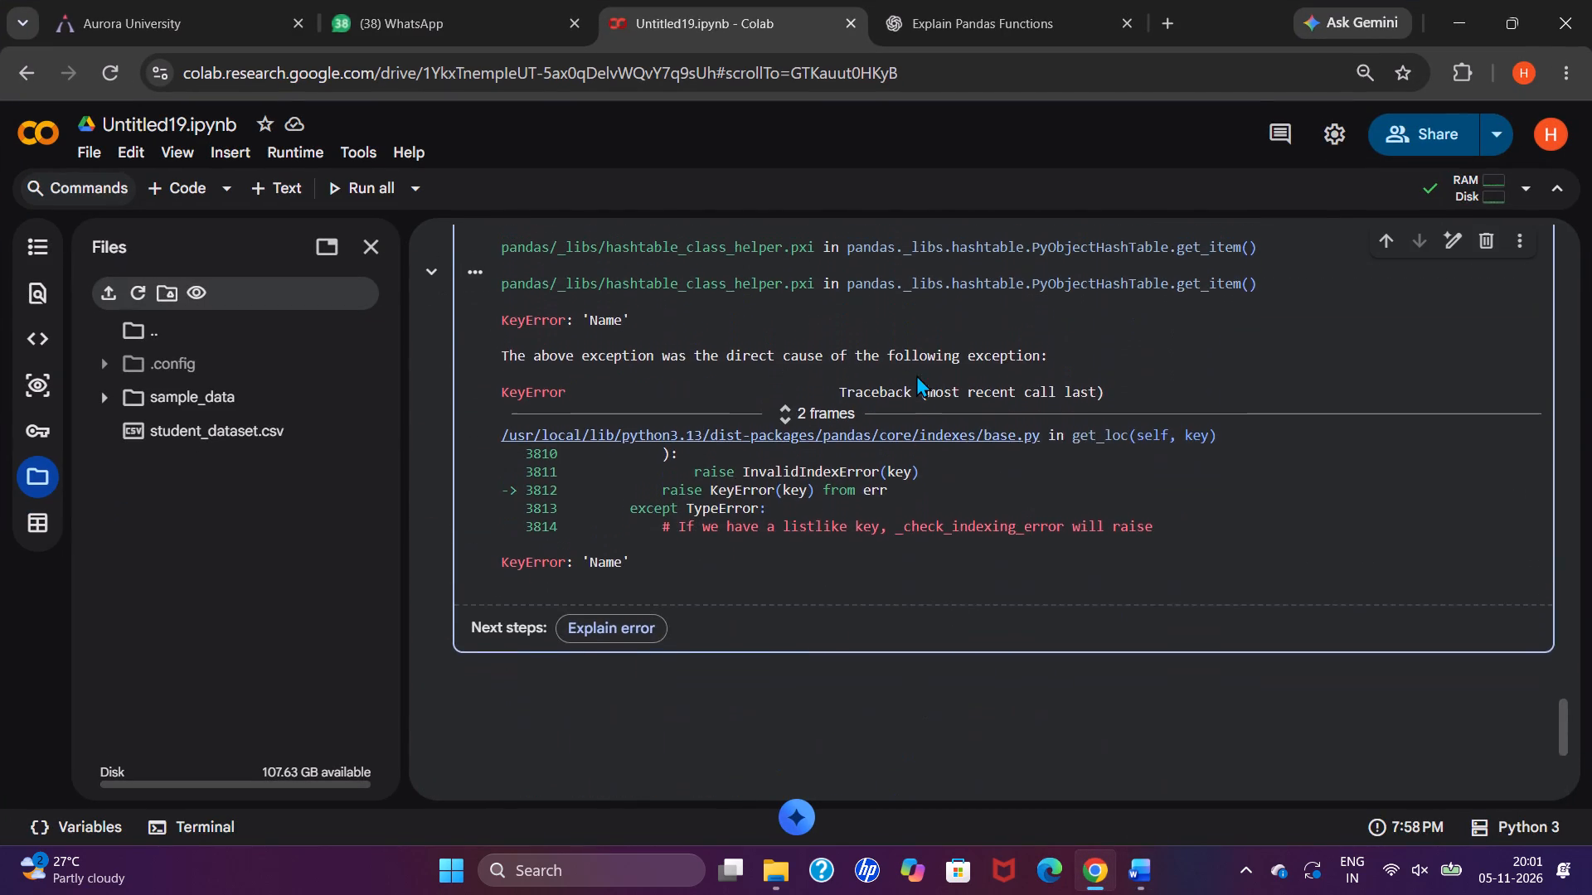
scroll(652, 355, "up", 2)
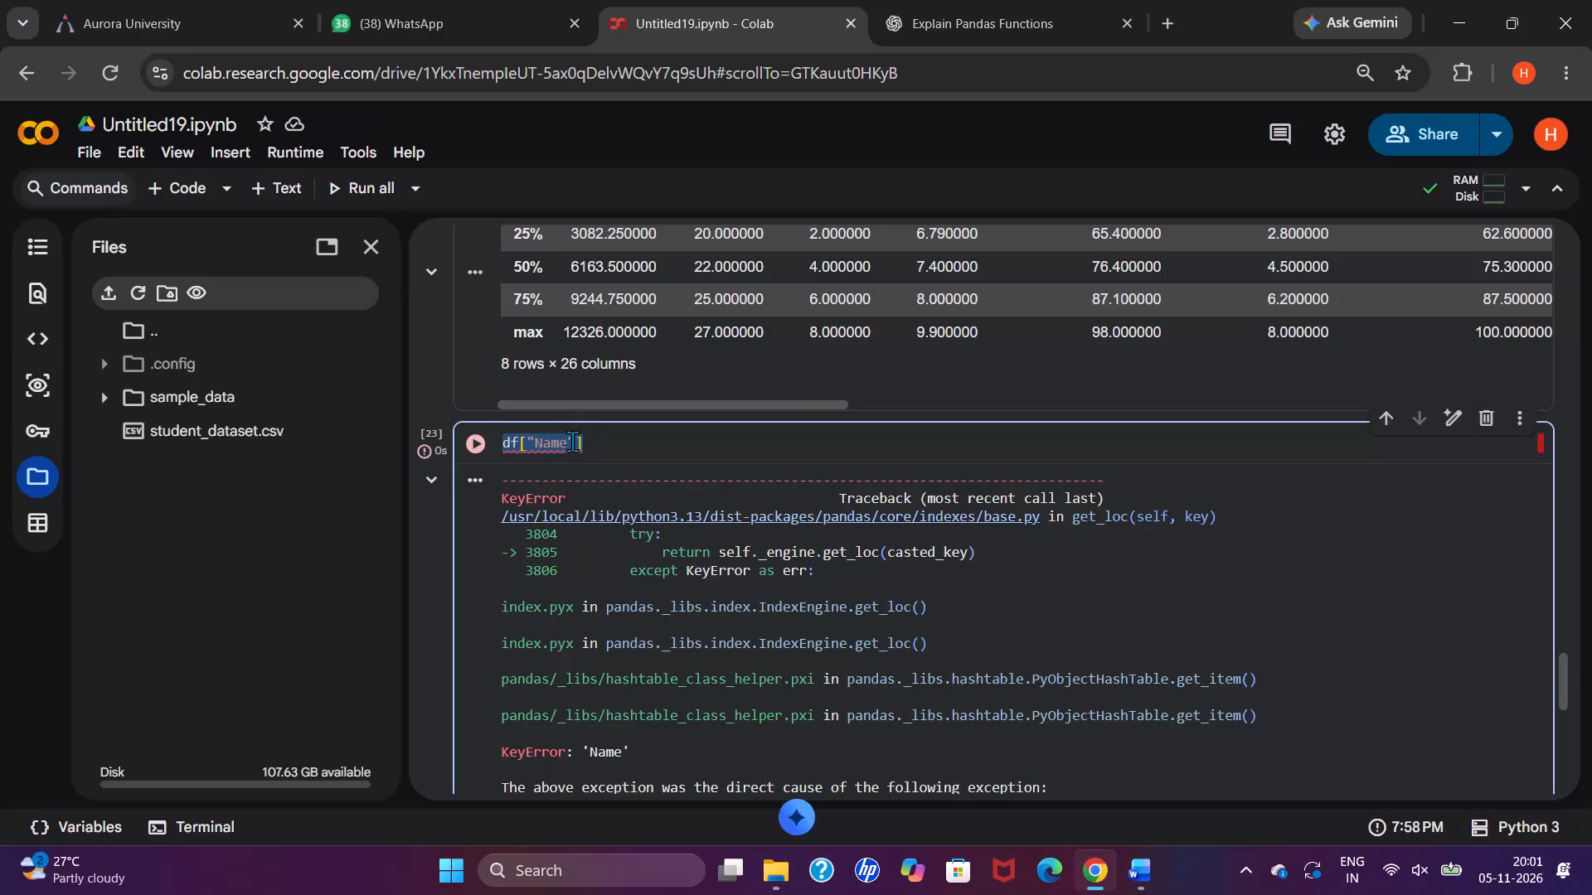
left_click(569, 443)
key("BackSpace")
key("BackSpace")
key("BackSpace")
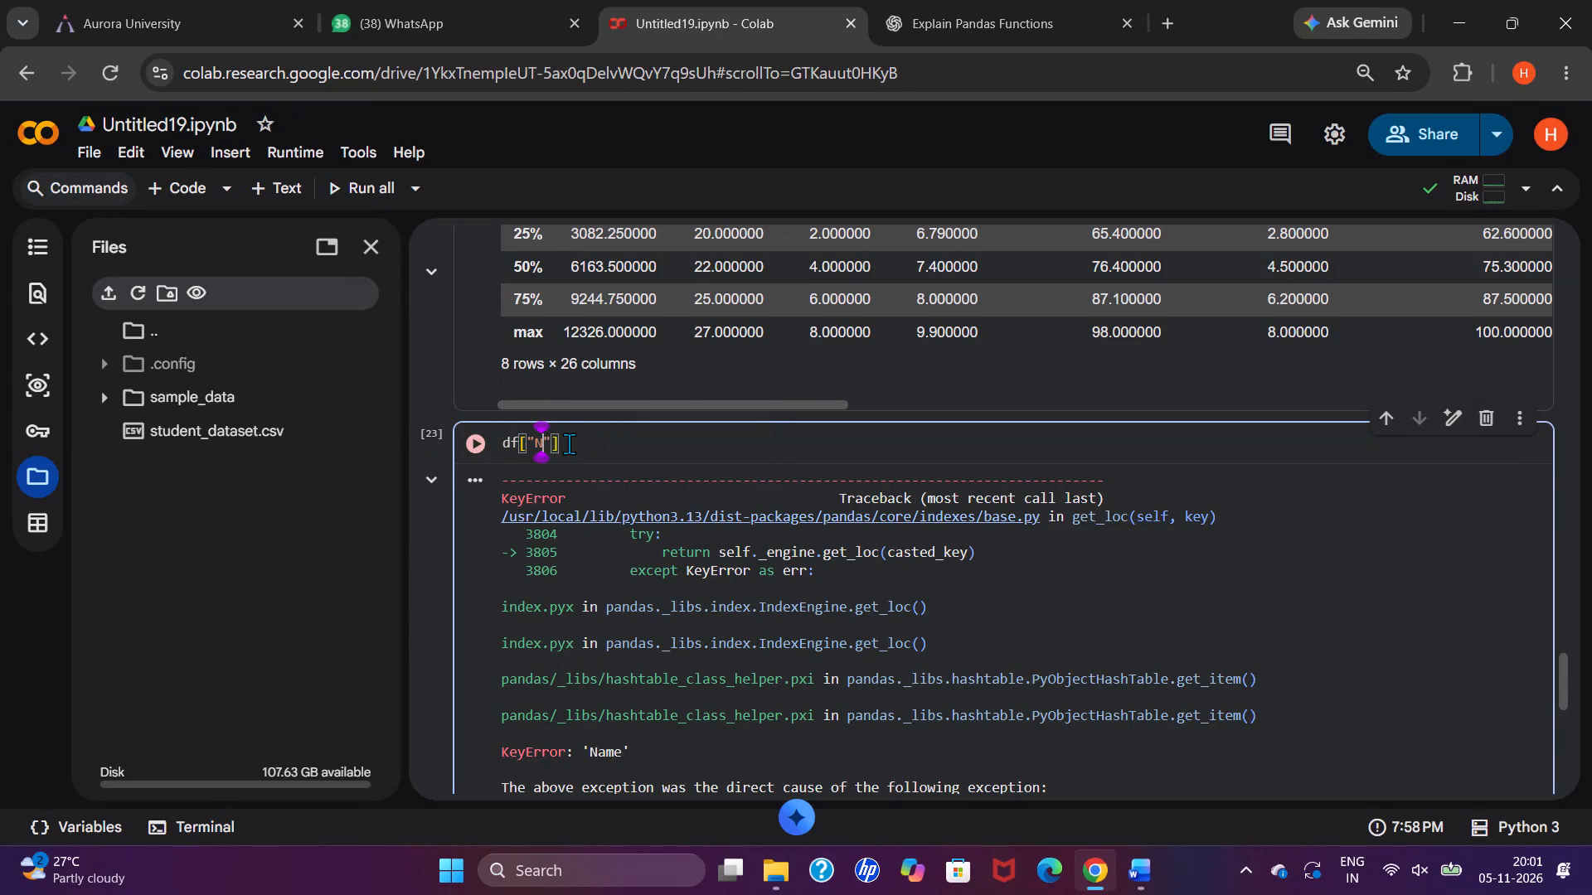
key("BackSpace")
type("age")
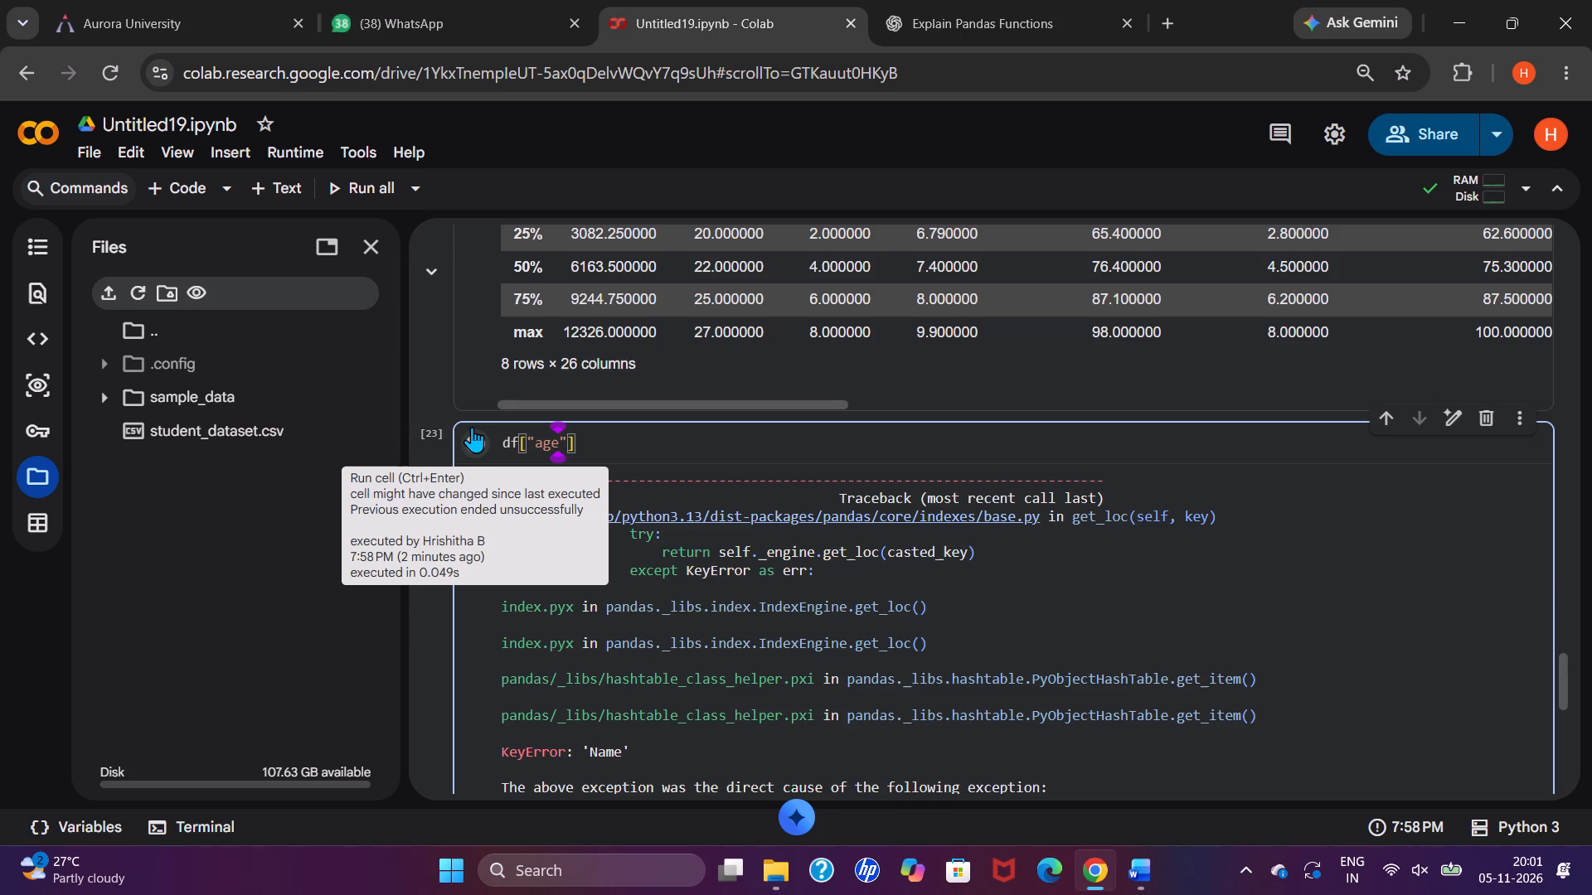
key("Return")
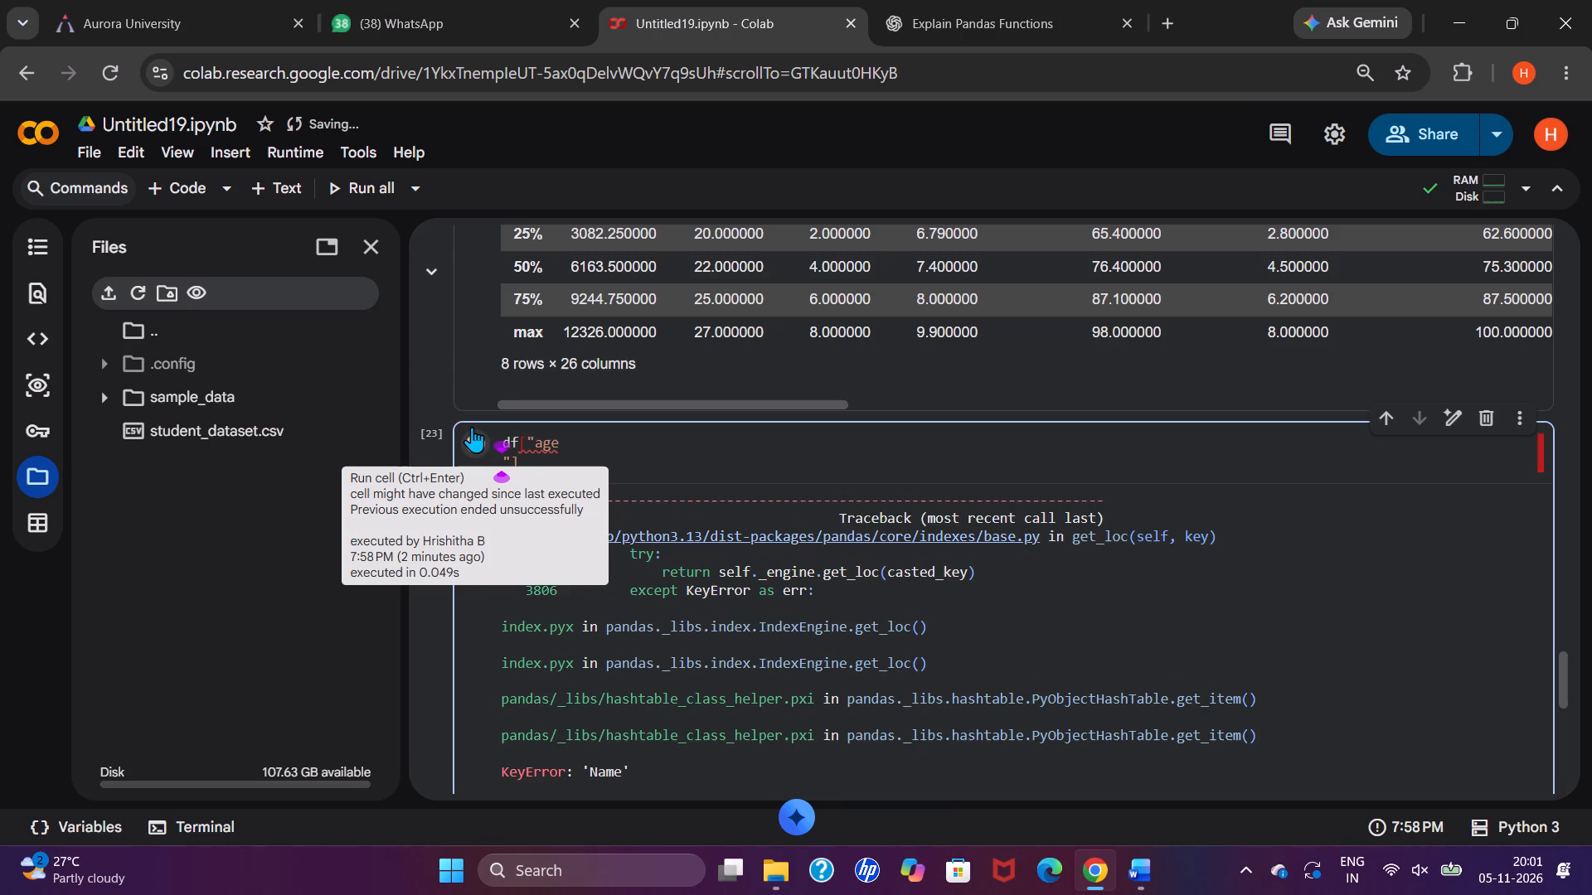
left_click(621, 443)
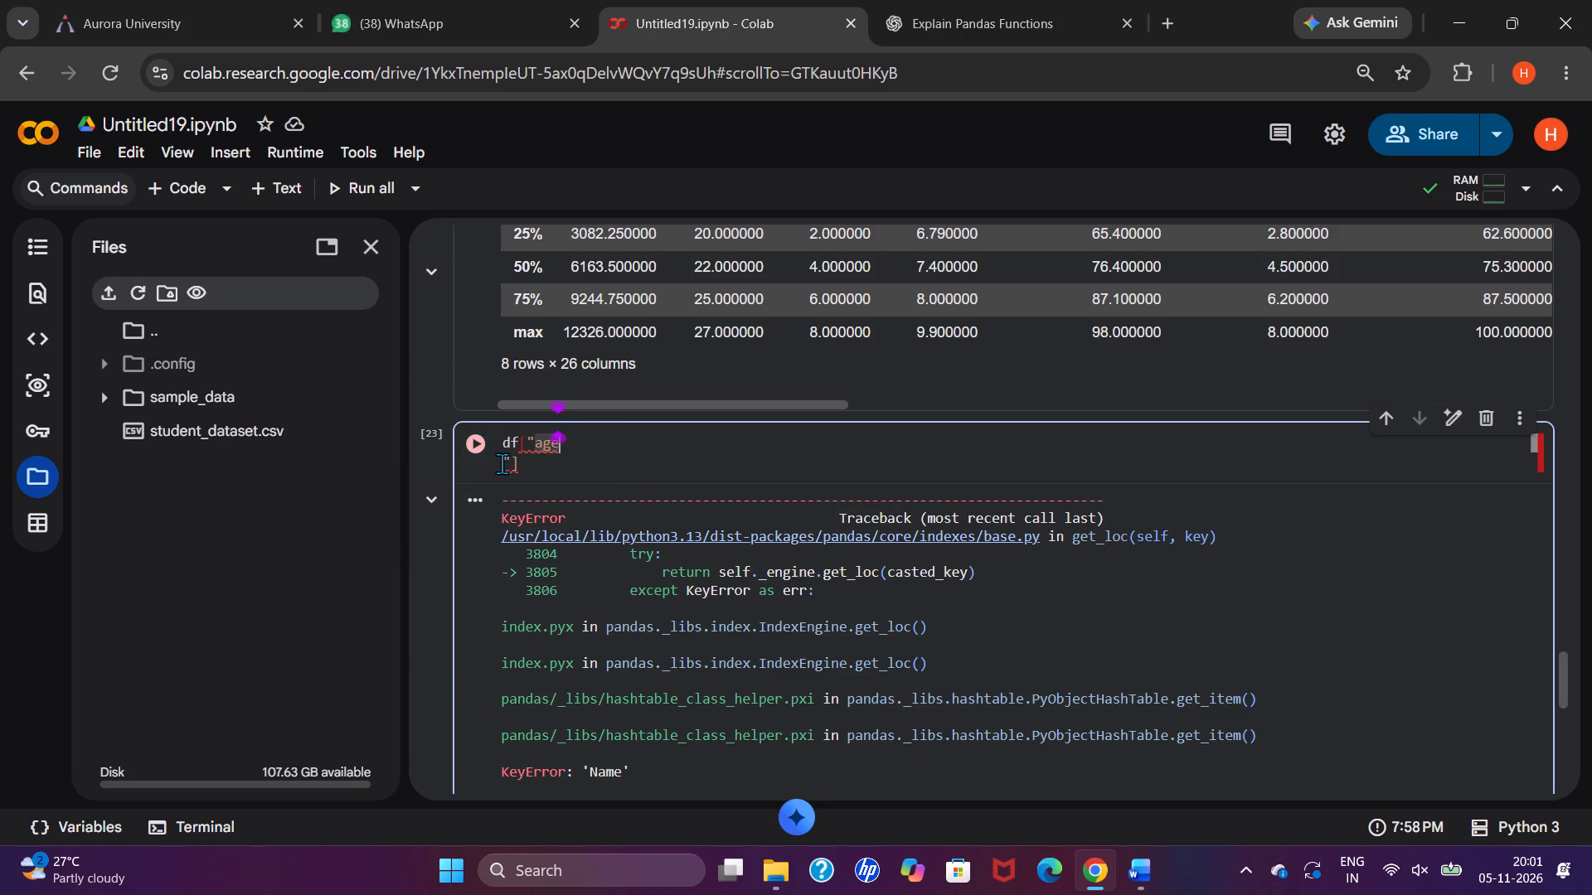
left_click(502, 463)
left_click(502, 463)
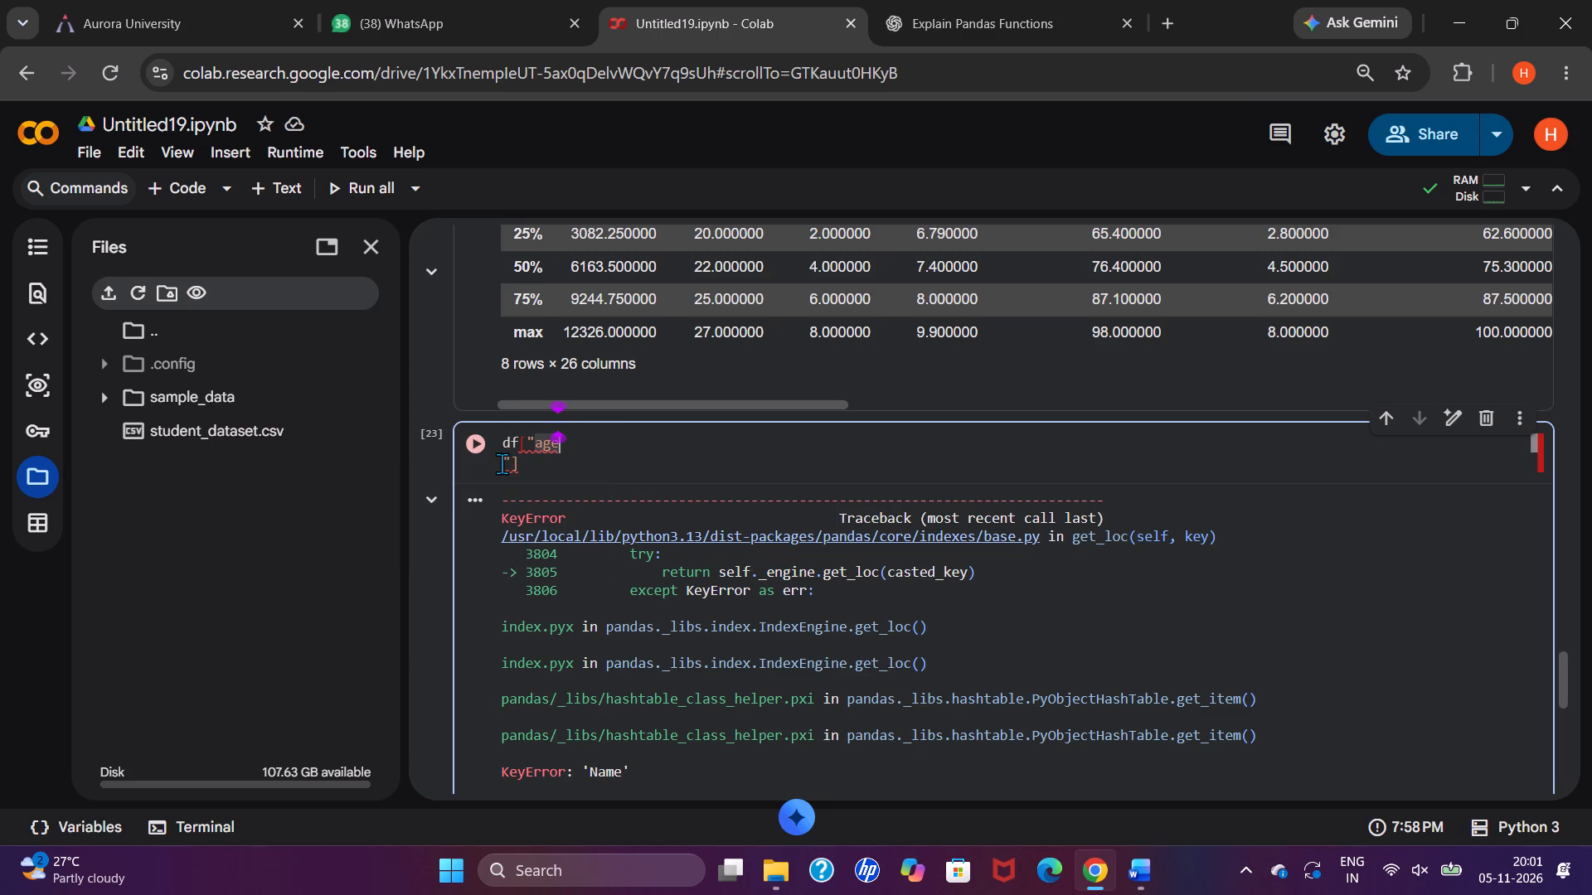
left_click(502, 463)
left_click(506, 463)
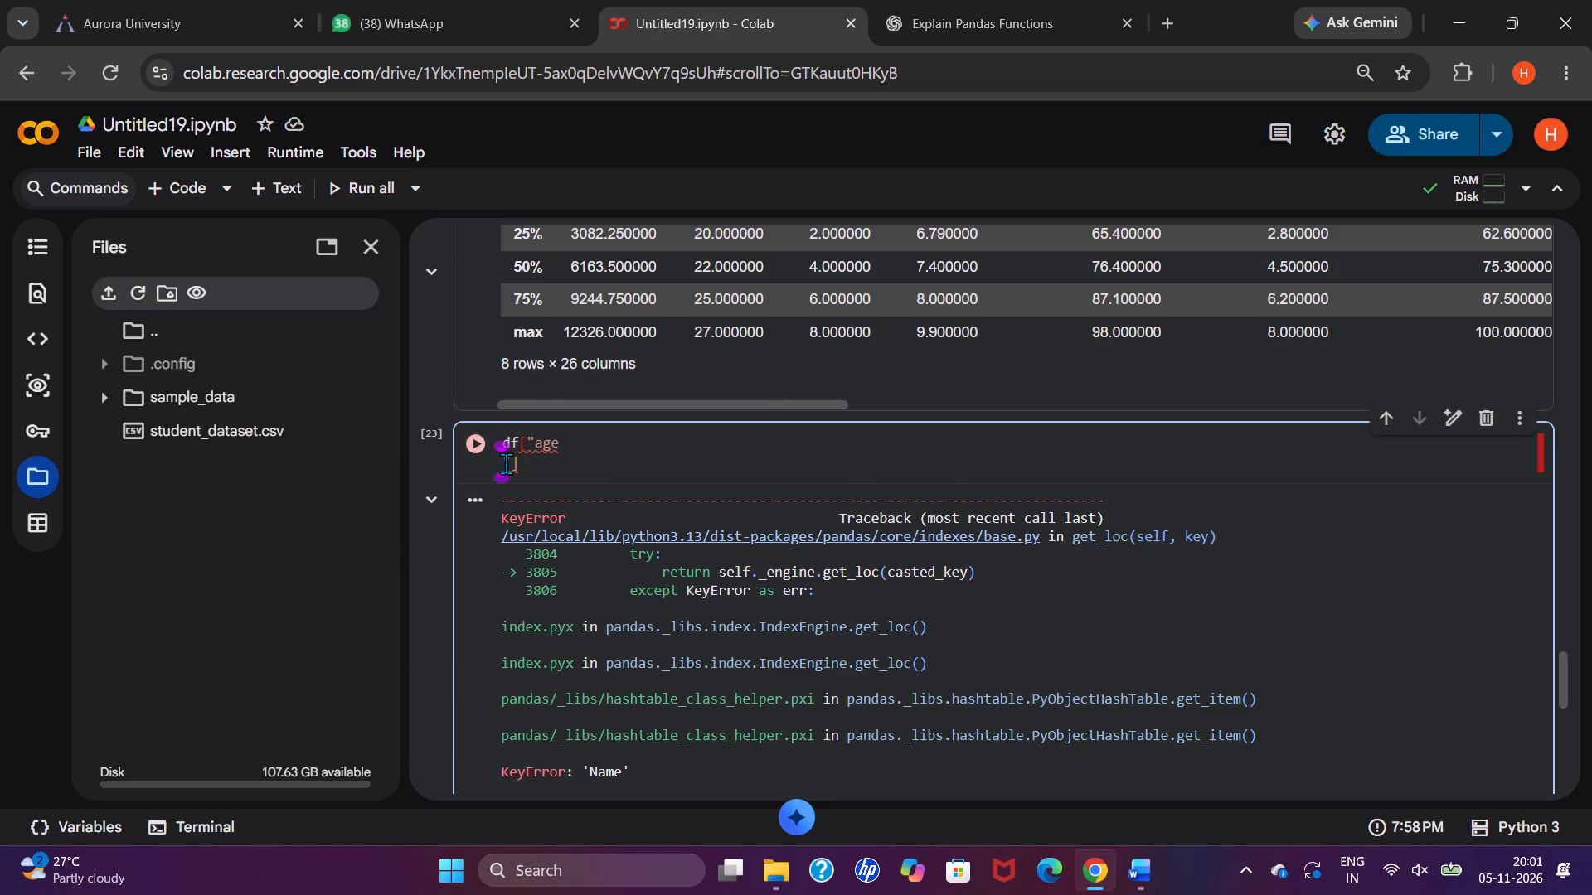
key("BackSpace")
left_click(479, 438)
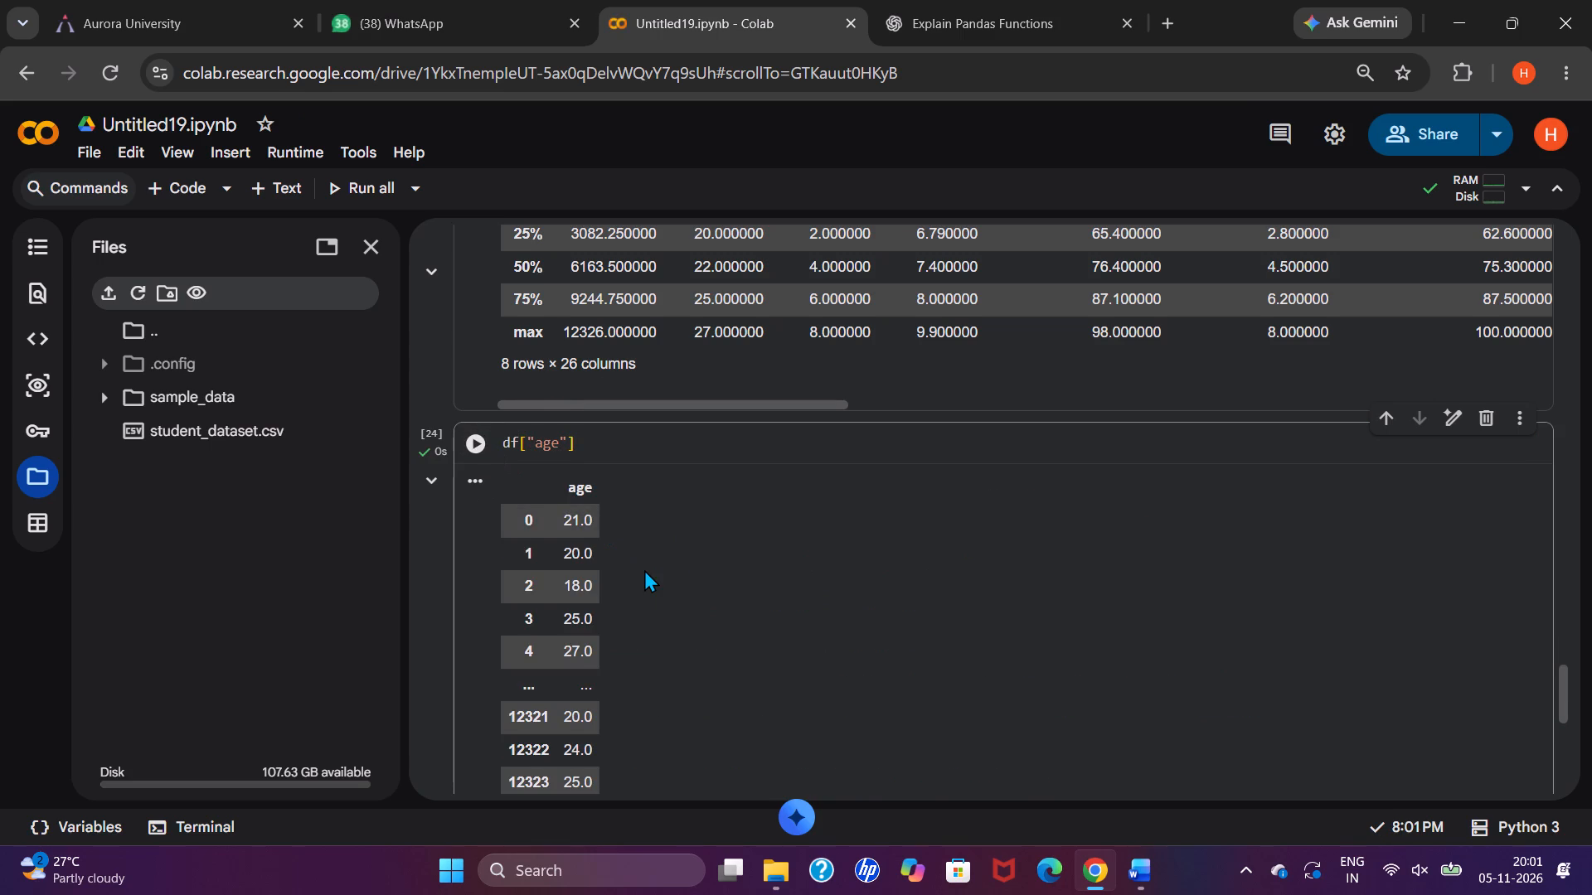
Close the notebook's Files pane and bring the df["age"] cell with its whole output into view.
scroll(644, 569, "down", 2)
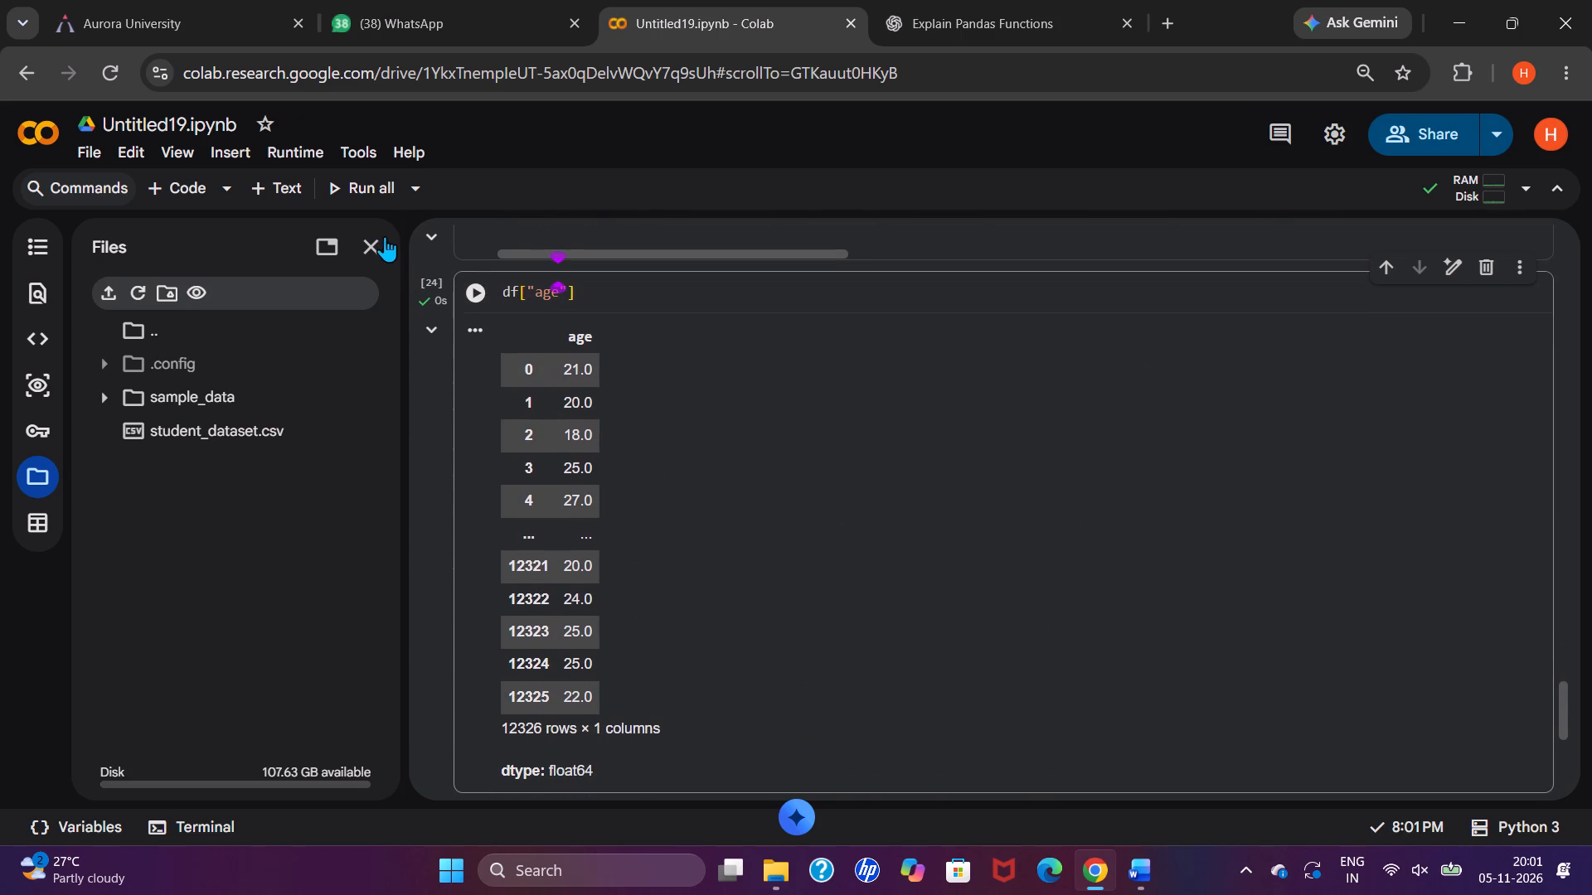
left_click(380, 233)
scroll(546, 481, "down", 1)
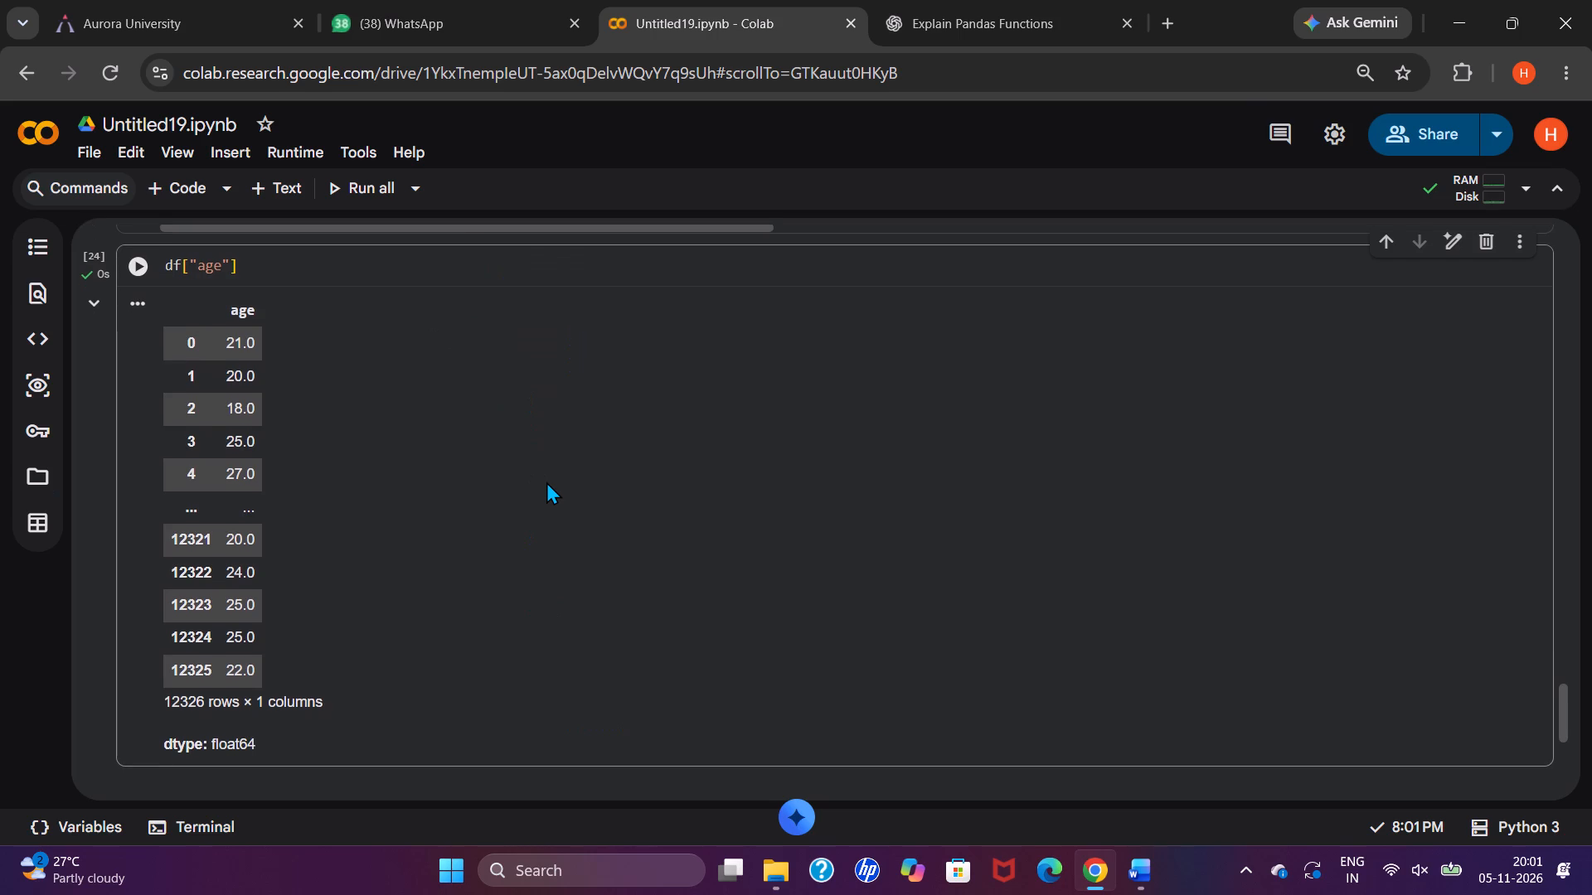
Capture the df["age"] cell and output as a screenshot and paste it into the Word report above Code 1's explanation.
scroll(546, 481, "down", 1)
key("ctrl+Print")
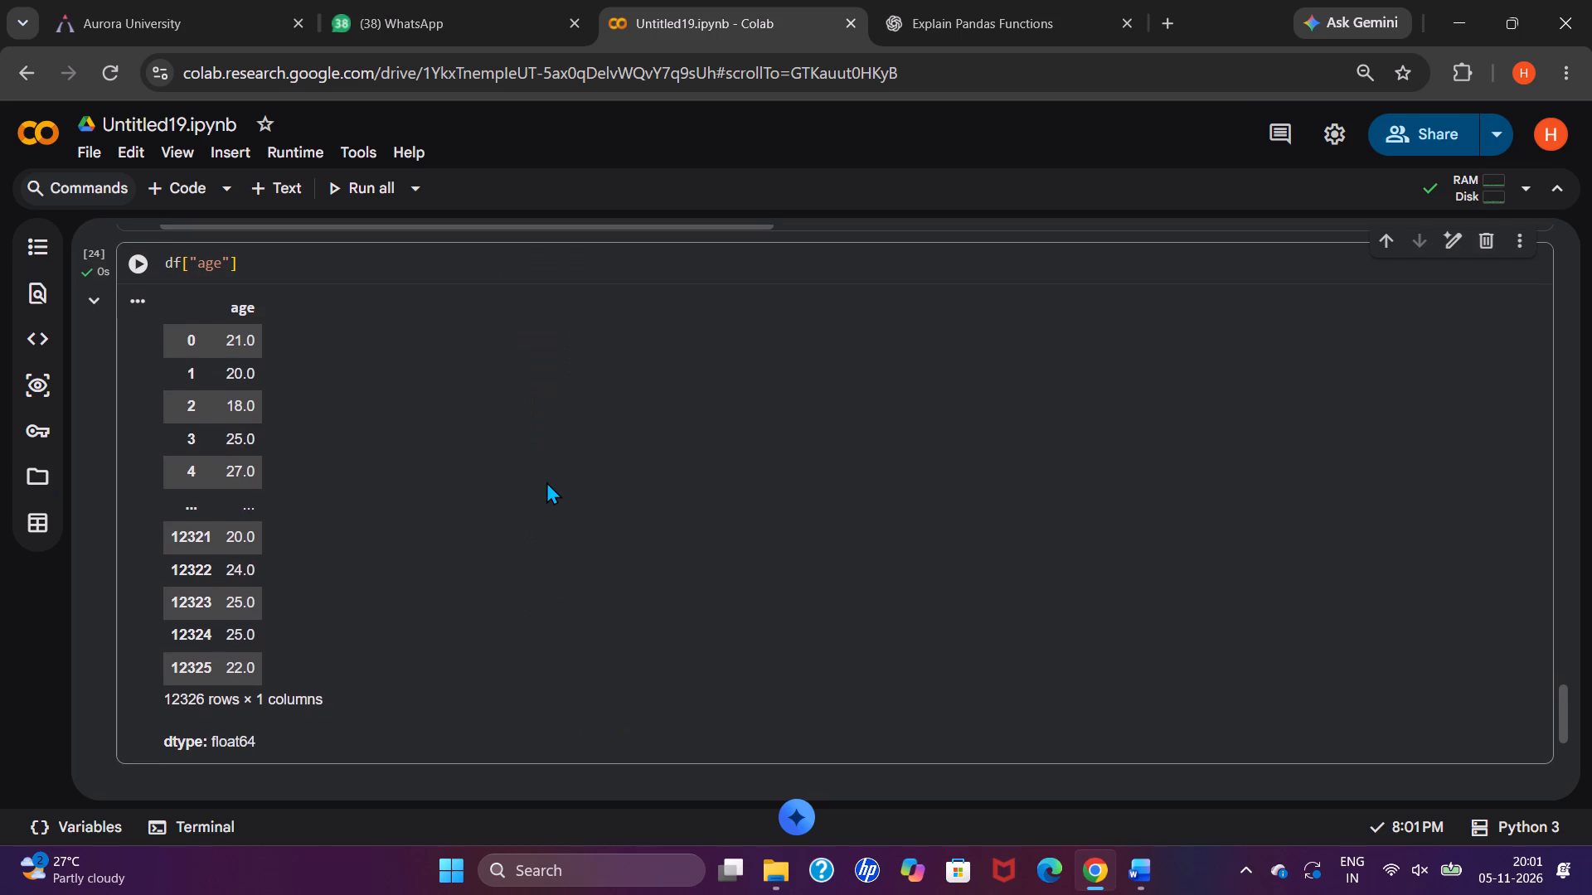
left_click(1150, 875)
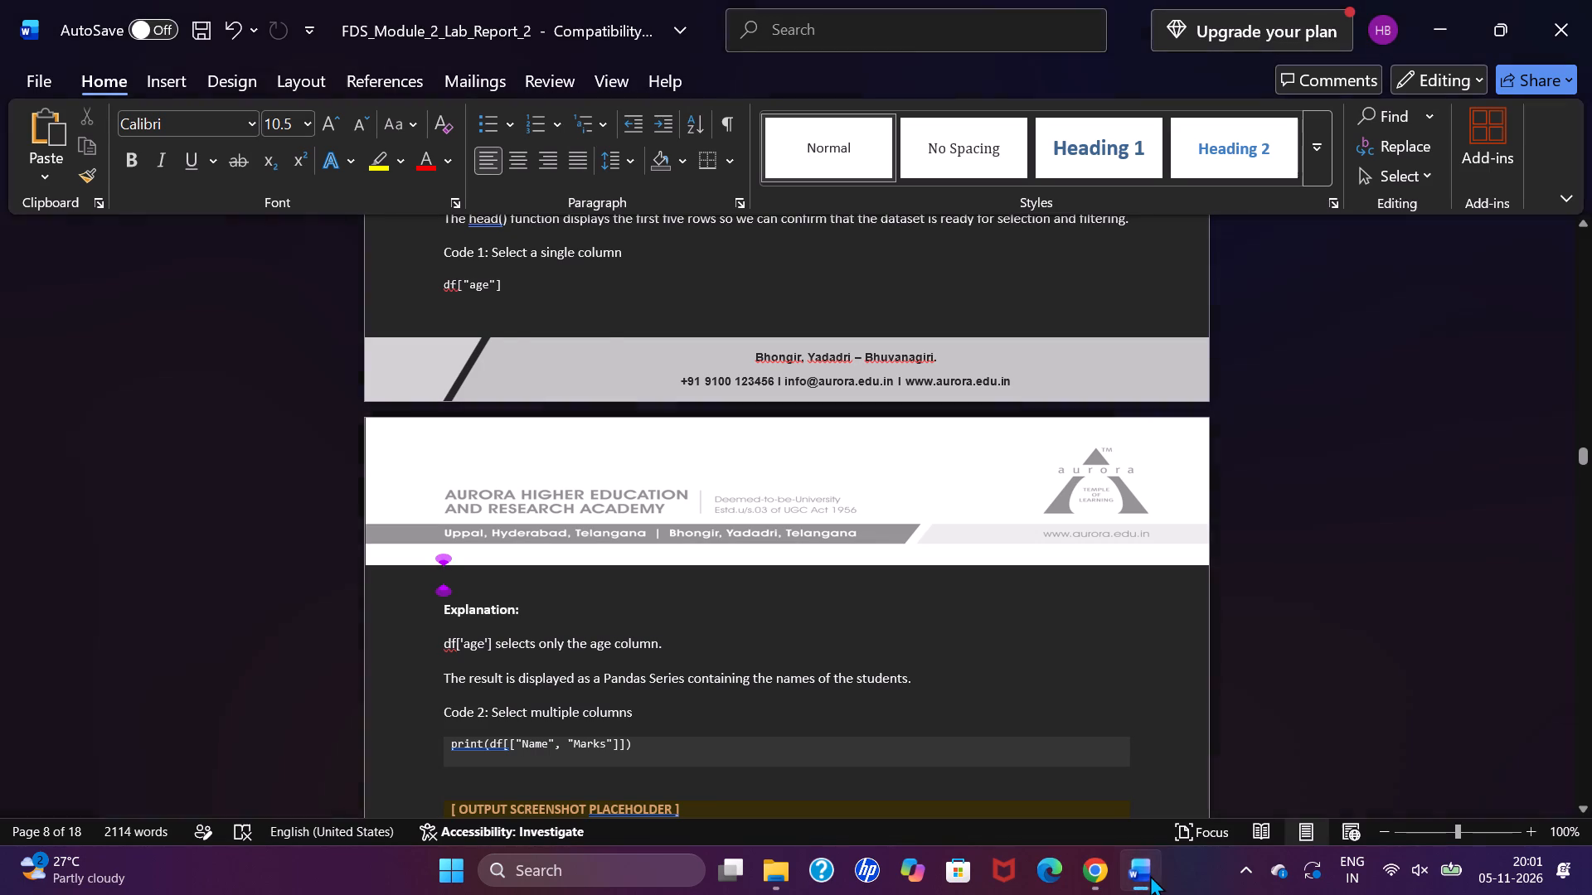
key("ctrl+v")
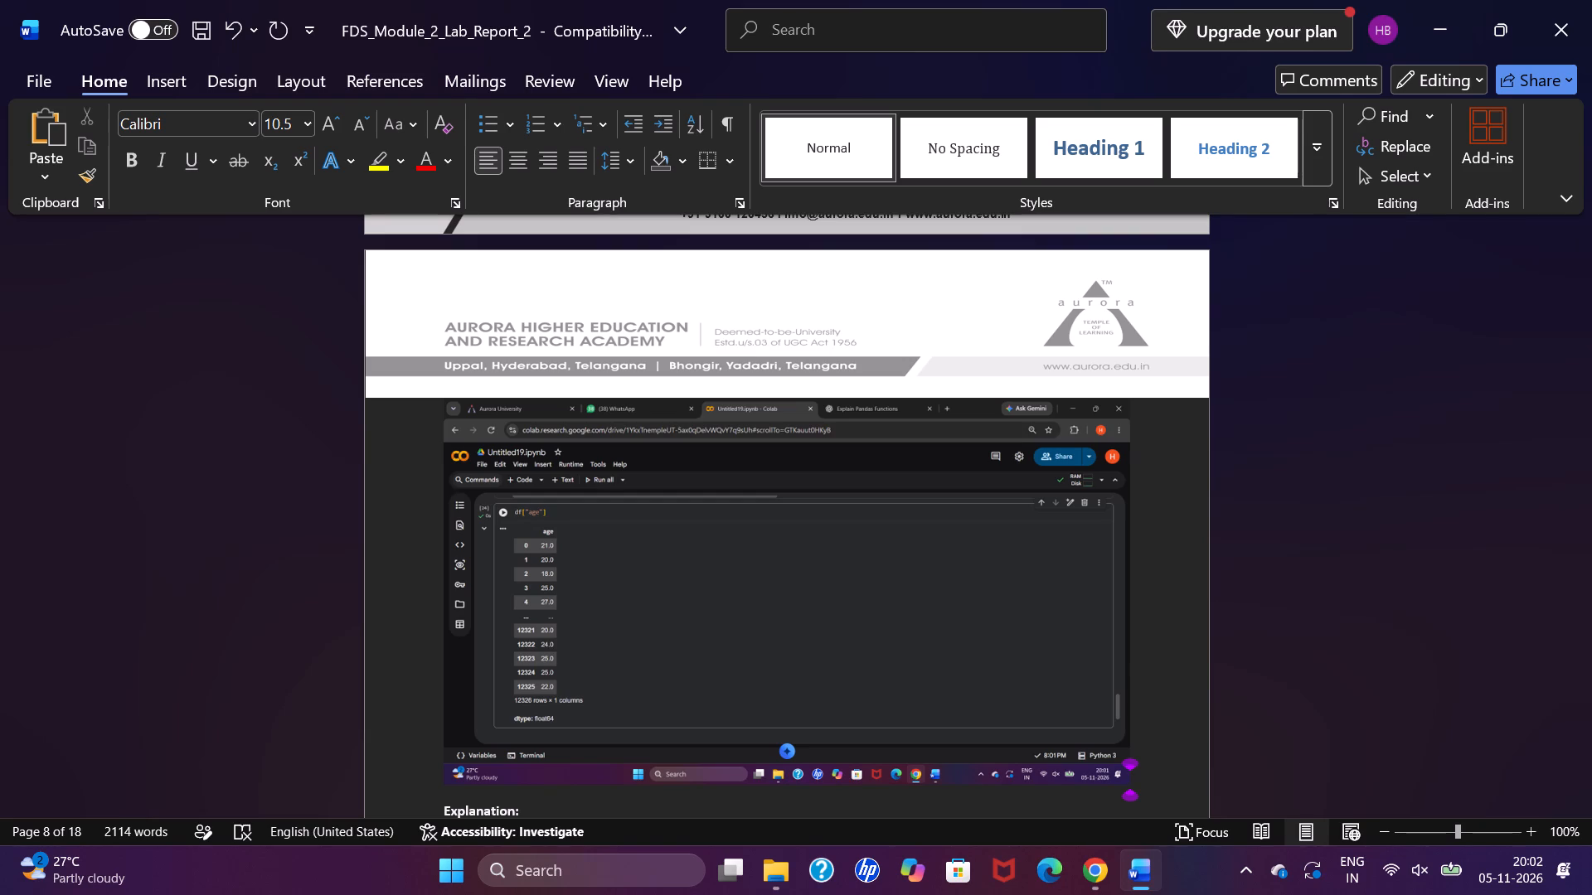
Trim the code line under "Code 2: Select multiple columns" to df[["Name", "Marks"]] and copy it.
scroll(944, 680, "down", 2)
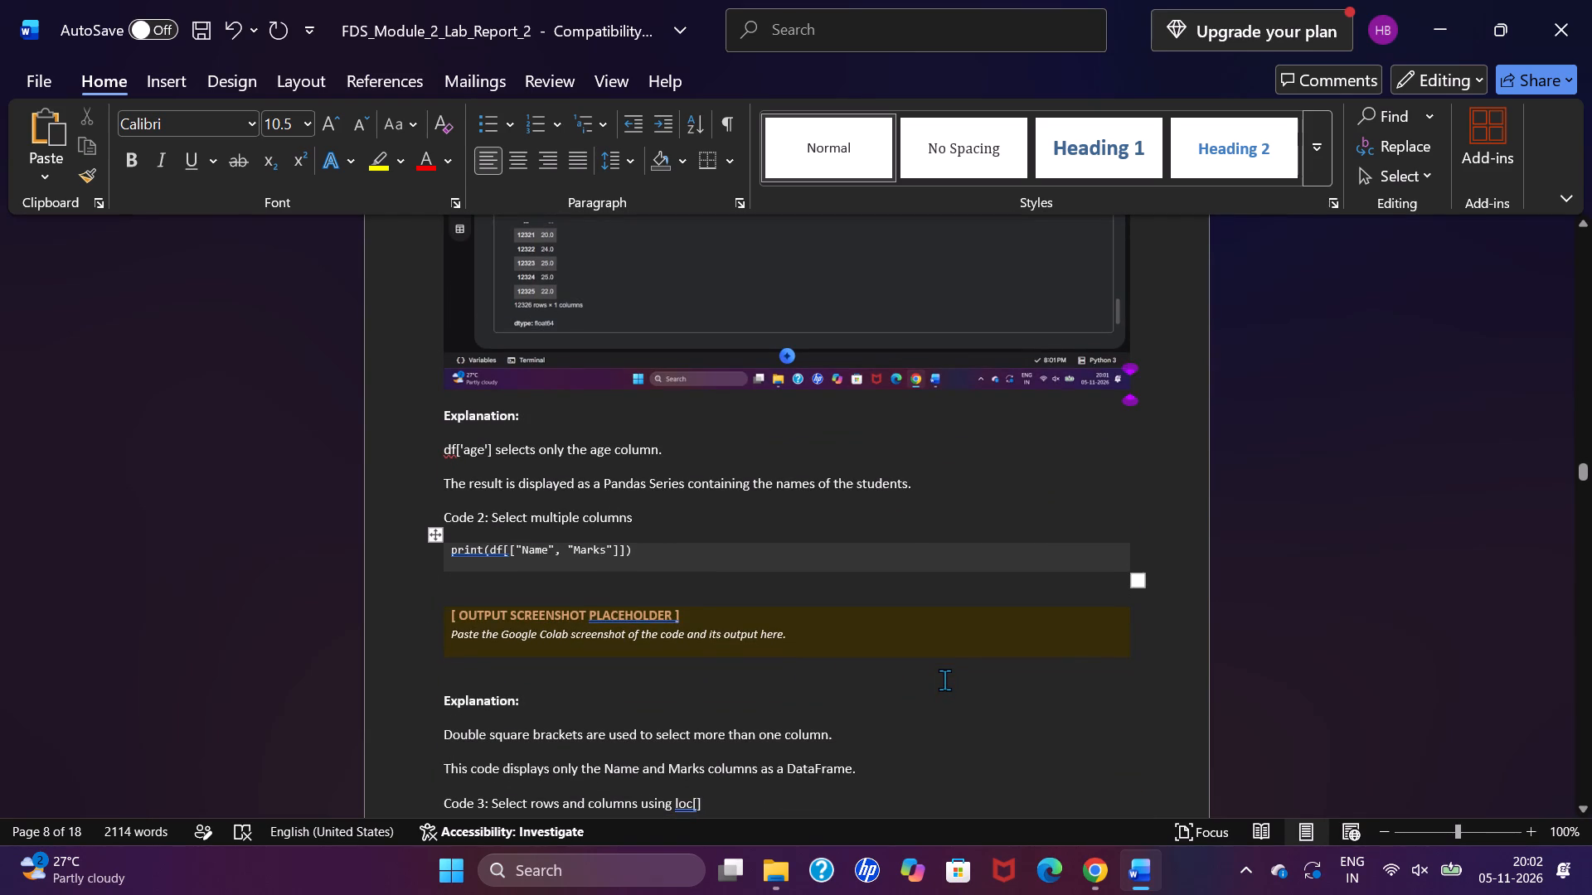
left_click(700, 559)
key("BackSpace")
key("Left")
key("Left")
key("Left")
key("Left")
key("Left")
key("Left")
key("Left")
key("Left")
key("Left")
key("Left")
key("Left")
key("Left")
key("Left")
key("Left")
key("Left")
key("Left")
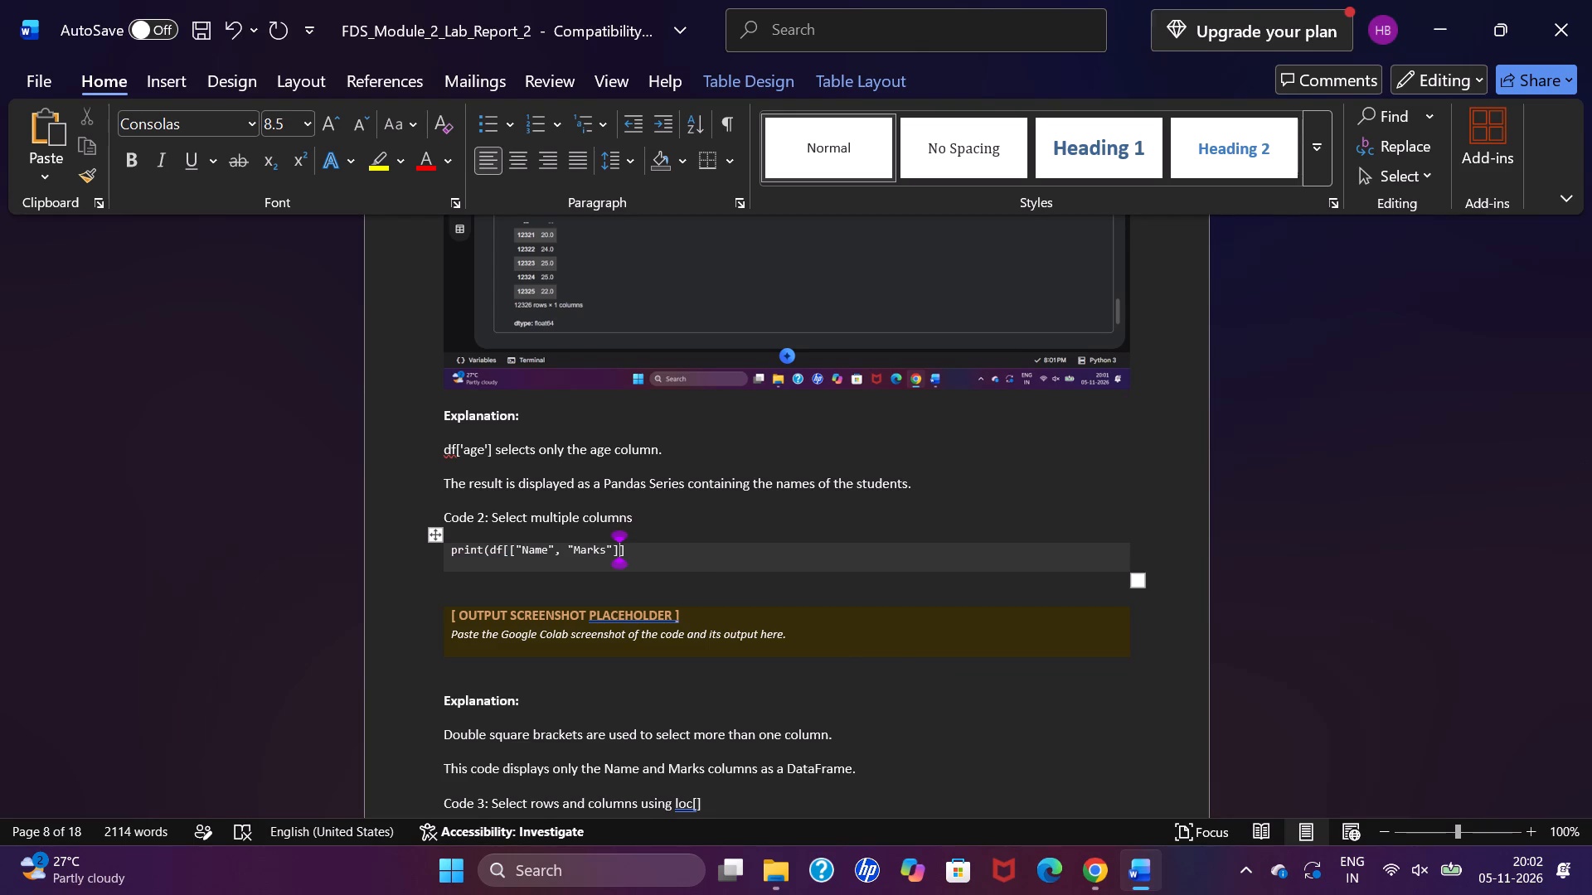
key("Left")
key("Left")
key("Left")
key("Left")
key("Left")
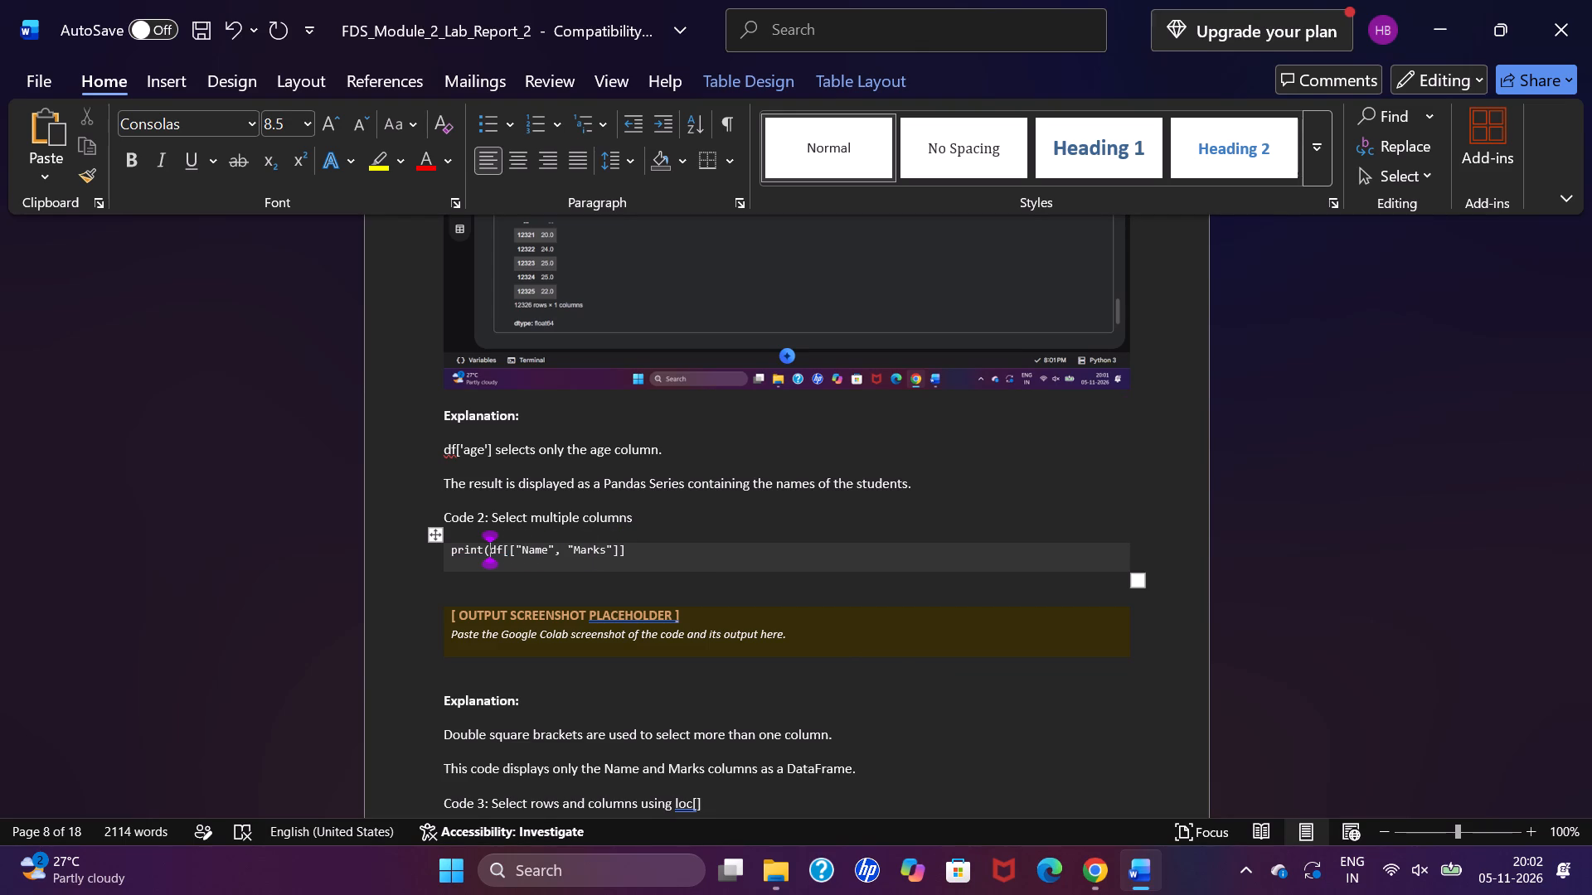
key("BackSpace")
key("BackSpace")
key("BackSpace")
key("BackSpace")
key("BackSpace")
key("BackSpace")
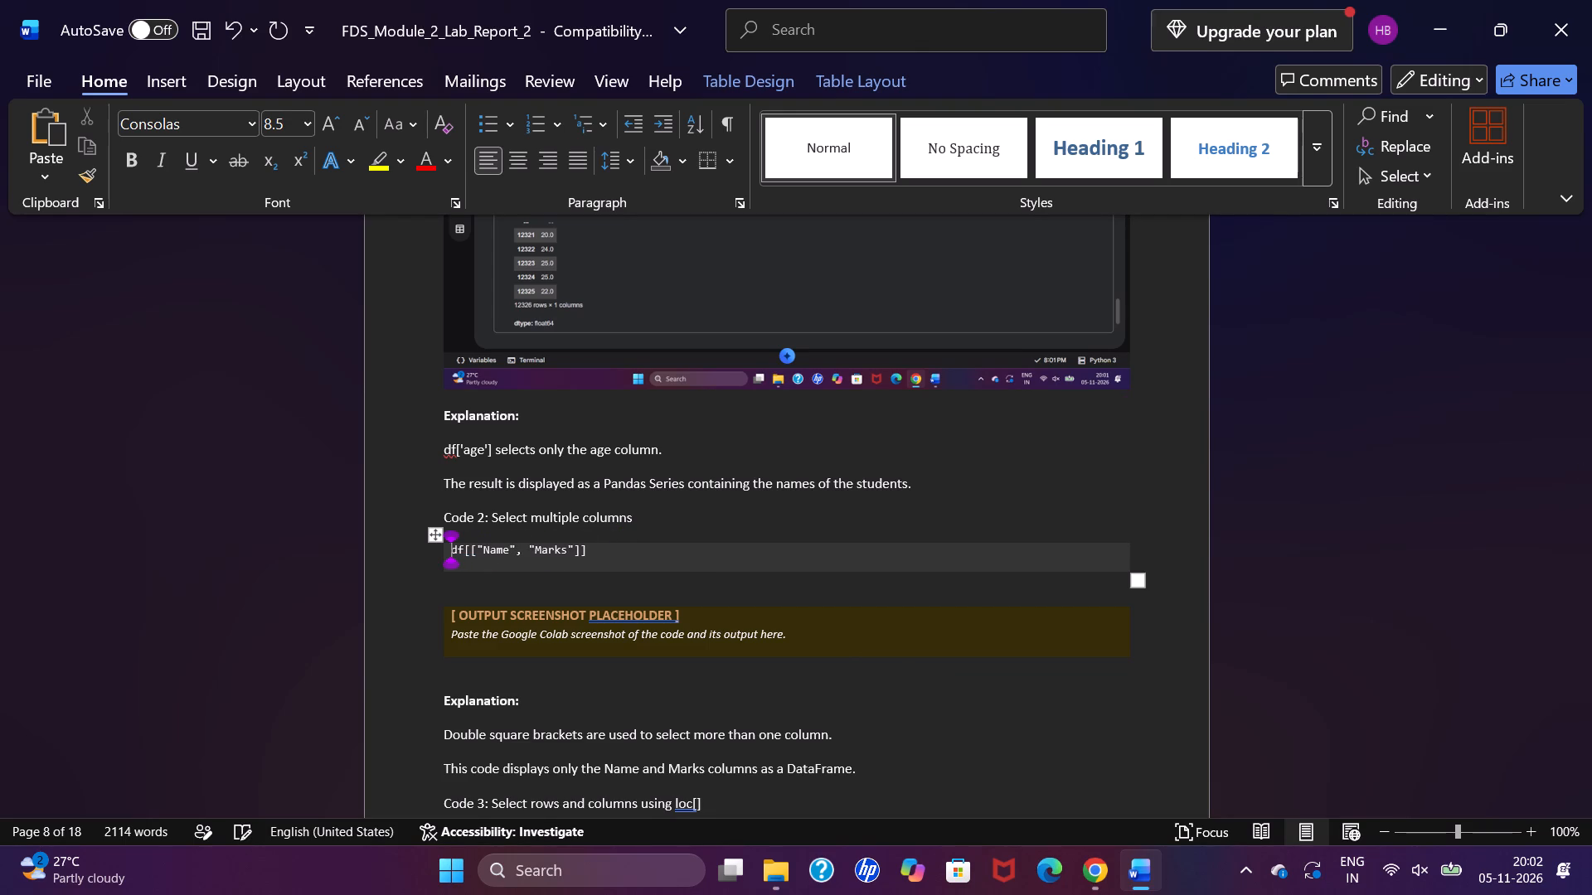
left_click_drag(701, 559, 454, 561)
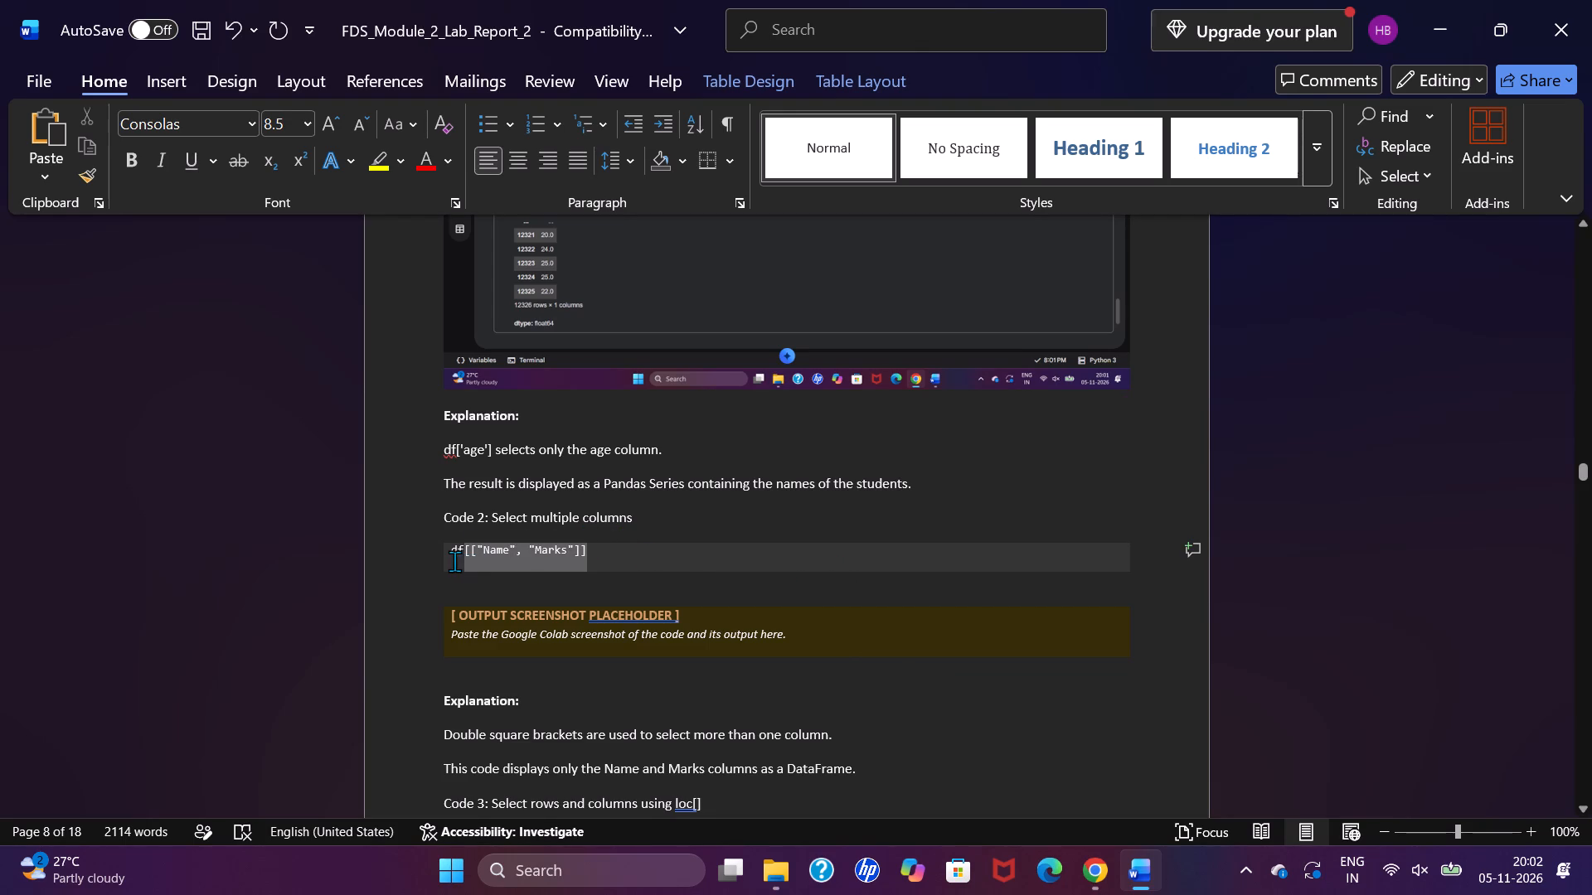
left_click_drag(454, 561, 446, 560)
key("ctrl+c")
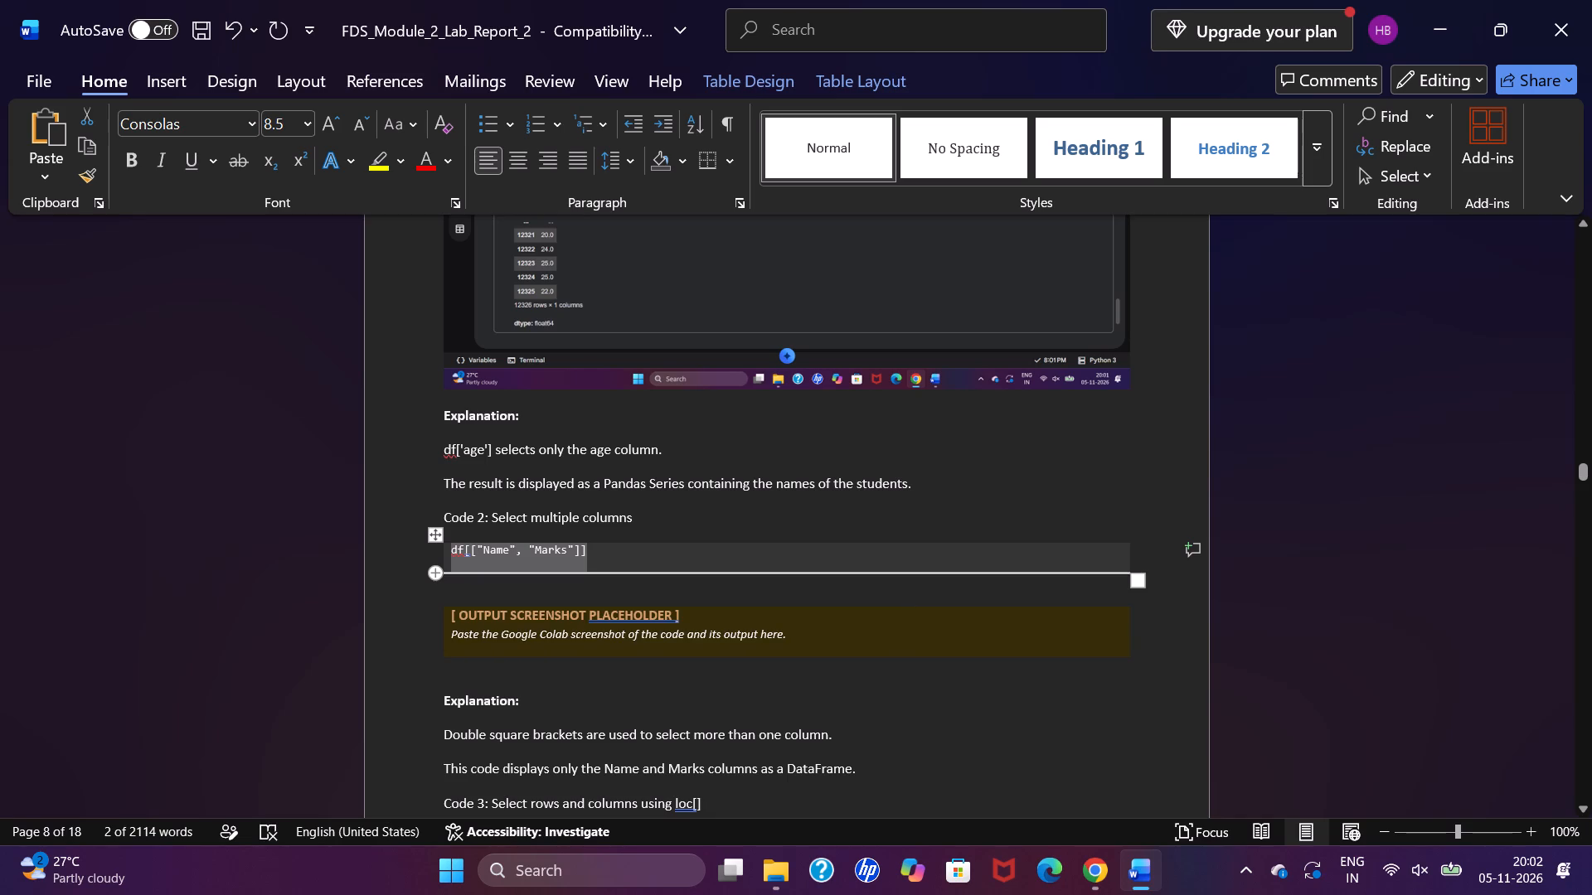
Delete the shaded code box under "Code 2: Select multiple columns".
left_click(435, 539)
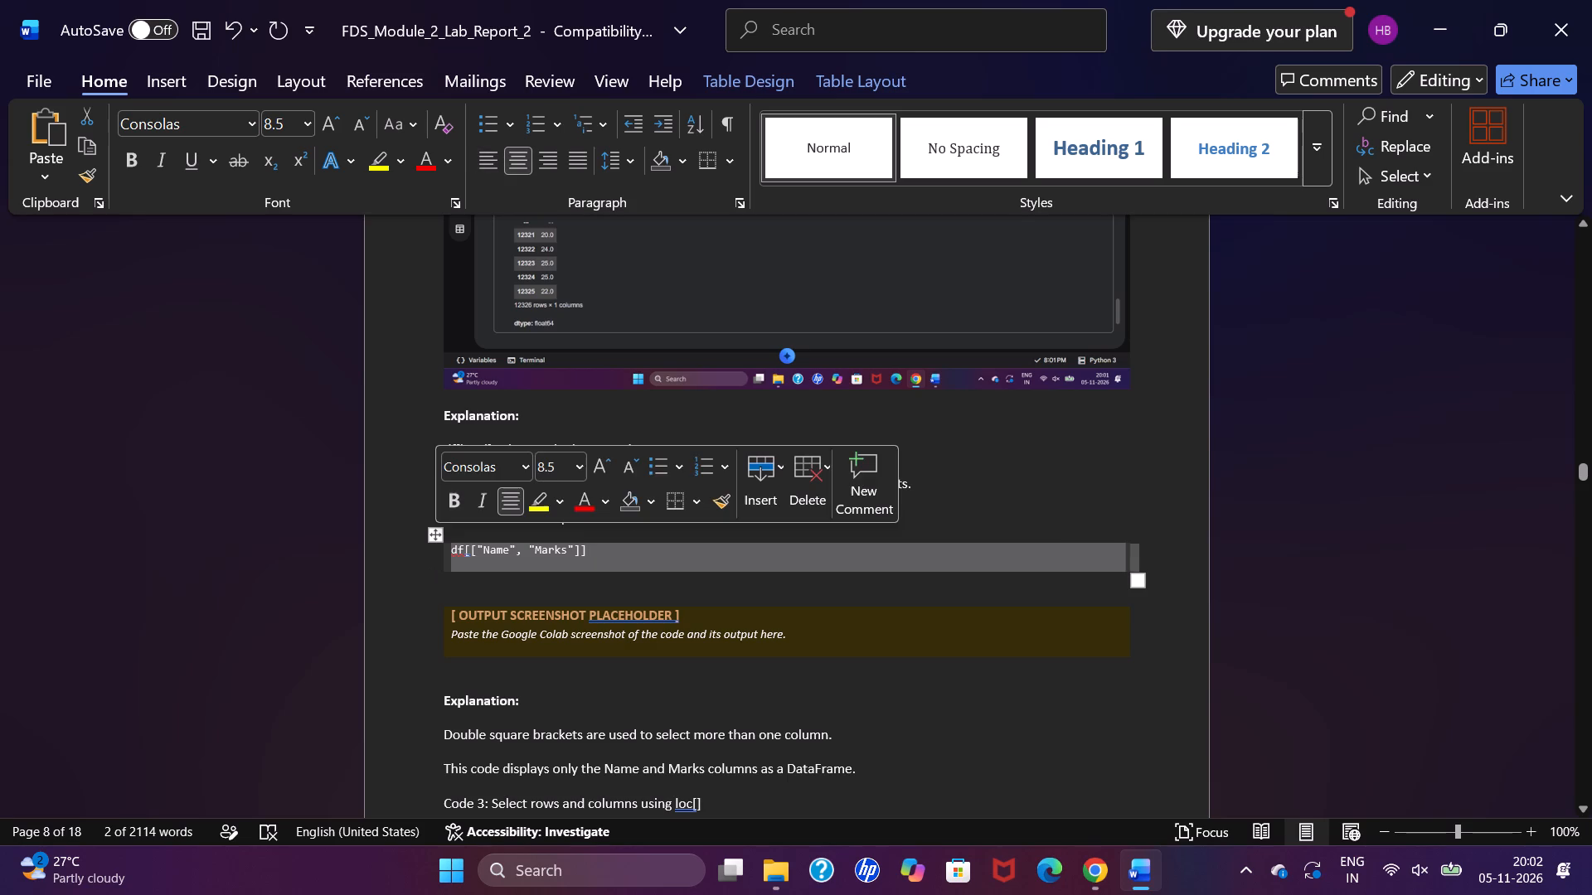
key("BackSpace")
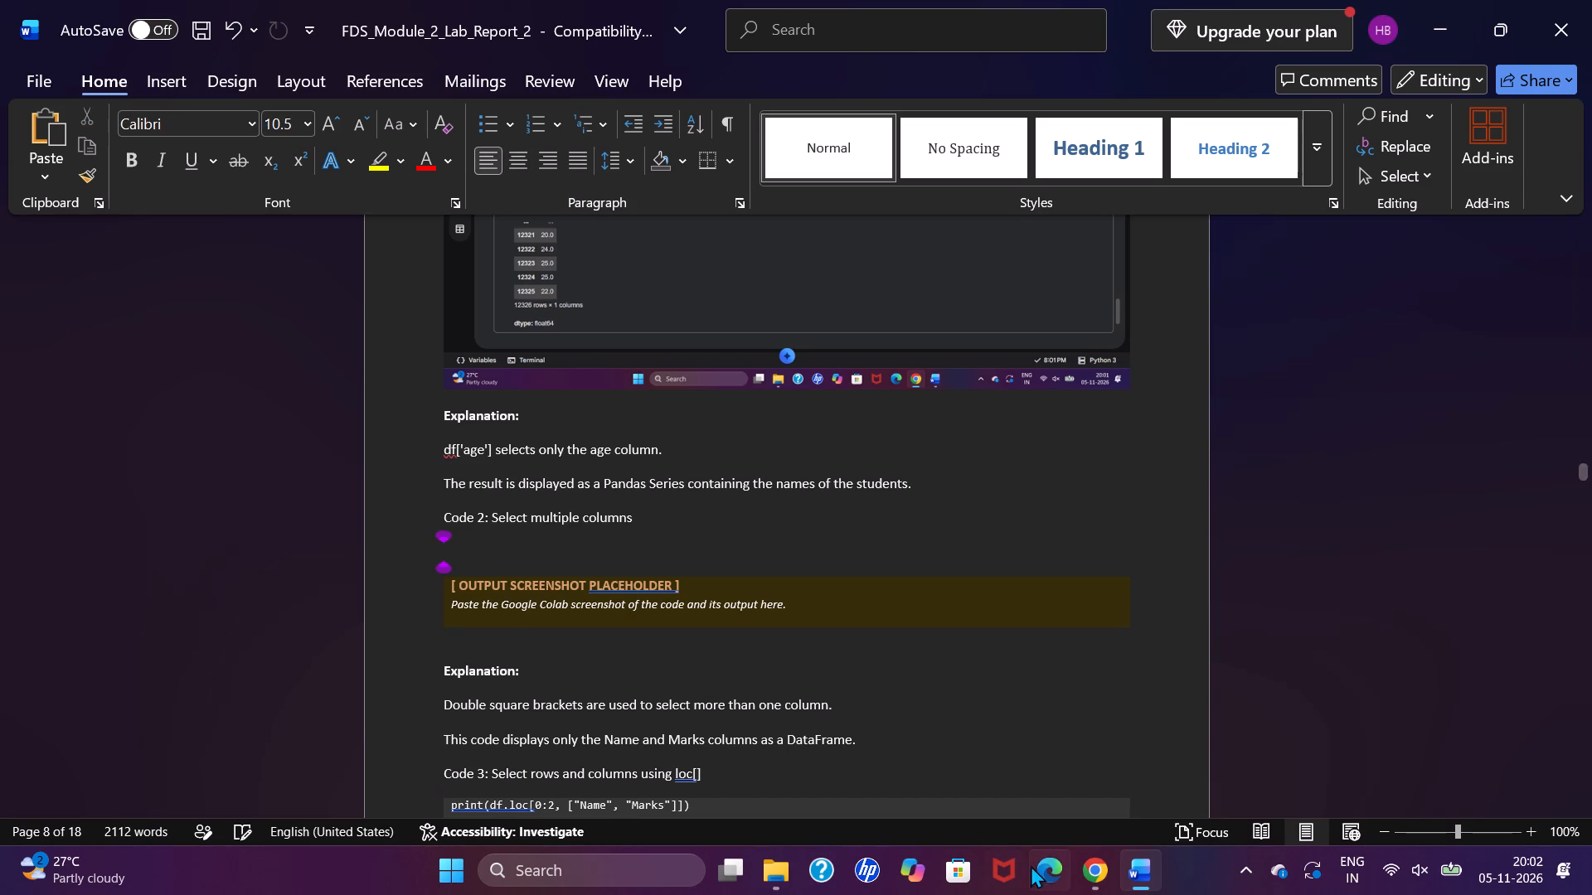
Switch to the Colab notebook in Chrome, put df[["Name", "Marks"]] in a new code cell at the end, and run it.
left_click(1078, 886)
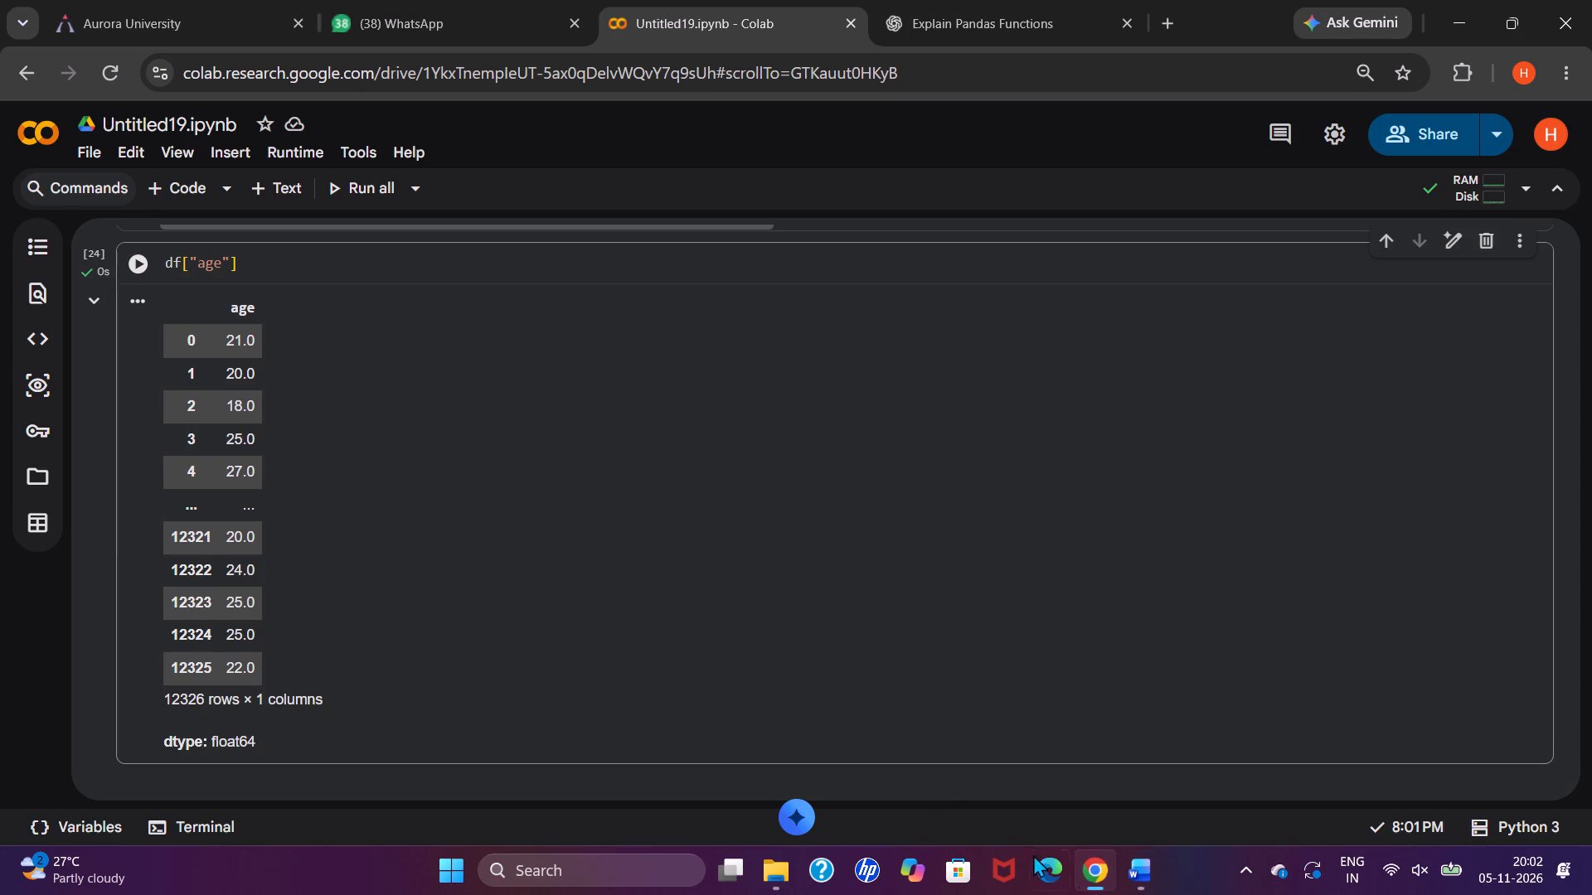
left_click(821, 765)
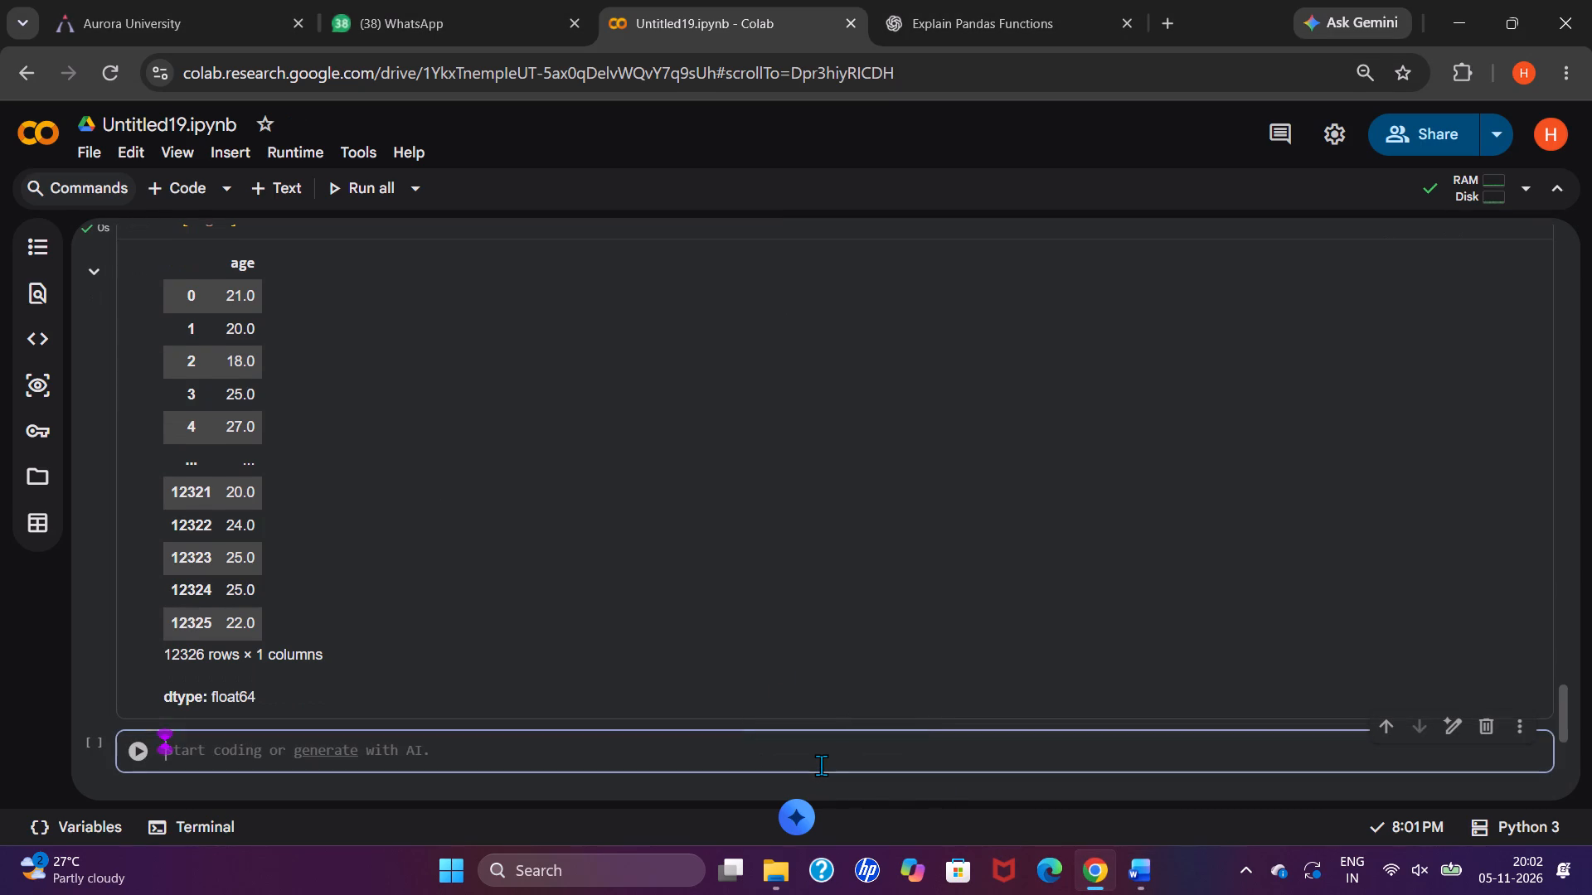
key("ctrl+v")
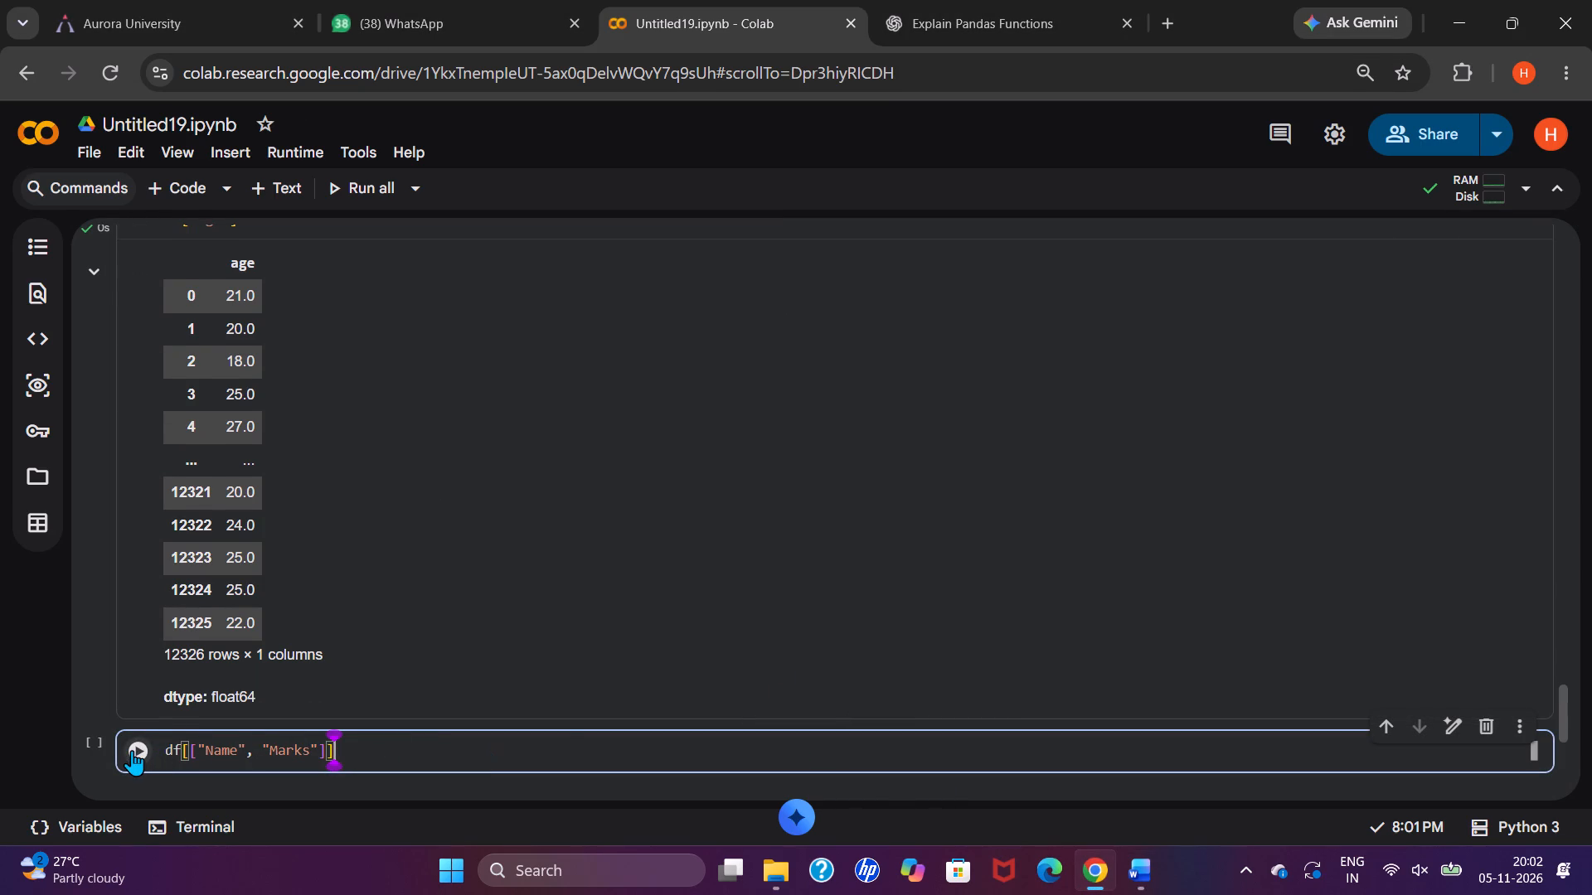
left_click(132, 750)
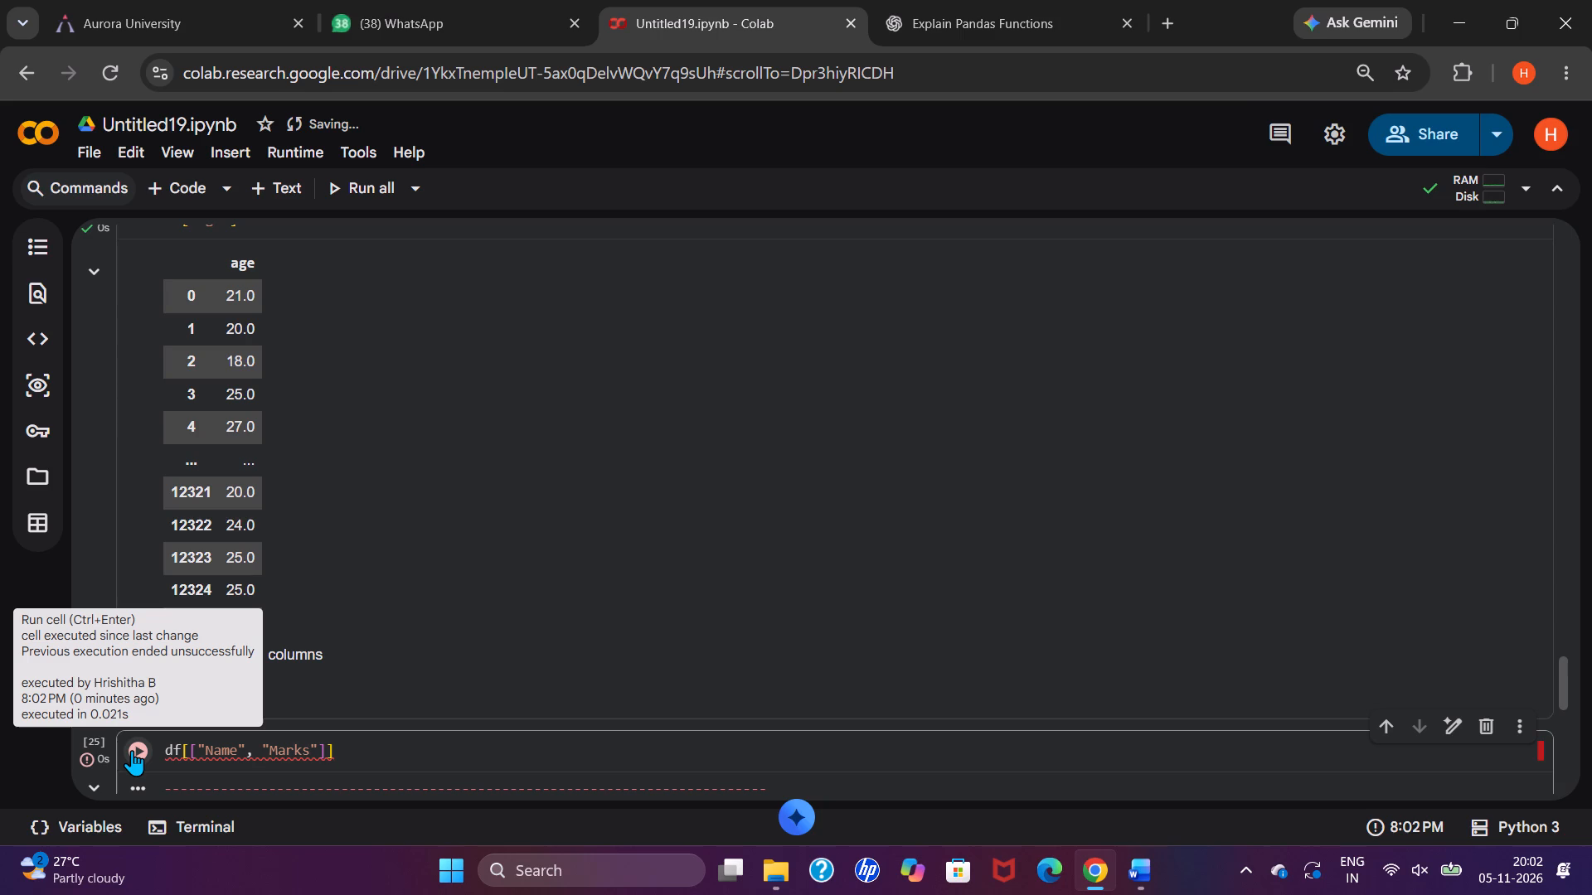
left_click(132, 750)
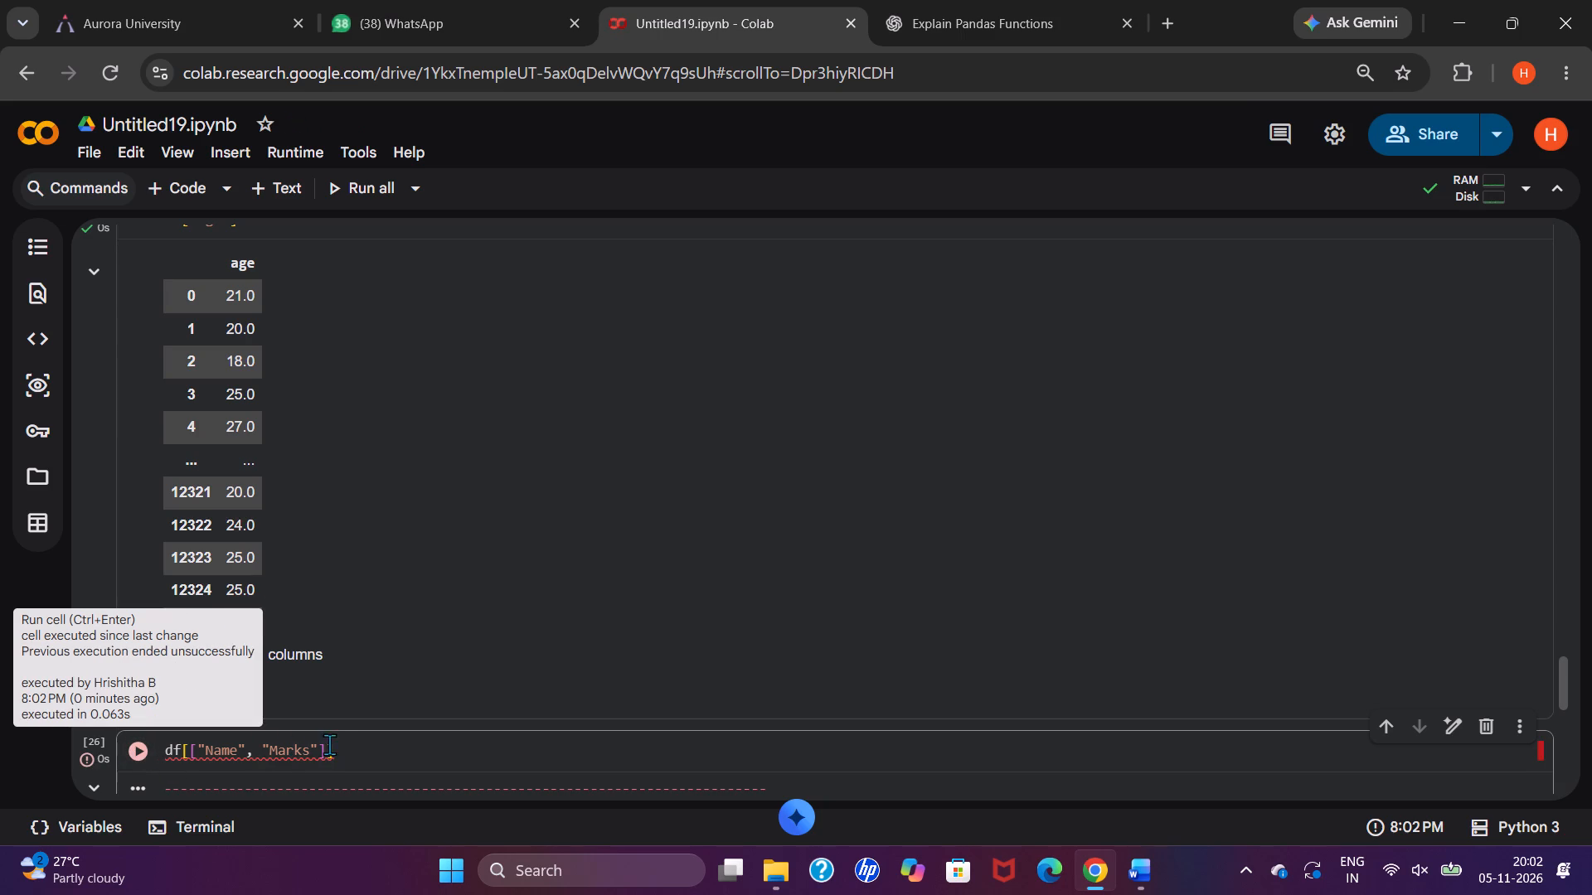
scroll(337, 747, "down", 1)
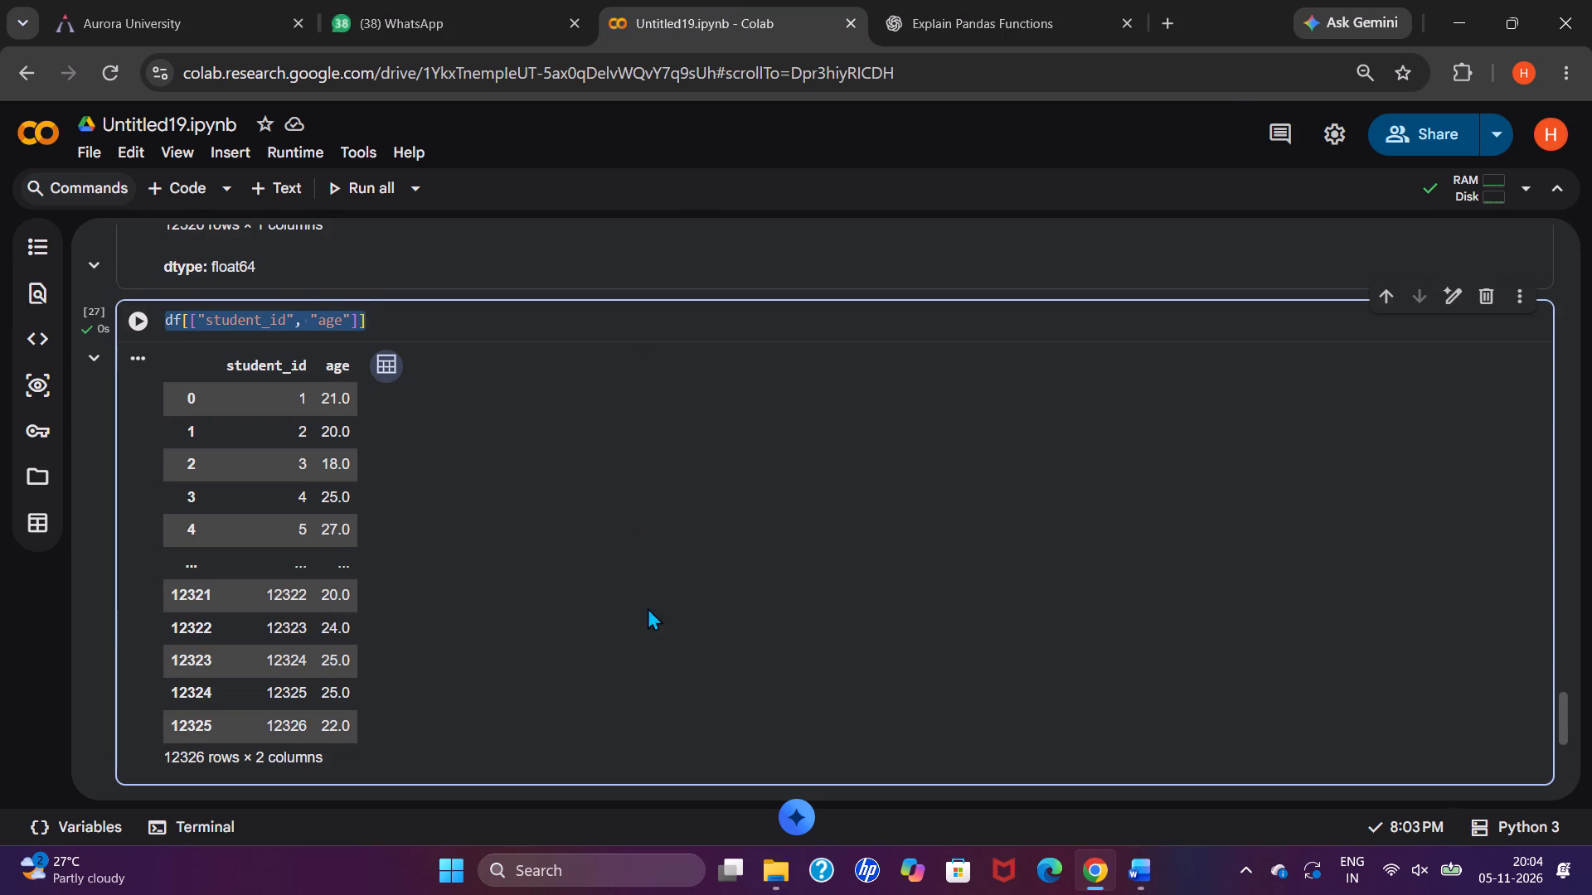
scroll(710, 649, "down", 2)
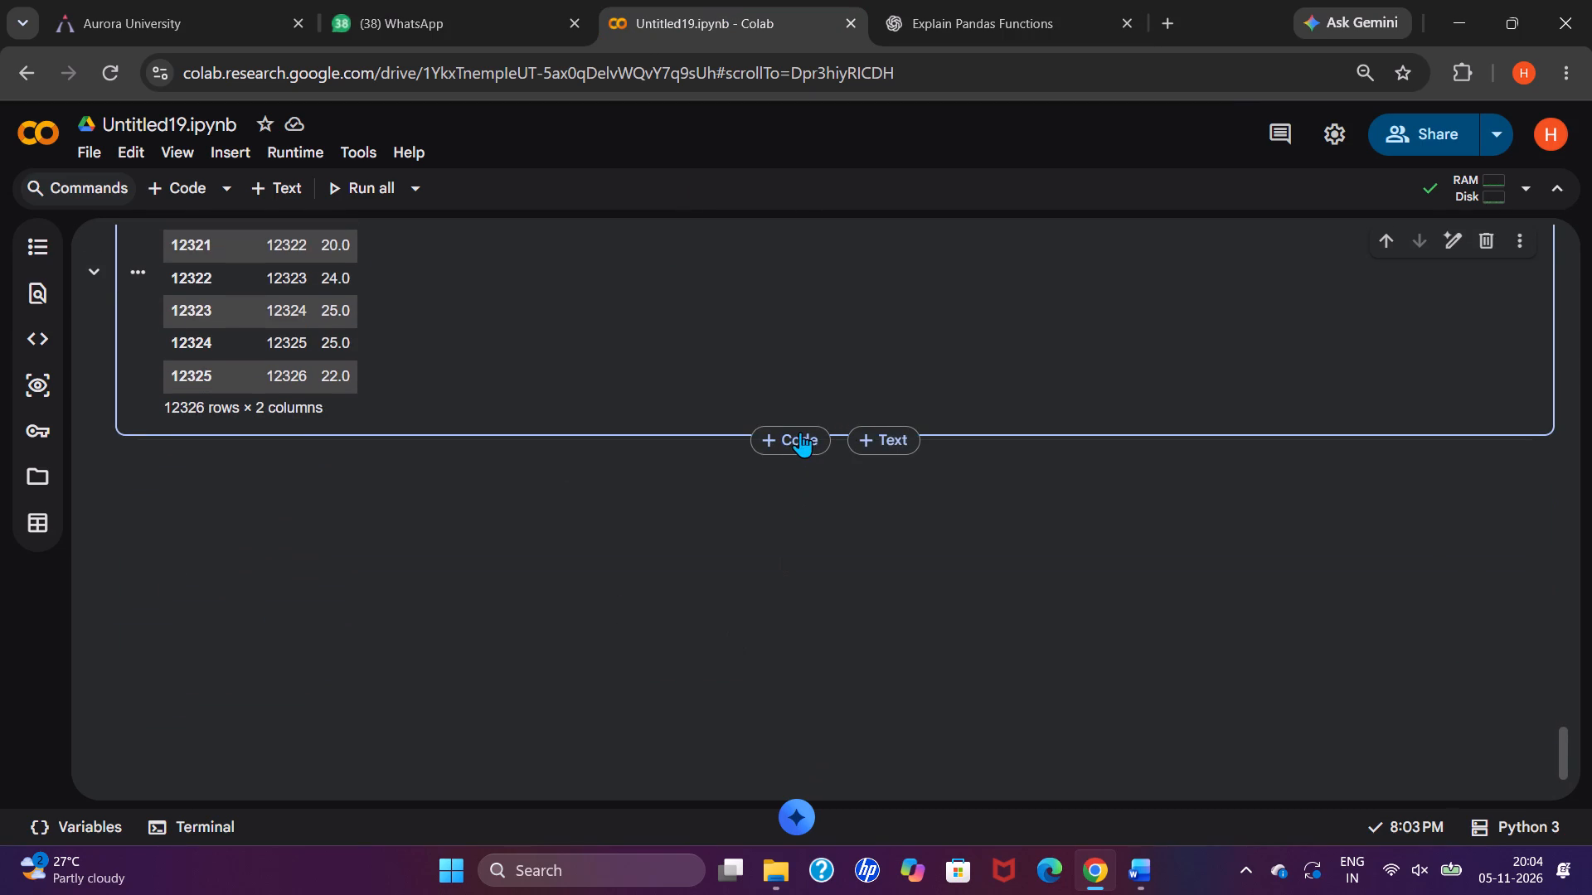
left_click(782, 429)
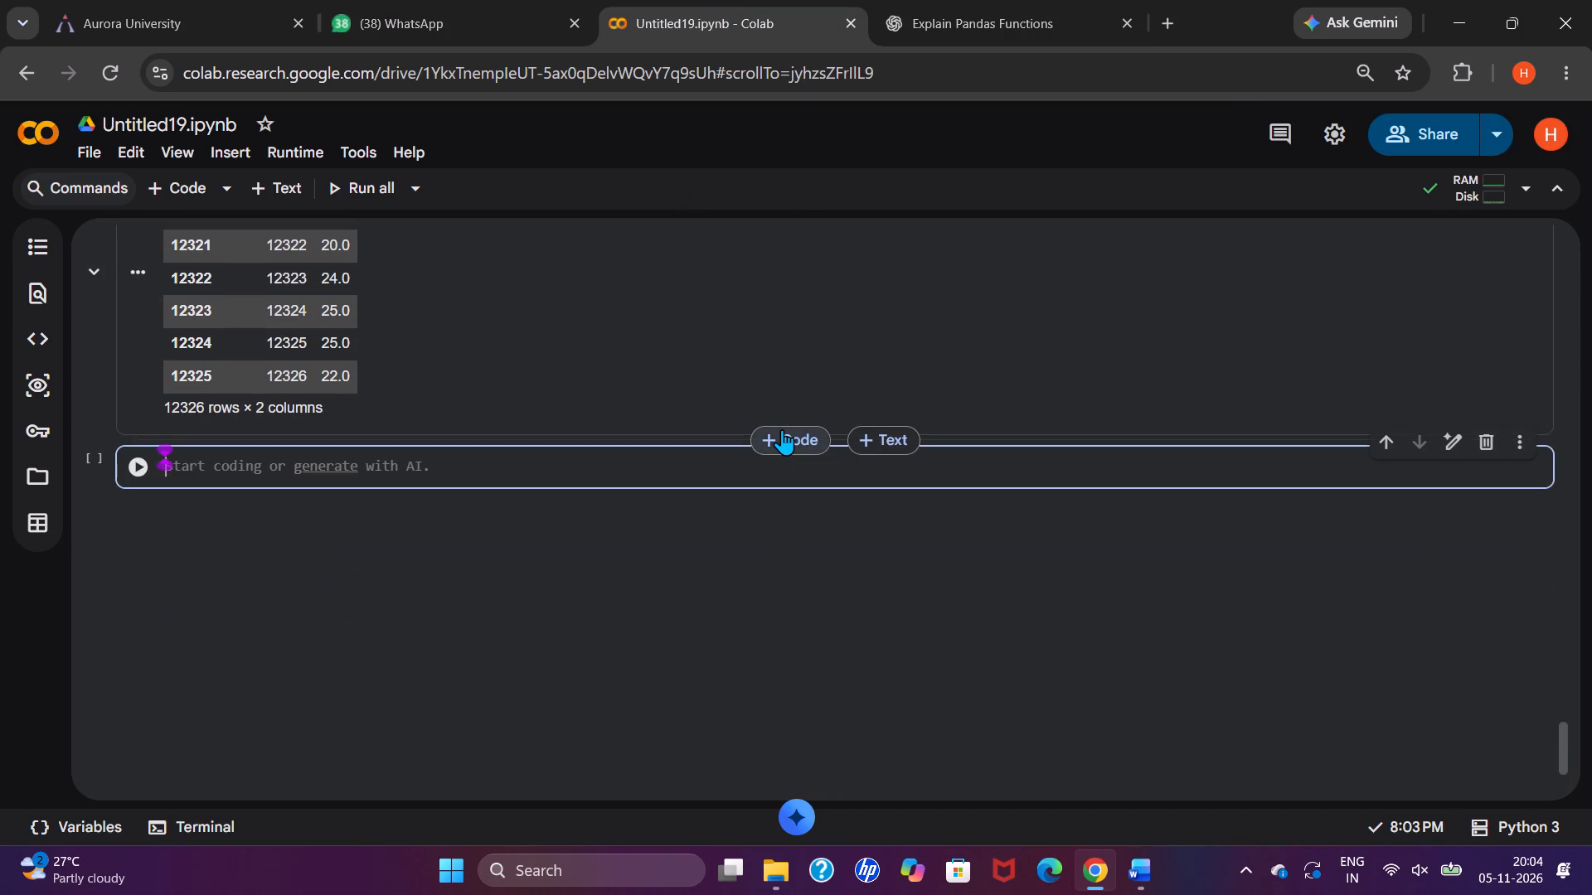
key("ctrl+v")
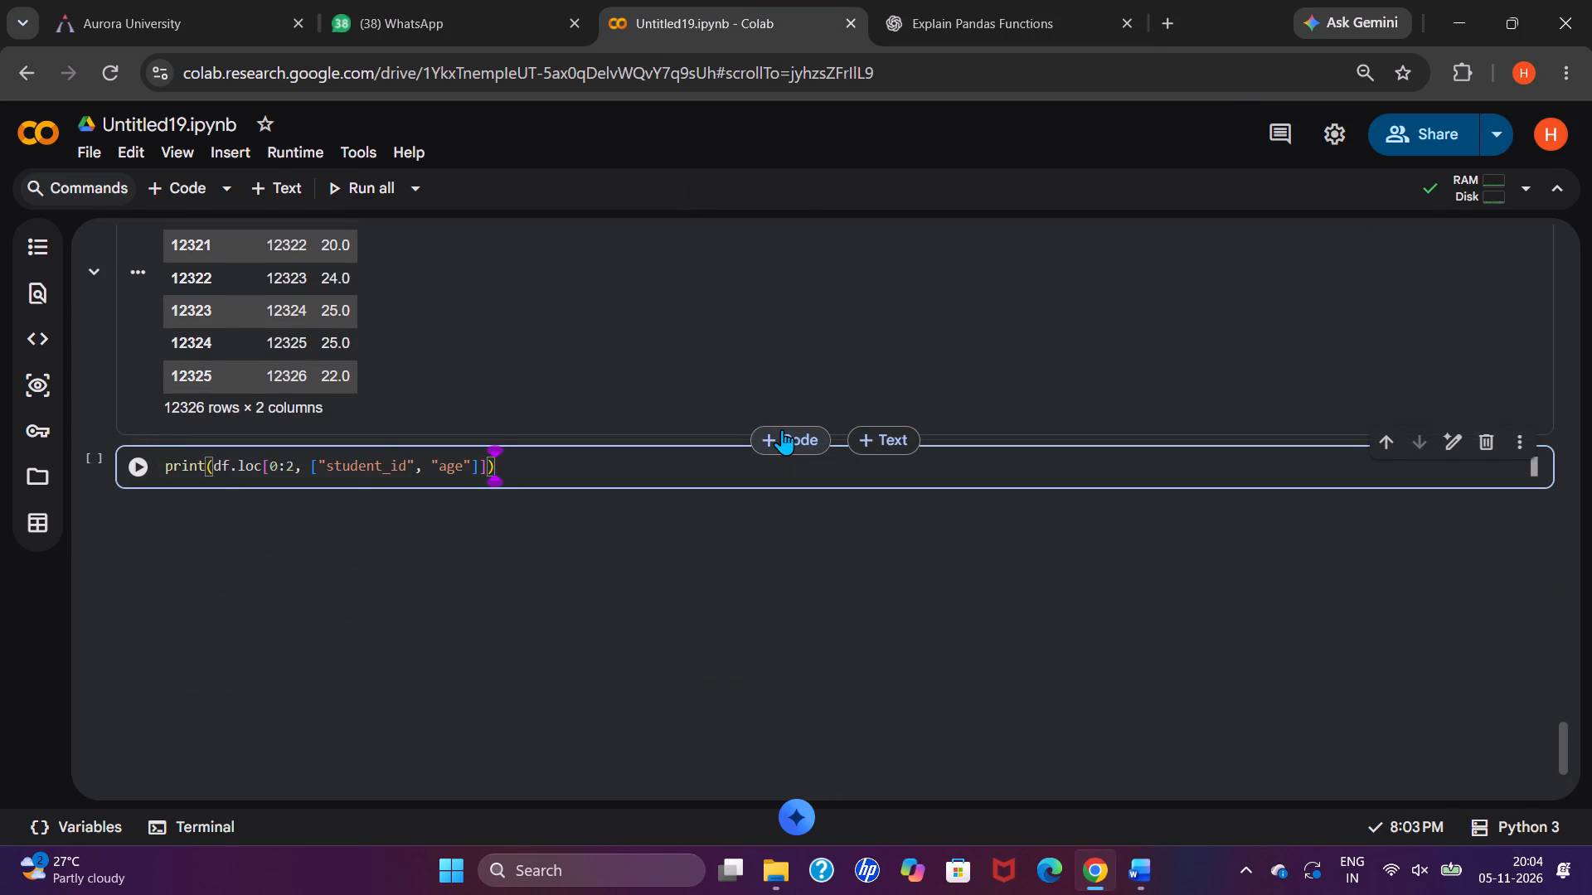
Remove the print() wrapper from the new cell, leaving df.loc[0:2, ["student_id", "age"]], and run it.
key("BackSpace")
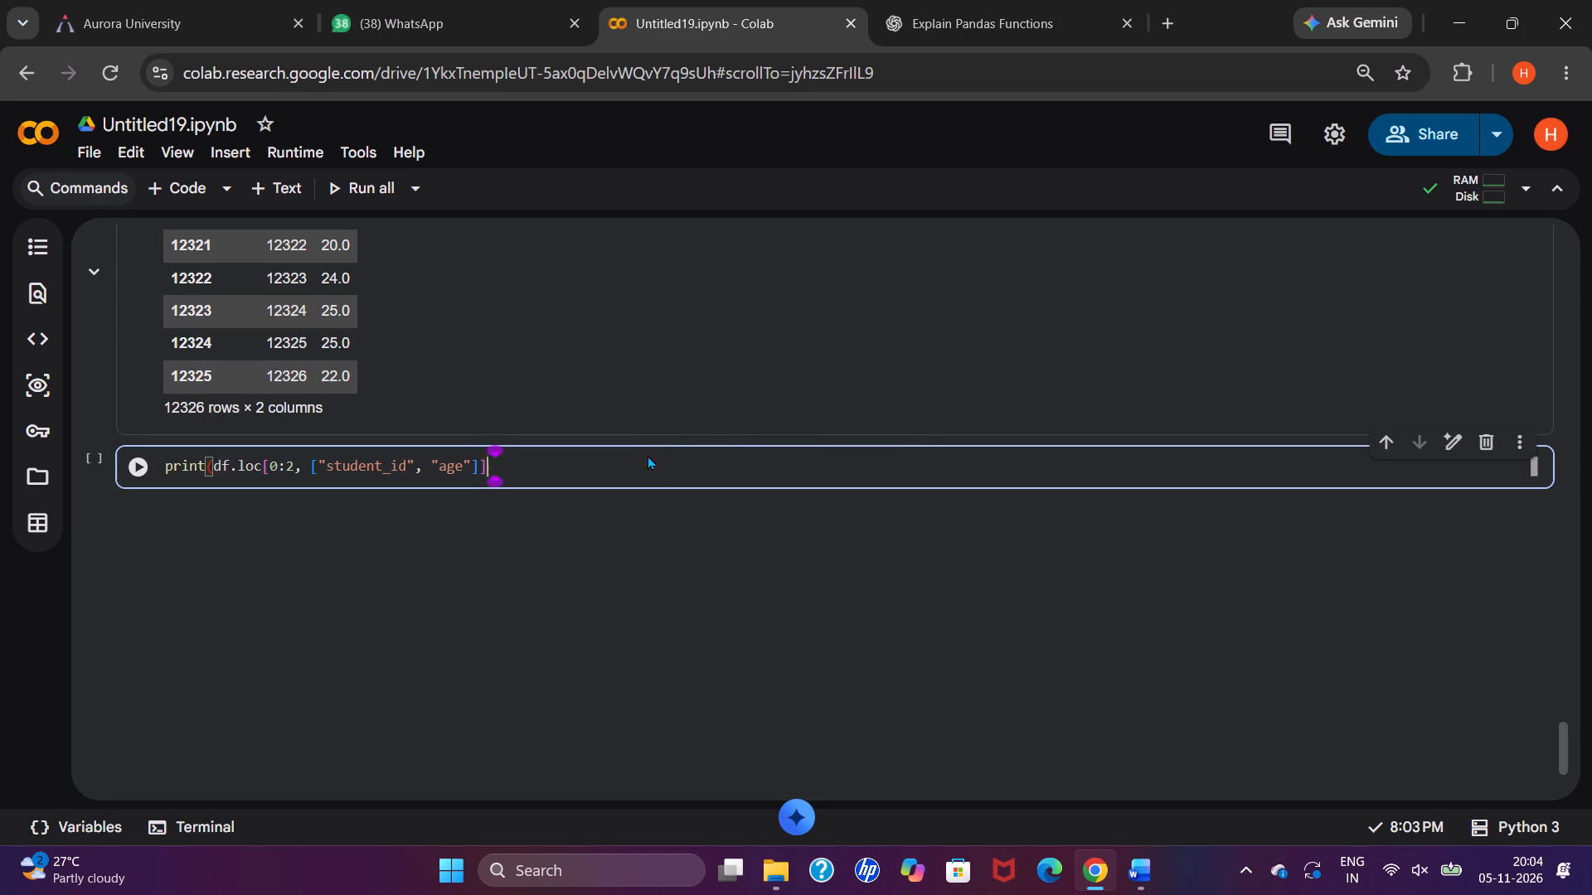
key("Left")
key("Left")
key("Left")
key("Left")
key("Left")
key("Left")
key("Left")
key("Left")
key("Left")
key("Left")
key("Left")
key("Left")
key("Left")
key("Left")
key("Left")
key("Left")
key("Left")
key("Left")
key("Left")
key("Left")
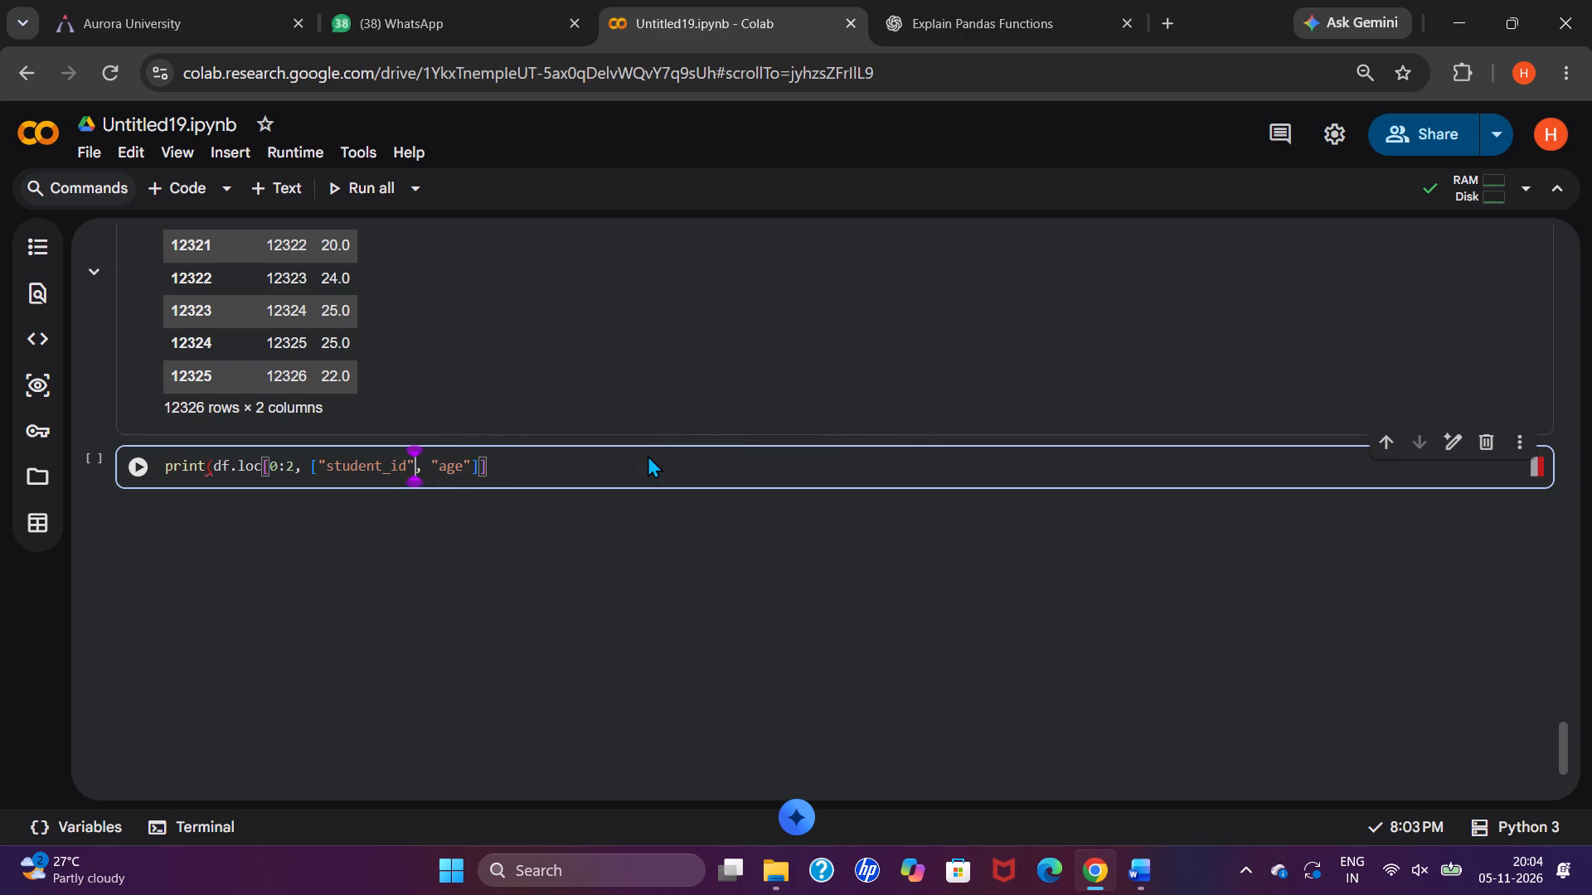
key("Right")
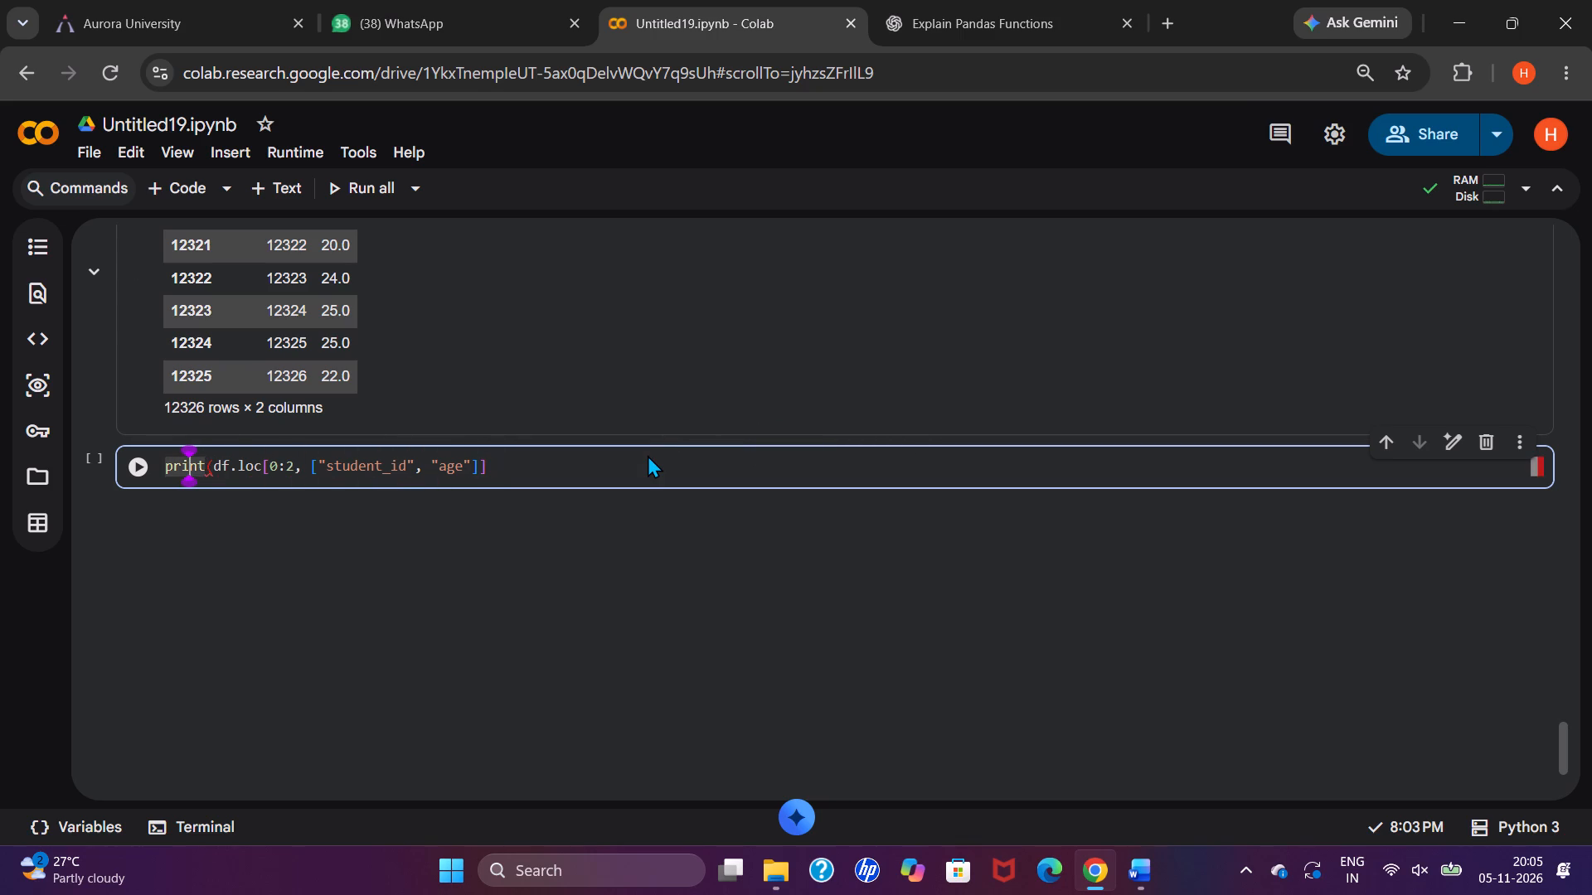
key("Right")
key("Right")
key("BackSpace")
key("BackSpace")
key("BackSpace")
key("BackSpace")
key("BackSpace")
key("BackSpace")
key("BackSpace")
key("BackSpace")
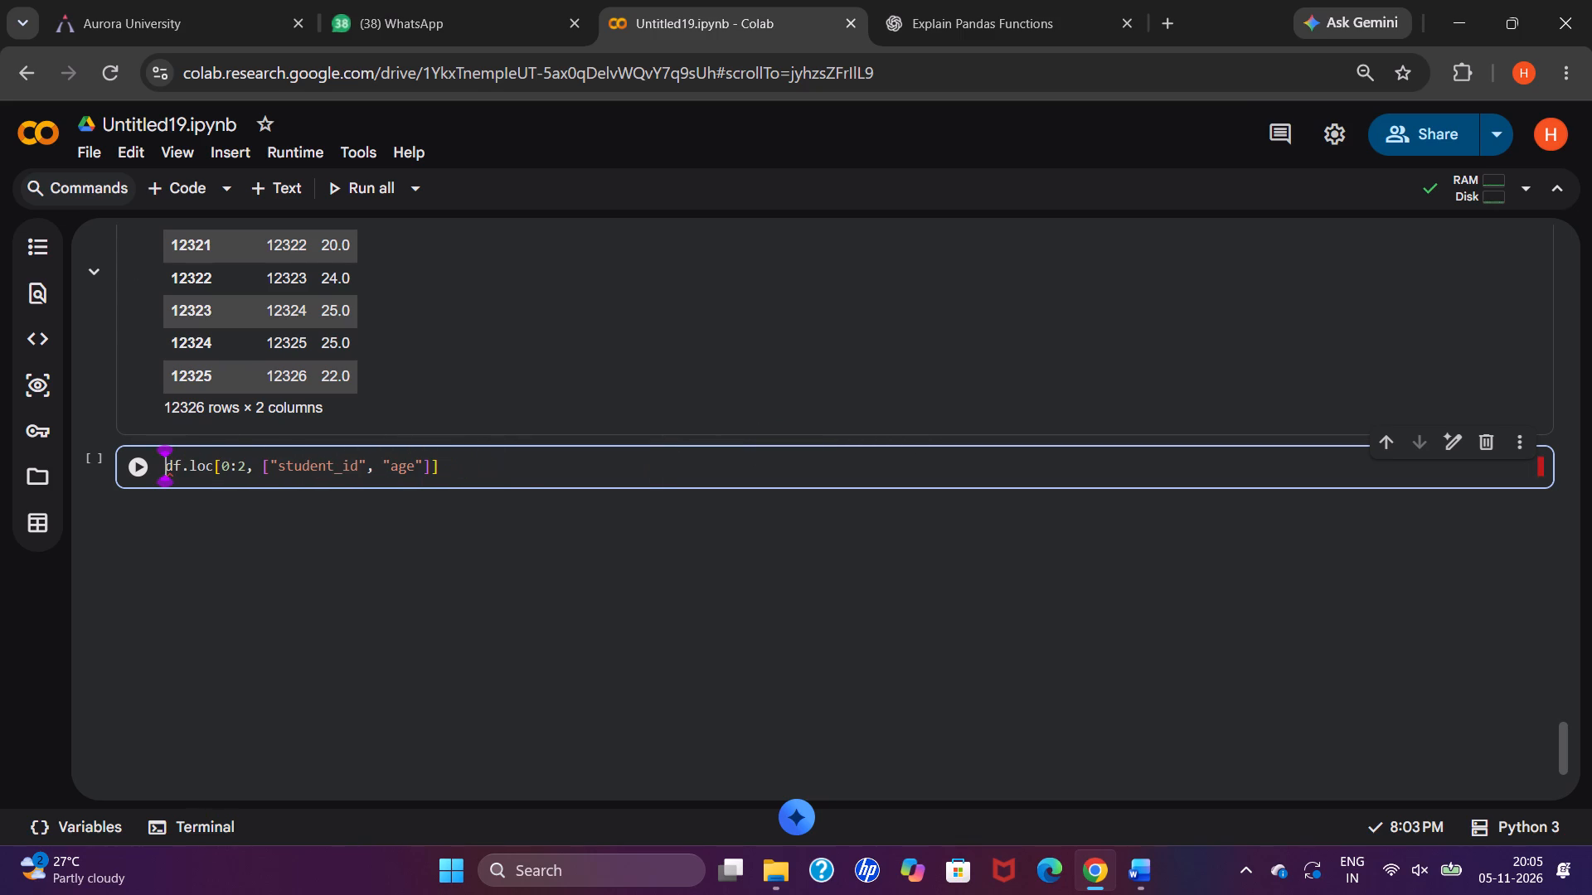
left_click(138, 472)
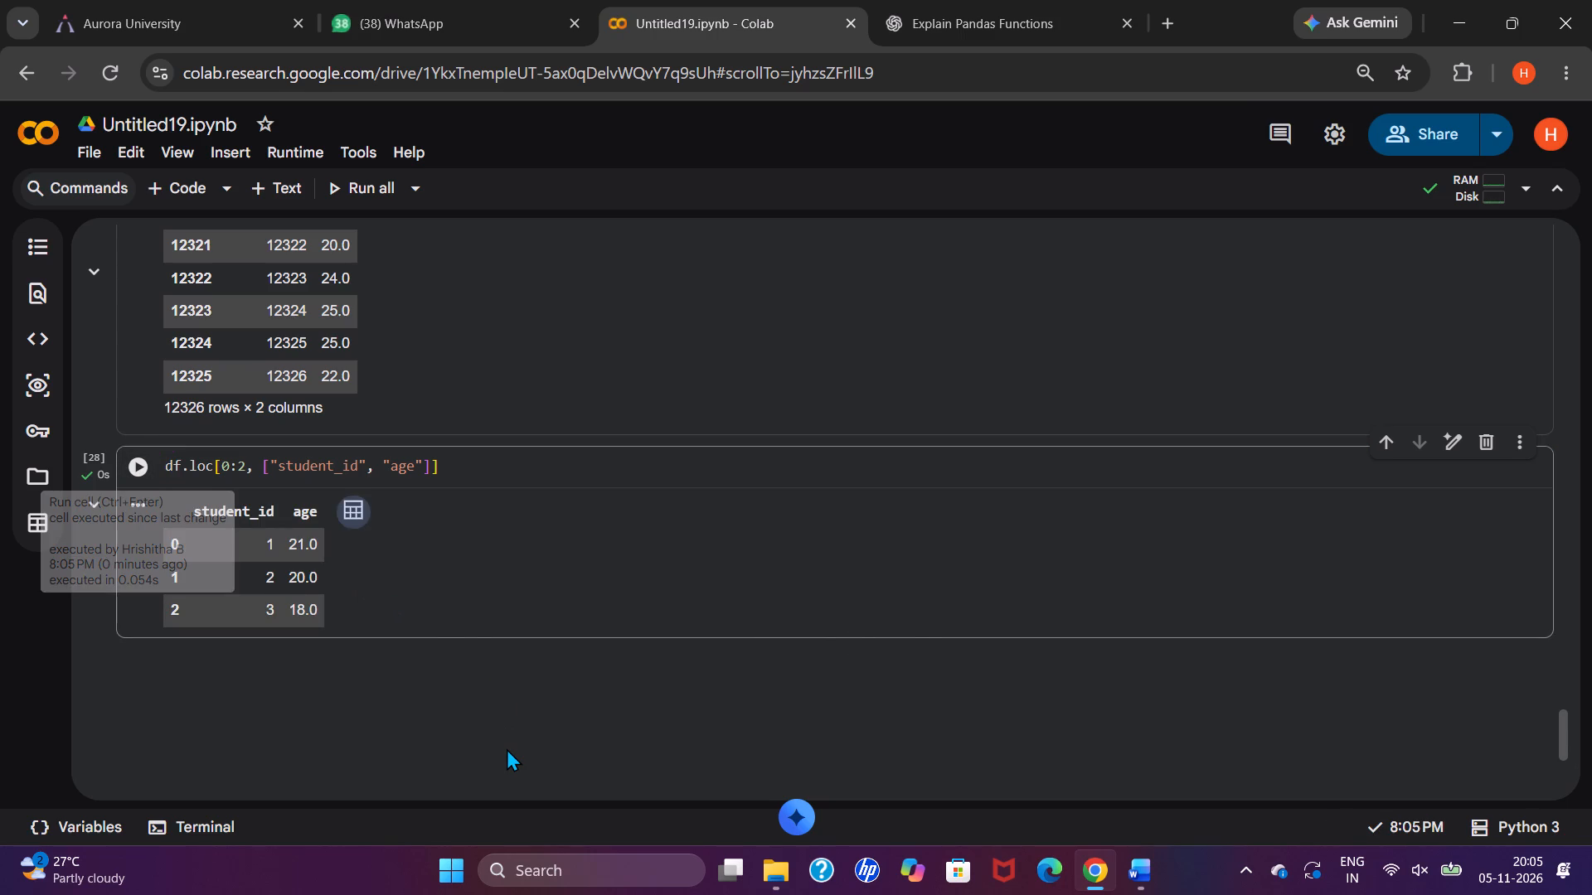
Capture the df.loc cell with its output, and replace Code 3's output placeholder box in the Word report with that screenshot.
scroll(507, 748, "down", 3)
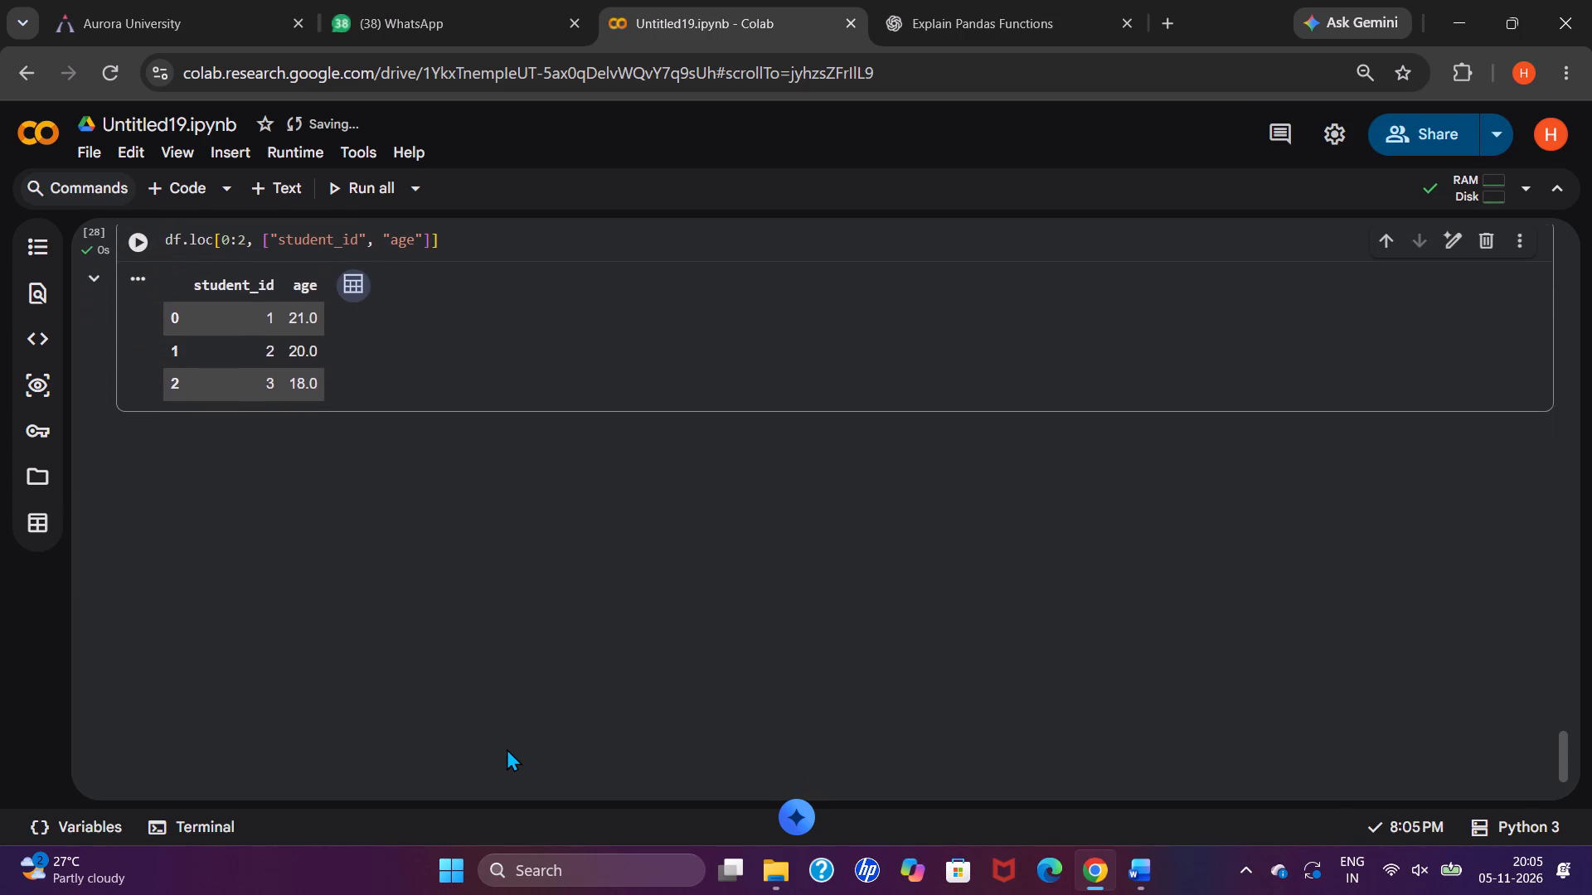
scroll(507, 748, "up", 1)
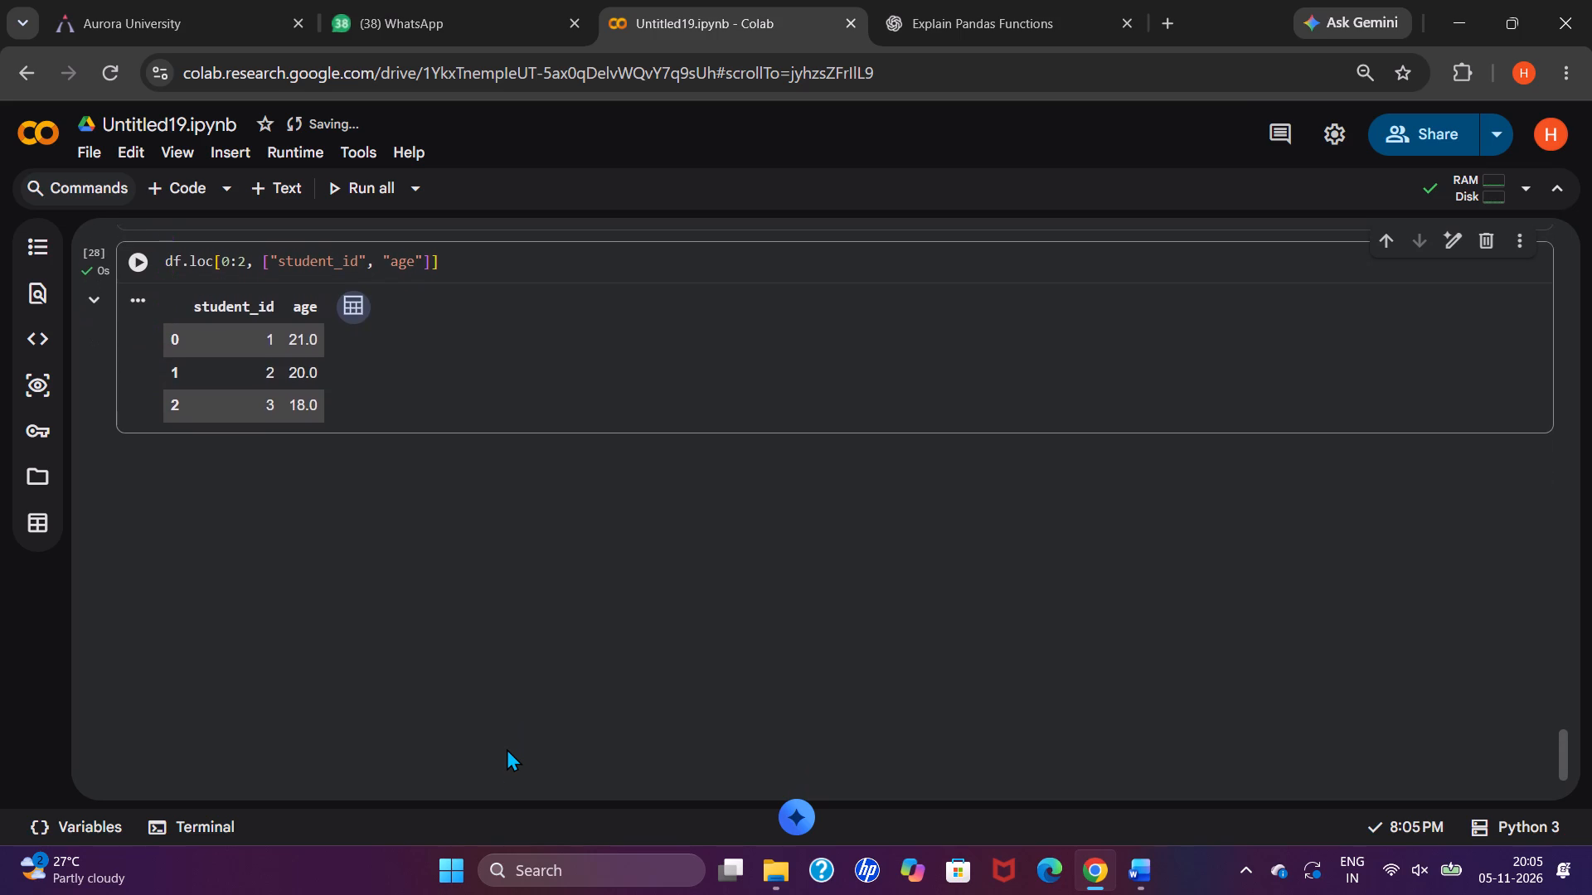
key("ctrl+Print")
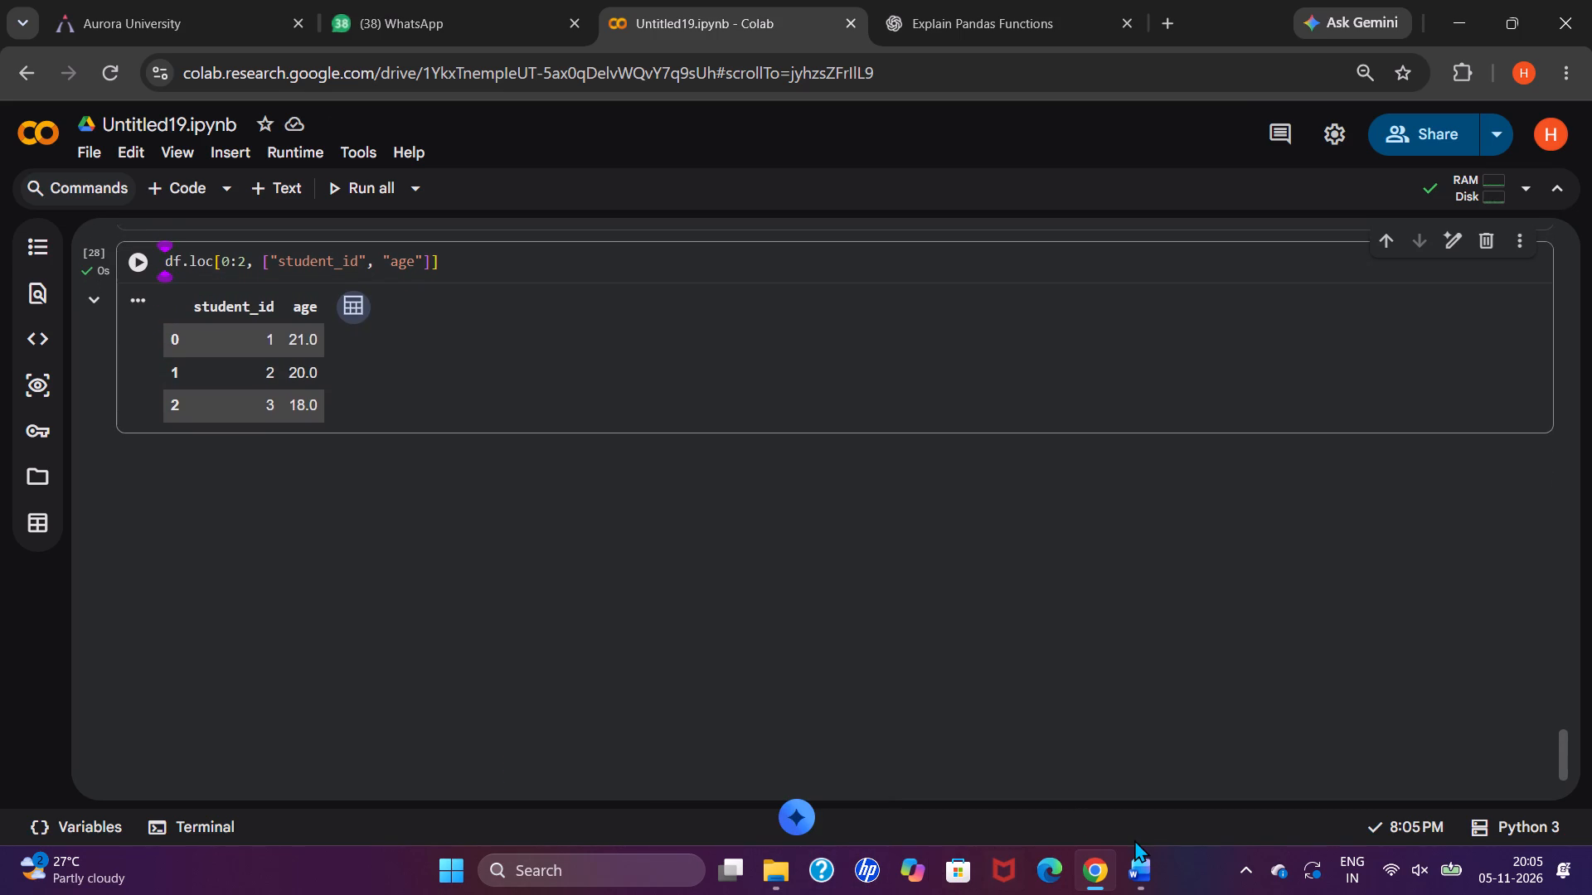
left_click(1148, 887)
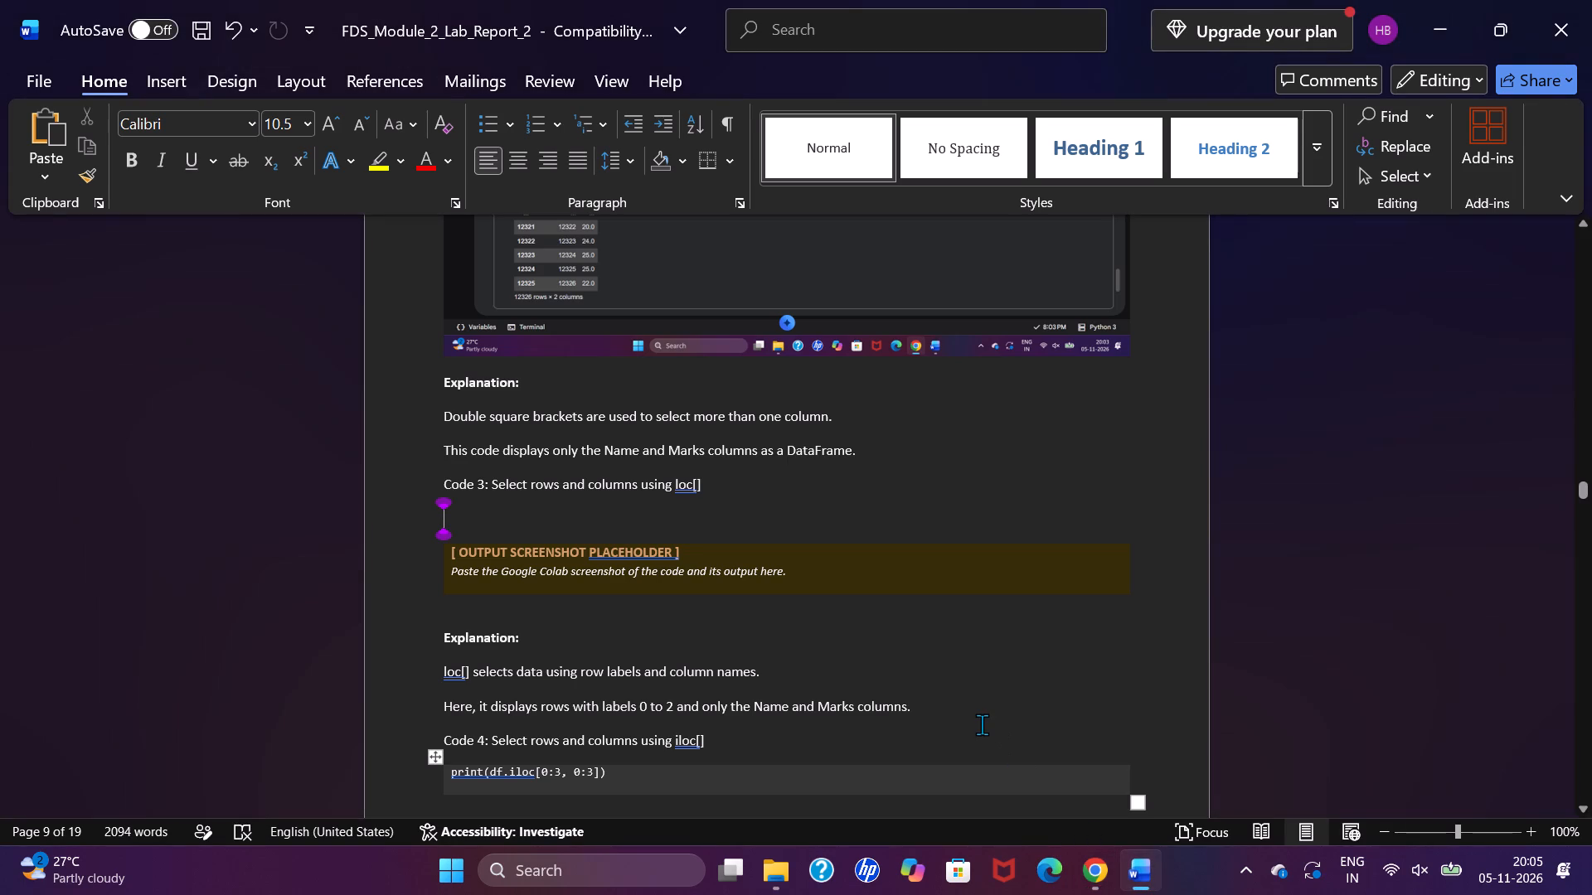
left_click(440, 531)
key("BackSpace")
key("ctrl+v")
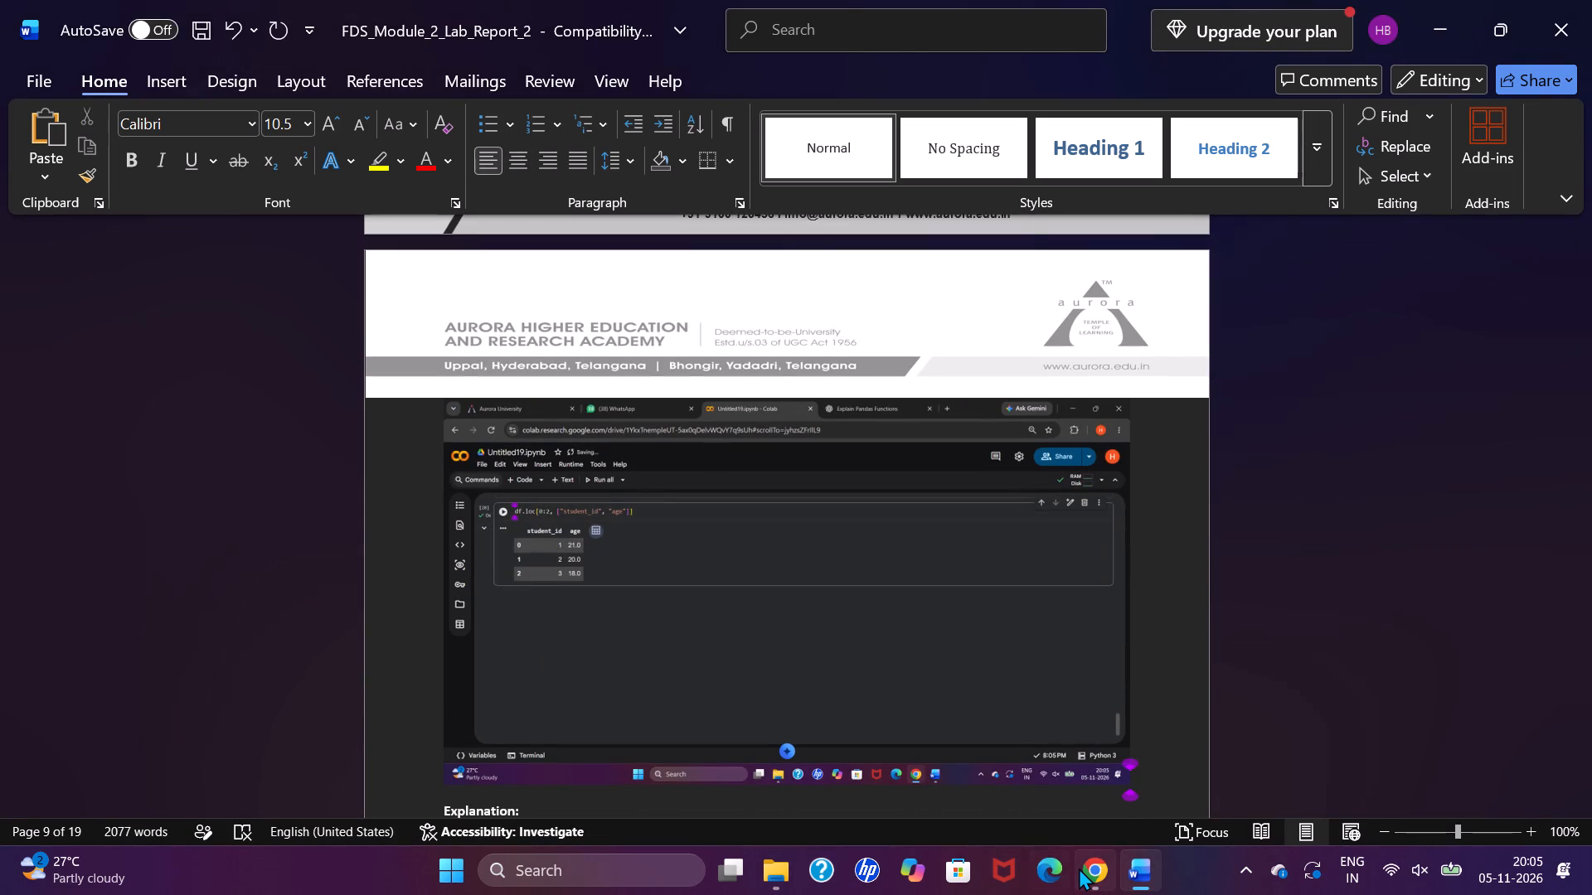
Copy df.loc[0:2, ["student_id", "age"]] from its Colab cell into the Word report below the Code 3 heading.
left_click(1079, 868)
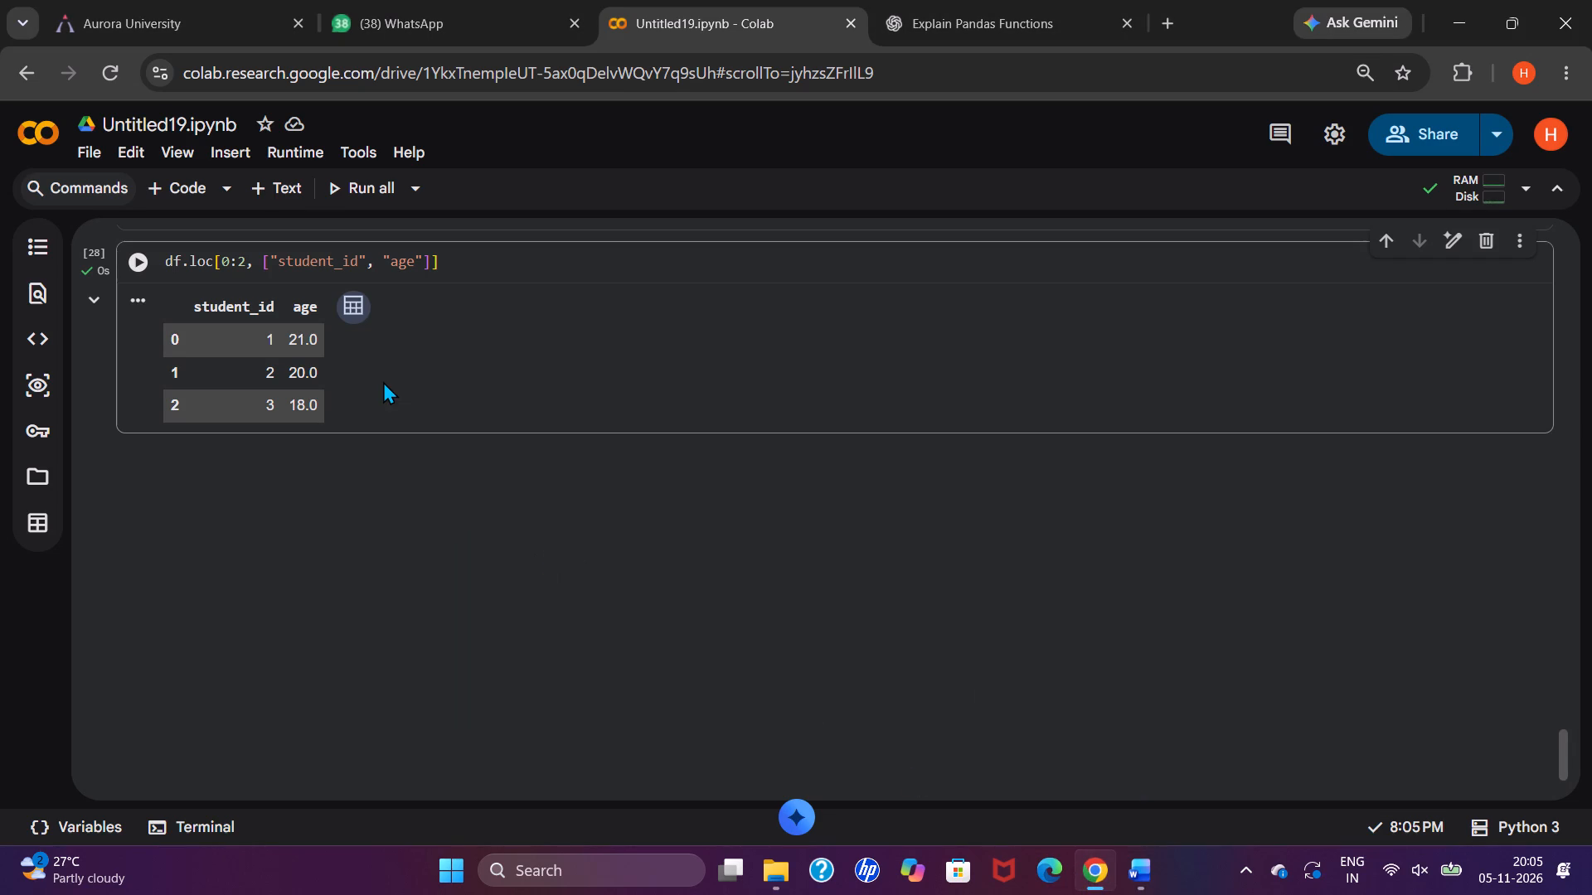
left_click(450, 258)
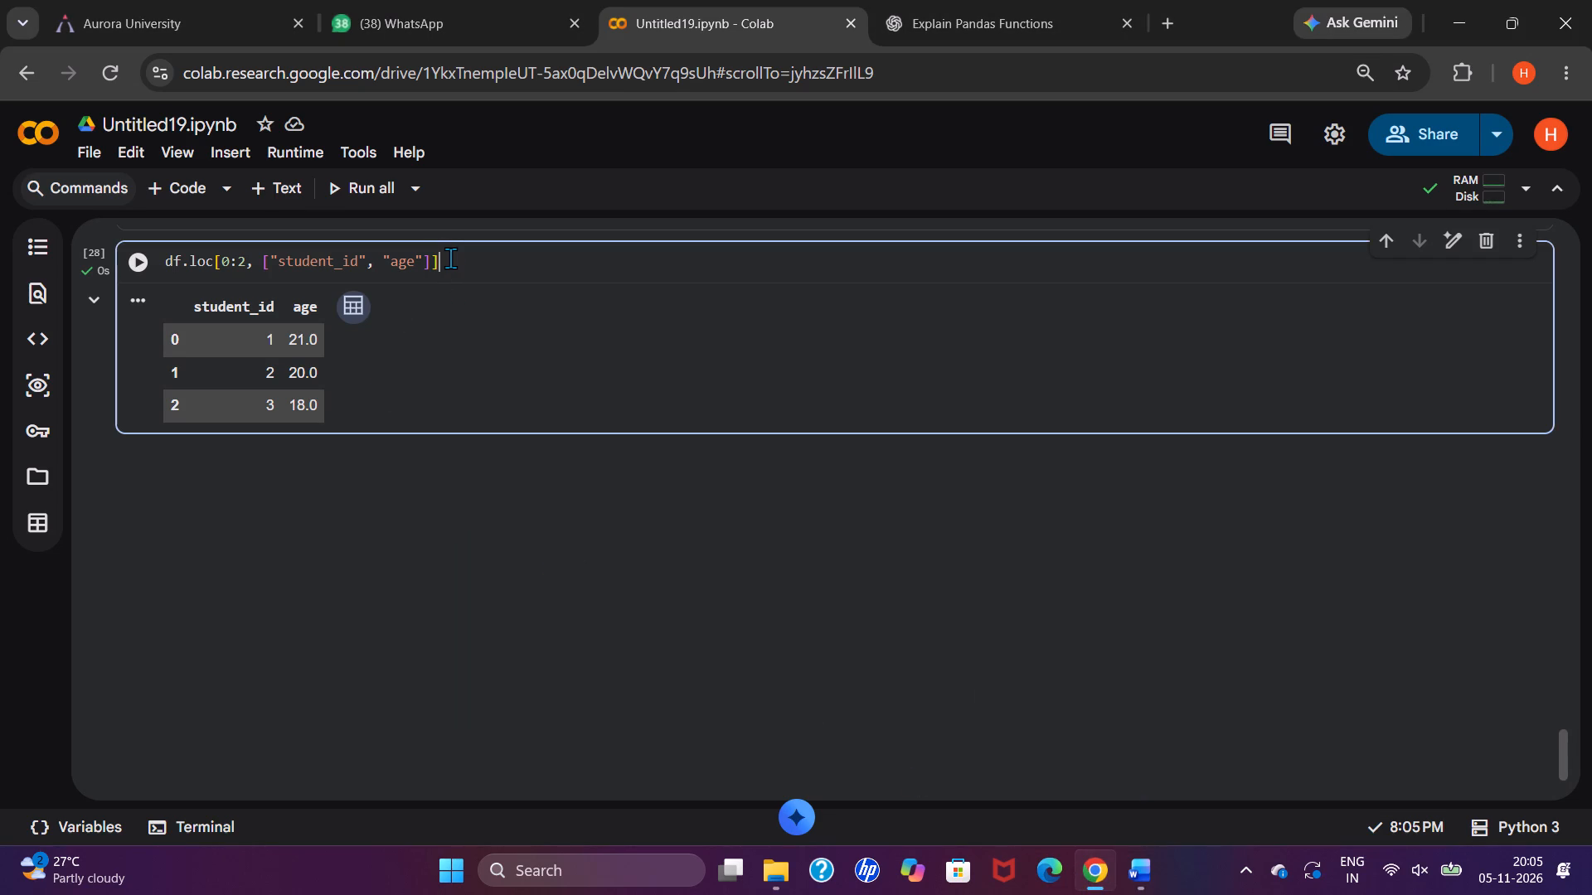
left_click_drag(450, 258, 376, 242)
key("ctrl+a")
key("ctrl+v")
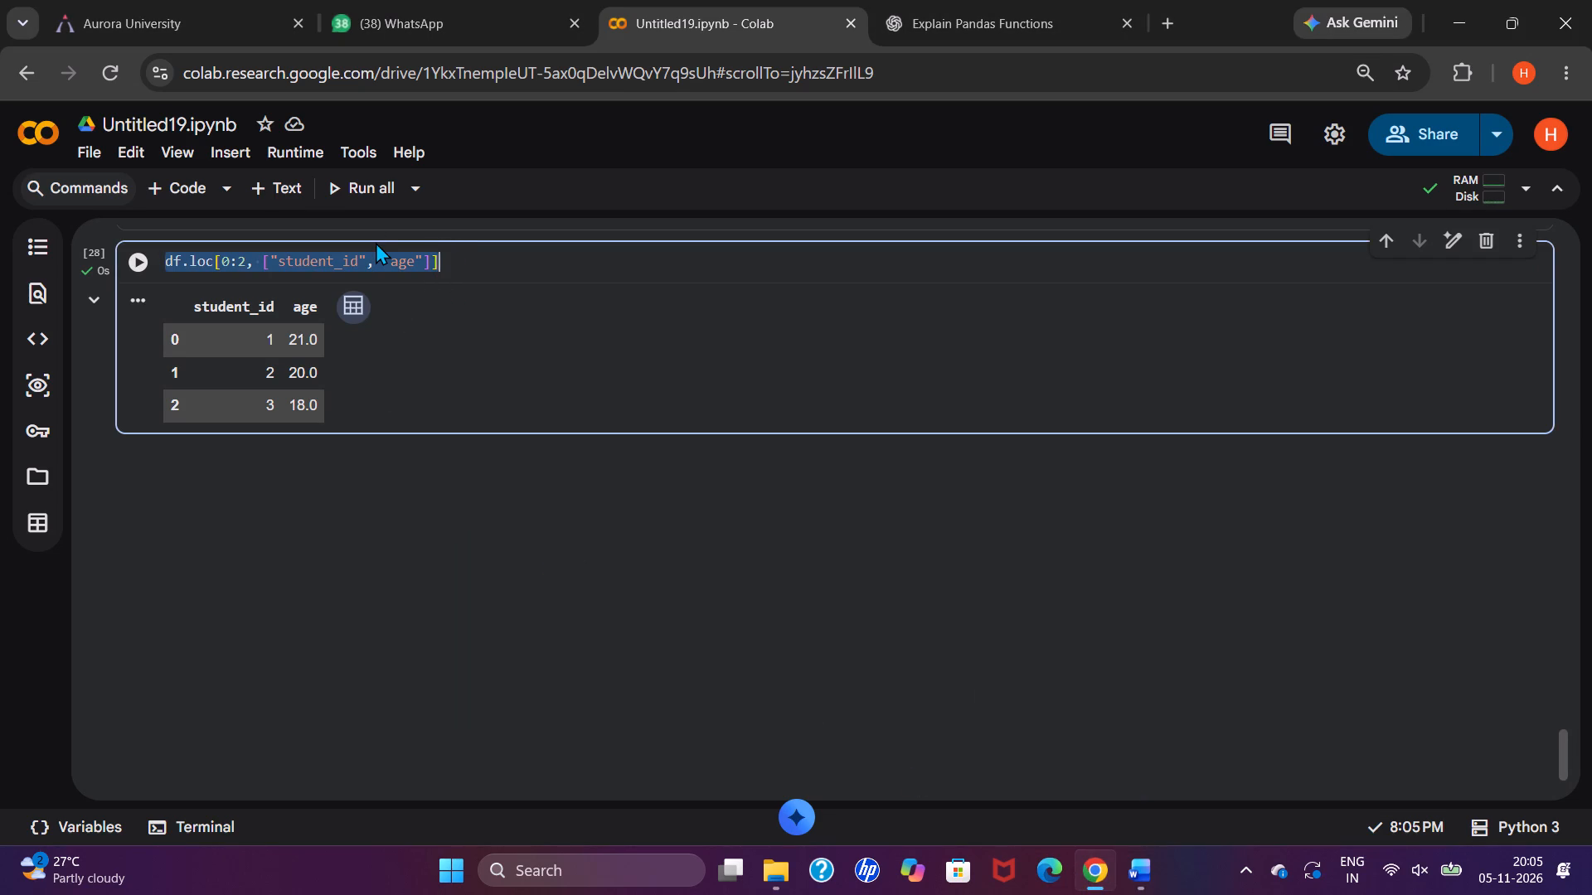
key("ctrl+c")
left_click(1133, 877)
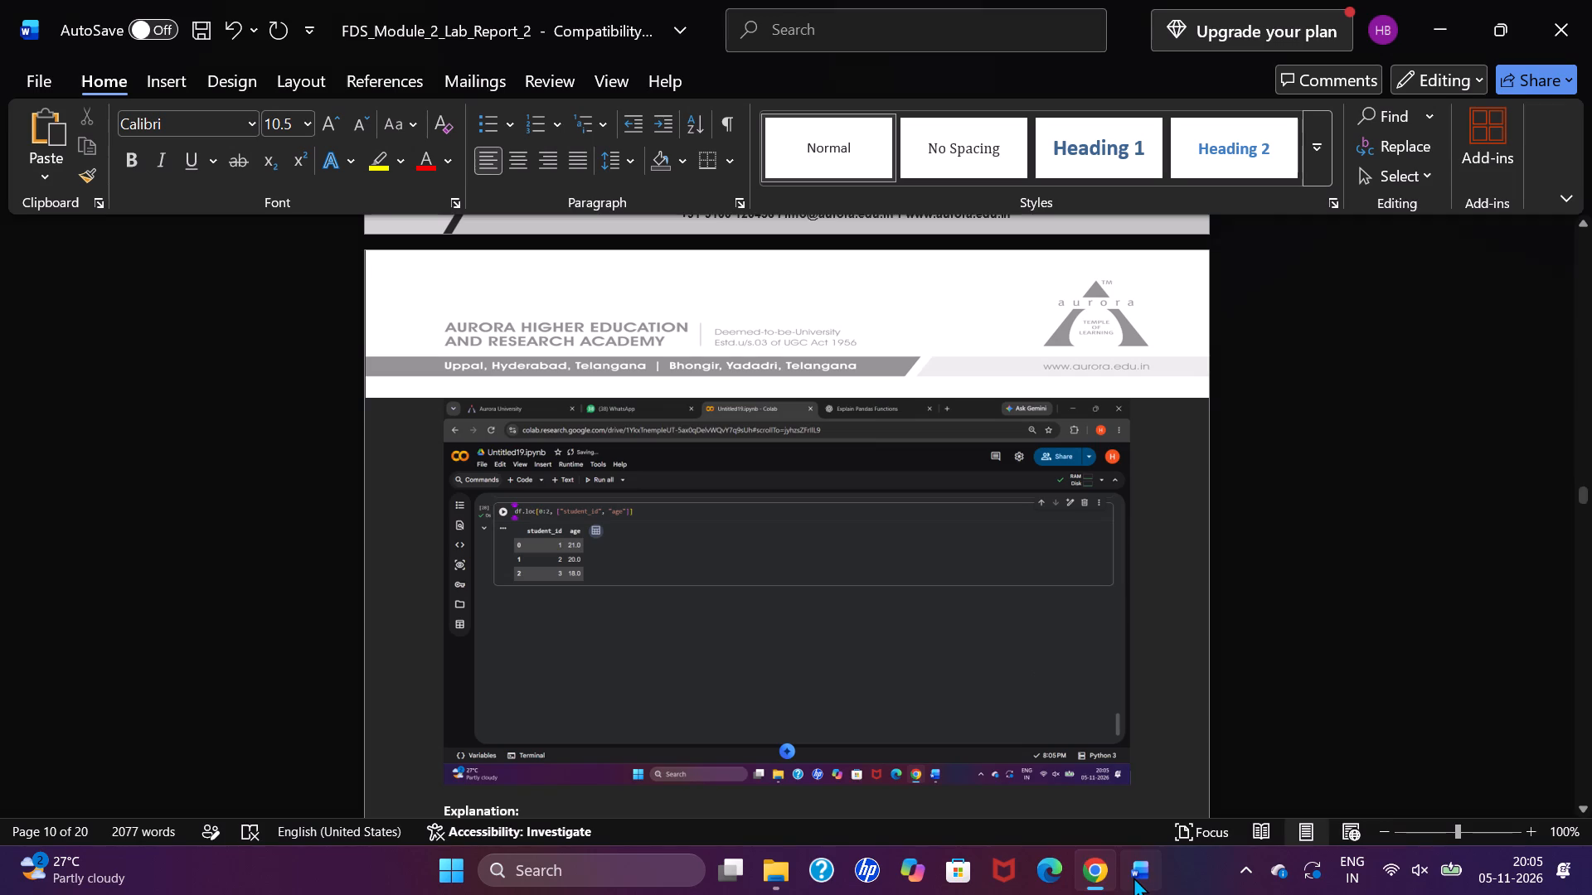
scroll(889, 632, "up", 3)
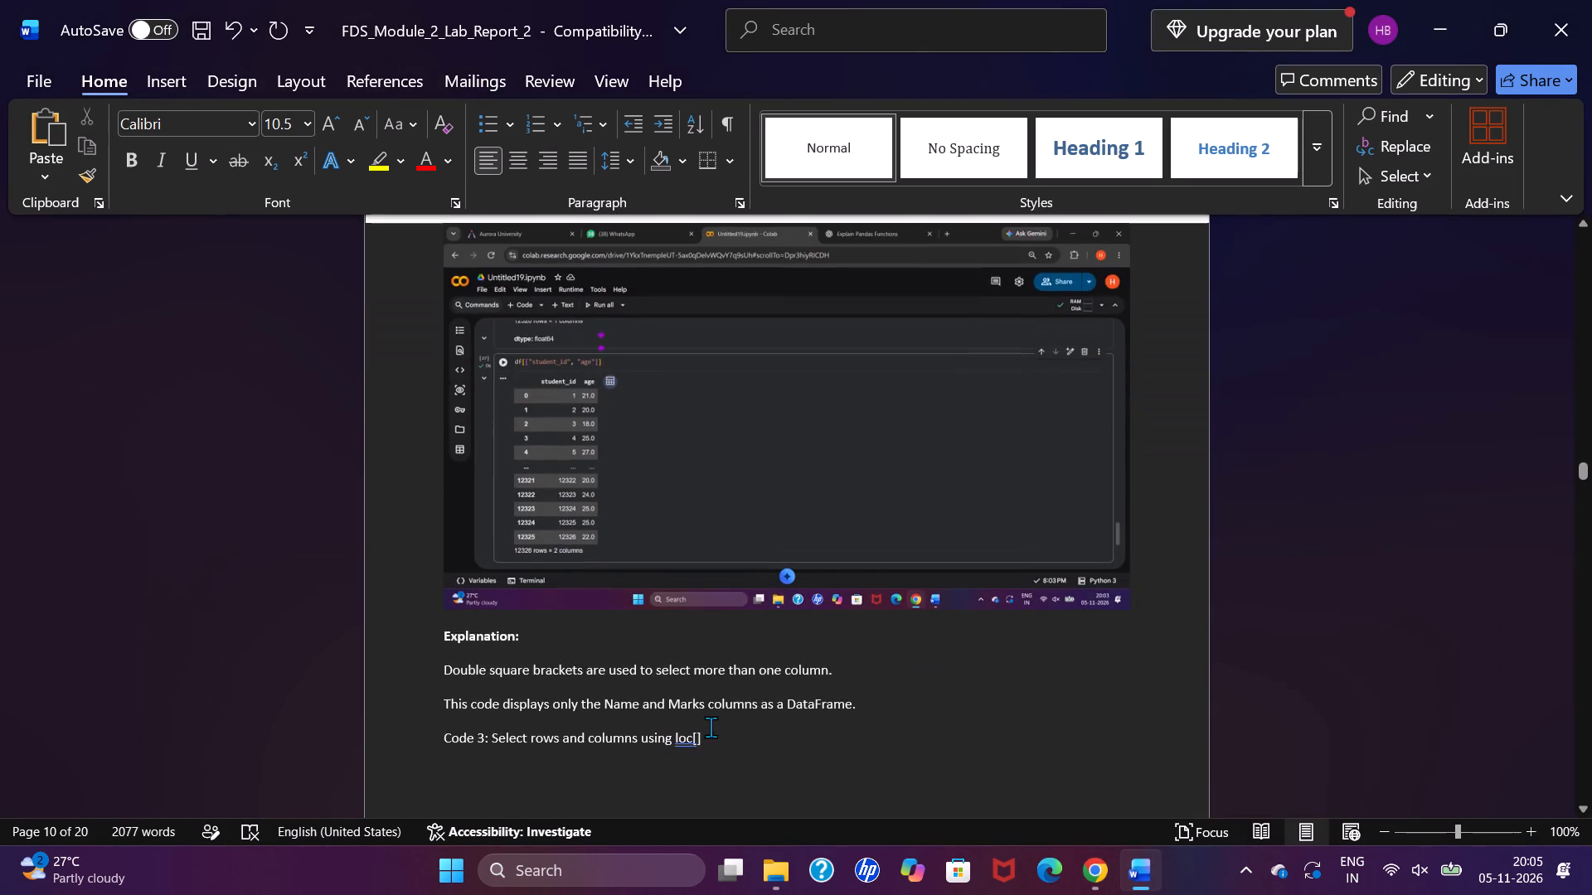
scroll(651, 767, "down", 1)
left_click(561, 607)
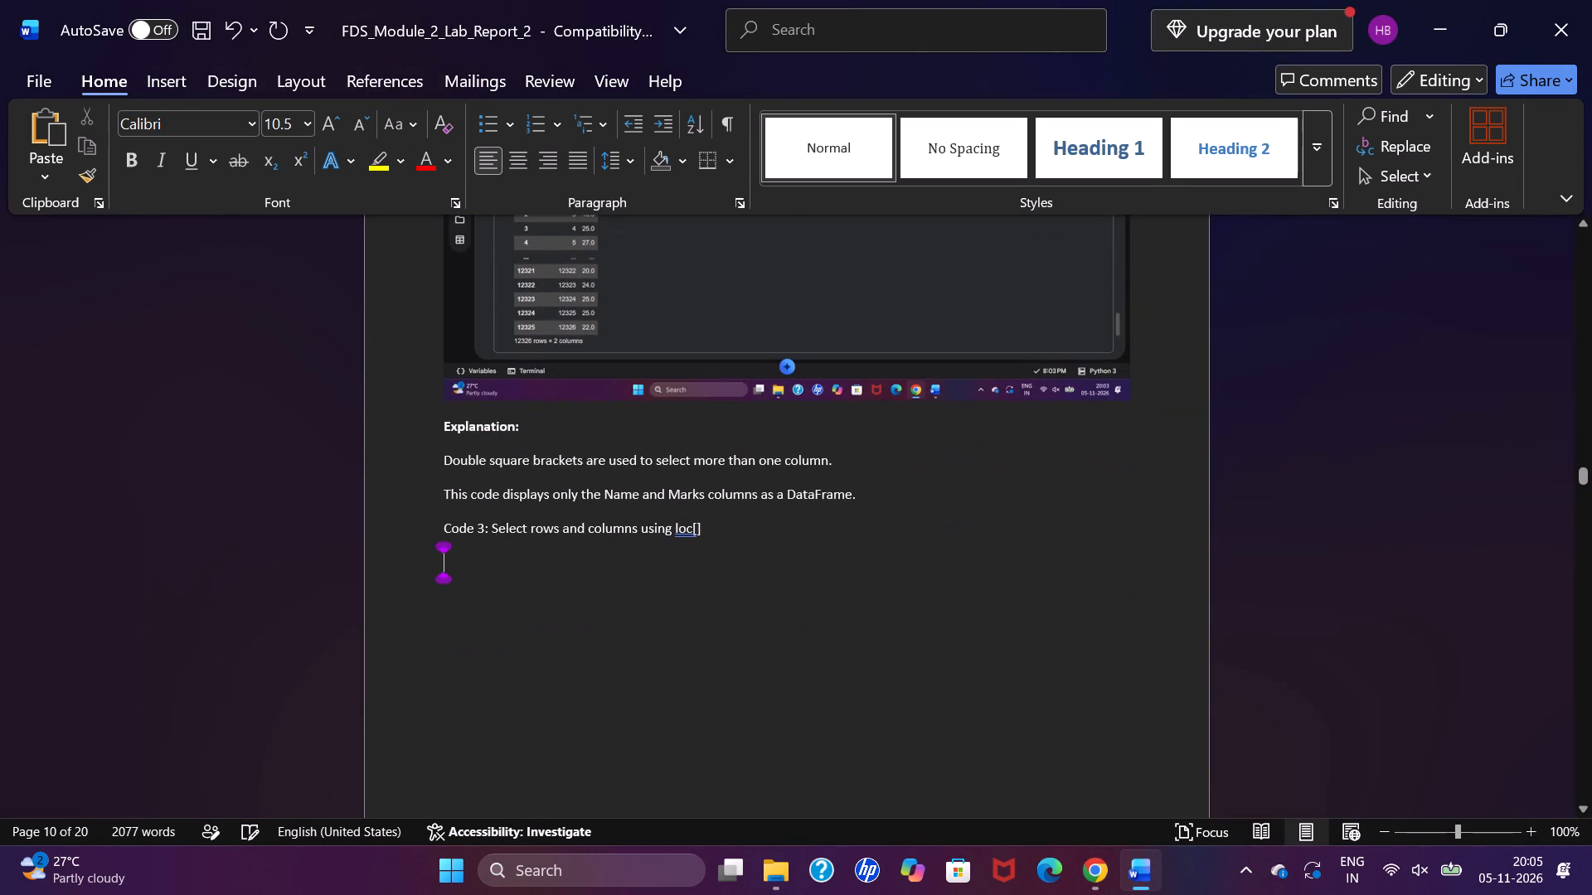
key("ctrl+v")
Delete the output screenshot placeholder box under Code 4 in the report.
scroll(561, 607, "down", 1)
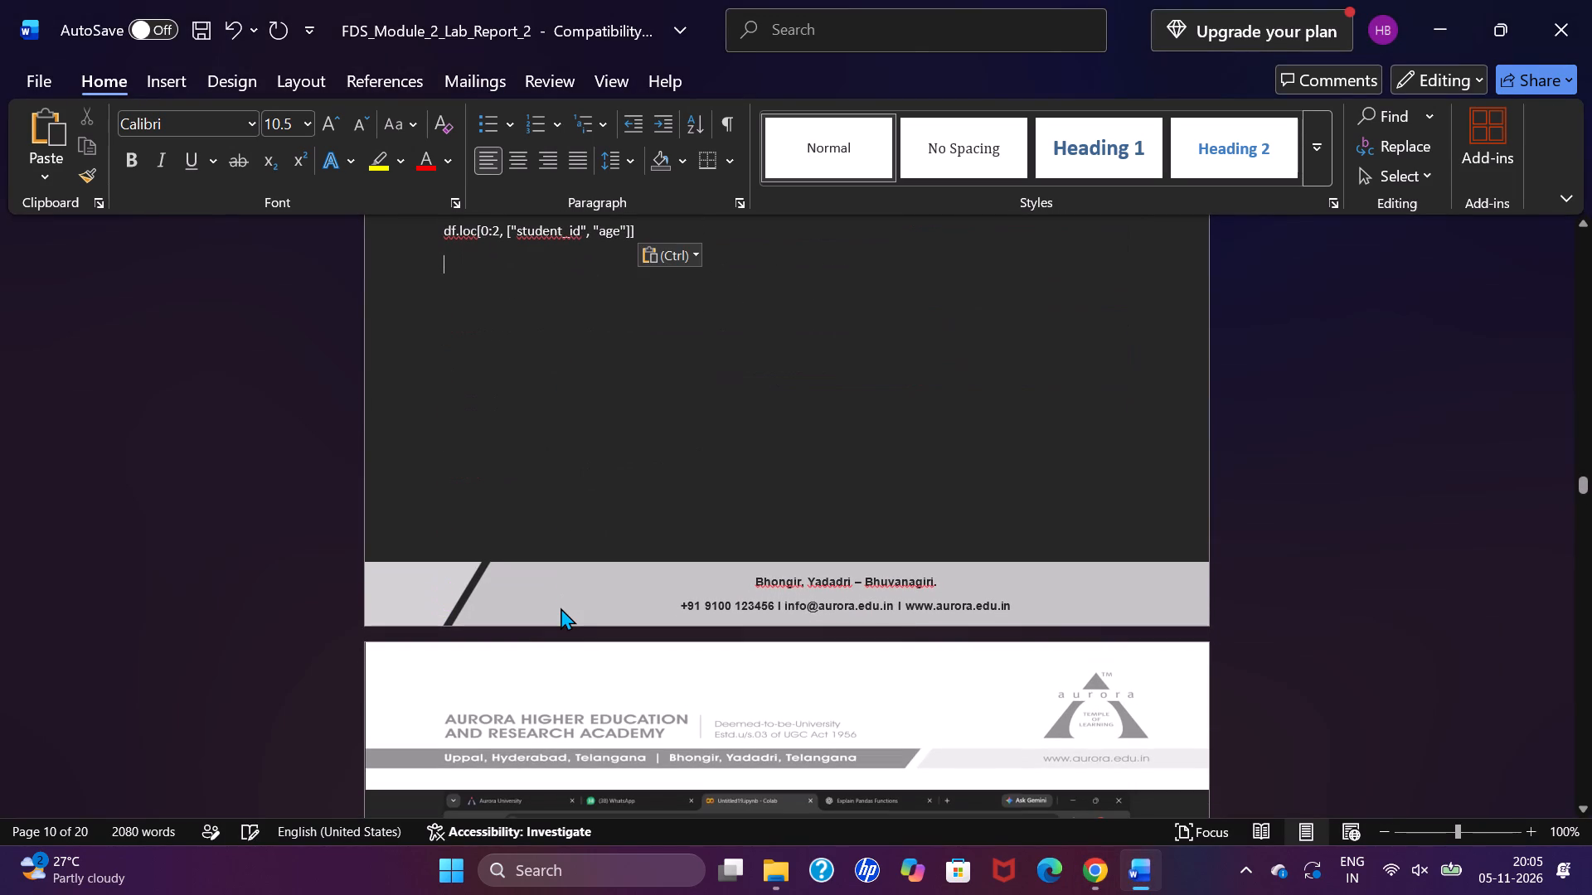
scroll(561, 607, "down", 1)
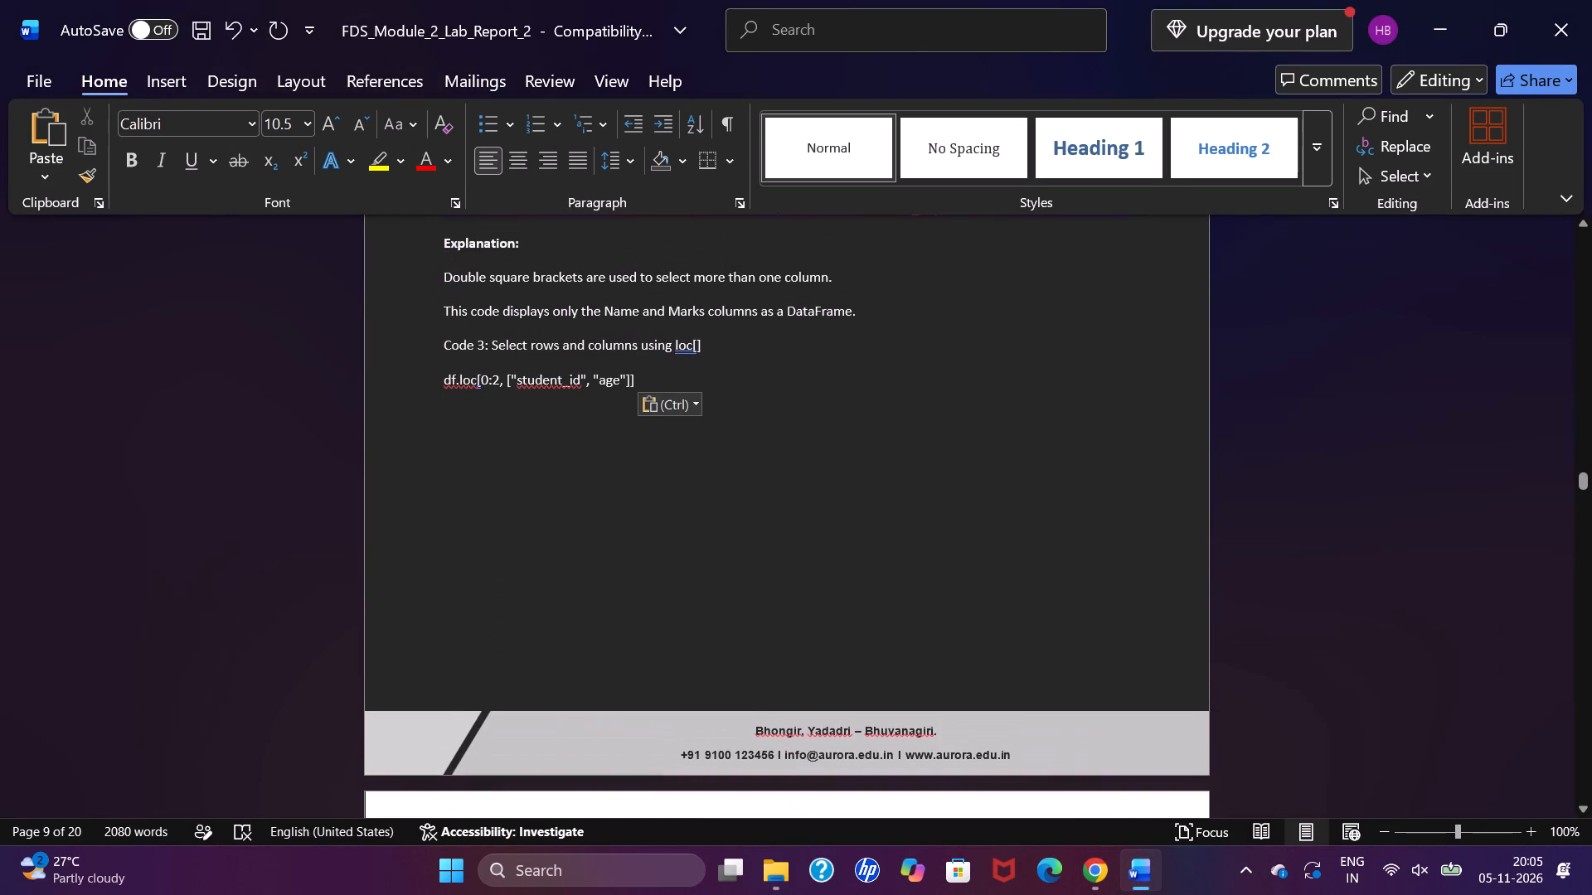
scroll(561, 607, "down", 4)
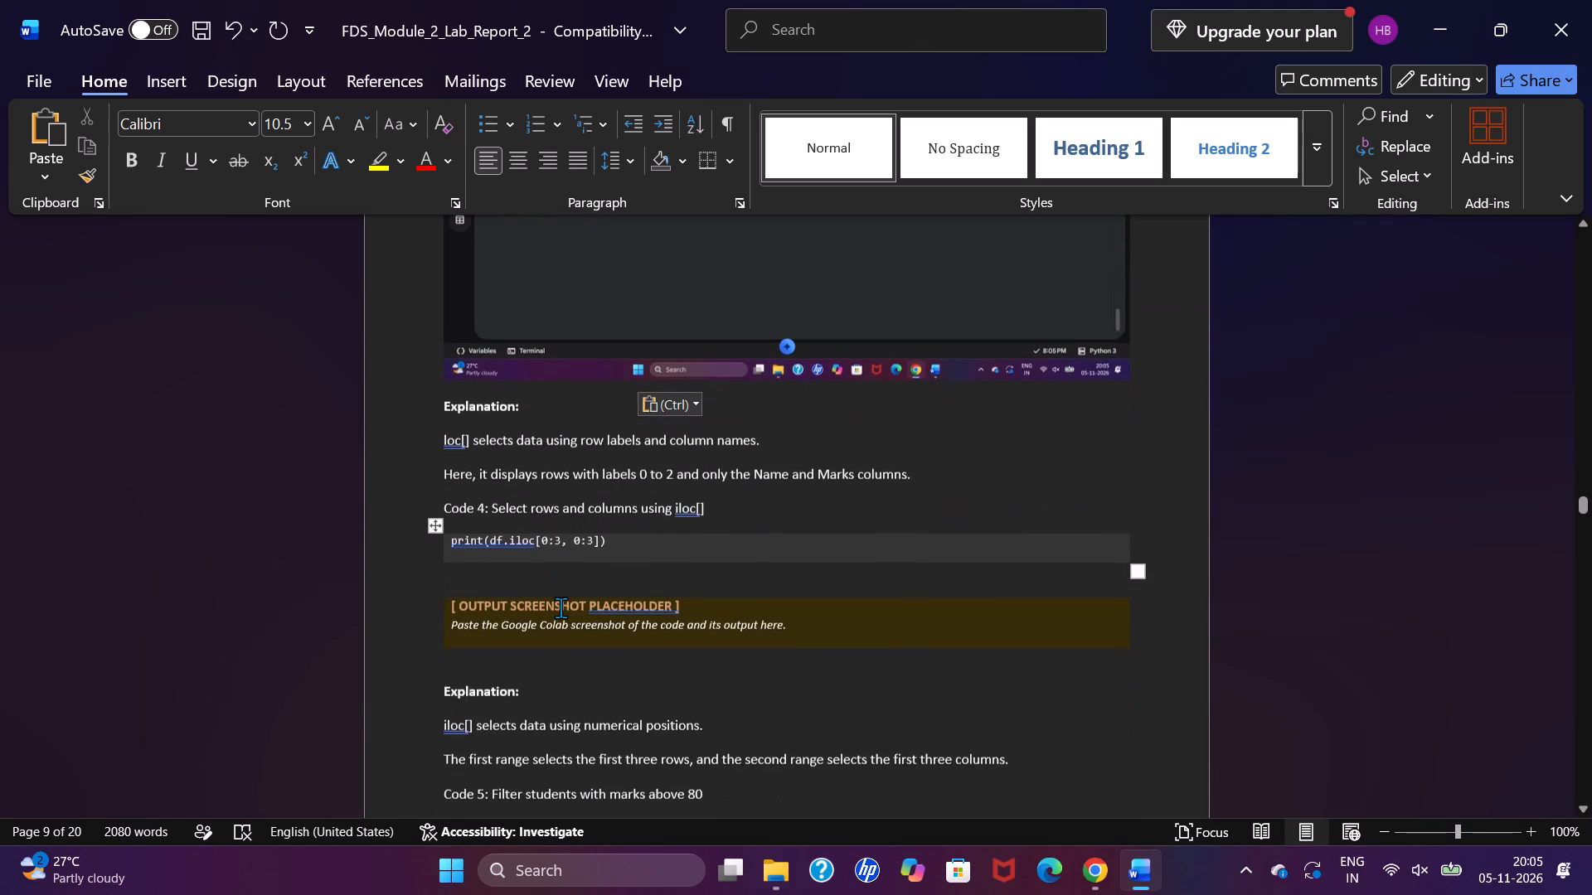
scroll(561, 607, "down", 1)
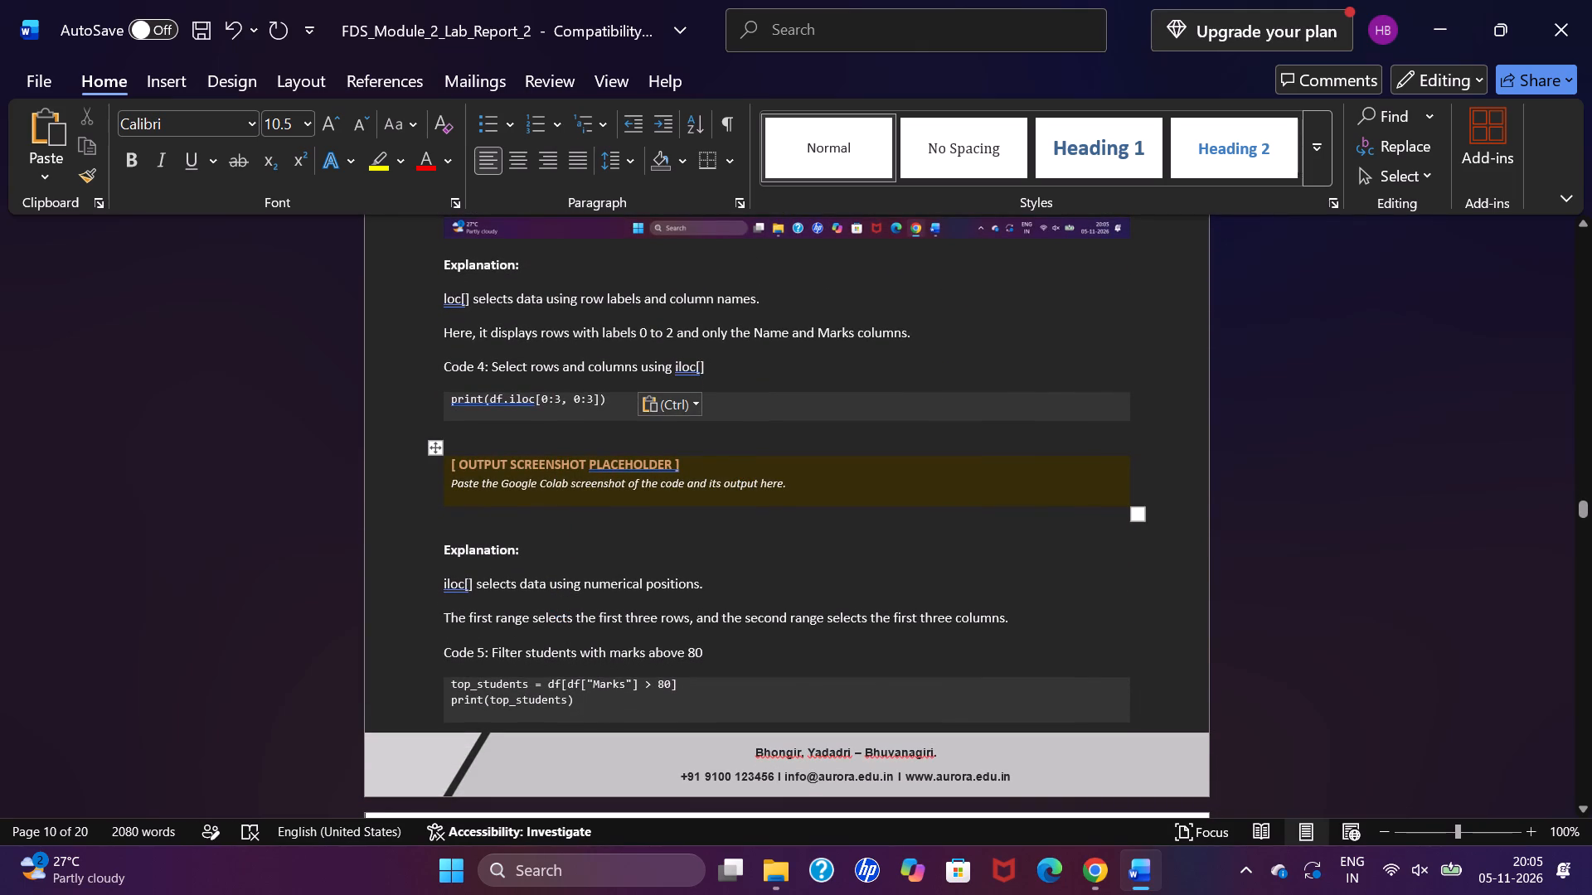
double_click(764, 492)
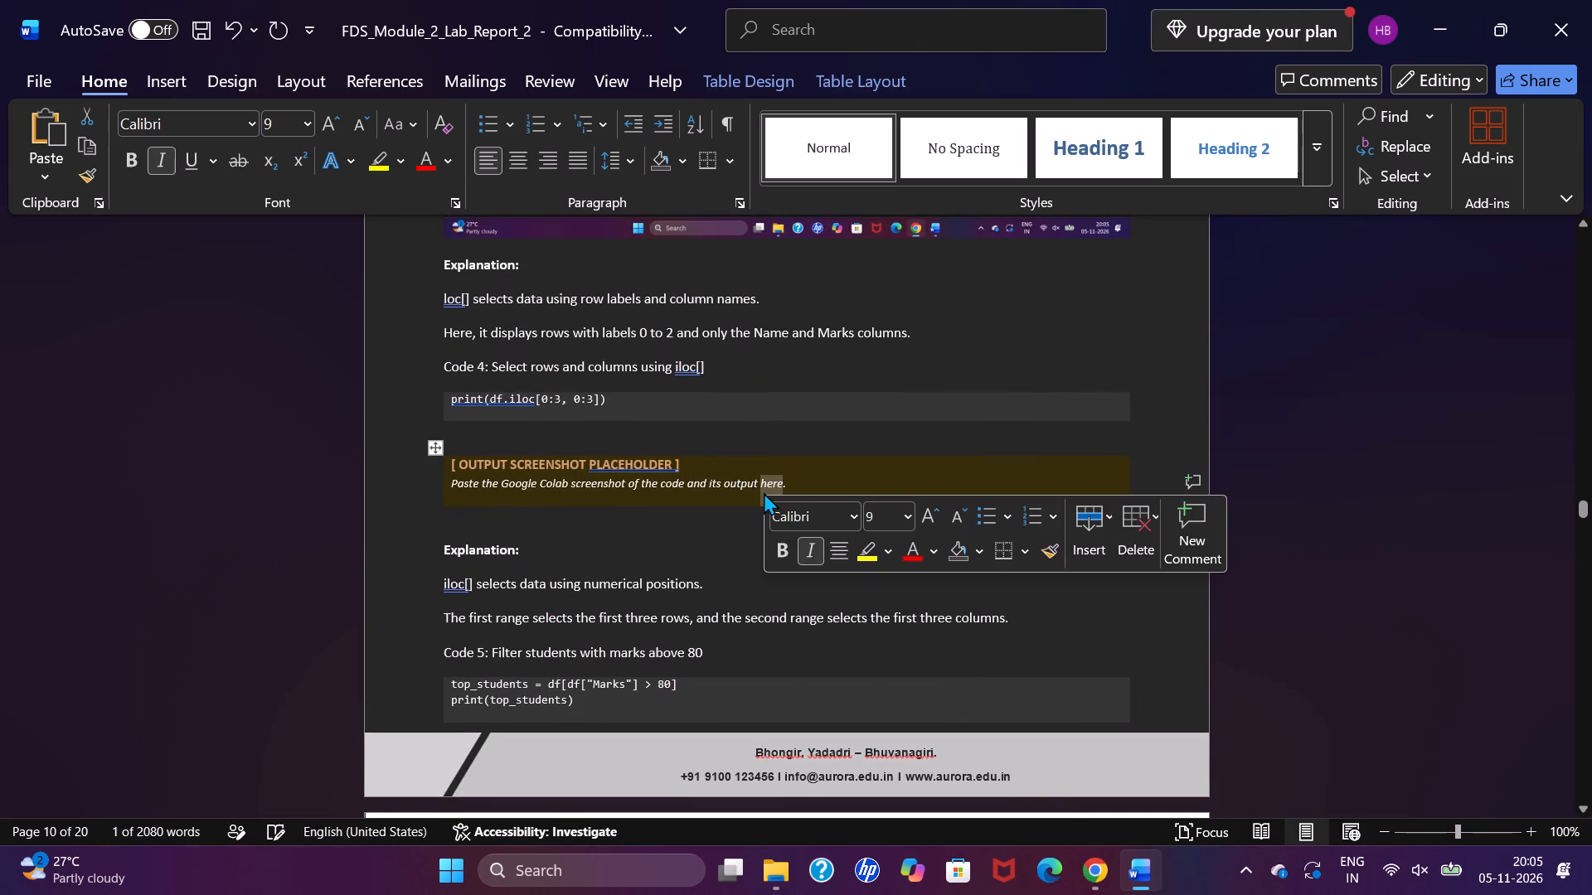
double_click(737, 491)
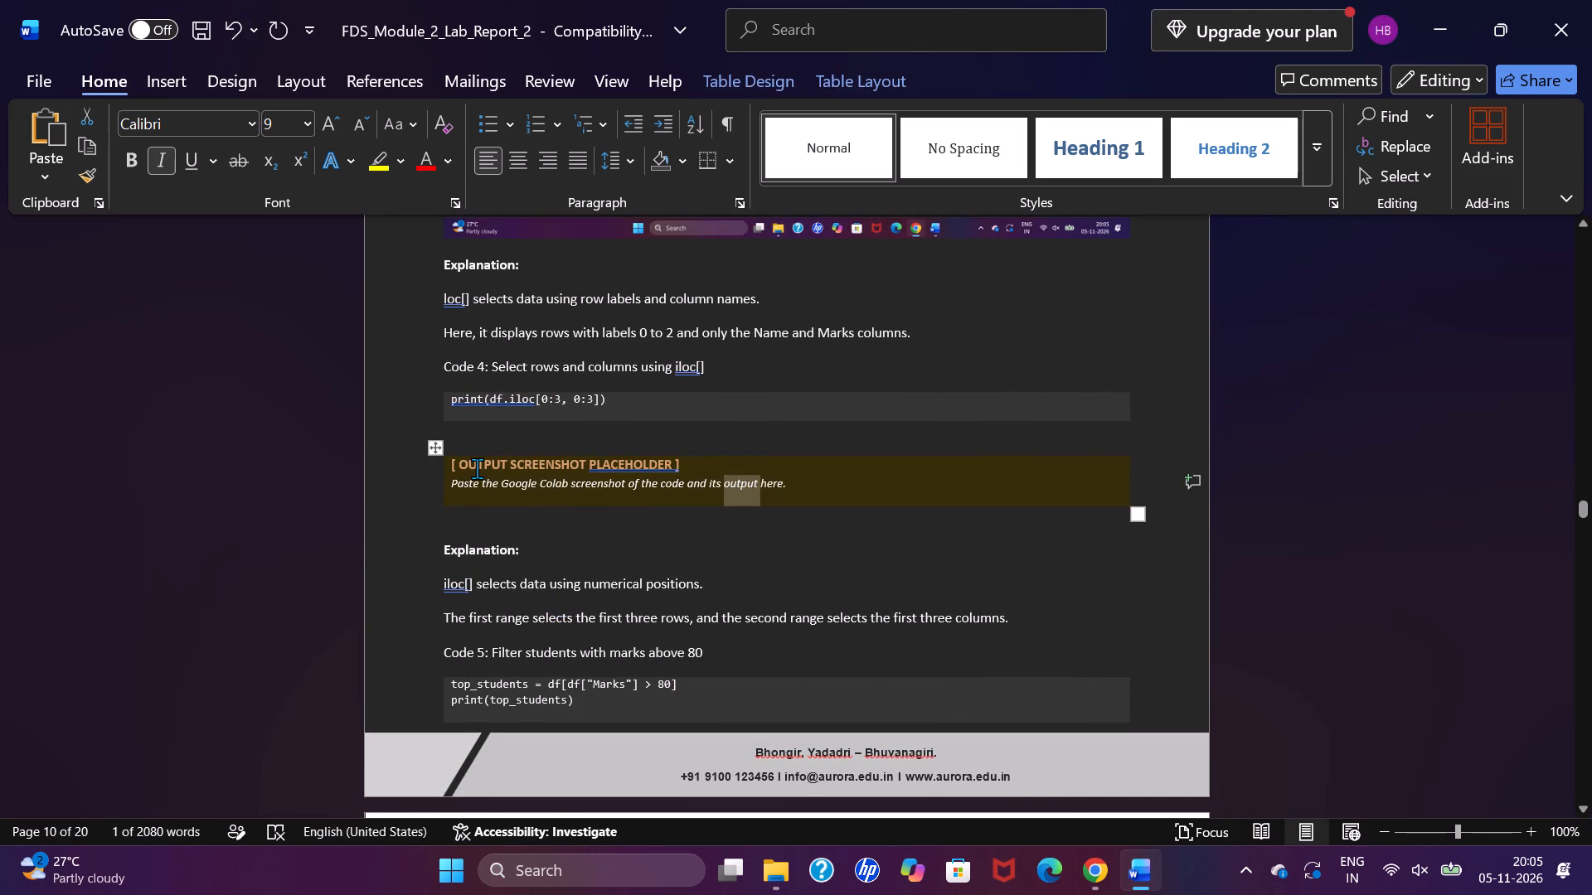
left_click(434, 448)
key("BackSpace")
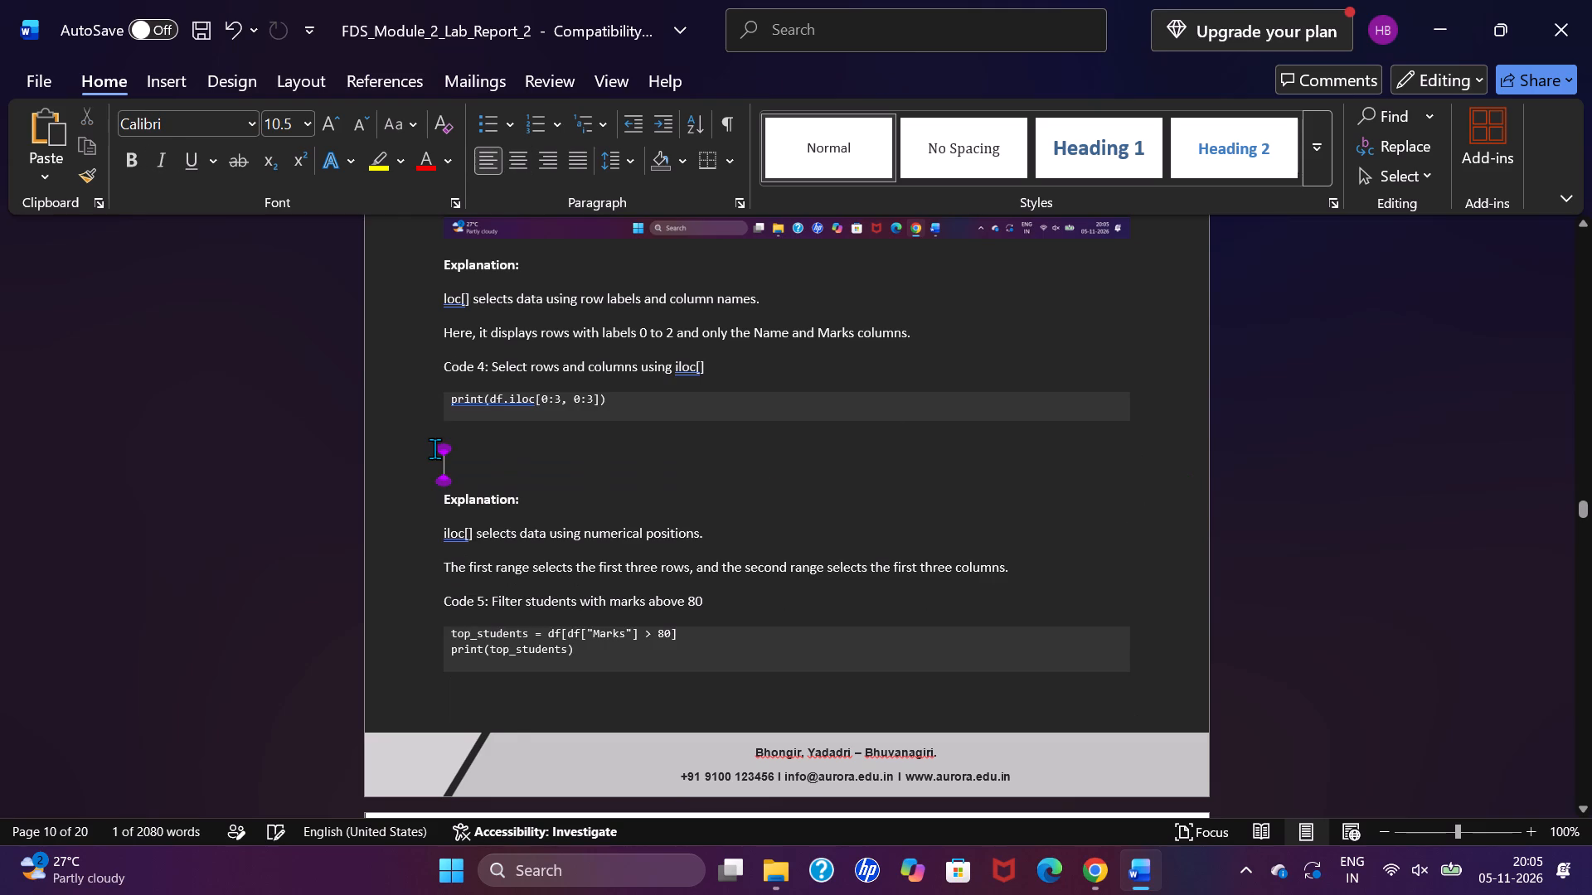
Copy Code 4's line print(df.iloc[0:3, 0:3]) and delete its shaded code box from the report.
left_click_drag(619, 411, 439, 402)
key("ctrl+c")
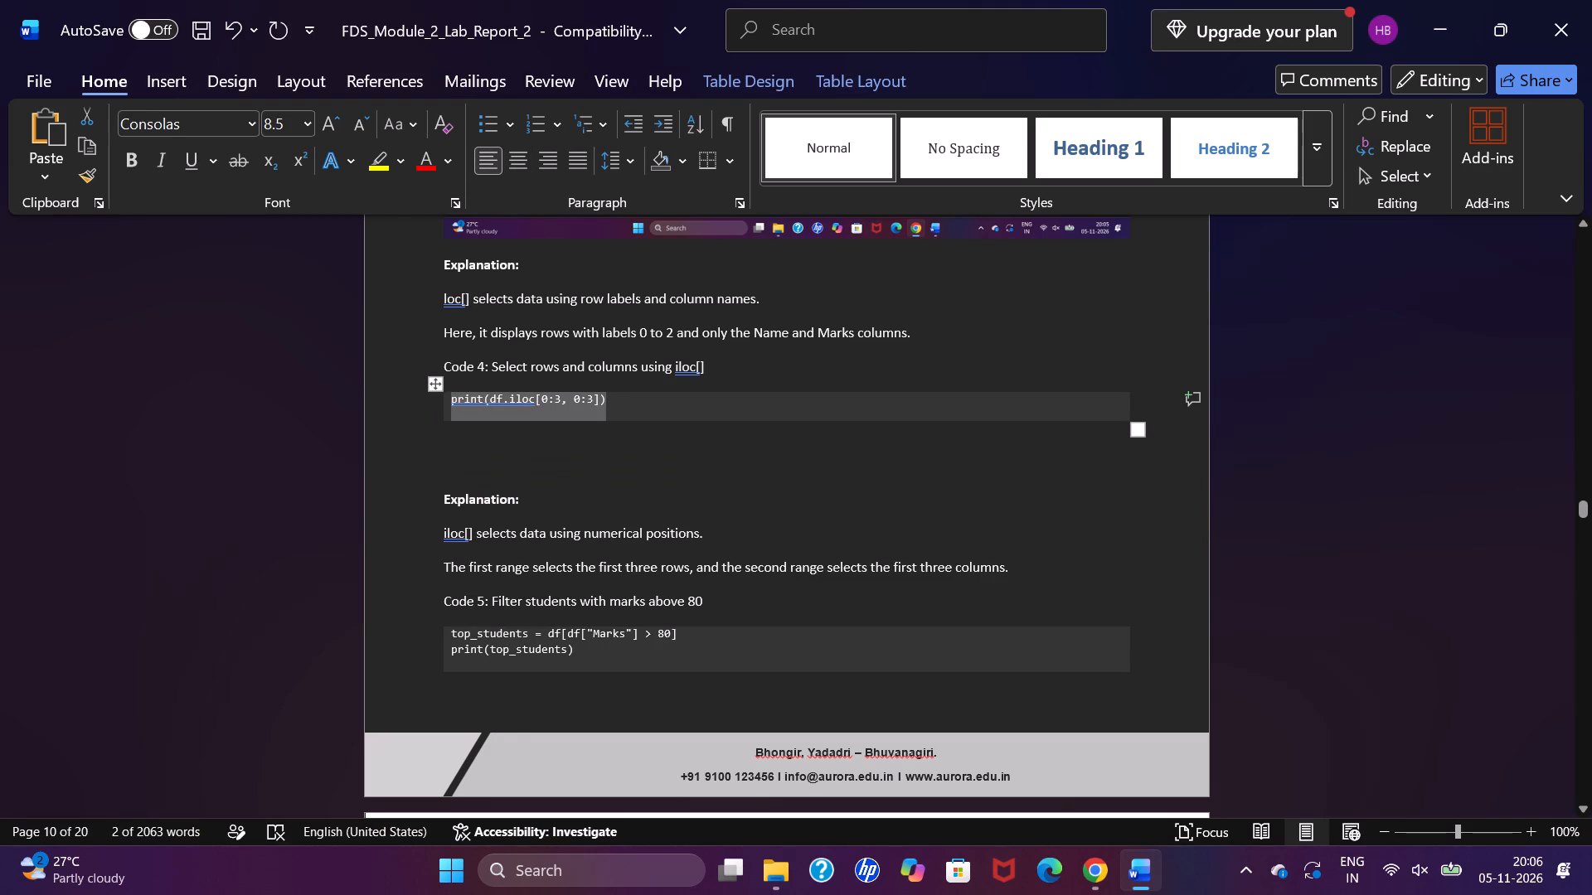
left_click(438, 388)
key("BackSpace")
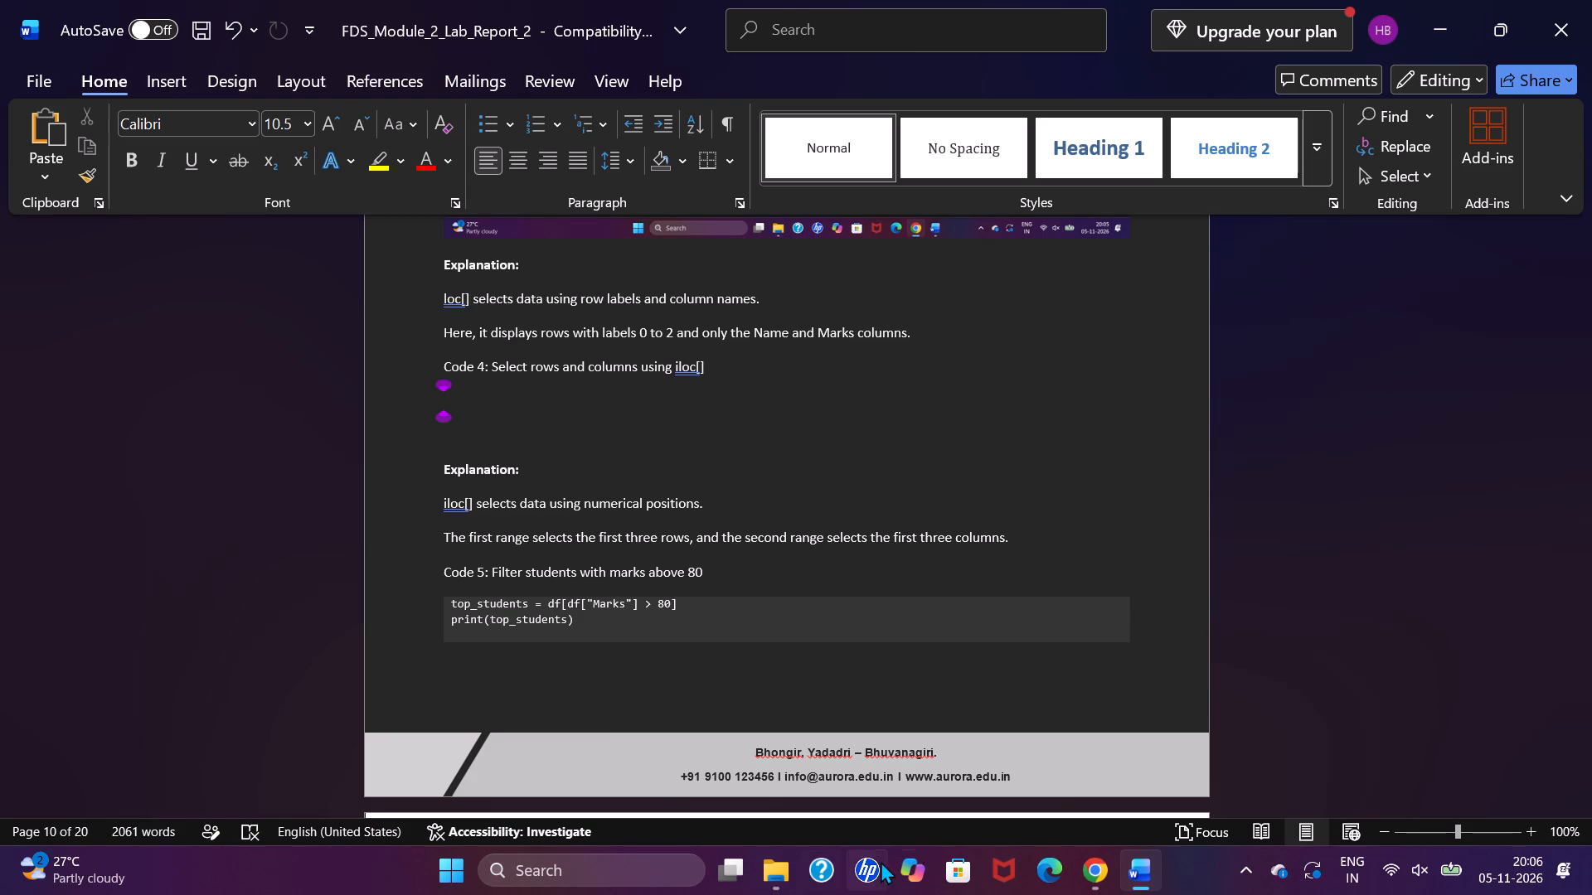
Switch to the Colab notebook and paste print(df.iloc[0:3, 0:3]) into a new code cell at the end.
left_click(1099, 865)
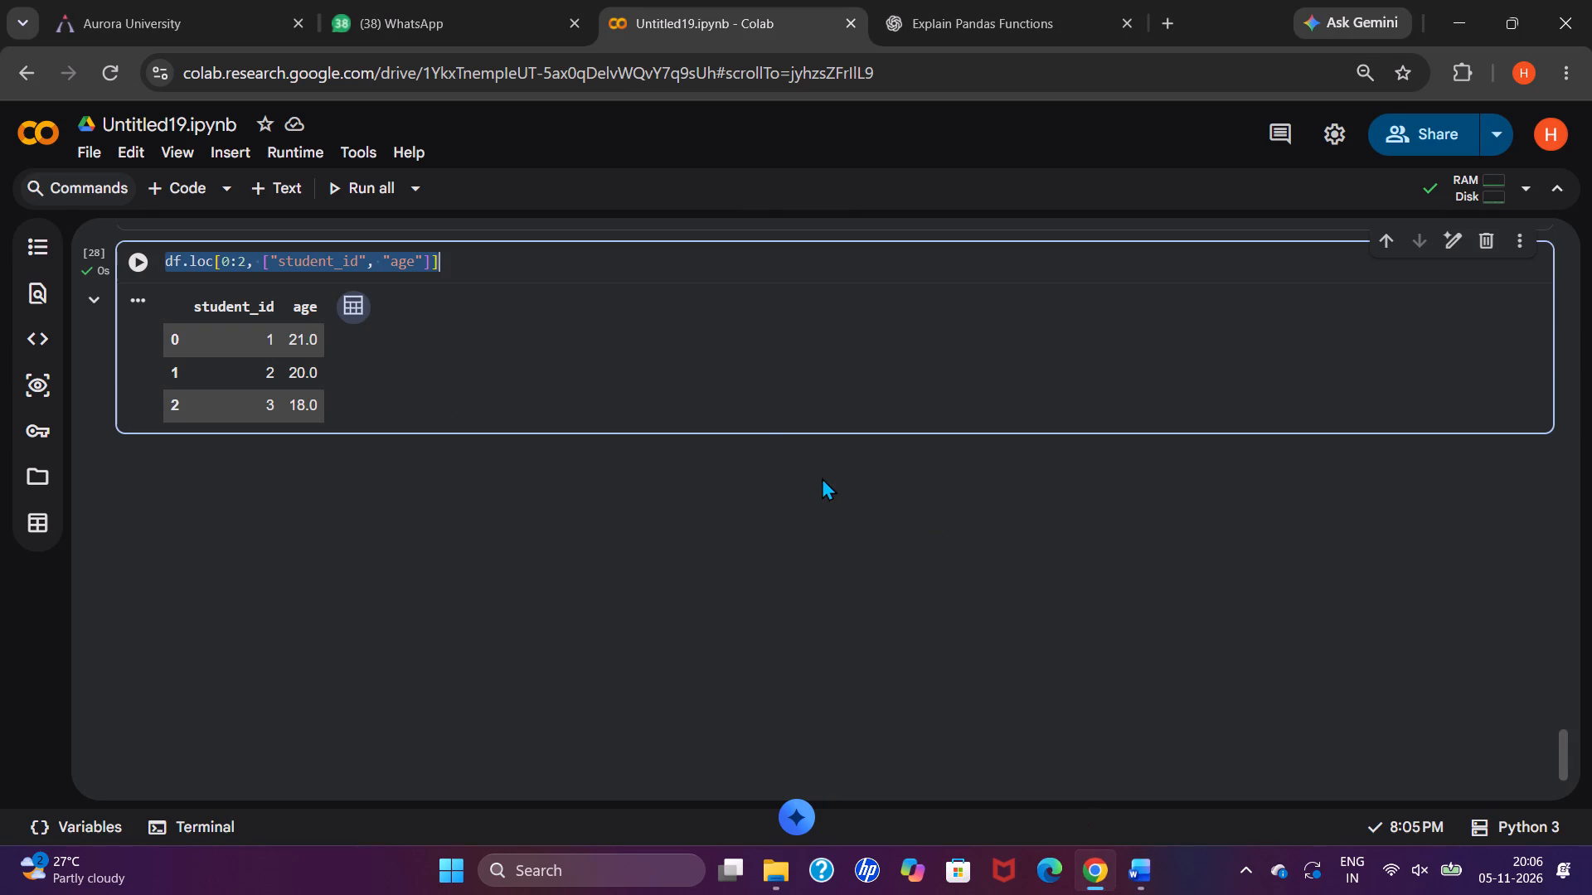
left_click(783, 423)
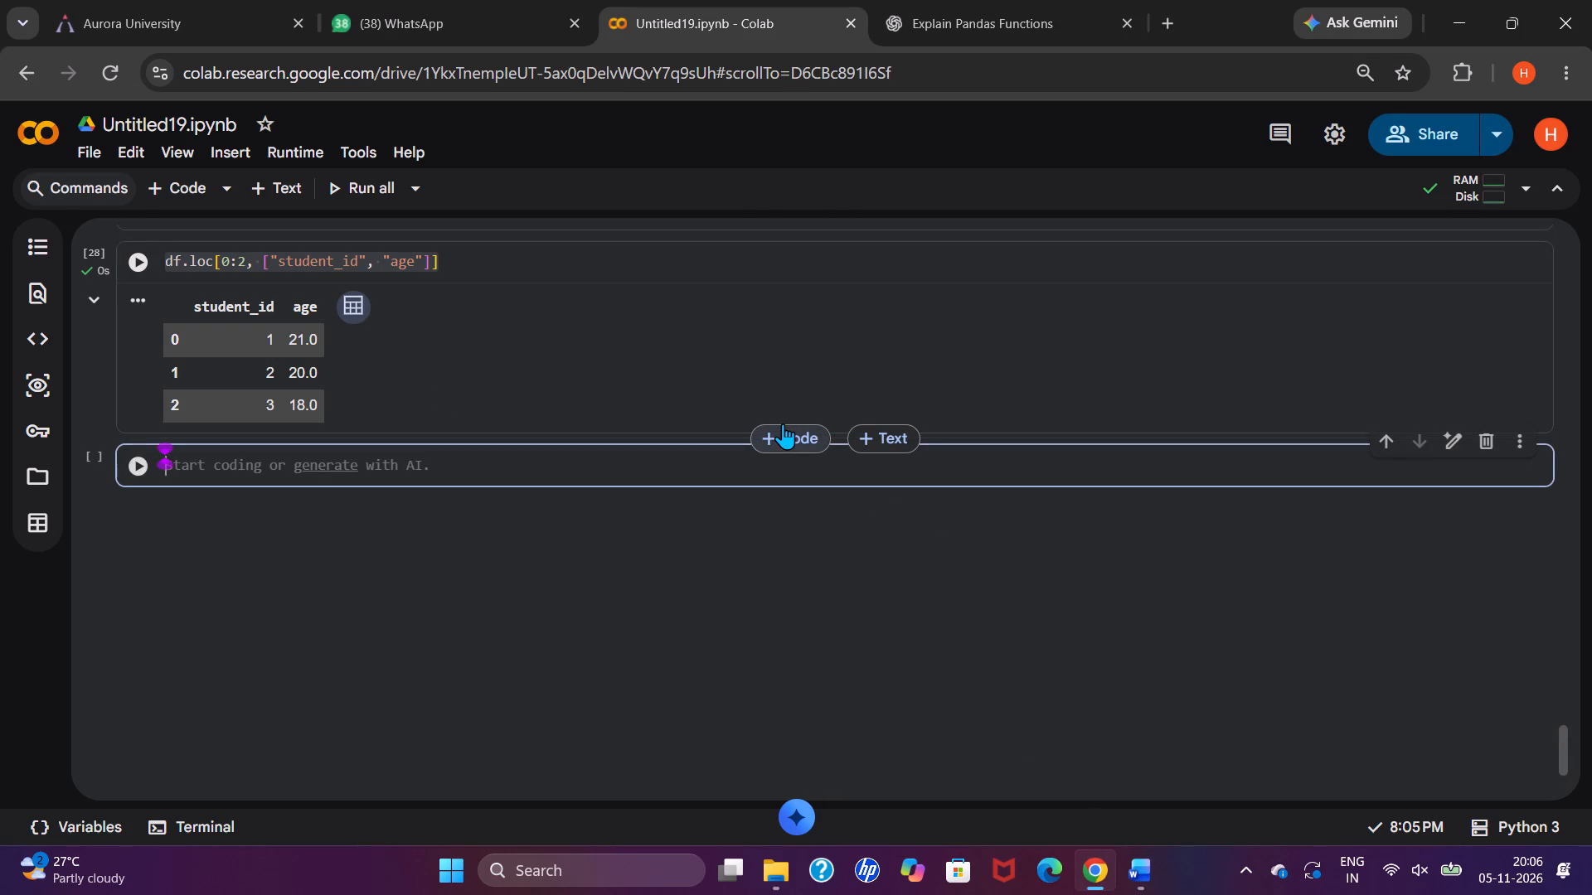
key("ctrl+v")
Remove the print() wrapper from the new cell, leaving df.iloc[0:3, 0:3], and run it.
key("BackSpace")
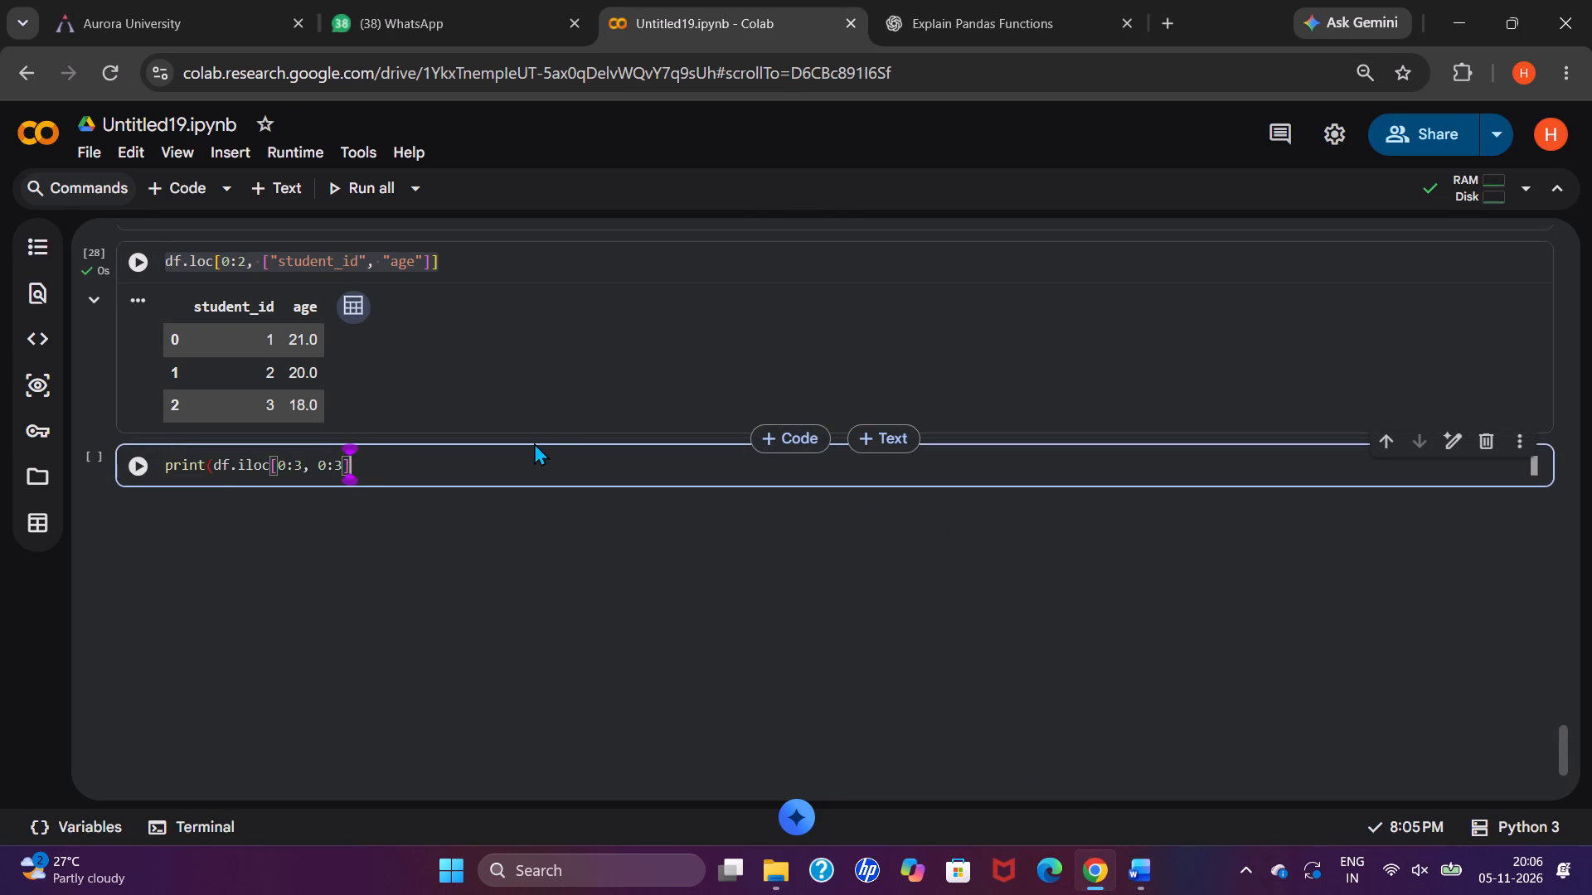
key("Left")
key("Left")
key("Left")
key("Left")
key("Left")
key("Left")
key("Left")
key("Left")
key("Left")
key("Left")
key("Left")
key("Left")
key("Left")
key("Left")
key("Left")
key("Left")
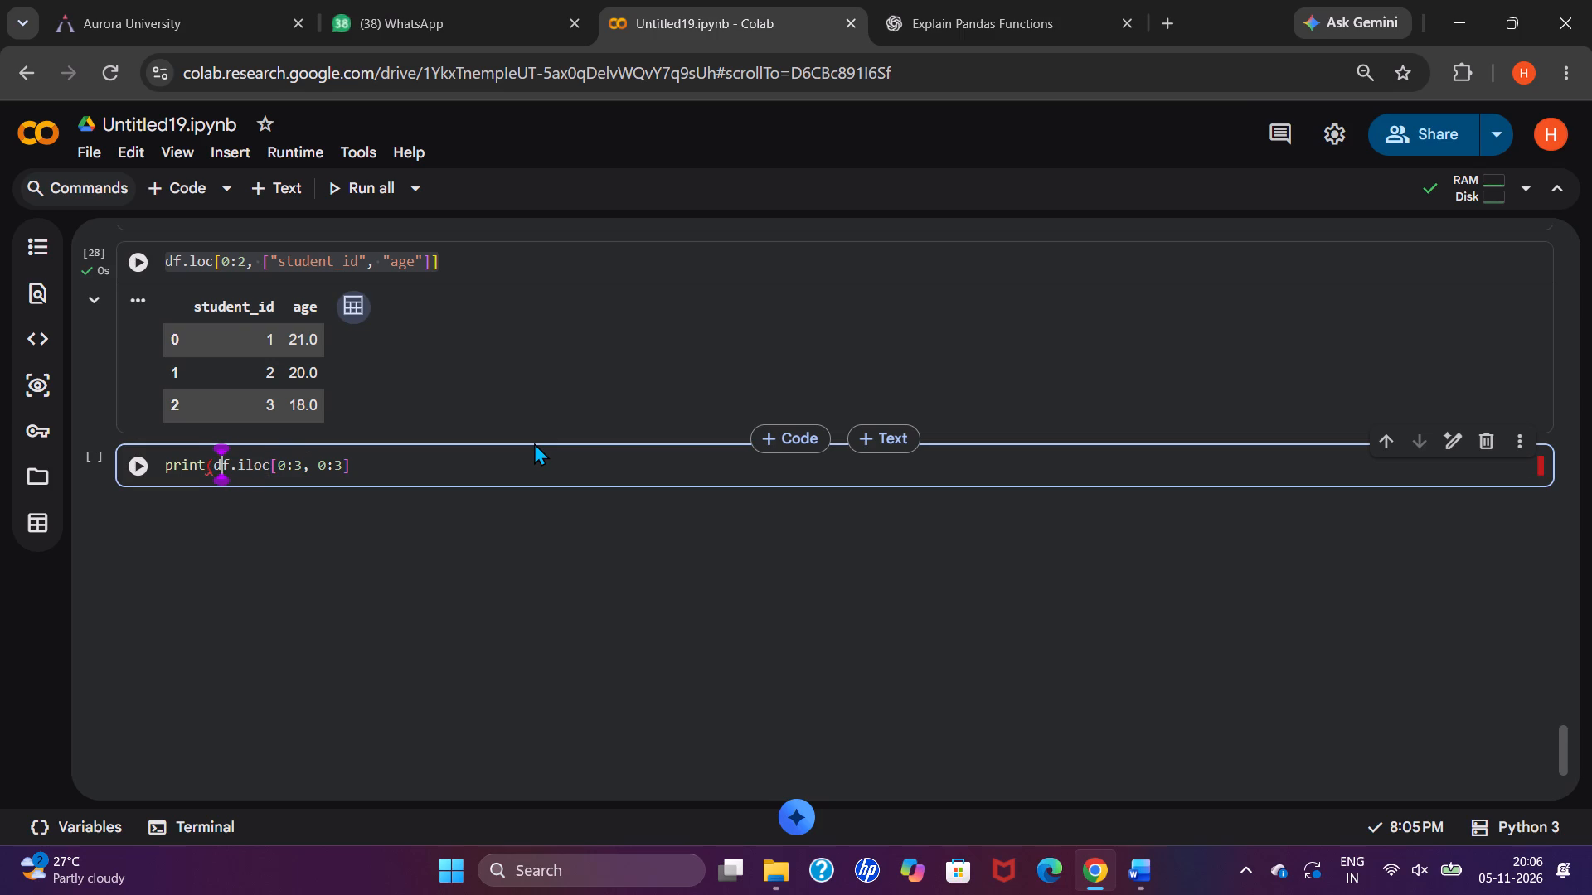
key("Left")
key("BackSpace")
key("BackSpace")
key("BackSpace")
key("BackSpace")
key("BackSpace")
key("BackSpace")
key("BackSpace")
key("BackSpace")
key("BackSpace")
key("BackSpace")
key("BackSpace")
key("BackSpace")
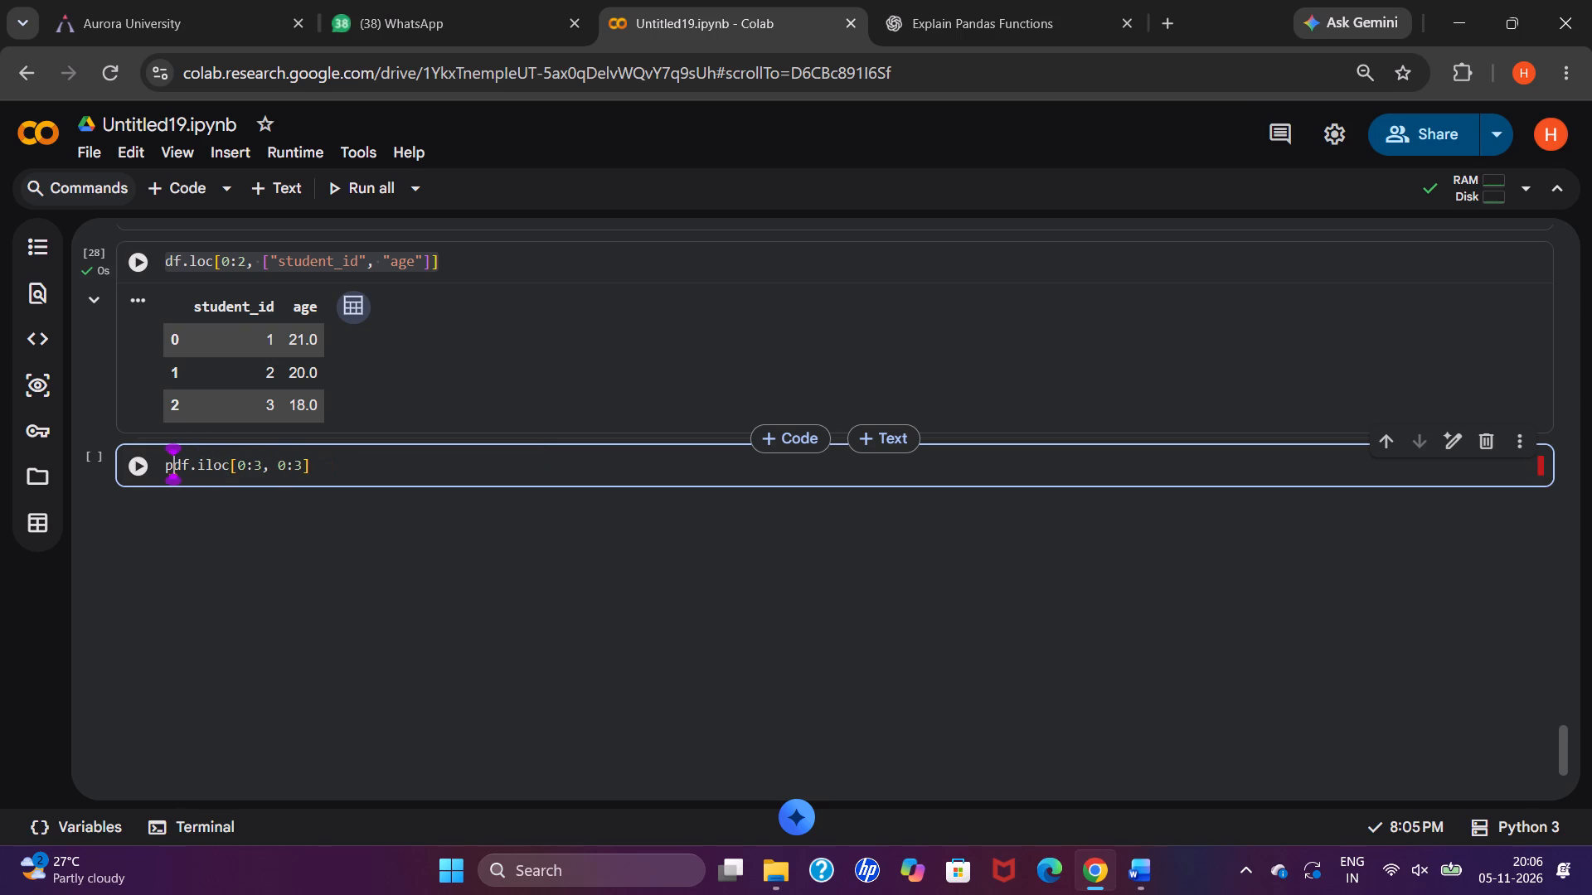
left_click(137, 462)
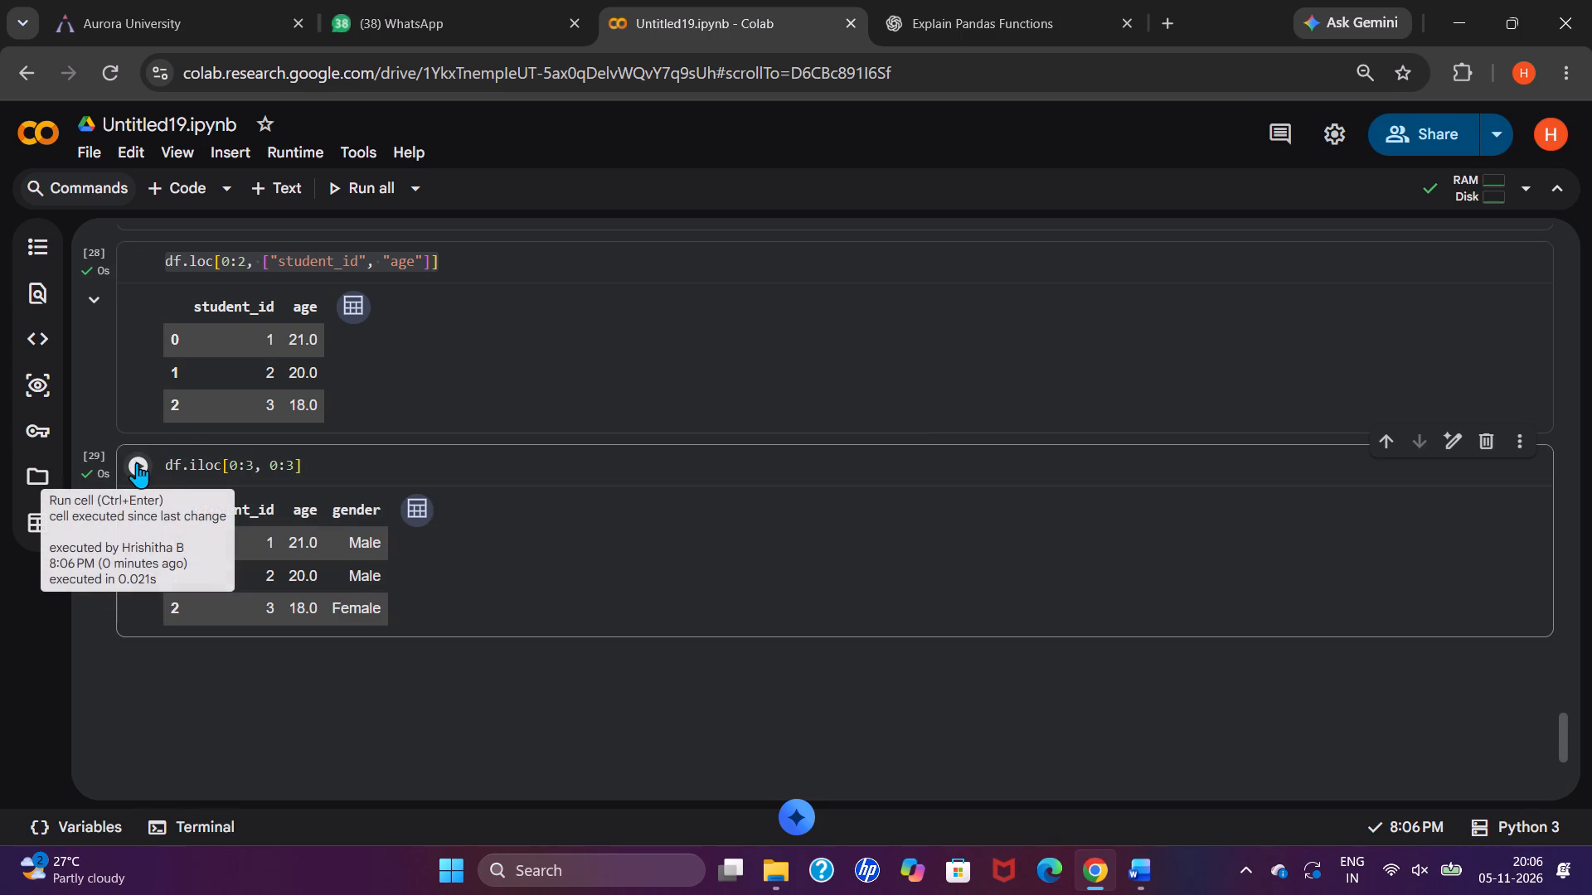
Capture the df.iloc cell with its output and insert the screenshot under the Code 4 heading in the Word report.
scroll(474, 708, "down", 2)
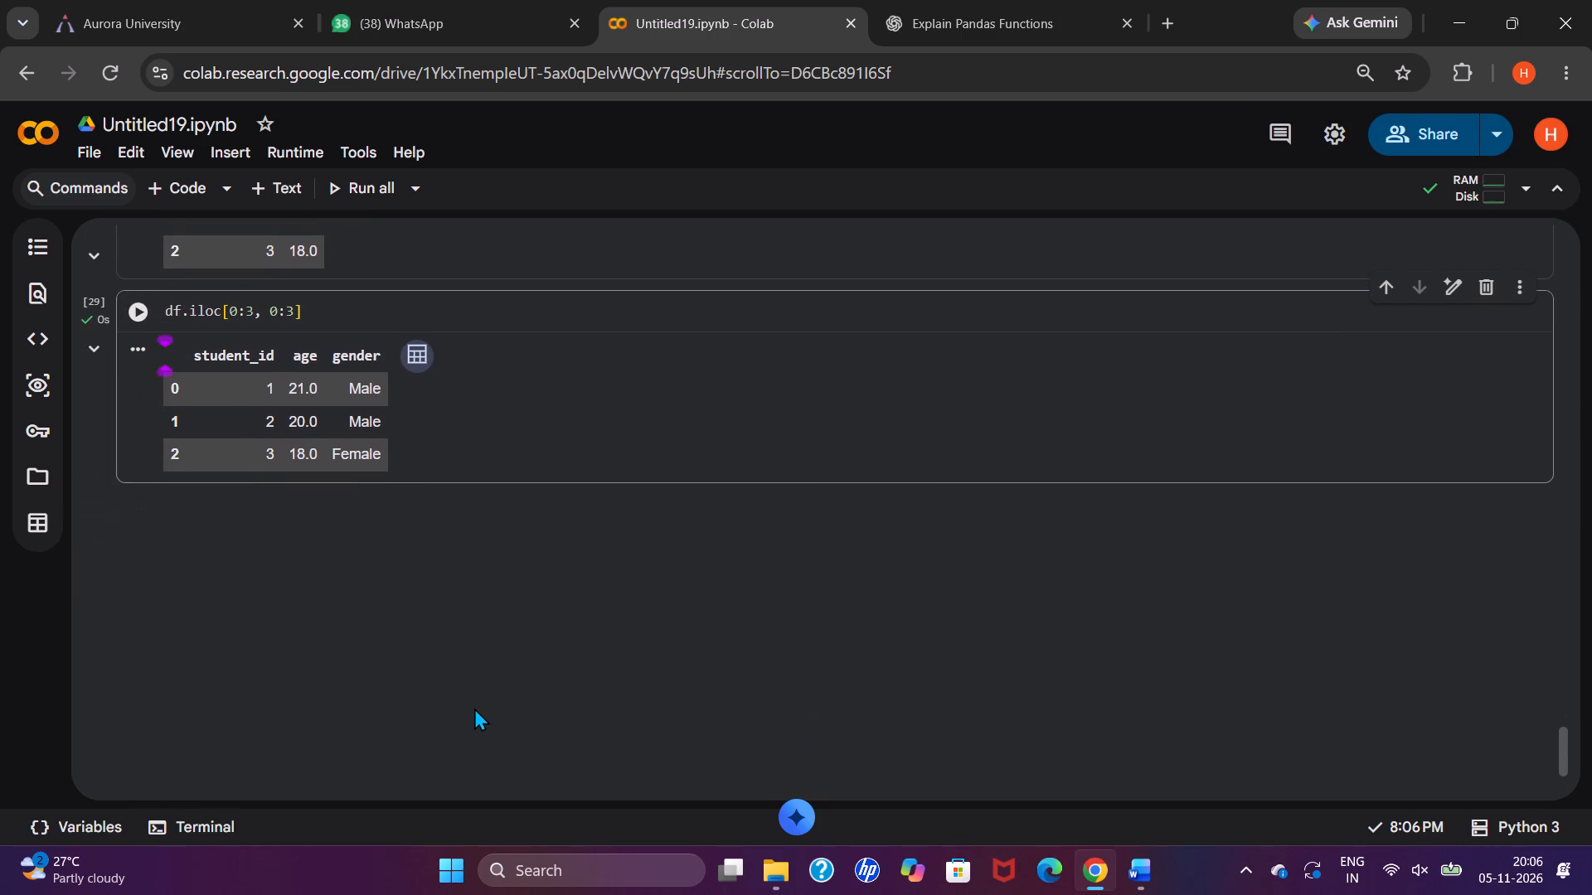
scroll(474, 708, "down", 1)
scroll(474, 708, "up", 2)
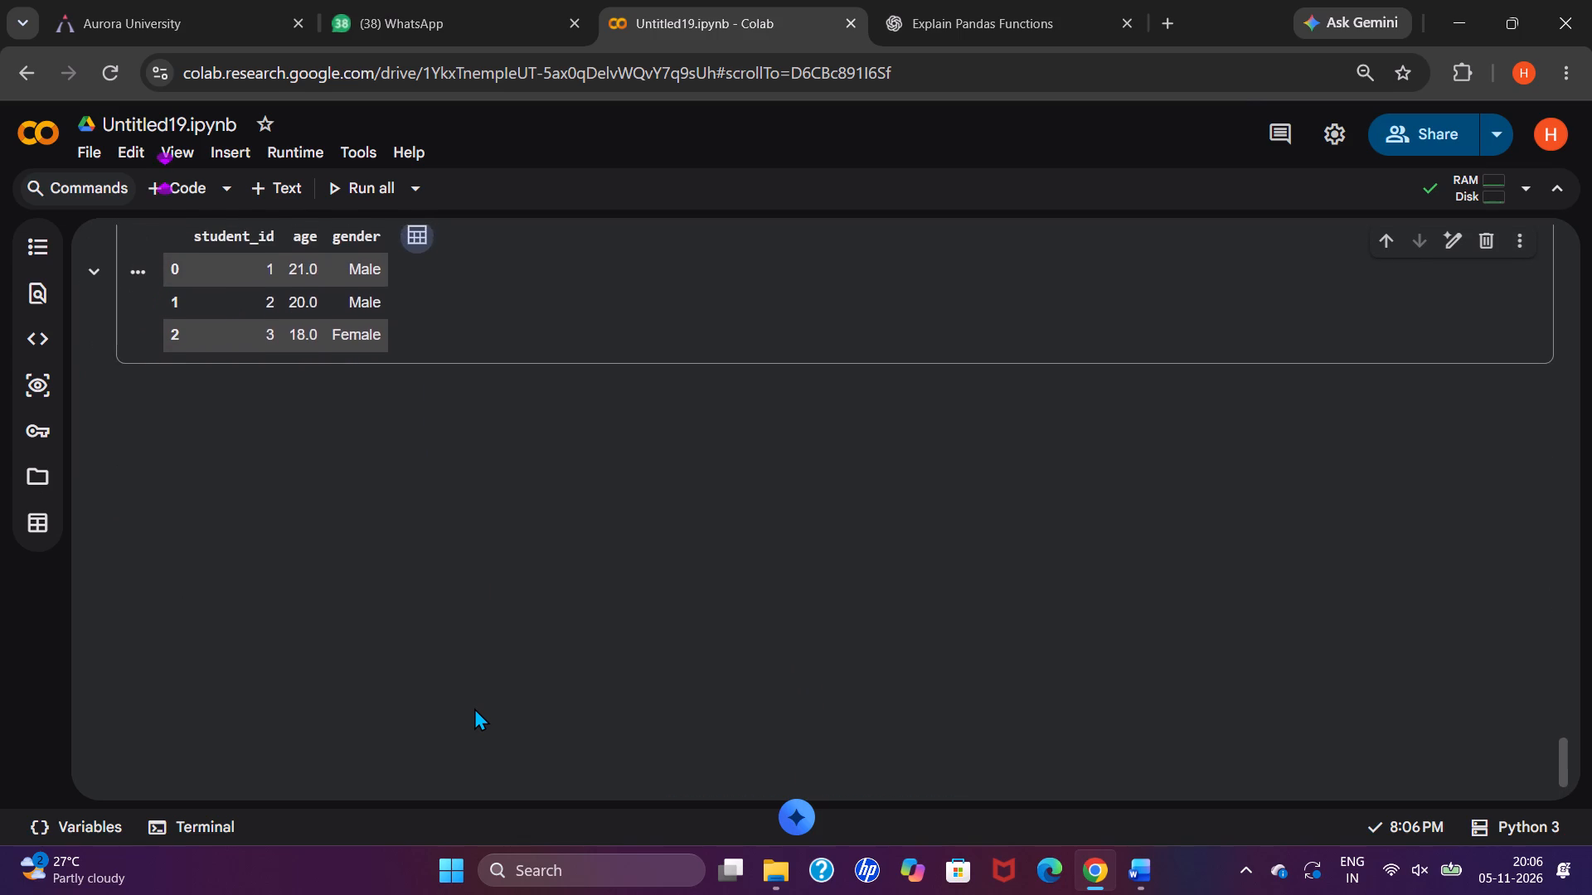
scroll(474, 708, "up", 2)
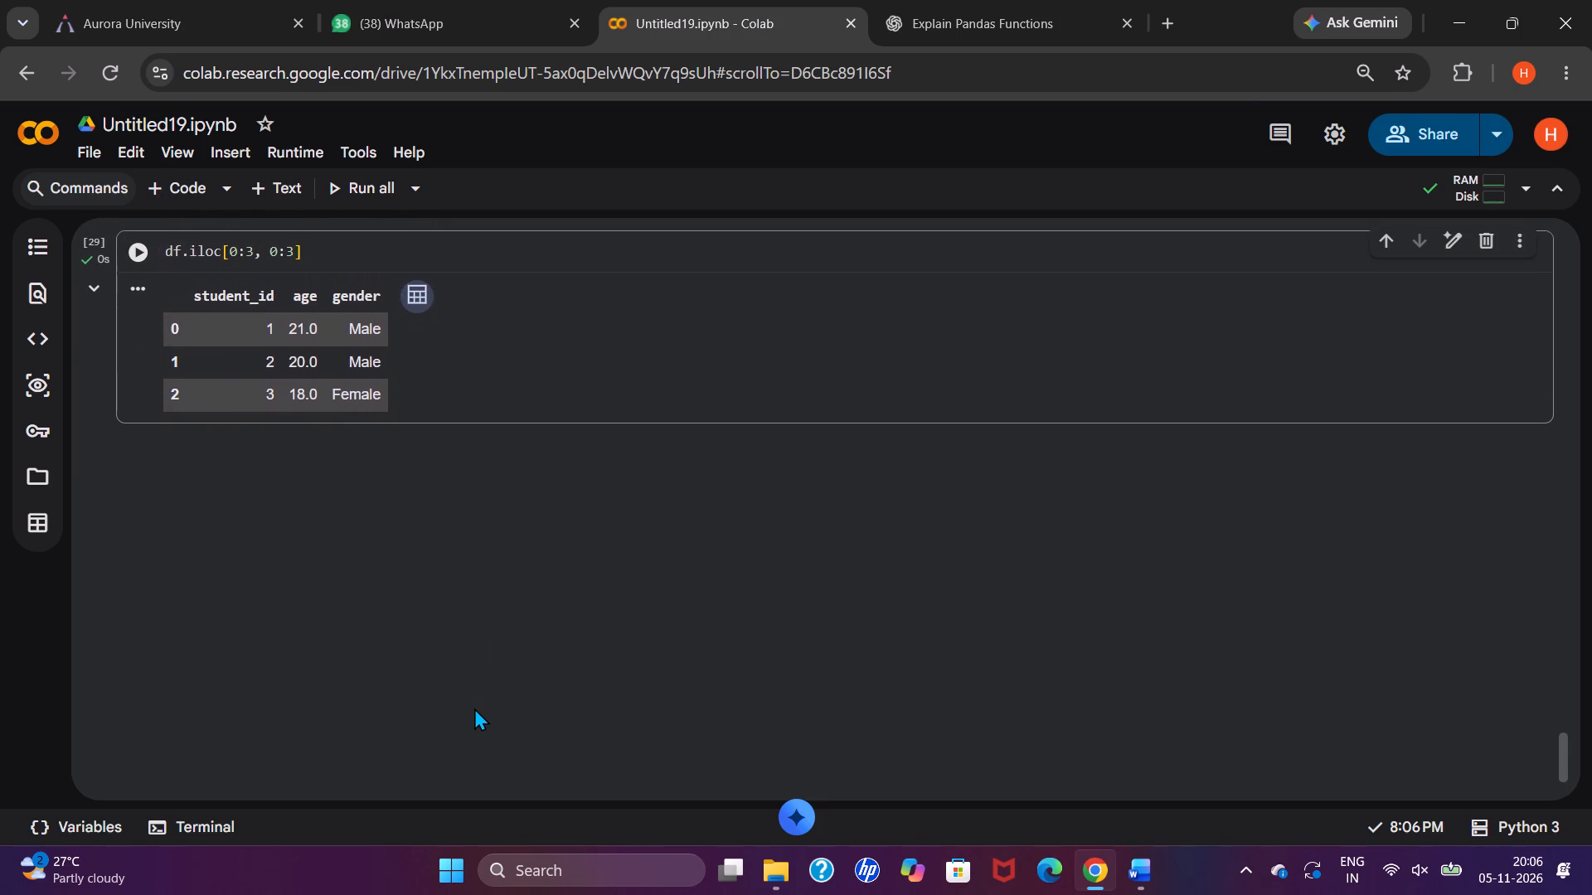
scroll(474, 708, "up", 1)
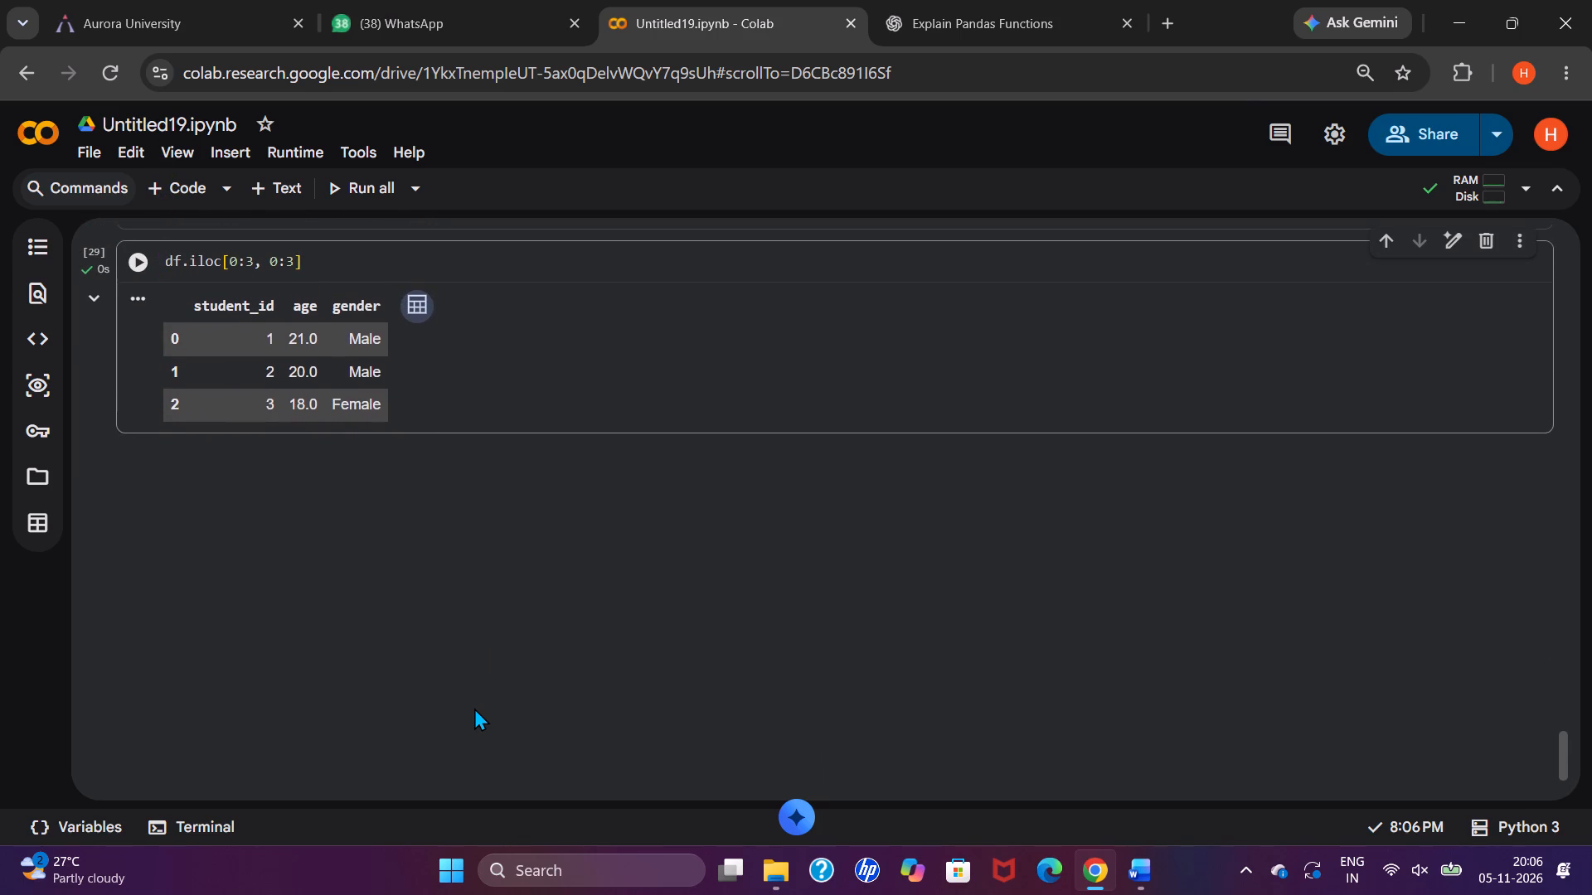
key("ctrl+Print")
left_click(1142, 866)
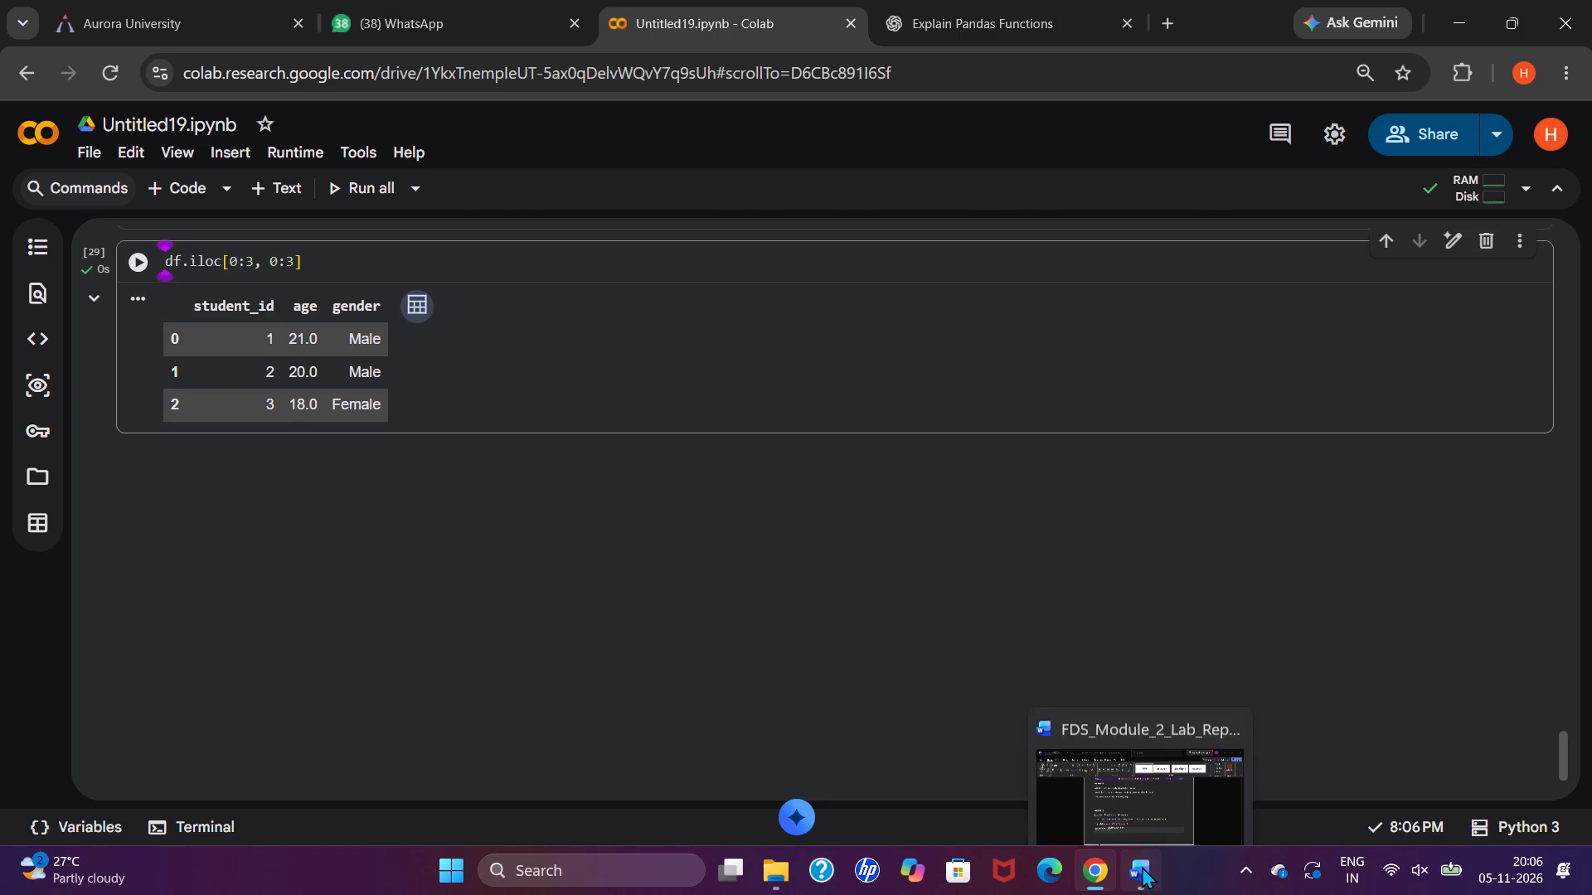
key("ctrl+v")
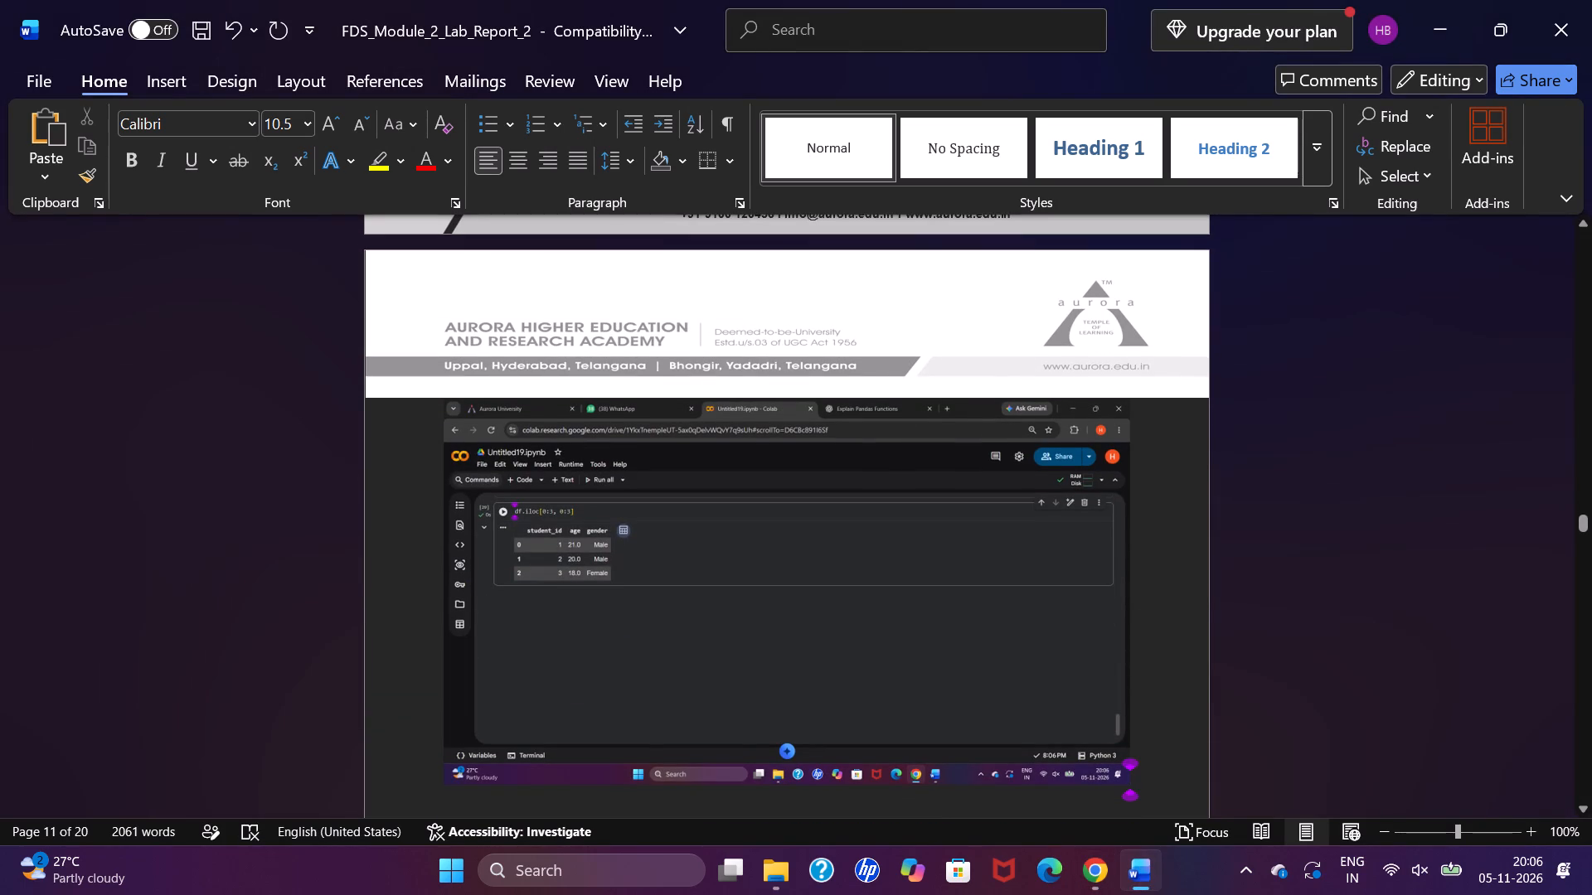
Copy Code 5's two top_students lines filtering Marks > 80, and delete their shaded code box from the report.
scroll(950, 623, "down", 2)
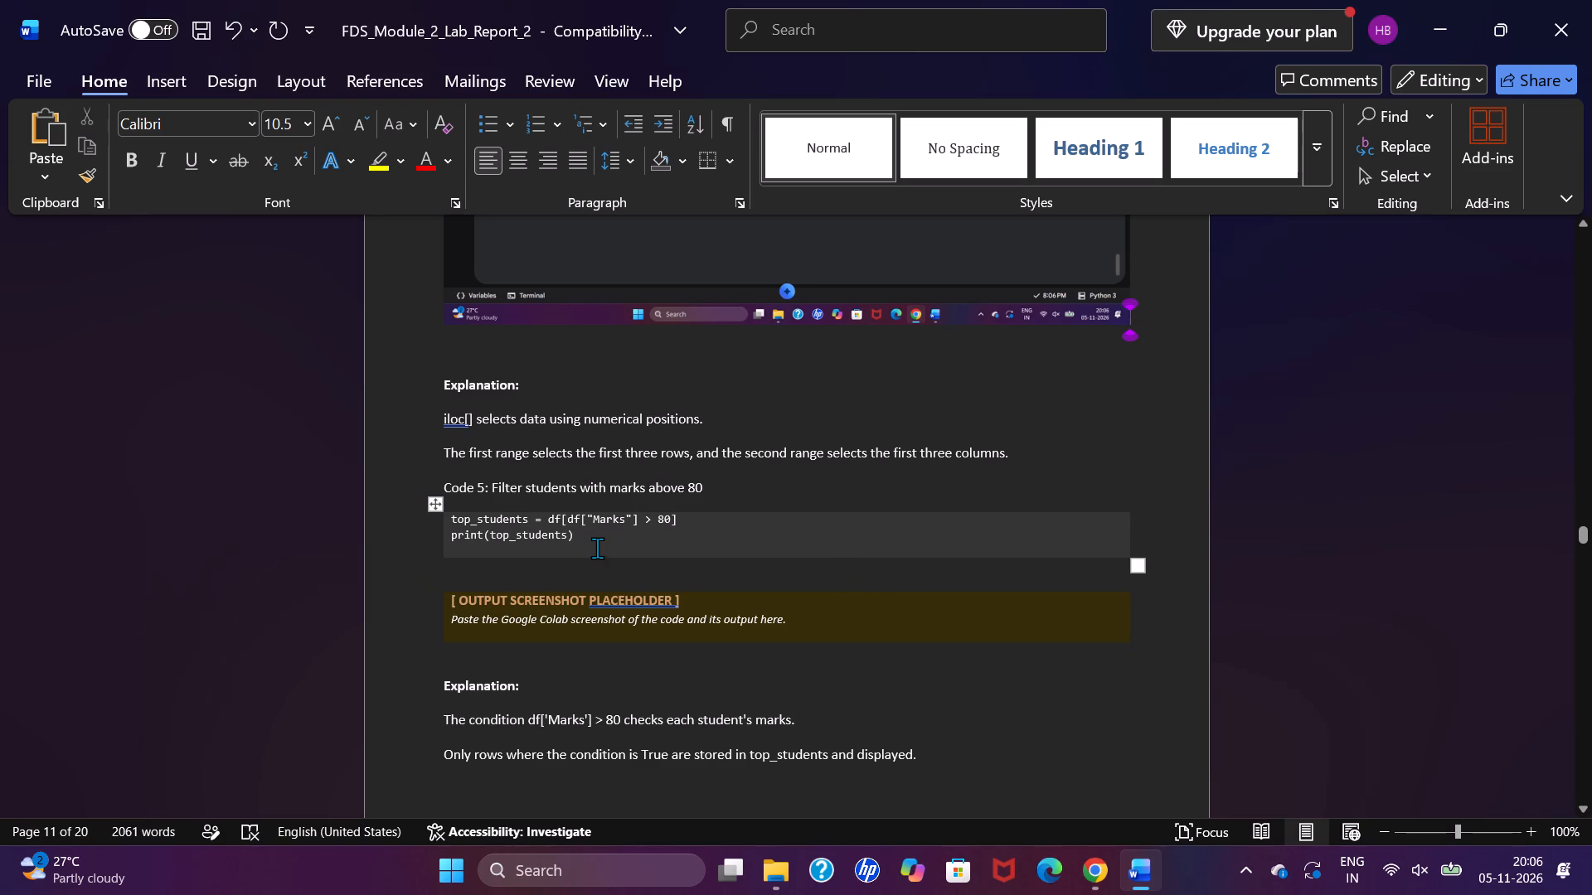
left_click_drag(597, 548, 457, 523)
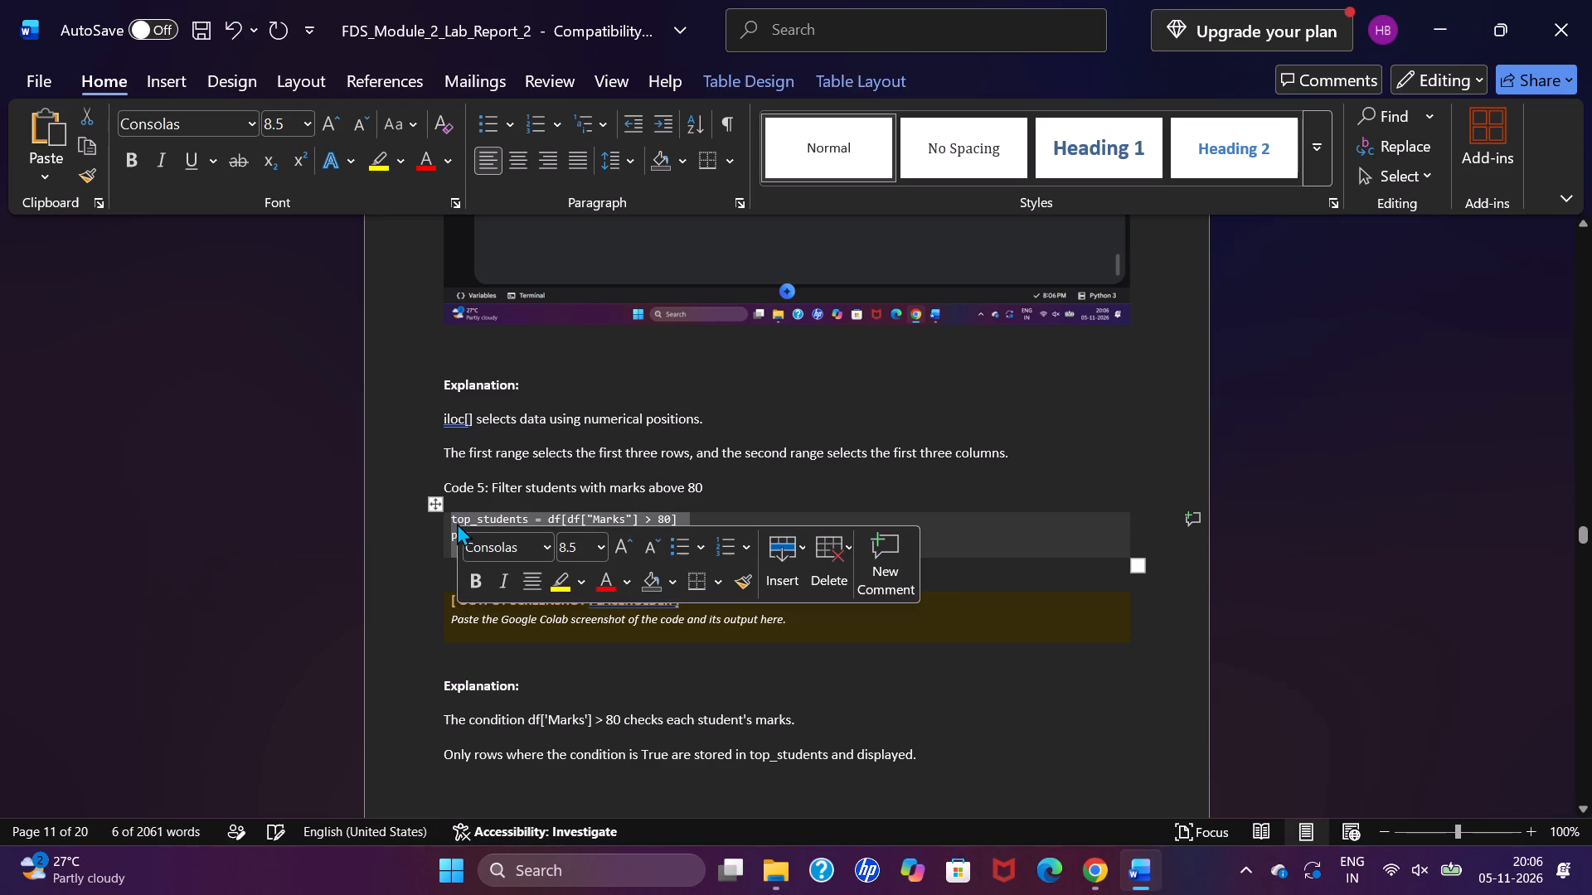
key("ctrl+c")
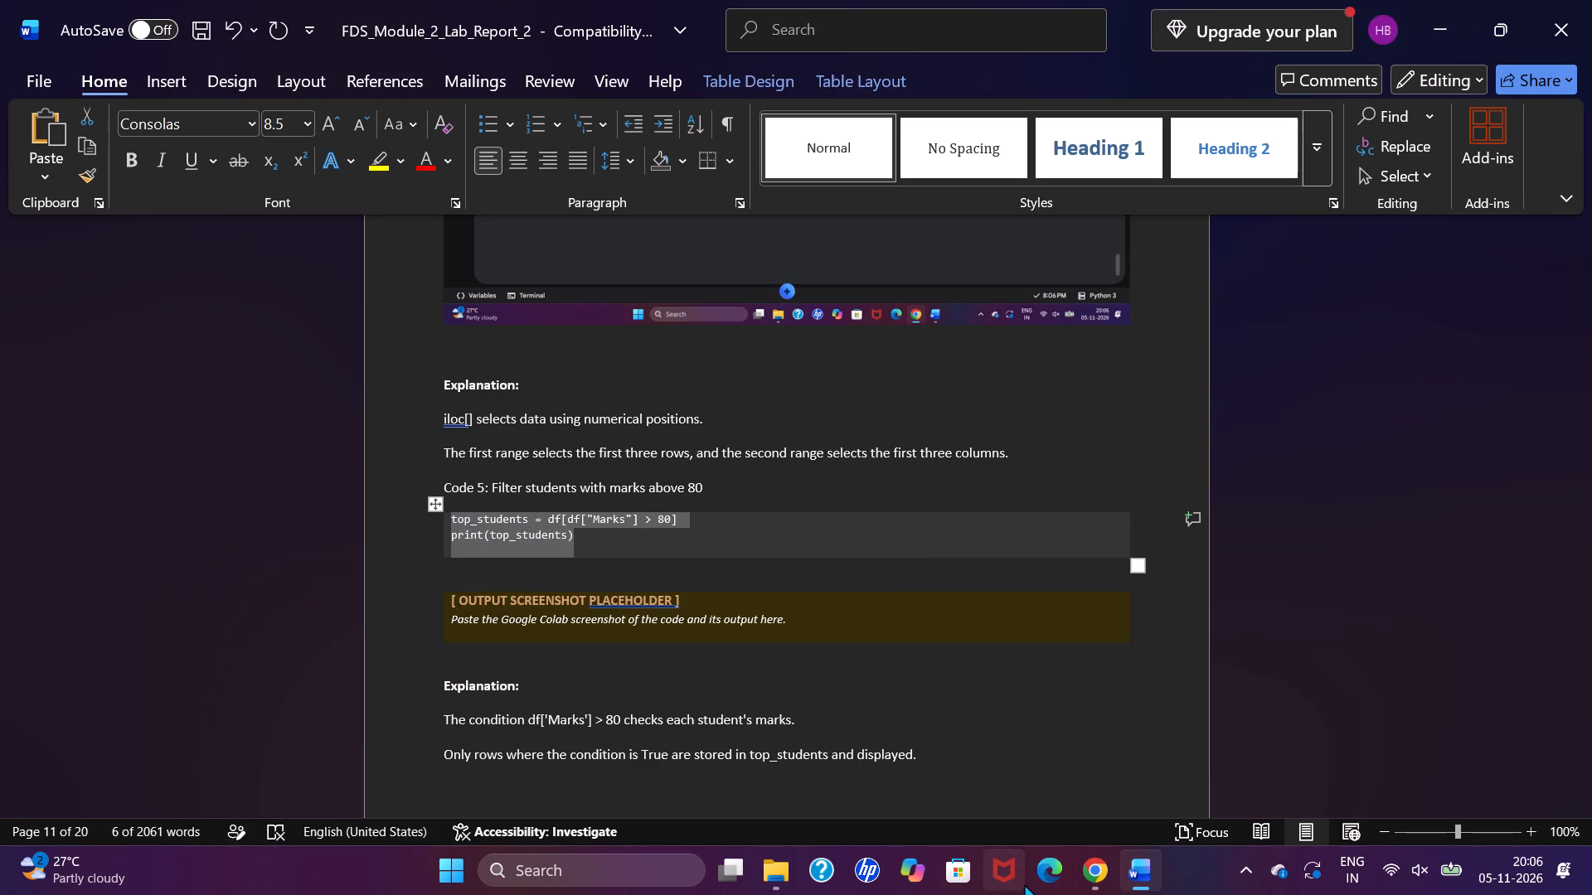
left_click(437, 499)
key("BackSpace")
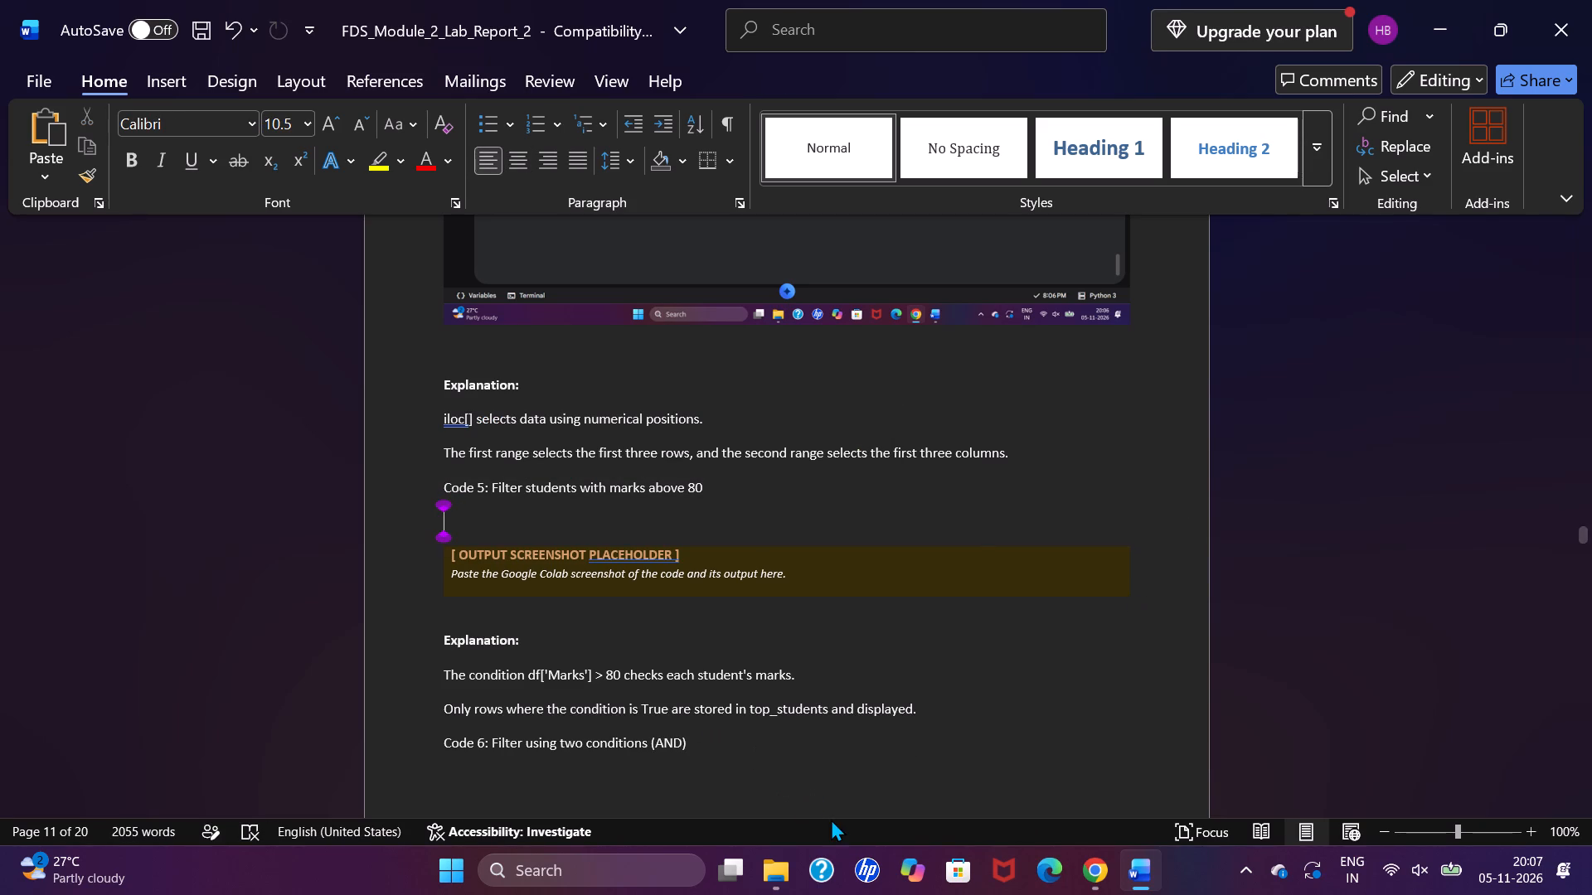
Switch to the Colab notebook, paste the top_students Marks > 80 code into a new code cell at the end, and run it.
left_click(1090, 864)
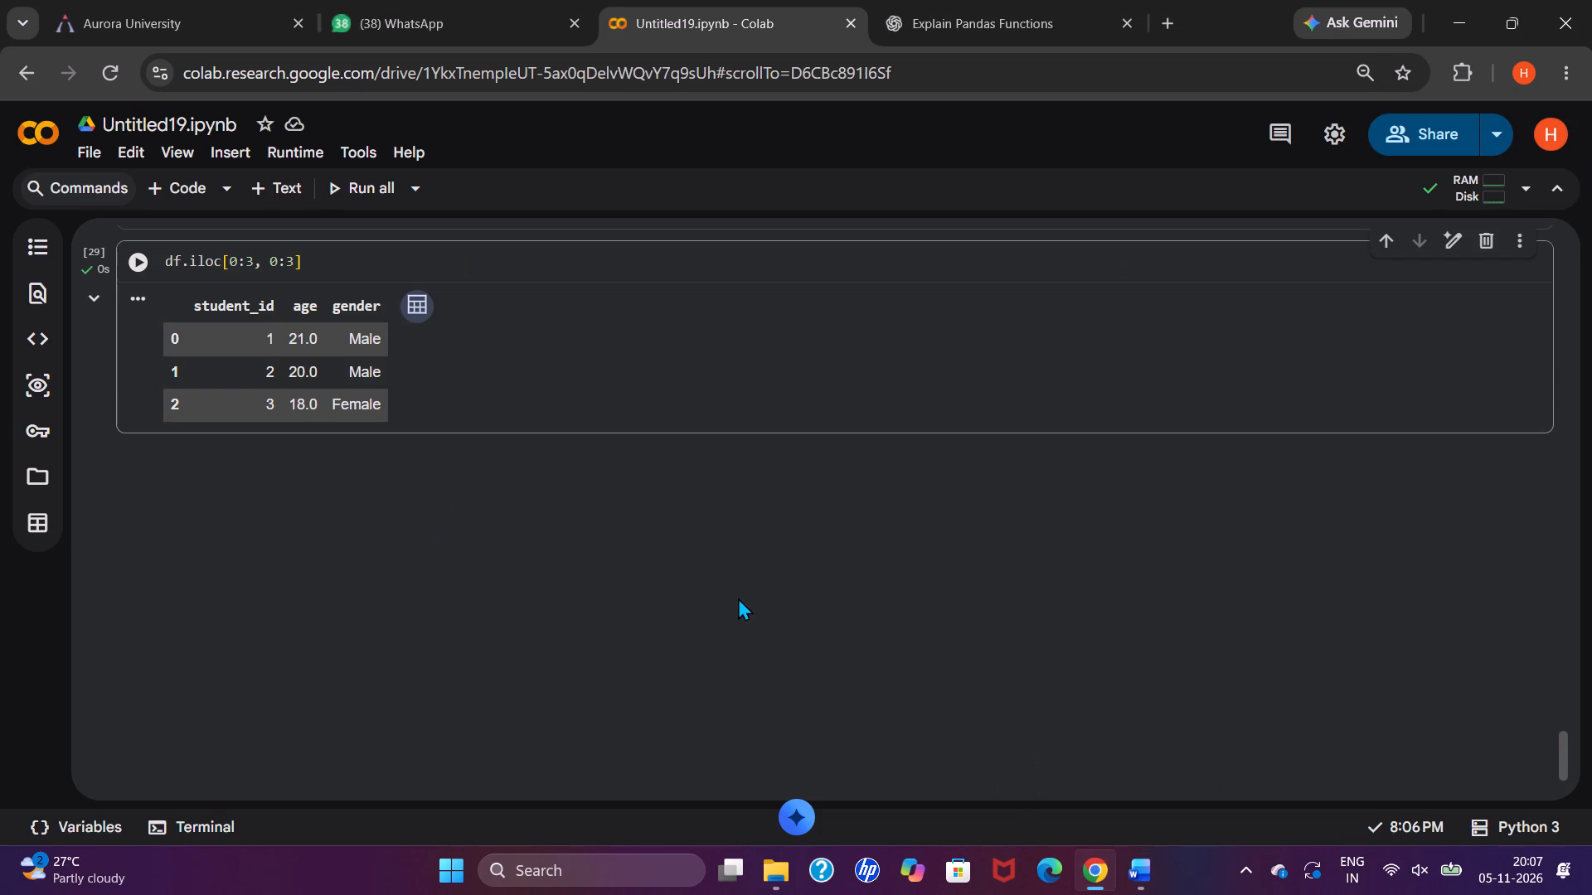
left_click(772, 435)
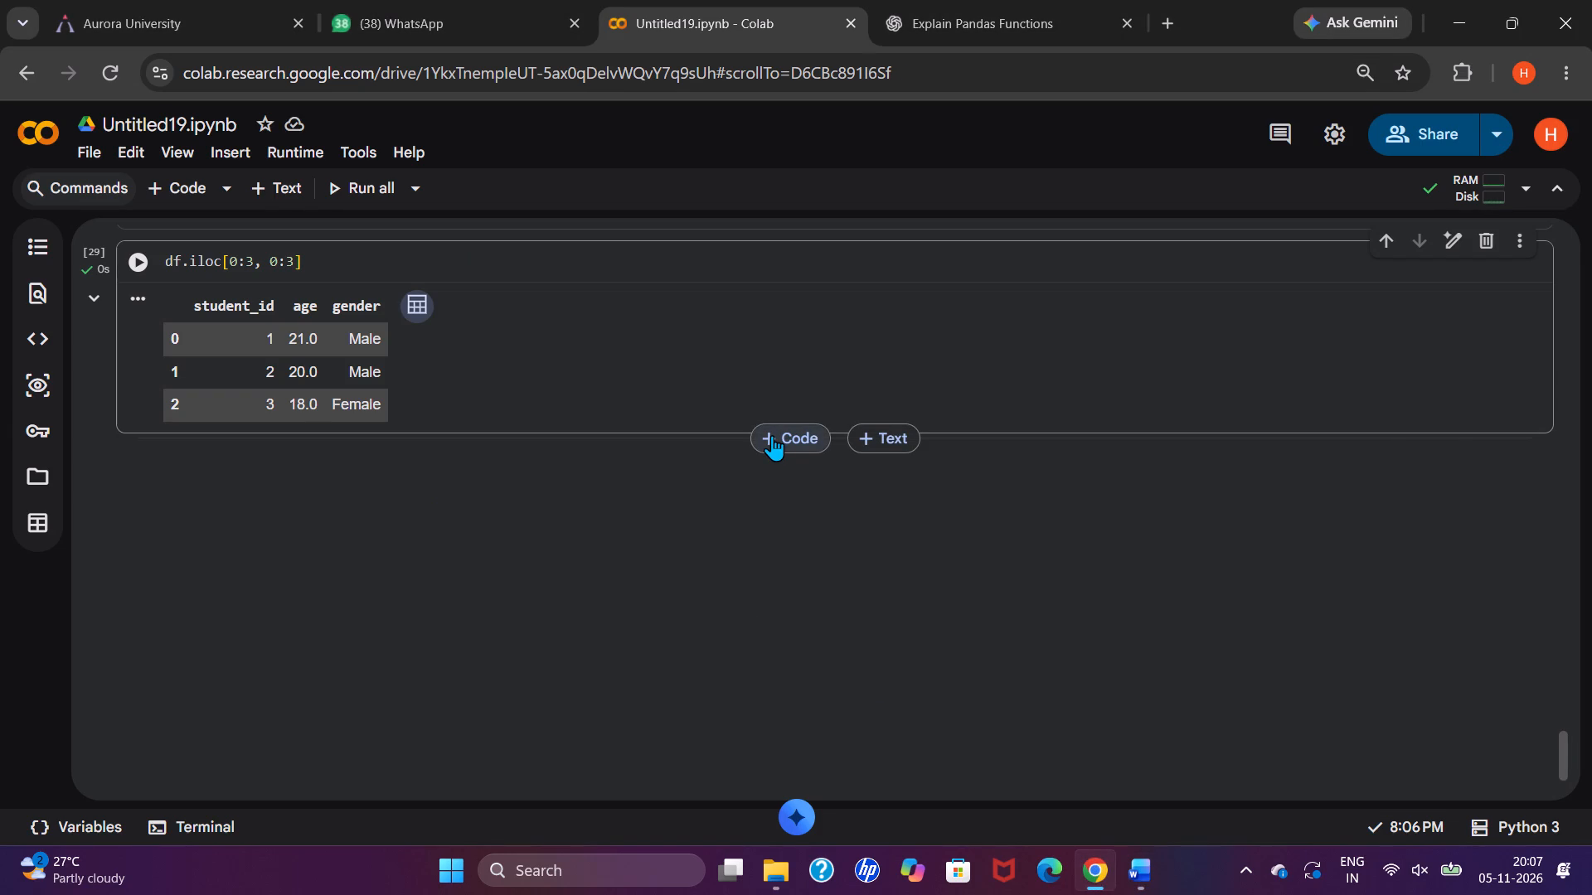
key("ctrl+v")
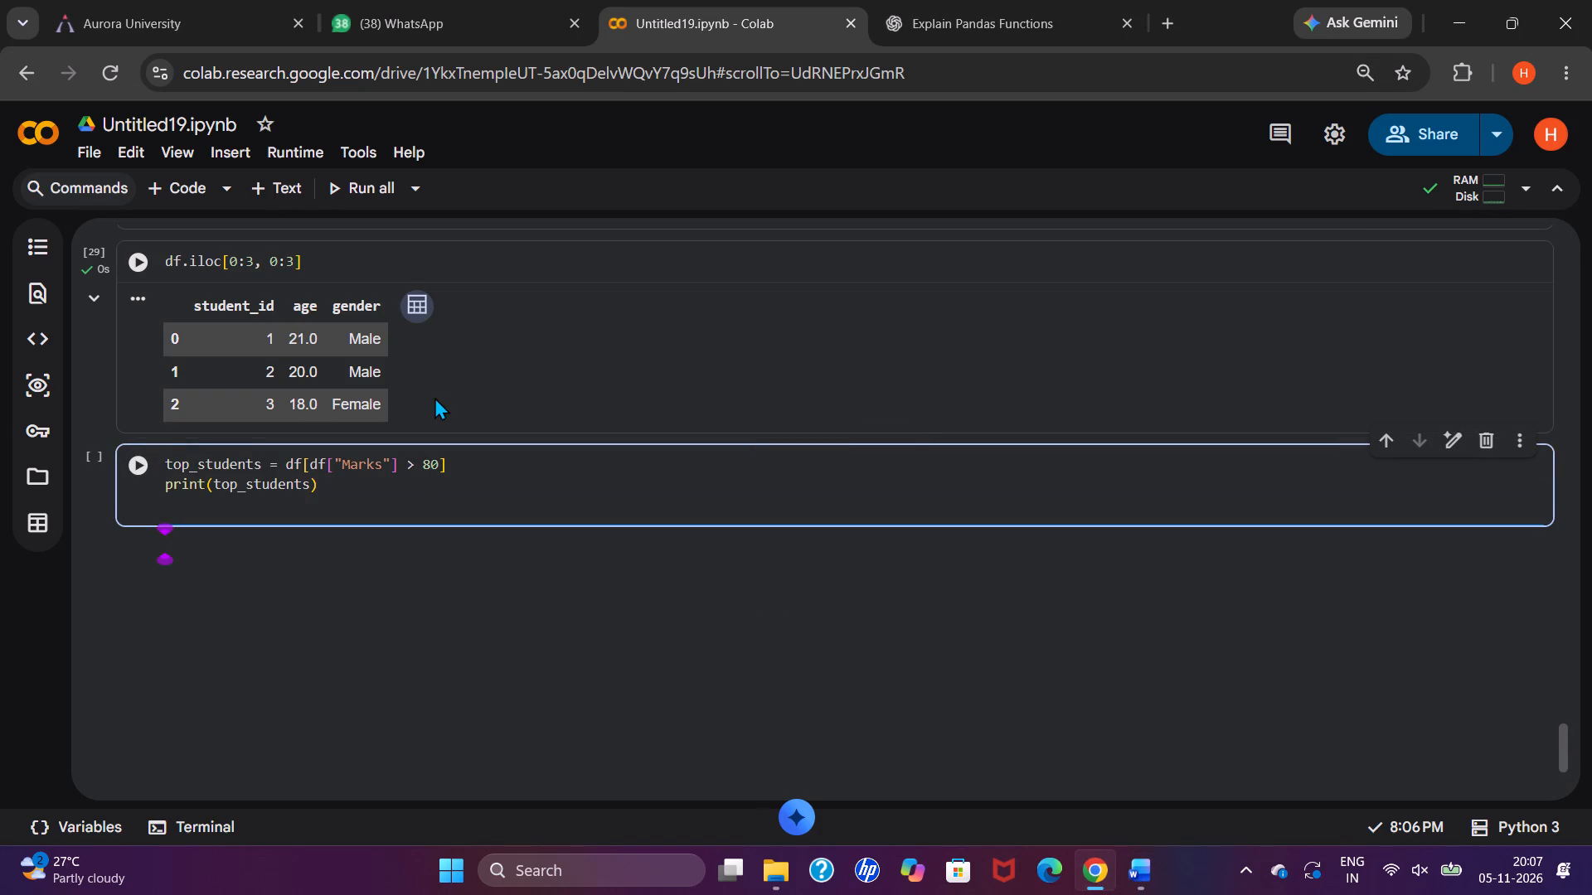
left_click(139, 446)
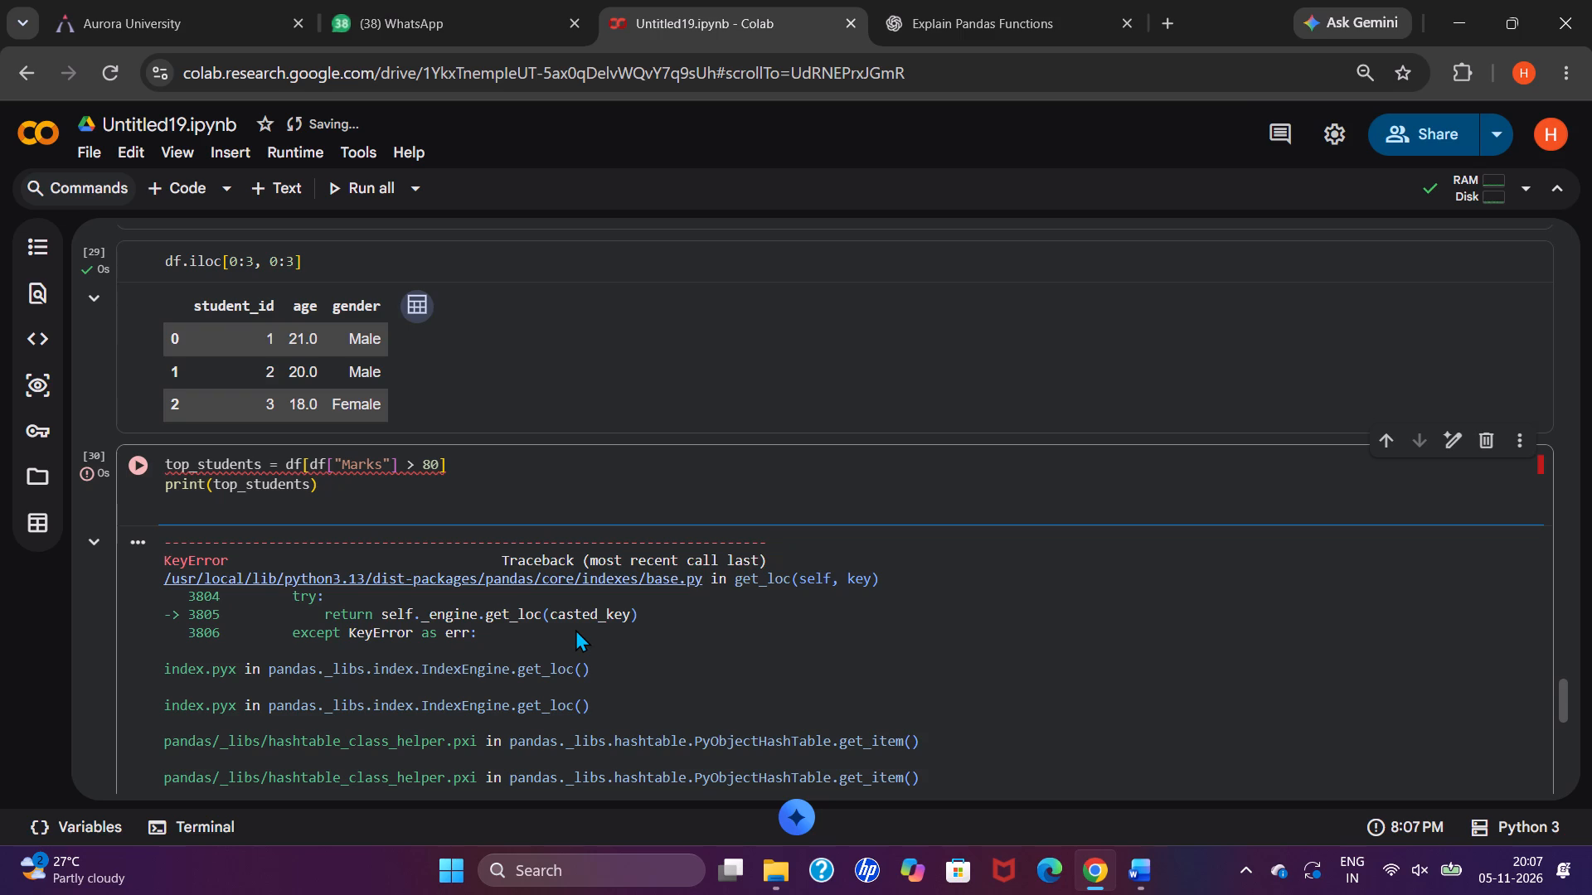
left_click_drag(327, 486, 275, 475)
key("ctrl+a")
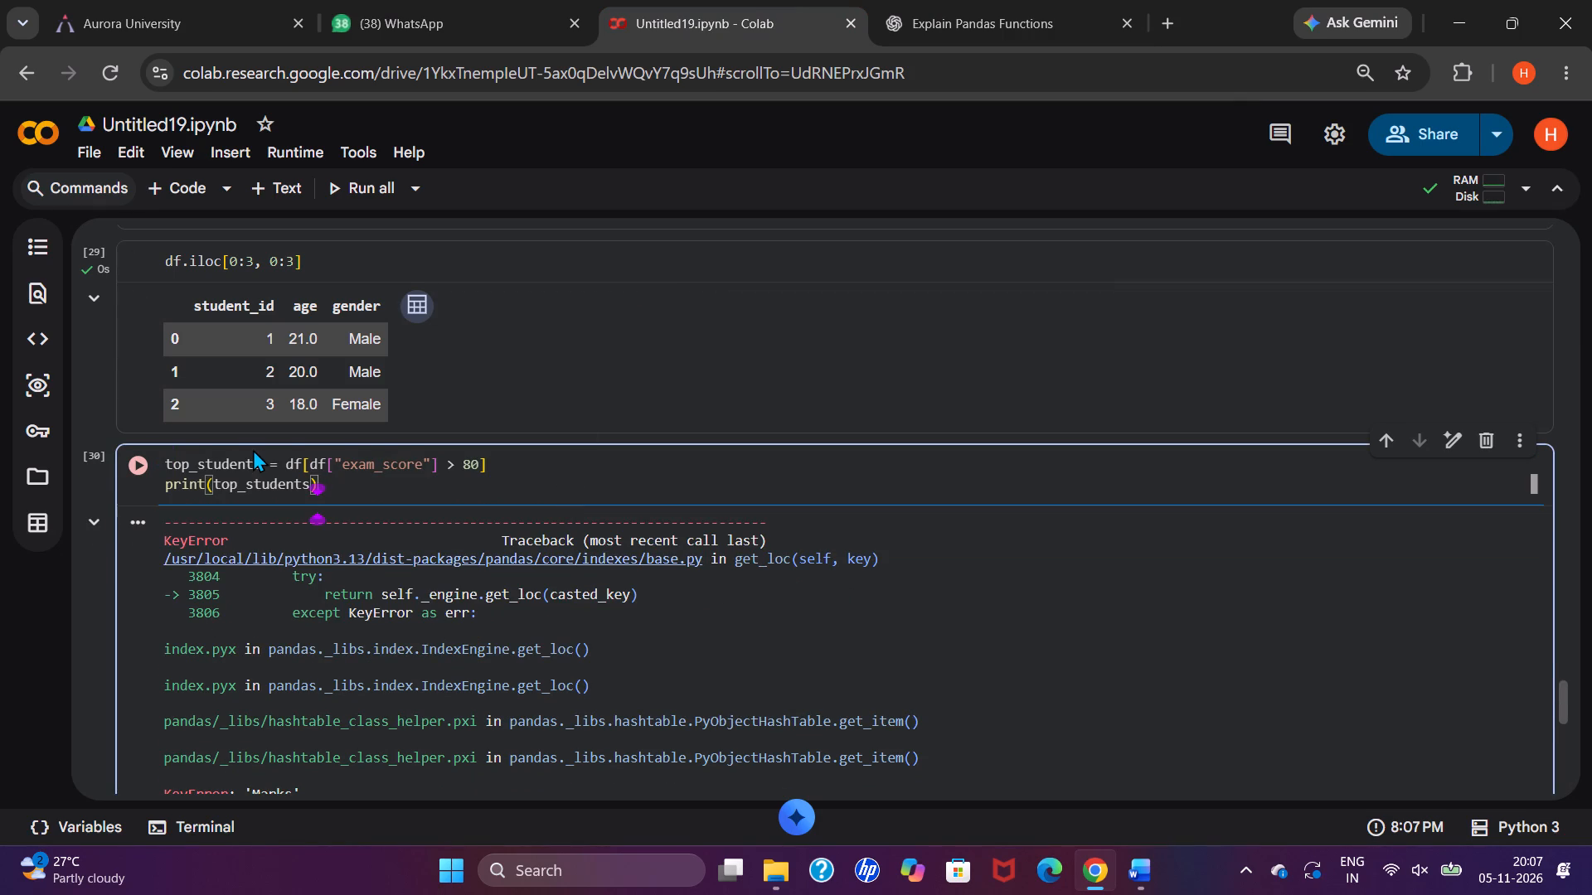
left_click(155, 462)
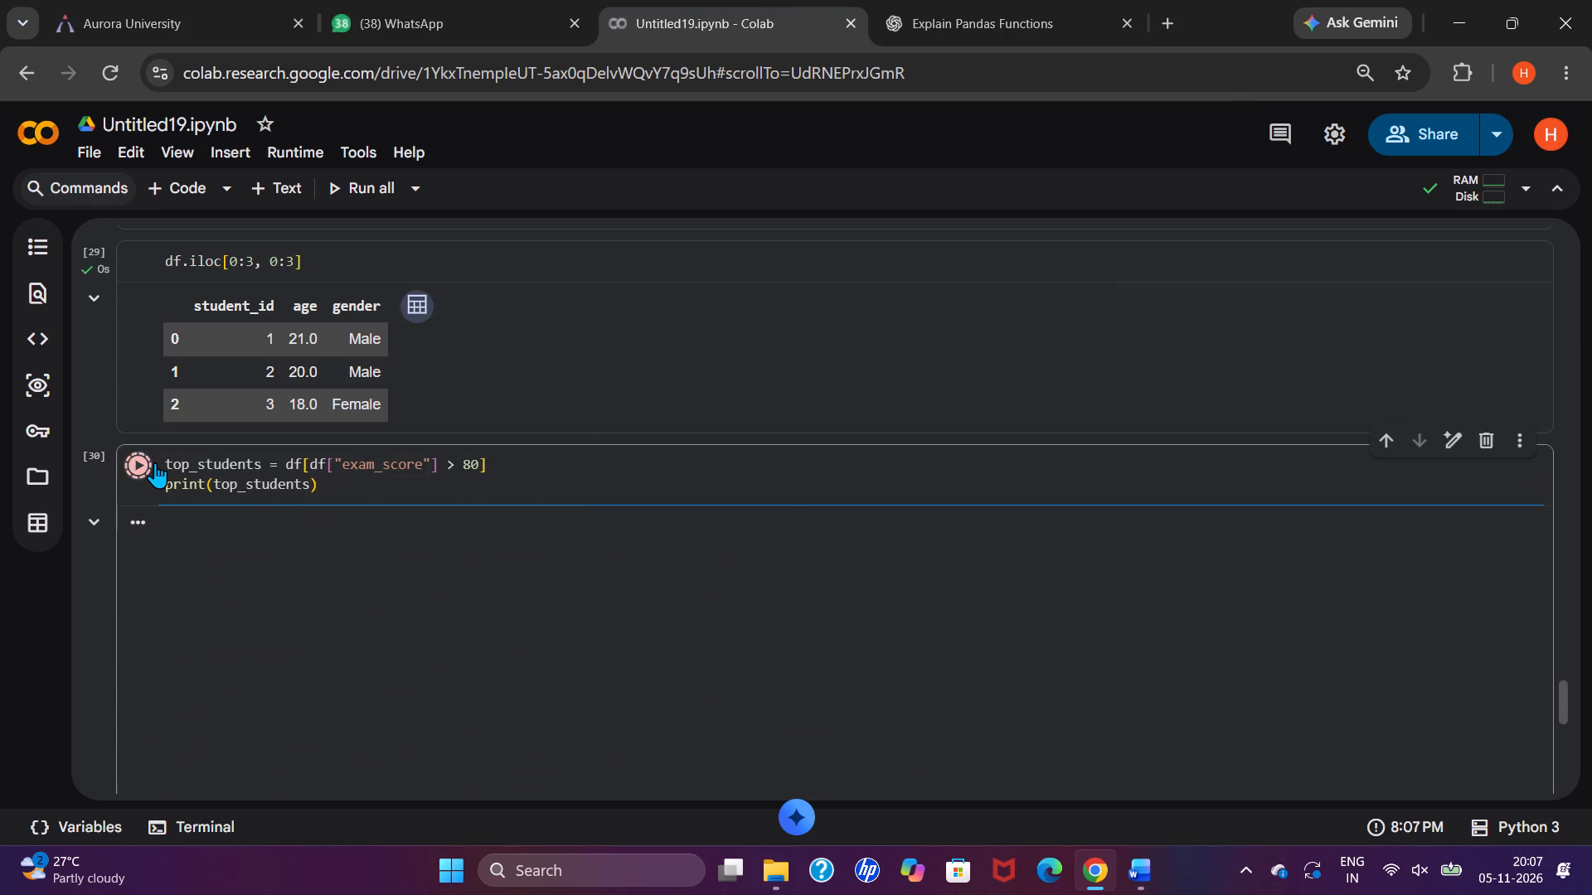
Capture the top_students cell with its output and replace Code 5's output placeholder in the Word report with the screenshot.
scroll(344, 545, "down", 2)
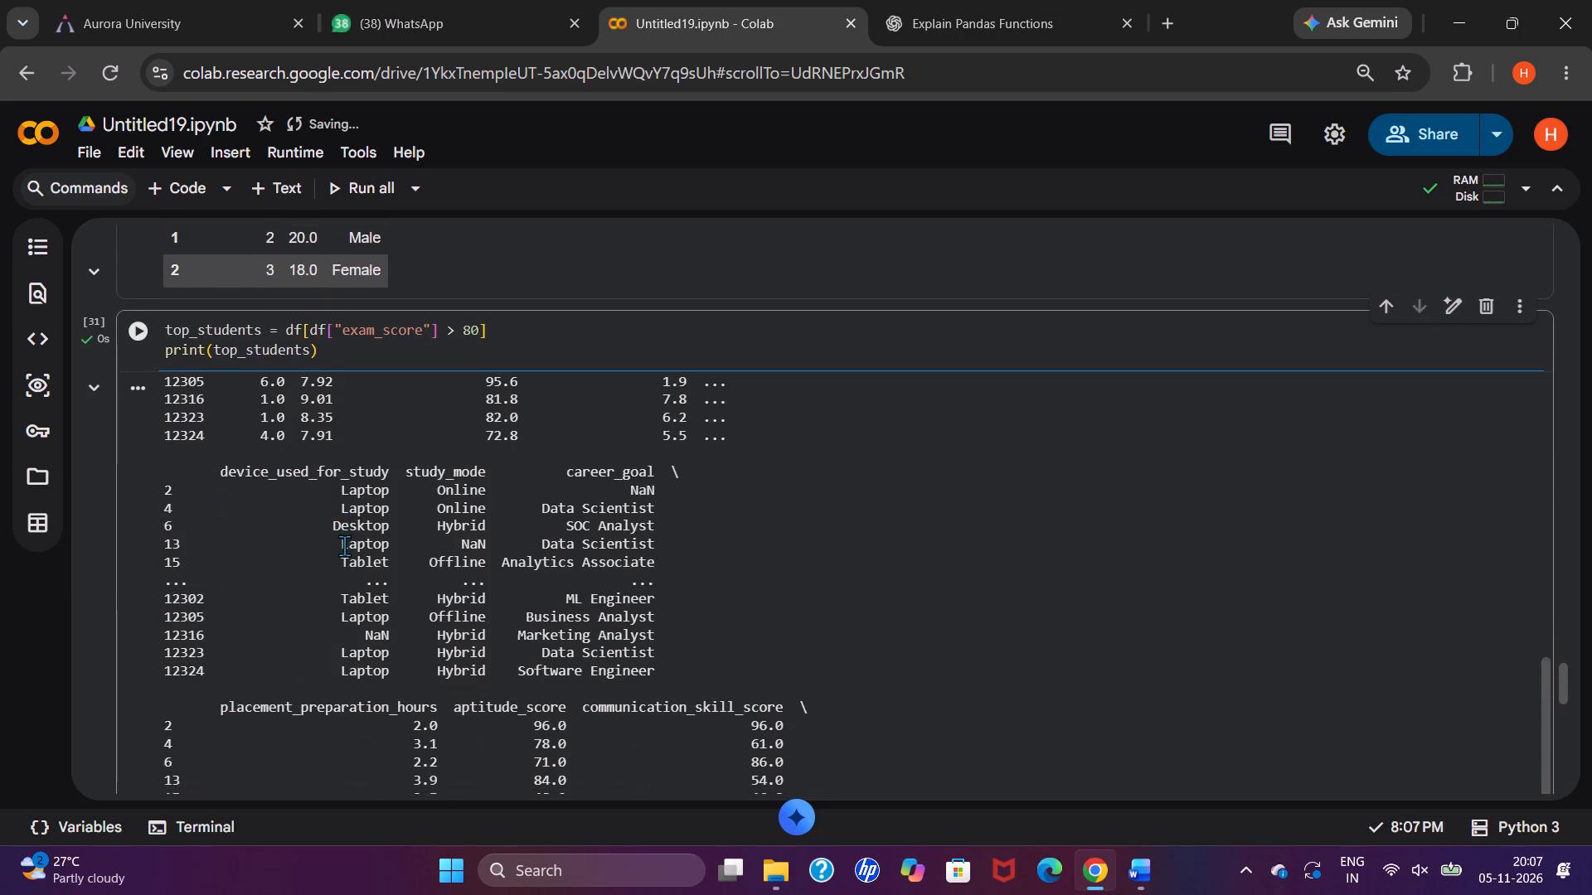
scroll(344, 545, "down", 1)
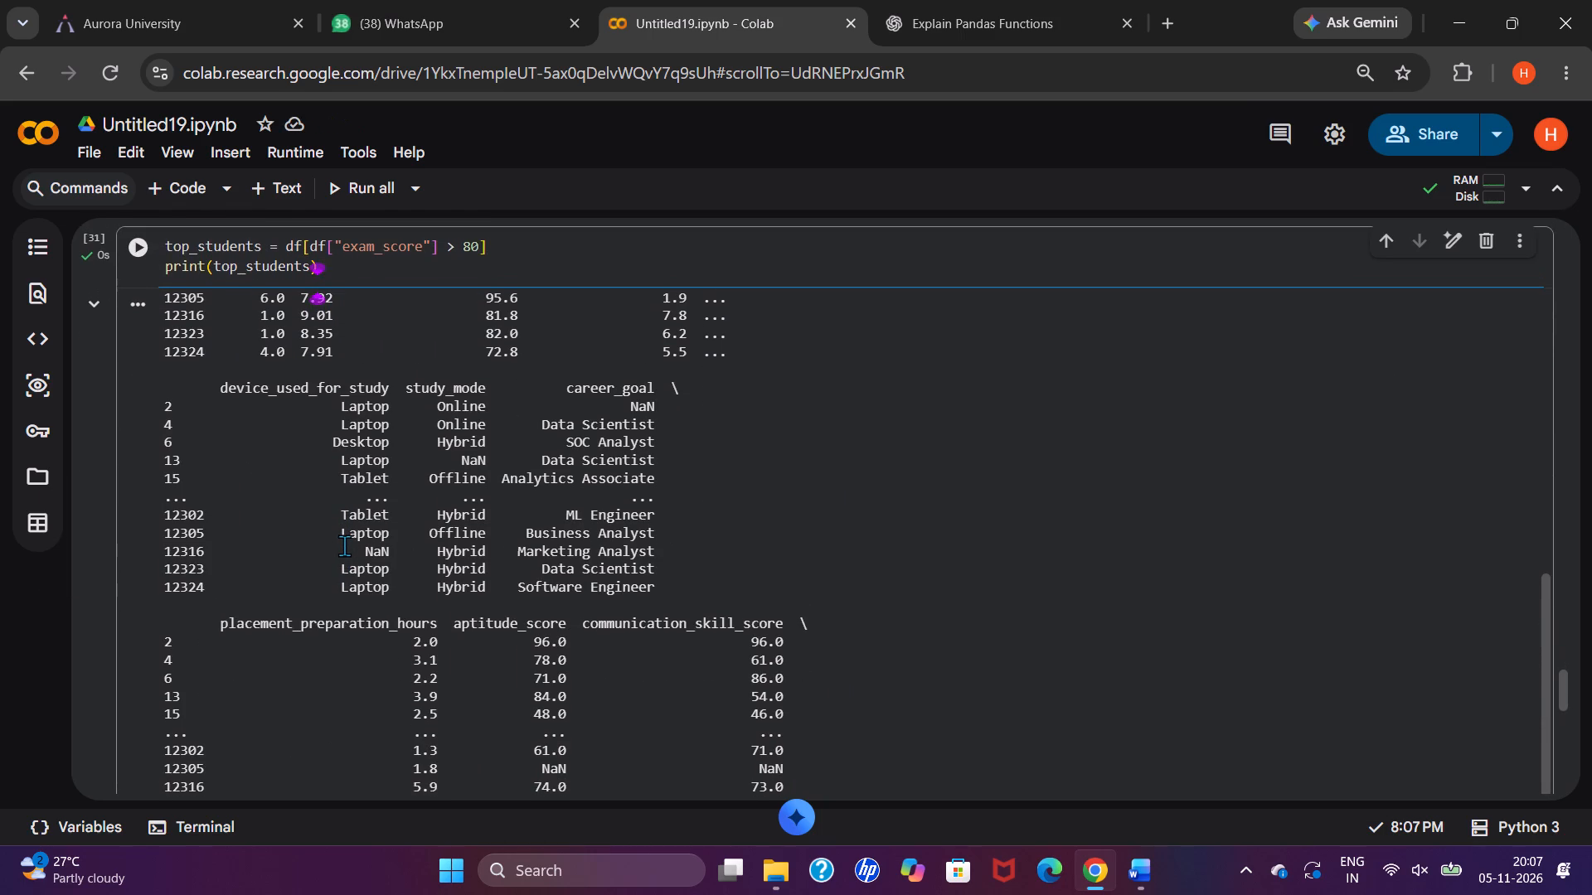
key("ctrl+Print")
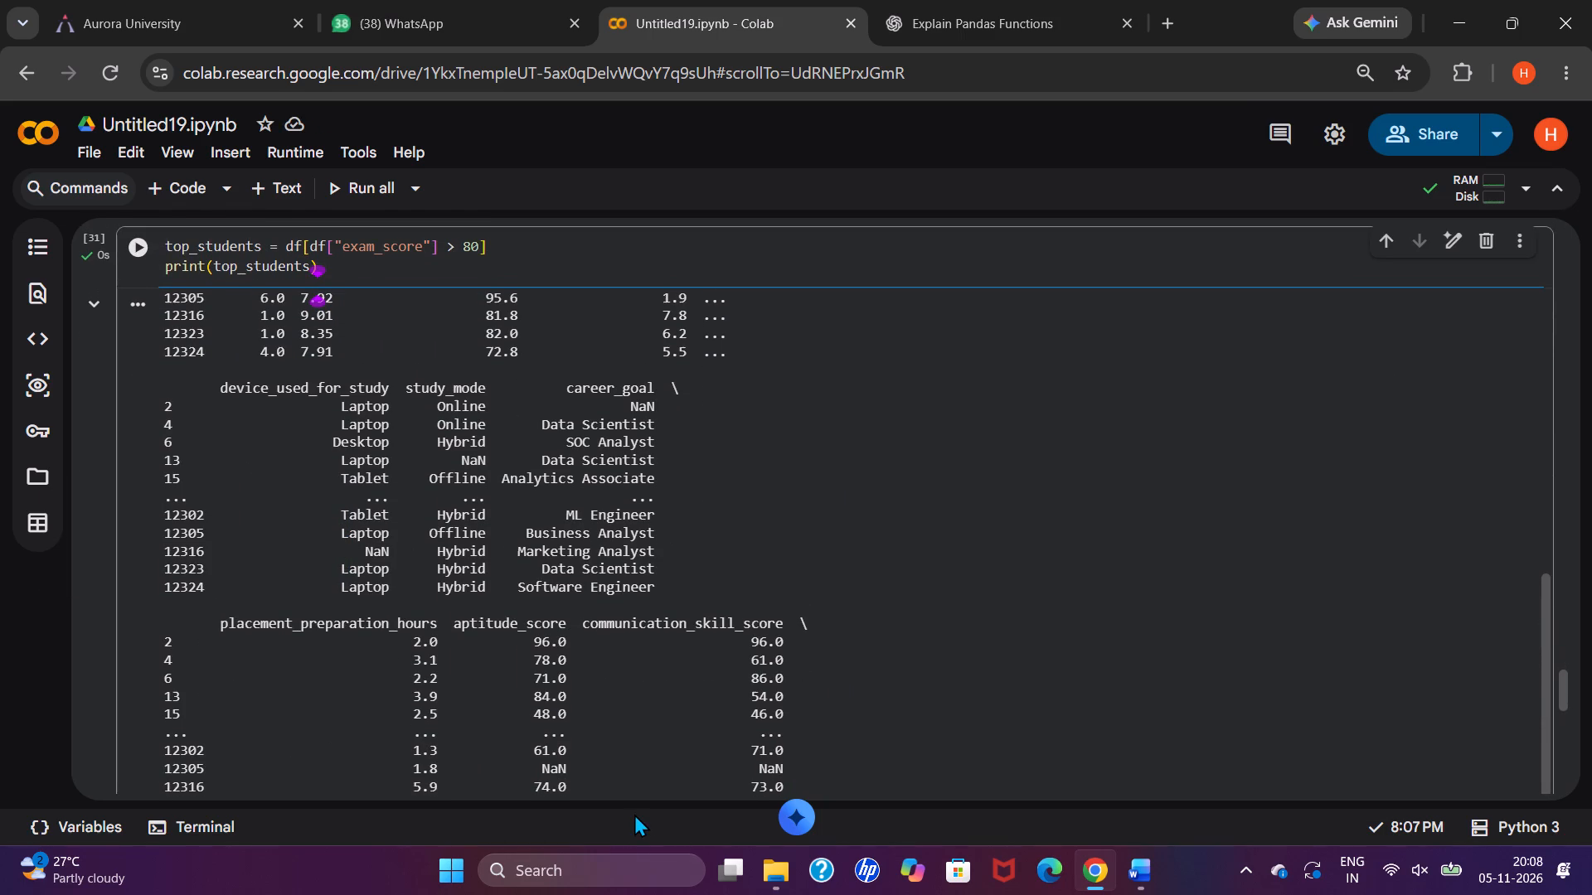
left_click(1148, 859)
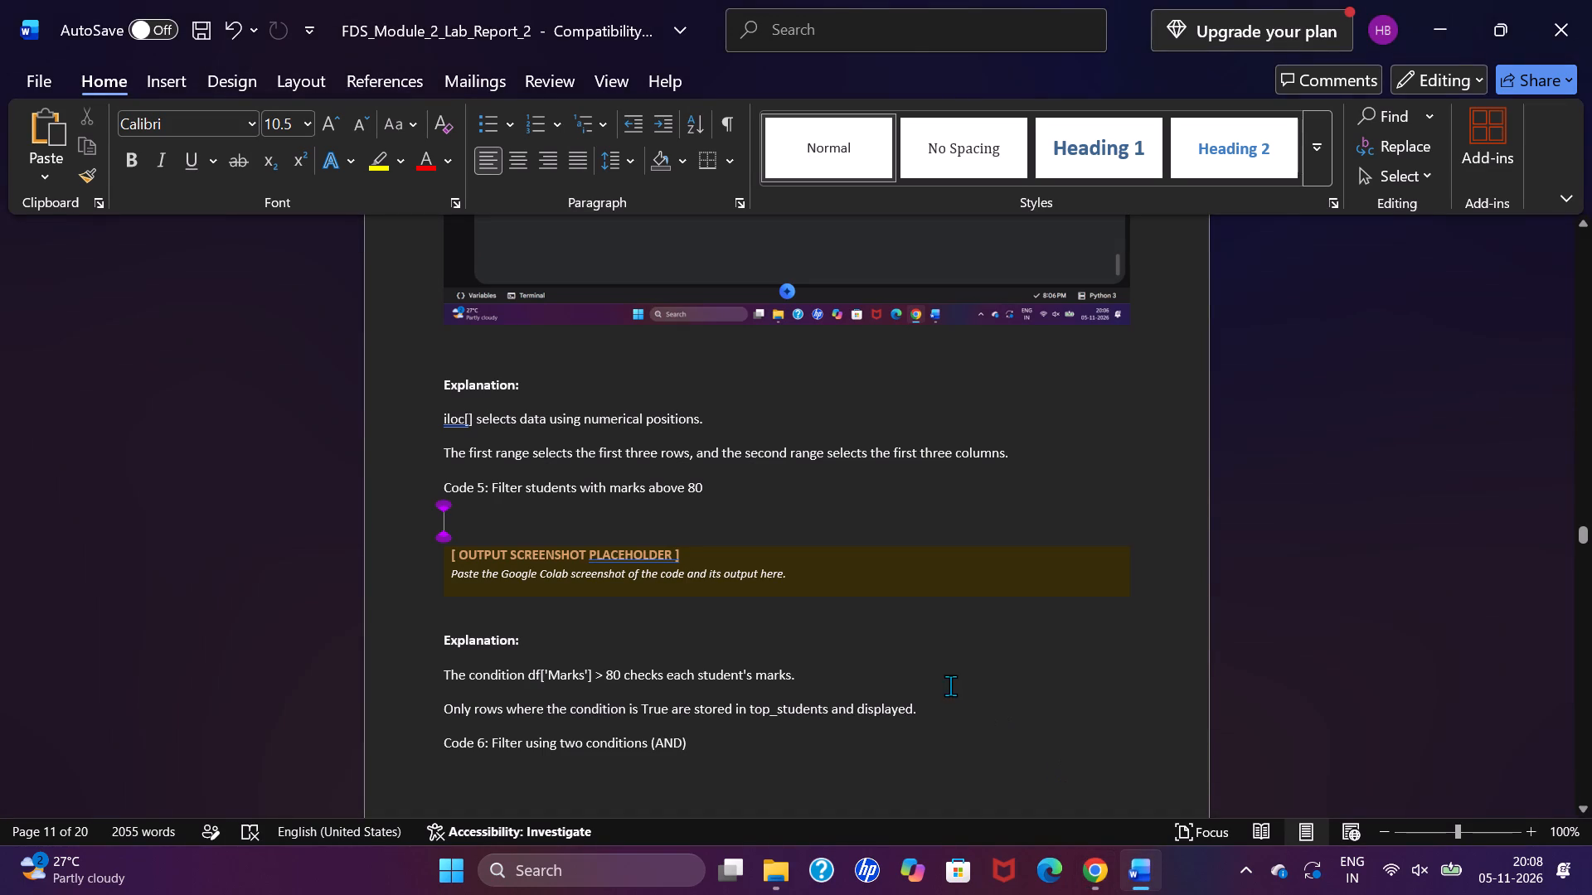
double_click(763, 562)
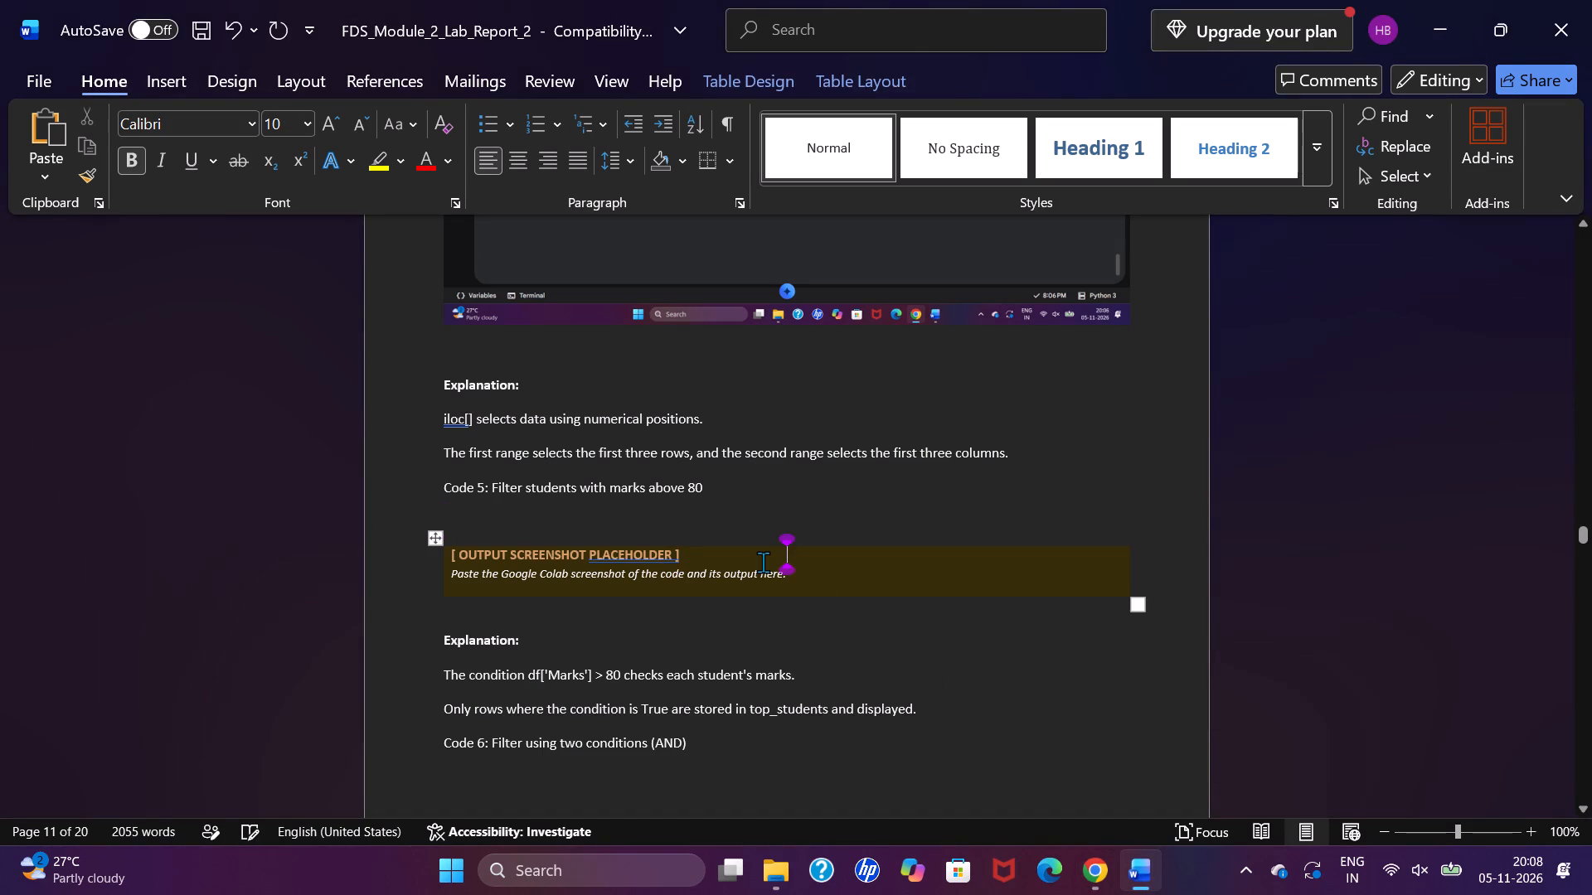
left_click(444, 547)
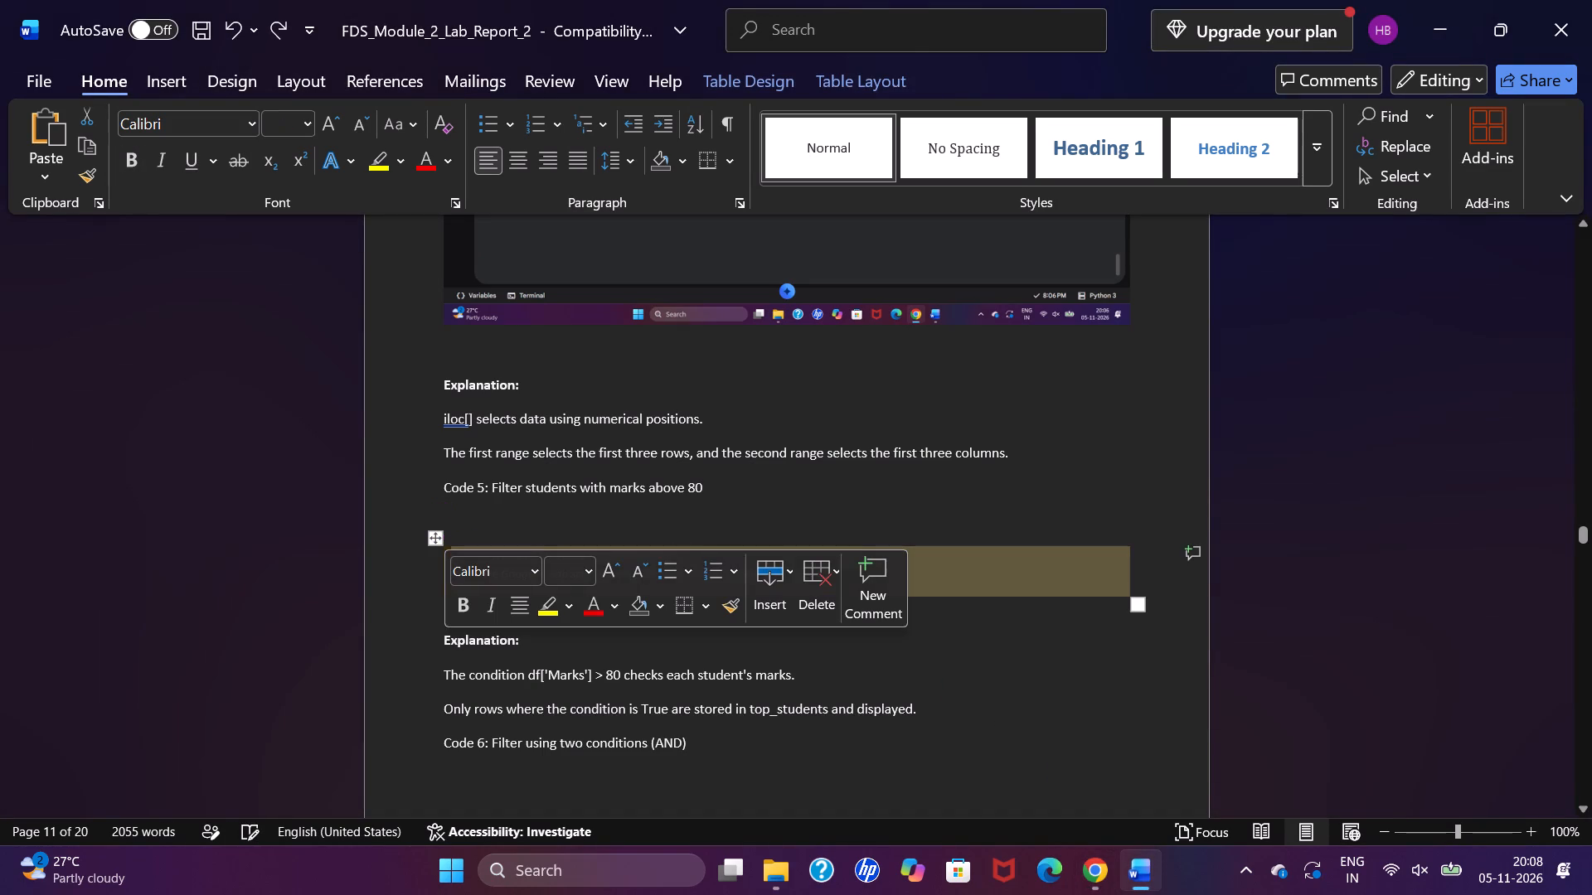
left_click(439, 544)
key("BackSpace")
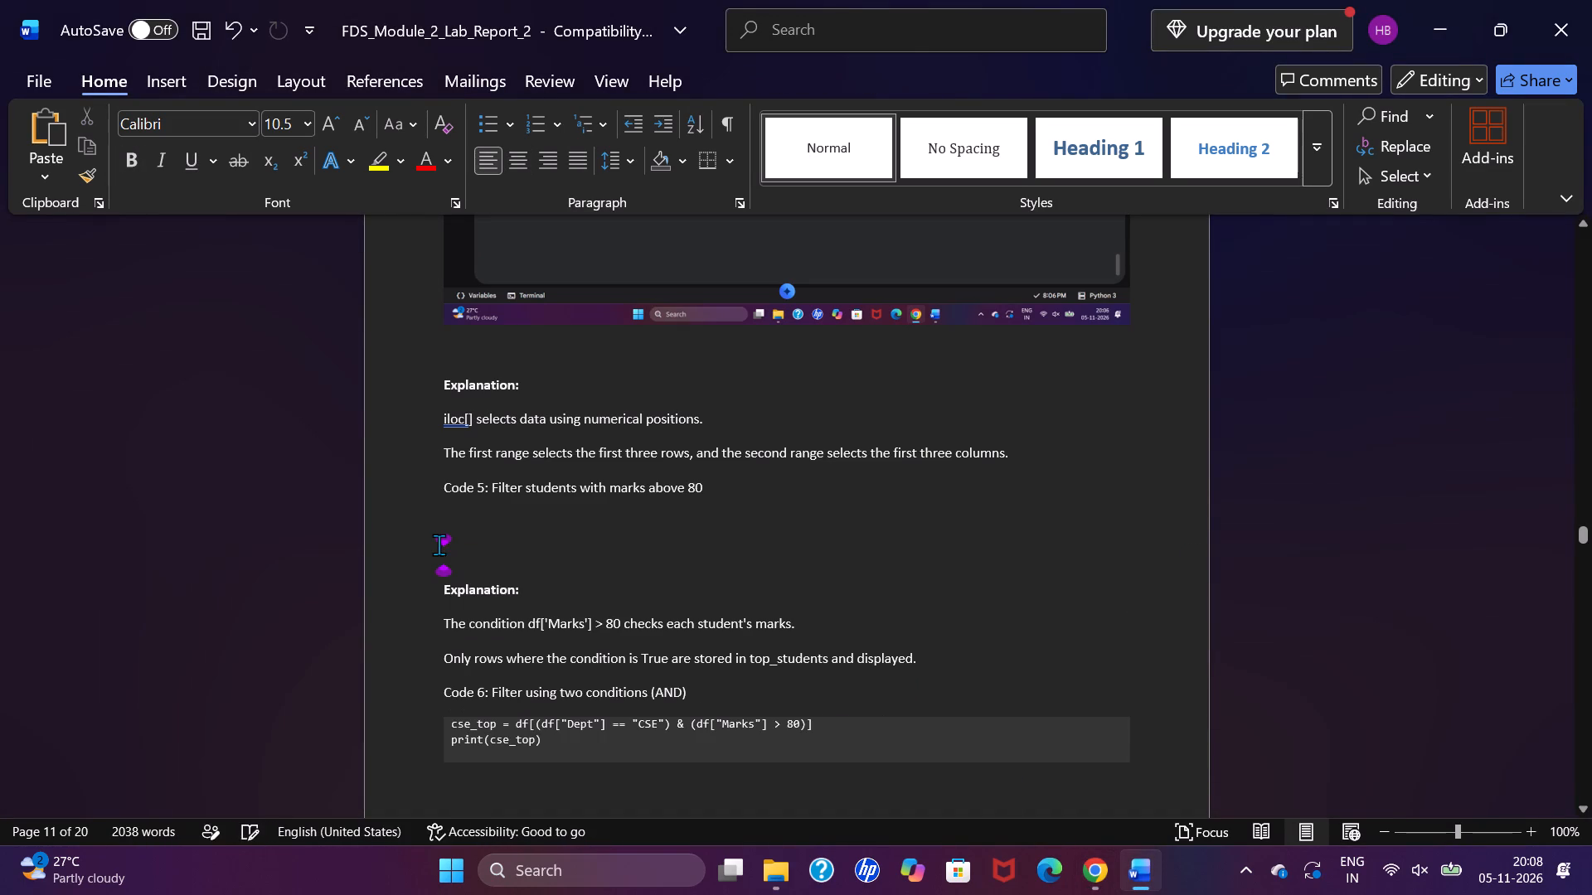
key("ctrl+v")
scroll(476, 516, "up", 3)
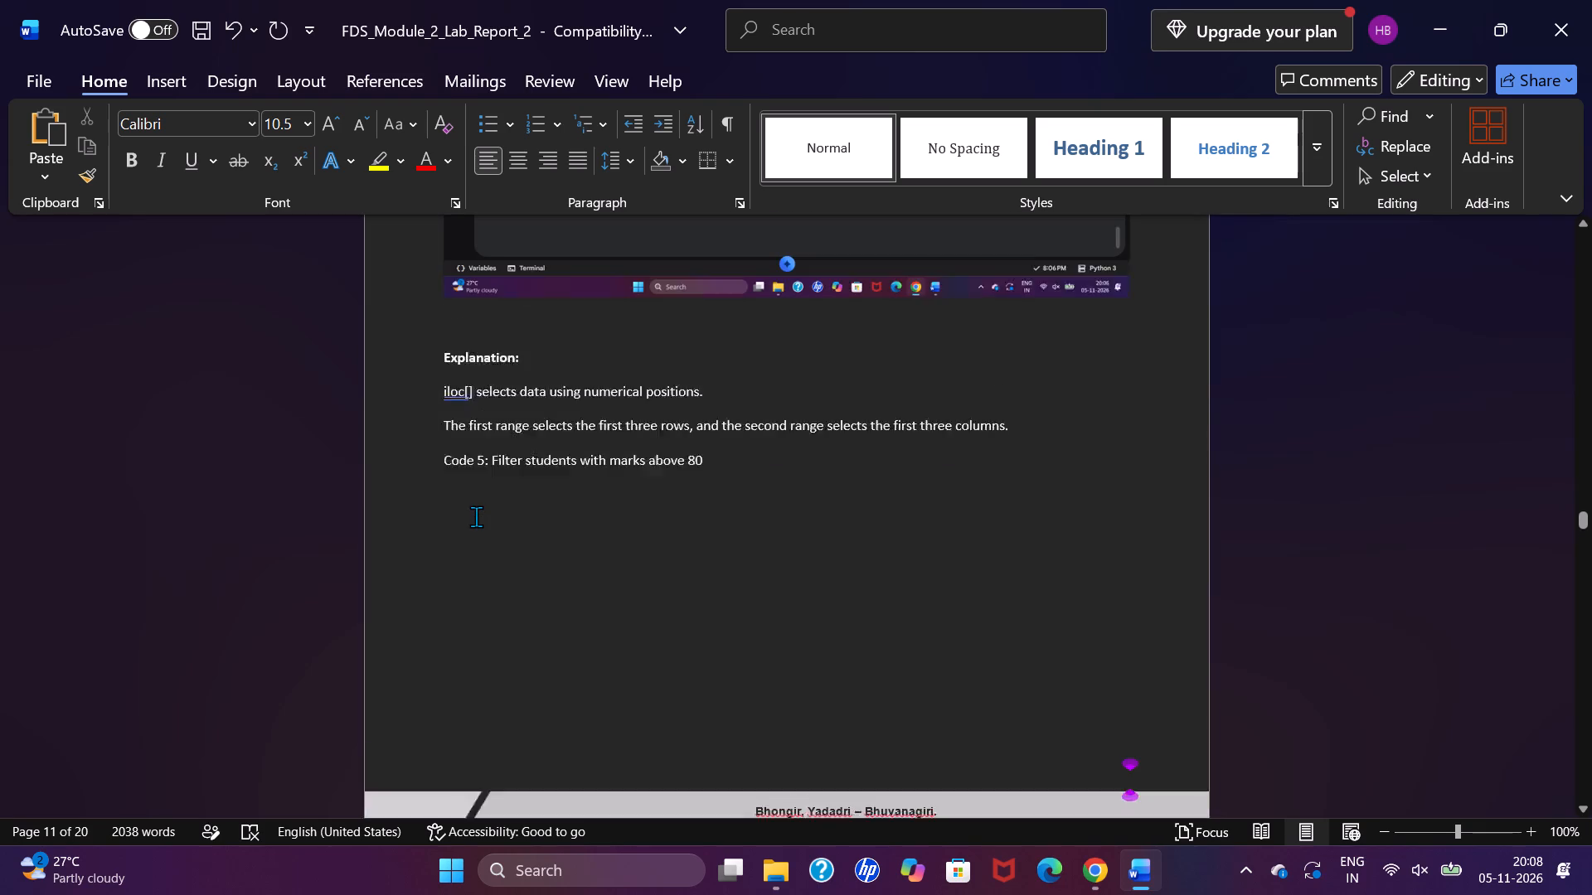
Copy the two exam_score > 80 top_students lines from Colab and paste them under the Code 5 heading in the Word report.
left_click(473, 568)
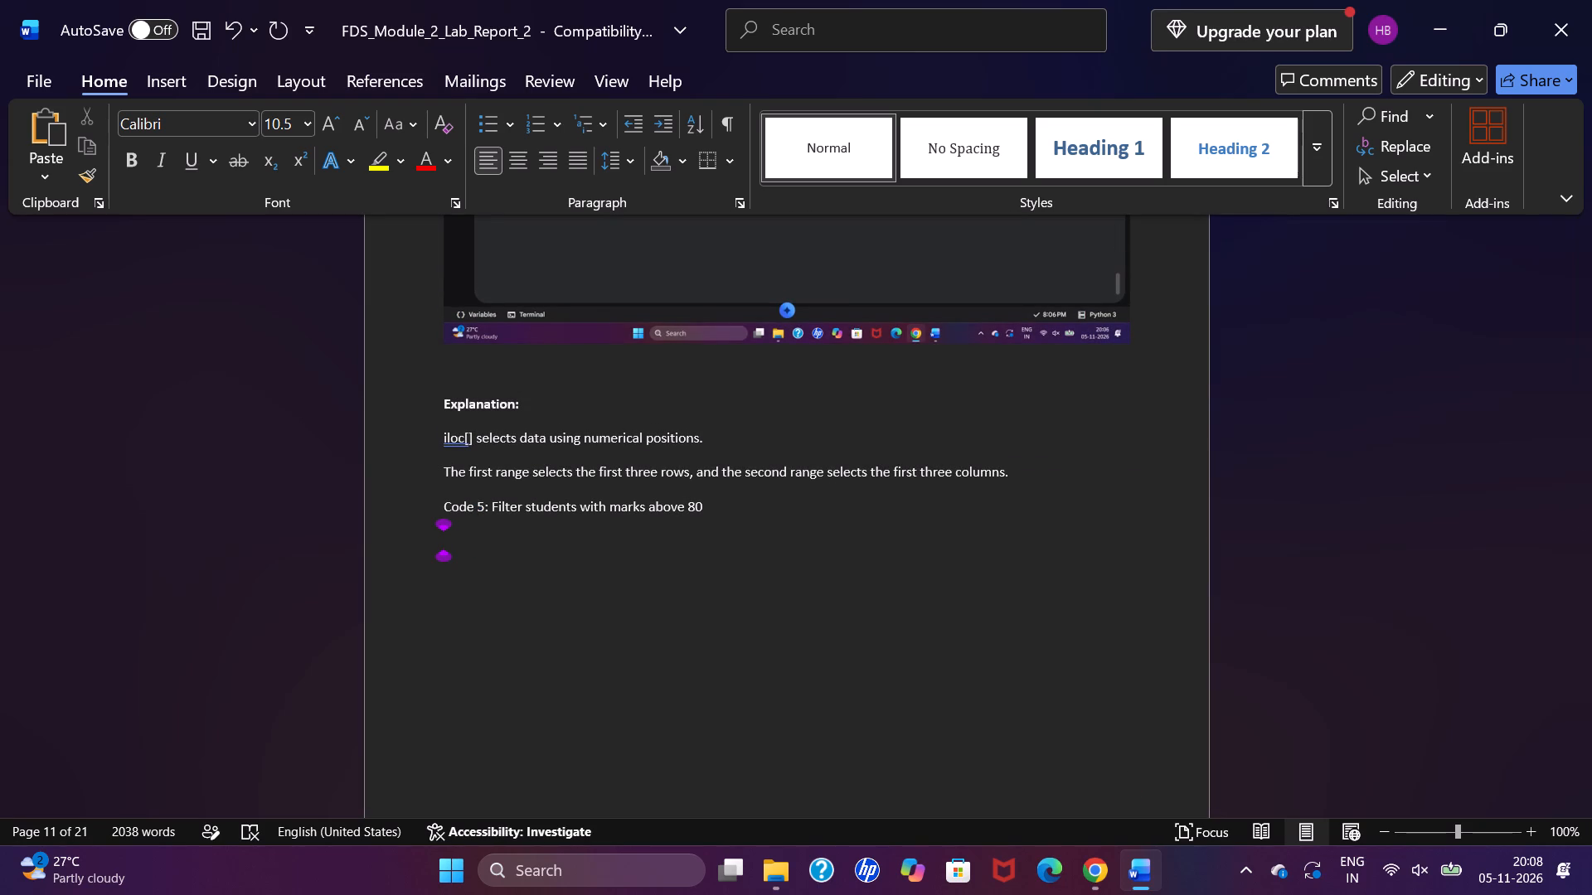
left_click(1097, 875)
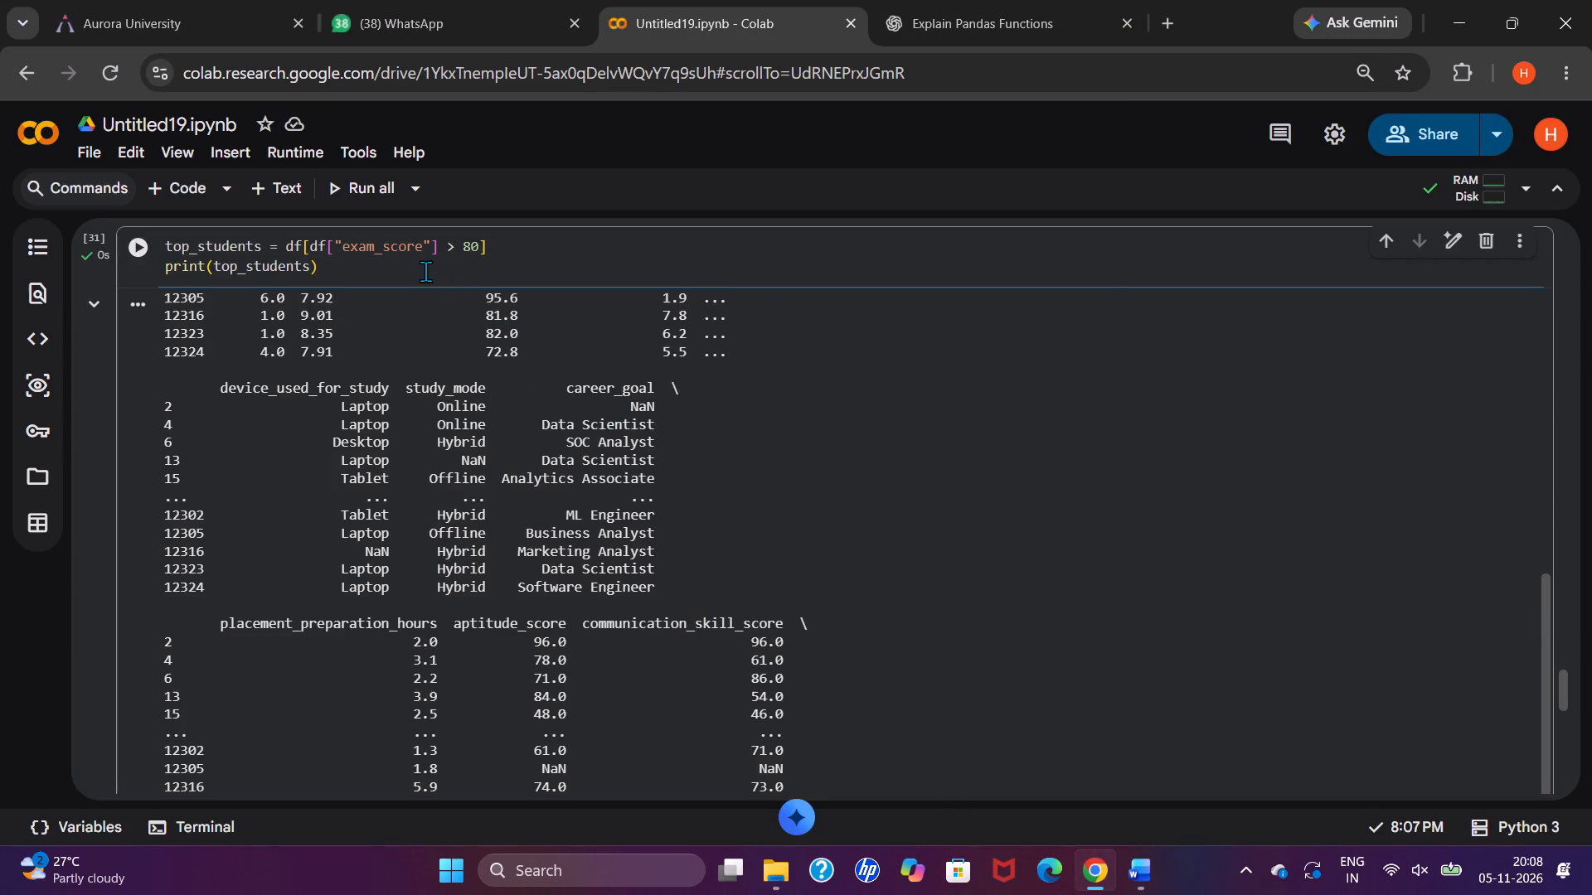
left_click(425, 272)
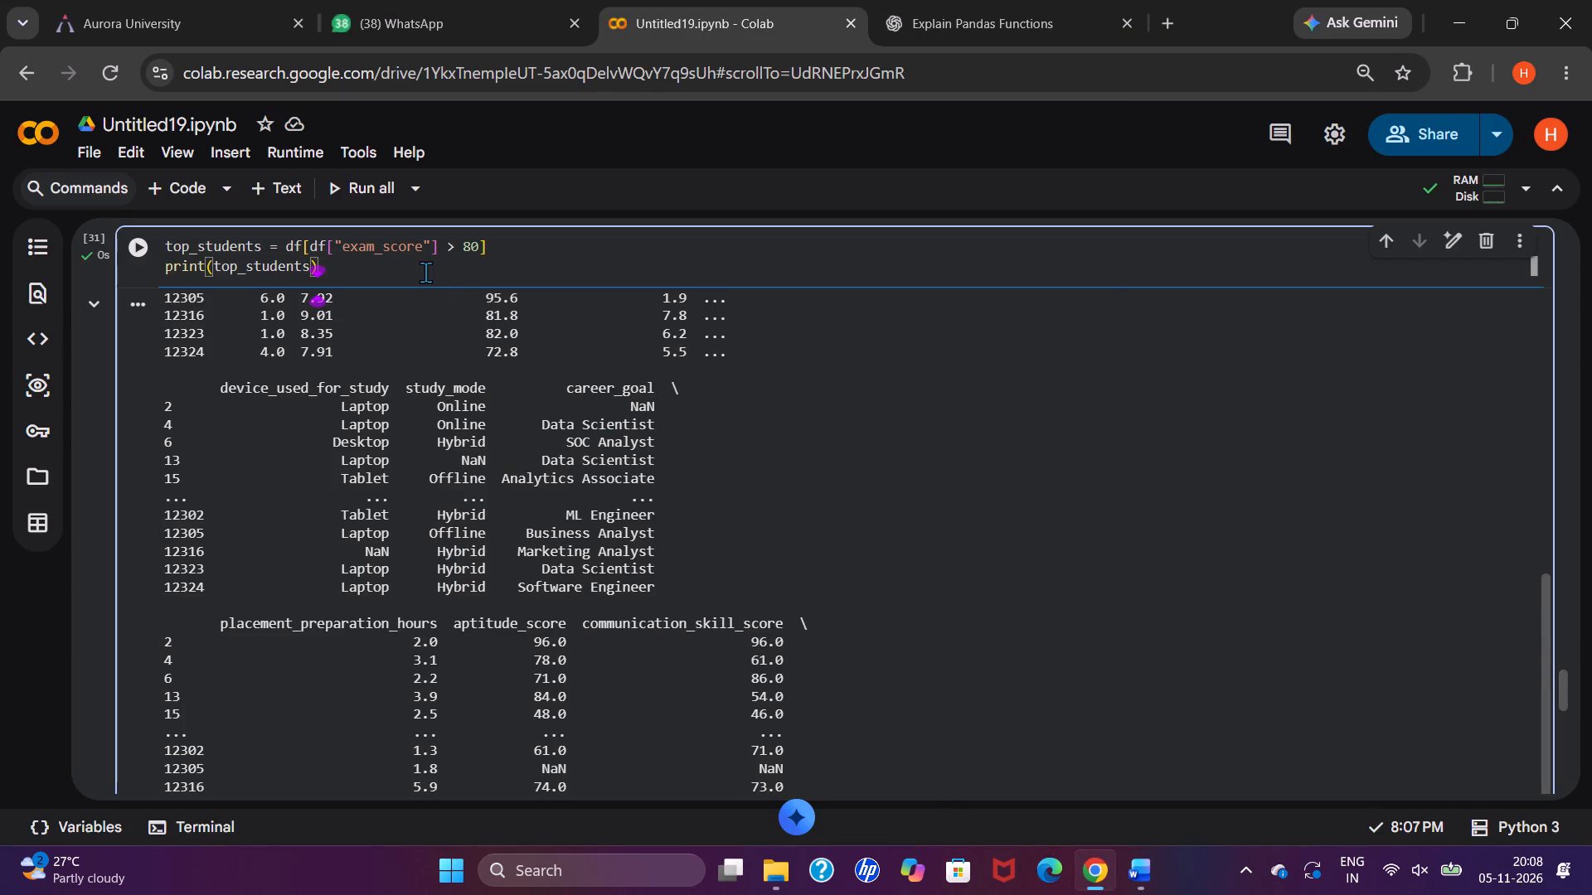
left_click(425, 272)
key("ctrl+a")
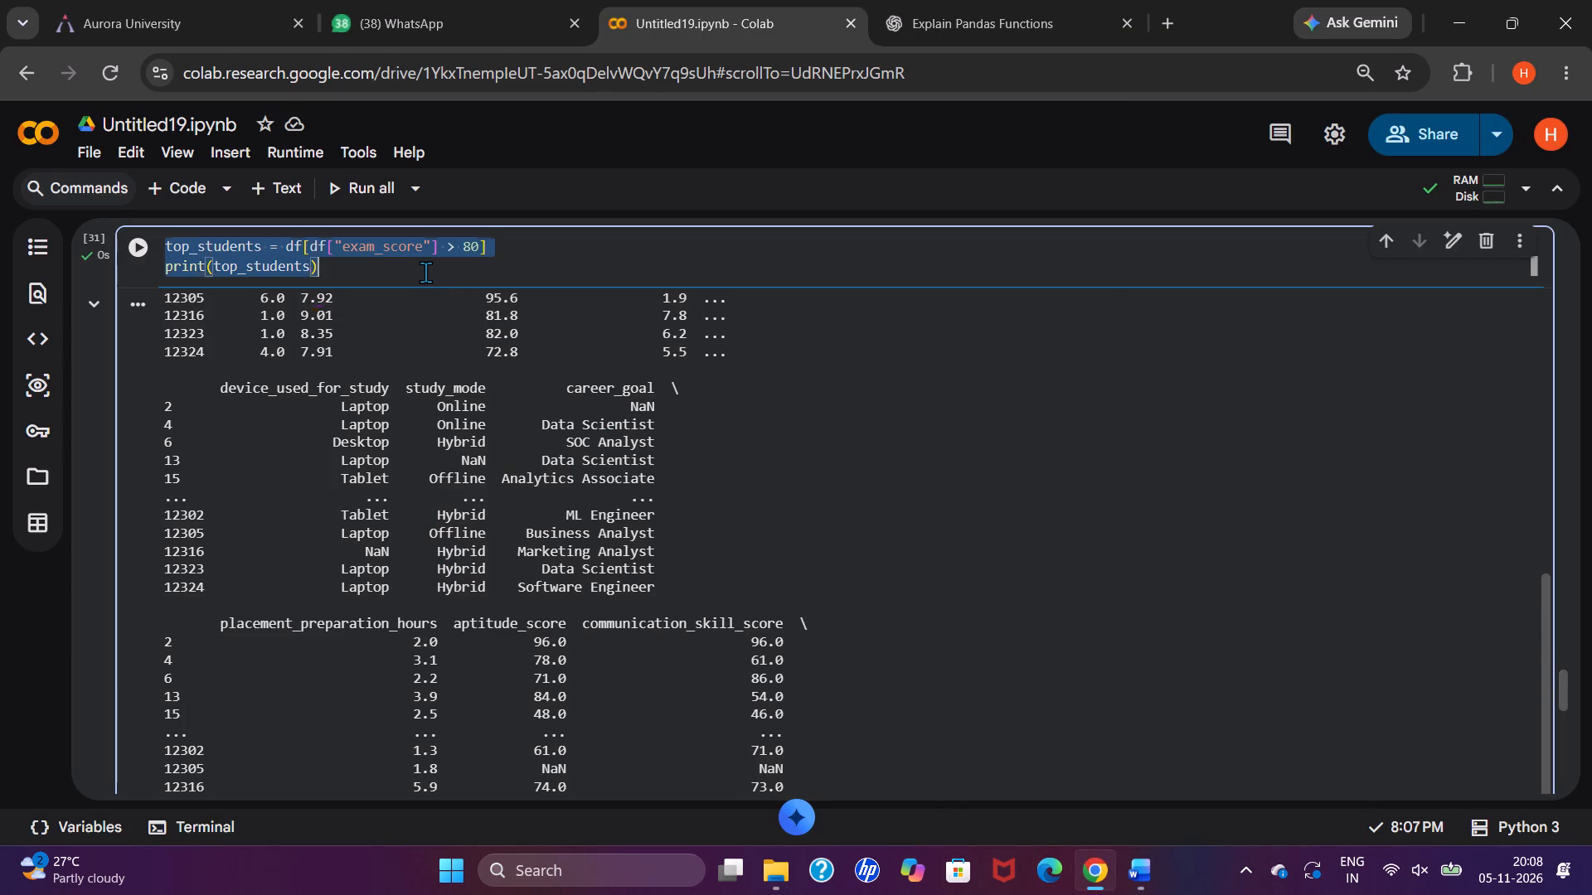
key("ctrl+c")
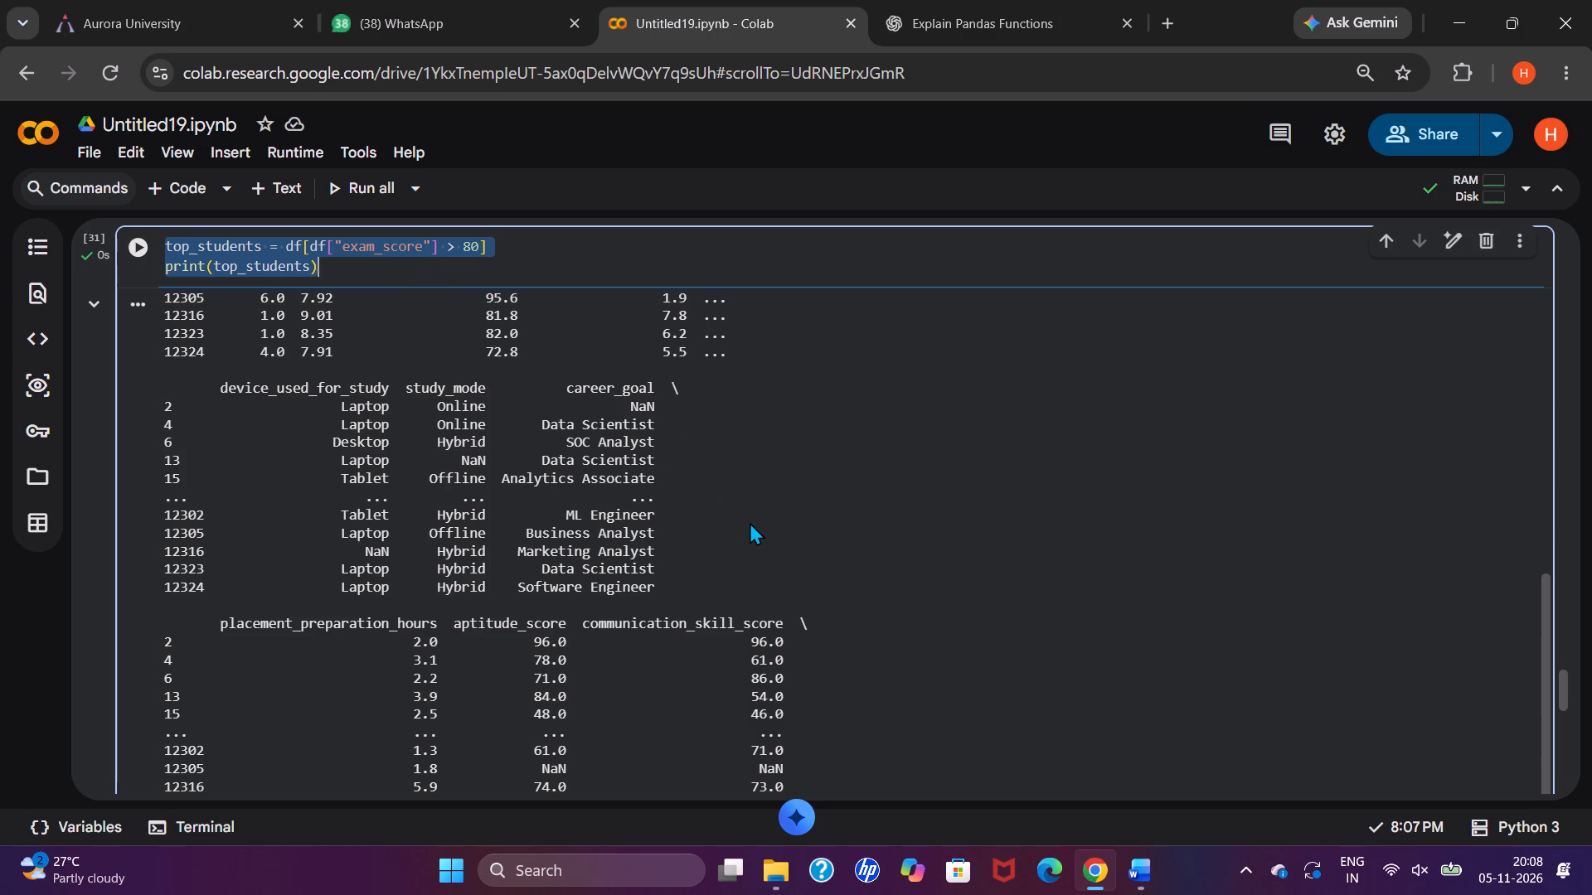
left_click(1157, 894)
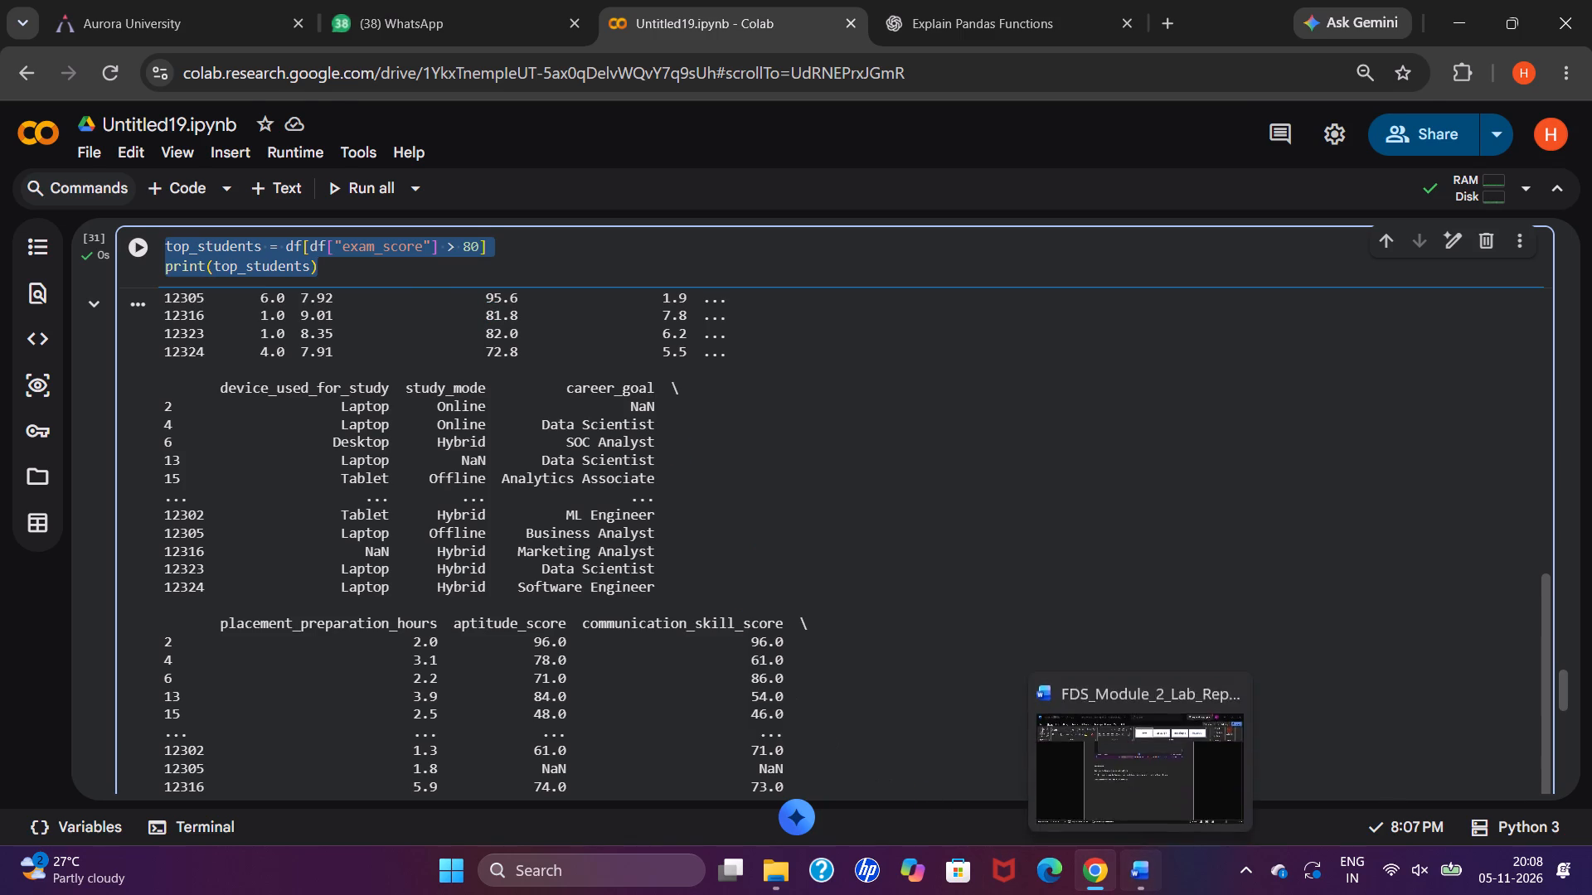
key("ctrl+v")
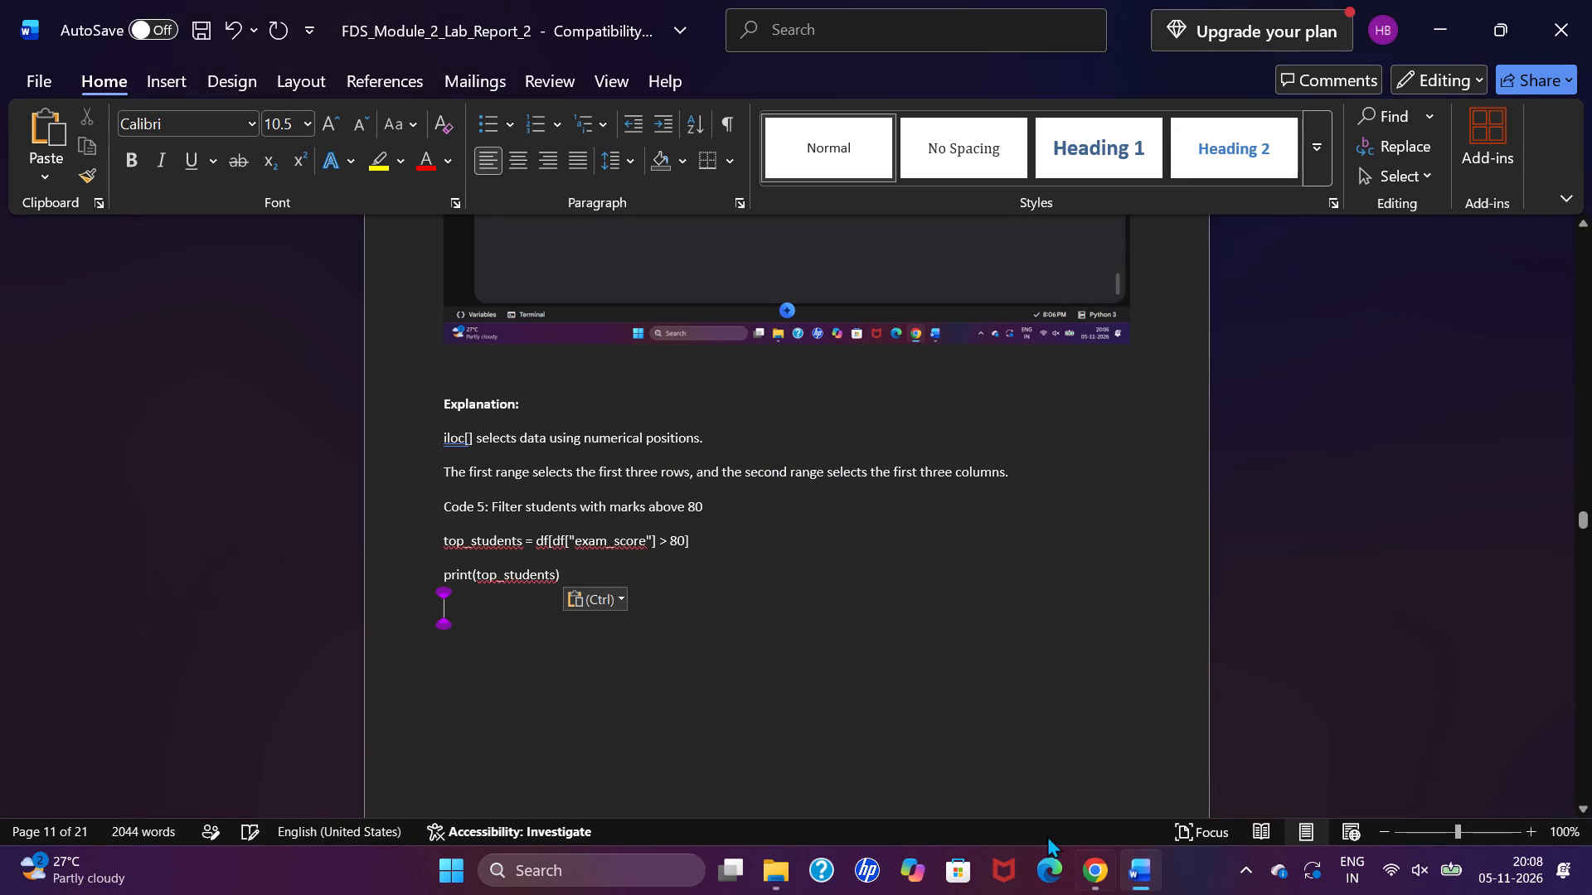
Copy Code 6's two cse_top lines filtering Dept == "CSE" and Marks > 80, and delete their shaded code box from the report.
scroll(971, 789, "down", 3)
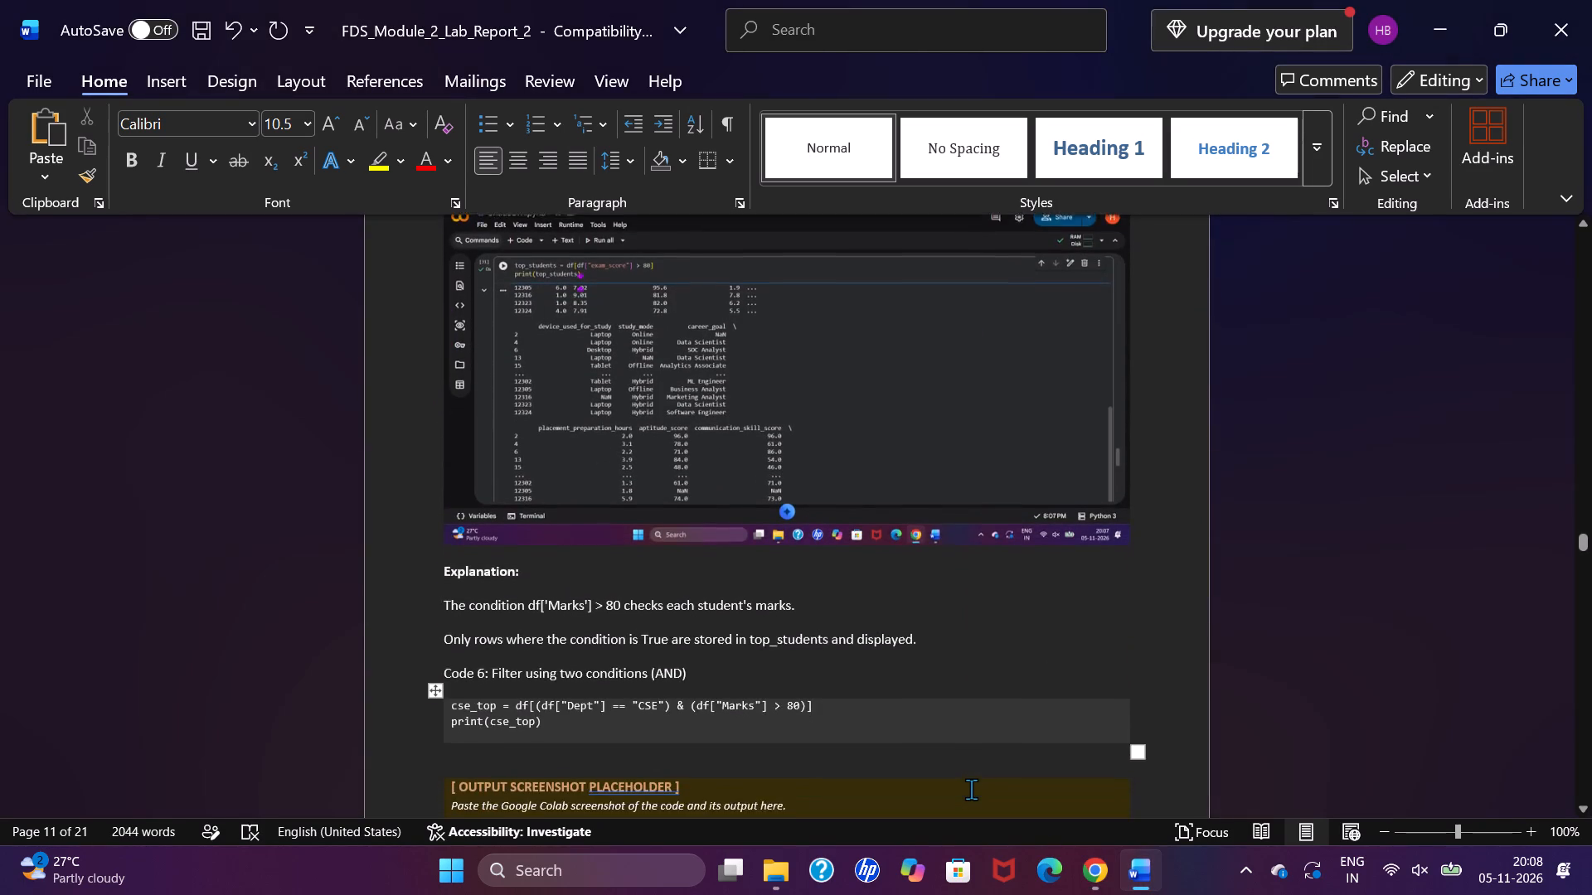
scroll(971, 789, "down", 1)
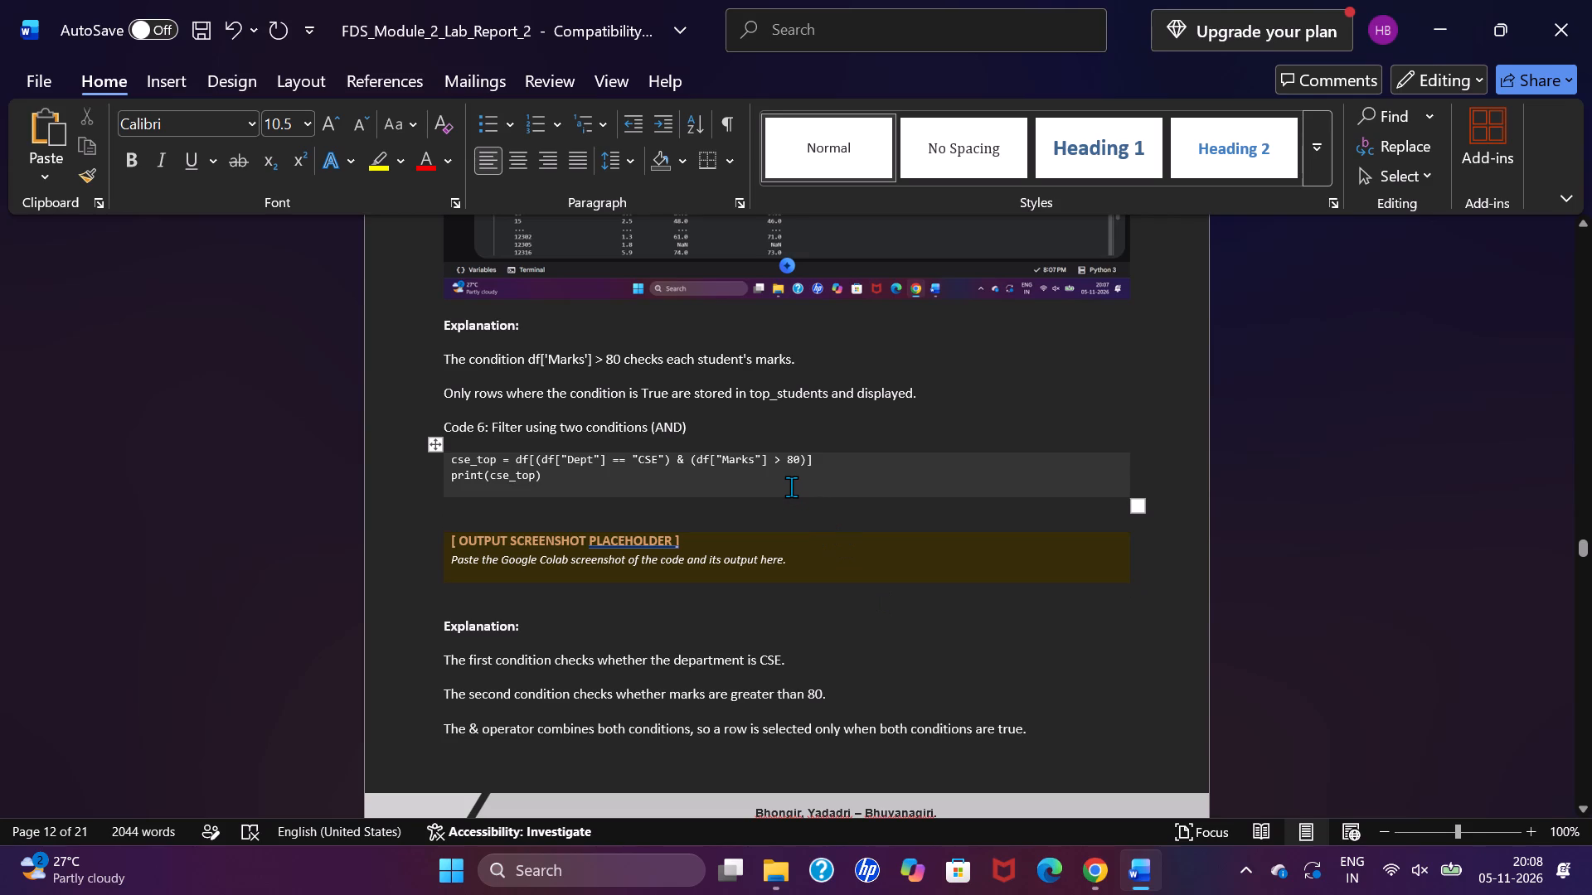
double_click(791, 486)
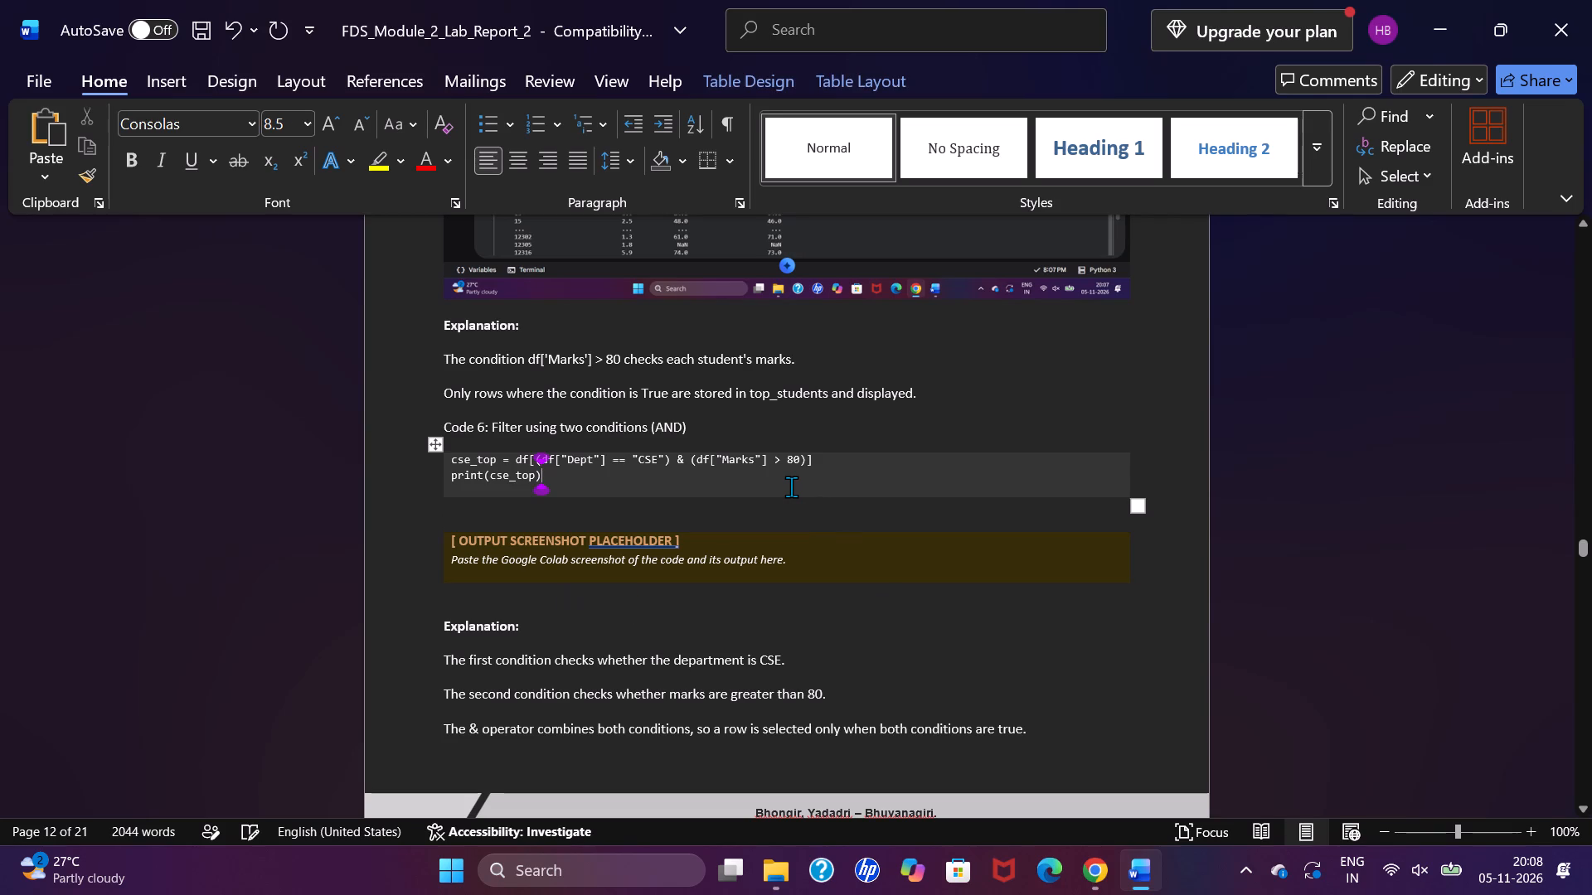
double_click(689, 462)
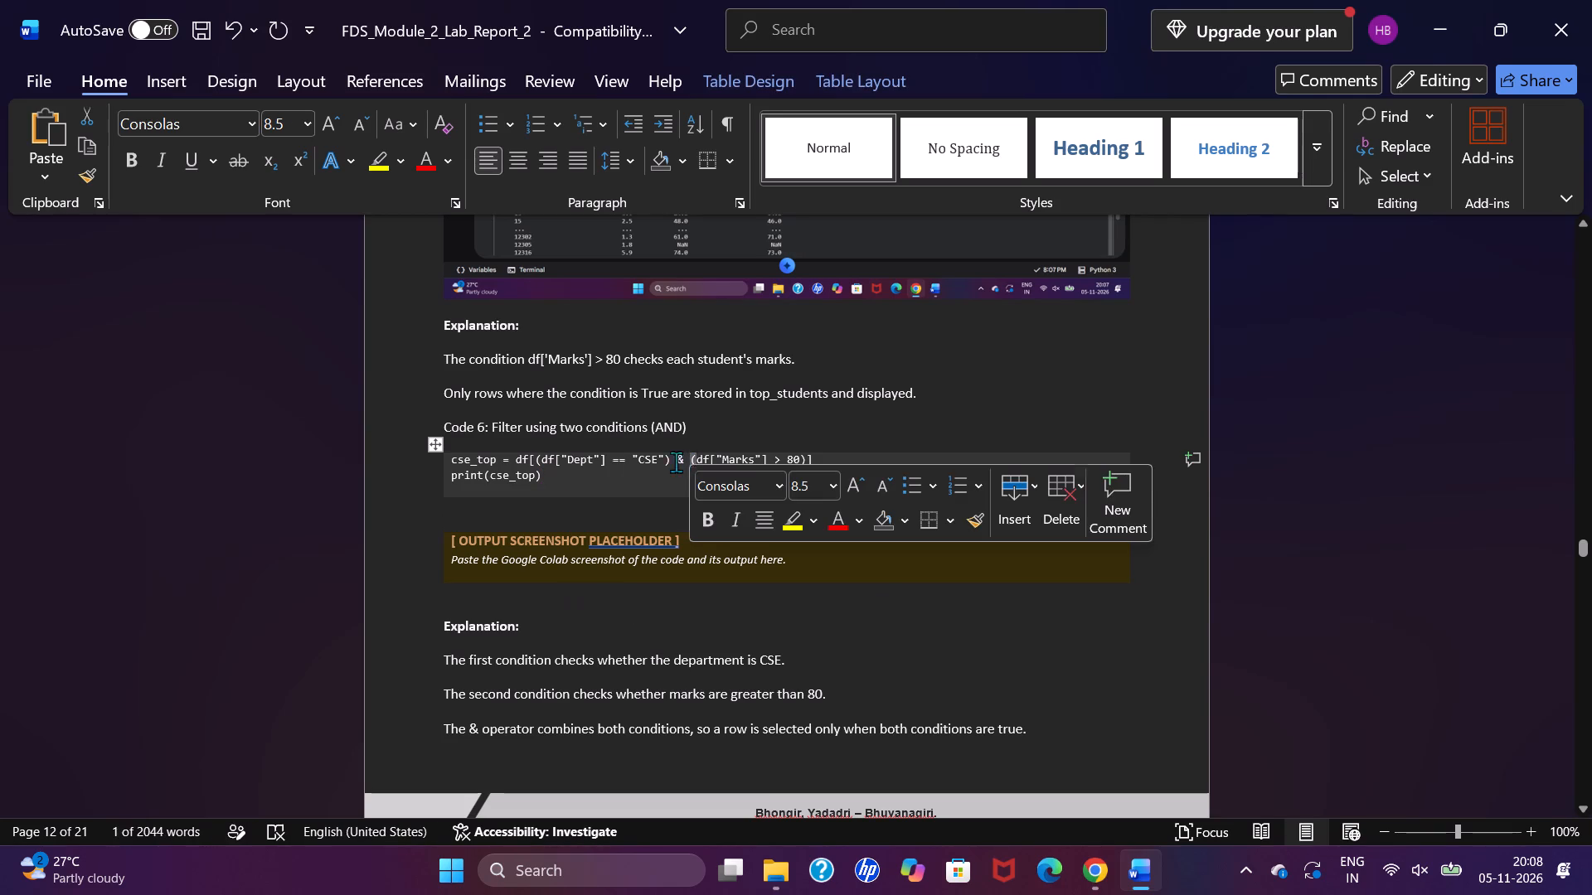
left_click_drag(449, 459, 453, 459)
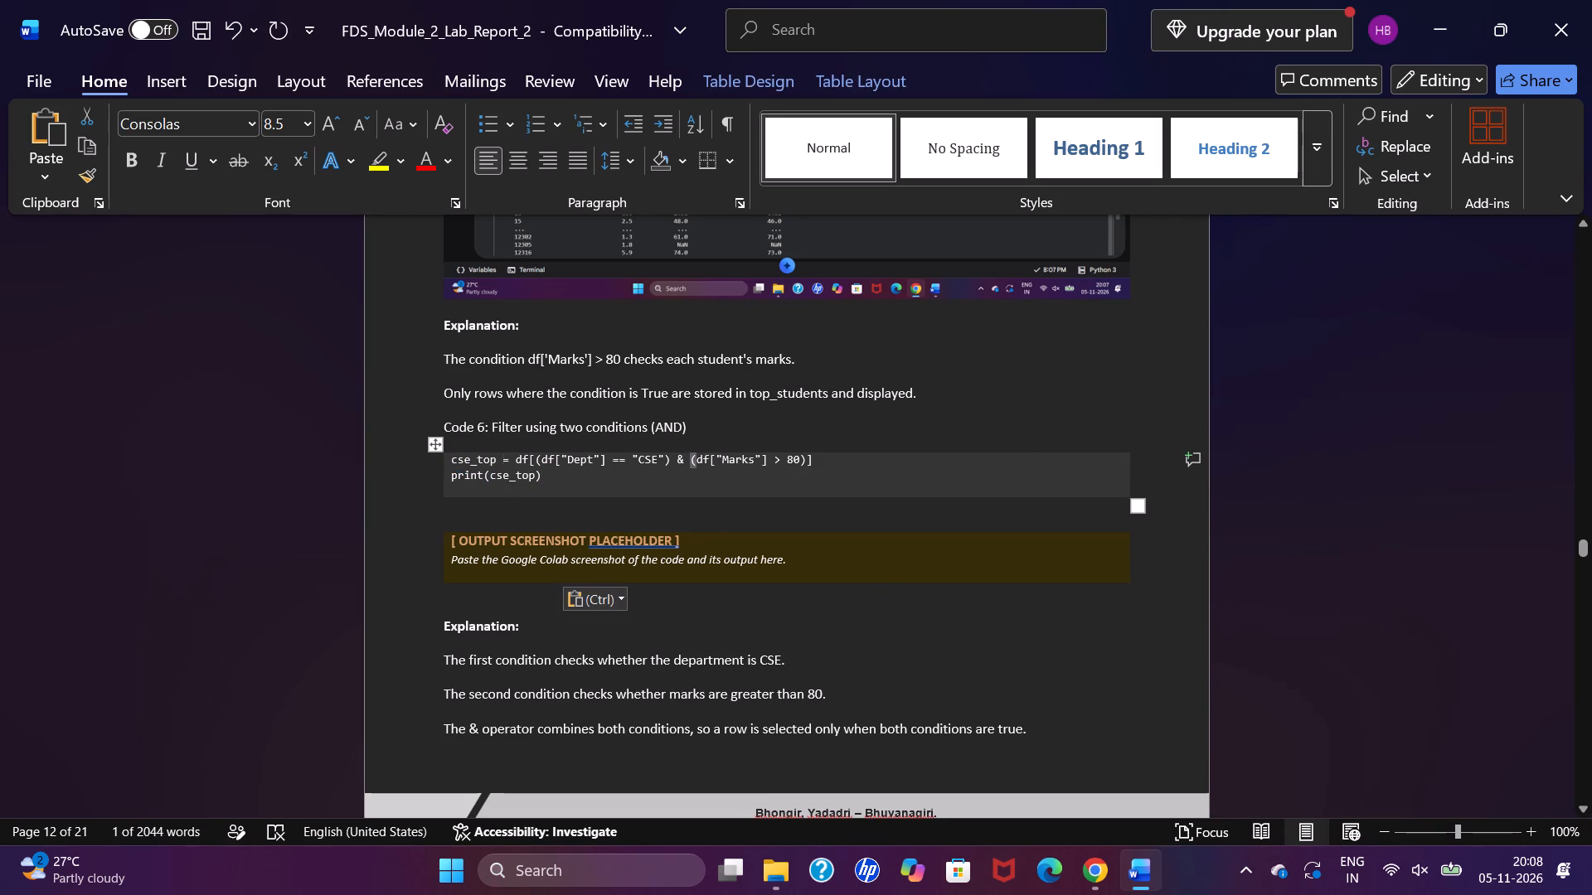
left_click_drag(453, 459, 490, 469)
key("ctrl+c")
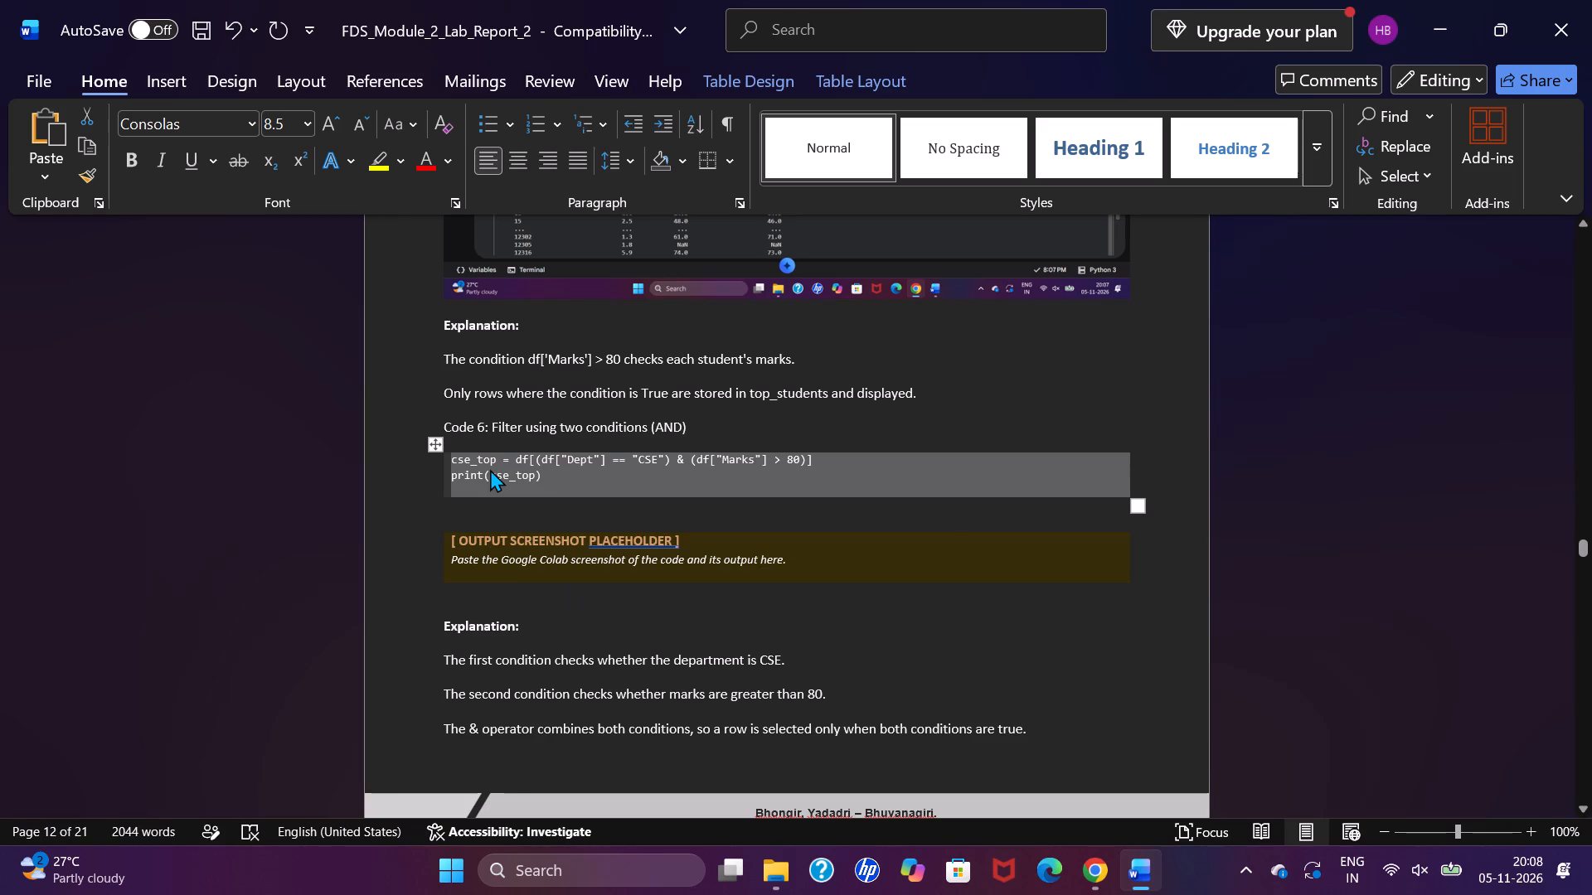
key("BackSpace")
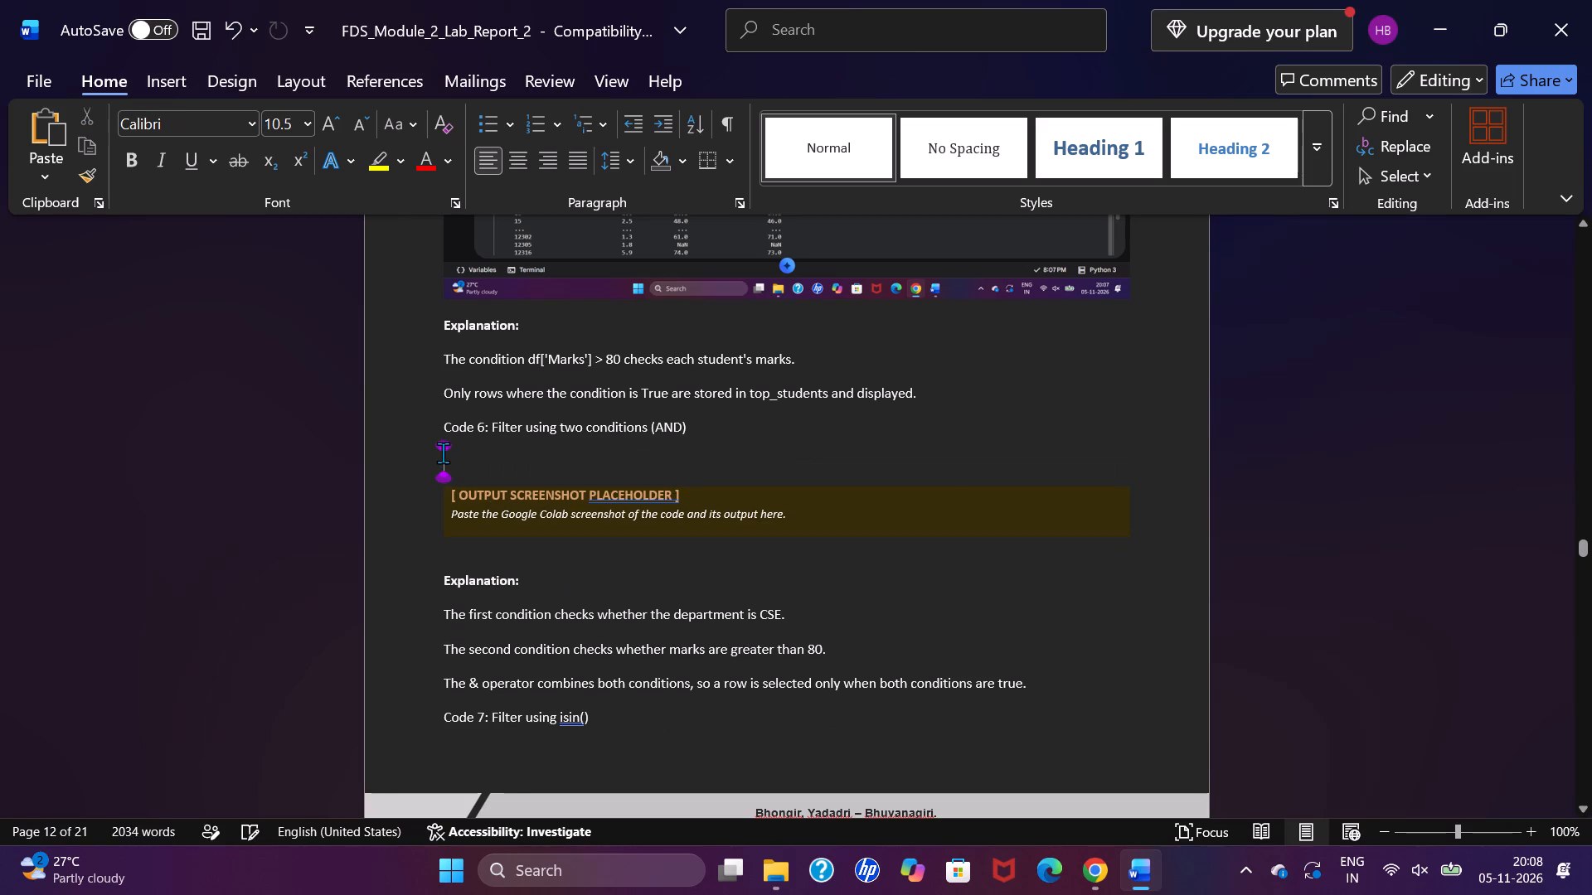
left_click(1078, 861)
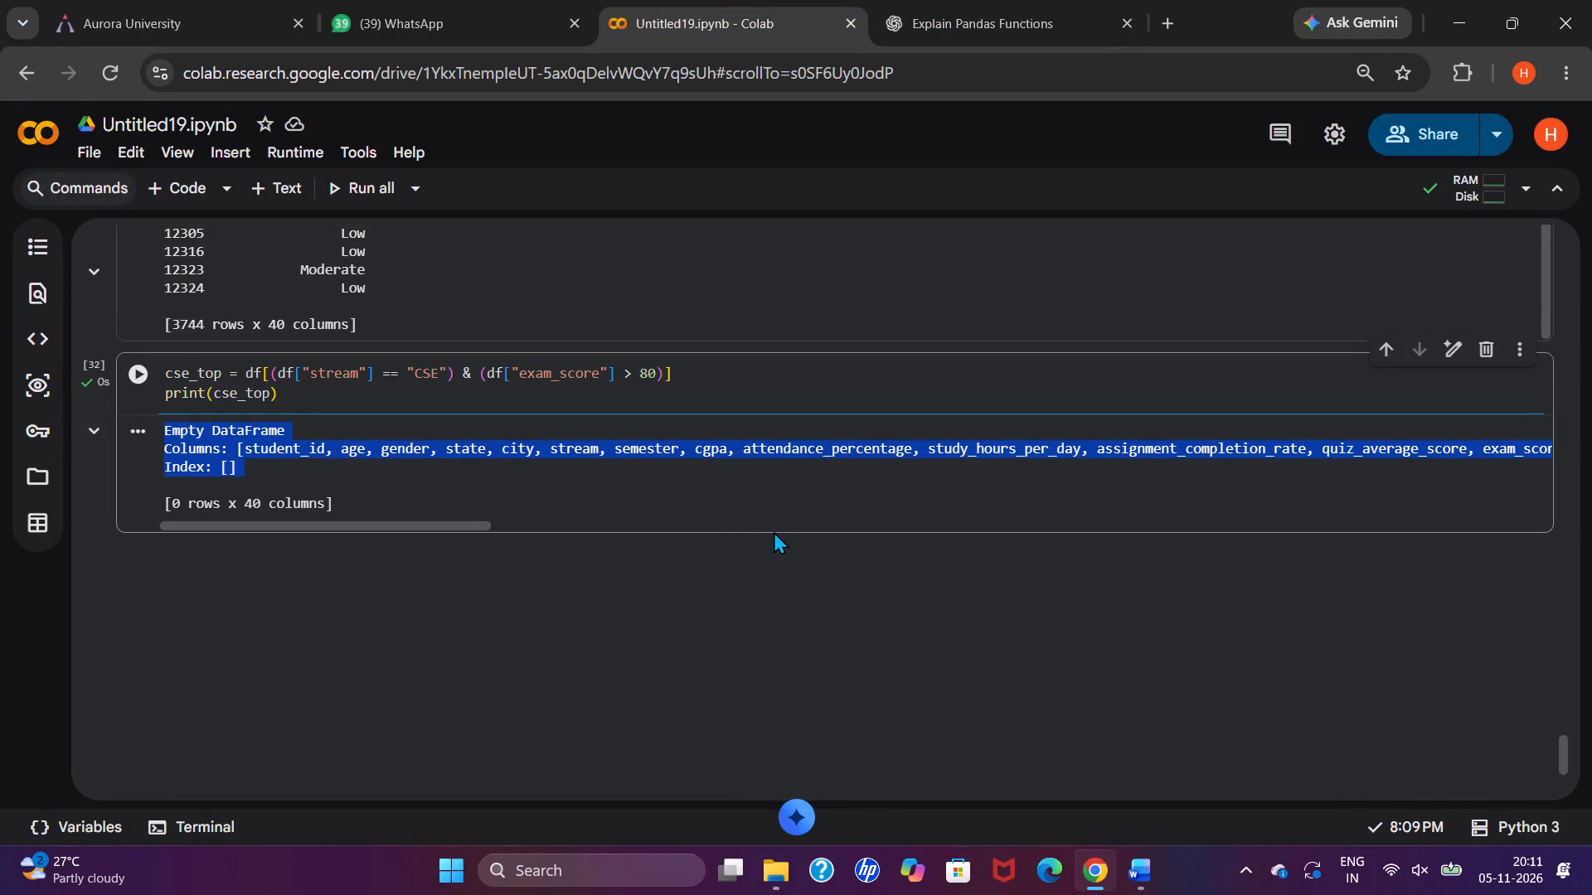
left_click(795, 541)
key("ctrl+v")
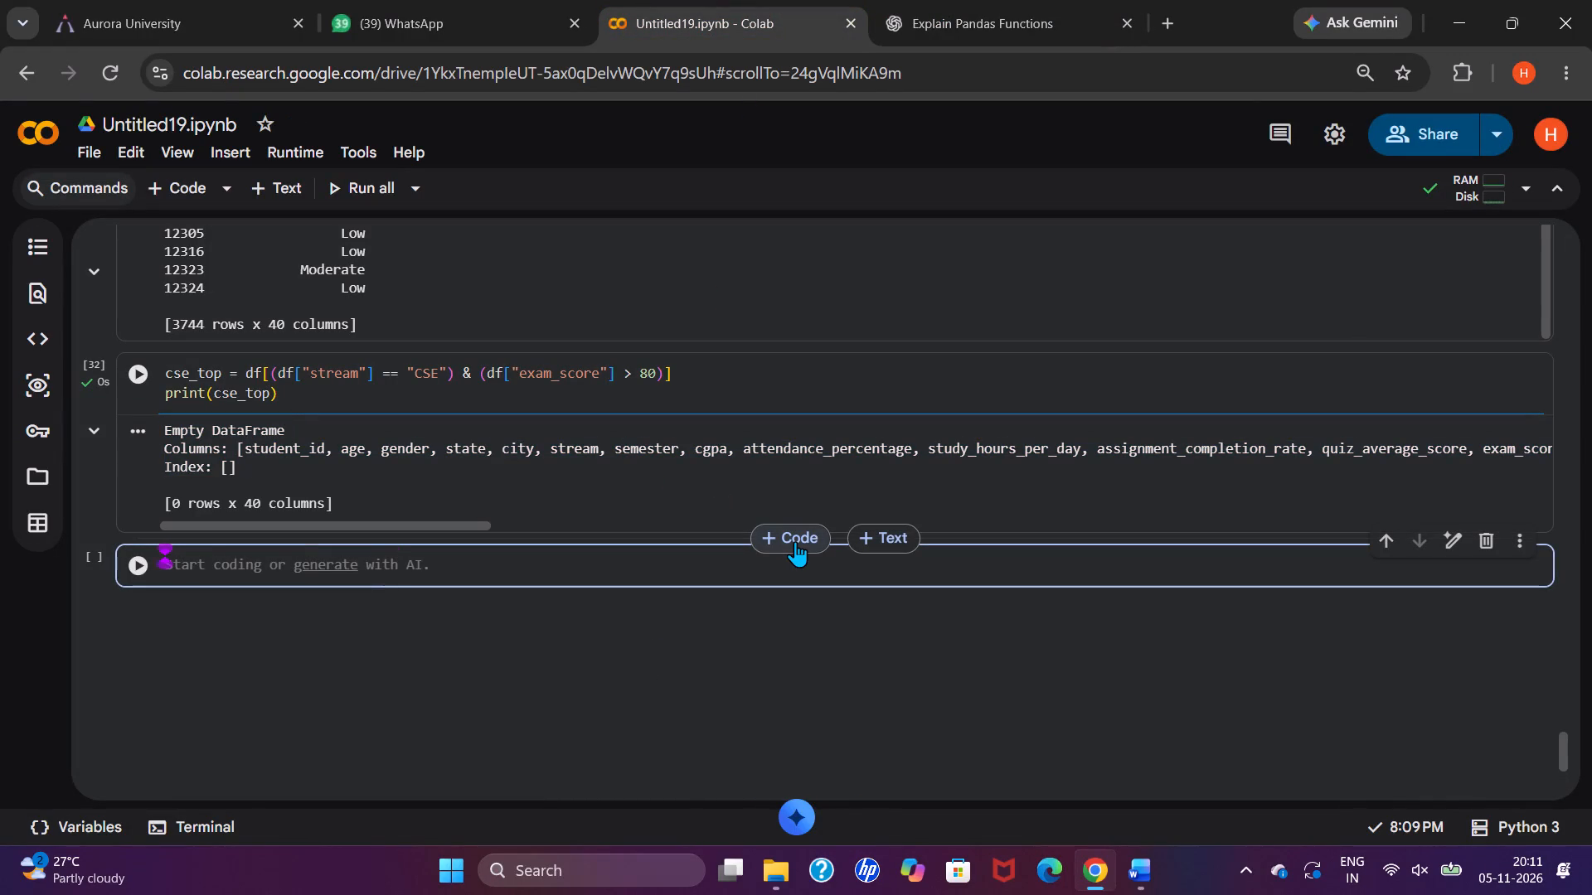
left_click(147, 574)
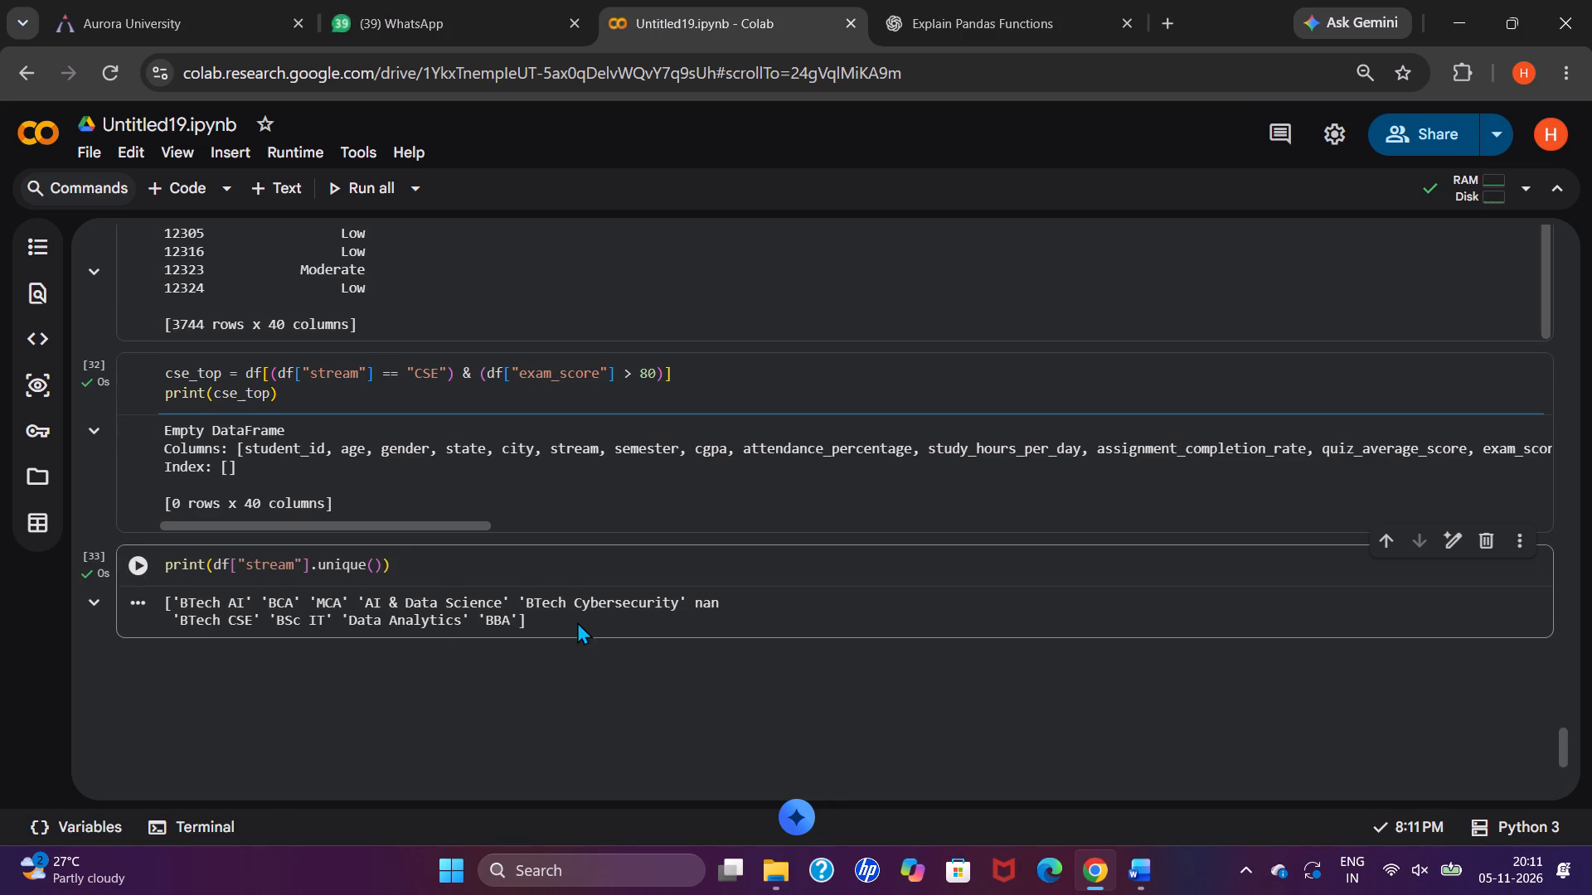
Copy "BTech " from the stream values output and insert it before CSE in the cse_top filter, making it "BTech CSE".
left_click_drag(577, 622, 537, 624)
left_click_drag(221, 613, 193, 614)
left_click_drag(193, 614, 172, 617)
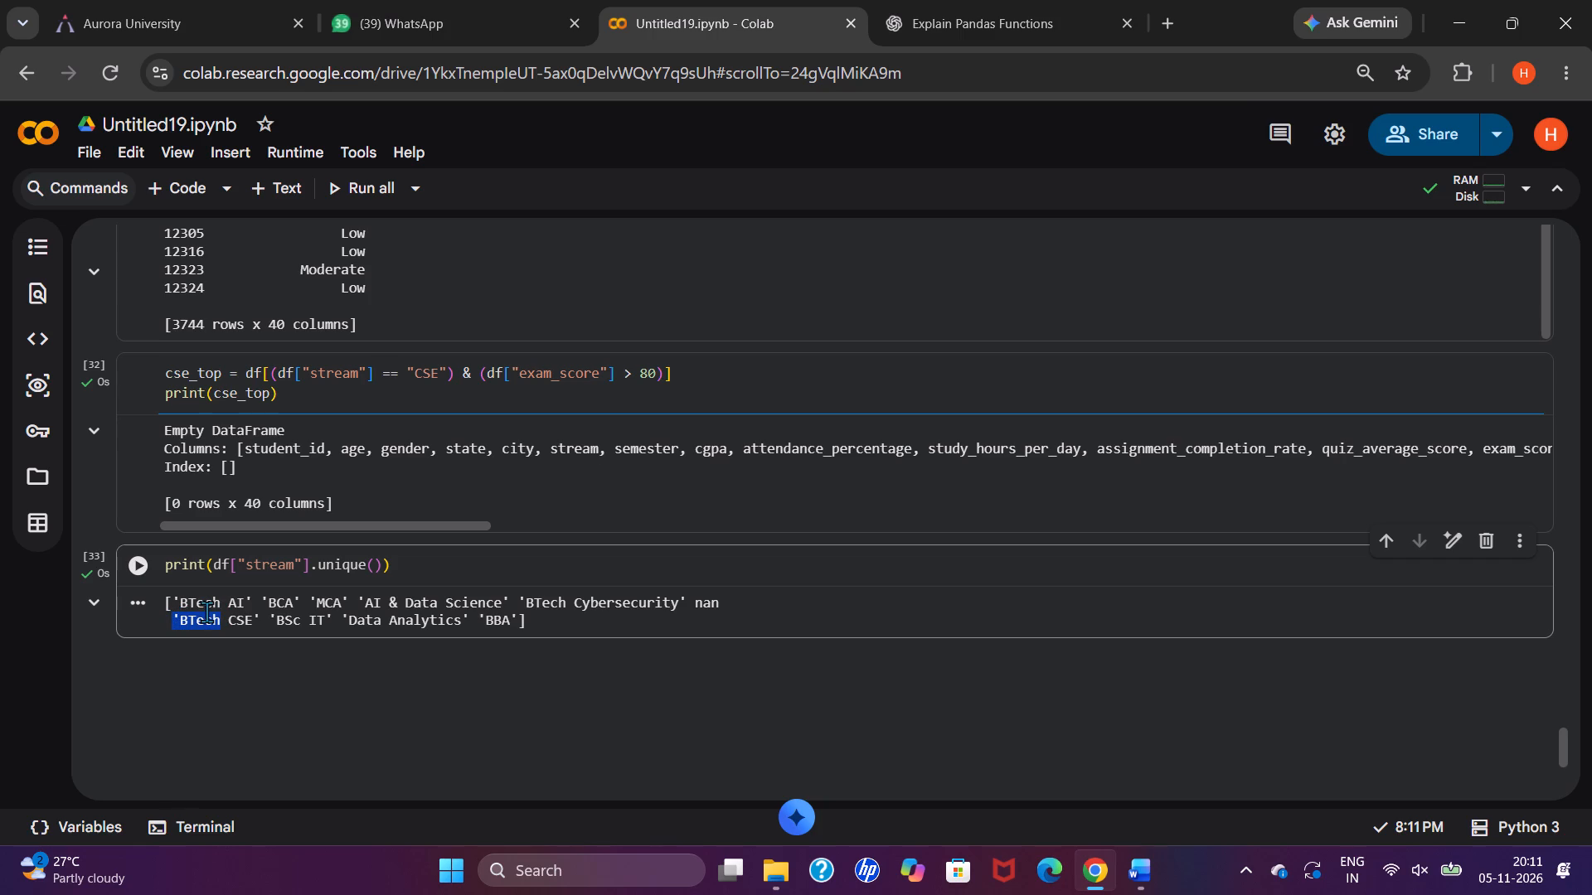
left_click(206, 612)
left_click_drag(225, 619, 179, 625)
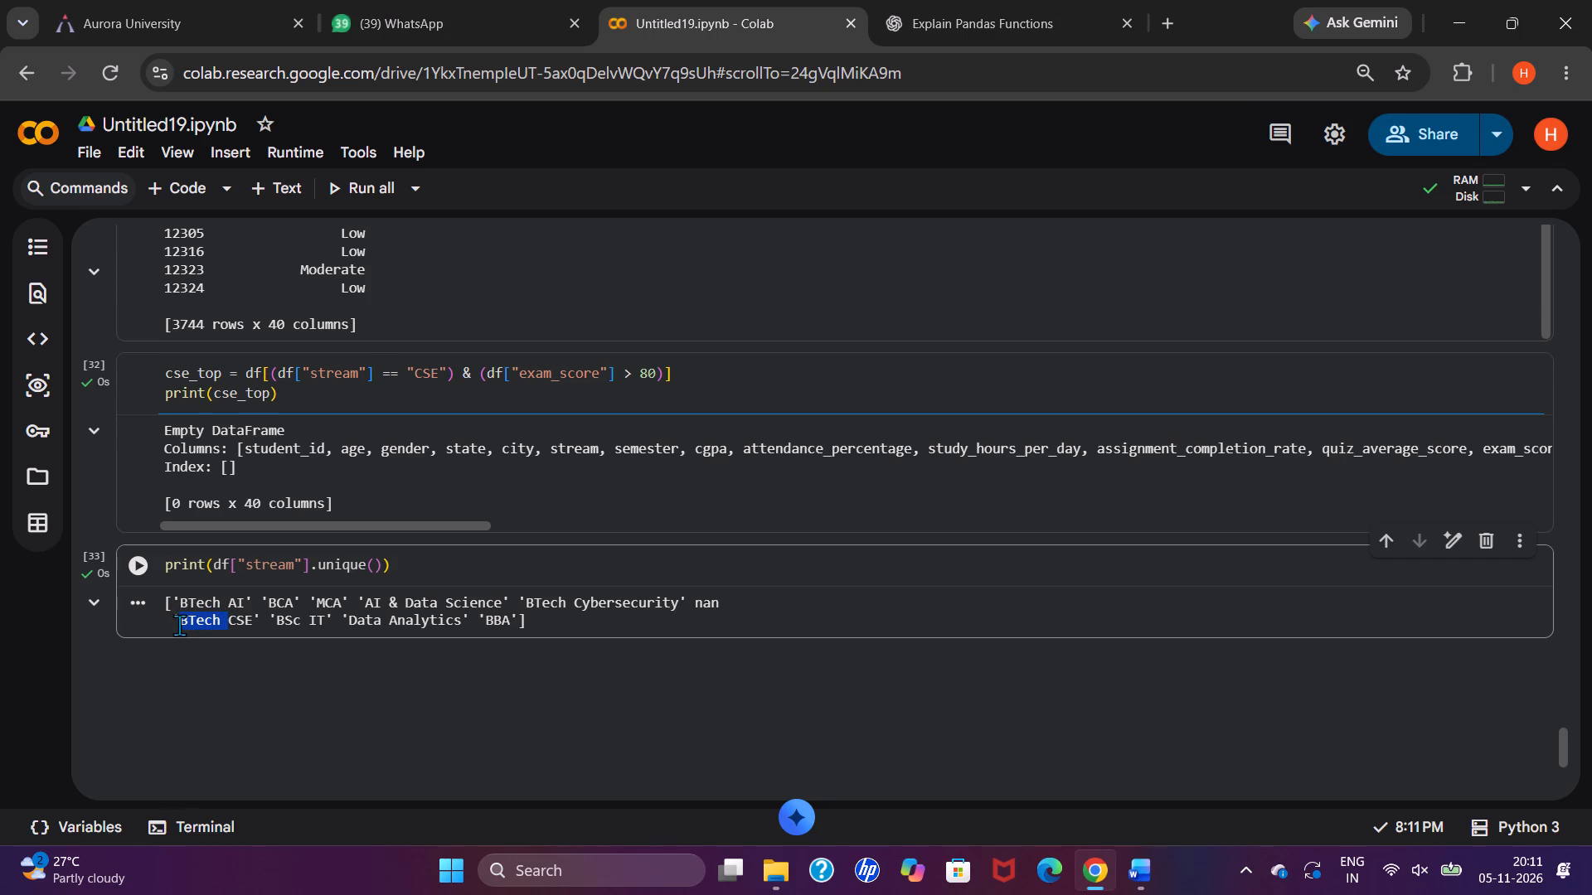
left_click_drag(179, 625, 178, 625)
key("ctrl+c")
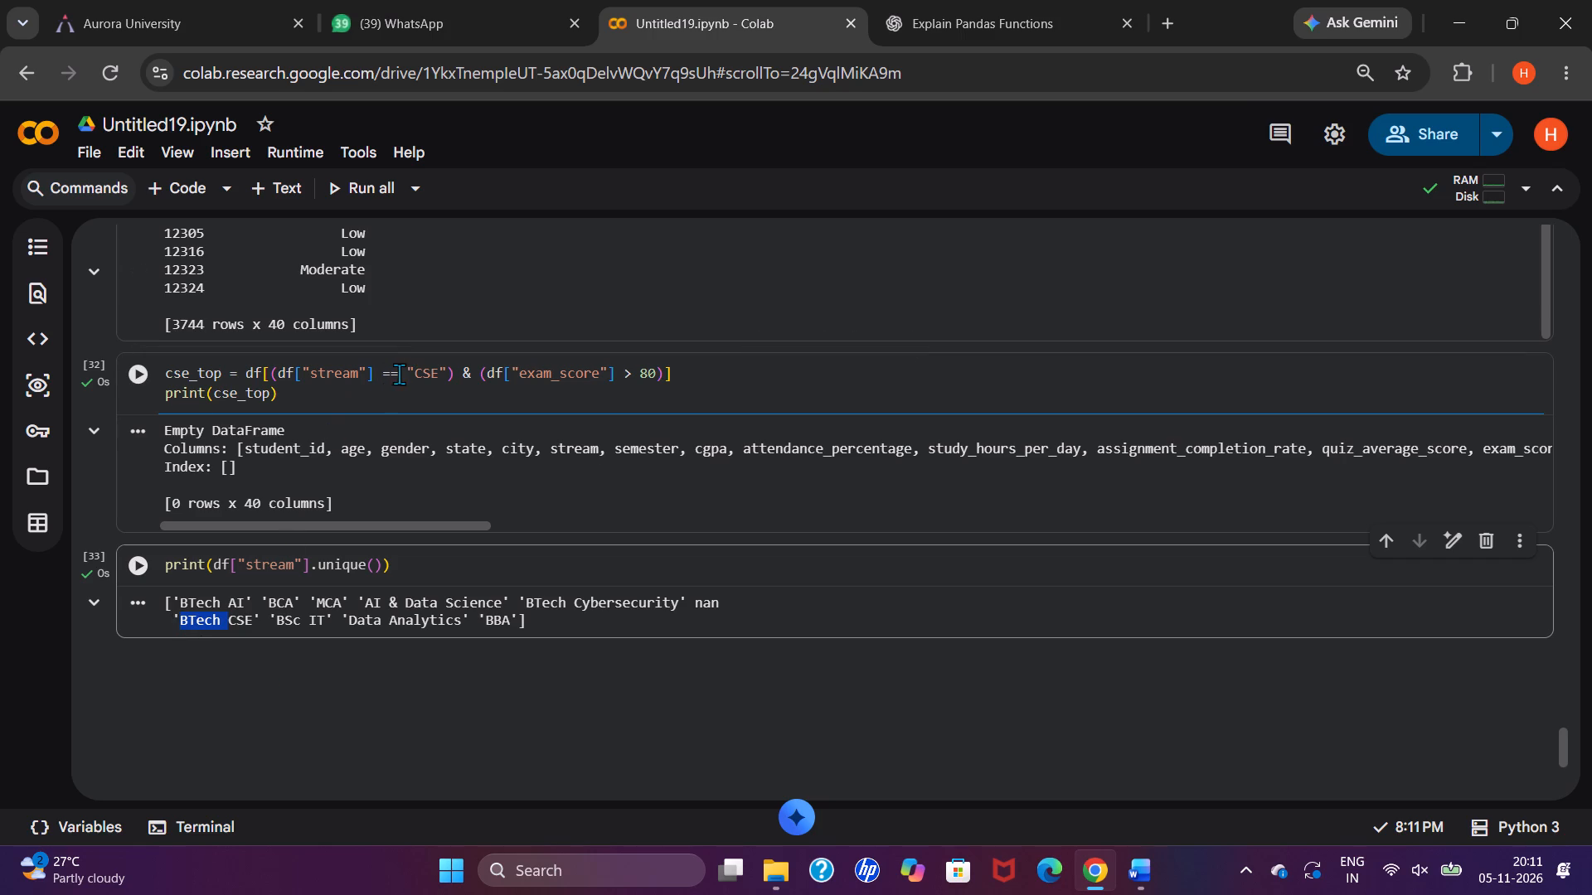
left_click(414, 375)
key("ctrl+v")
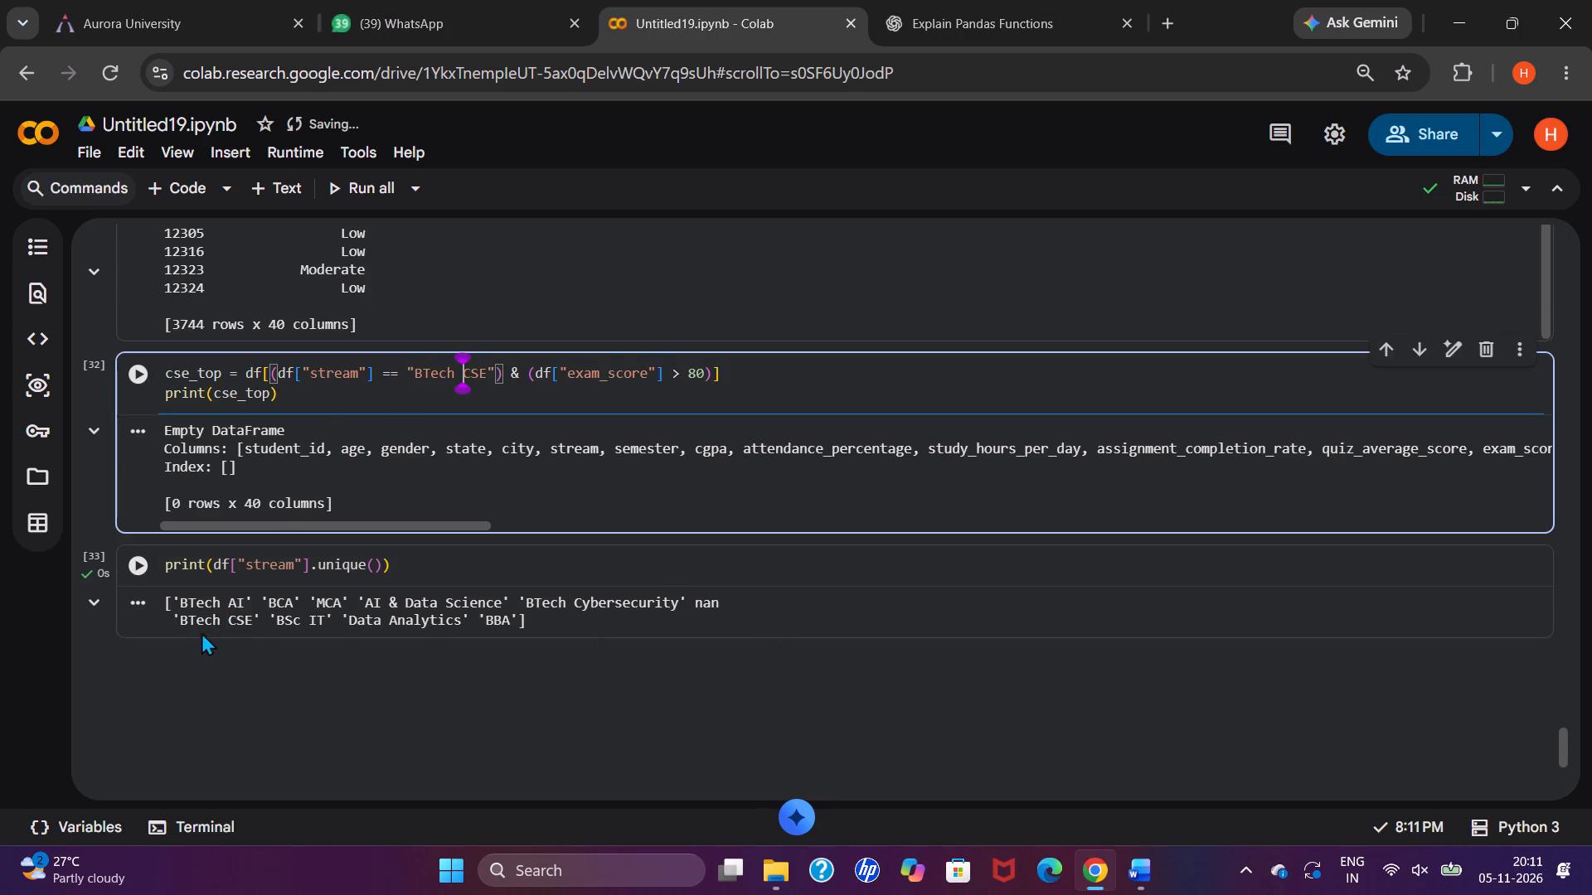
Run the cse_top cell with the "BTech CSE" filter and check its output from the first rows.
left_click(127, 384)
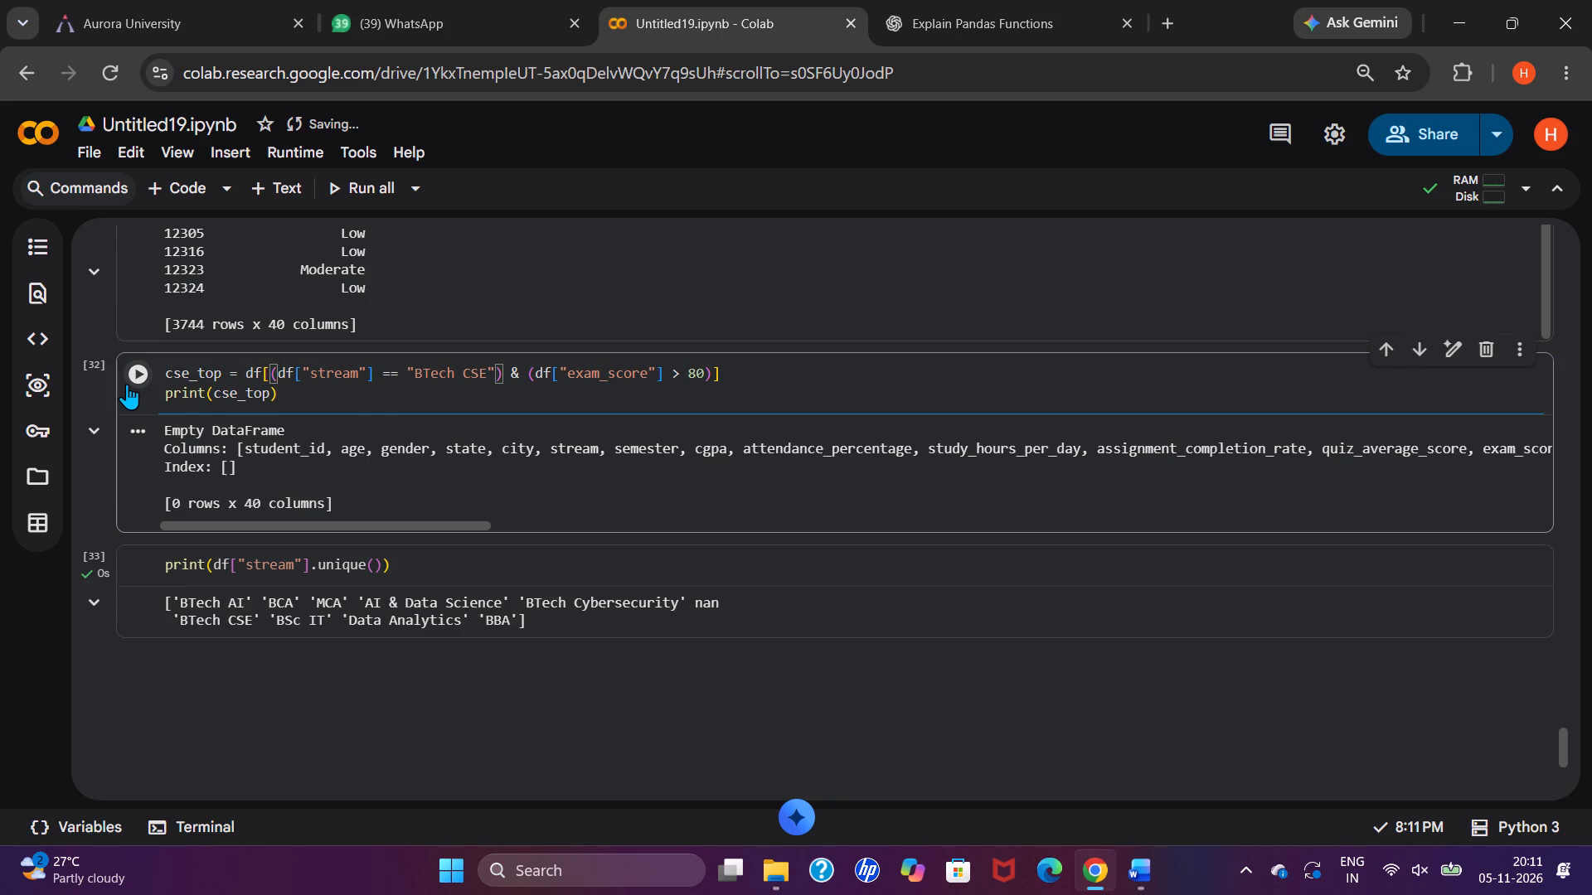
scroll(375, 631, "up", 1)
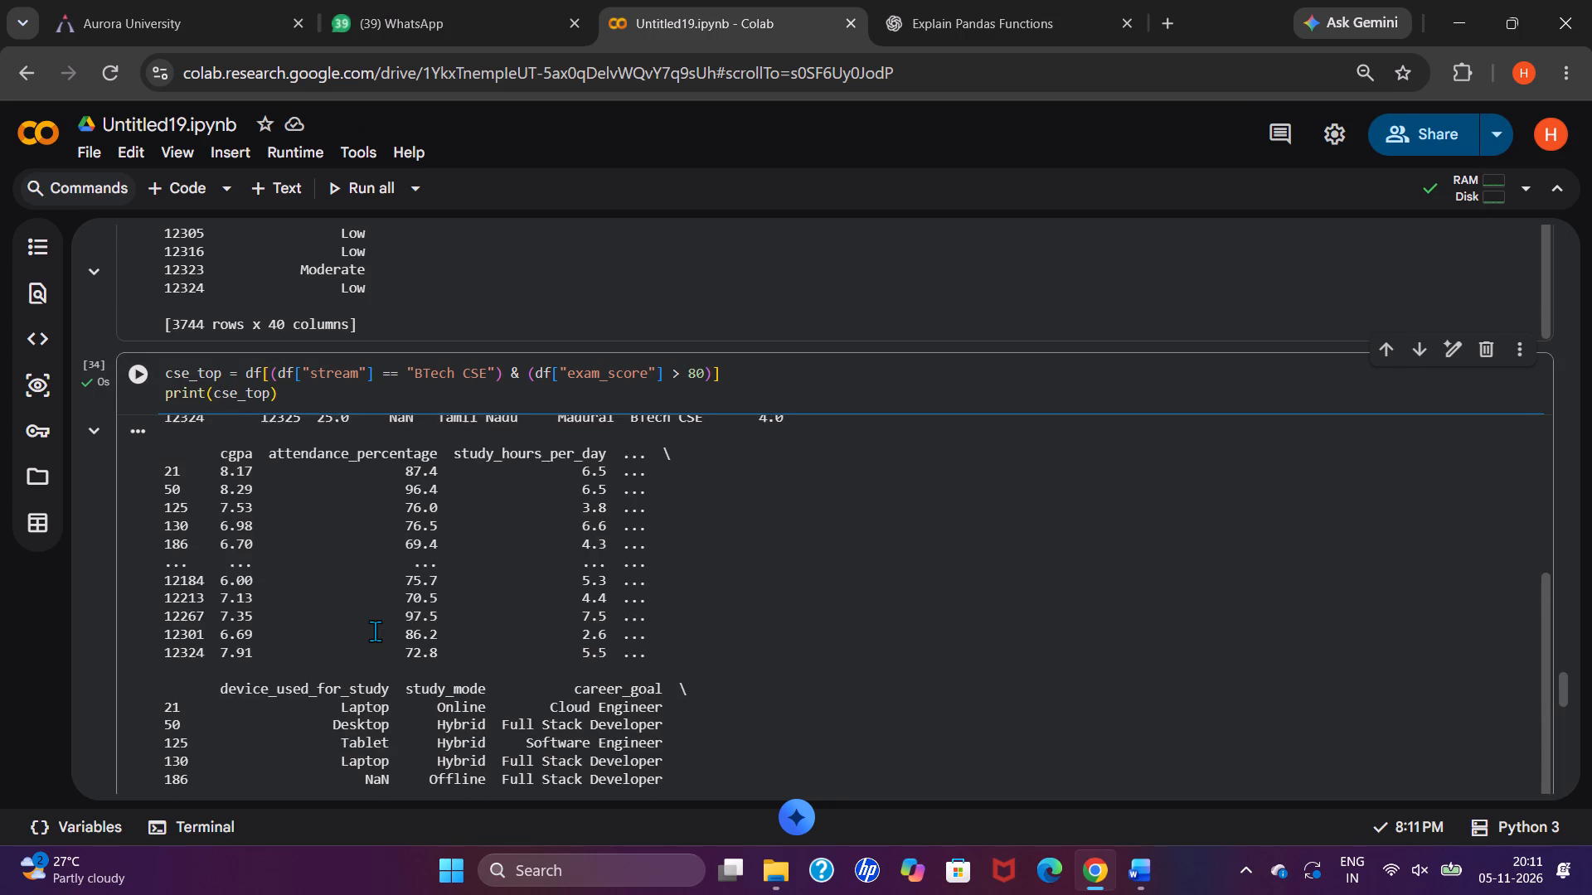
scroll(375, 631, "up", 2)
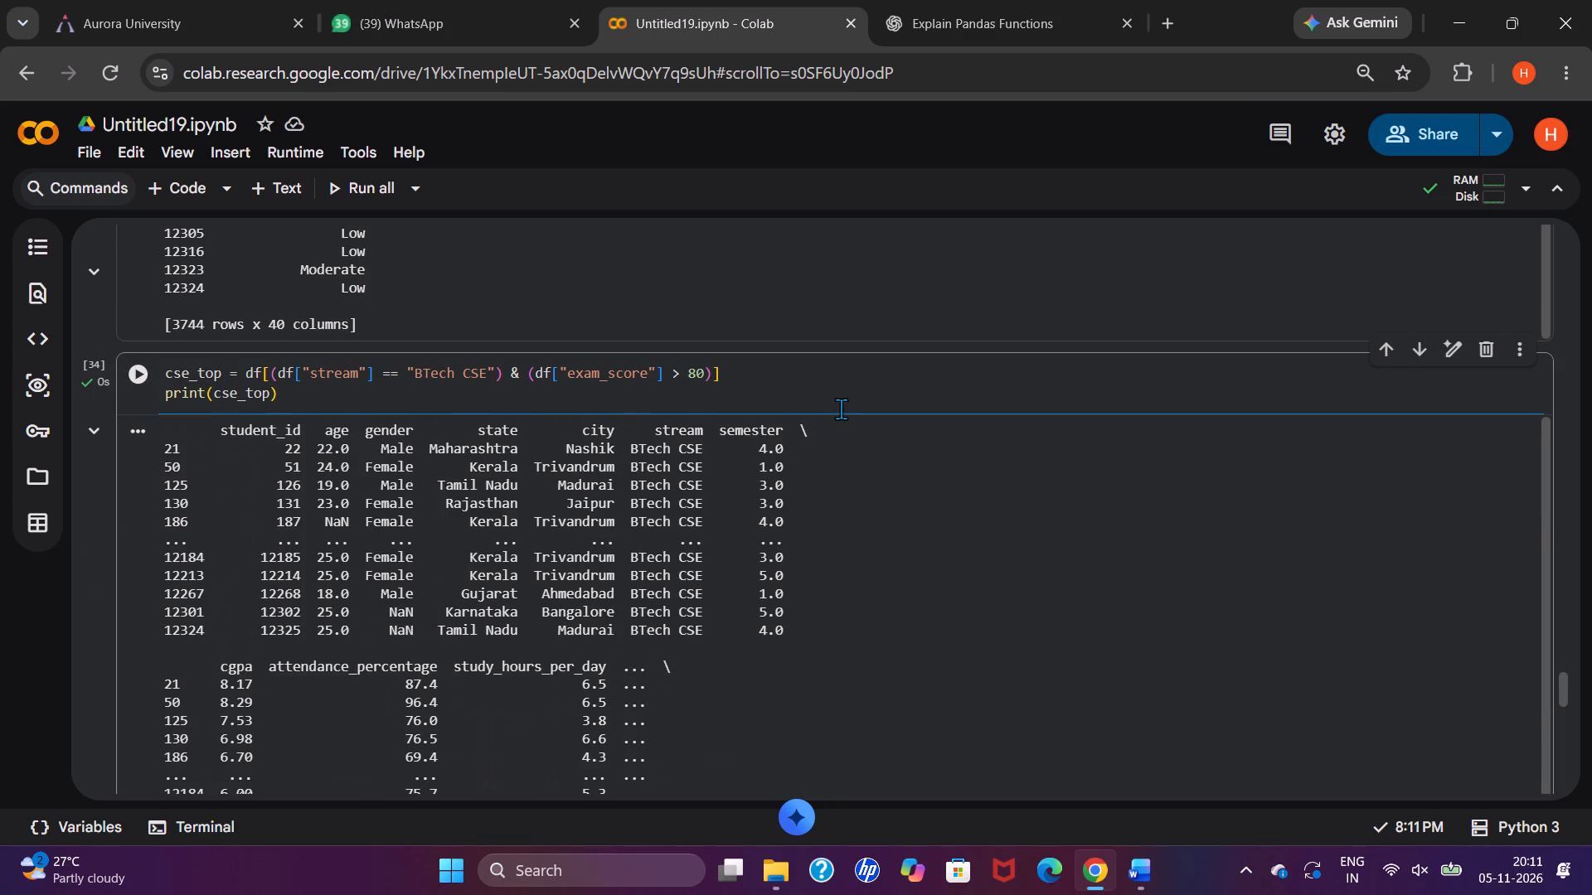
Capture a screenshot of the cse_top code and output, and put it in Word in place of Code 6's output placeholder.
scroll(859, 239, "down", 1)
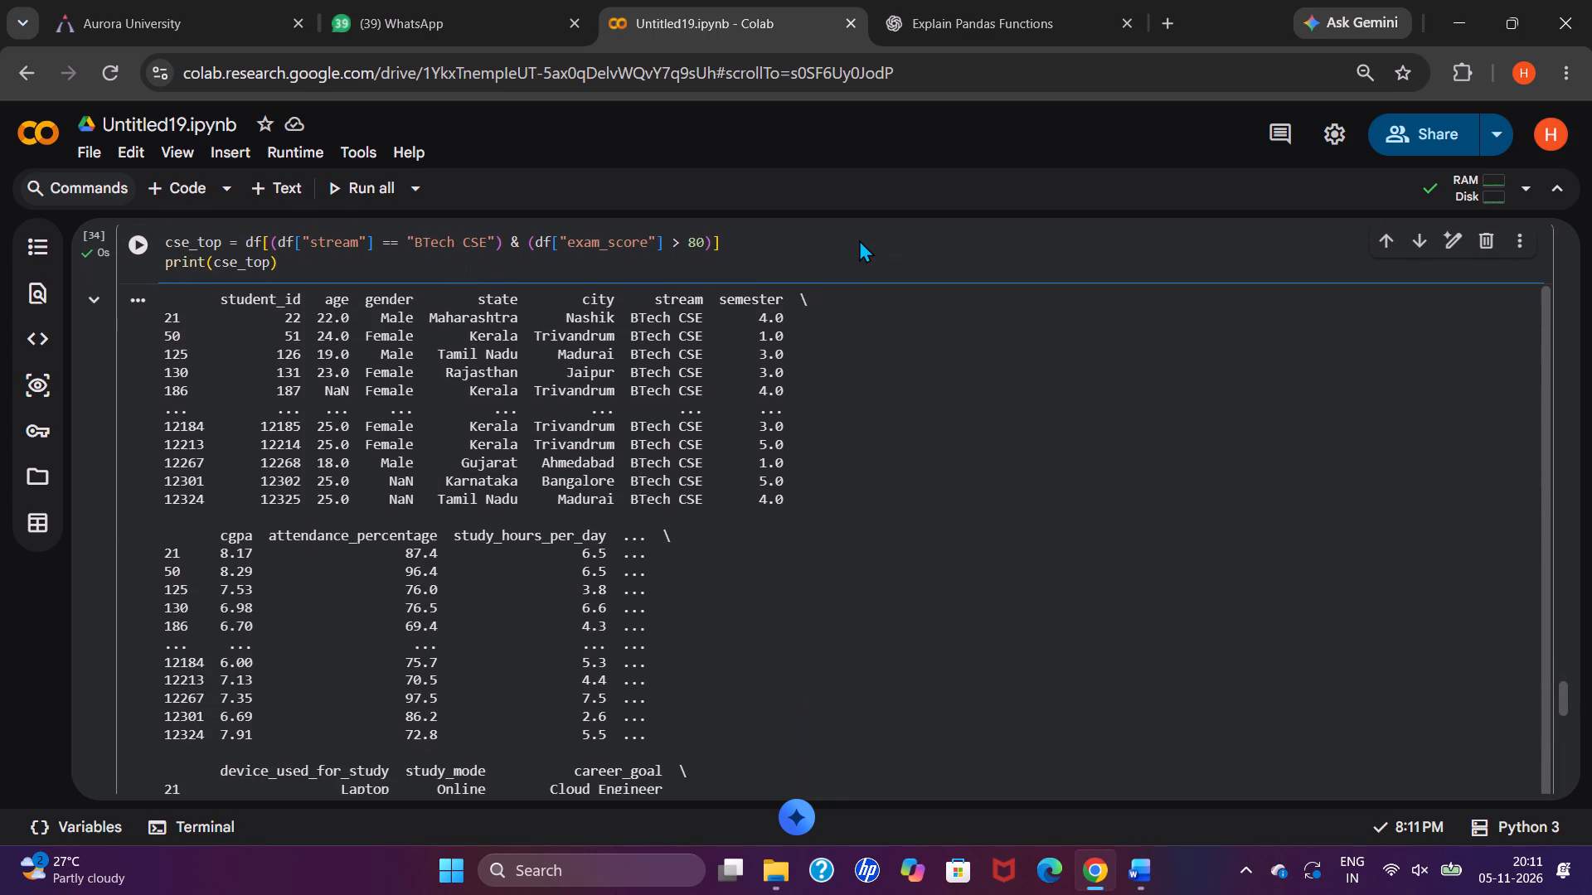
scroll(859, 239, "down", 1)
key("ctrl+Print")
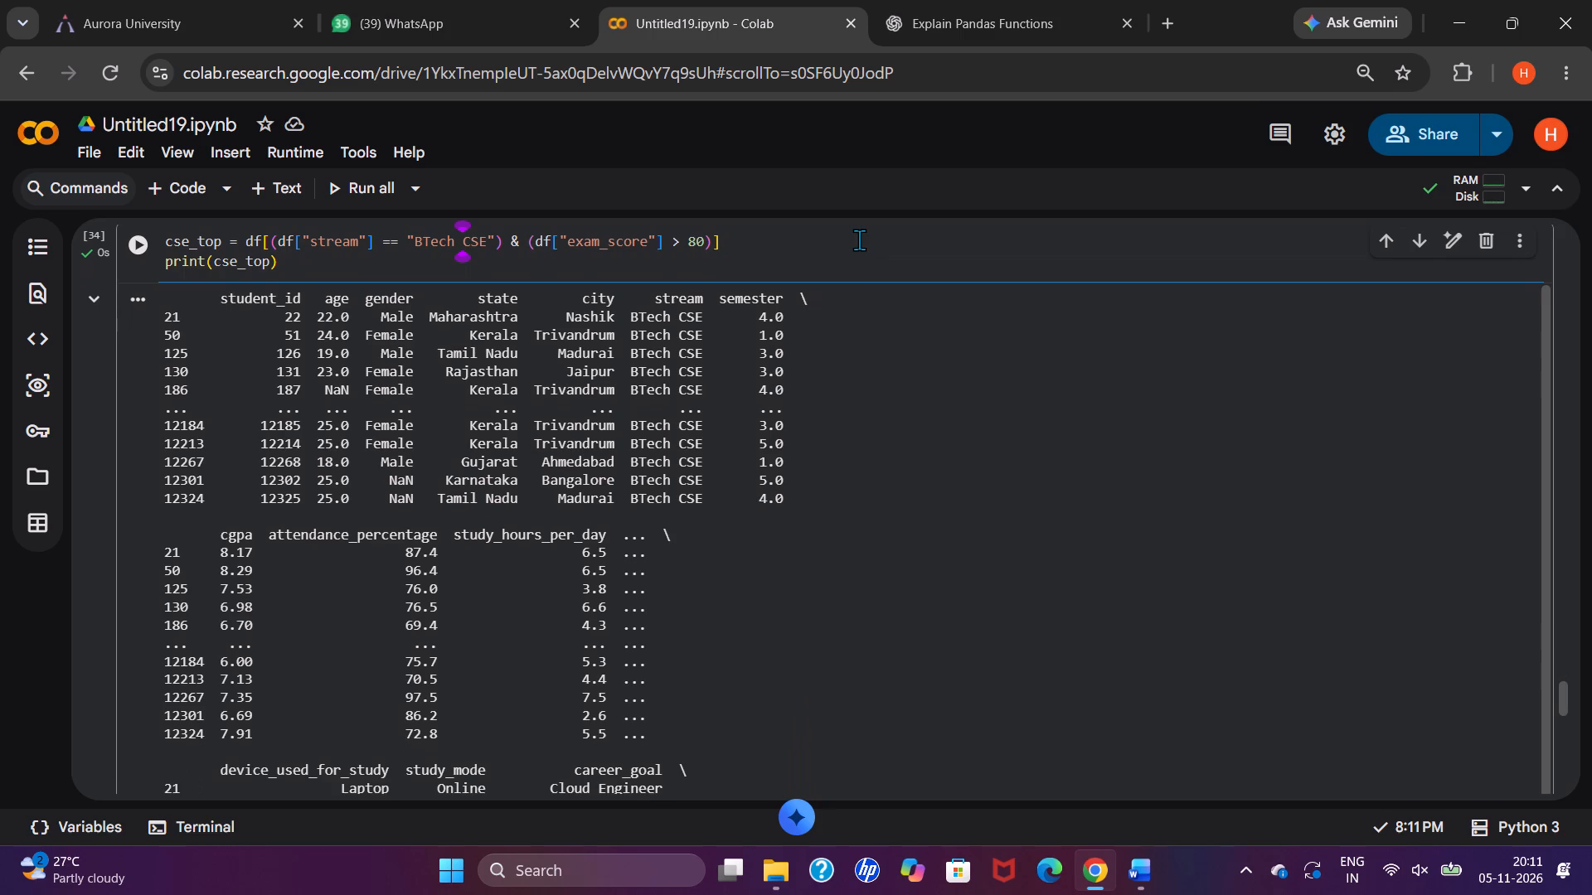
left_click(1124, 864)
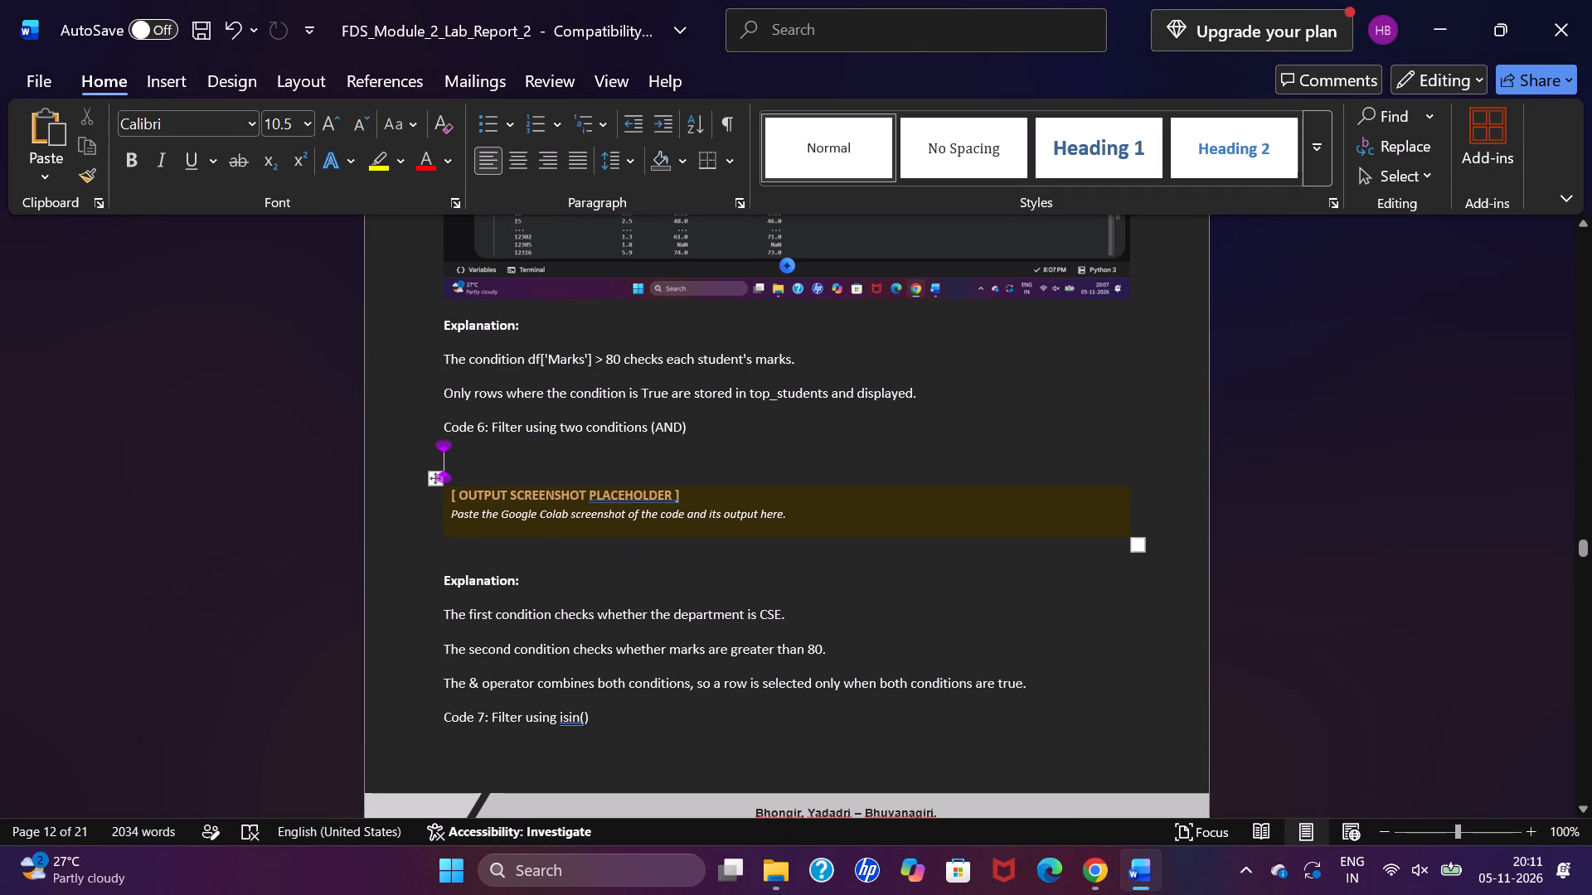
left_click(435, 481)
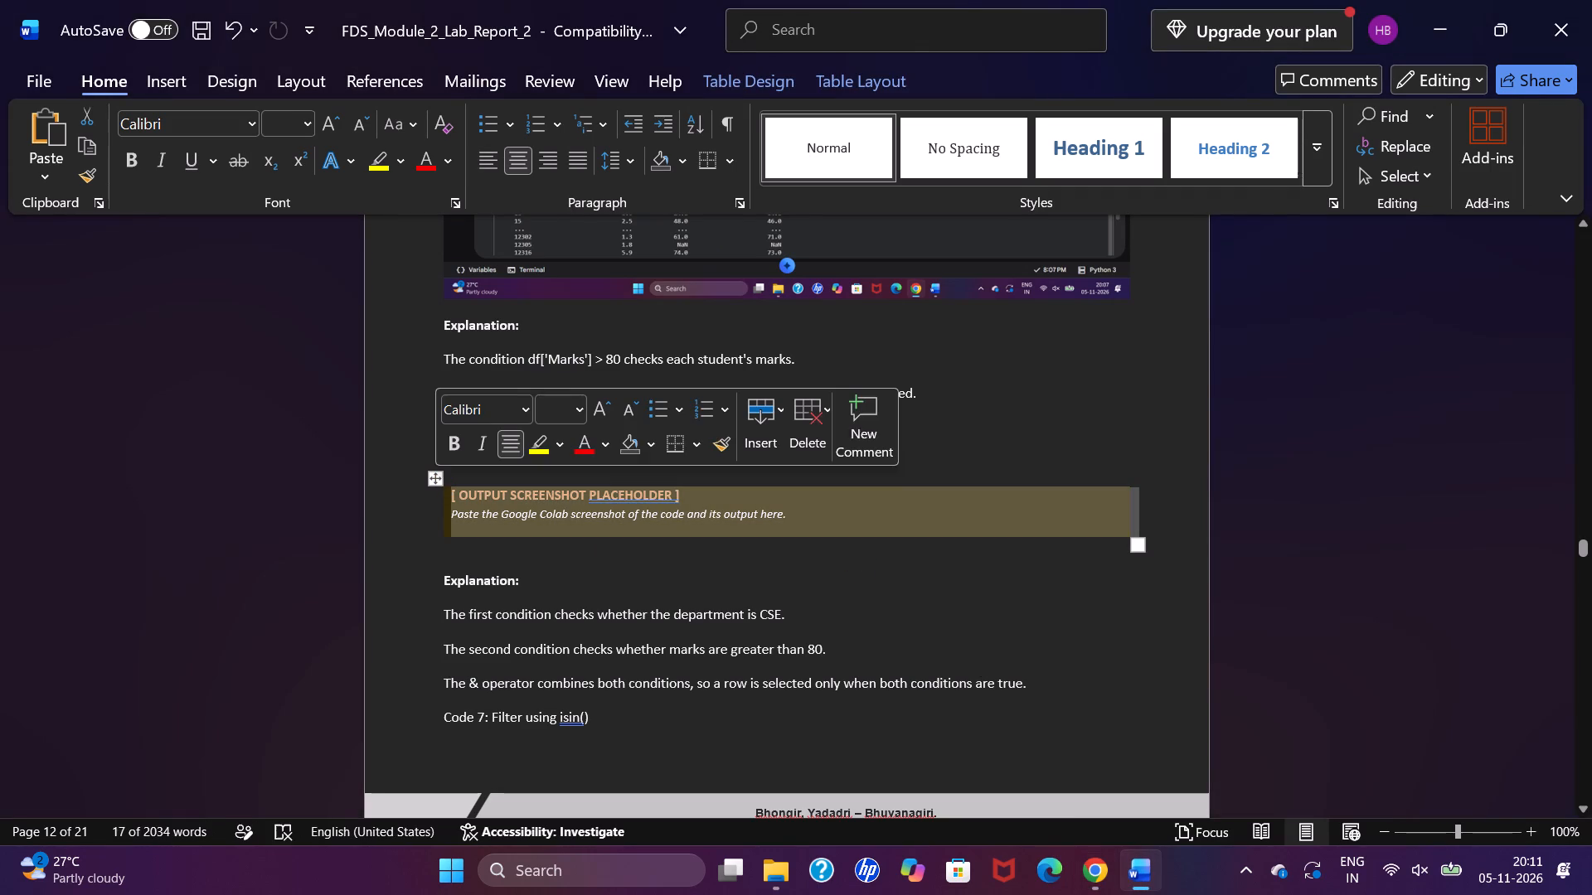
key("BackSpace")
key("ctrl+v")
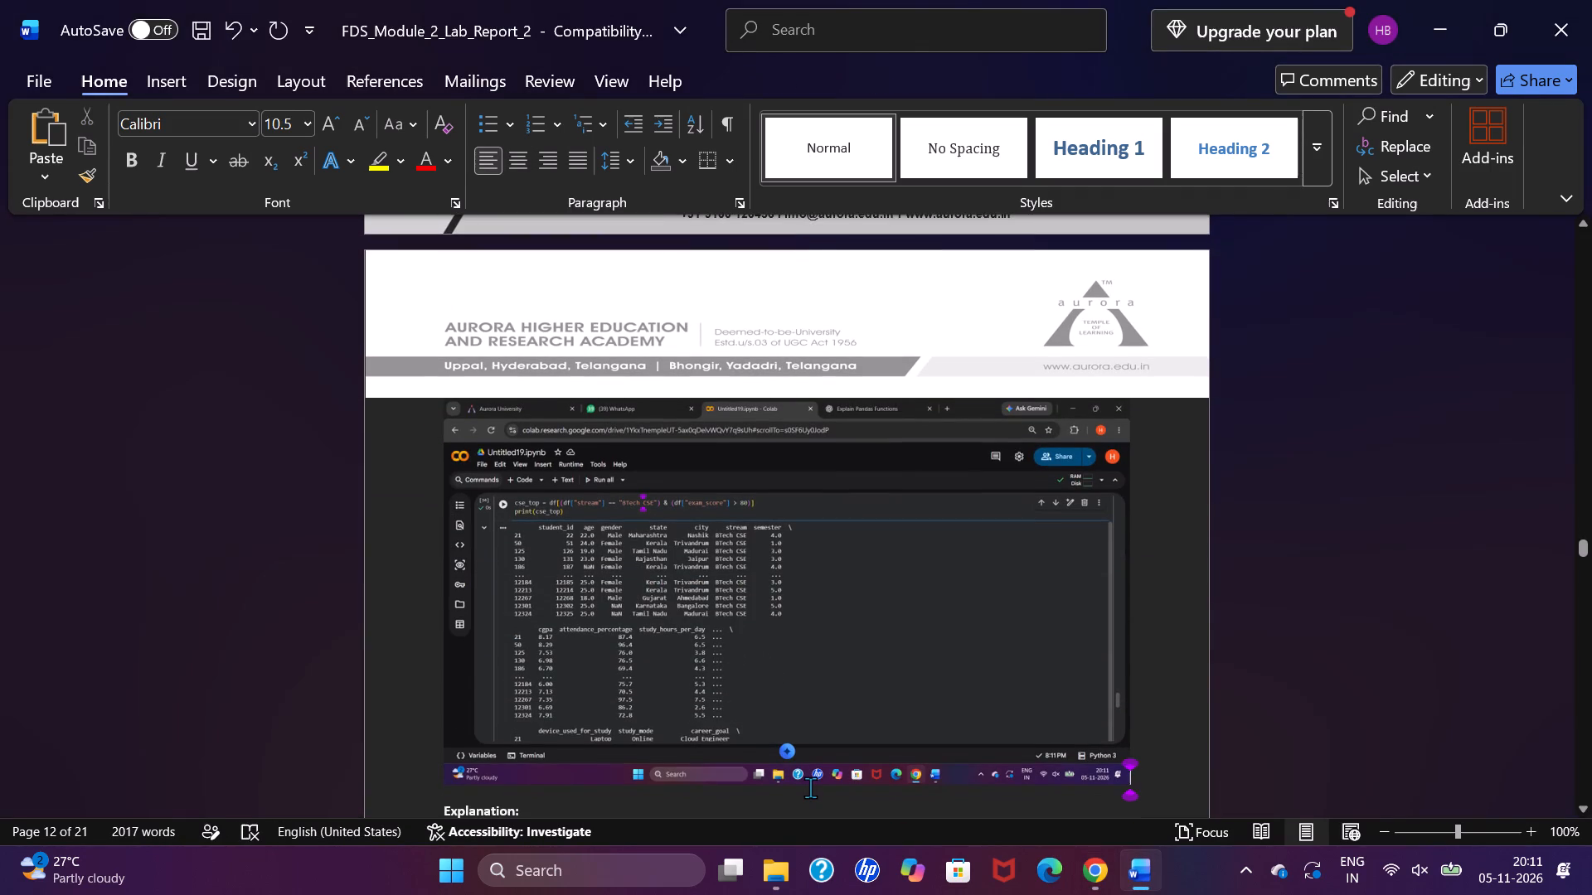
Copy the full cse_top code from the Colab cell and paste it under the Code 6 heading in the Word report.
left_click(1082, 857)
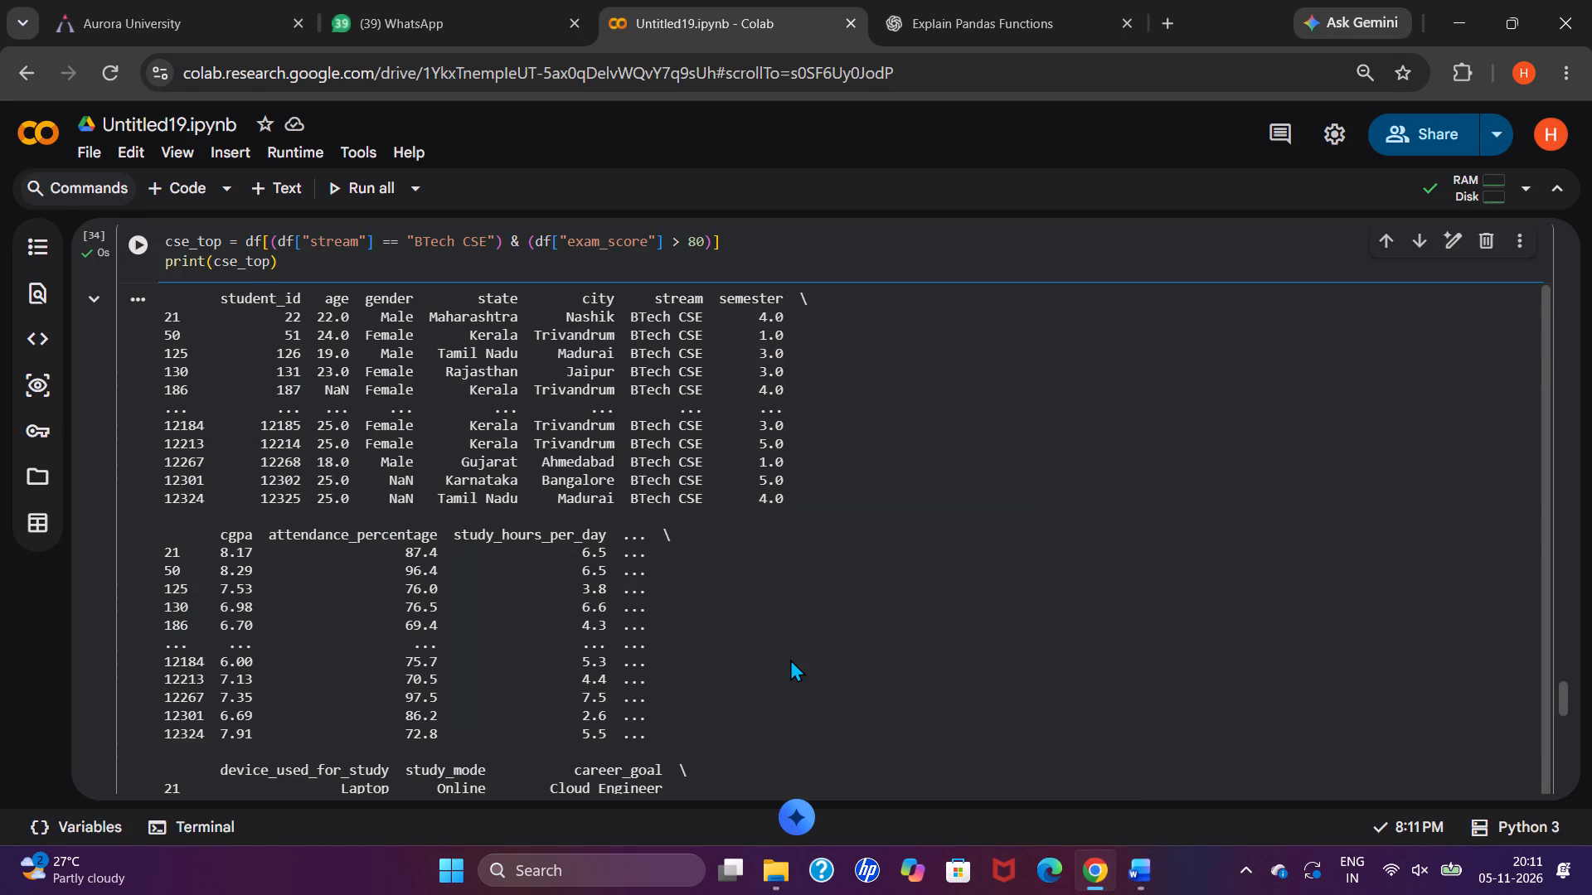
scroll(790, 659, "up", 1)
double_click(560, 359)
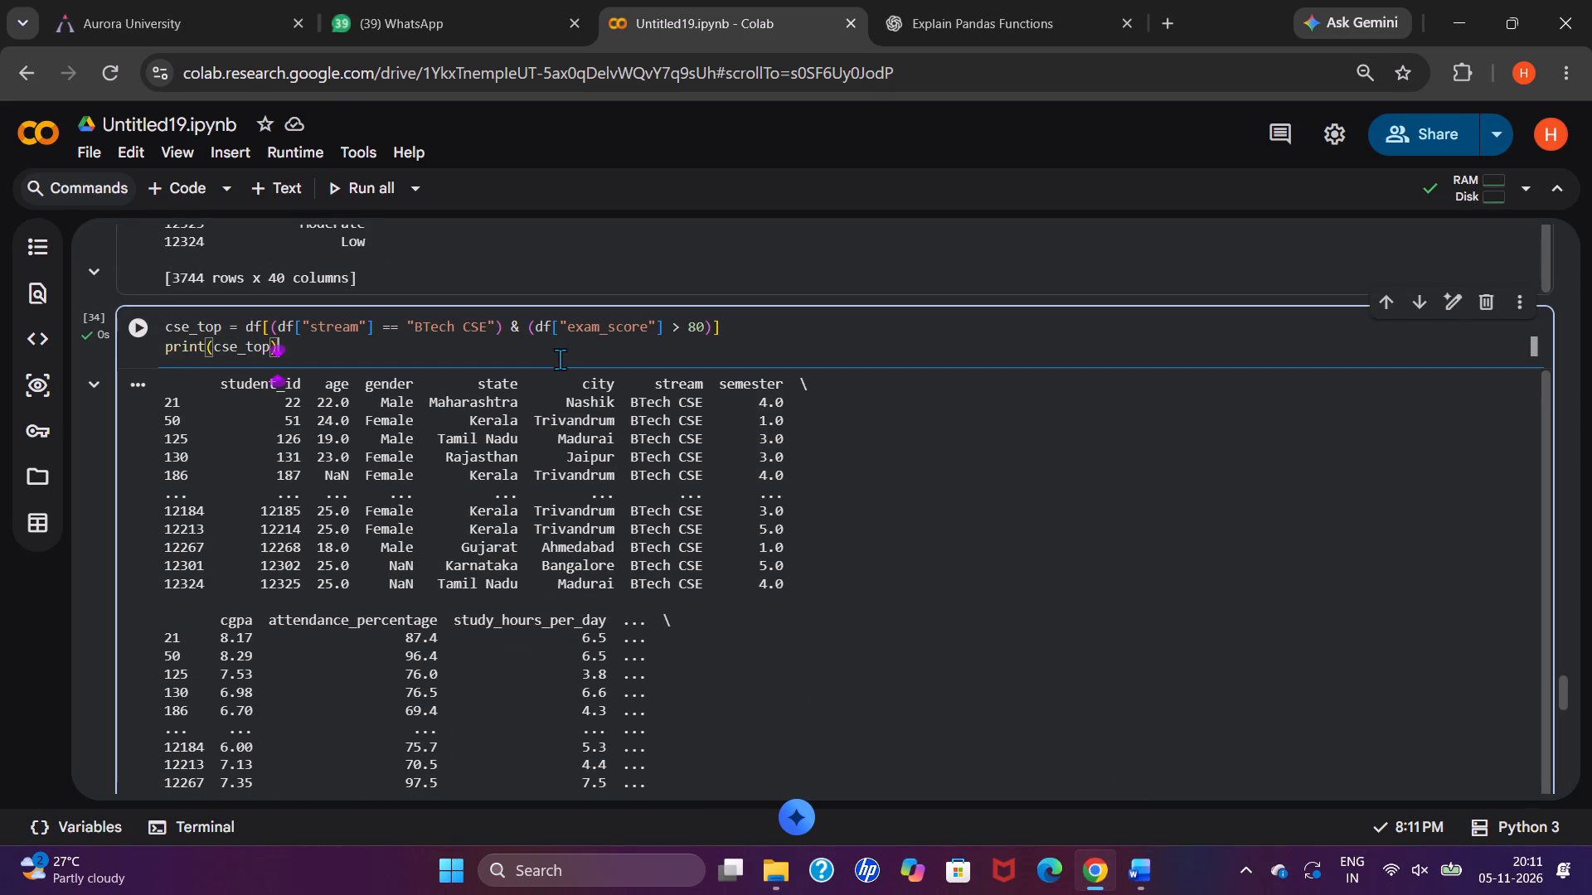
key("ctrl+a")
key("ctrl+c")
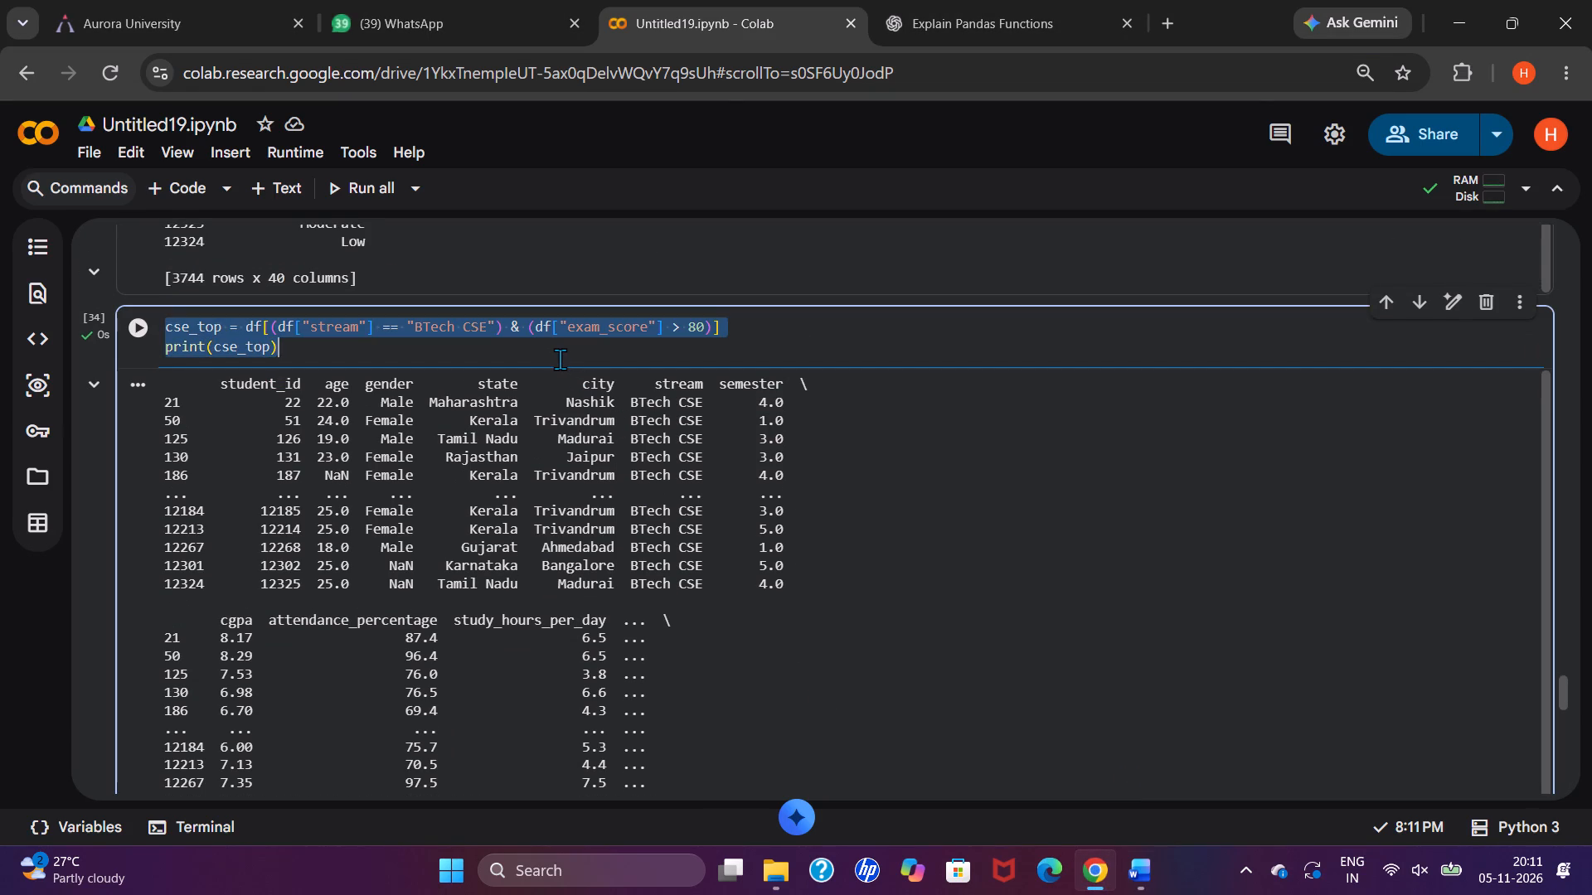
left_click(1148, 863)
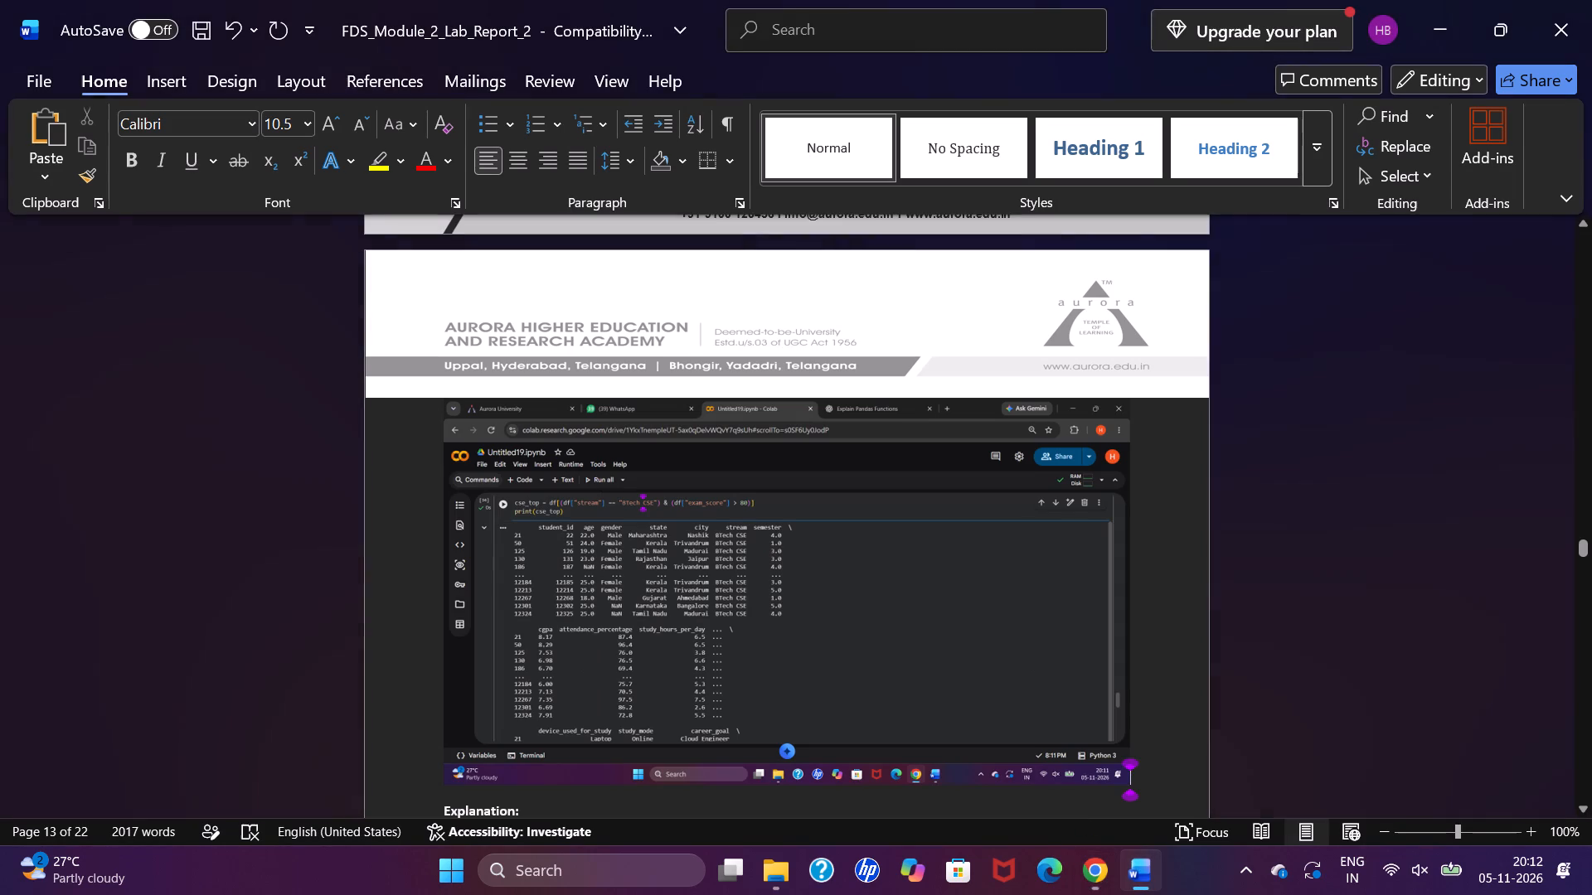
scroll(654, 483, "up", 2)
left_click(654, 483)
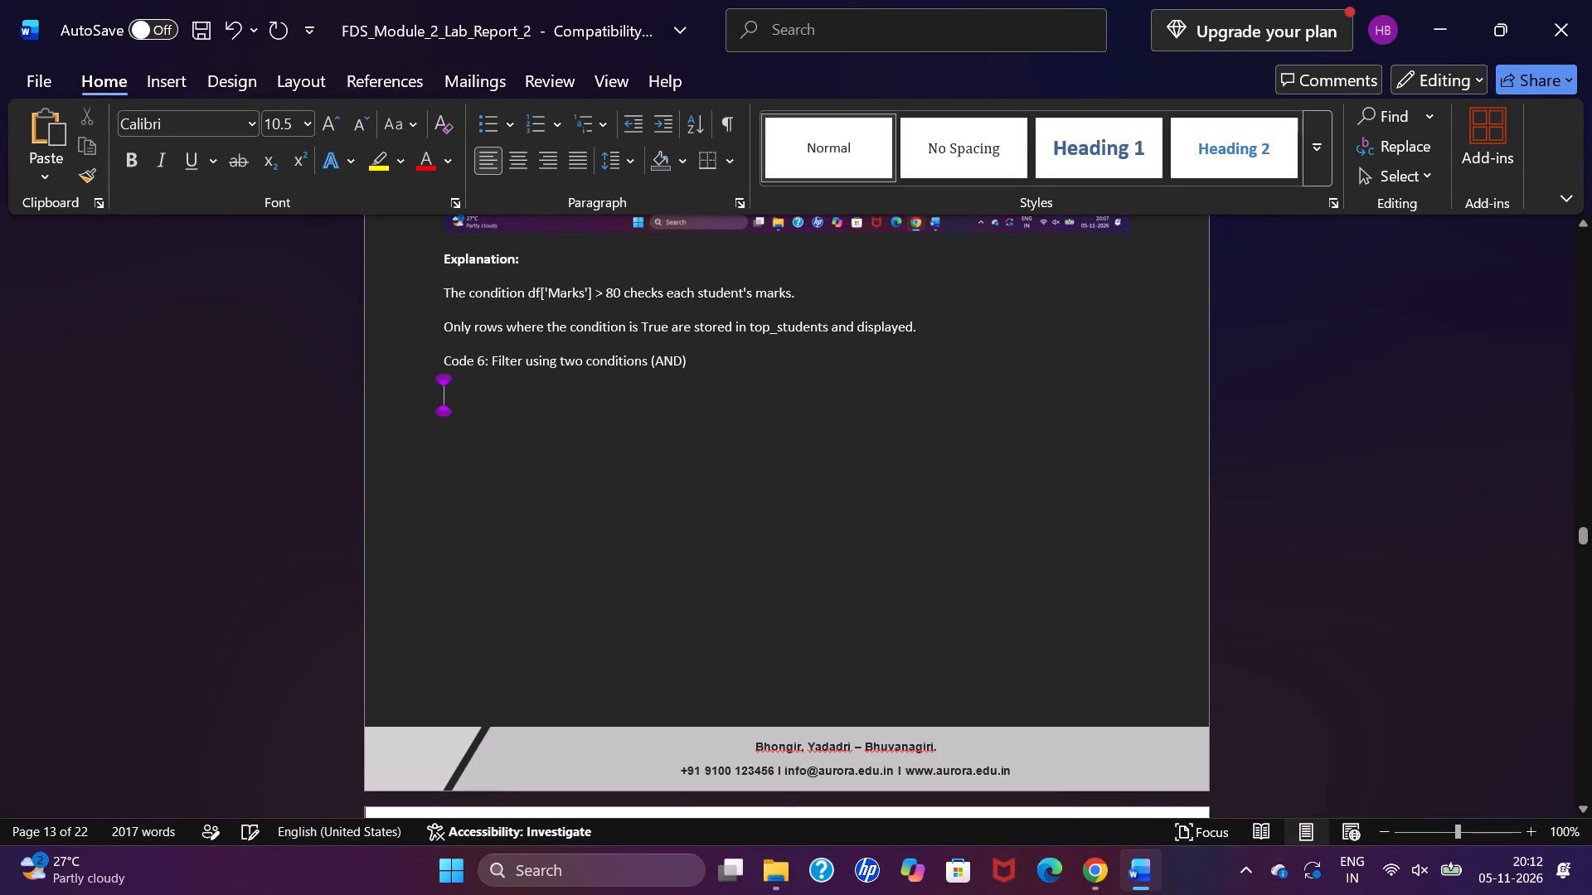
key("ctrl+v")
Copy the selected_depts isin() code under the Code 7 heading and delete its code box from the report.
scroll(654, 483, "down", 7)
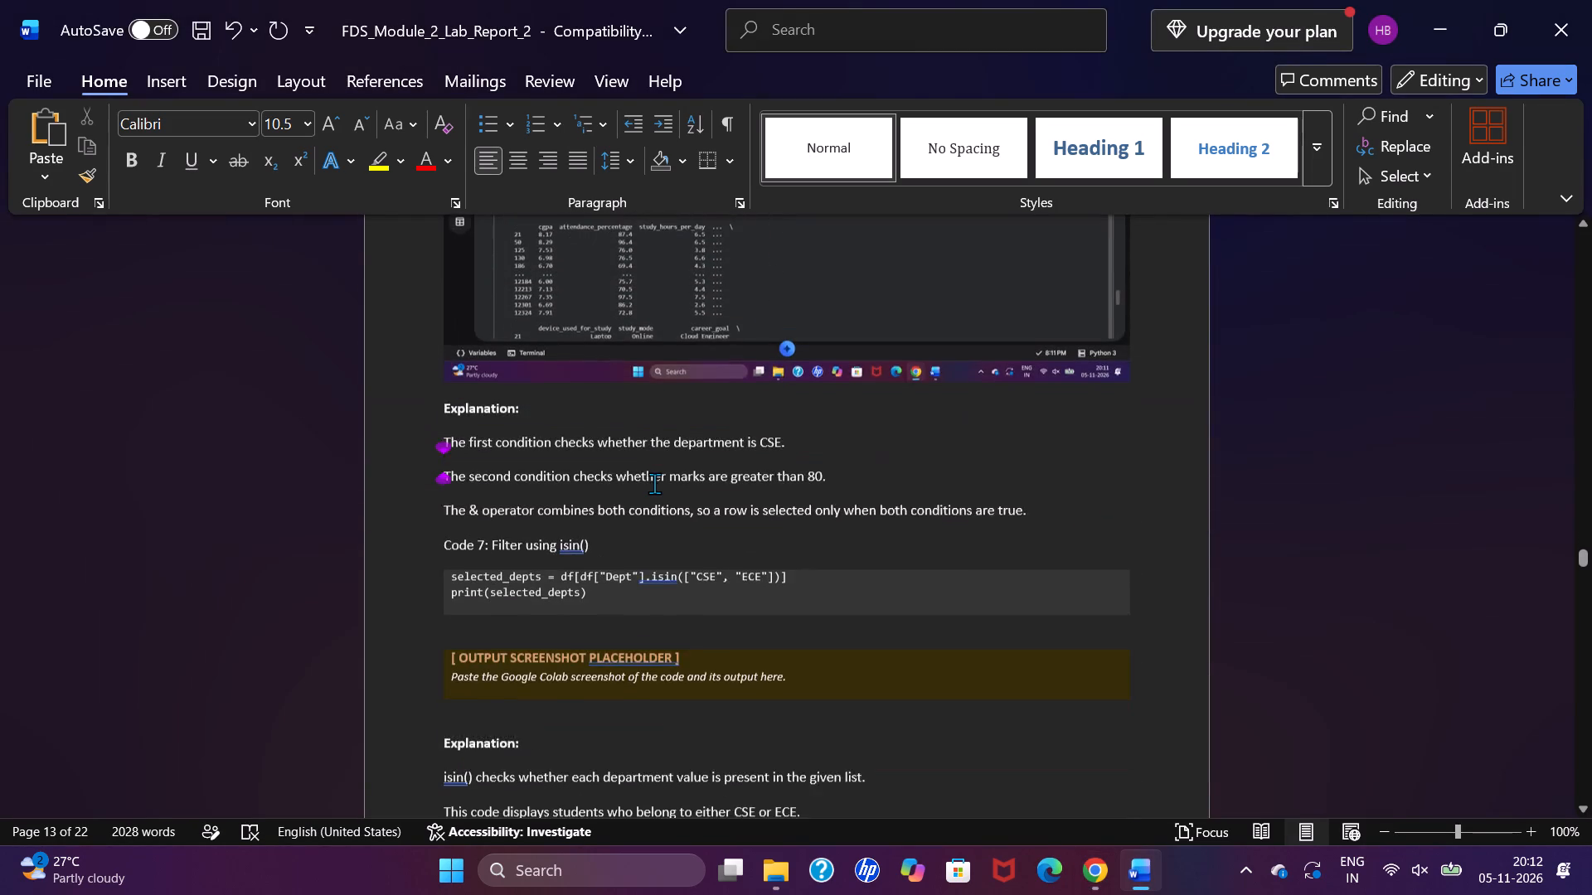
scroll(654, 483, "down", 1)
scroll(654, 483, "up", 1)
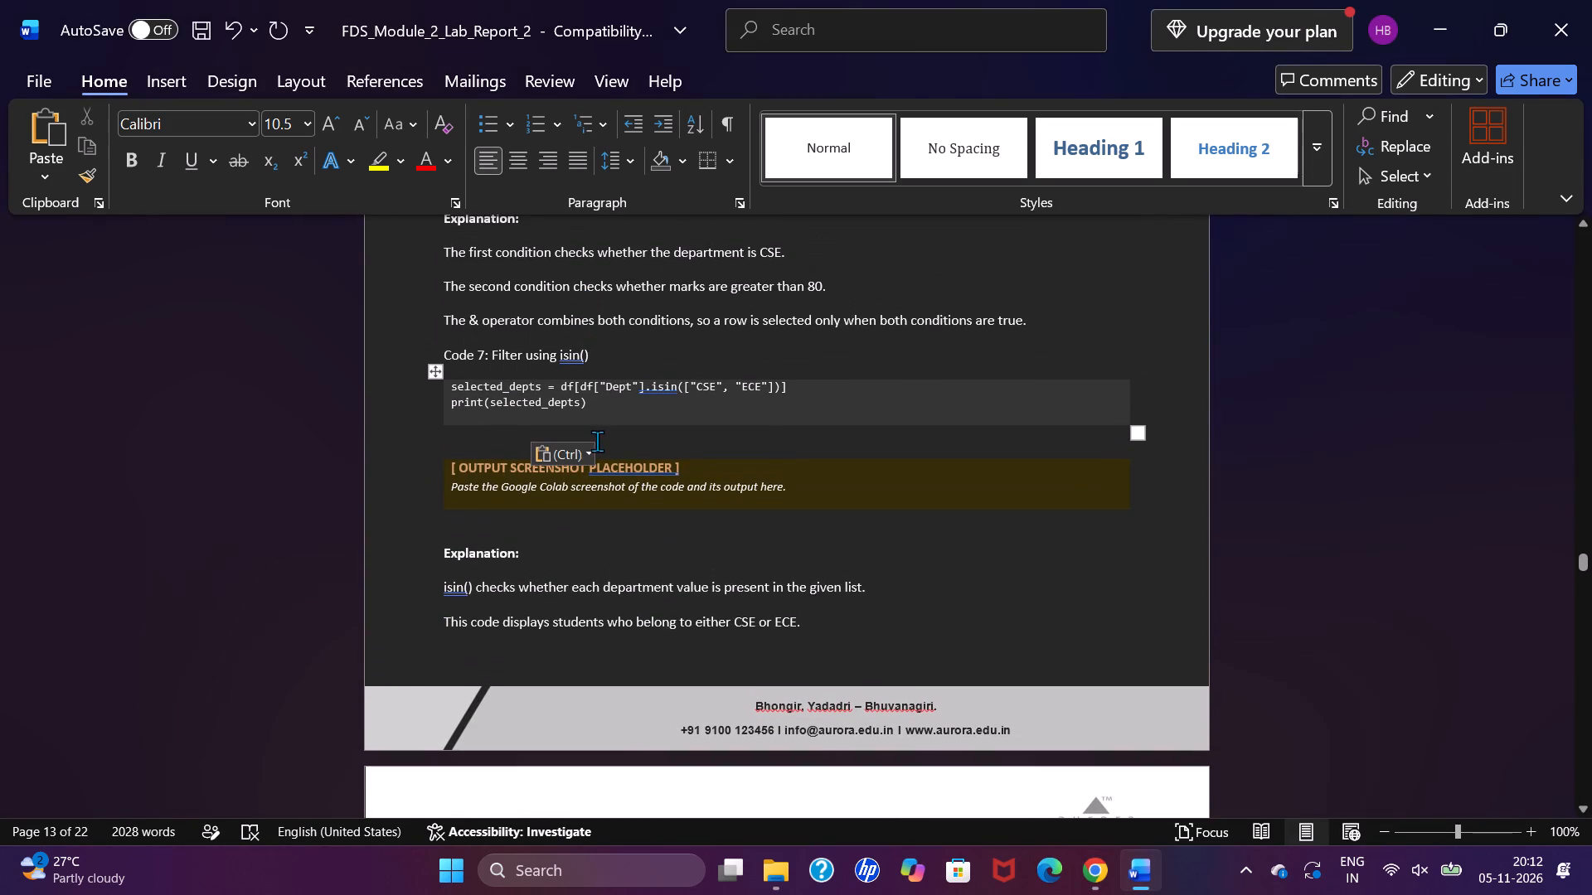
left_click_drag(589, 416, 444, 389)
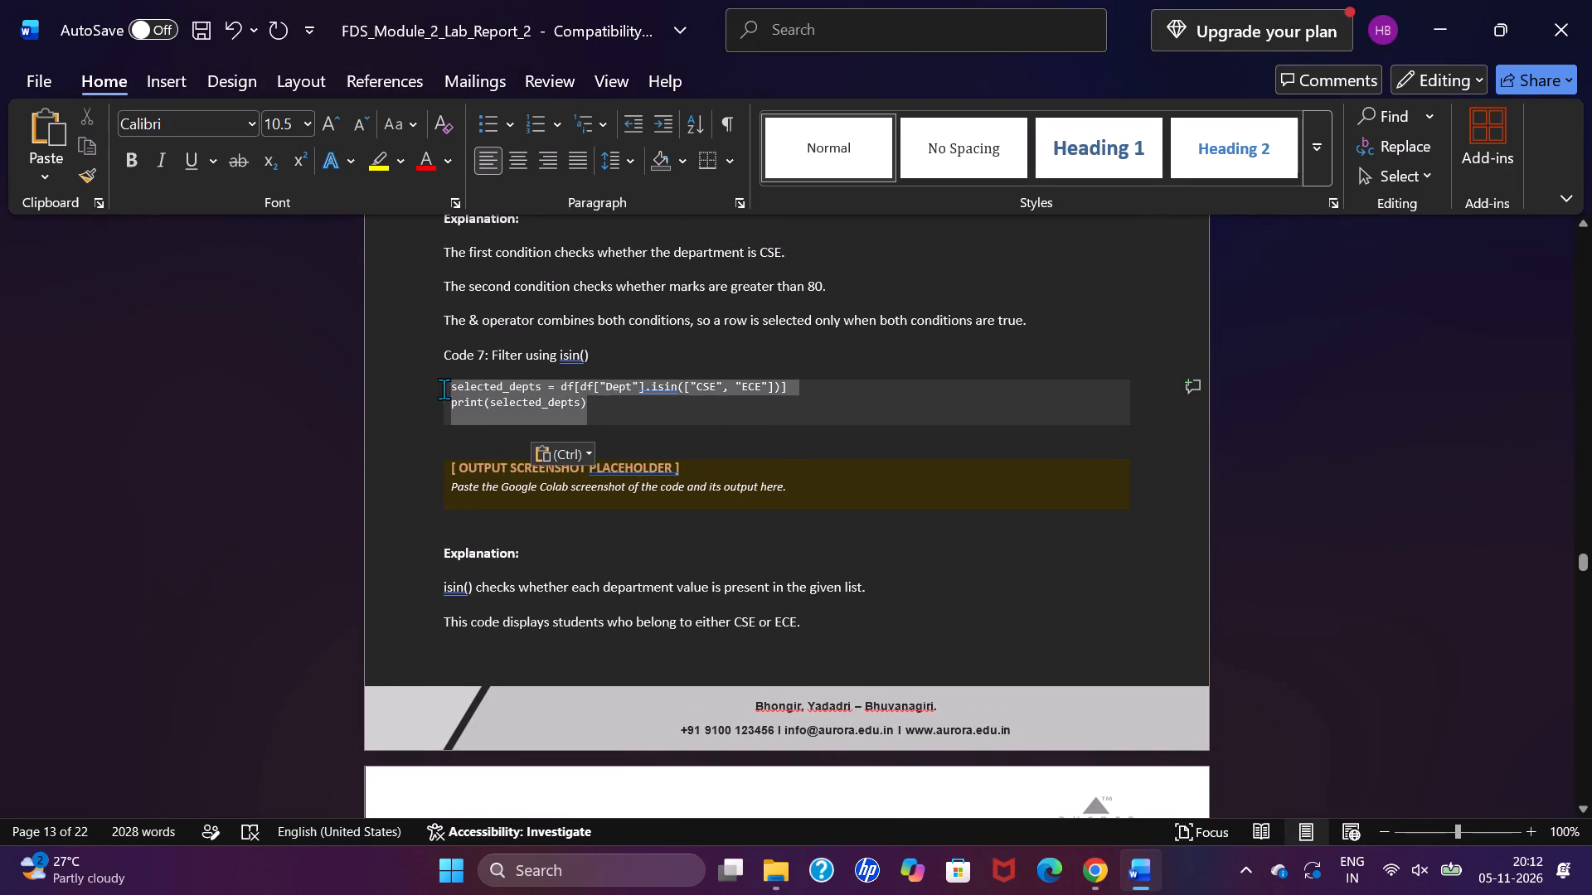
left_click_drag(444, 389, 443, 388)
key("ctrl+c")
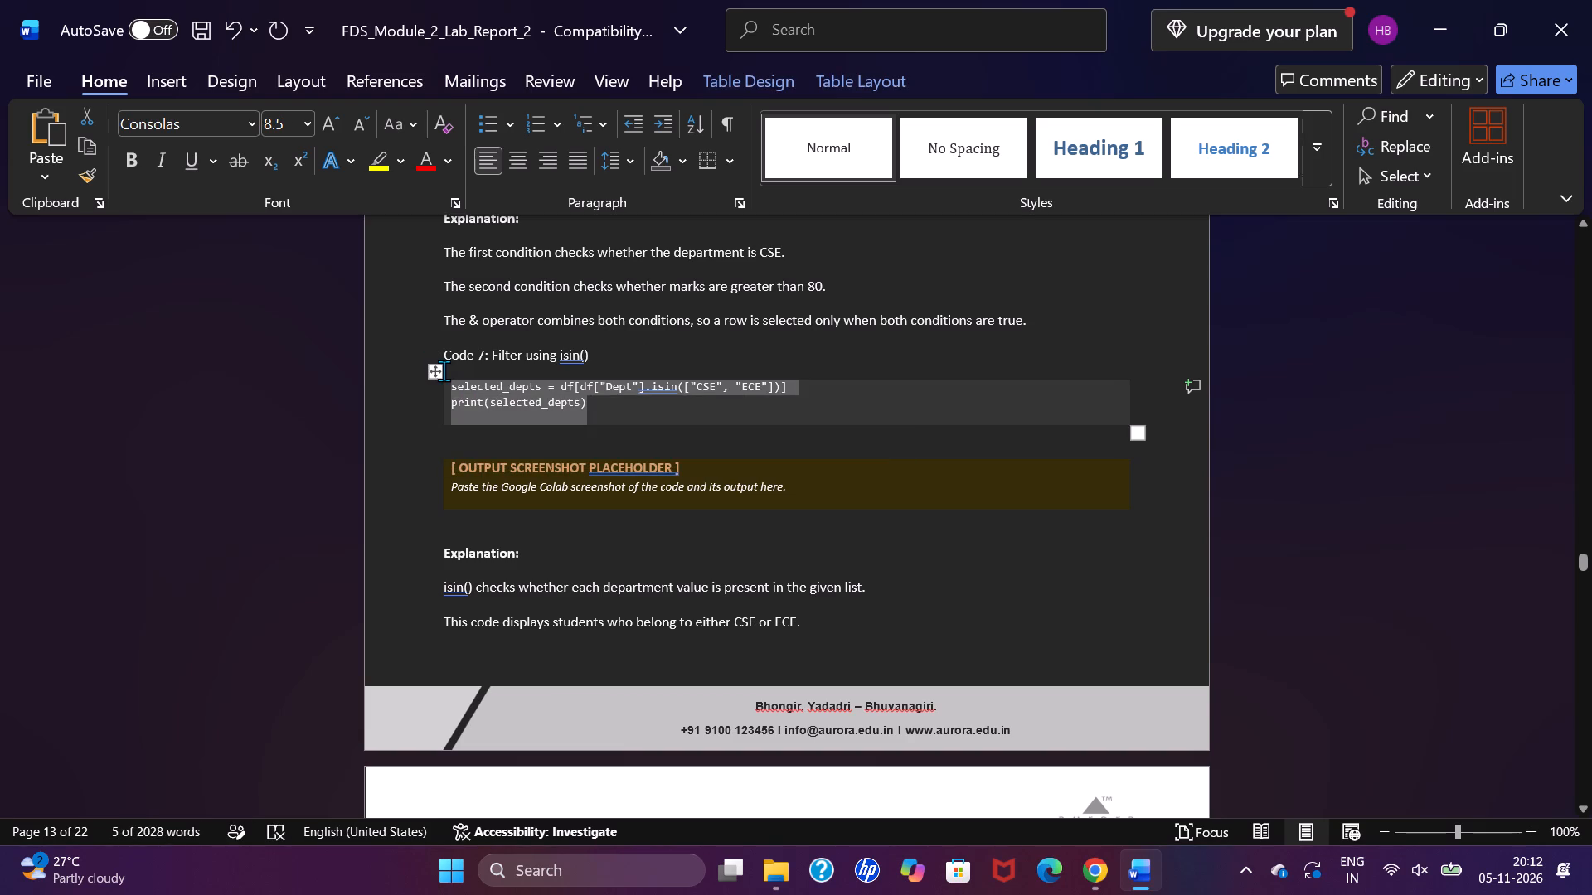
left_click(437, 368)
key("BackSpace")
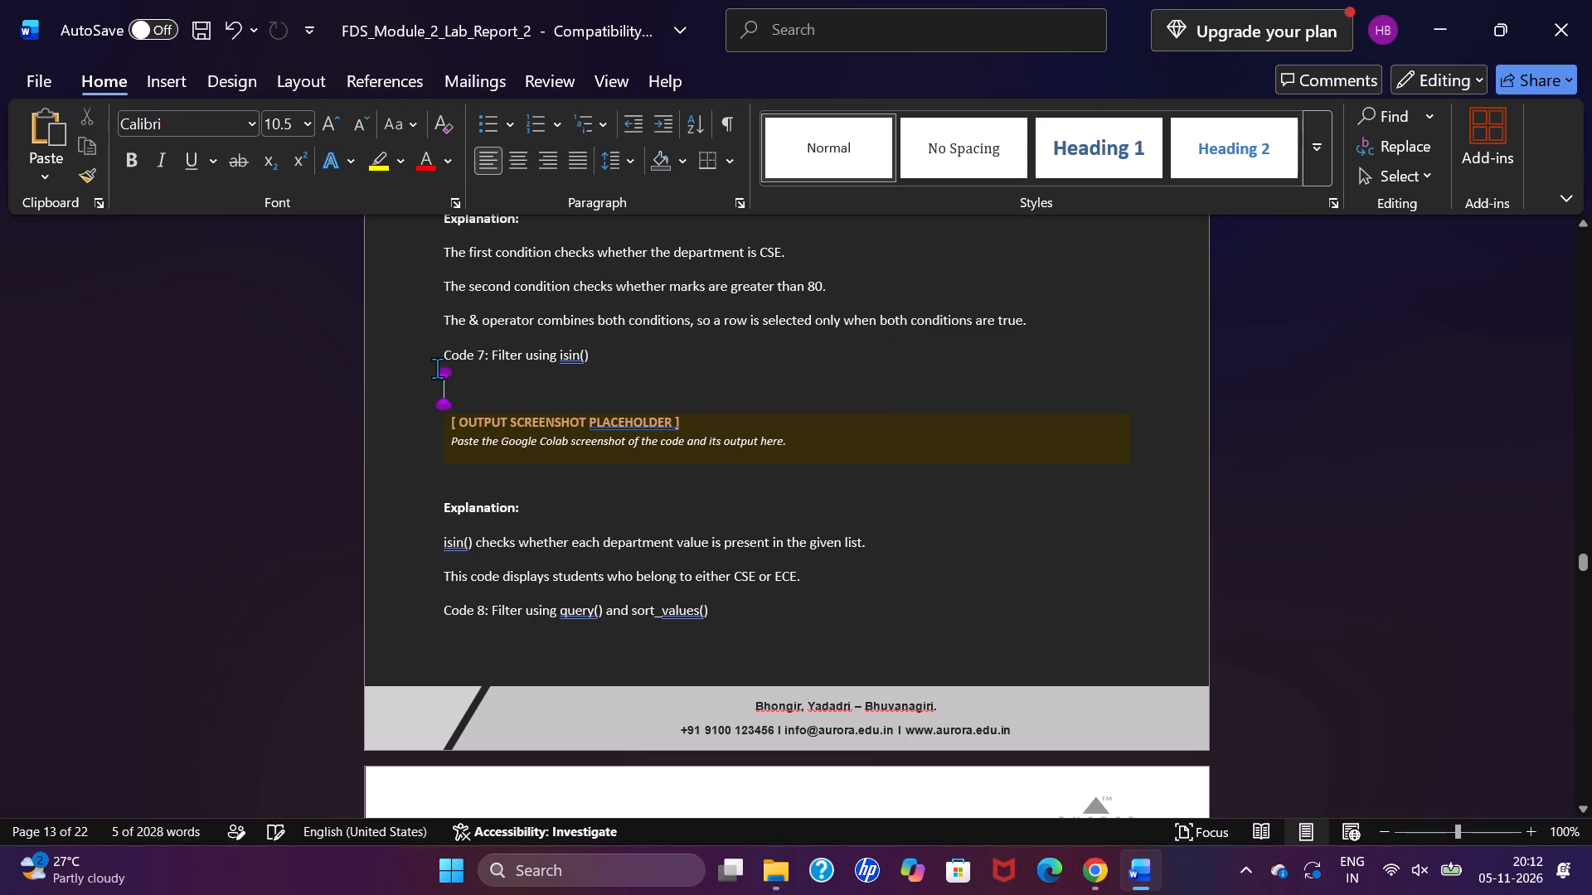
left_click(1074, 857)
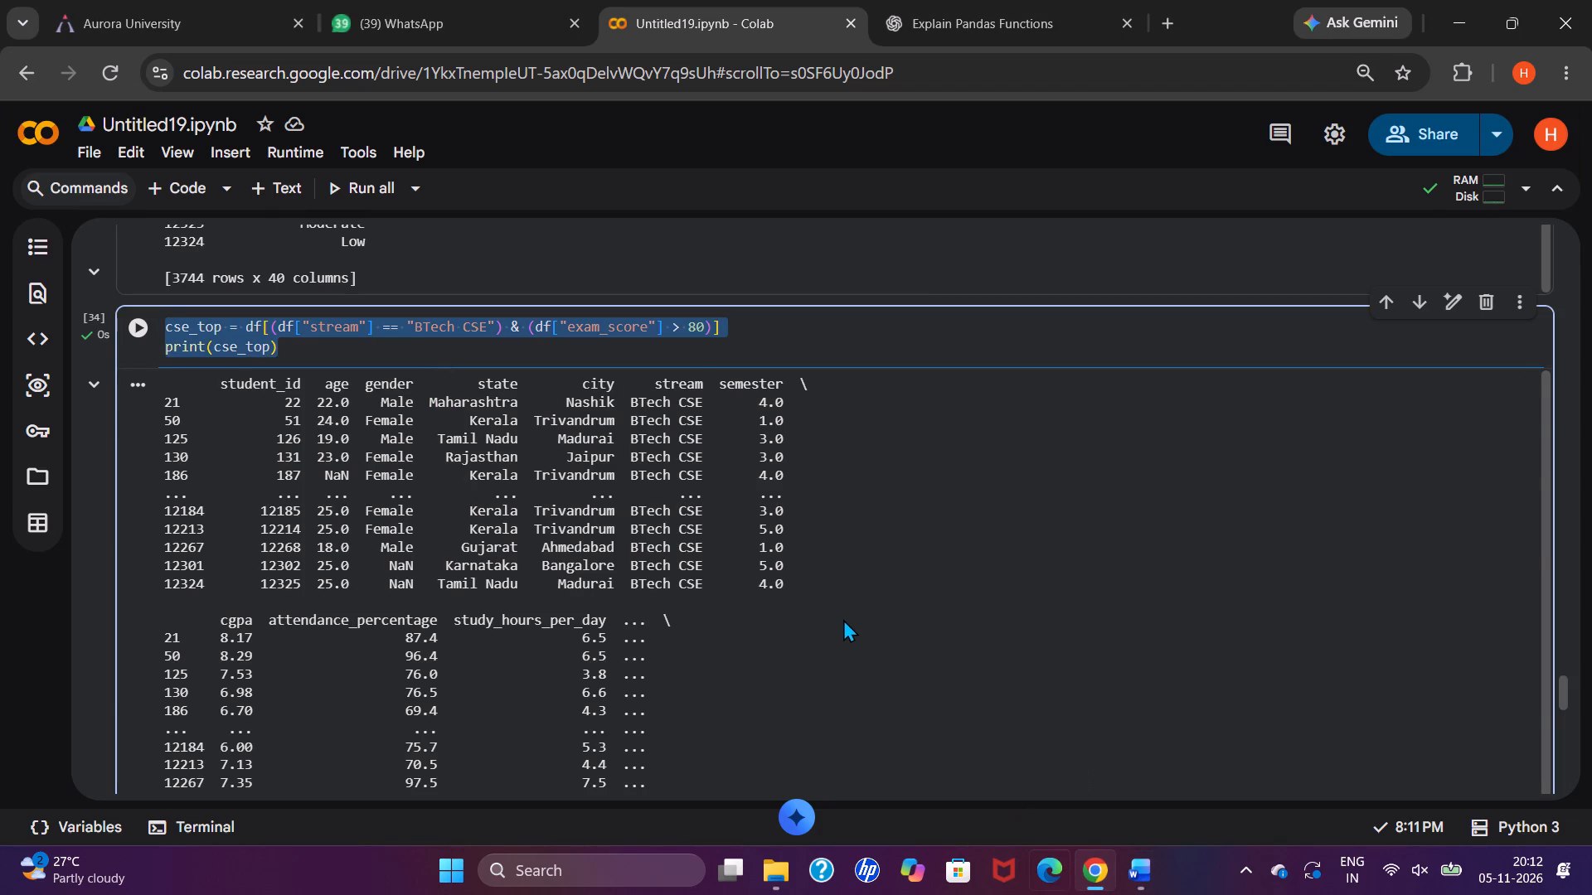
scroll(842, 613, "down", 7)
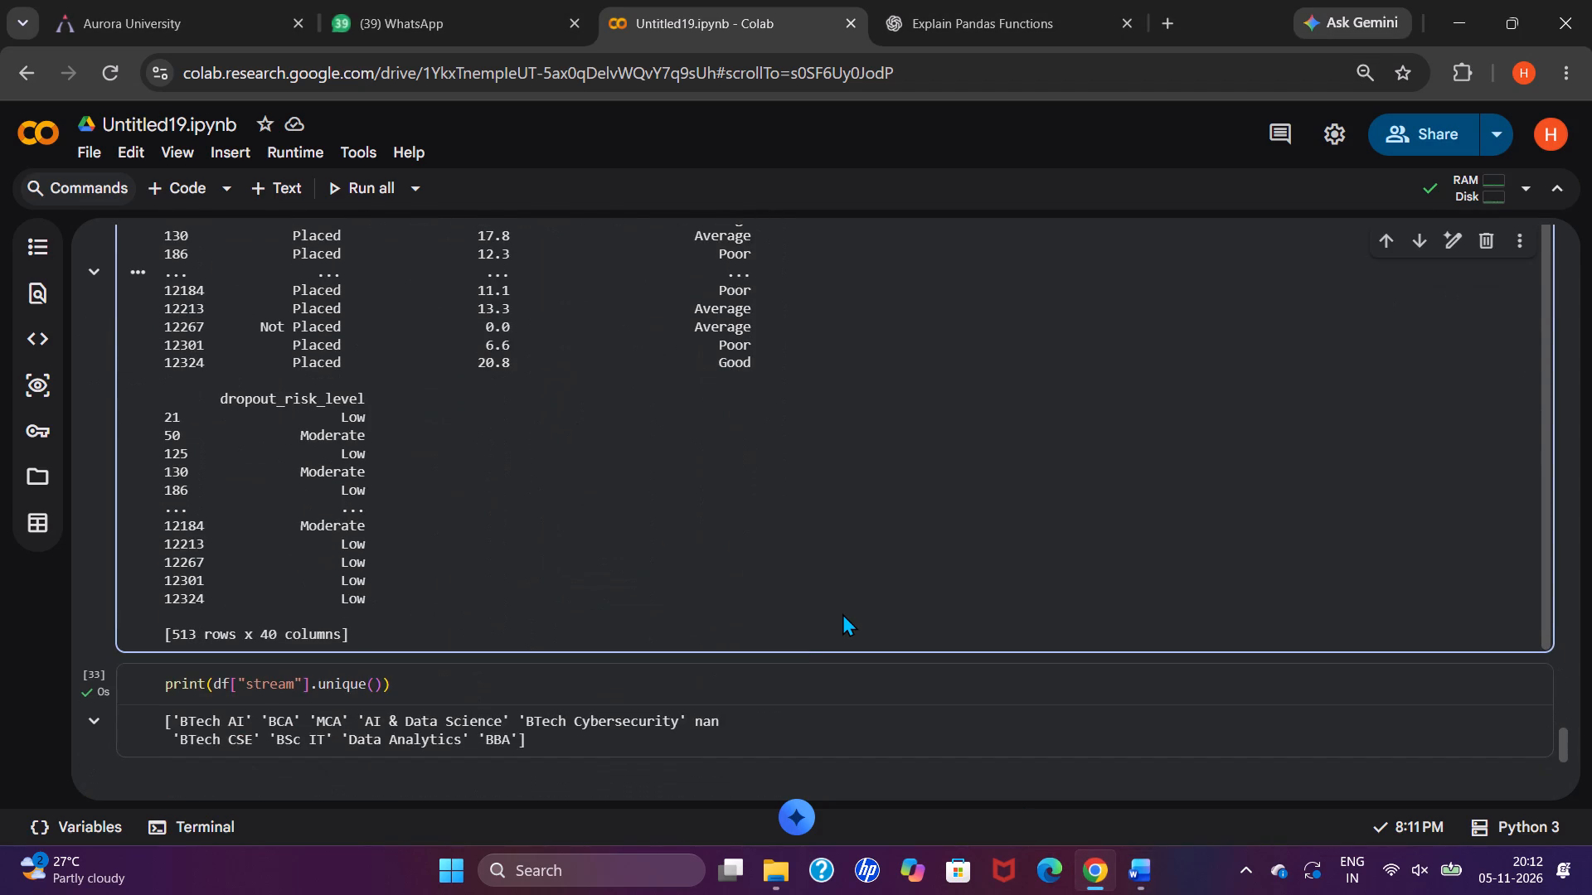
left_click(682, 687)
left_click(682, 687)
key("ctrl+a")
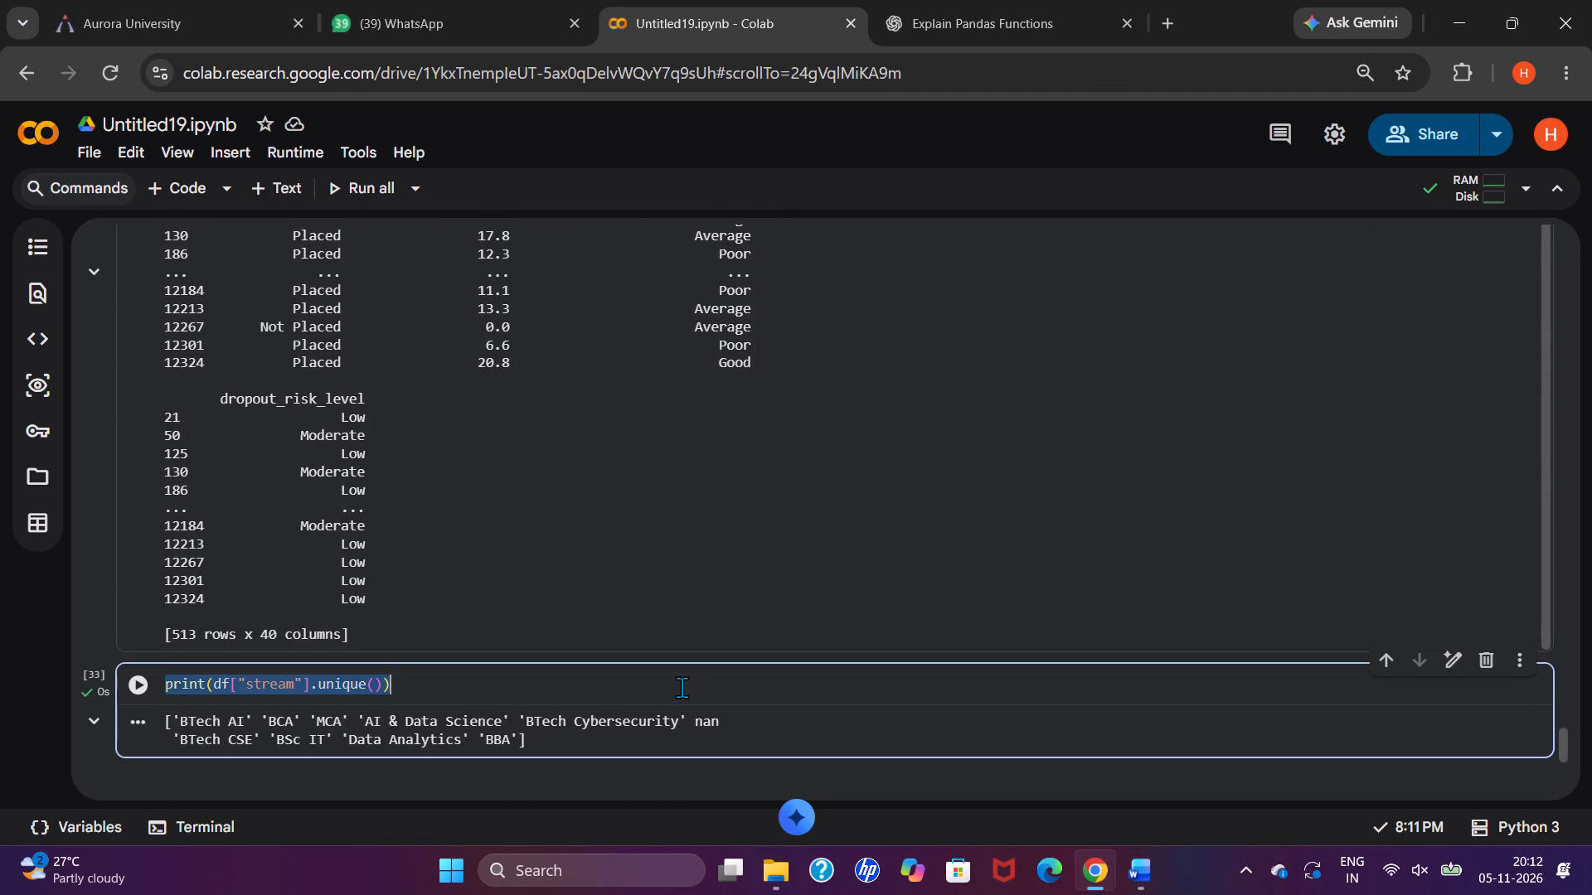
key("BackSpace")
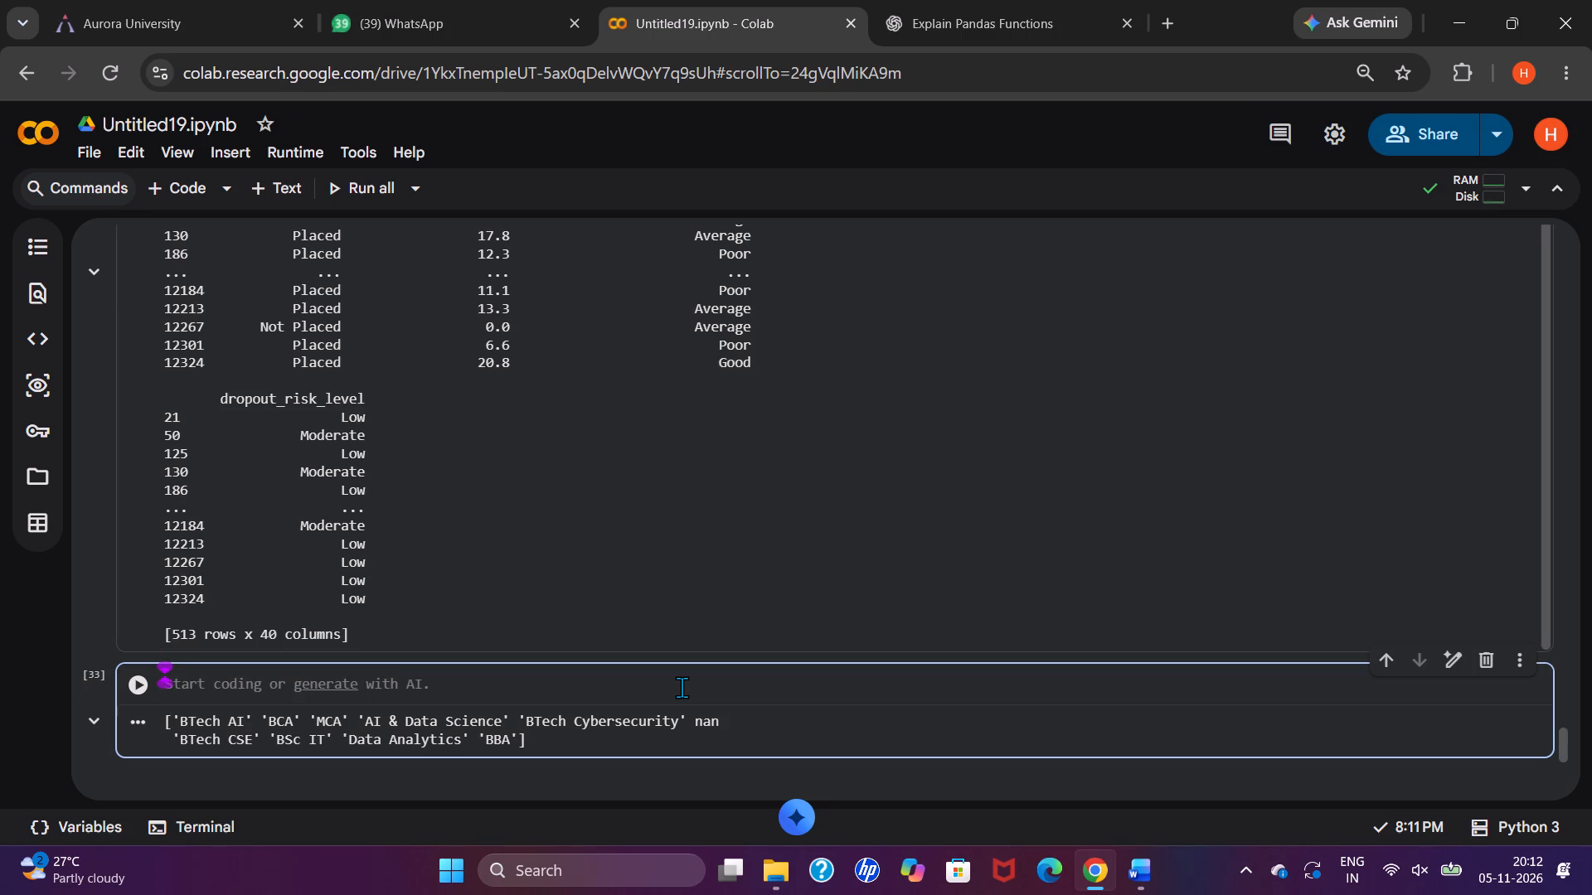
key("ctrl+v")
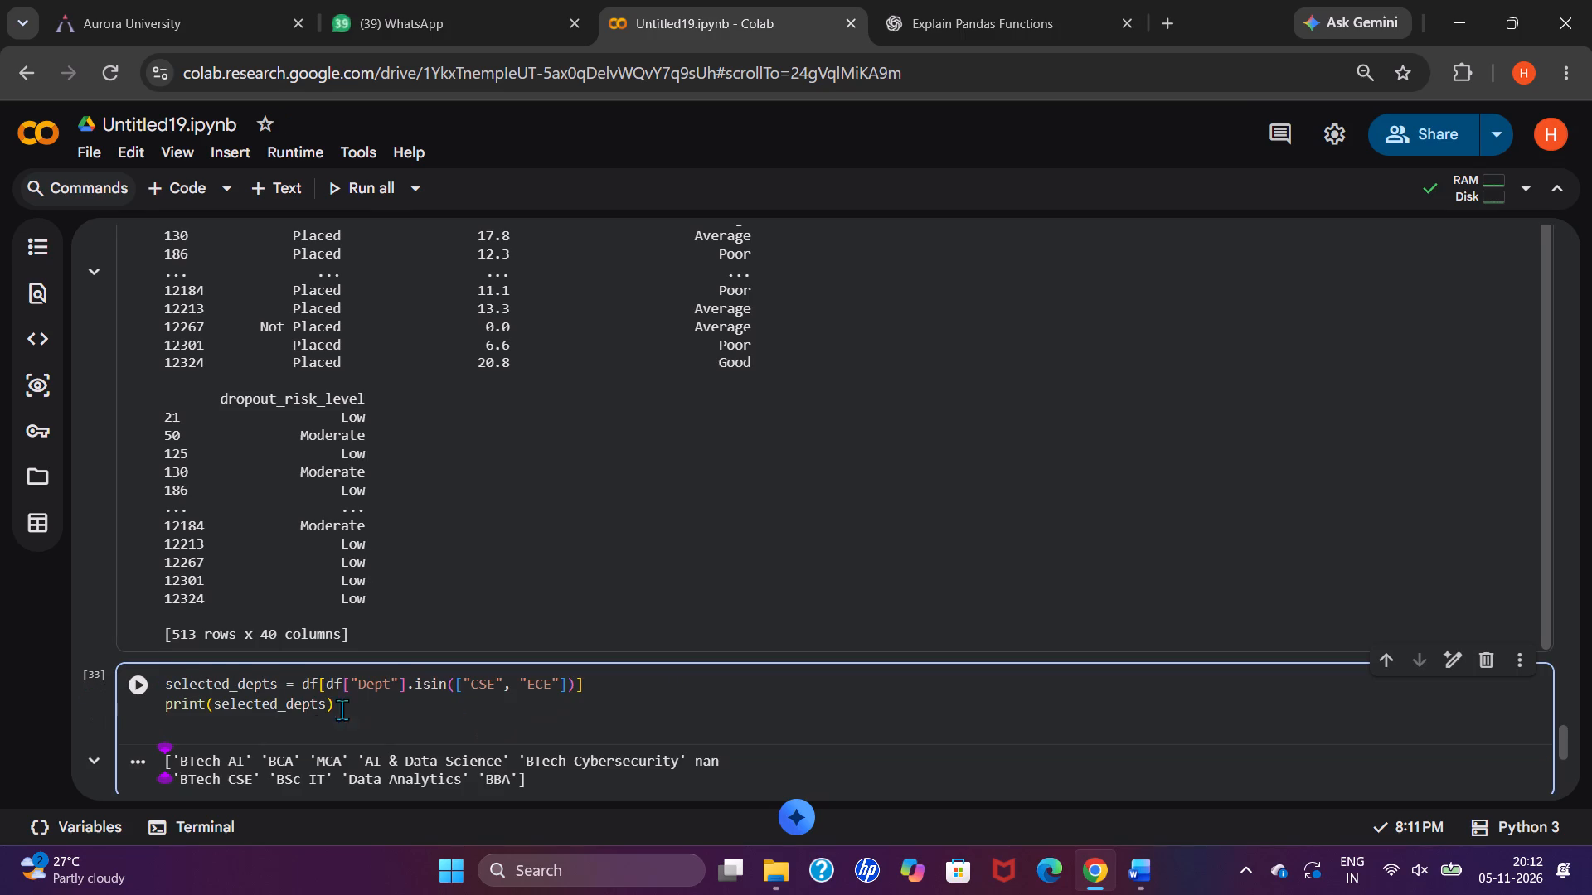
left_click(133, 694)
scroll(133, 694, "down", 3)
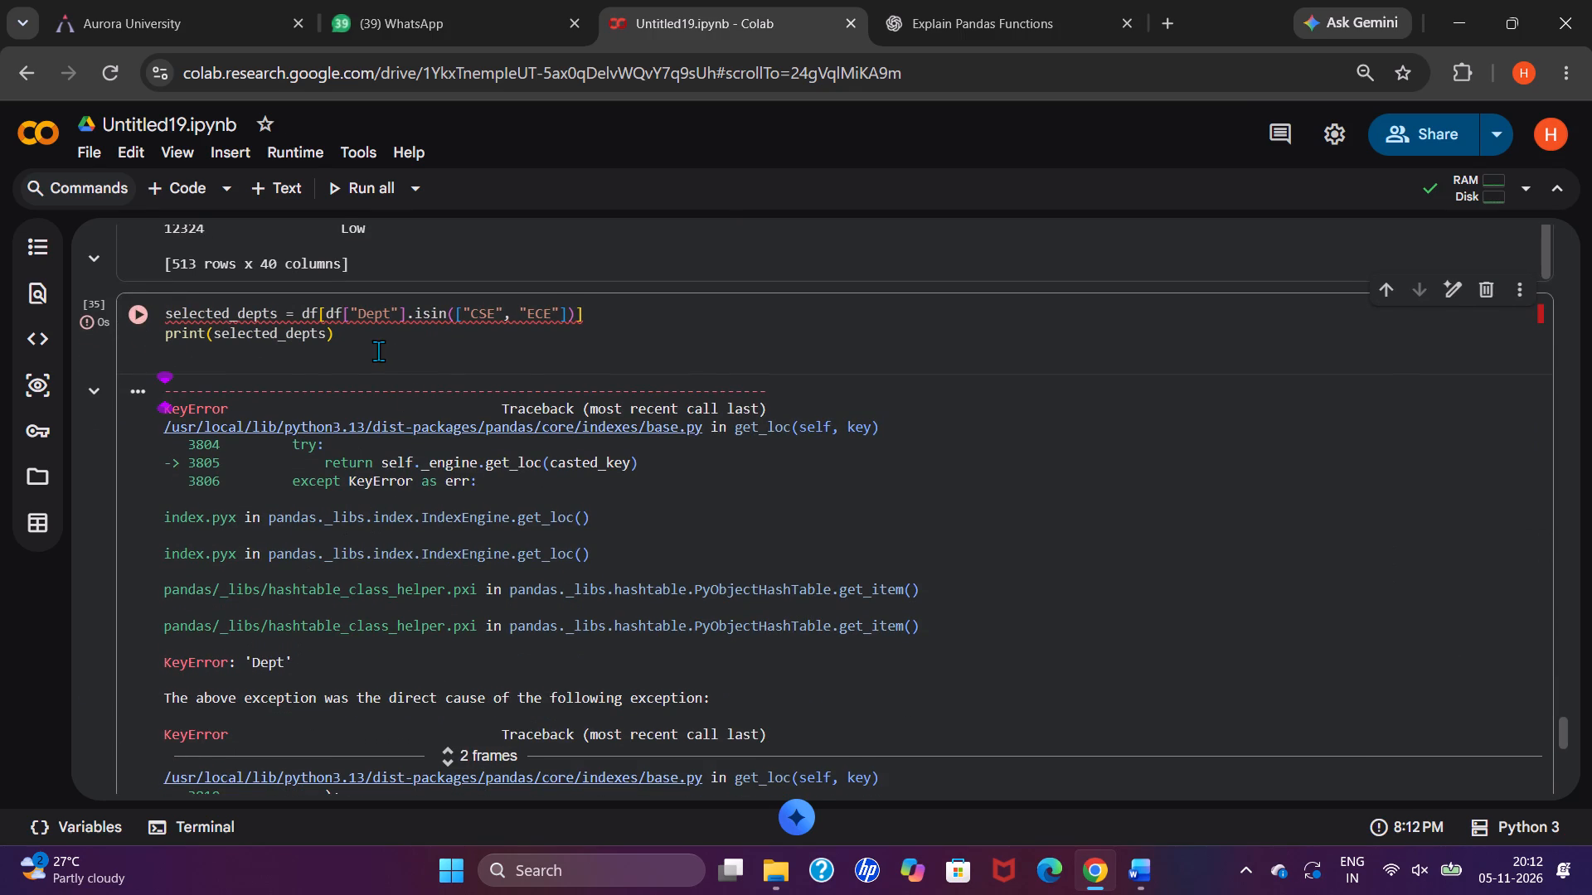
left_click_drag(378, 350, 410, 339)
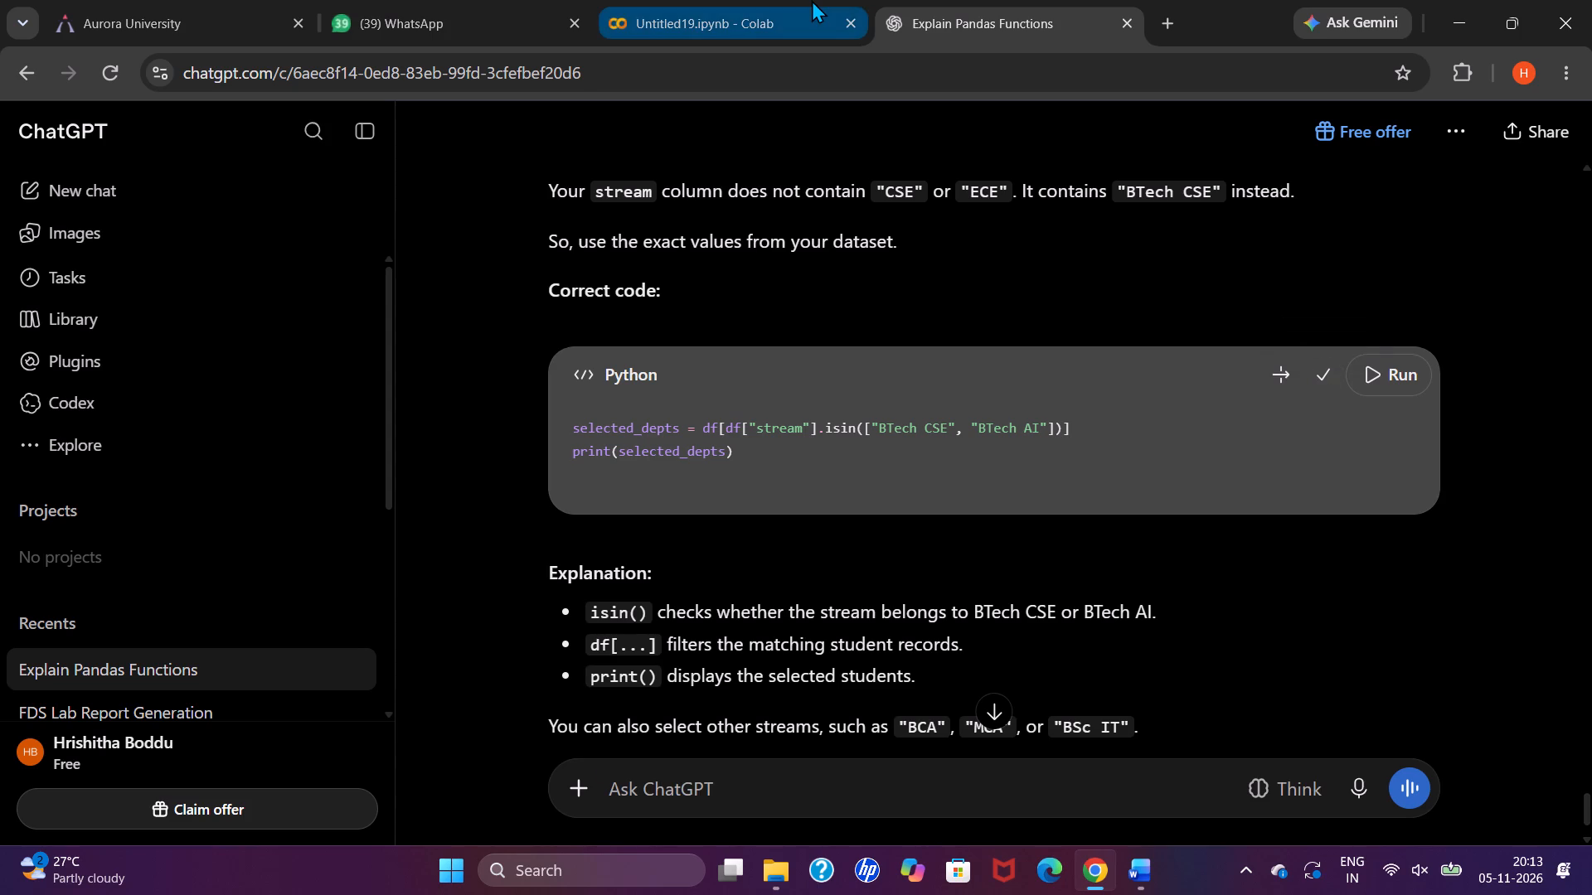
key("ctrl+v")
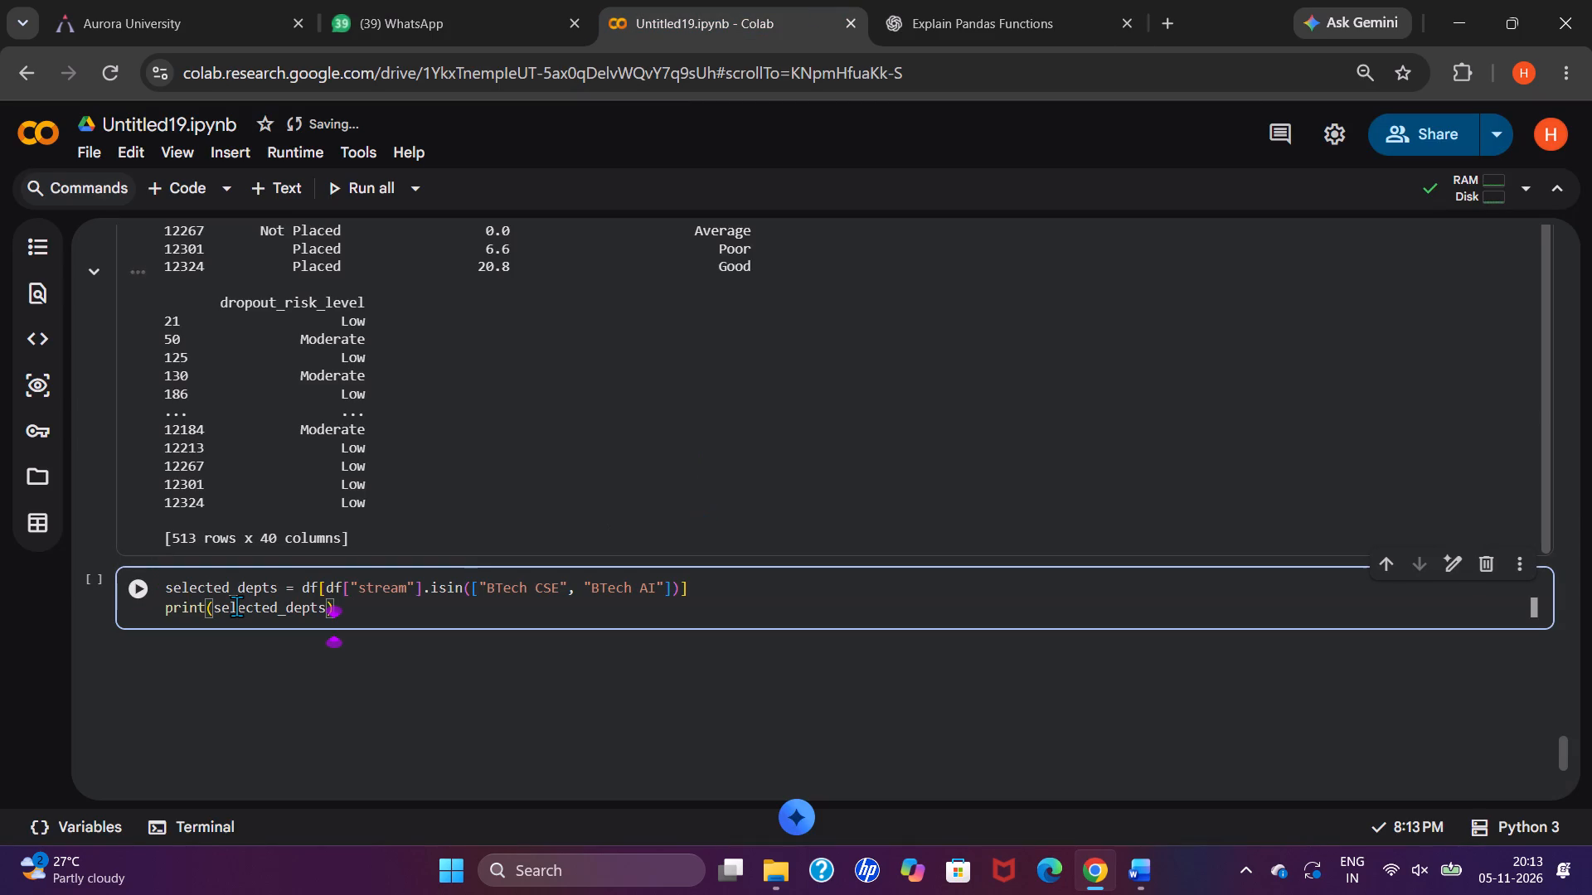
left_click(129, 583)
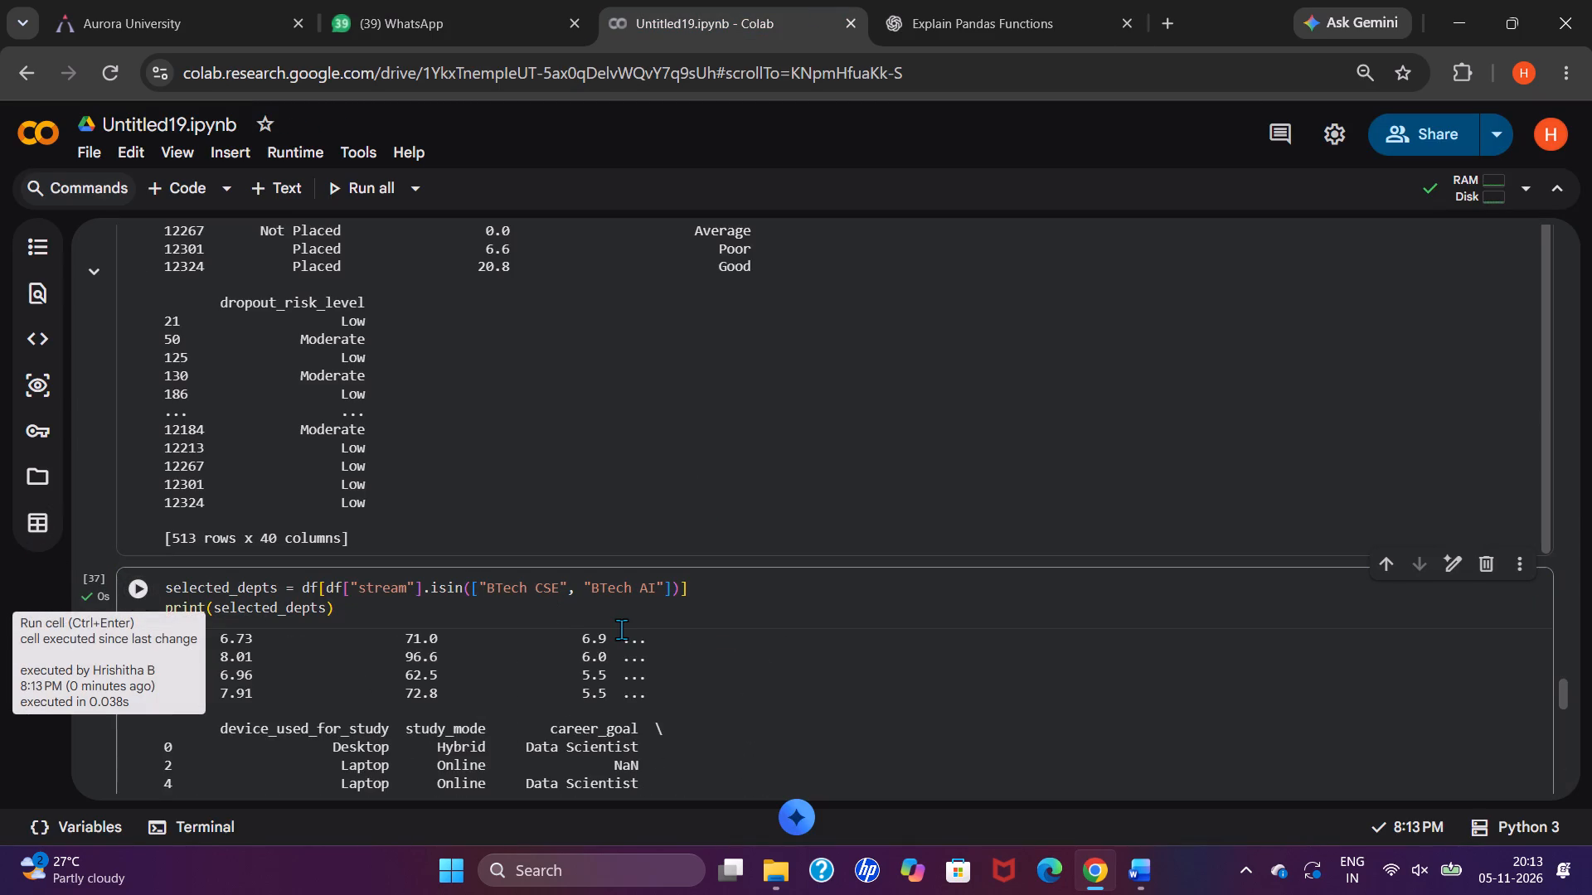
Capture a screenshot of the selected_depts code and output, and replace the Code 7 output placeholder in the Word report with it.
scroll(621, 629, "down", 4)
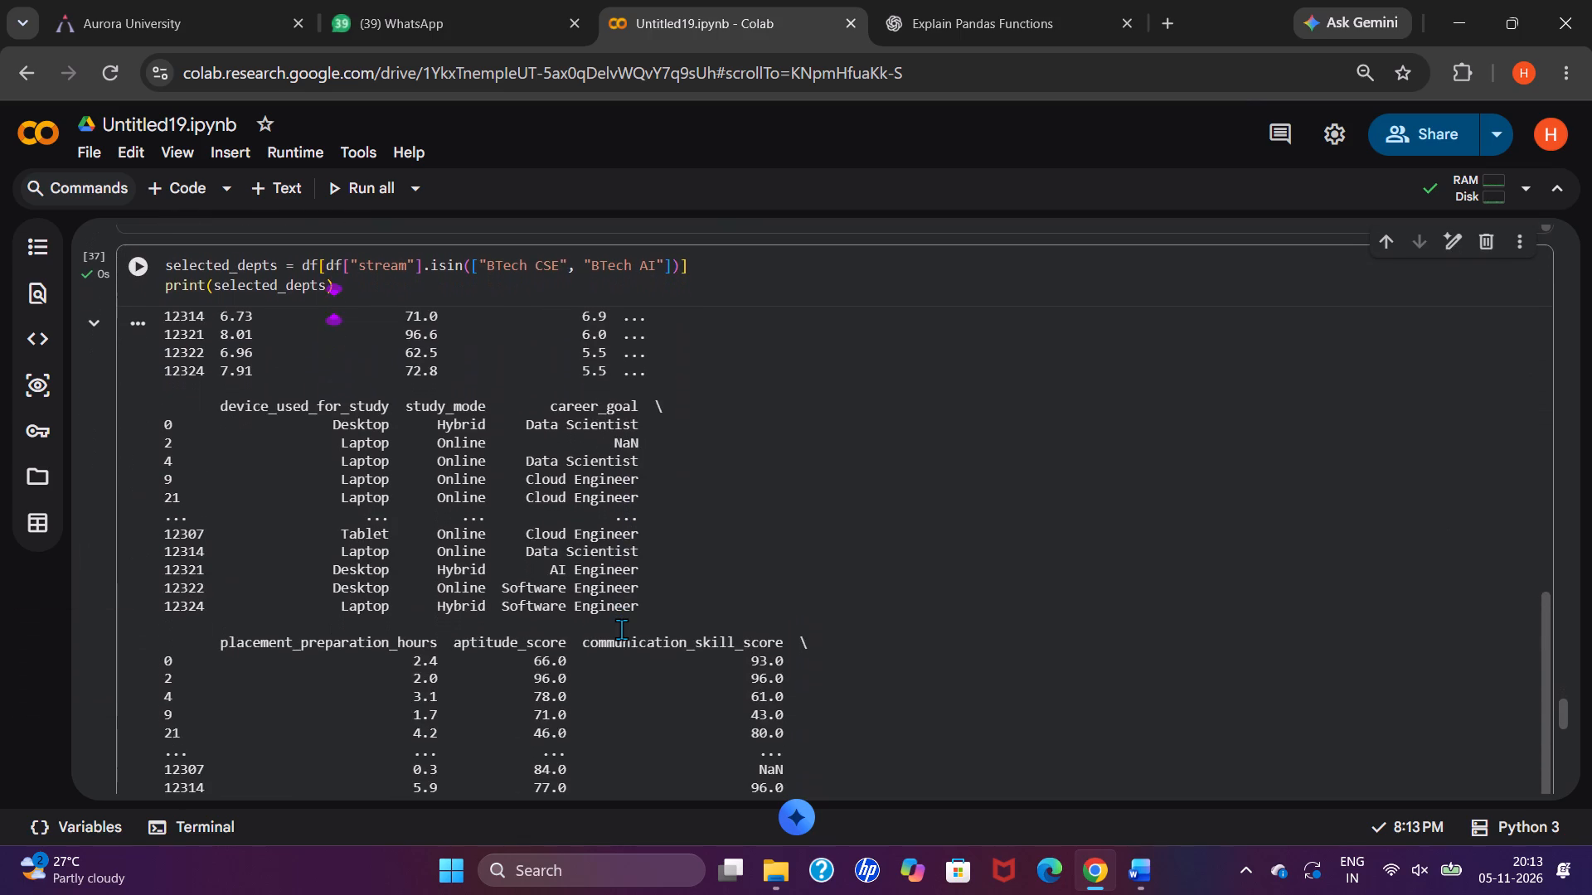
scroll(621, 629, "down", 1)
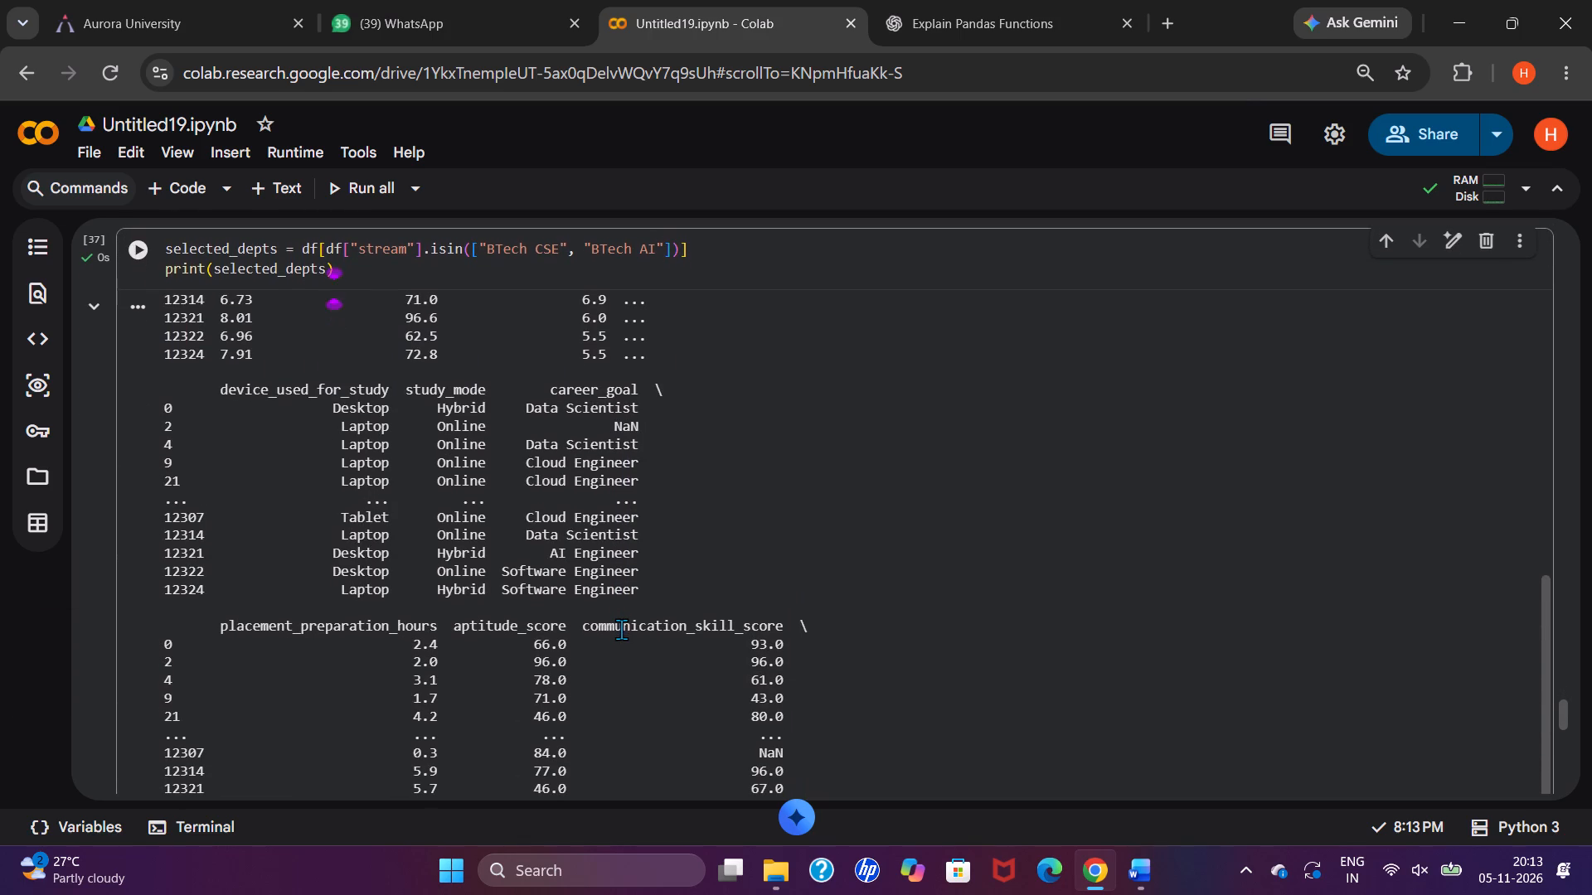
scroll(621, 629, "down", 1)
key("ctrl+Print")
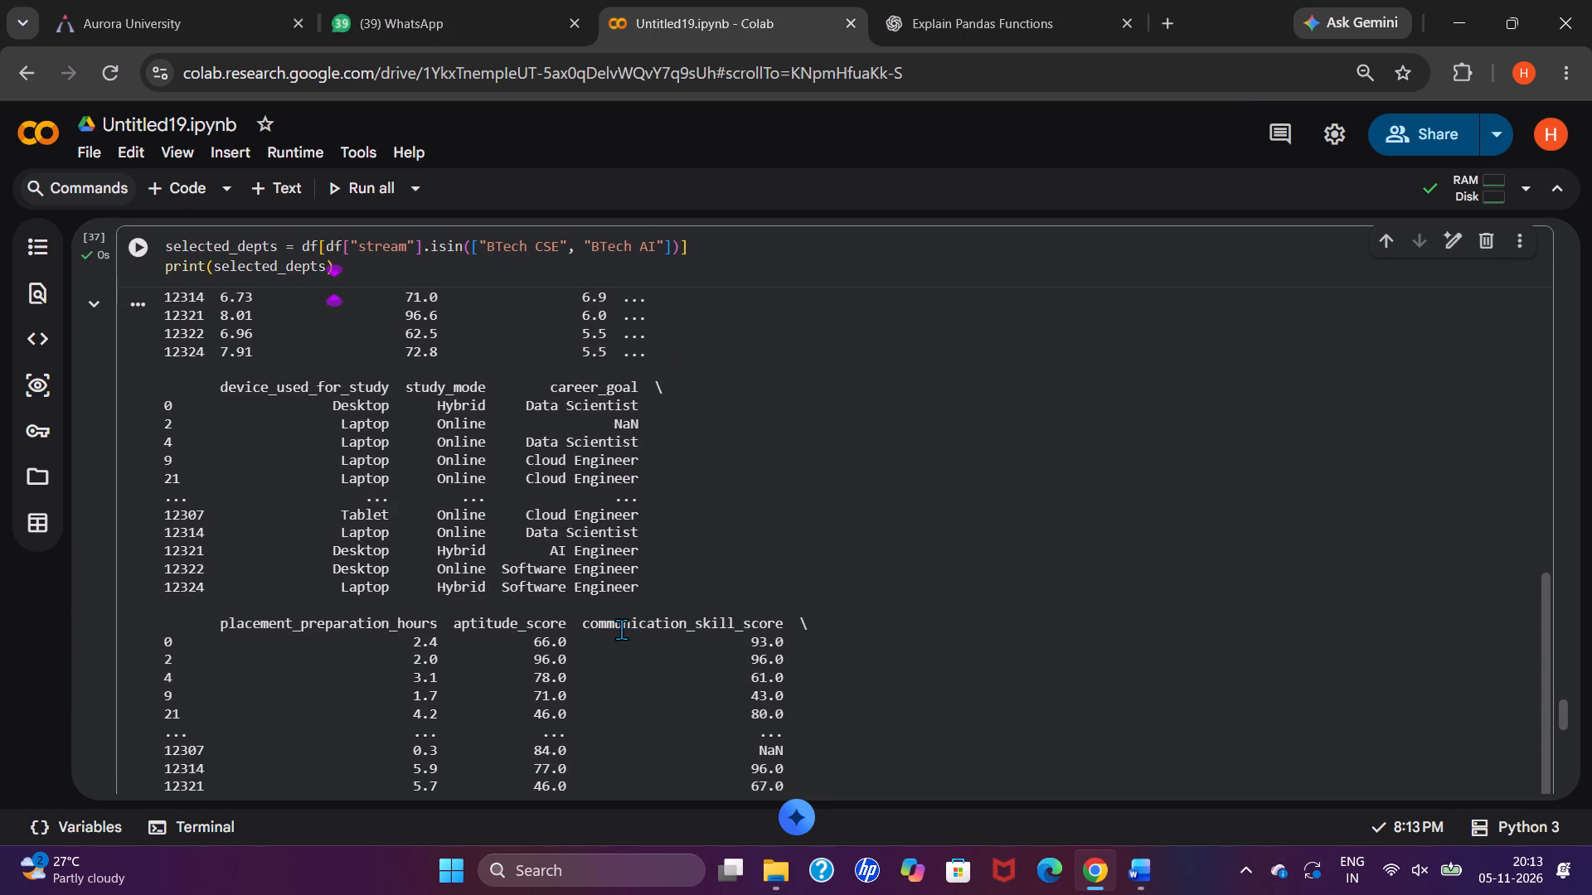
left_click(1118, 867)
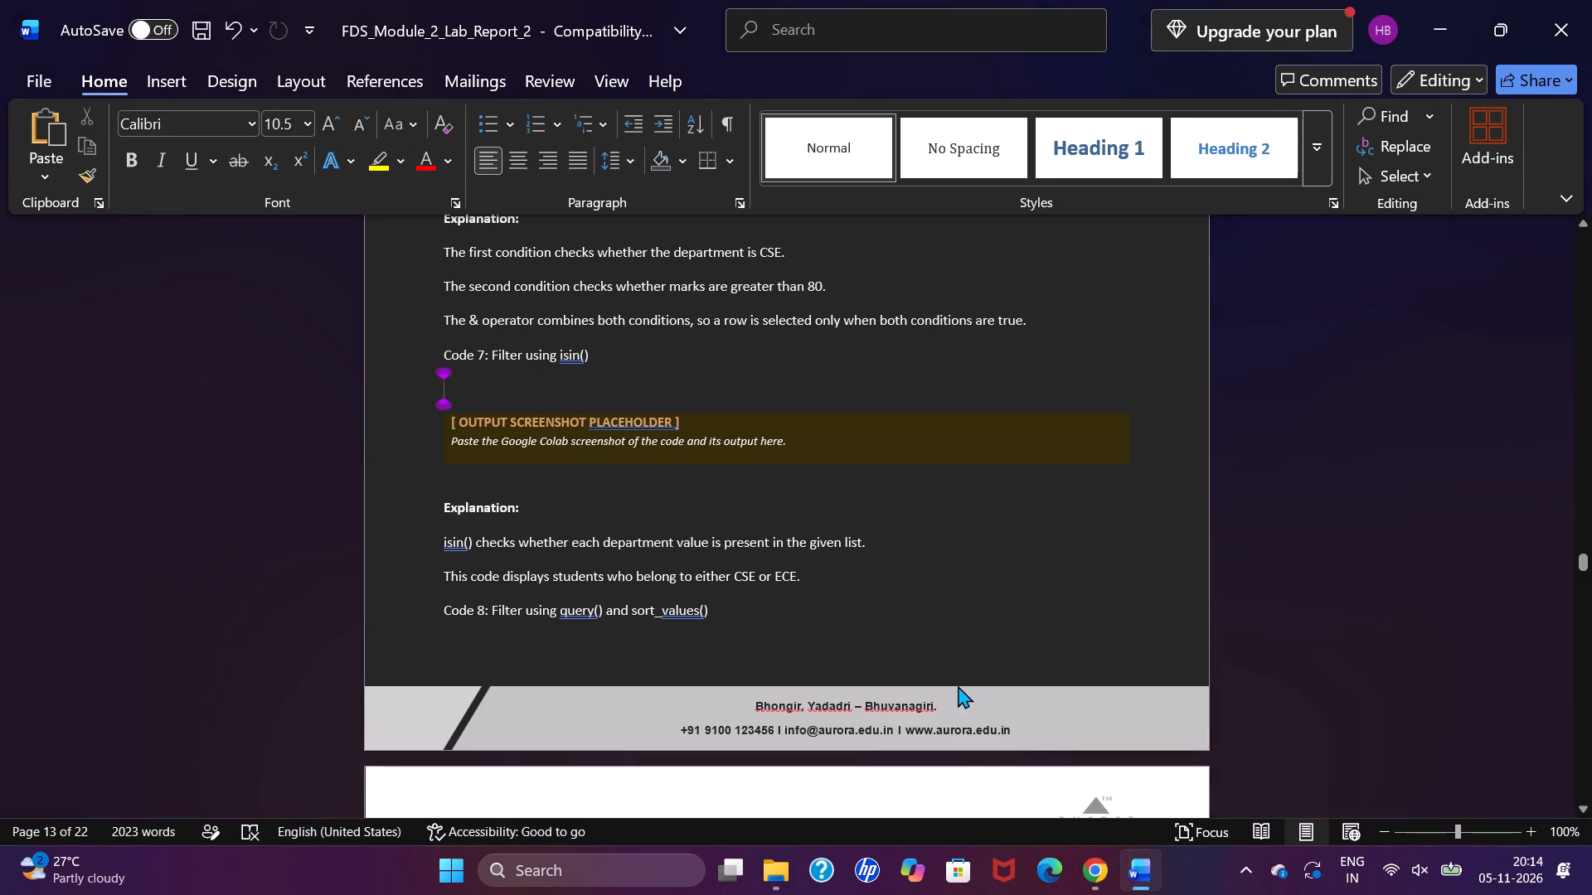
left_click(1085, 867)
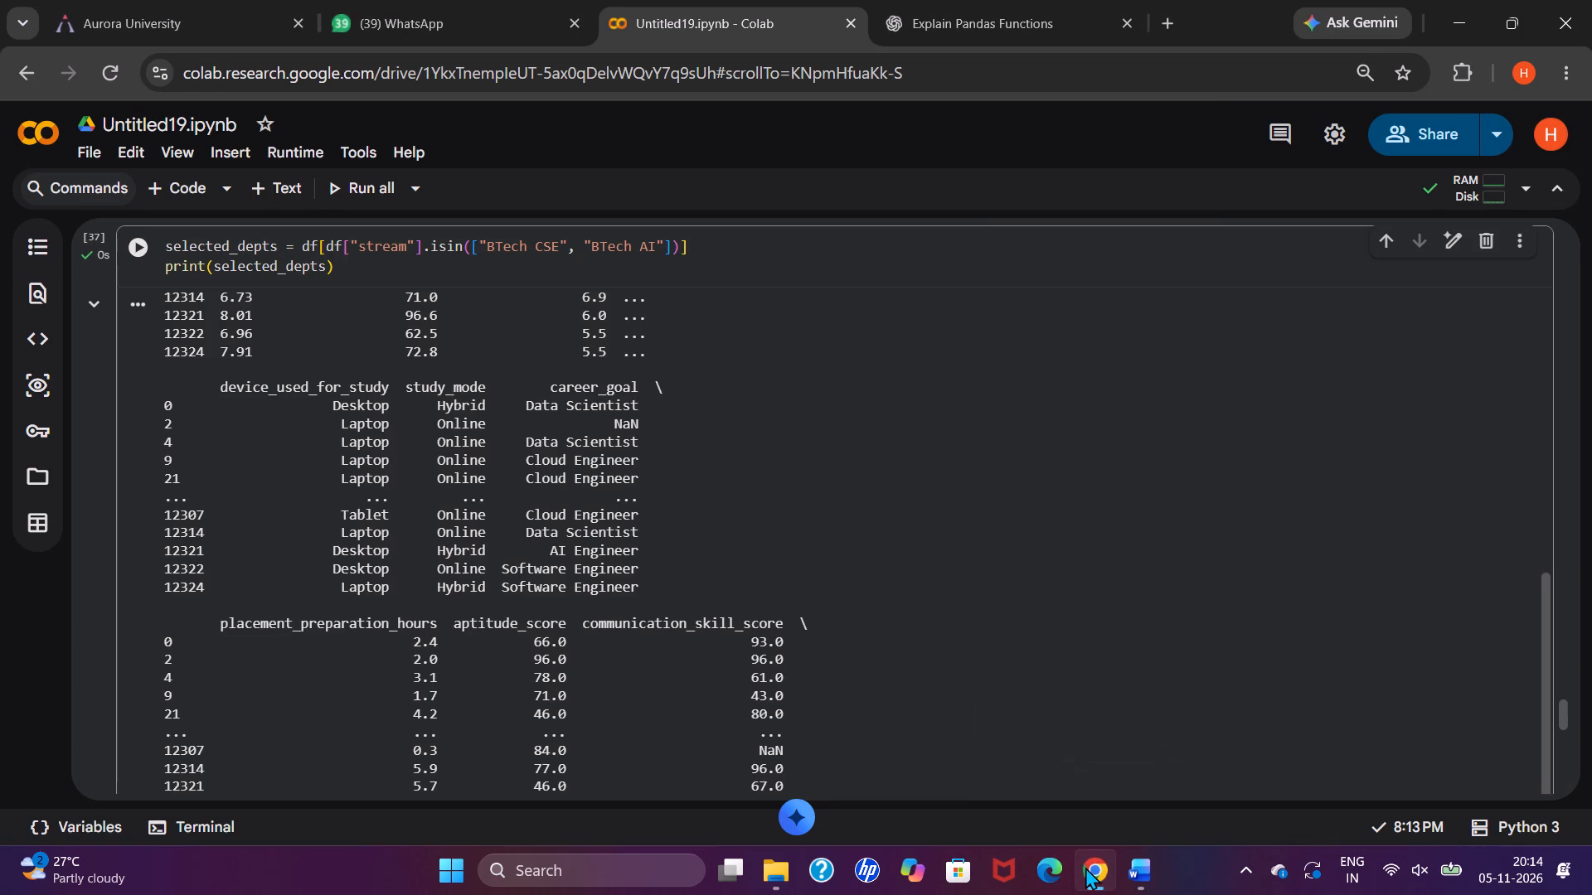
left_click(1151, 878)
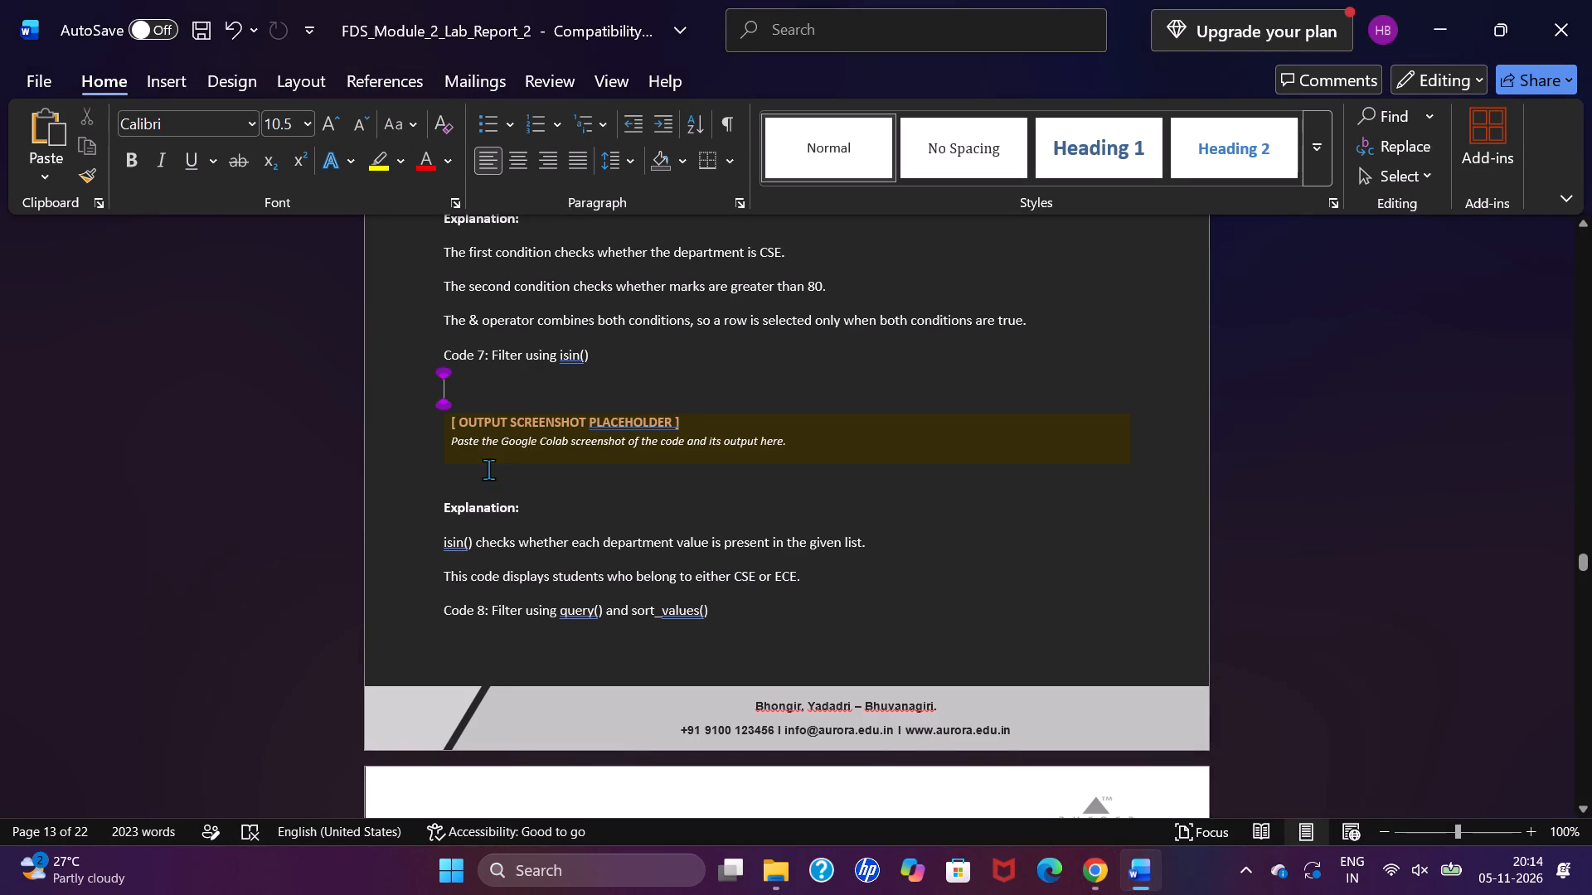
left_click(478, 448)
left_click(434, 408)
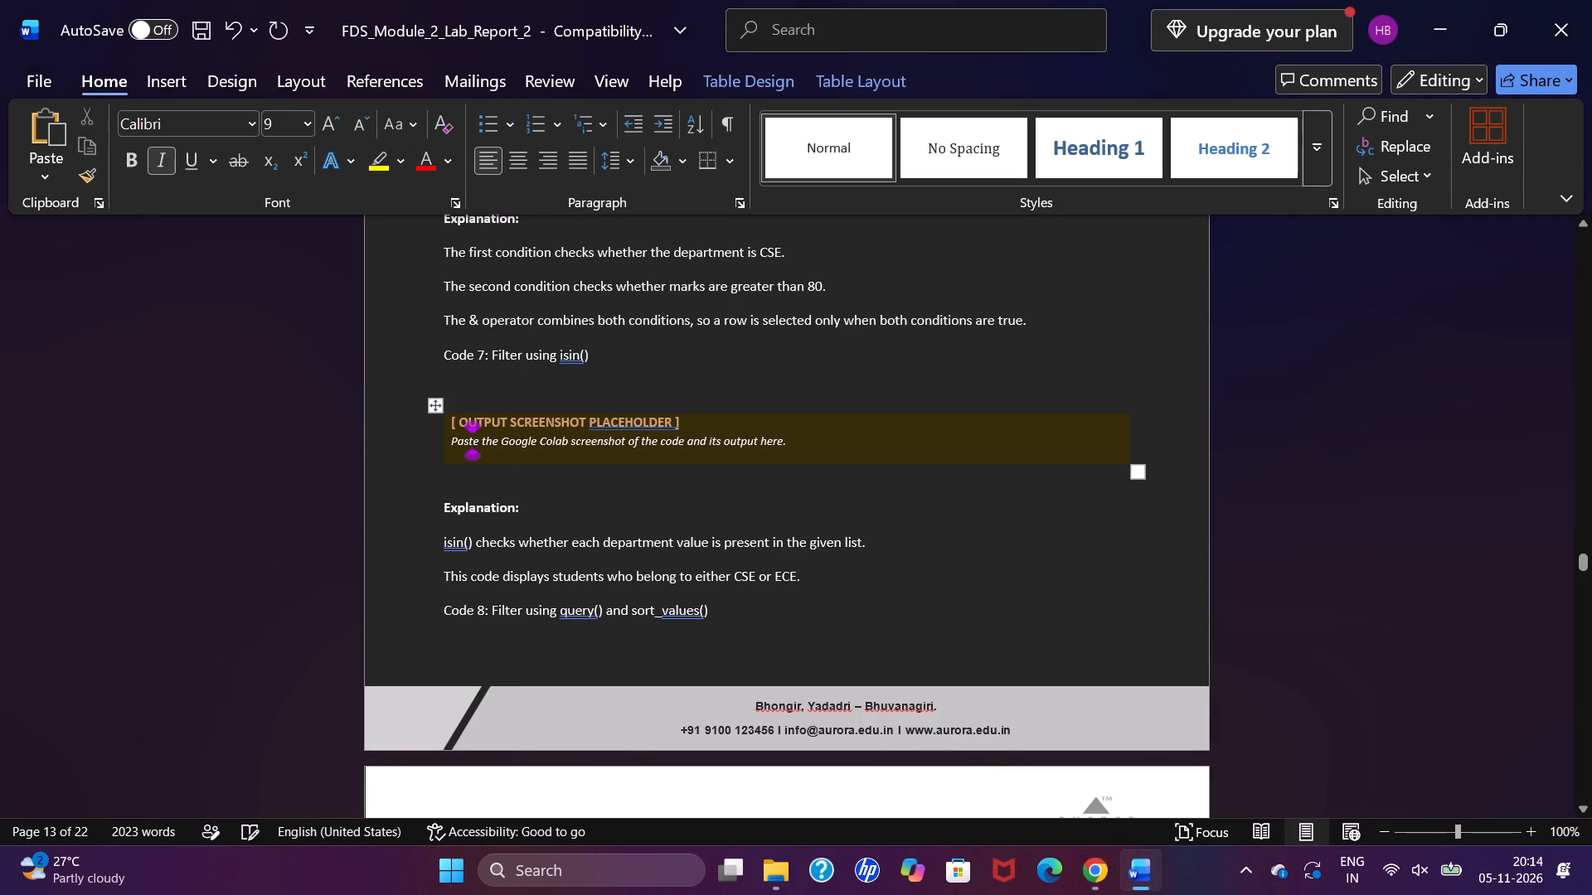
key("BackSpace")
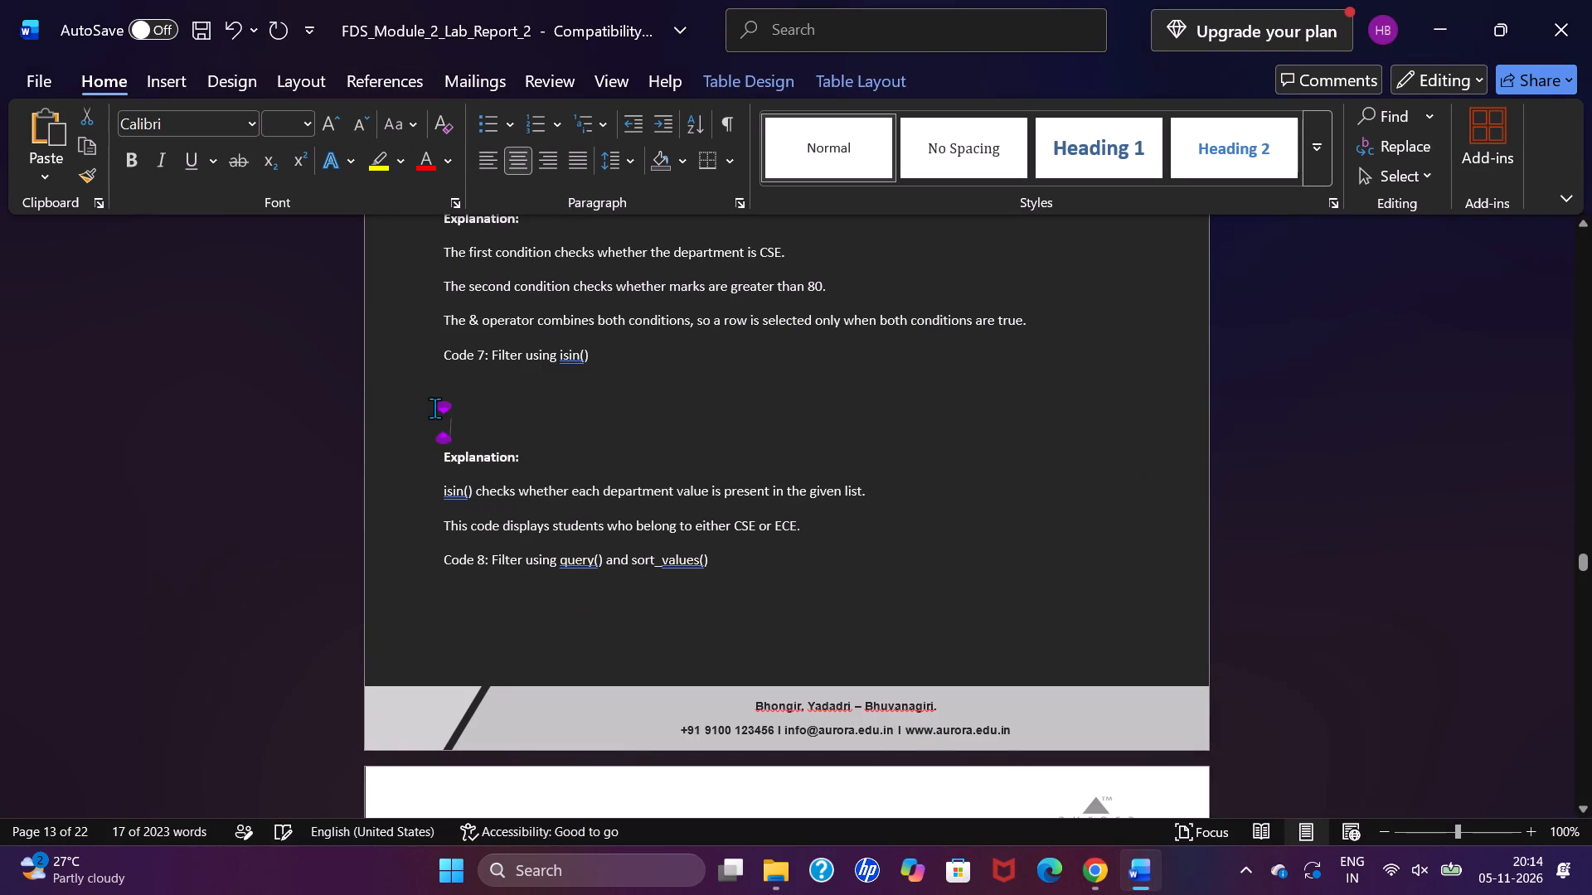
key("ctrl+v")
Copy the selected_depts isin() code from the Colab cell and paste it under the Code 7 heading in the Word report.
scroll(434, 408, "up", 3)
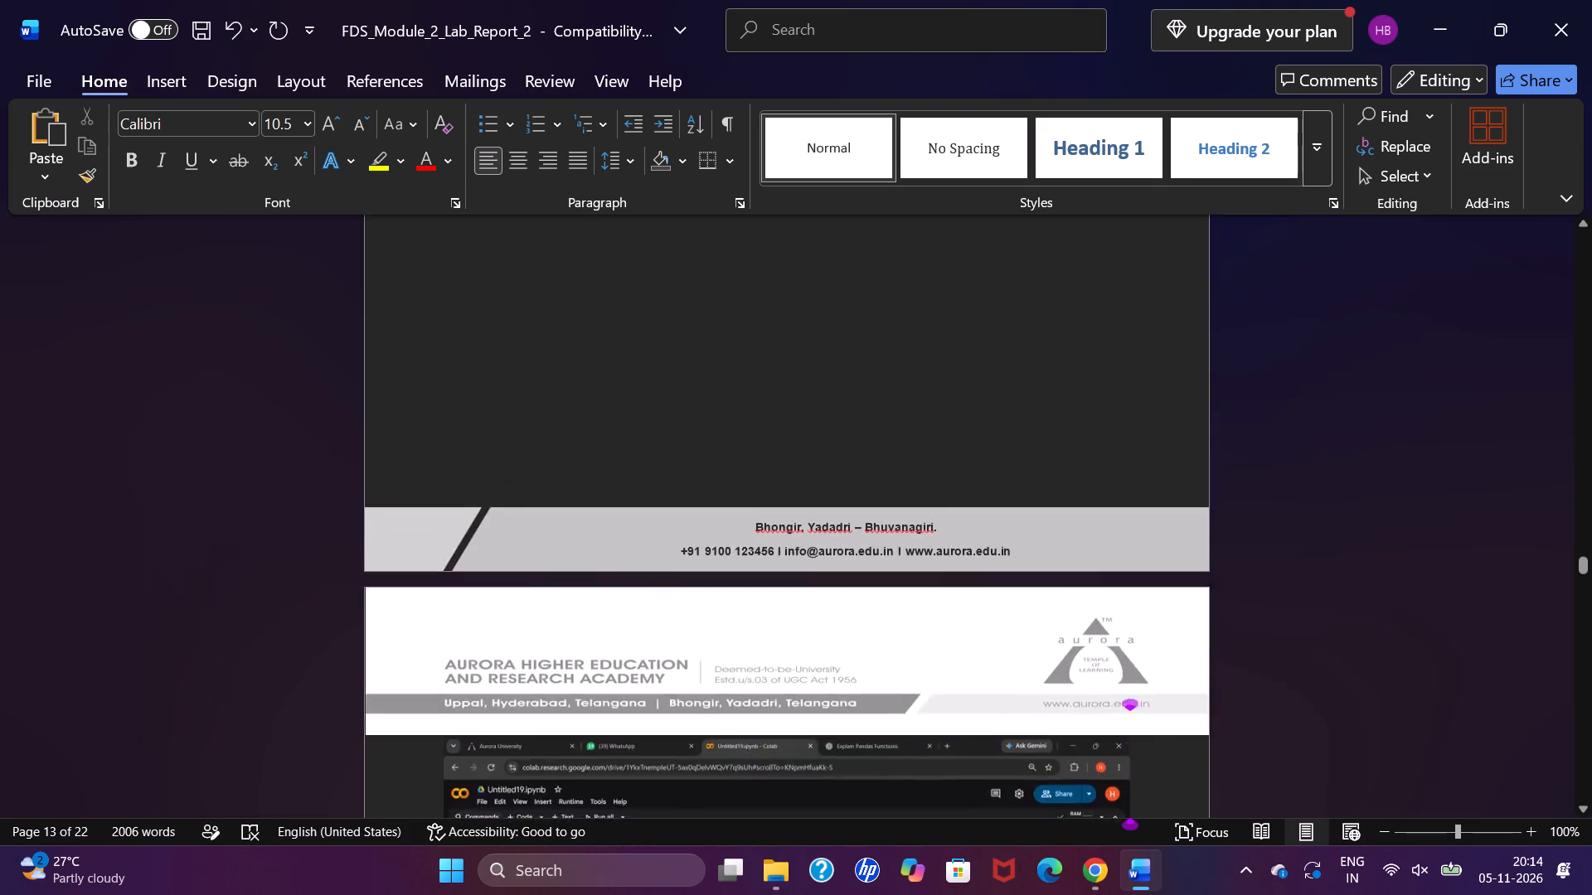
scroll(434, 408, "up", 1)
left_click(624, 495)
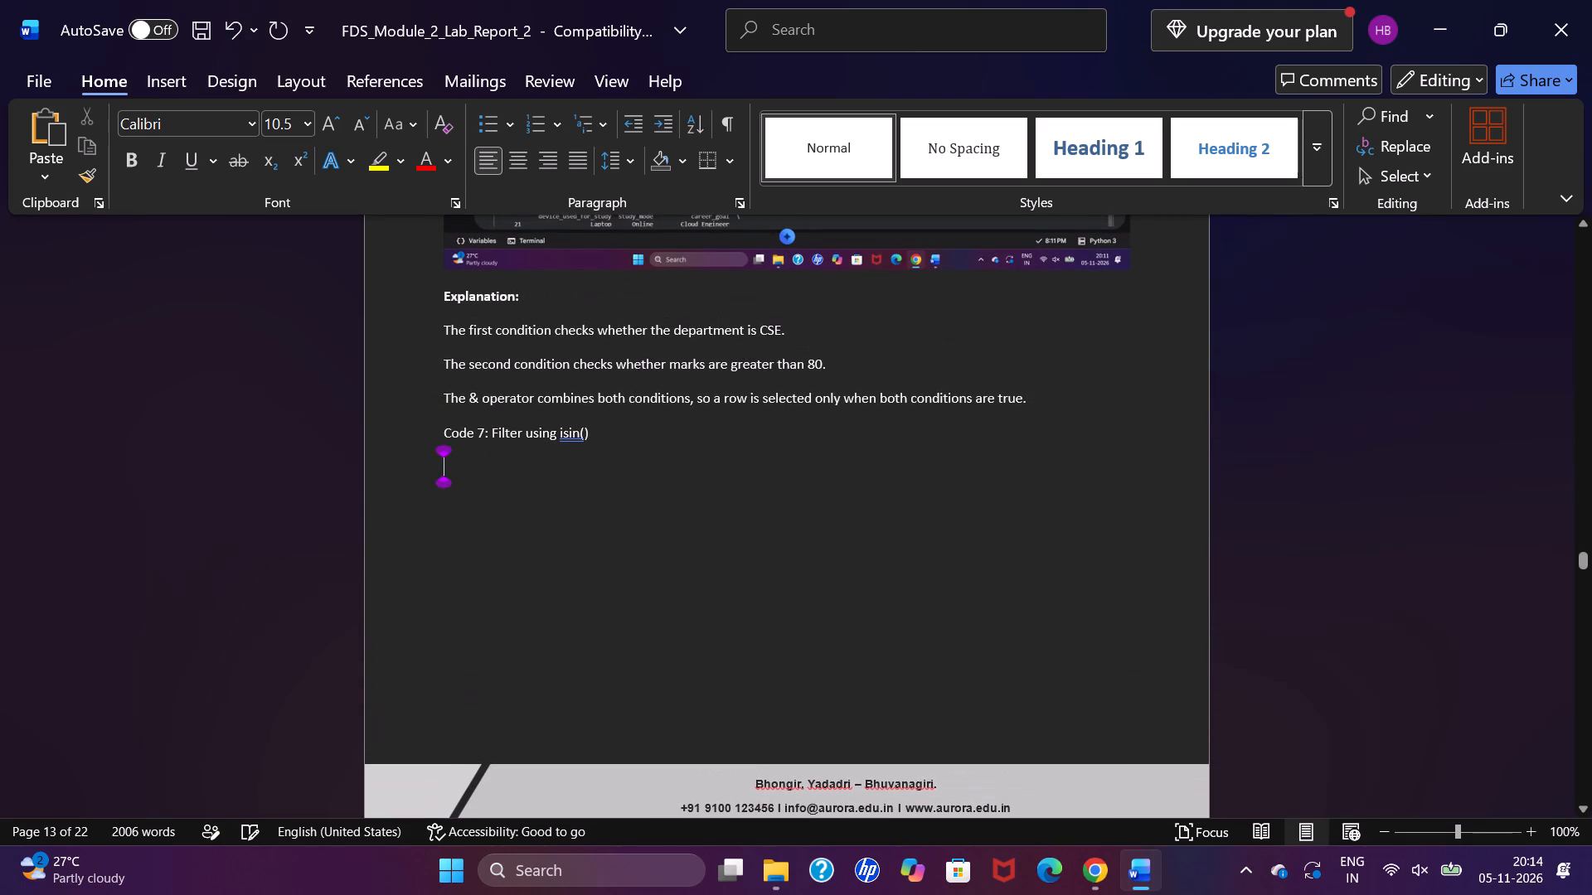
left_click(1085, 872)
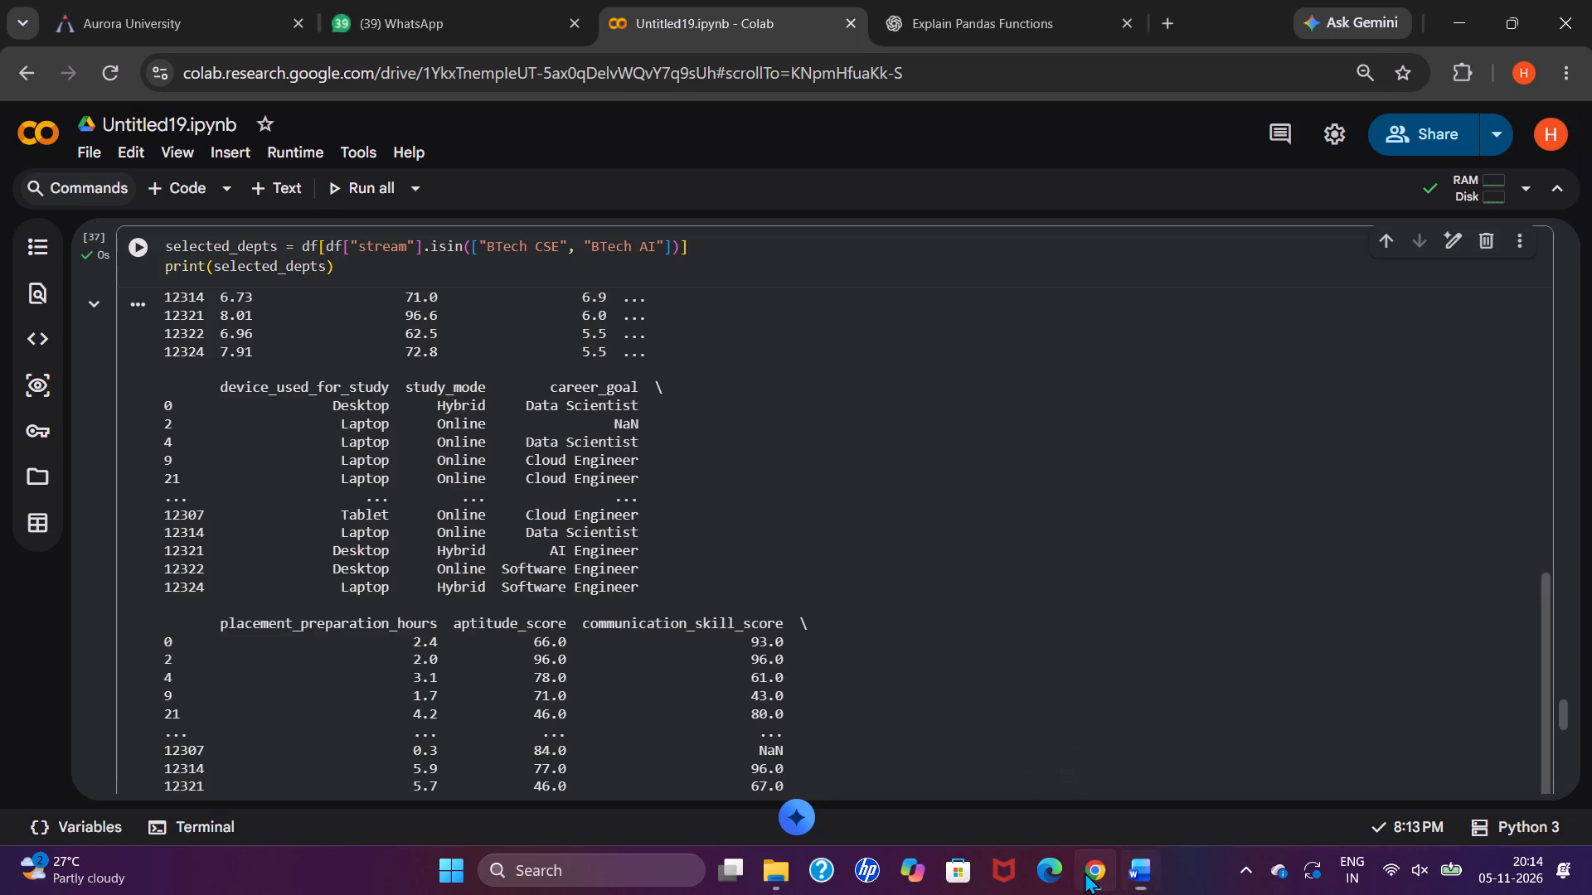
double_click(382, 235)
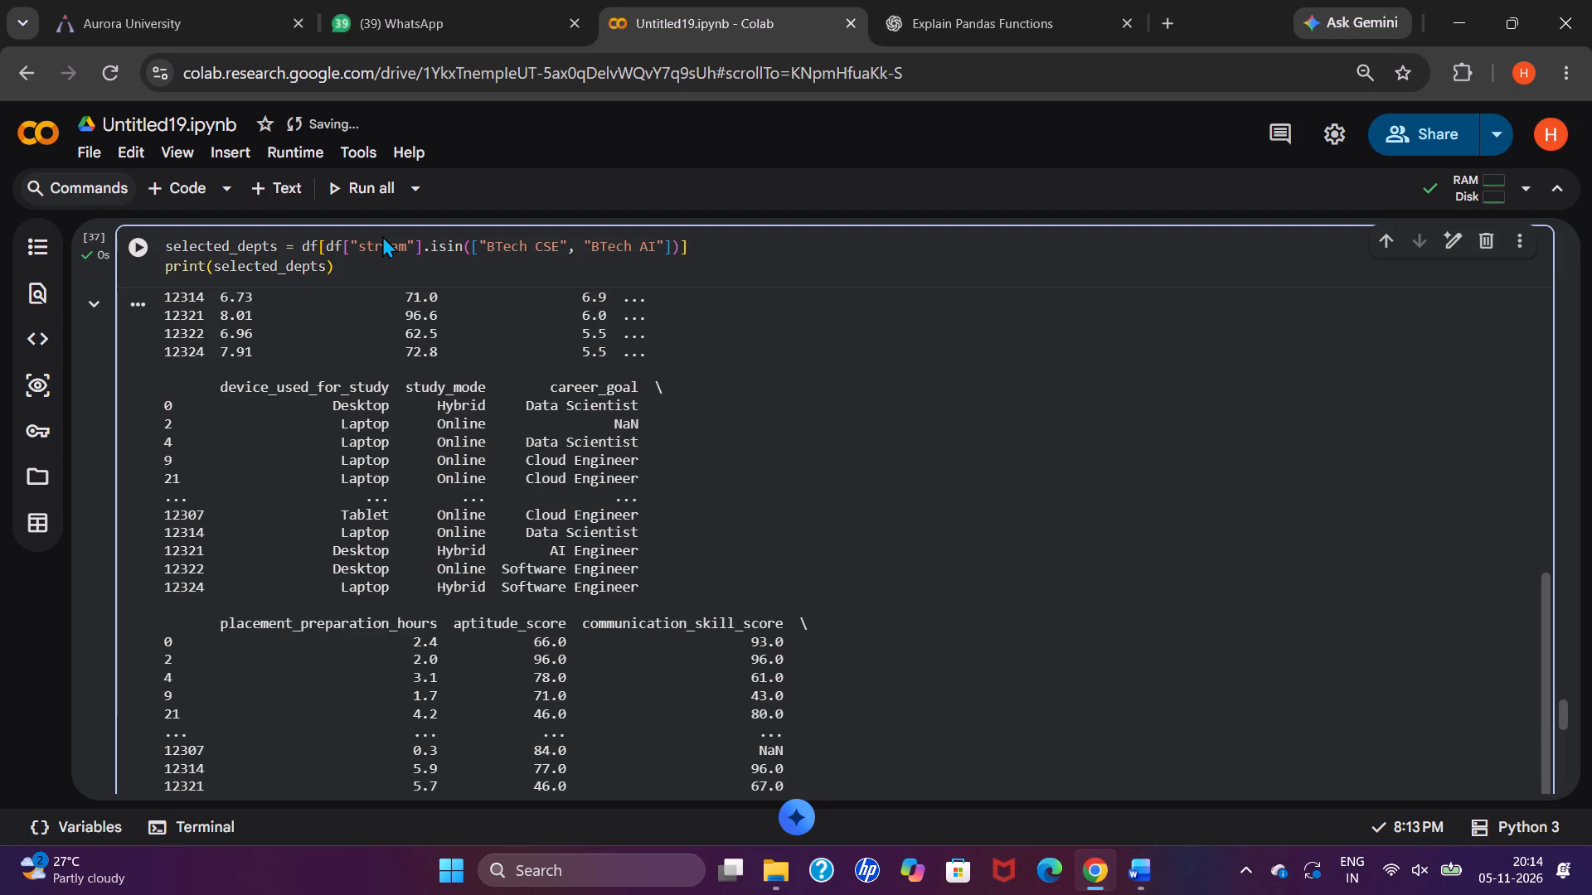
left_click(385, 238)
key("ctrl+a")
key("ctrl+c")
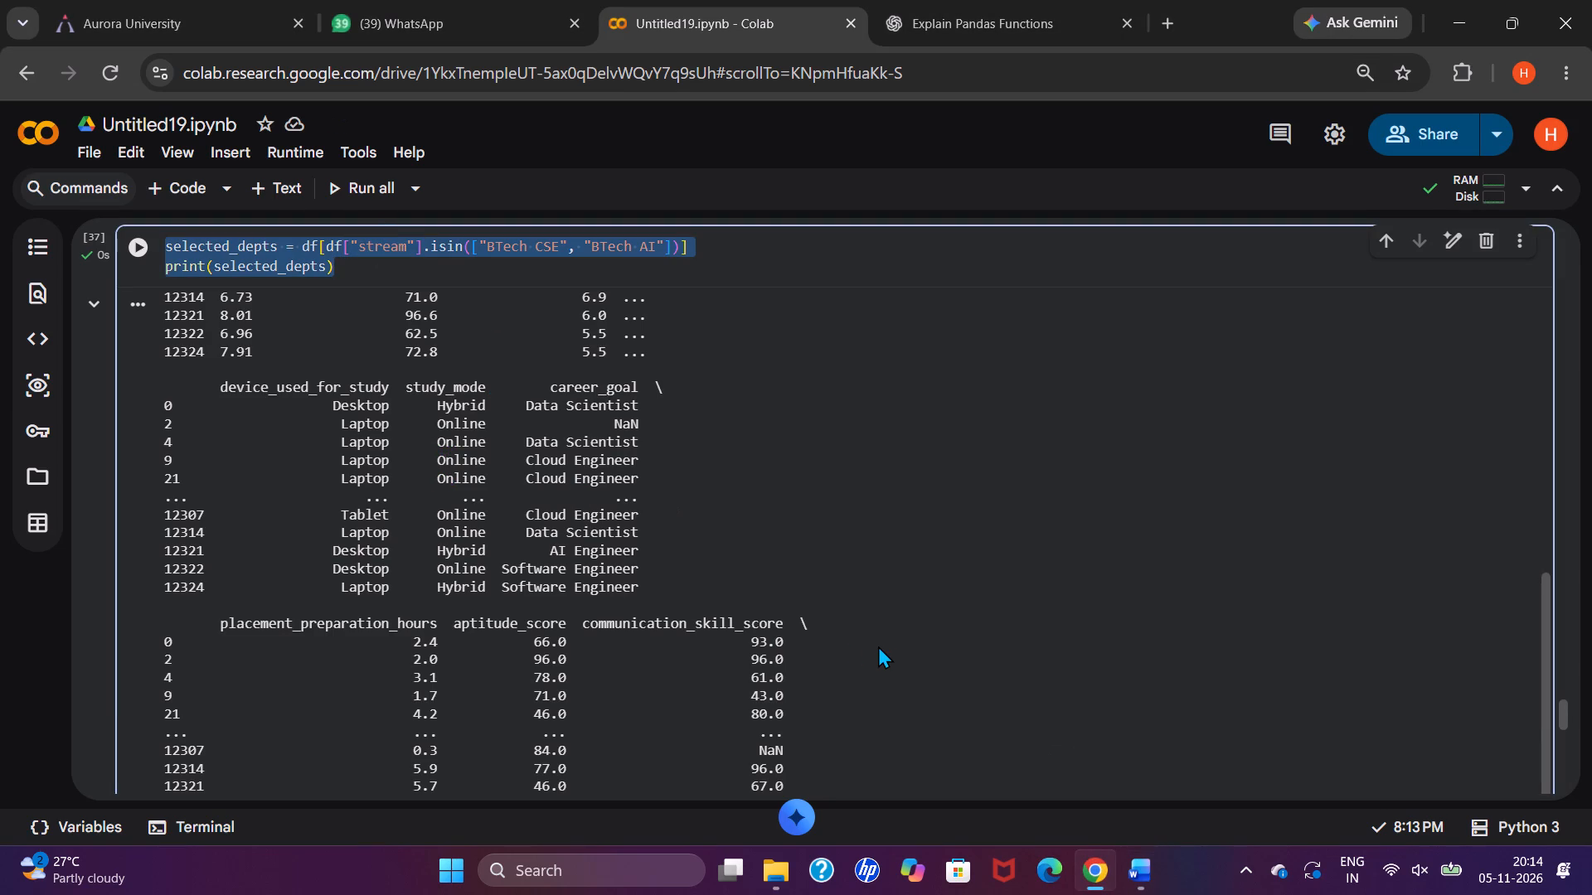
left_click(1129, 858)
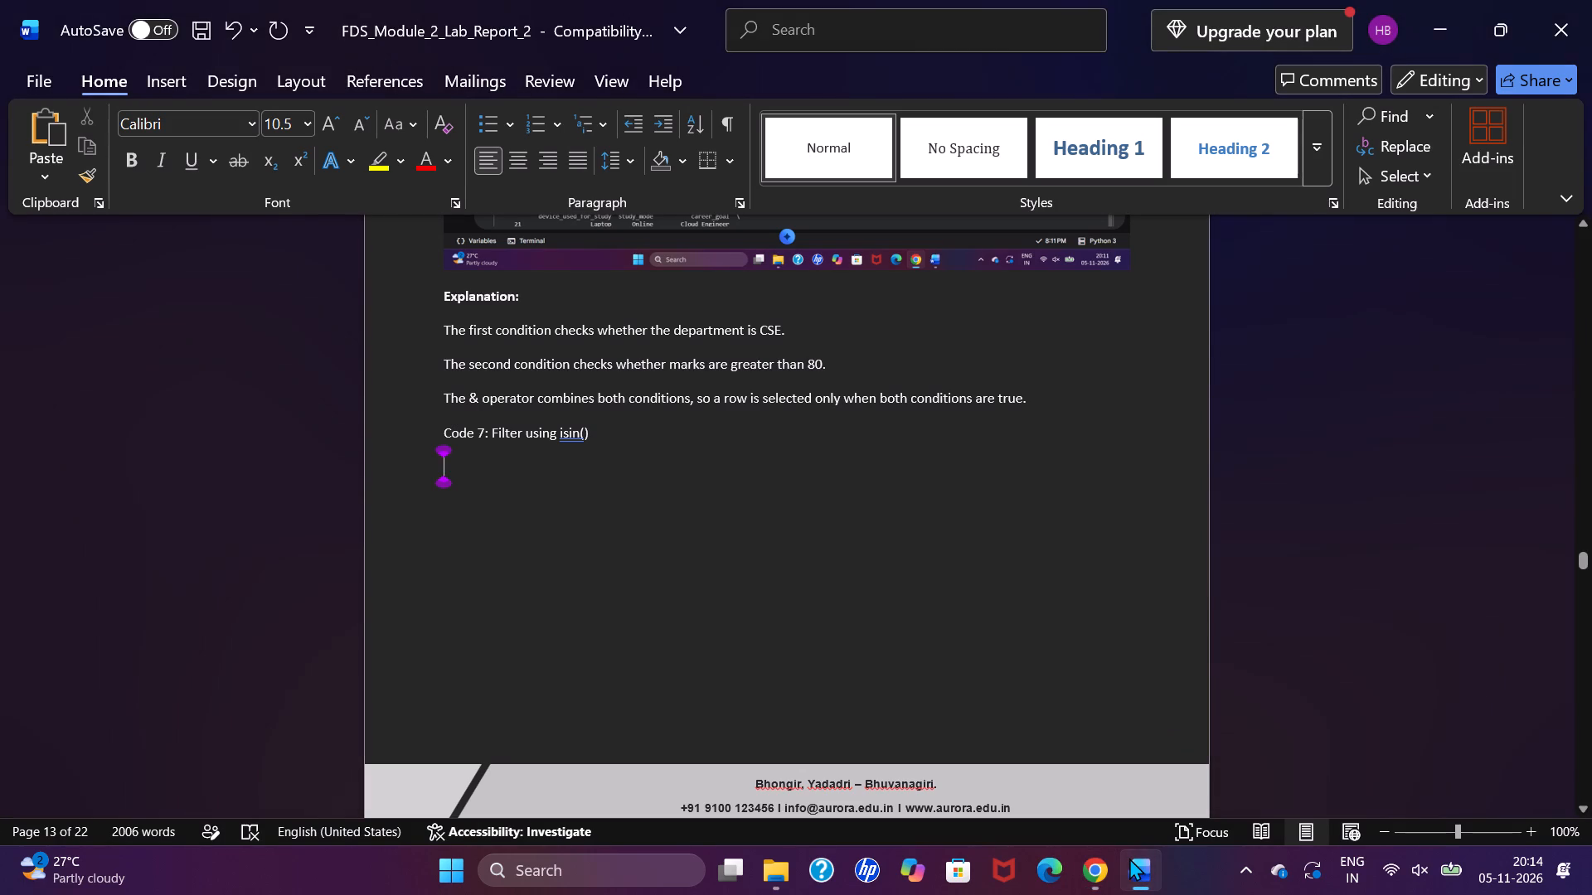
key("ctrl+v")
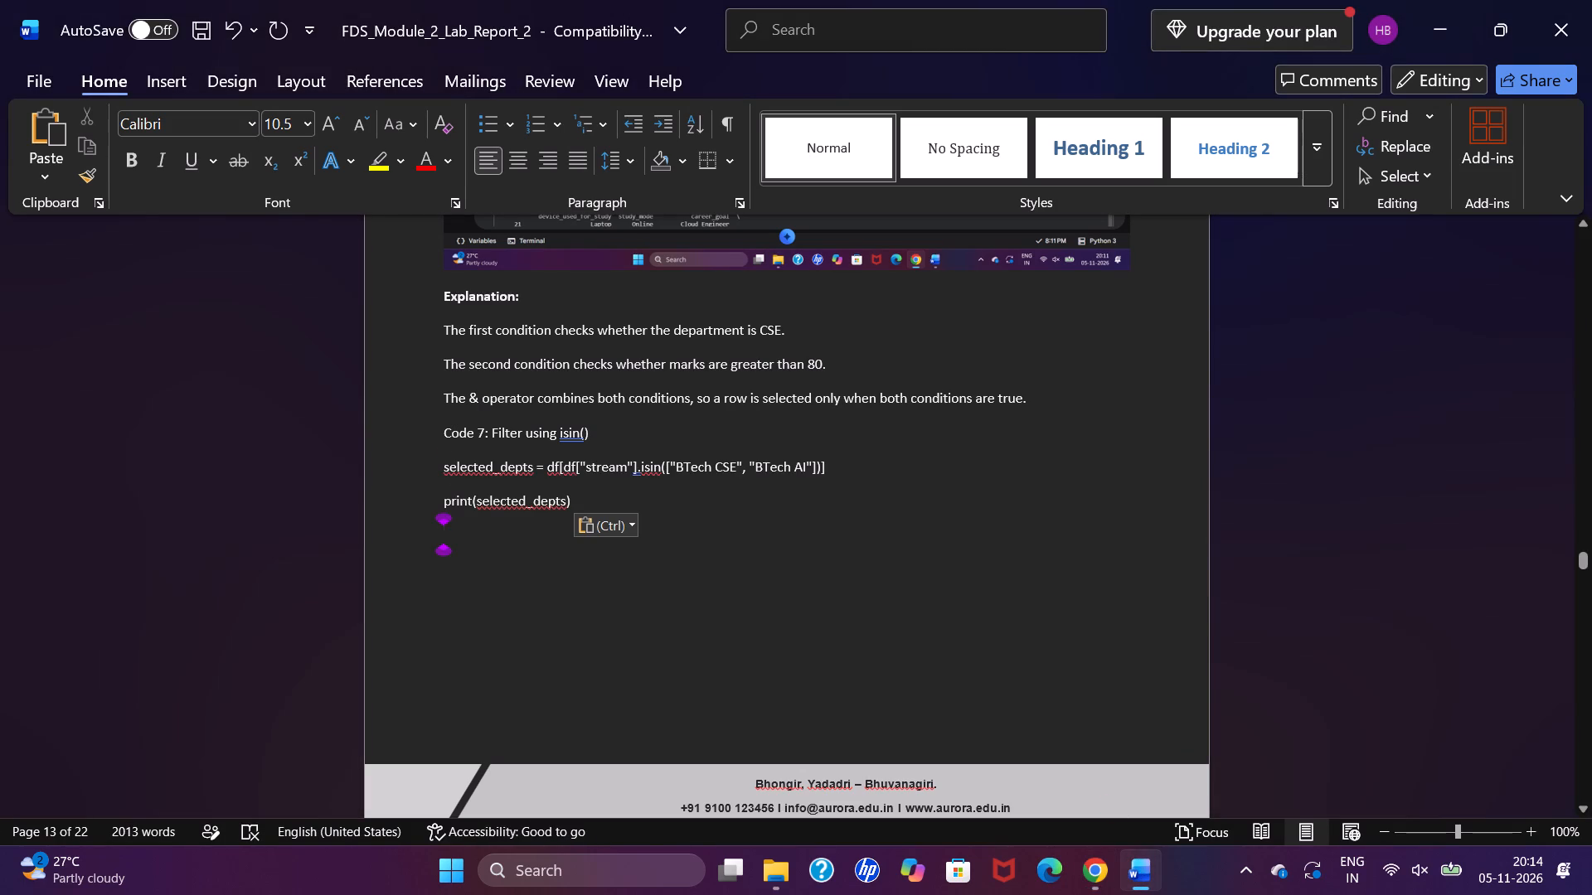
Insert BTECH before CSE in the first sentence of the Code 6 explanation.
left_click(755, 334)
key("space")
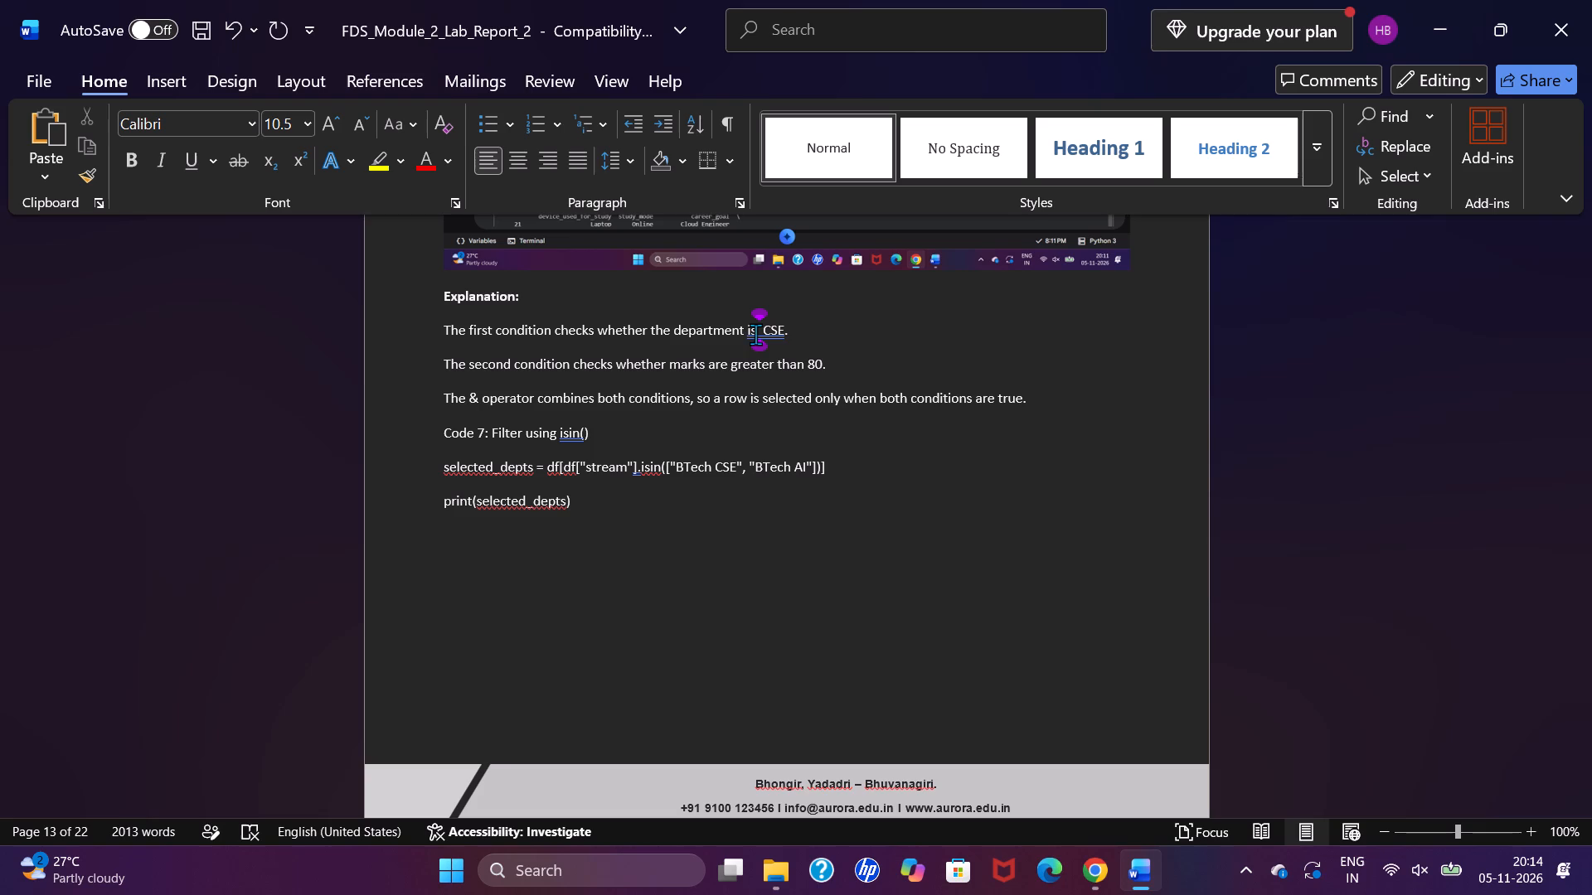
type("BTECH")
Review the code, output screenshots and explanations of the Code 6, 7 and 8 sections in the report.
scroll(755, 334, "up", 1)
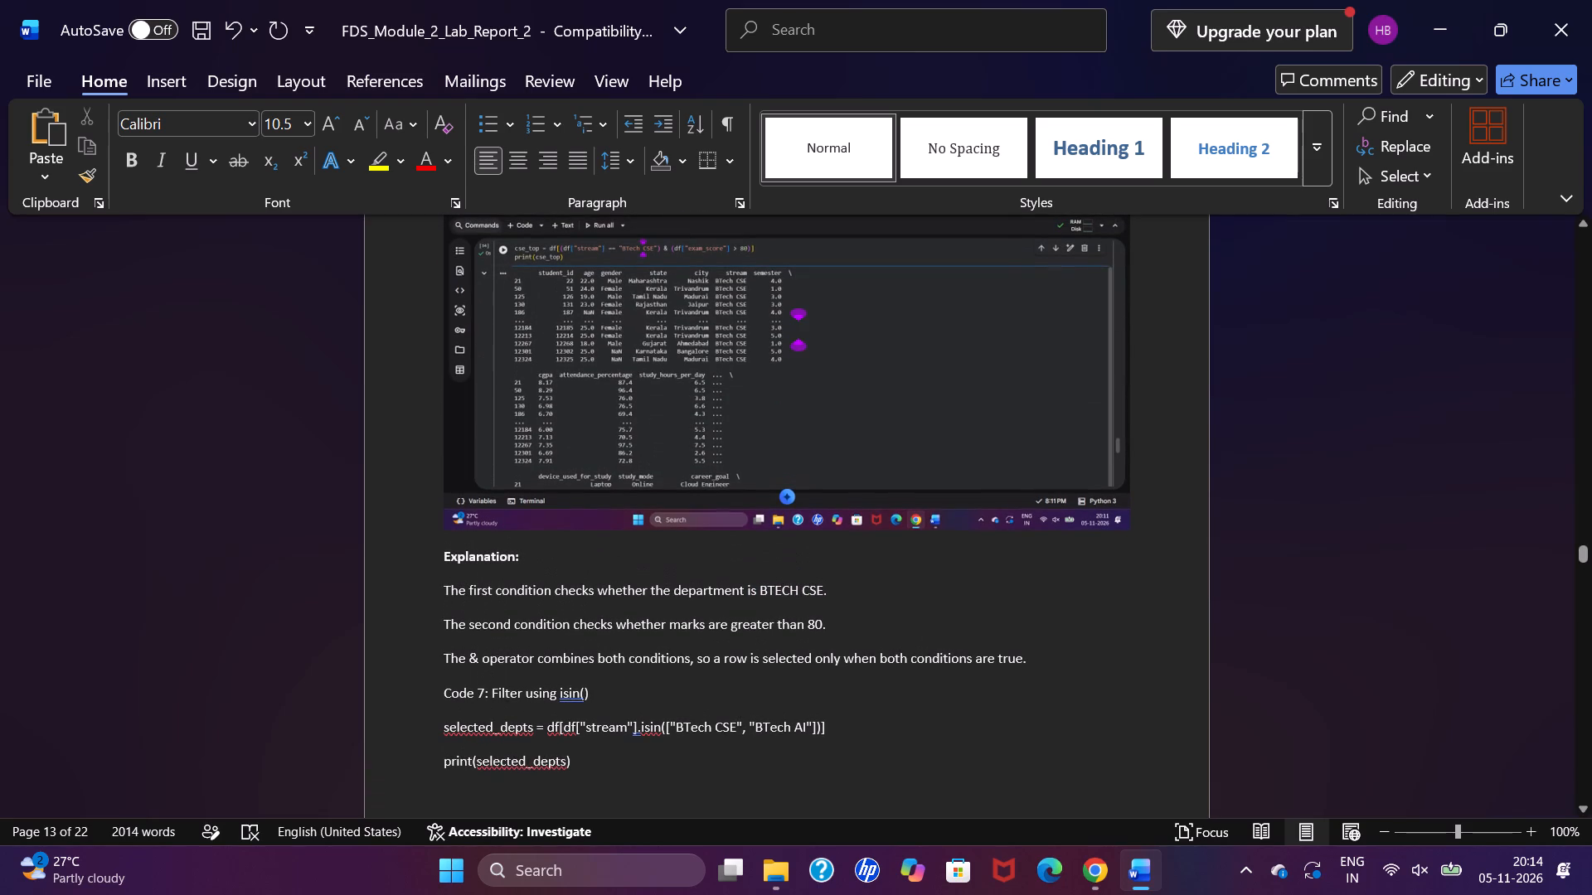
scroll(755, 334, "up", 3)
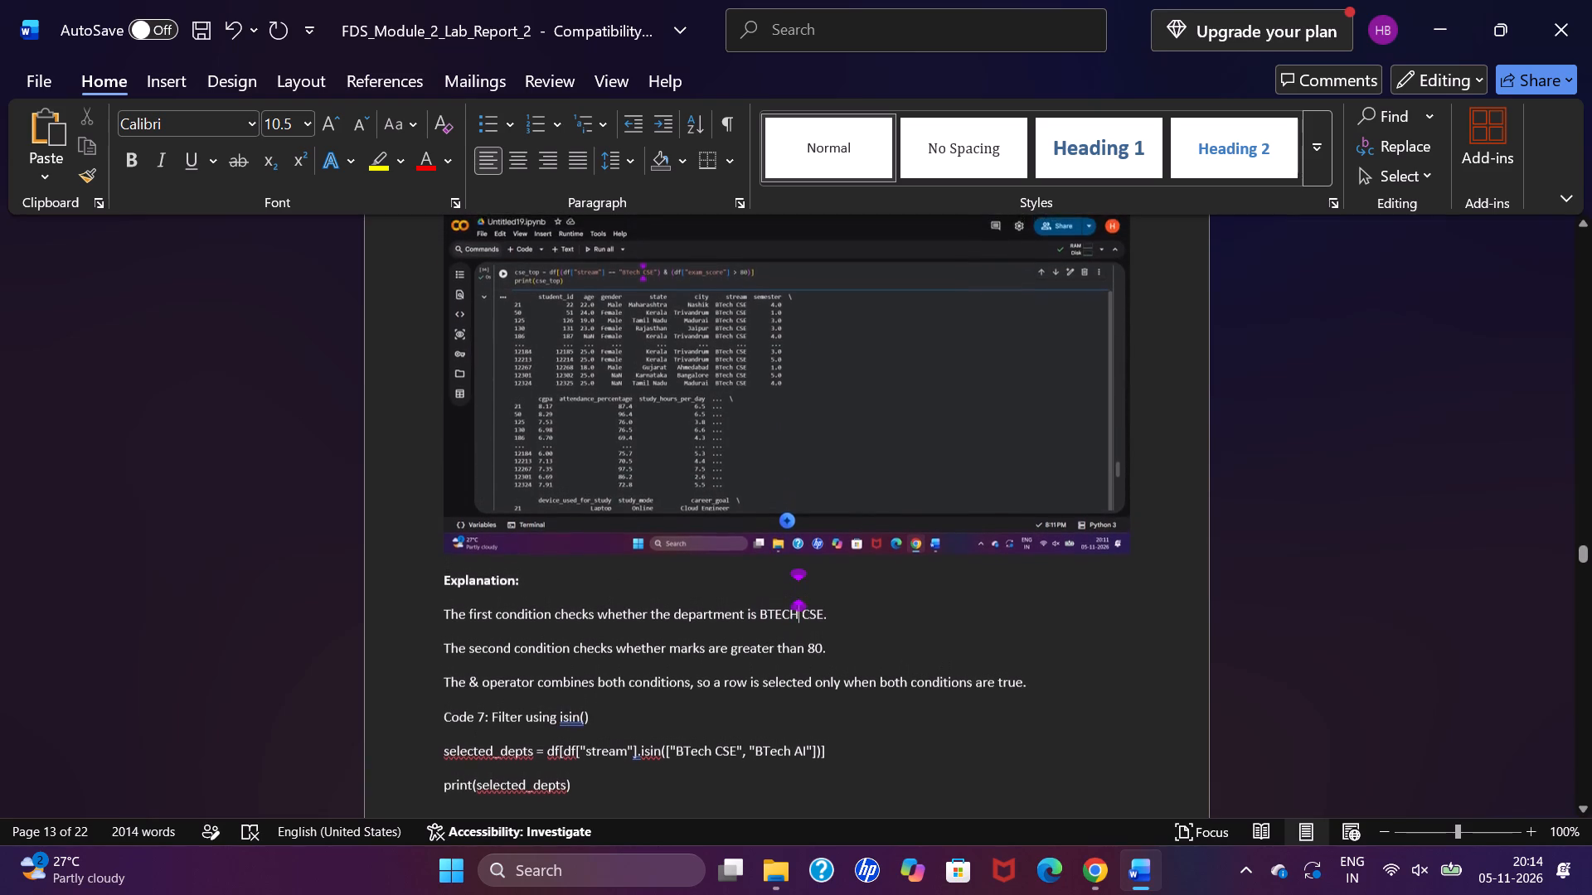
scroll(755, 334, "up", 4)
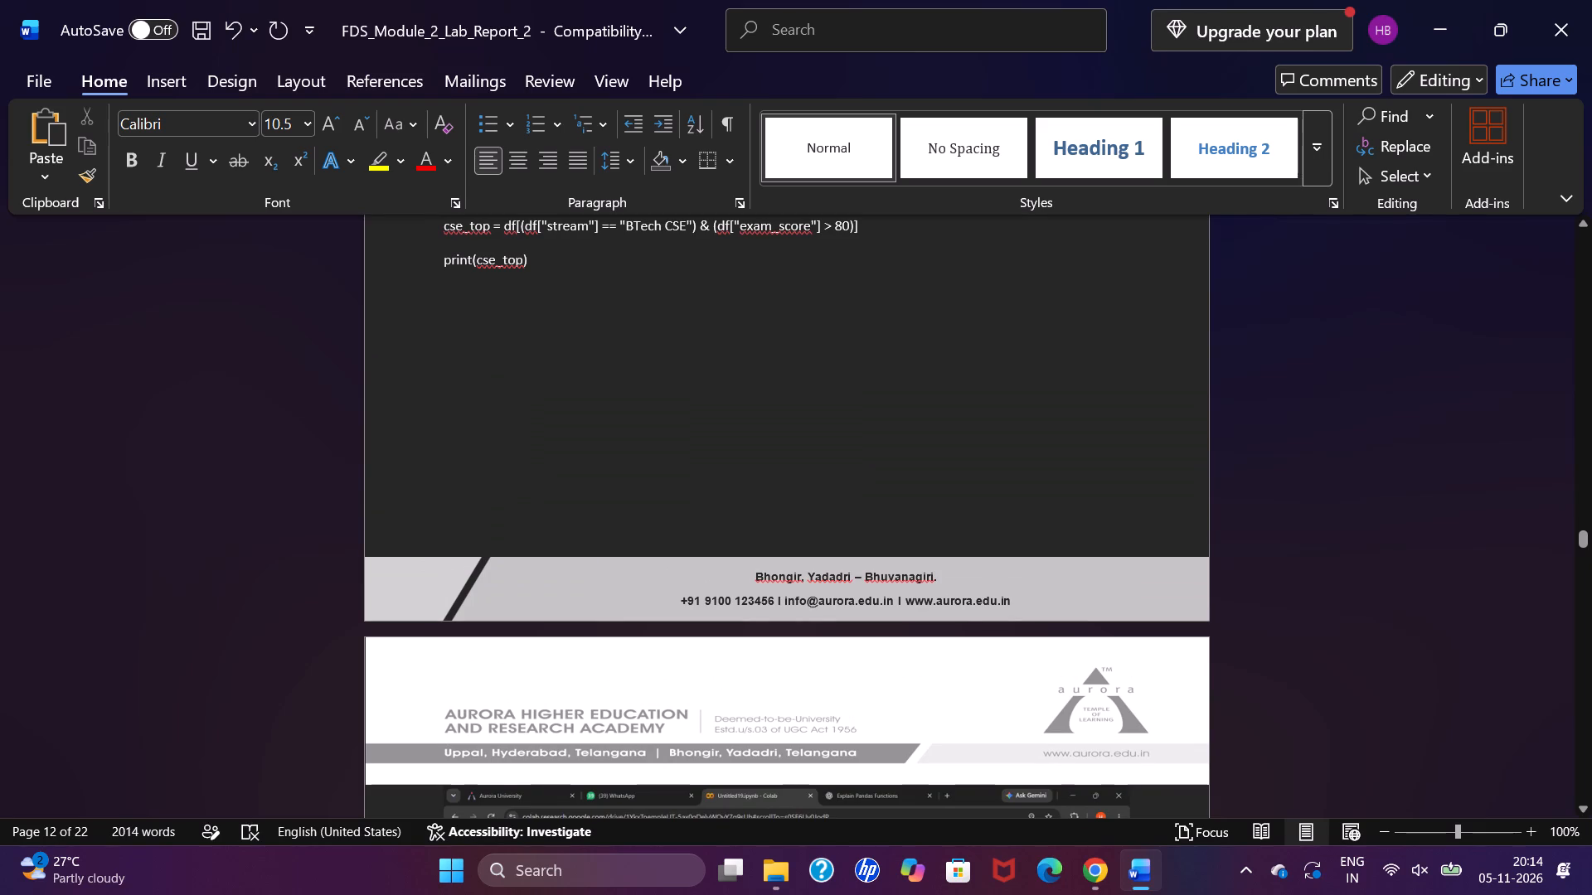
scroll(755, 334, "up", 2)
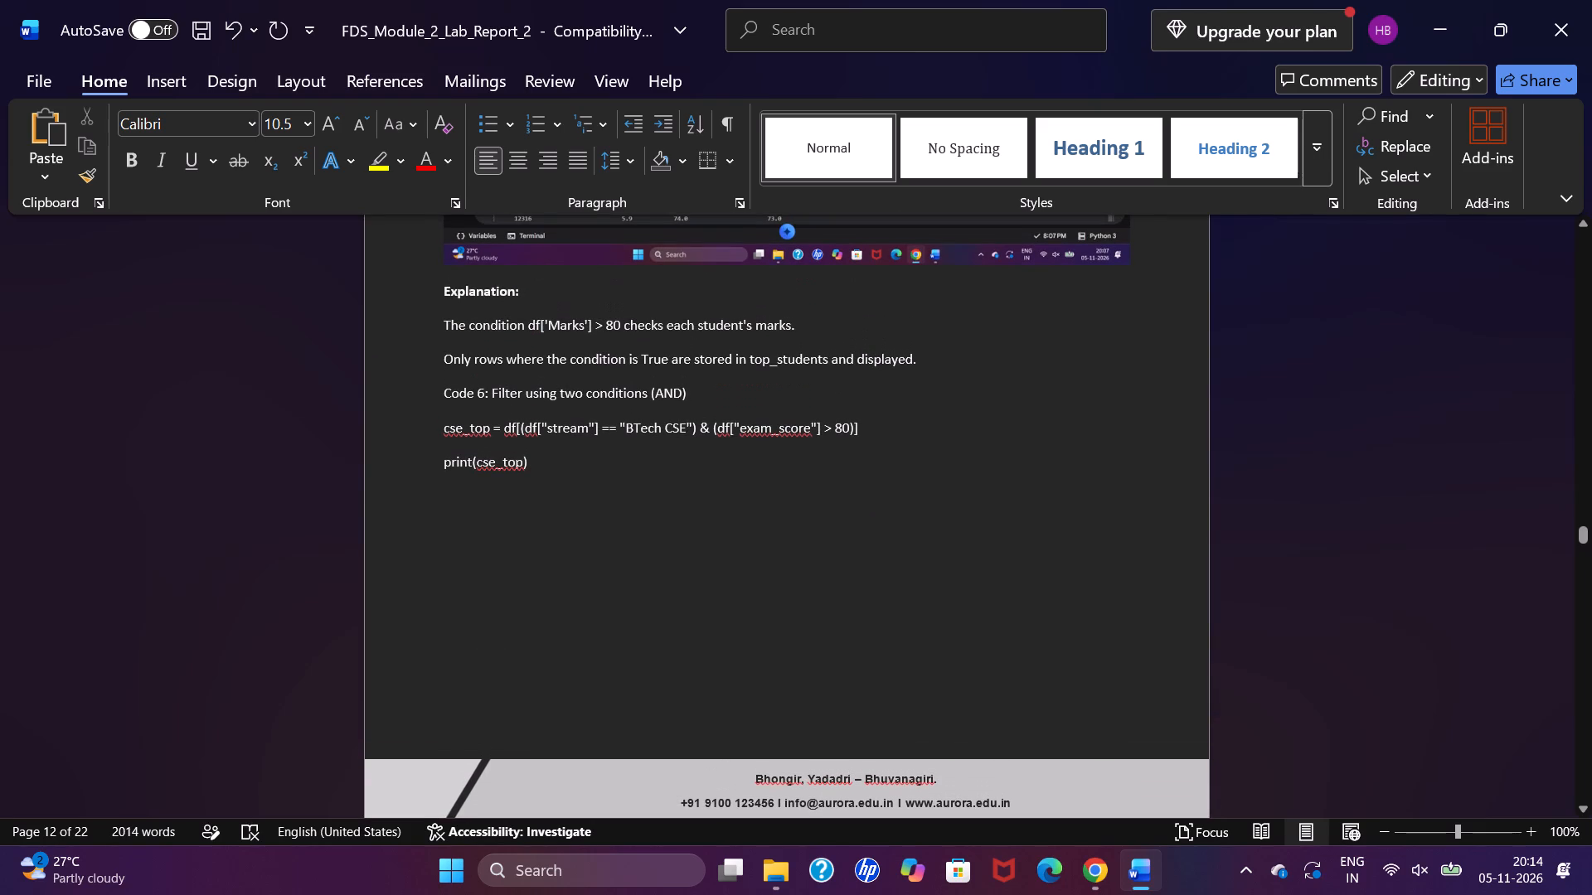
scroll(755, 334, "down", 6)
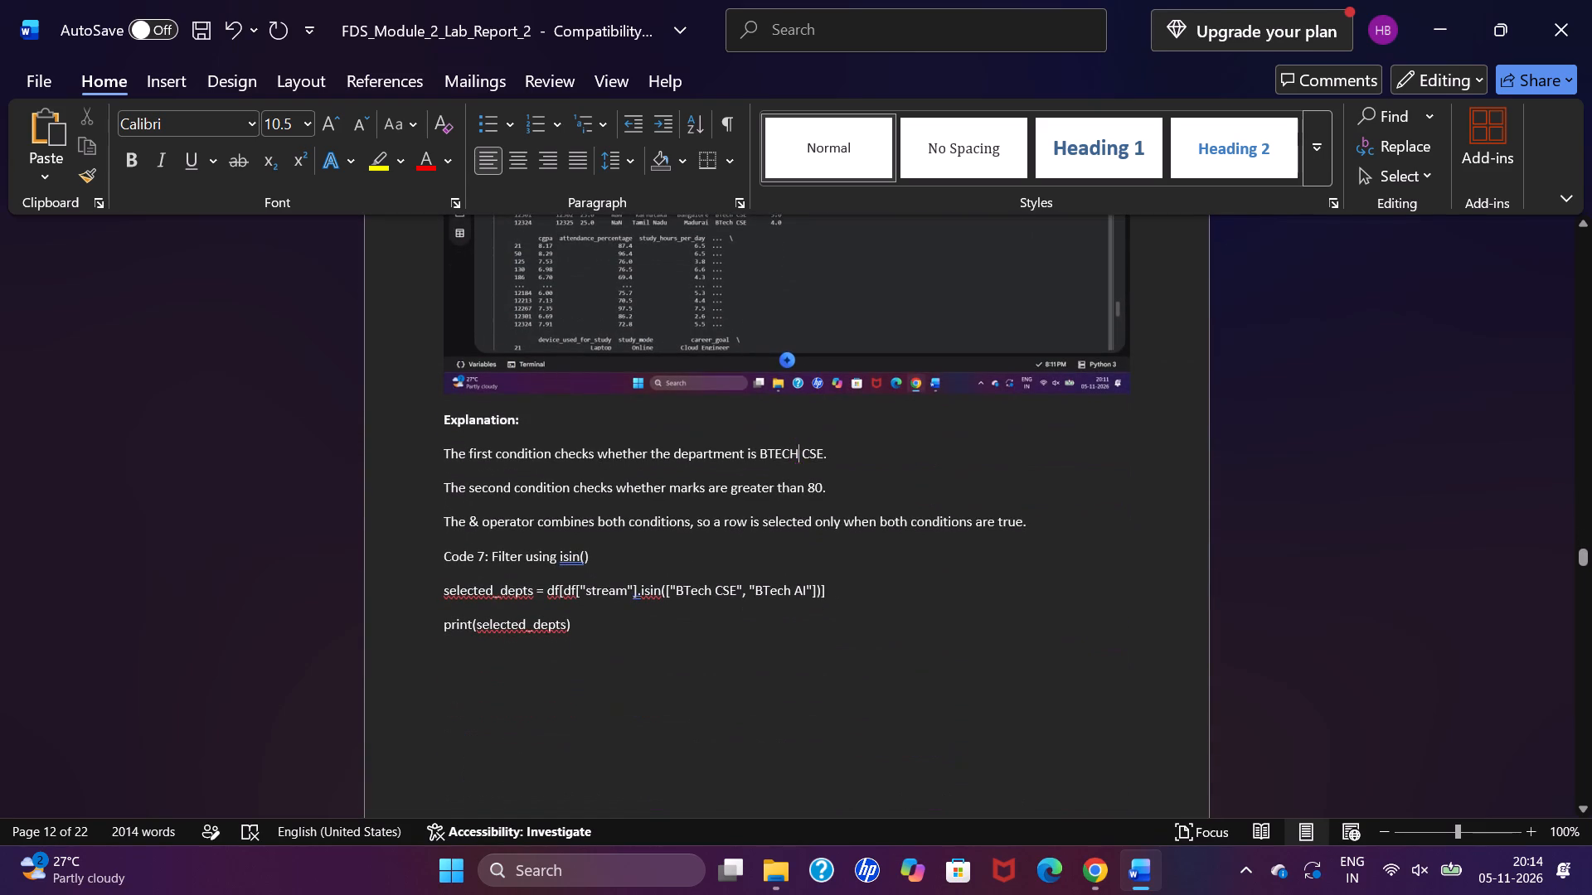
scroll(755, 334, "down", 2)
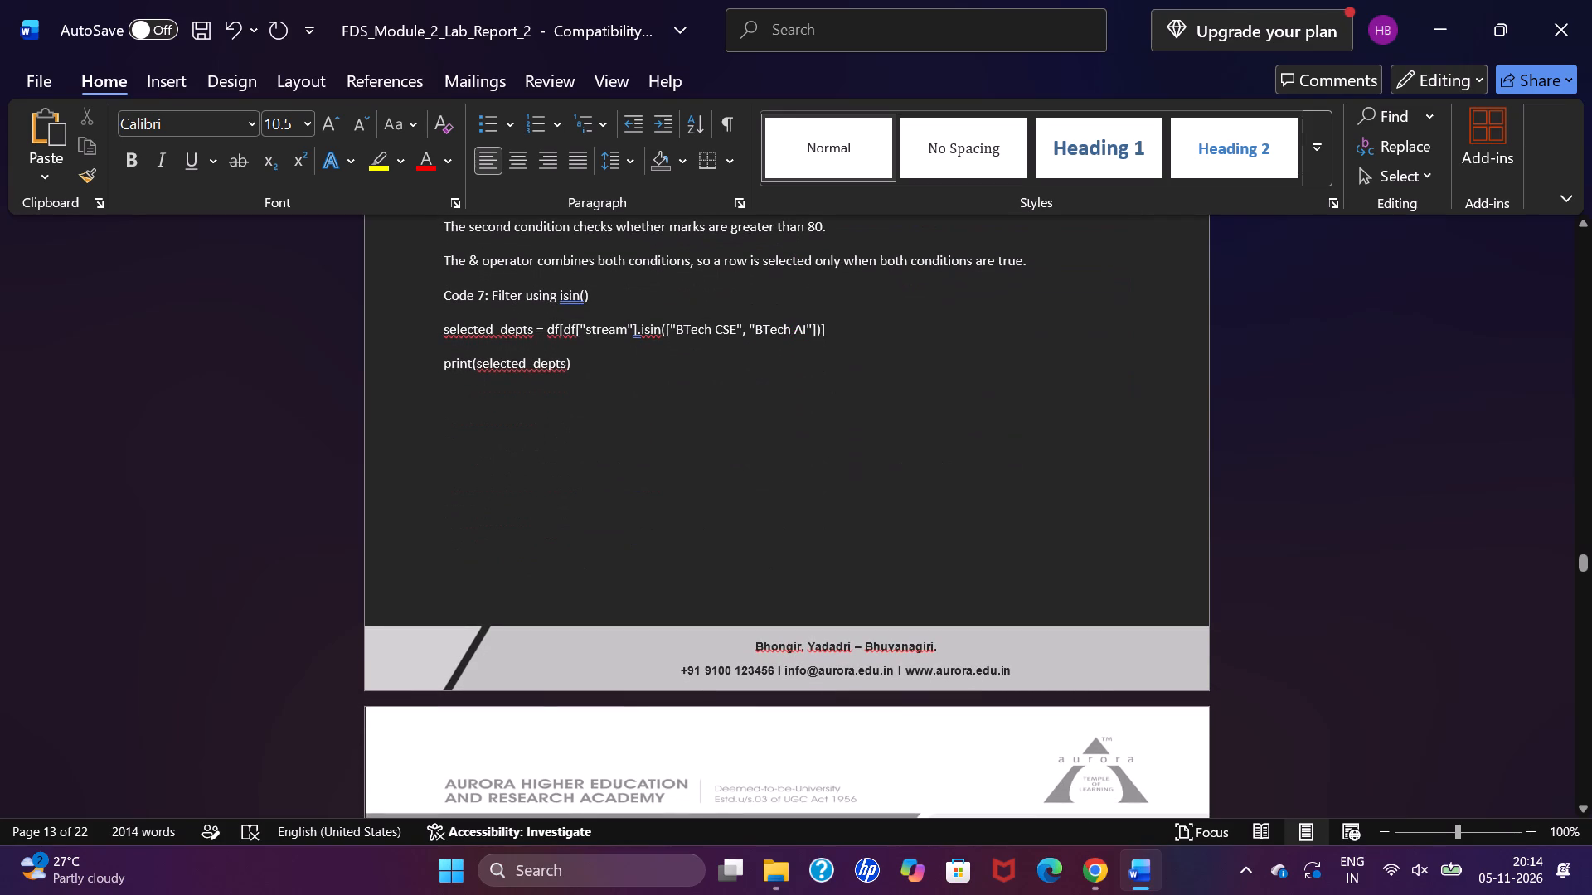
scroll(755, 334, "down", 2)
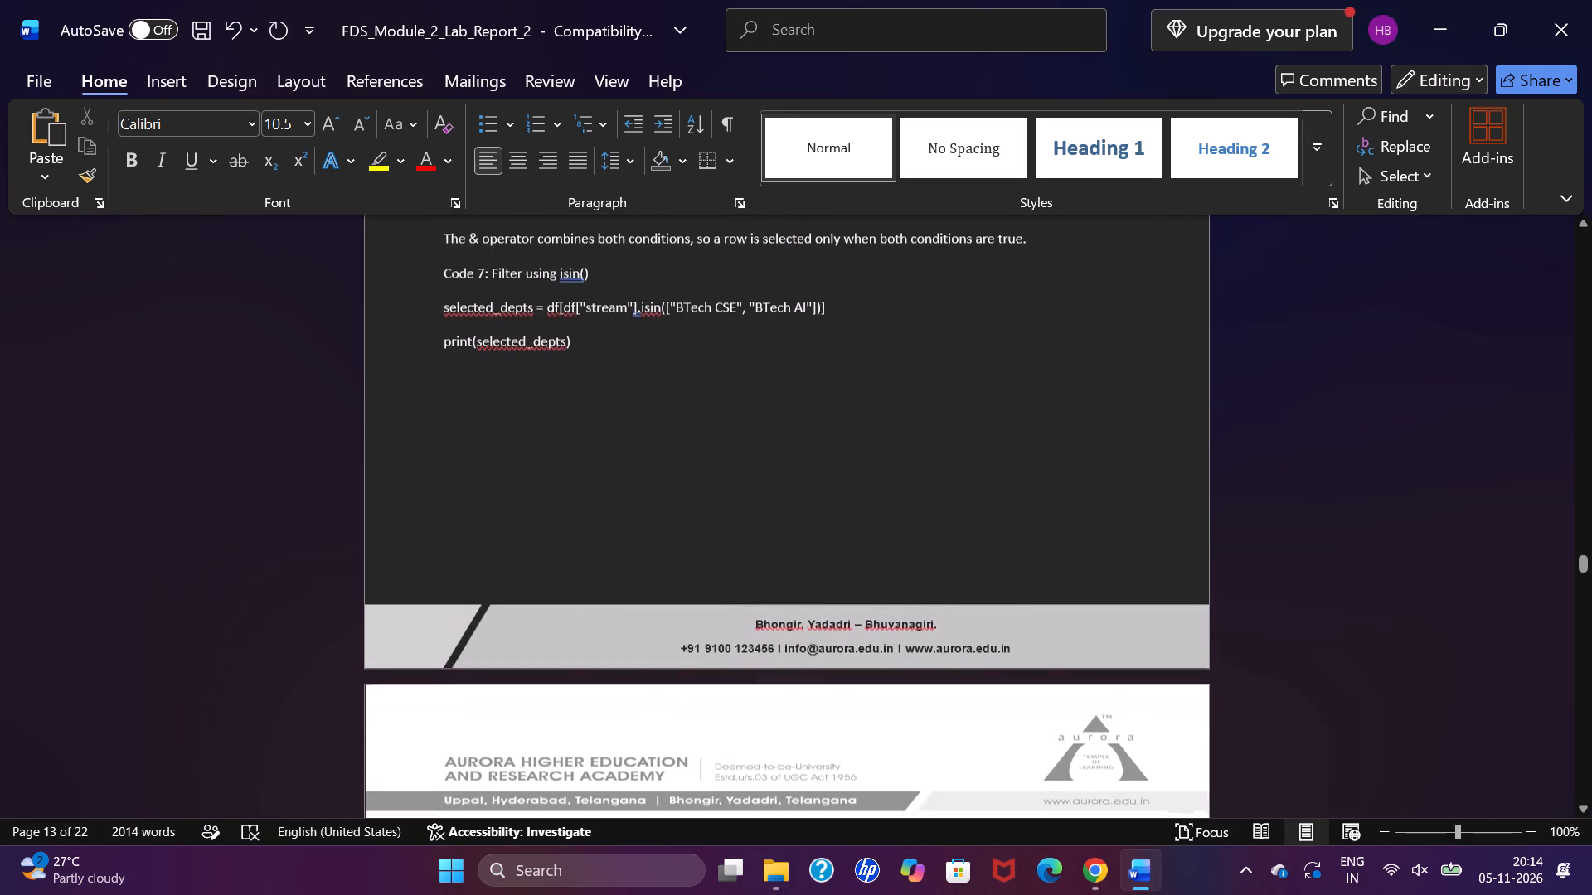
scroll(755, 334, "down", 2)
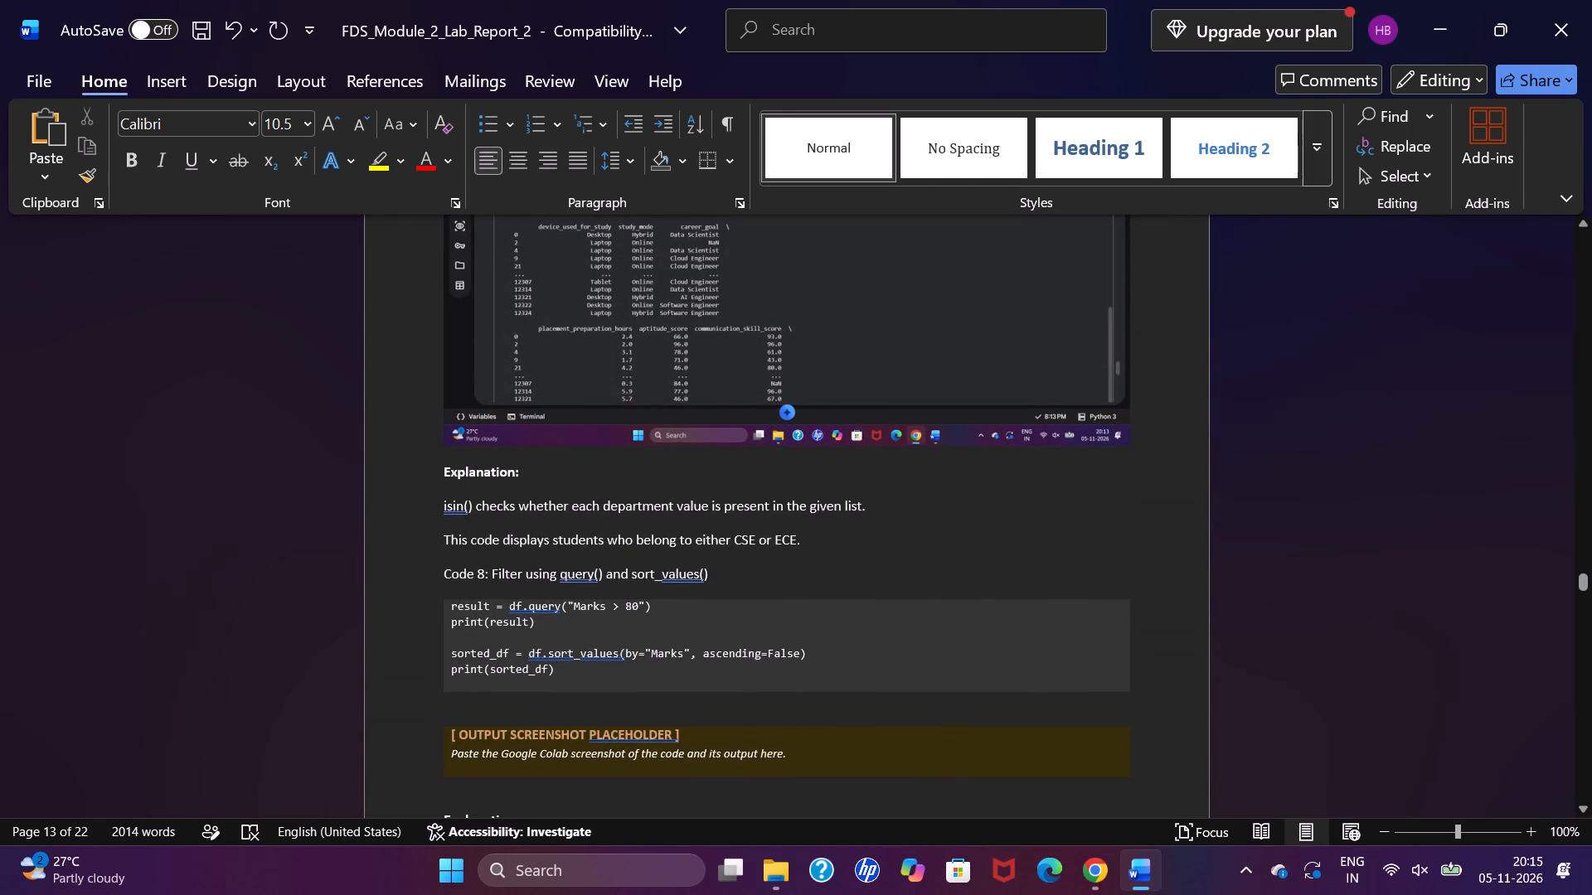
scroll(760, 544, "up", 2)
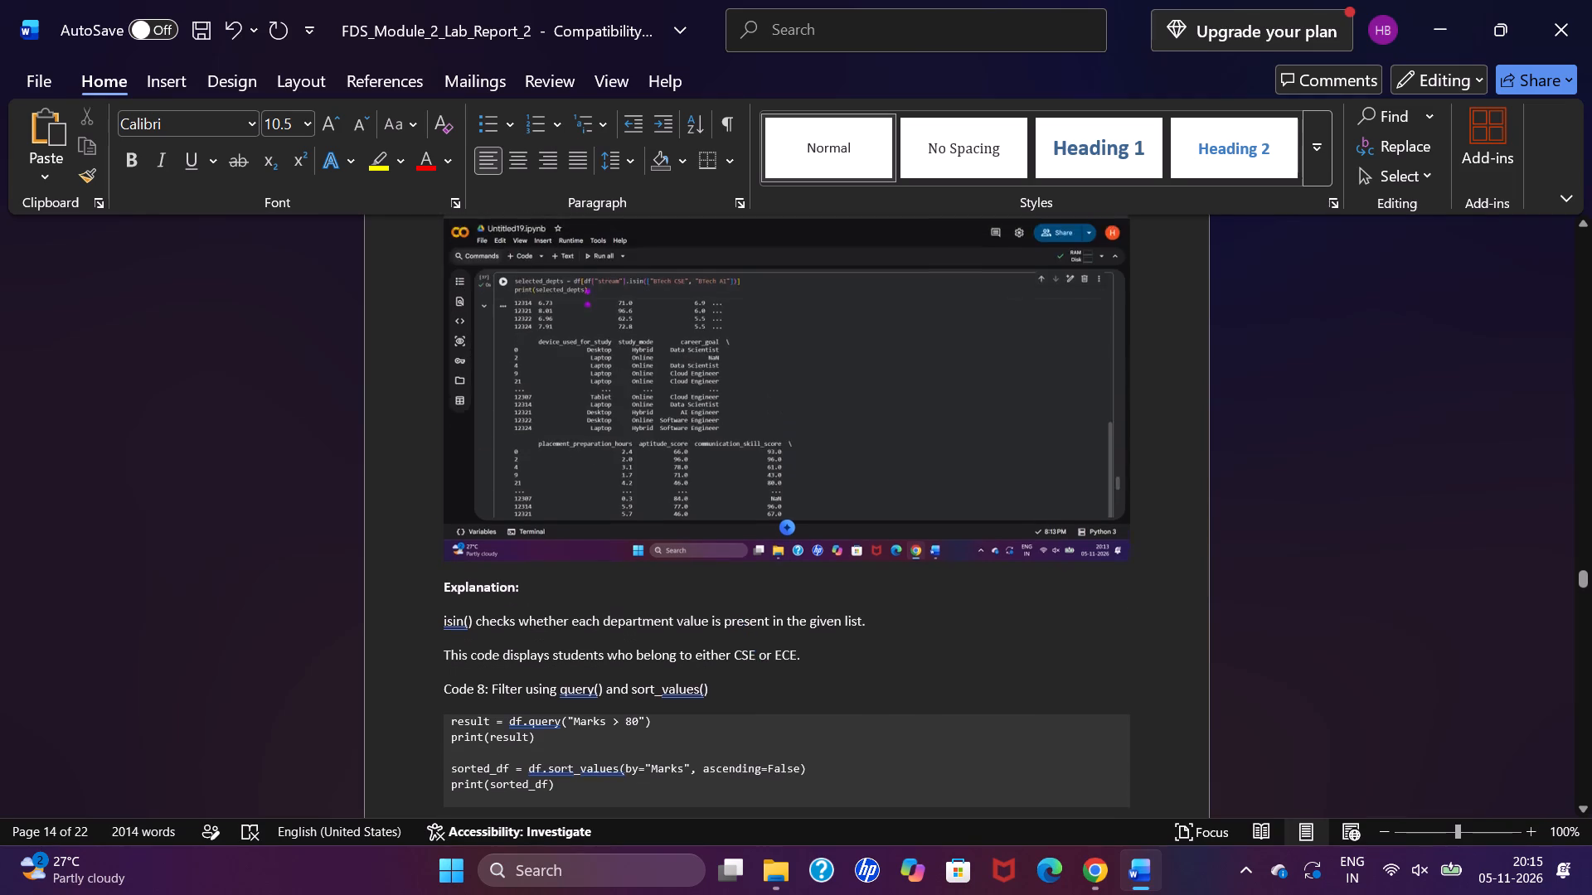
scroll(760, 544, "up", 4)
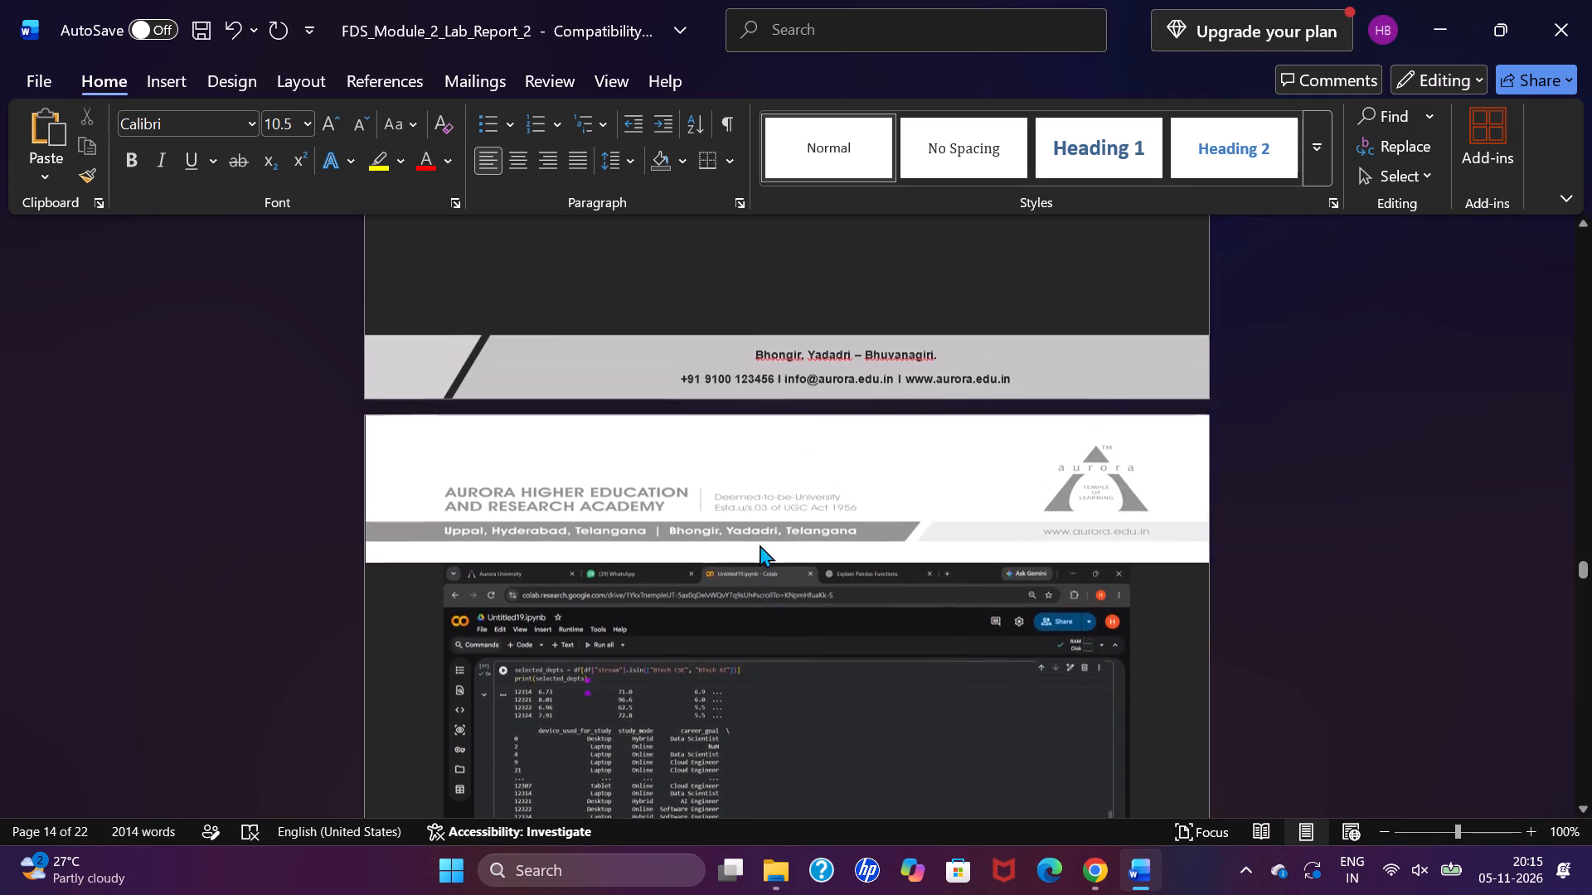
scroll(760, 544, "up", 3)
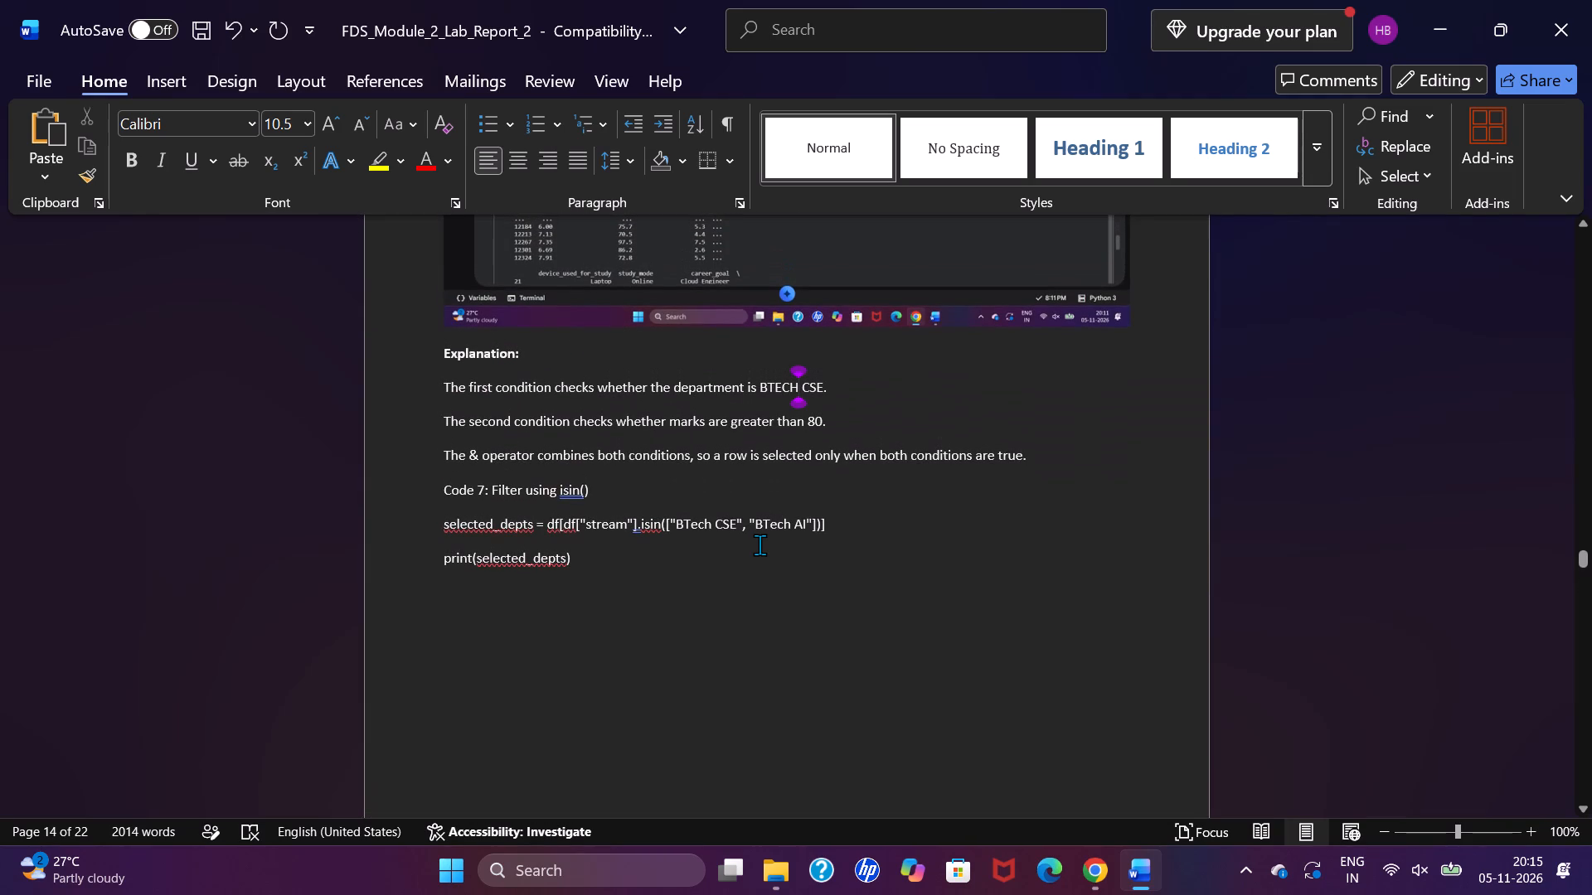
scroll(800, 524, "down", 4)
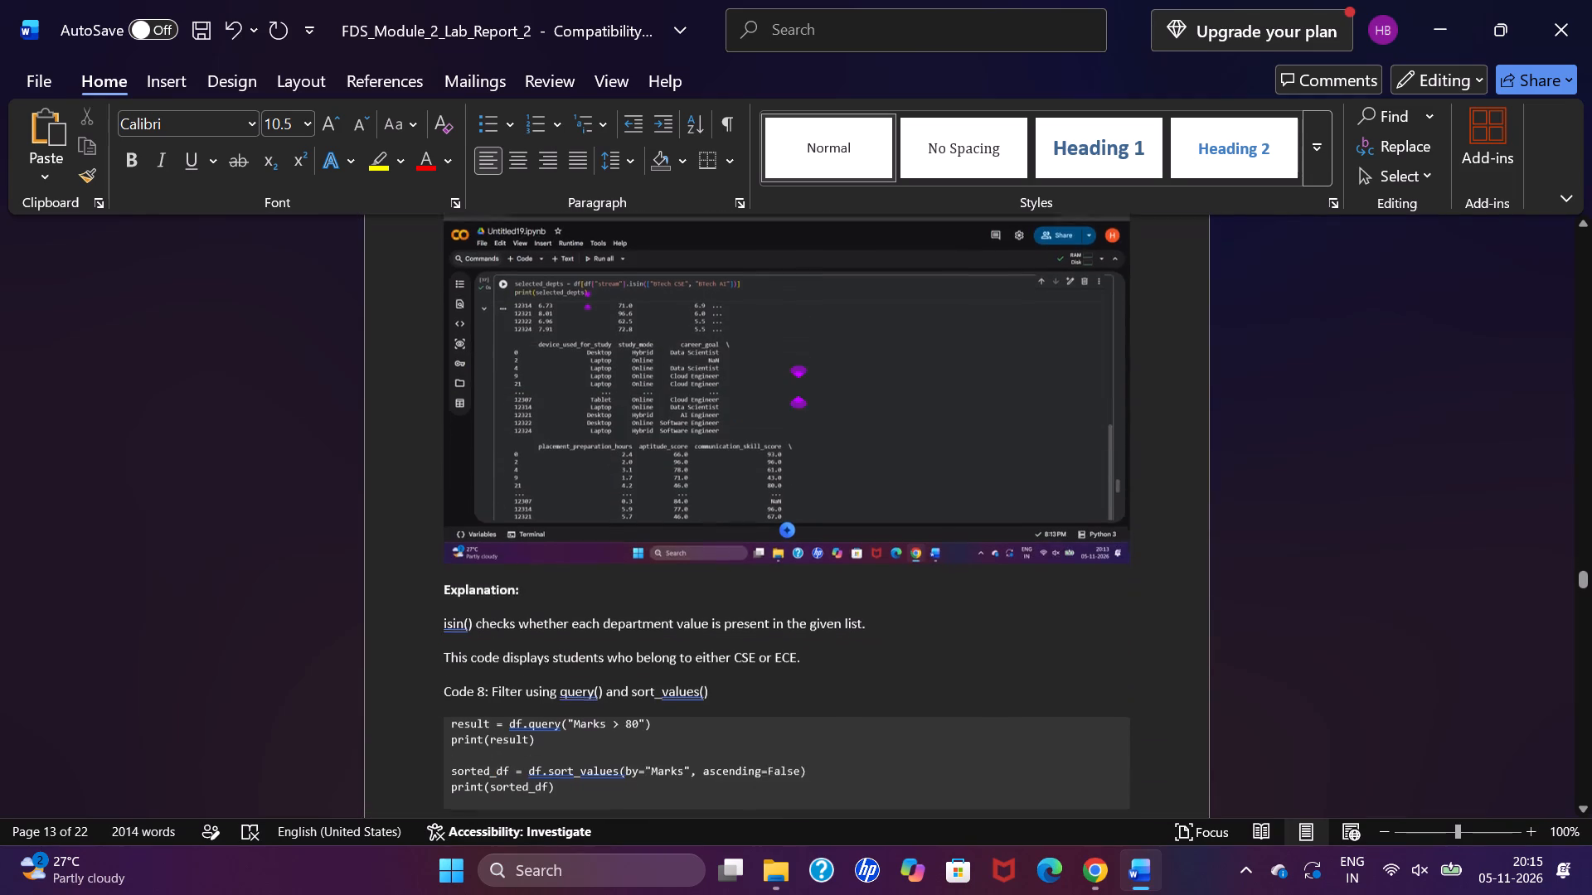
scroll(800, 524, "up", 4)
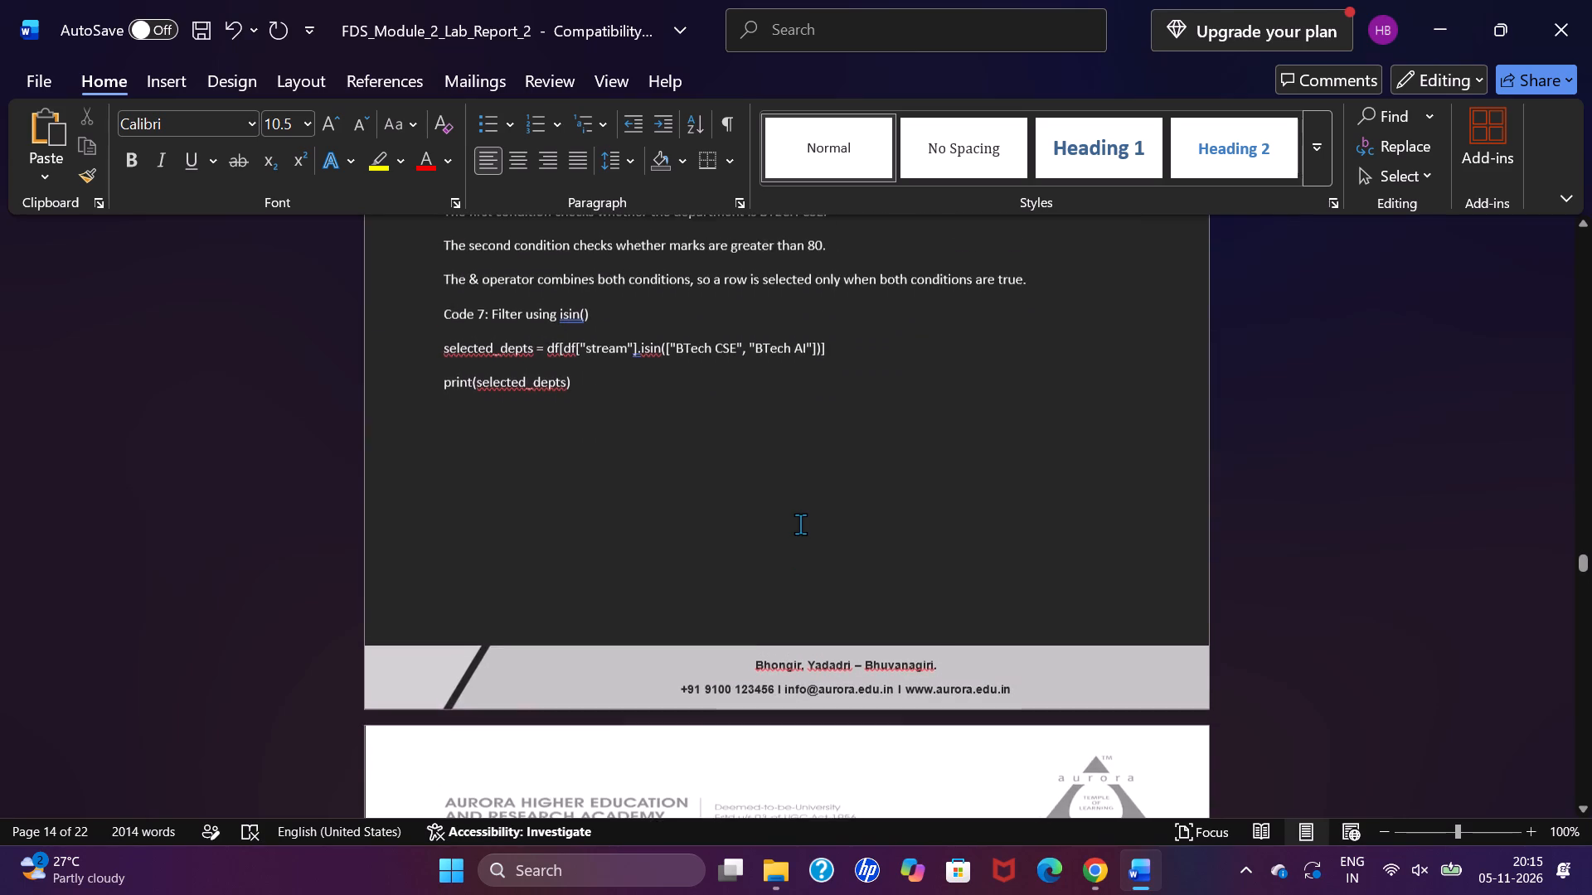
scroll(800, 524, "up", 1)
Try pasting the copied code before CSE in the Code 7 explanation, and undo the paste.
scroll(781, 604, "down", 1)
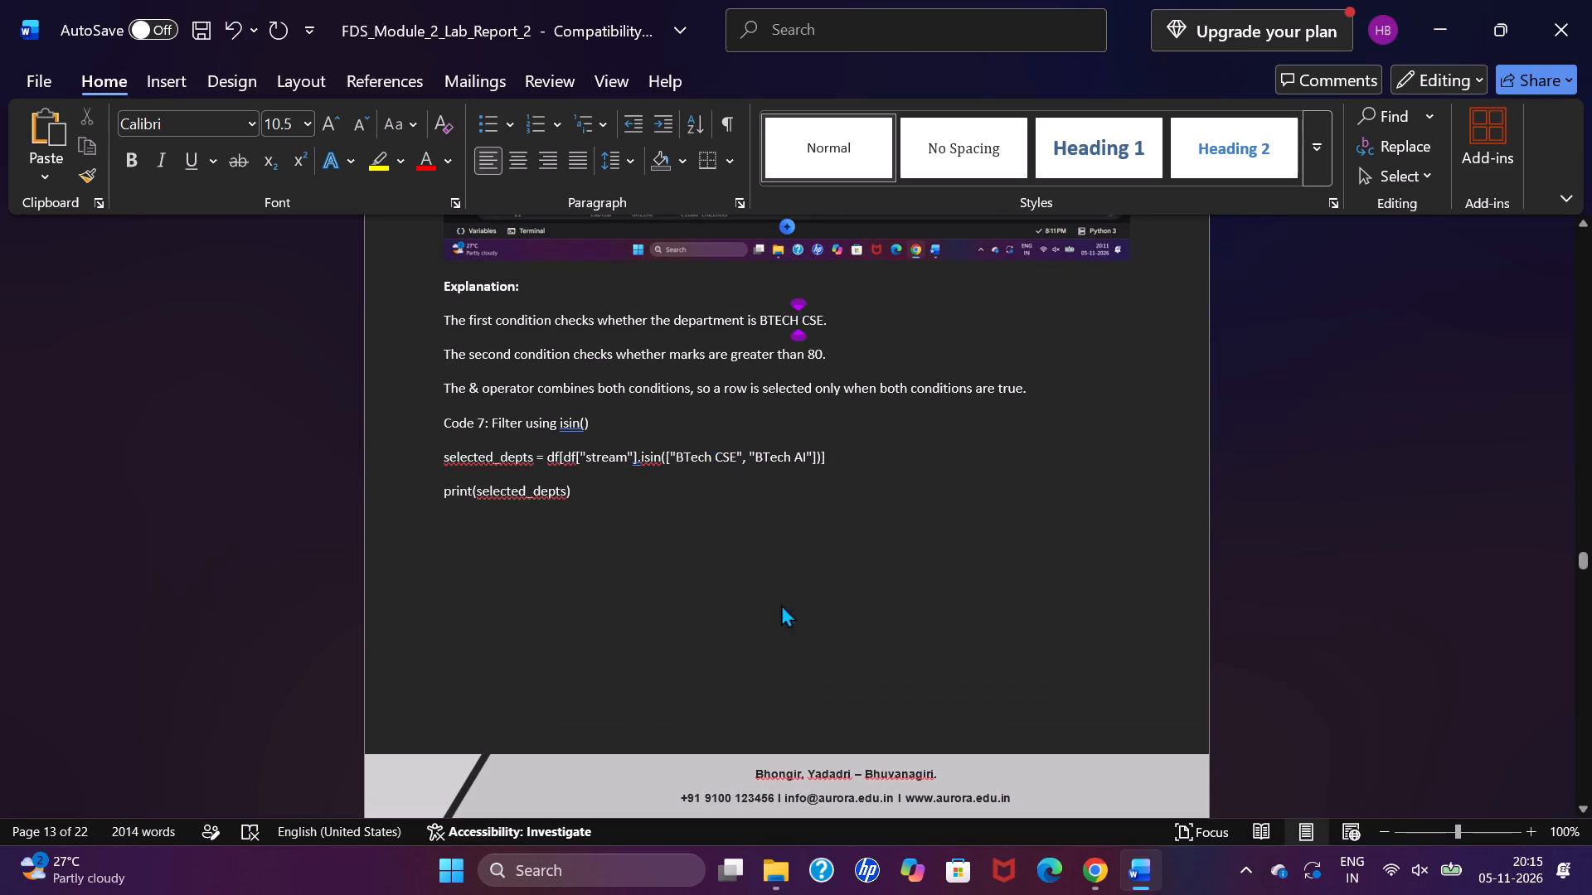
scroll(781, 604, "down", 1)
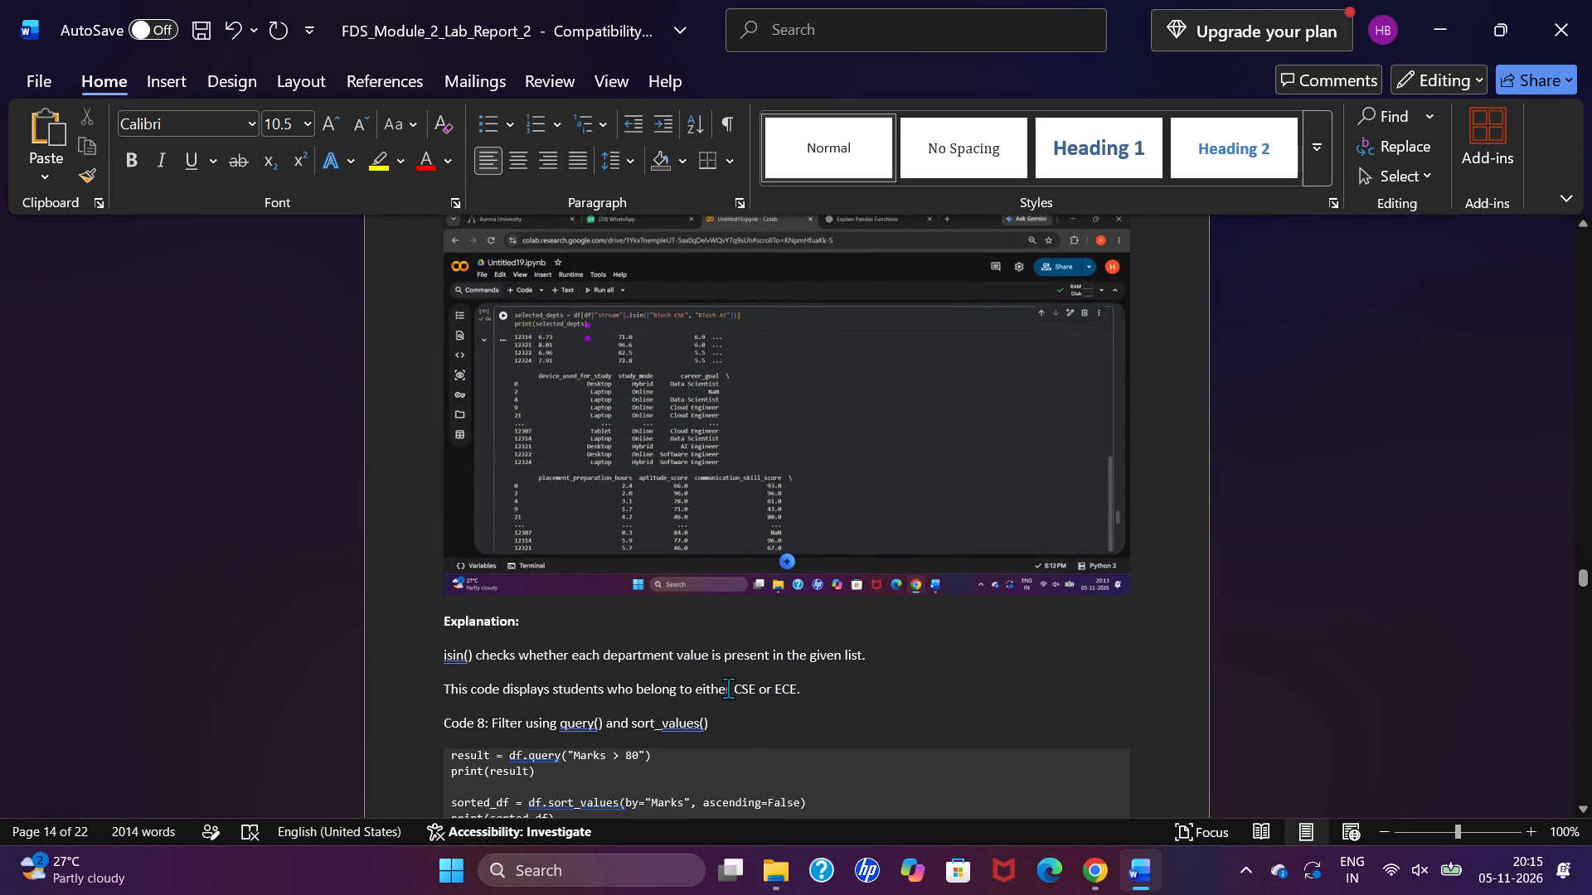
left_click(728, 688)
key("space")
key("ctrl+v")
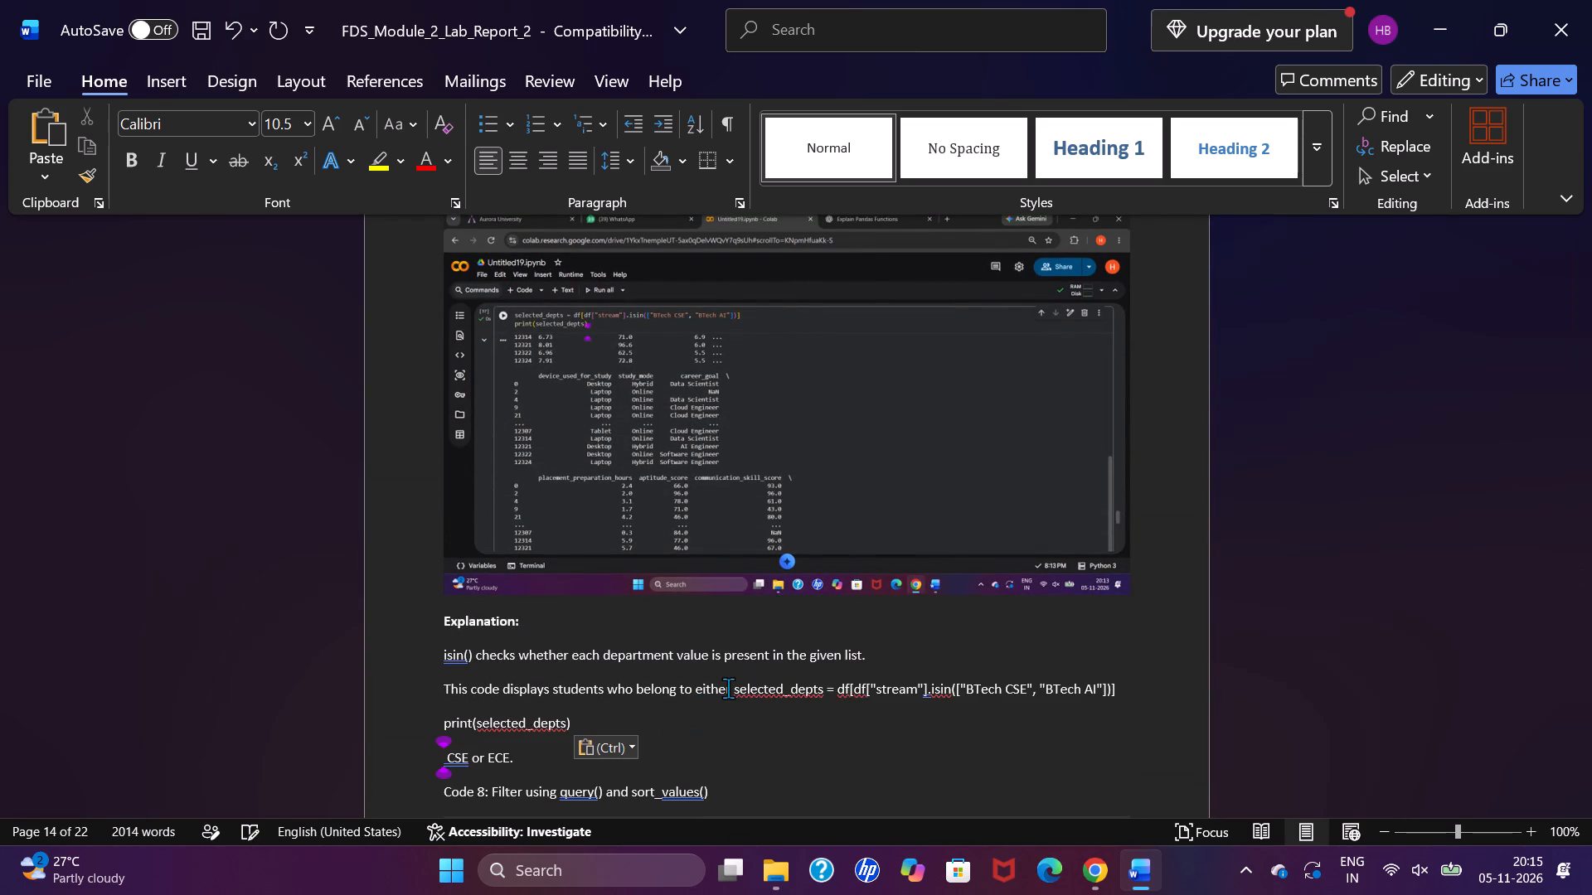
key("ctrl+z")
Copy "BTech" from the Code 7 code line and insert it before CSE in the Code 7 explanation.
scroll(728, 688, "up", 2)
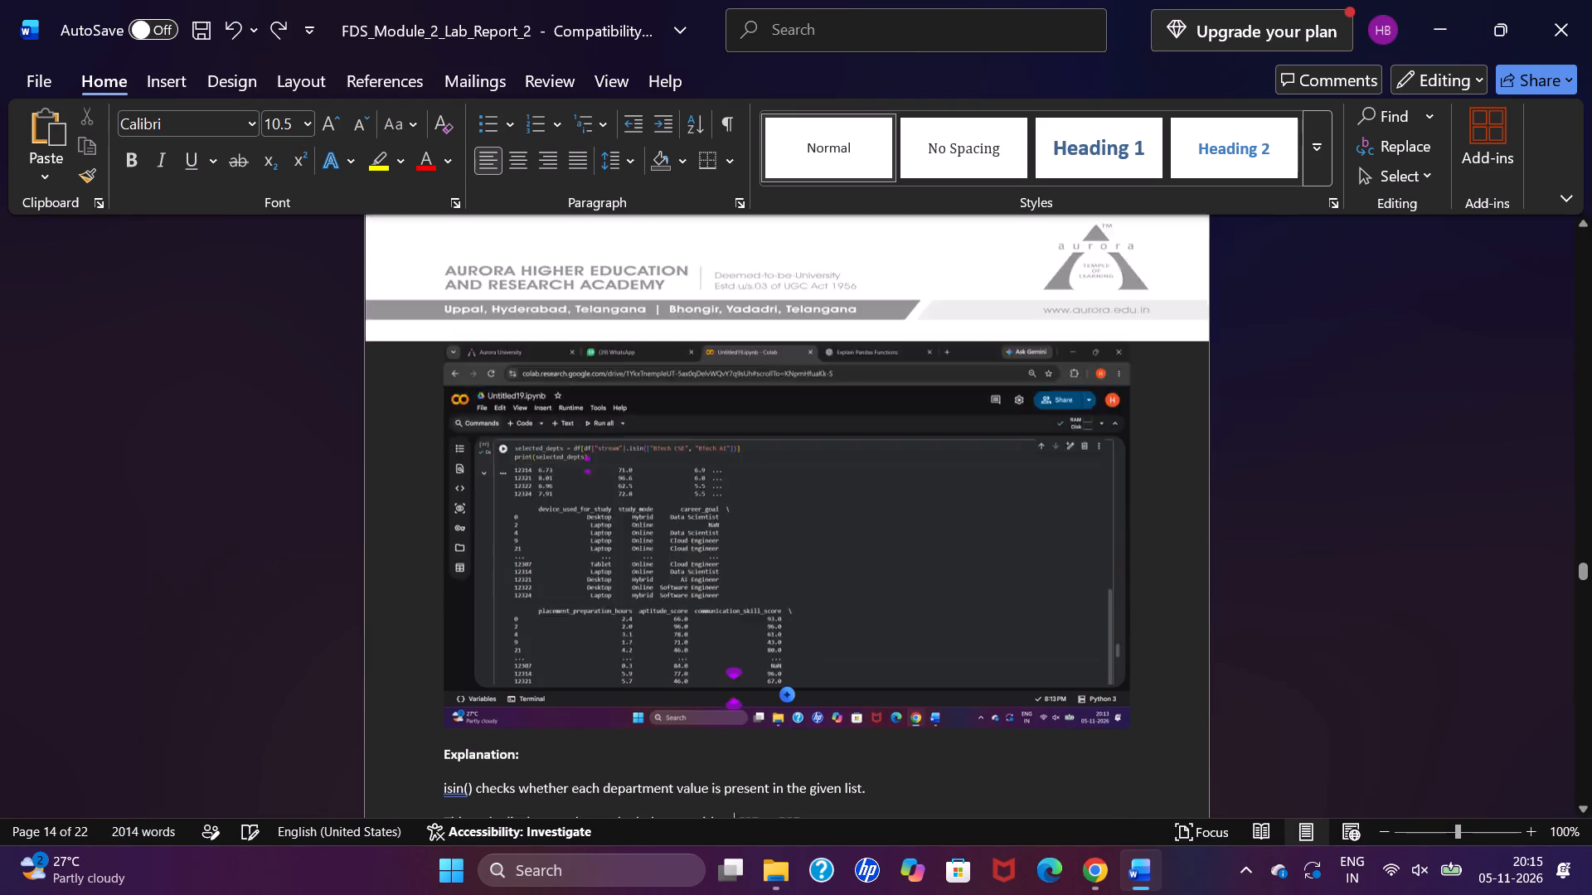
scroll(728, 688, "up", 3)
scroll(720, 688, "down", 2)
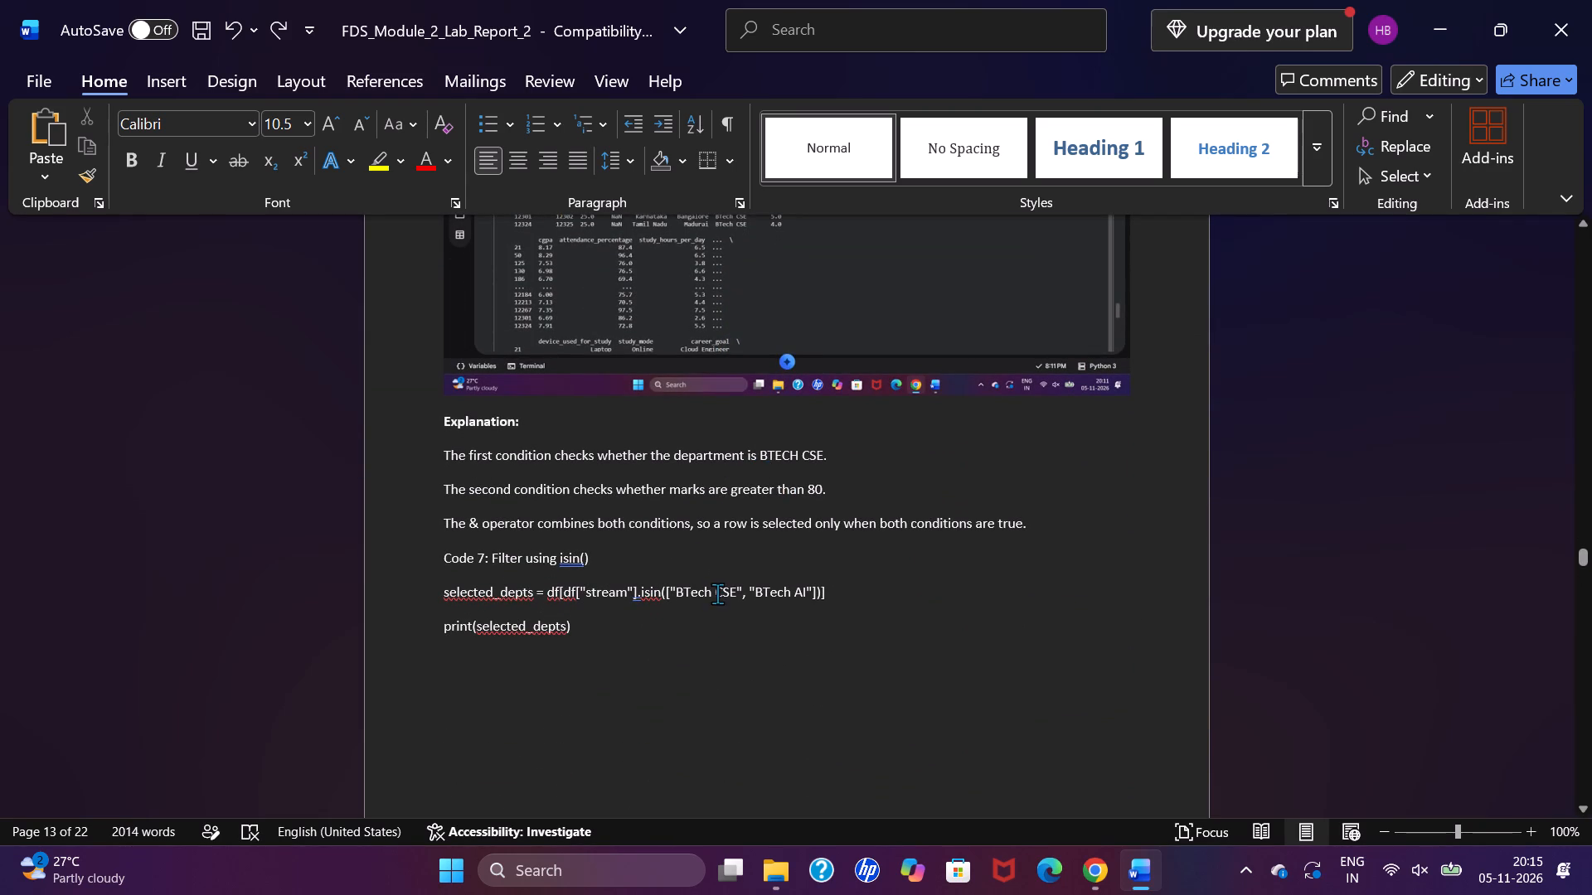
left_click_drag(717, 595, 684, 592)
left_click_drag(684, 592, 673, 595)
left_click_drag(673, 595, 675, 595)
key("ctrl+c")
scroll(675, 595, "down", 5)
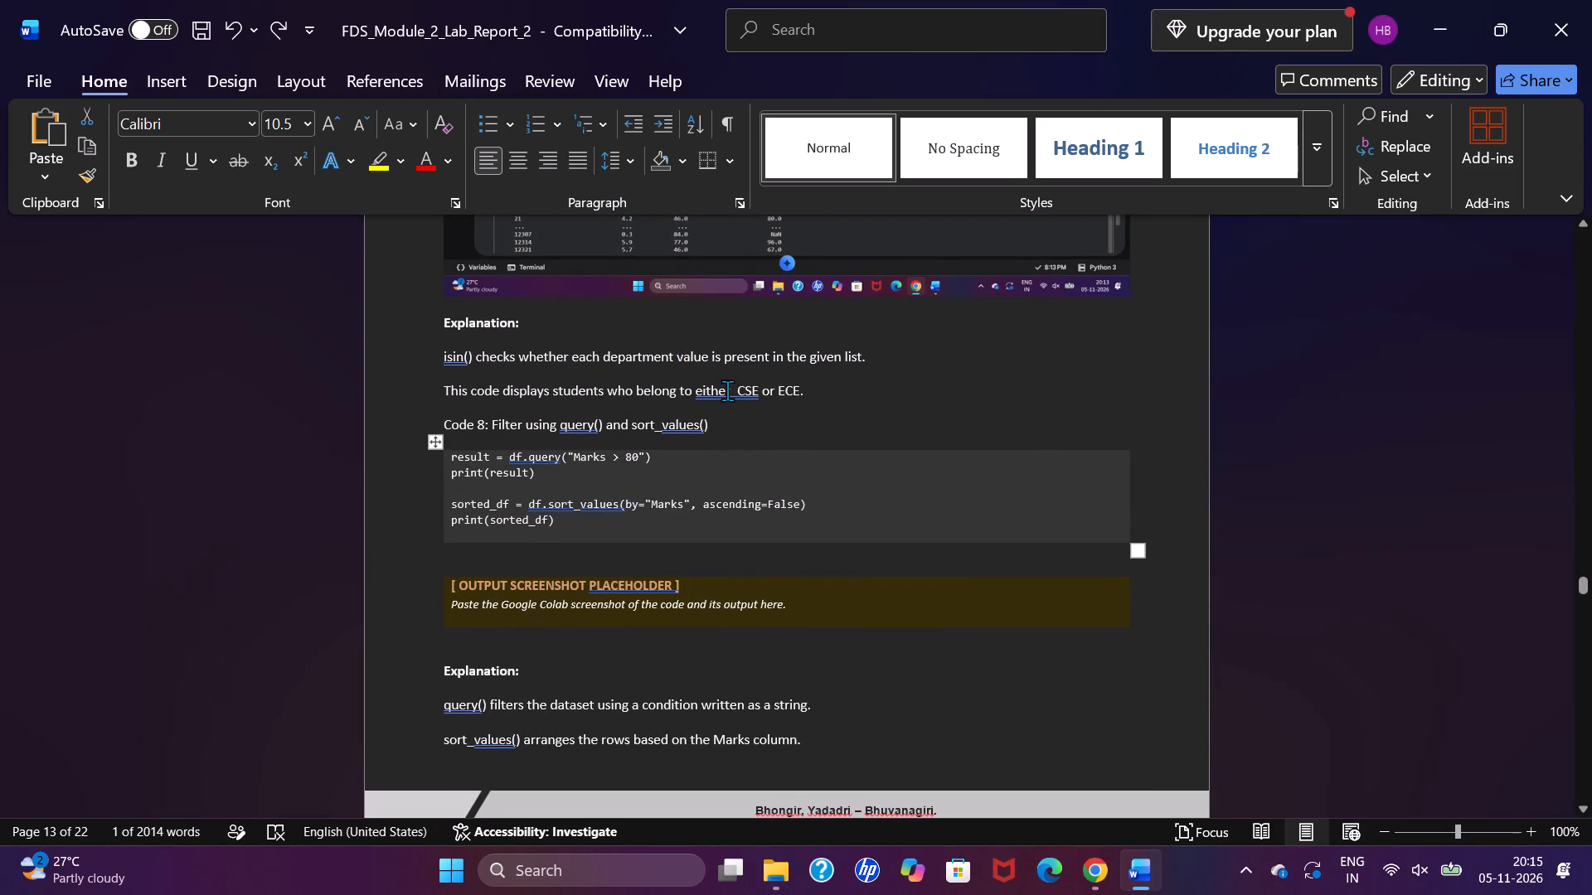
left_click(729, 388)
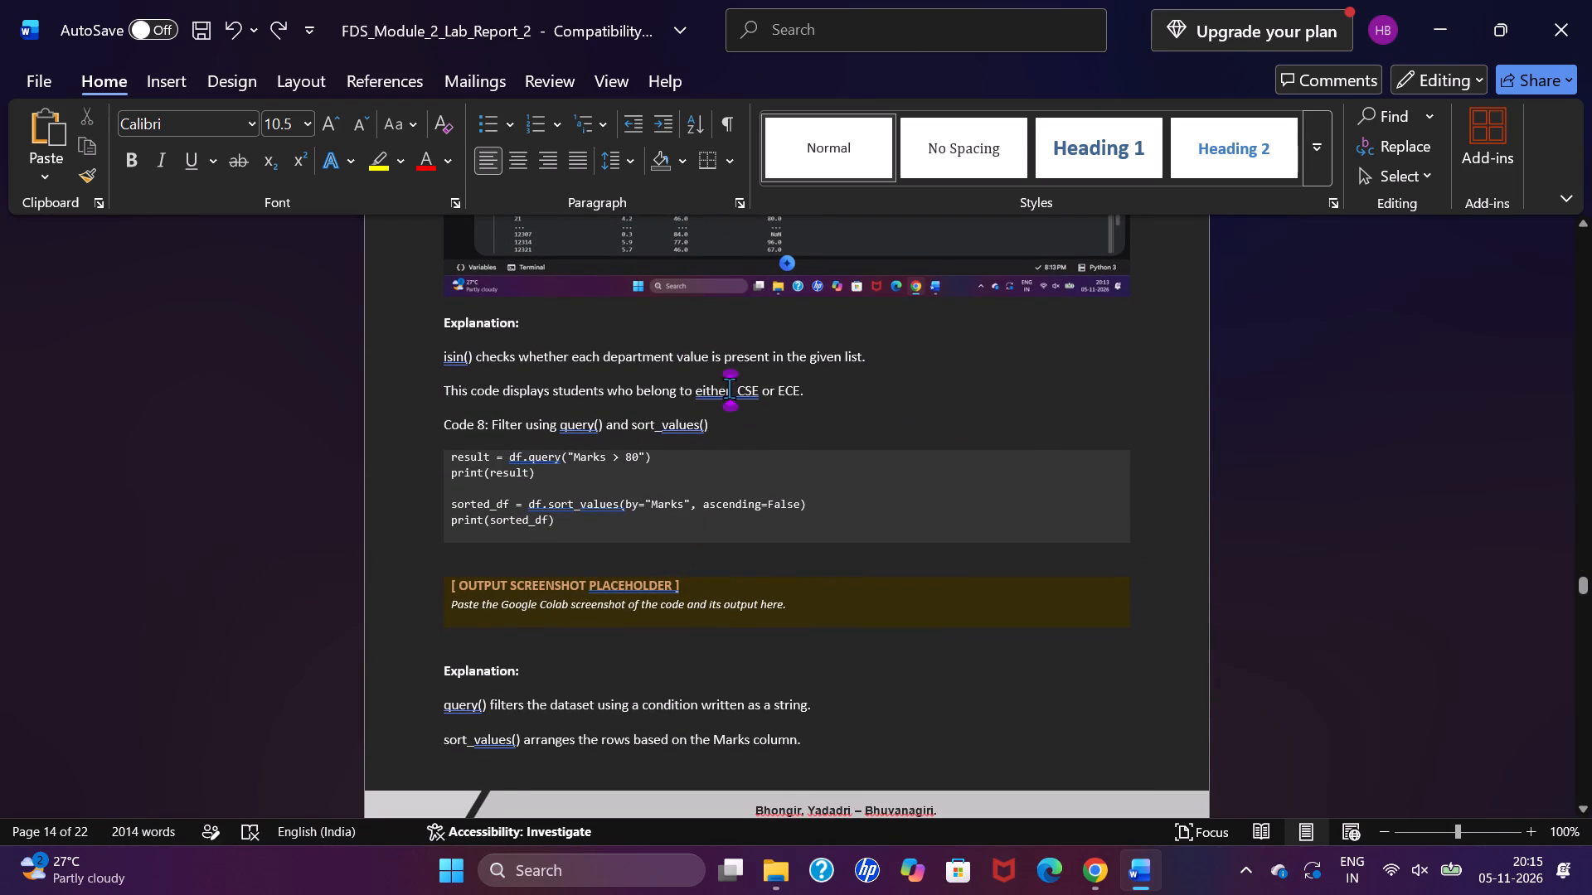
key("Right")
key("ctrl+v")
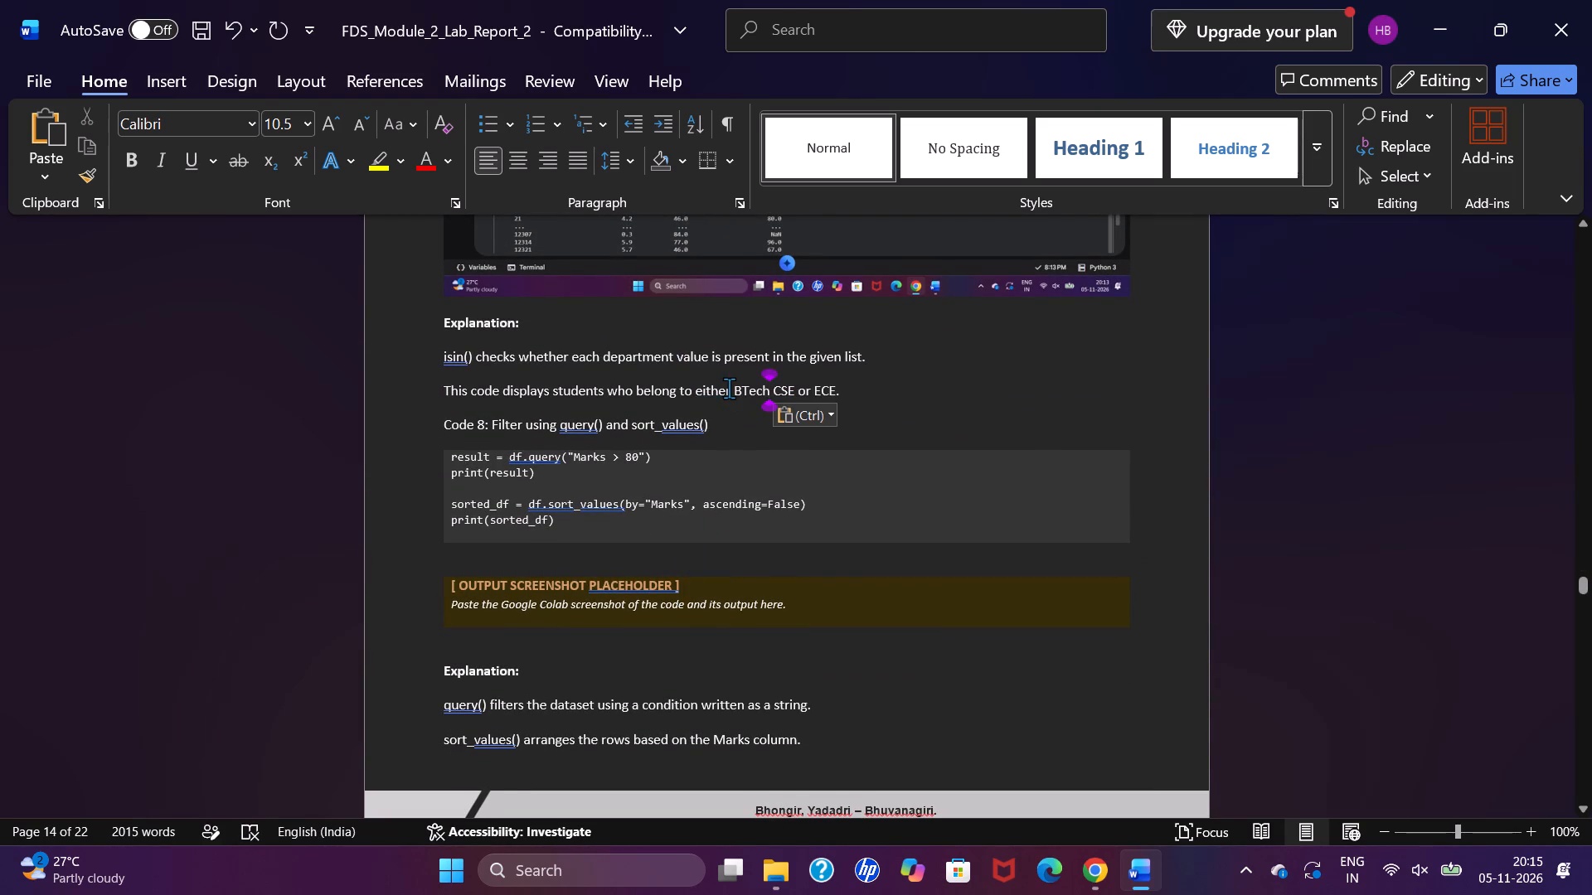
Copy "BTech AI" from the Code 7 code line and replace ECE with it in the Code 7 explanation.
scroll(834, 380, "up", 4)
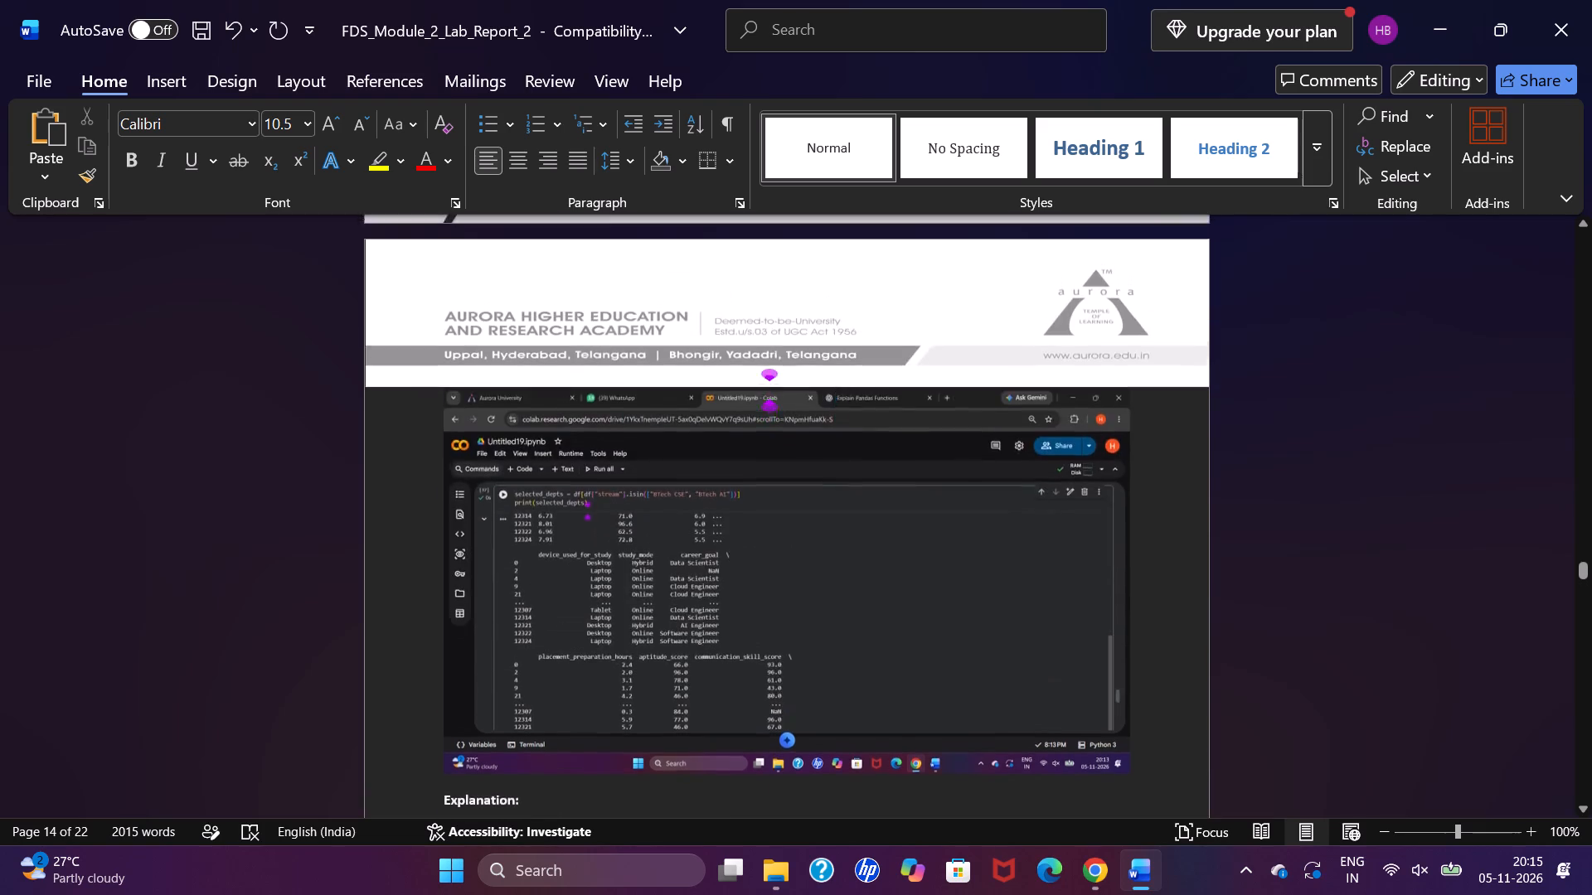
scroll(834, 380, "up", 1)
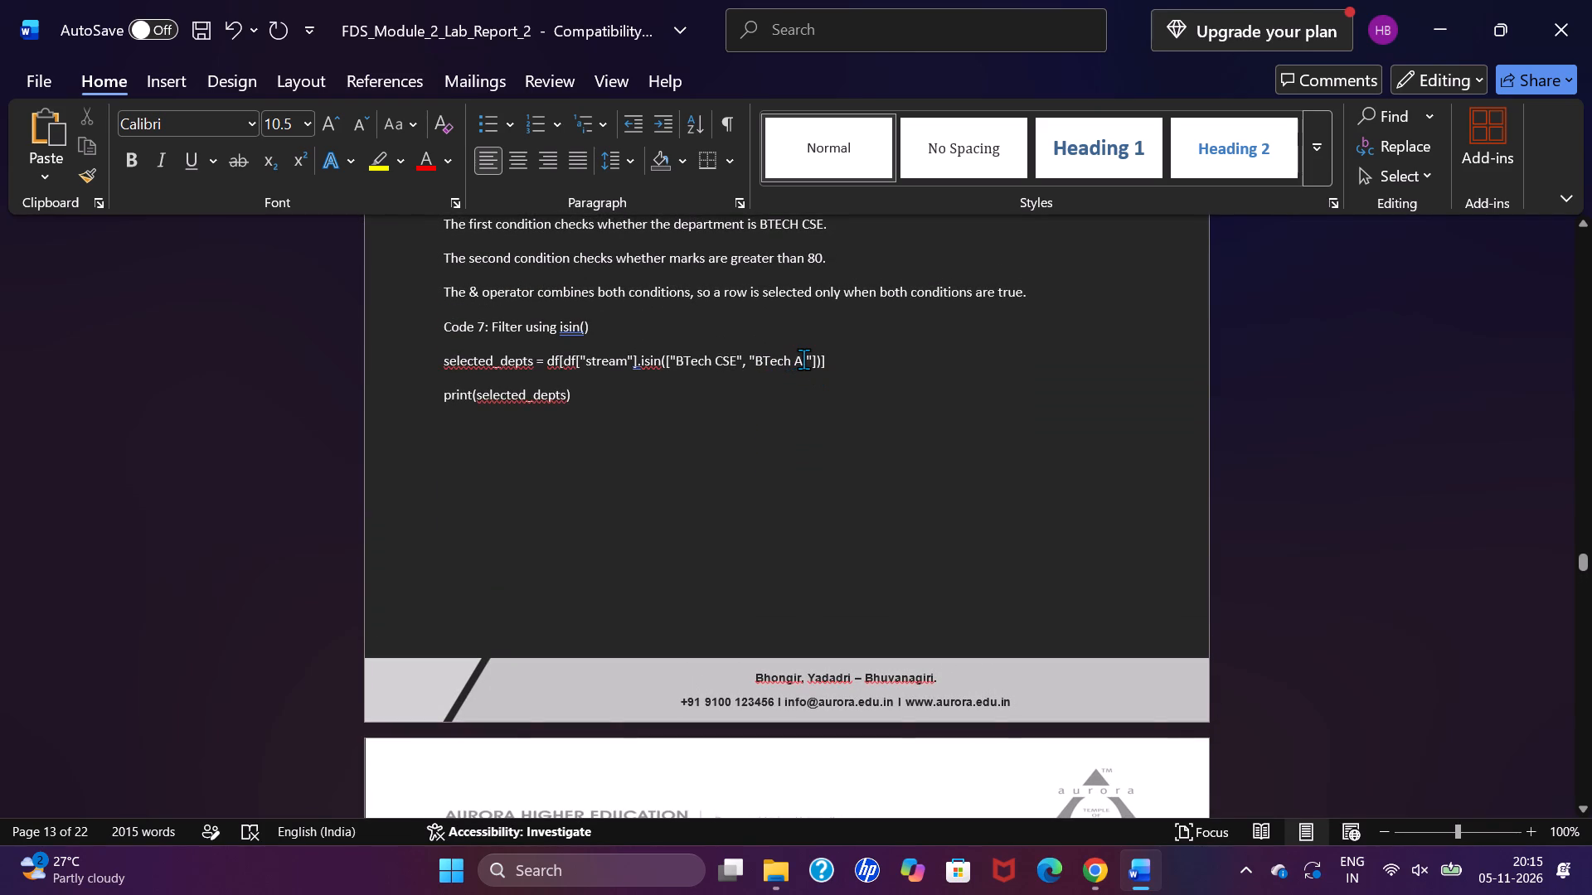
left_click_drag(803, 359, 769, 360)
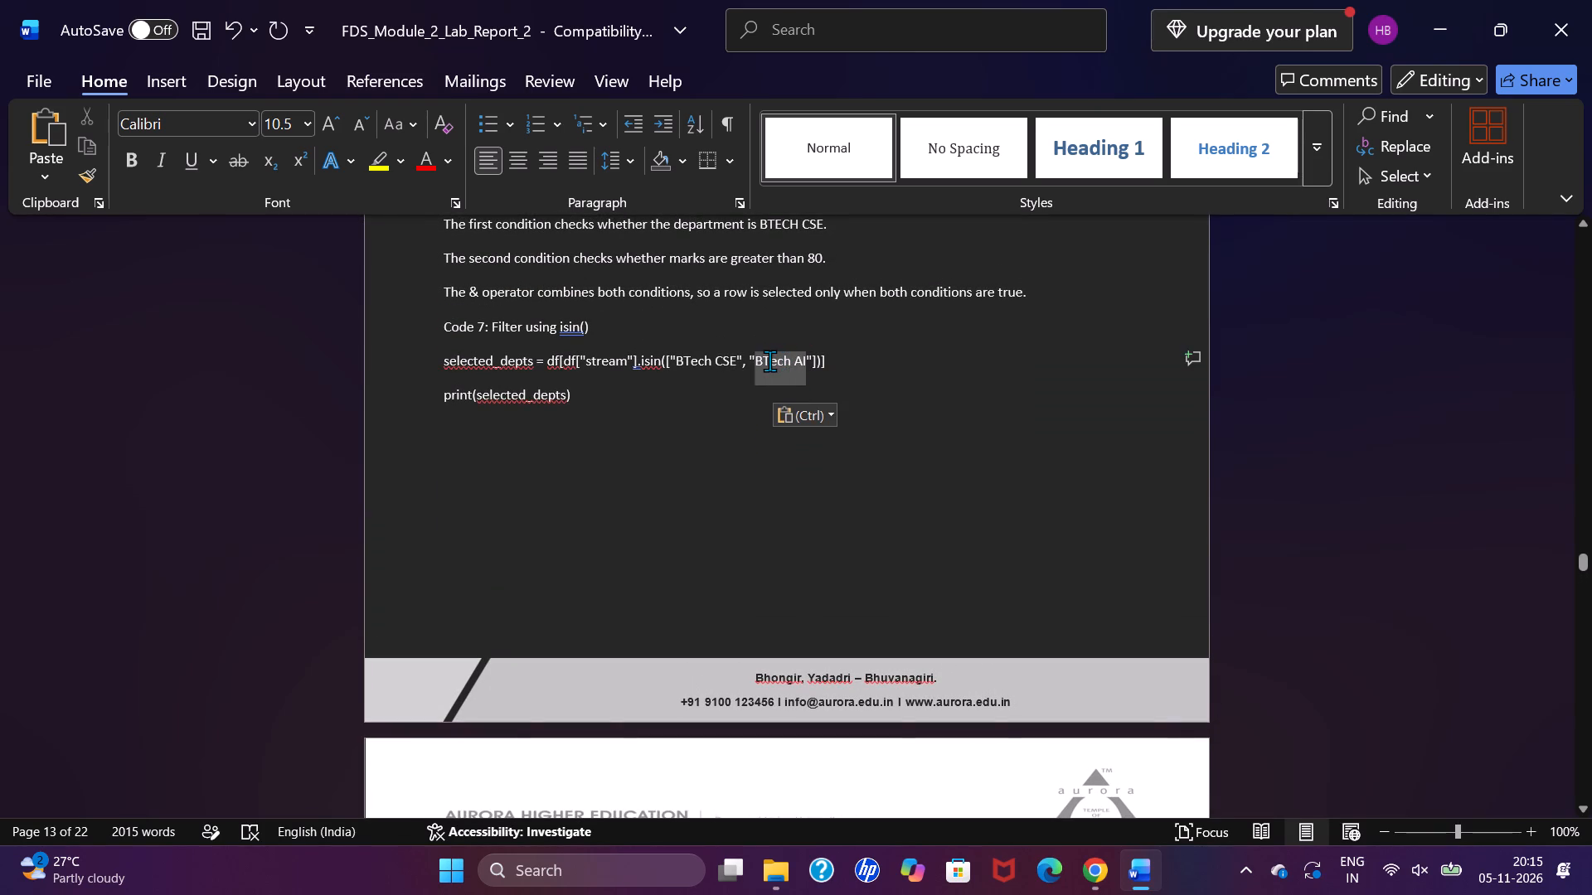
left_click_drag(769, 360, 767, 360)
key("ctrl+c")
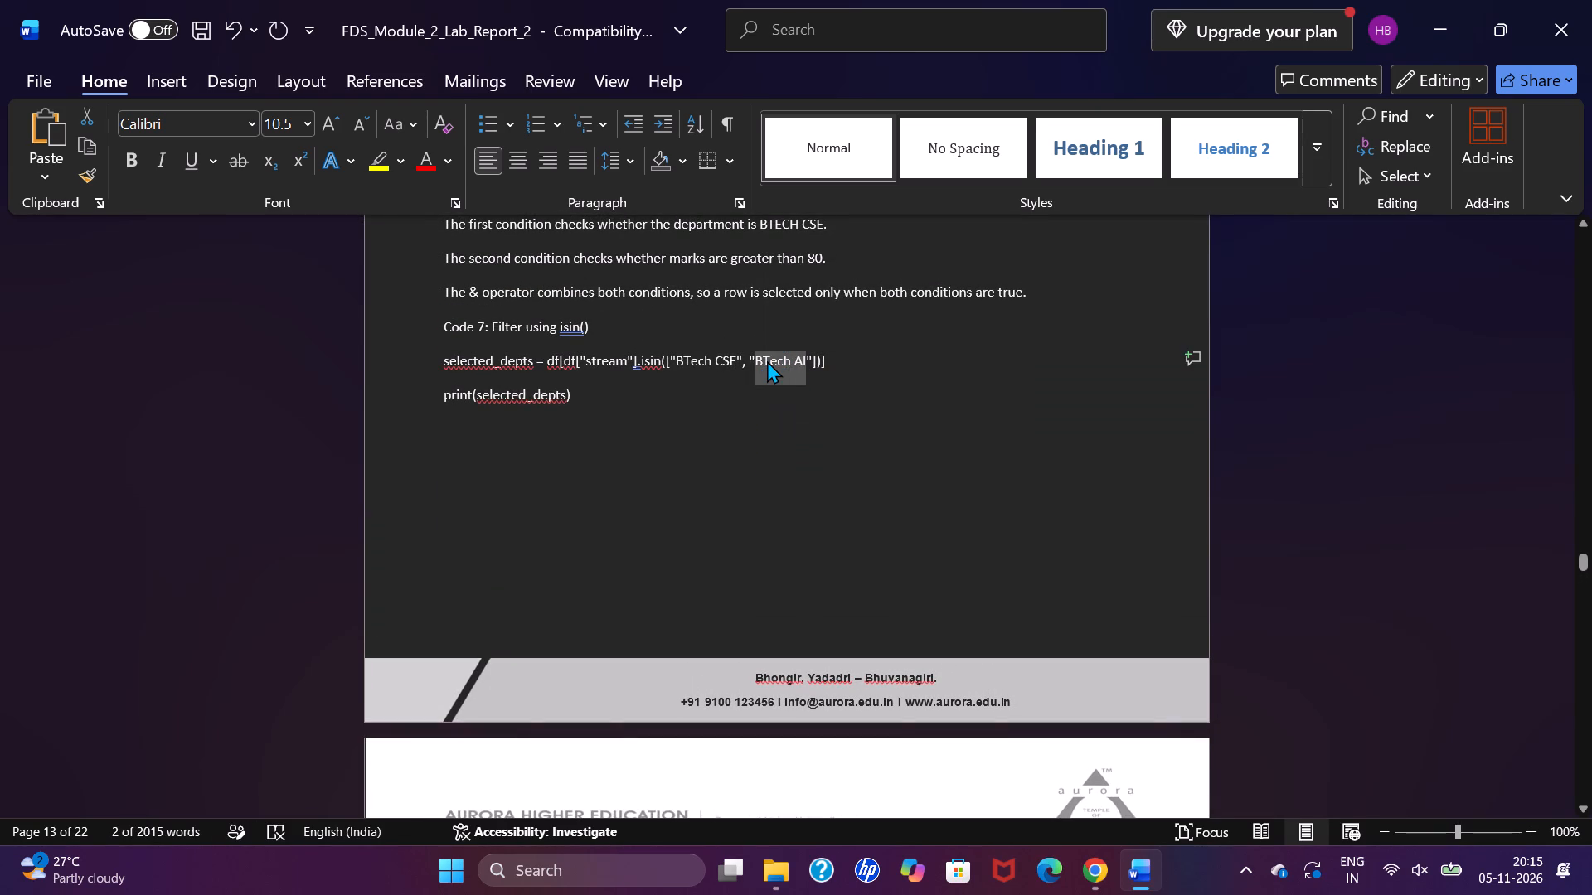
scroll(807, 466, "down", 4)
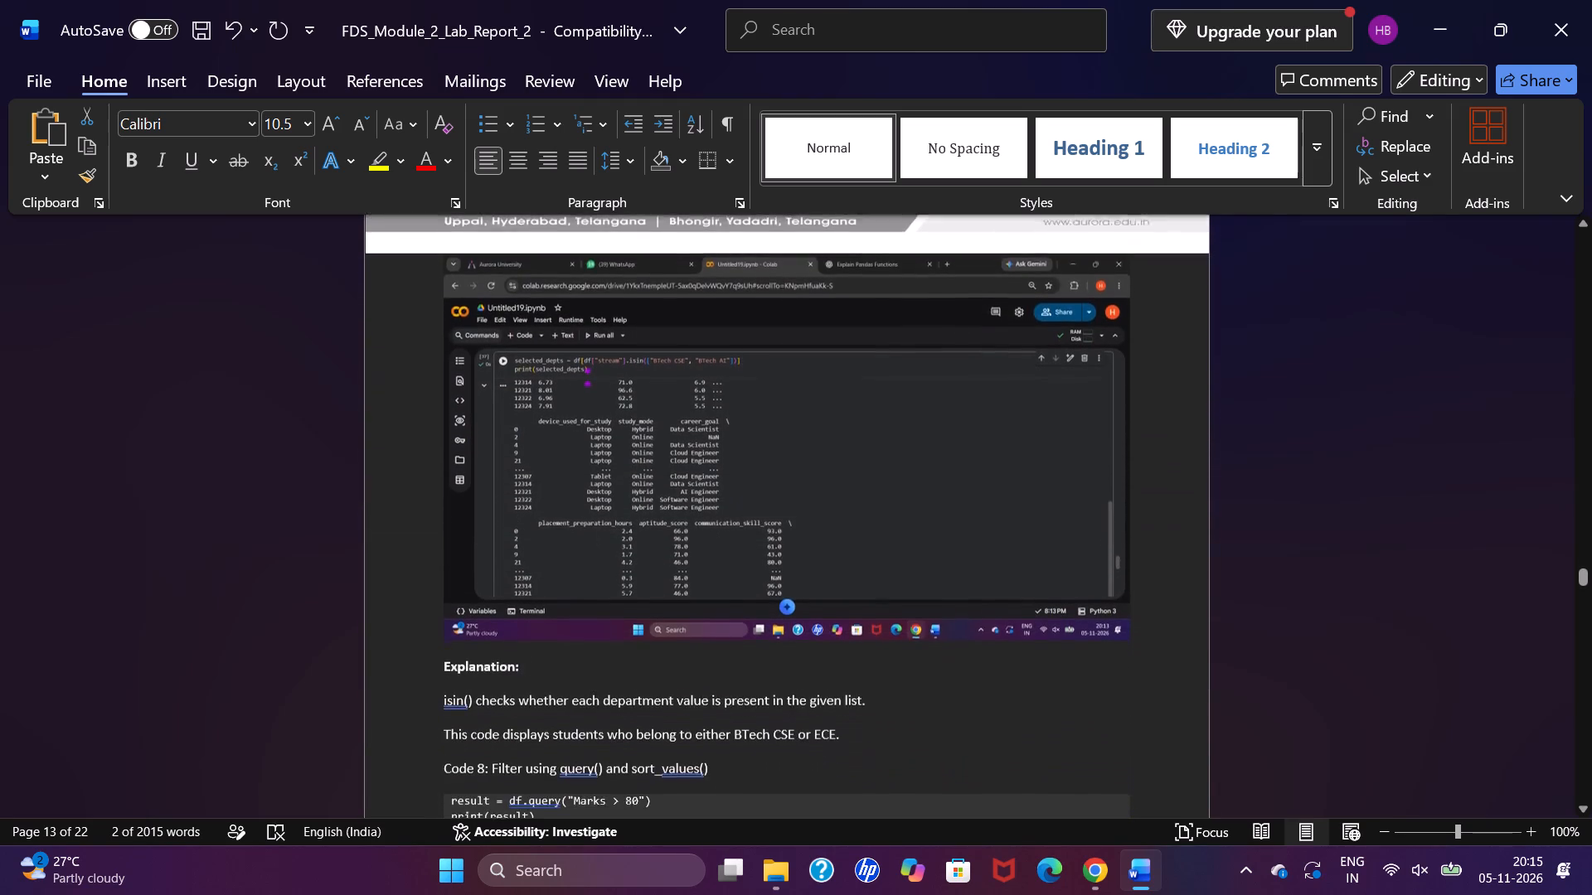
scroll(807, 466, "down", 1)
left_click(827, 587)
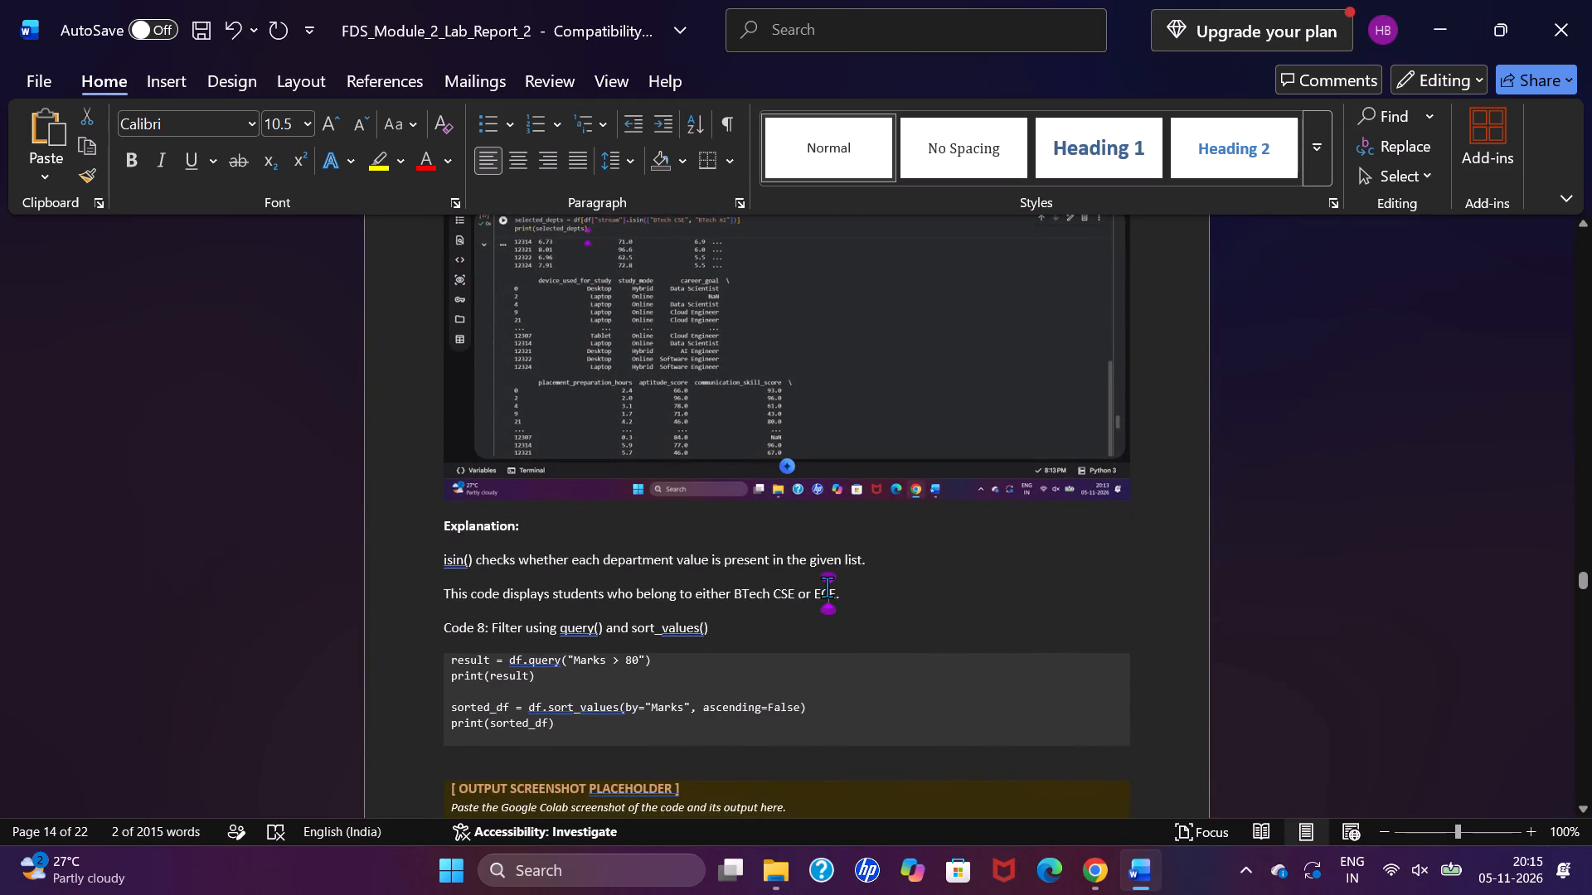
key("Right")
key("BackSpace")
key("BackSpace")
key("BackSpace")
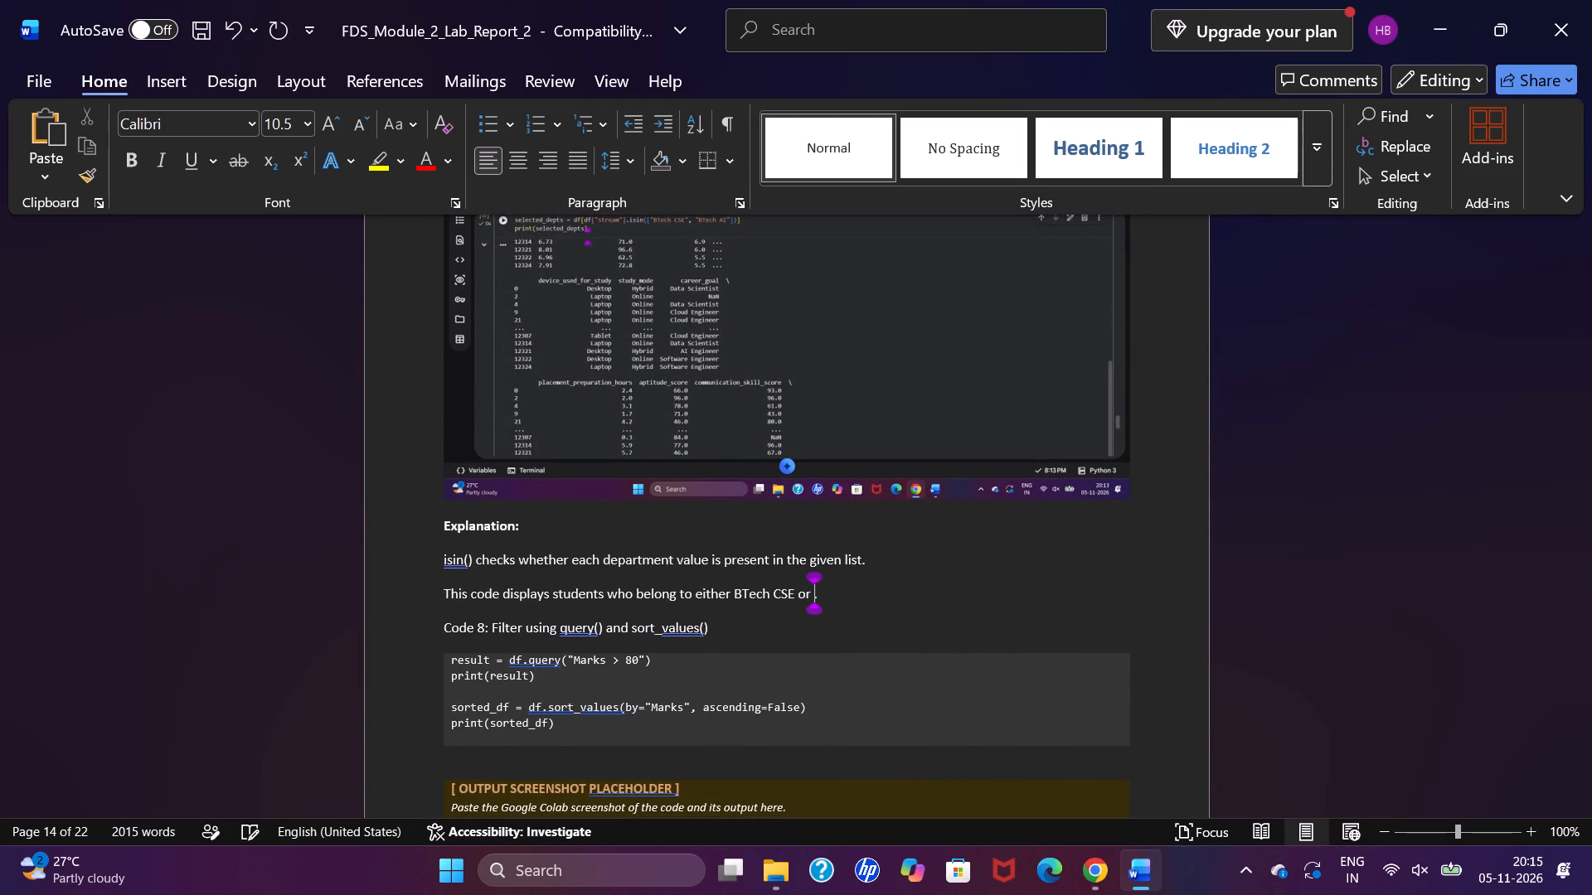
key("ctrl+v")
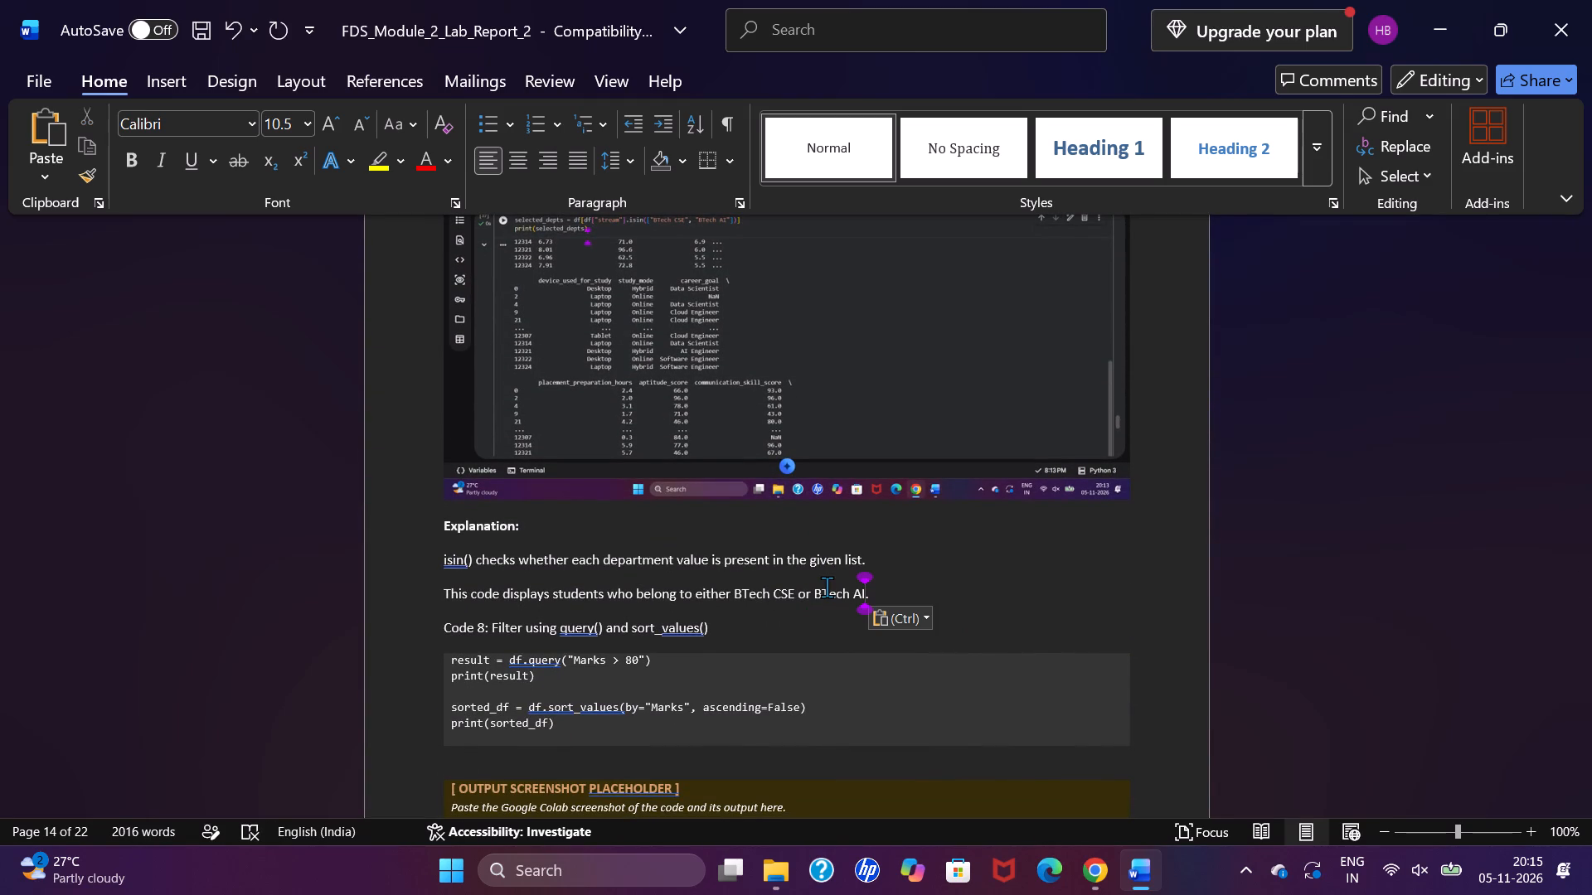
Copy the Code 8 query() and sort_values() code, and delete its shaded code block from the report.
scroll(827, 587, "down", 1)
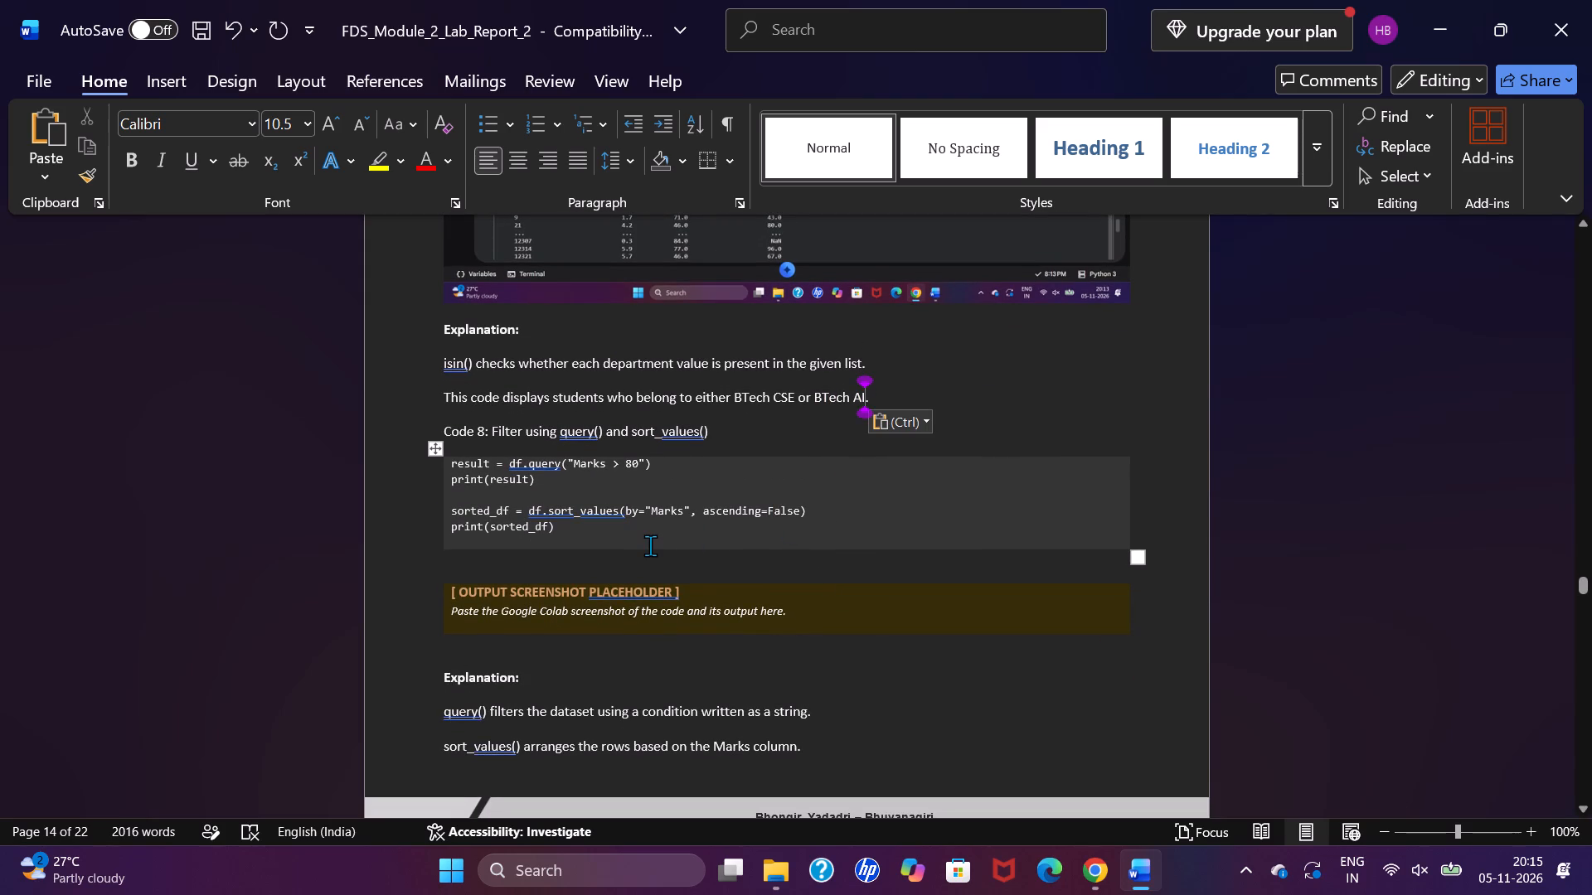
left_click_drag(650, 545, 605, 519)
double_click(605, 519)
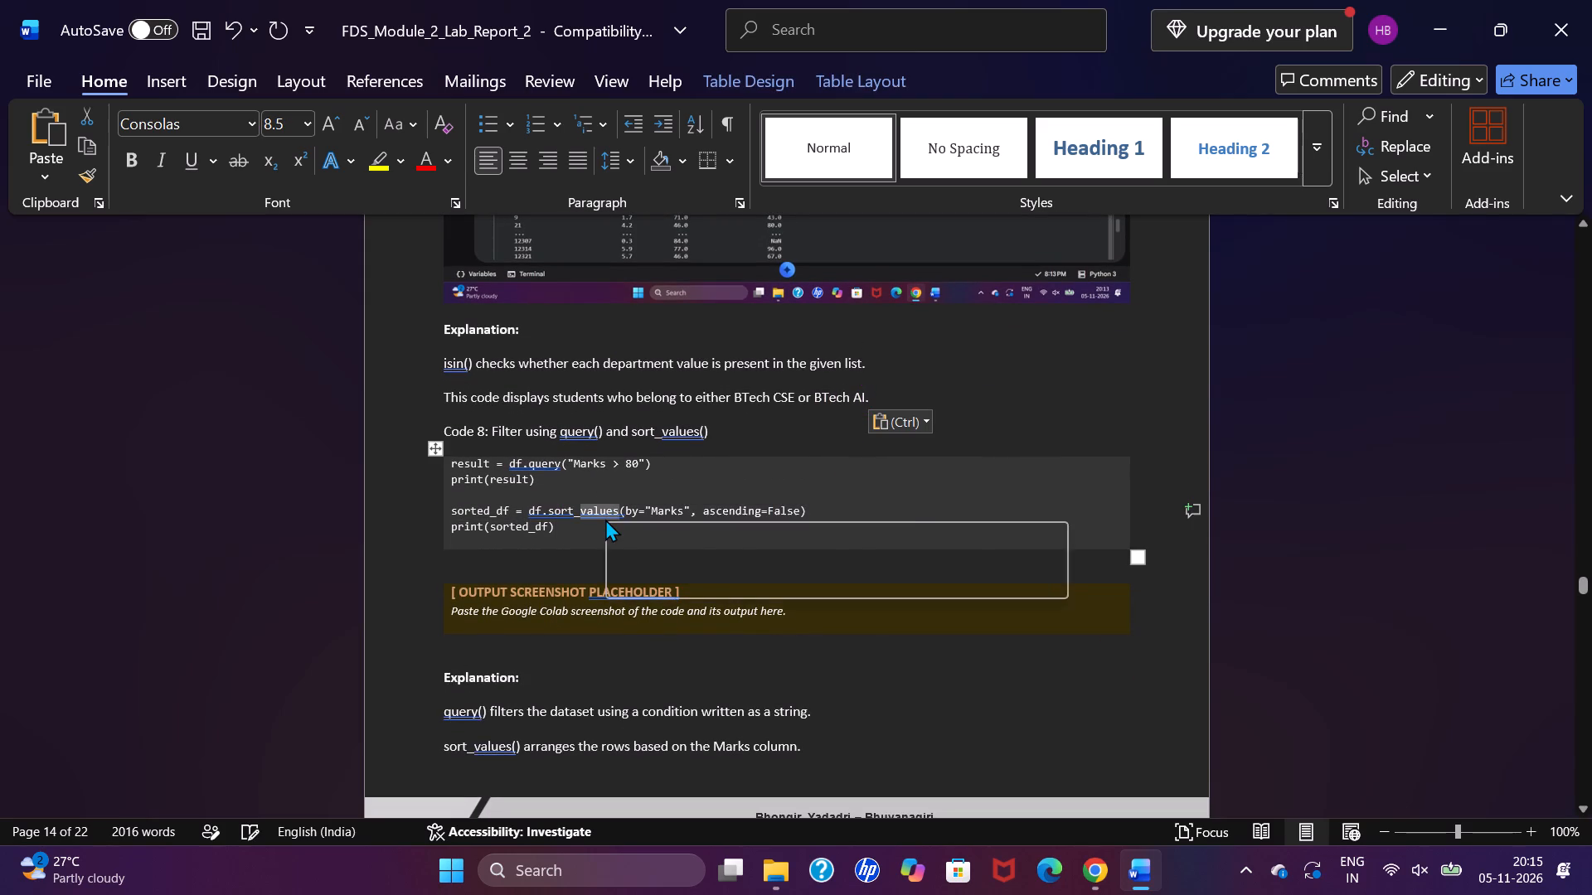
key("ctrl+a")
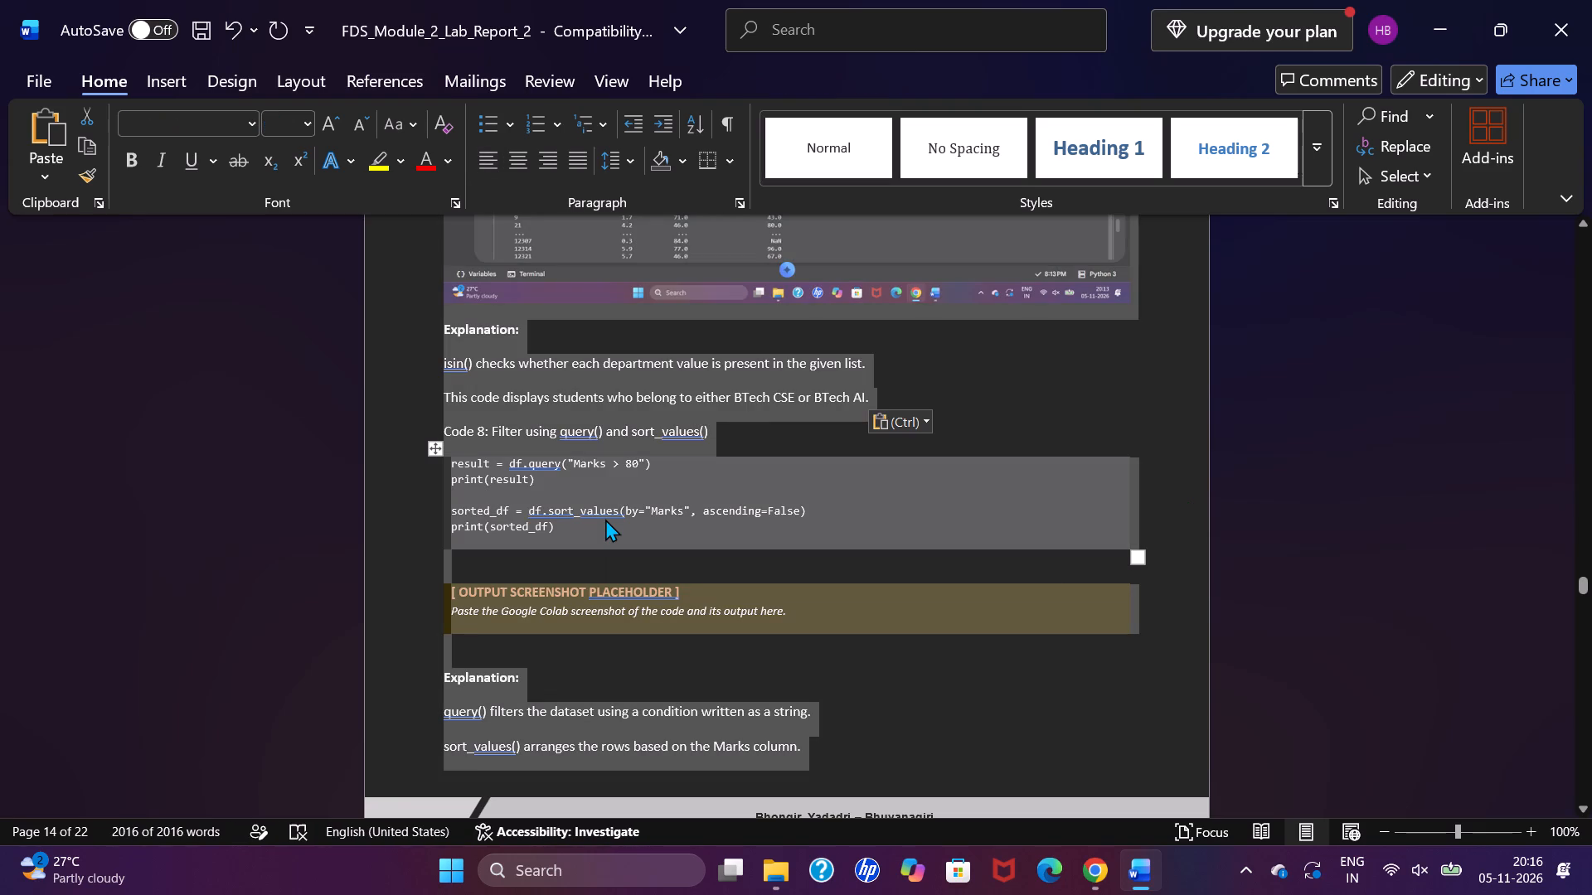
left_click(605, 519)
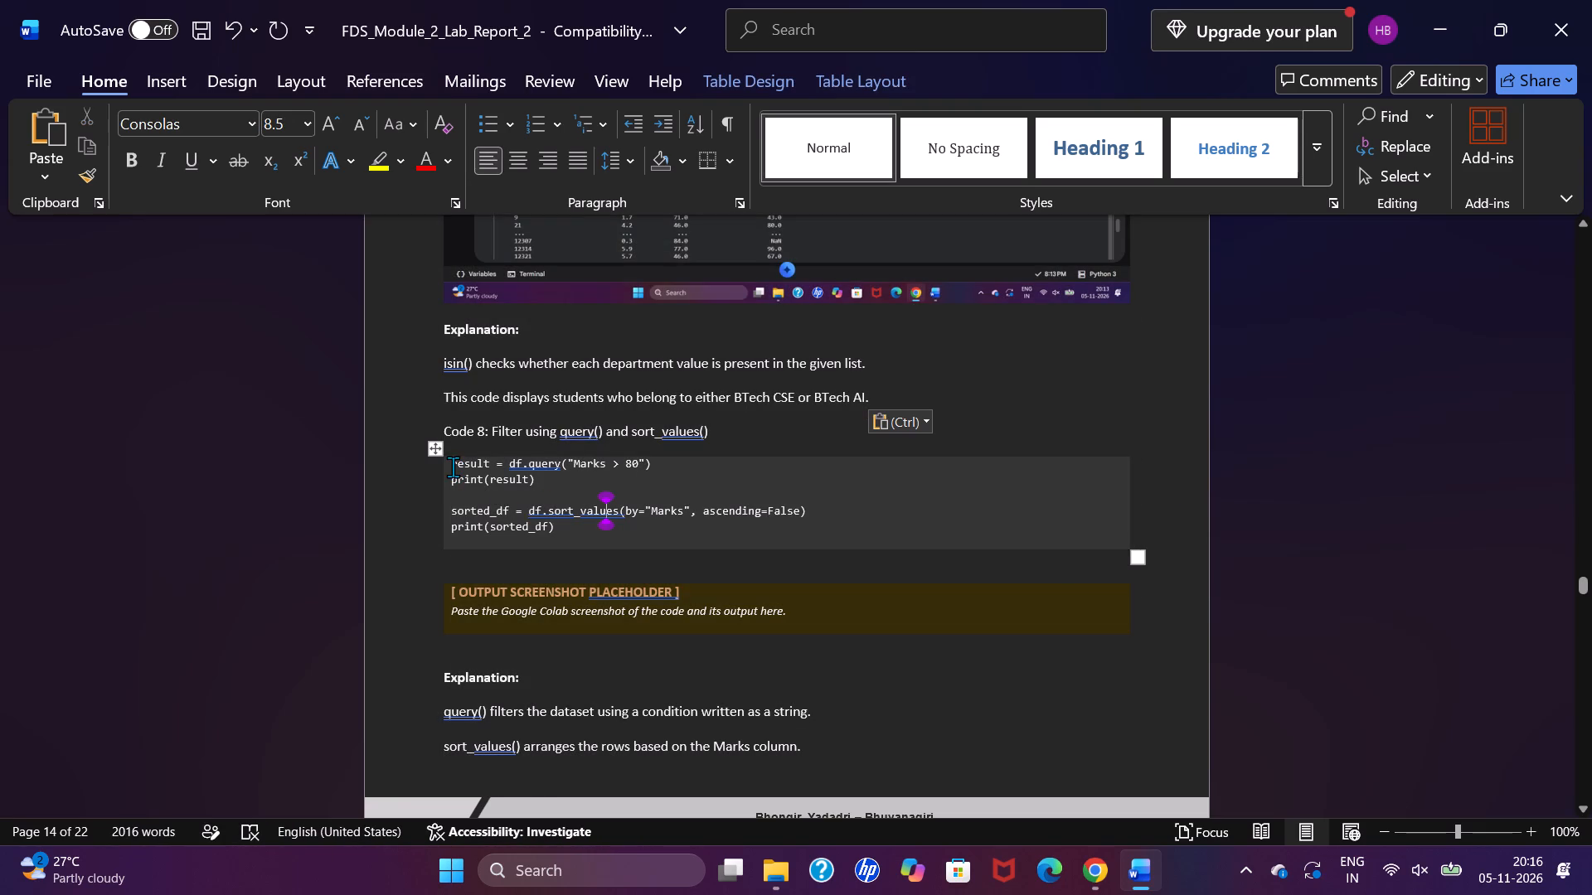
left_click_drag(453, 466, 561, 519)
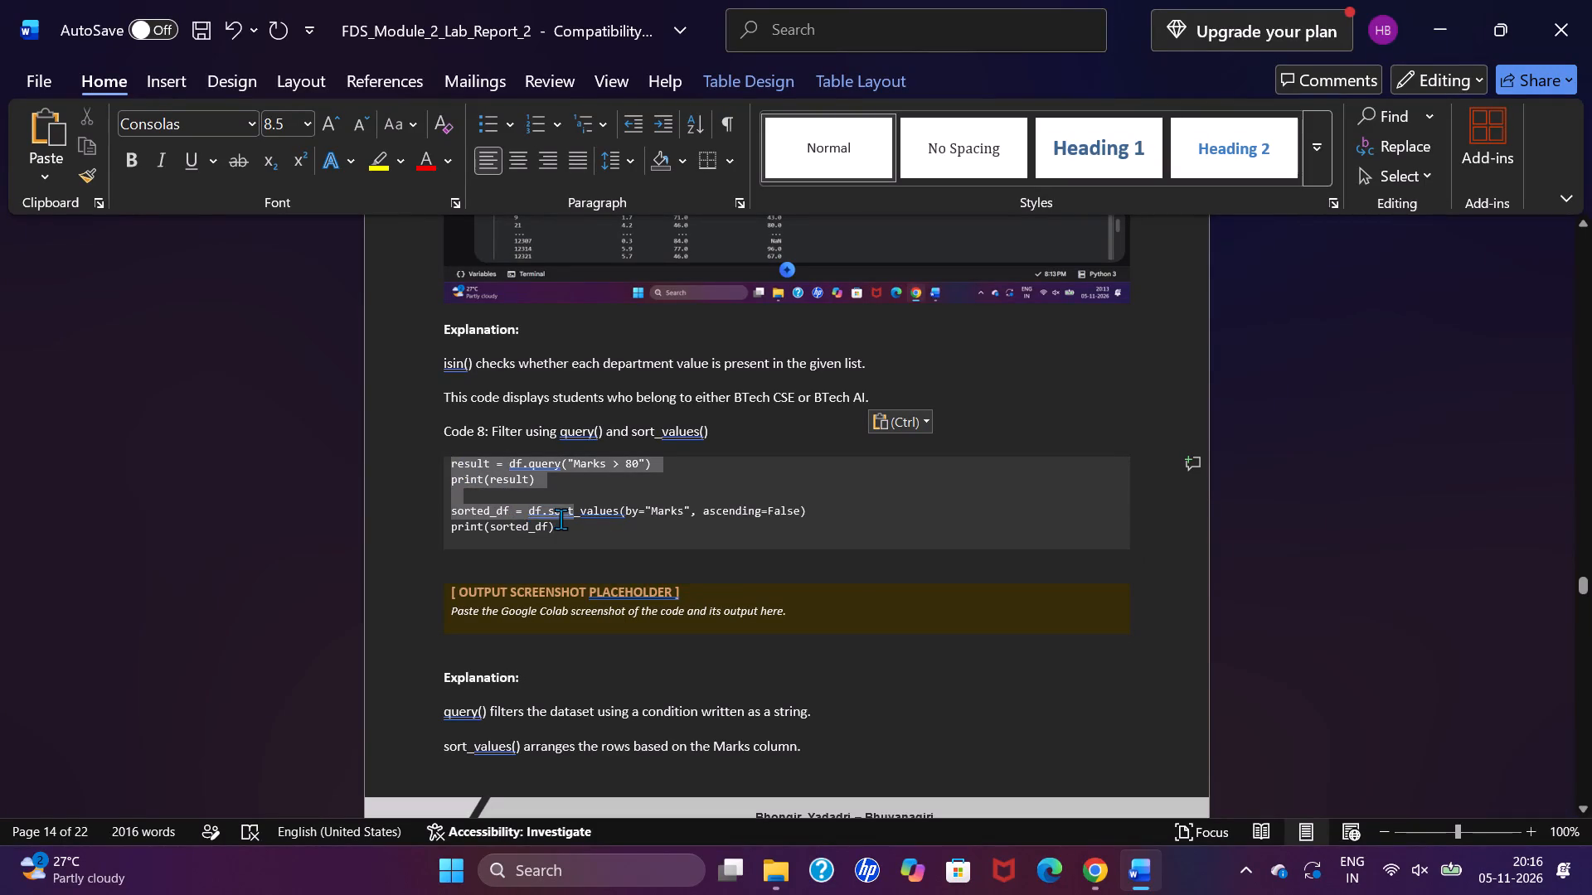
left_click_drag(561, 519, 569, 528)
key("ctrl+c")
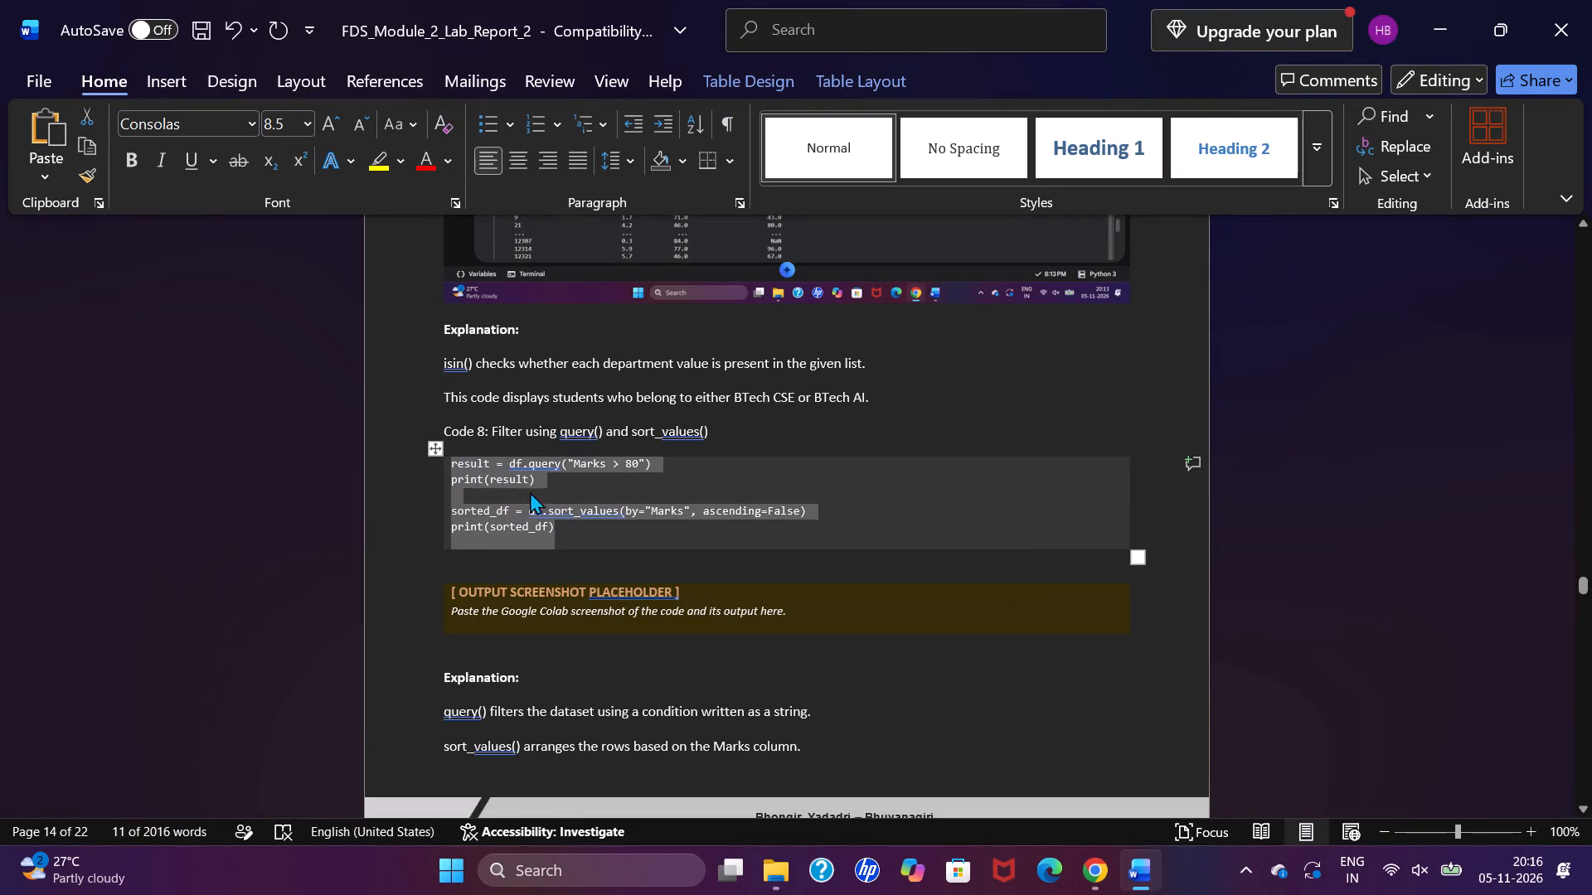
left_click(436, 443)
key("BackSpace")
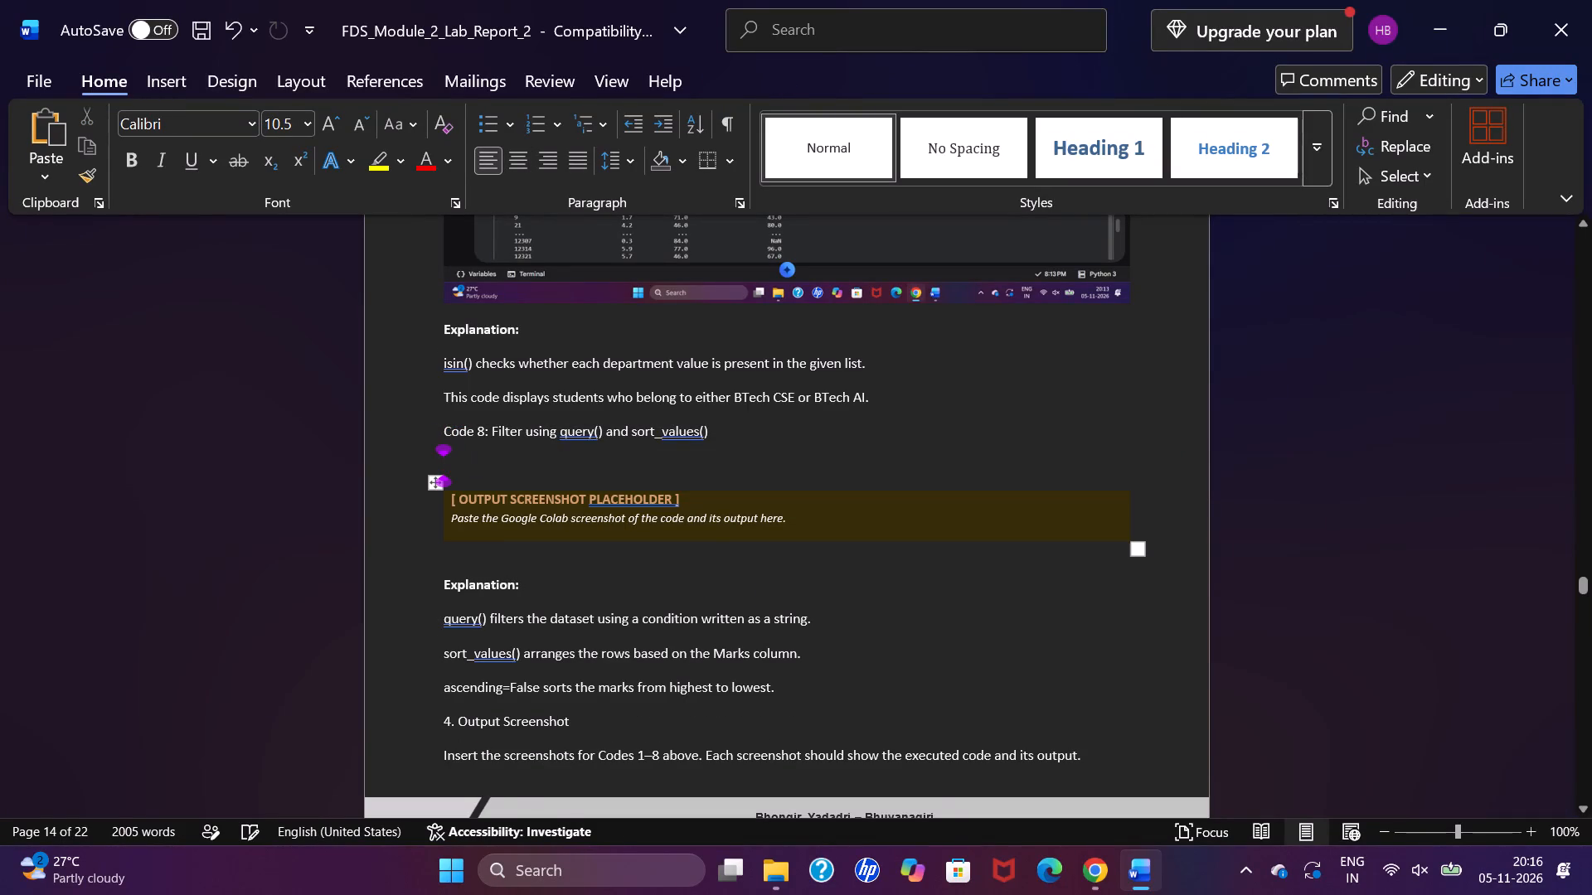
Switch to the Colab notebook and paste the copied Code 8 code into a new code cell at the end.
left_click(1094, 883)
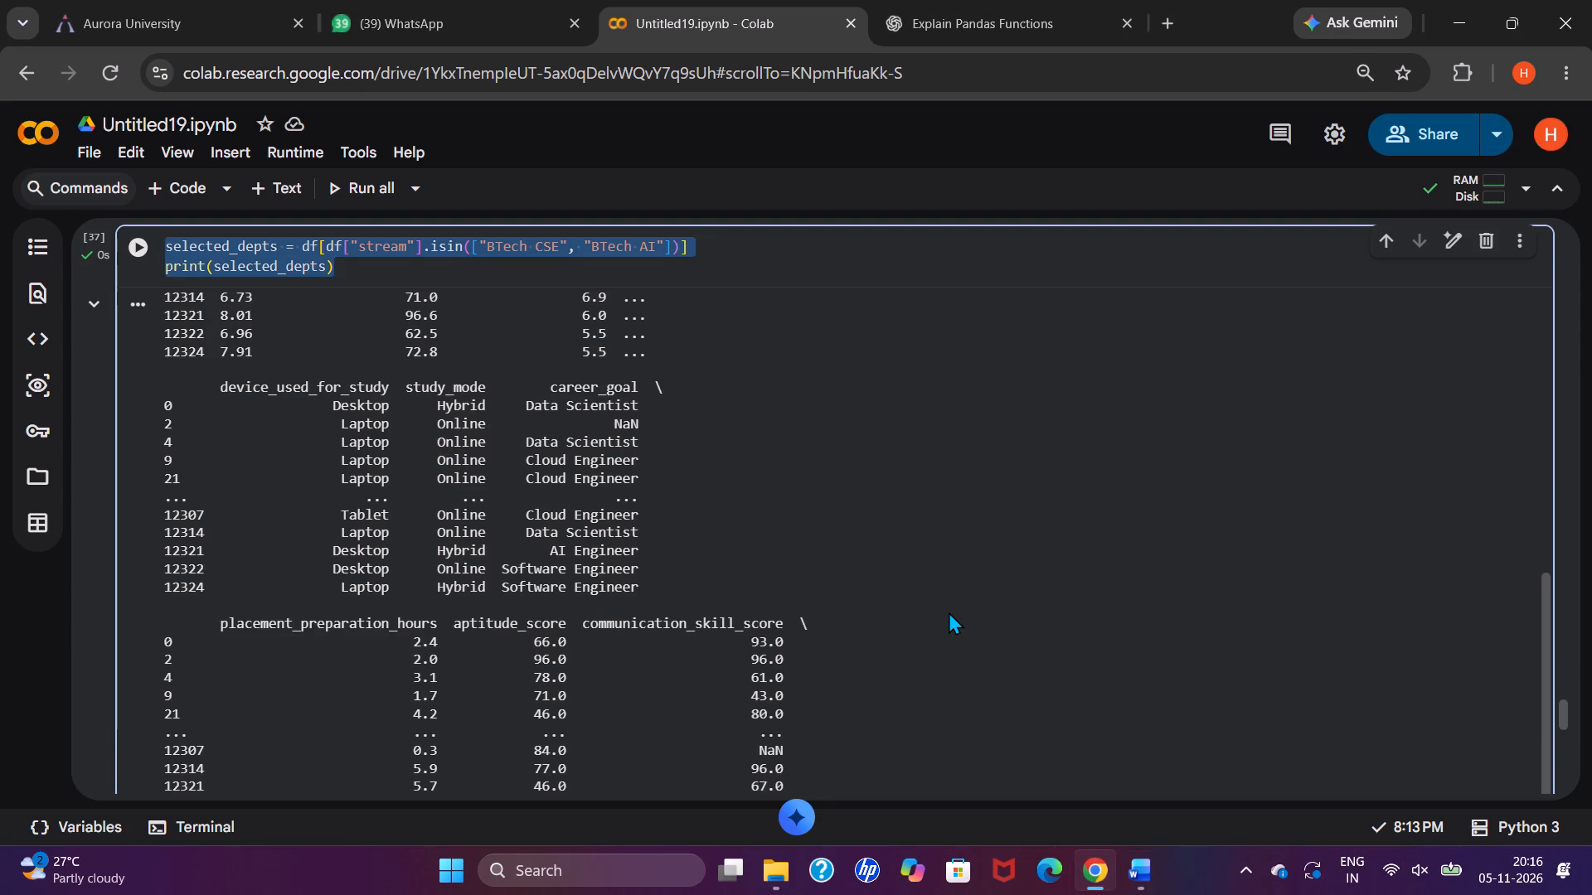
scroll(949, 612, "down", 4)
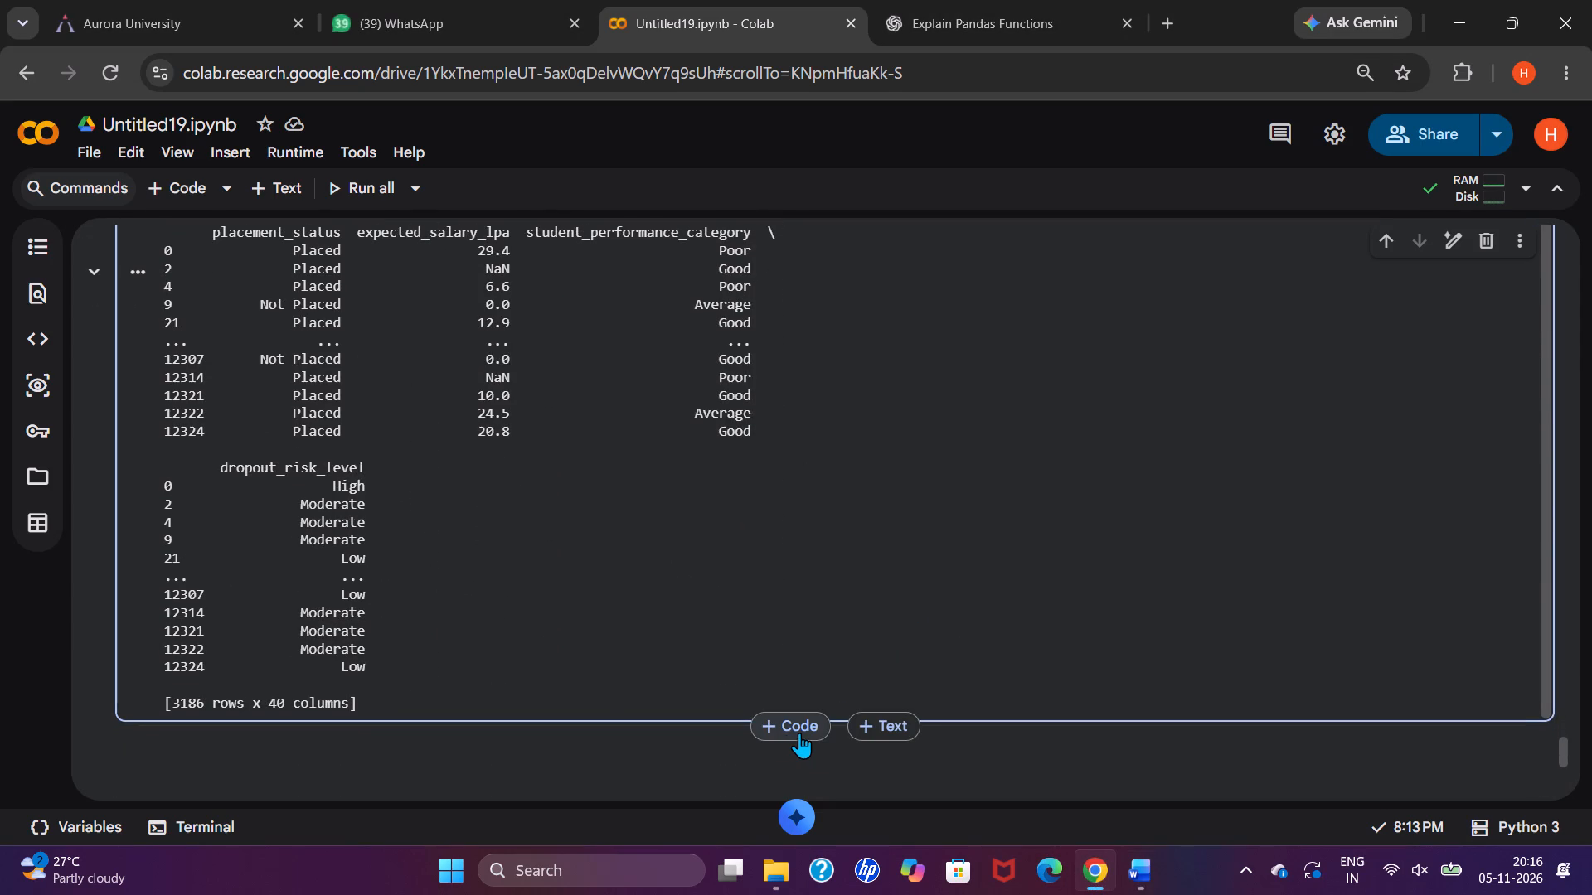
left_click(799, 733)
key("ctrl+v")
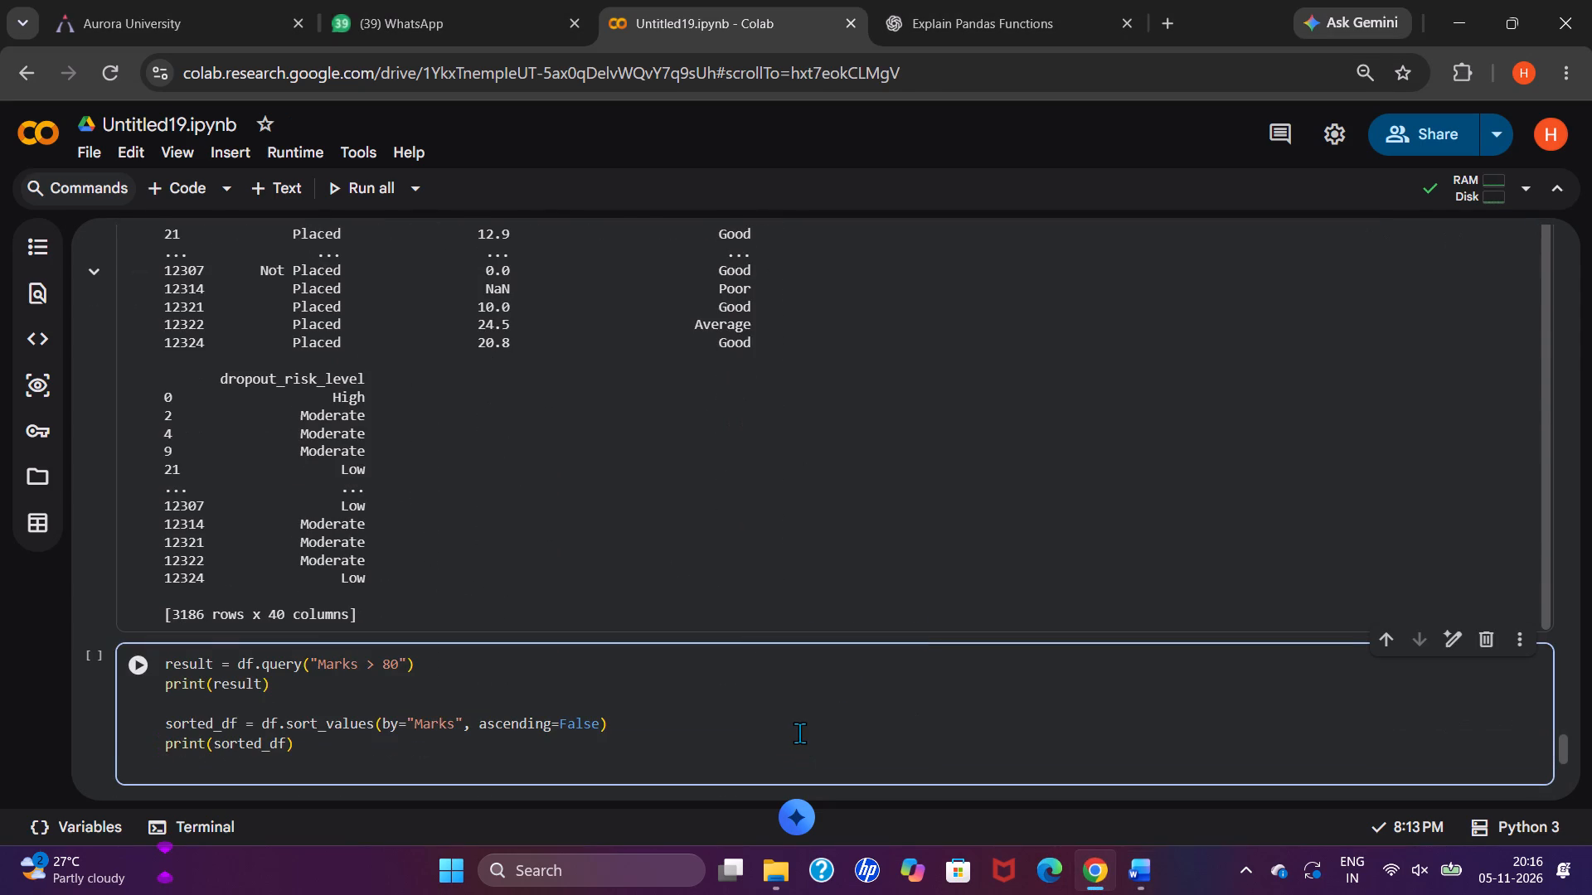
left_click(922, 0)
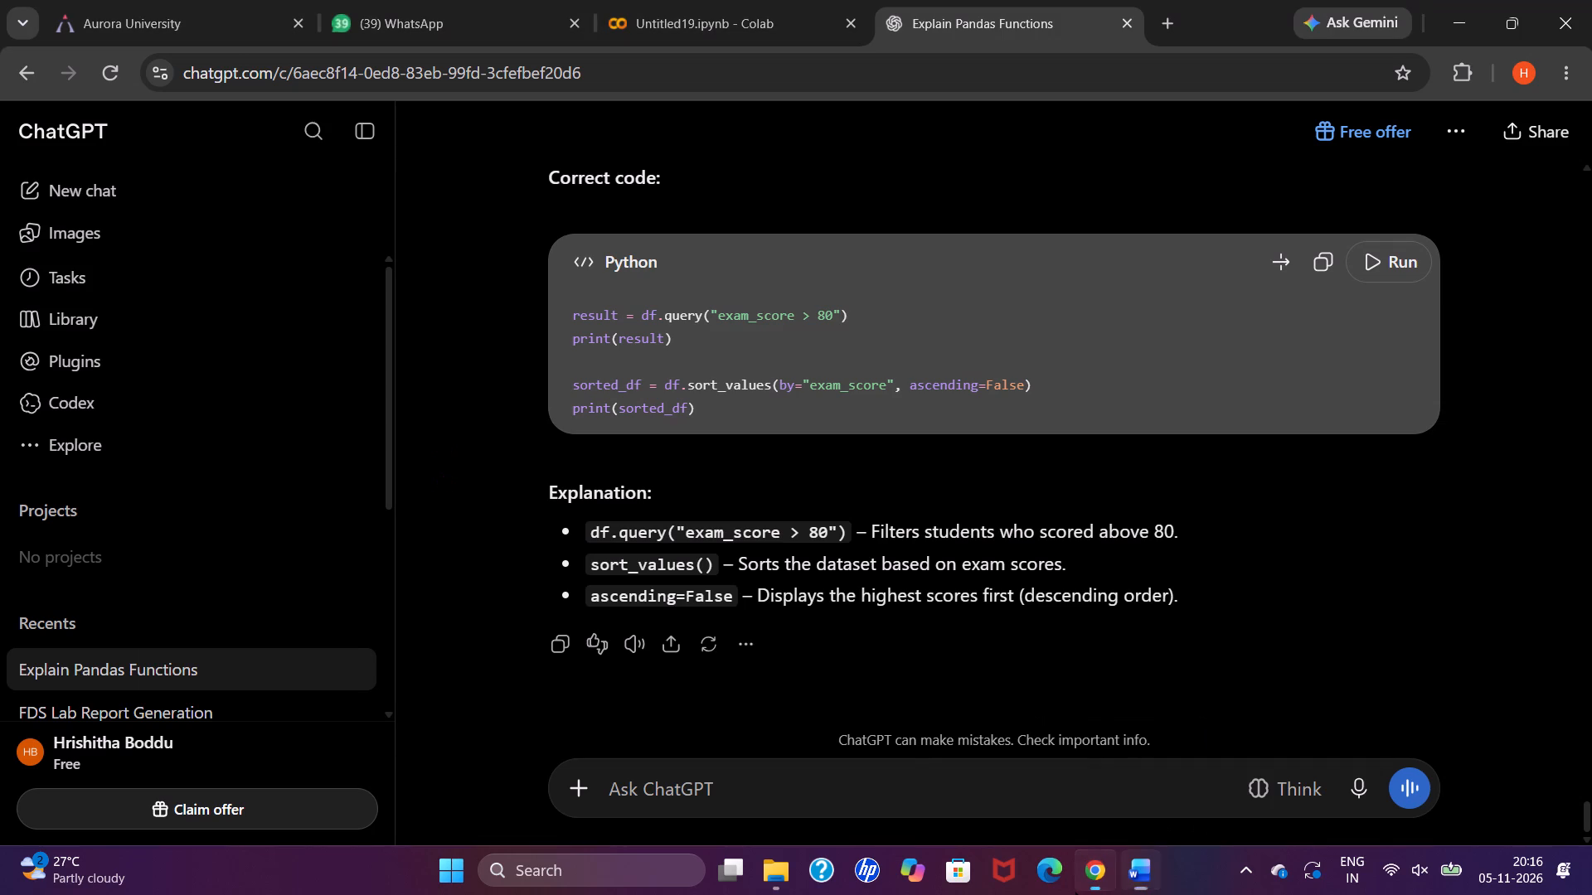
left_click(773, 0)
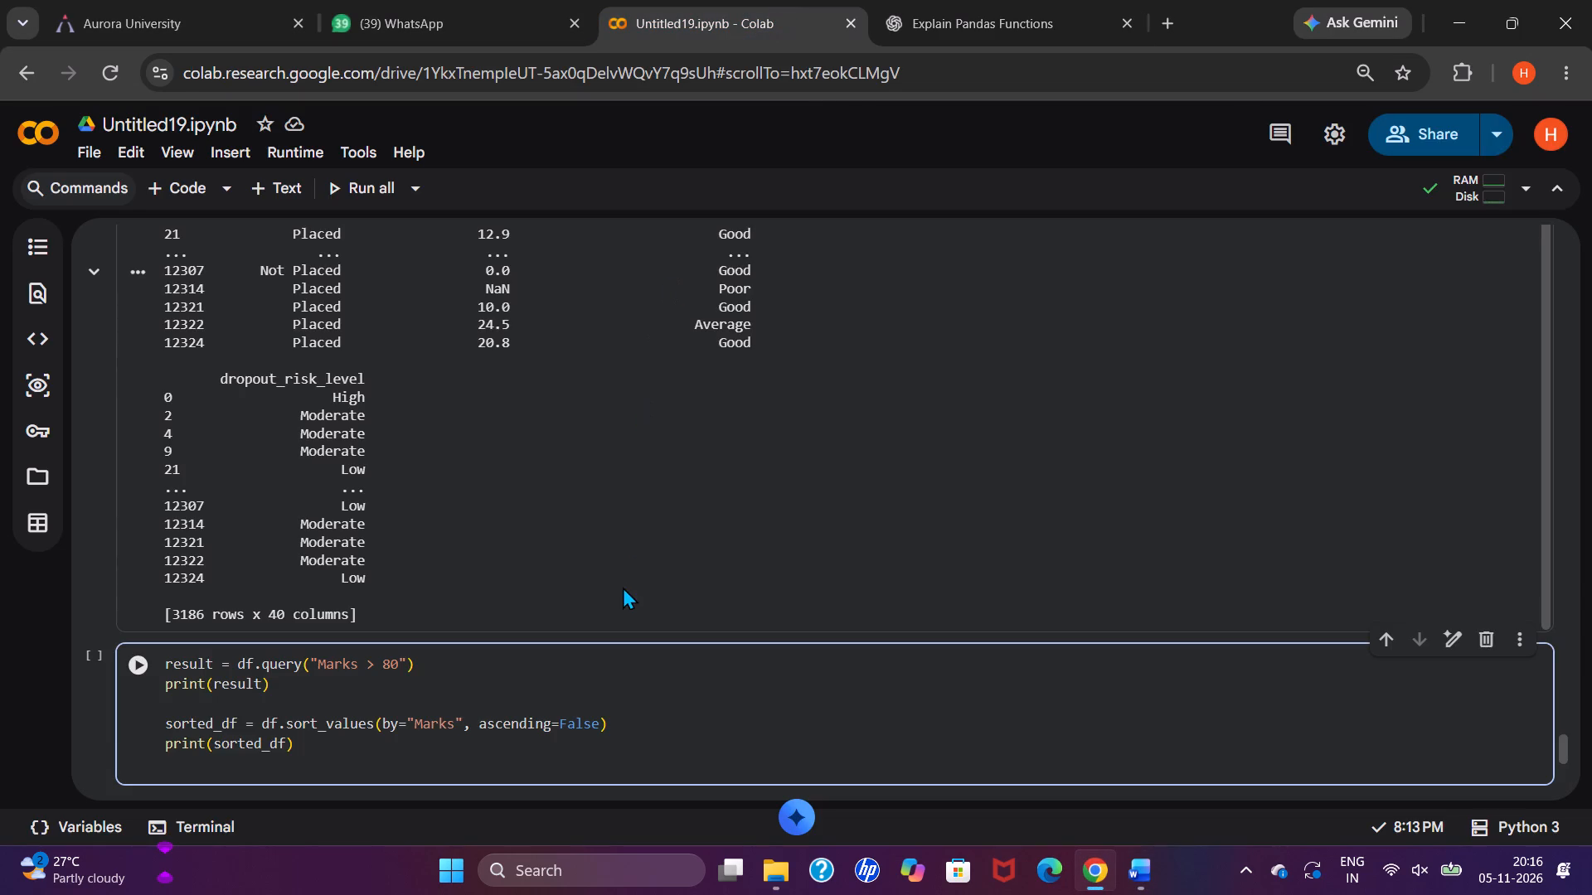
double_click(619, 670)
key("ctrl+a")
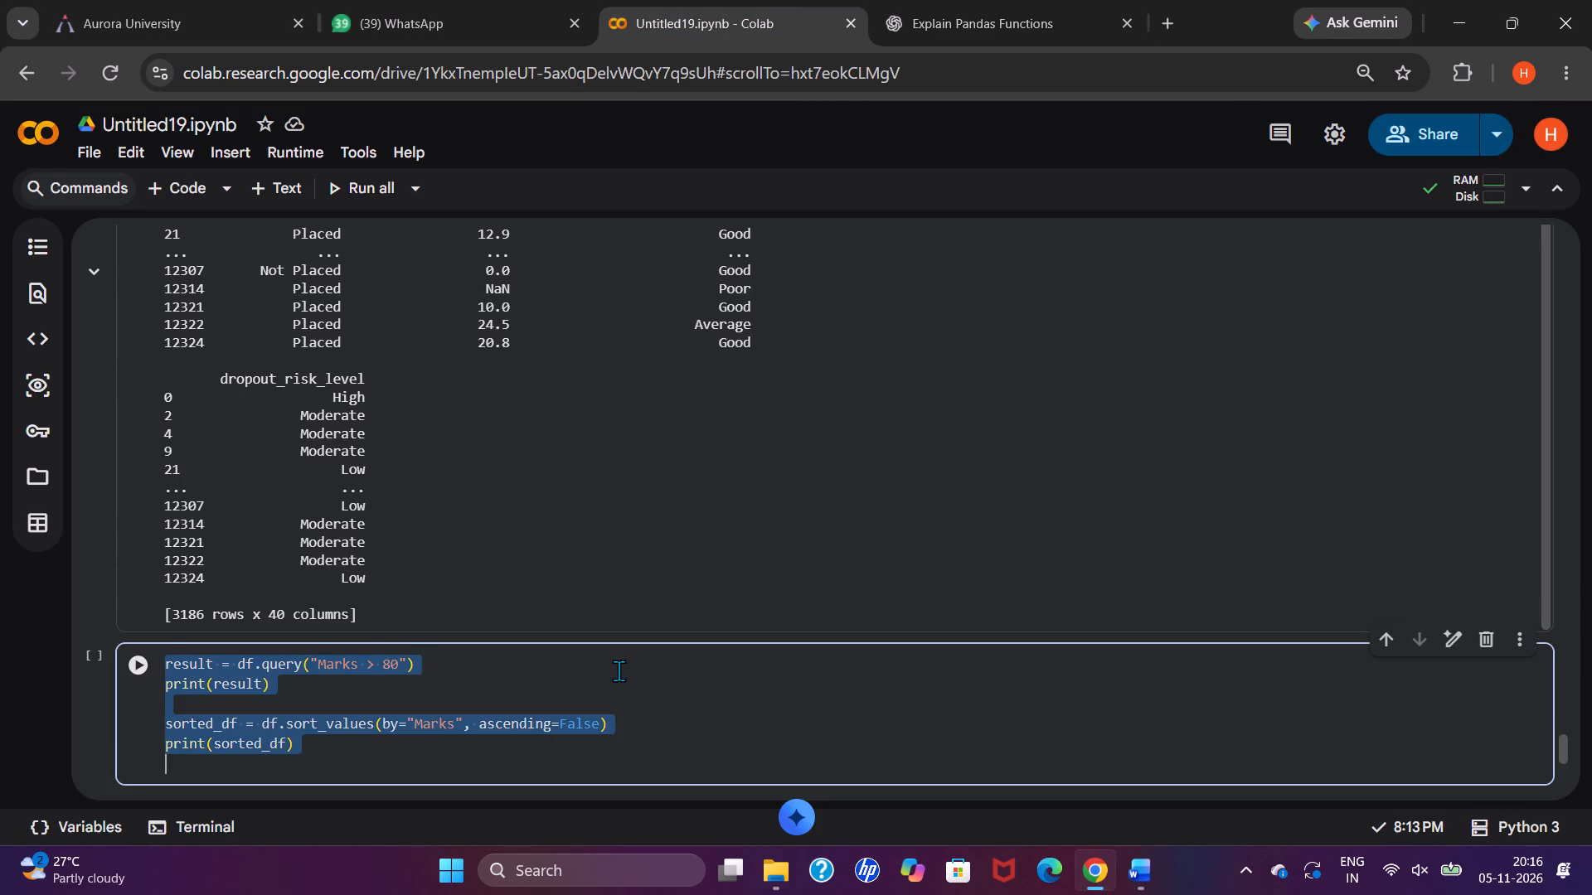
key("BackSpace")
key("ctrl+v")
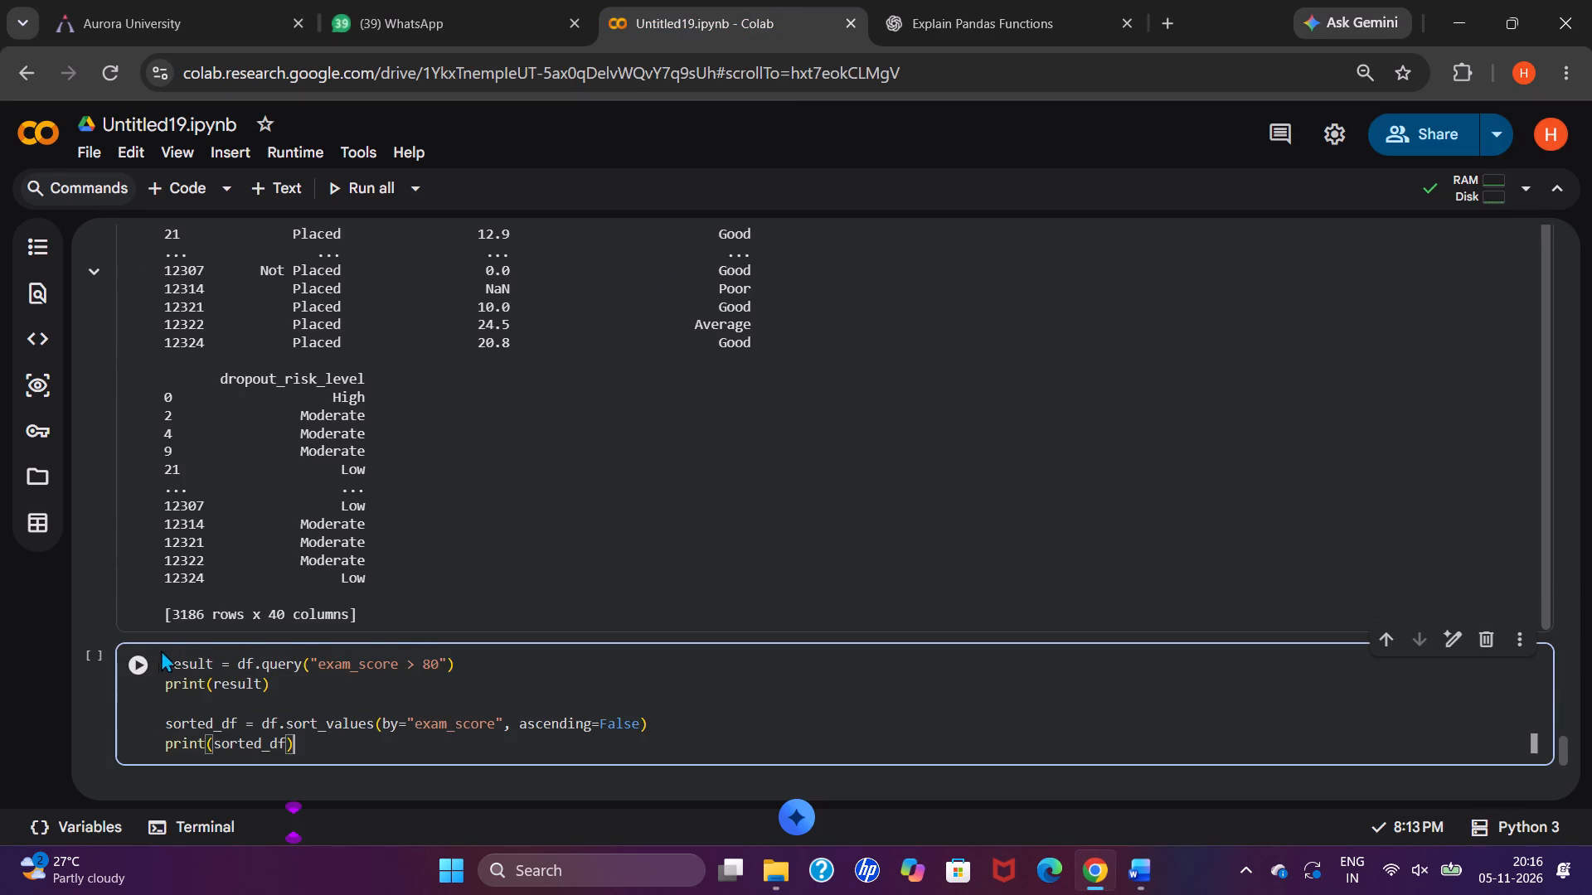
left_click(142, 660)
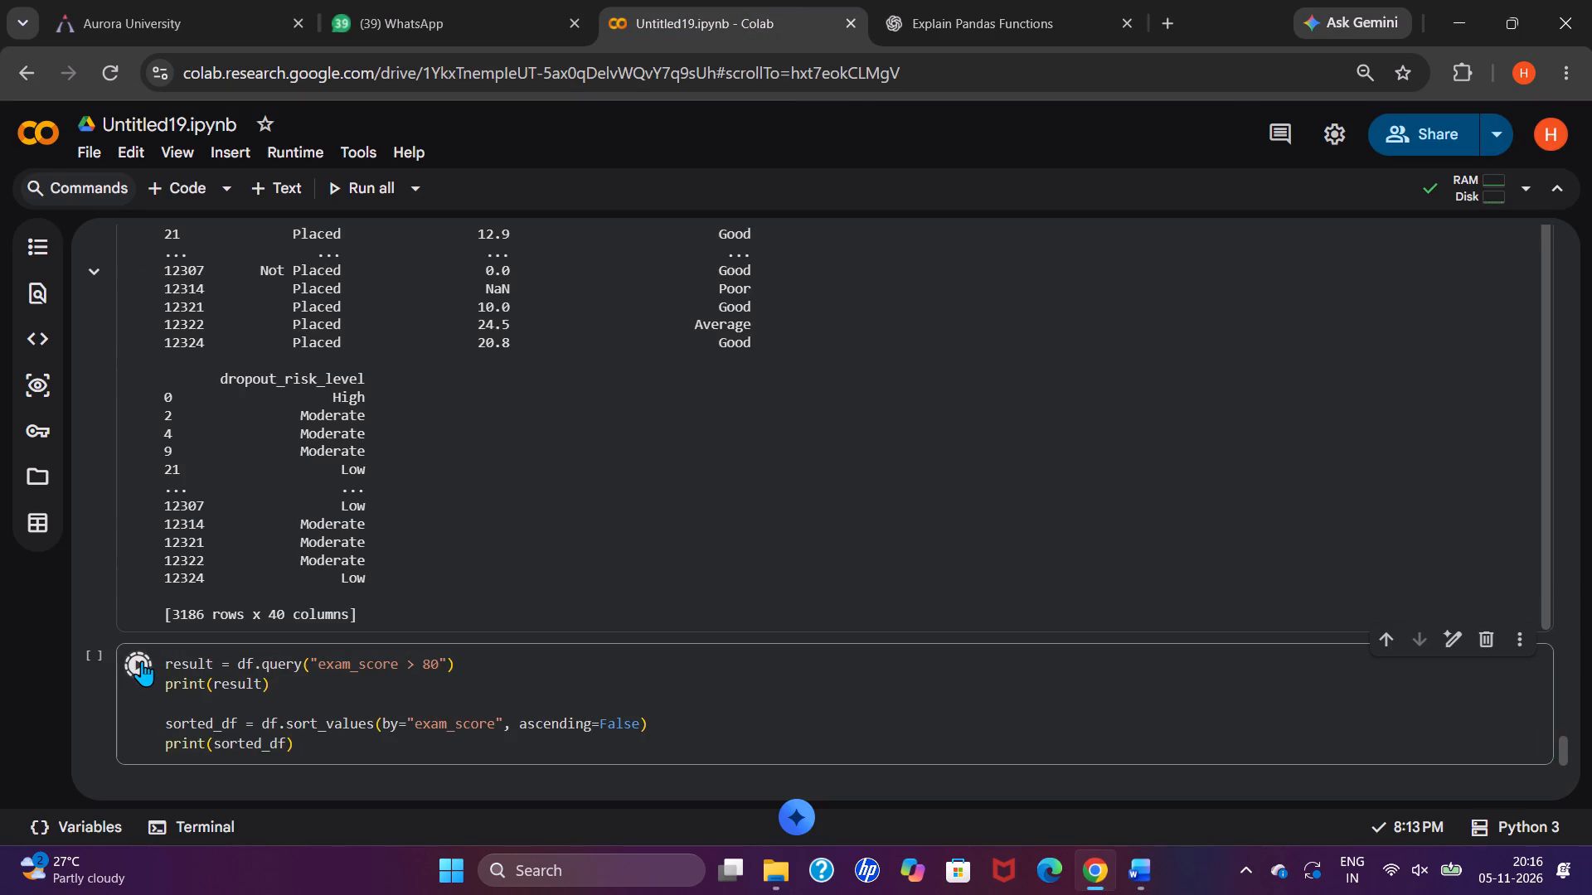
Switch to Word and paste the corrected exam_score code under the Code 8 heading.
left_click(1128, 868)
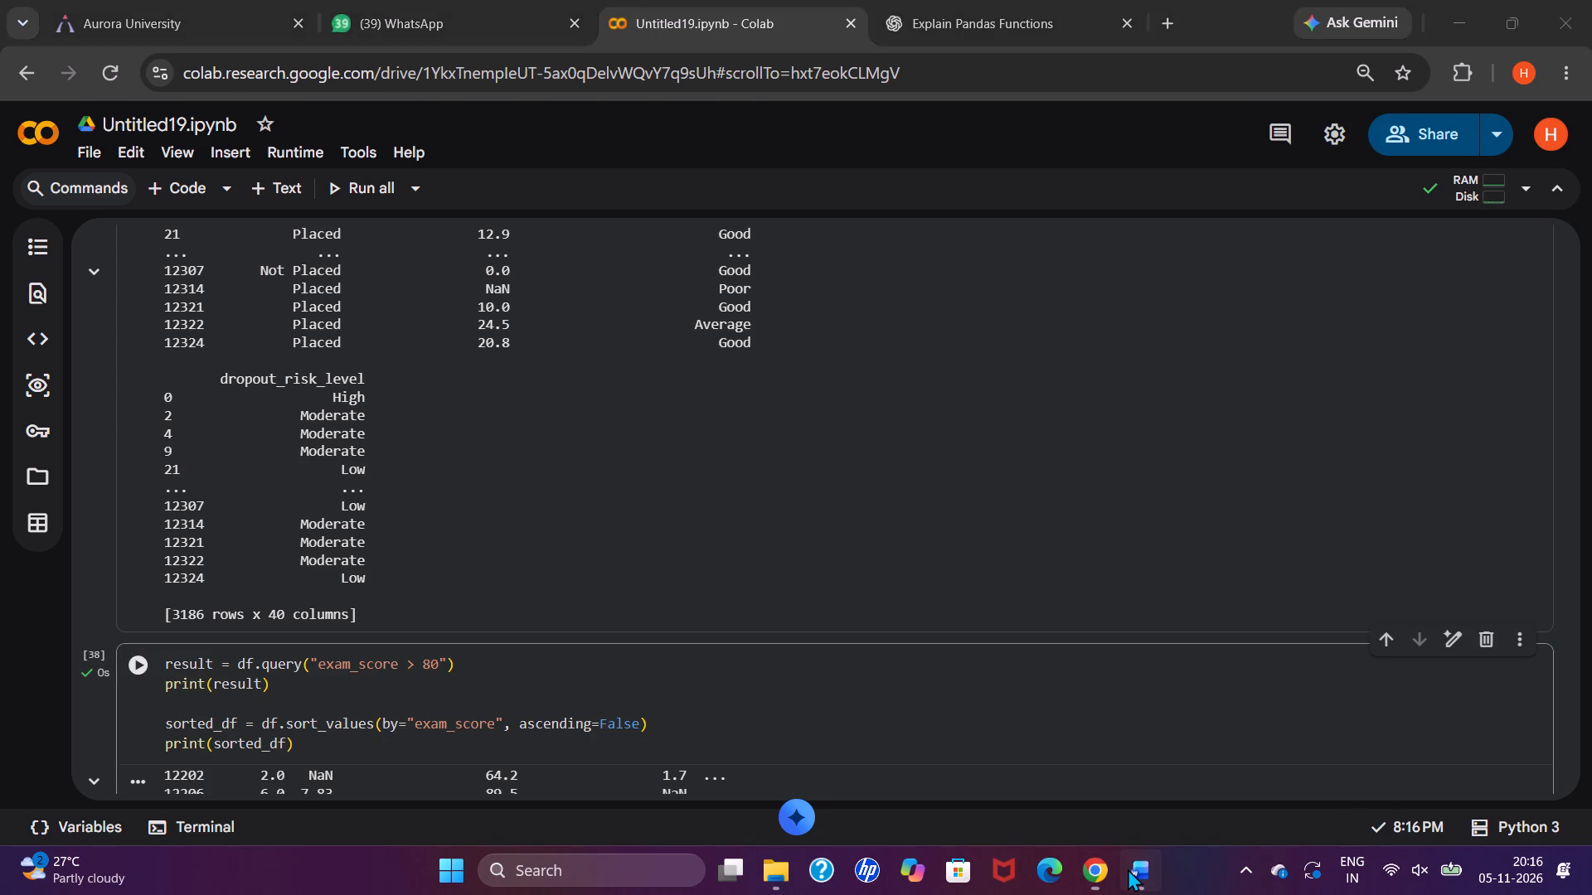
key("ctrl+v")
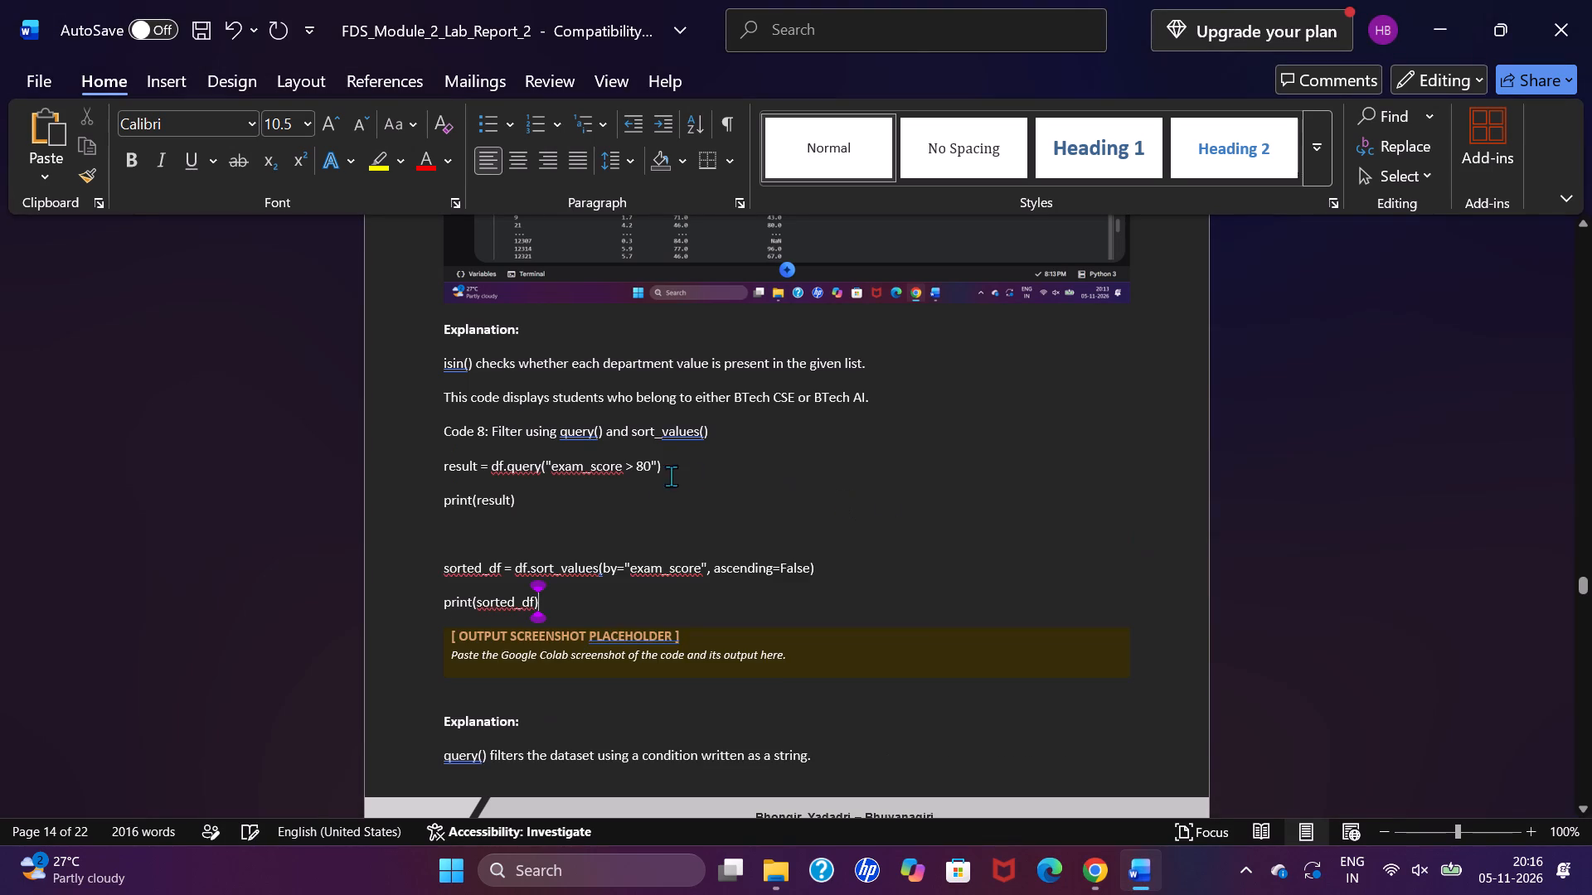
Delete the output screenshot placeholder box below the Code 8 code.
left_click(441, 617)
key("backslash")
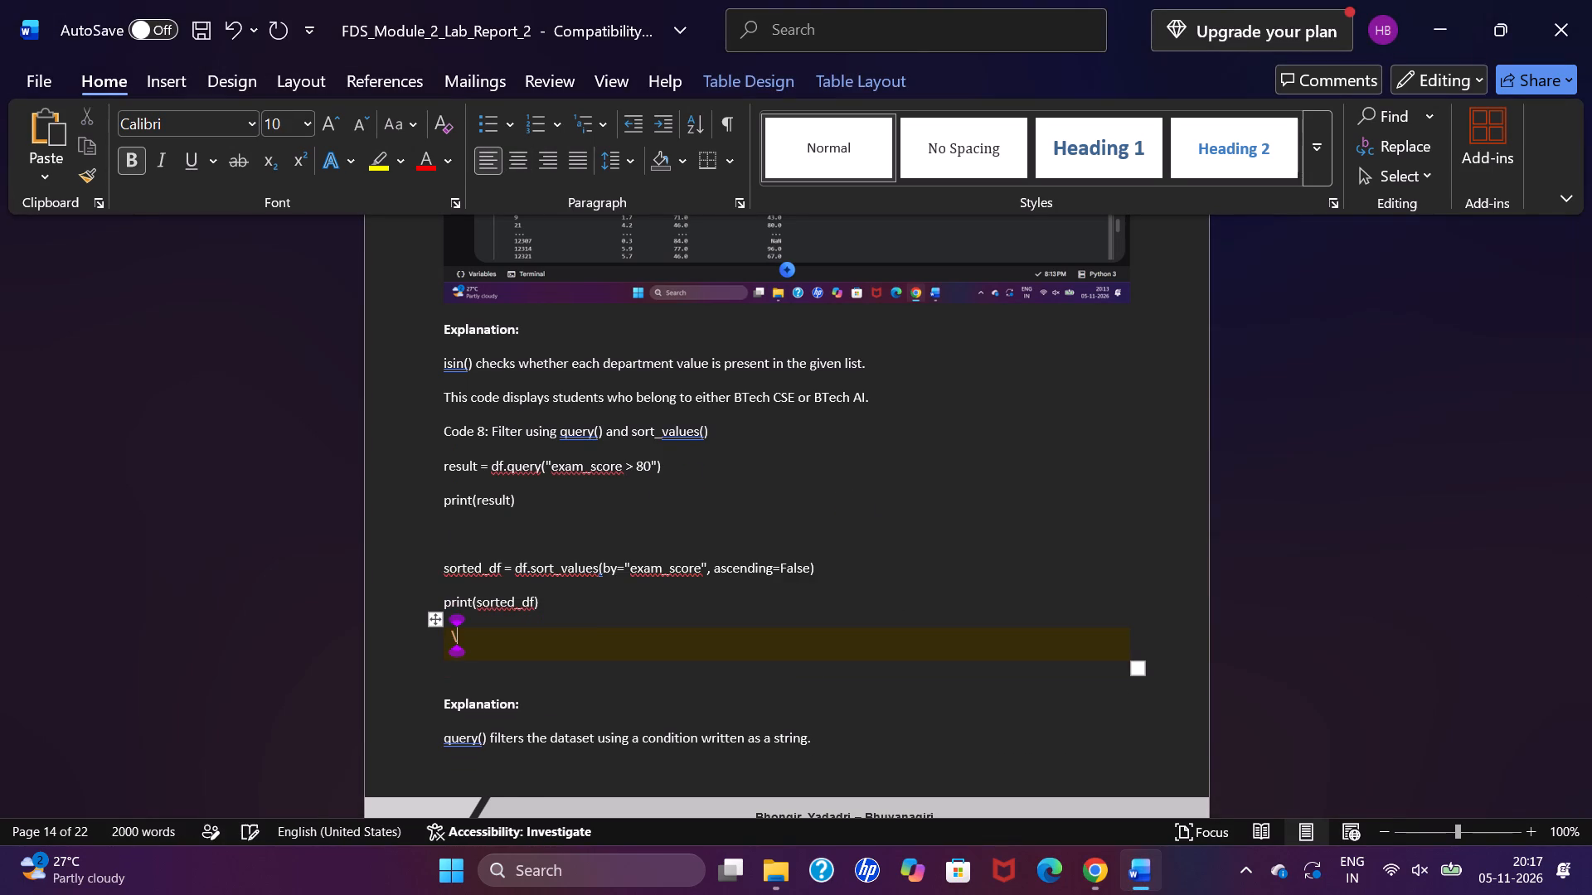
key("BackSpace")
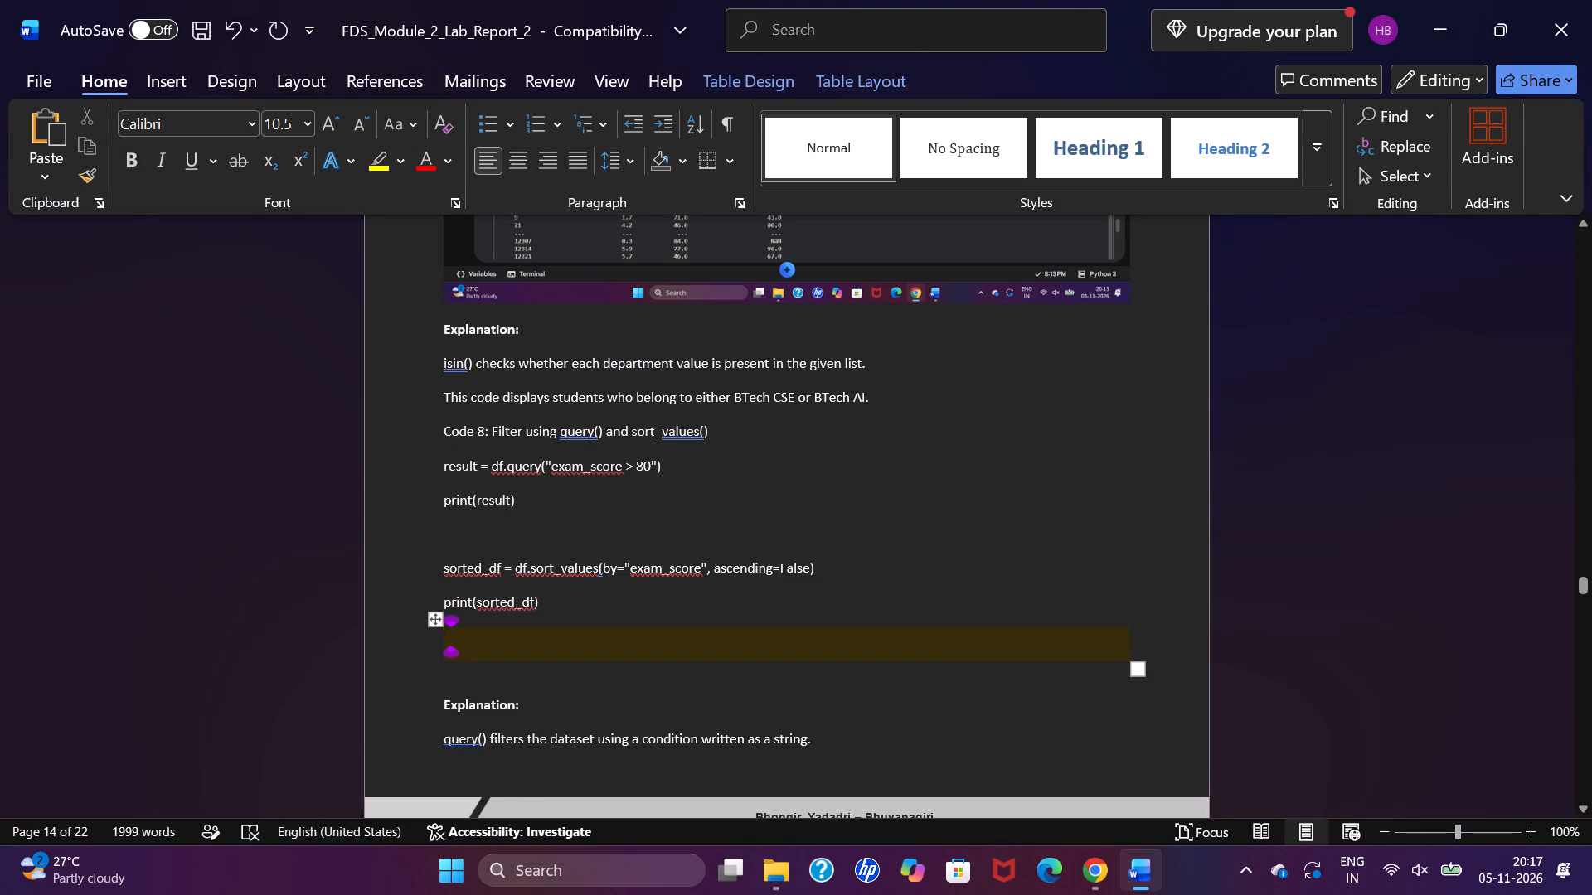
left_click(432, 617)
key("BackSpace")
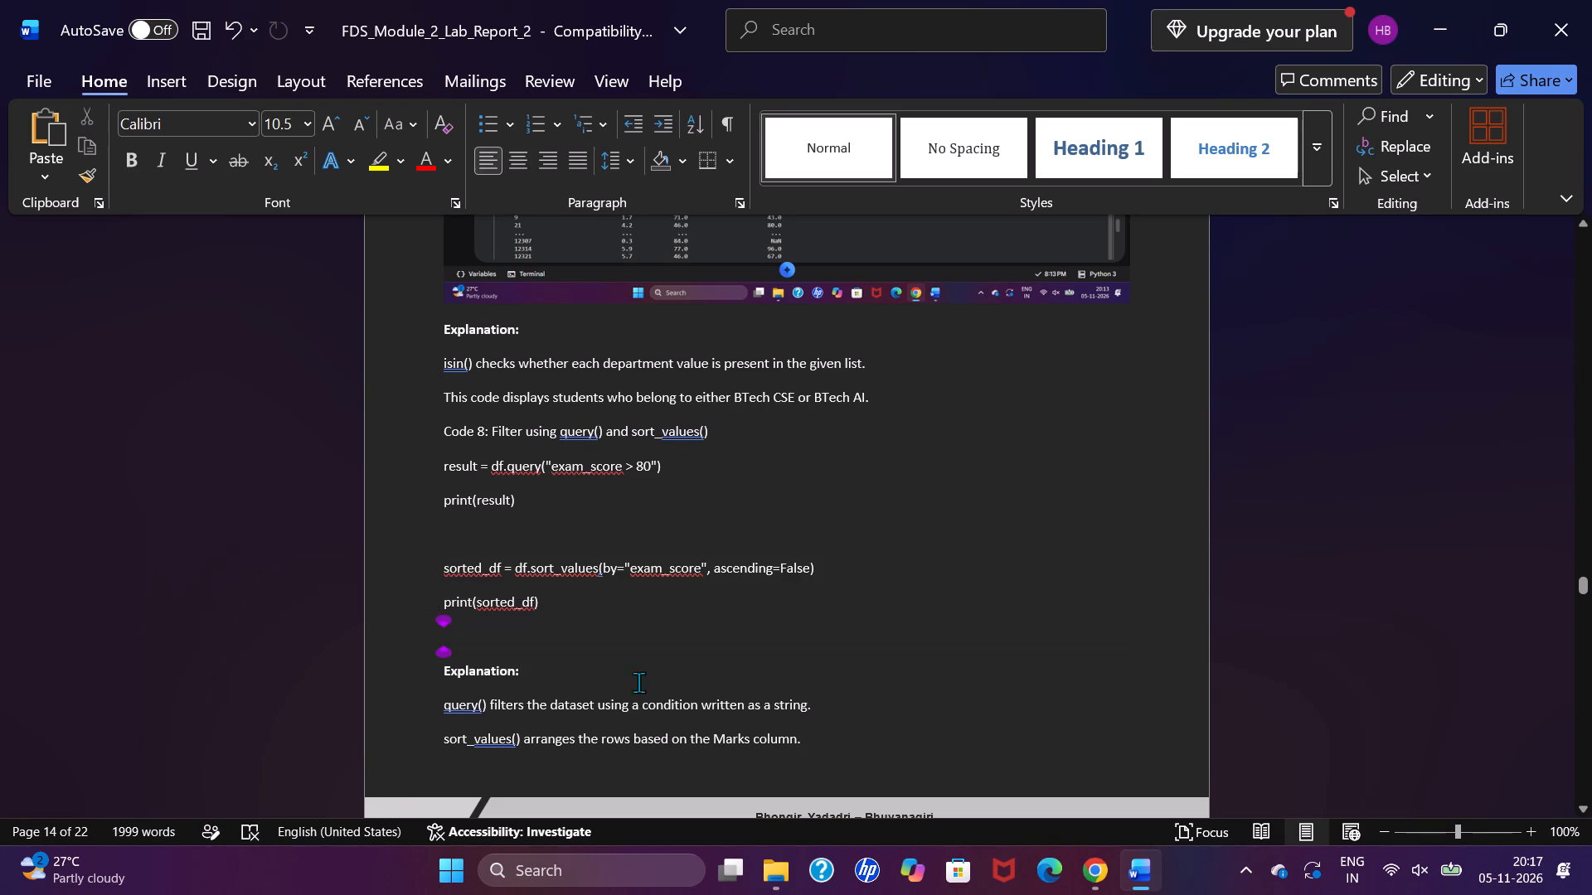
Capture the Colab screen showing the exam_score query and sort output, and paste the screenshot below the Code 8 code in Word.
left_click(1104, 855)
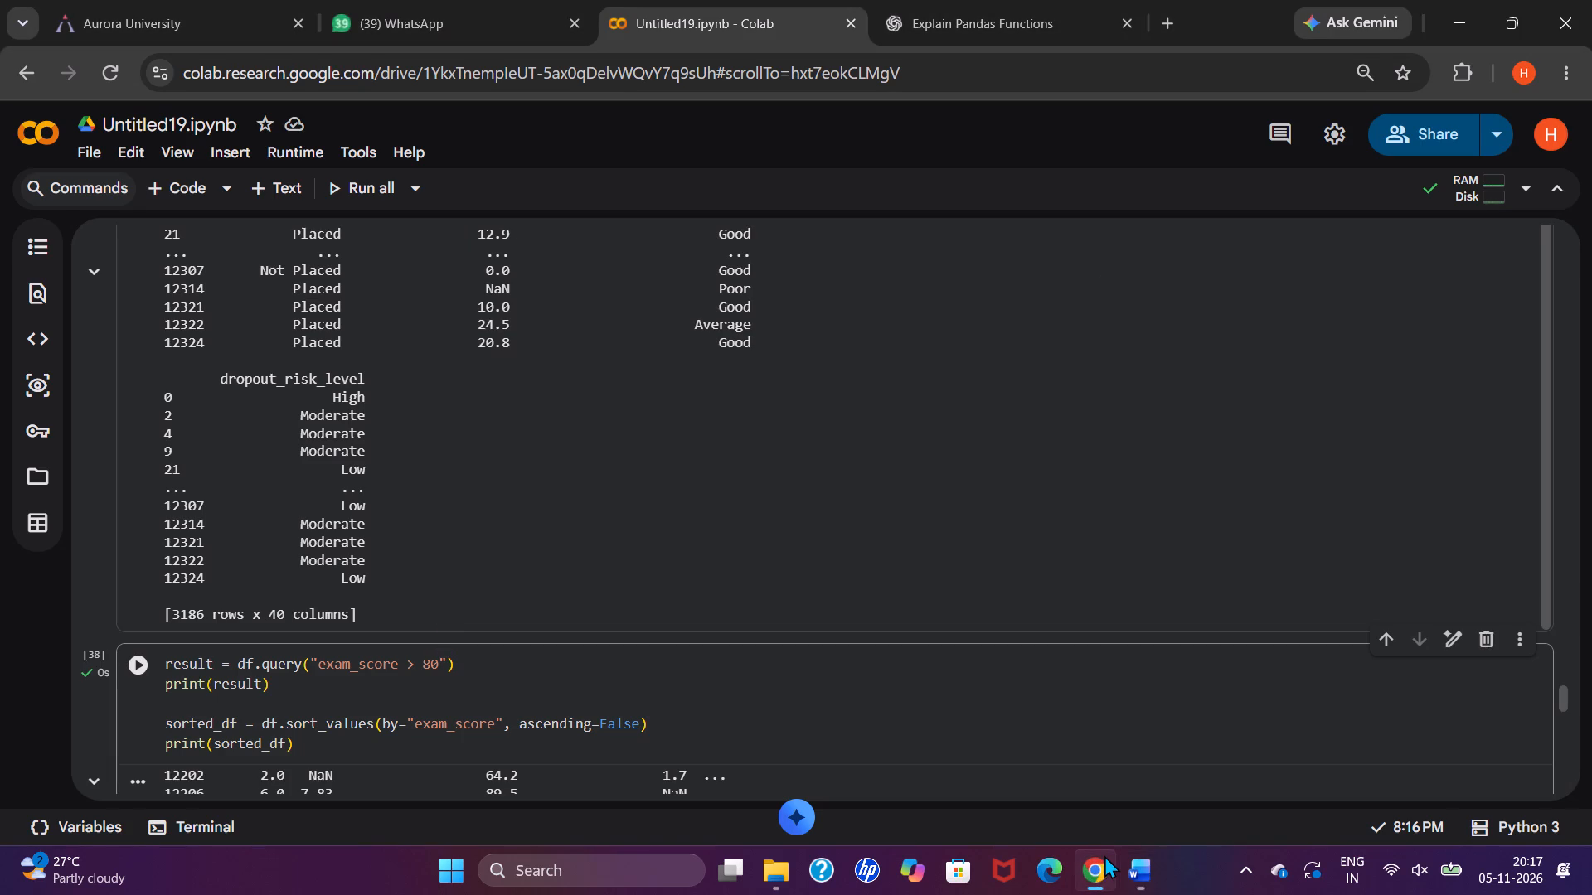
scroll(976, 616, "down", 3)
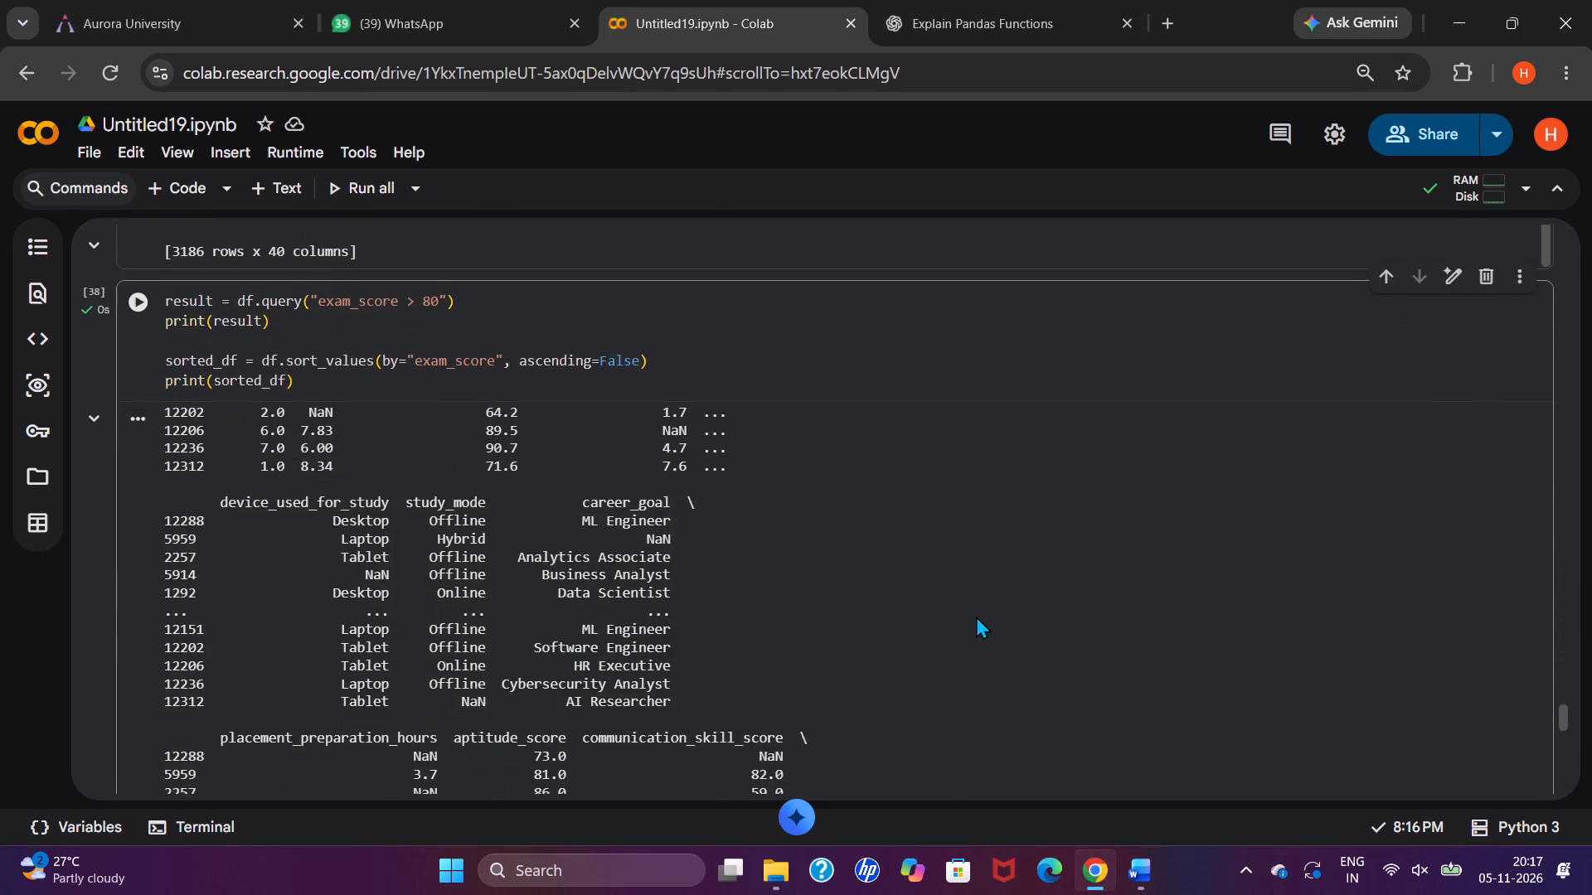
scroll(976, 616, "down", 1)
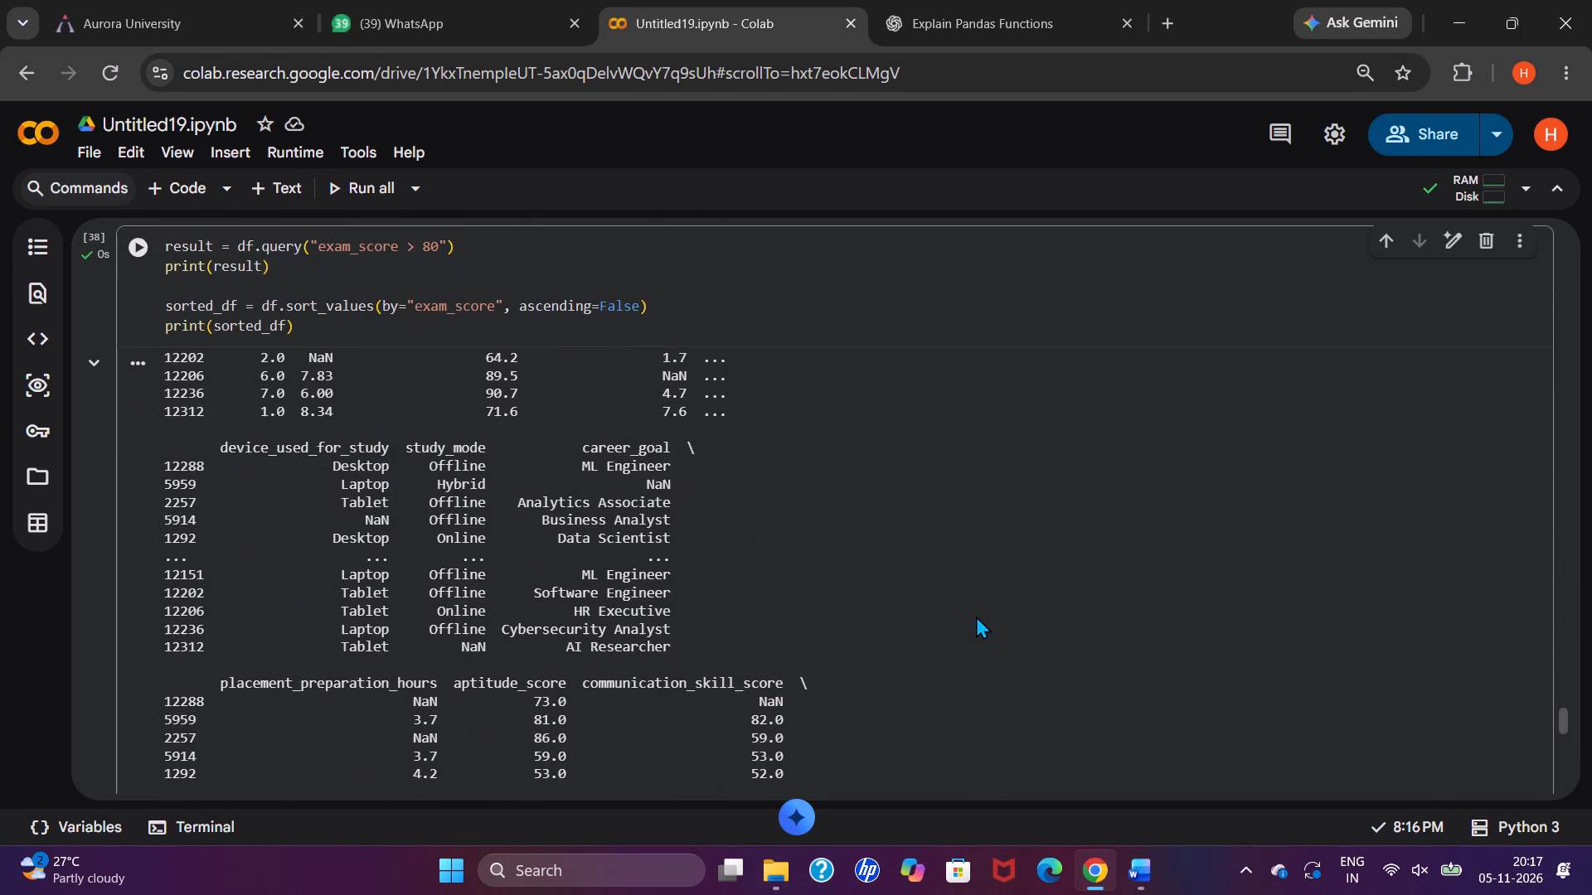
key("ctrl+Print")
left_click(1133, 884)
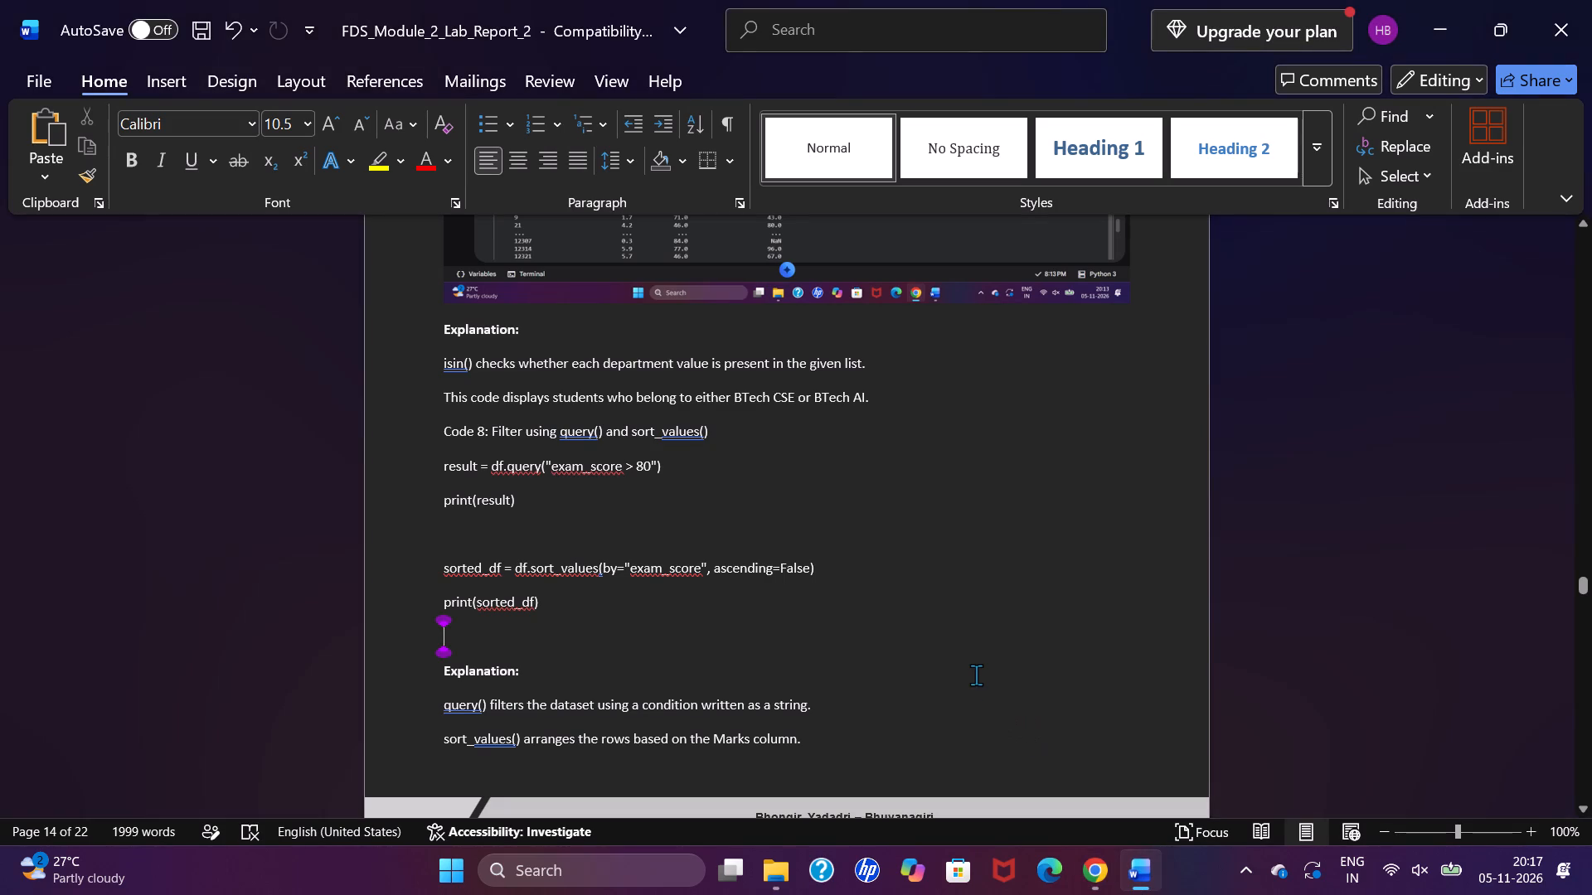
key("ctrl+v")
Delete the "4. Output Screenshot" heading and its instruction line about inserting the screenshots for Codes 1–8.
scroll(976, 675, "down", 1)
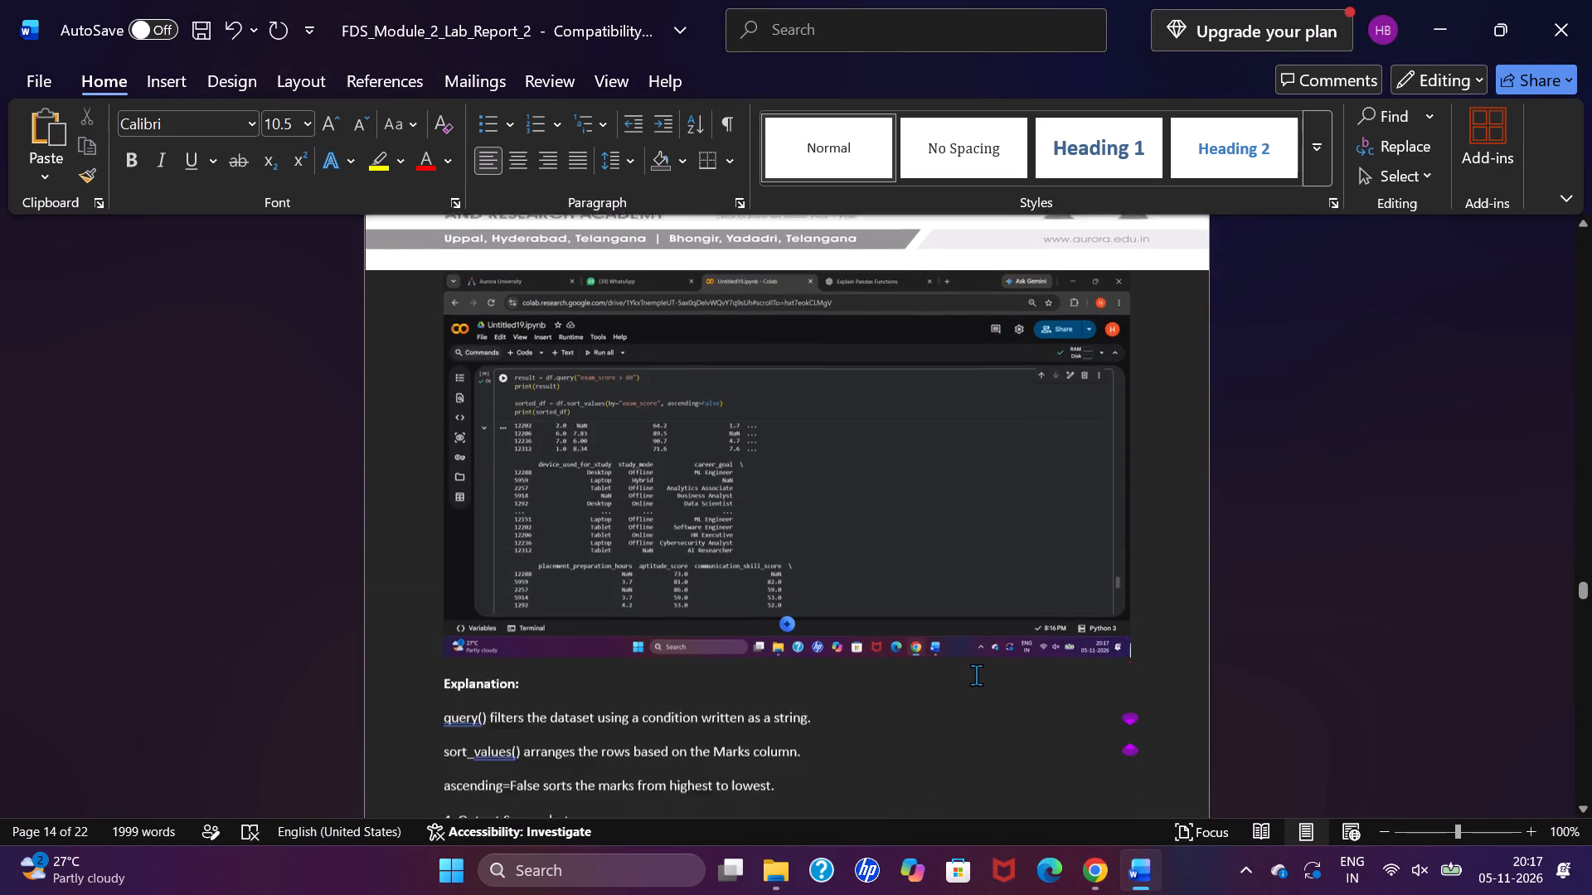
scroll(976, 675, "down", 1)
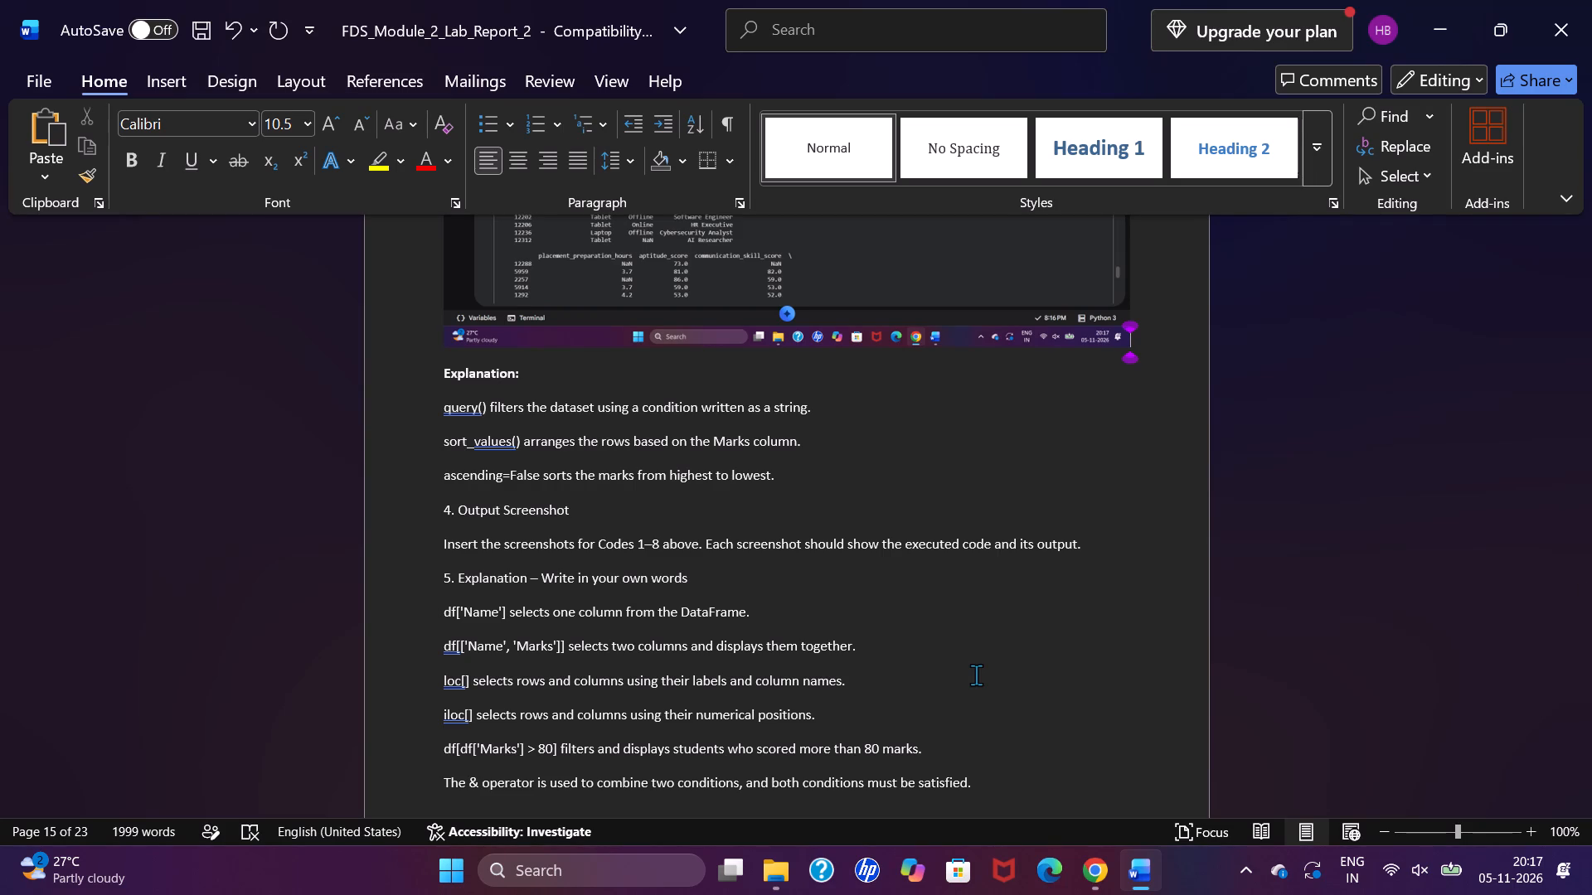
scroll(976, 675, "down", 1)
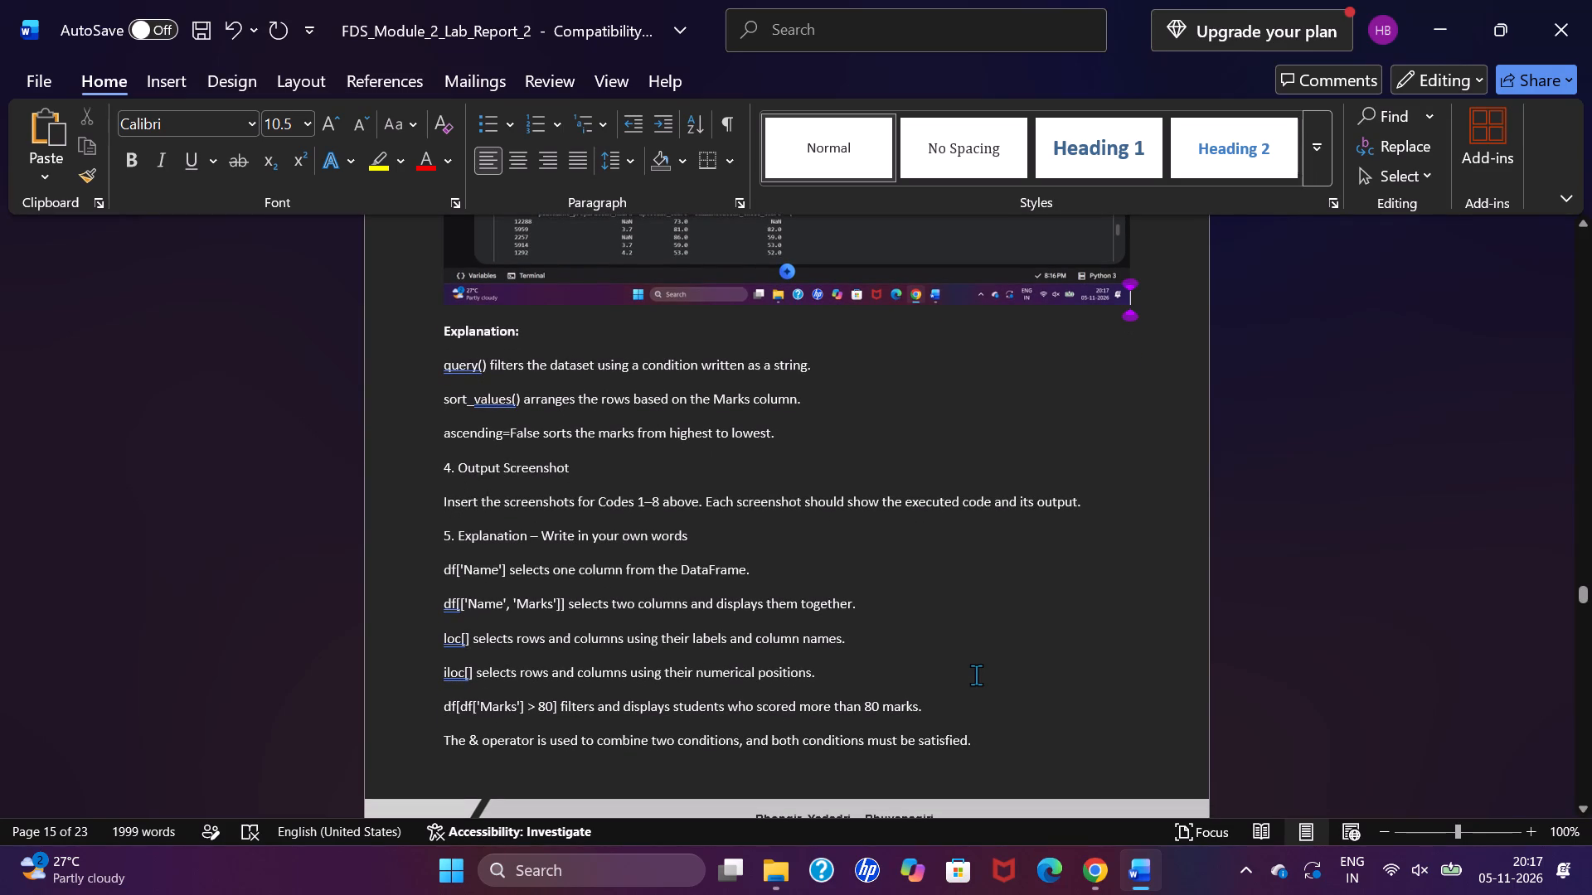
scroll(976, 675, "down", 1)
left_click_drag(1104, 514, 473, 483)
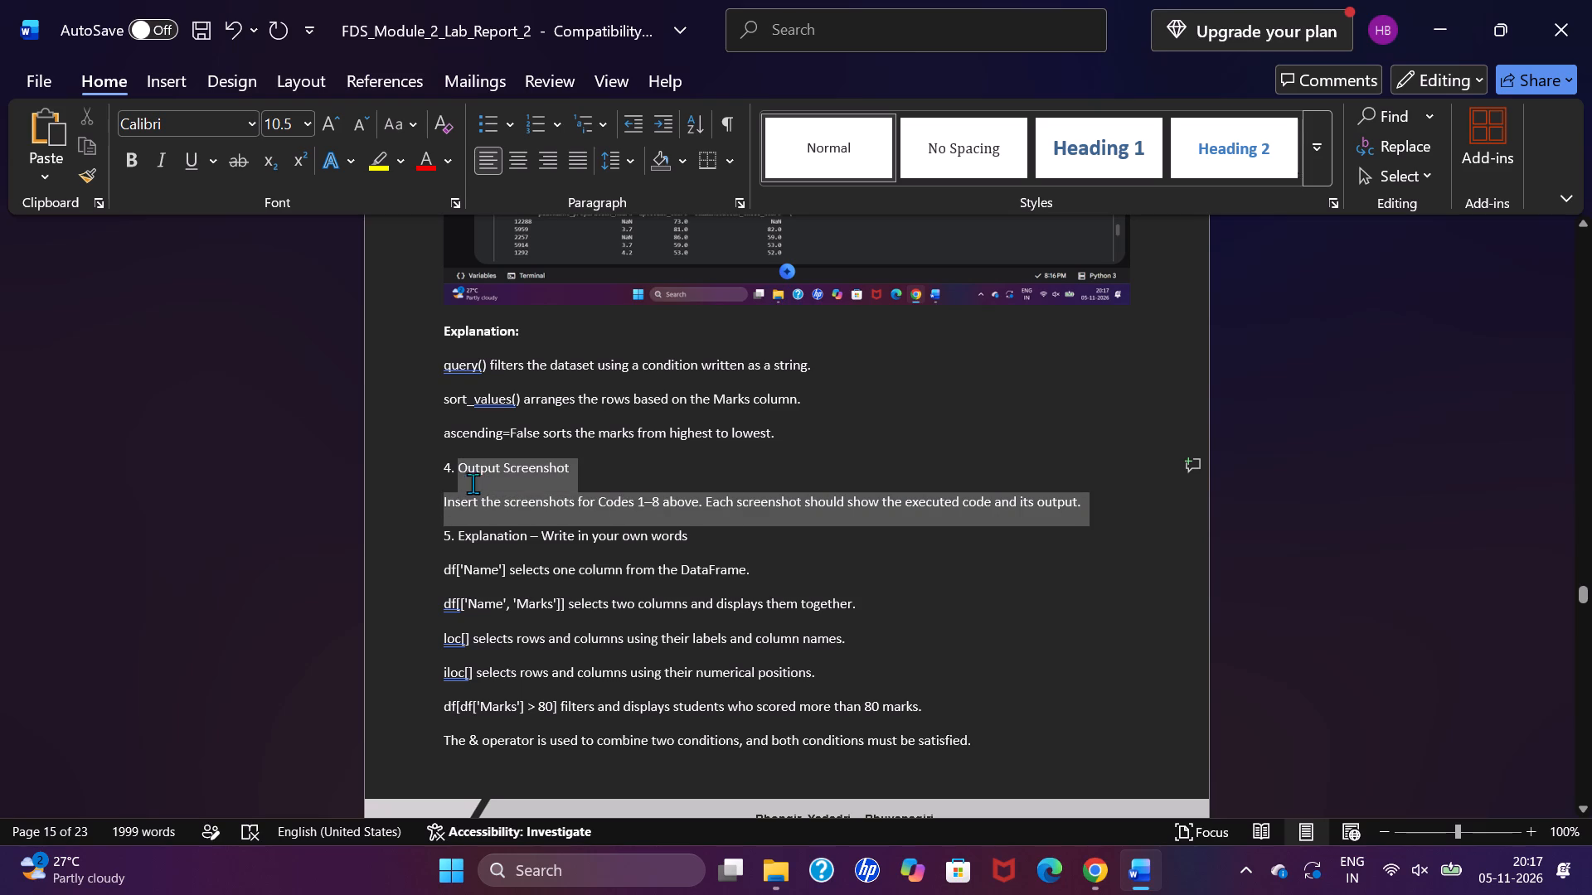
left_click_drag(473, 483, 443, 474)
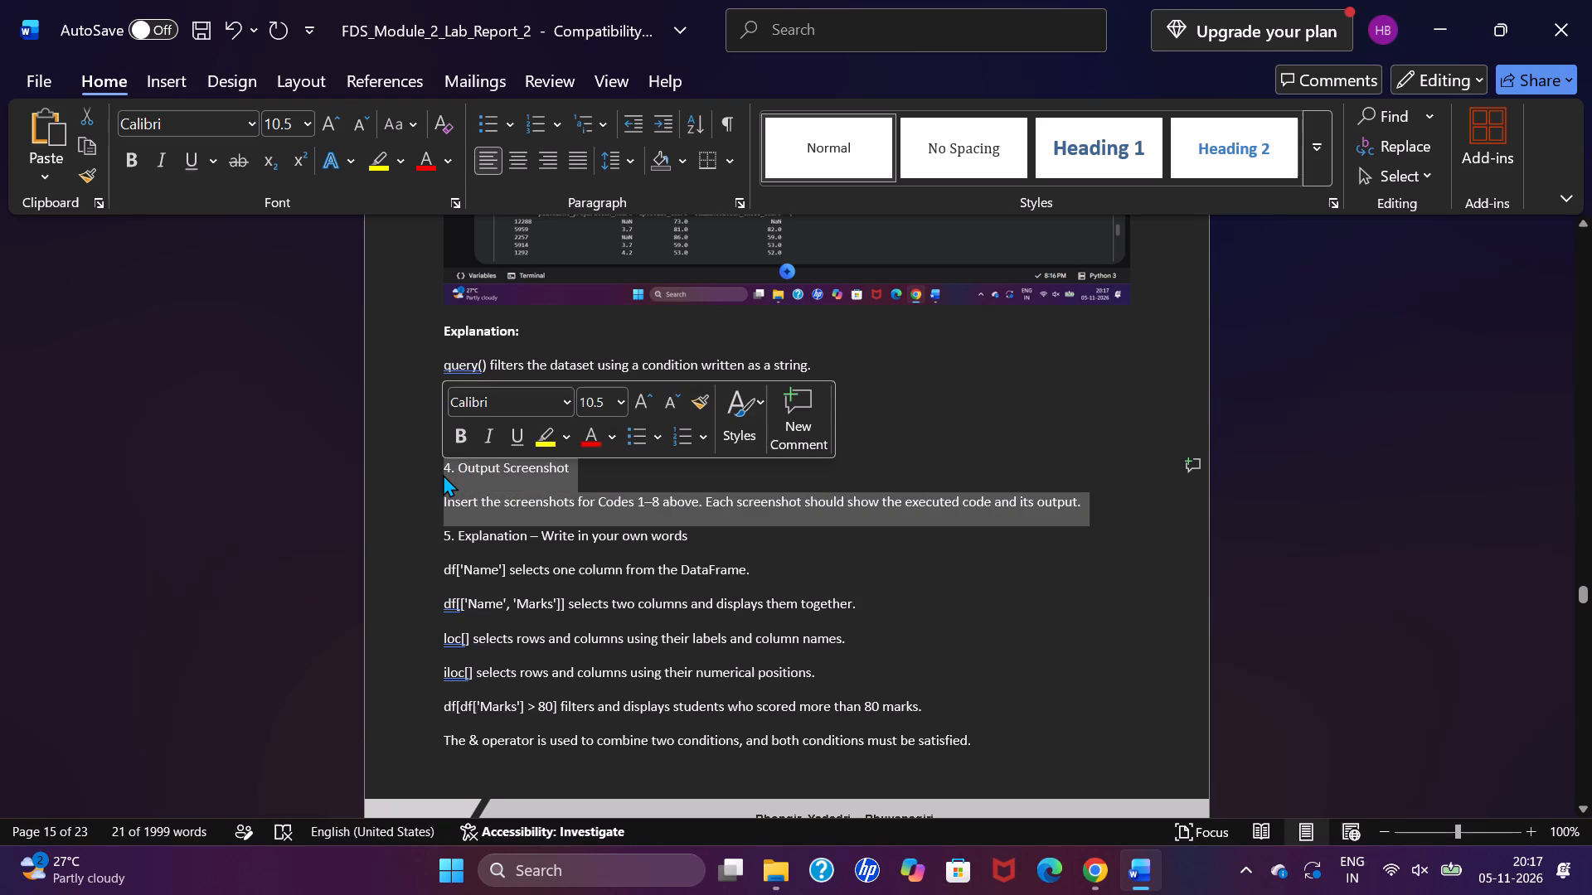
key("BackSpace")
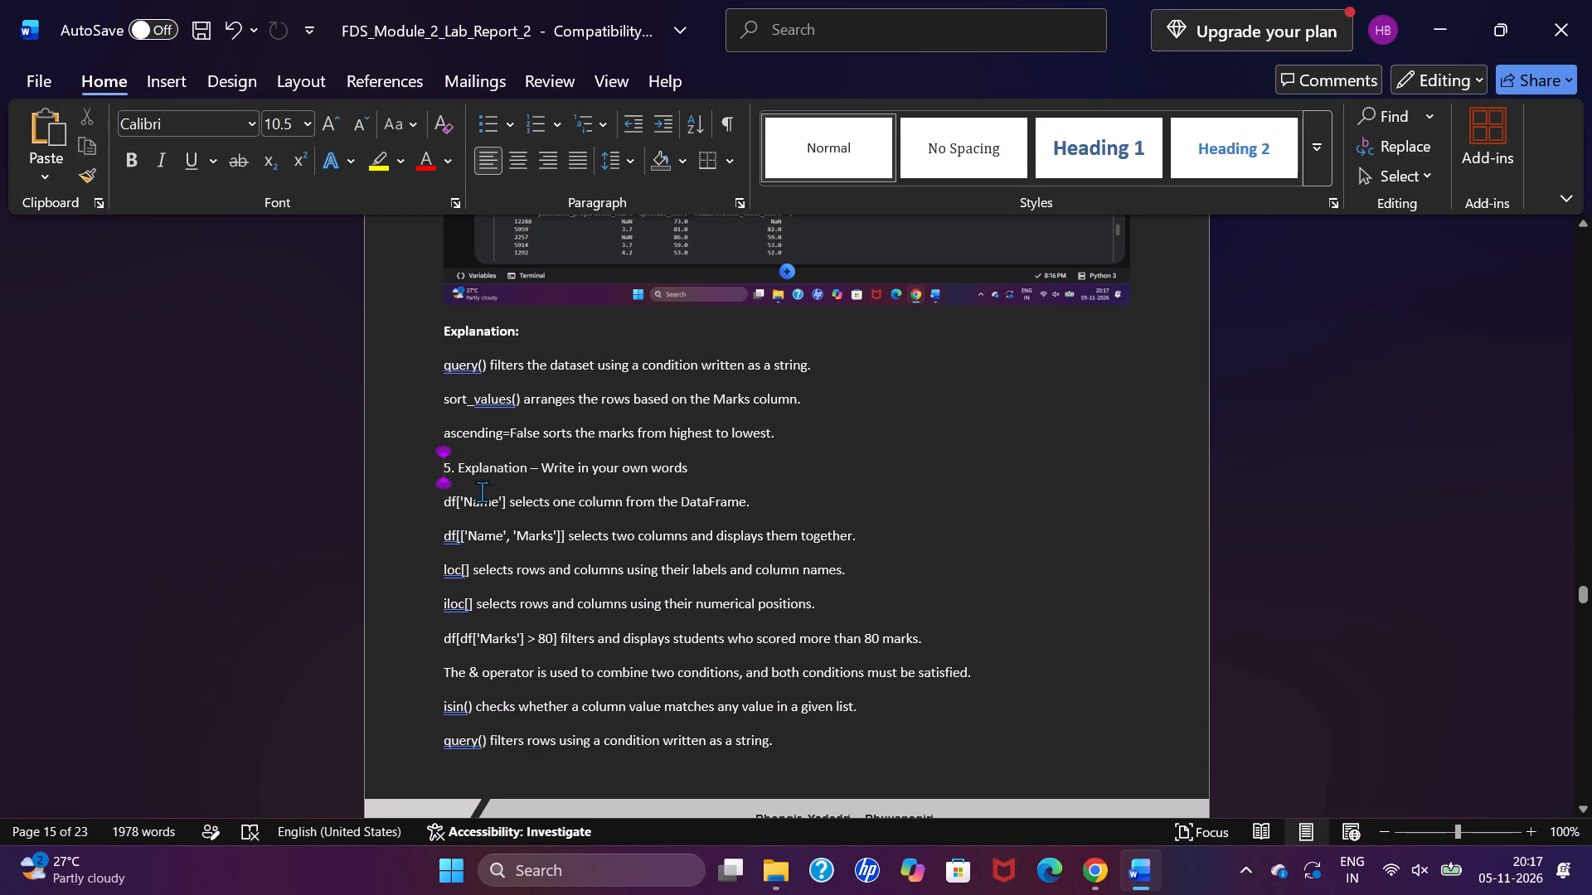
Renumber the "Explanation – Write in your own words" heading as 4.
key("Right")
key("BackSpace")
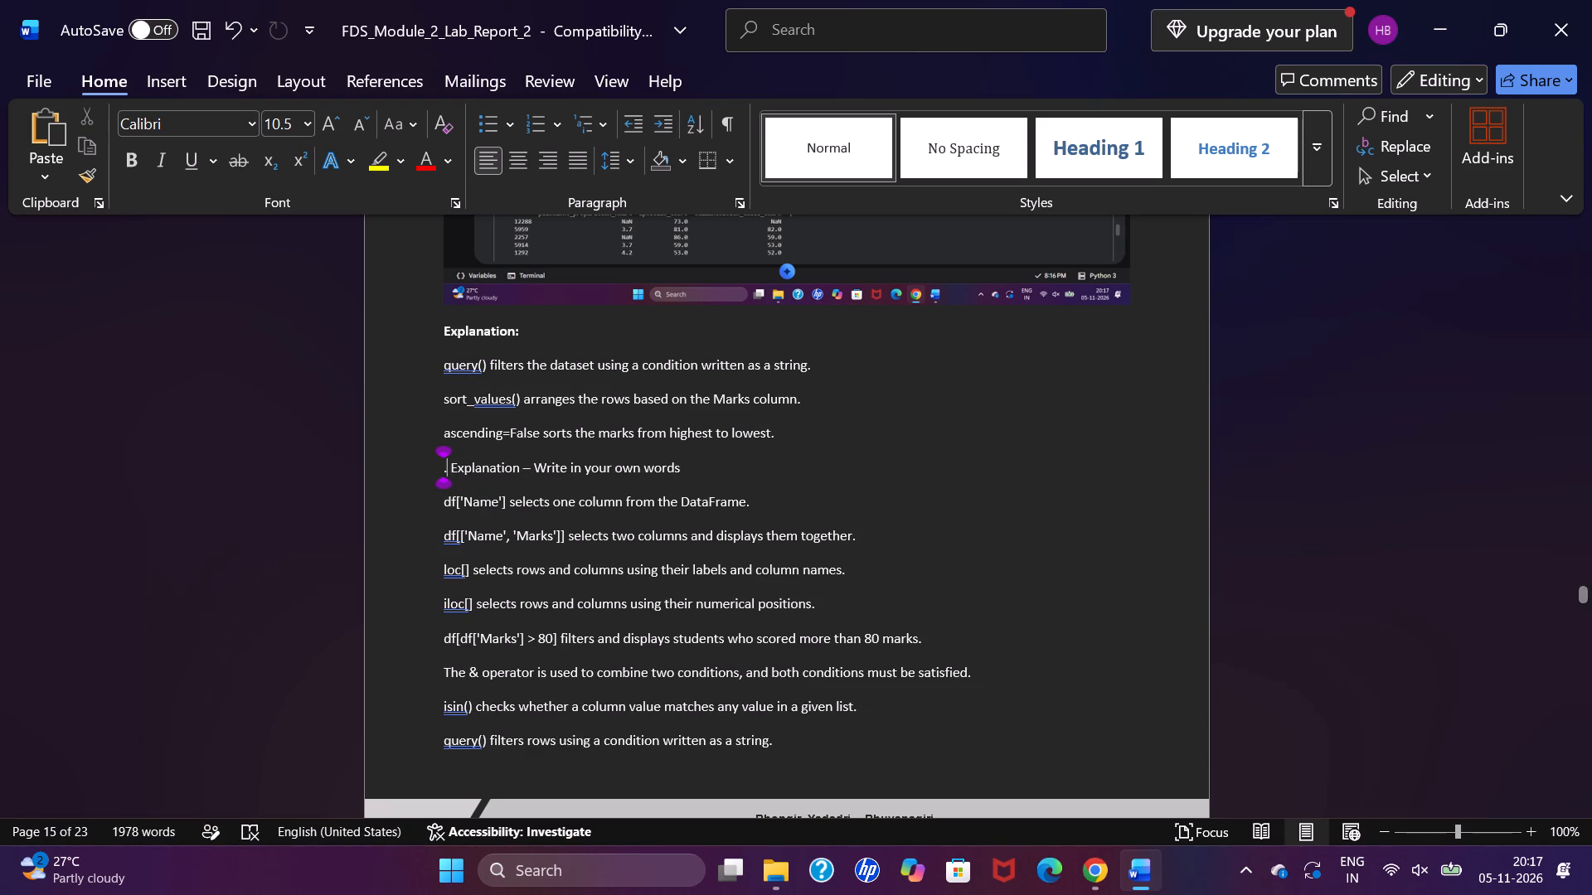
key("4")
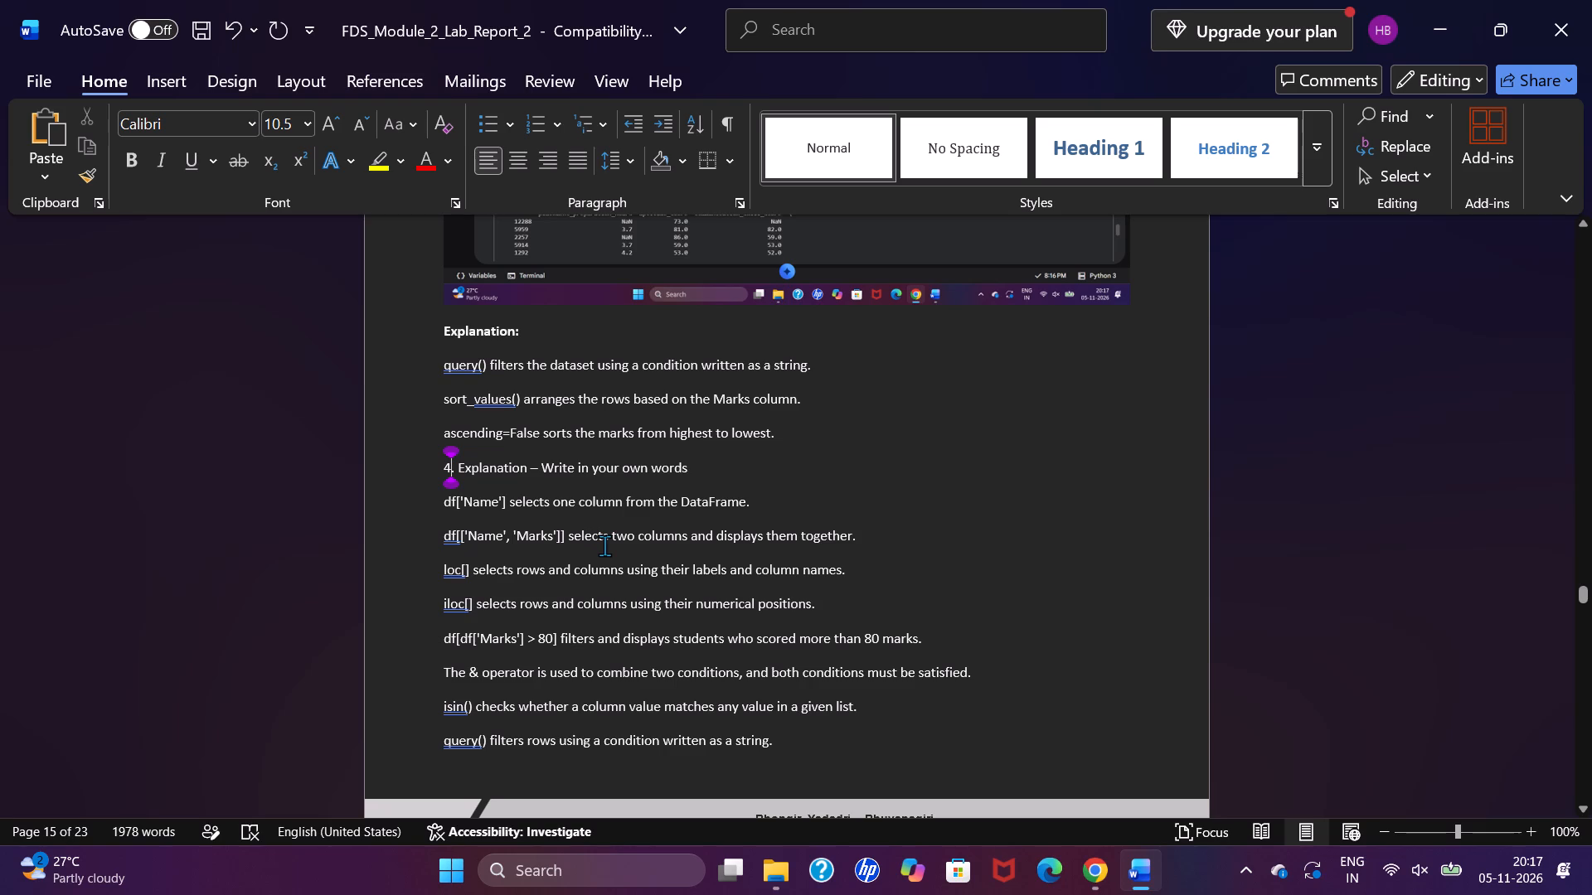
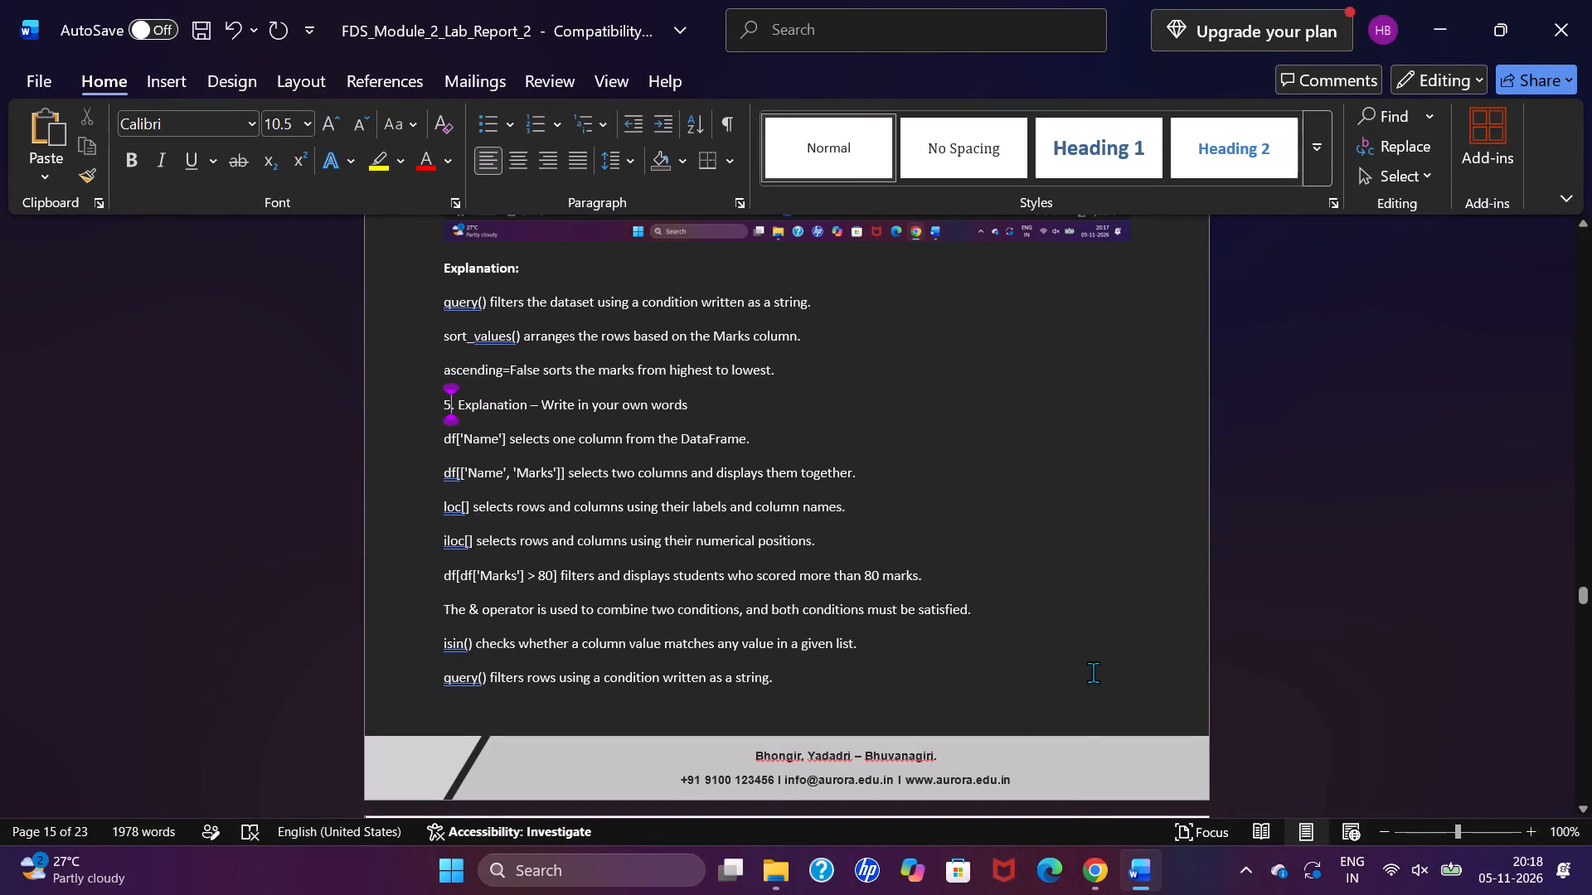
Set the font size of the "5. Explanation – Write in your own words" heading on page 15 to 16.
scroll(1093, 672, "down", 2)
scroll(1093, 672, "up", 2)
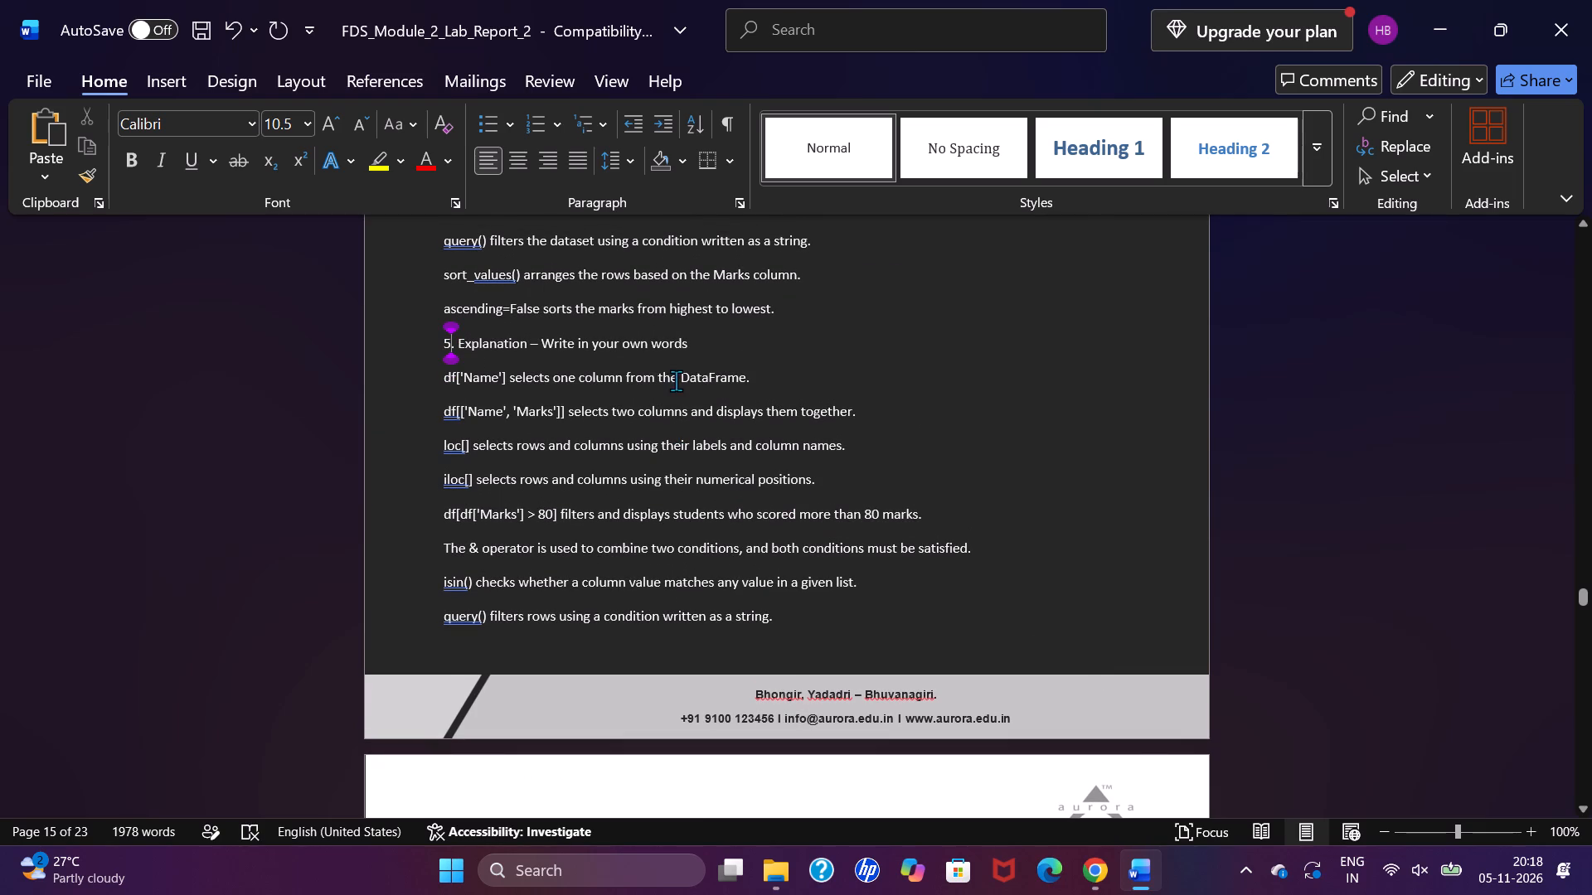
left_click_drag(694, 346, 445, 339)
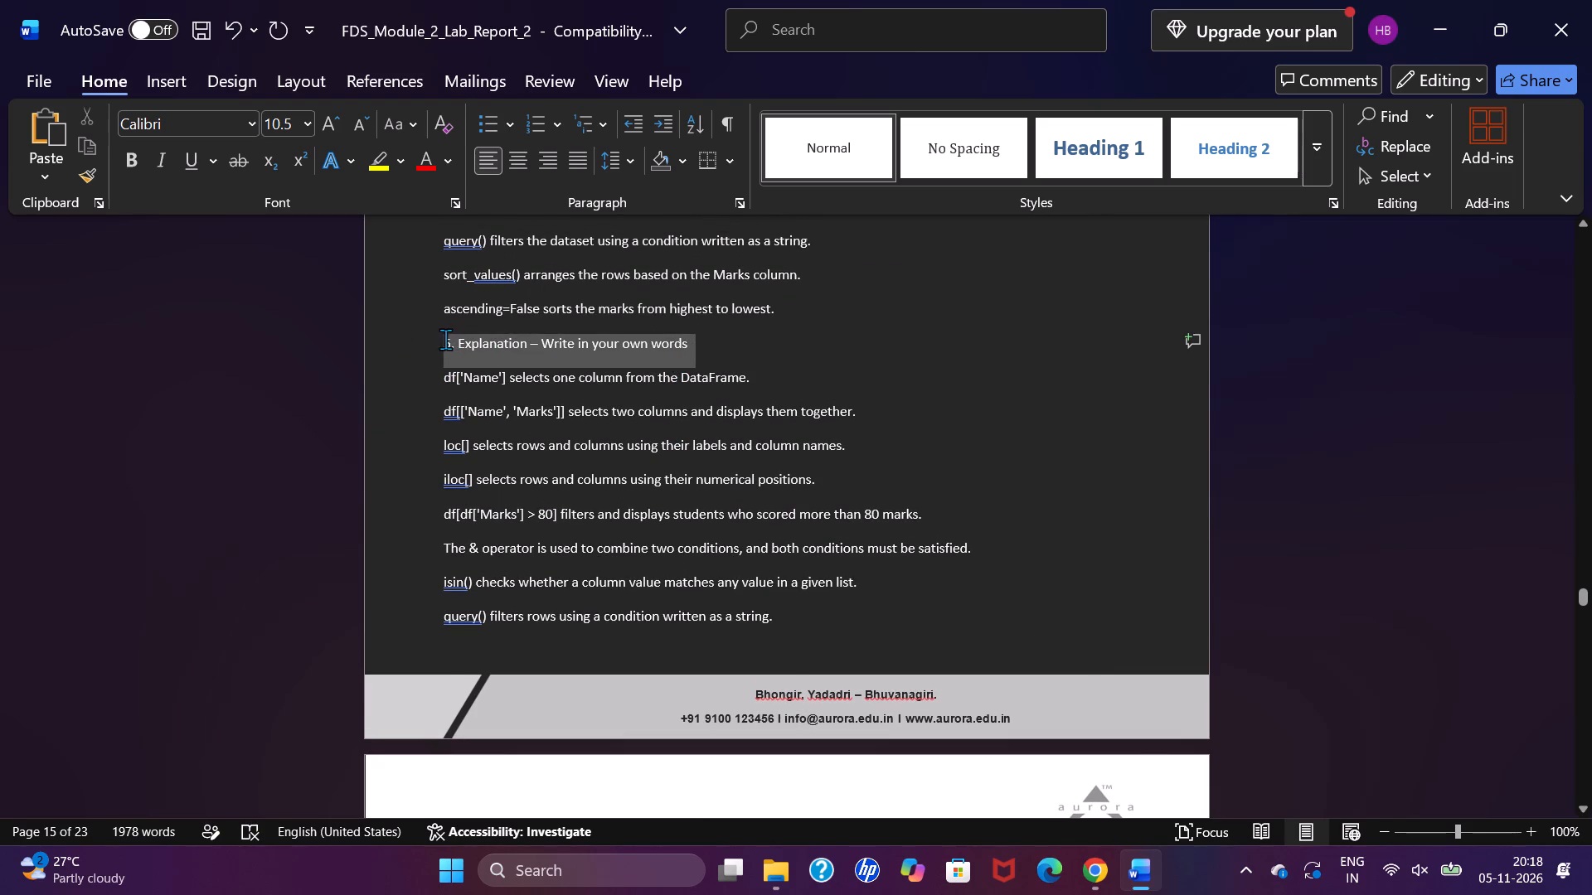
left_click_drag(445, 339, 443, 339)
left_click_drag(443, 339, 468, 339)
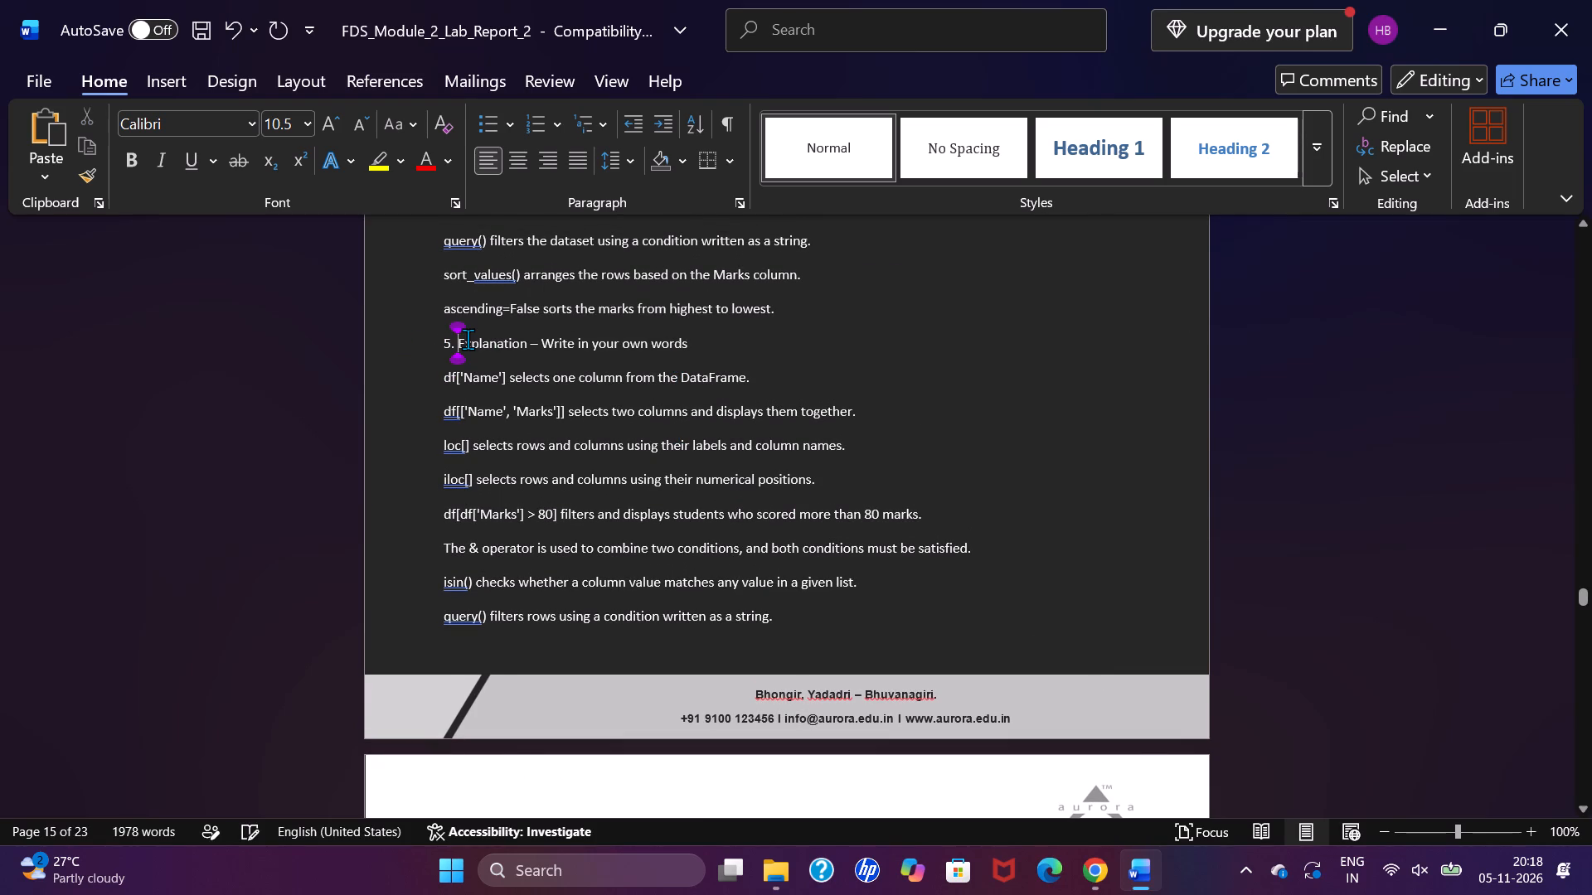
left_click_drag(730, 344, 483, 336)
left_click_drag(483, 336, 556, 337)
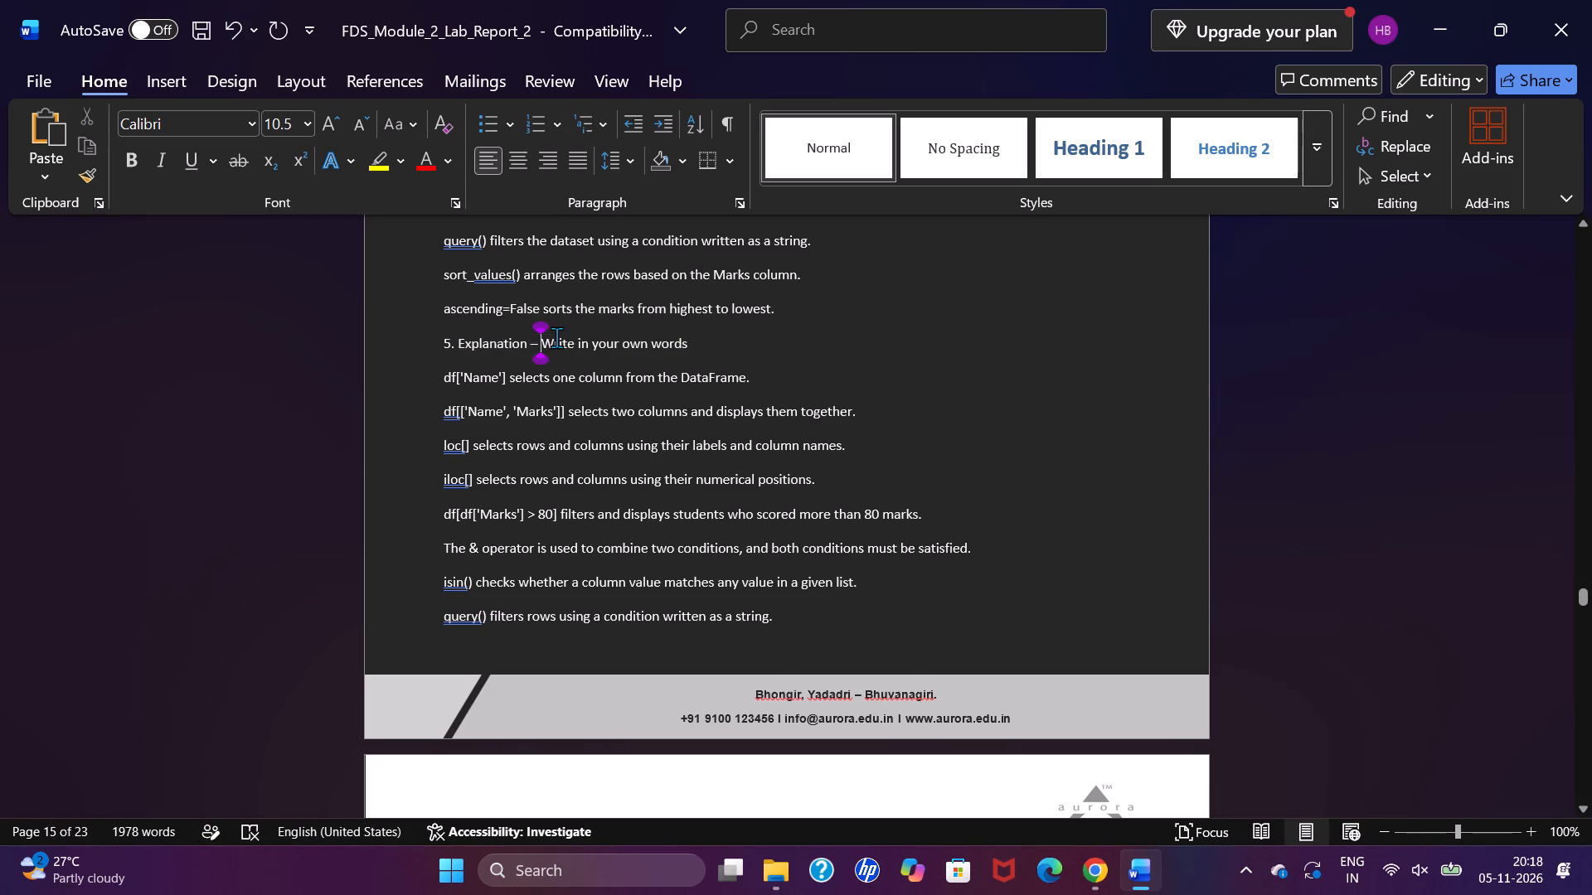
double_click(705, 343)
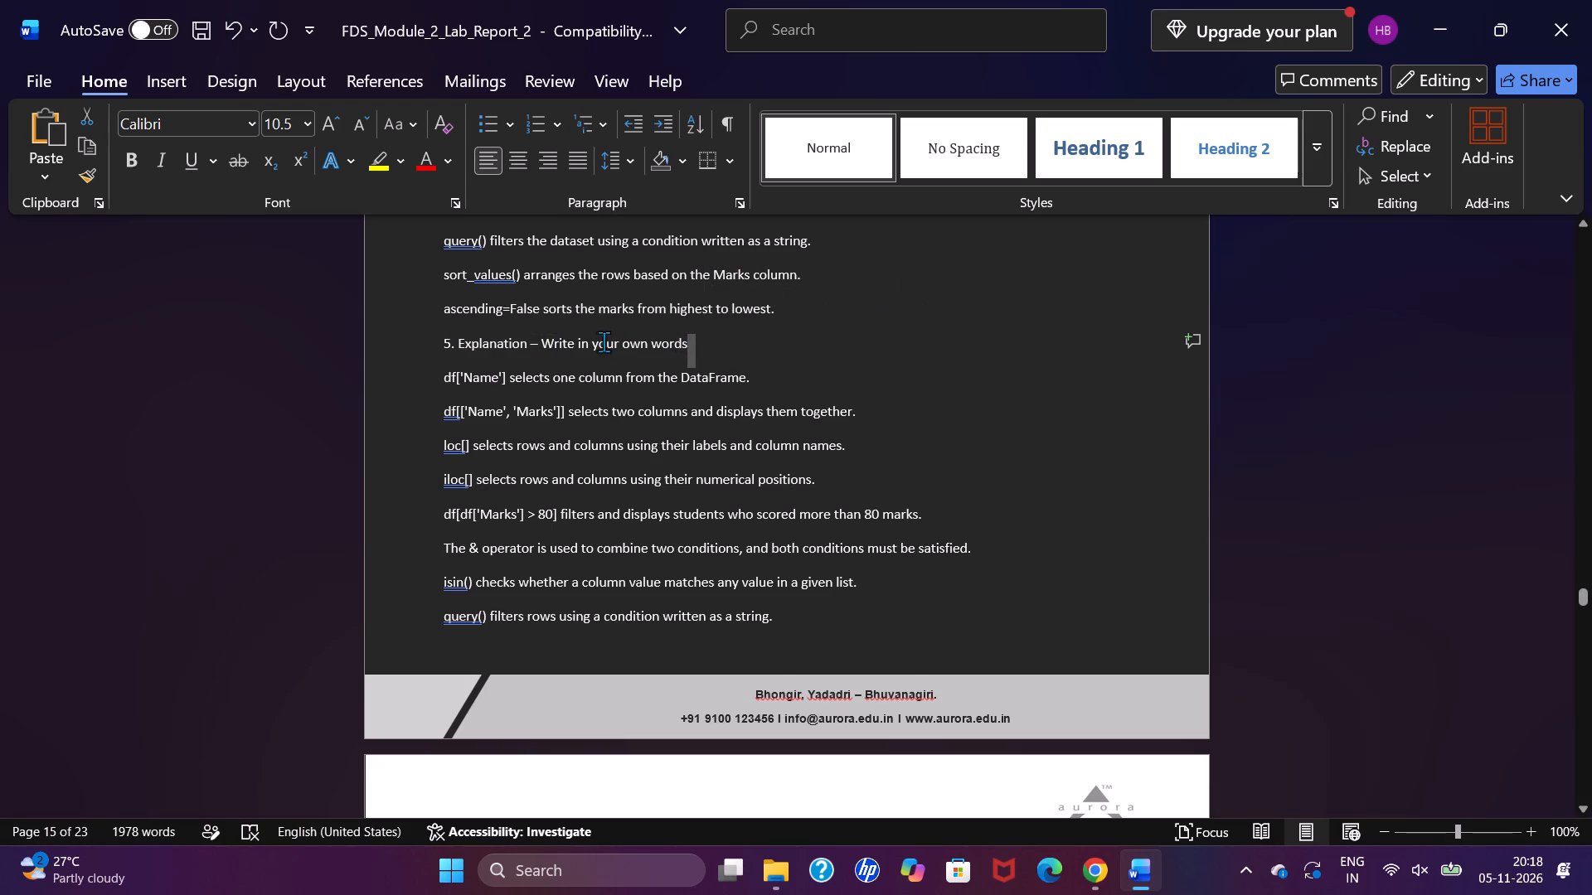
left_click_drag(598, 341, 670, 344)
left_click_drag(708, 337, 522, 336)
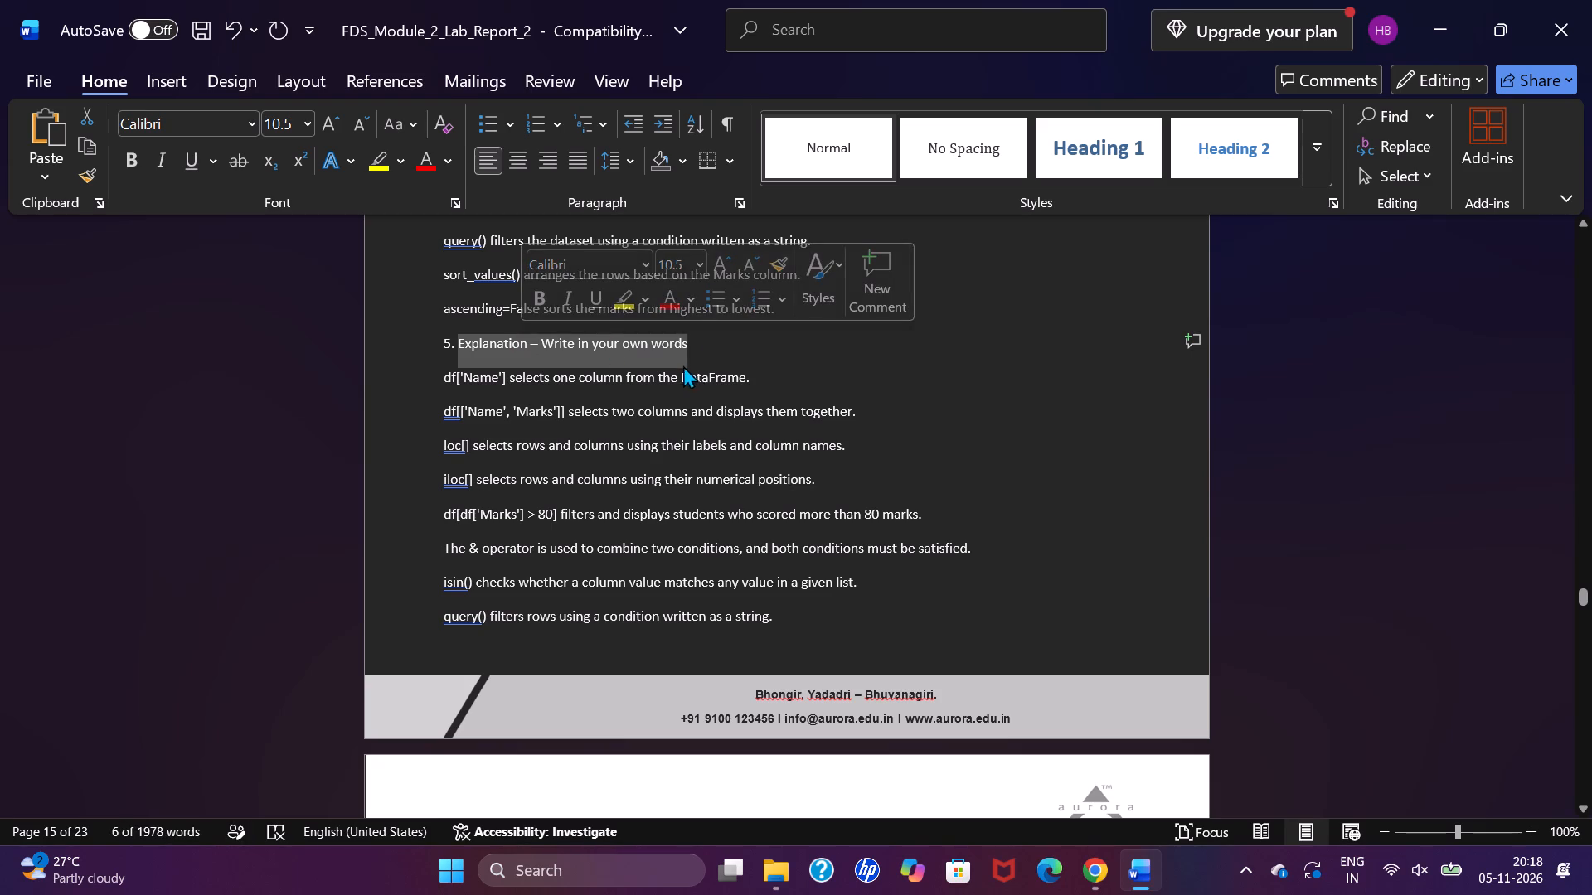
left_click(735, 344)
left_click(735, 344)
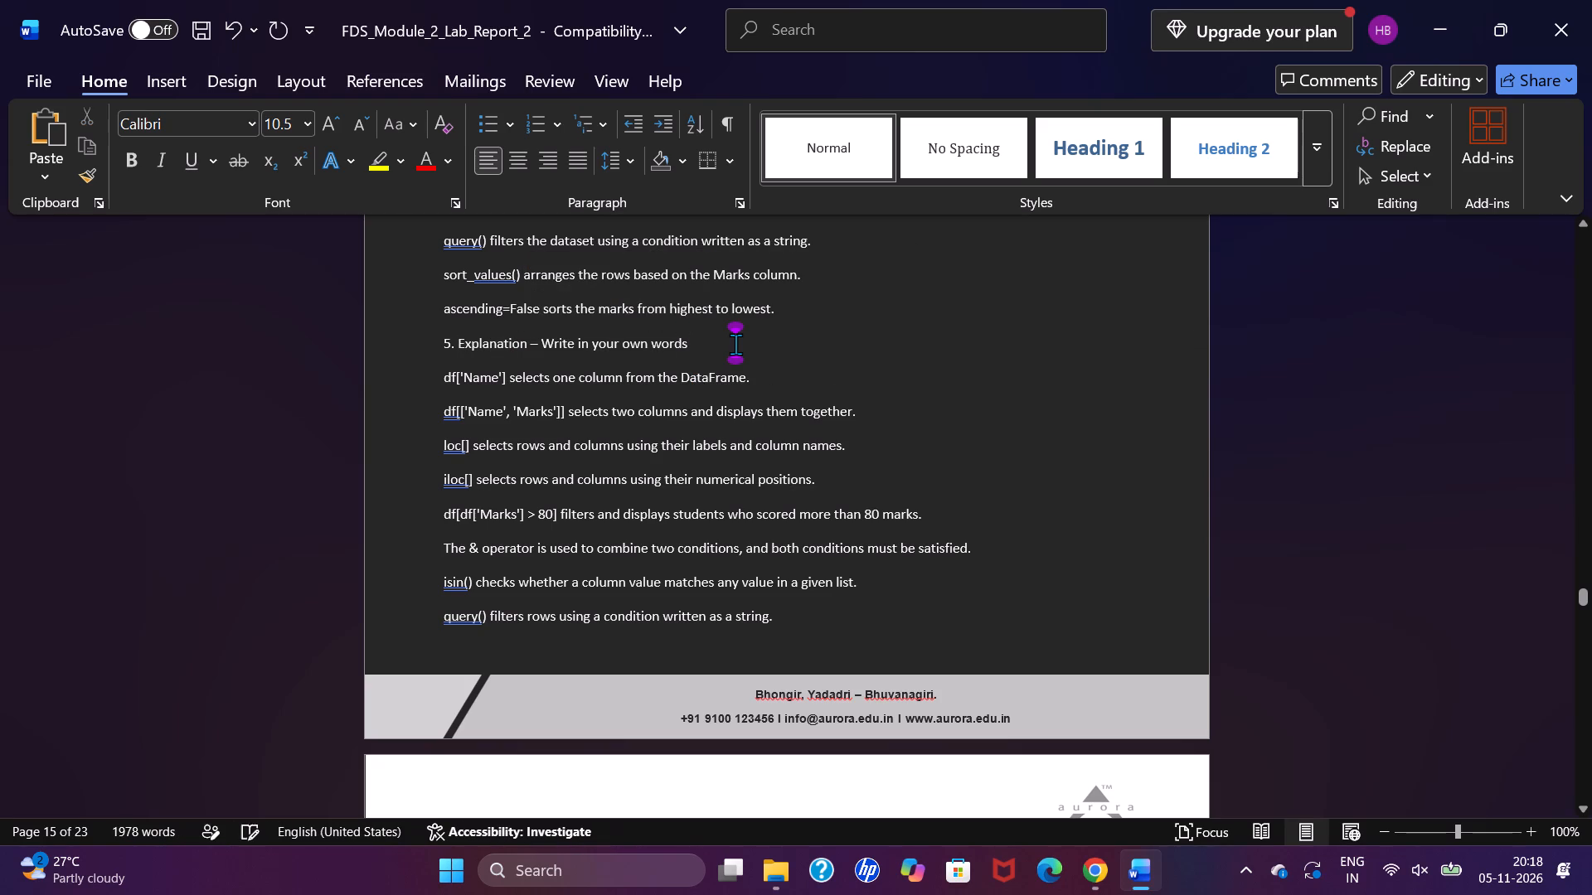
left_click_drag(735, 344, 444, 336)
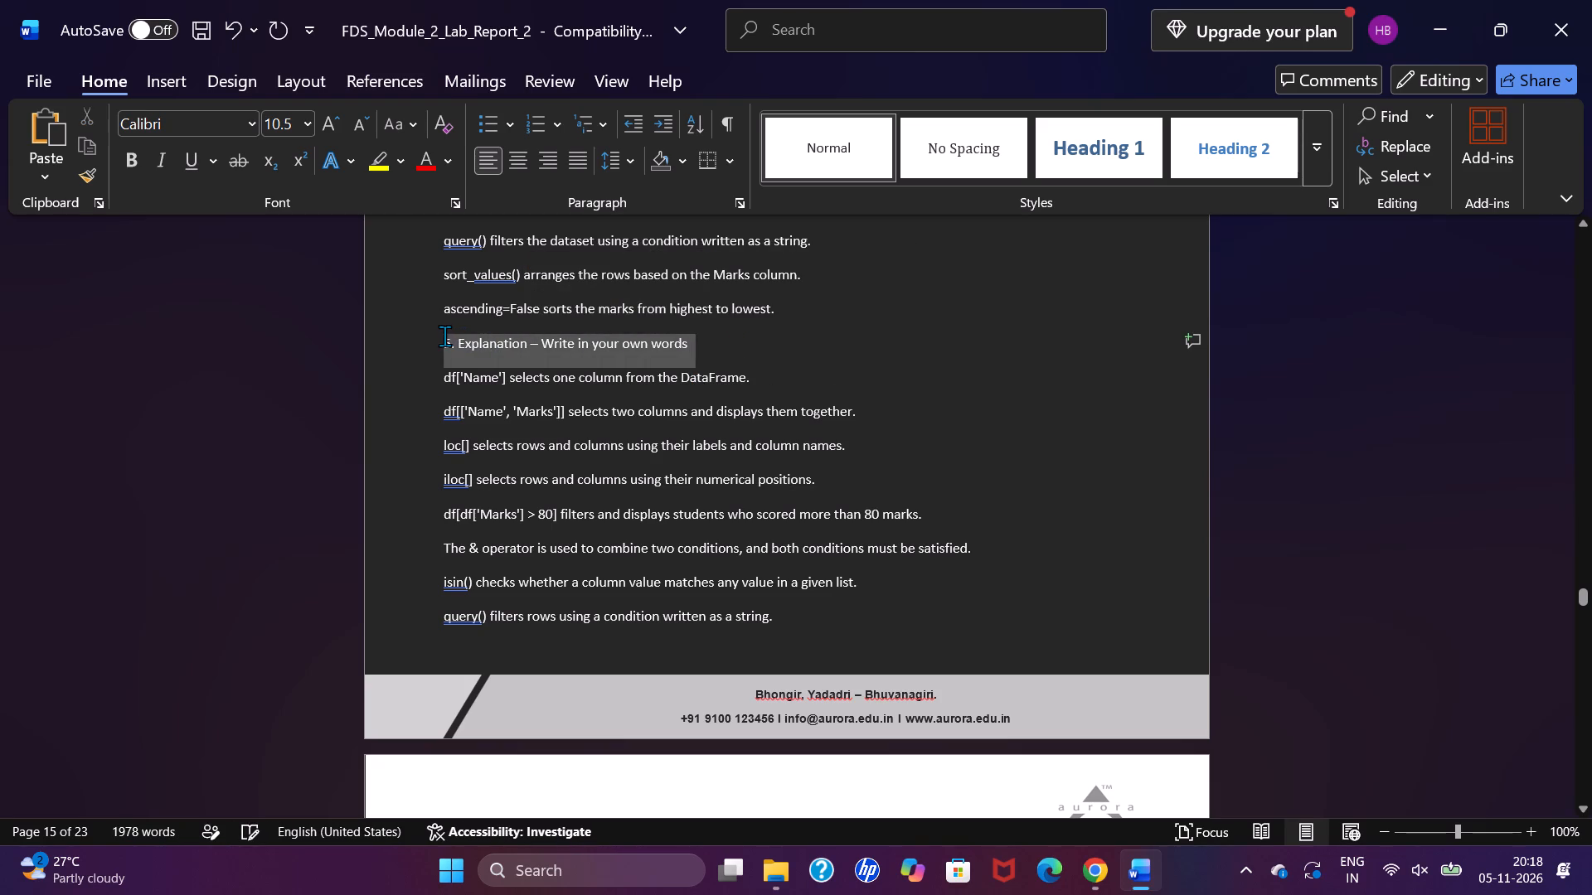
left_click_drag(444, 336, 442, 336)
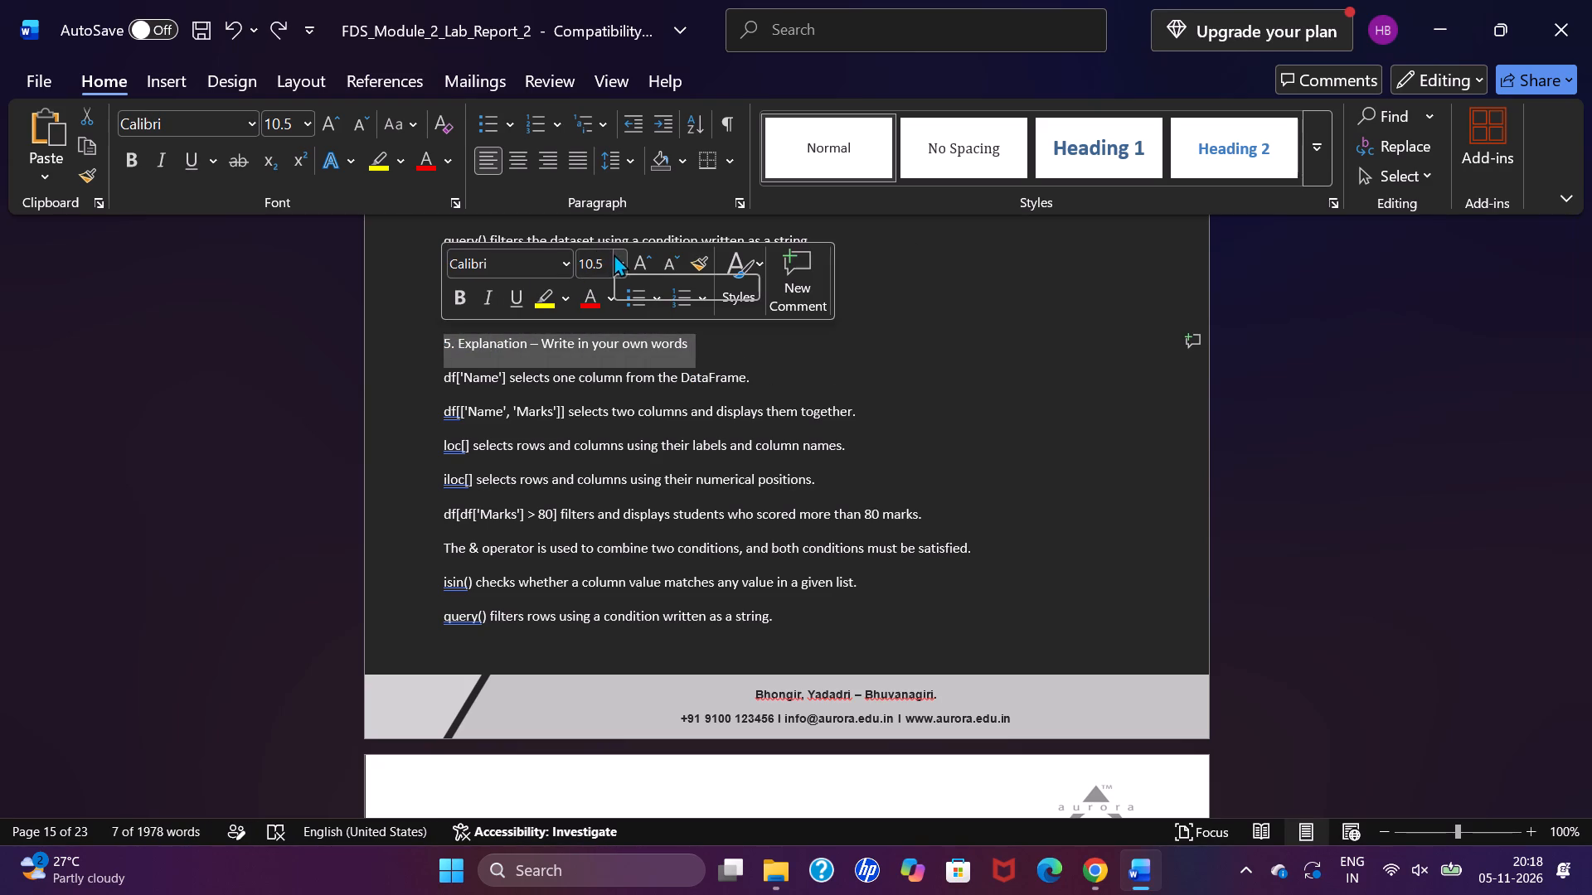
left_click(620, 258)
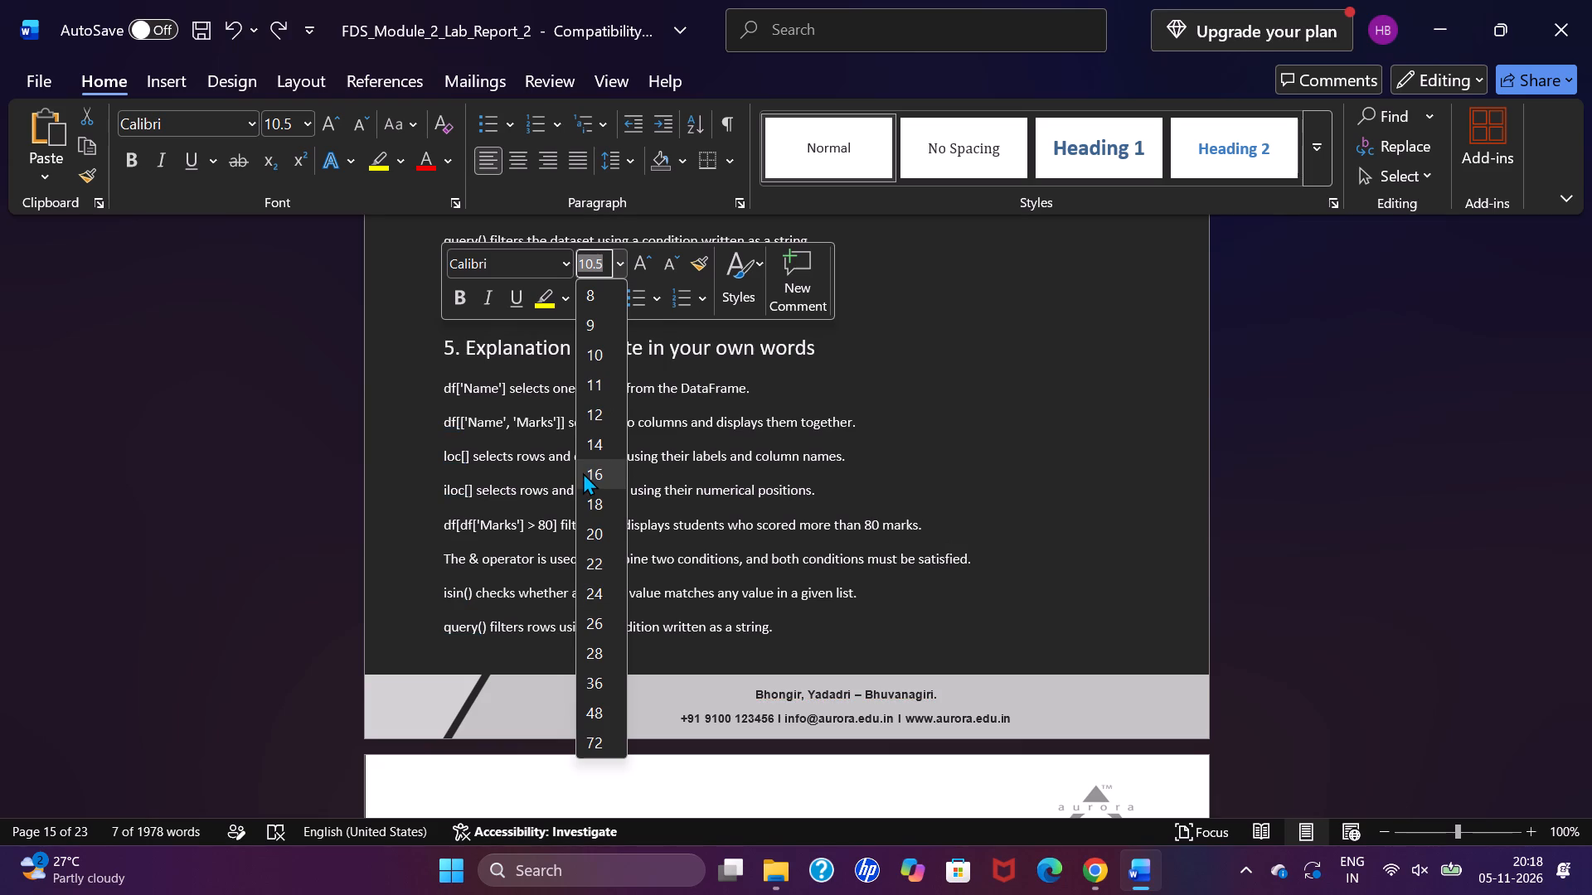
left_click(583, 472)
left_click(583, 472)
Set the "5. Explanation – Write in your own words" heading above the pd.read_csv() explanation in Experiment 1 to font size 14.
scroll(583, 472, "up", 4)
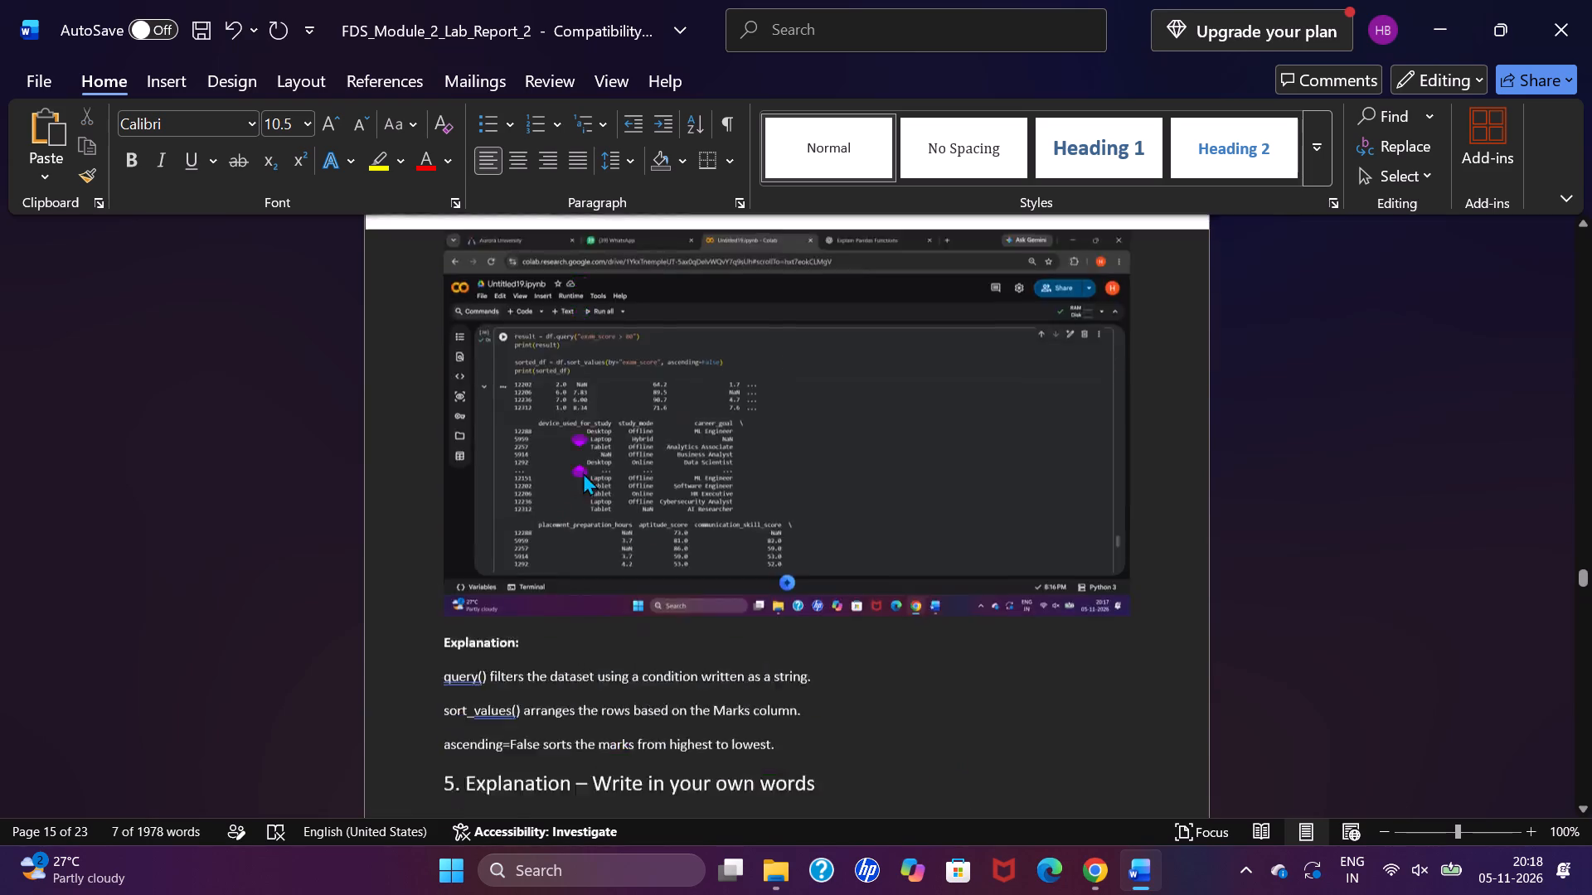
scroll(583, 472, "up", 6)
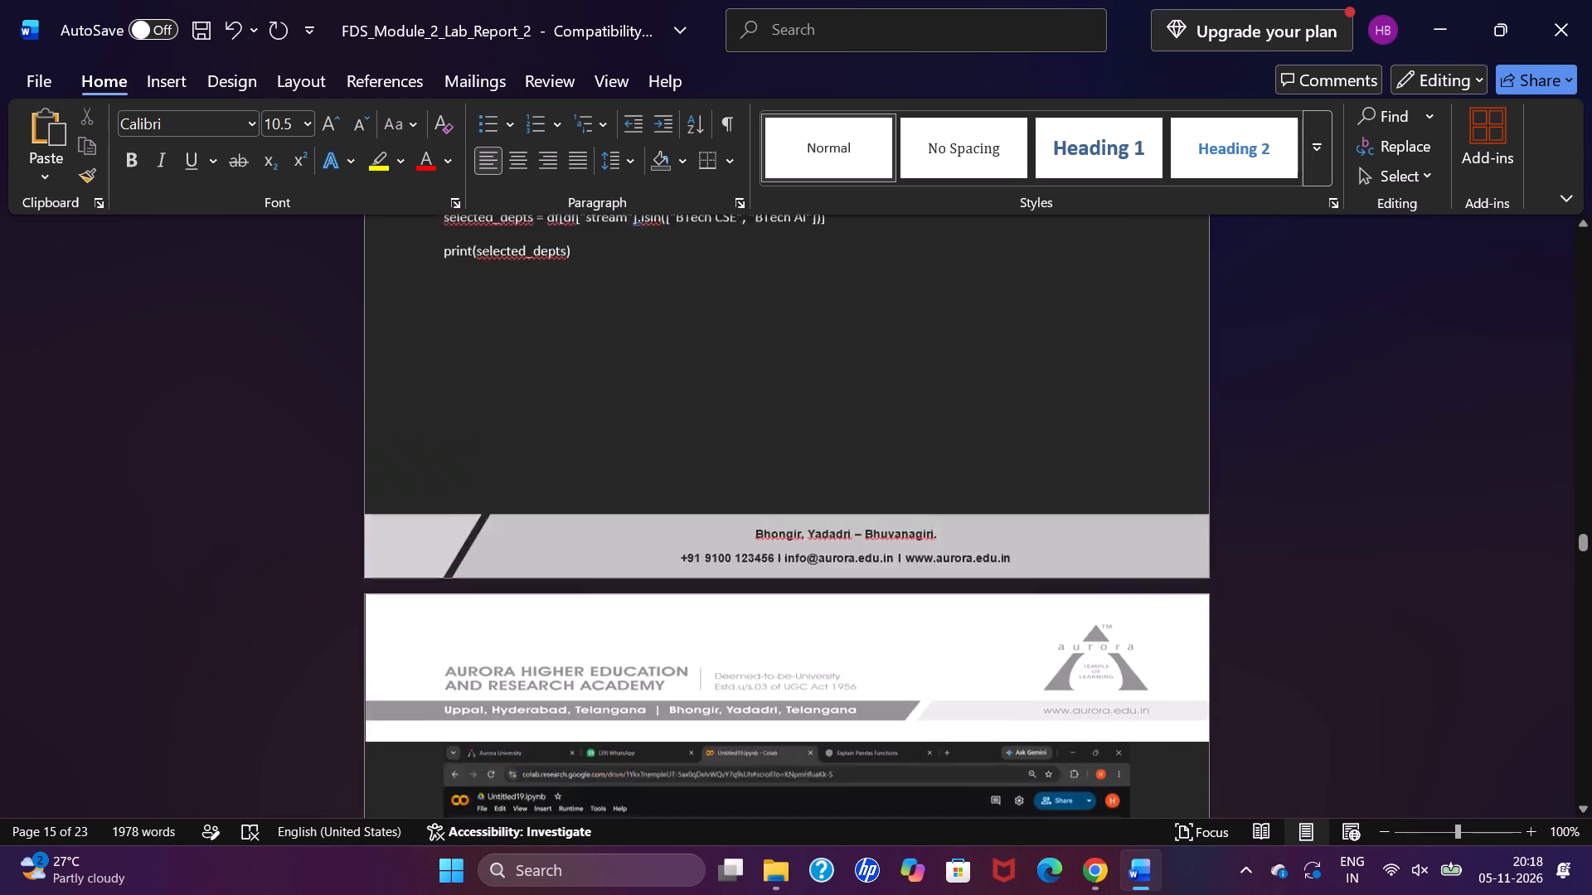
scroll(583, 472, "up", 5)
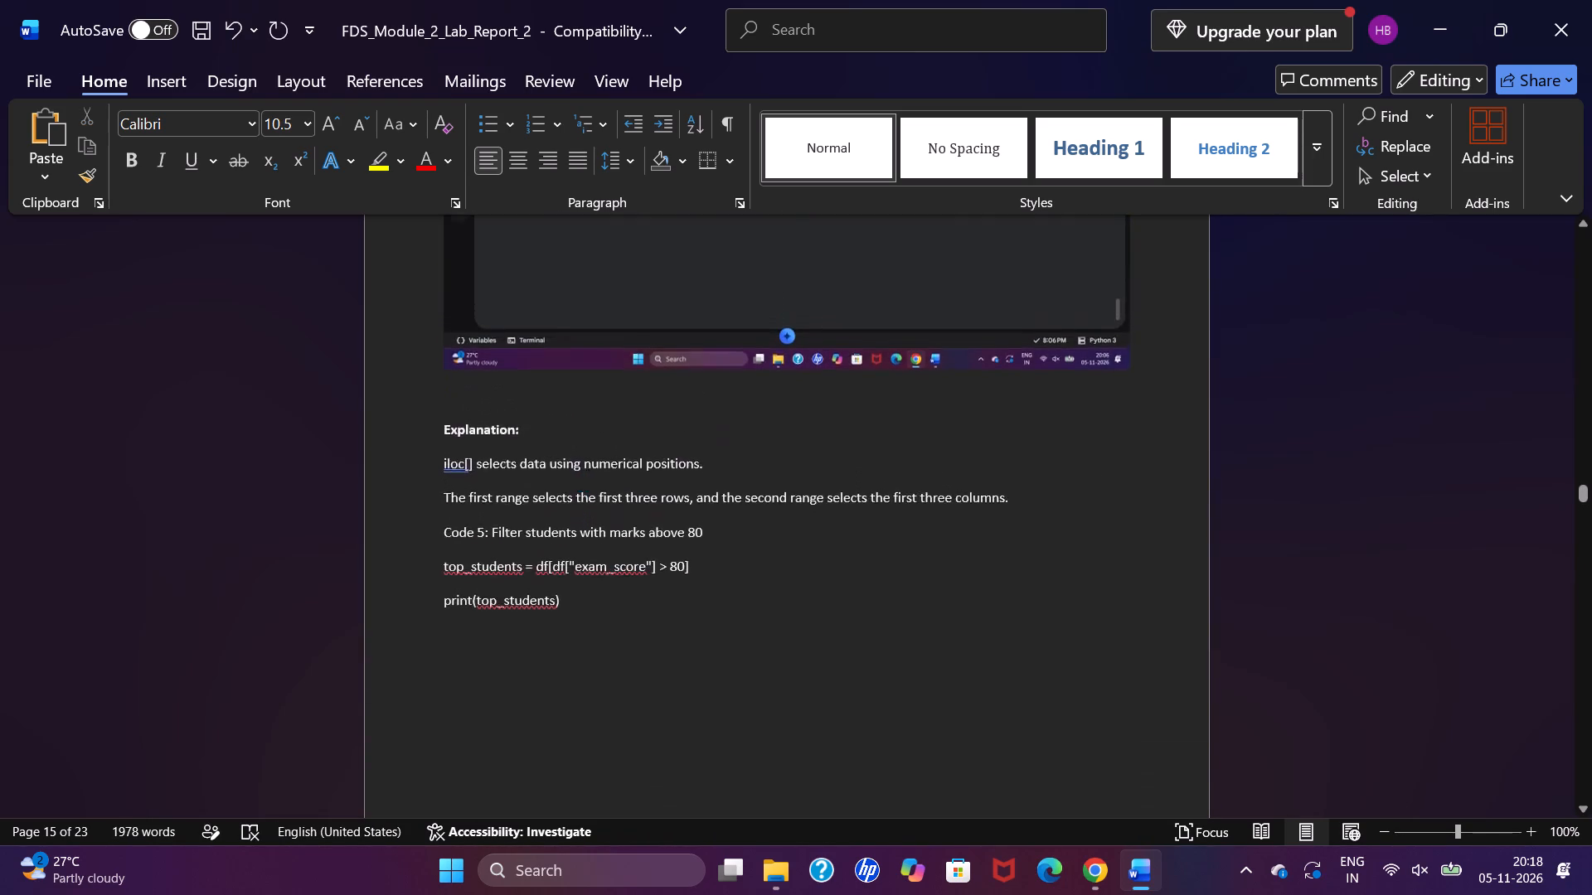
scroll(583, 472, "up", 11)
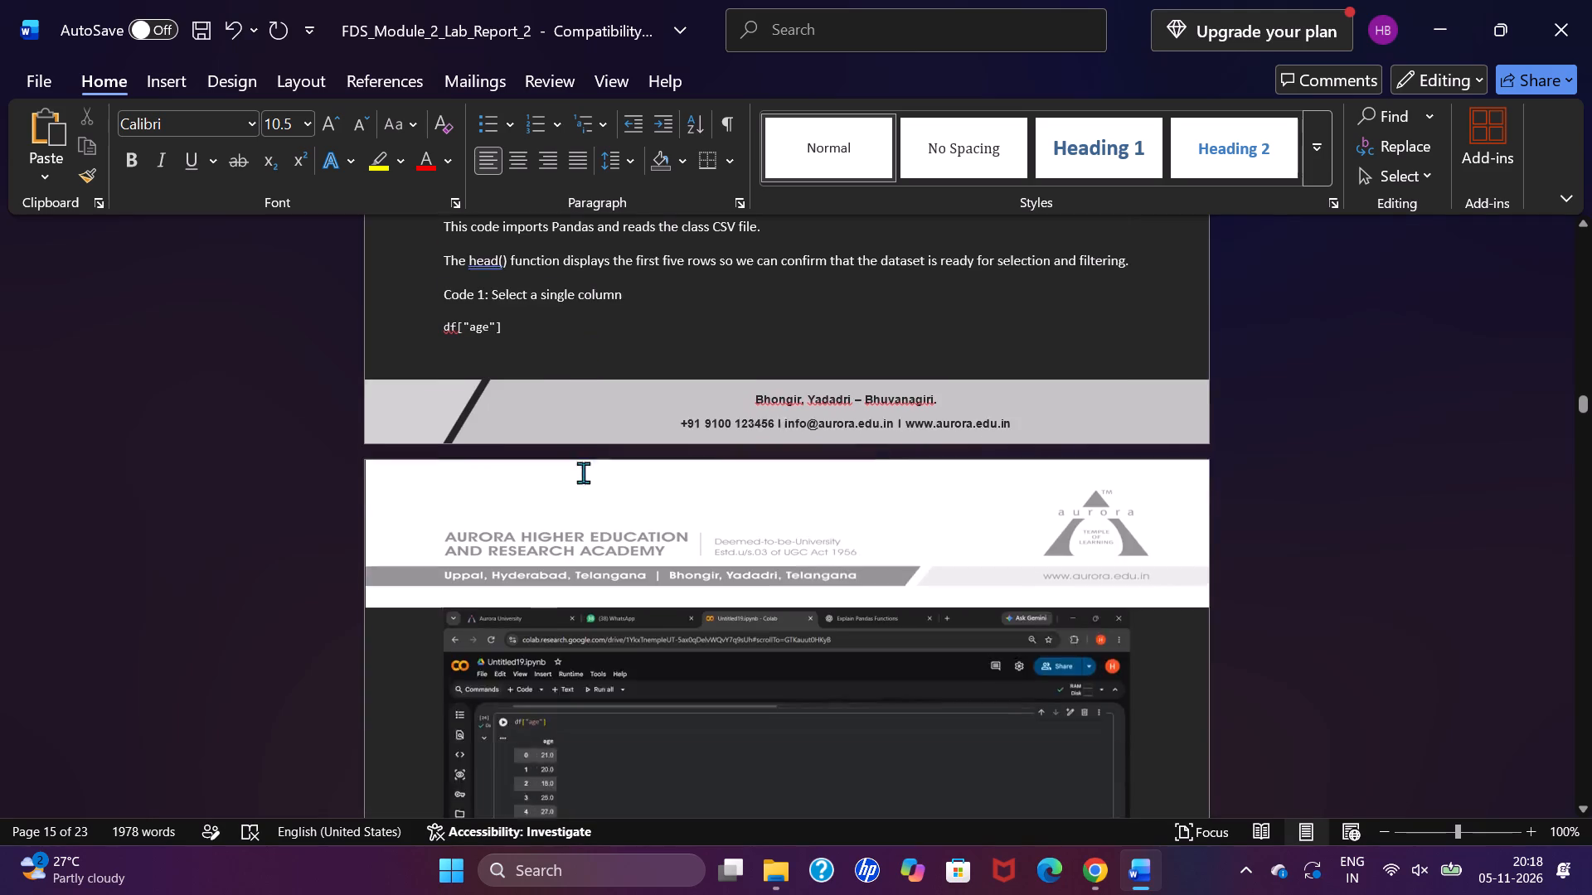
scroll(583, 472, "up", 5)
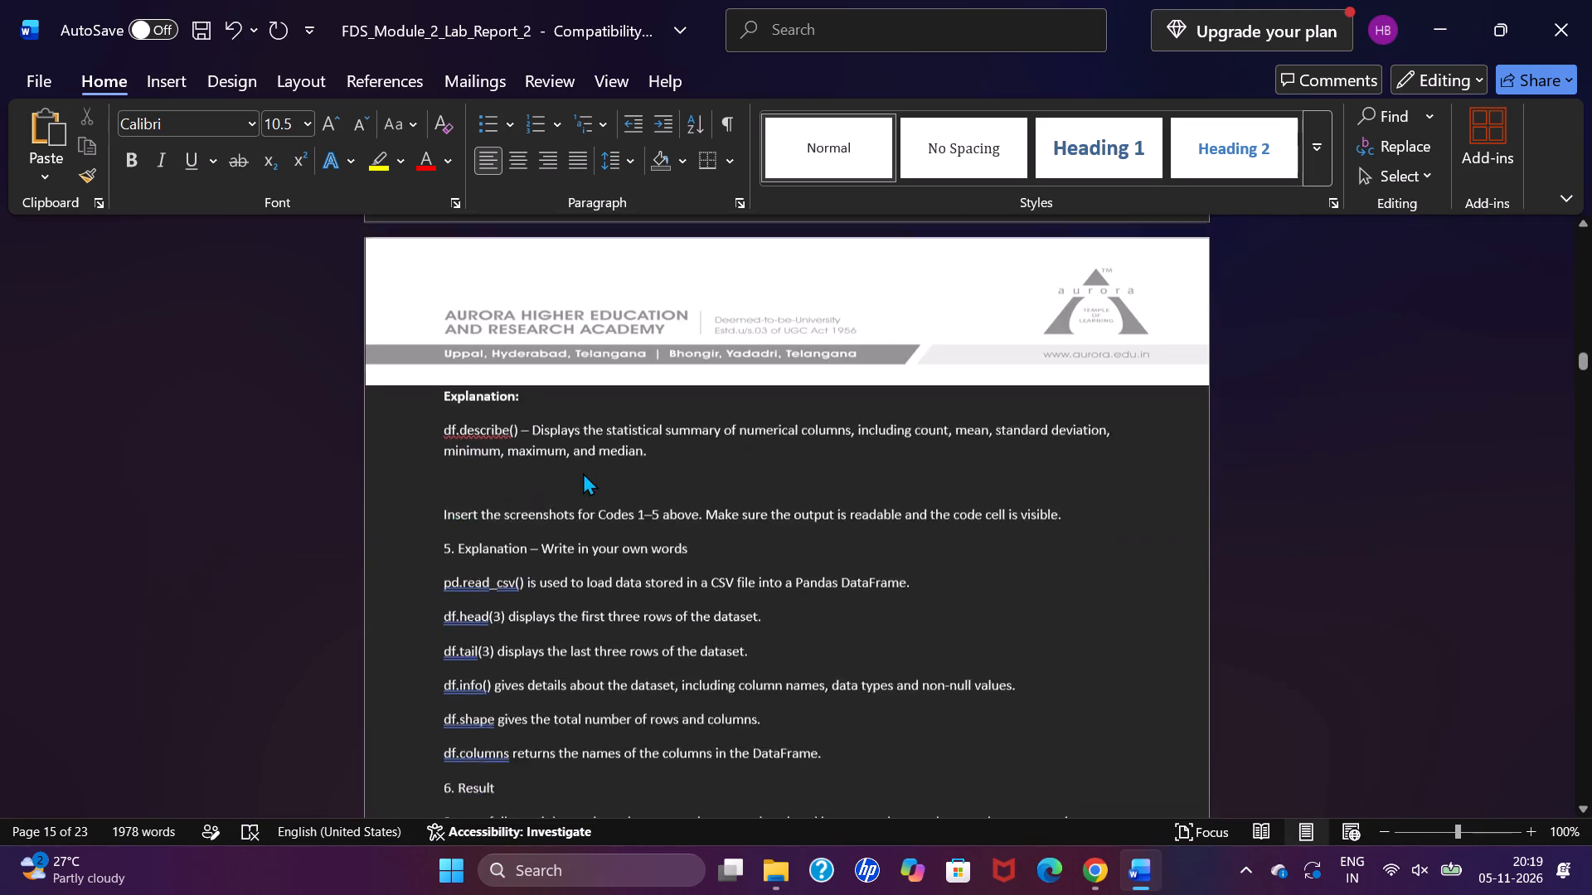
scroll(583, 472, "up", 5)
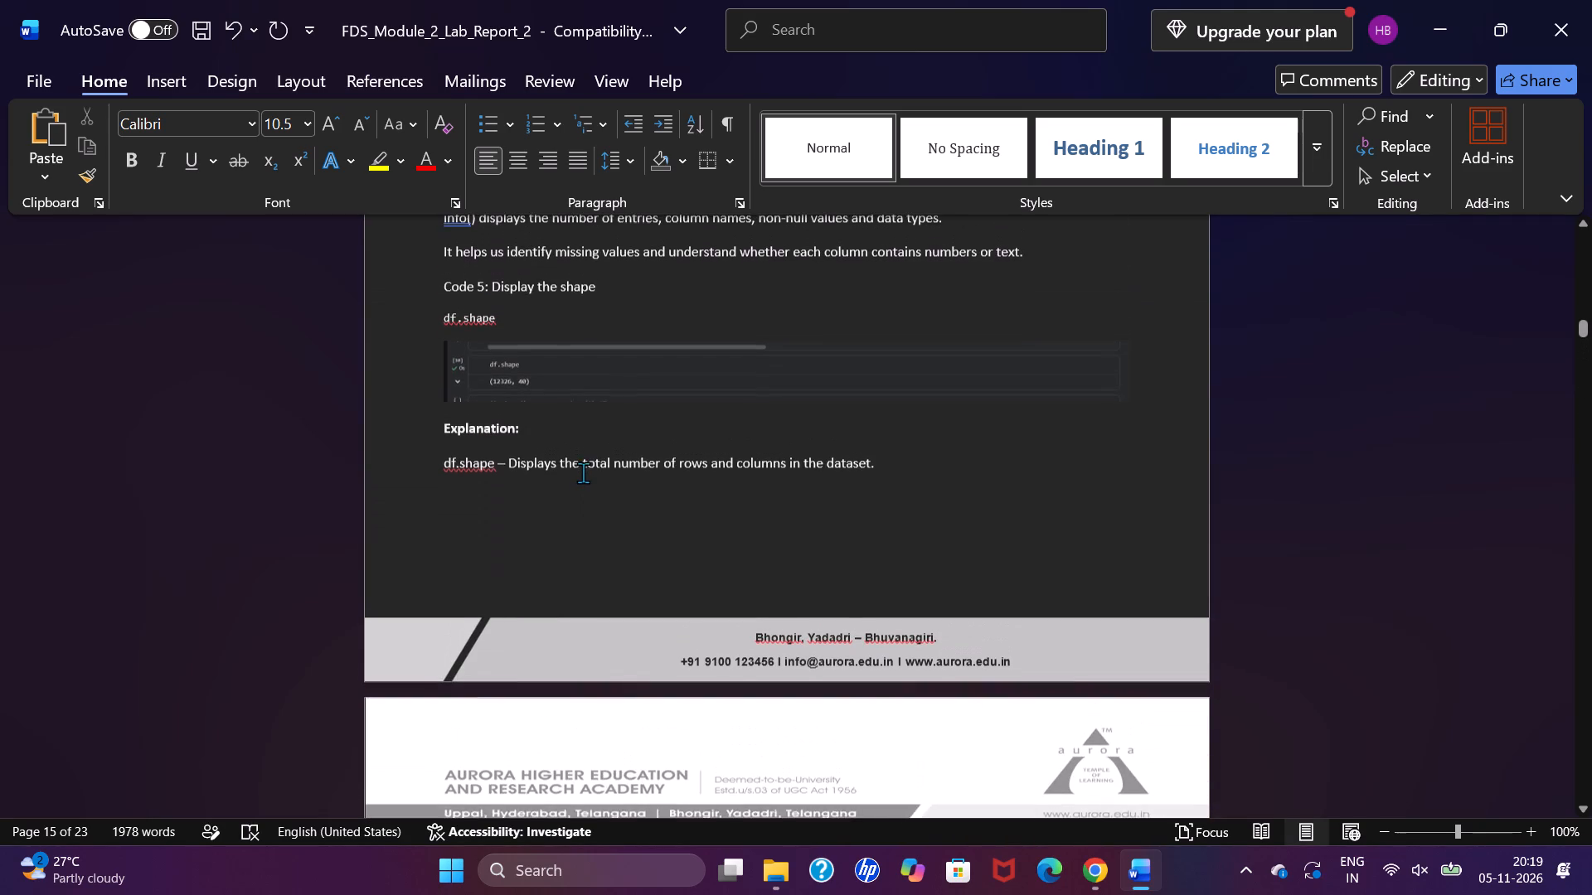
scroll(583, 472, "up", 6)
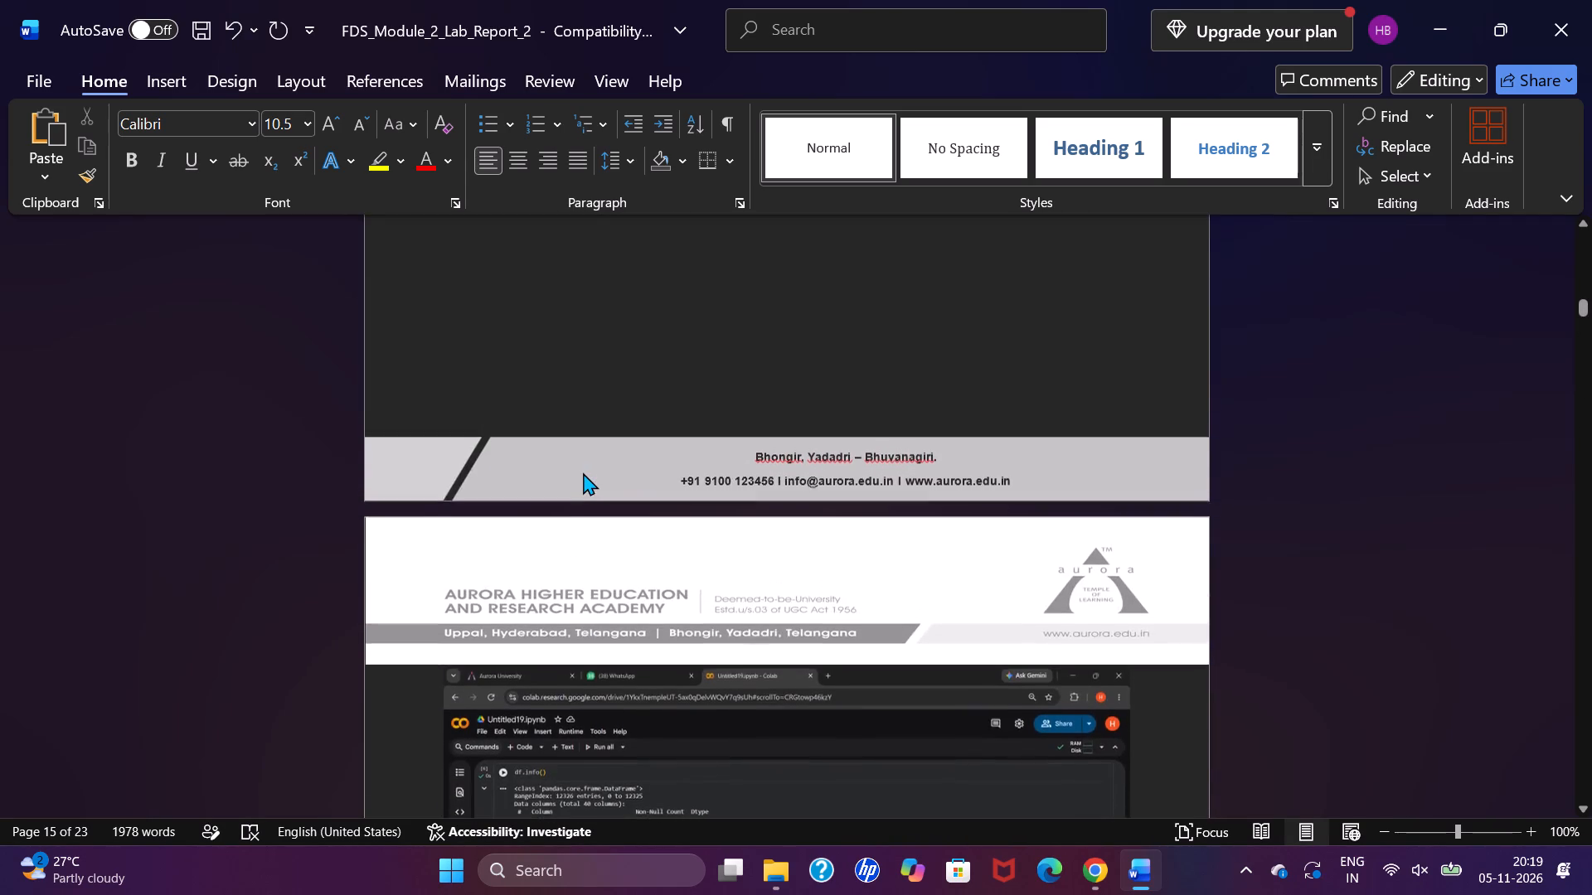
scroll(583, 472, "down", 1)
scroll(583, 472, "up", 1, "ctrl")
scroll(583, 472, "down", 1, "ctrl")
scroll(583, 472, "up", 1, "ctrl")
scroll(583, 472, "down", 4)
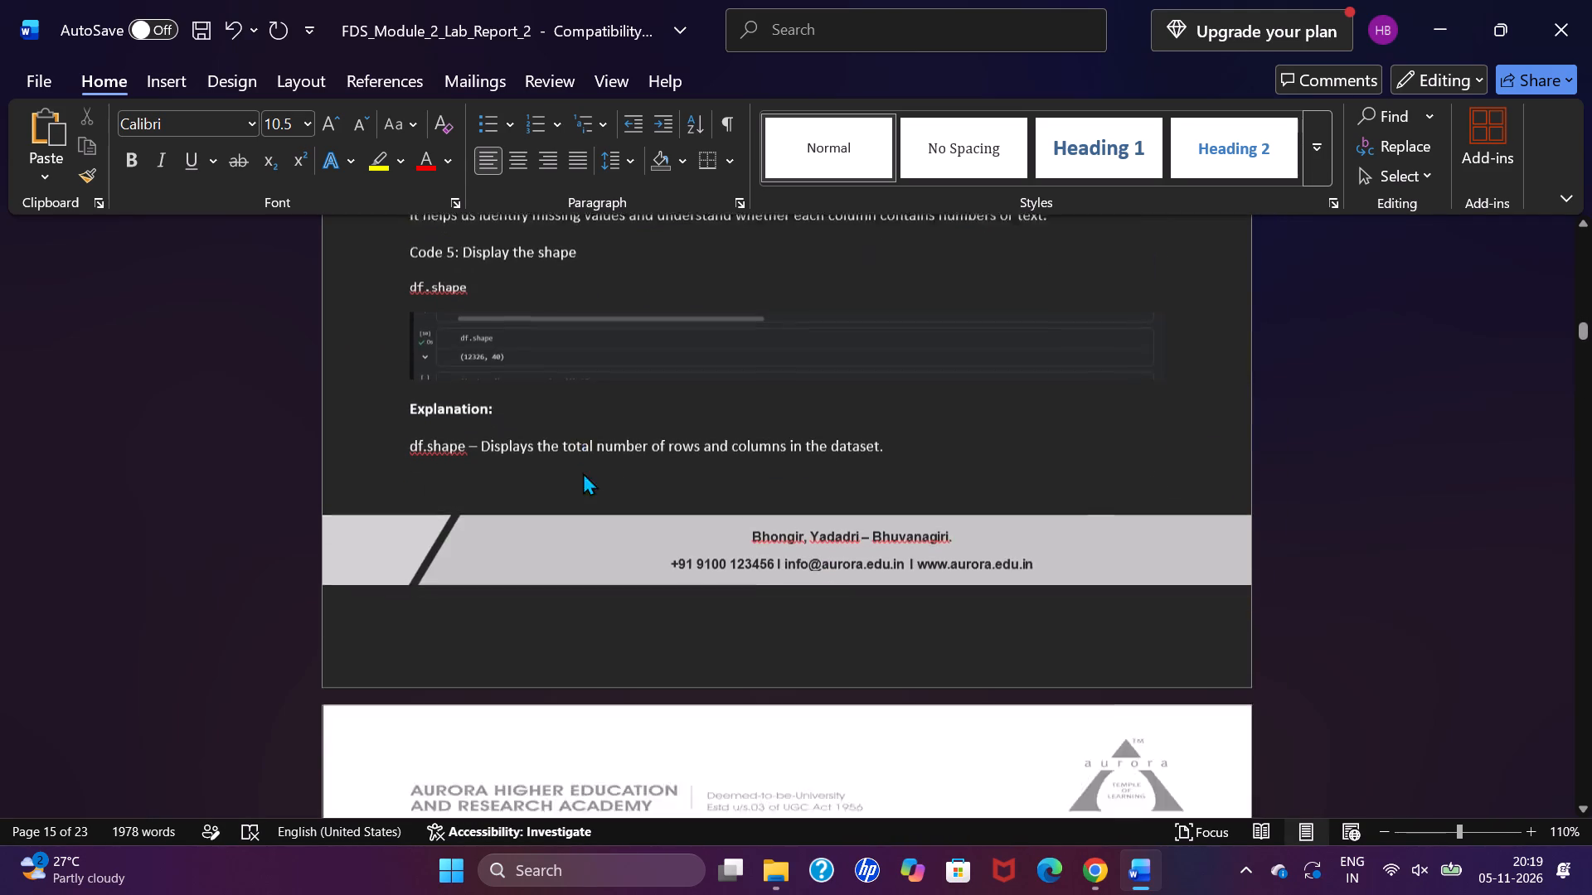
scroll(583, 472, "down", 6)
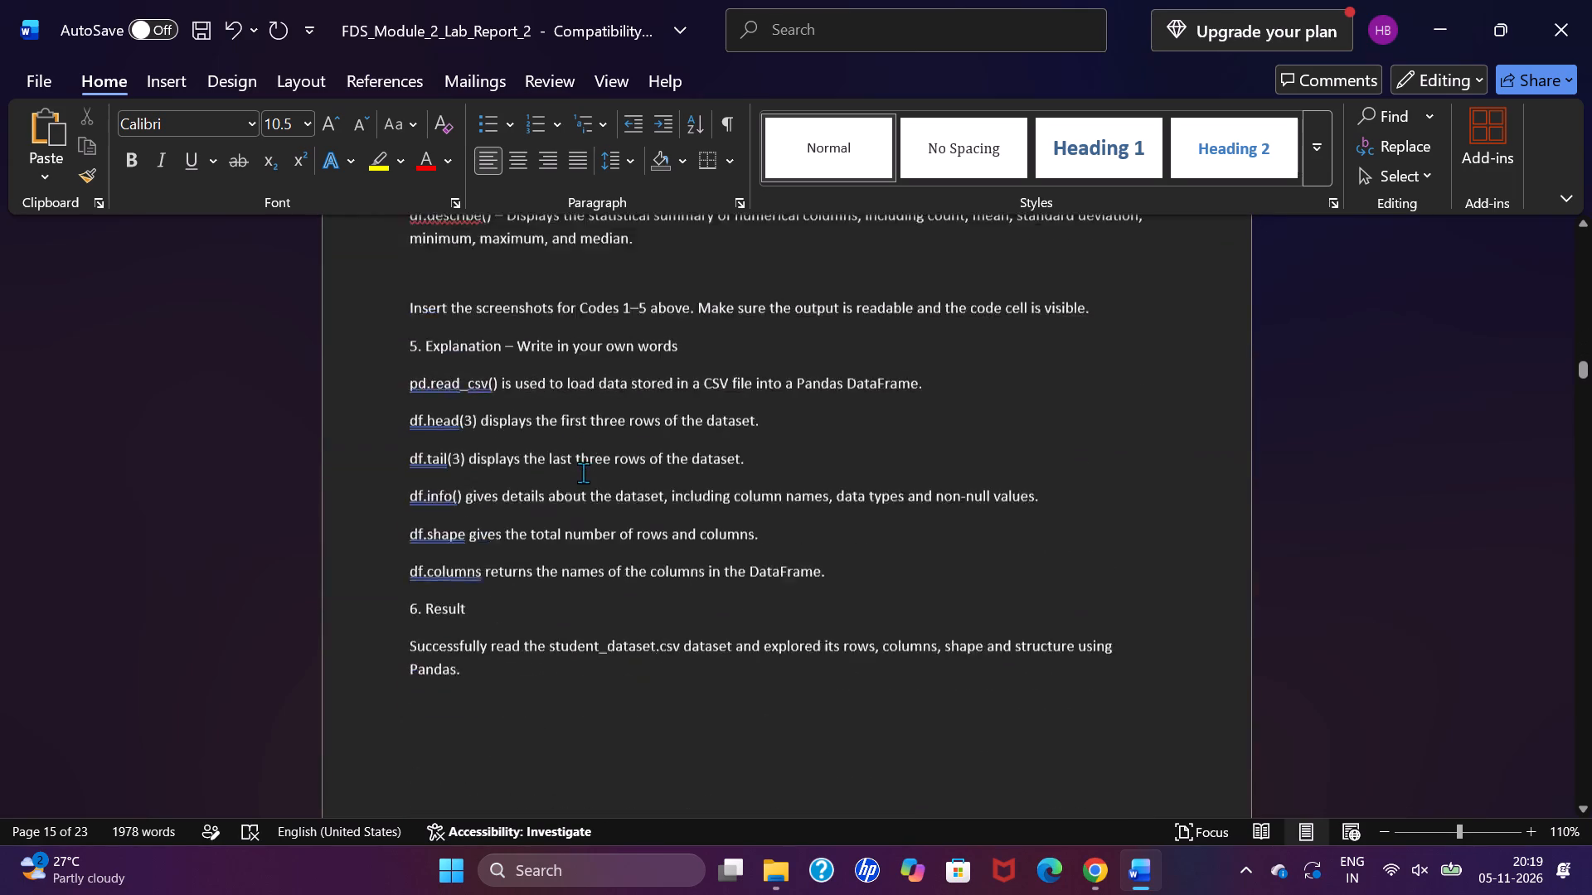
scroll(517, 453, "up", 1)
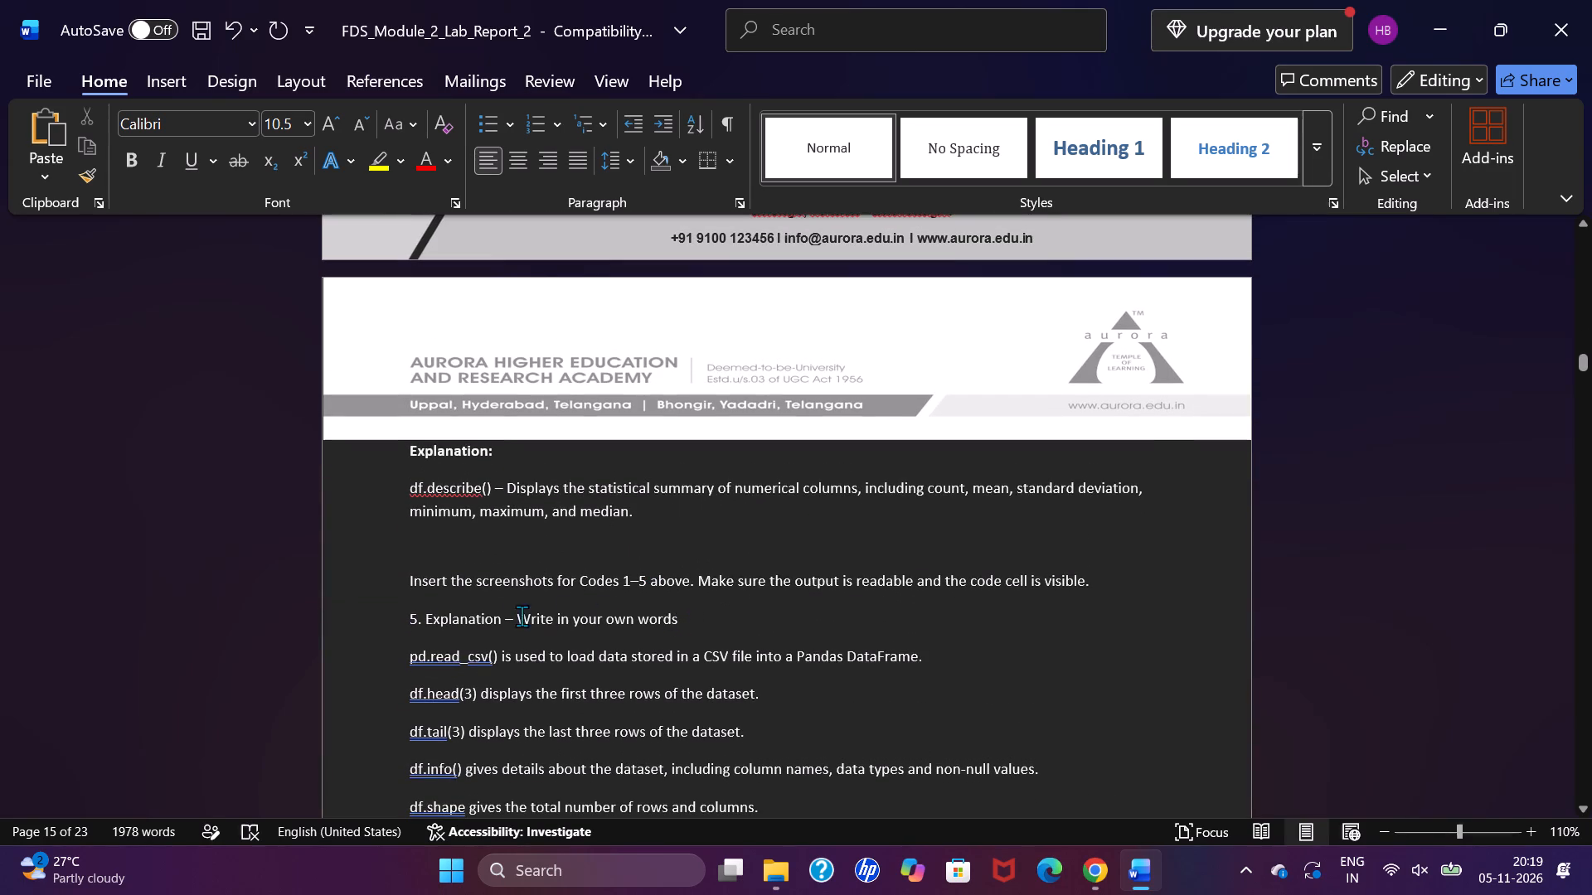
left_click_drag(709, 618, 488, 605)
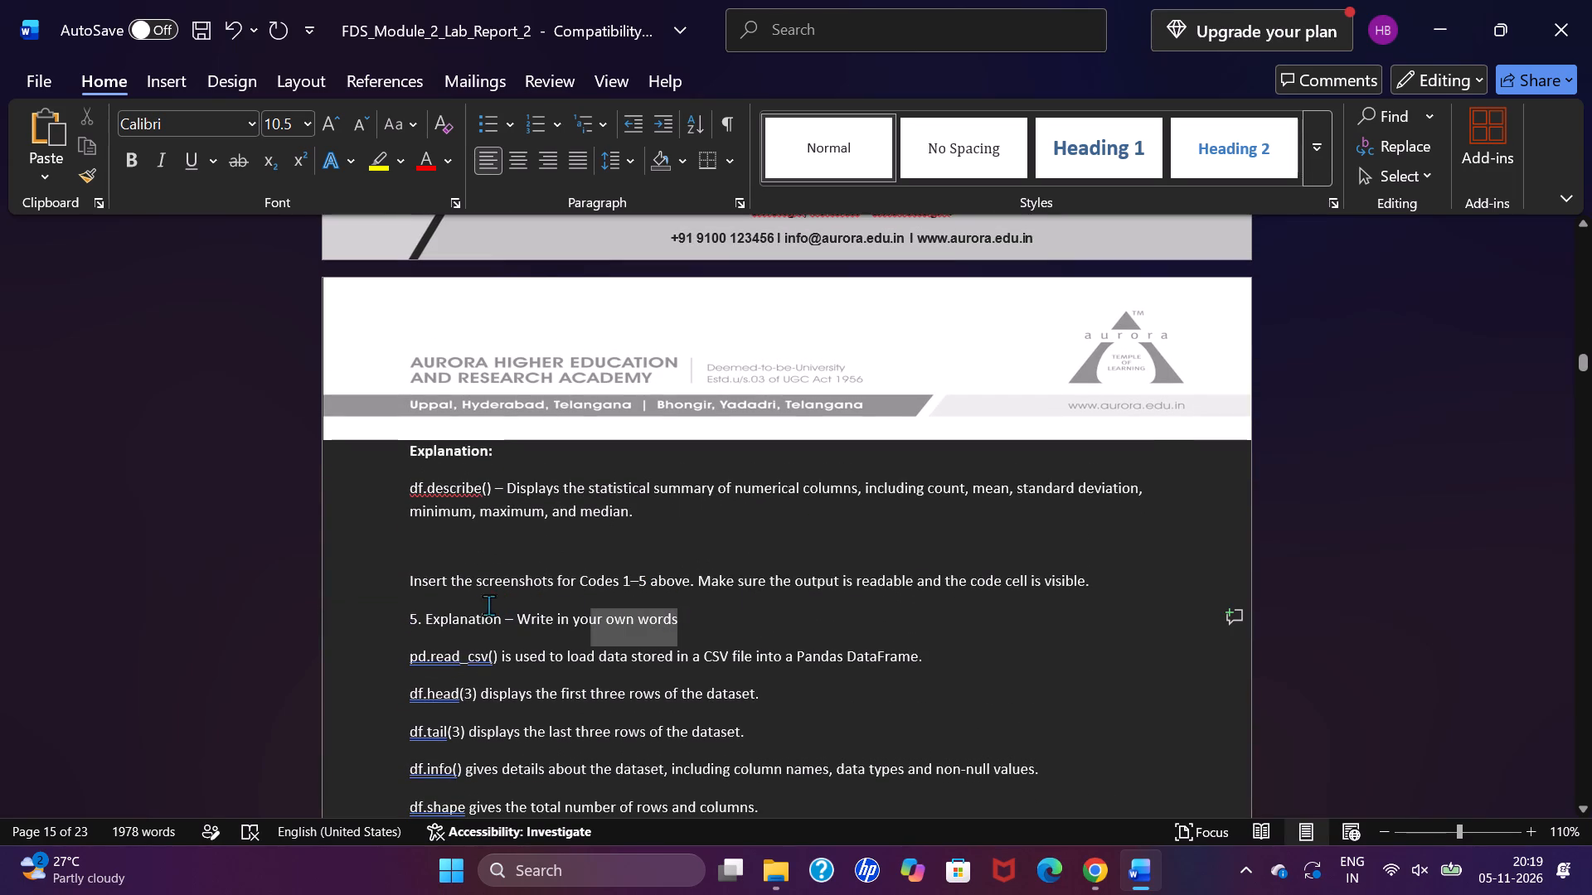
left_click_drag(488, 605, 393, 622)
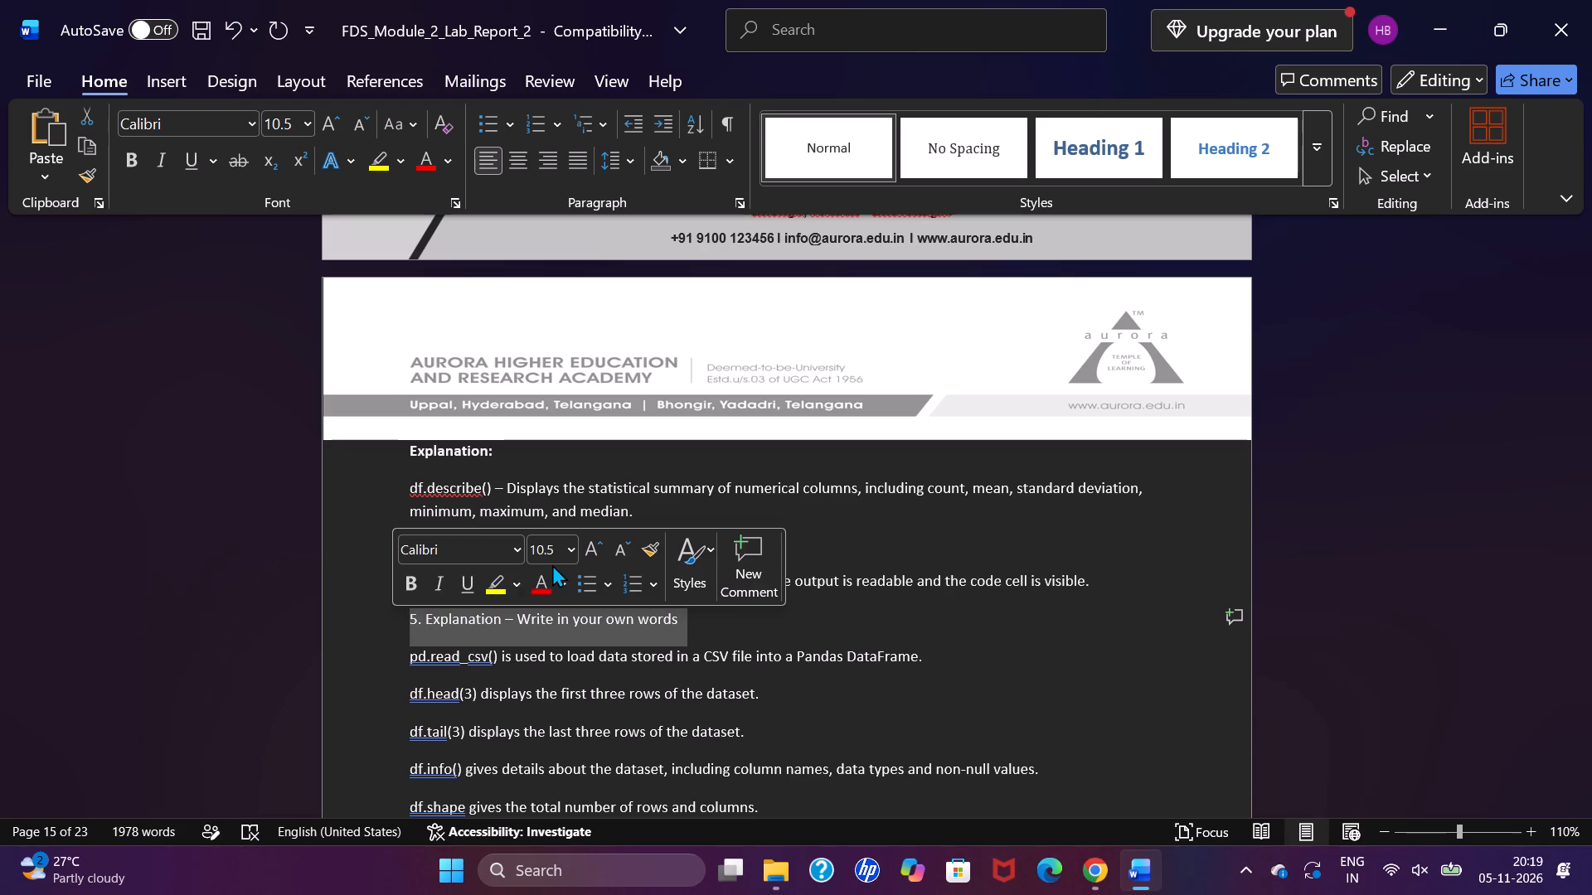
left_click(567, 554)
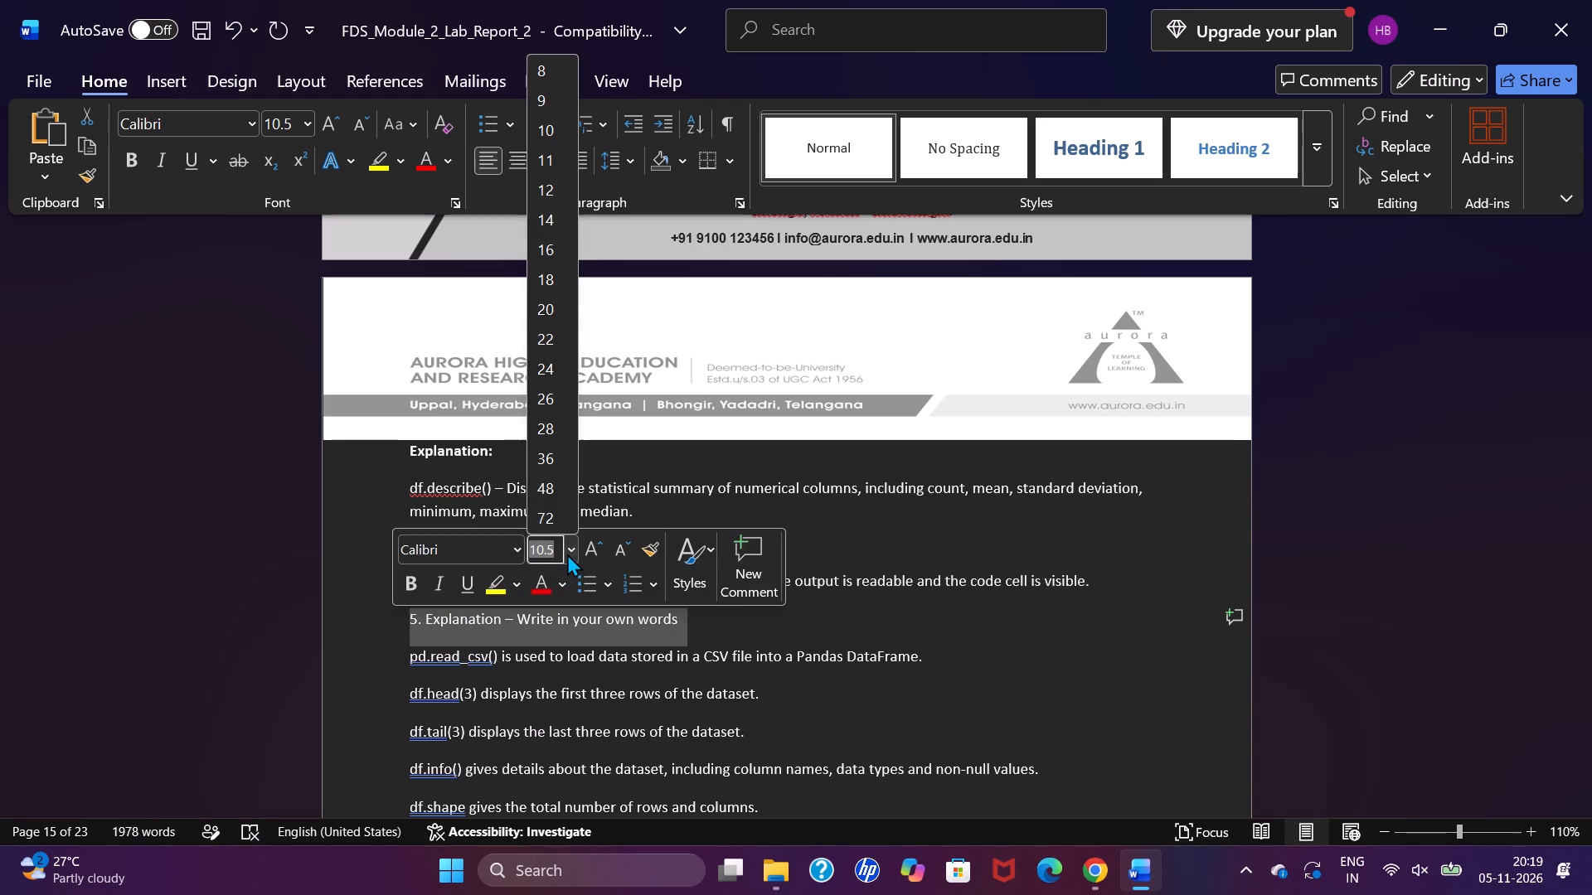
left_click(546, 228)
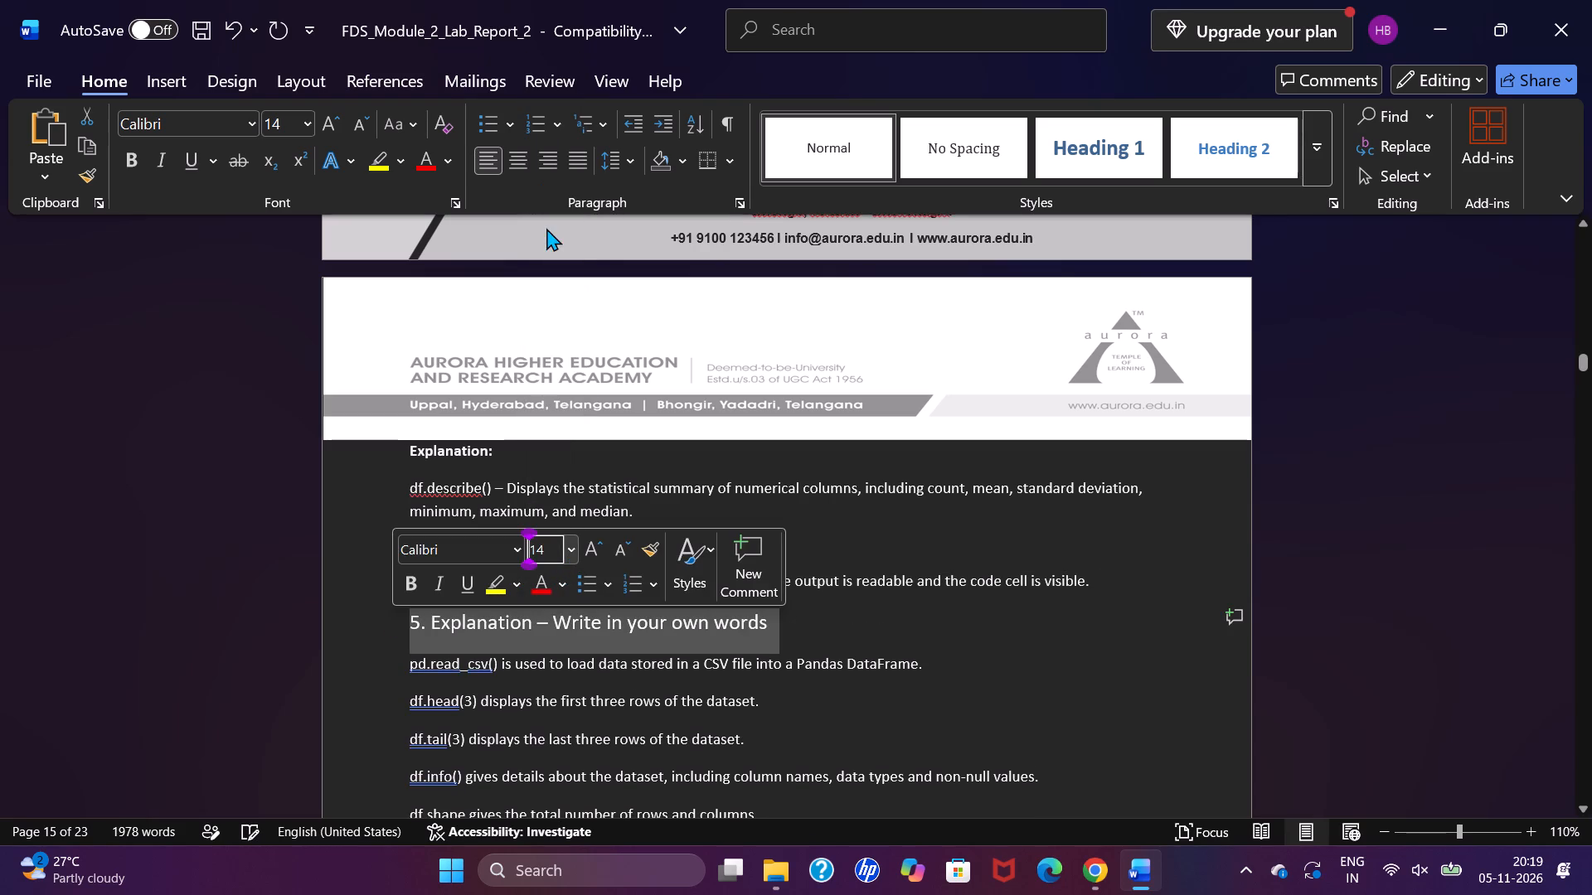
left_click(751, 805)
Make the title "Experiment 1 – Reading Data" on the first page bold.
scroll(751, 805, "up", 6)
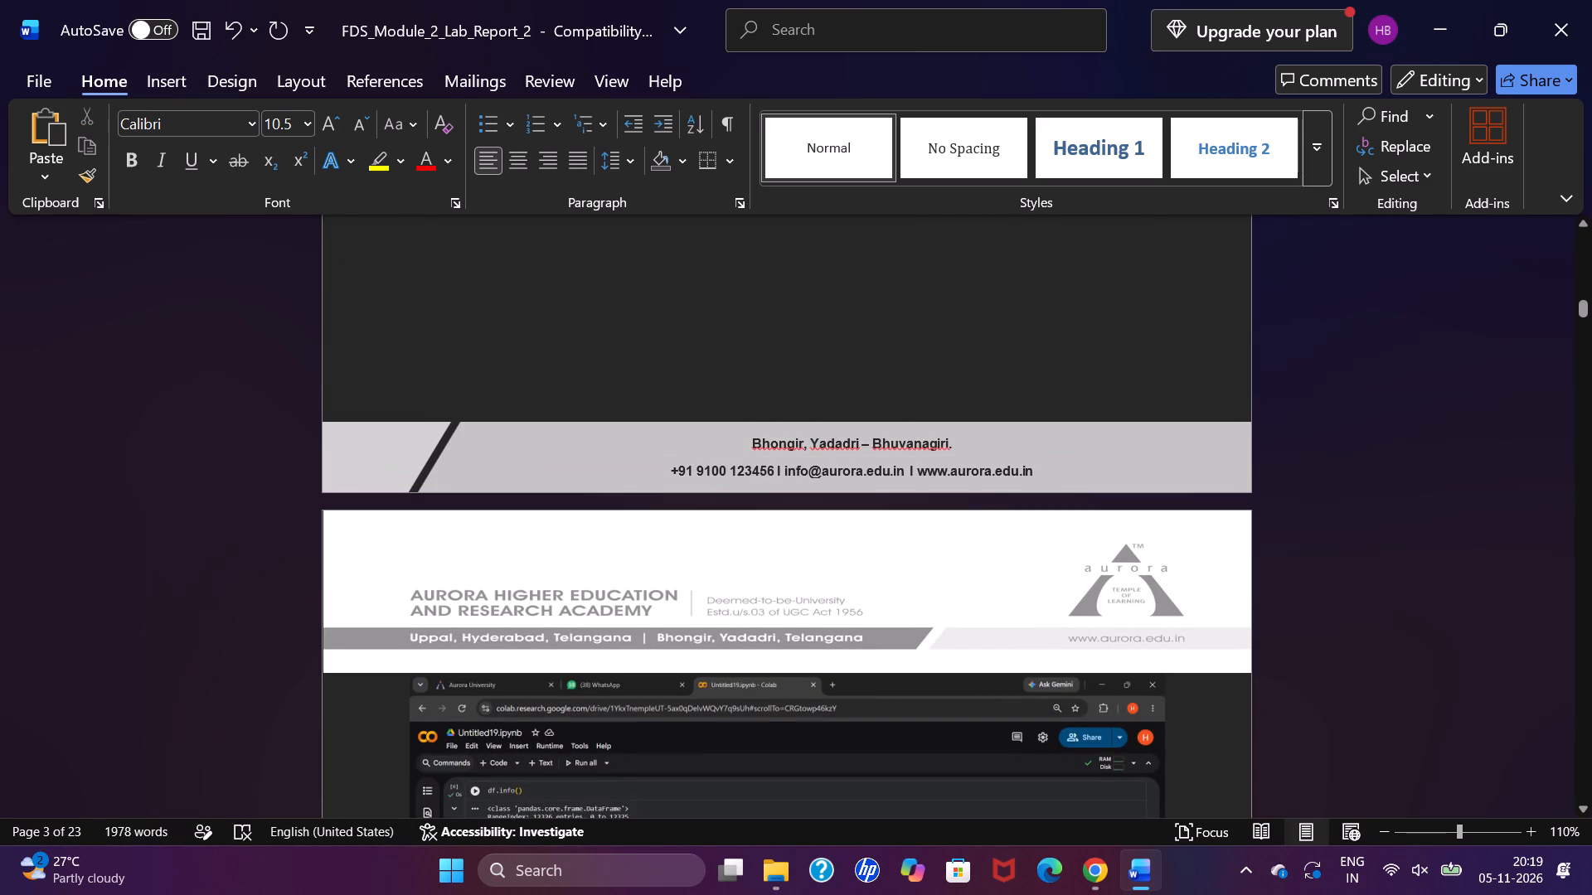
scroll(751, 805, "up", 9)
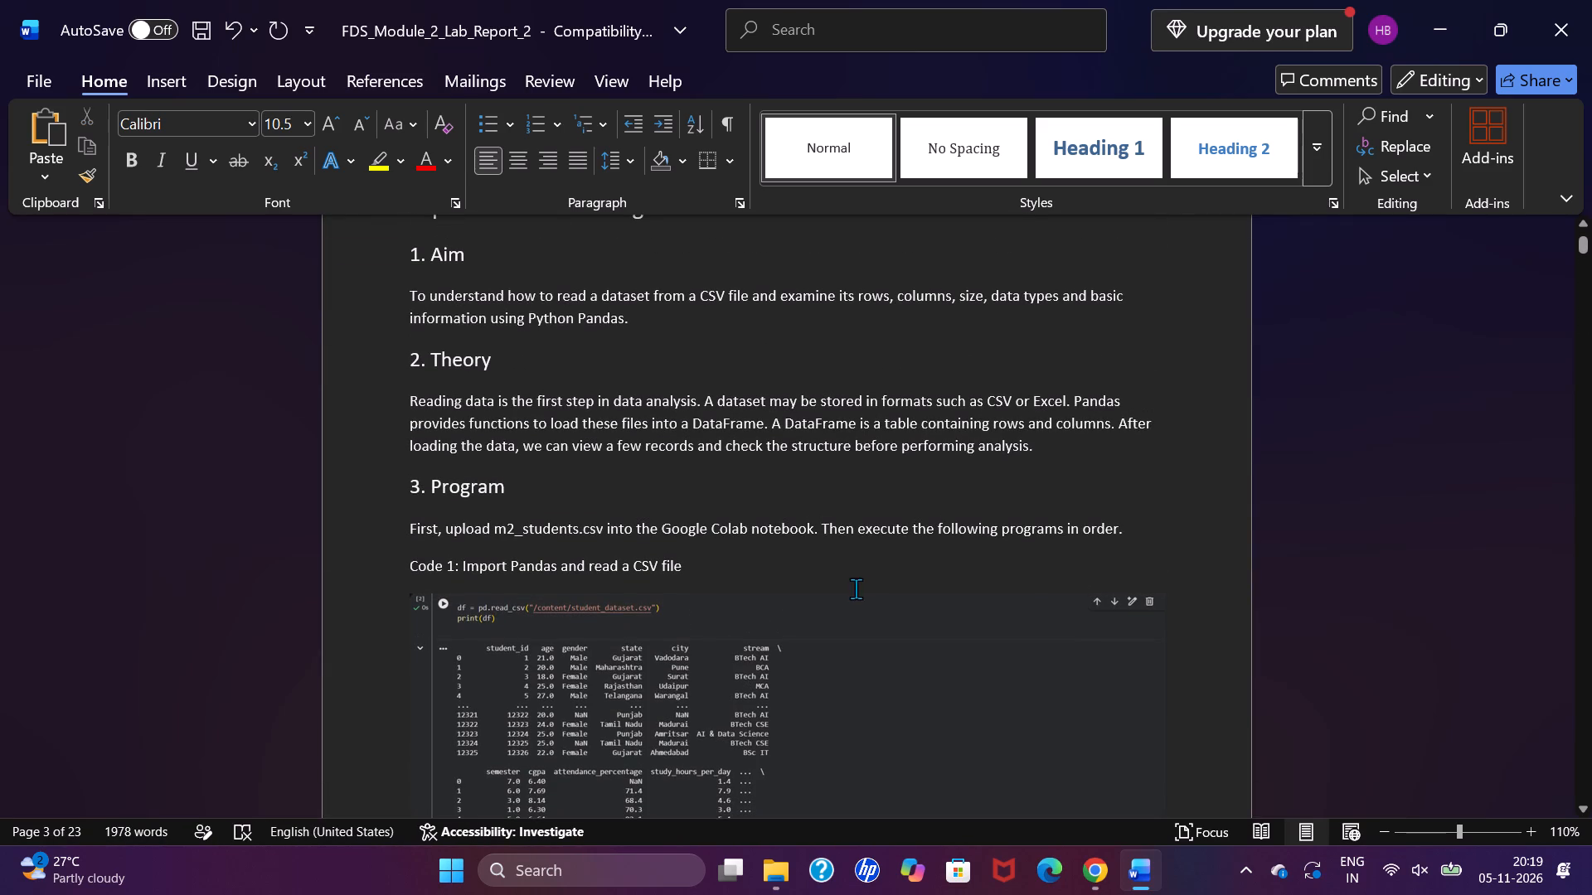
left_click_drag(522, 496, 459, 488)
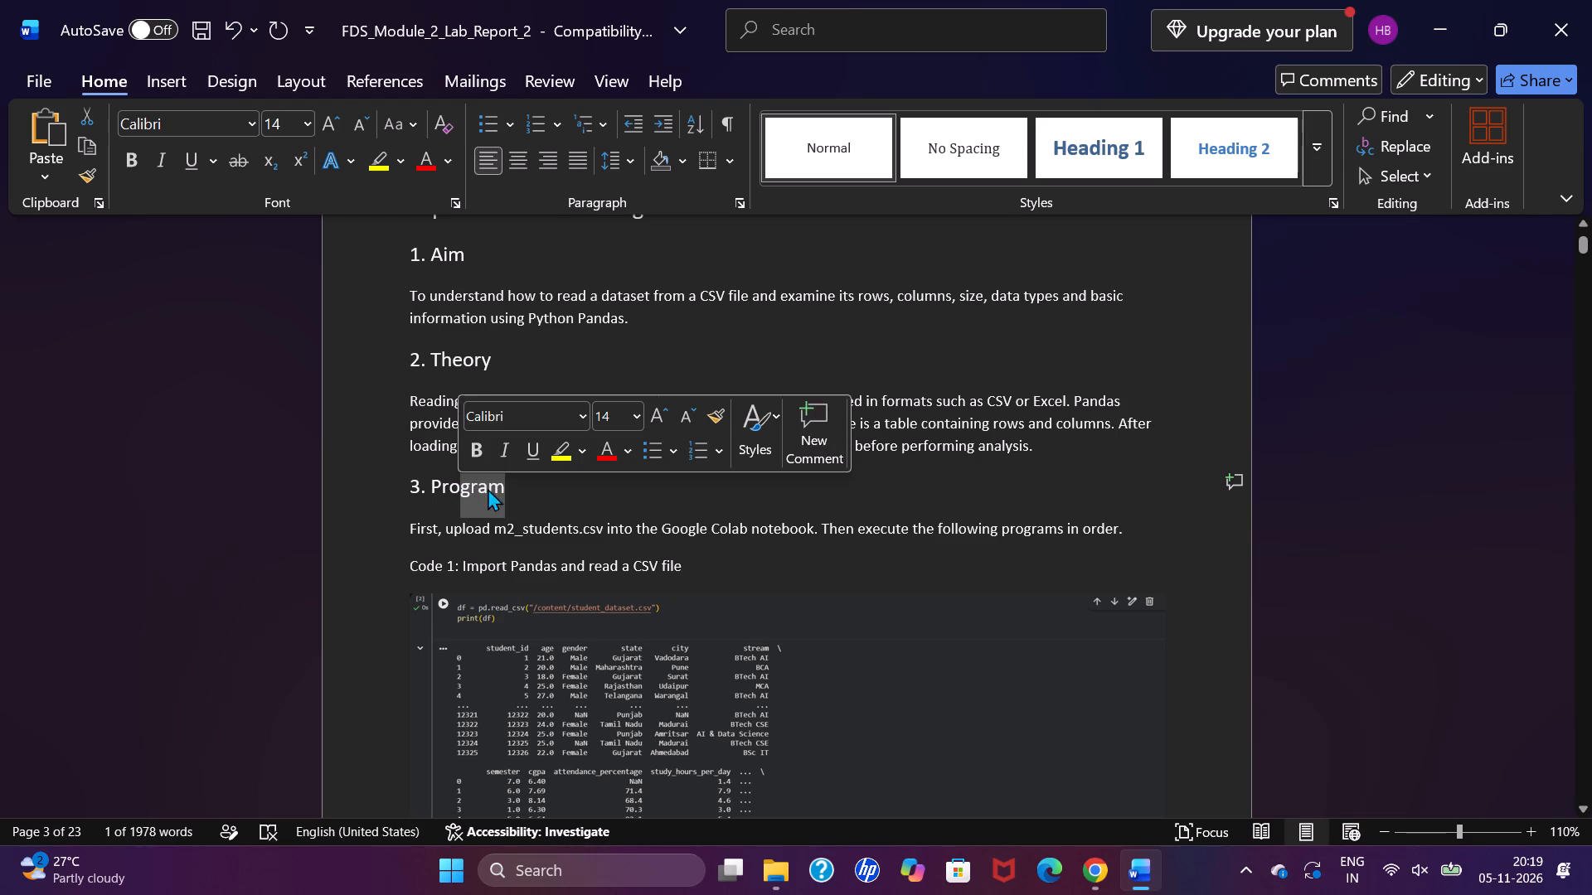
left_click(535, 489)
scroll(535, 489, "up", 3)
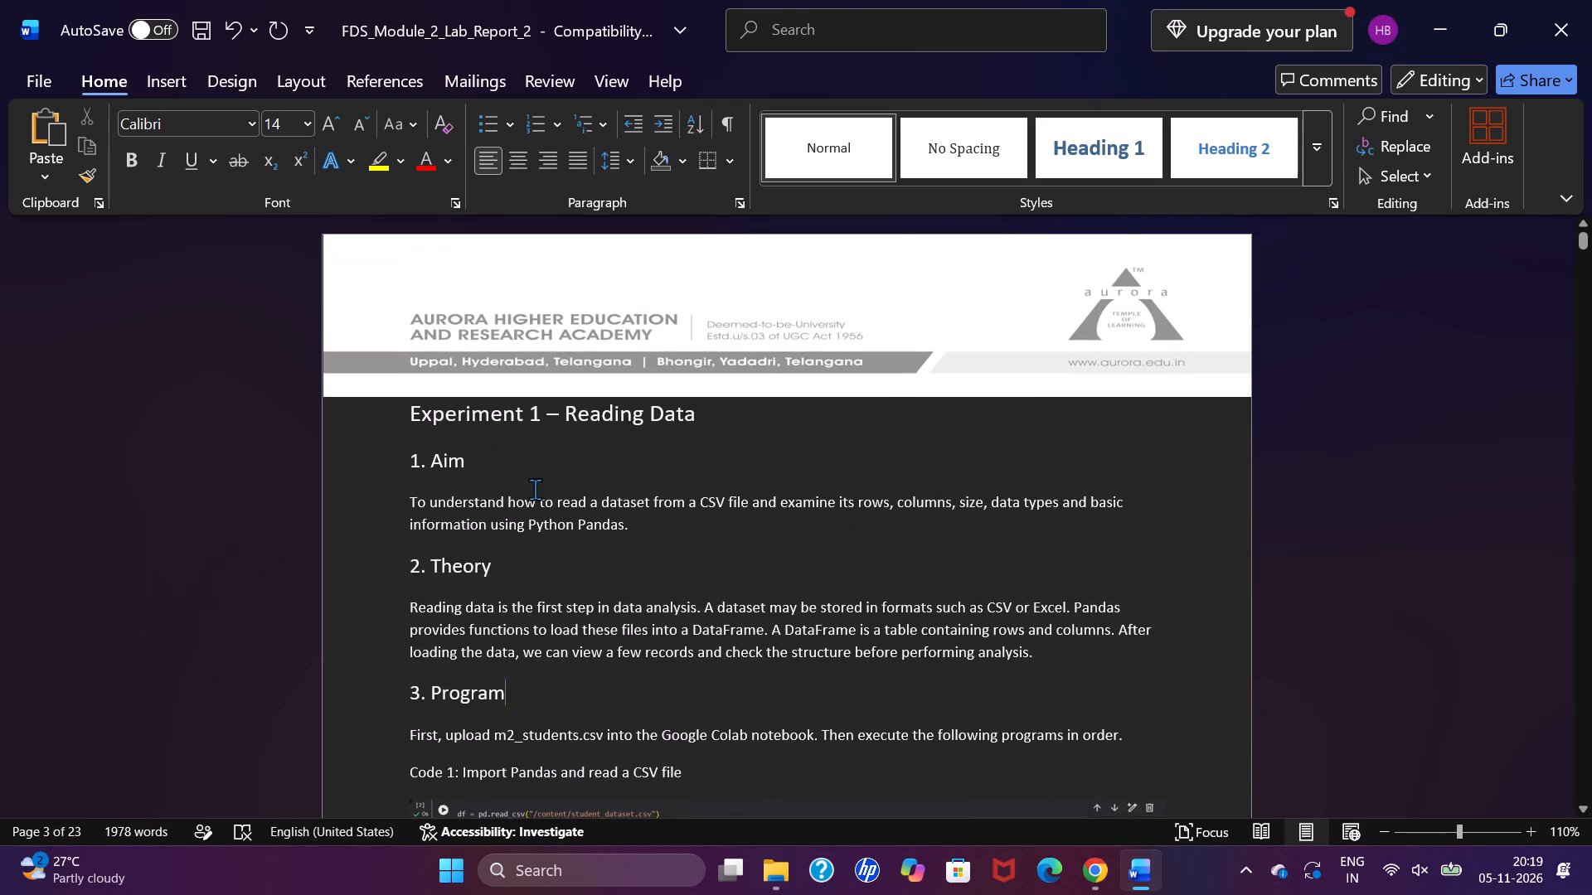
left_click_drag(709, 414, 631, 412)
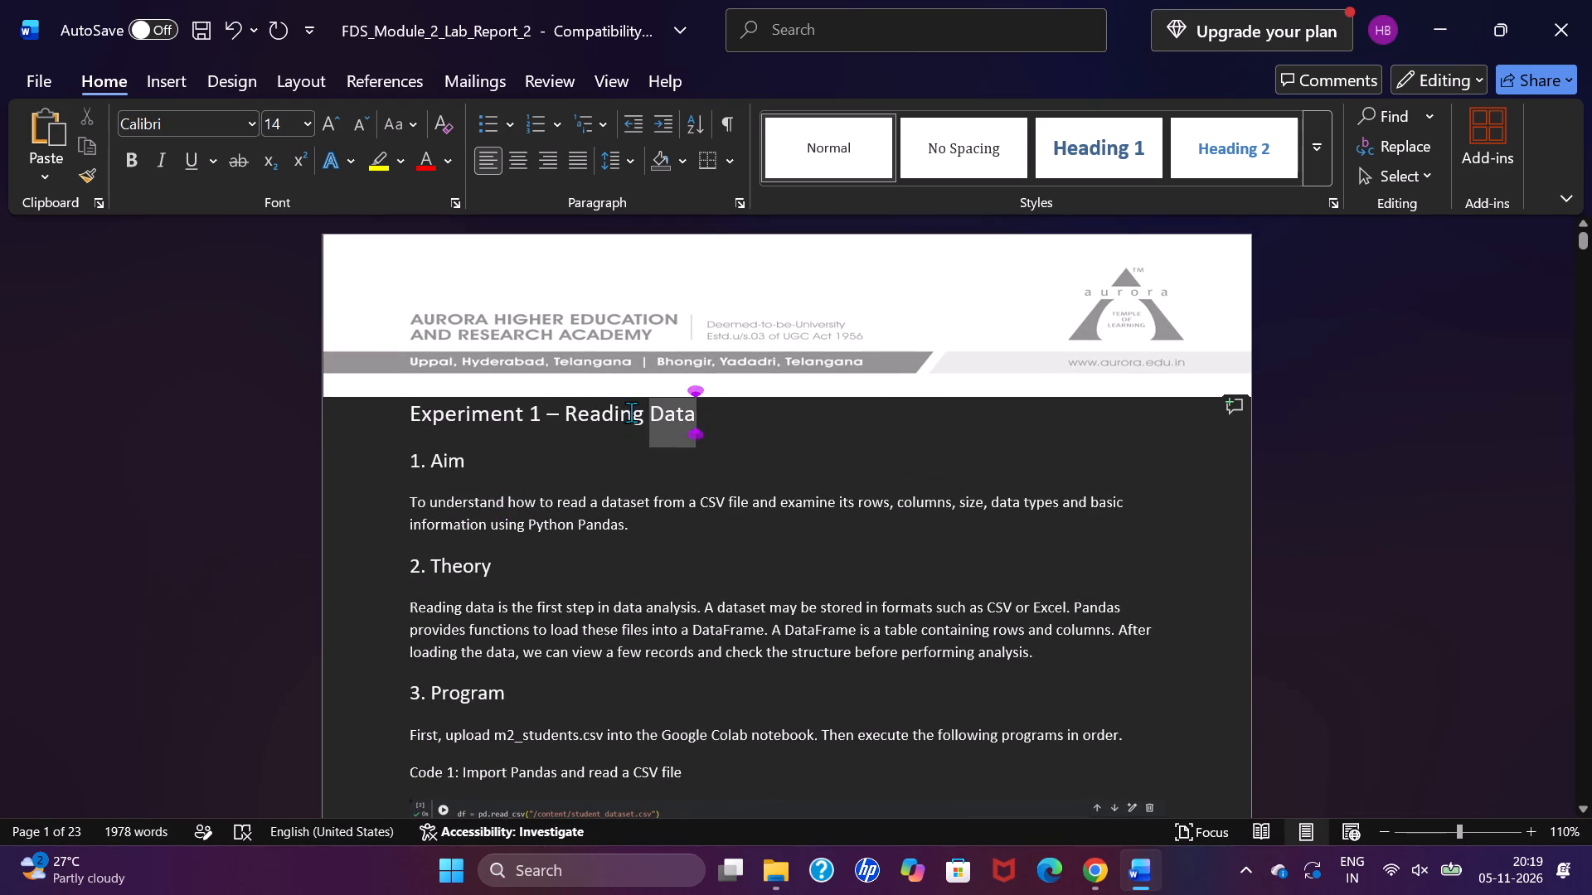
left_click_drag(631, 412, 423, 409)
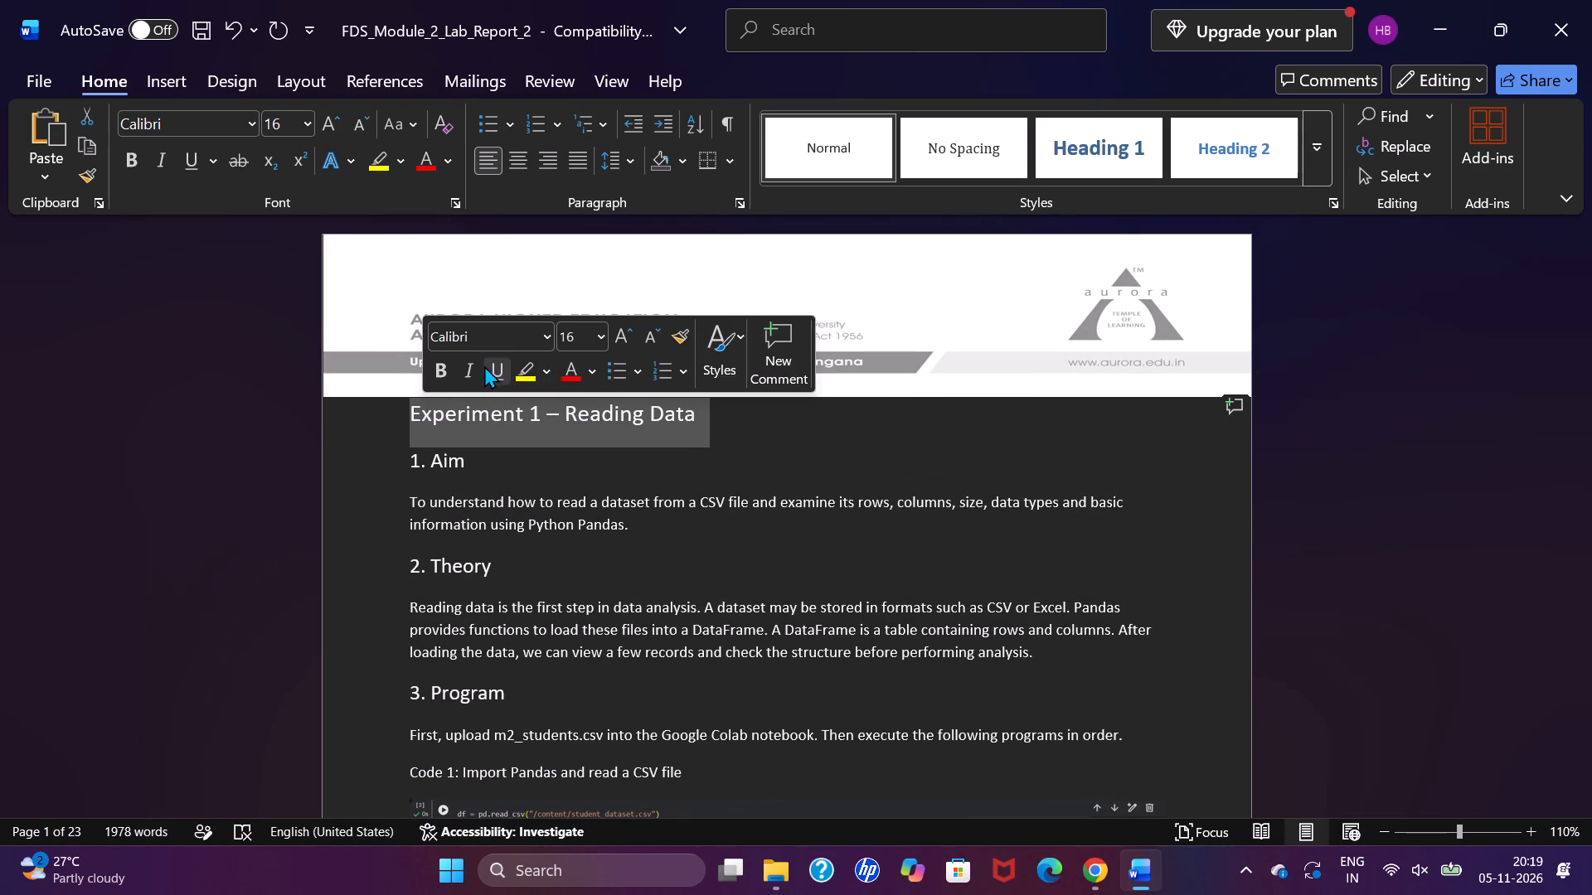
left_click(444, 365)
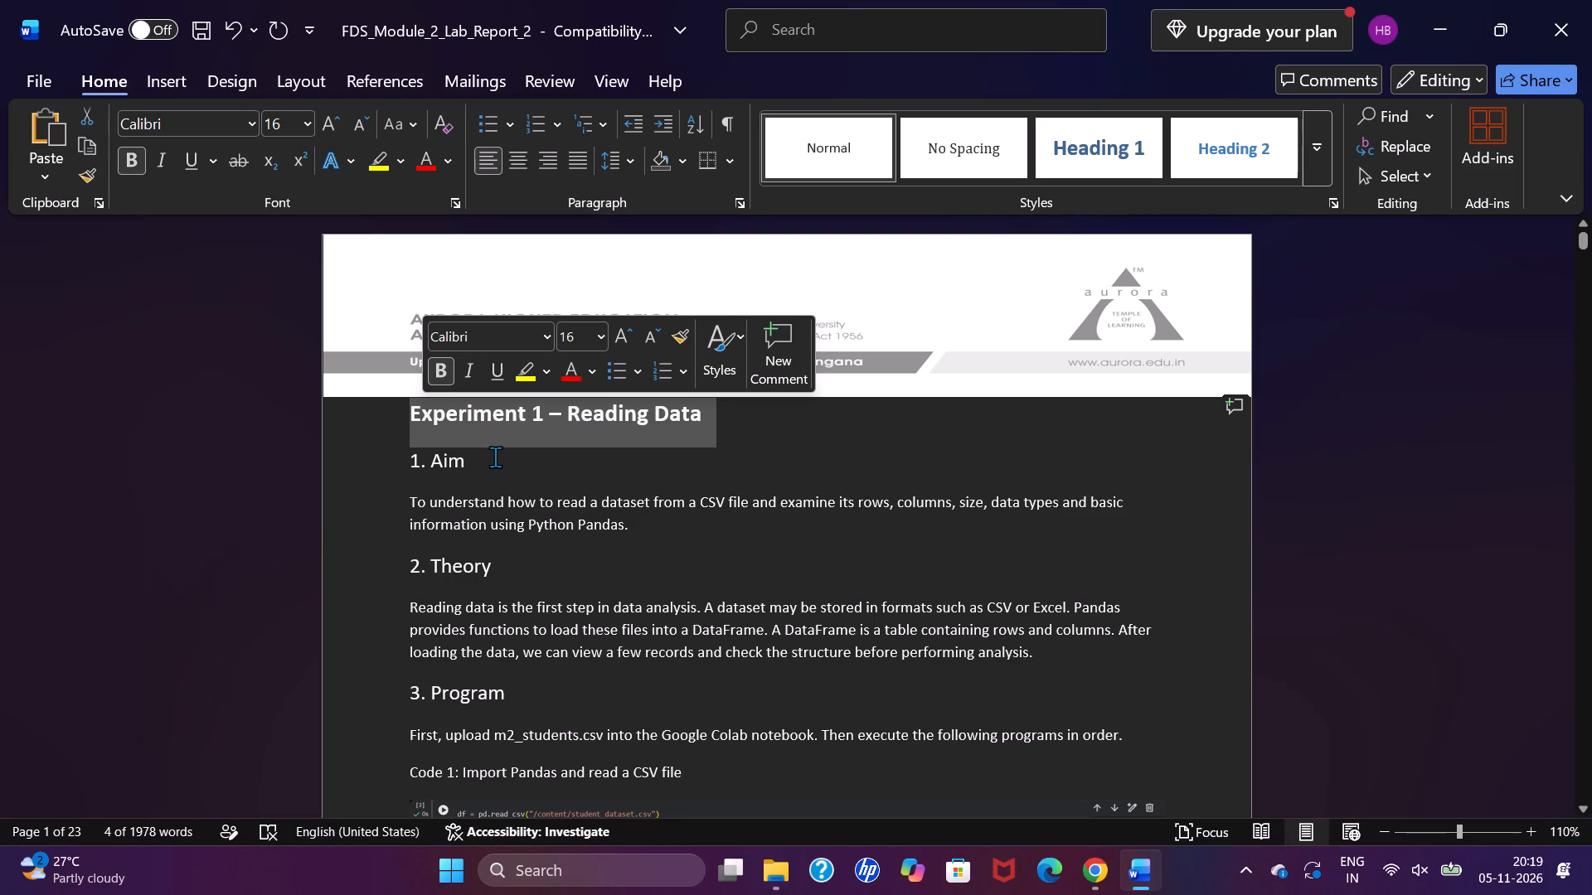
Make the "1. Aim" and "2. Theory" headings of Experiment 1 bold.
left_click(495, 457)
left_click_drag(495, 457, 404, 457)
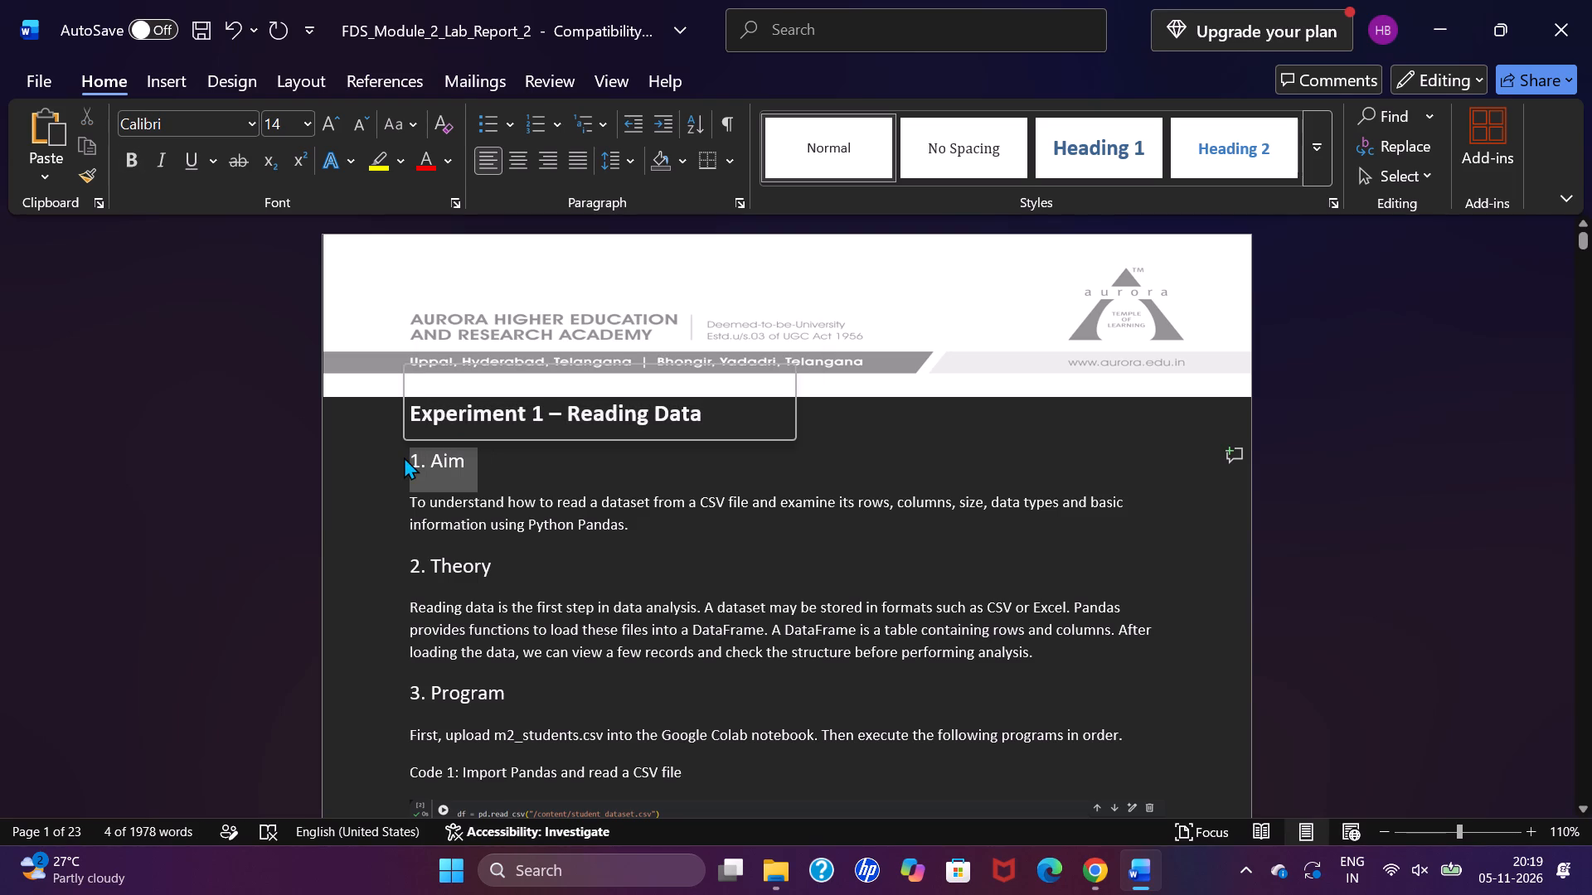
left_click(420, 418)
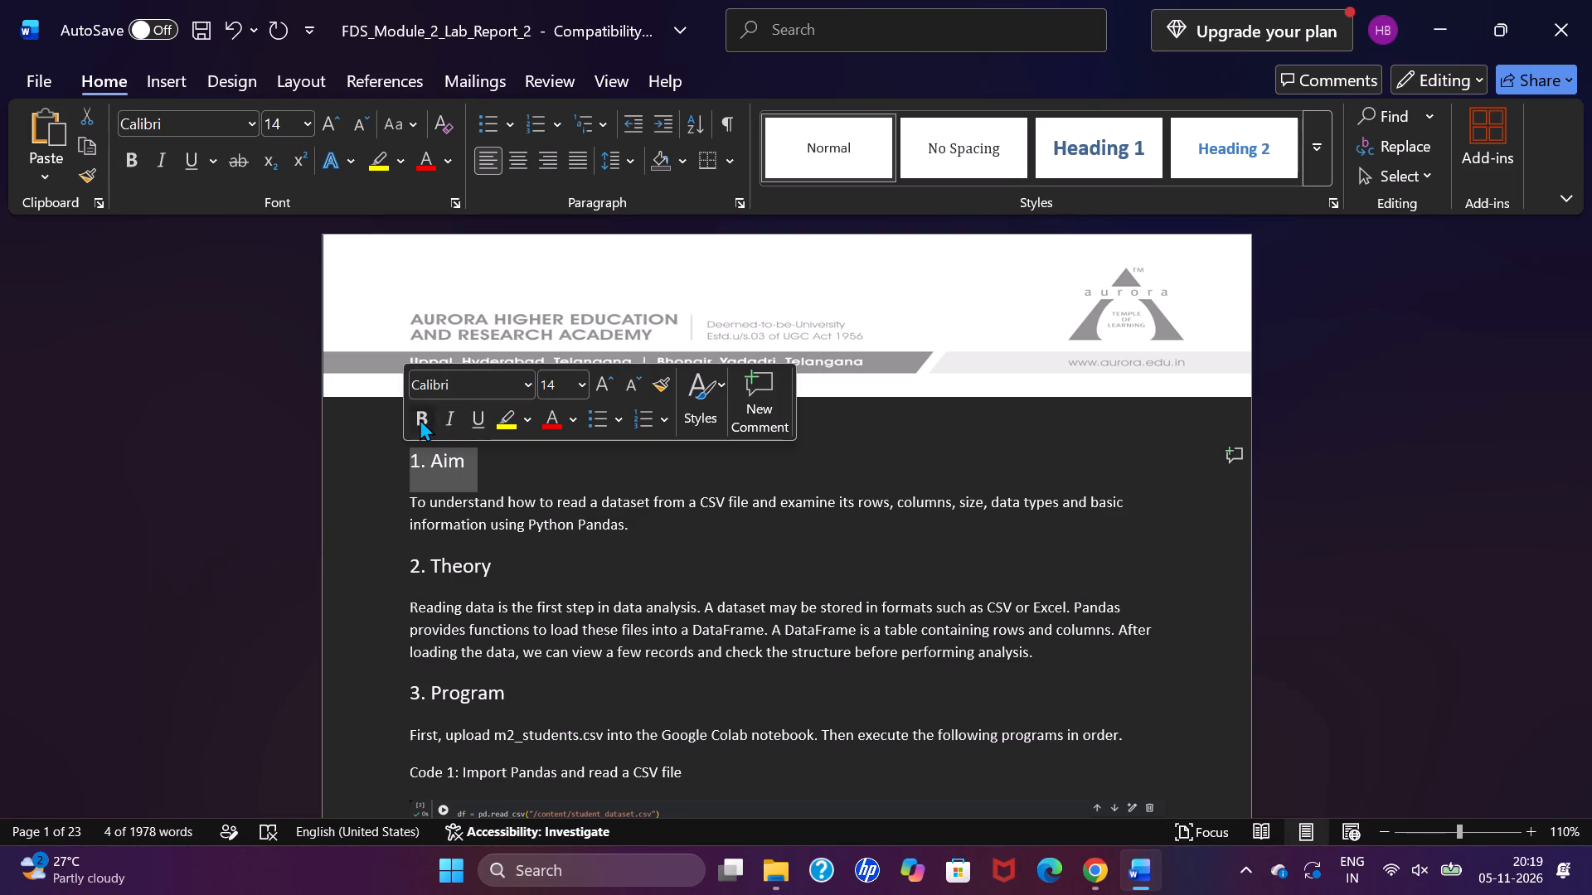
left_click_drag(525, 568, 434, 575)
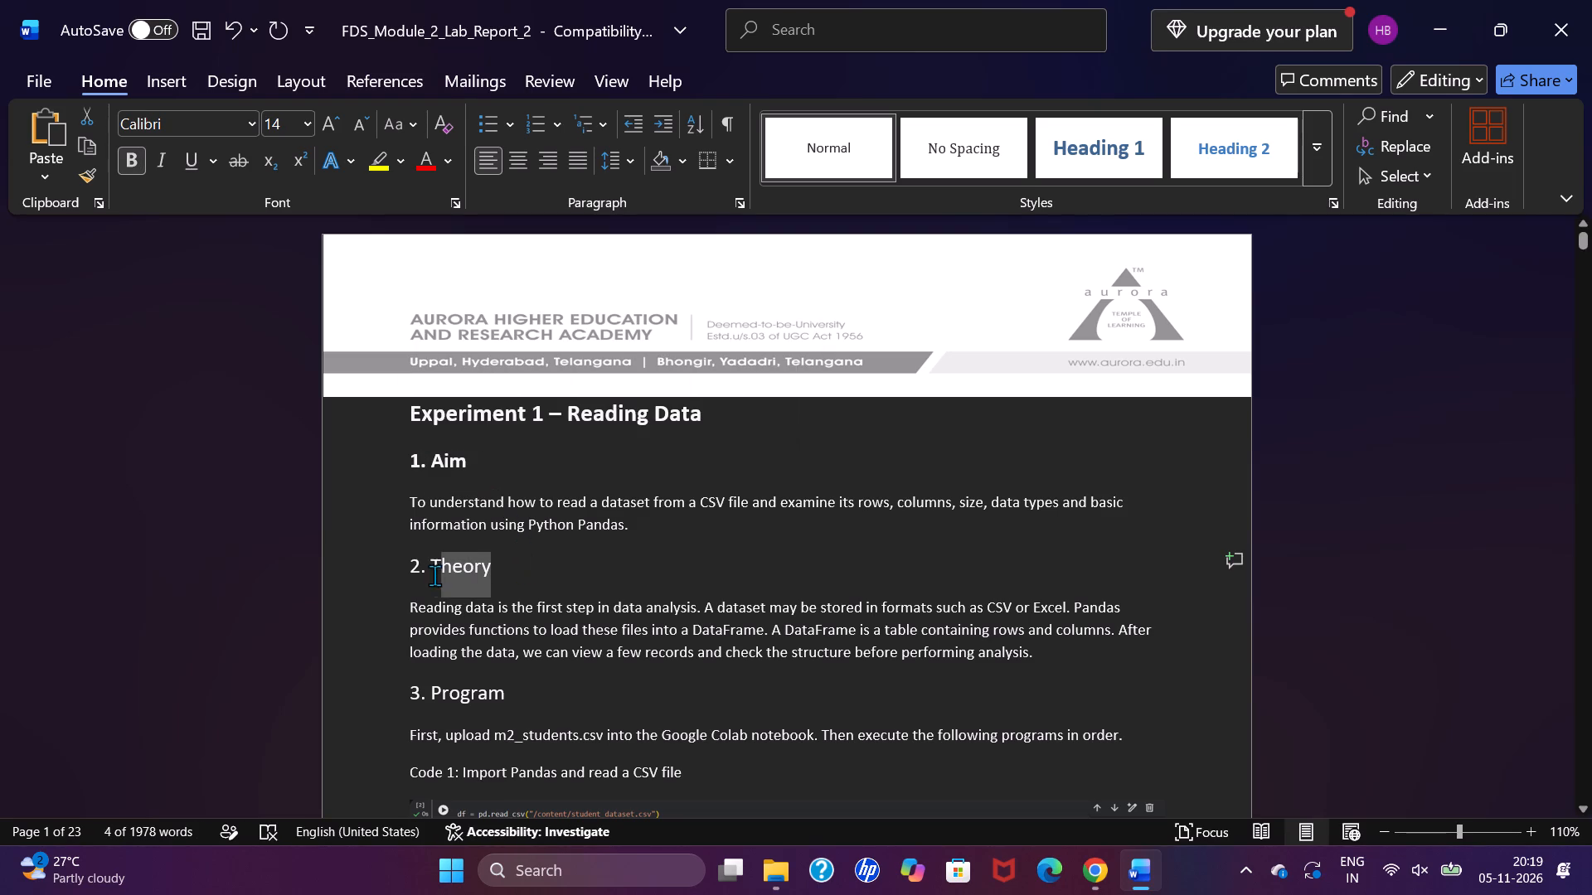
left_click_drag(434, 575, 409, 574)
left_click(430, 540)
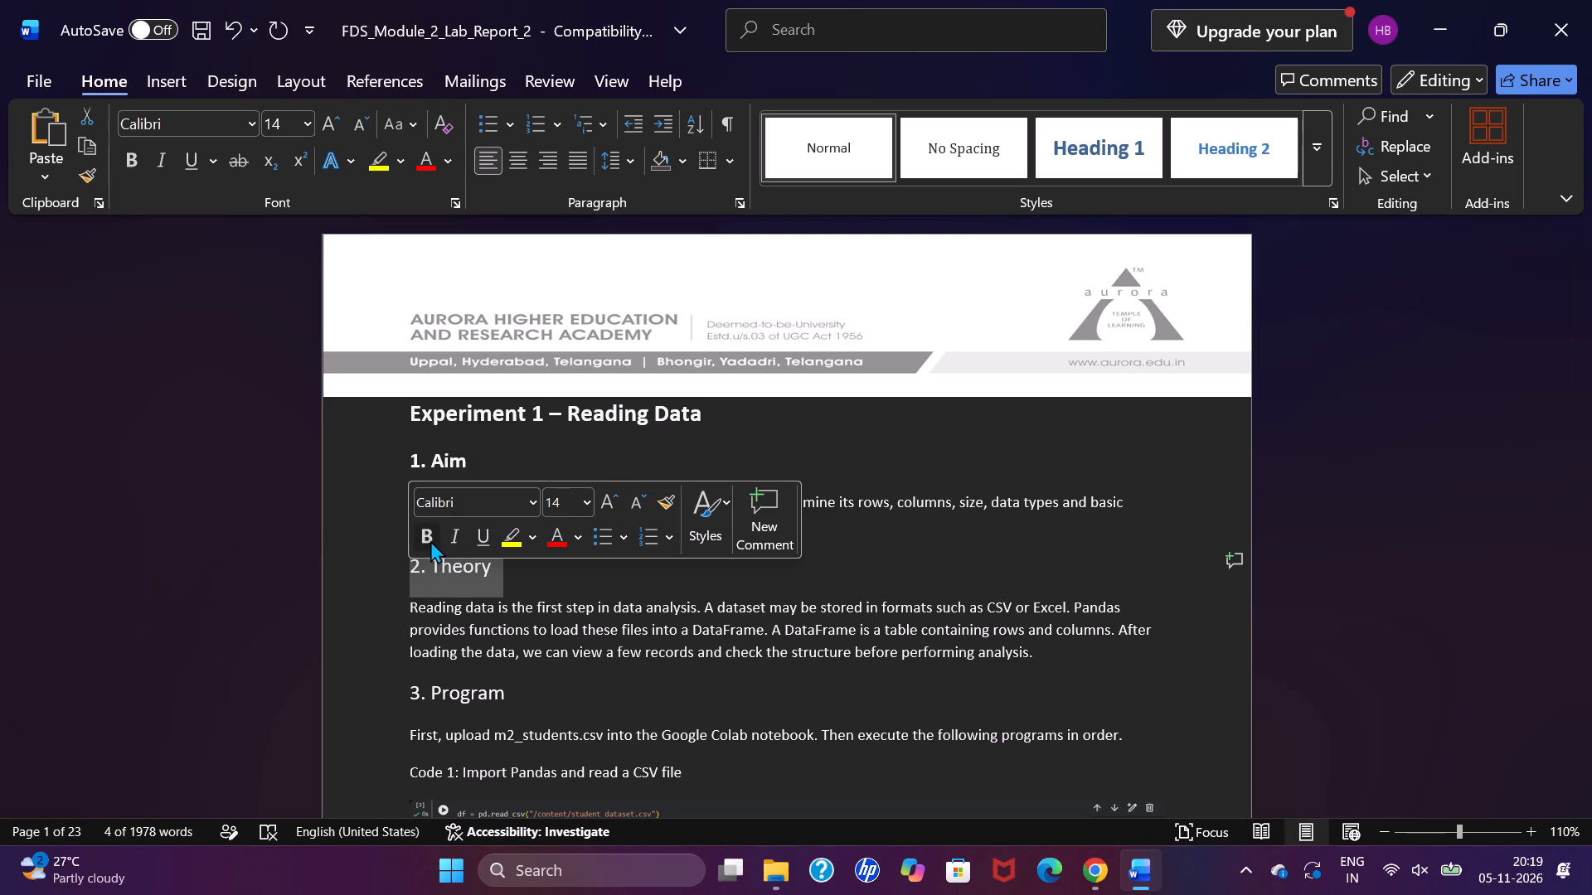
Make the "3. Program" heading of Experiment 1 bold.
left_click_drag(541, 690, 449, 703)
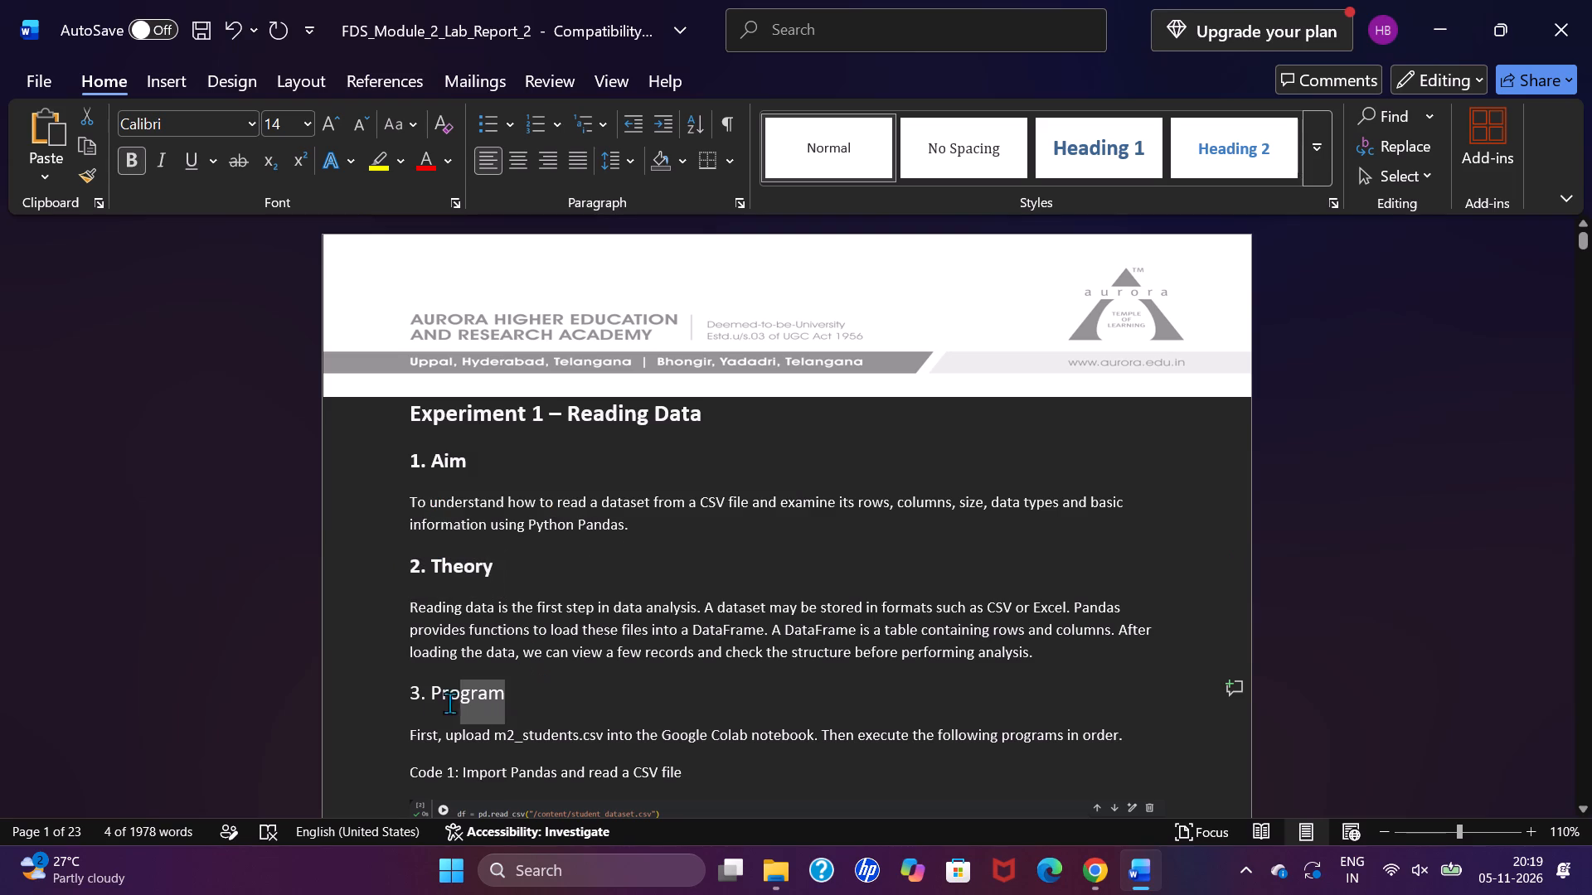
left_click_drag(449, 703, 405, 704)
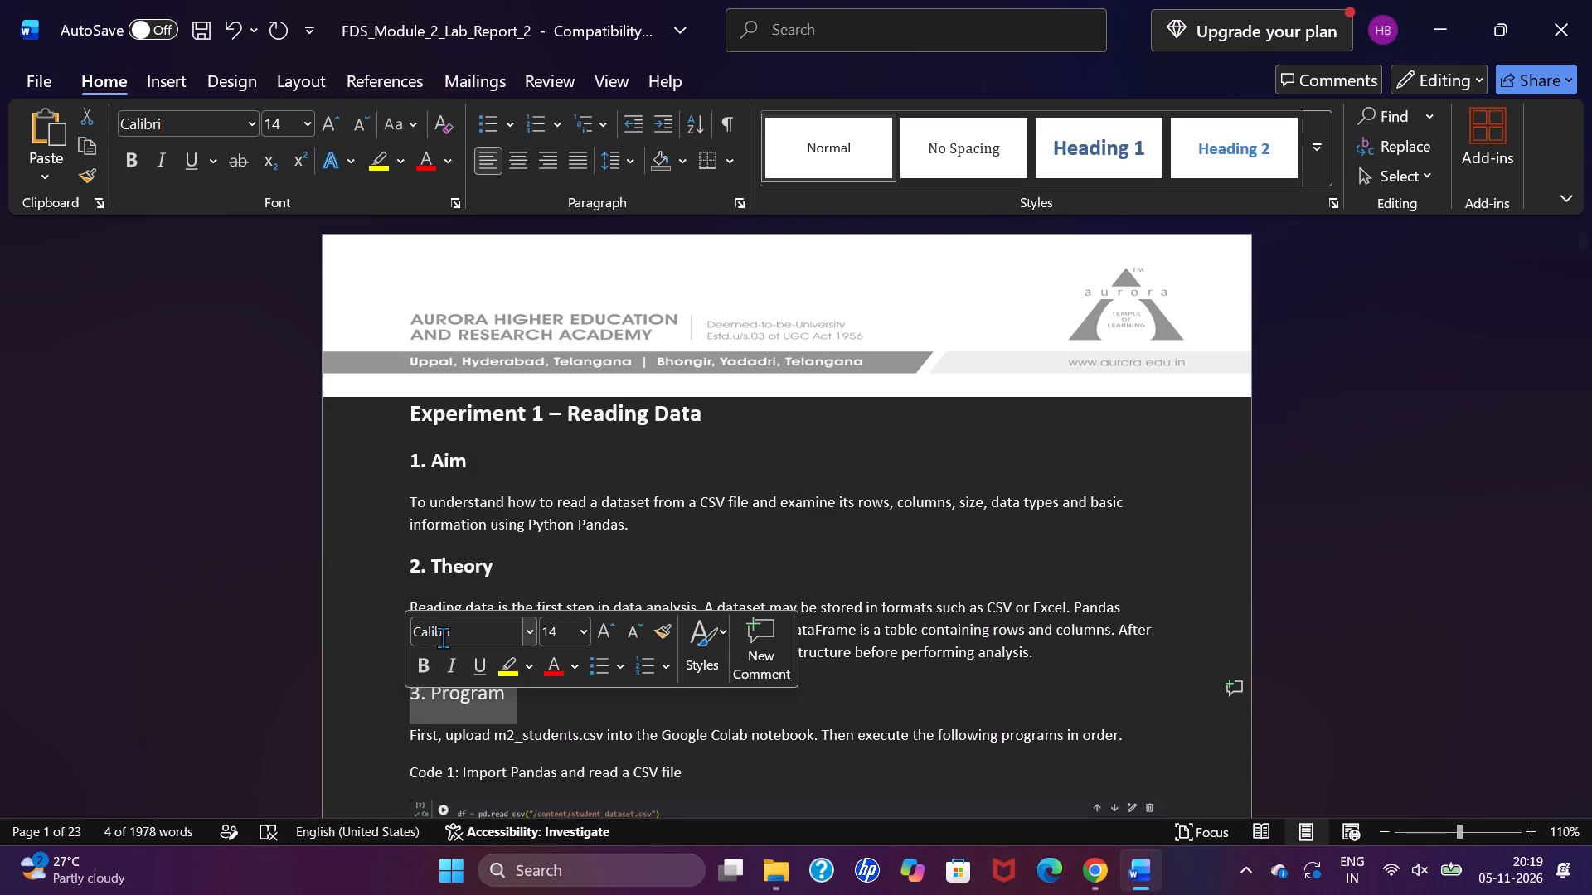
left_click(434, 654)
Make the "5. Explanation – Write in your own words" heading at the end of Experiment 1 bold.
scroll(434, 654, "down", 1)
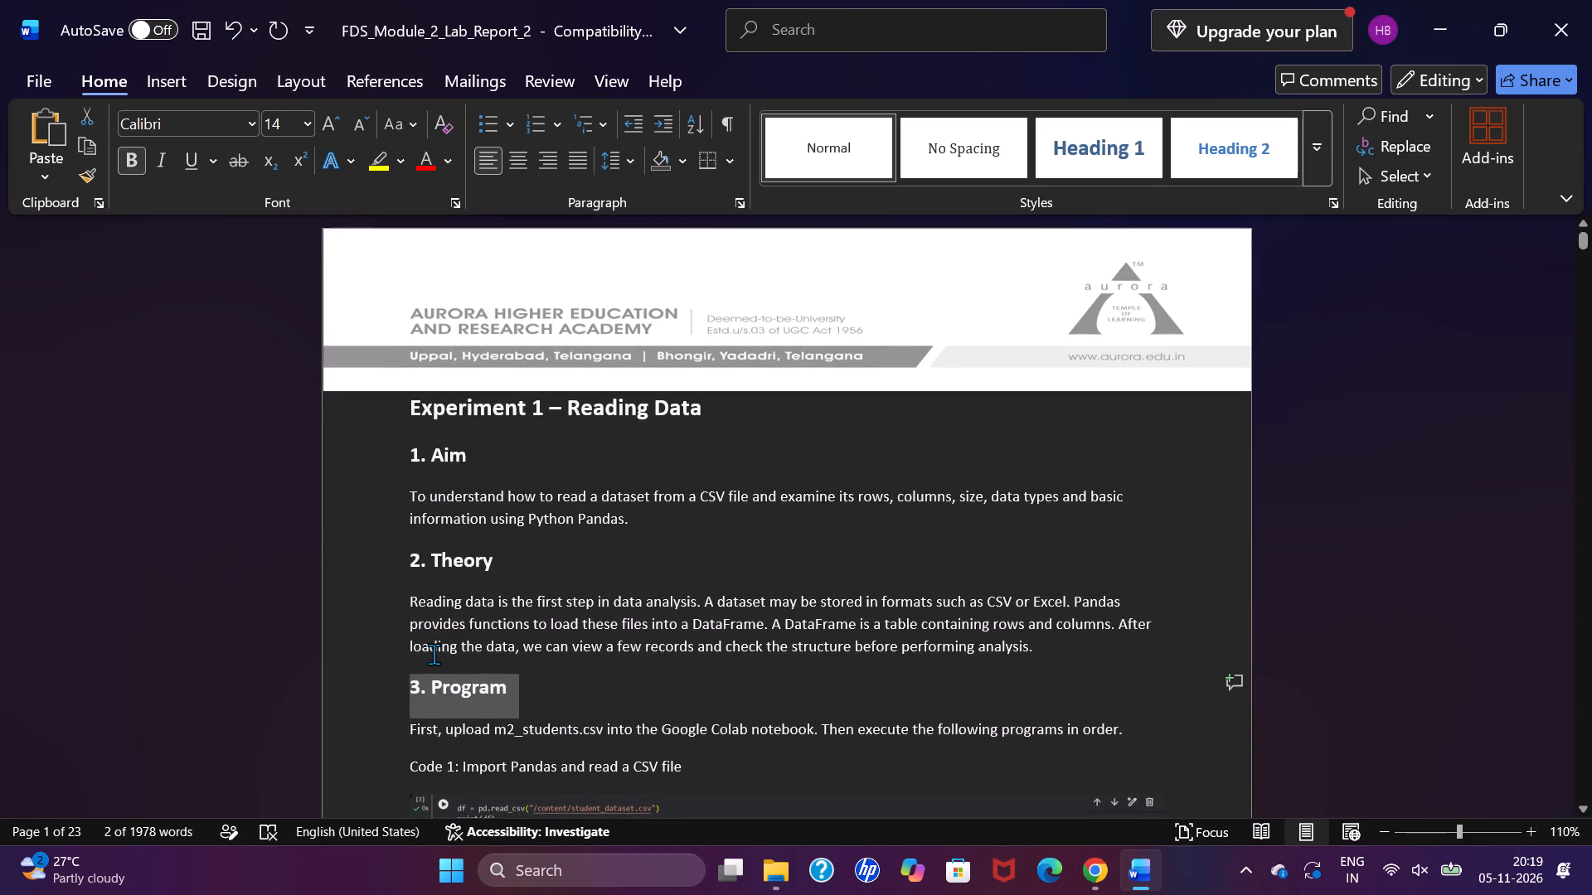
scroll(434, 654, "down", 4)
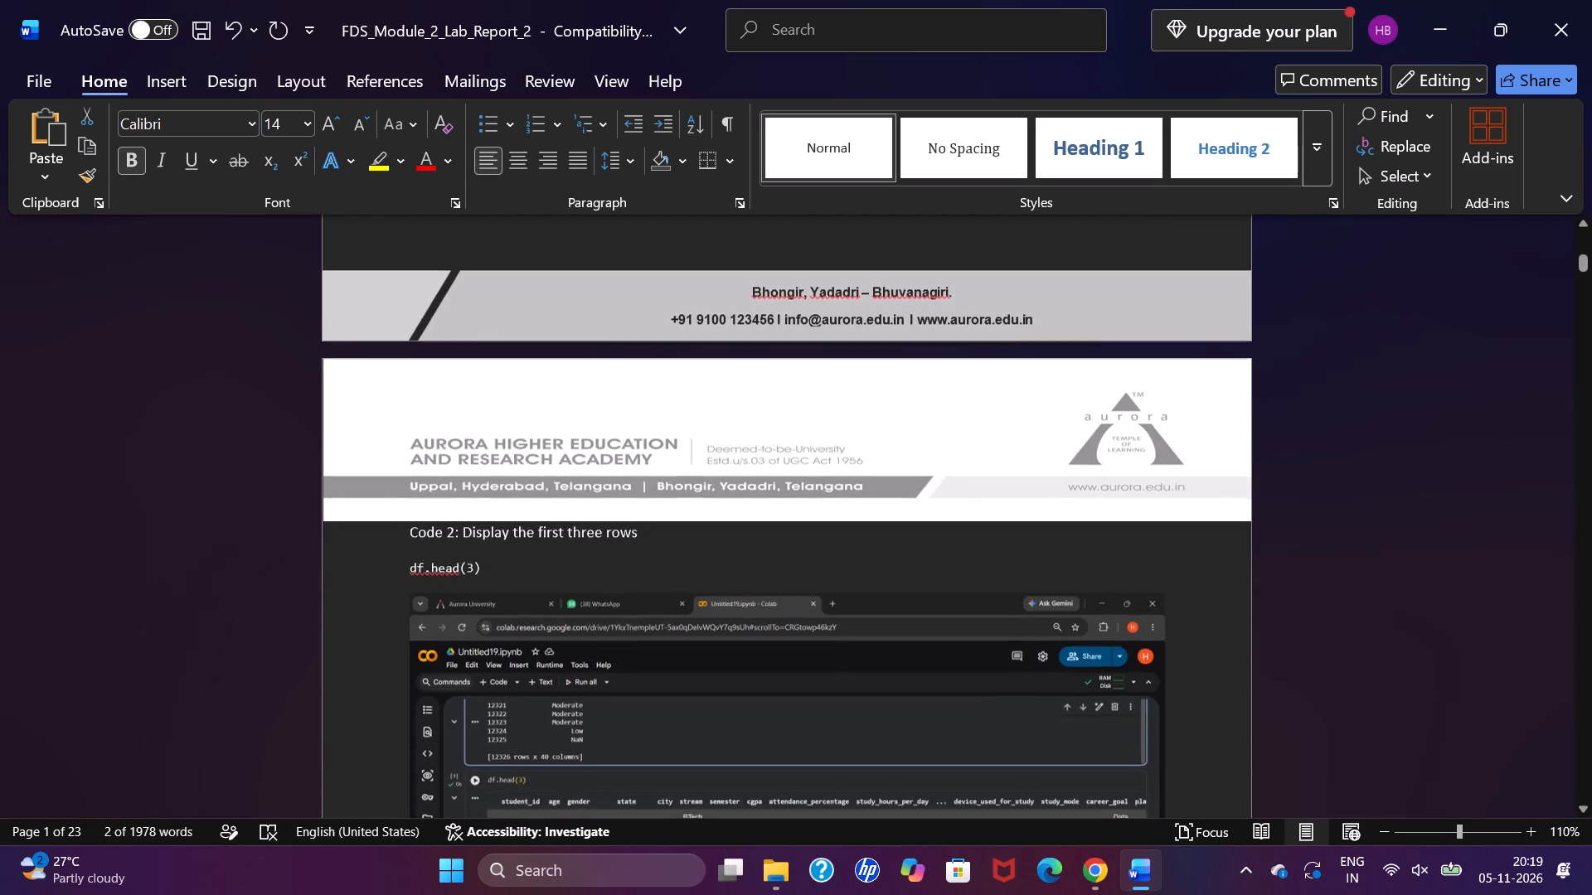
scroll(434, 654, "down", 1)
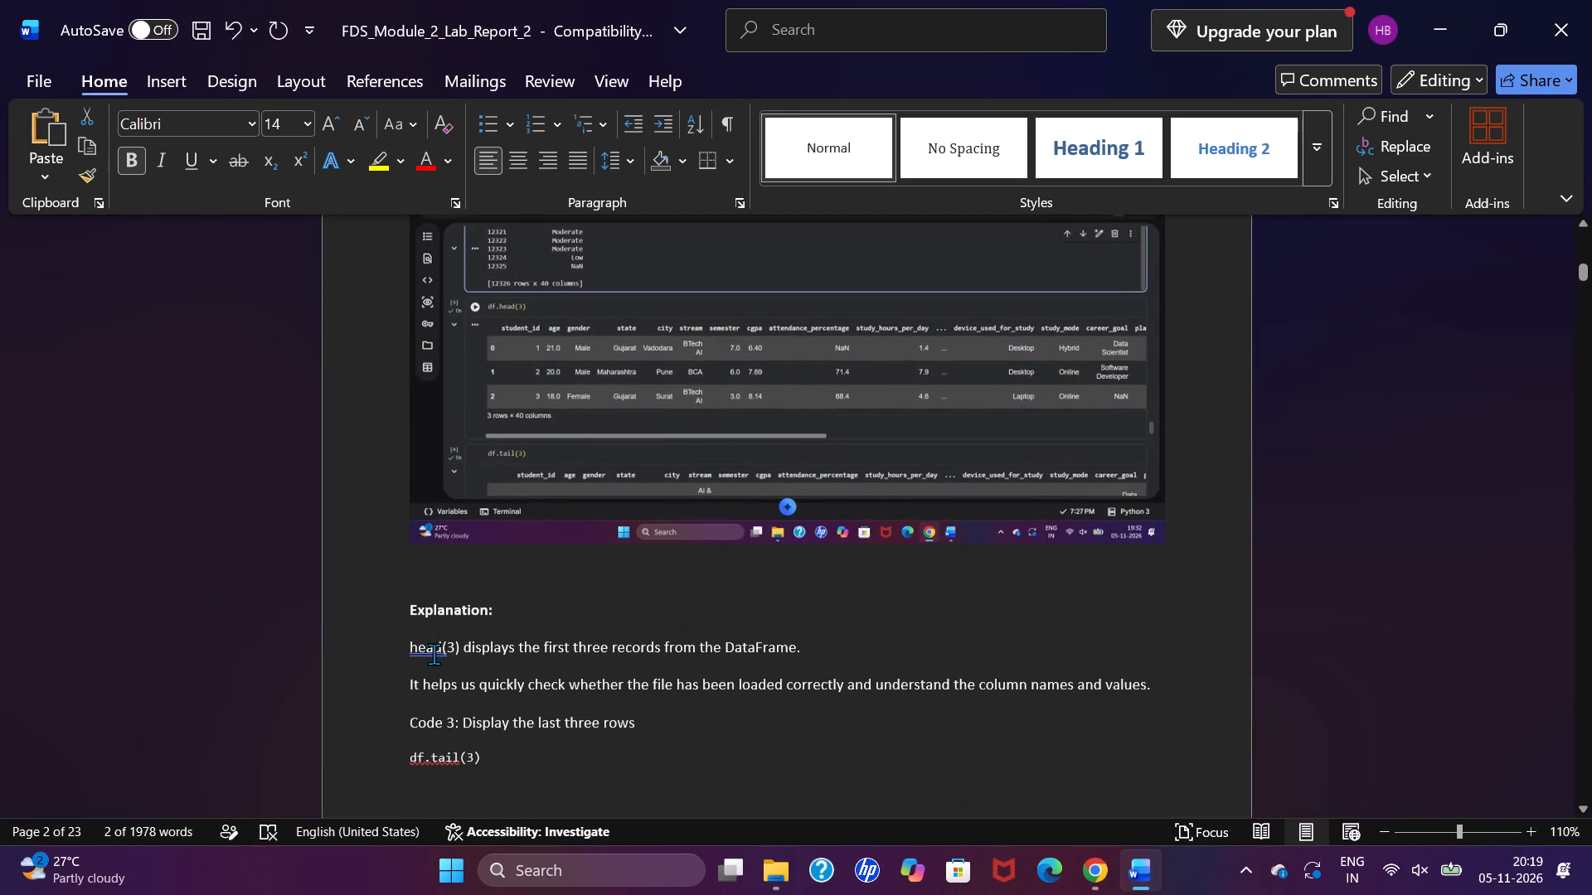
scroll(434, 654, "down", 1)
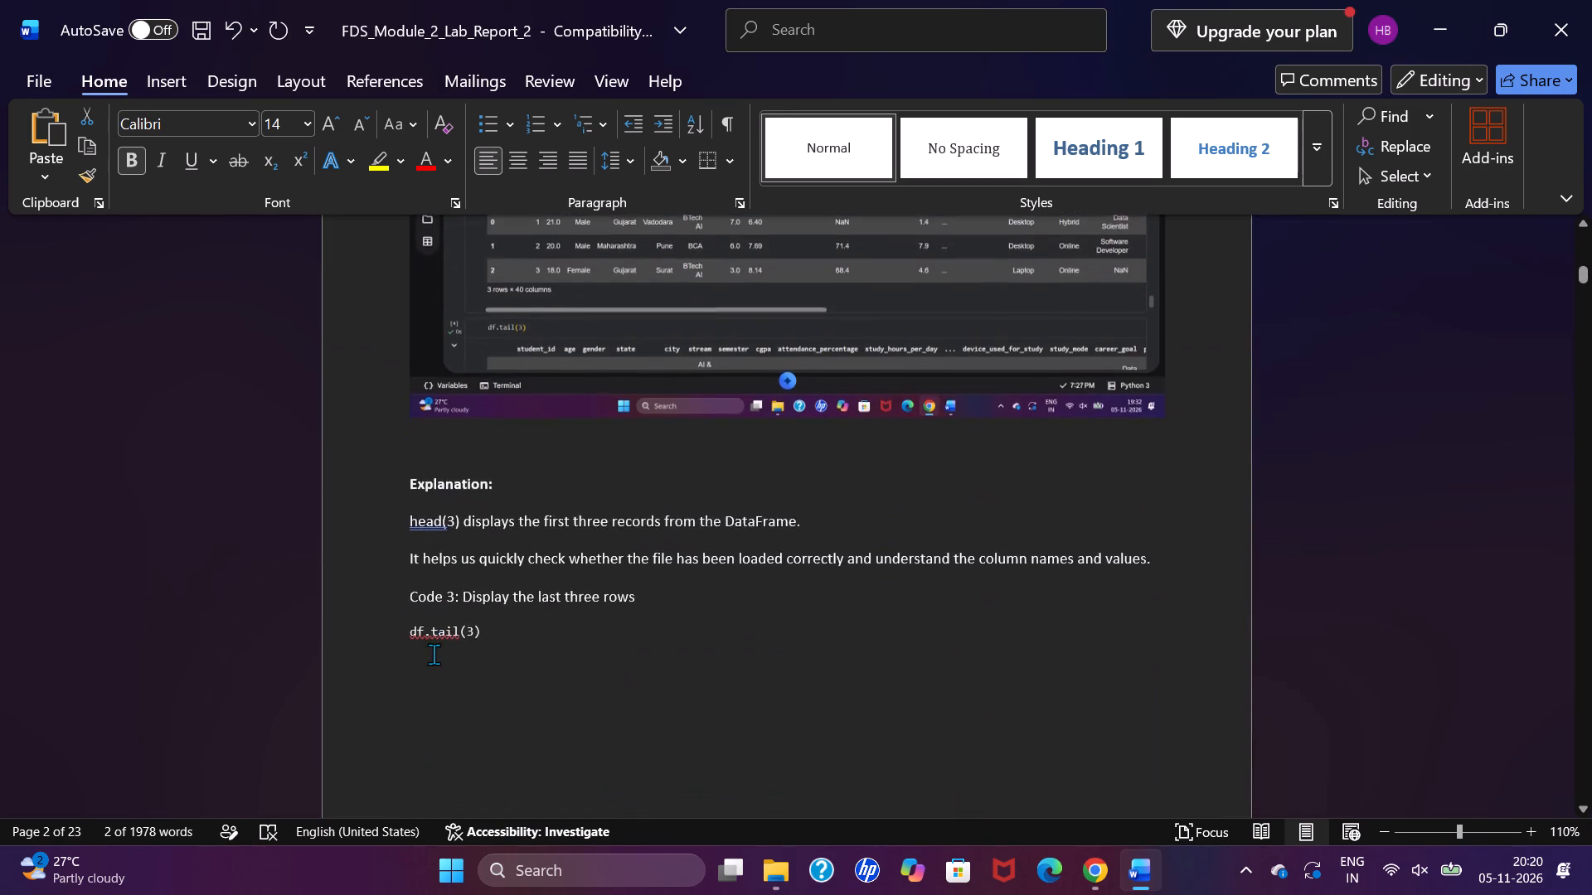
scroll(434, 654, "down", 7)
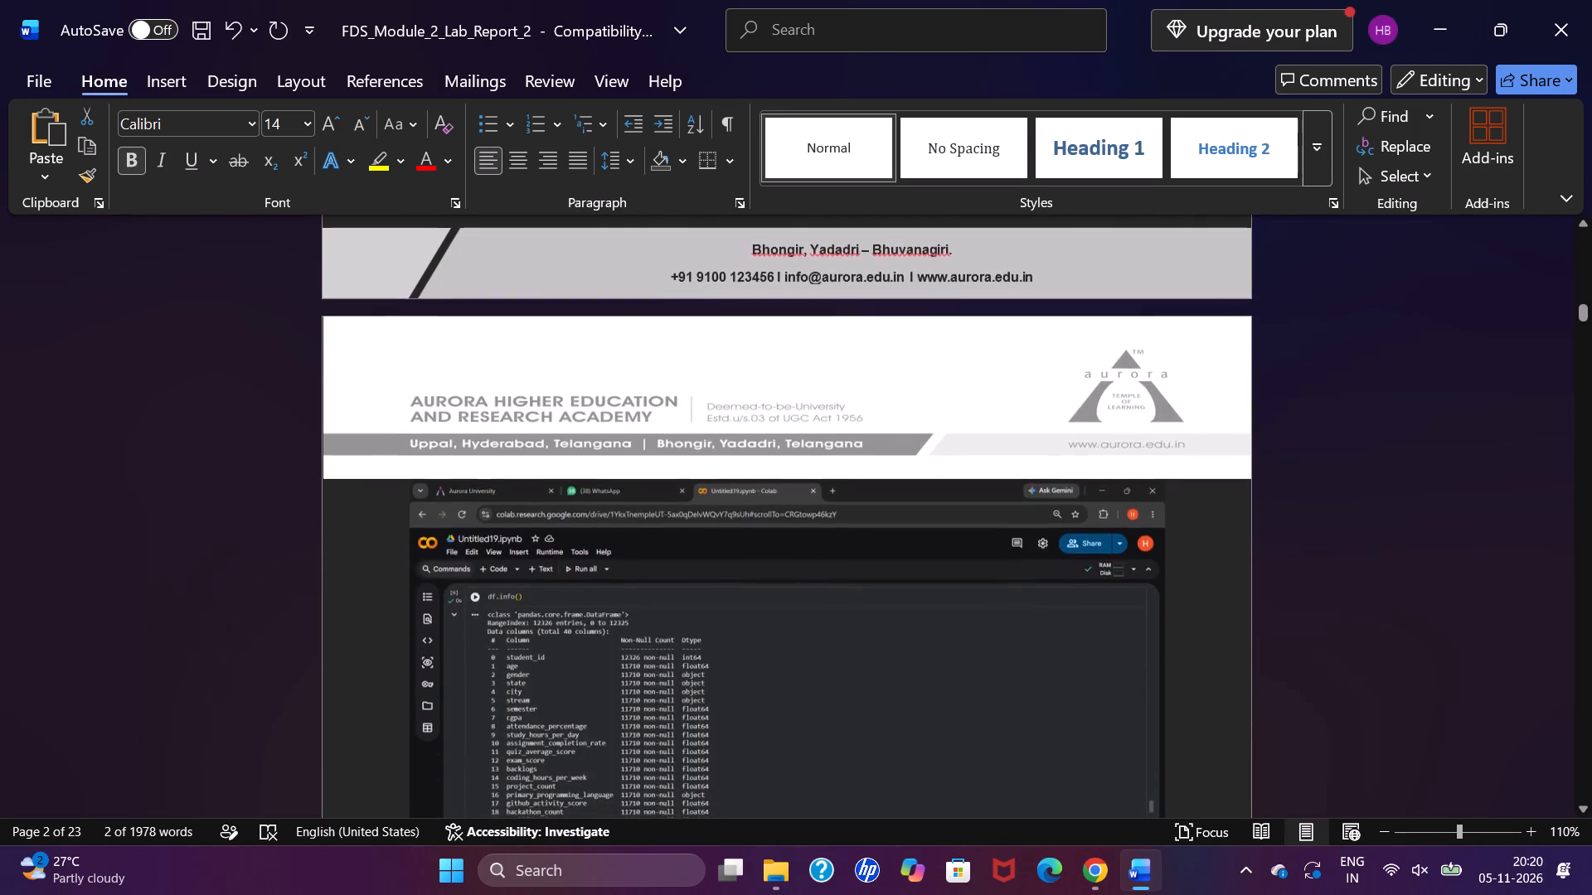
scroll(434, 654, "down", 5)
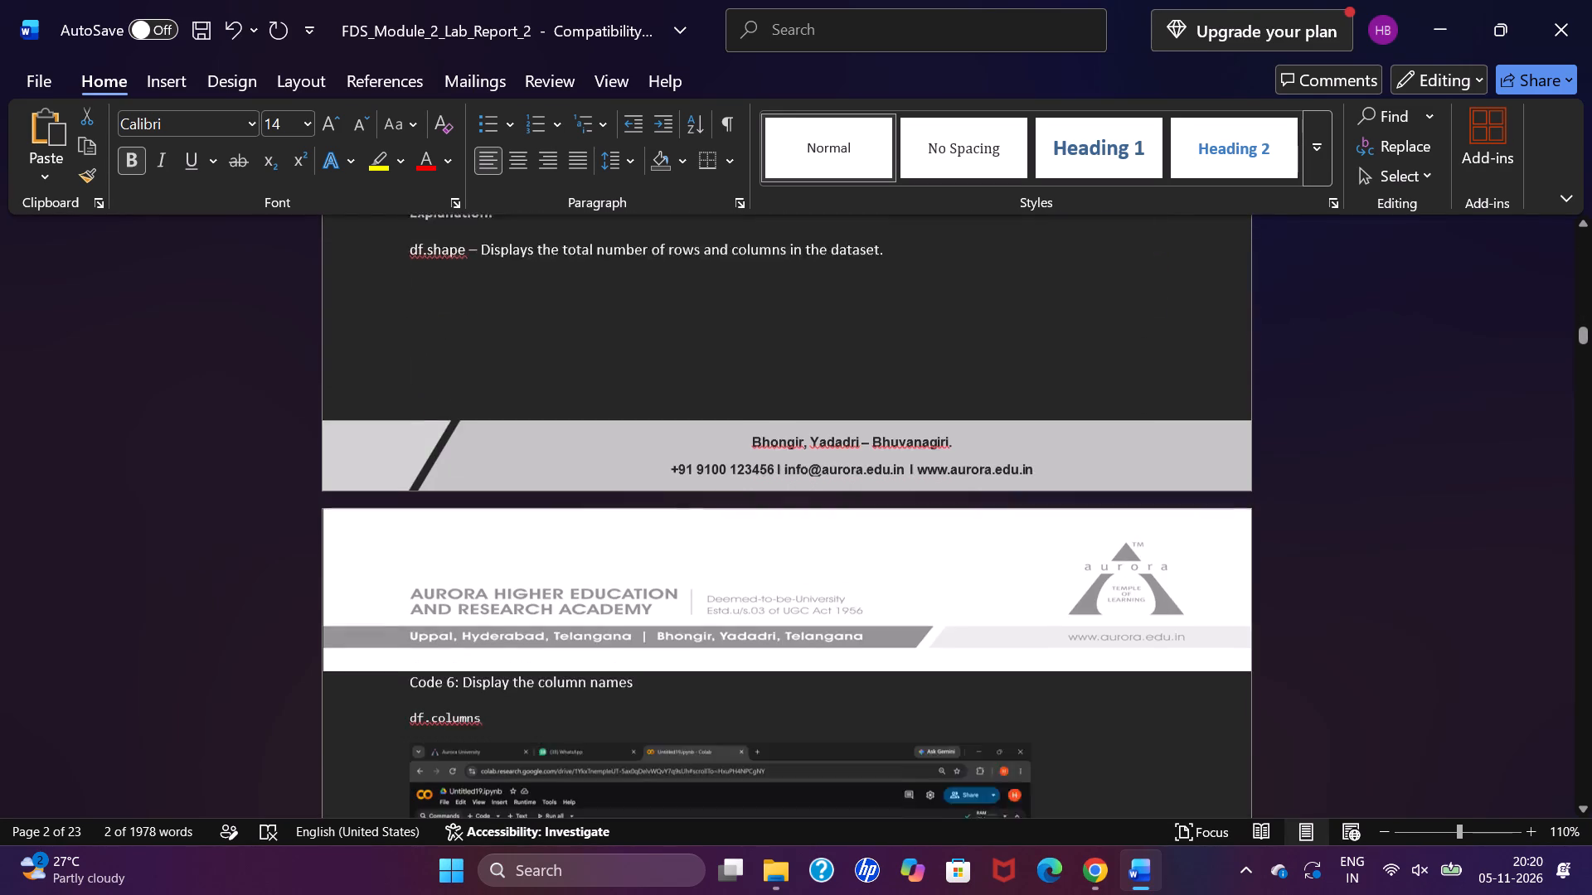
scroll(434, 654, "down", 4)
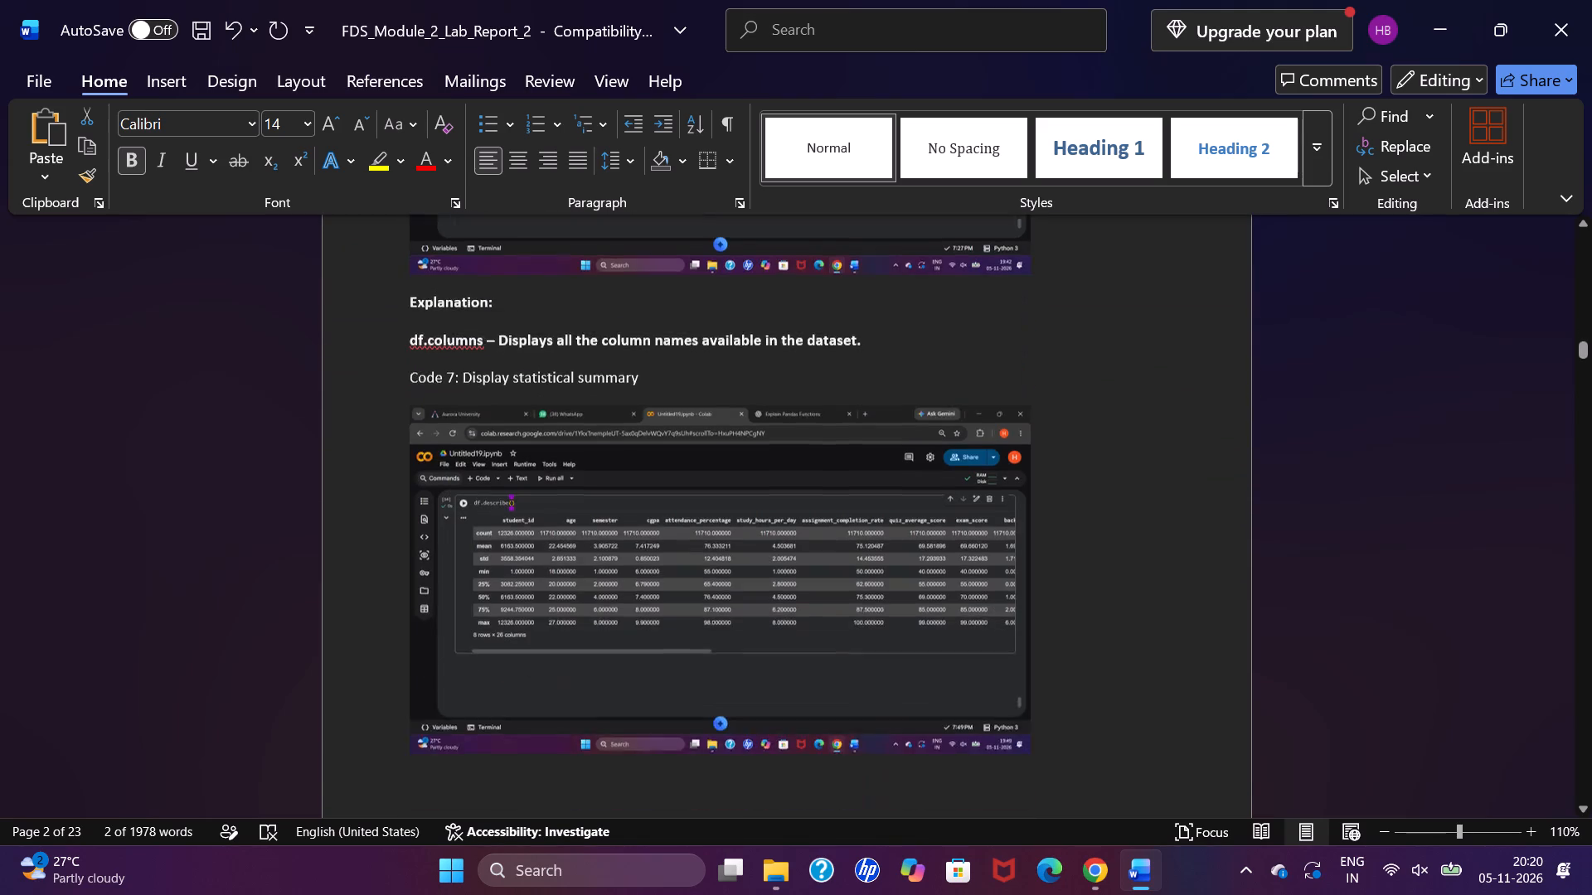
scroll(434, 654, "down", 3)
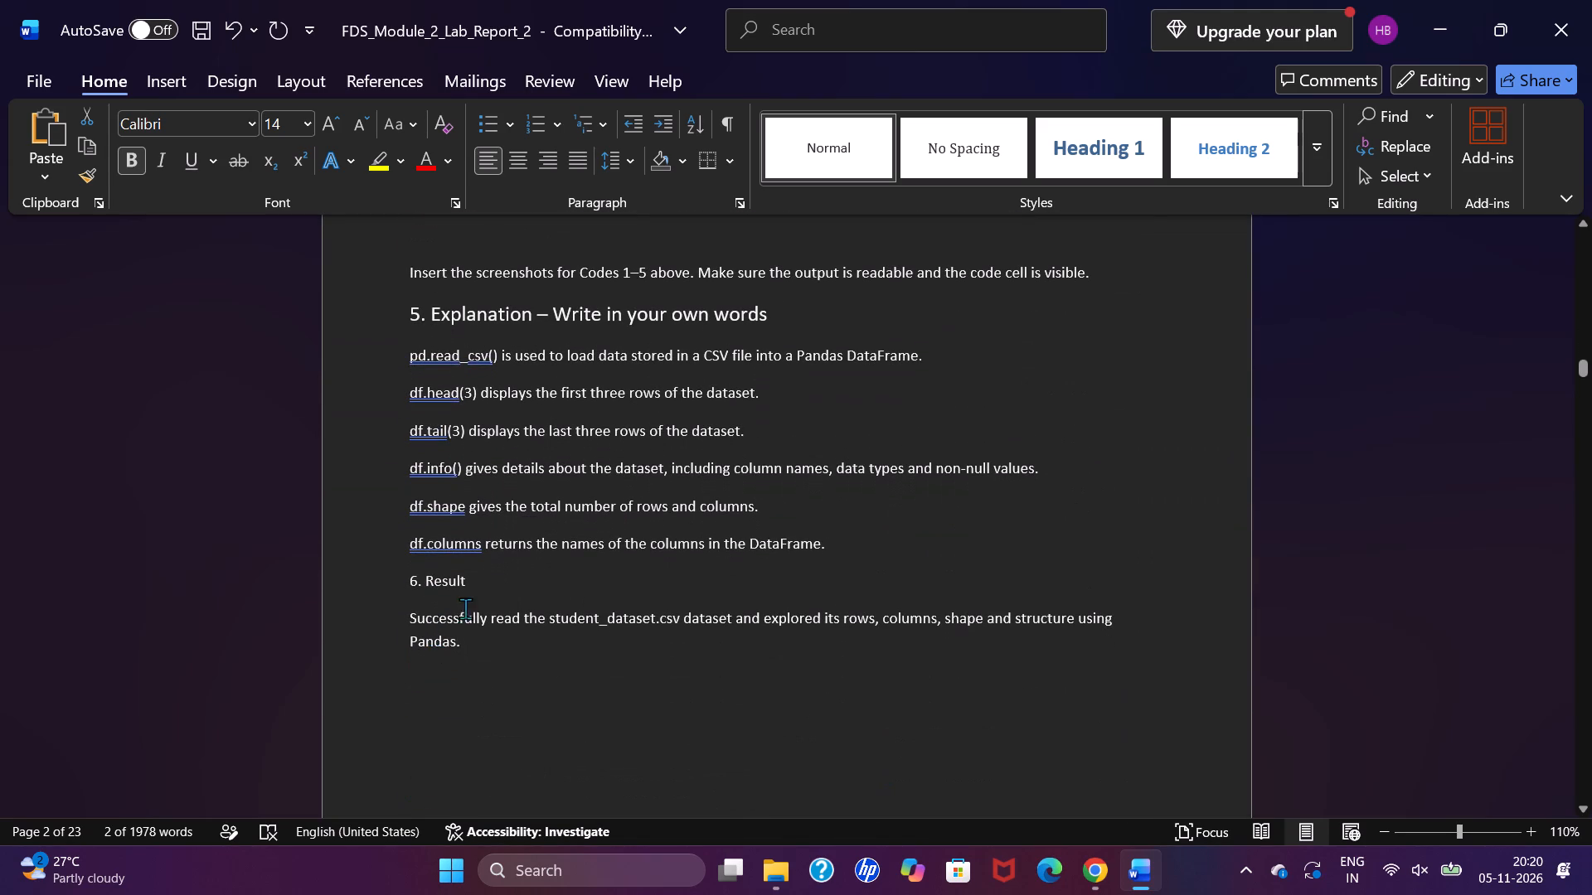
left_click_drag(778, 311, 670, 330)
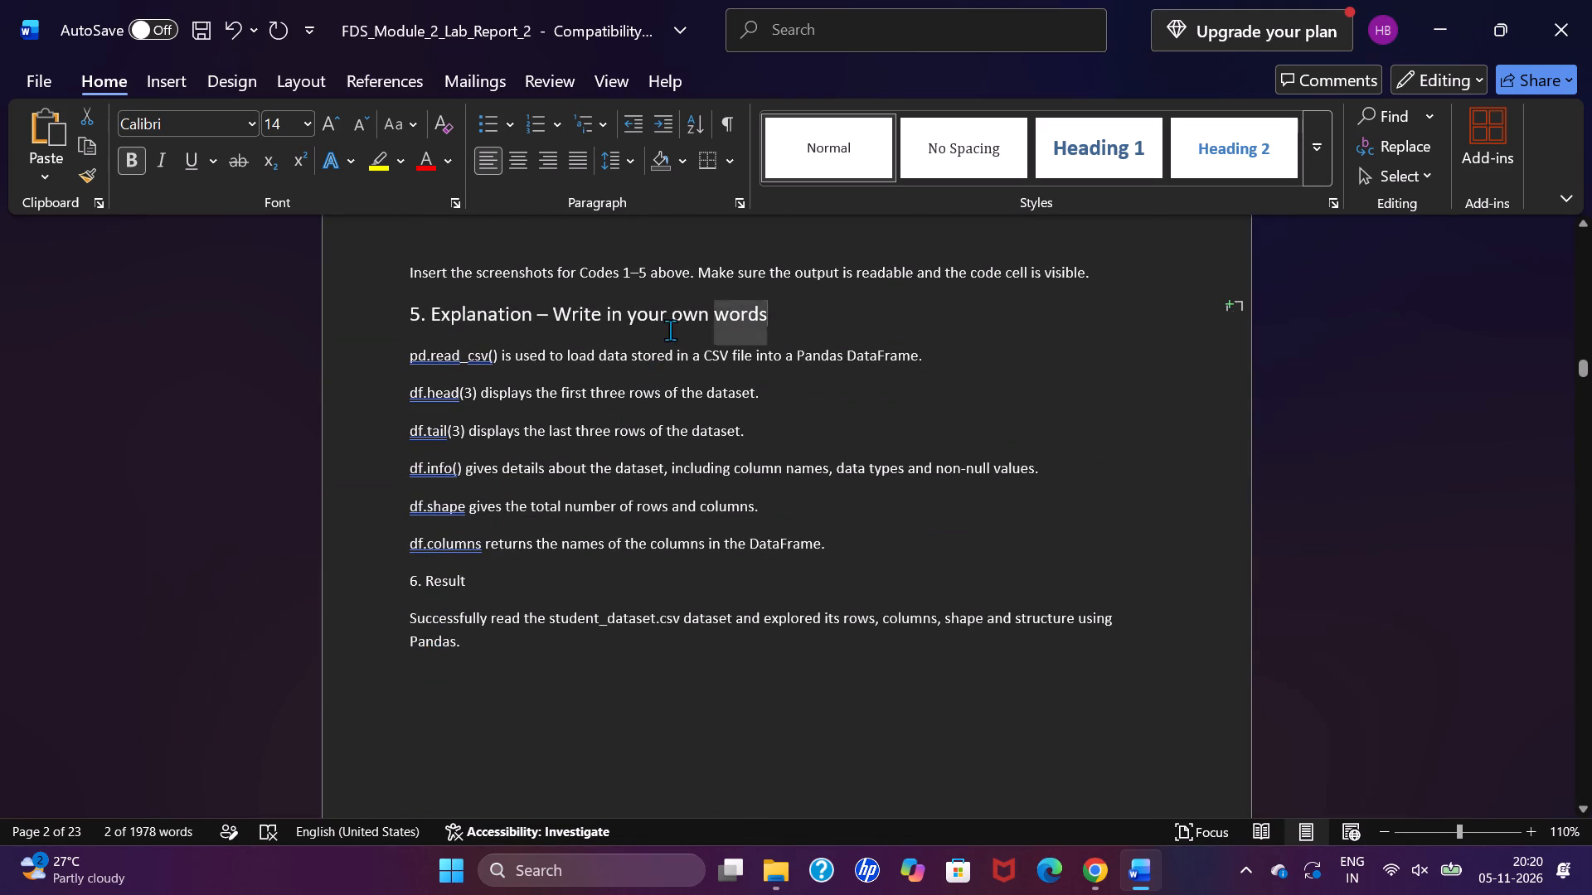
left_click_drag(670, 330, 449, 322)
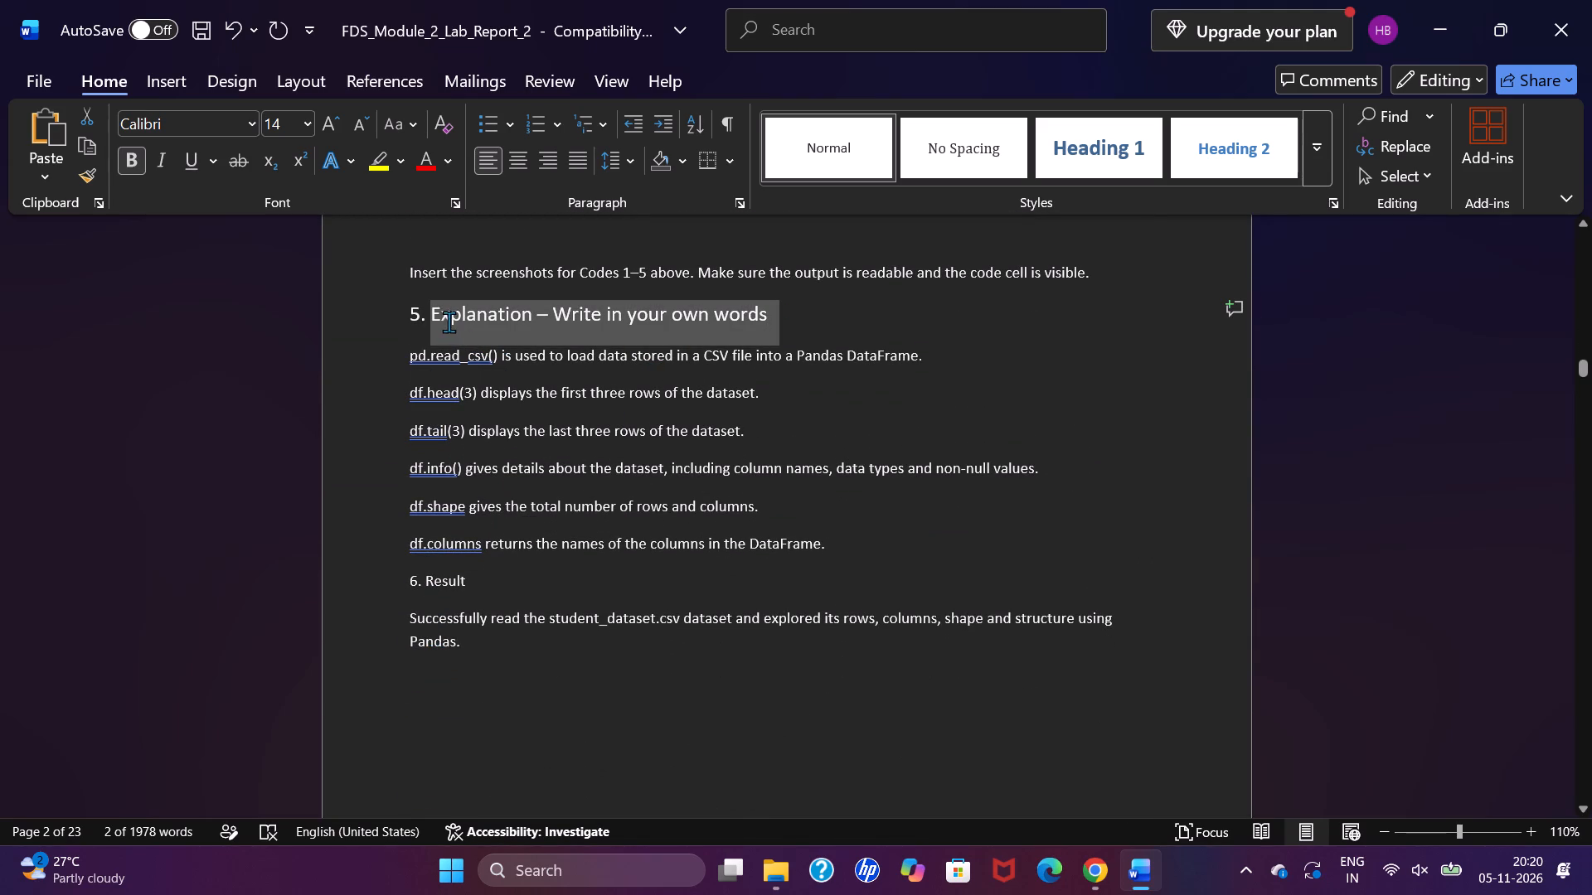
left_click_drag(449, 322, 409, 319)
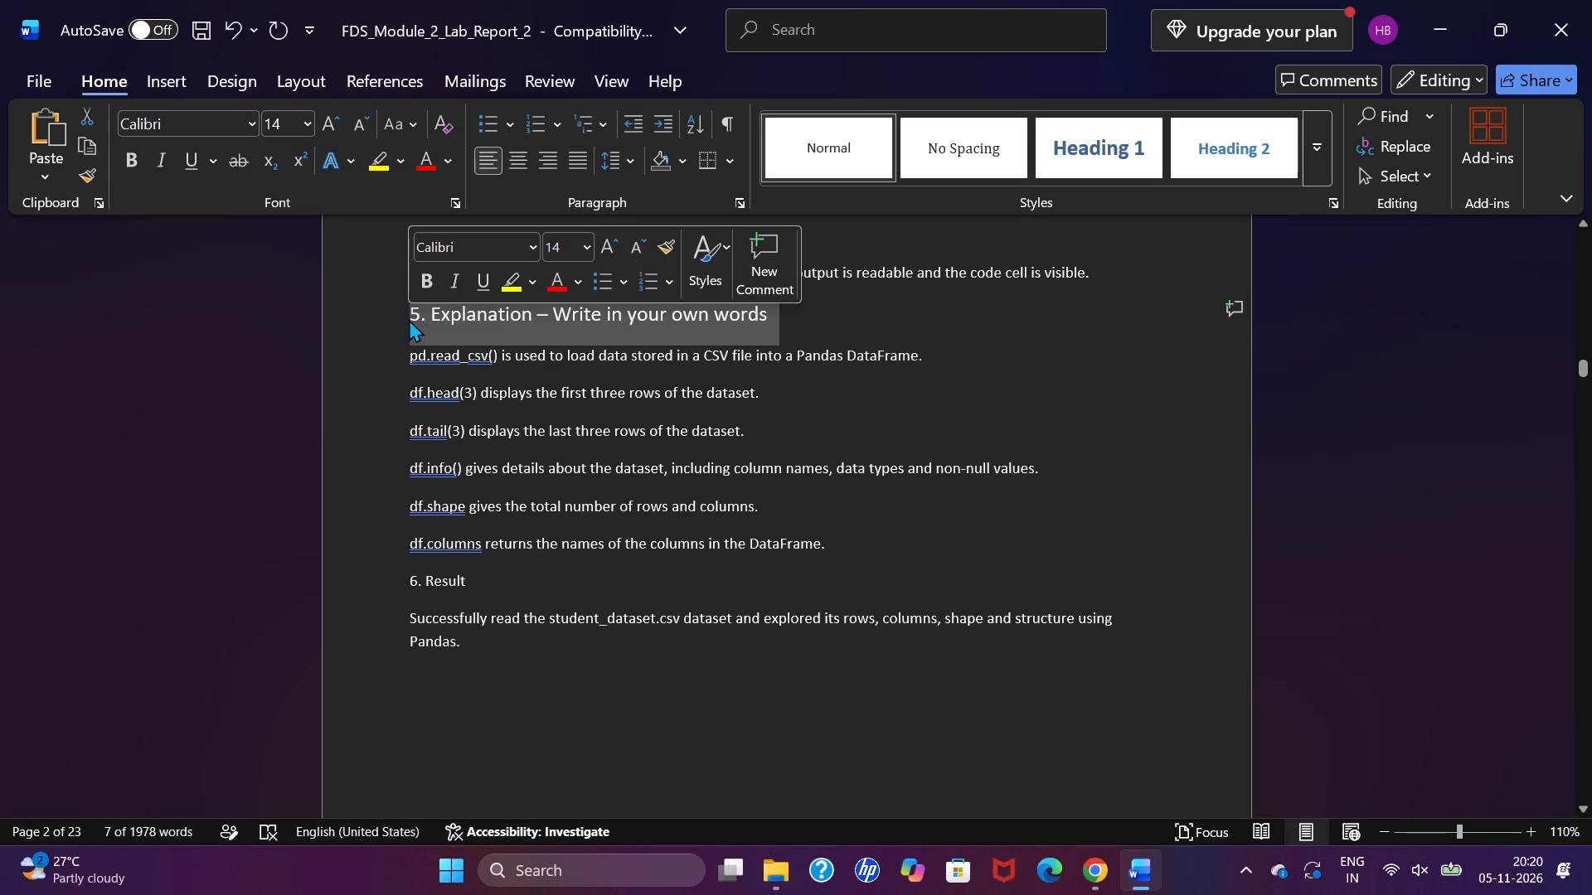
left_click(430, 282)
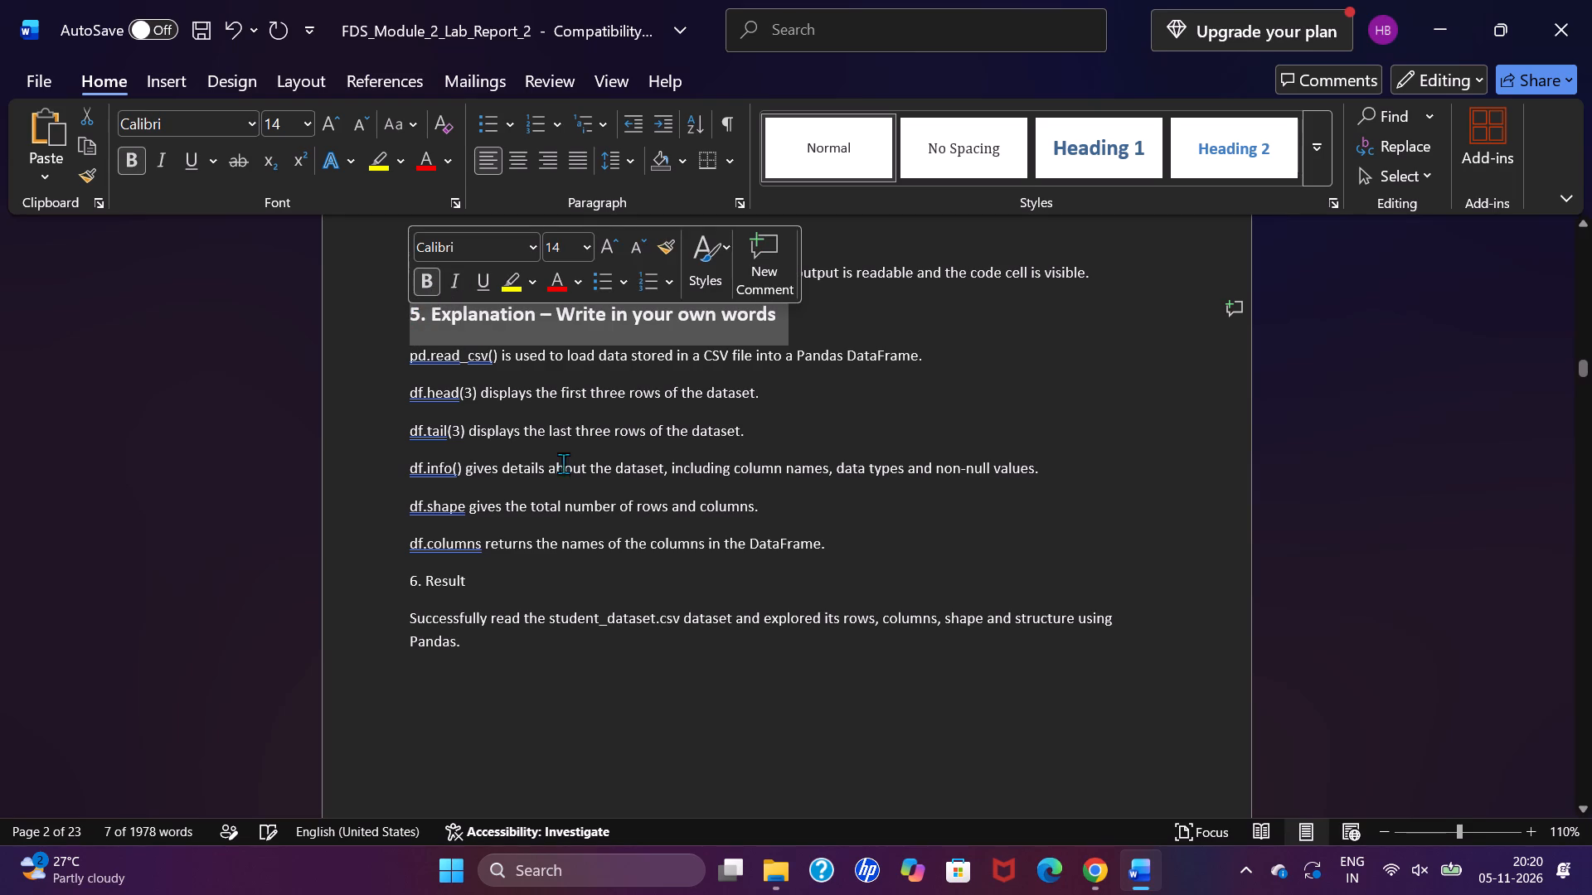
left_click(625, 699)
Make the title "Experiment 2 – Selecting and Filtering" bold.
scroll(625, 699, "down", 4)
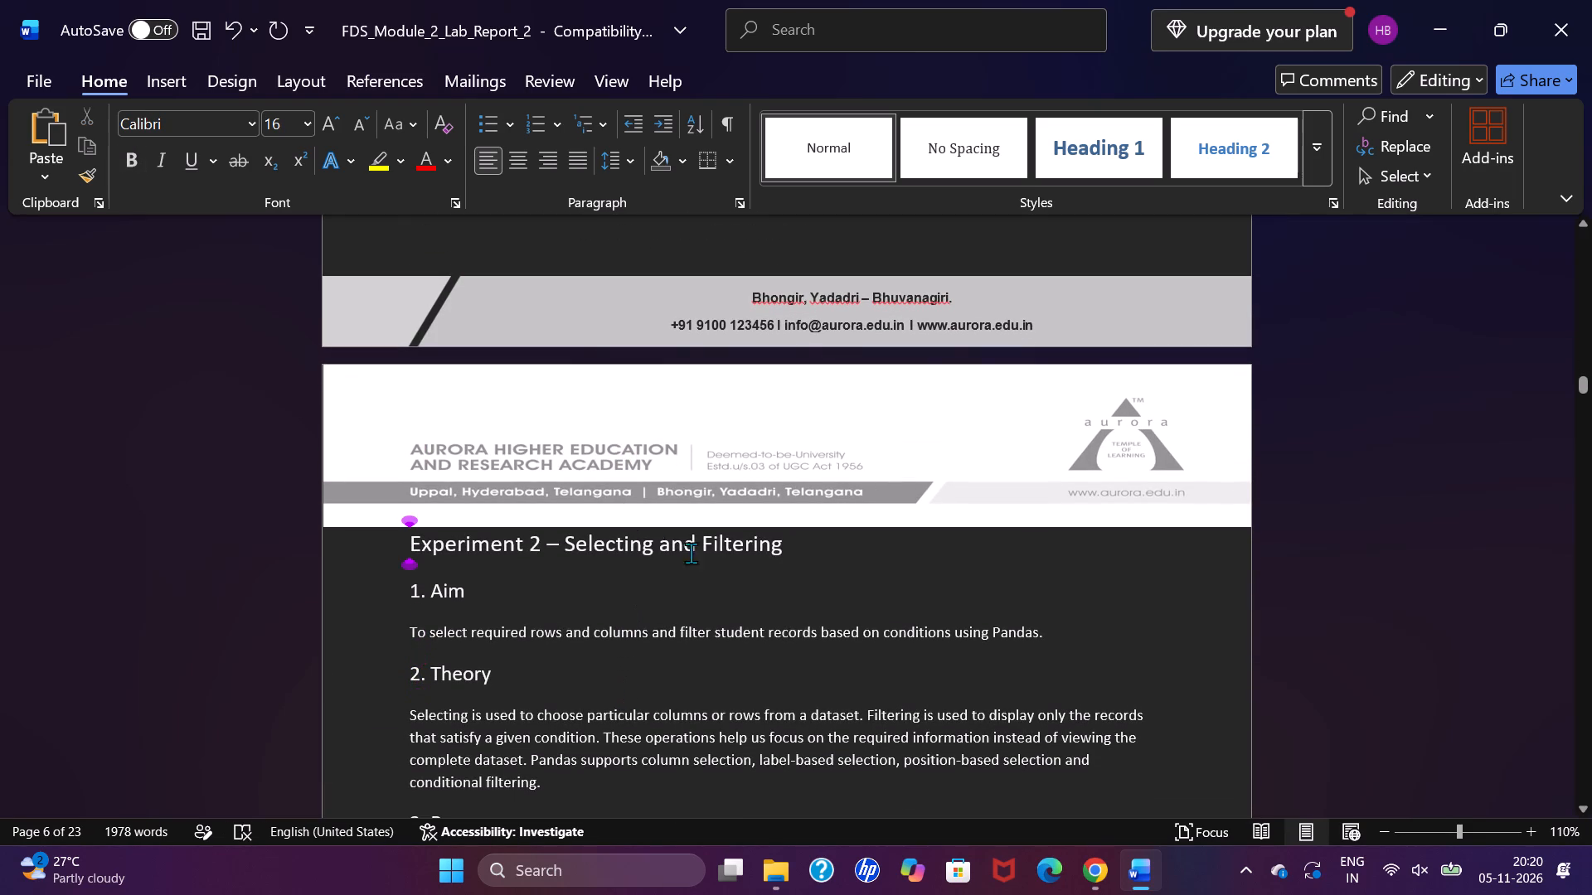
left_click_drag(799, 564, 446, 564)
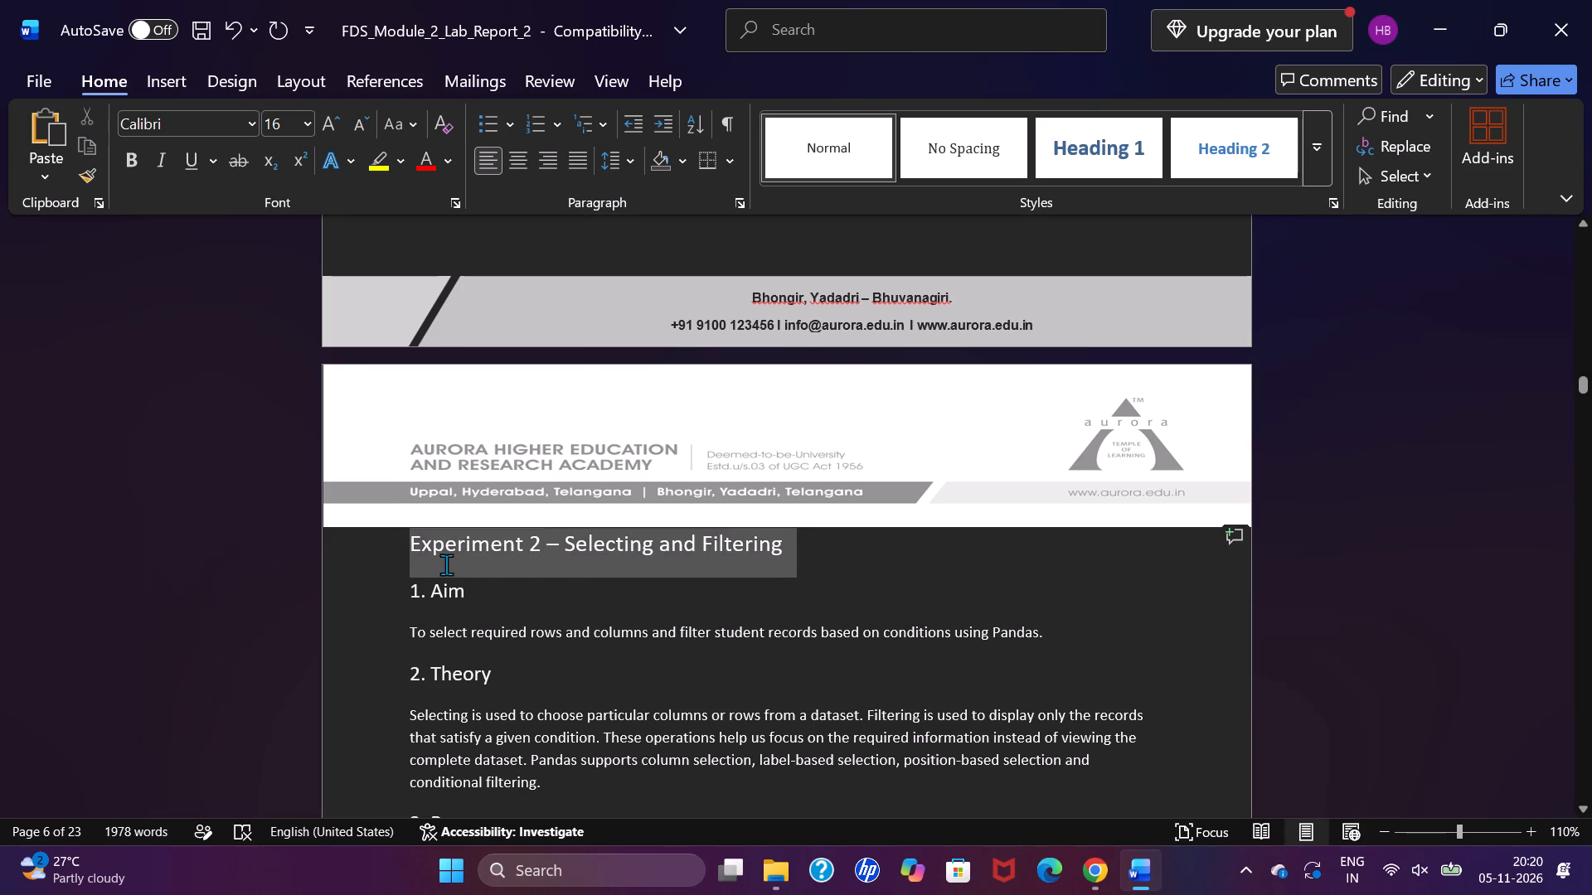
left_click_drag(446, 564, 444, 564)
left_click(468, 529)
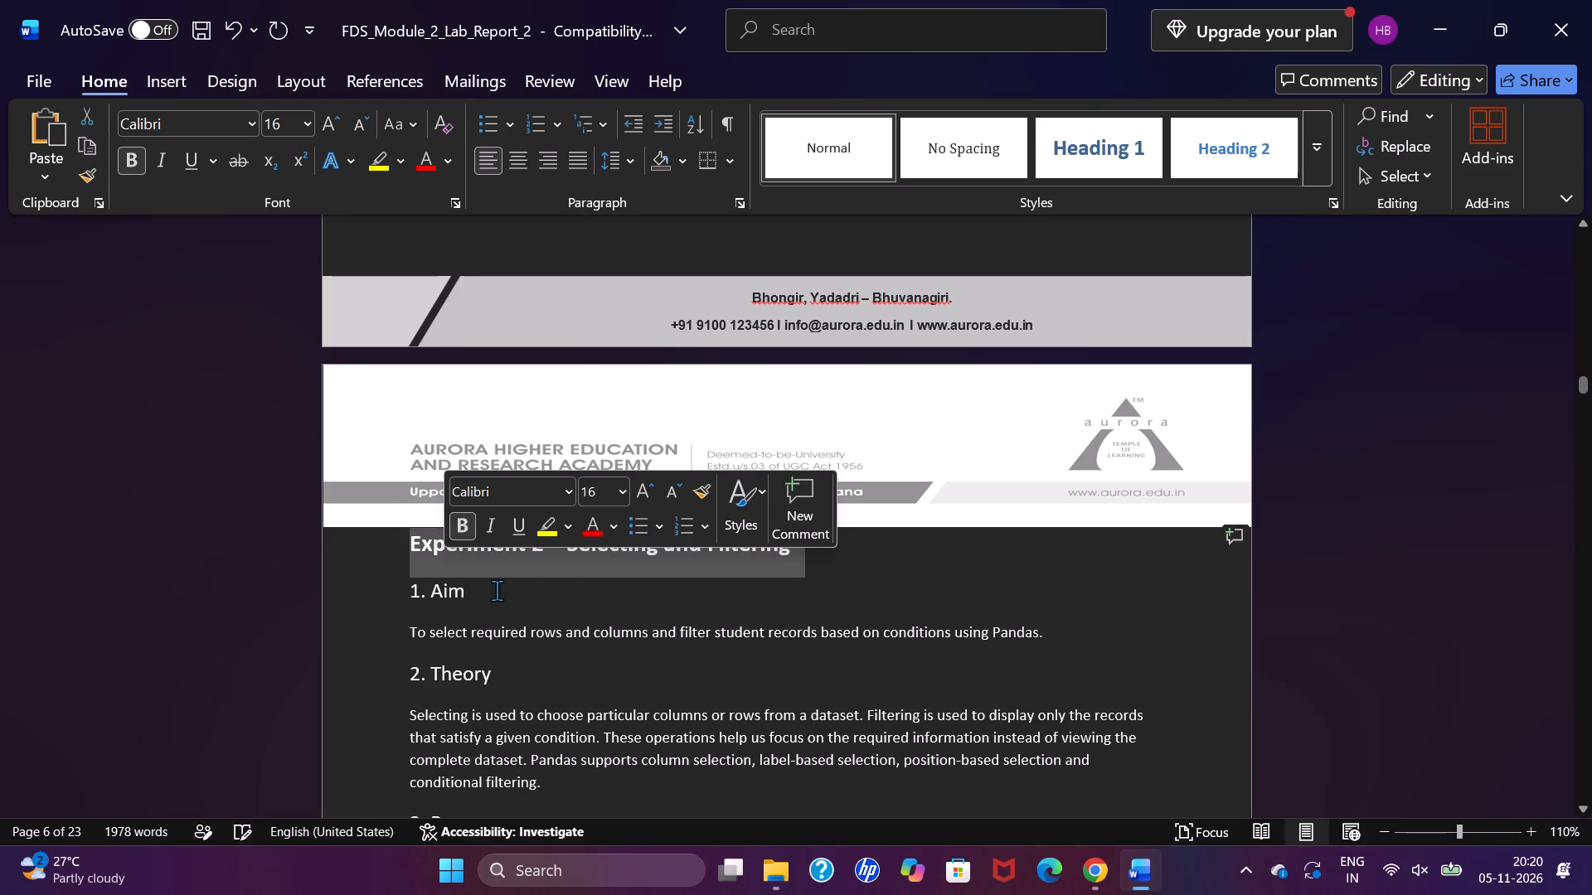
Make the "1. Aim" and "2. Theory" headings of Experiment 2 bold.
left_click(497, 597)
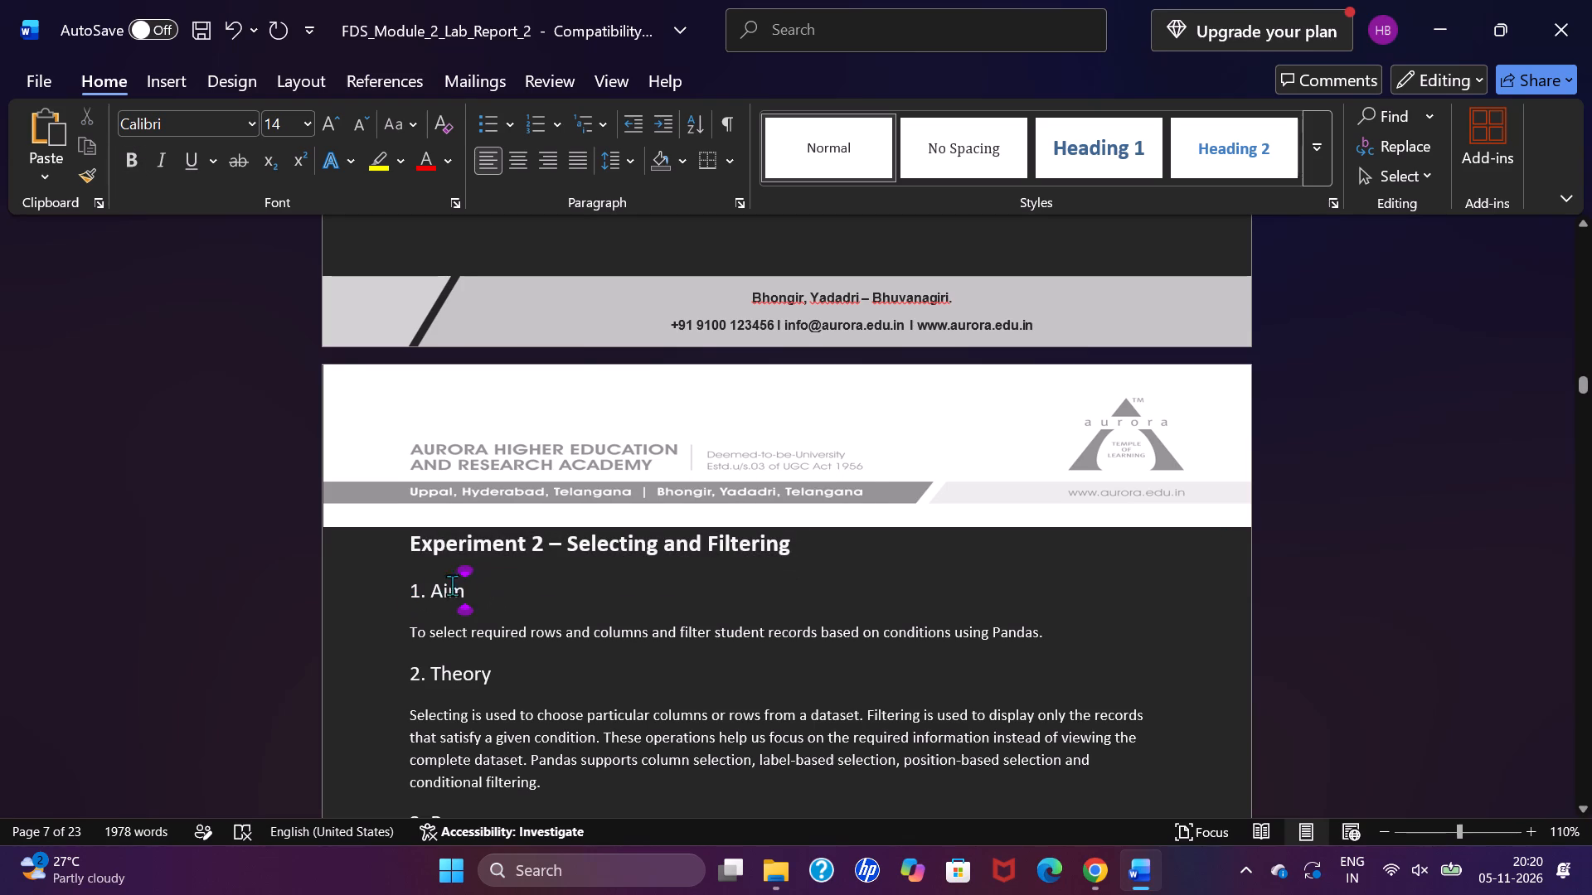
left_click_drag(488, 586, 403, 592)
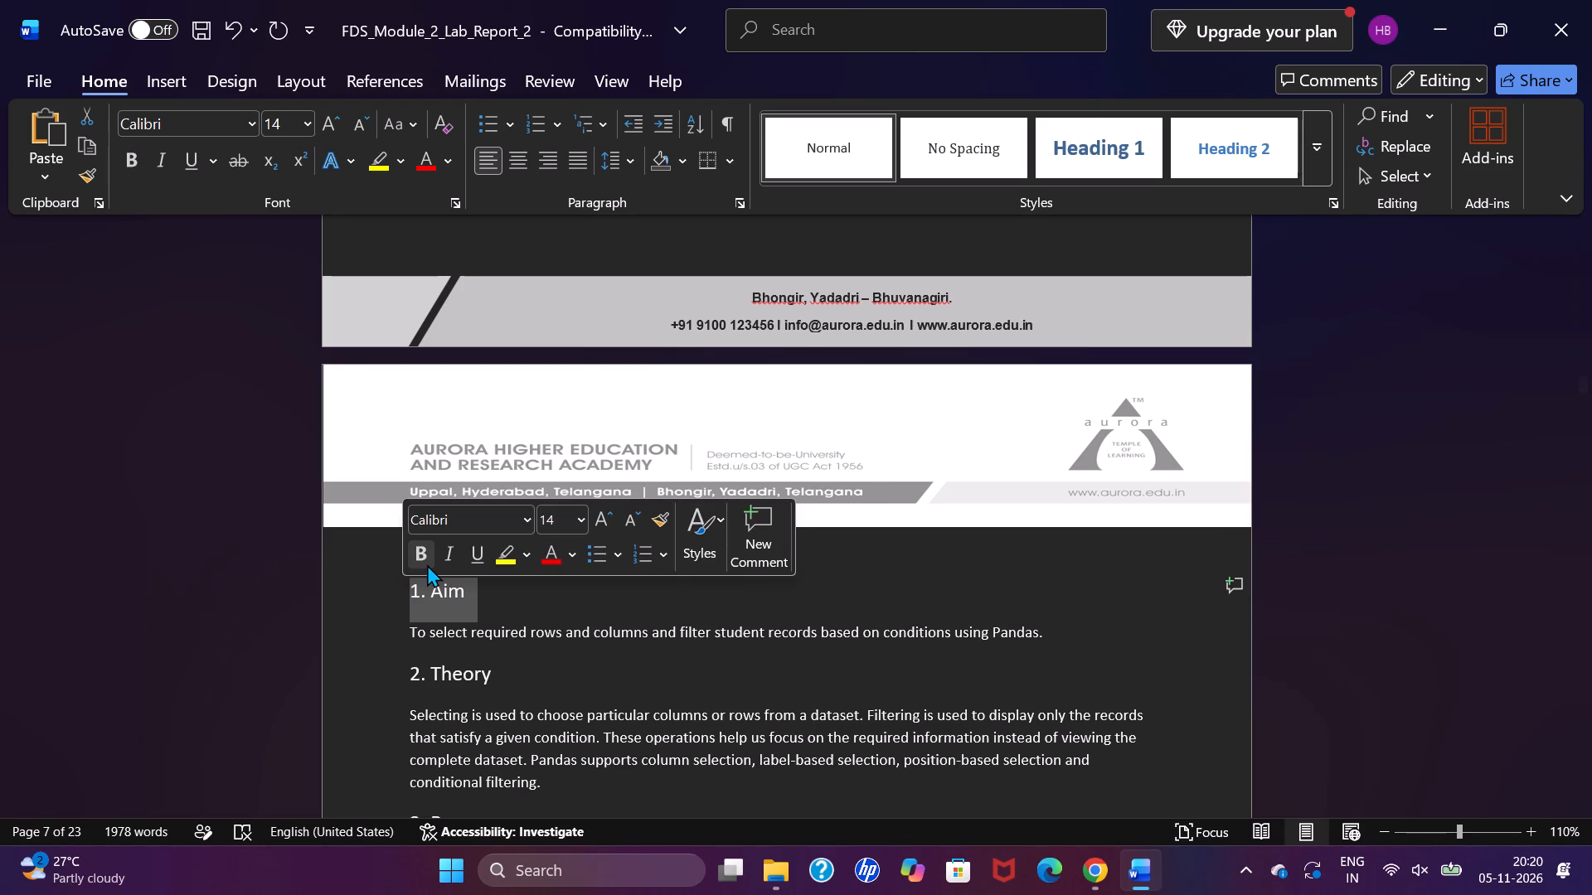
left_click(427, 564)
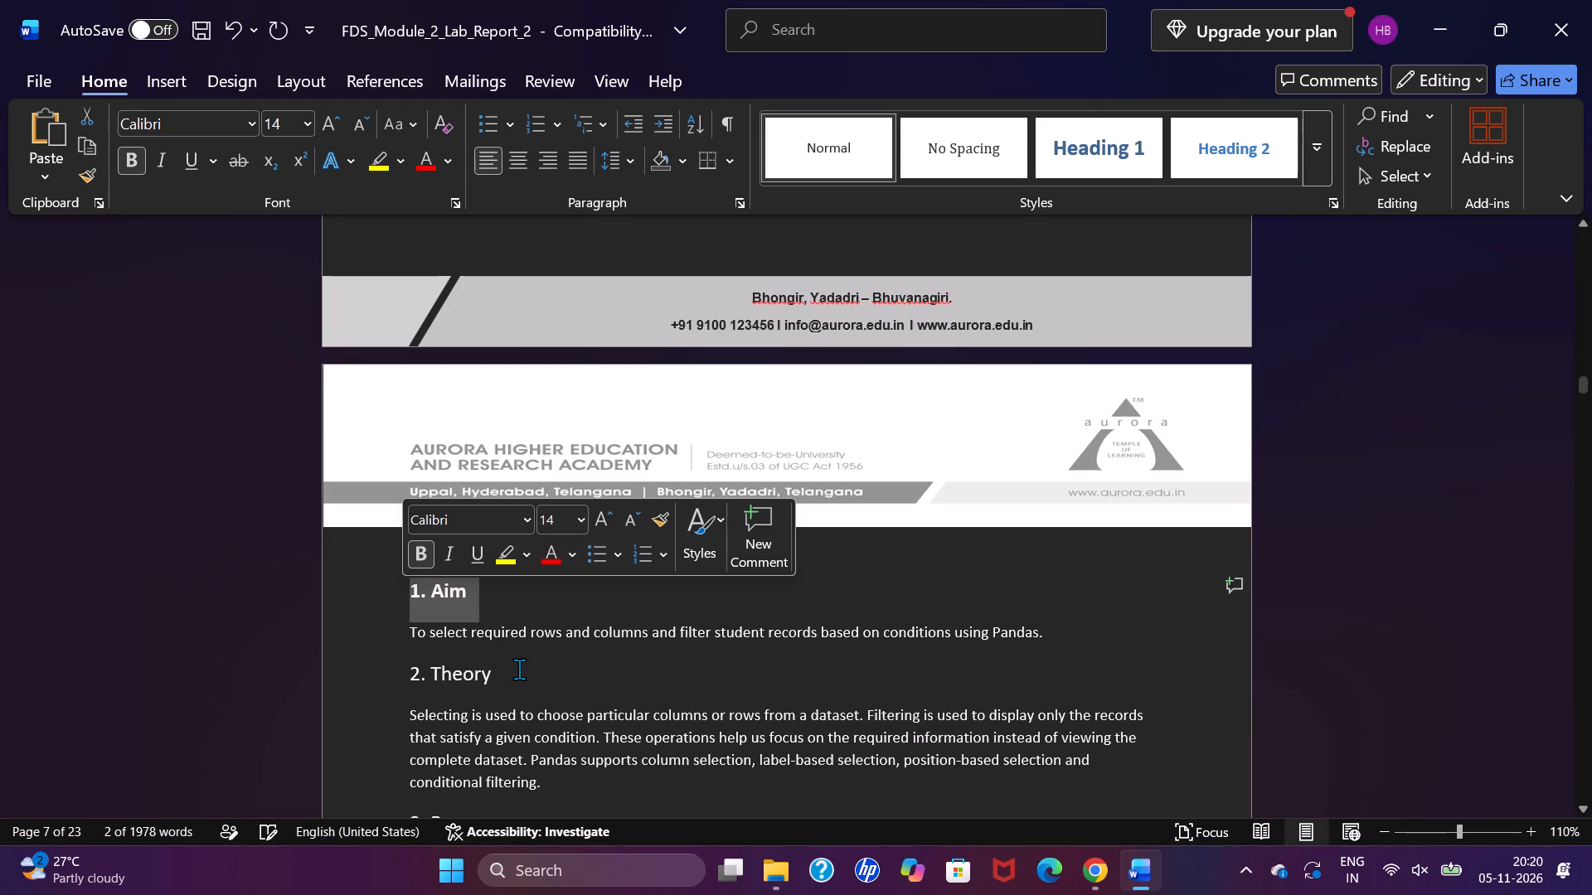
left_click(522, 673)
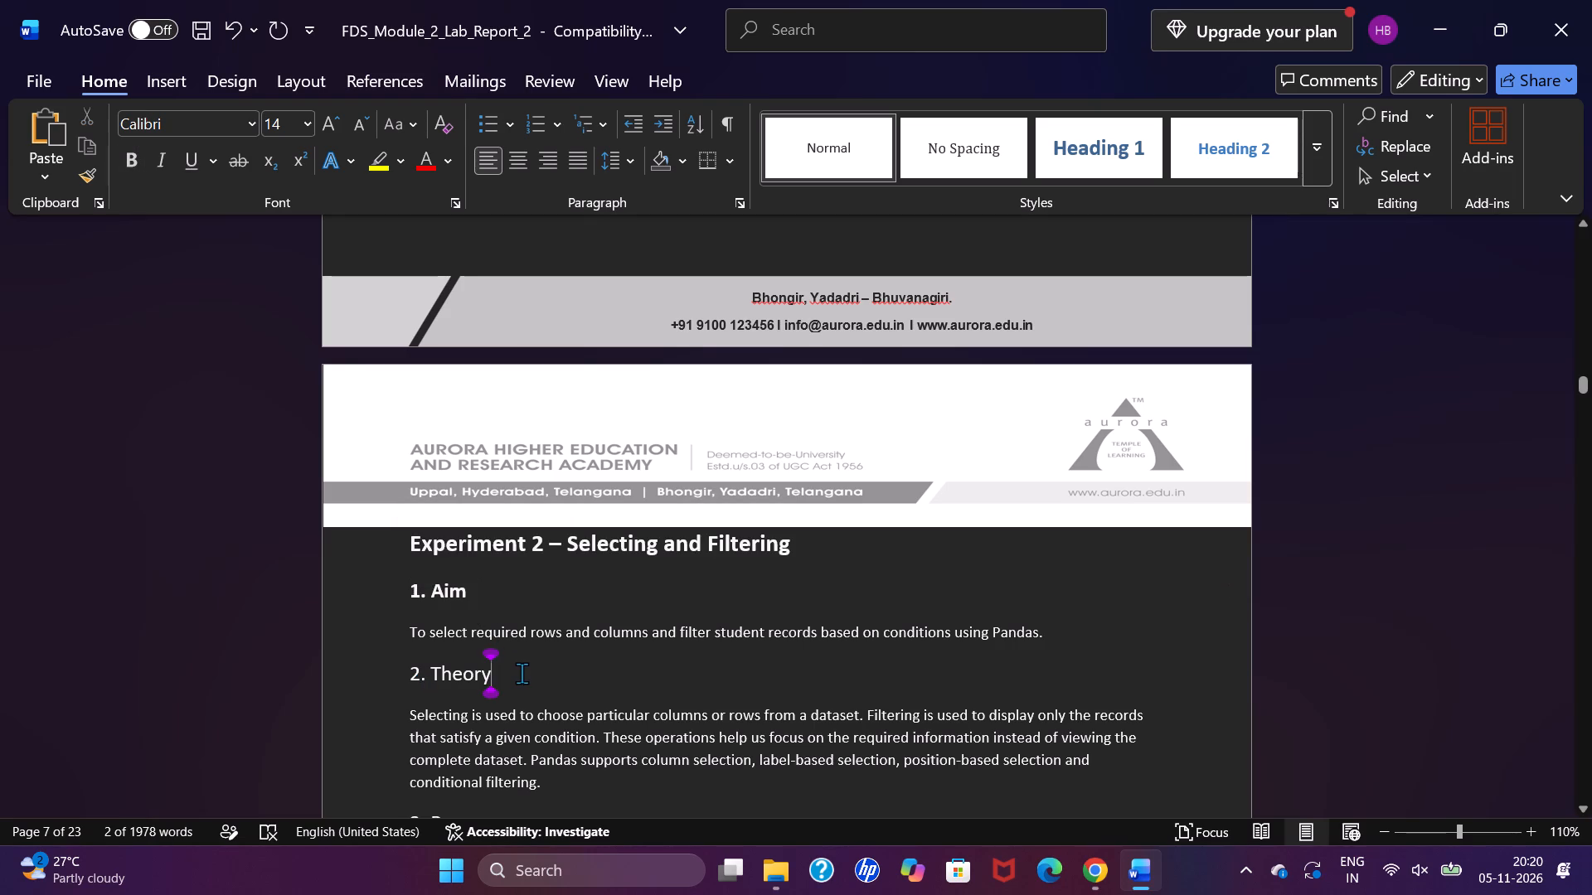
left_click_drag(493, 676, 406, 694)
left_click(425, 639)
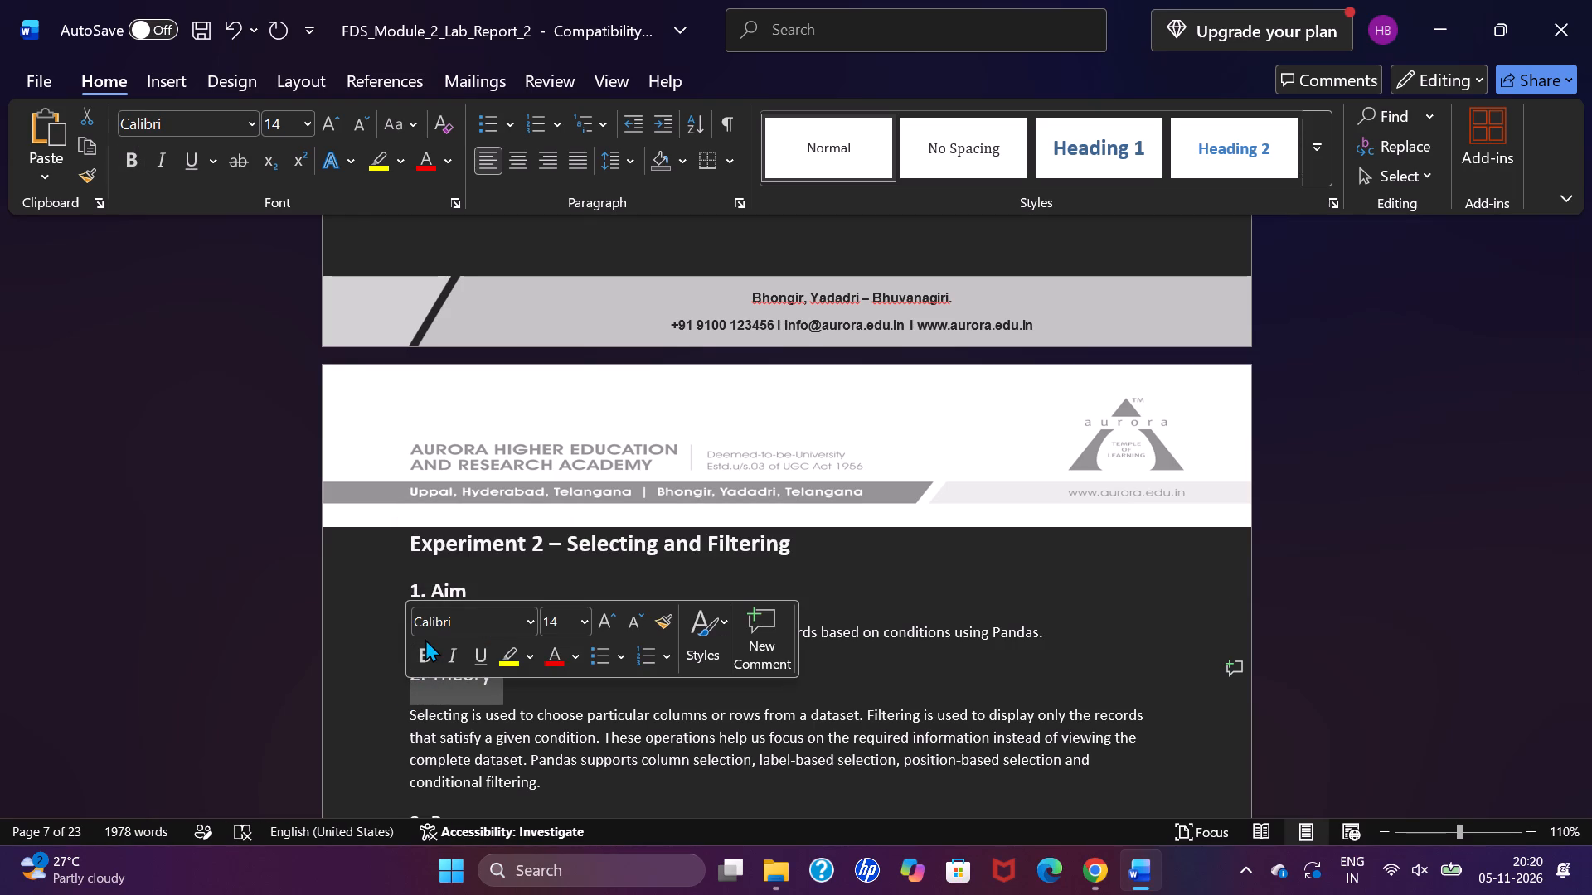
left_click(425, 649)
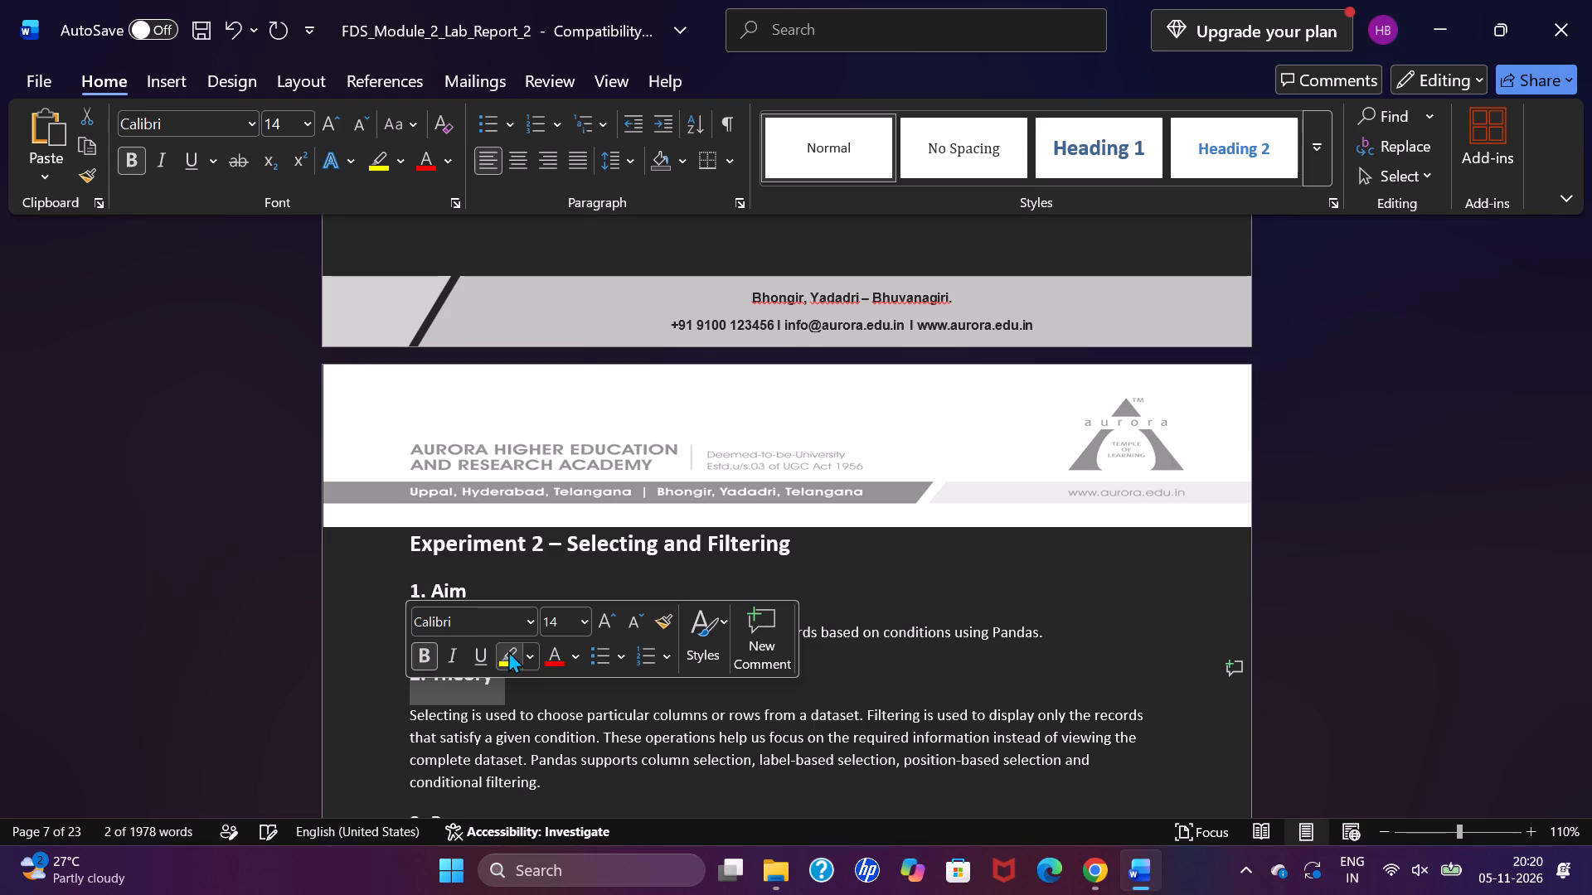
left_click(536, 686)
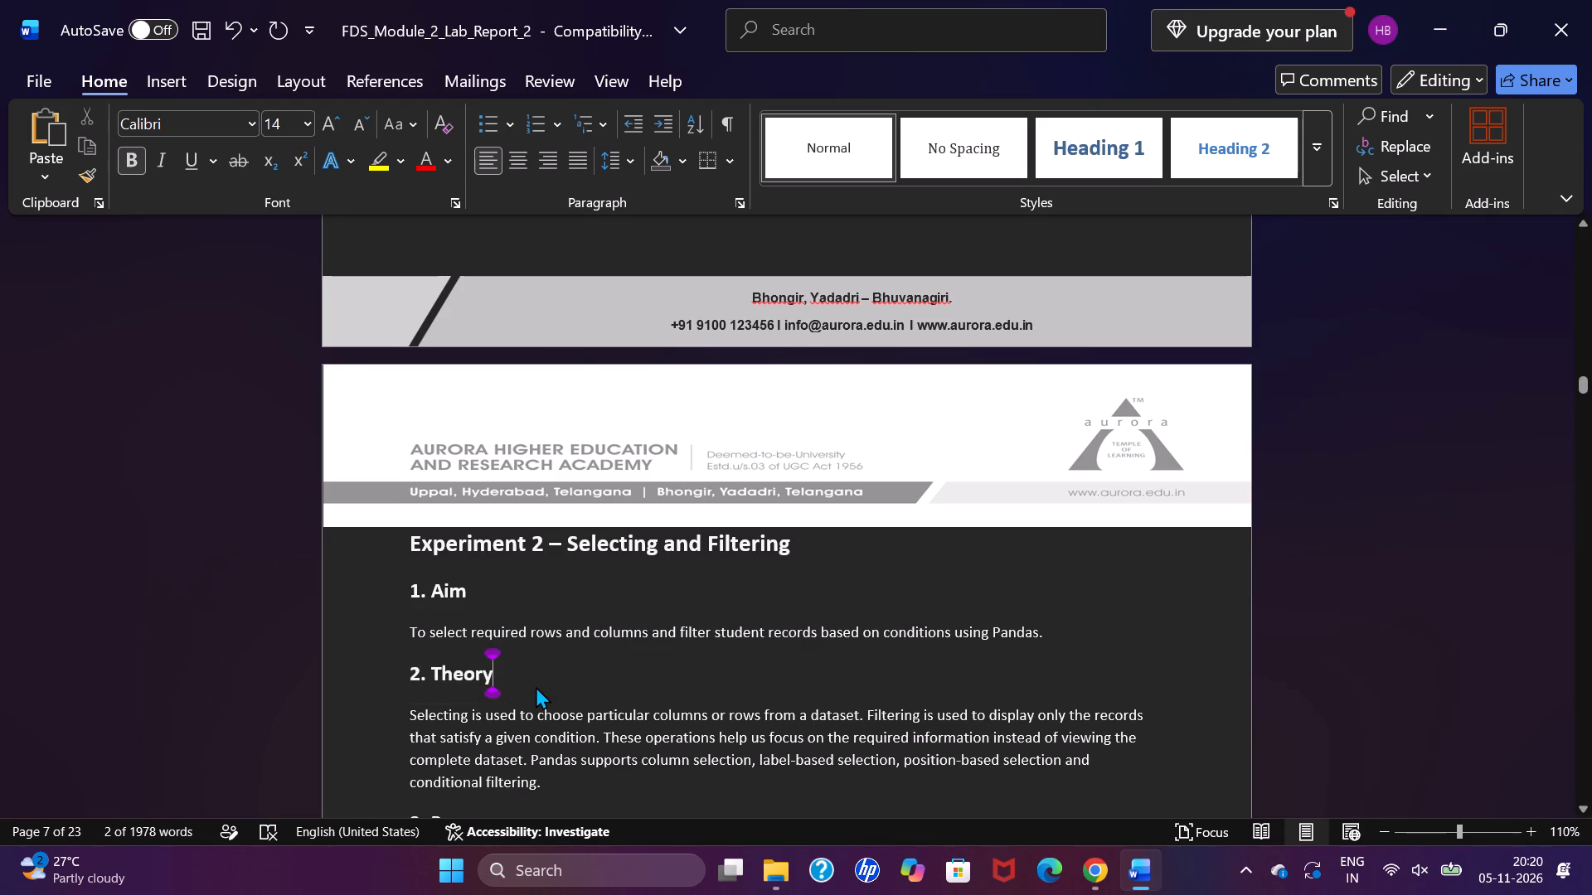
Make the "3. Program" heading of Experiment 2 bold.
scroll(536, 686, "down", 2)
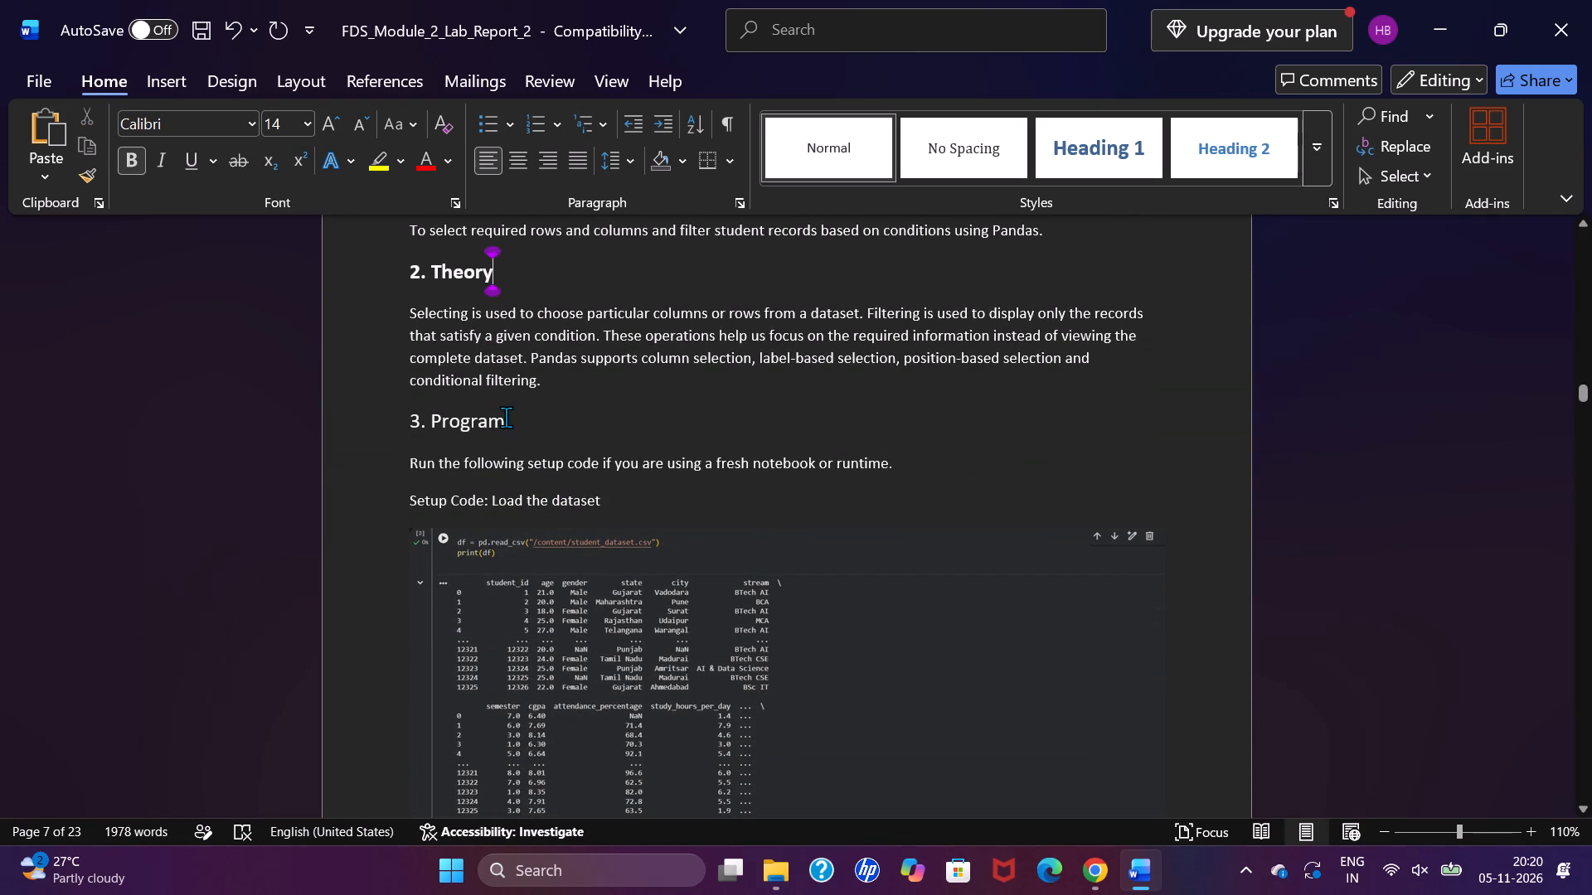
left_click_drag(504, 415, 413, 433)
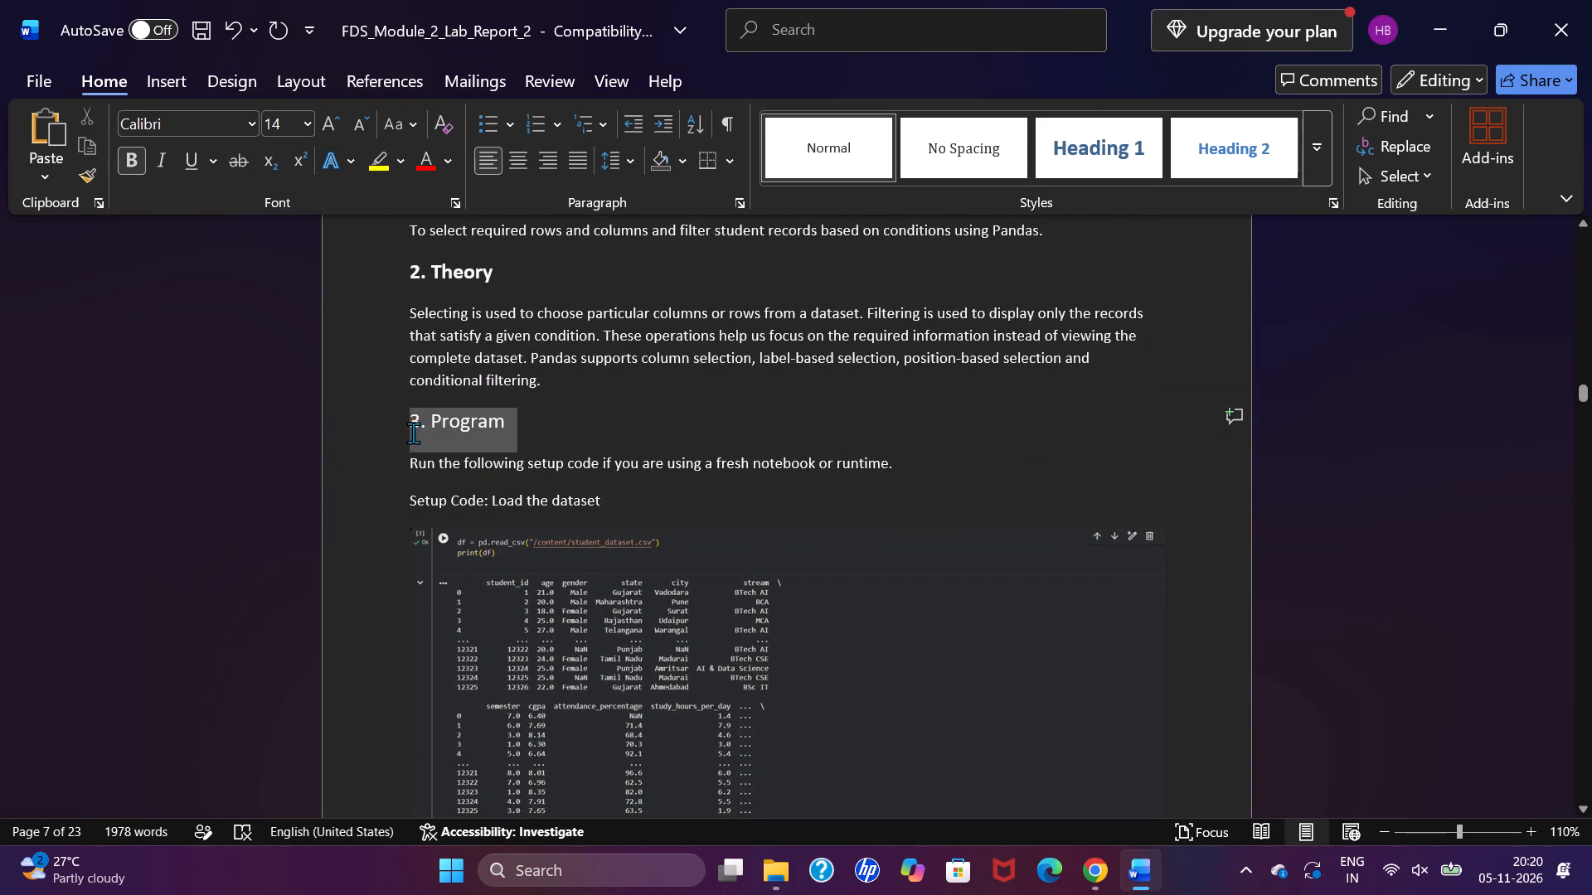
left_click_drag(413, 433, 410, 433)
left_click(419, 405)
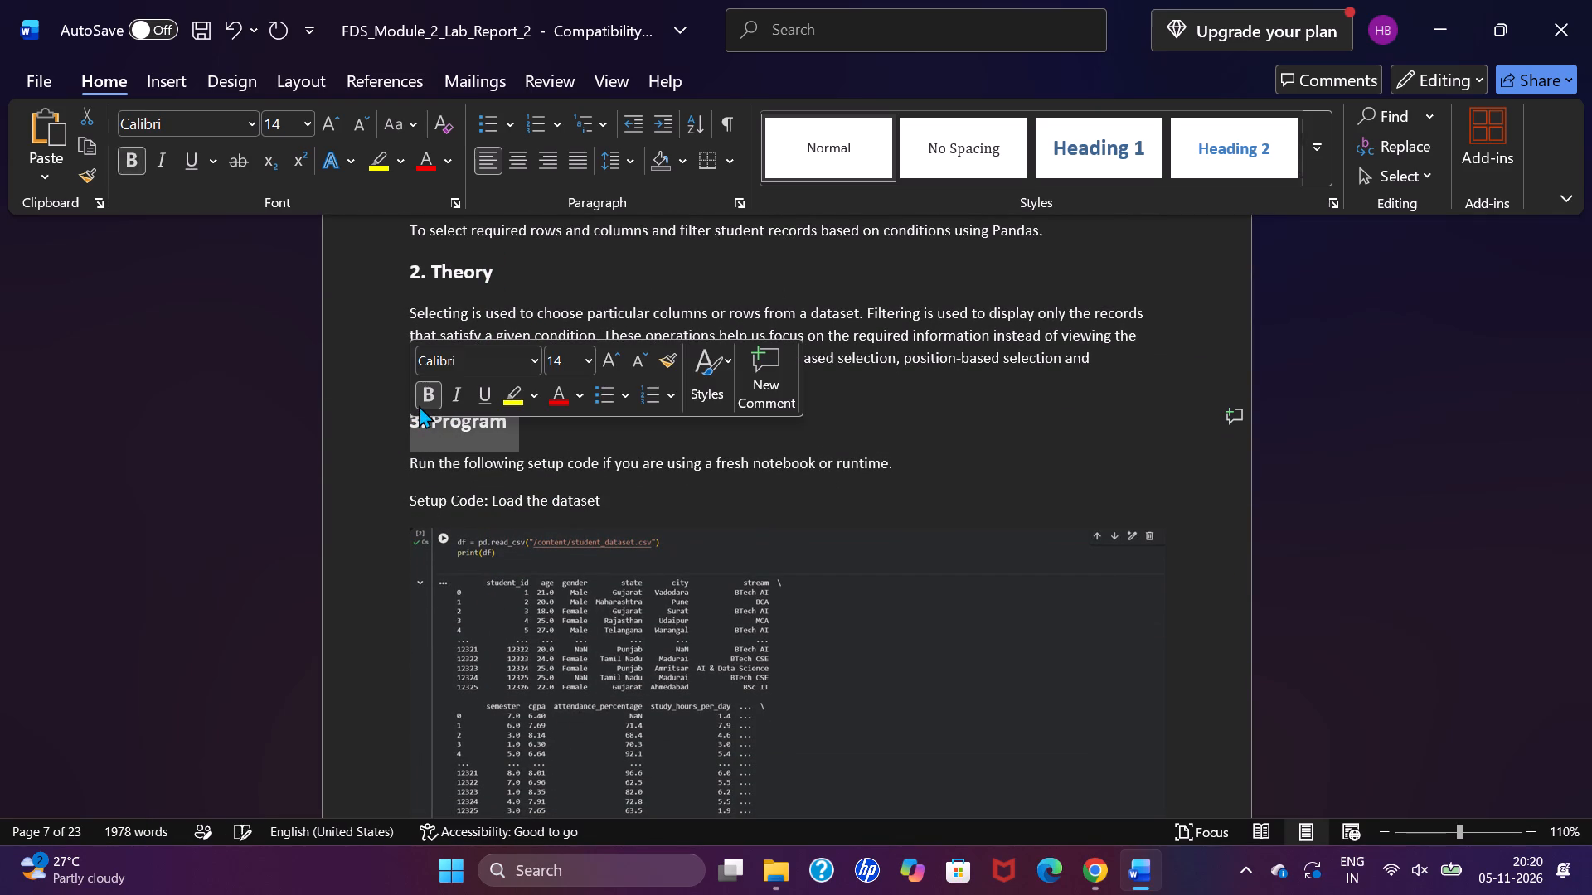
Make the next unbolded section heading after the Experiment 2 program section bold.
scroll(493, 480, "down", 6)
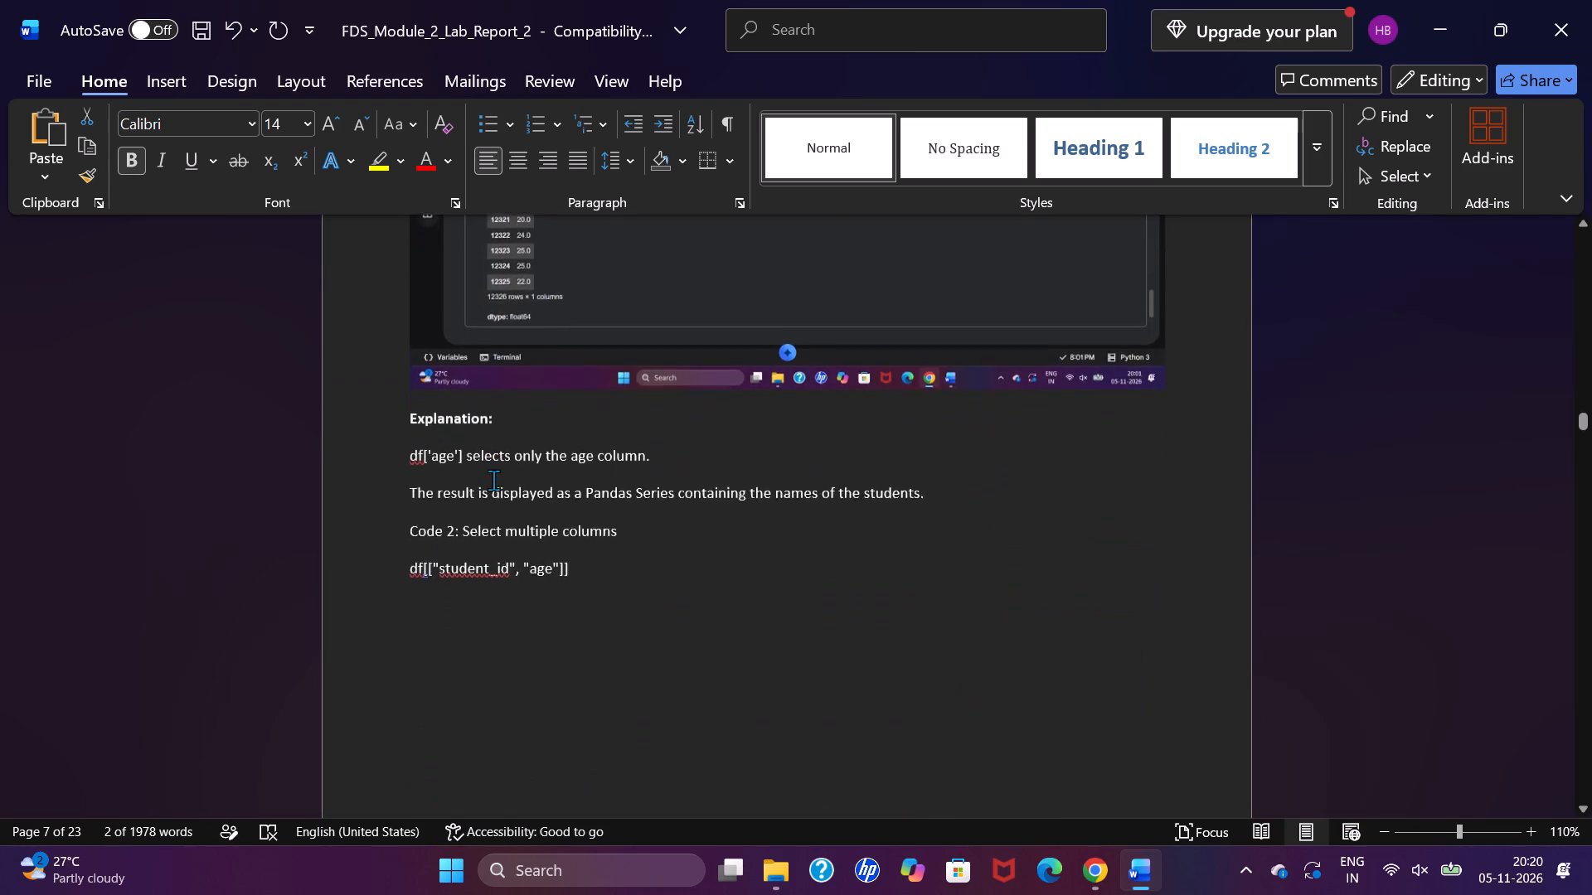
scroll(493, 480, "down", 4)
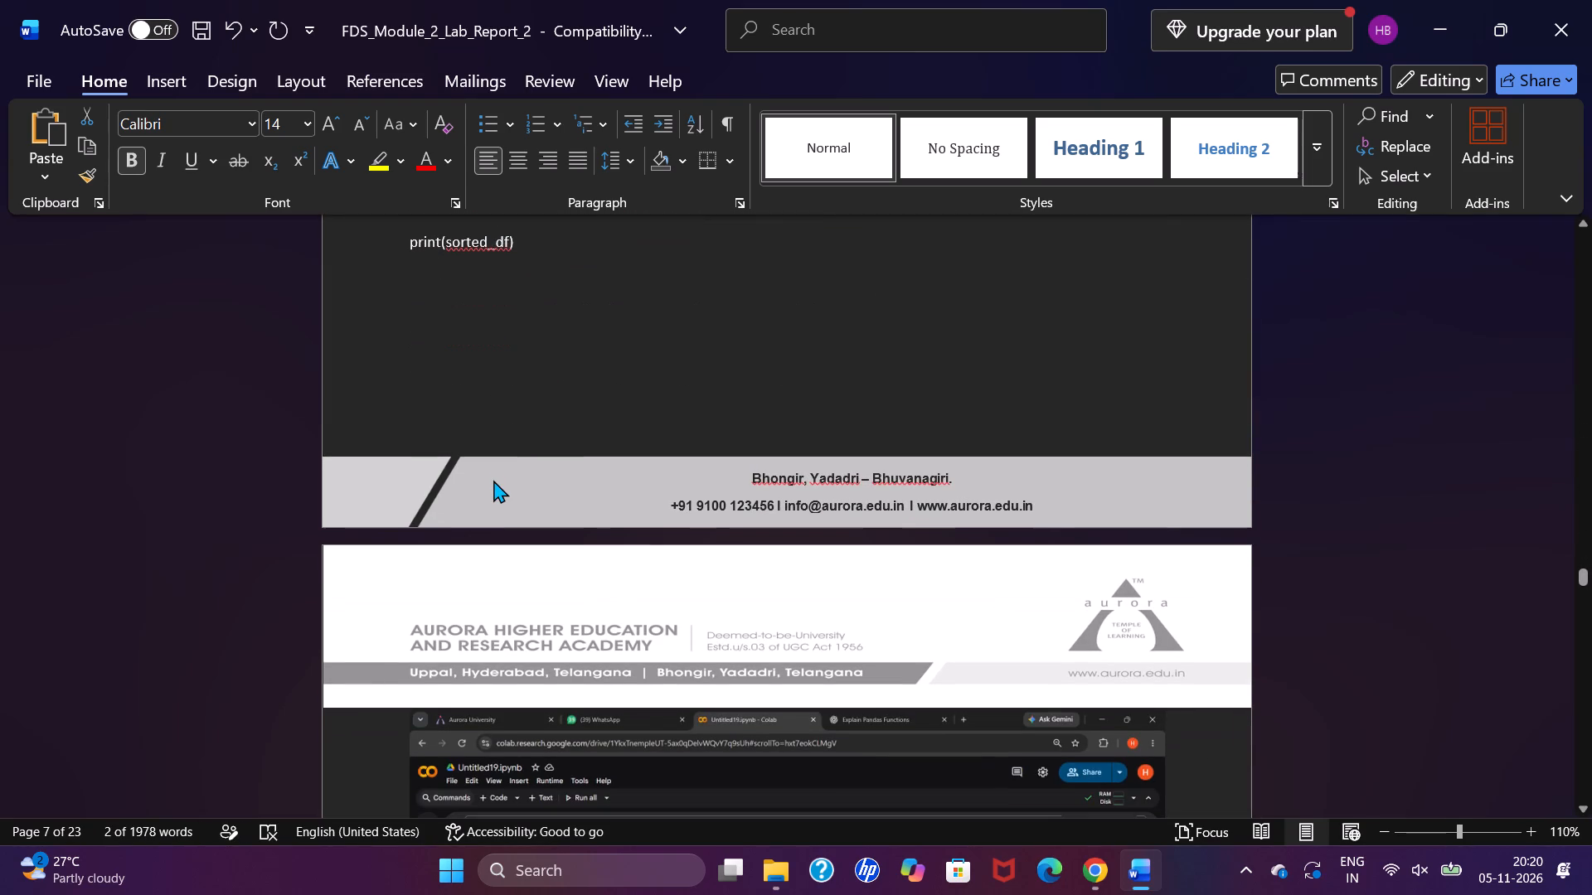
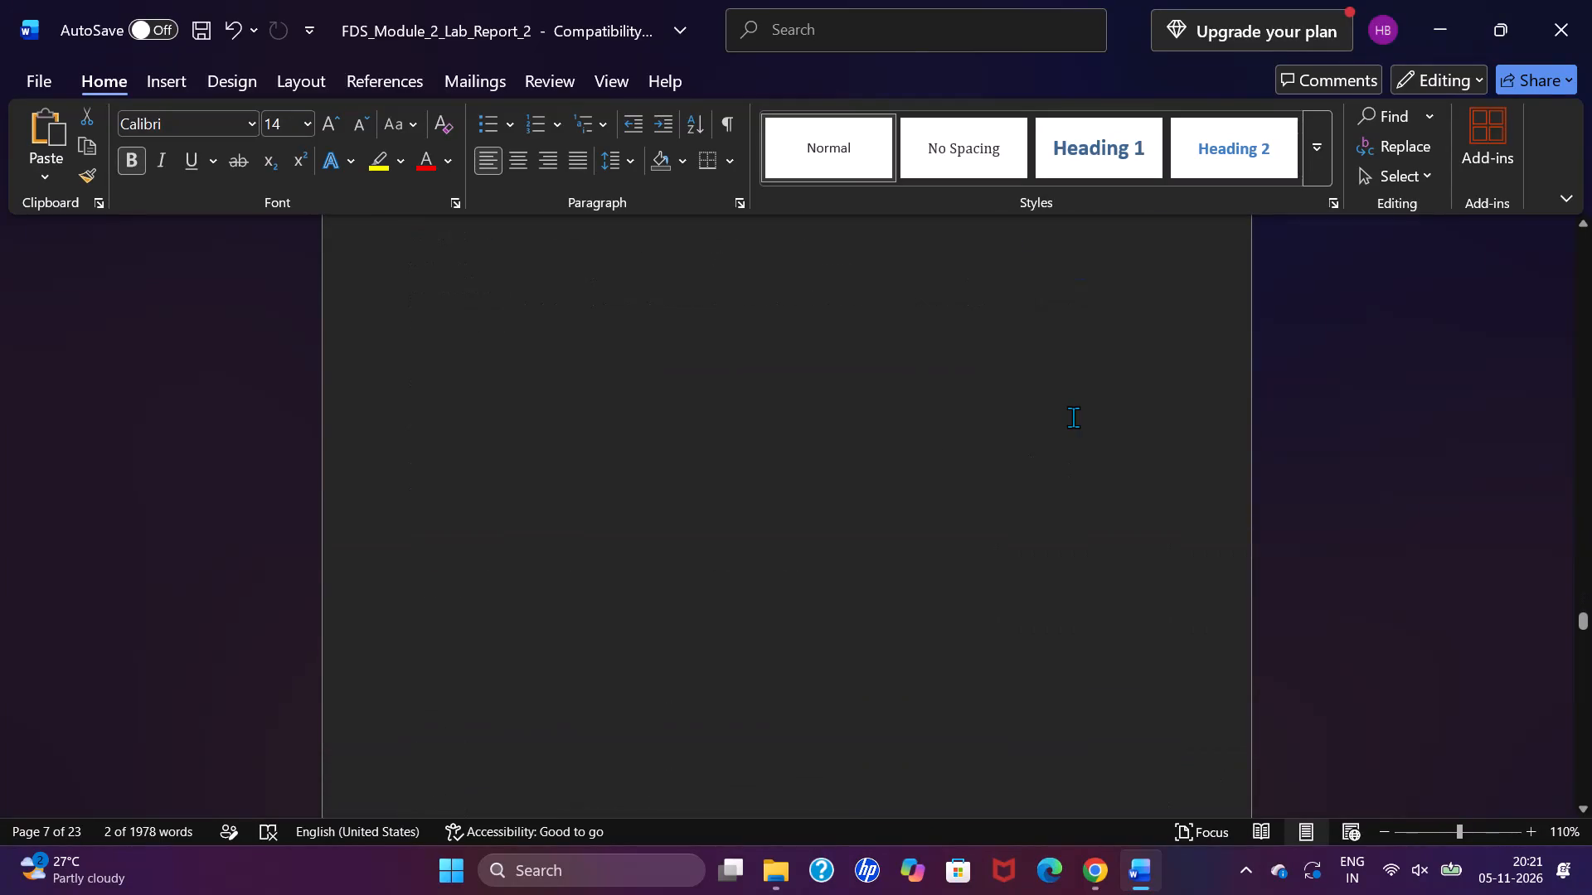
Make the "5. Explanation – Write in your own words" heading of Experiment 2 bold.
scroll(1073, 417, "up", 4)
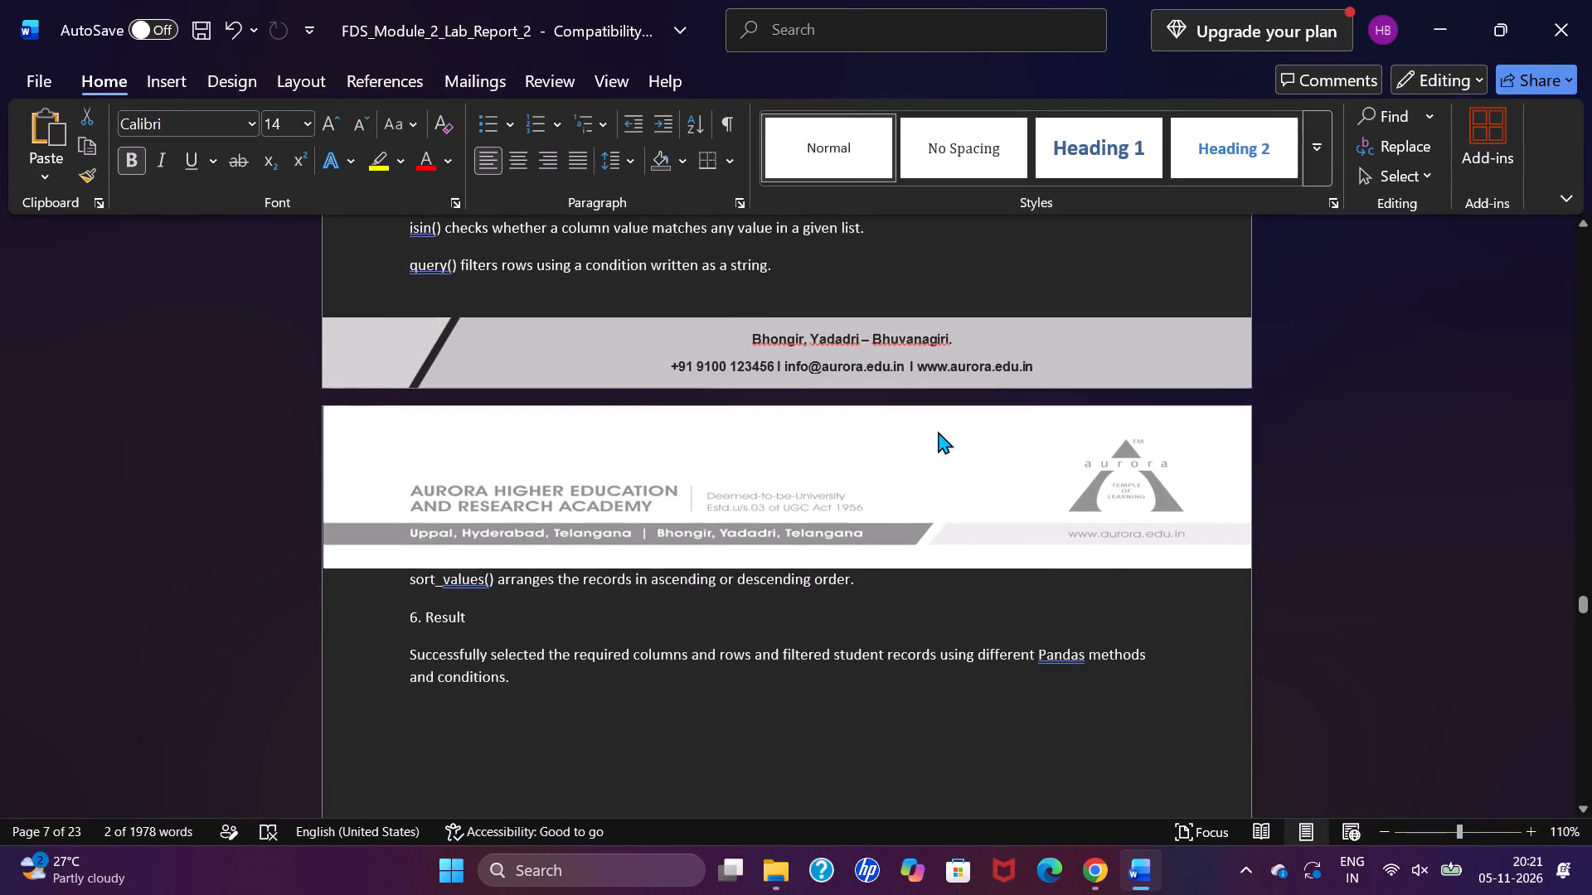
scroll(938, 431, "up", 4)
scroll(938, 431, "down", 1)
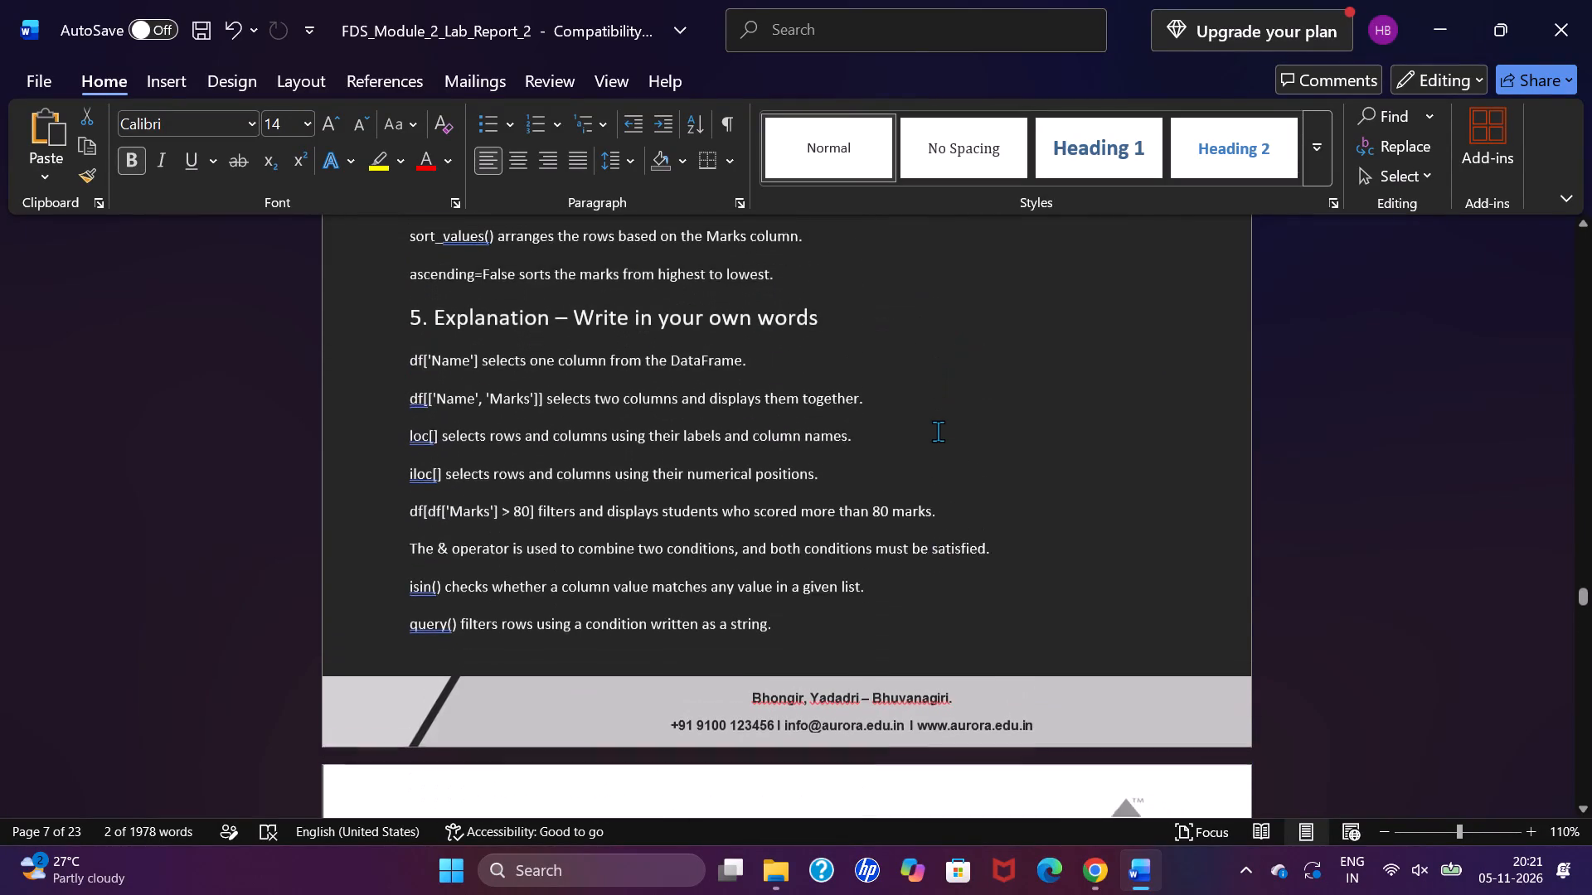
double_click(813, 335)
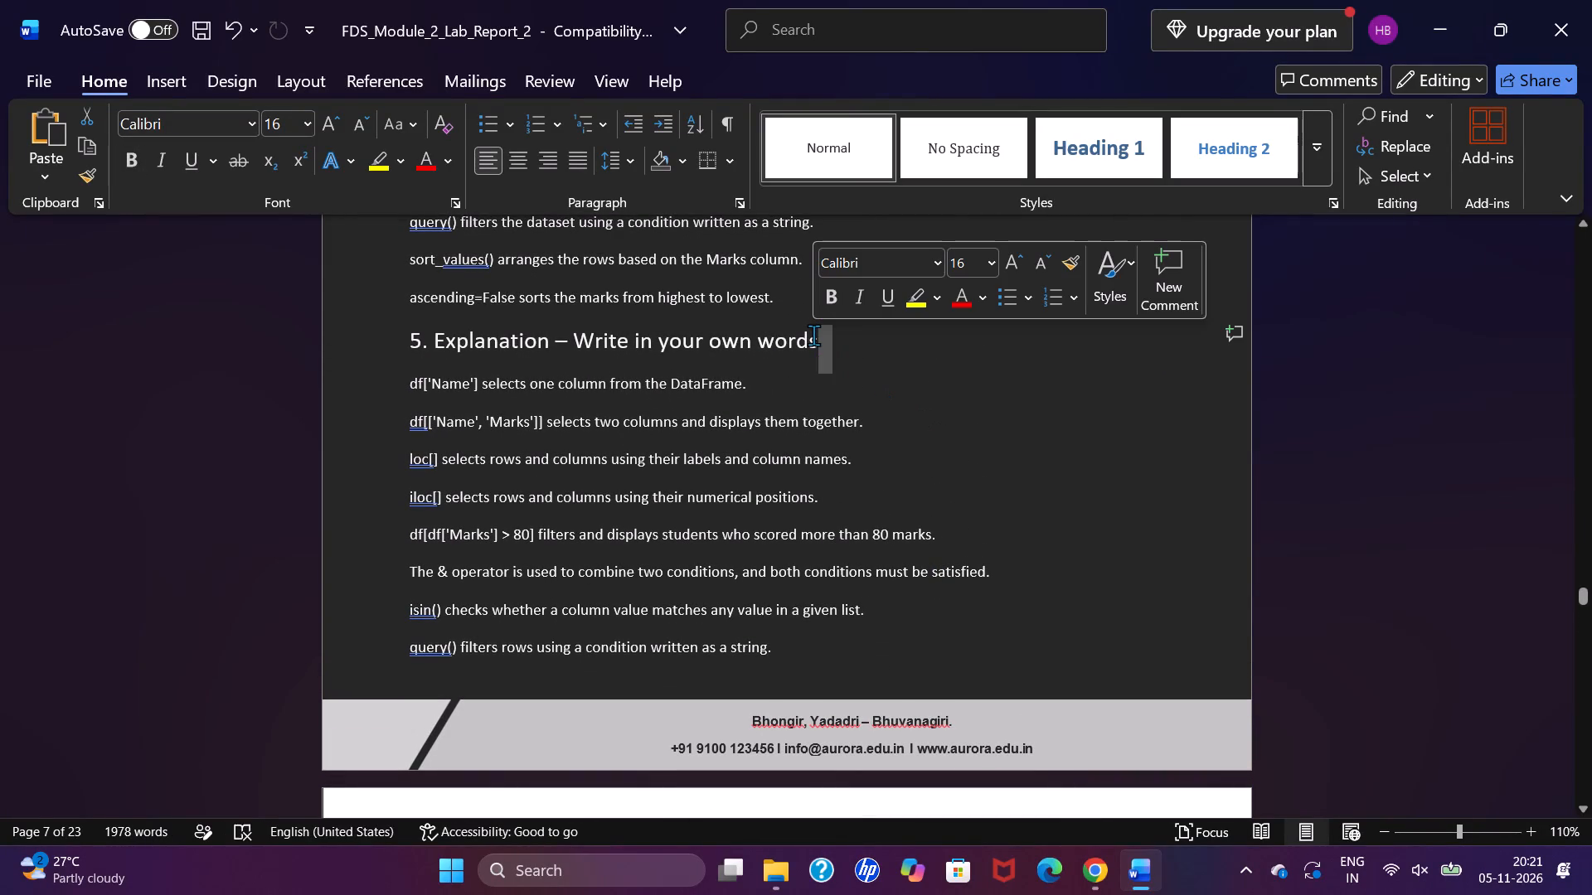
double_click(775, 343)
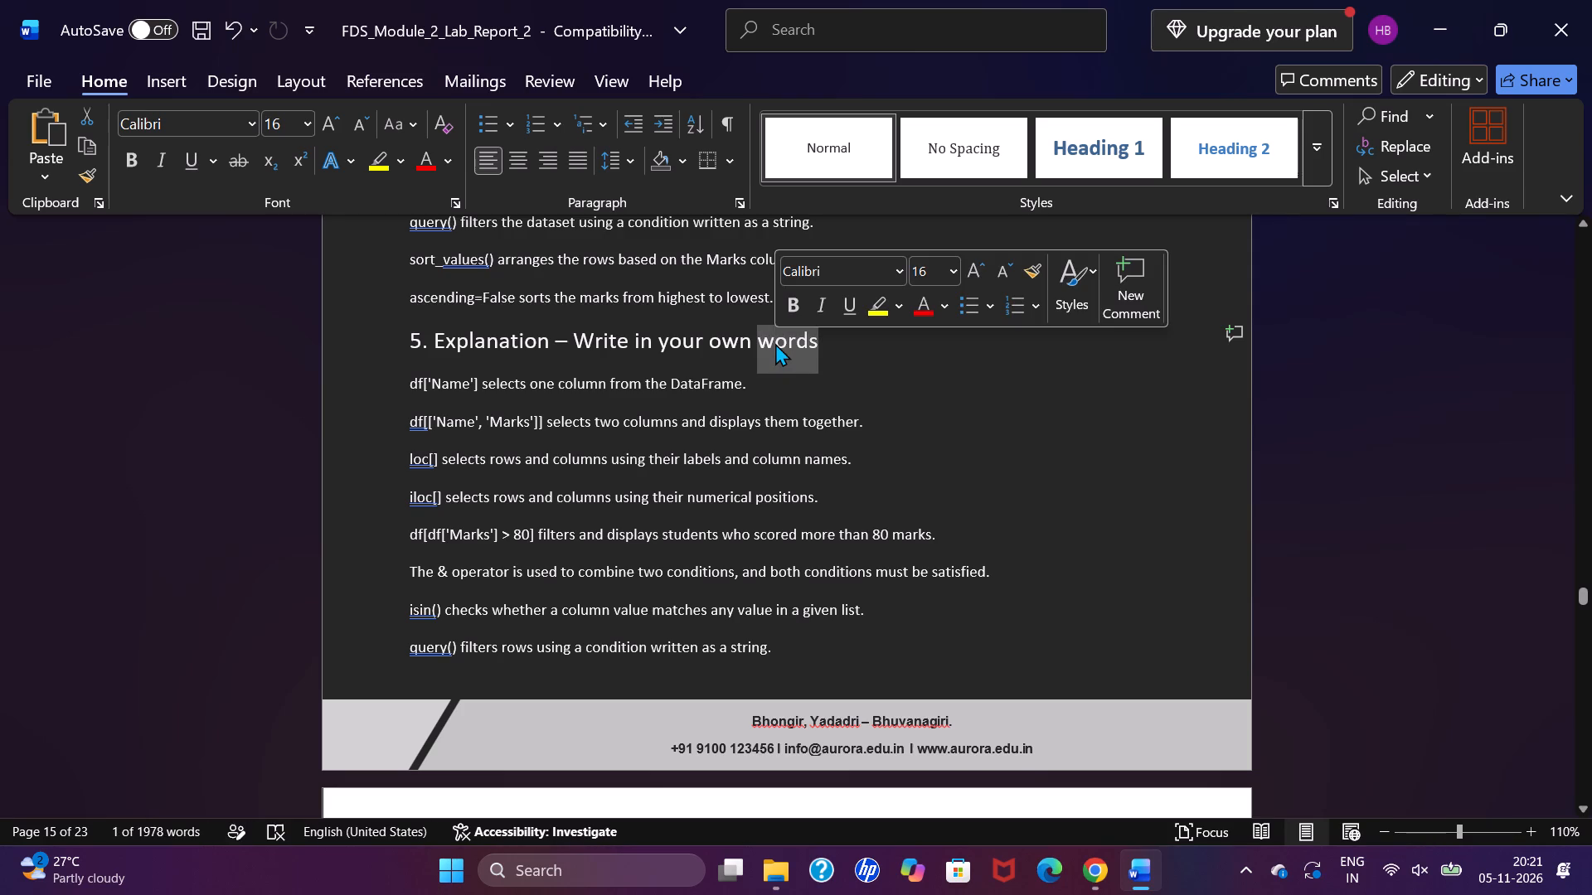
left_click(824, 348)
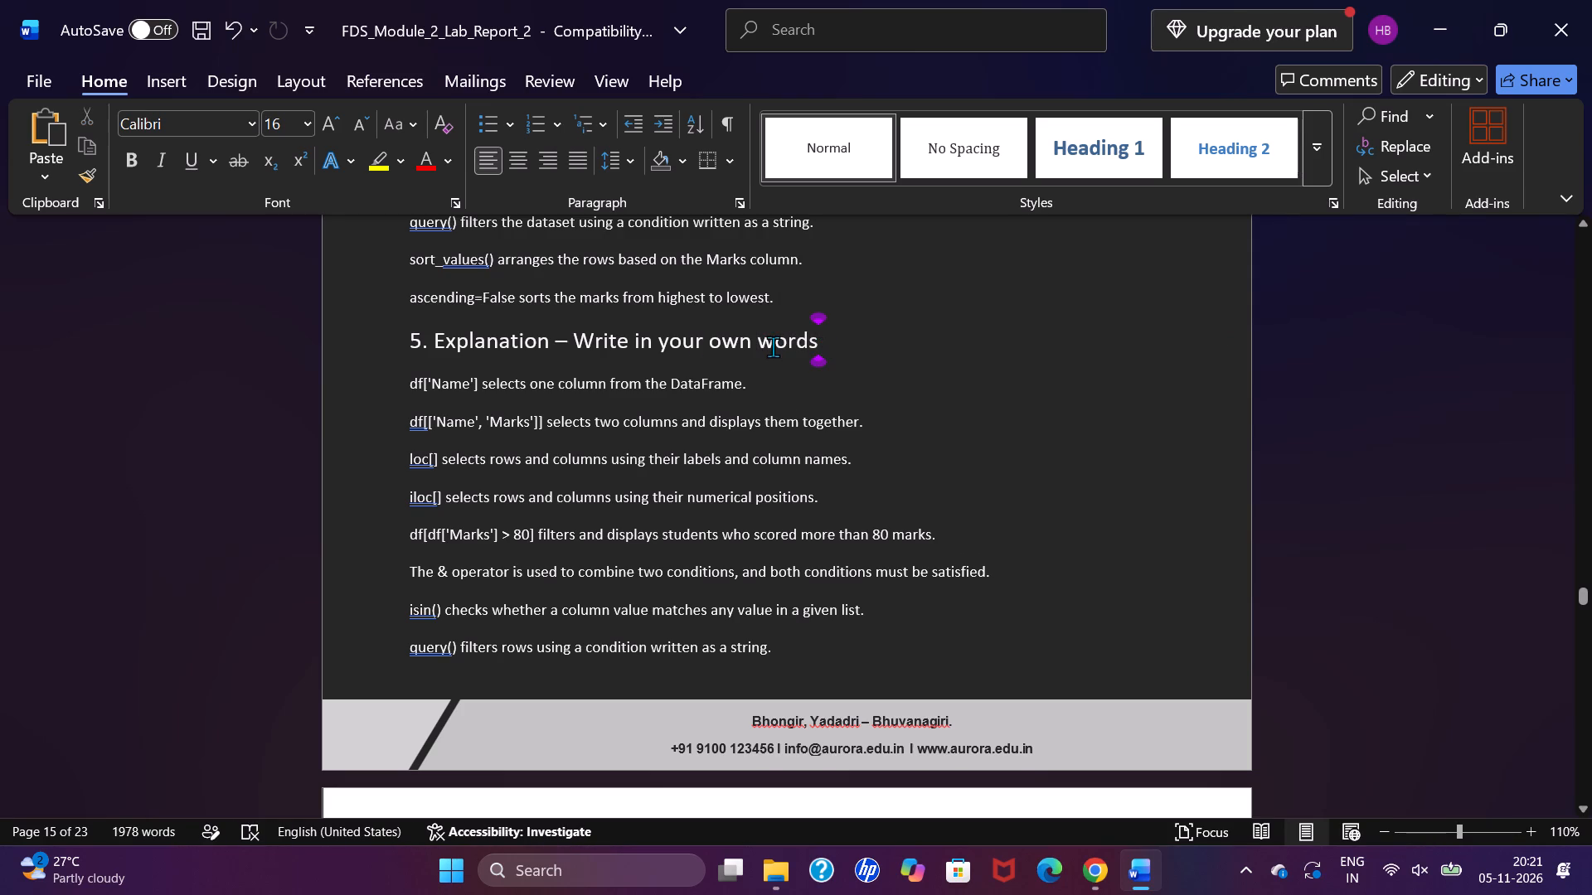
left_click_drag(405, 342, 851, 346)
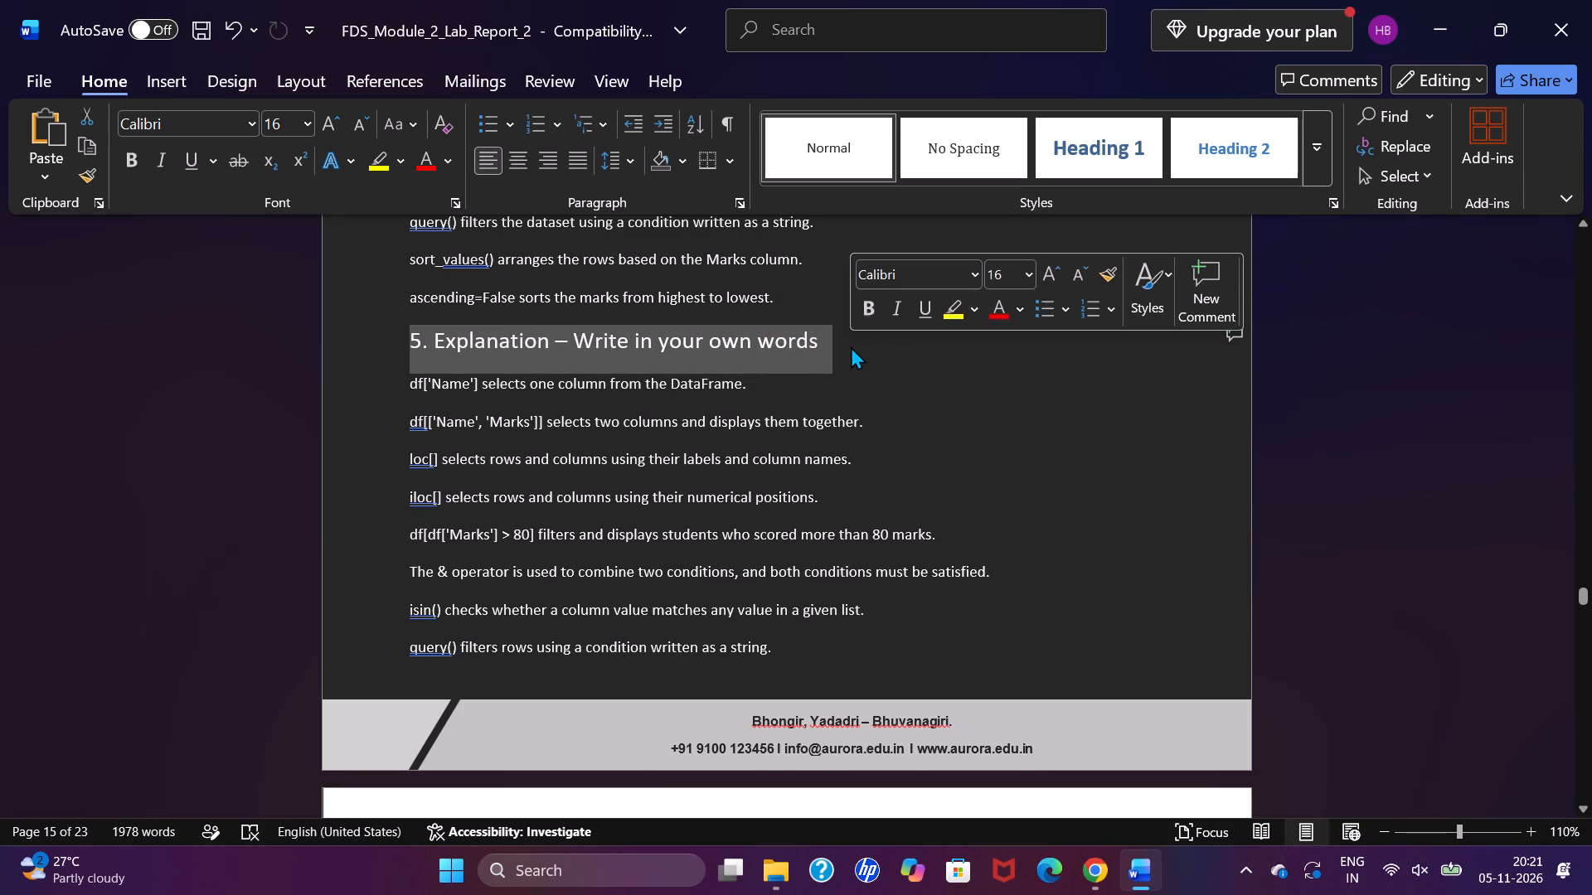
left_click(860, 311)
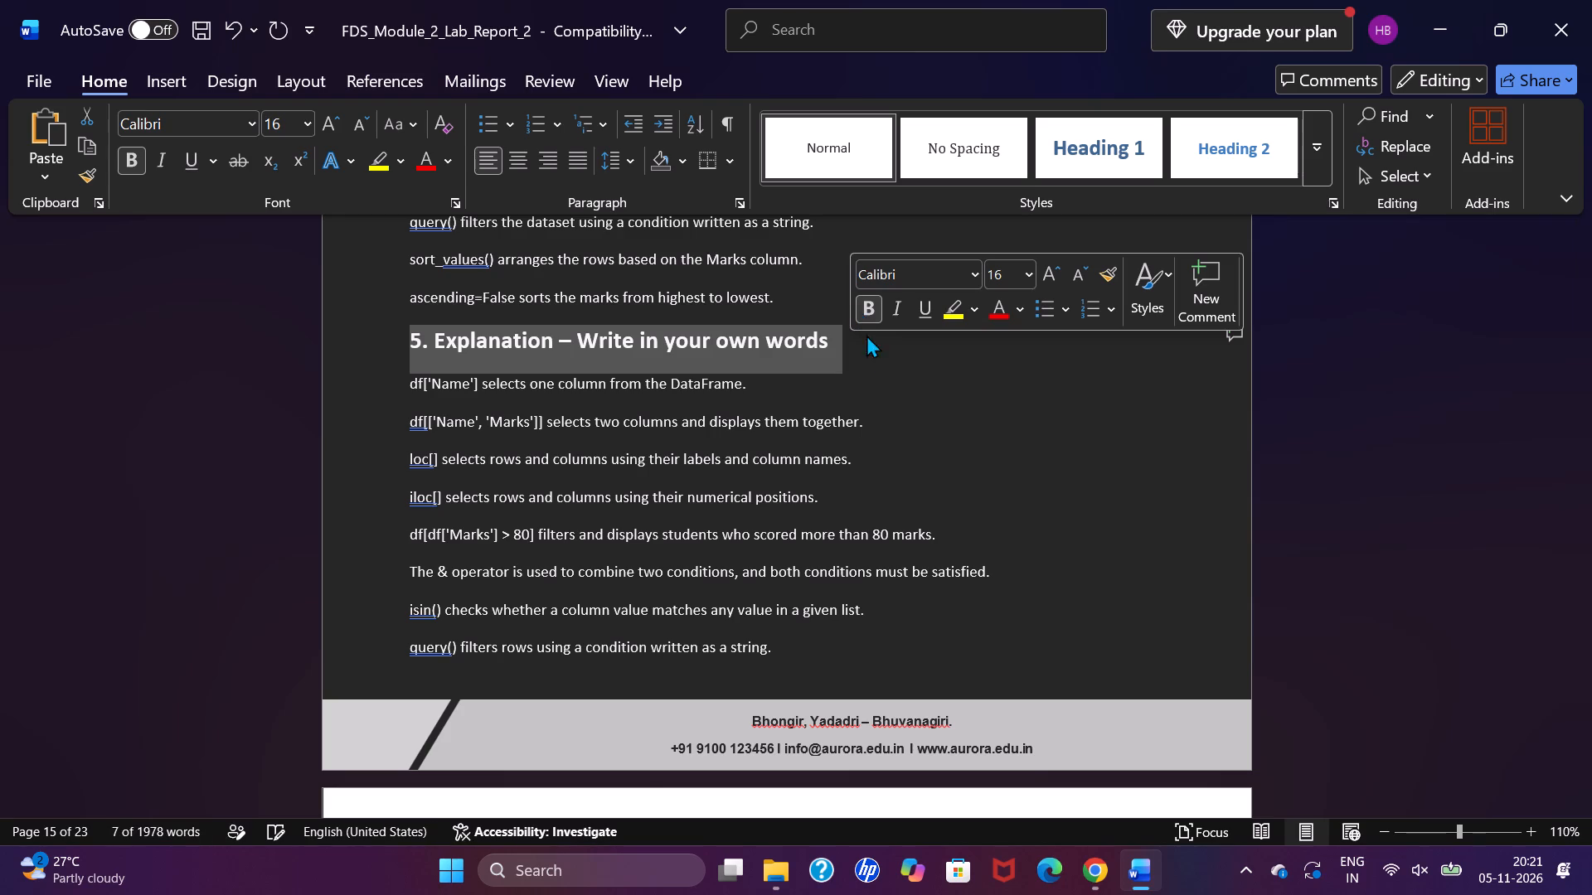
left_click(880, 356)
Look back through the Experiment 2 pages to check the formatting of the headings.
scroll(879, 362, "up", 5)
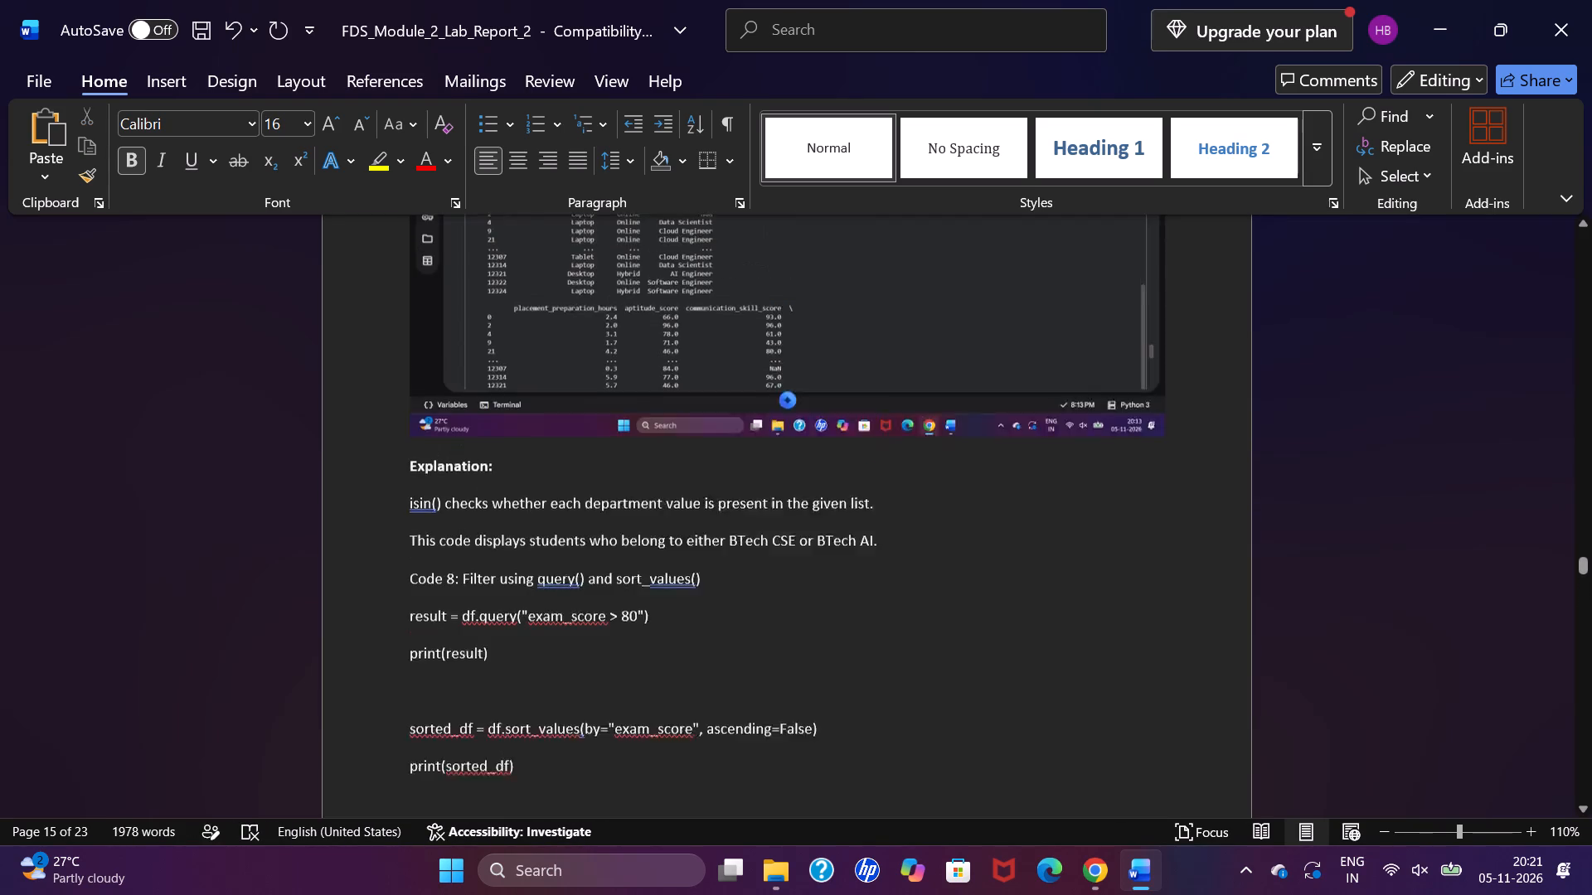
scroll(866, 422, "up", 9)
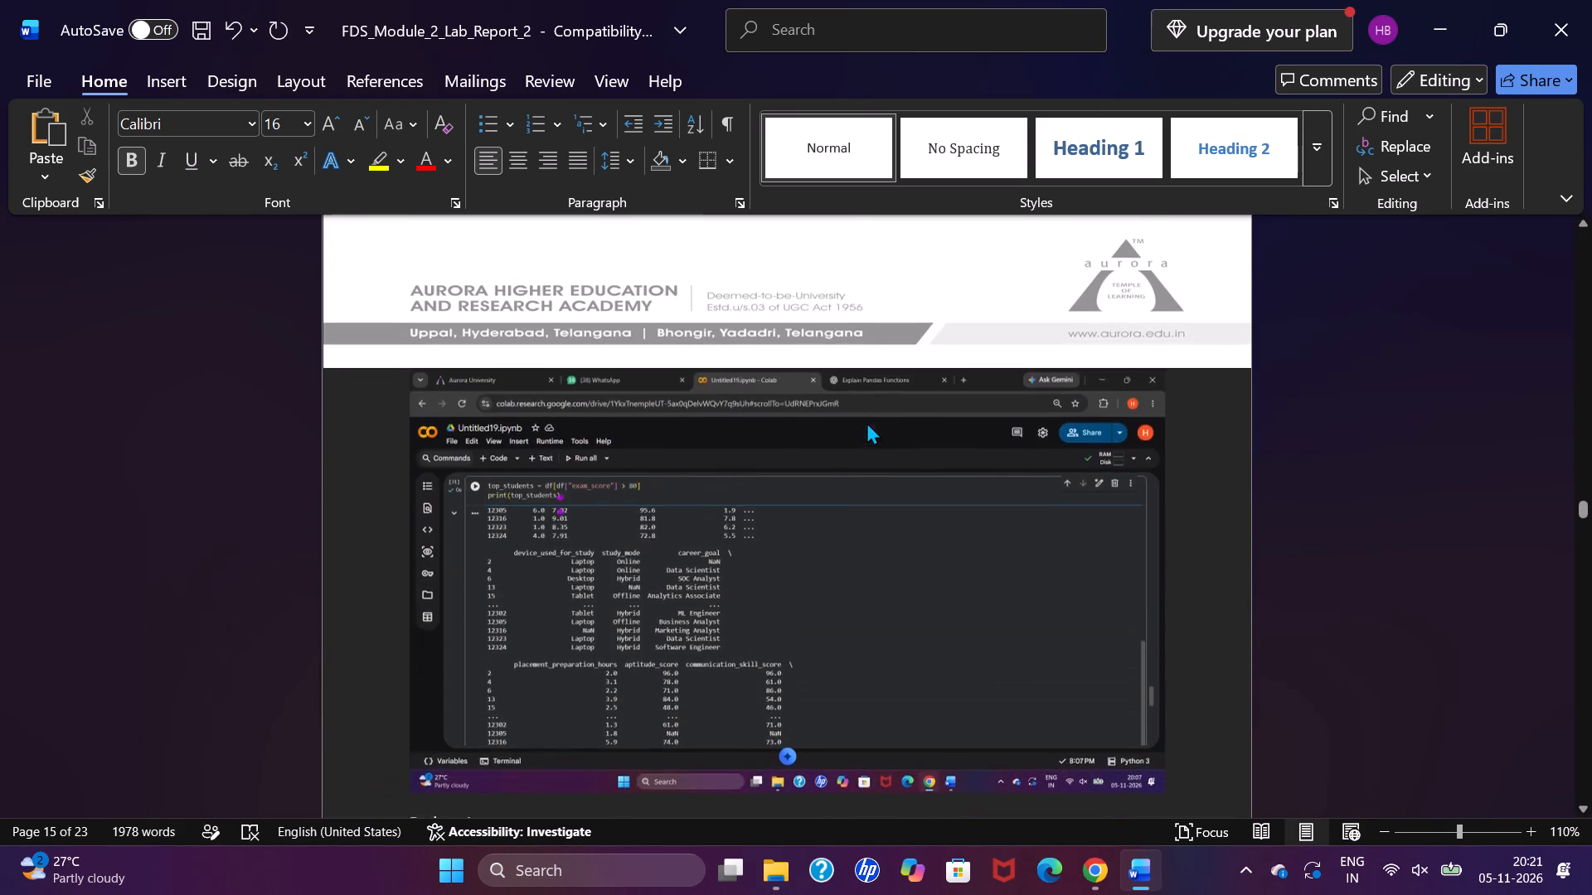
scroll(866, 422, "up", 4)
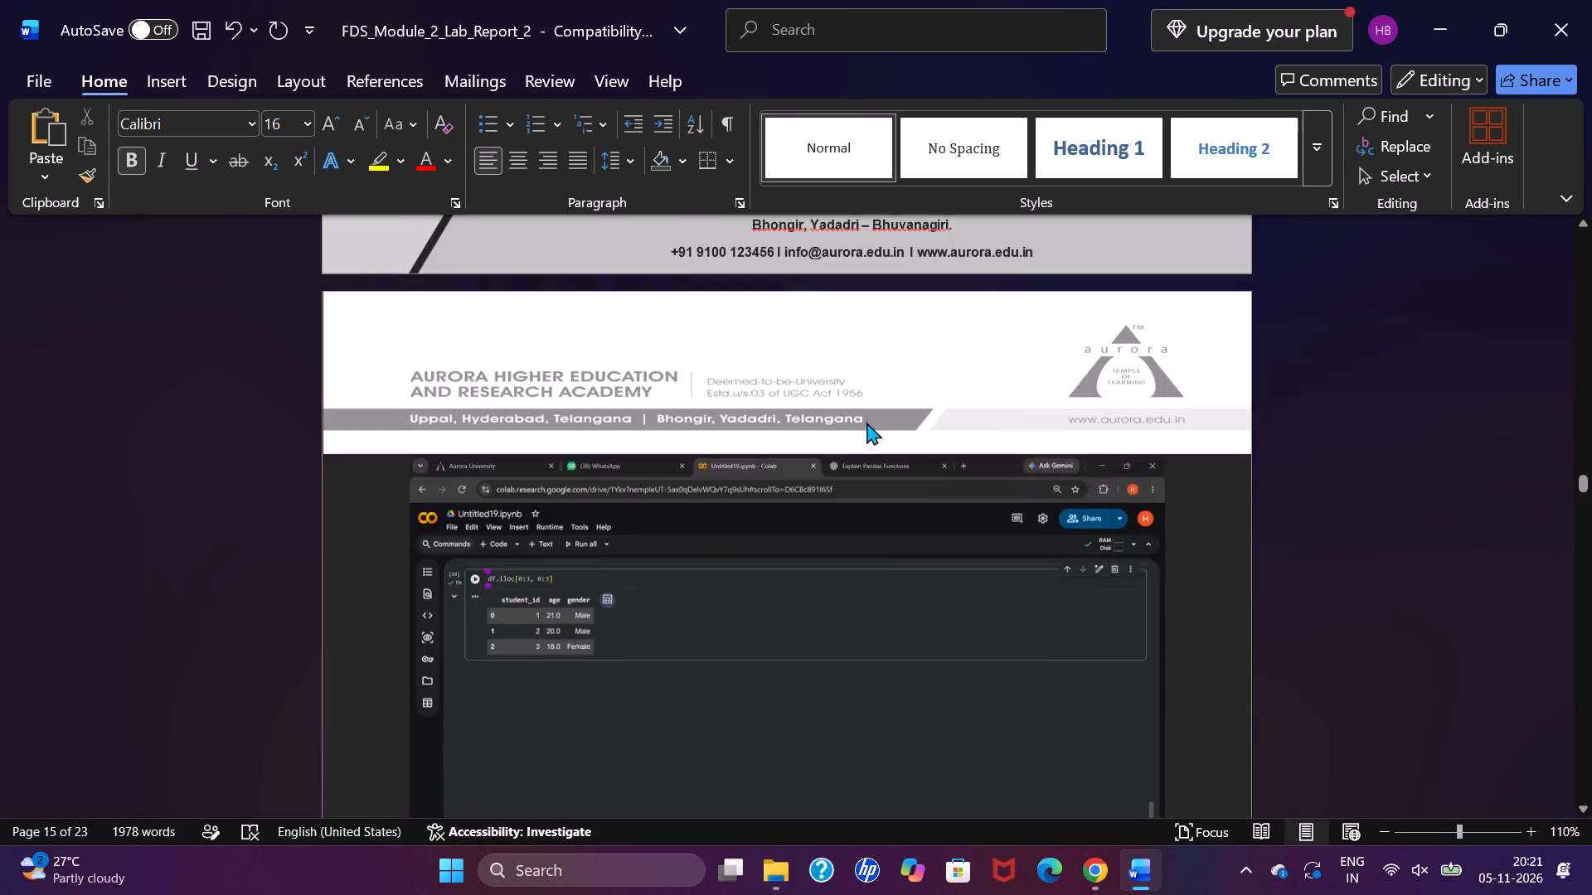
scroll(866, 422, "up", 8)
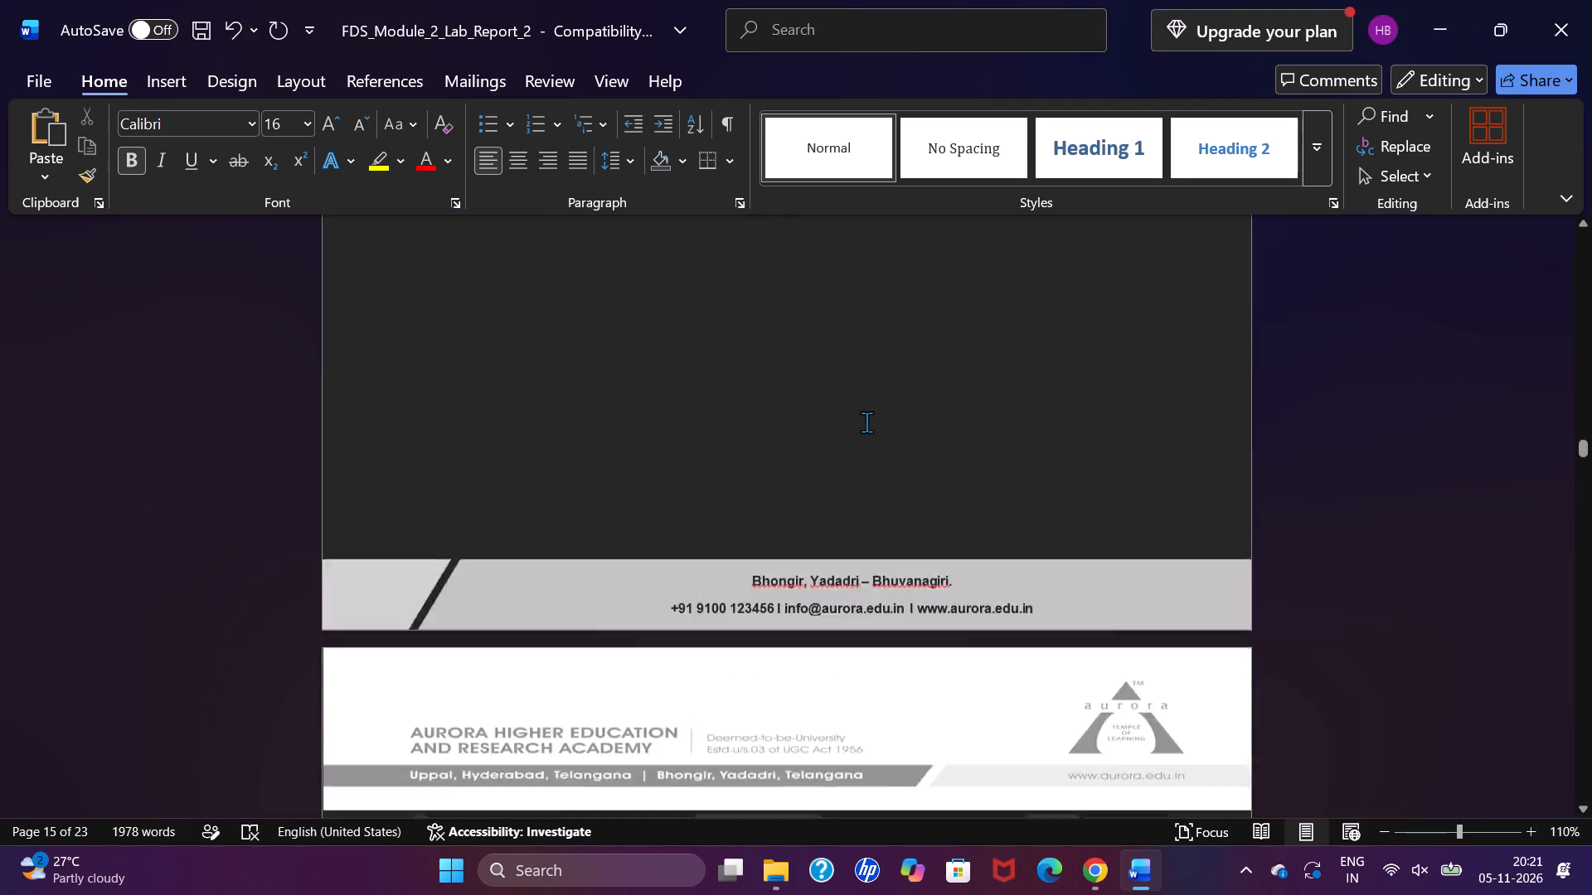
scroll(866, 422, "up", 10)
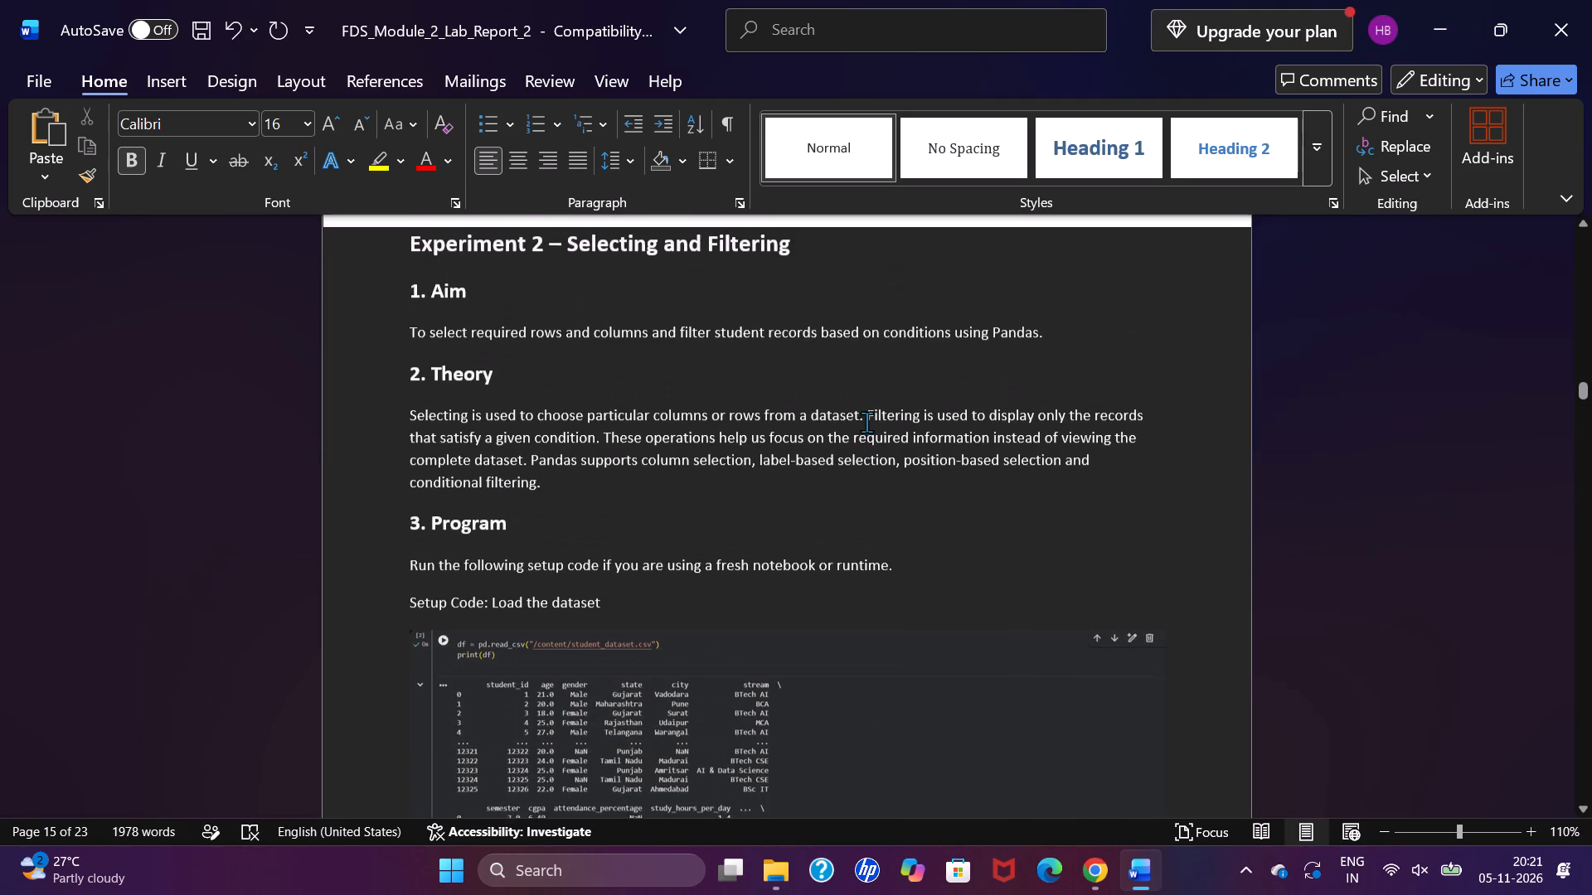
scroll(866, 422, "down", 3)
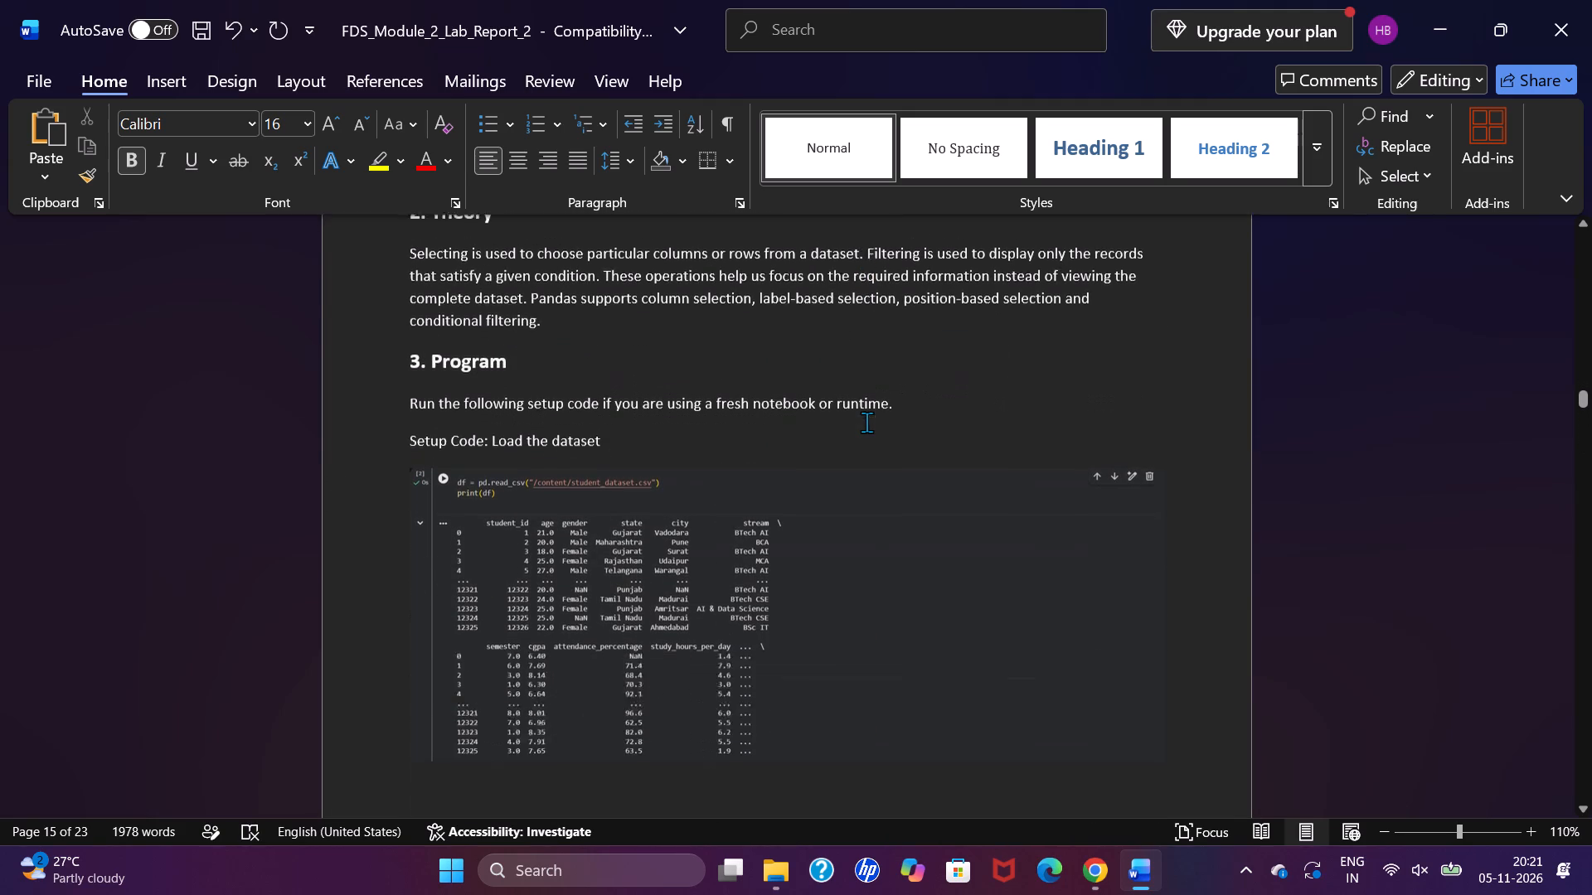
scroll(866, 422, "down", 3)
scroll(866, 422, "up", 3, "ctrl")
scroll(866, 422, "down", 13)
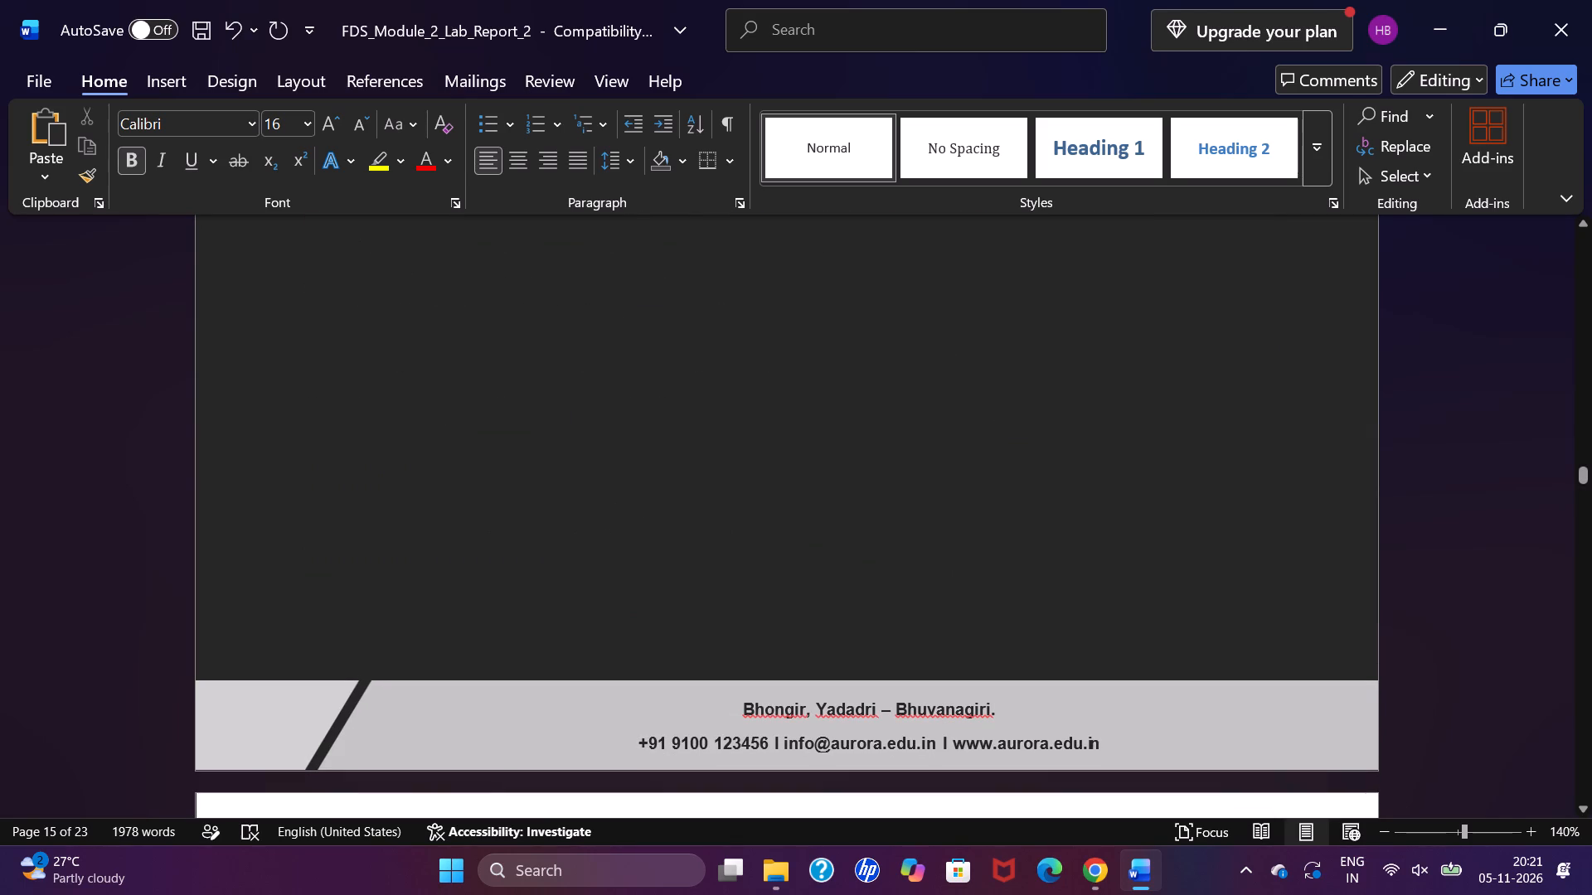
scroll(900, 393, "down", 1, "ctrl")
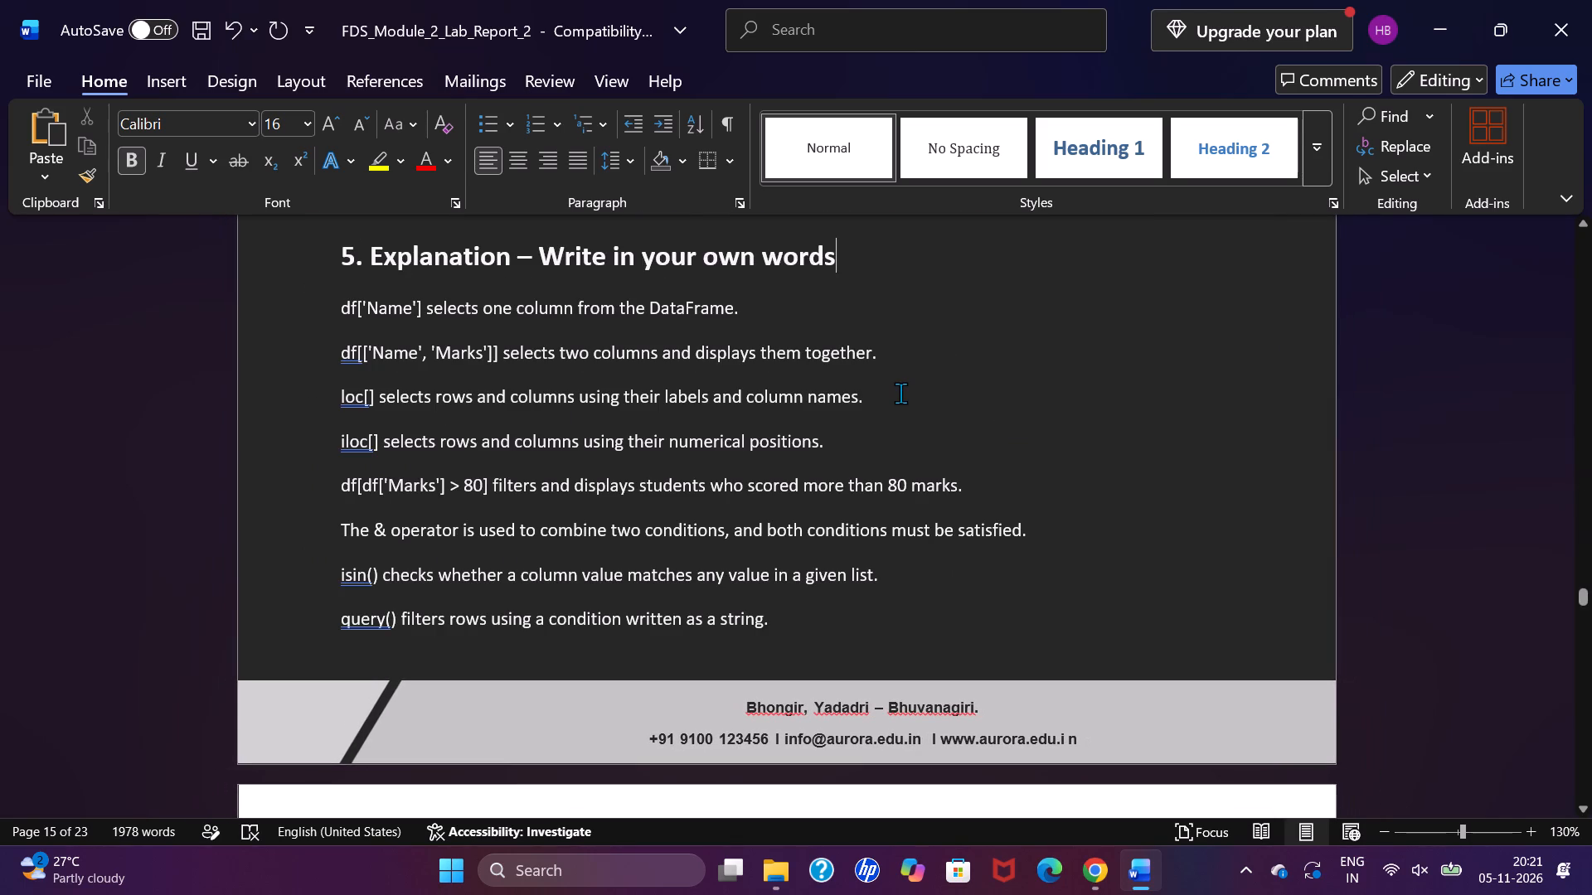
Set the "6. Result" heading of Experiment 2 to font size 16 and make it bold.
scroll(900, 392, "down", 2)
scroll(897, 383, "down", 3, "ctrl")
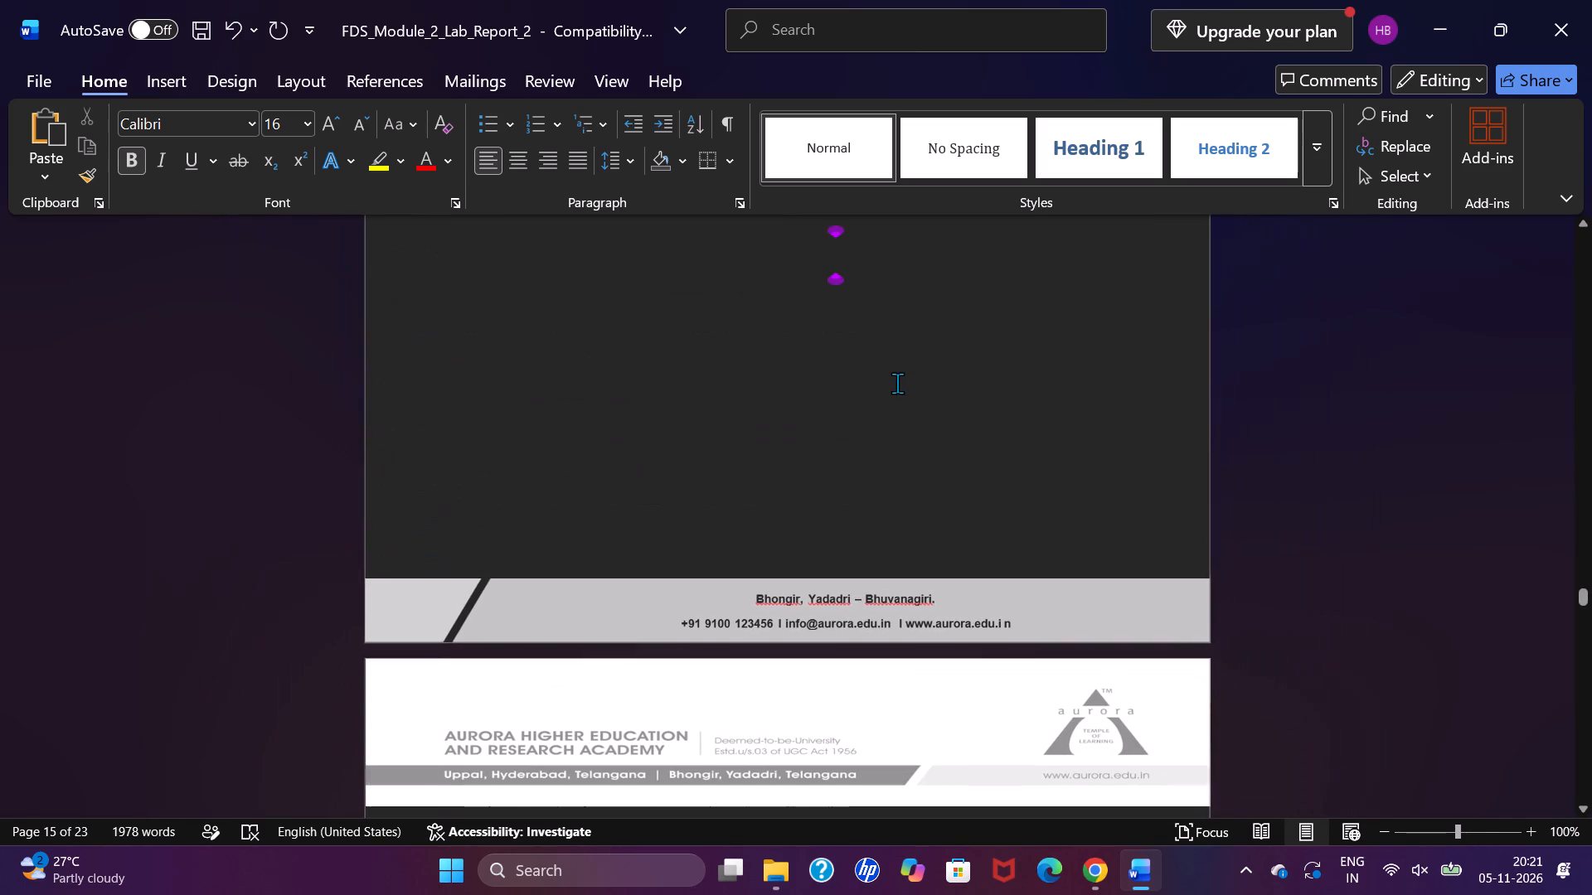
scroll(897, 383, "down", 3)
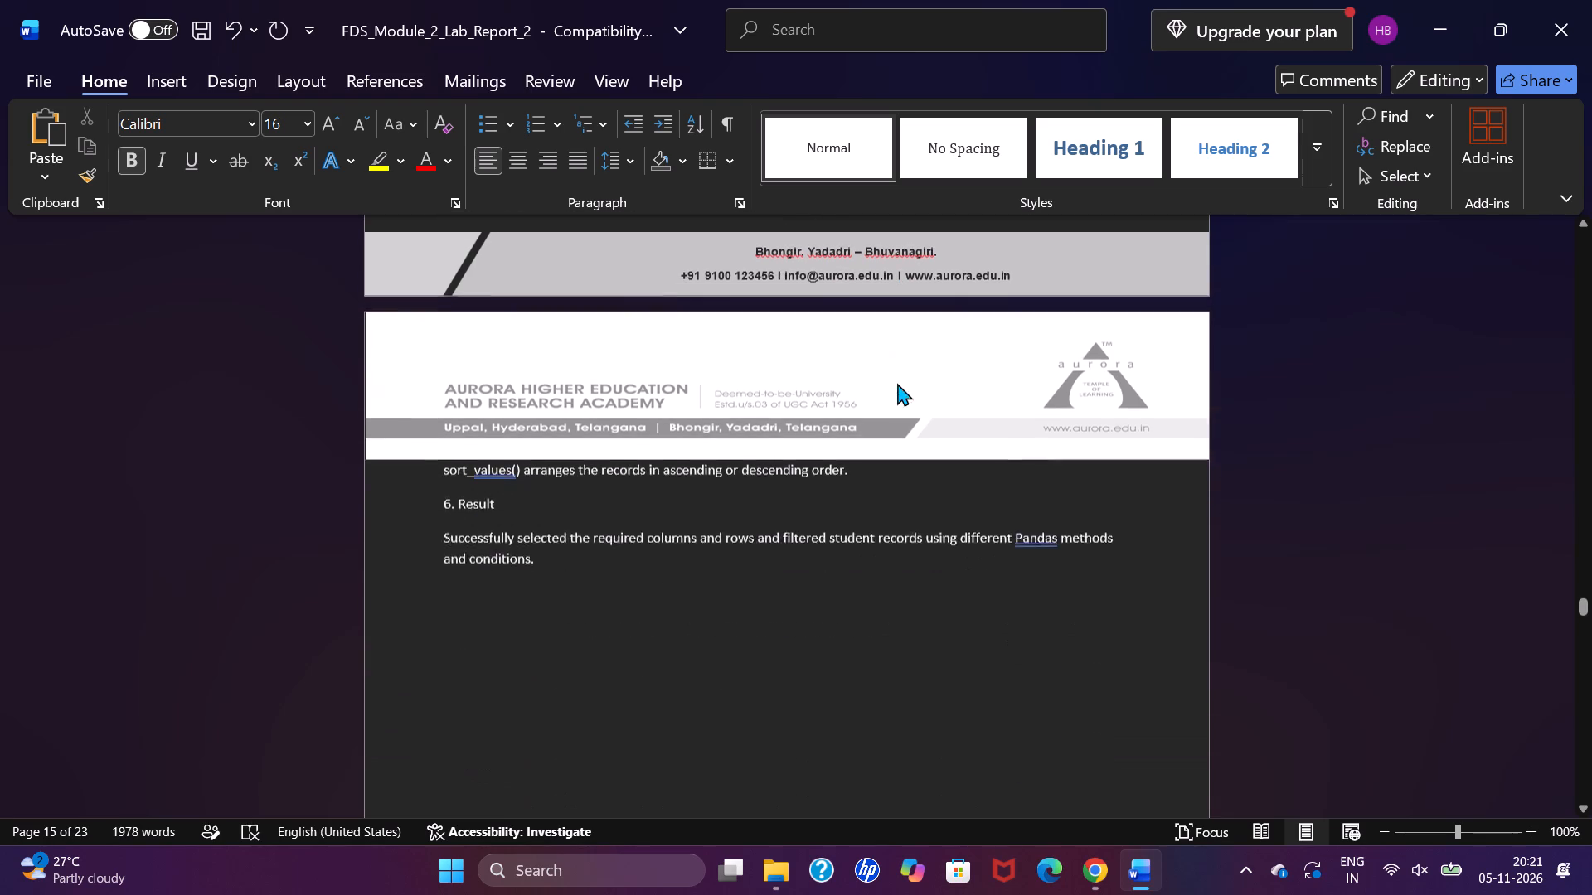
scroll(897, 383, "down", 1)
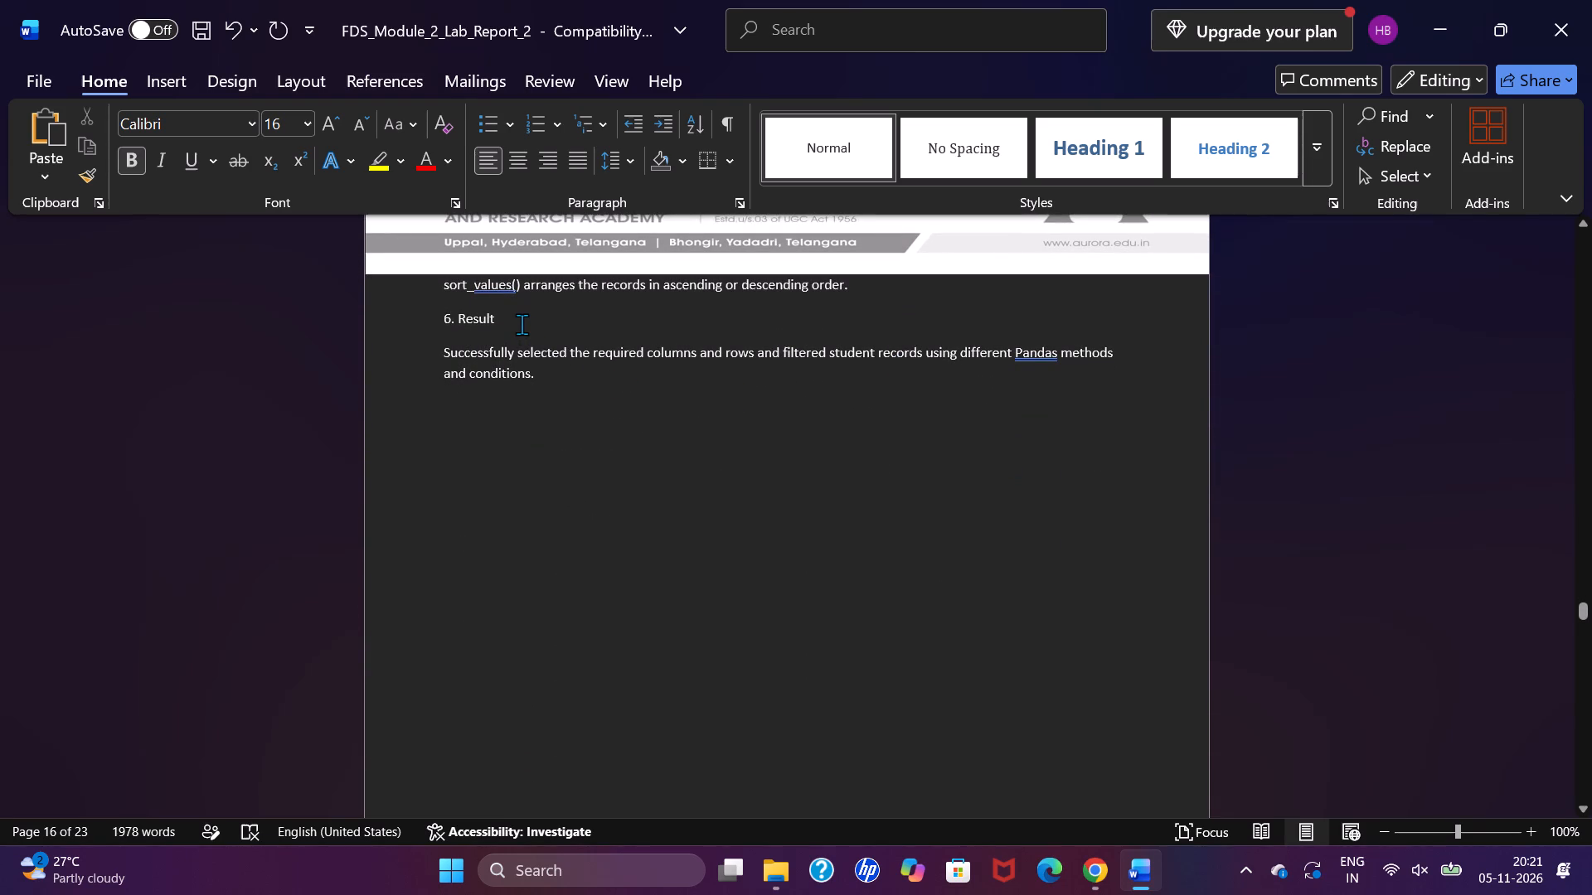
left_click_drag(438, 317, 486, 317)
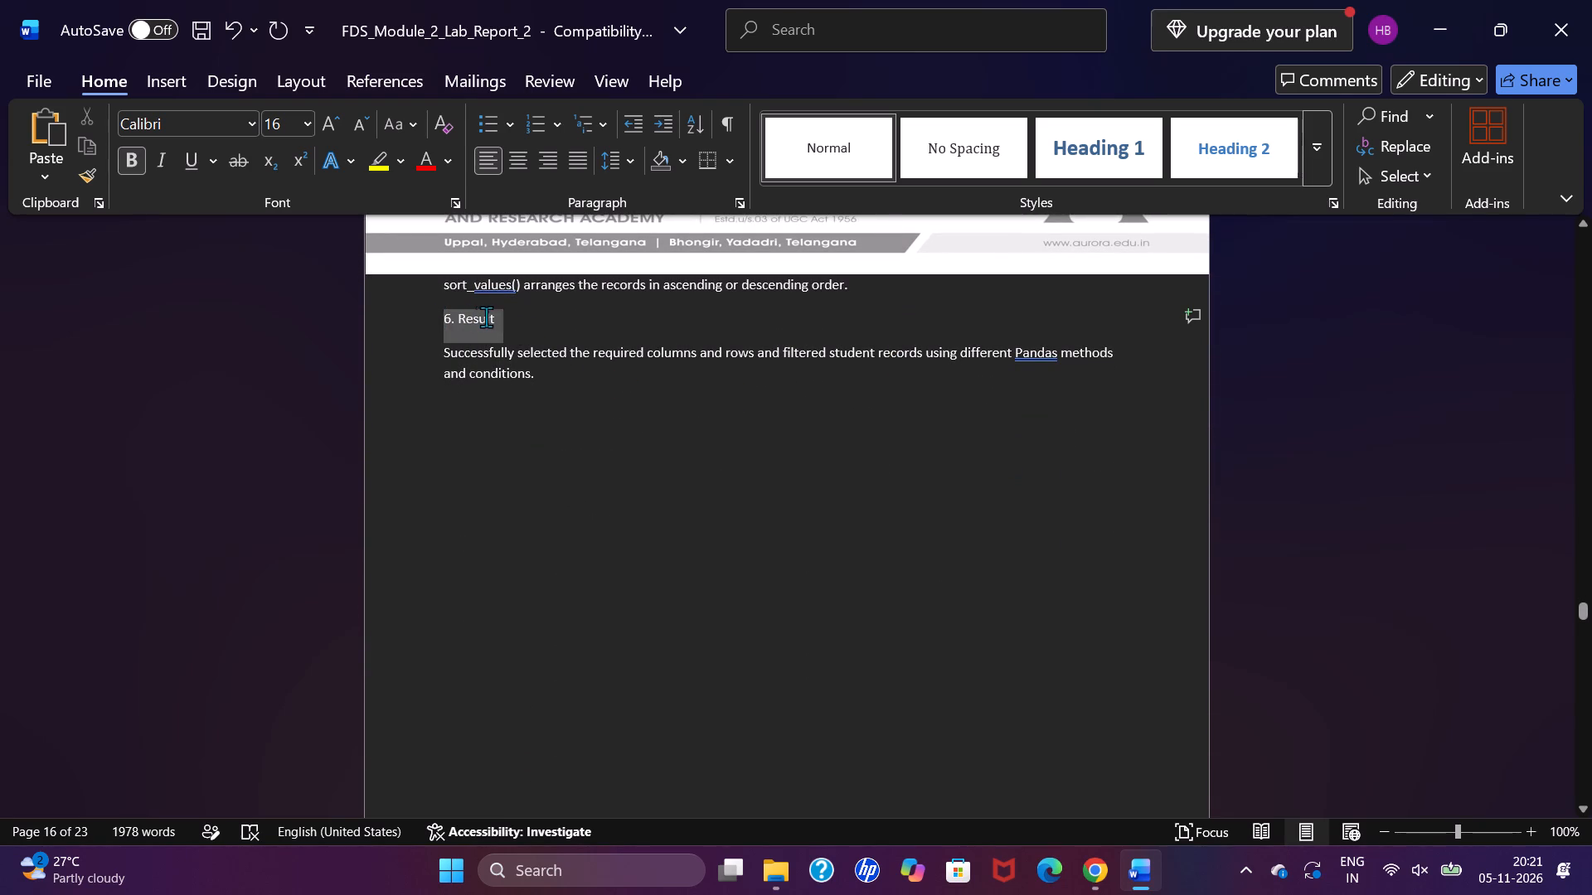
left_click_drag(486, 317, 501, 317)
left_click(663, 244)
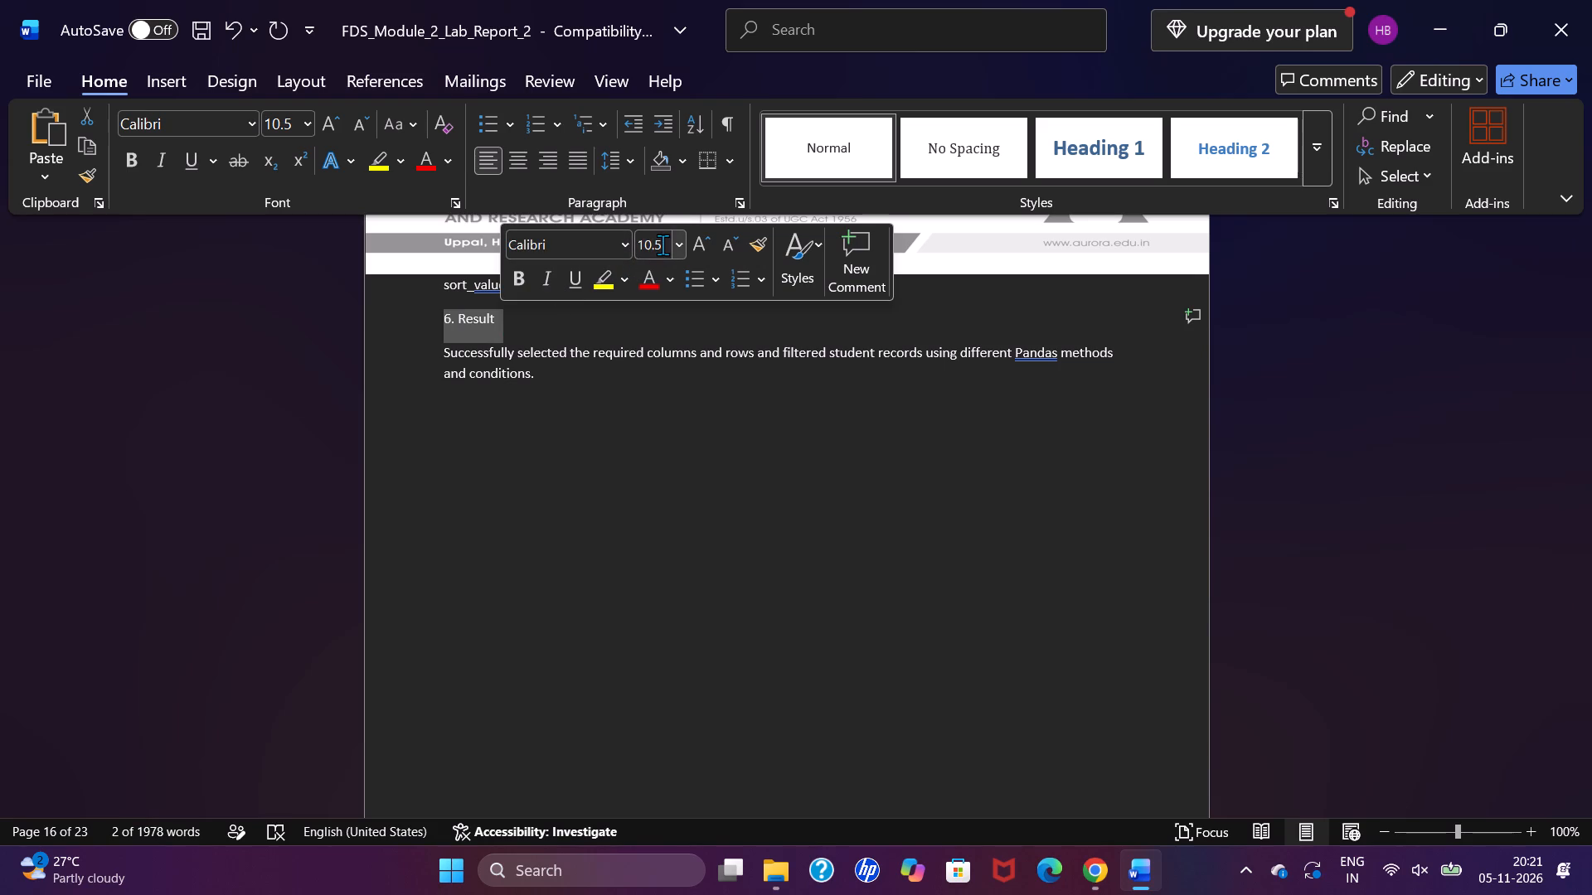
key("BackSpace")
key("1")
key("6")
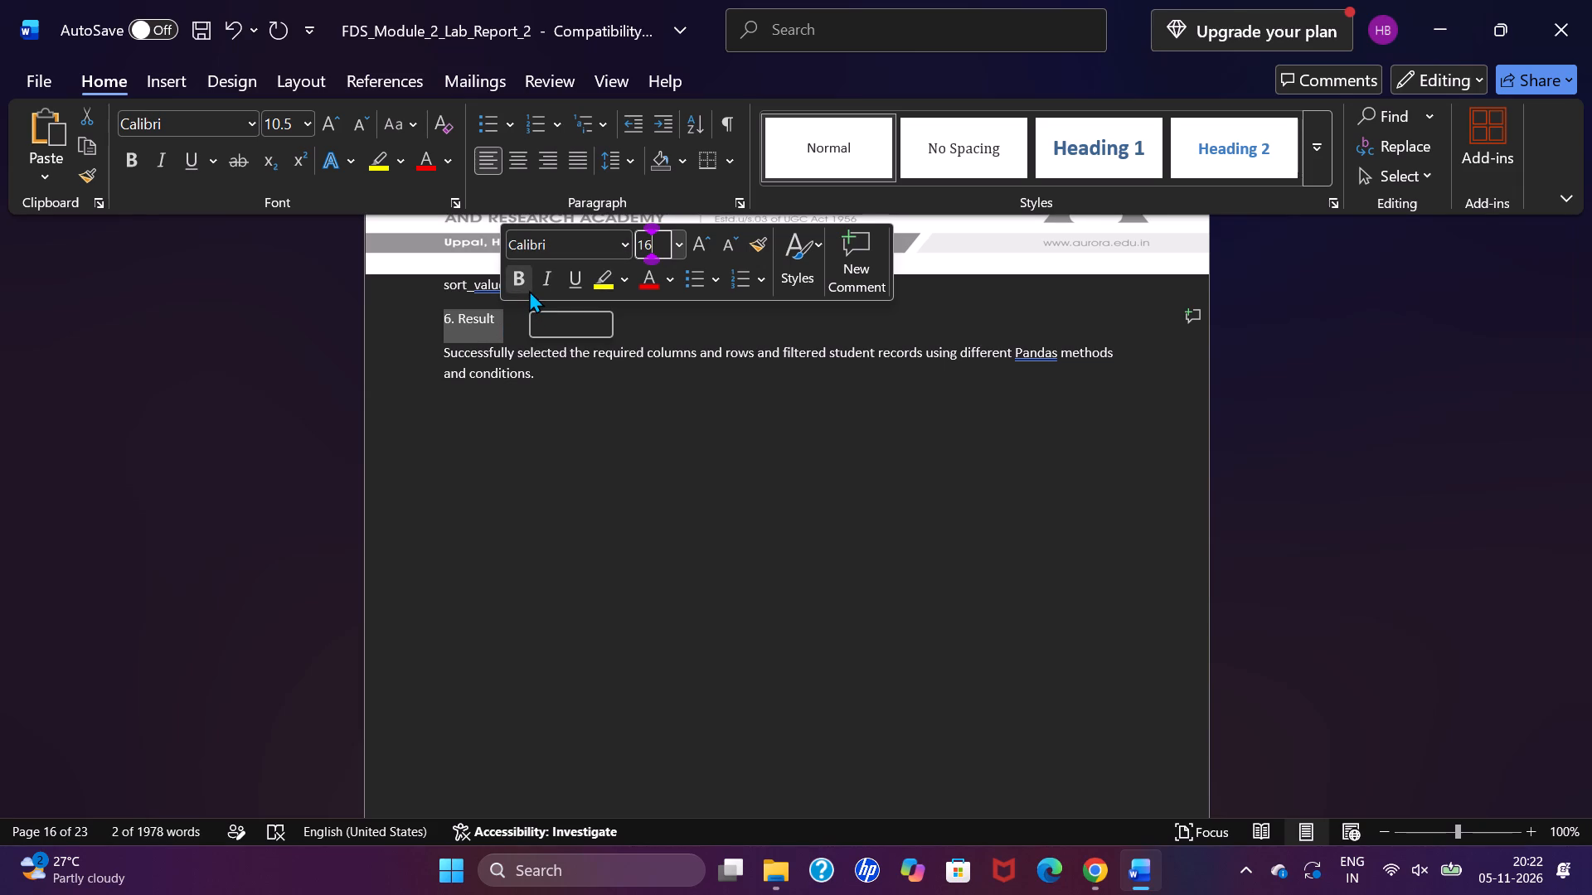
left_click(520, 283)
left_click(552, 381)
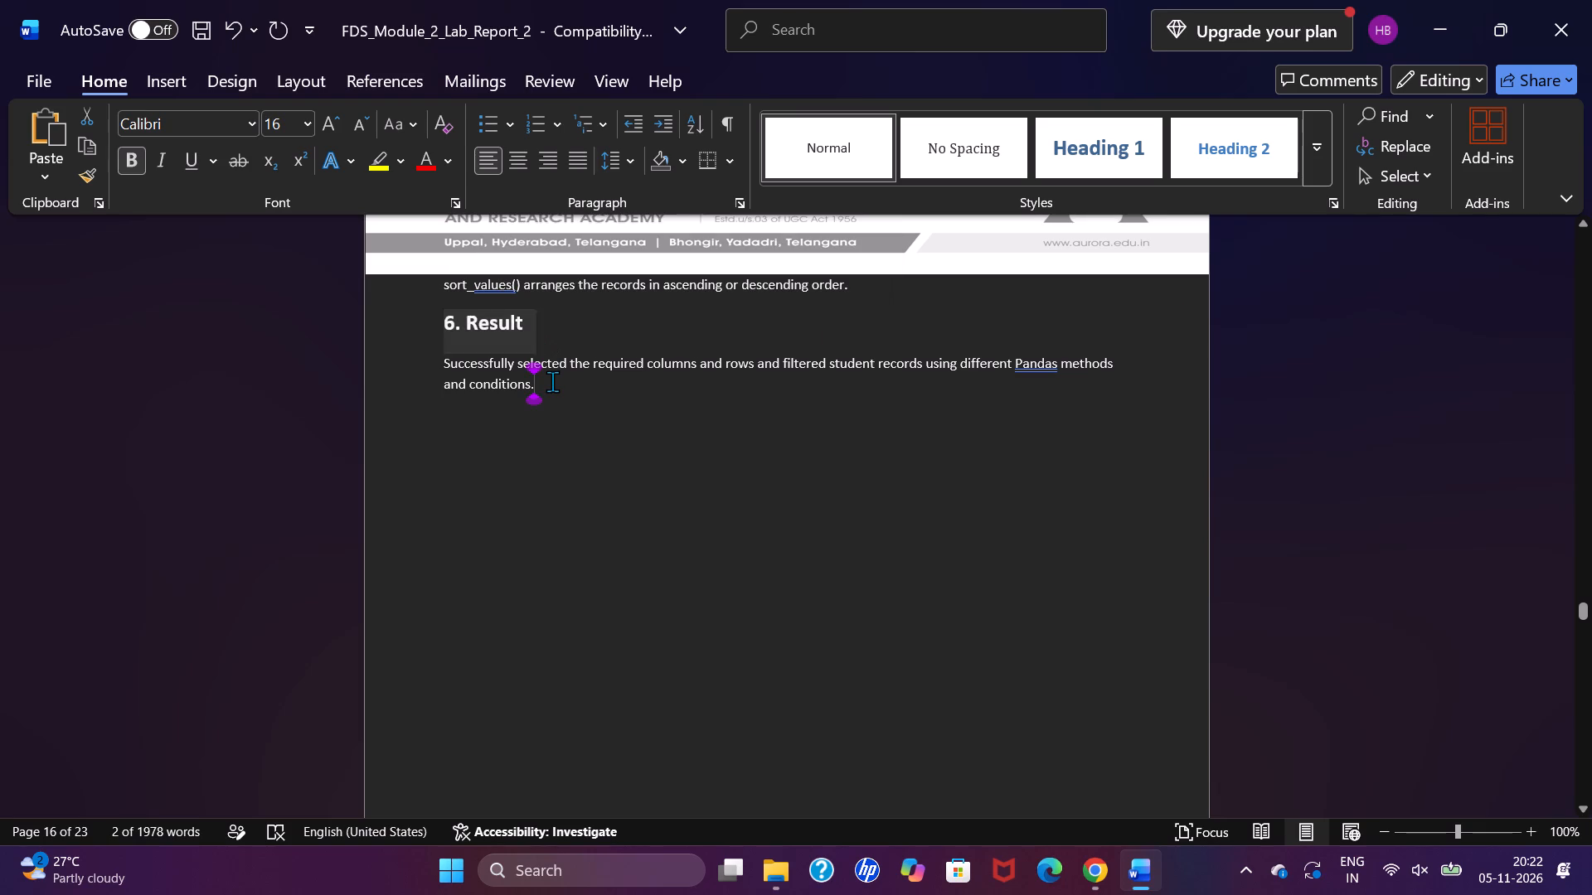
Make the title "Experiment 3 – Manipulating Data" bold and set its font size to 16.
scroll(552, 381, "down", 4)
scroll(552, 381, "up", 1)
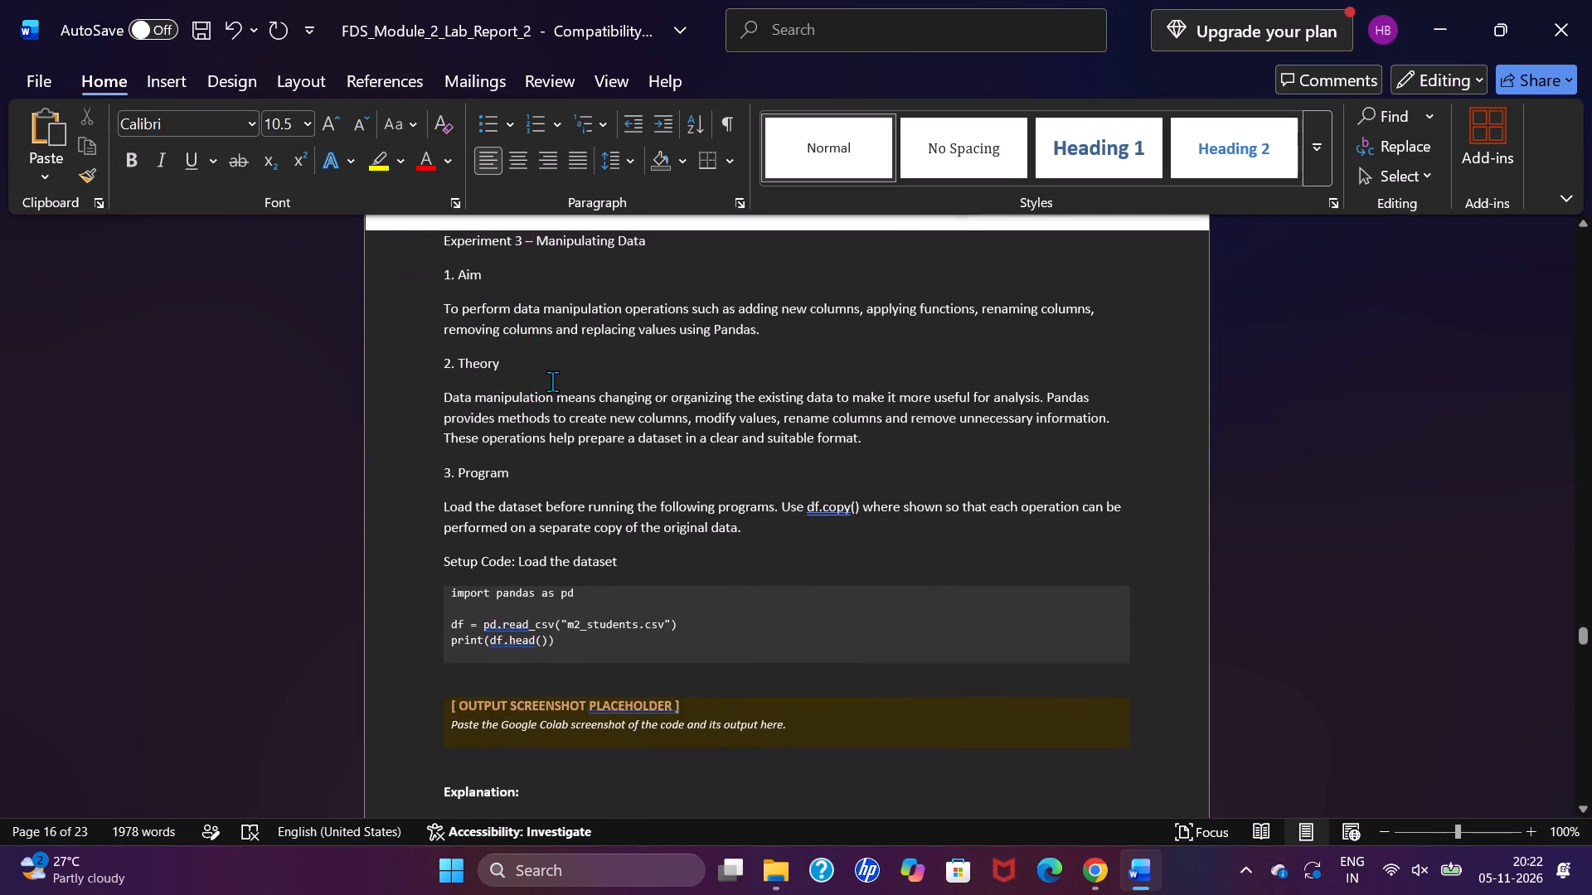
scroll(552, 381, "up", 1)
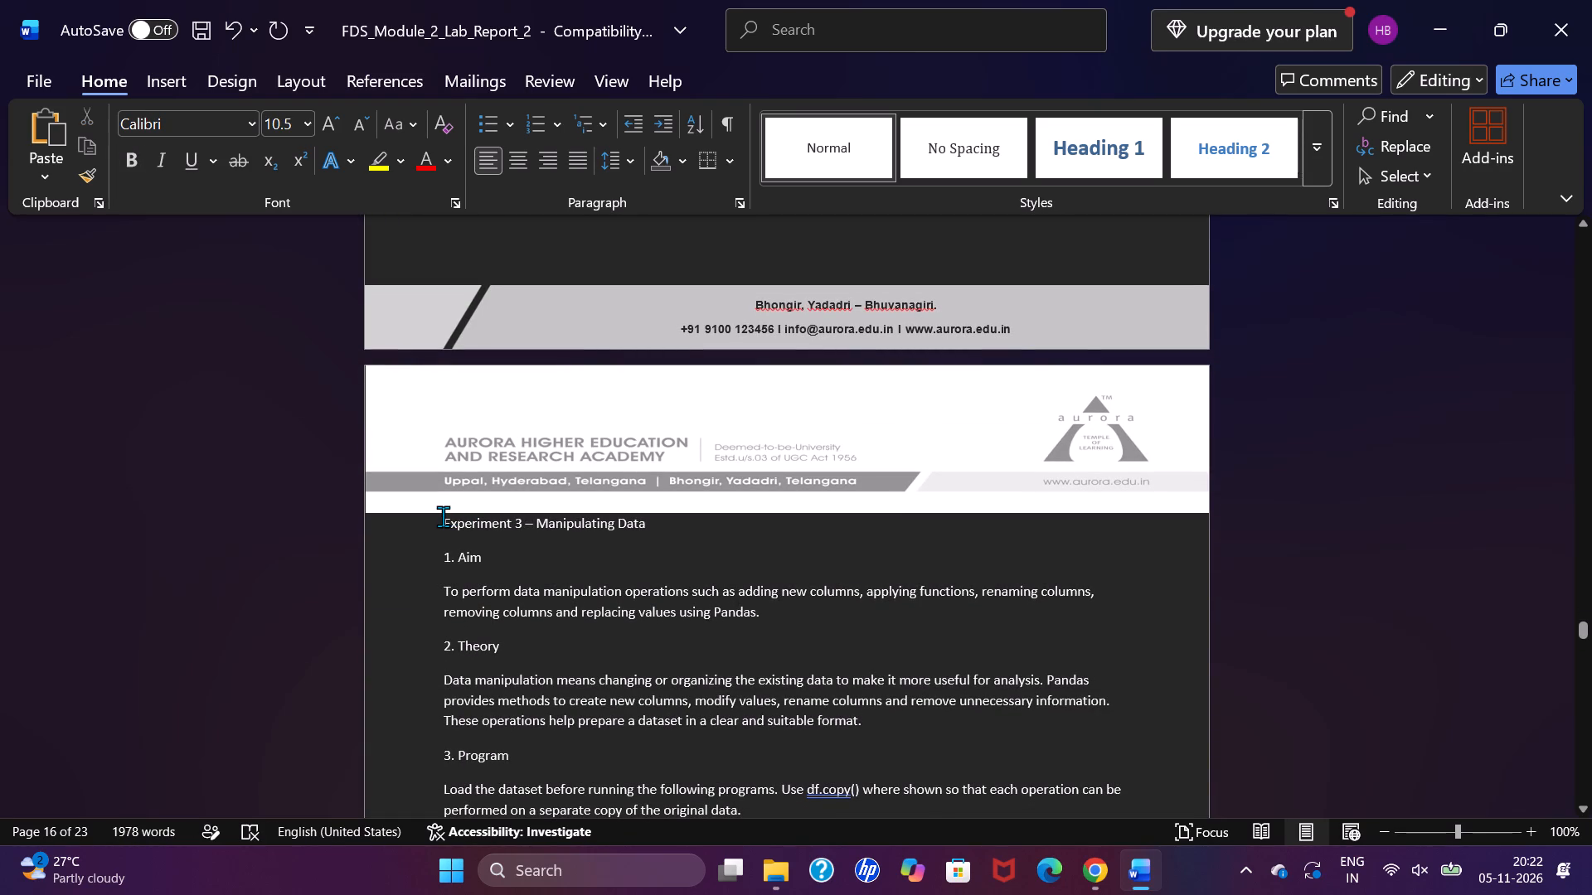
left_click_drag(443, 516, 608, 523)
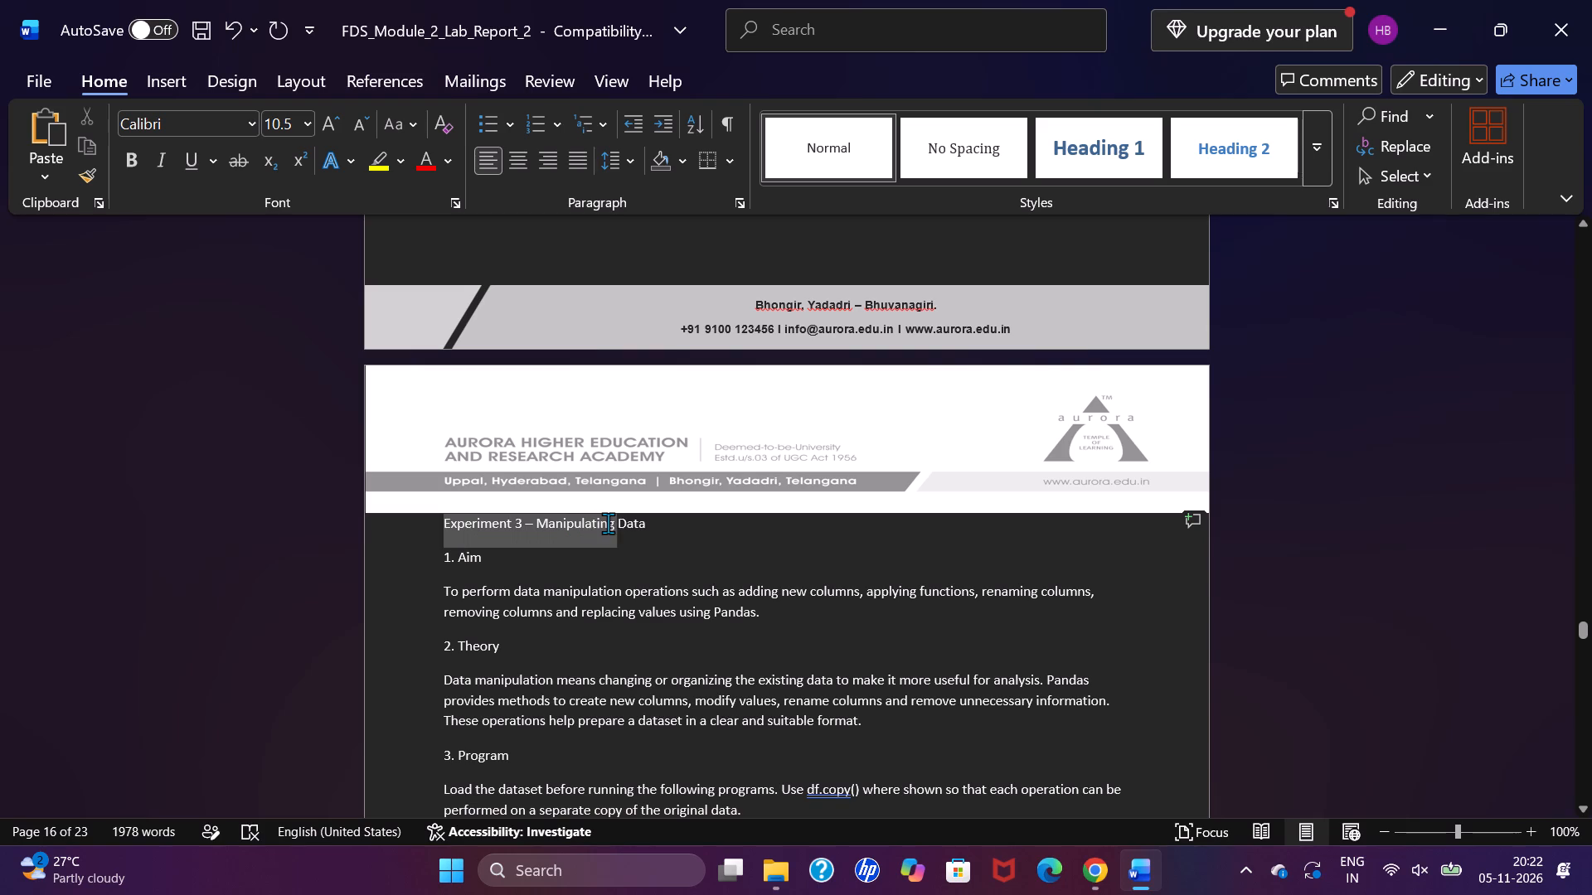
left_click_drag(608, 523, 650, 529)
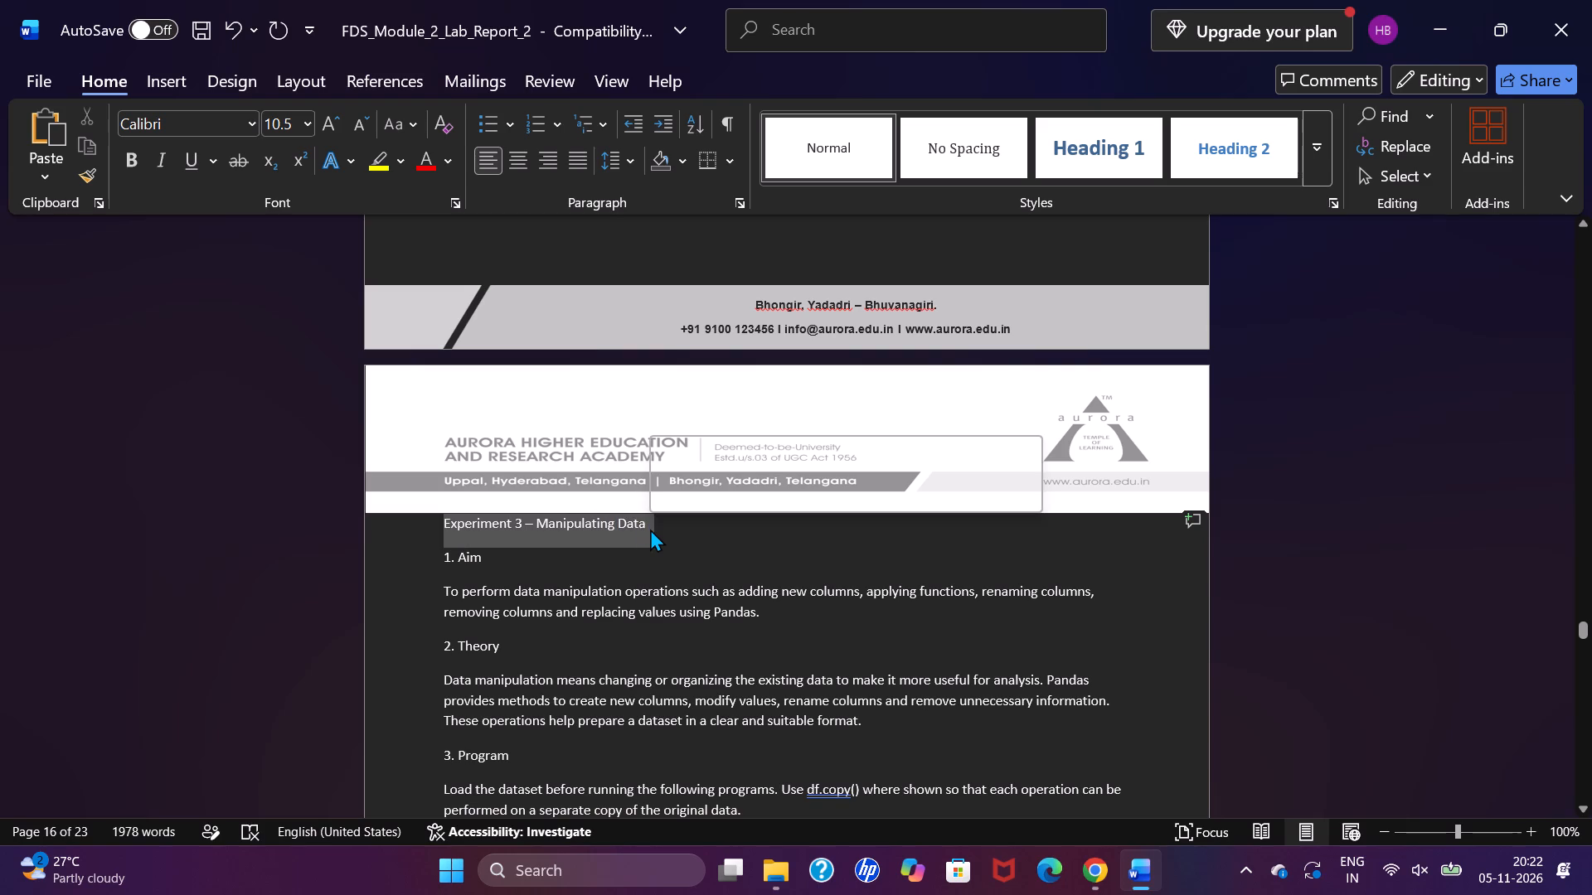
left_click(662, 493)
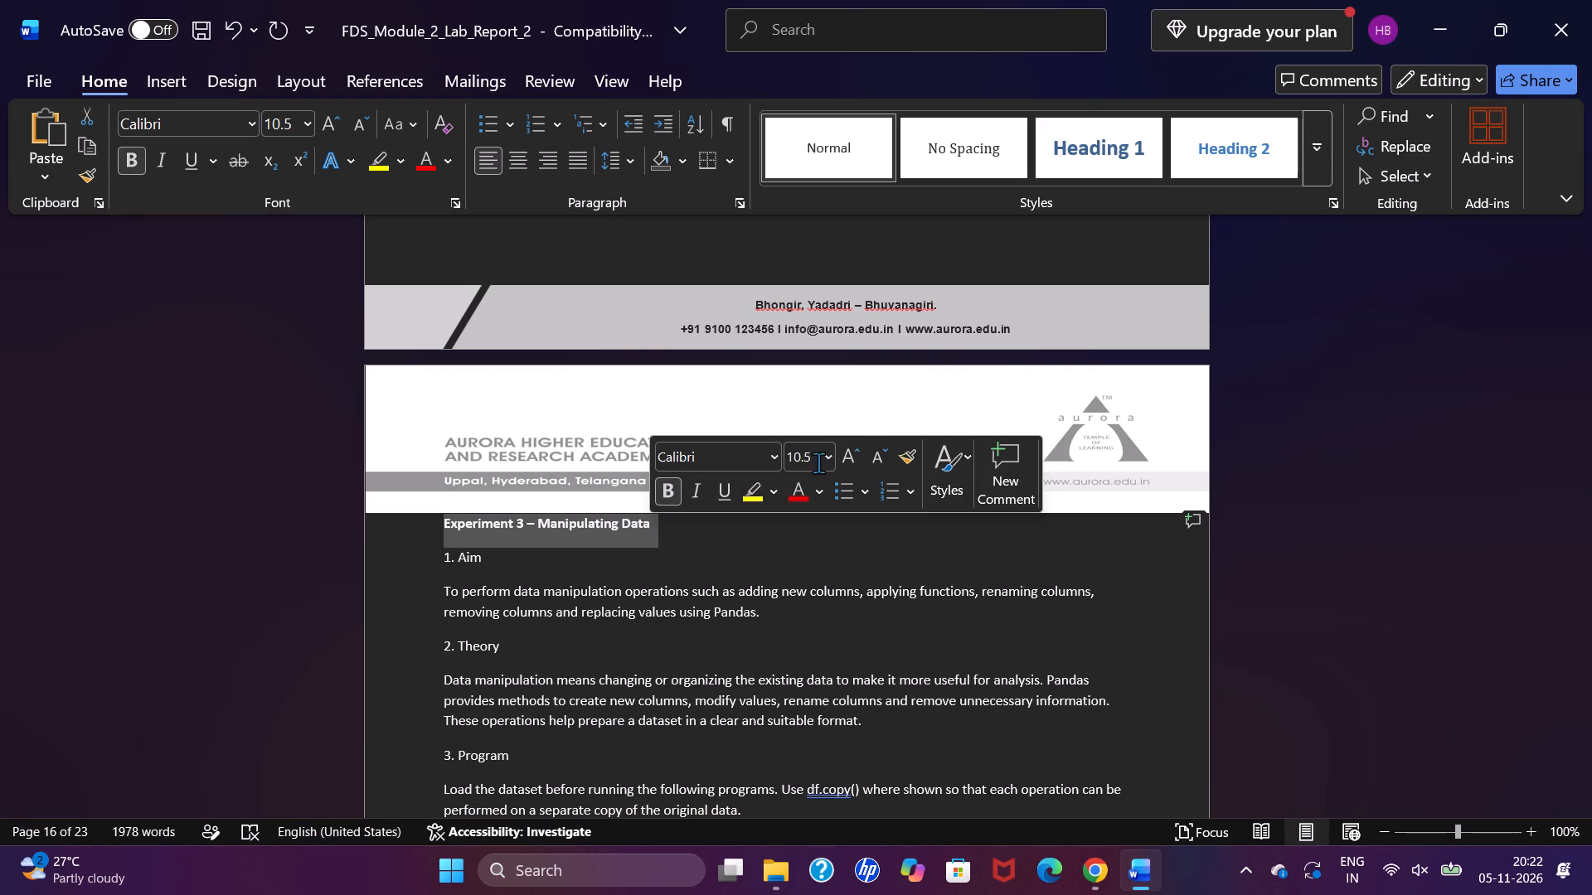
left_click(820, 461)
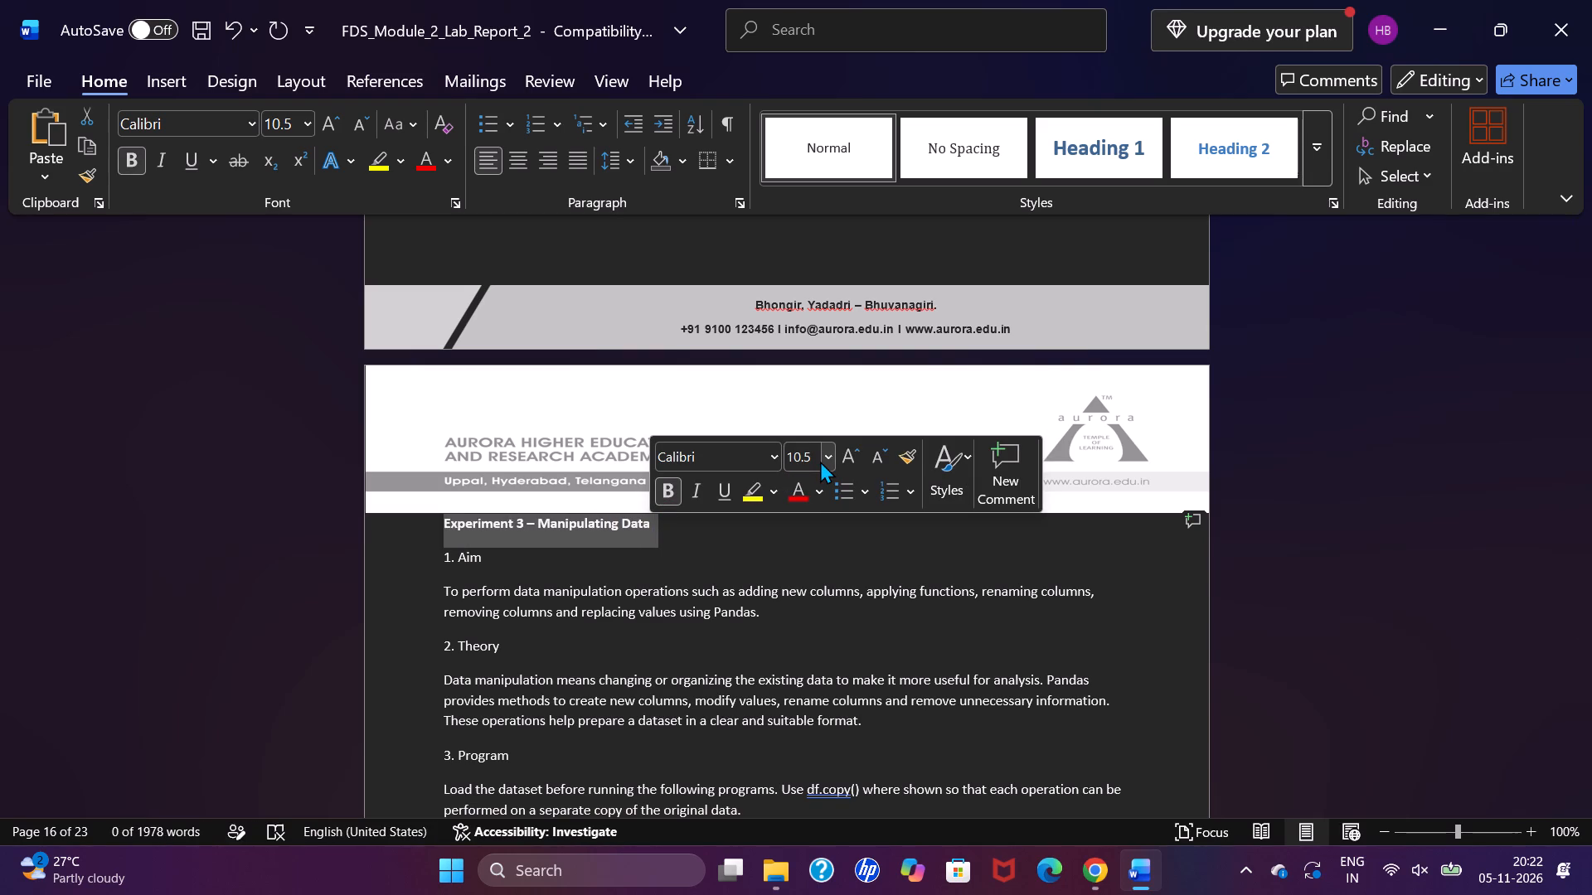
left_click(813, 454)
key("BackSpace")
key("1")
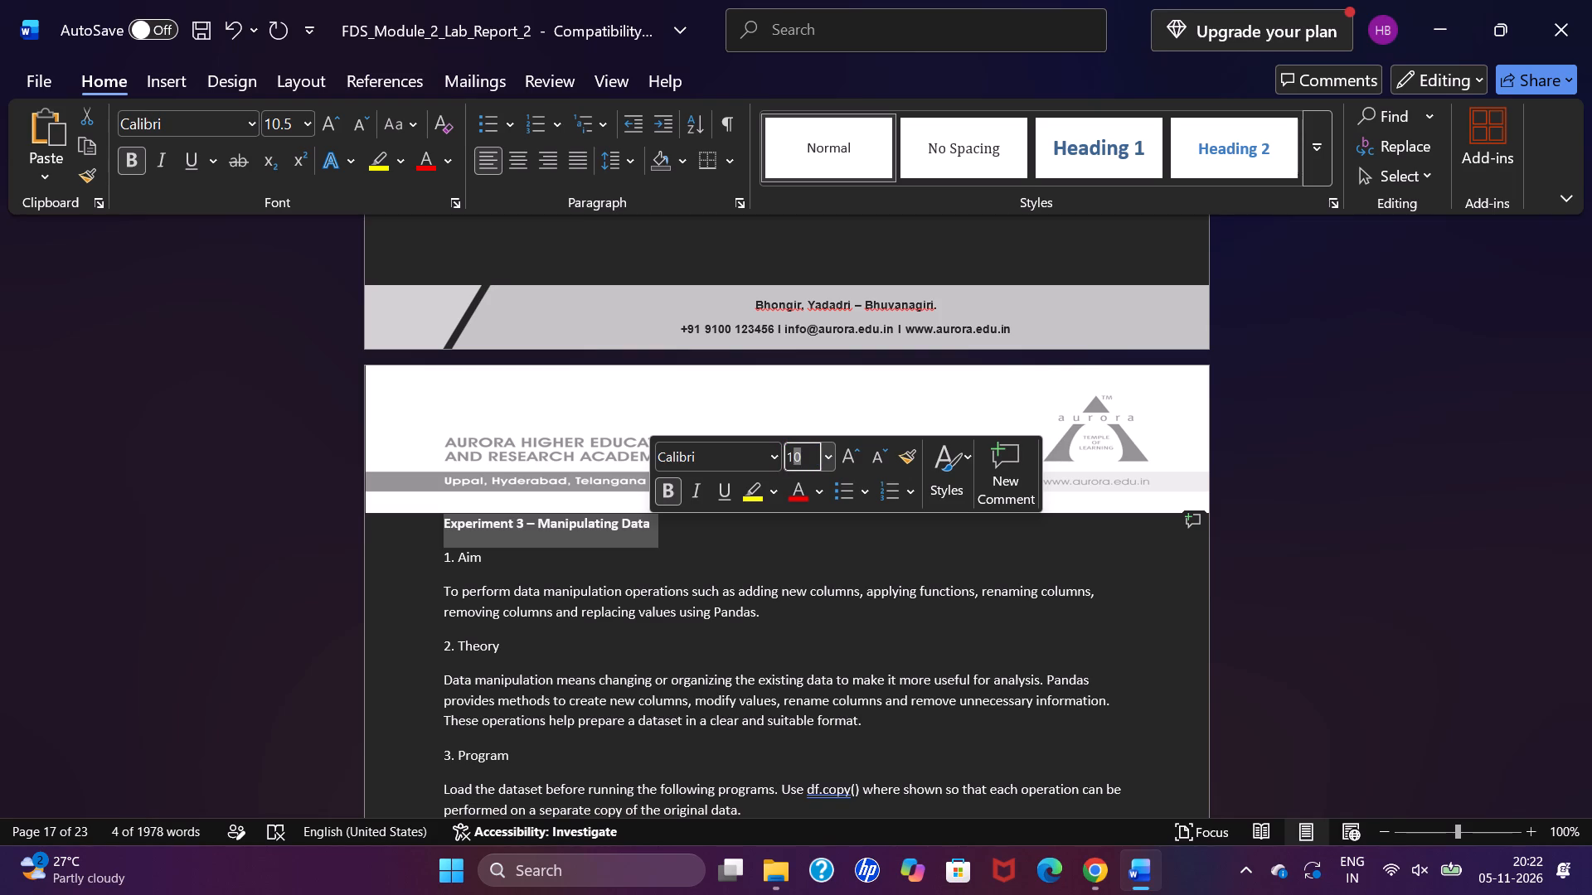
key("6")
key("Return")
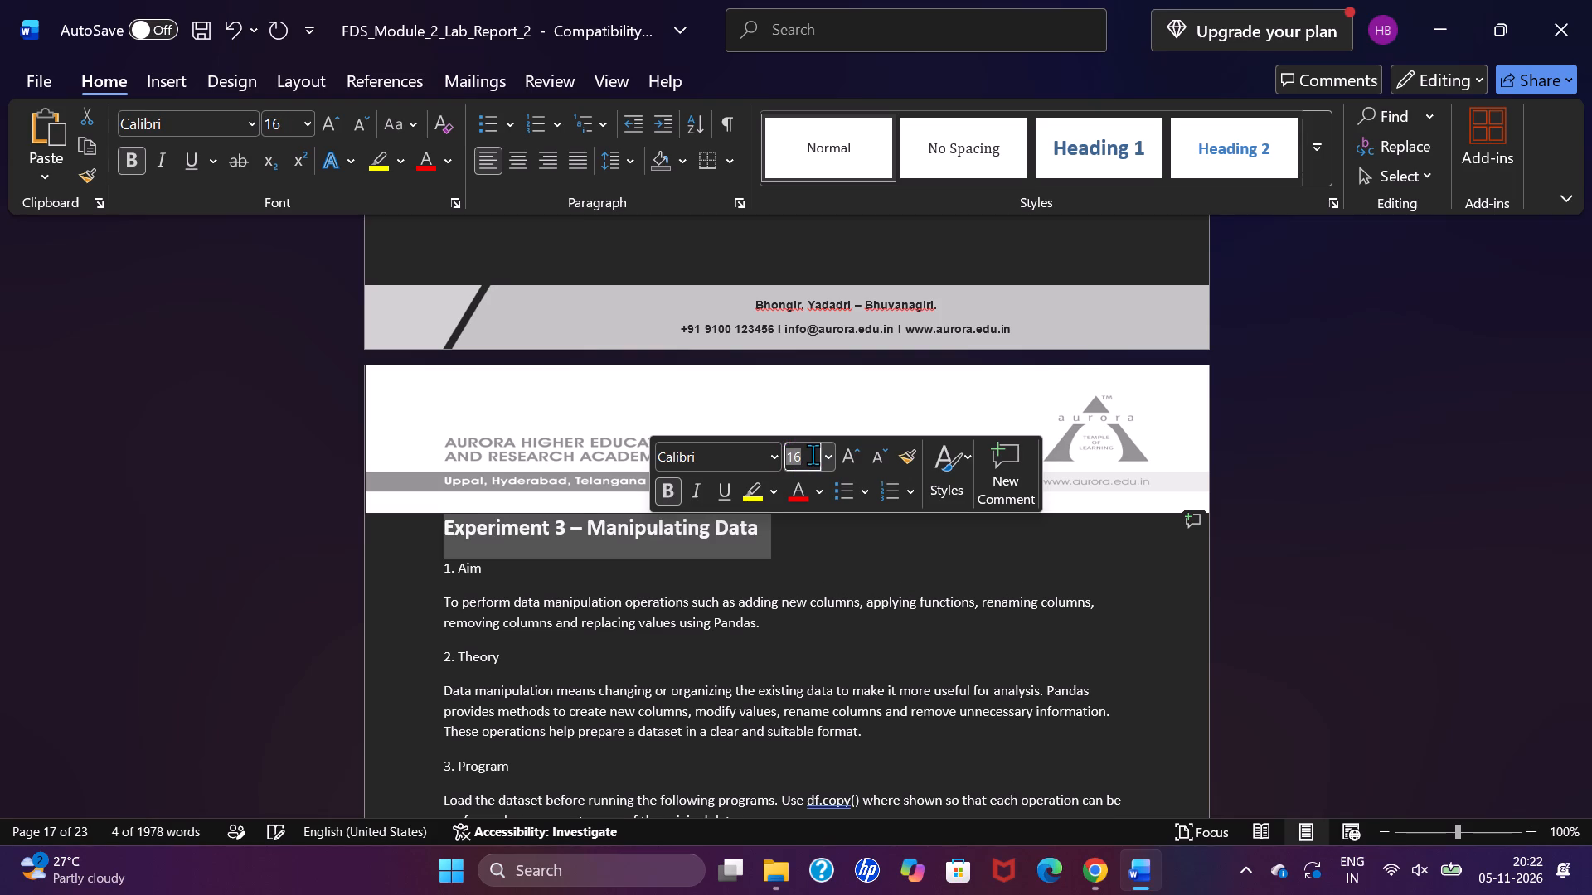
left_click(531, 576)
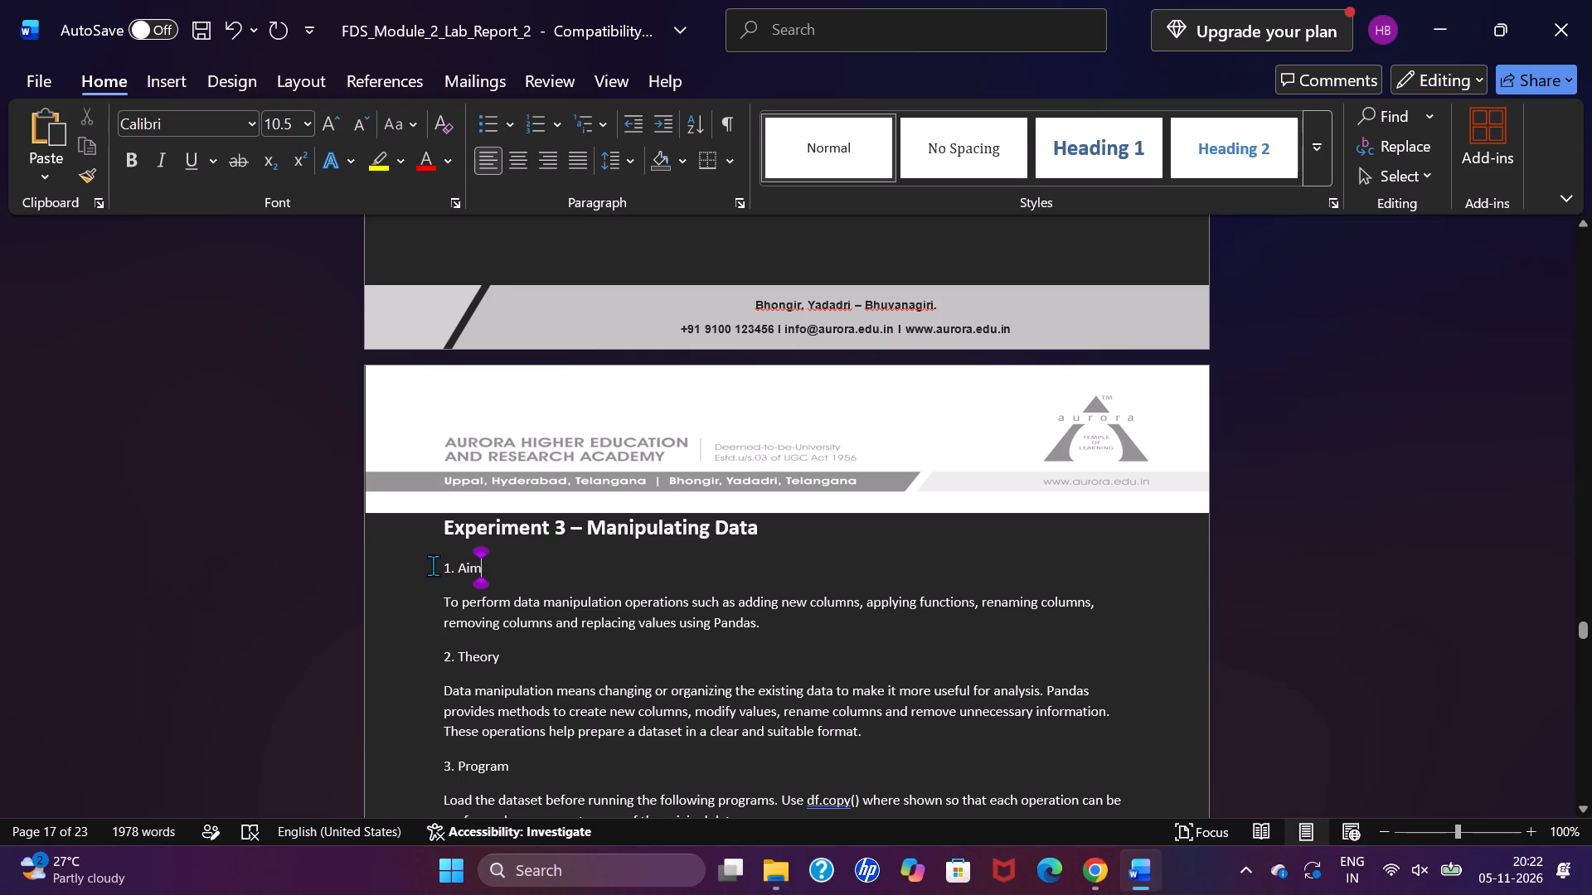
Set the "1. Aim" heading of Experiment 3 to font size 14 and make it bold.
left_click_drag(433, 565, 483, 576)
left_click_drag(483, 576, 481, 577)
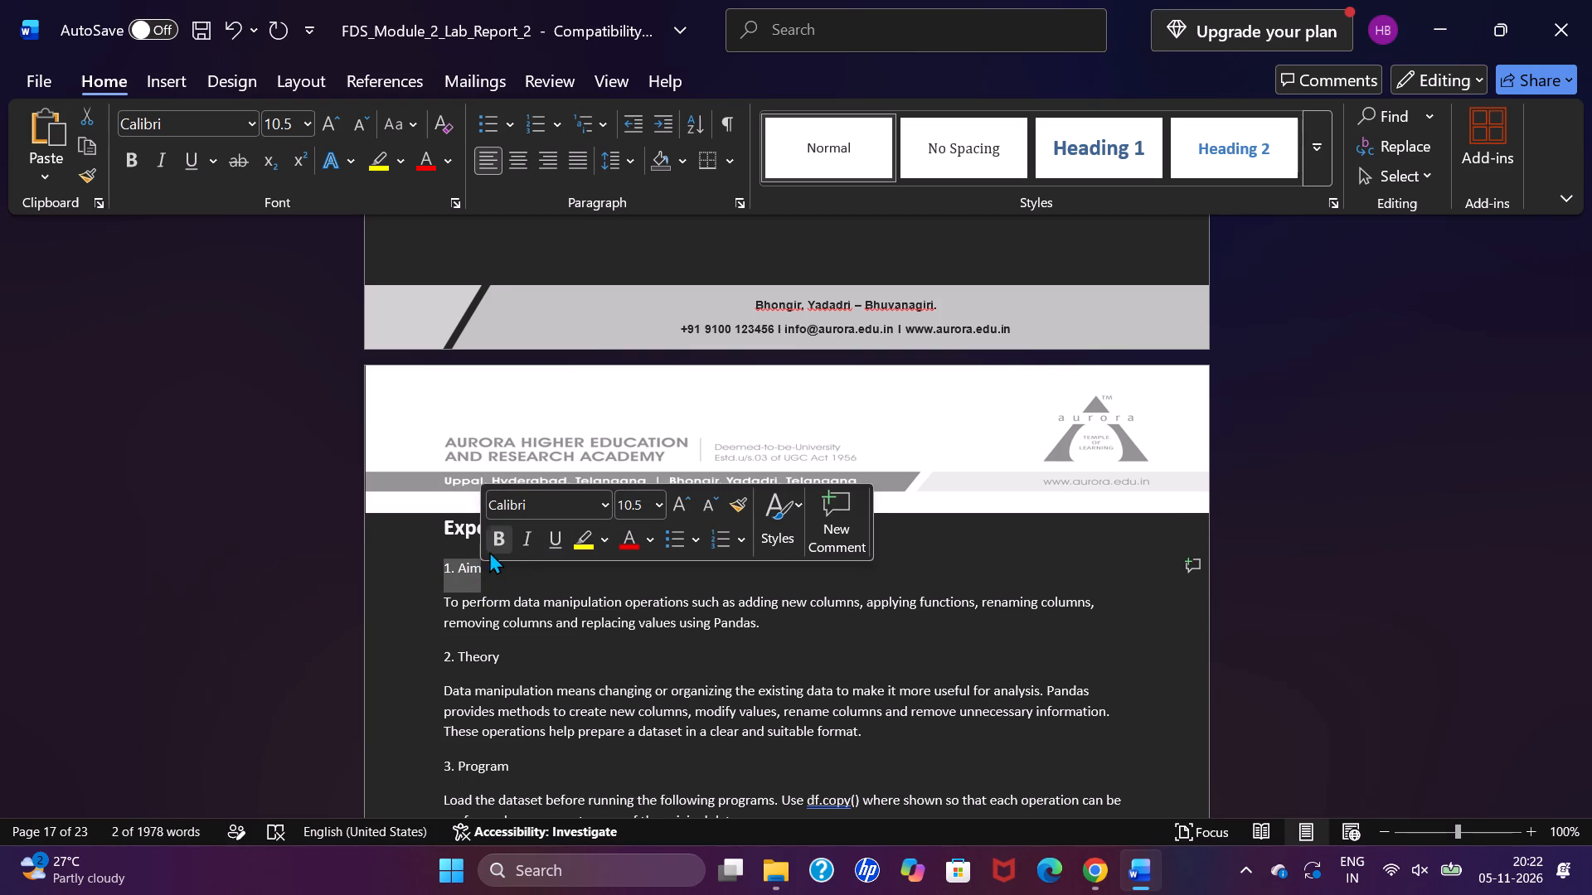
left_click(640, 495)
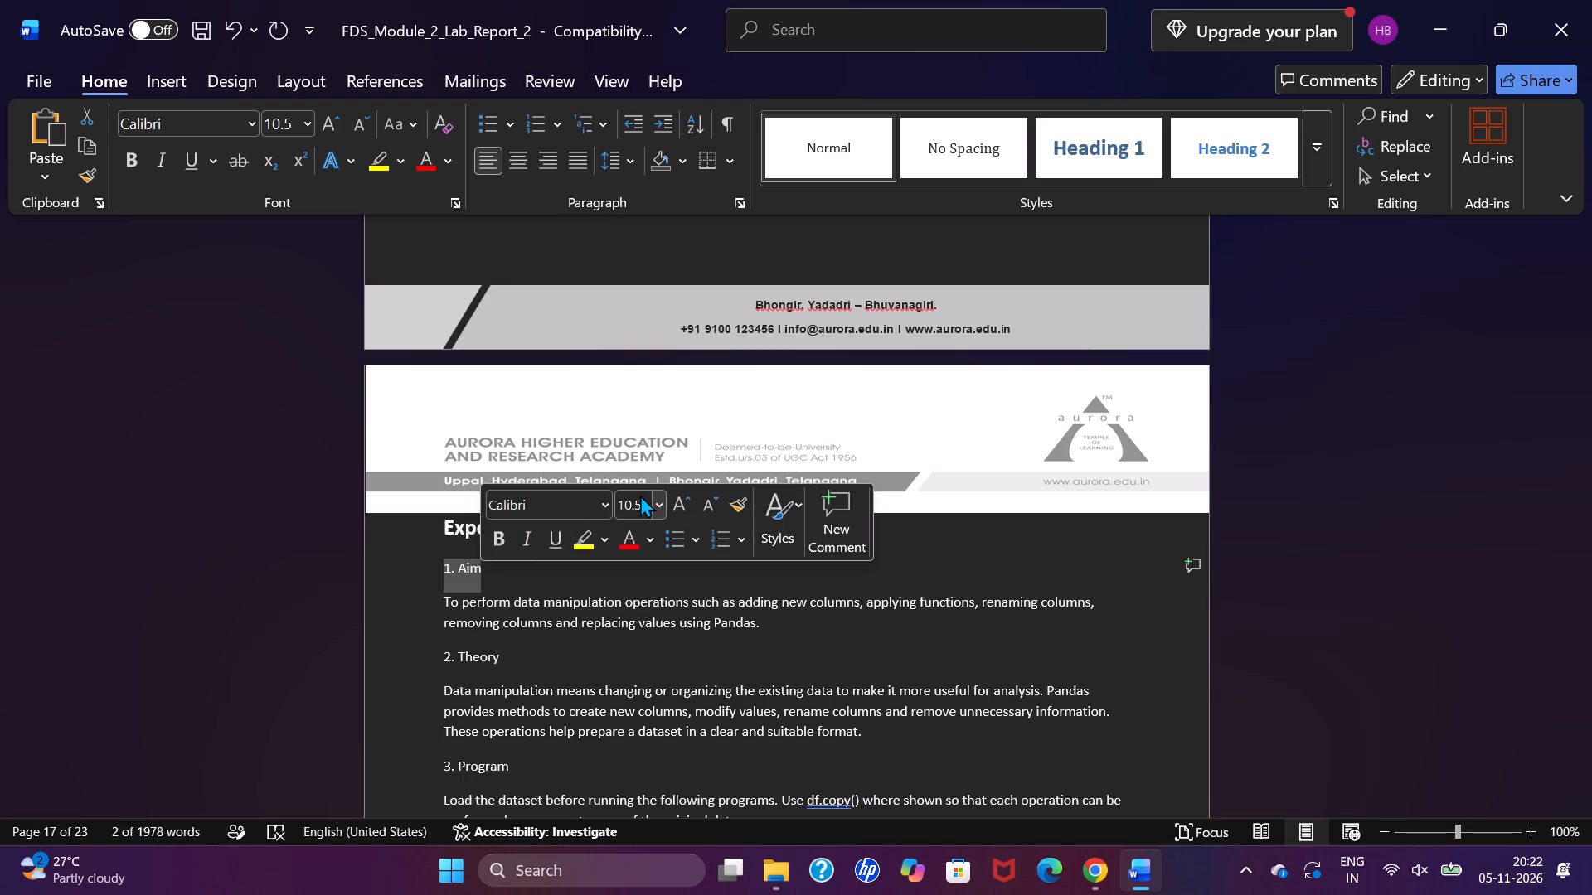
left_click(627, 501)
key("BackSpace")
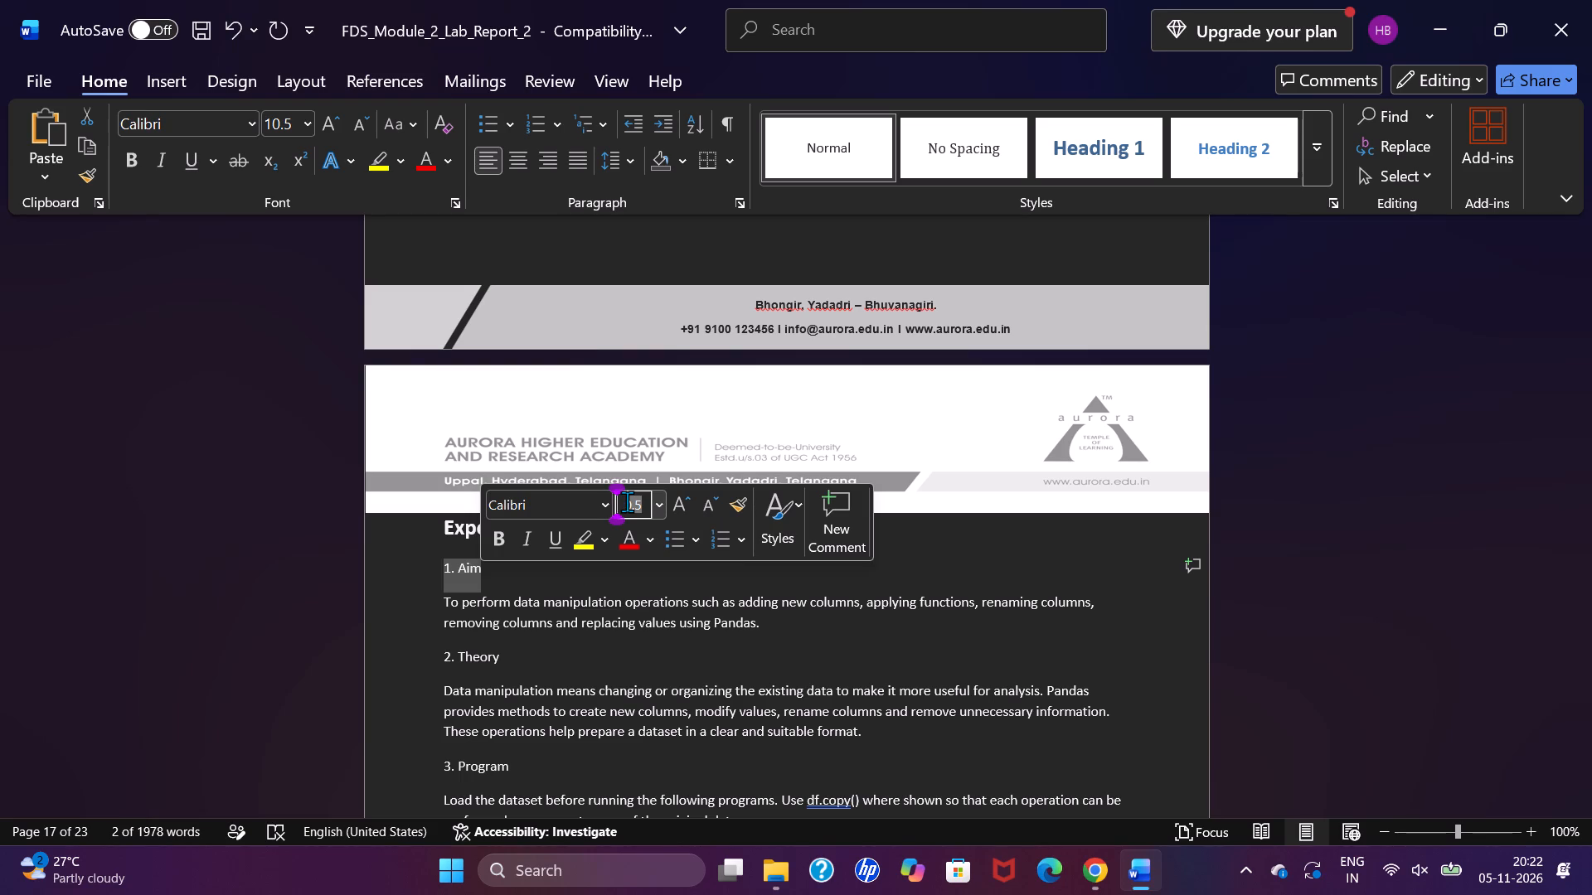
type("14")
left_click(495, 539)
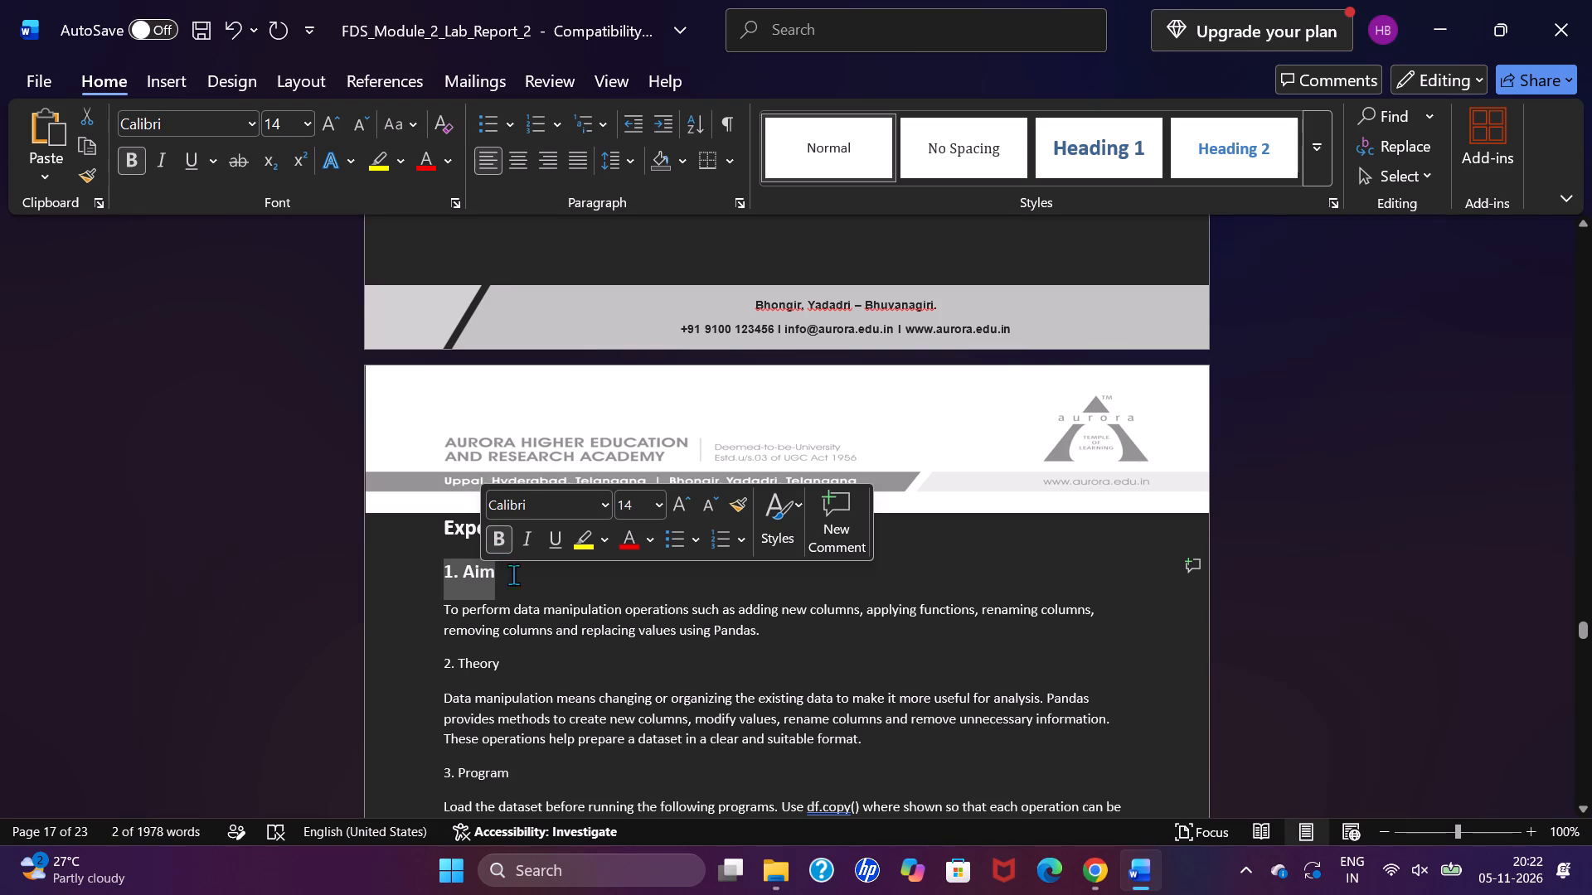
Make the "2. Theory" heading of Experiment 3 bold and set its font size to 14.
left_click(502, 656)
left_click_drag(502, 656, 448, 653)
left_click(535, 665)
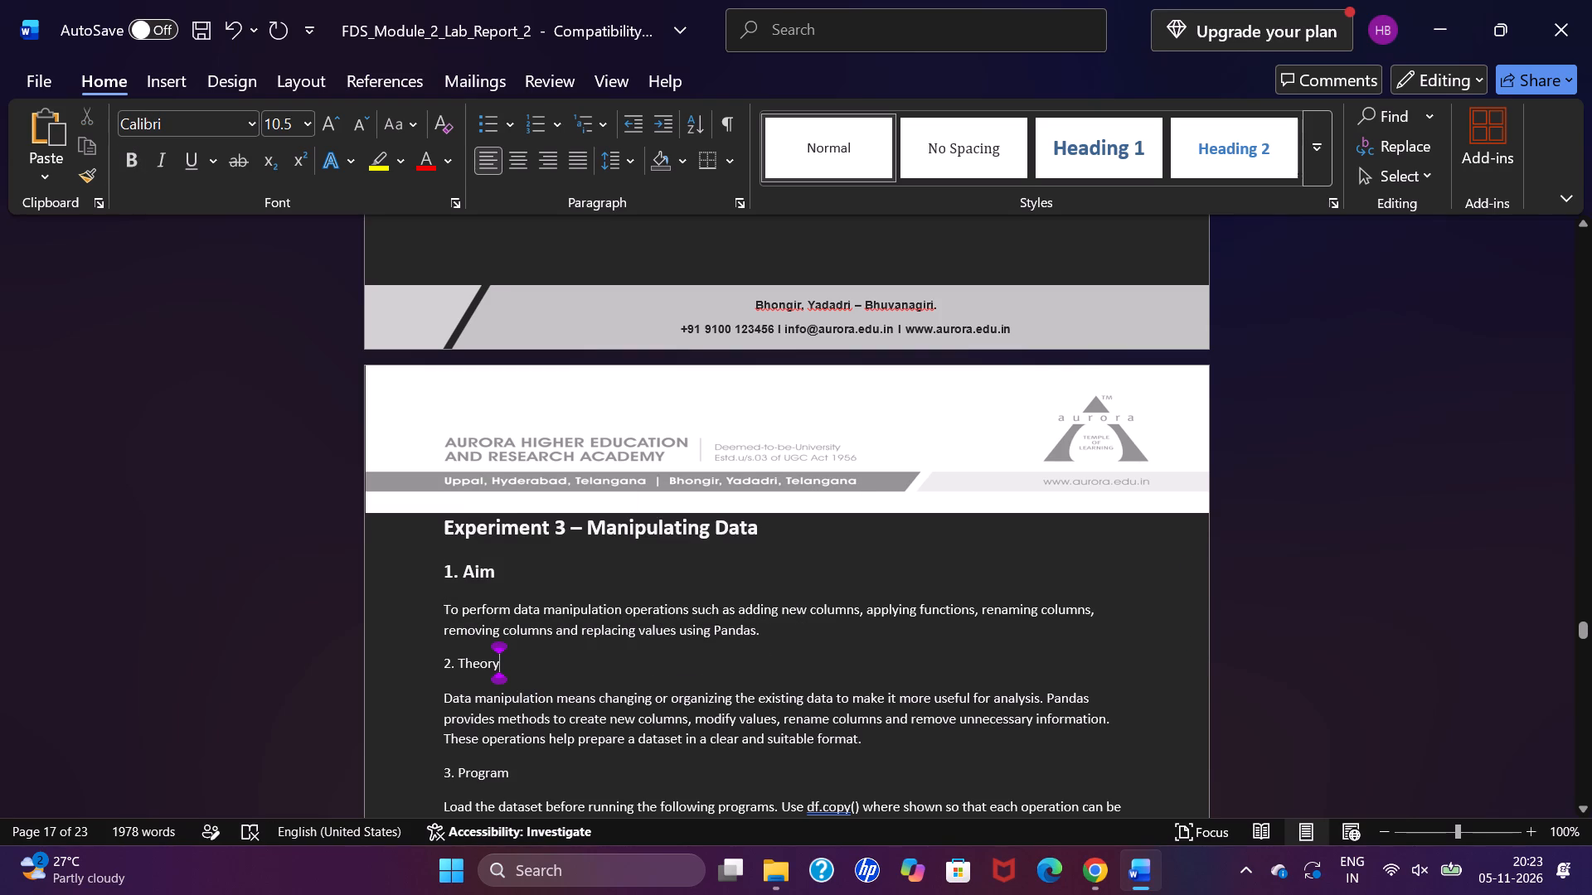
left_click(529, 665)
left_click_drag(529, 665, 452, 665)
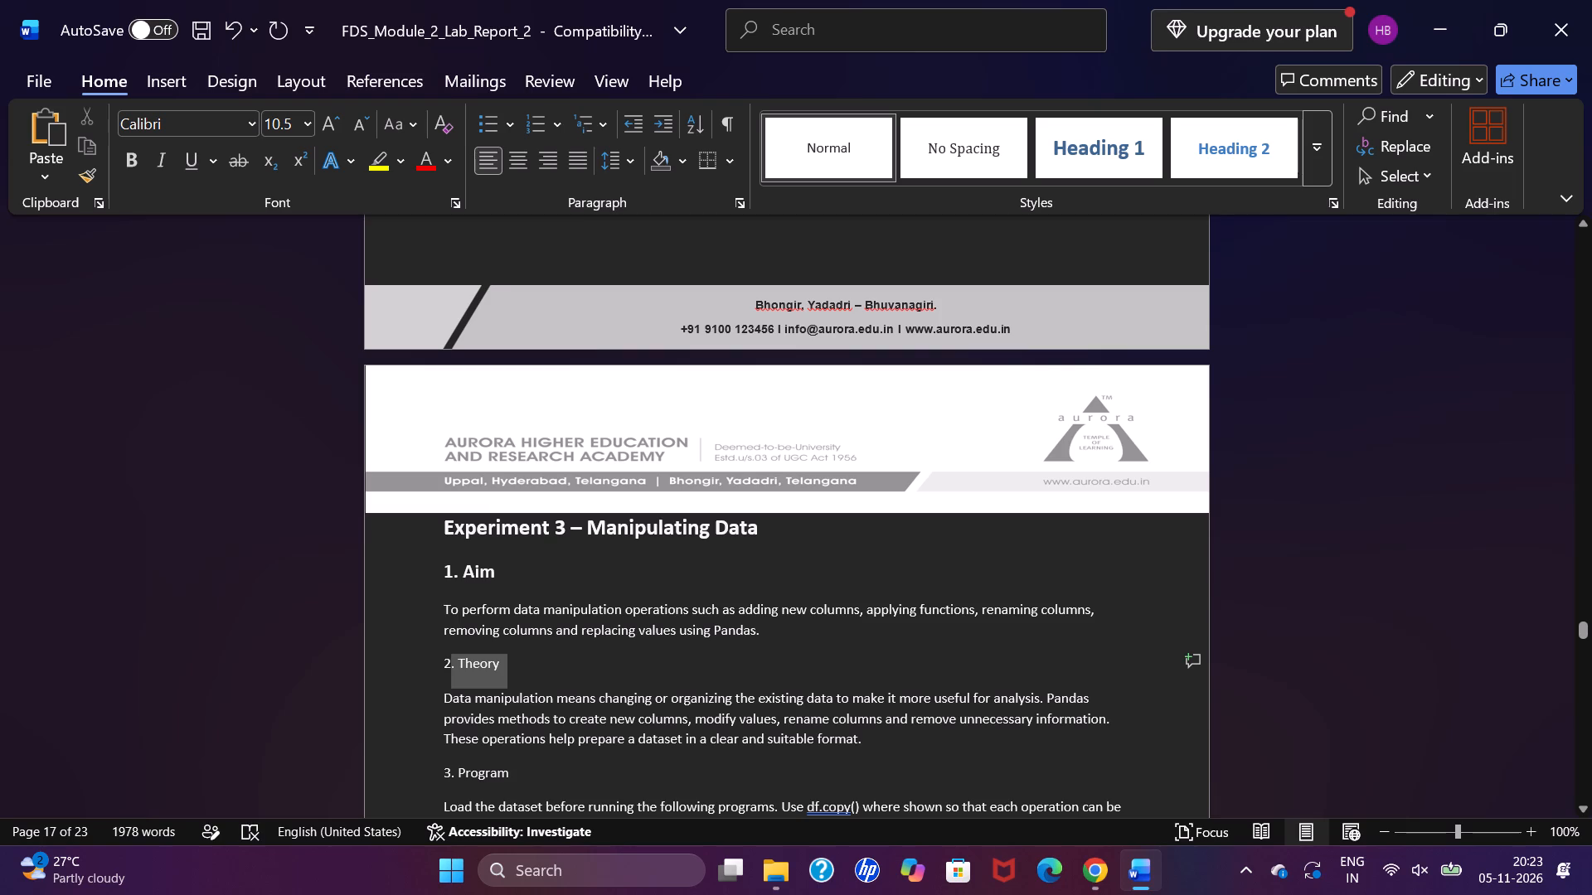
left_click_drag(452, 665, 442, 667)
left_click(459, 639)
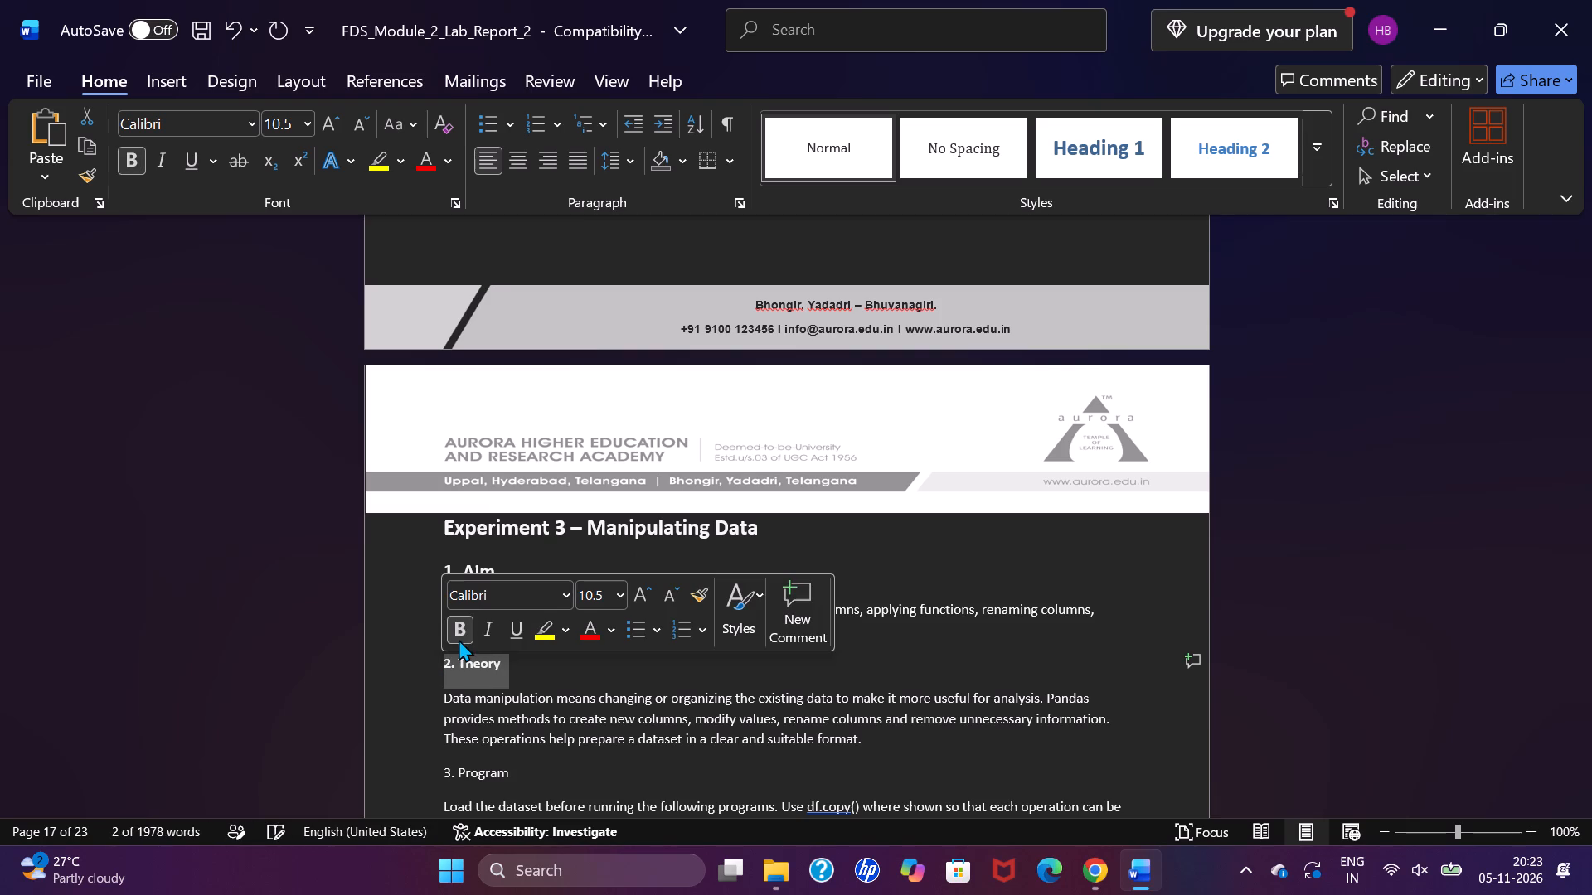
left_click(588, 599)
key("BackSpace")
type("14")
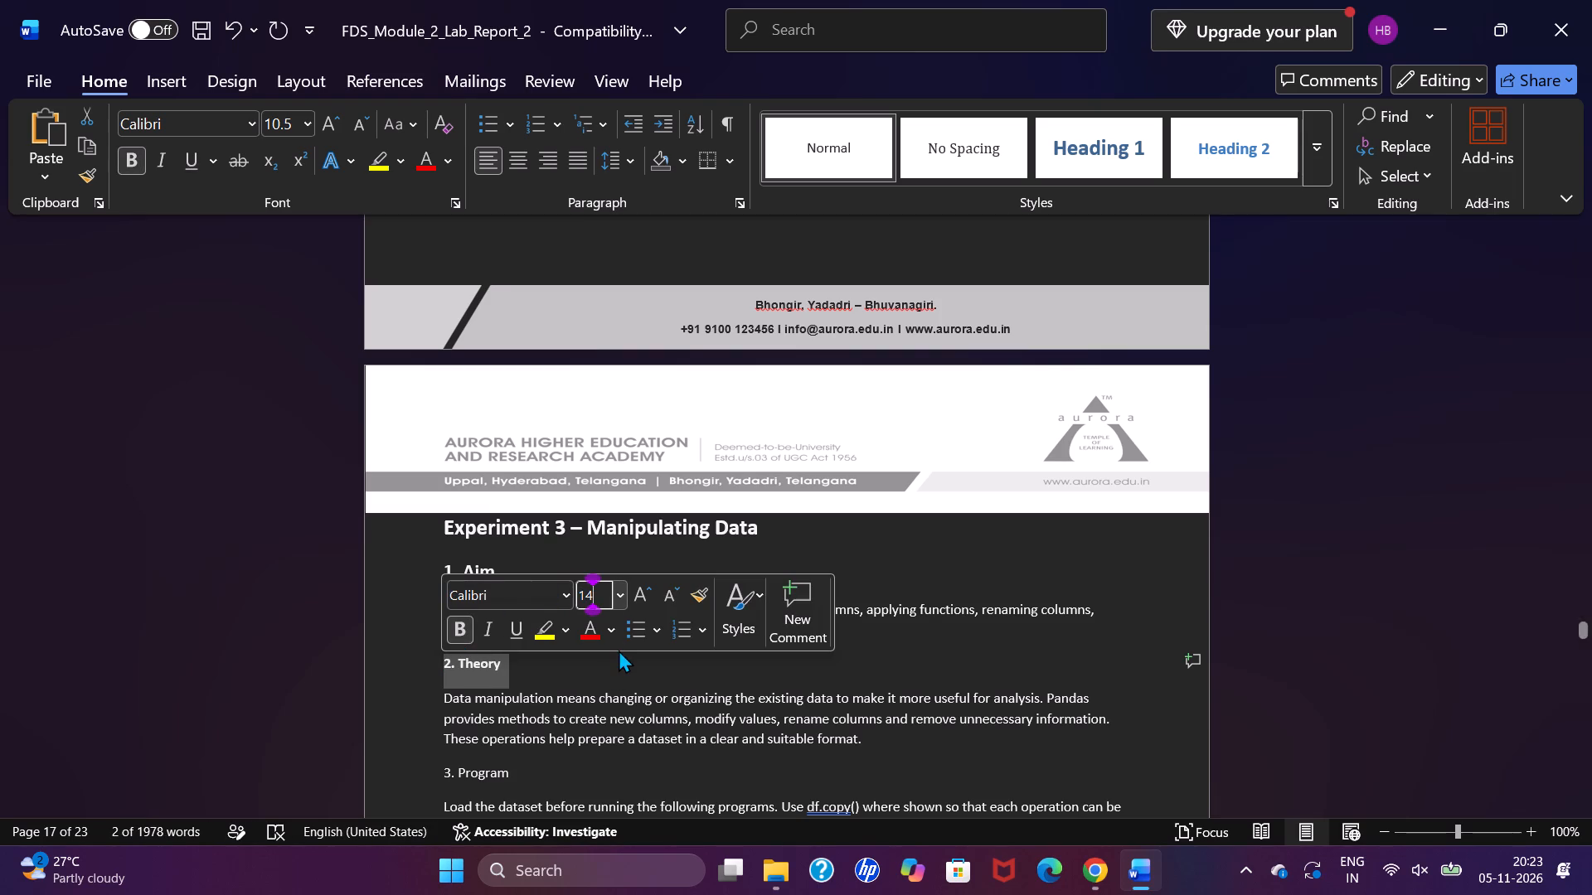
Make the "3. Program" heading of Experiment 3 bold and set its font size to 14.
scroll(624, 666, "down", 1)
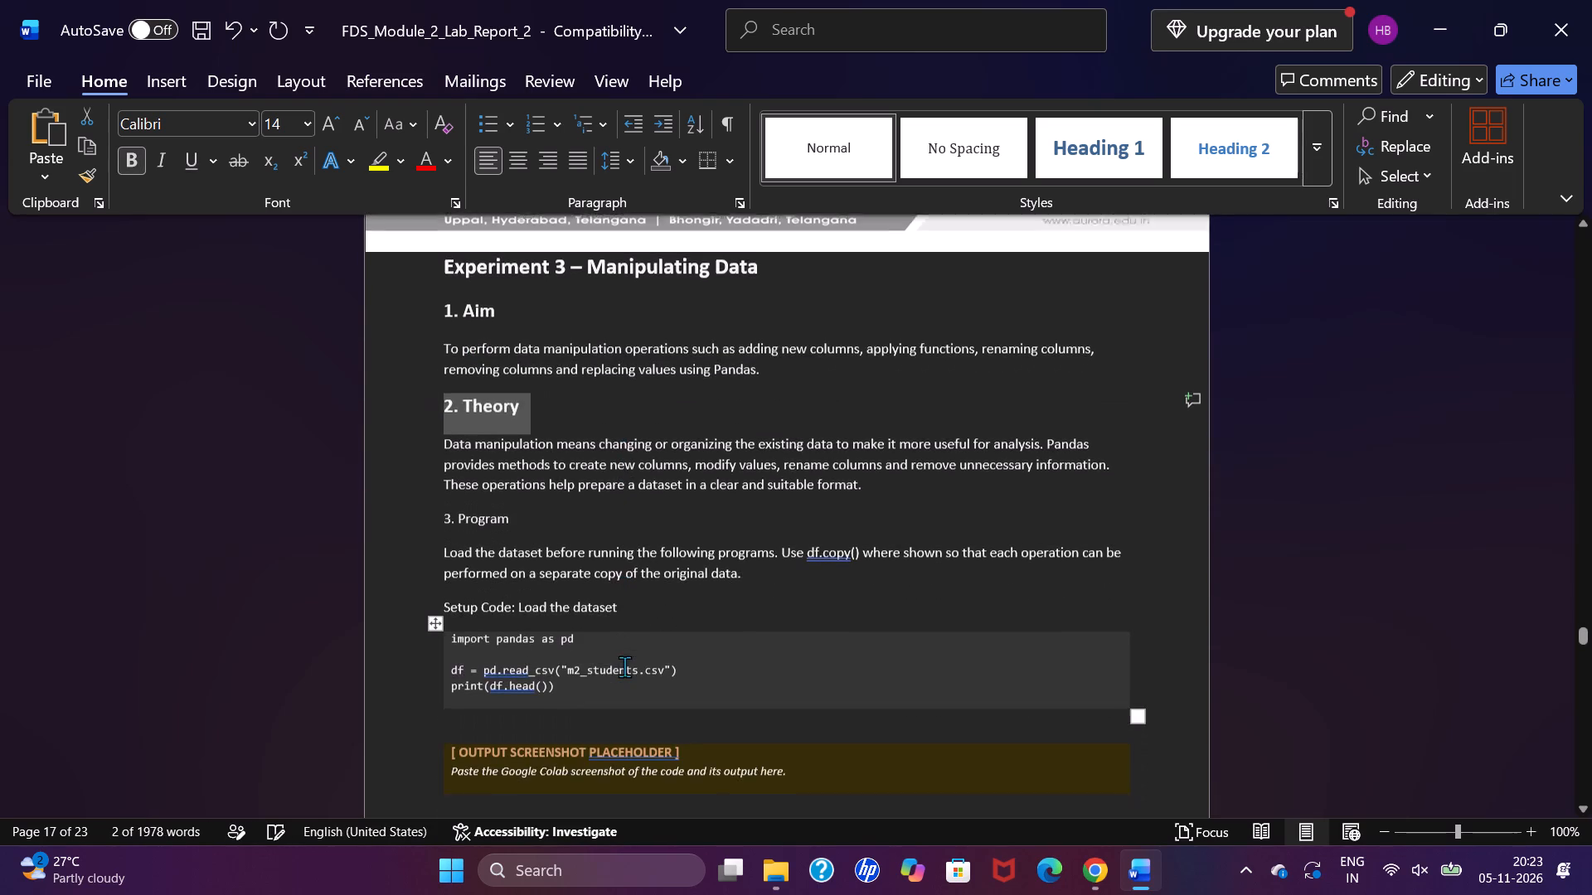
scroll(624, 666, "down", 1)
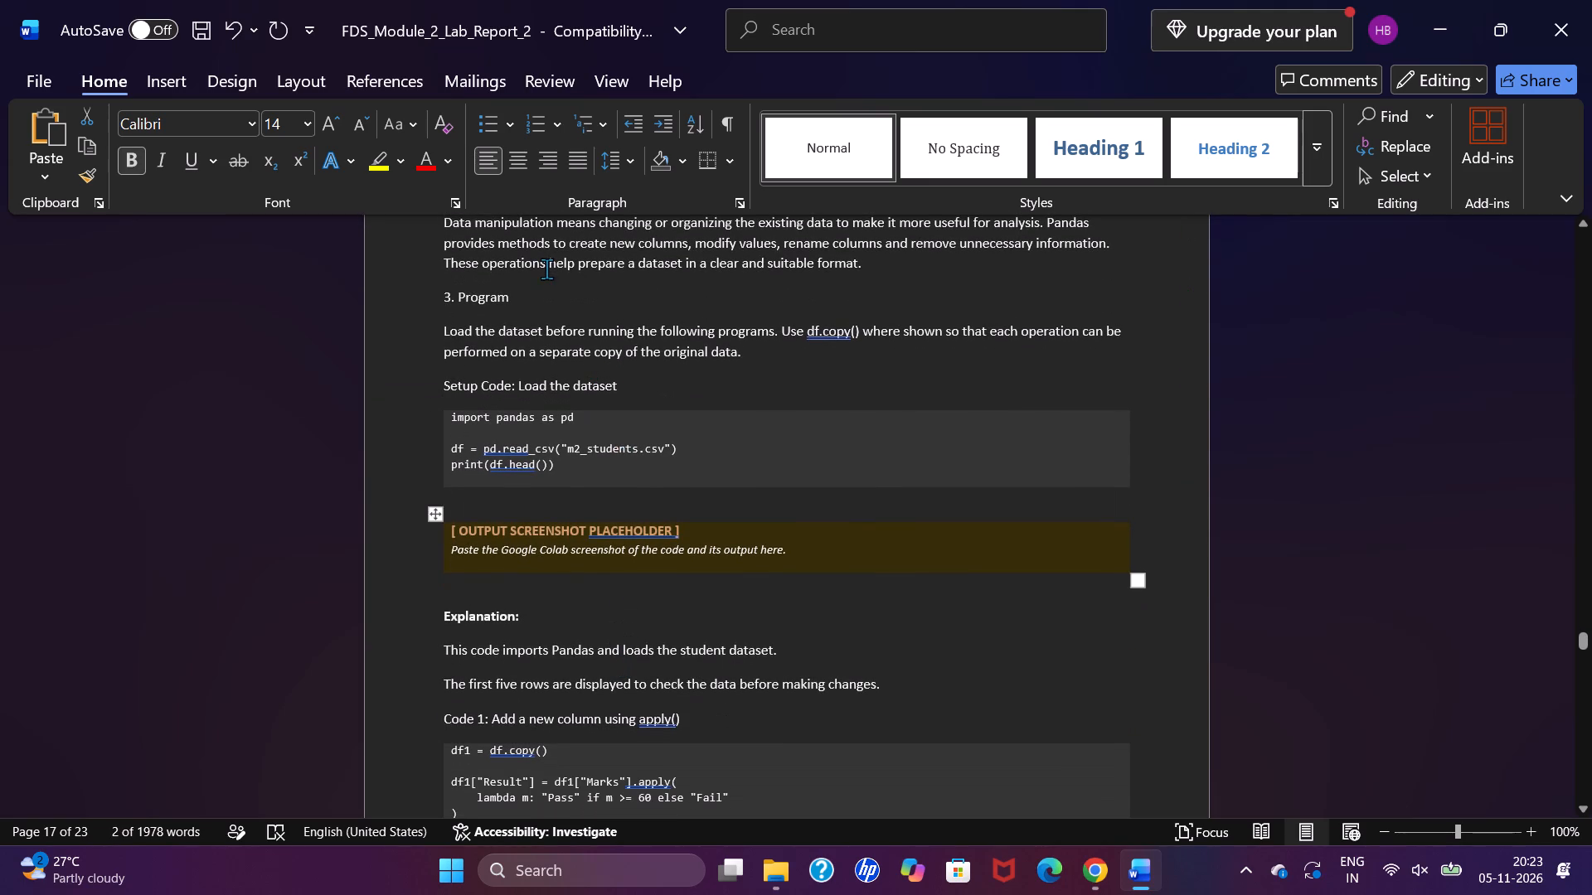
left_click_drag(525, 302, 444, 298)
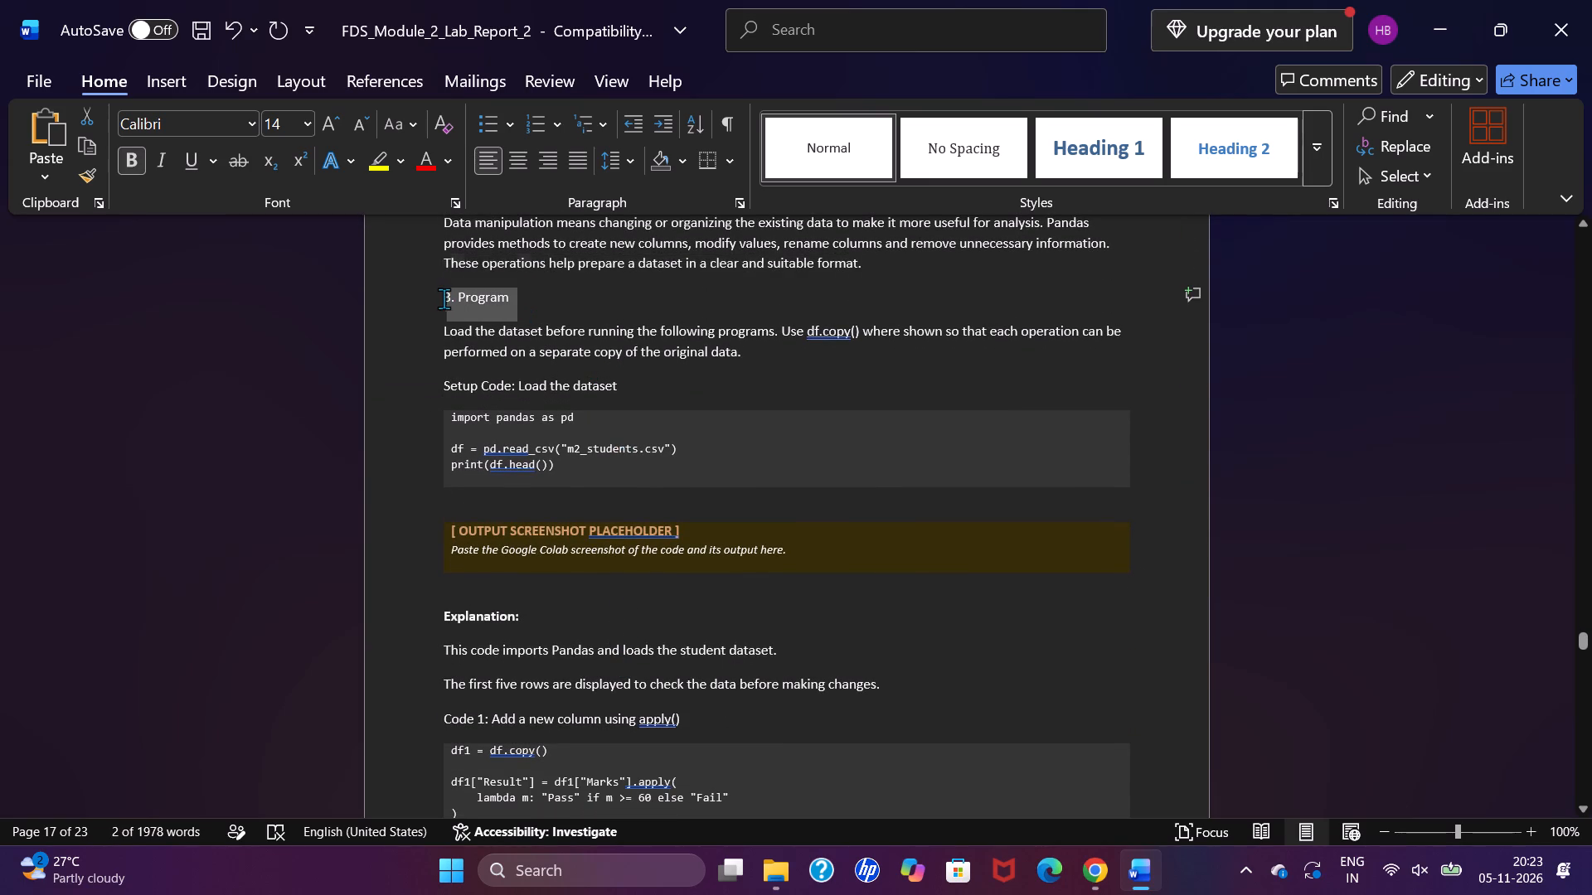
left_click_drag(444, 298, 438, 297)
left_click(452, 273)
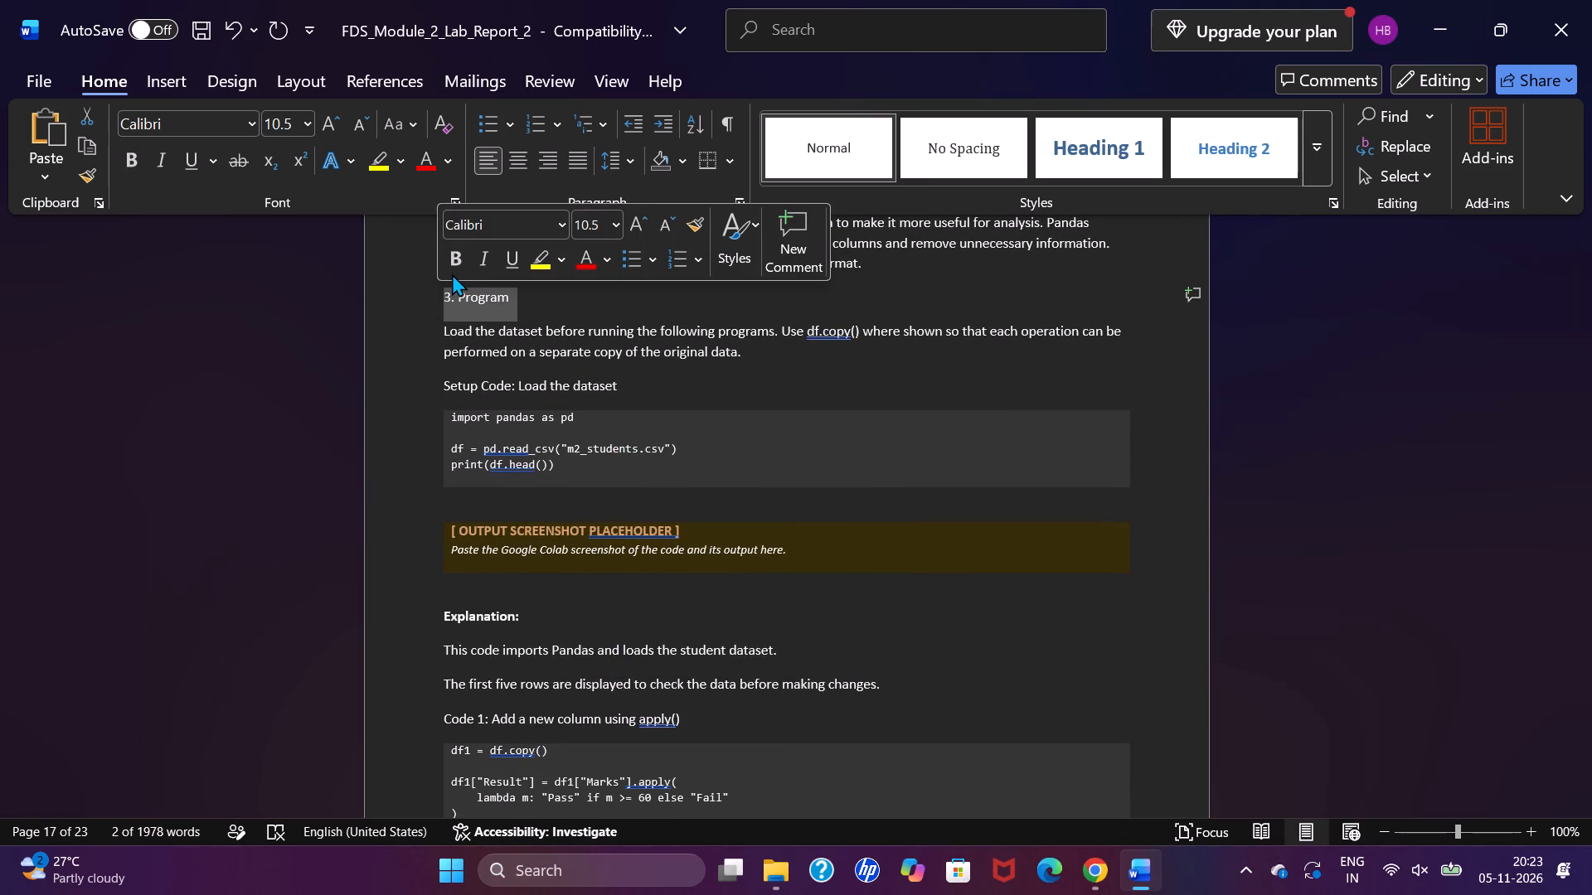
left_click(456, 264)
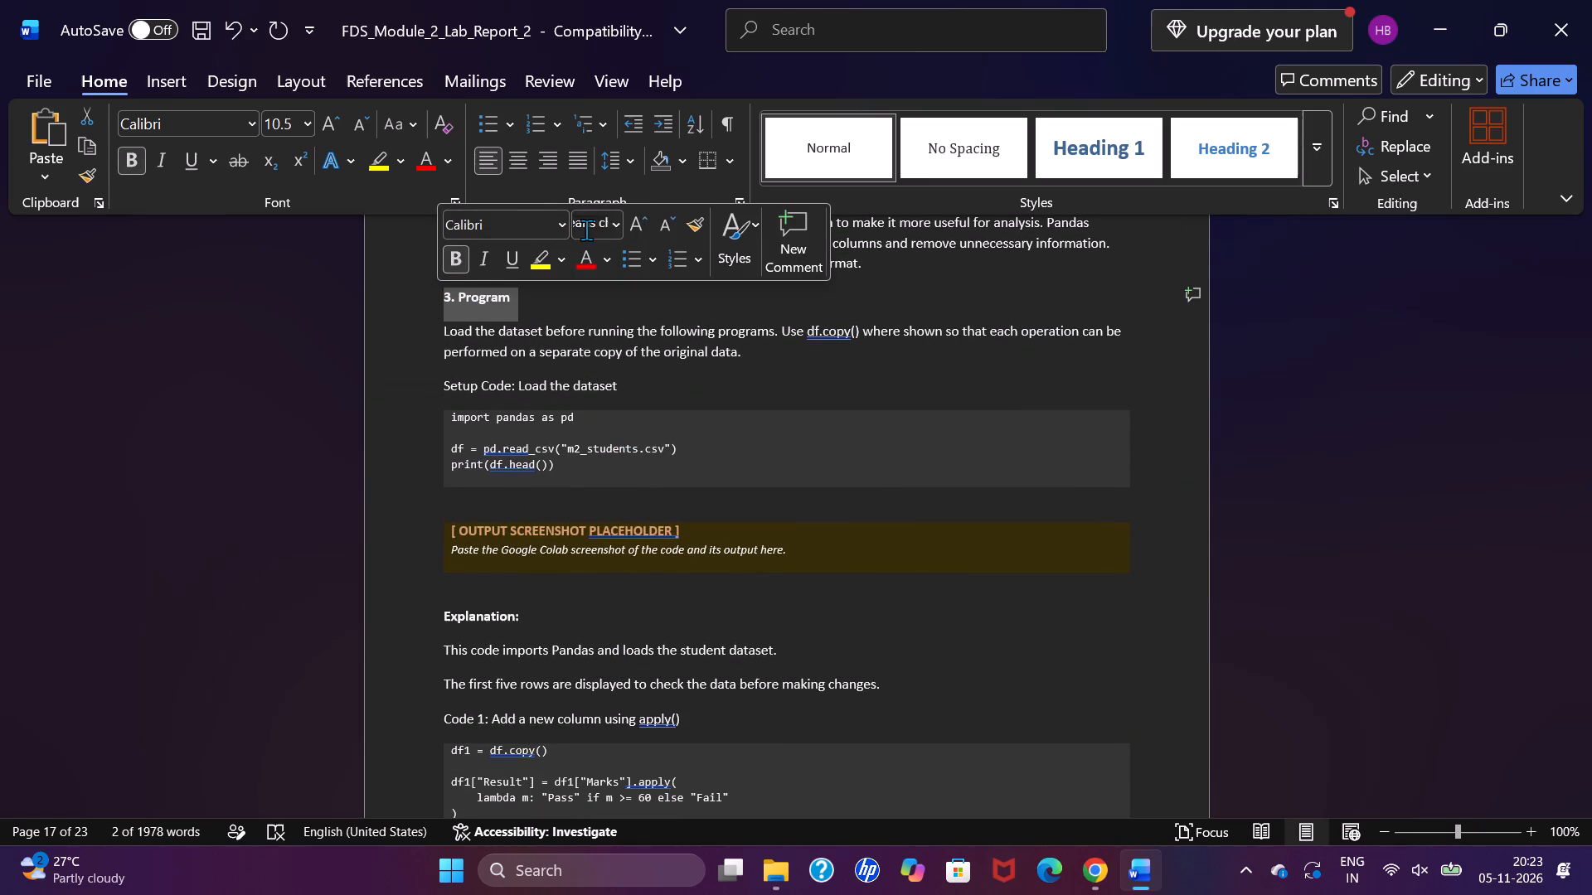
left_click(586, 230)
key("BackSpace")
type("14")
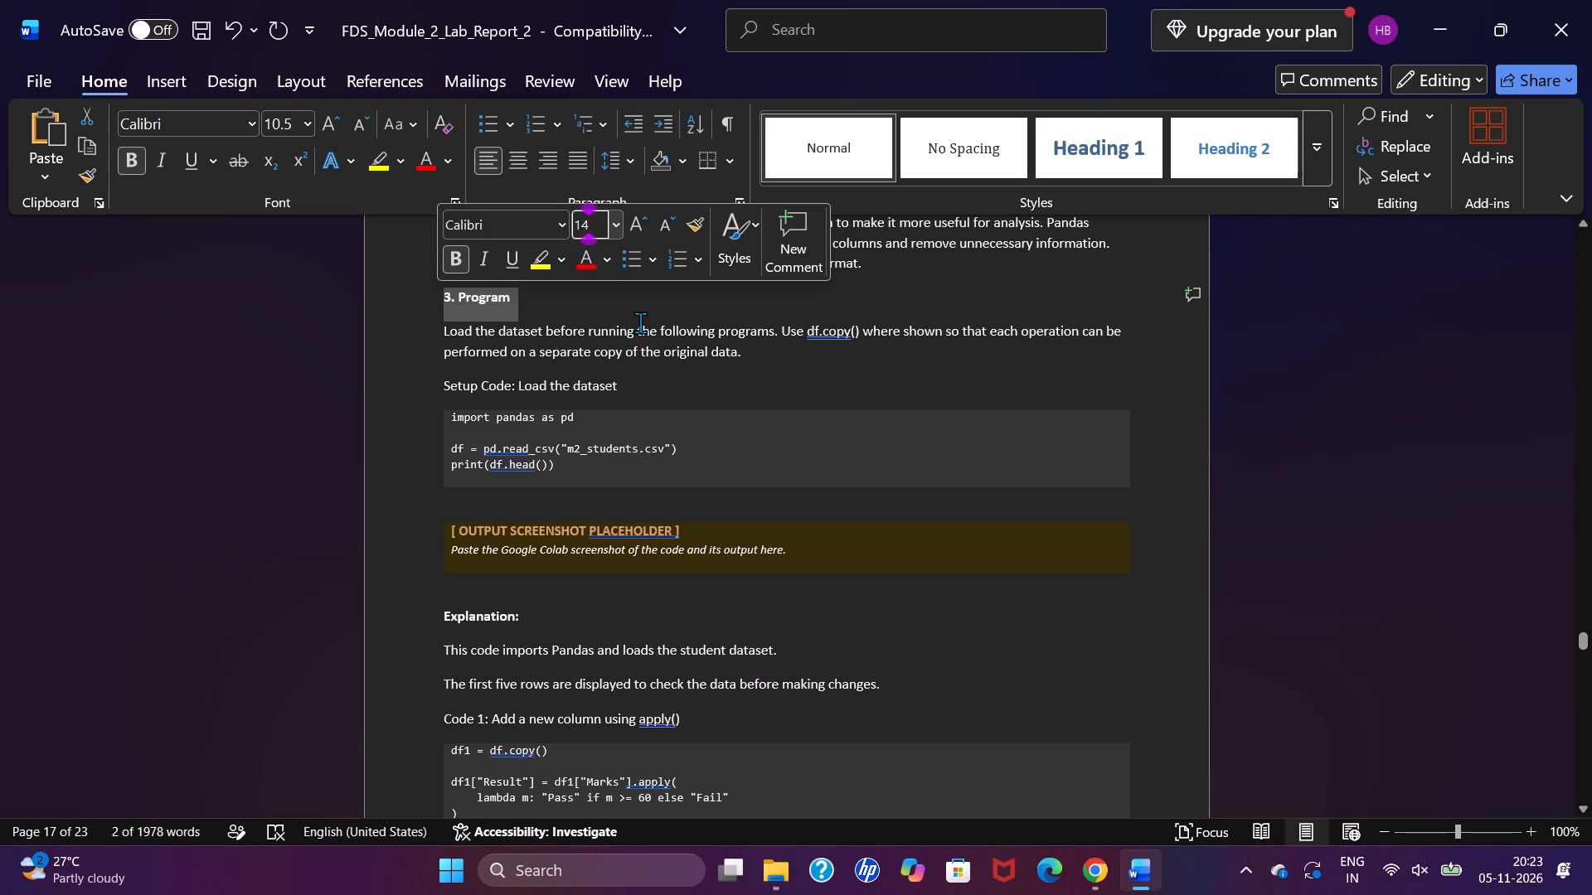
left_click(640, 322)
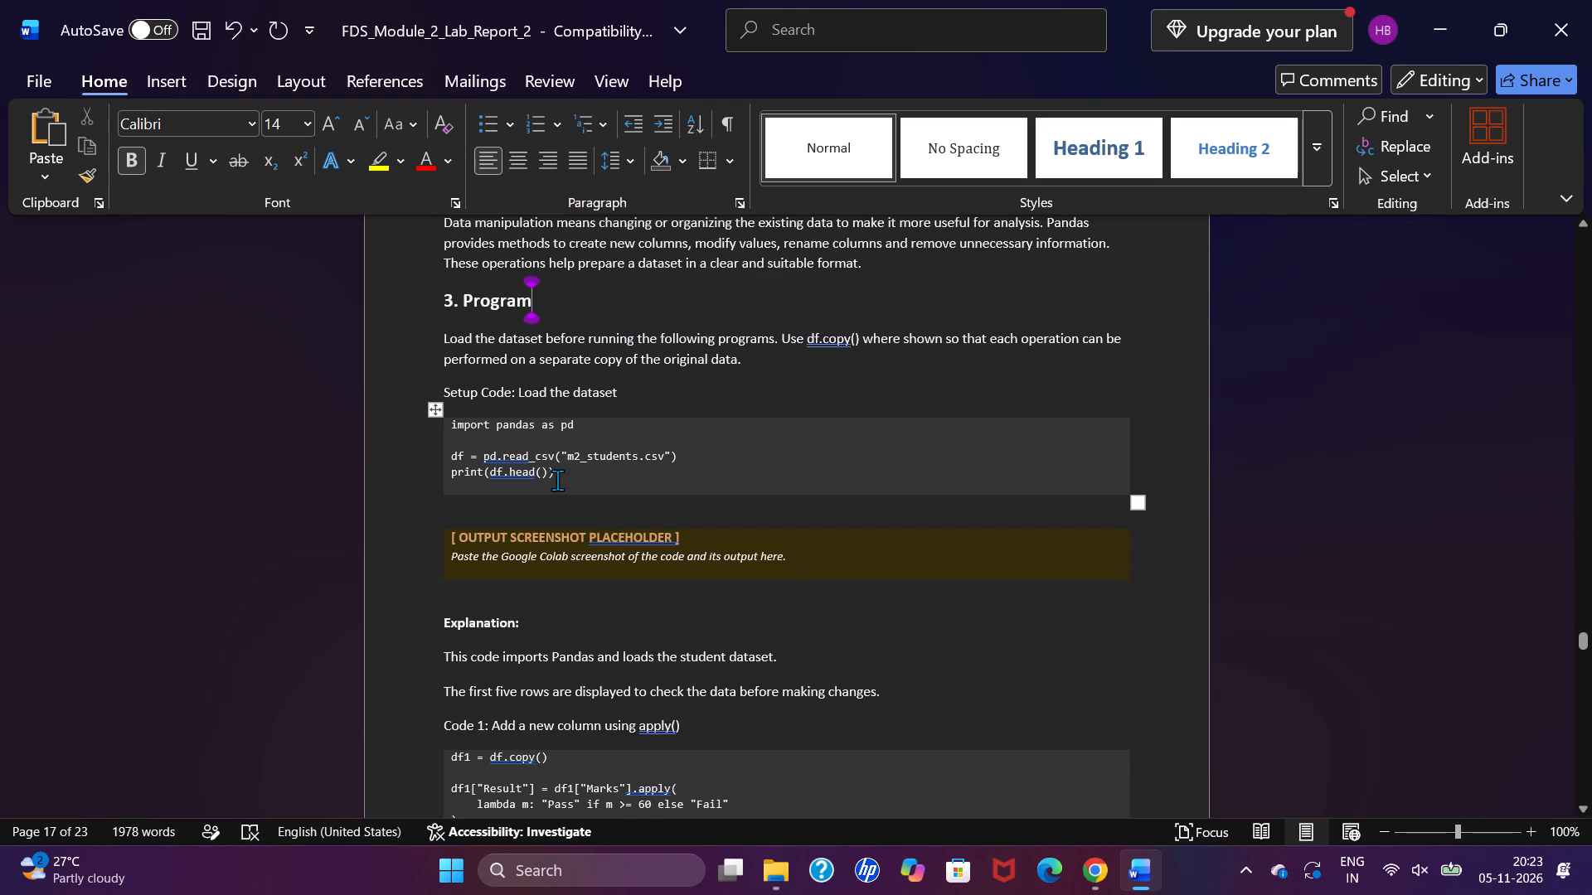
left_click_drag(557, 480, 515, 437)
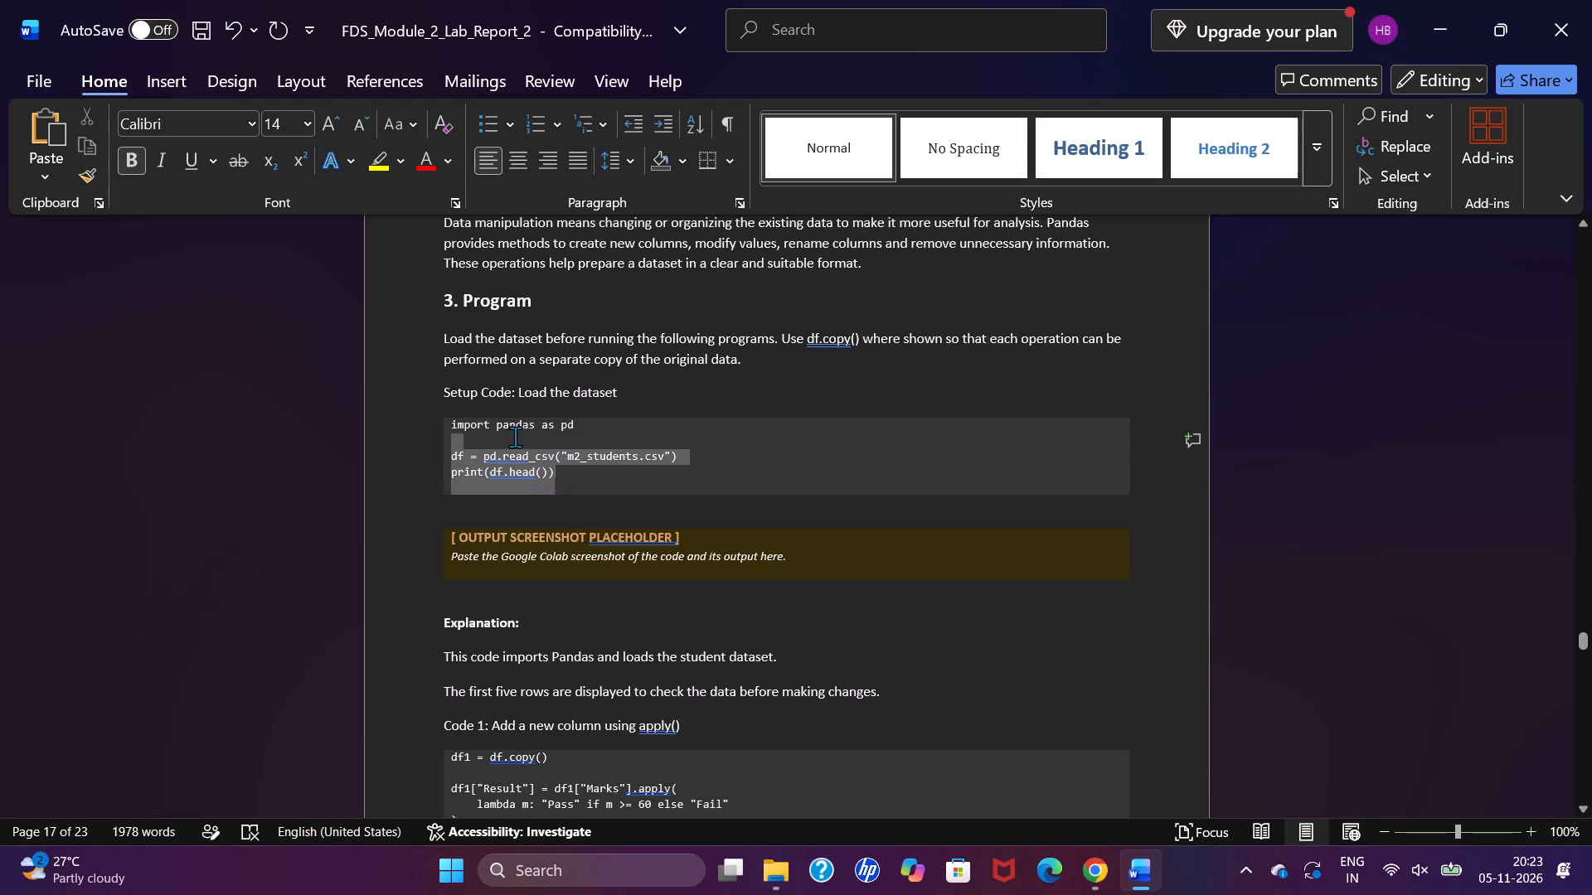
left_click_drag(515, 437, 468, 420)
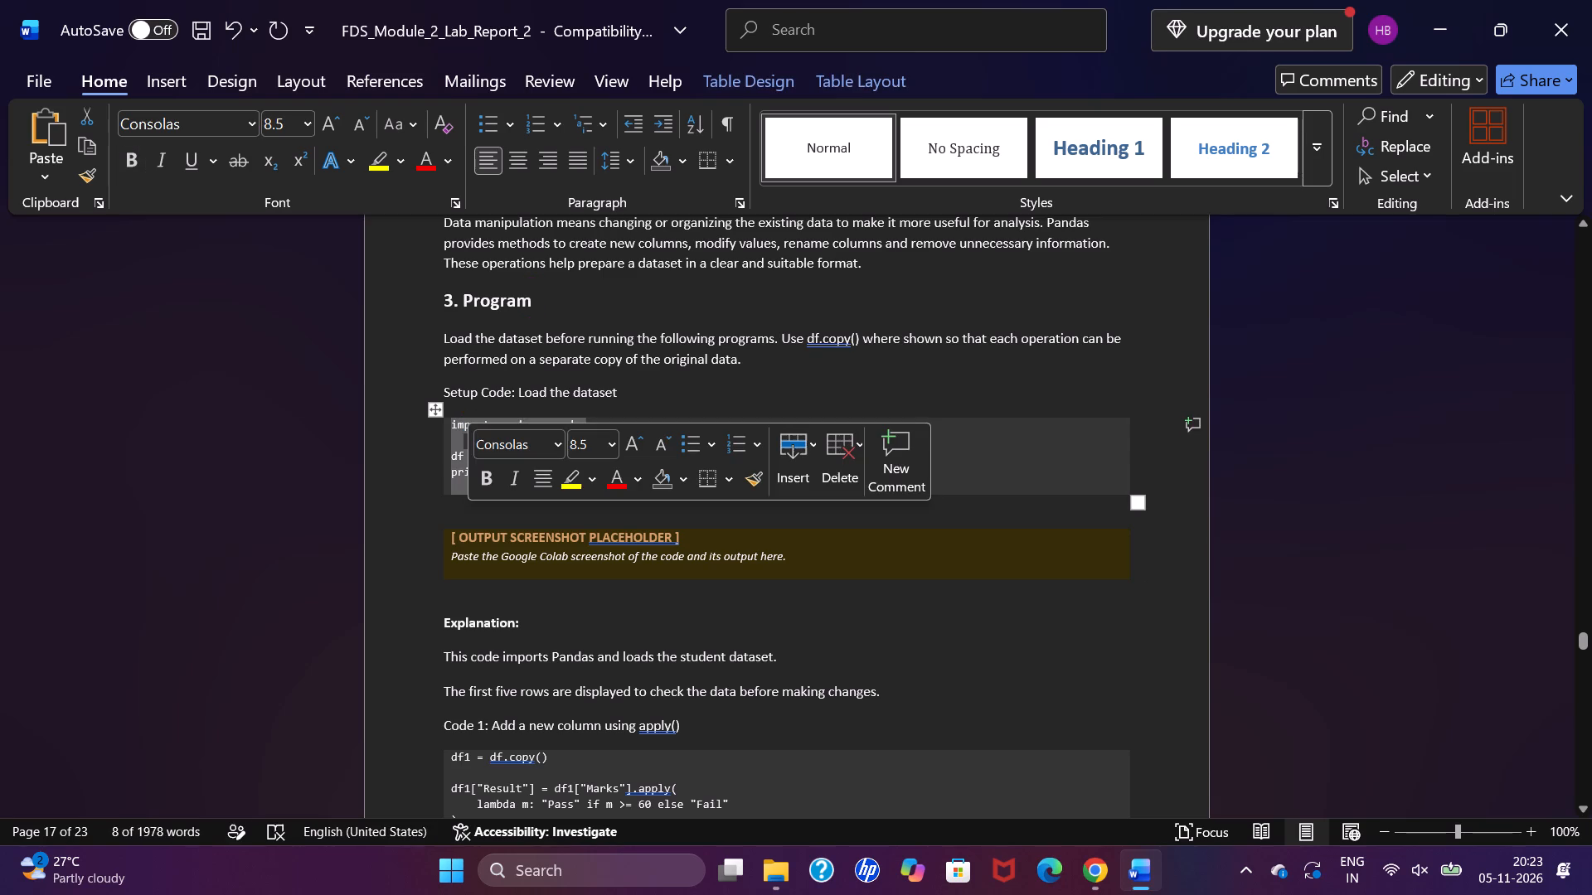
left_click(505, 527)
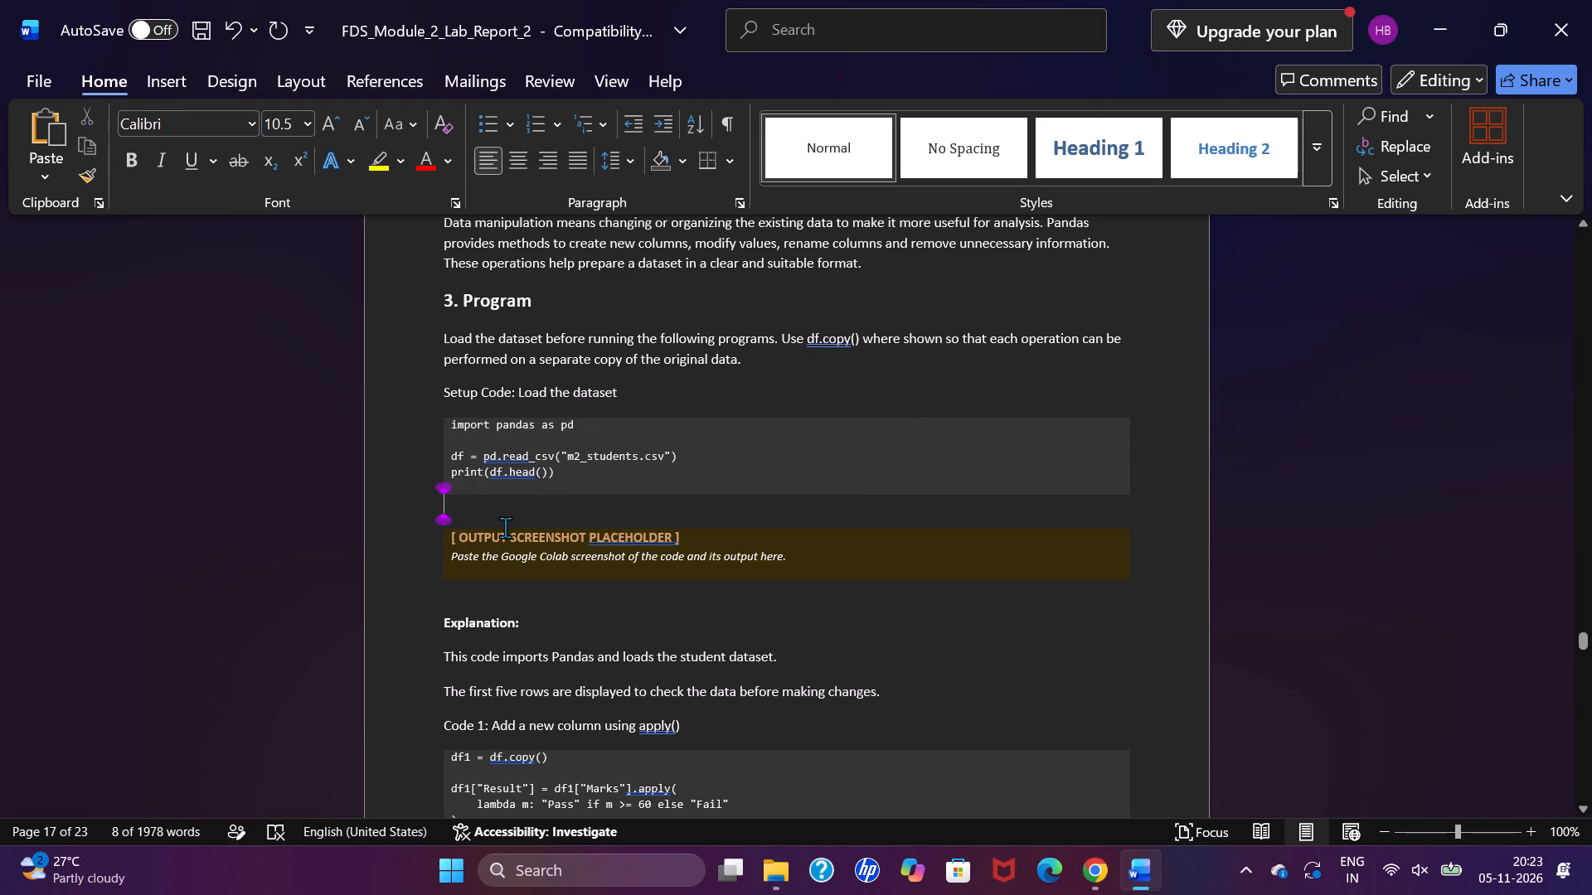
Delete the output screenshot placeholder box below the "Setup Code: Load the dataset" code in Experiment 3.
left_click(434, 527)
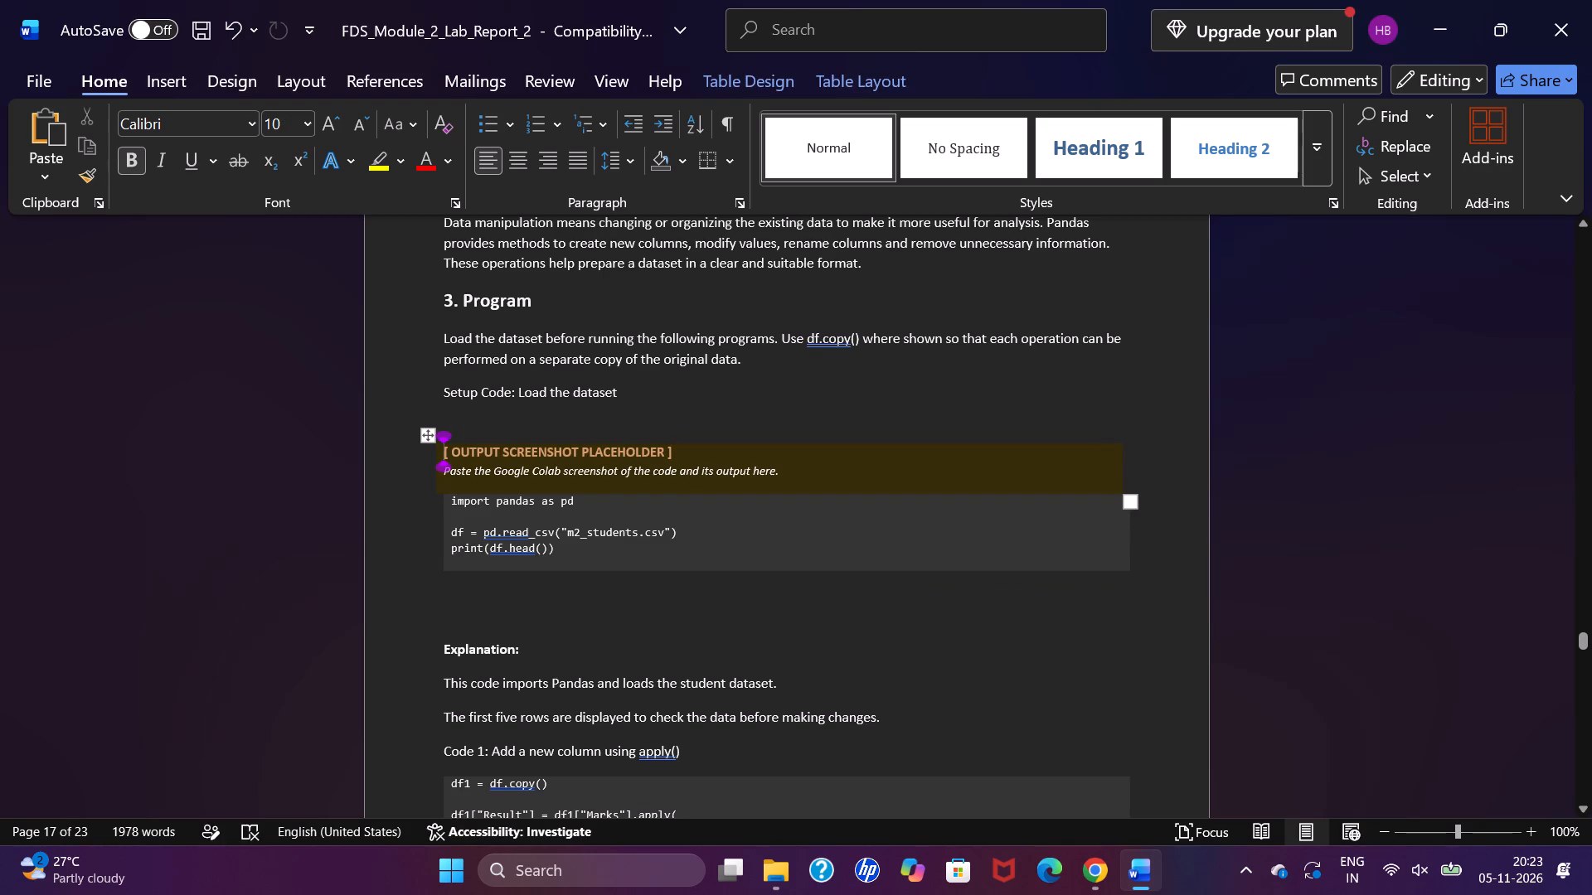
left_click(429, 433)
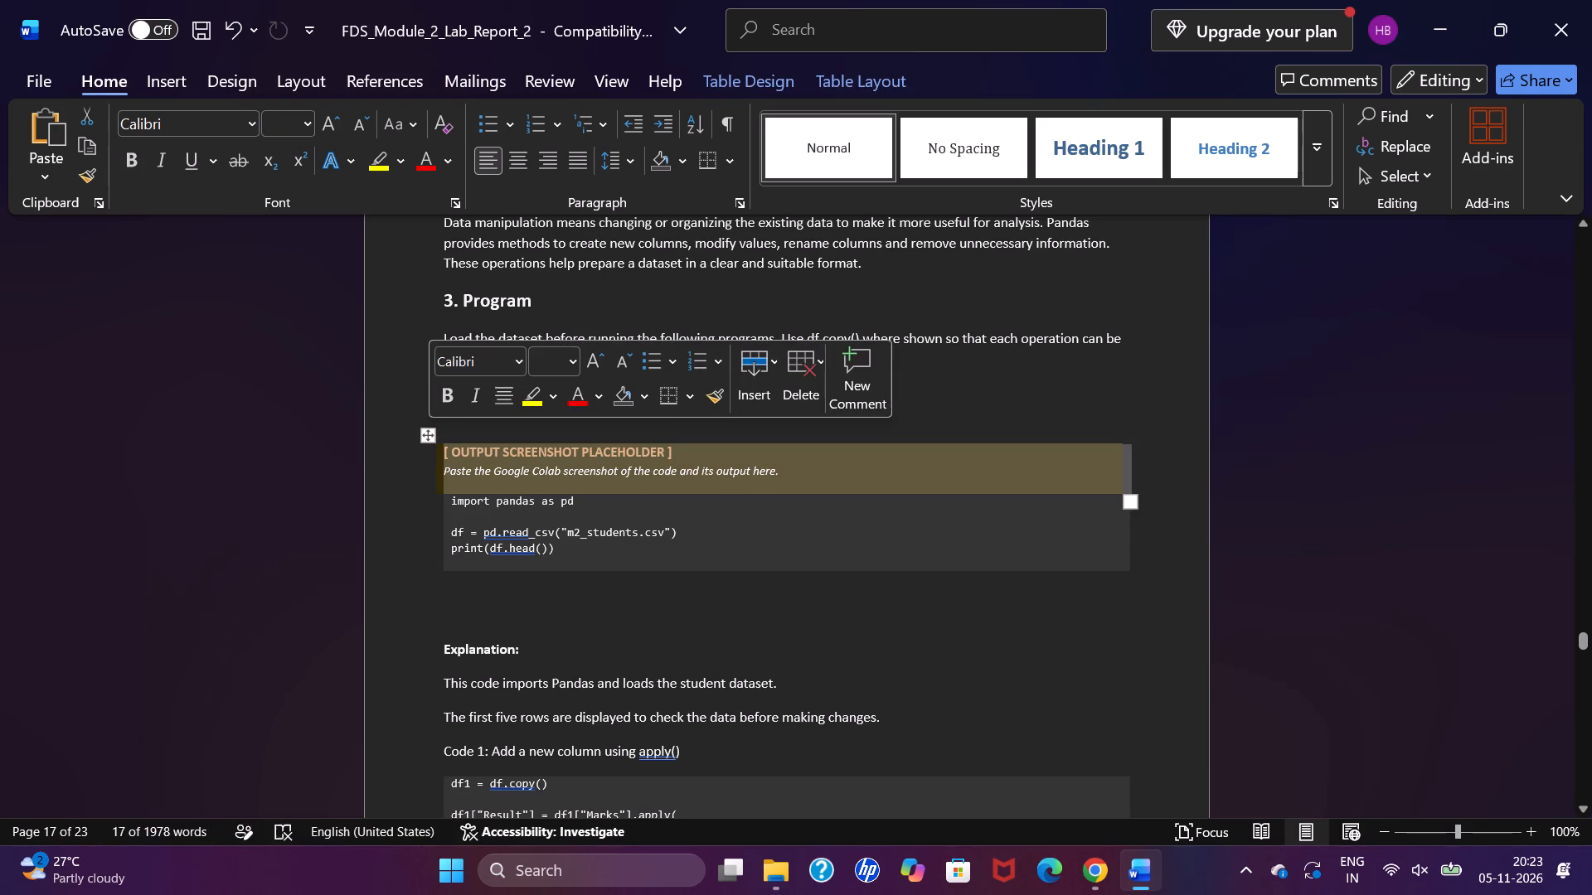
key("BackSpace")
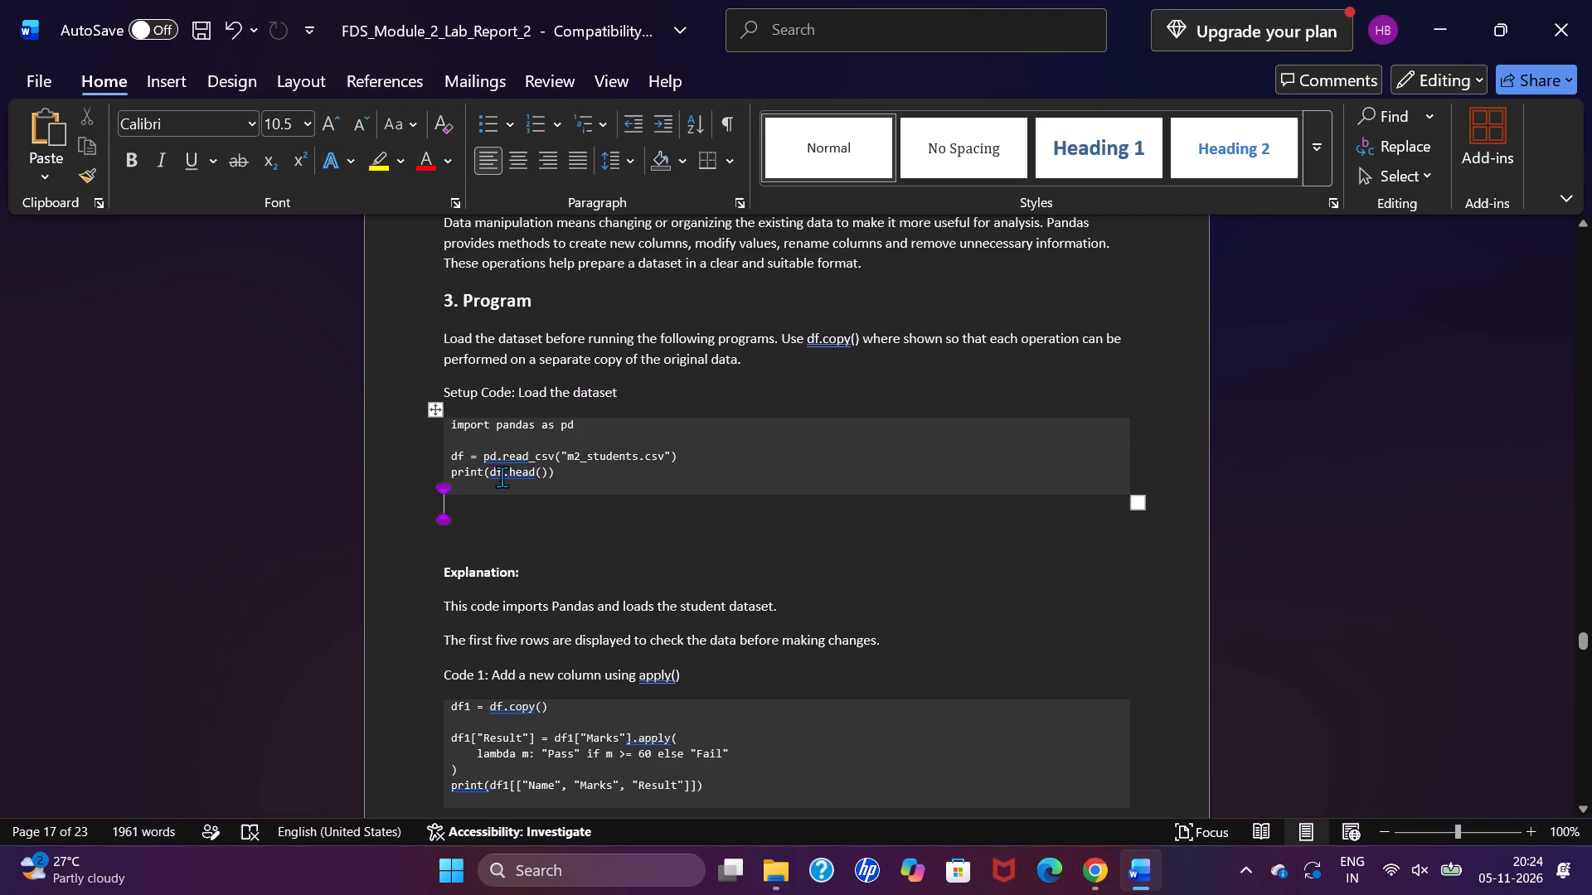
Erase "students.csv" from the file name in the pd.read_csv call of Experiment 3's setup code.
left_click(664, 456)
key("BackSpace")
key("BackSpace")
key("BackSpace")
key("BackSpace")
key("BackSpace")
key("BackSpace")
key("BackSpace")
key("BackSpace")
key("BackSpace")
key("BackSpace")
key("BackSpace")
key("BackSpace")
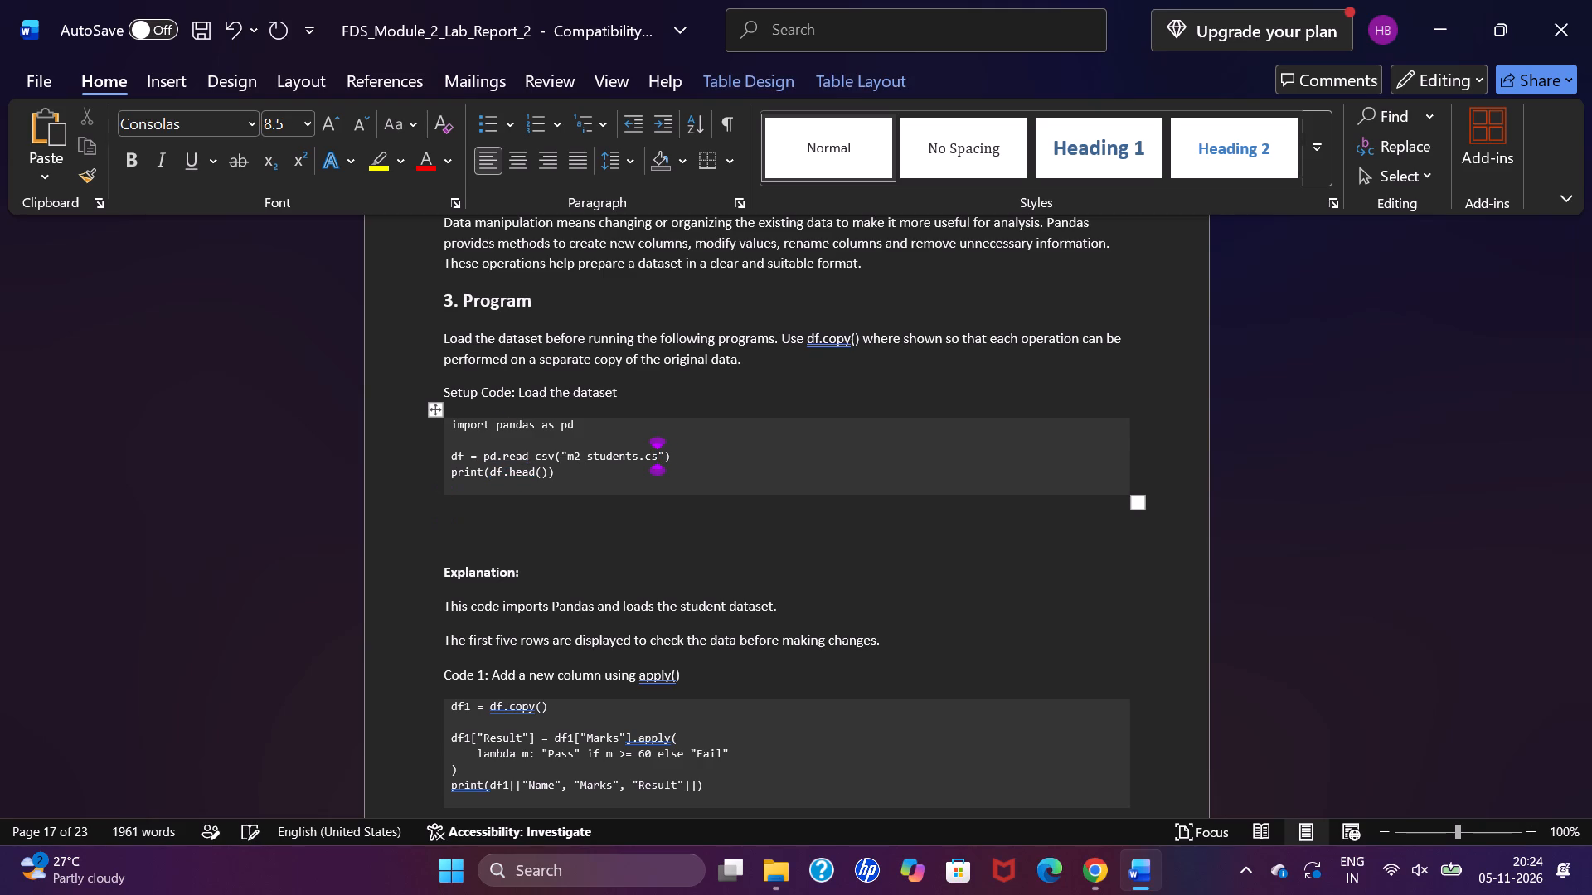
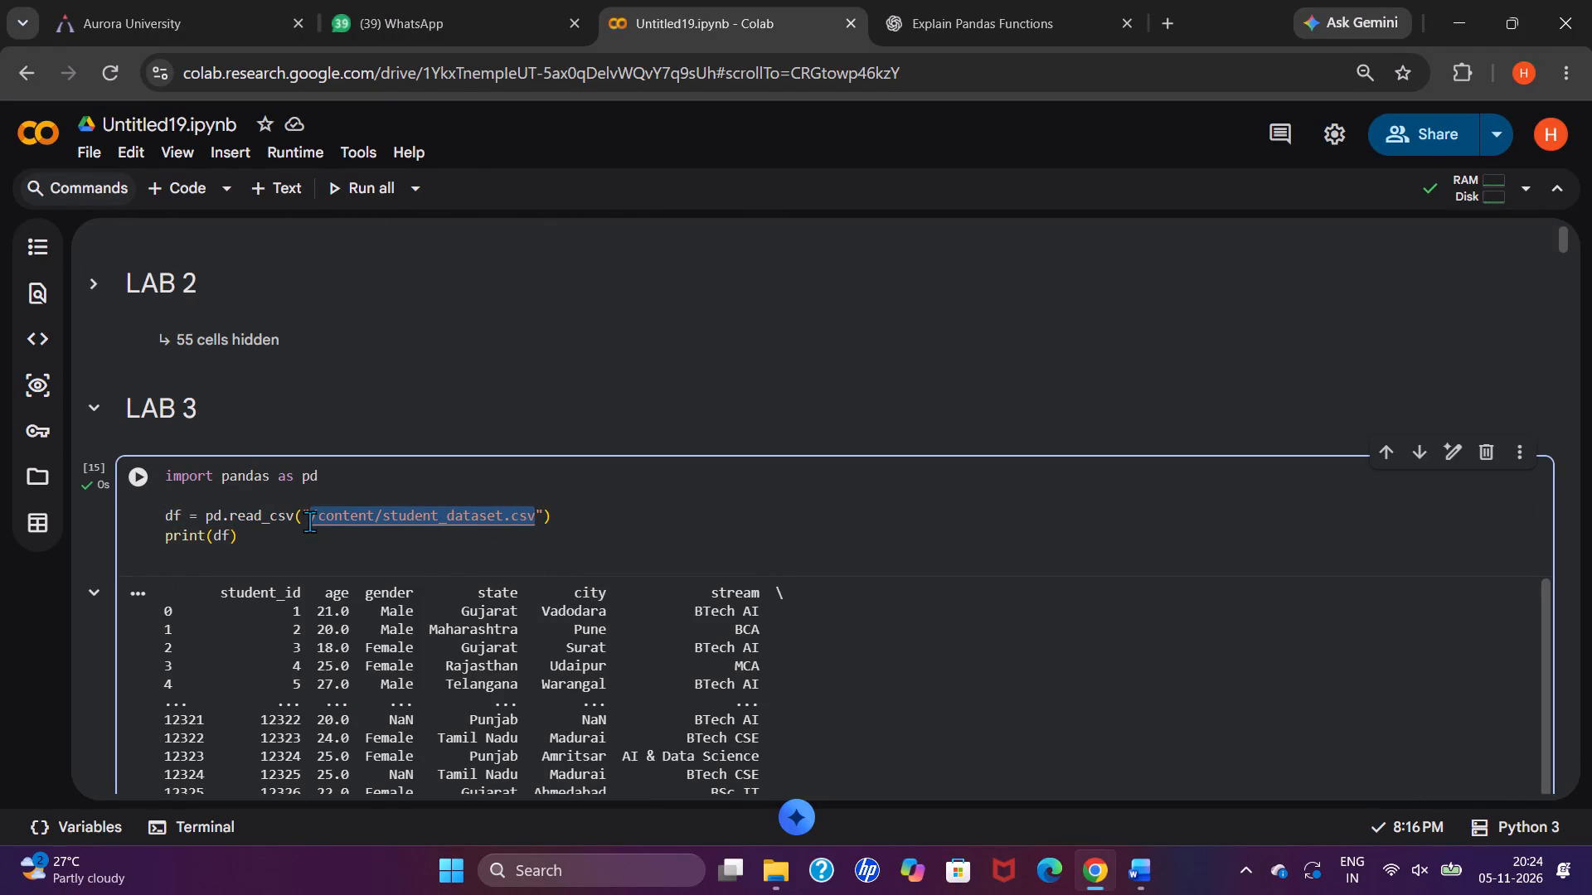
Copy the path /content/student_dataset.csv from the Colab LAB 3 cell into the empty pd.read_csv quotes of Experiment 3's setup code in Word.
left_click_drag(309, 521, 309, 520)
key("ctrl+c")
left_click(1125, 868)
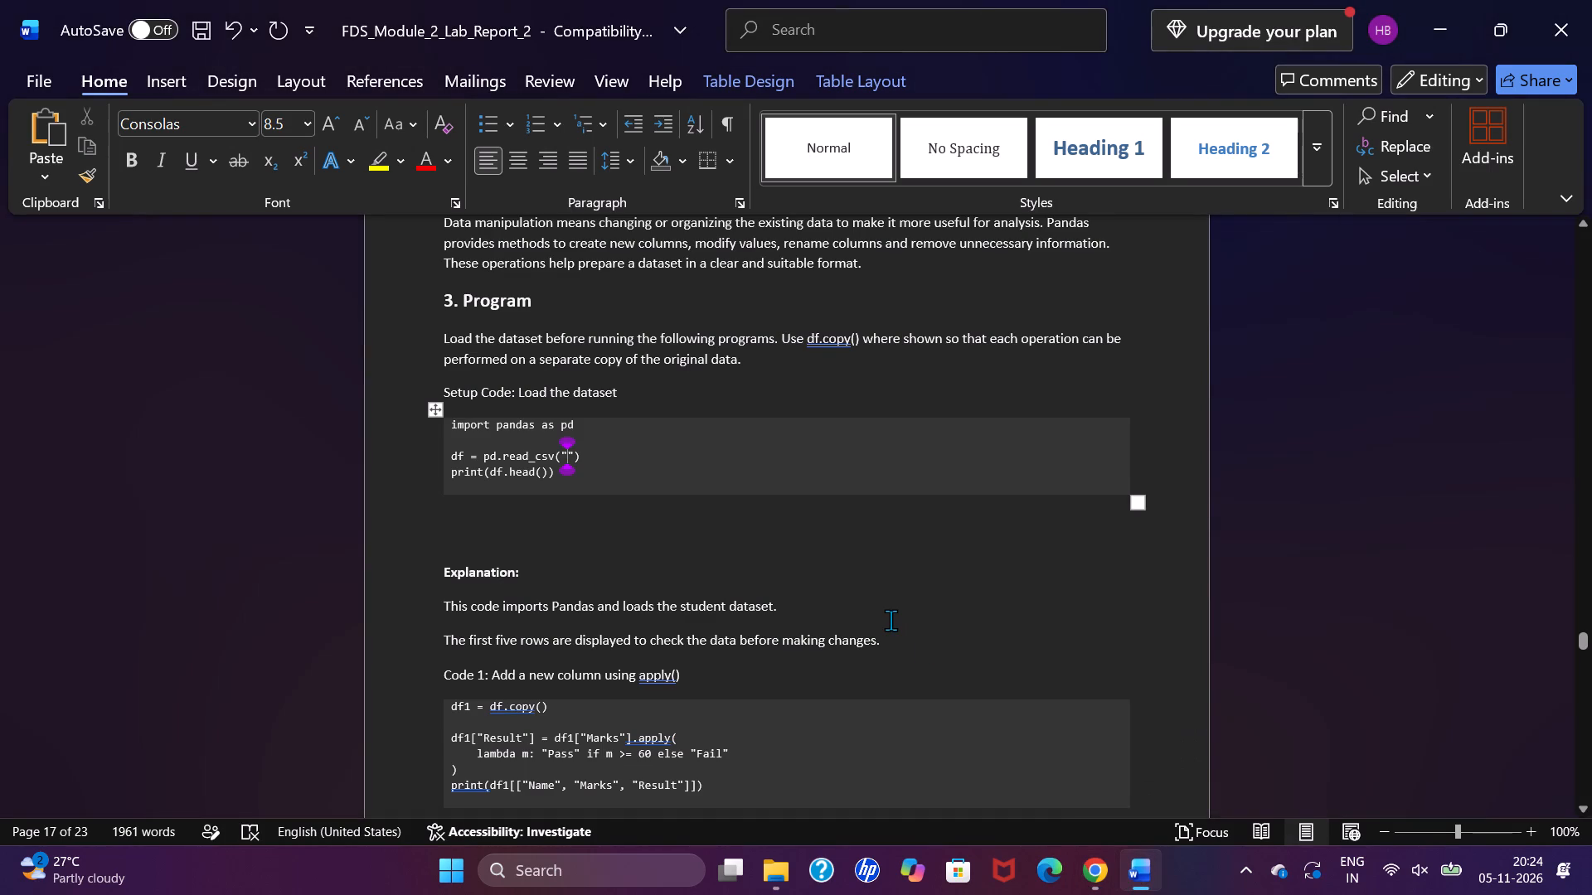
key("ctrl+v")
key("BackSpace")
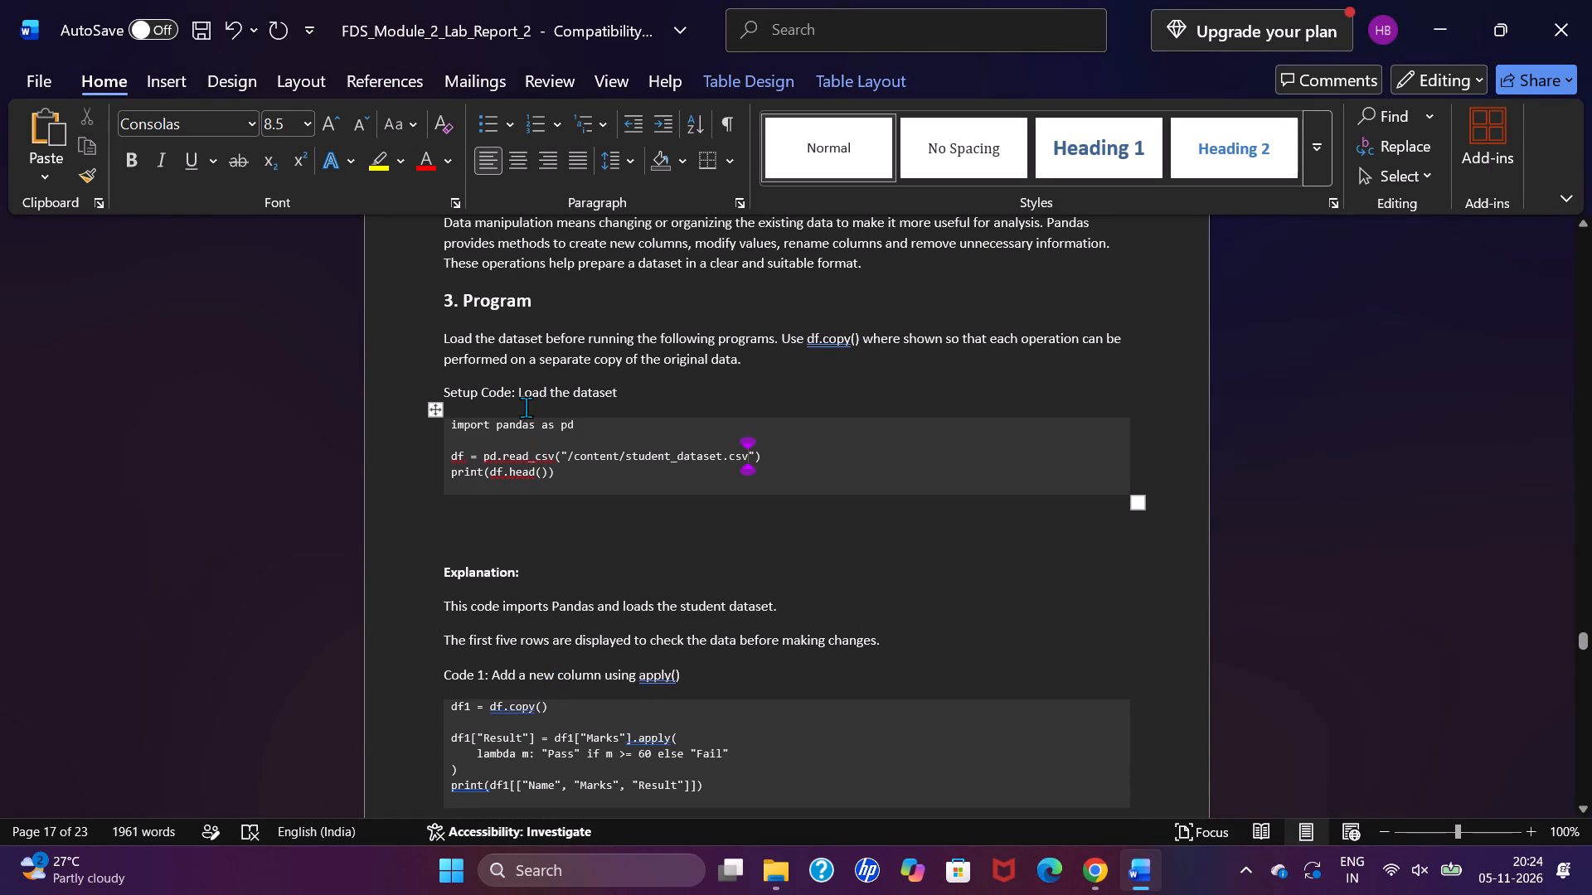
Replace the shaded box holding Experiment 3's setup code with the same code as plain text under "Setup Code: Load the dataset".
left_click_drag(556, 467, 507, 440)
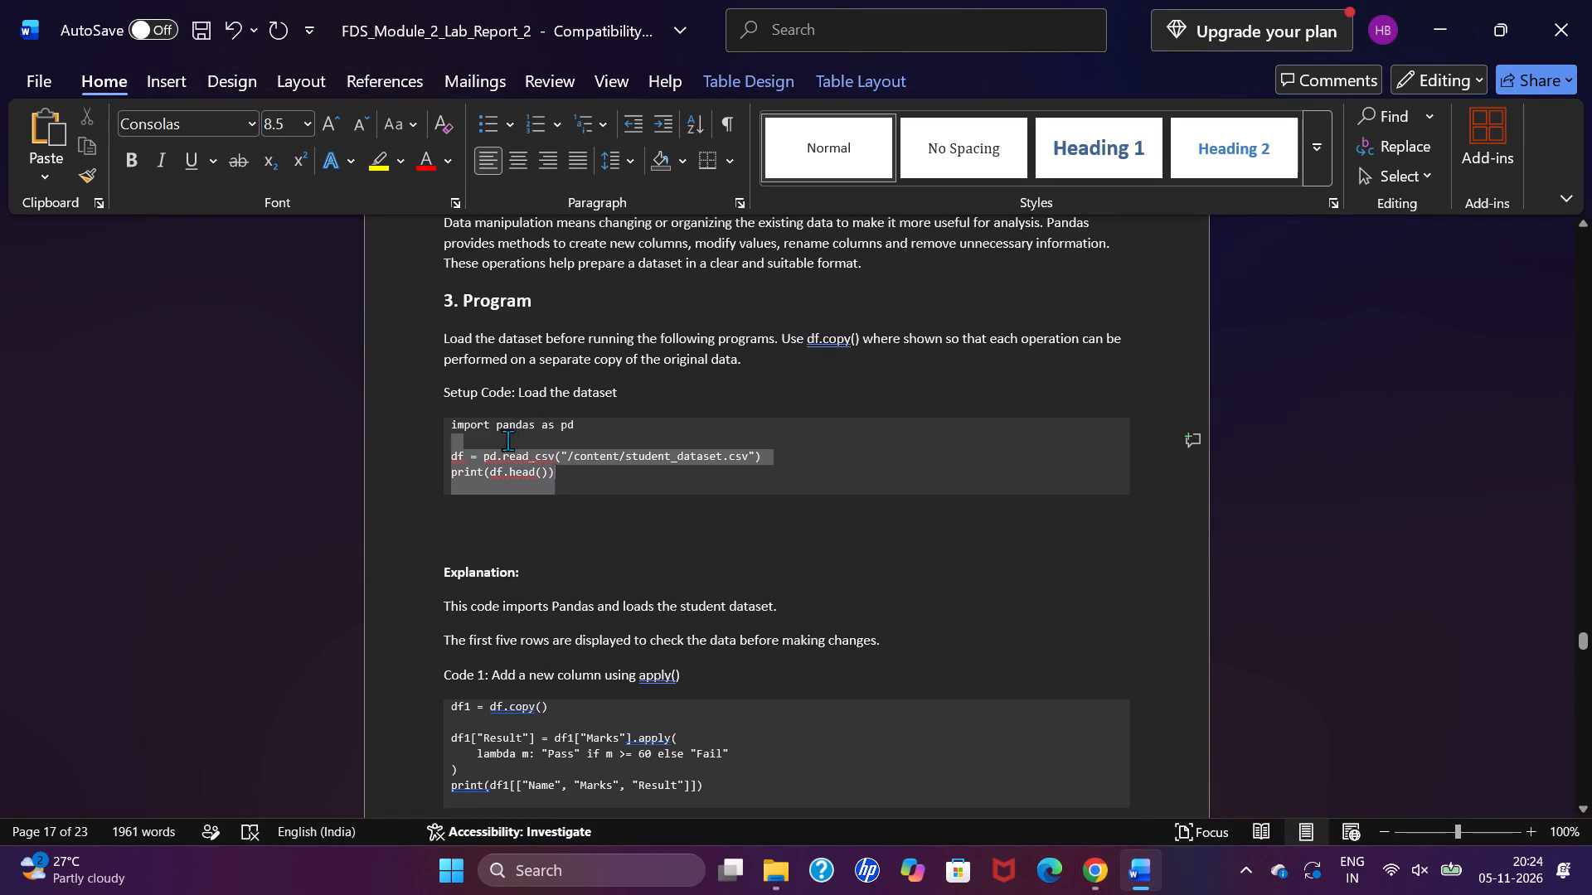
left_click_drag(507, 440, 473, 417)
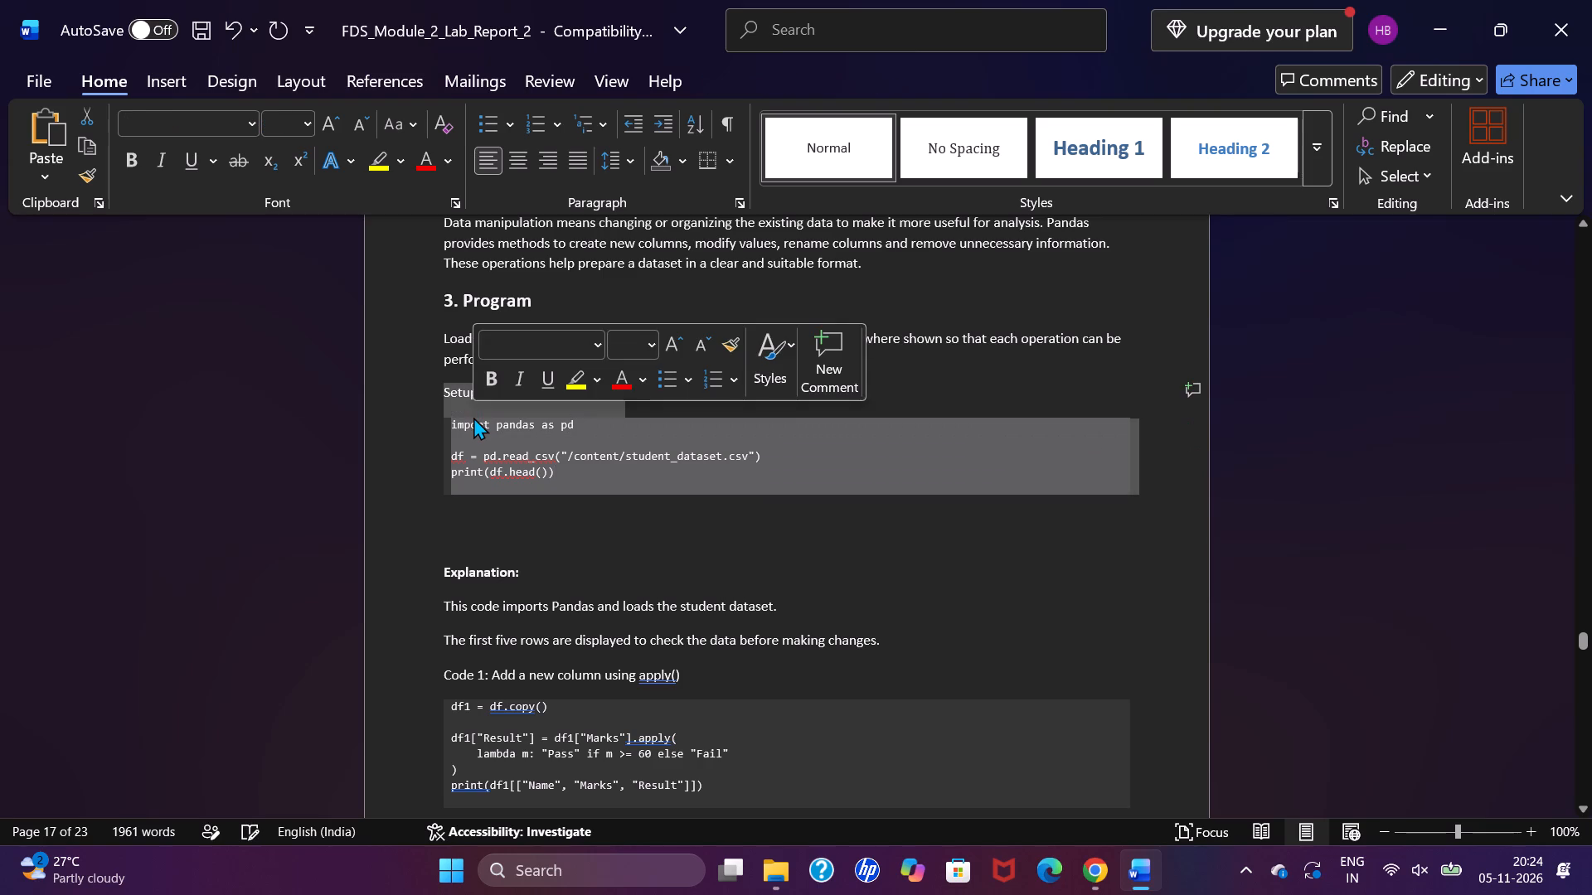
left_click(473, 417)
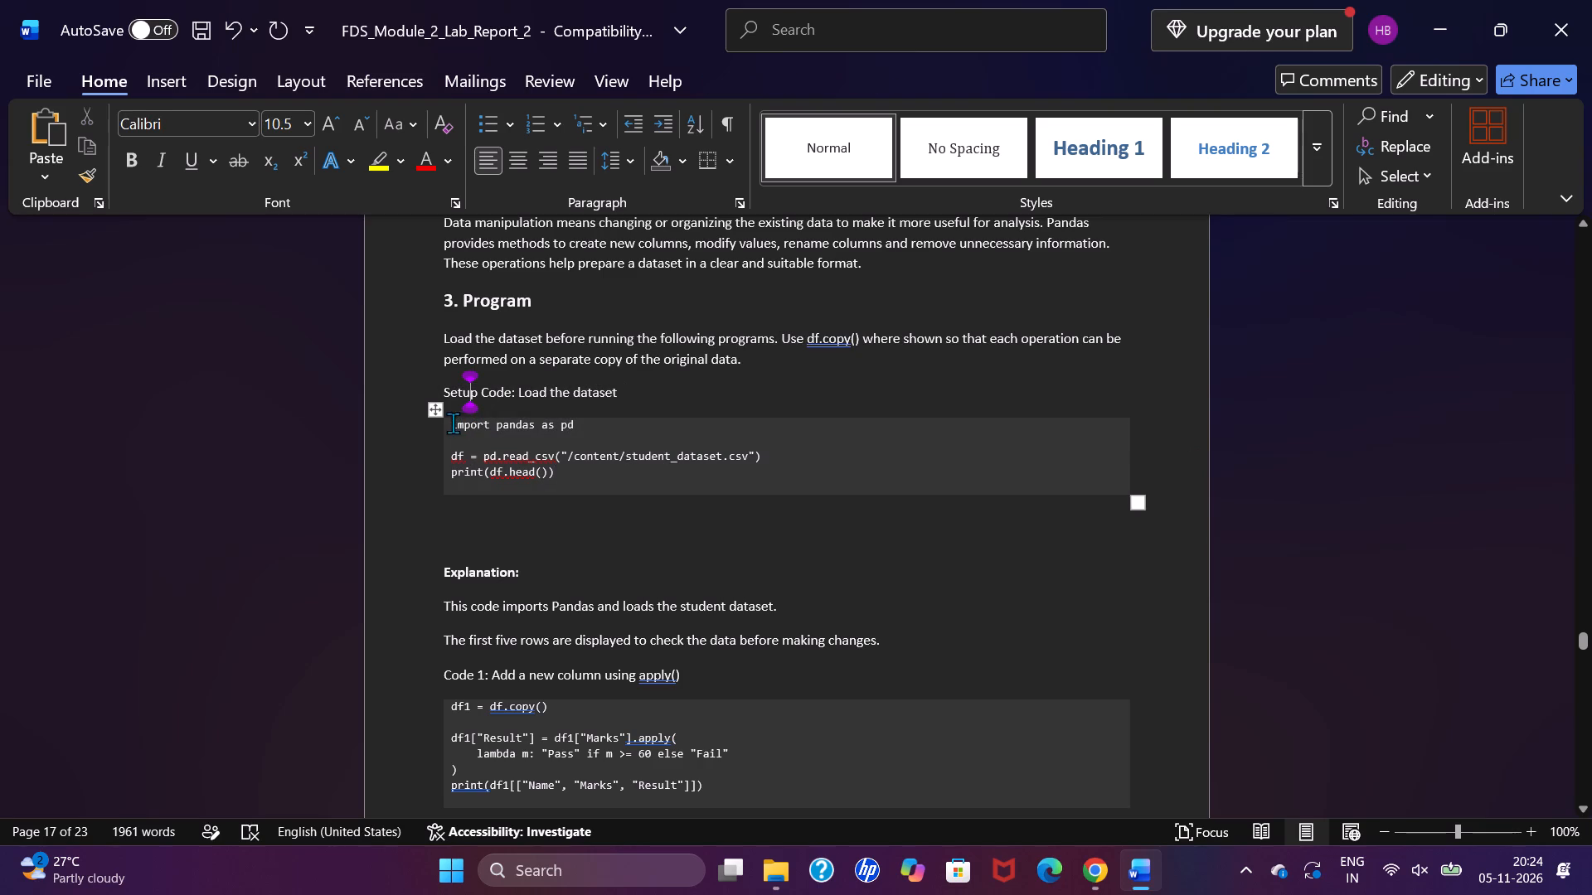
left_click_drag(450, 423, 465, 430)
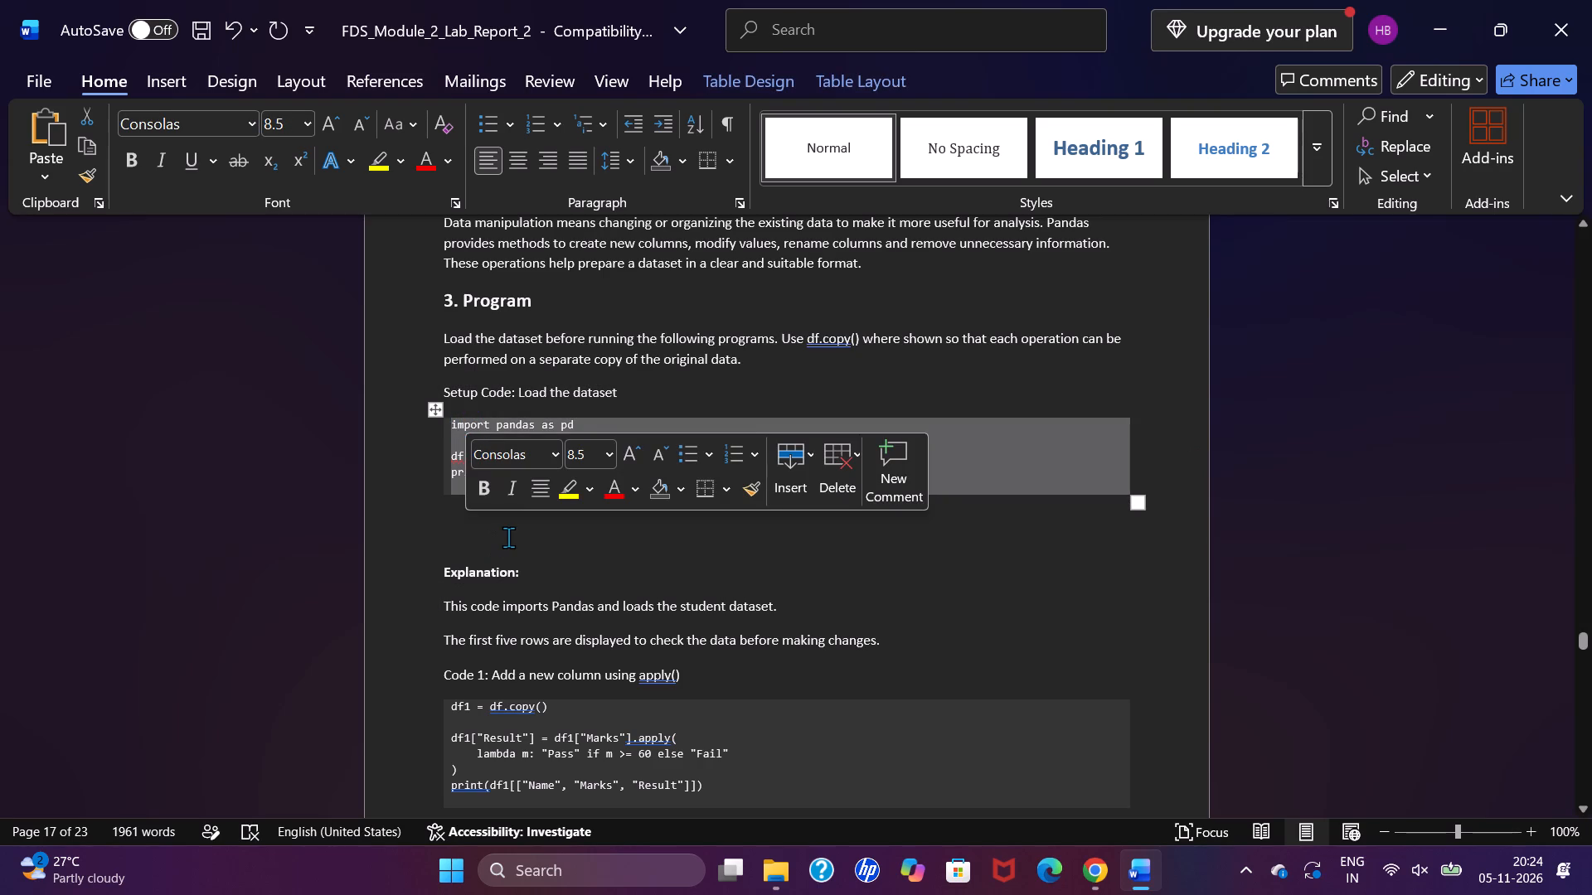
key("ctrl+c")
key("ctrl+c")
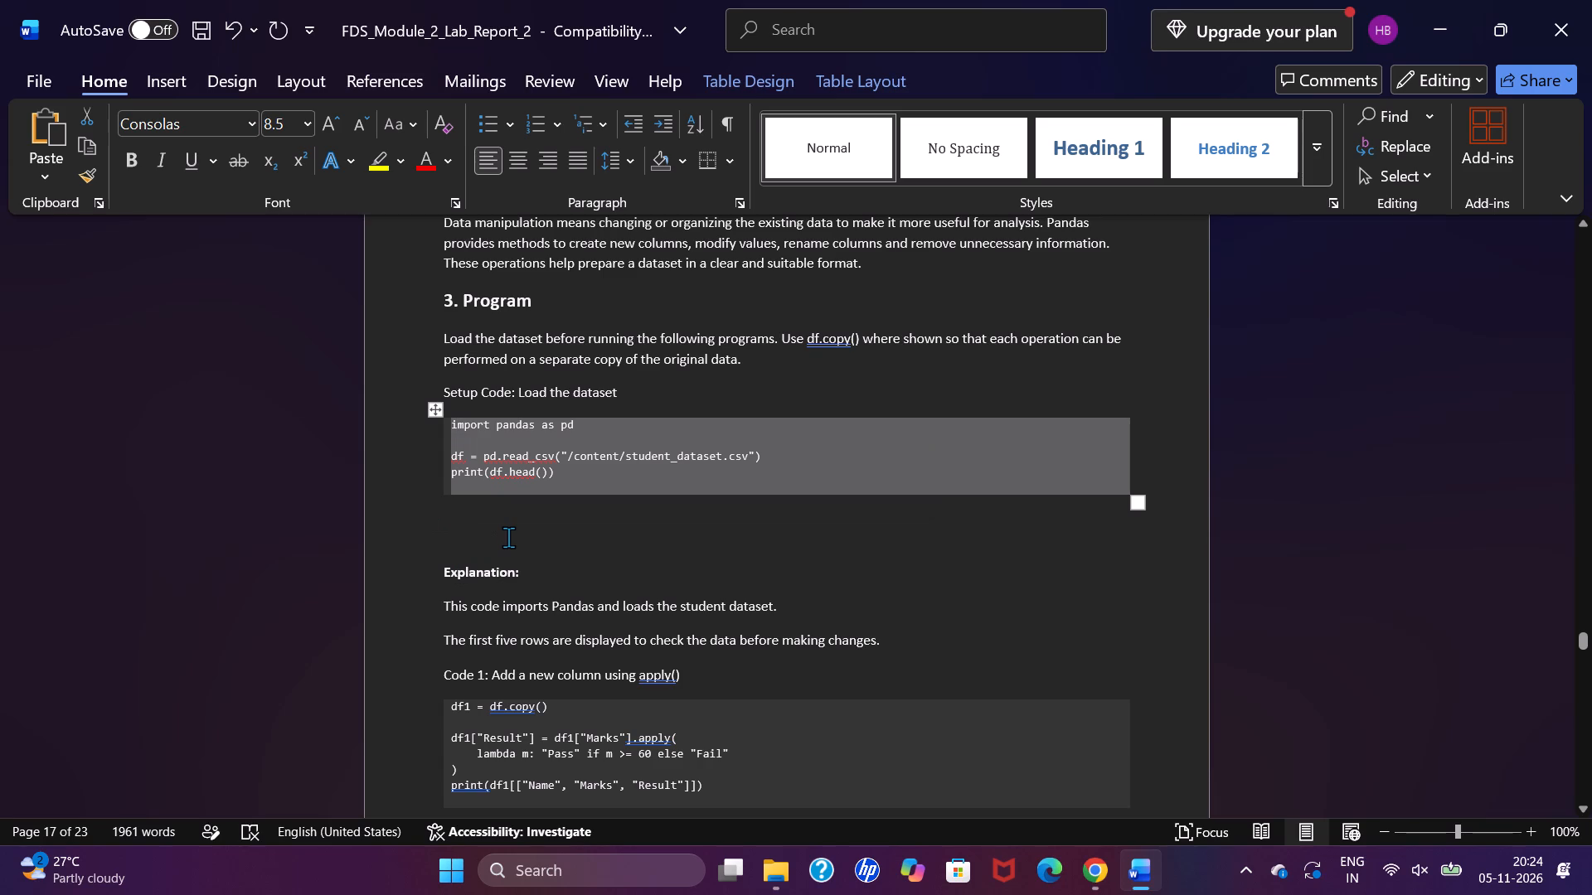
left_click(432, 411)
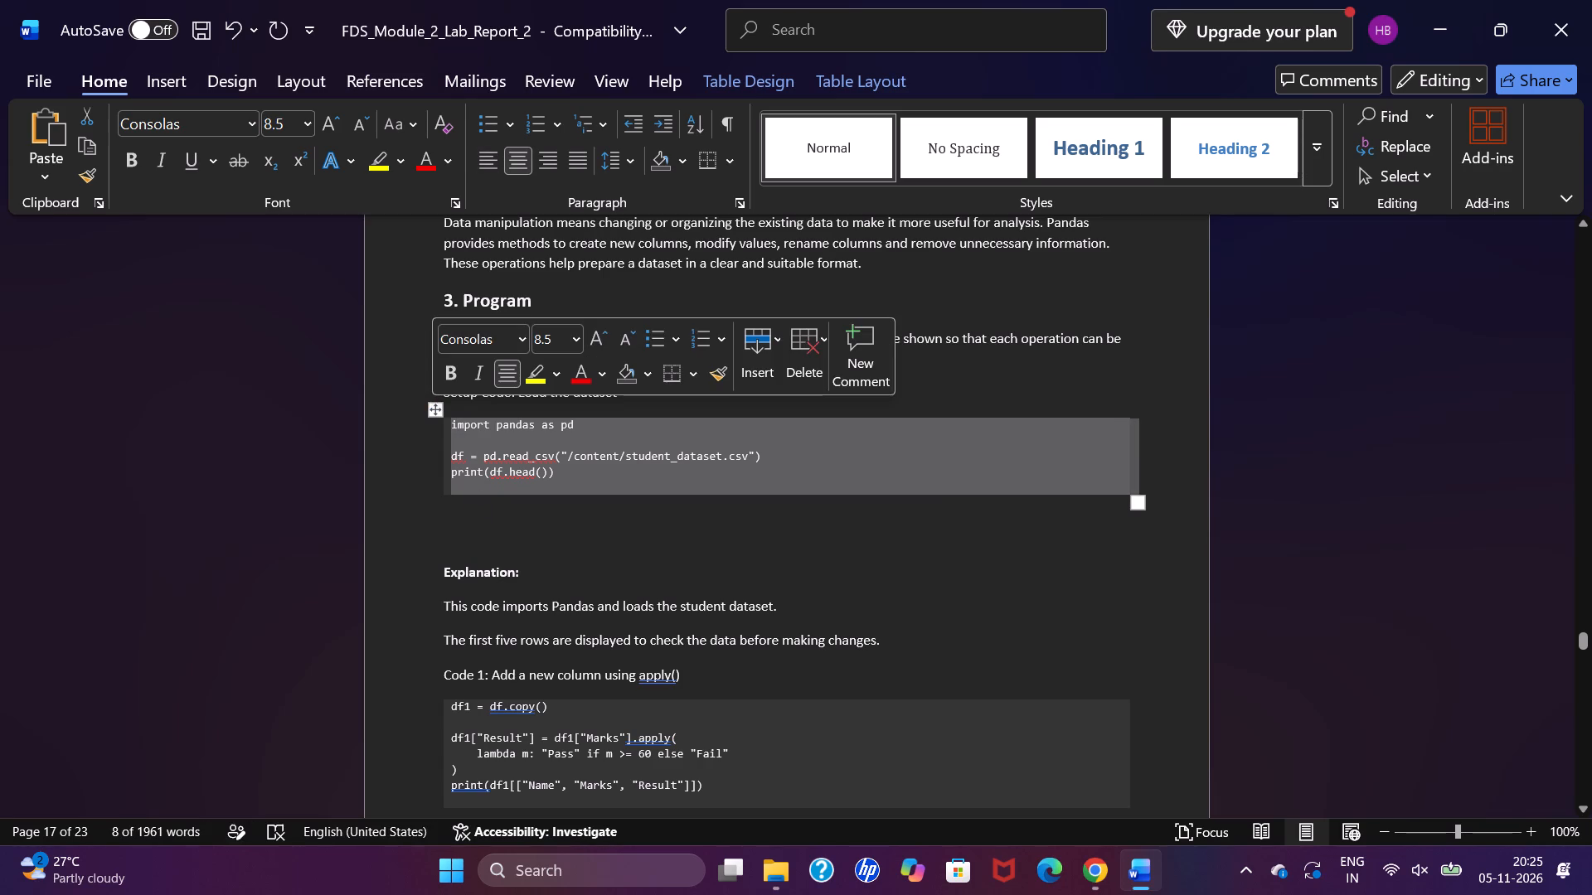
left_click(515, 462)
left_click_drag(570, 471, 464, 427)
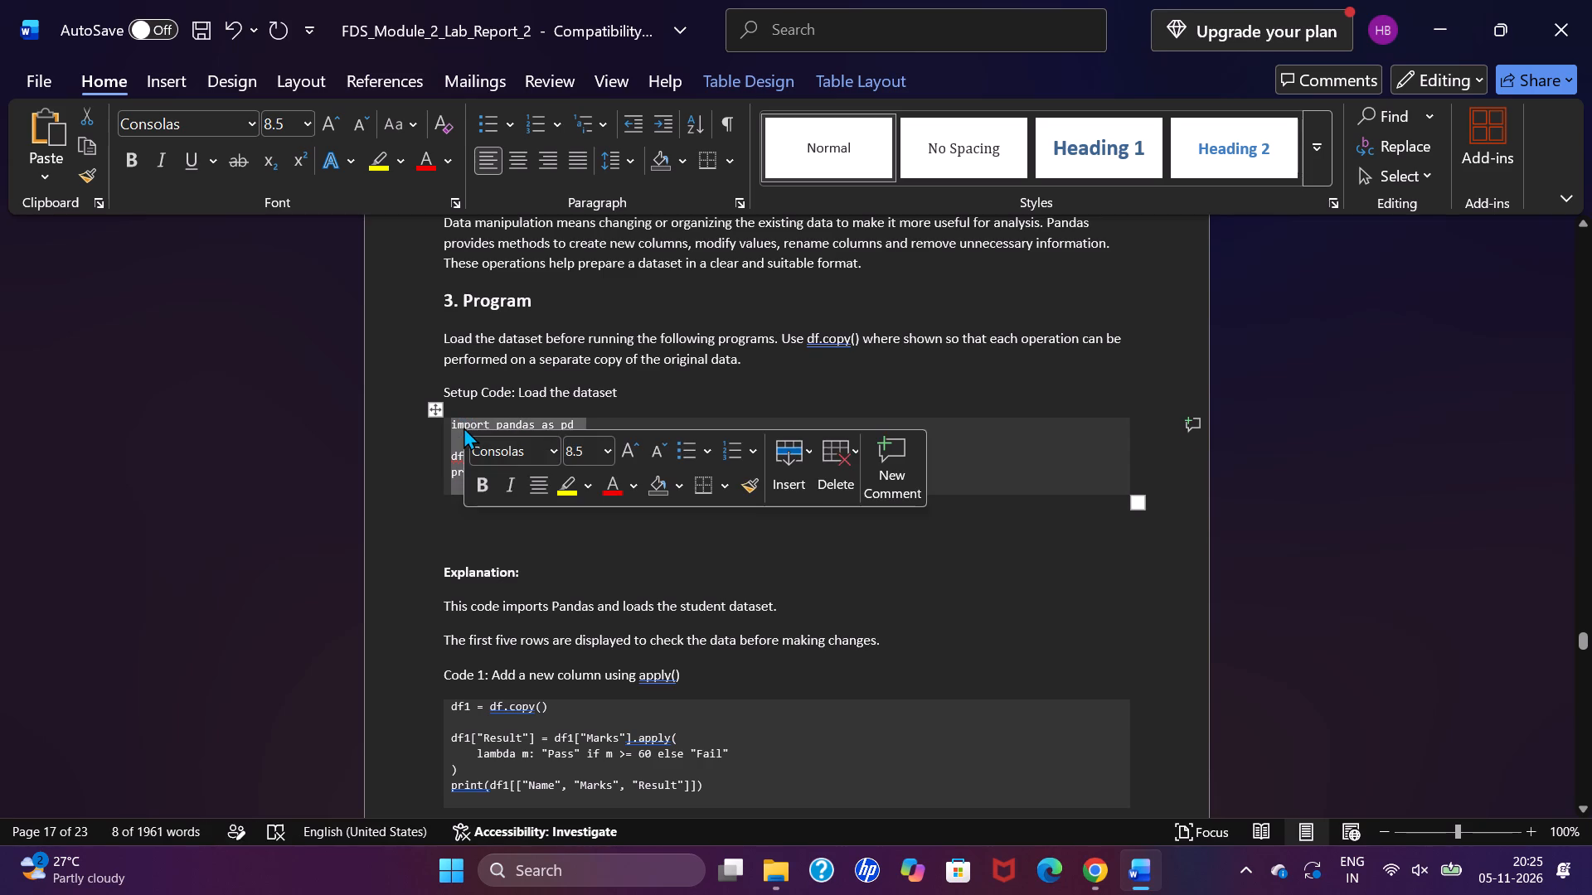
key("ctrl+c")
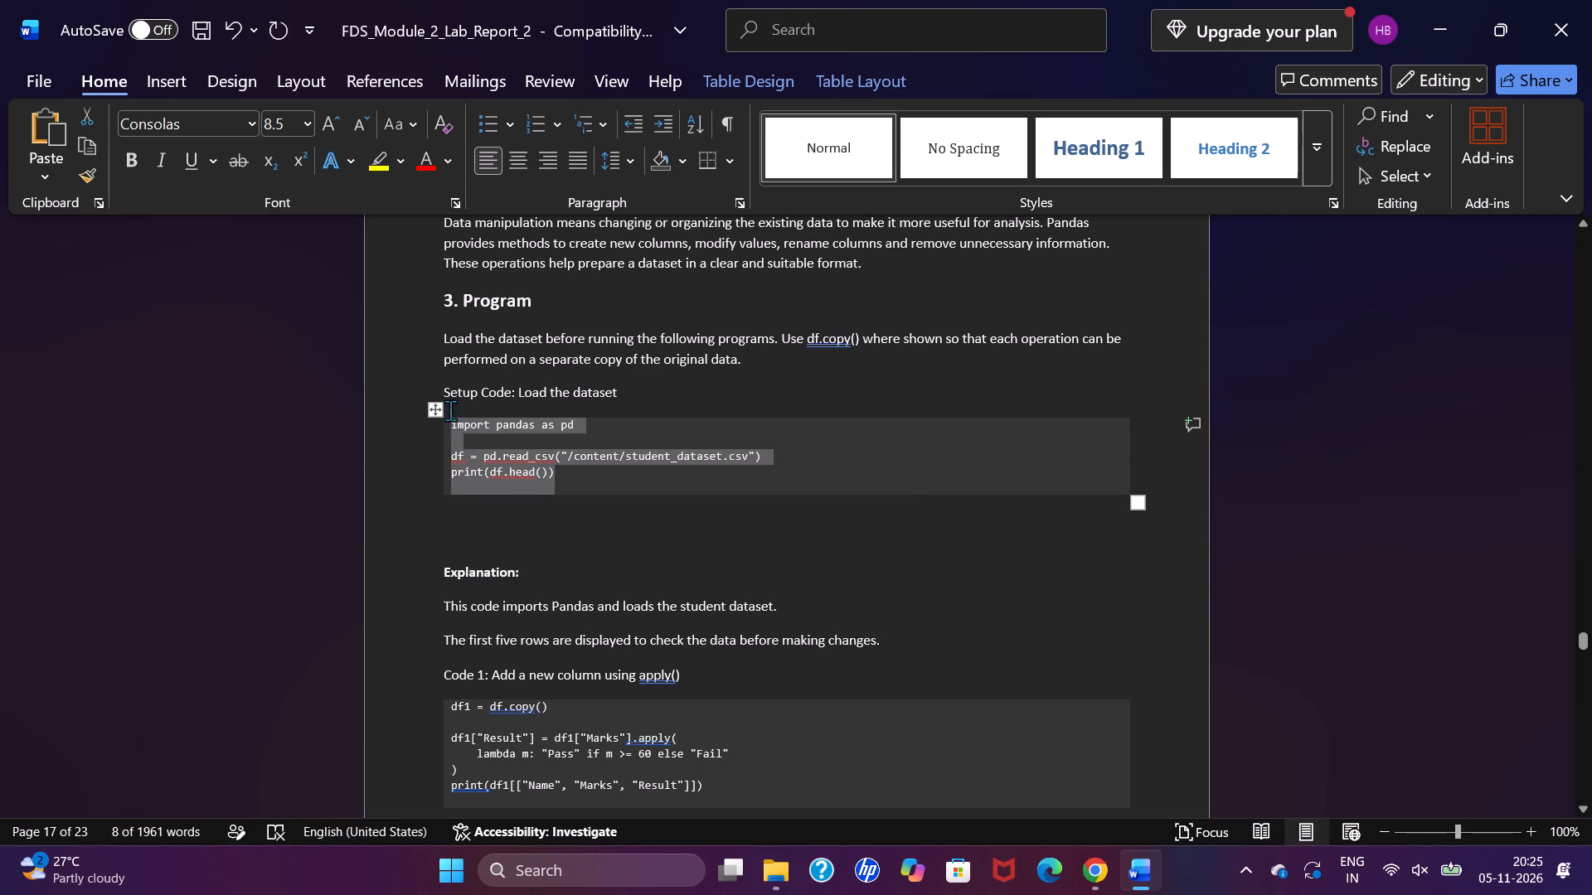
left_click(435, 404)
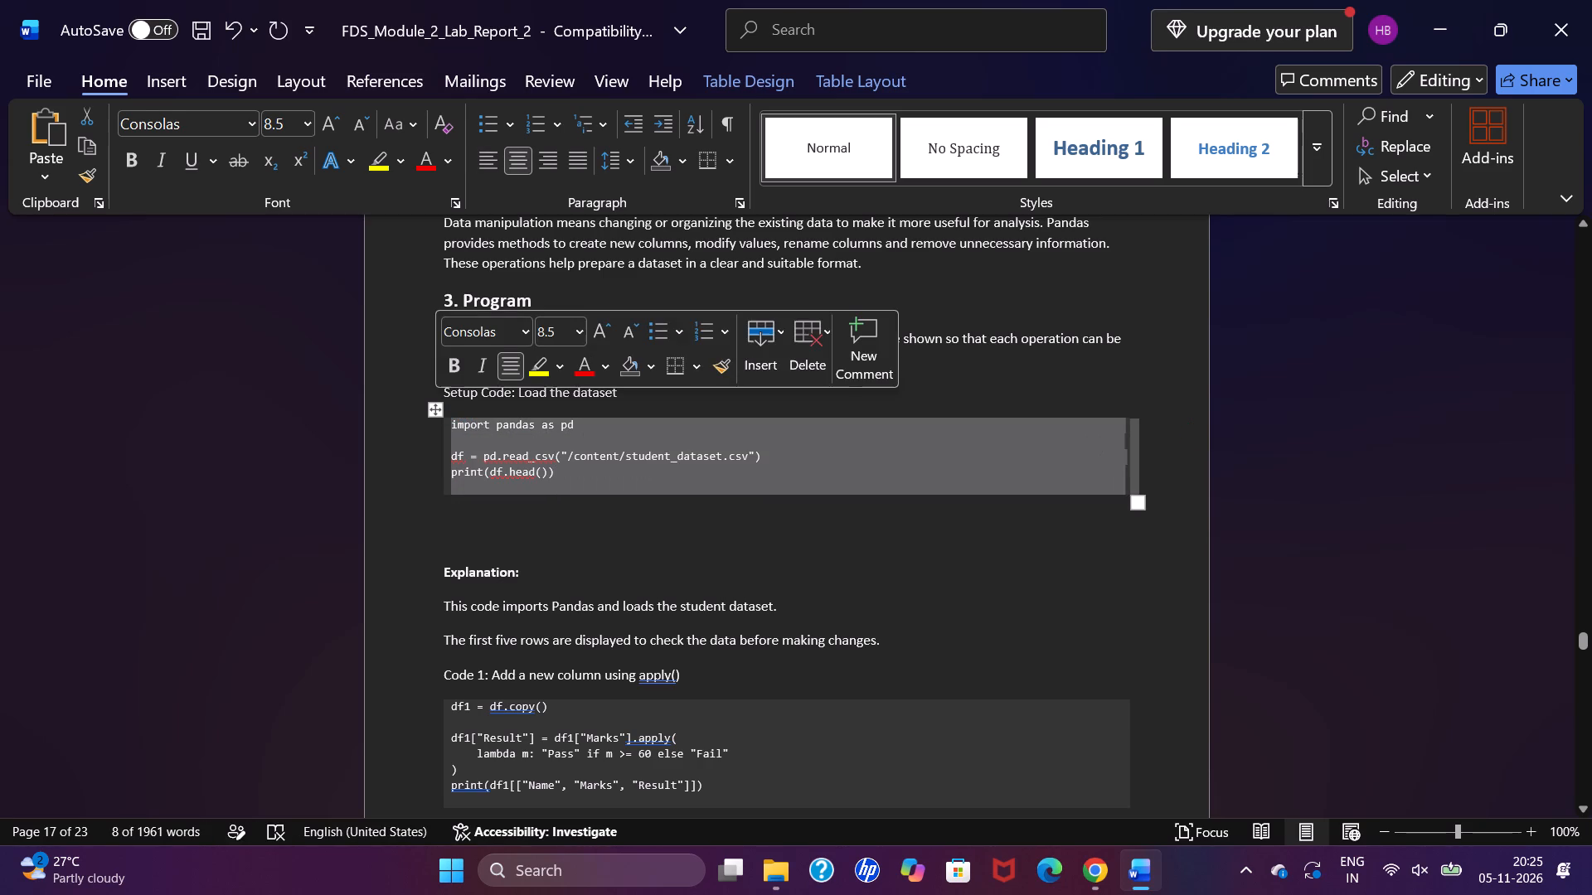
key("BackSpace")
key("ctrl+v")
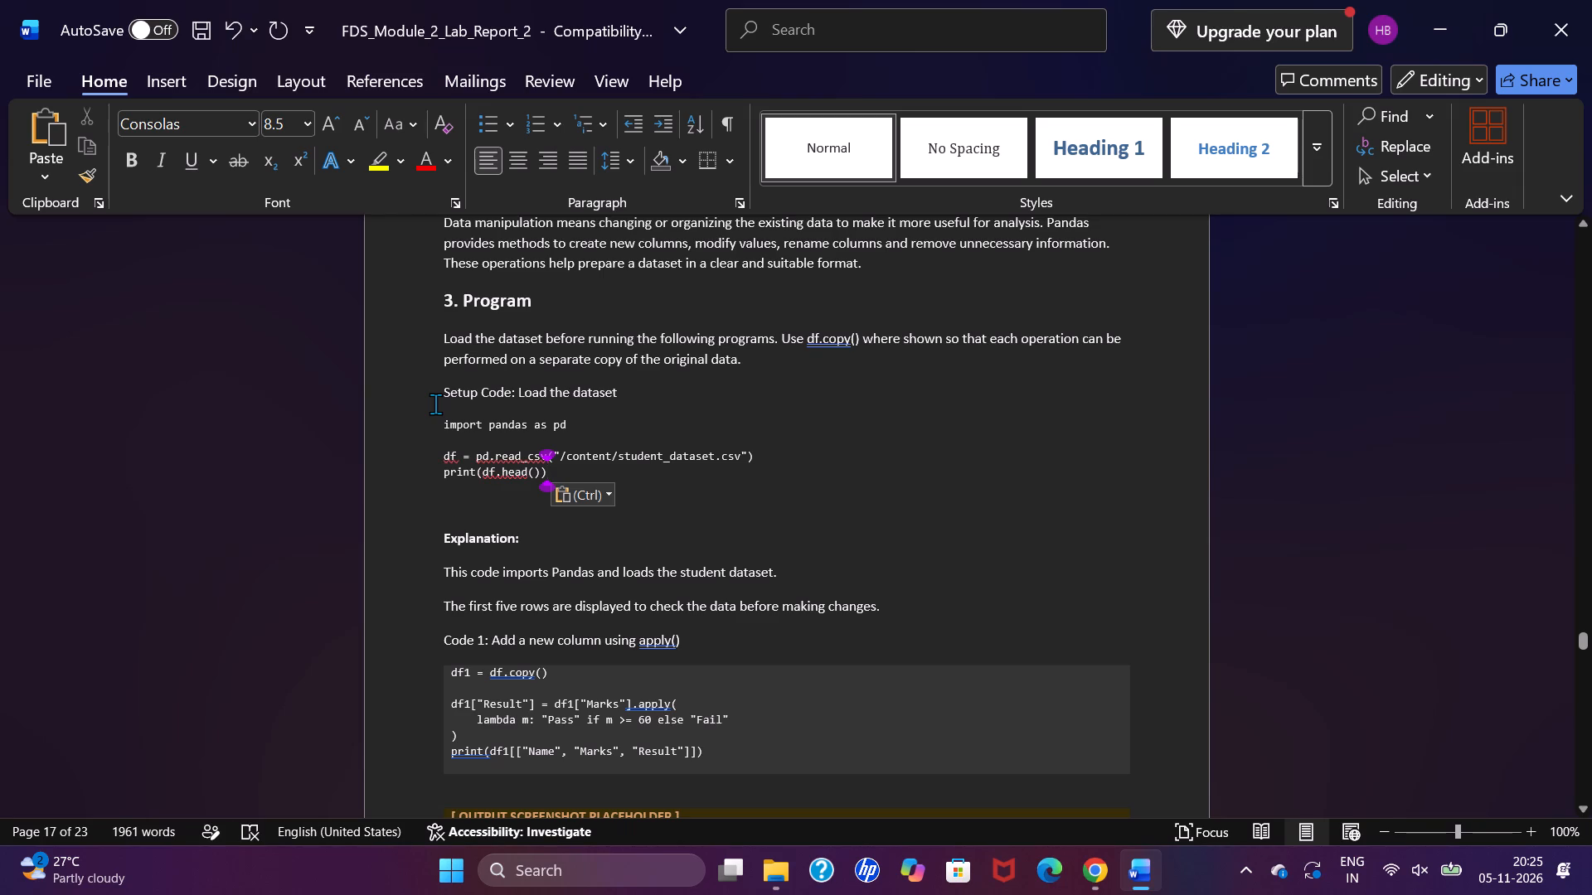
Capture a screenshot of the Colab LAB 3 dataset-loading cell with its output and paste it below the setup code in the Word report.
left_click(462, 514)
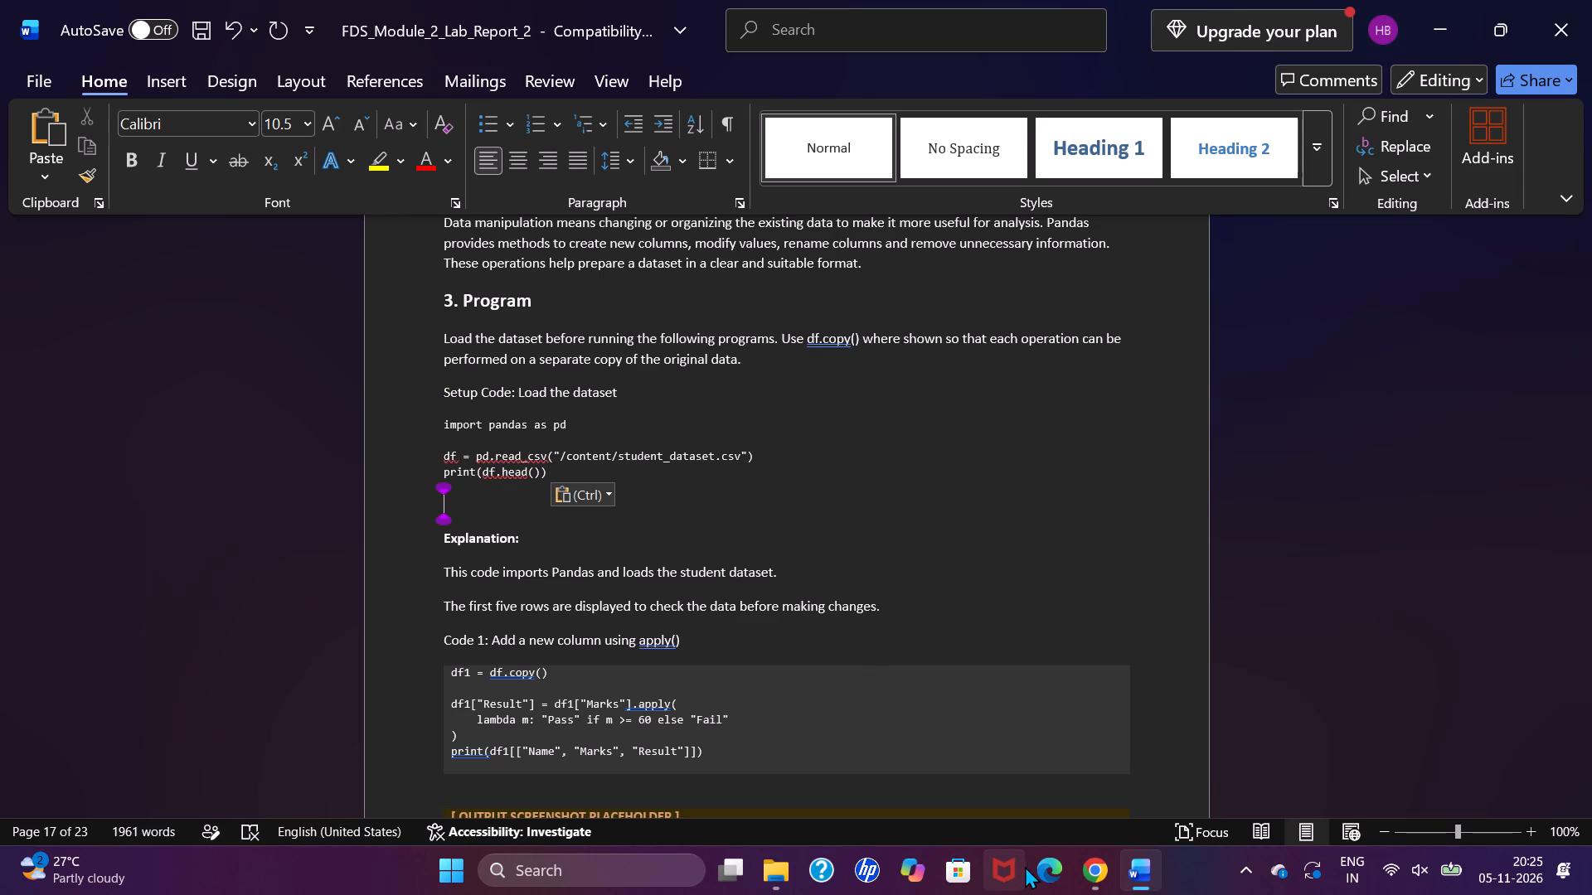
left_click(1099, 849)
scroll(1061, 487, "down", 1)
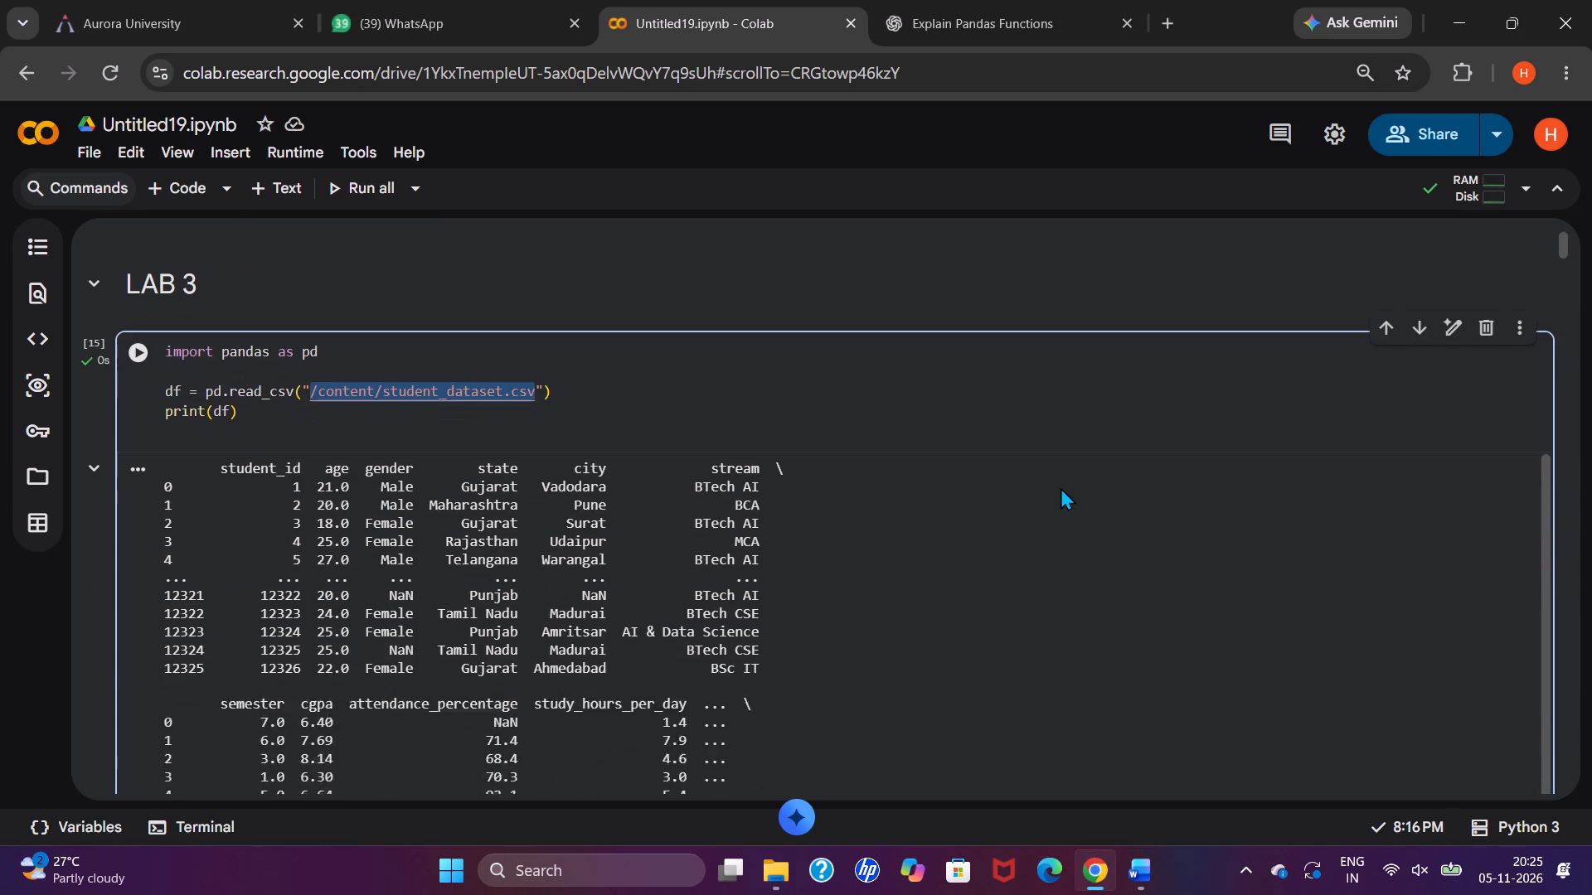
scroll(1061, 487, "down", 3)
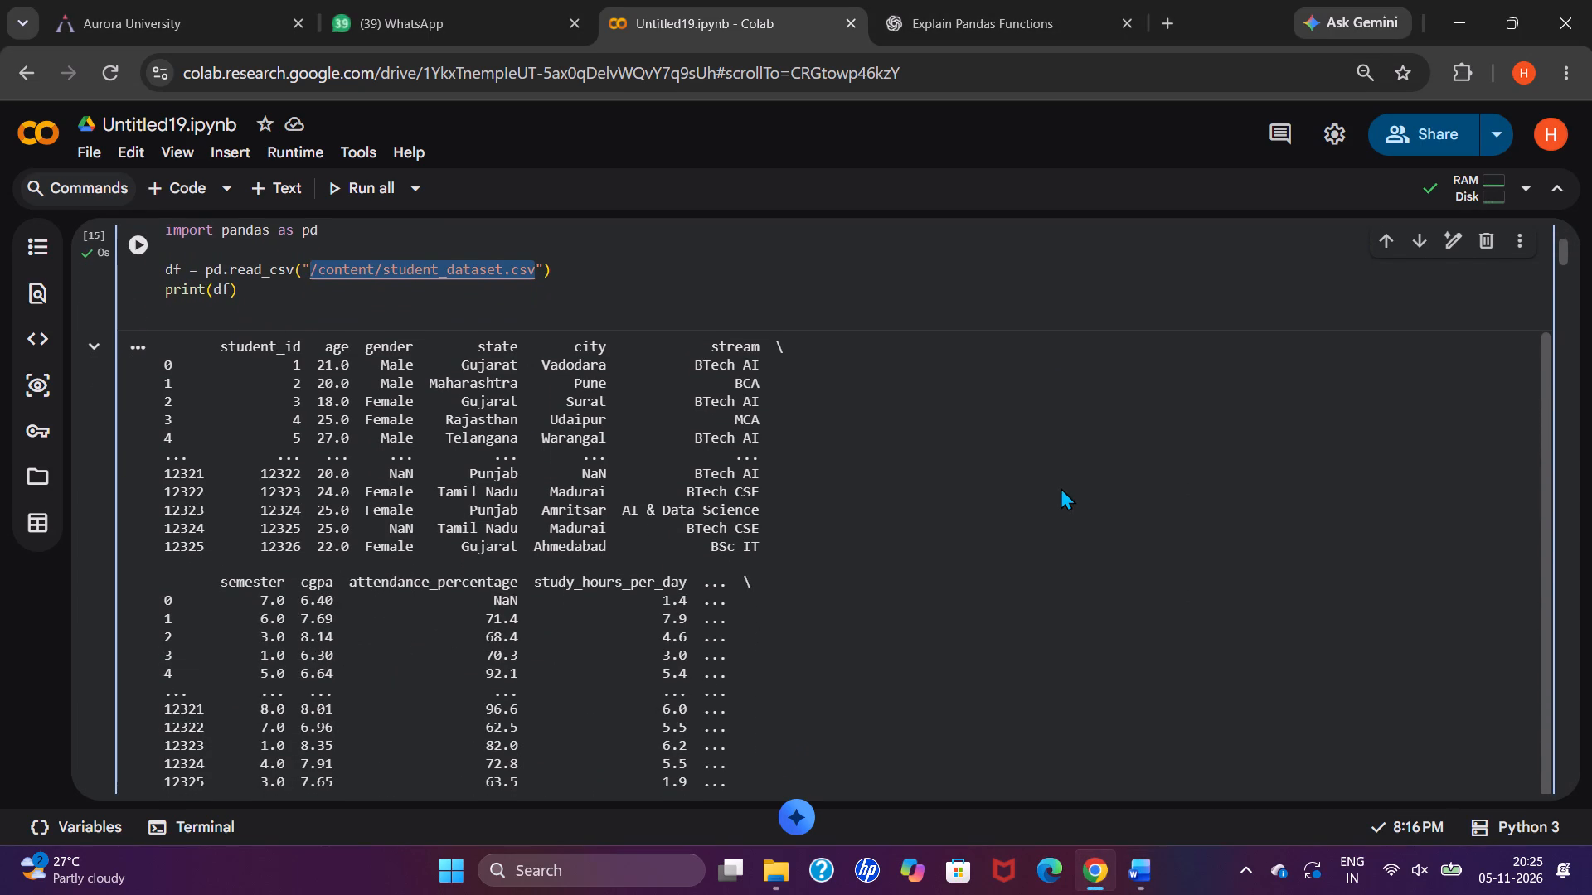
left_click(1061, 487)
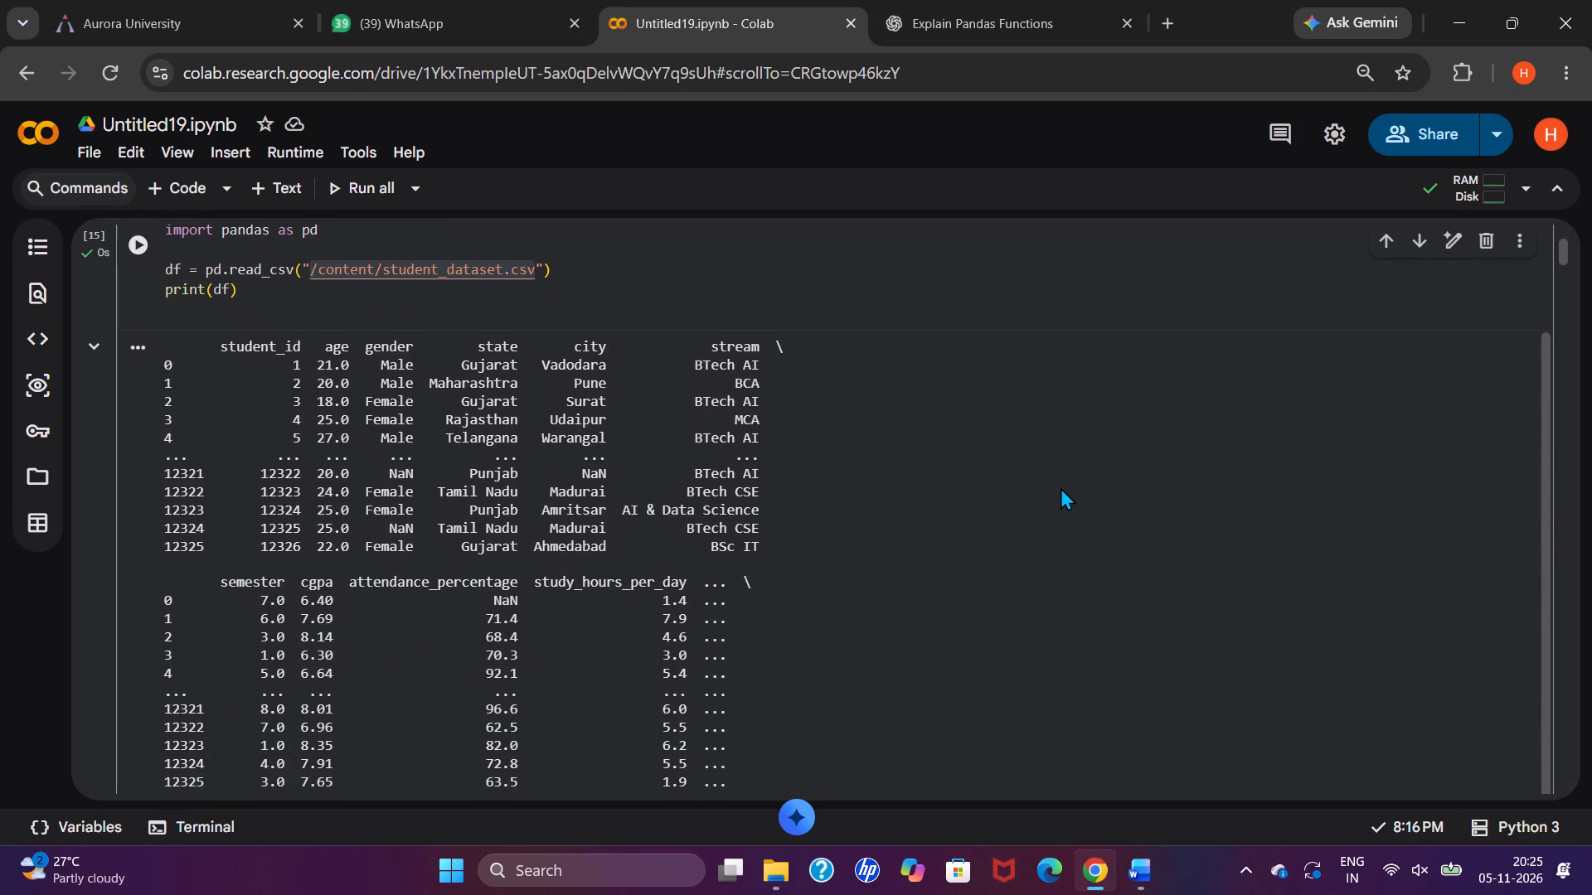
key("ctrl+Print")
left_click(1134, 887)
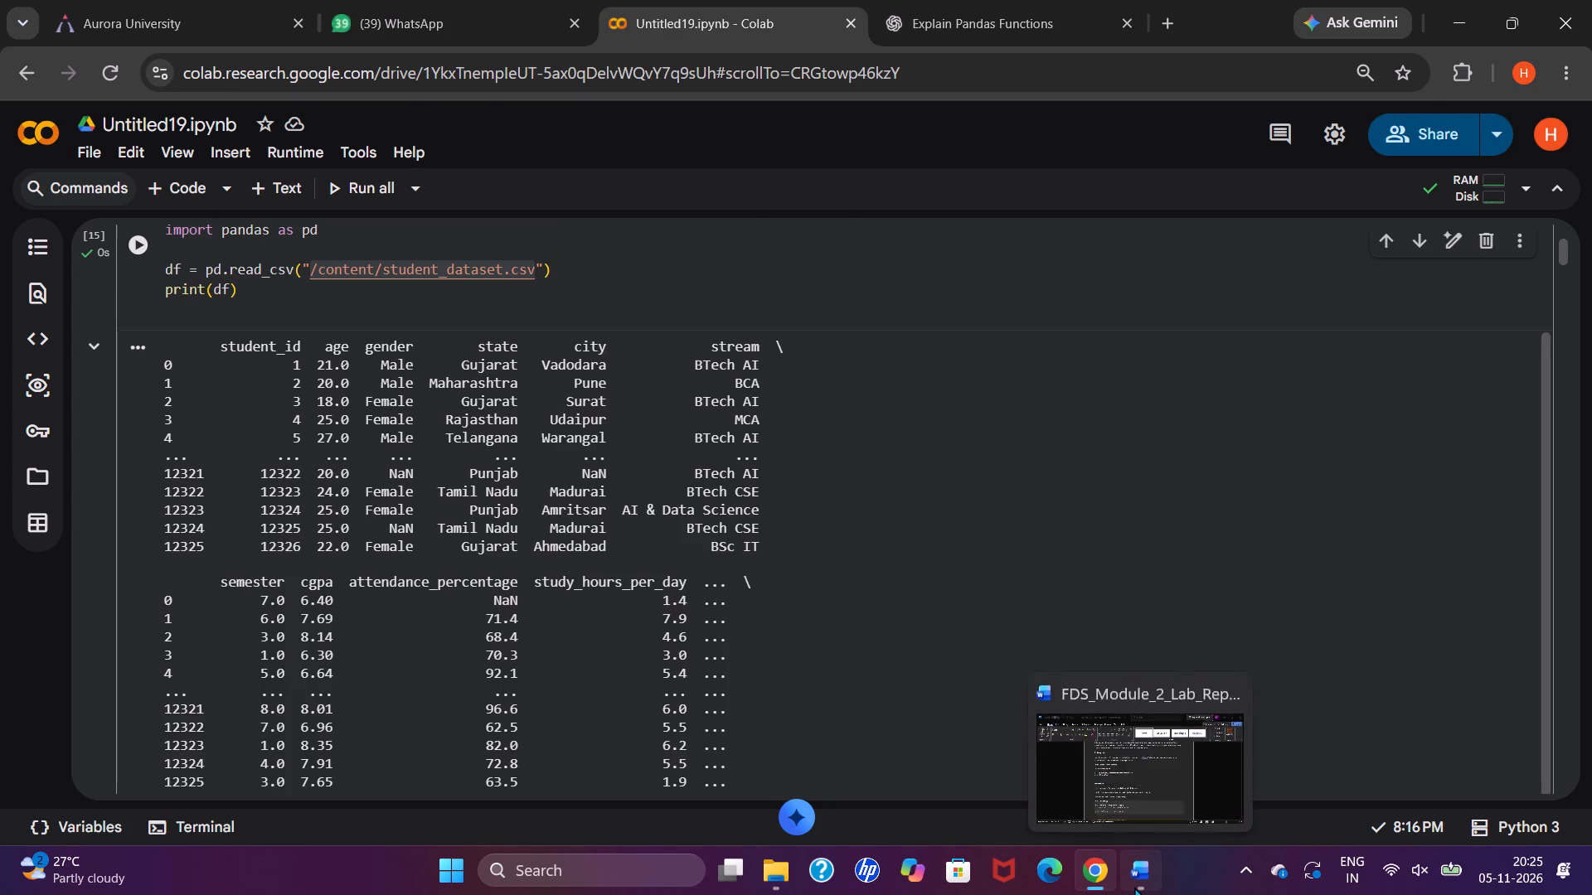
key("ctrl+v")
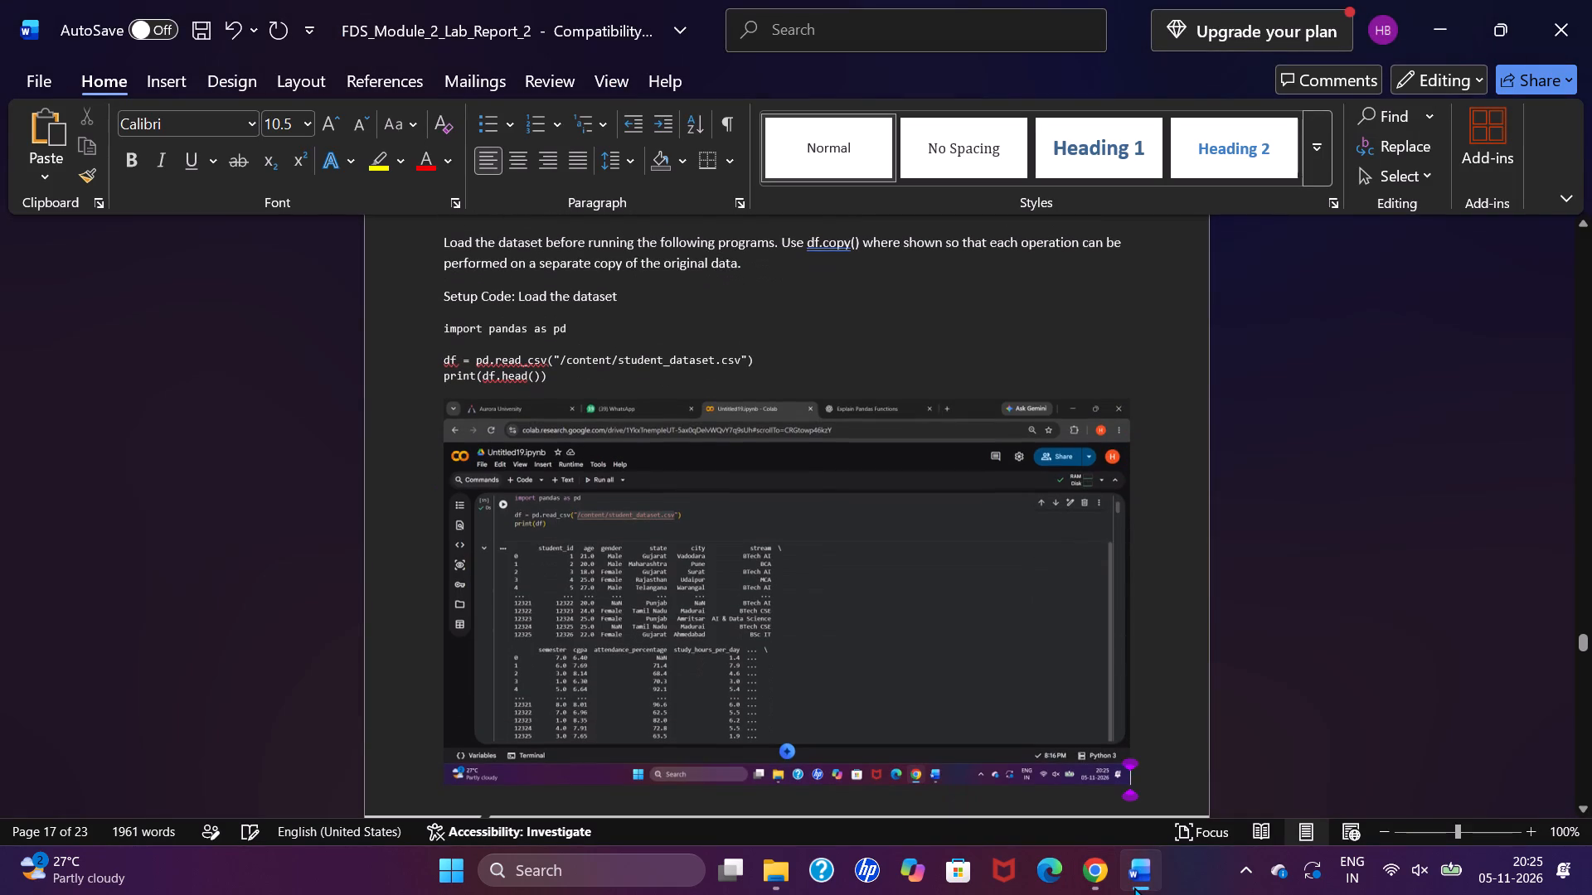
Copy the code under "Code 1: Add a new column using apply()" in Experiment 3 and delete its shaded code box.
scroll(1134, 887, "down", 1, "ctrl")
scroll(1161, 772, "down", 3)
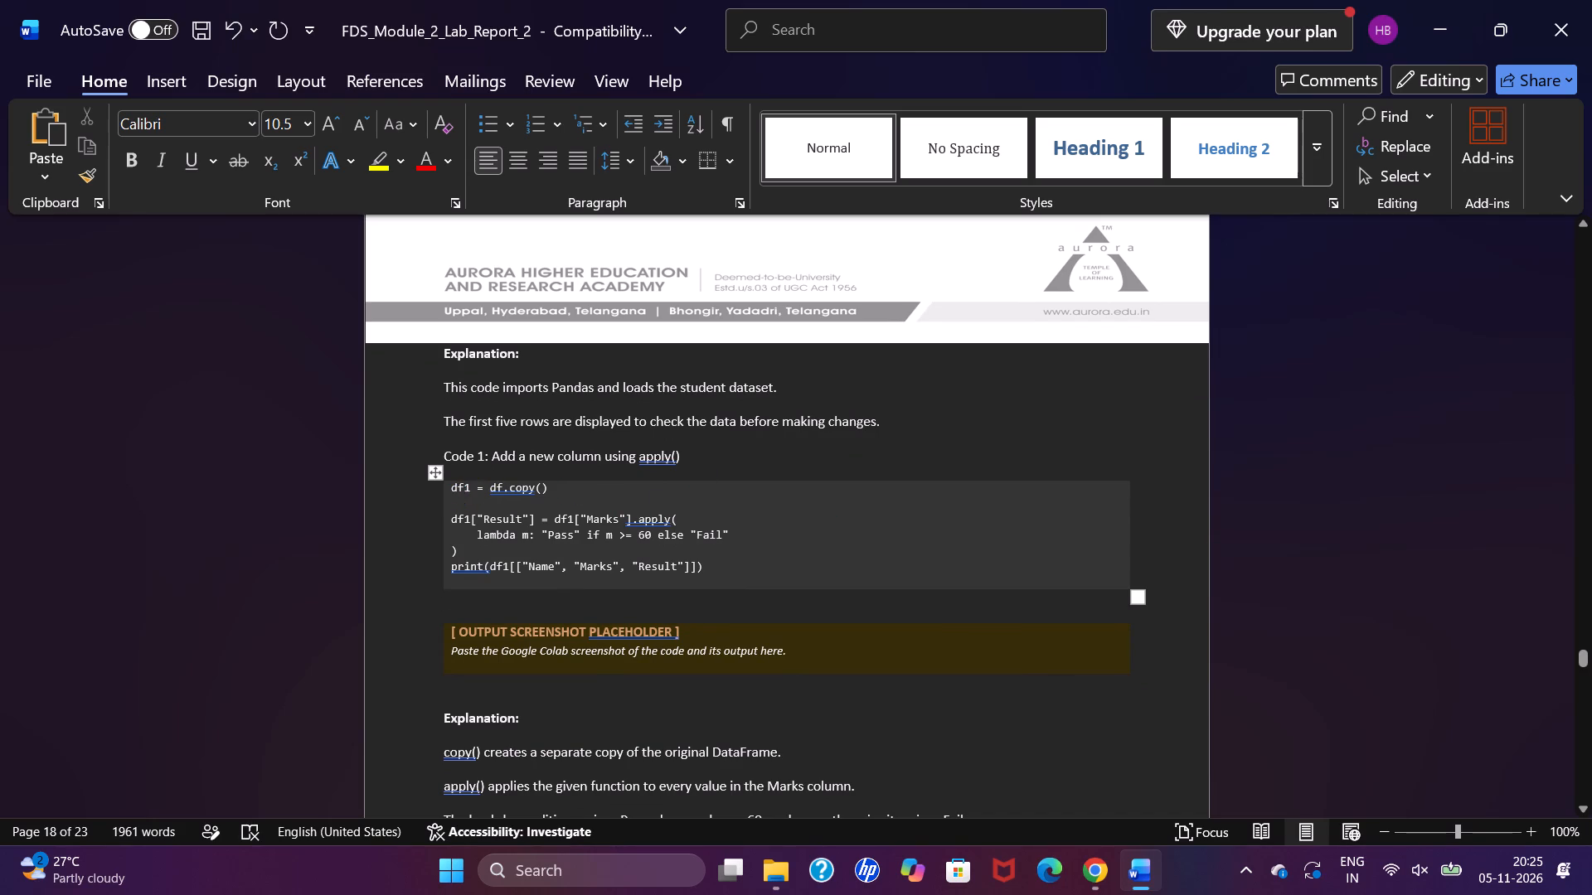
left_click_drag(453, 490, 480, 495)
left_click_drag(480, 495, 715, 559)
key("ctrl+c")
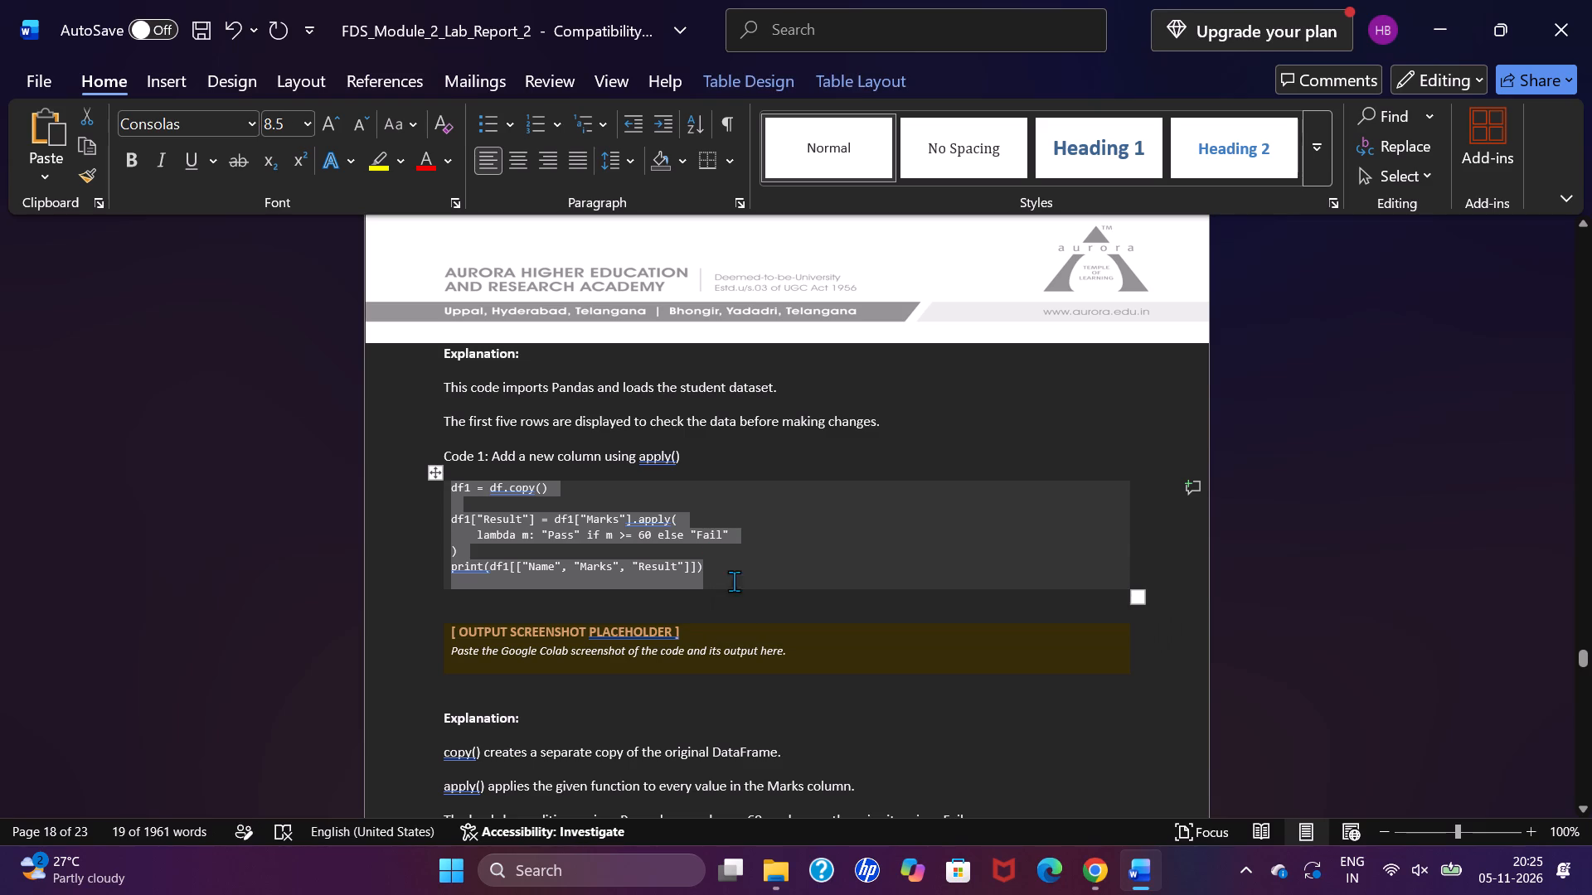
left_click(440, 467)
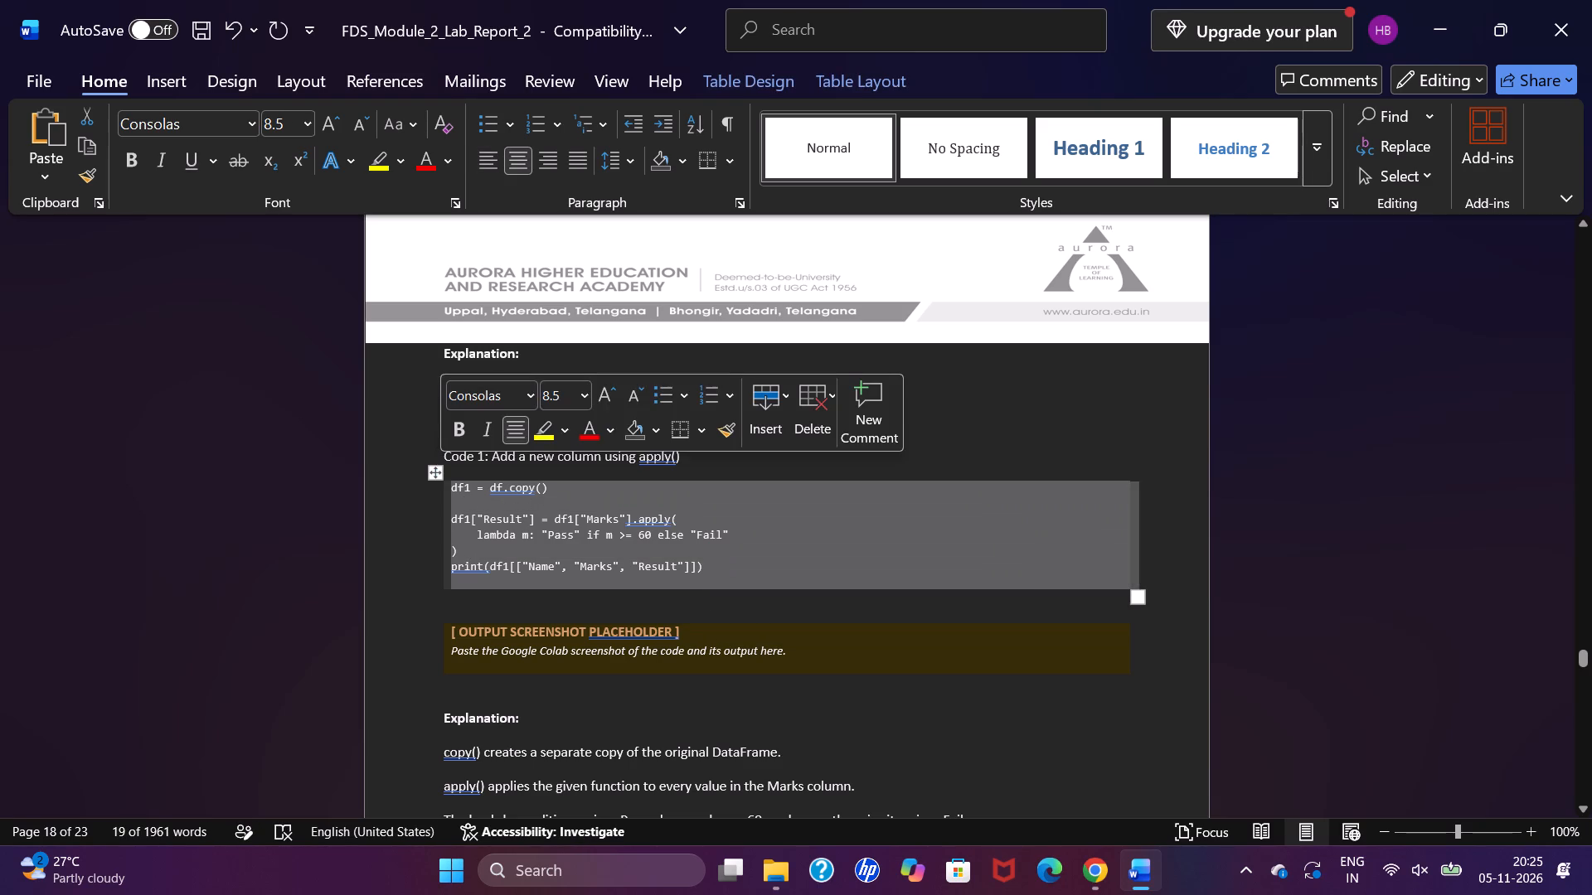
key("BackSpace")
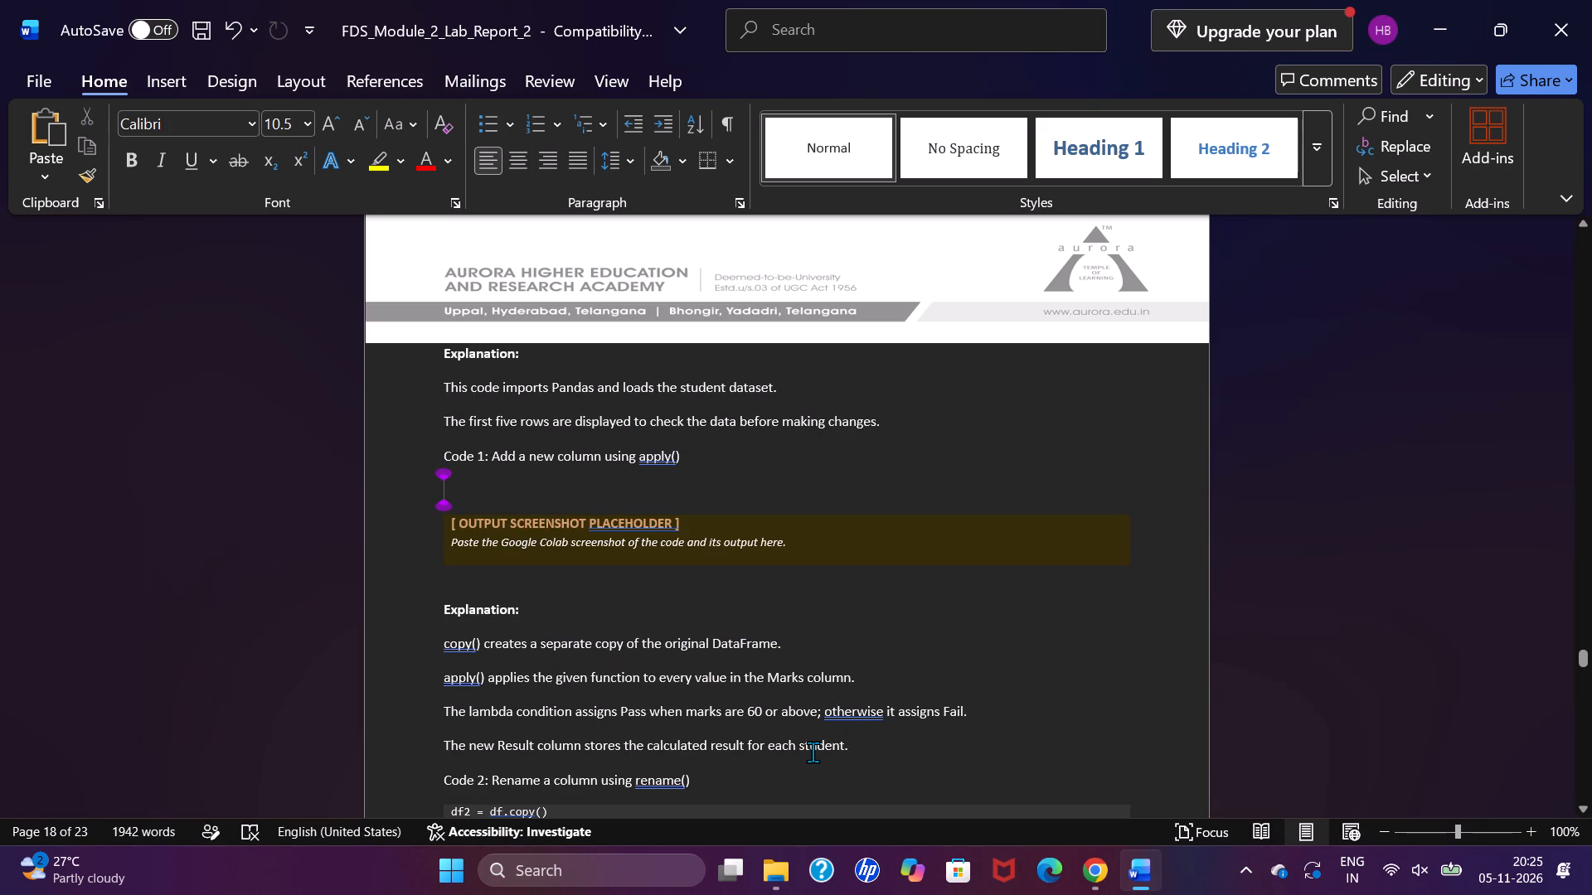
left_click(1094, 877)
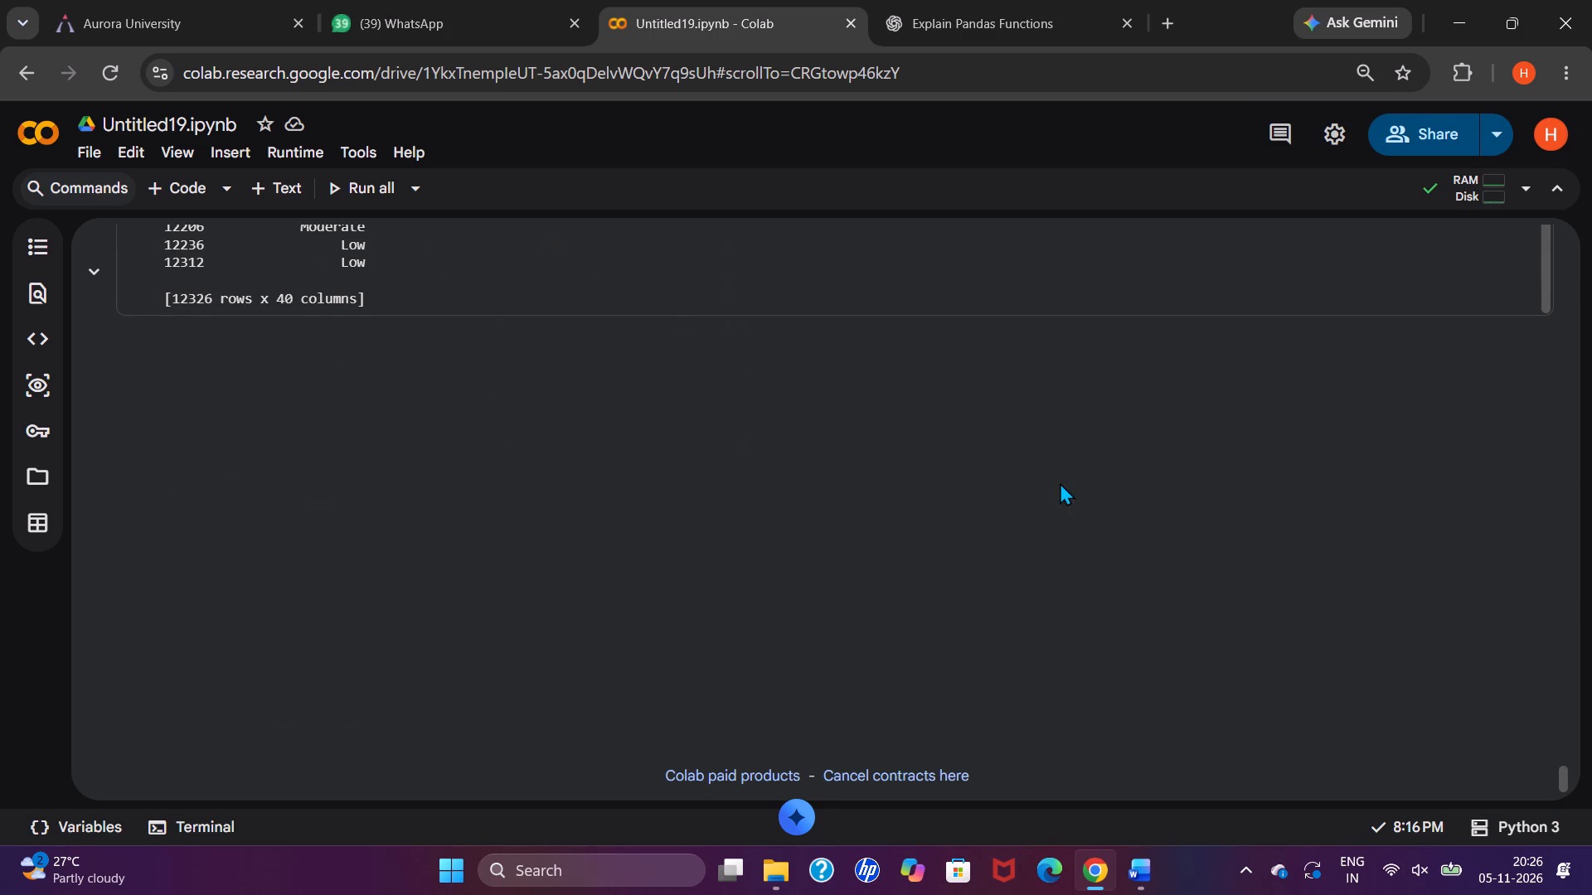
left_click(798, 327)
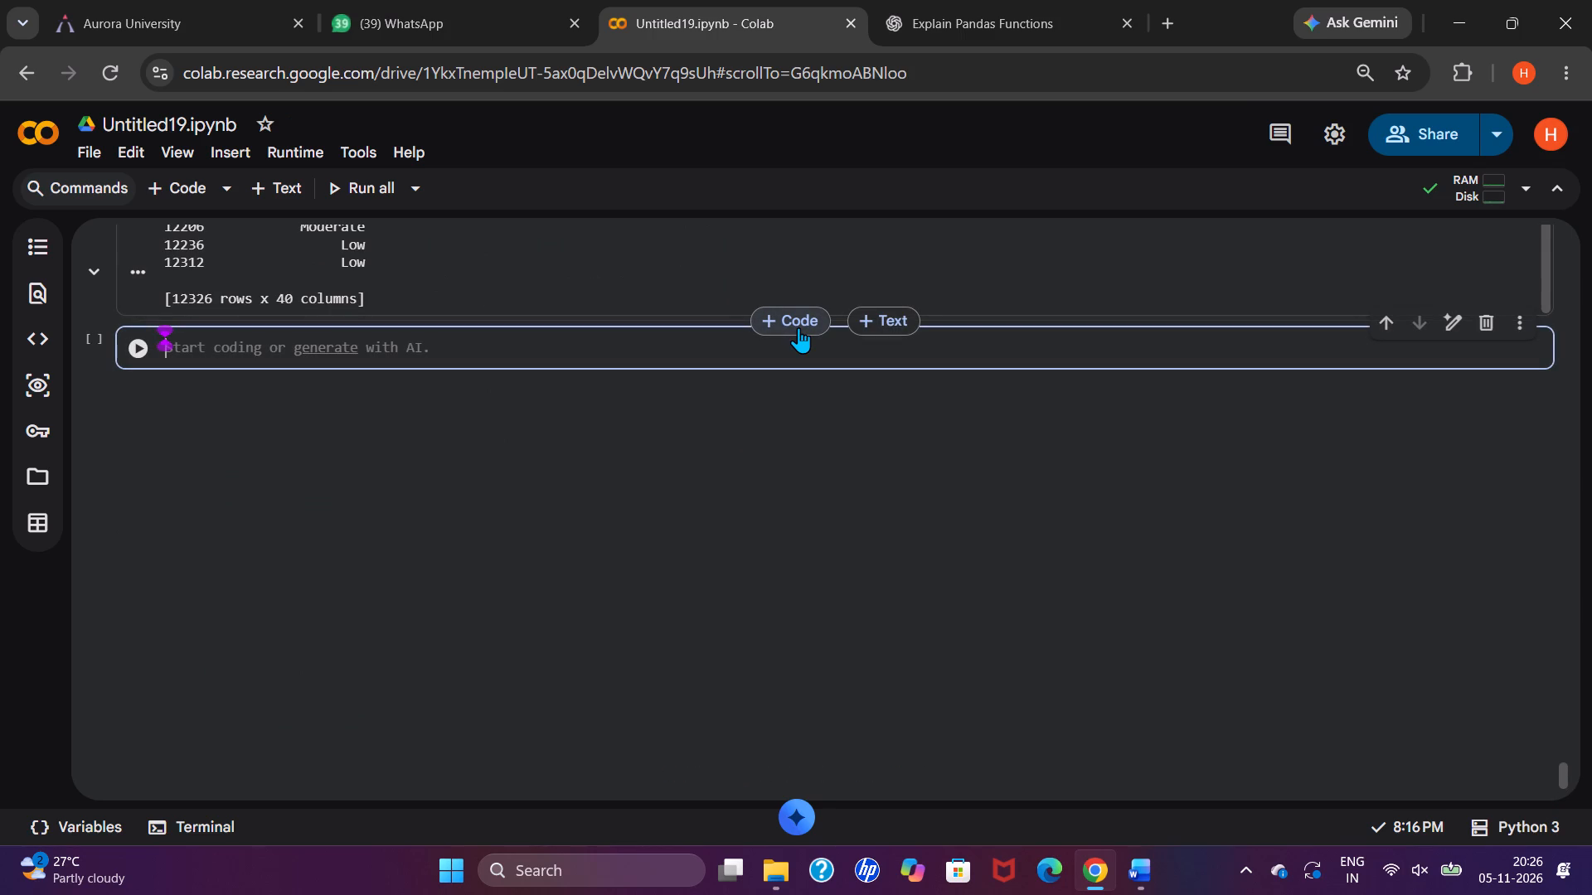
key("ctrl+v")
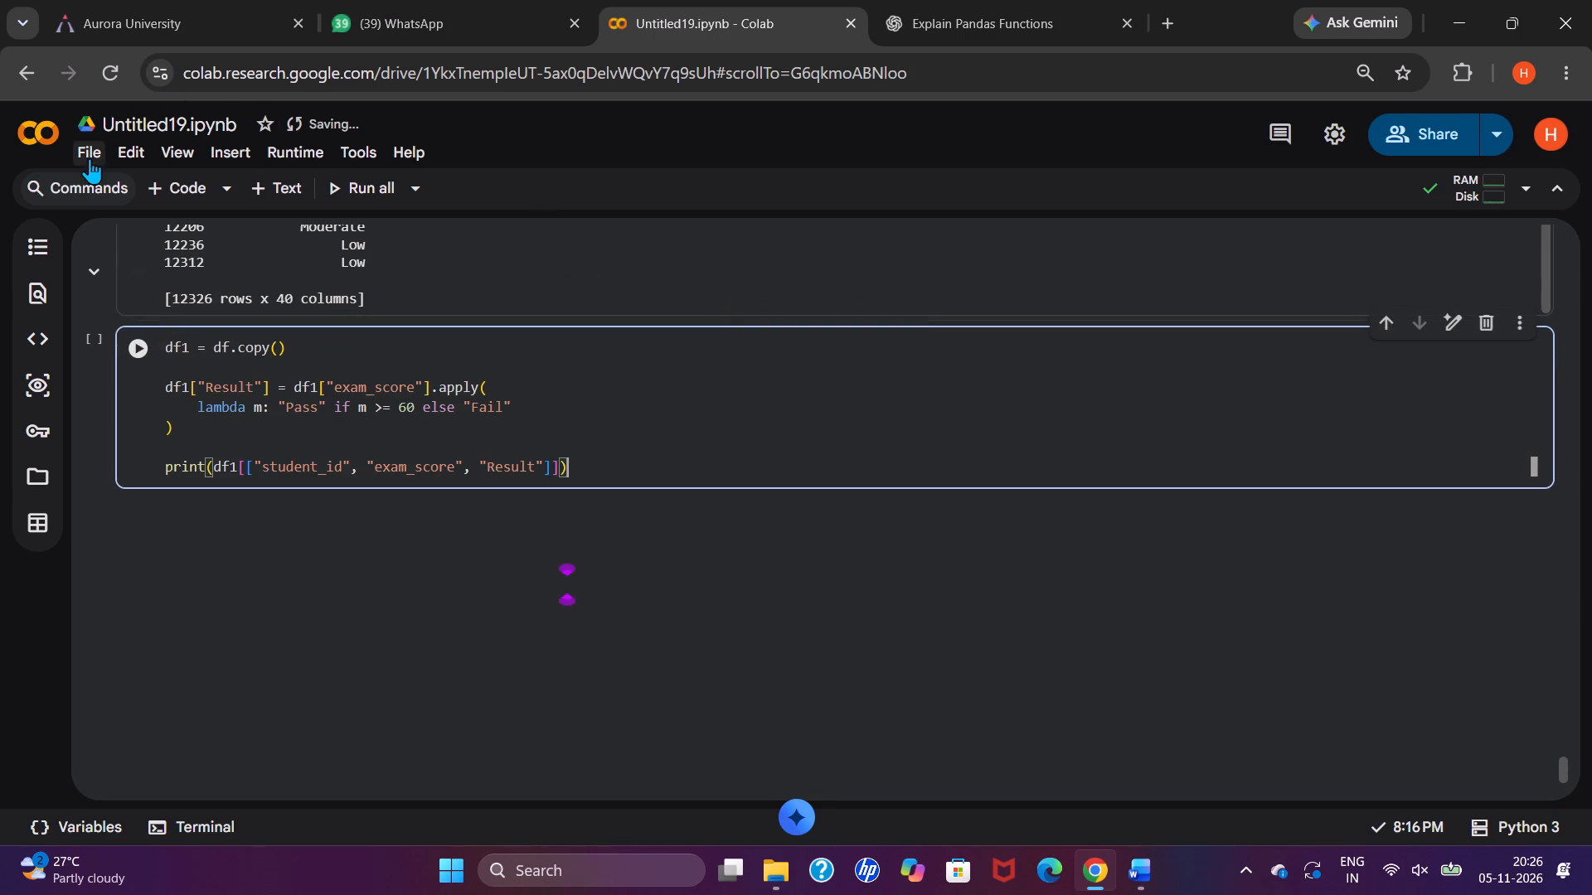
left_click(138, 346)
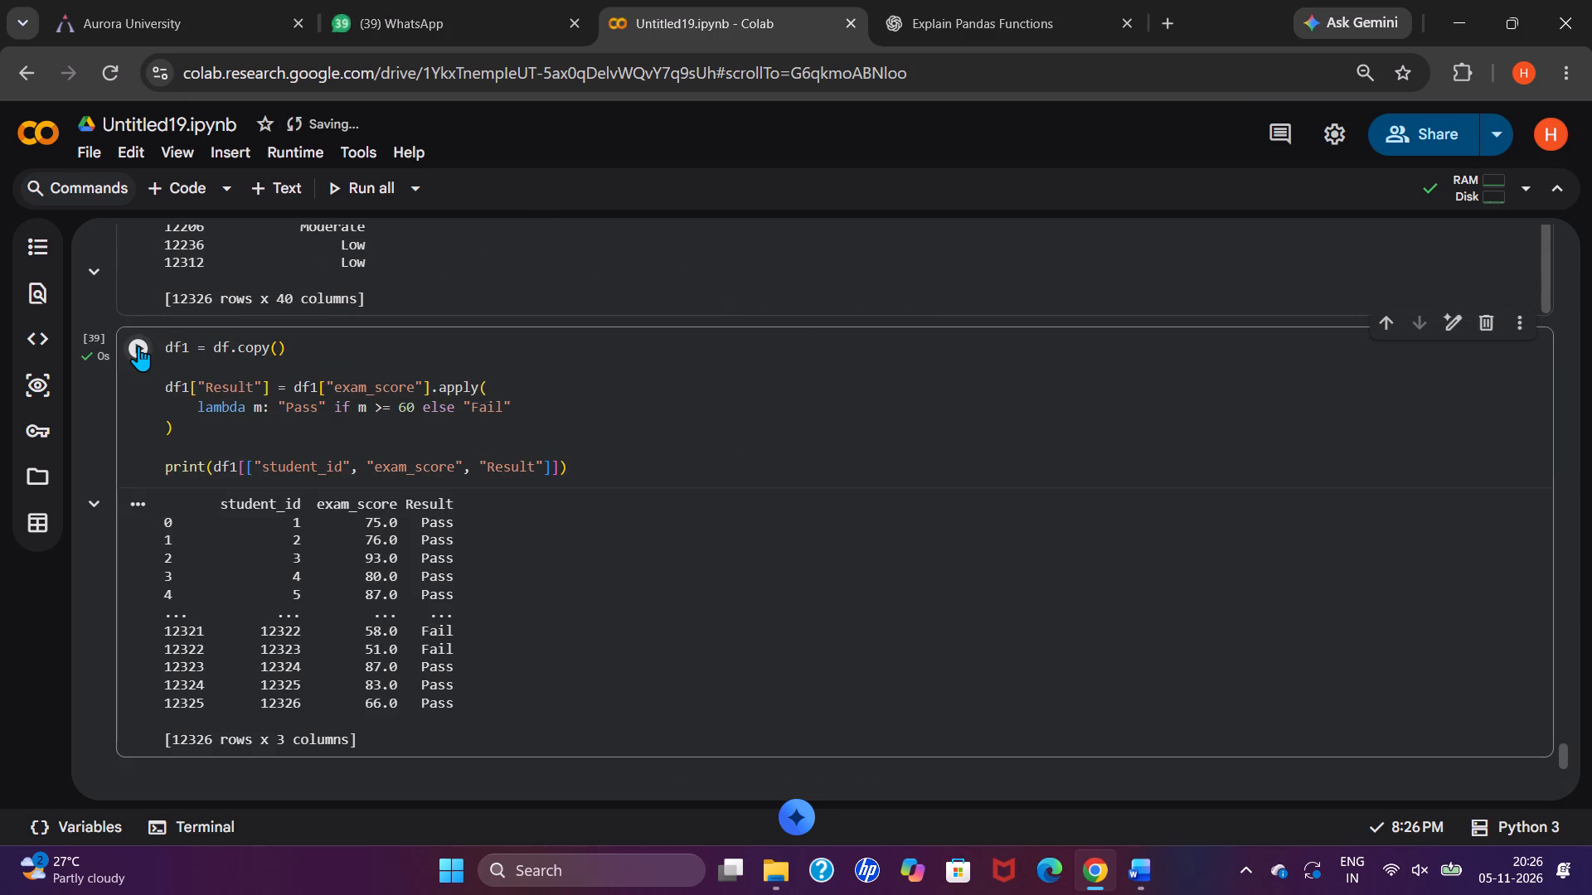
Capture a screenshot of the Colab apply() cell with its output and replace the Code 1 output placeholder in the Word report with it.
scroll(267, 473, "right", 1)
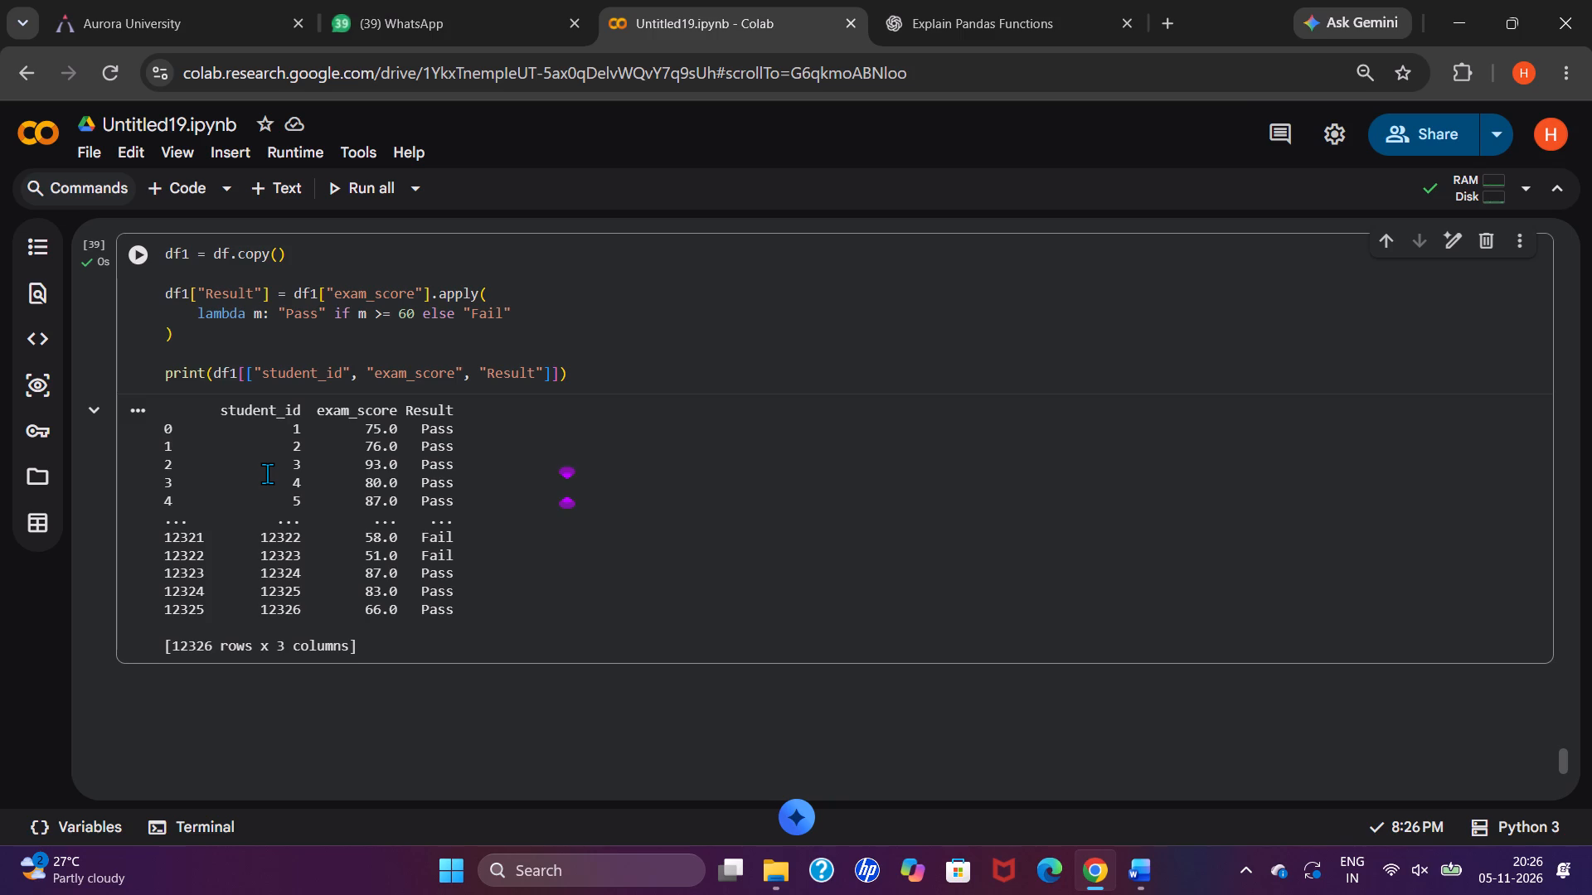
scroll(267, 473, "right", 1)
key("ctrl+Print")
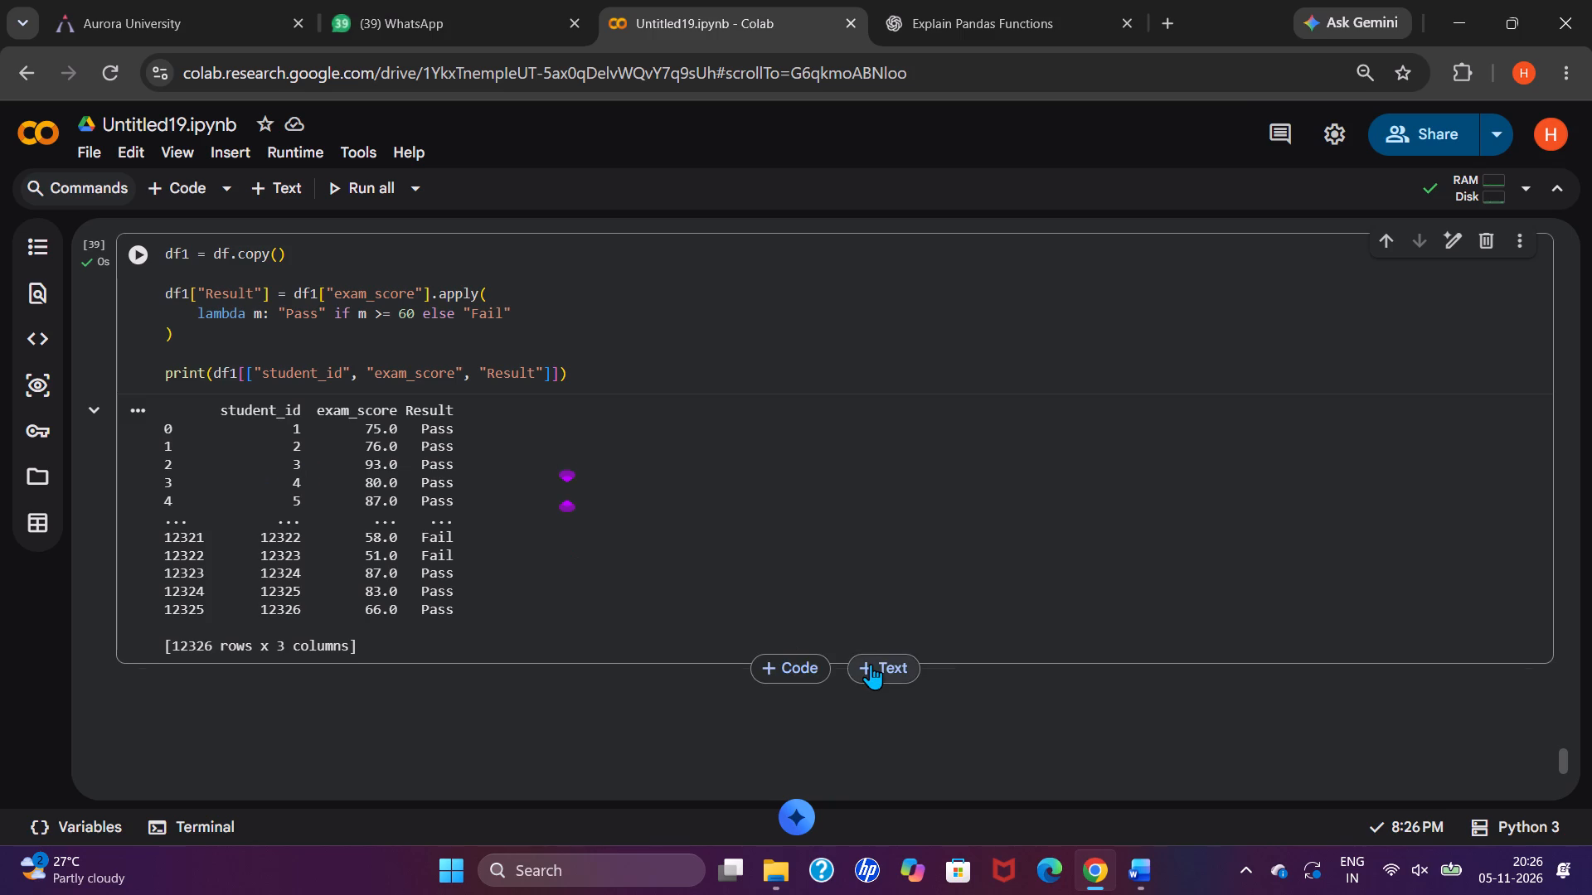
left_click(1153, 893)
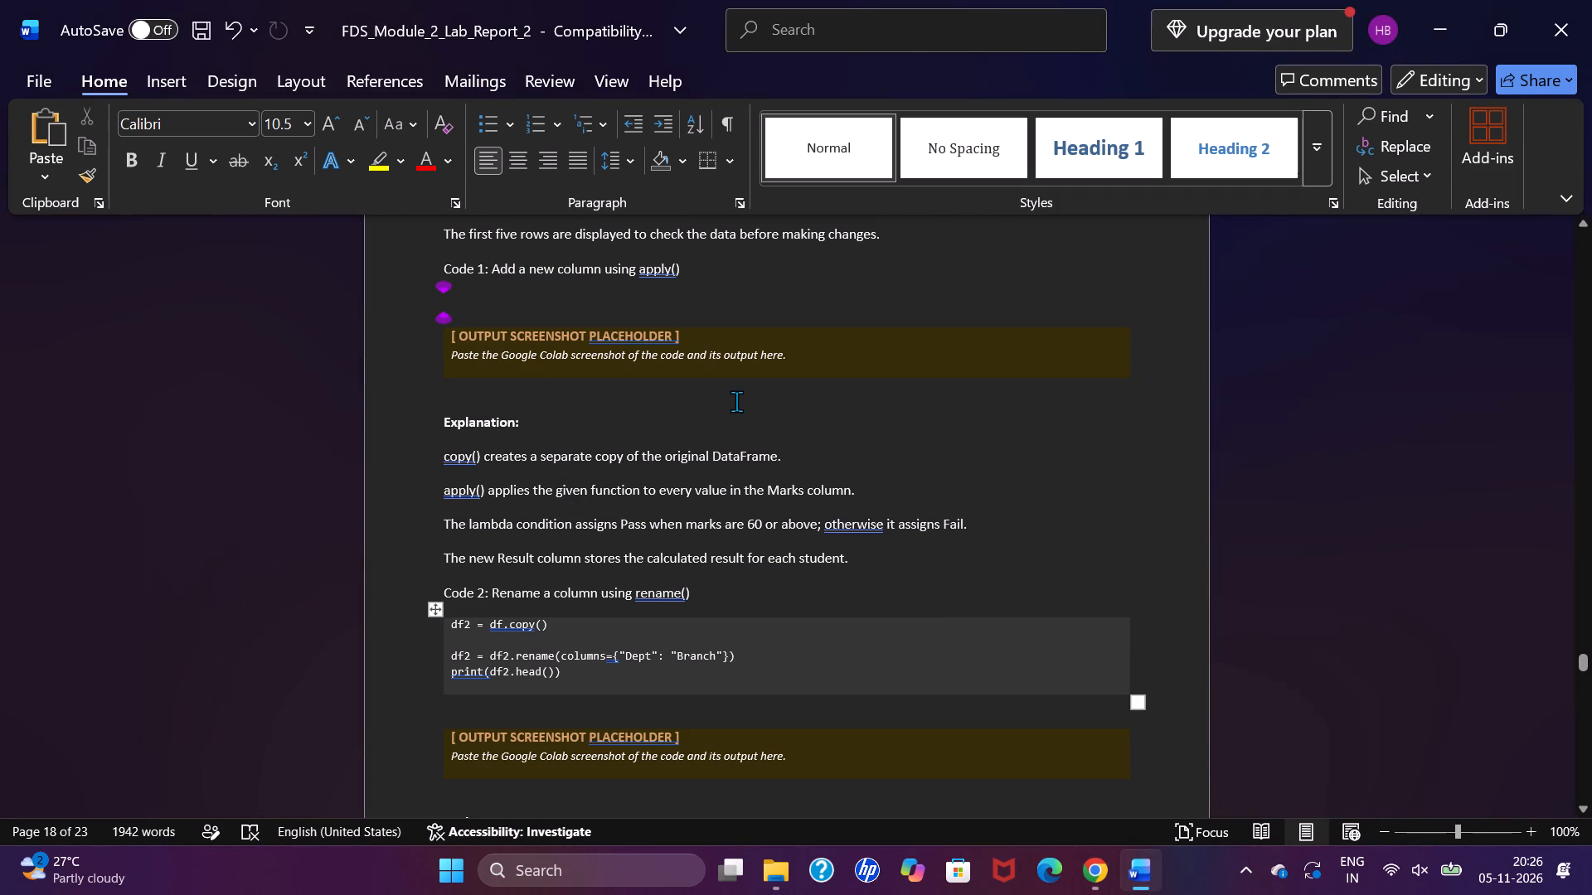
left_click(435, 312)
key("BackSpace")
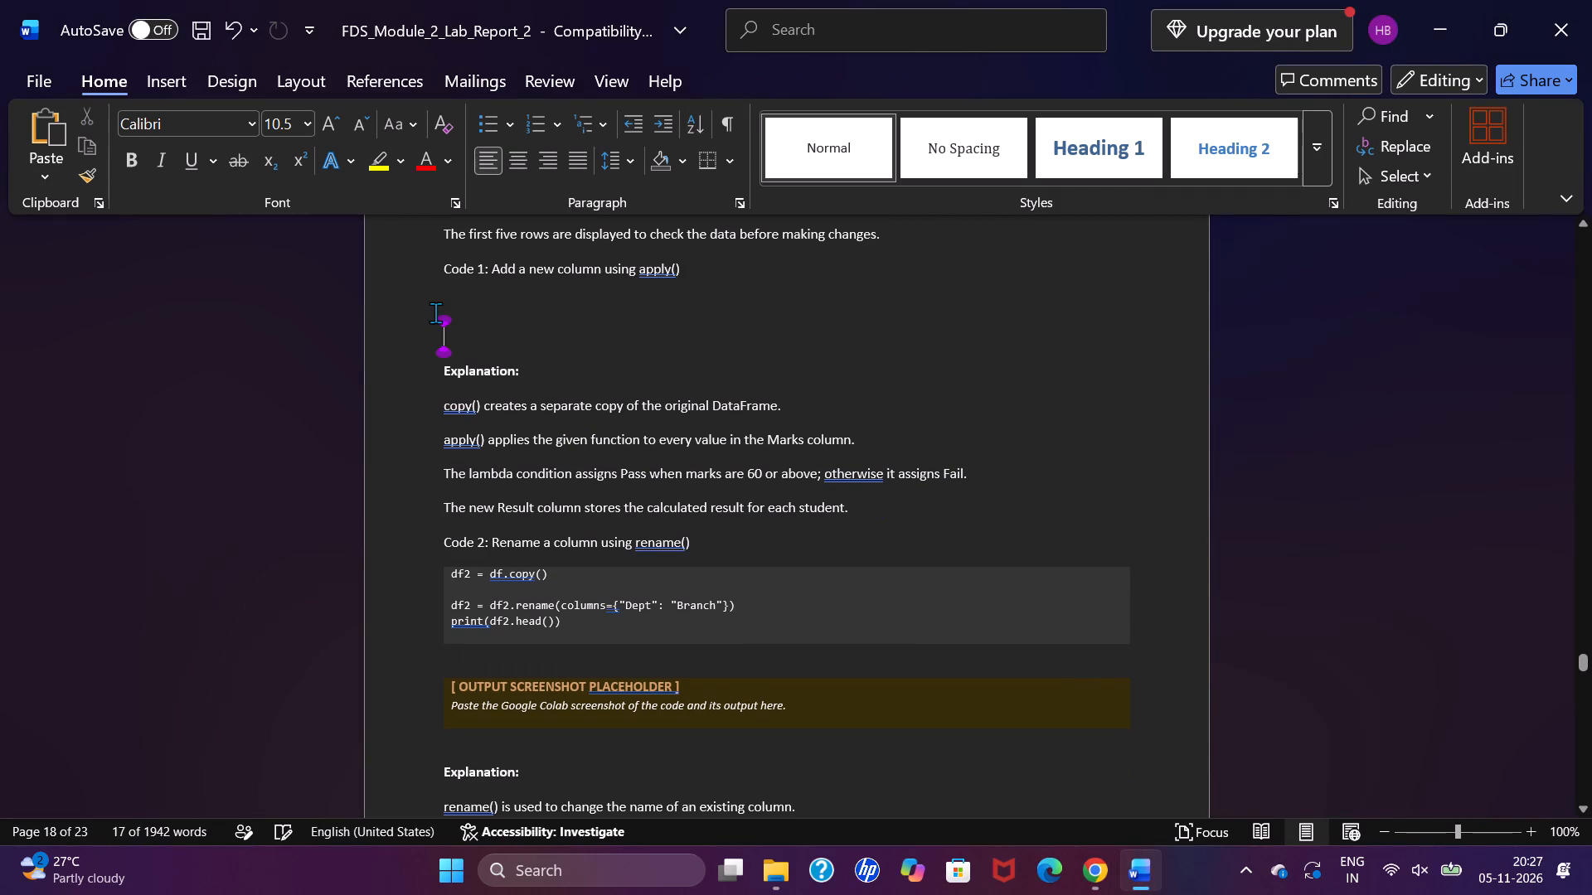
key("ctrl+v")
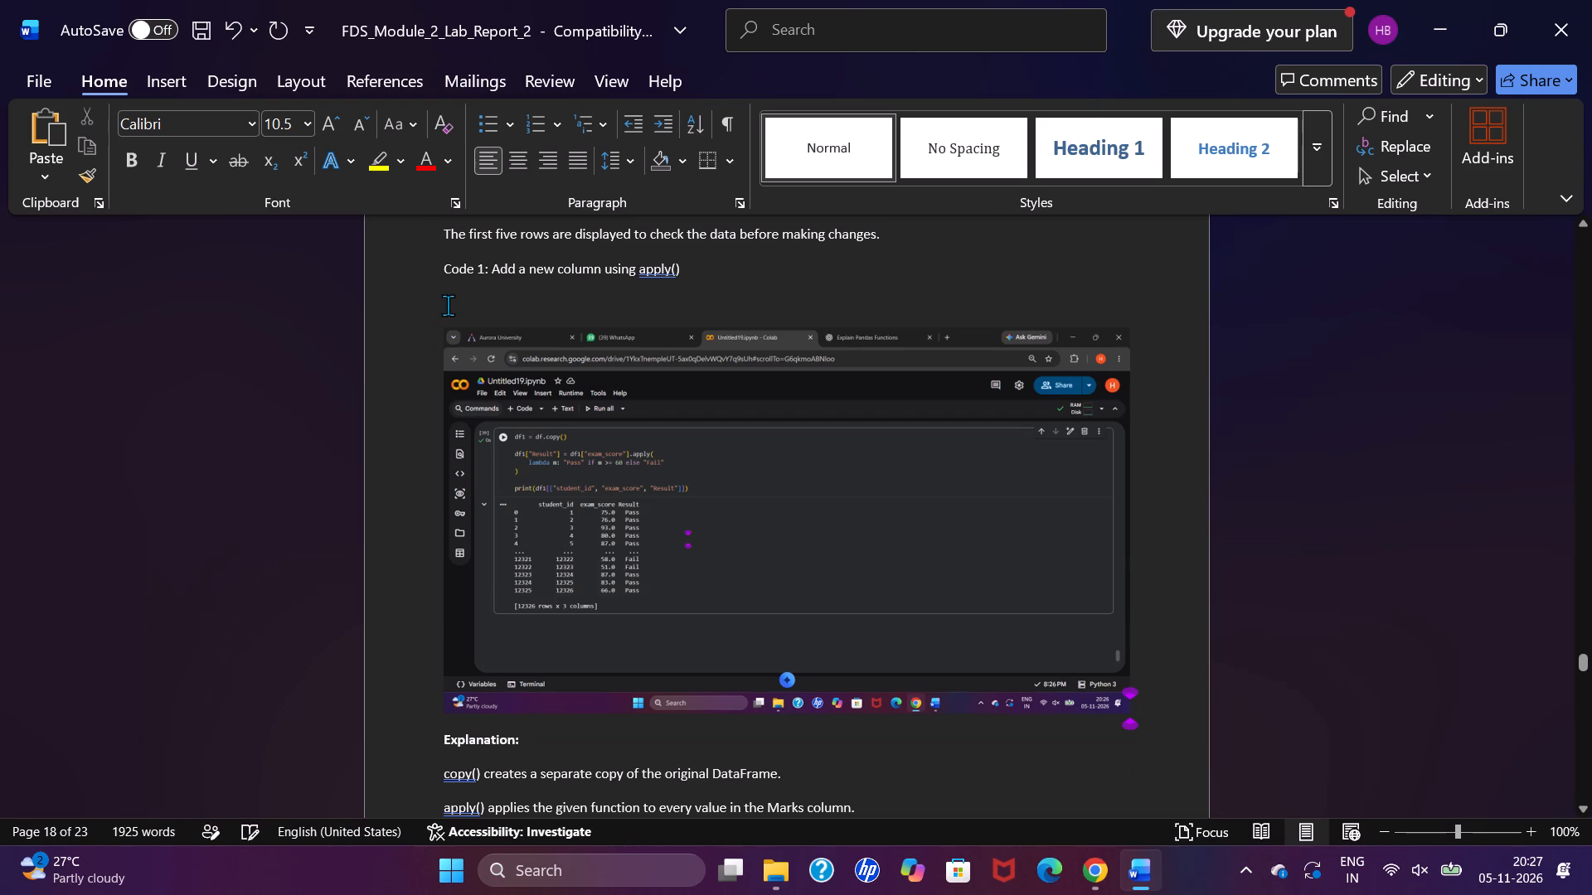
Copy the apply() code from the Colab cell and paste it under the "Code 1: Add a new column using apply()" heading in Word.
left_click(448, 305)
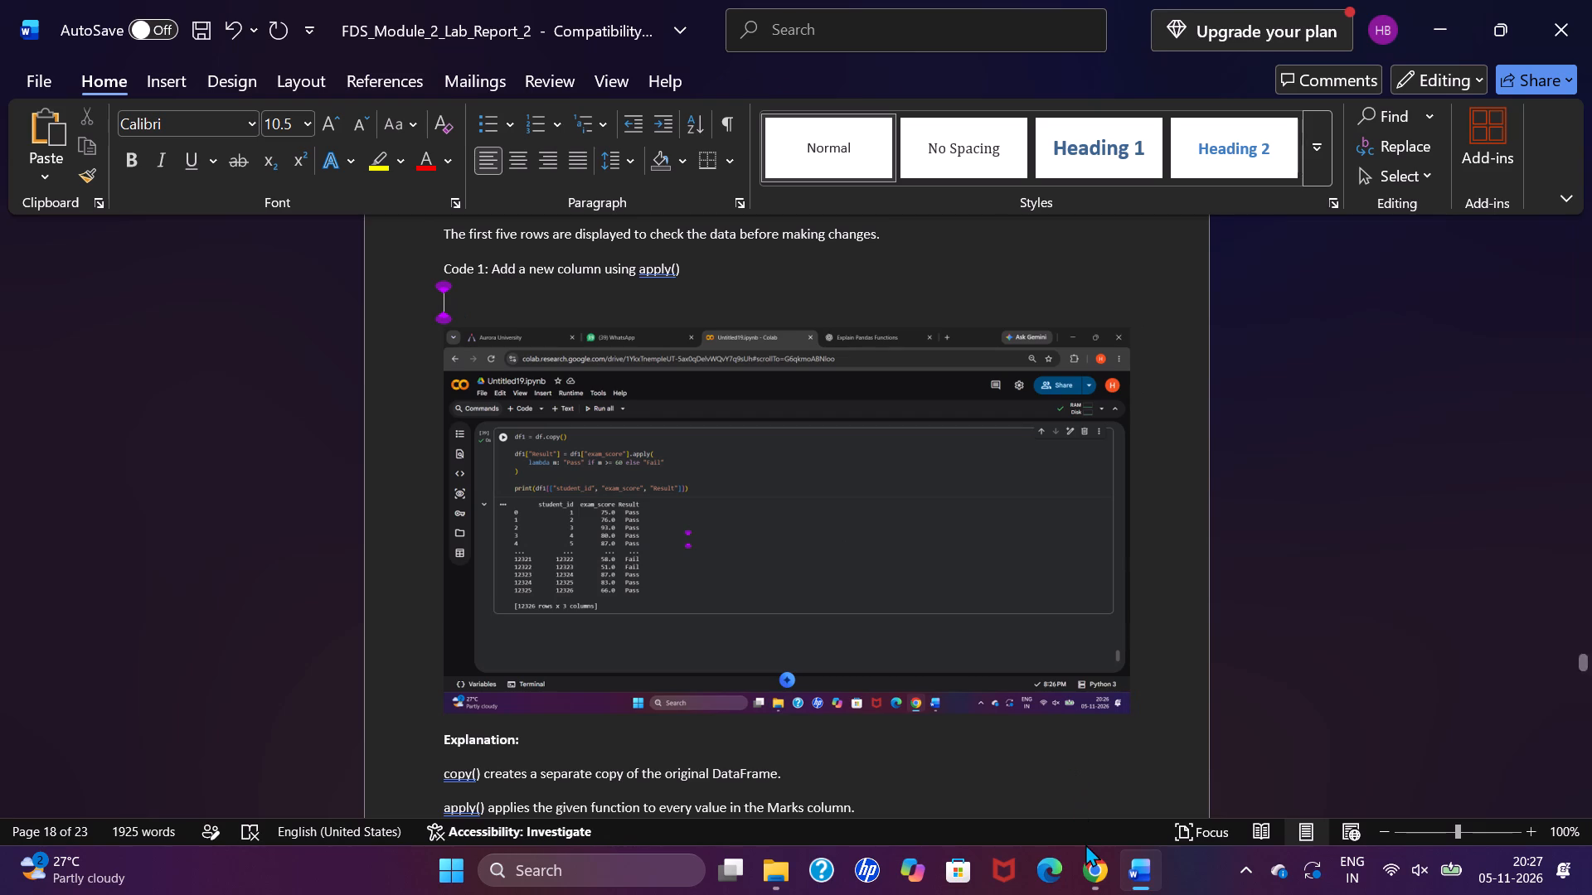
left_click(1089, 851)
left_click(598, 358)
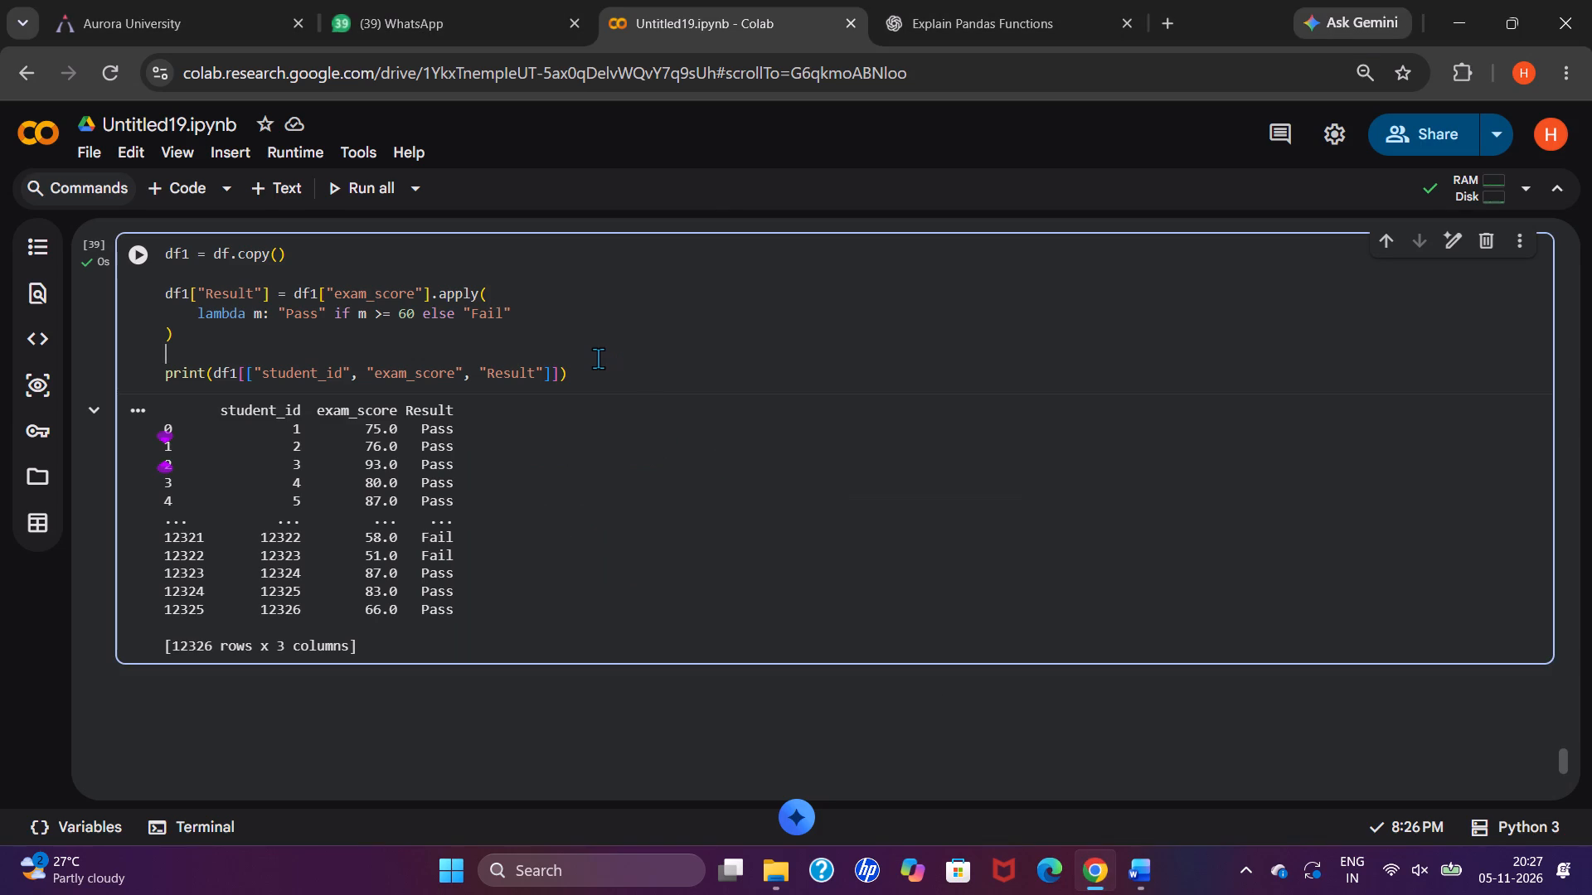
left_click(603, 389)
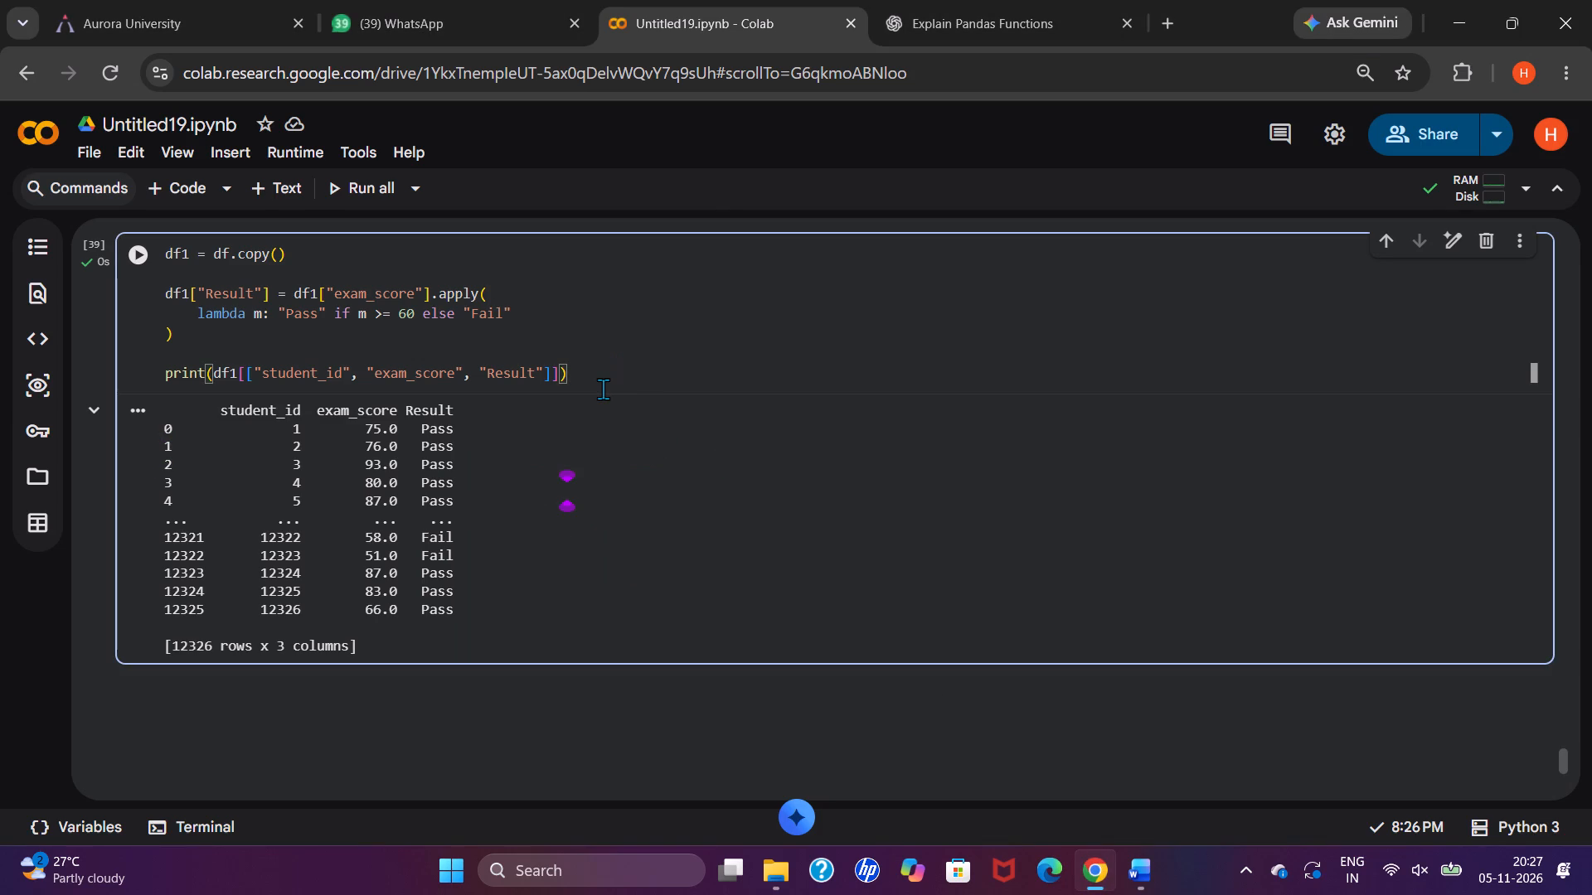
key("ctrl+a")
key("ctrl+c")
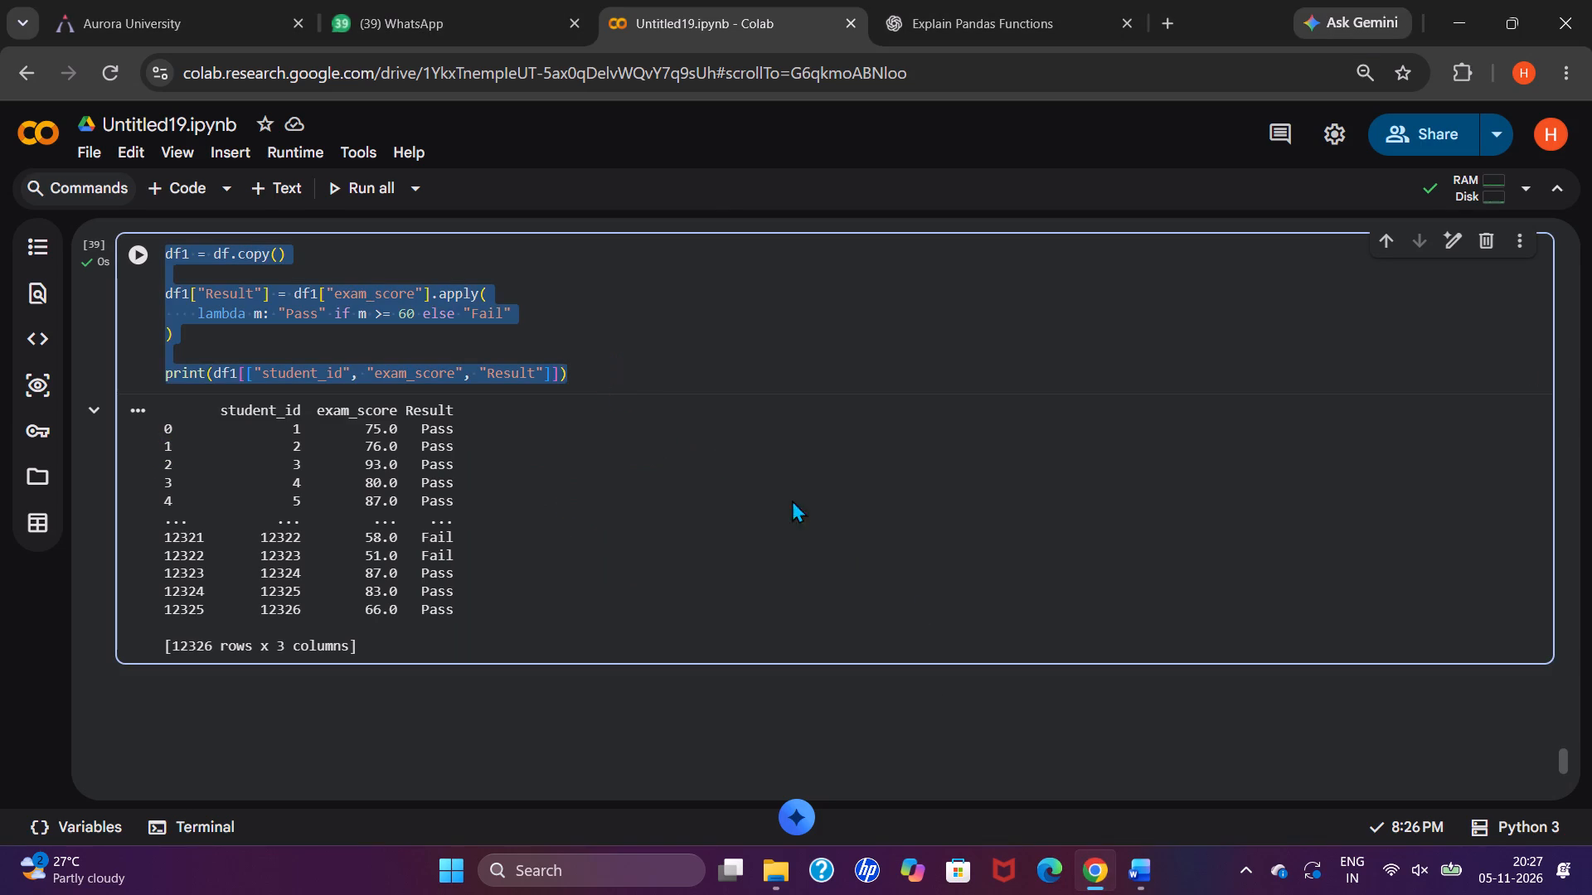
left_click(1144, 864)
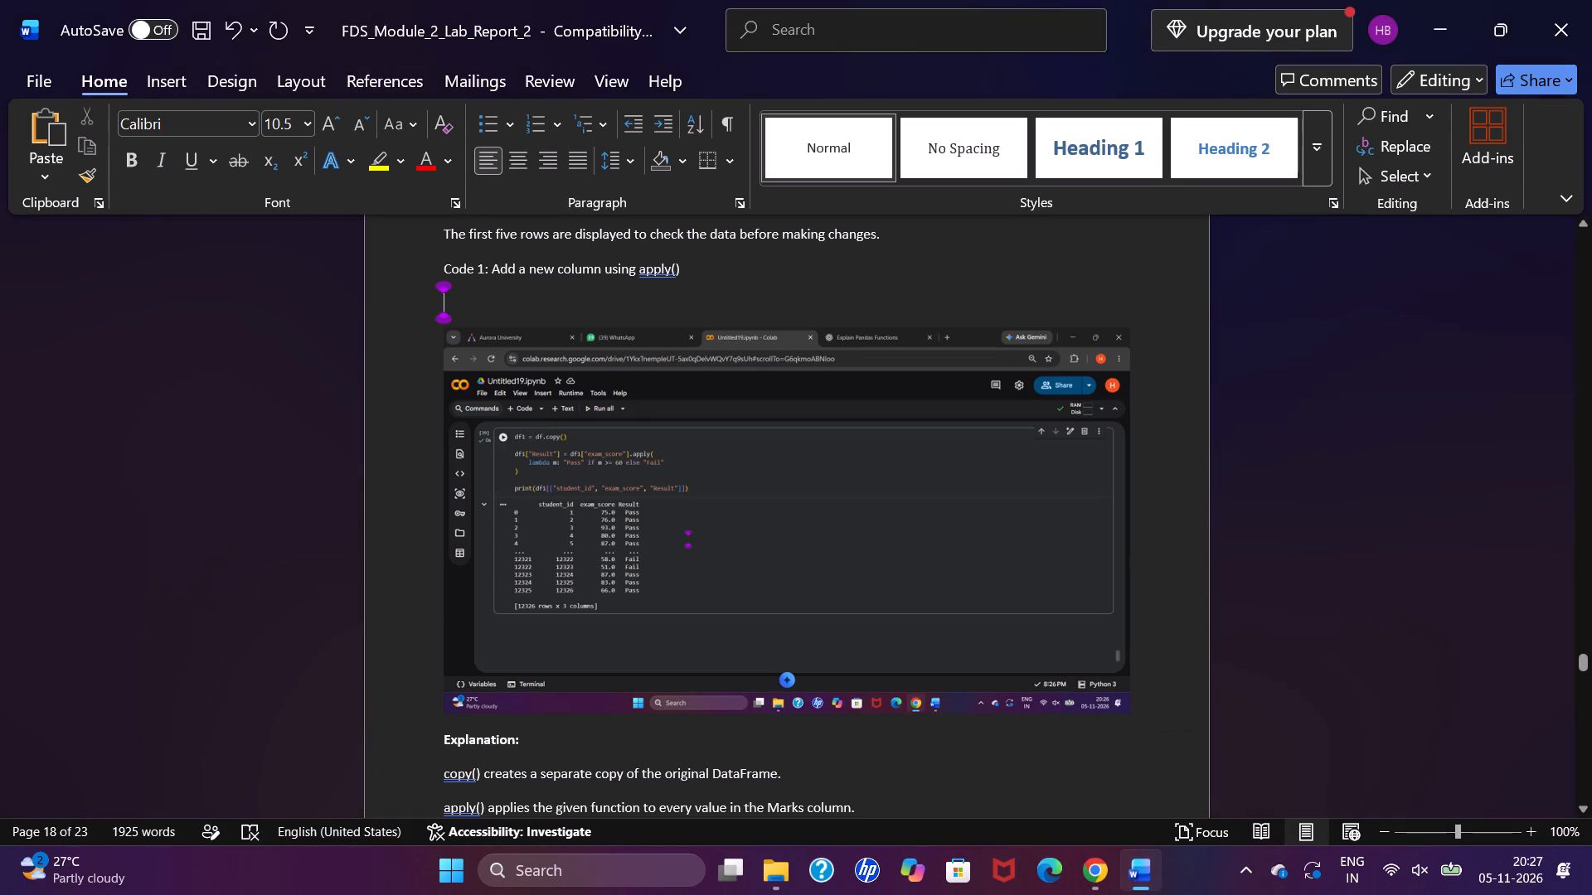
key("ctrl+v")
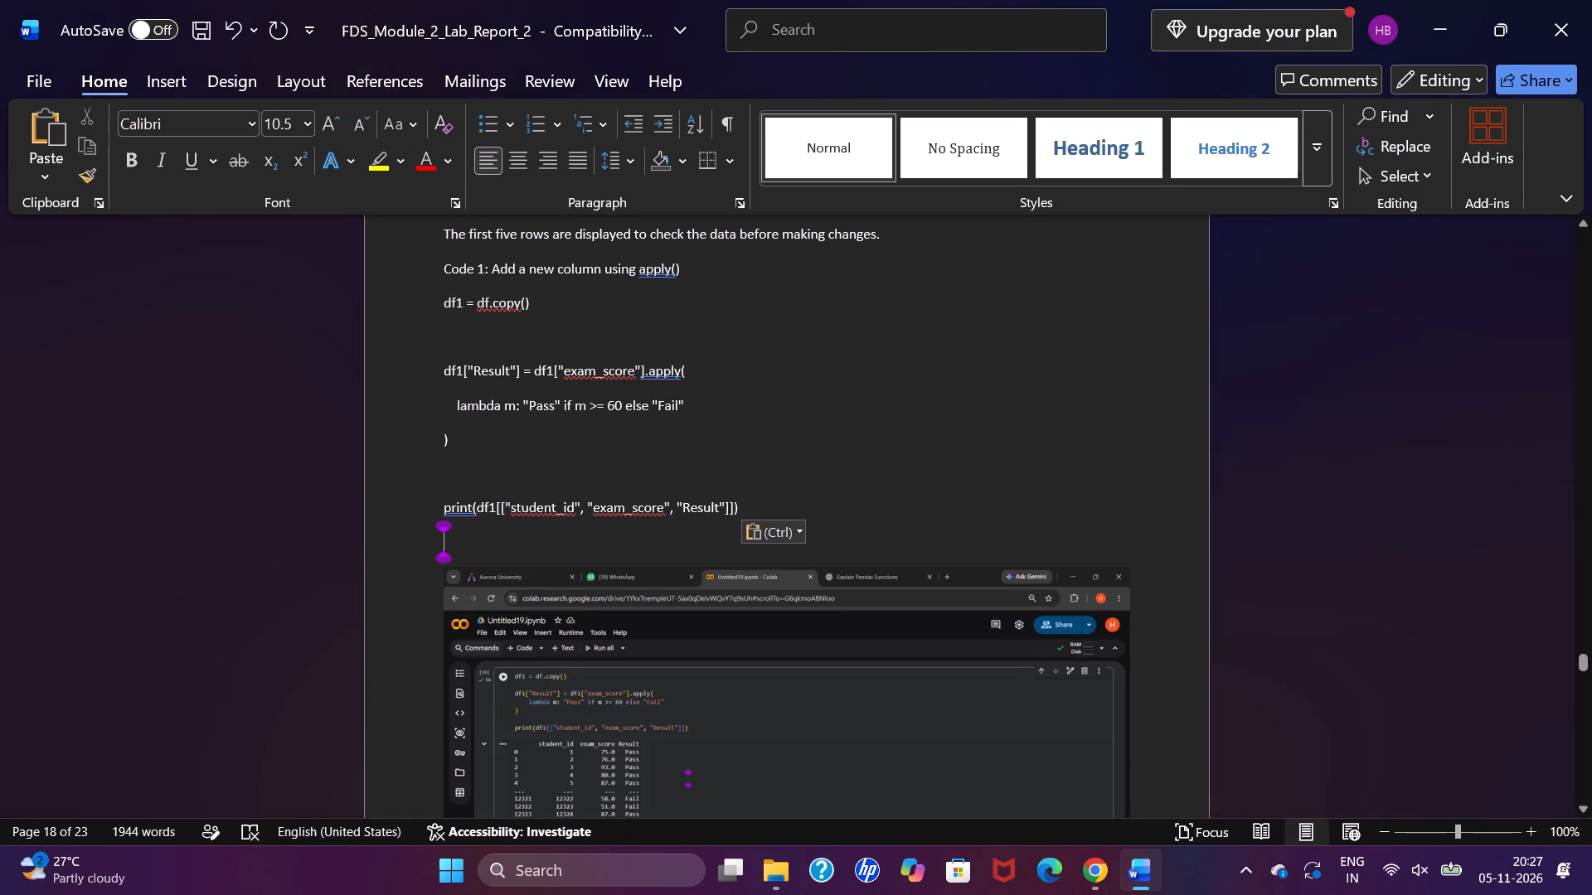
Compact the pasted Code 1 by joining the lambda expression and closing parenthesis onto the apply( line and removing the blank lines between statements.
left_click(454, 404)
key("BackSpace")
key("BackSpace")
key("BackSpace")
key("BackSpace")
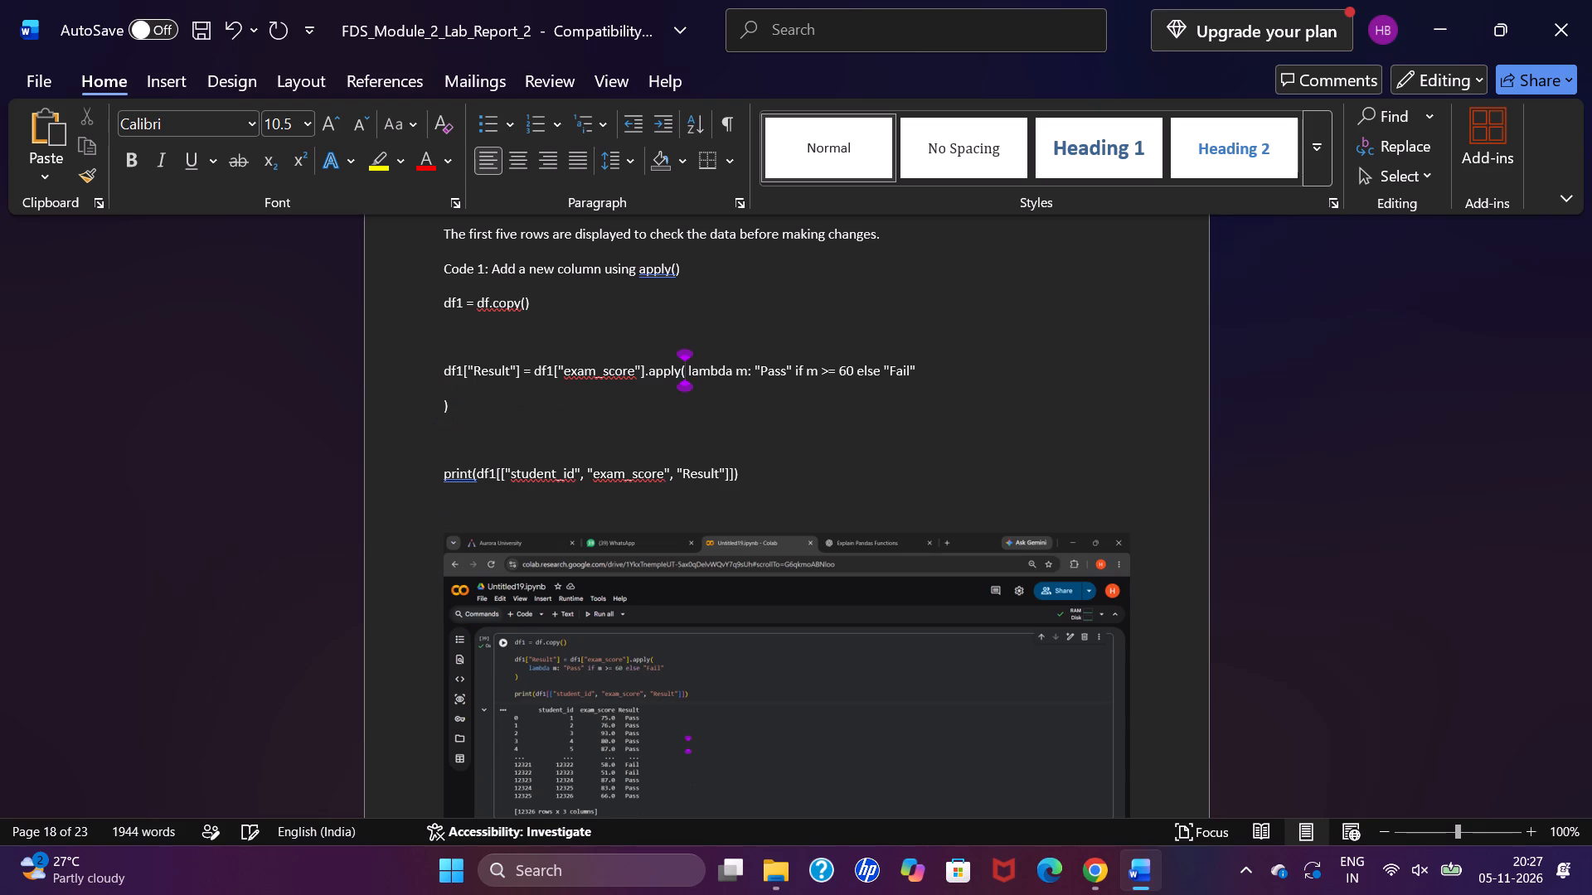
key("Right")
key("BackSpace")
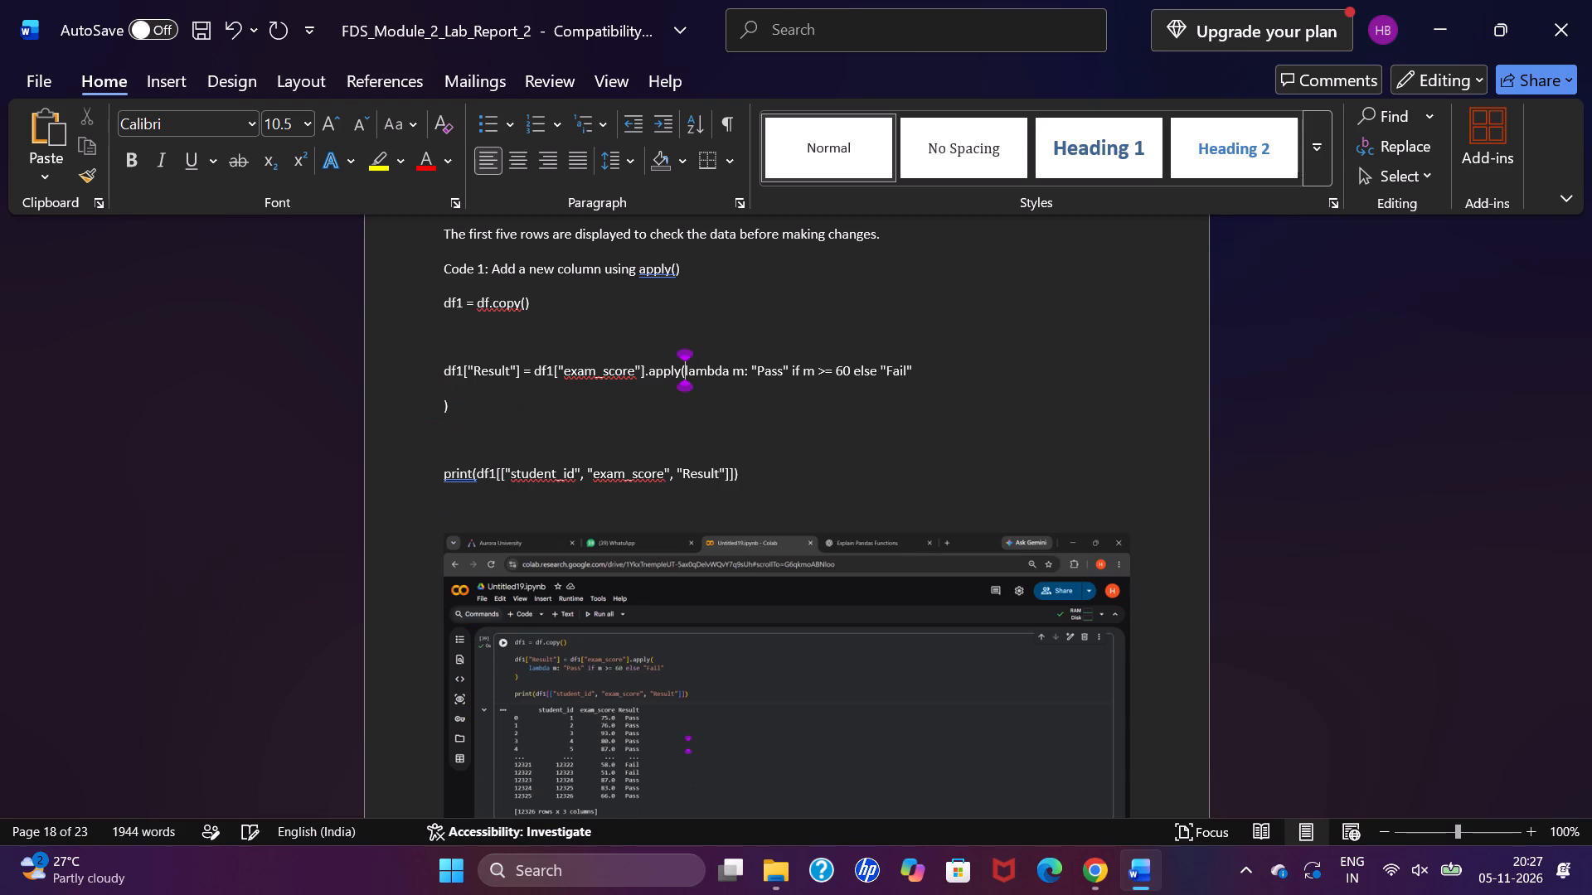
key("Down")
key("Left")
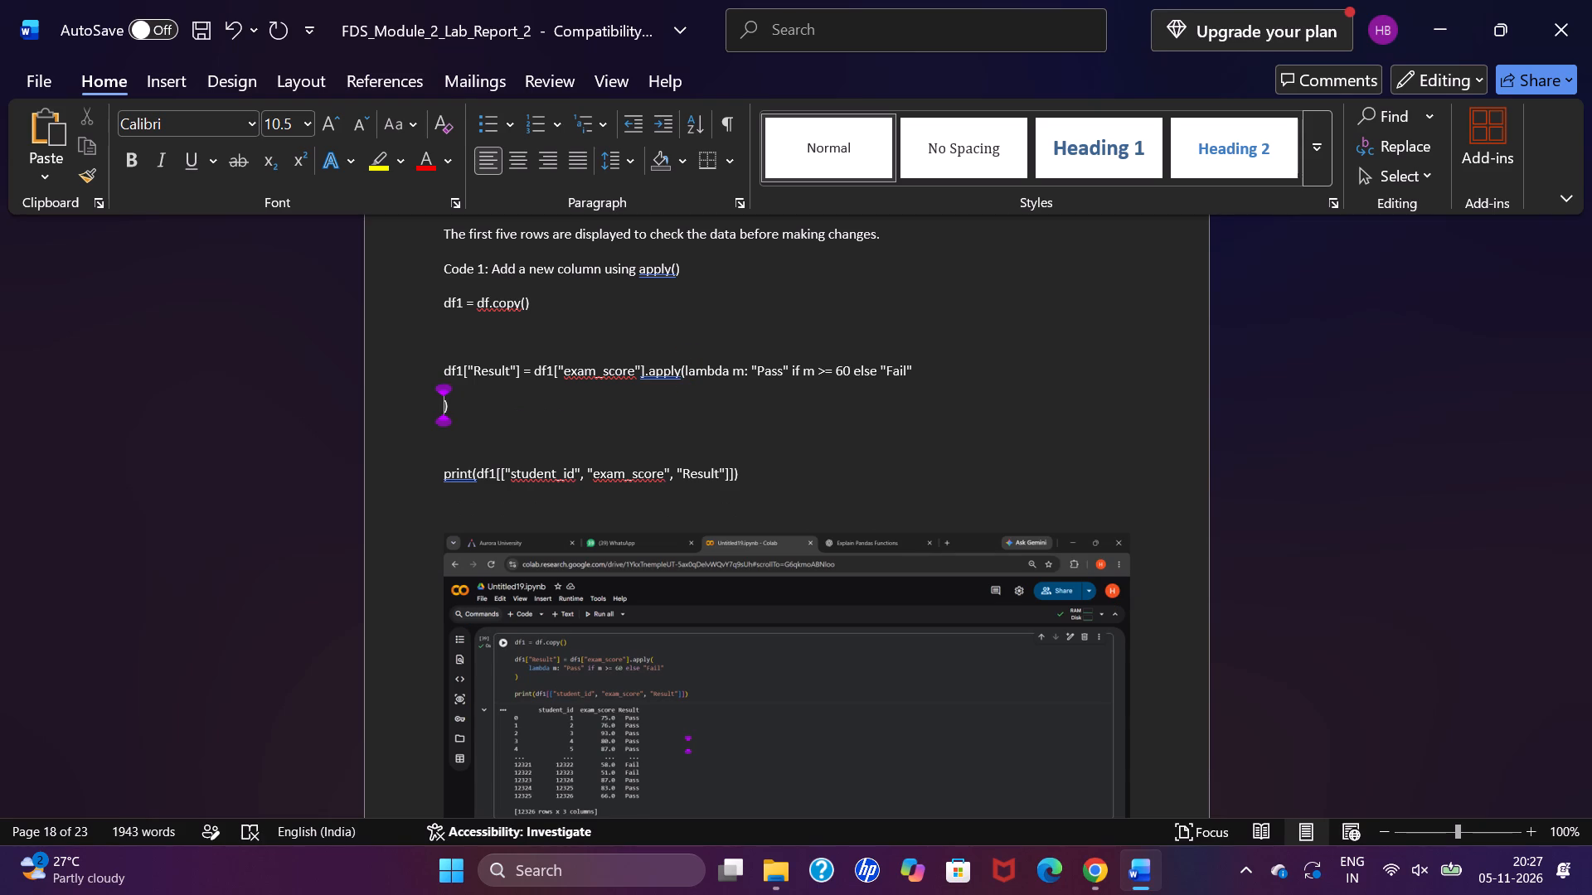
key("BackSpace")
key("Down")
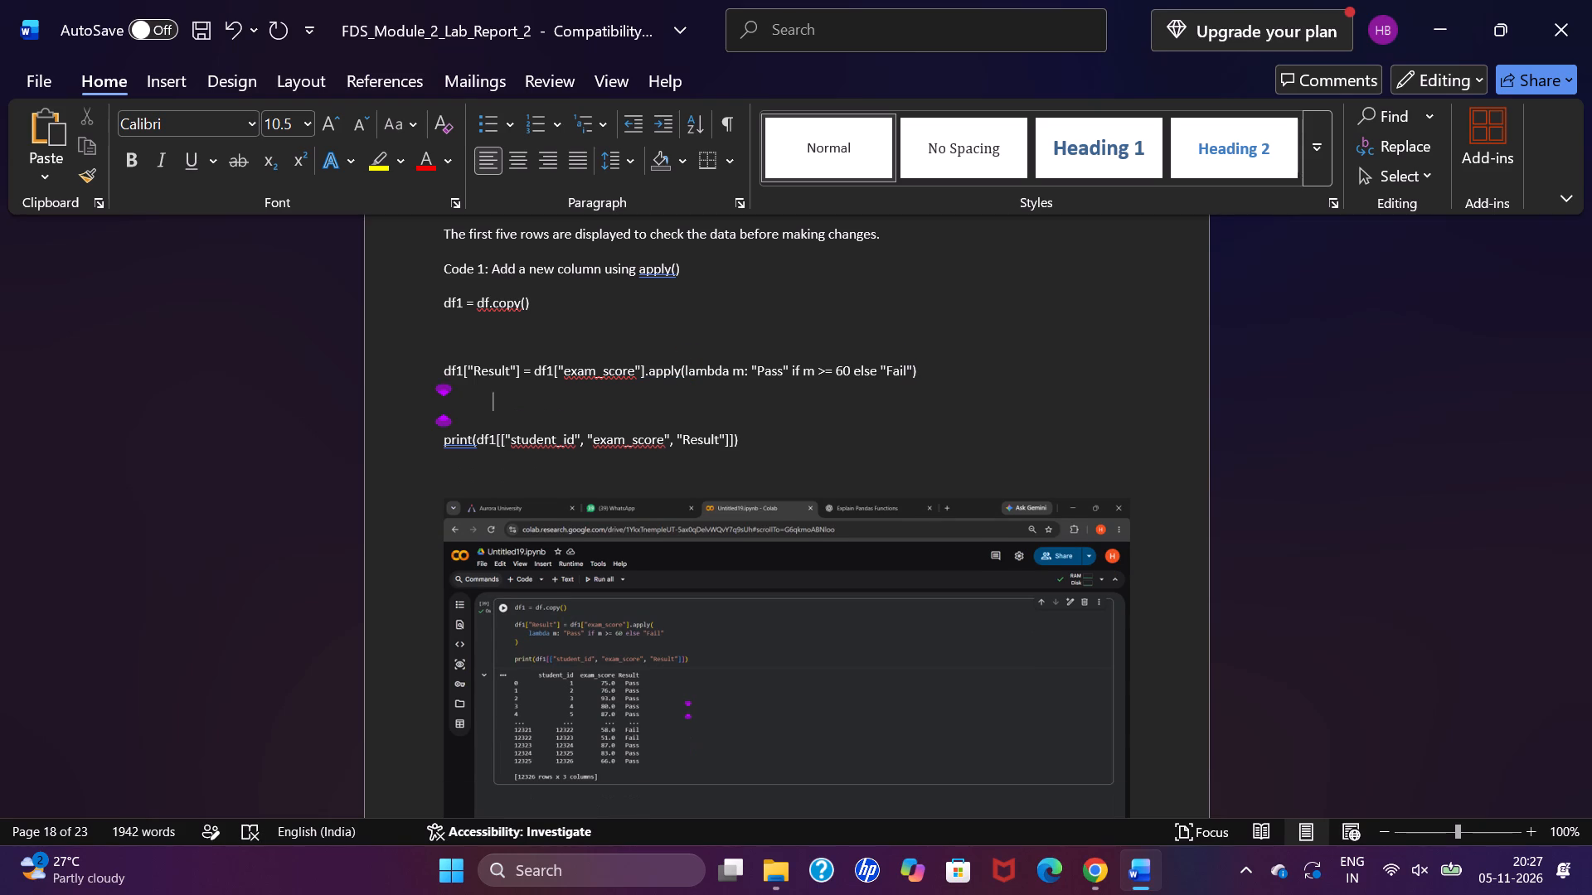
key("BackSpace")
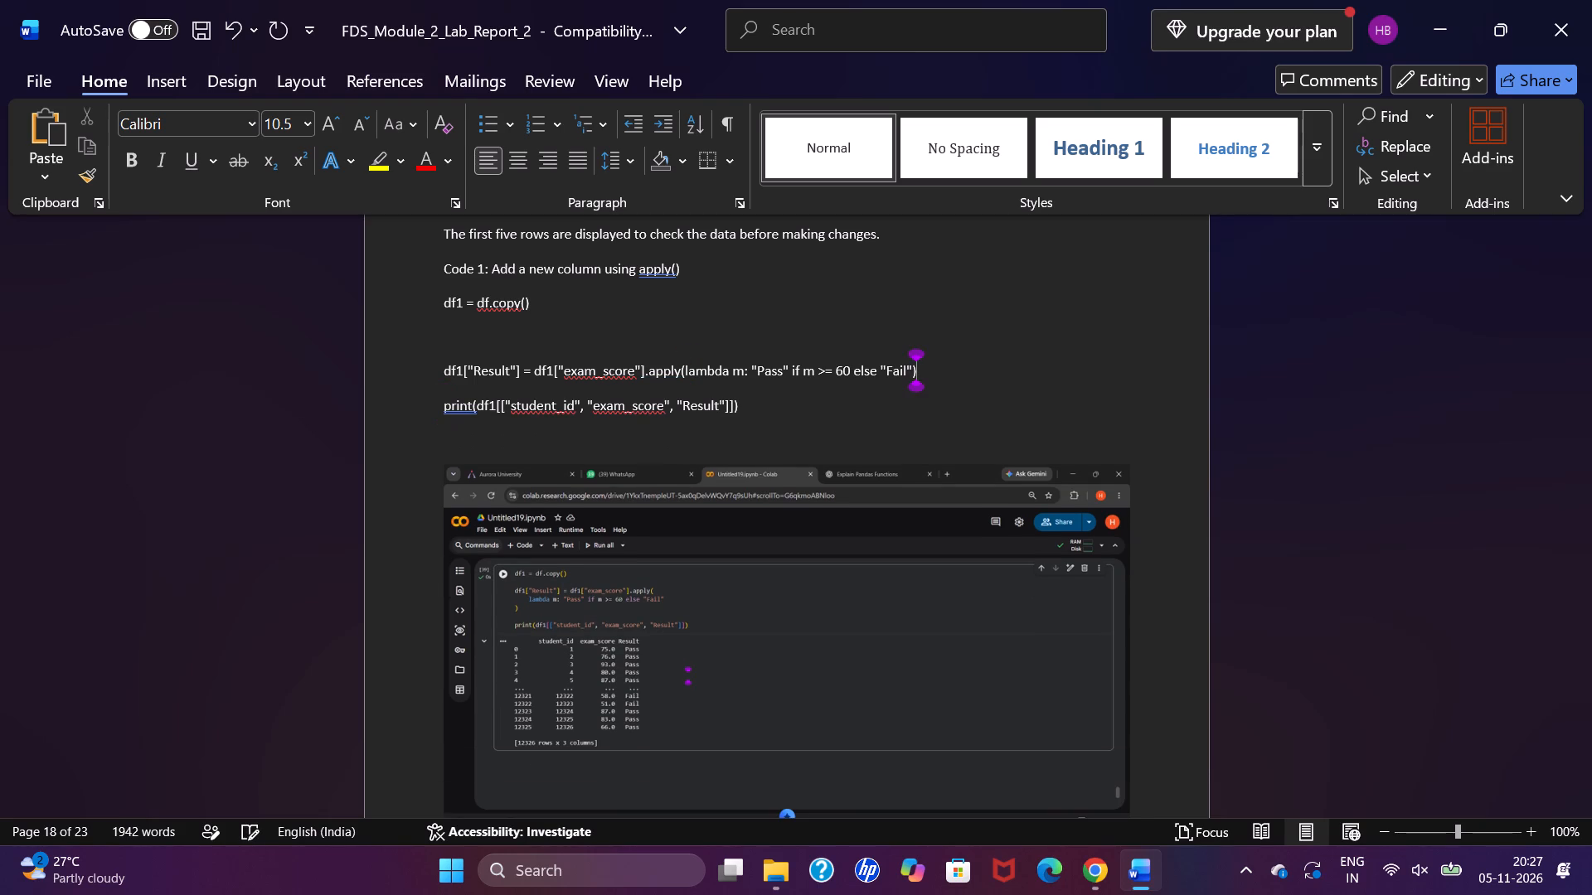
key("Up")
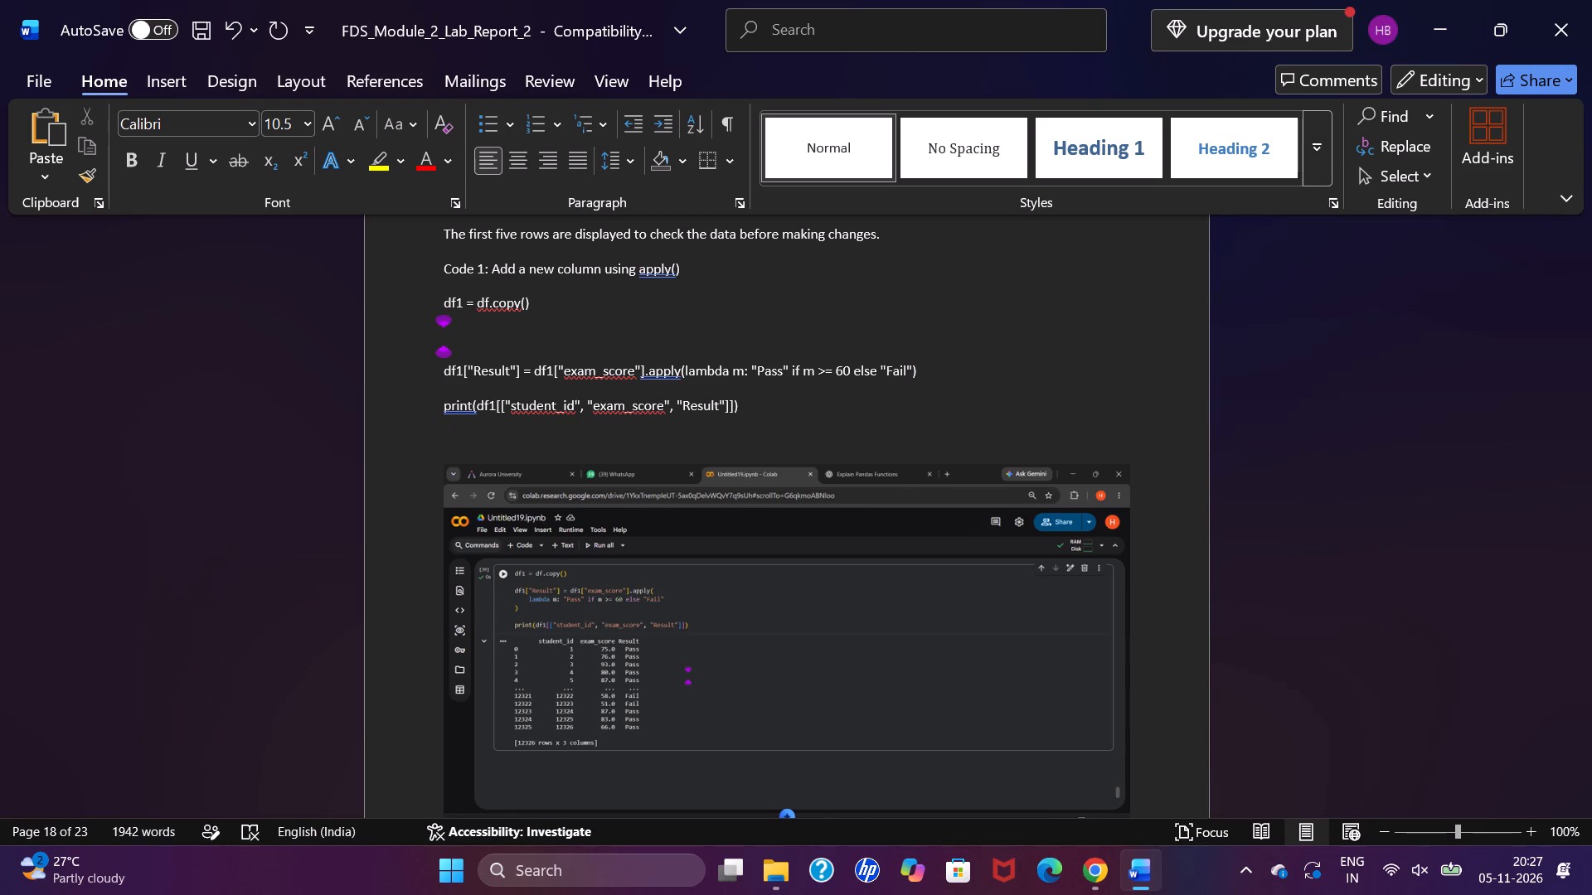
key("BackSpace")
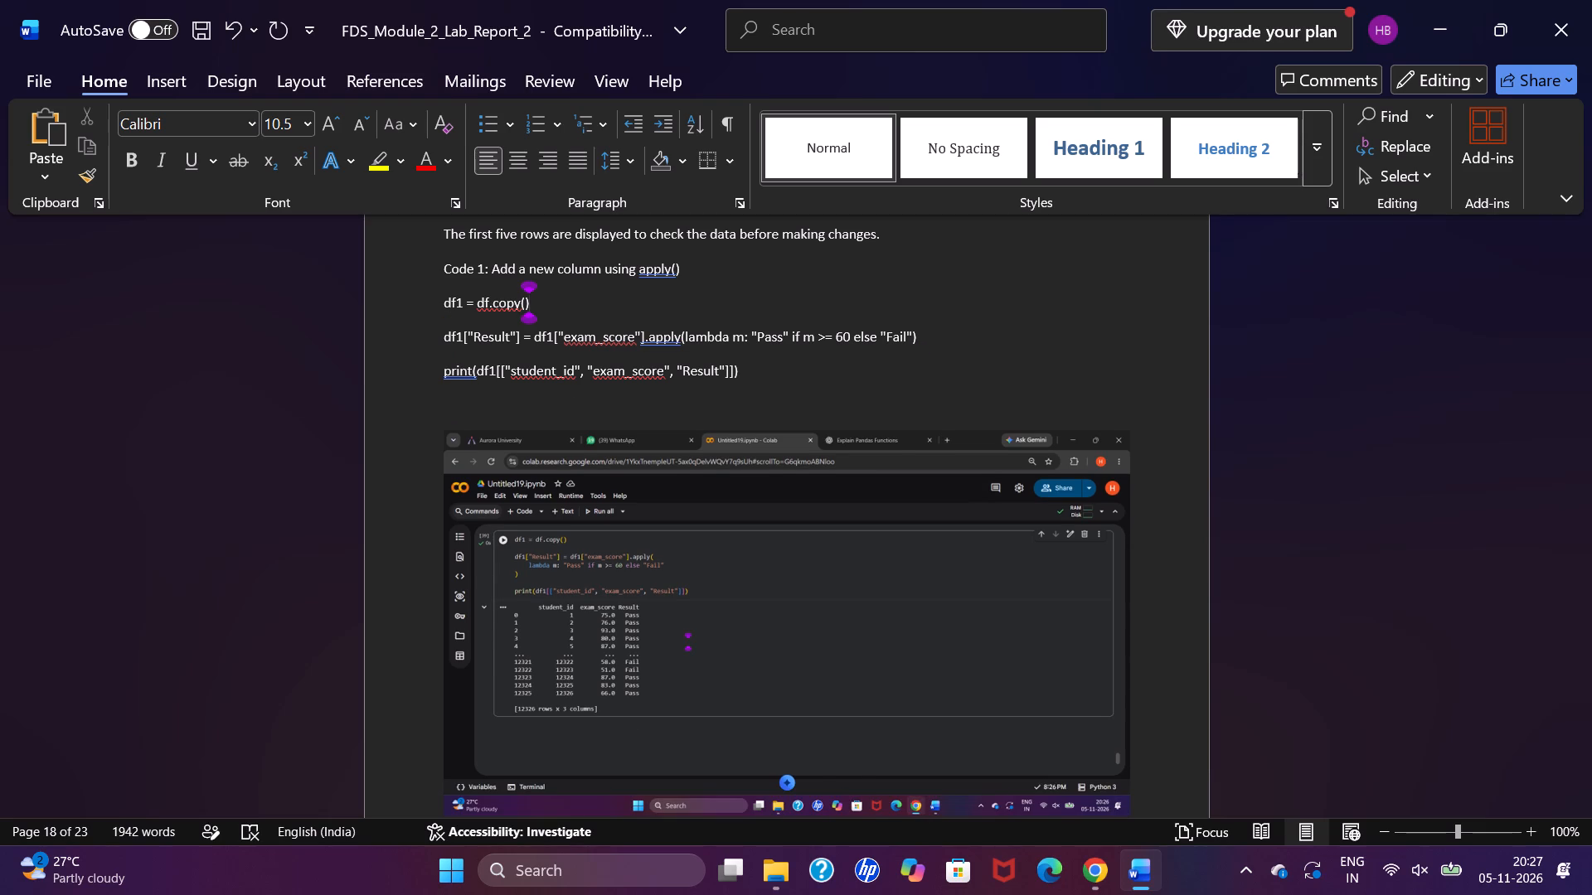
scroll(496, 515, "down", 1)
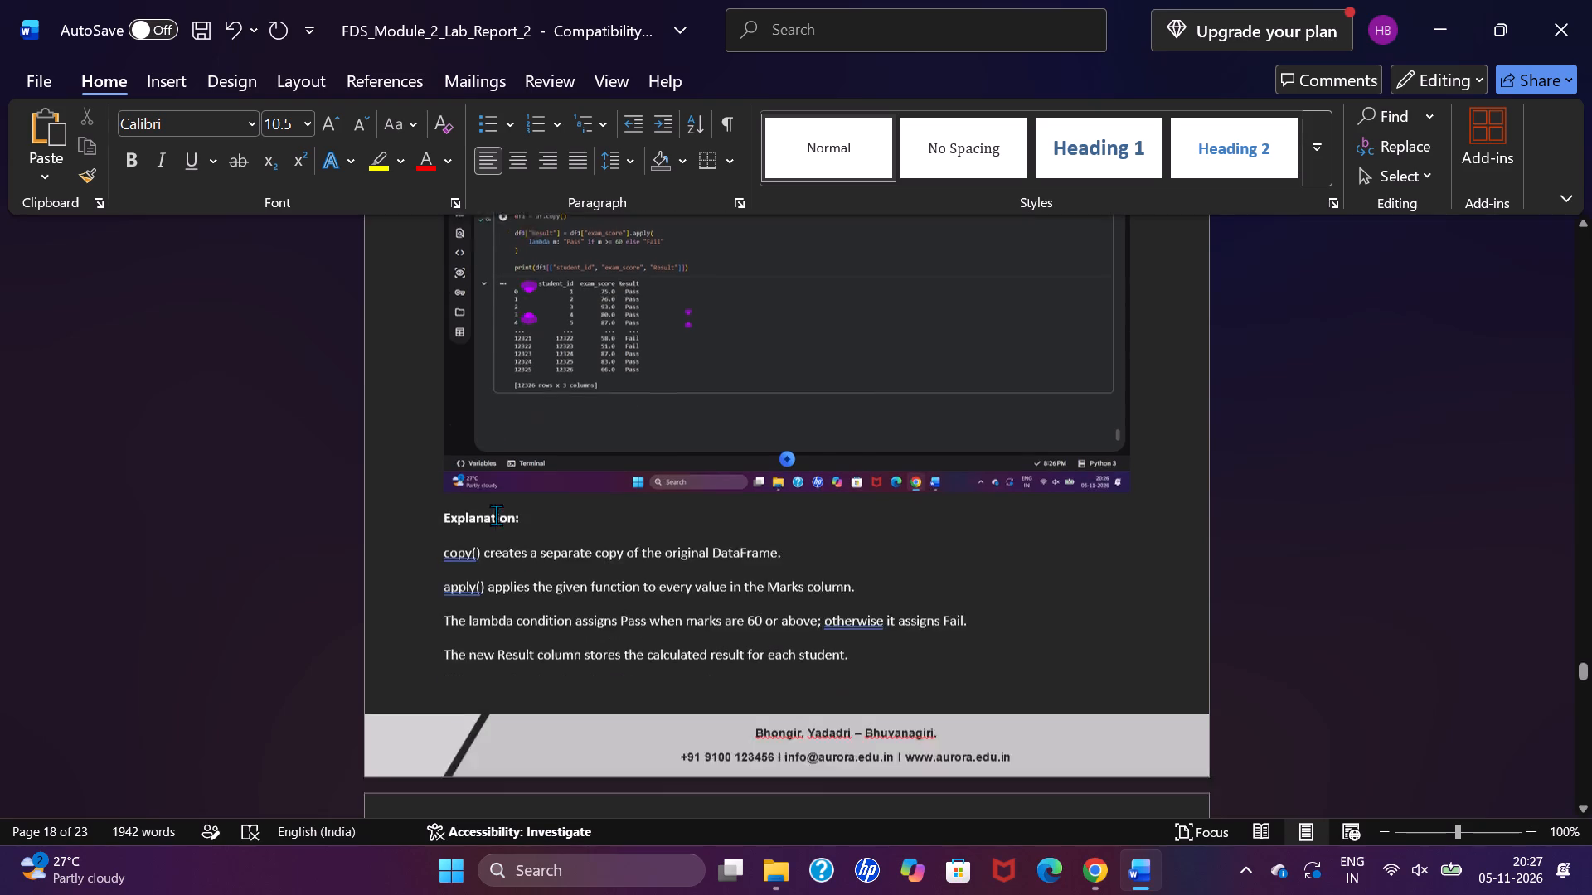
Copy the Code 2 rename() code from the Word report and delete its shaded code block under the "Code 2: Rename a column using rename()" heading.
scroll(496, 515, "down", 3)
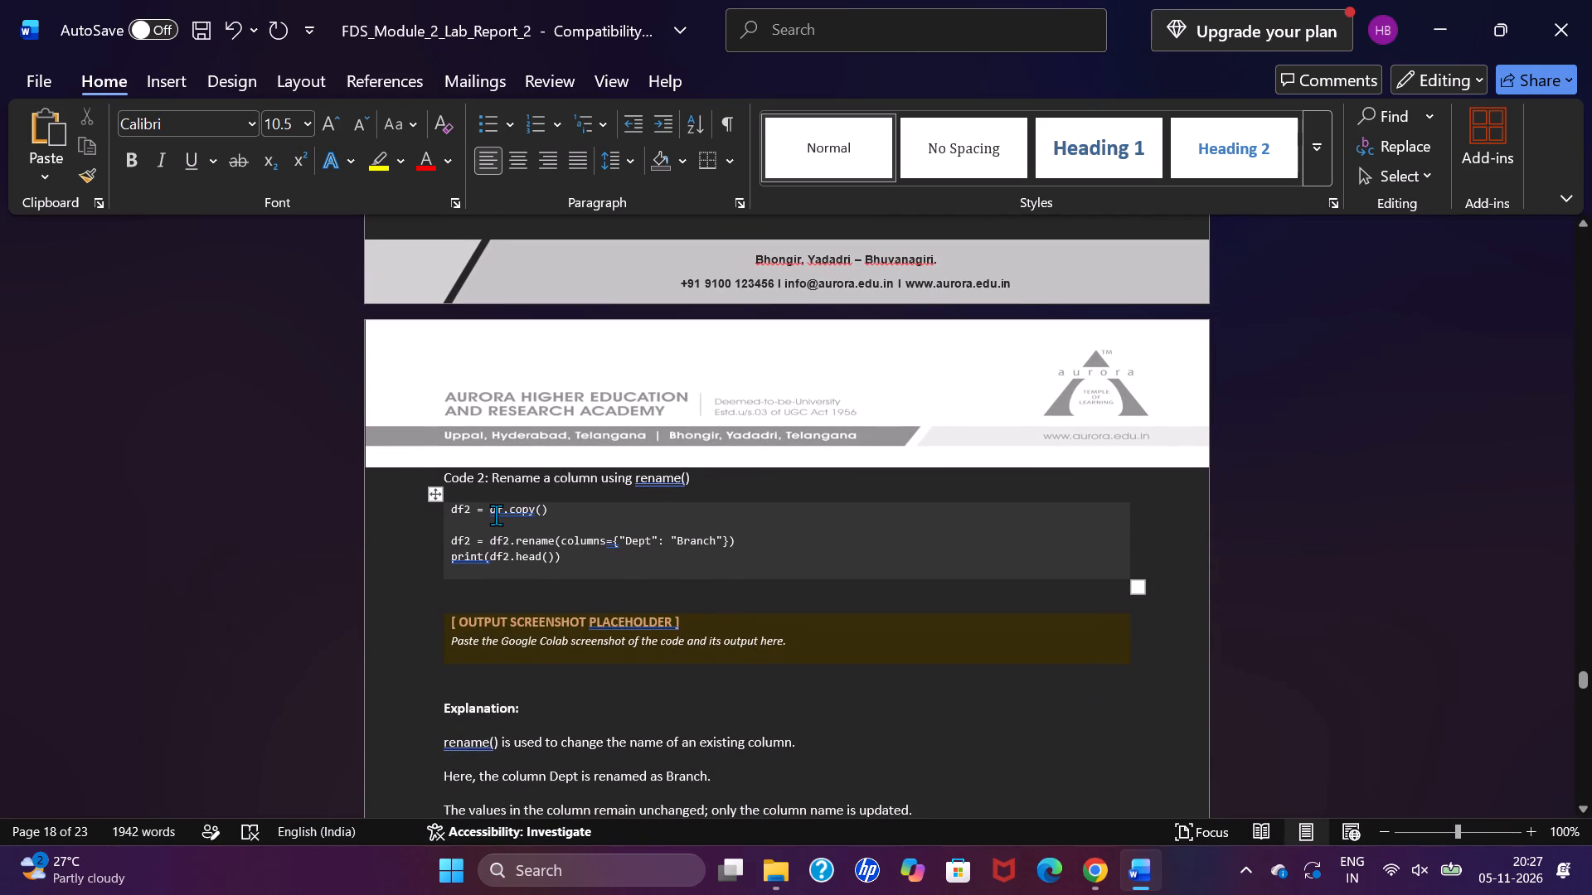
left_click_drag(488, 515, 504, 549)
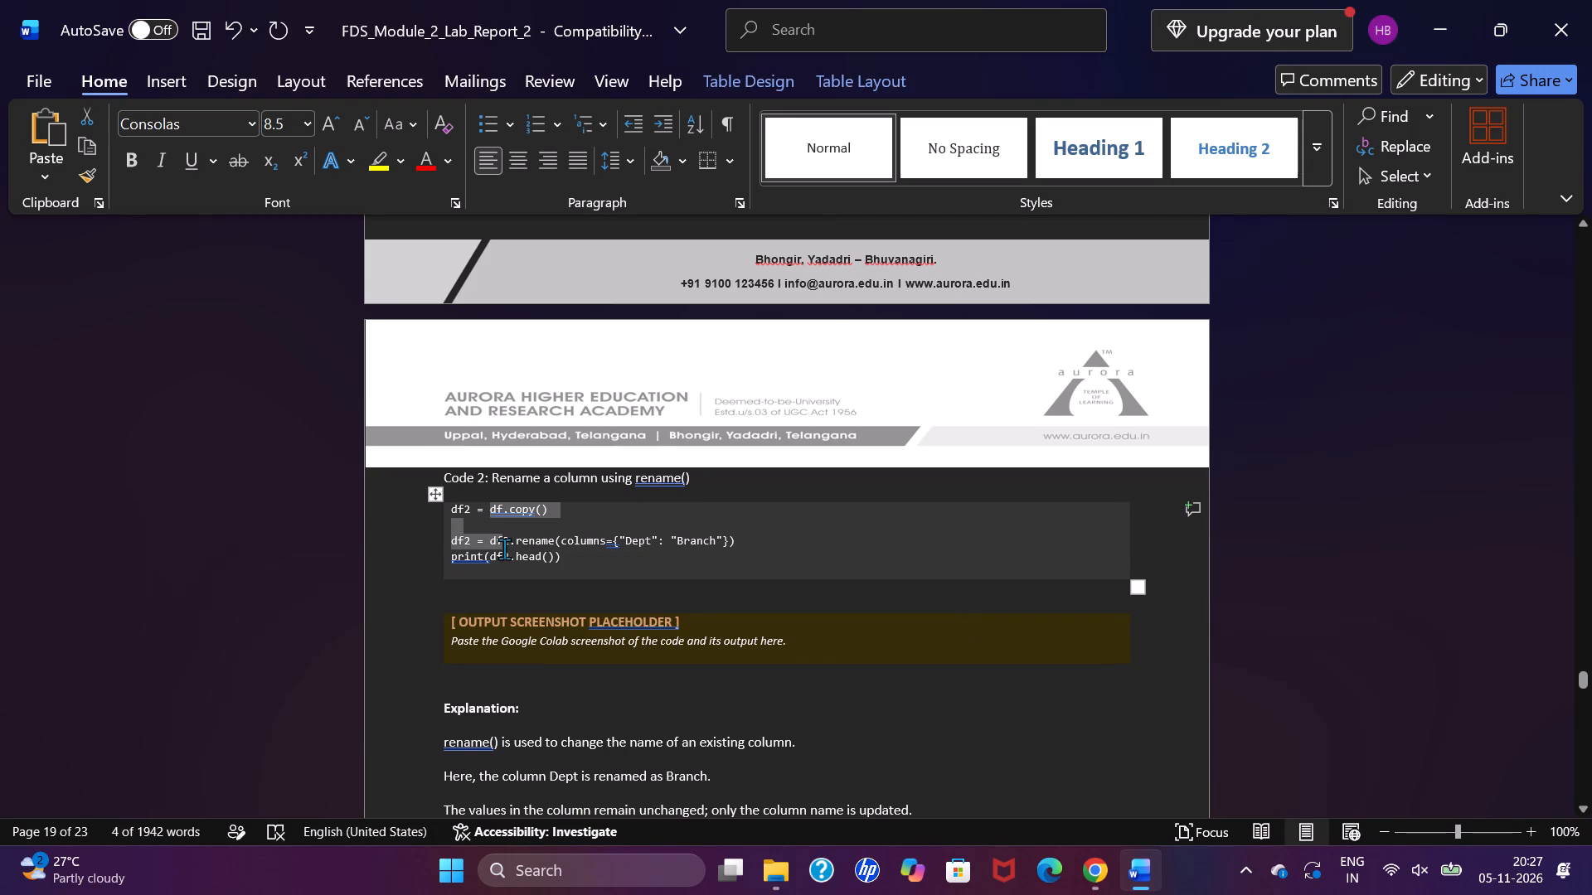
left_click_drag(566, 563, 457, 508)
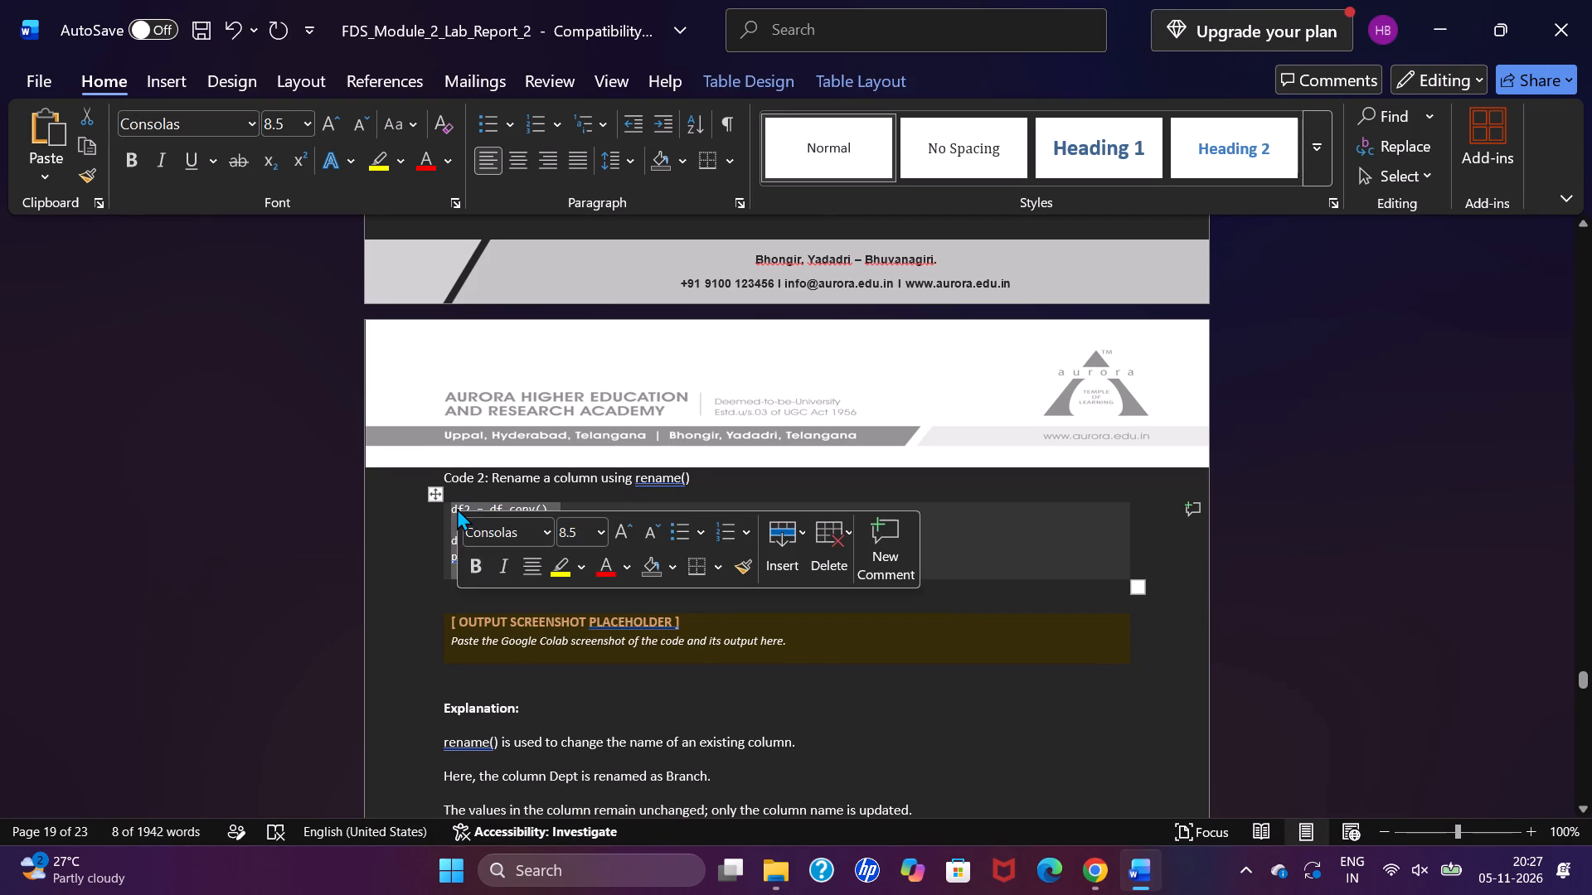
key("ctrl+c")
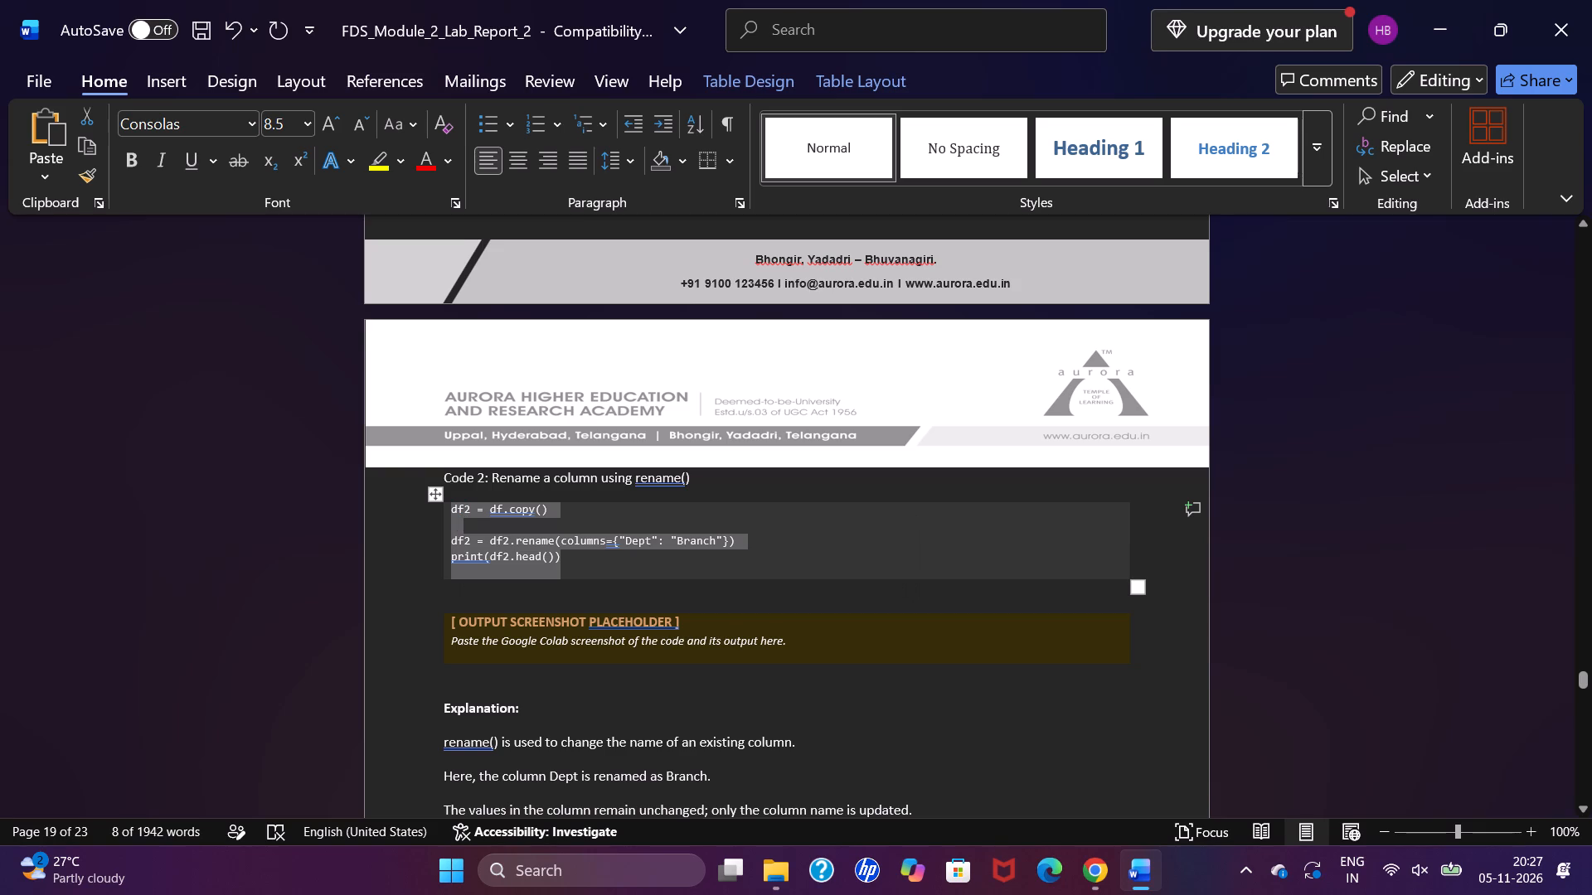
left_click(436, 500)
key("BackSpace")
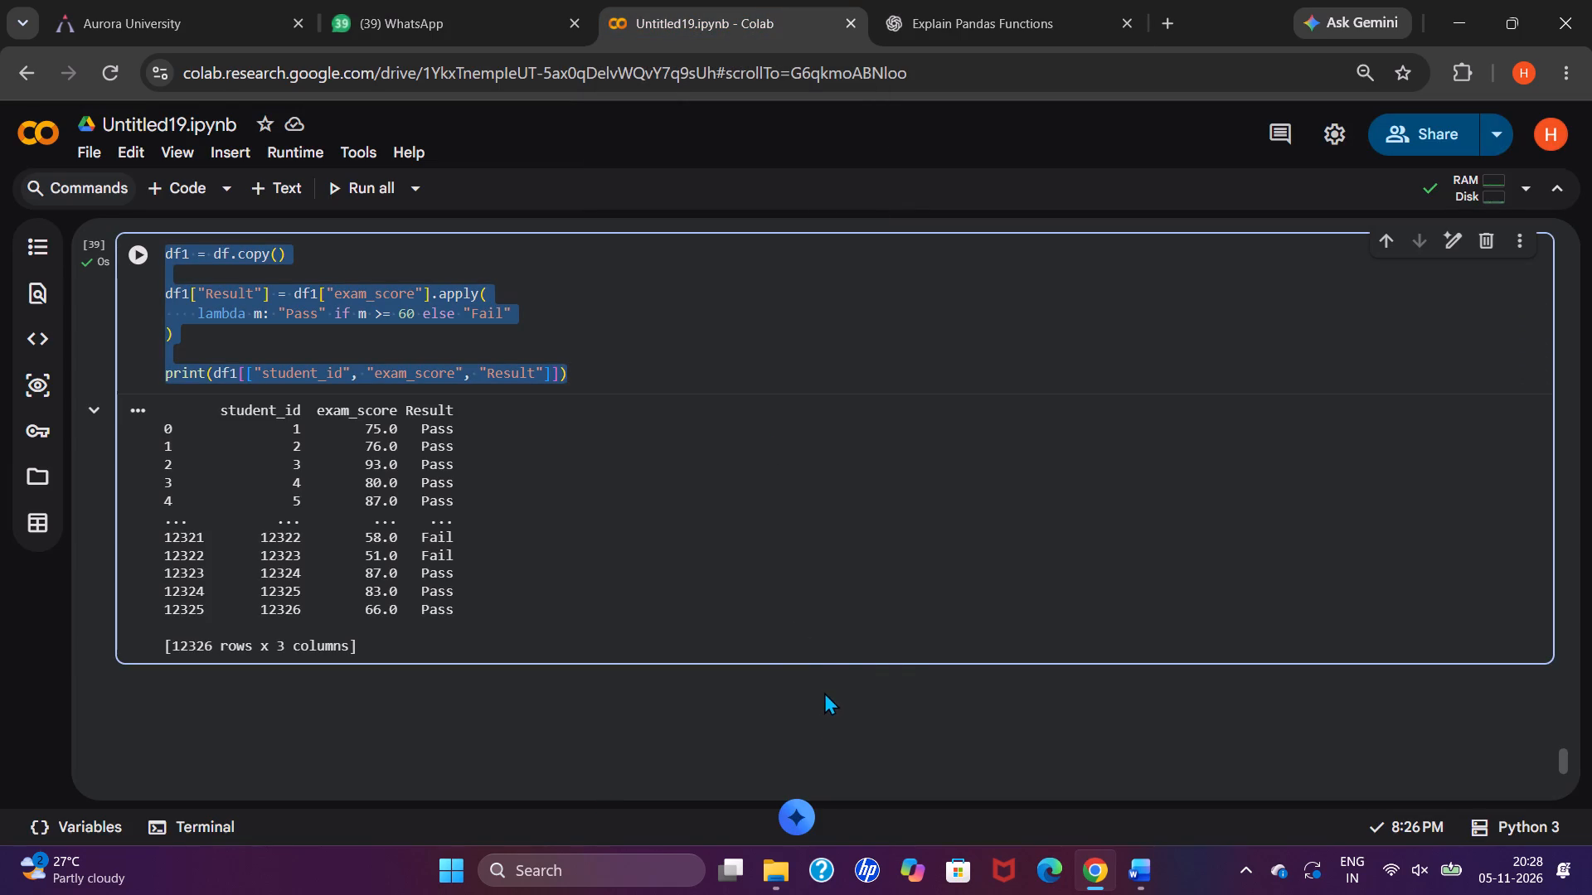
left_click(823, 652)
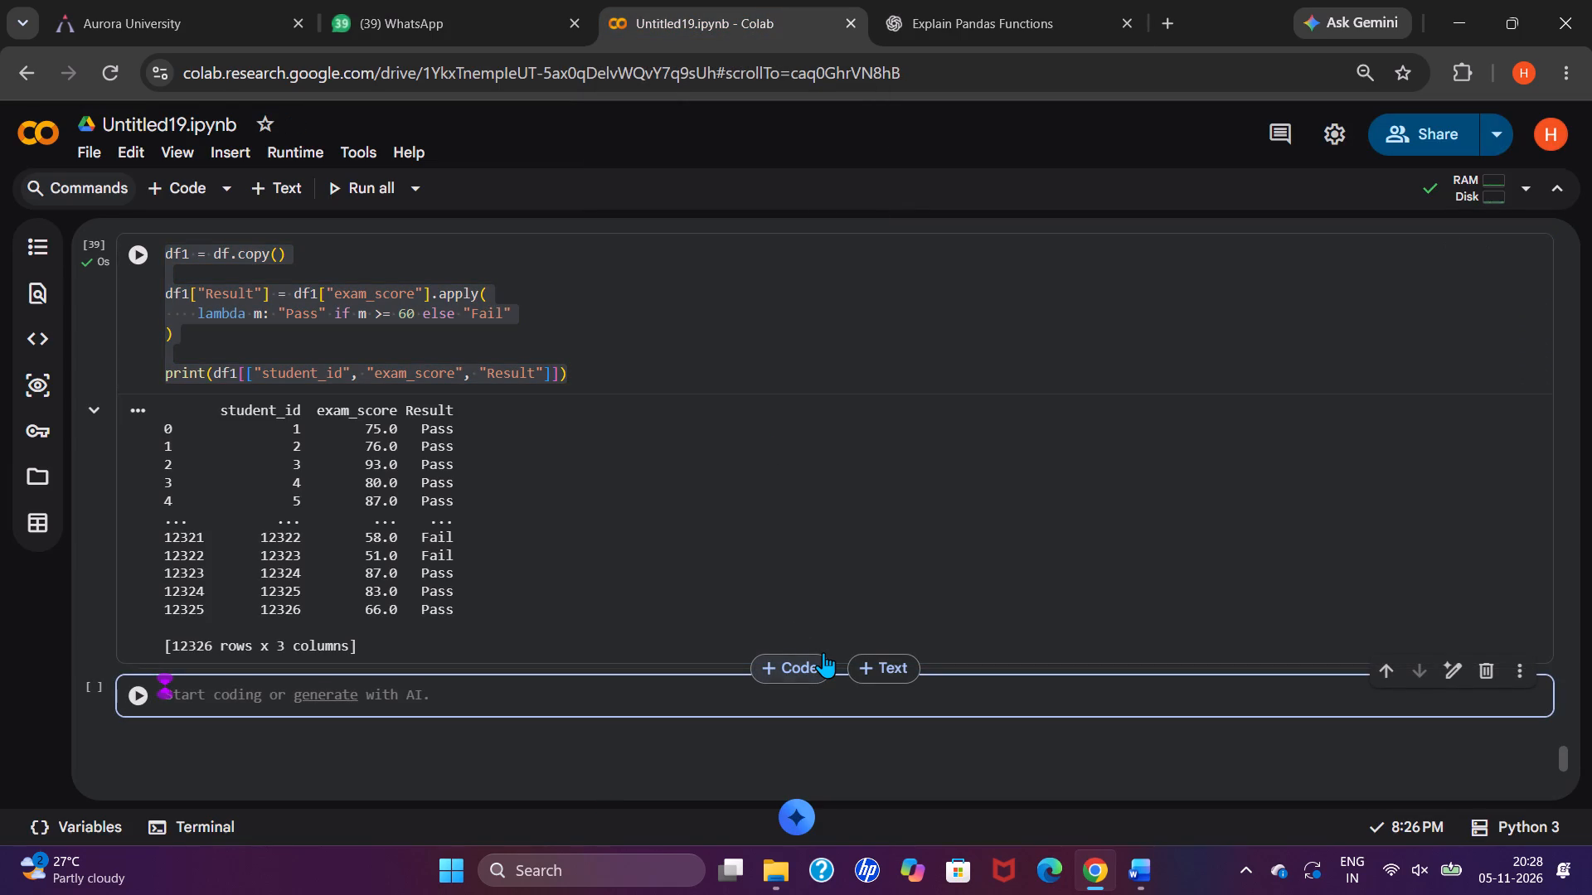
key("ctrl+v")
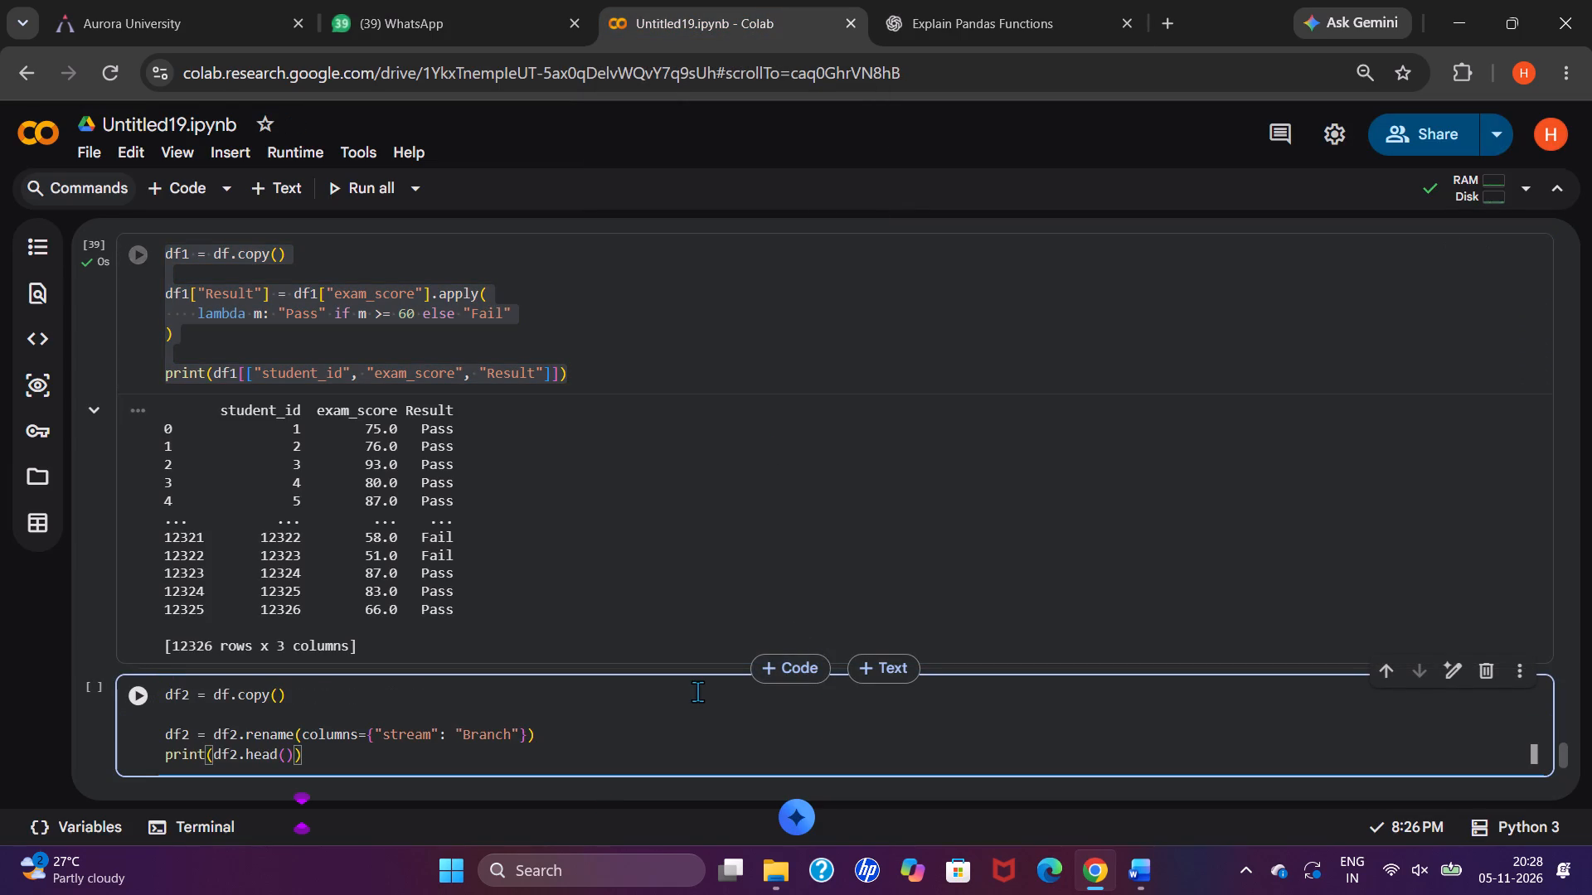
left_click(148, 690)
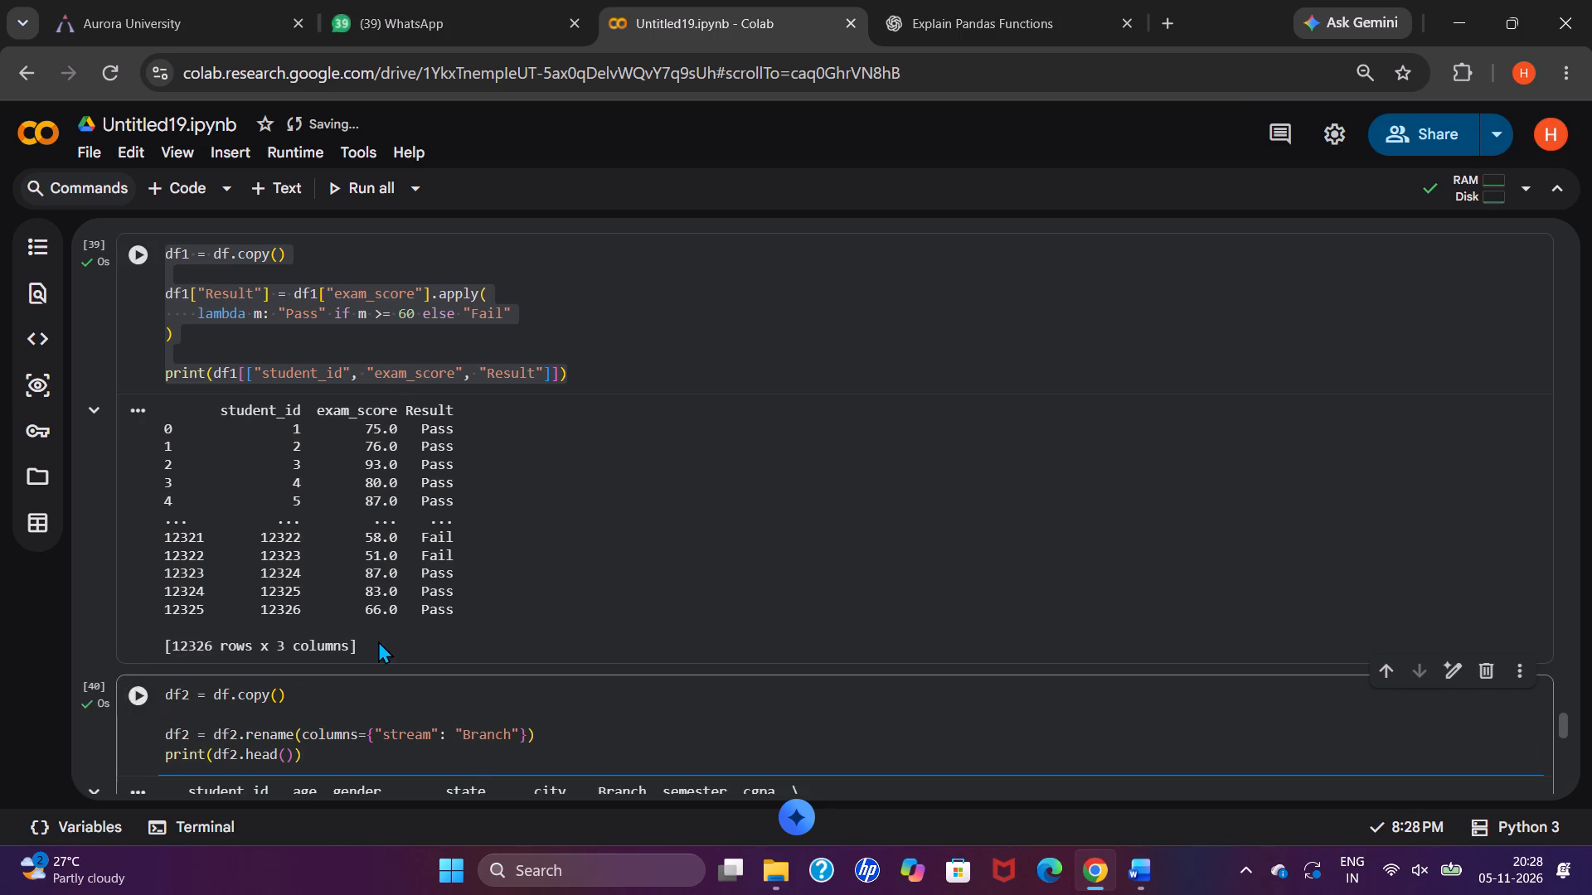
Capture a screenshot of the Colab rename() cell with its output and replace the Code 2 output placeholder in the Word report with it.
scroll(378, 641, "down", 2)
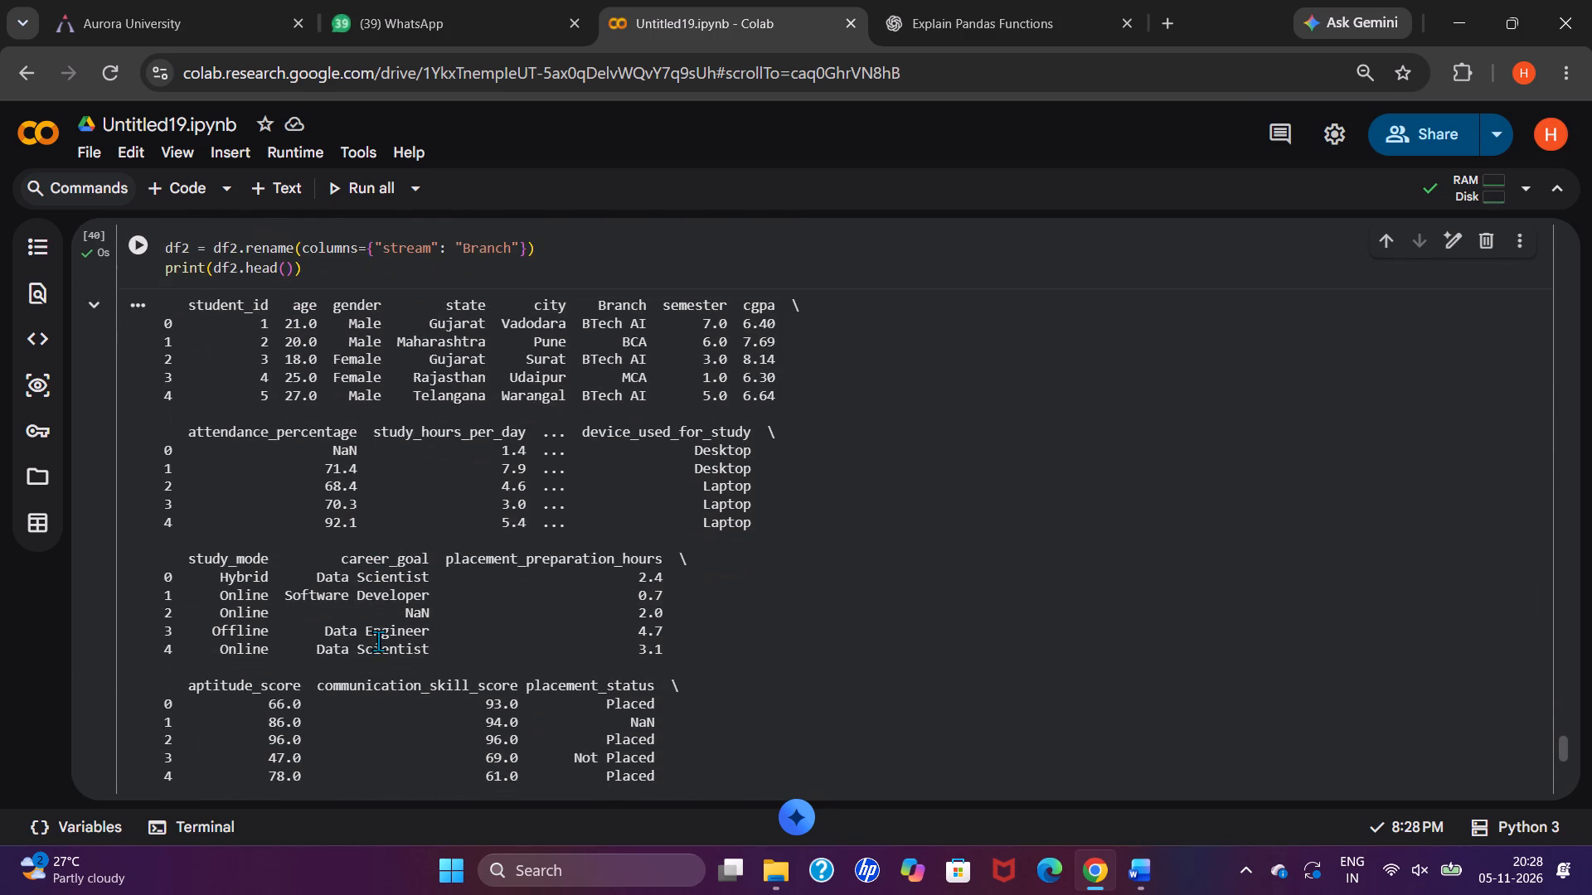
scroll(378, 641, "down", 2)
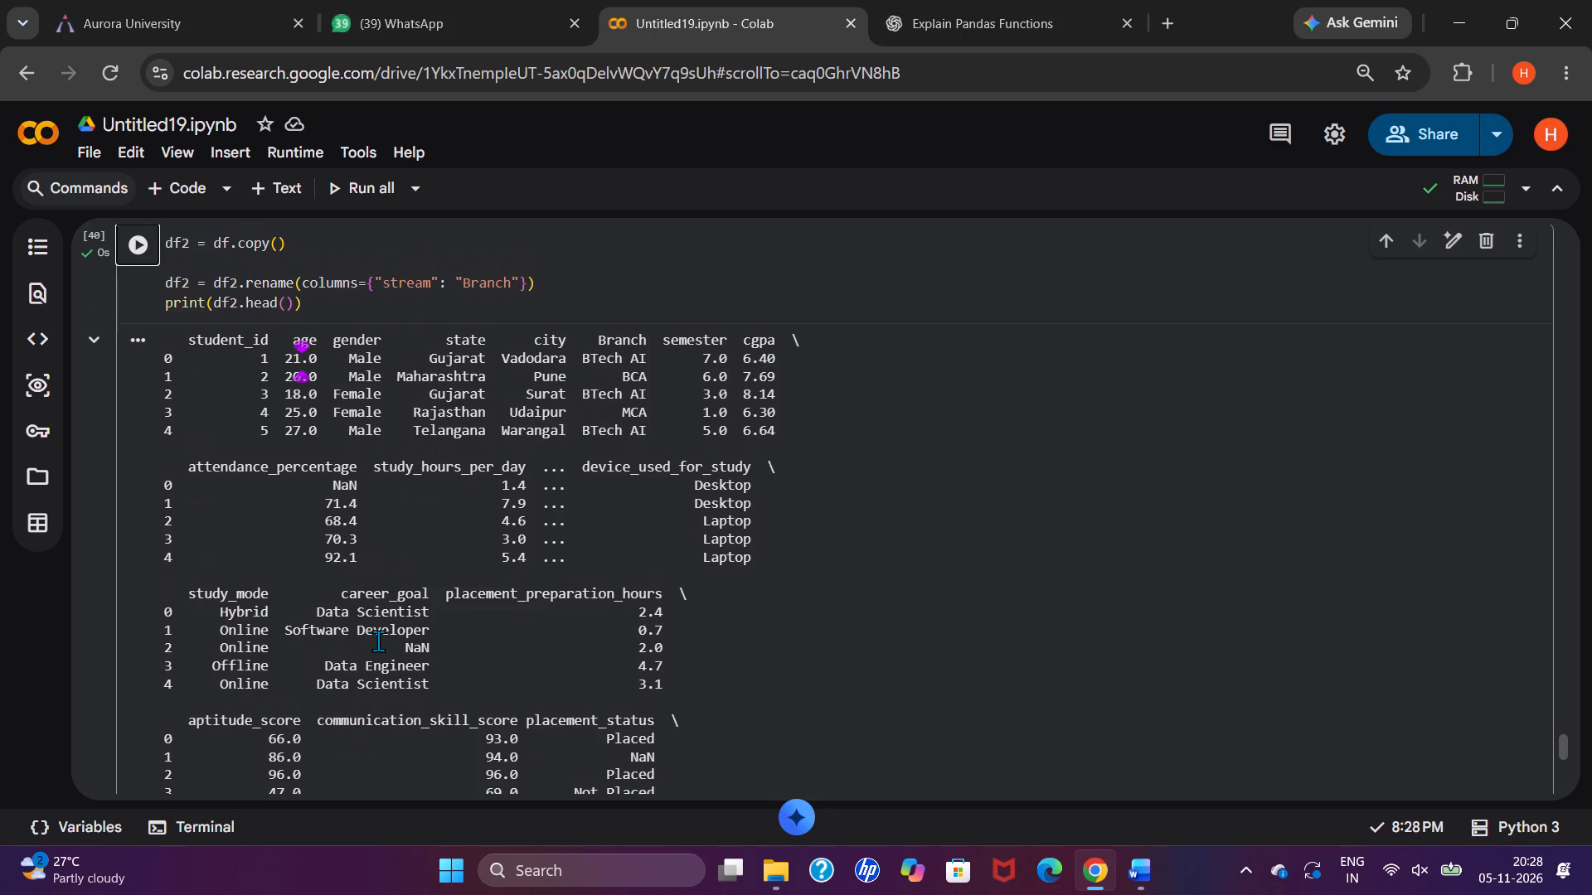
key("ctrl+Print")
left_click(1131, 861)
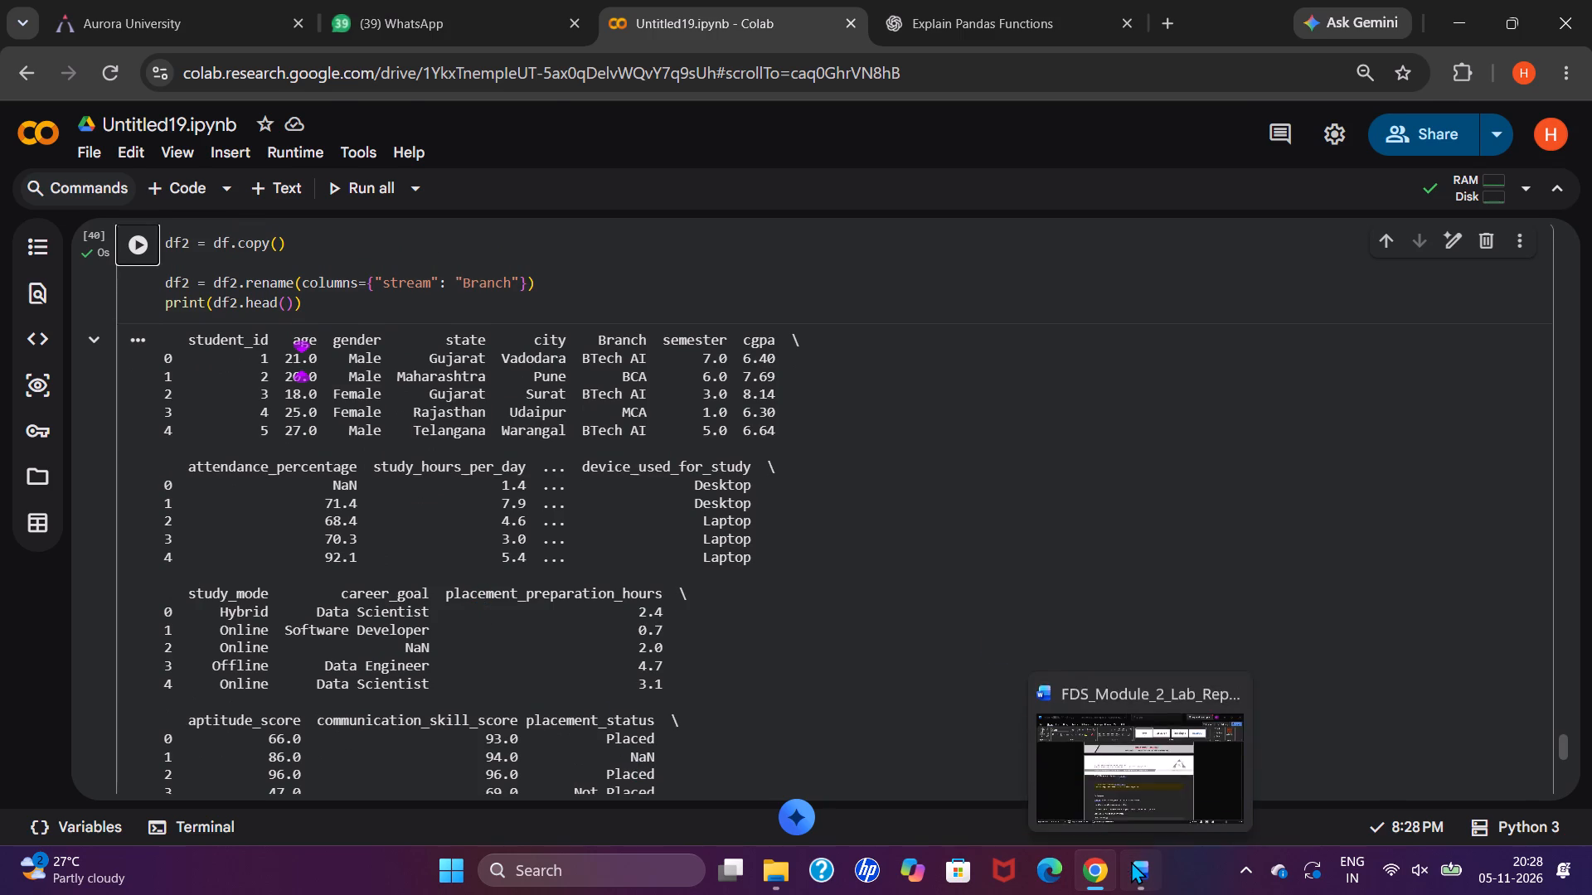
left_click(888, 561)
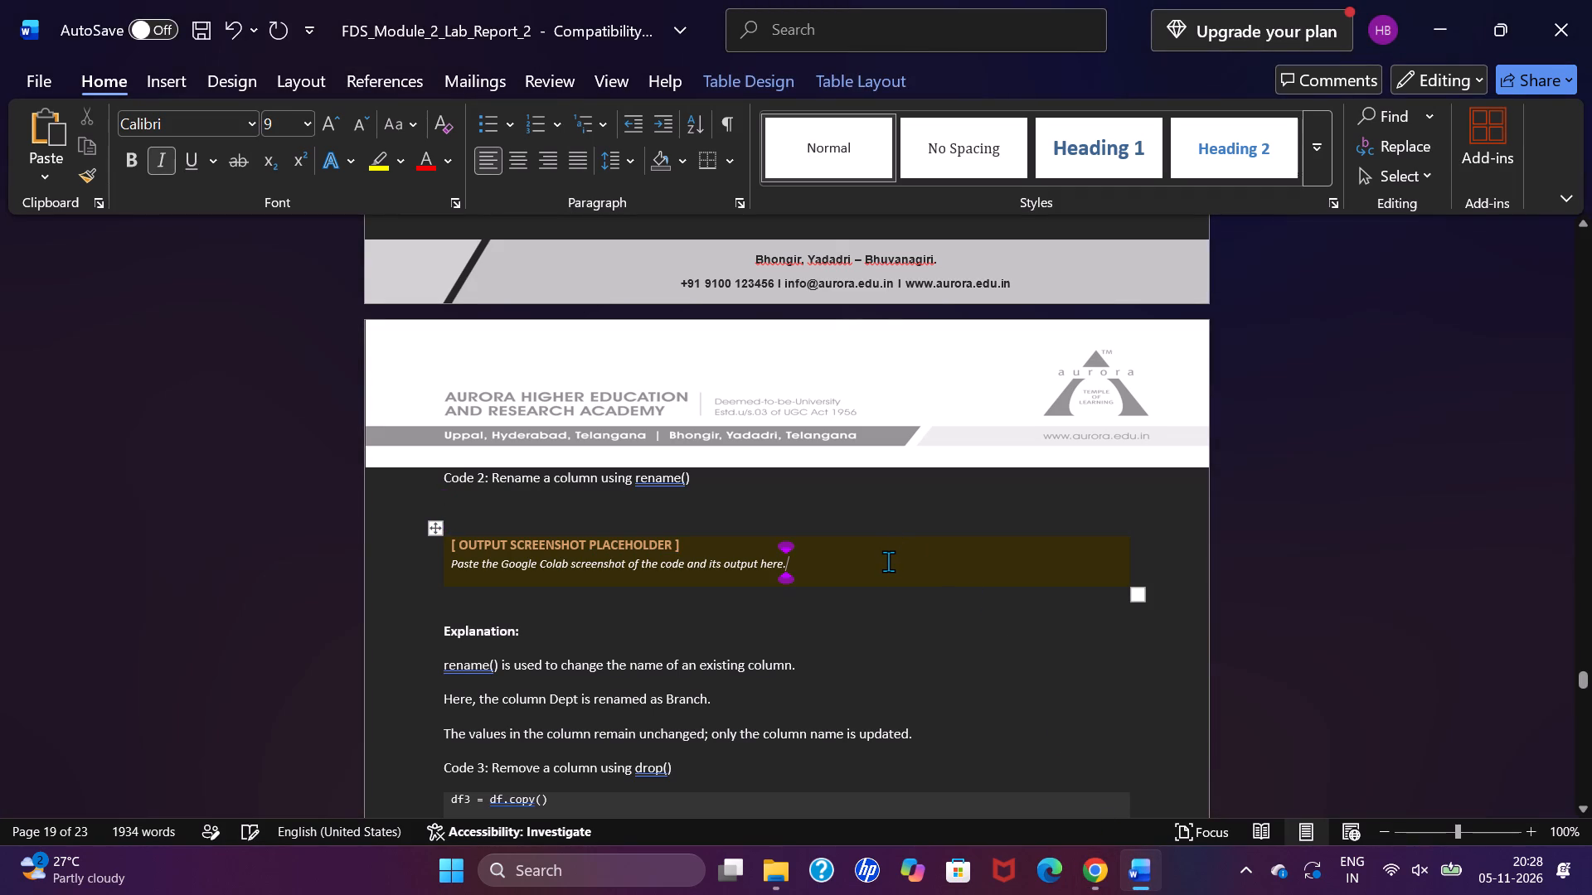
left_click(438, 529)
key("BackSpace")
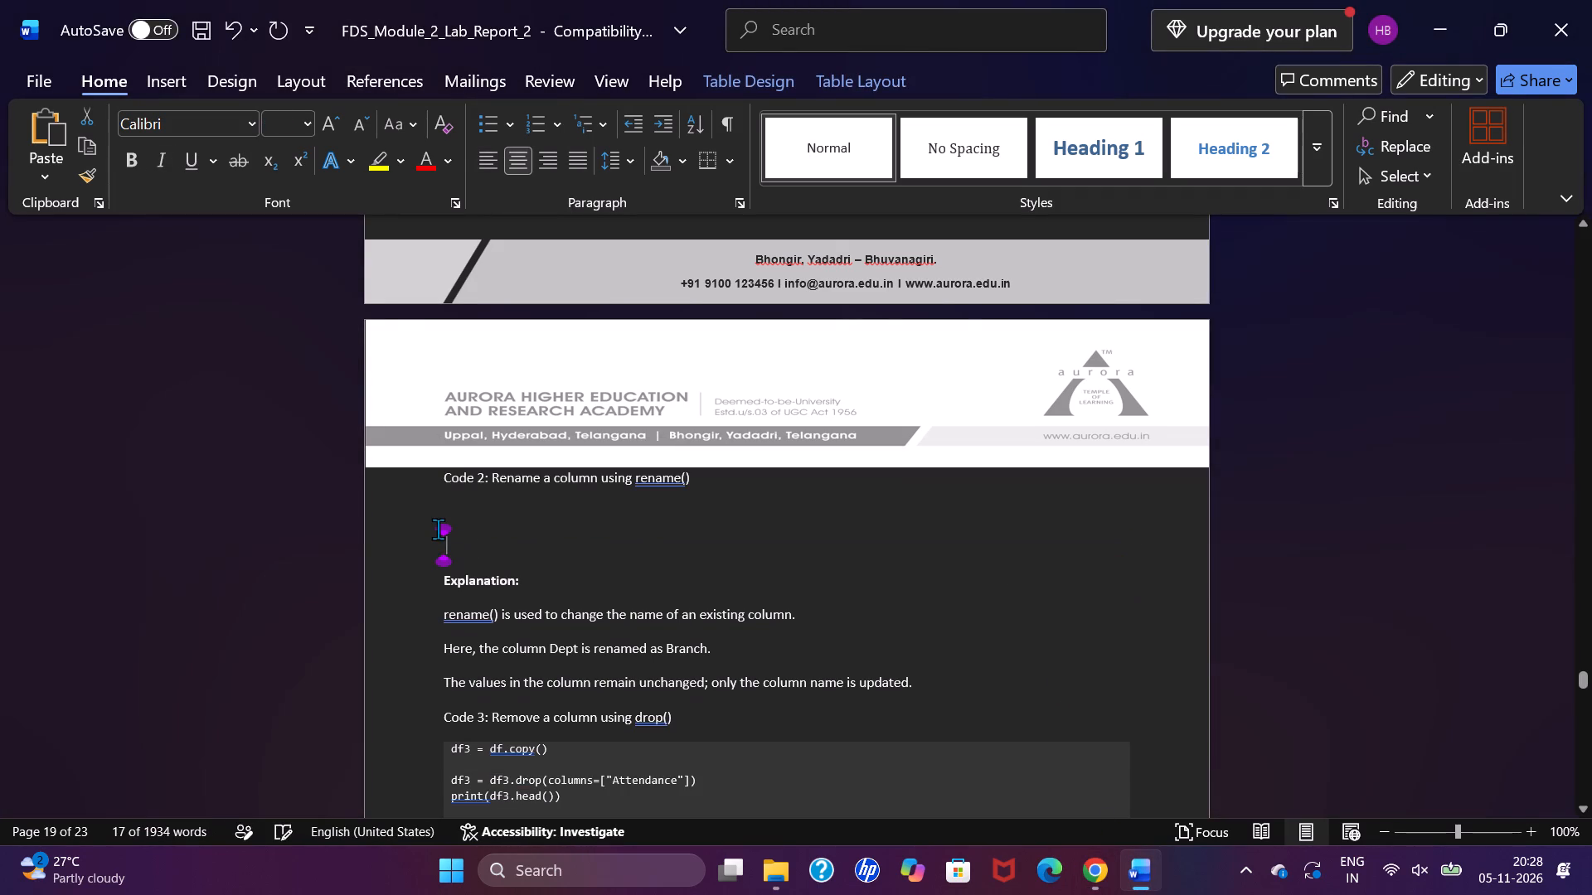
key("ctrl+v")
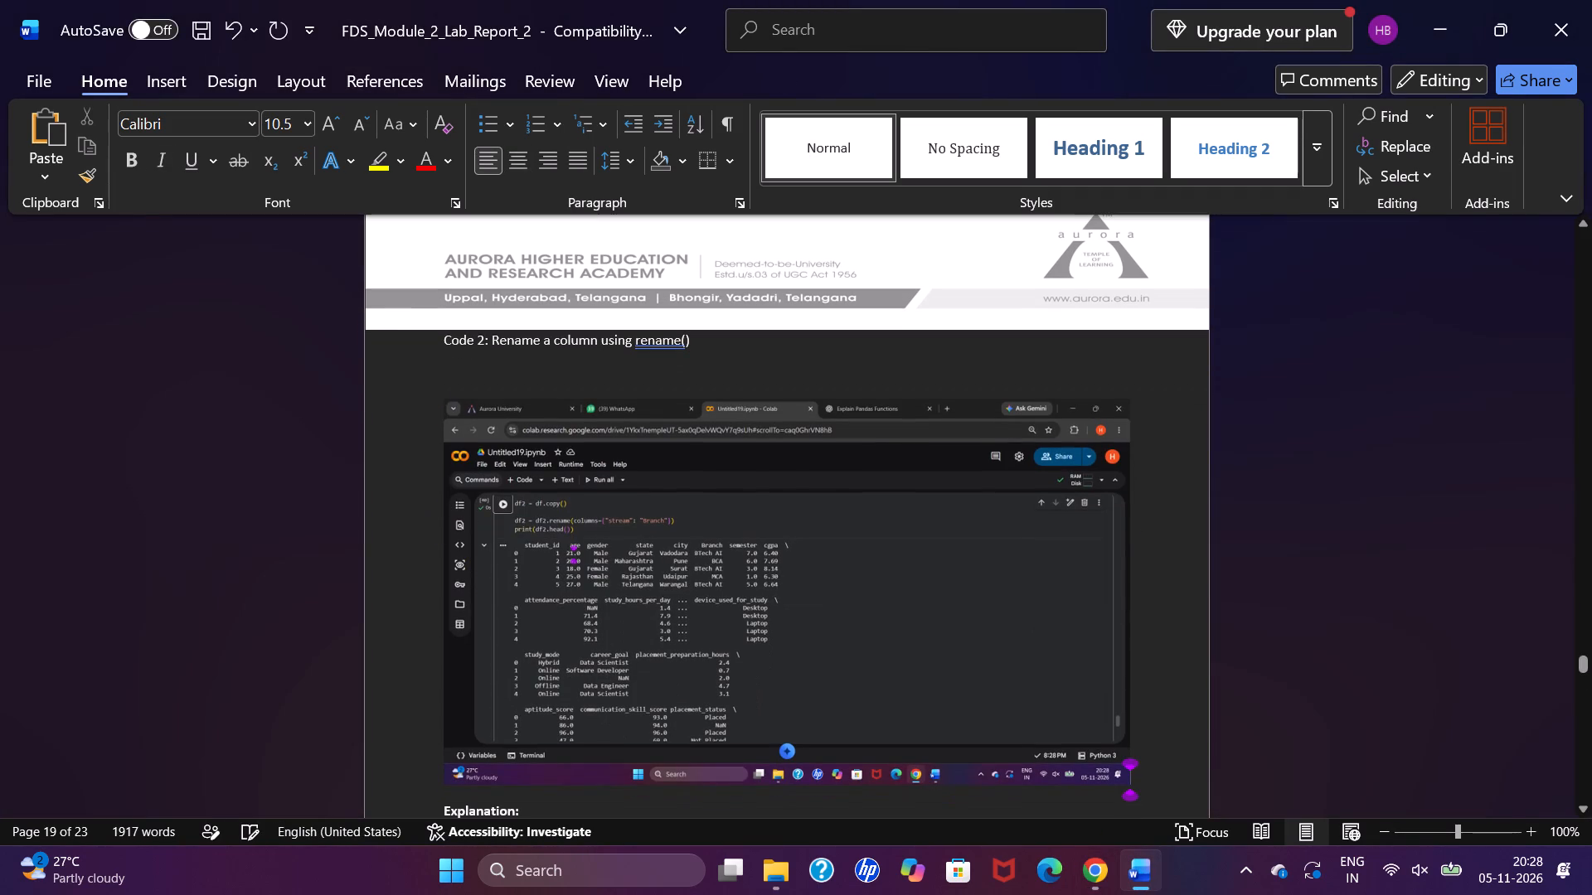
Copy the rename() code from the Colab cell and paste it under the "Code 2: Rename a column using rename()" heading in Word.
left_click(1078, 861)
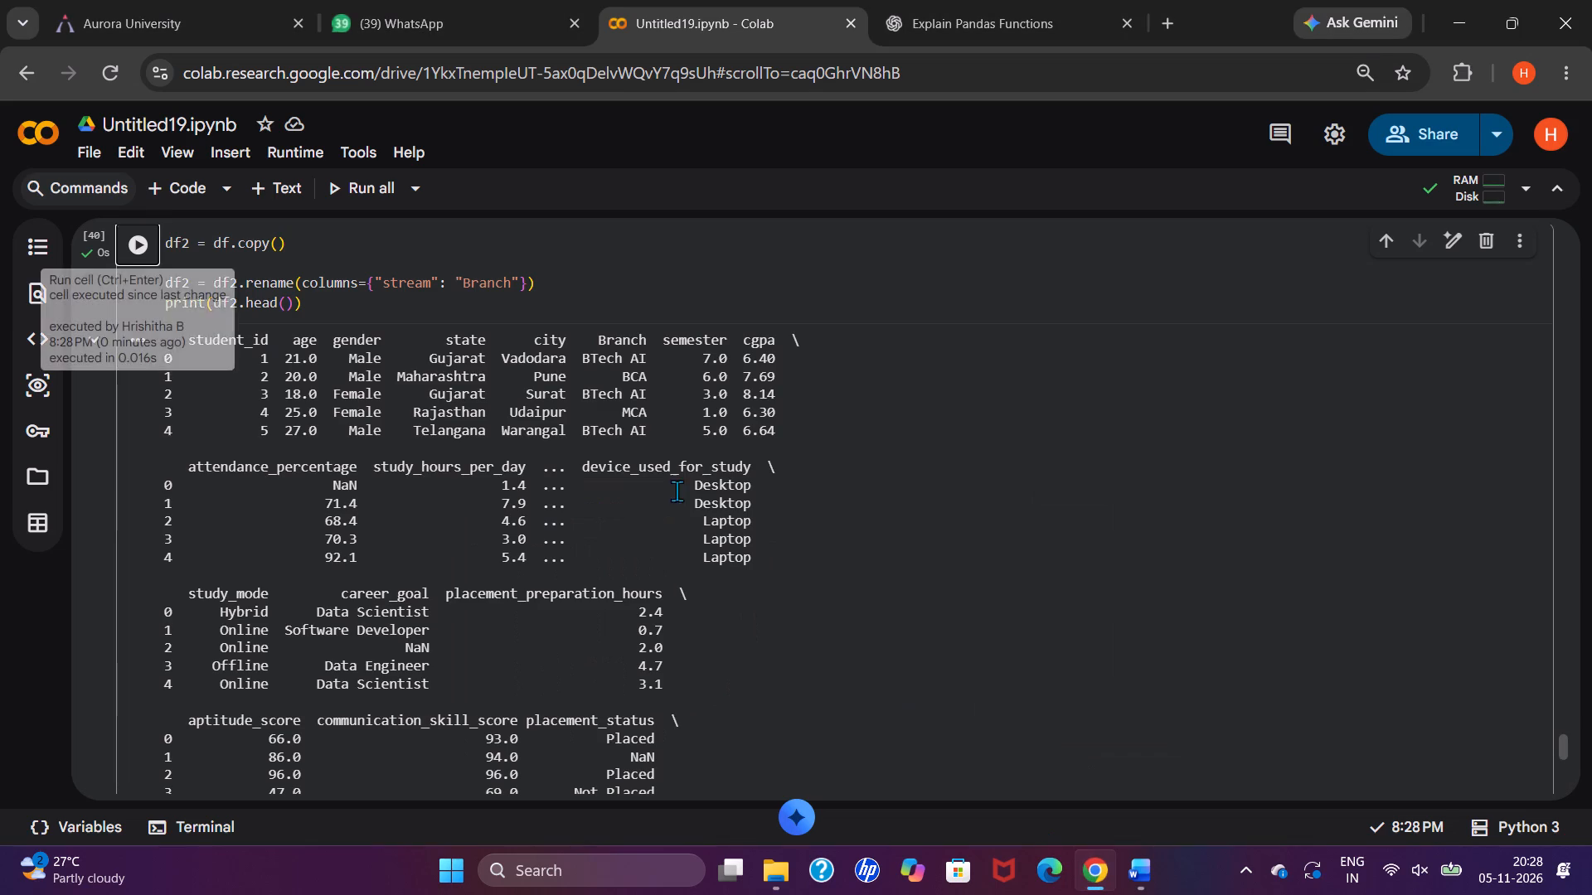
left_click(575, 316)
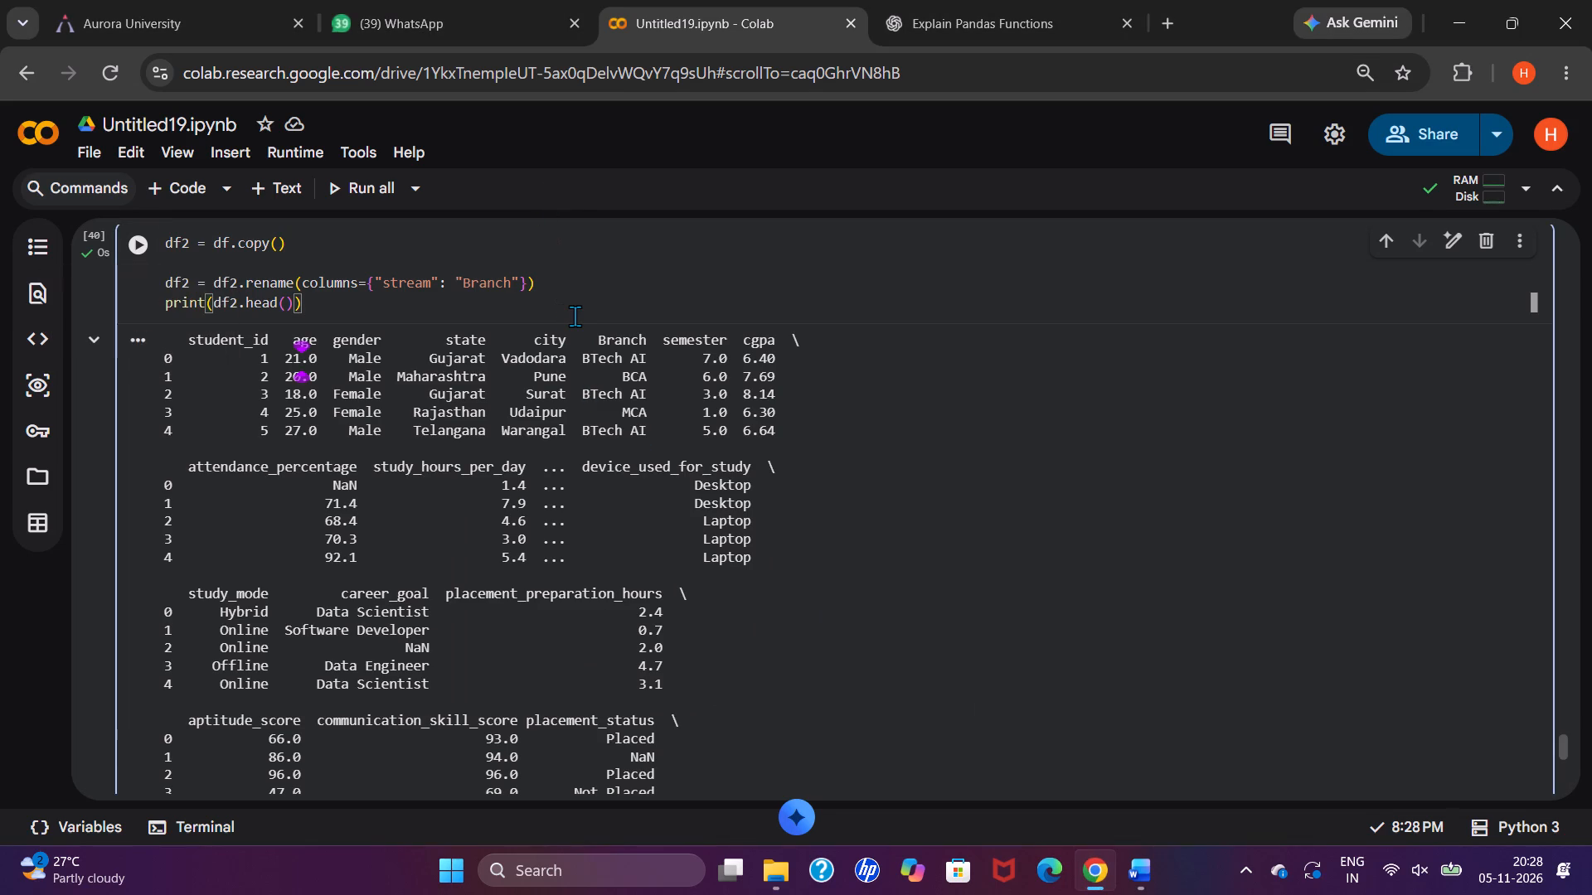
key("ctrl+a")
key("ctrl+c")
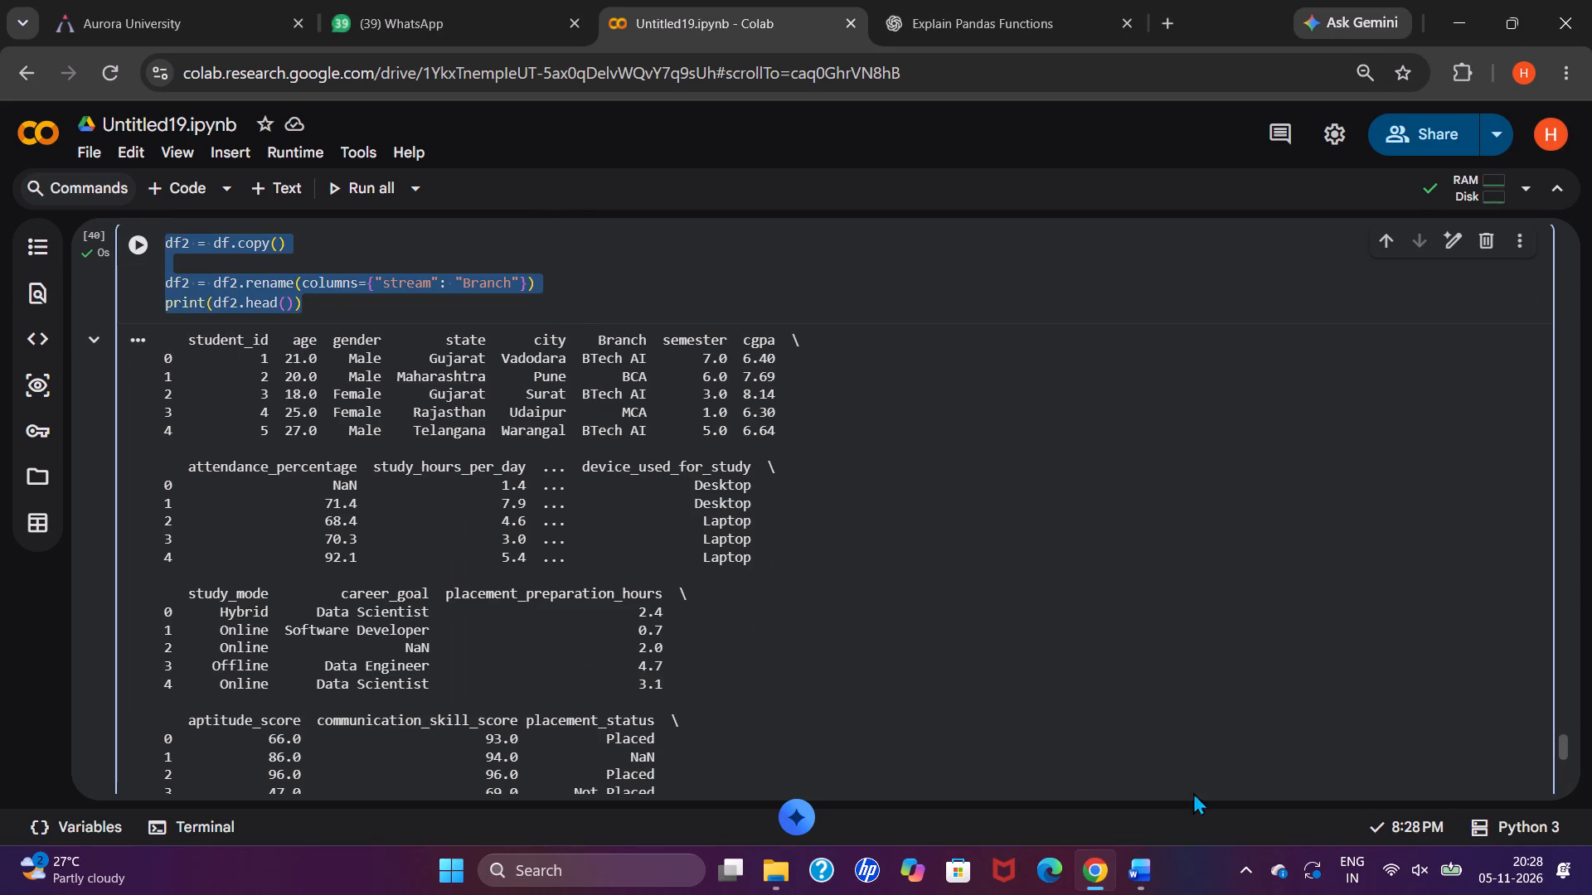
left_click(1148, 888)
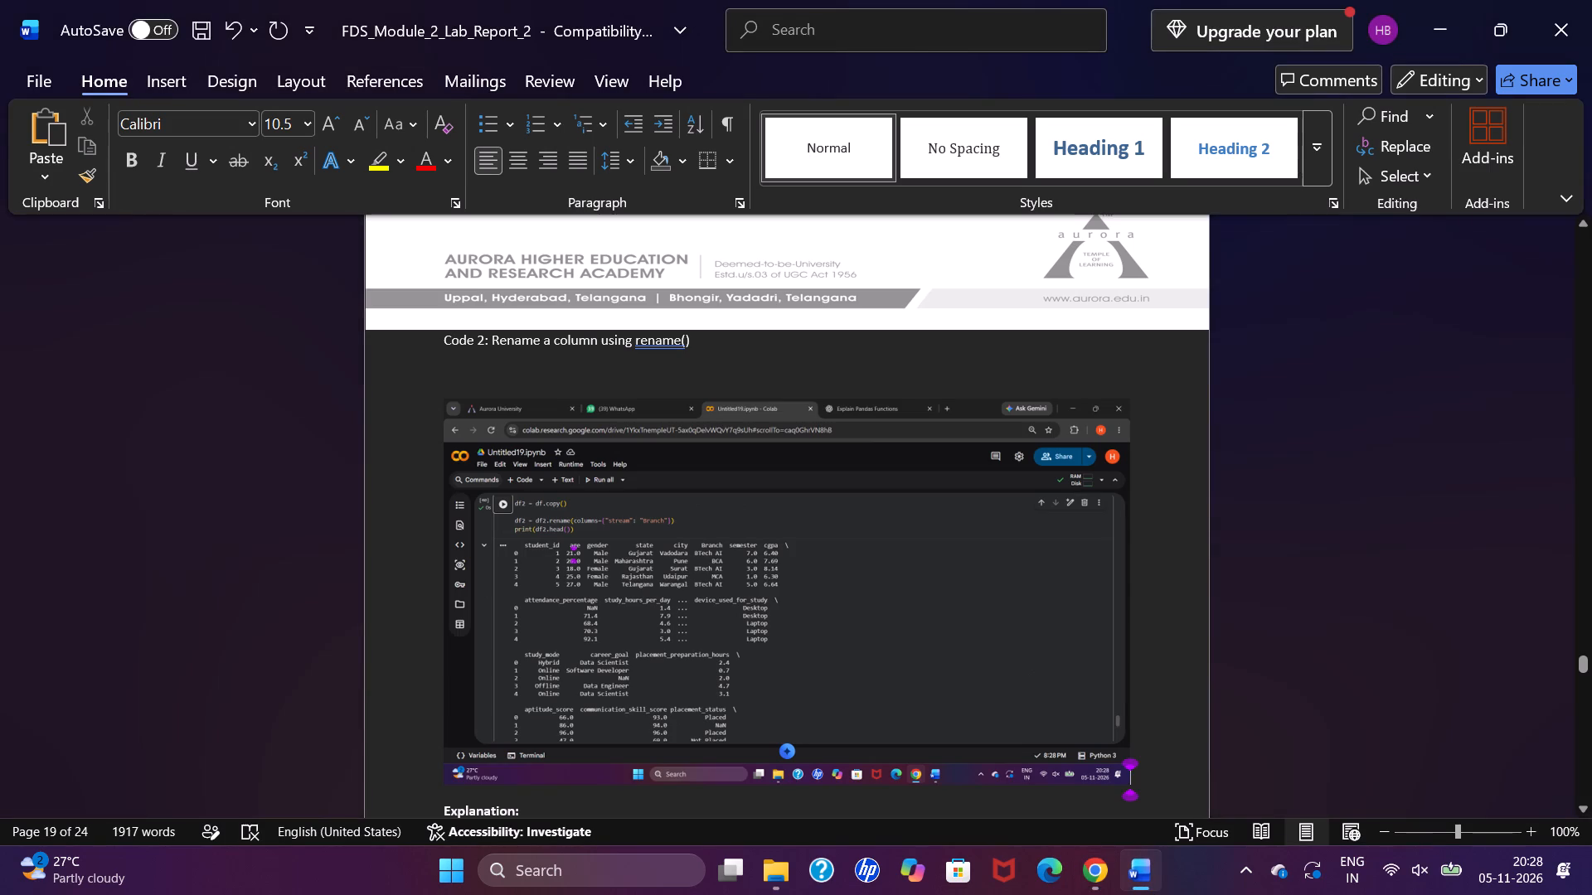
left_click(589, 374)
key("ctrl+v")
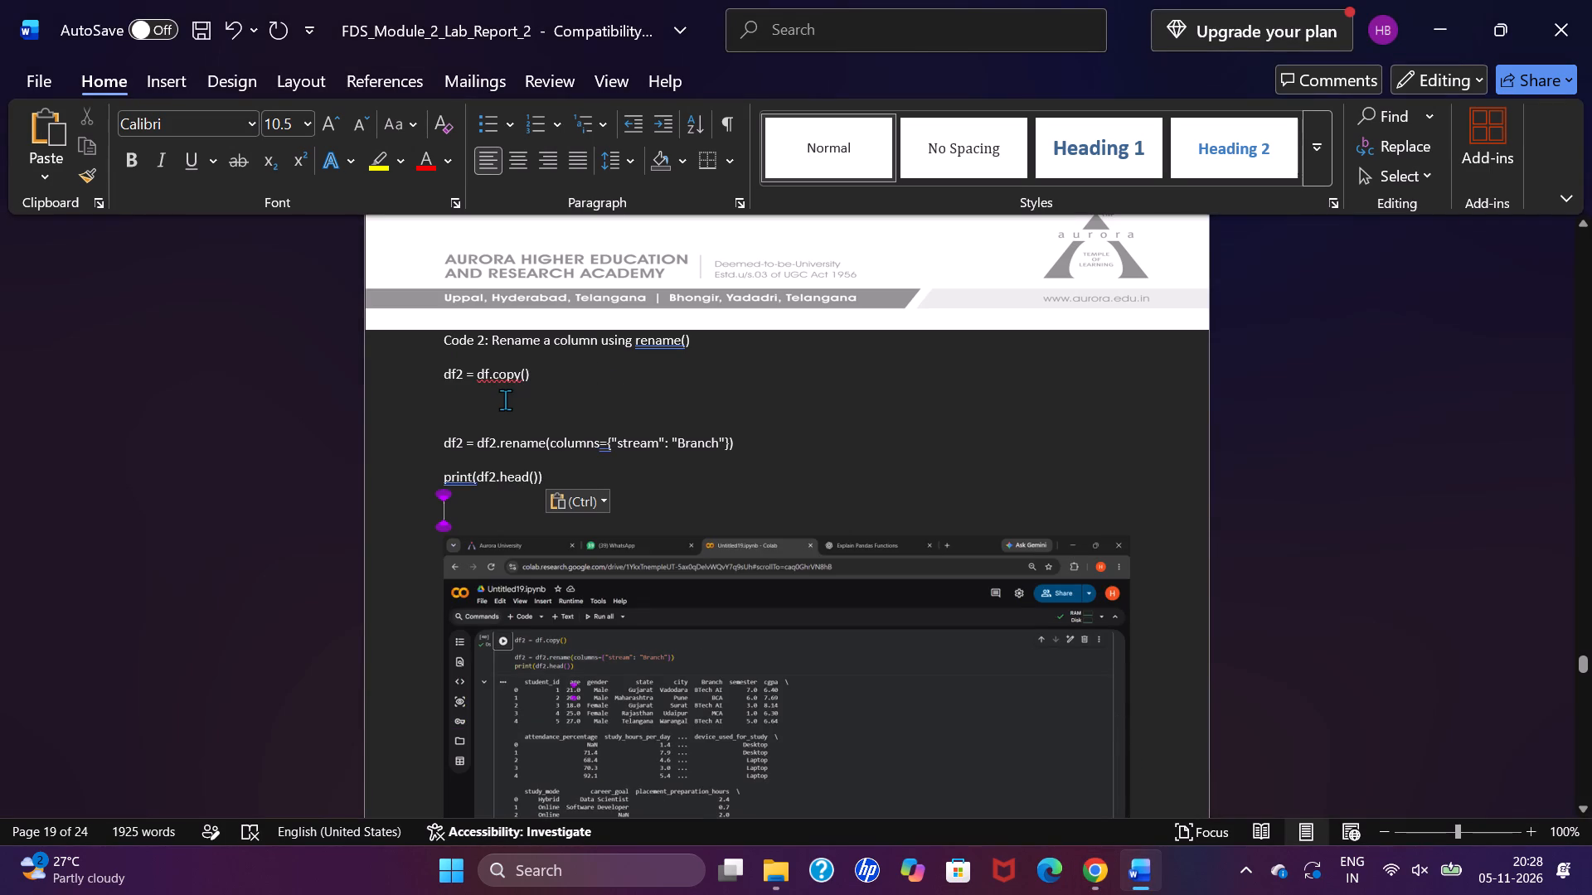
Remove the blank line after df2 = df.copy() and the one between print(df2.head()) and the screenshot in Code 2.
key("Up")
key("Up")
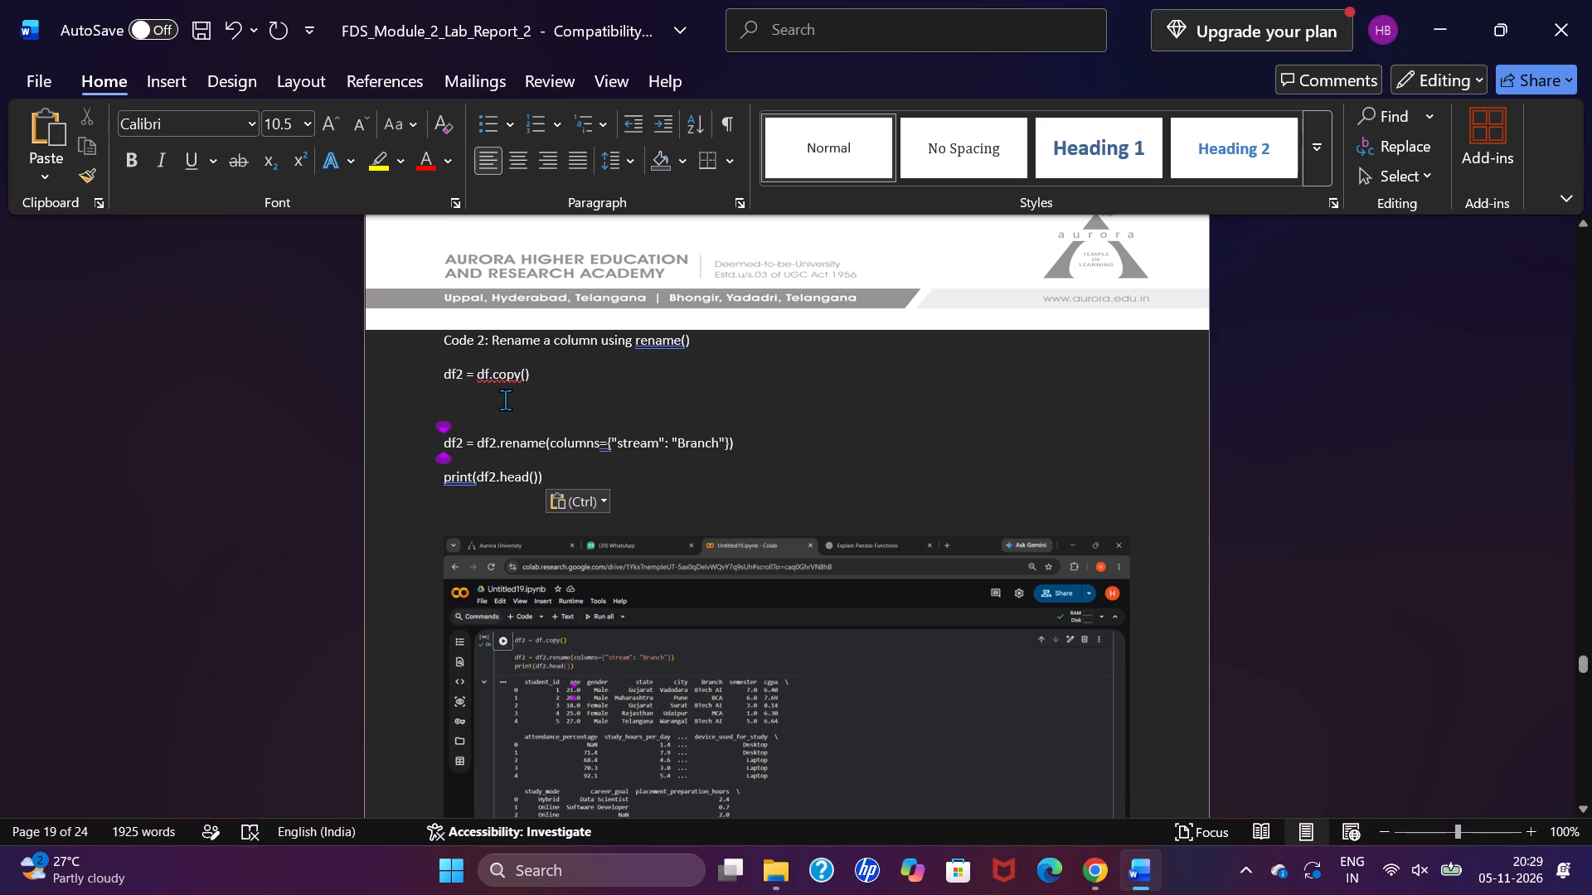
key("BackSpace")
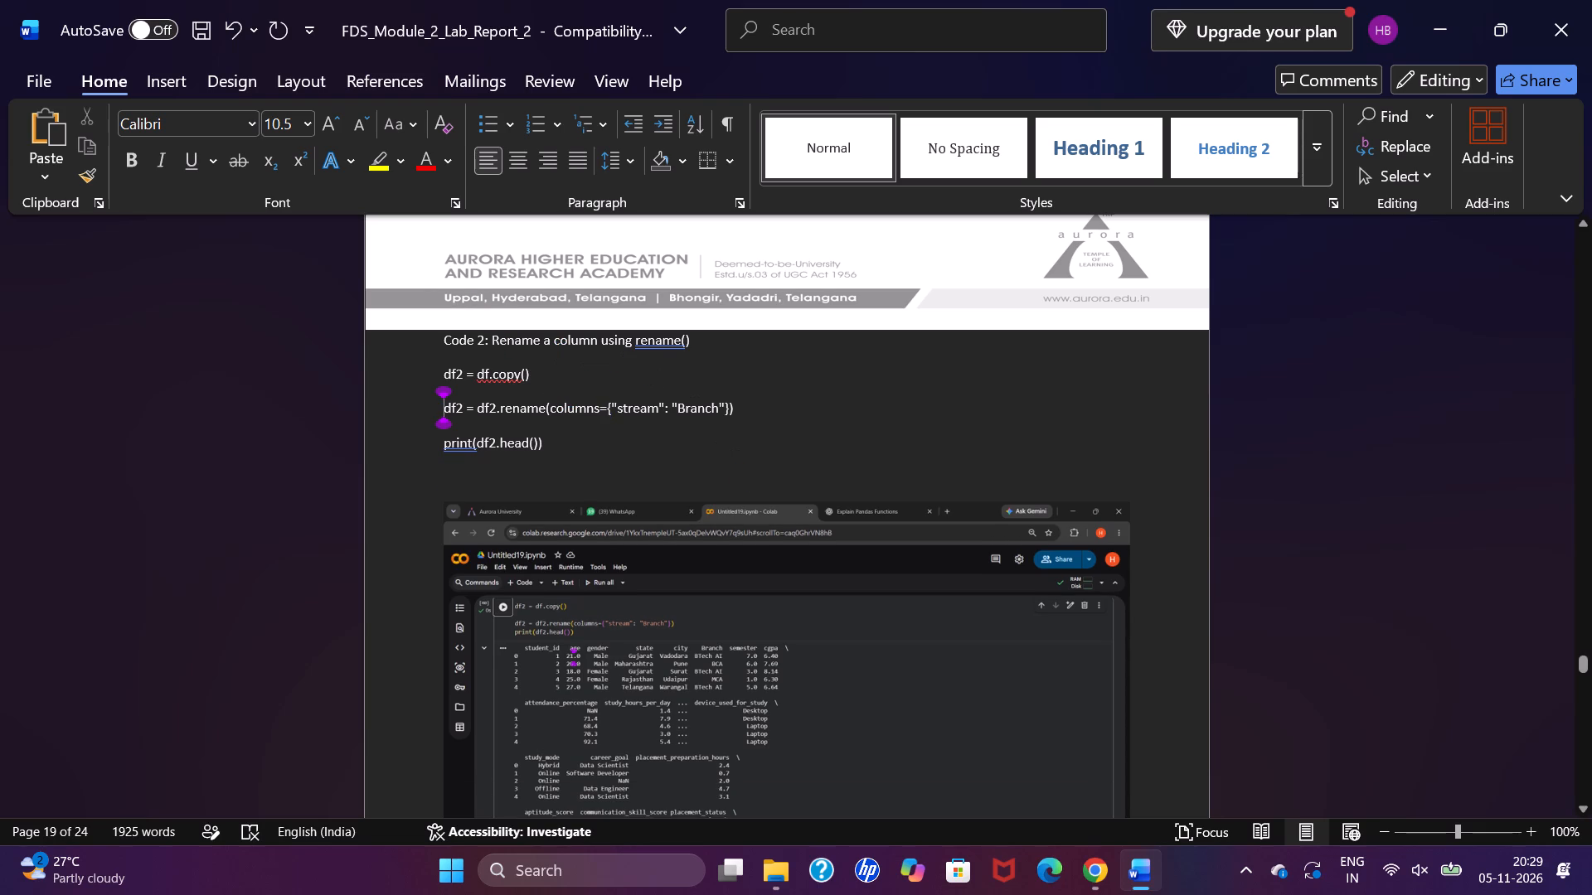
scroll(789, 633, "down", 1)
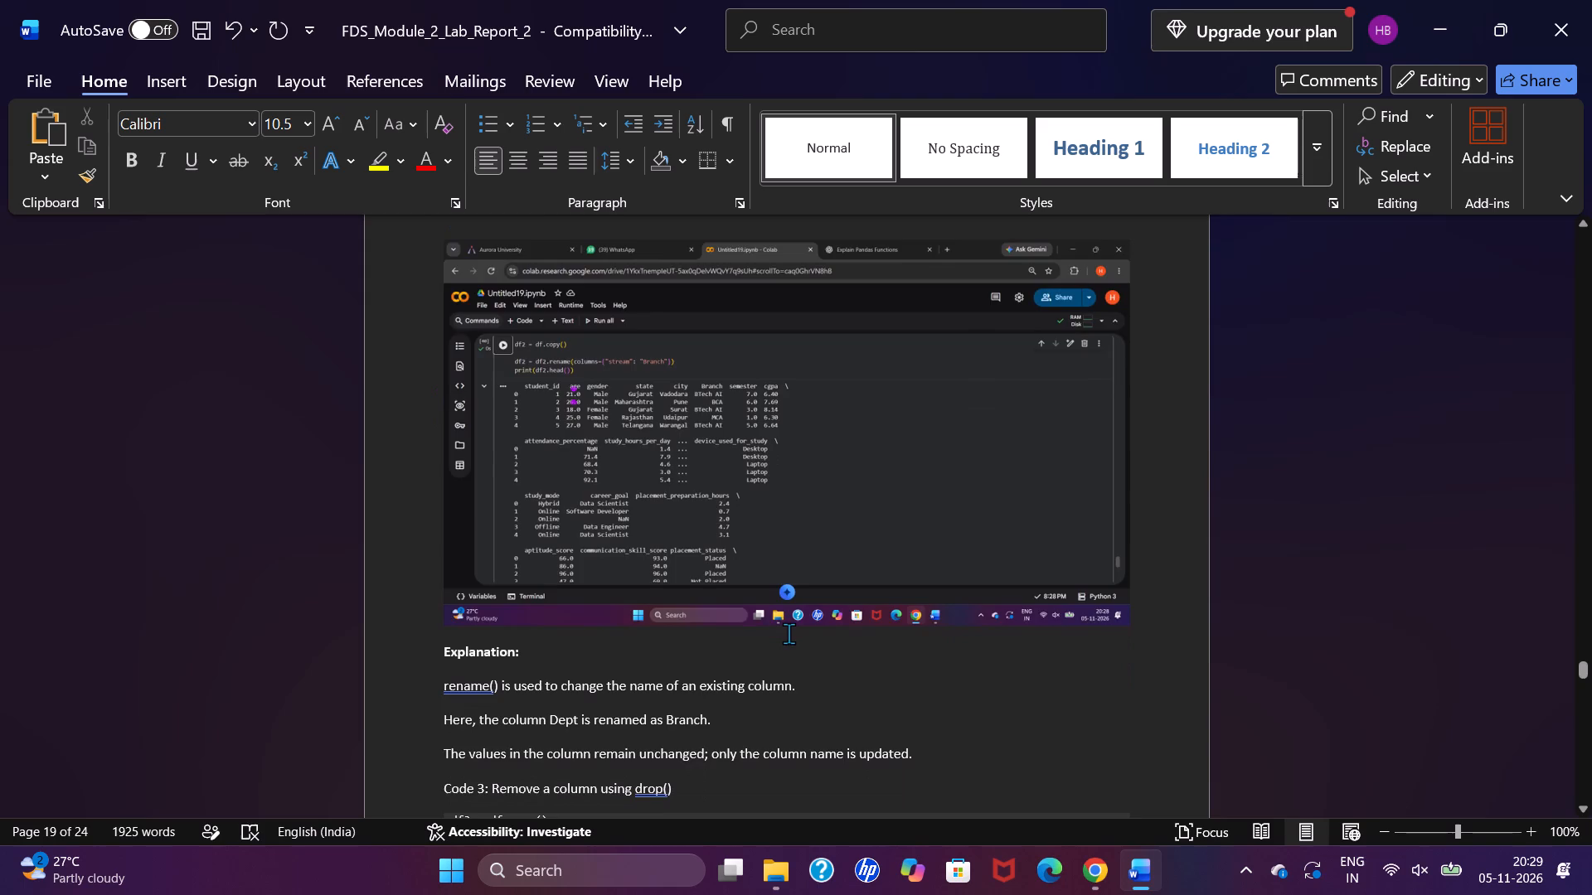
scroll(789, 633, "down", 3)
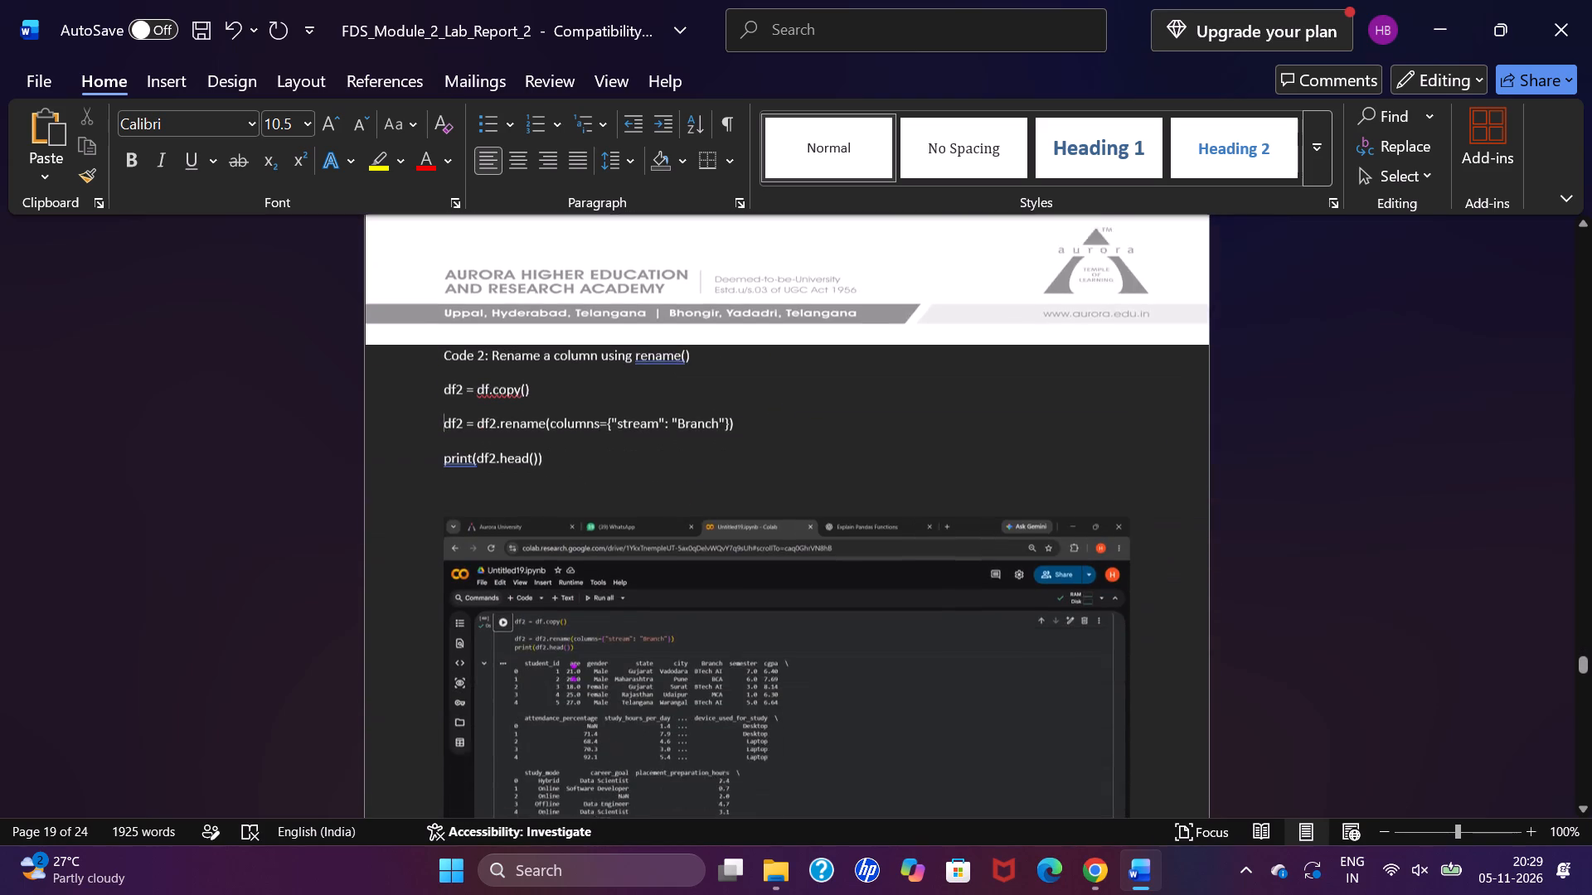
scroll(789, 633, "down", 1)
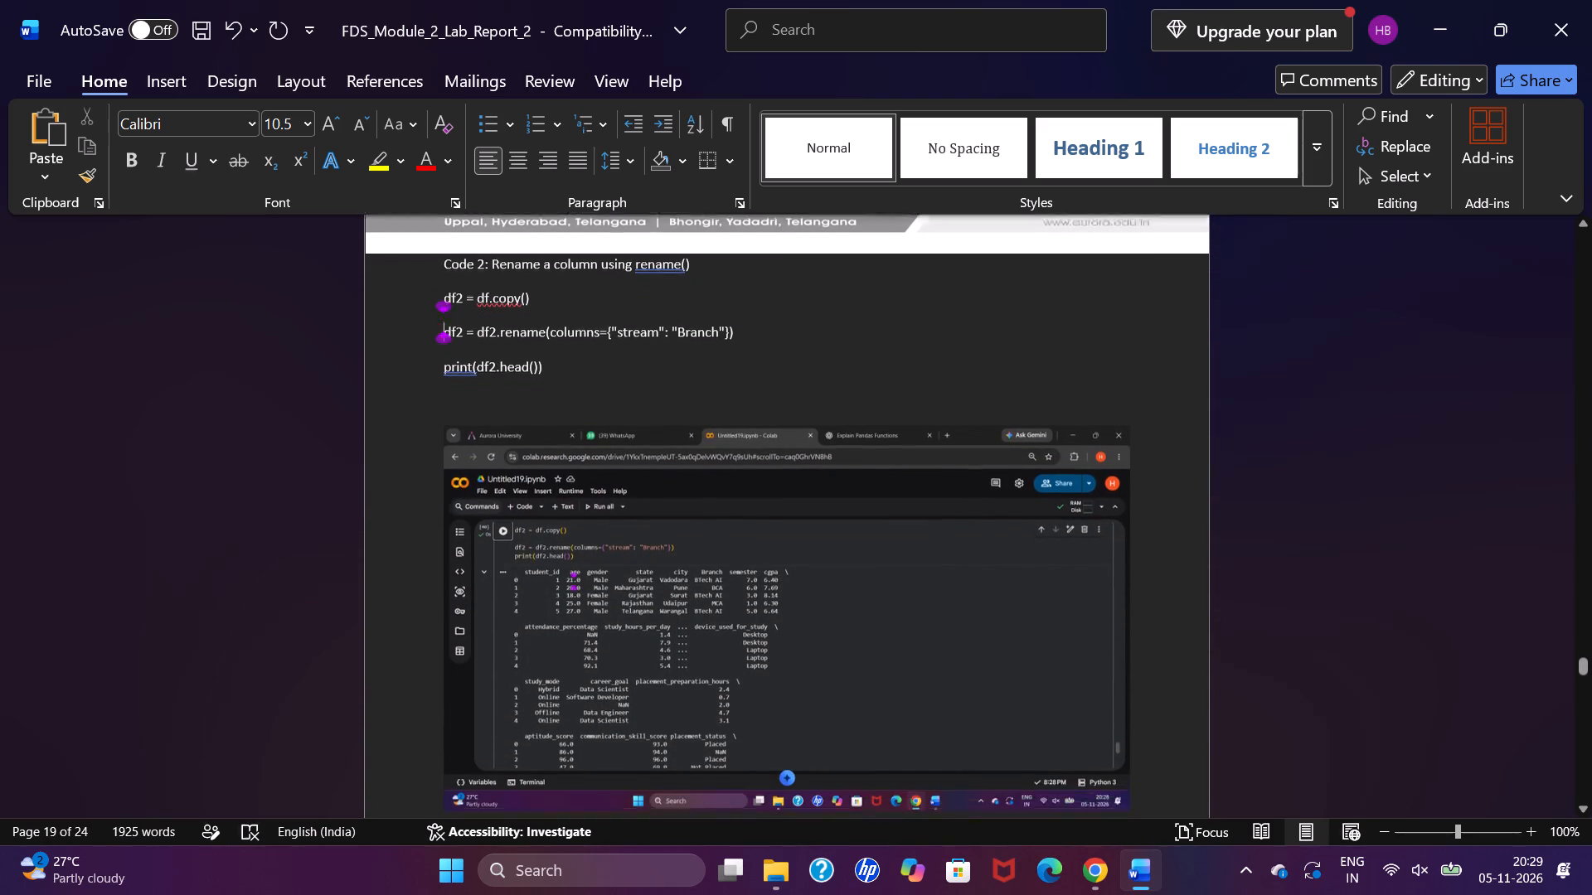
scroll(789, 633, "down", 1)
scroll(789, 633, "up", 1)
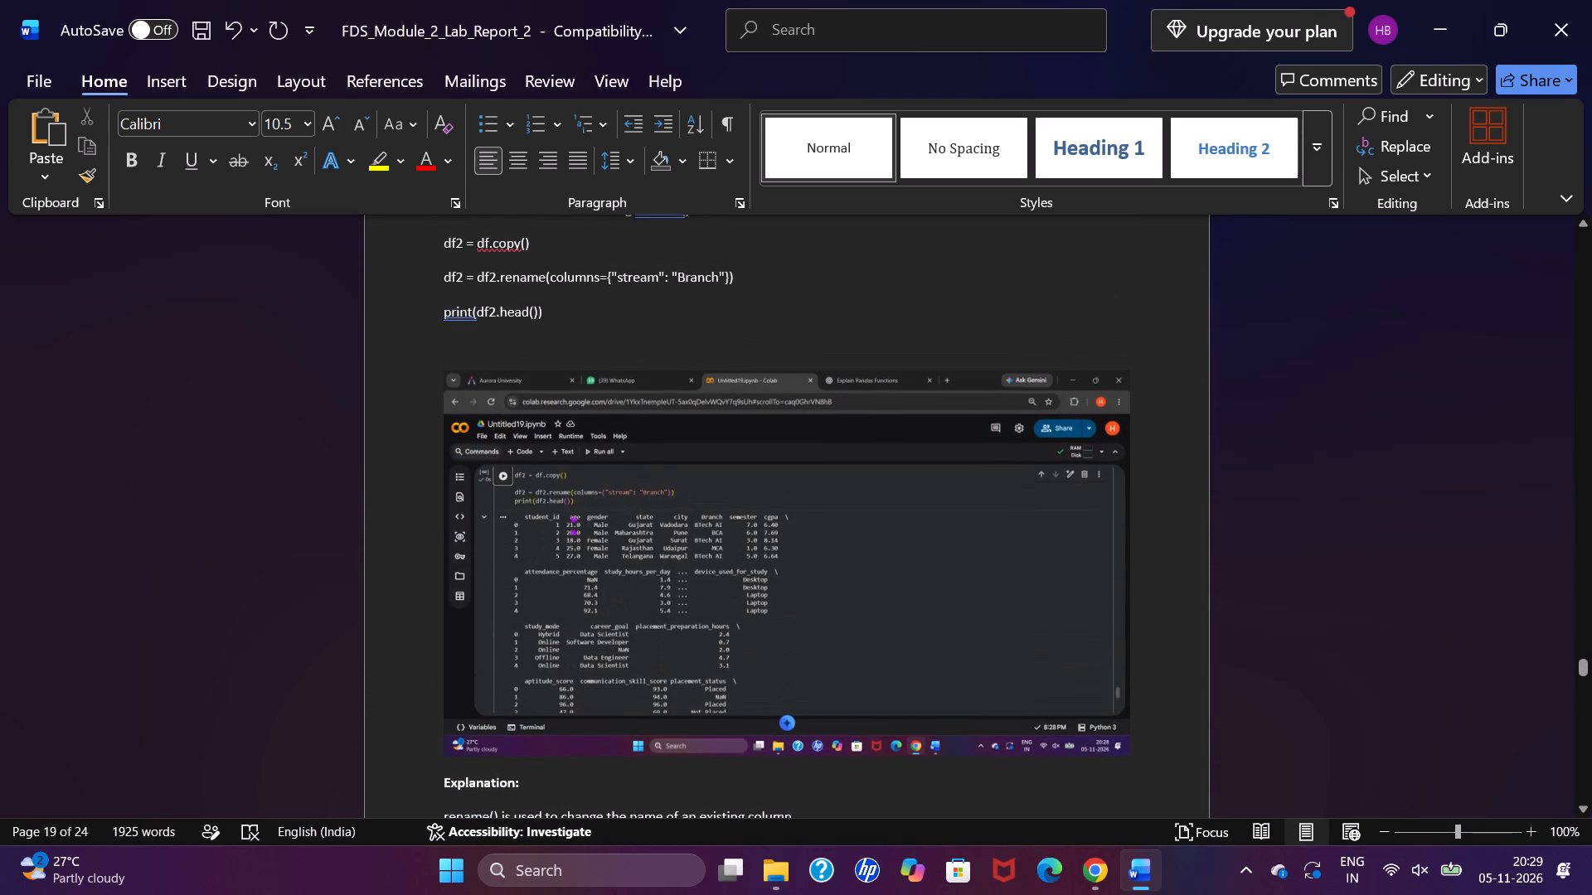
left_click(520, 351)
key("BackSpace")
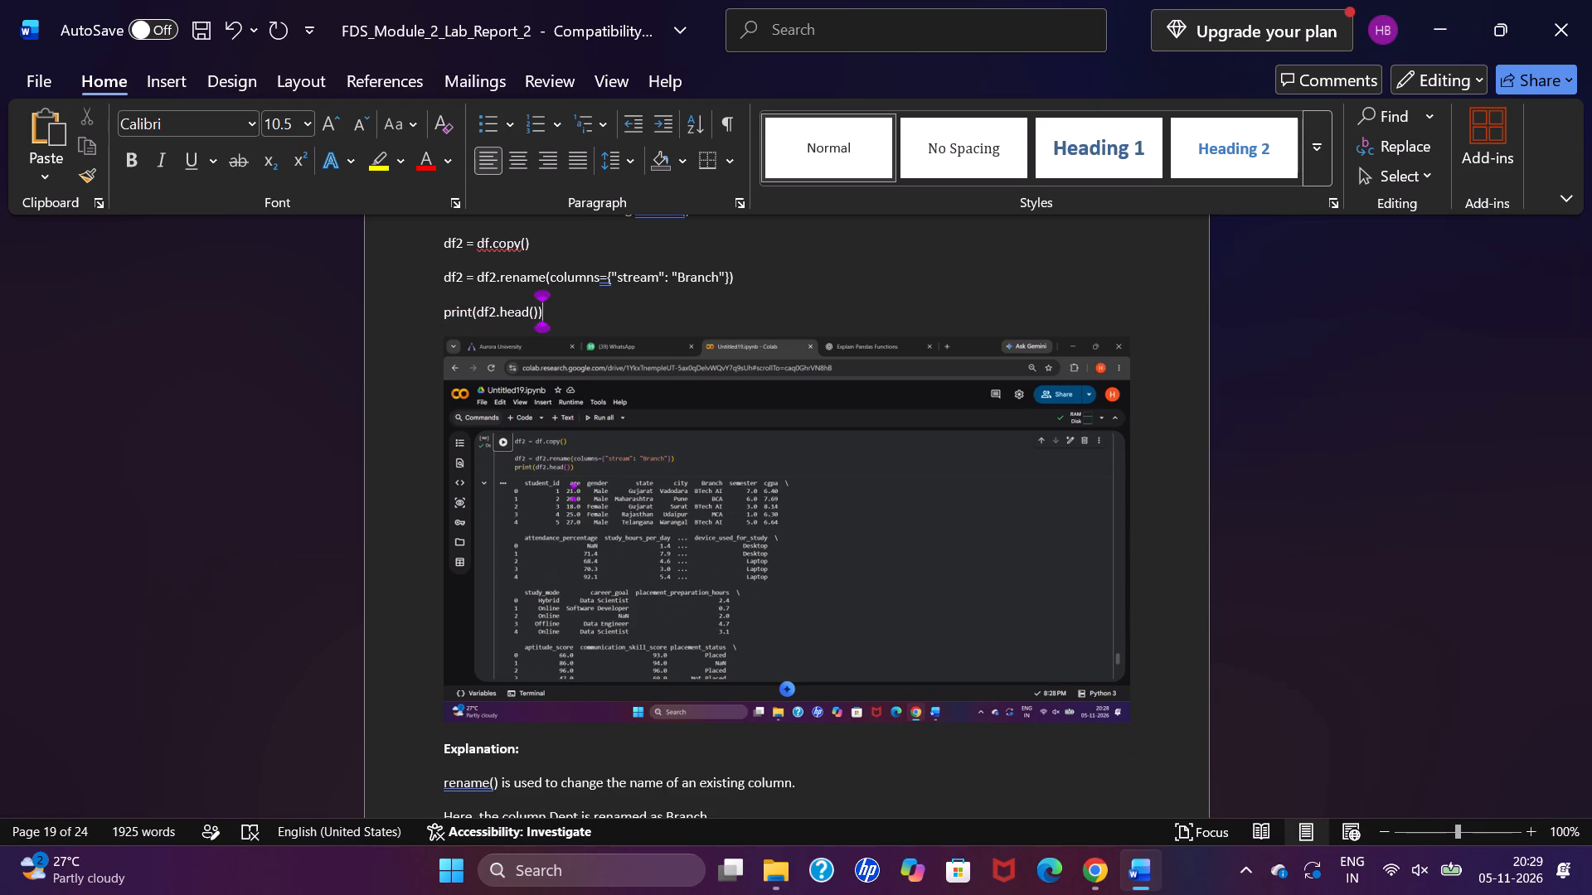
Copy the drop() code under "Code 3: Remove a column using drop()" and delete its code box.
scroll(574, 464, "down", 3)
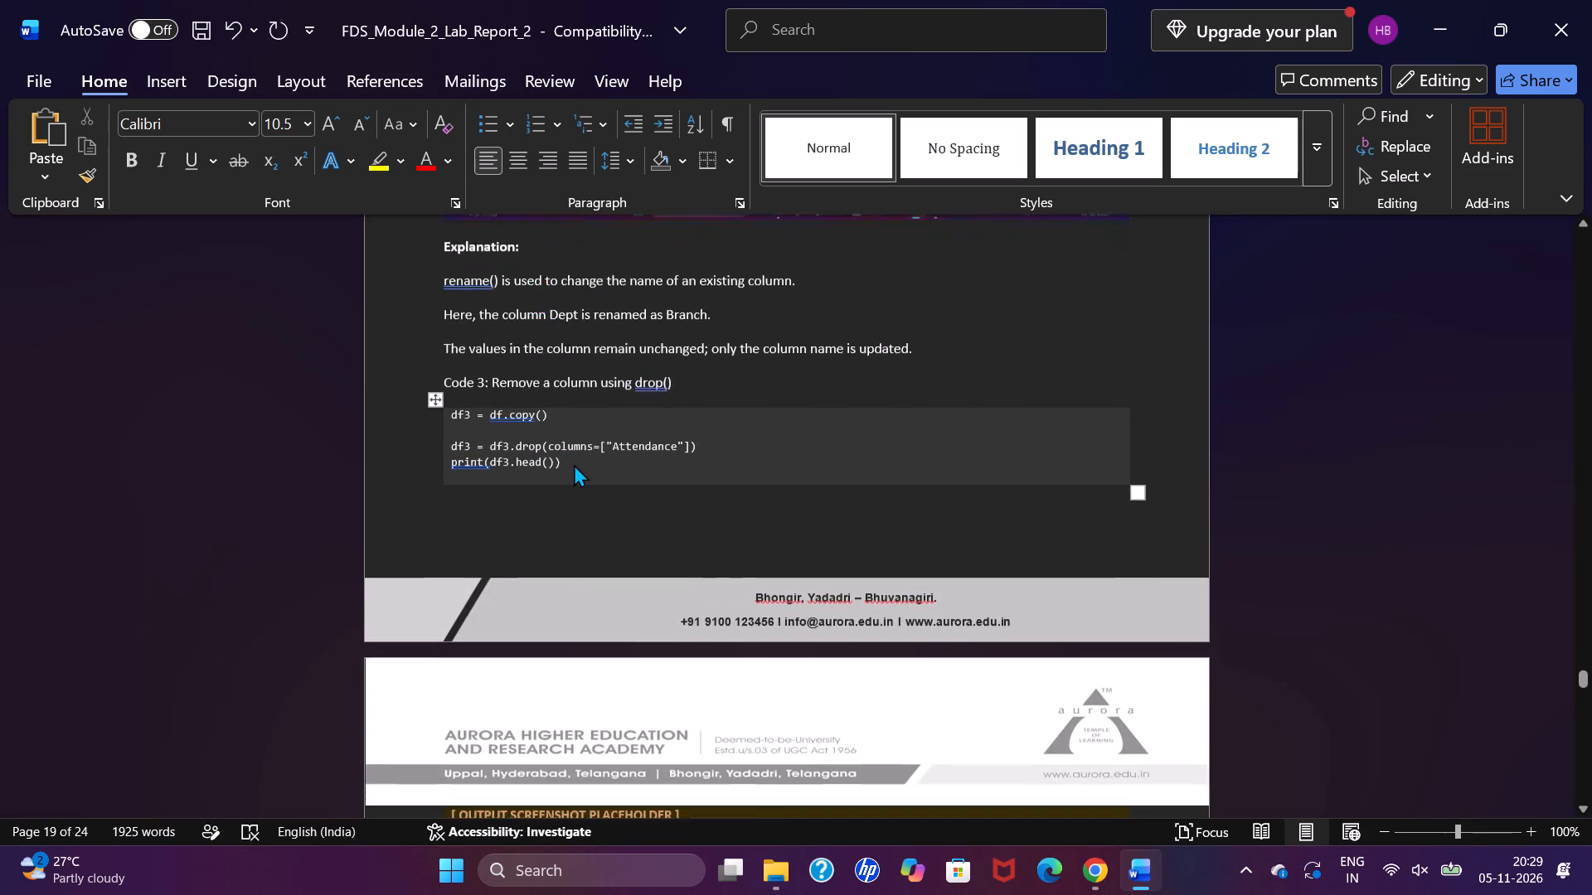
scroll(574, 464, "down", 1)
scroll(574, 464, "up", 1)
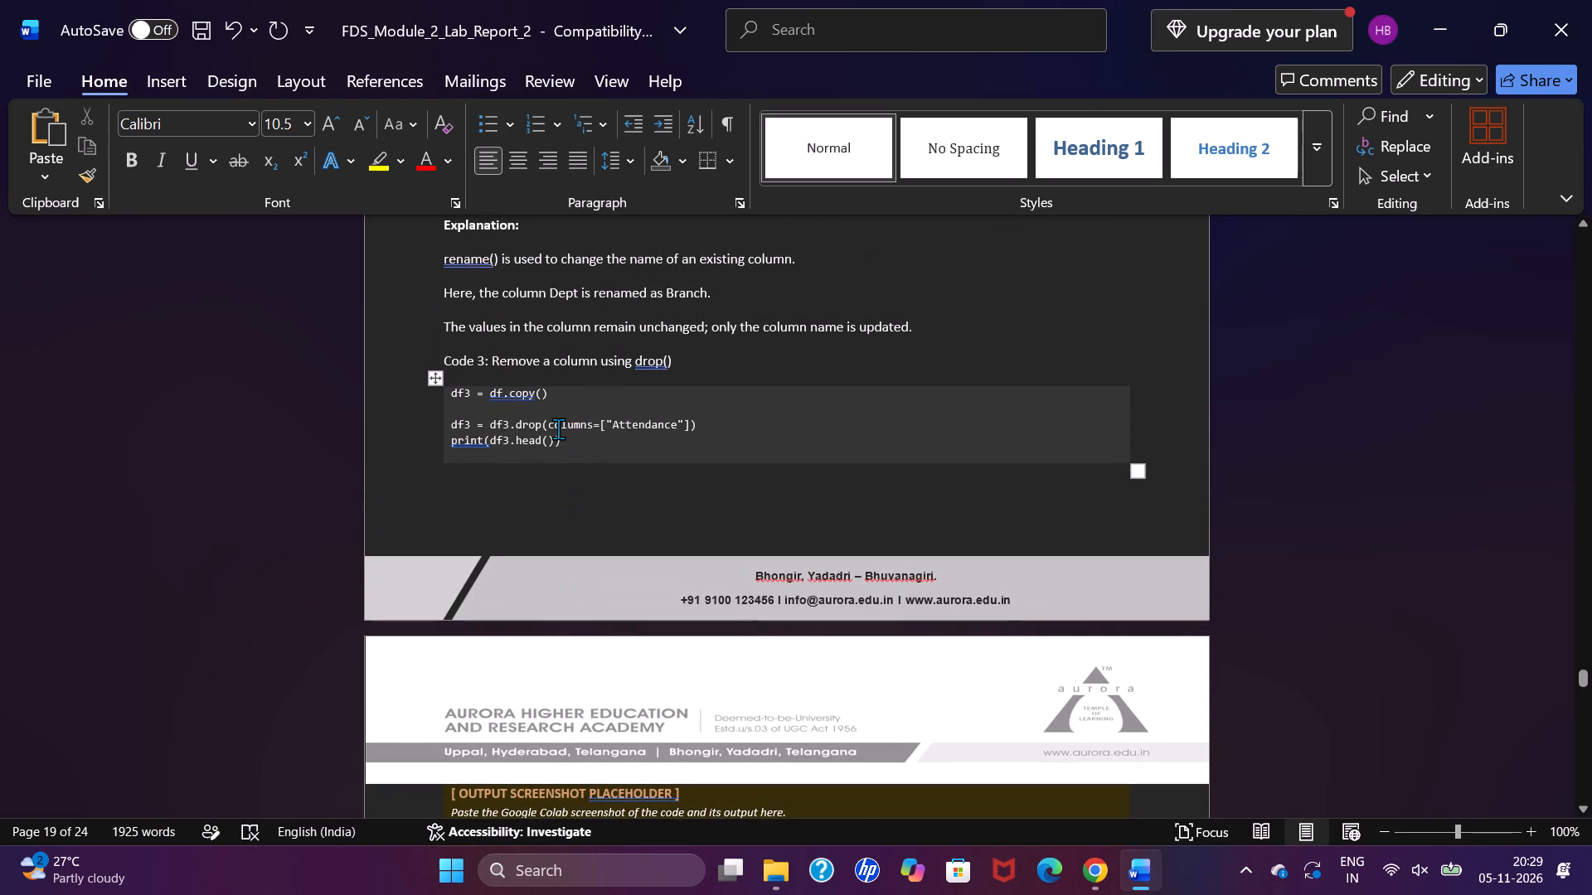
left_click_drag(569, 438, 478, 379)
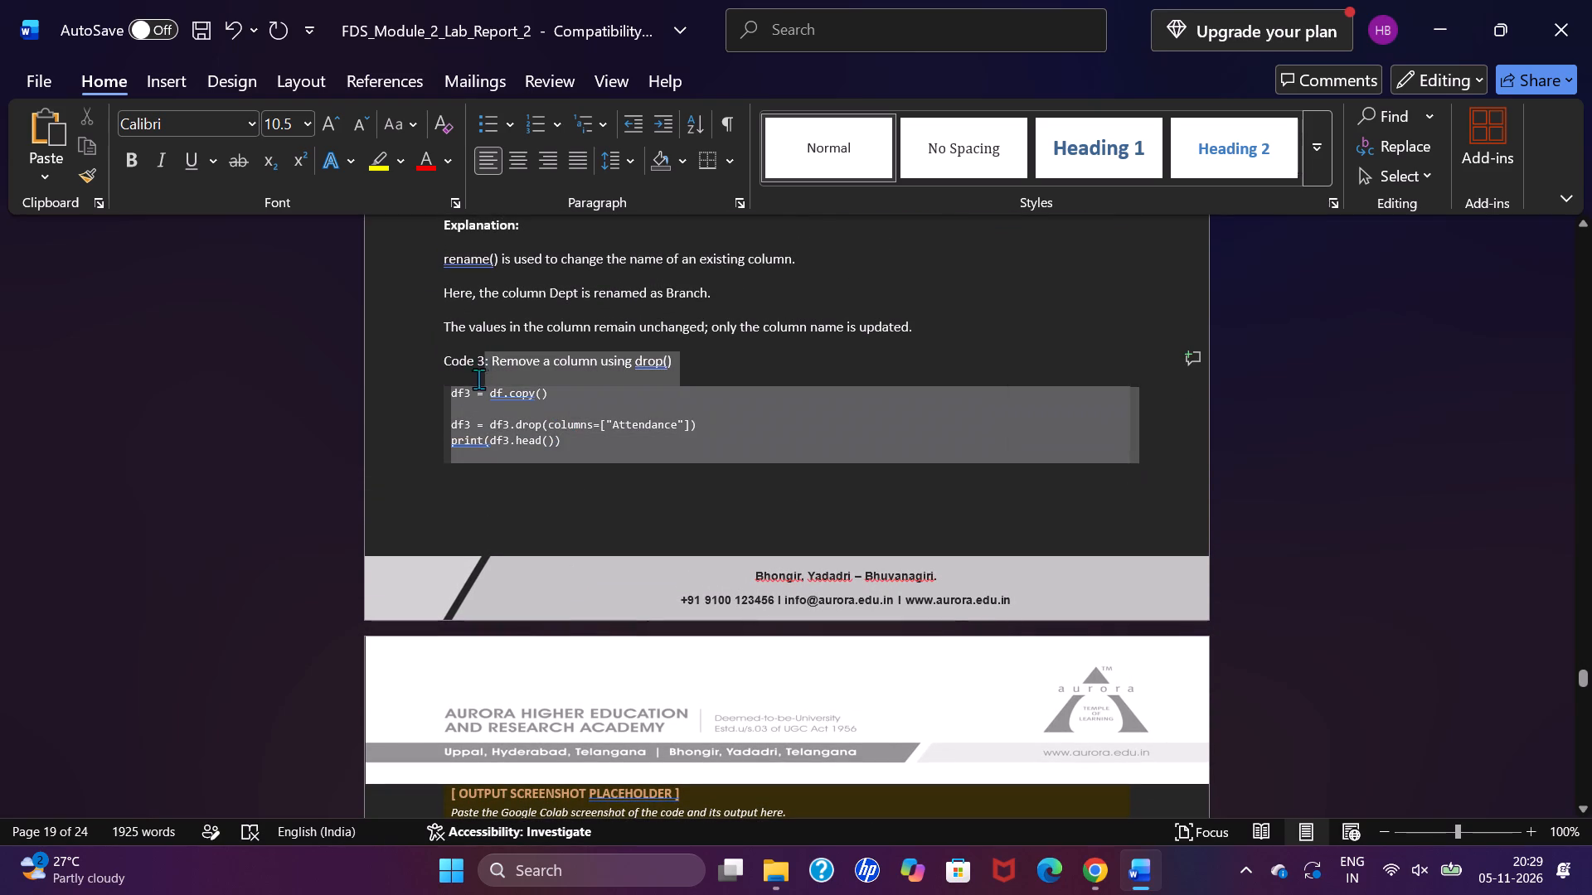
left_click_drag(478, 379, 459, 391)
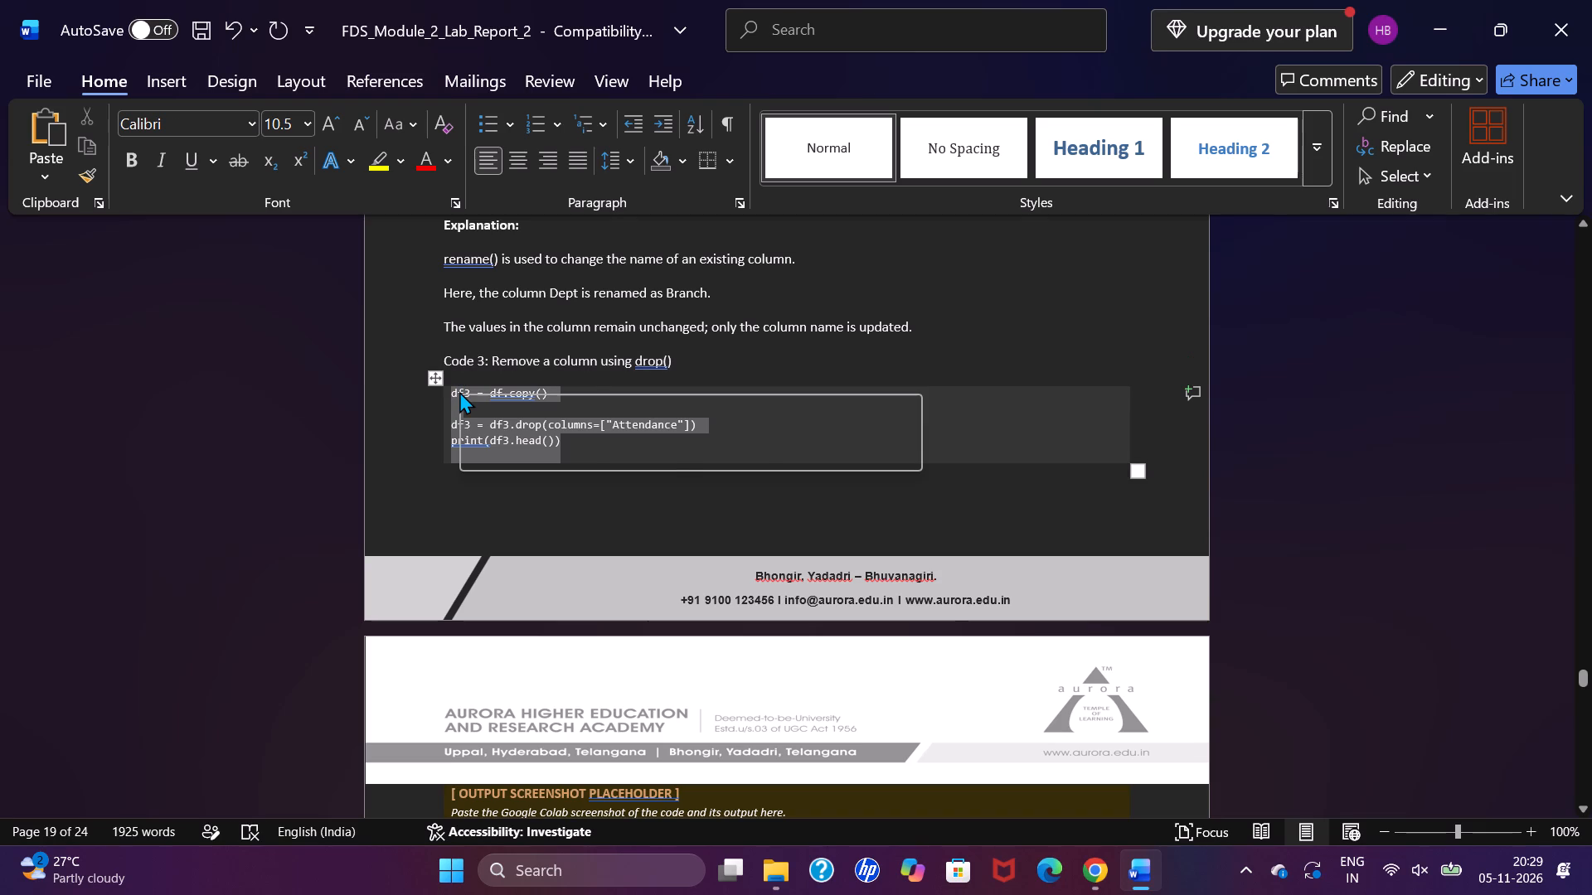
key("ctrl+c")
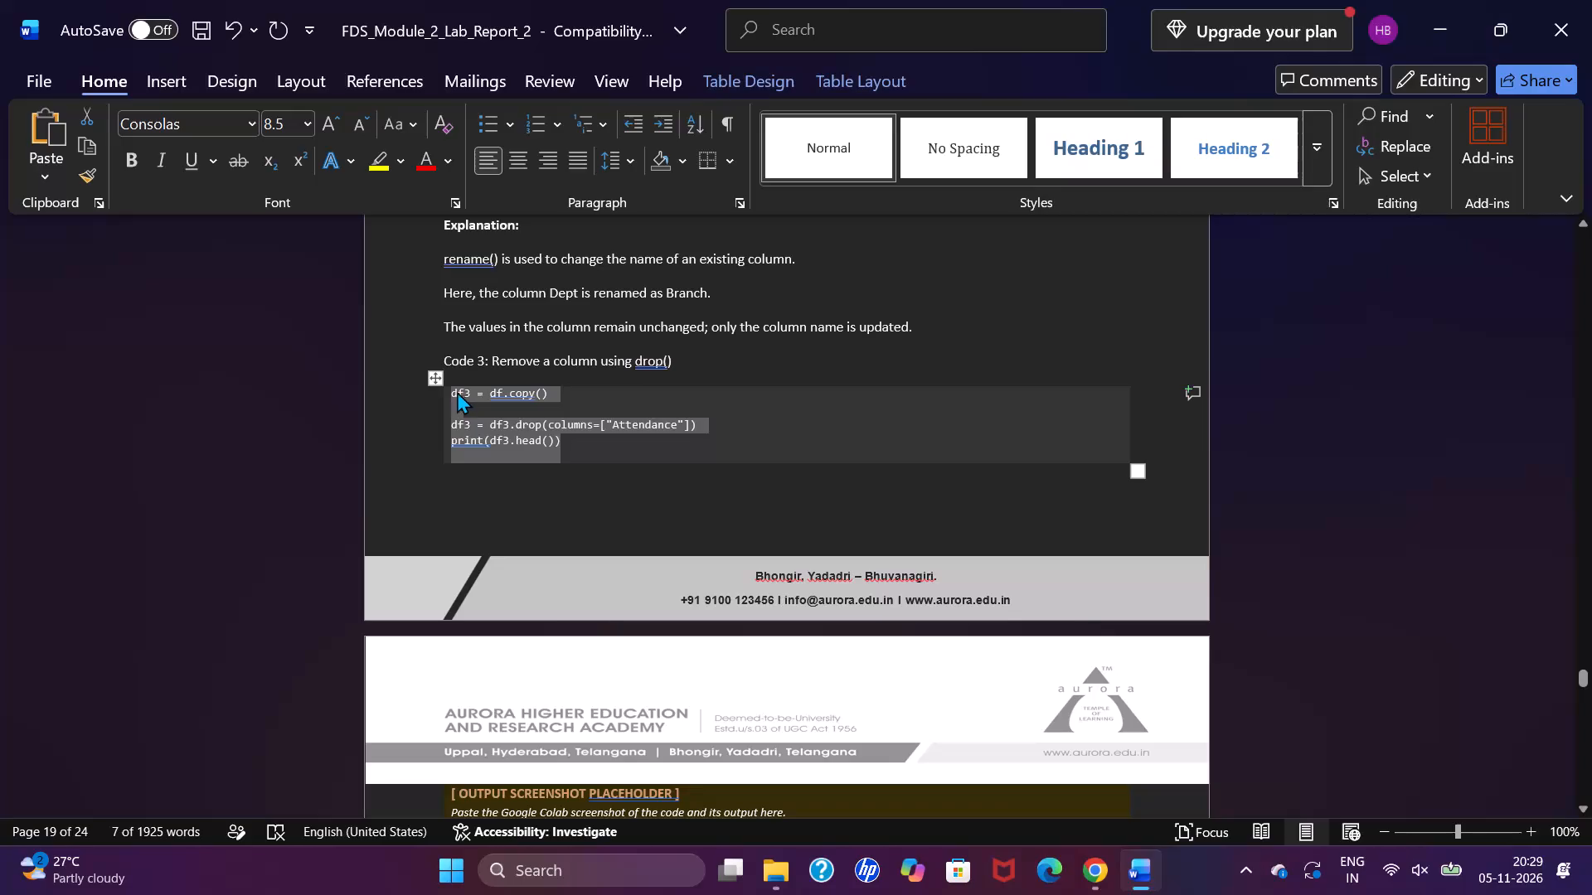
left_click(434, 385)
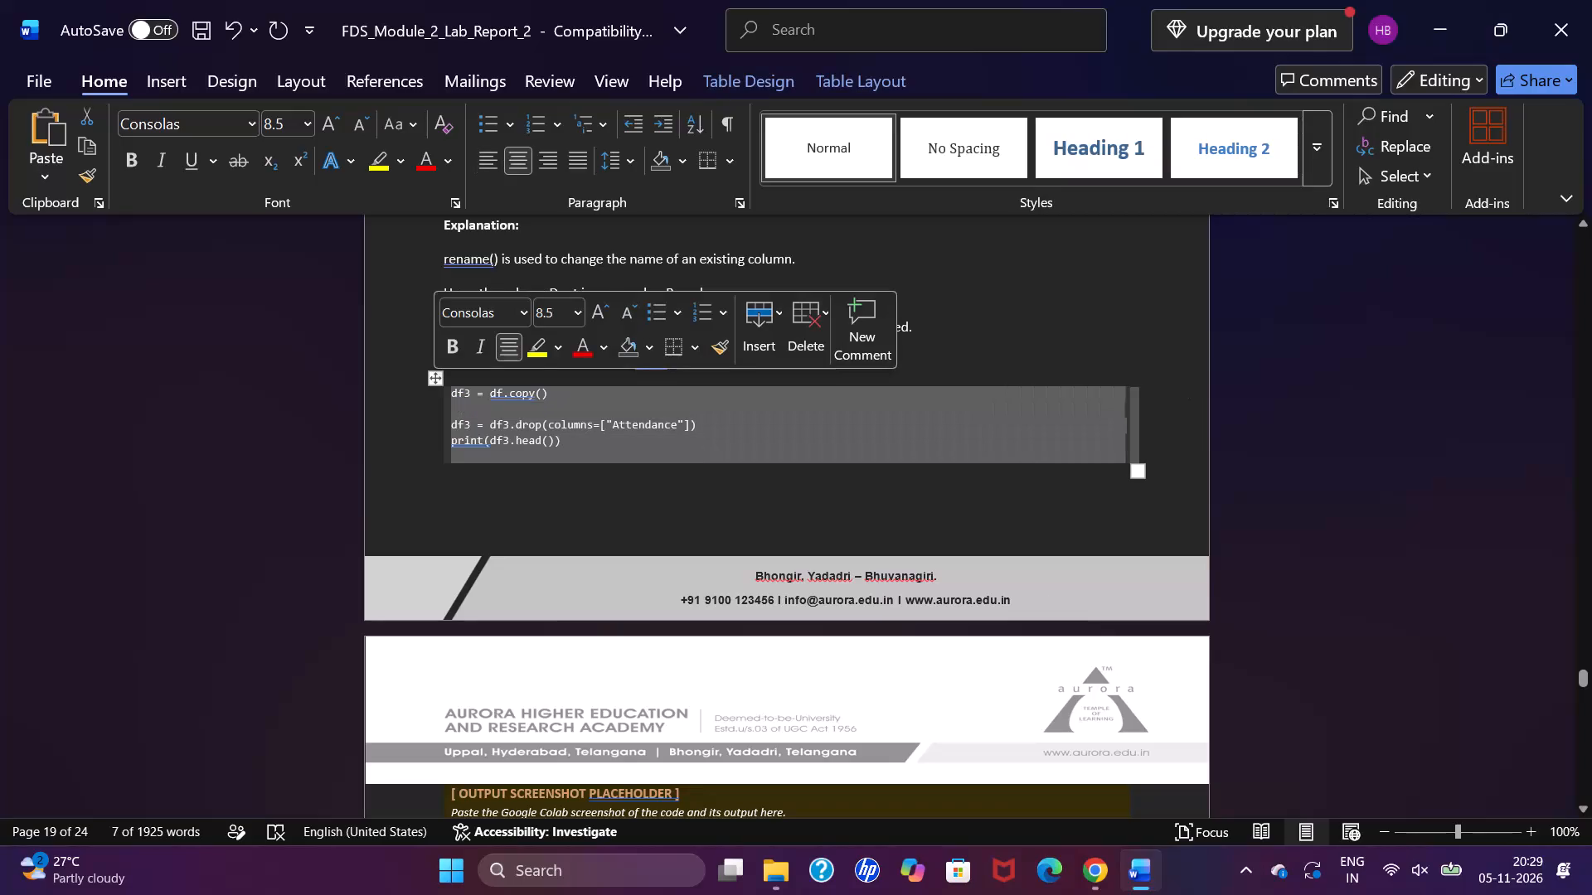
key("BackSpace")
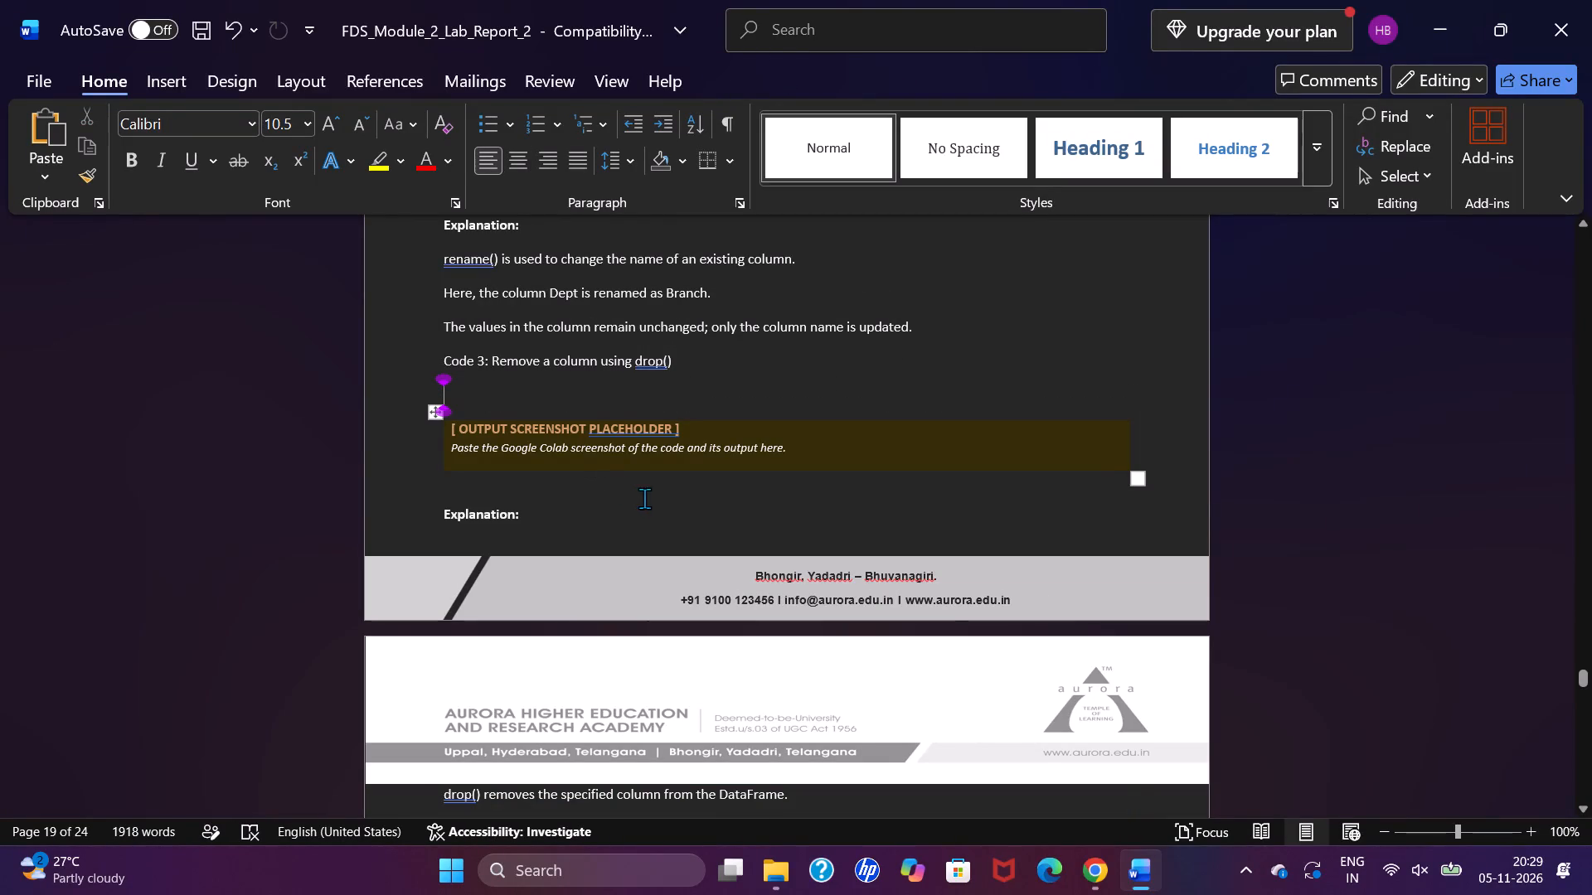
left_click(1090, 877)
left_click(948, 2)
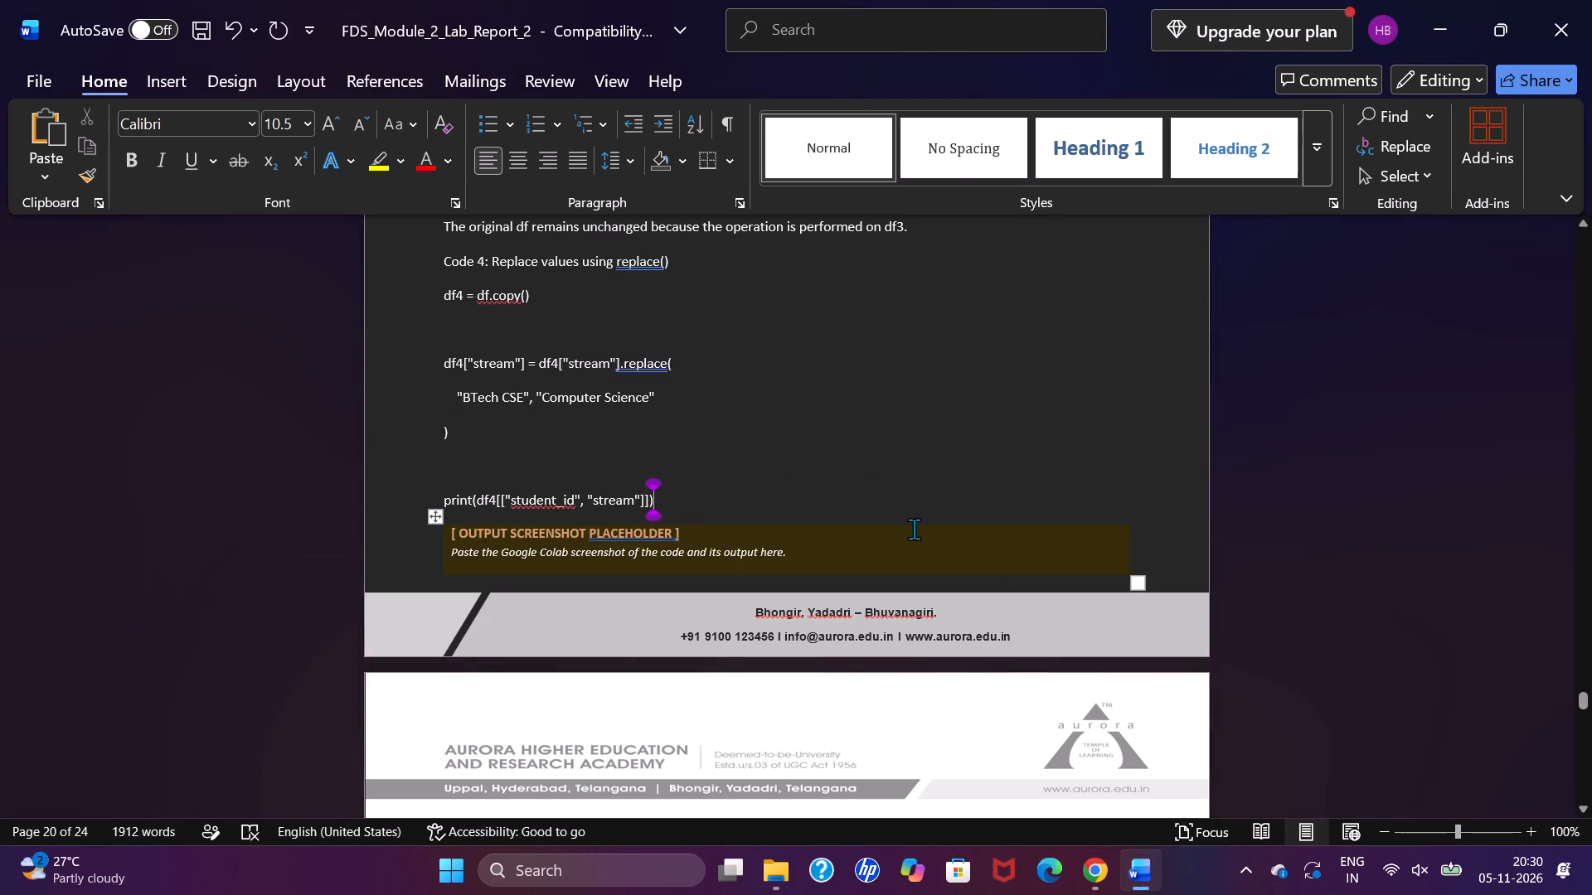
Remove the blank line above print(df4[["student_id", "stream"]]) in the pasted Code 4.
key("Left")
key("Left")
key("Left")
key("Left")
key("Left")
key("Left")
key("Left")
key("Left")
key("Left")
key("Left")
key("Left")
key("Left")
key("Left")
key("Left")
key("Left")
key("Left")
key("Left")
key("Left")
key("Left")
key("Left")
key("Left")
key("Left")
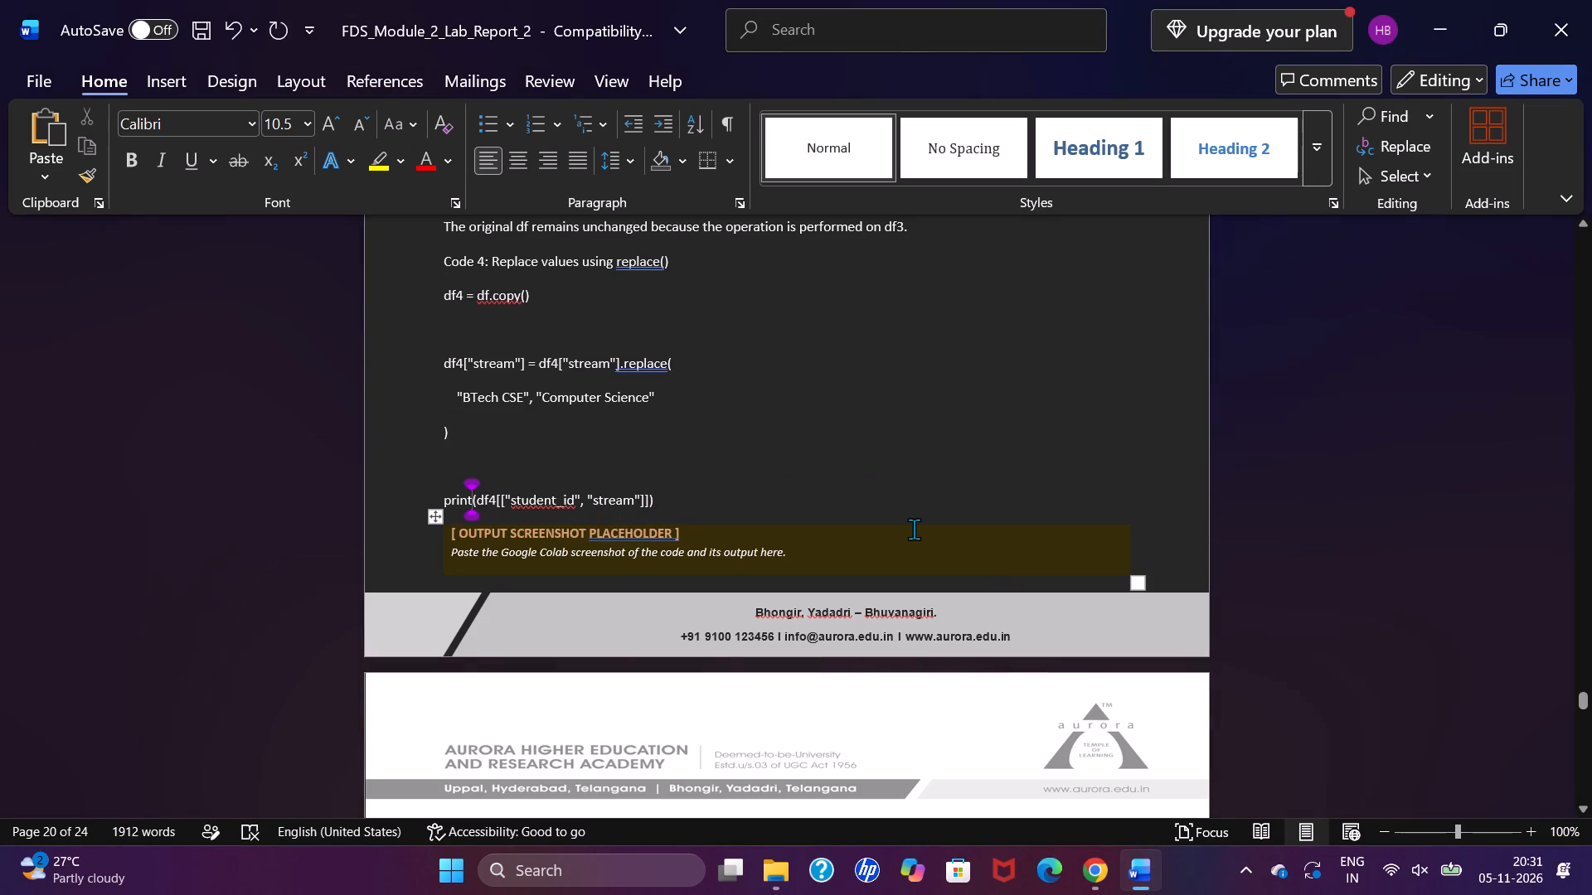
key("Left")
key("Left")
key("Left")
key("Left")
key("Left")
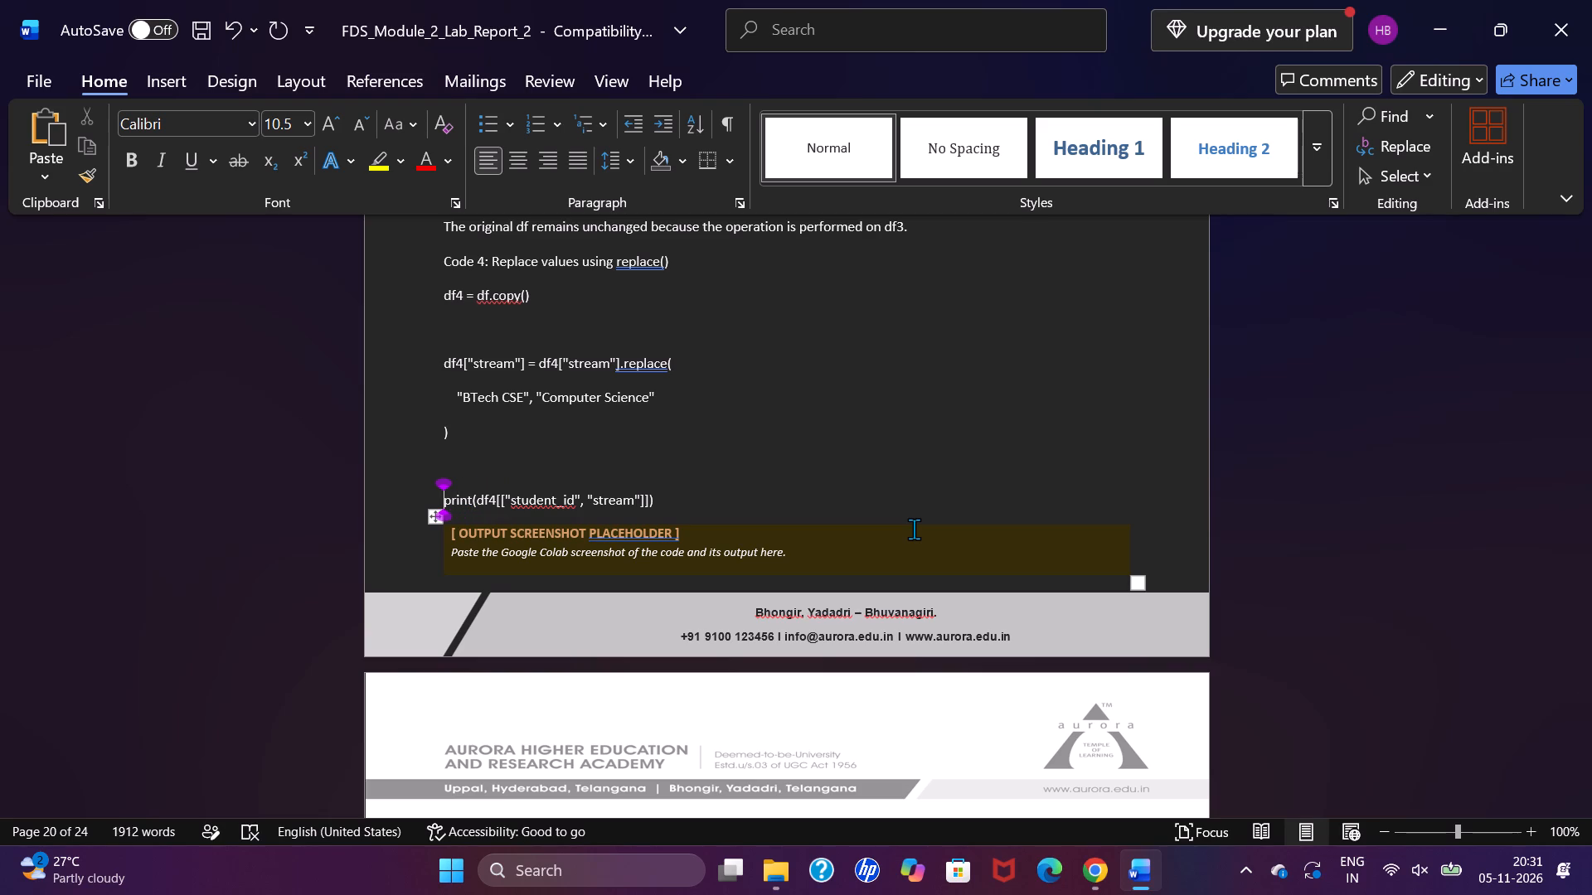
key("BackSpace")
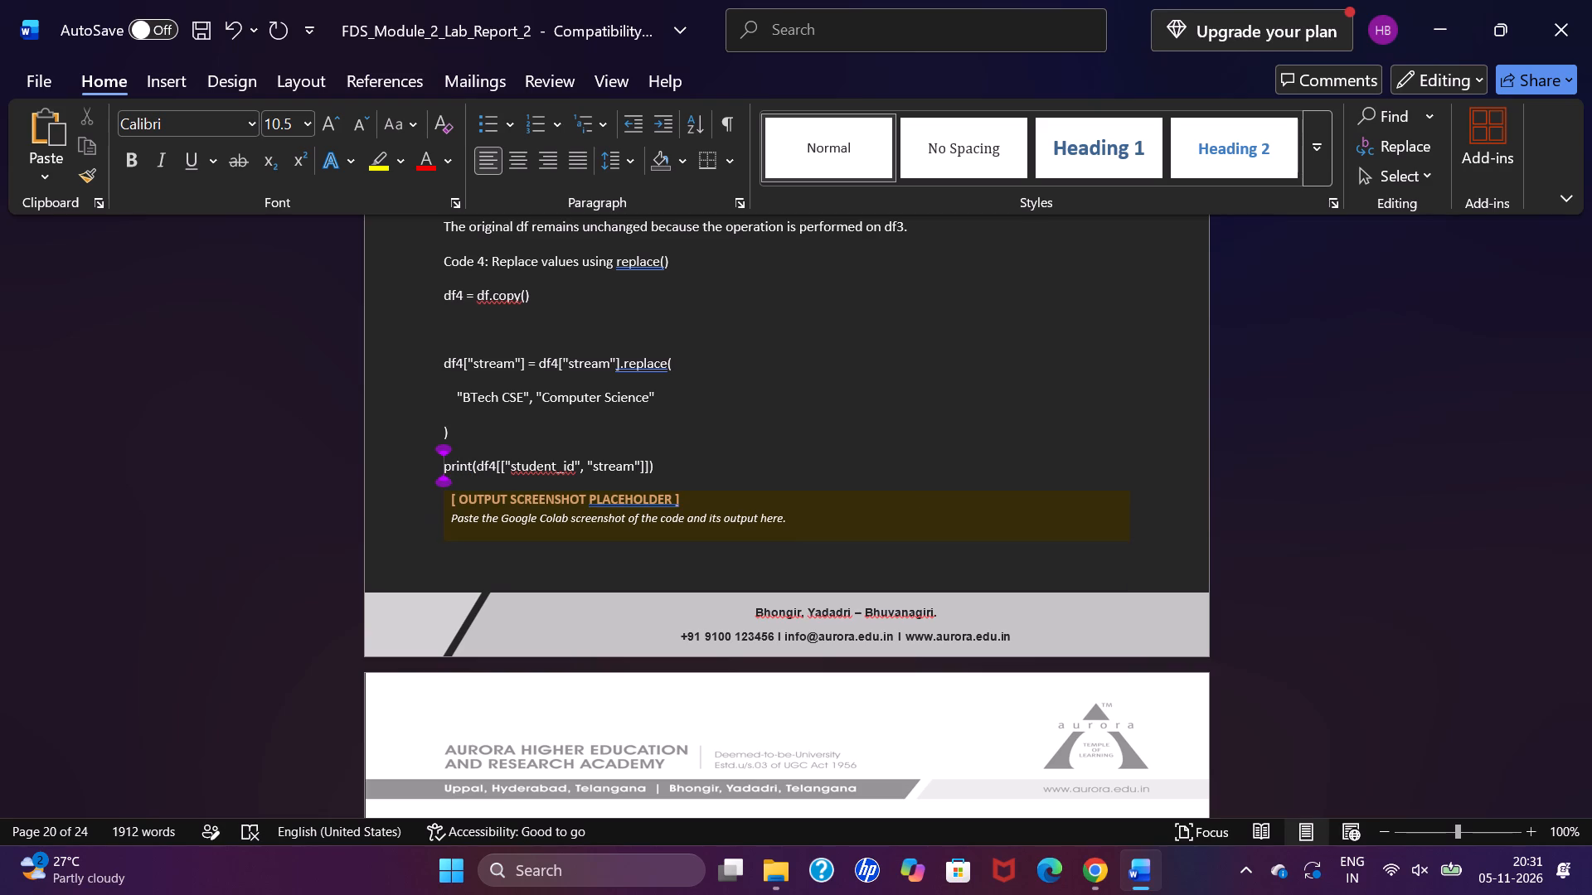
Join the split replace() call into one line: df4["stream"] = df4["stream"].replace("BTech CSE", "Computer Science").
key("Up")
key("BackSpace")
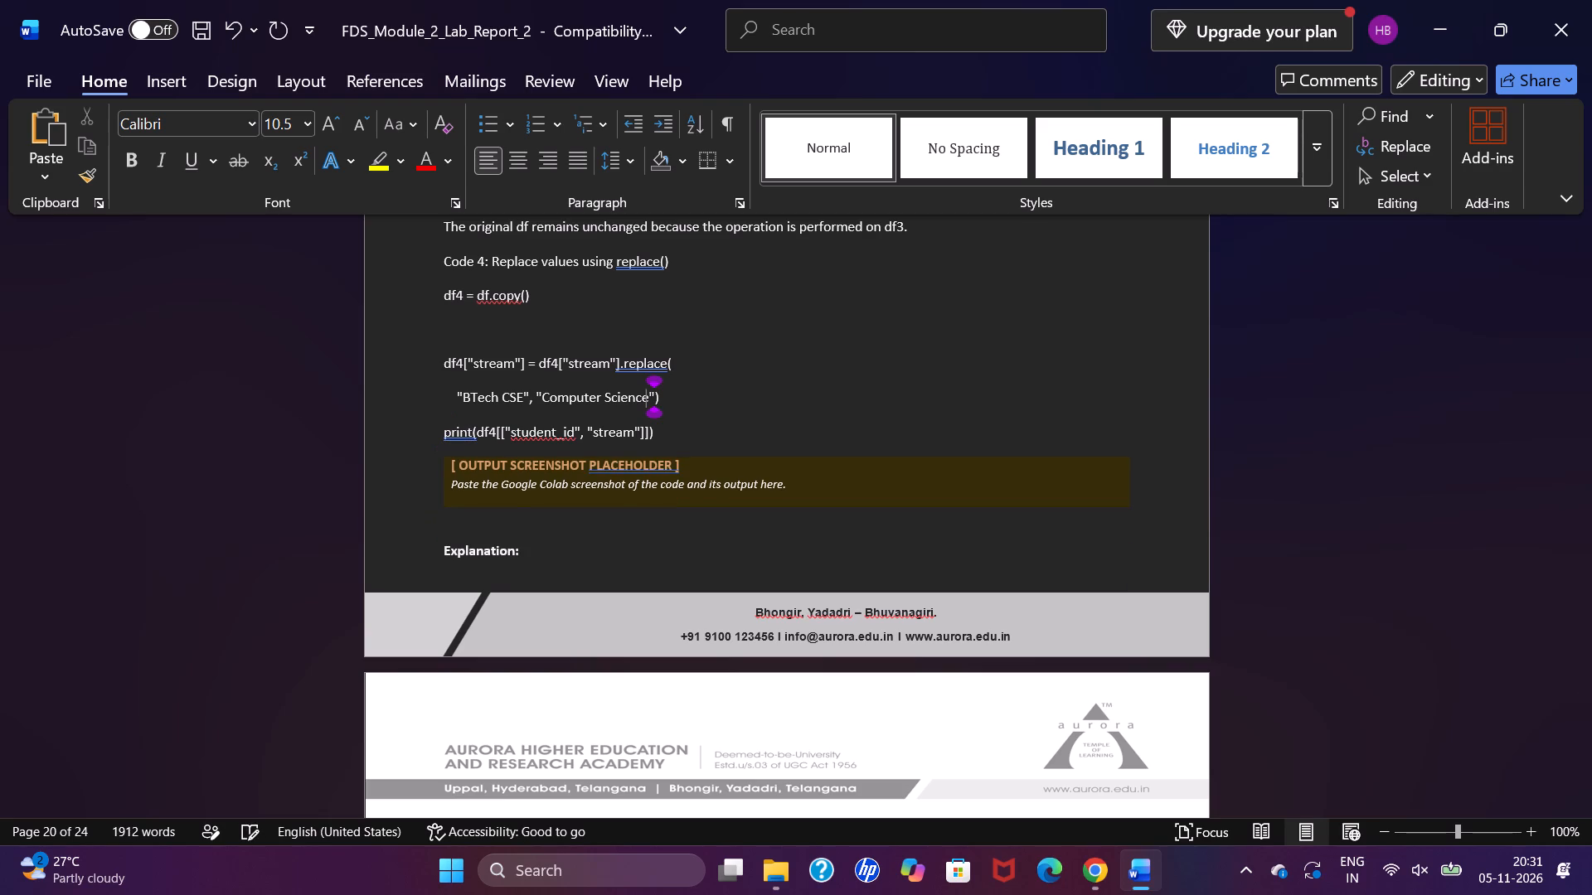
key("Left")
key("Left")
key("Left")
key("Left")
key("Left")
key("Left")
key("Left")
key("Left")
key("Left")
key("Left")
key("Left")
key("Left")
key("Left")
key("Left")
key("Left")
key("Left")
key("Left")
key("Left")
key("Left")
key("Left")
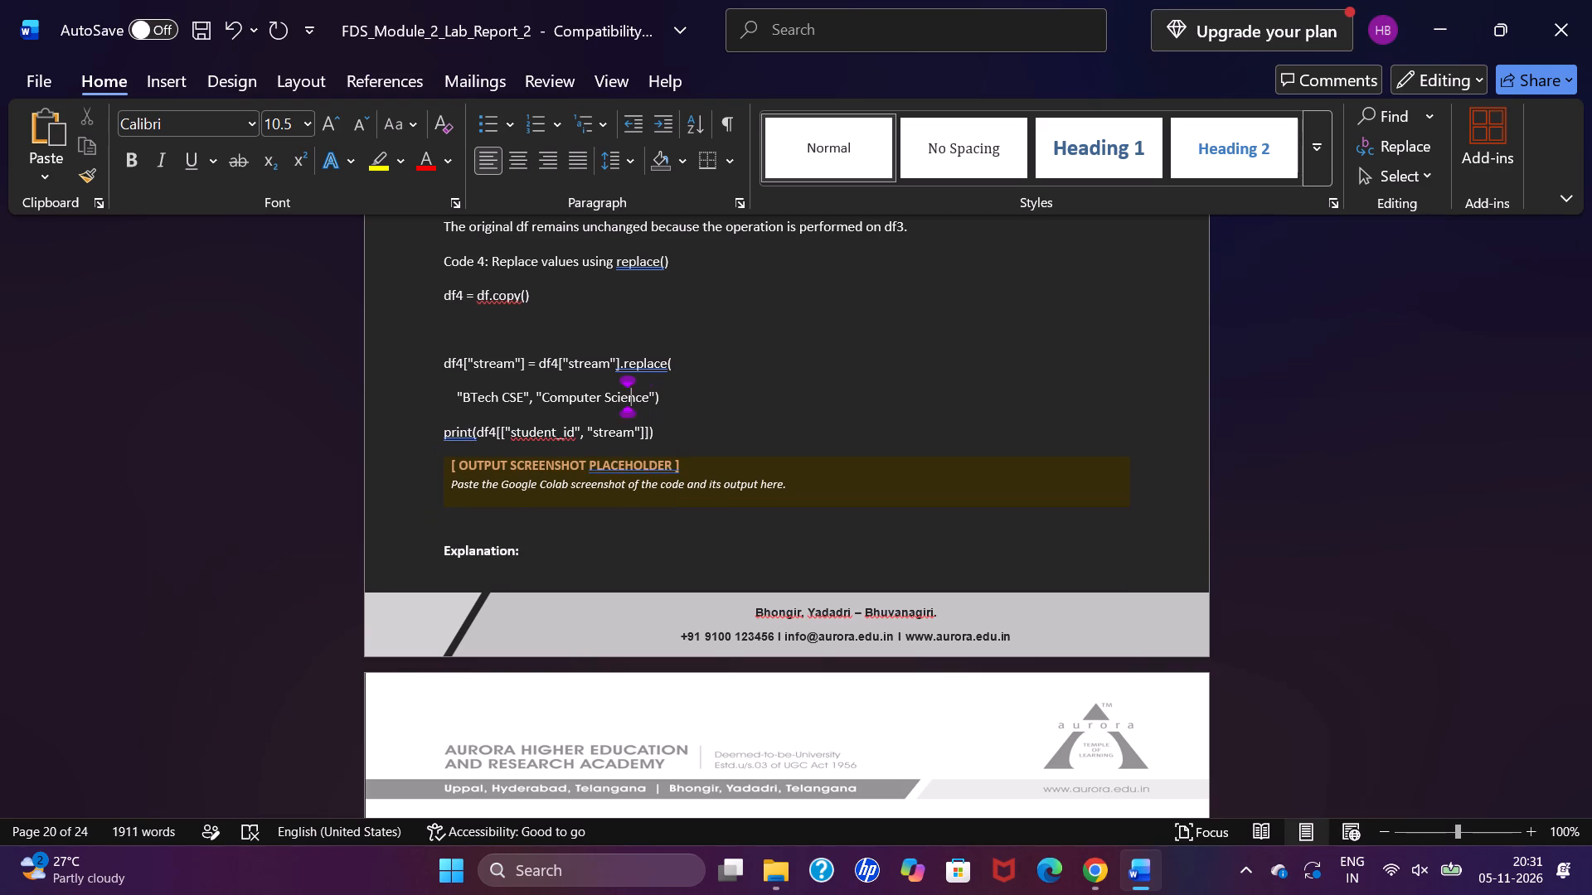
key("Left")
key("Left")
key("Left")
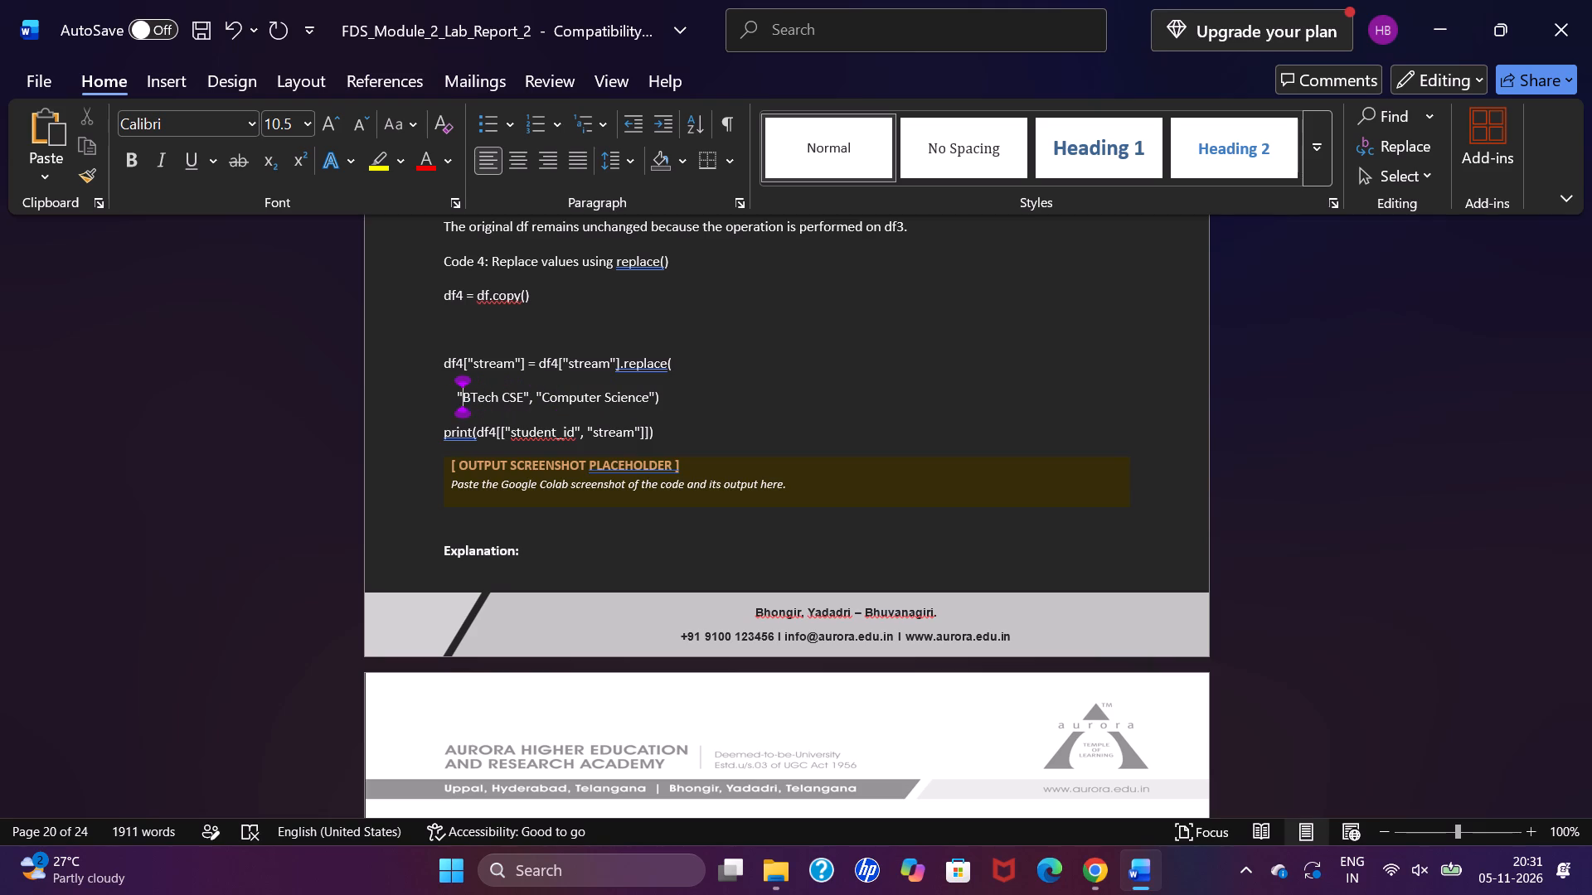
key("Left")
key("BackSpace")
key("BackSpace")
key("BackSpace")
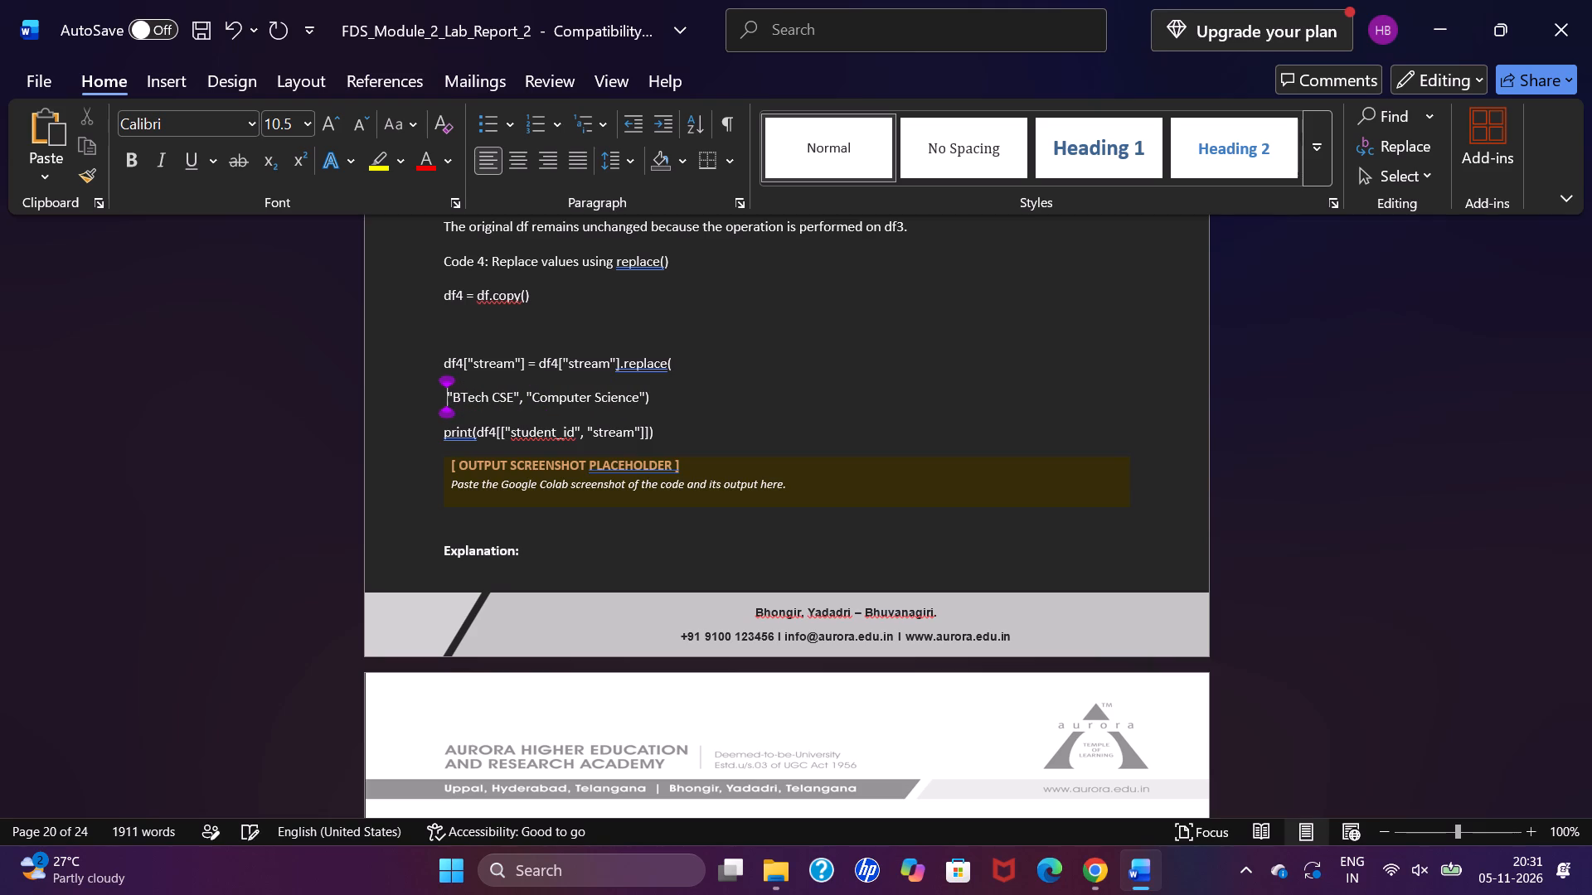
key("BackSpace")
key("BackSpace")
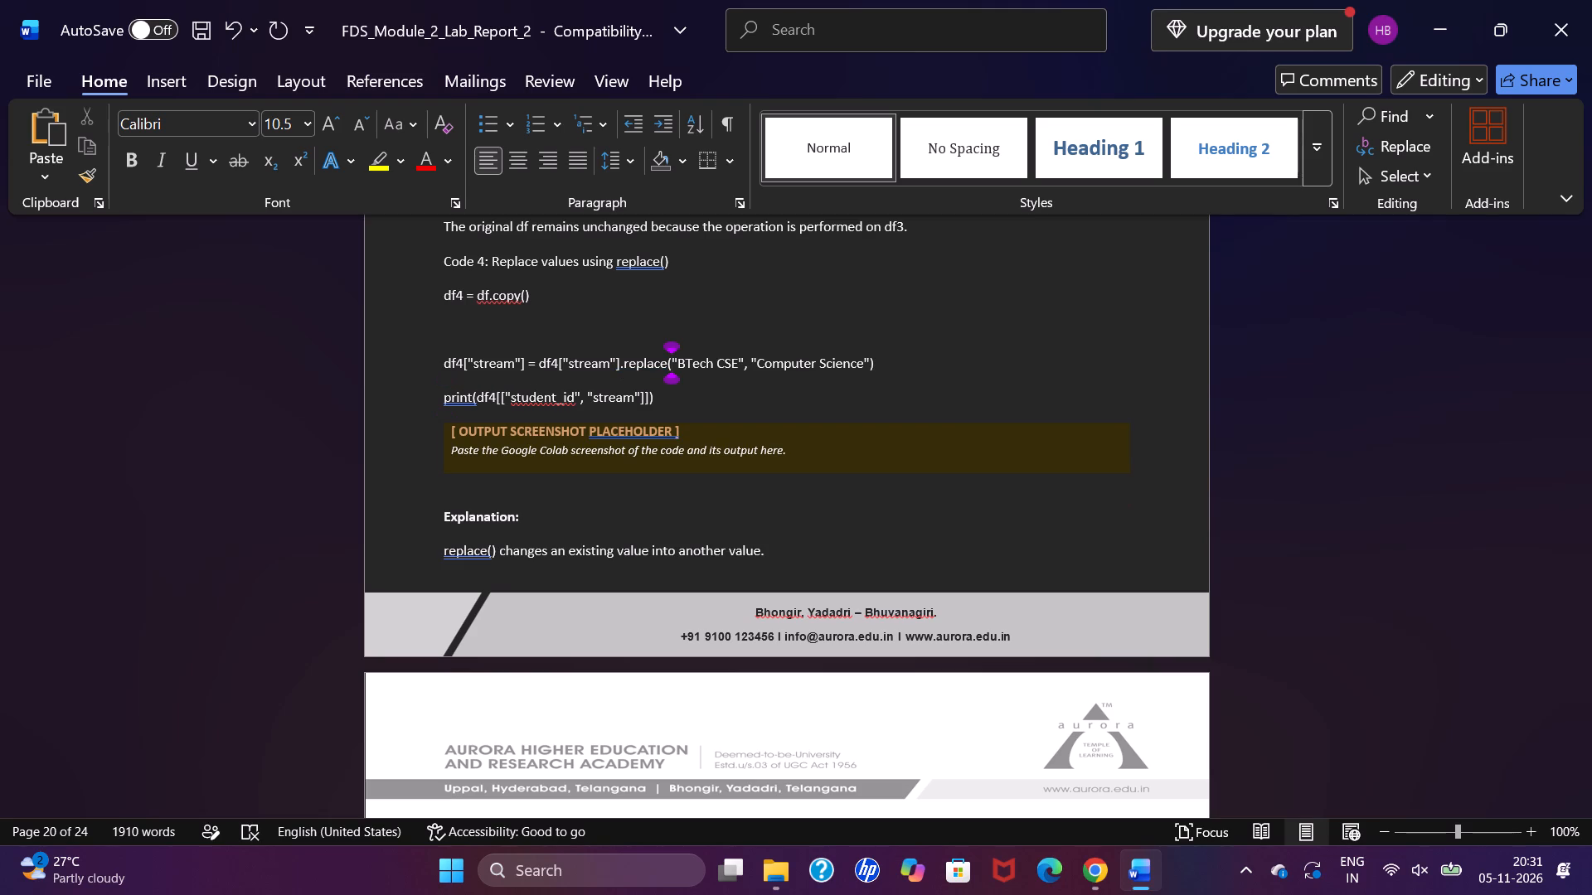
Remove the blank line between df4 = df.copy() and the df4["stream"] assignment.
key("Left")
key("Left")
key("Left")
key("Left")
key("Left")
key("Left")
key("Left")
key("Left")
key("Left")
key("Left")
key("Left")
key("Left")
key("Left")
key("Left")
key("Left")
key("Left")
key("Left")
key("Left")
key("Left")
key("Left")
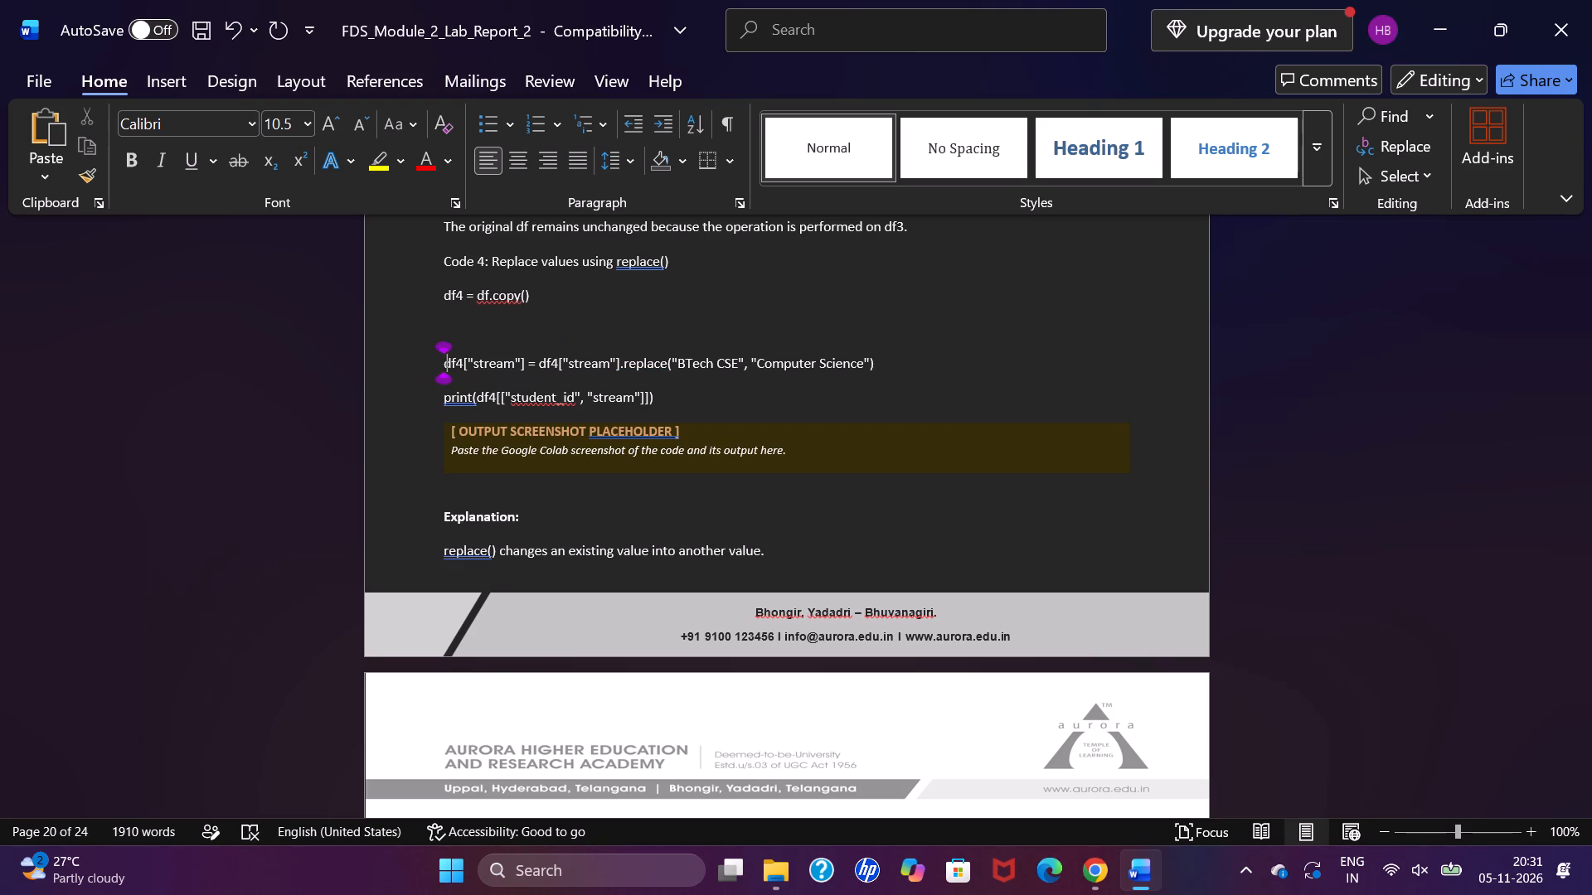
key("BackSpace")
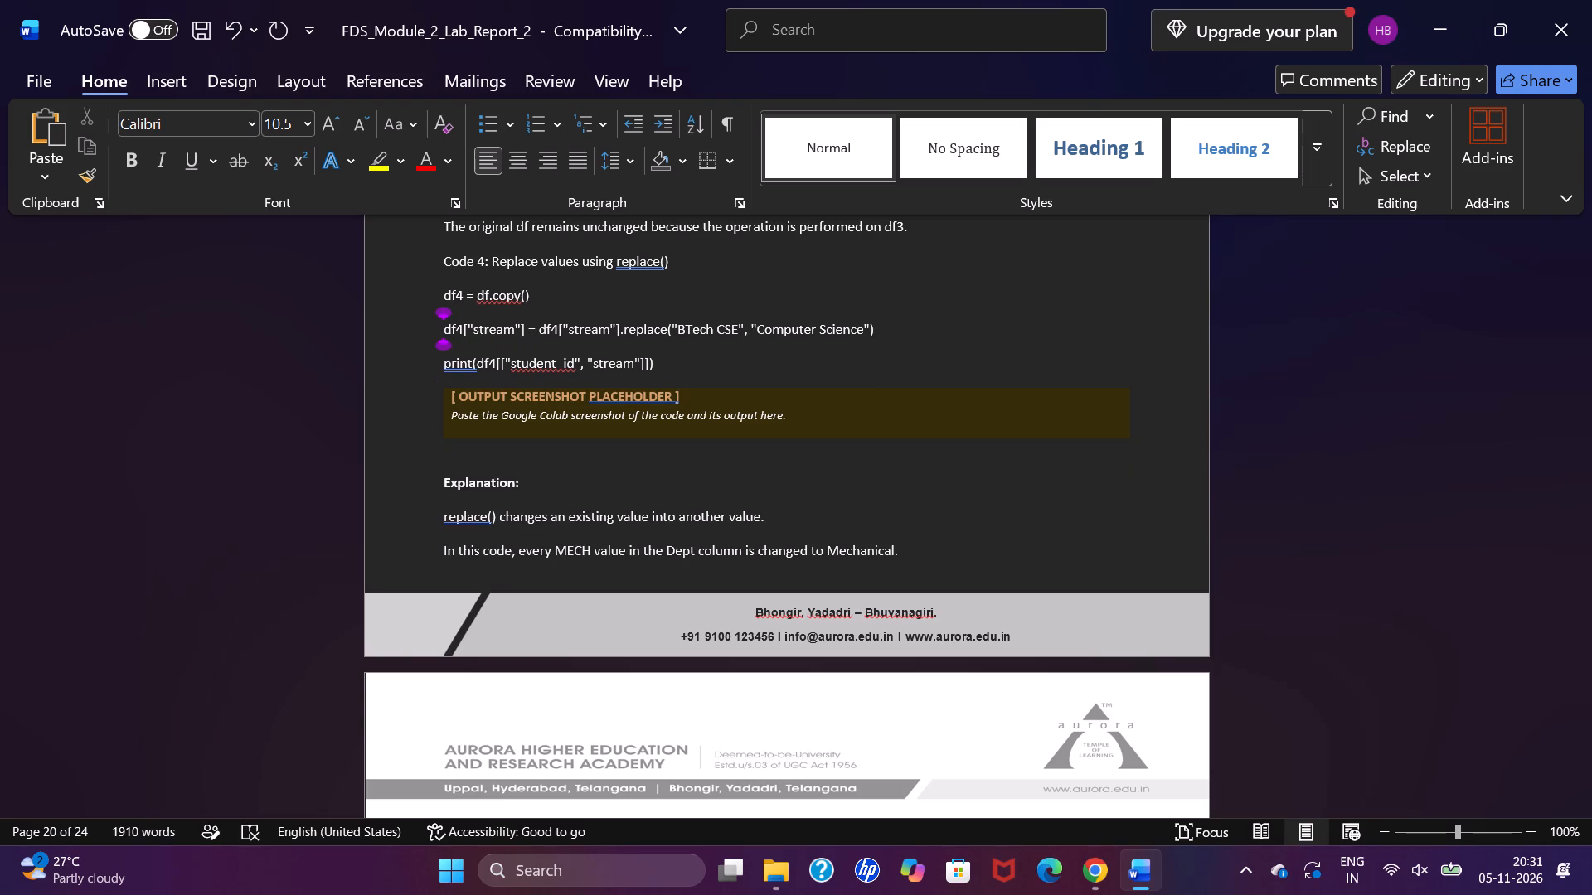
Delete the output screenshot placeholder box below the Code 4 print statement.
left_click(799, 414)
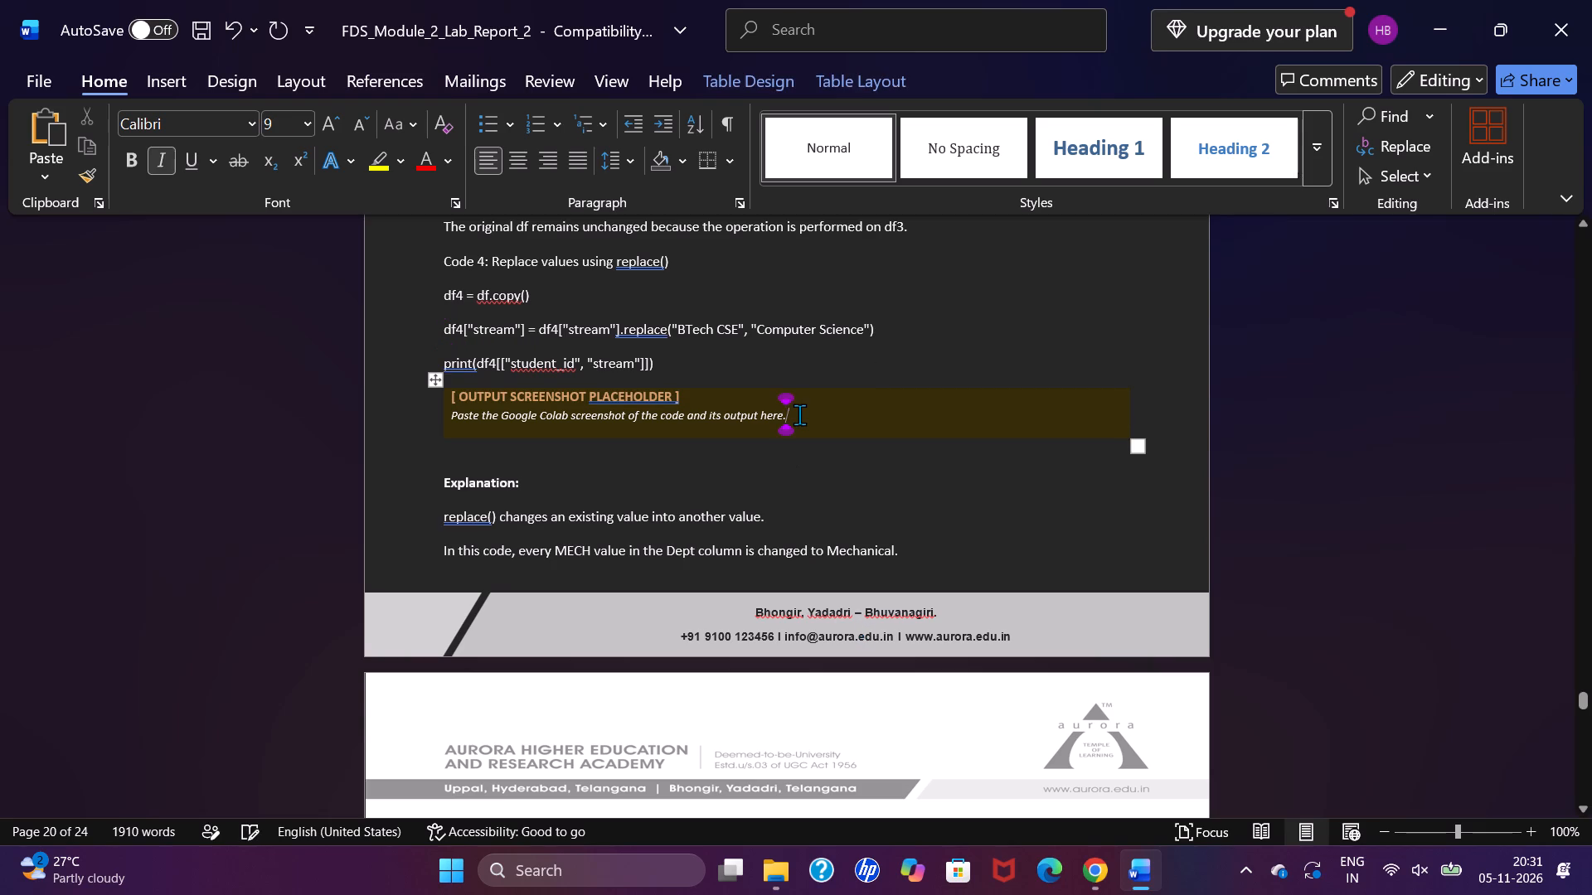
left_click(434, 385)
key("BackSpace")
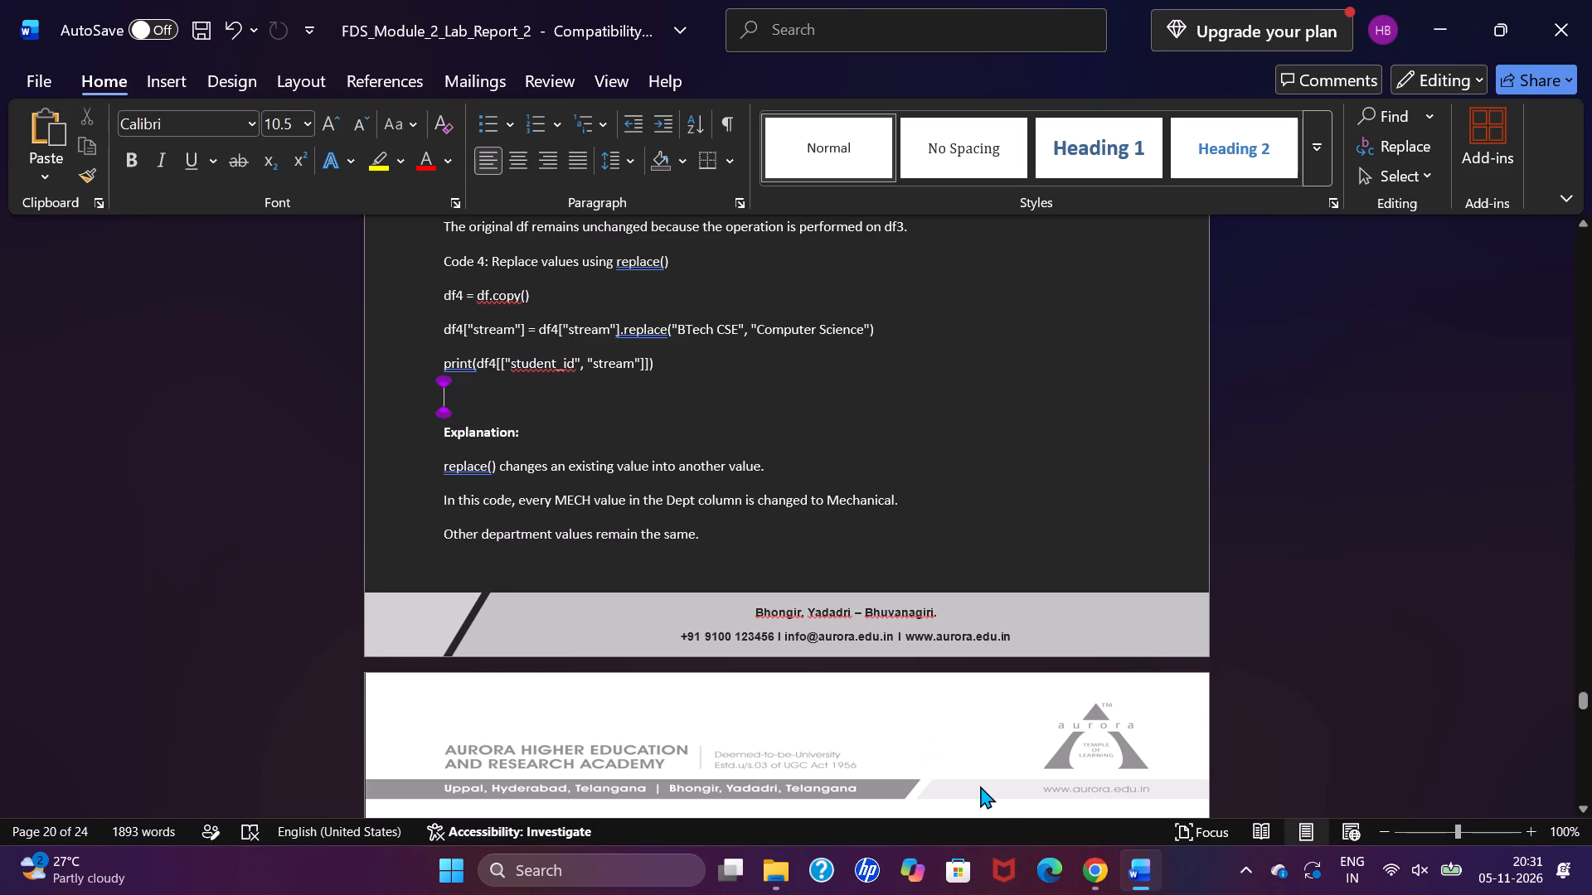
Add a code cell at the end of the Untitled19.ipynb Colab notebook, paste the corrected replace() code into it and run it.
left_click(1103, 894)
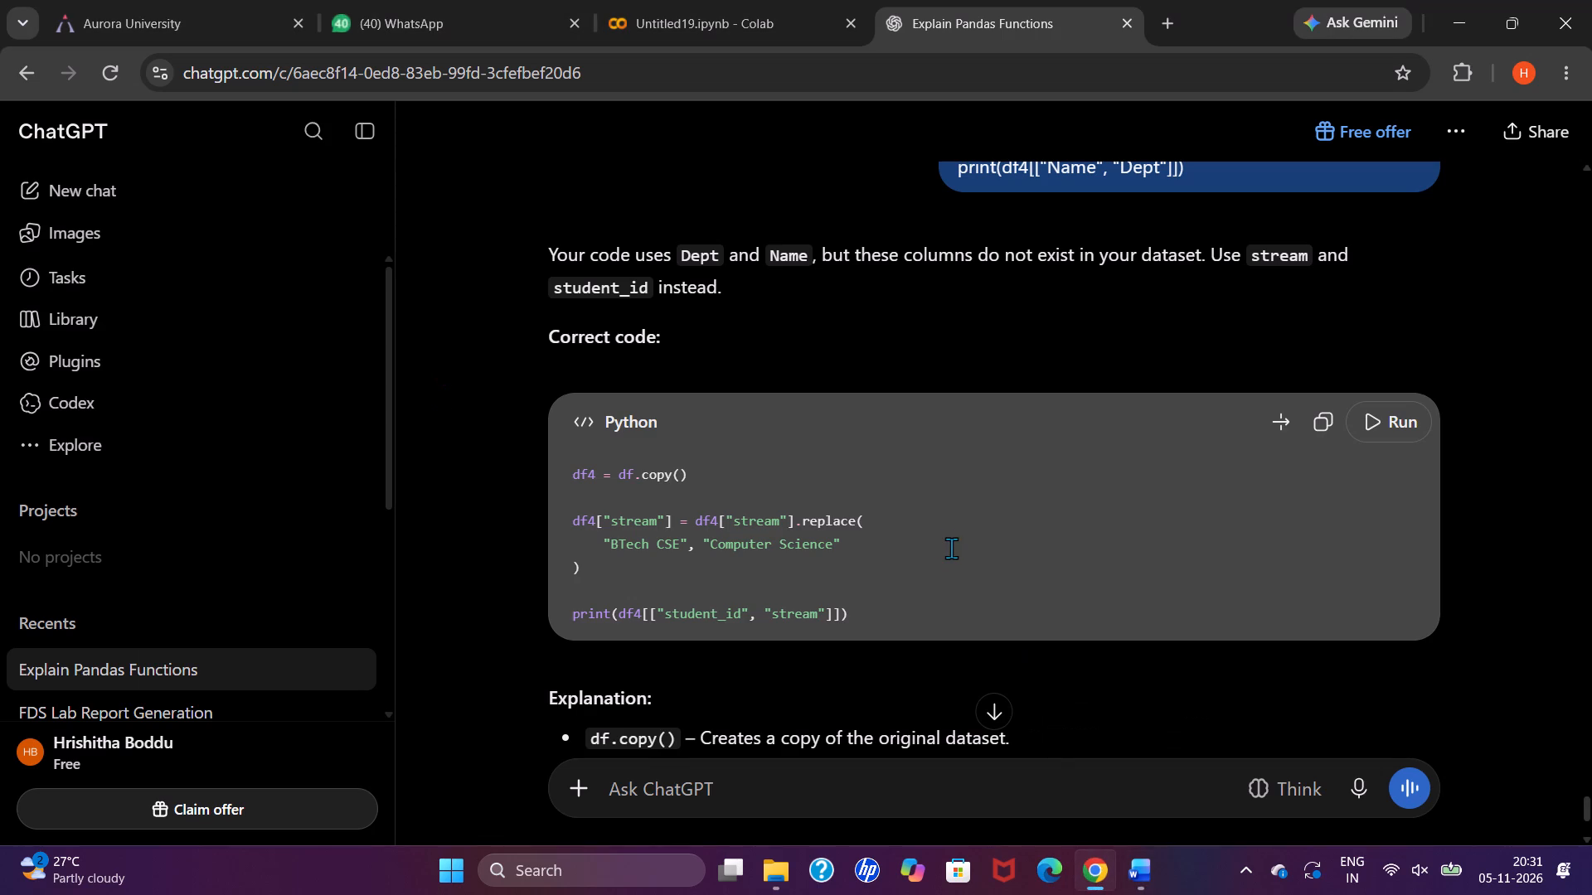
left_click(784, 0)
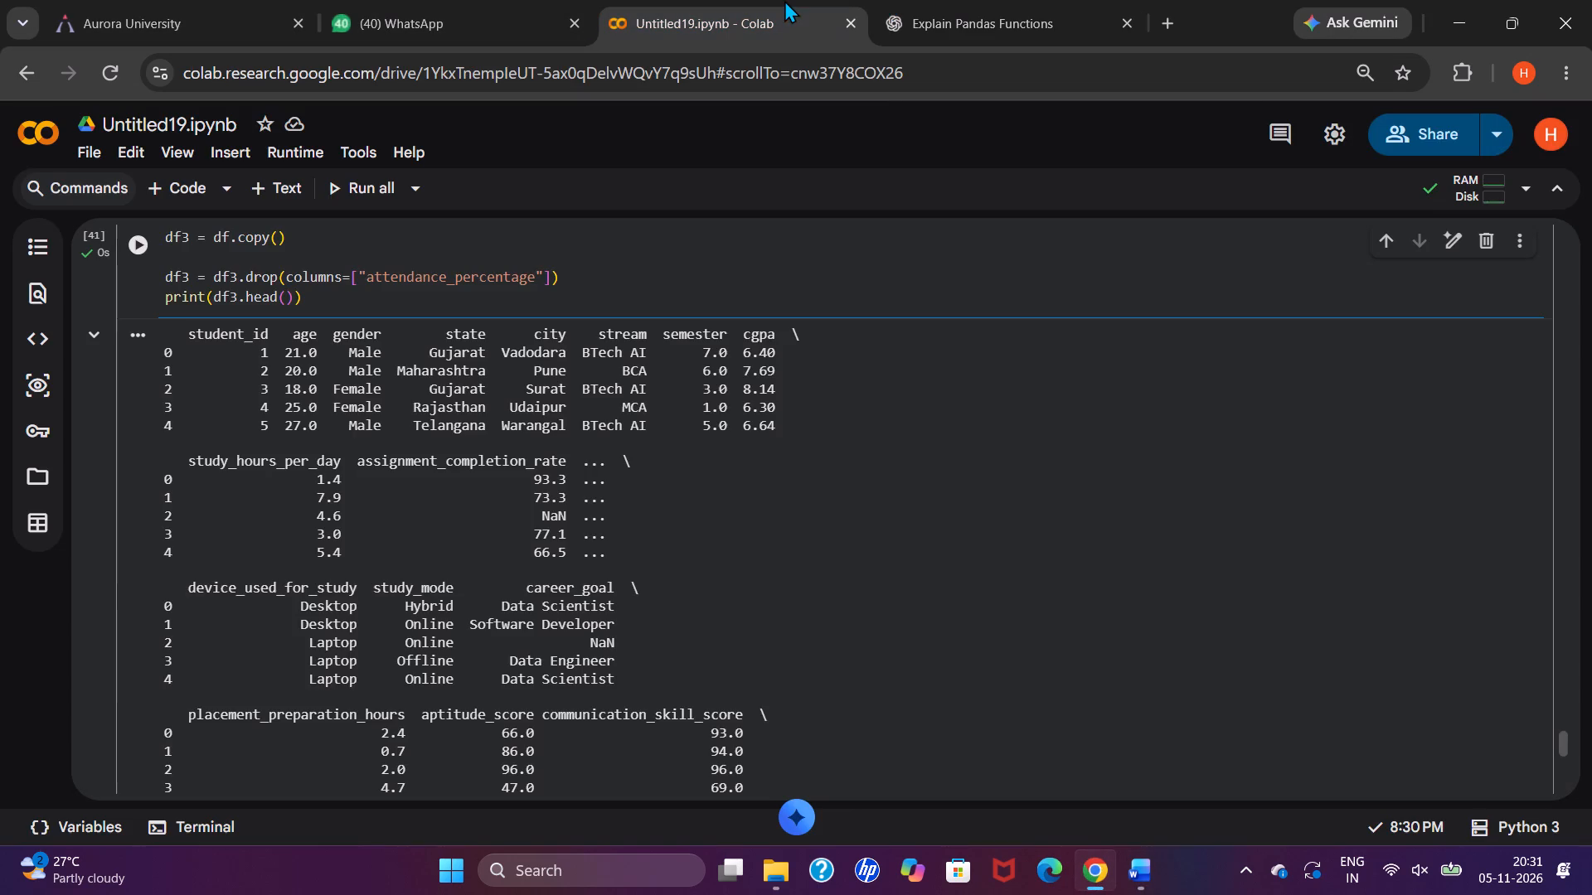
scroll(725, 428, "down", 8)
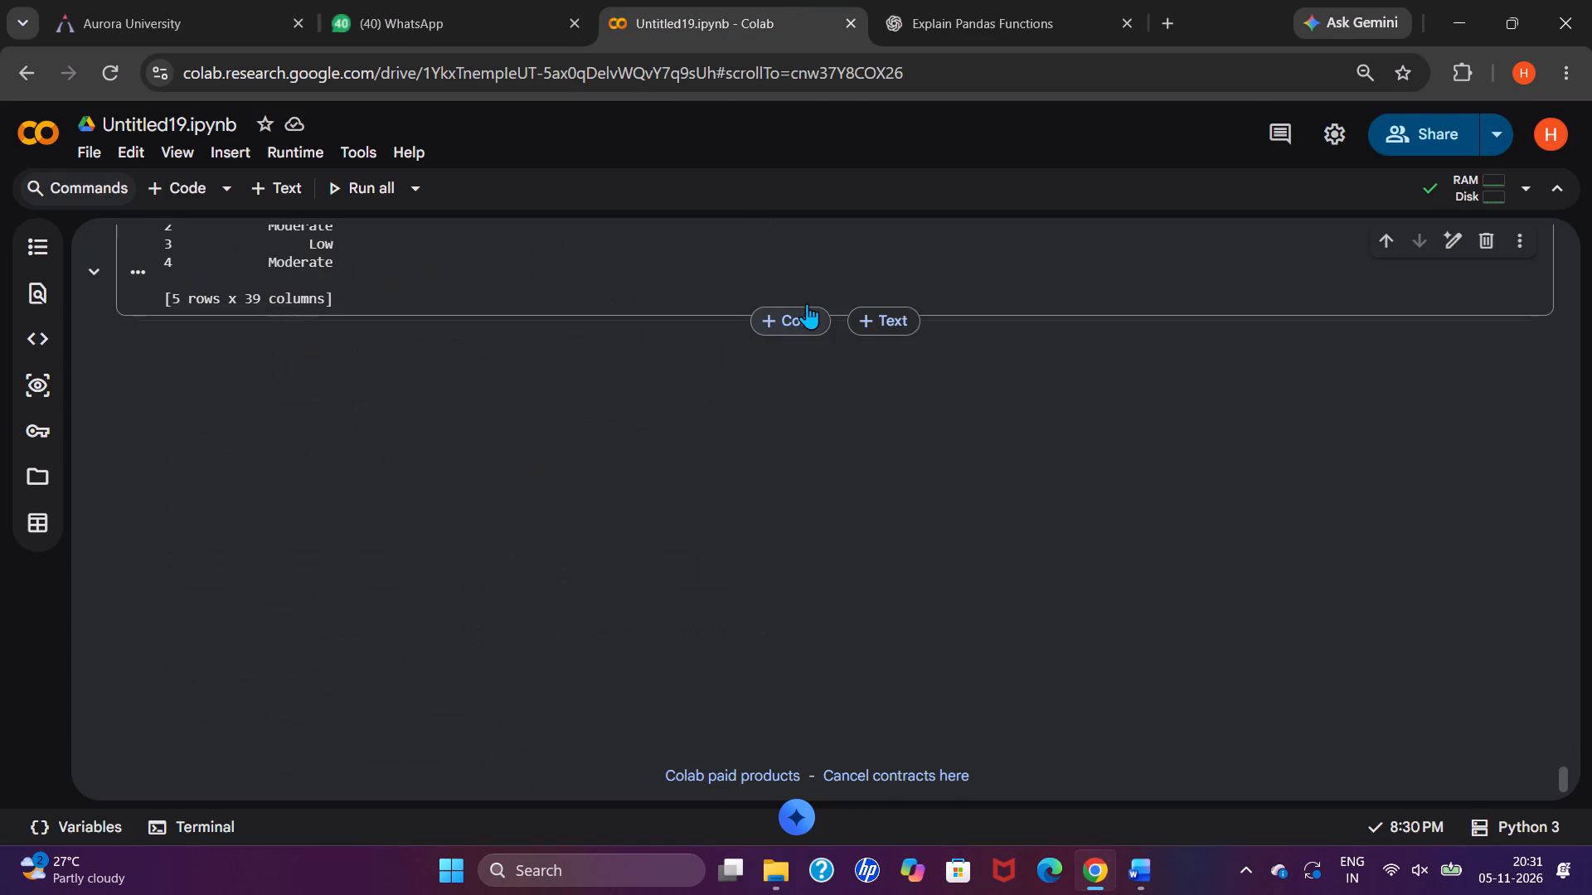
left_click(807, 305)
key("ctrl+v")
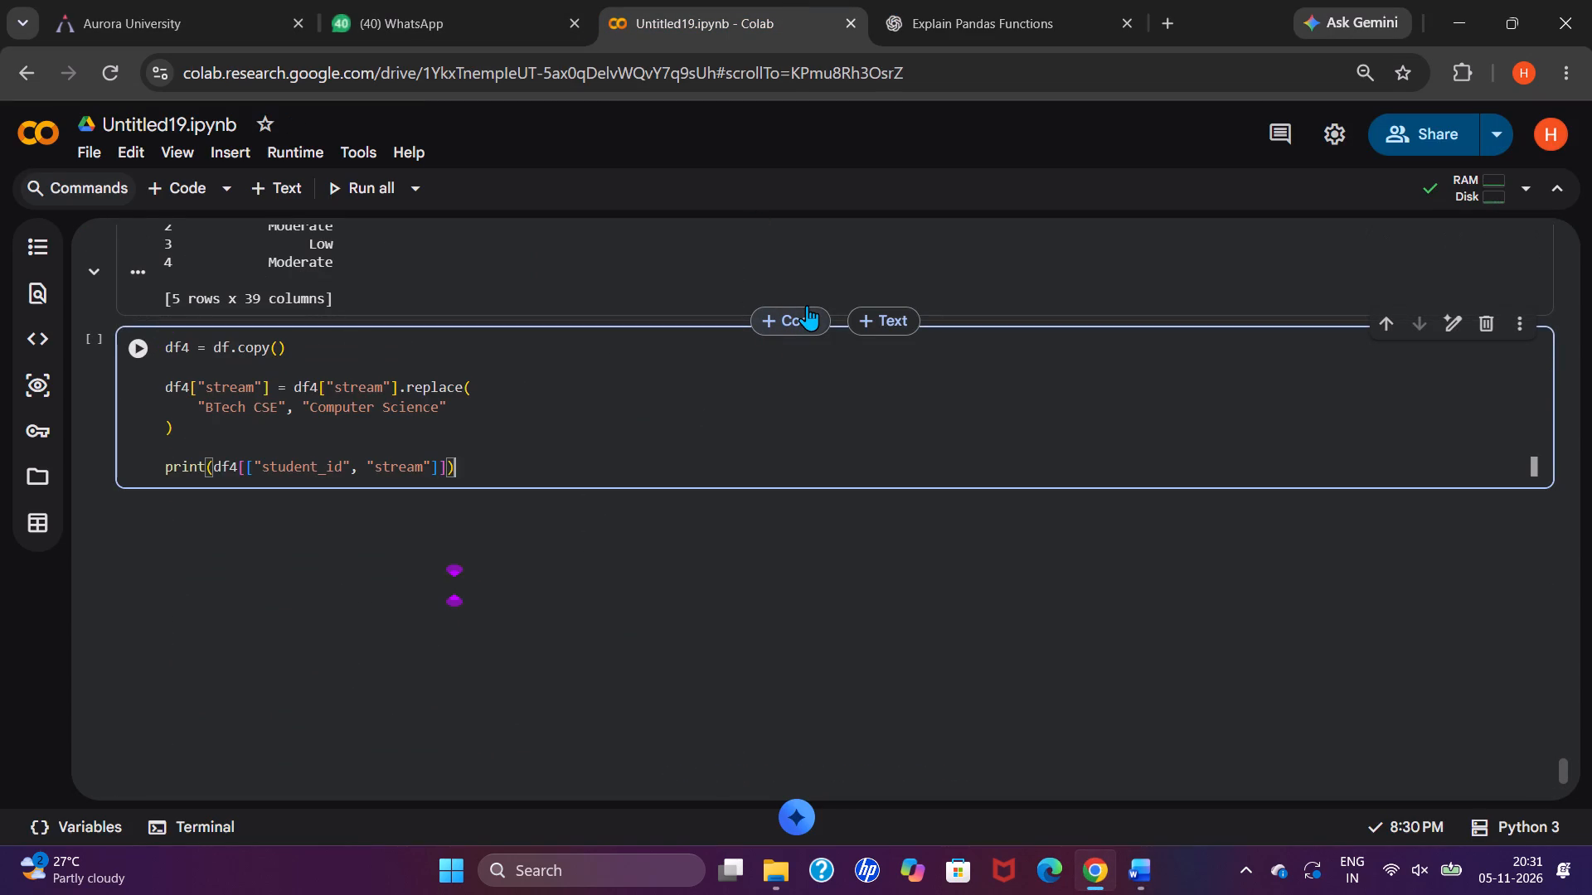
left_click(147, 342)
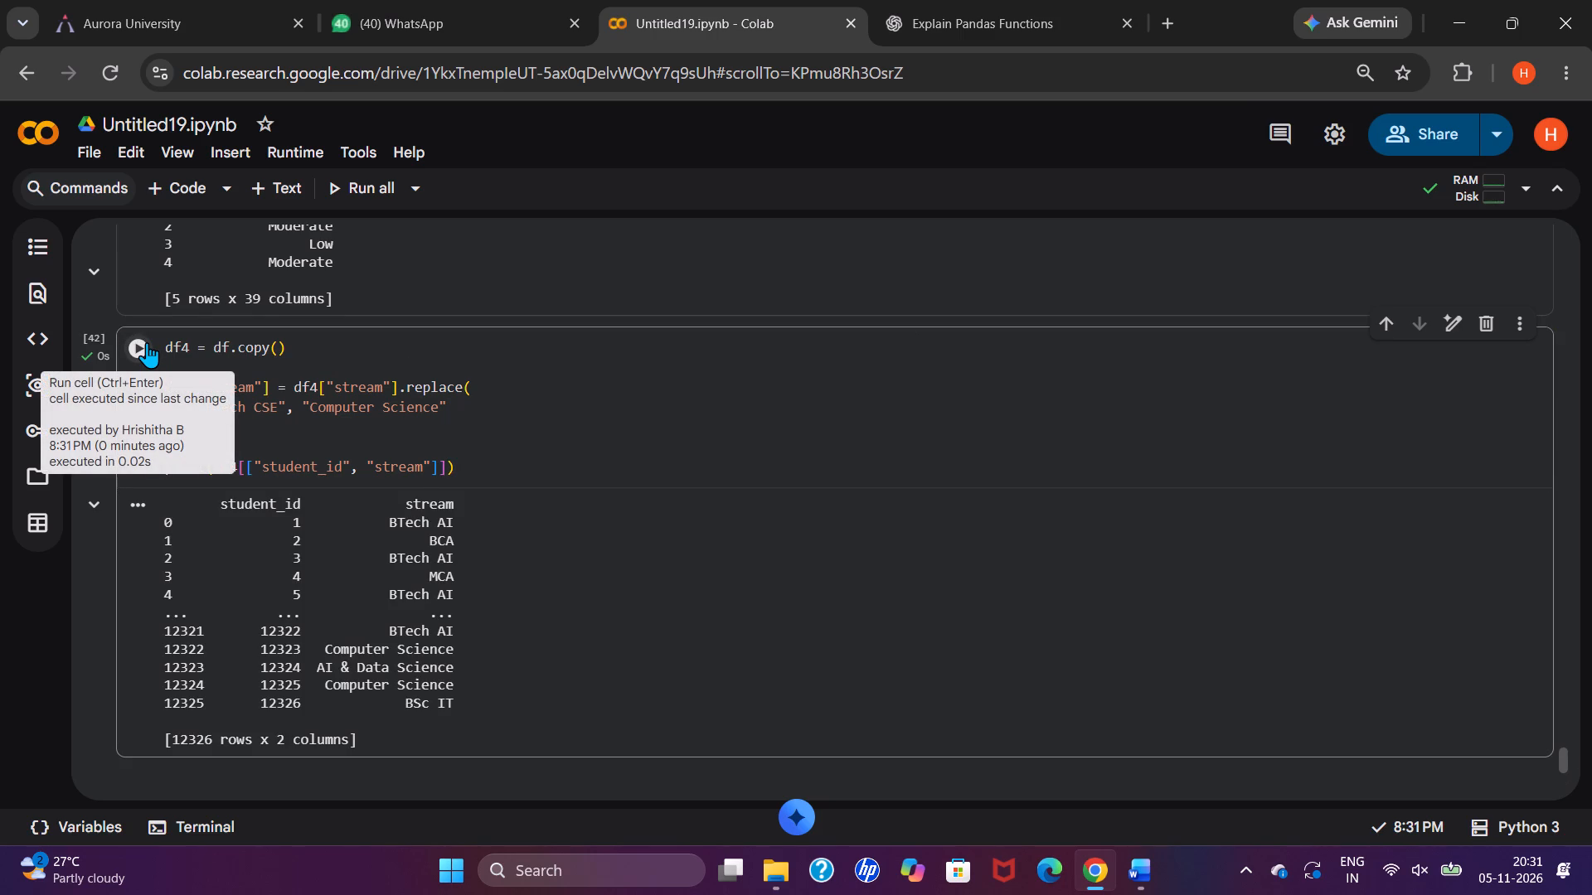
Capture a screenshot of the Colab replace() cell with its output and paste it below the Code 4 print statement in the Word report.
scroll(498, 588, "down", 2)
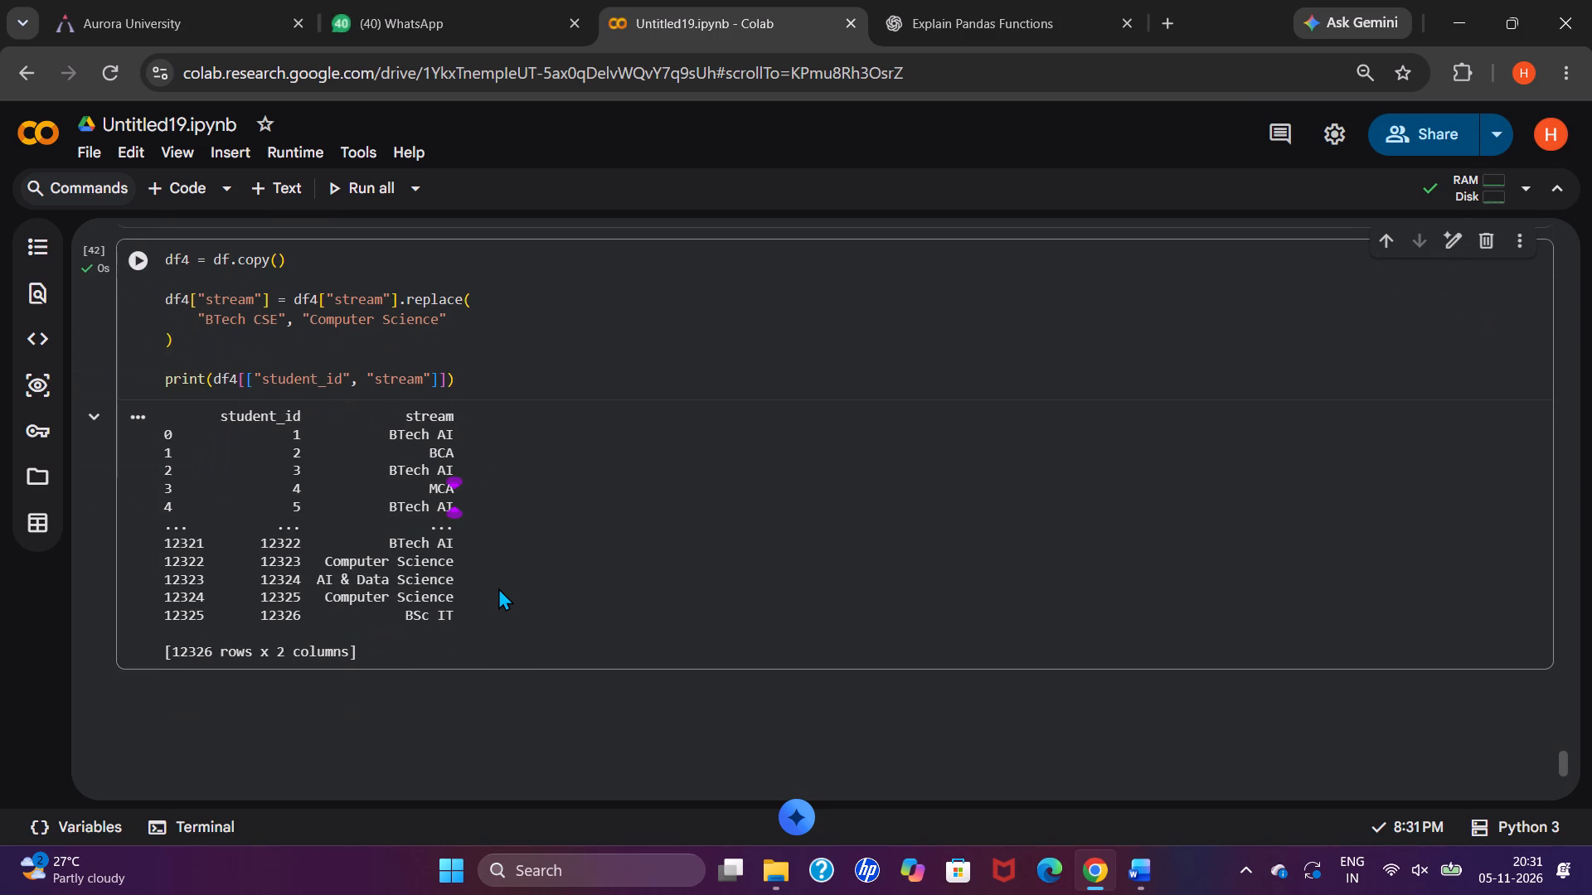
key("ctrl+Print")
left_click(1119, 894)
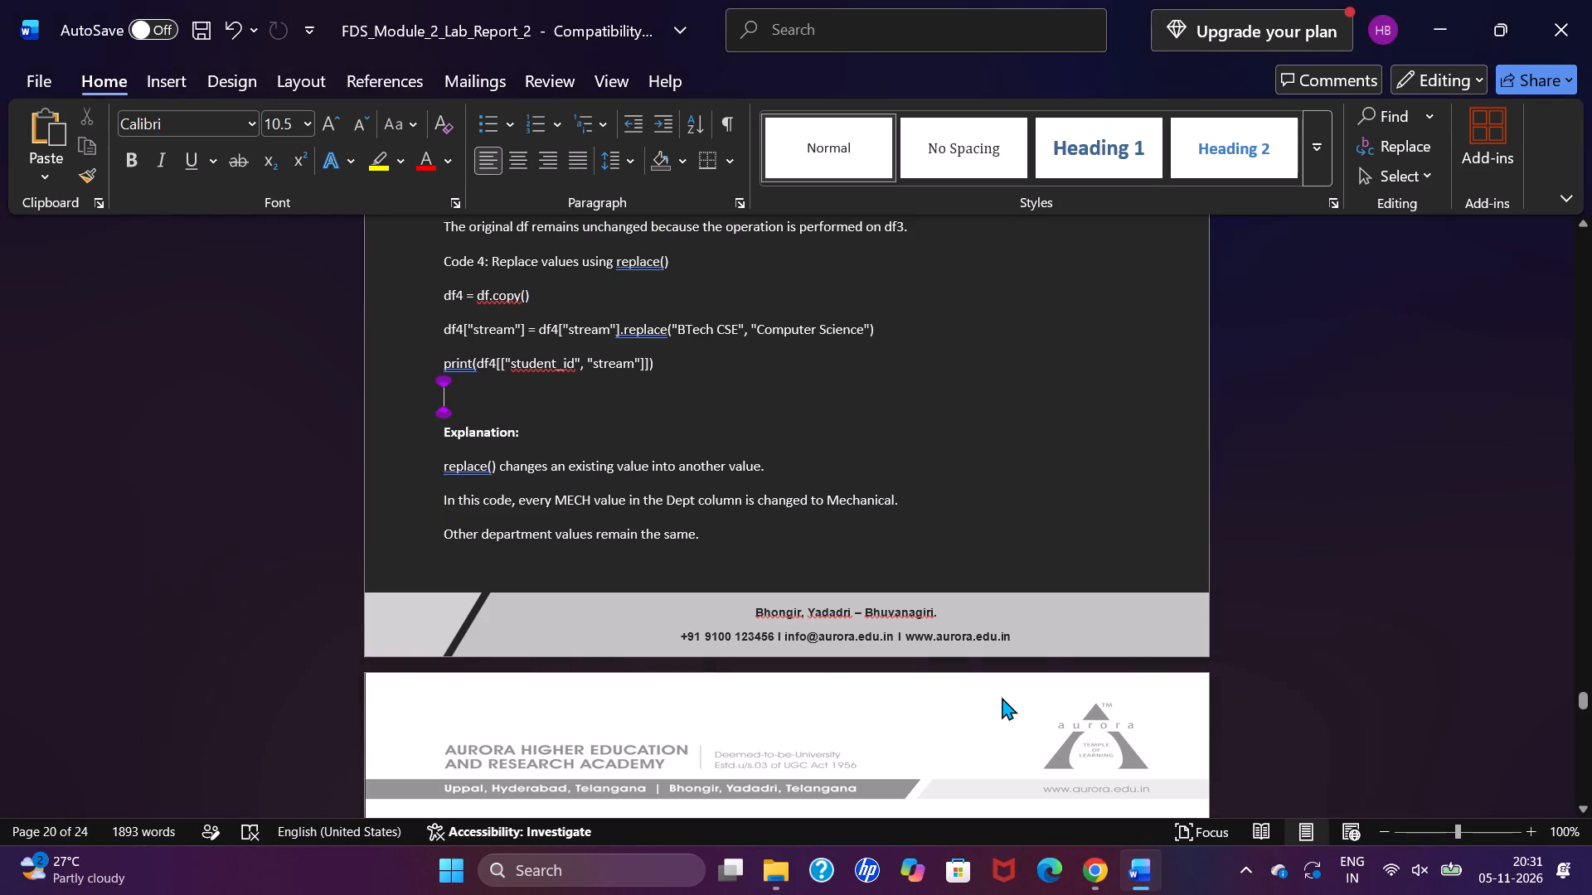
key("ctrl+v")
Copy the df5 code under "Code 5: Create a calculated column" and delete its code box.
scroll(1002, 697, "down", 3)
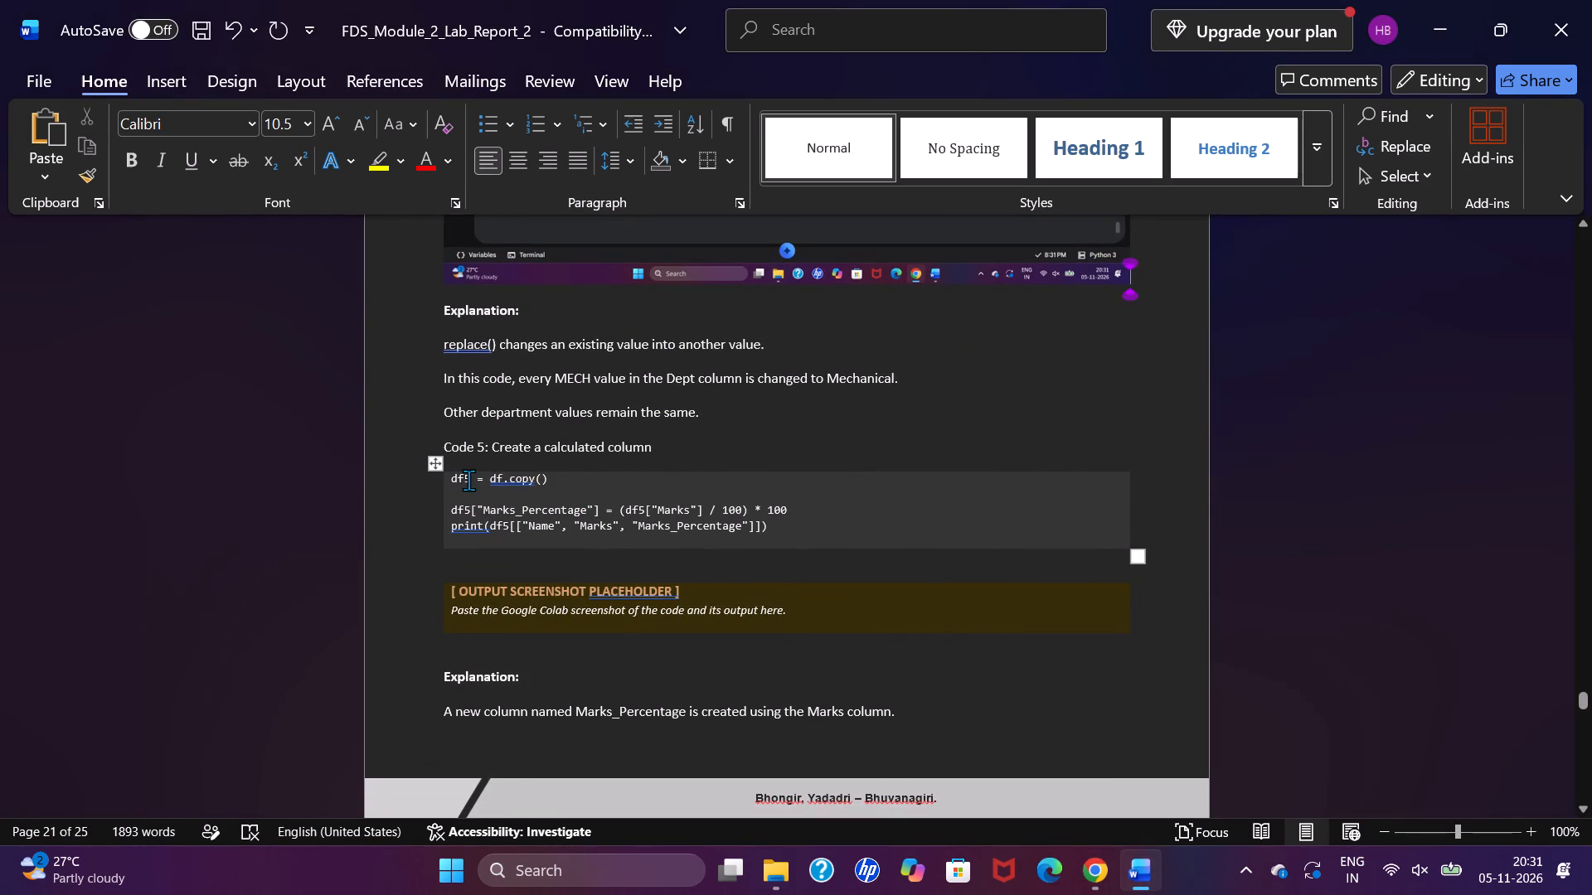
left_click_drag(452, 476, 503, 483)
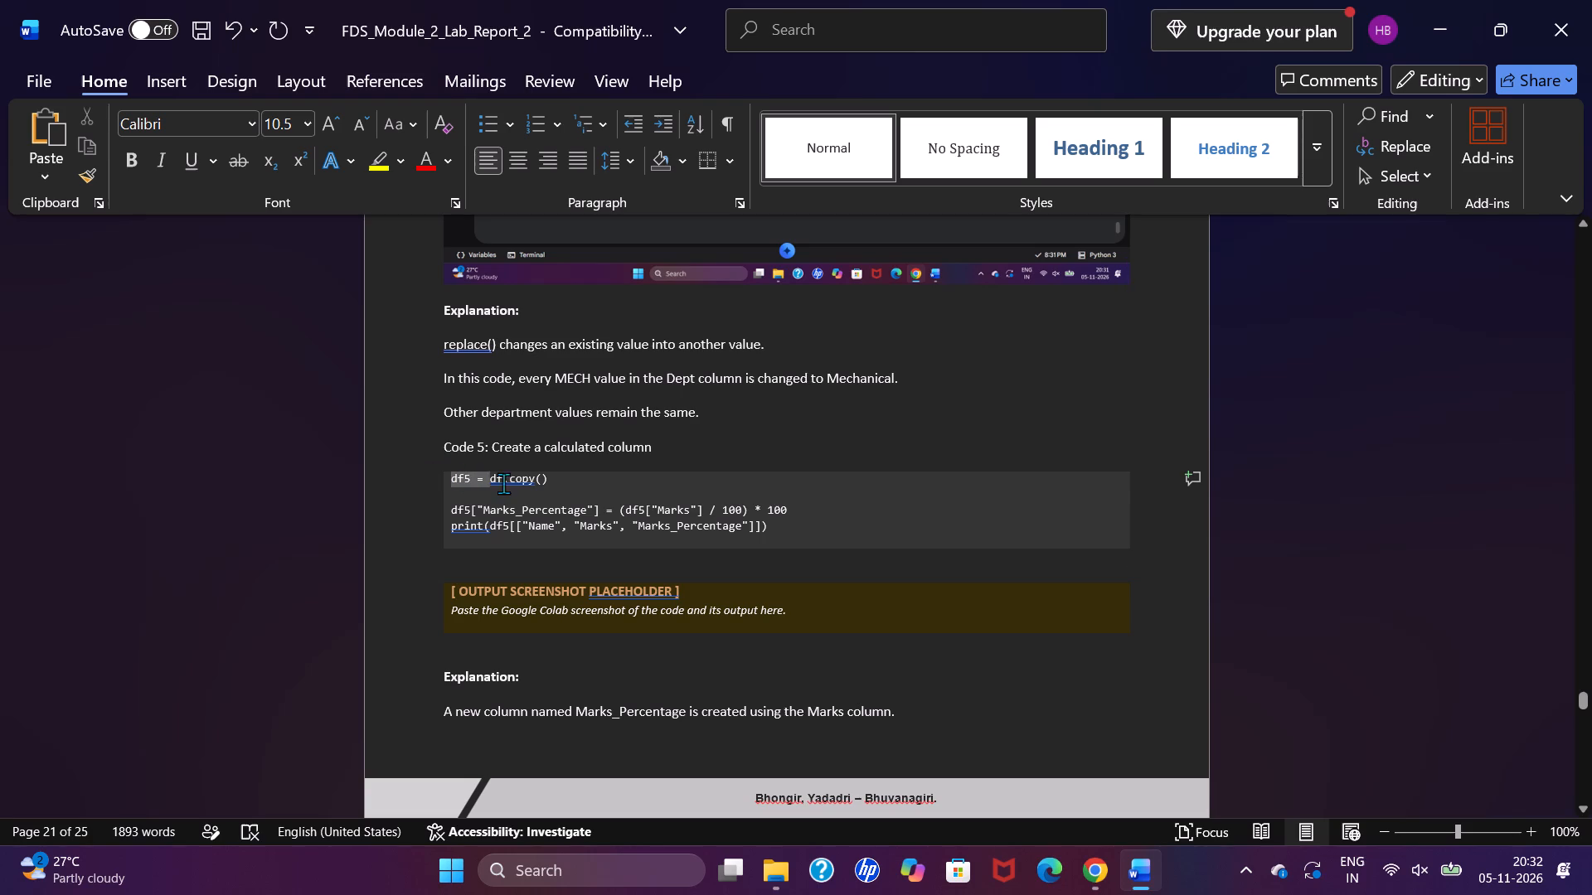
left_click_drag(503, 483, 780, 528)
key("ctrl+c")
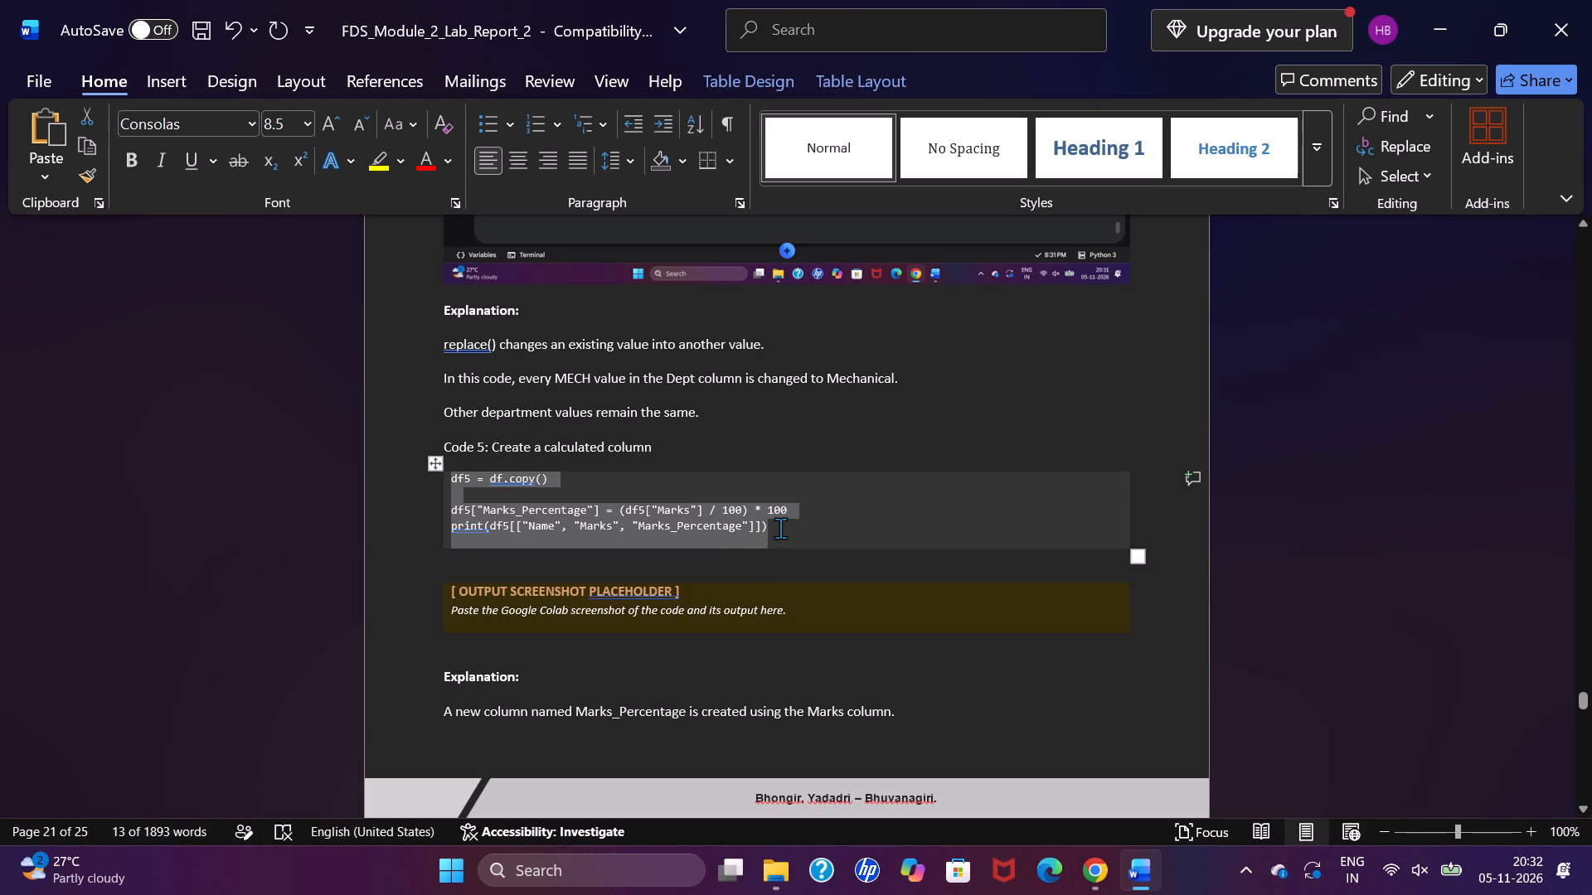
left_click(434, 460)
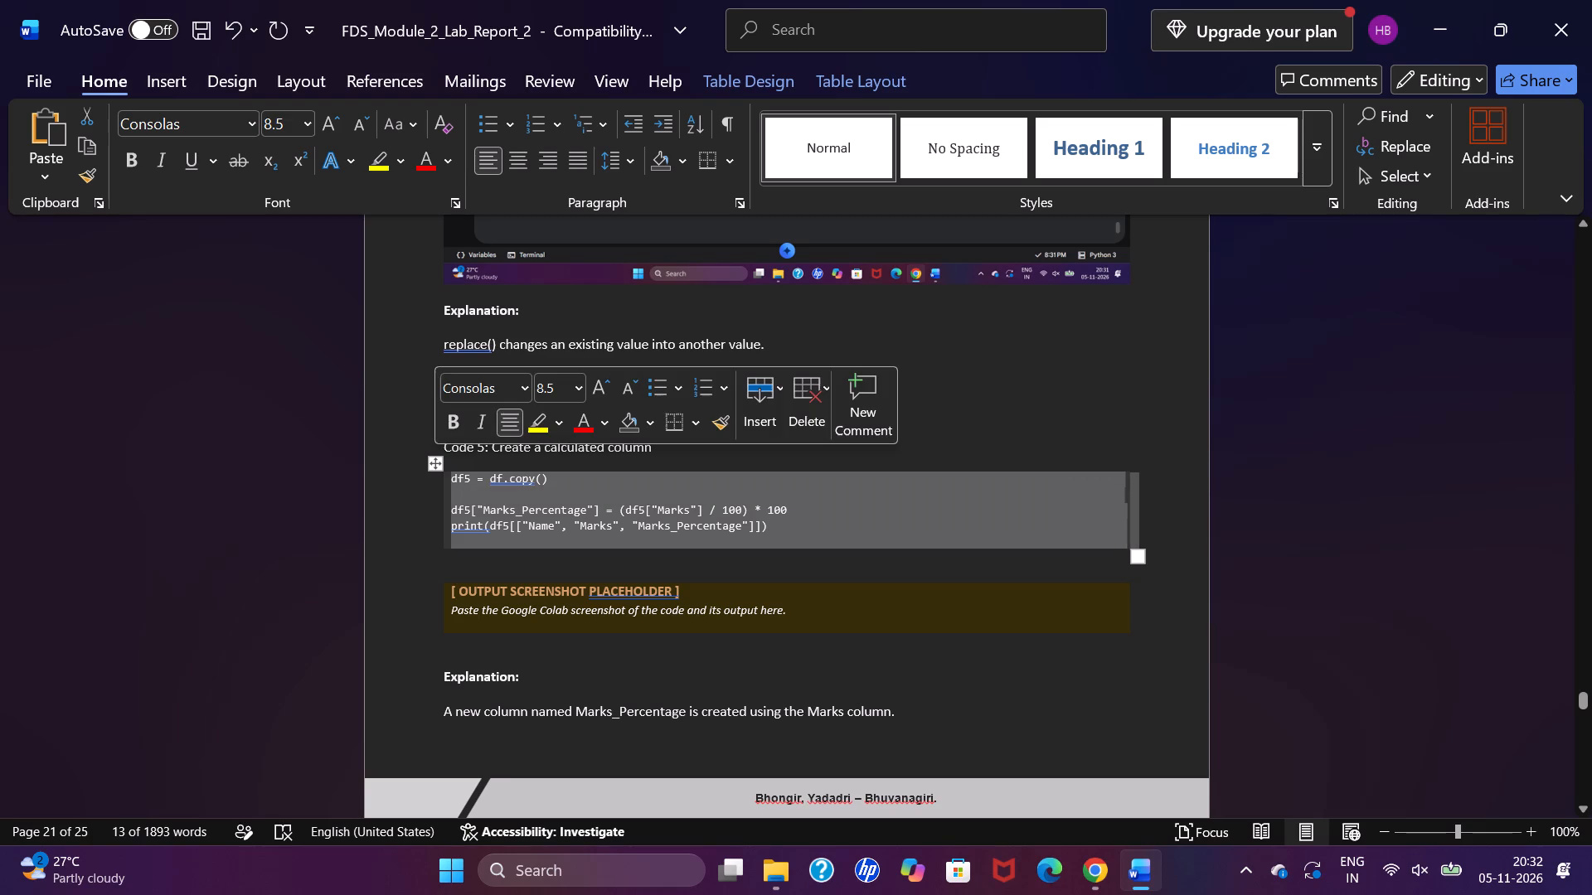
key("BackSpace")
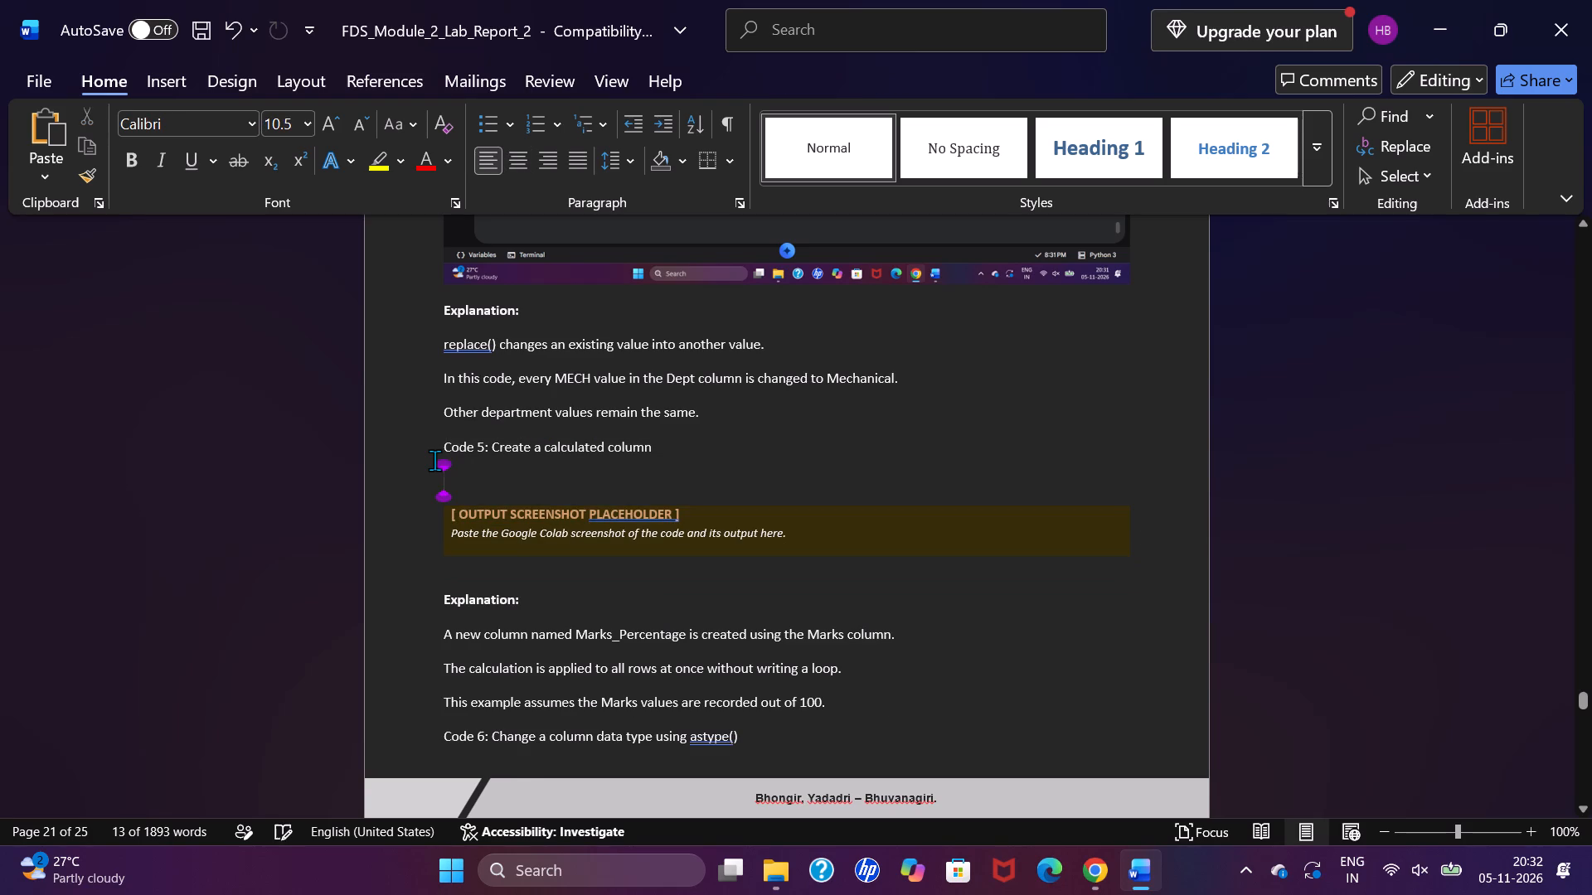
Look through the remaining Experiment 3 sections, Codes 6 to 8, with their code boxes, placeholders and explanations.
scroll(485, 624, "down", 3)
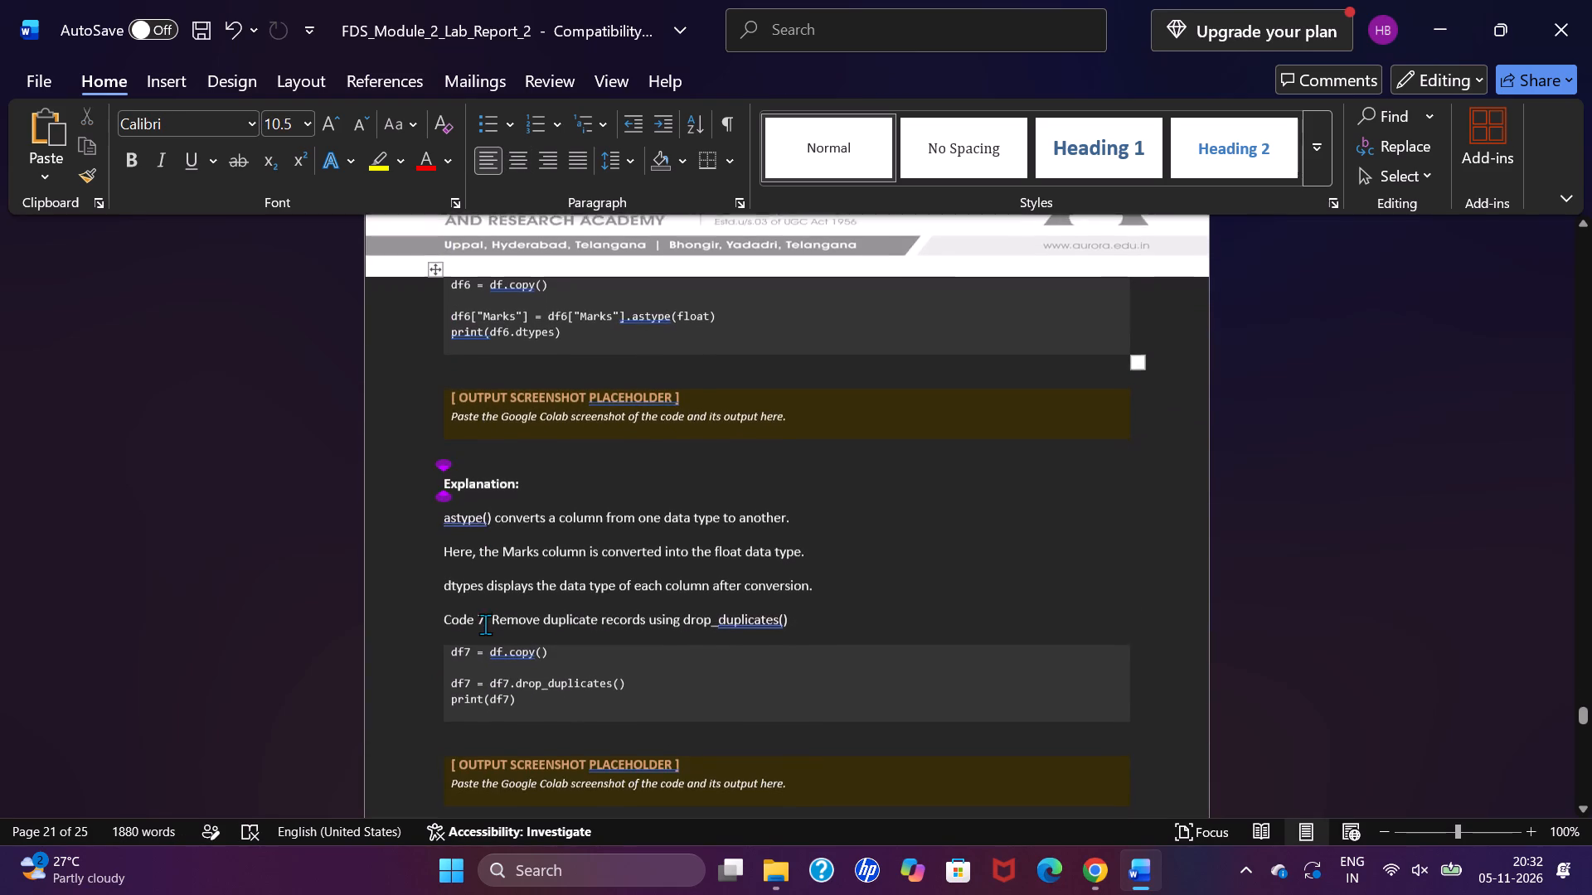
scroll(485, 624, "down", 2)
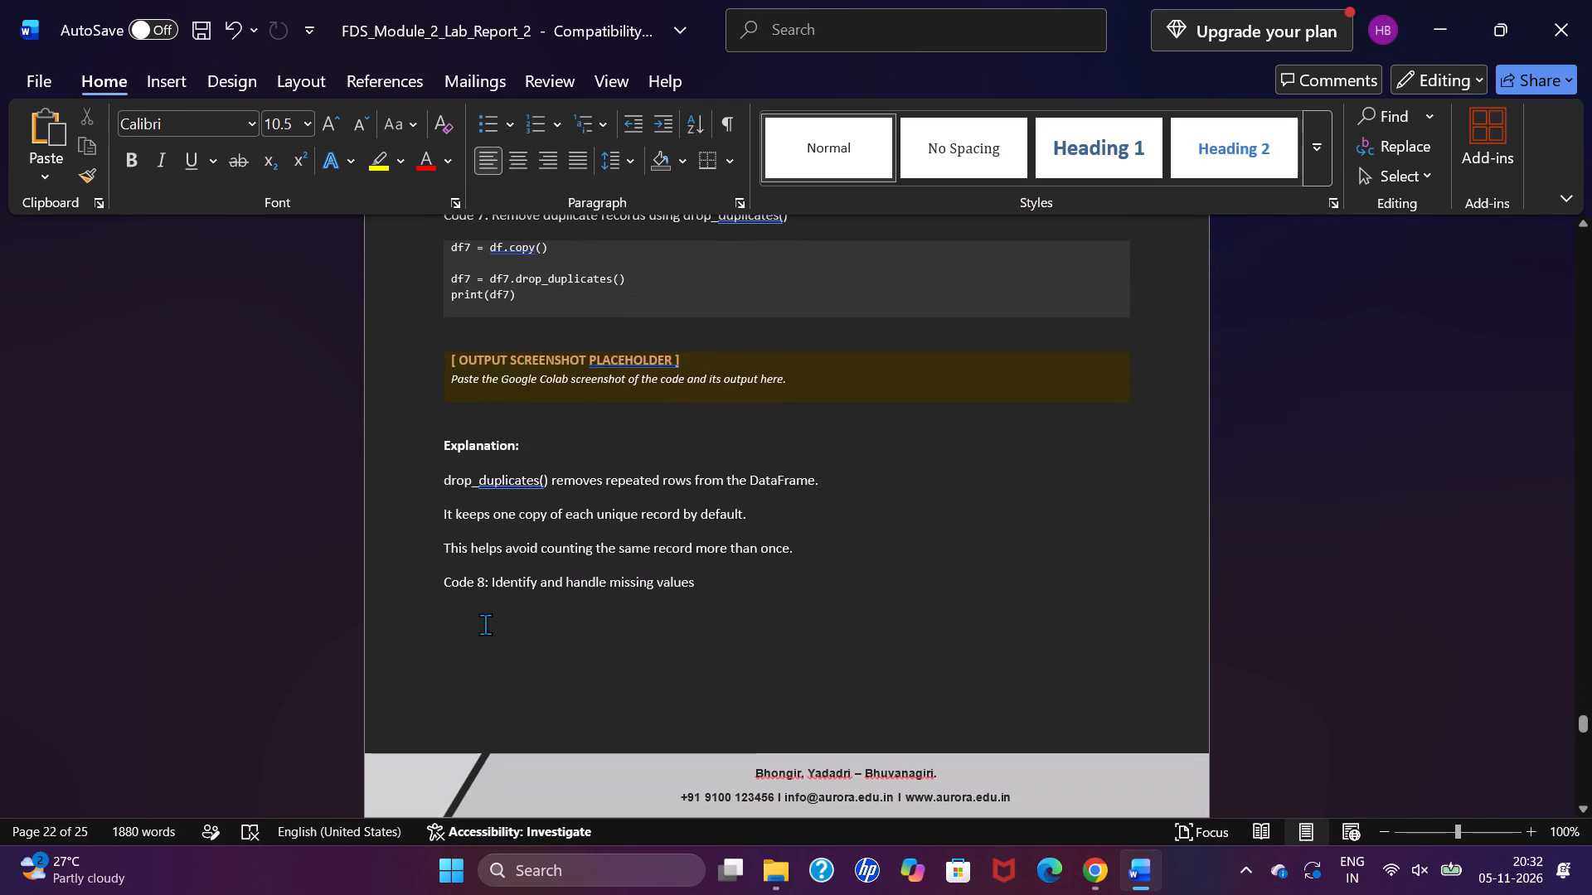
scroll(485, 624, "down", 4)
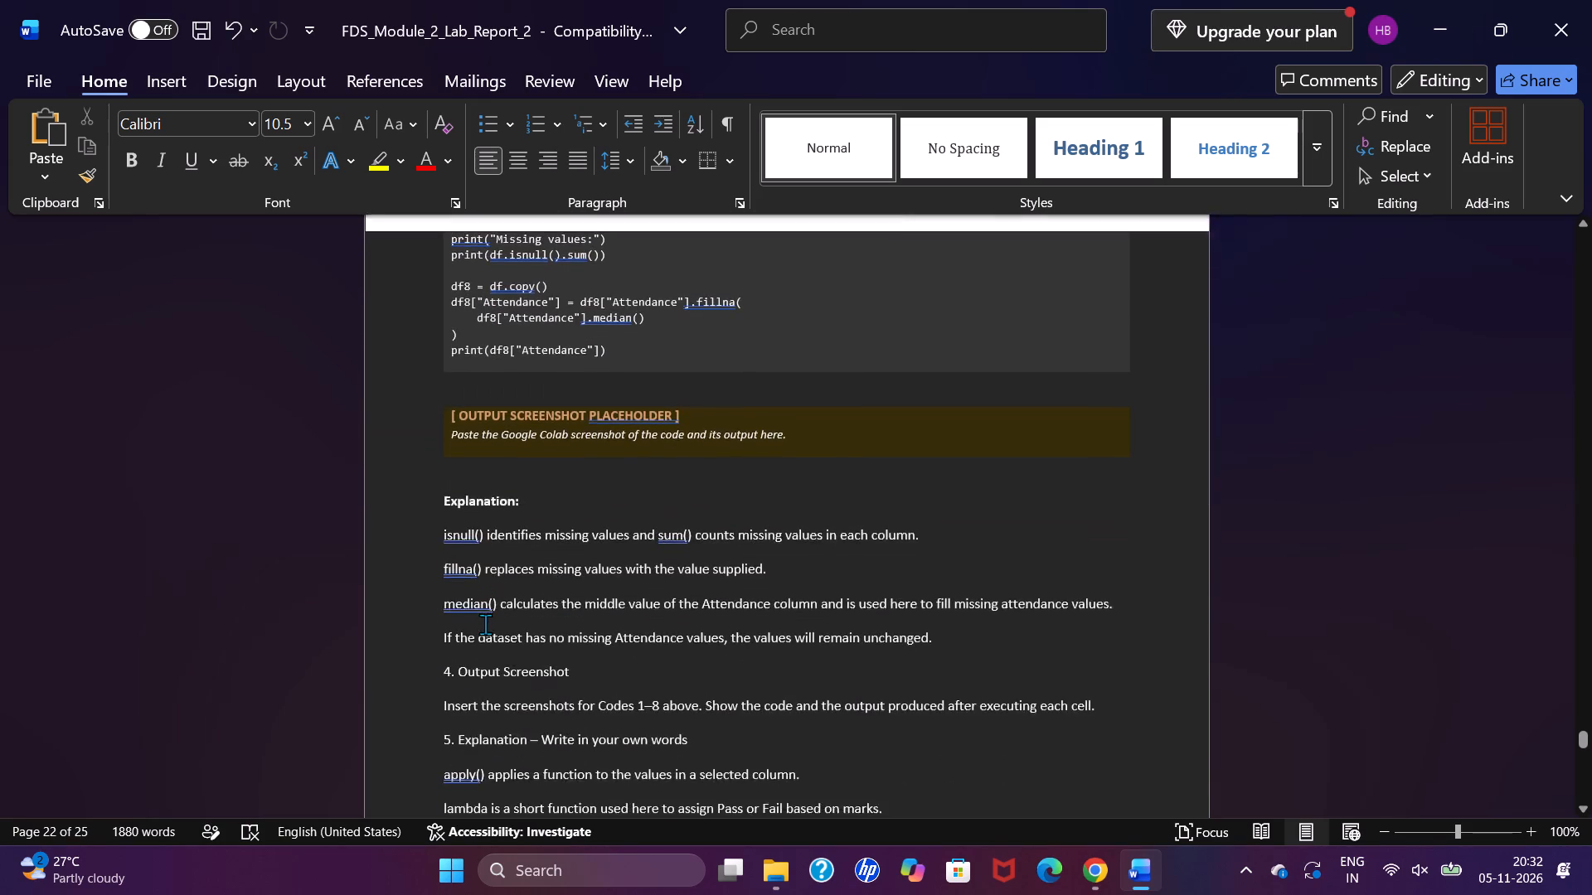
scroll(485, 624, "up", 1)
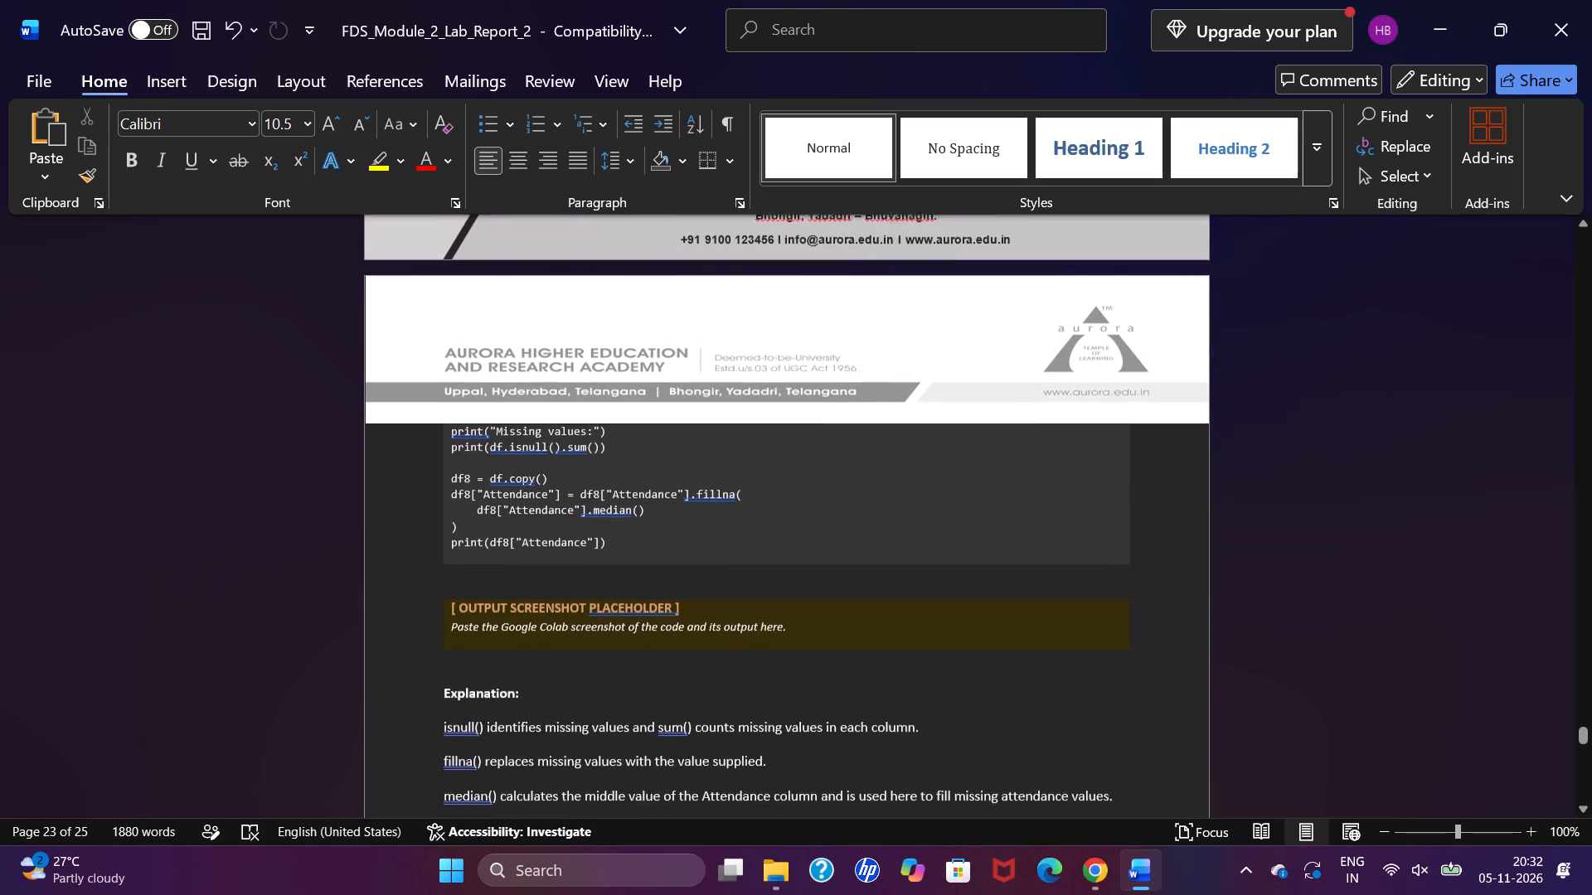
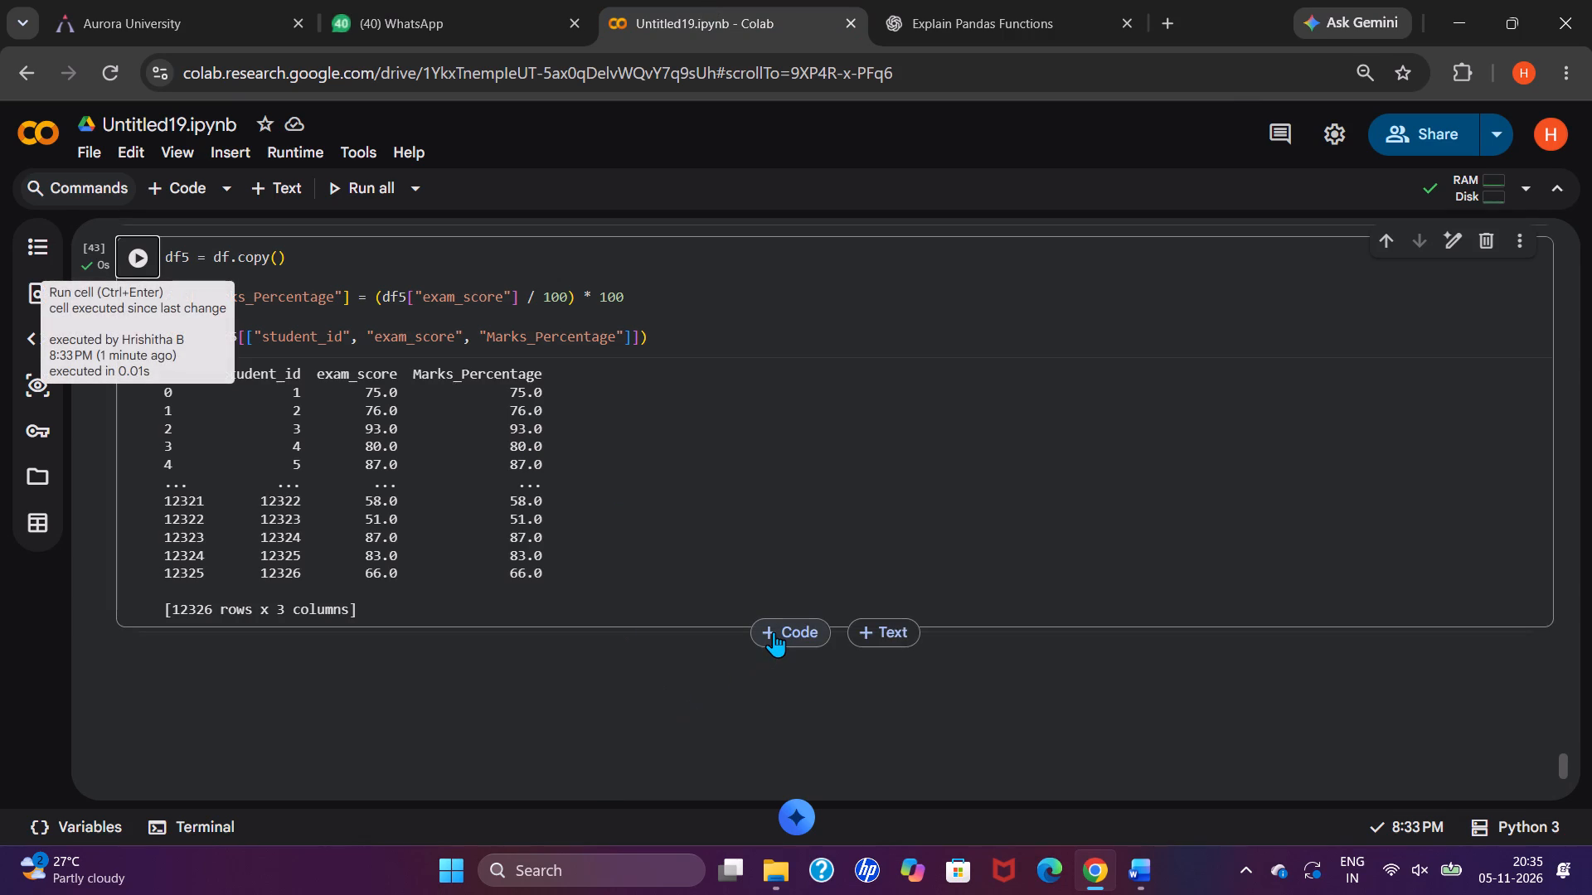
left_click(774, 631)
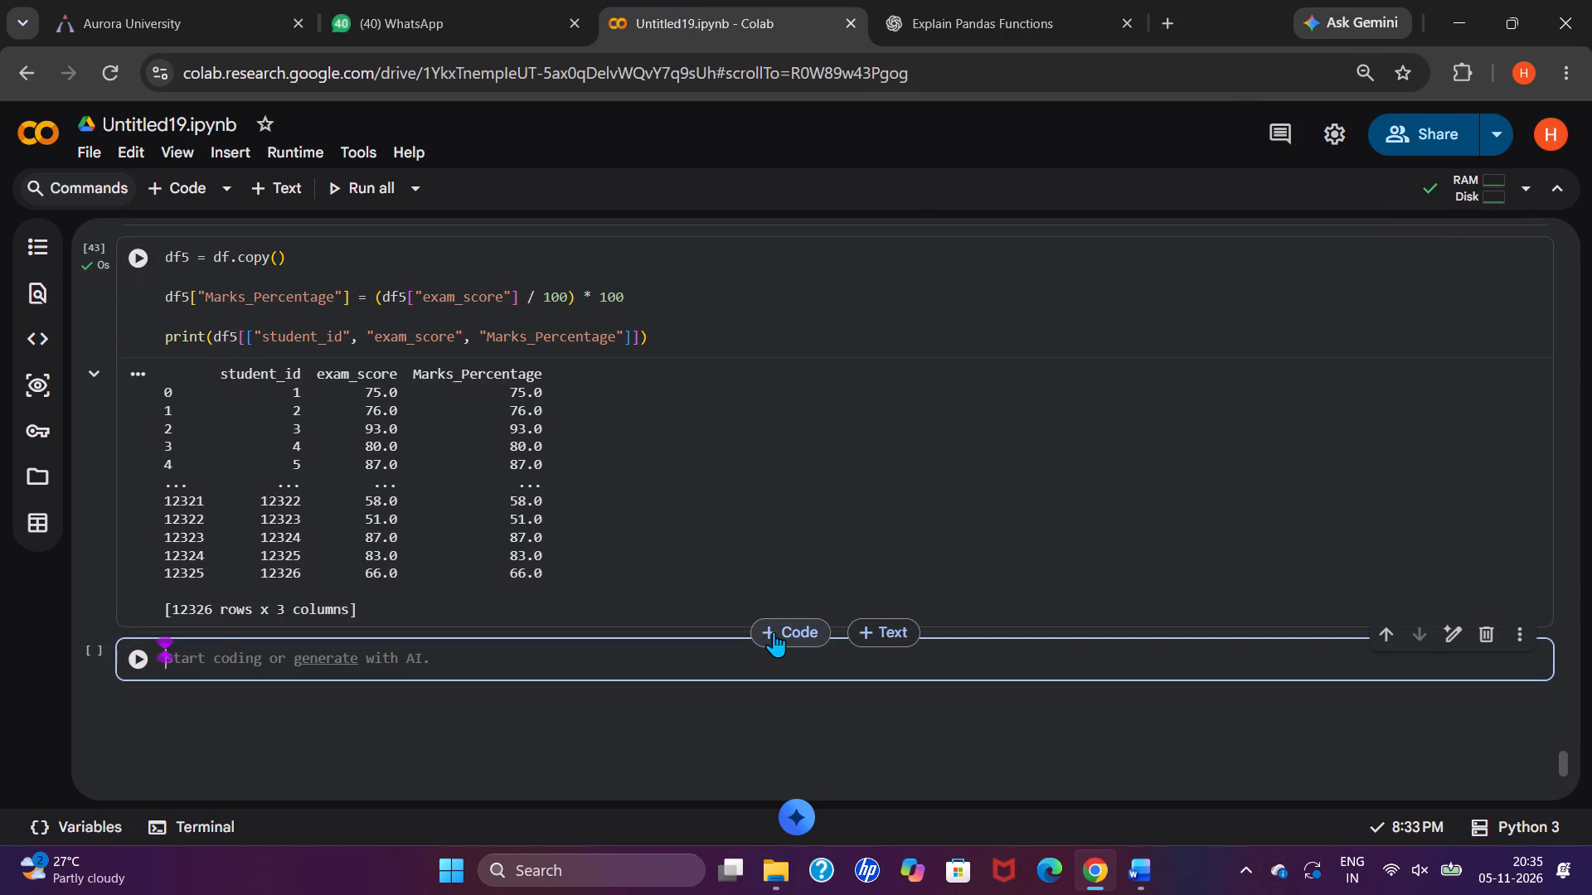
key("ctrl+v")
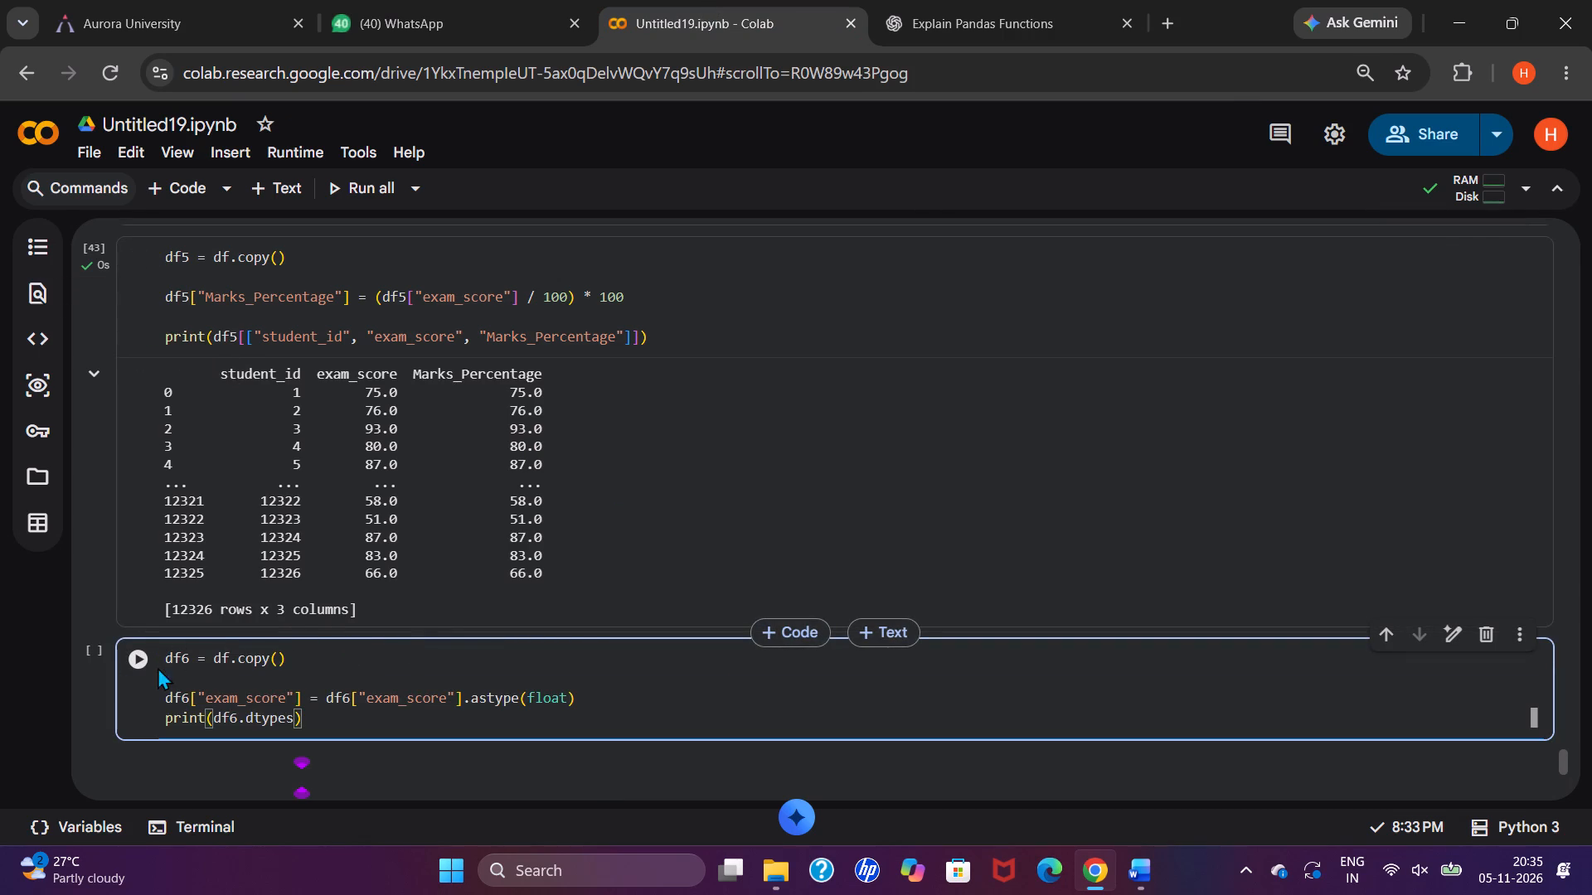
left_click(133, 672)
scroll(645, 699, "down", 1)
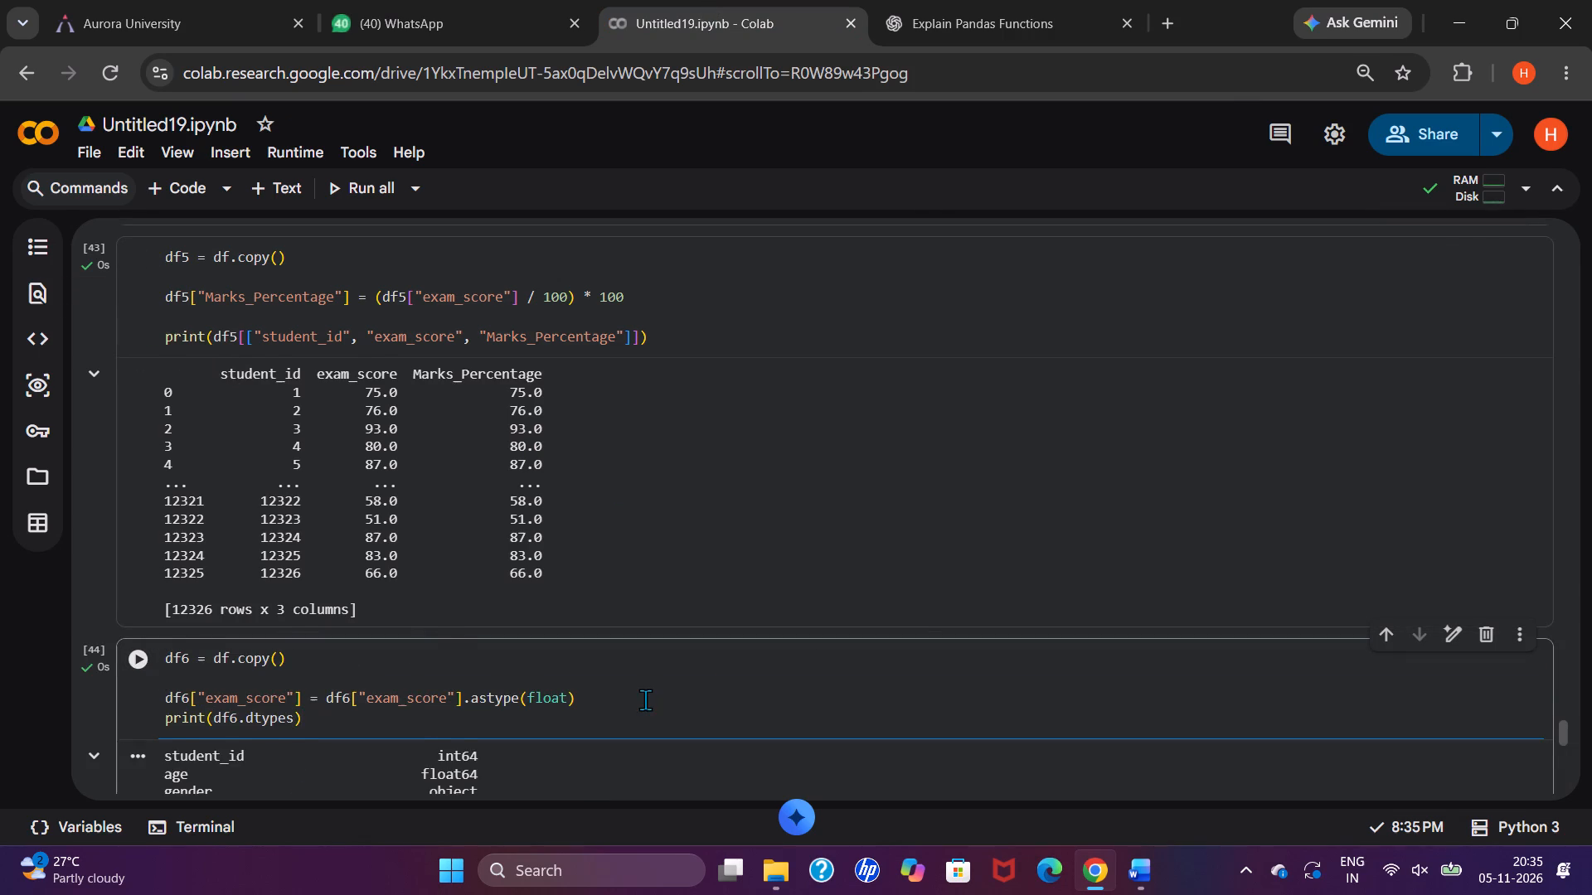
scroll(645, 699, "down", 4)
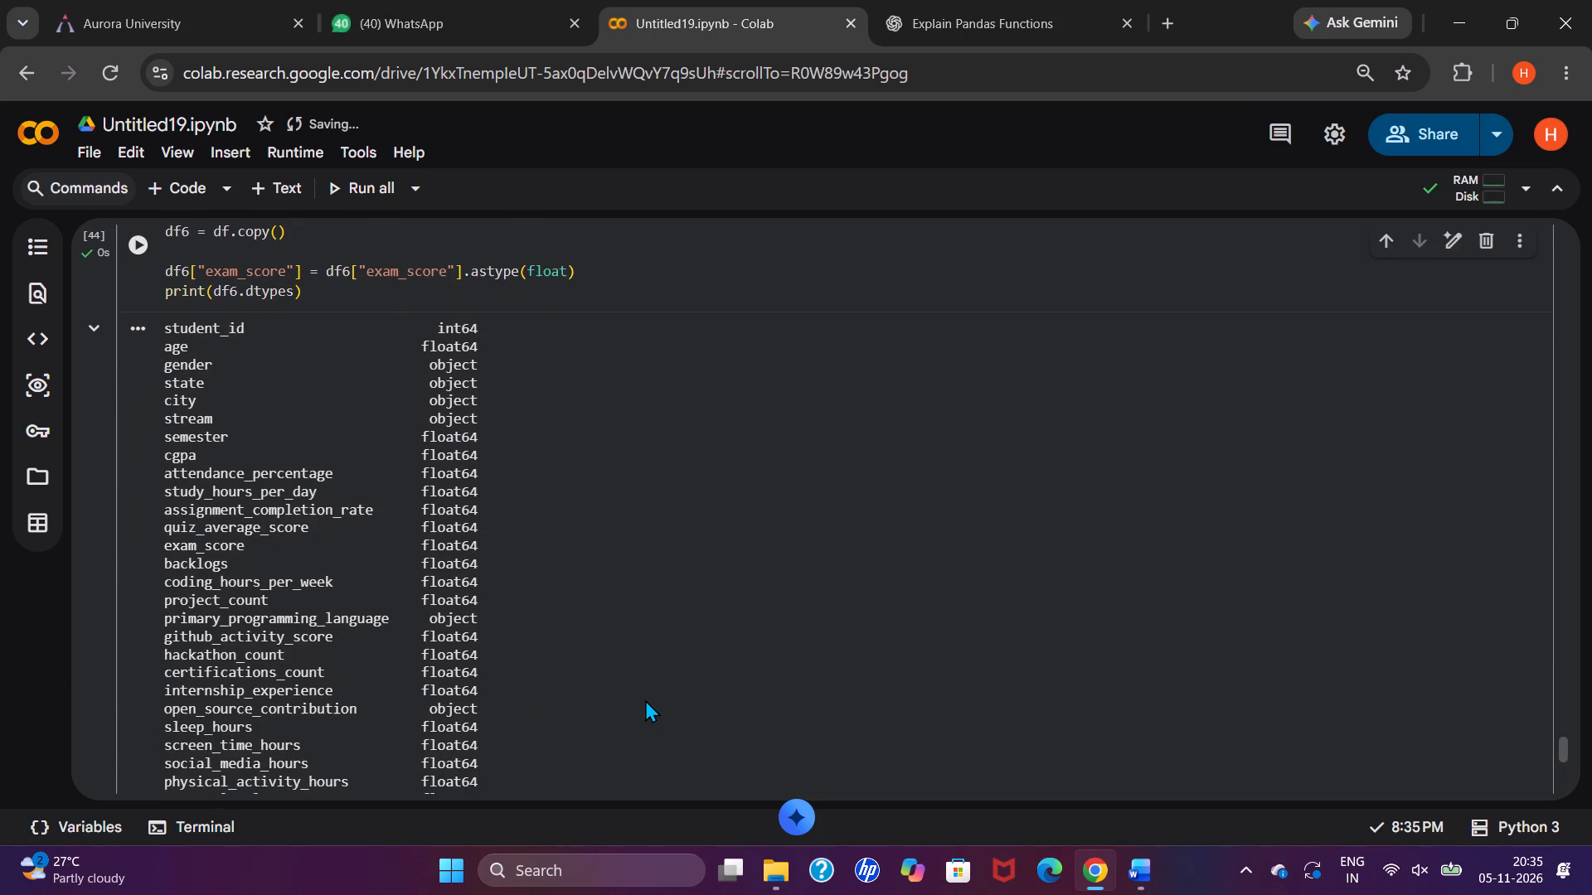
scroll(645, 699, "down", 1)
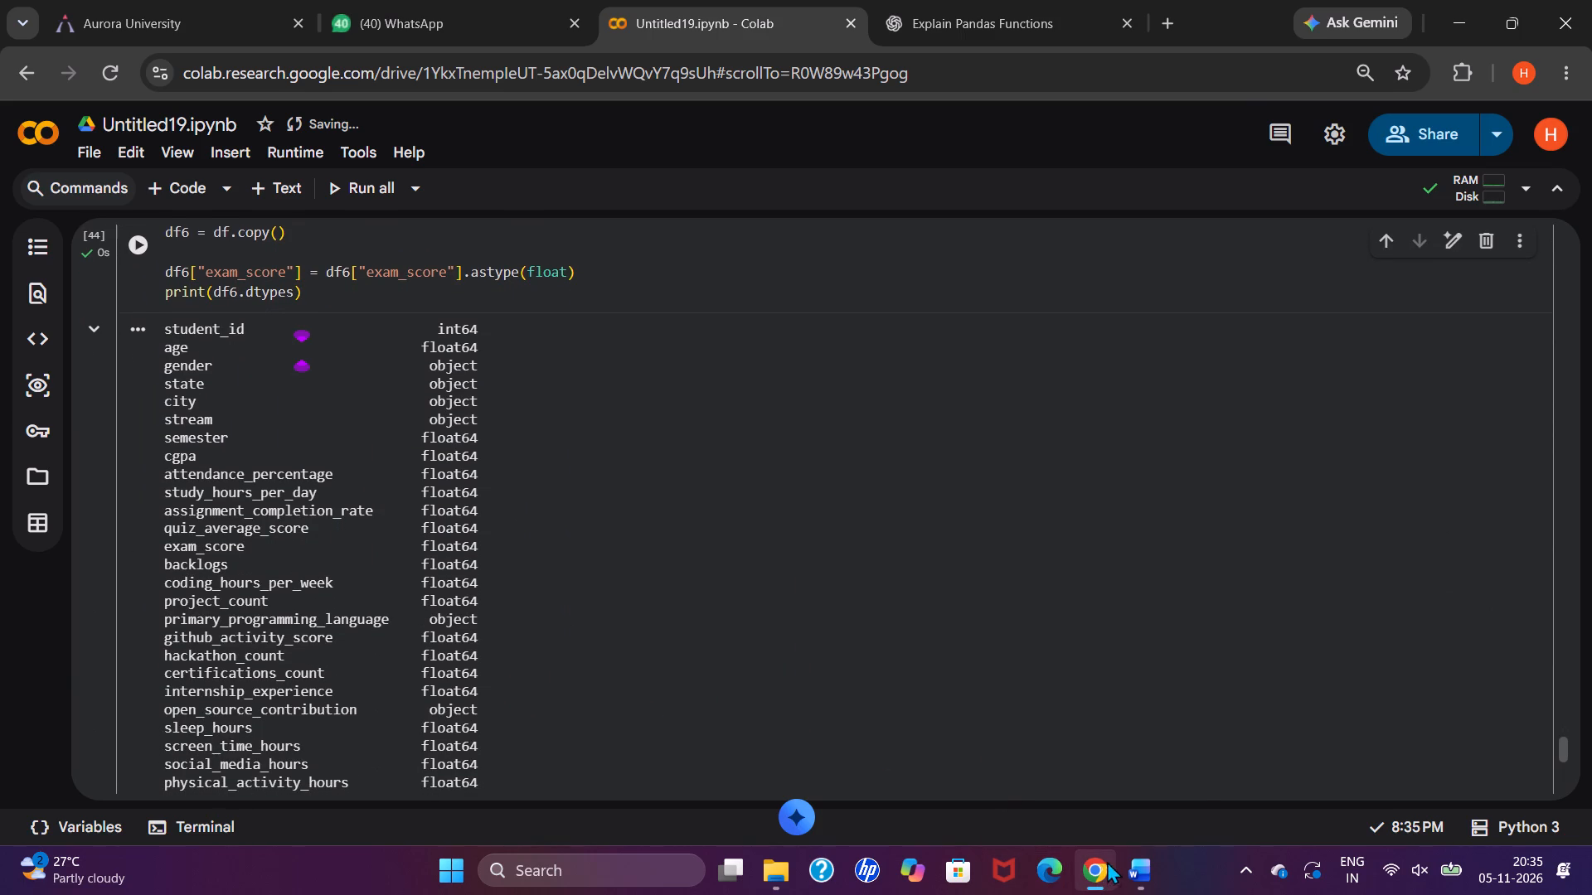
Paste the df6 code under "Code 6: Change a column data type using astype()" in the Word report and remove its blank line.
left_click(1136, 864)
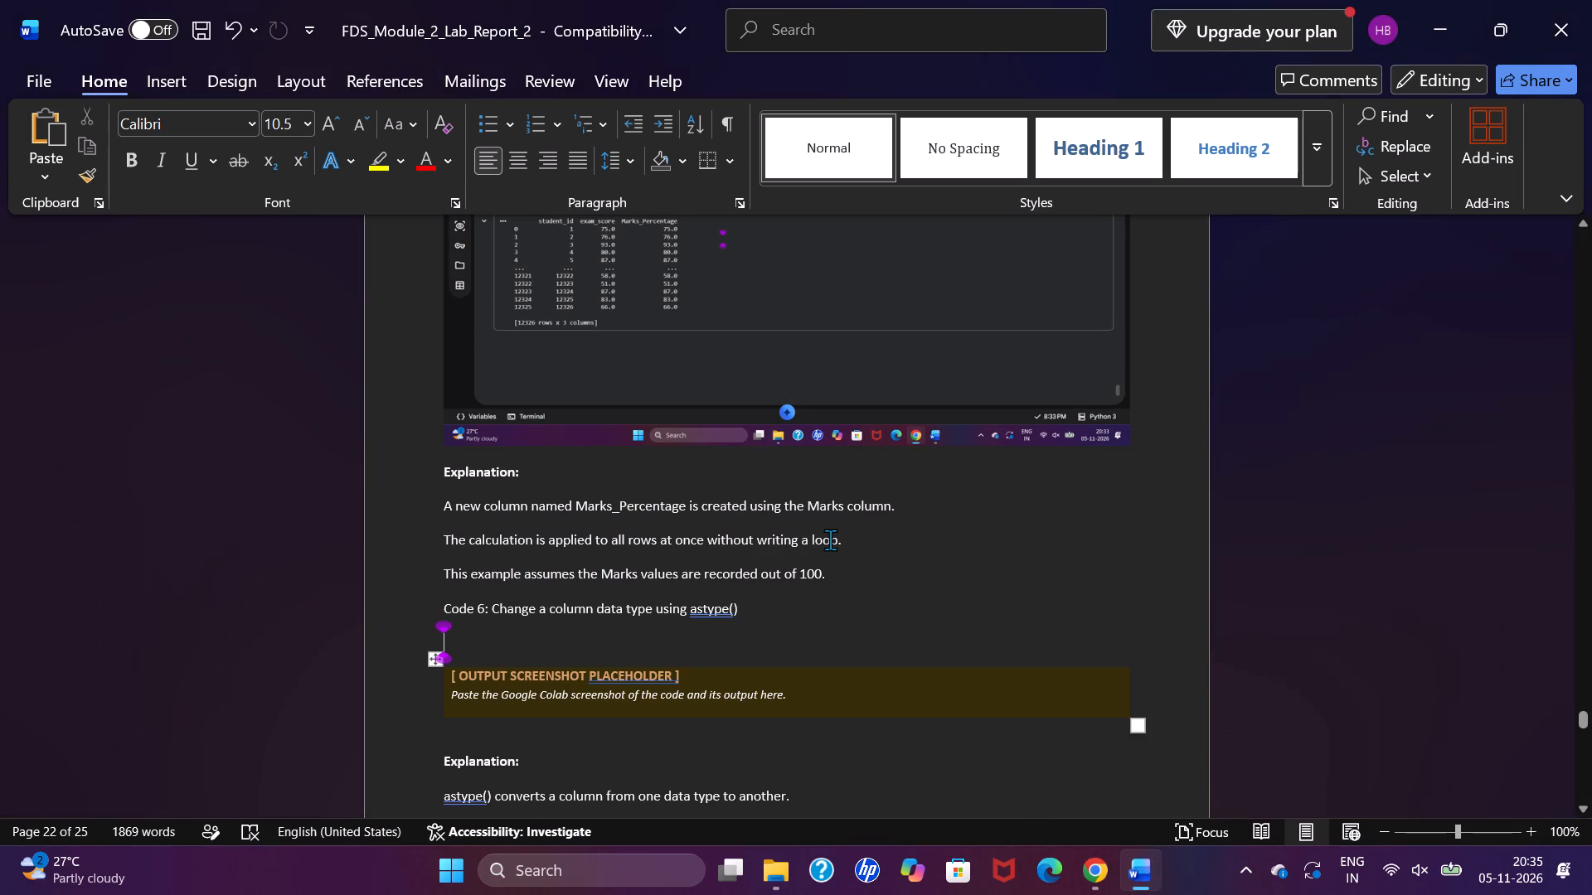
key("ctrl+v")
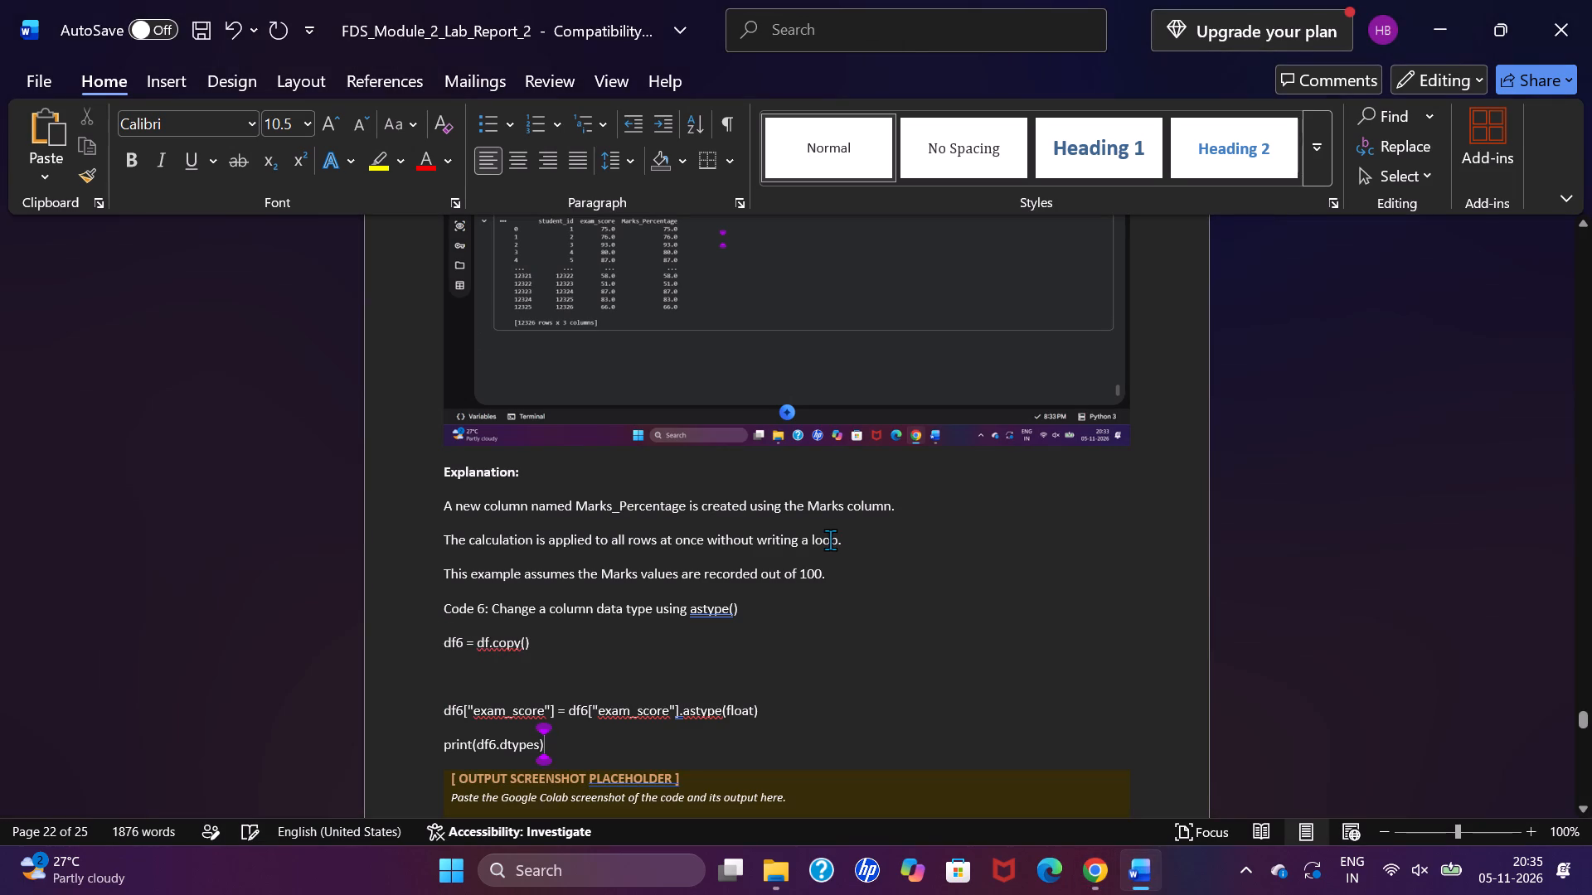
key("Up")
key("Left")
key("Left")
key("Left")
key("Left")
key("Left")
key("Left")
key("Left")
key("Left")
key("Left")
key("Left")
key("Left")
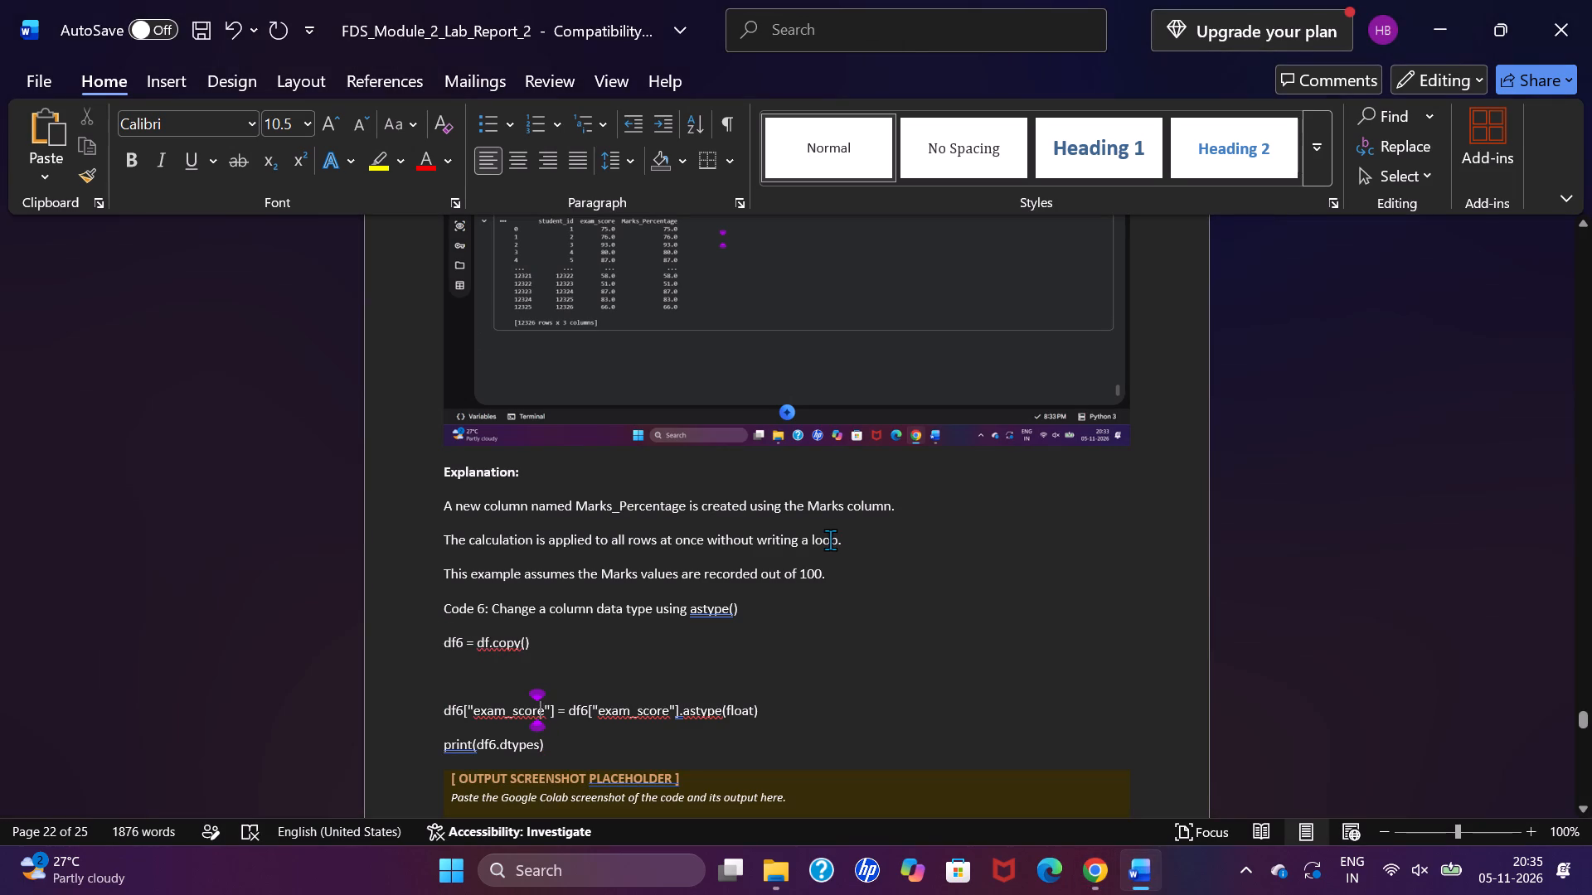
key("Left")
key("Left")
key("Left")
key("Left")
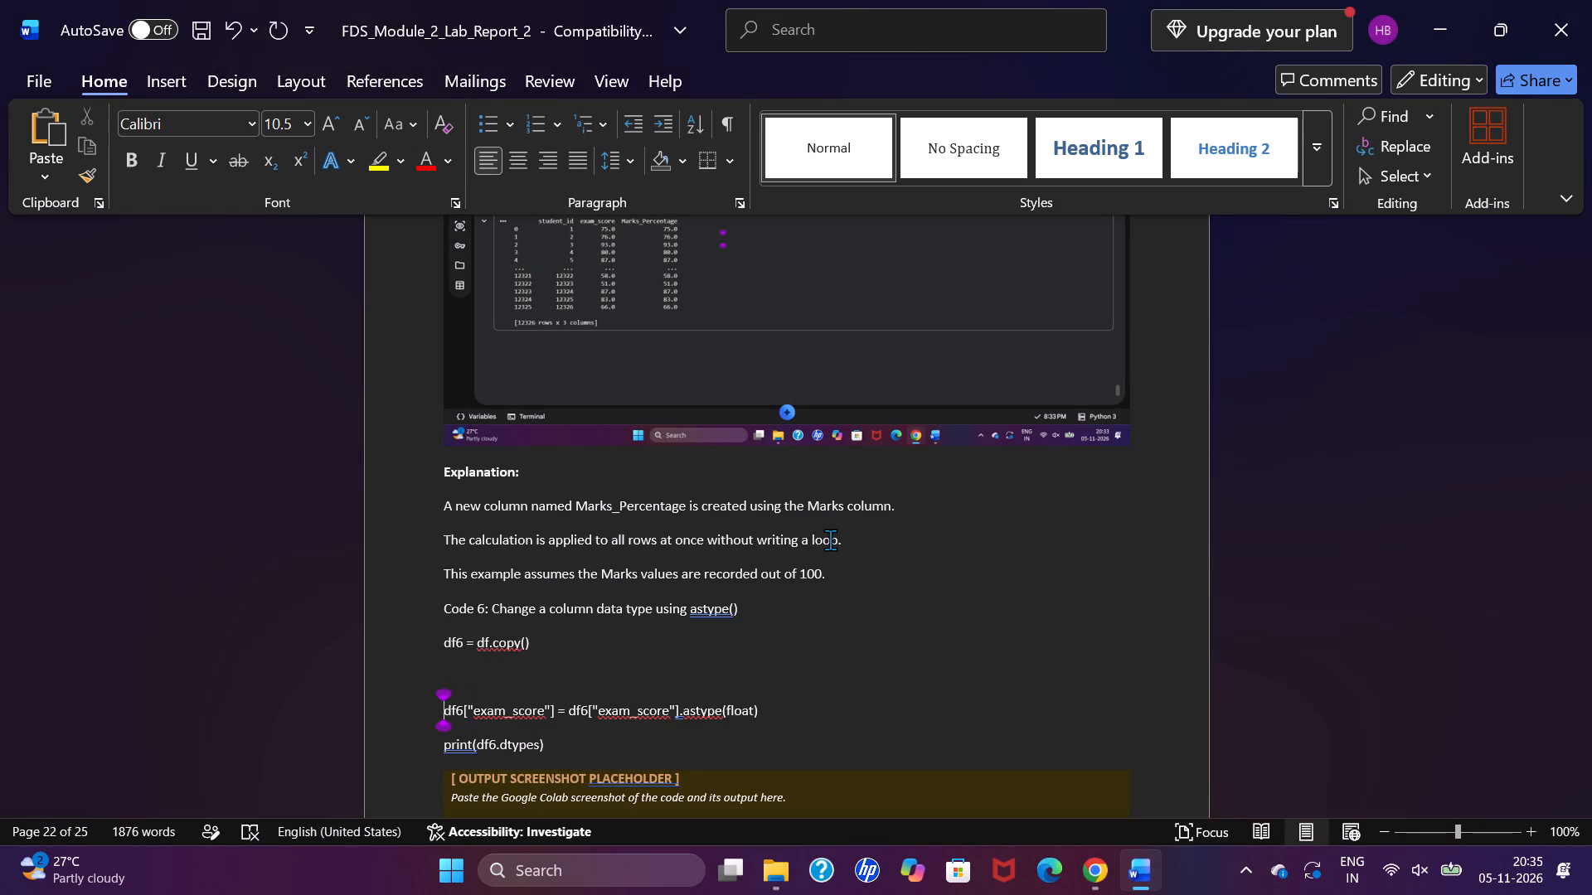
key("BackSpace")
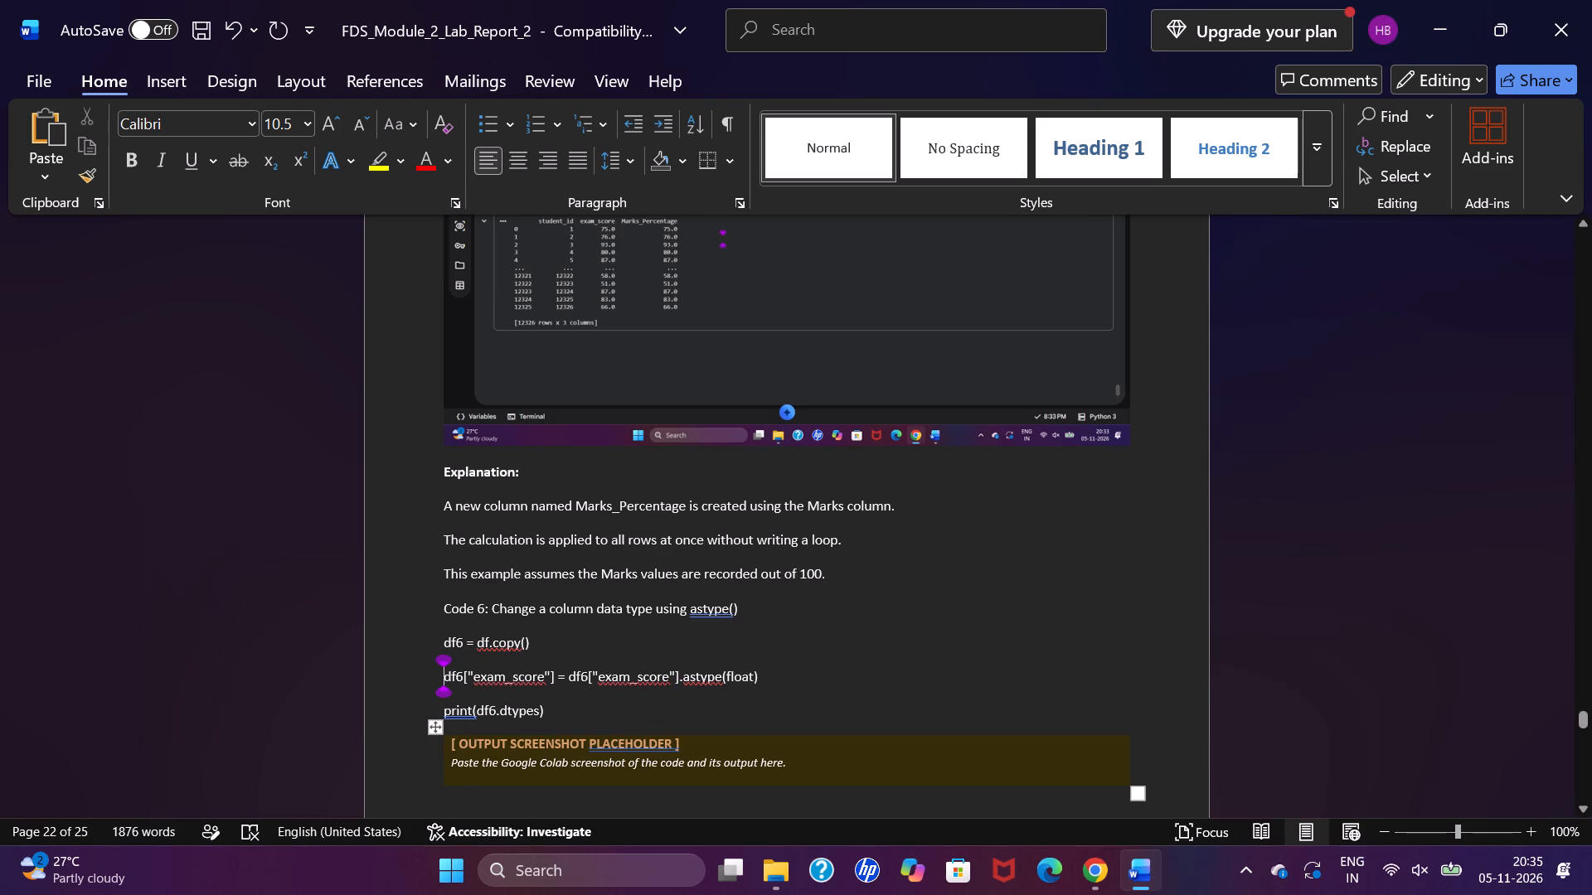
Replace the output screenshot placeholder under Code 6 with a screenshot of the Colab df6 cell and its output.
left_click(439, 733)
key("BackSpace")
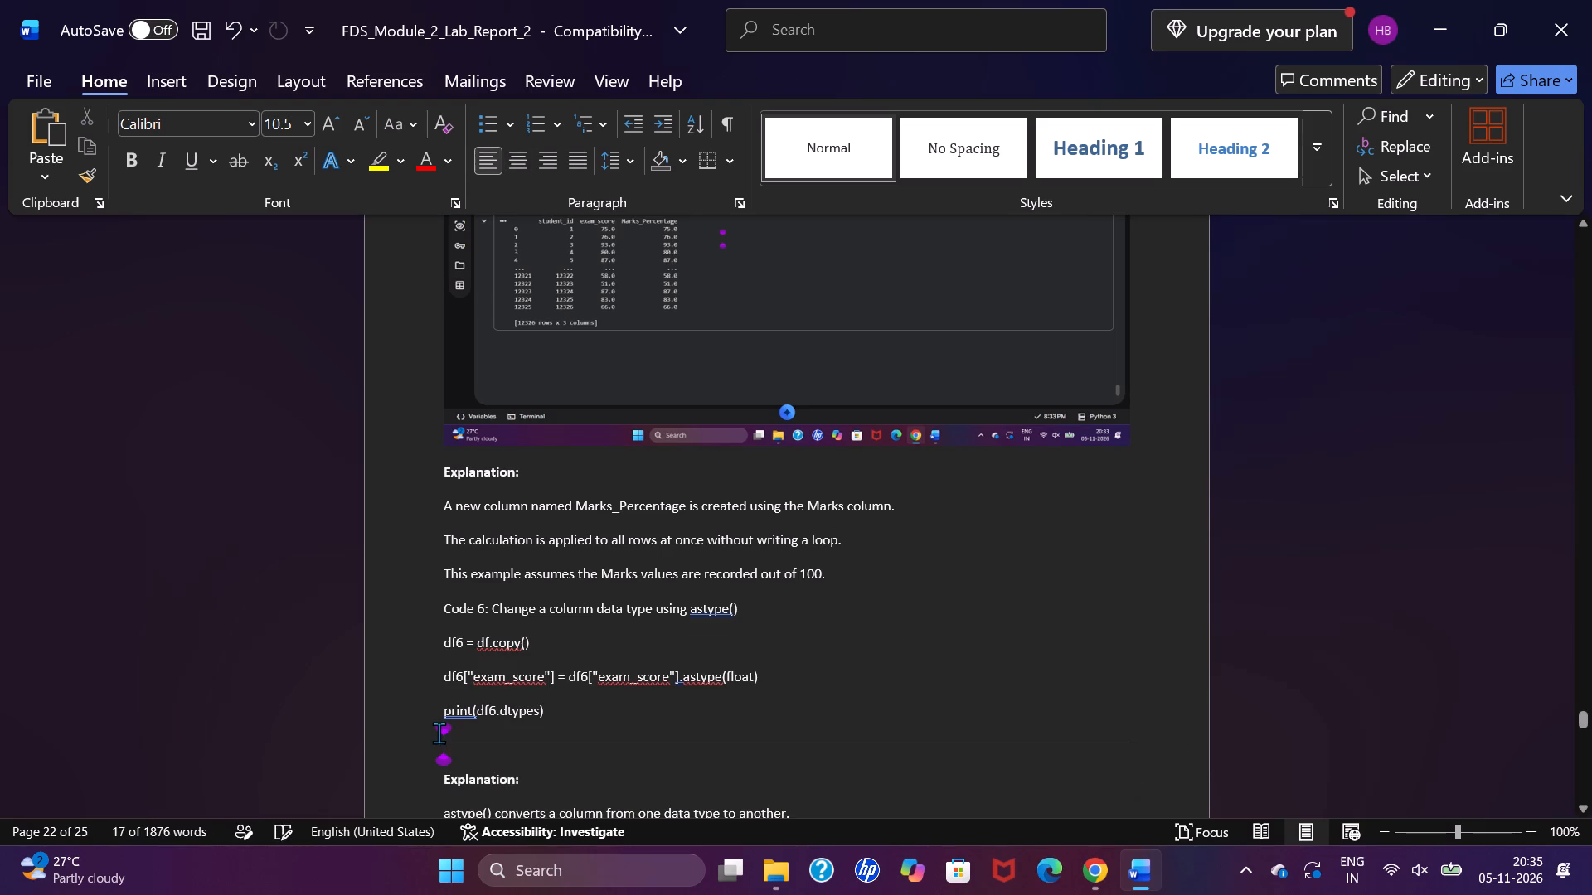
left_click(1087, 860)
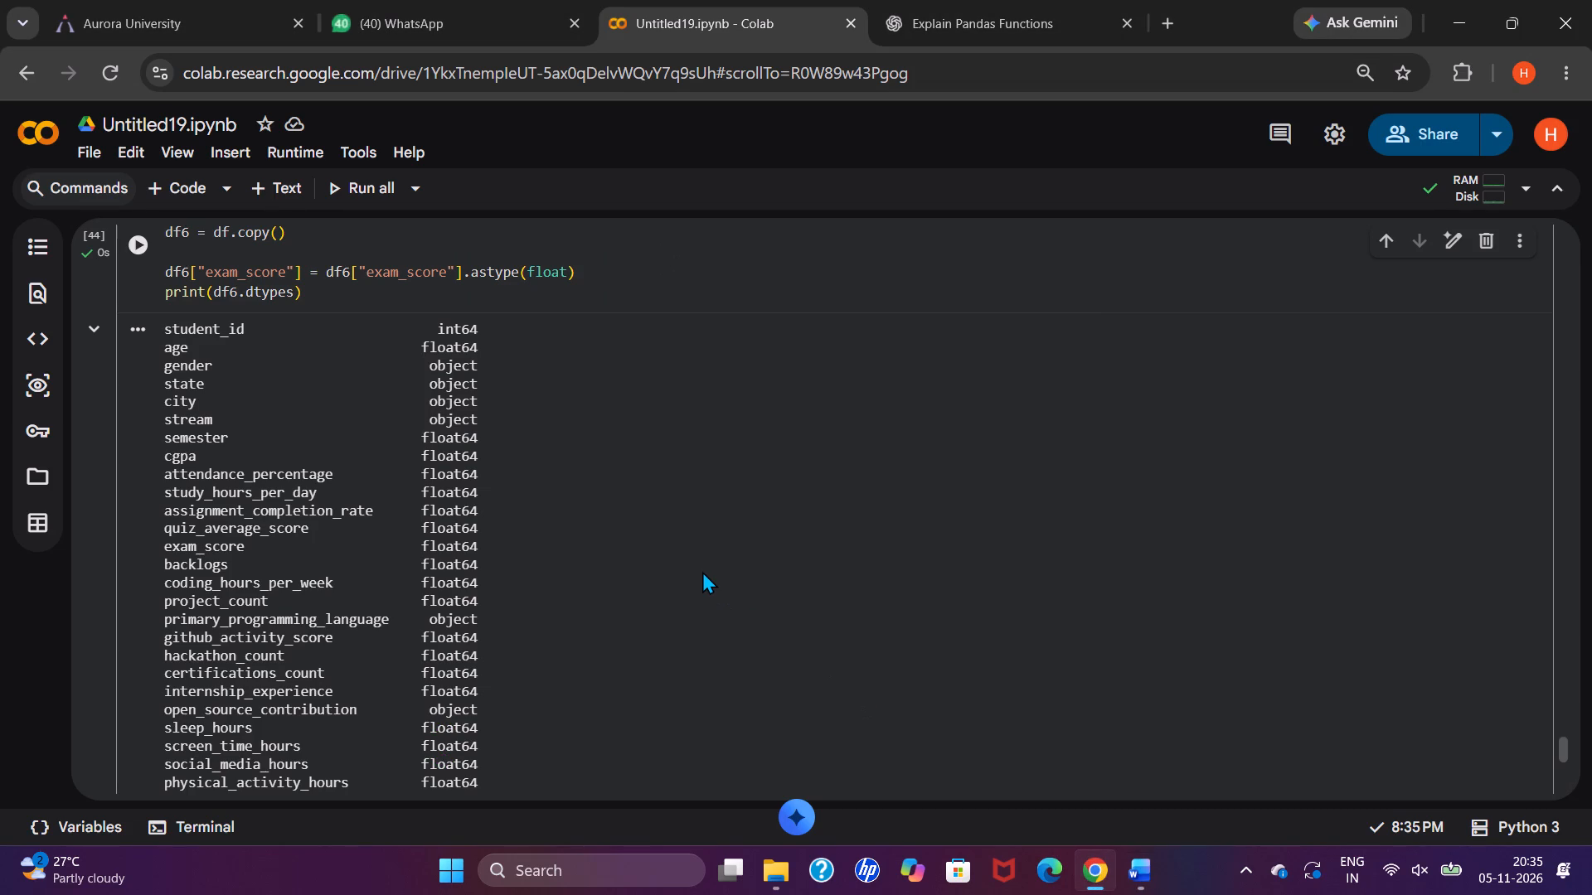
key("ctrl+Print")
left_click(1155, 852)
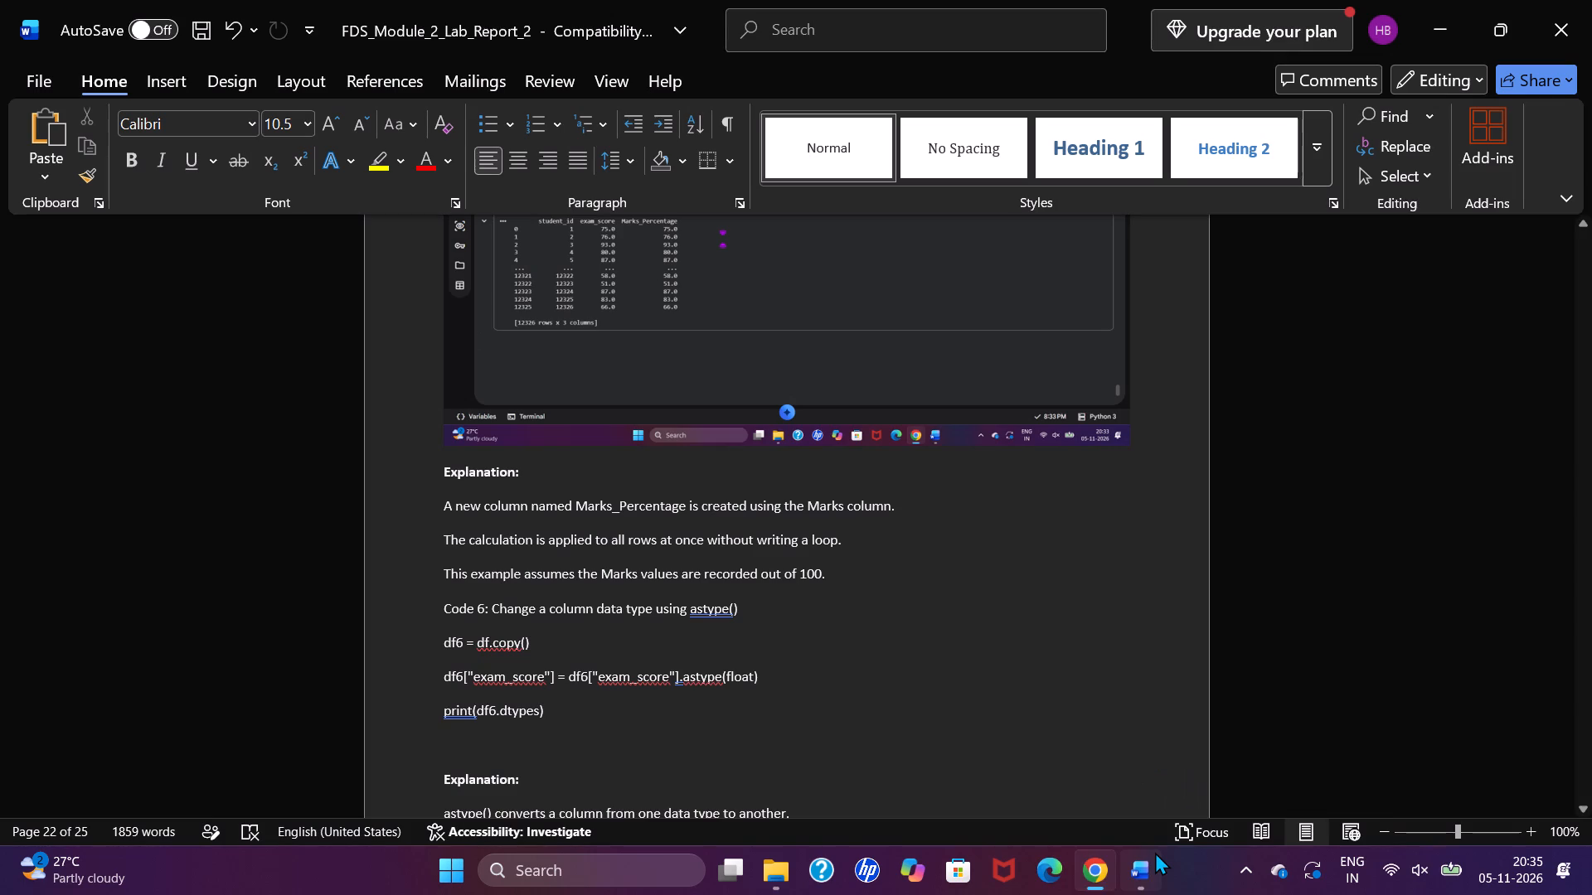
key("ctrl+v")
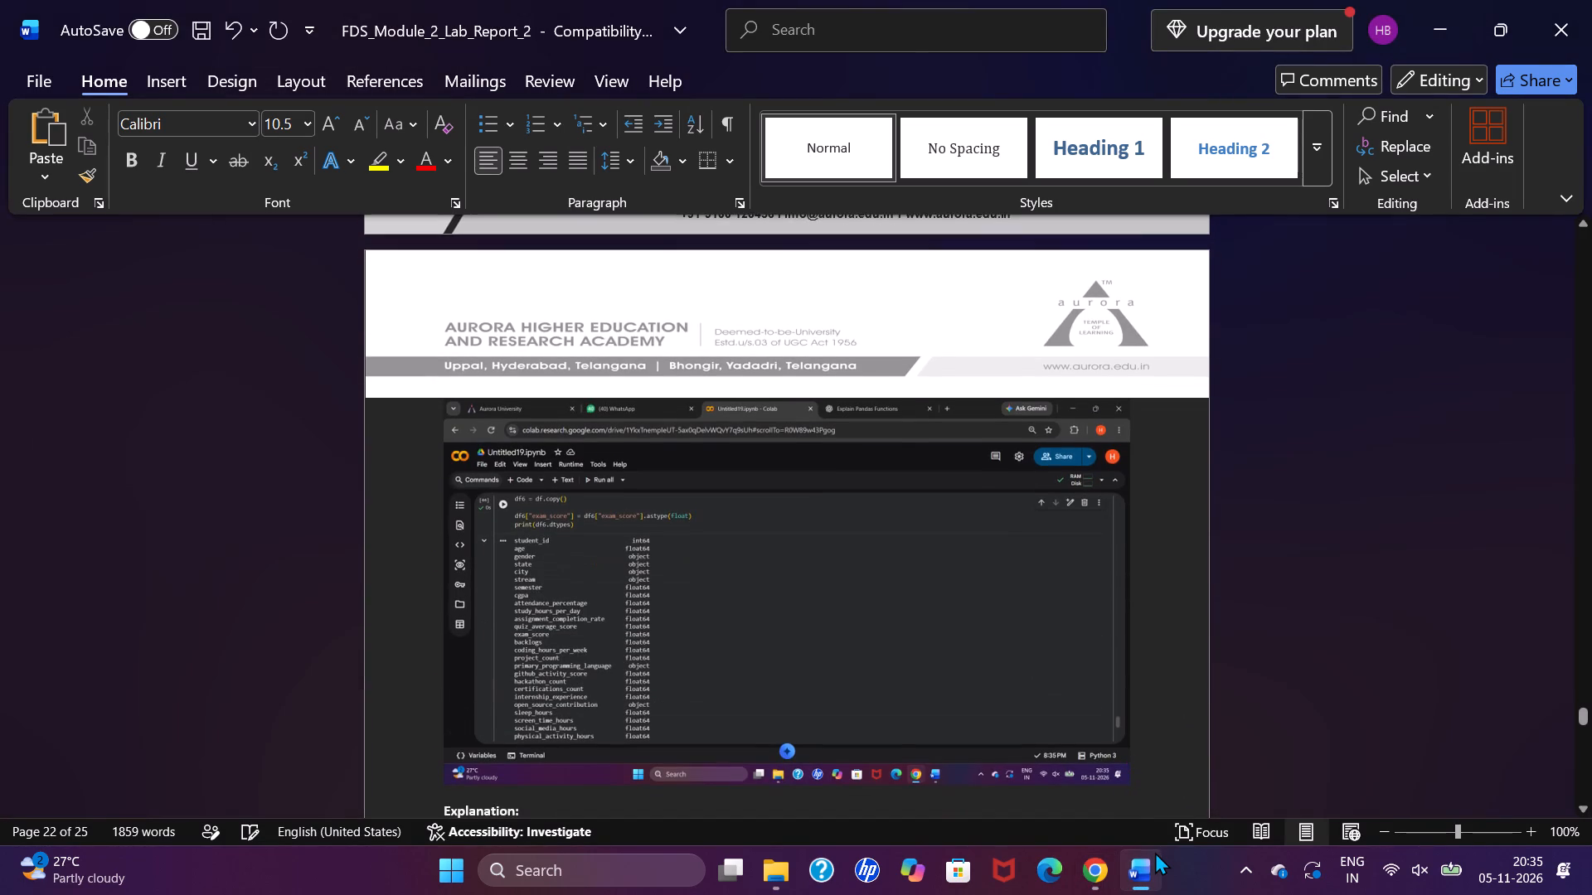
Copy the df7 drop_duplicates() code under "Code 7: Remove duplicate records" and delete its shaded code block.
scroll(1155, 852, "down", 1)
scroll(1182, 709, "down", 1)
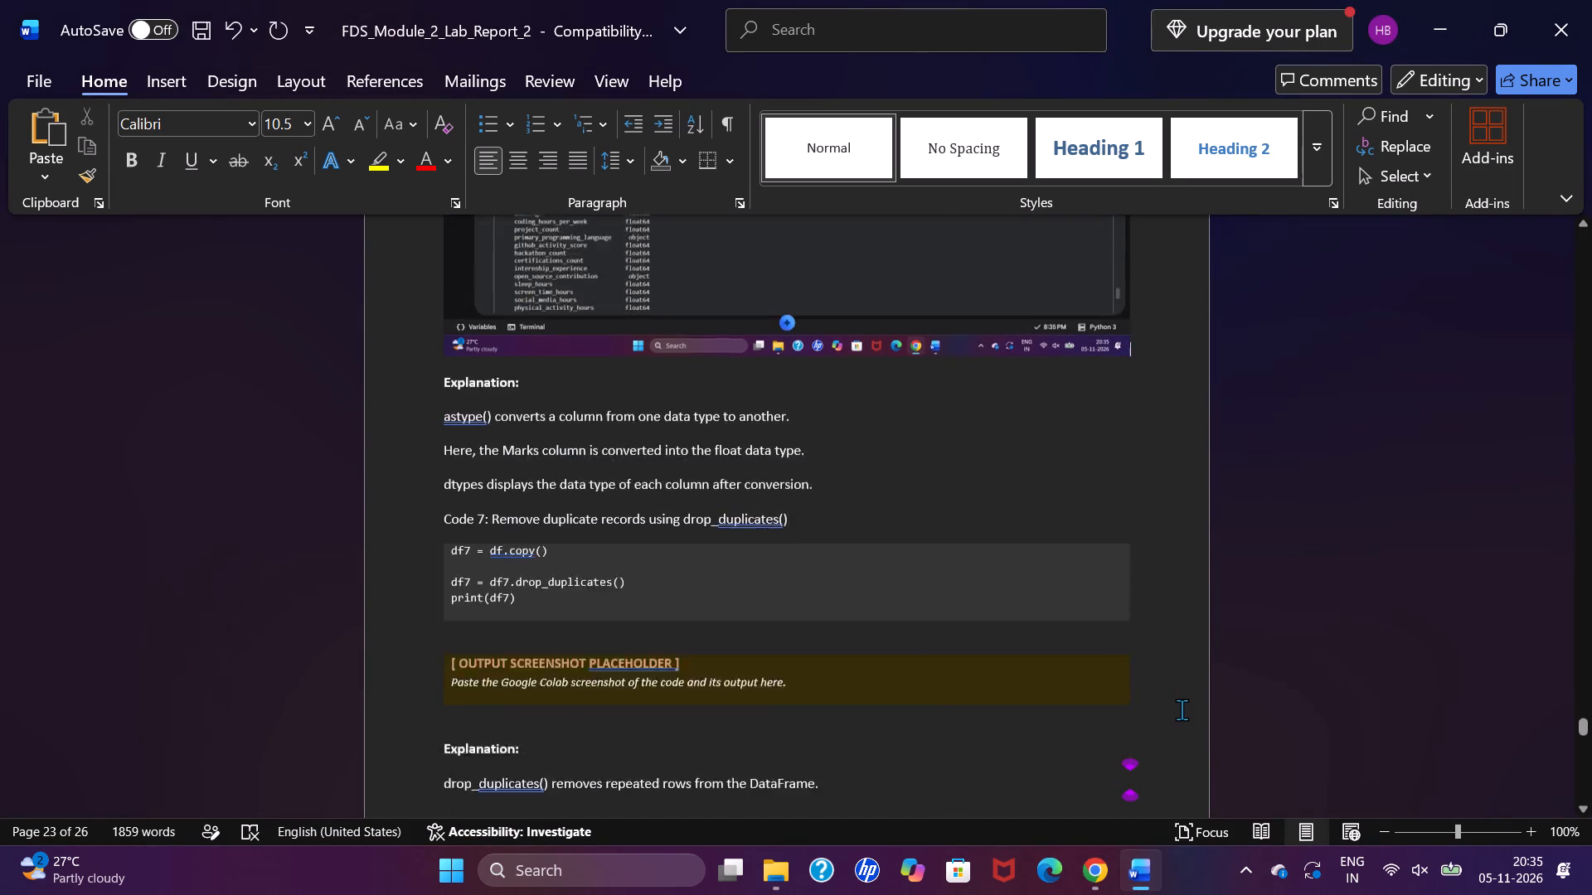
scroll(1182, 709, "down", 1)
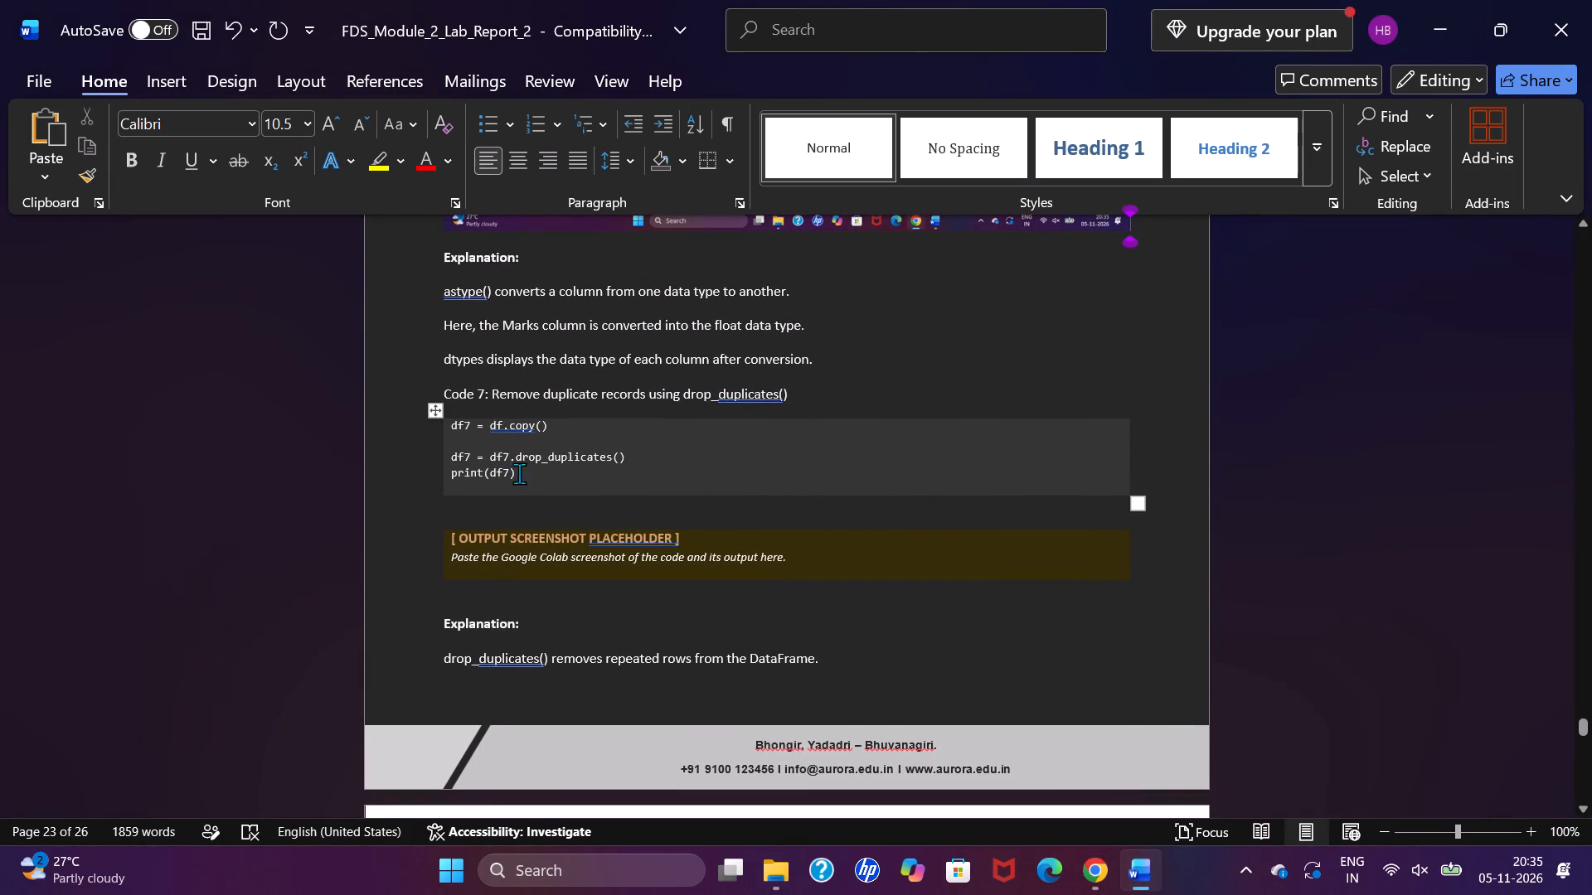
left_click_drag(522, 480, 460, 430)
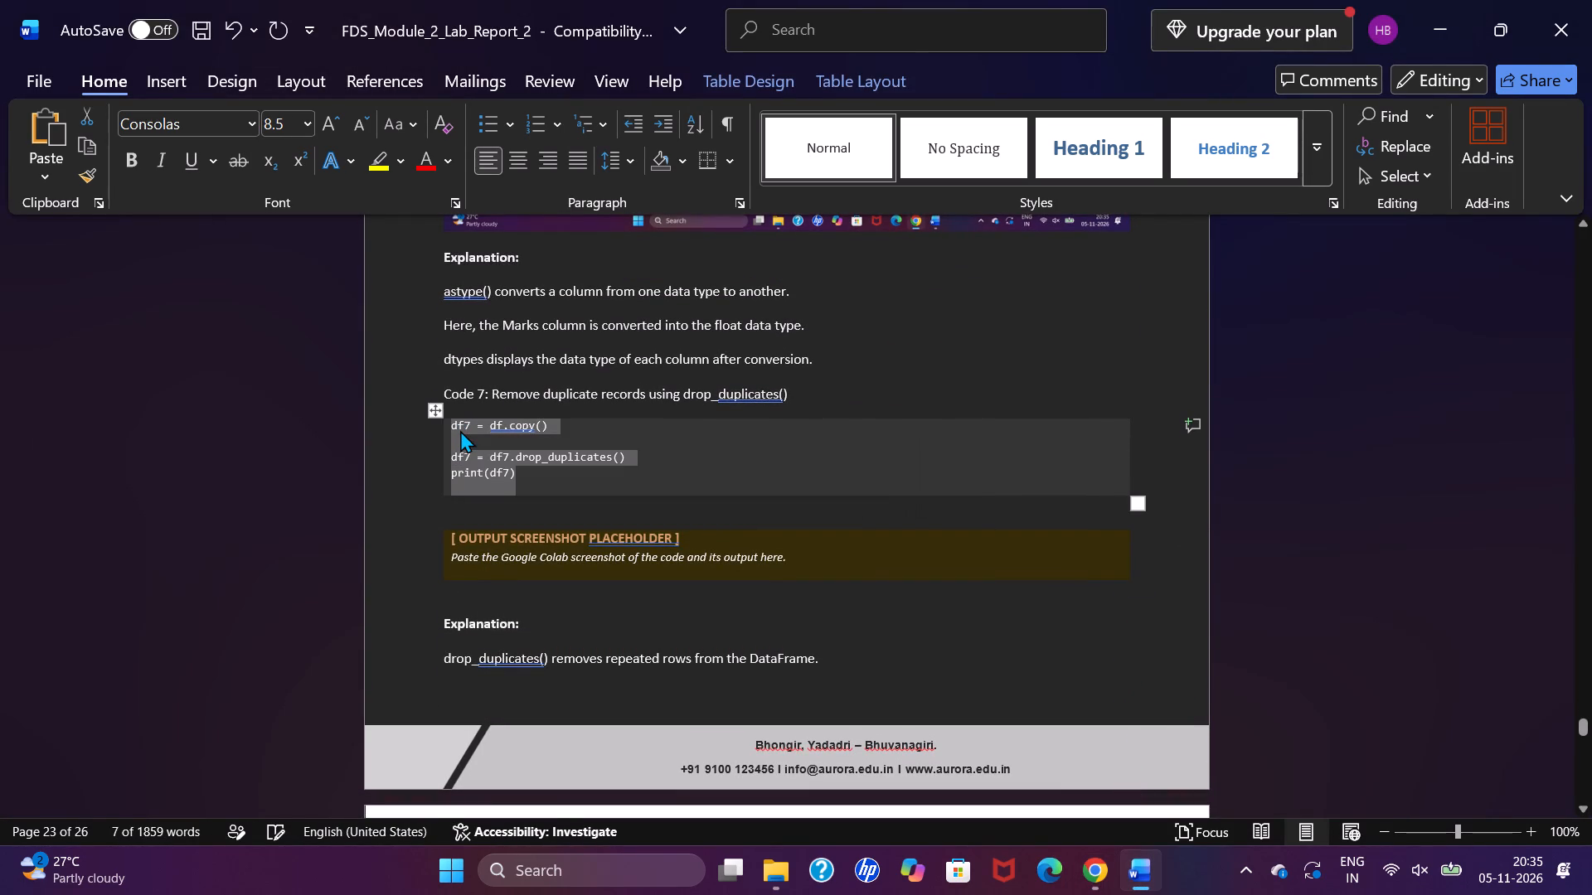
key("ctrl+c")
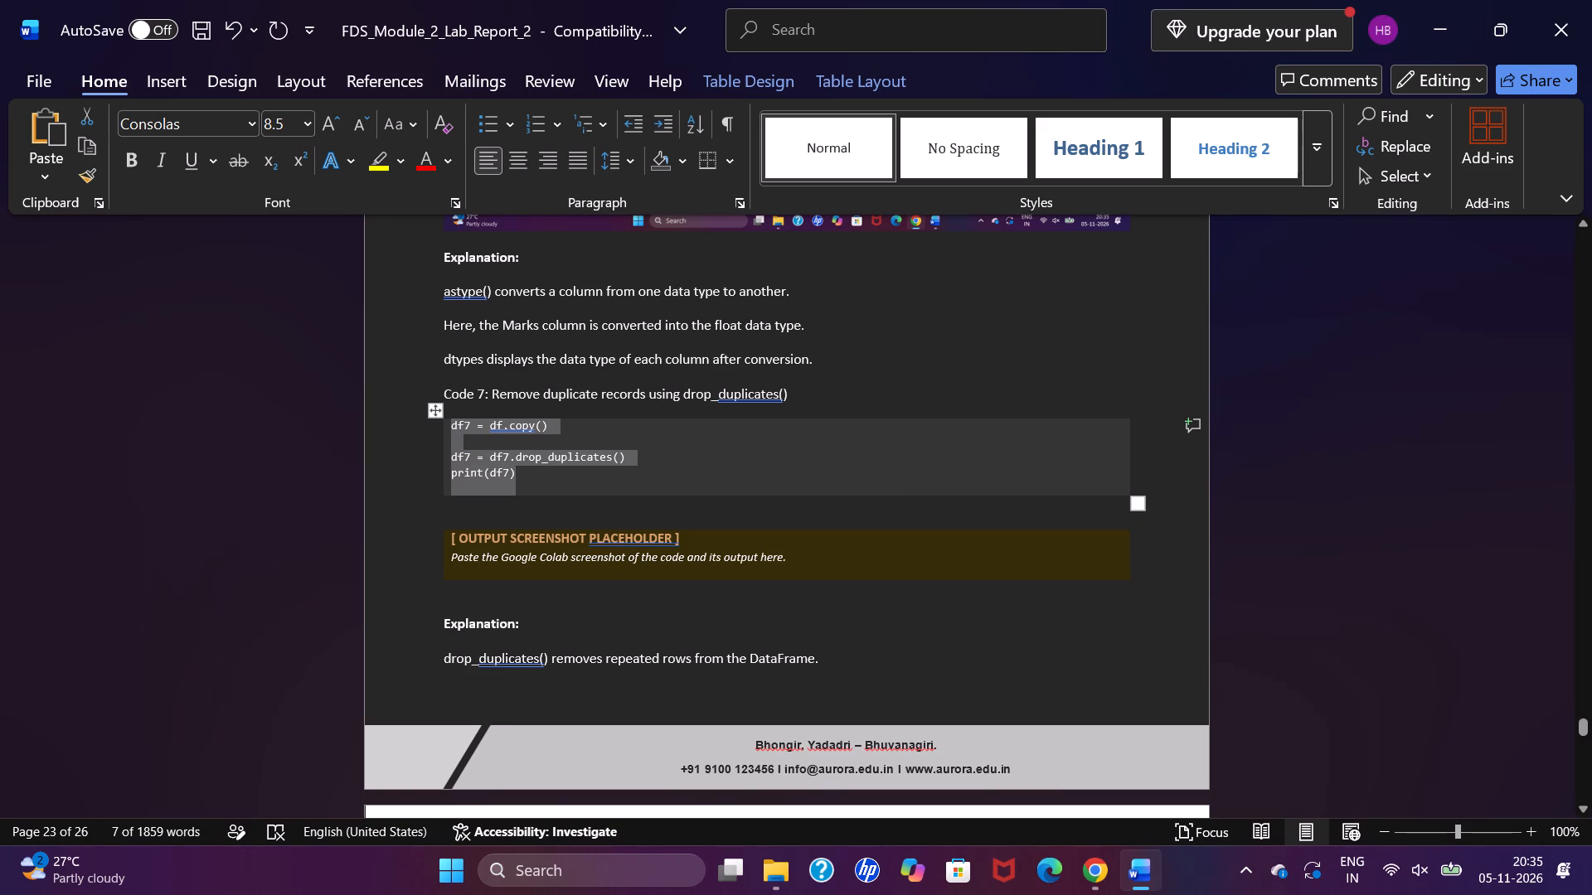
left_click(435, 411)
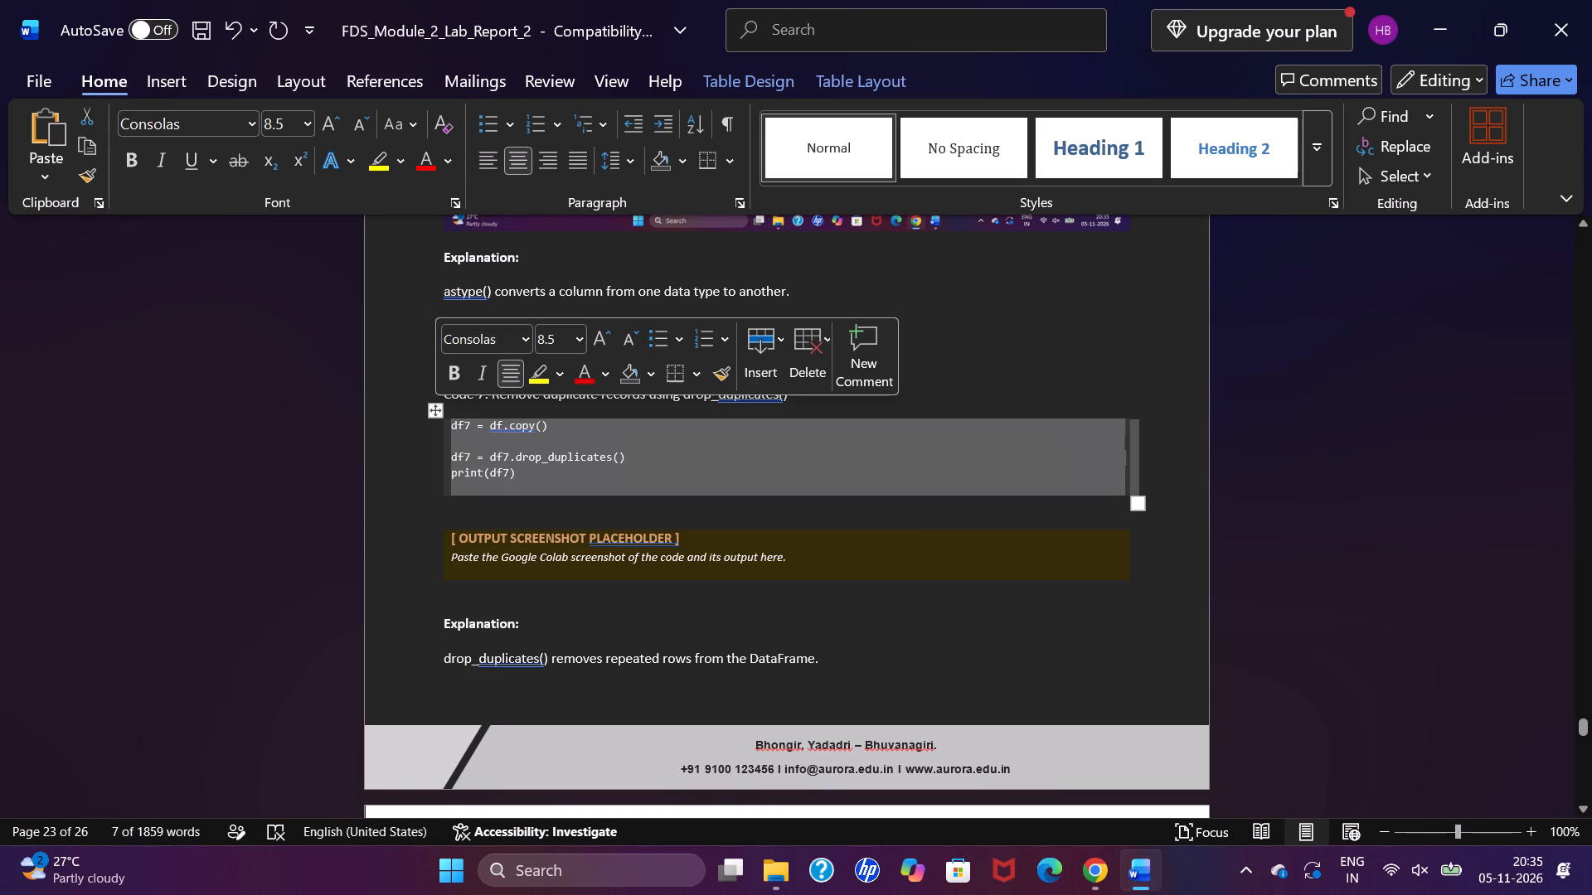
key("BackSpace")
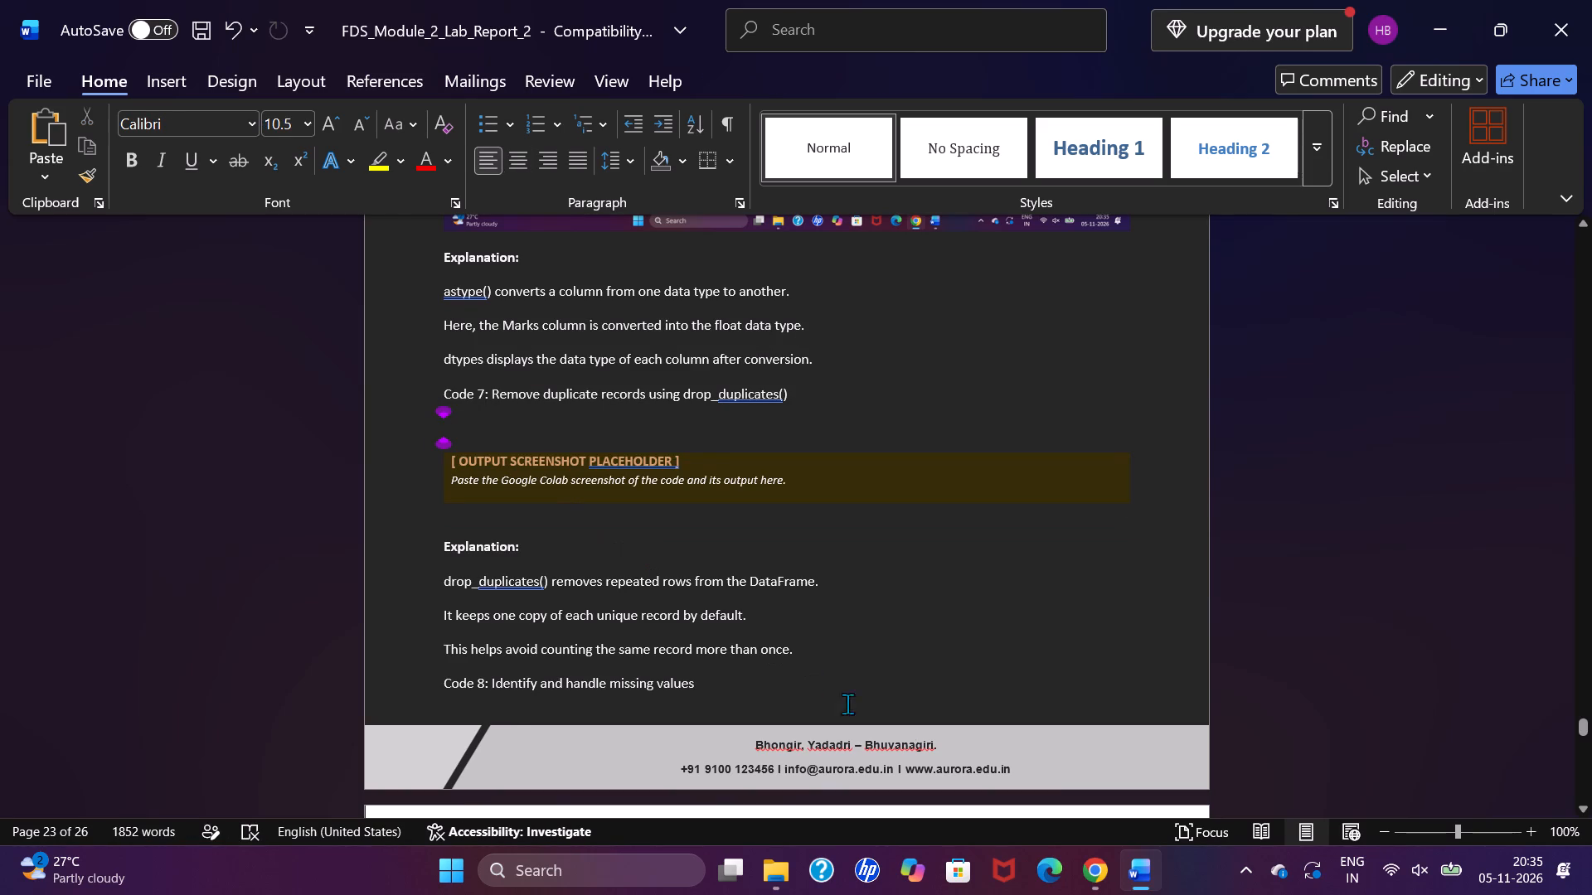
Add a code cell at the end of the Colab notebook, paste the df7 drop_duplicates() code into it and run it.
left_click(1113, 868)
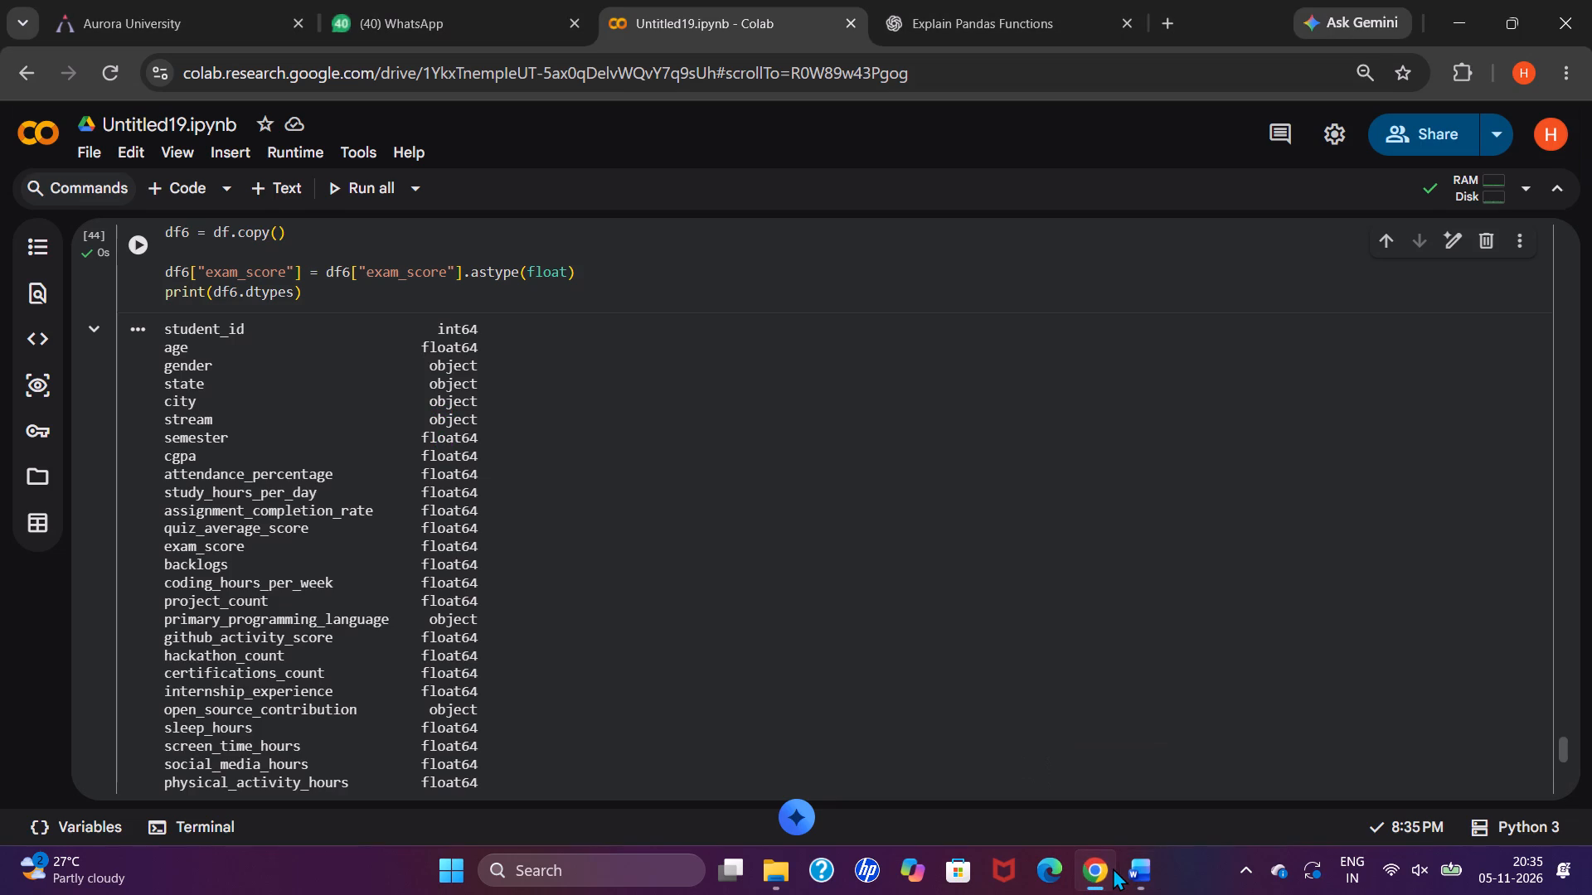
scroll(809, 584, "down", 6)
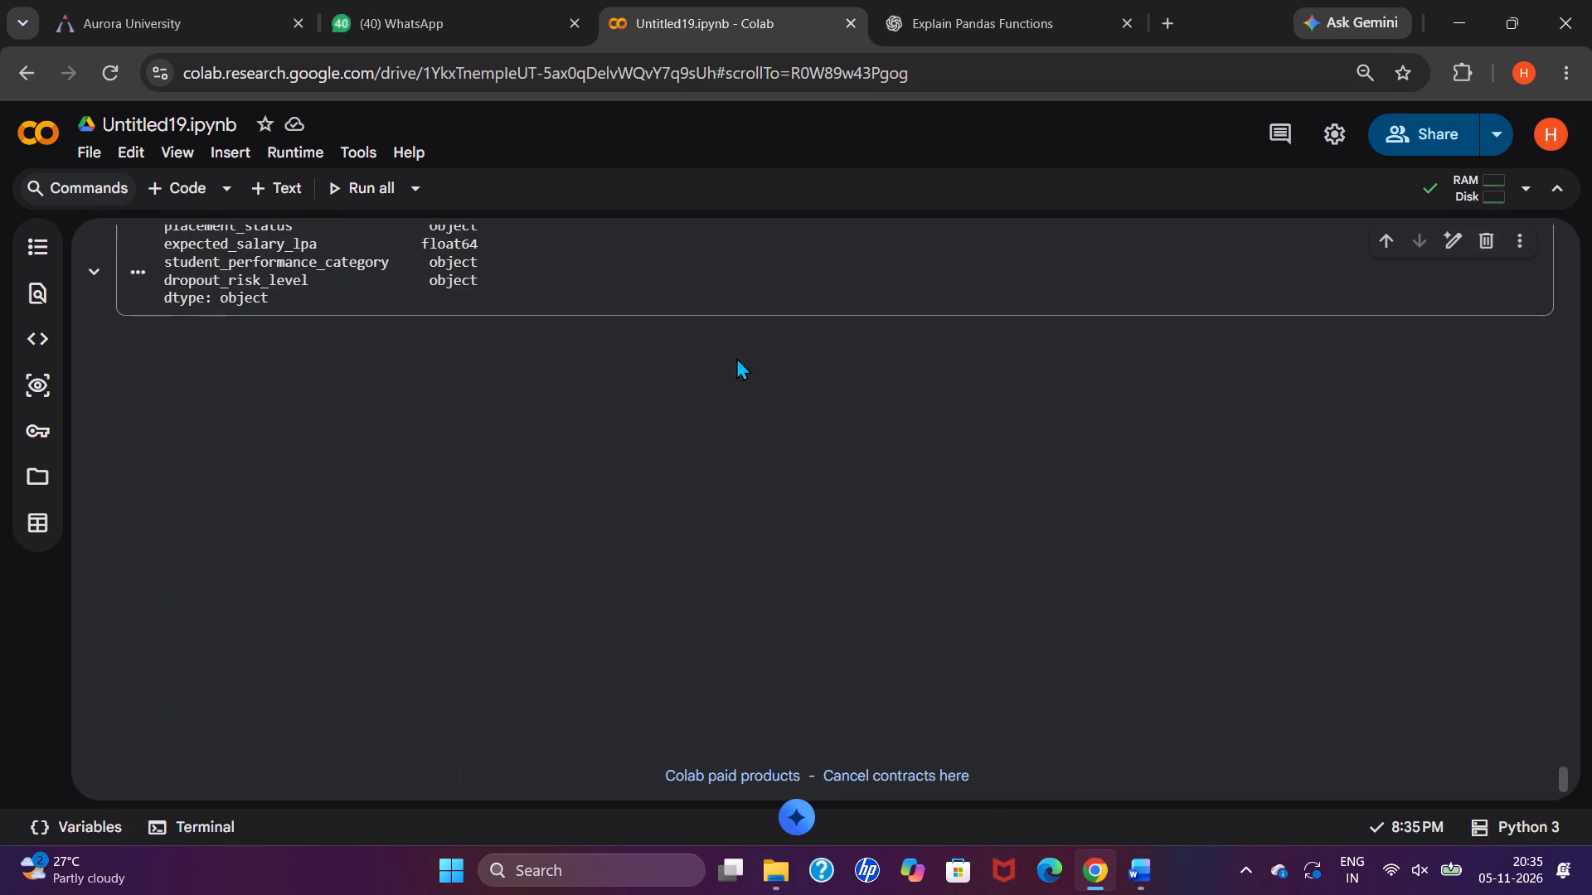
left_click(801, 313)
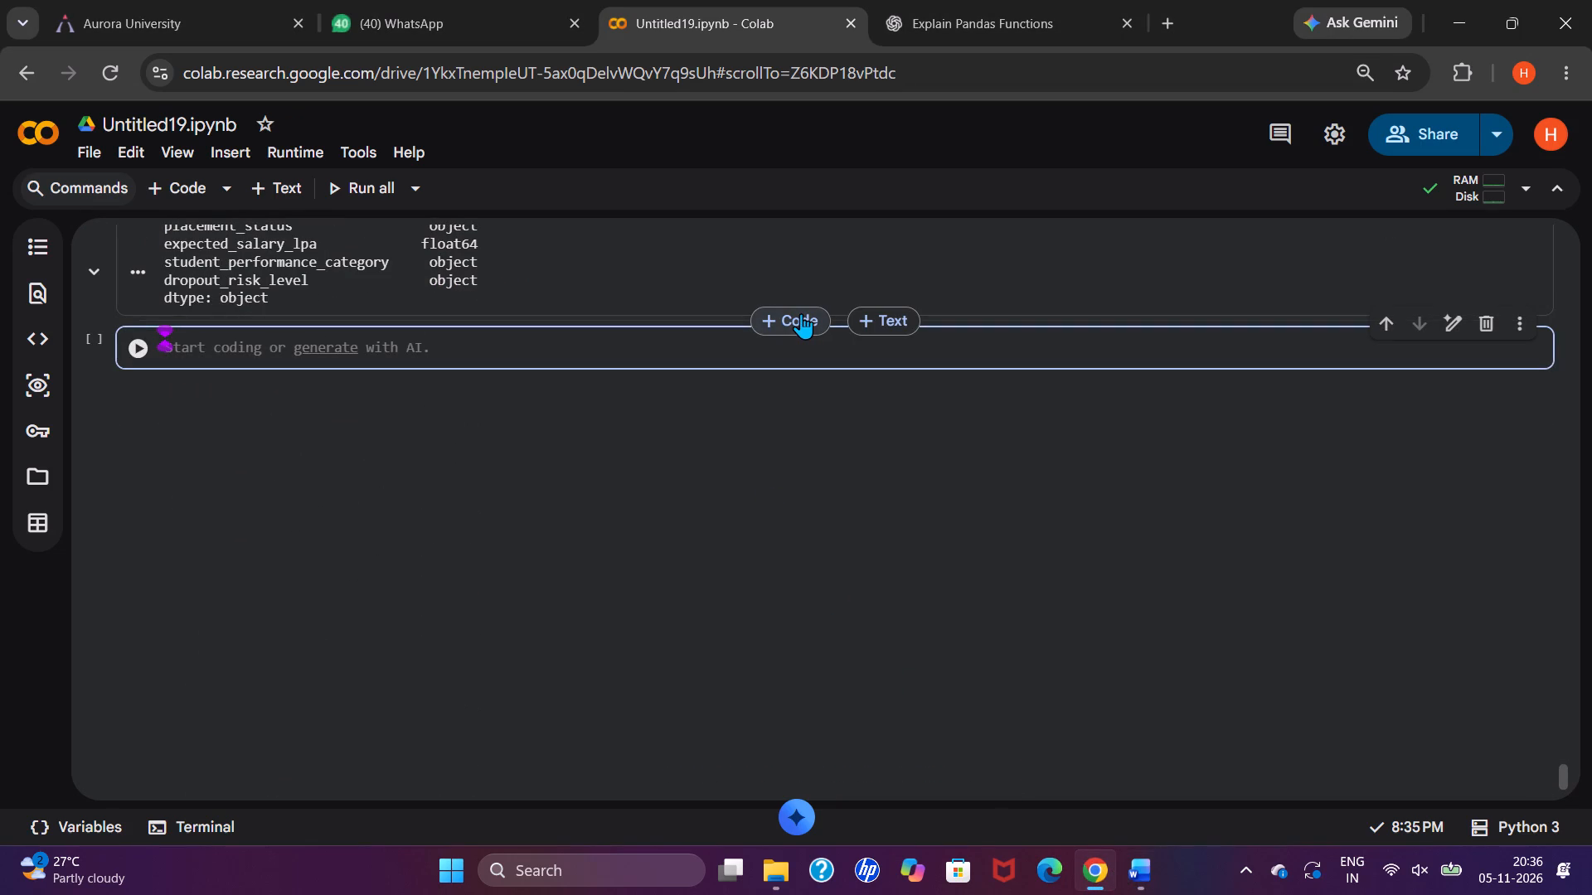
key("ctrl+v")
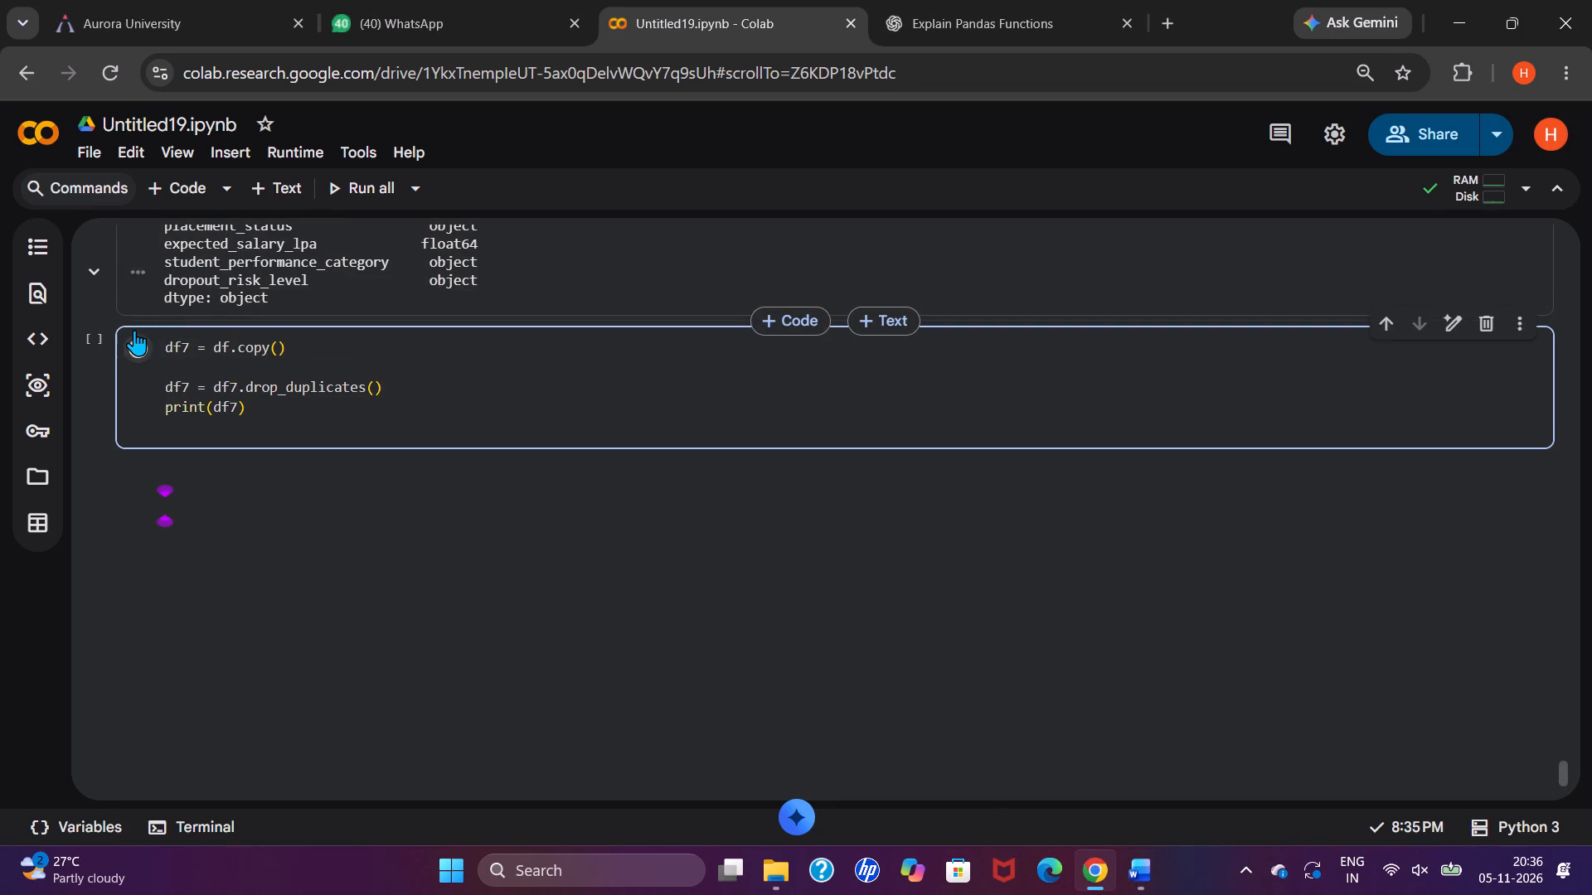
left_click(134, 339)
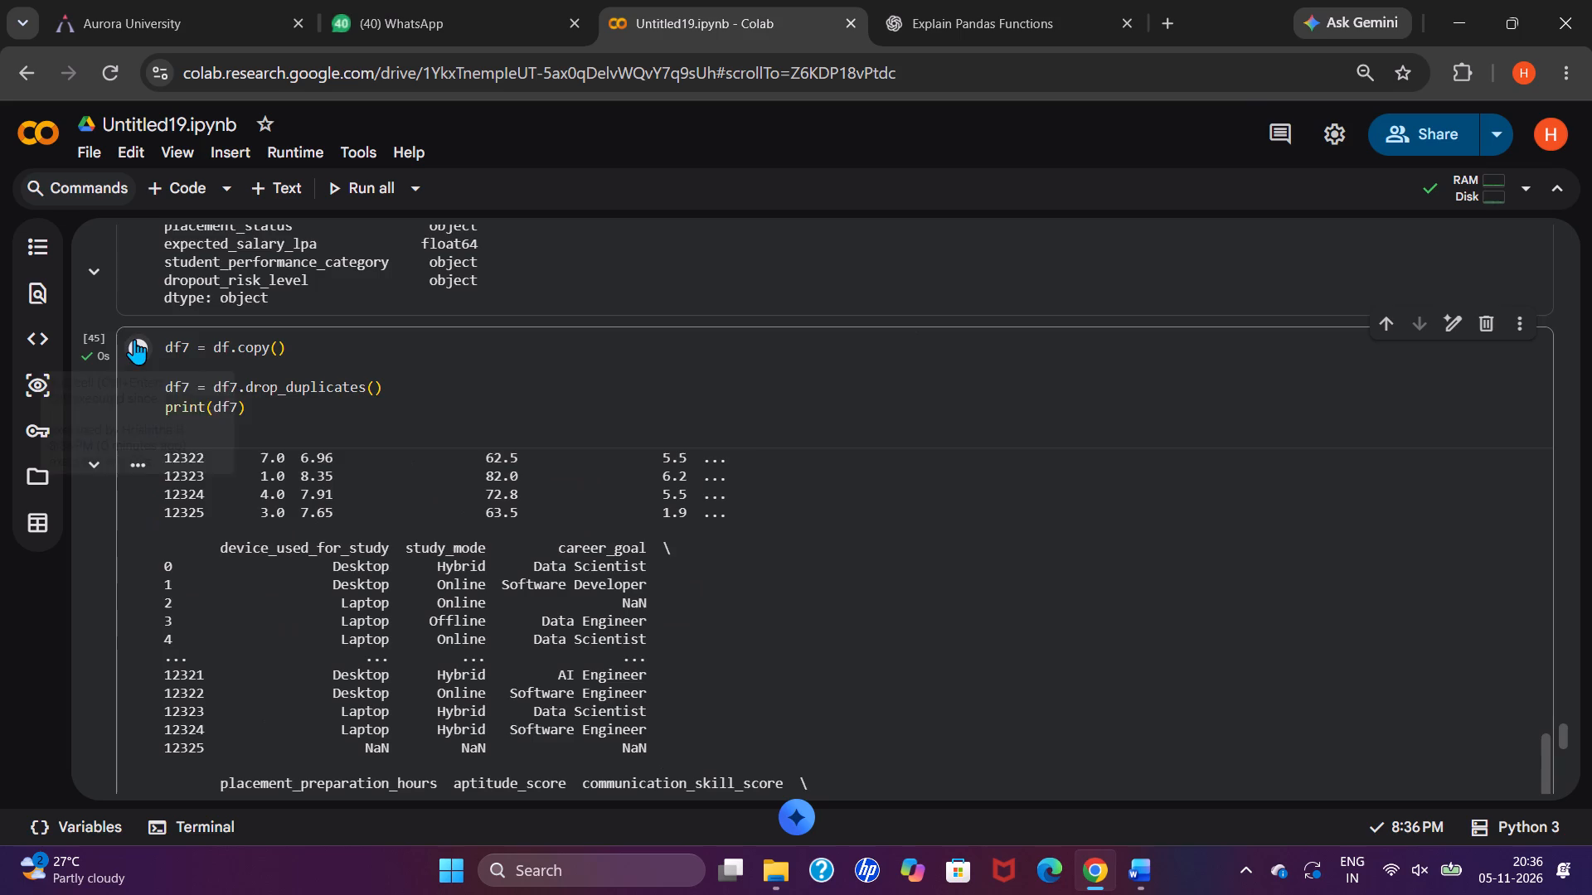
Replace the output screenshot placeholder under Code 7 in the Word report with a screenshot of the Colab df7 cell and its output.
scroll(268, 444, "down", 1)
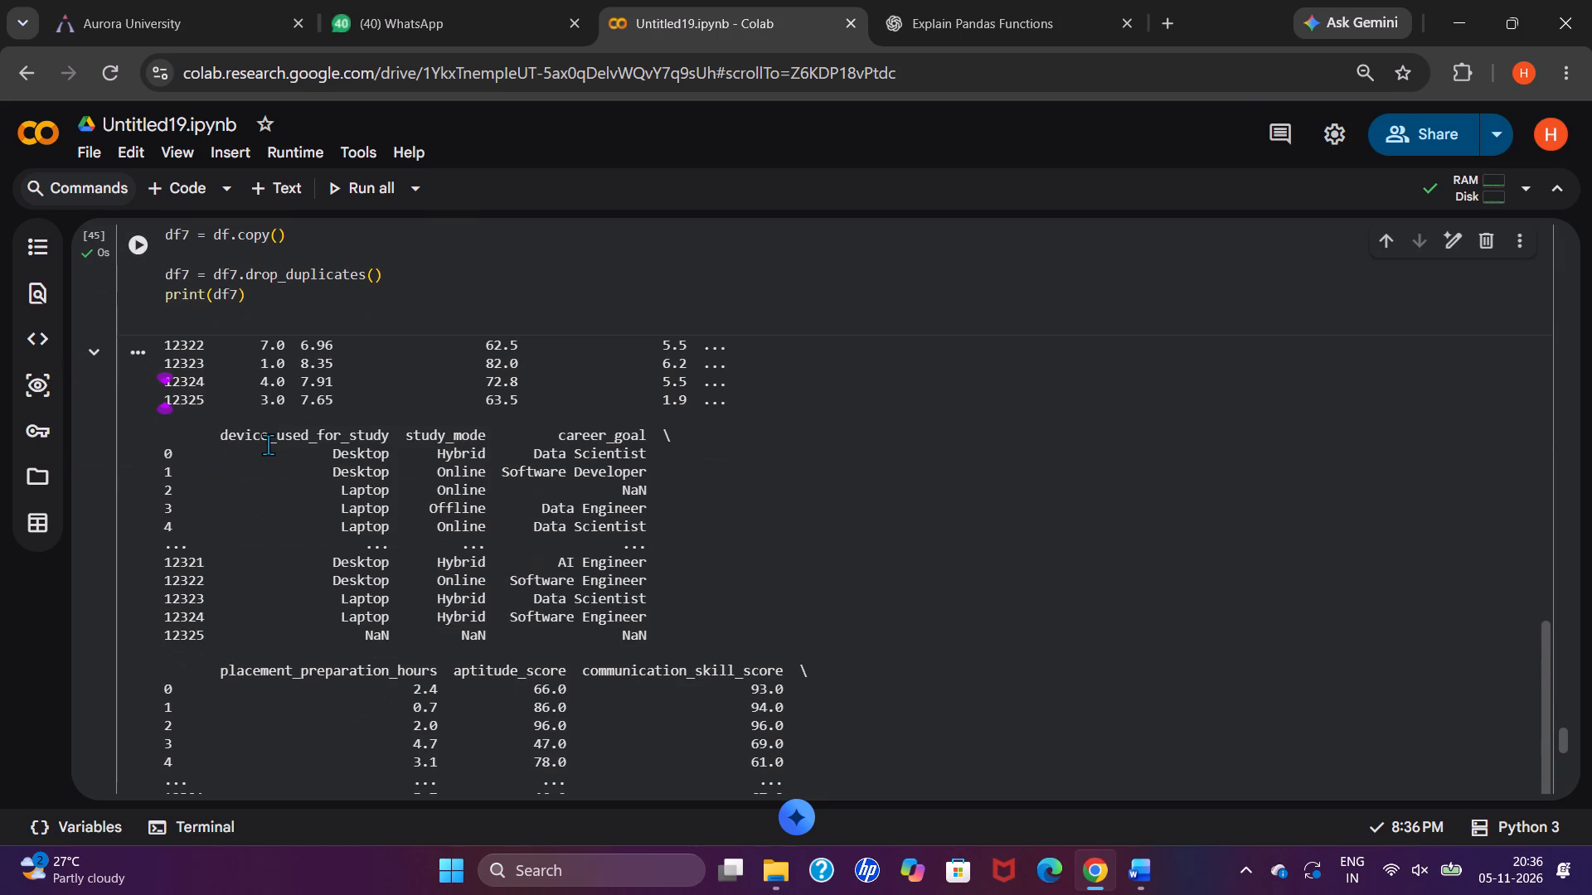
key("ctrl+Print")
left_click(1144, 893)
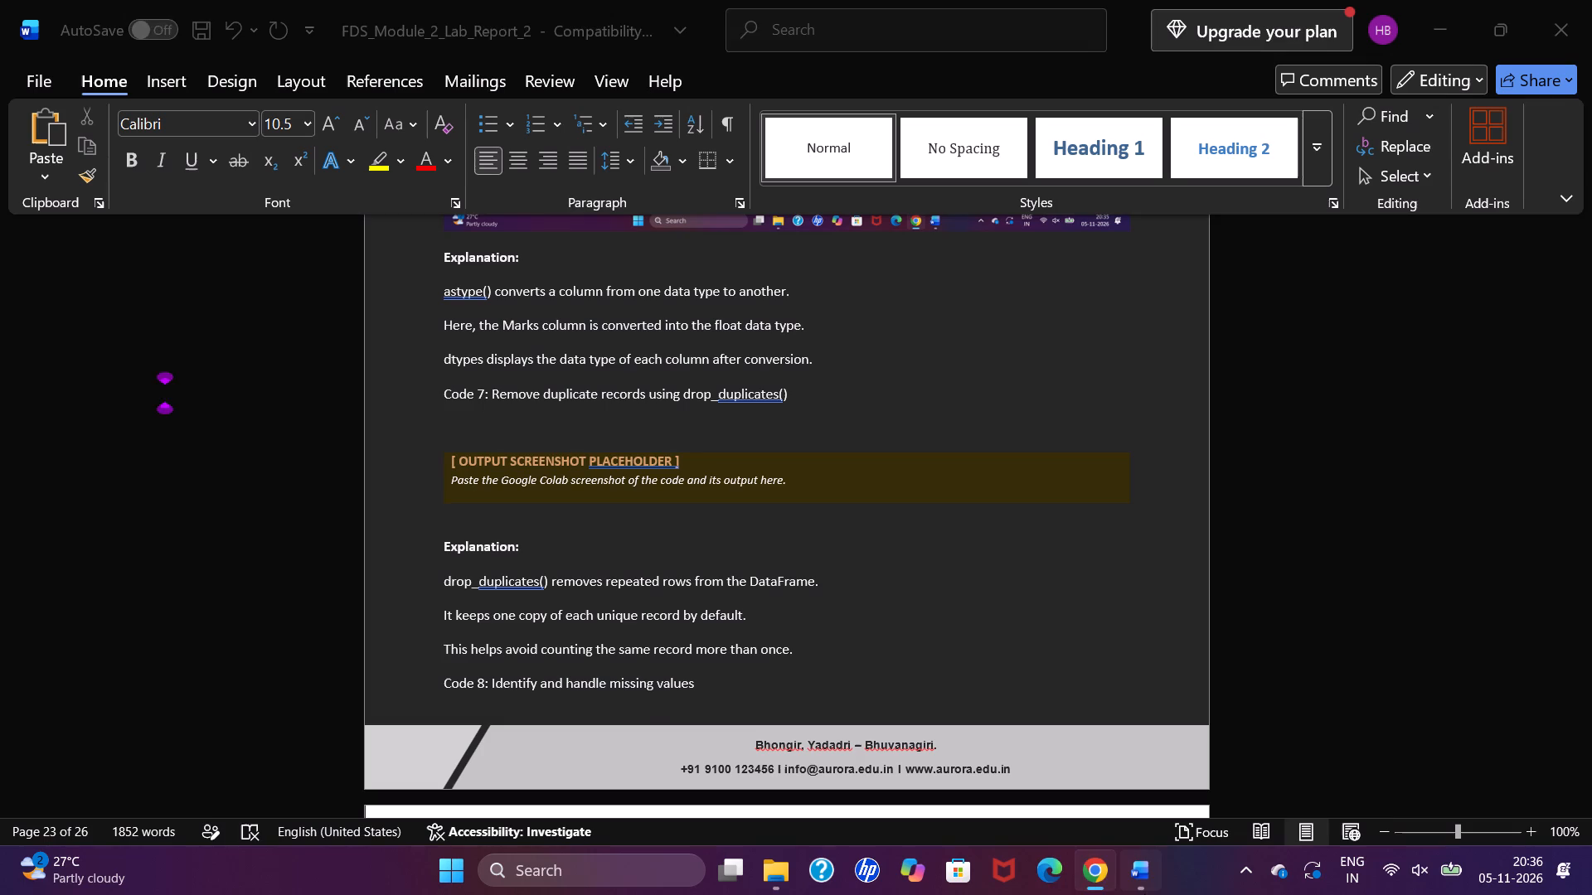
key("ctrl+v")
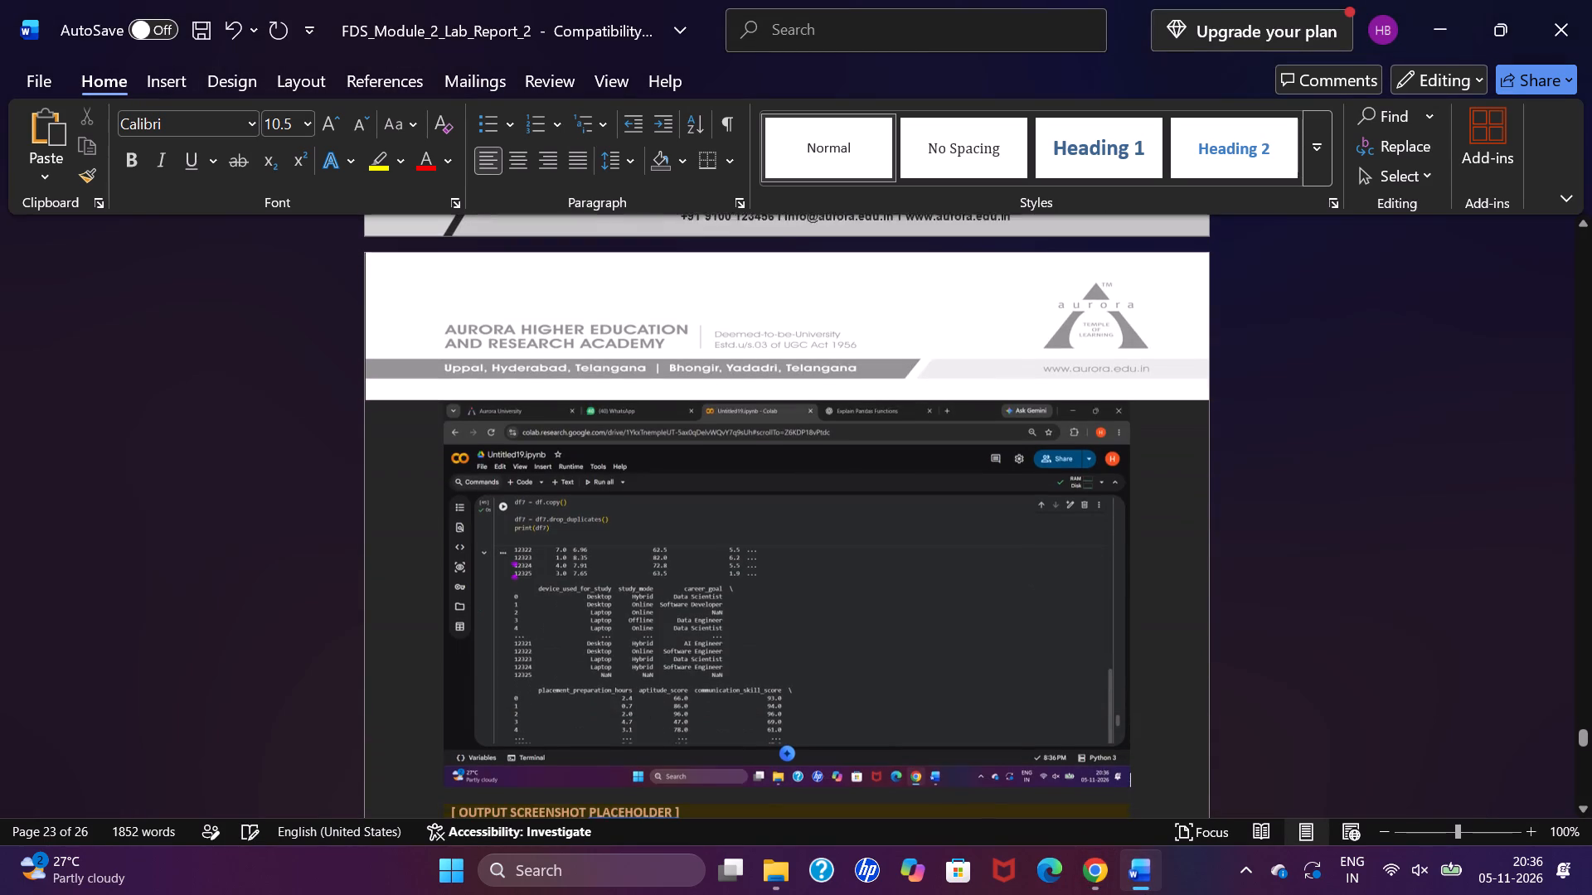
scroll(983, 695, "down", 2)
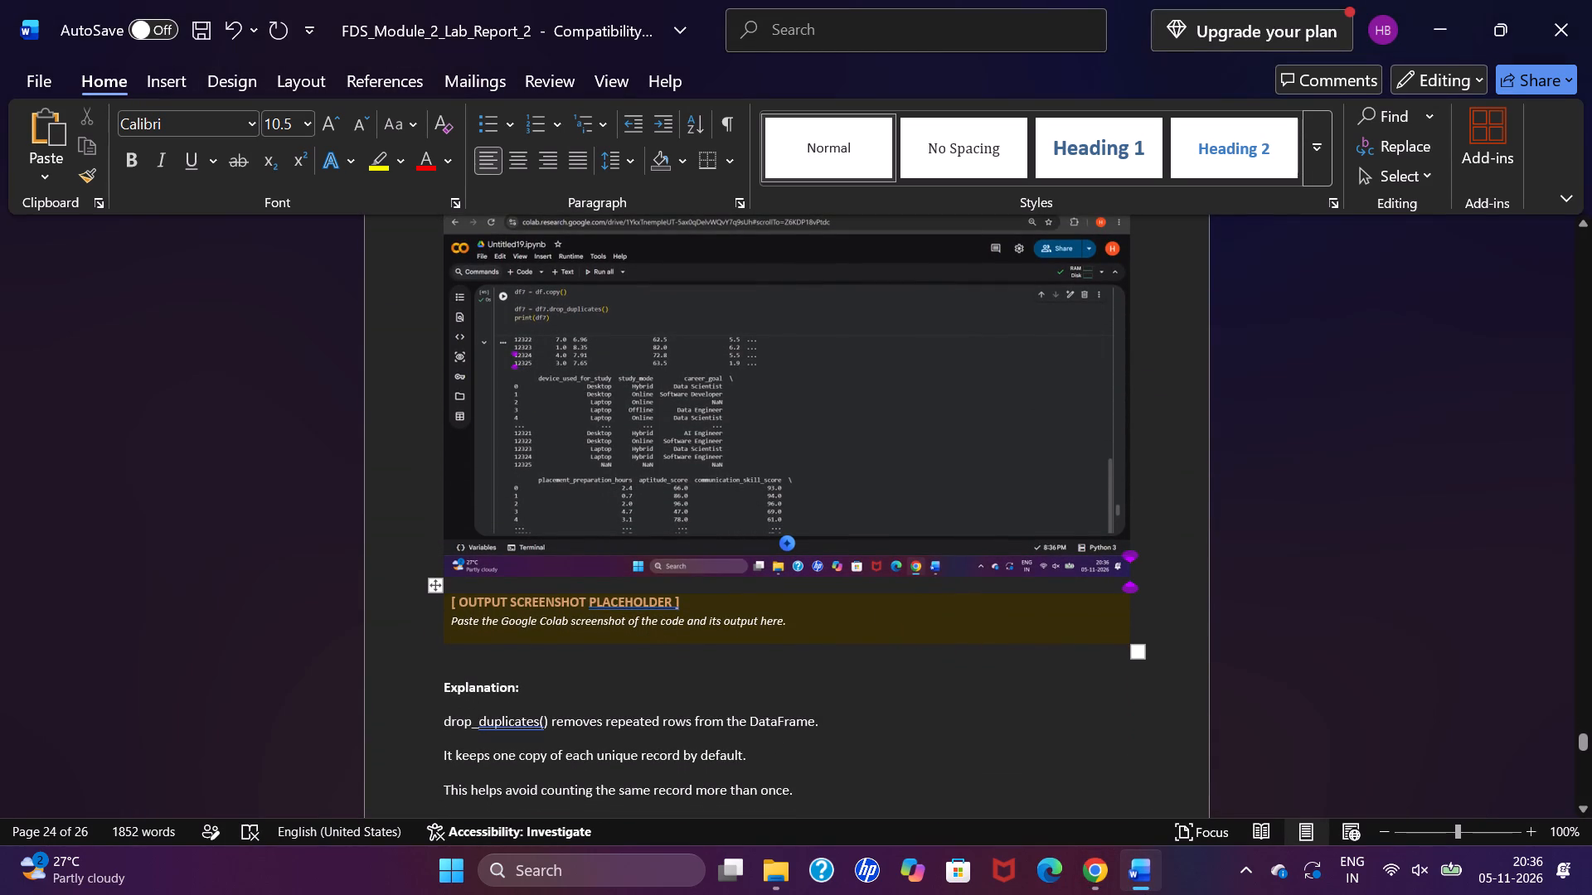
left_click(433, 581)
key("BackSpace")
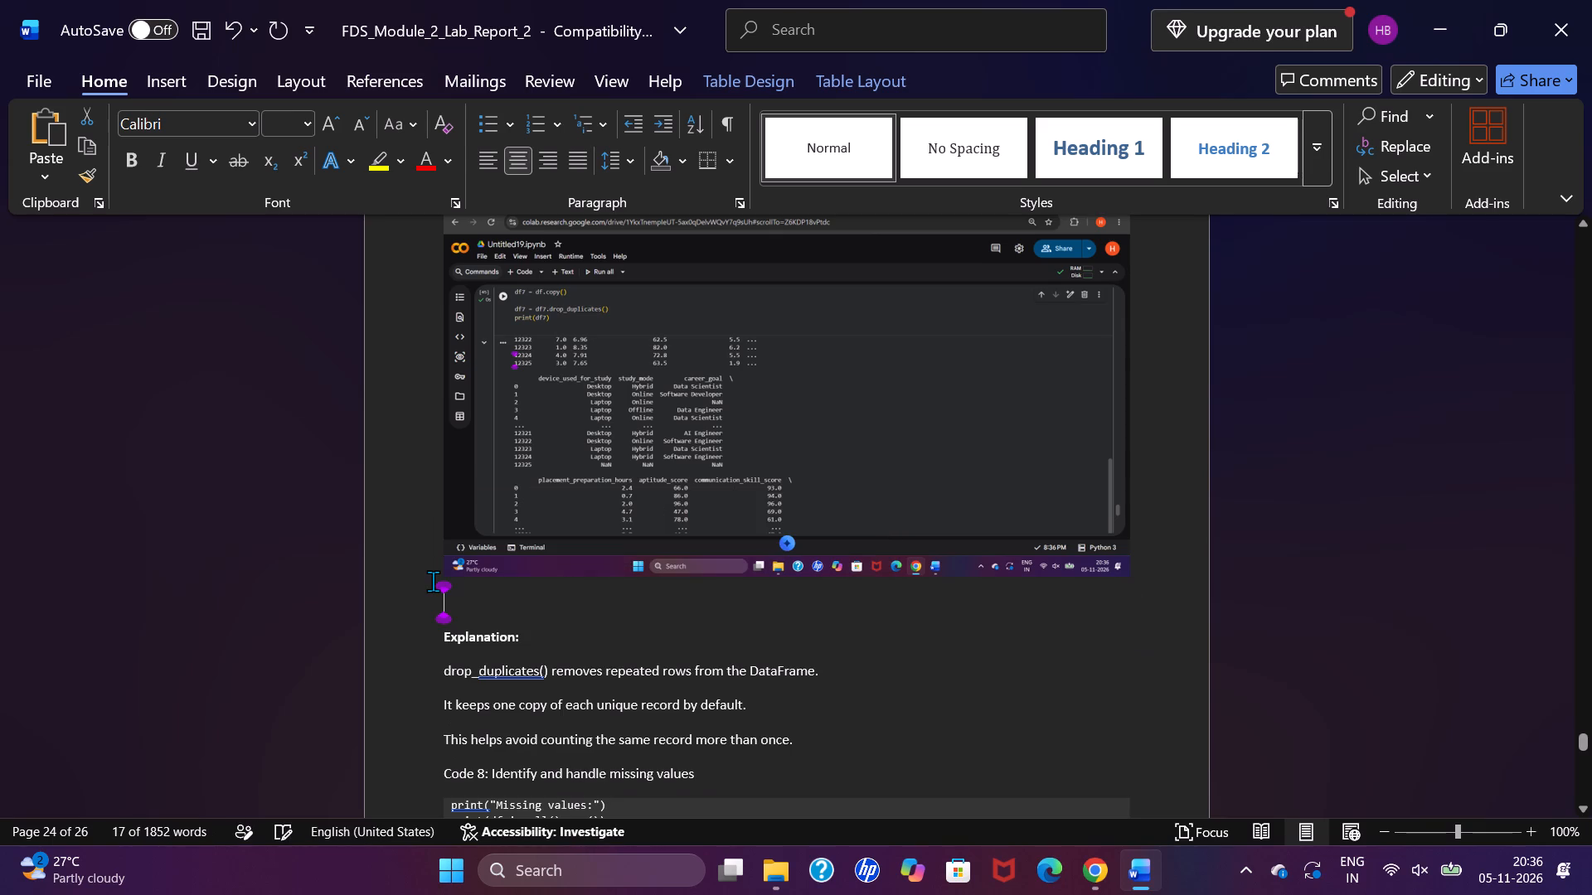
Review the Code 5, Code 6 and Code 7 sections of the report to check whether each includes its code text.
scroll(433, 581, "up", 6)
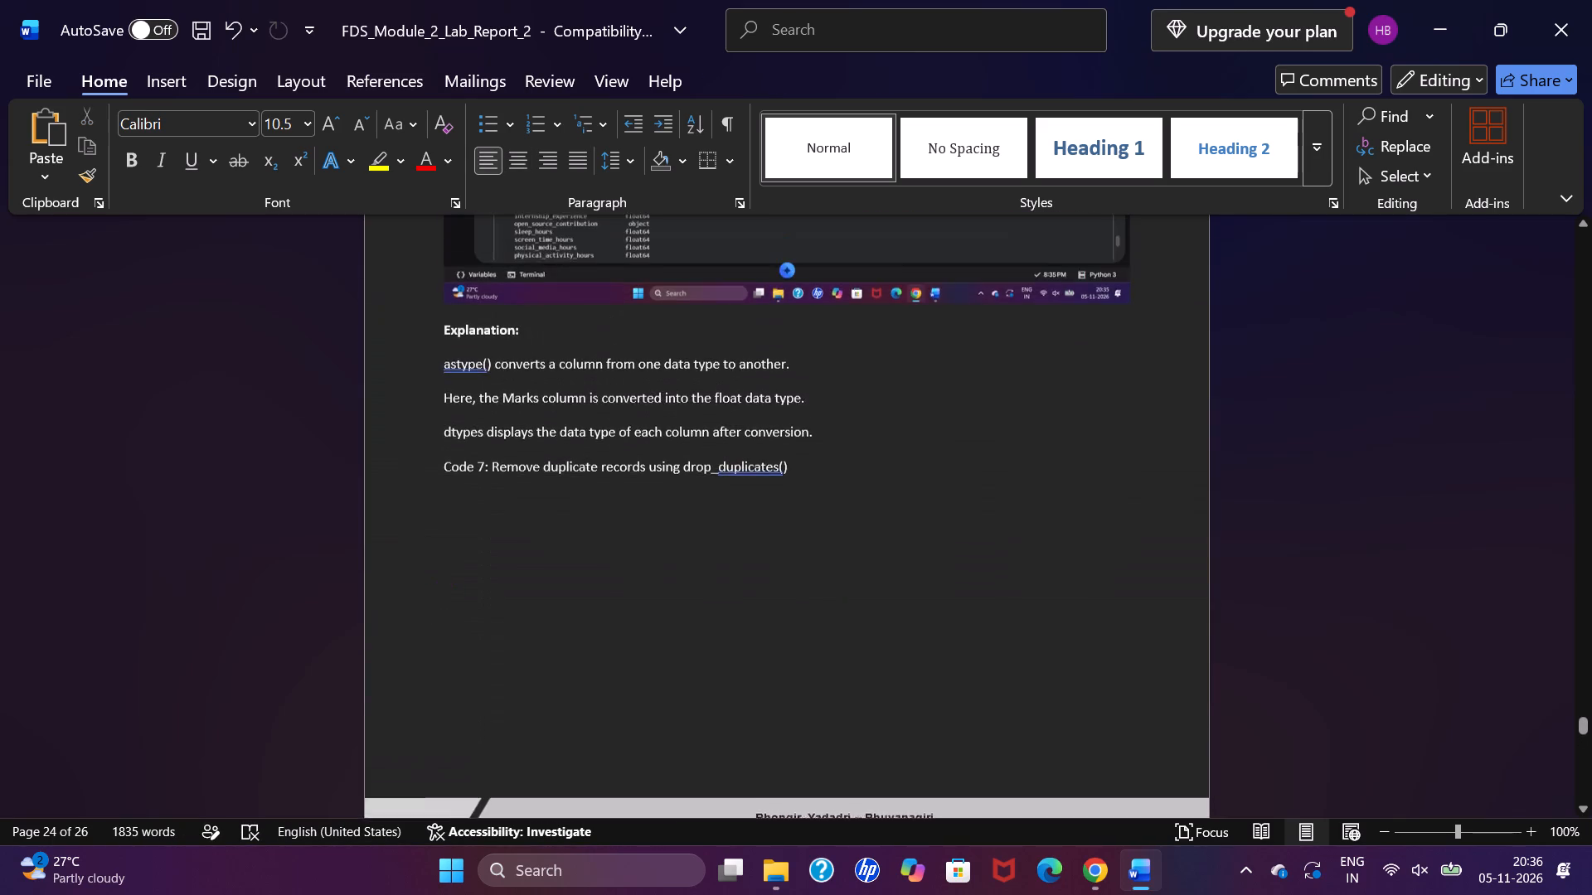
scroll(433, 581, "up", 5)
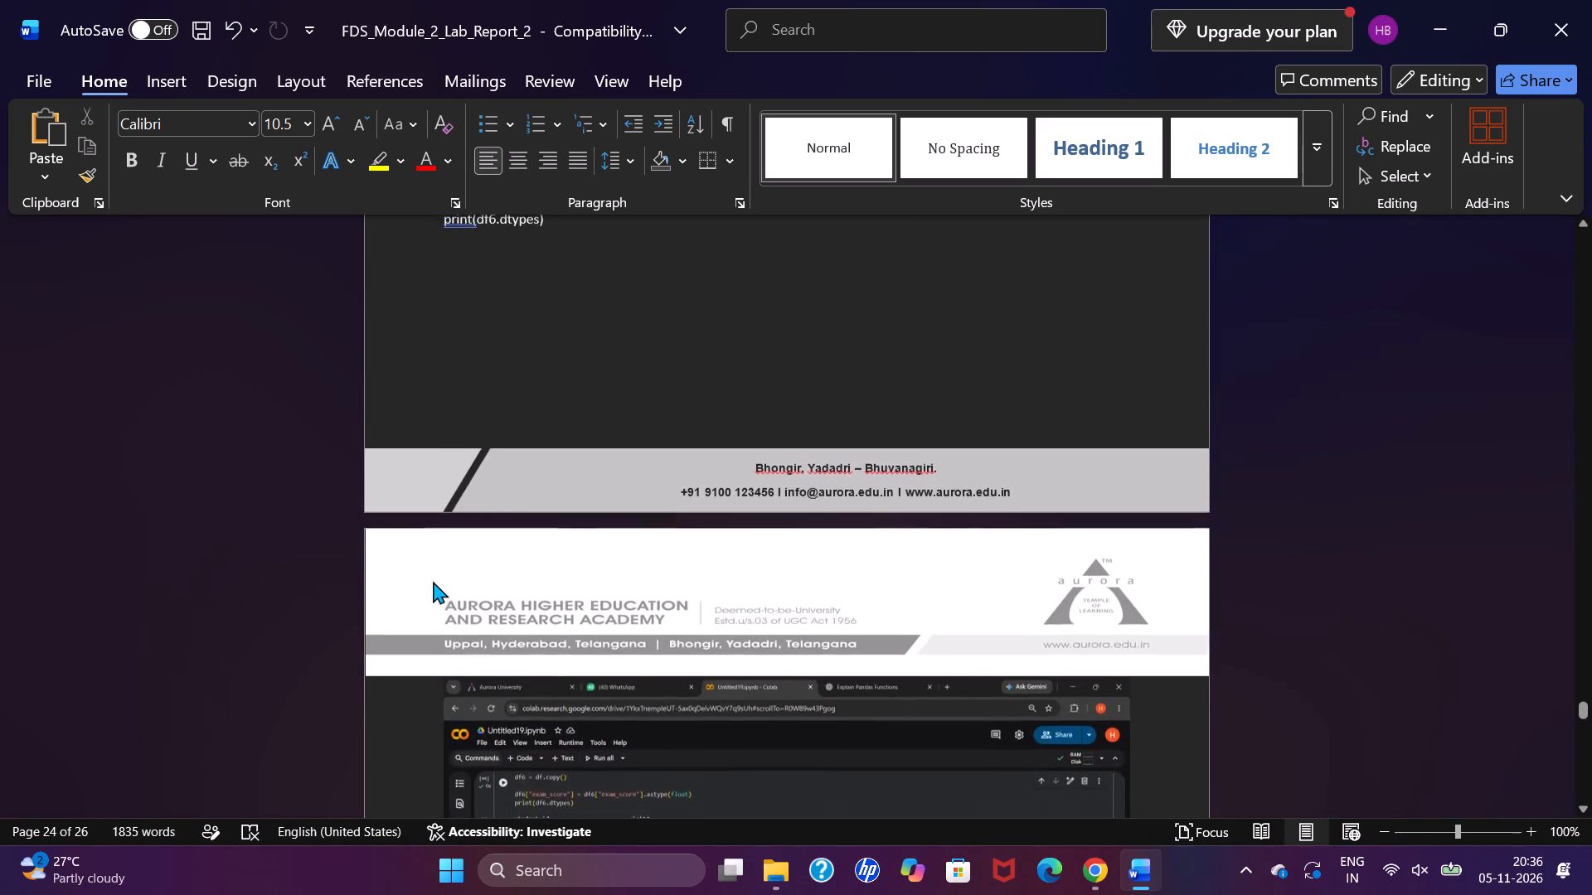
scroll(433, 581, "up", 2)
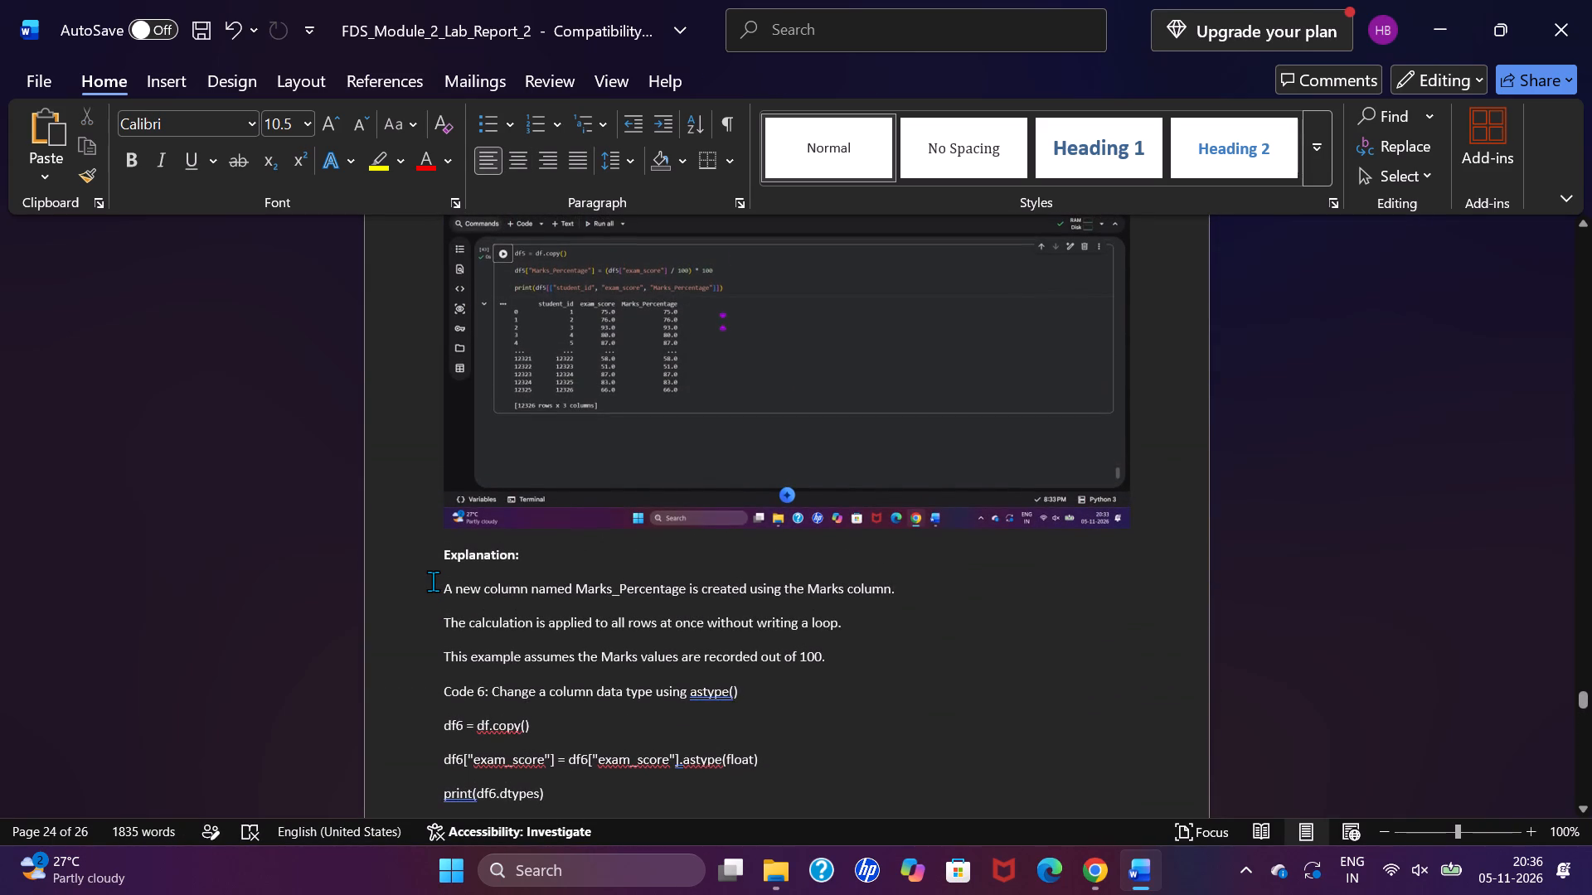
scroll(433, 581, "down", 6)
scroll(452, 503, "down", 2)
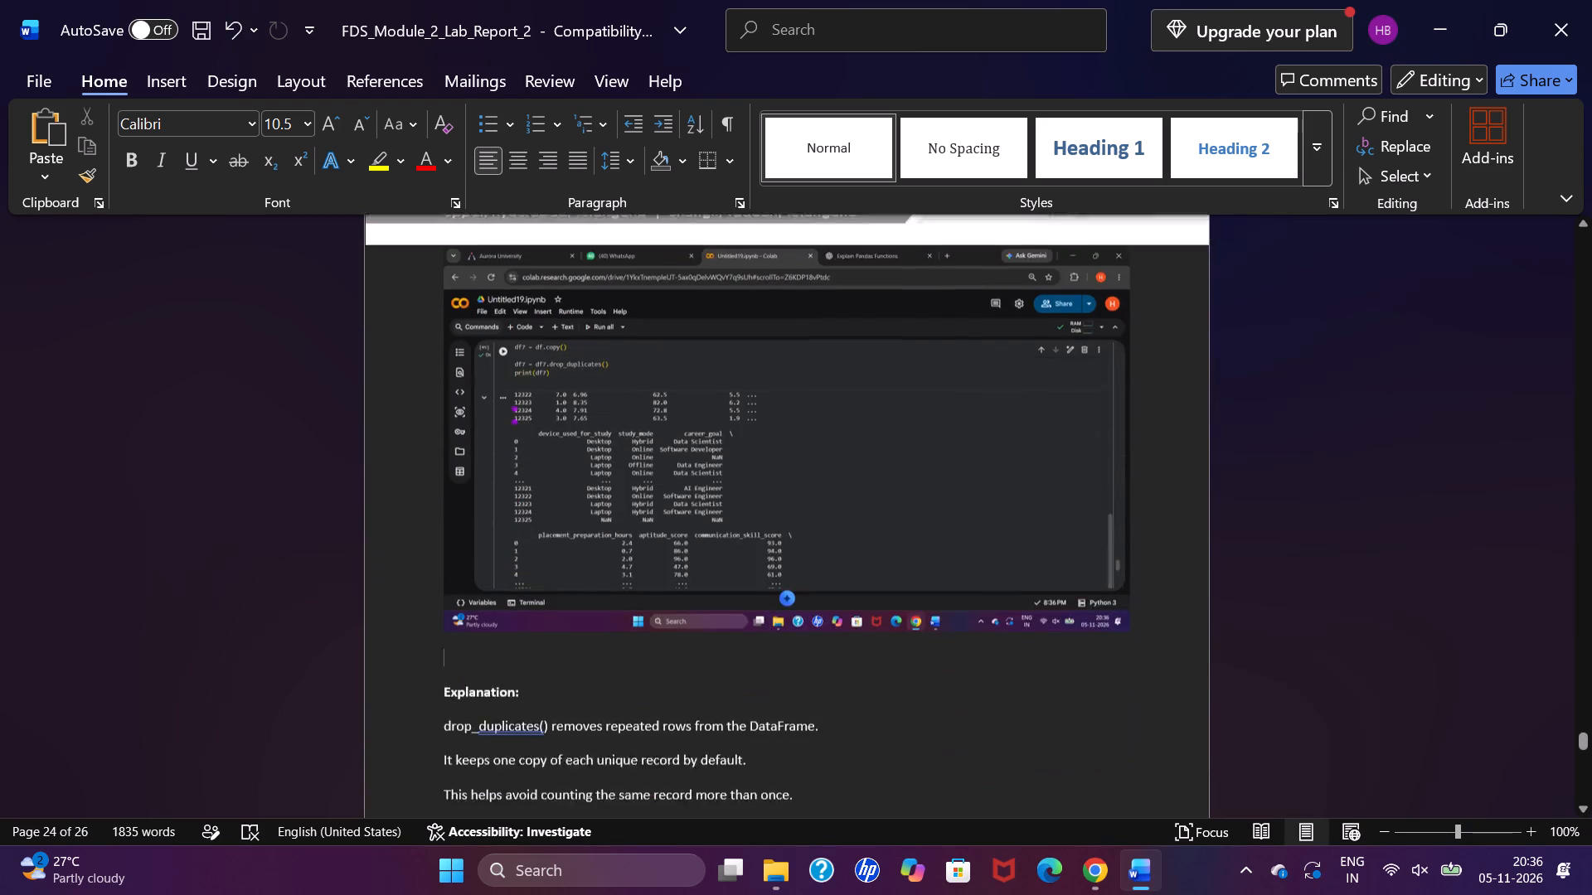
scroll(452, 503, "up", 5)
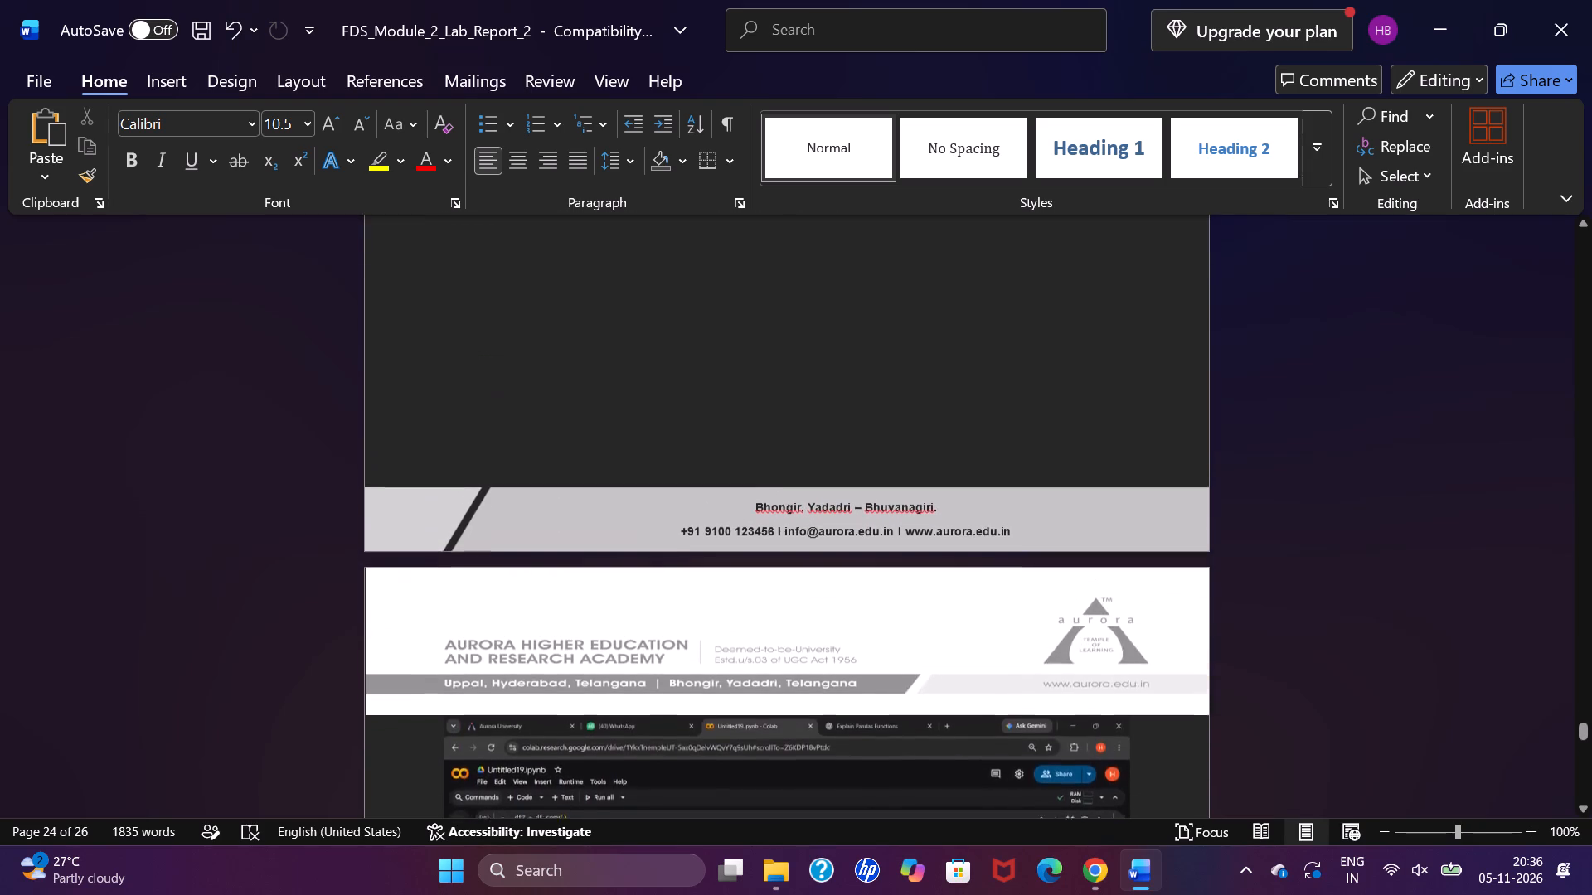
scroll(452, 503, "up", 2)
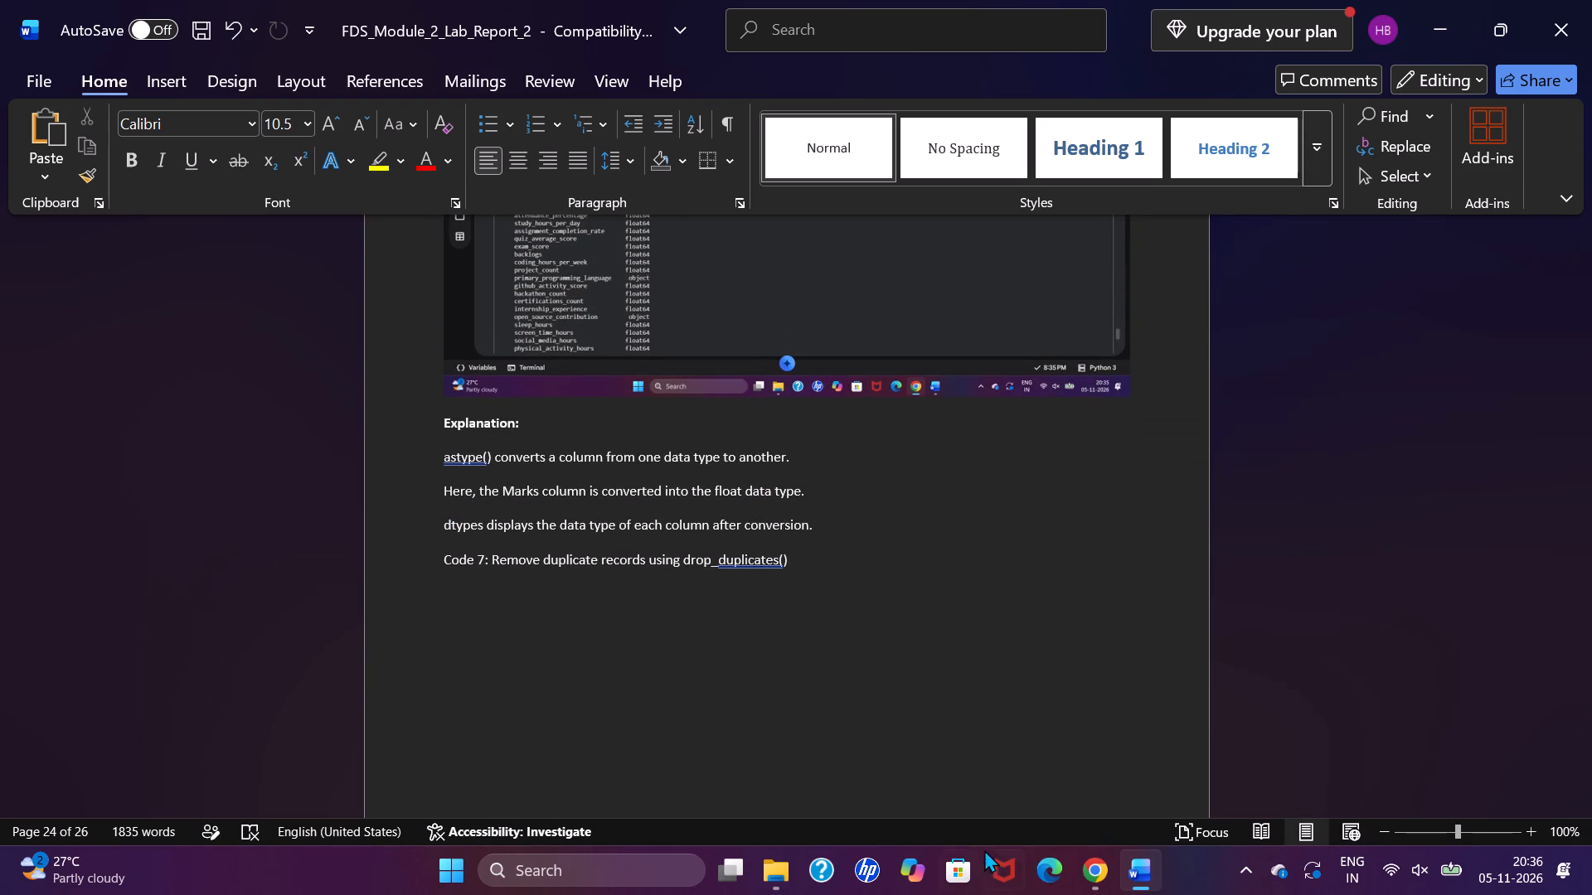
Switch to the Colab notebook and copy the entire df7 drop_duplicates() code from its cell.
left_click(1090, 878)
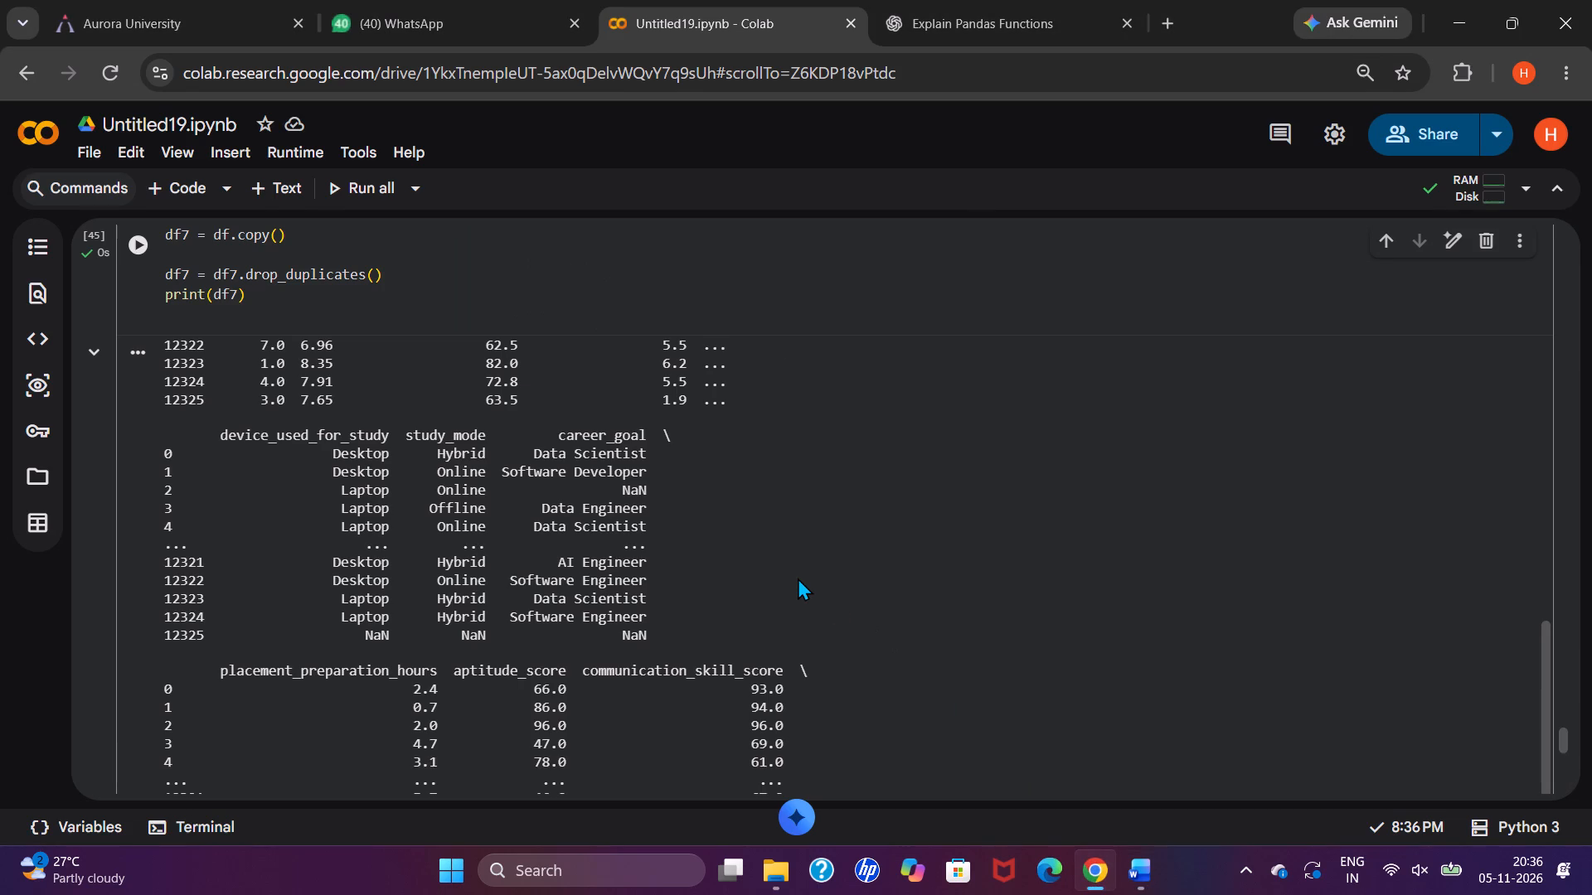
scroll(798, 578, "up", 1)
left_click_drag(311, 258, 321, 301)
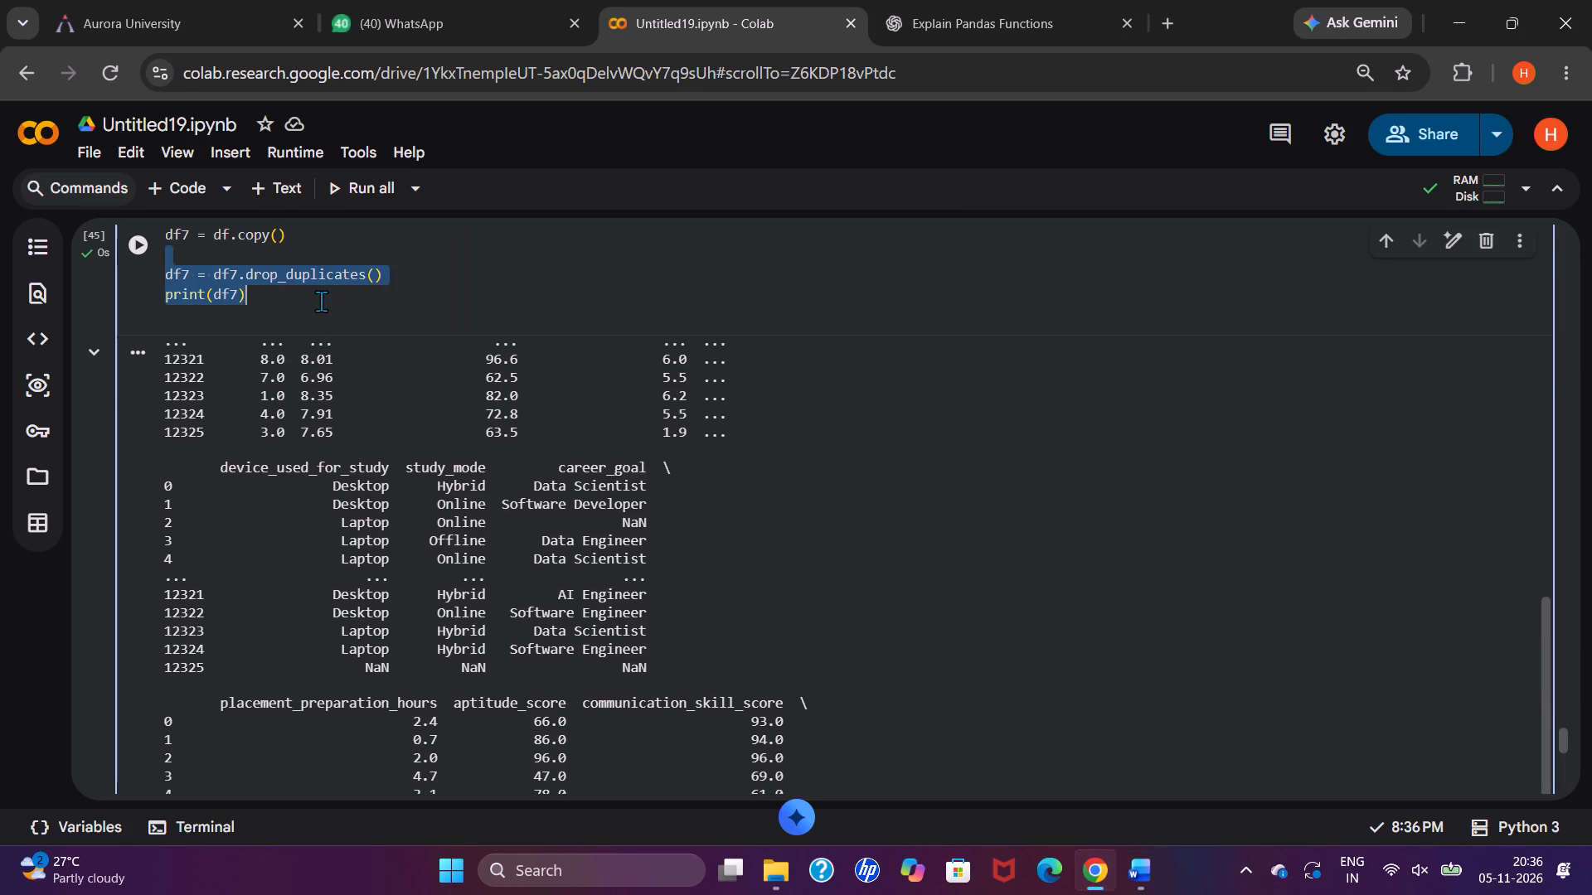
key("ctrl+a")
key("ctrl+c")
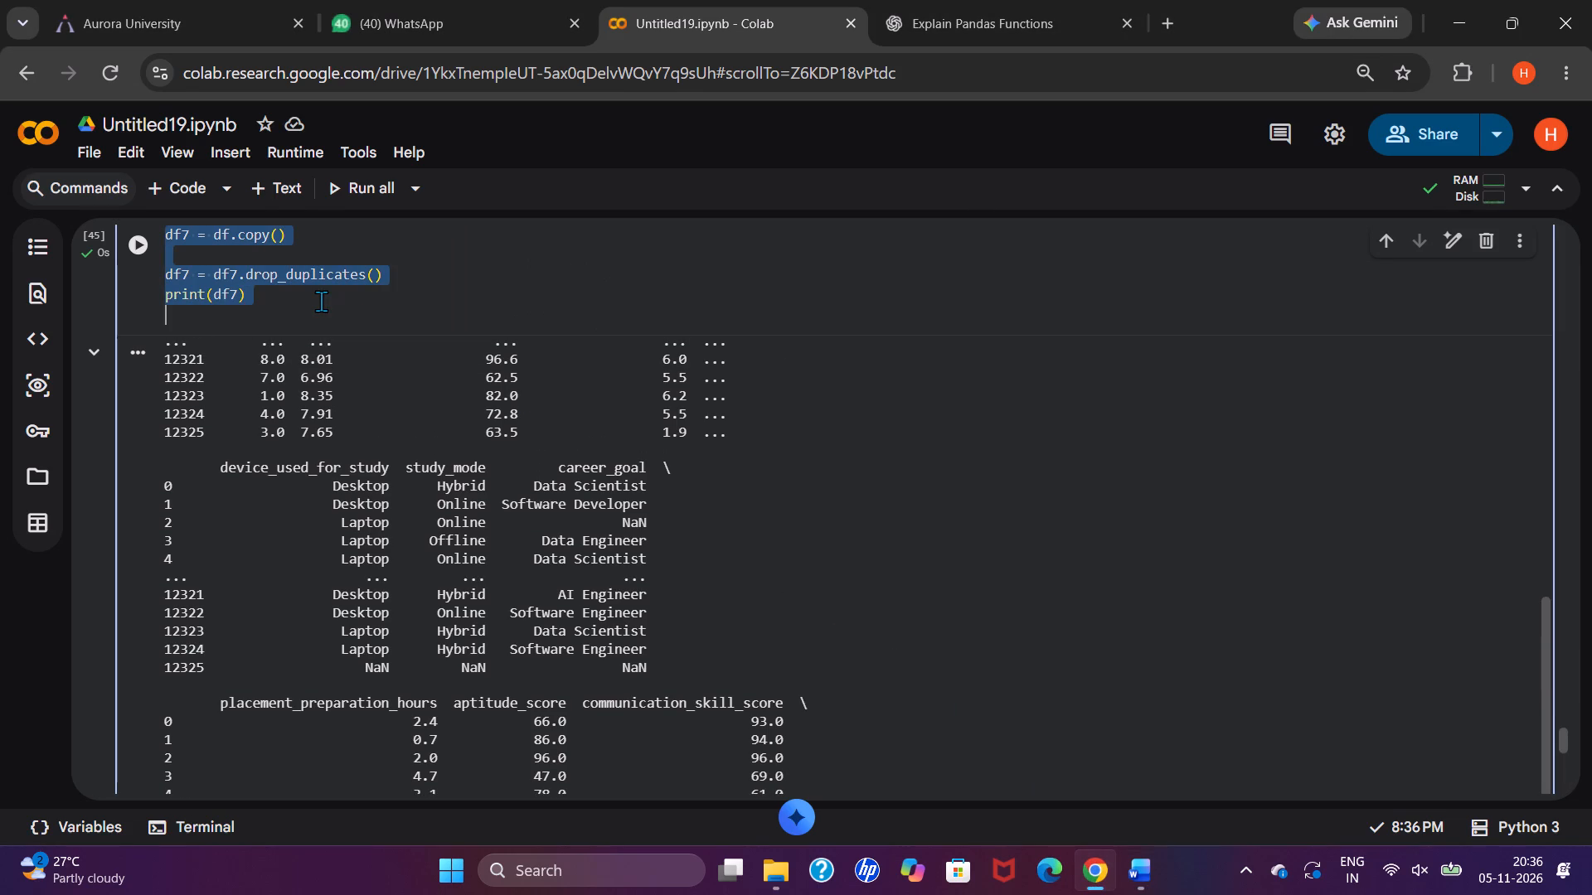
In the Word report, paste the df7 code below the Code 7 heading and remove the blank line after df7 = df.copy().
left_click(1123, 868)
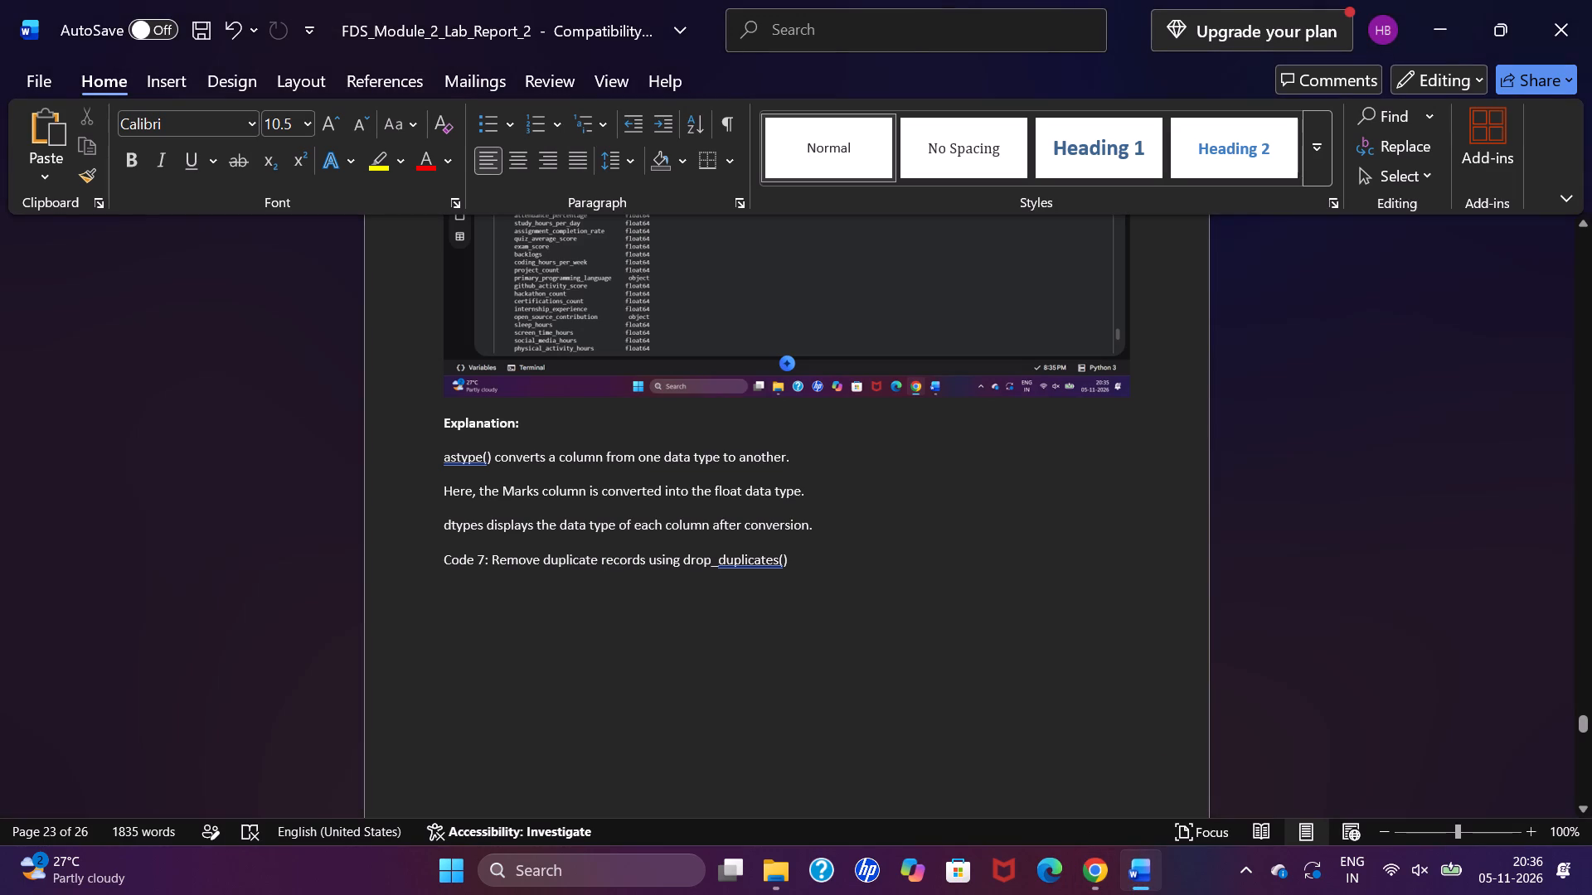
scroll(954, 658, "up", 2)
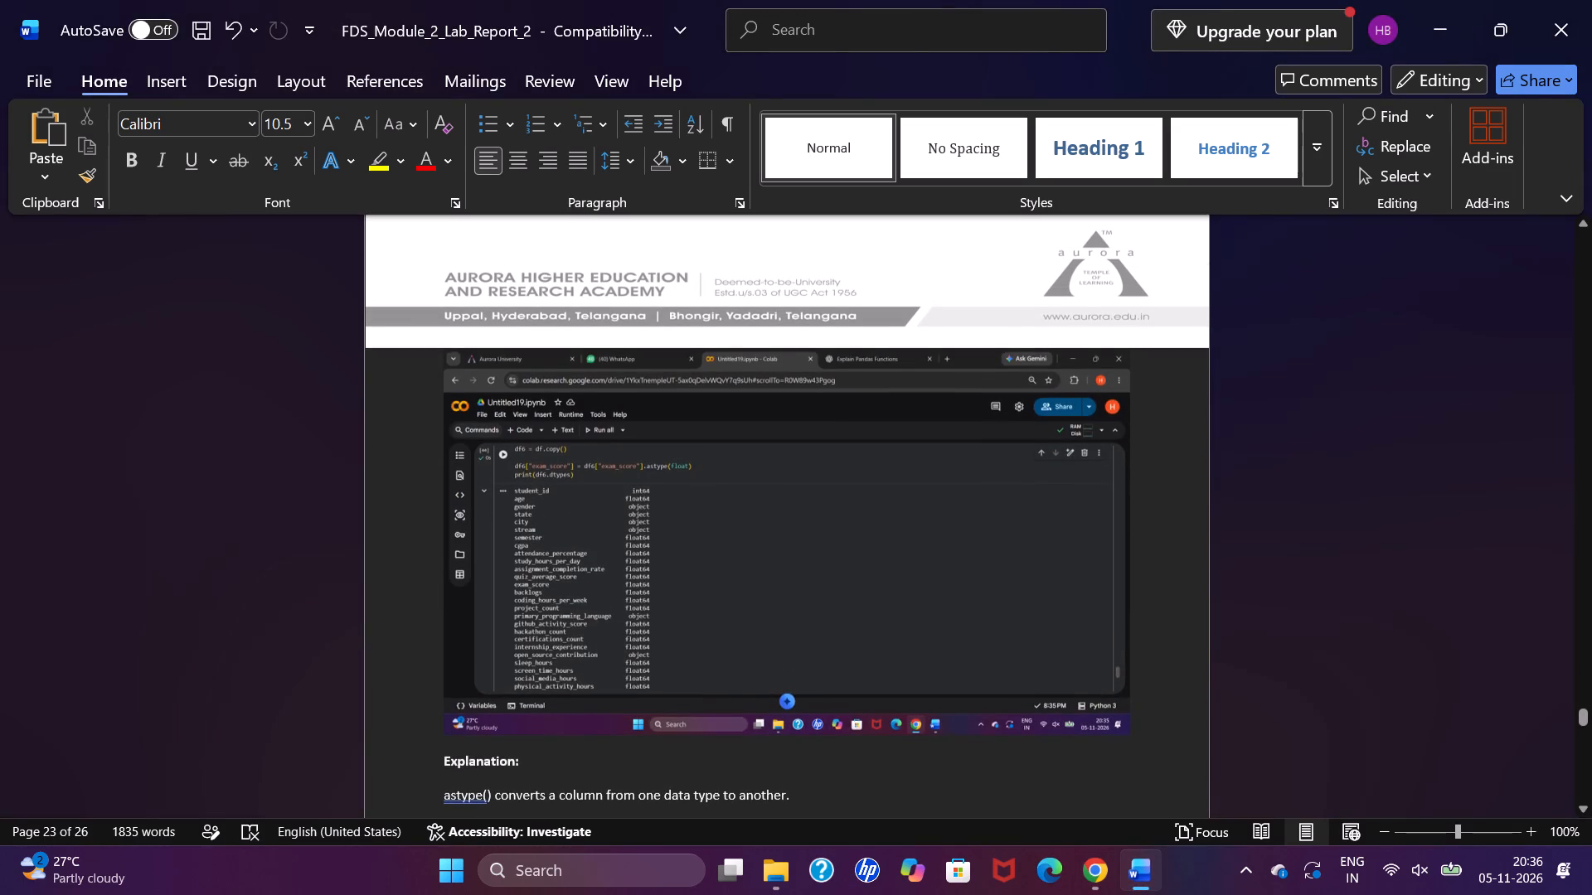
scroll(954, 658, "up", 2)
scroll(954, 658, "right", 1)
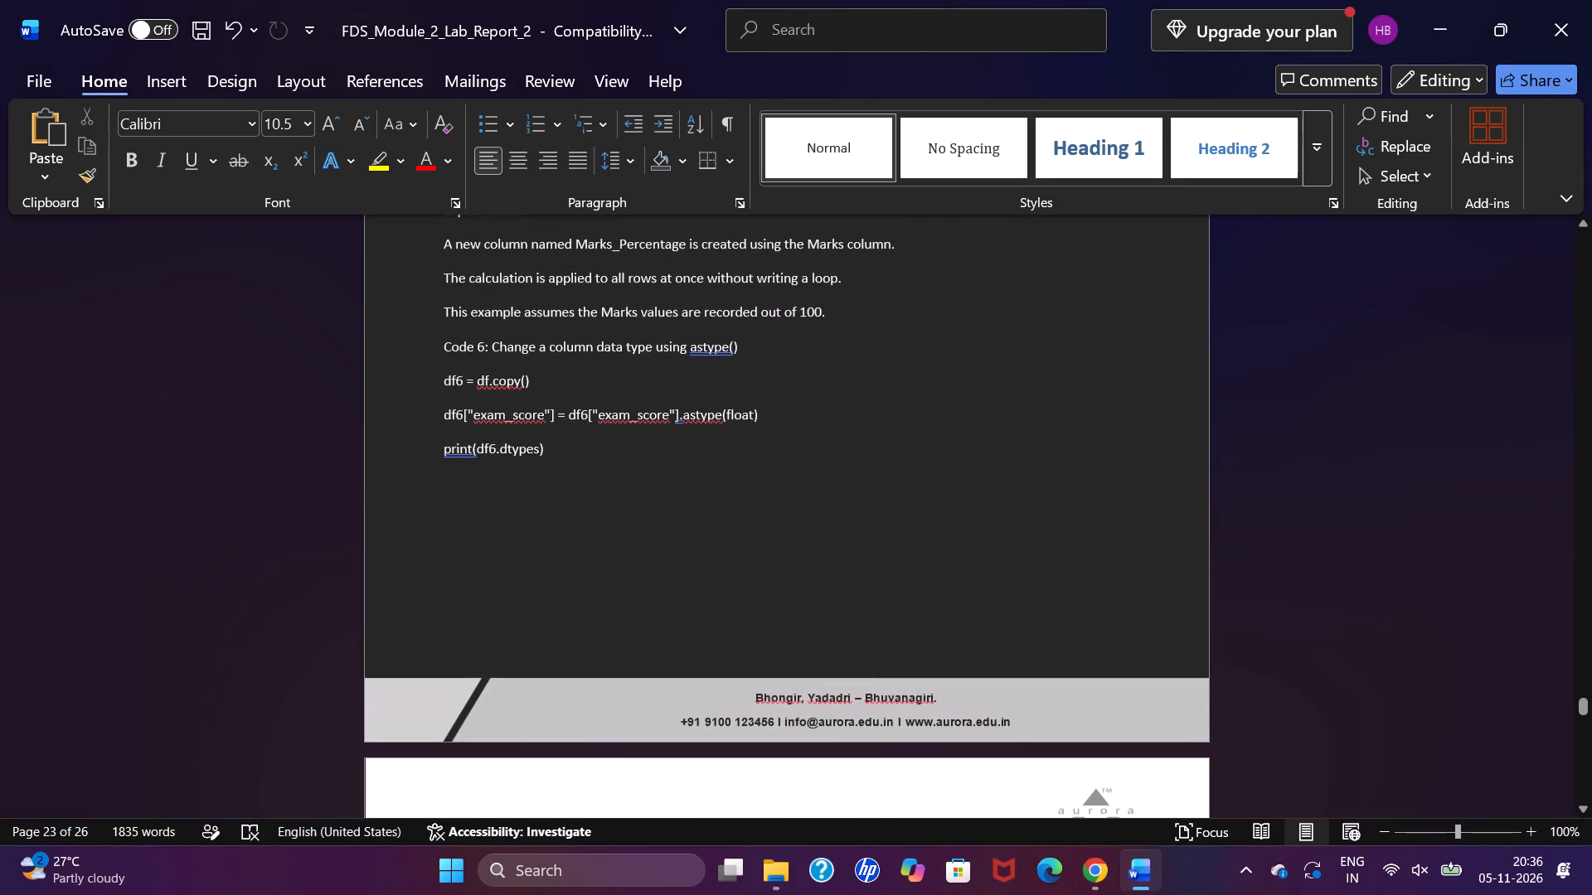
scroll(954, 658, "right", 1)
scroll(954, 658, "down", 1)
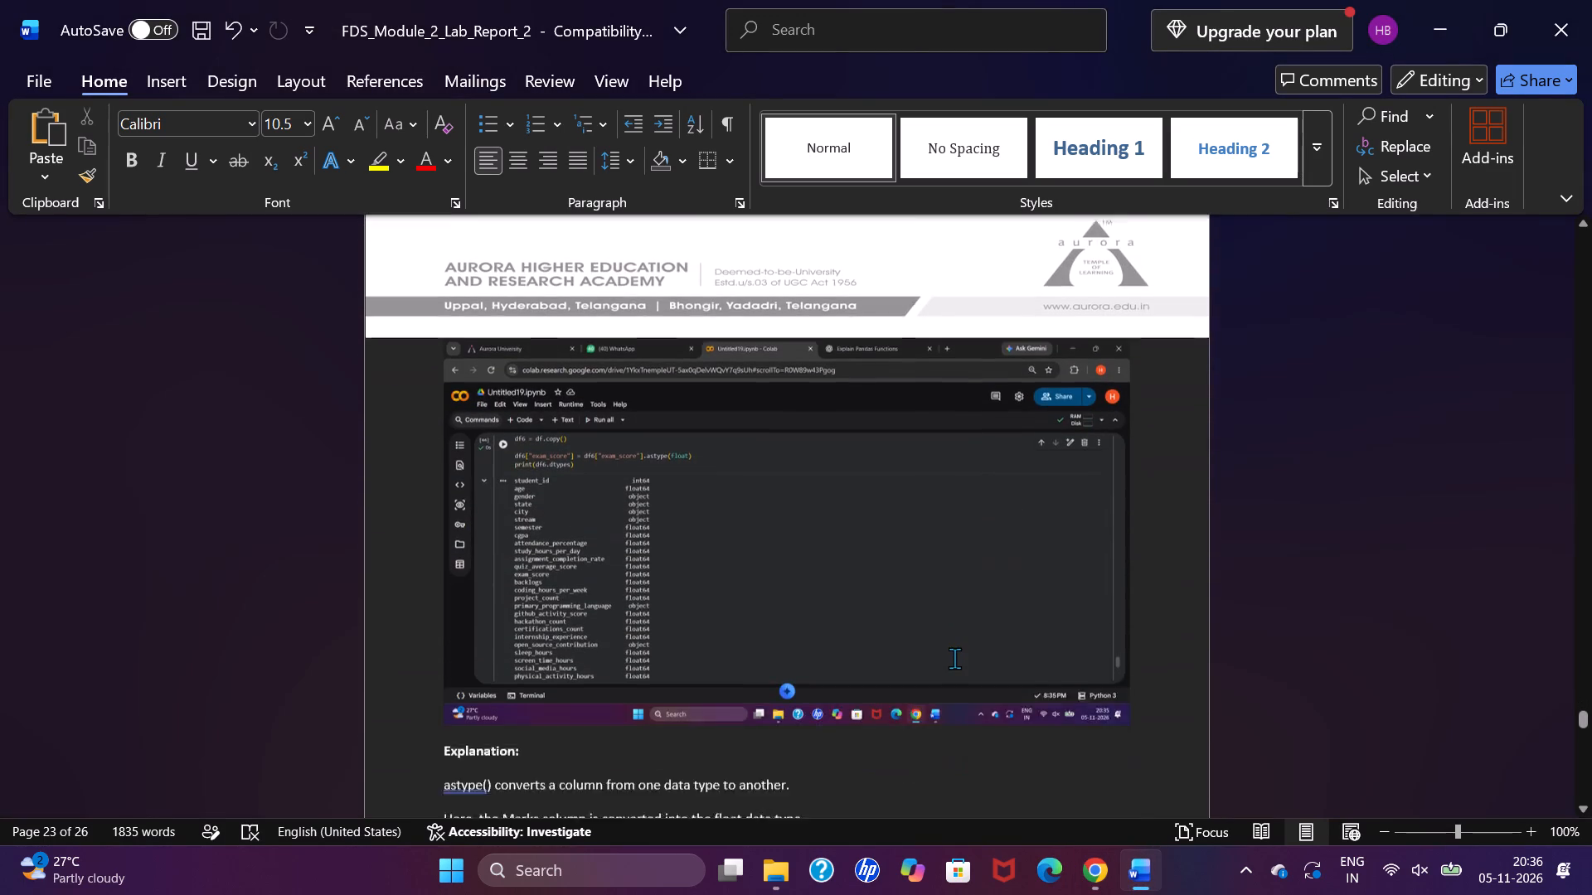
scroll(954, 658, "down", 4)
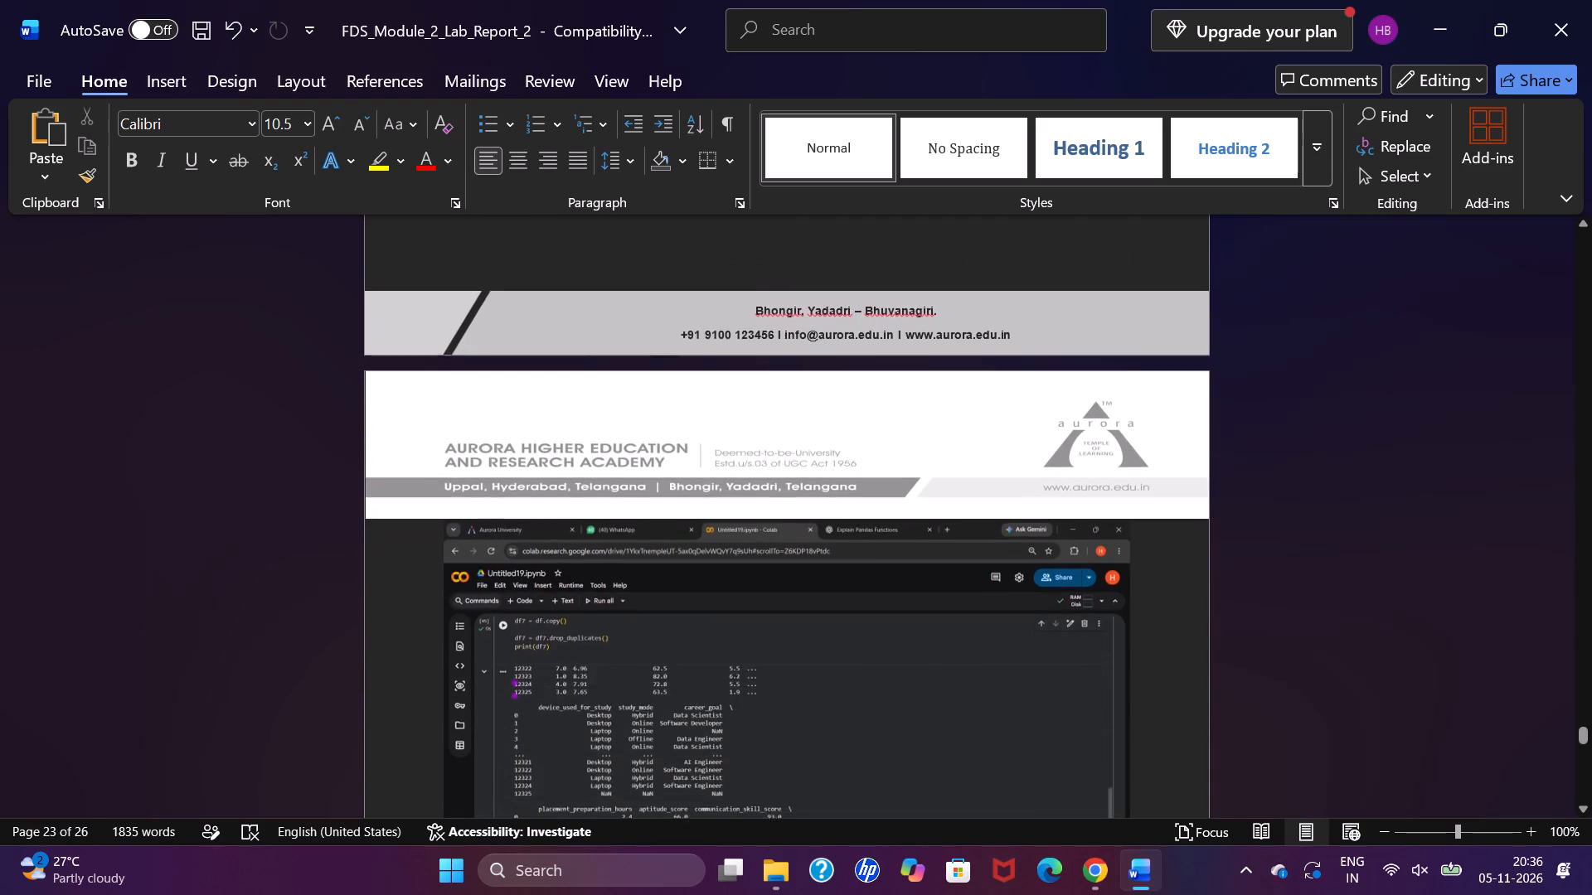
scroll(954, 658, "up", 1)
left_click(579, 356)
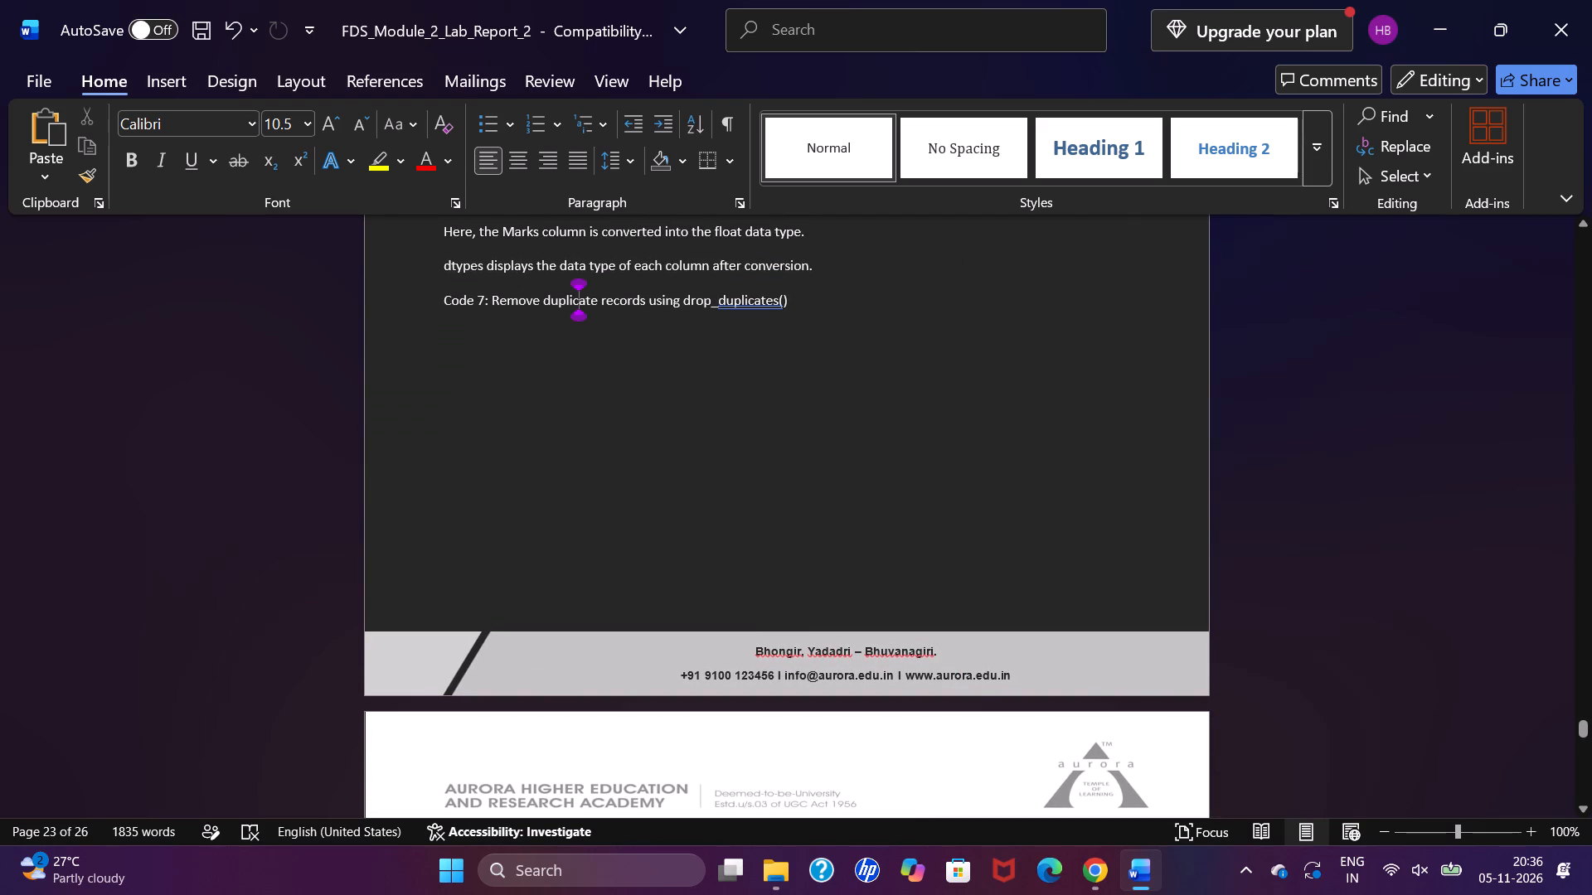
left_click(488, 308)
left_click(859, 330)
key("Down")
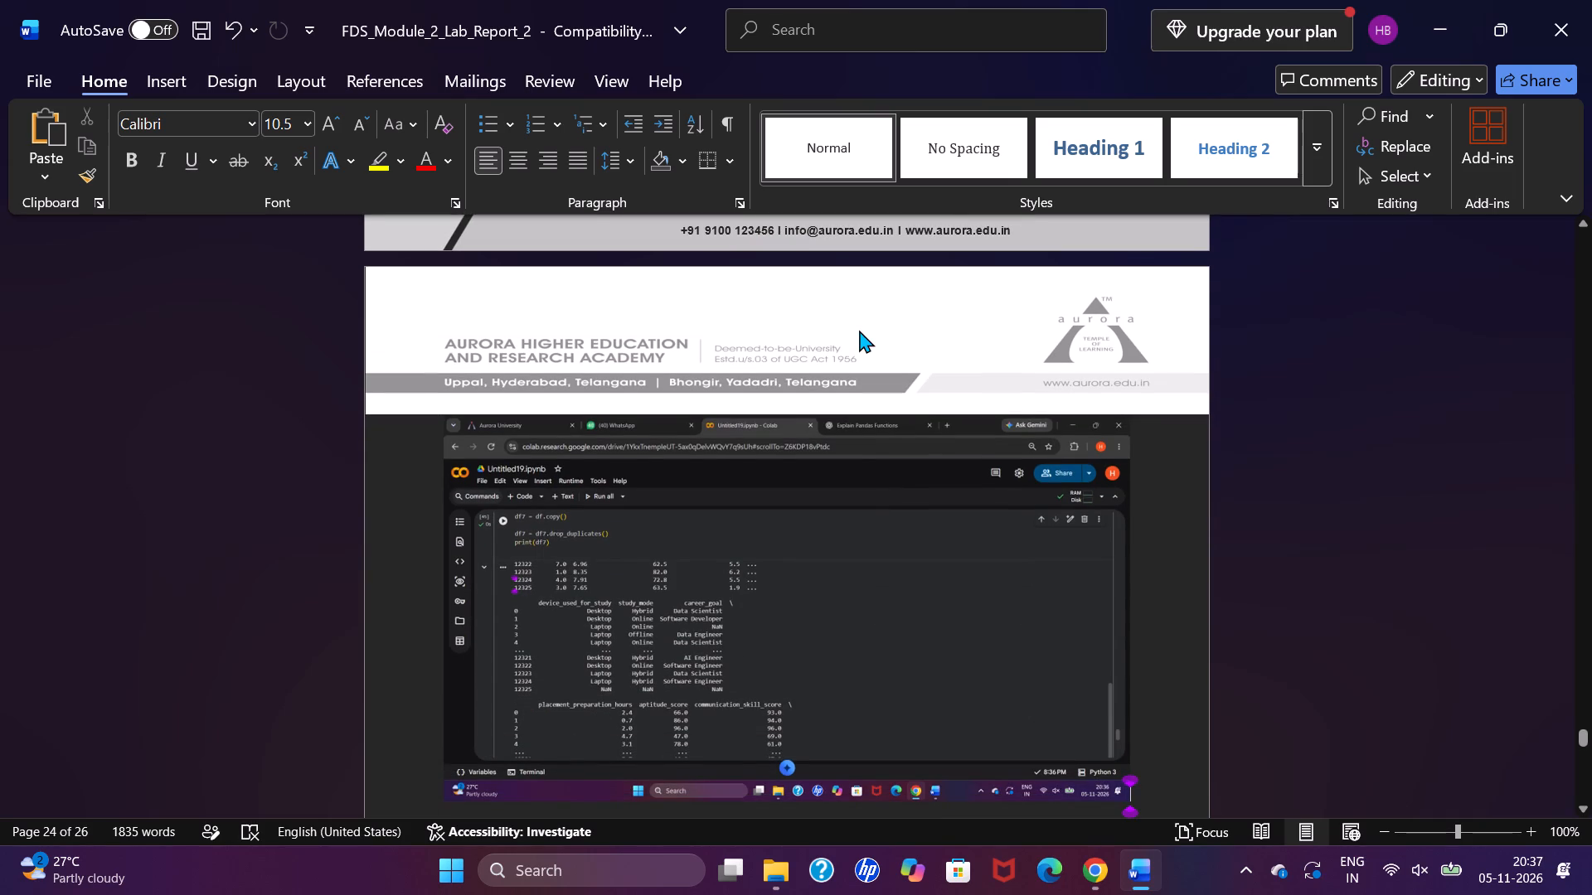
key("Up")
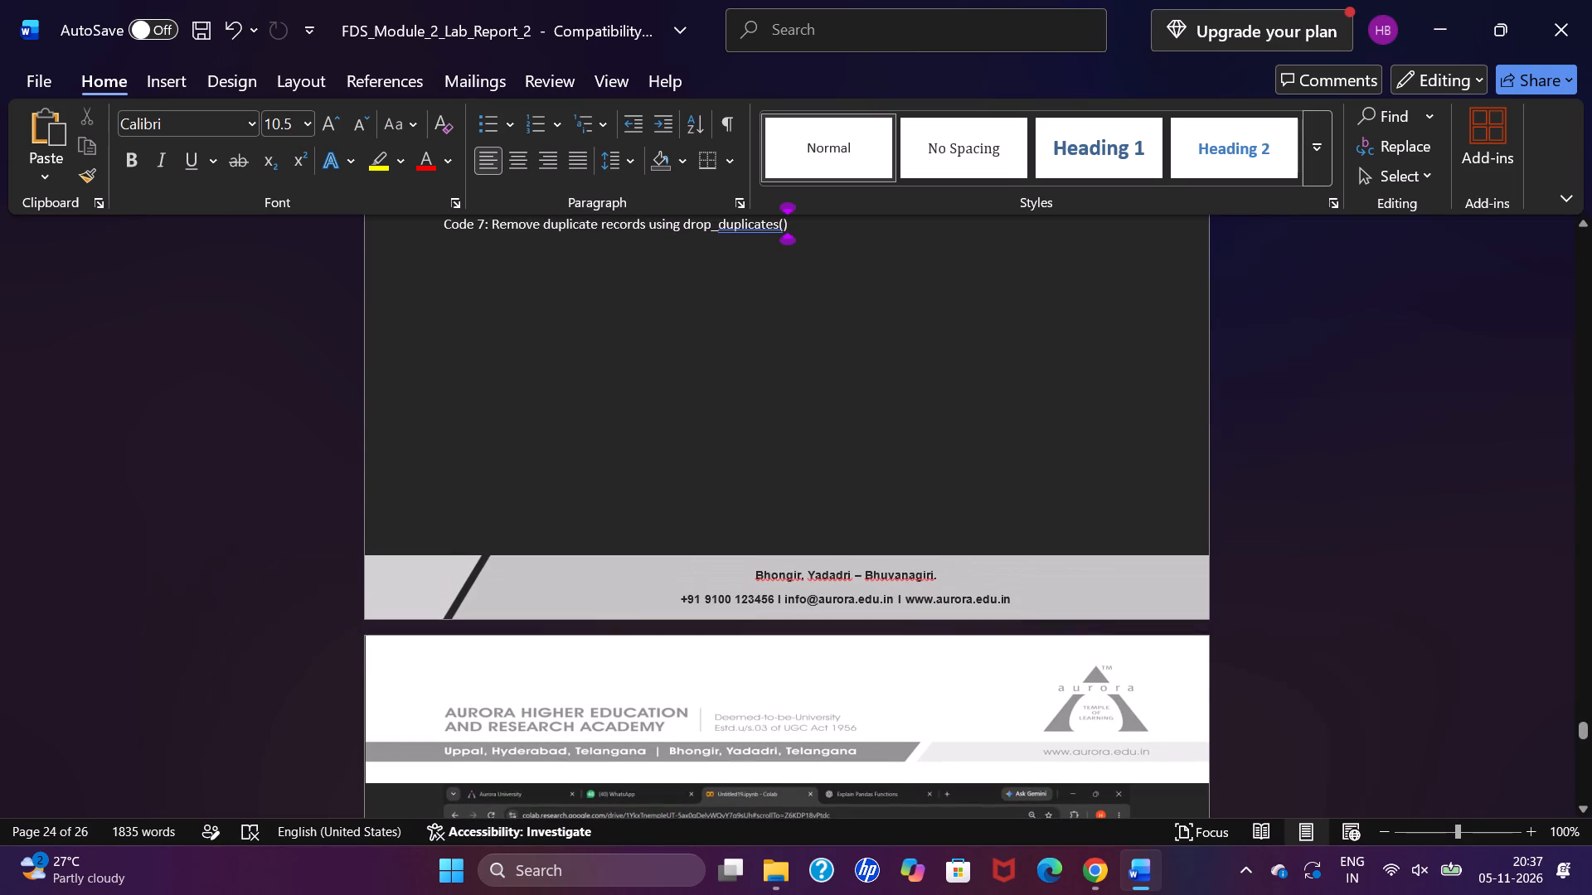
key("Return")
key("ctrl+v")
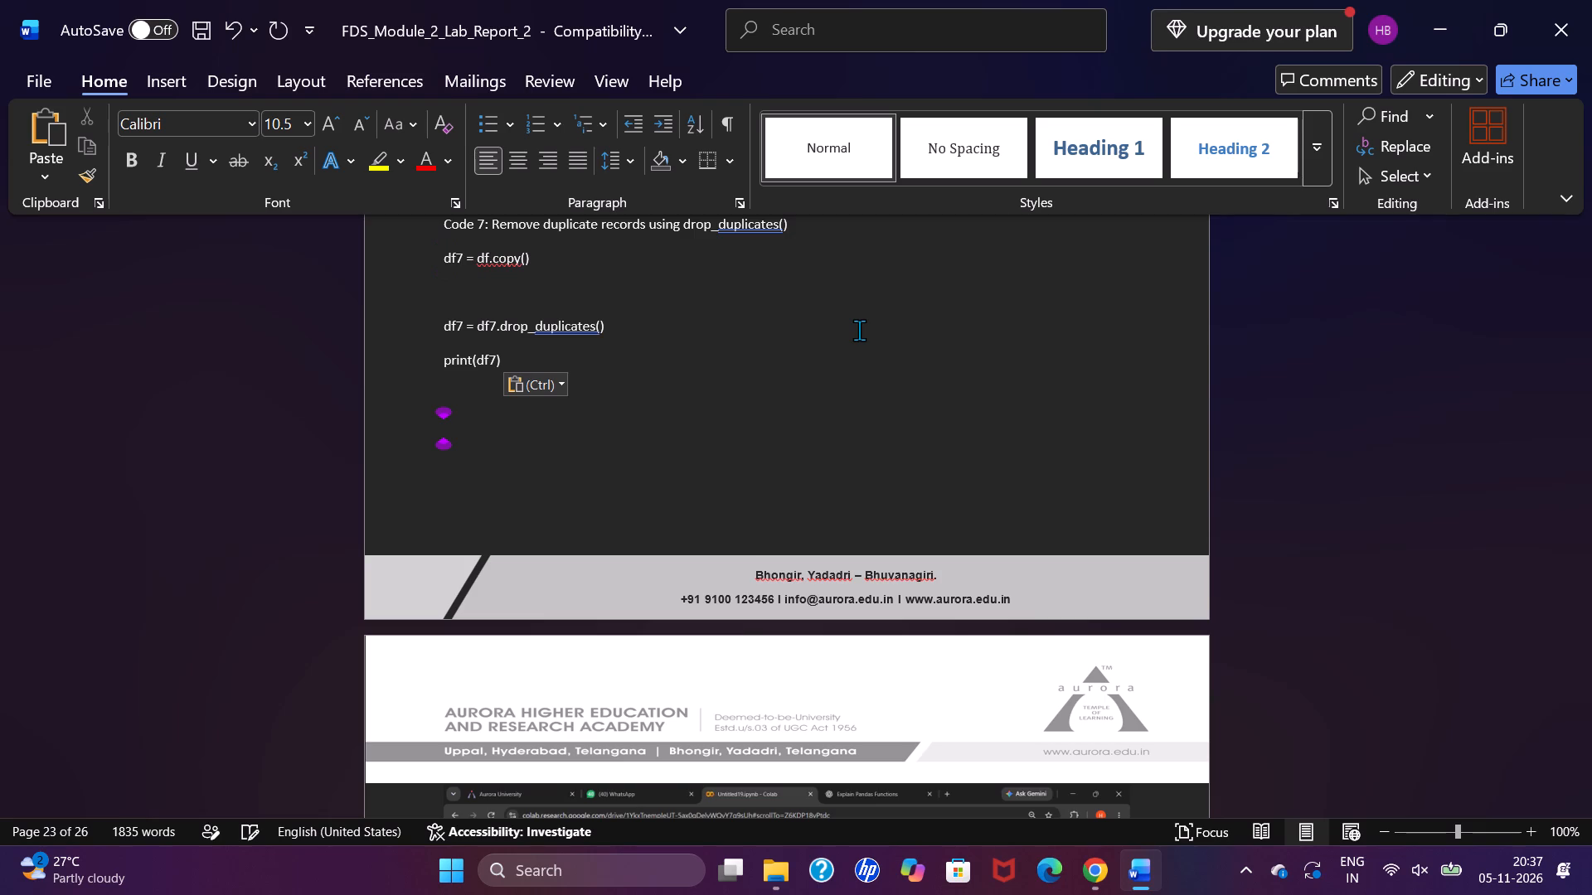
left_click(482, 292)
key("BackSpace")
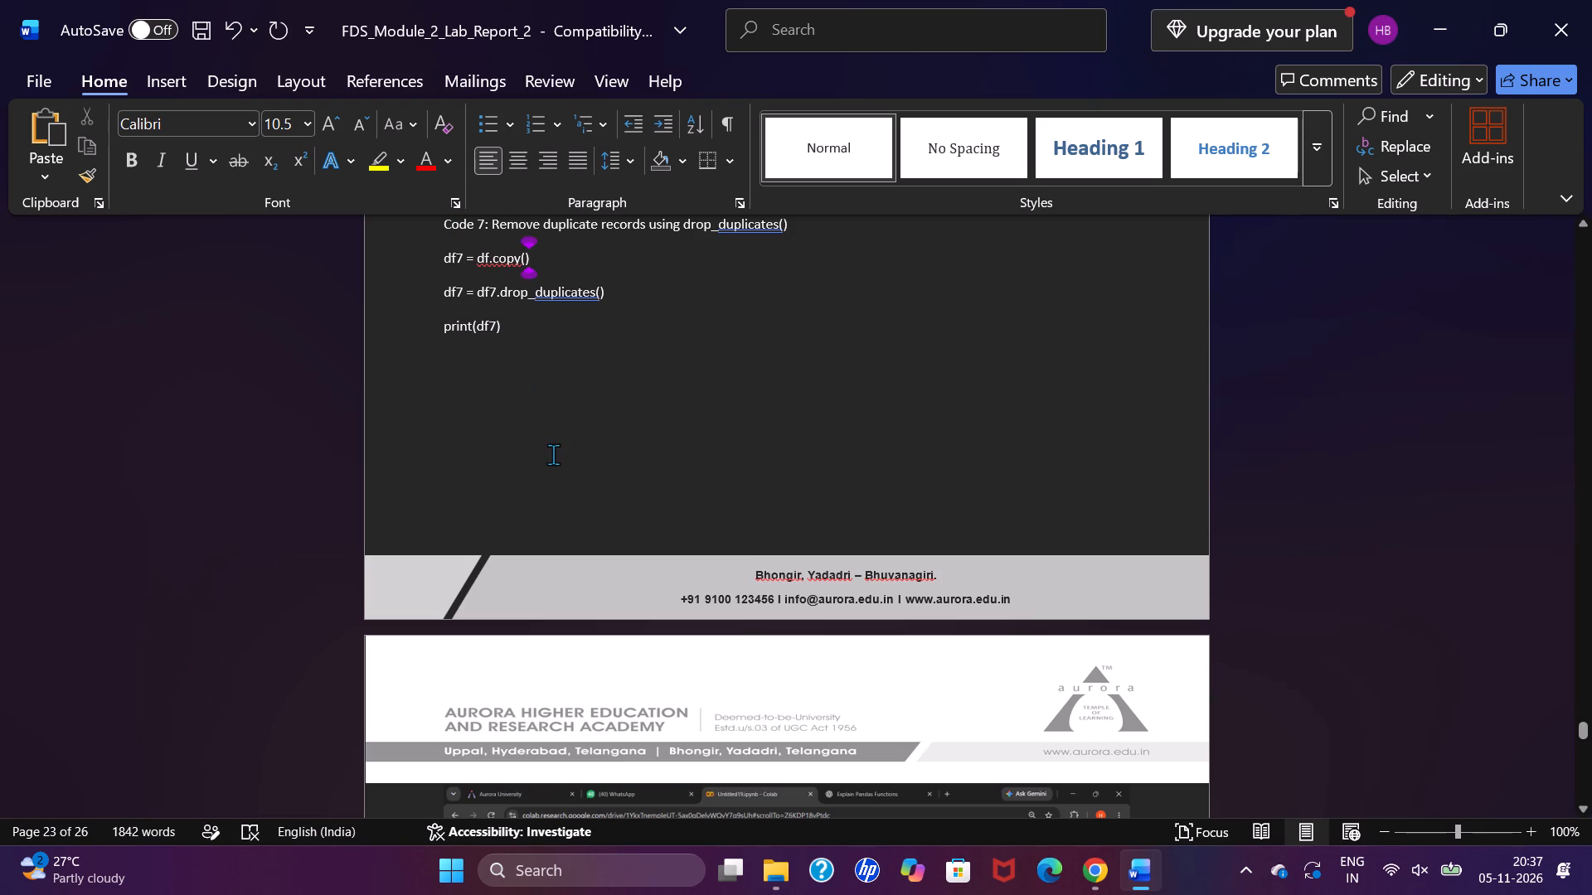
Copy the df8 missing-values code under "Code 8: Identify and handle missing values" and delete its shaded code block.
scroll(553, 454, "down", 4)
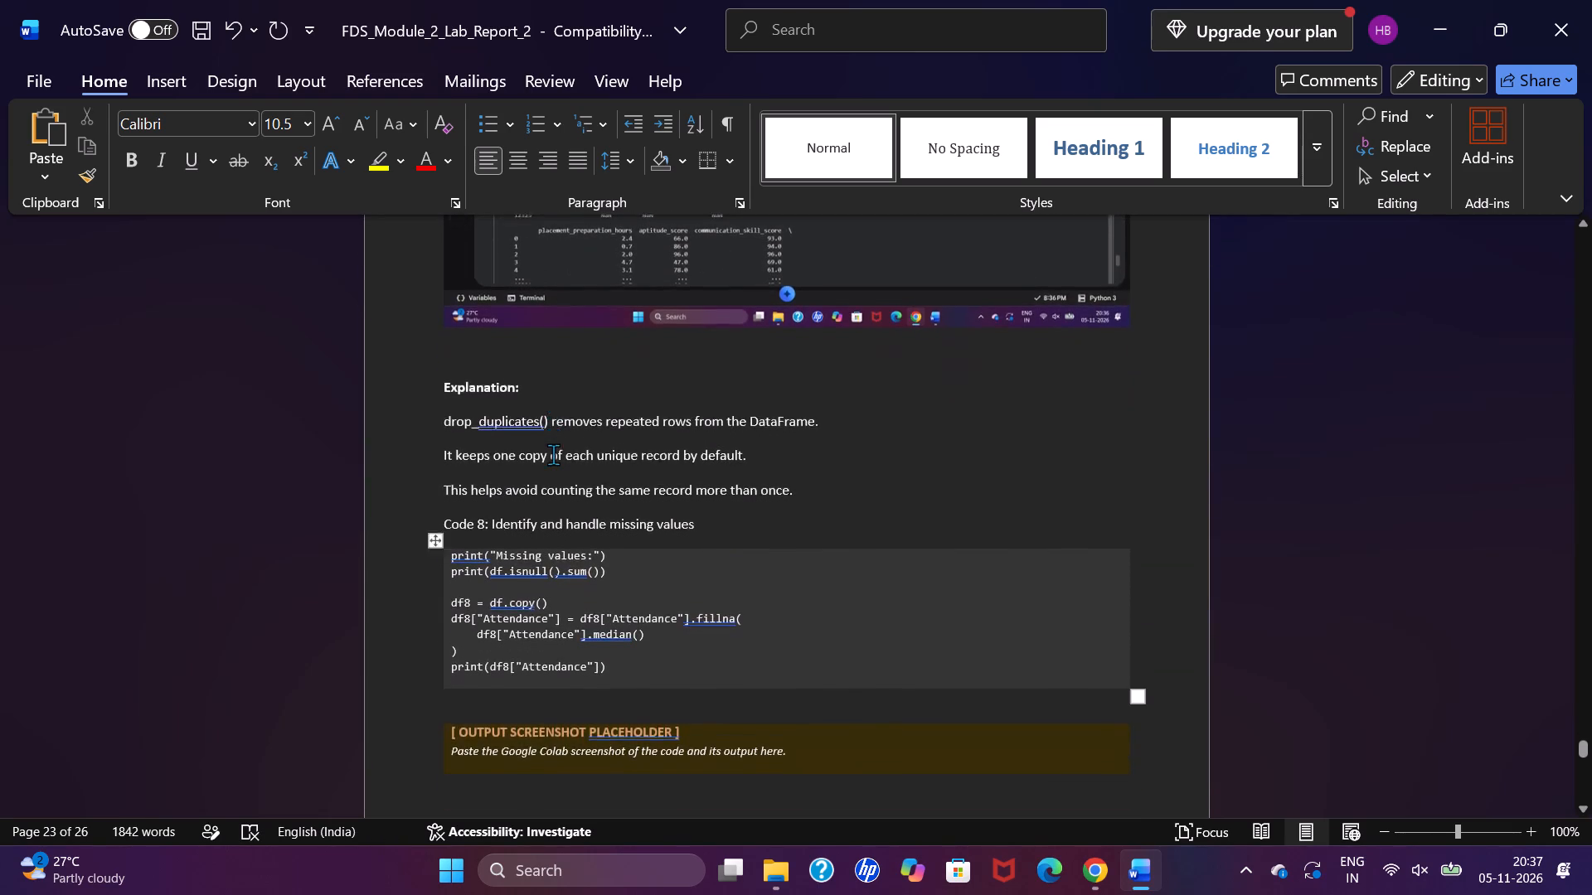
scroll(553, 454, "down", 1)
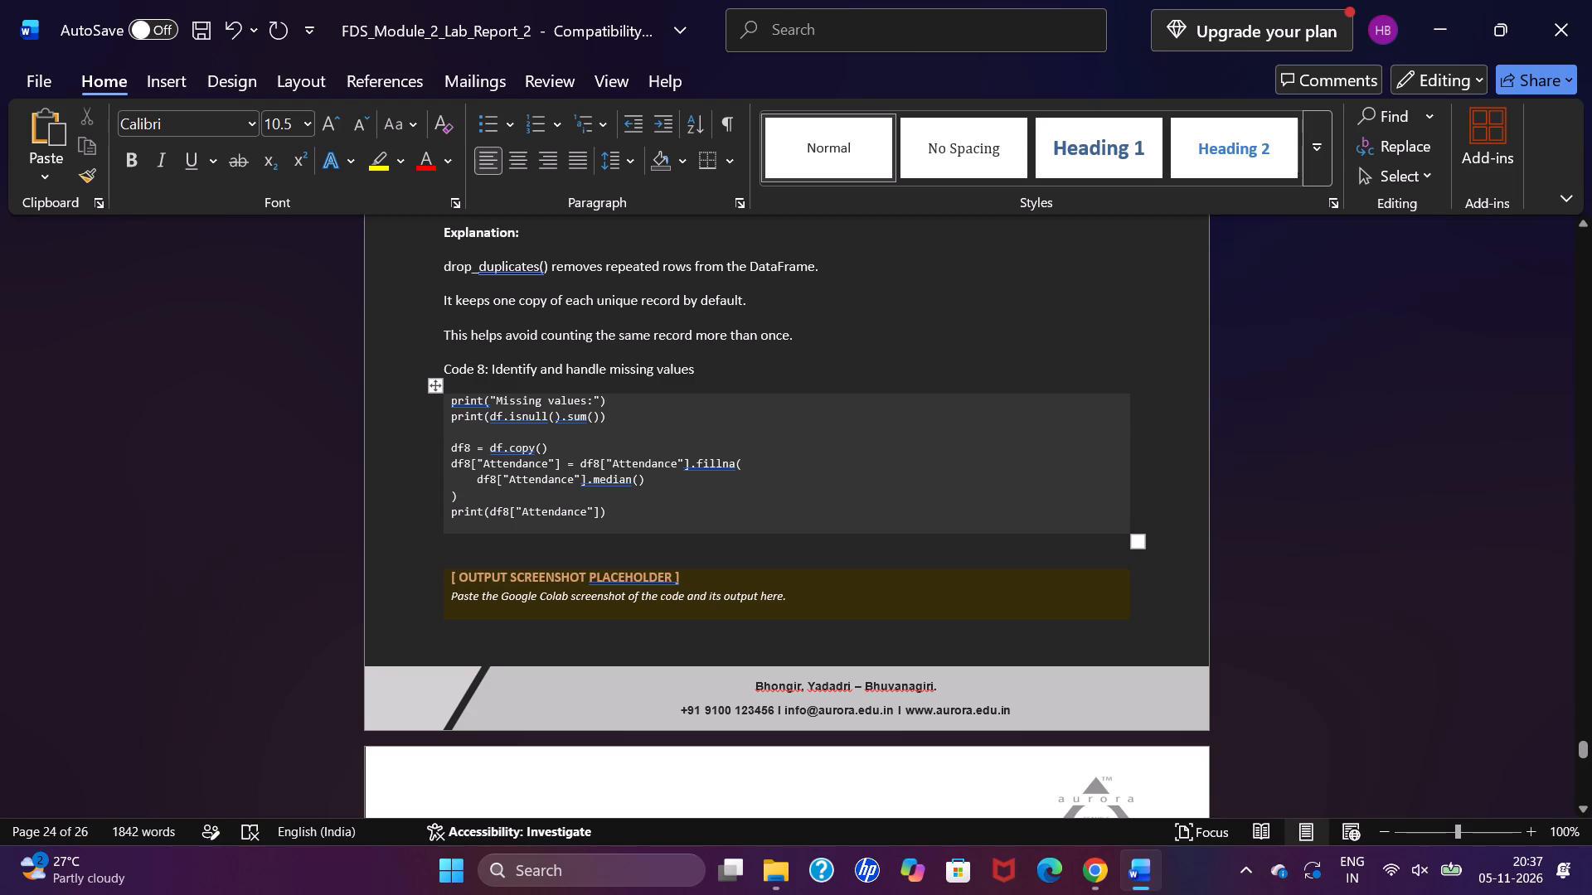
left_click_drag(454, 399, 606, 518)
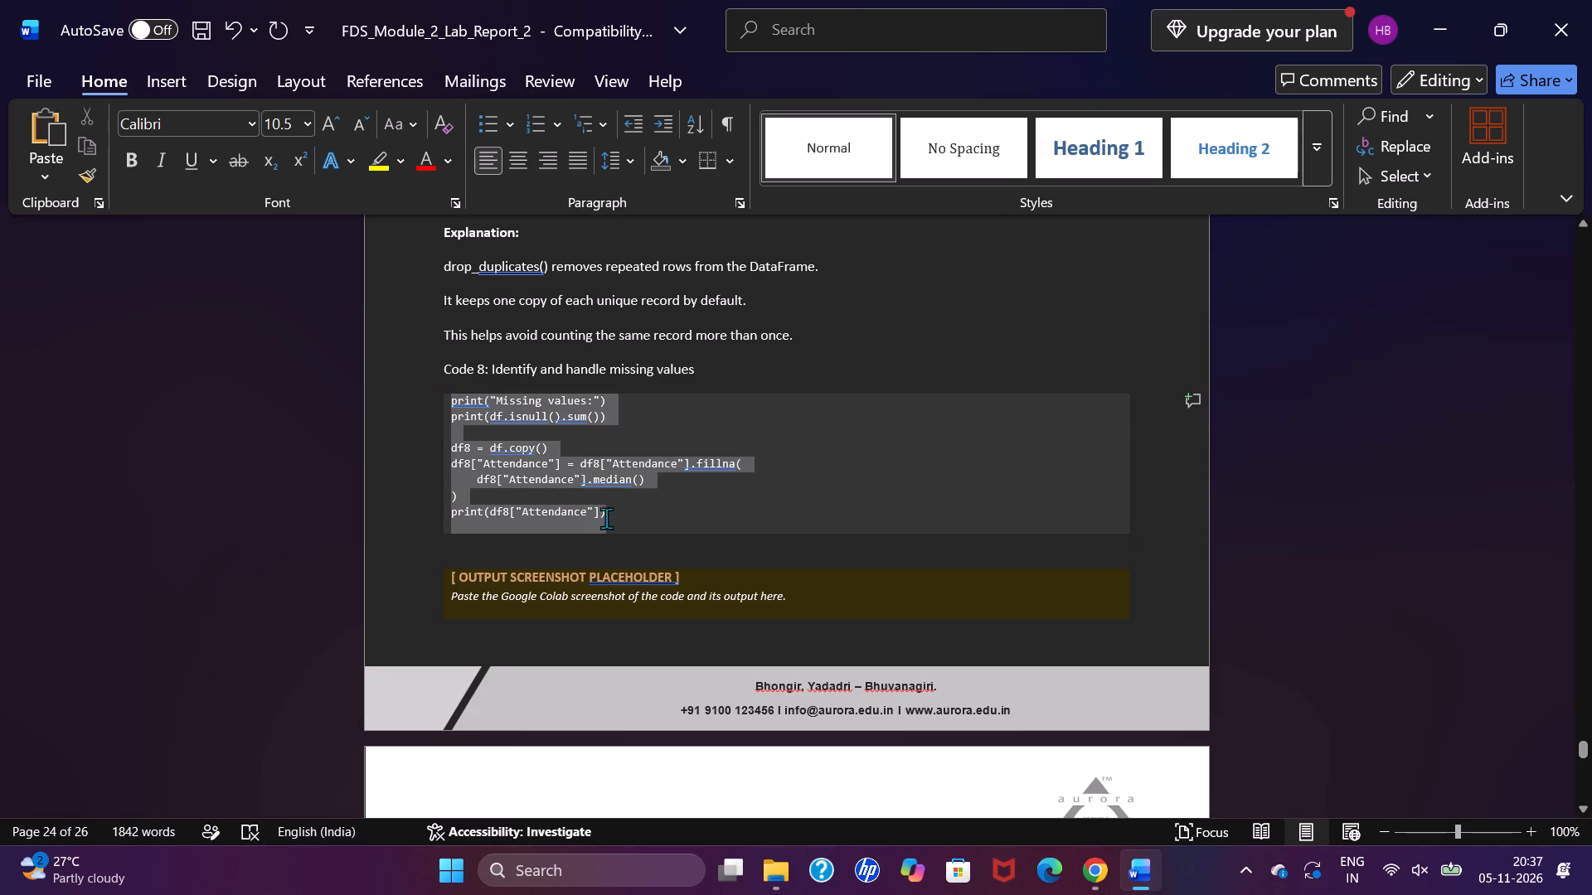
left_click_drag(606, 518, 625, 528)
key("ctrl+c")
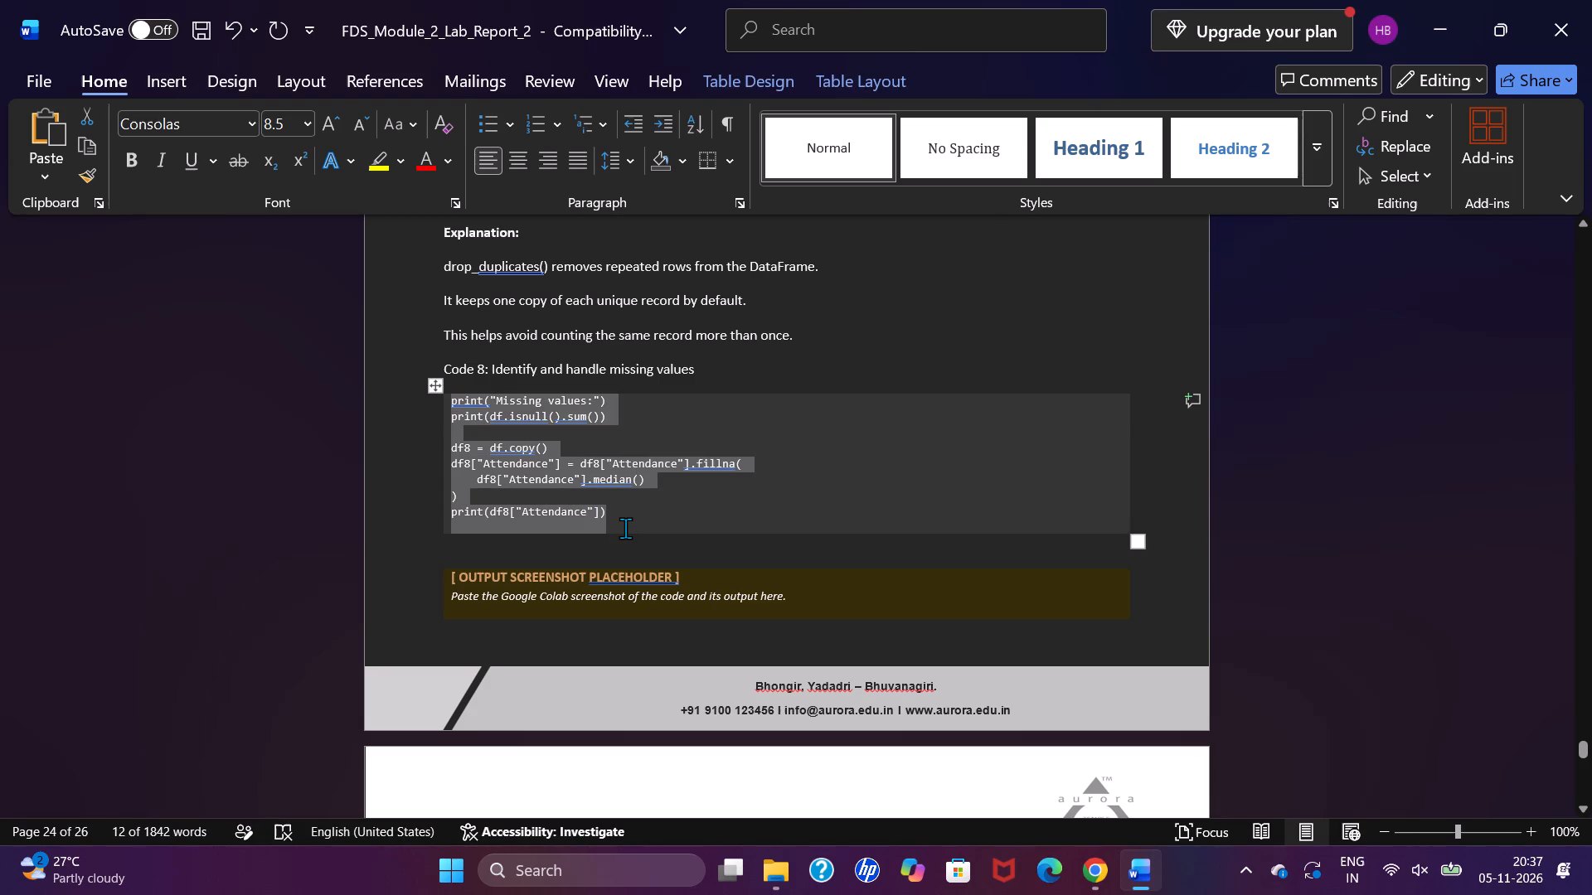
left_click(434, 383)
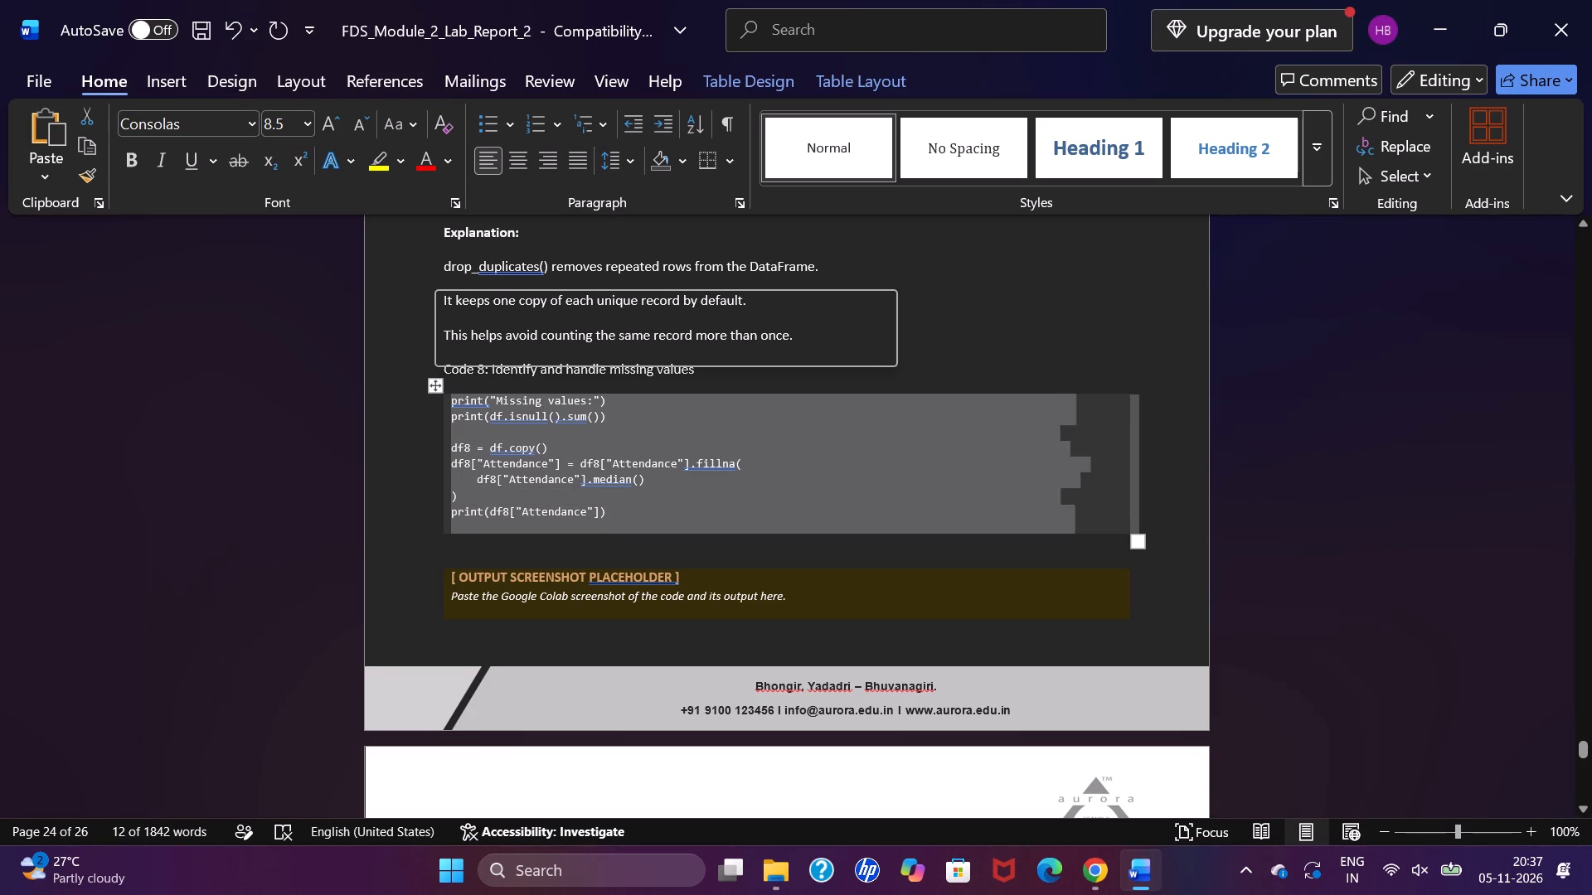
key("BackSpace")
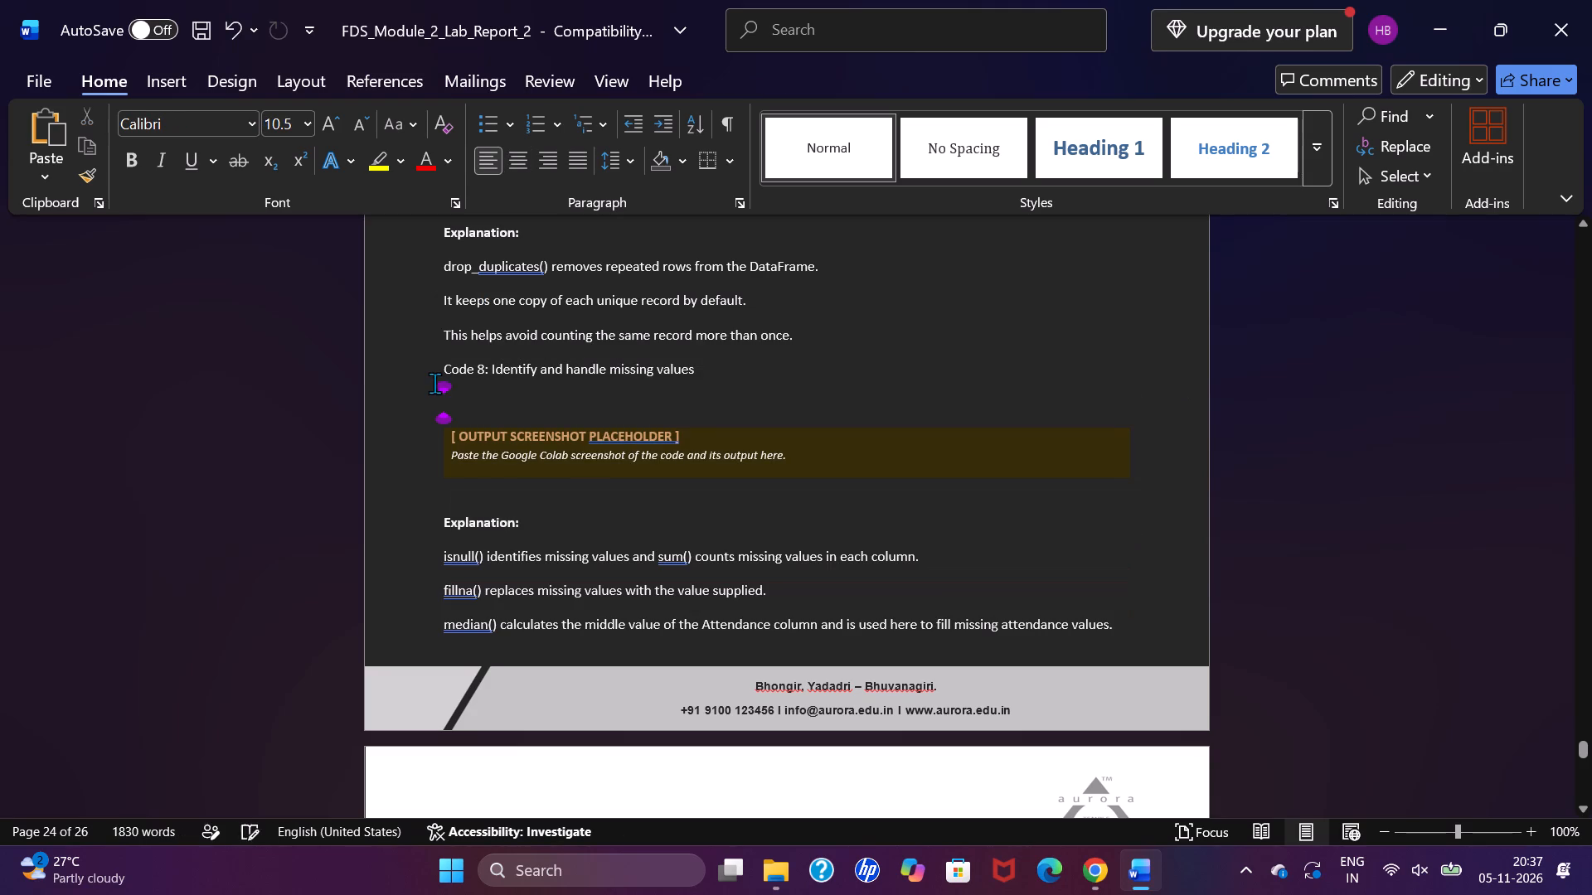
Review the Code 7 code text and the Code 6 screenshot and explanation earlier in the report.
scroll(874, 201, "up", 3)
scroll(813, 312, "up", 5)
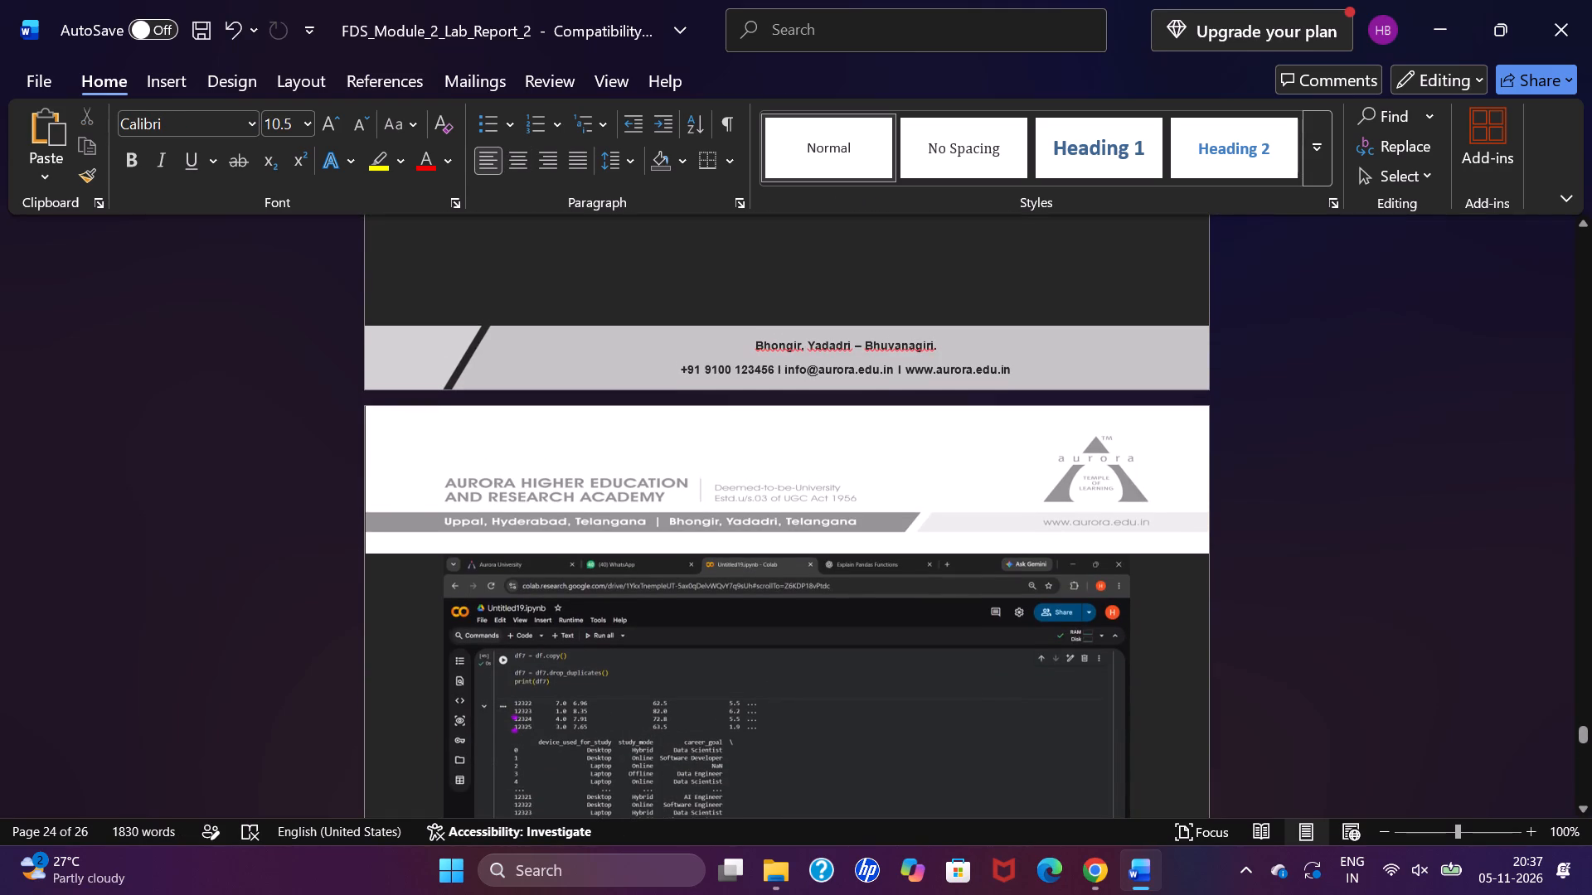
scroll(813, 312, "up", 2)
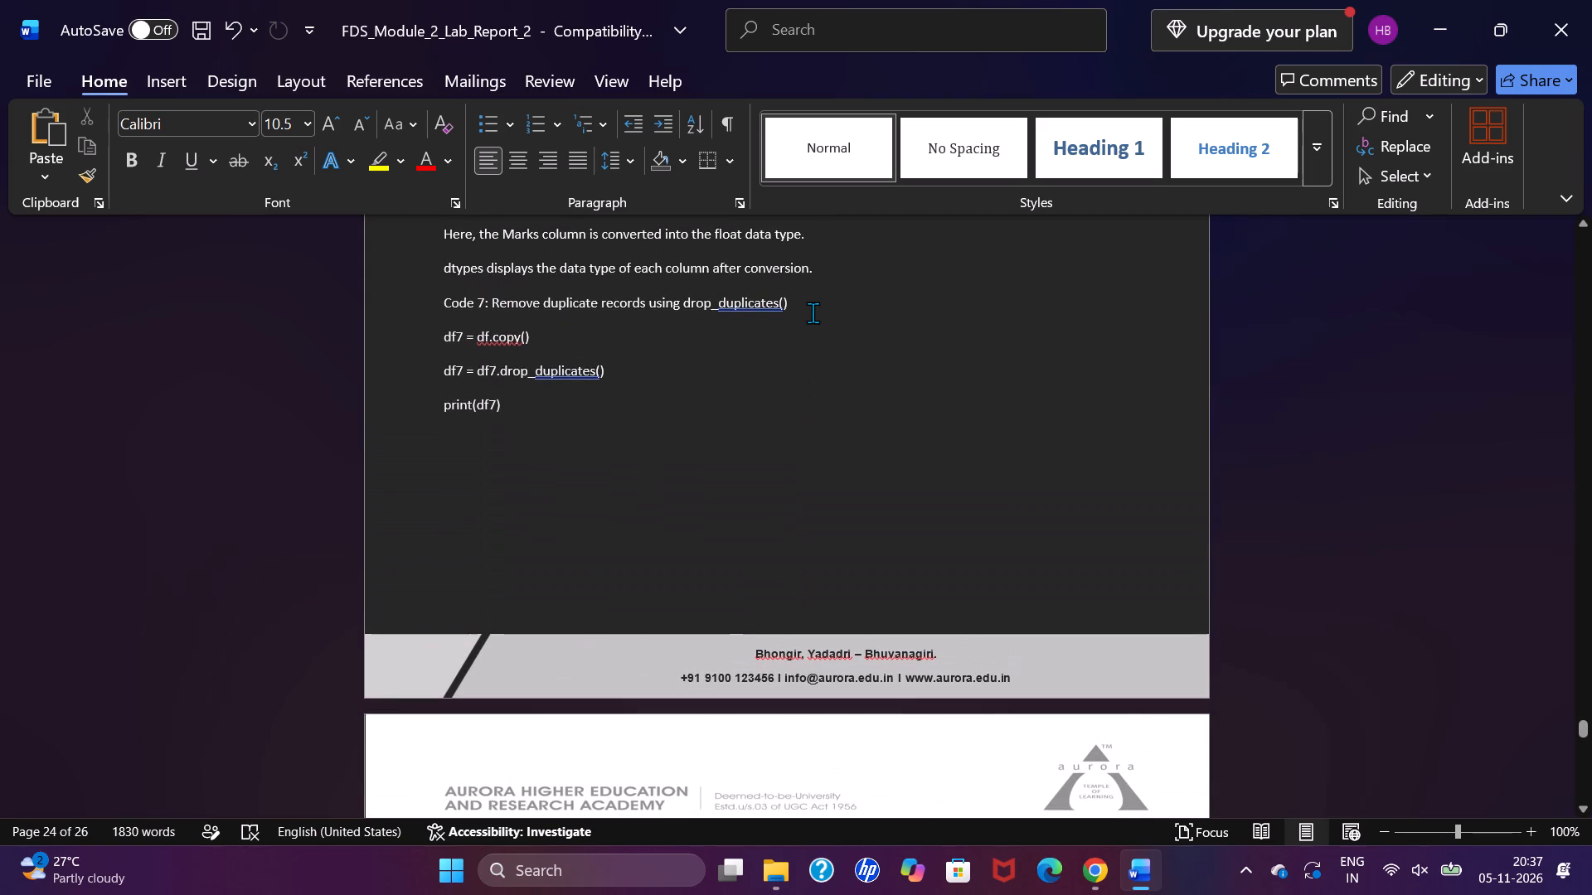
scroll(813, 312, "up", 2)
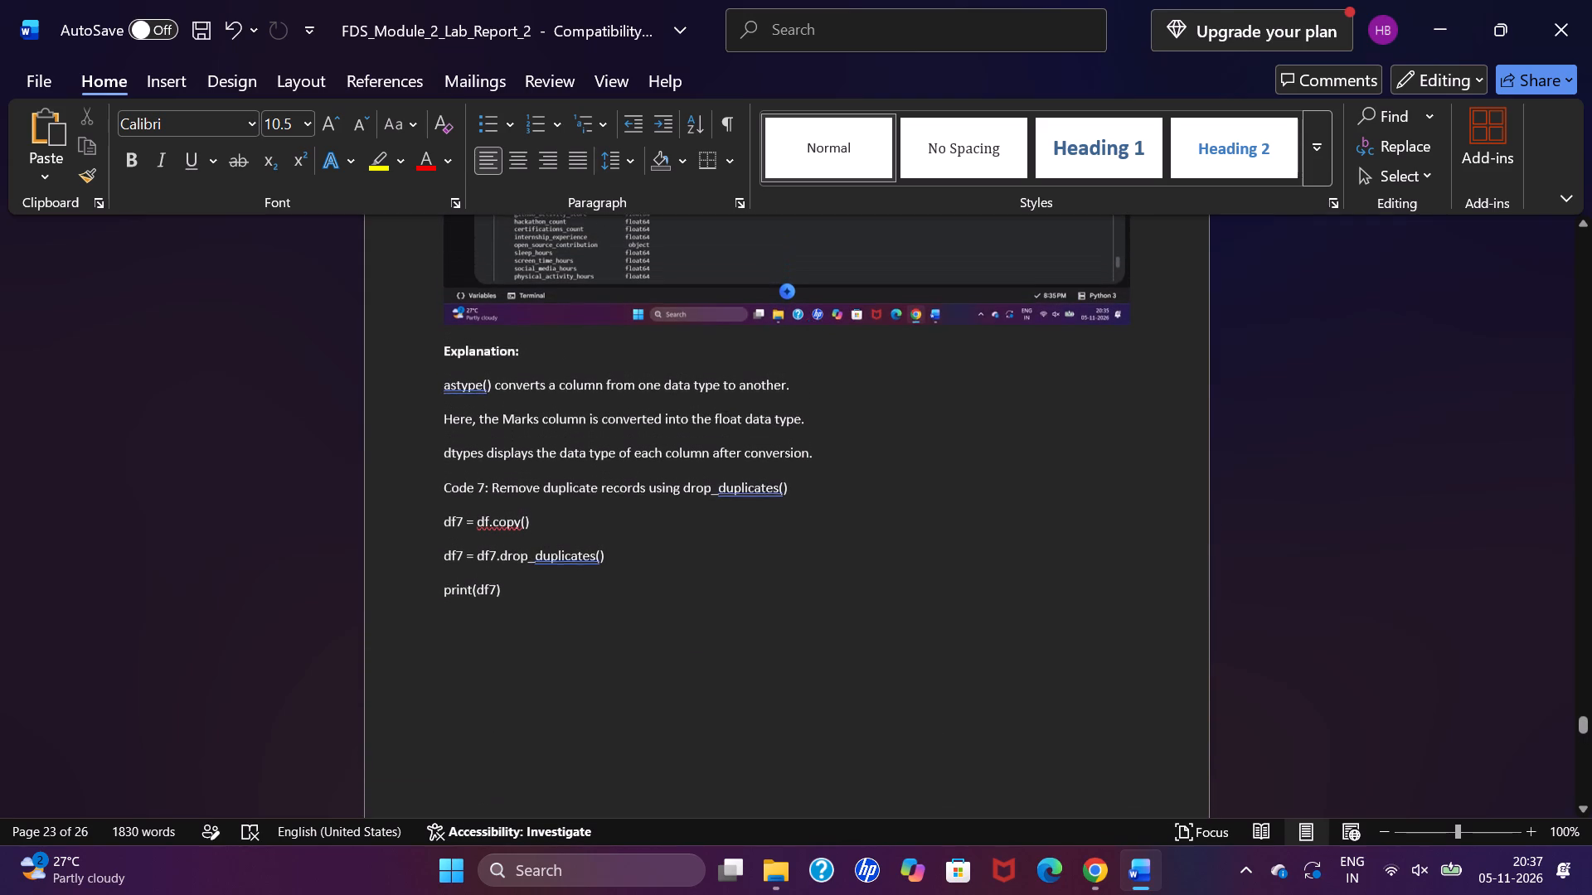
scroll(813, 312, "up", 2)
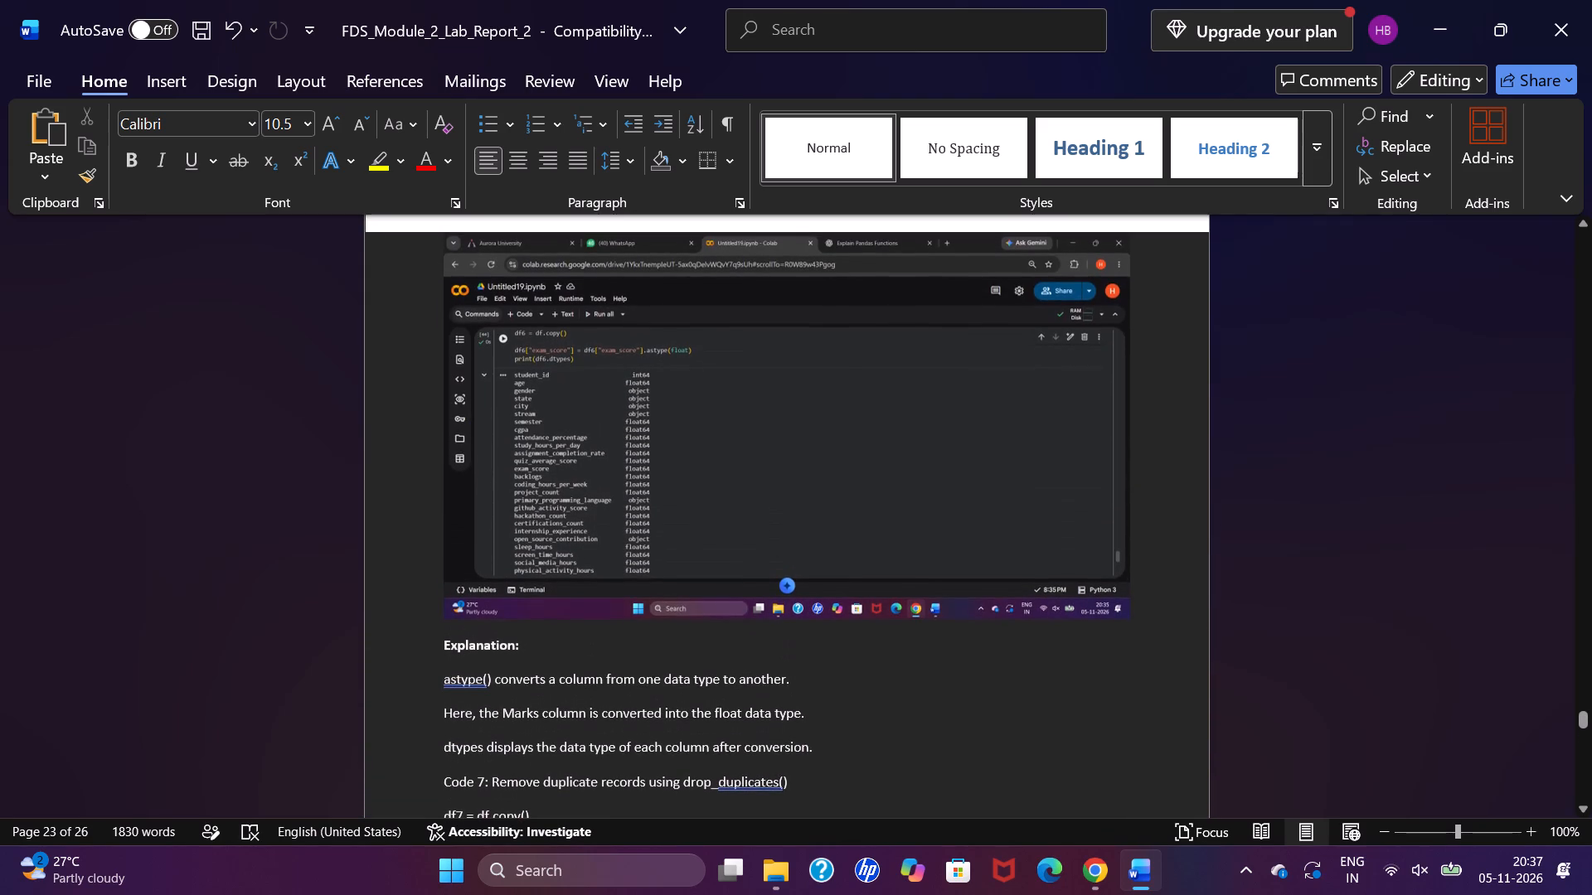
scroll(813, 312, "up", 1)
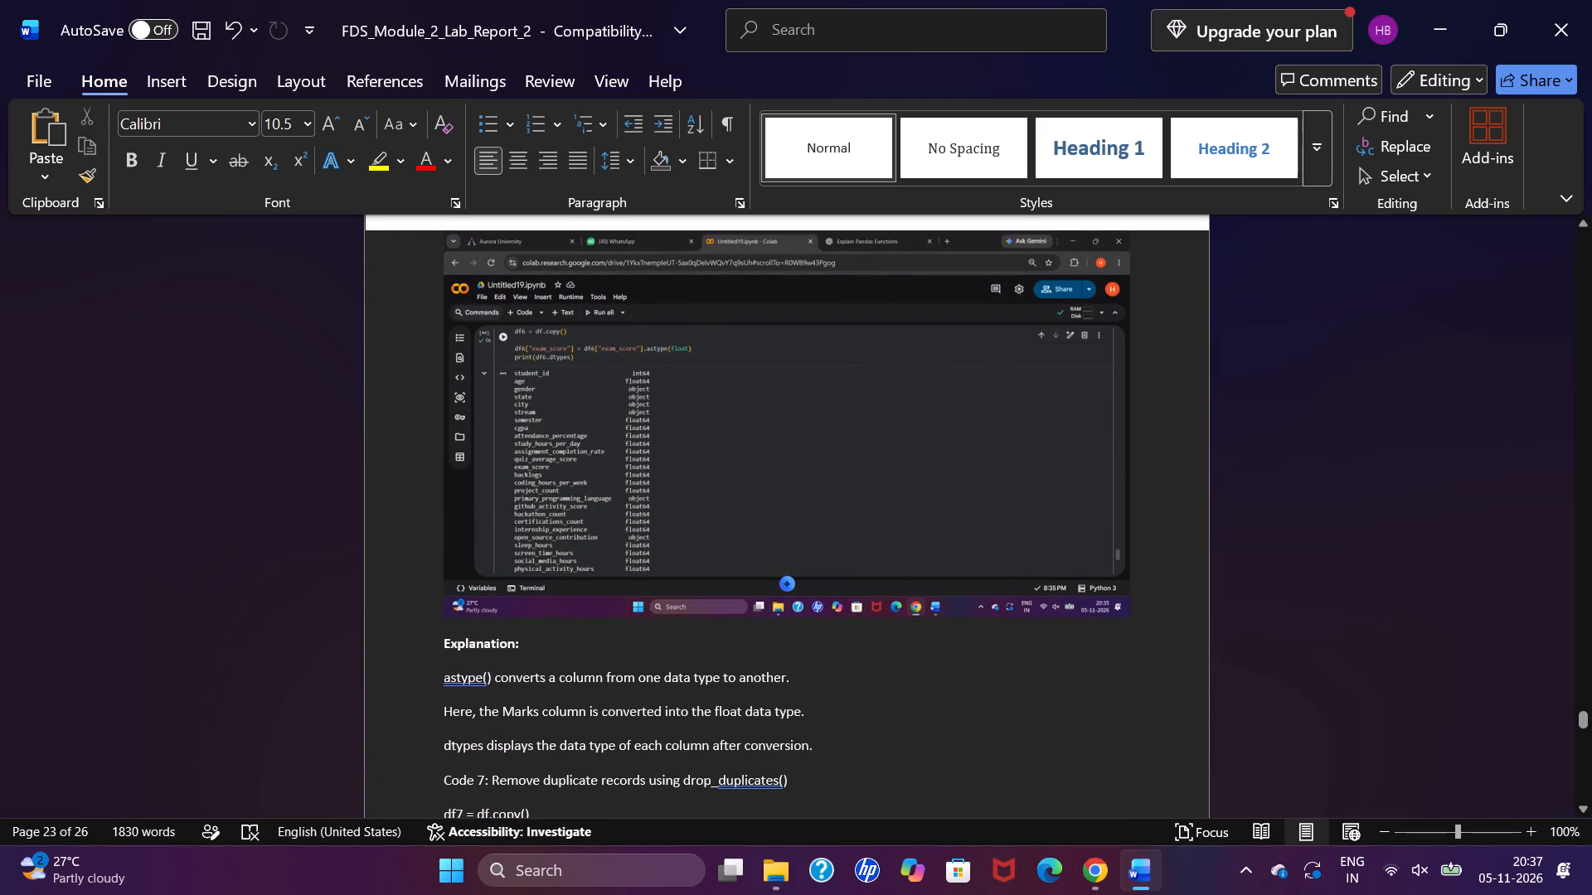
scroll(813, 312, "up", 1)
Review the Code 5 output screenshot and Marks_Percentage explanation, along with the Code 6 astype() code, in the report.
scroll(813, 312, "up", 1)
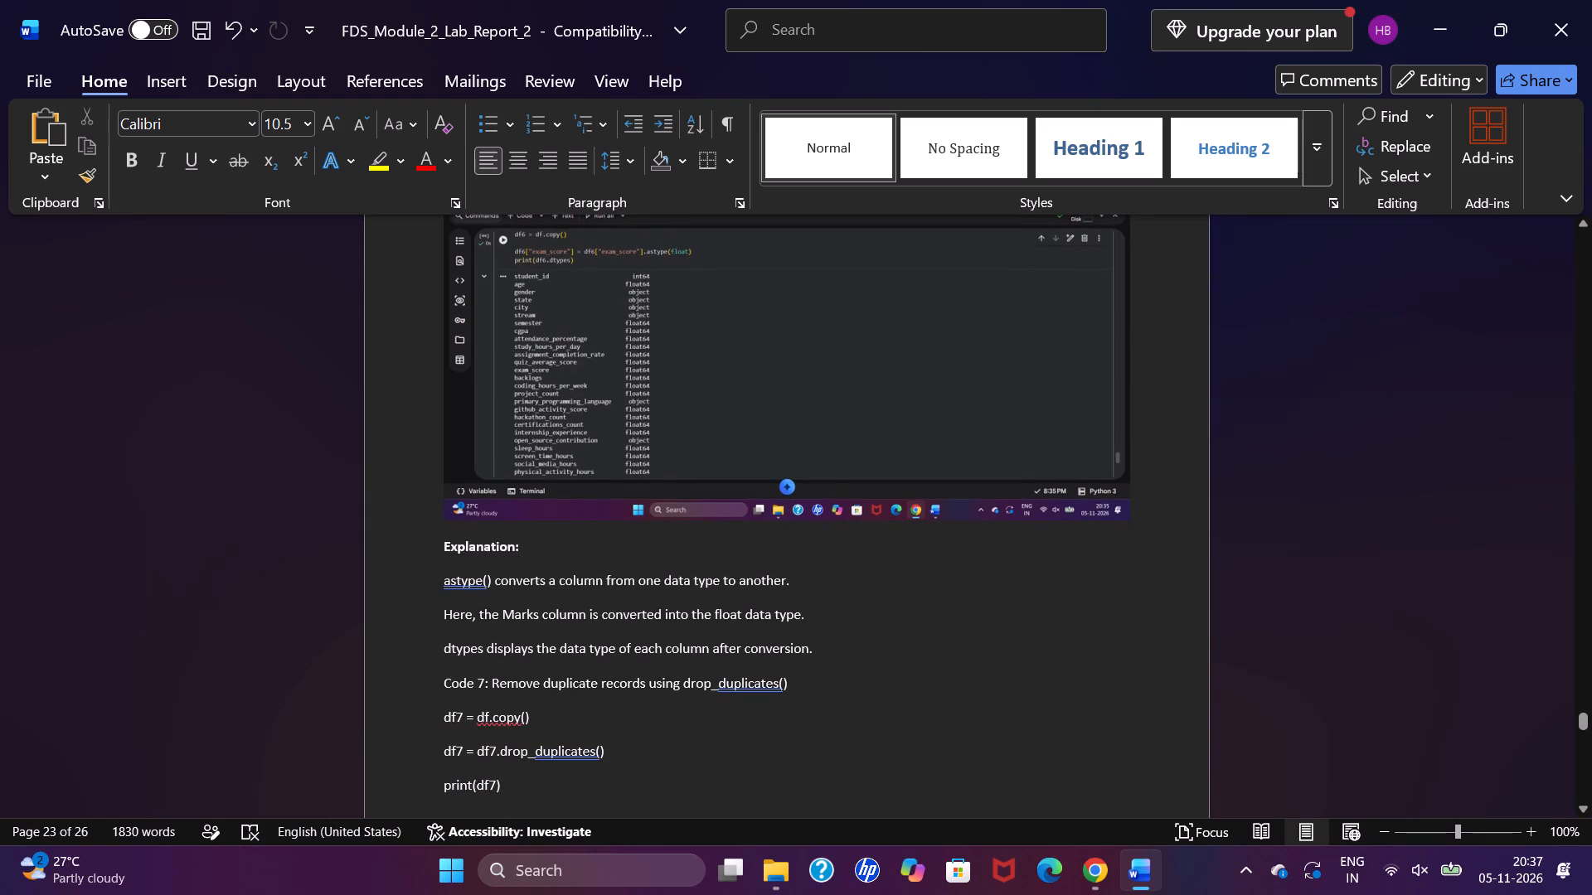
scroll(813, 312, "up", 4)
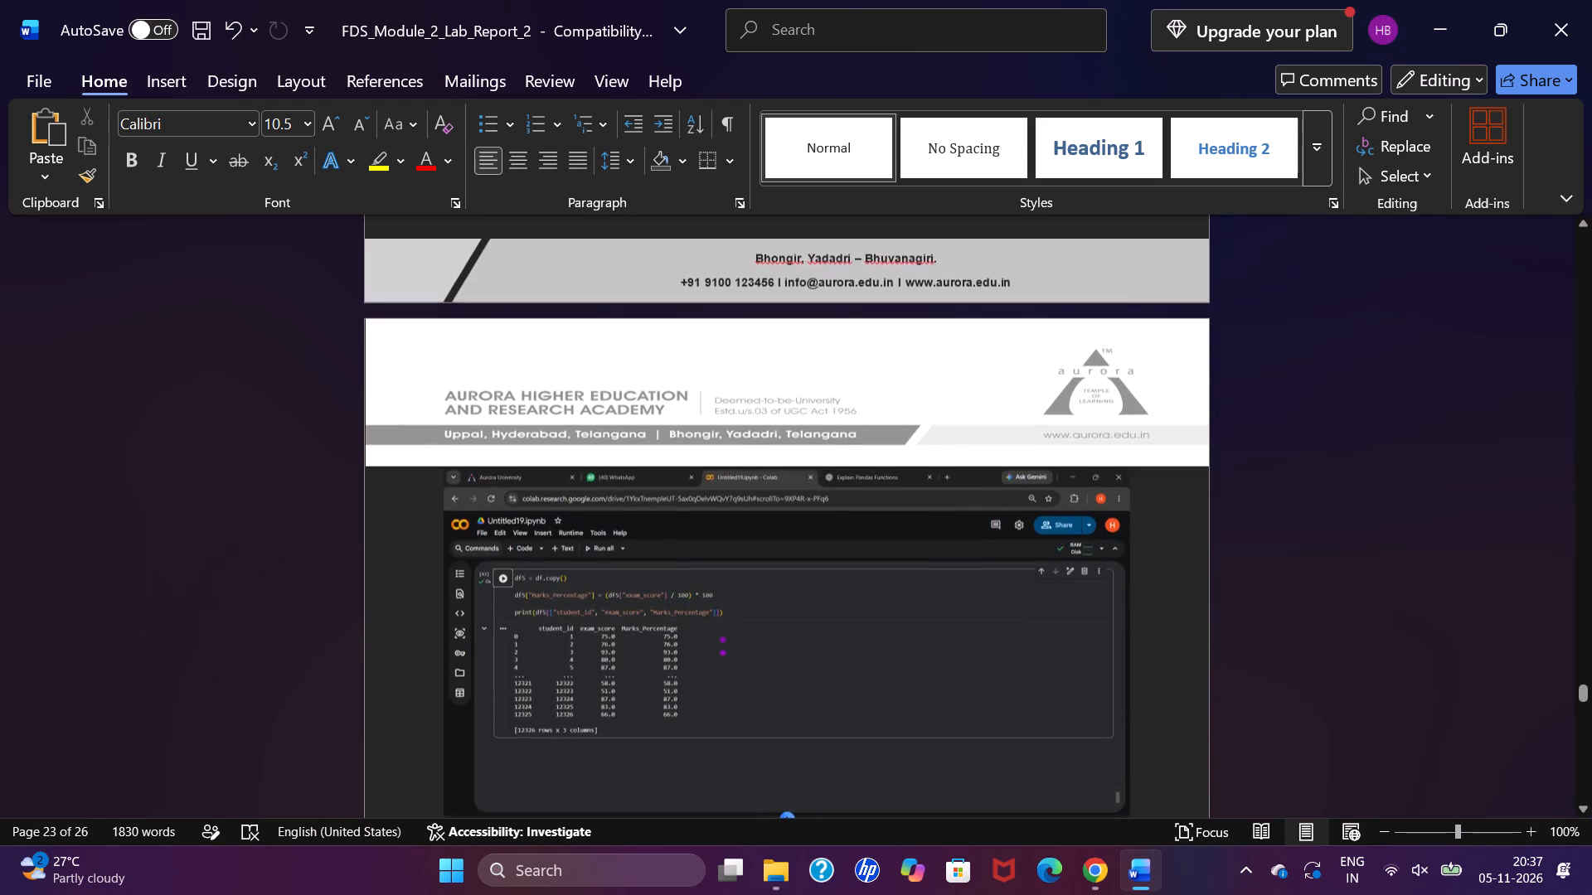
scroll(813, 312, "down", 2)
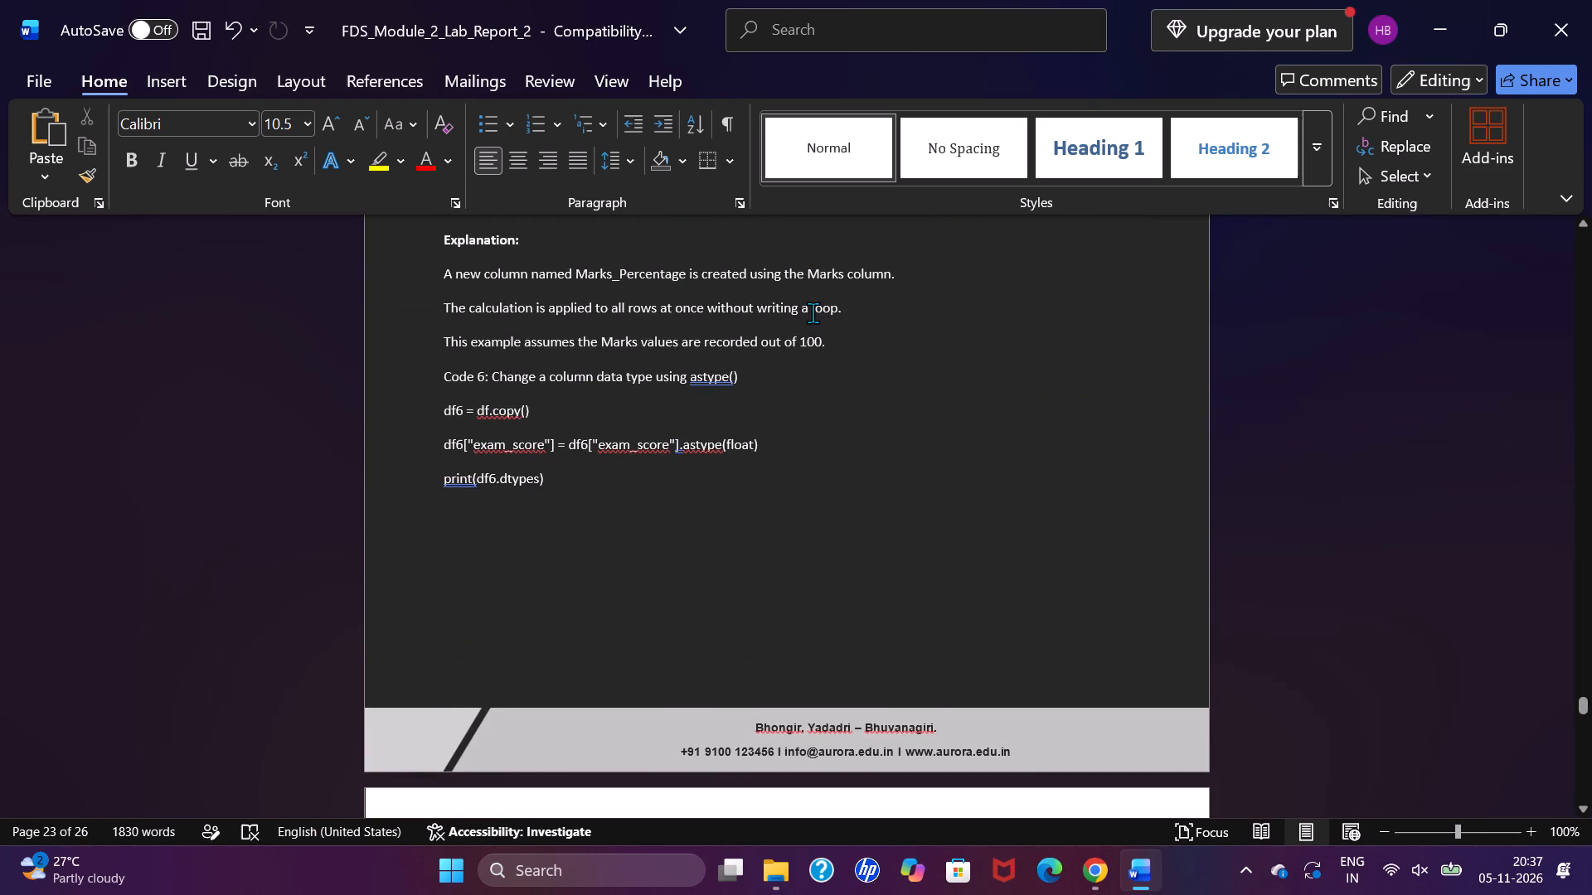
scroll(813, 312, "up", 1)
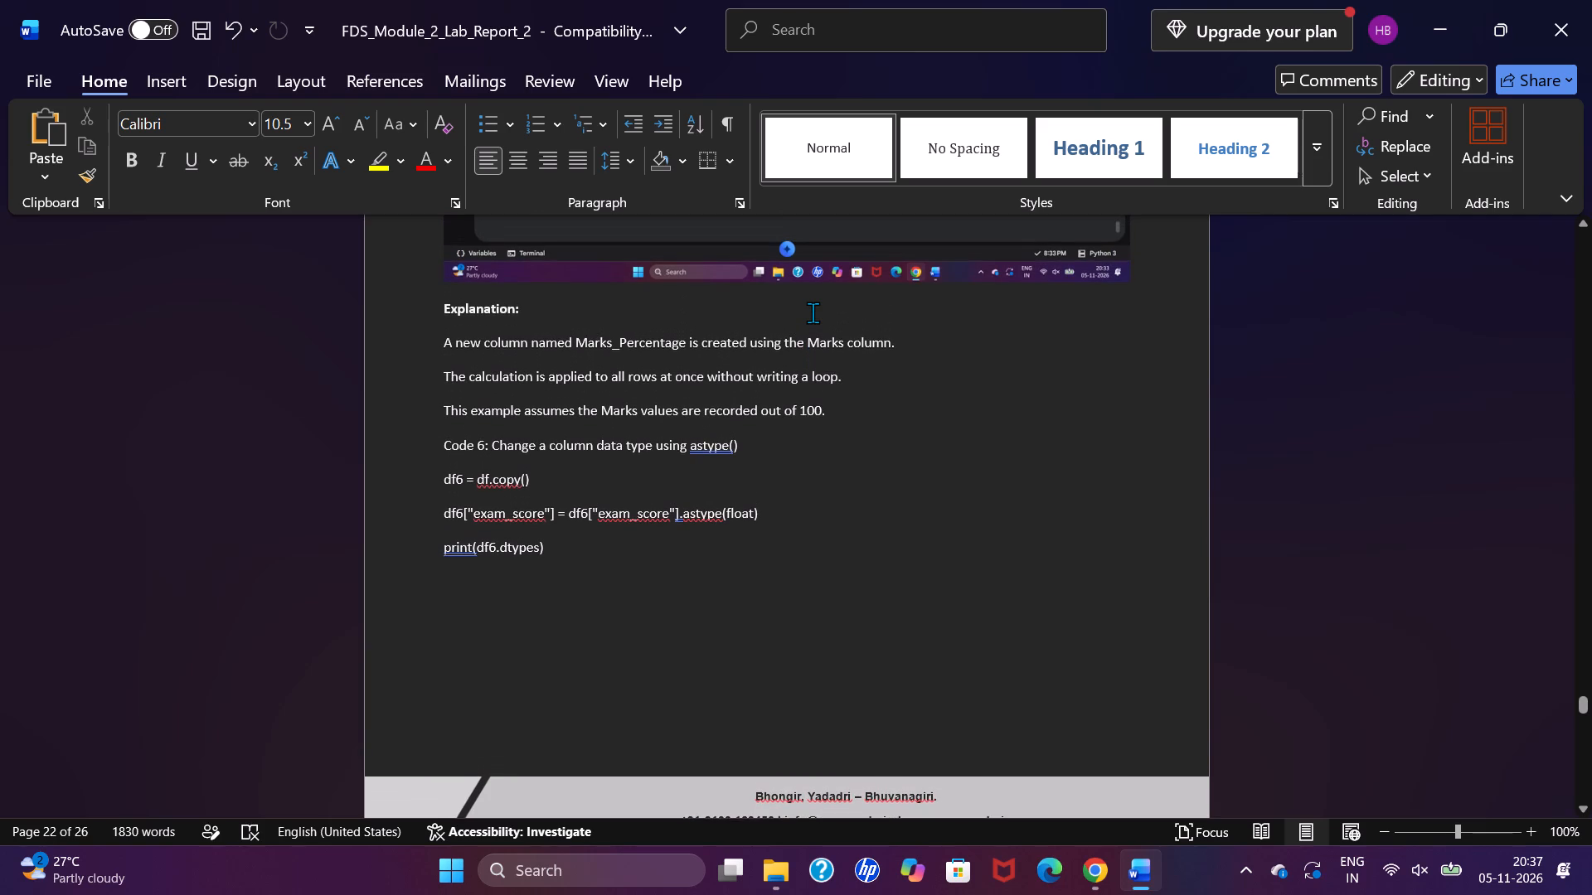
scroll(599, 395, "up", 2)
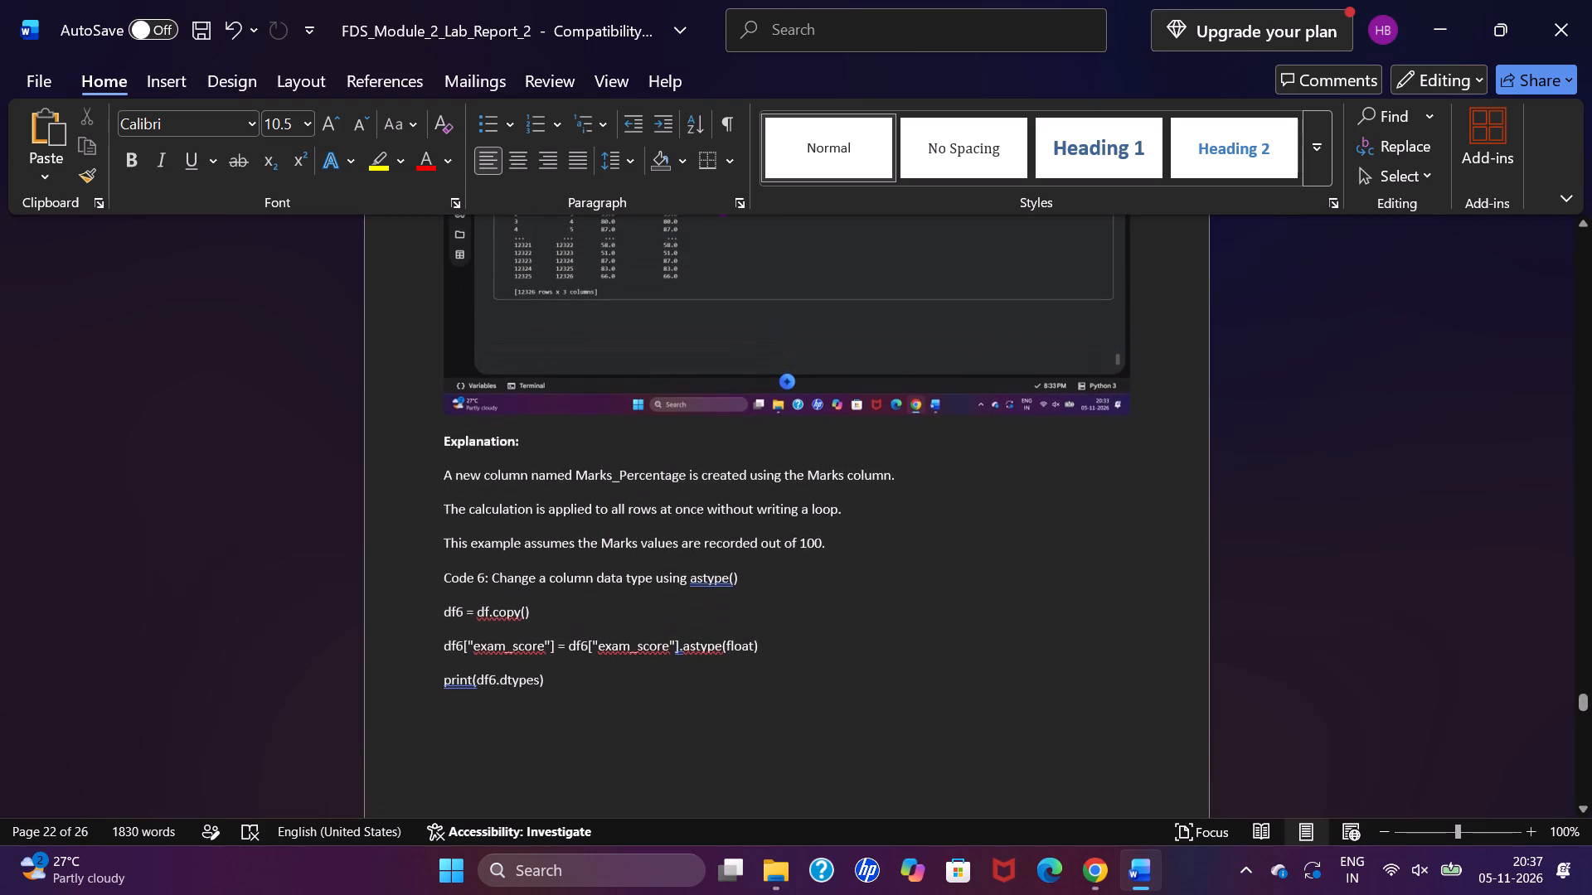
scroll(599, 395, "up", 2)
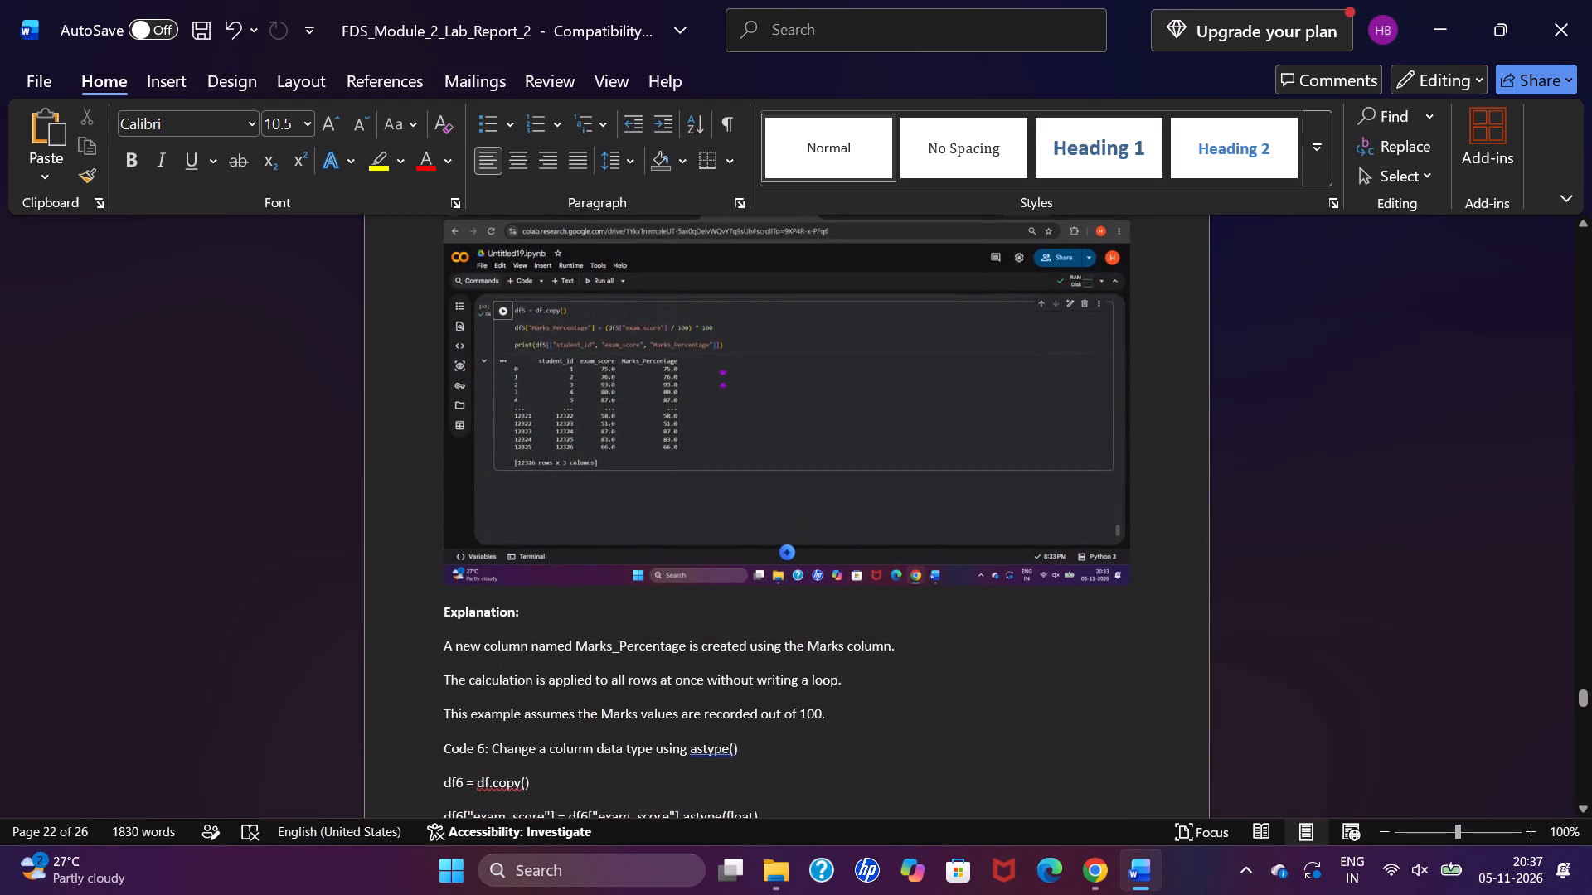
left_click(634, 706)
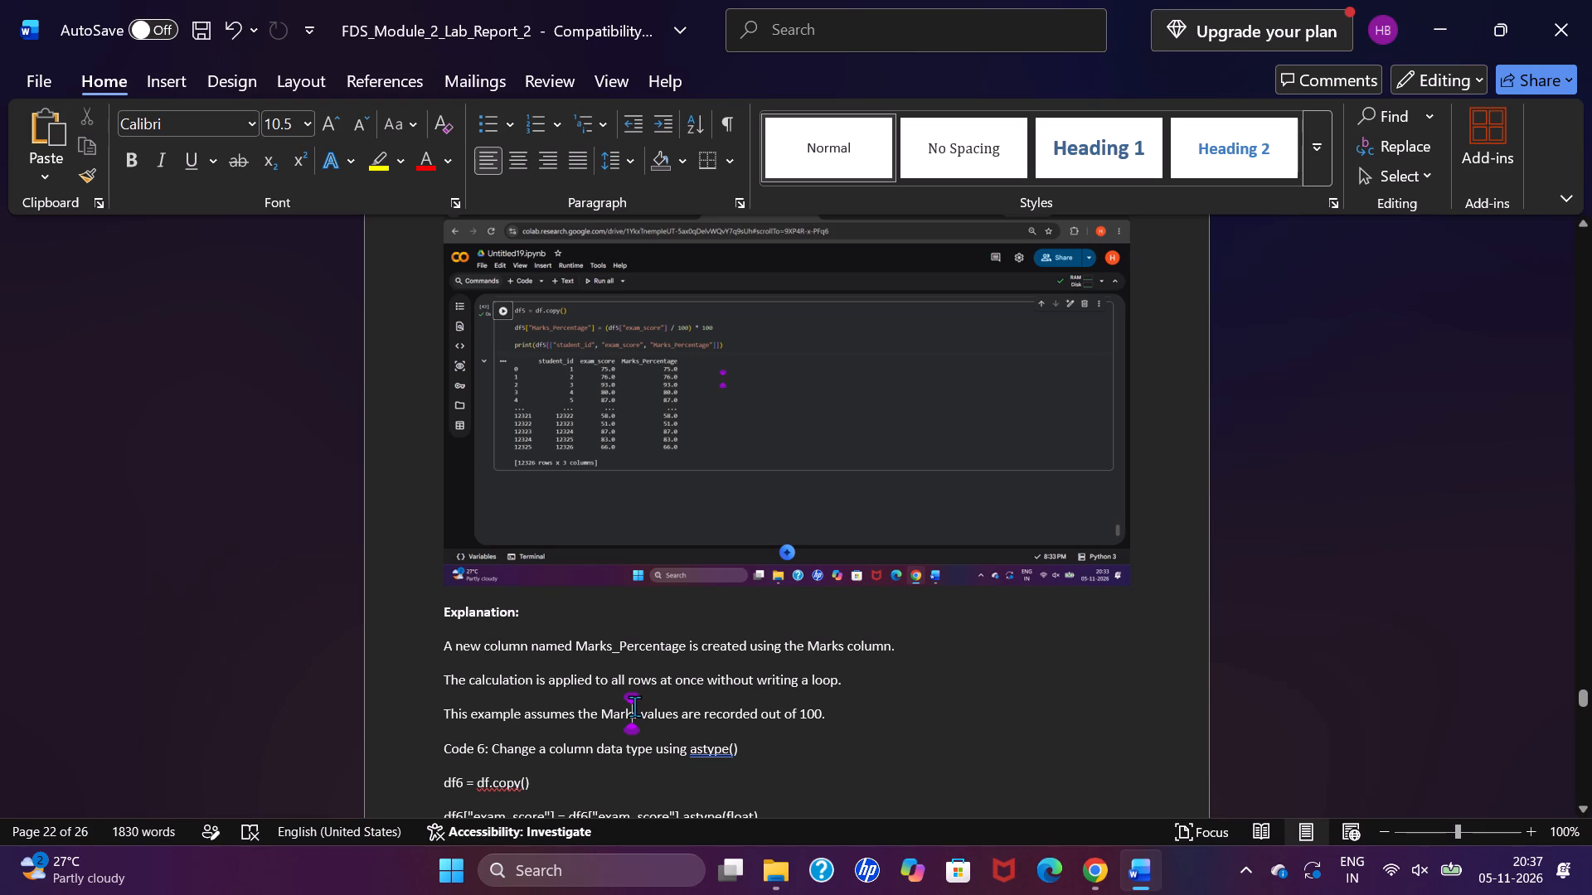
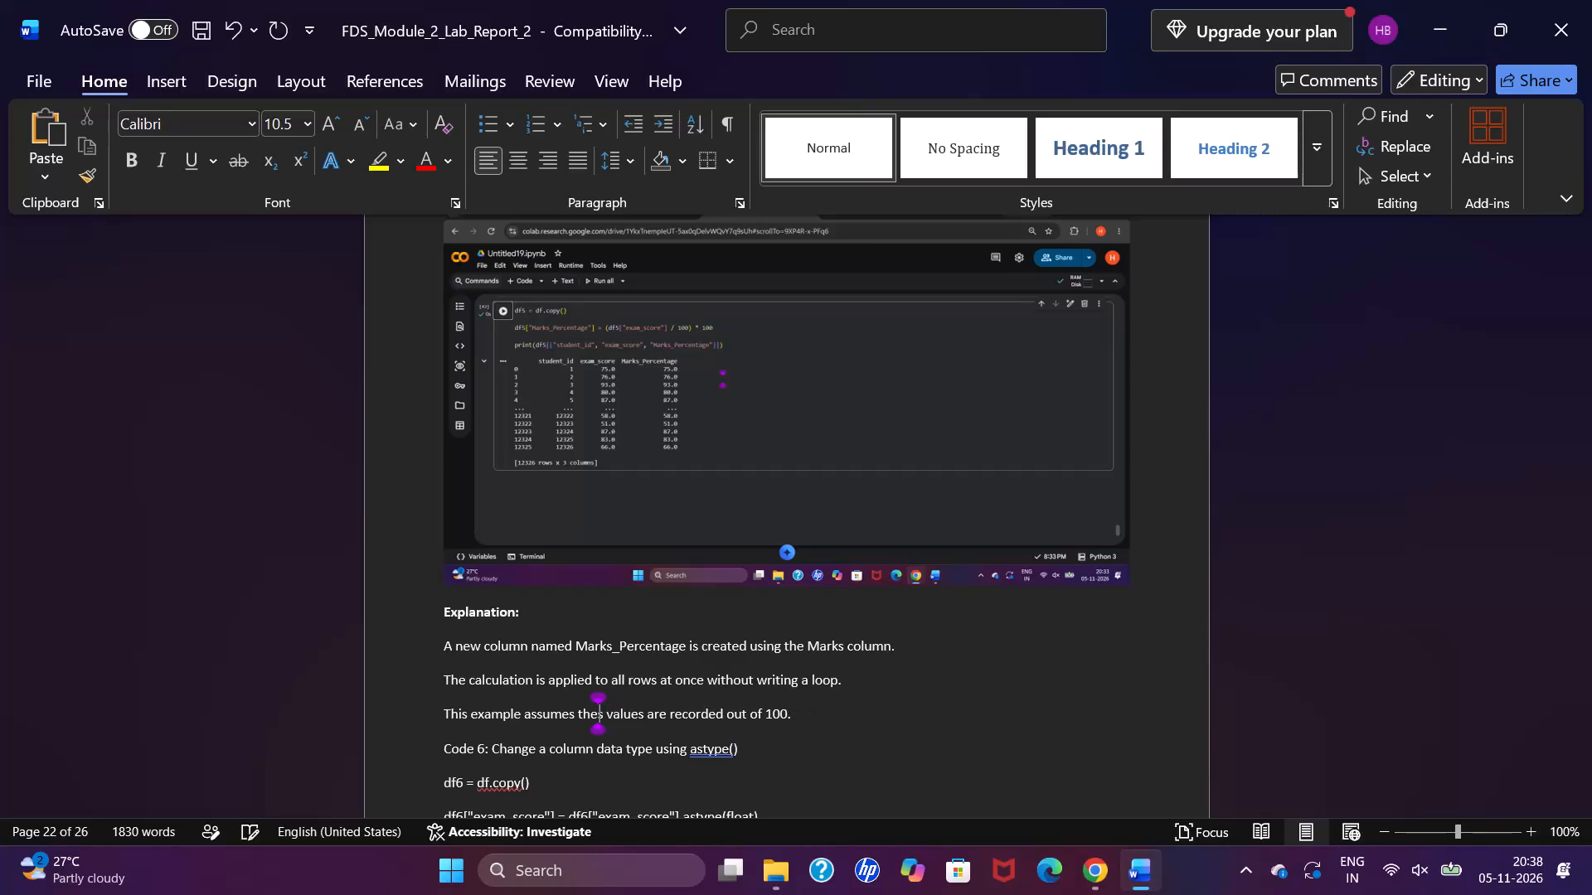
In the Code 5 explanation, correct "thes values" to read "the exam_score values".
key("space")
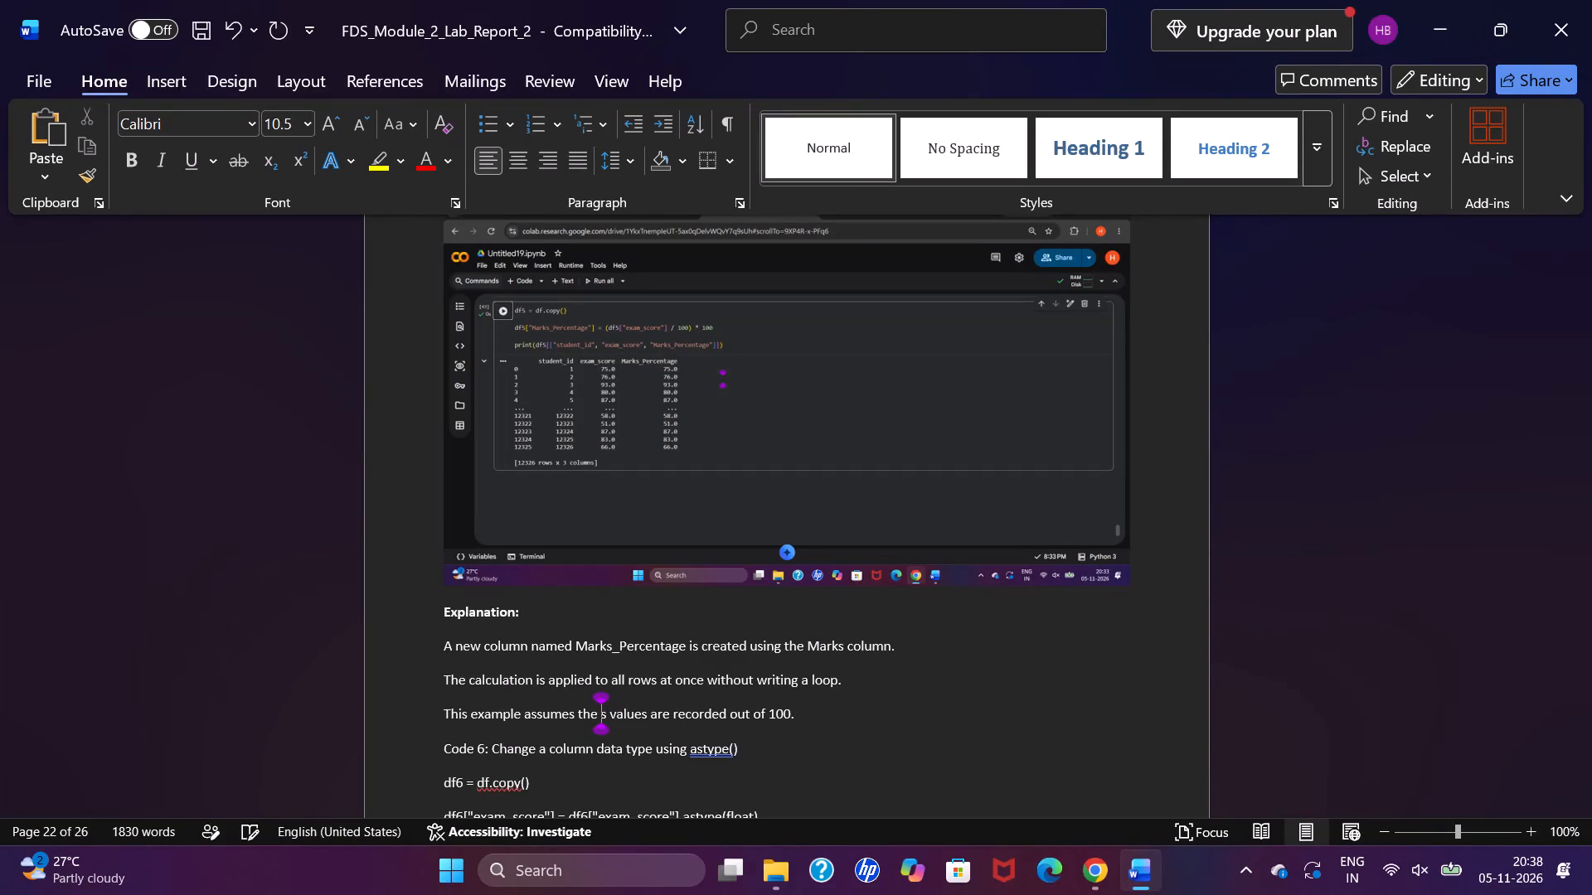
key("Right")
key("BackSpace")
type("EX")
key("BackSpace")
key("BackSpace")
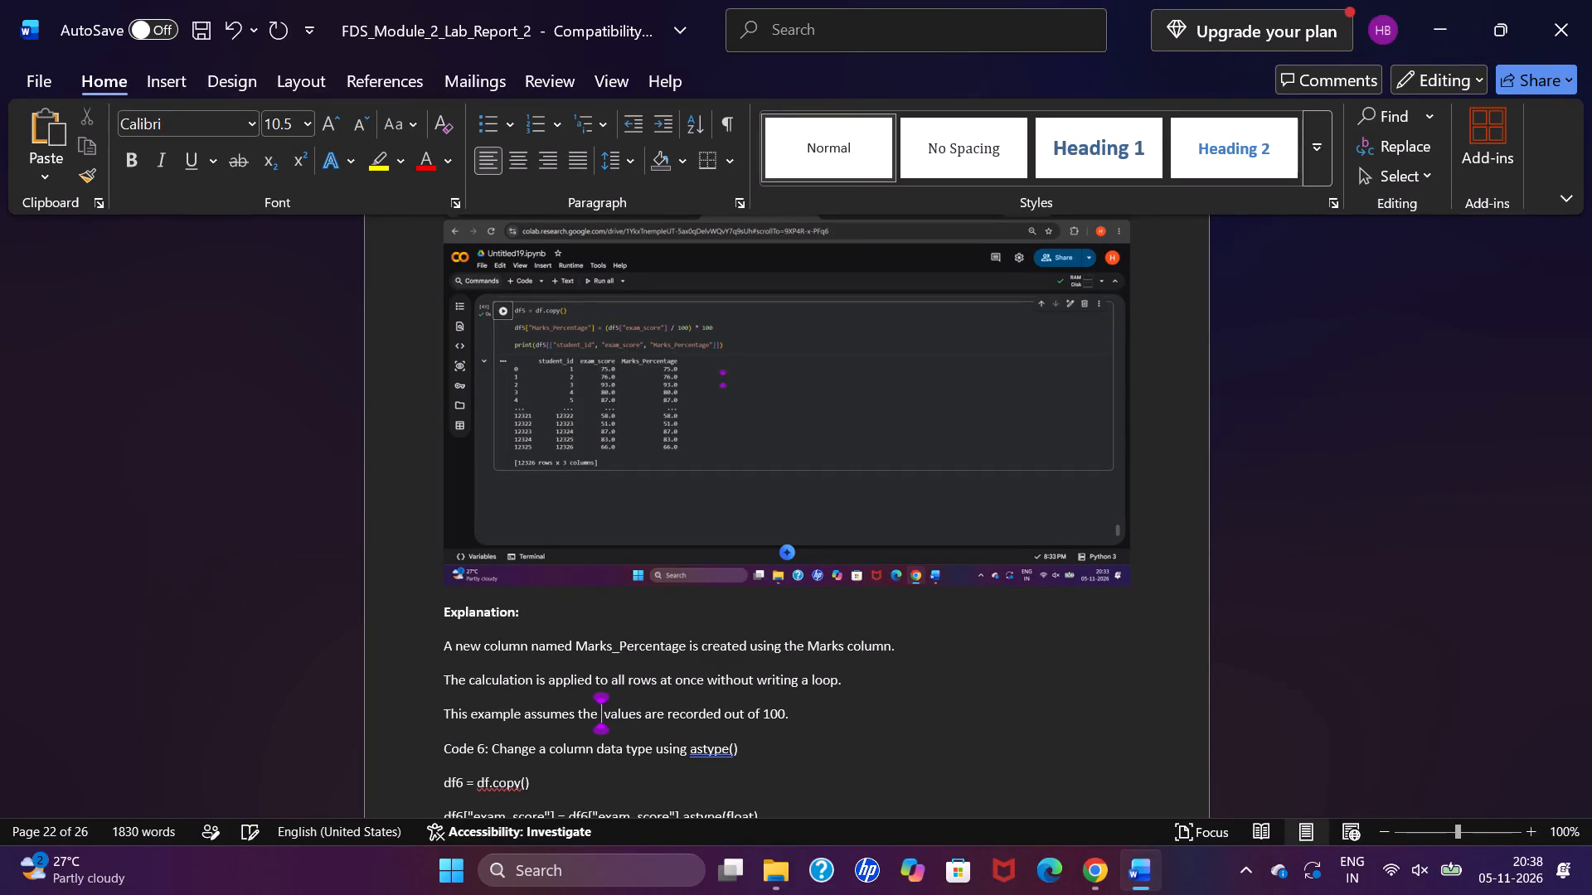
type("exam")
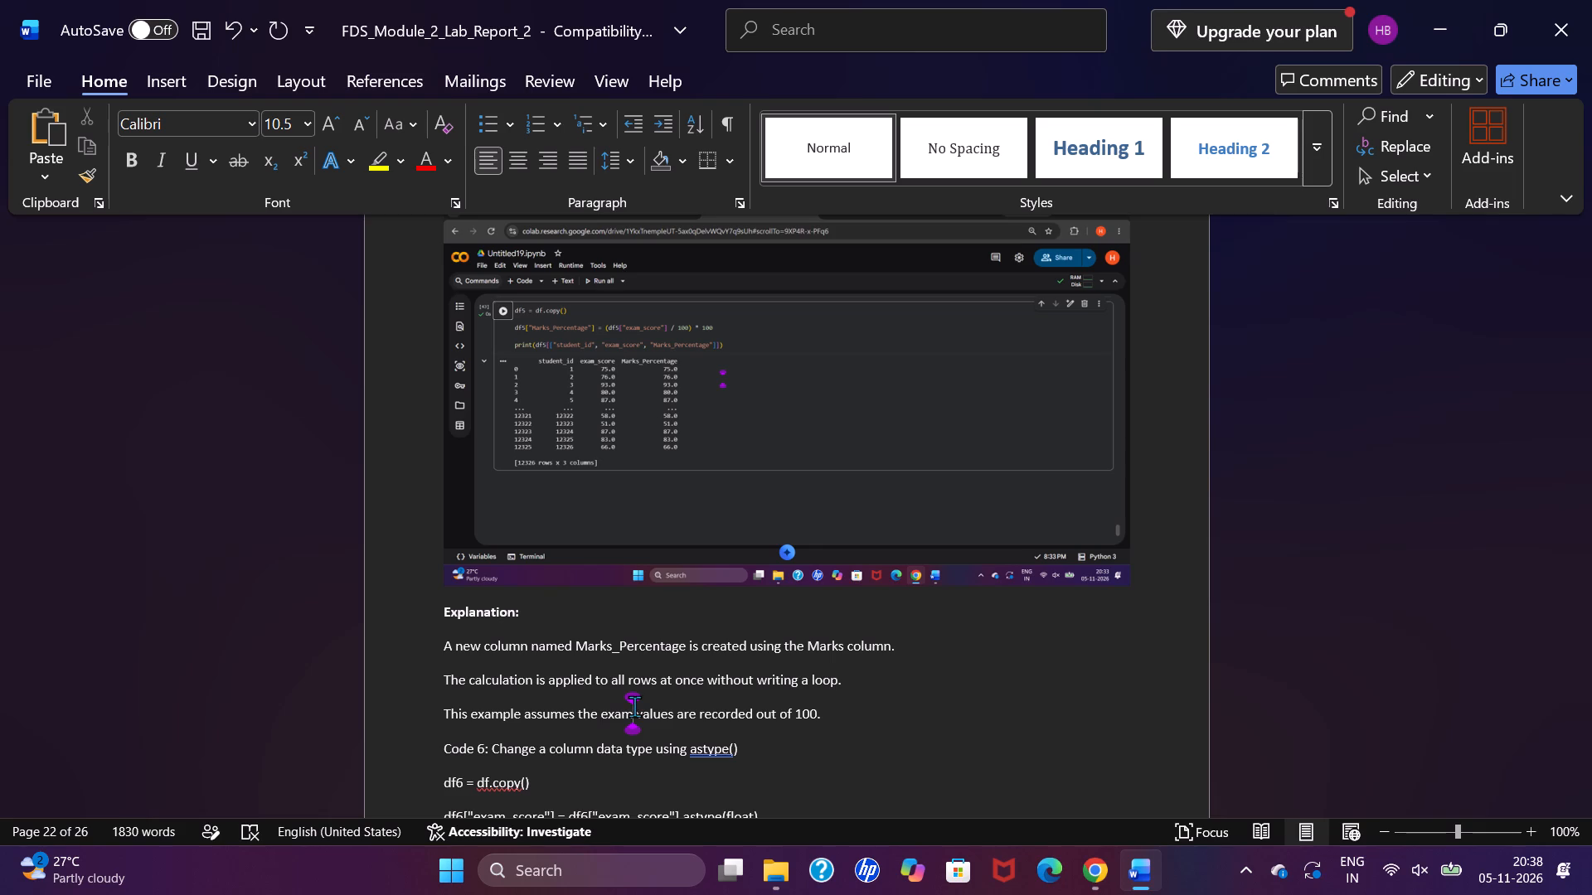
type("_score")
In the Code 3 drop() explanation, change the column name Attendance to attendance_percentage in lowercase.
scroll(634, 706, "up", 5)
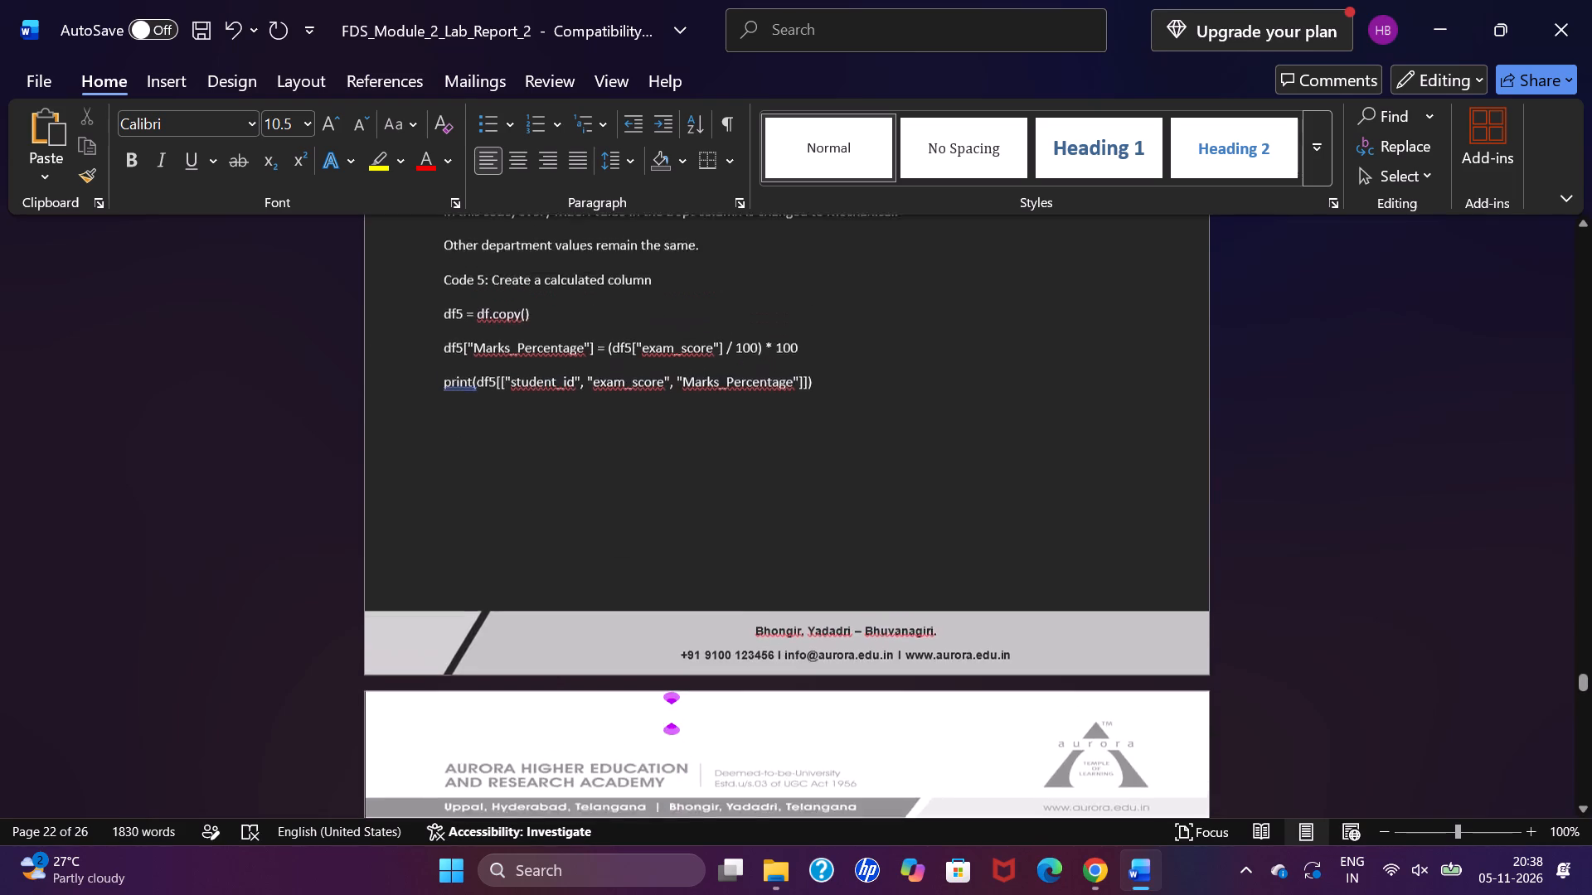
scroll(634, 706, "up", 1)
scroll(634, 706, "down", 1)
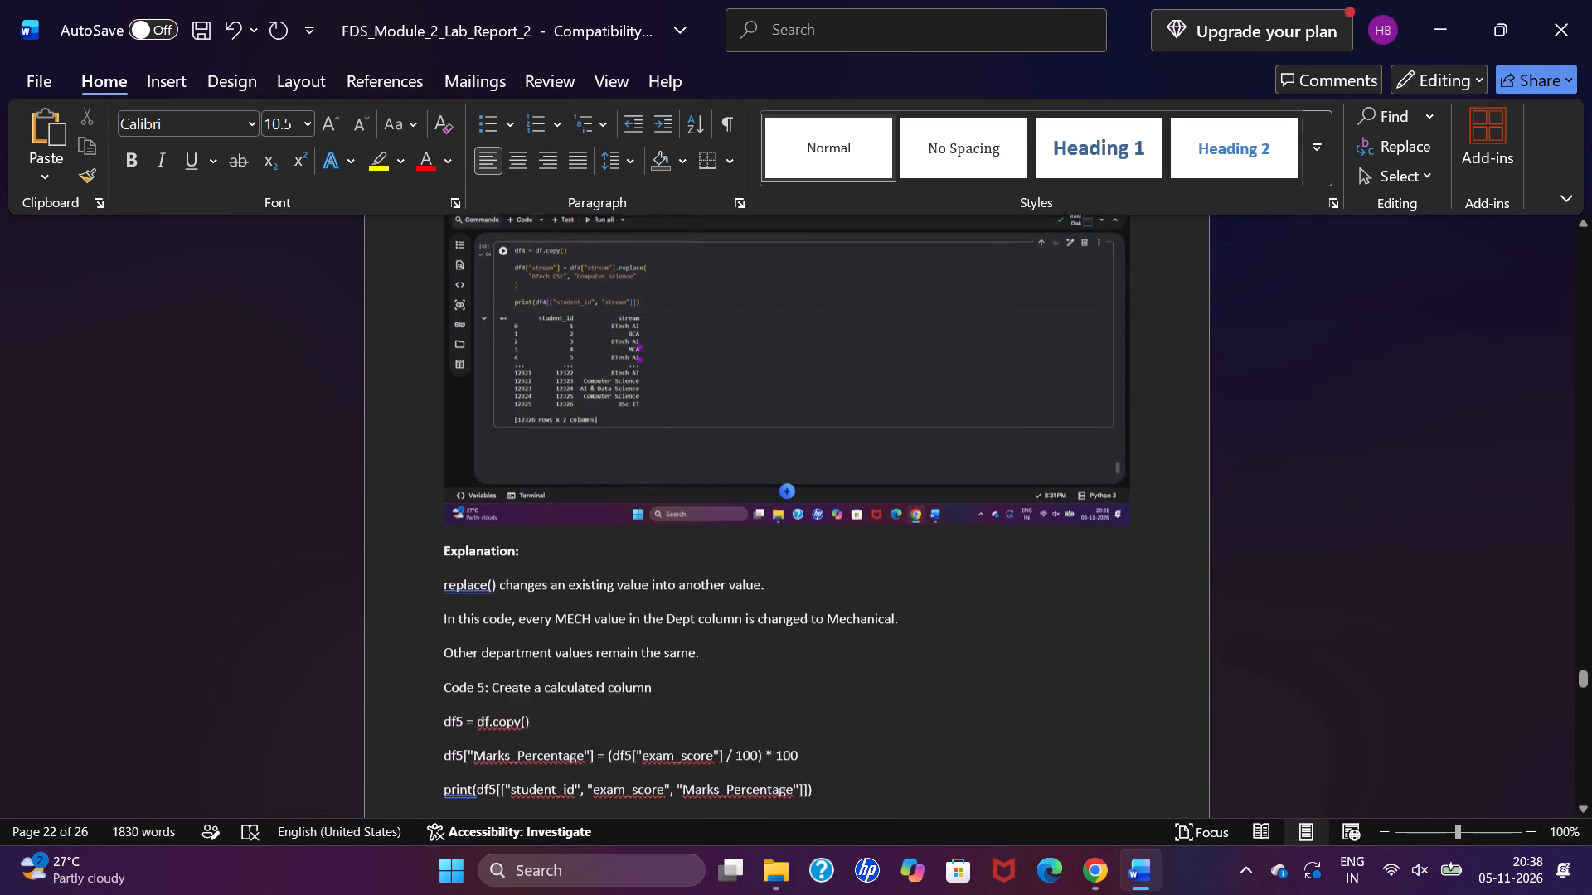
scroll(634, 706, "down", 1)
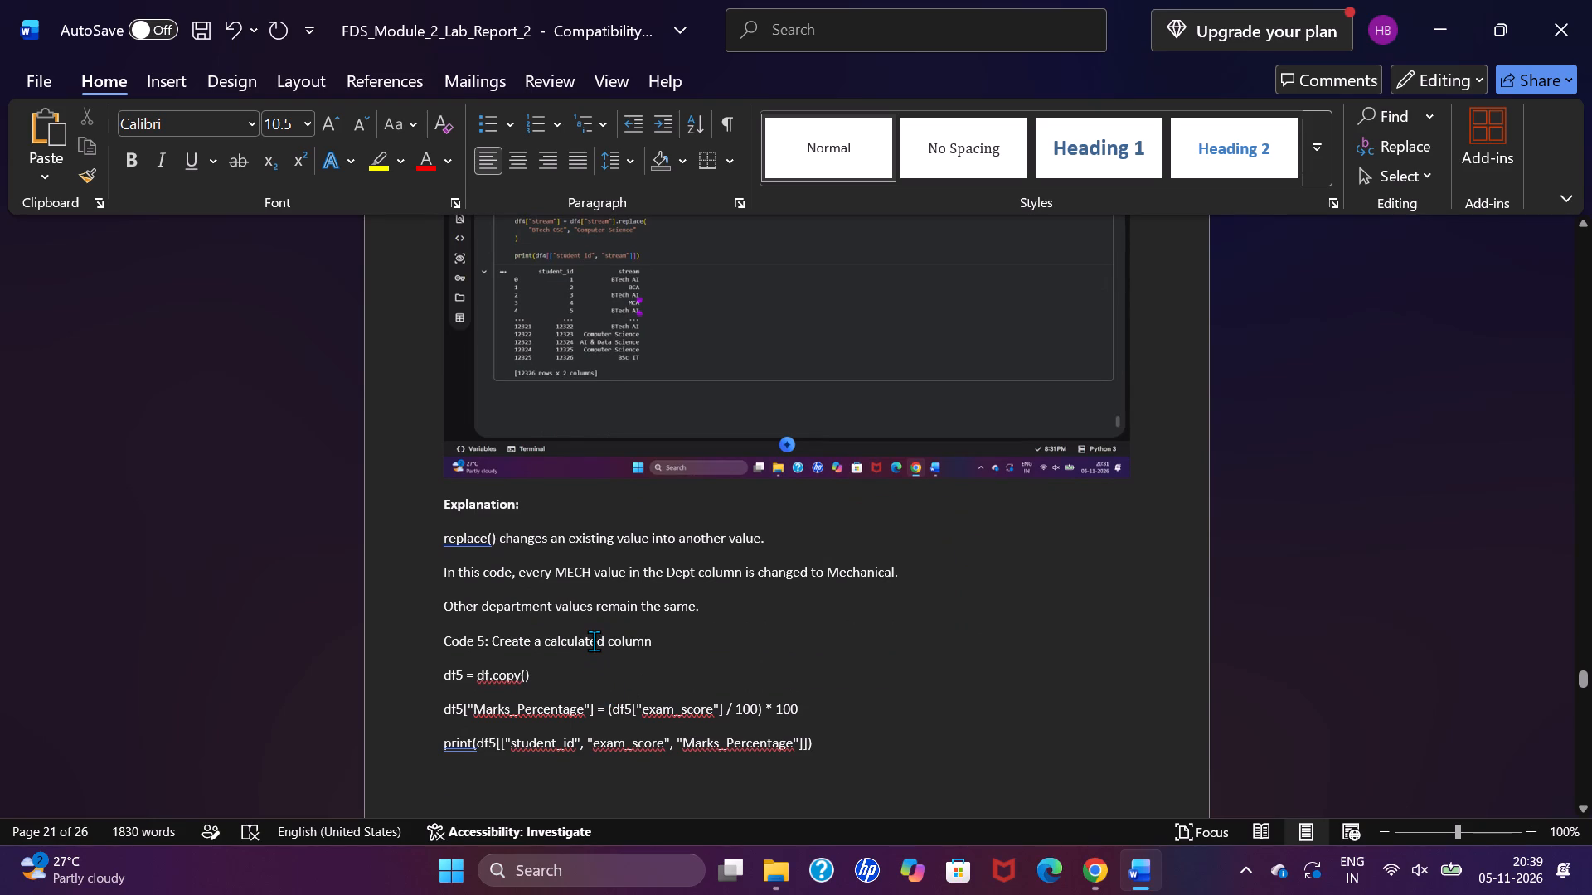
scroll(594, 641, "up", 1)
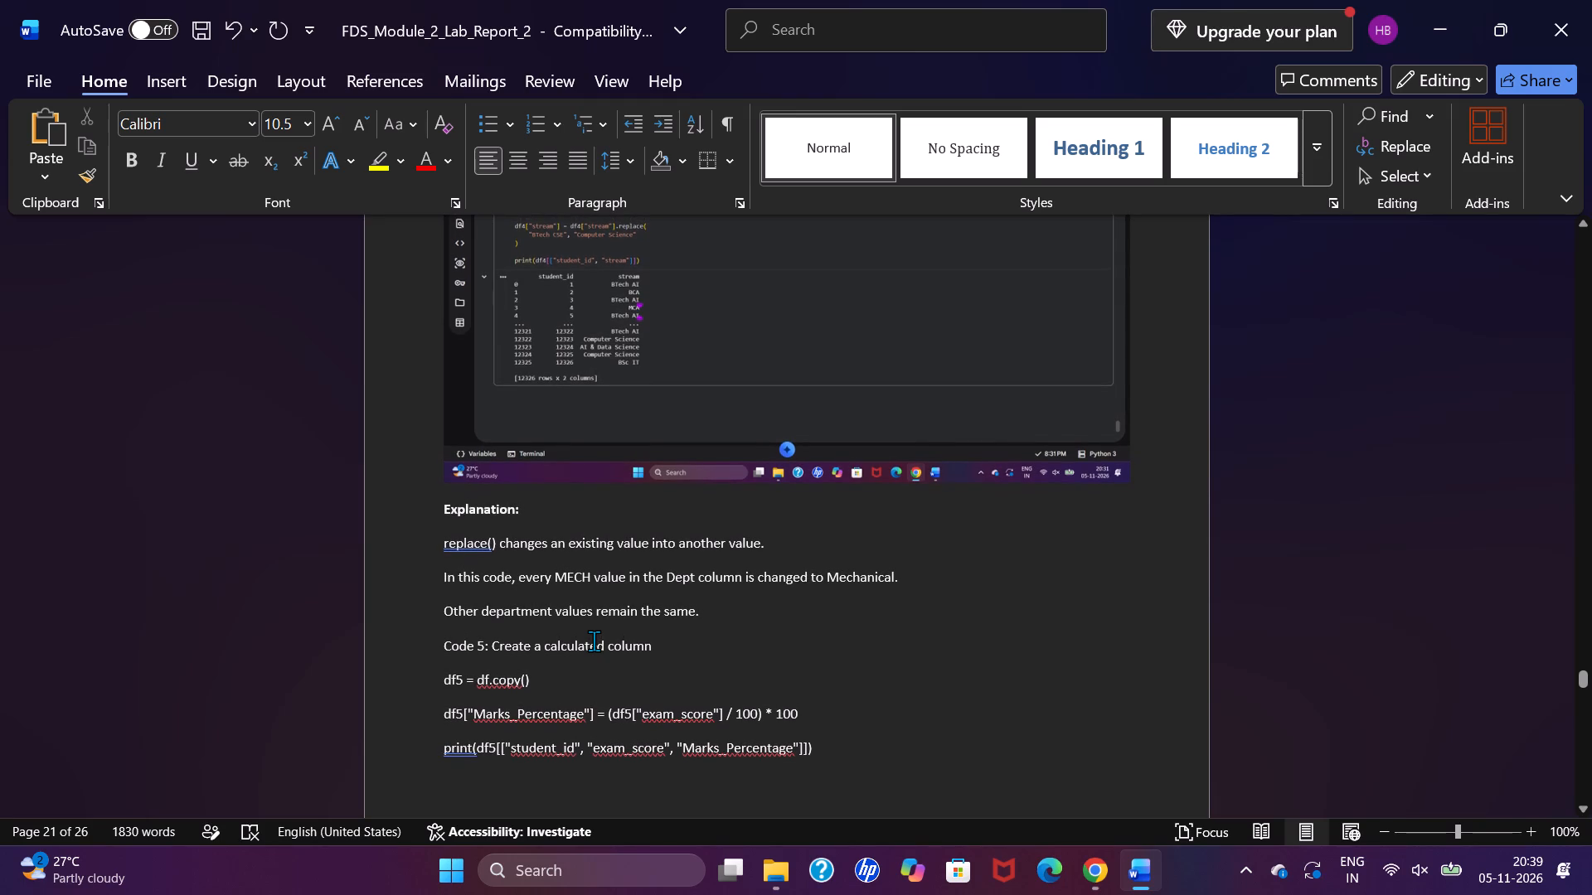
scroll(594, 641, "up", 5)
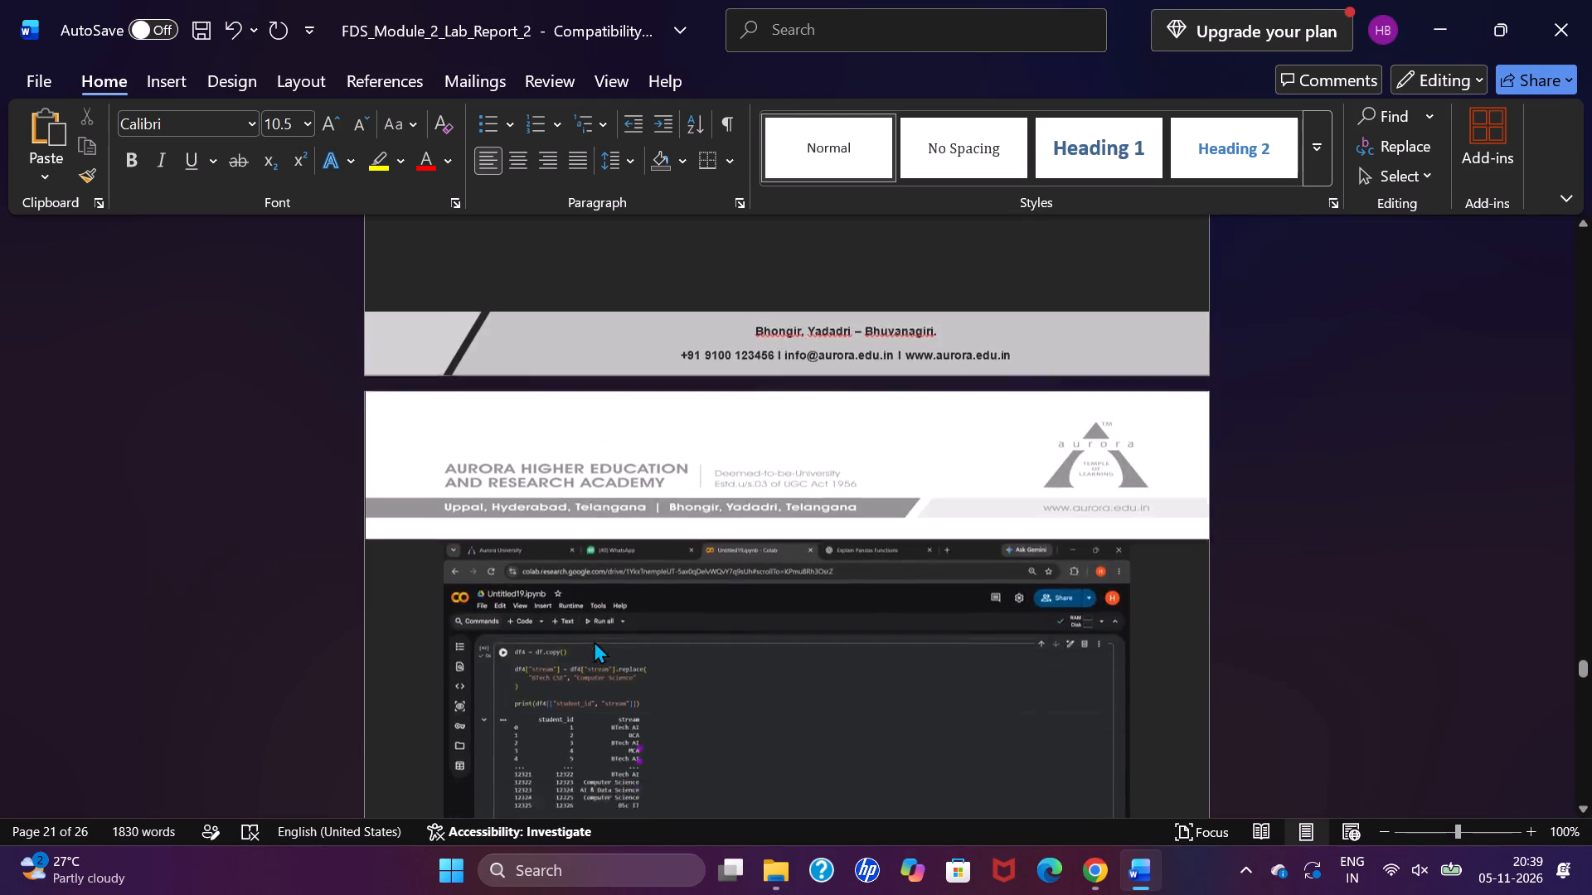
scroll(594, 641, "up", 2)
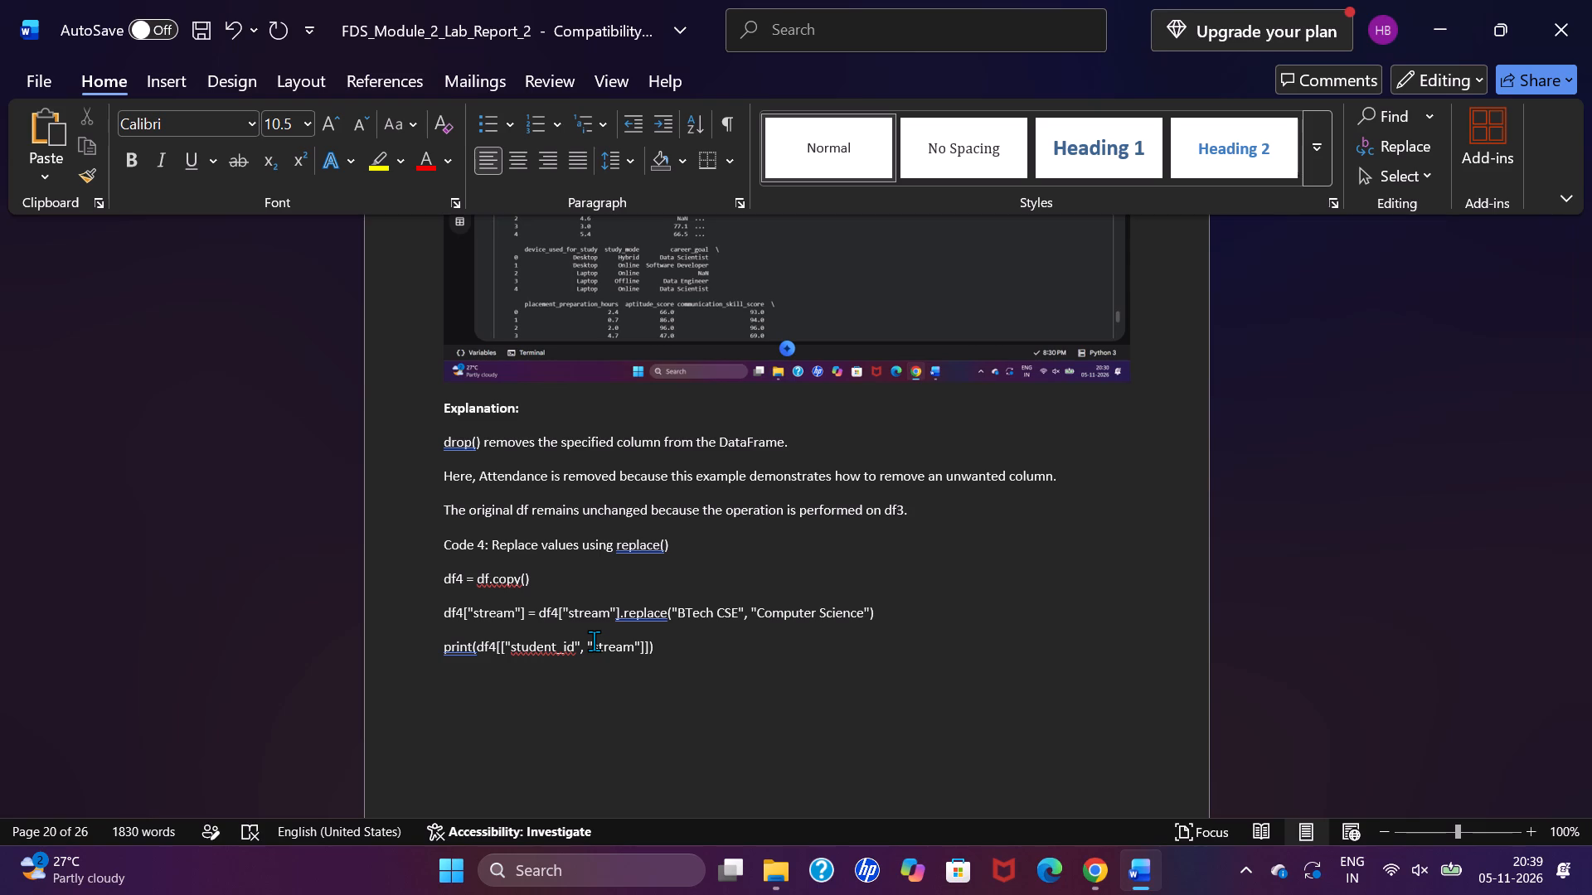
scroll(594, 641, "up", 1)
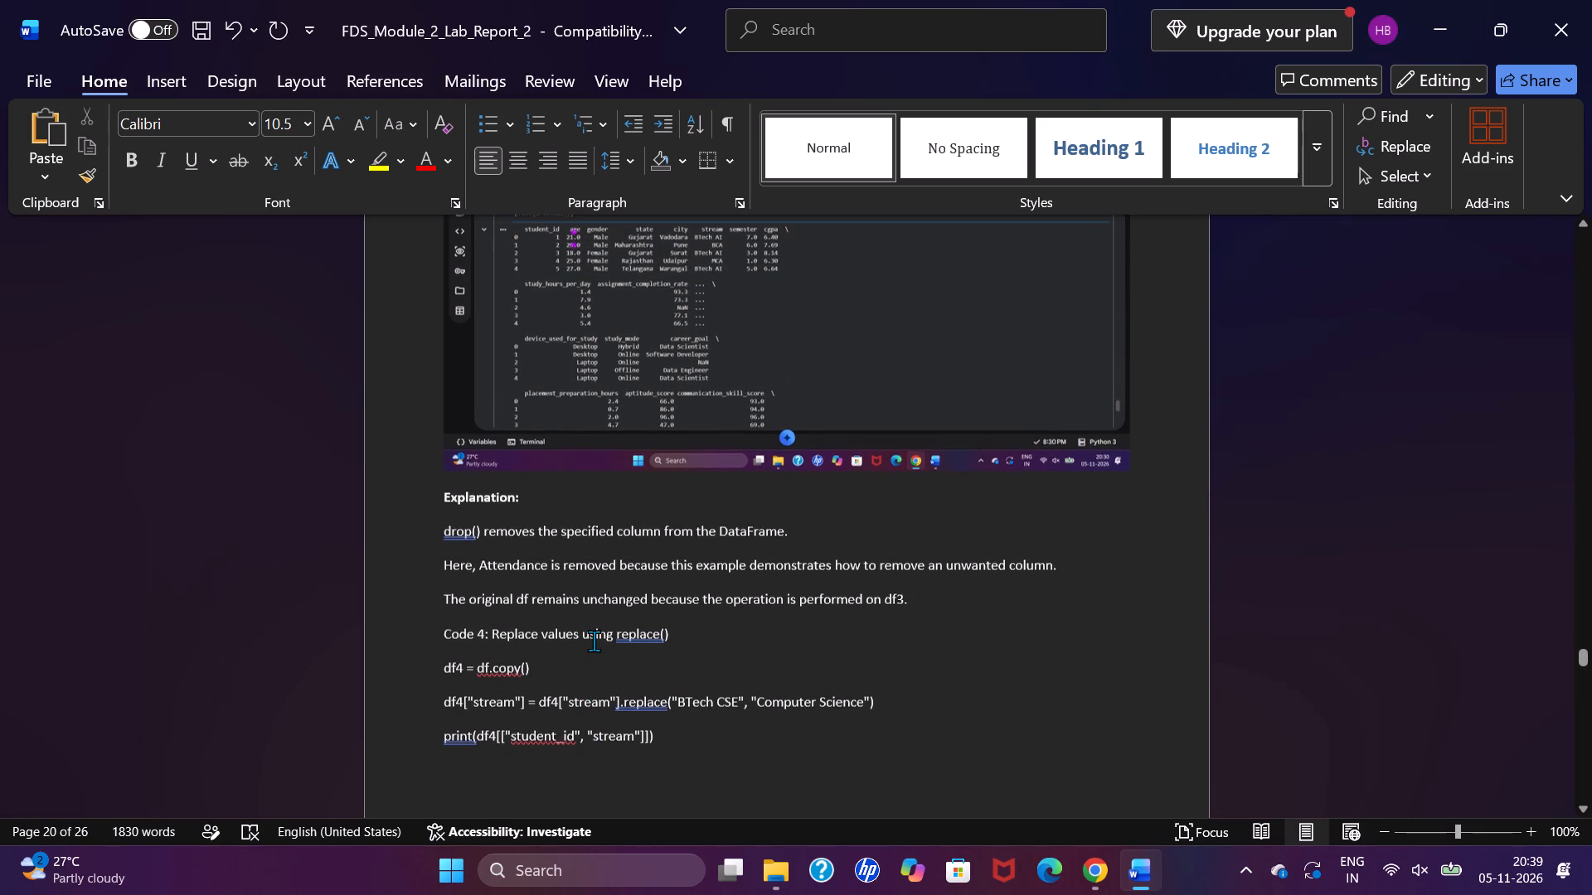
scroll(594, 641, "up", 2)
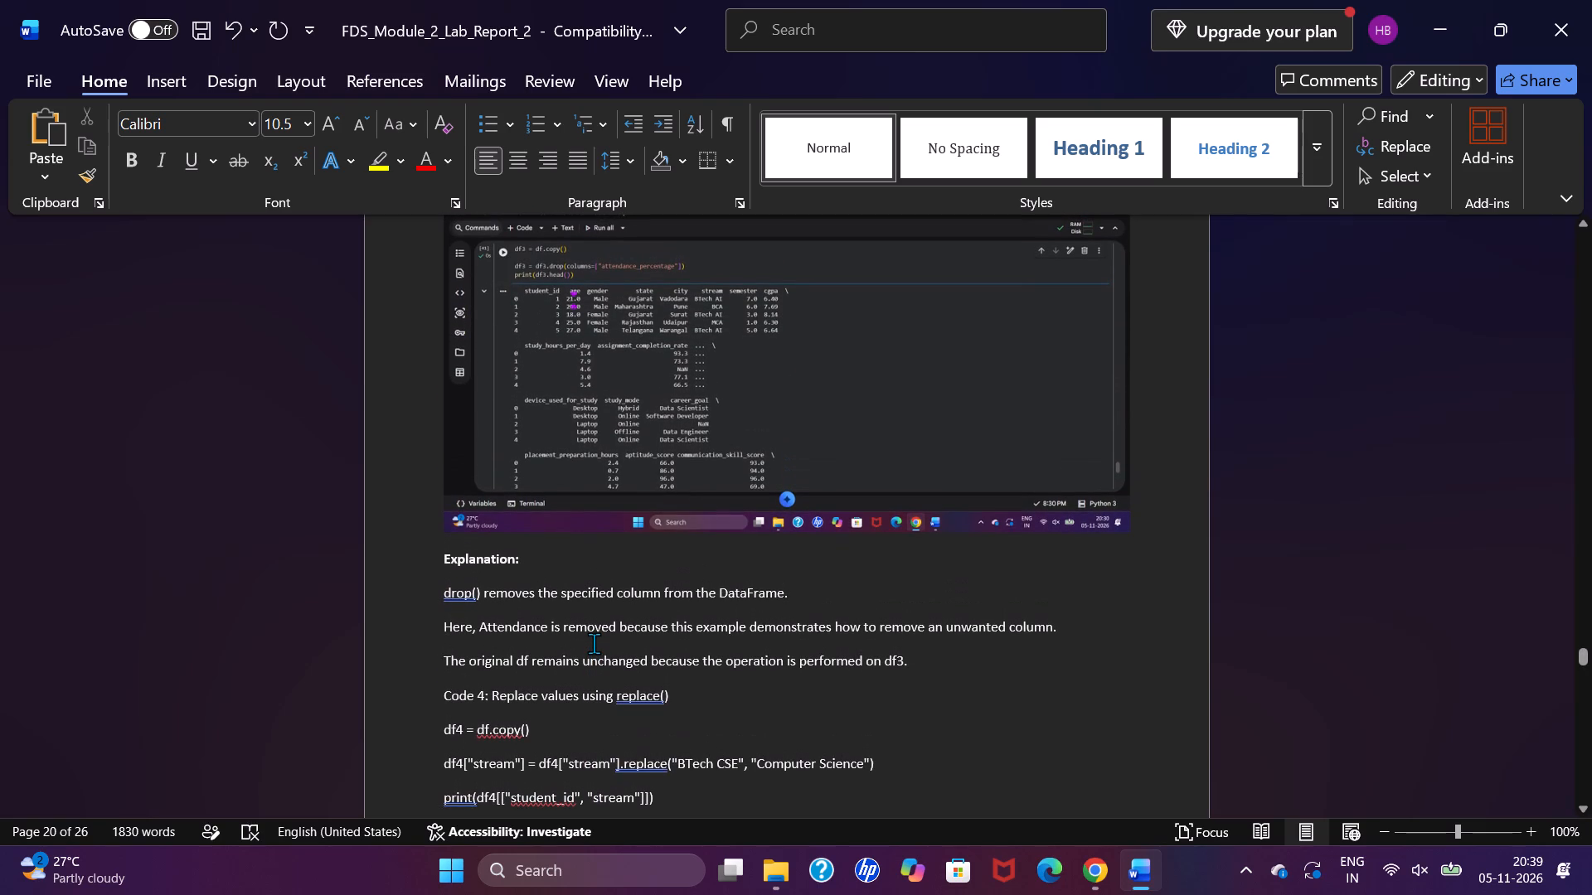
scroll(594, 643, "up", 1)
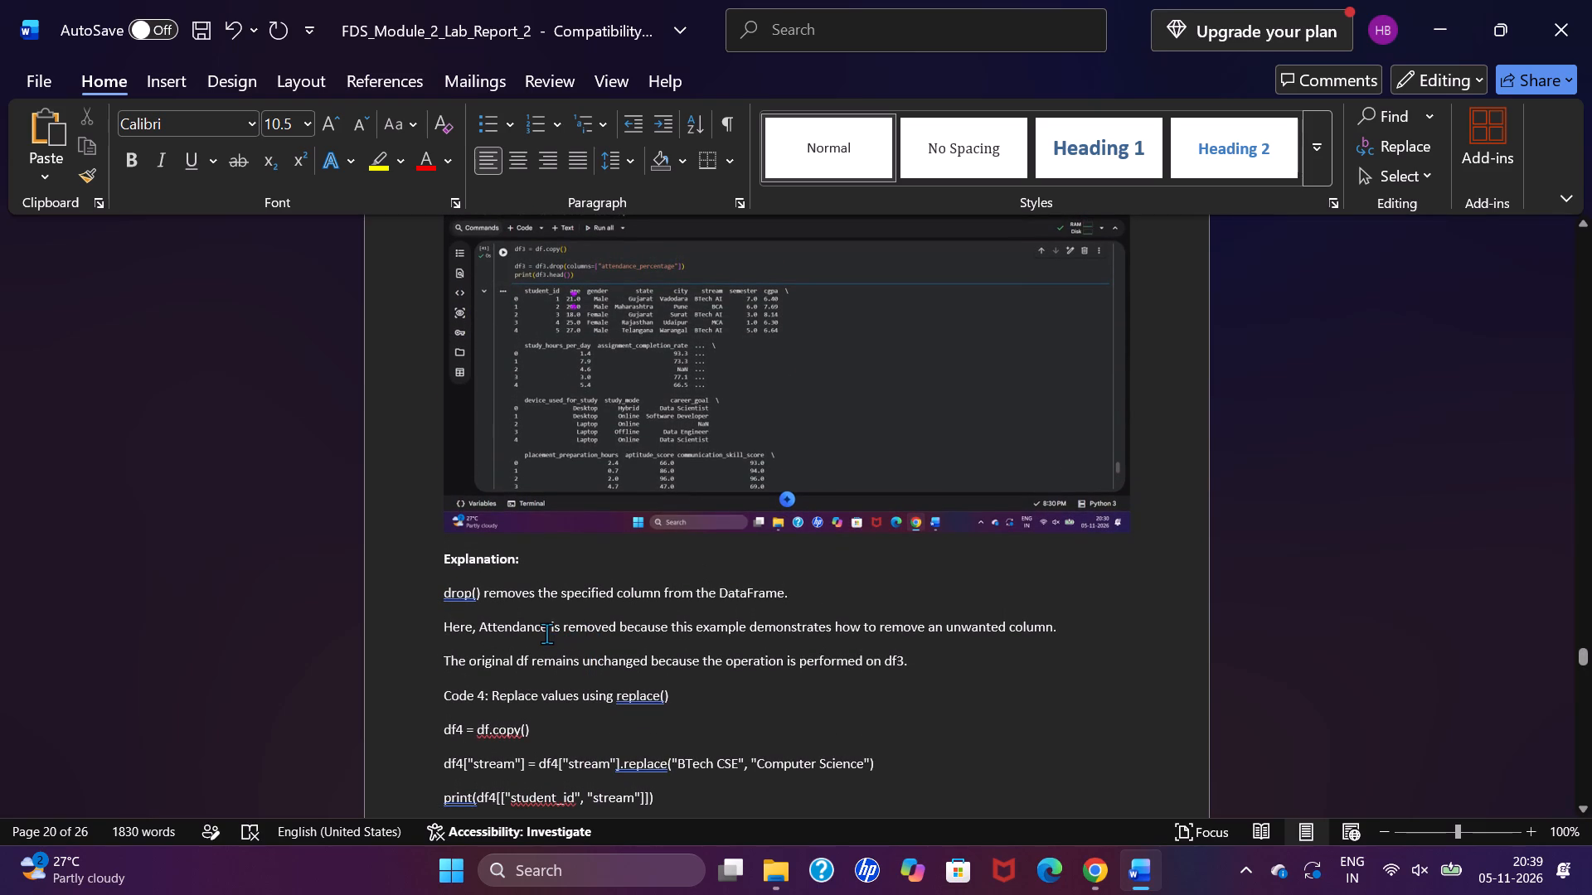
left_click(546, 632)
key("shift+underscore")
type("percentq")
key("BackSpace")
type("age")
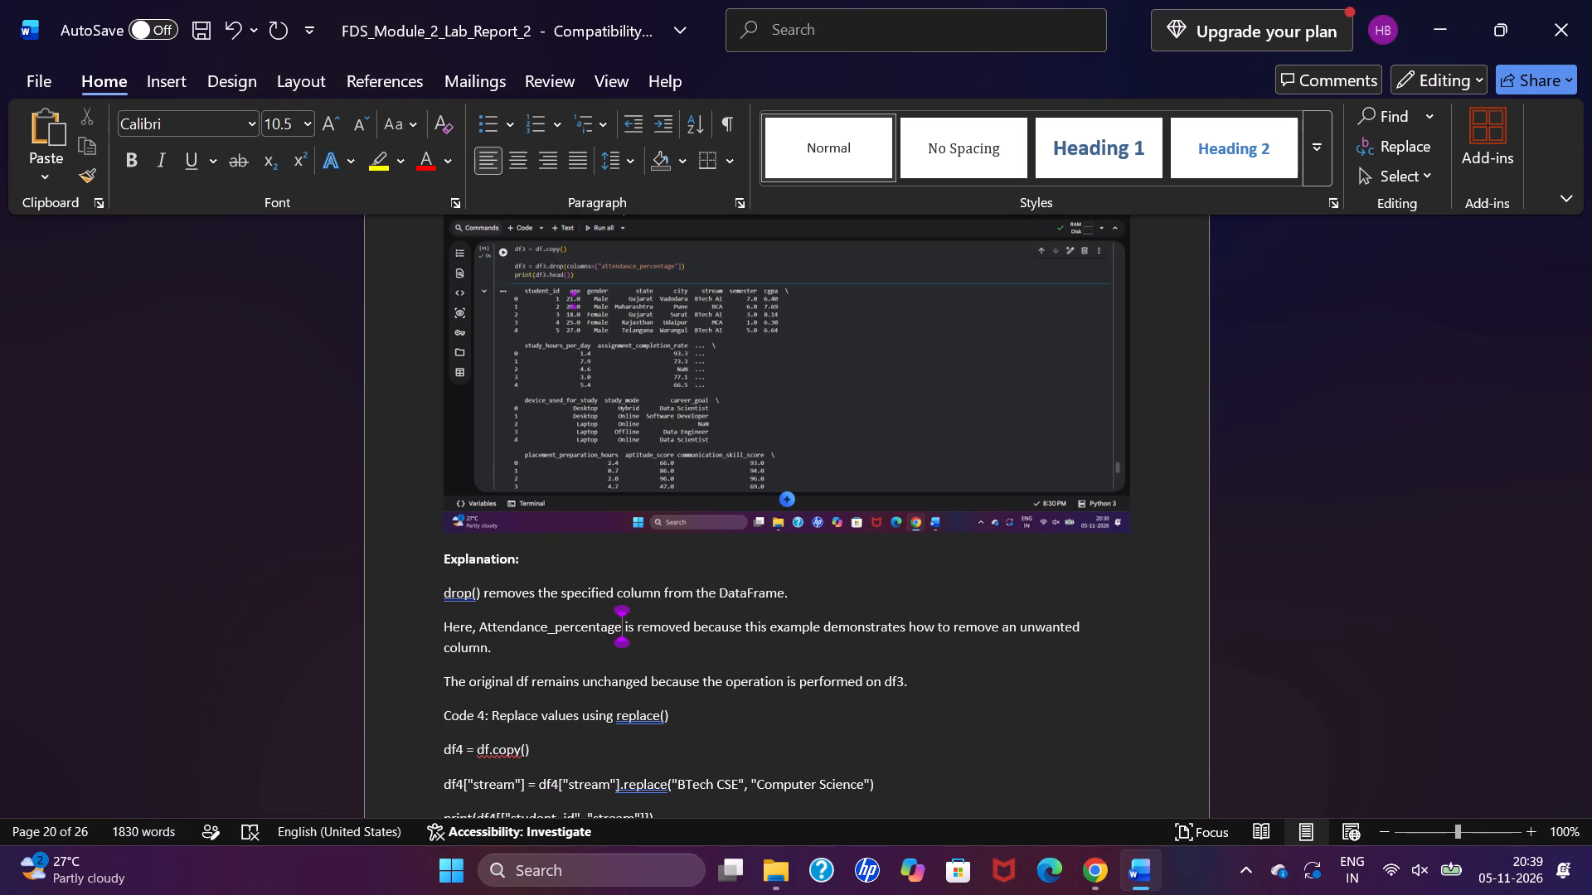
key("Left")
key("Left")
key("Left")
key("Left")
key("Left")
key("Left")
key("Left")
key("Left")
key("Left")
key("Left")
key("Left")
key("Left")
key("Left")
key("Left")
key("Left")
key("Left")
key("Left")
key("Left")
key("Left")
key("Left")
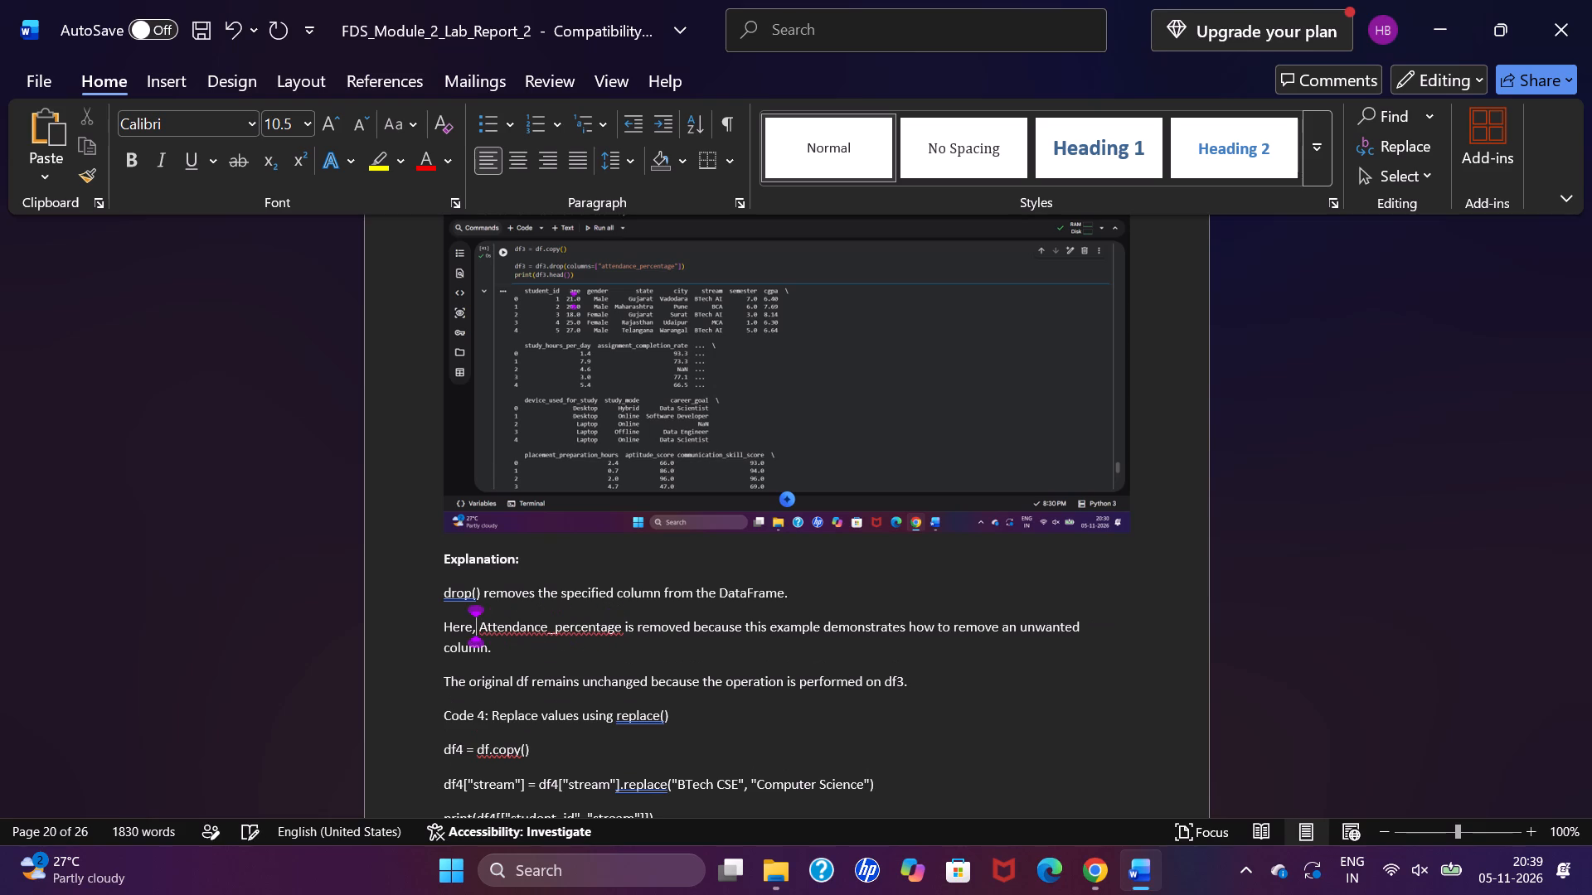
key("Right")
key("Right")
key("BackSpace")
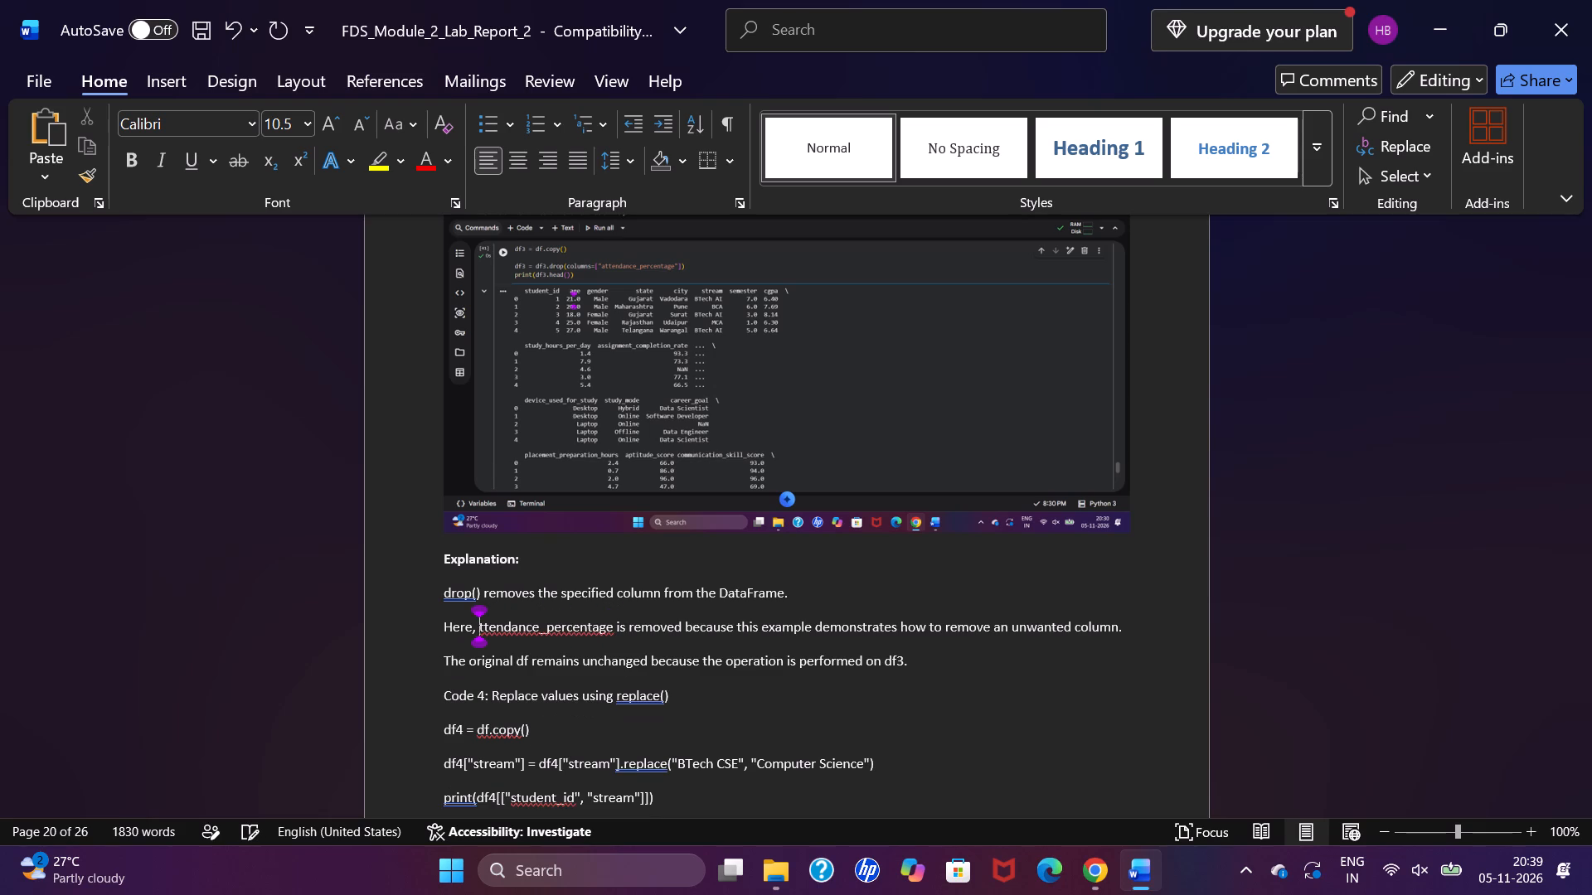
key("a")
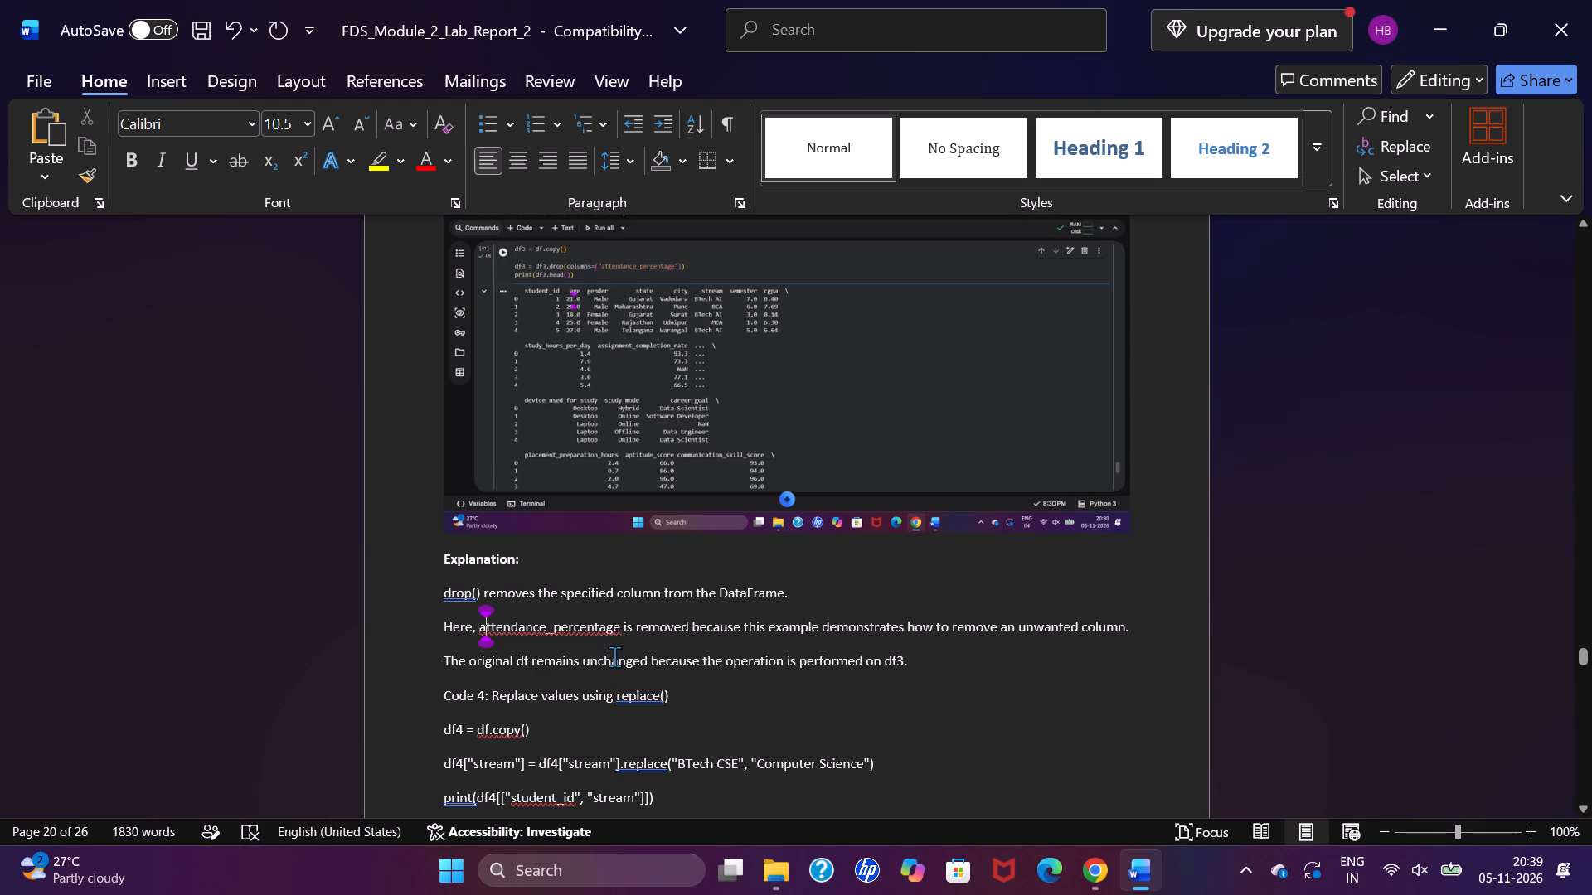
Review the Code 2 rename() and Code 1 apply() explanations against their code and output screenshots.
scroll(614, 656, "up", 2)
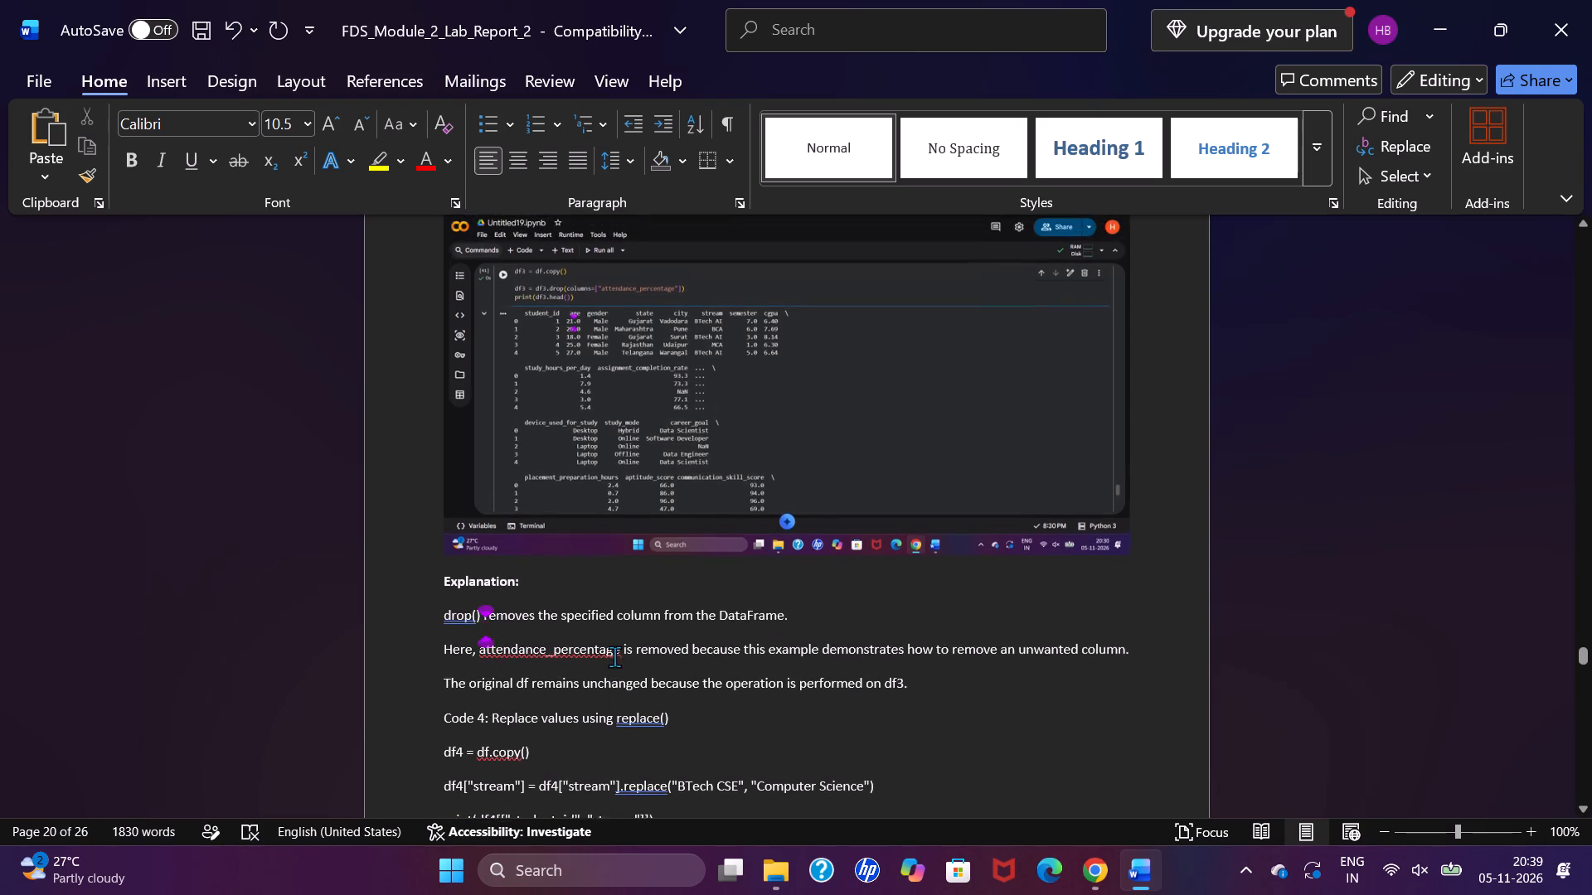
scroll(614, 656, "up", 4)
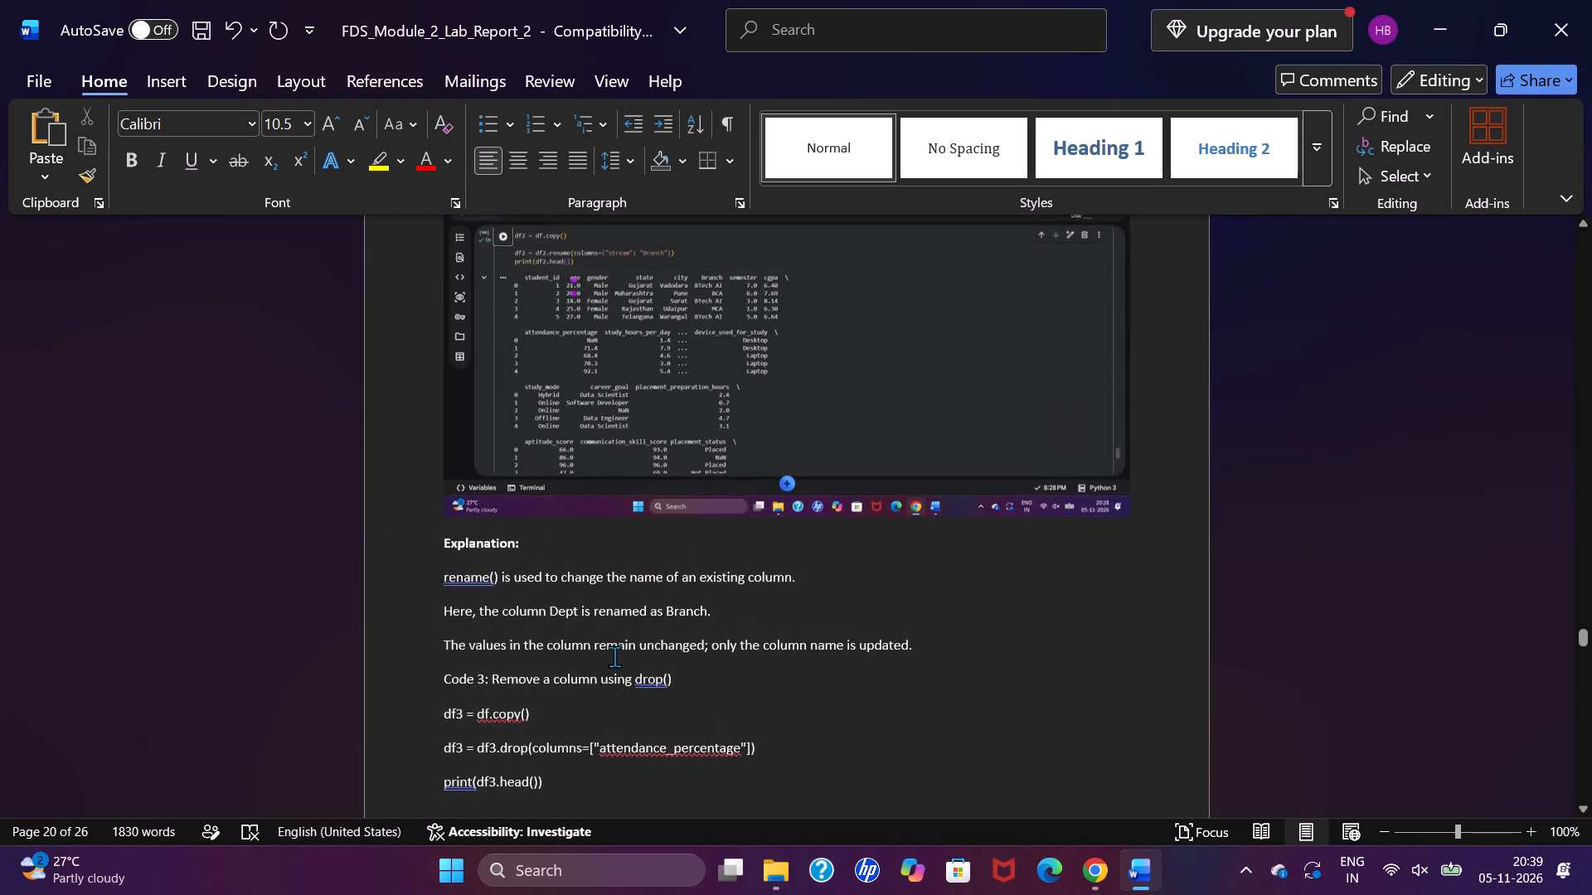
scroll(614, 656, "down", 1)
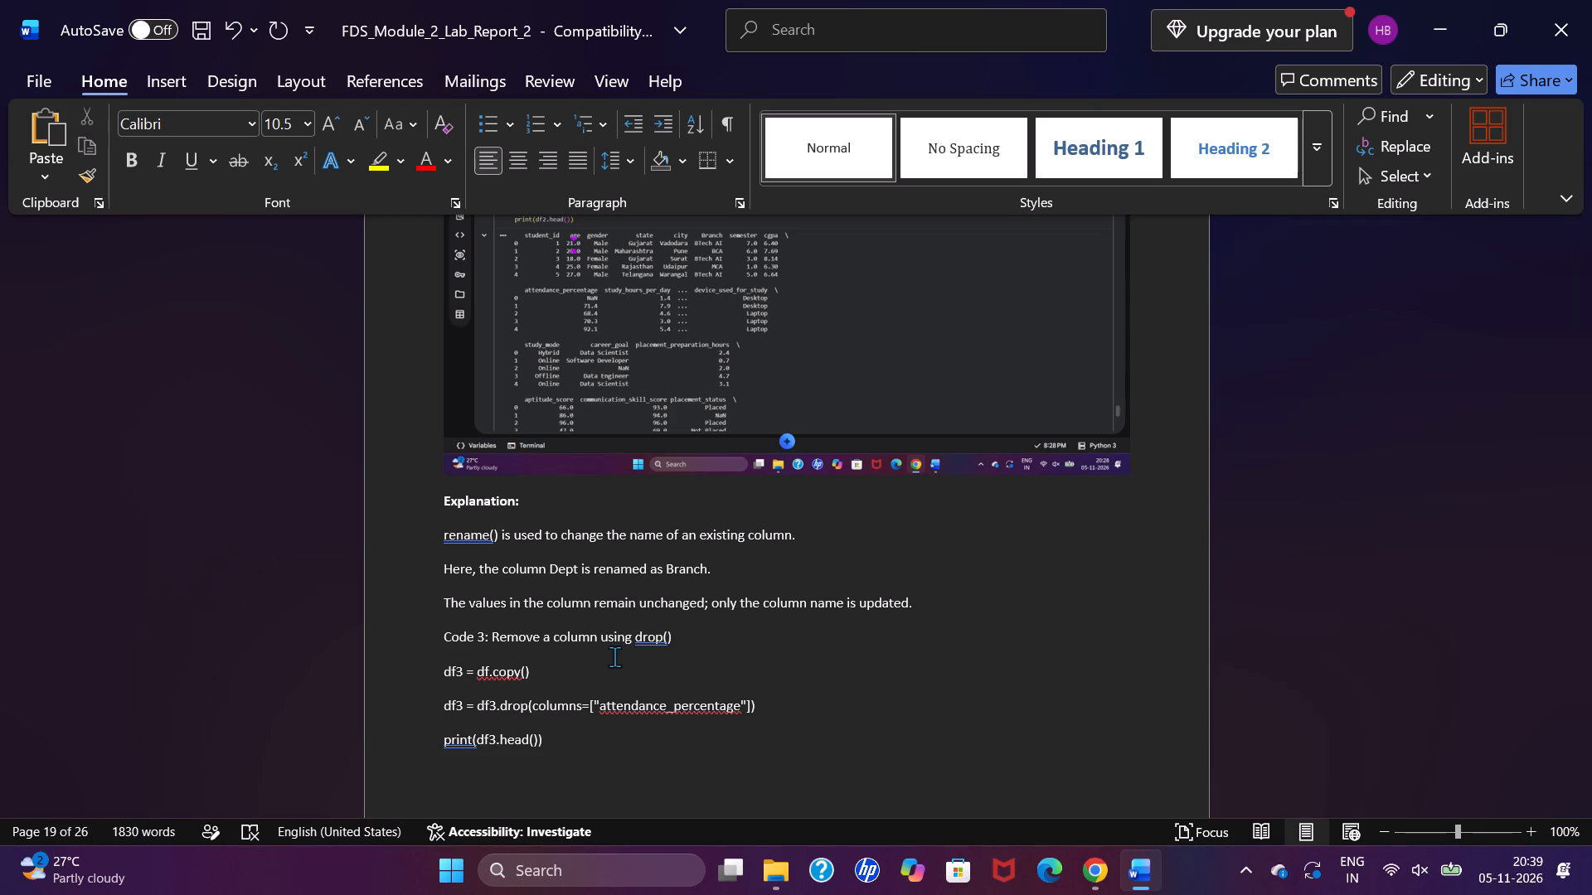
scroll(614, 656, "up", 1)
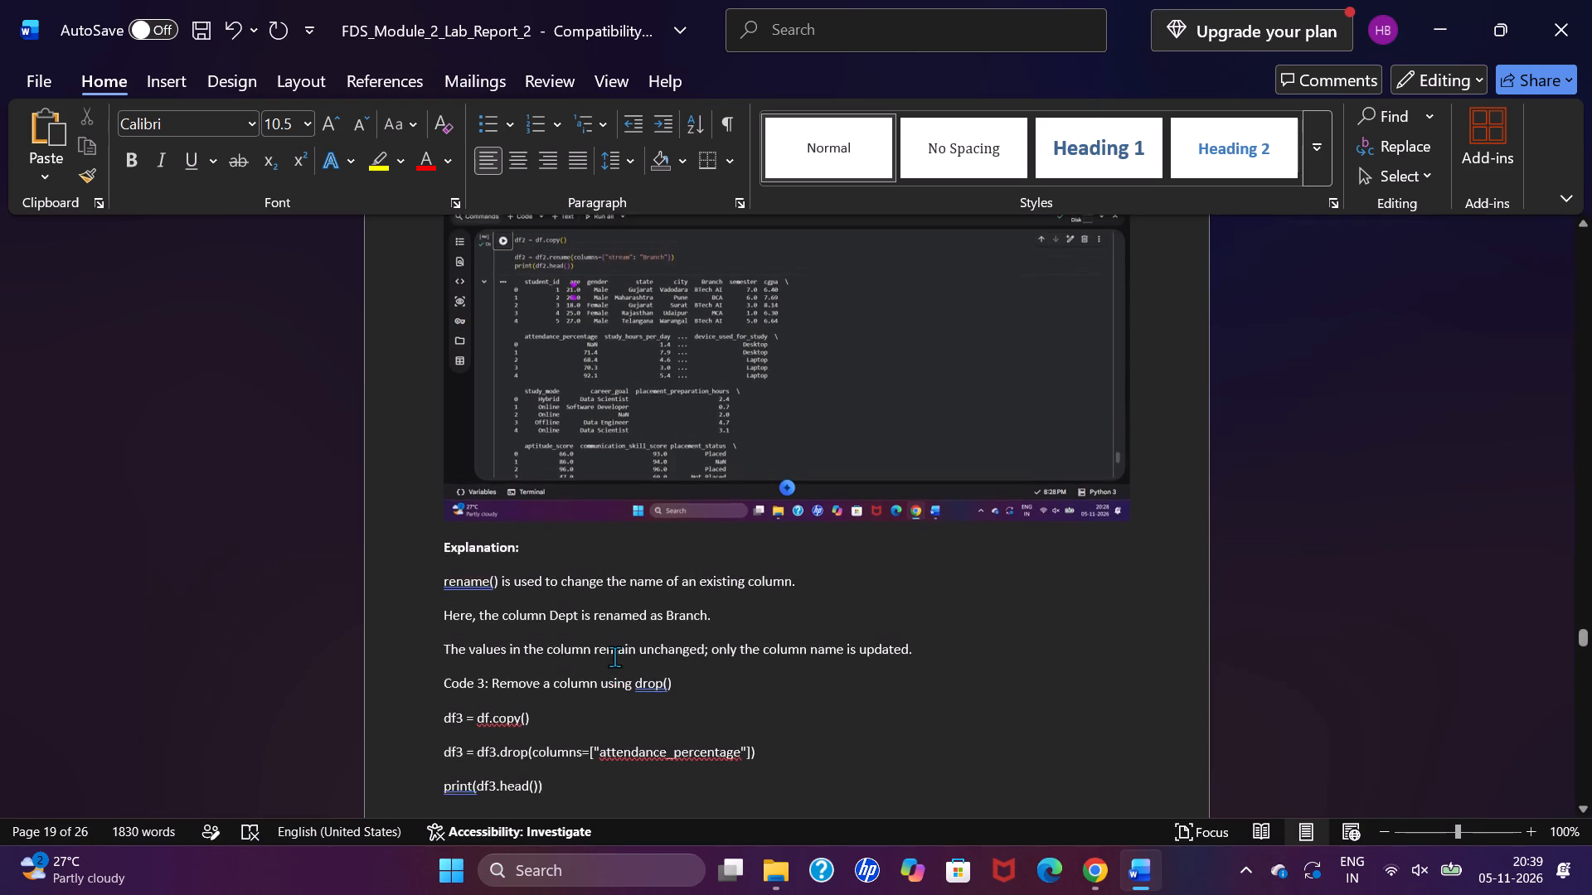
scroll(614, 656, "up", 1)
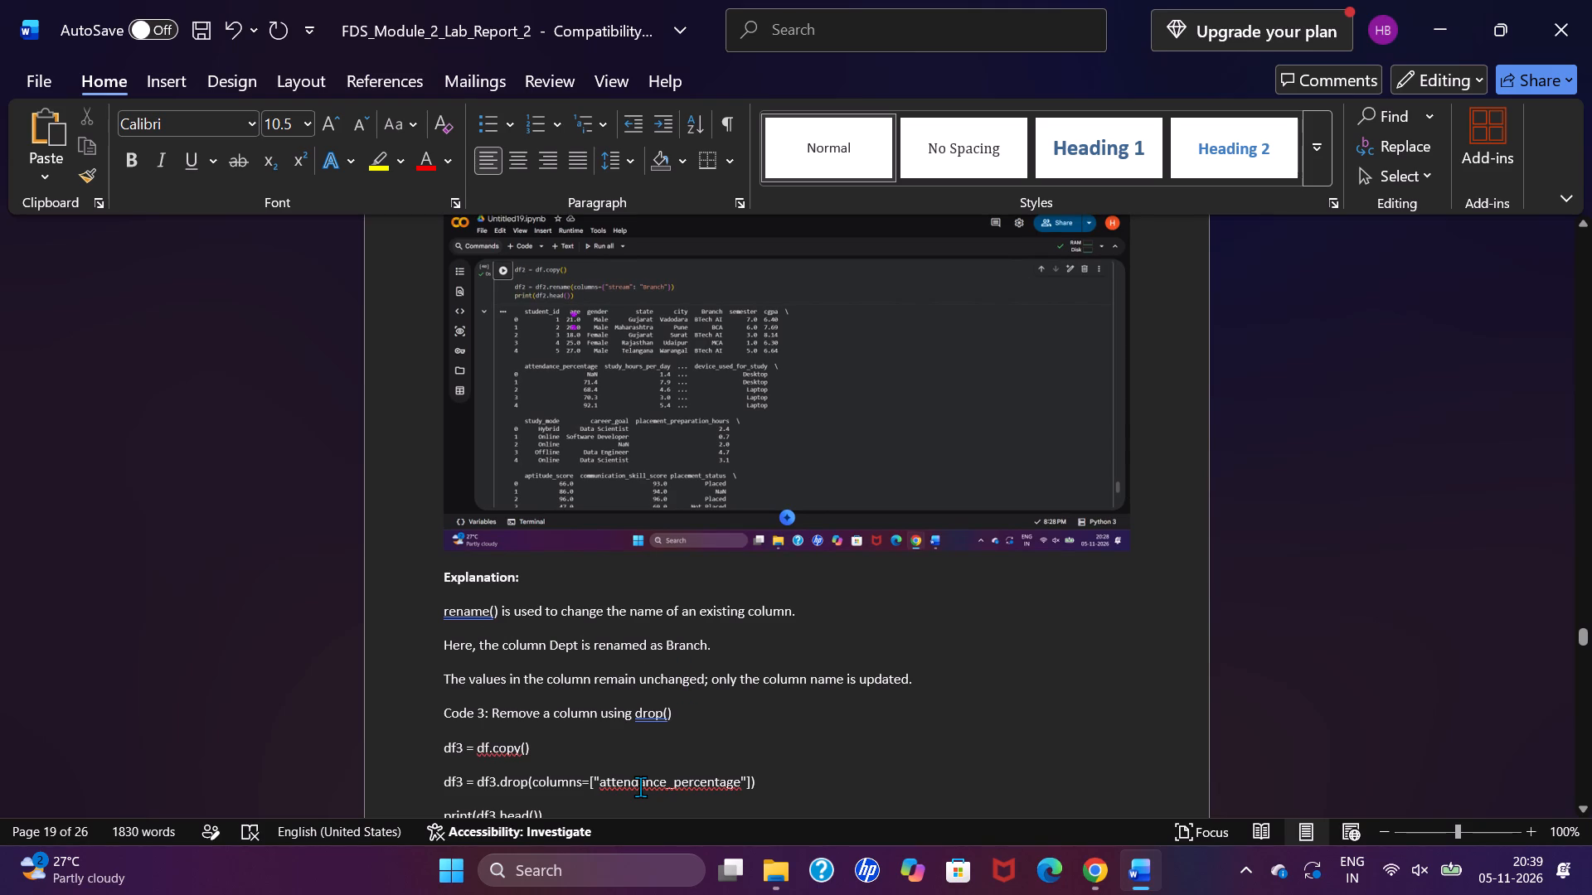
scroll(640, 786, "up", 2)
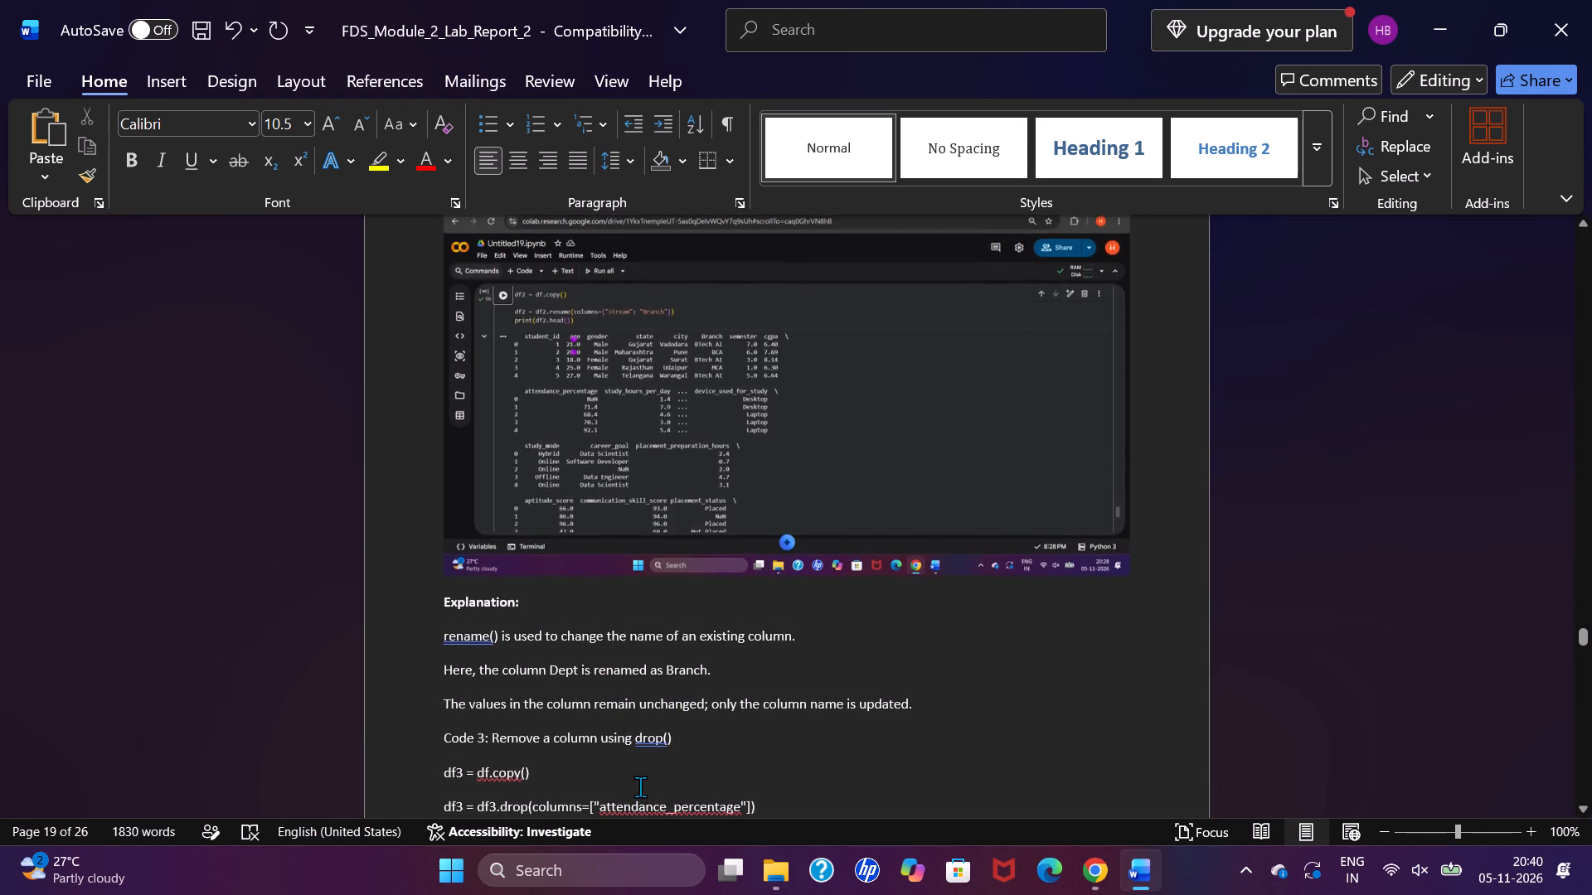
scroll(640, 786, "up", 5)
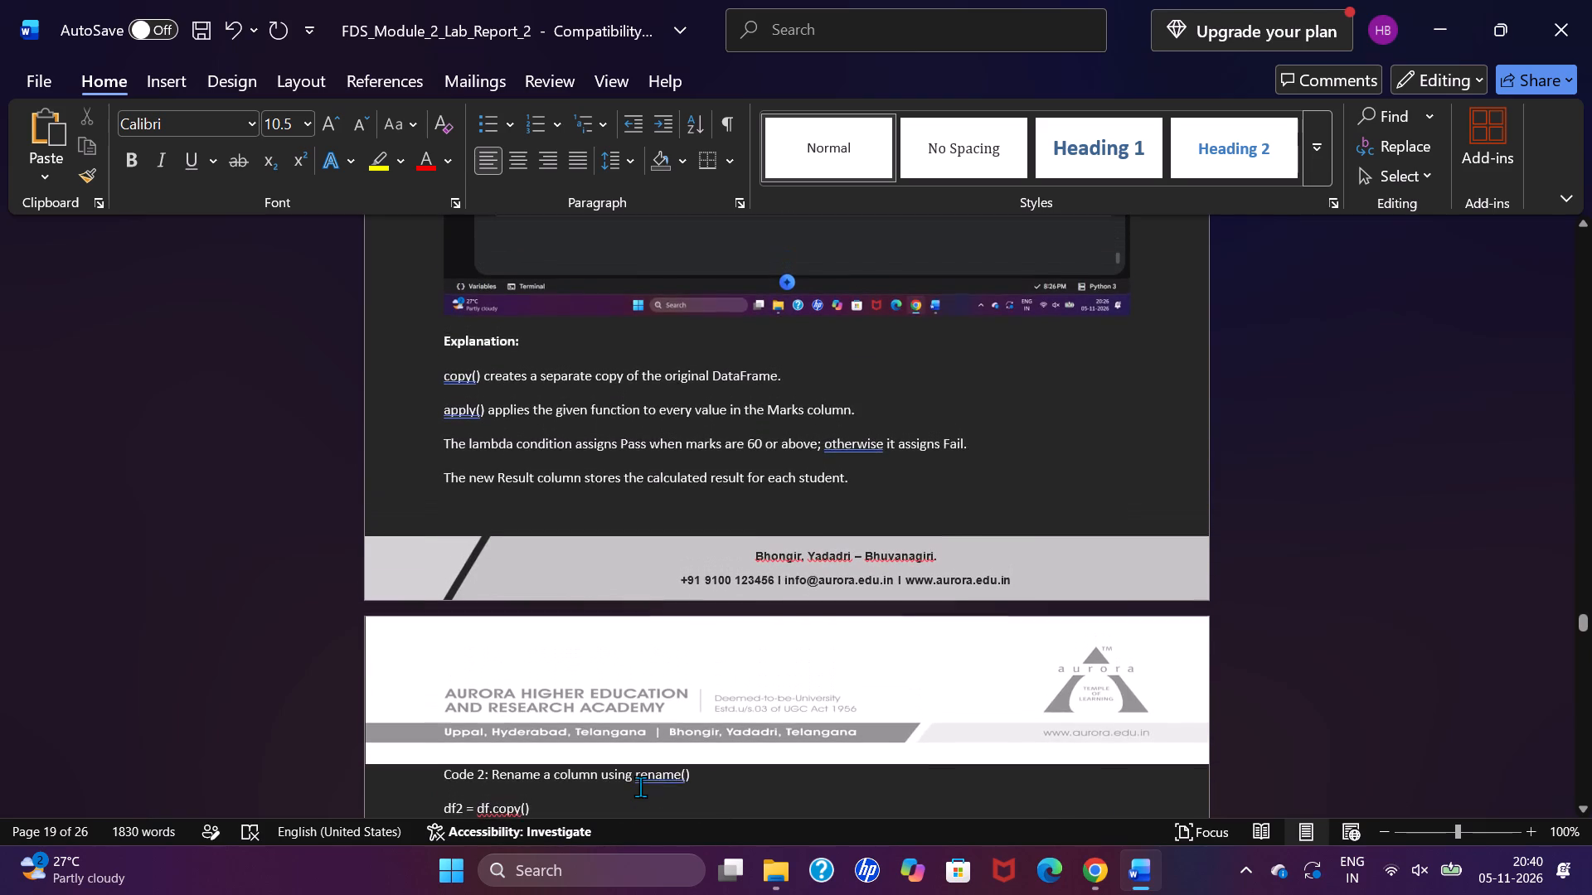
scroll(640, 786, "up", 3)
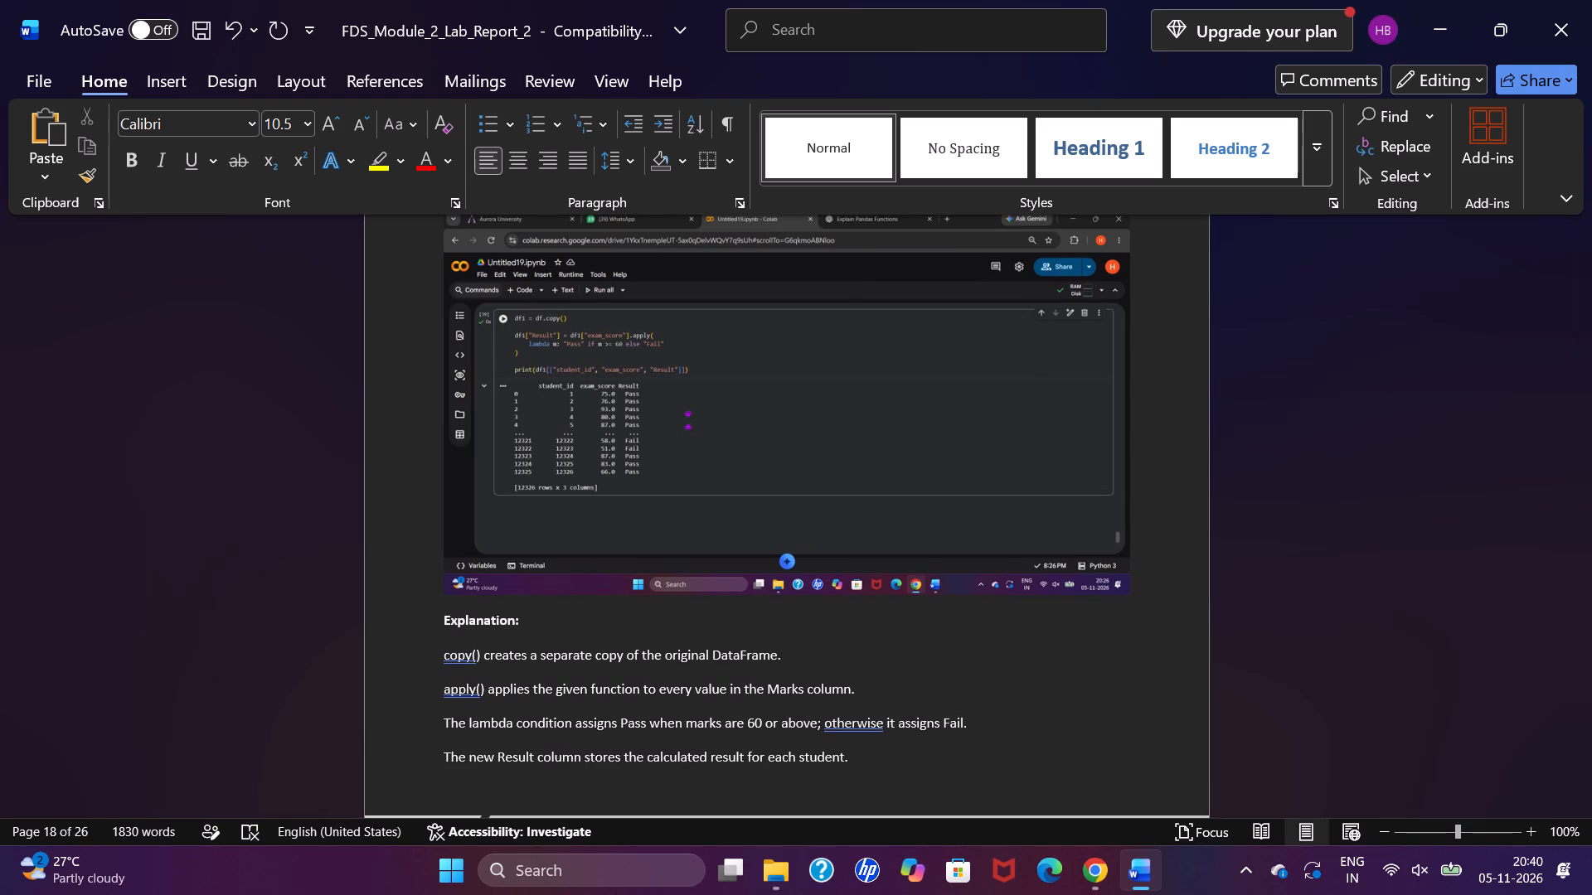
Review the Code 1 to Code 3 explanations and output screenshots and the Code 4 replace() code in the report.
scroll(640, 786, "down", 1)
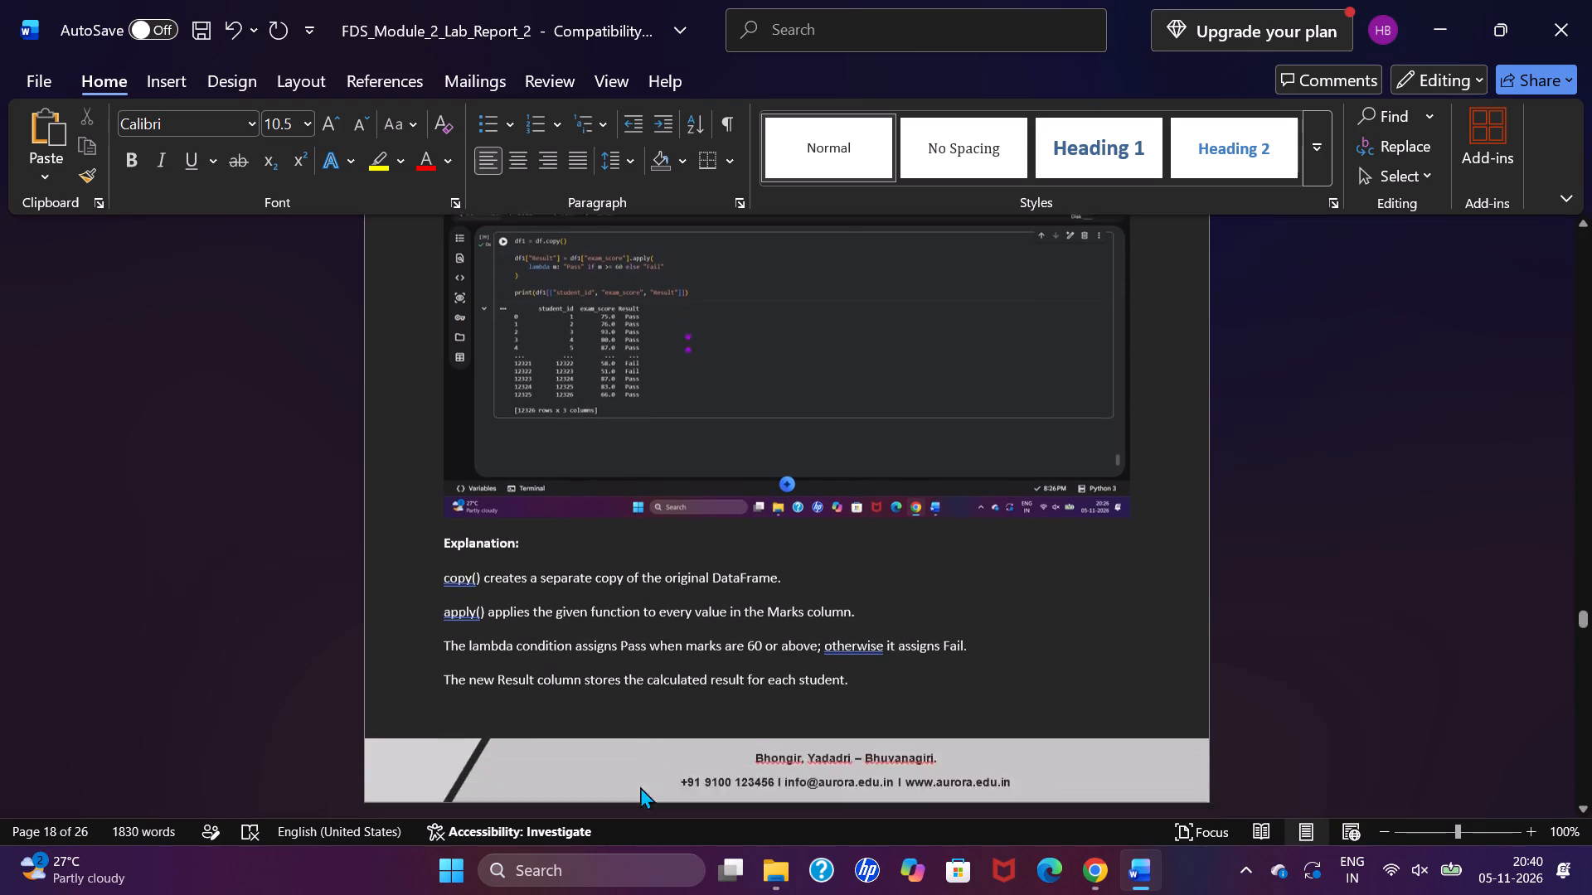
scroll(640, 786, "down", 3)
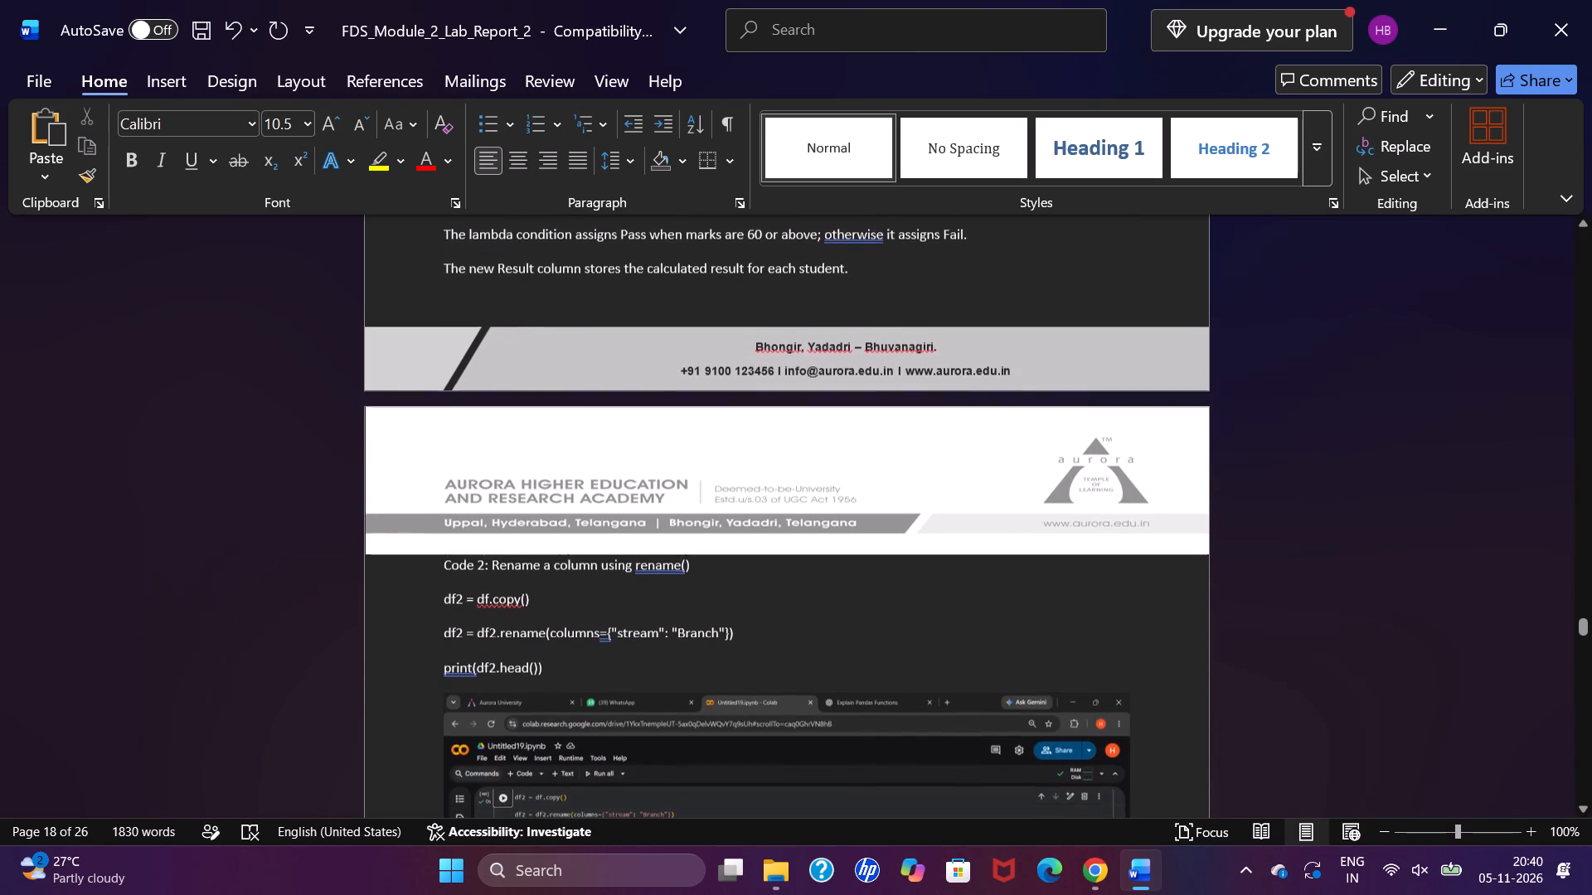
scroll(640, 786, "down", 1)
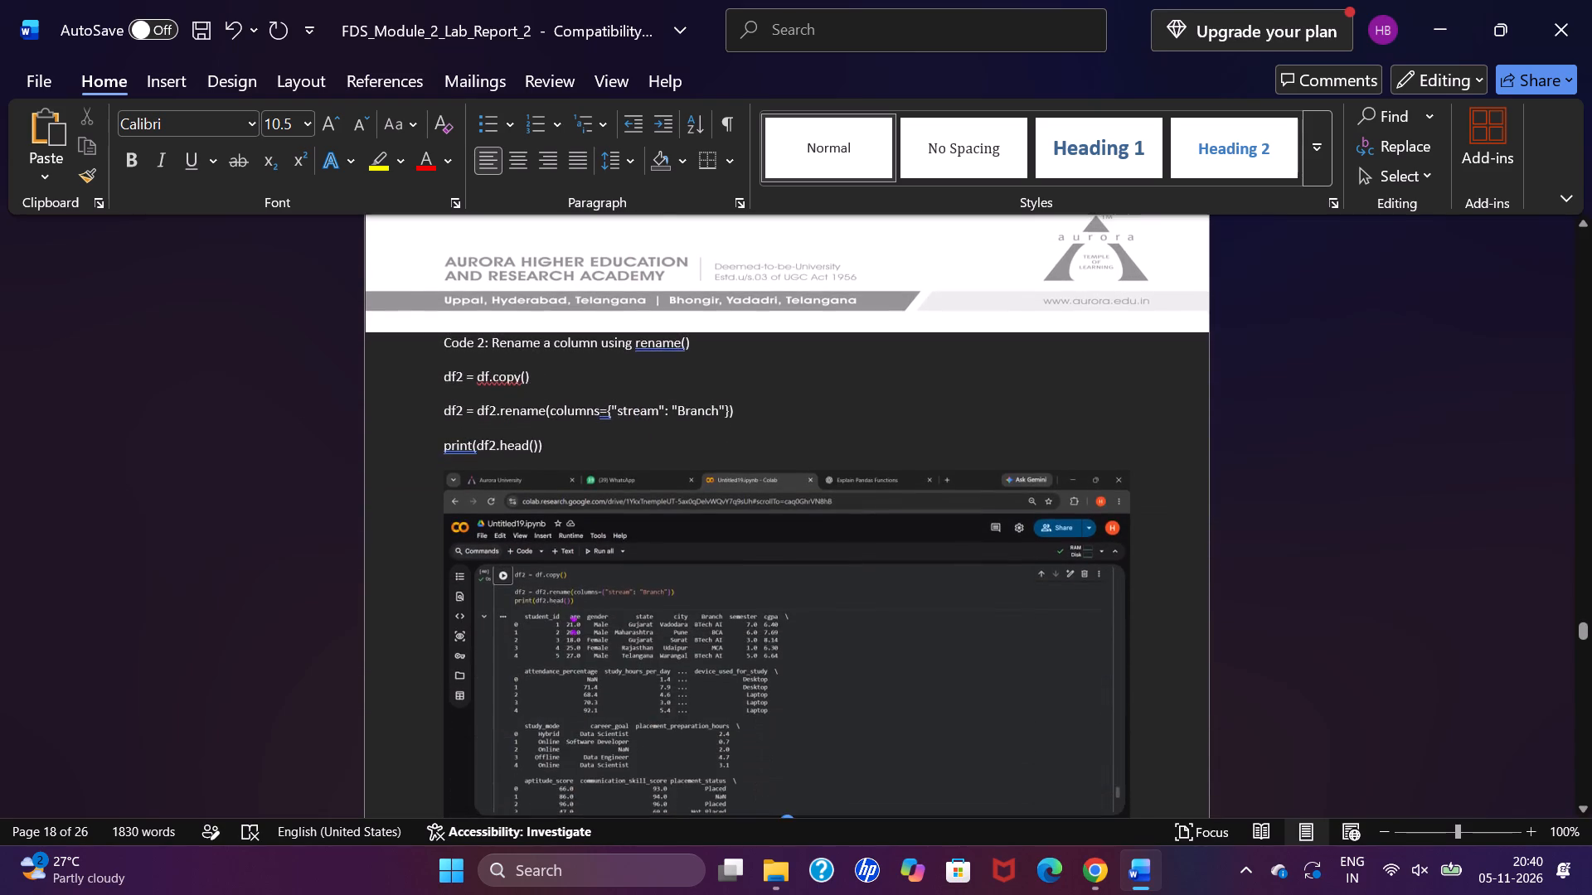
scroll(640, 786, "down", 3)
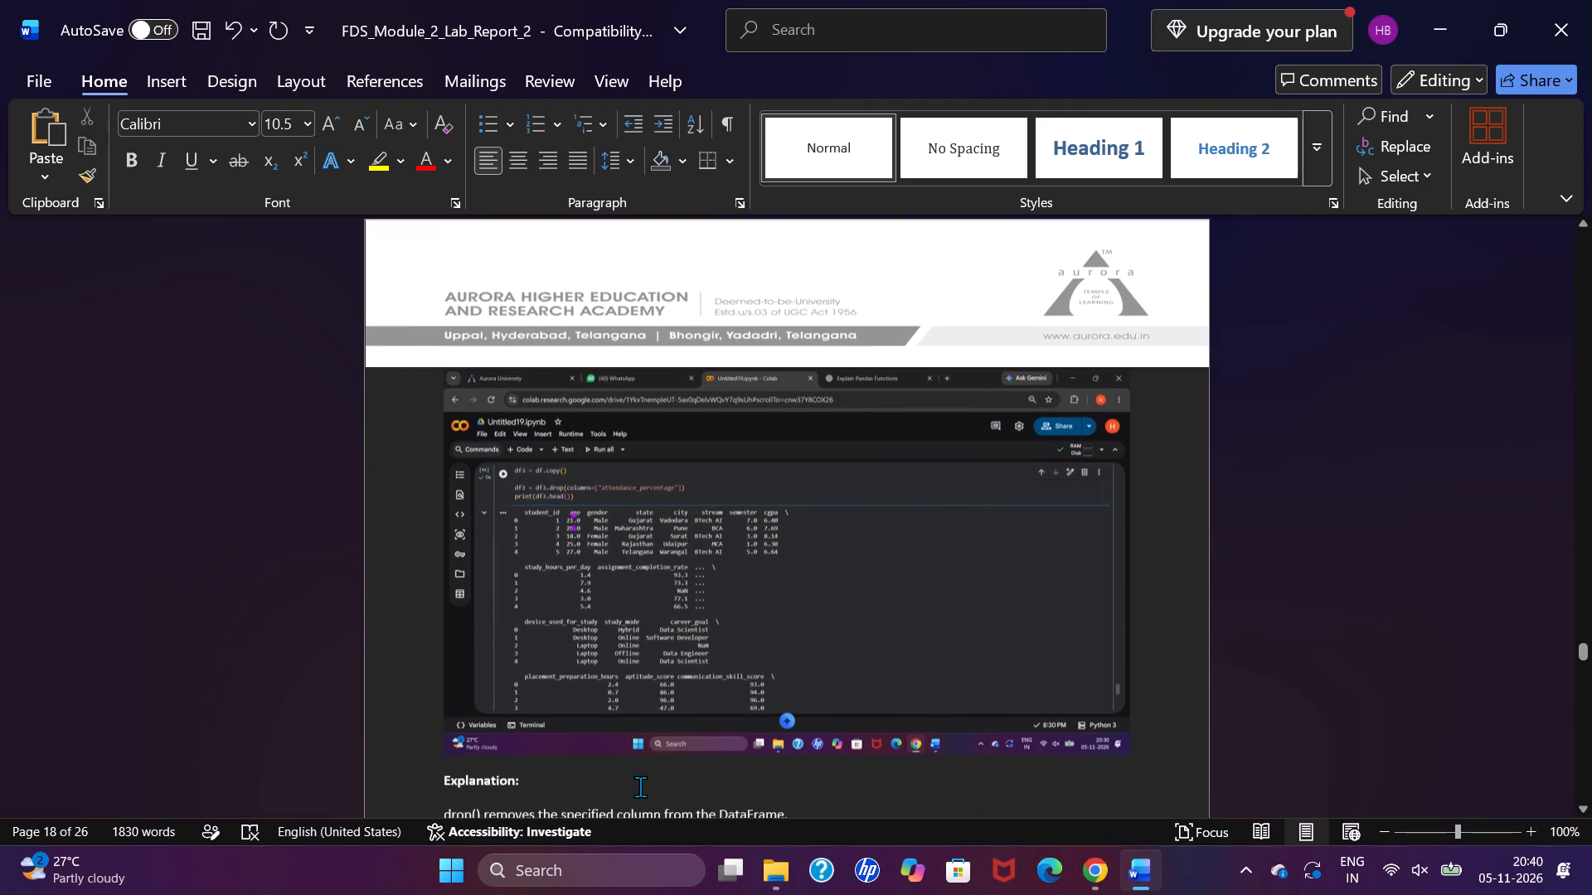
scroll(640, 786, "down", 1)
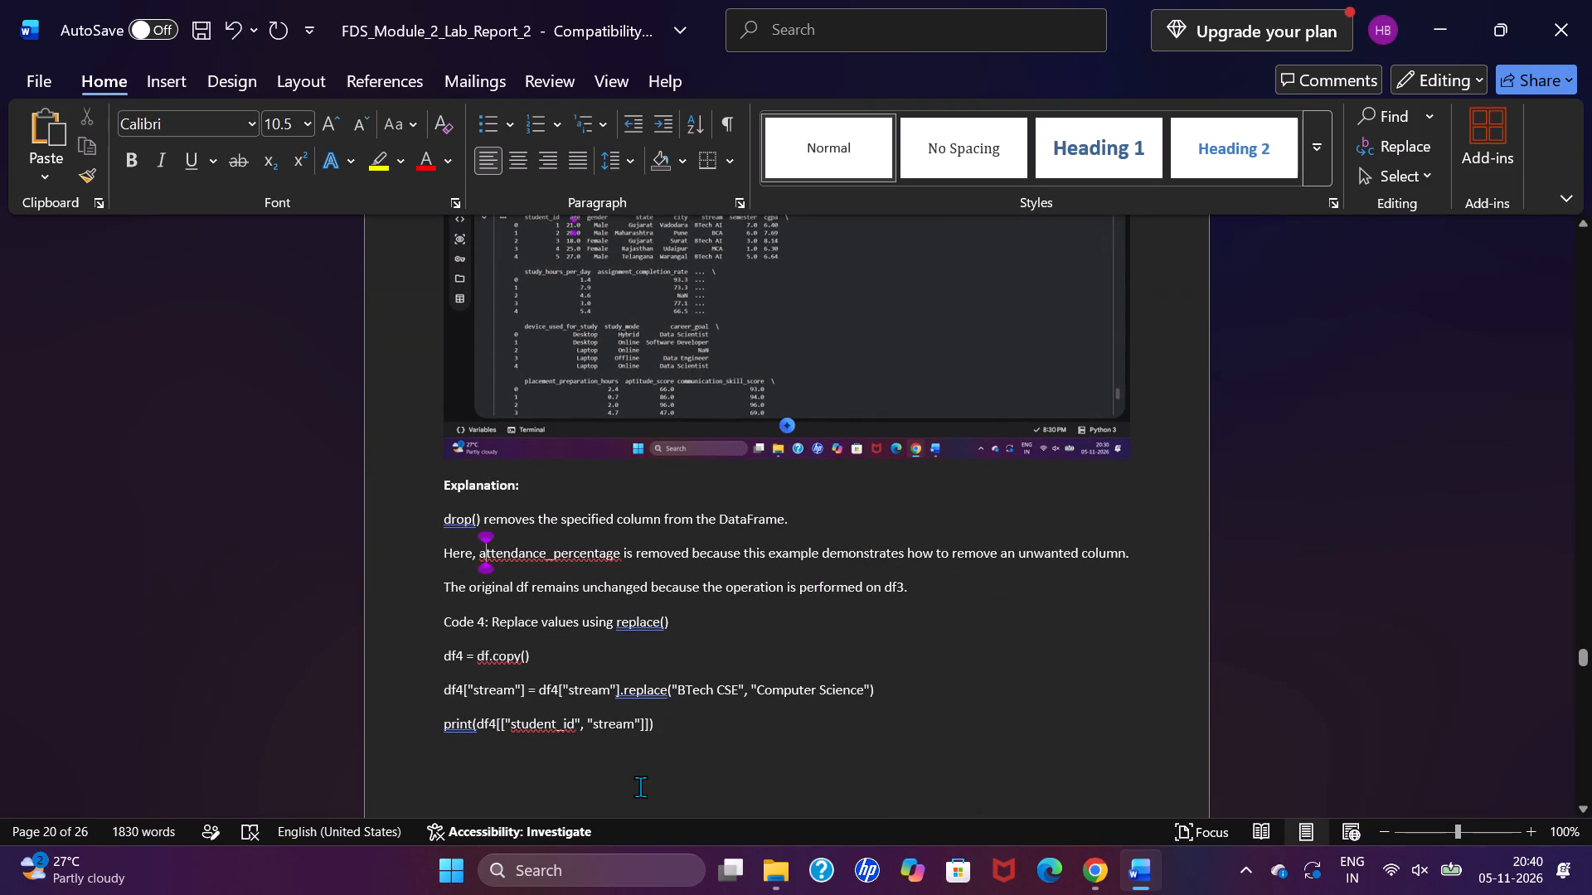
scroll(640, 786, "down", 2)
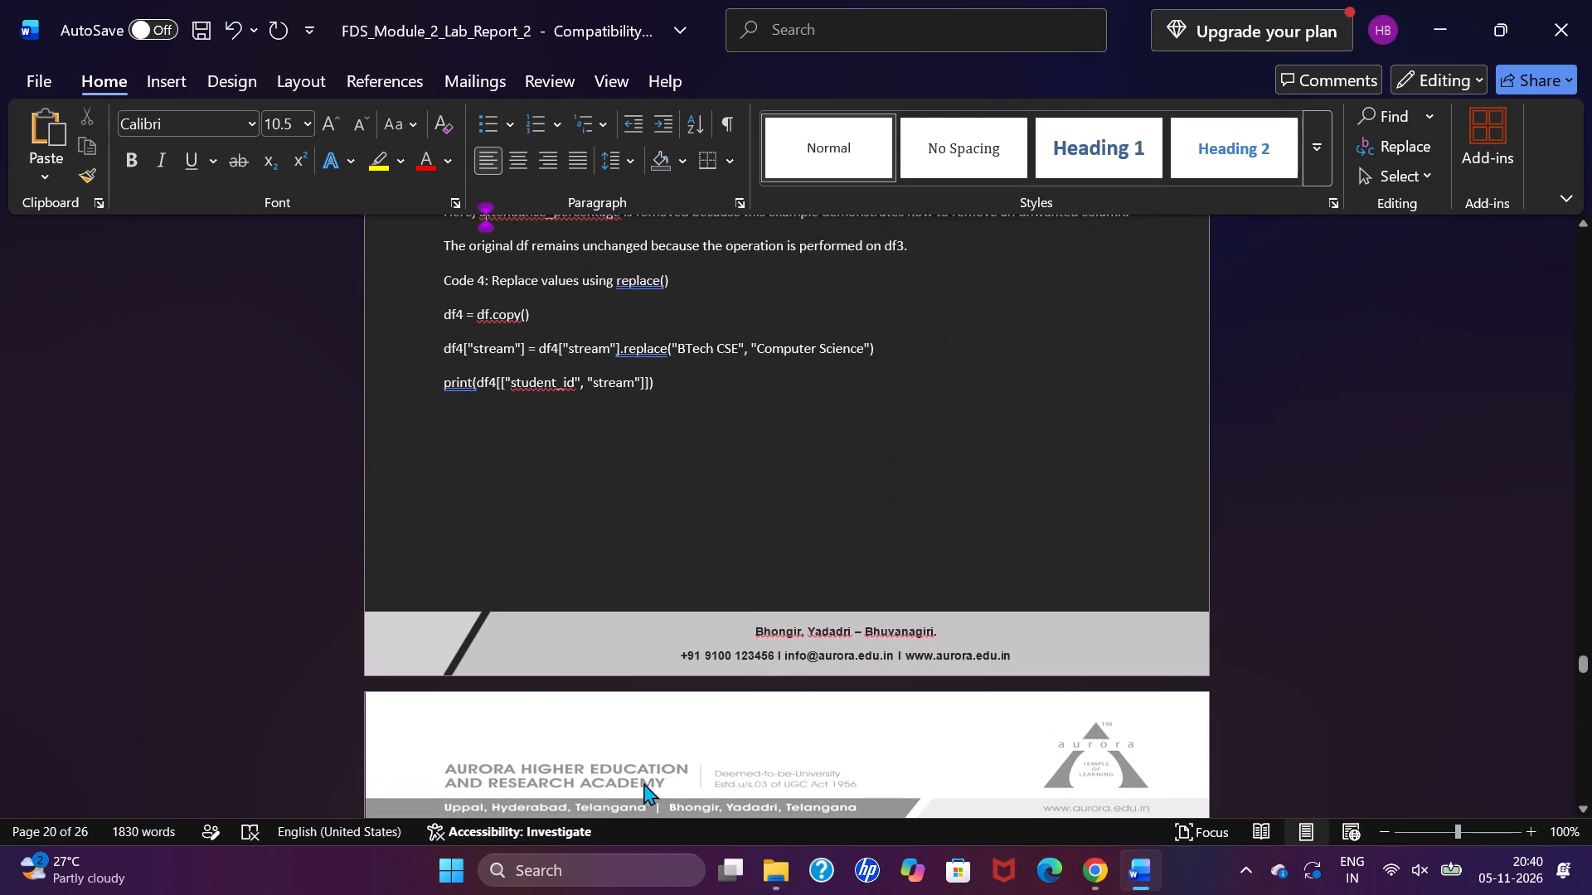
scroll(727, 676, "down", 2)
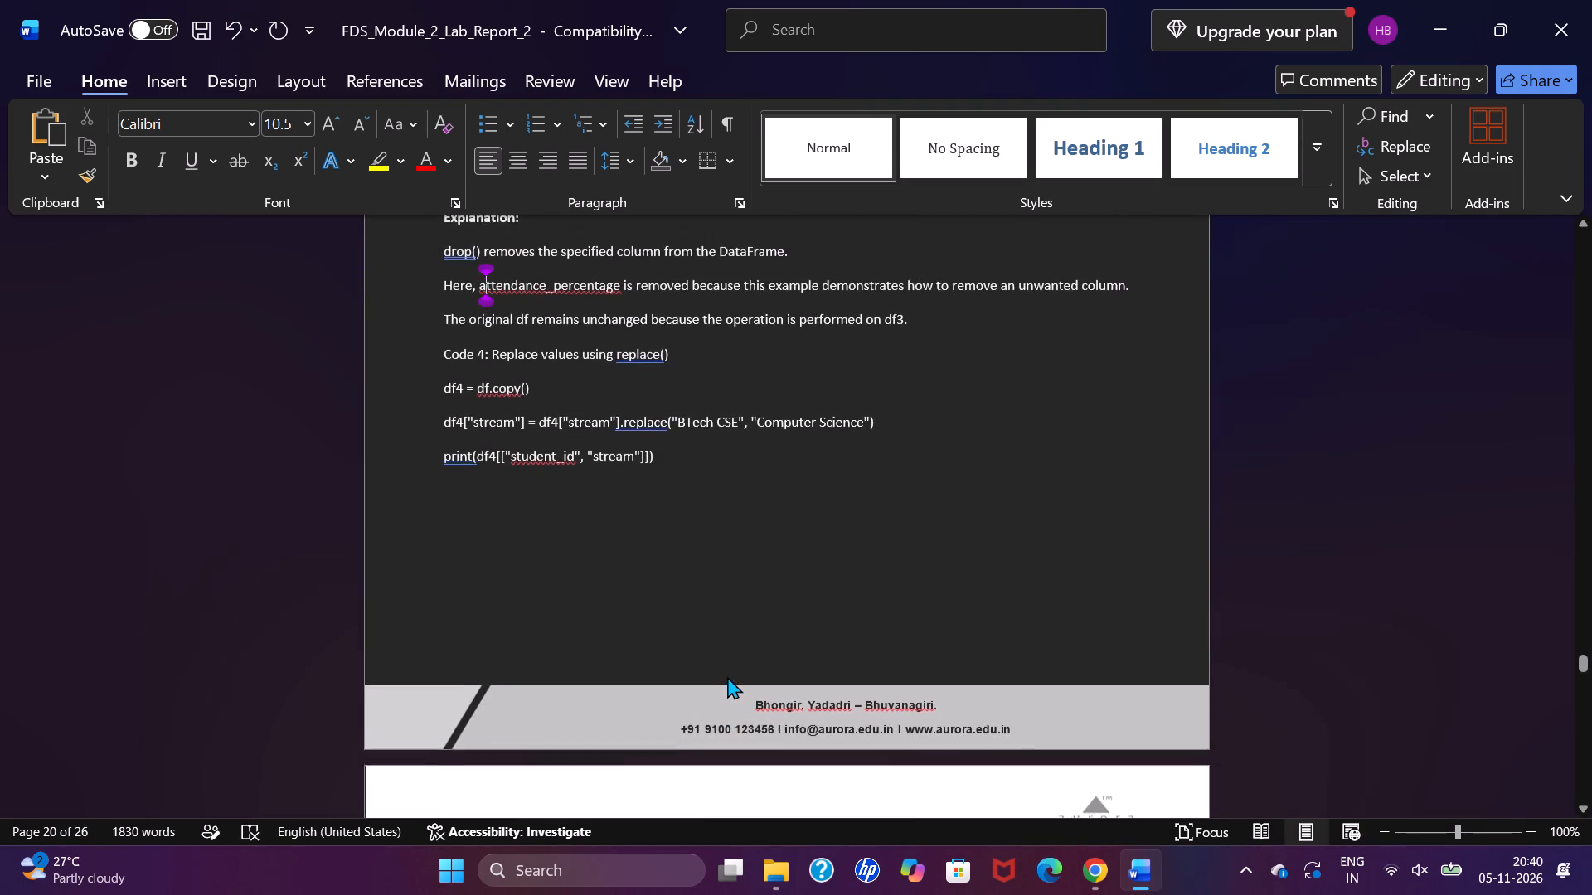
In the Code 4 replace() explanation, change the replaced value MECH to BTECH CSE.
scroll(727, 676, "down", 3)
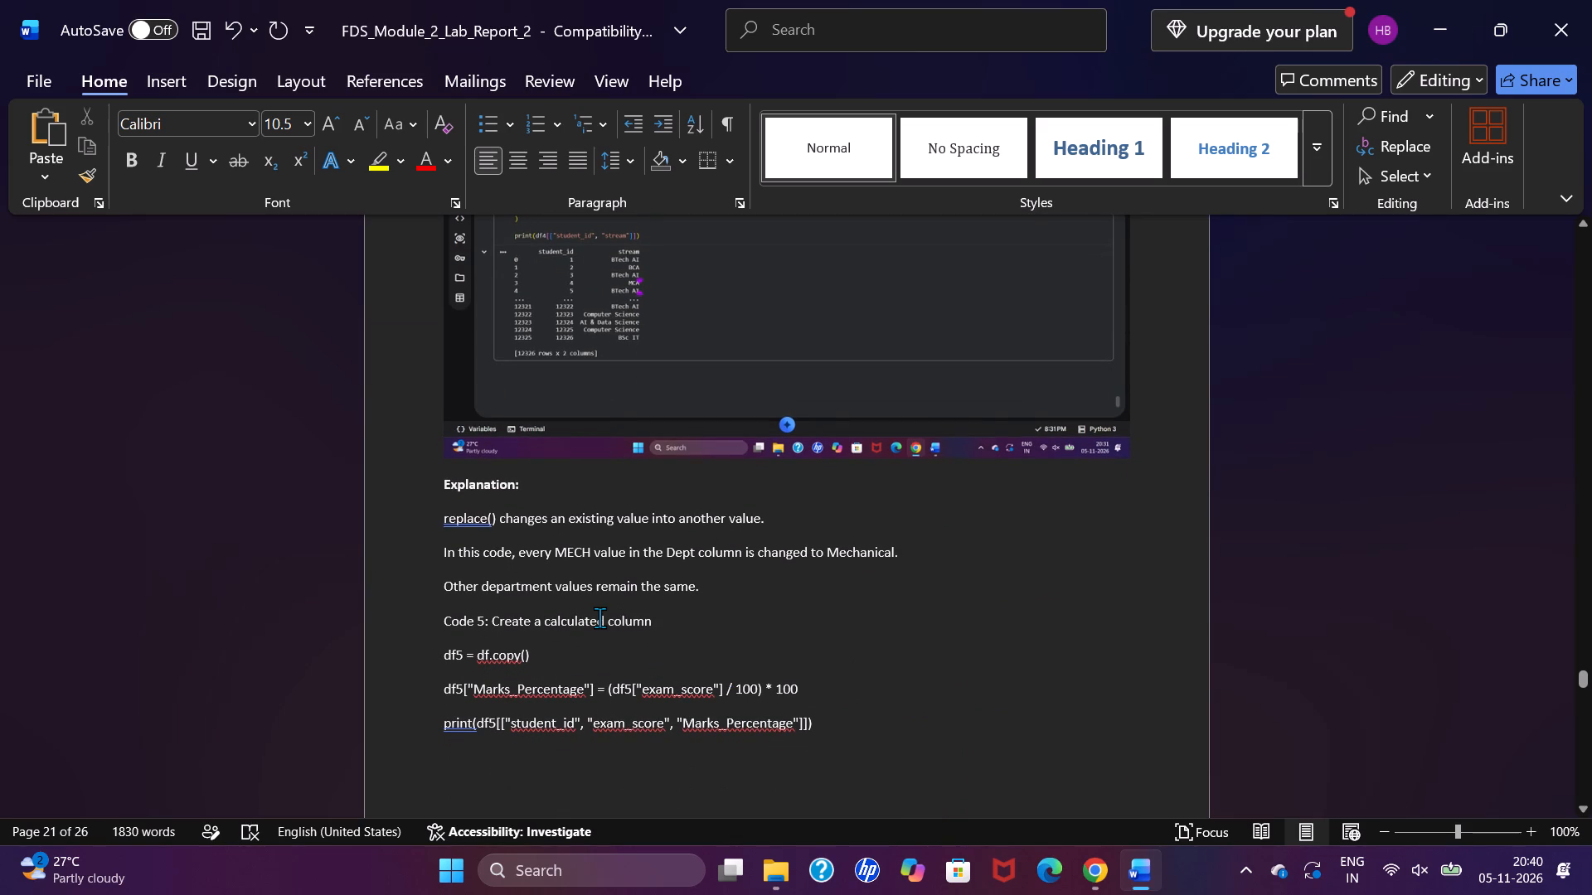
left_click(568, 547)
key("BackSpace")
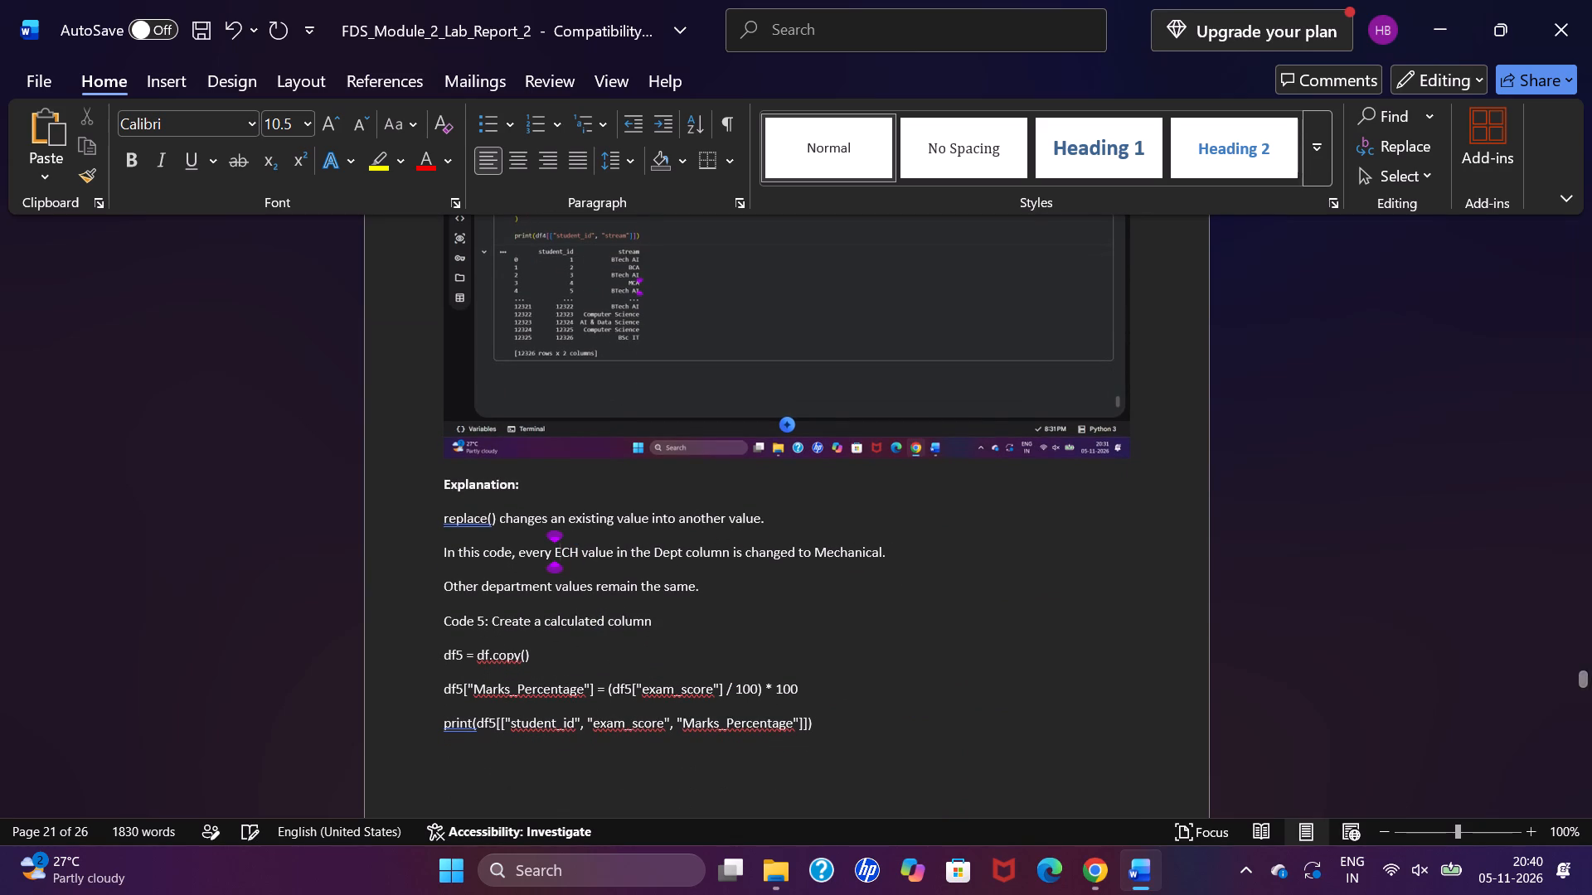
key("b")
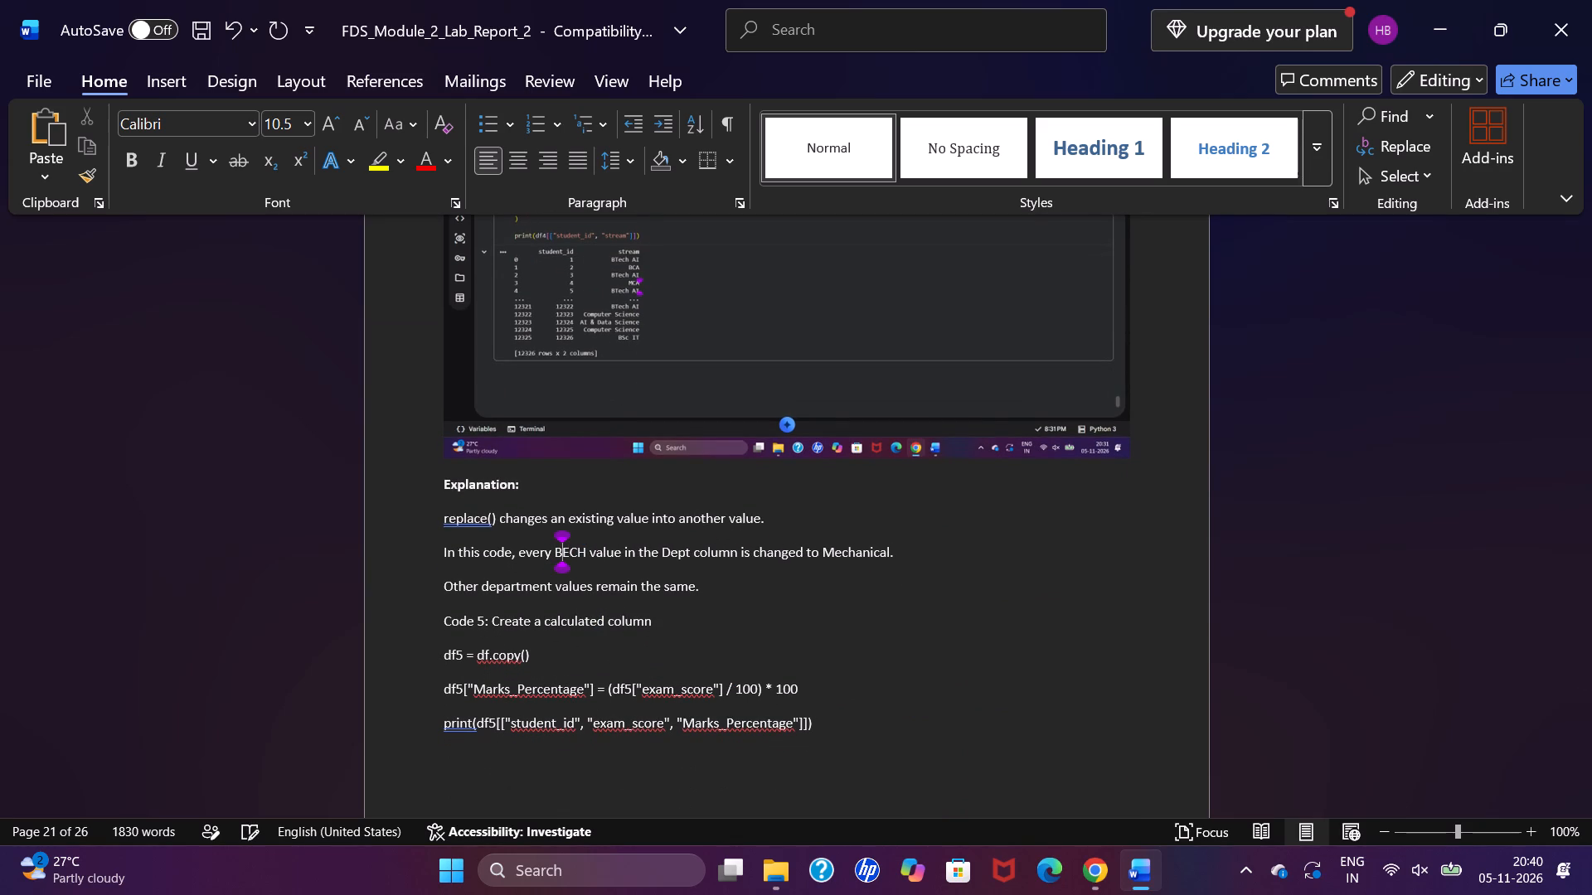
key("Up")
key("Left")
key("Down")
key("Right")
key("Right")
key("Right")
key("Right")
key("Right")
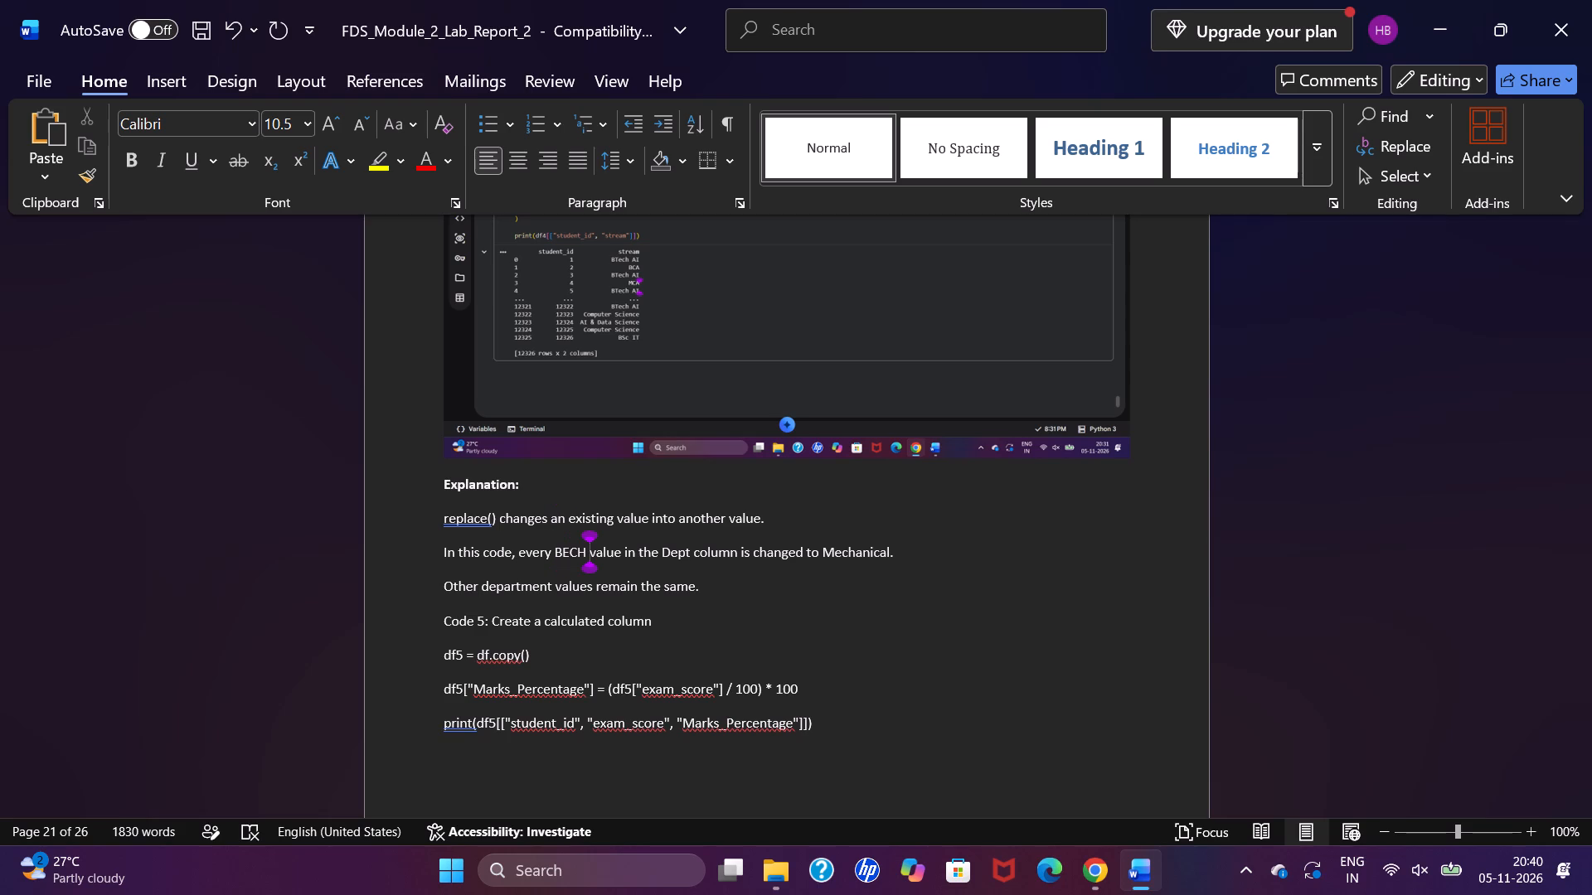
key("Left")
key("Left")
key("Left")
key("Left")
key("t")
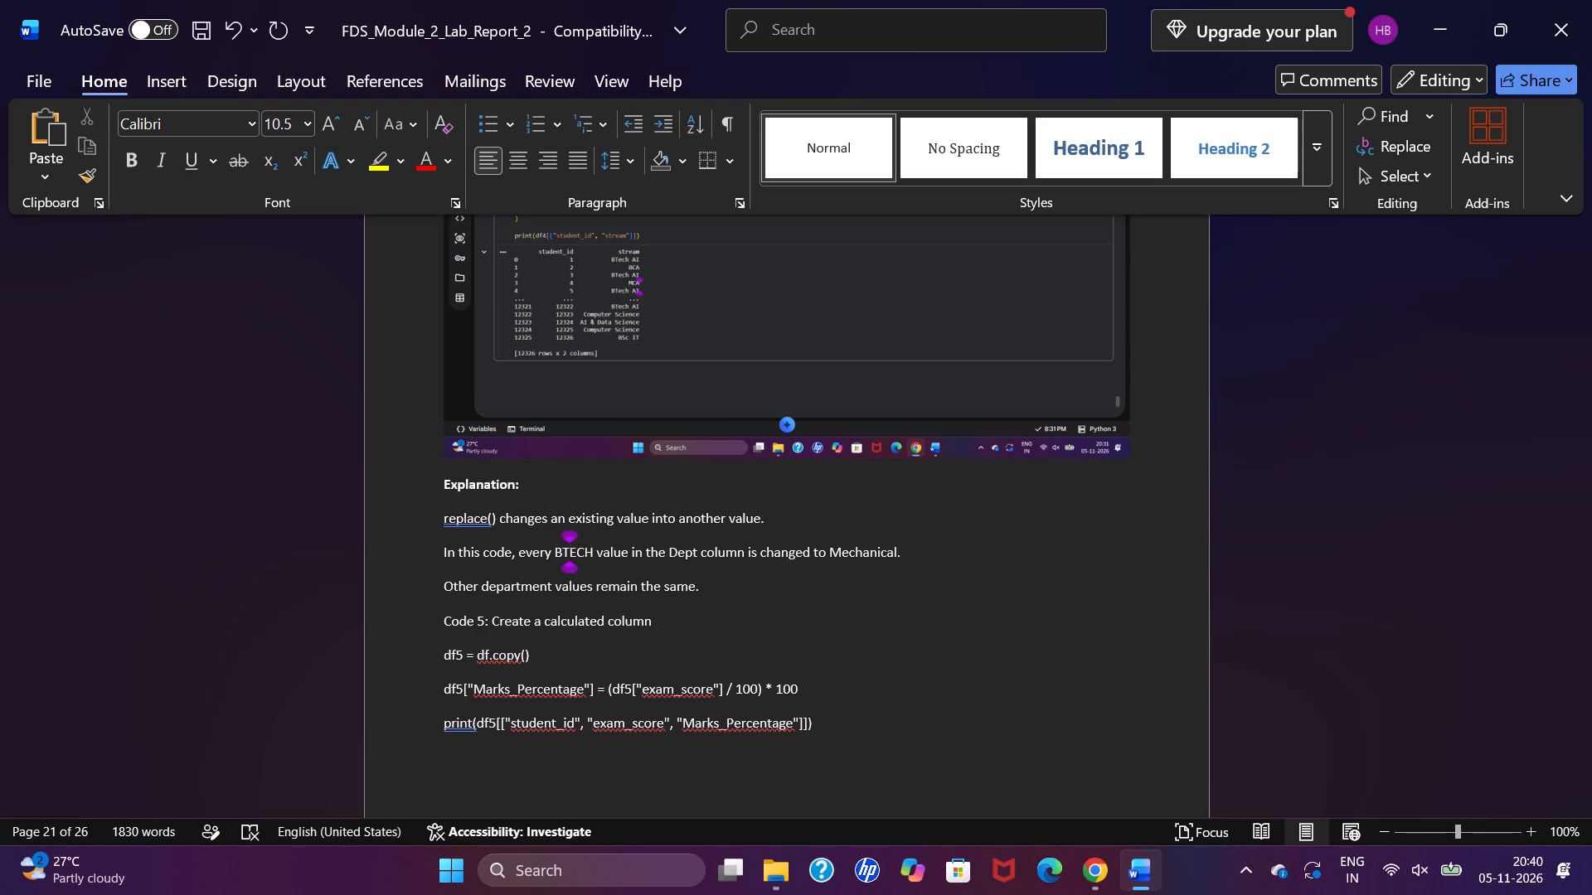
key("Right")
key("Right")
key("Right")
key("Right")
type("CSE")
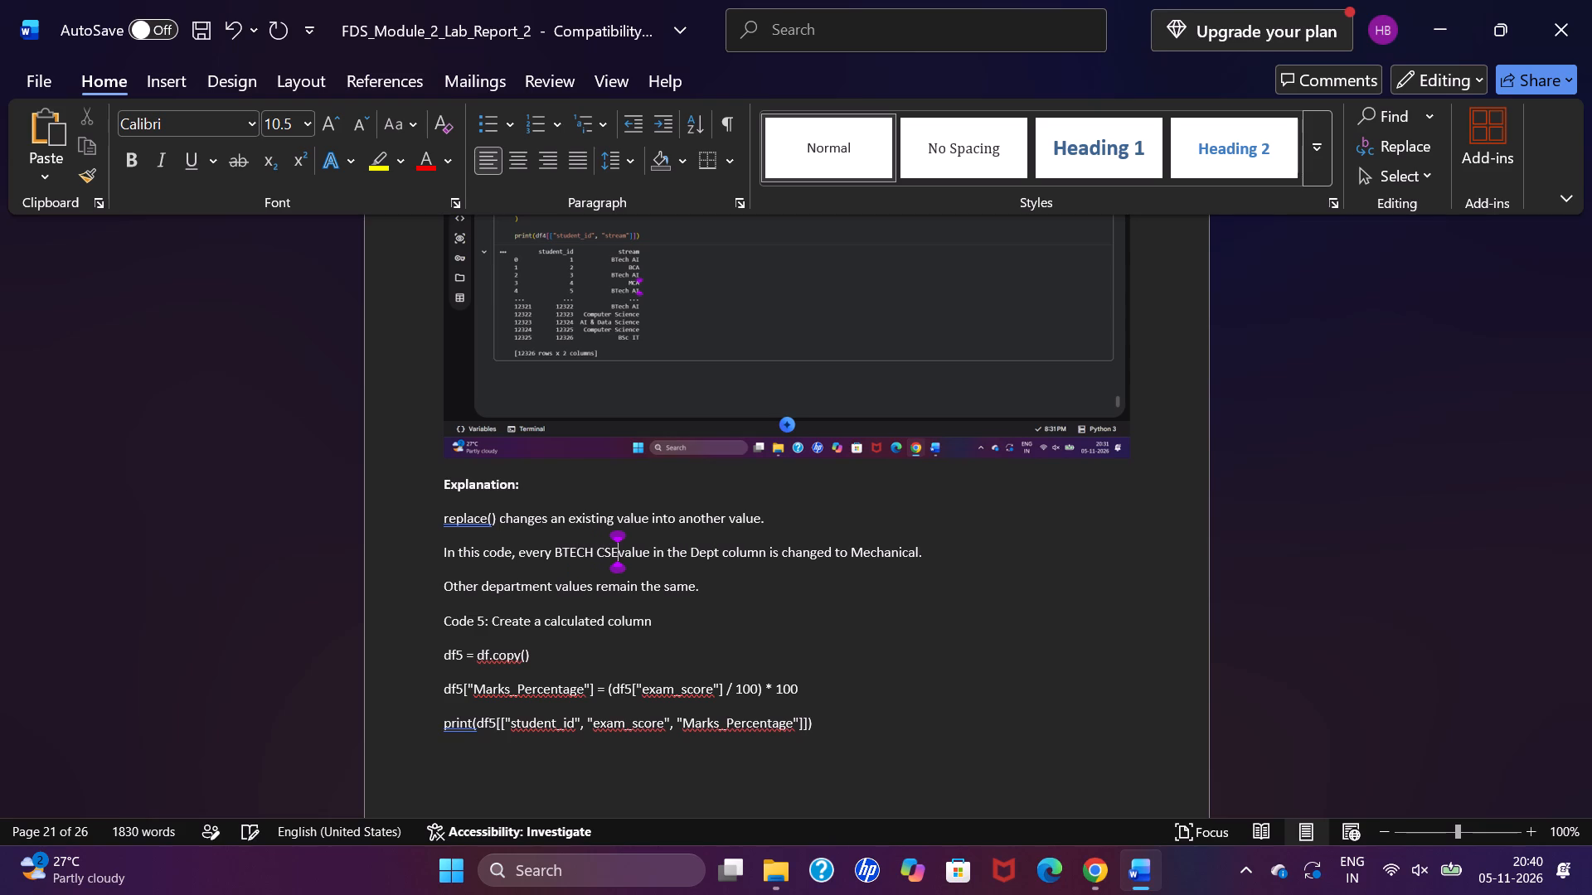
key("space")
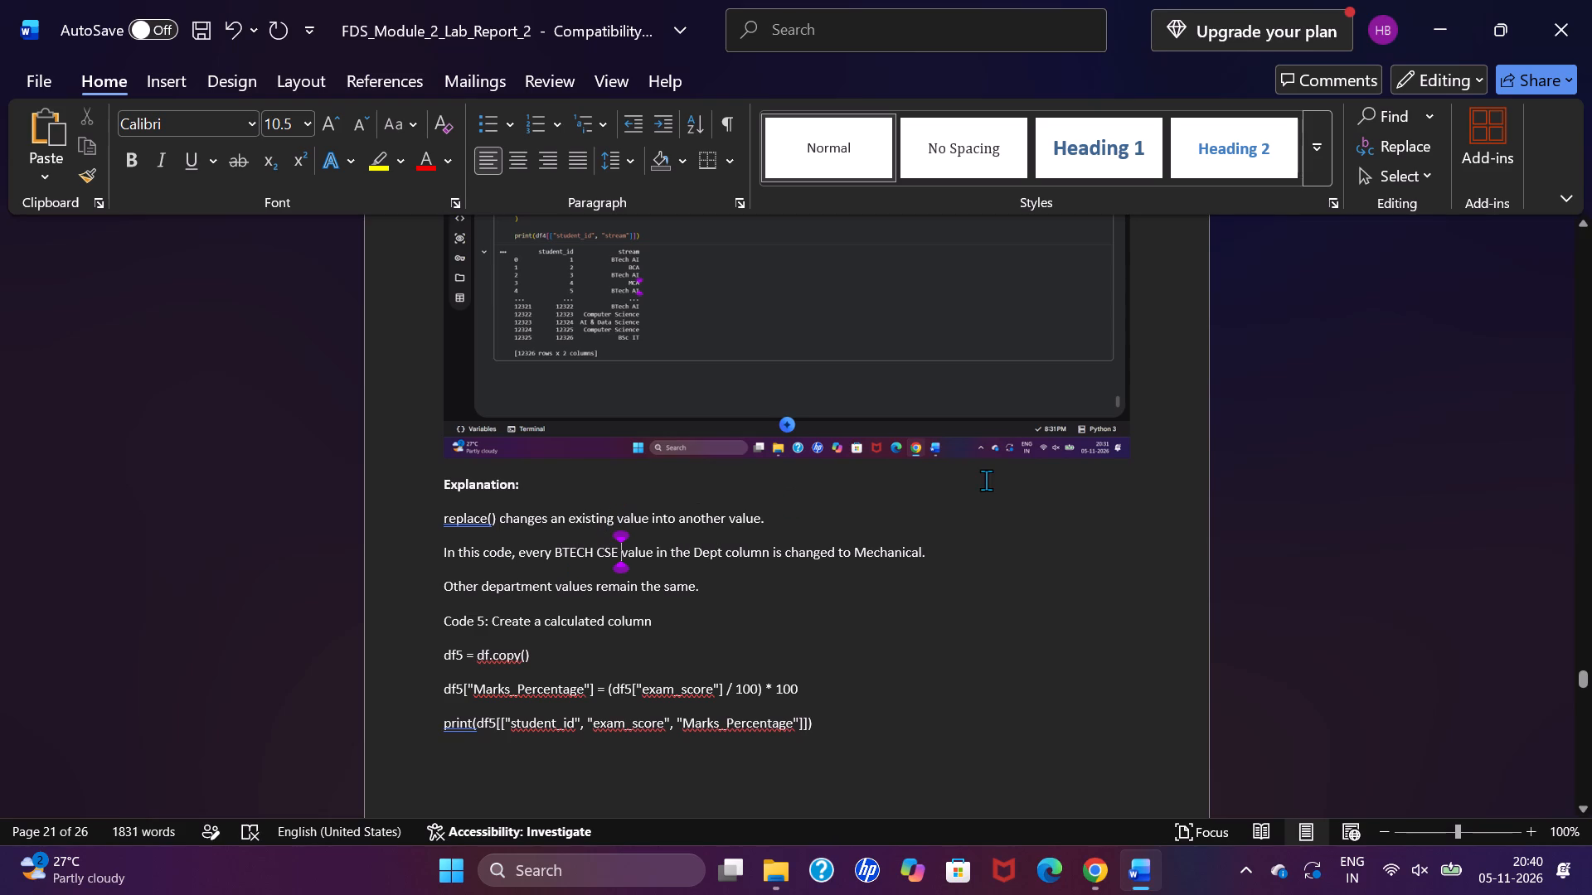
In the same Code 4 sentence, remove the word Mechanical after "is changed to", keeping a space before the period.
left_click(927, 551)
key("Left")
key("BackSpace")
key("BackSpace")
key("BackSpace")
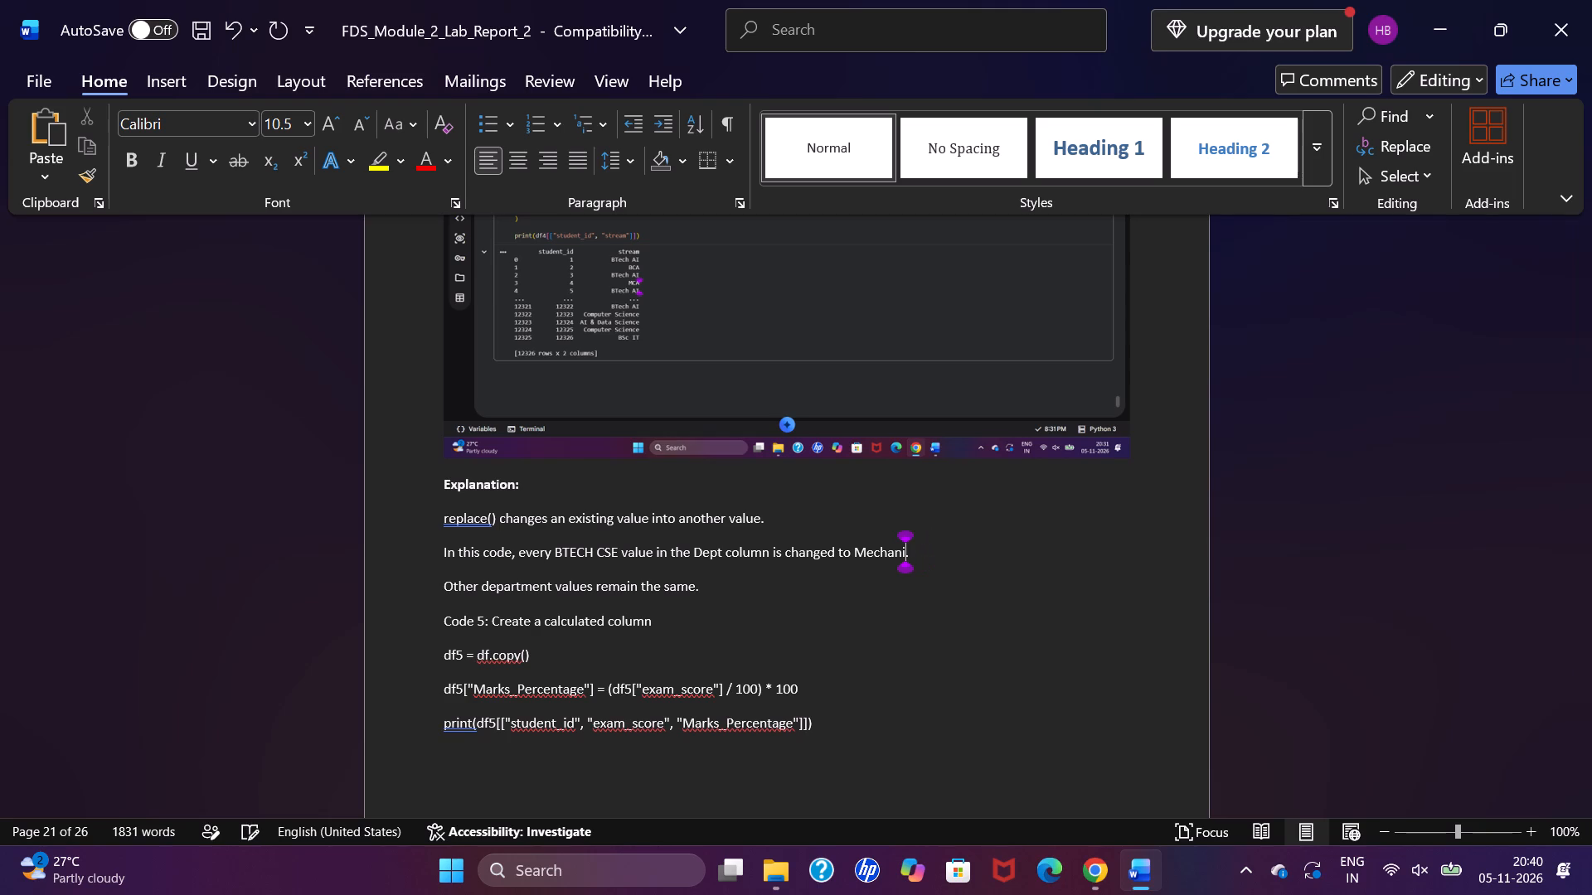
key("BackSpace")
key("BackSpace")
key("BackSpace")
key("BackSpace")
key("BackSpace")
key("BackSpace")
key("BackSpace")
key("BackSpace")
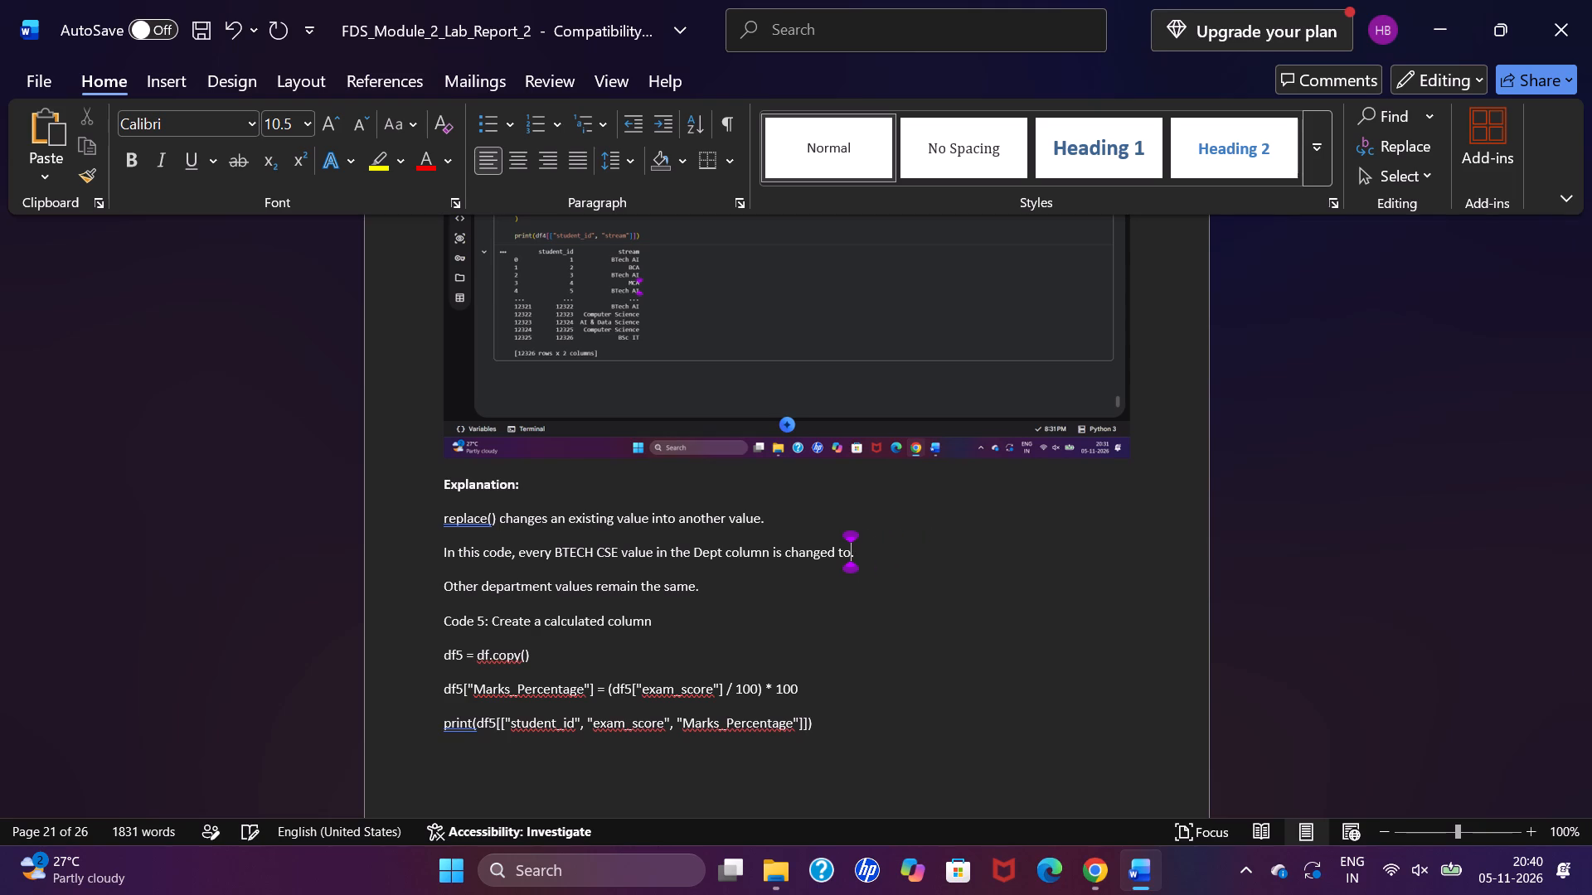
key("space")
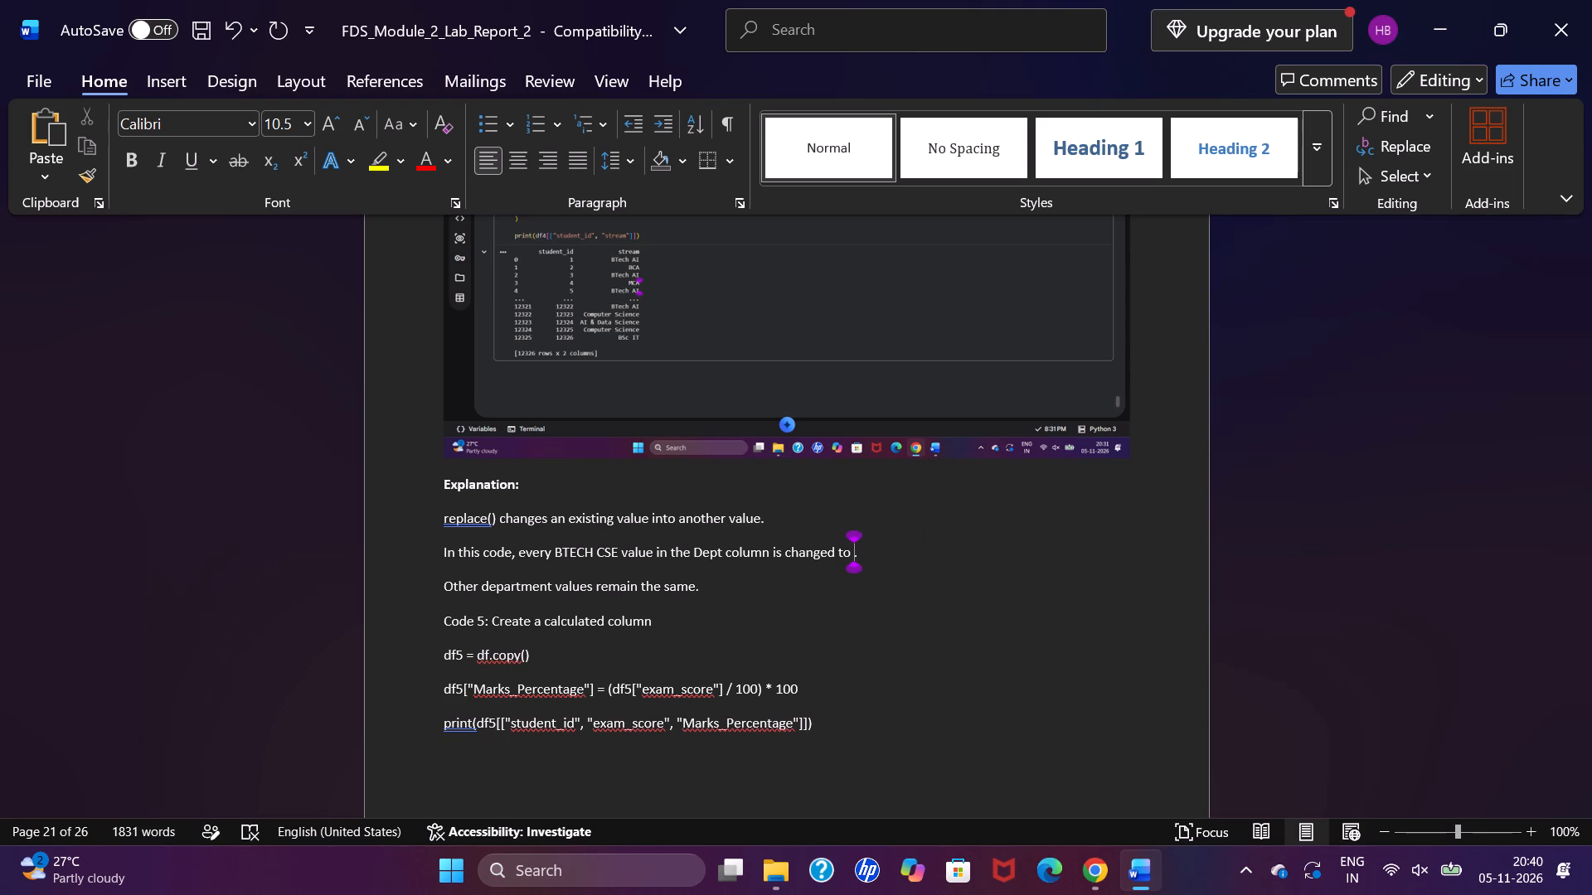
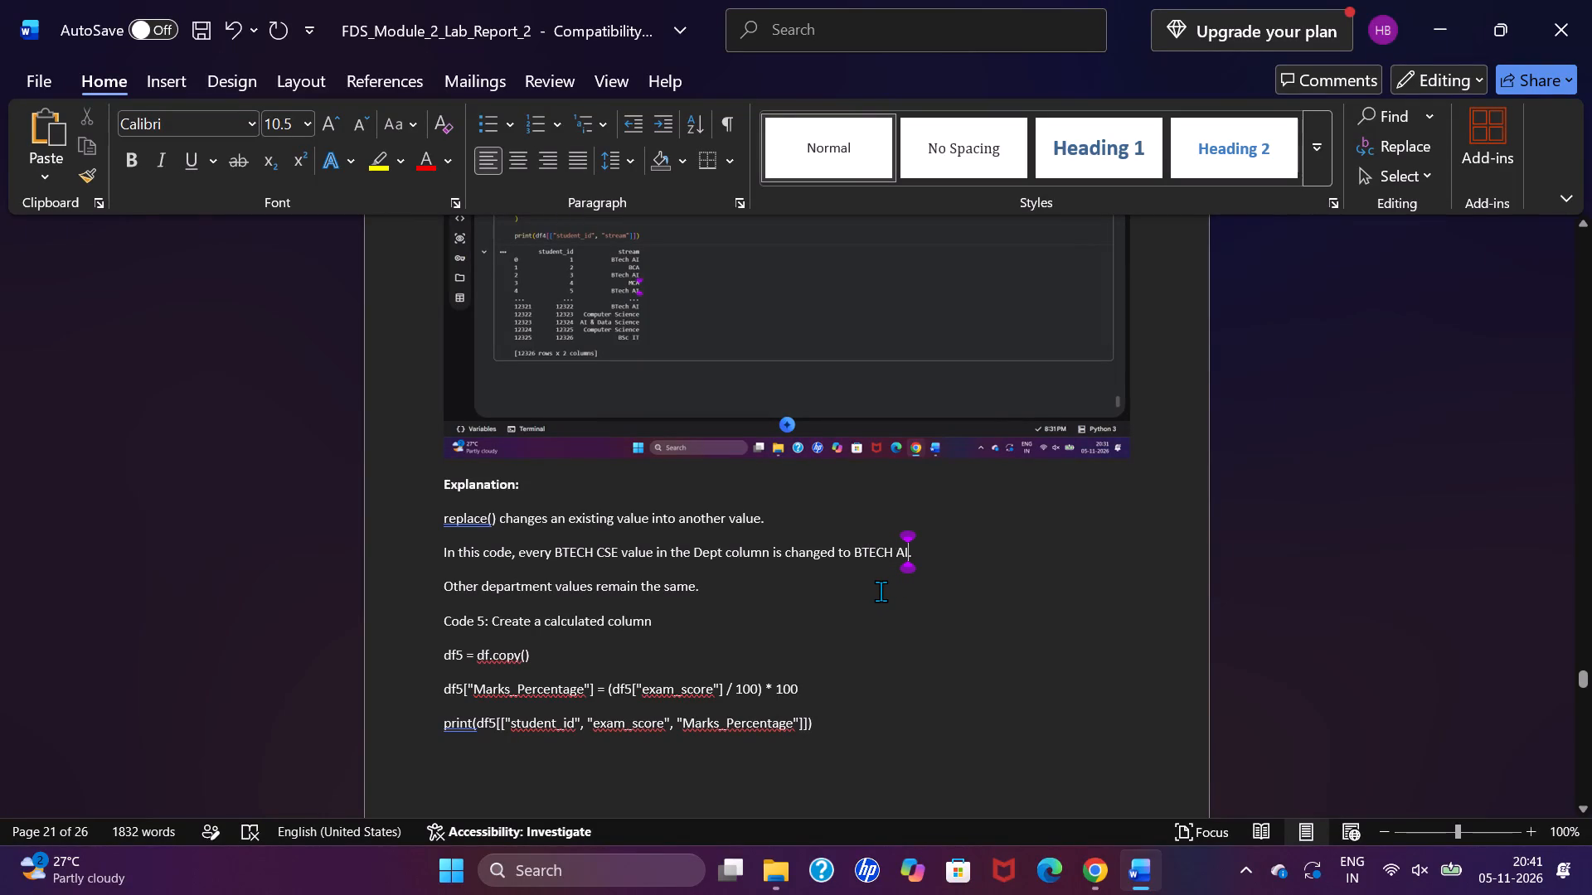
Review the Code 5 to Code 7 code, output screenshots and explanations, through to the empty Code 8 section of the report.
scroll(881, 591, "down", 2)
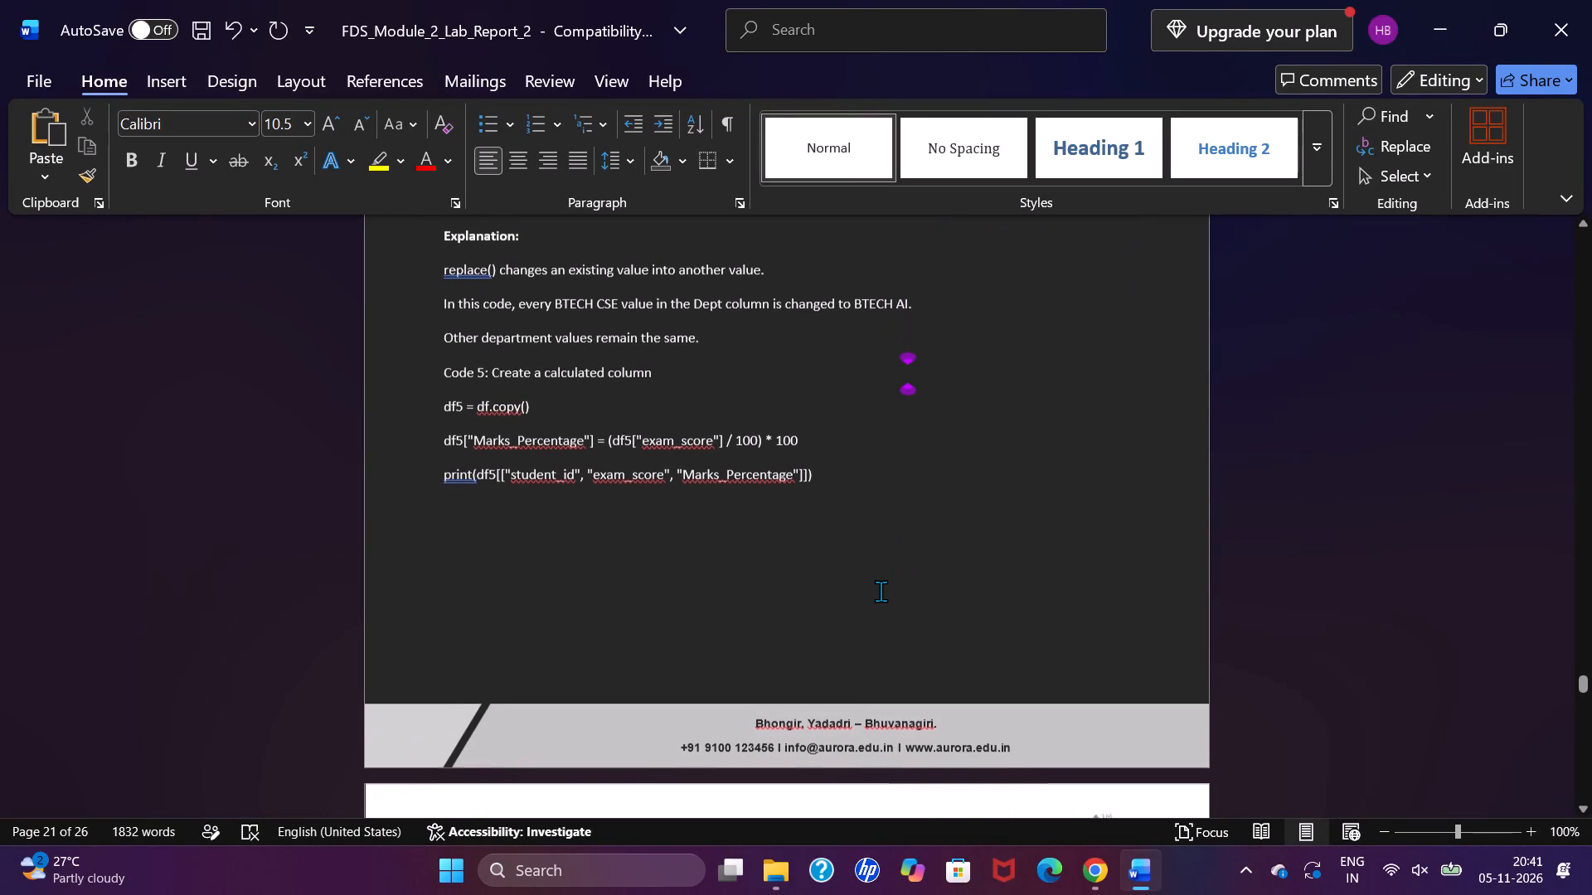
scroll(881, 591, "down", 2)
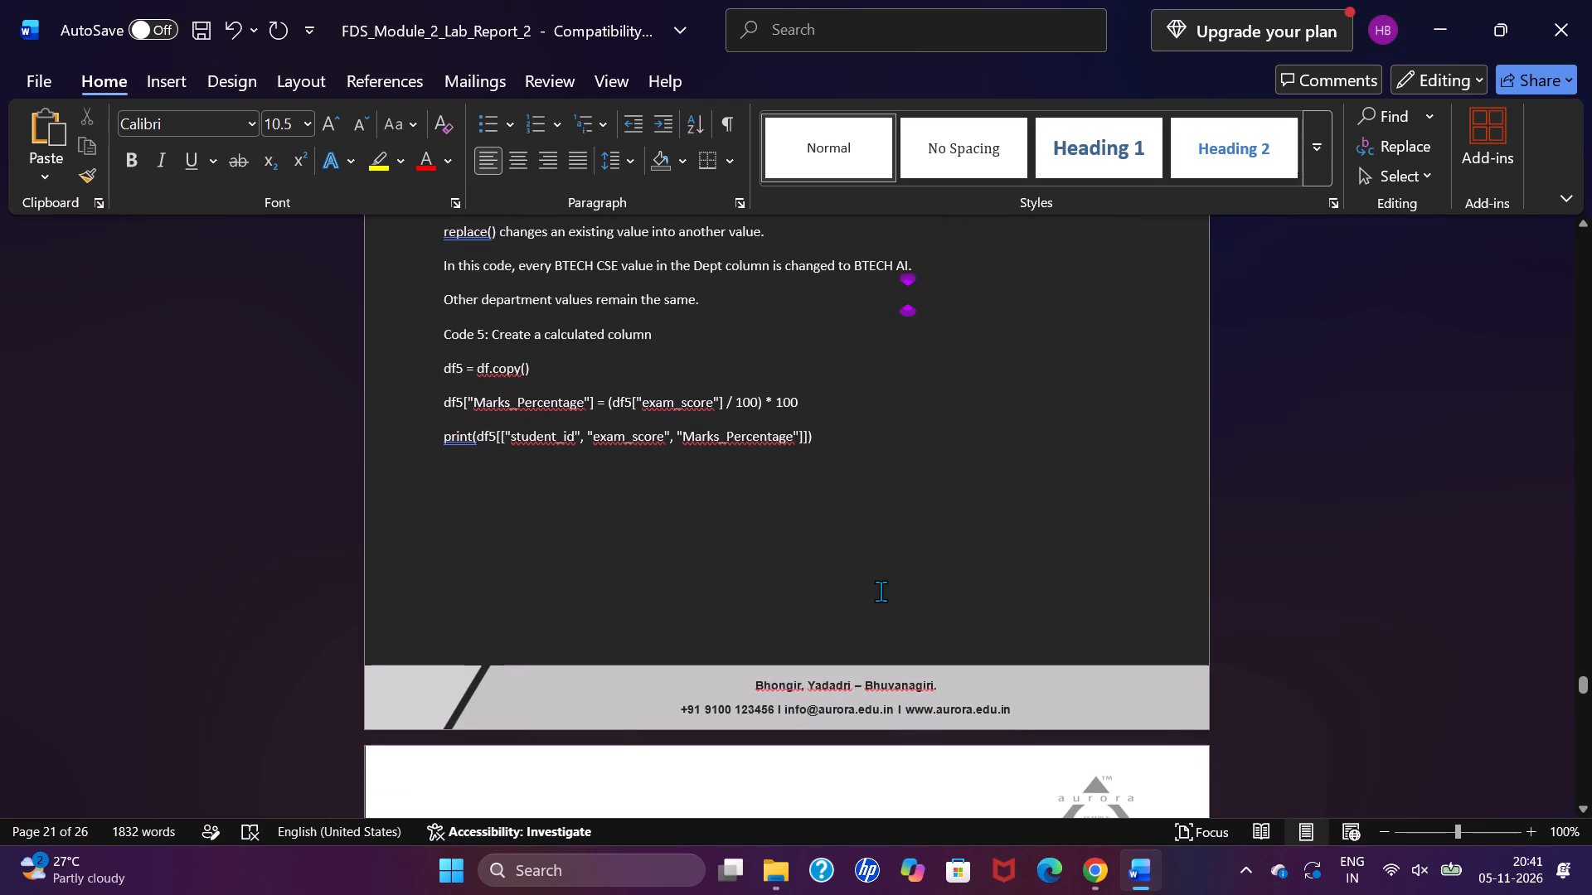
scroll(881, 591, "down", 3)
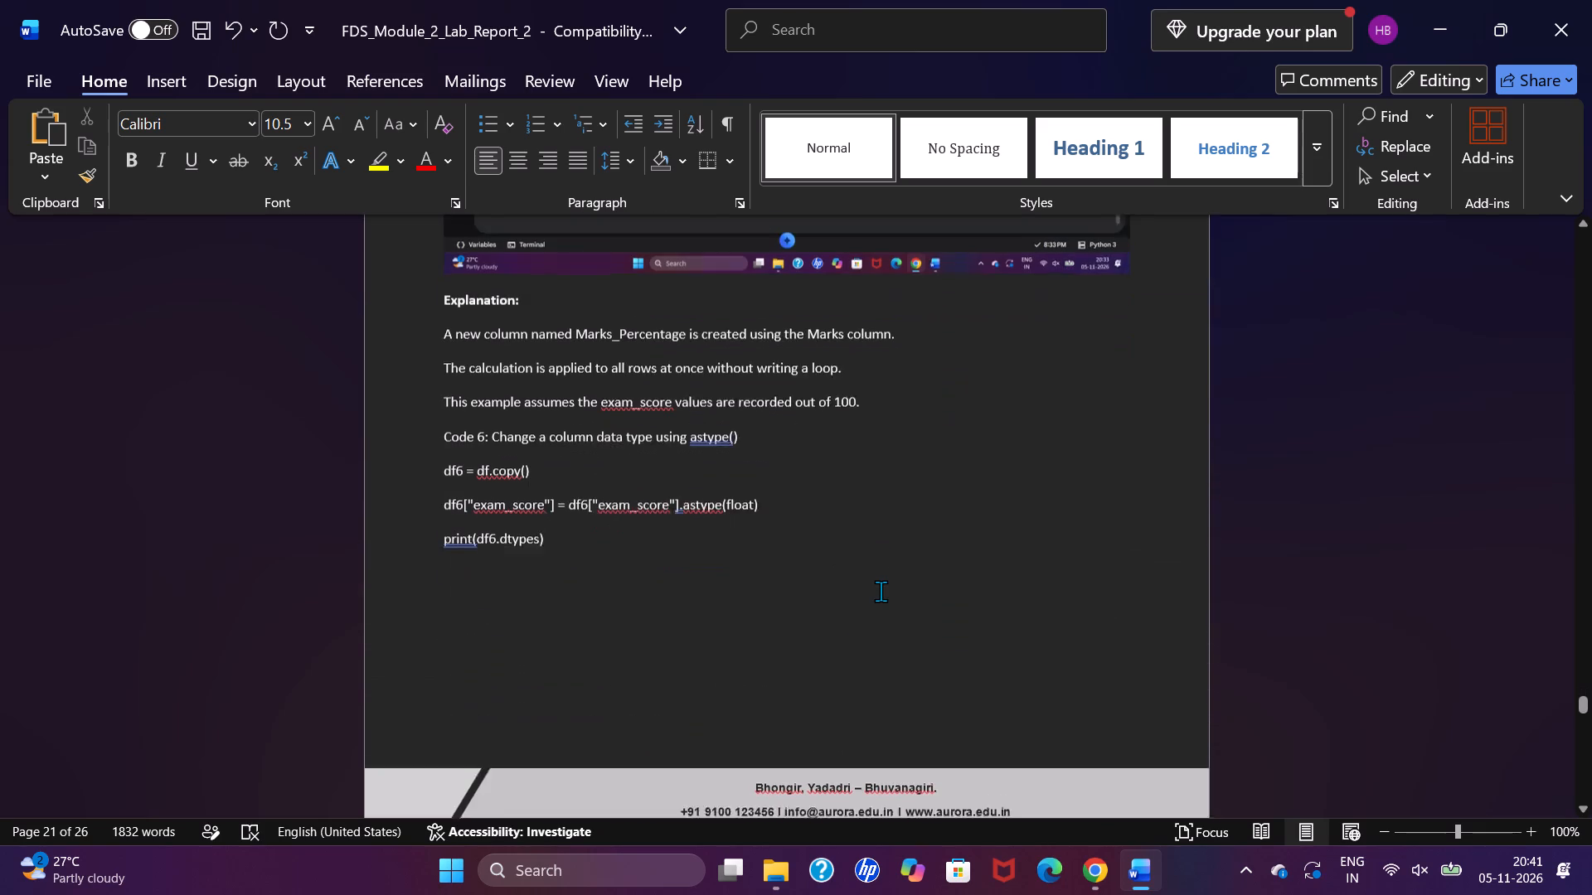
scroll(881, 591, "up", 1)
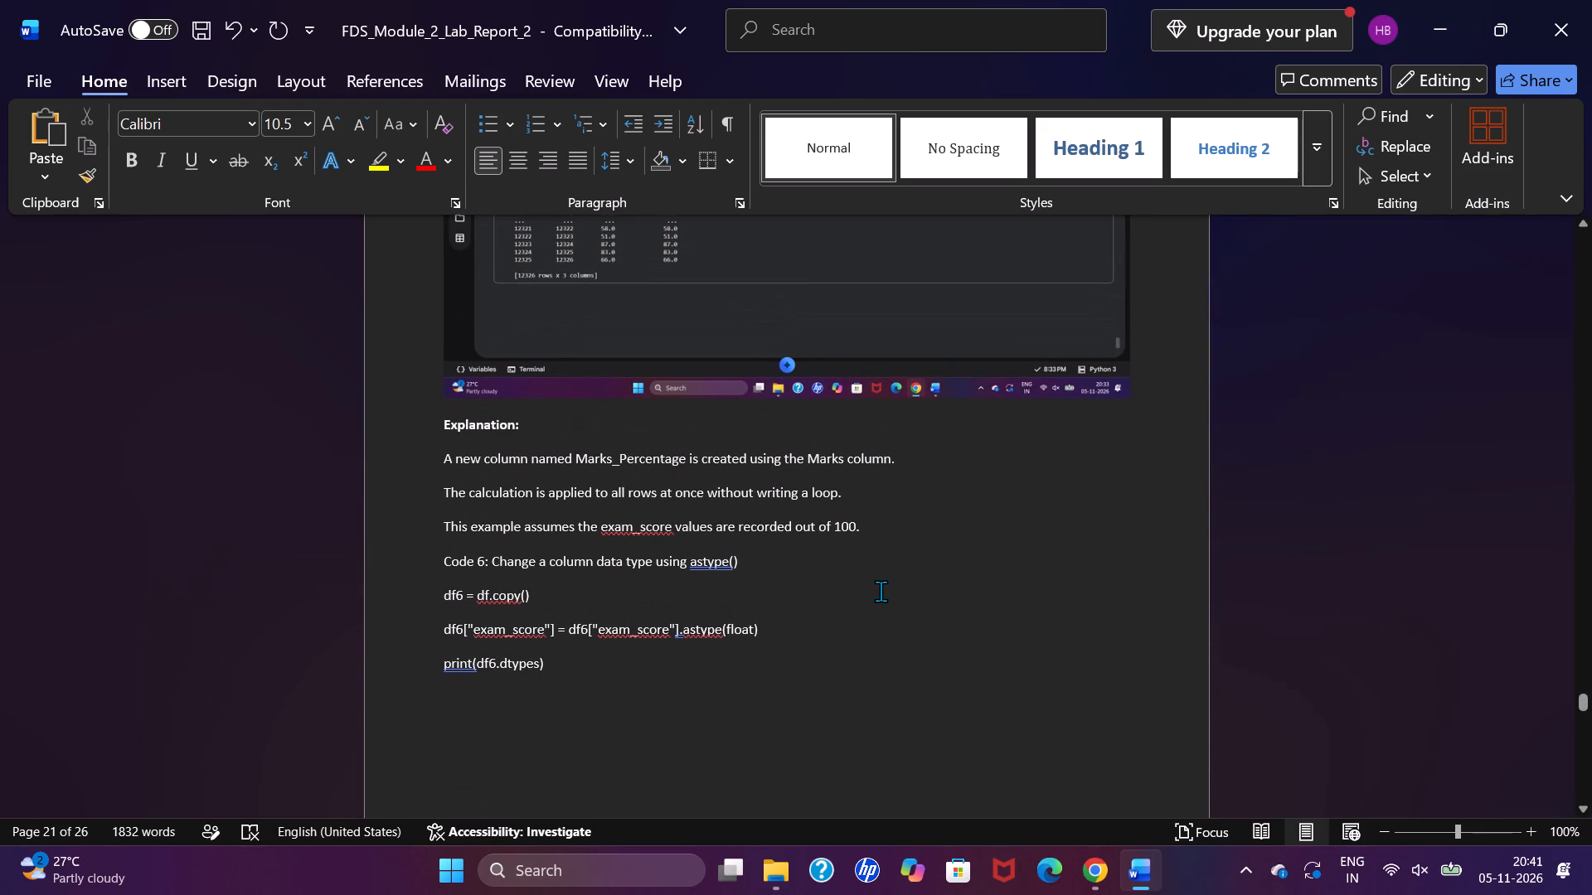
scroll(881, 583, "down", 4)
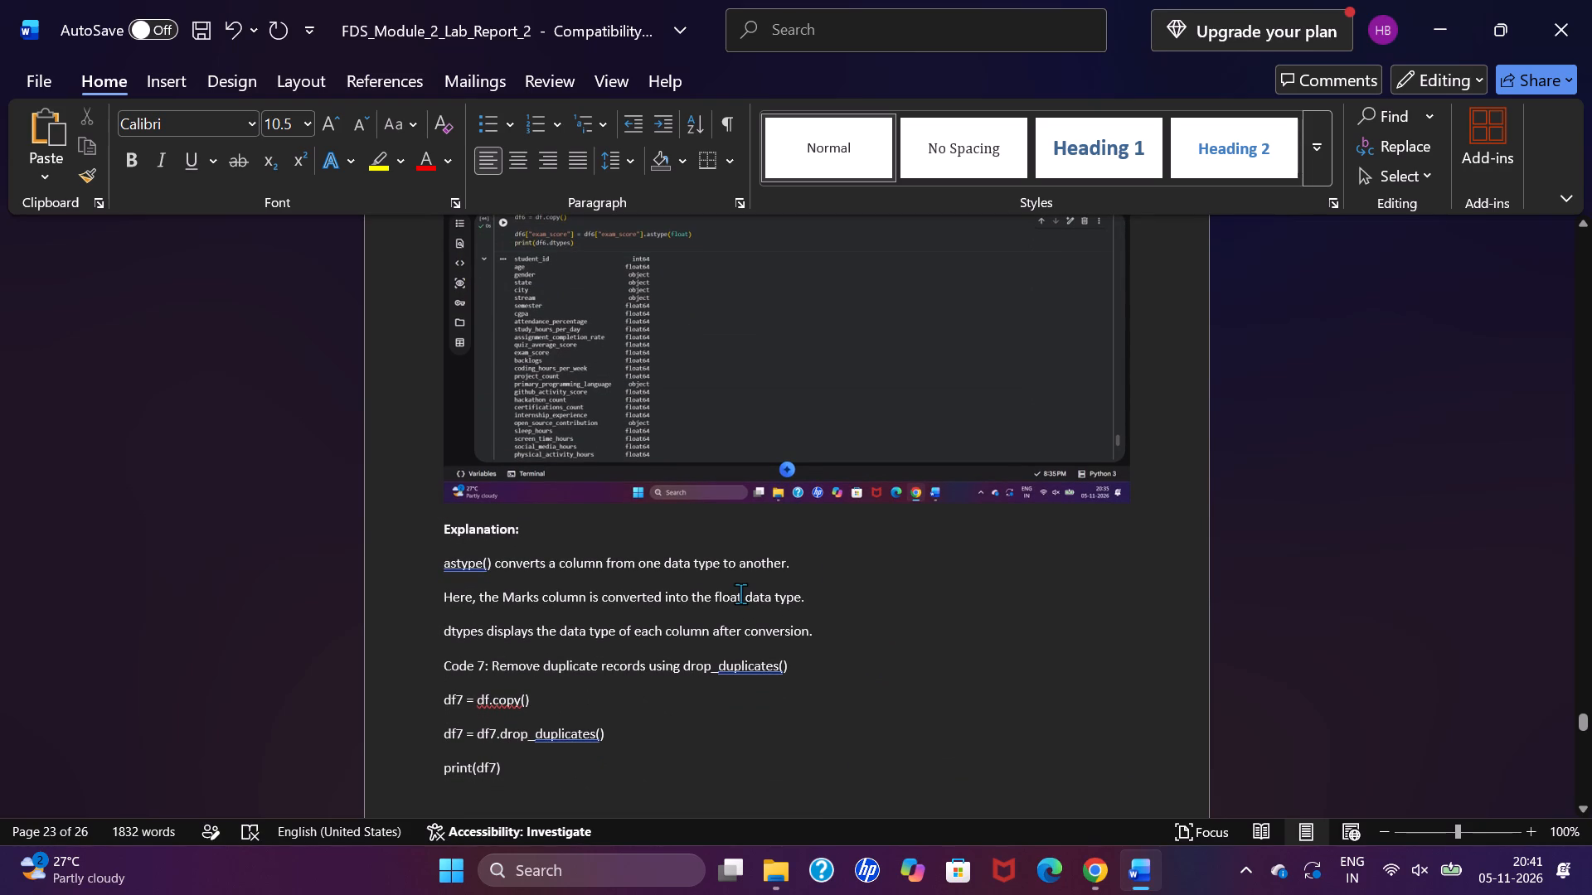
scroll(740, 593, "down", 3)
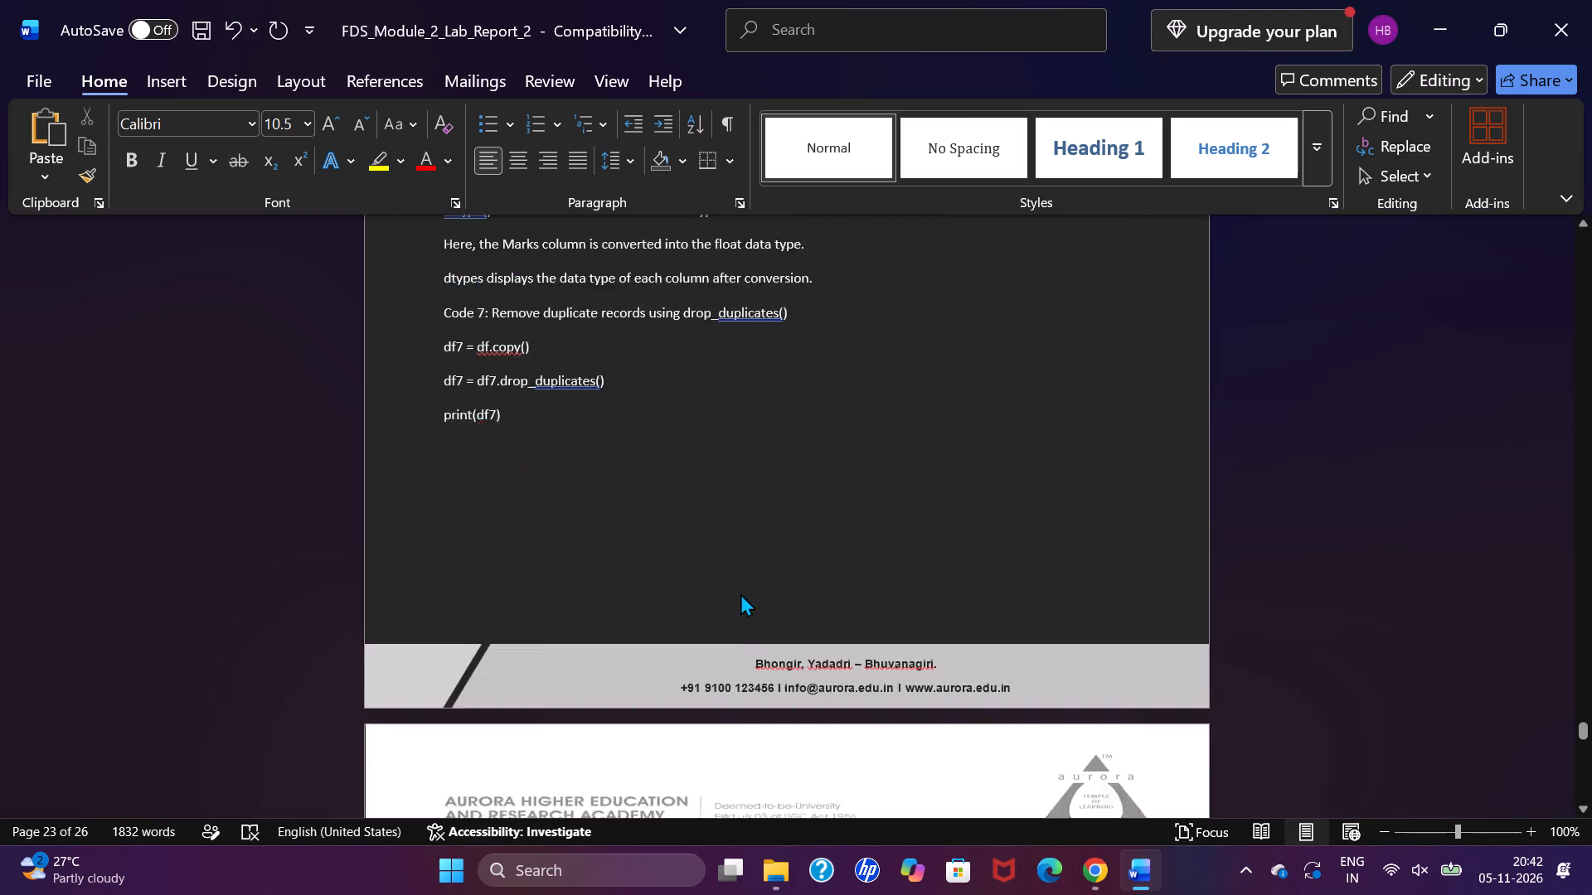
scroll(740, 593, "down", 2)
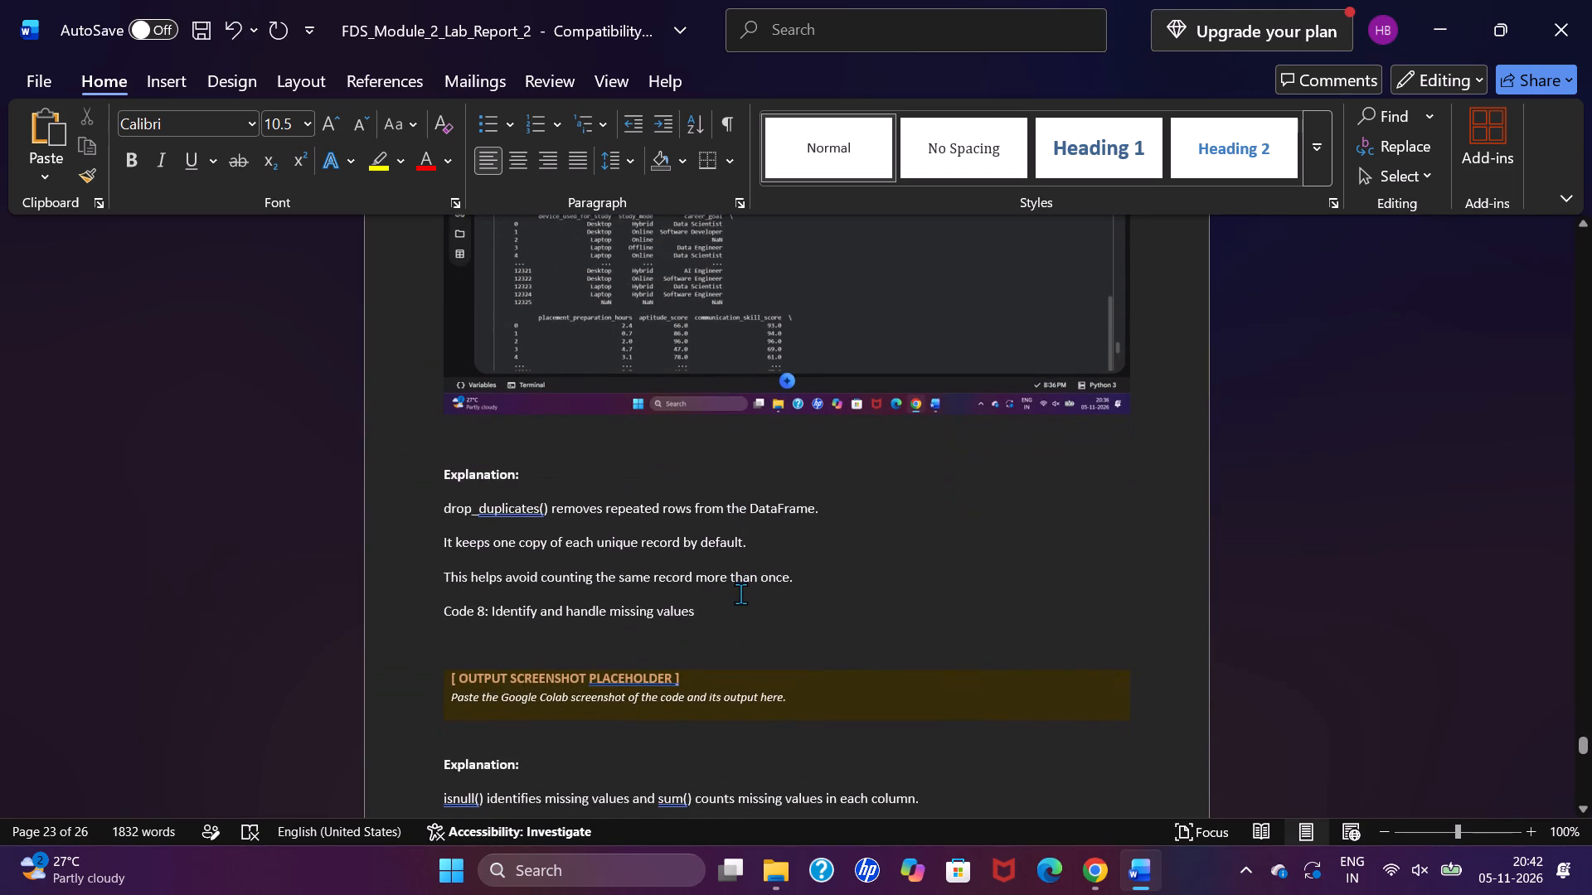
scroll(740, 593, "down", 1)
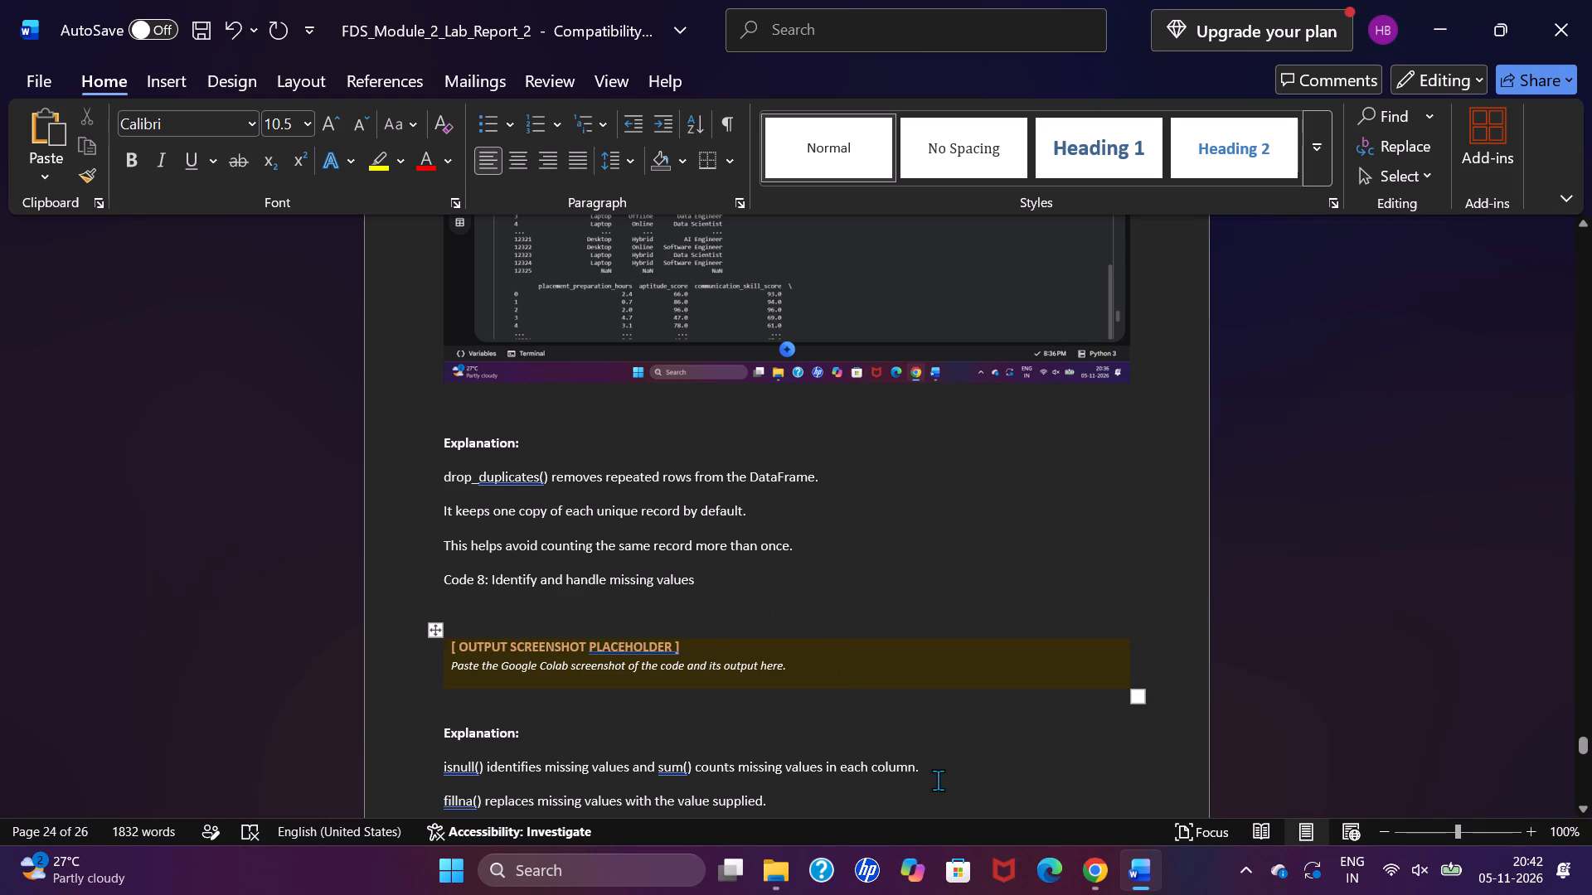
In the Colab notebook, add a code cell after the df7 cell, paste the copied Code 8 missing-values code using the Attendance column, and run it.
left_click(1075, 883)
scroll(927, 639, "down", 2)
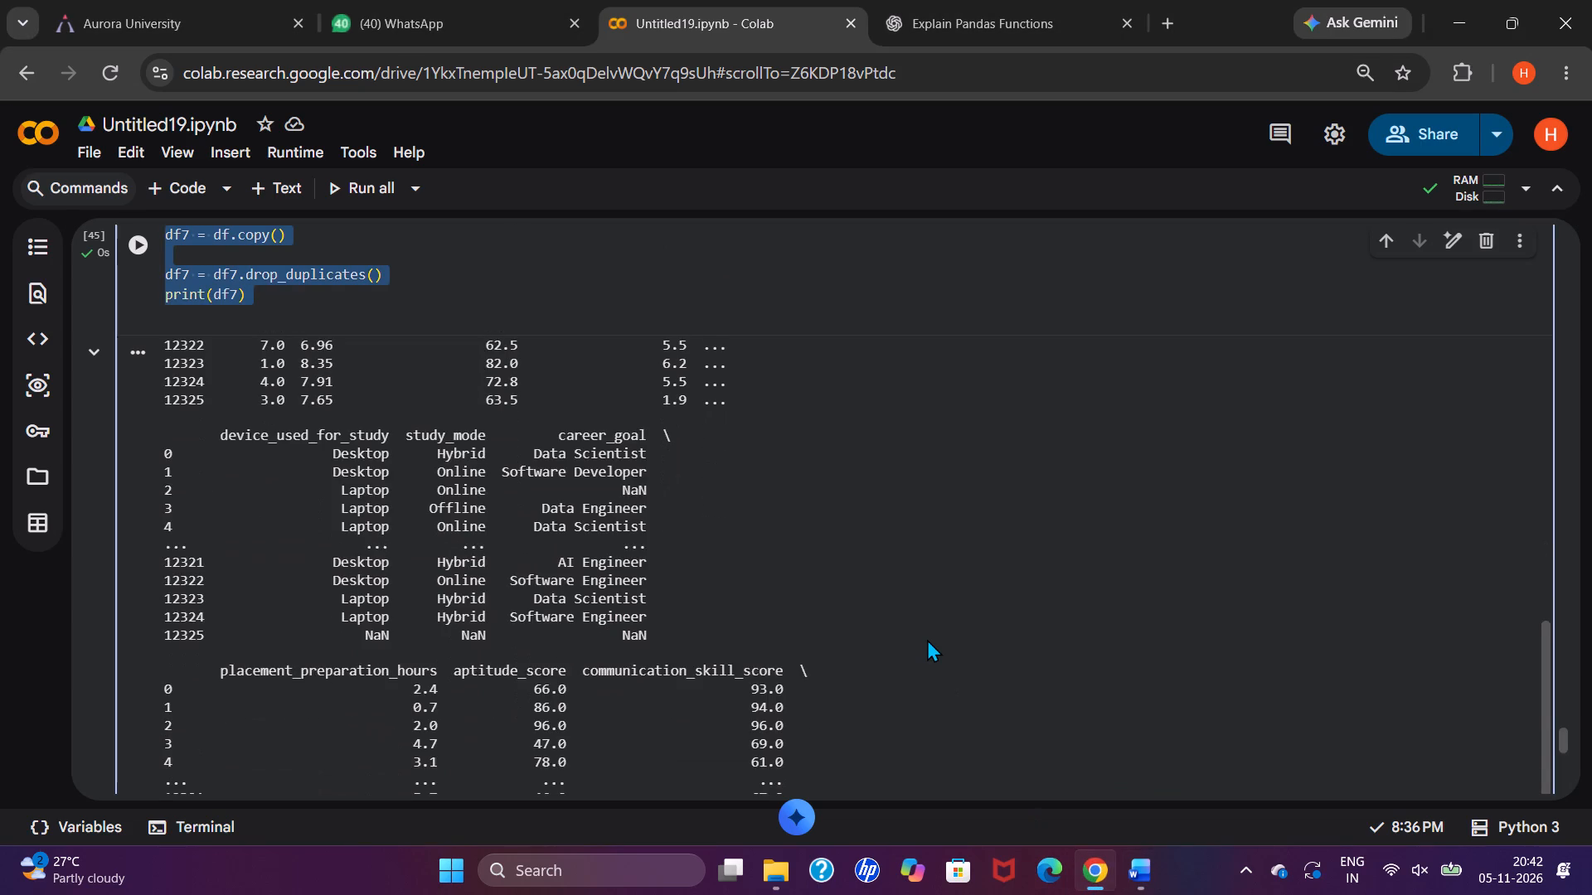
scroll(927, 639, "down", 5)
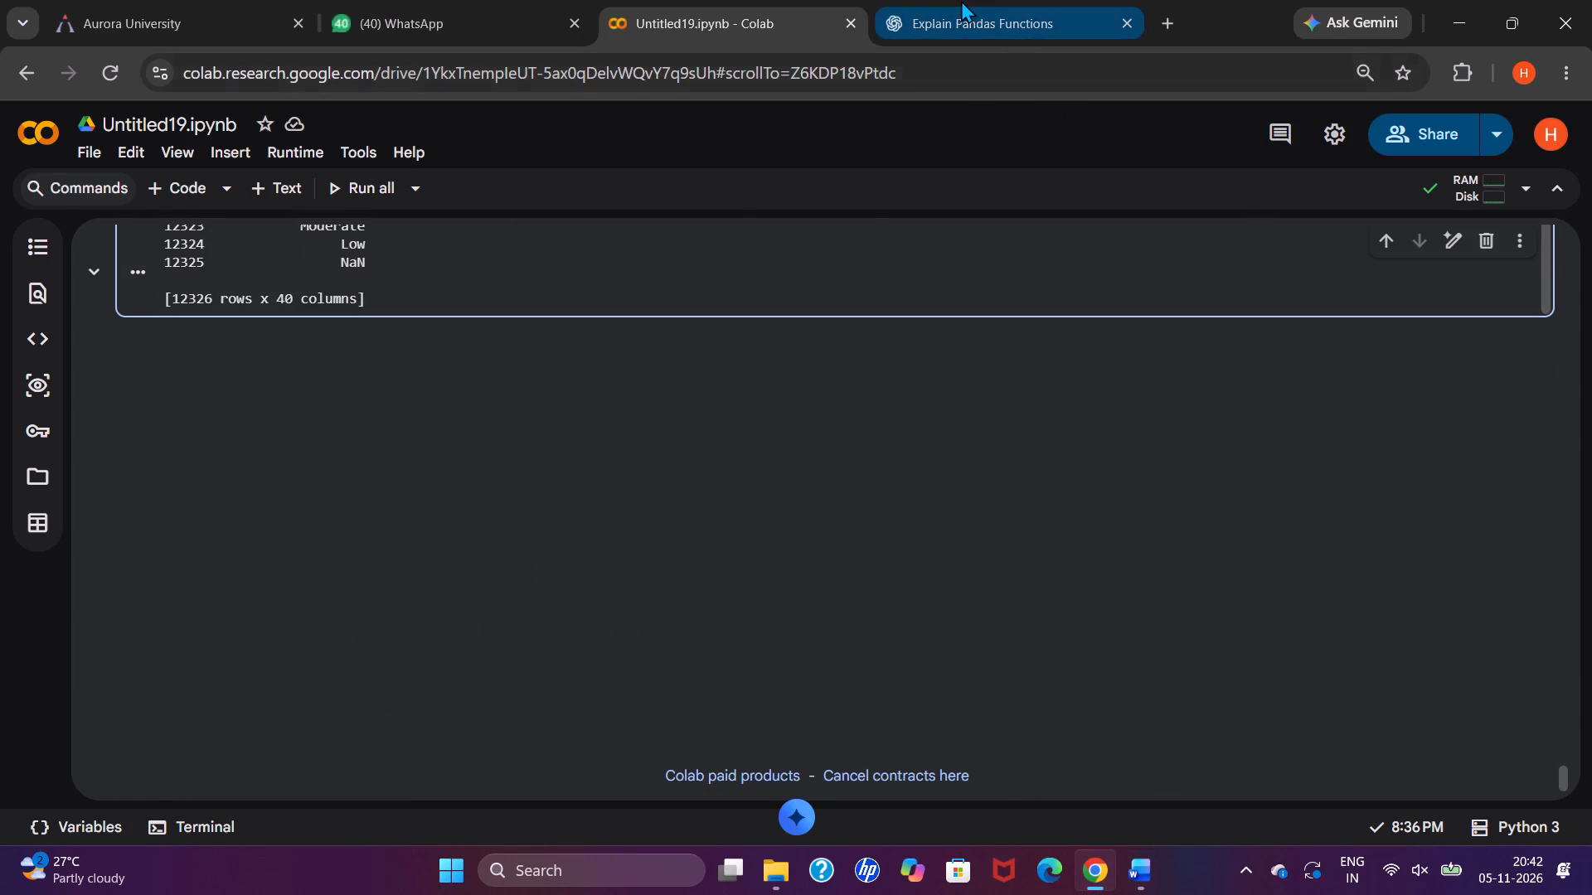
left_click(961, 0)
scroll(830, 254, "up", 1)
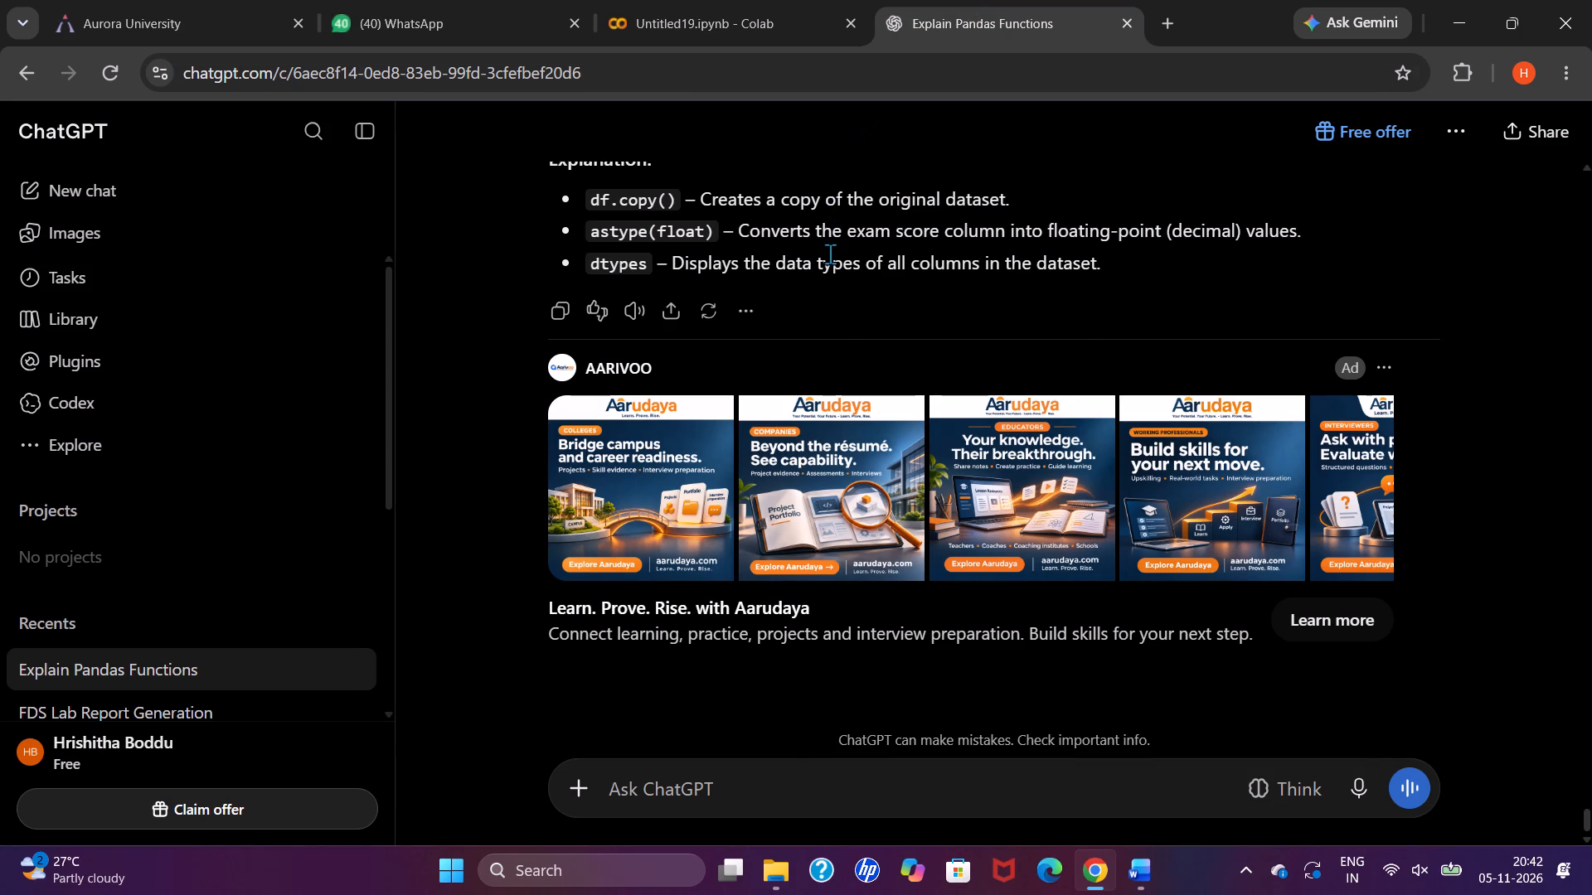
scroll(830, 254, "up", 2)
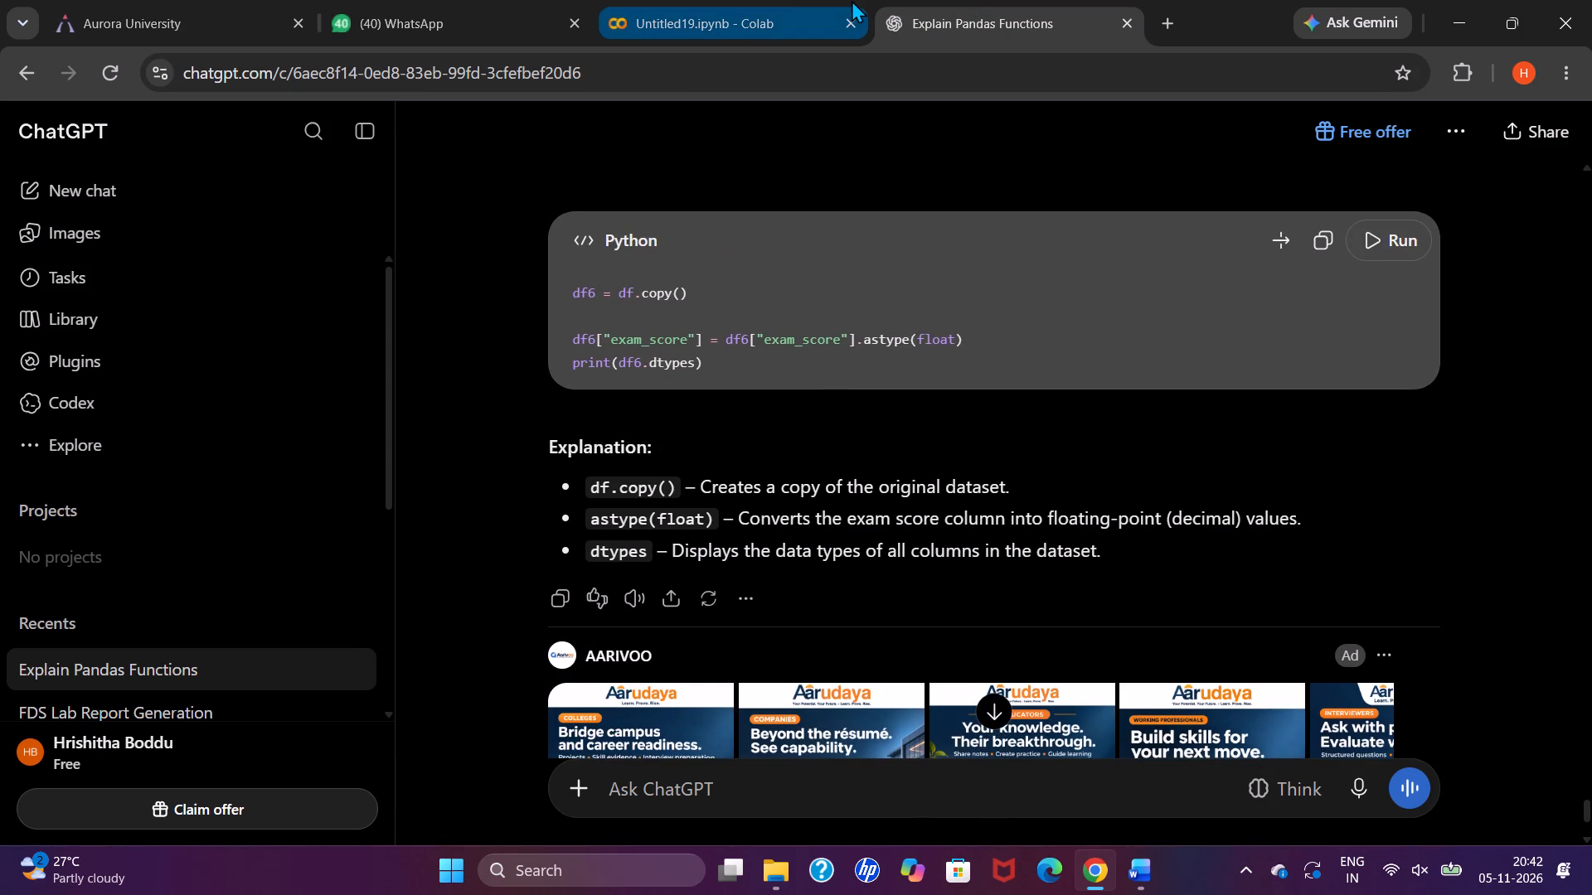
left_click(784, 0)
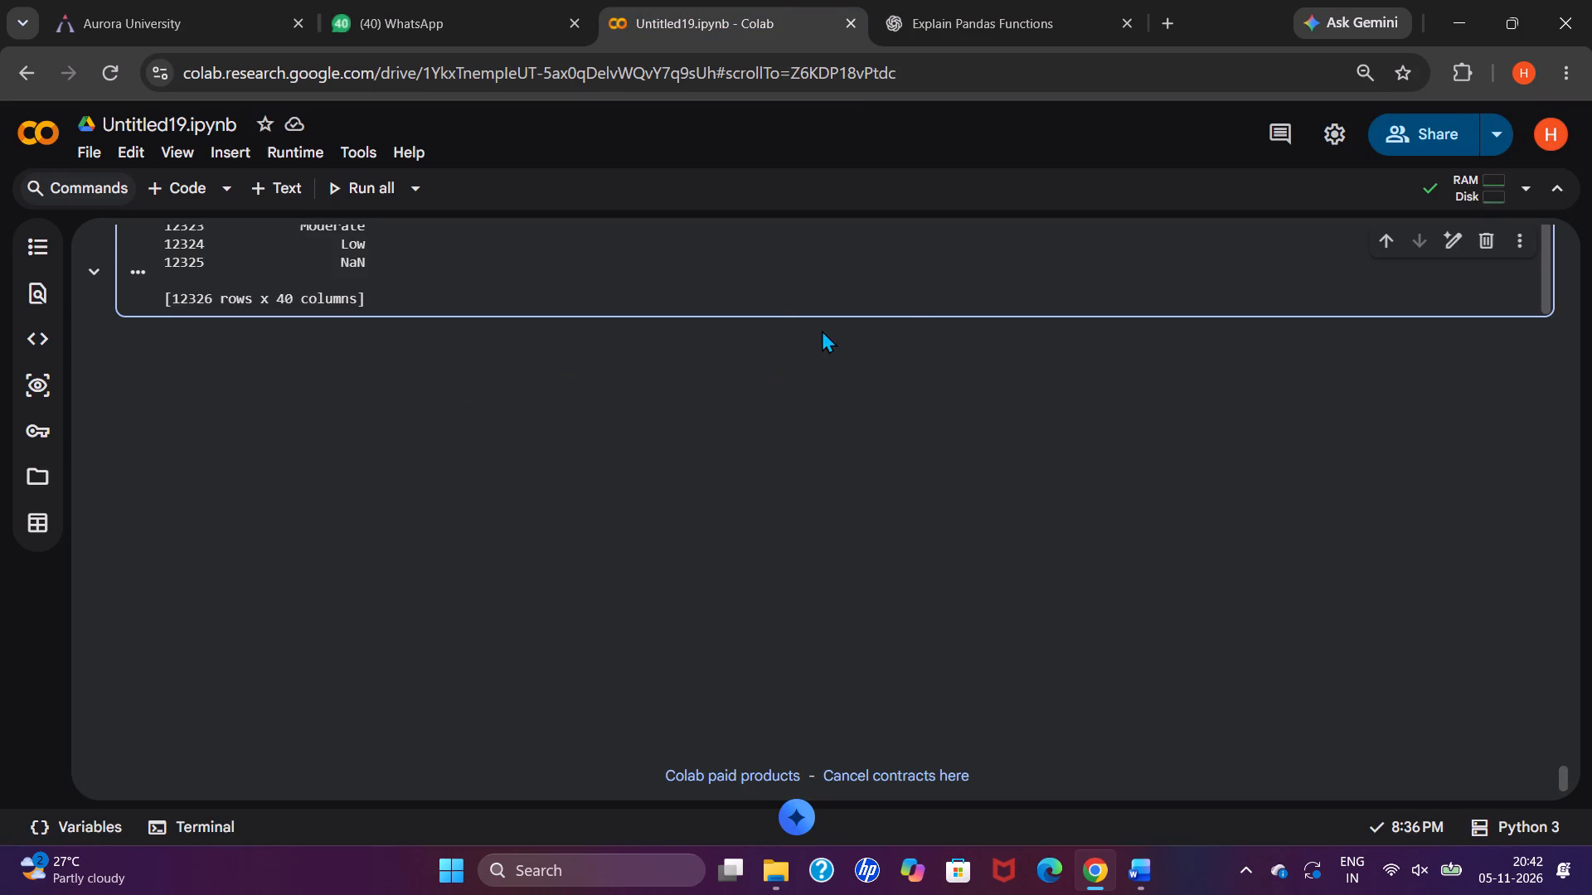
left_click(828, 317)
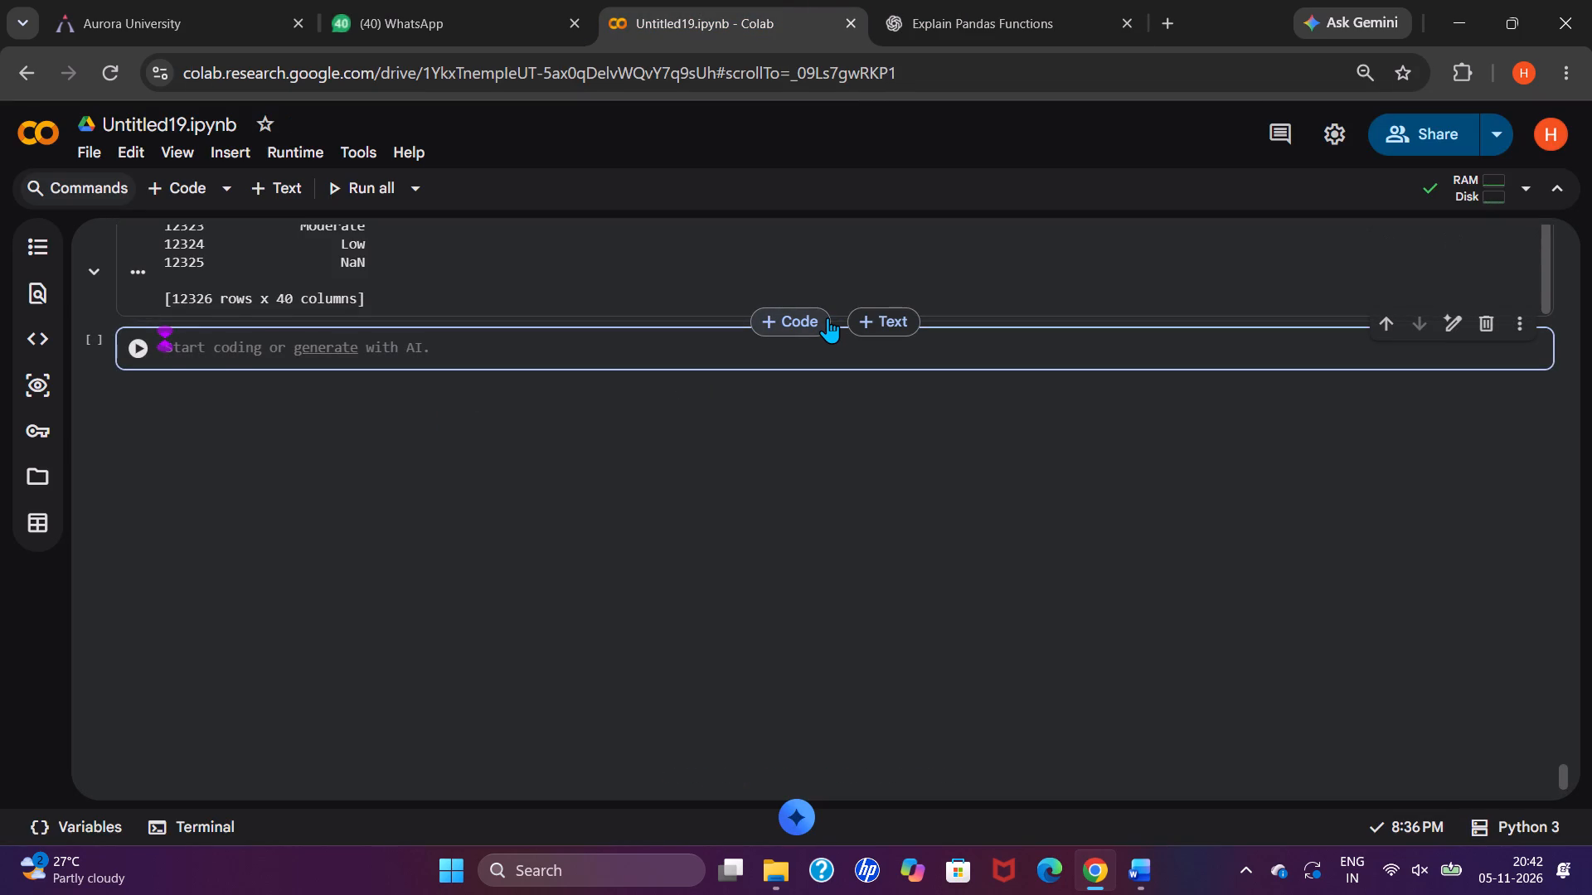
key("ctrl+v")
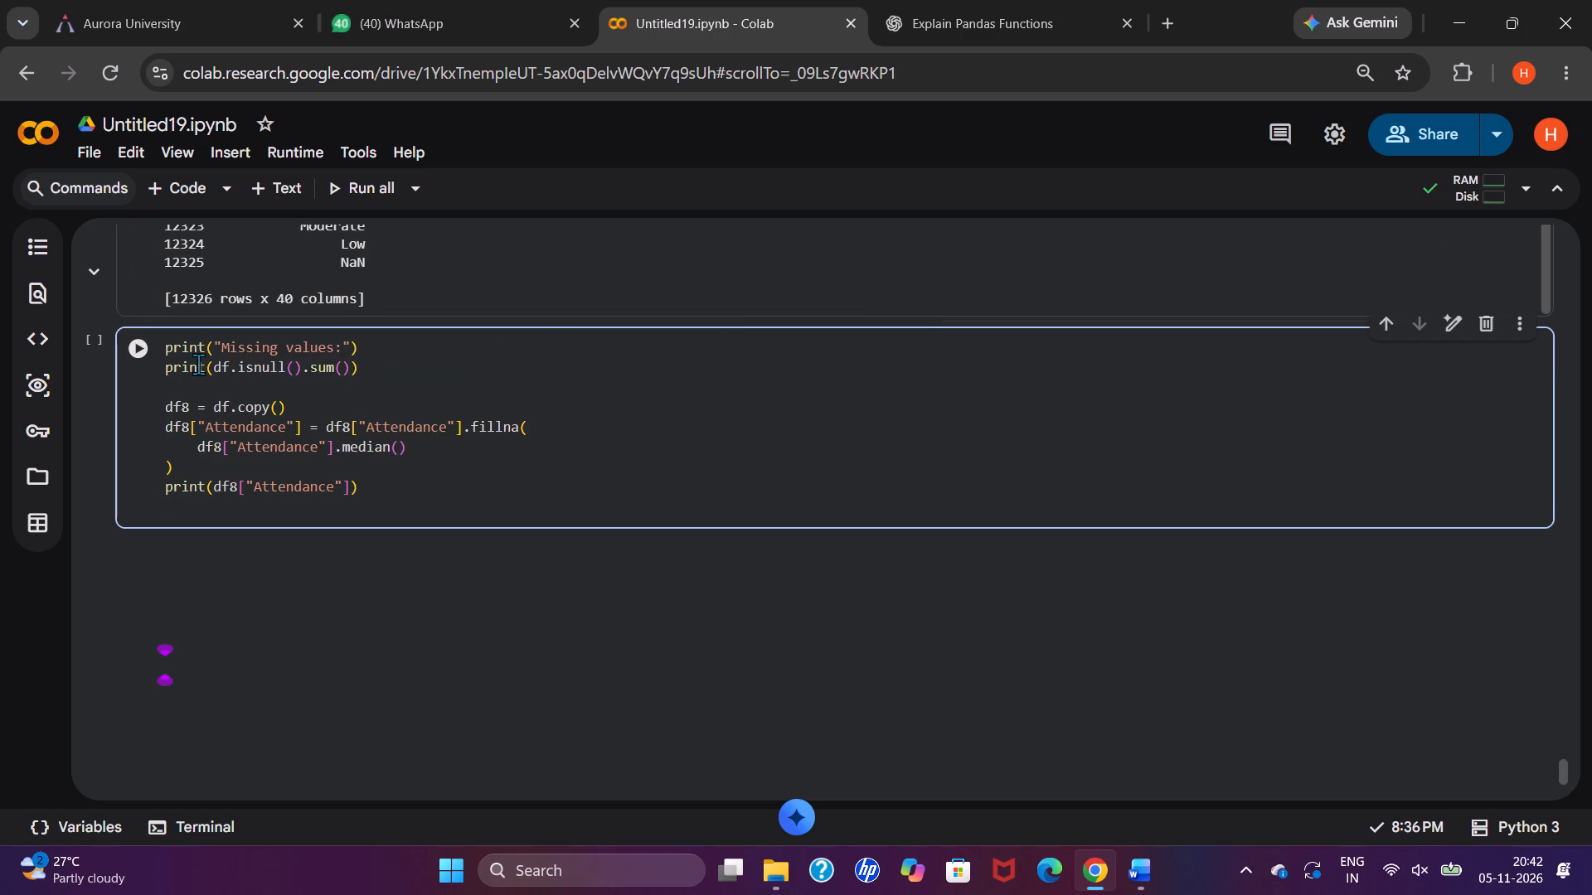
left_click(134, 336)
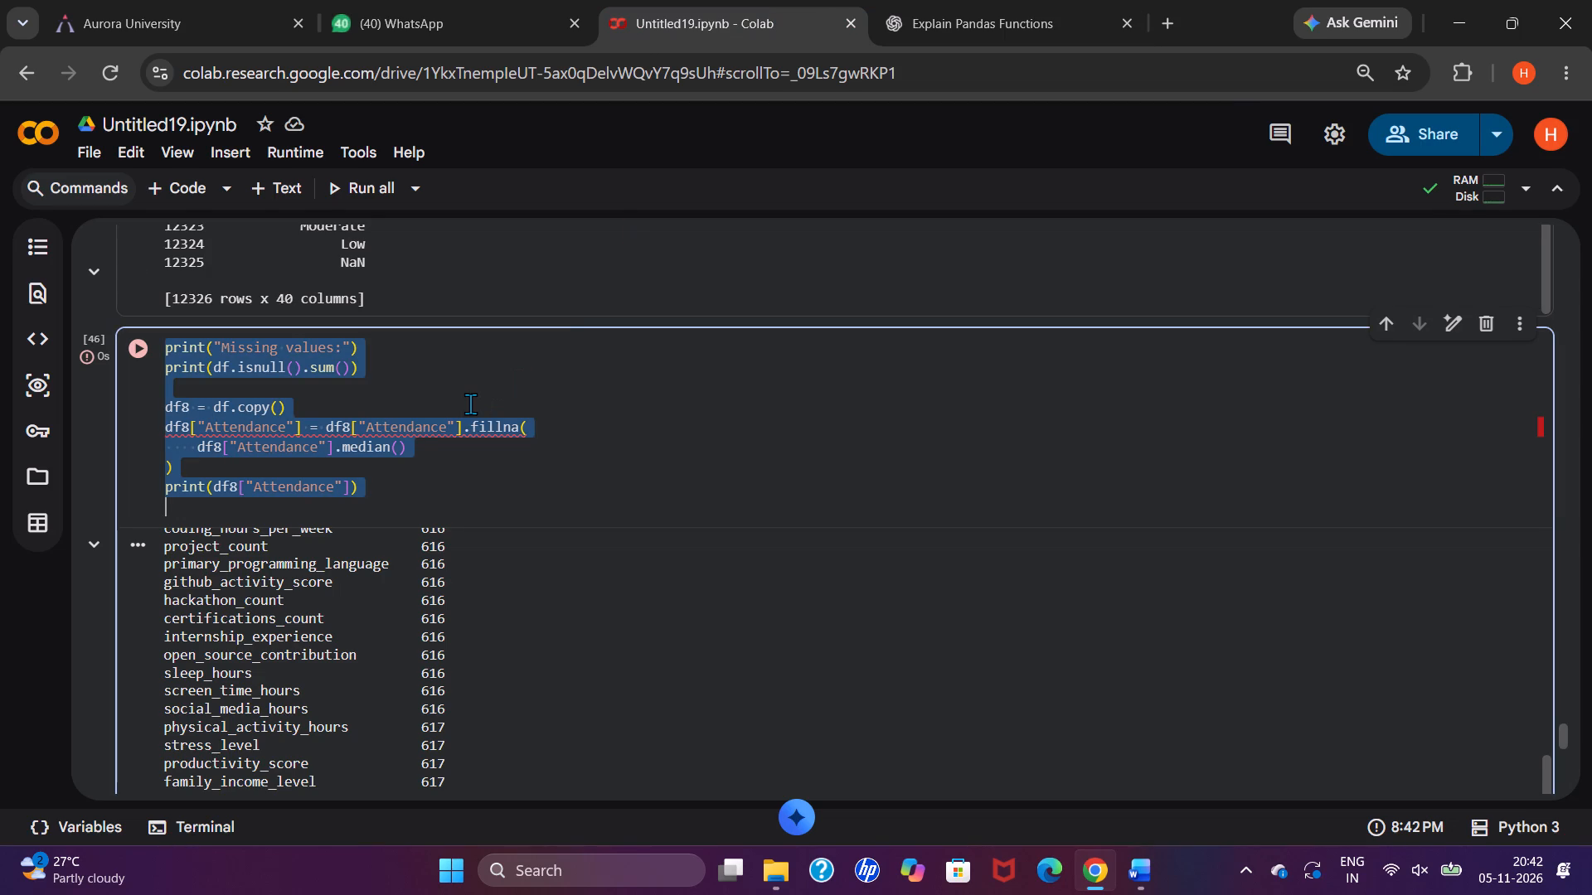
key("BackSpace")
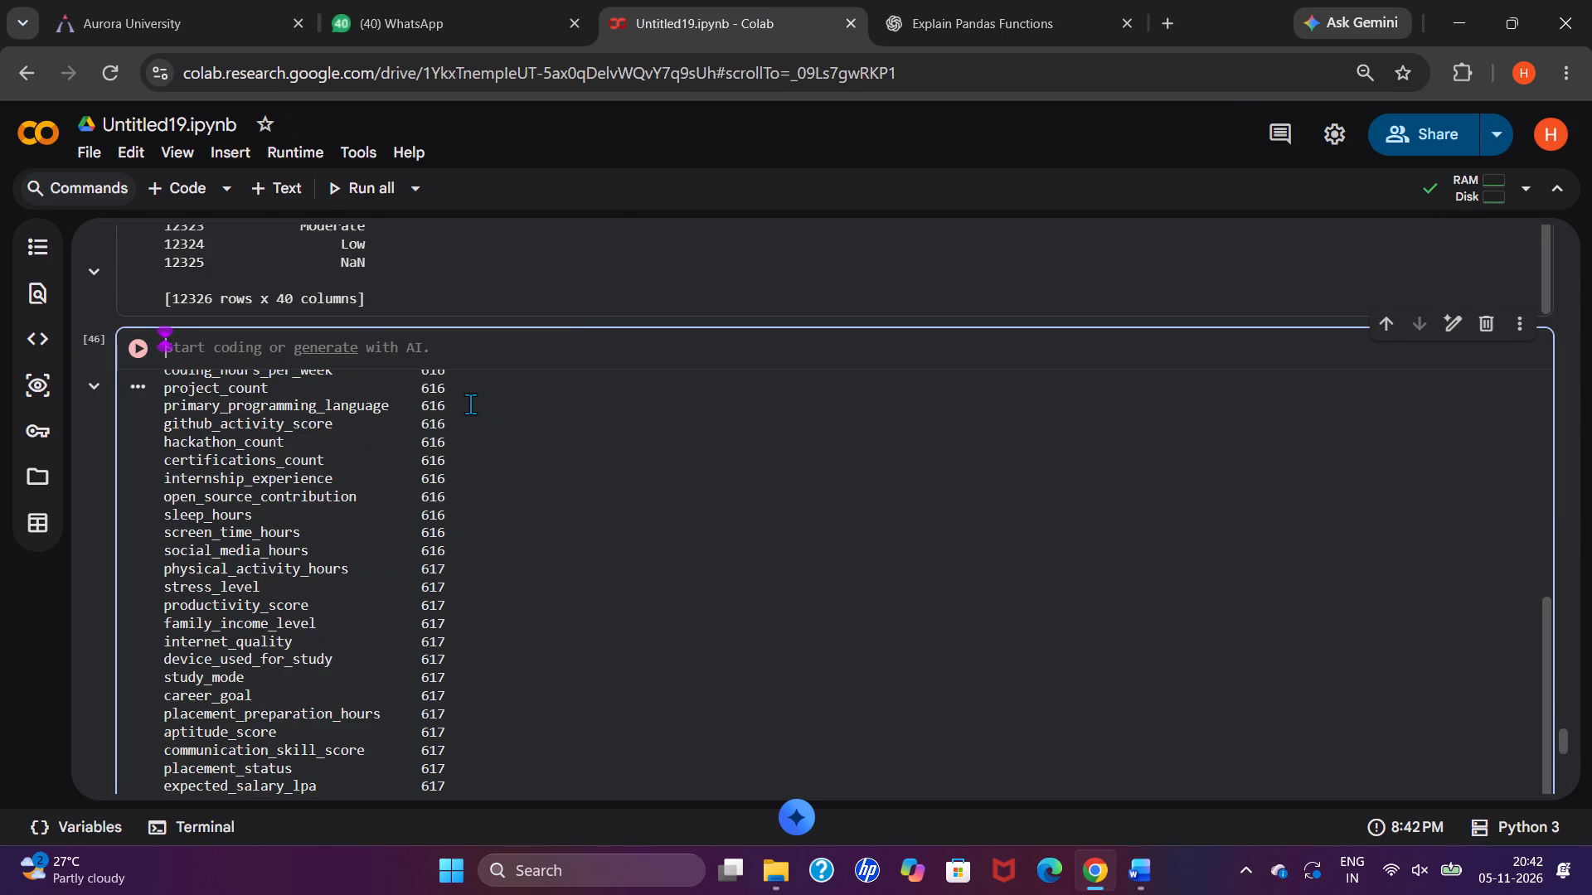
key("ctrl+v")
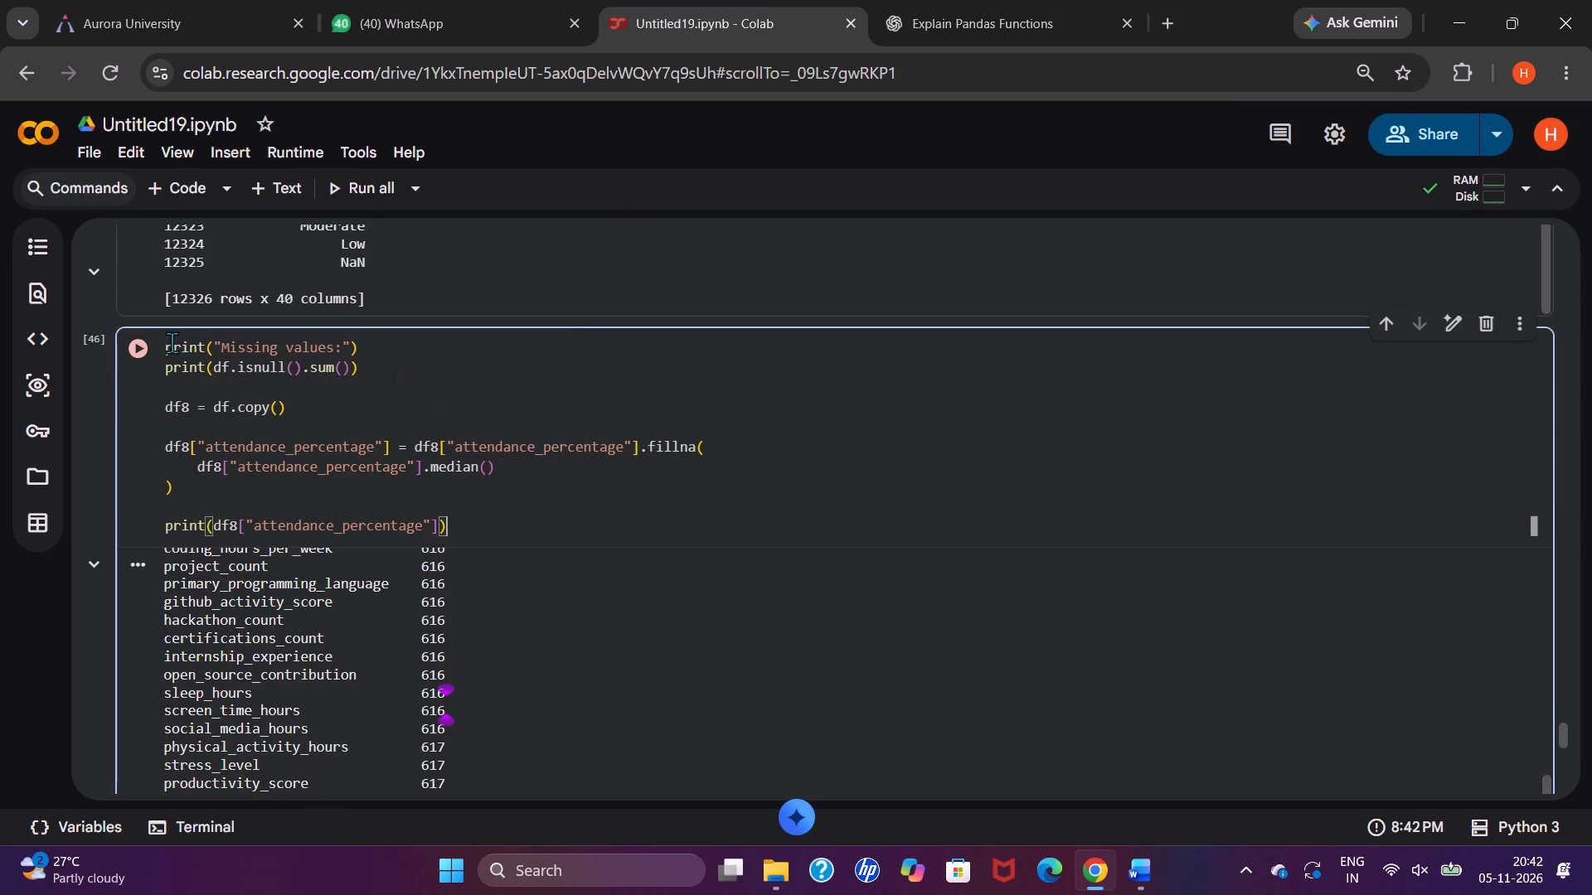
left_click(142, 347)
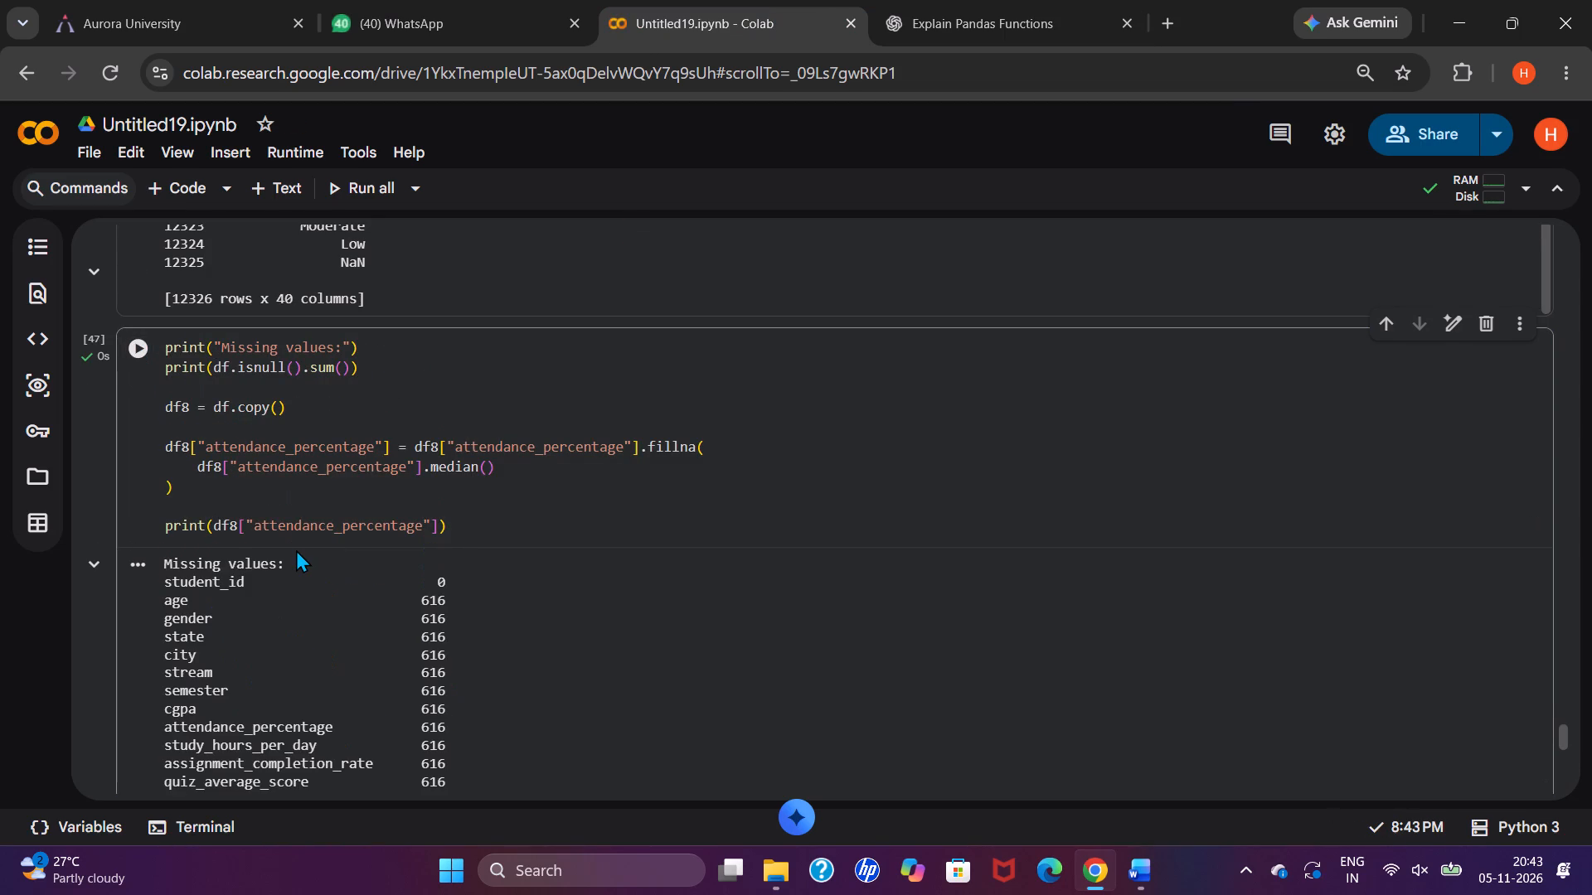
Capture a screenshot of the Colab notebook showing the complete df8 code and the start of its missing-values output.
scroll(296, 549, "down", 2)
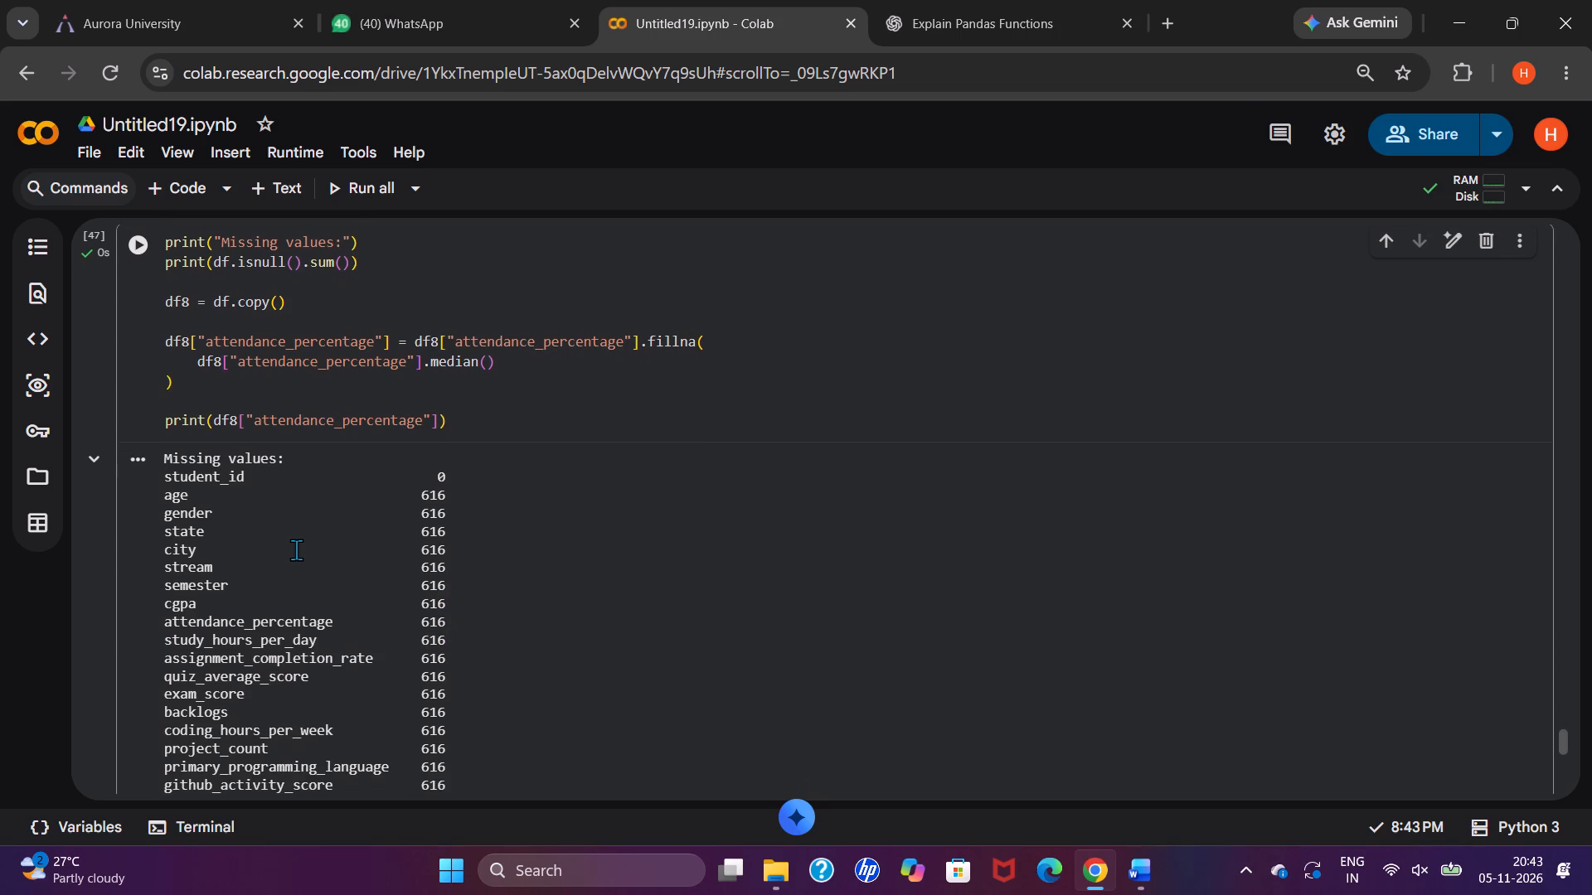
scroll(296, 549, "down", 1)
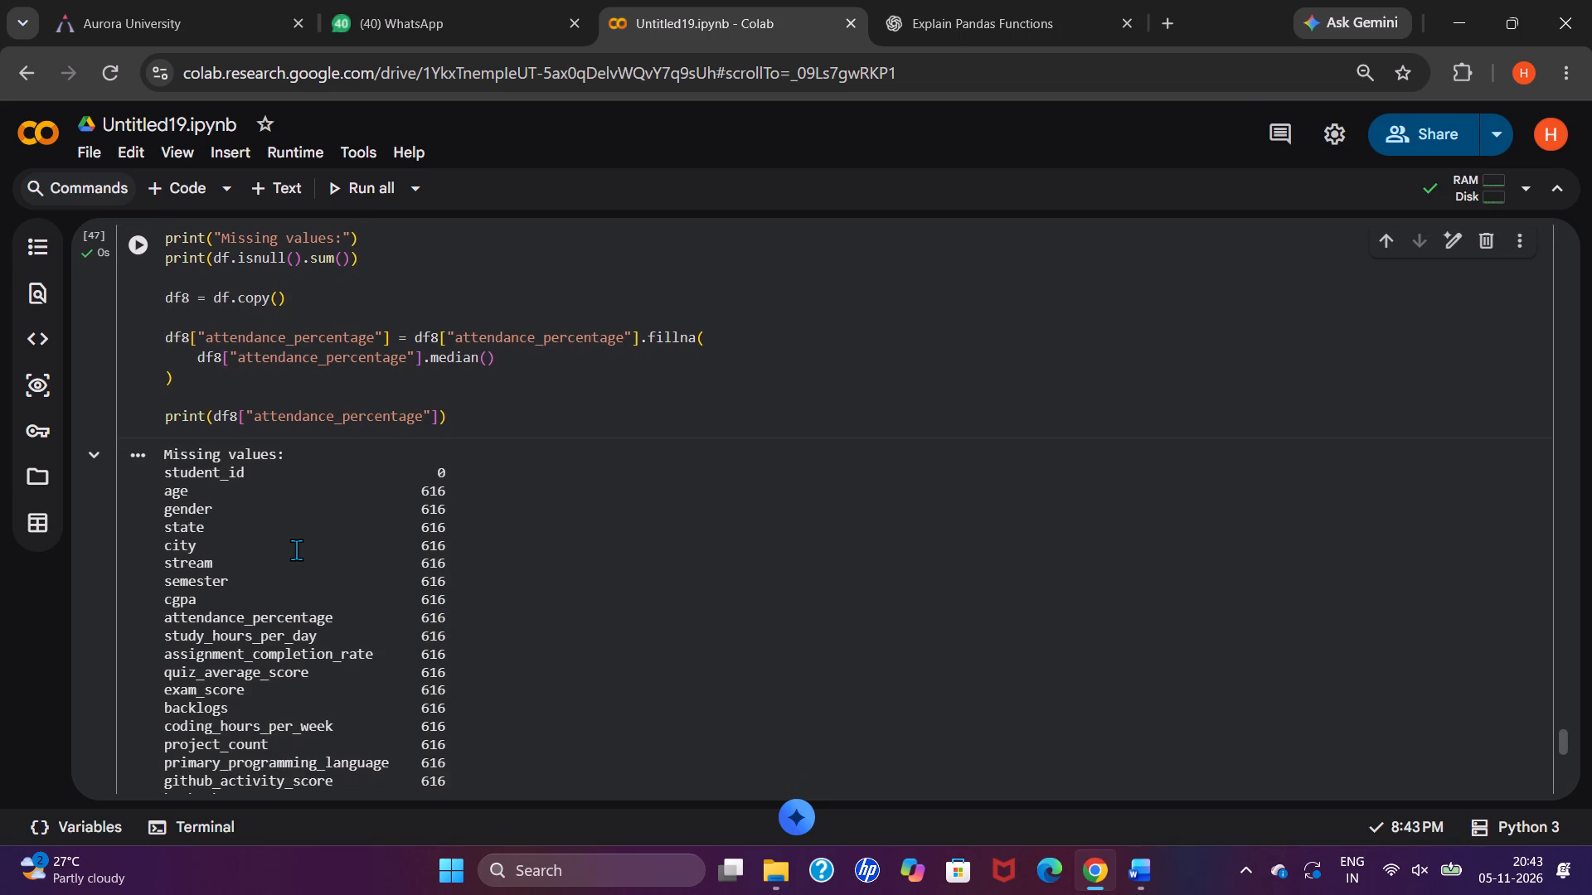
key("ctrl+Print")
In the Word report, replace the output screenshot placeholder box under Code 8 with the captured Colab screenshot.
left_click(1141, 858)
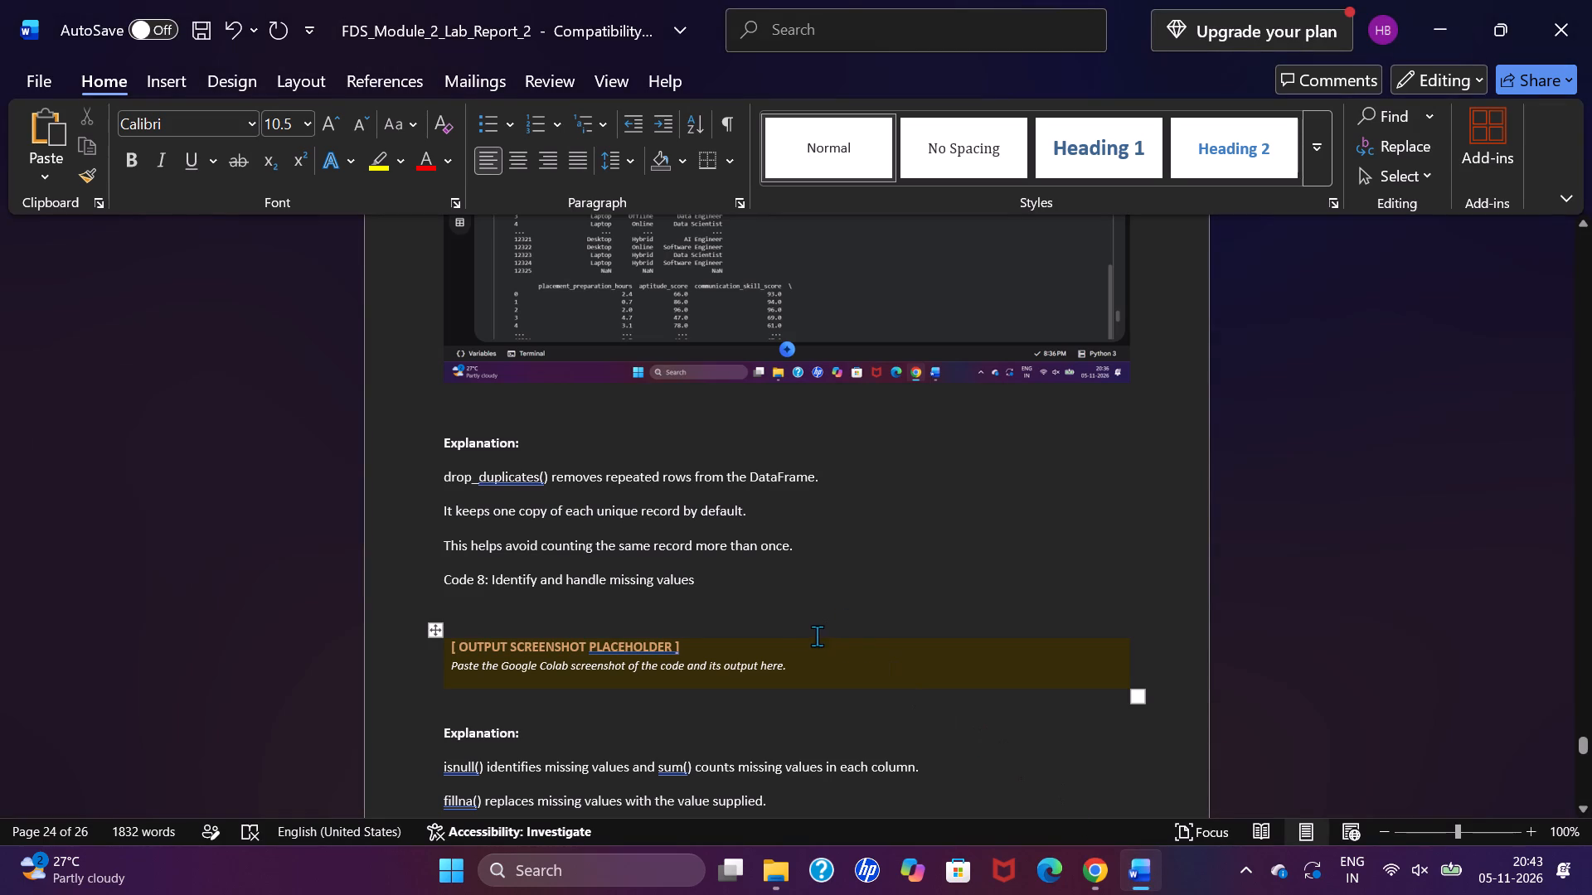
left_click_drag(798, 652, 720, 641)
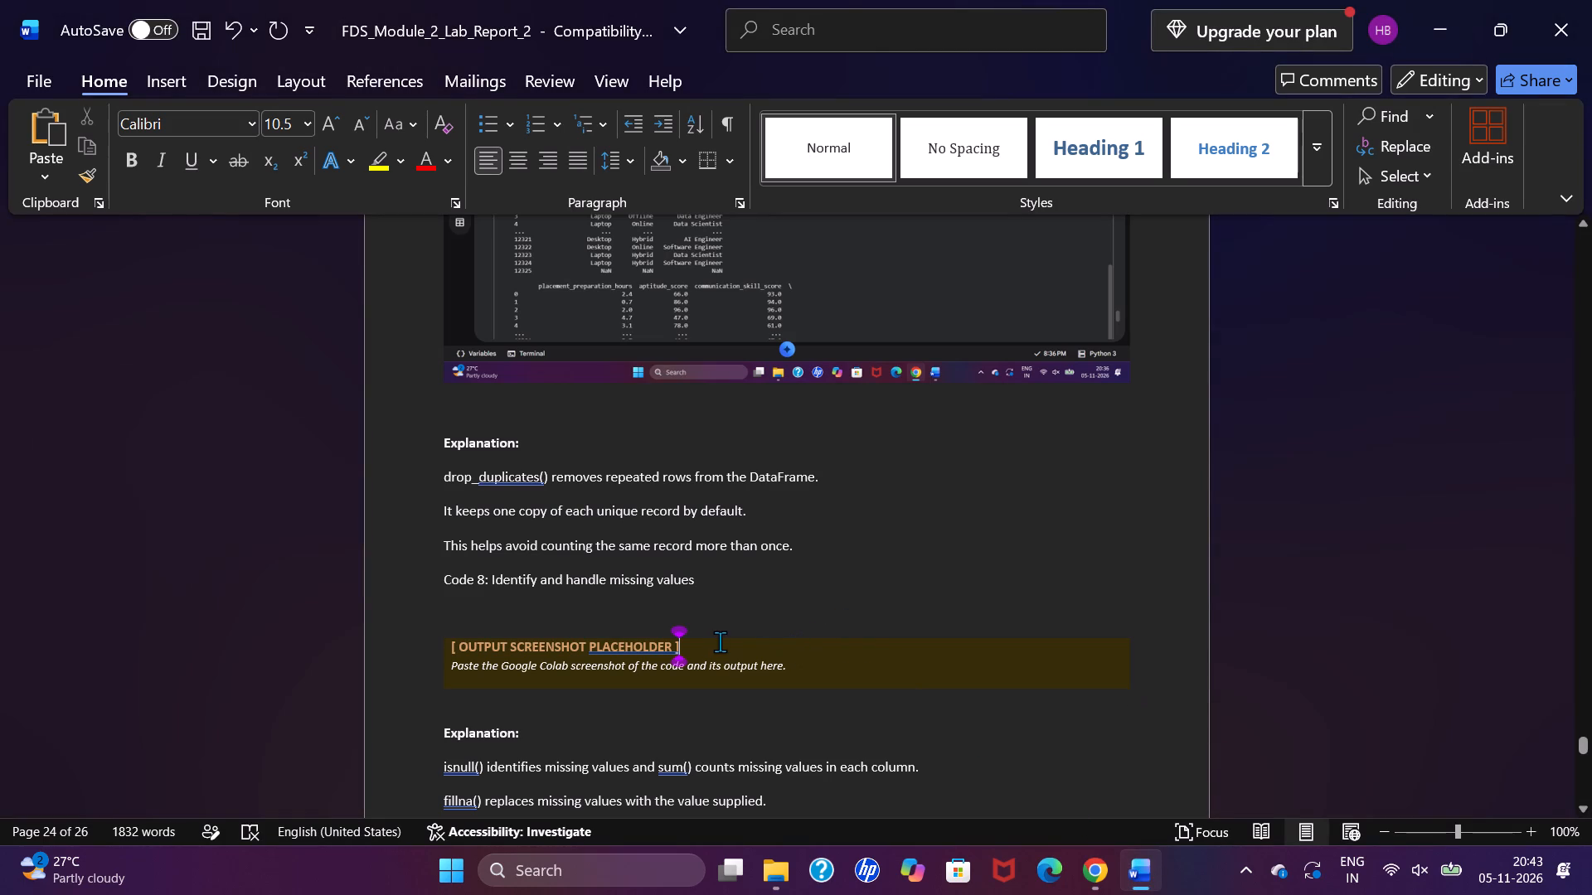
left_click_drag(720, 641, 717, 640)
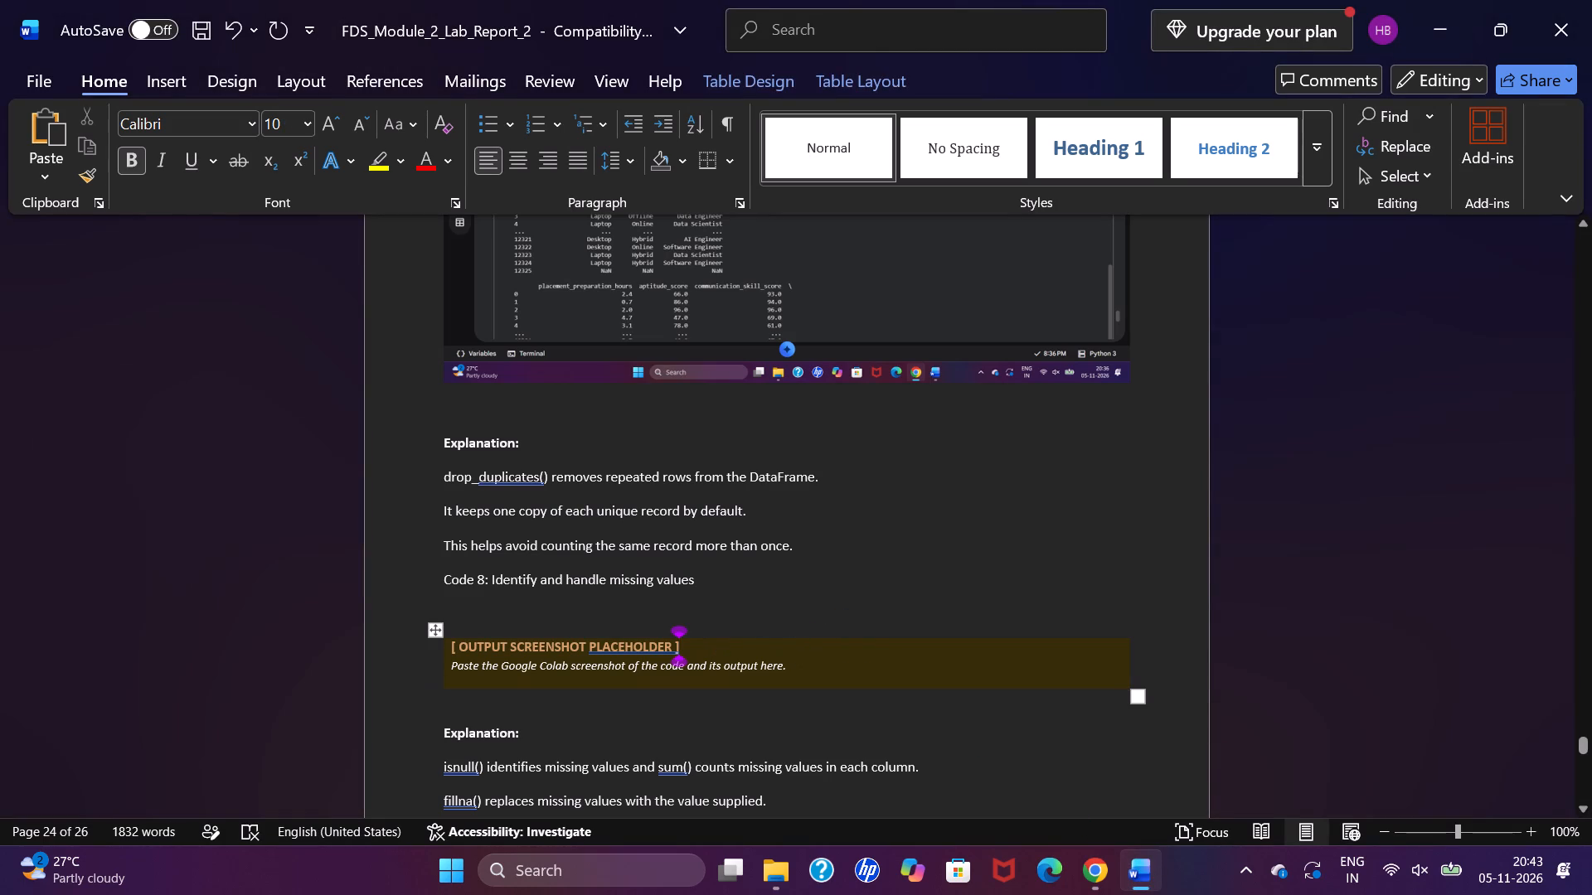
left_click(434, 631)
key("BackSpace")
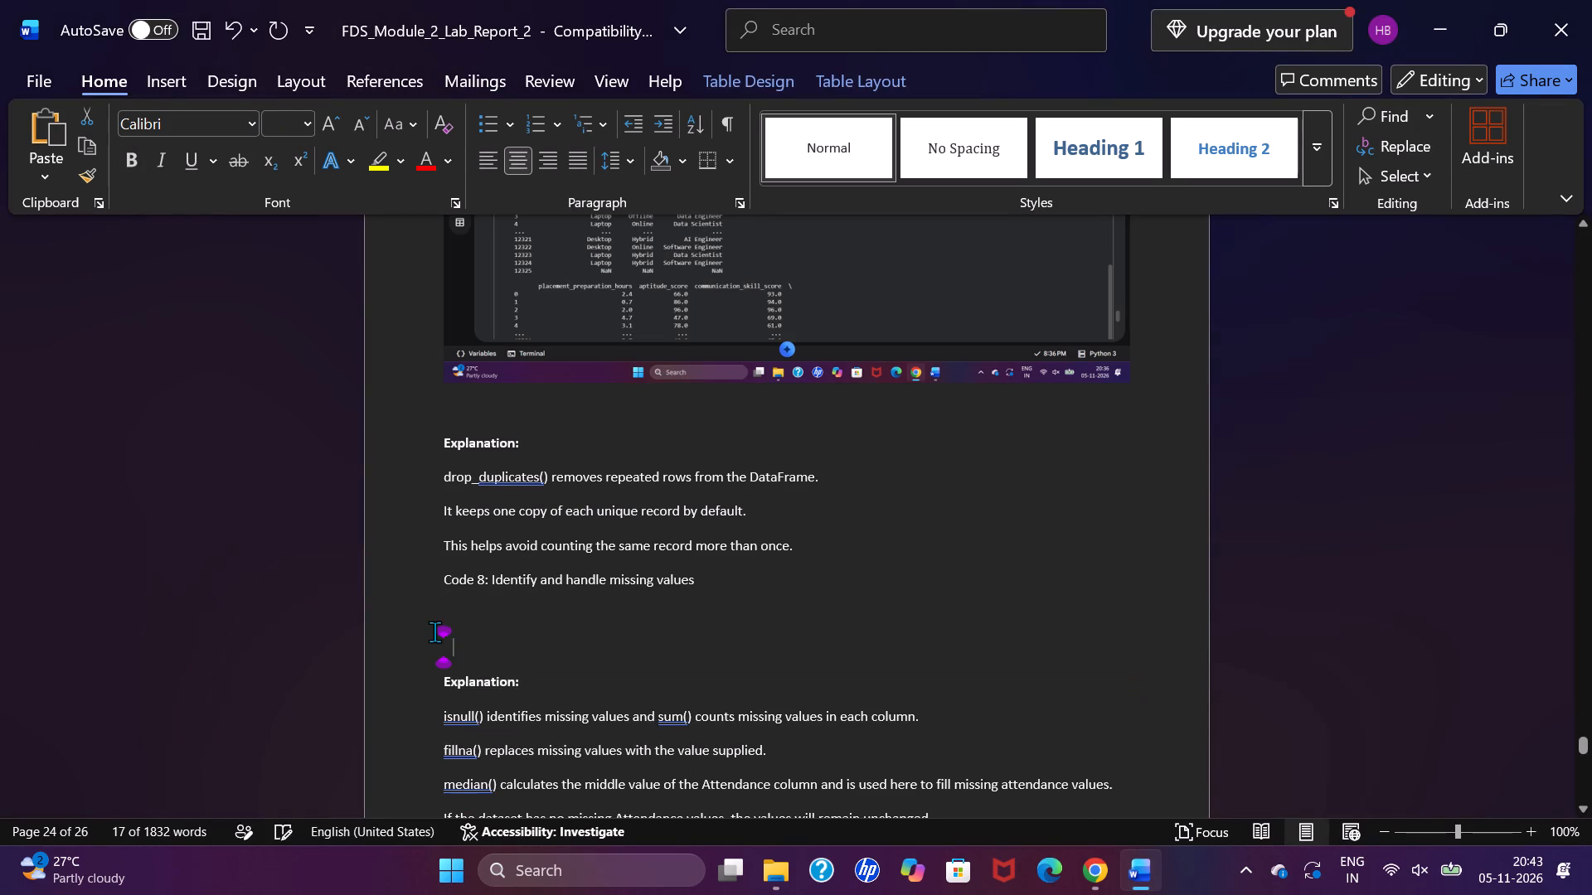
key("ctrl+v")
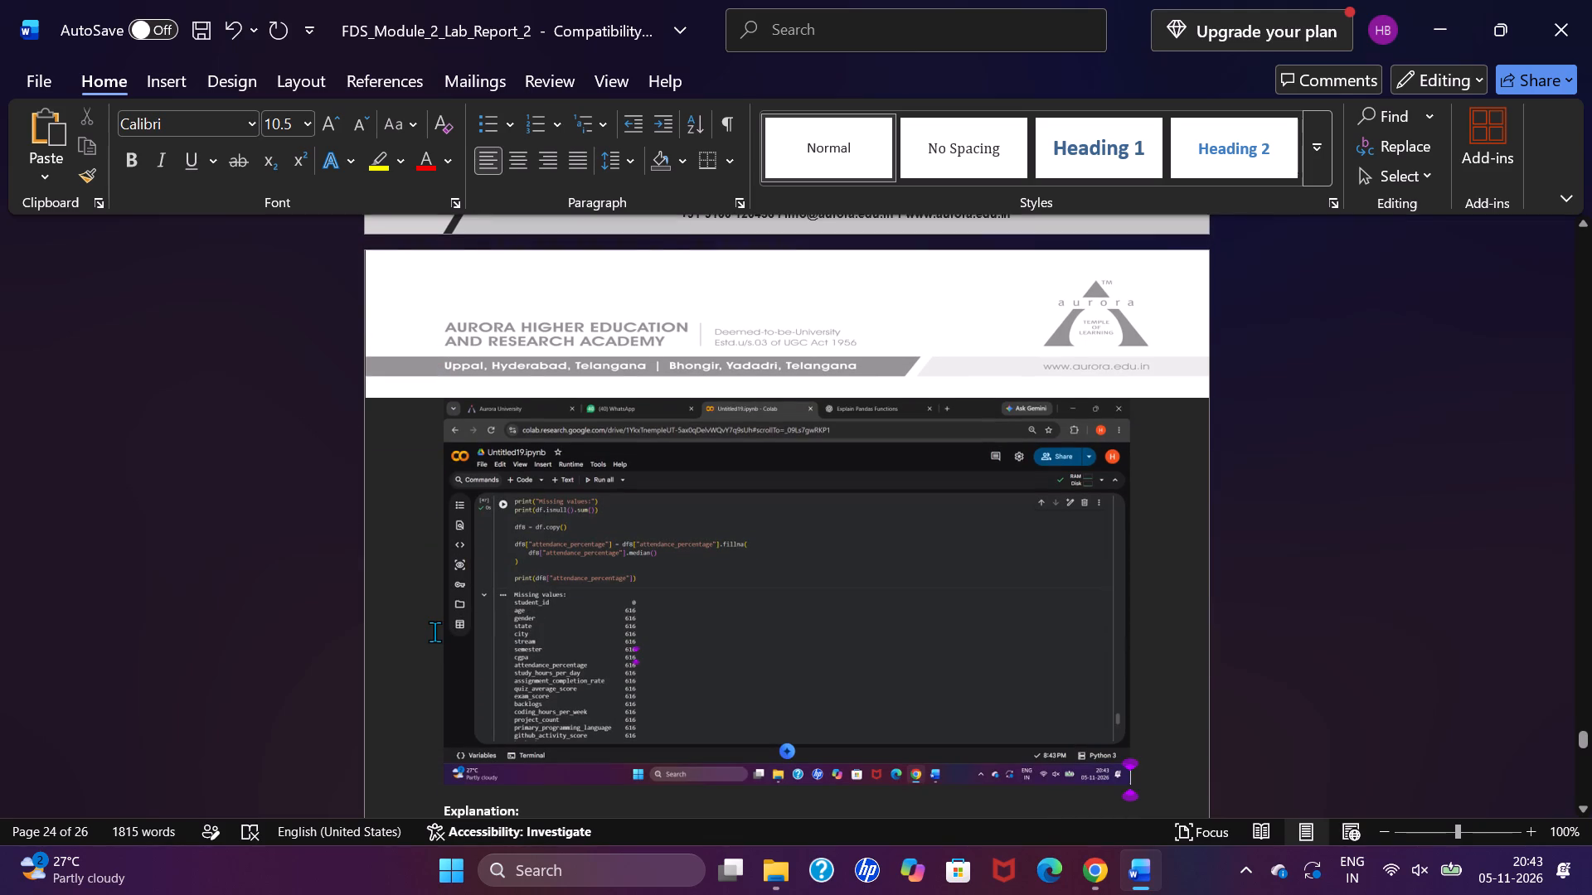
Copy the whole df8 cell code from Colab and paste it in Word under the line "Code 8: Identify and handle missing values".
left_click(1080, 854)
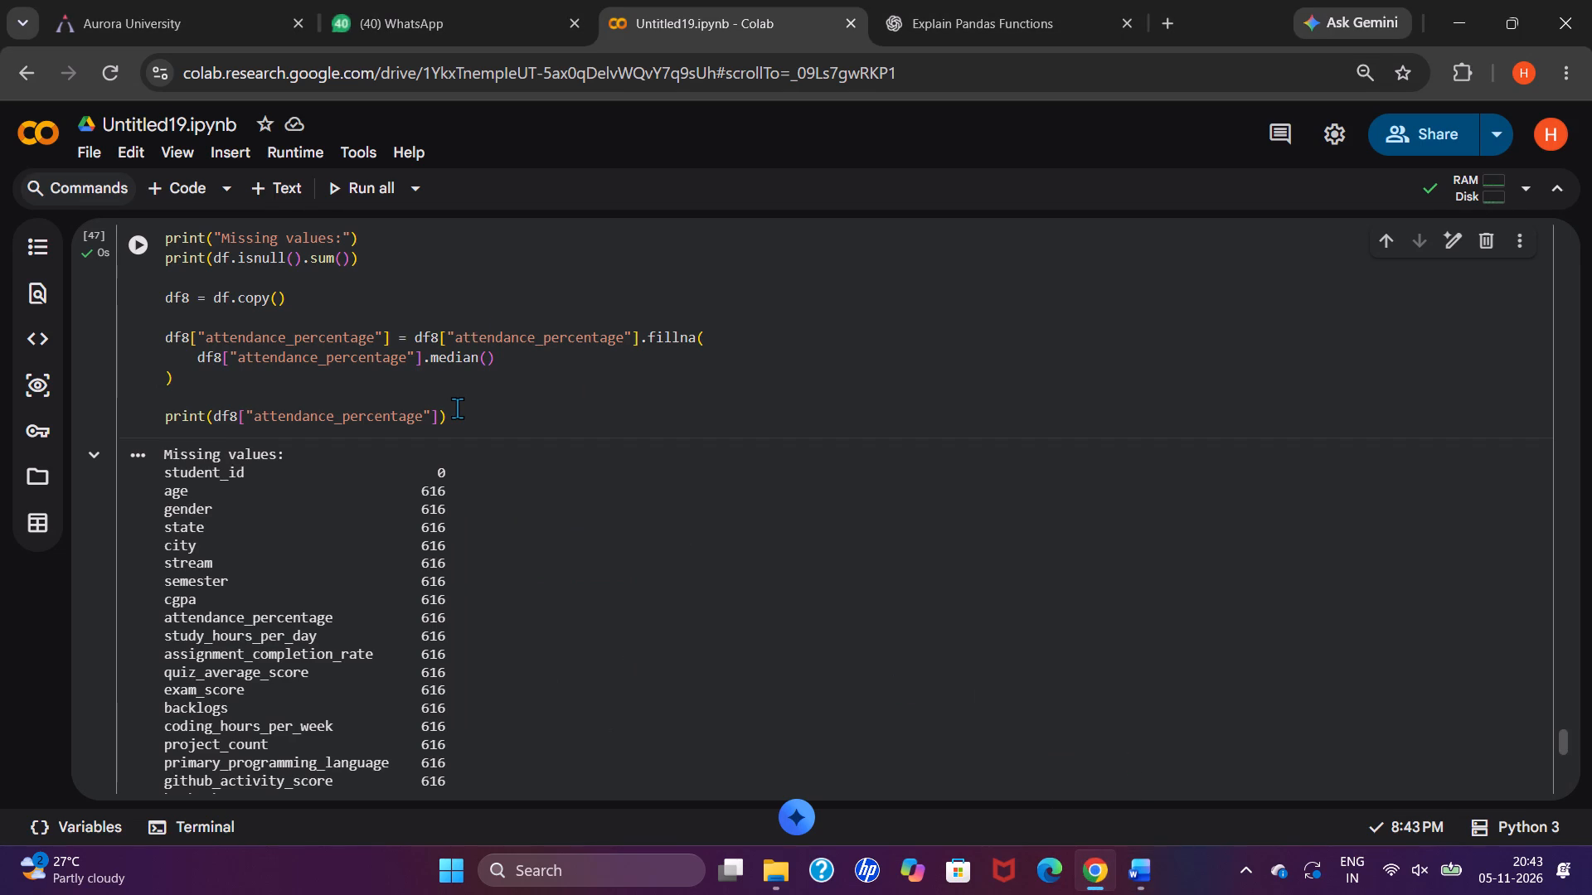
left_click(457, 408)
key("ctrl+a")
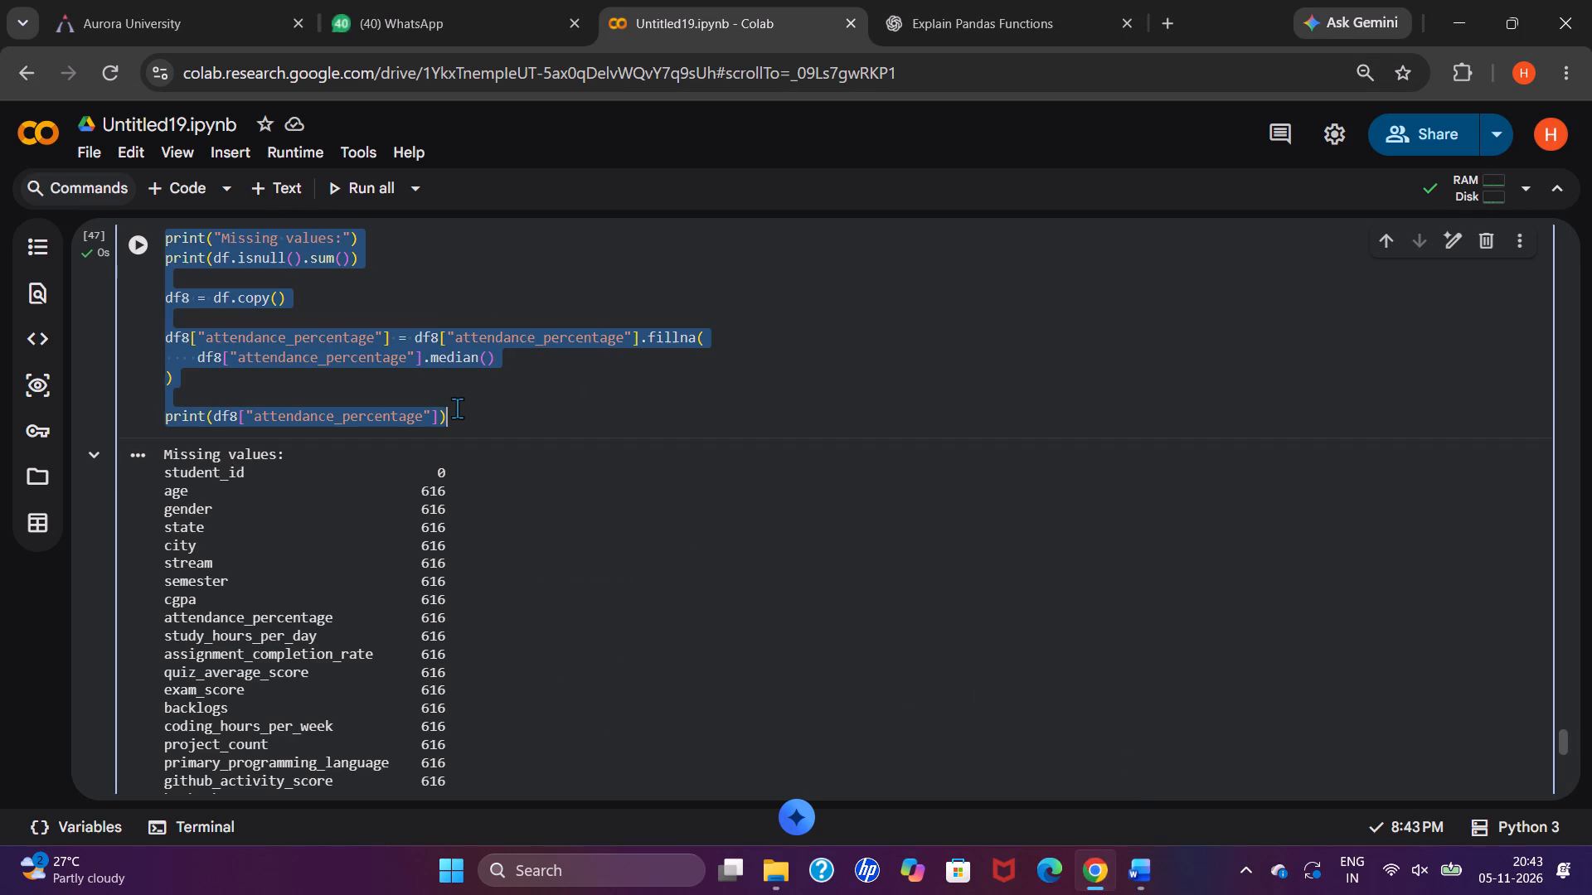
key("ctrl+c")
left_click(1118, 862)
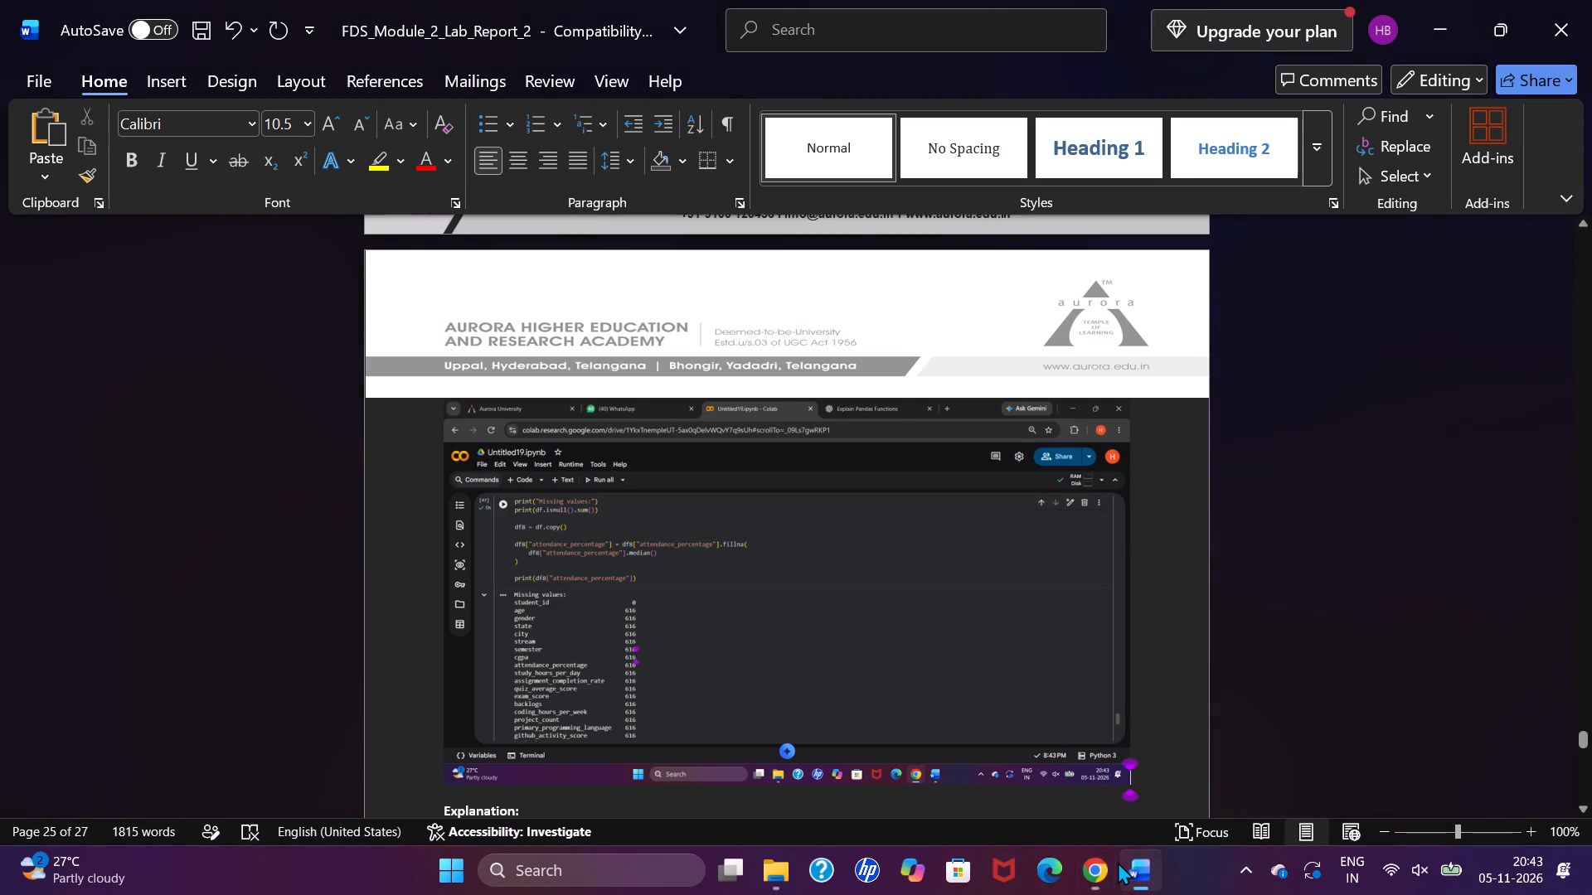
scroll(771, 566, "up", 3)
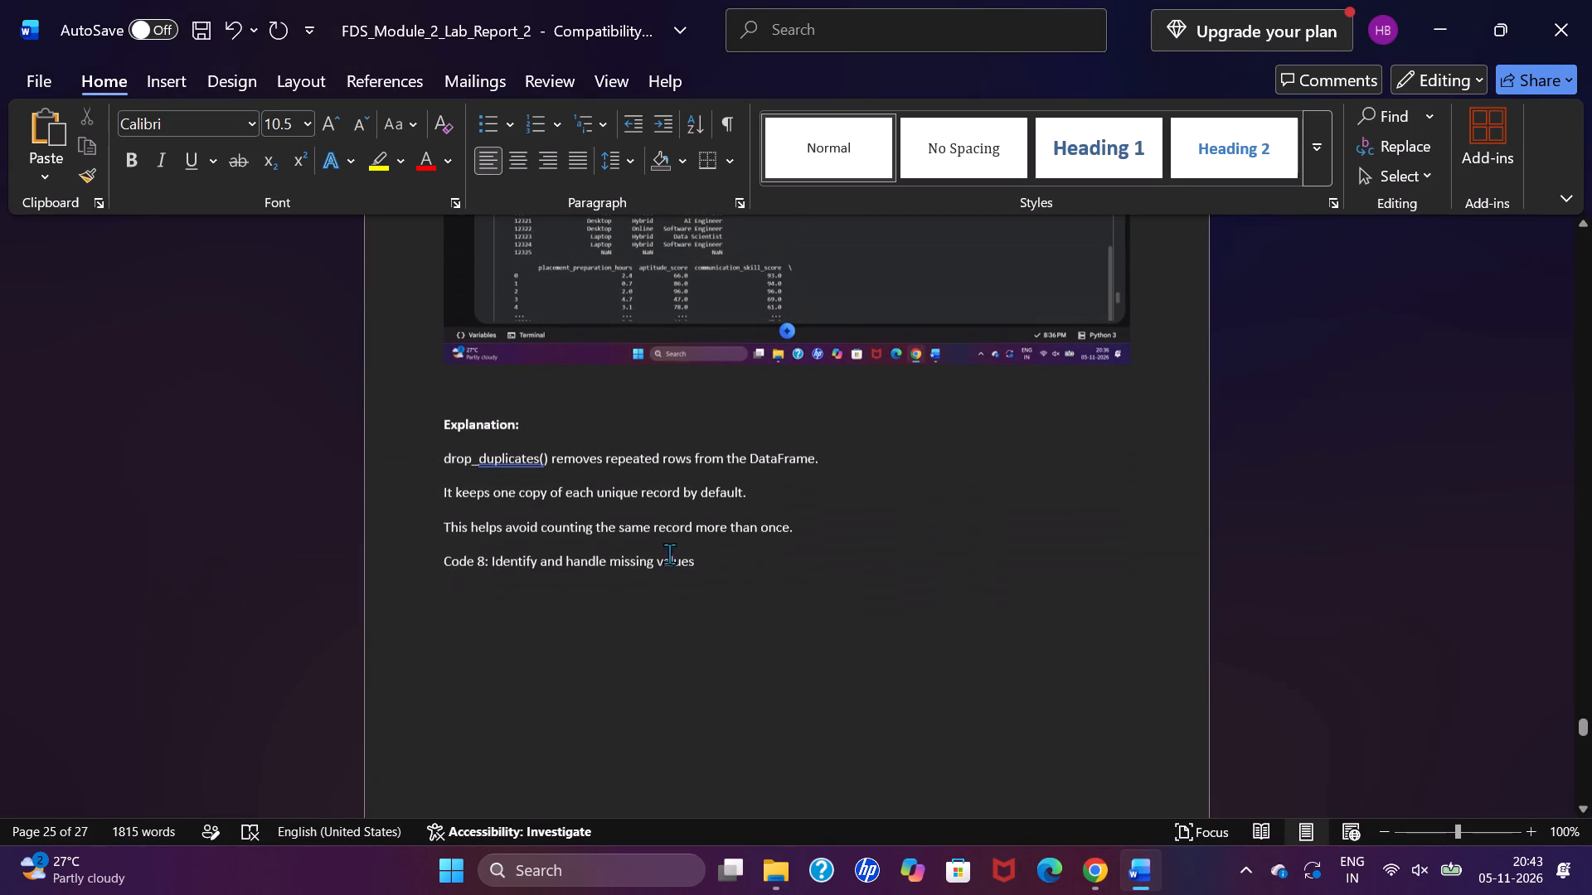
left_click(570, 593)
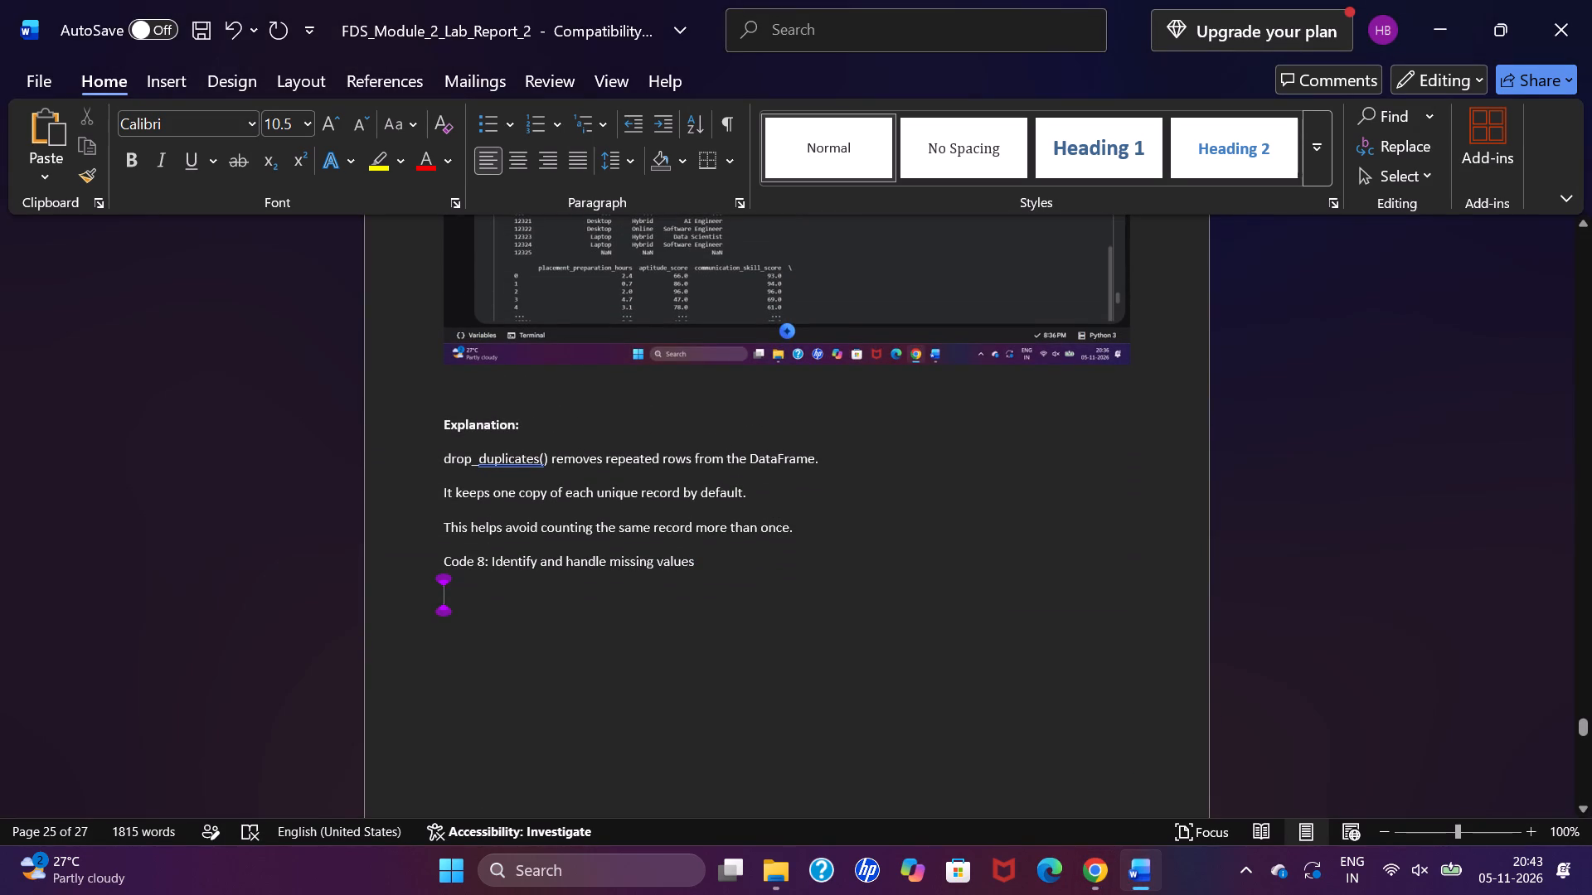
key("ctrl+v")
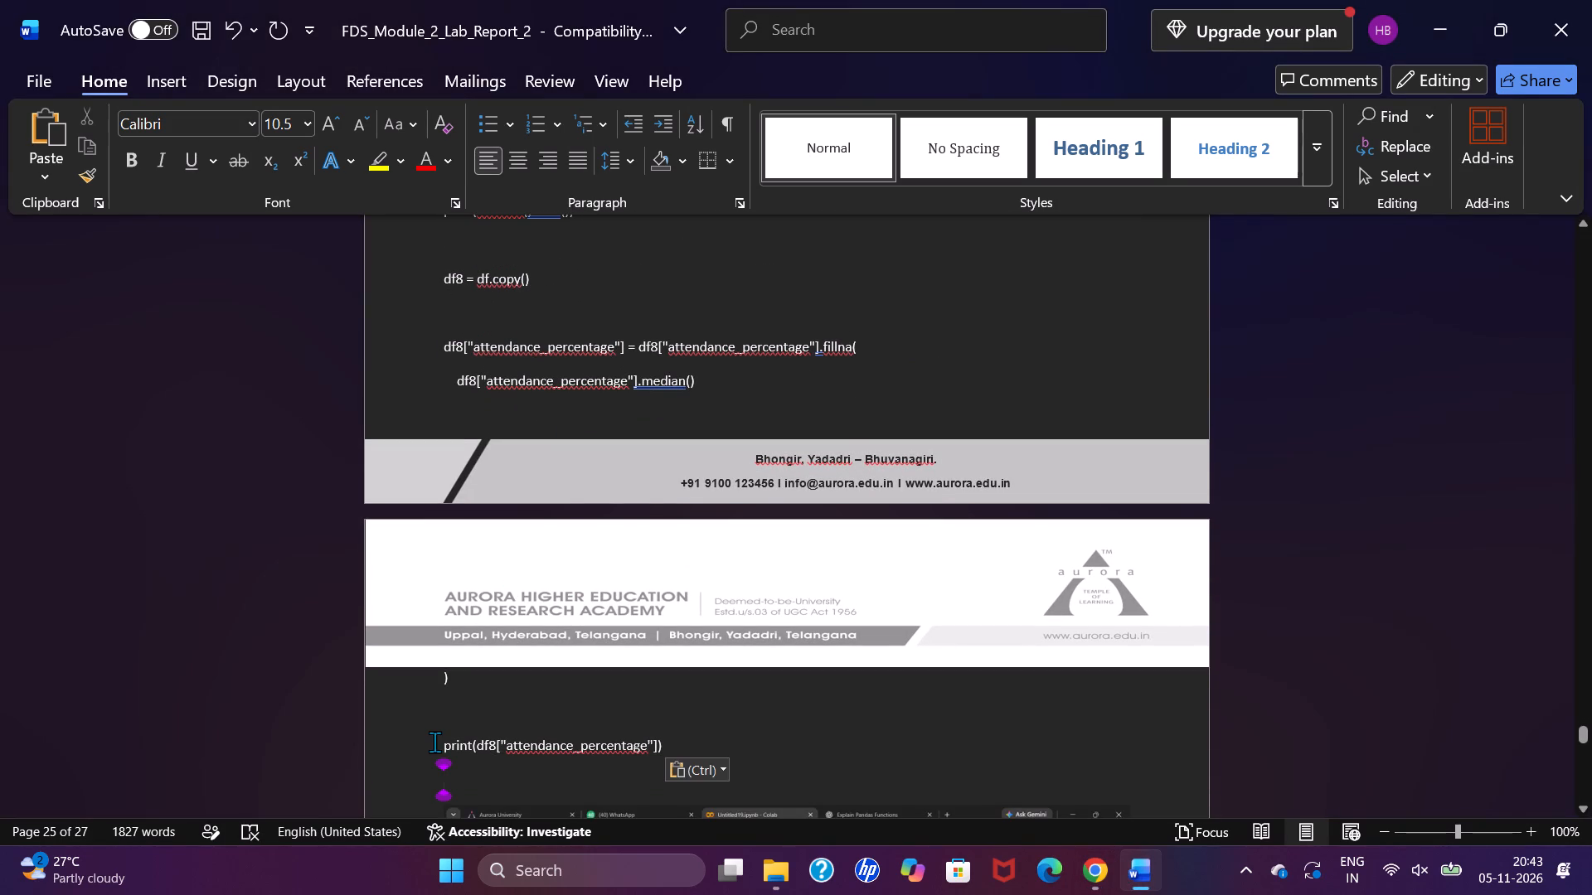
In the pasted code, move the closing parenthesis onto the median() line and keep the final print statement directly below it.
left_click(441, 740)
key("BackSpace")
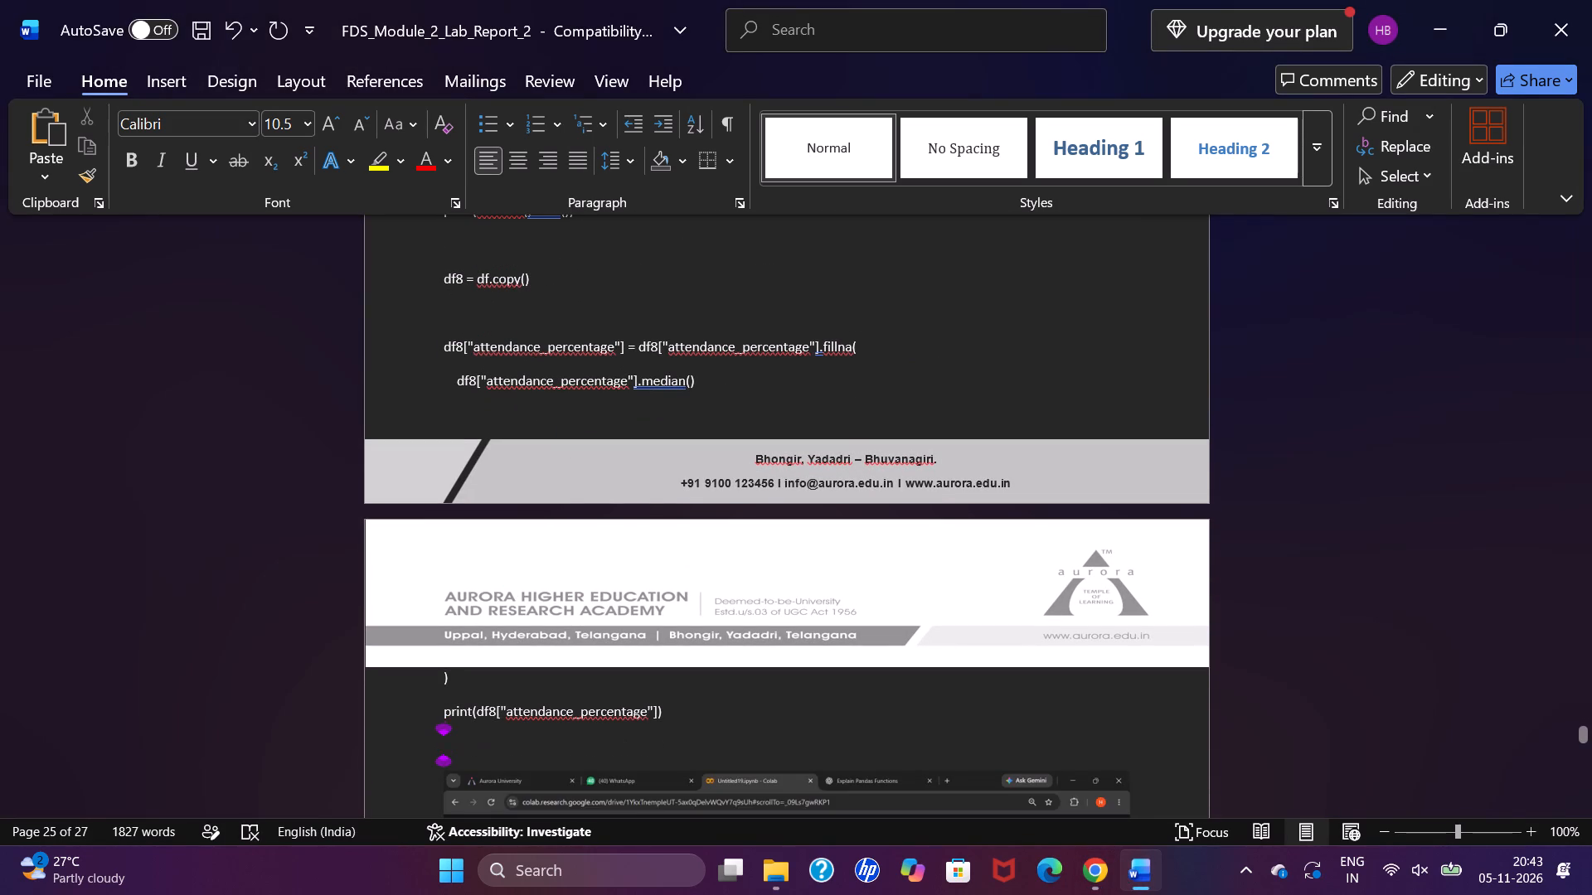
key("BackSpace")
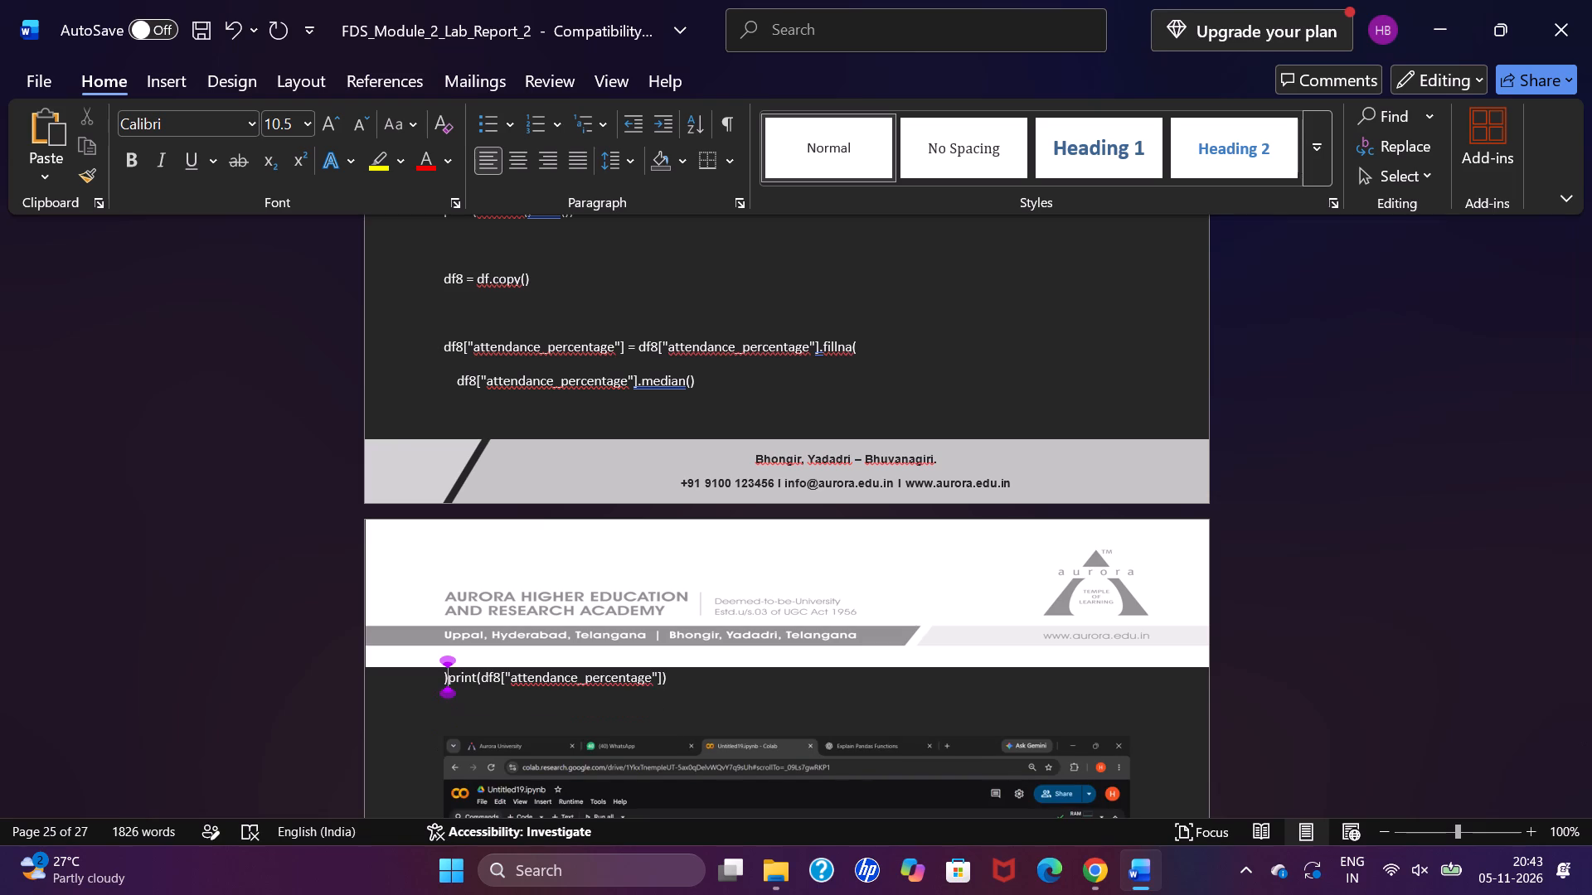
key("Left")
key("BackSpace")
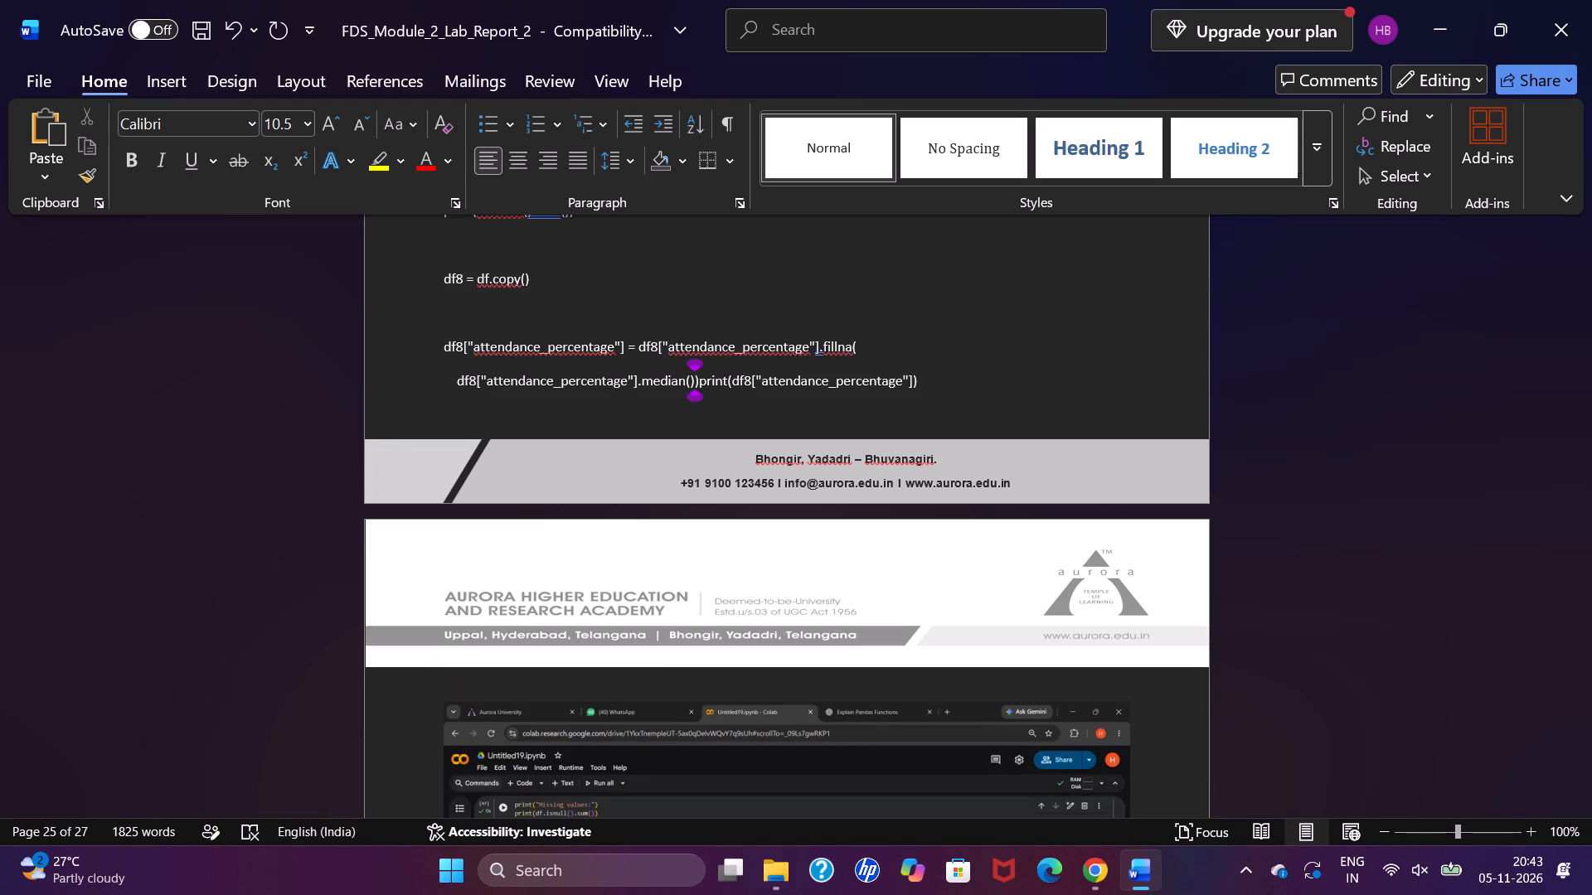
key("Right")
key("Return")
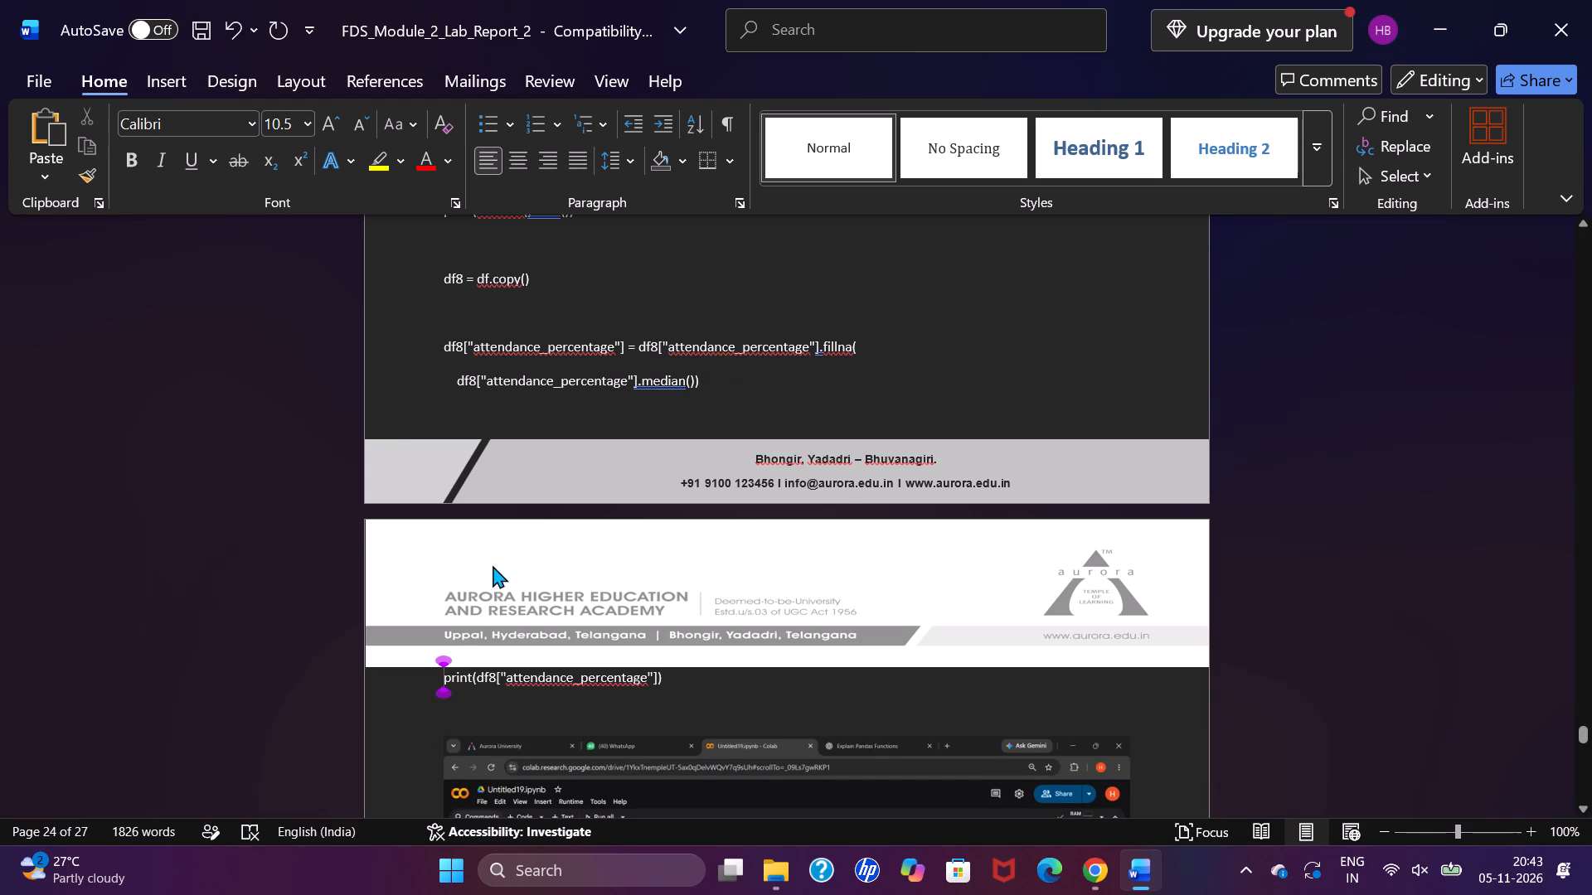
Remove the blank lines above the df8["attendance_percentage"] assignment and above df8 = df.copy() in the Code 8 listing.
left_click(448, 347)
key("Left")
key("BackSpace")
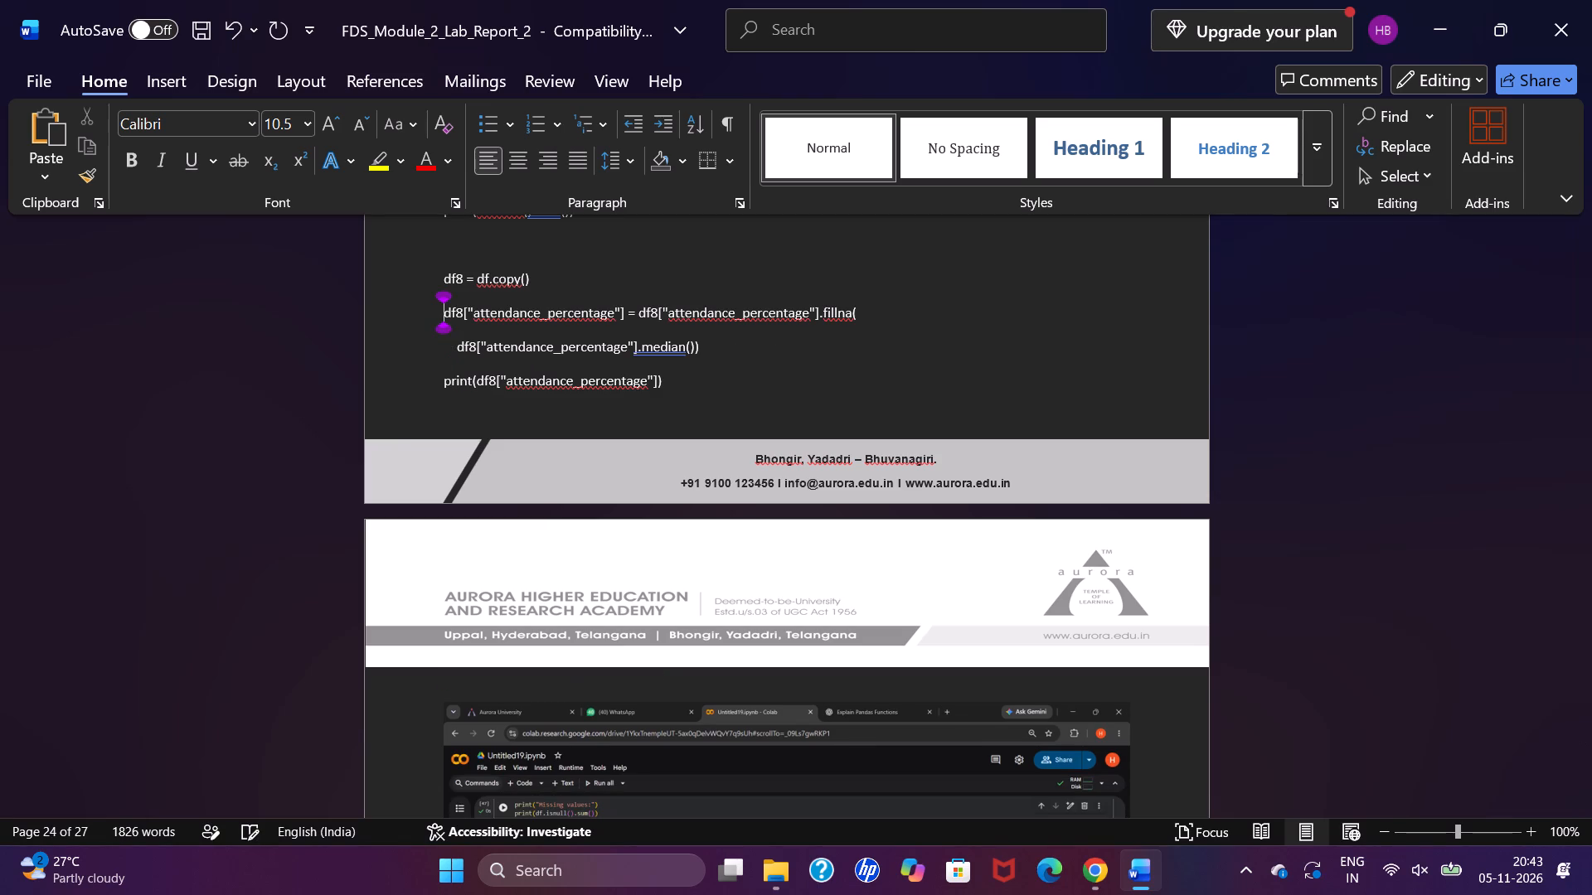
scroll(448, 347, "up", 1)
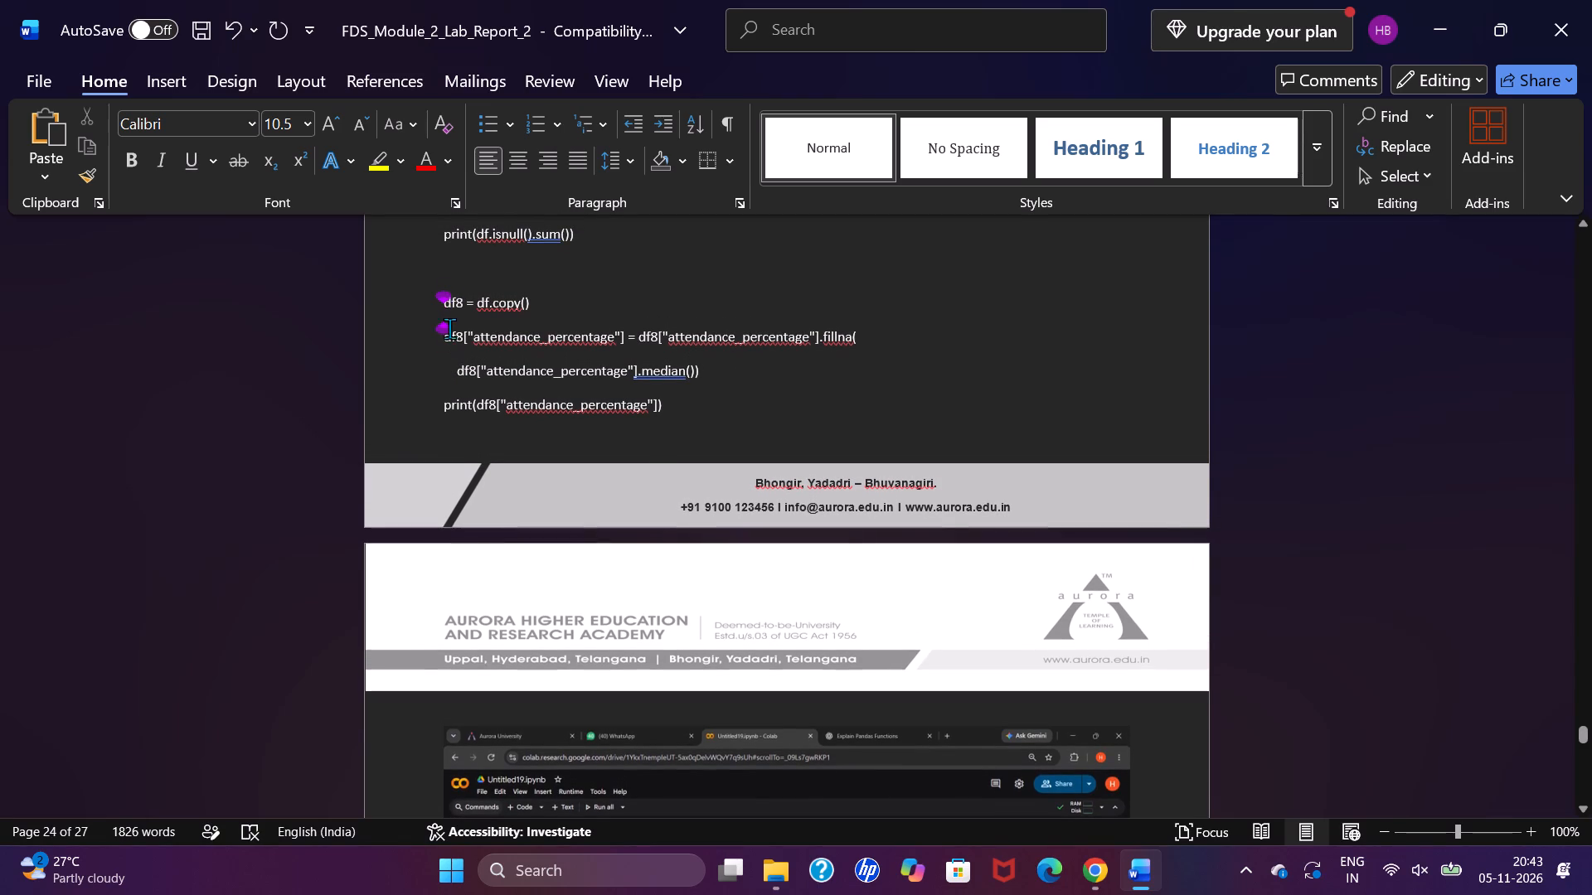
left_click(473, 263)
scroll(473, 263, "up", 1)
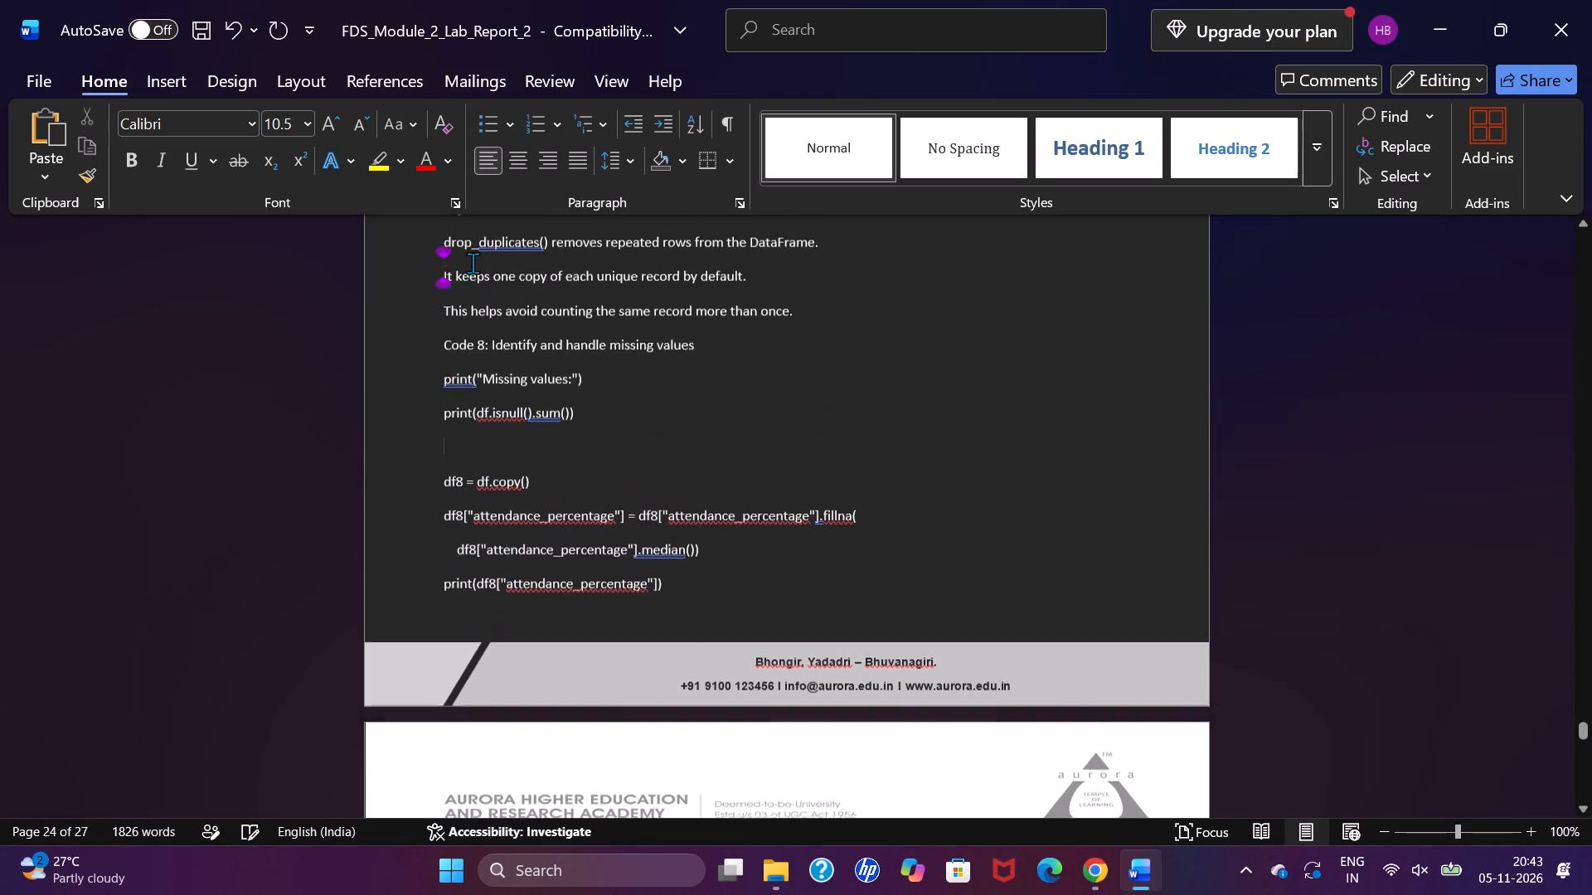
scroll(473, 263, "up", 2)
key("BackSpace")
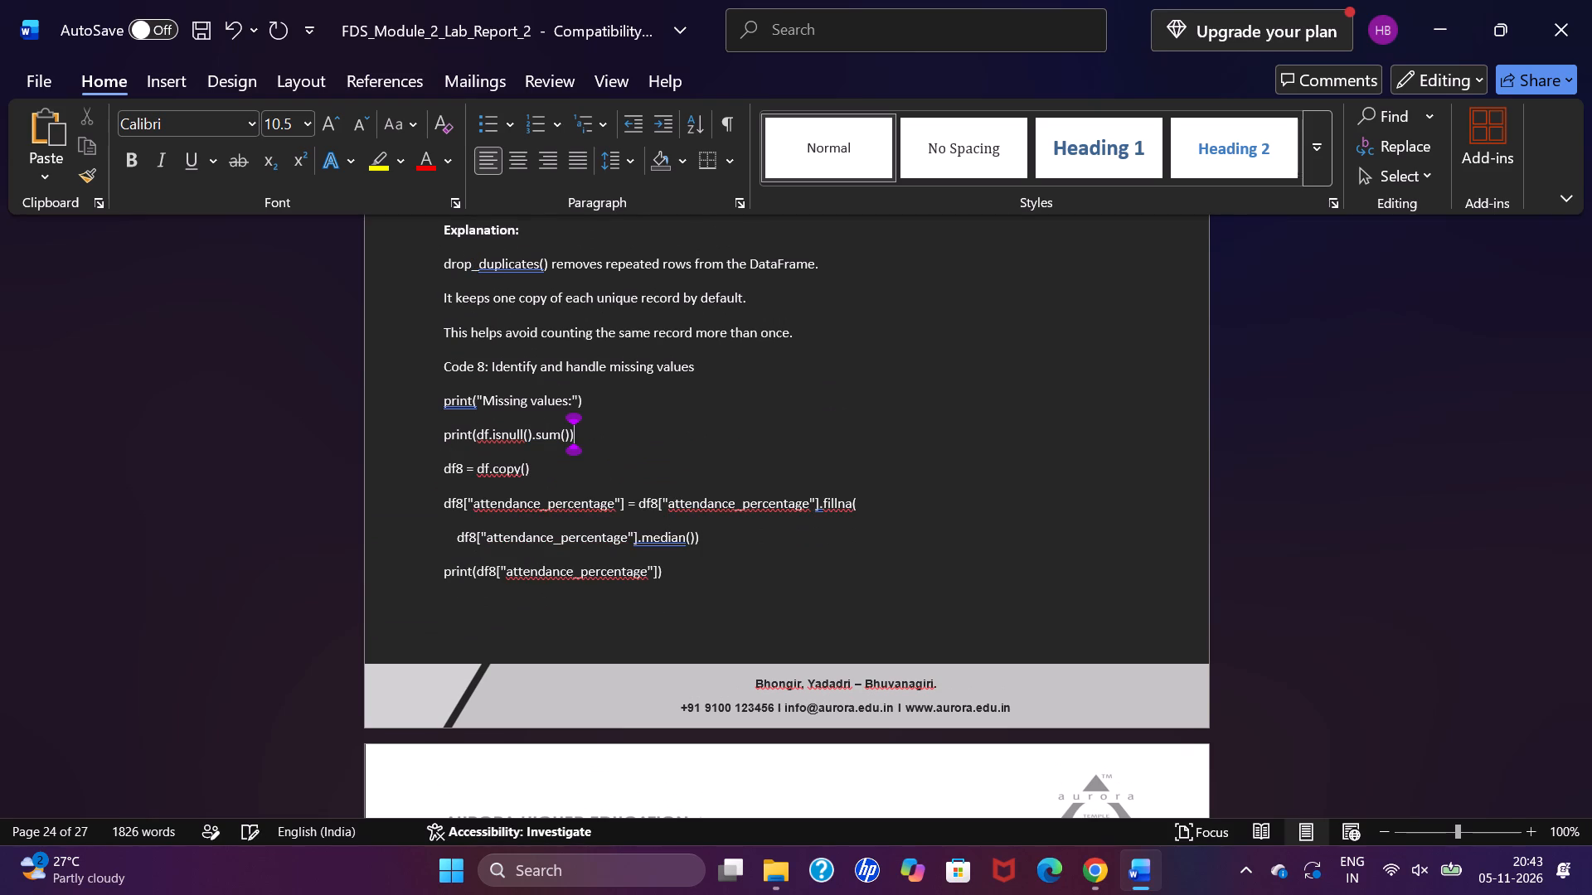
Delete the "4. Output Screenshot" heading and its instruction about inserting screenshots for Codes 1–8.
scroll(587, 479, "down", 1)
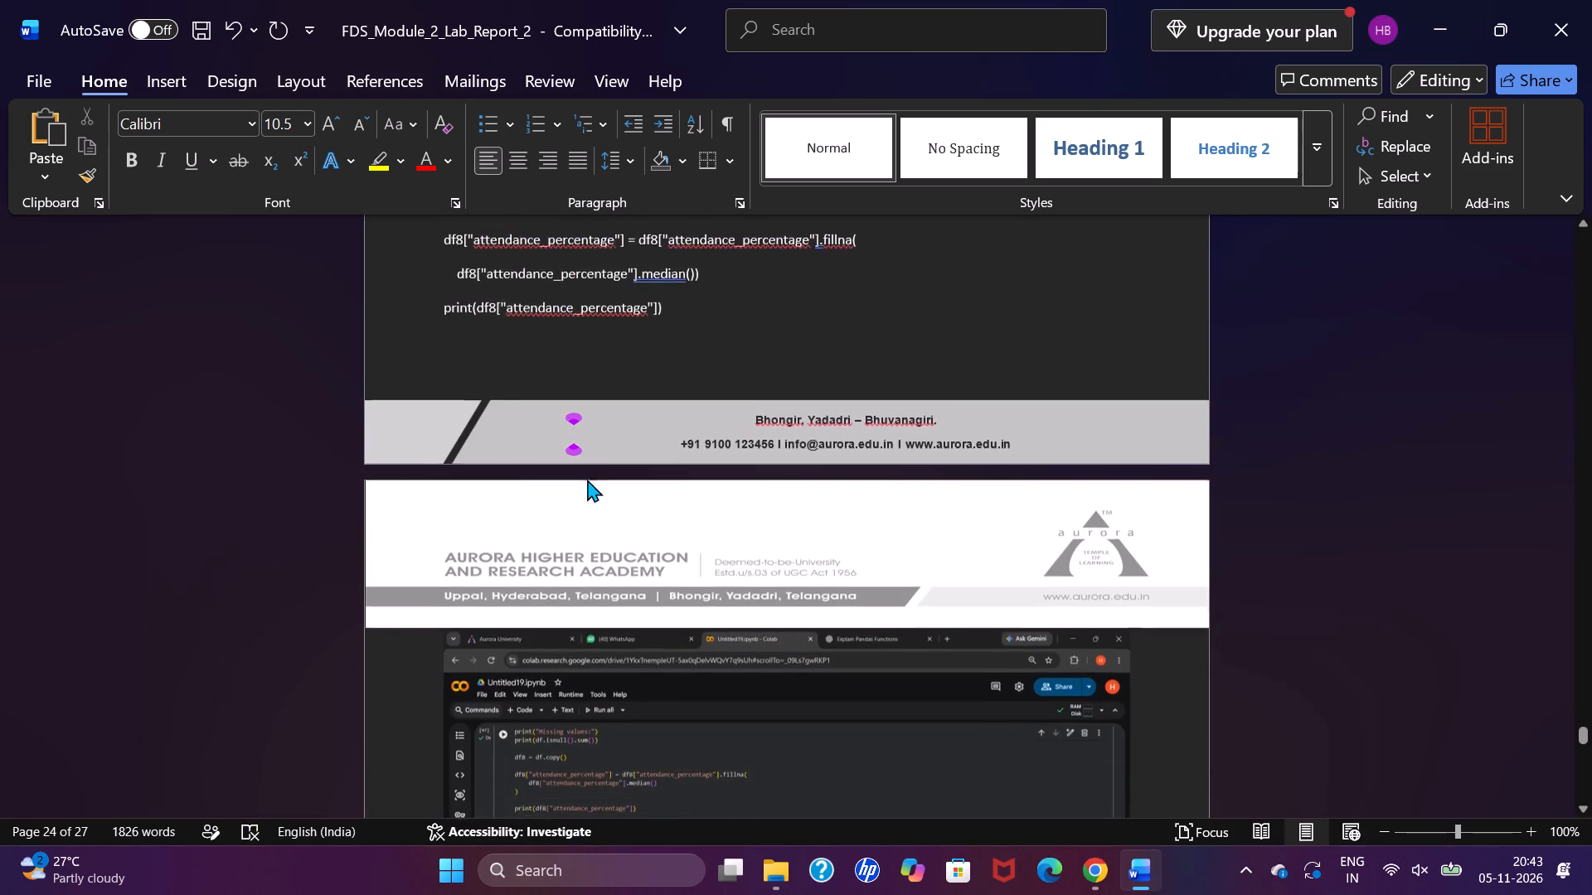
scroll(587, 479, "down", 3)
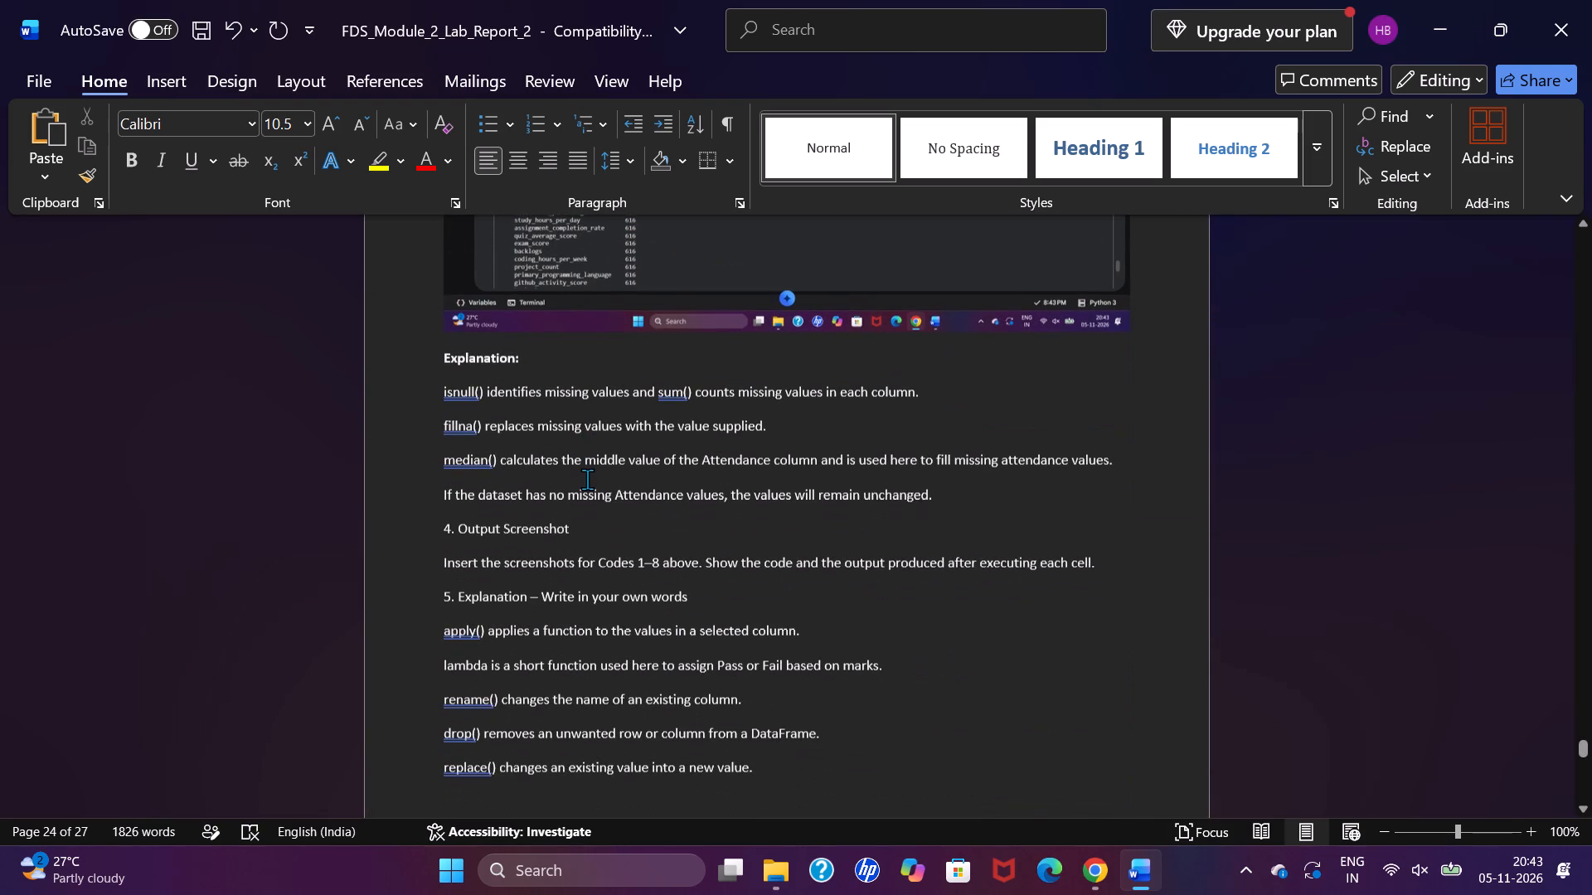
scroll(587, 479, "down", 1)
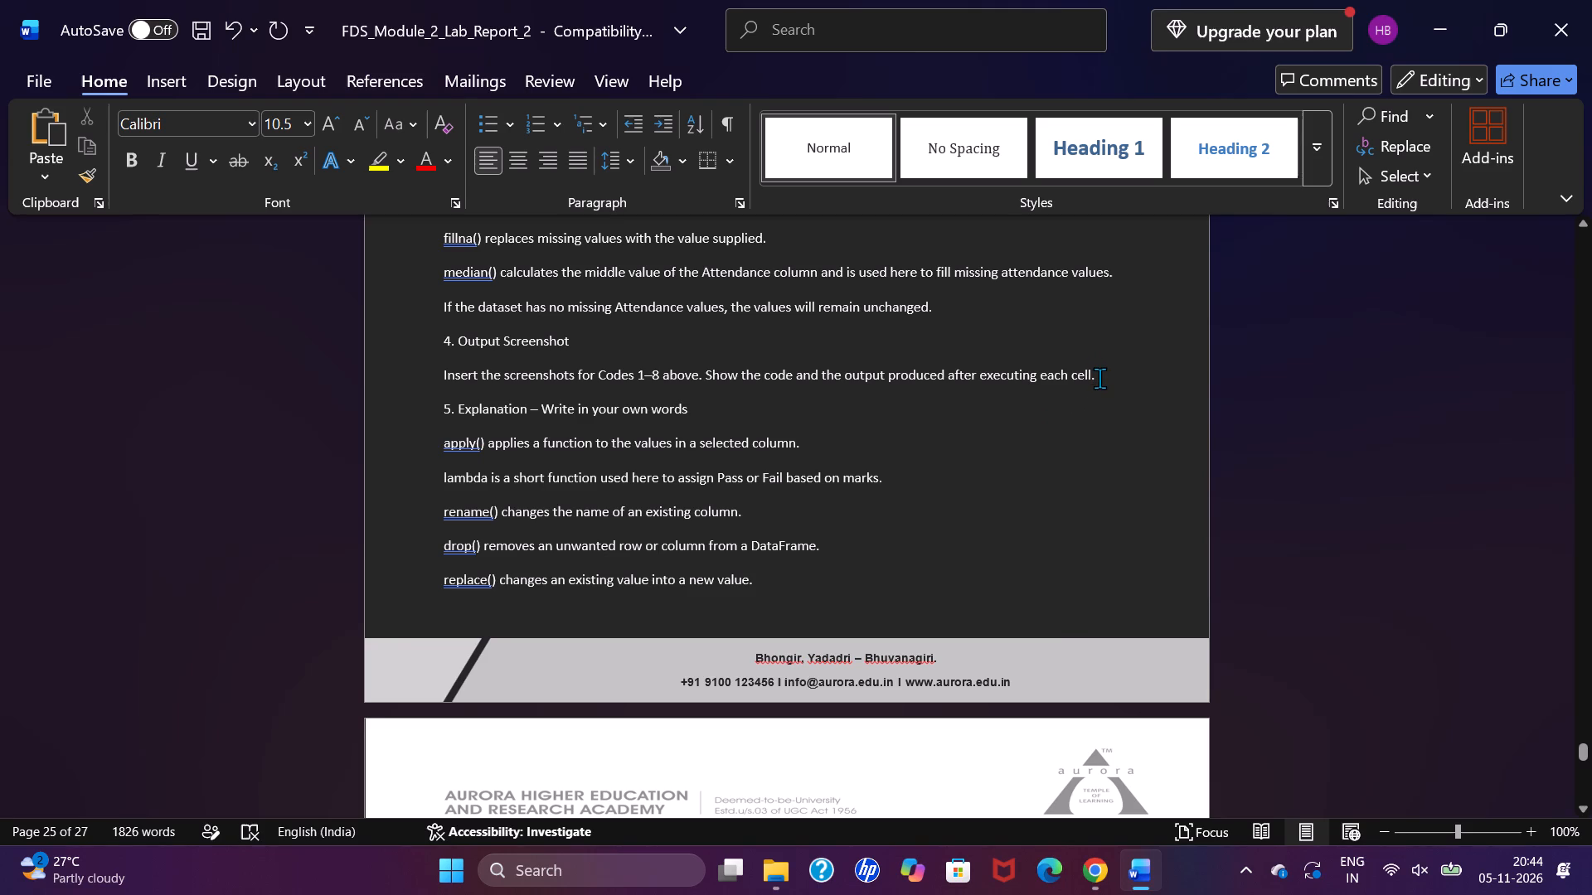
left_click_drag(1099, 378, 832, 345)
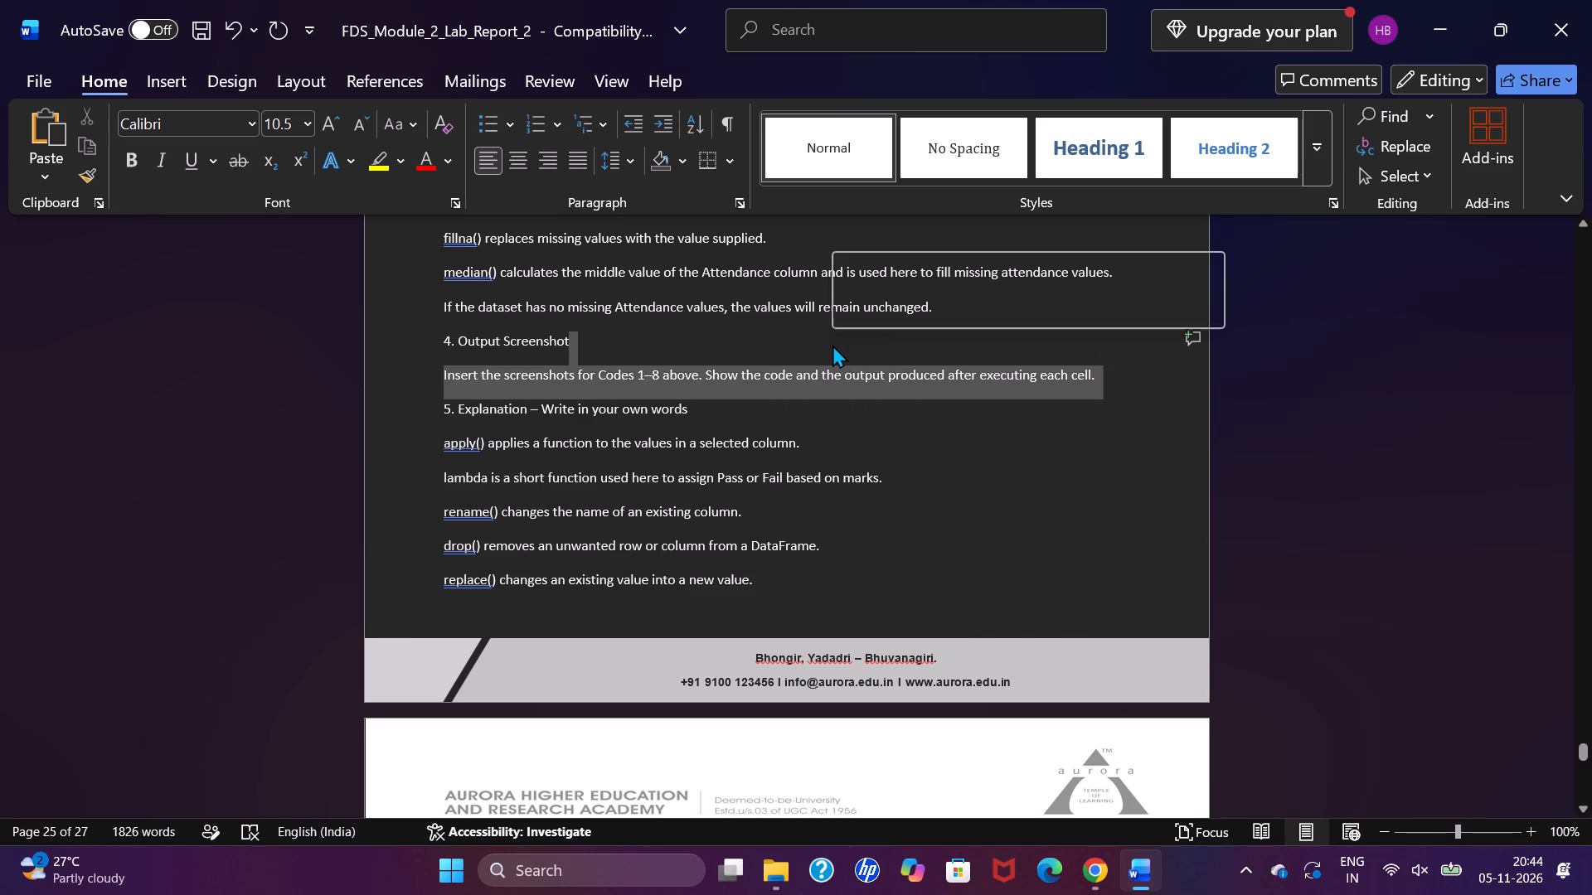
key("BackSpace")
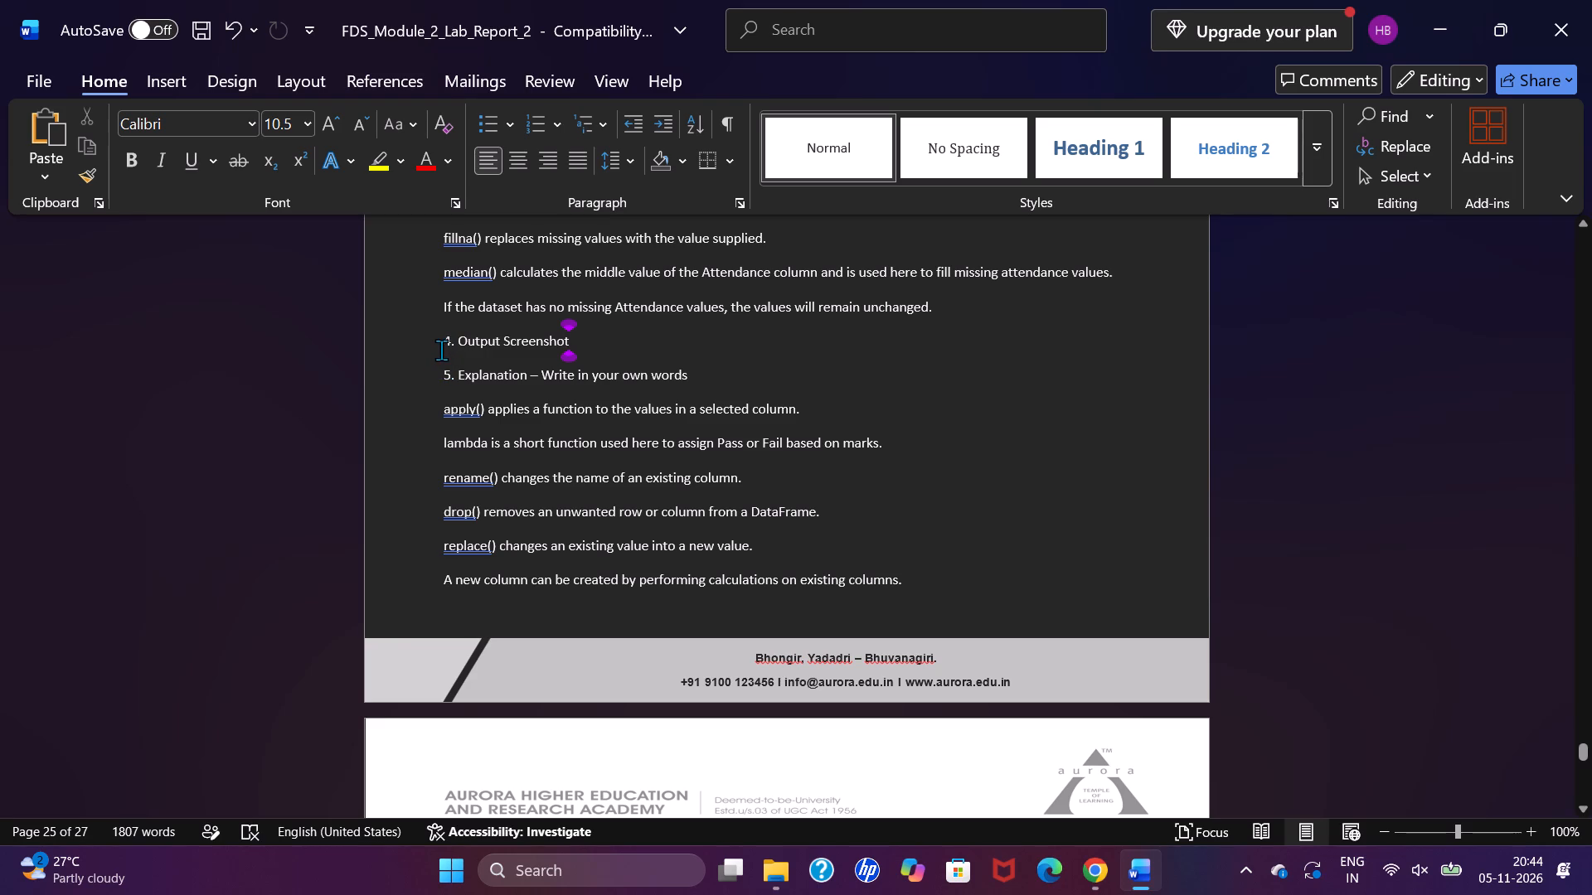
left_click_drag(441, 343, 608, 343)
key("BackSpace")
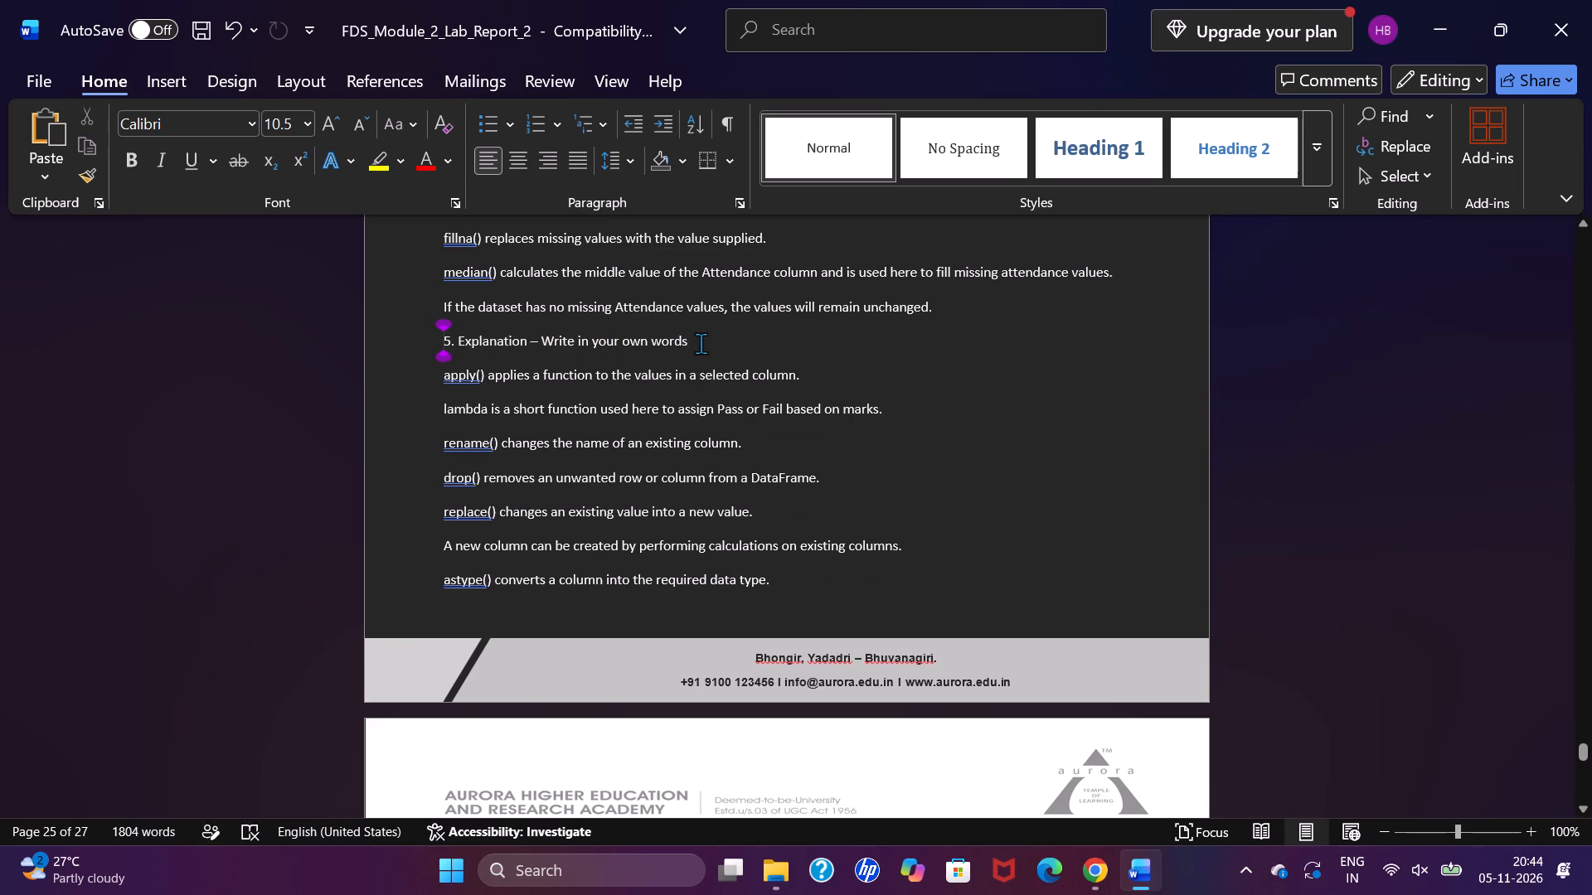
Format the heading "5. Explanation – Write in your own words" as bold, size 14.
left_click_drag(701, 343, 443, 335)
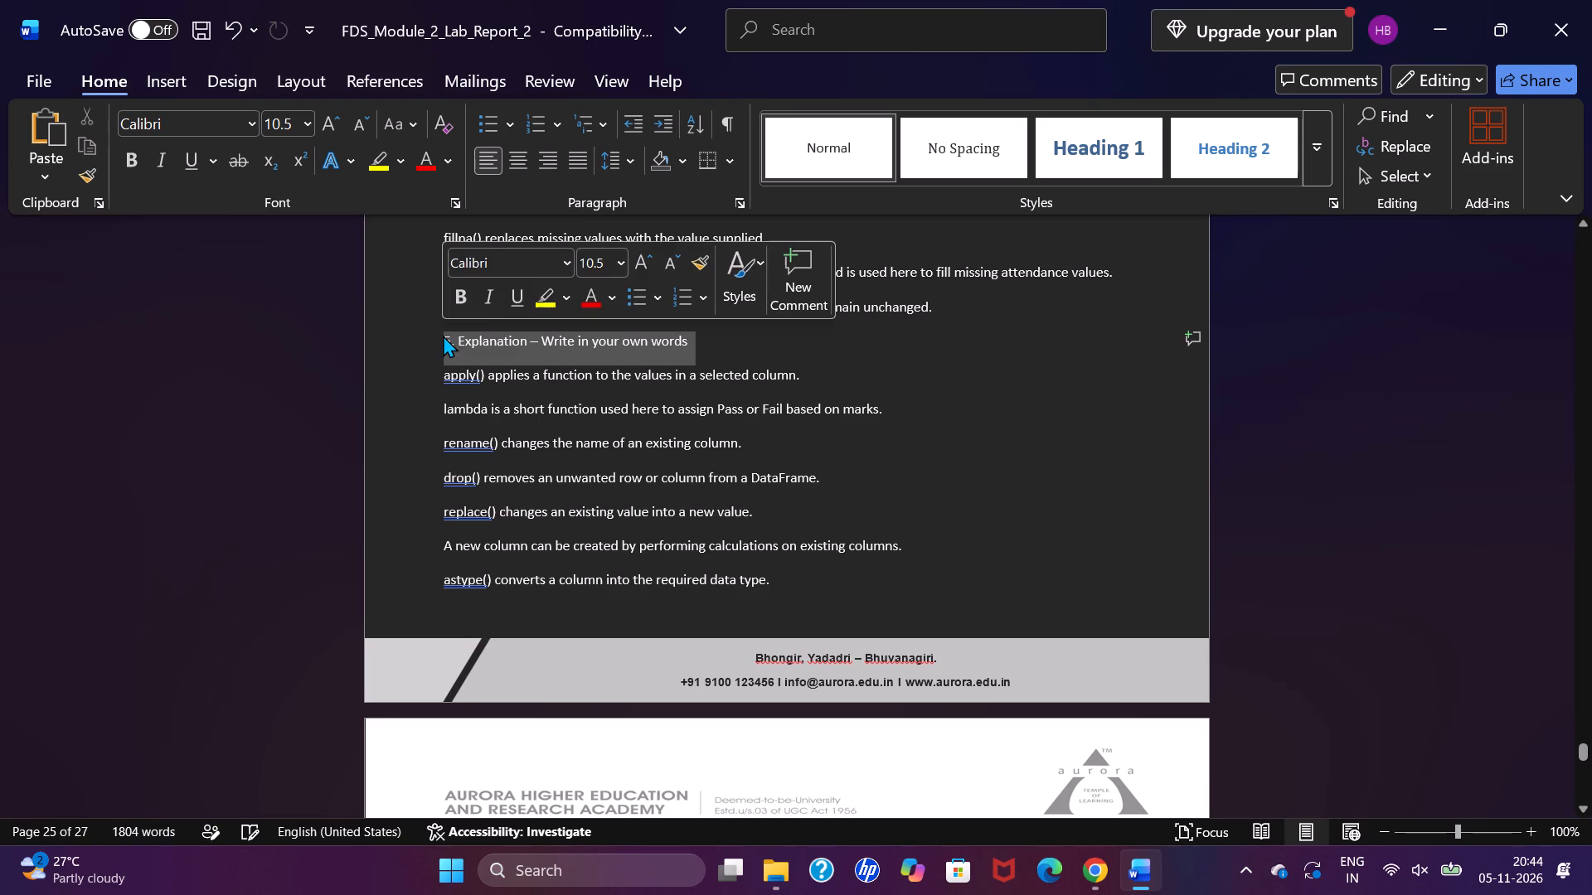
left_click(461, 293)
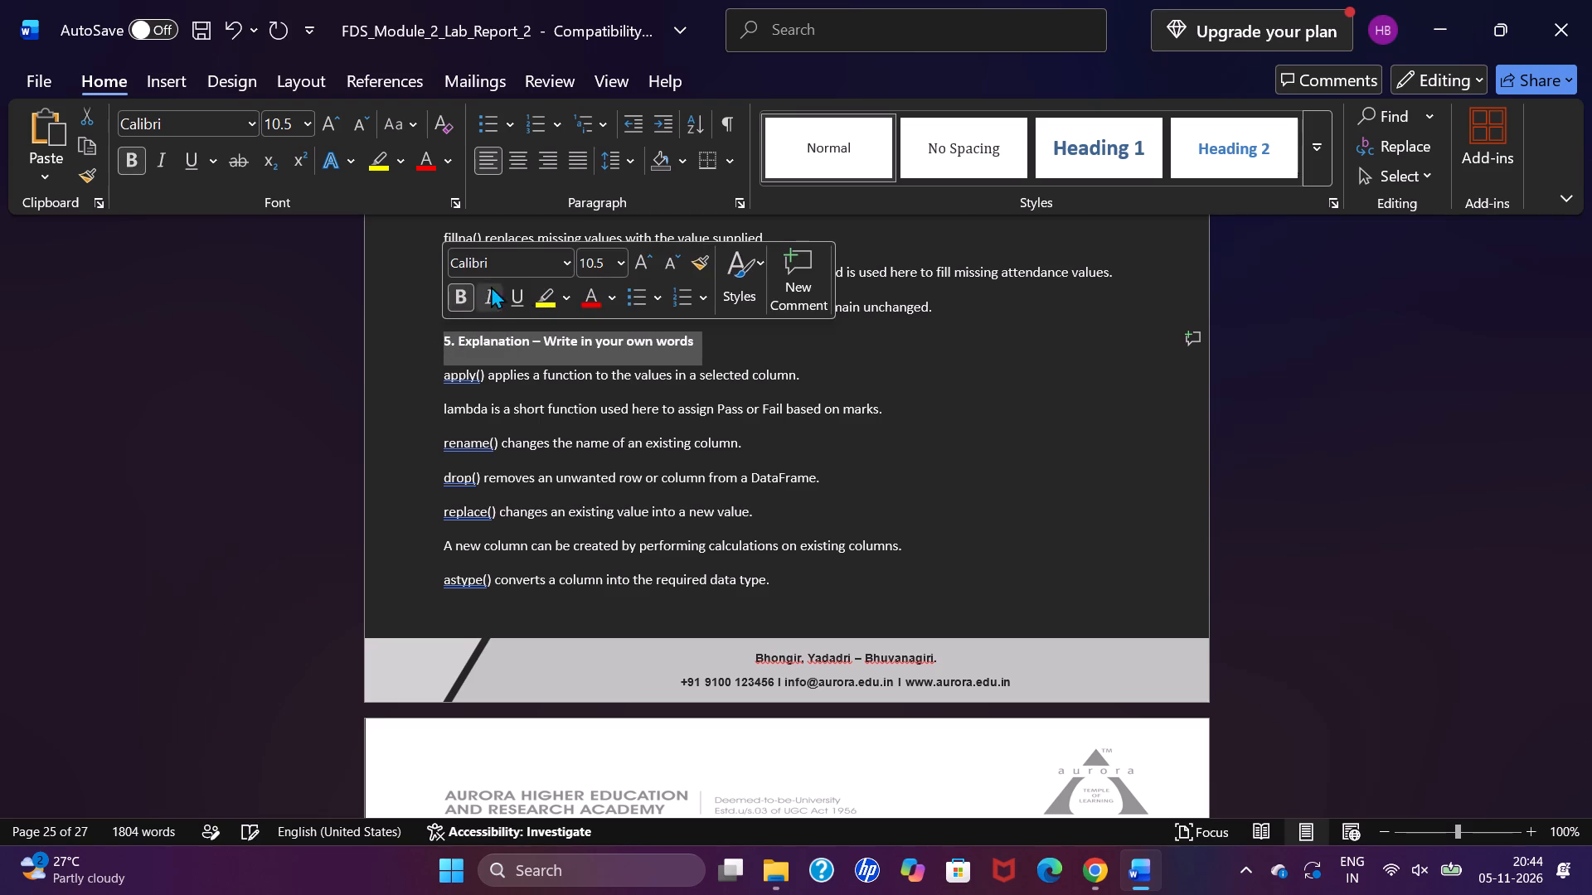
left_click(606, 259)
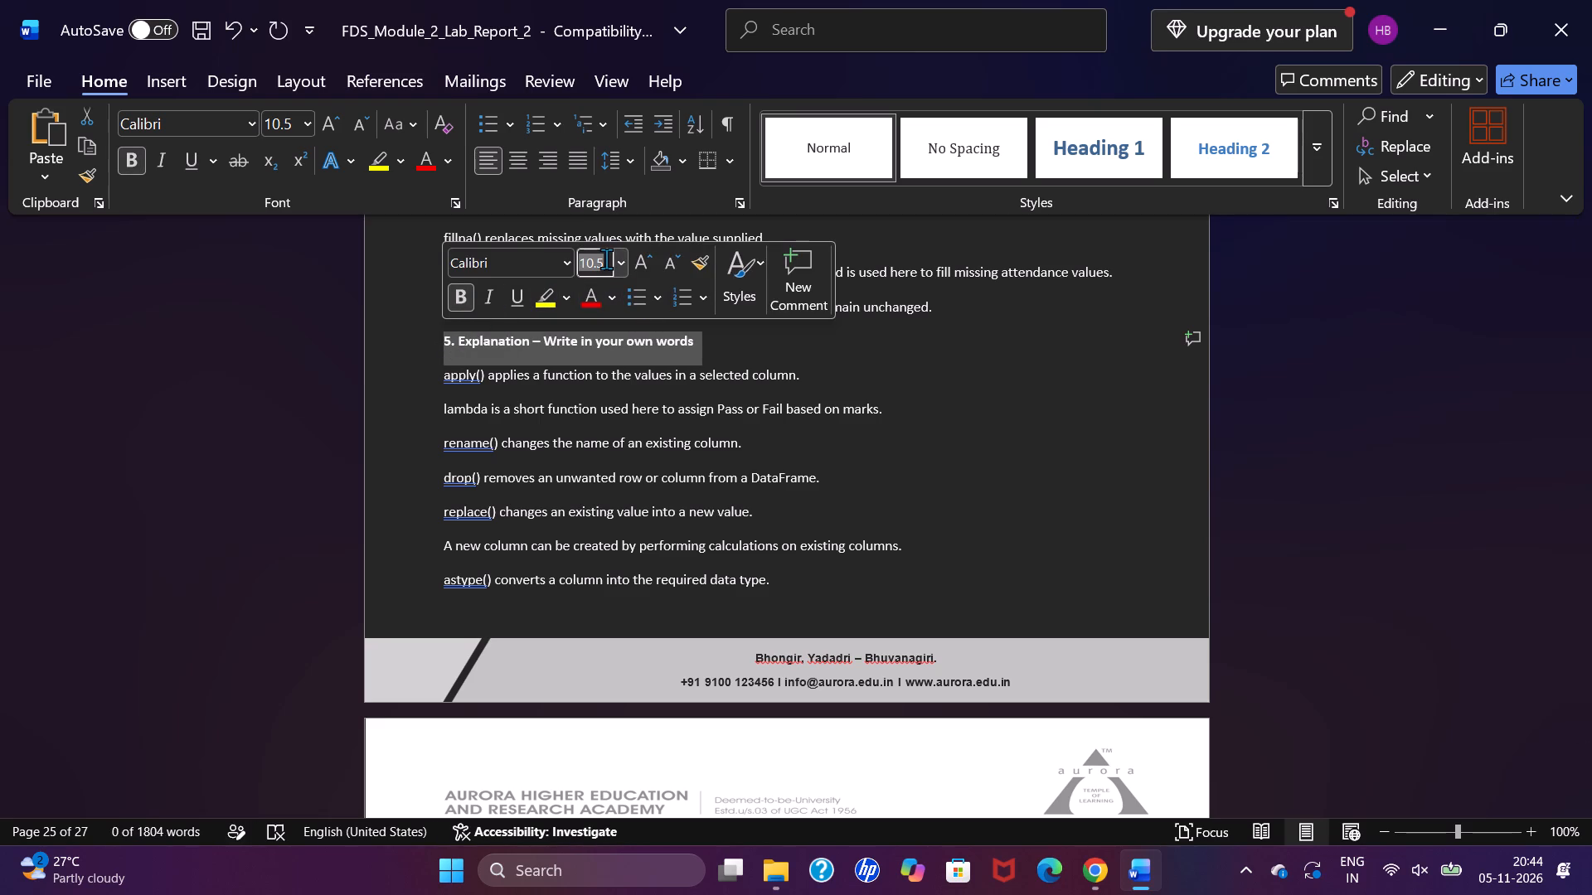
key("BackSpace")
type("14")
left_click(950, 355)
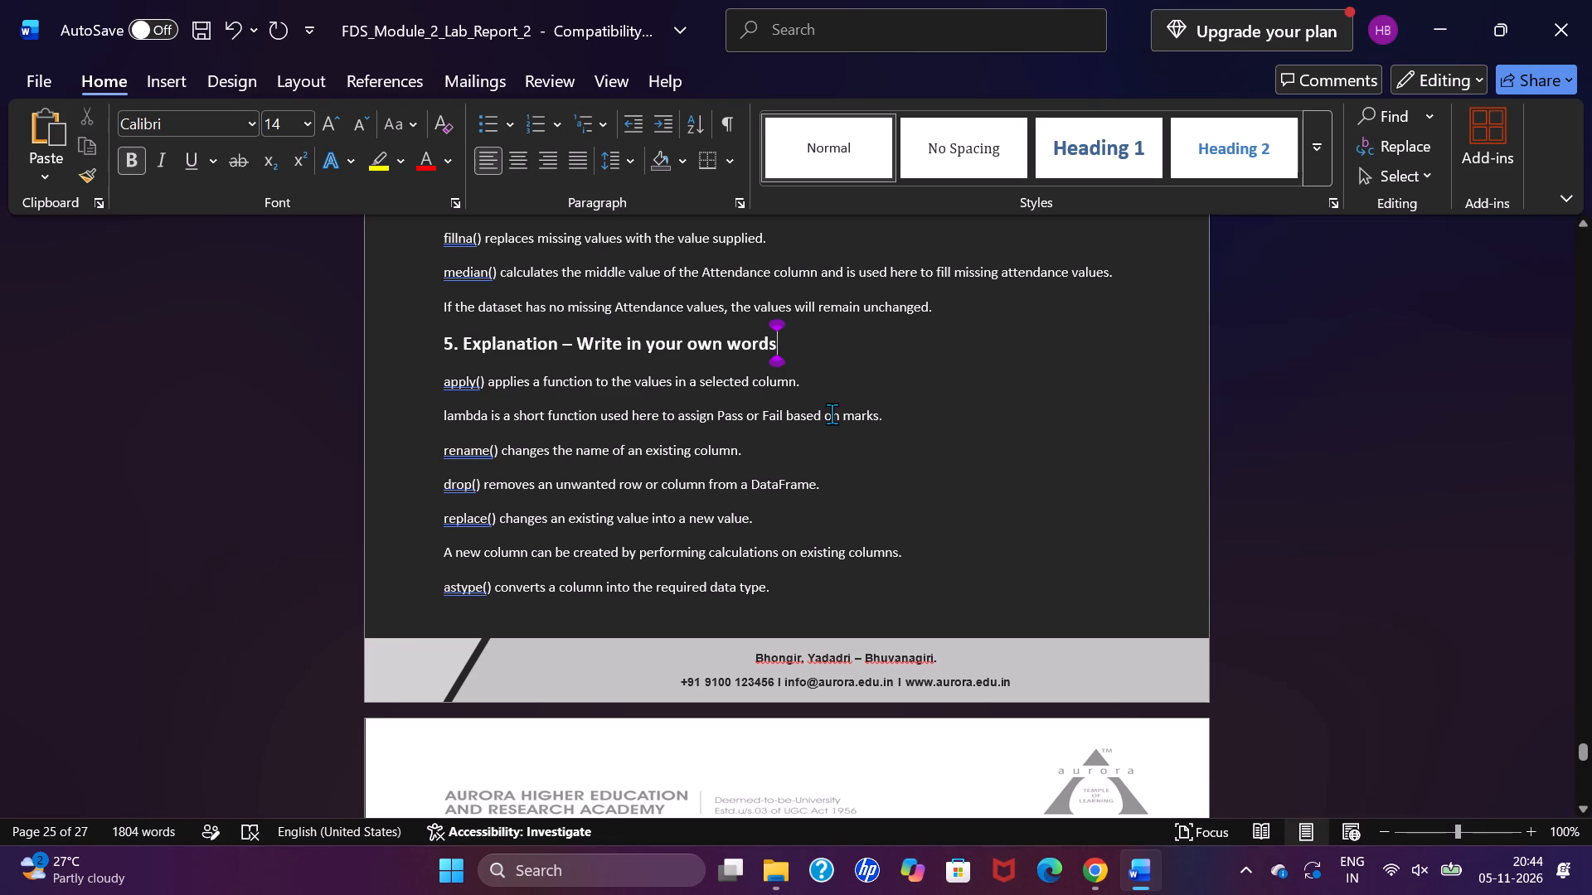
Format the heading "6. Result" as bold, size 16.
scroll(832, 414, "down", 1)
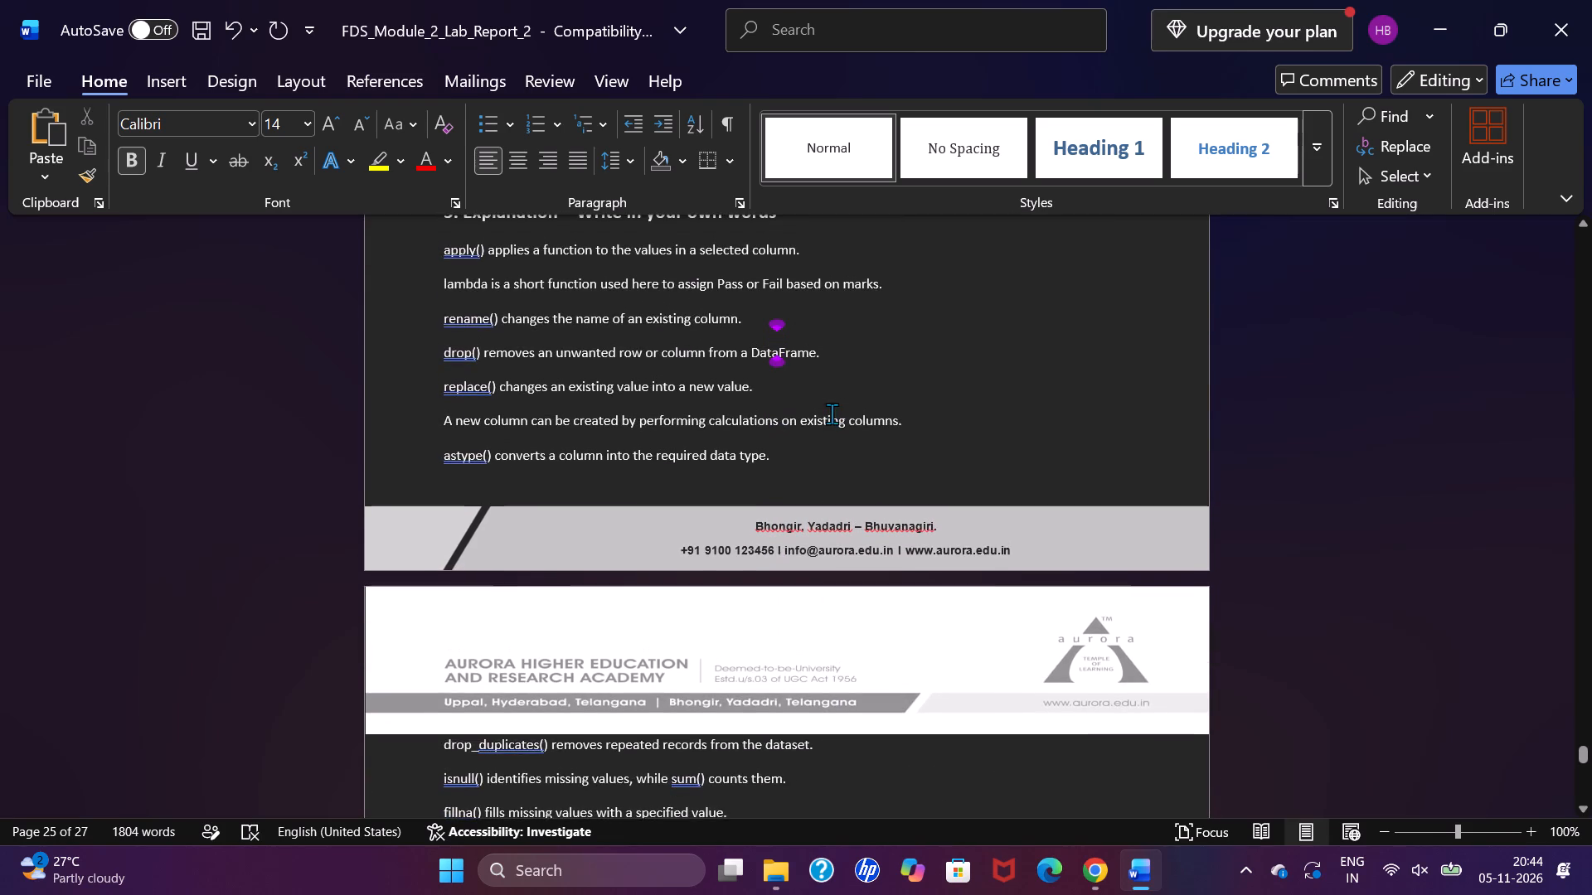
scroll(832, 414, "down", 1)
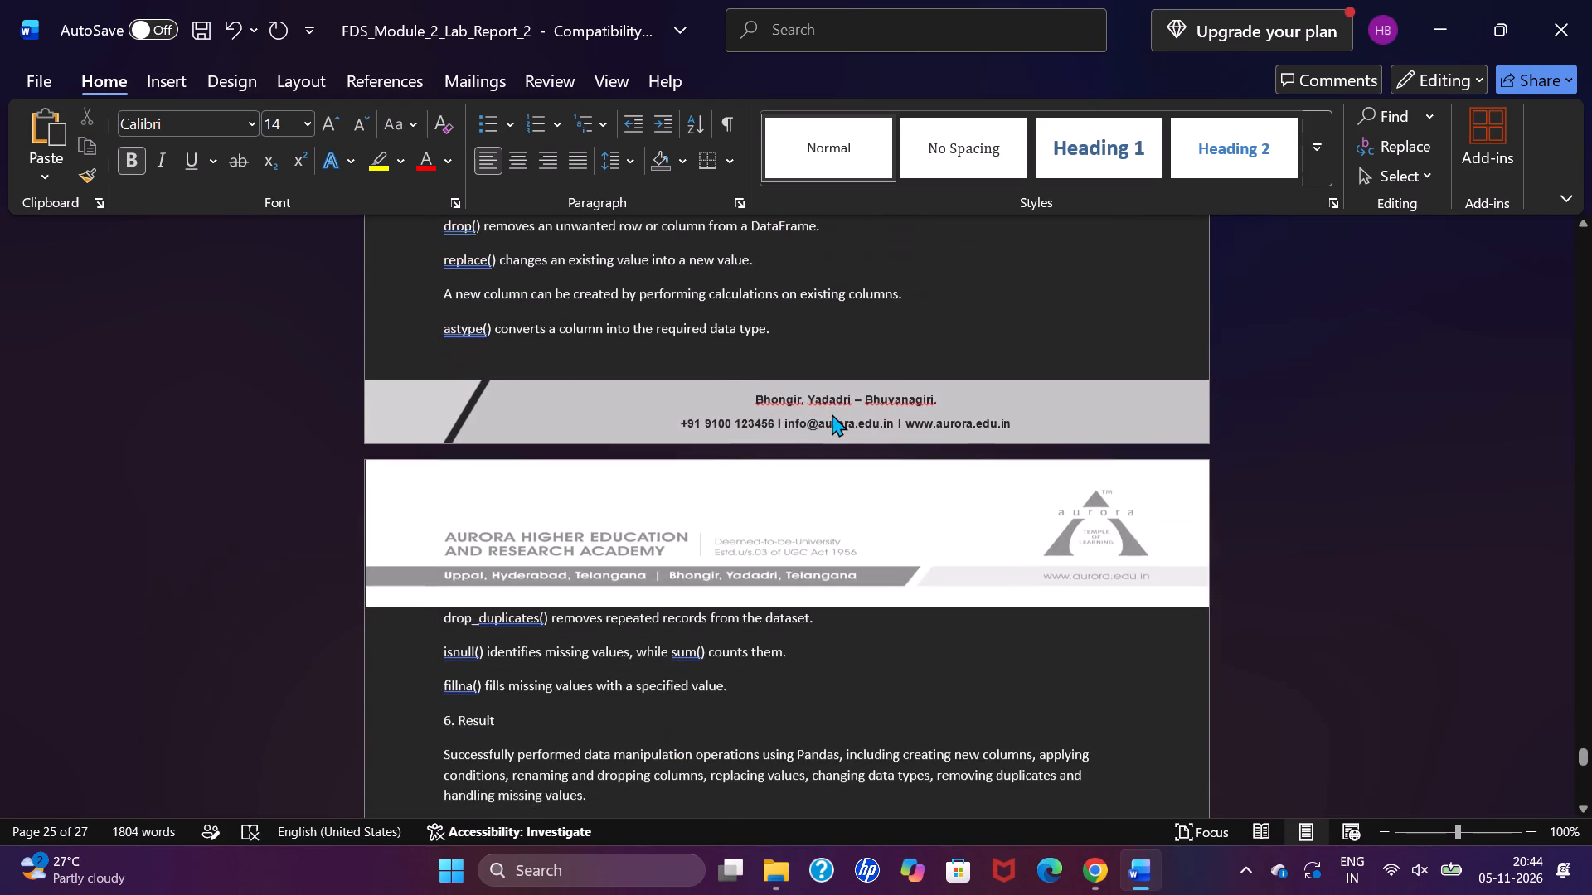
scroll(832, 414, "down", 1)
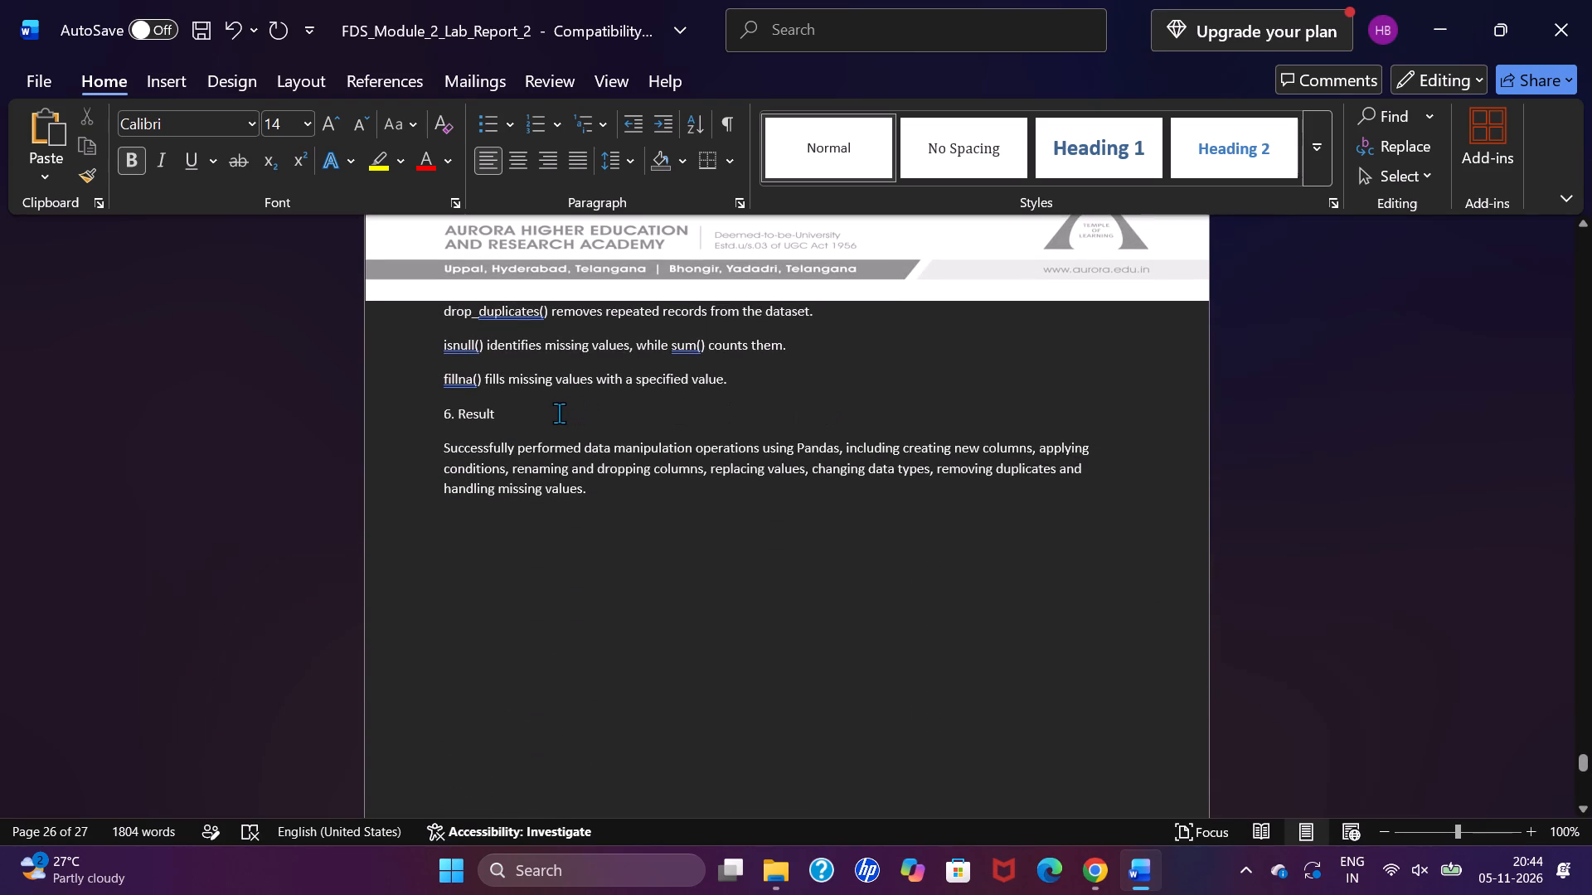
left_click_drag(559, 413, 443, 414)
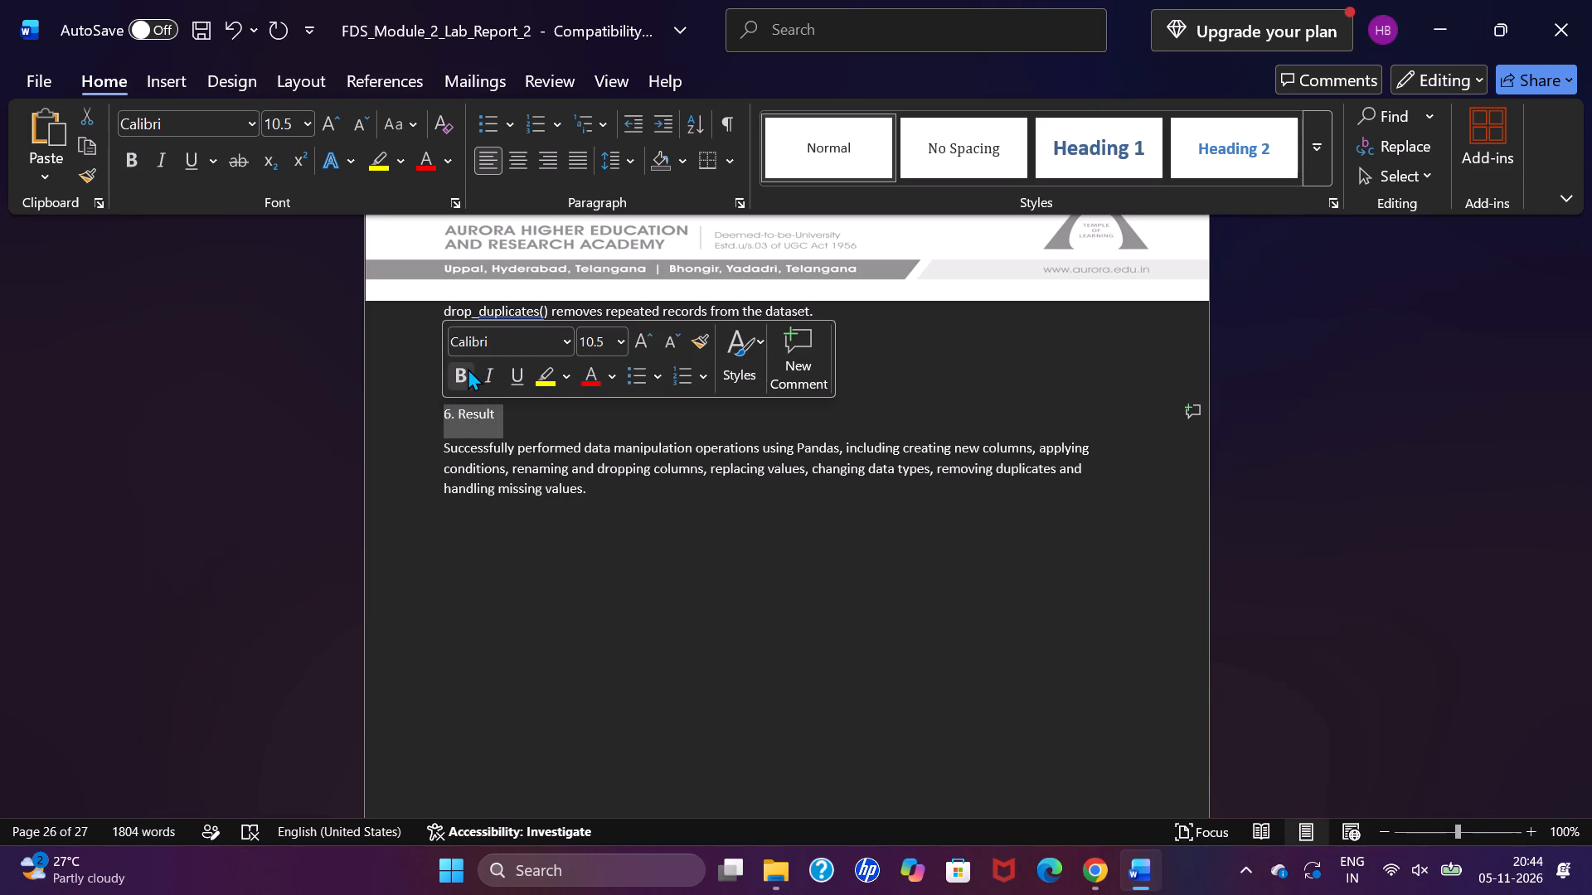
left_click(468, 368)
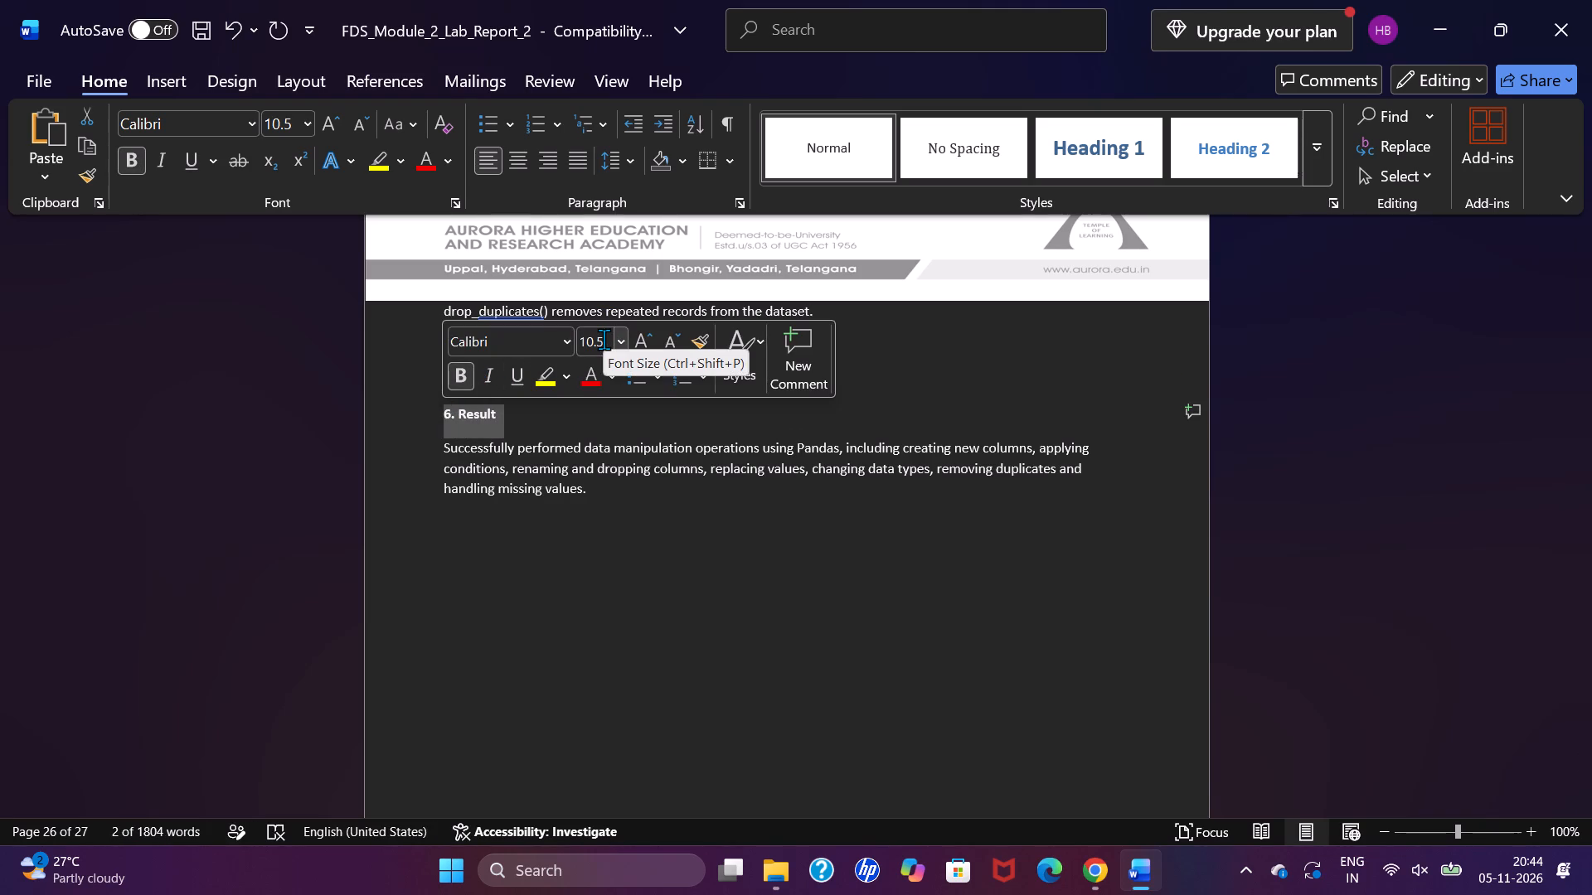
left_click(604, 339)
key("BackSpace")
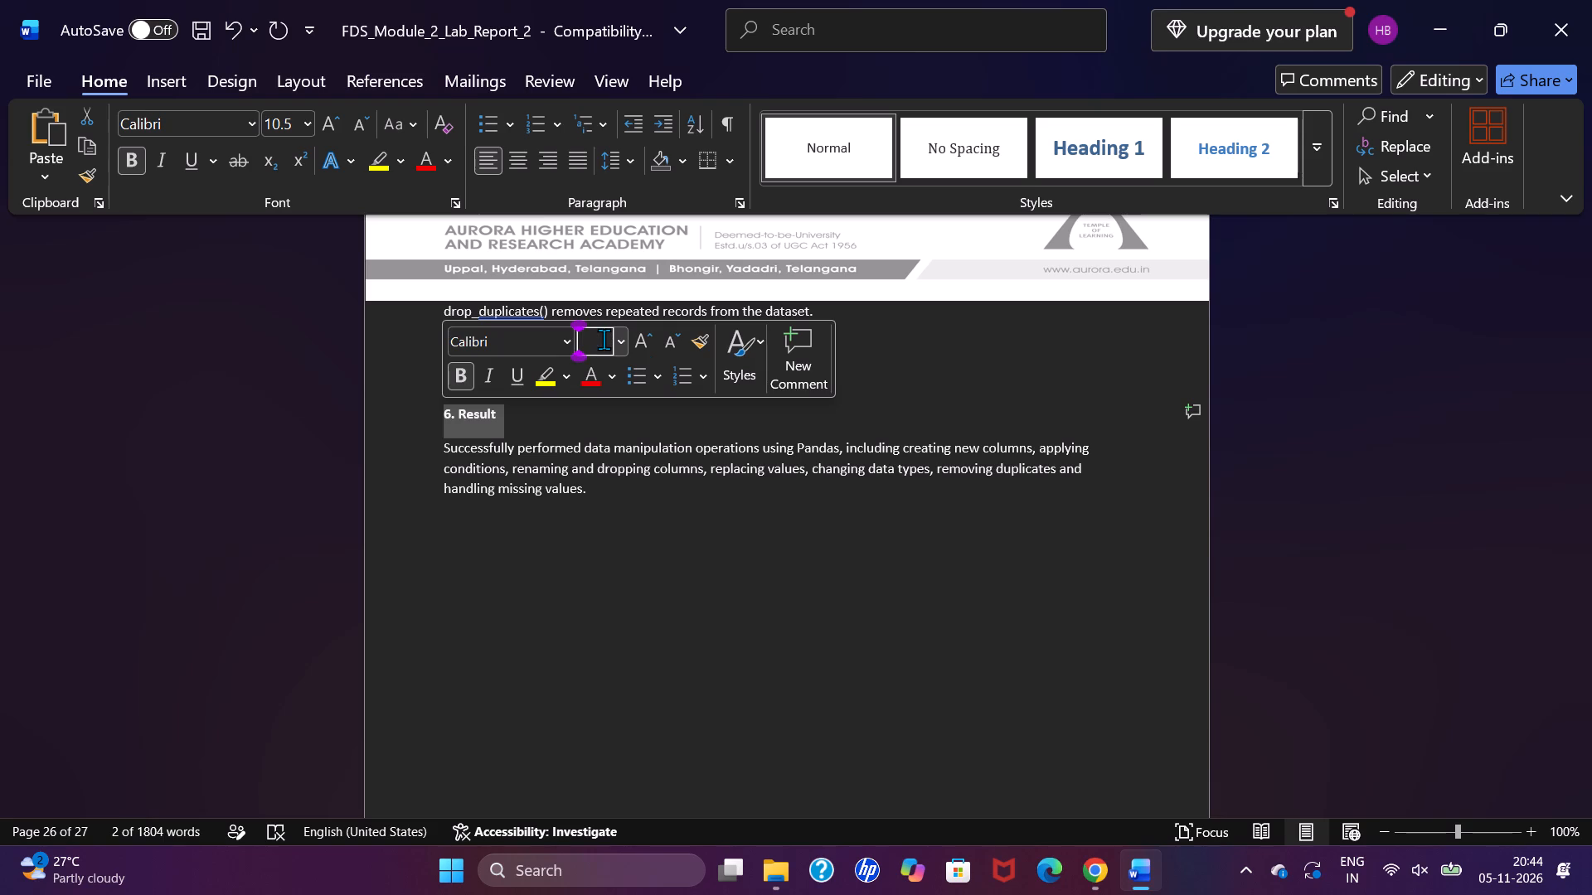
type("16")
left_click(598, 560)
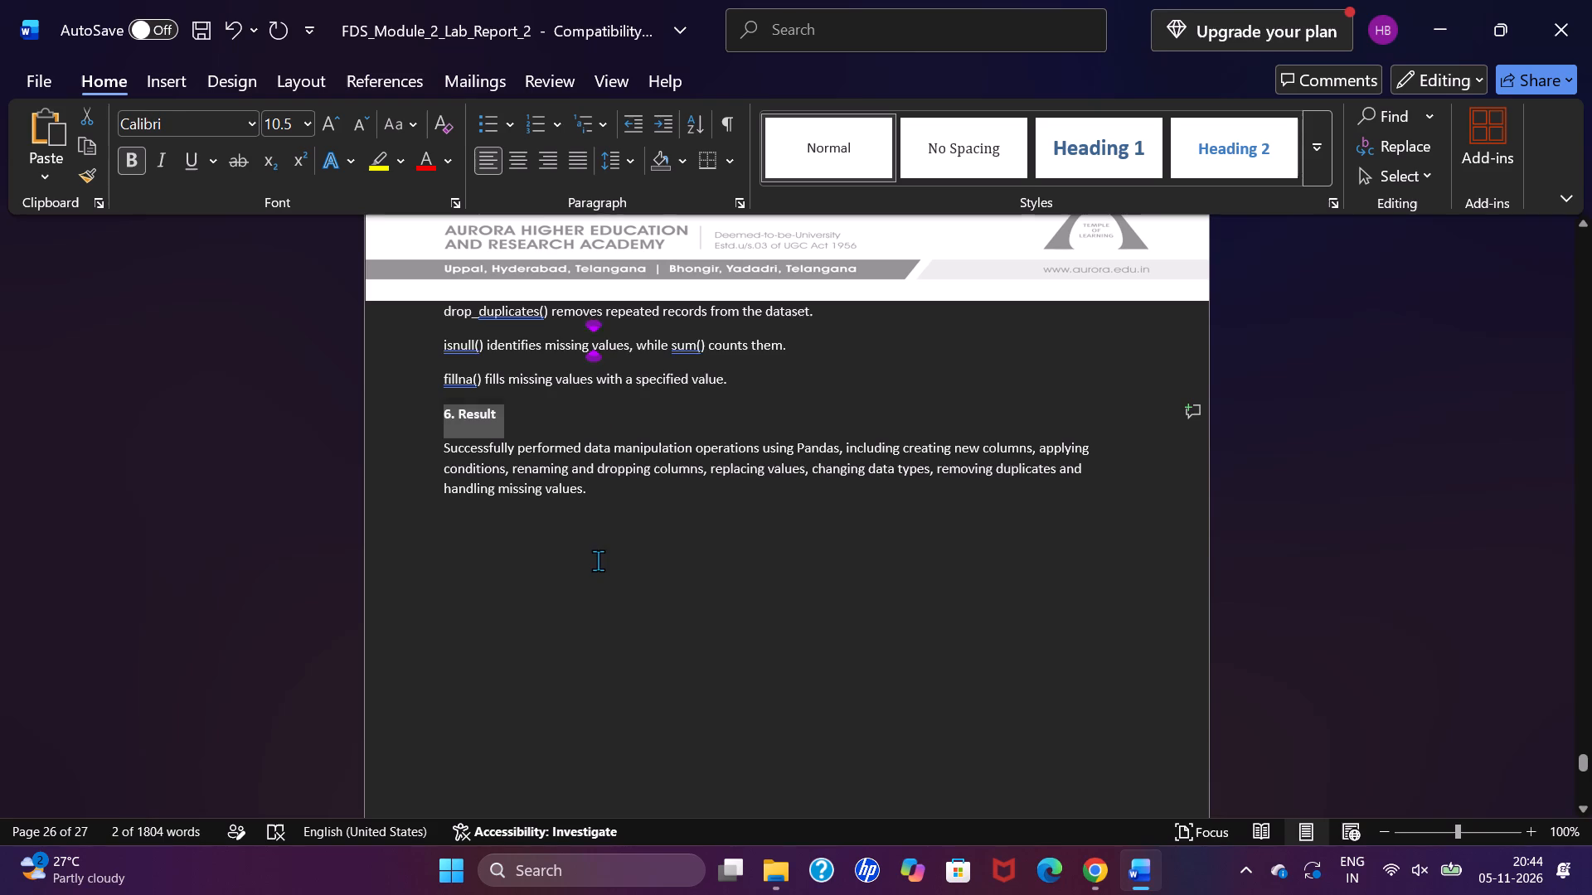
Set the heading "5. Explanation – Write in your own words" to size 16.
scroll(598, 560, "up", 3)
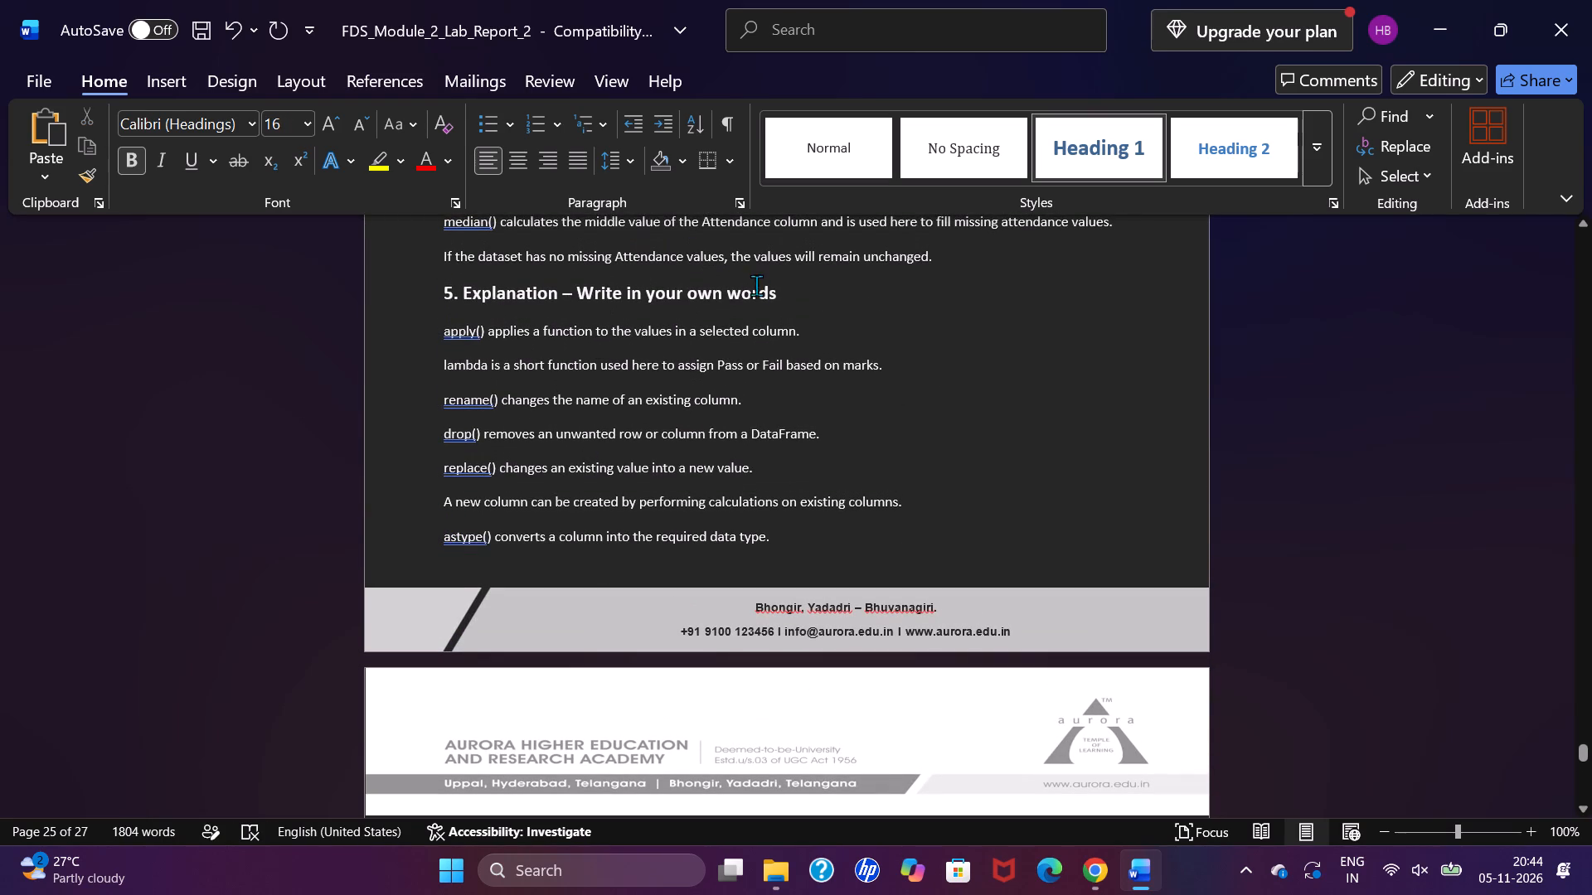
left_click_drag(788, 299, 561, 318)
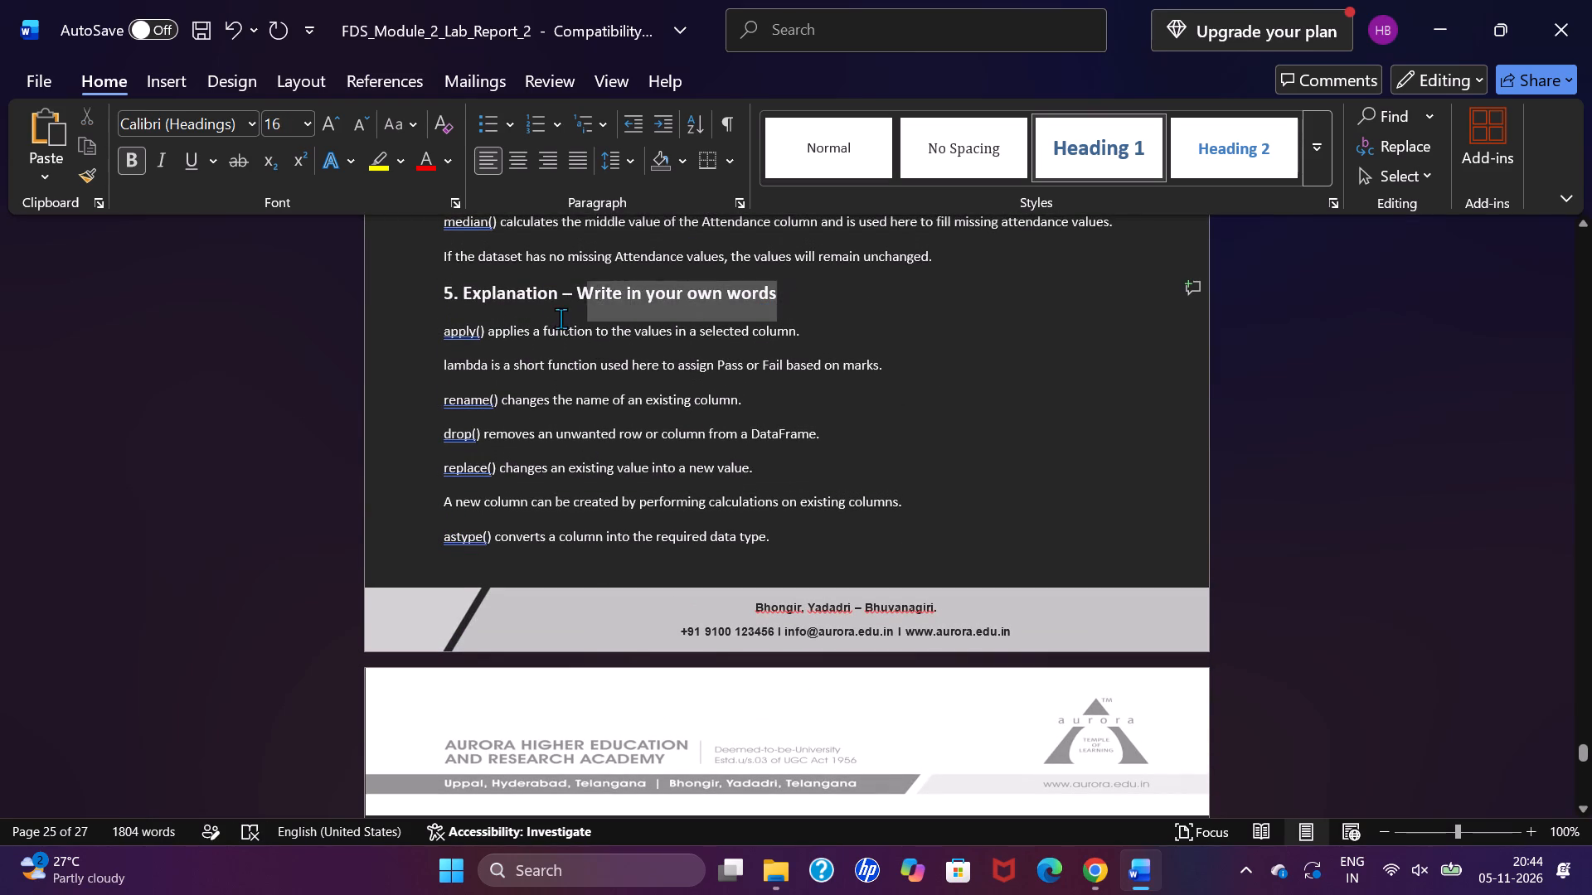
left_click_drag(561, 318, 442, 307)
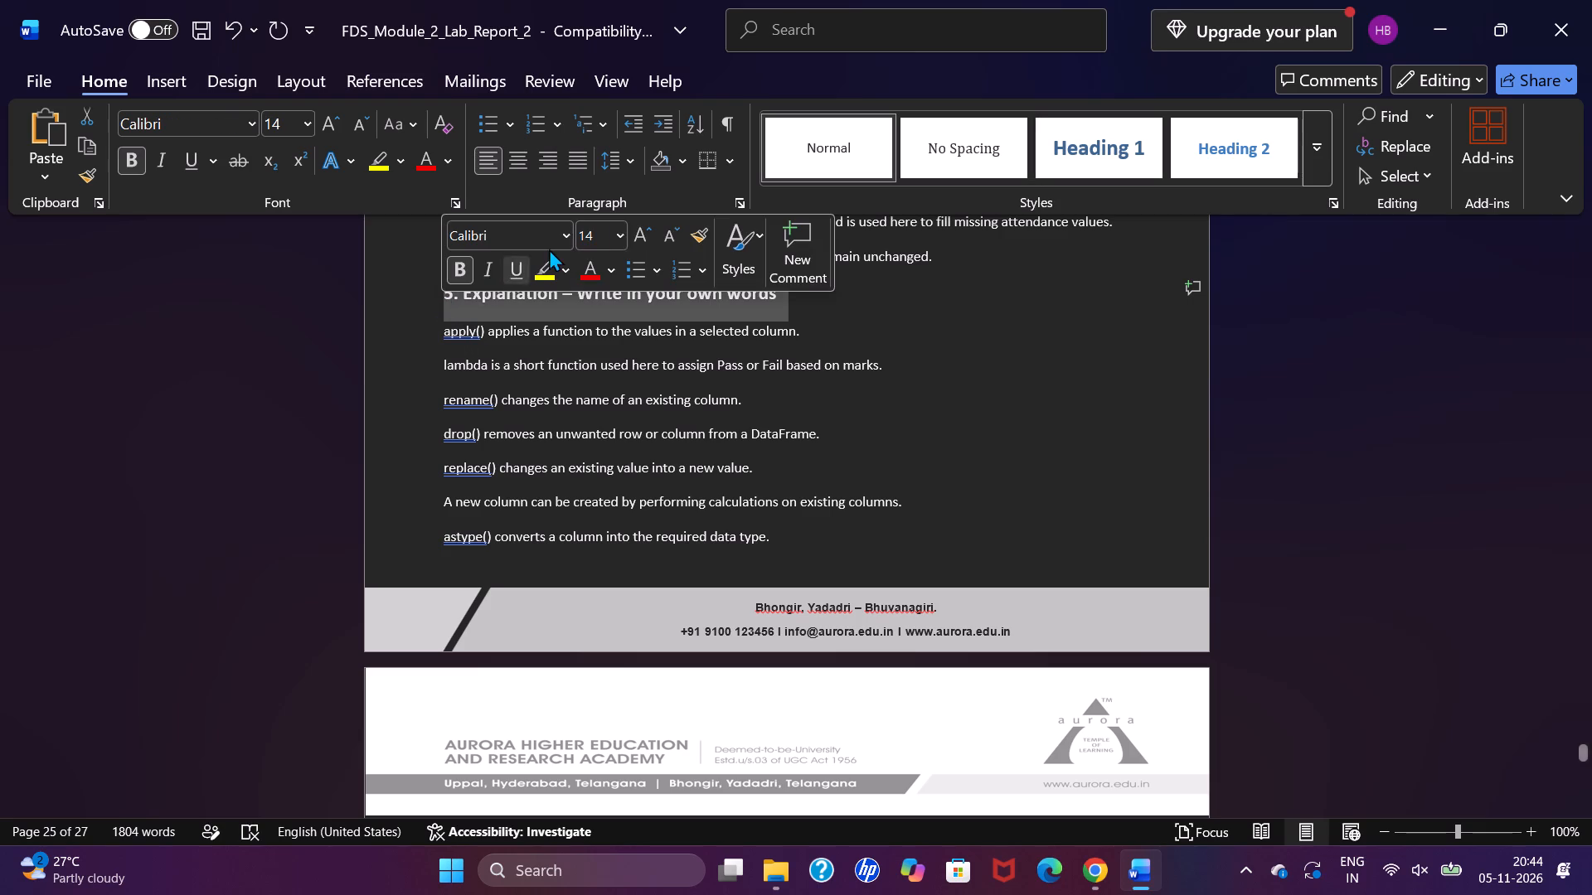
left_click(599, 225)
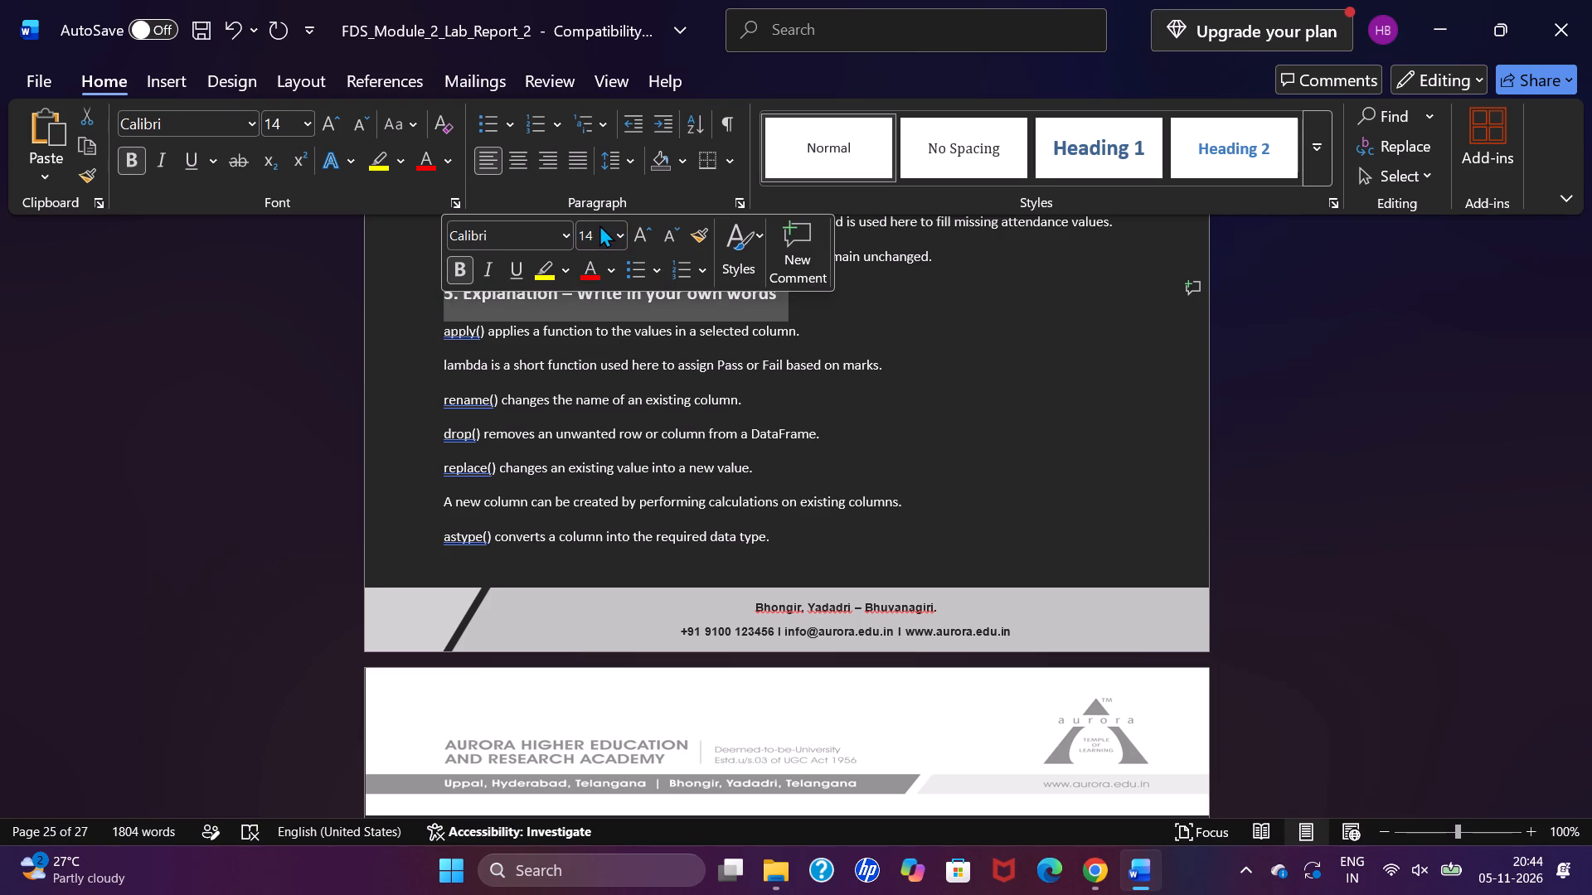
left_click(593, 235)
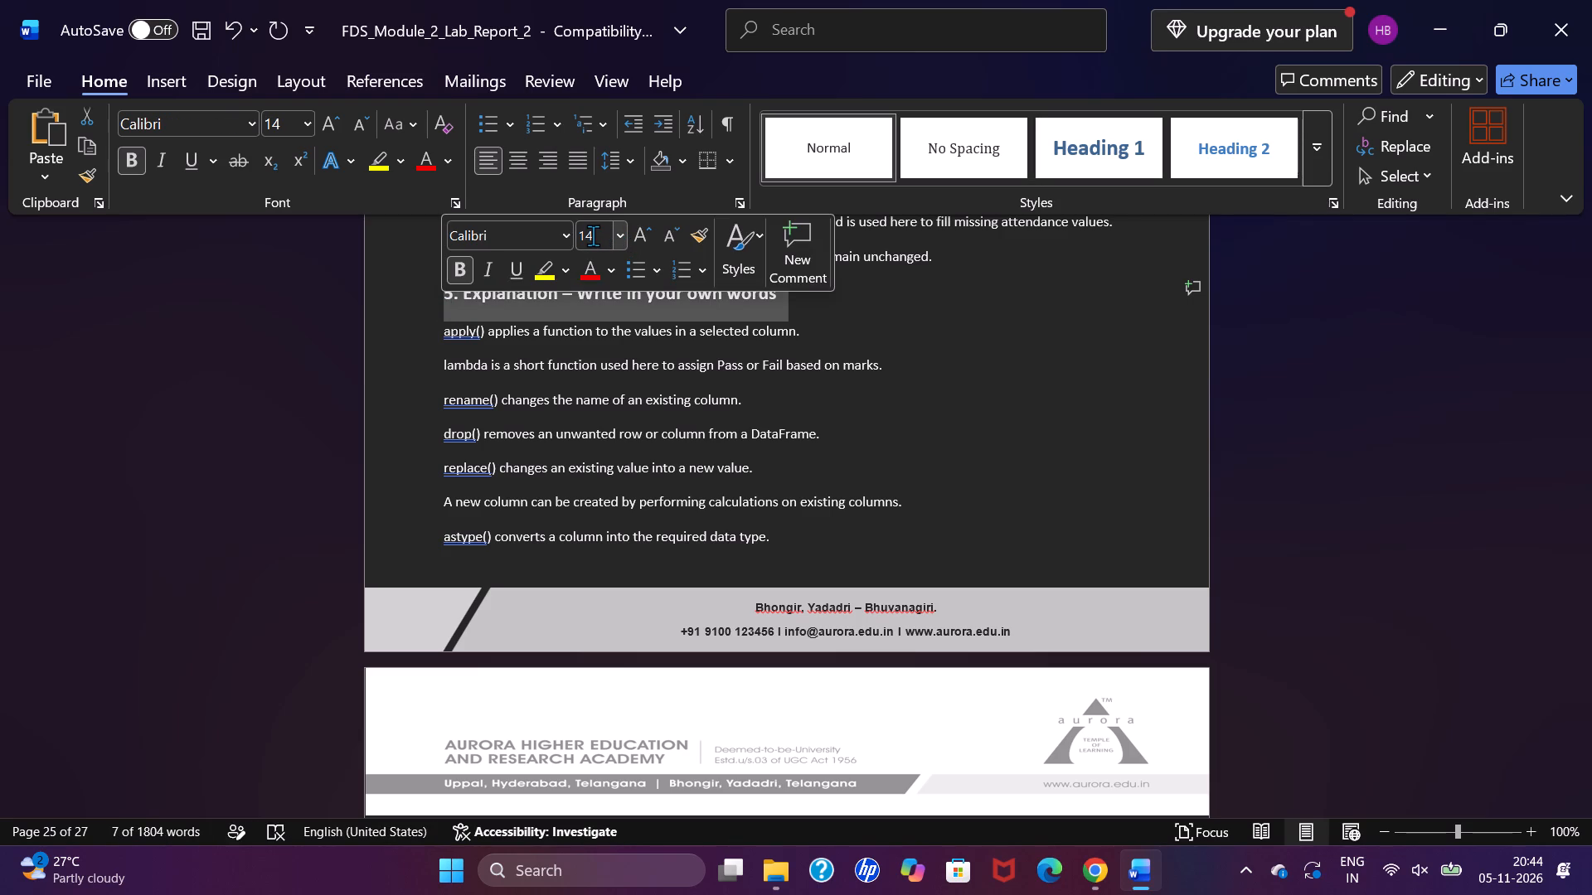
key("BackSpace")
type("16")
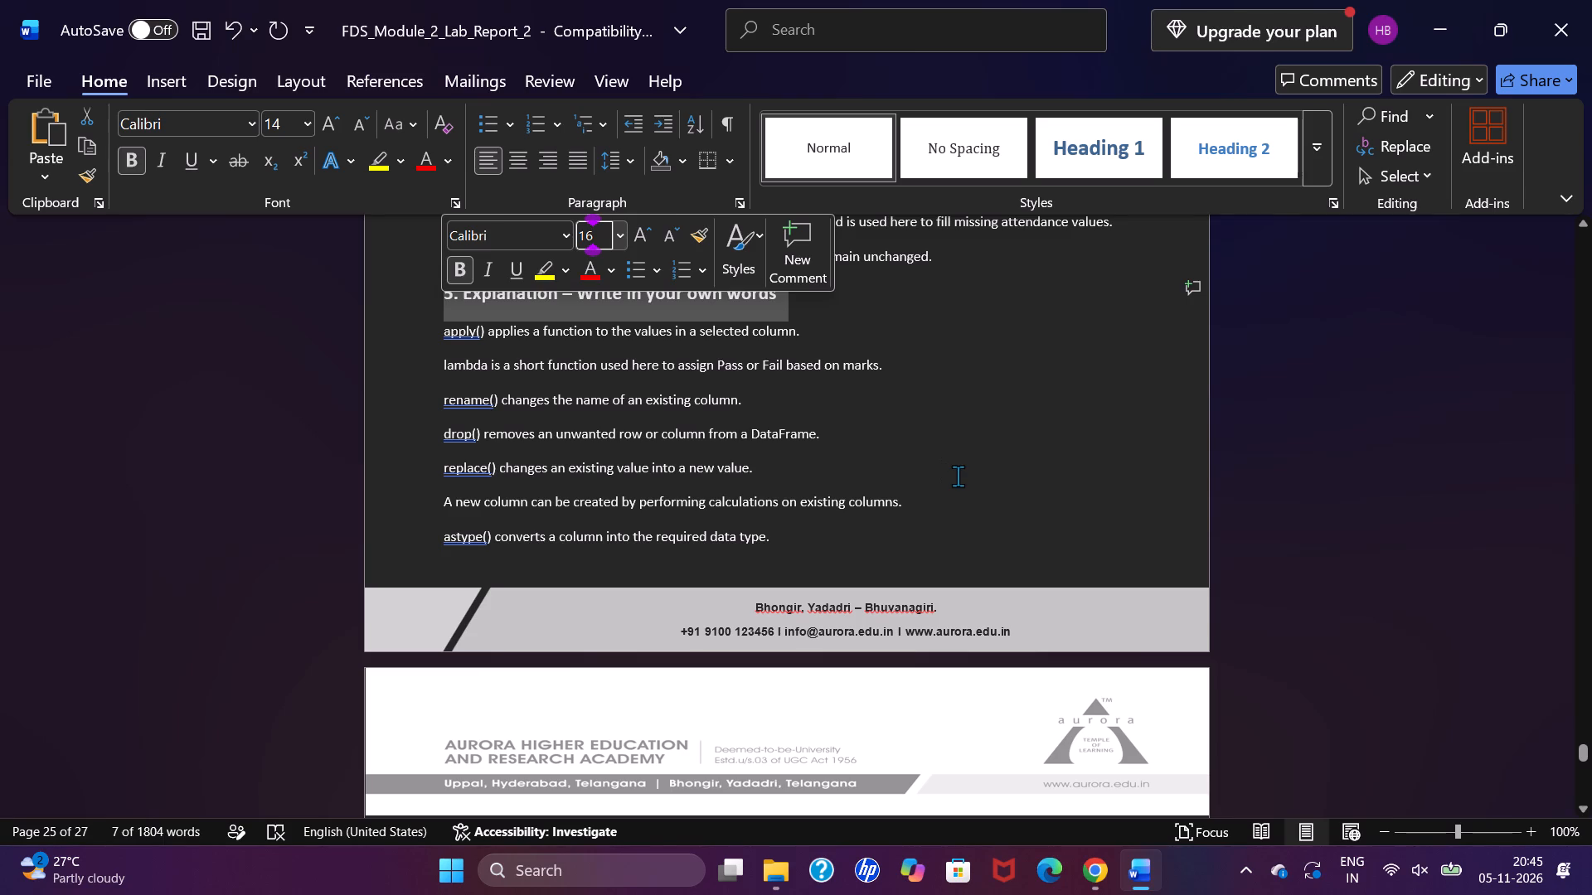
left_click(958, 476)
Set the font size of the heading "5. Explanation – Write in your own words" to 14.
scroll(958, 476, "up", 5)
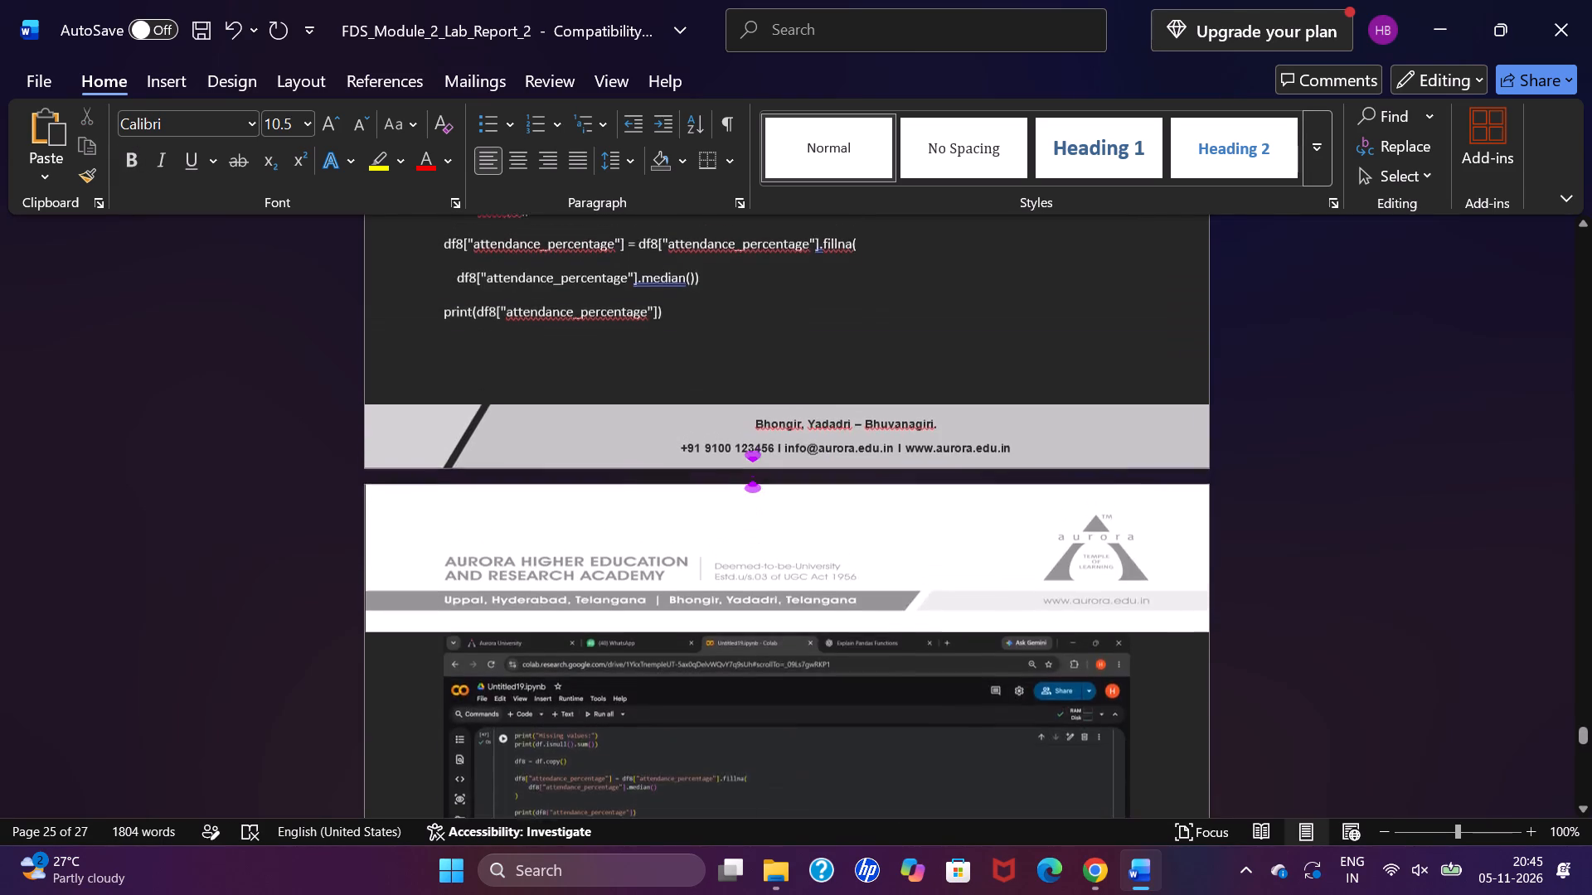
scroll(958, 476, "up", 6)
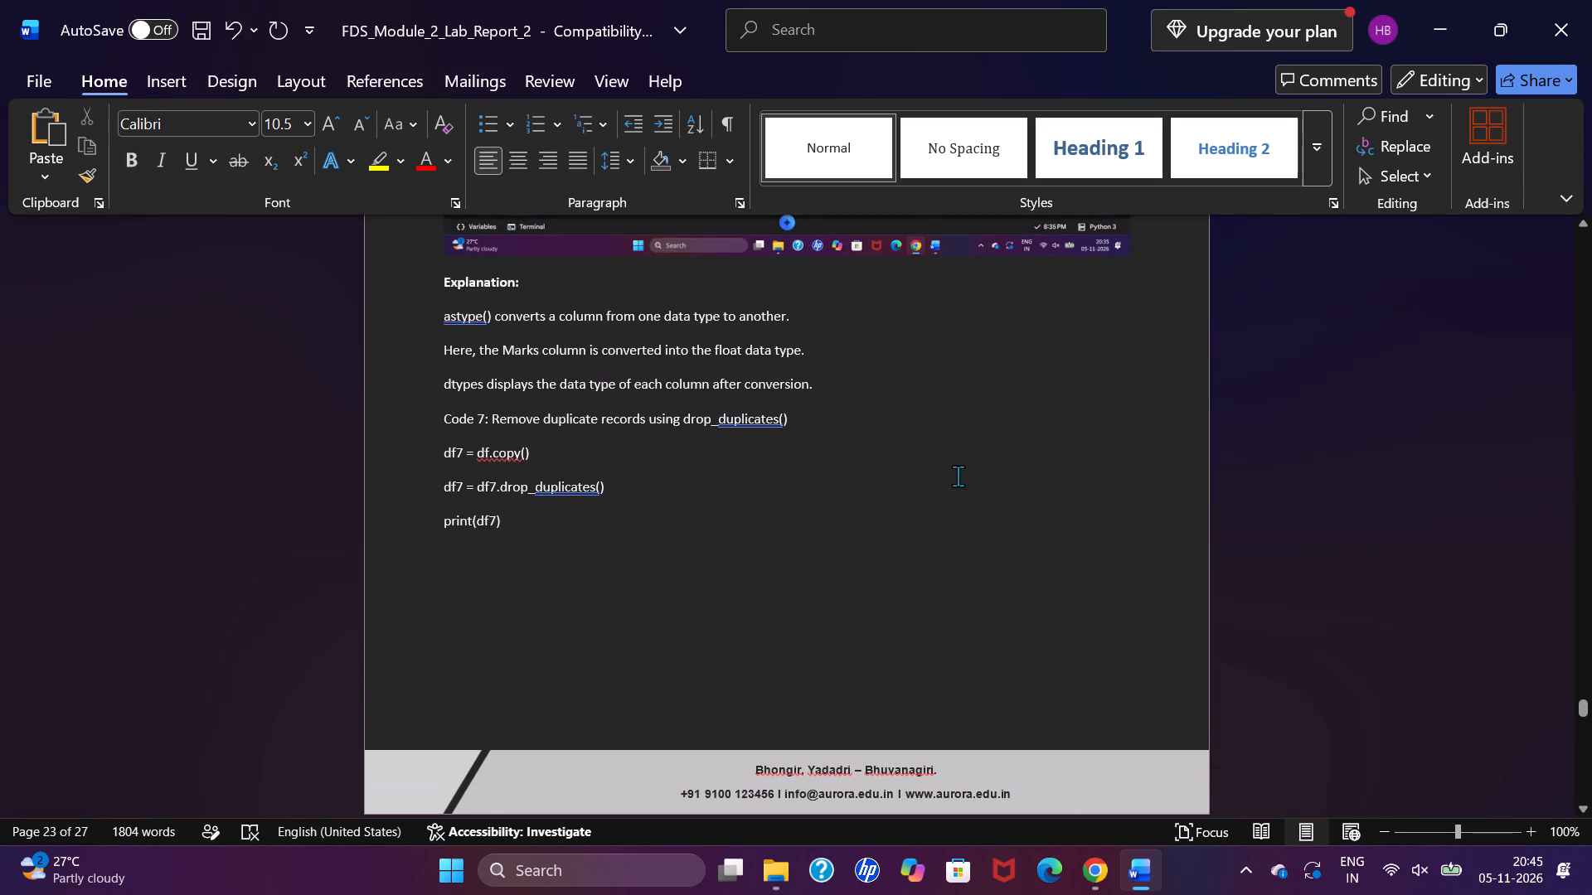
scroll(958, 476, "down", 5)
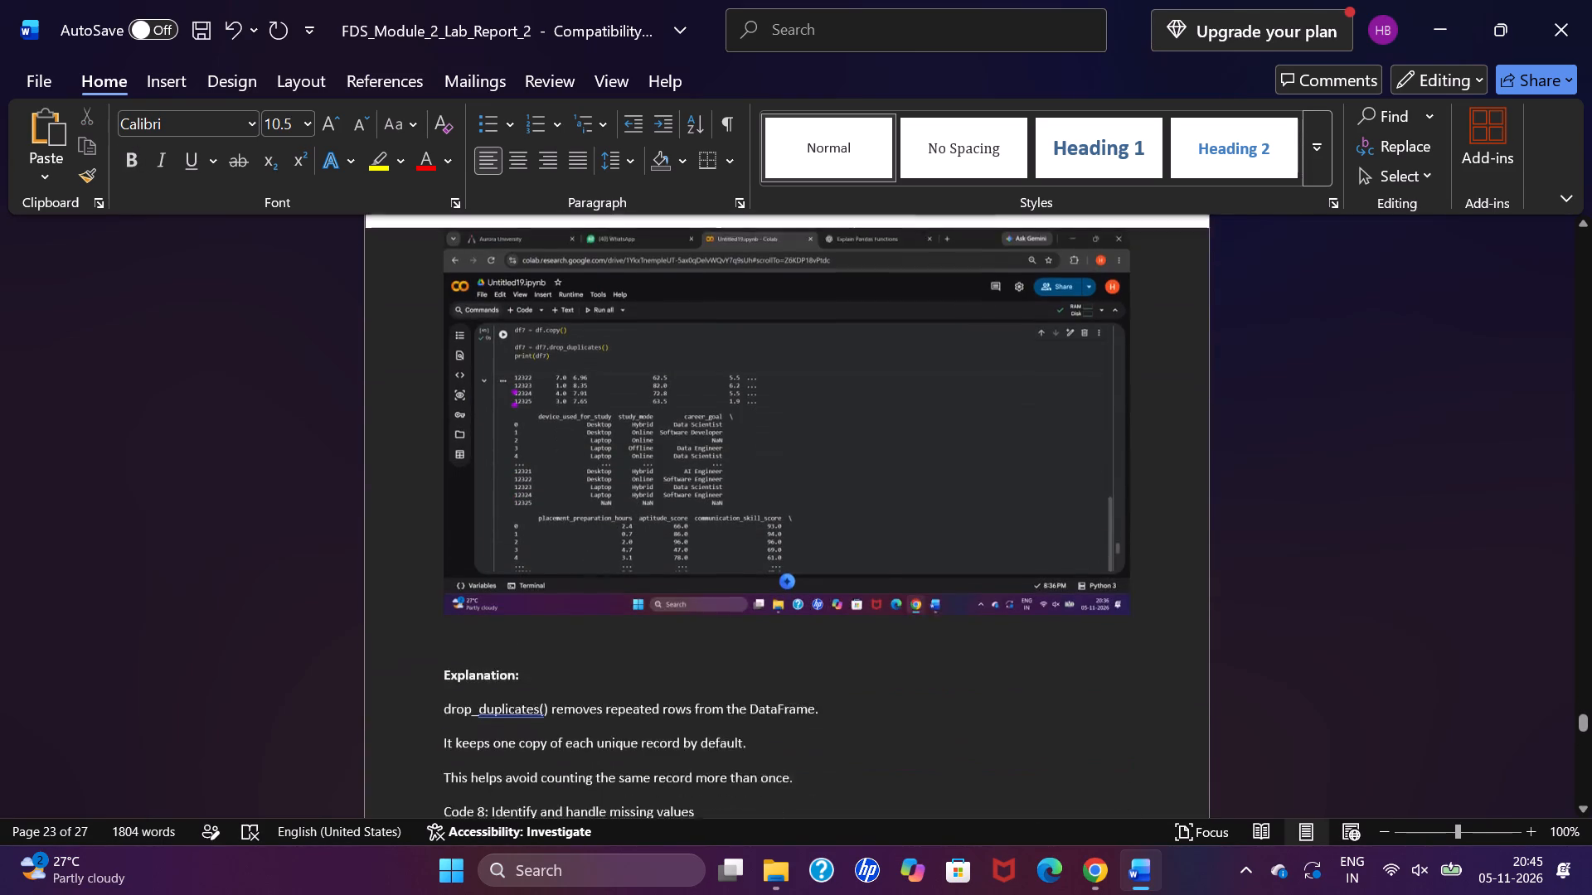
scroll(958, 476, "down", 2)
scroll(677, 656, "down", 3)
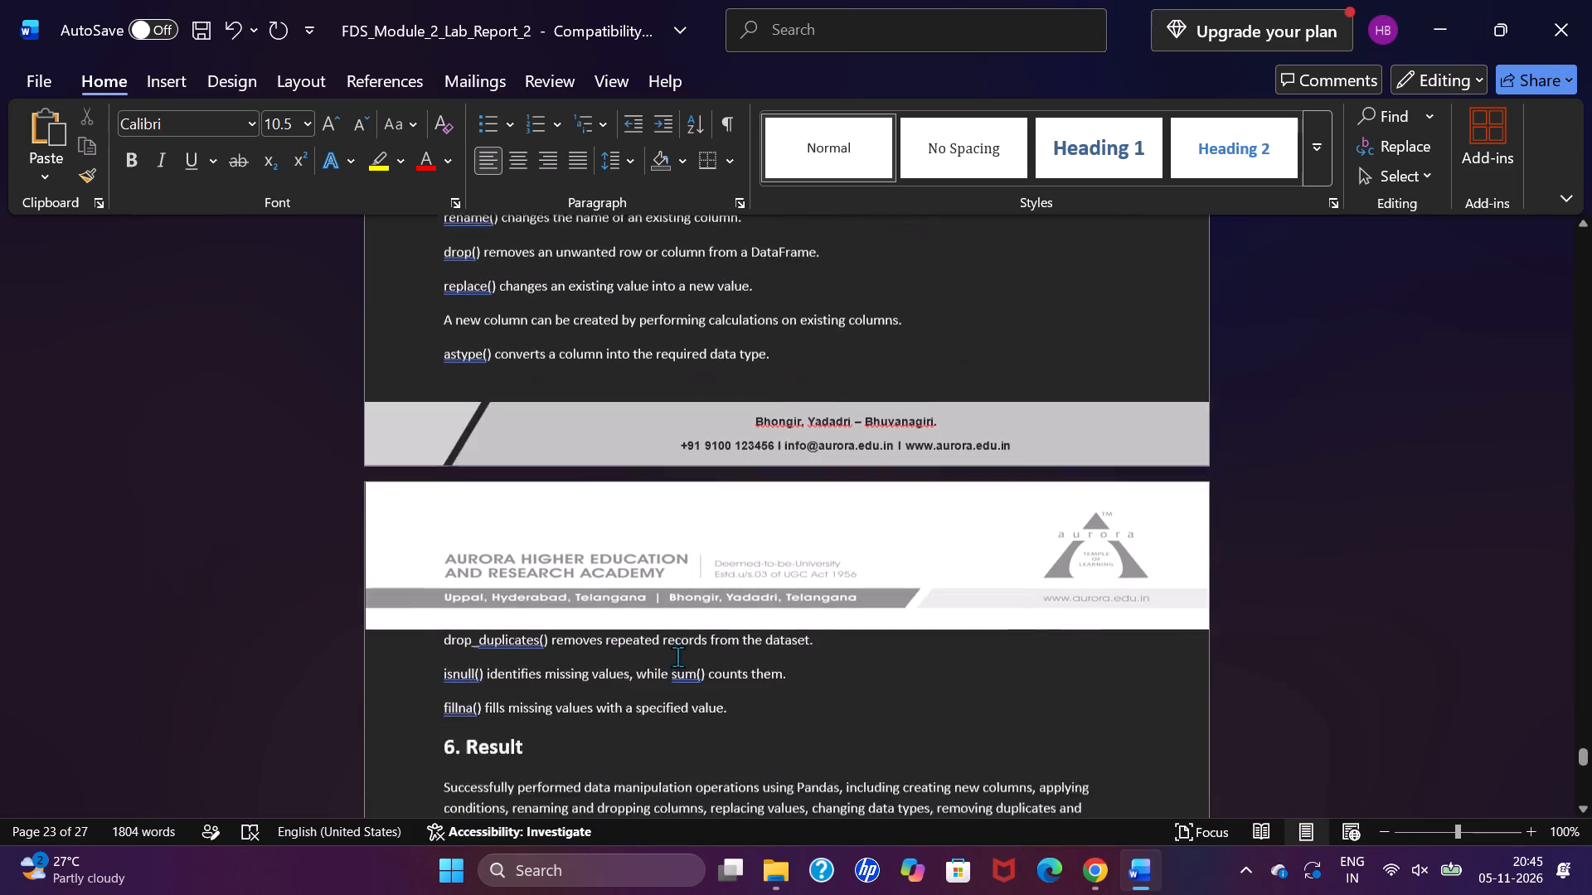
scroll(677, 656, "up", 1)
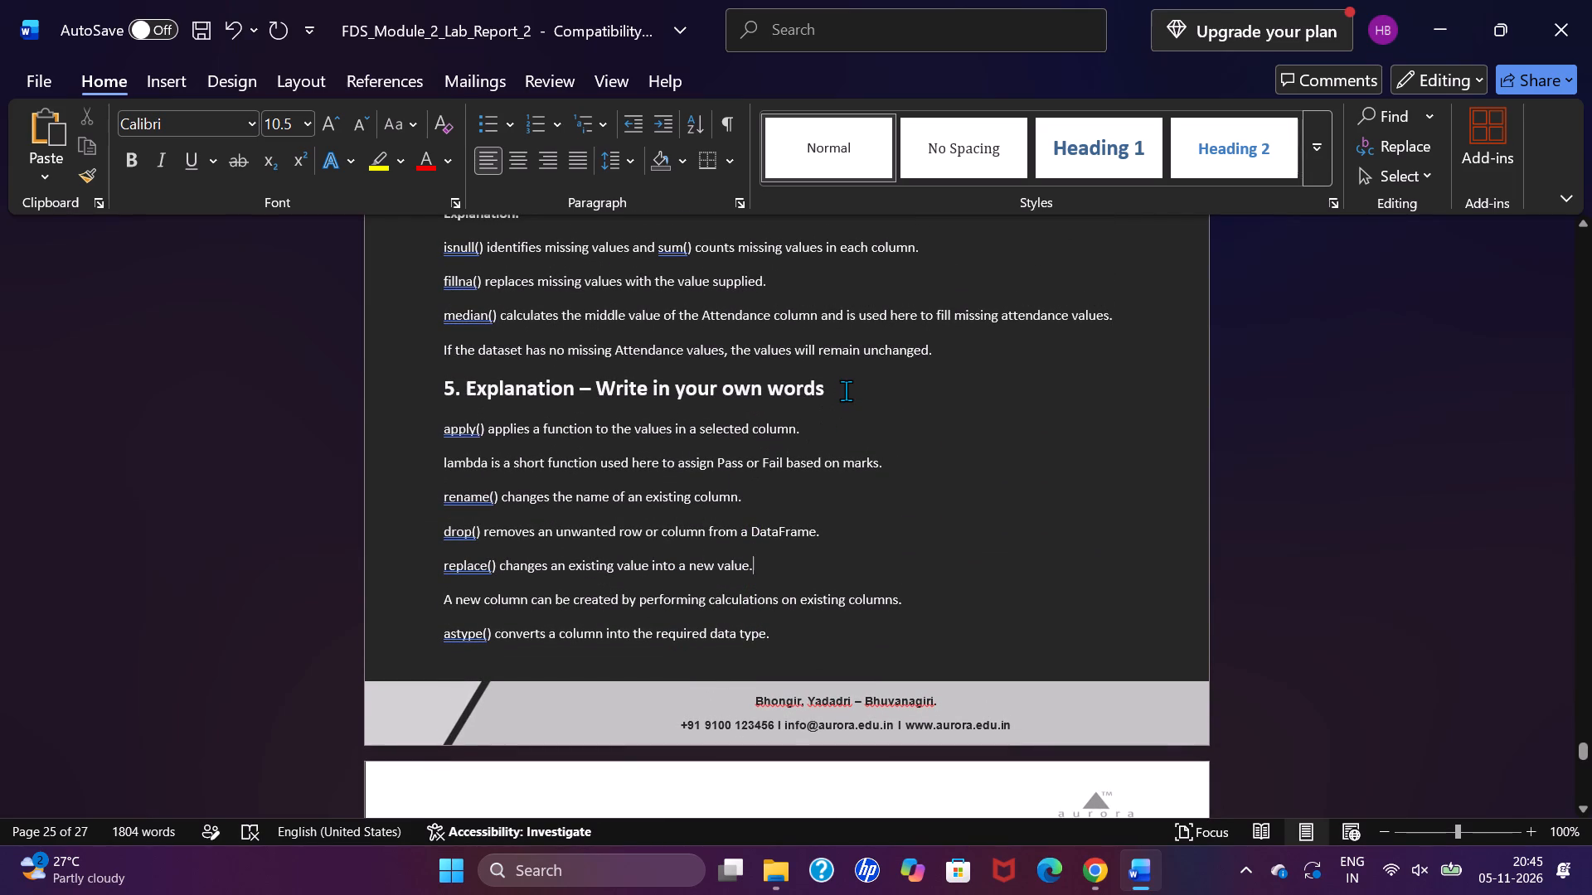
left_click_drag(846, 390, 453, 407)
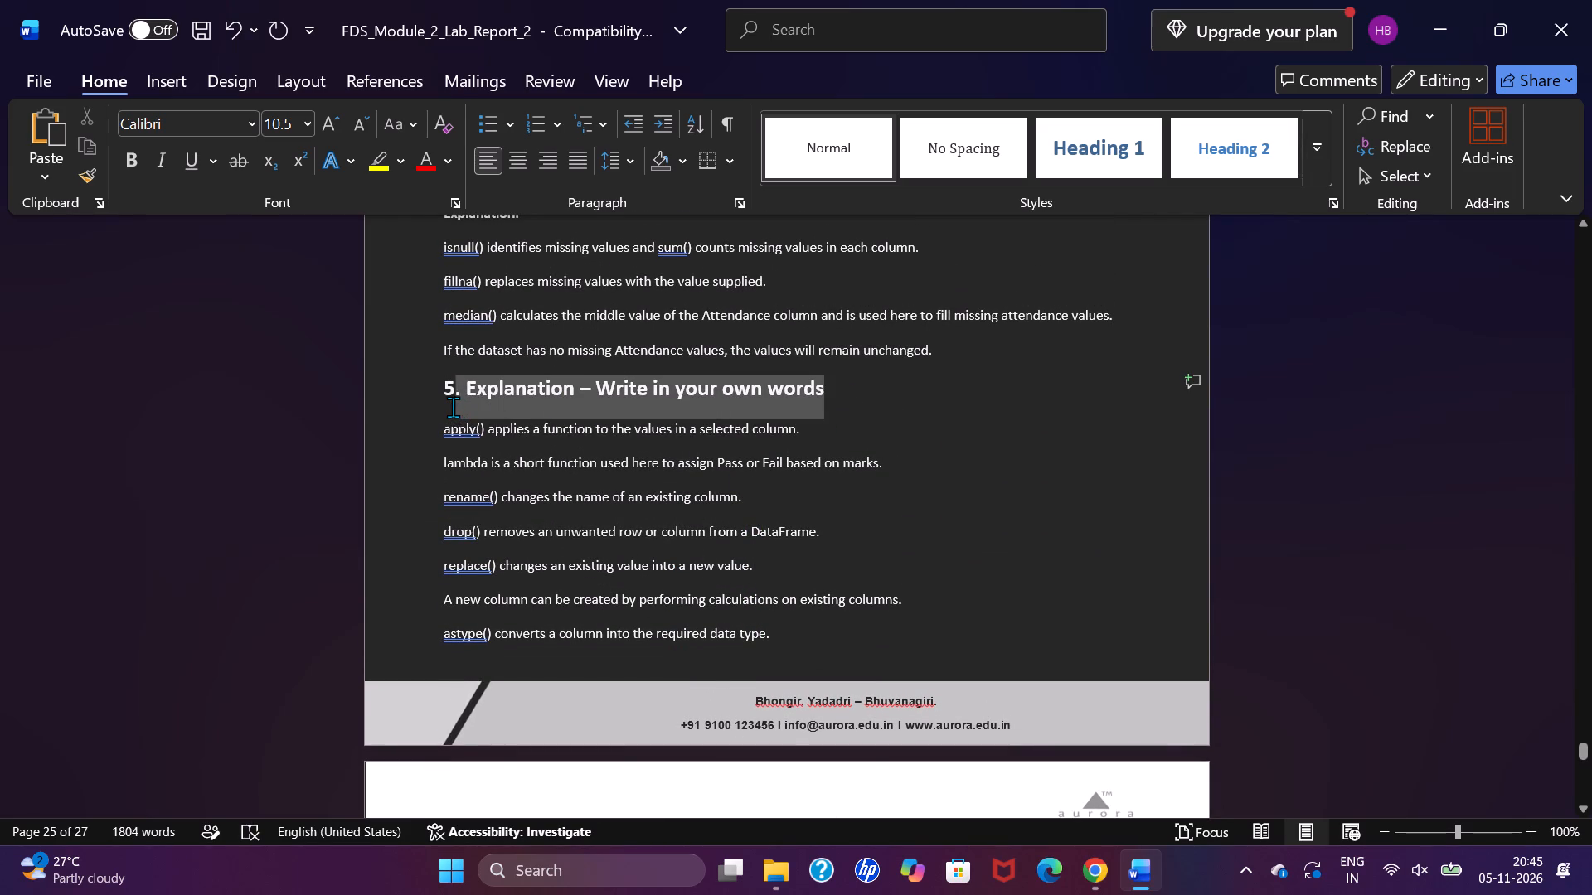
left_click_drag(453, 407, 441, 407)
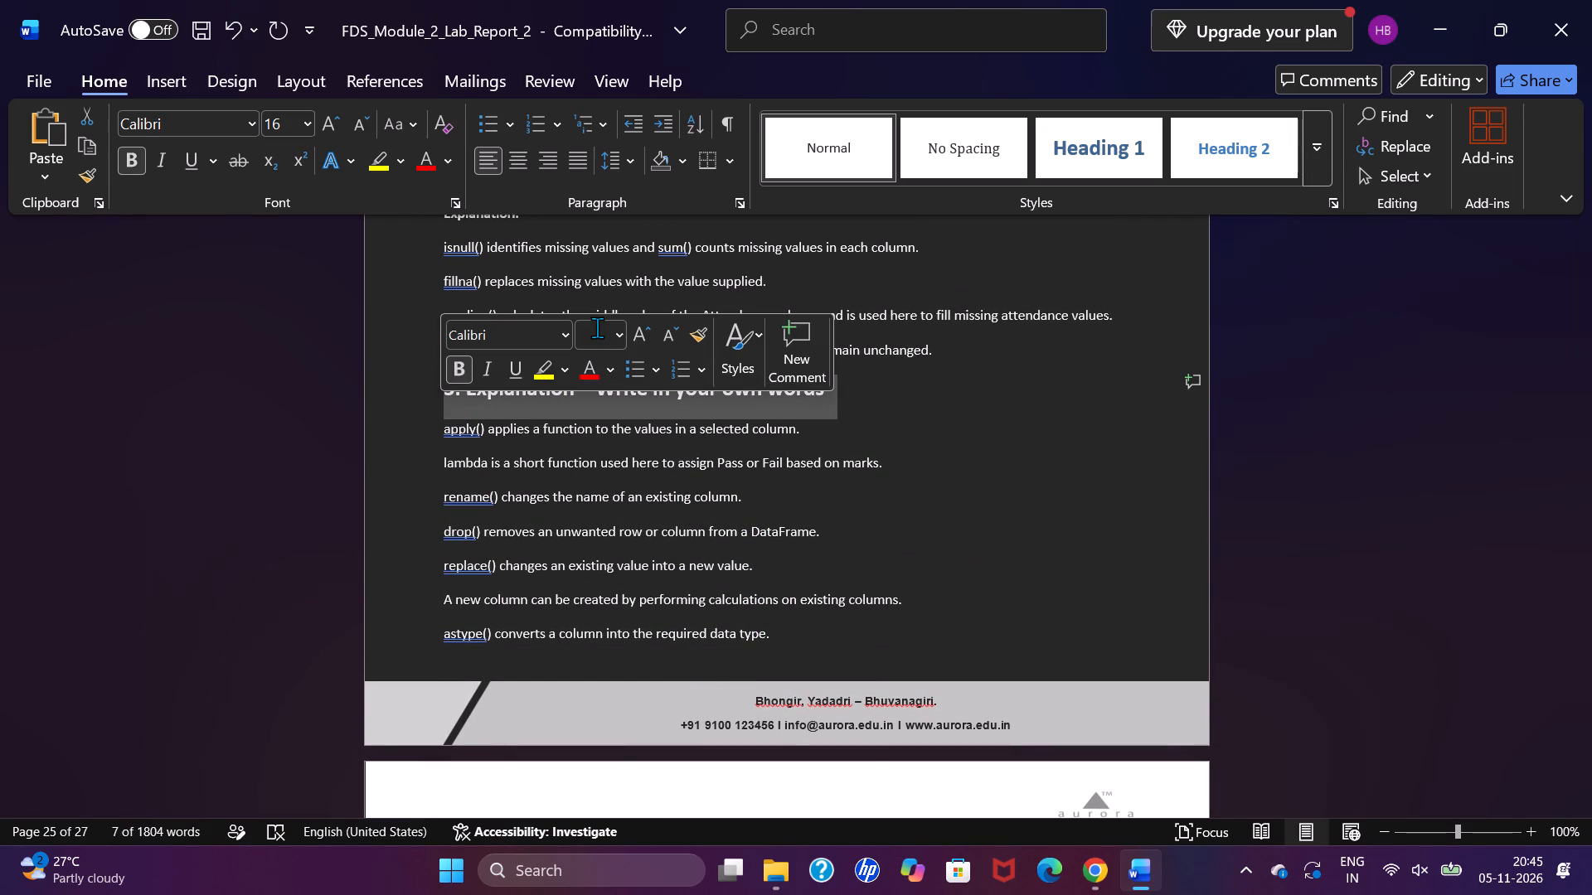
left_click(595, 334)
key("BackSpace")
type("14")
key("Return")
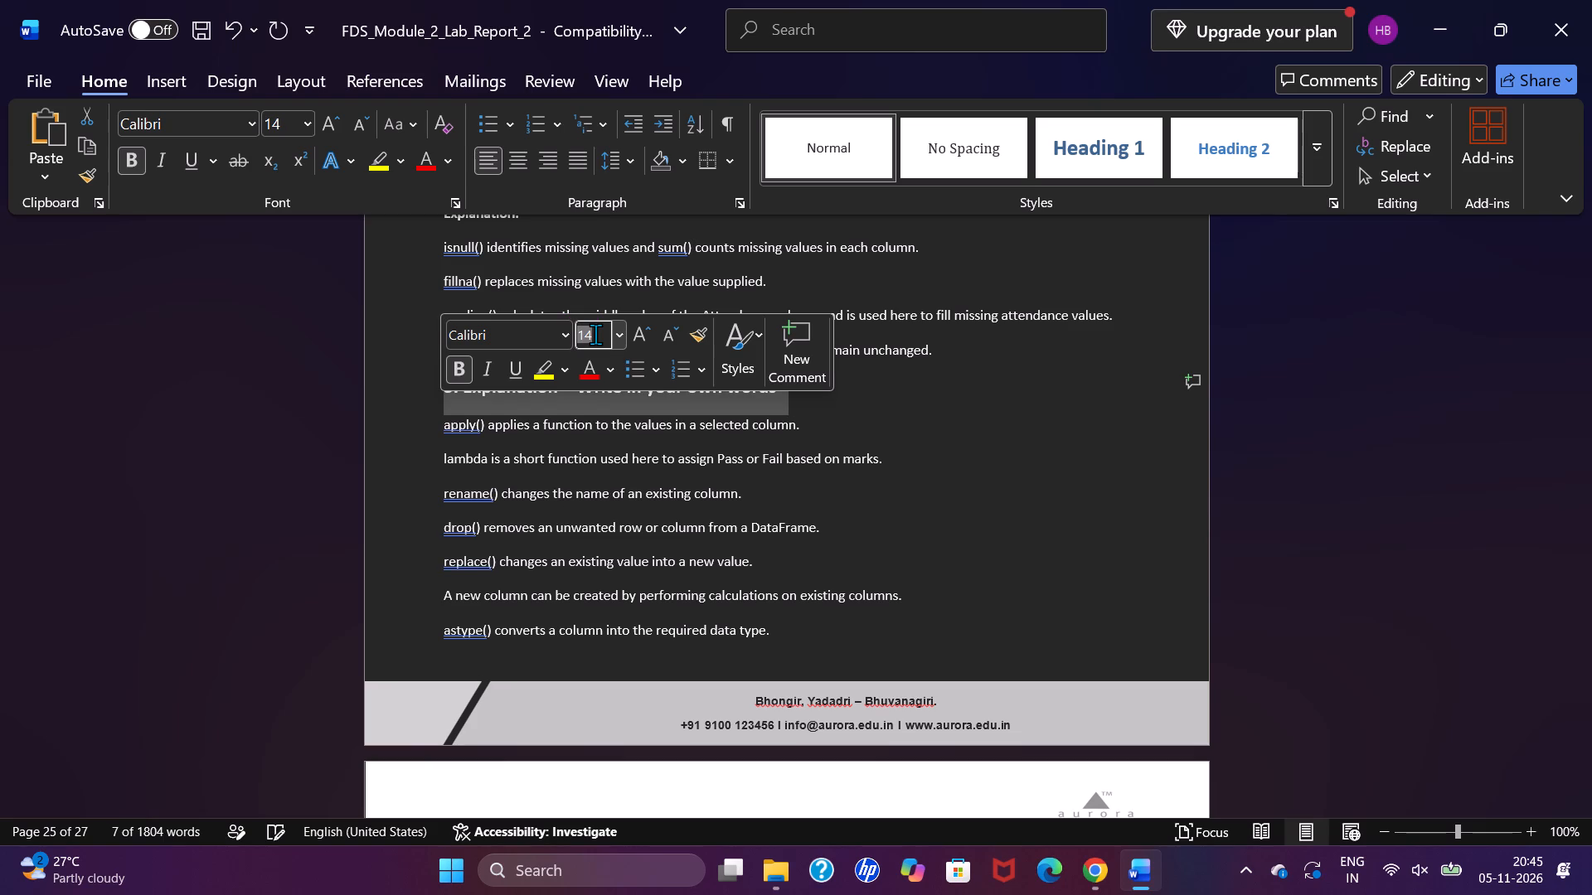
key("Return")
left_click(885, 523)
Set the font size of the heading "6. Result" to 14.
scroll(885, 523, "down", 4)
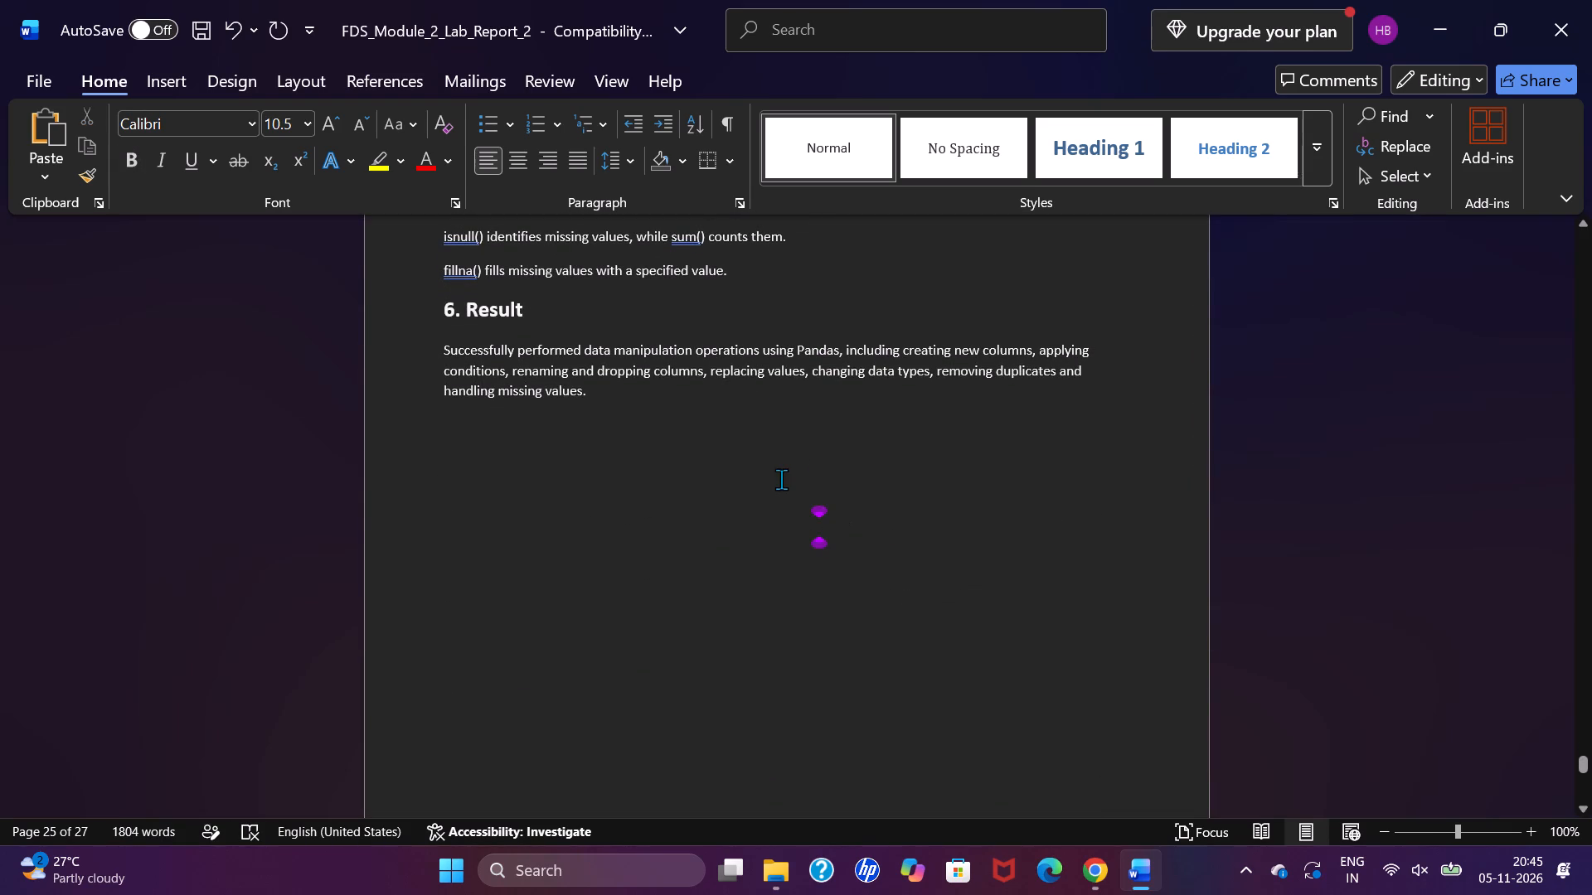
left_click_drag(578, 311, 476, 302)
left_click_drag(476, 302, 422, 302)
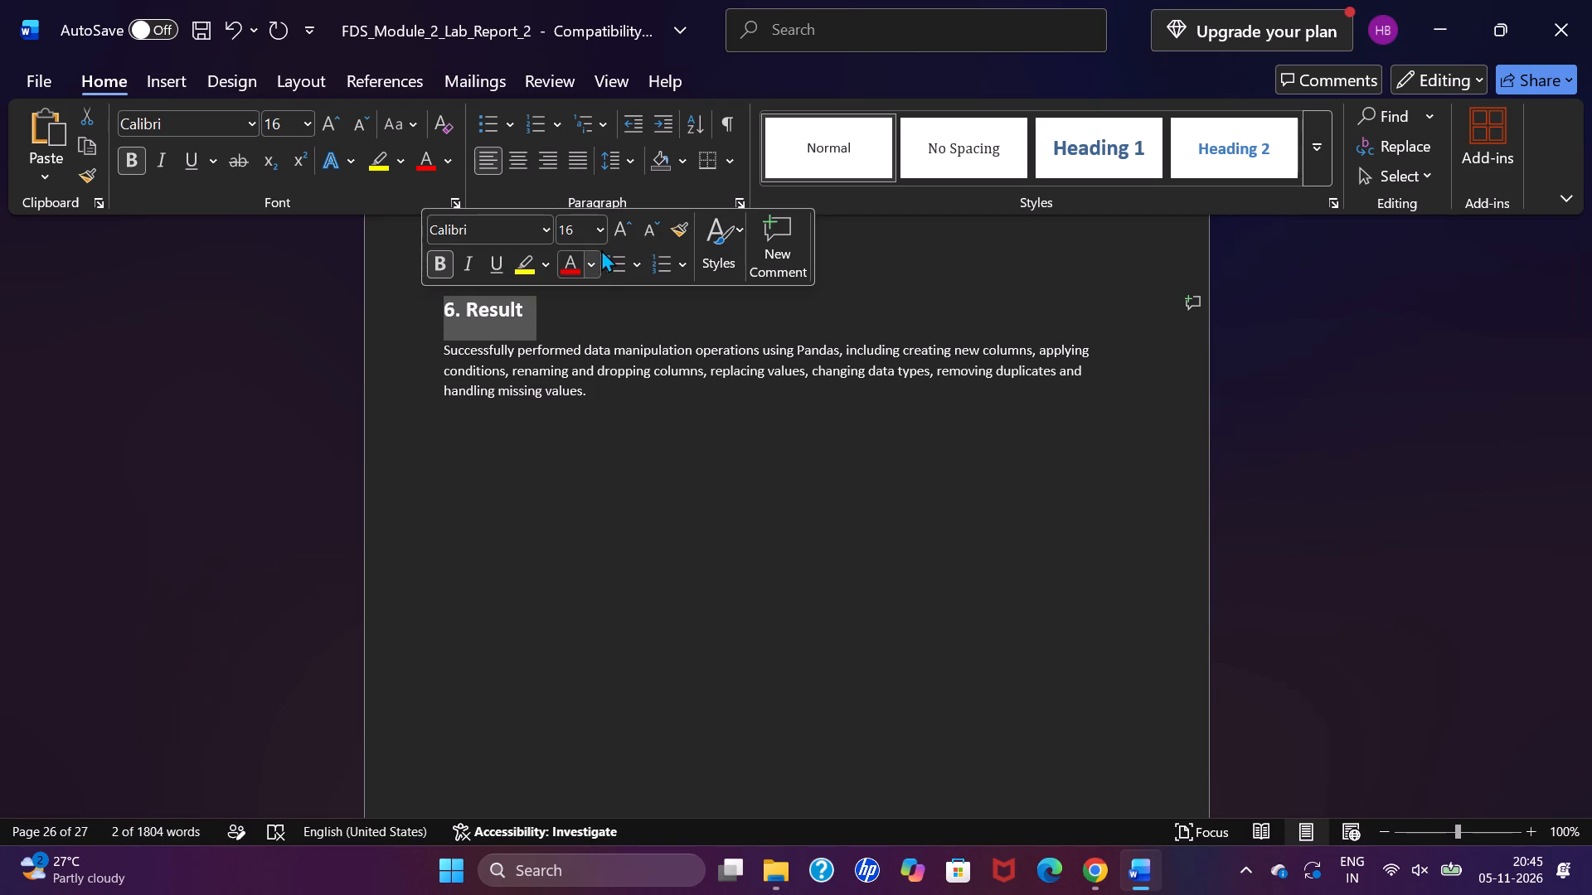
left_click(585, 231)
key("BackSpace")
type("14")
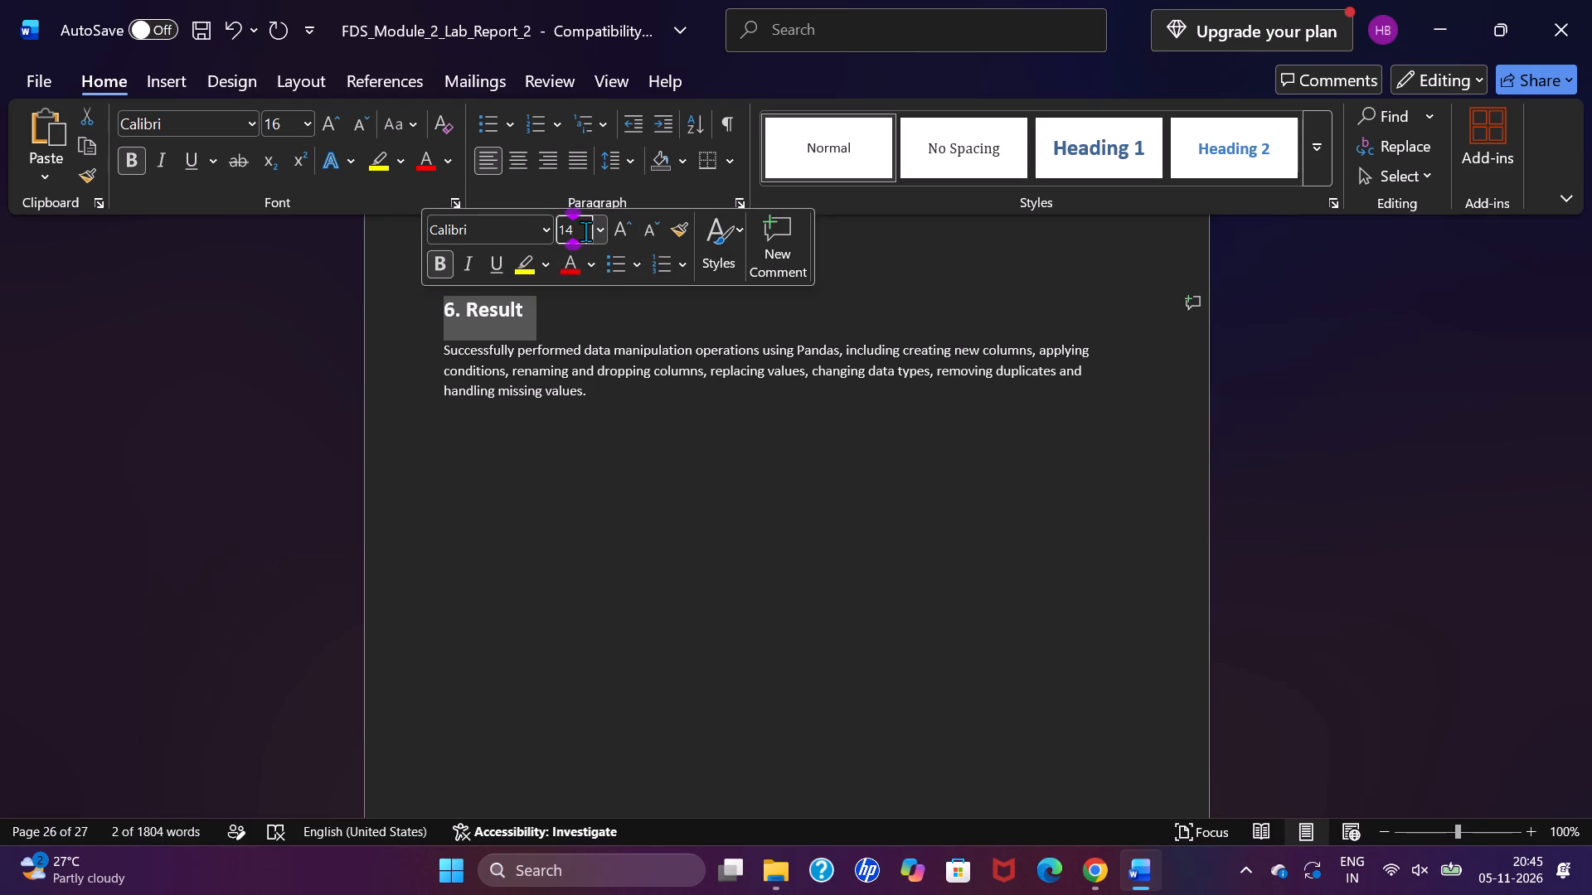
left_click(636, 548)
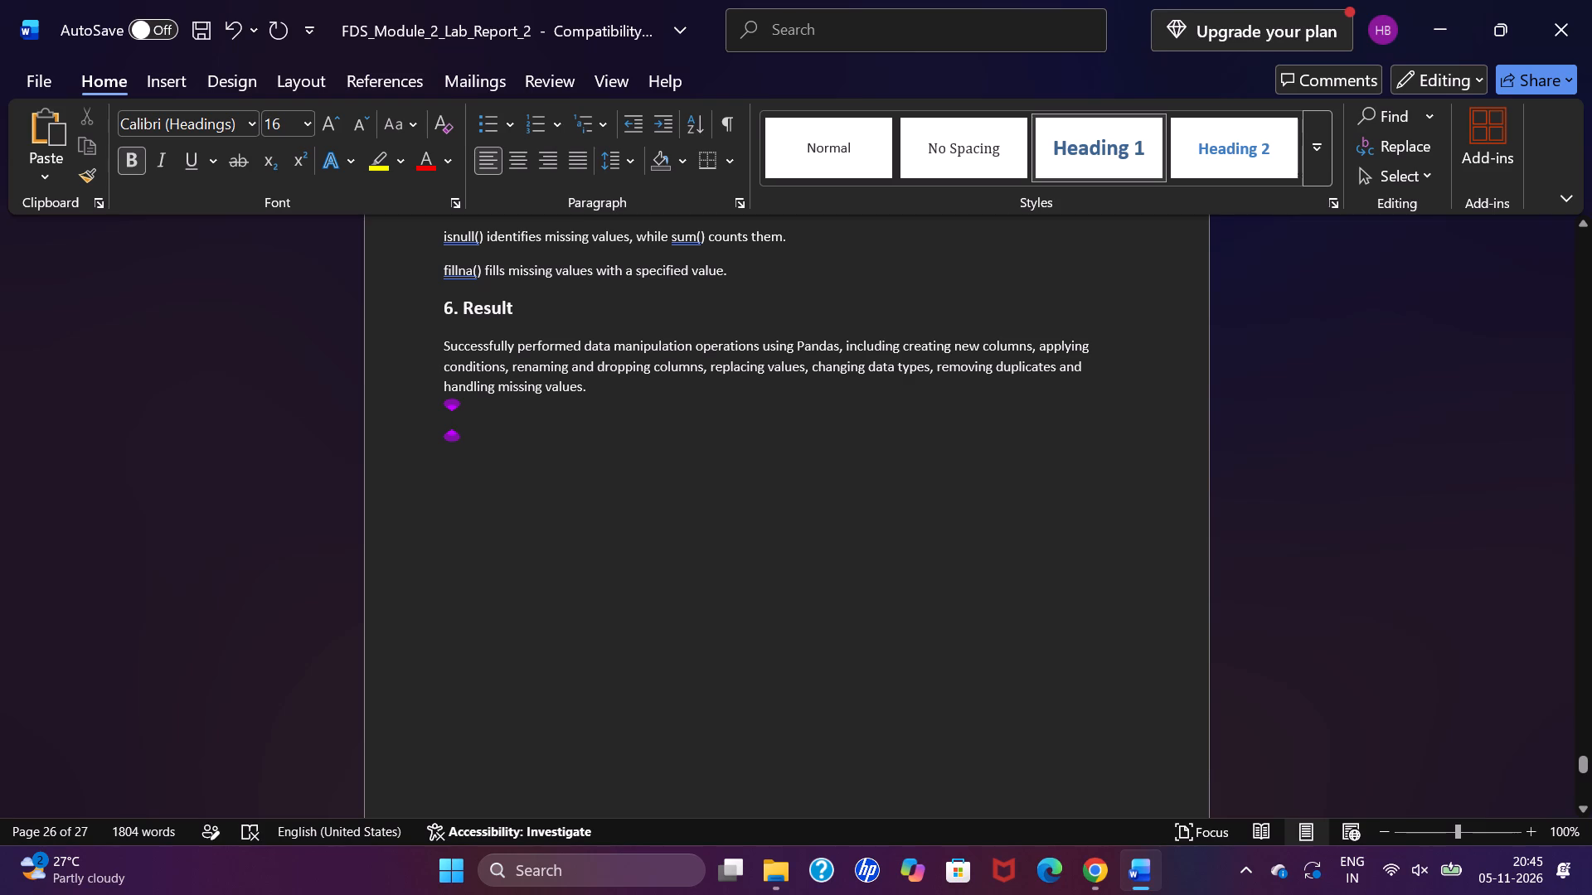
Look back through the report from its closing sections to the opening page of Experiment 1.
scroll(636, 548, "up", 3)
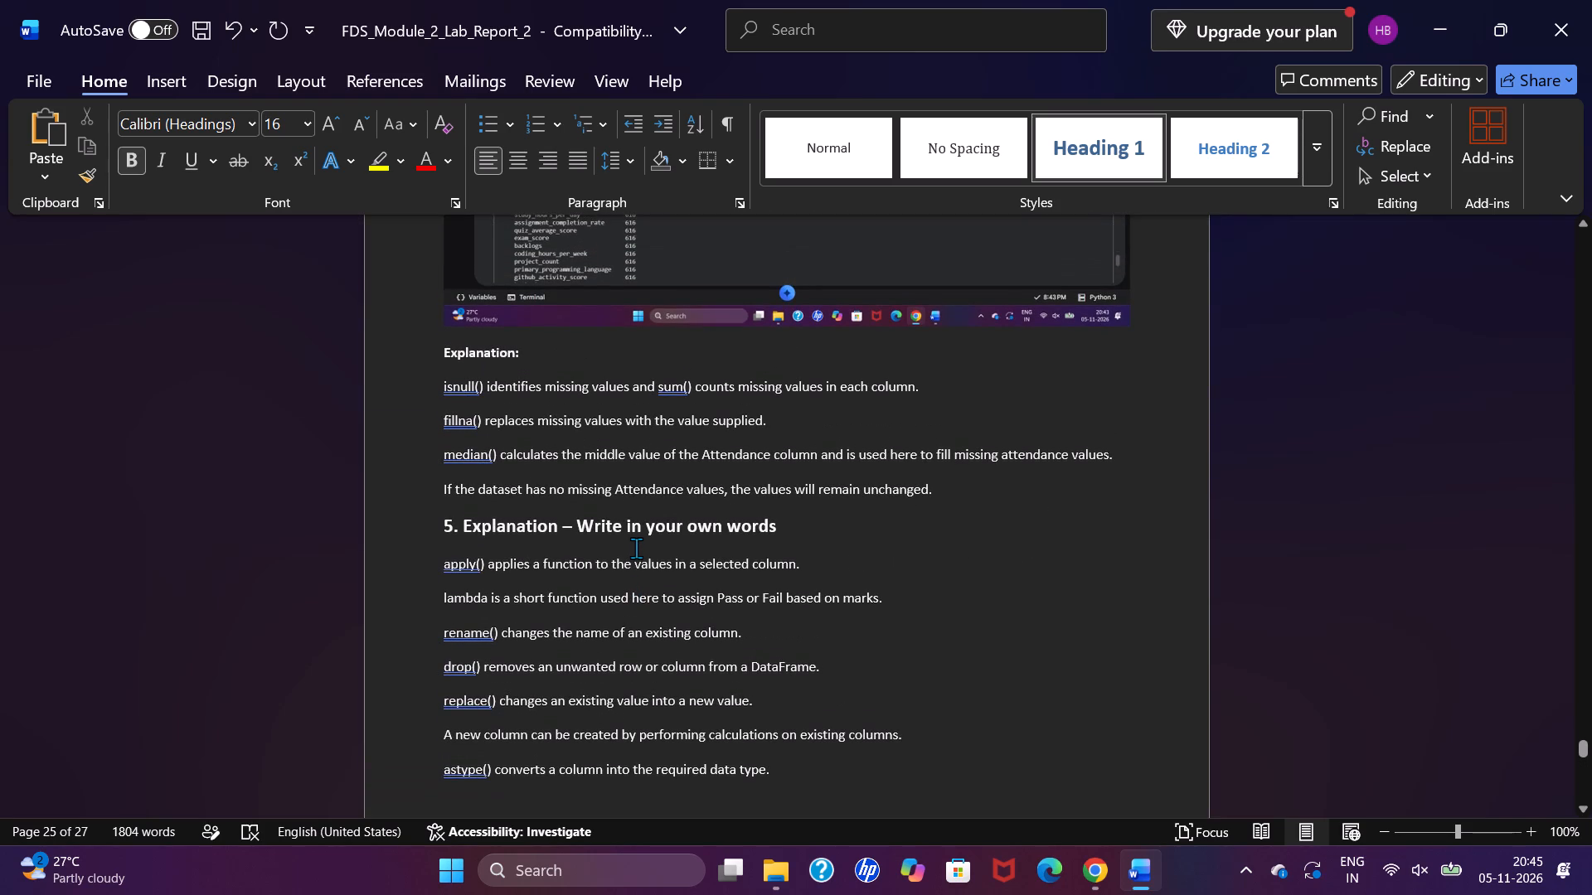
scroll(636, 548, "up", 12)
scroll(636, 548, "up", 20)
scroll(636, 548, "up", 20)
scroll(636, 548, "up", 20)
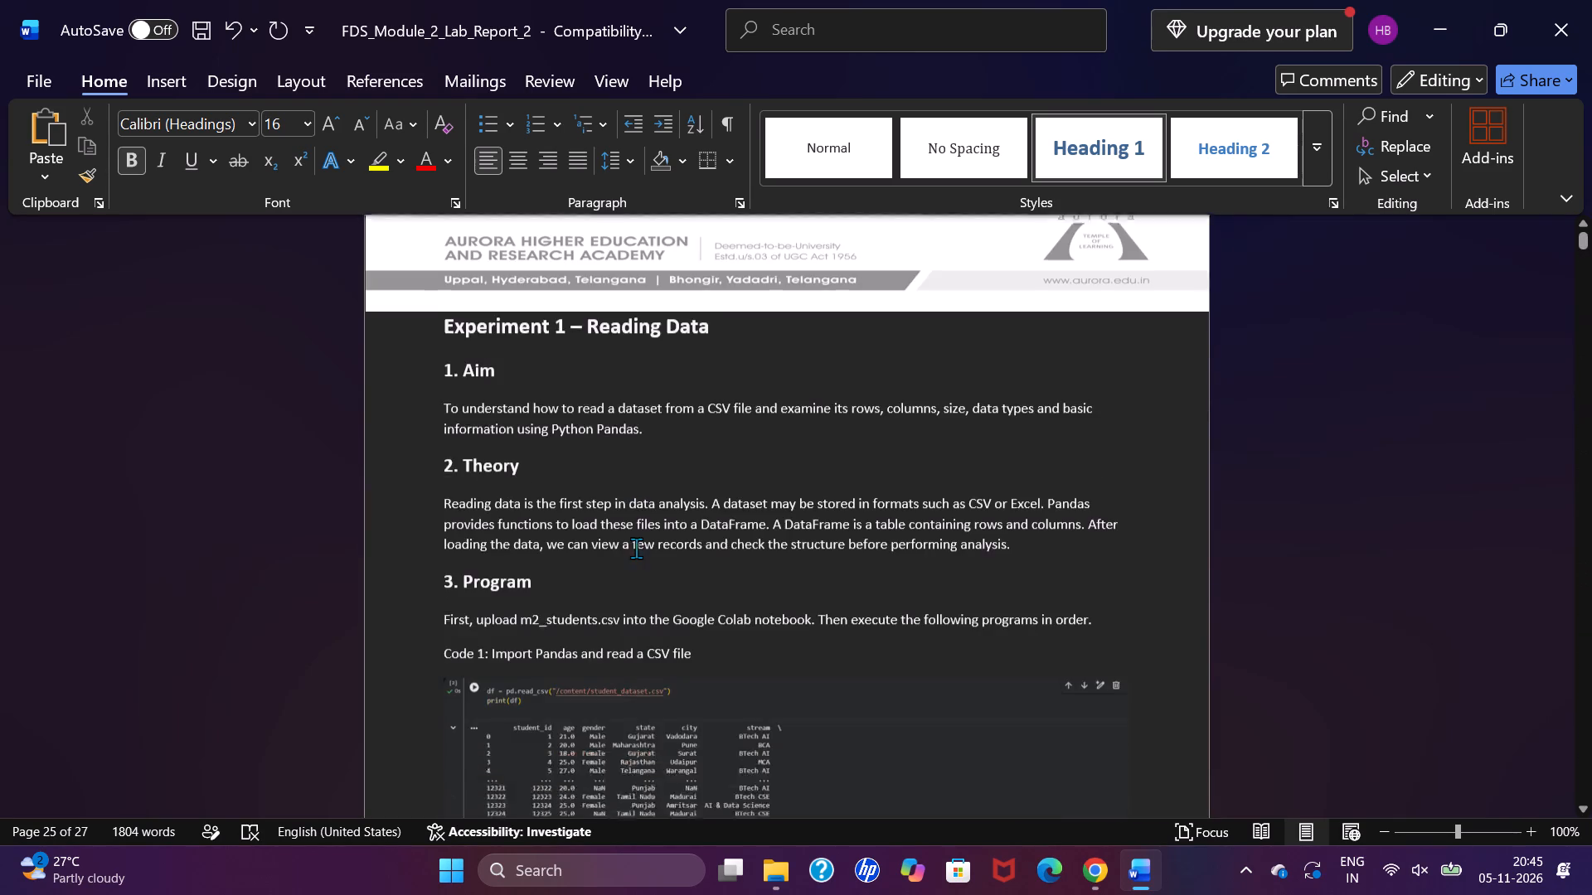
scroll(636, 548, "up", 20)
scroll(636, 548, "up", 20)
scroll(636, 548, "up", 20)
scroll(636, 548, "down", 1)
scroll(636, 548, "up", 20)
scroll(636, 548, "up", 7)
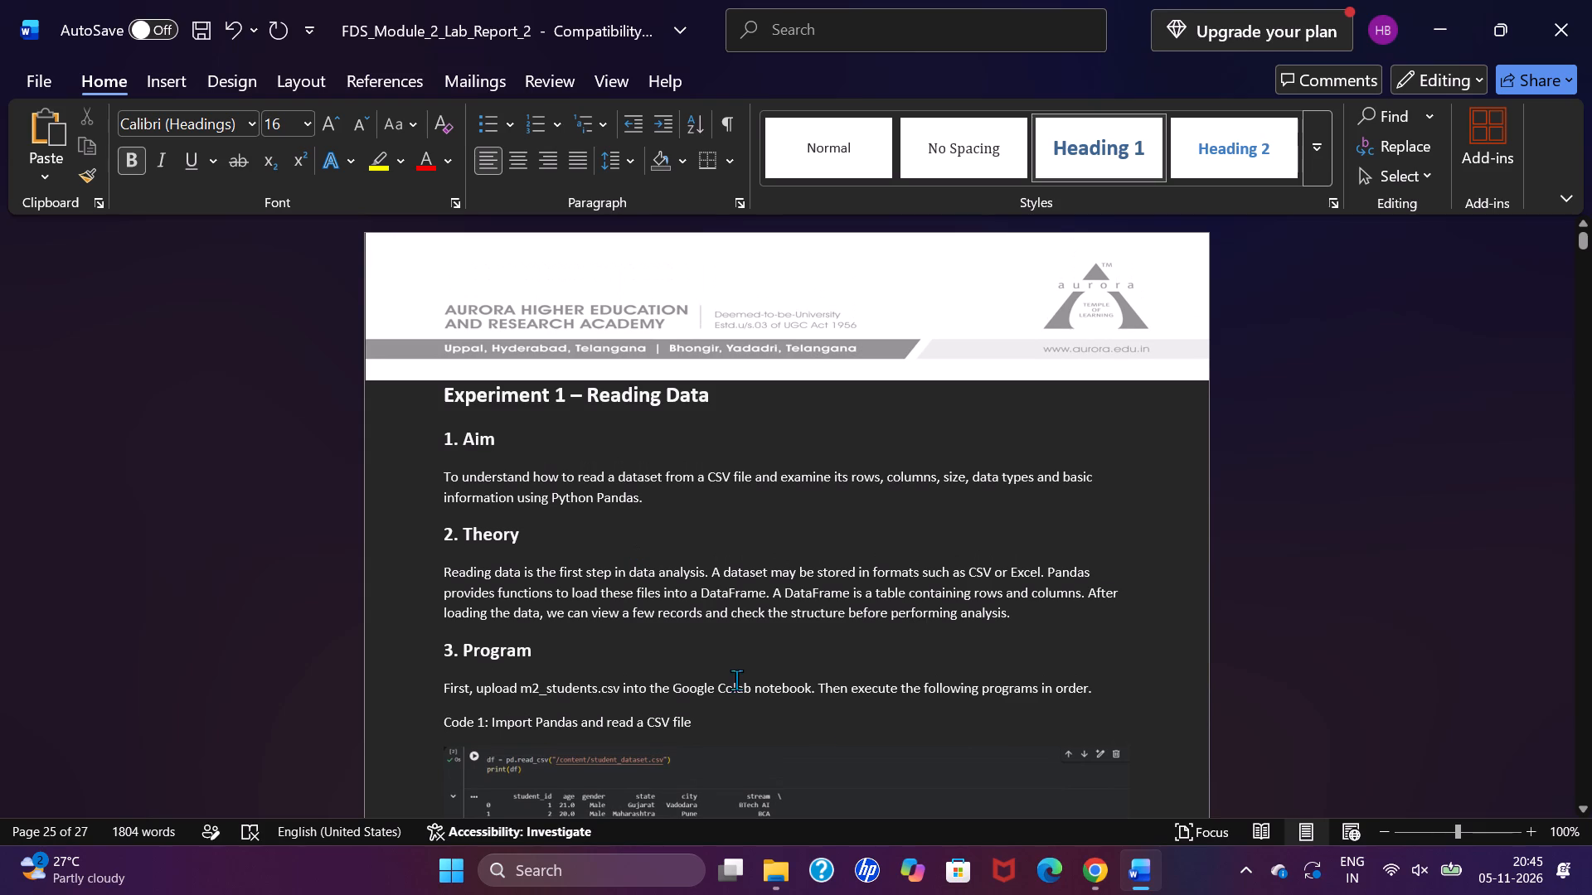
Switch to File Explorer and open the Word document "FDS Lab 1" from the Downloads folder.
left_click(784, 877)
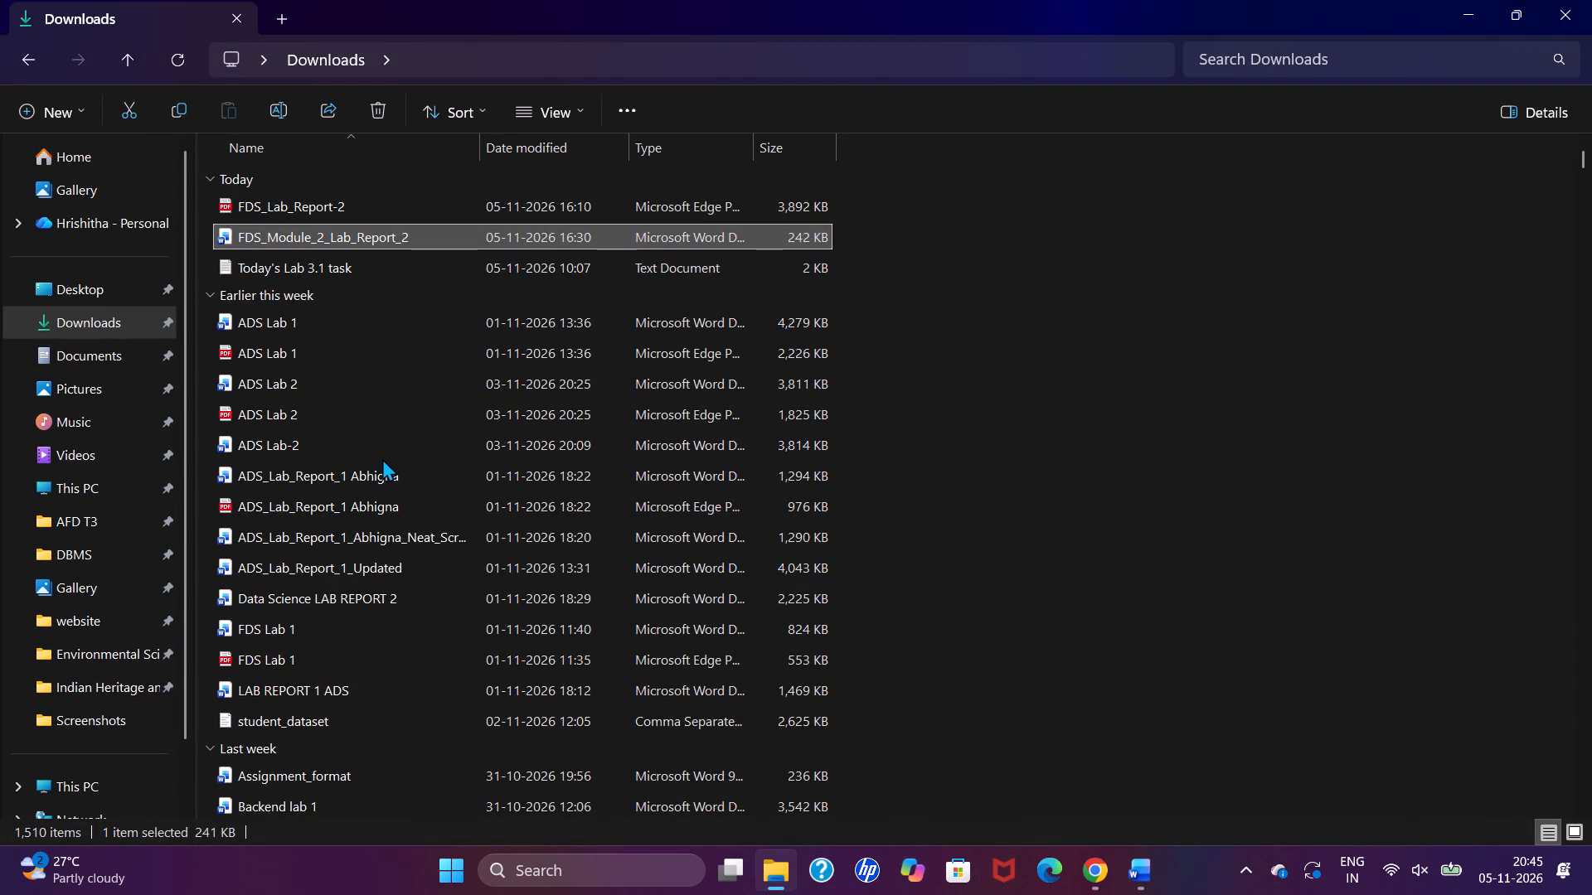
left_click(404, 638)
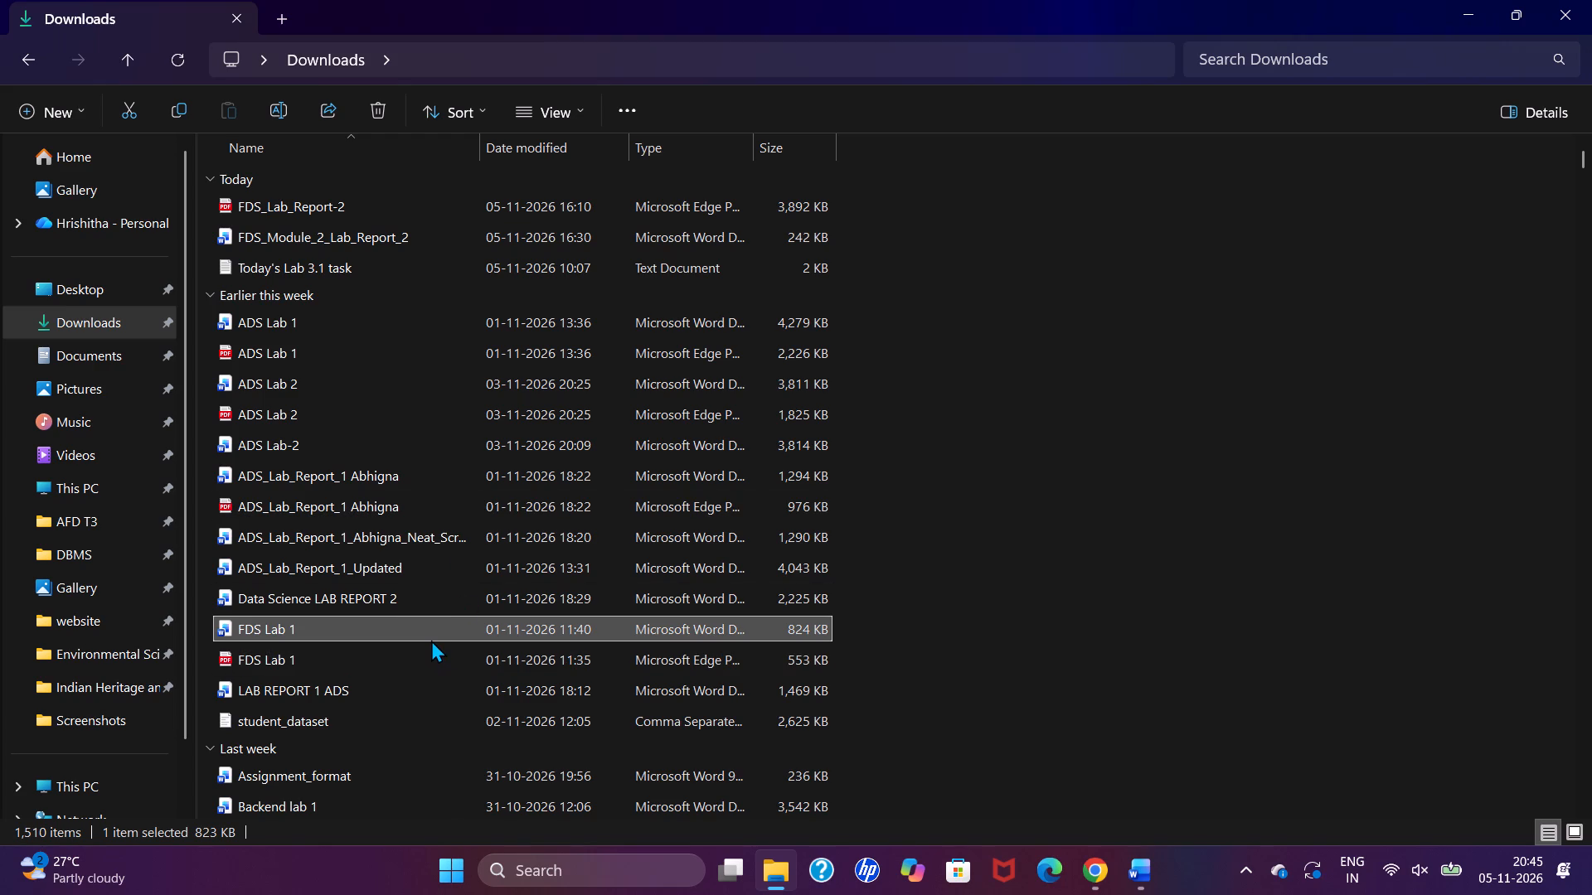
double_click(430, 638)
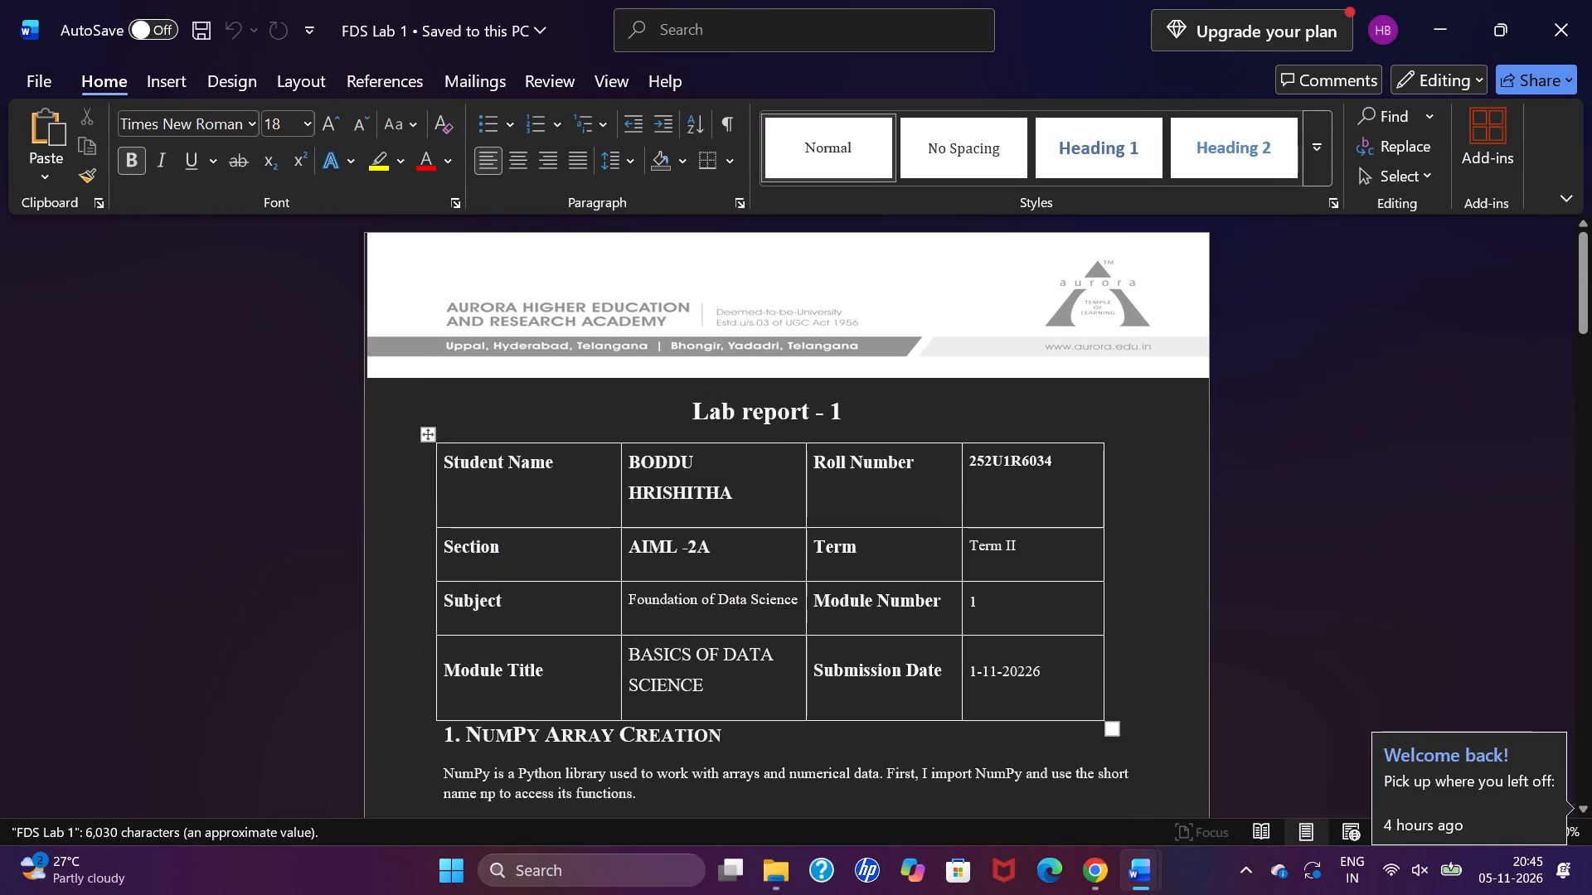
Copy the student details table from FDS Lab 1 into FDS_Module_2_Lab_Report_2 above "Experiment 1 – Reading Data", with a blank line before and after it.
left_click(426, 436)
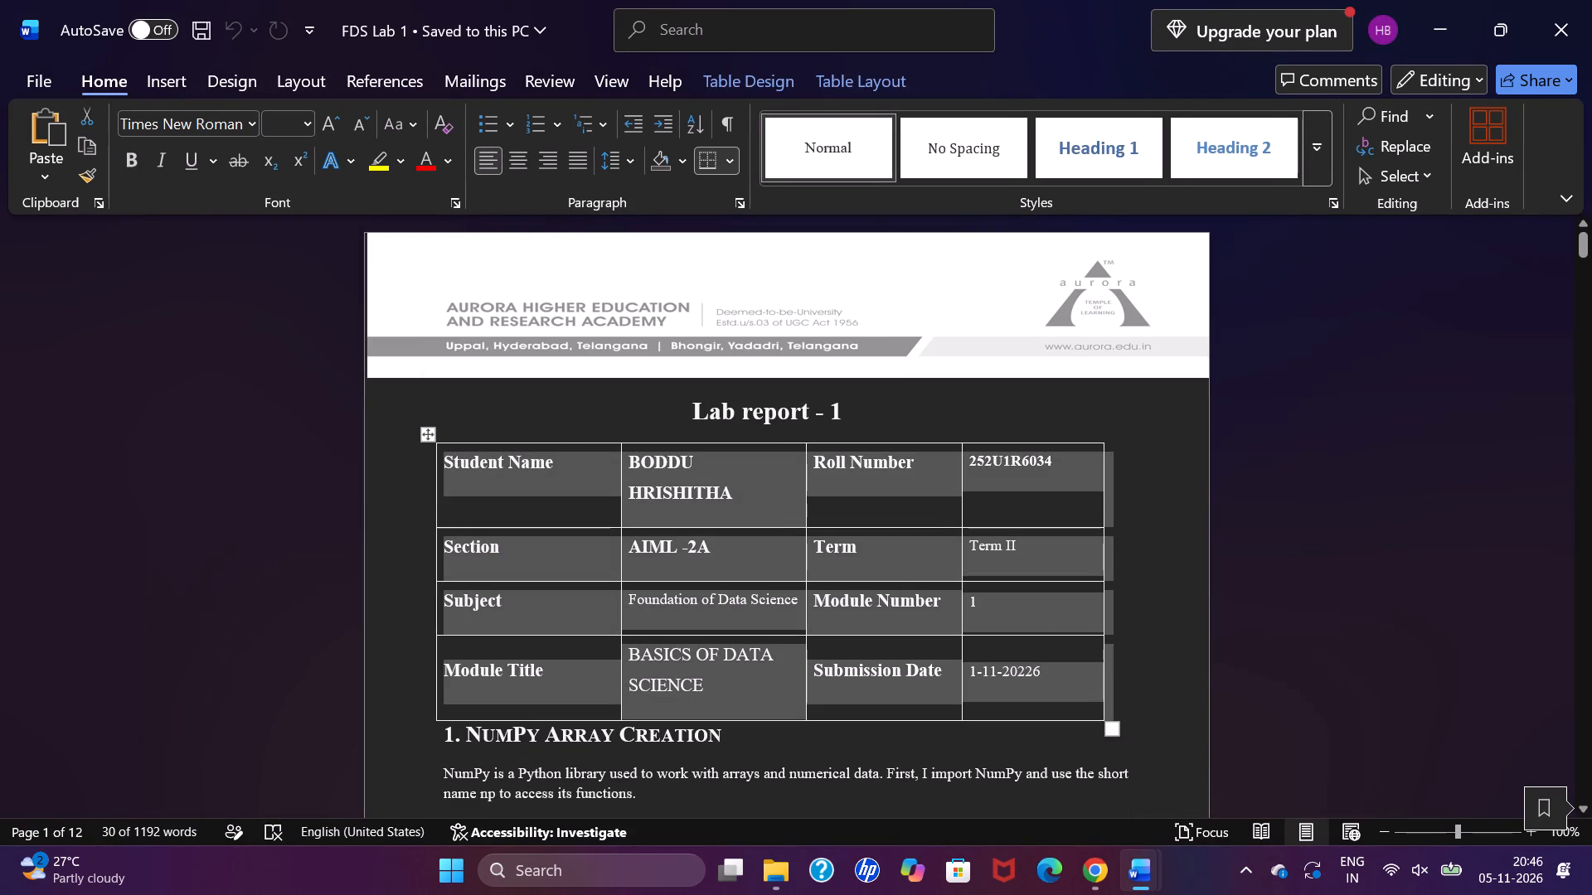
key("ctrl+c")
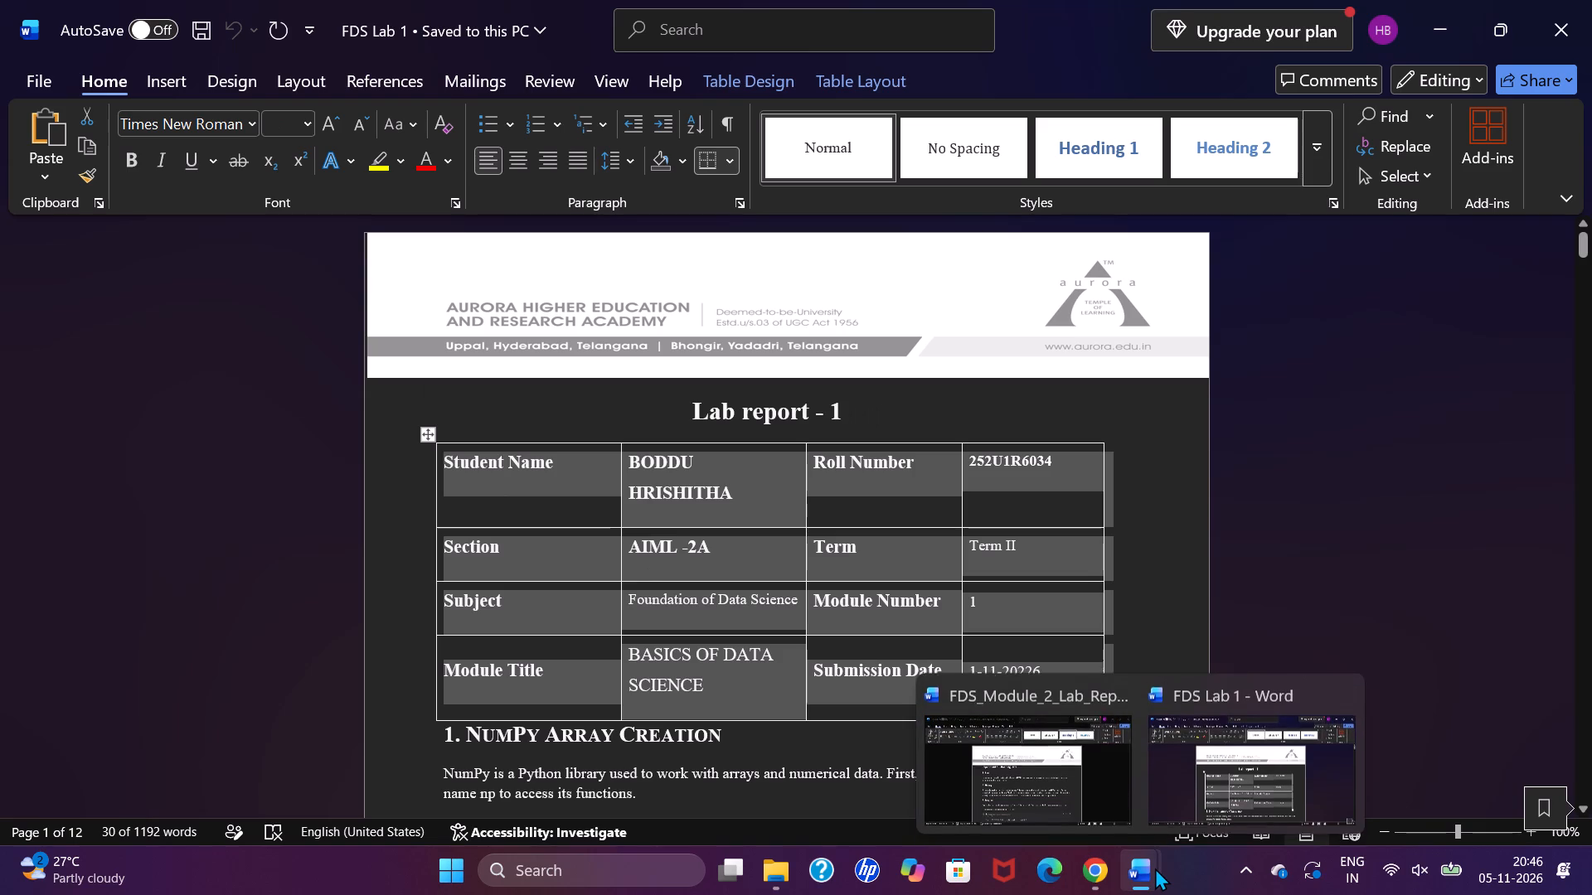
left_click(1083, 796)
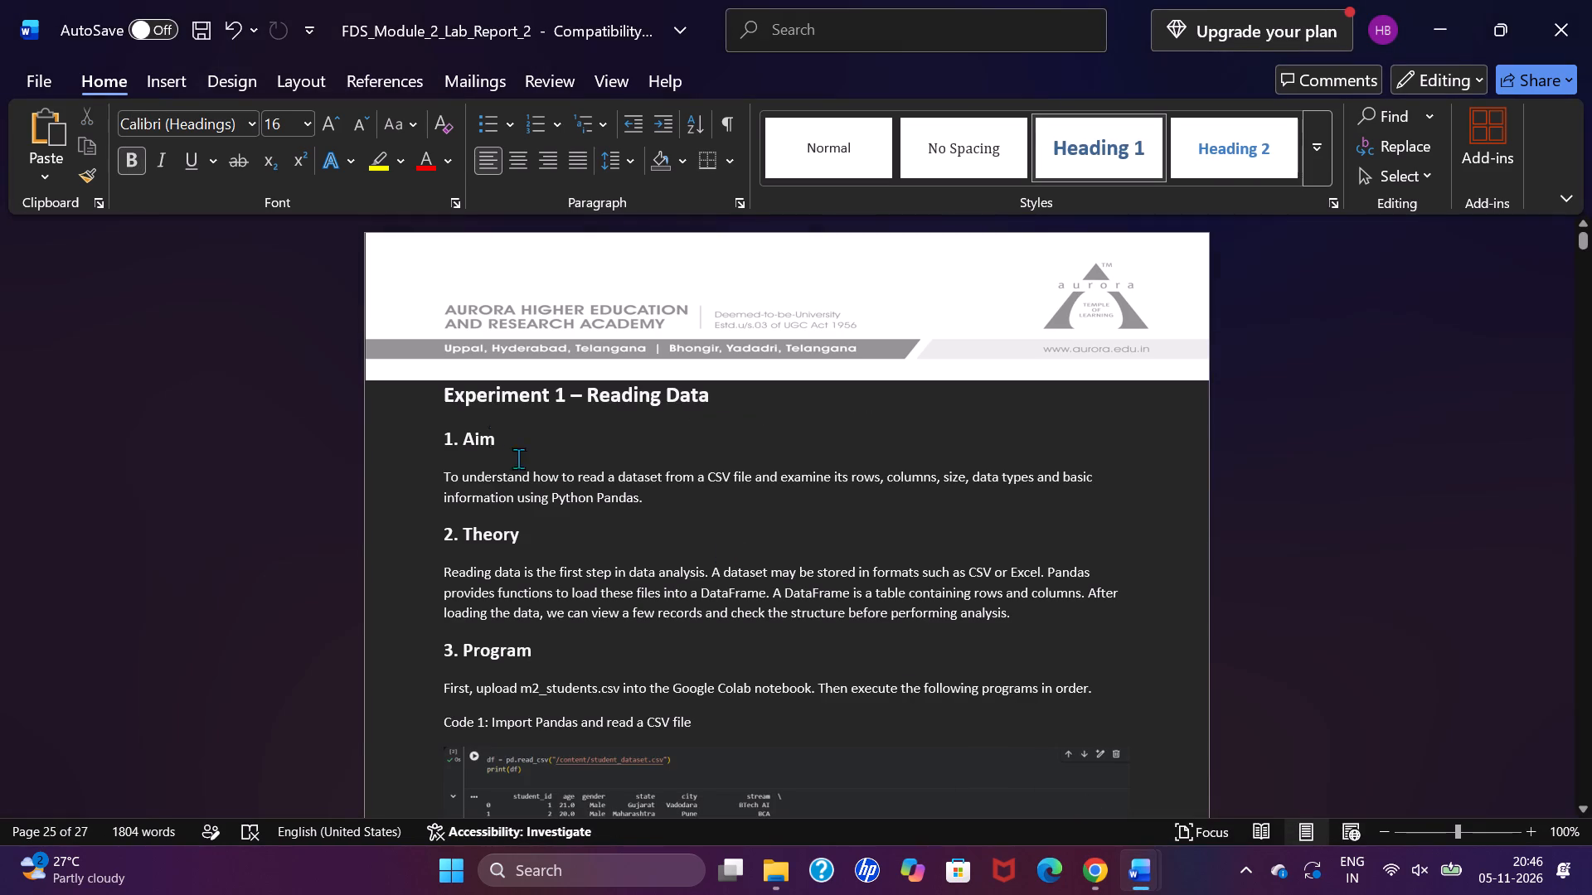
left_click(444, 396)
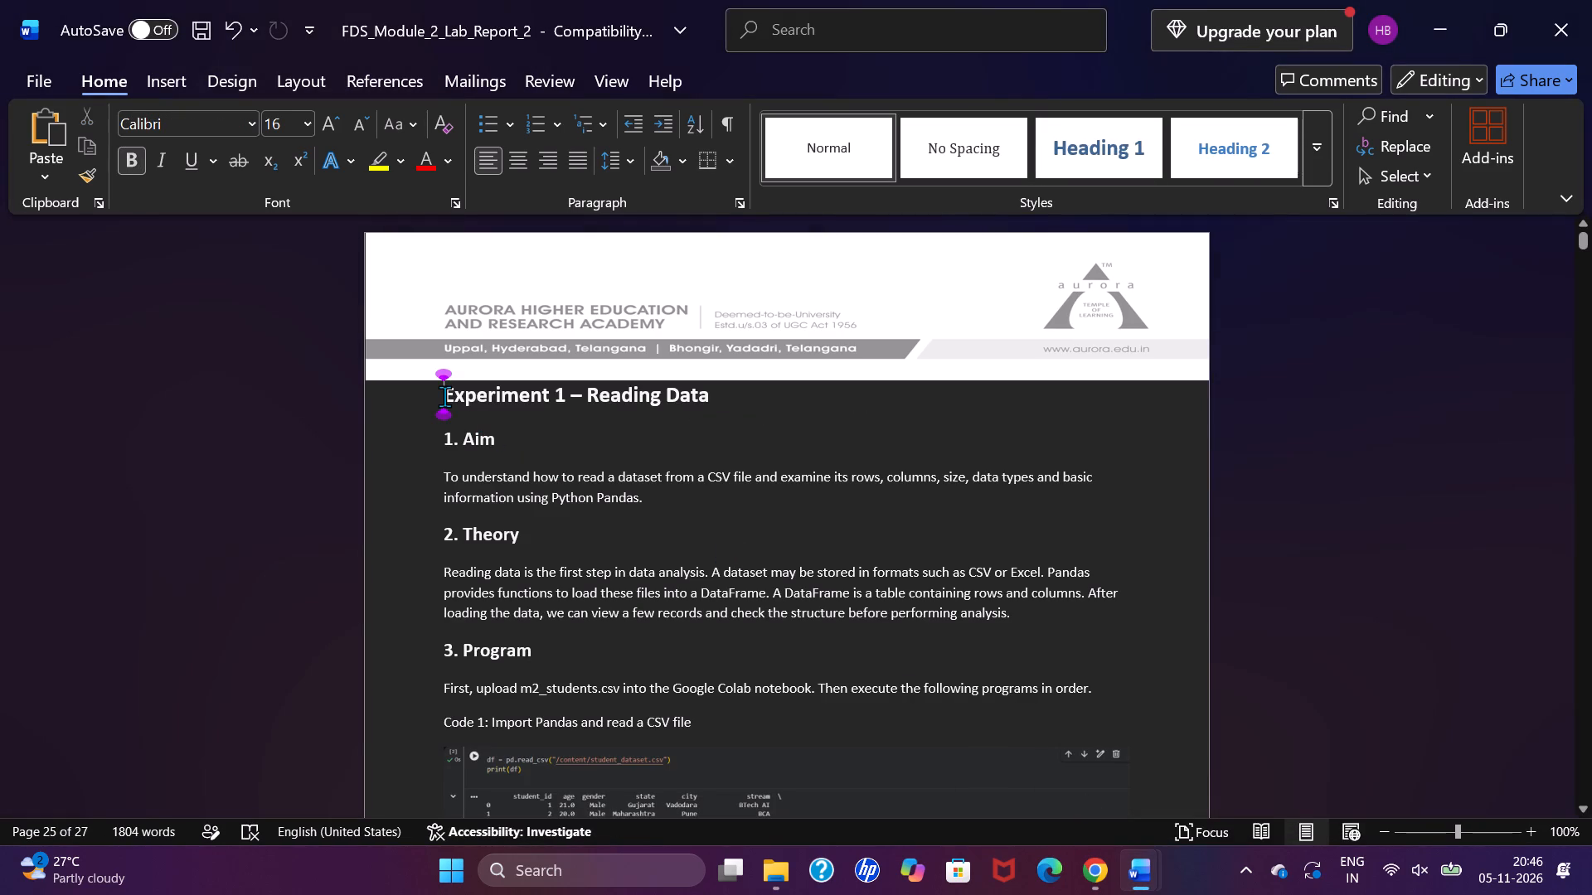
key("ctrl+v")
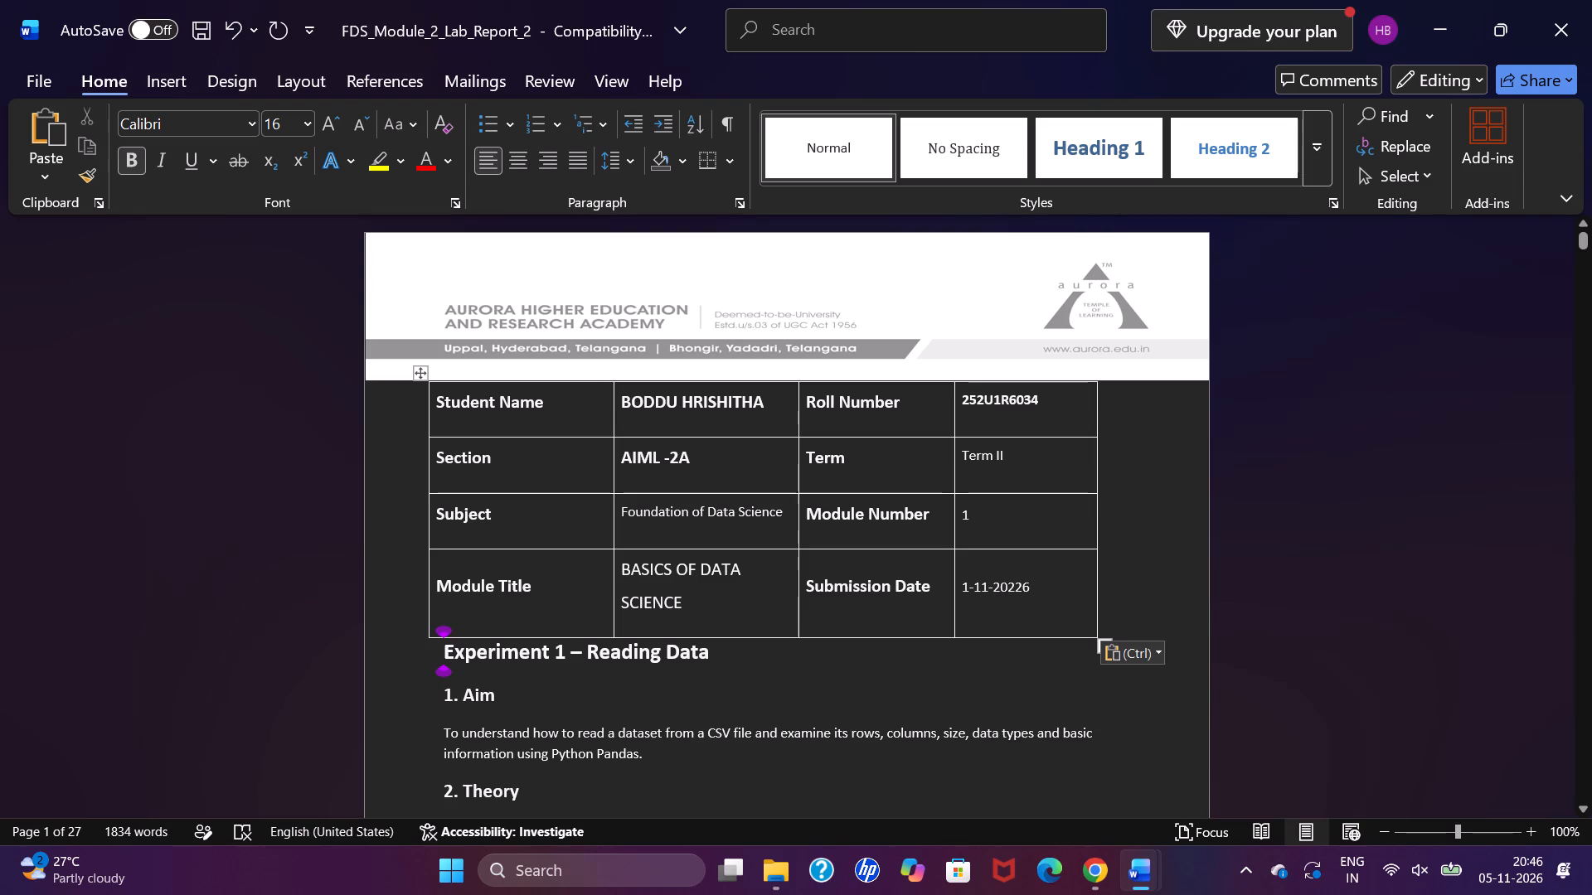
key("ctrl+z")
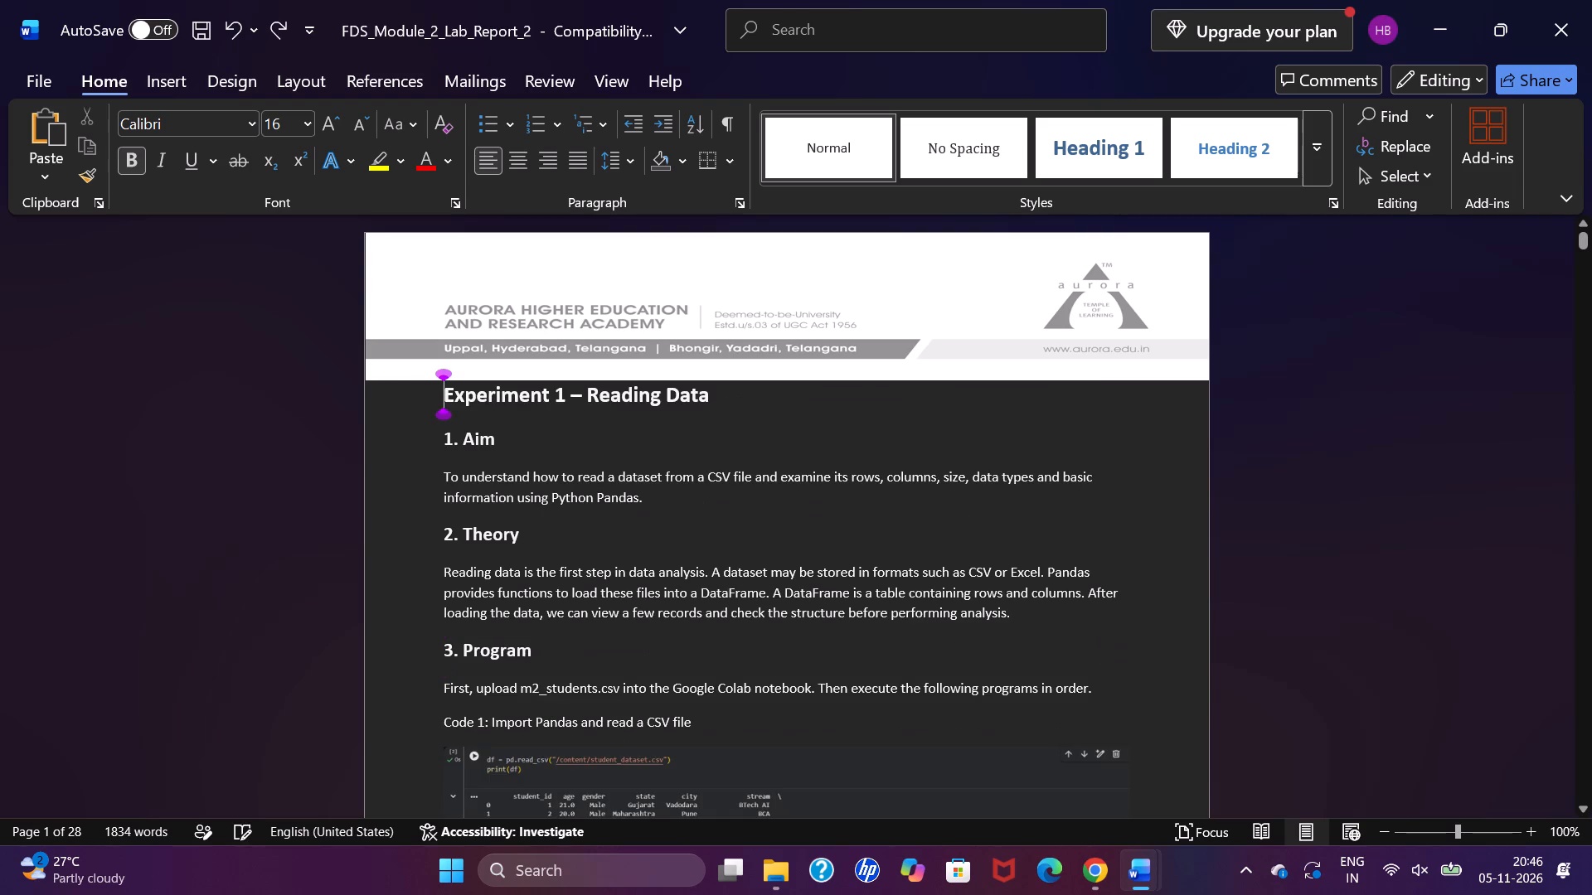
key("Return")
key("ctrl+v")
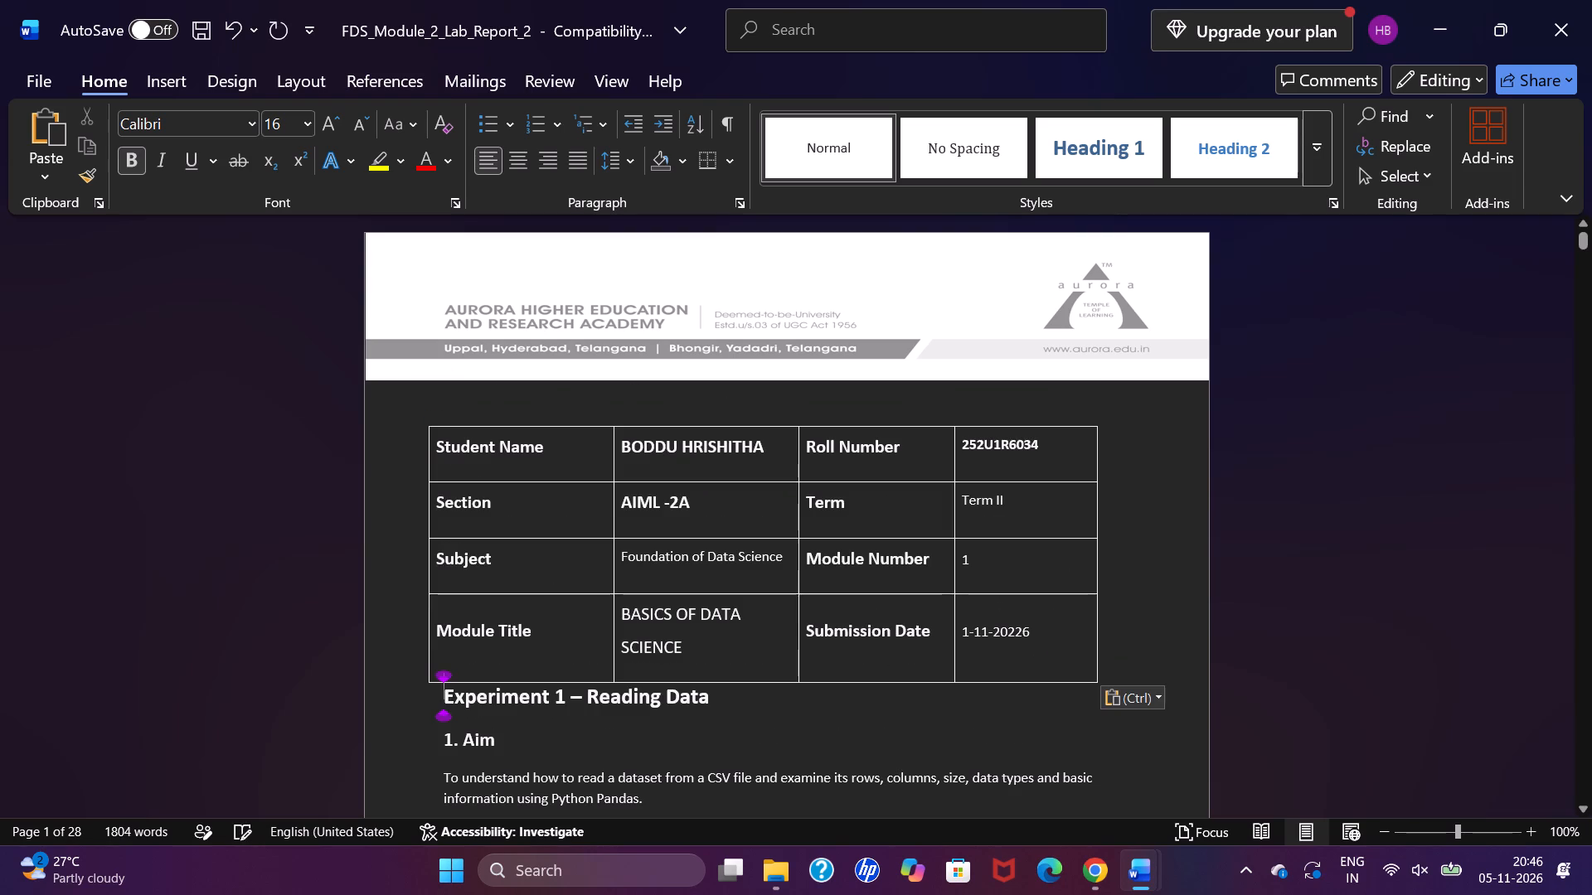
key("Return")
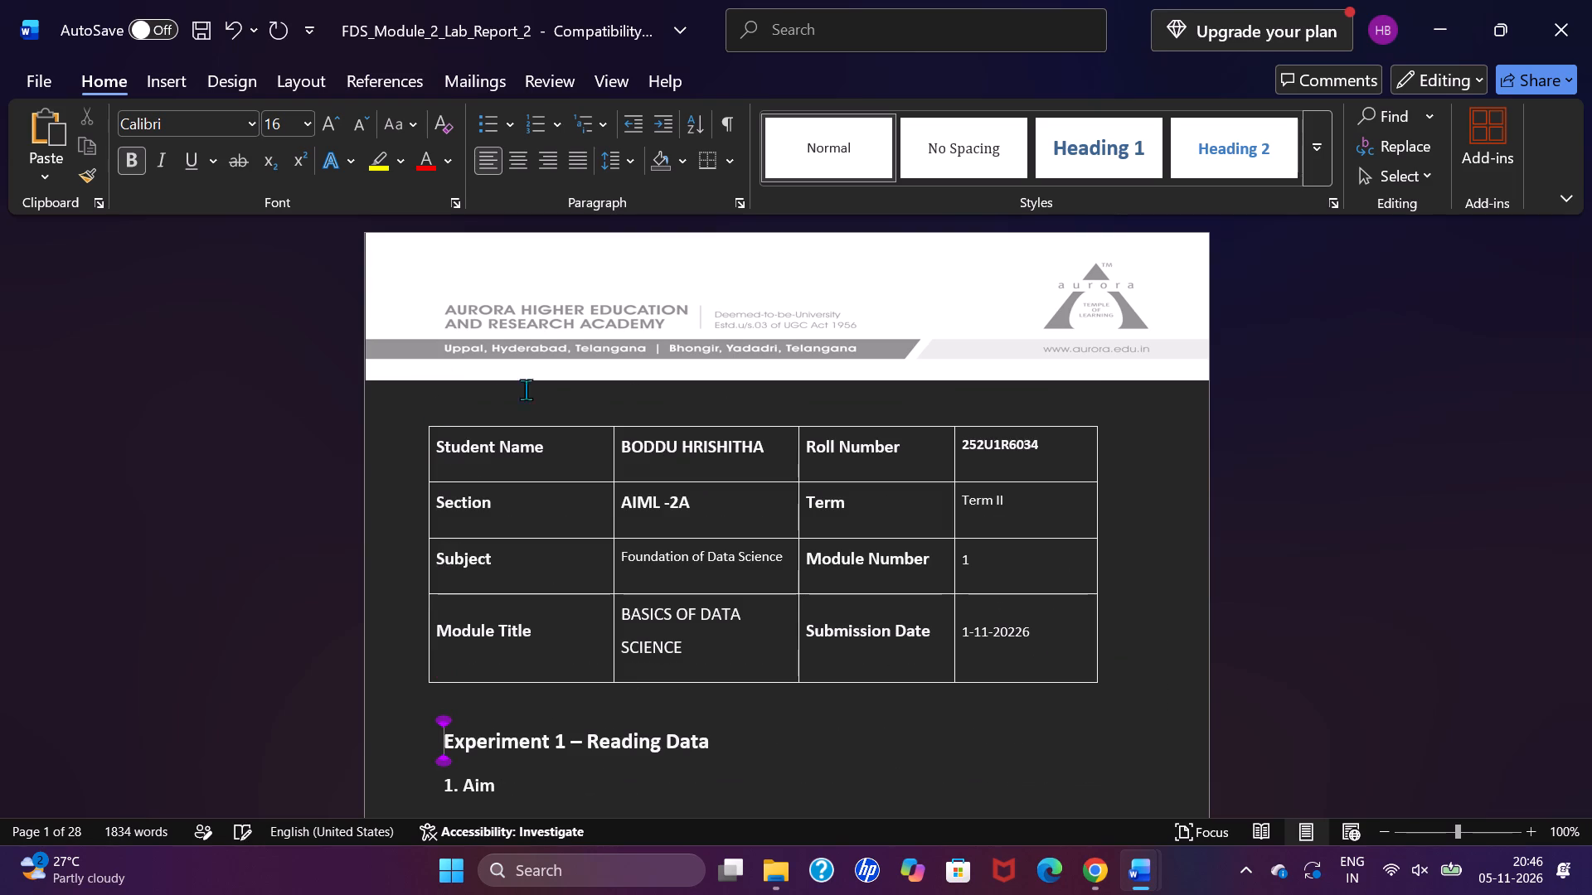
Add the indented title "LAB REPORT - 2" on the blank line above the student details table.
left_click(650, 394)
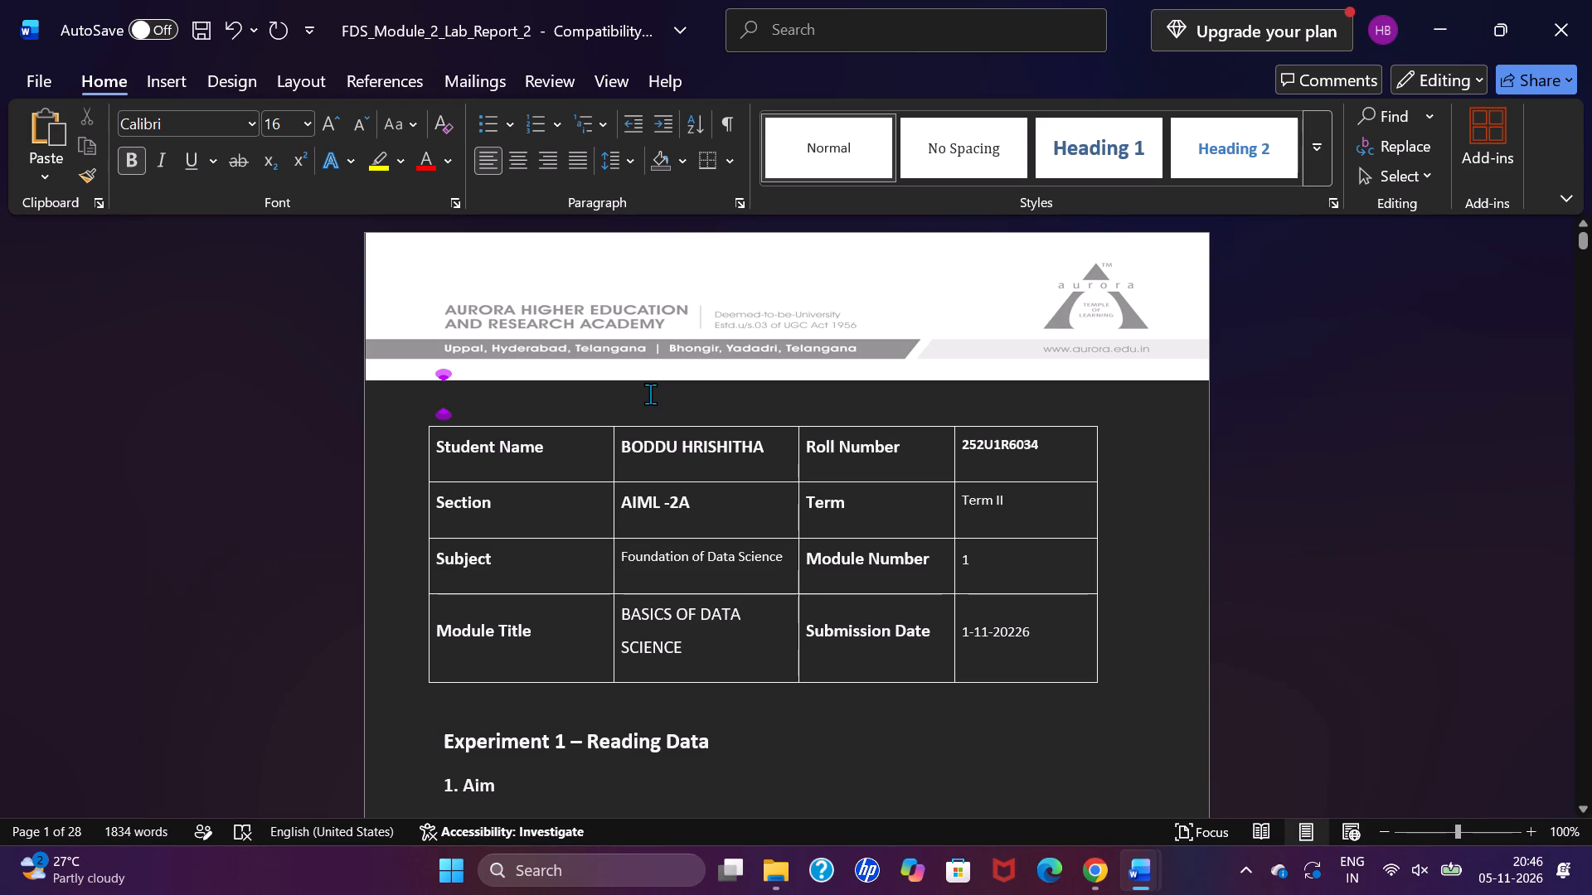
key("Tab")
key("Tab")
key("Tab")
key("Tab")
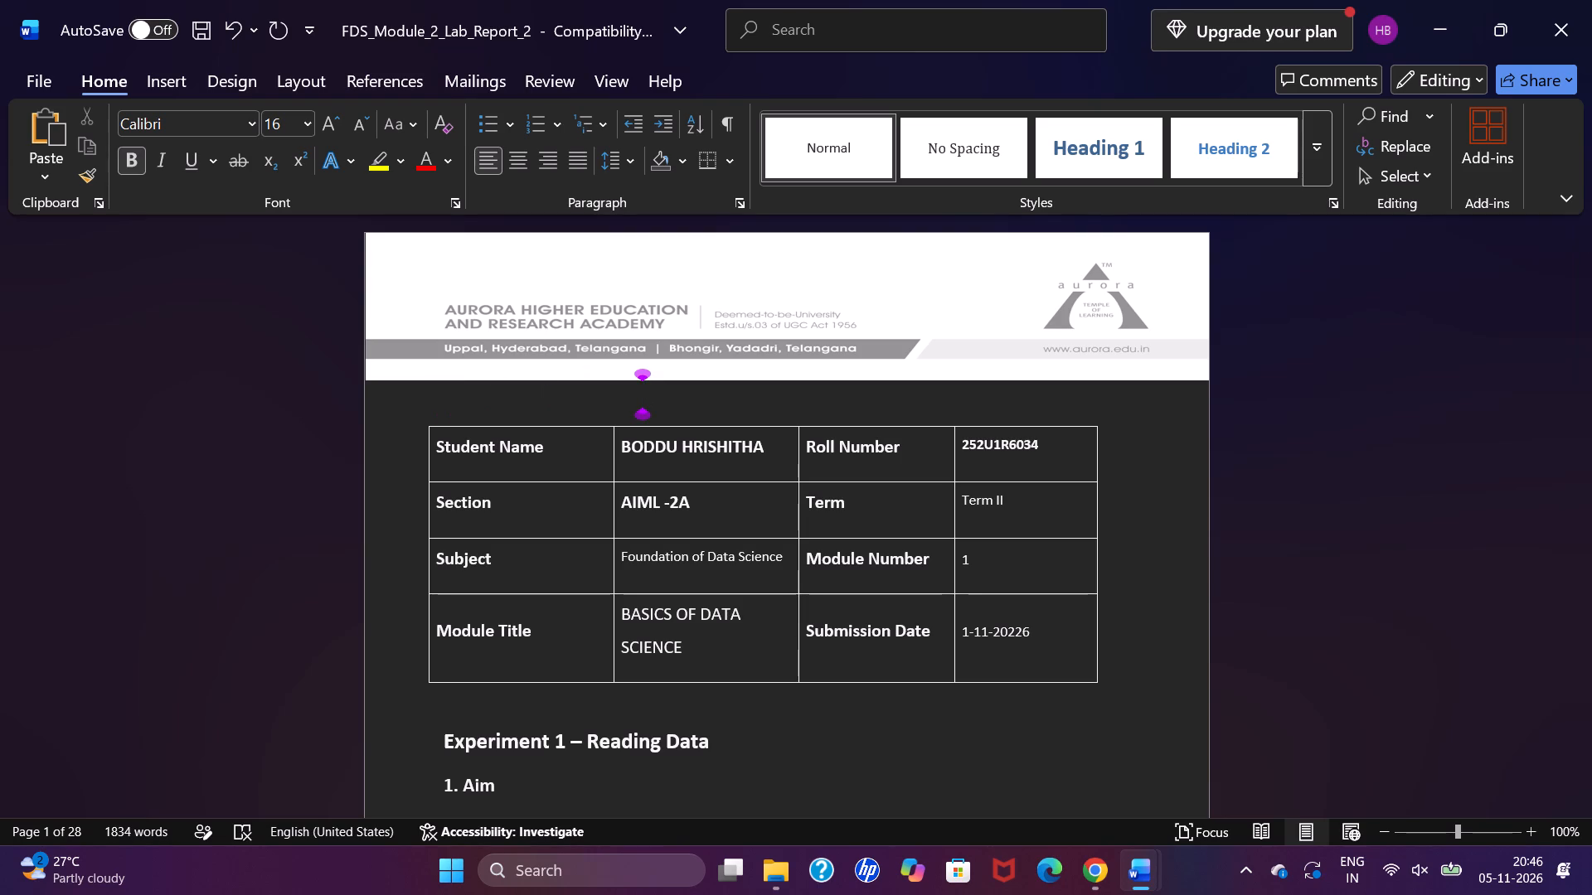
type("LAB REPORT")
key("space")
type("- 2")
Shift the title "LAB REPORT - 2" further along its line with leading spaces so it sits nearer the page centre.
key("Left")
key("Left")
key("Left")
key("Left")
key("Left")
key("Left")
key("Left")
key("Left")
key("Left")
key("Left")
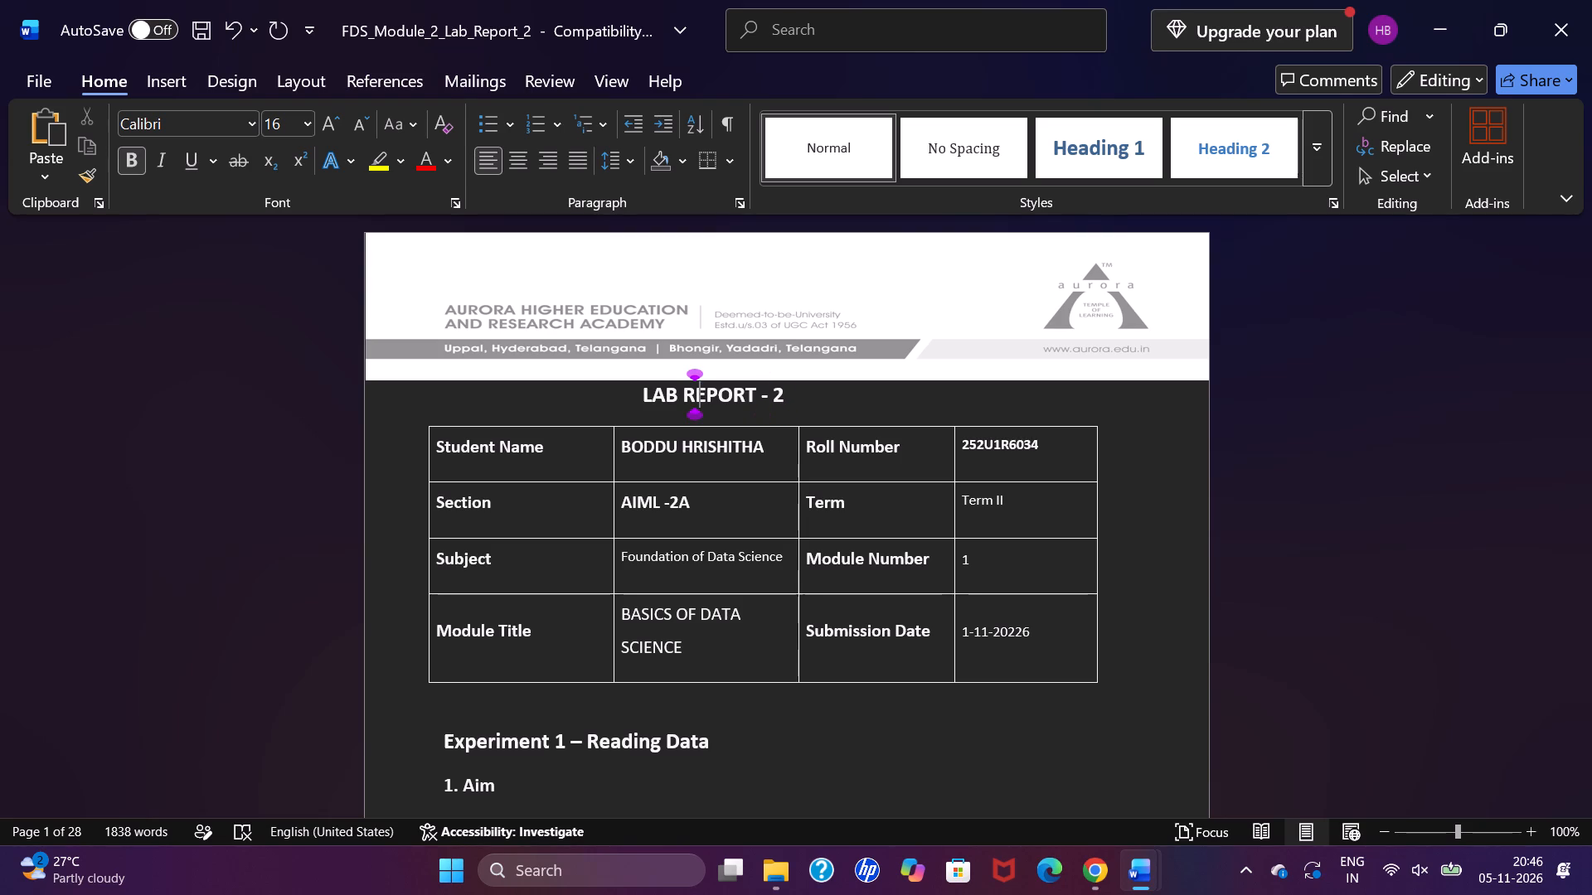
key("Left")
key("Left")
key("Left")
key("Left")
key("Return")
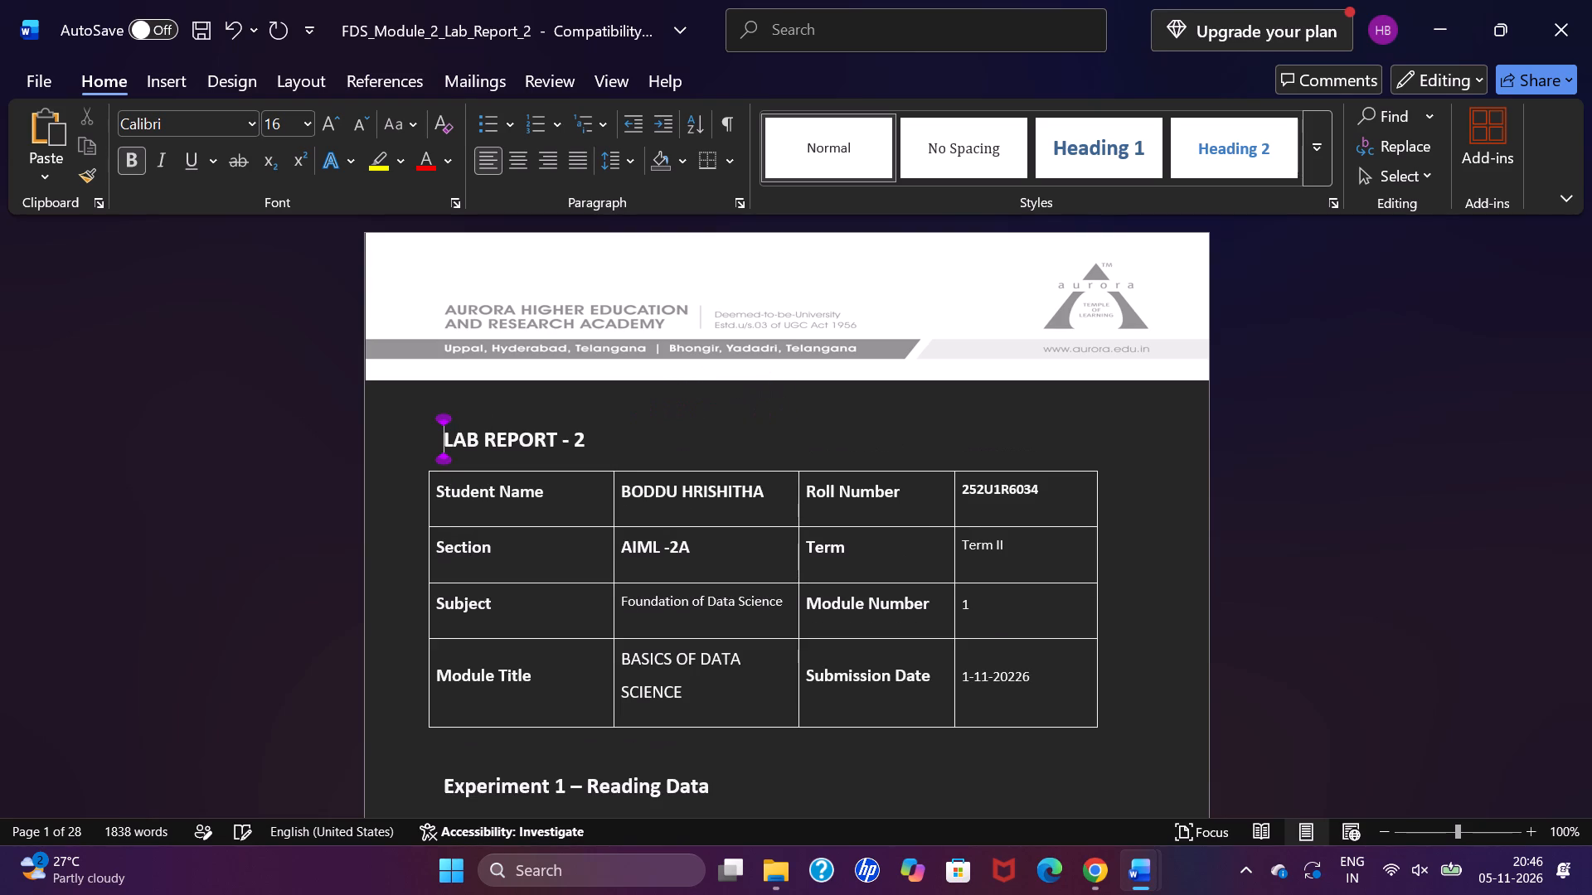
key("BackSpace")
key("space")
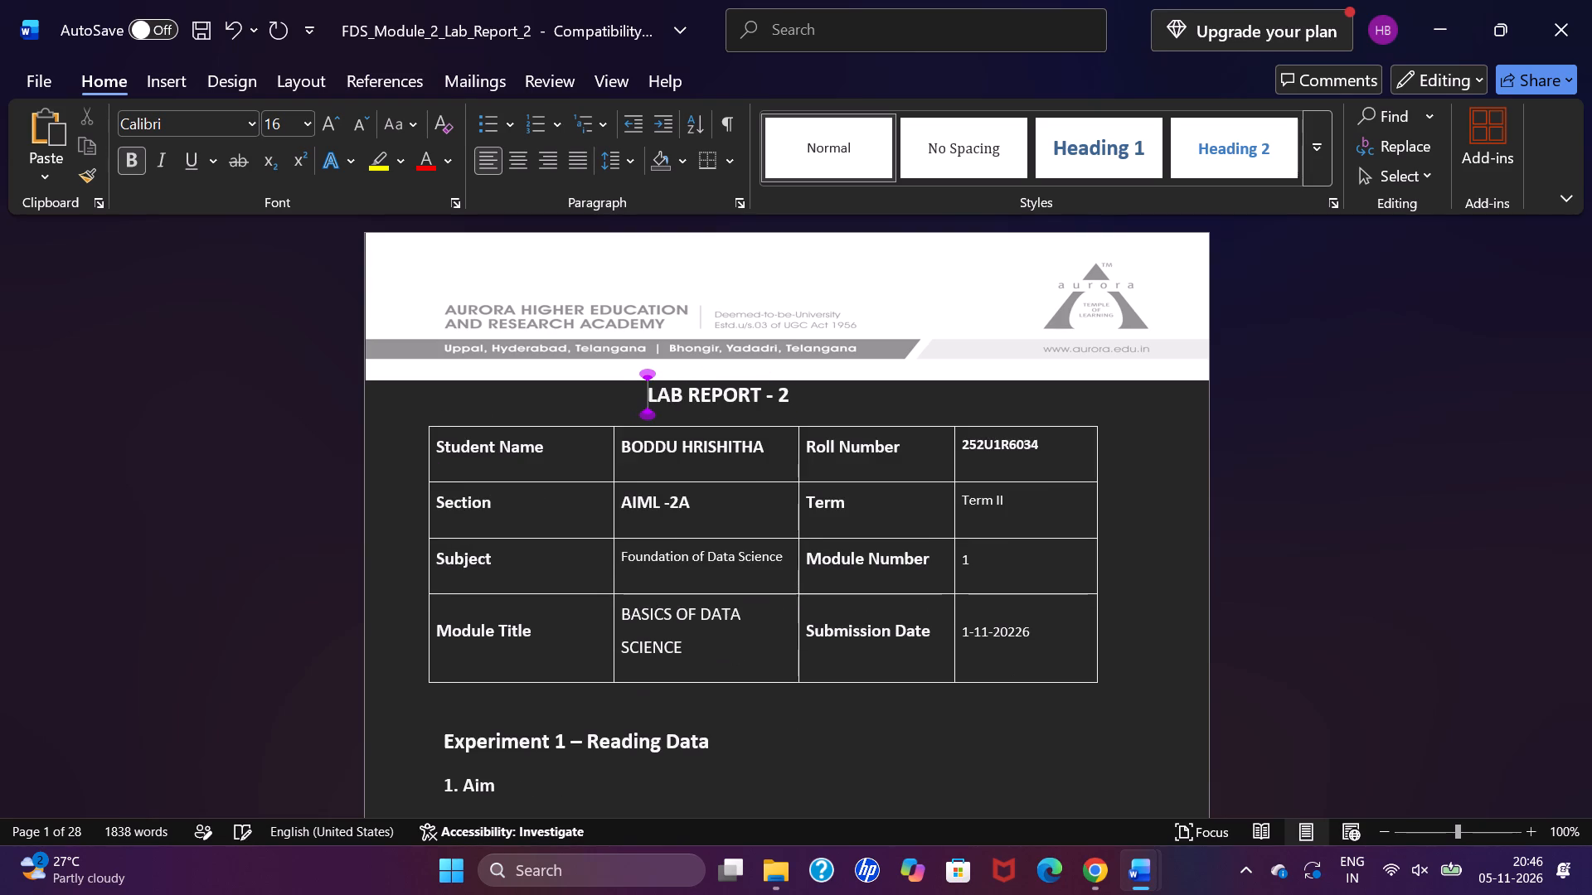
key("space")
key("space")
key("space")
key("space")
key("space")
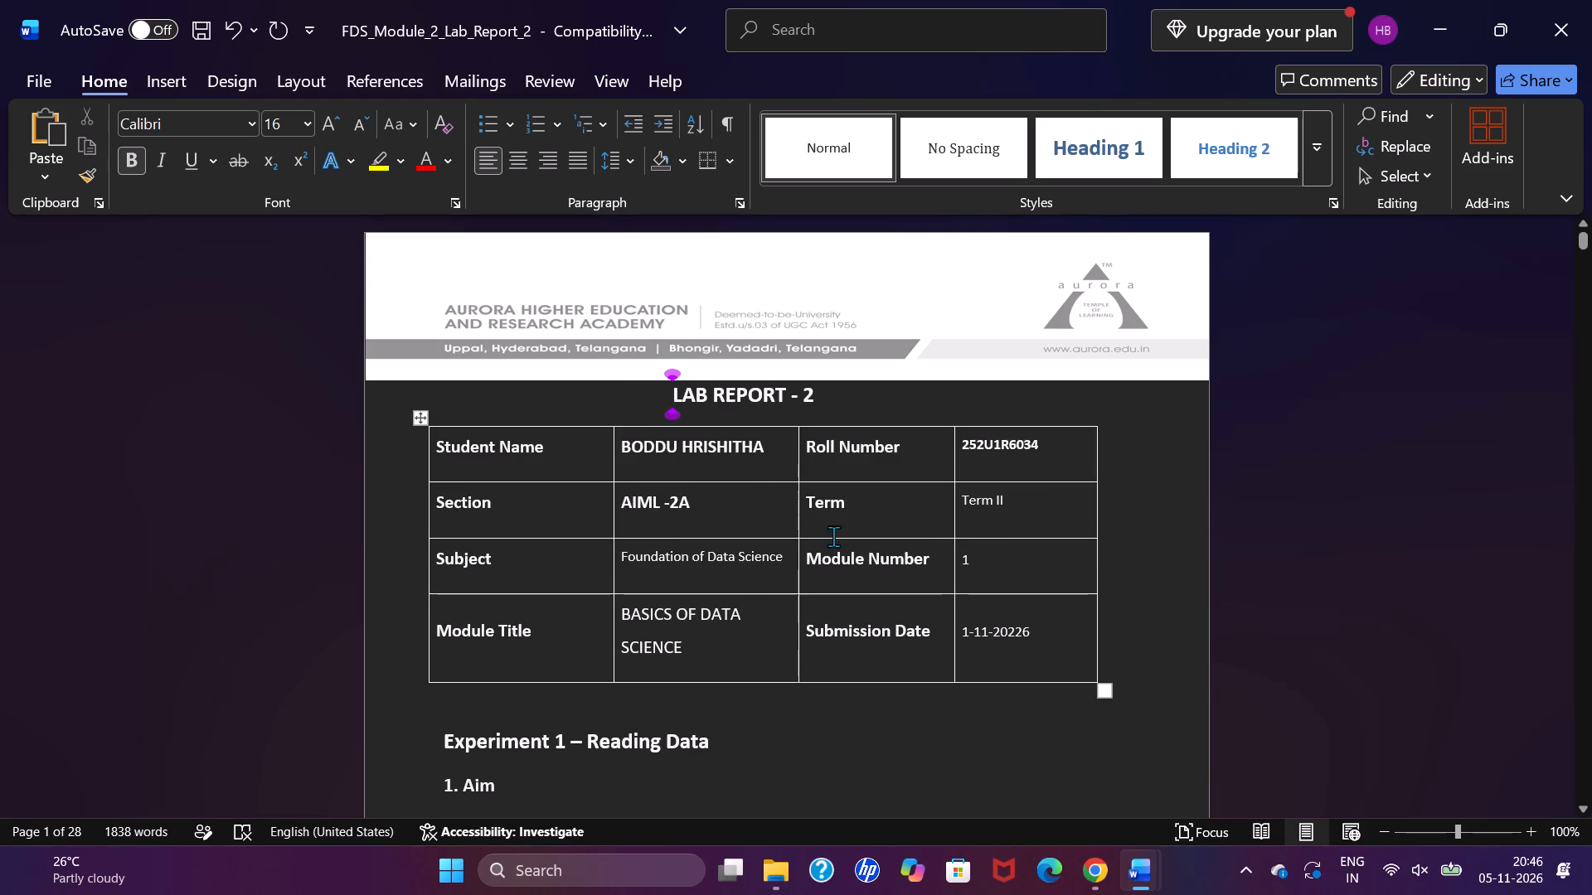
Set the Module Number in the student details table to 2.
left_click(998, 568)
key("BackSpace")
key("2")
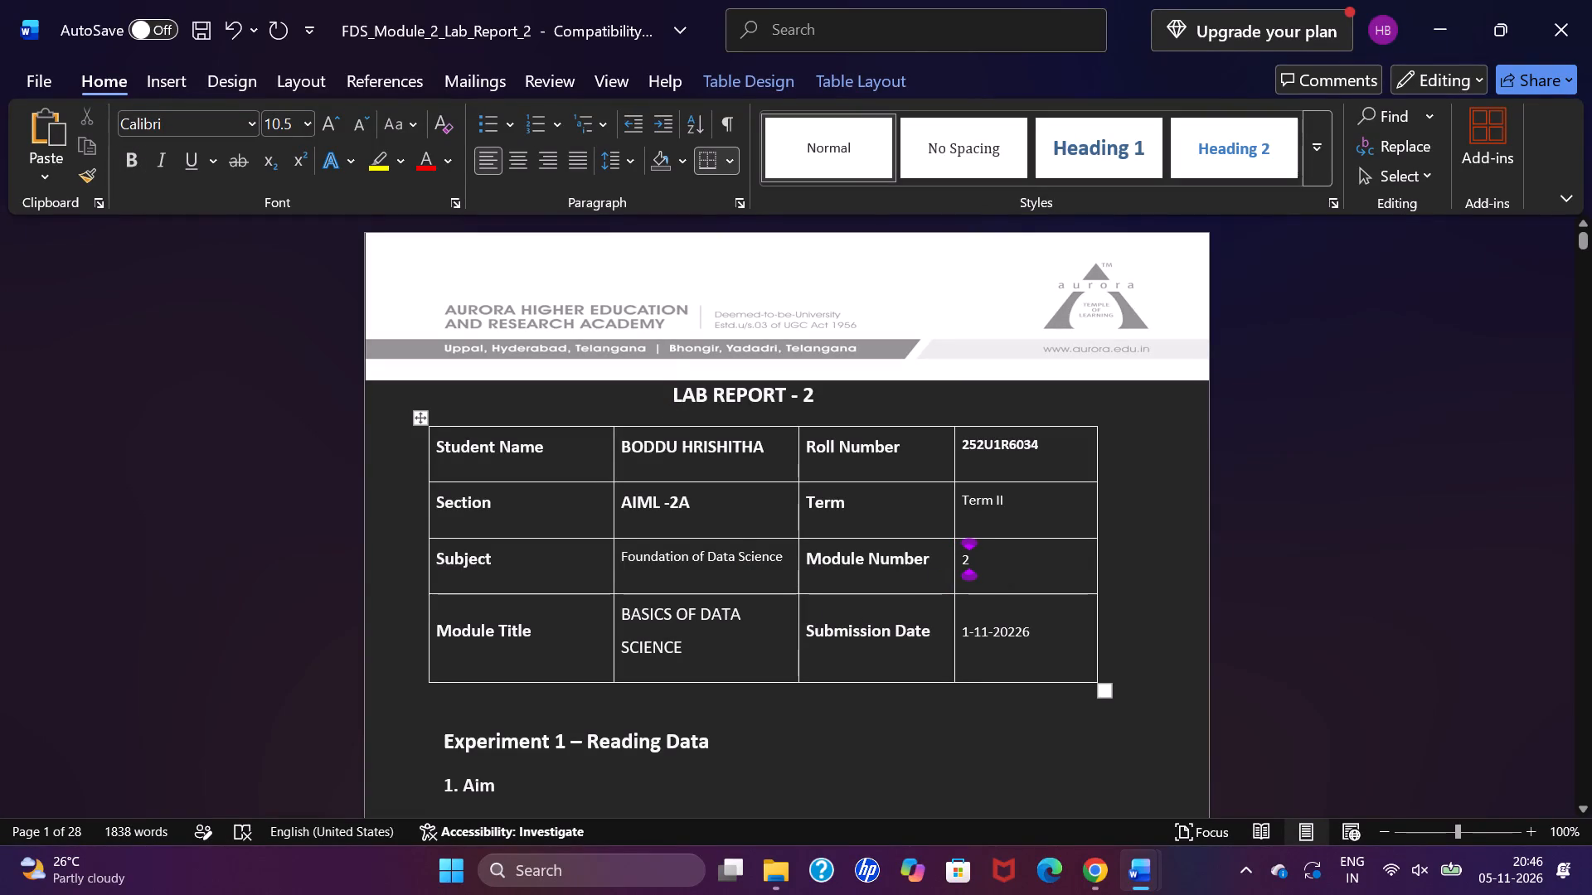
Change the day of the Submission Date in the student details table to 5.
left_click(971, 648)
key("backslash")
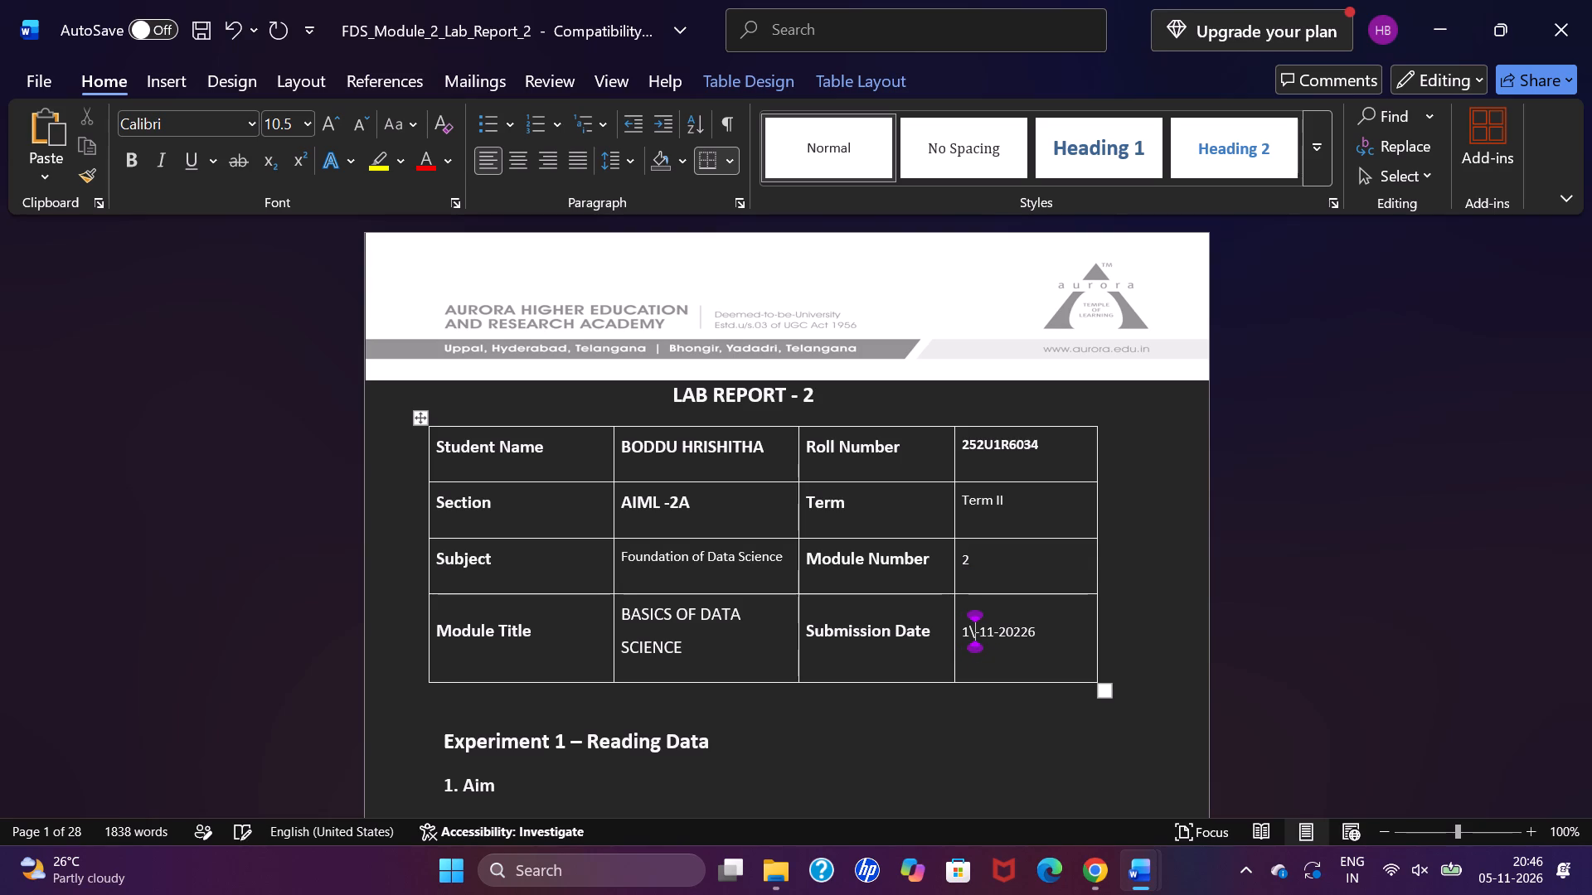
key("BackSpace")
key("BackSpace")
key("5")
Remove the blank lines above "Code 2: Display the first three rows" in Experiment 1.
scroll(875, 713, "down", 1)
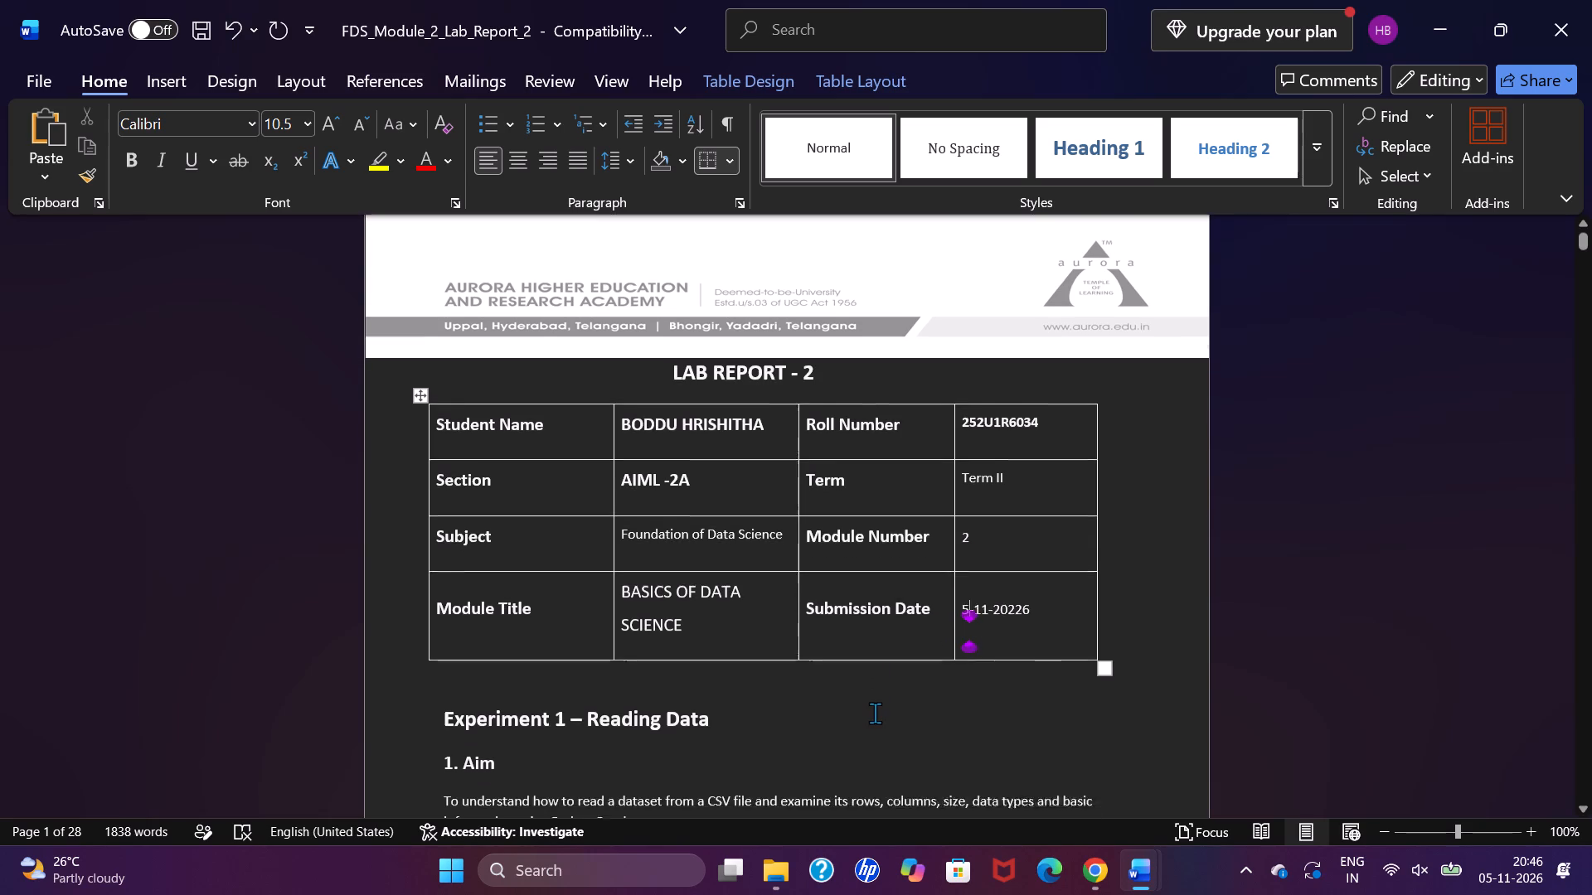
scroll(875, 713, "down", 8)
scroll(875, 713, "up", 1)
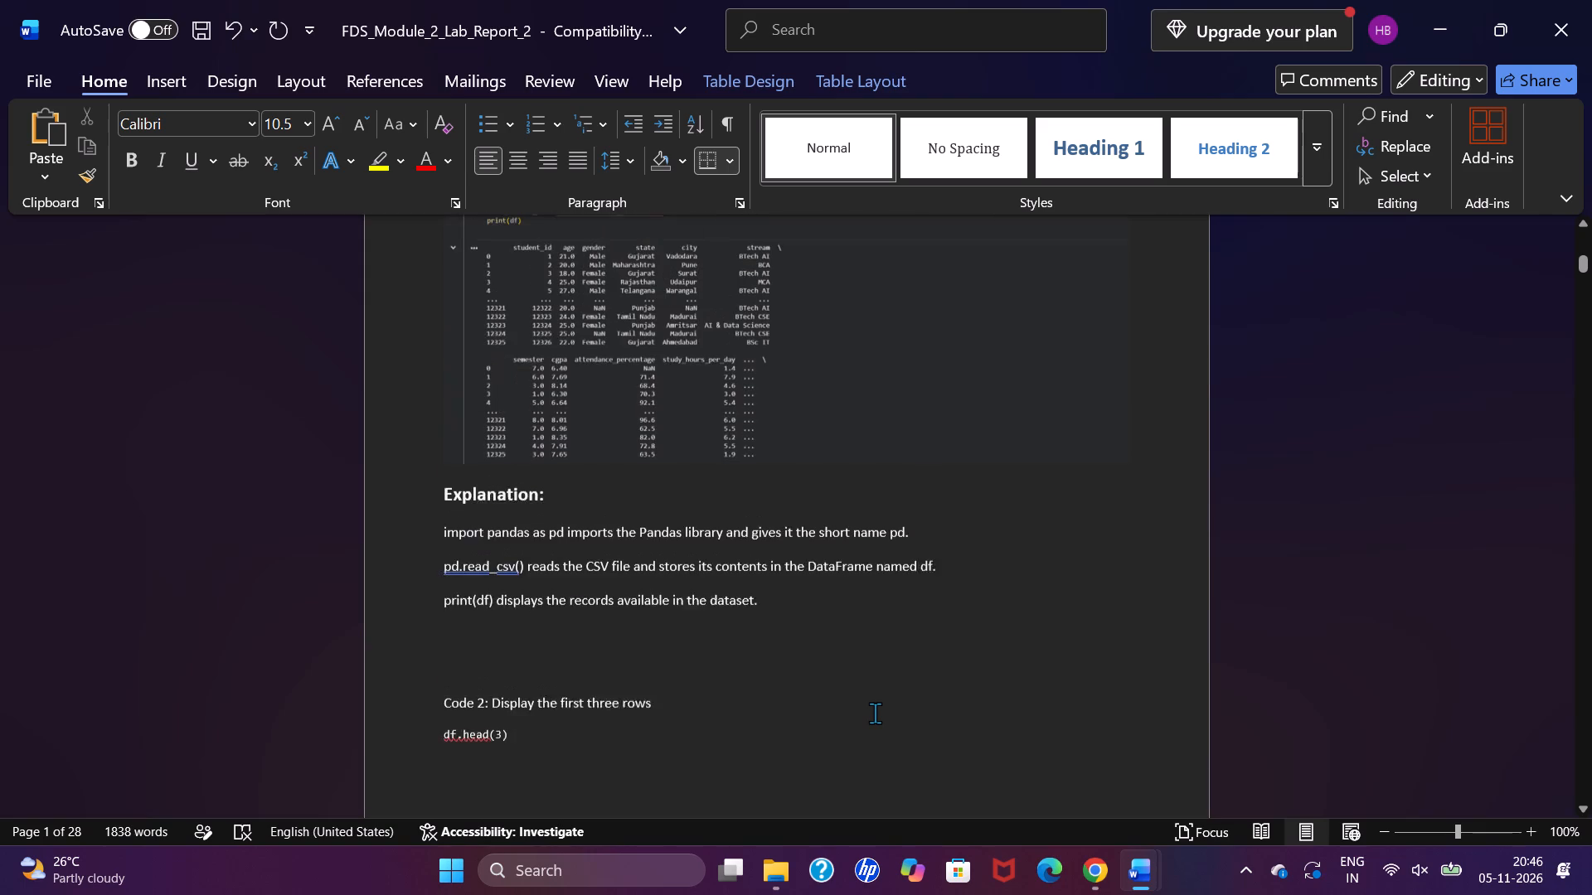
left_click(596, 686)
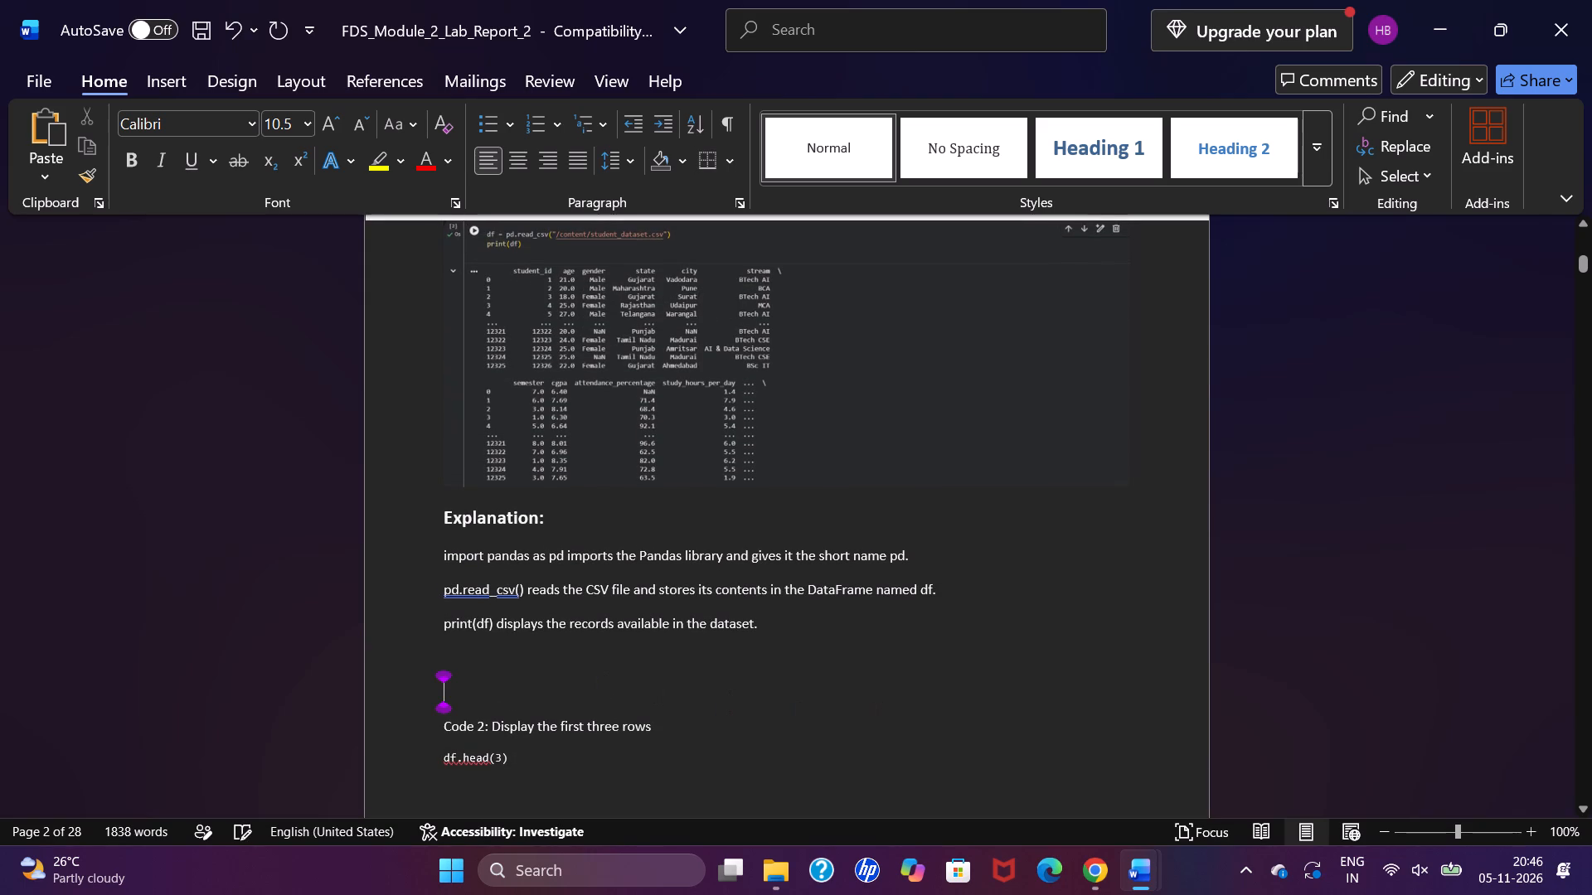
key("BackSpace")
key("BackSpace")
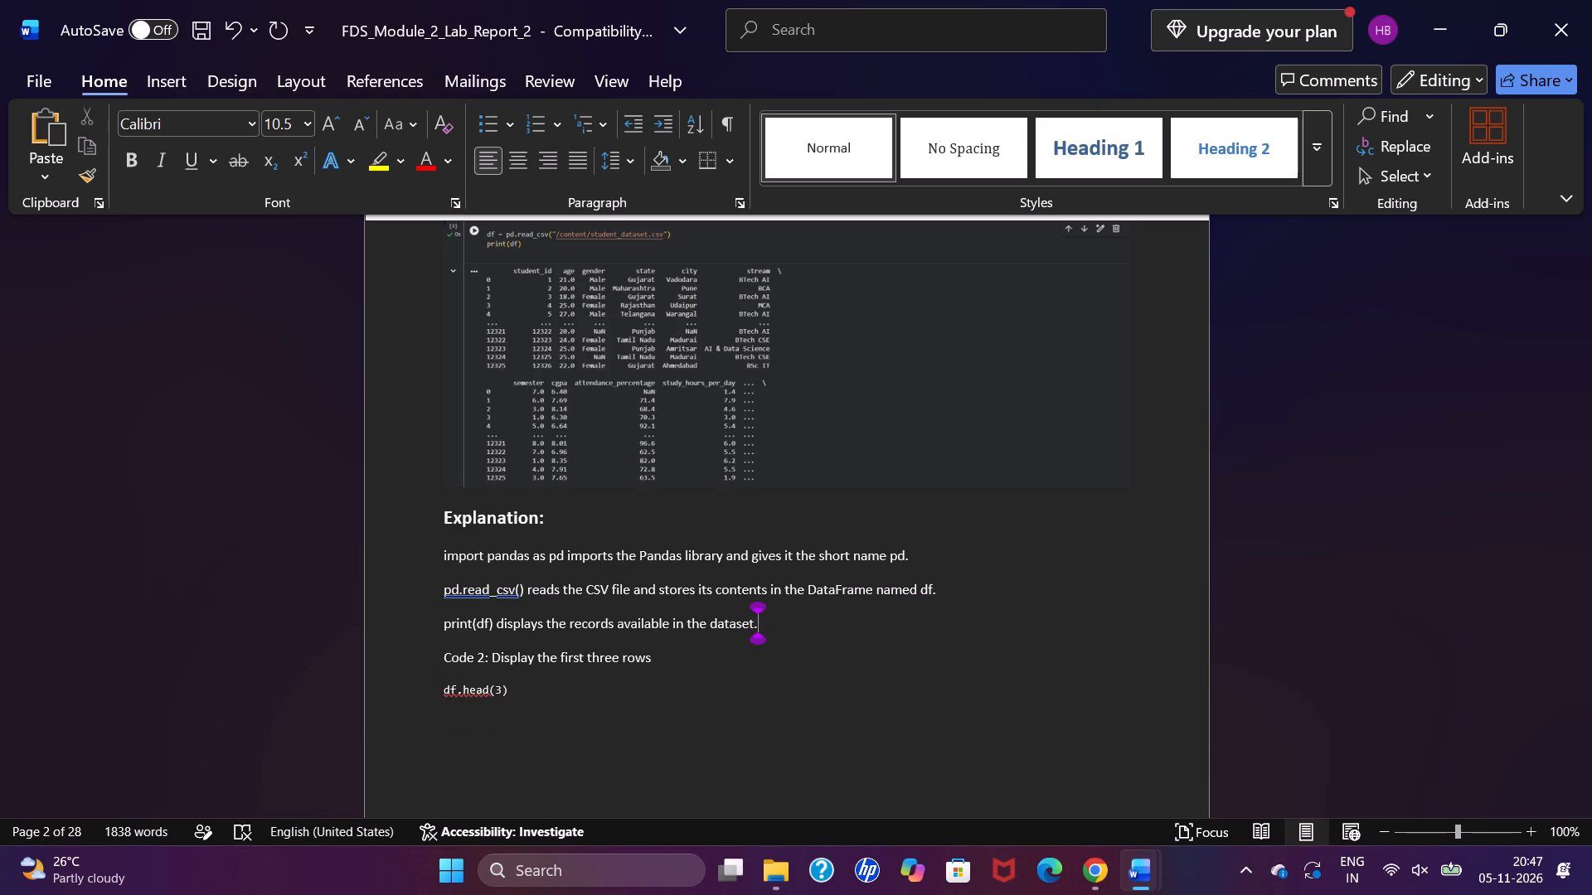
Shrink the df.head(3) output screenshot proportionally so it fits on the page with its Code 2 text.
scroll(596, 686, "down", 3)
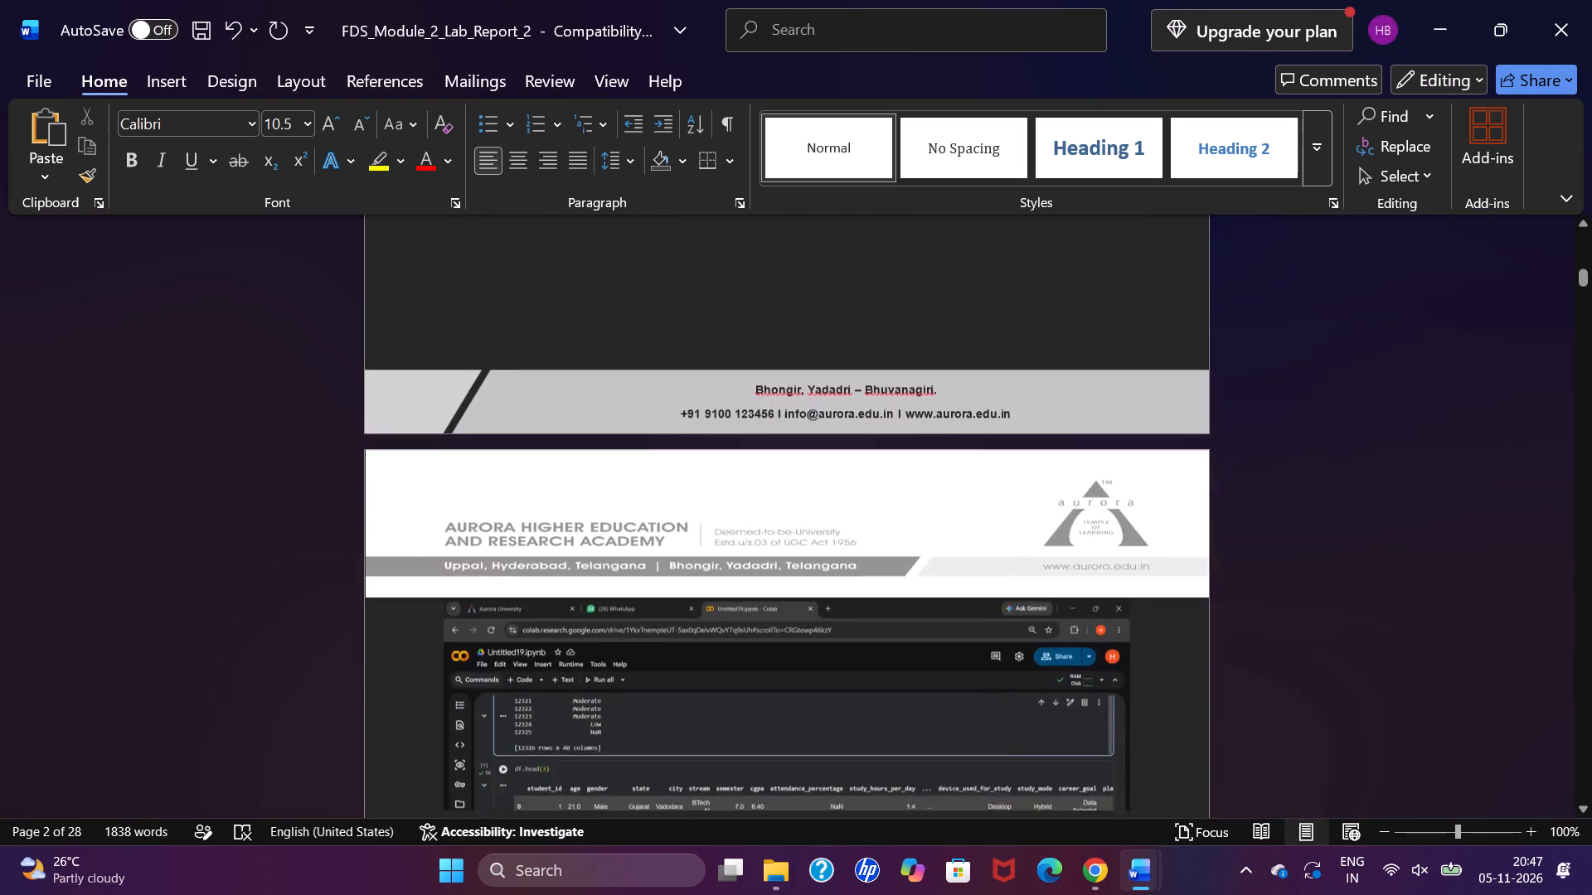
scroll(596, 686, "down", 2)
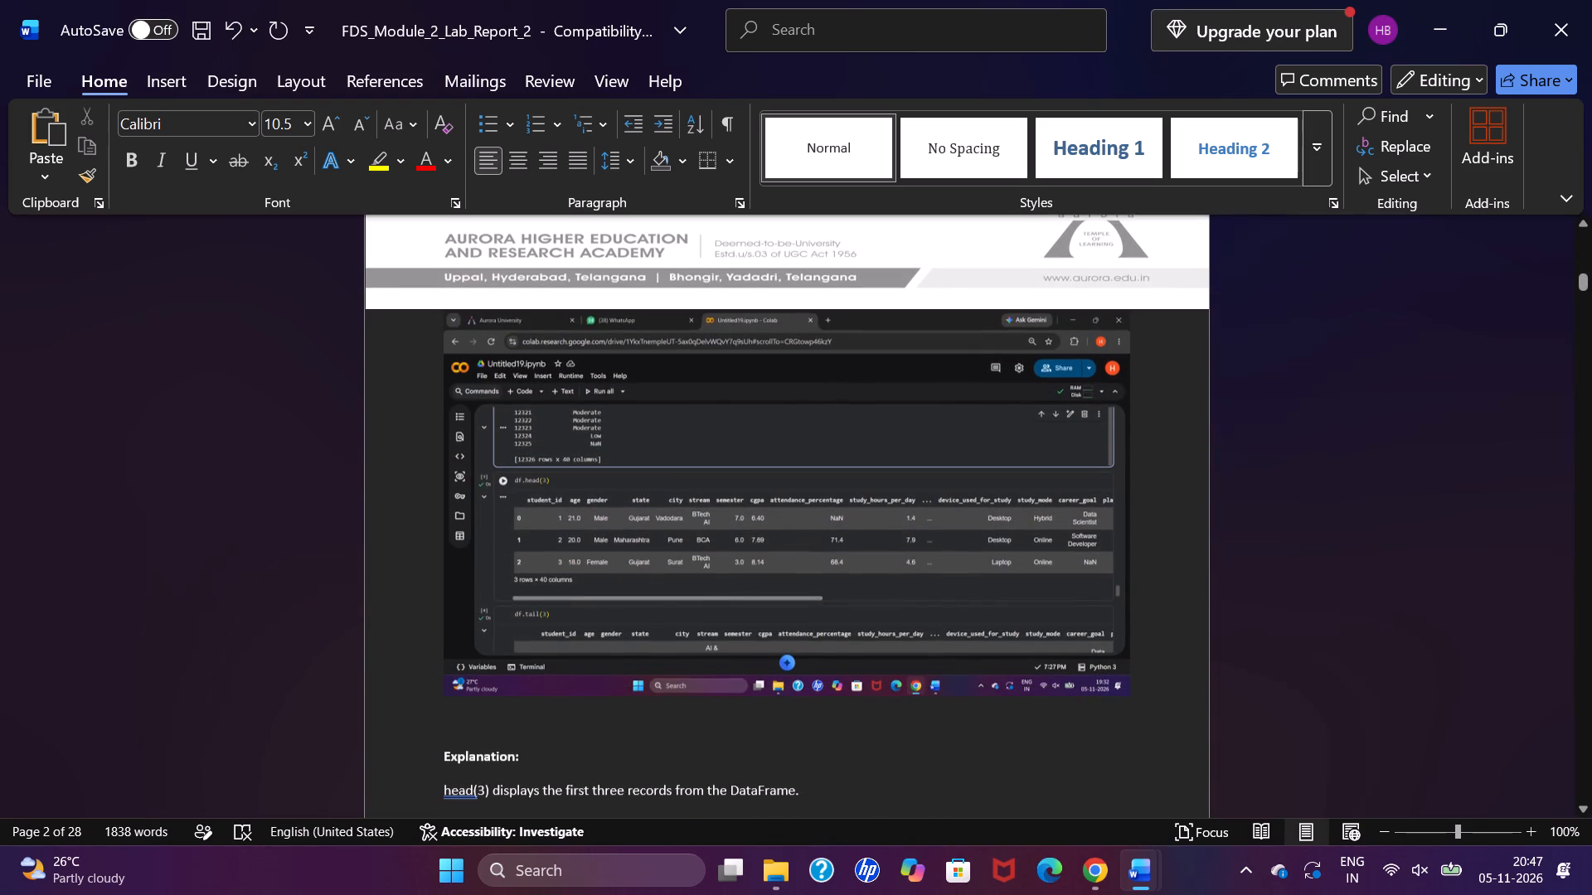
left_click(715, 584)
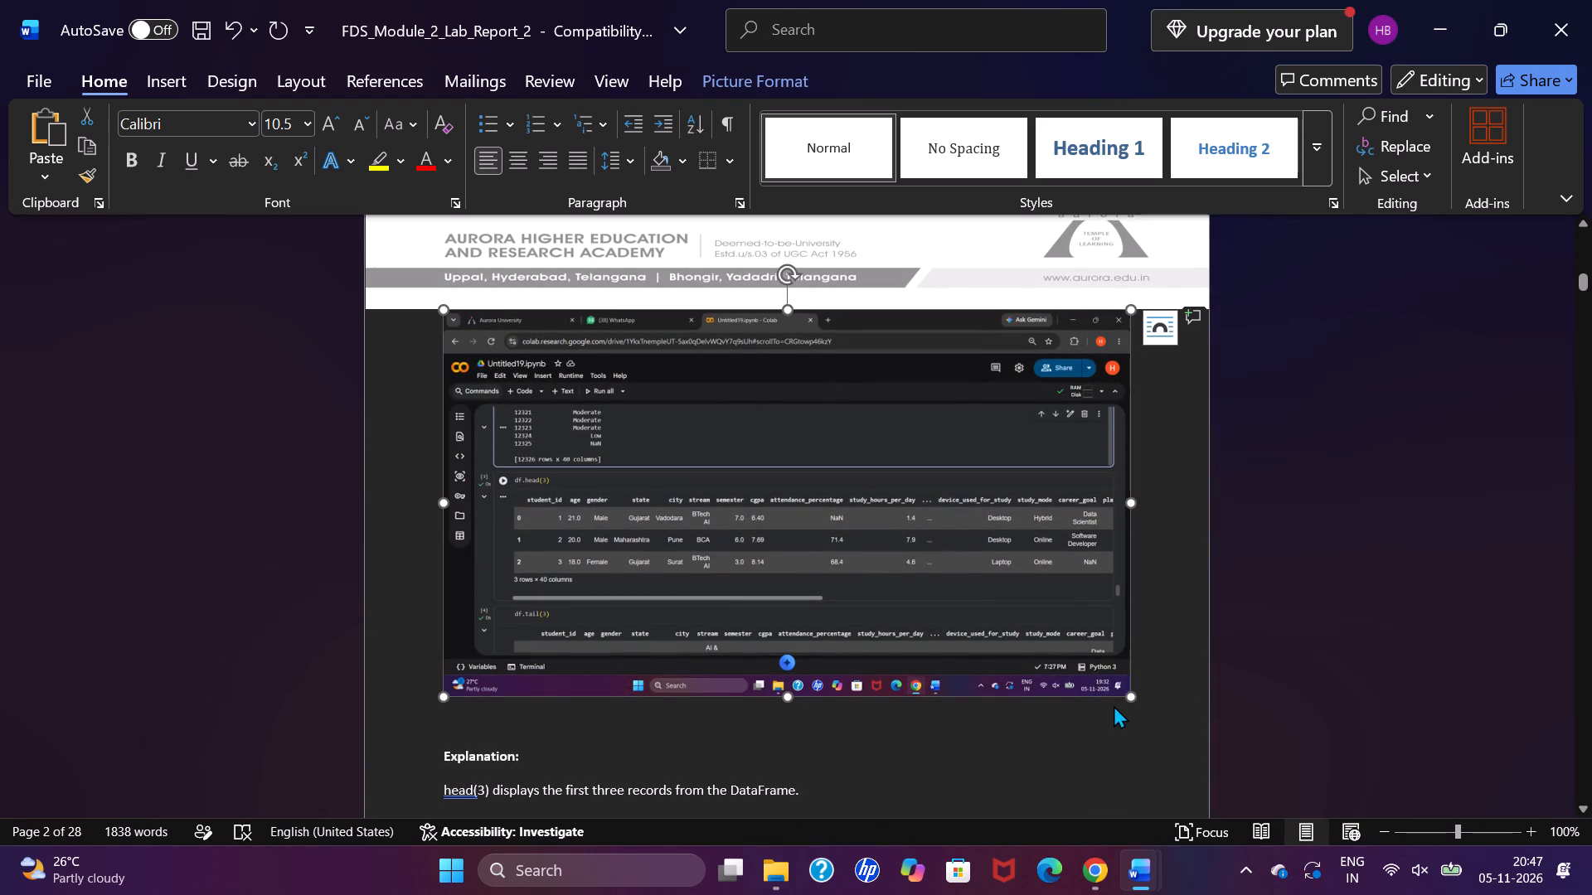
left_click_drag(1128, 694, 1025, 653)
Insert four blank lines above "Code 4: Display the dataset information" to push it towards the next page with its screenshot.
scroll(1025, 653, "down", 1)
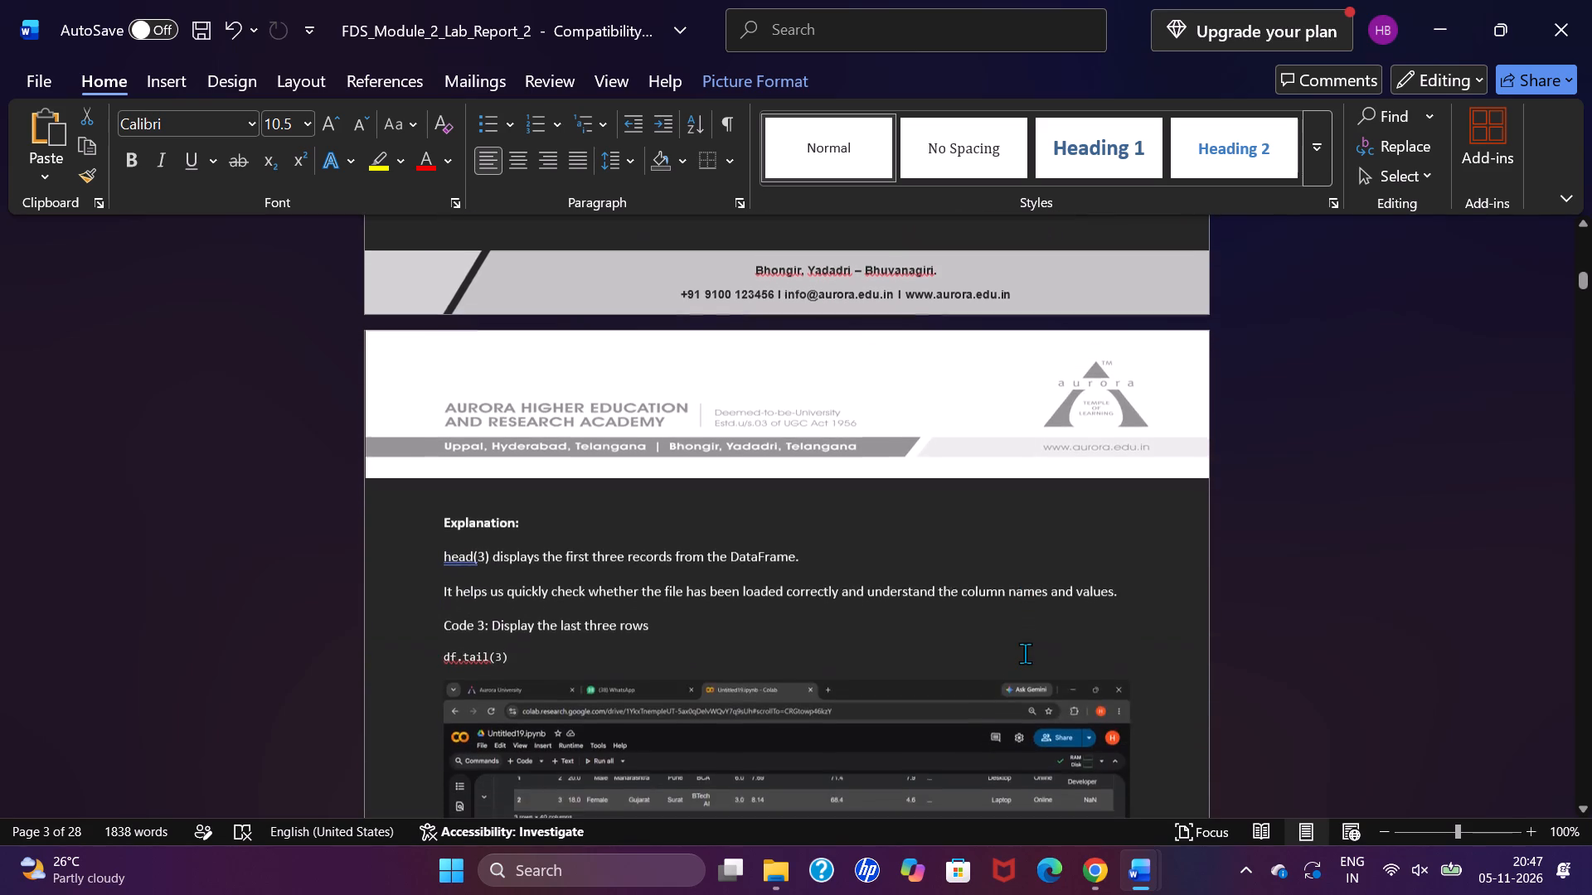
scroll(1025, 653, "down", 3)
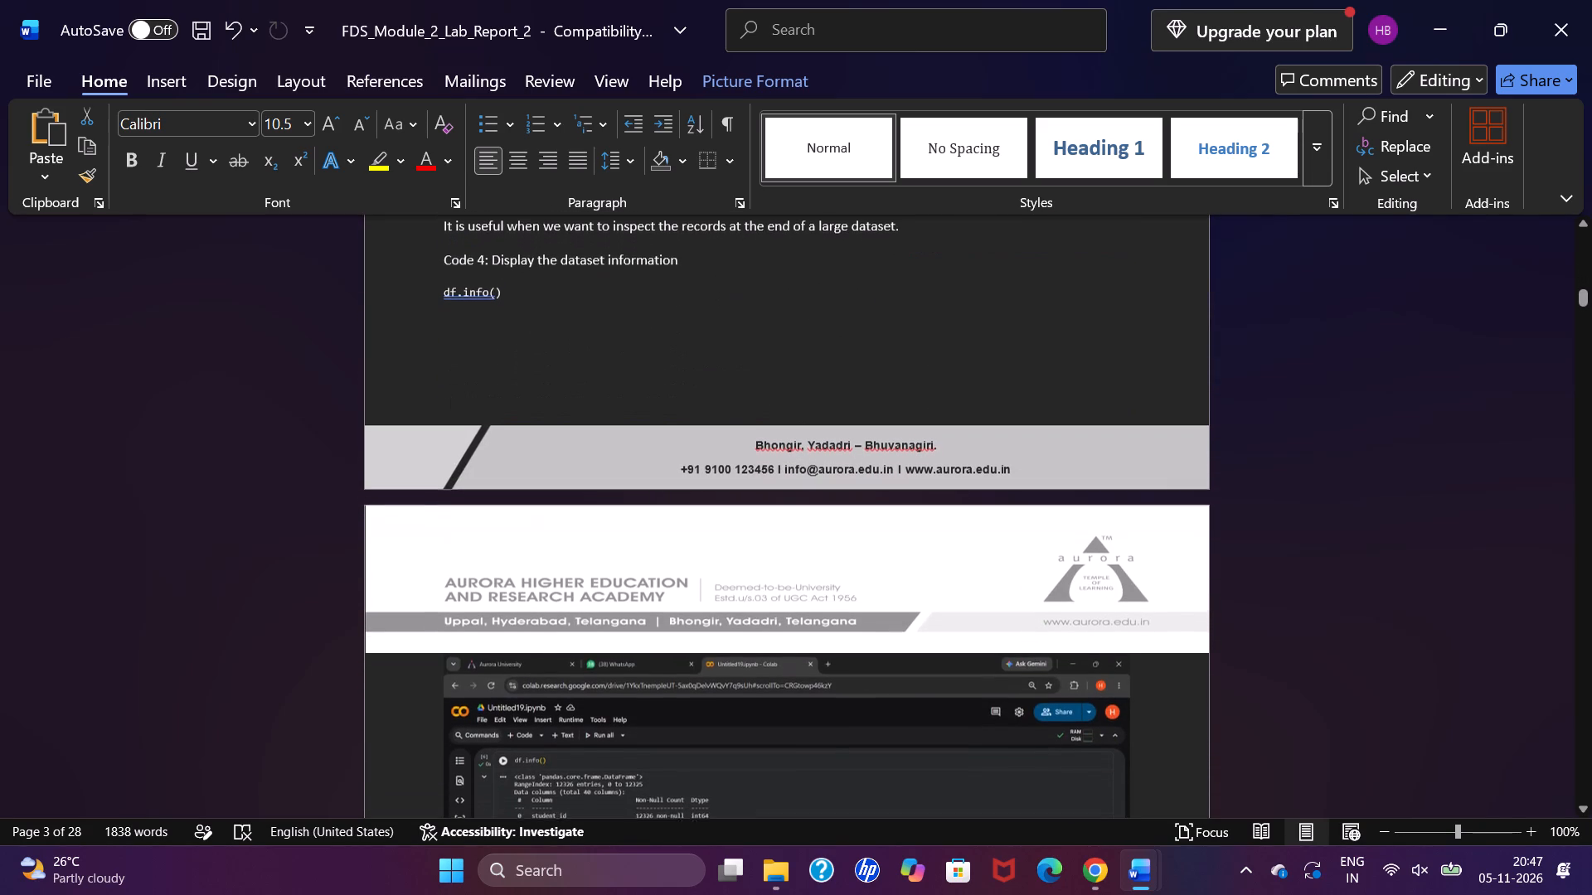
left_click(437, 258)
key("Return")
key("Return")
key("Return")
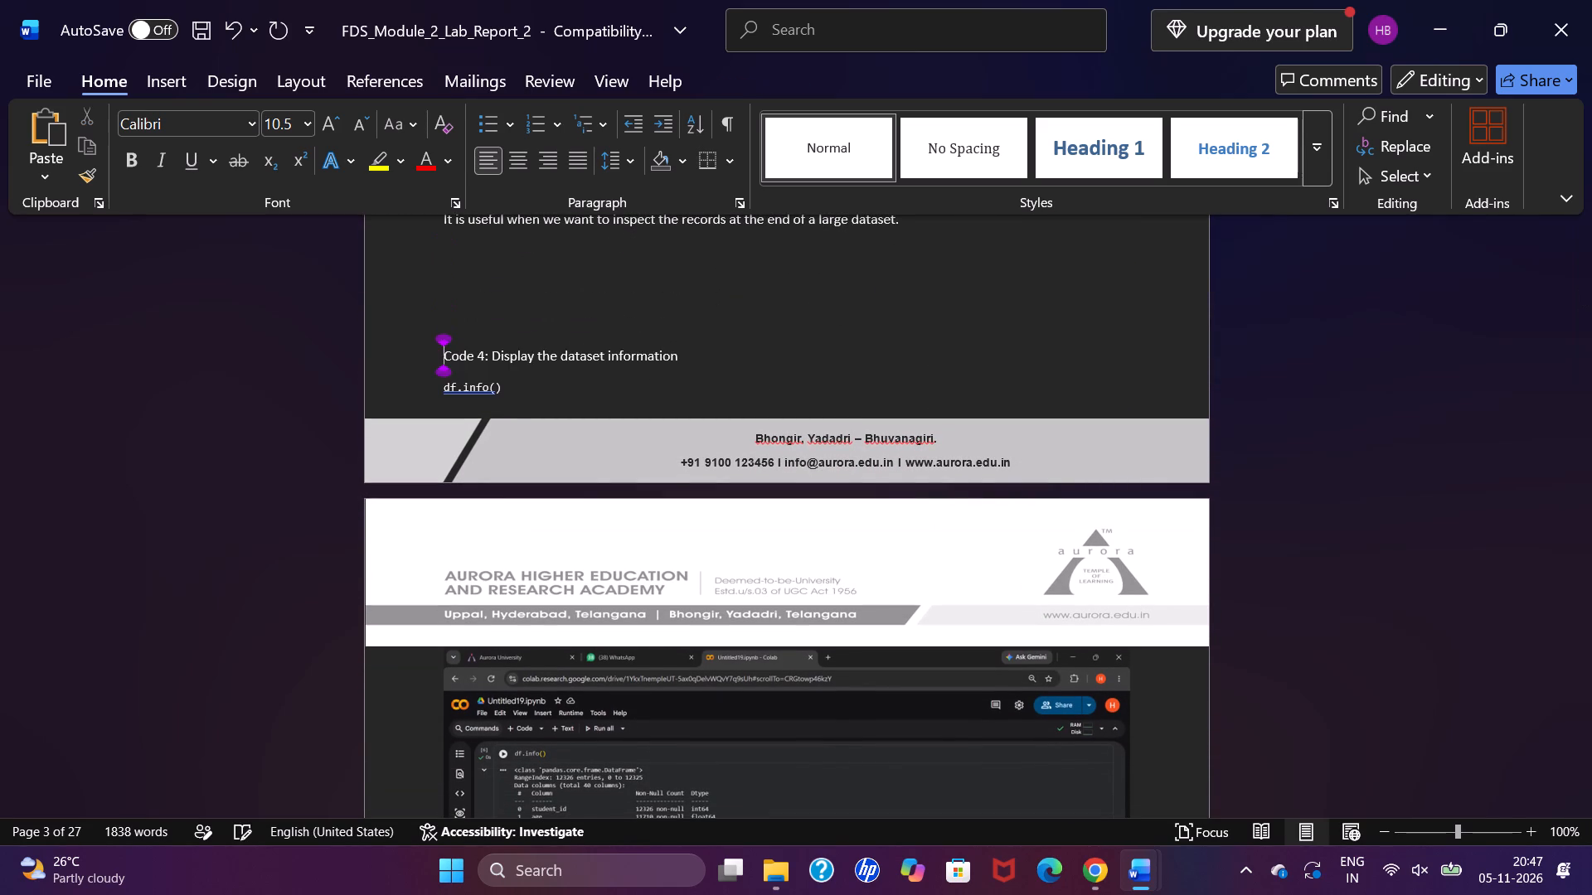
key("Return")
Check the page layout from Code 5 of Experiment 1 through Code 2, "Select multiple columns", of the next experiment.
scroll(437, 258, "down", 3)
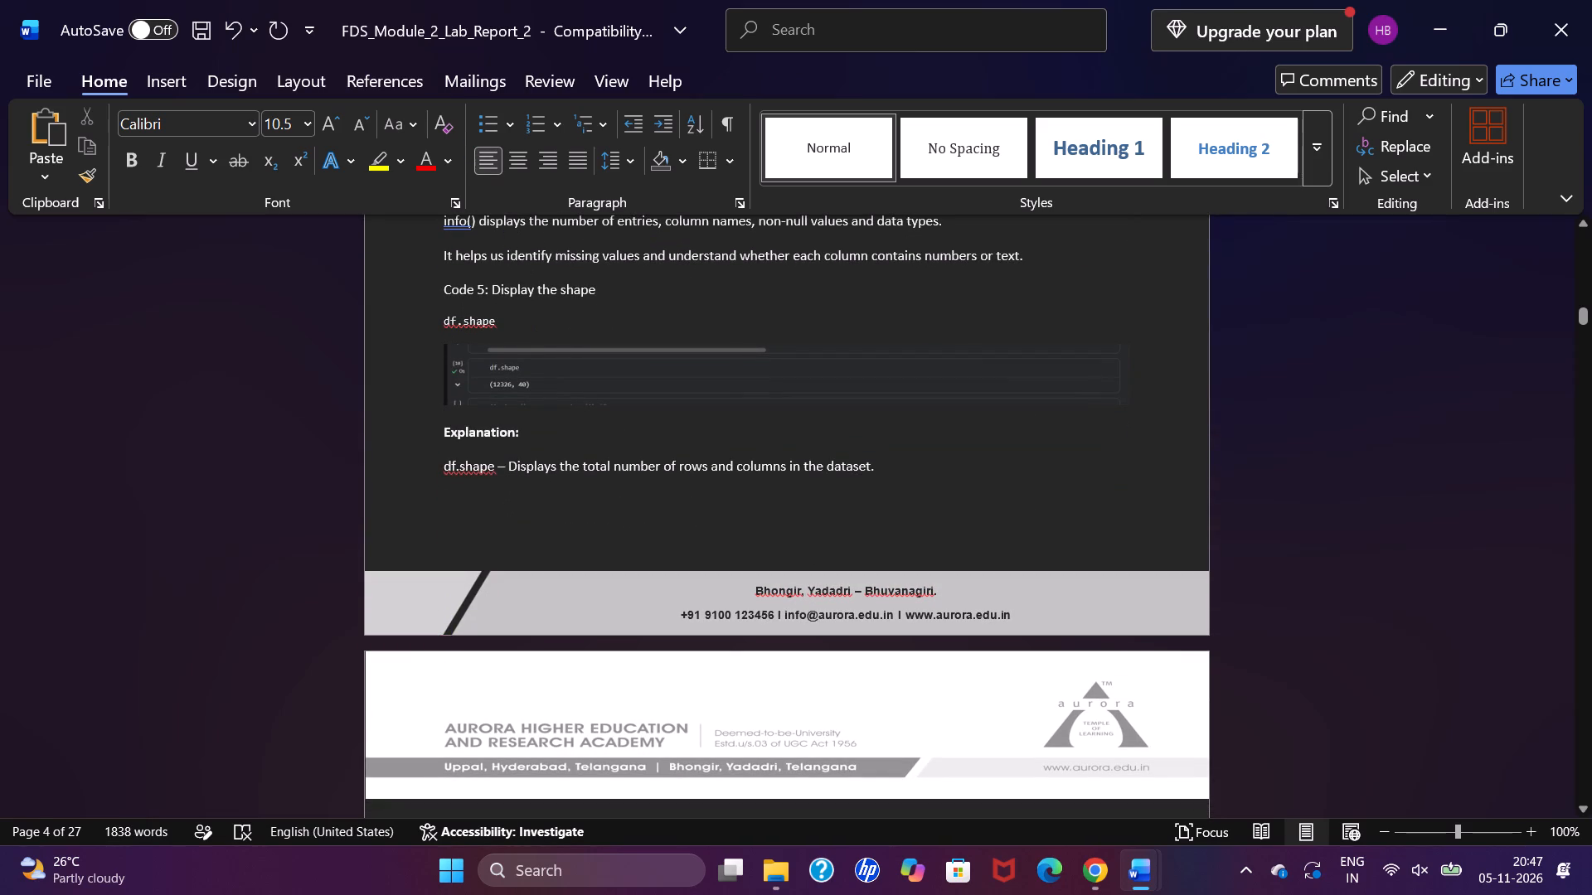
scroll(556, 399, "down", 4)
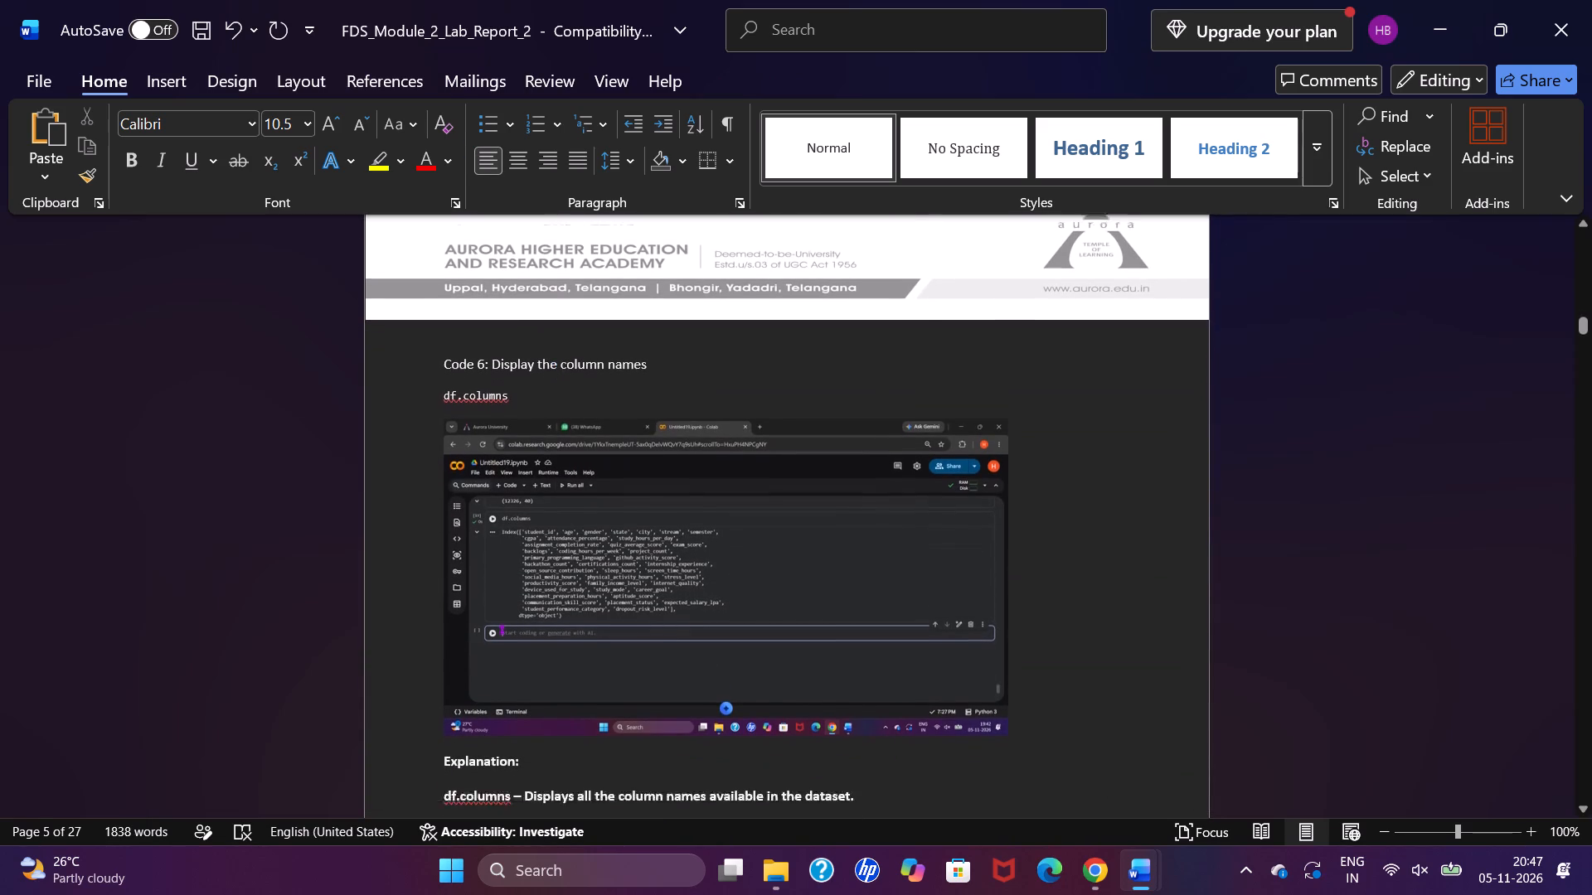
scroll(556, 399, "down", 3)
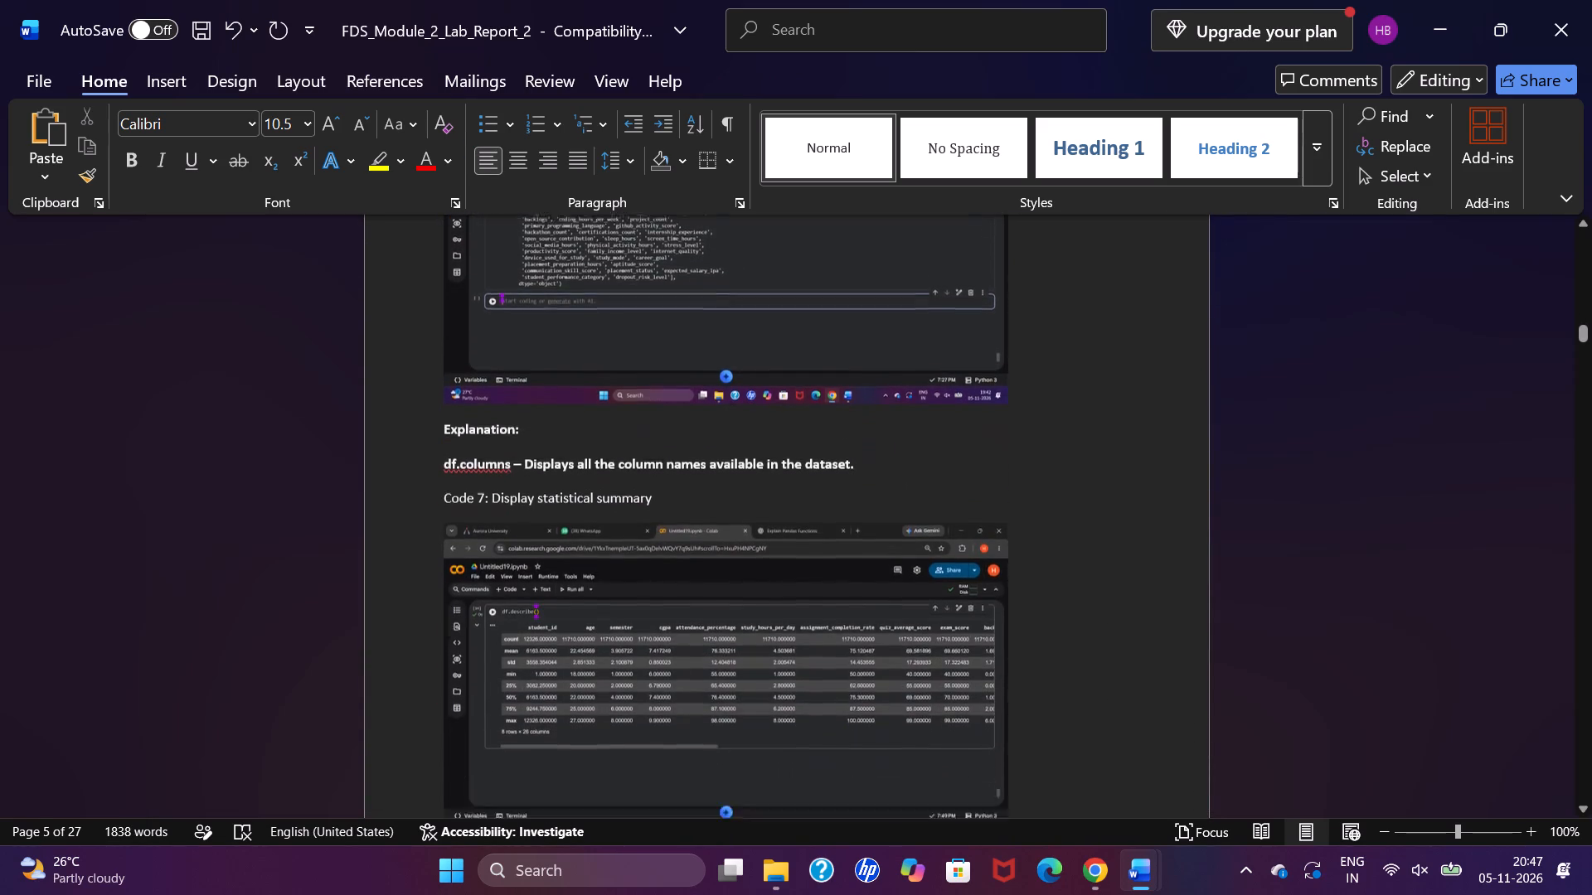
scroll(556, 399, "down", 4)
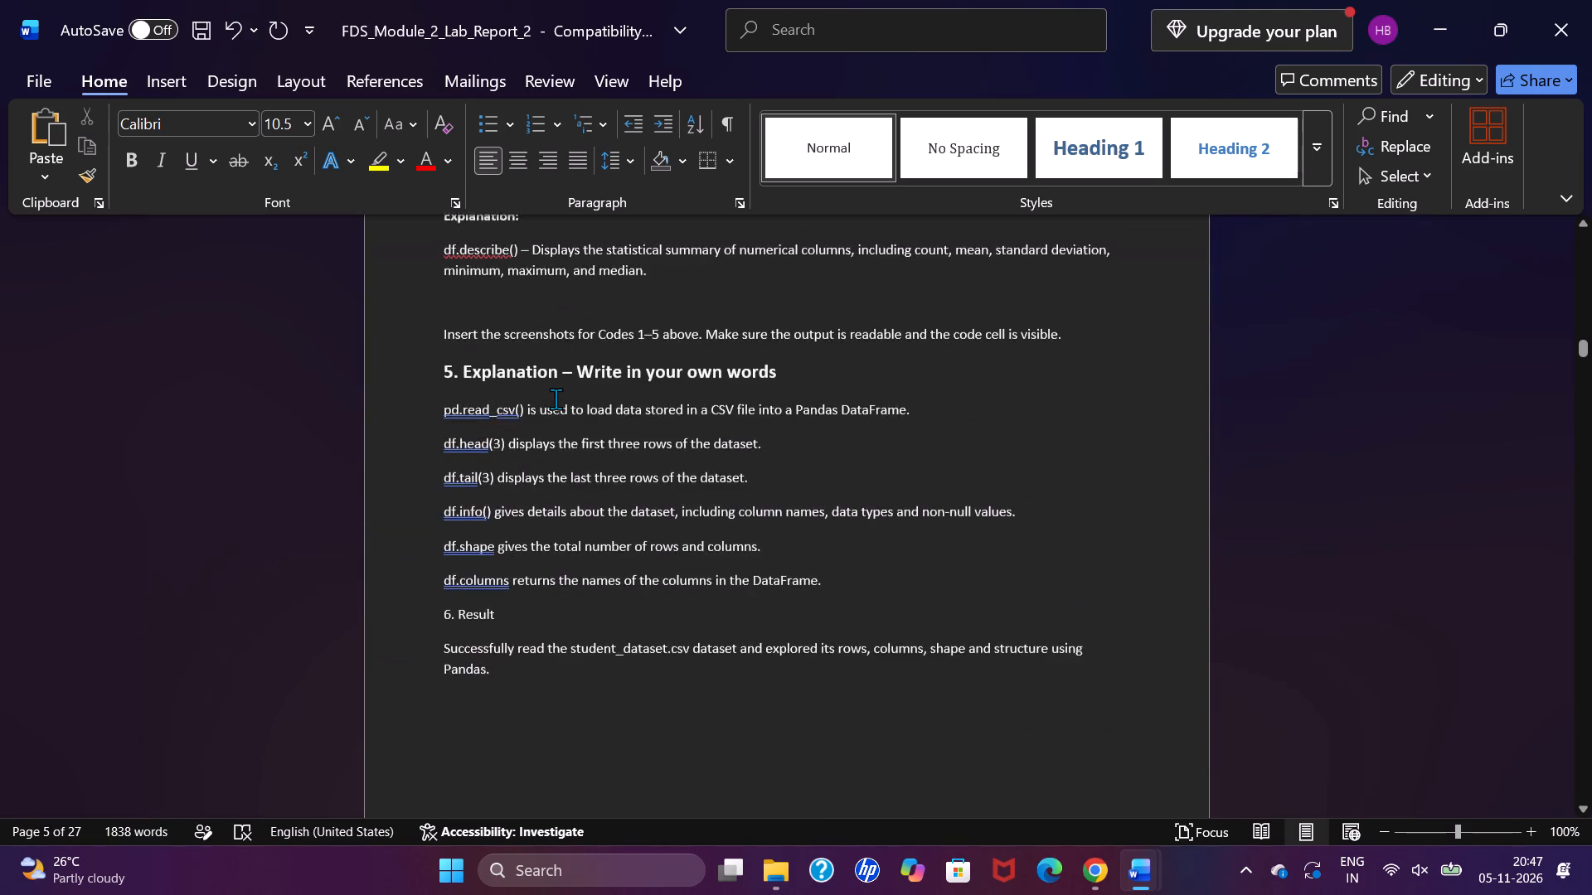
scroll(556, 399, "down", 2)
scroll(556, 399, "up", 3)
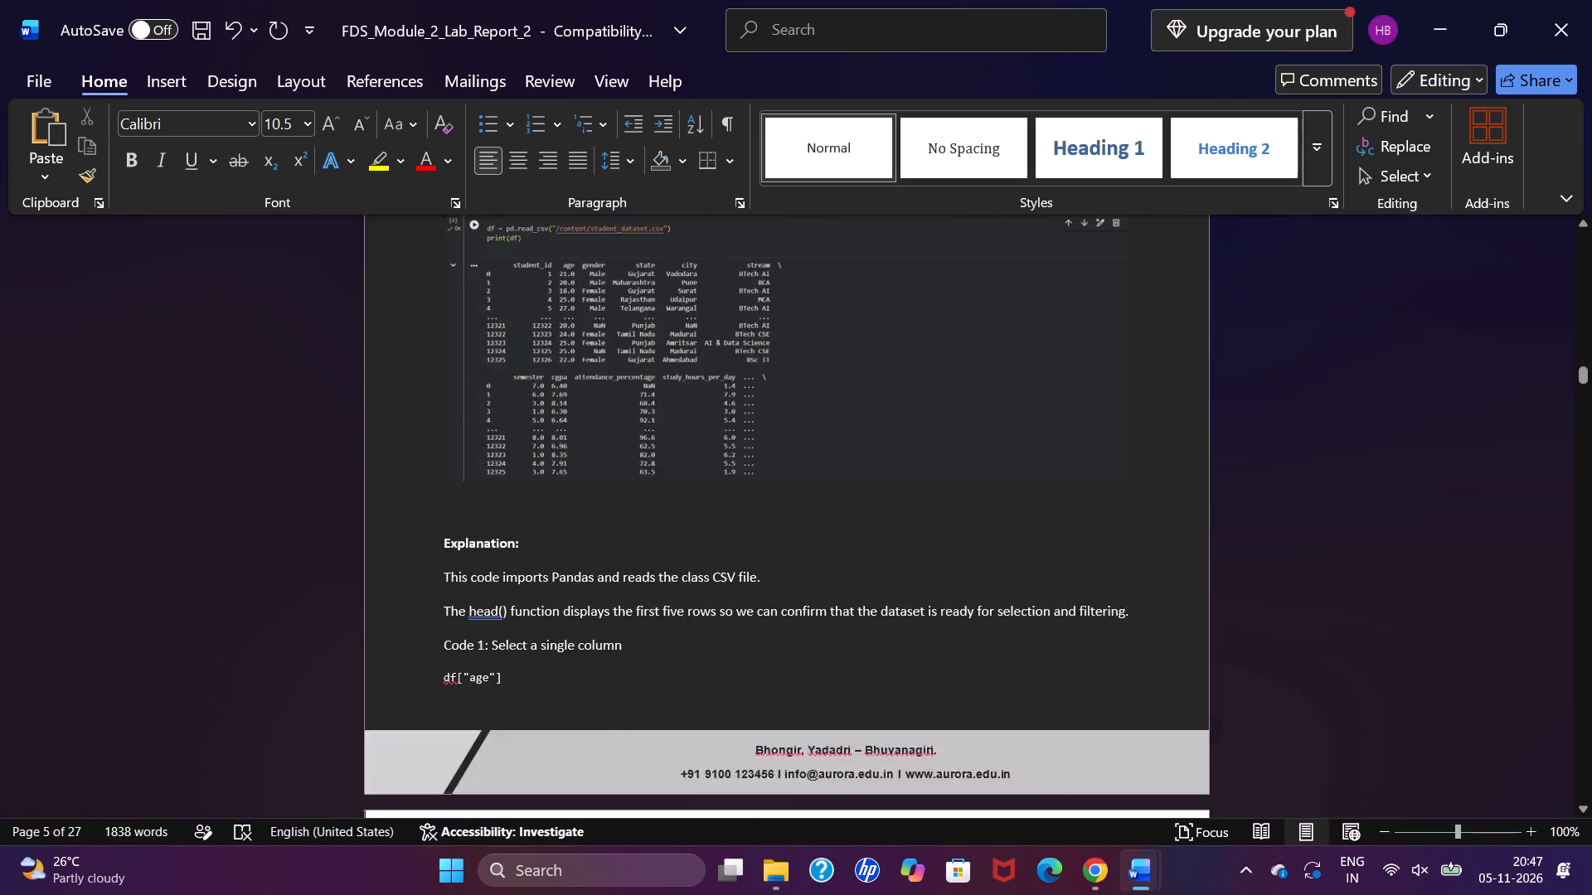
scroll(556, 399, "right", 1)
scroll(556, 399, "down", 1)
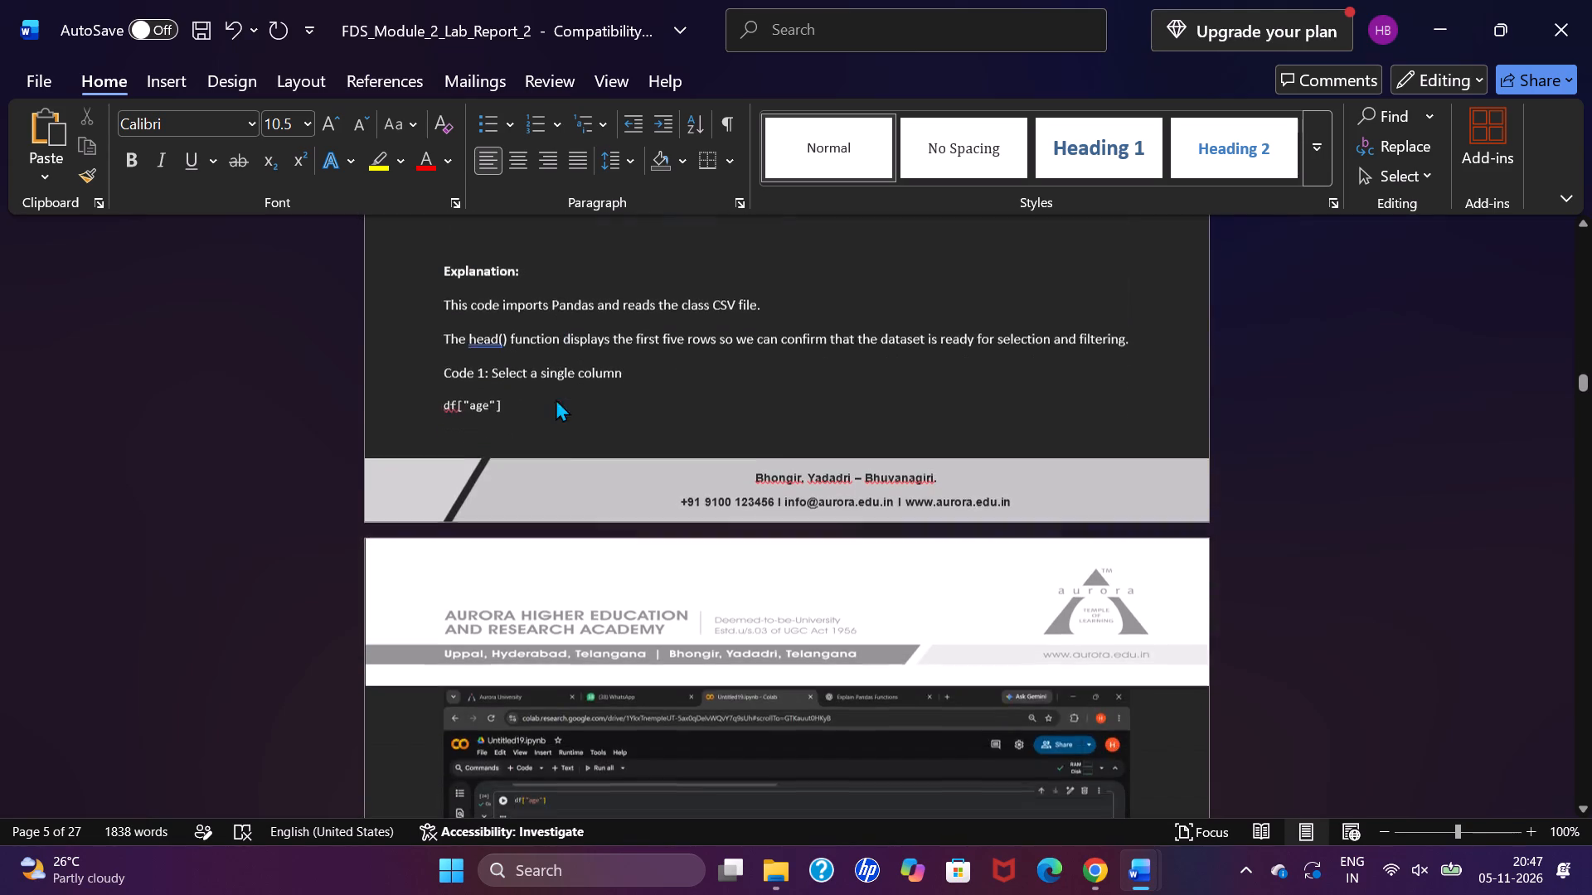
scroll(556, 399, "down", 3)
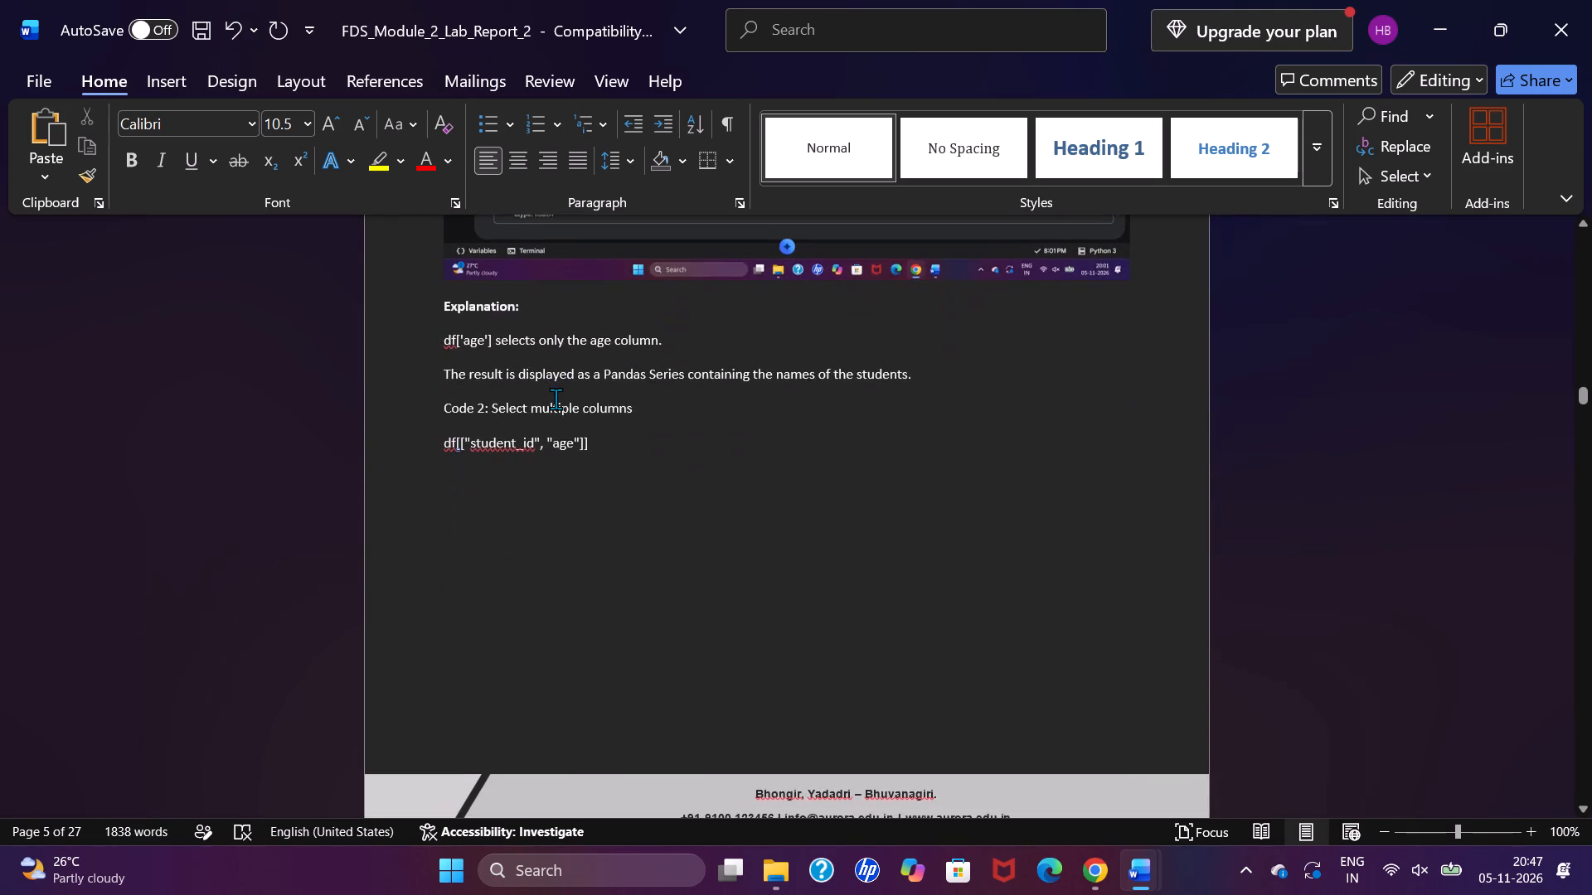
Shrink the df[["student_id", "age"]] output screenshot proportionally so it can fit below its Code 2 text on the preceding page.
scroll(556, 399, "down", 2)
left_click(648, 571)
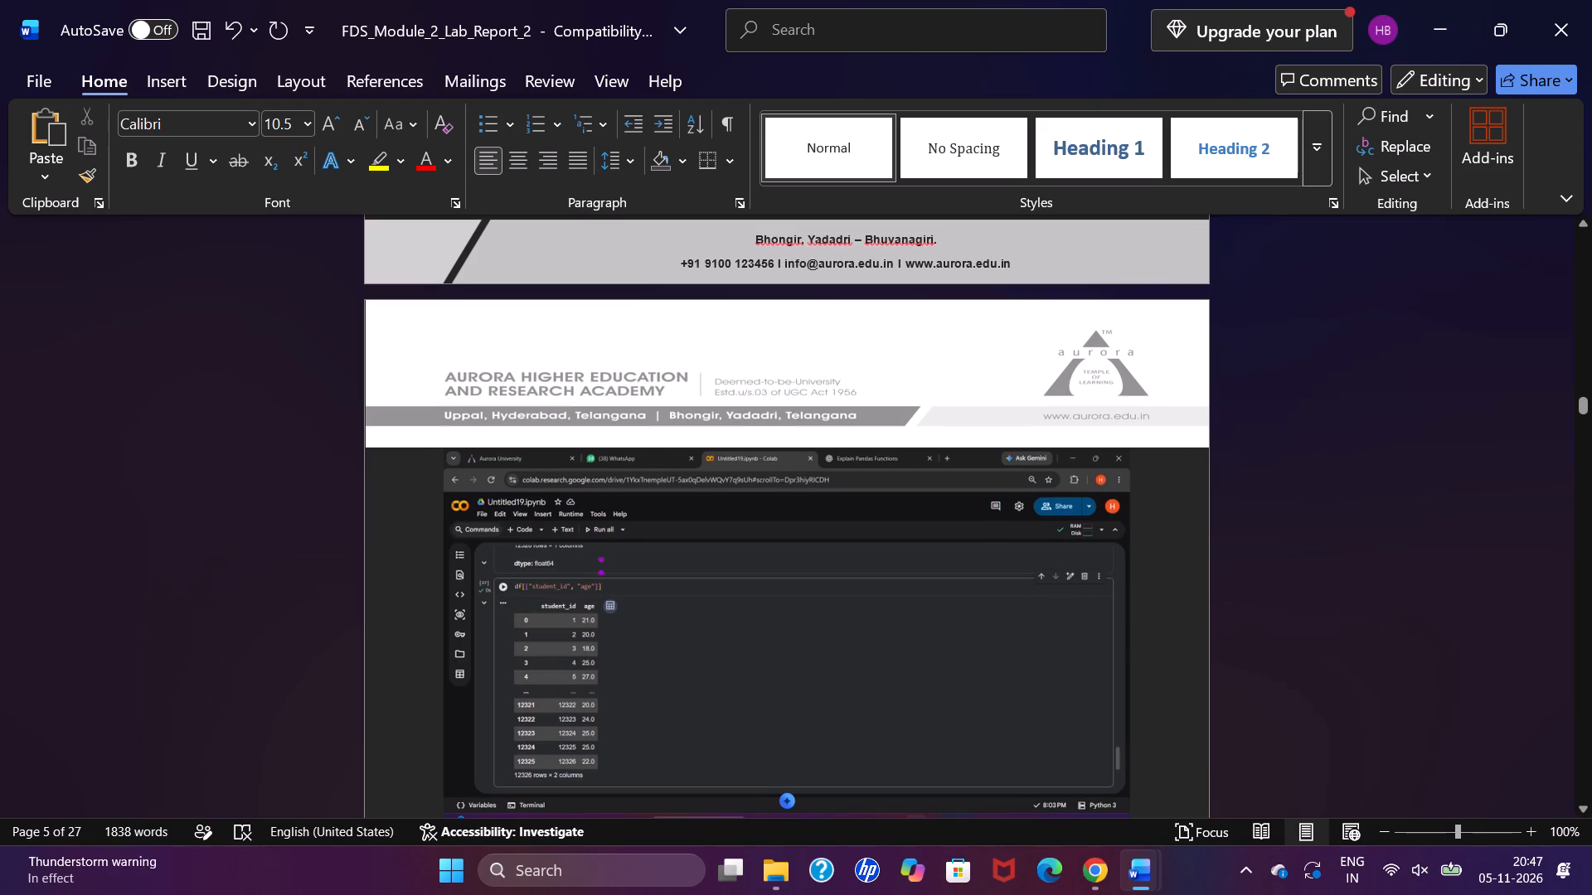
scroll(1066, 686, "down", 1)
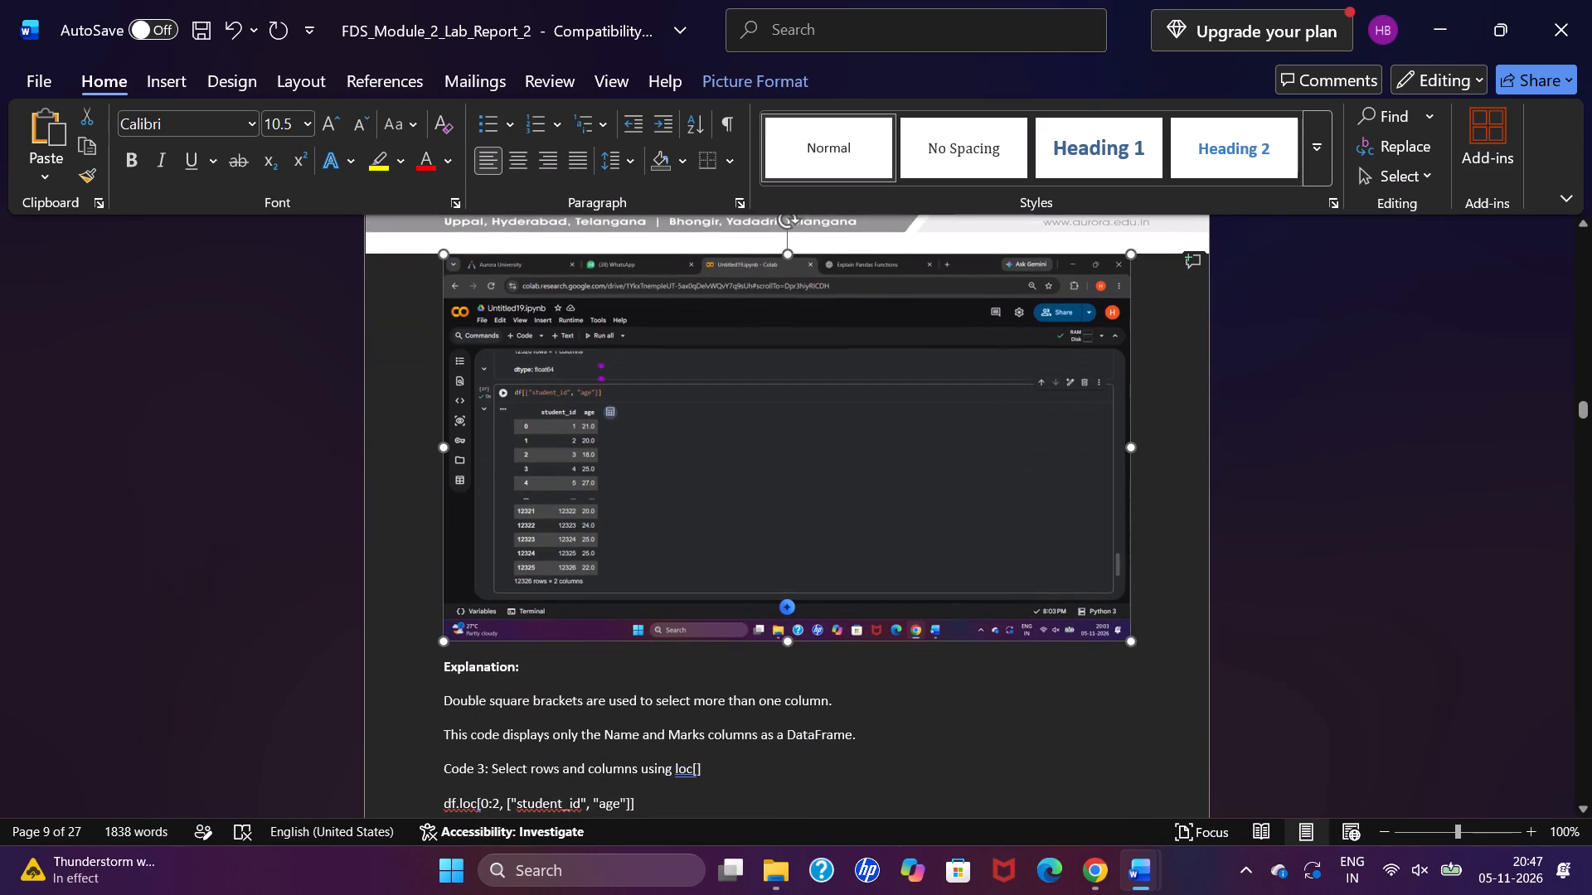
left_click_drag(1129, 640, 1030, 583)
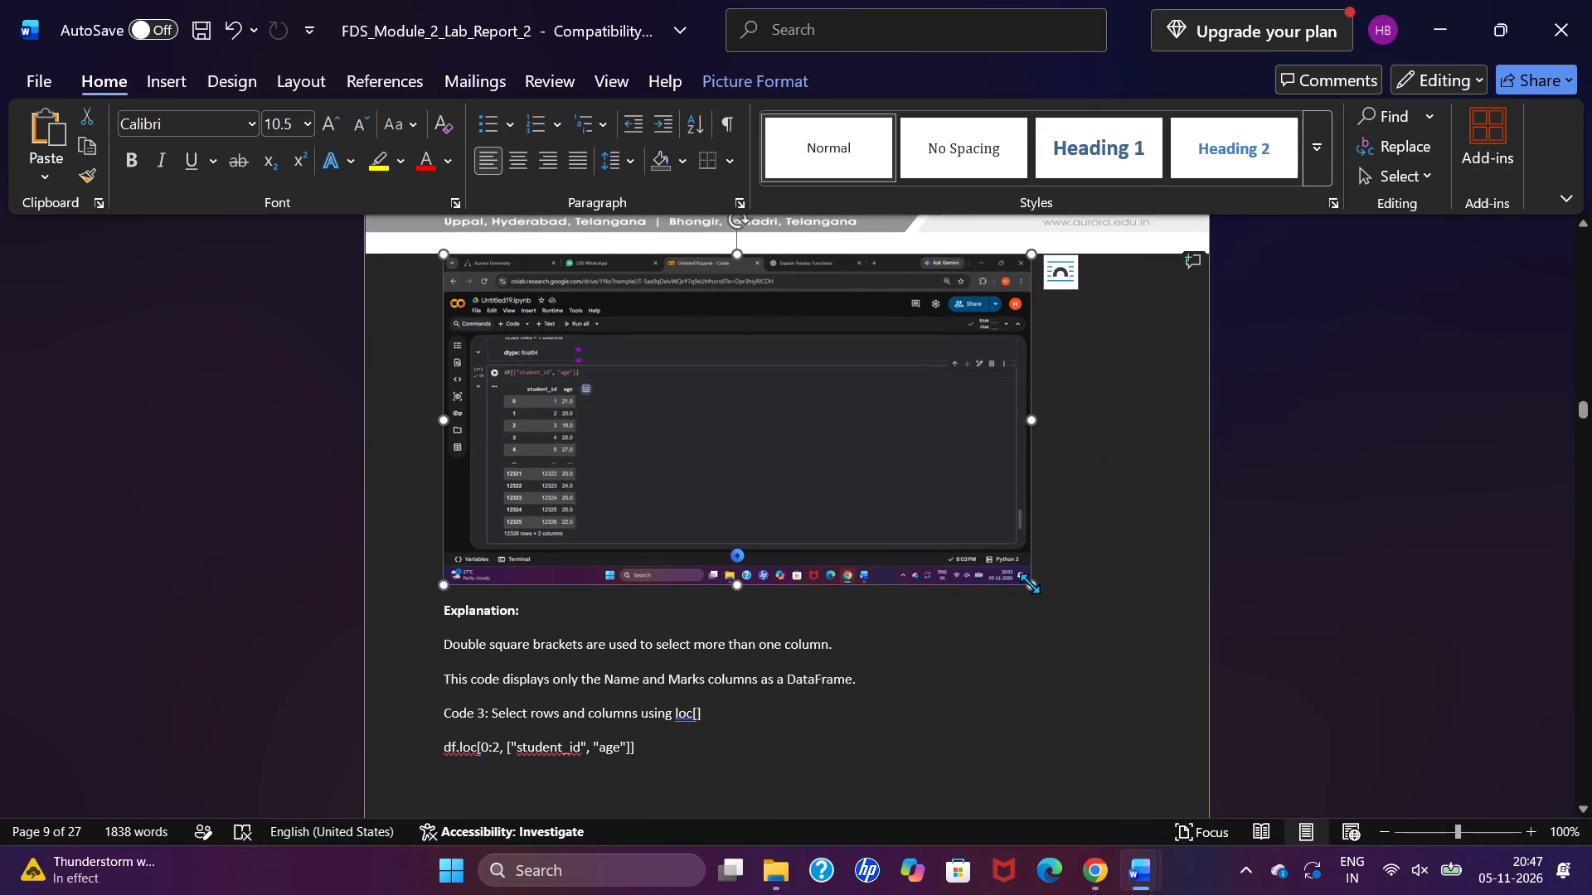
left_click_drag(1030, 583, 944, 551)
double_click(944, 551)
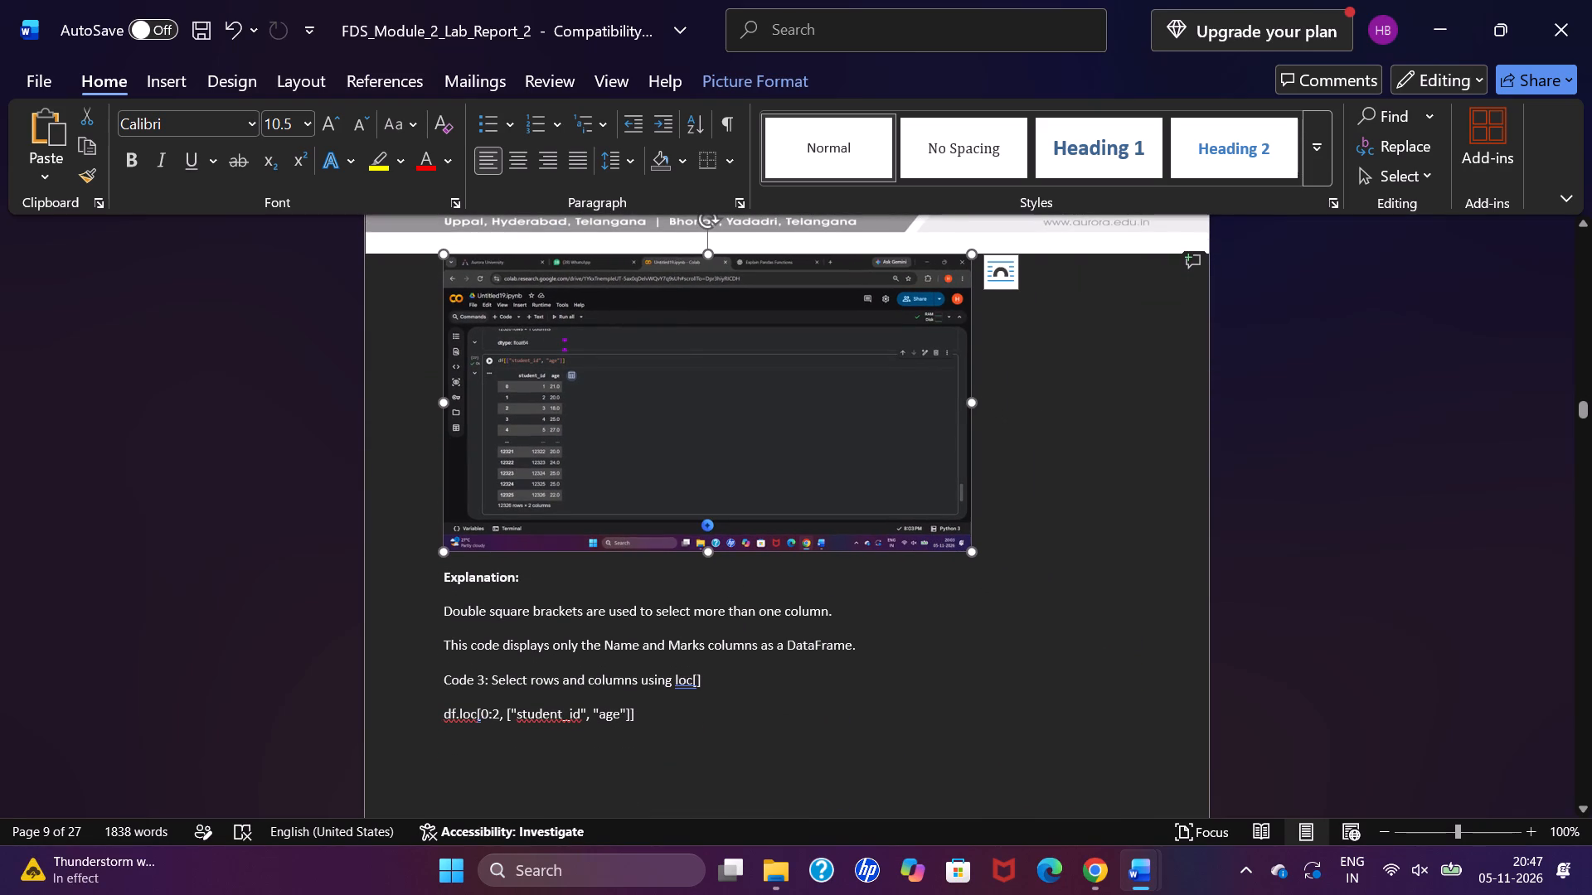
left_click_drag(973, 553, 887, 506)
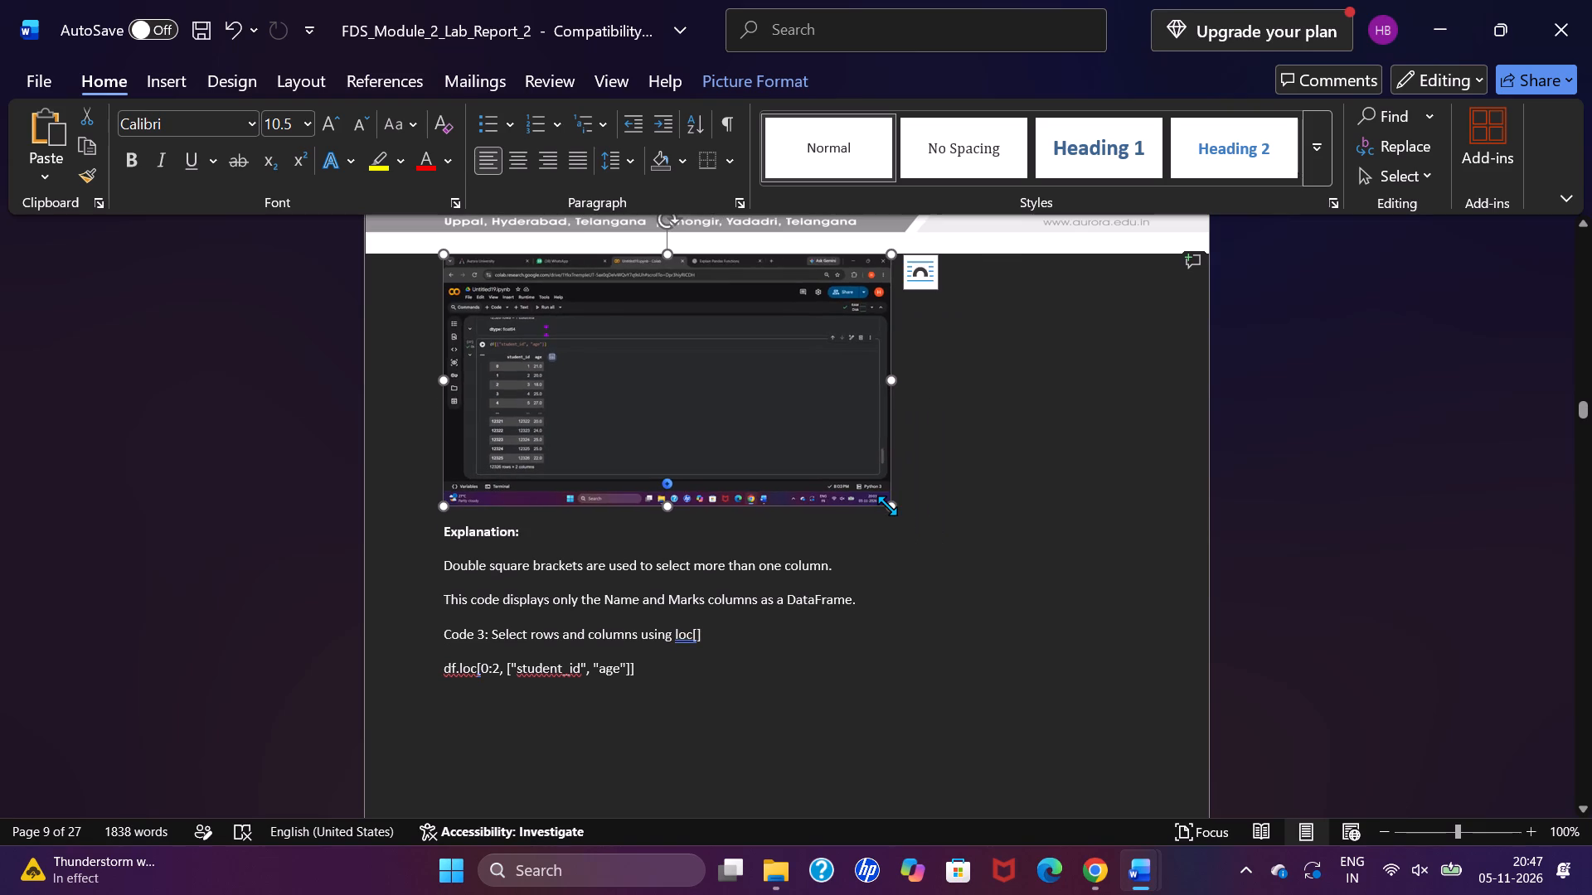
Shrink the df['age'] output screenshot proportionally to make room on its page for the Code 2 screenshot.
scroll(887, 506, "up", 5)
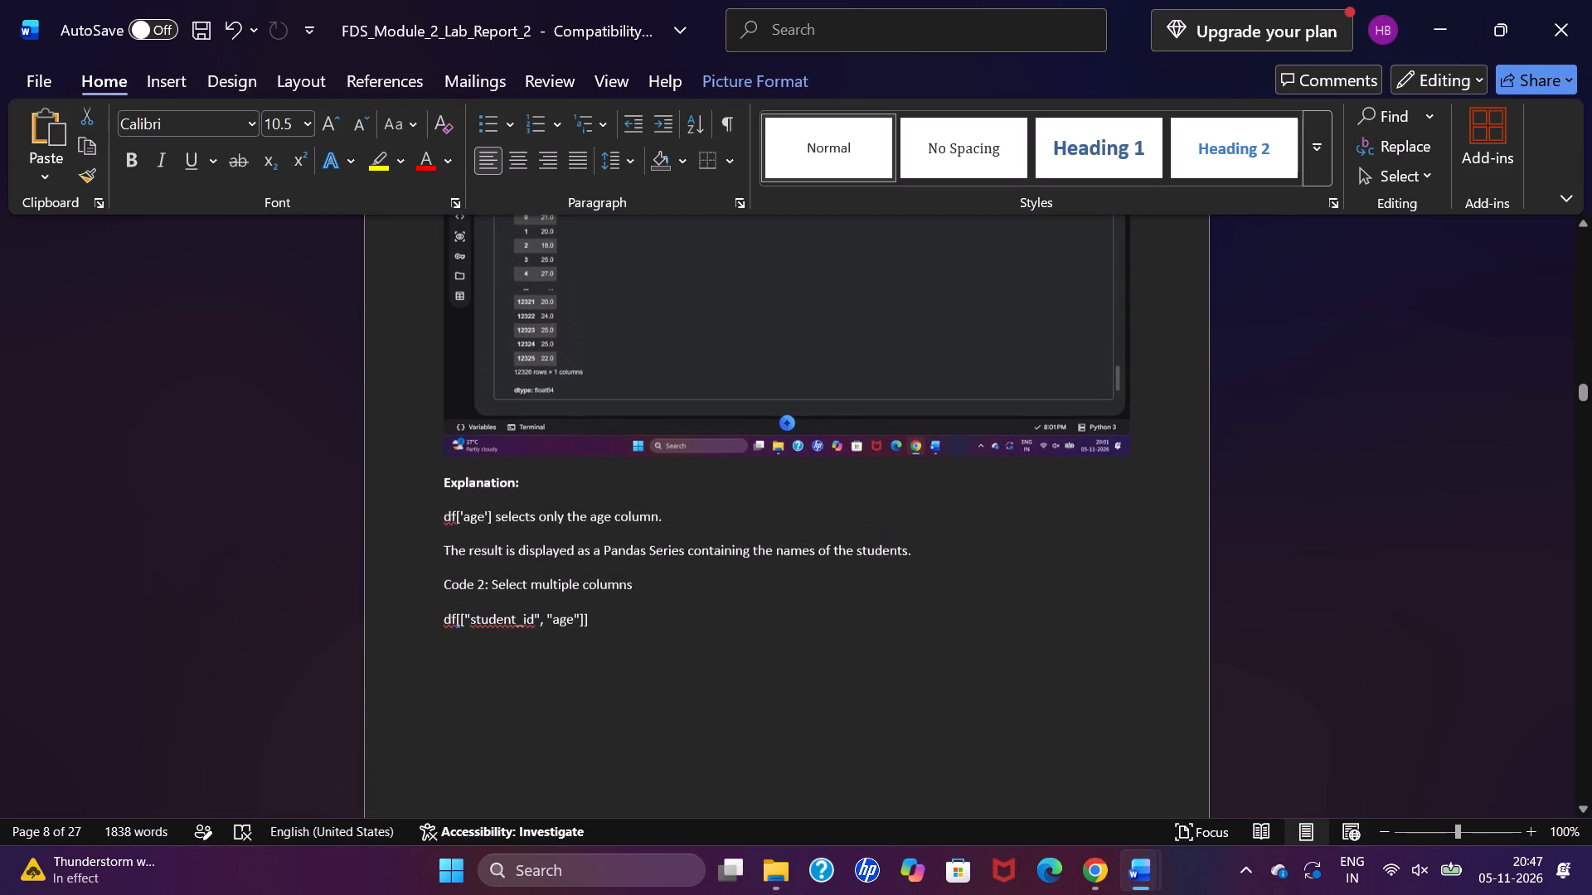
left_click(977, 362)
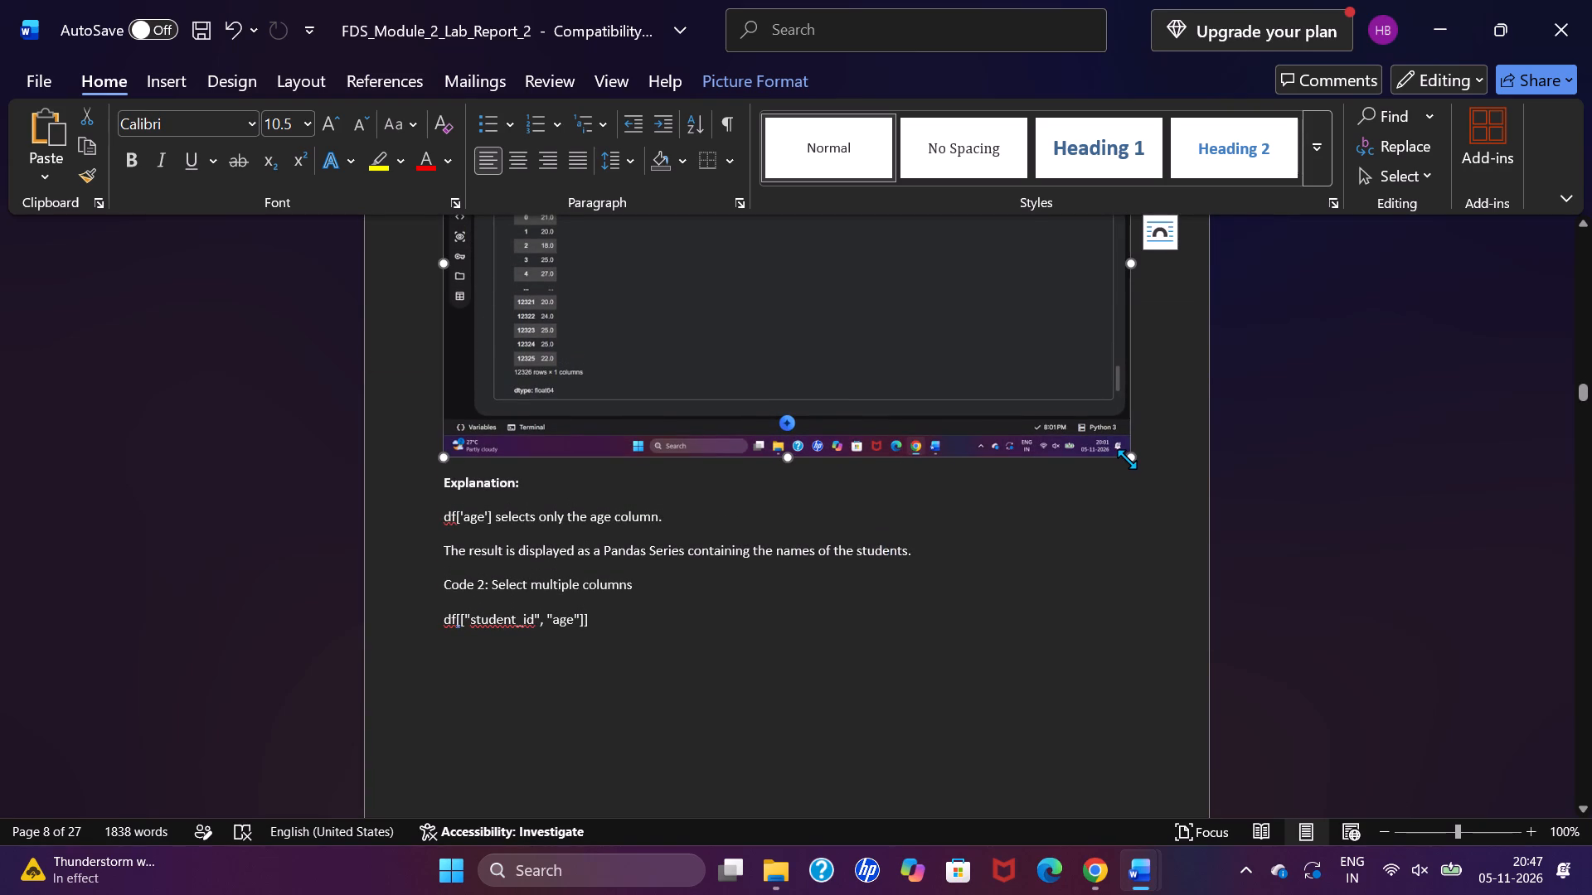
left_click_drag(1127, 459, 1024, 402)
scroll(1024, 402, "down", 2)
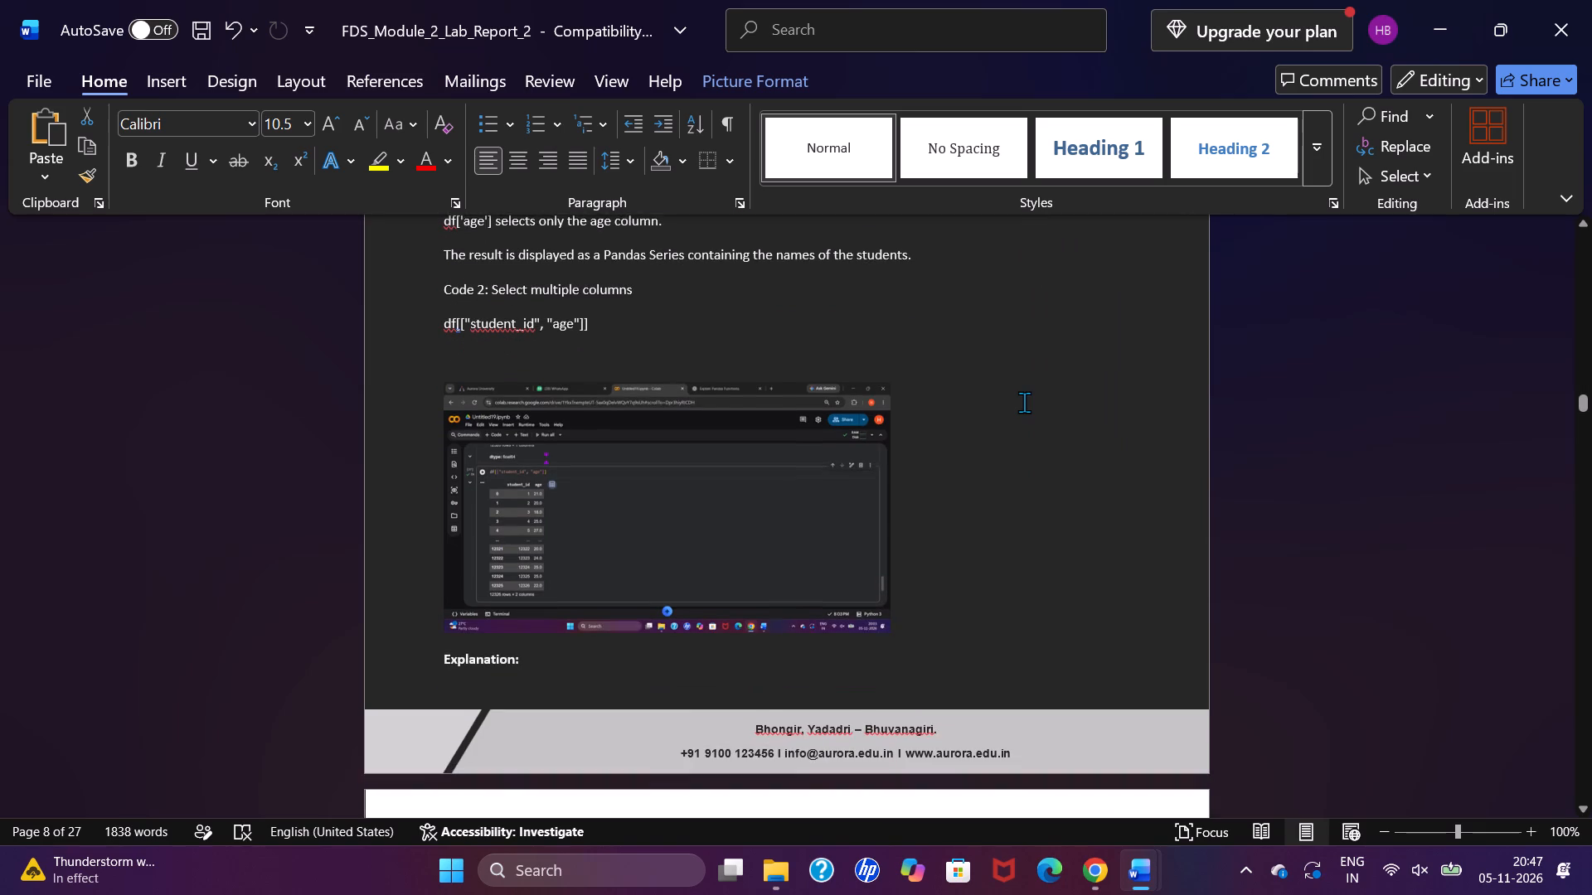
Remove the blank line between the df[["student_id", "age"]] code line and its output screenshot.
left_click(823, 472)
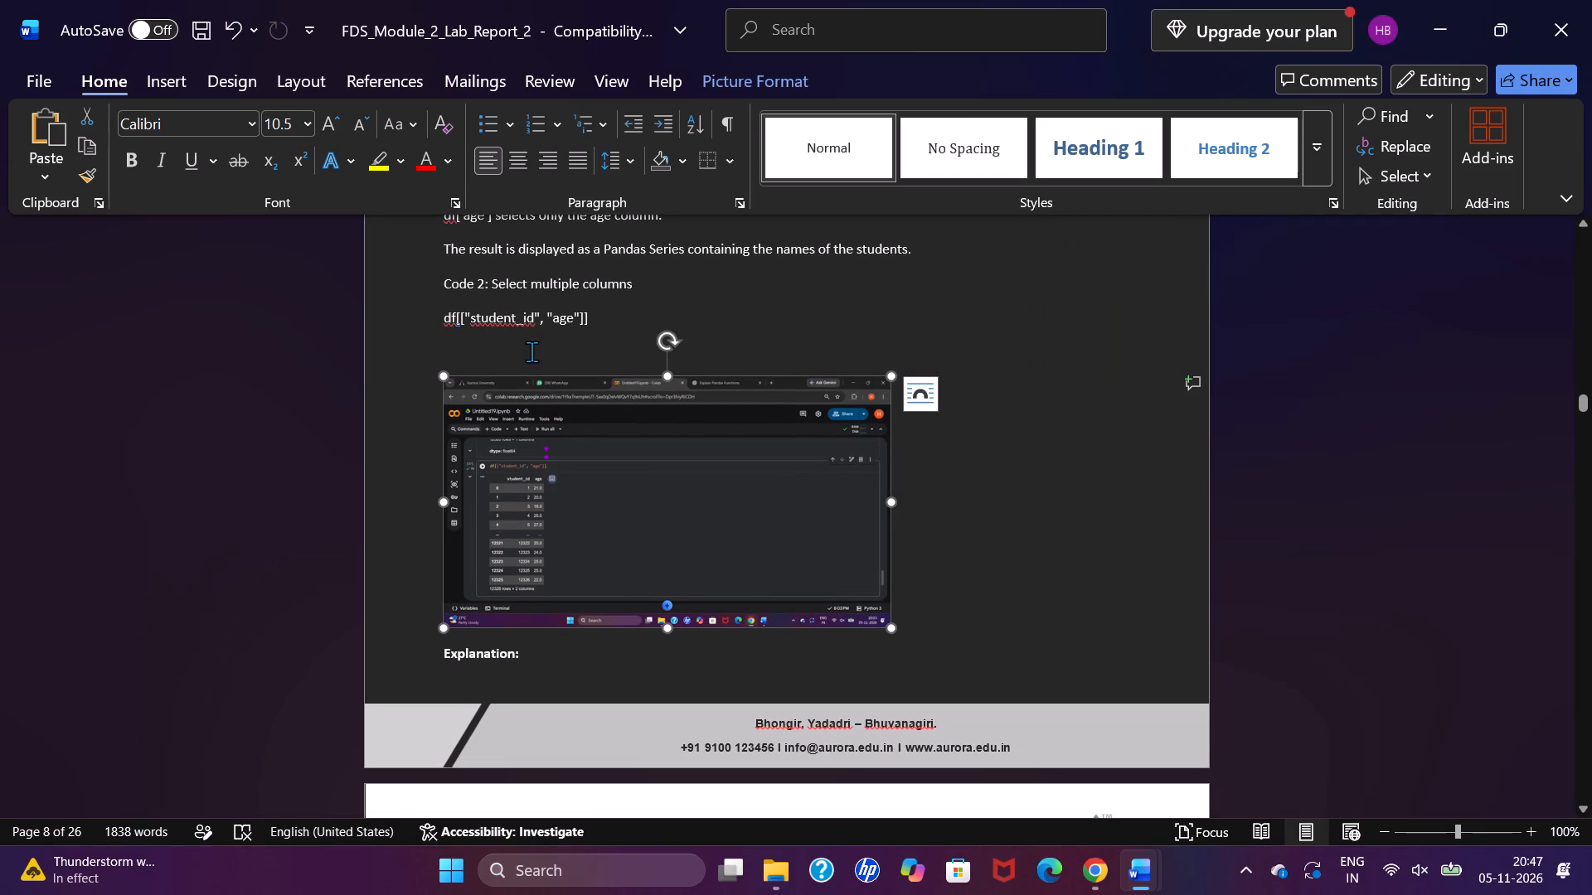
left_click(531, 351)
key("BackSpace")
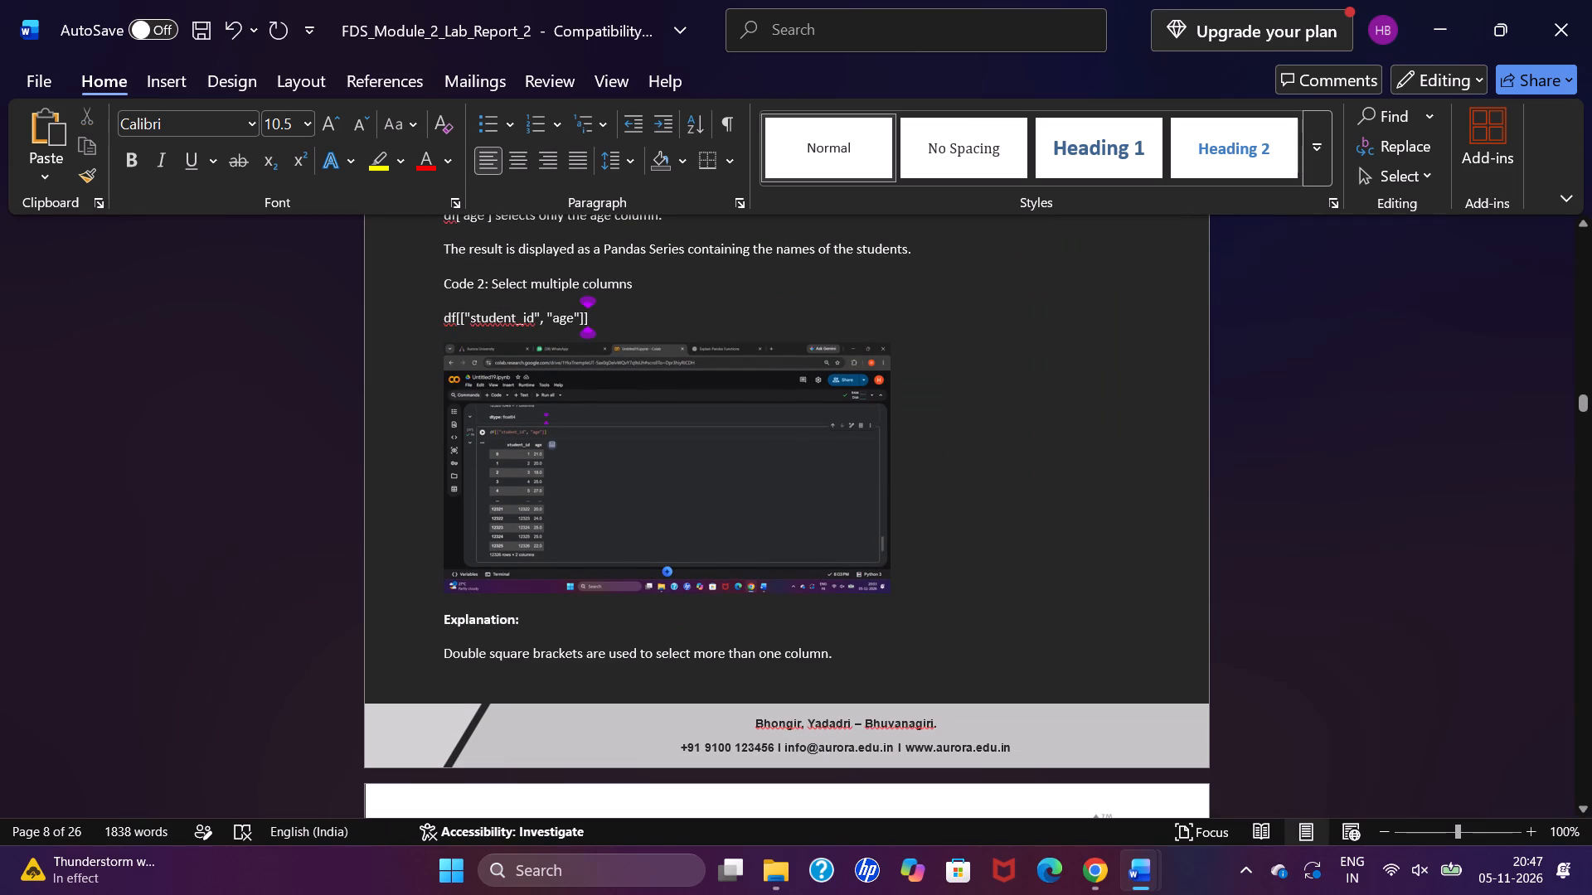
Enlarge the df[["student_id", "age"]] output screenshot proportionally to fill the space remaining on its page.
left_click(774, 499)
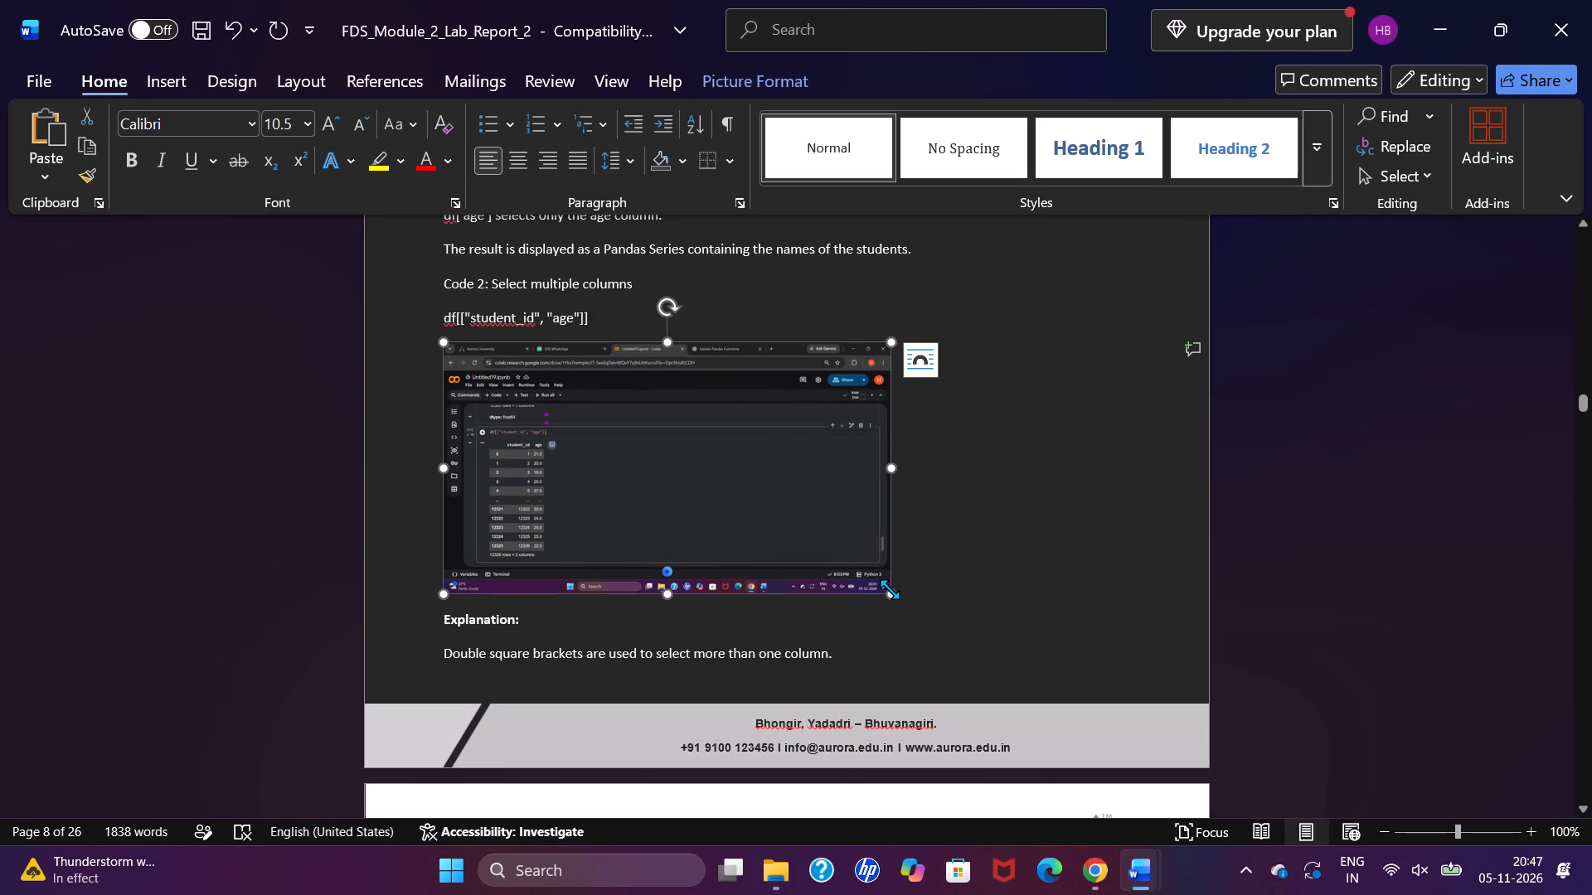
left_click_drag(890, 589, 998, 620)
scroll(998, 620, "up", 1)
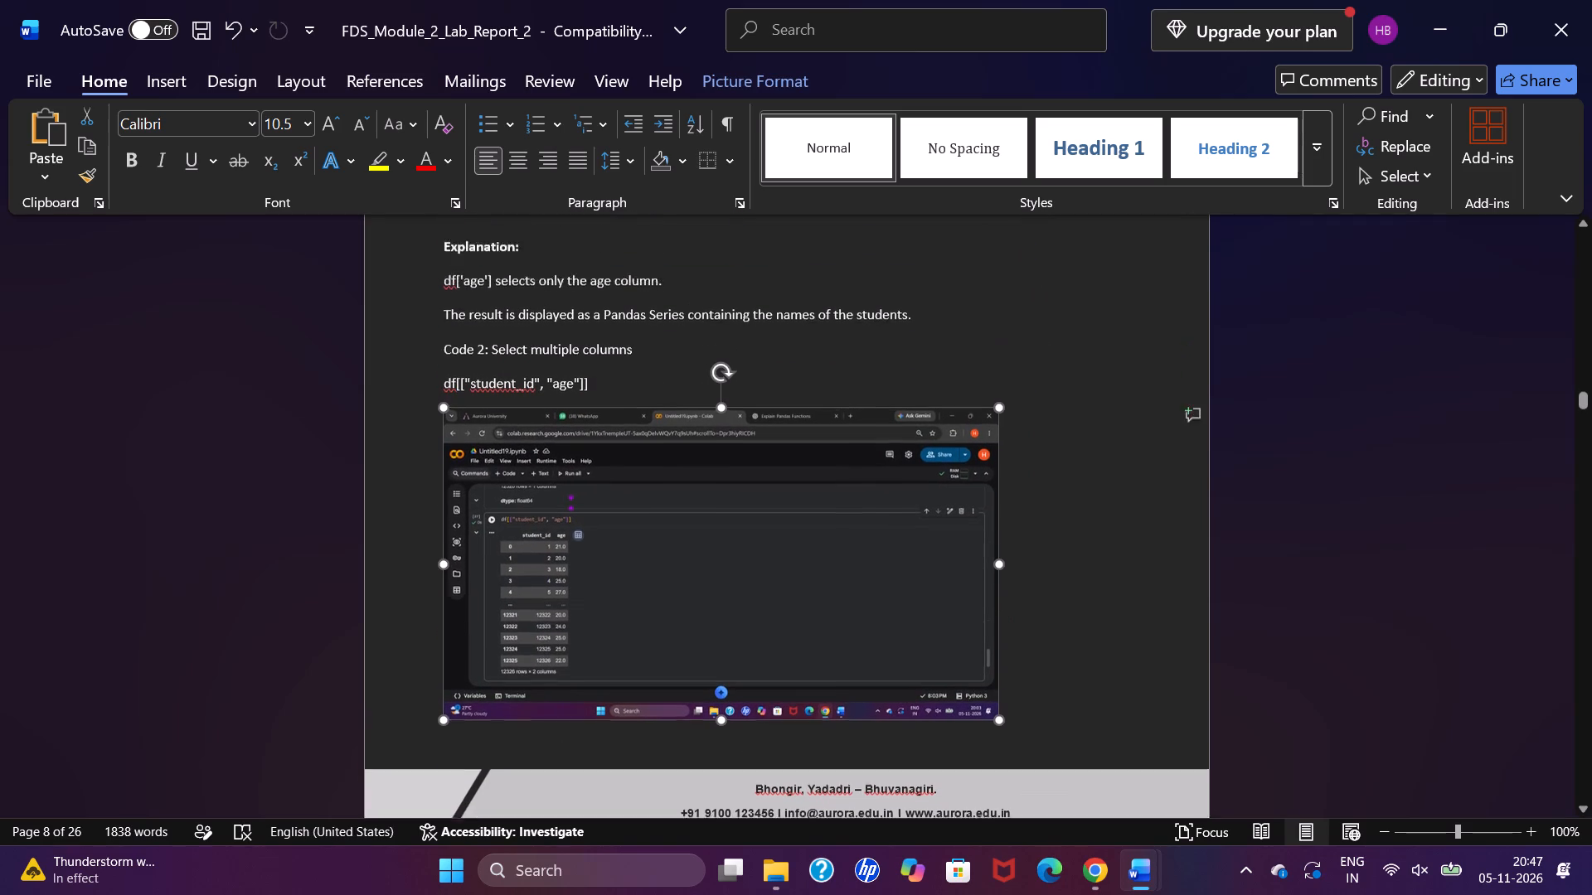
scroll(998, 620, "up", 3)
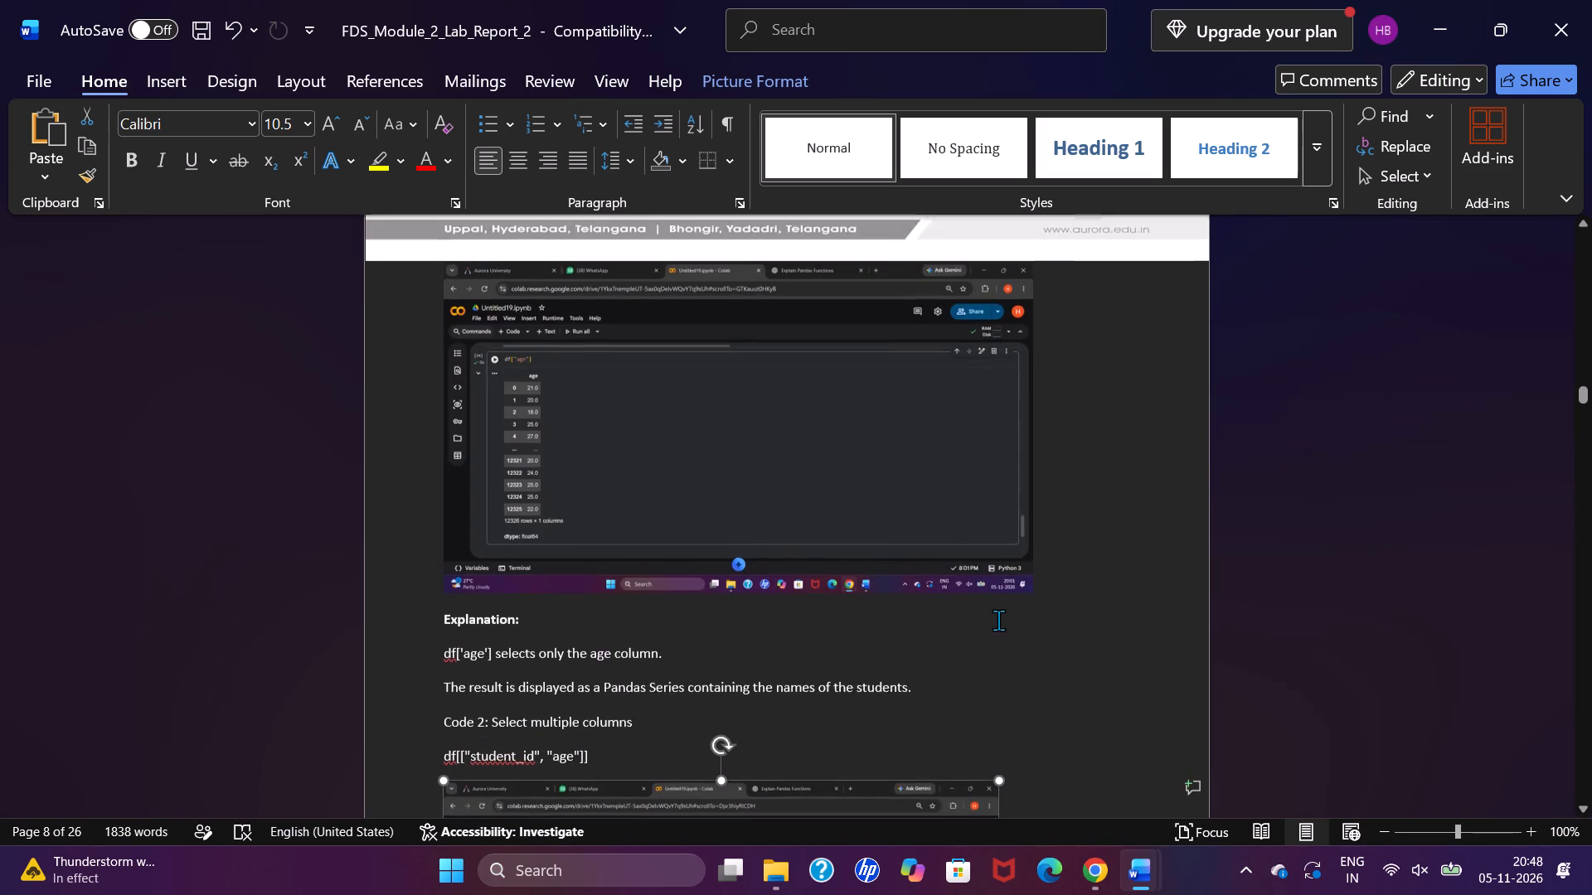
Insert four blank lines above "Code 4: Select rows and columns using iloc[]" to move it onto the next page with its screenshot.
scroll(998, 620, "down", 3)
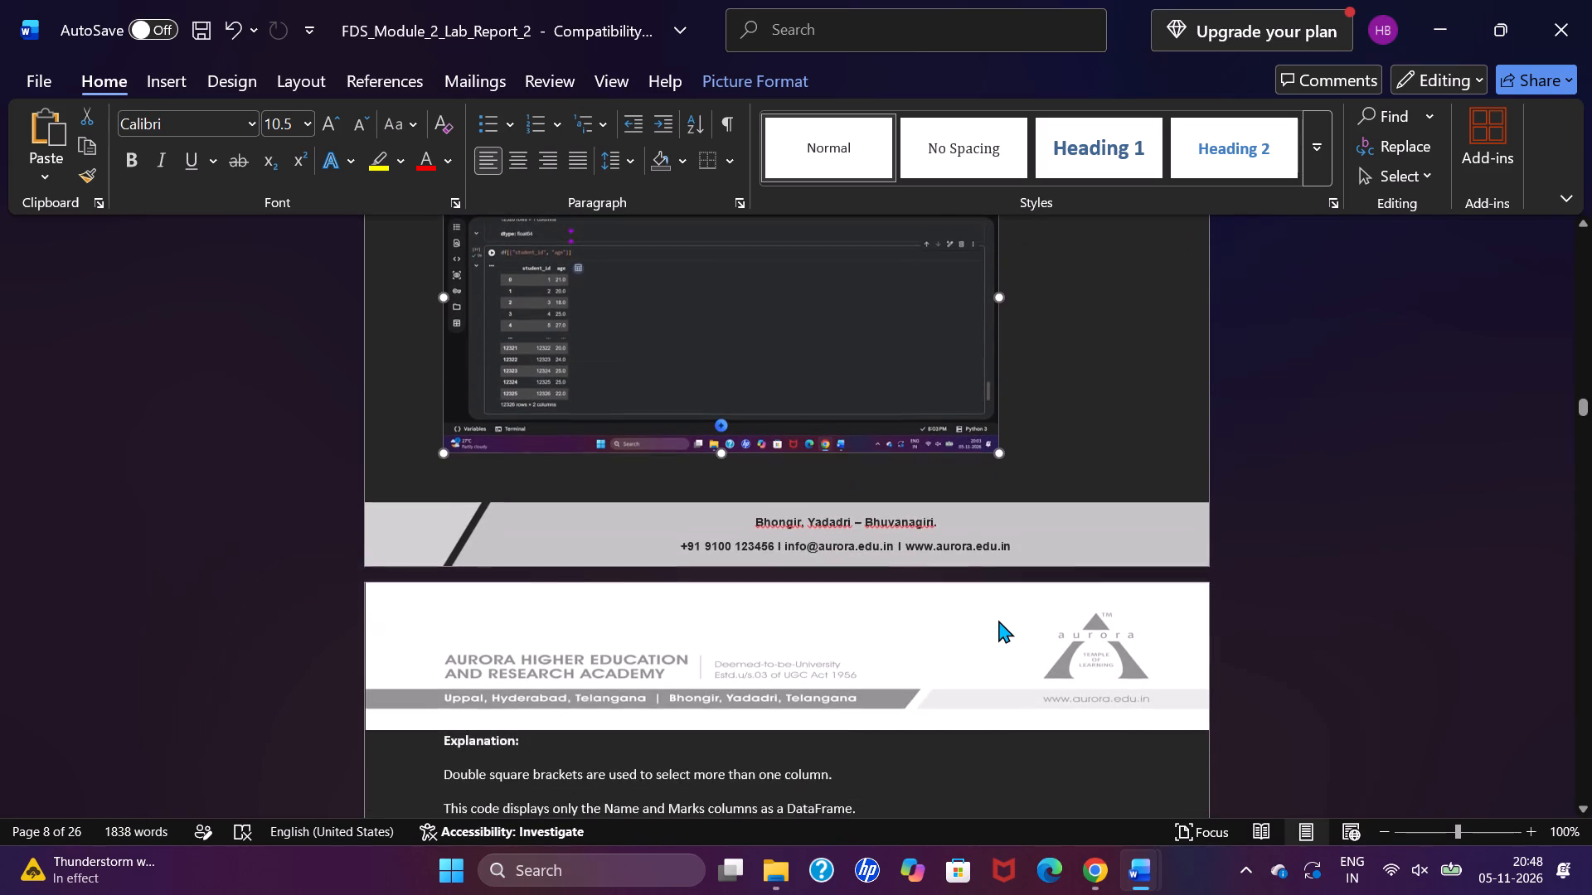
scroll(998, 620, "down", 1)
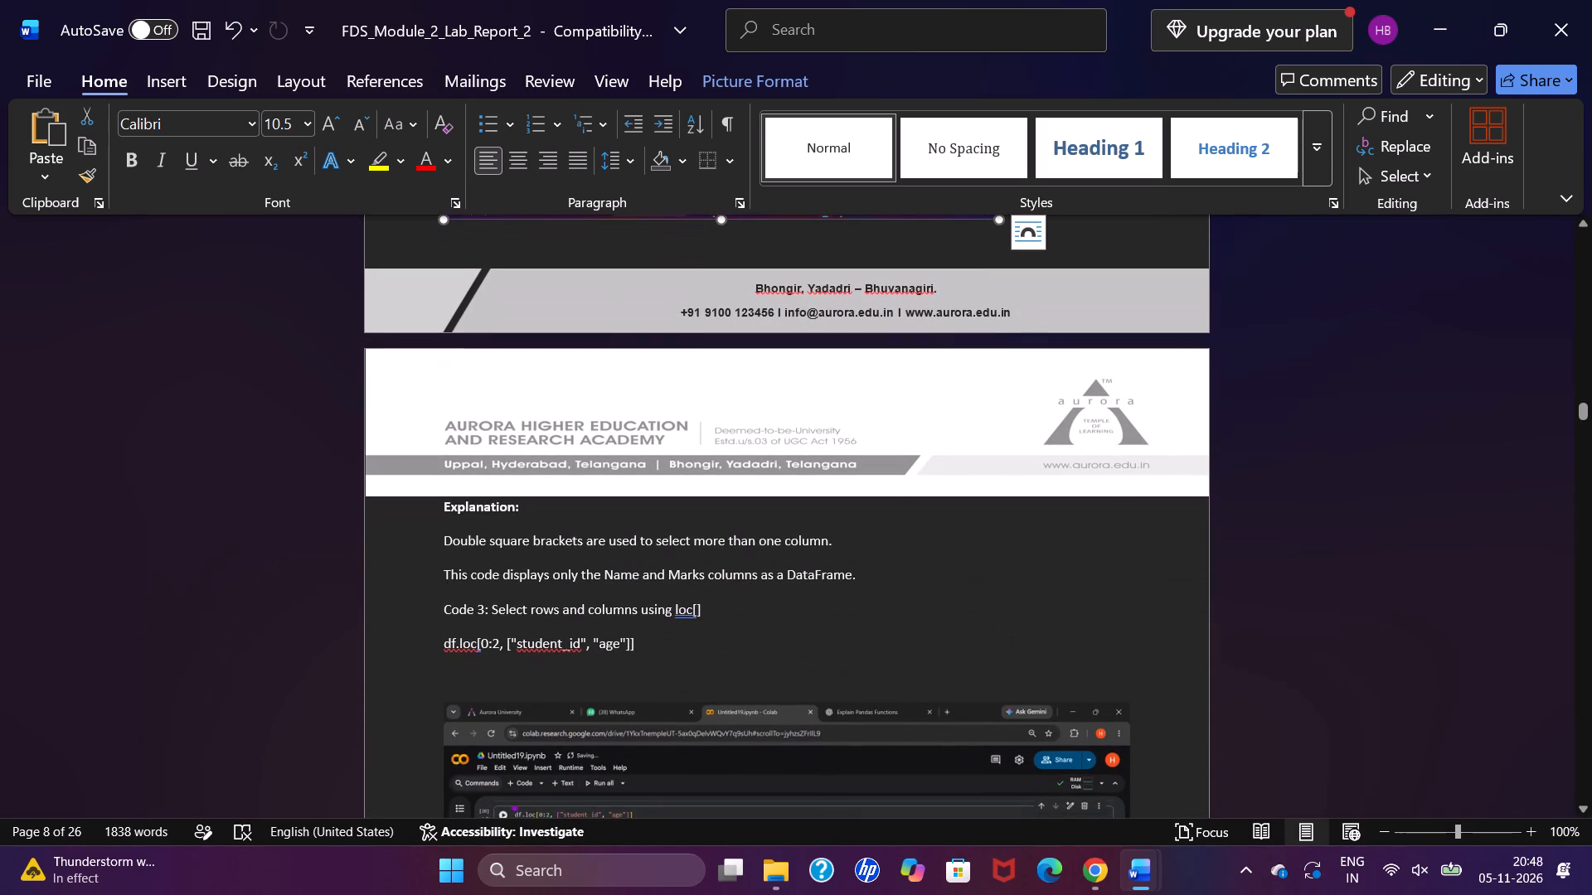
left_click(999, 601)
scroll(999, 601, "down", 4)
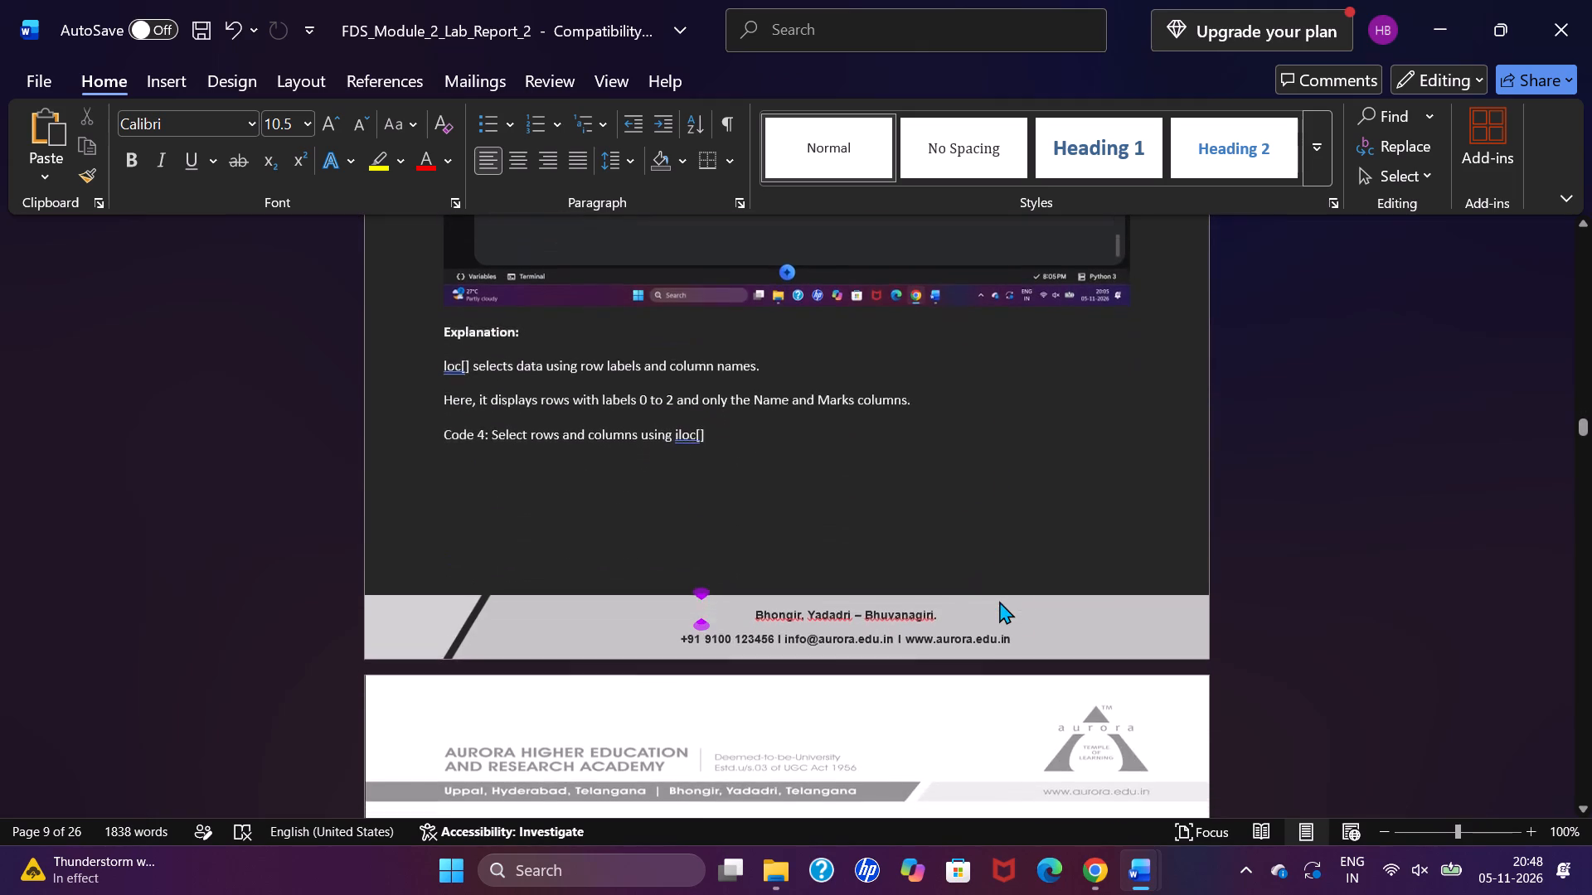
scroll(999, 601, "down", 1)
scroll(999, 601, "up", 2)
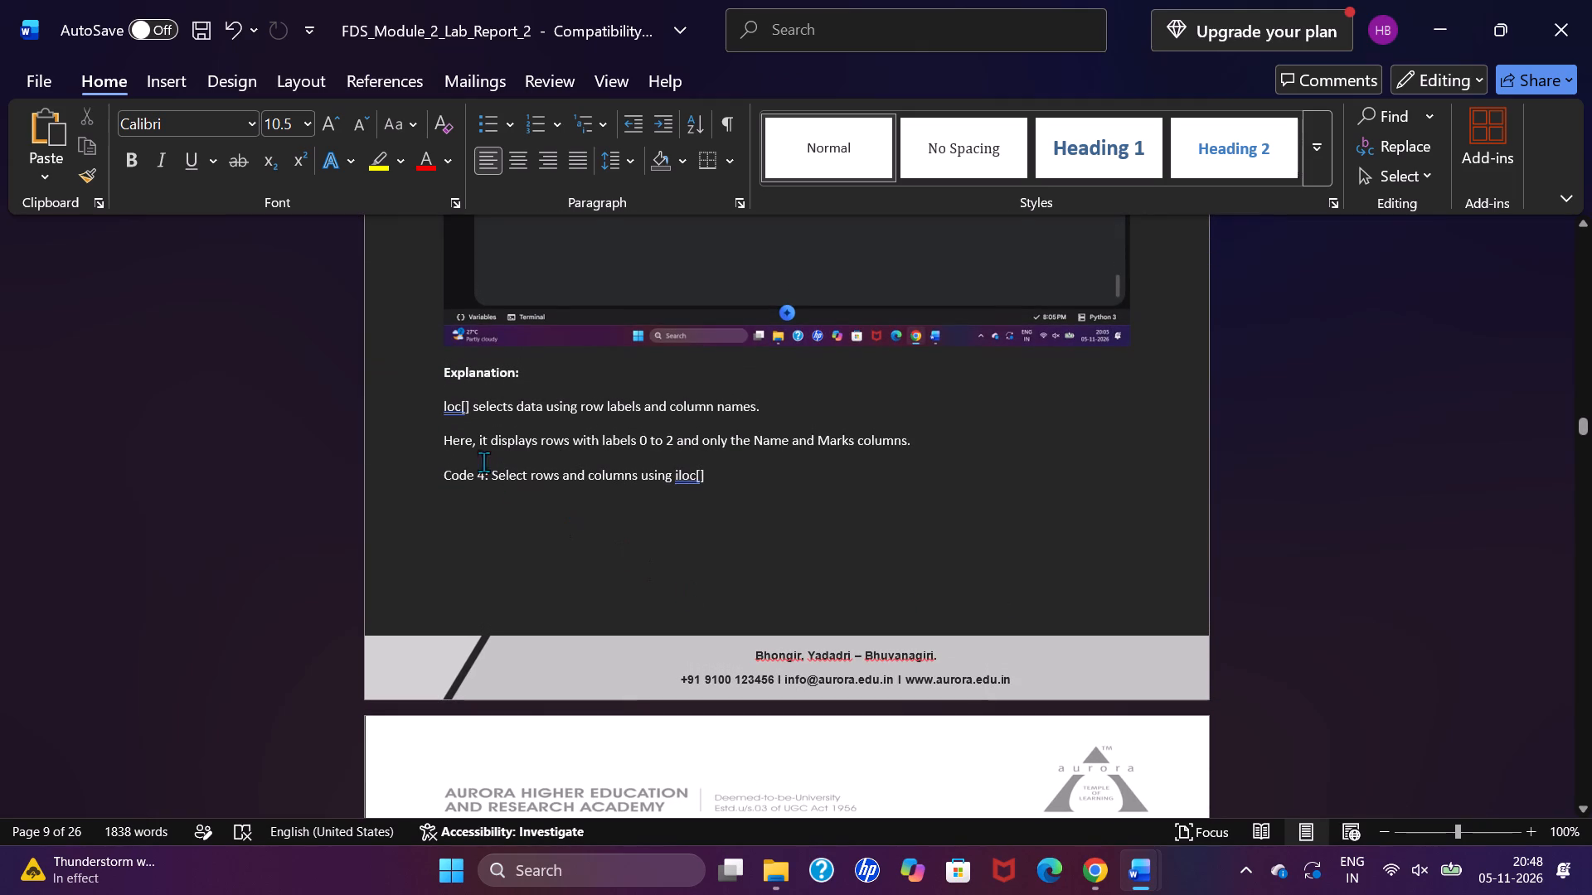
left_click(444, 478)
key("Return")
key("Return")
key("Return")
key("Return")
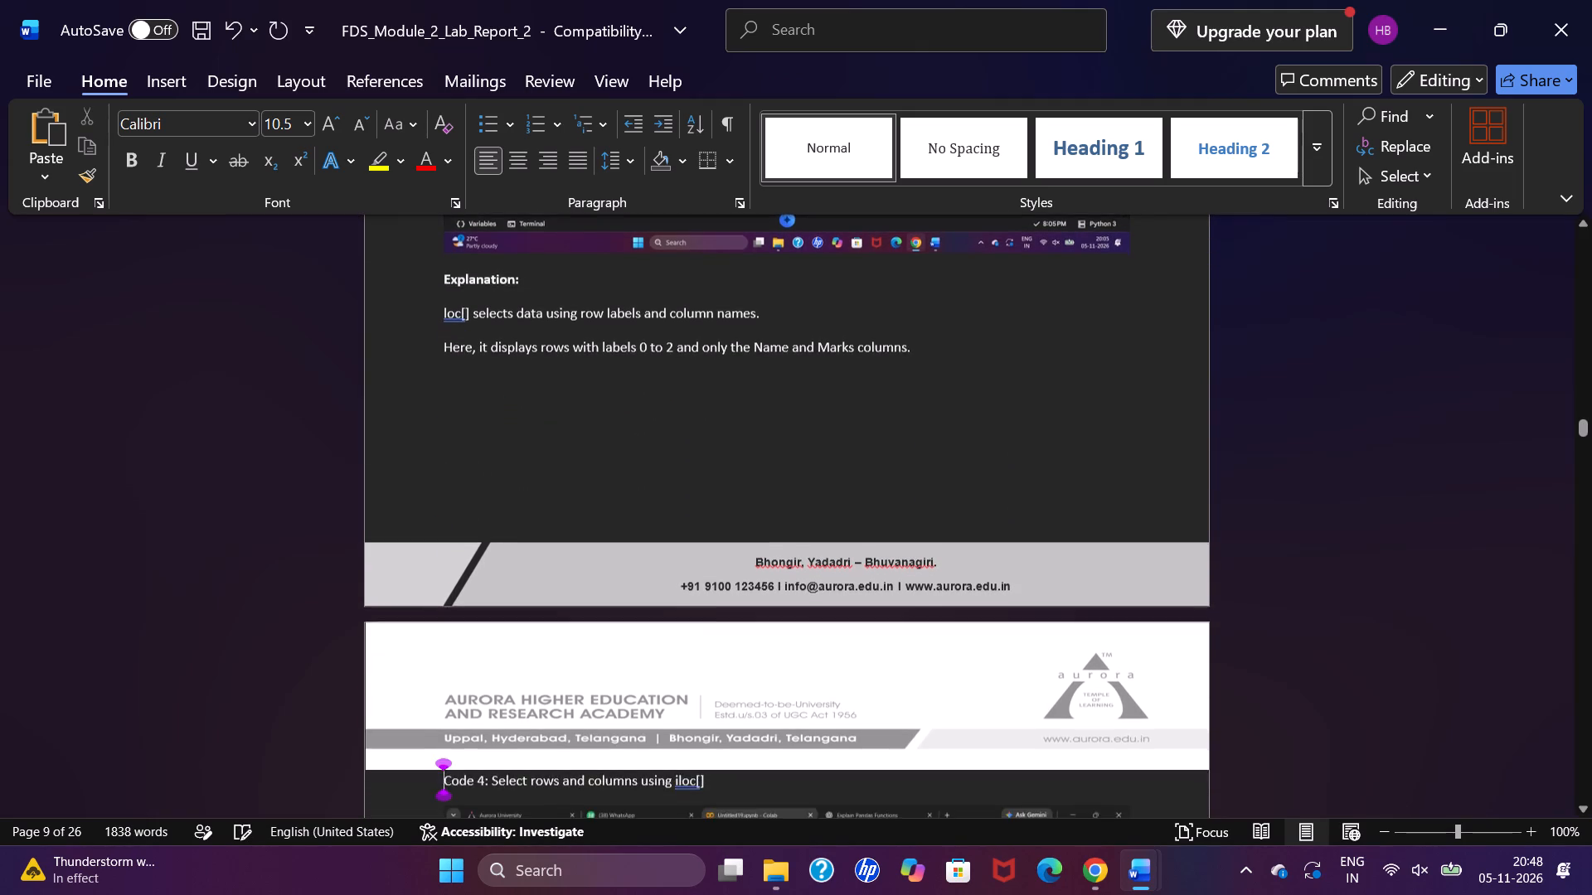
Remove the blank line between the iloc[] output screenshot and its "Explanation:" heading.
scroll(444, 478, "down", 2)
scroll(444, 478, "up", 6)
scroll(444, 478, "down", 3)
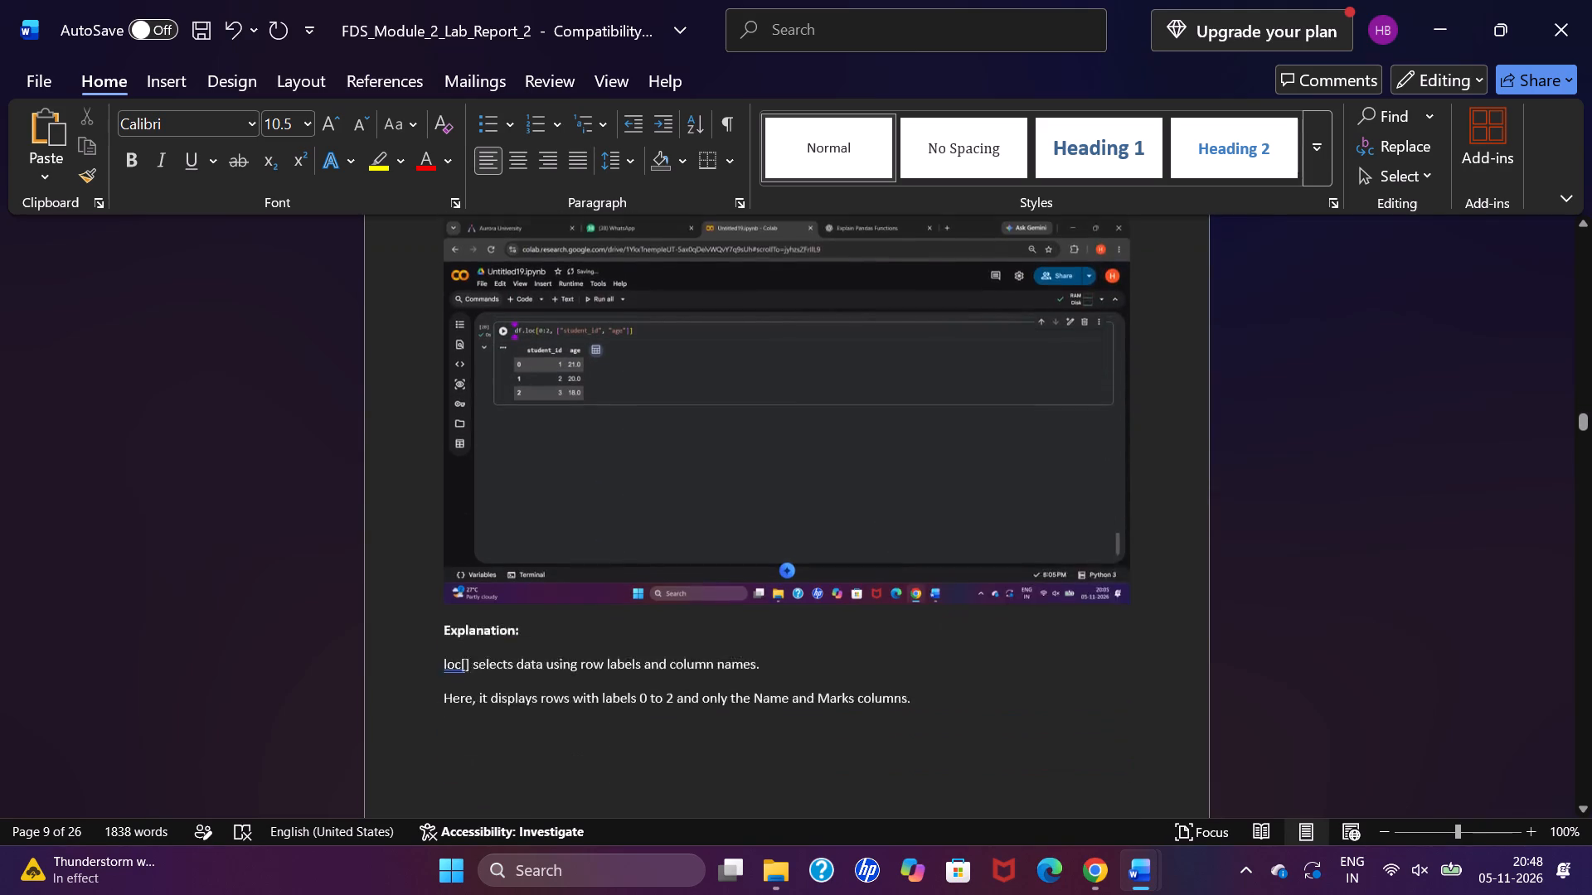
scroll(444, 478, "down", 3)
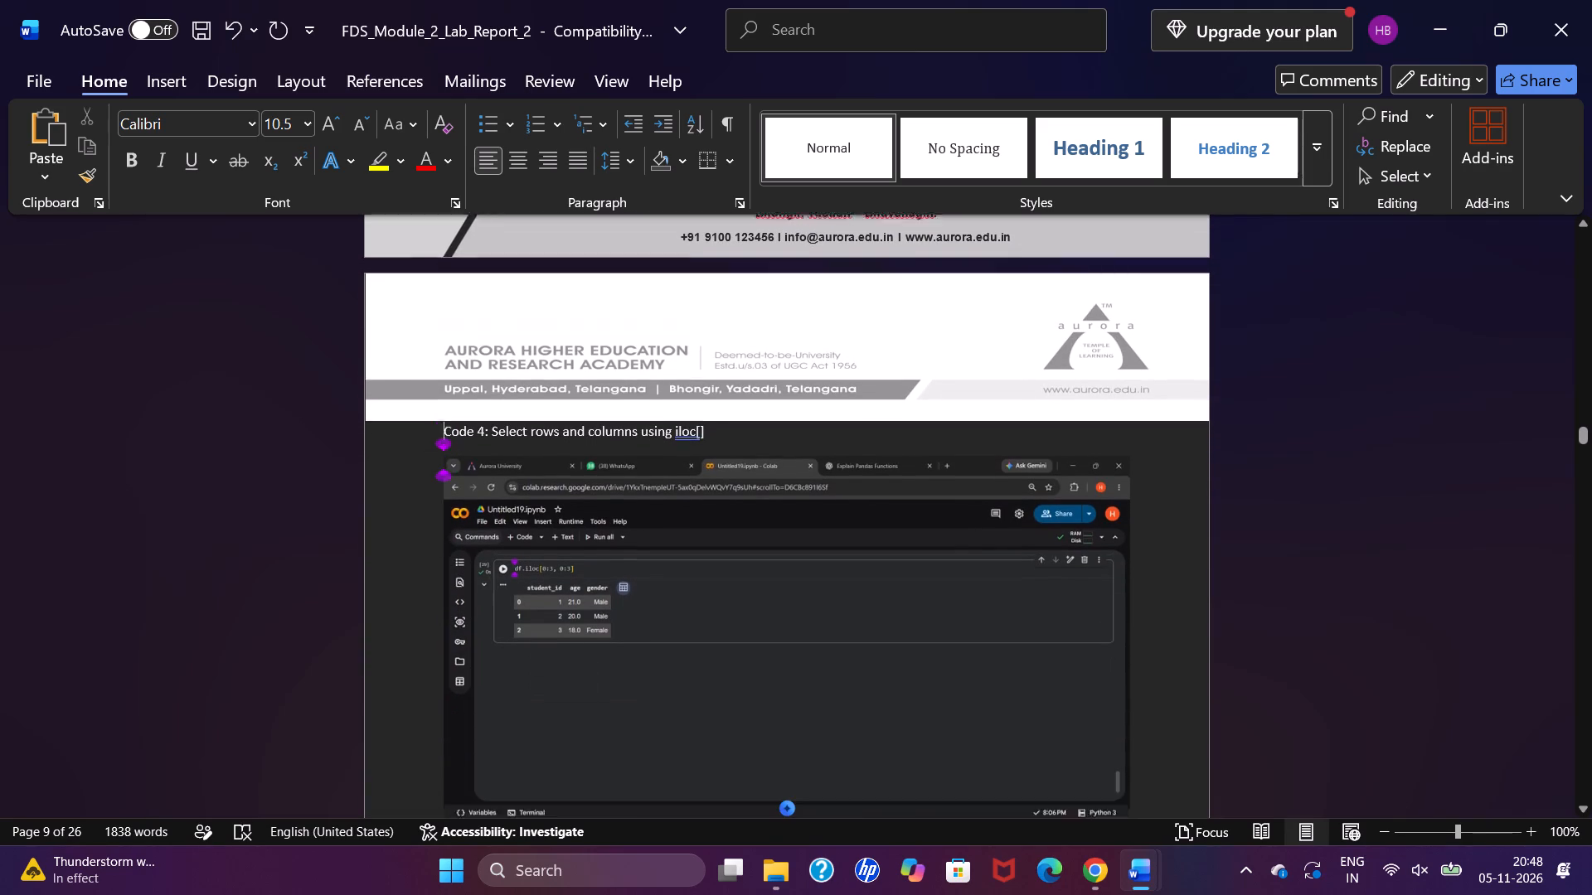
scroll(444, 478, "down", 1)
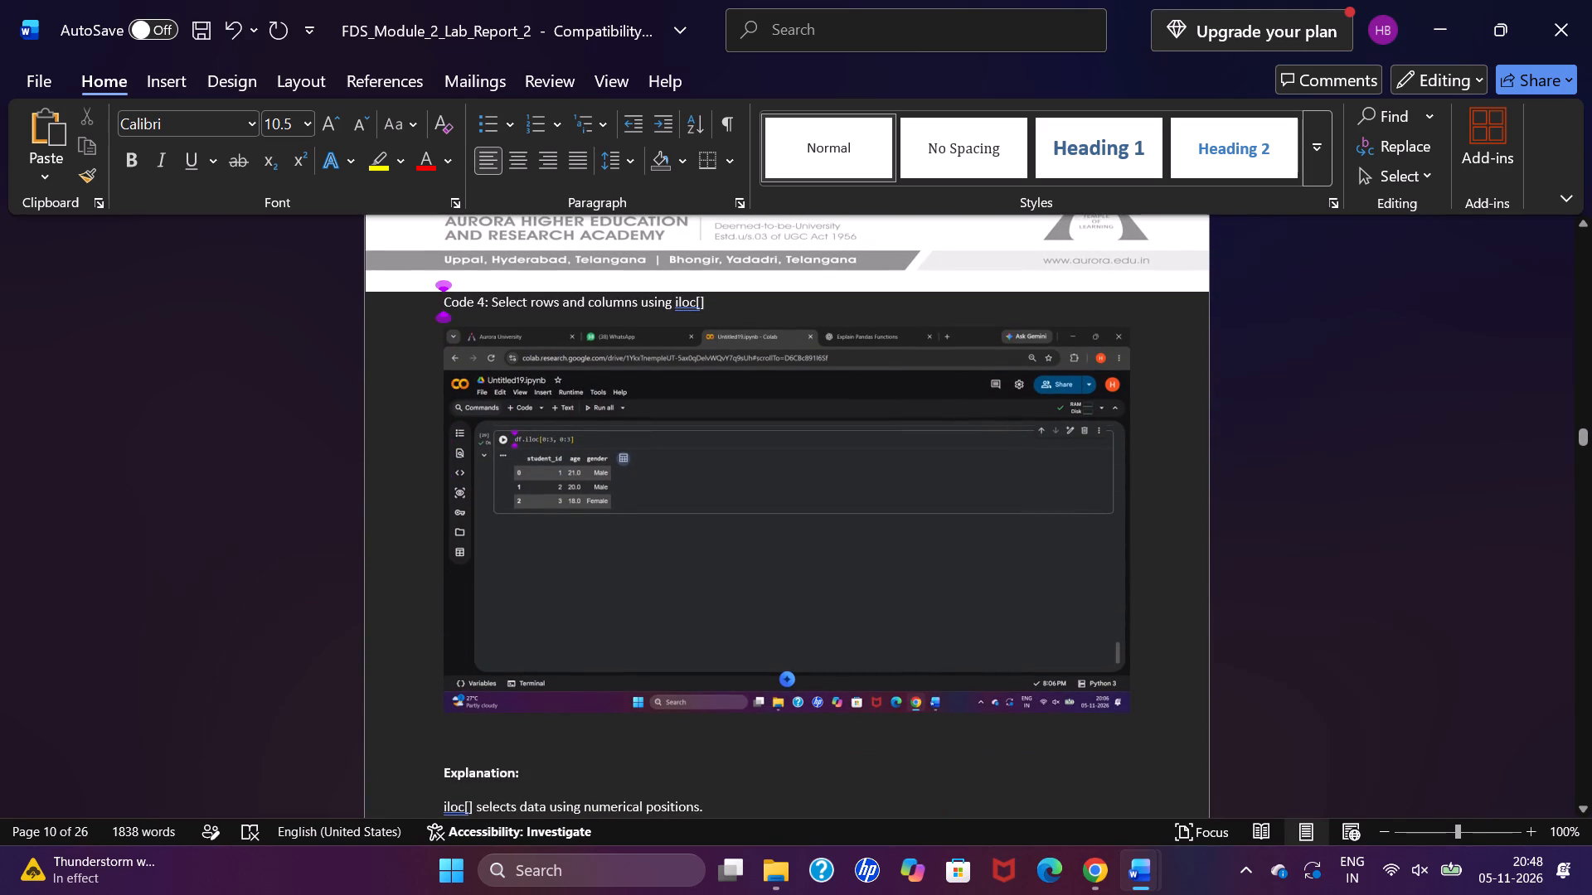
scroll(444, 478, "down", 2)
scroll(444, 478, "up", 1)
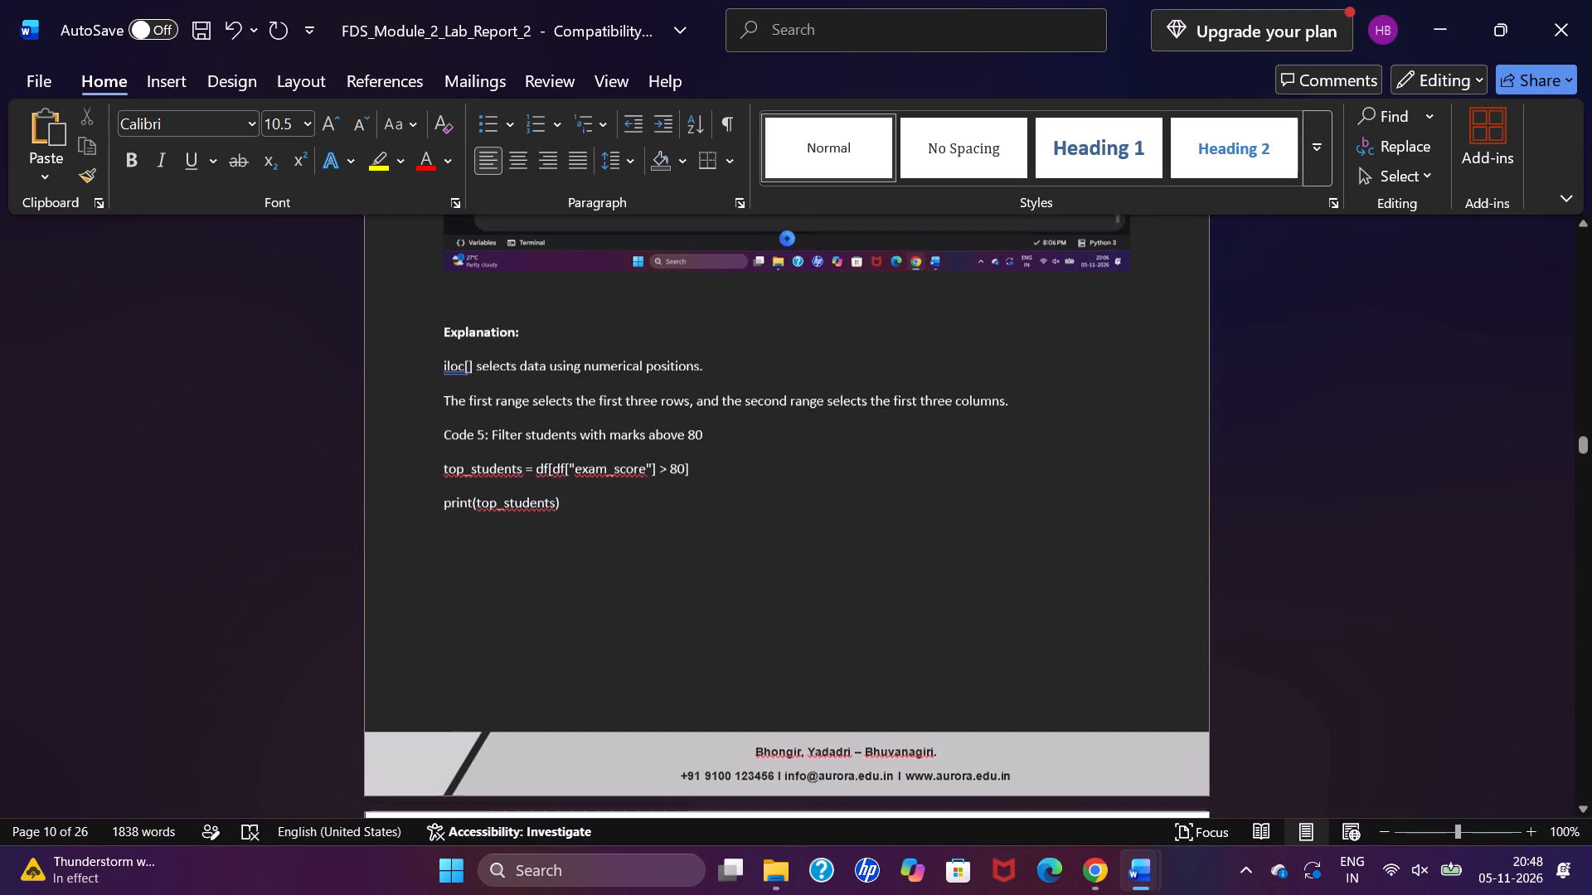
scroll(444, 478, "up", 1)
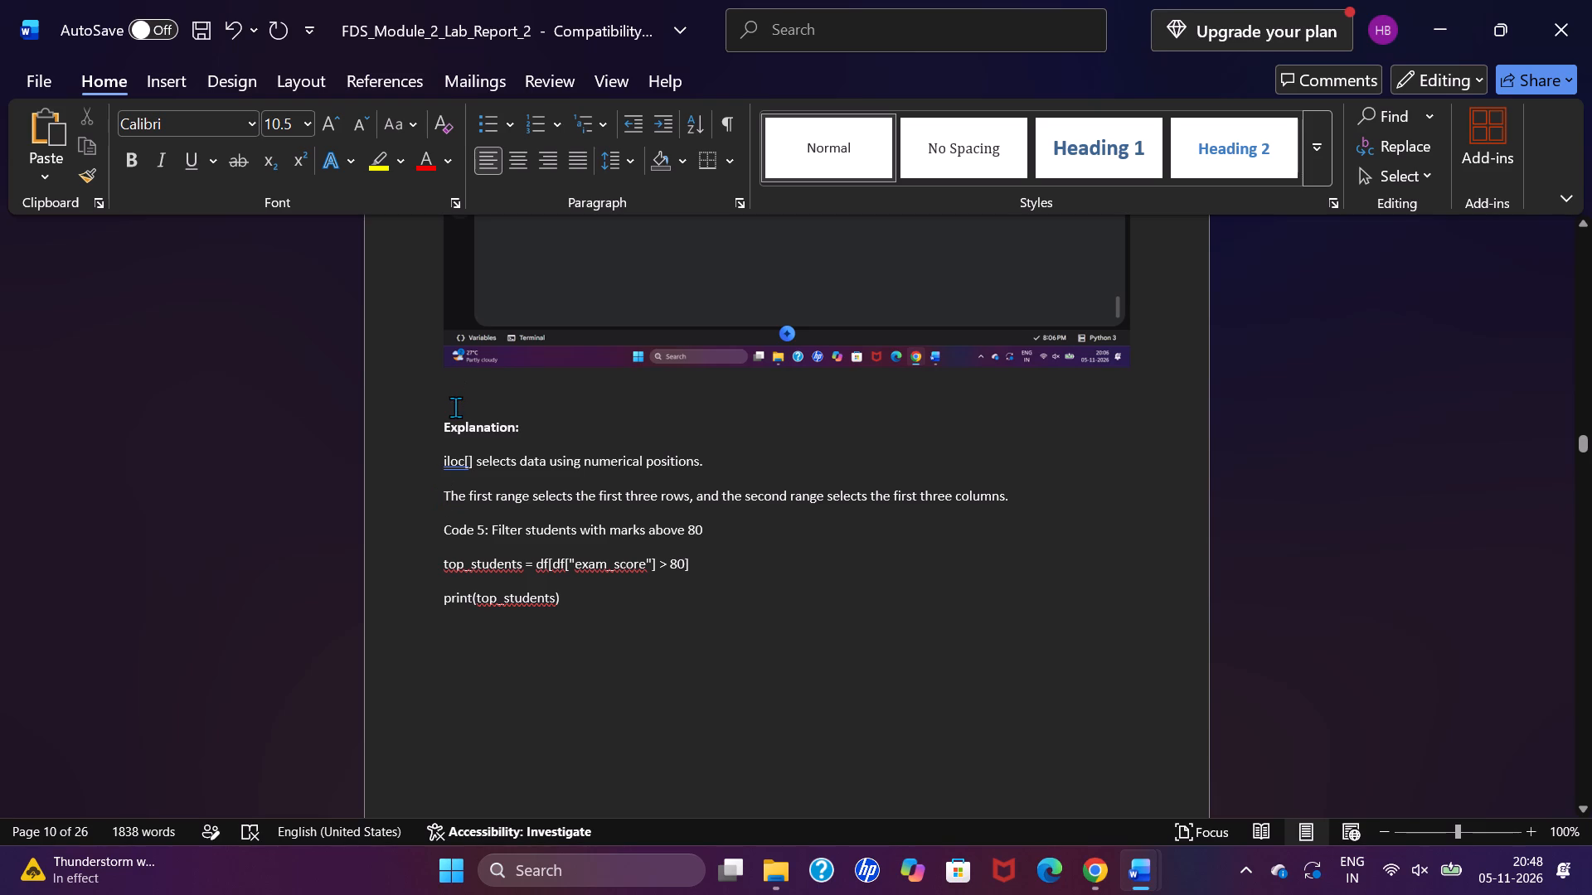
left_click(455, 407)
key("BackSpace")
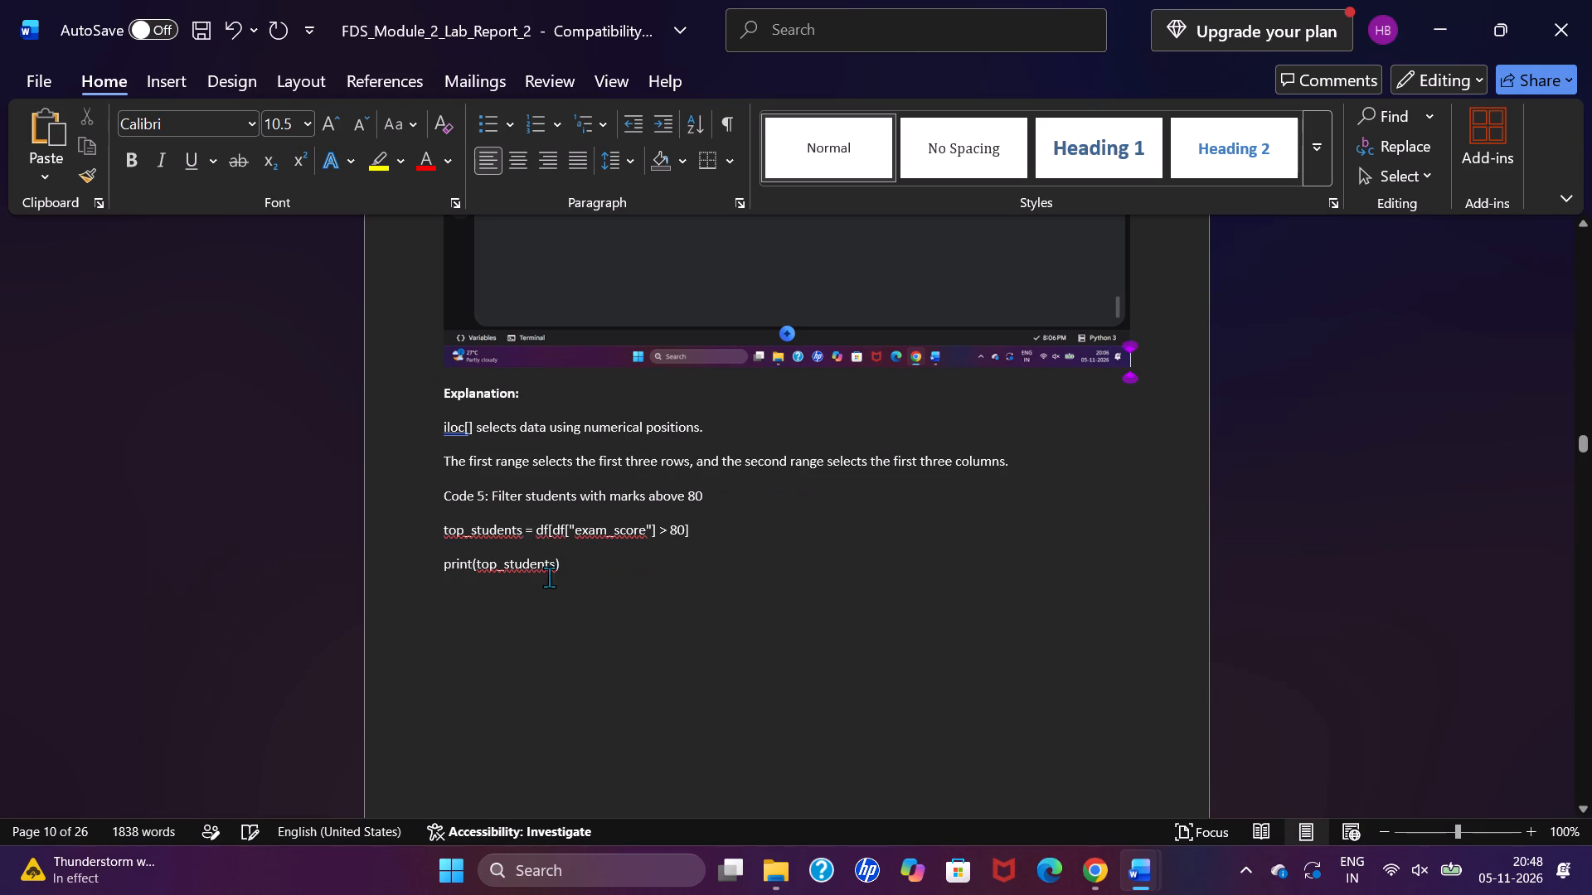
Shrink the top_students output screenshot of Code 5 proportionally.
scroll(614, 649, "down", 2)
left_click(614, 649)
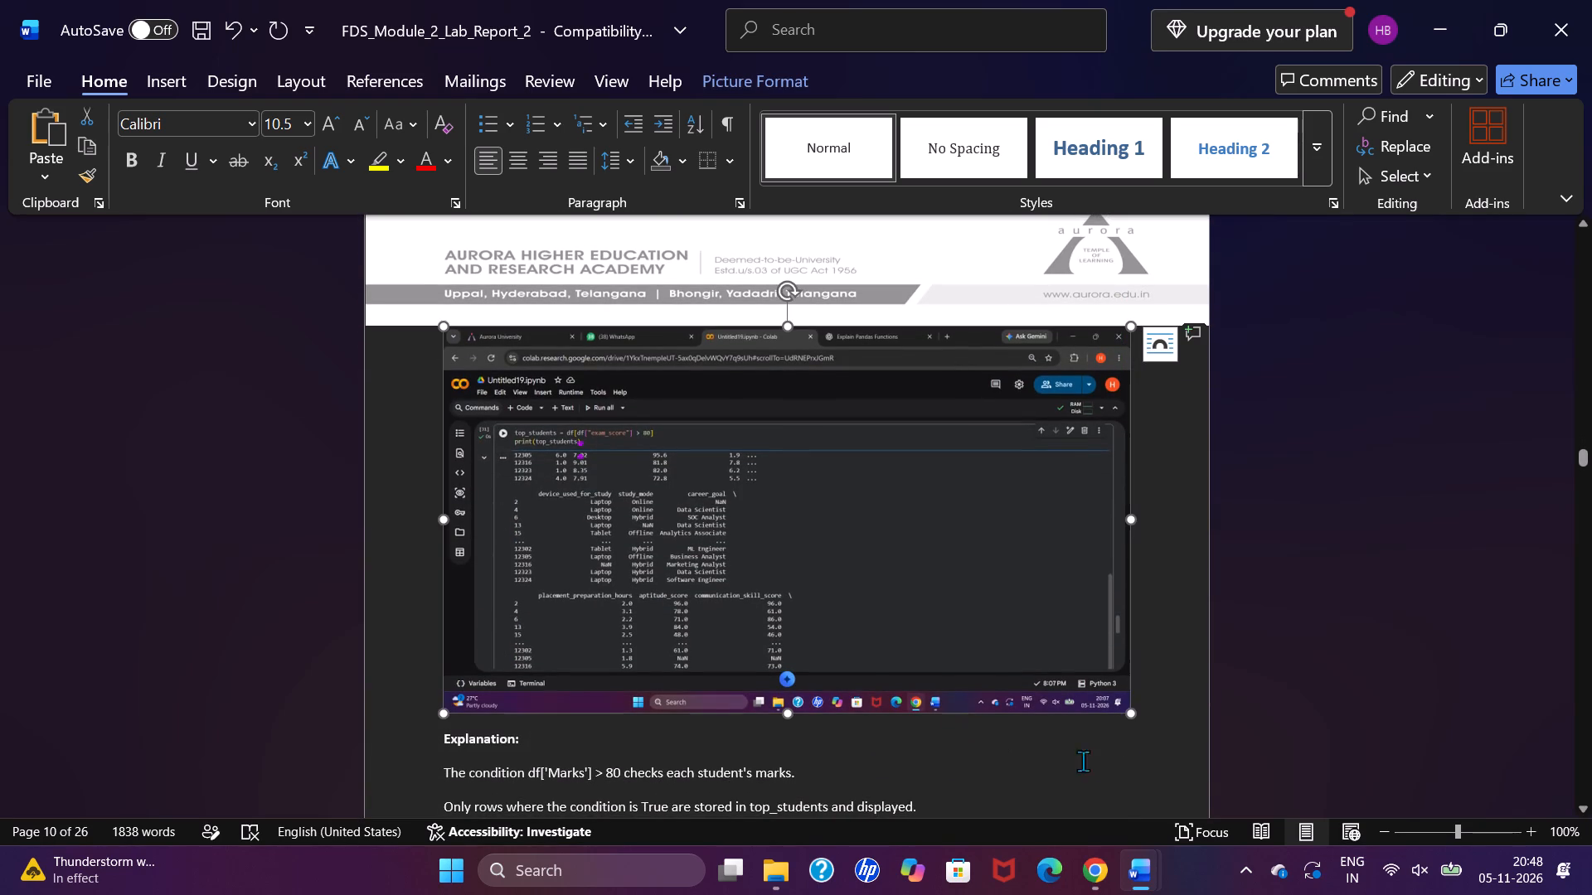
left_click_drag(1130, 717, 1012, 667)
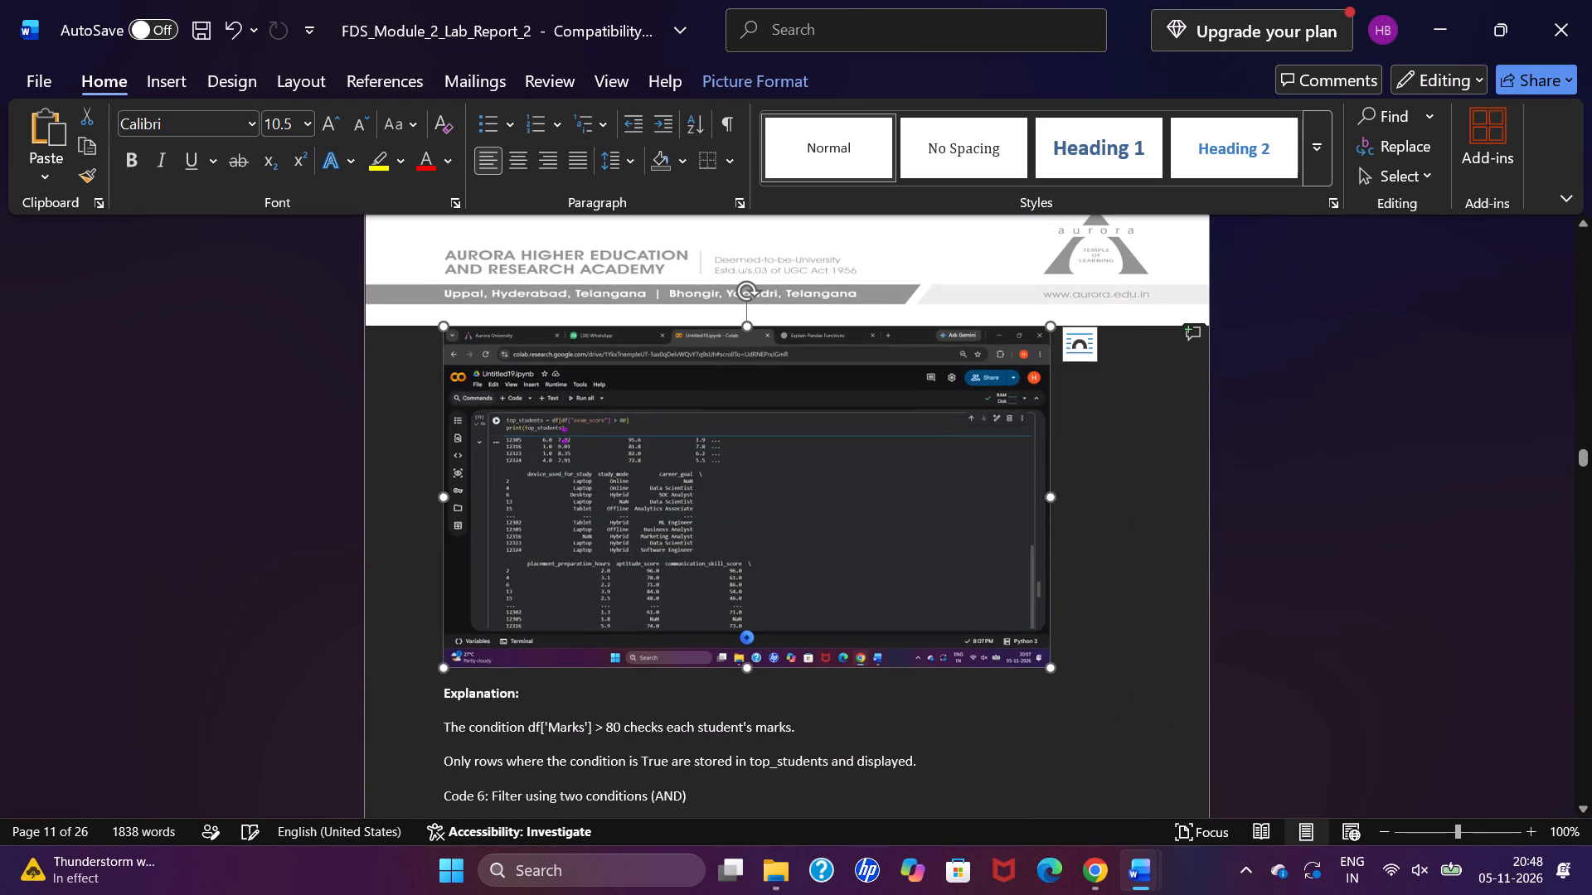
Shrink the iloc[] output screenshot of Code 4 proportionally to free space on its page for the Code 5 screenshot.
scroll(1012, 667, "up", 3)
left_click(1016, 322)
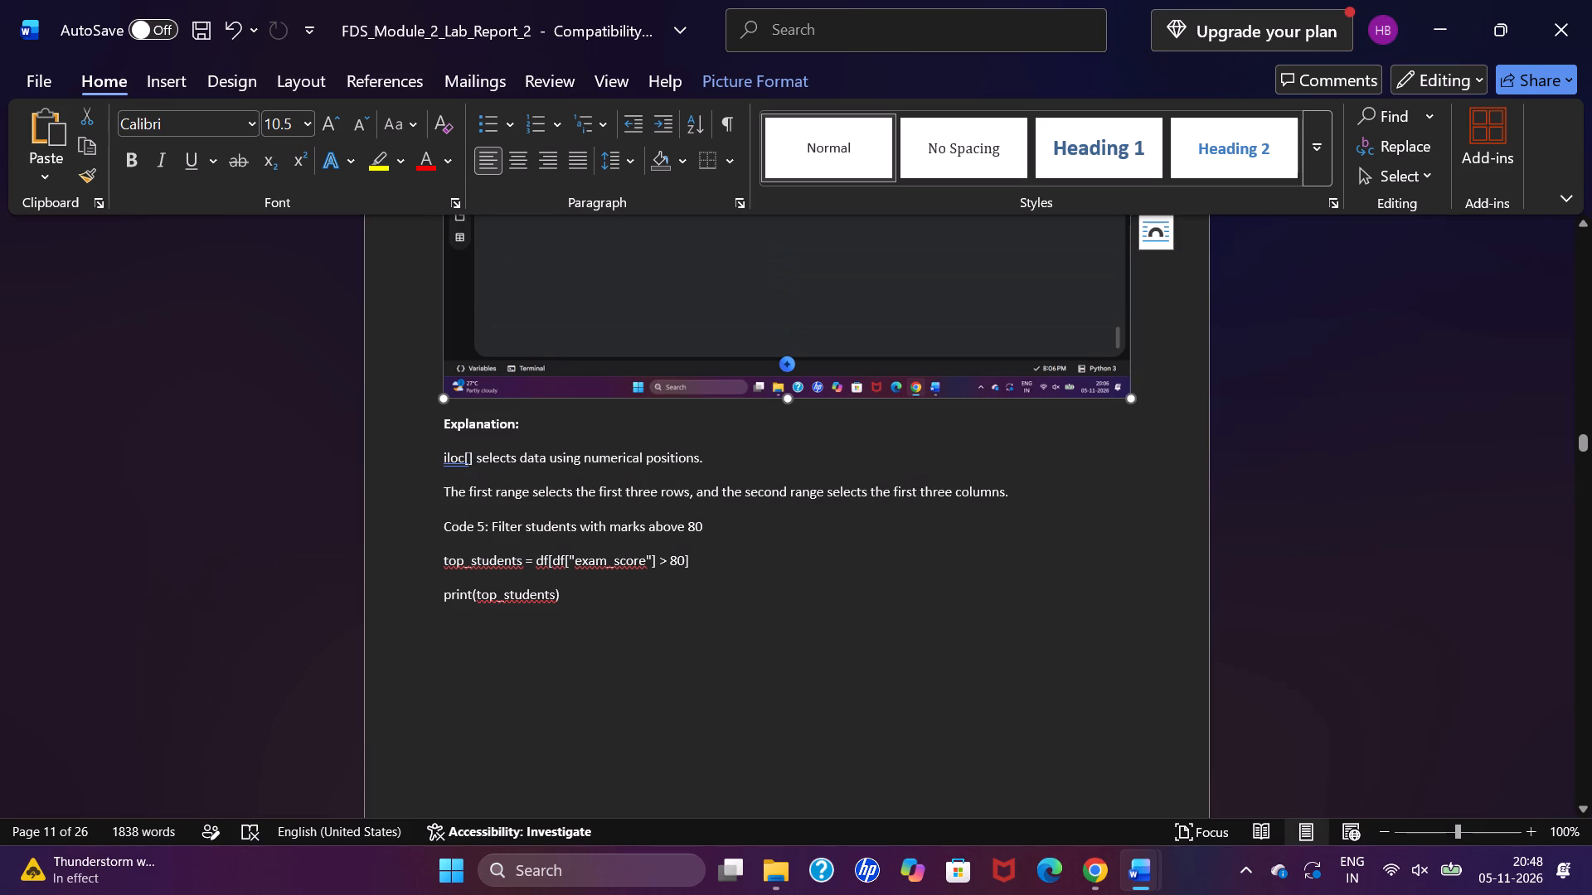
left_click_drag(1124, 399, 1010, 349)
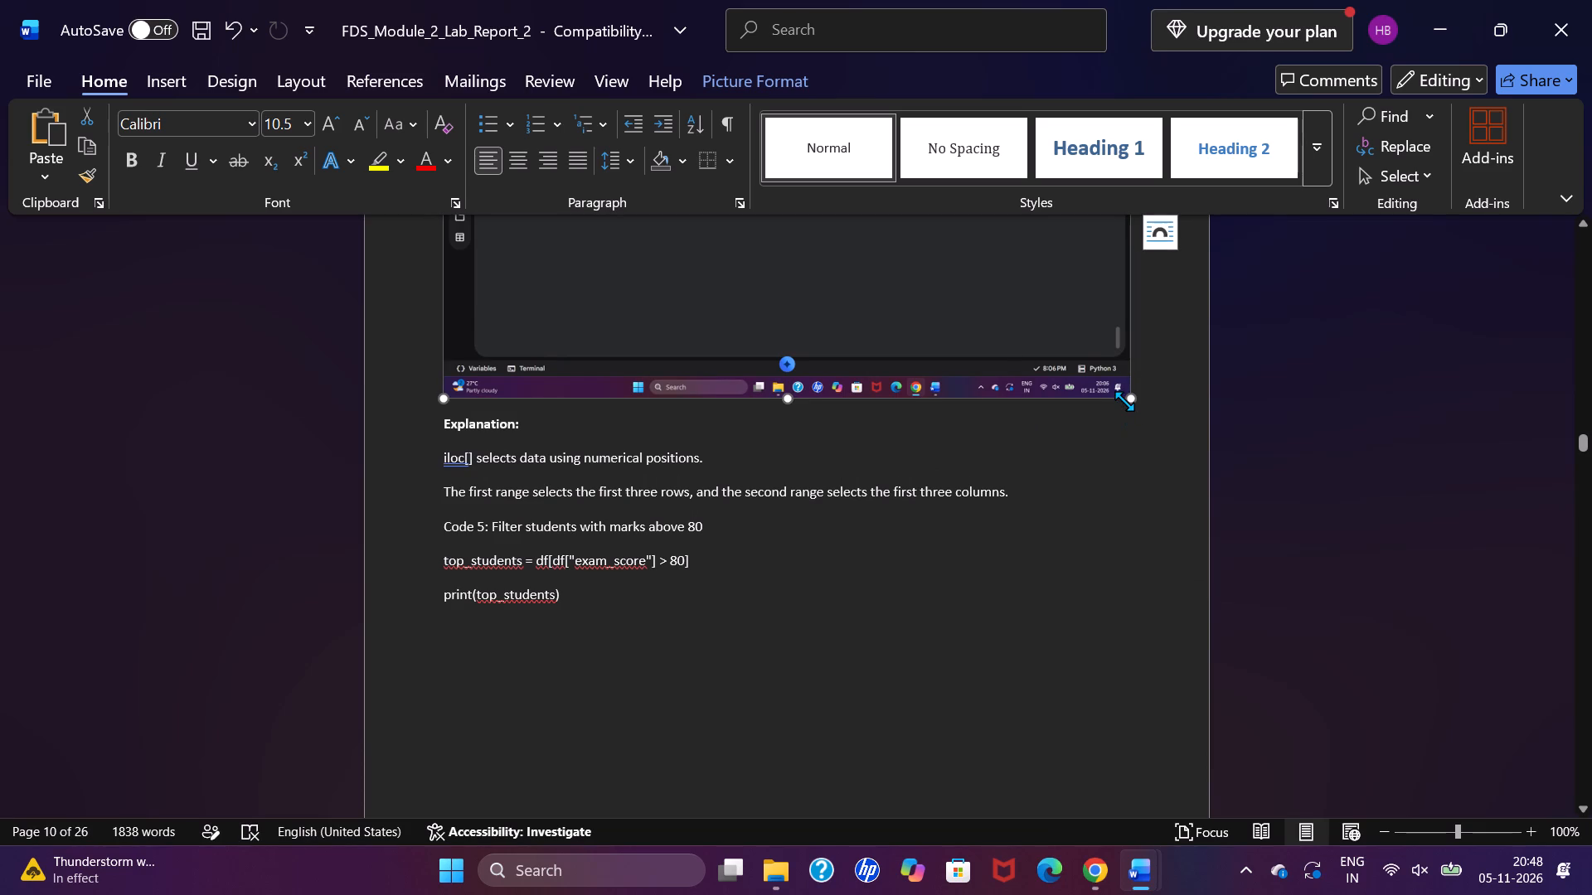
left_click_drag(1124, 398, 1045, 373)
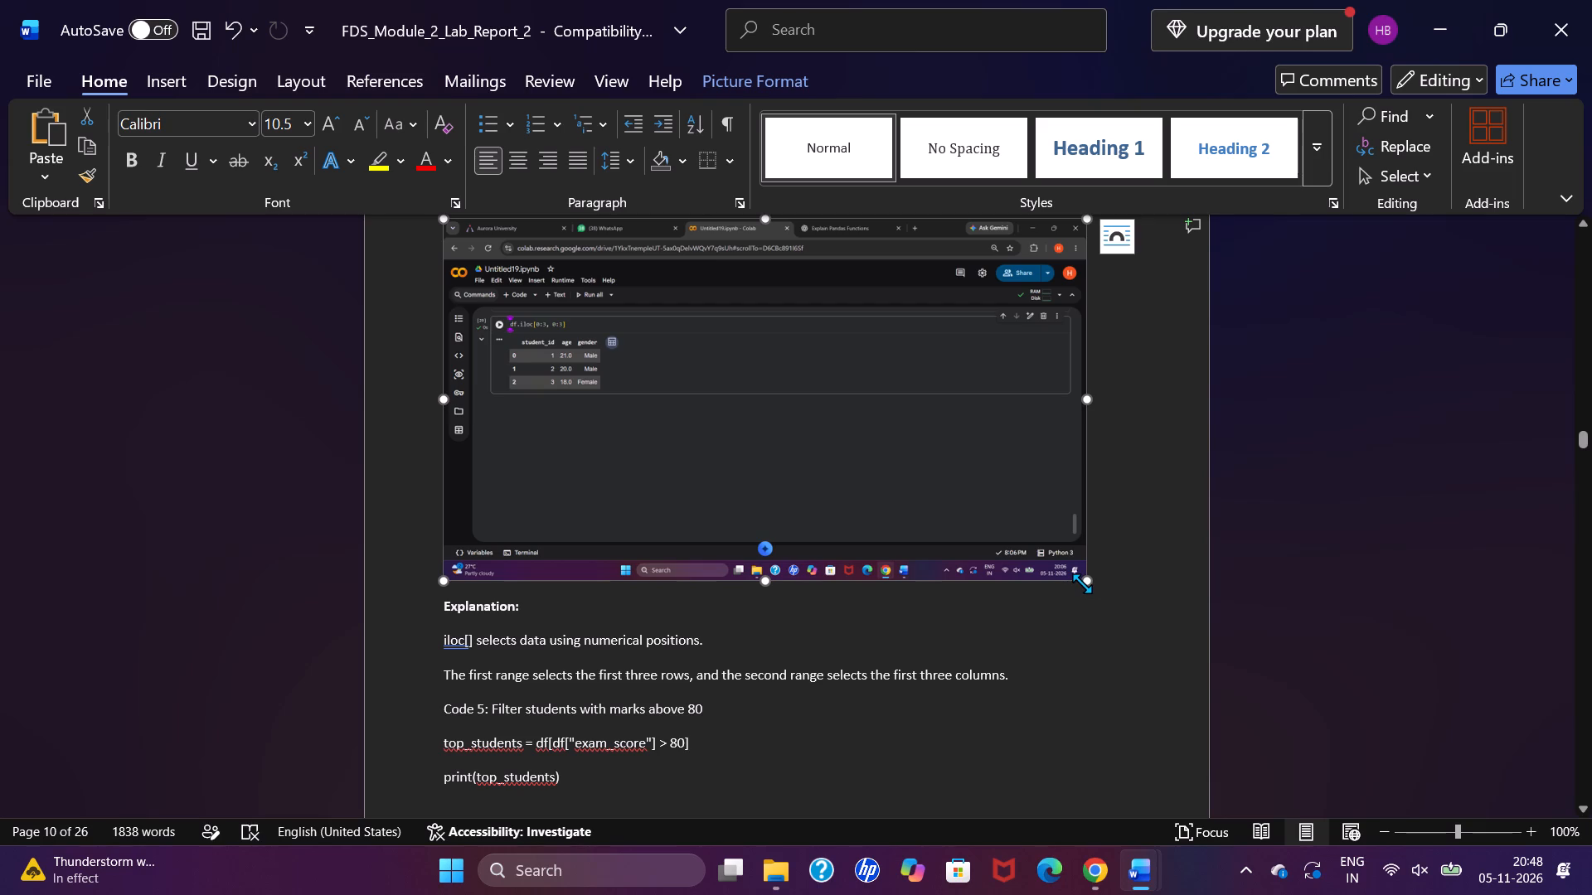
left_click_drag(1081, 583, 1018, 554)
scroll(1018, 554, "down", 1)
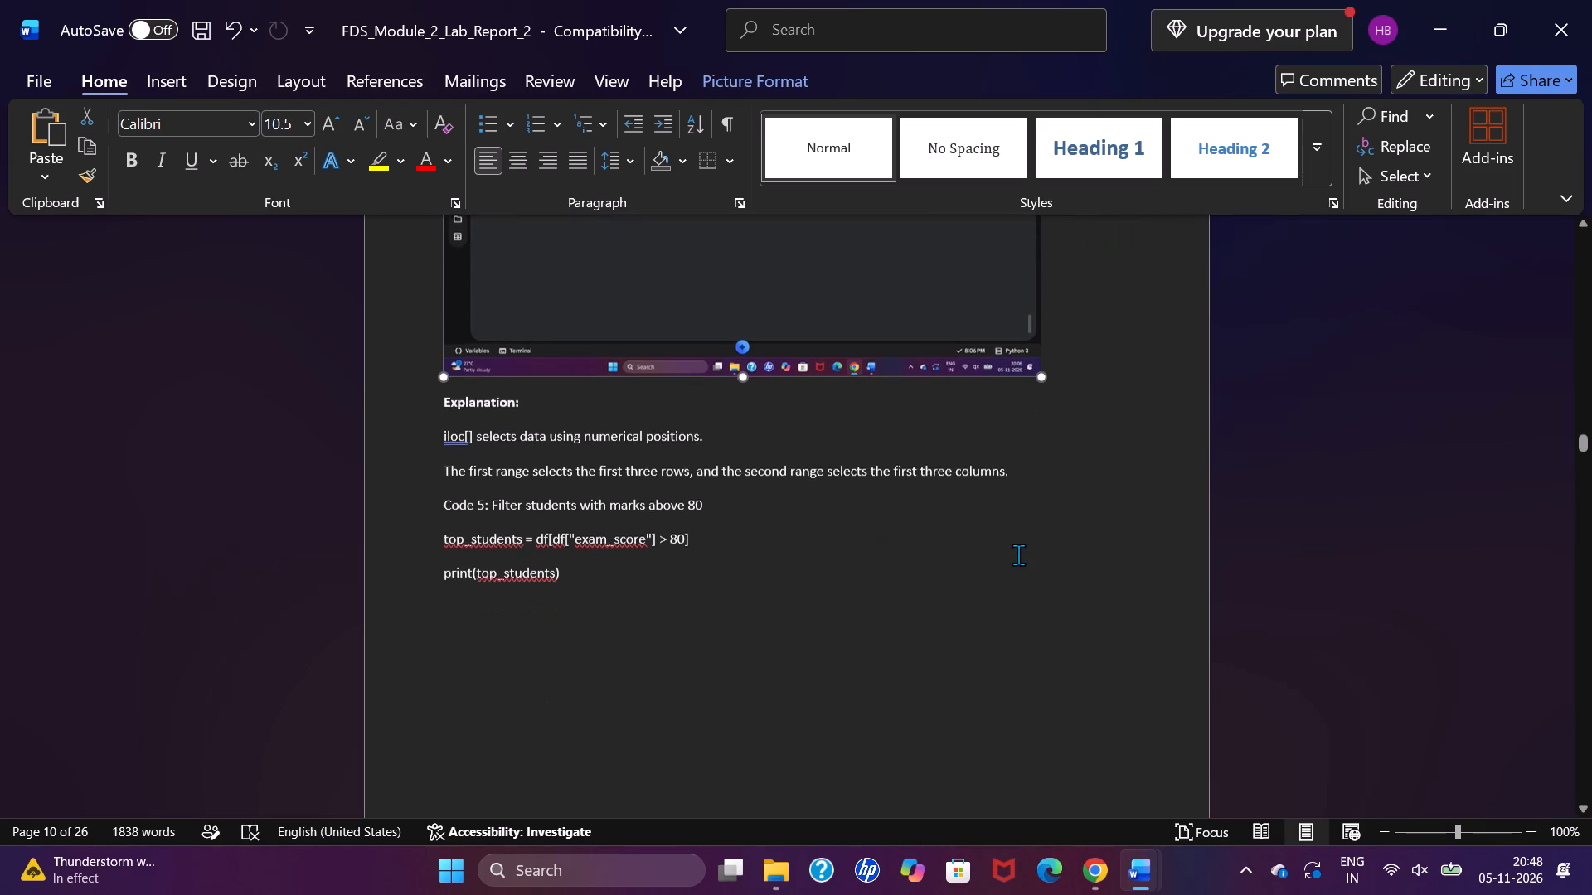
Shrink the top_students output screenshot further so it can fit on the preceding page with its Code 5 text.
scroll(1018, 554, "down", 1)
scroll(999, 620, "down", 1)
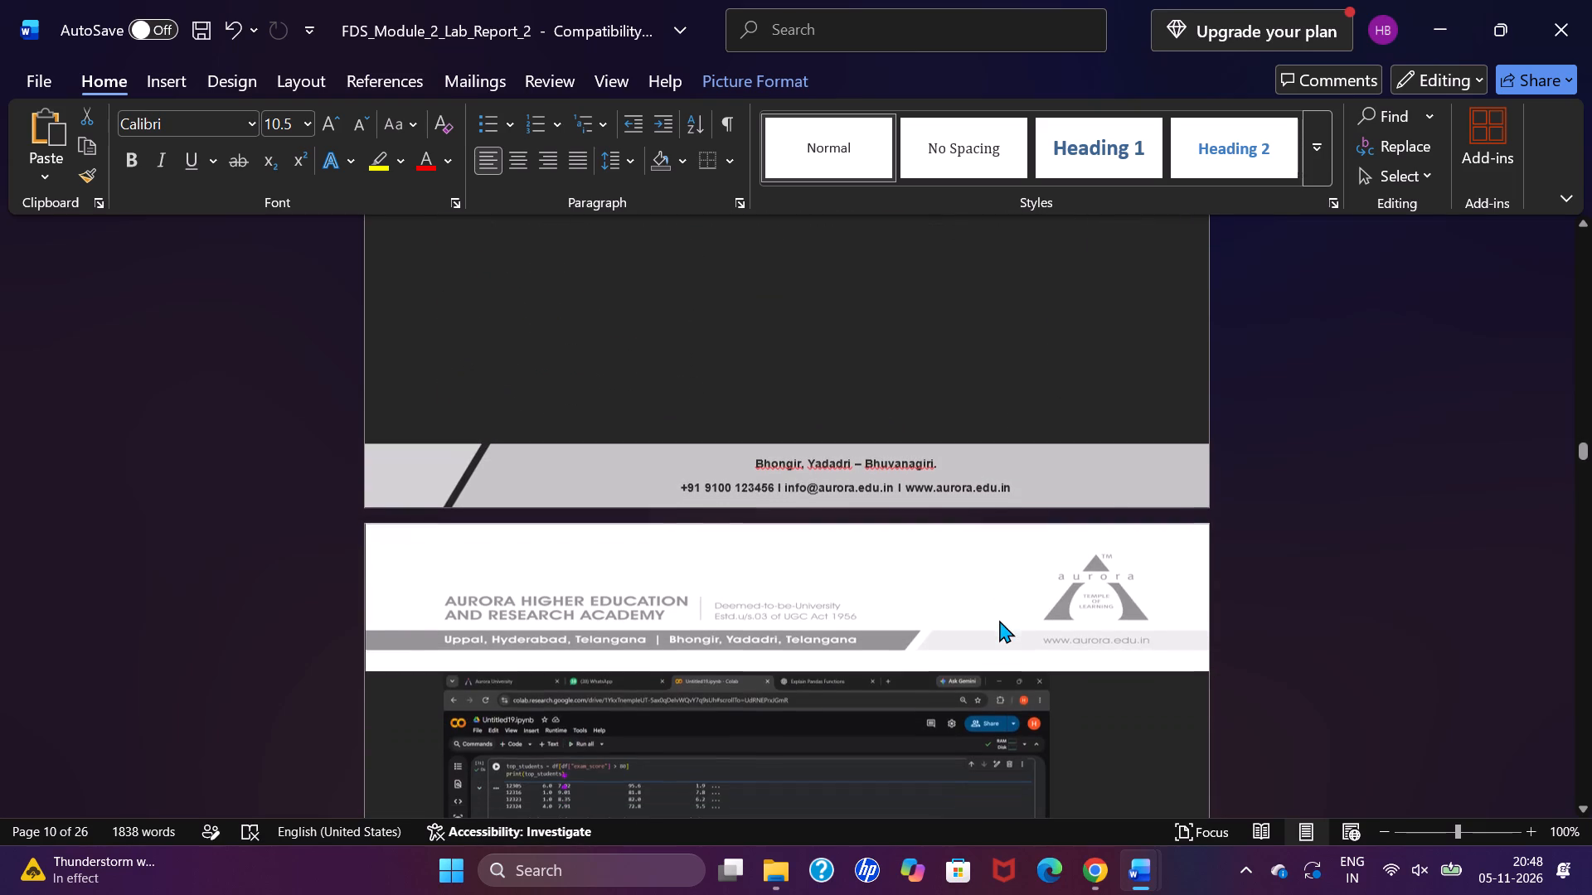
left_click(999, 720)
scroll(999, 720, "down", 2)
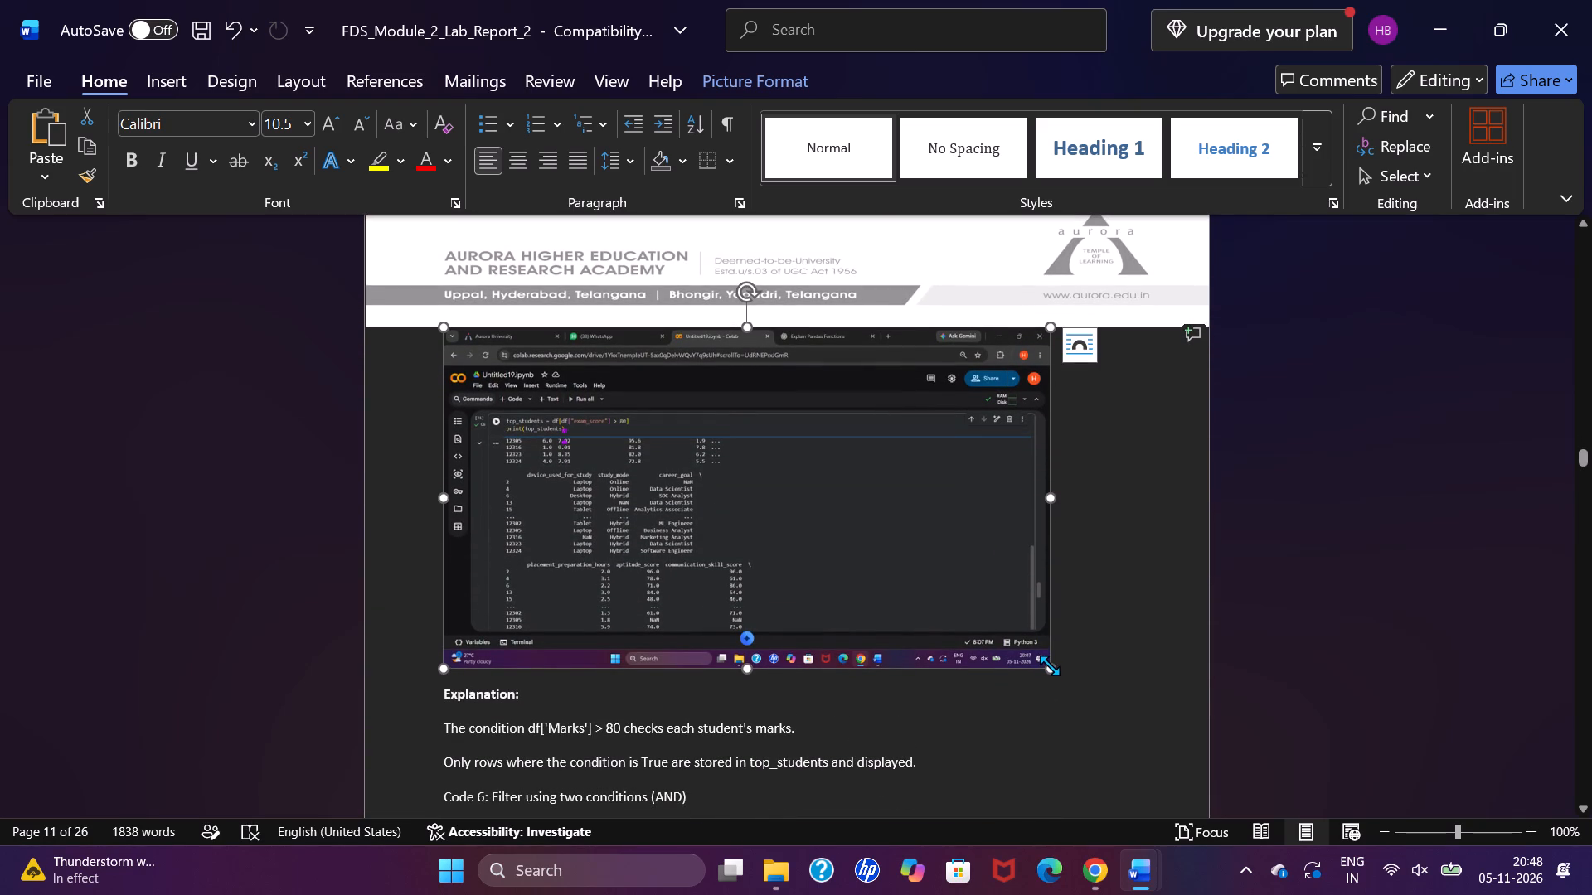
left_click_drag(1050, 665, 997, 636)
left_click_drag(997, 636, 934, 590)
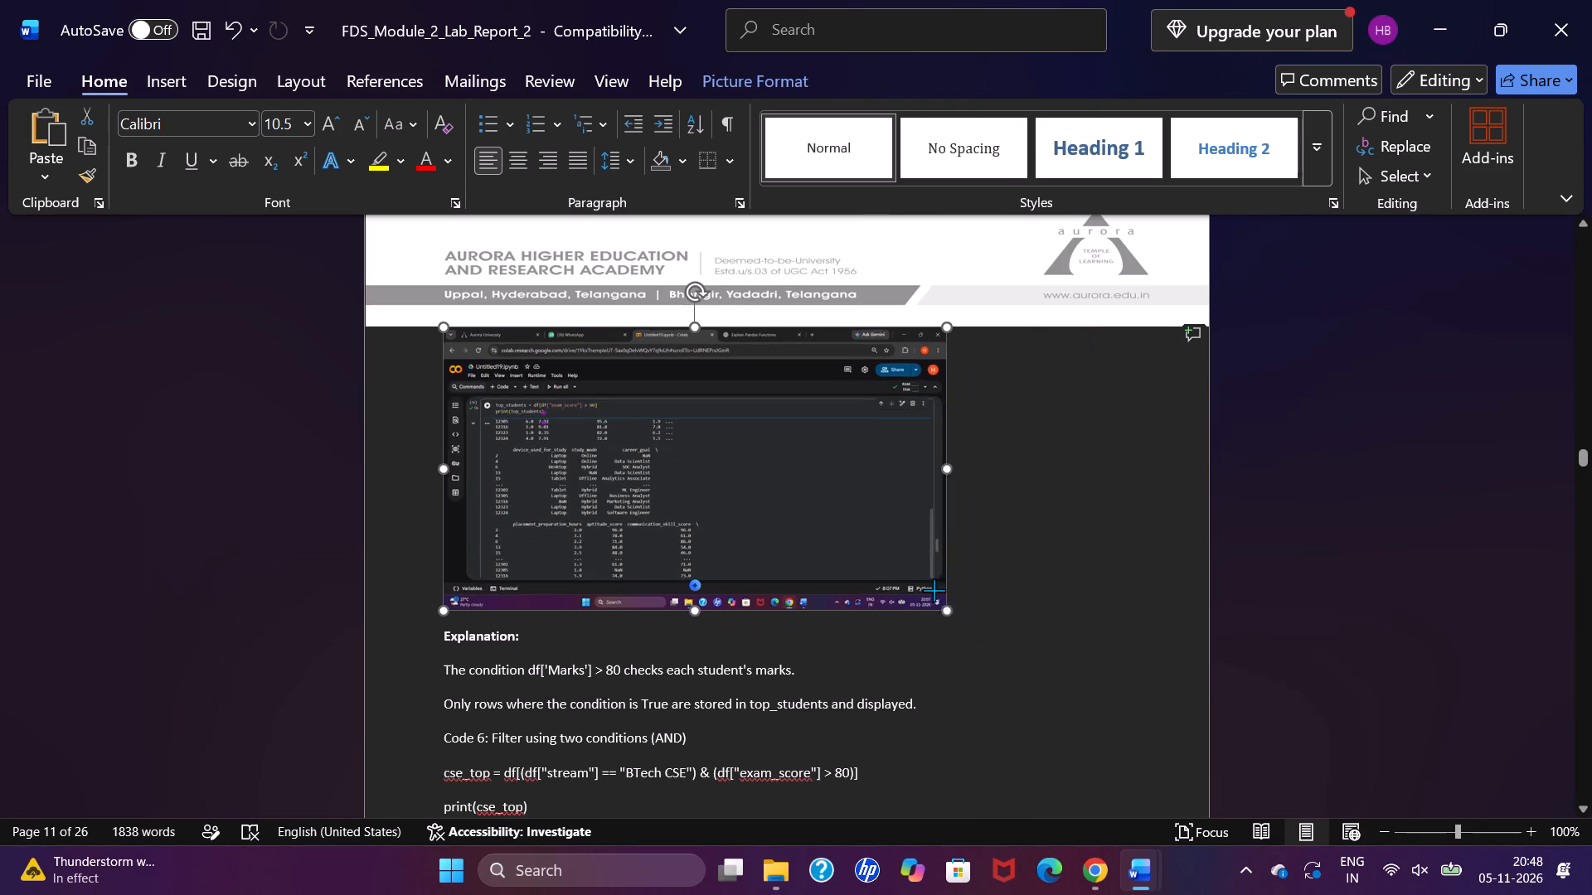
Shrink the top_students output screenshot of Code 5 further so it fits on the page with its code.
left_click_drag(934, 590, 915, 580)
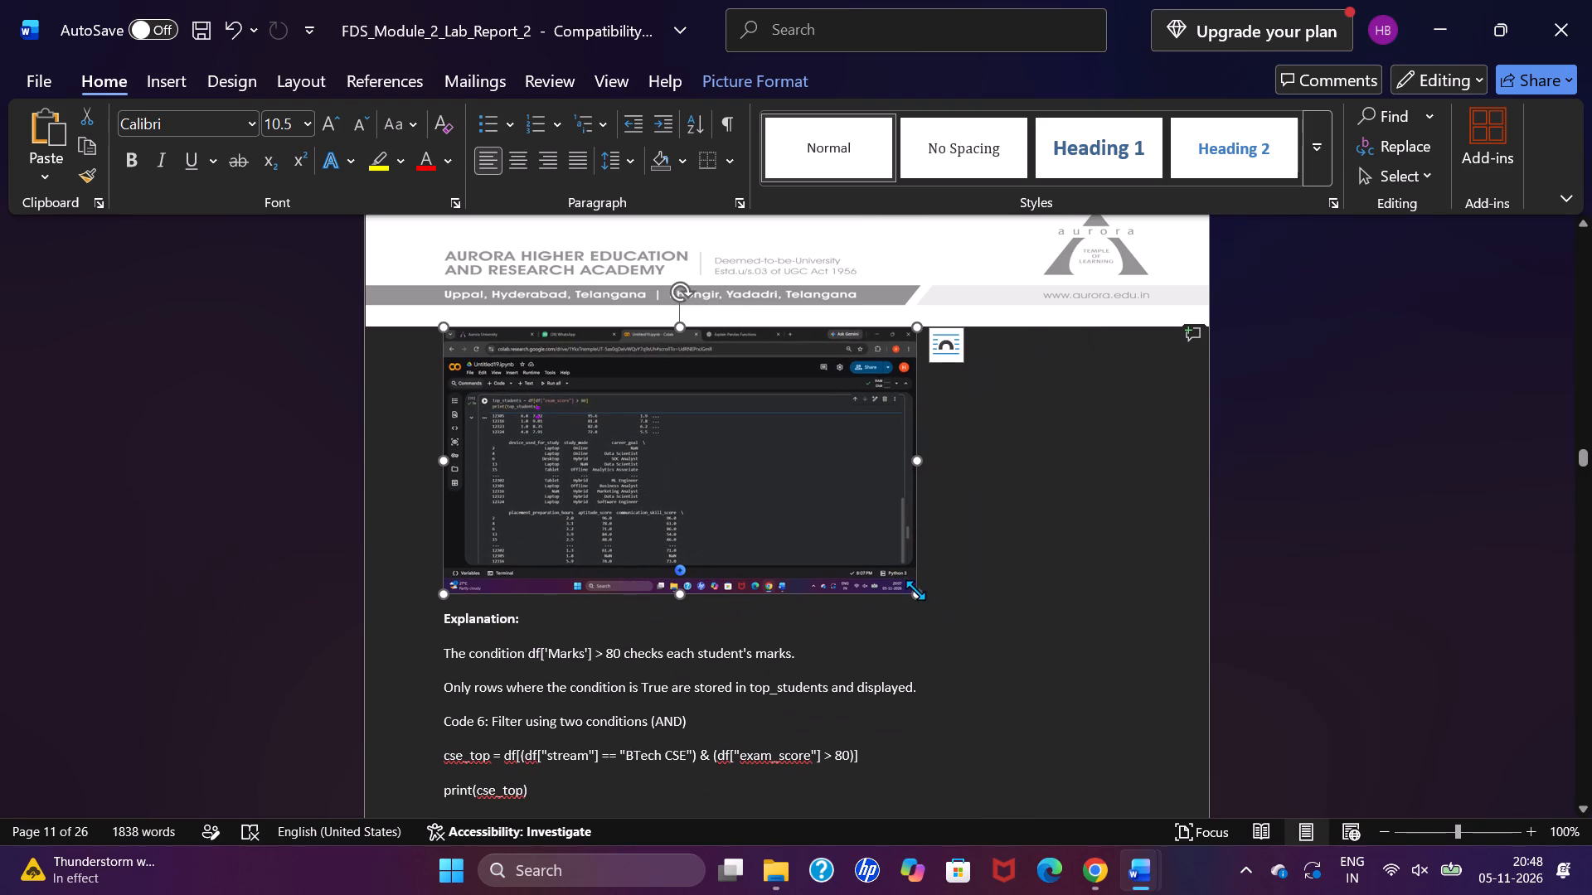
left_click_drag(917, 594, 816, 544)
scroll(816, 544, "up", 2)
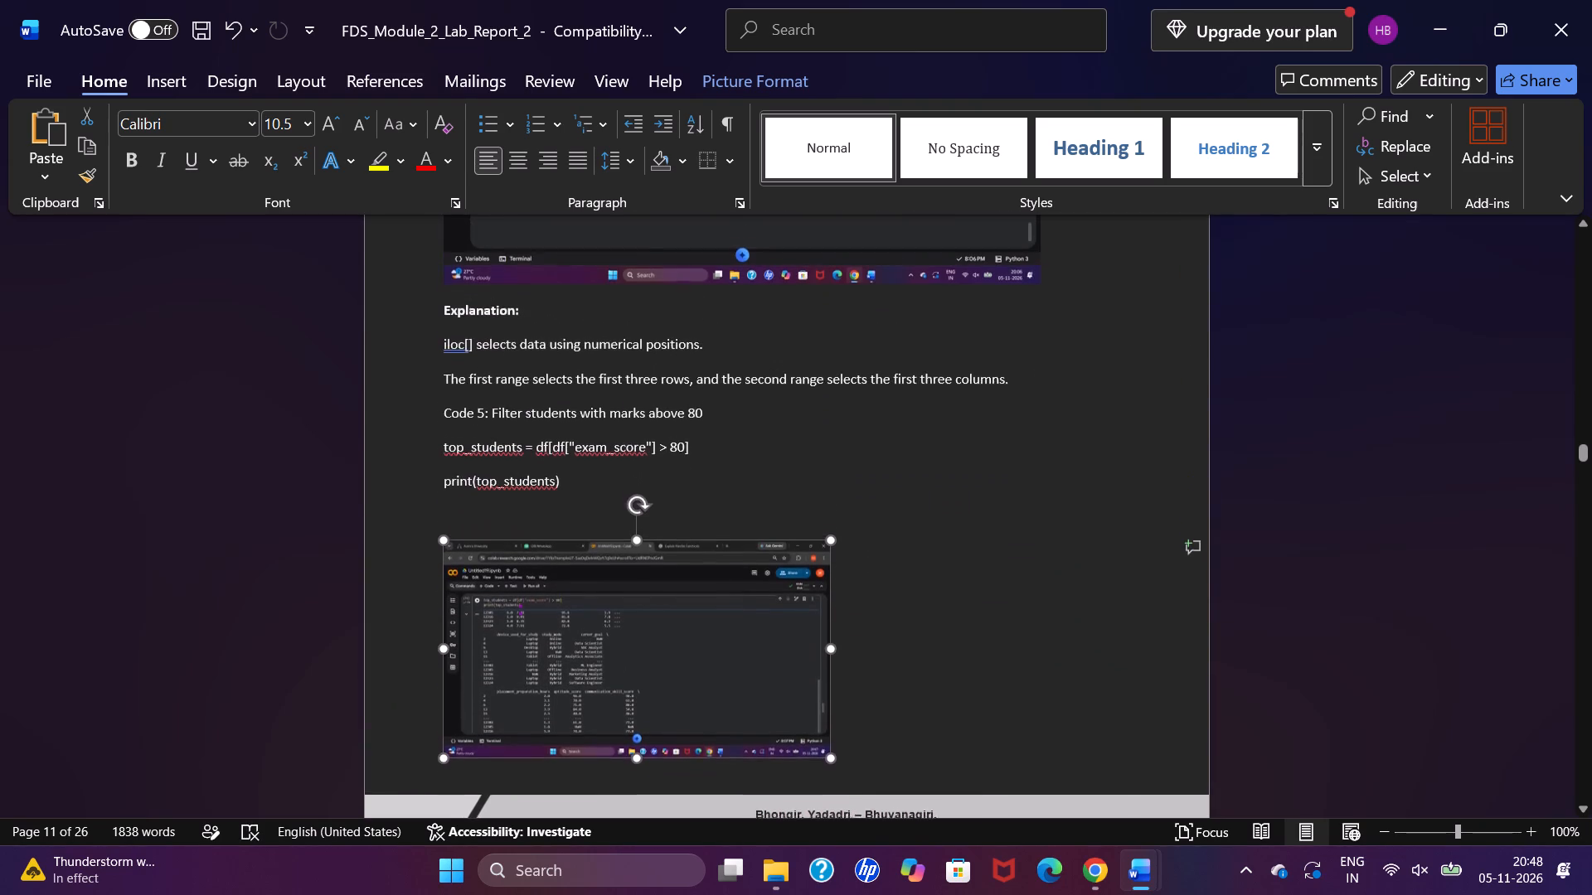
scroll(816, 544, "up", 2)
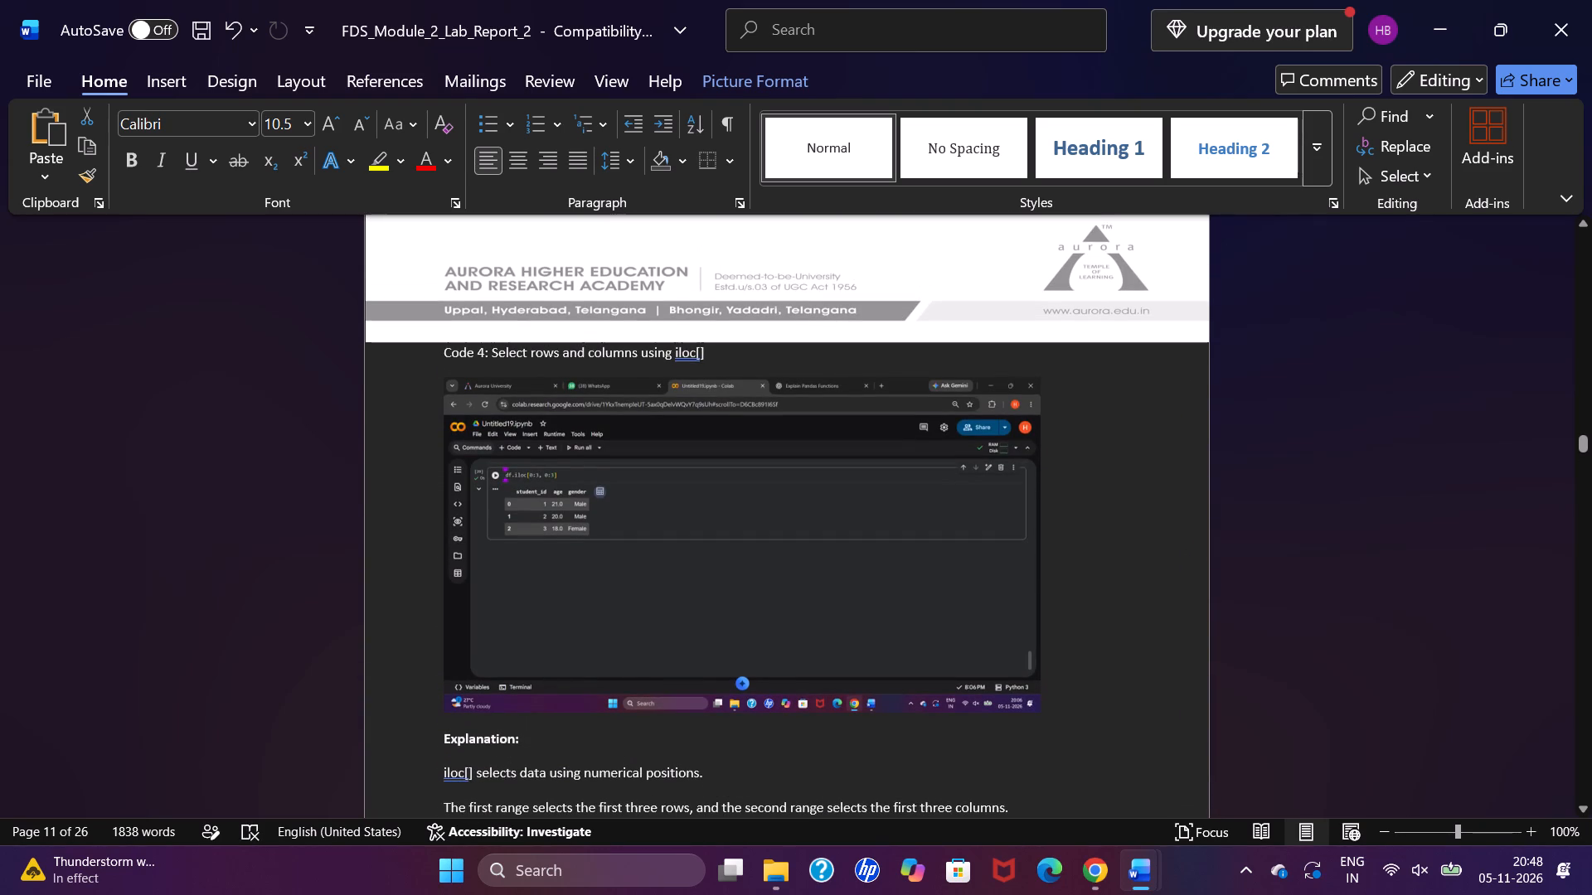
Enlarge the iloc[] output screenshot of Code 4 proportionally.
left_click(925, 506)
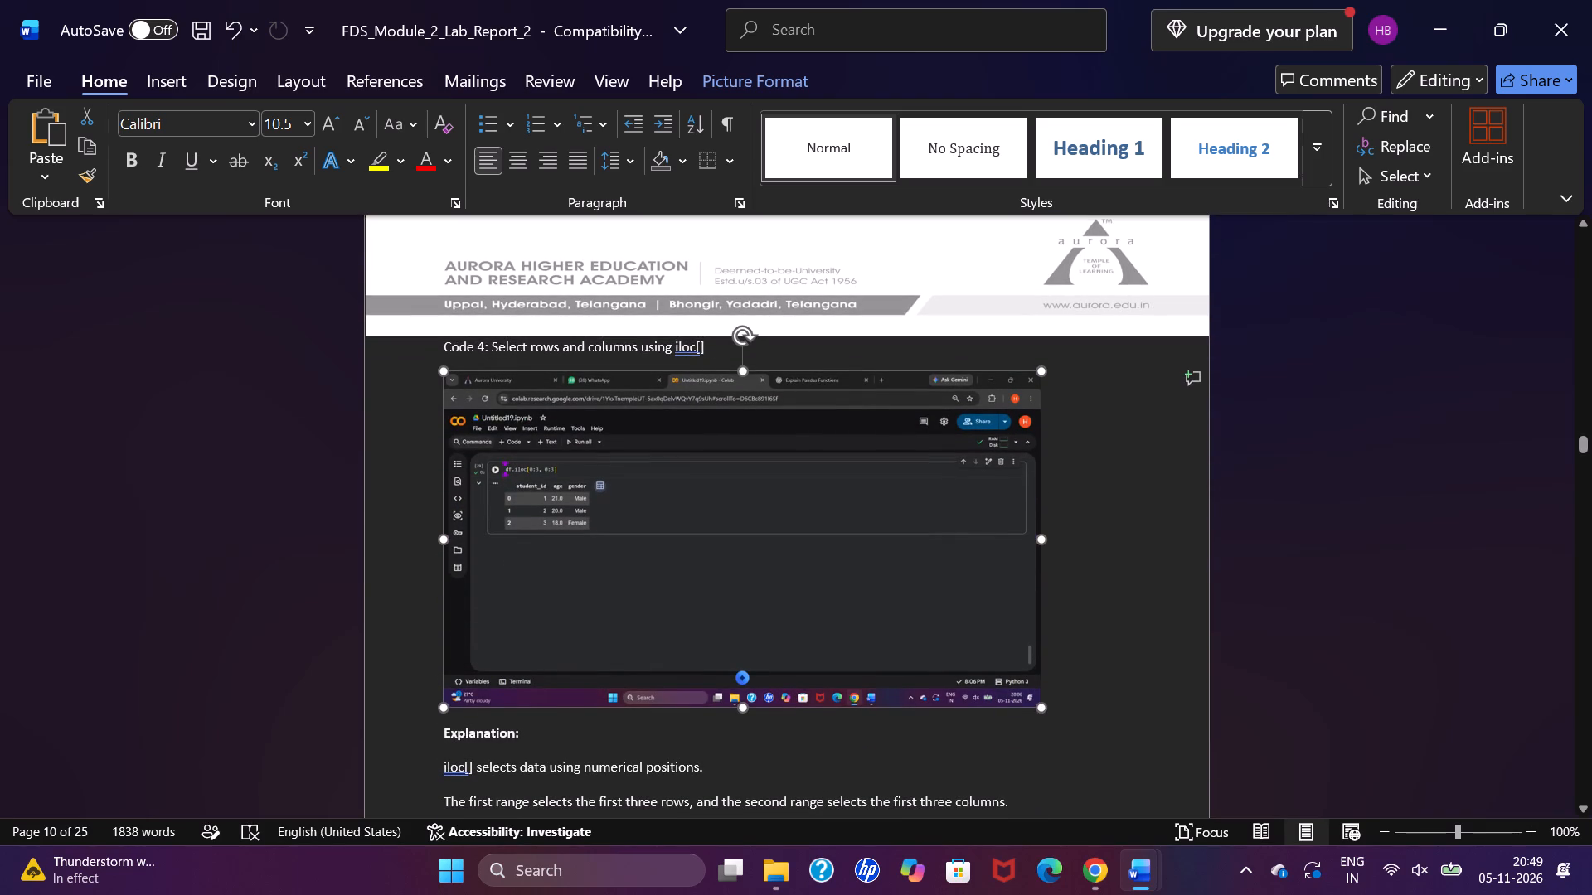
left_click_drag(1037, 711, 1061, 739)
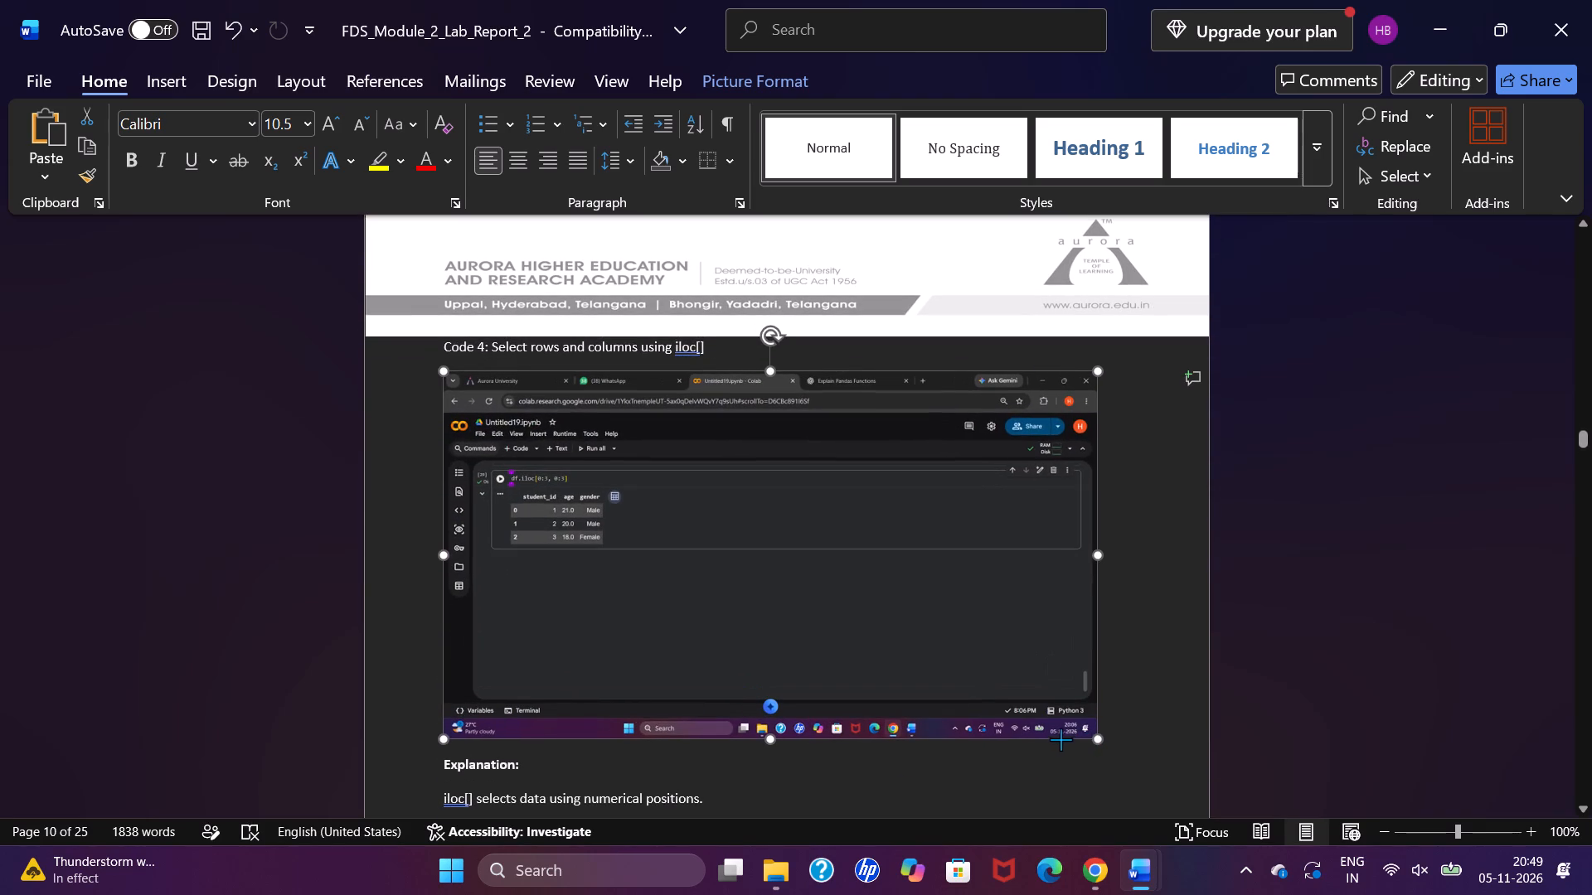
left_click_drag(1061, 739, 1061, 740)
Enlarge the top_students output screenshot of Code 5 proportionally to nearly the full text width.
scroll(1061, 740, "down", 4)
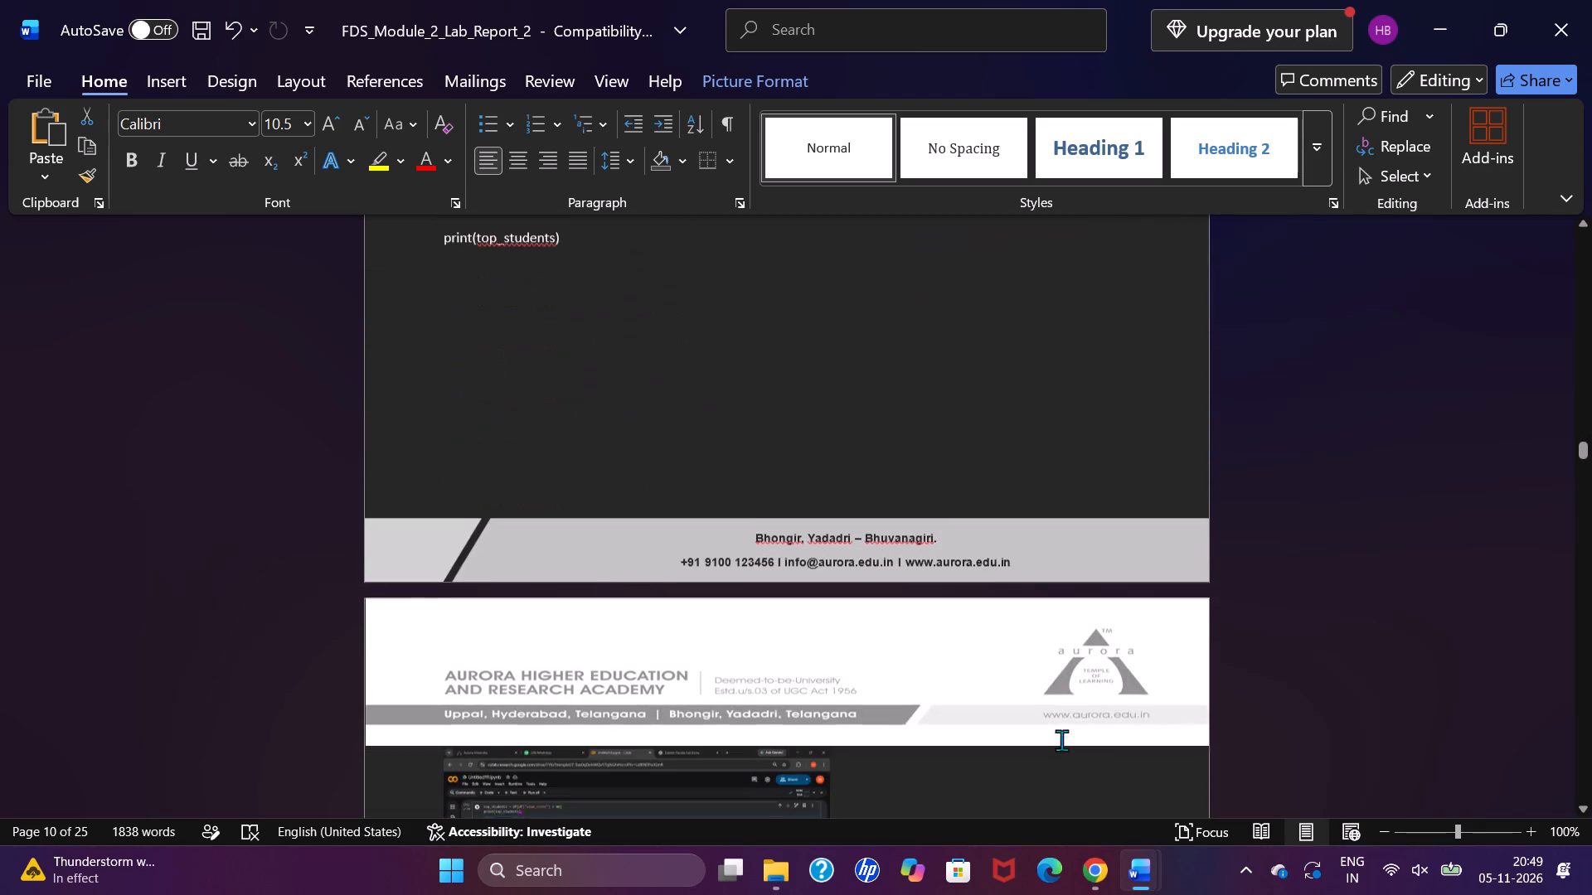
scroll(1061, 740, "down", 1)
left_click(803, 392)
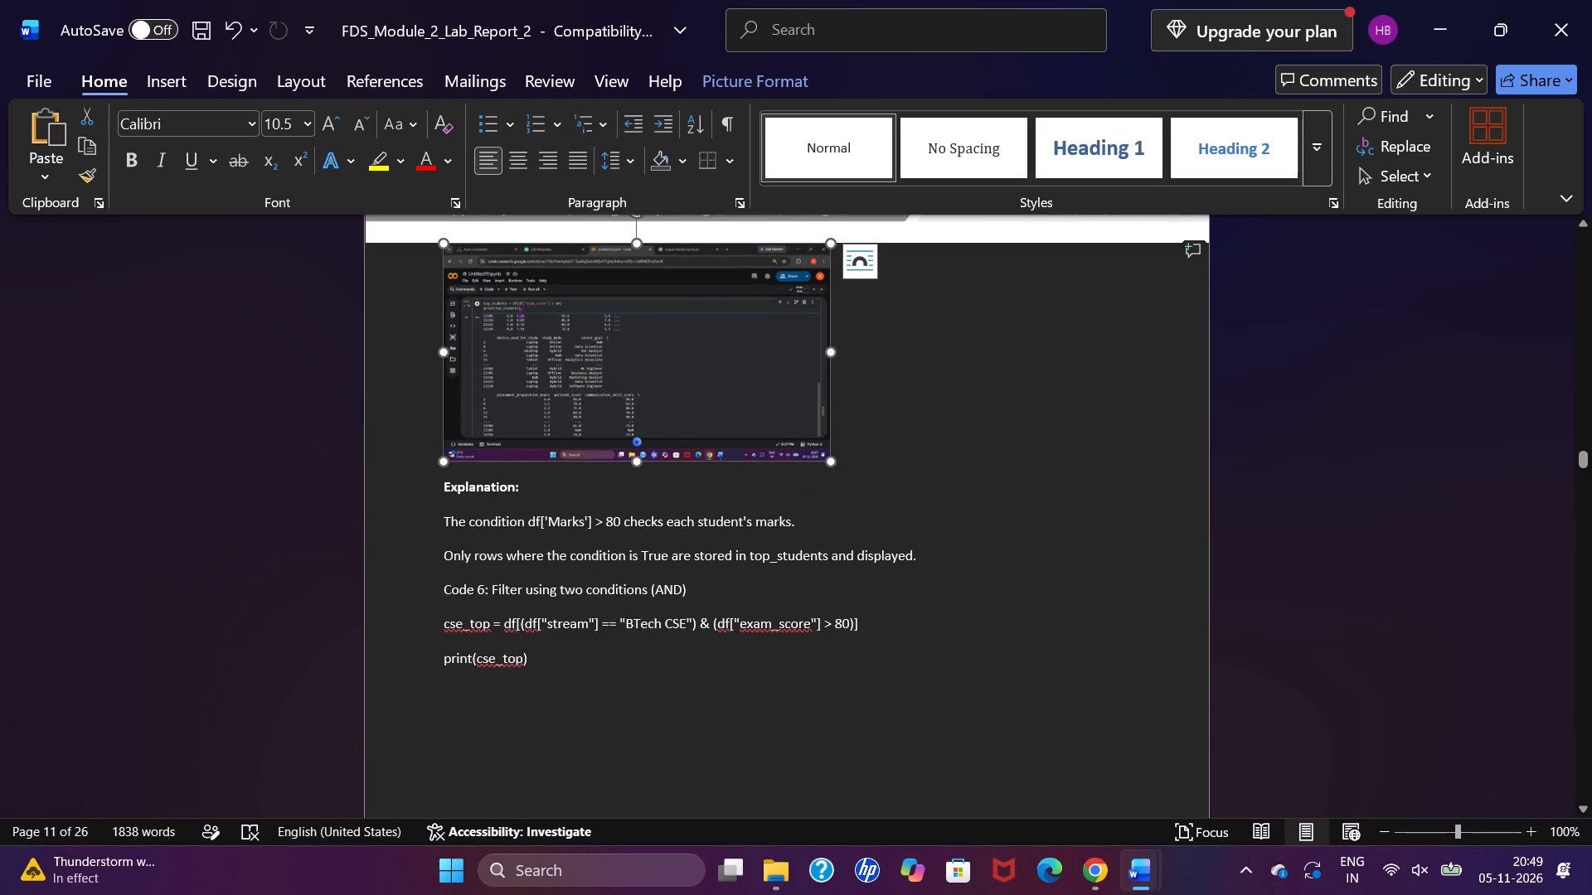
left_click_drag(827, 463, 942, 528)
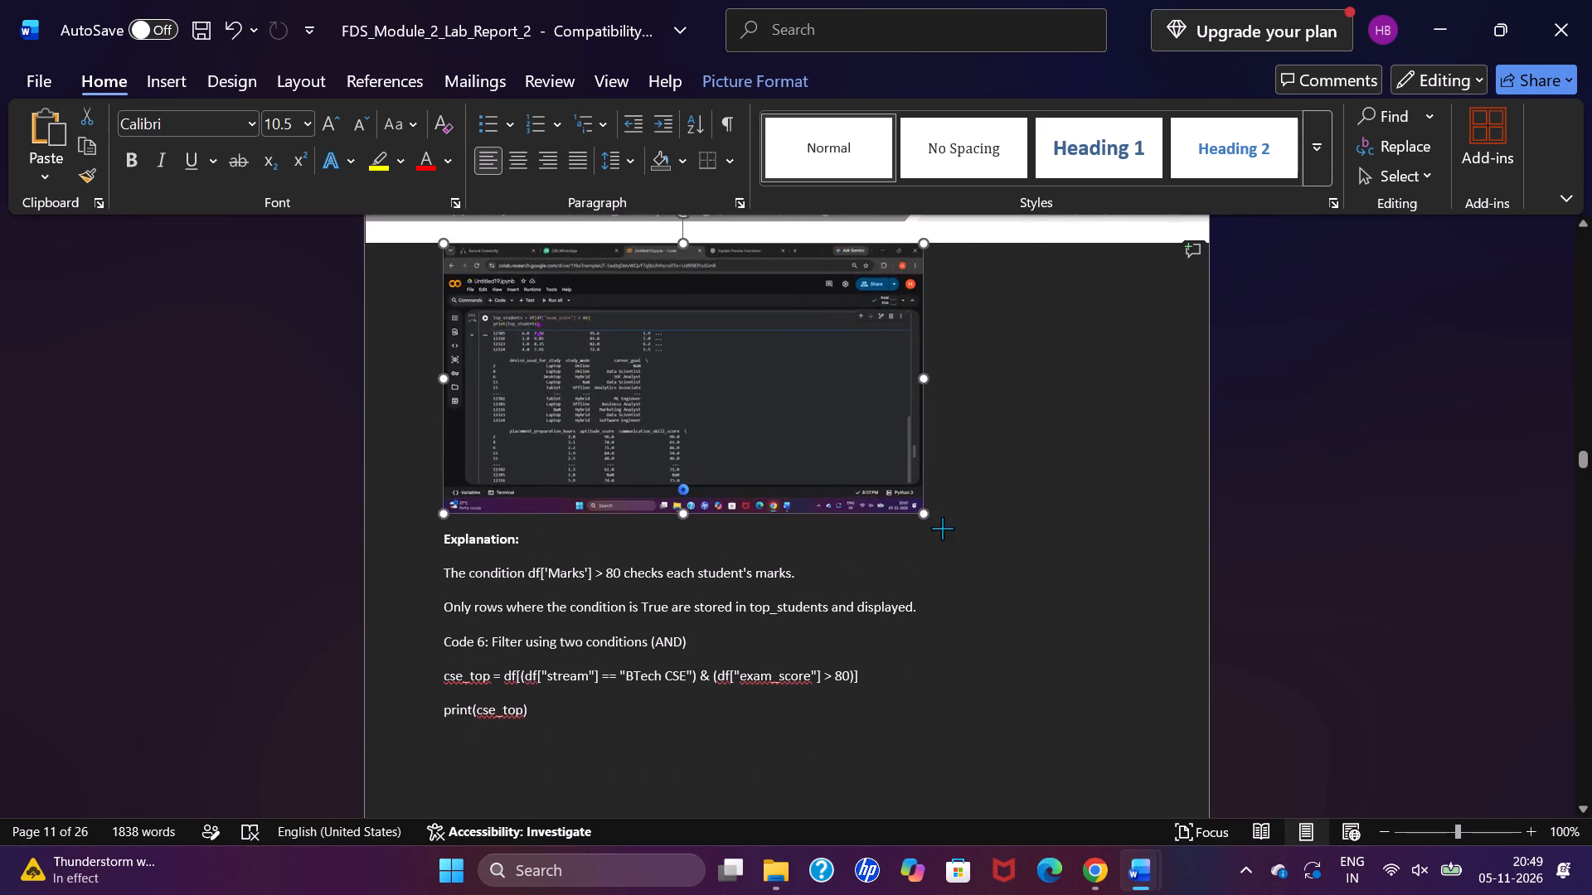
left_click_drag(942, 528, 1040, 636)
Review how the codes, screenshots and explanations of Codes 2 to 7 are distributed across the report's pages.
scroll(1040, 636, "down", 1)
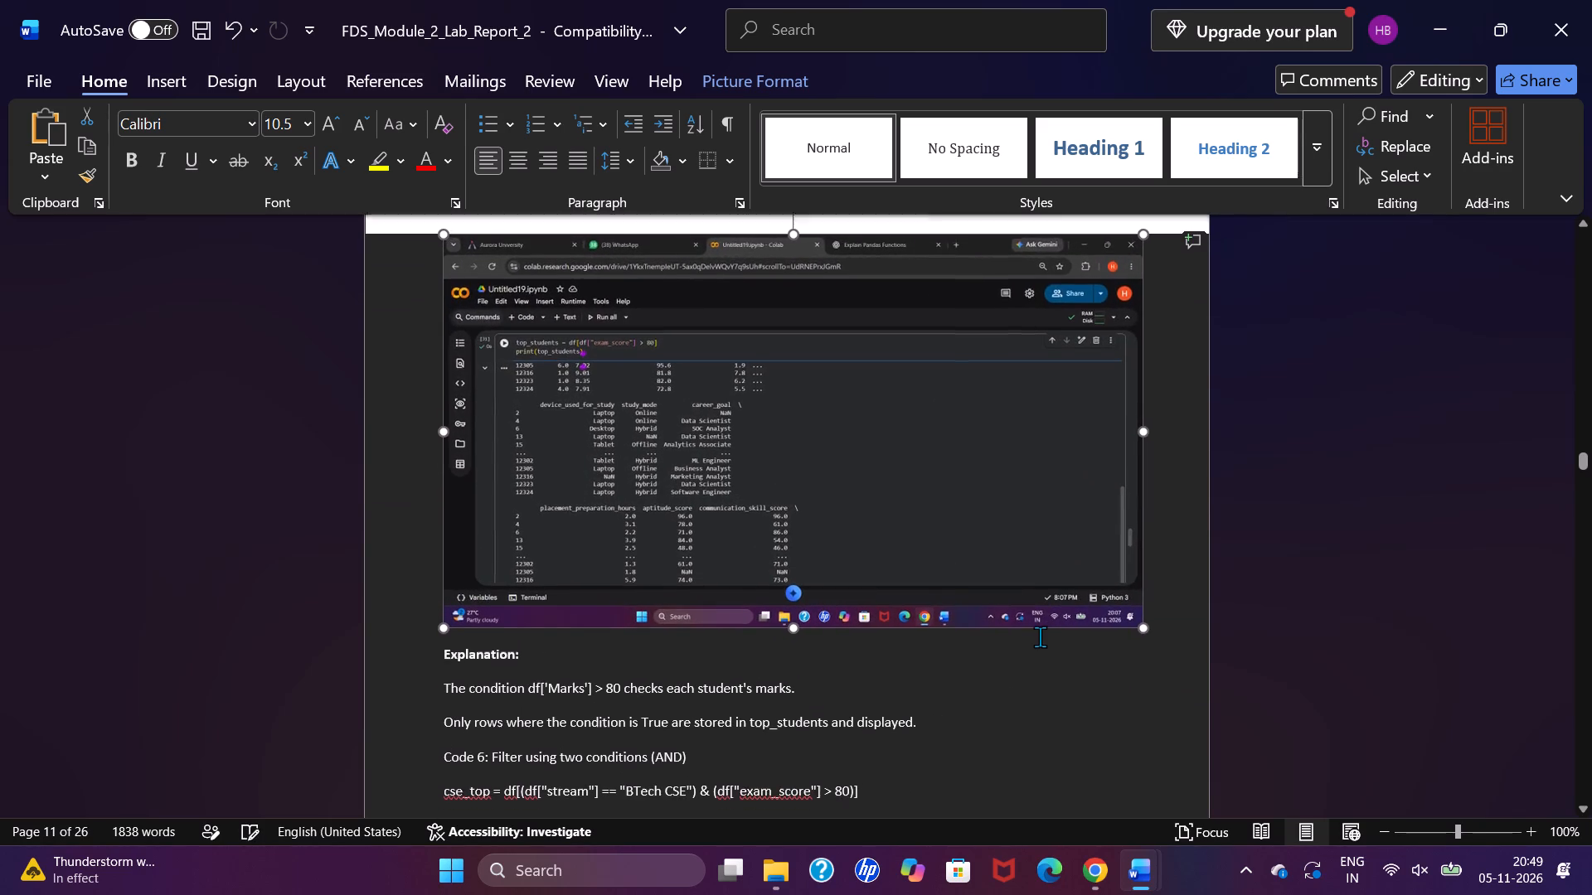
scroll(1040, 636, "down", 2)
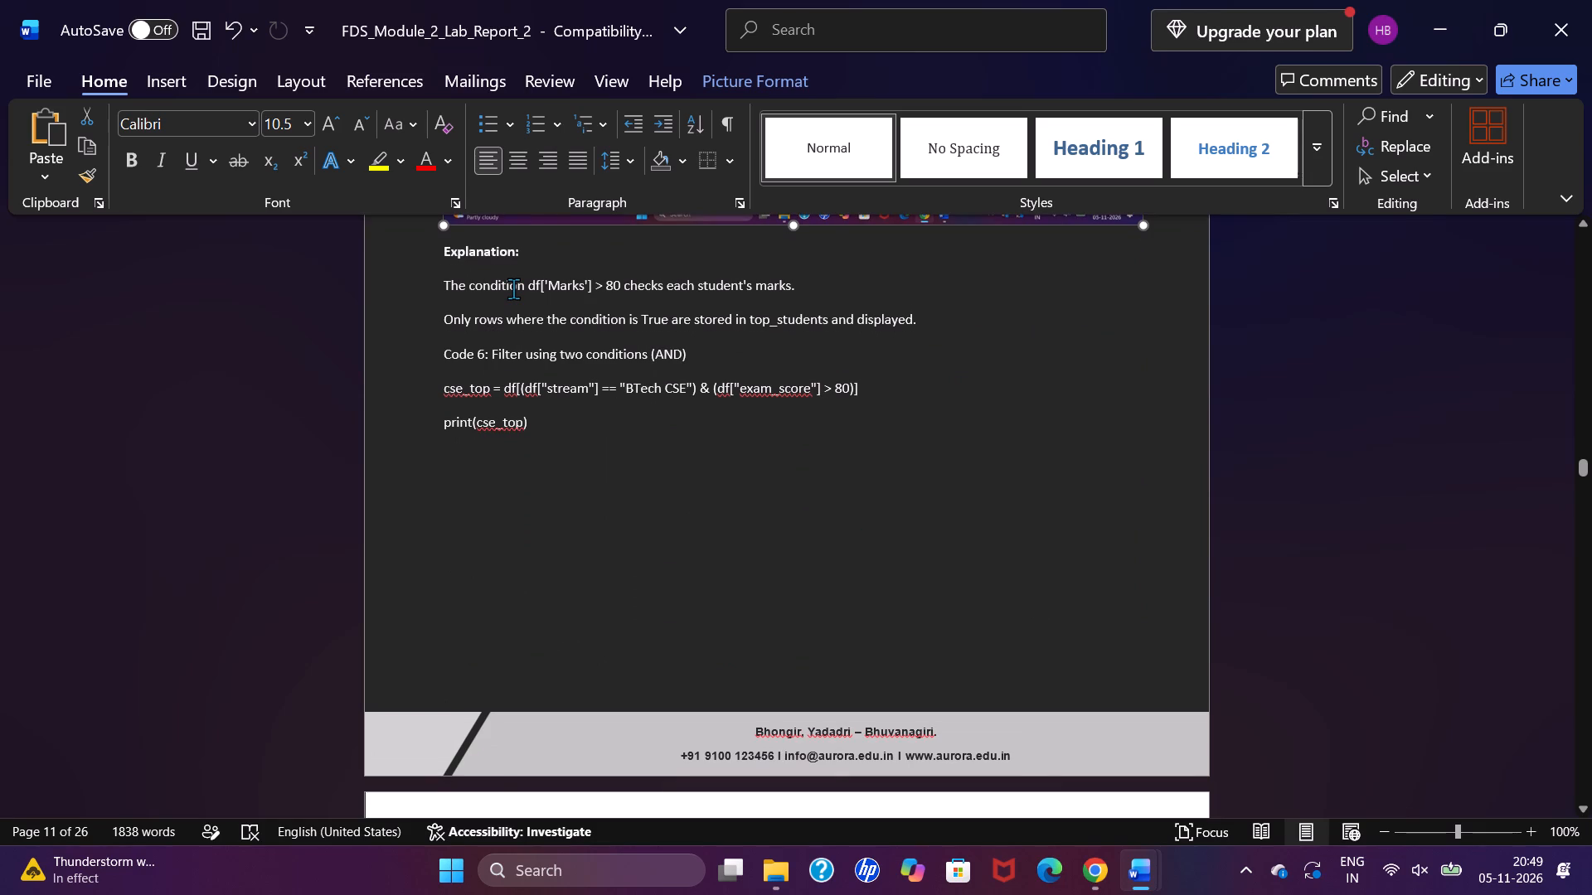
scroll(513, 288, "down", 5)
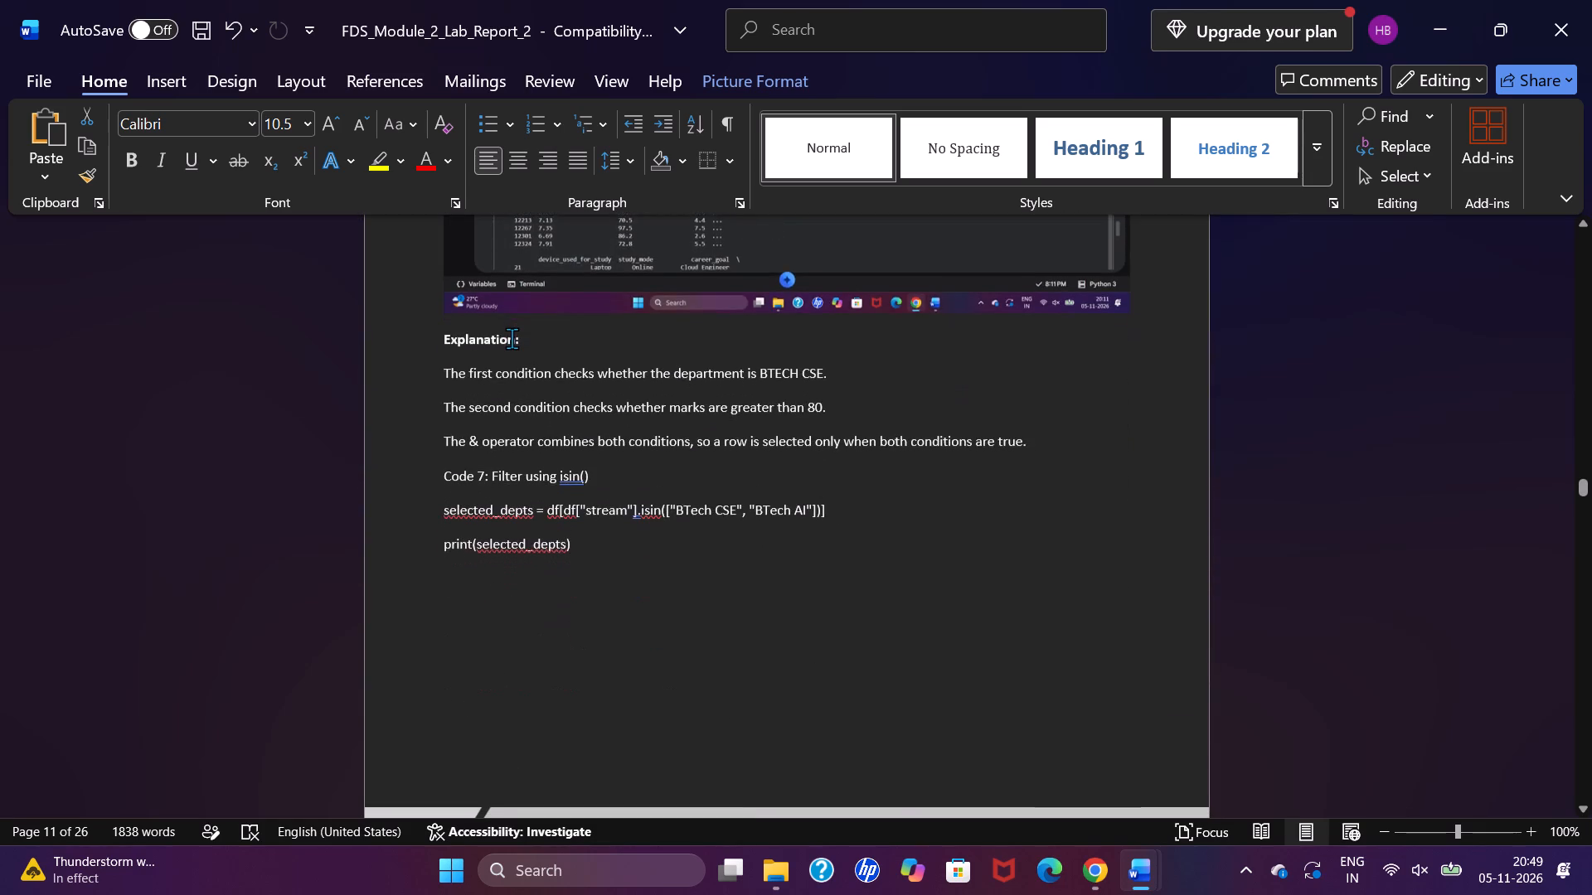
scroll(512, 338, "down", 1)
scroll(441, 368, "up", 6)
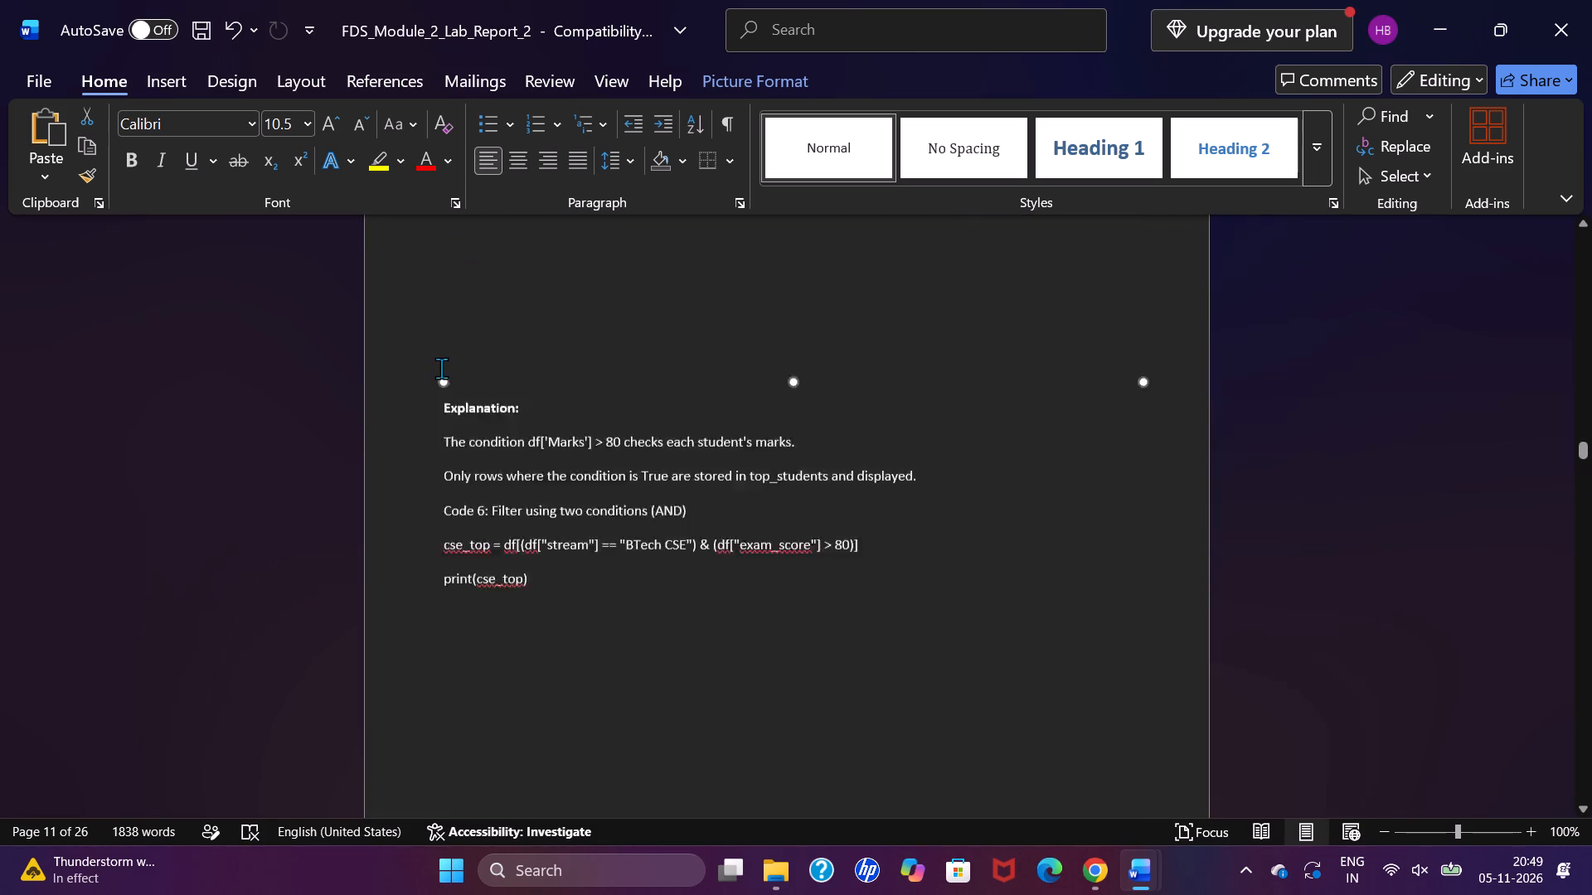
scroll(441, 368, "up", 4)
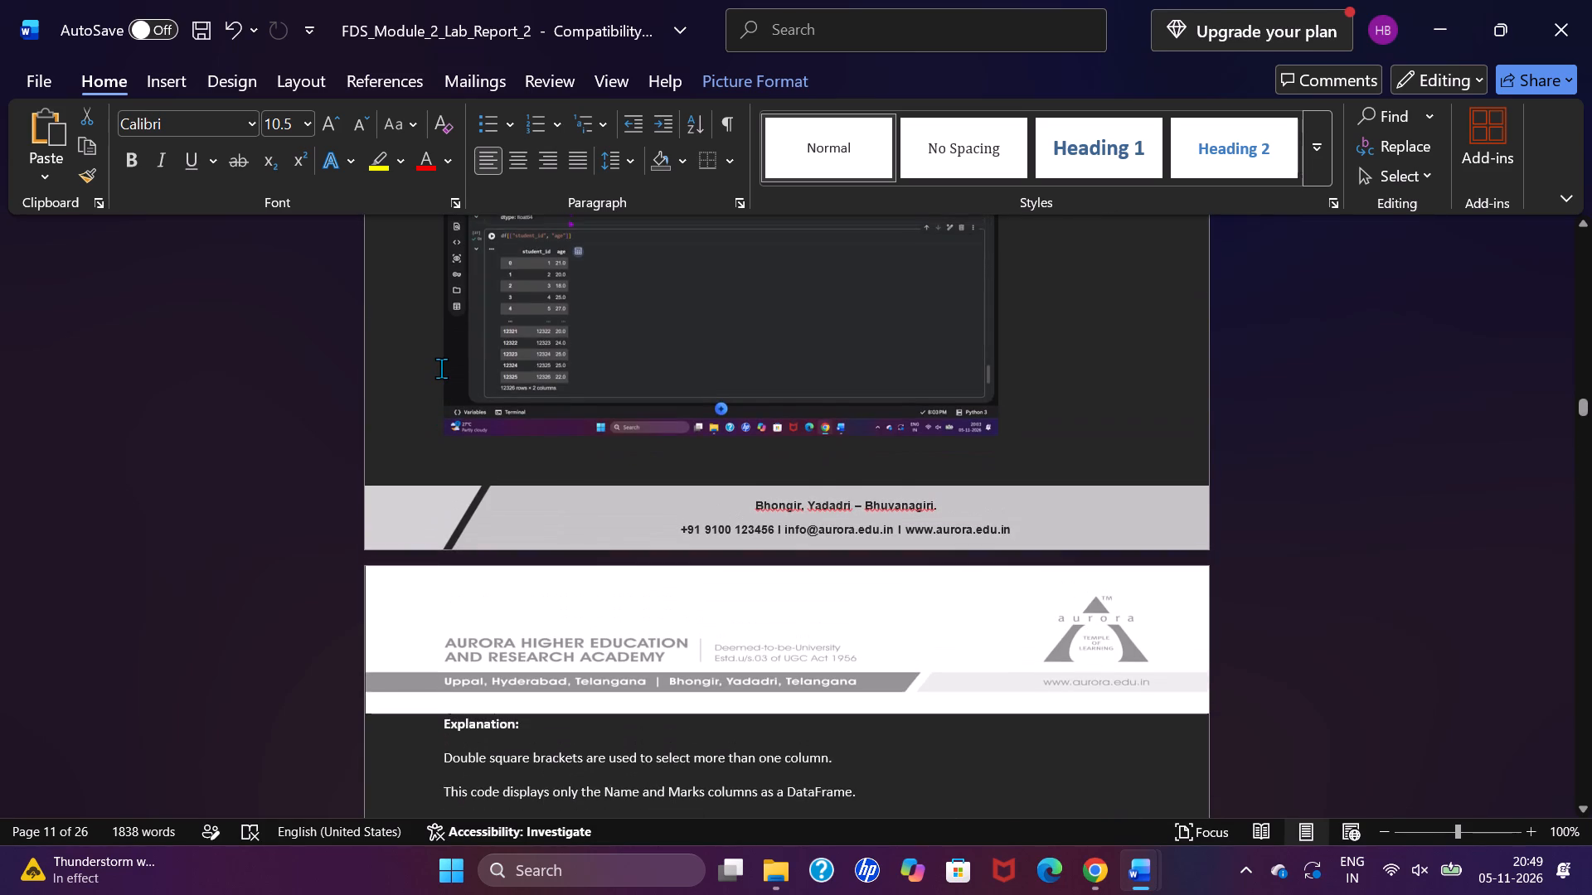
scroll(441, 368, "down", 4)
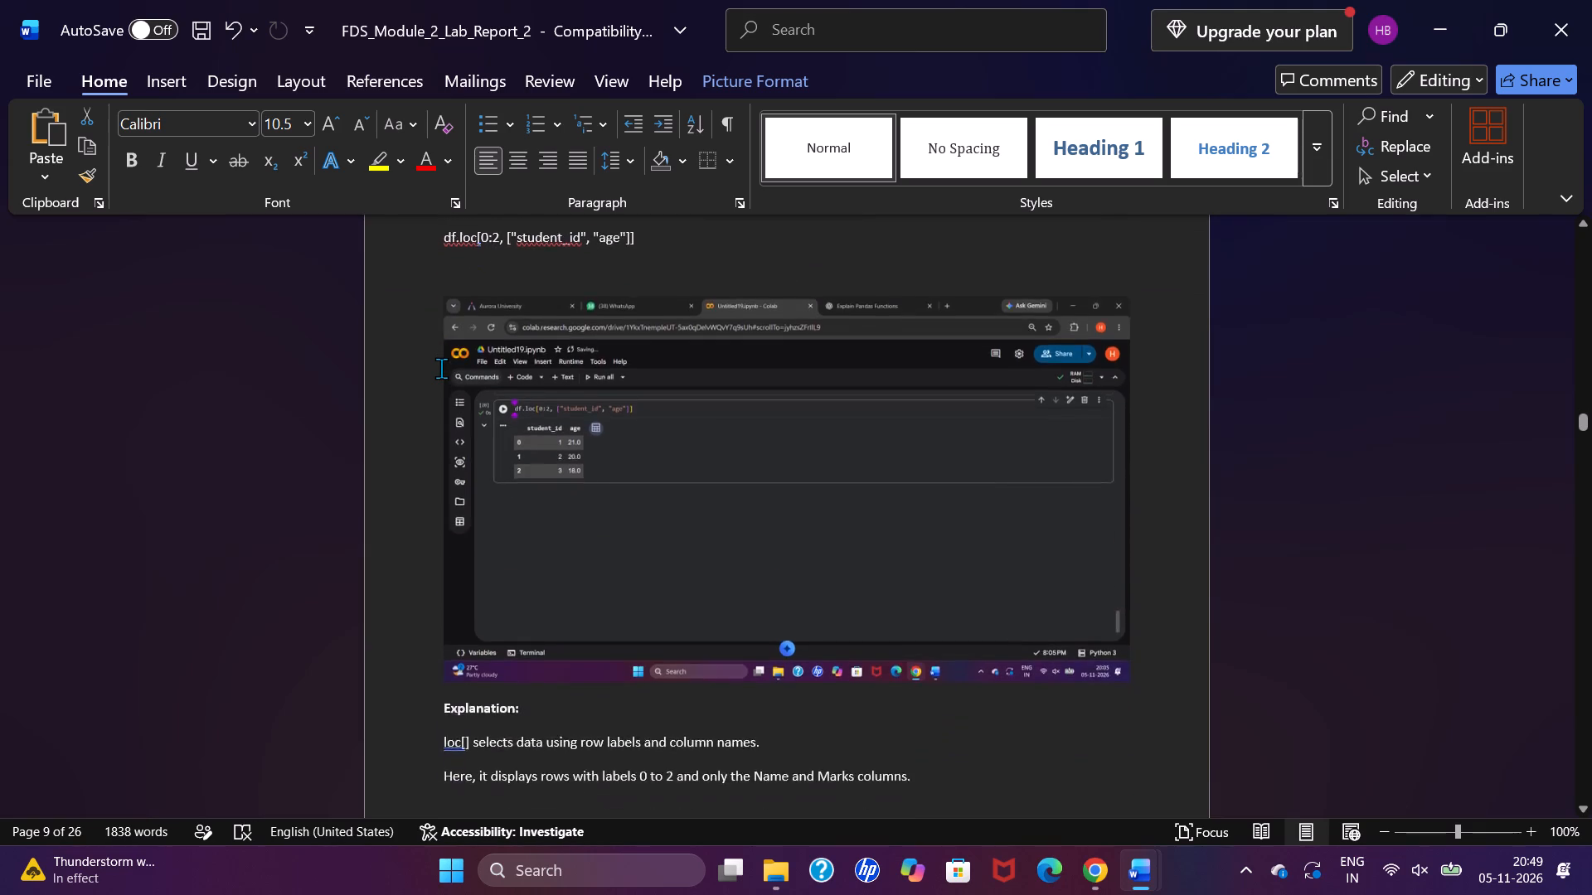
scroll(441, 368, "down", 3)
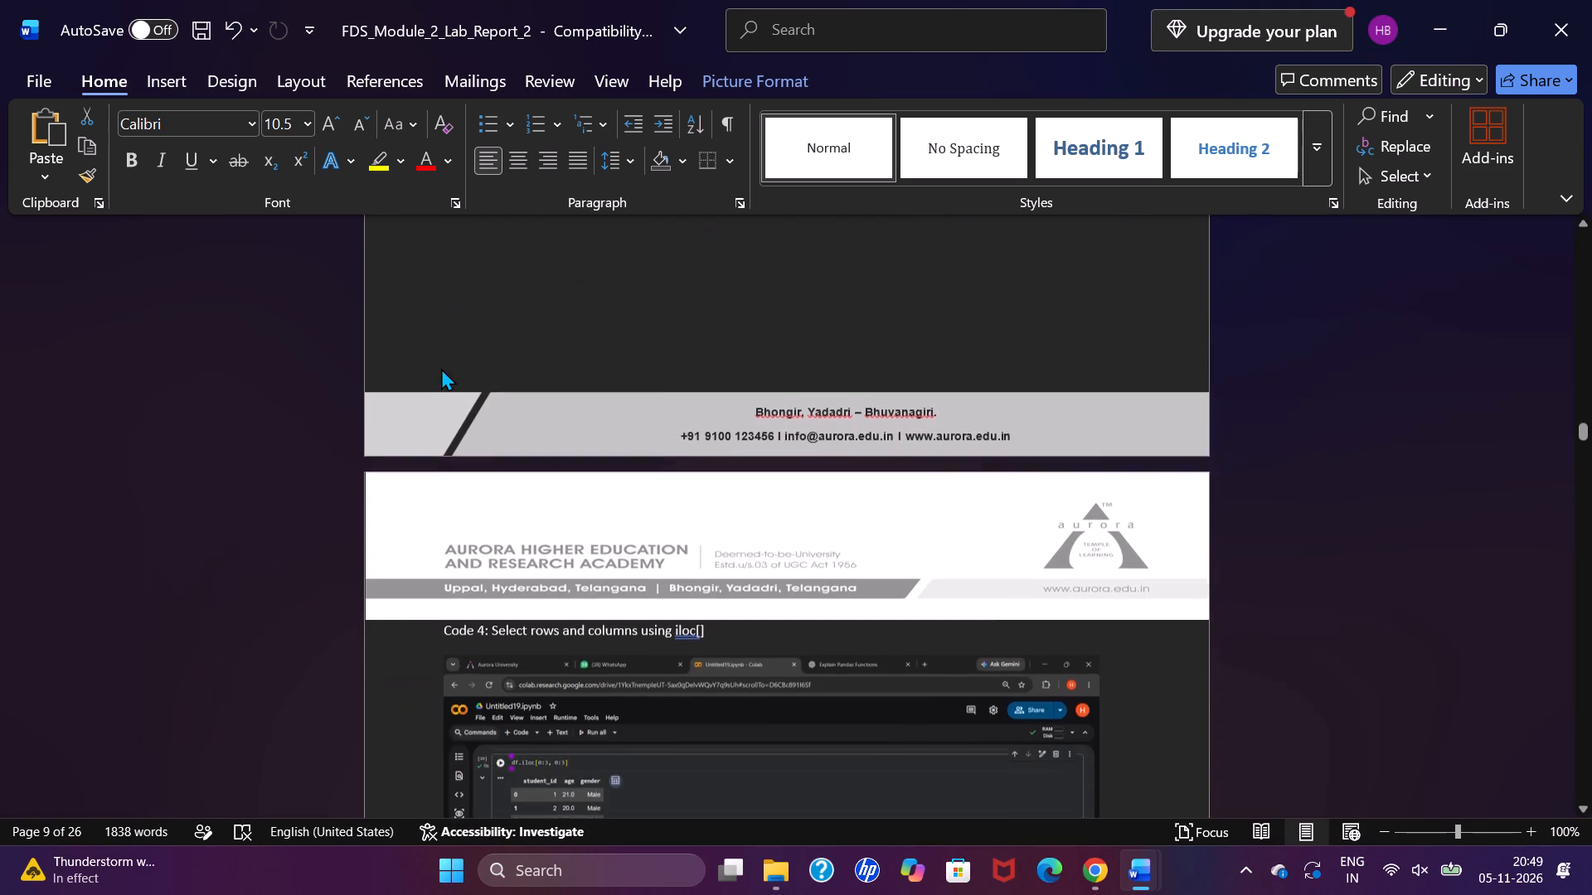
scroll(441, 368, "down", 2)
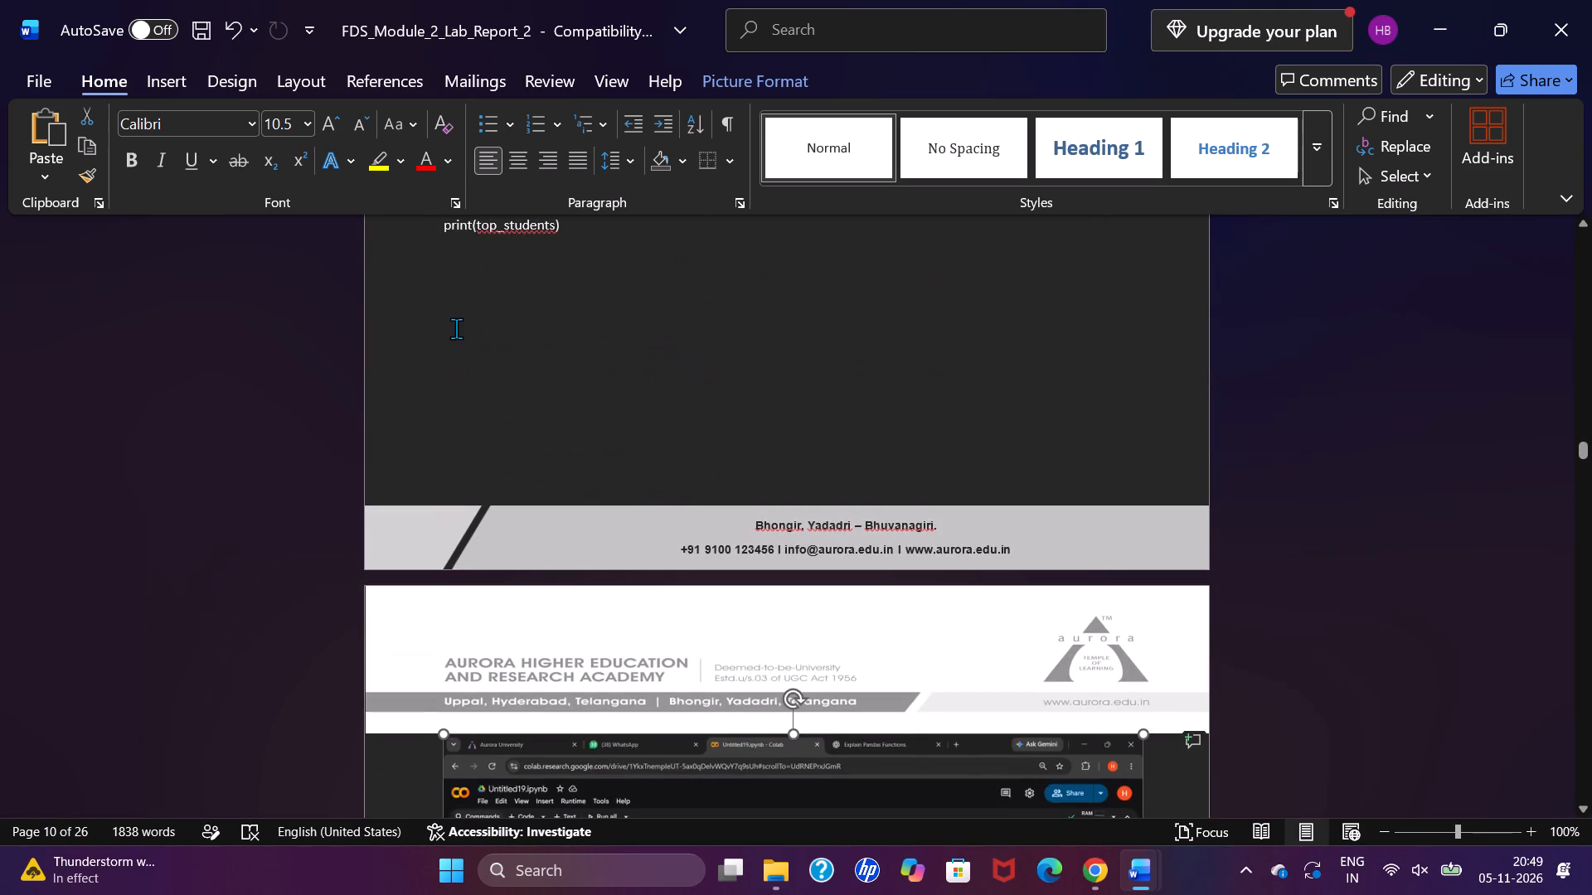
Insert ten blank lines before the "Code 5: Filter students with marks above 80" heading to push it and its code onto the next page.
scroll(456, 328, "up", 1)
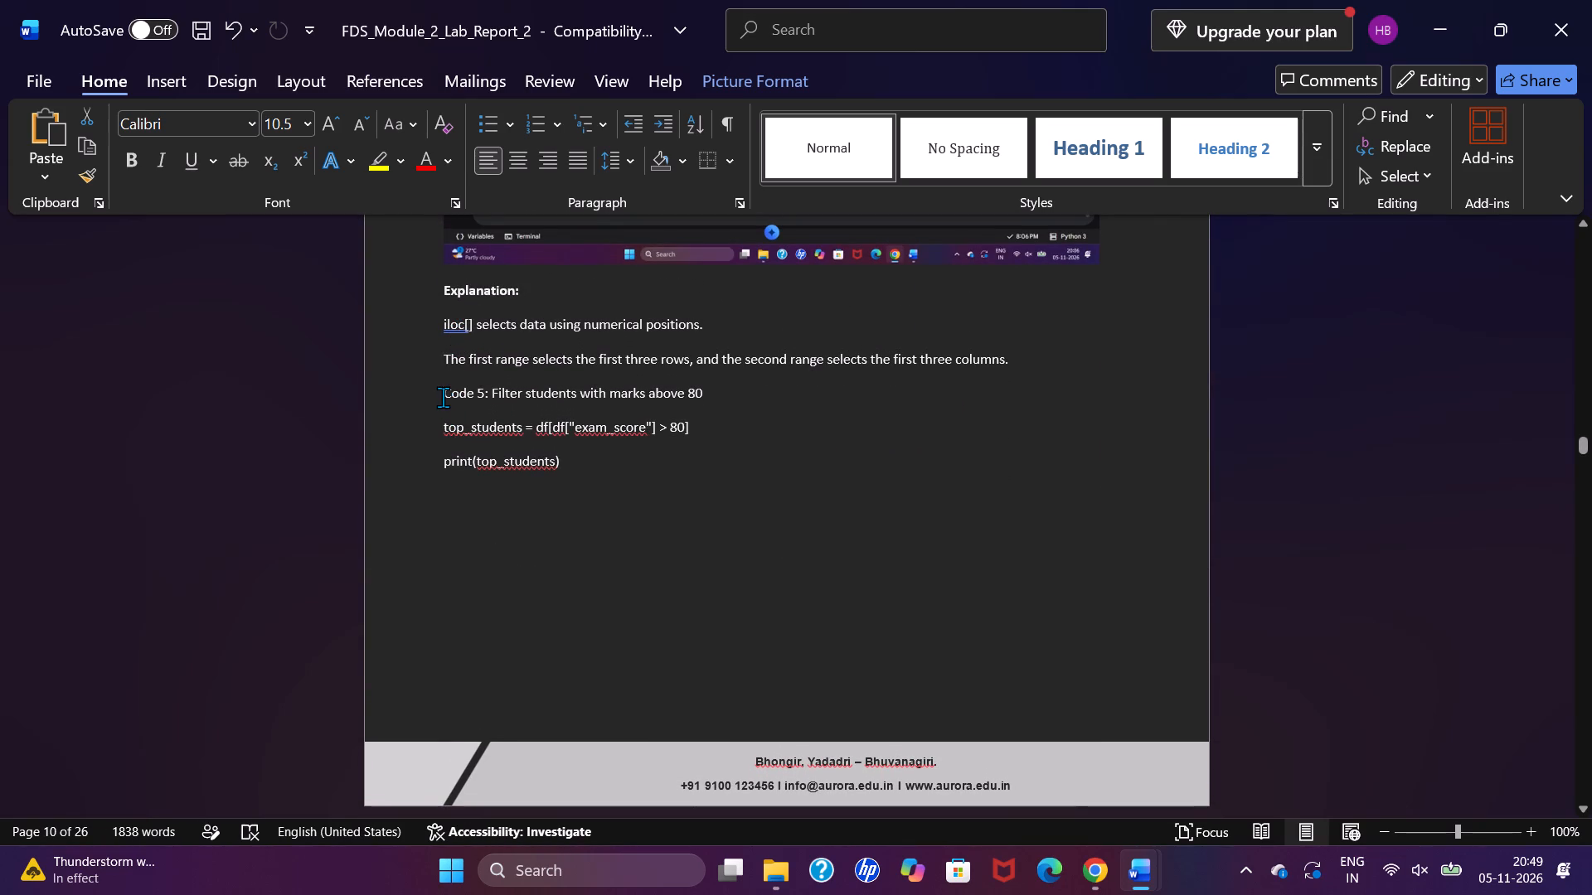
left_click(443, 397)
key("Return")
key("Return")
key("Return")
key("Return")
key("Return")
key("Return")
key("Return")
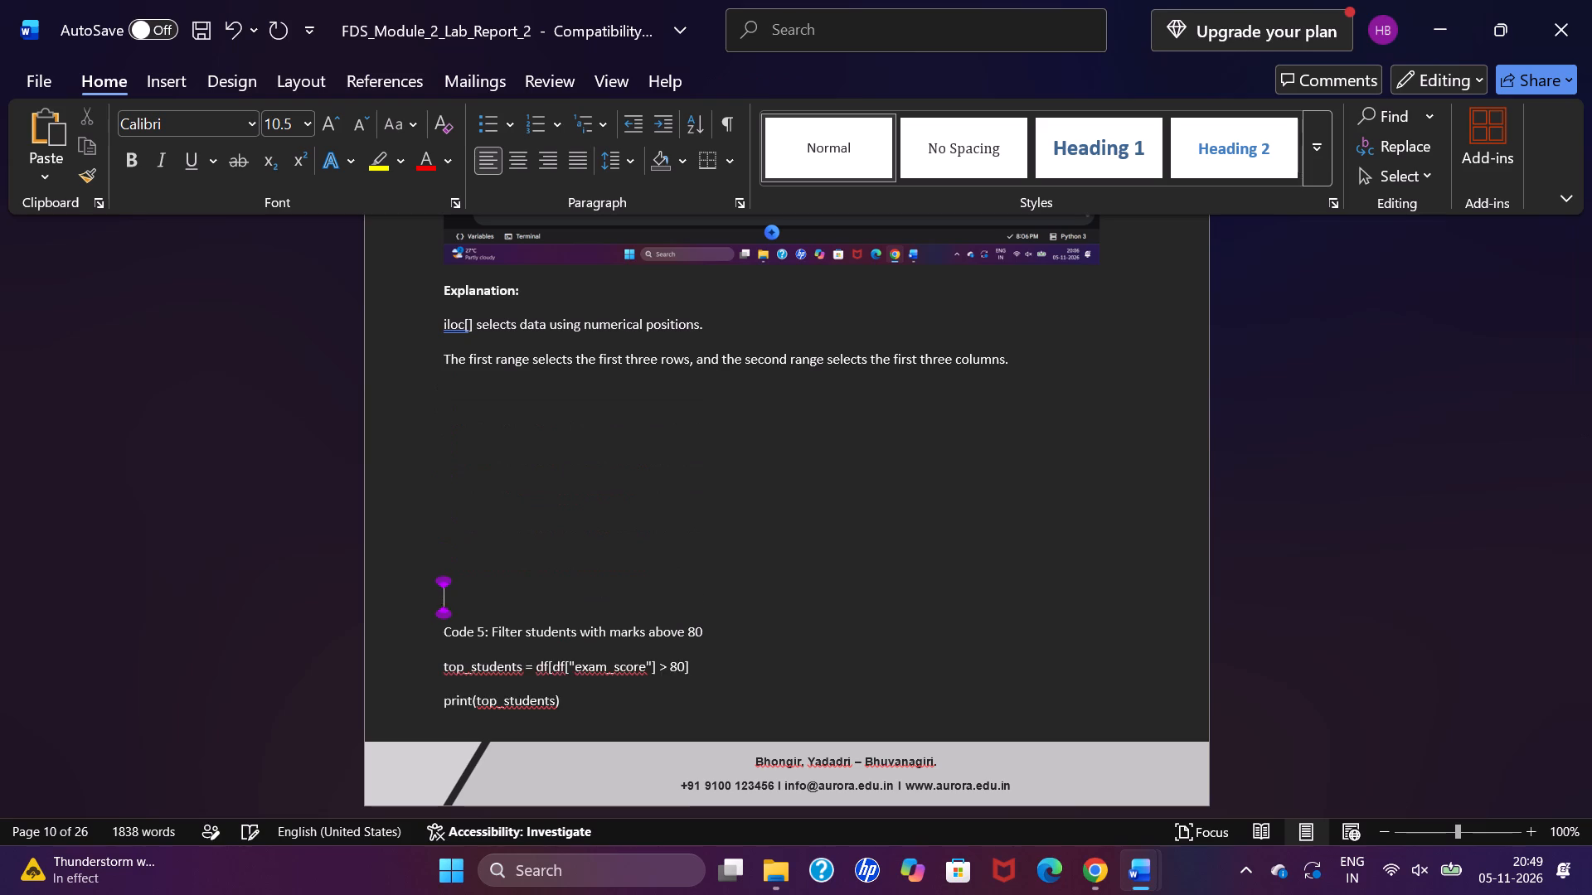
key("Return")
key("Return")
key("Return")
Add two blank lines above the "Code 4: Select rows and columns using iloc[]" heading and one blank line below it.
scroll(443, 397, "up", 2)
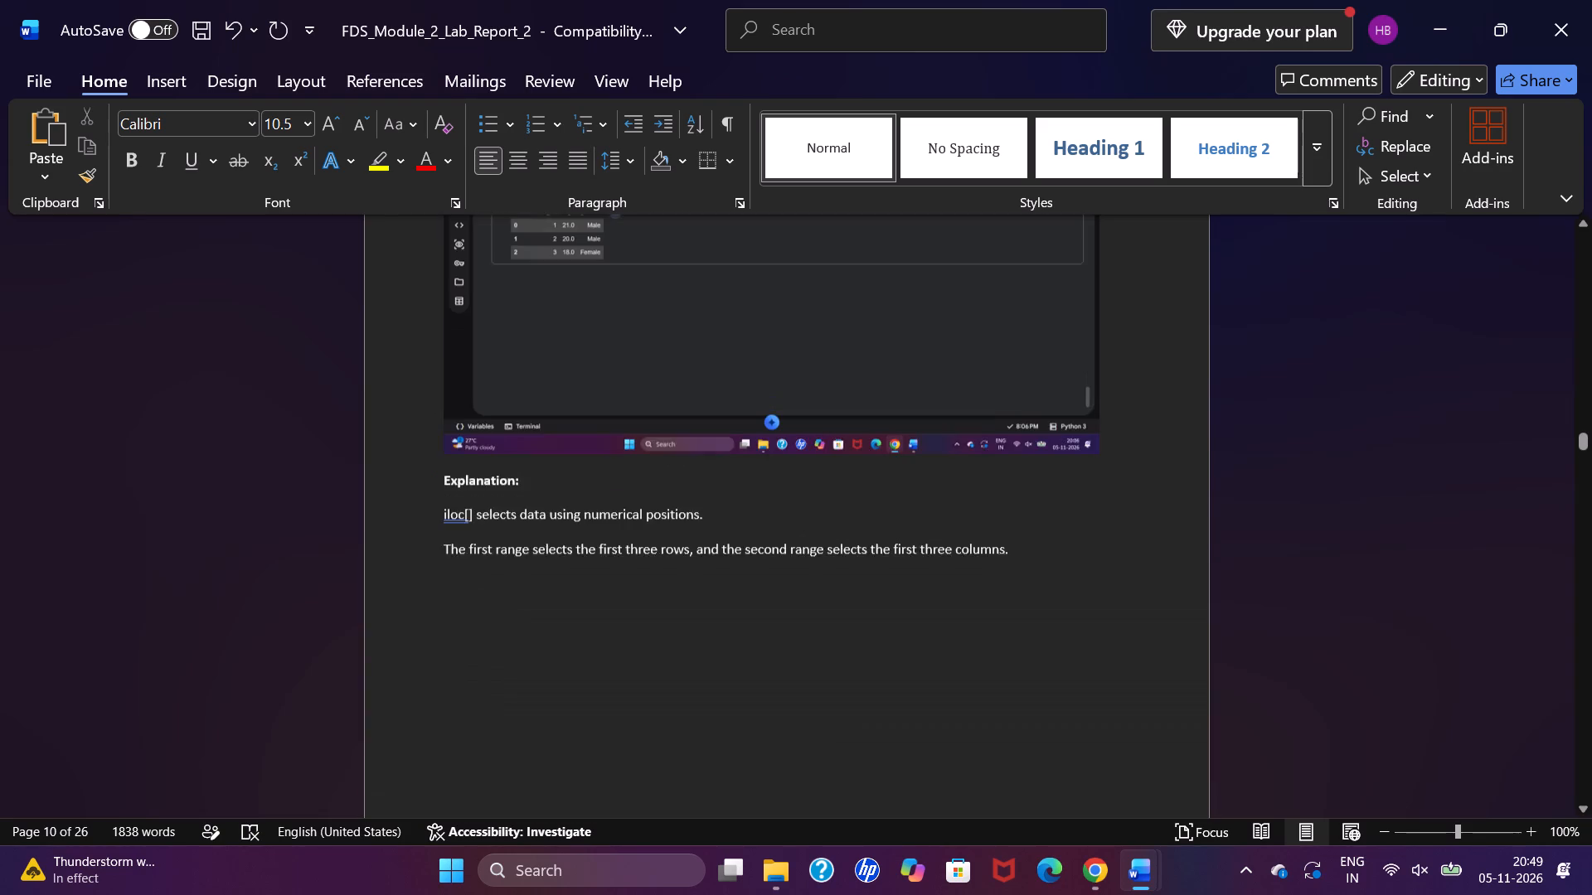
scroll(465, 222, "up", 2)
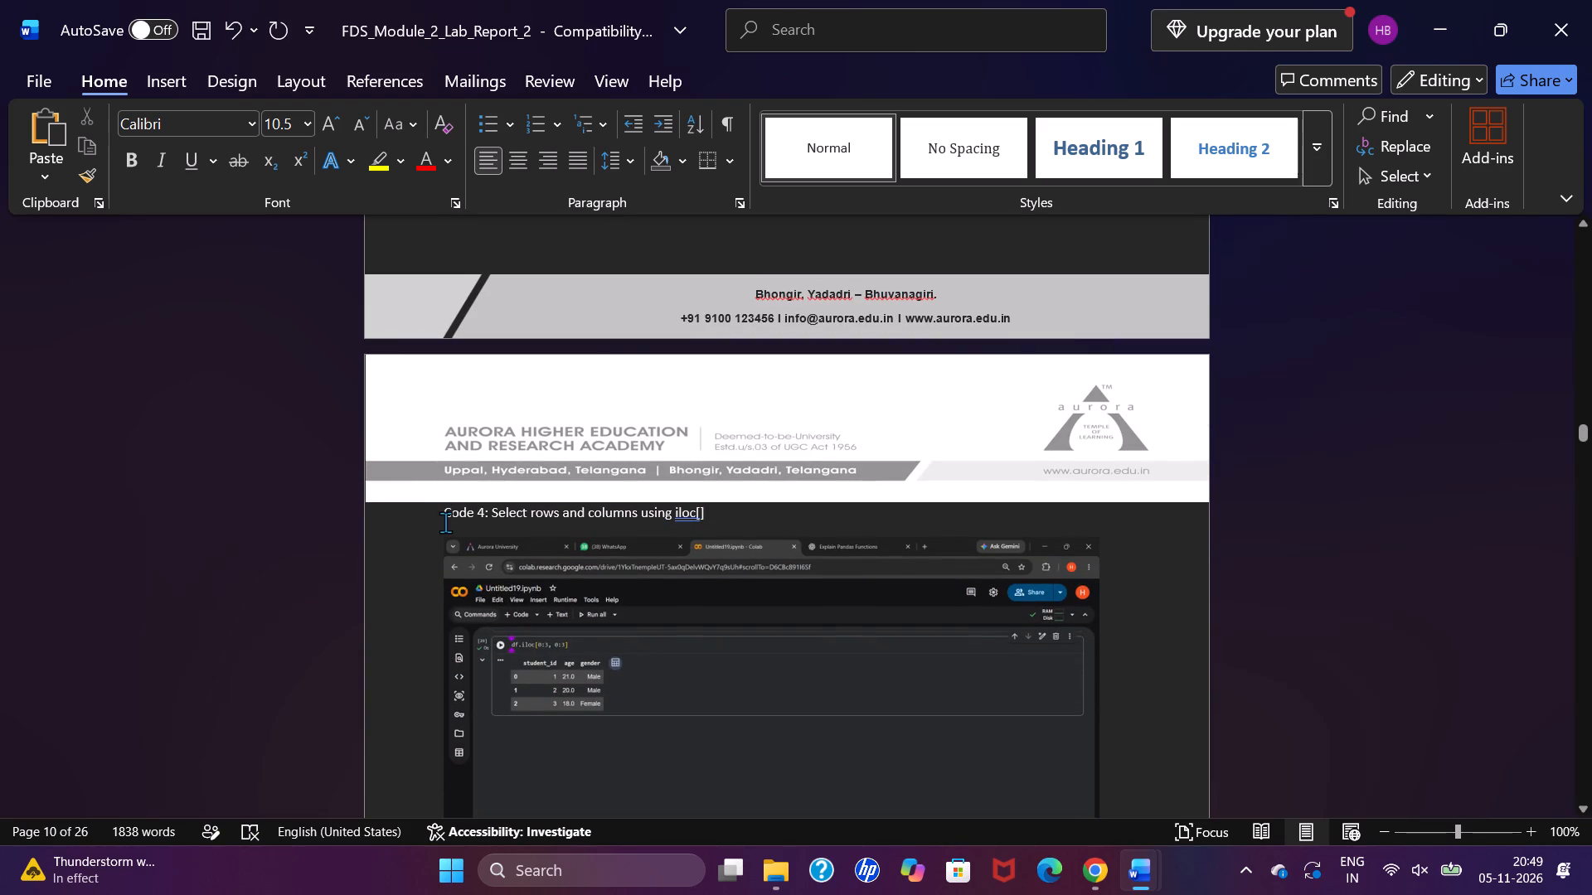
left_click(445, 523)
key("Return")
key("Return")
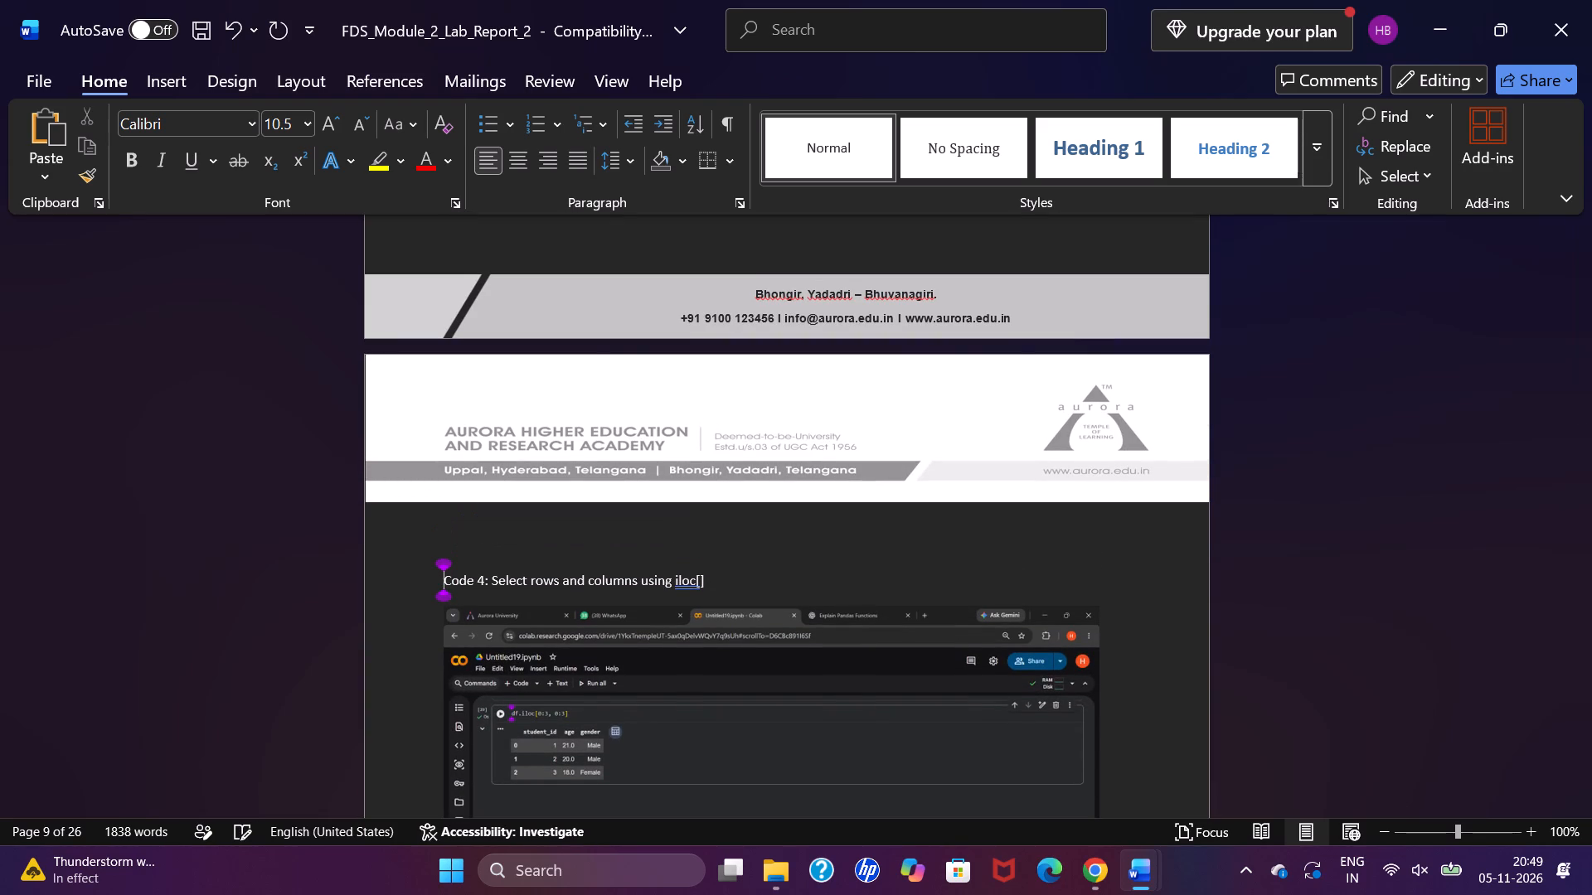
left_click(726, 583)
key("Return")
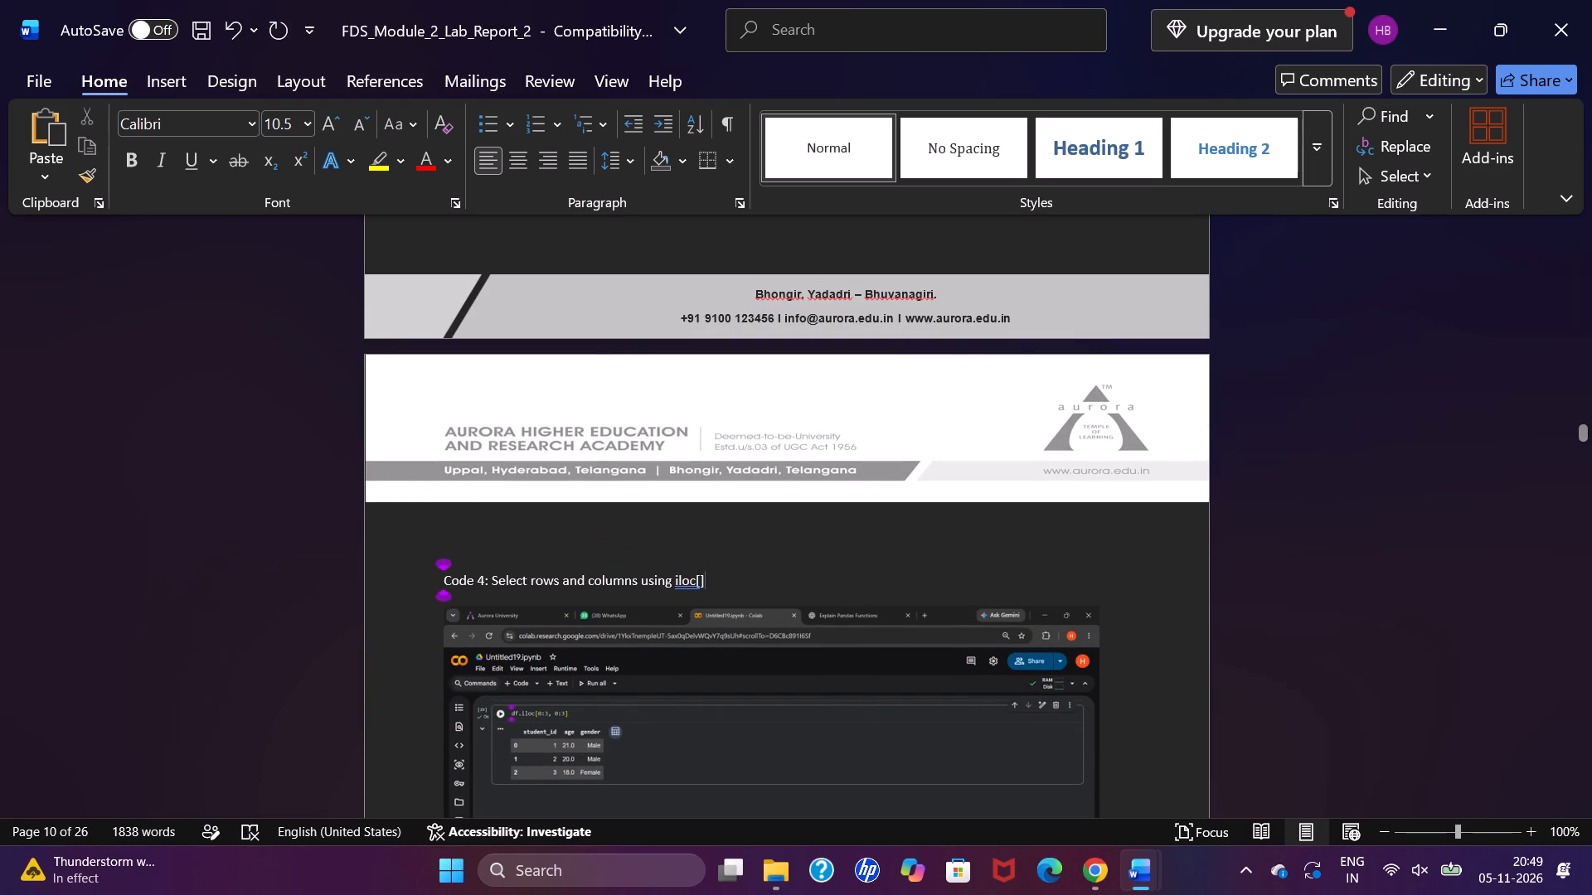
Look up the iloc[] code for Code 4 in the Untitled19.ipynb Colab notebook in Chrome, and return to the FDS Module 2 report in Word.
scroll(726, 583, "down", 4)
scroll(726, 583, "up", 2)
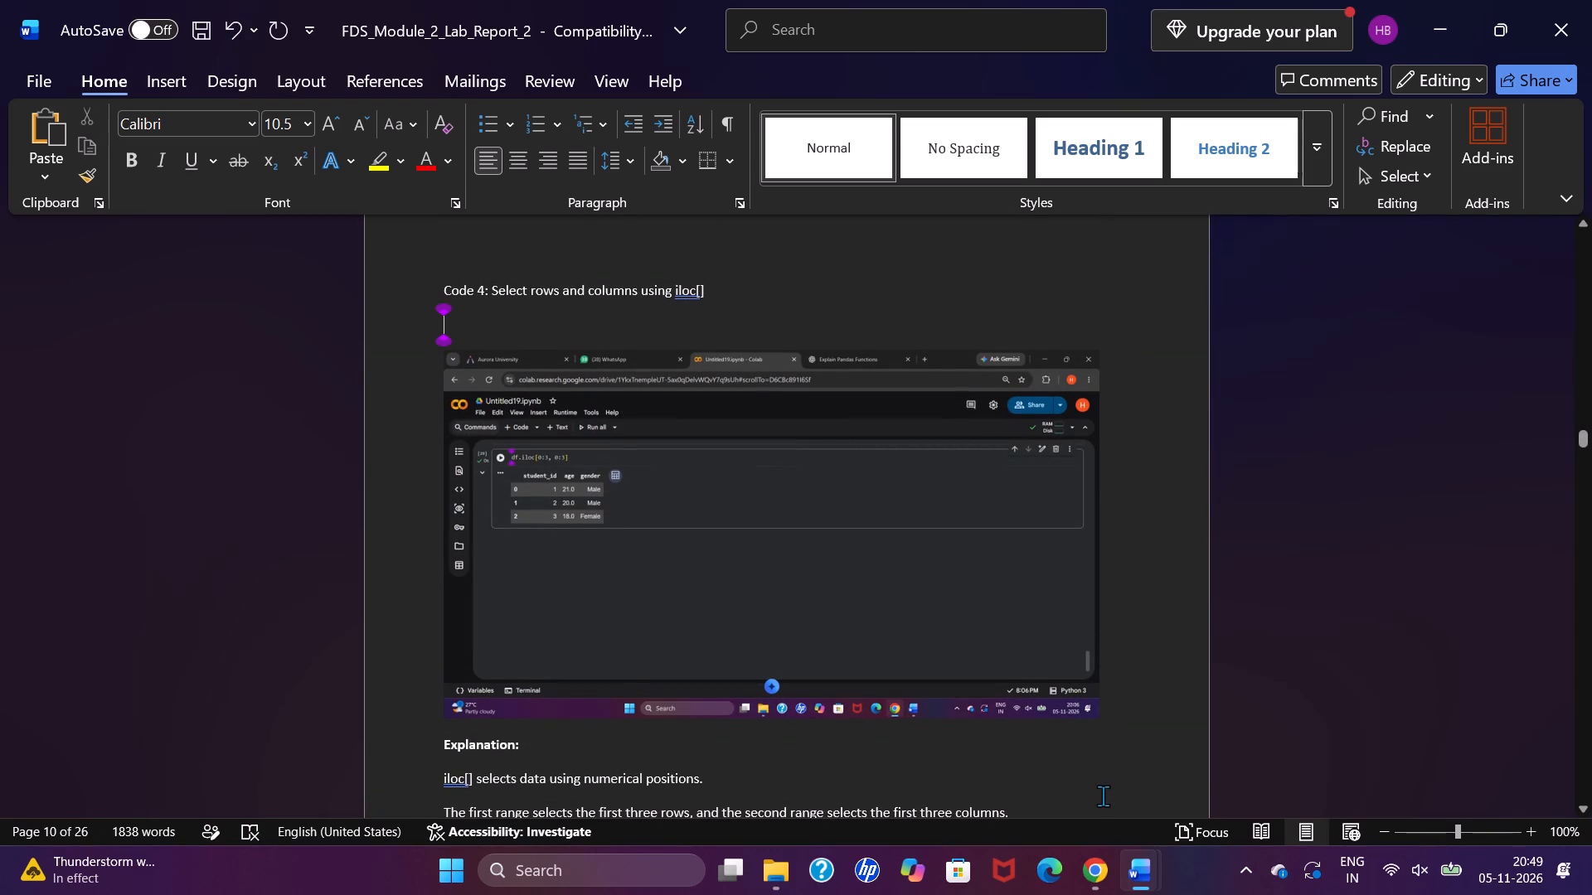
left_click(1090, 873)
scroll(784, 444, "up", 7)
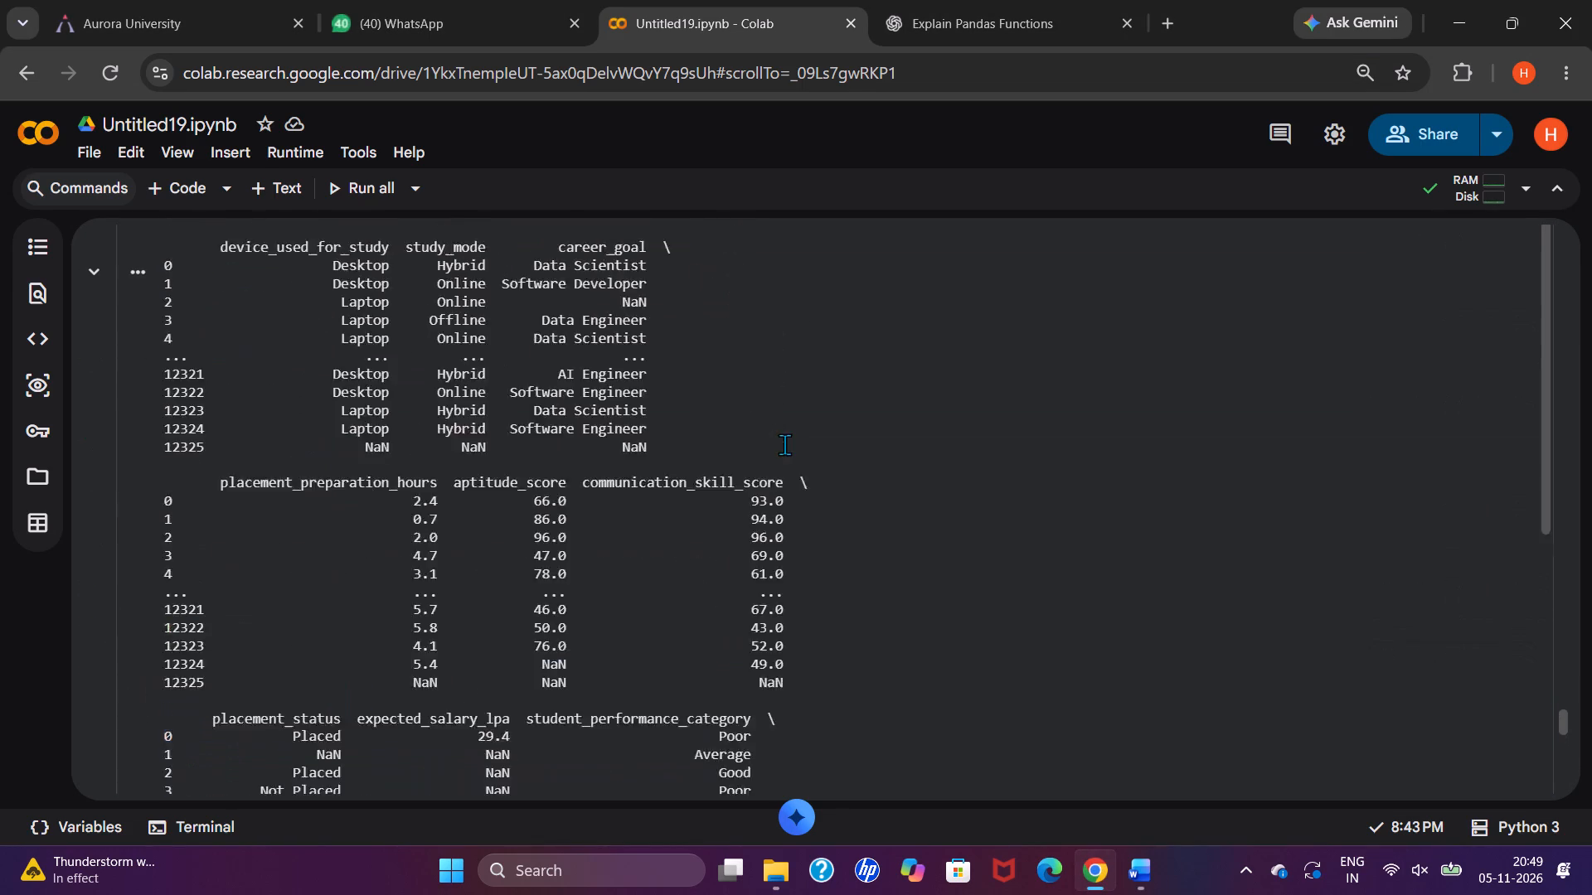
scroll(784, 444, "up", 2)
scroll(809, 730, "up", 1)
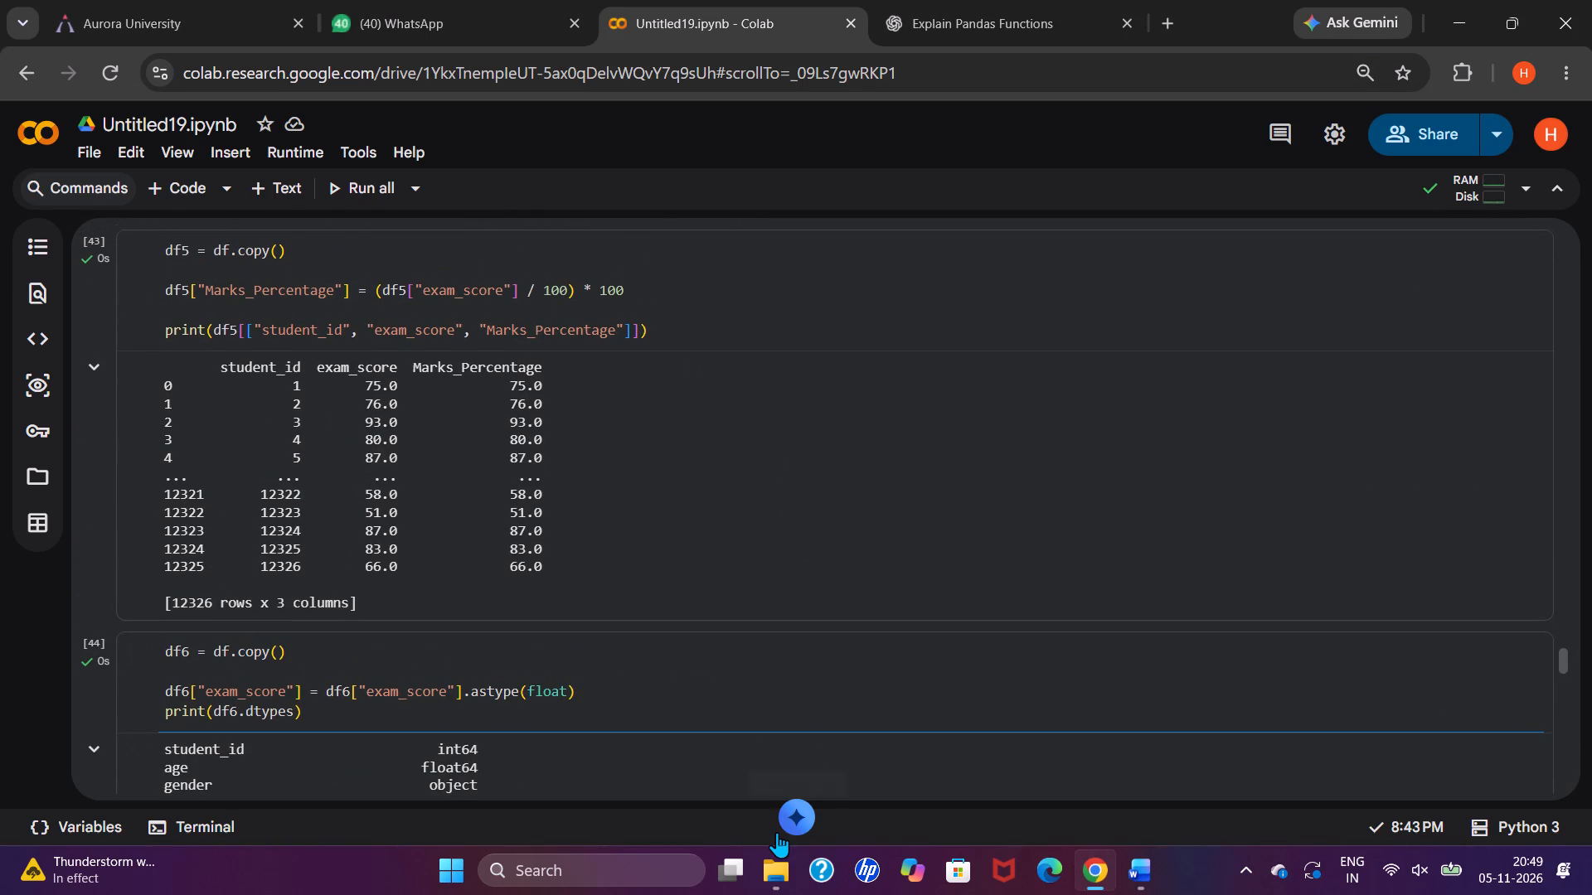
left_click(1136, 881)
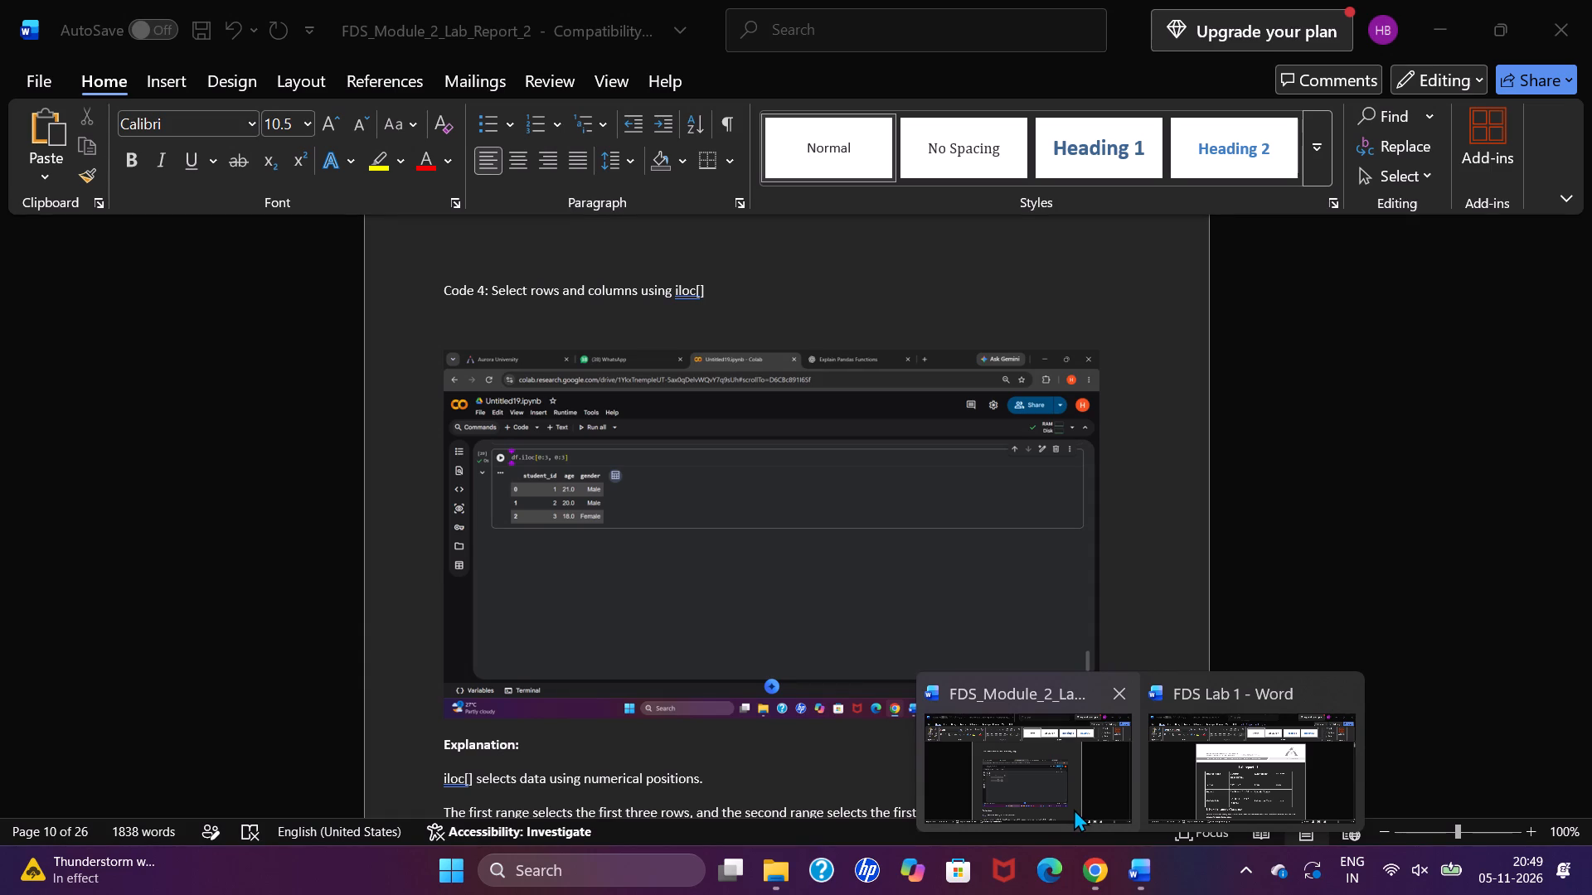
left_click(1074, 809)
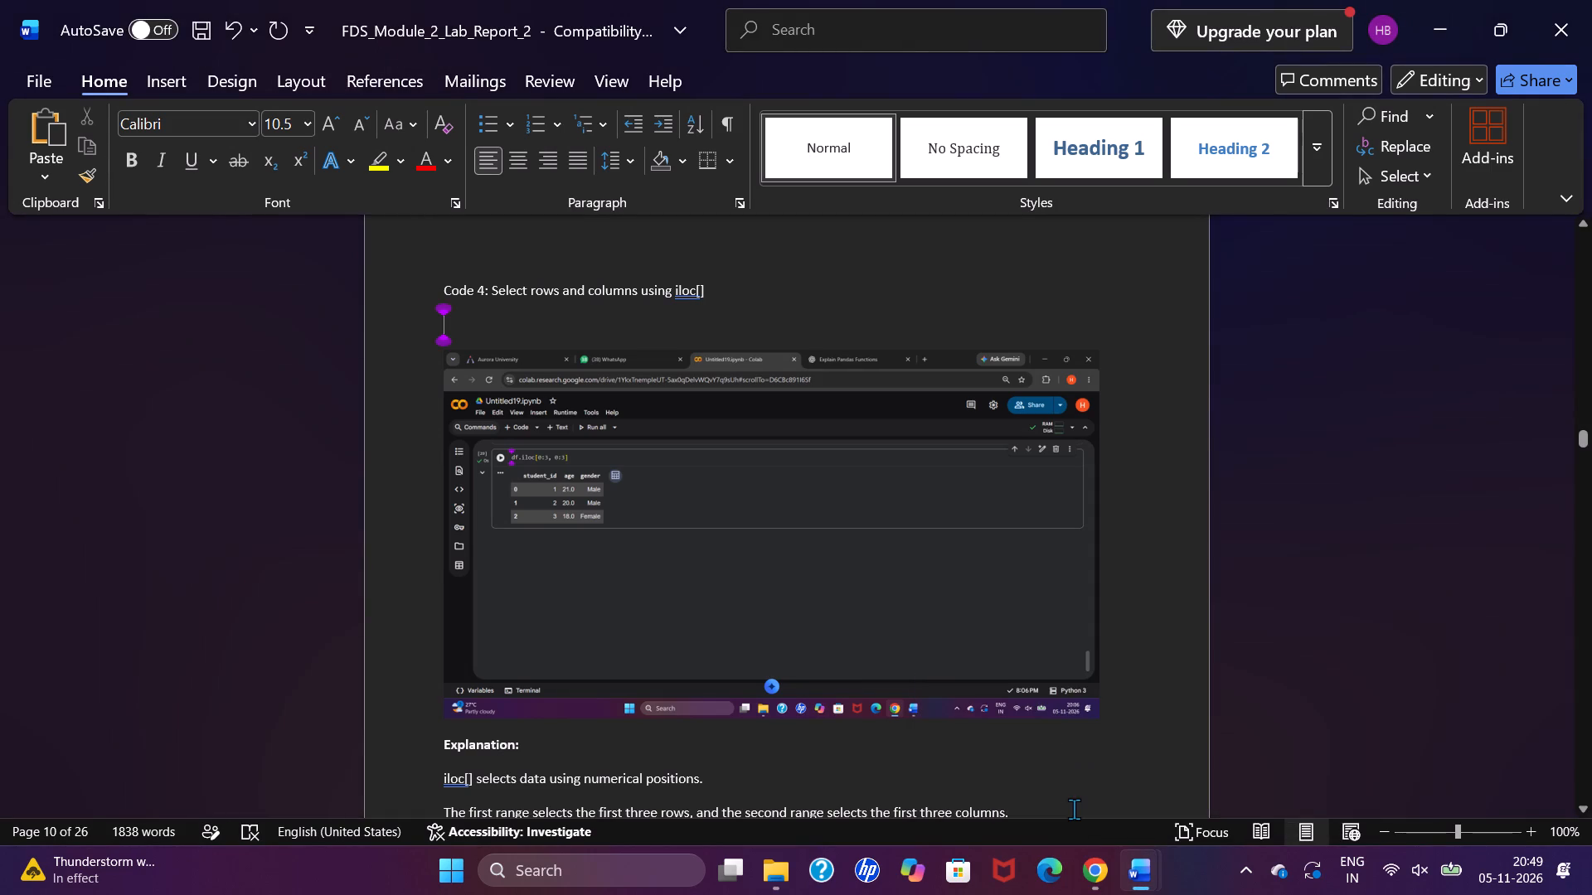
left_click(1095, 856)
scroll(901, 588, "up", 6)
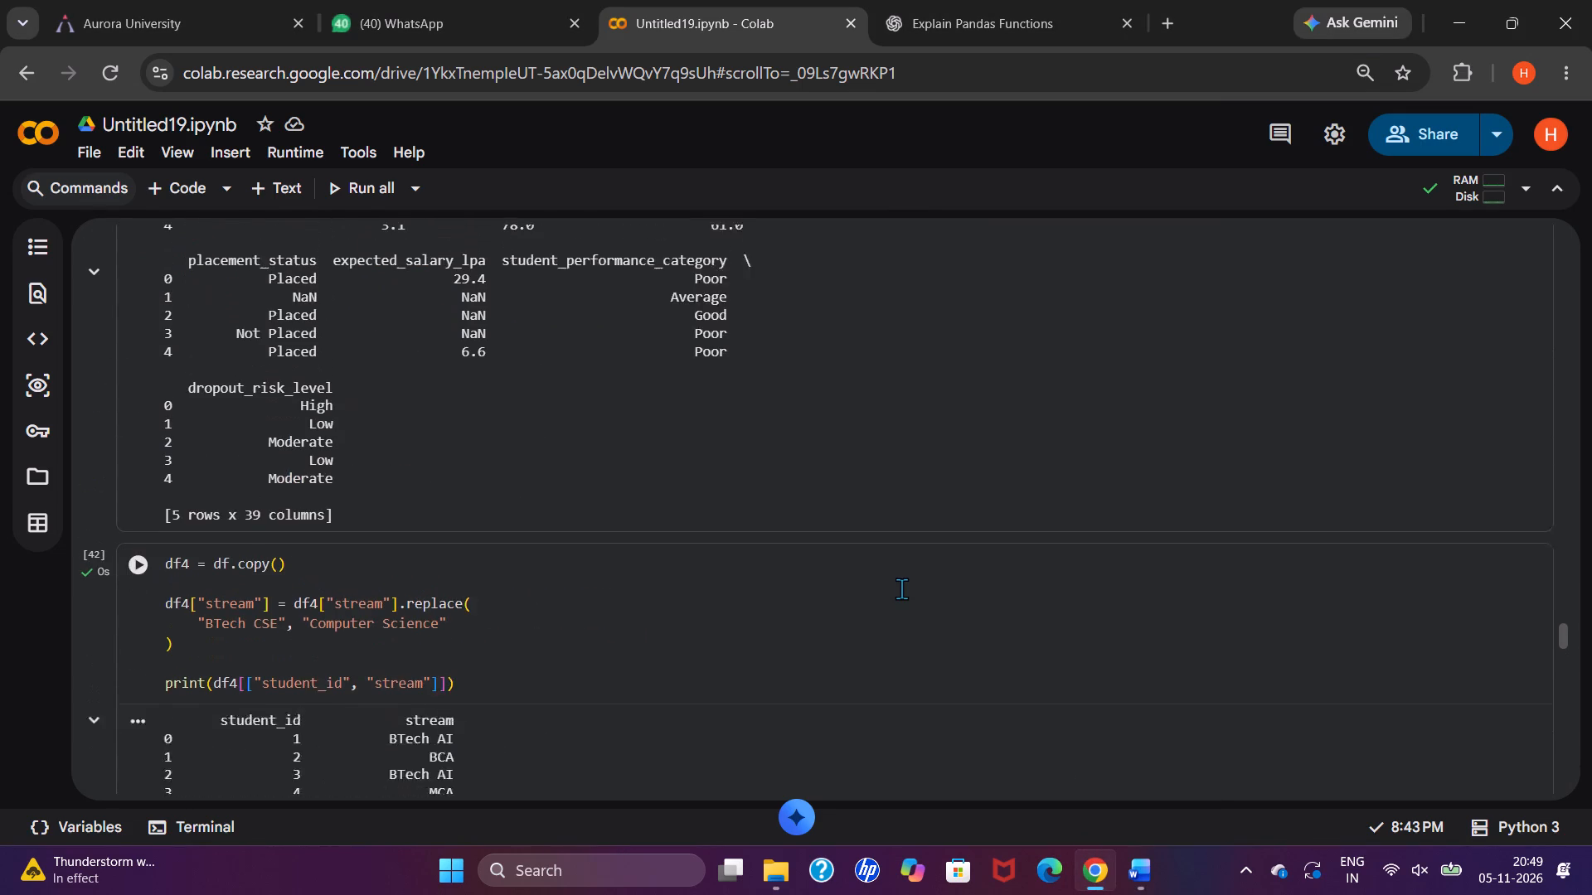
scroll(901, 588, "up", 7)
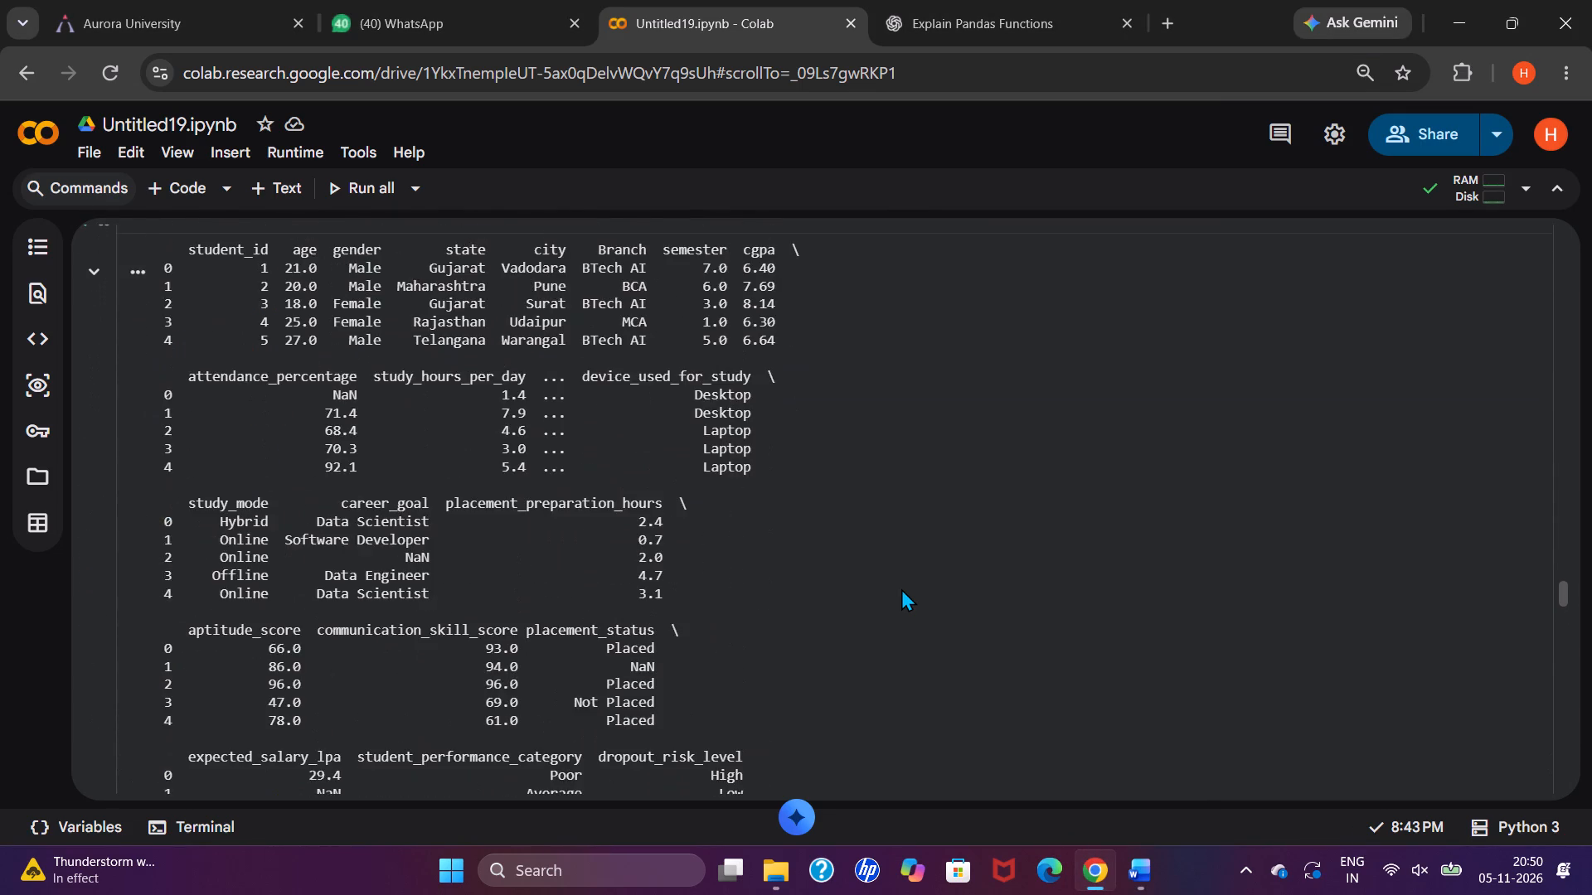
scroll(901, 588, "up", 9)
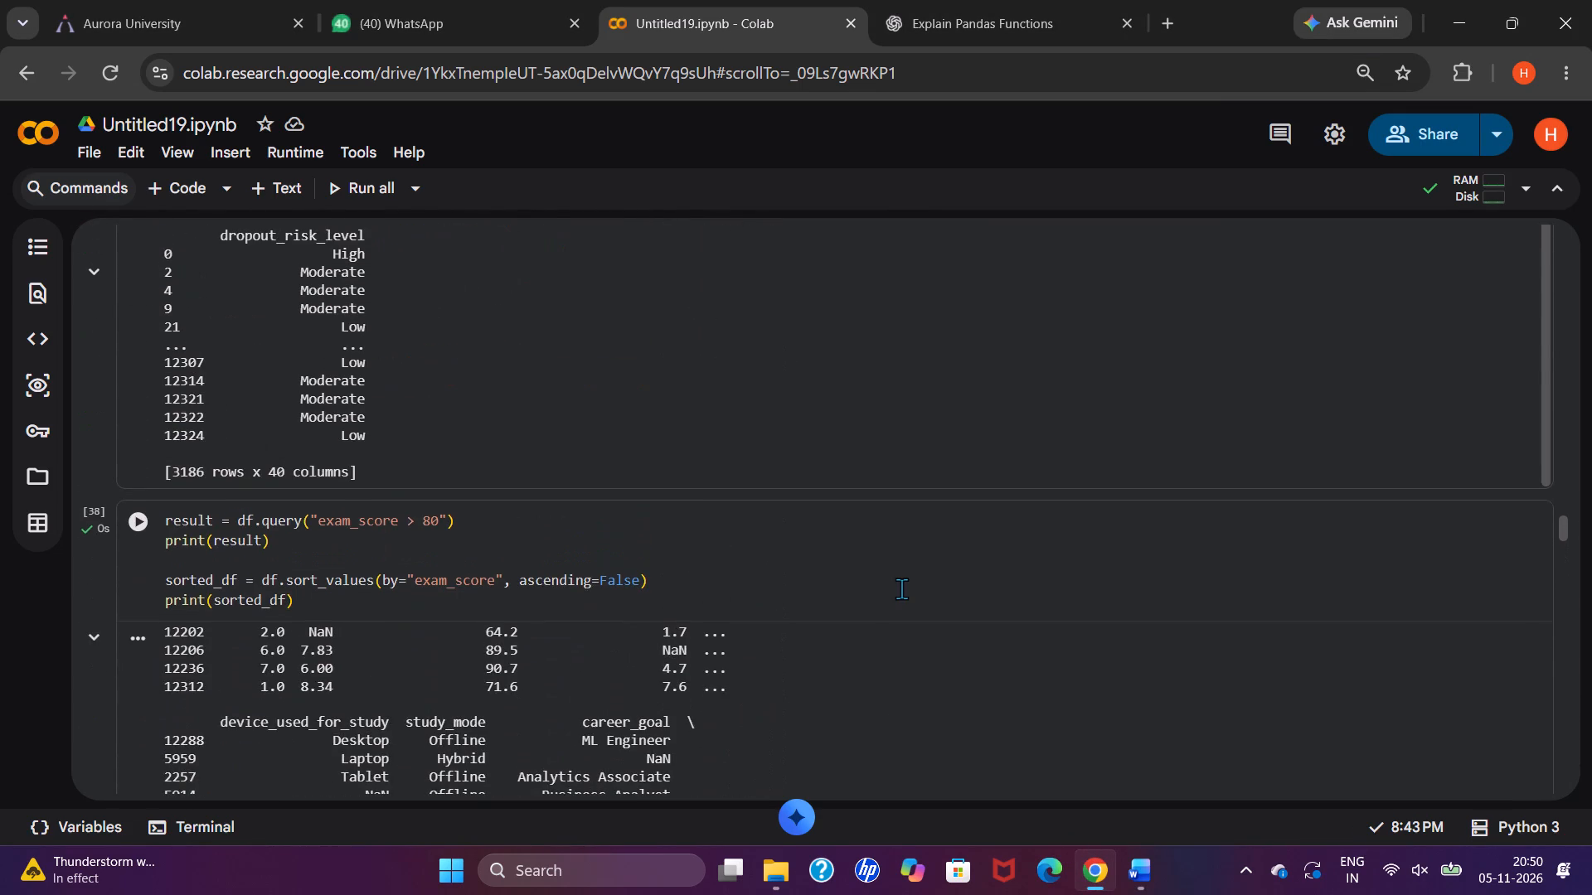
scroll(901, 588, "up", 6)
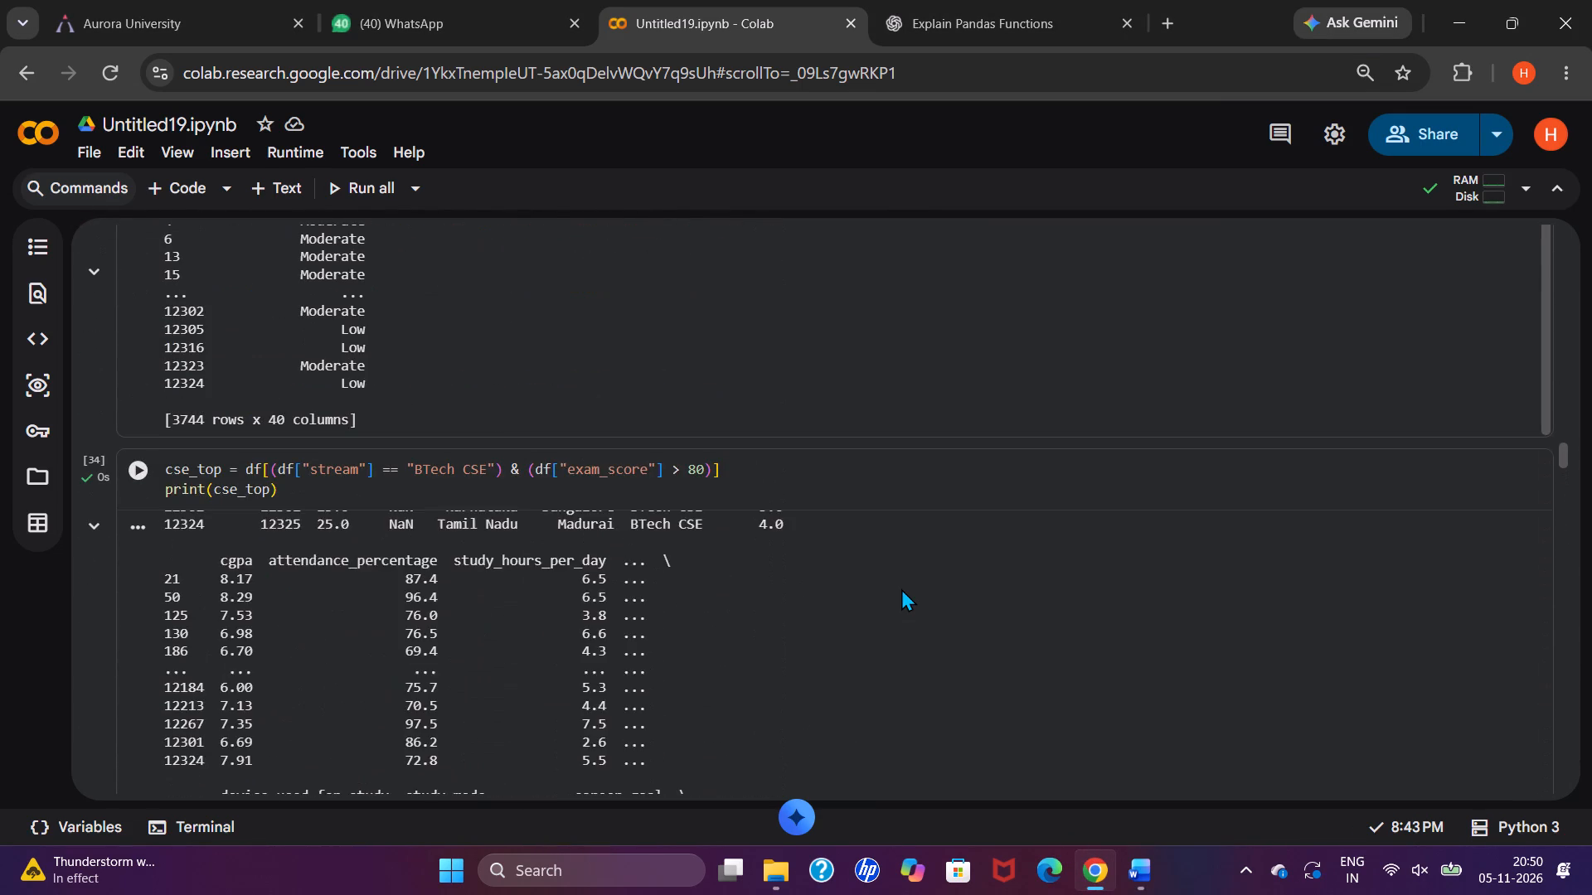
scroll(901, 588, "up", 6)
scroll(901, 588, "down", 1)
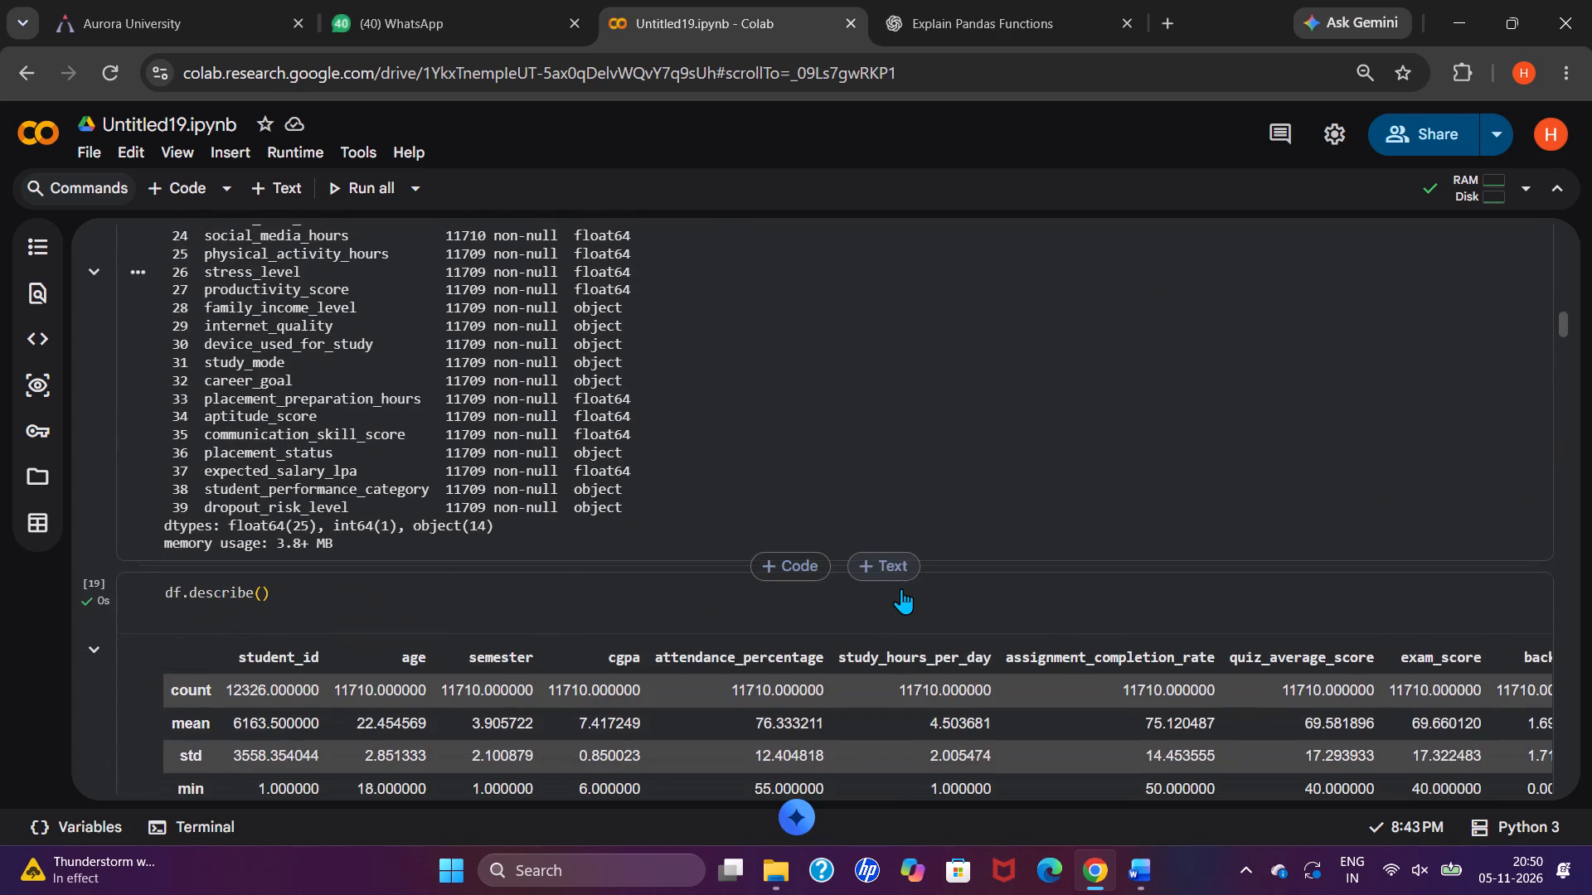
scroll(901, 588, "down", 5)
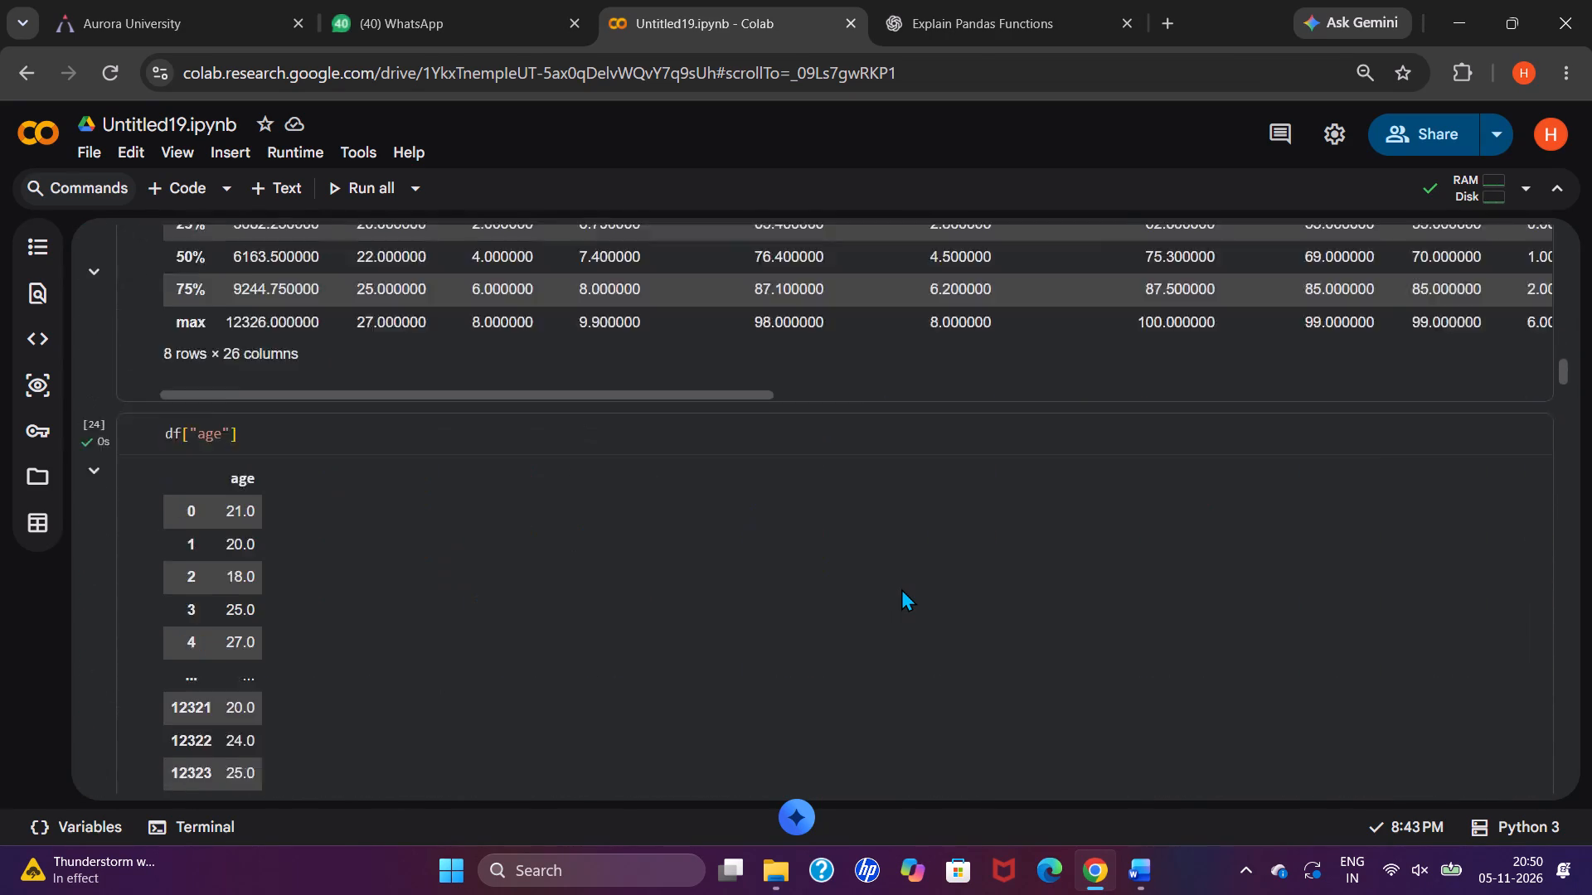
scroll(901, 588, "down", 4)
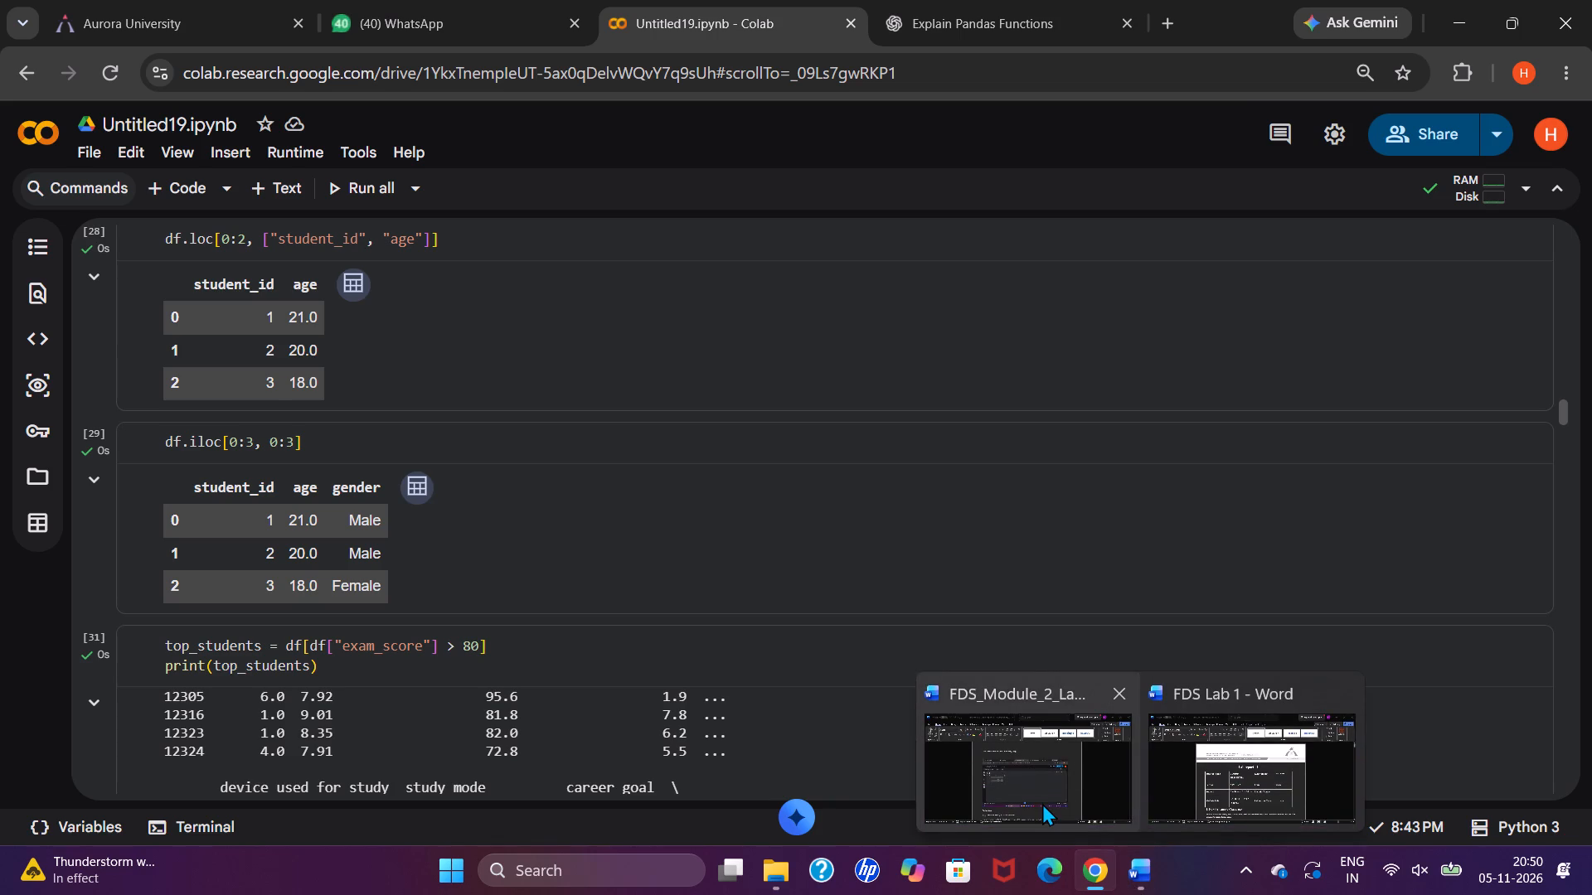
left_click(1042, 803)
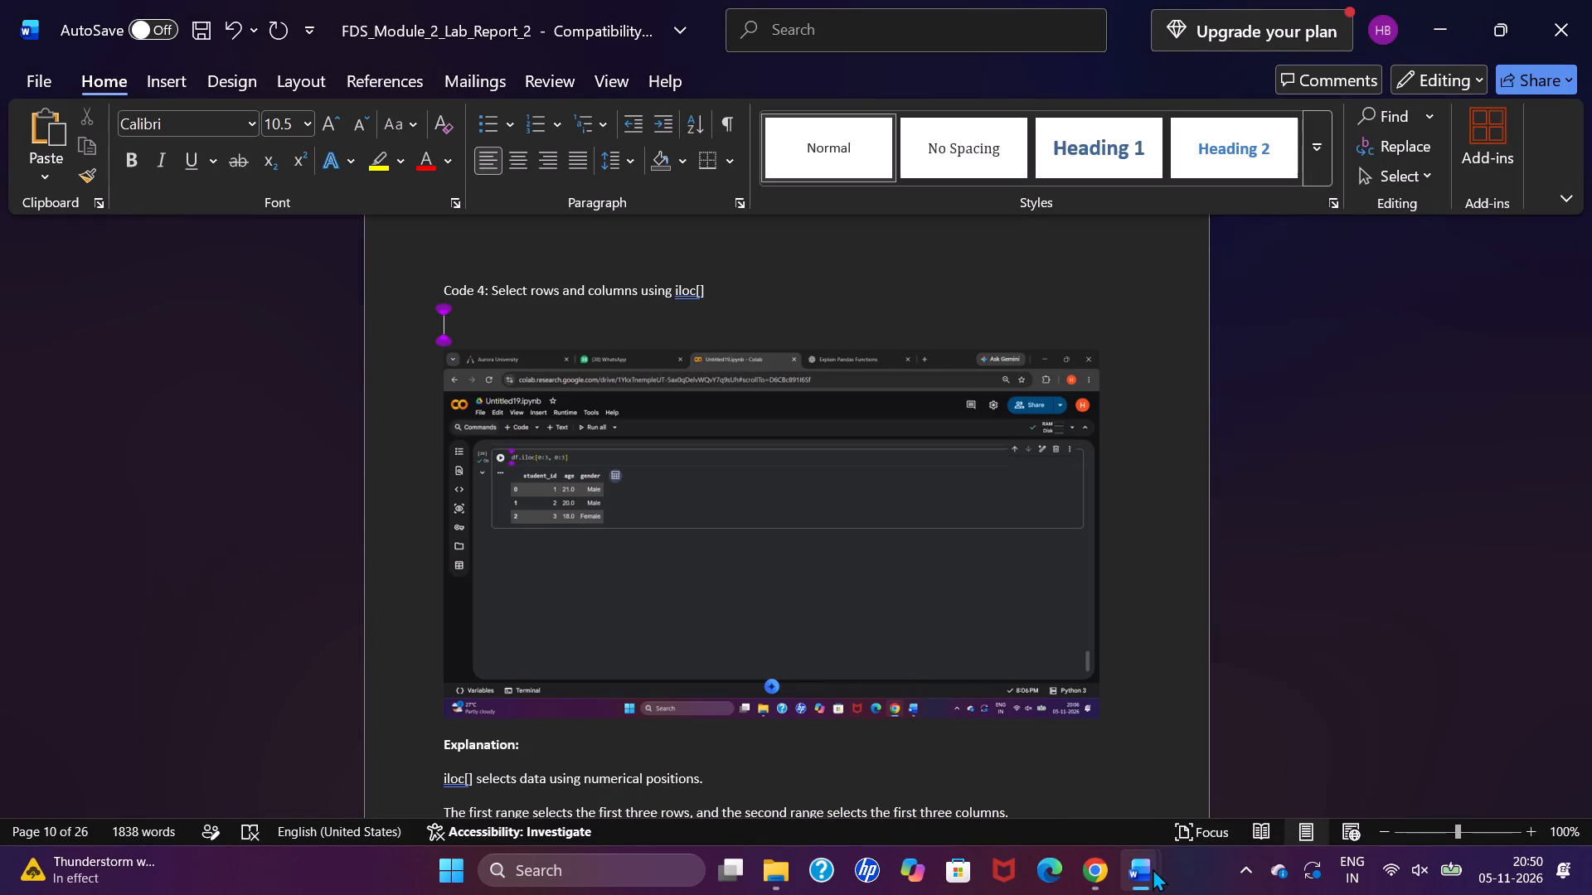
Copy the code df.iloc[0:3, 0:3] from the Untitled19.ipynb Colab notebook in Chrome and paste it under the Code 4 heading in the Word report.
left_click(1345, 699)
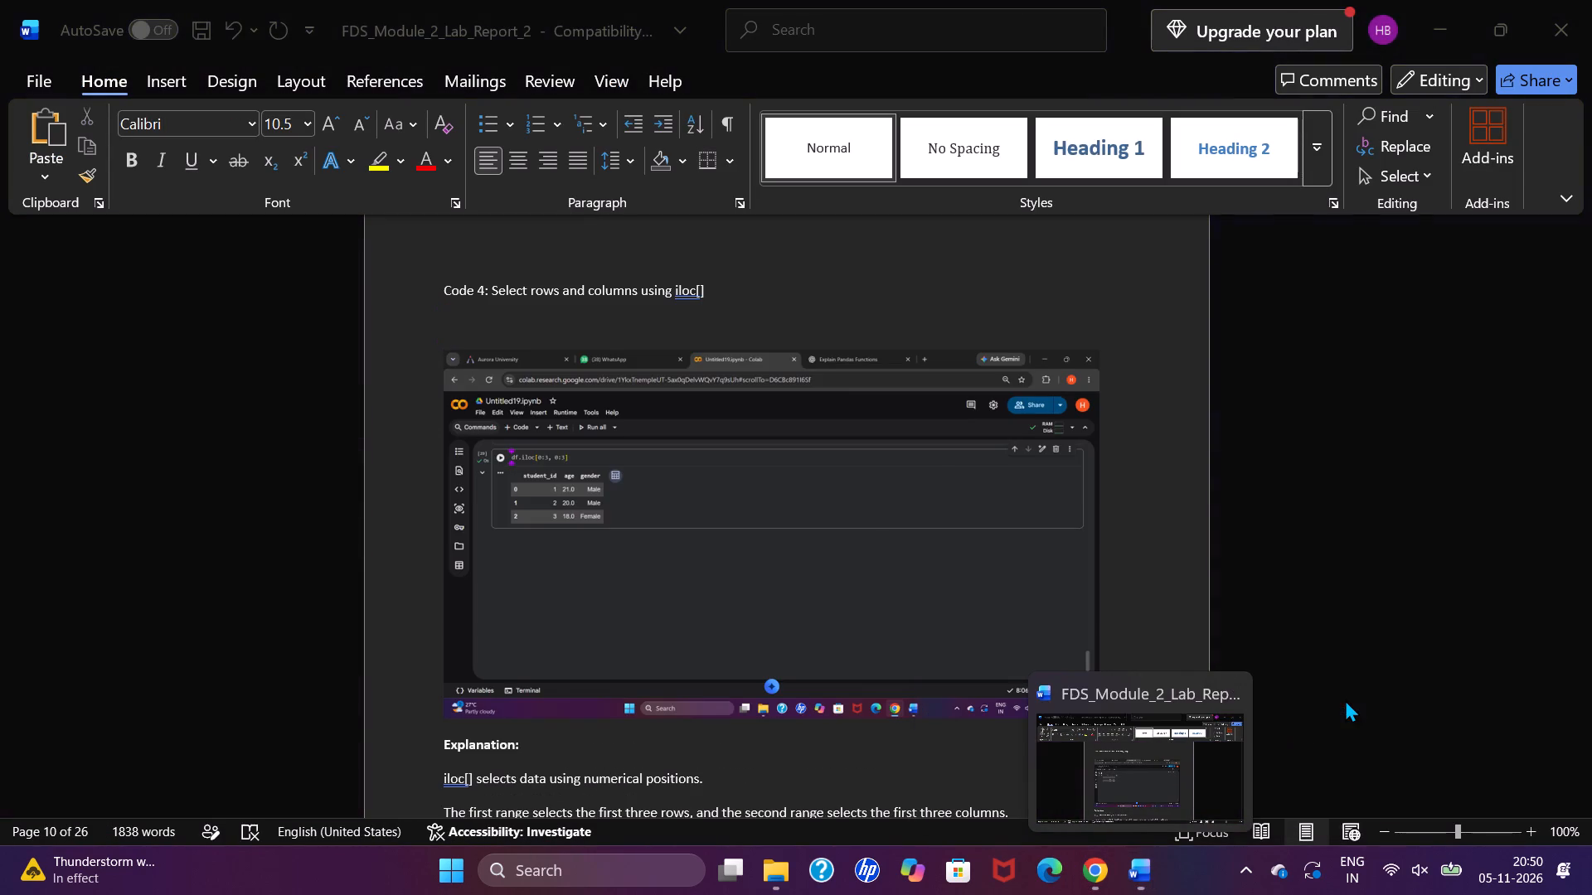
scroll(1090, 486, "up", 7)
scroll(1090, 486, "down", 2)
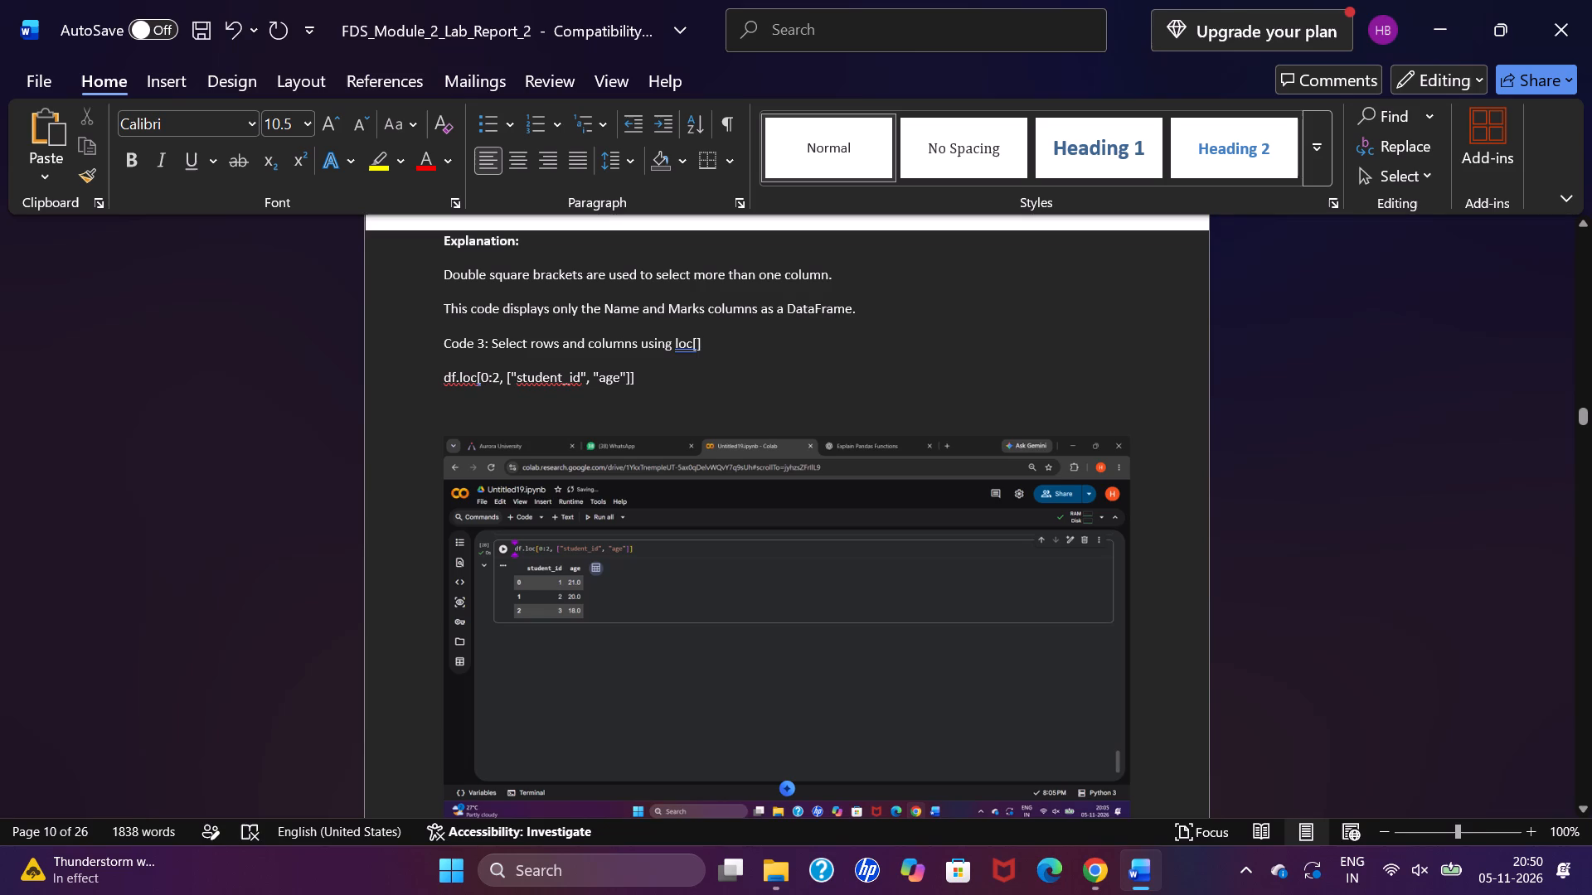
scroll(1090, 486, "down", 3)
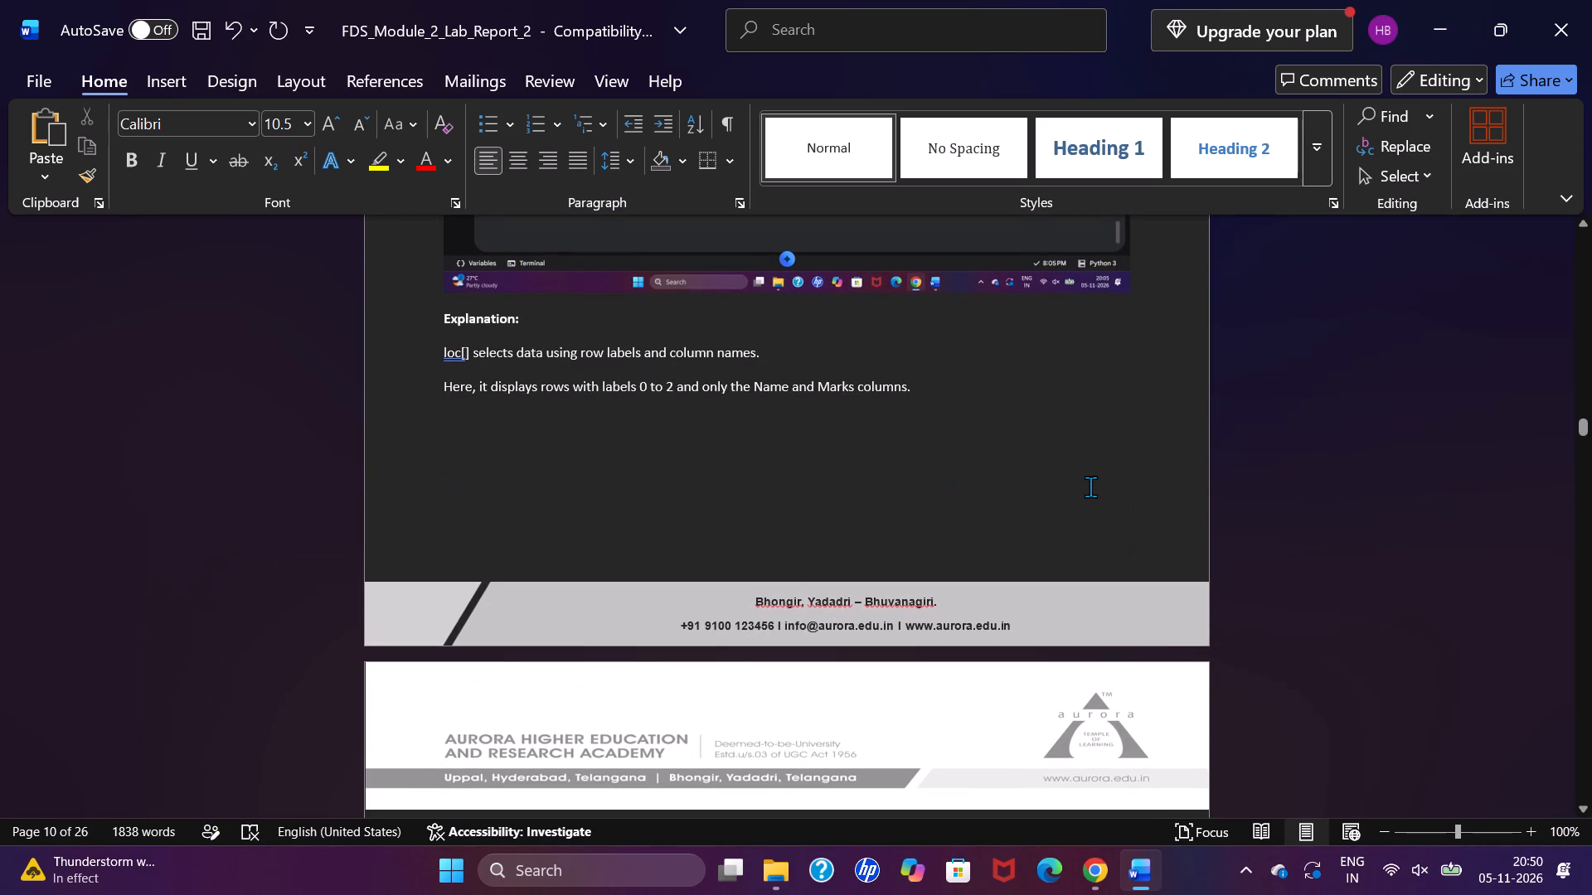
scroll(1124, 718, "down", 3)
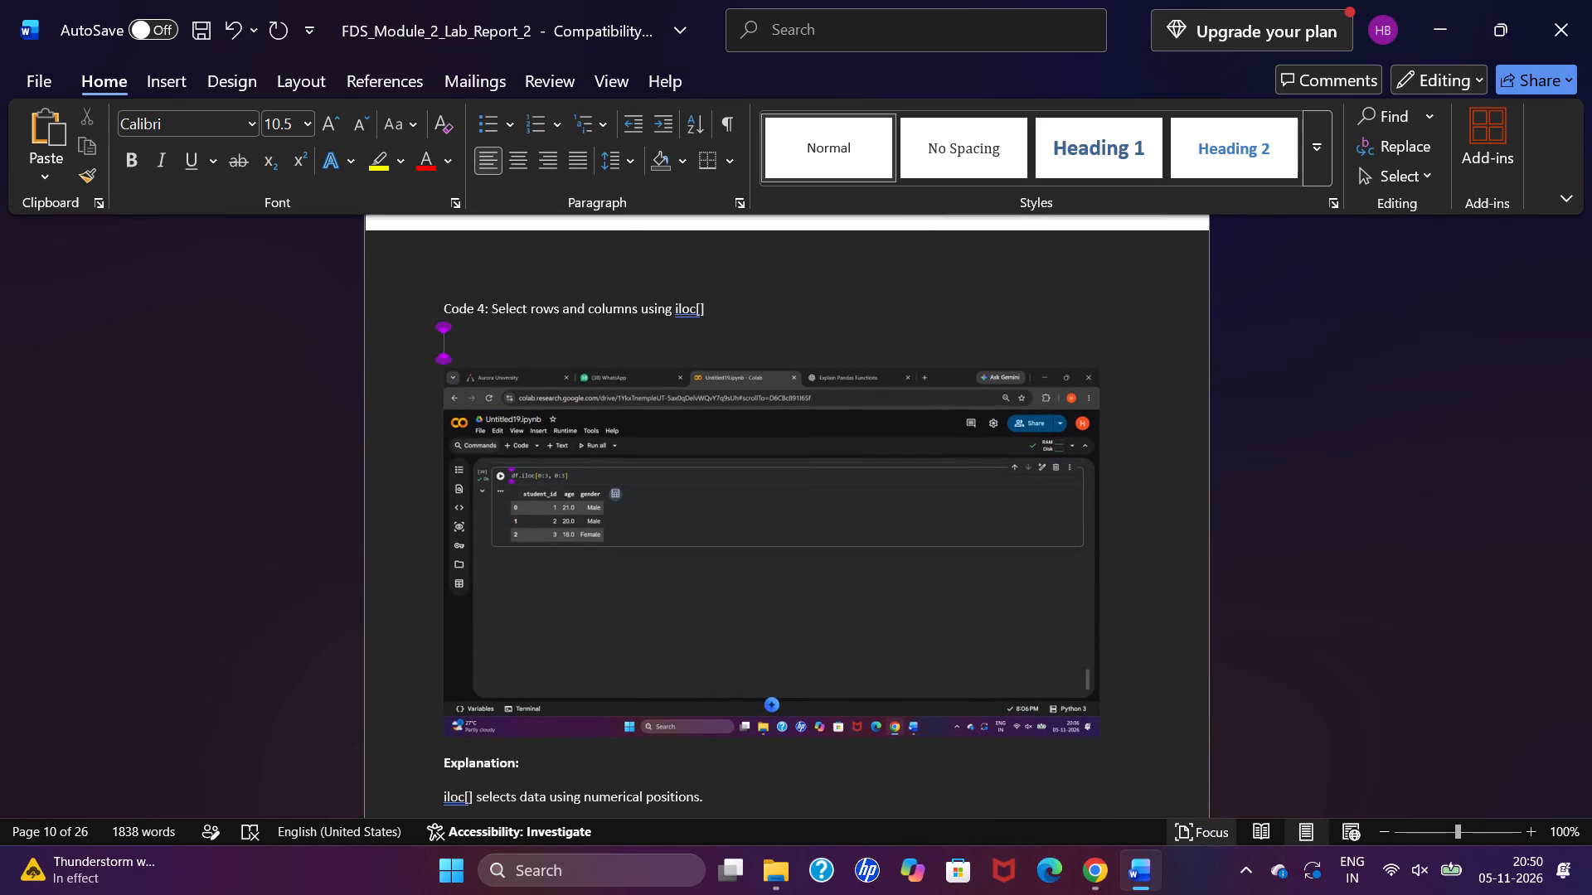
left_click(1085, 872)
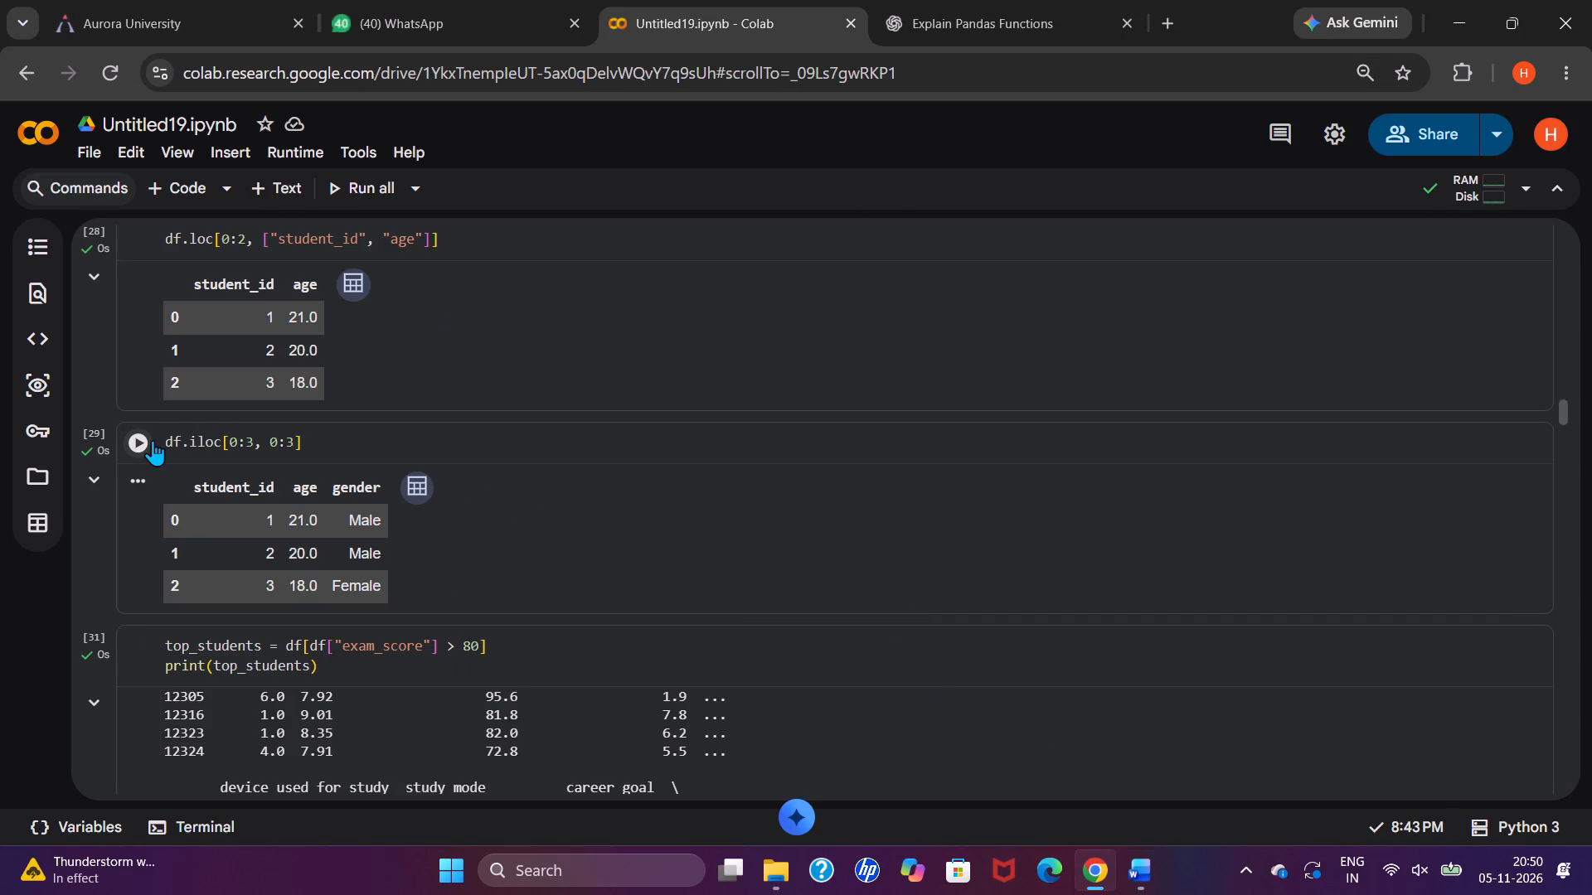
left_click(182, 442)
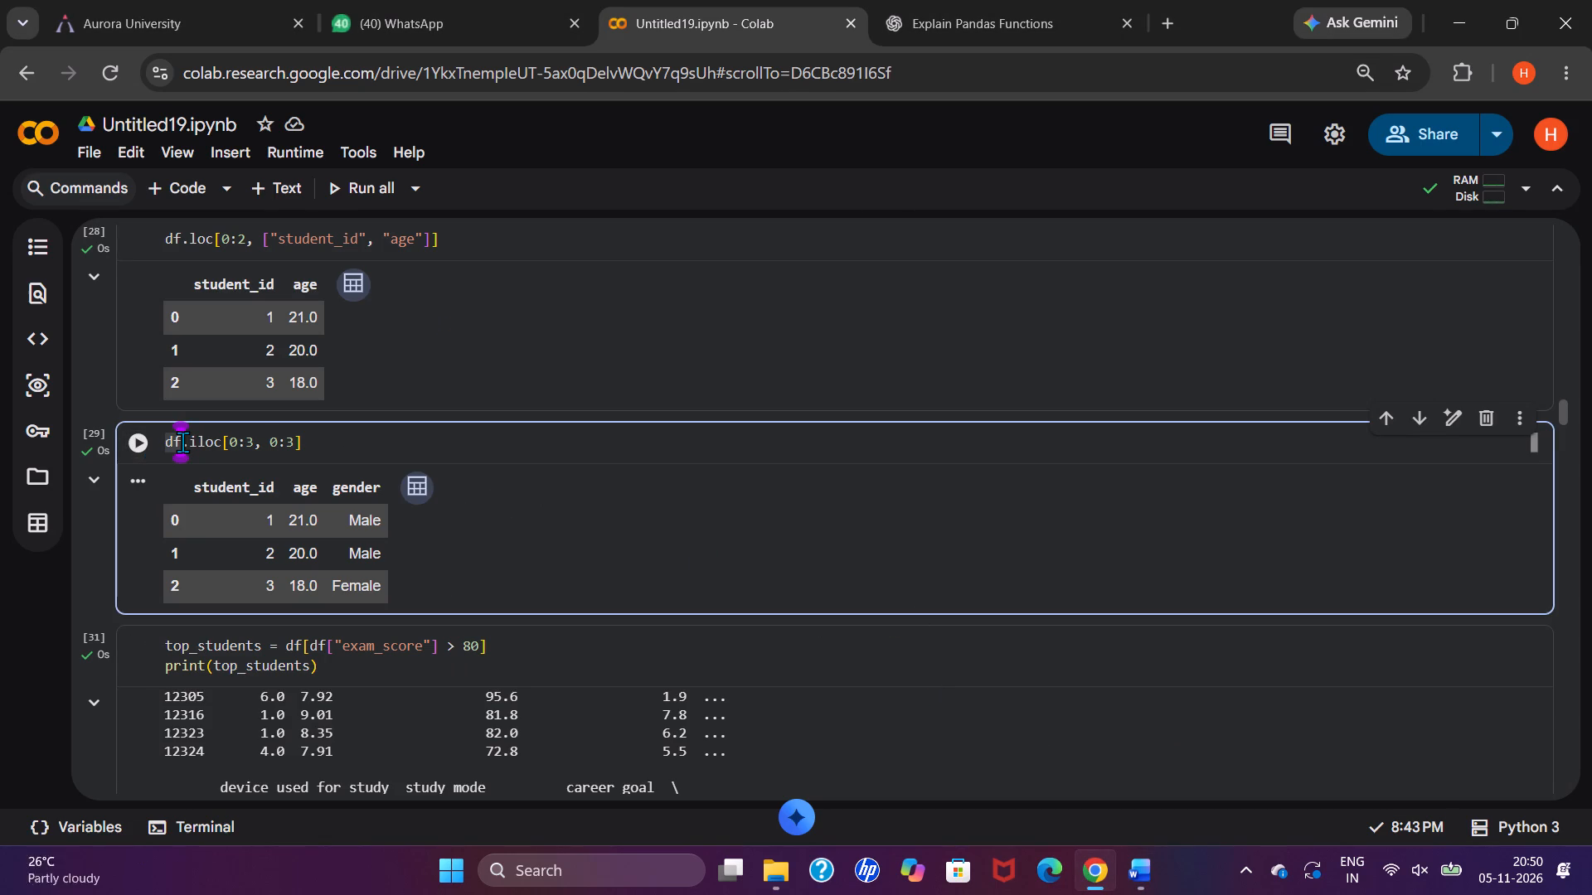
key("ctrl+a")
key("ctrl+c")
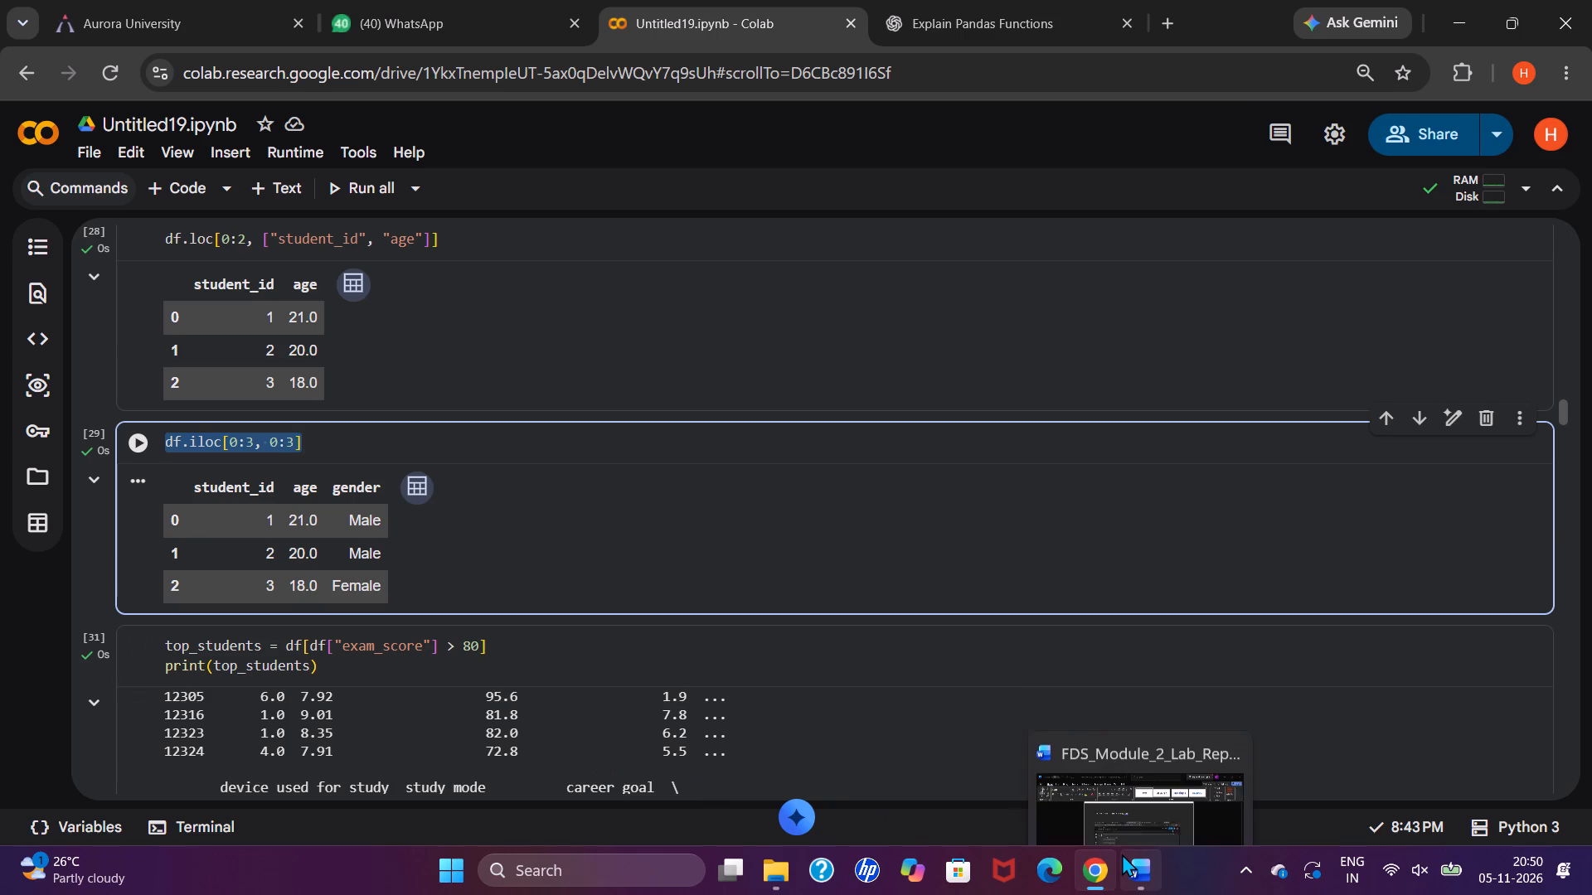
left_click(1096, 789)
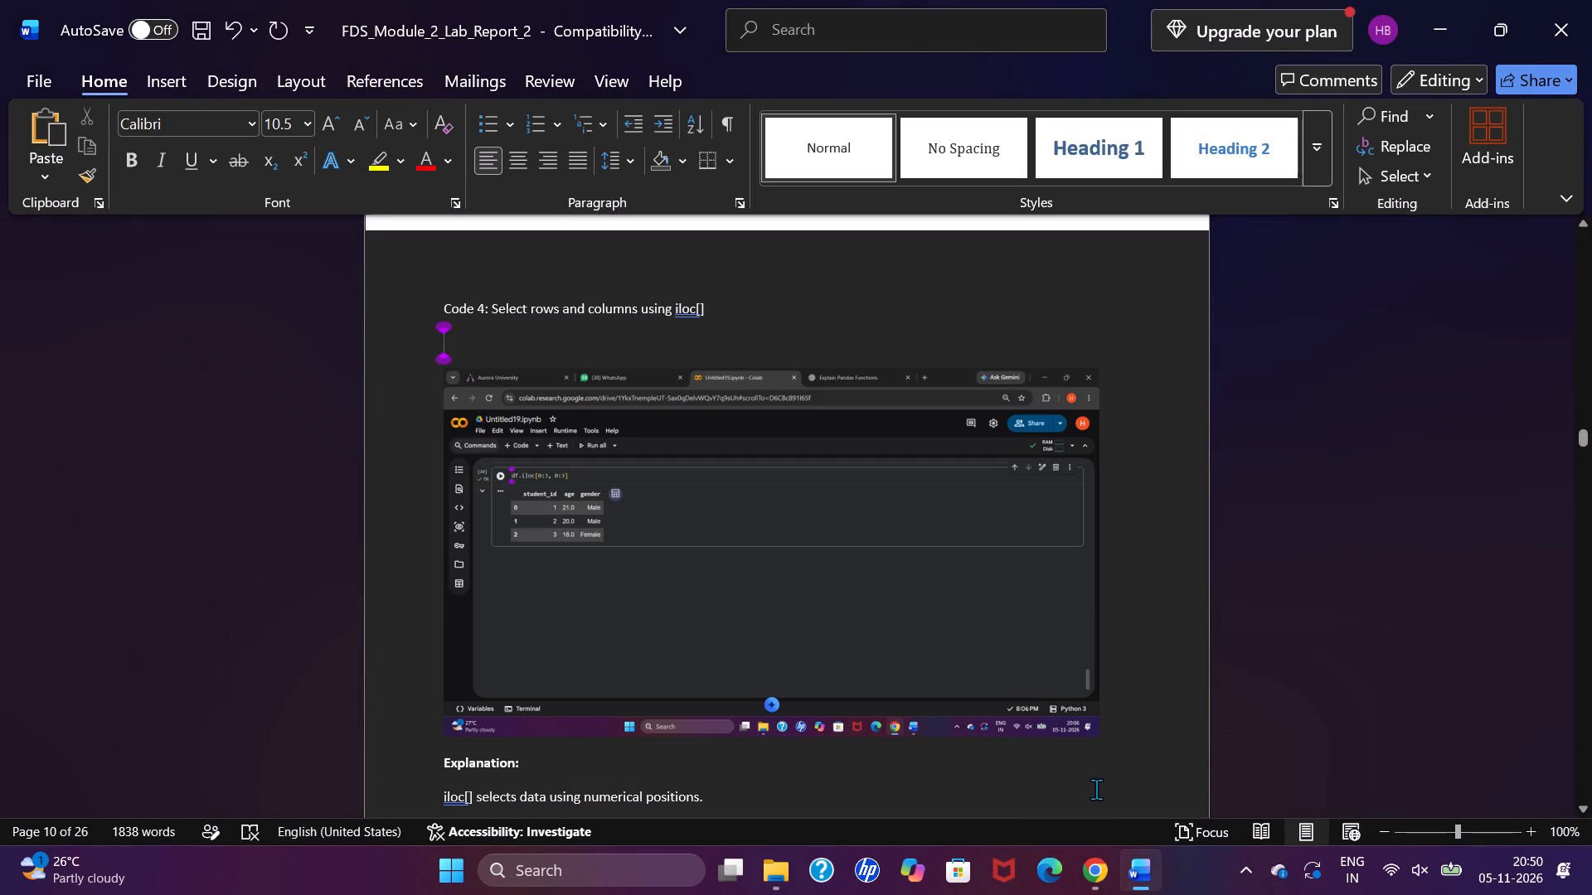
key("ctrl+v")
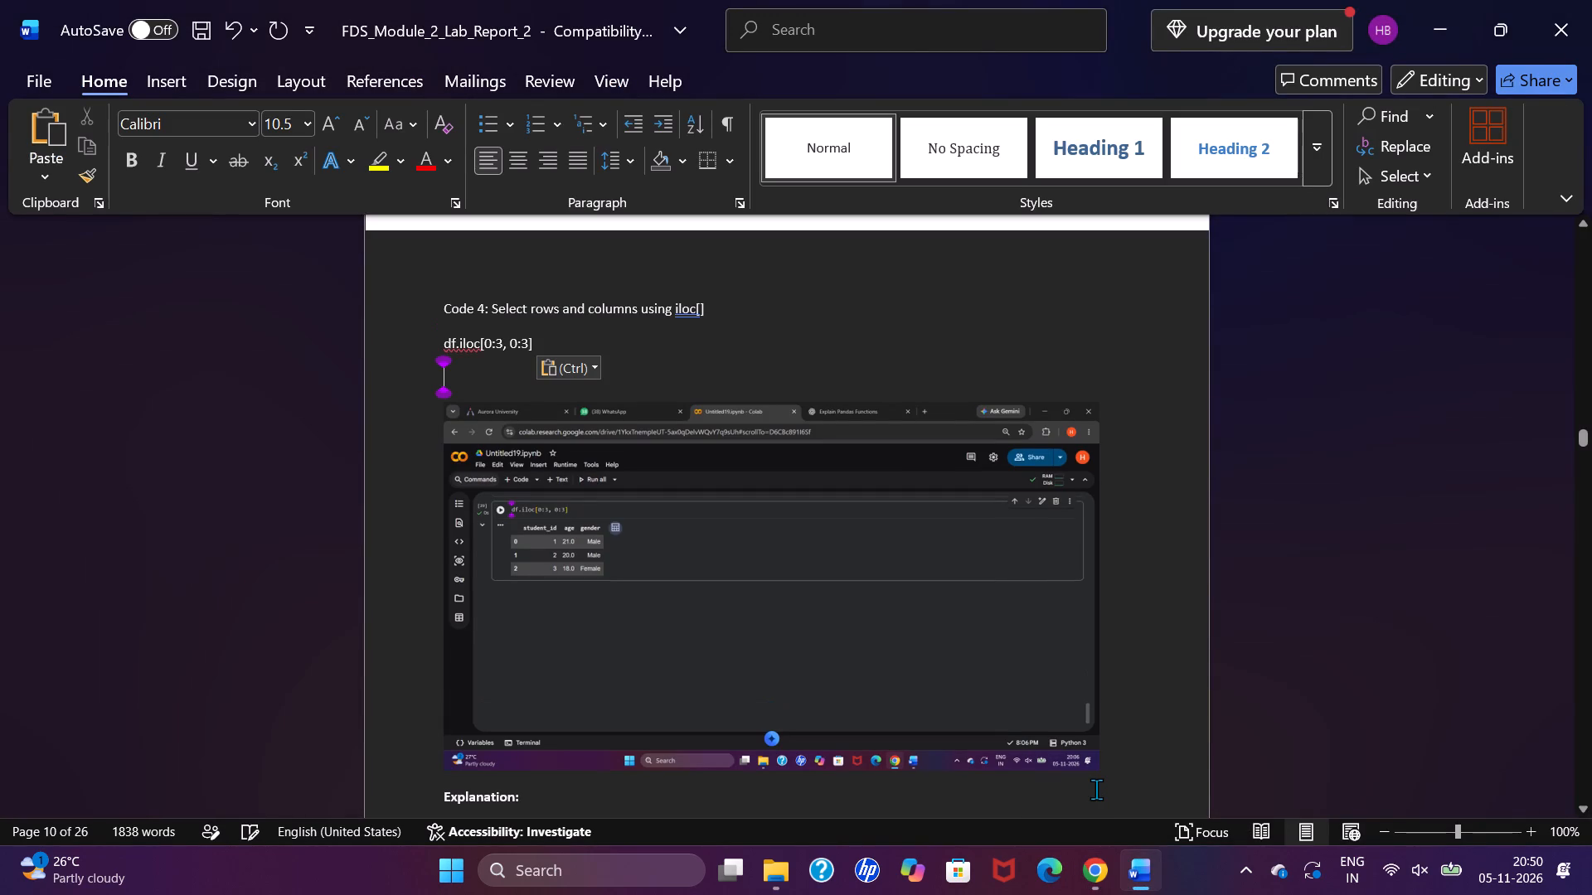
Delete two blank lines above the "Code 5: Filter students with marks above 80" heading.
scroll(1096, 789, "down", 3)
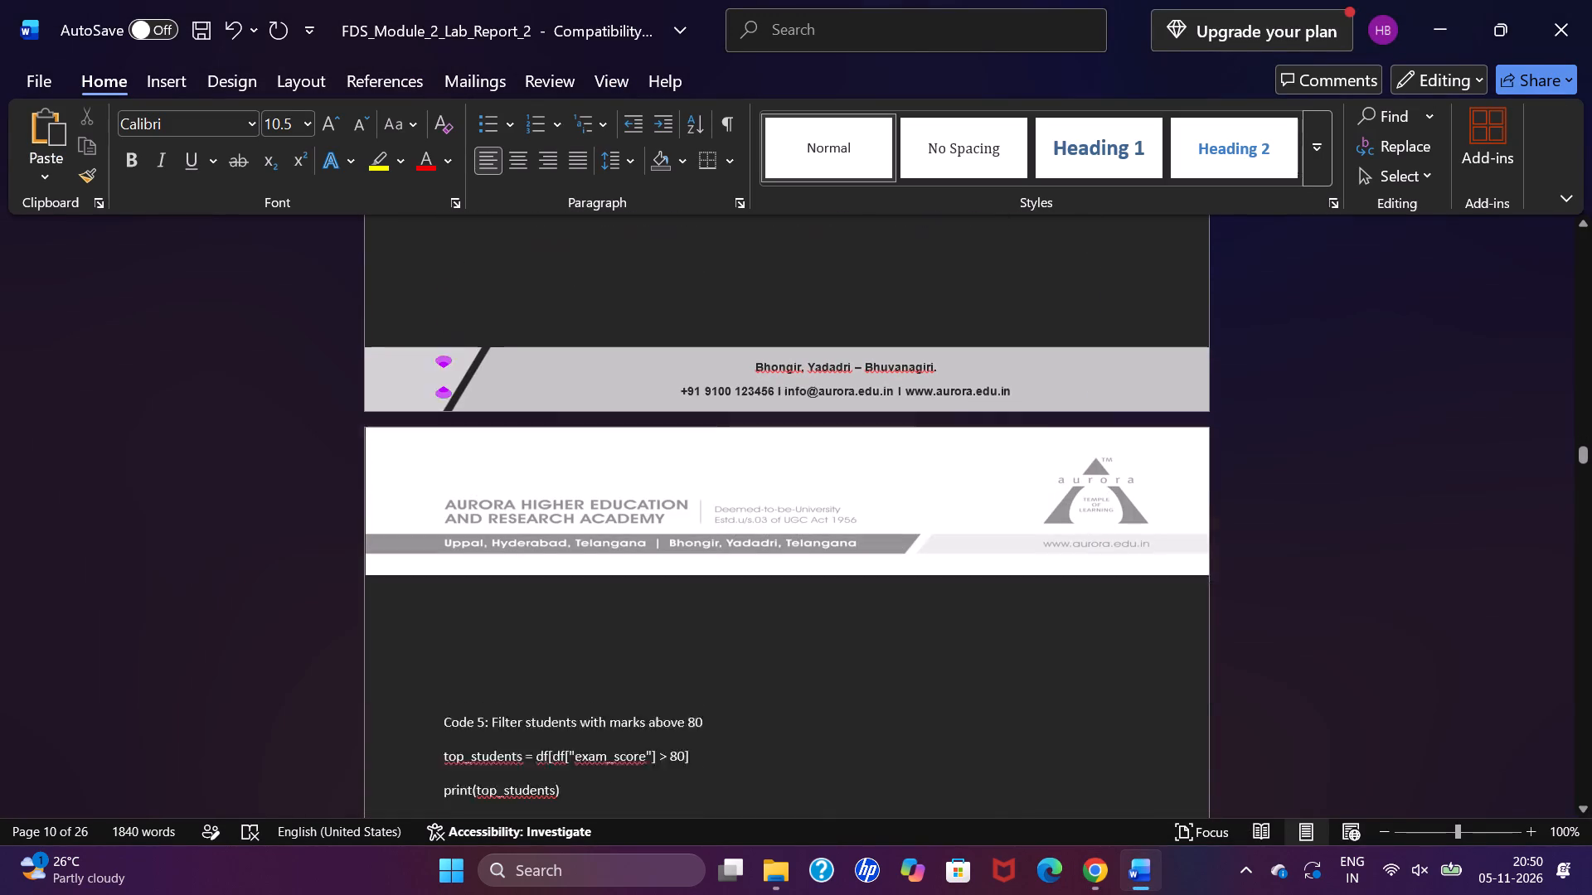
left_click(649, 579)
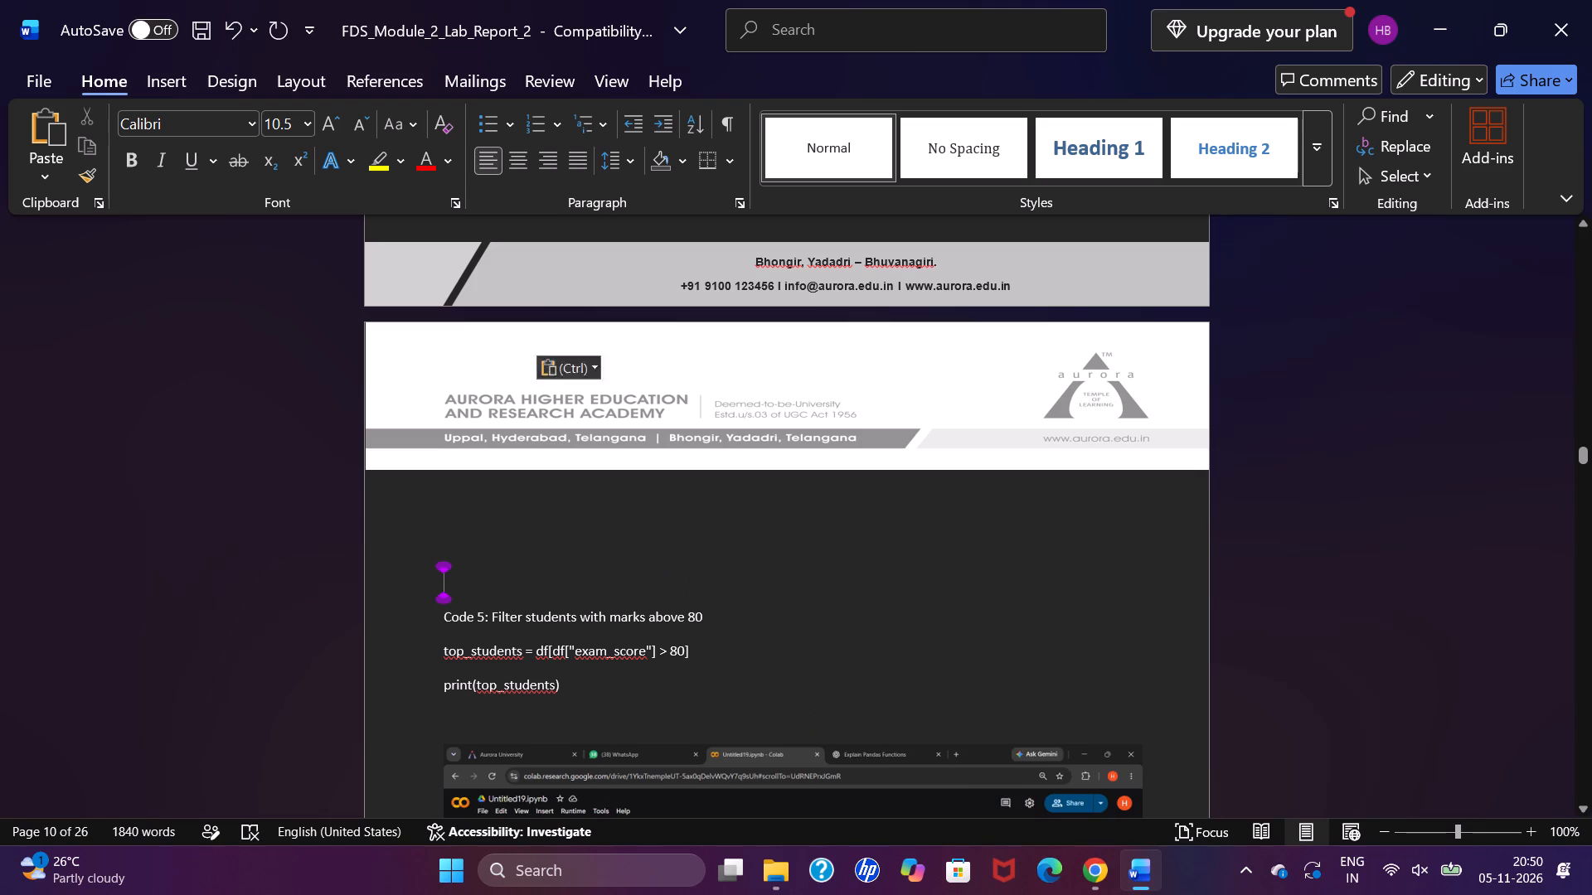
key("BackSpace")
key("BackSpace")
Insert four blank lines before the "Code 6: Filter using two conditions (AND)" heading to push it onto the next page.
scroll(649, 579, "down", 1)
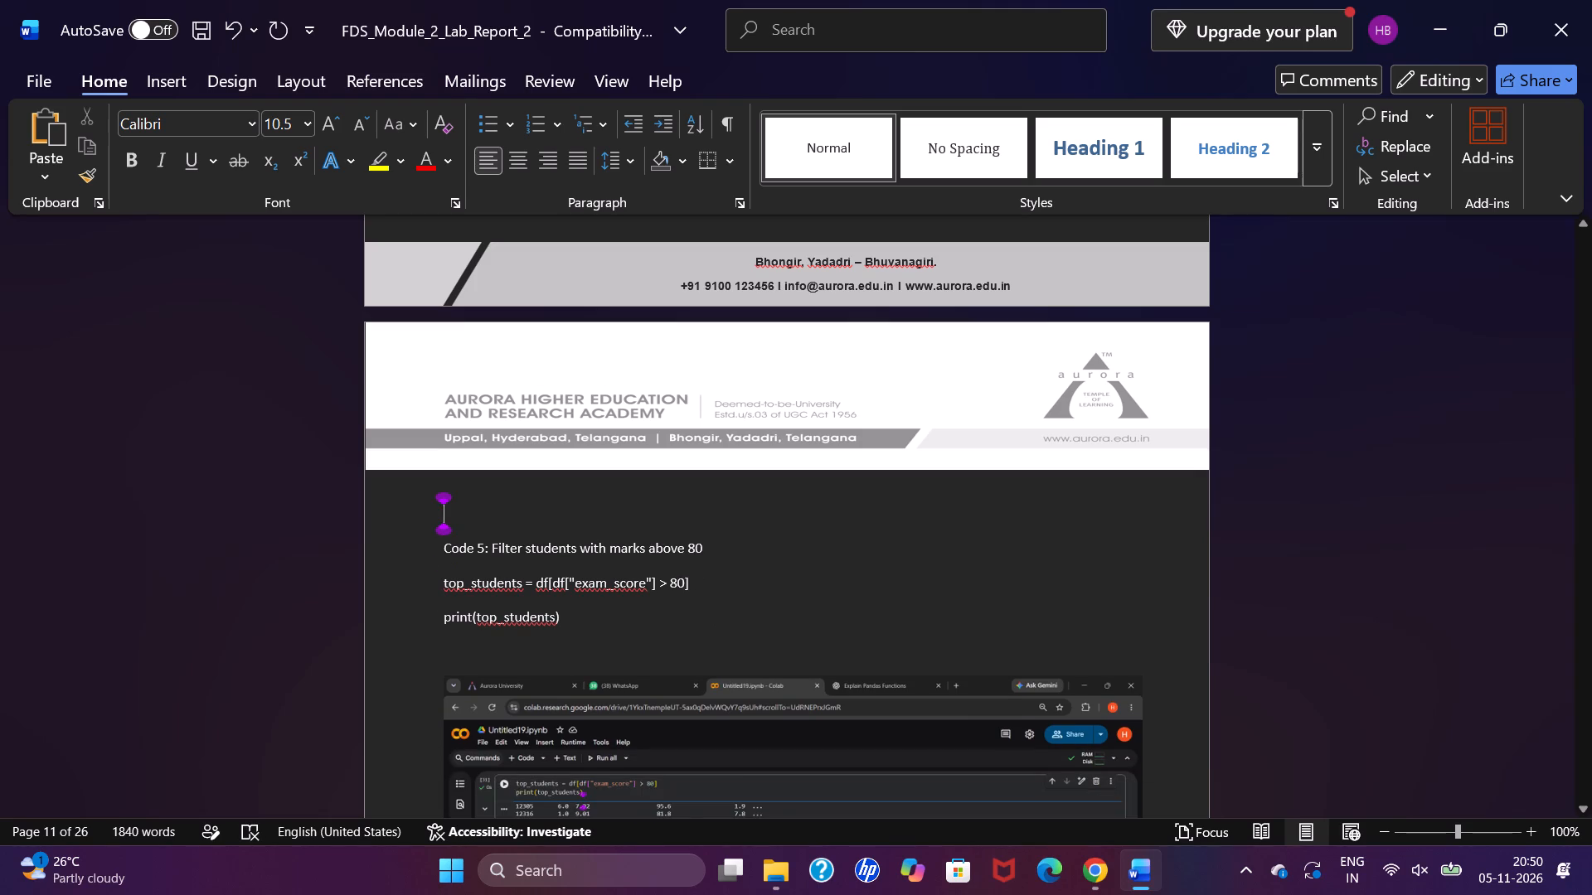
scroll(649, 579, "down", 2)
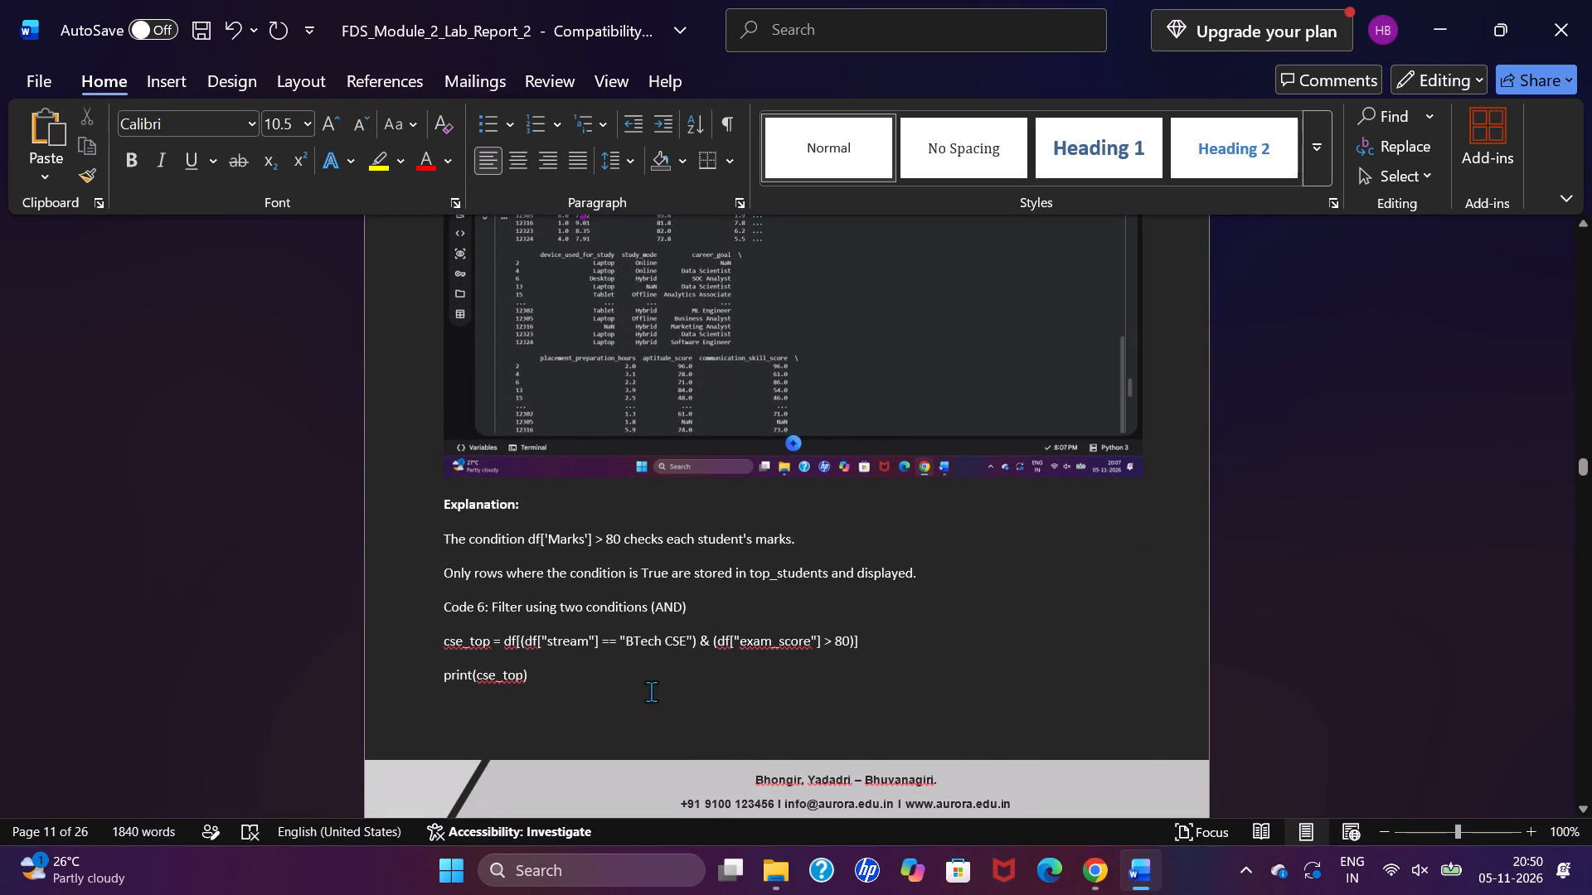
left_click(439, 602)
key("Return")
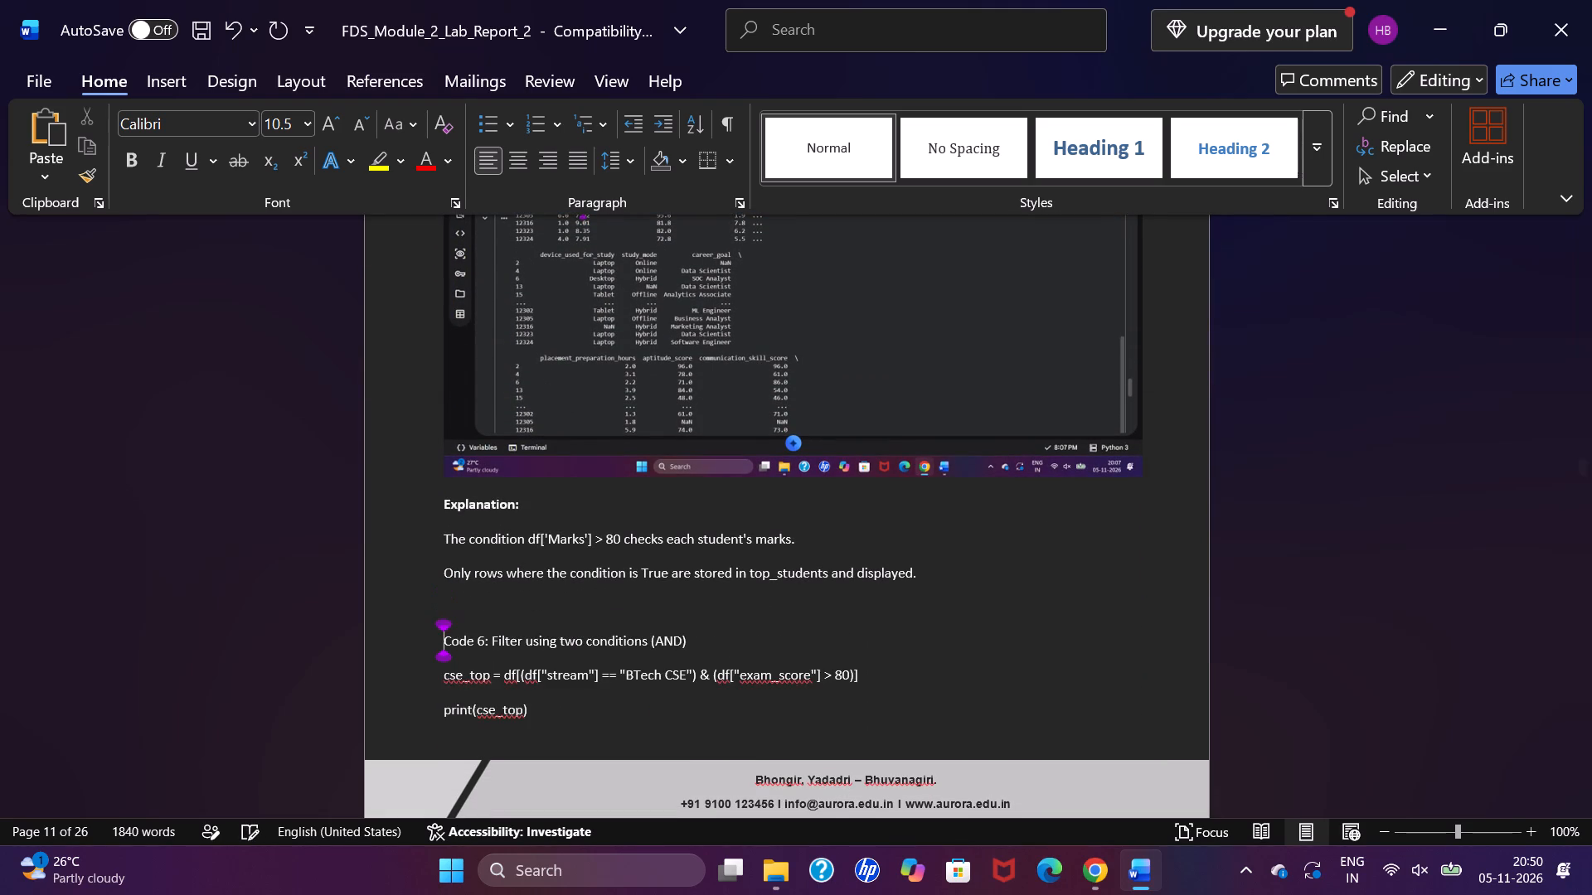
key("Return")
key("Return")
key("Return")
Insert six blank lines before the "Code 7: Filter using isin()" heading to move it and its code onto the screenshot's page.
scroll(439, 602, "down", 2)
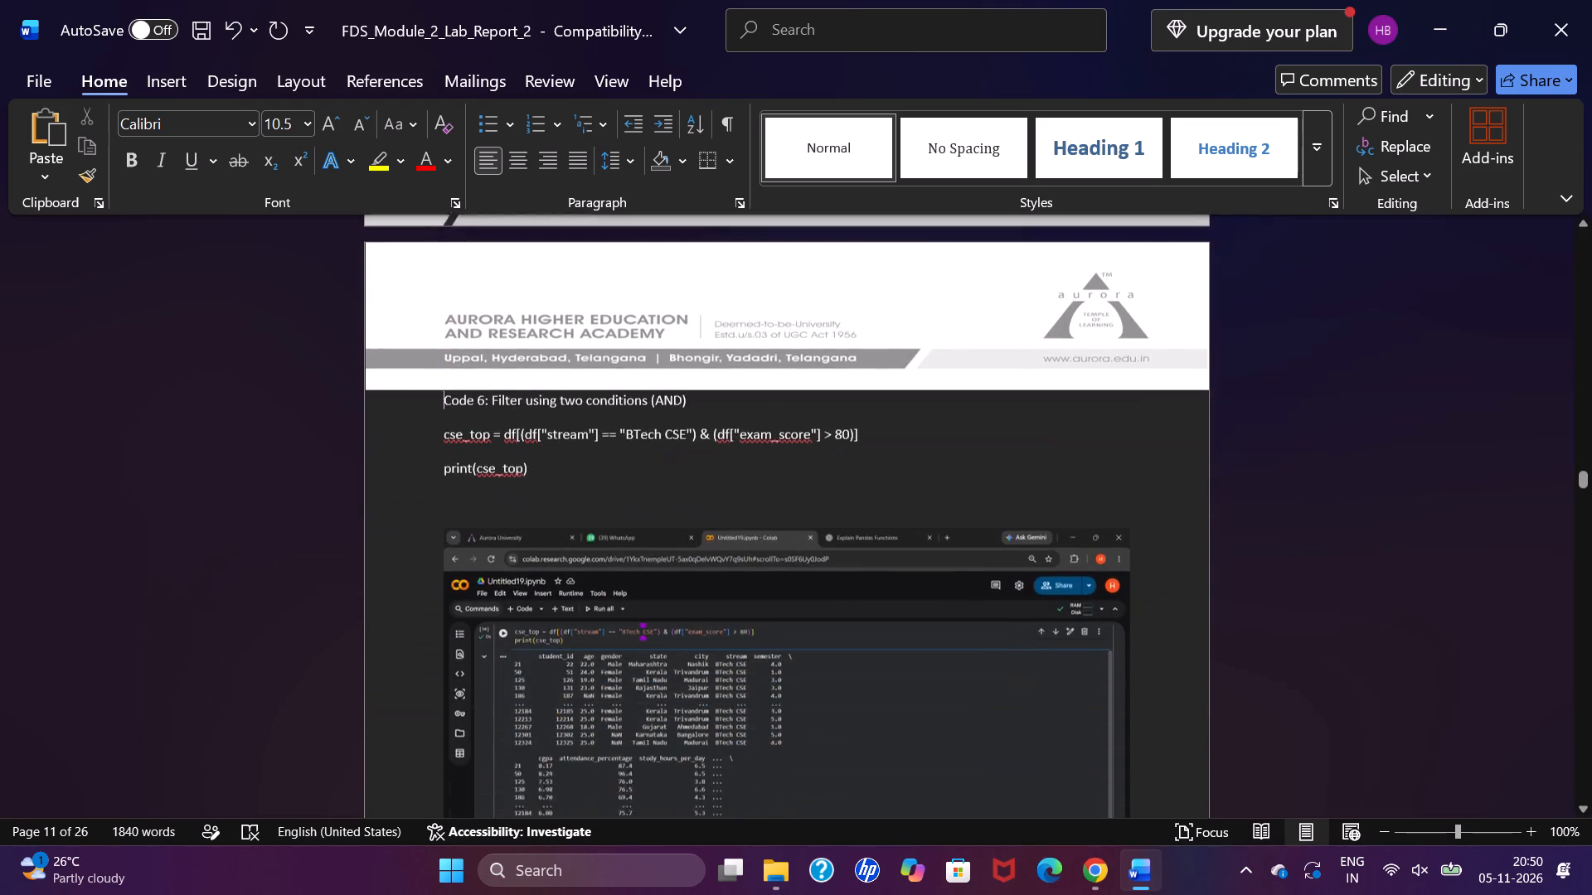
scroll(439, 602, "down", 2)
scroll(439, 602, "up", 1)
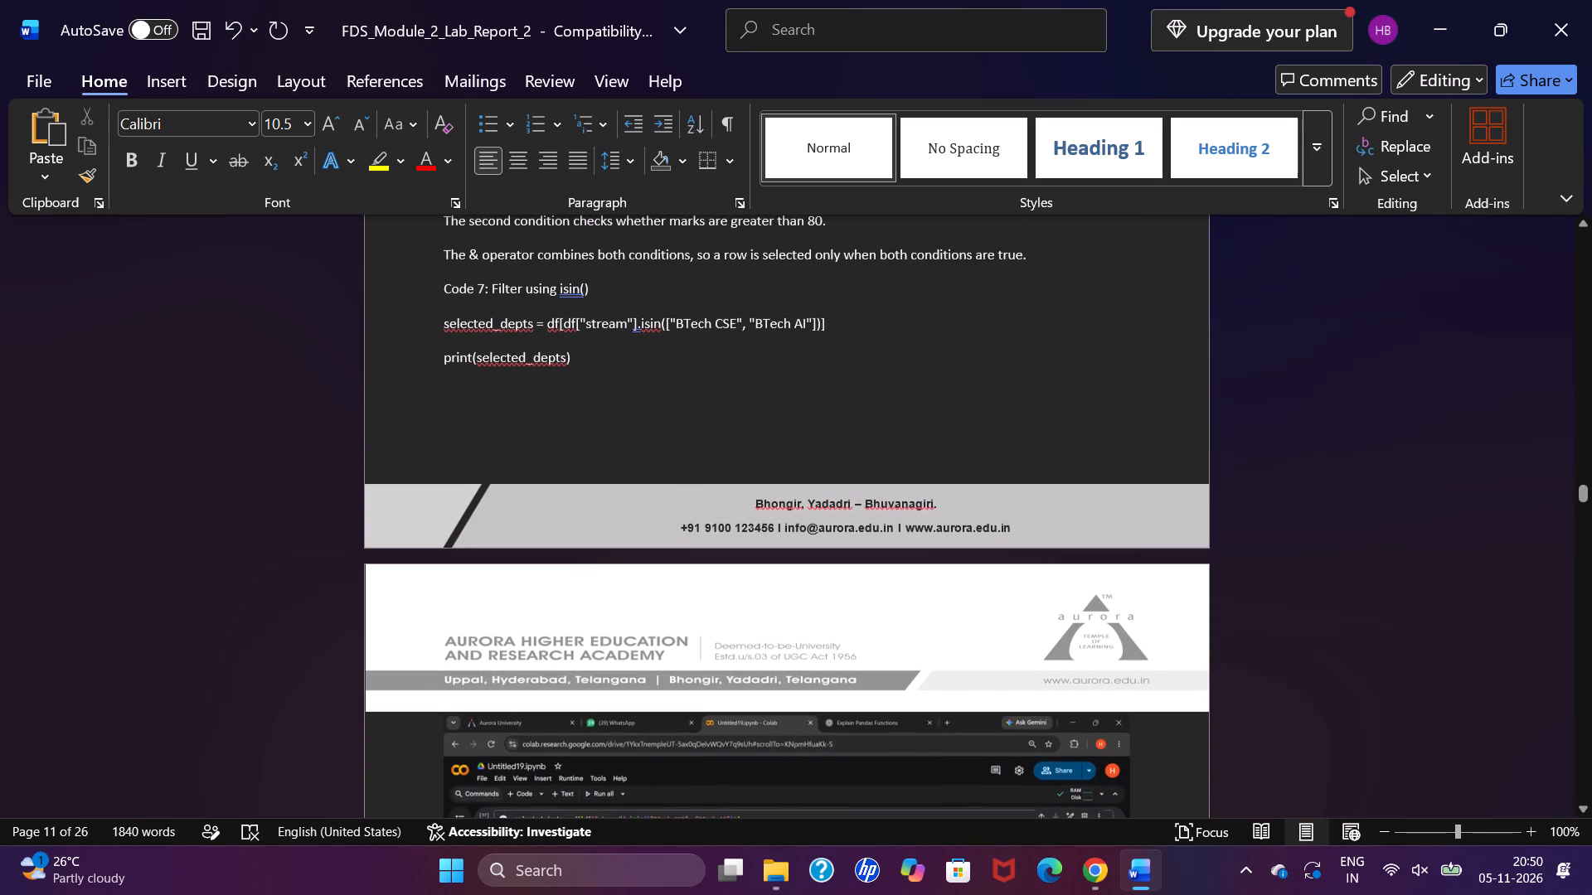
scroll(439, 602, "up", 1)
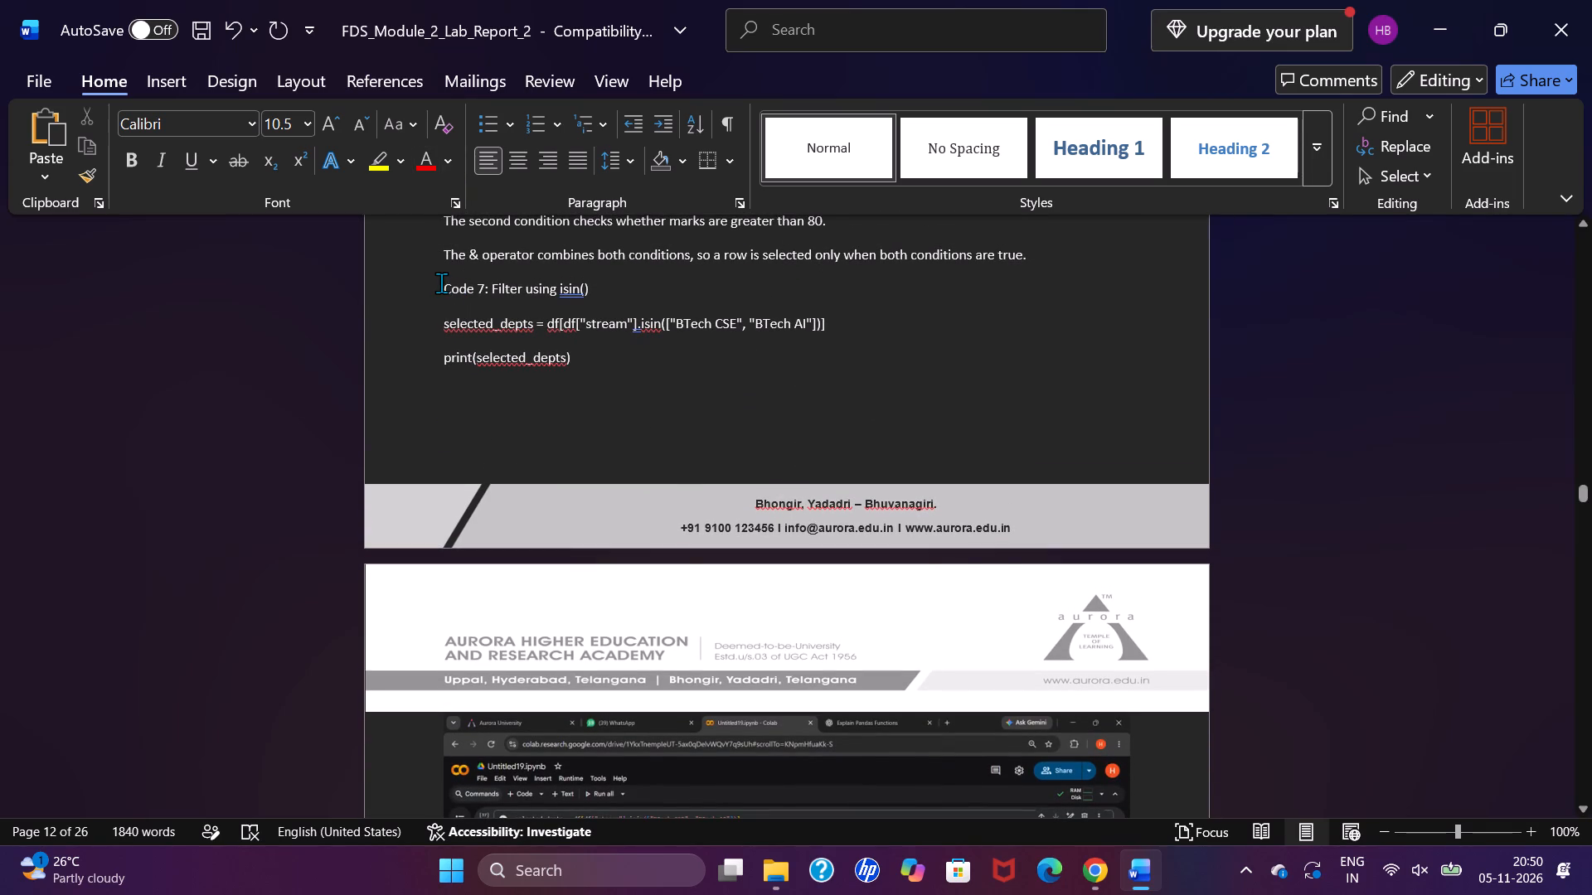
left_click(441, 283)
key("Return")
key("Return")
key("Return")
key("Return")
key("Return")
key("Return")
Insert five blank lines before the "Code 8: Filter using query() and sort_values()" heading to move it onto the next page.
scroll(441, 283, "down", 1)
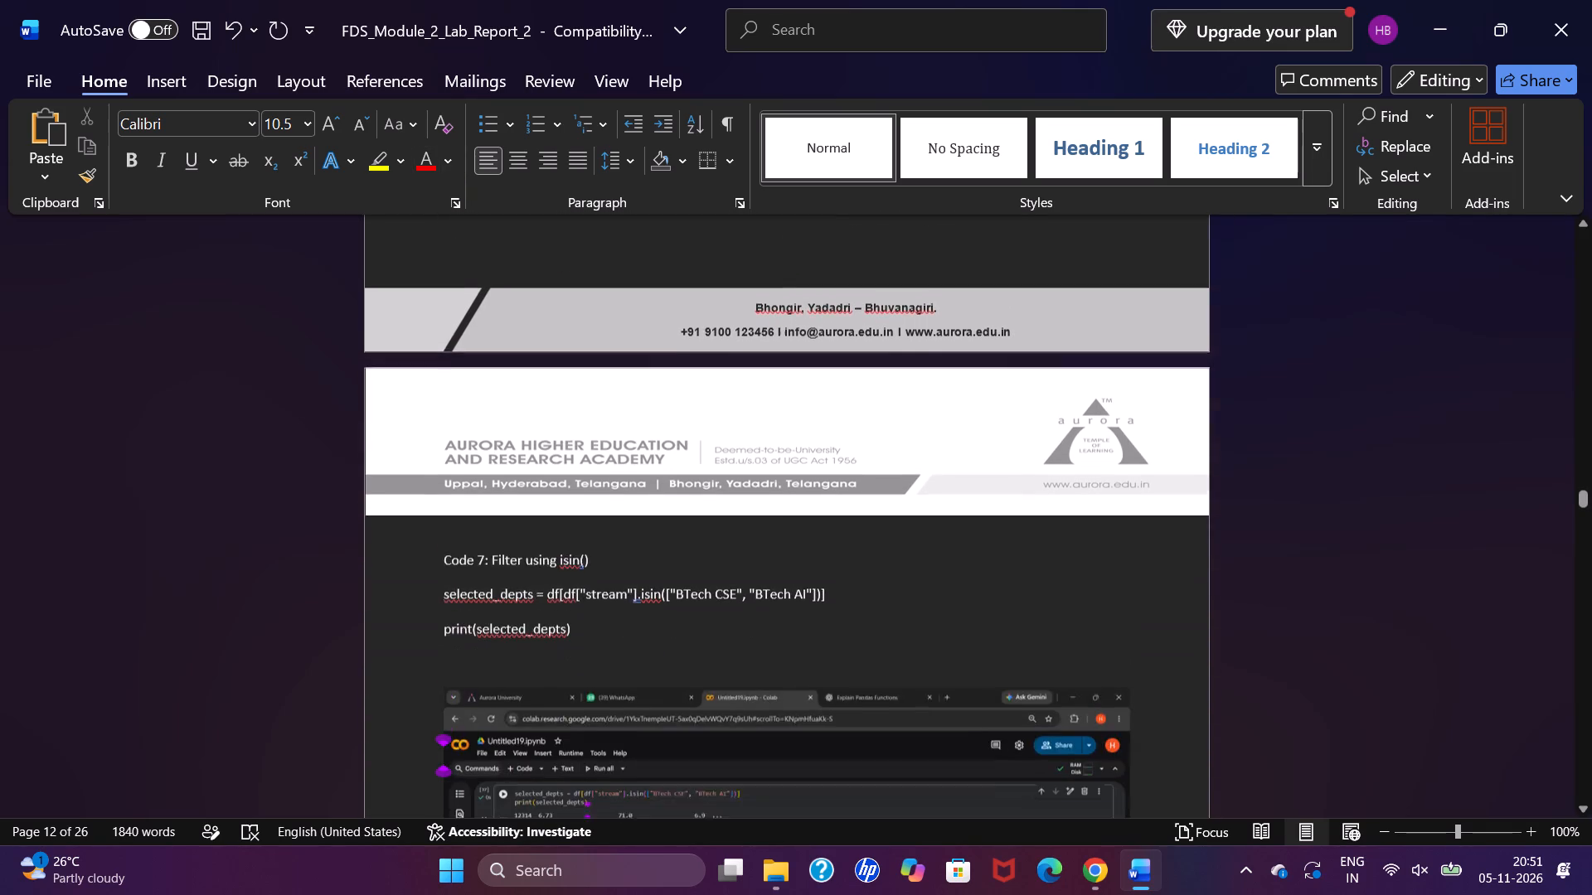
scroll(441, 283, "down", 2)
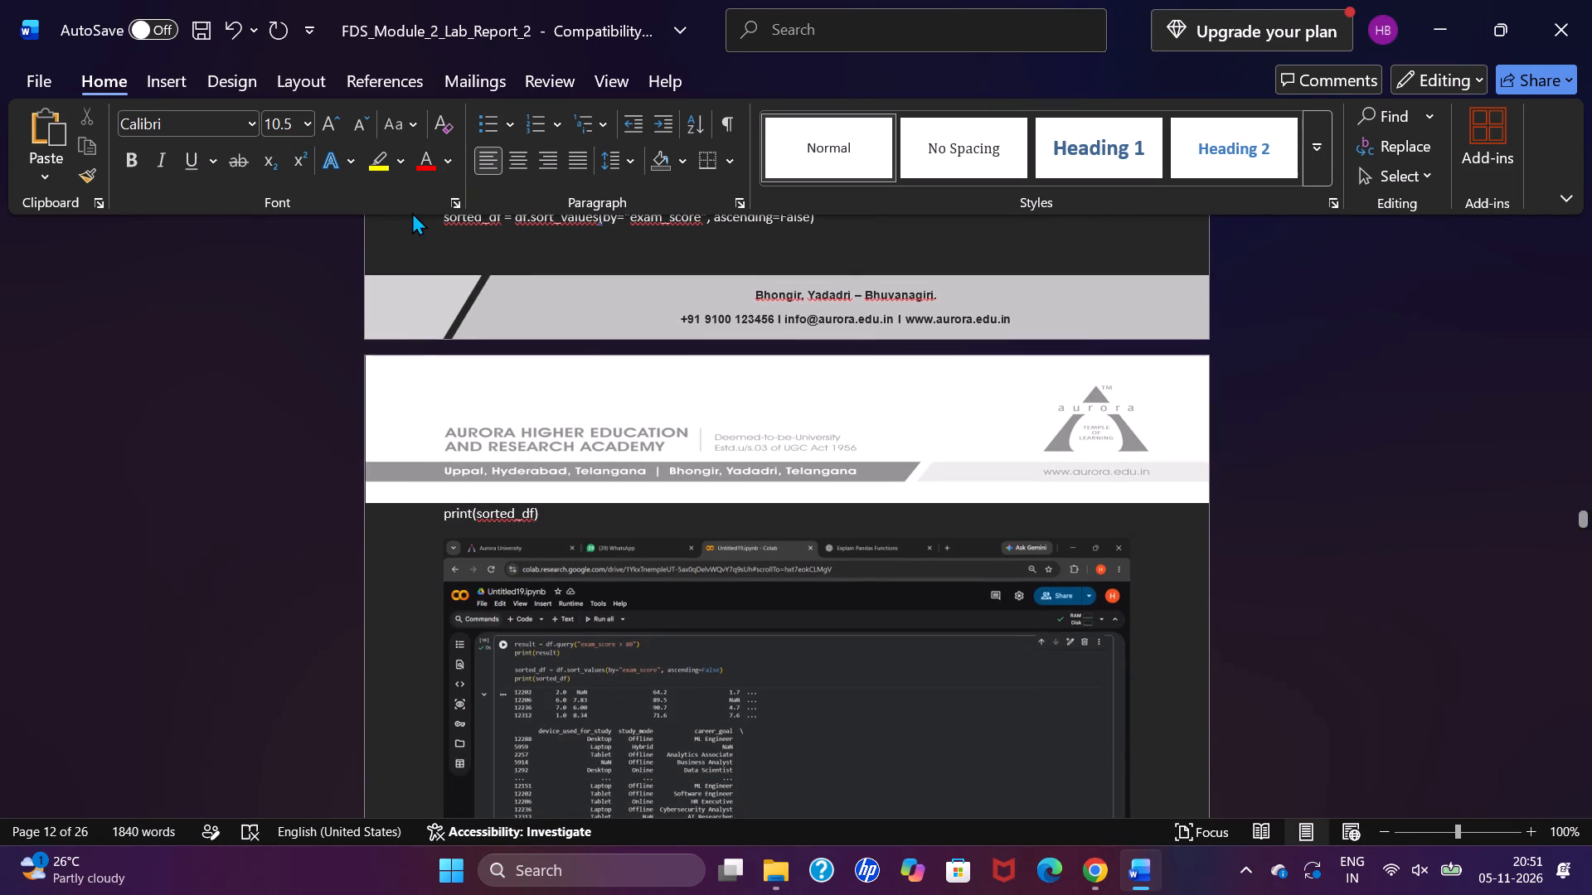
scroll(412, 212, "up", 2)
scroll(509, 392, "up", 2)
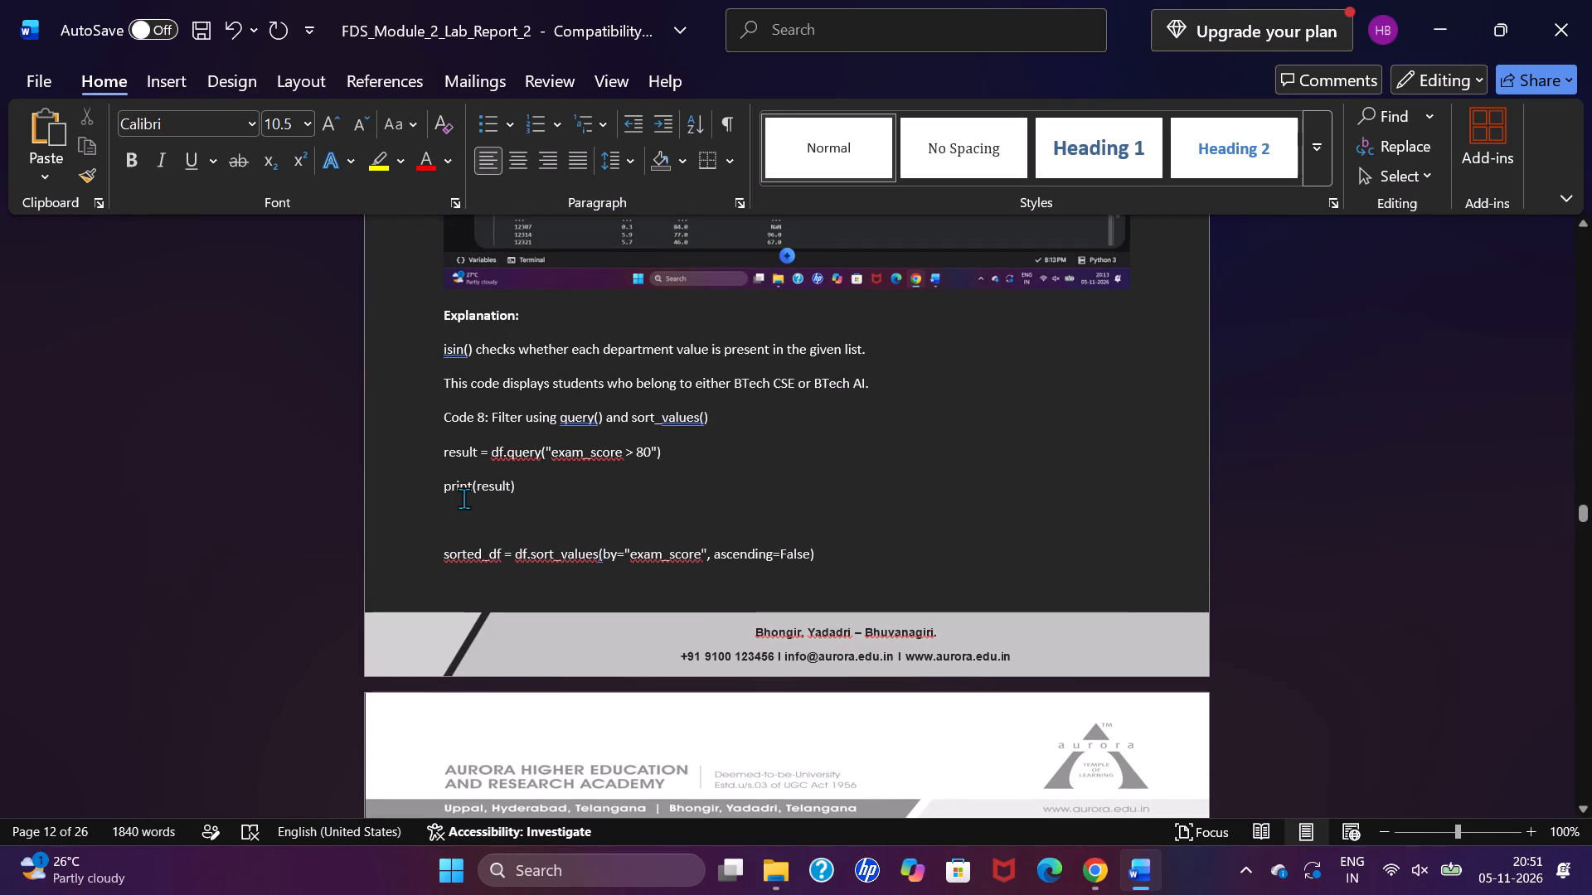
left_click(439, 423)
key("Return")
key("Return")
key("Return")
key("Return")
key("Return")
Remove the blank line between print(result) and the sorted_df line in Code 8.
scroll(439, 423, "down", 1)
left_click(447, 709)
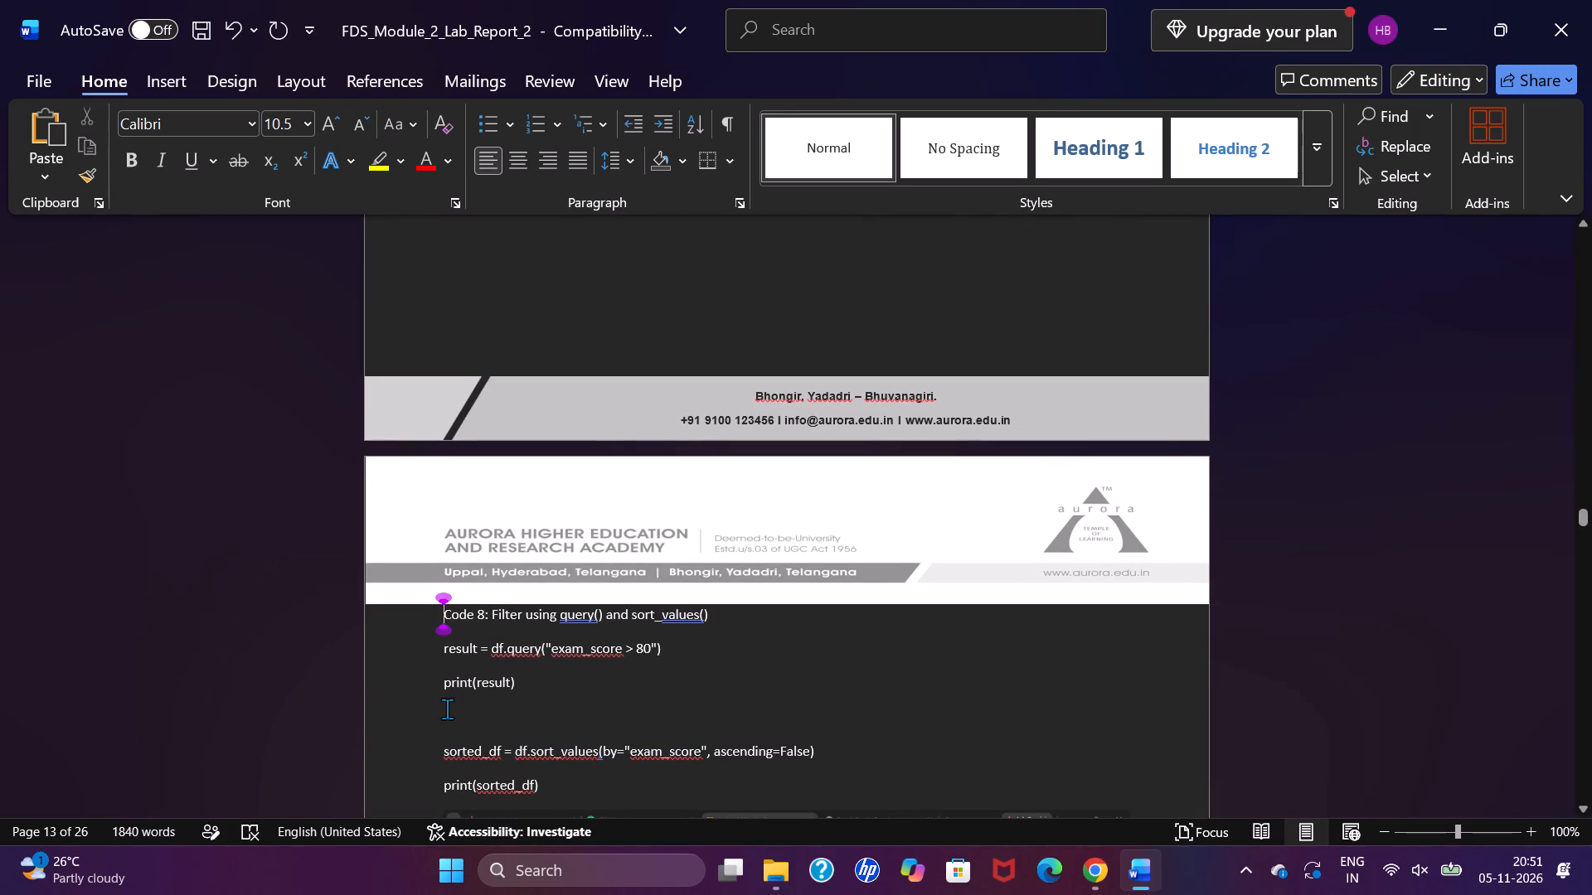
key("BackSpace")
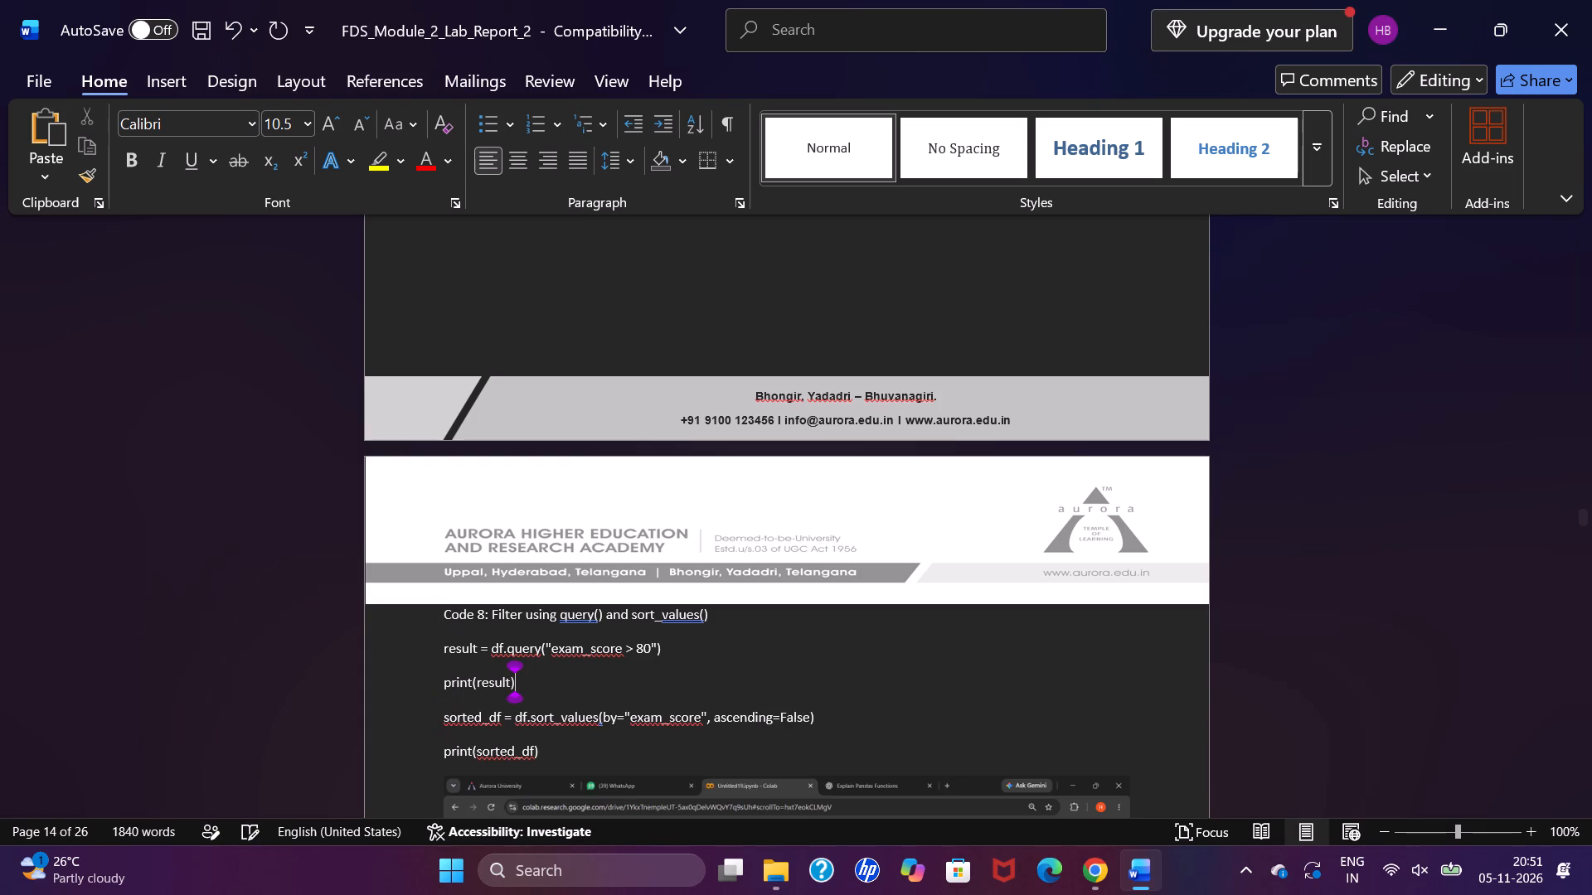
Check the page layout from Code 8's explanation through sections 5 and 6 to the start of Experiment 3.
scroll(566, 838, "down", 4)
scroll(784, 727, "down", 4)
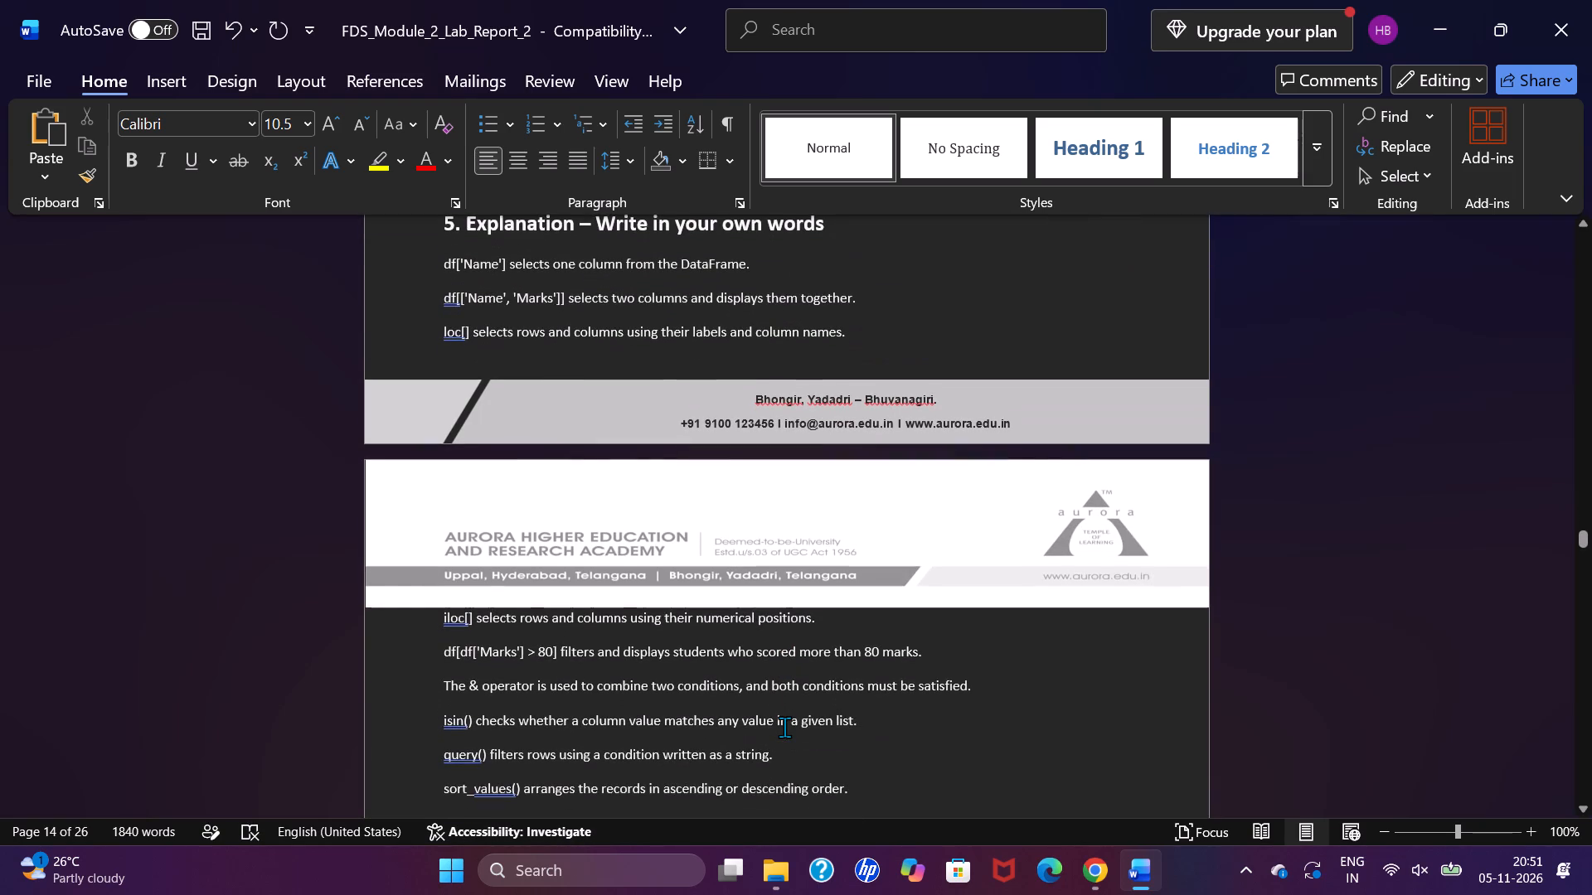
scroll(784, 727, "up", 1)
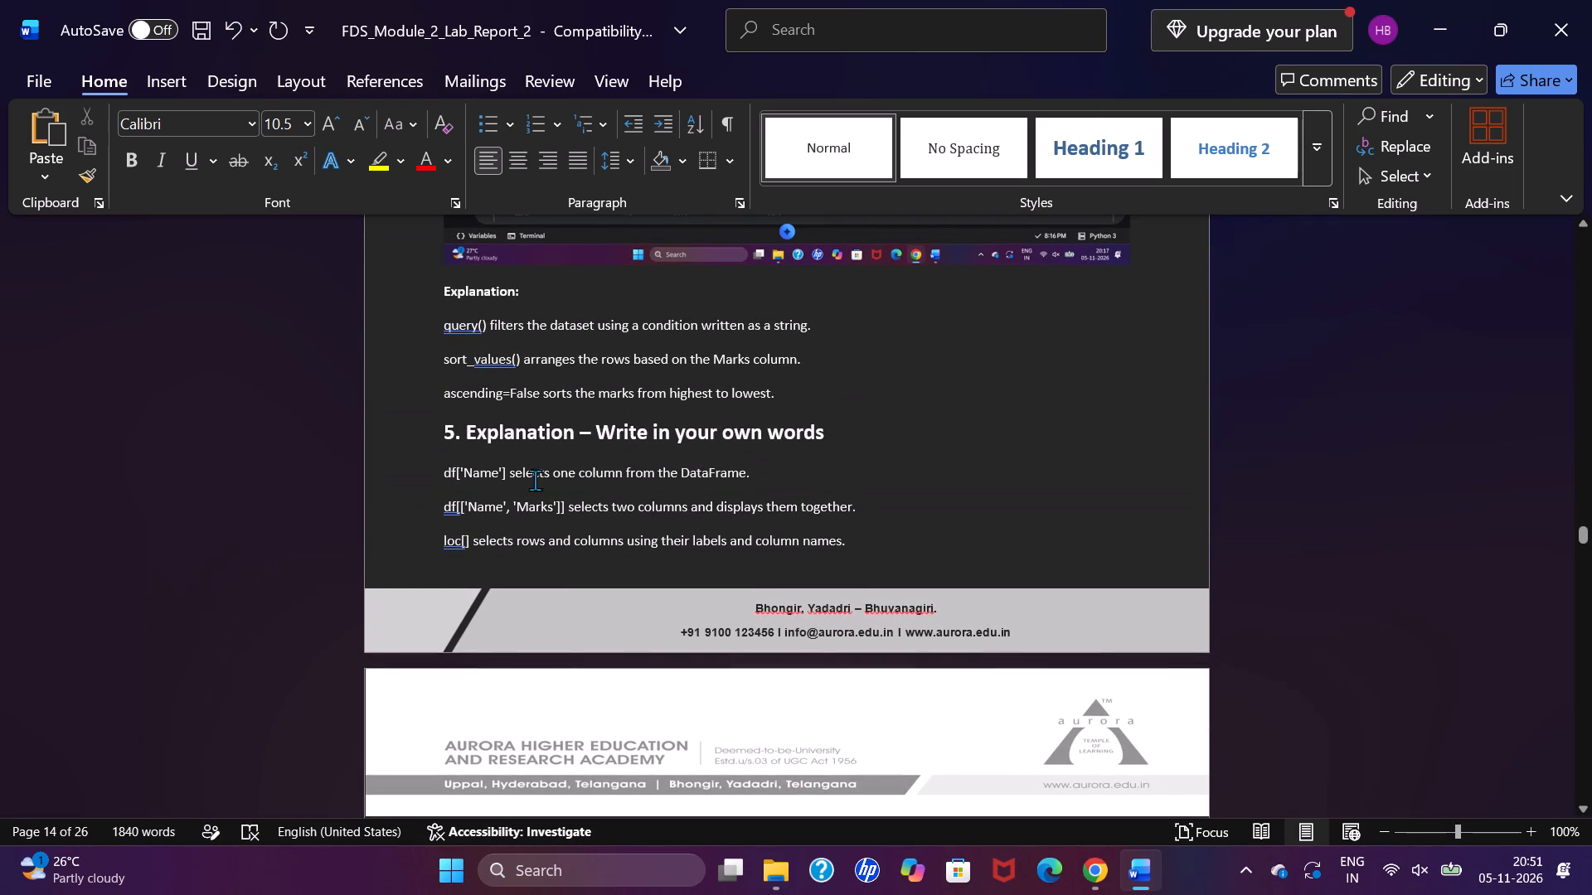
scroll(687, 504, "down", 3)
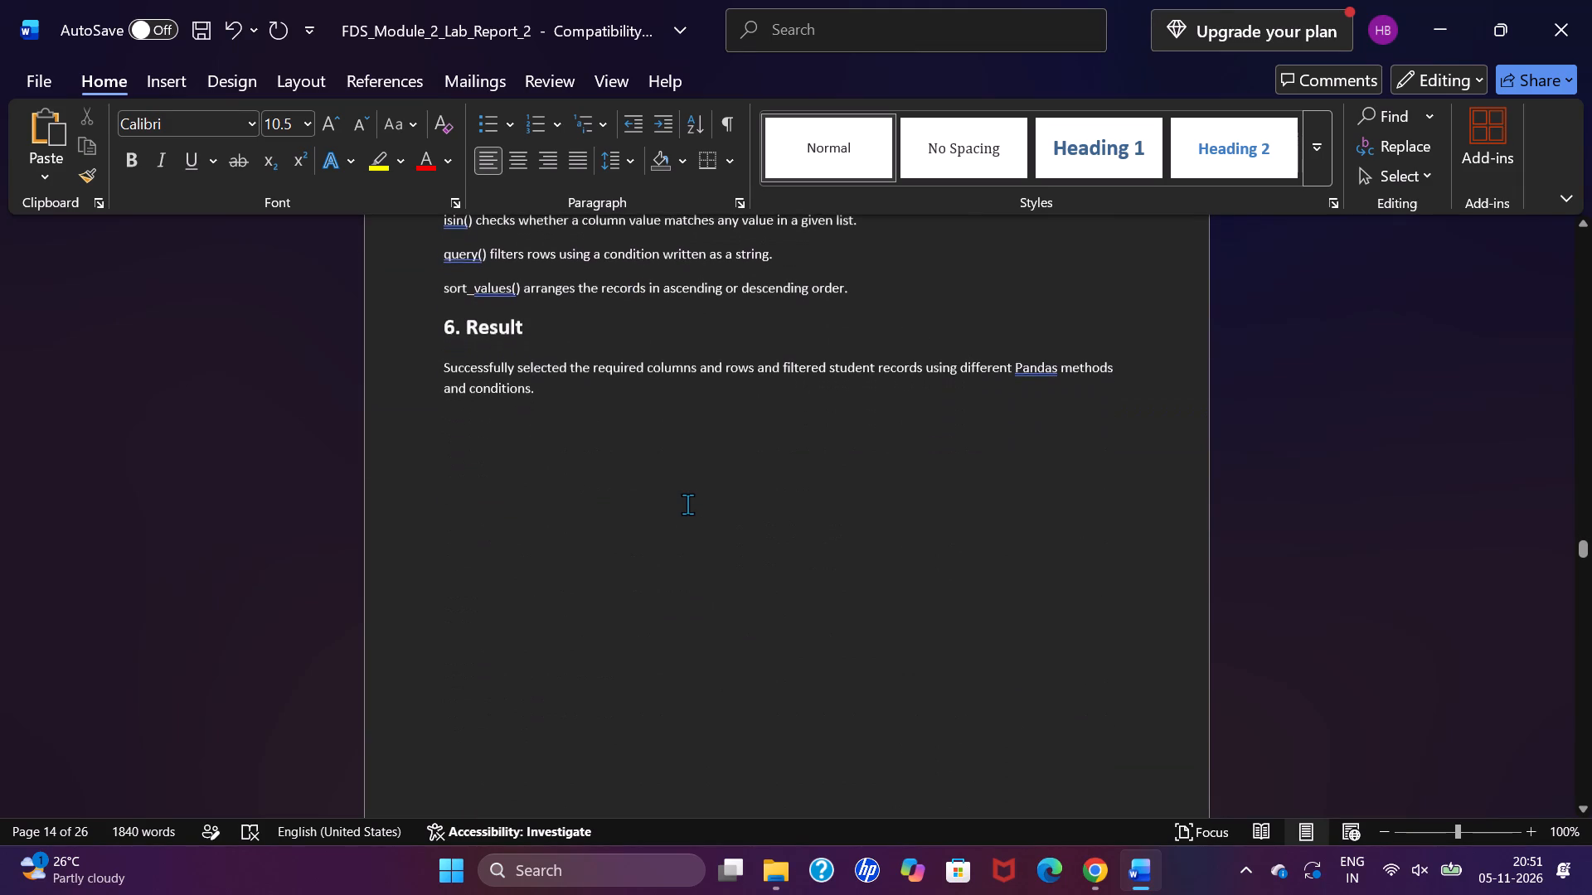
scroll(687, 504, "down", 5)
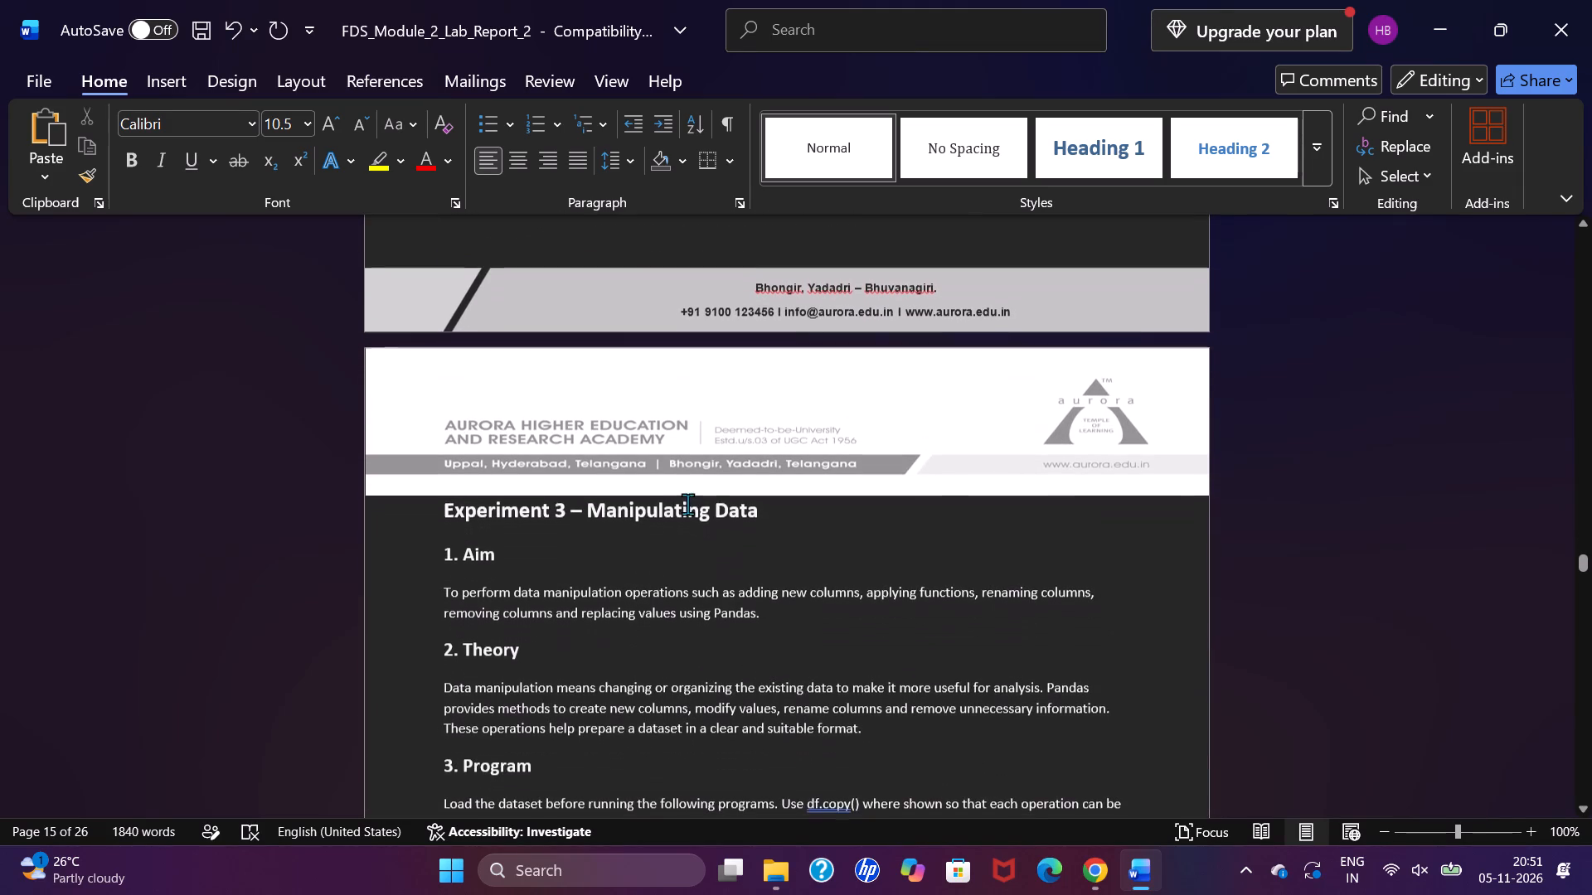
Insert four blank lines before the "5. Explanation – Write in your own words" heading to move the section onto the next page.
scroll(687, 504, "up", 6)
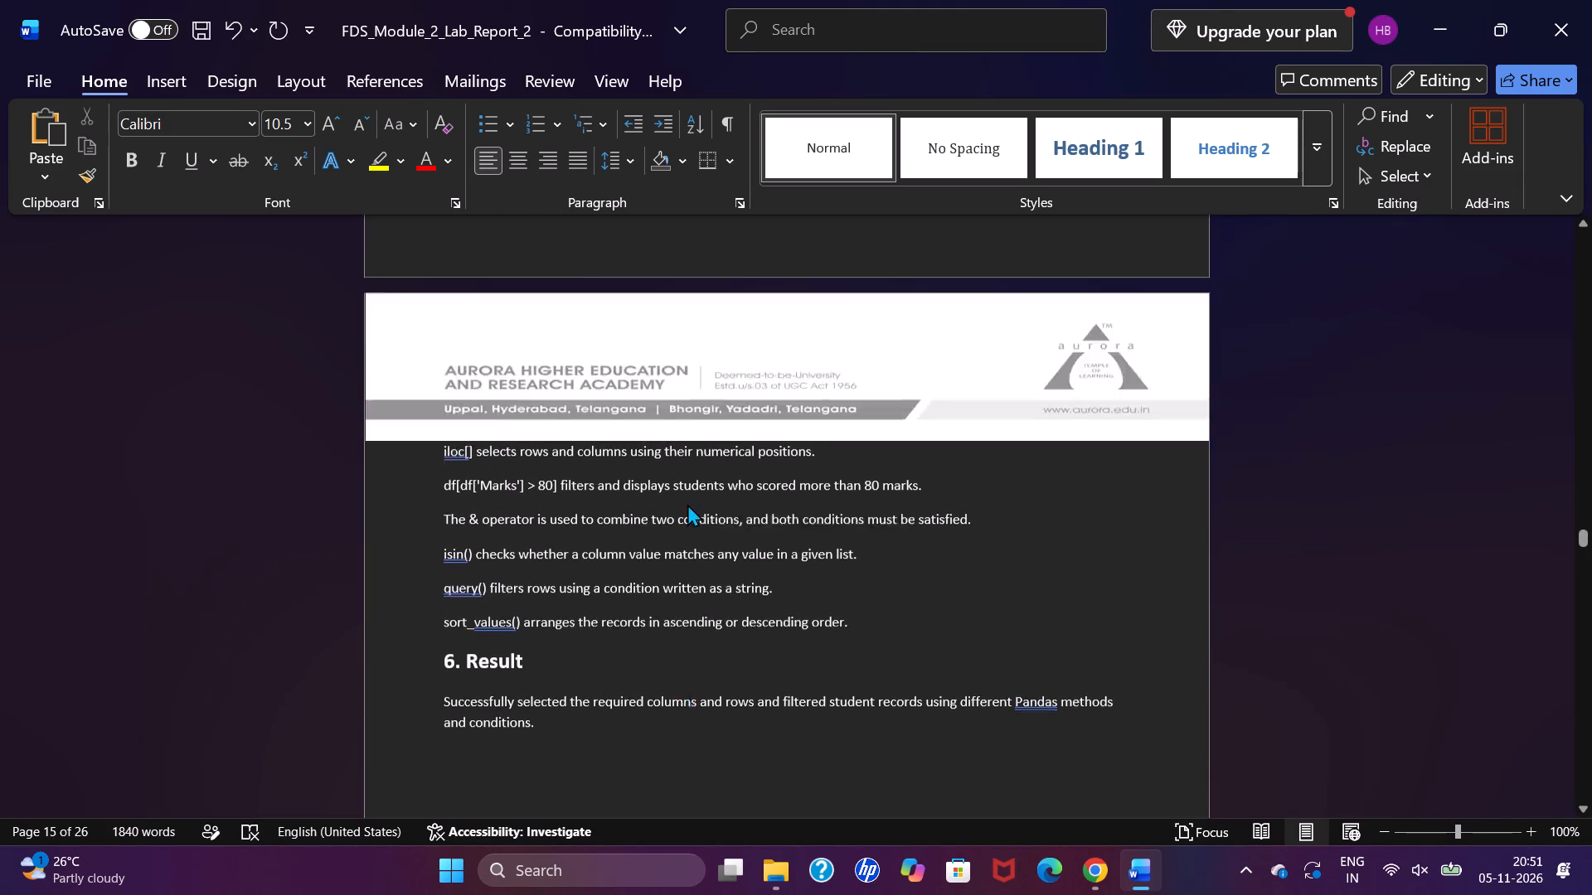
scroll(687, 504, "up", 1)
scroll(687, 504, "down", 1)
scroll(687, 504, "up", 1)
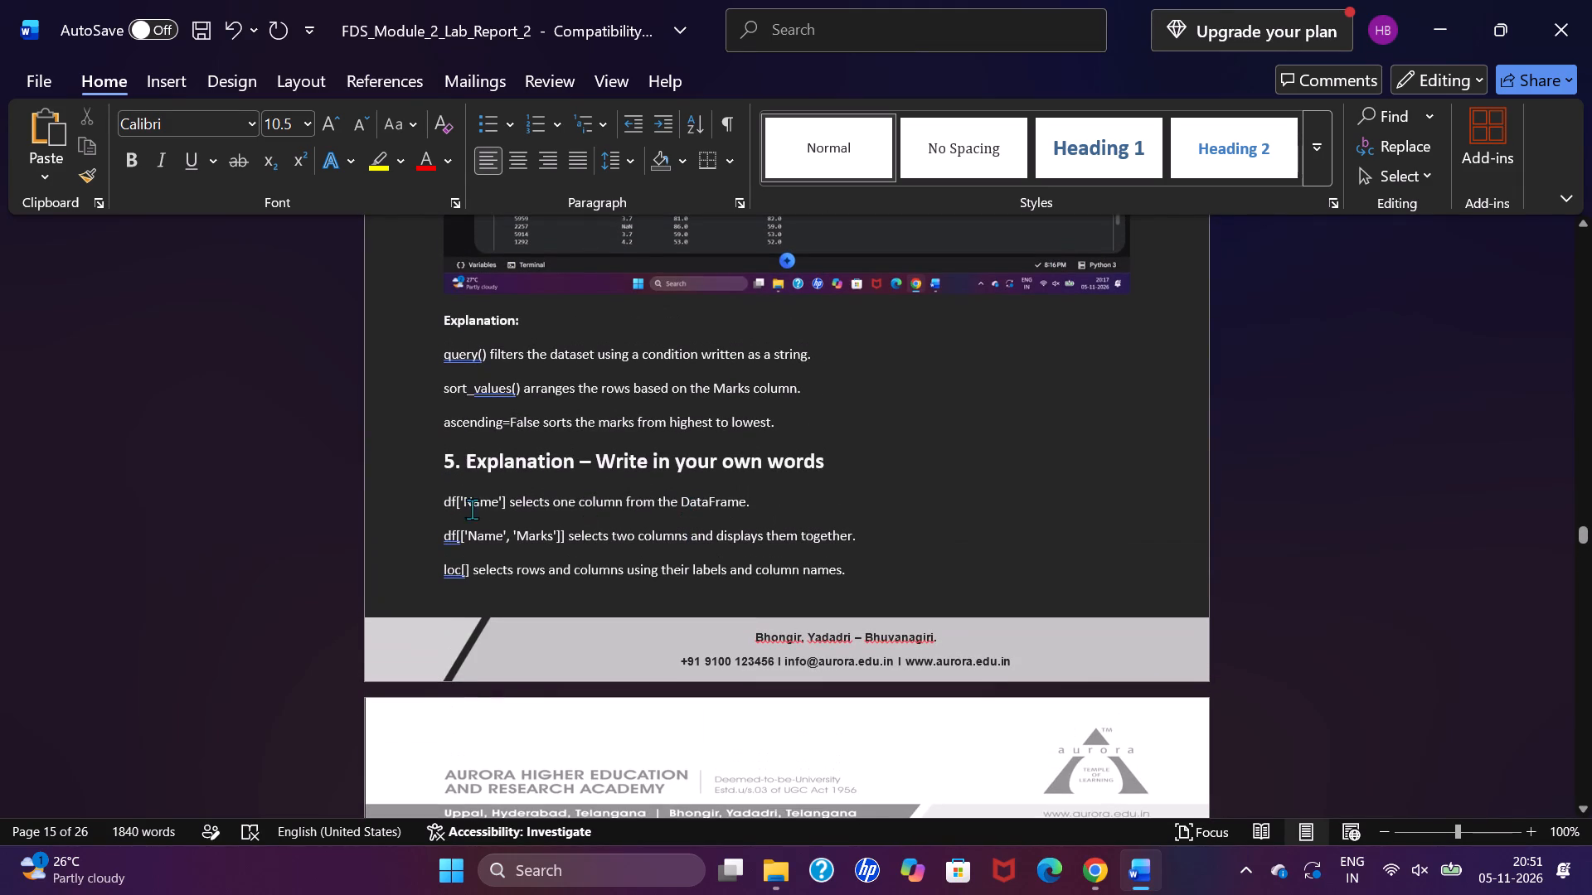
left_click(437, 467)
key("Return")
key("Return")
key("Return")
key("Return")
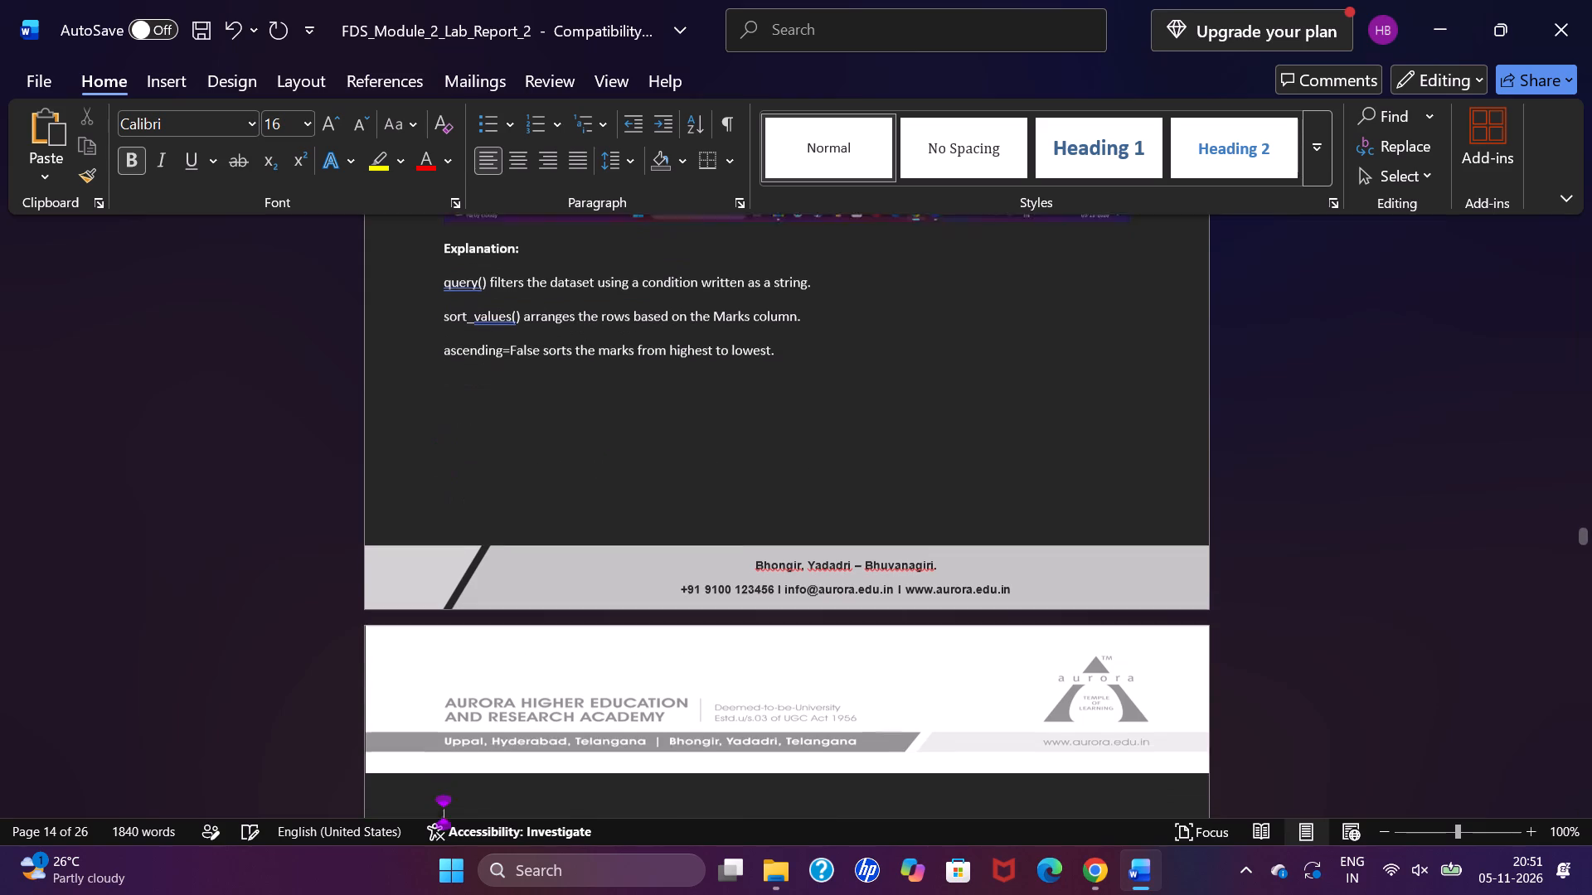
Insert one blank line before the "Code 8: Filter using query() and sort_values()" heading at the top of its page.
scroll(437, 467, "up", 4)
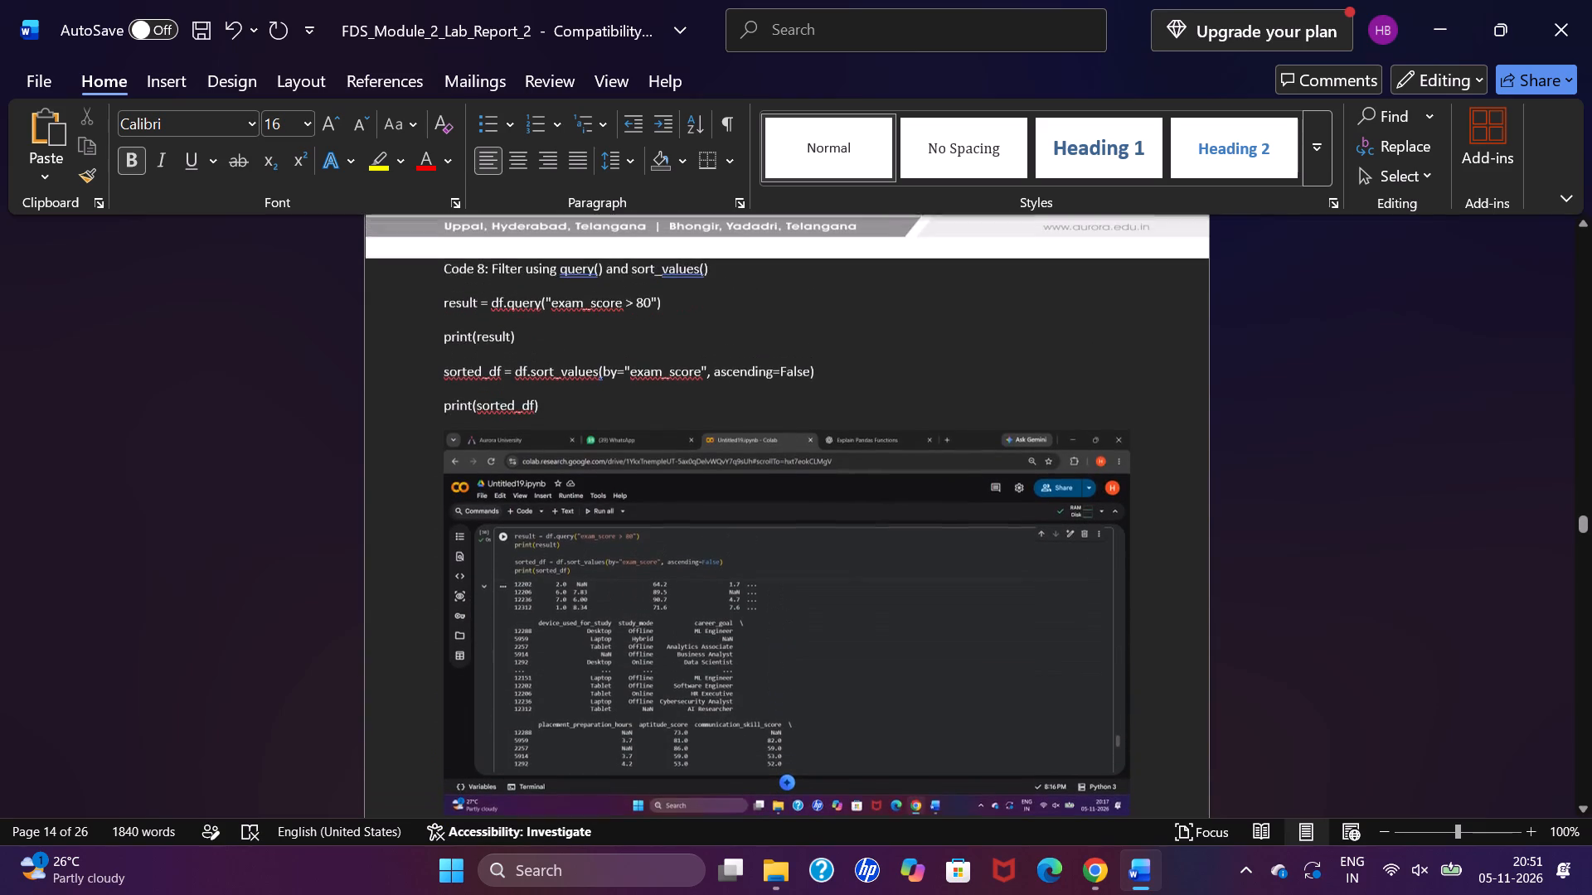
scroll(437, 467, "up", 1)
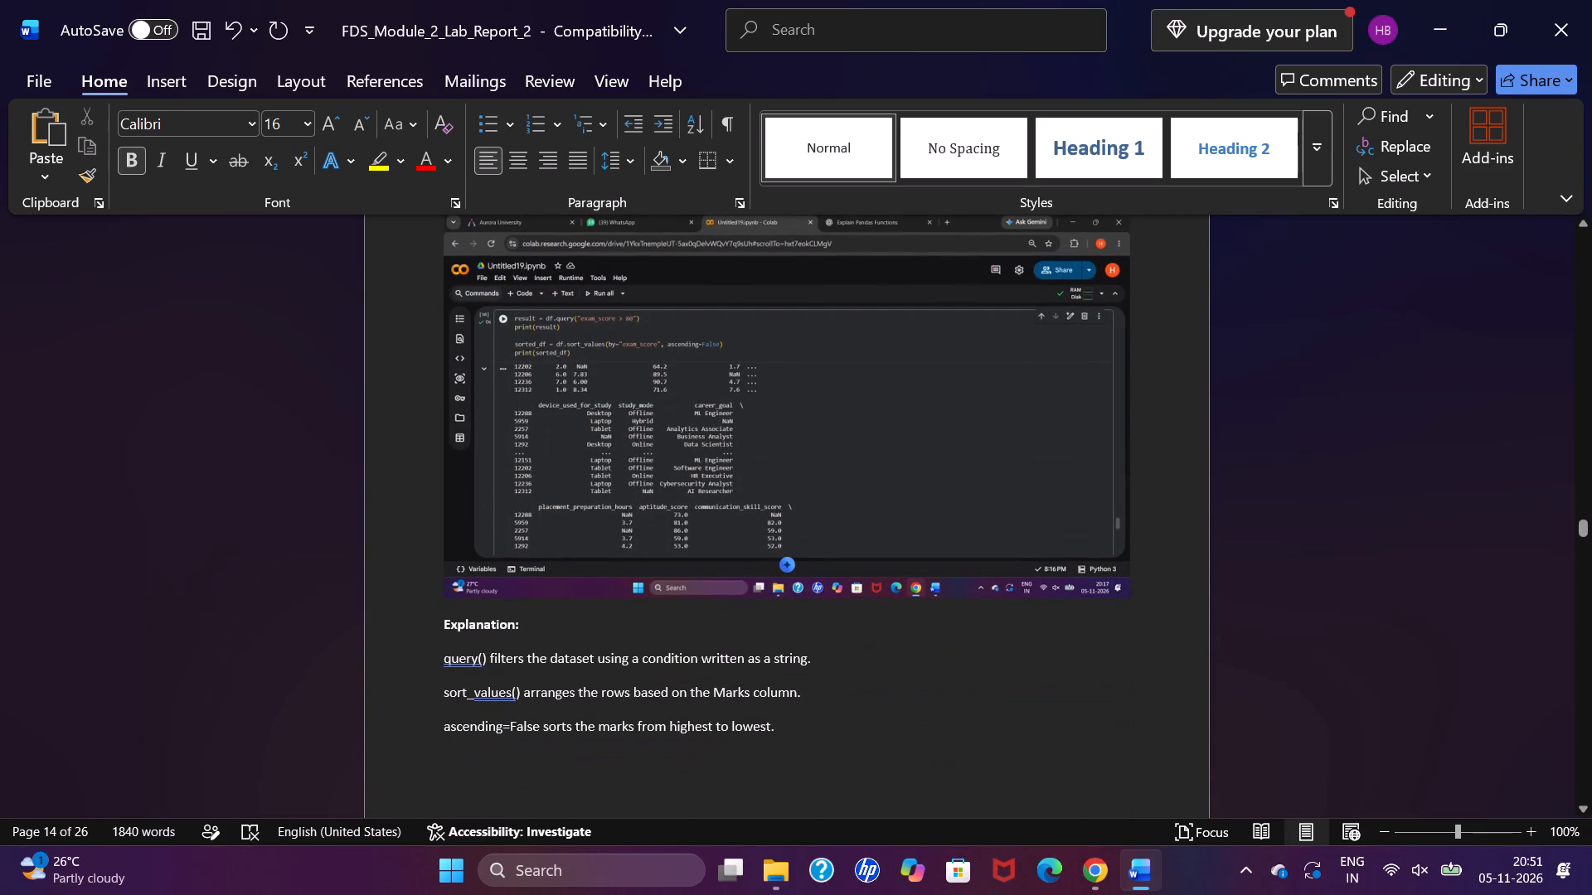
scroll(446, 336, "up", 5)
scroll(528, 96, "down", 2)
scroll(547, 235, "down", 2)
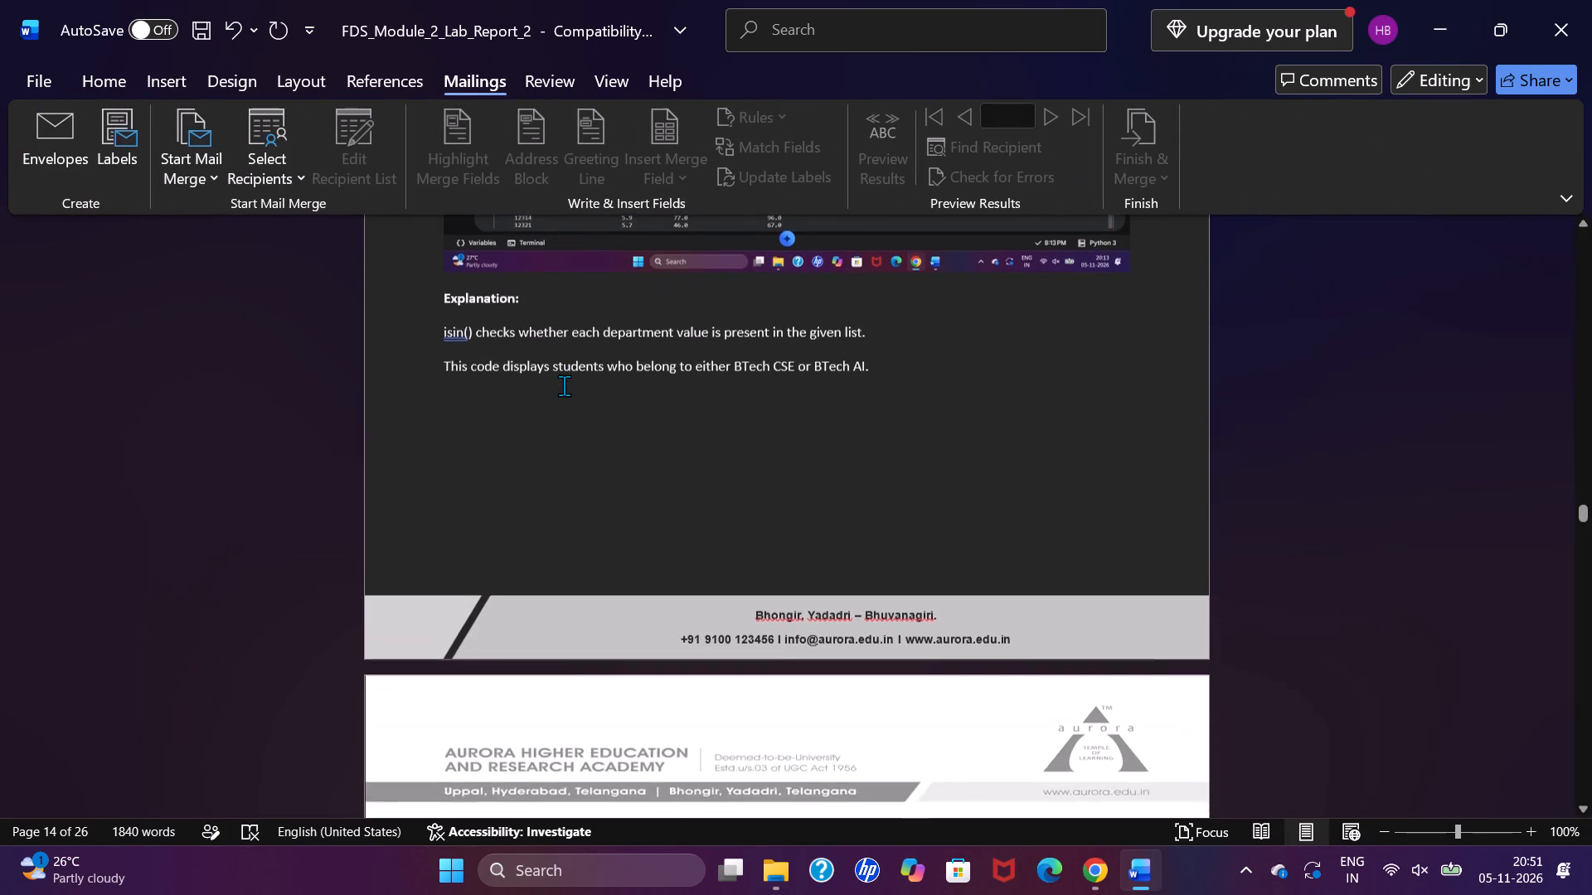
scroll(564, 385, "down", 1)
left_click(447, 483)
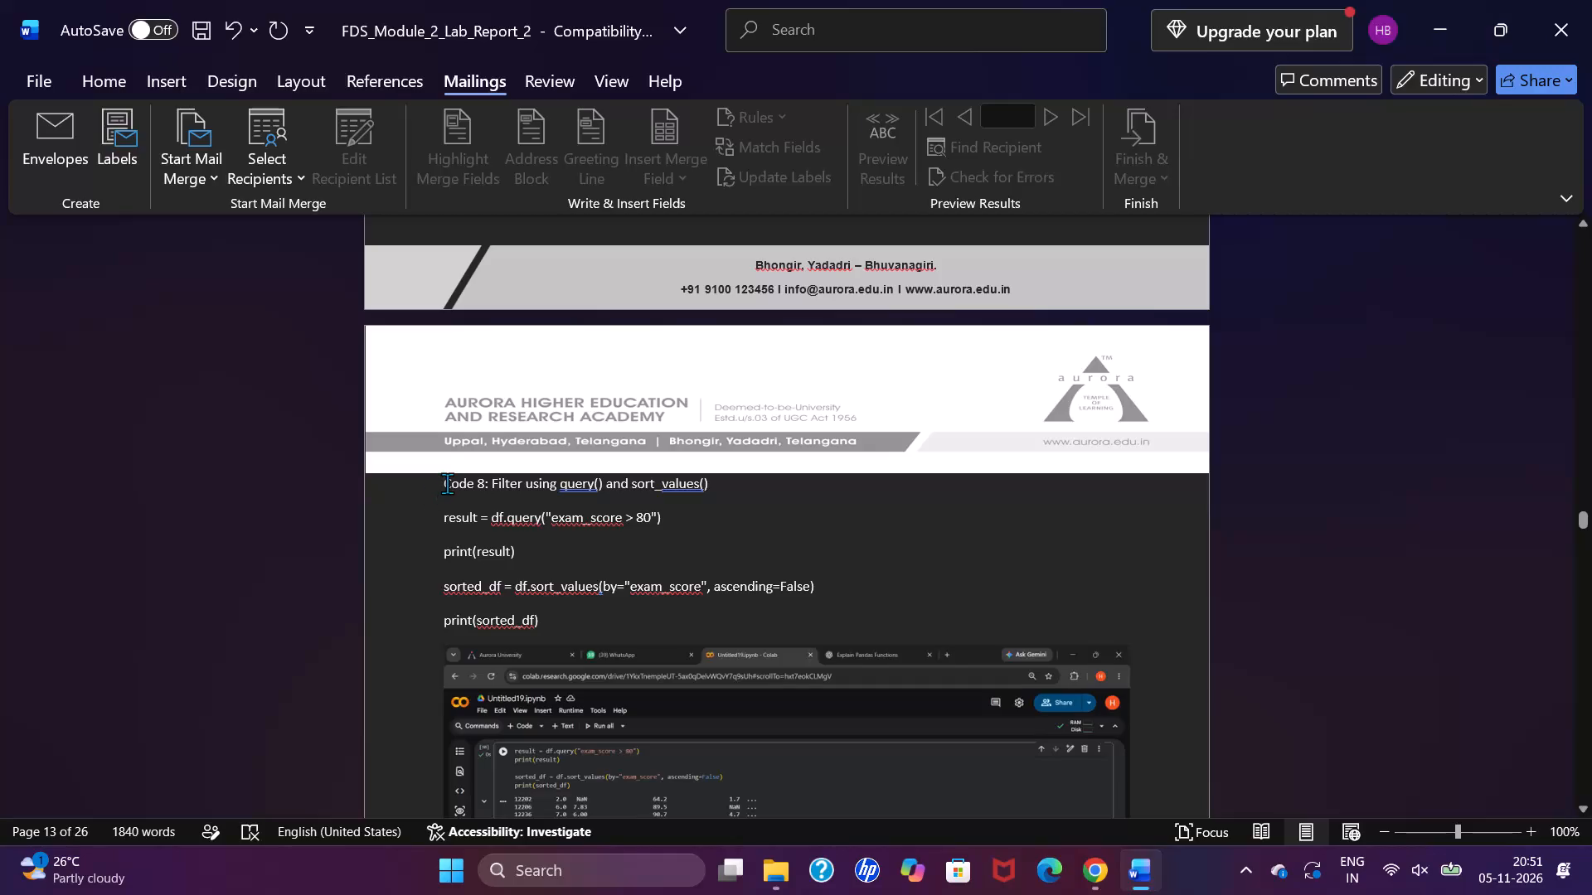
key("Return")
Check the page layout from Code 8's explanation through Experiment 3 to the Final Submission Checklist.
scroll(447, 483, "down", 4)
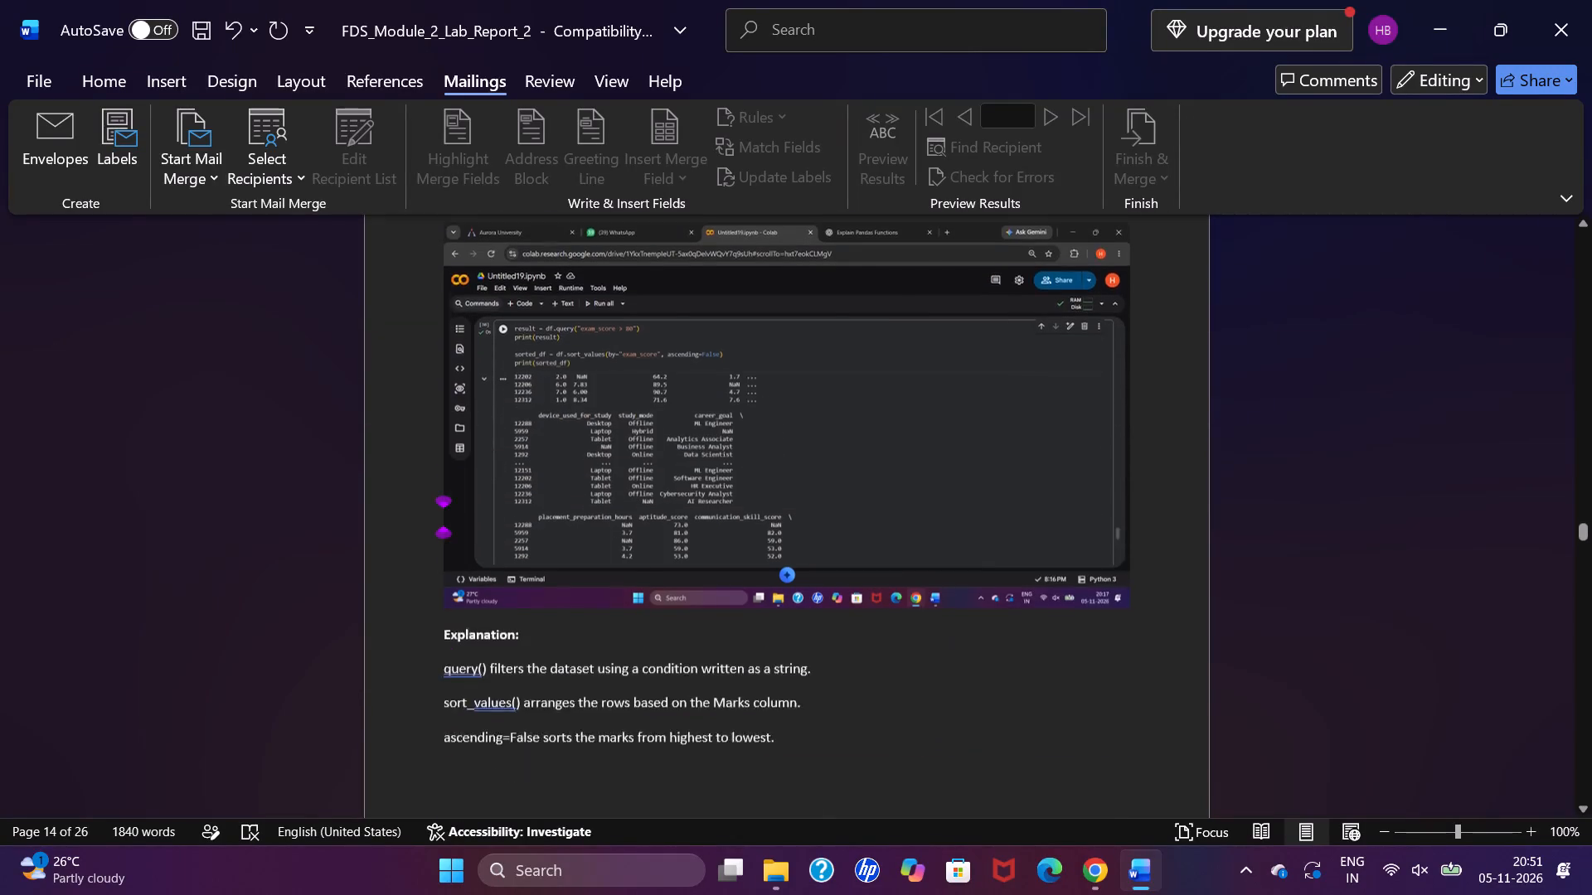
scroll(447, 483, "down", 6)
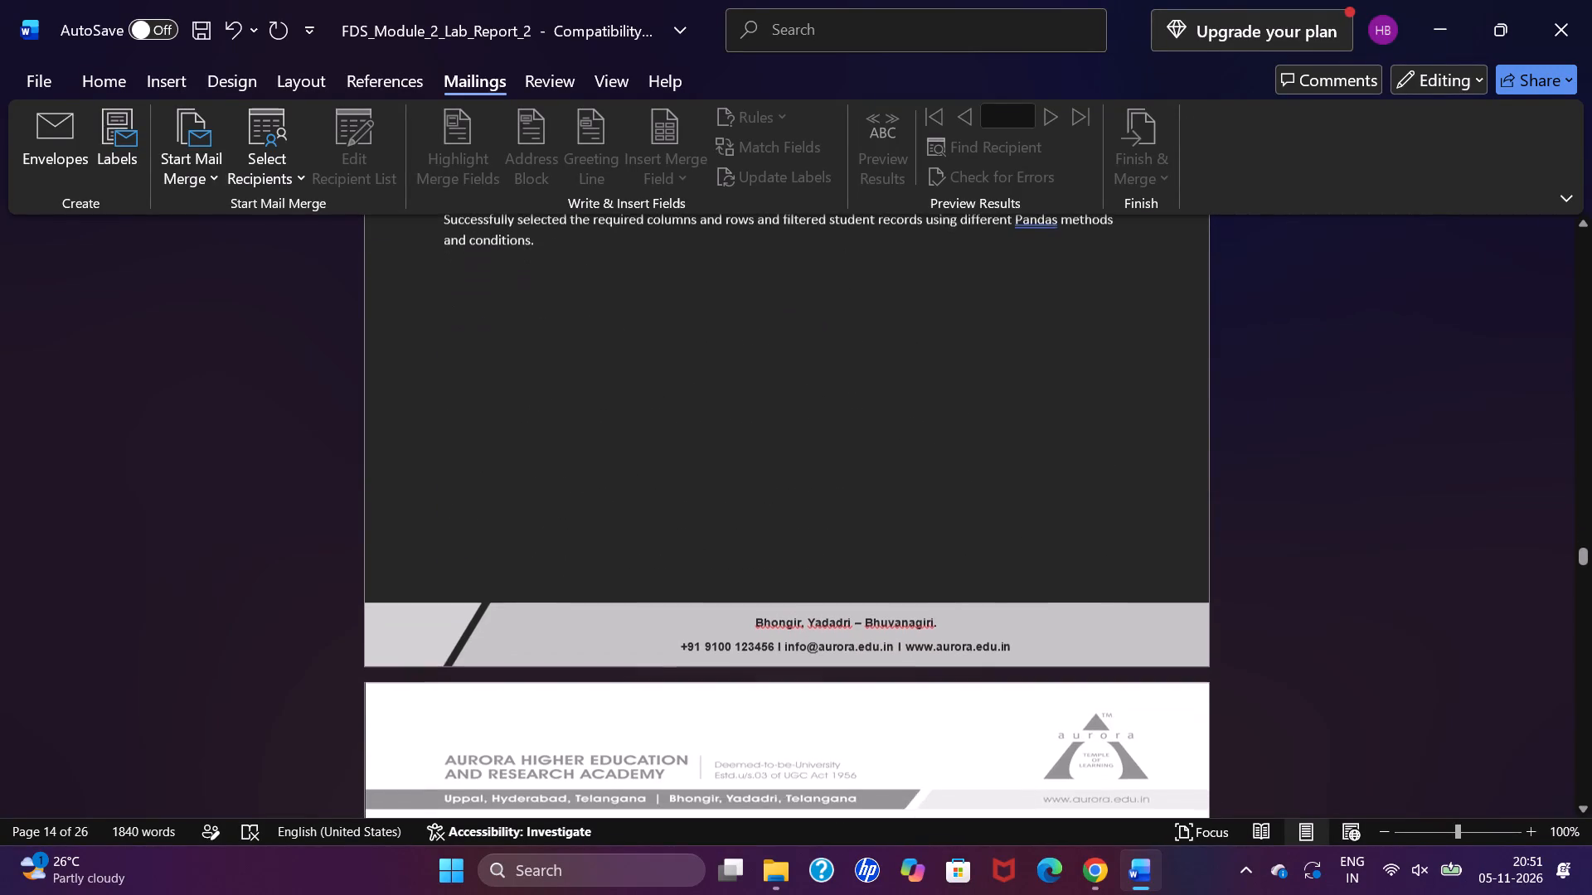
scroll(447, 483, "down", 7)
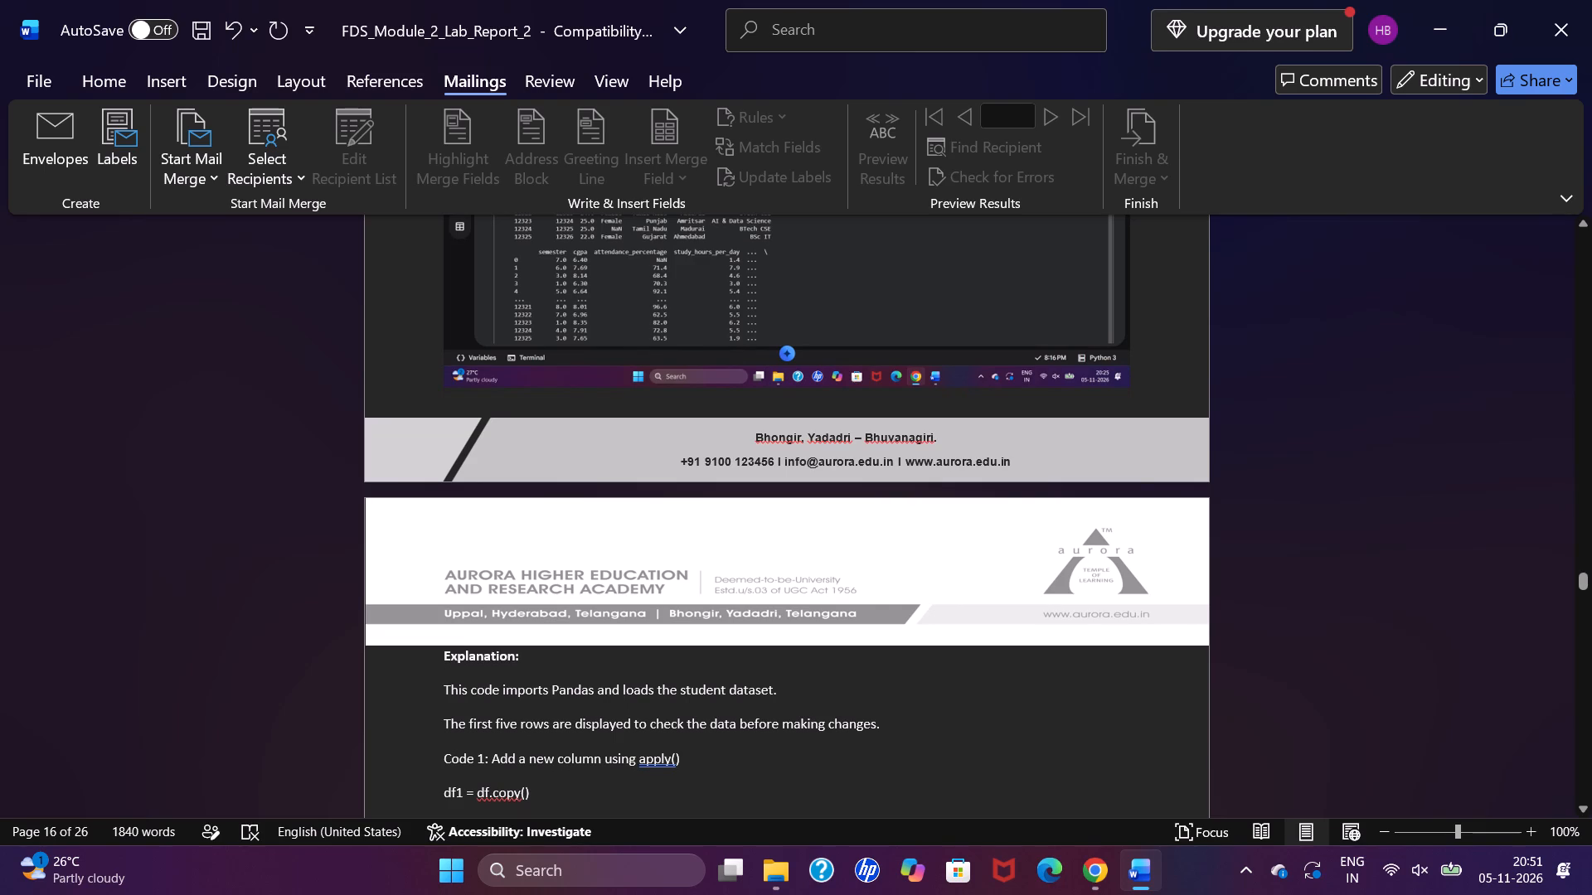
scroll(586, 543, "down", 3)
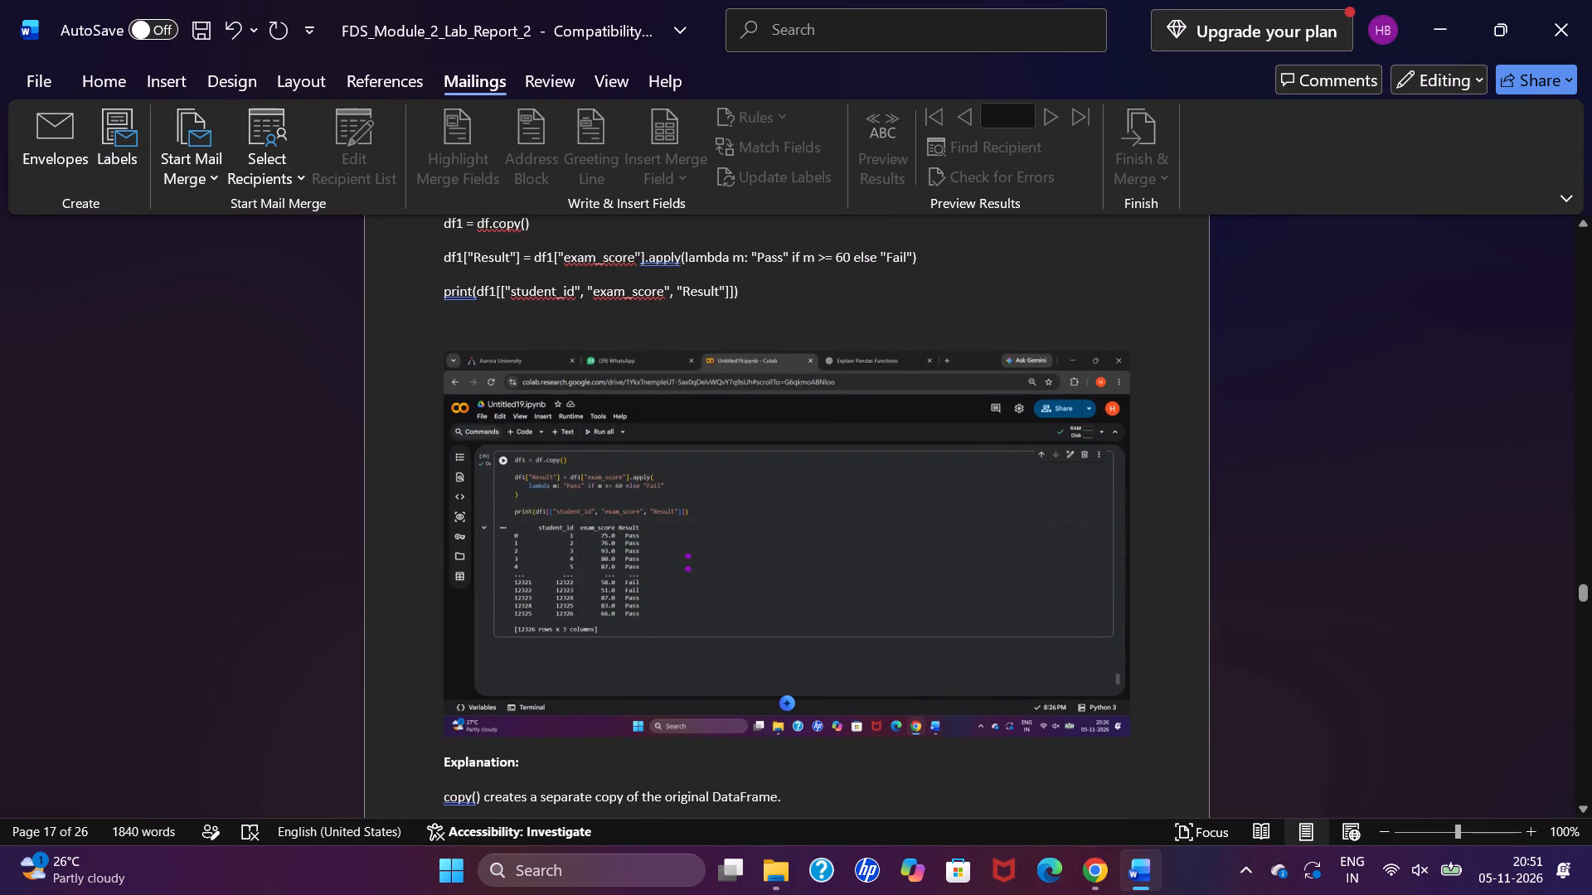
scroll(586, 543, "down", 3)
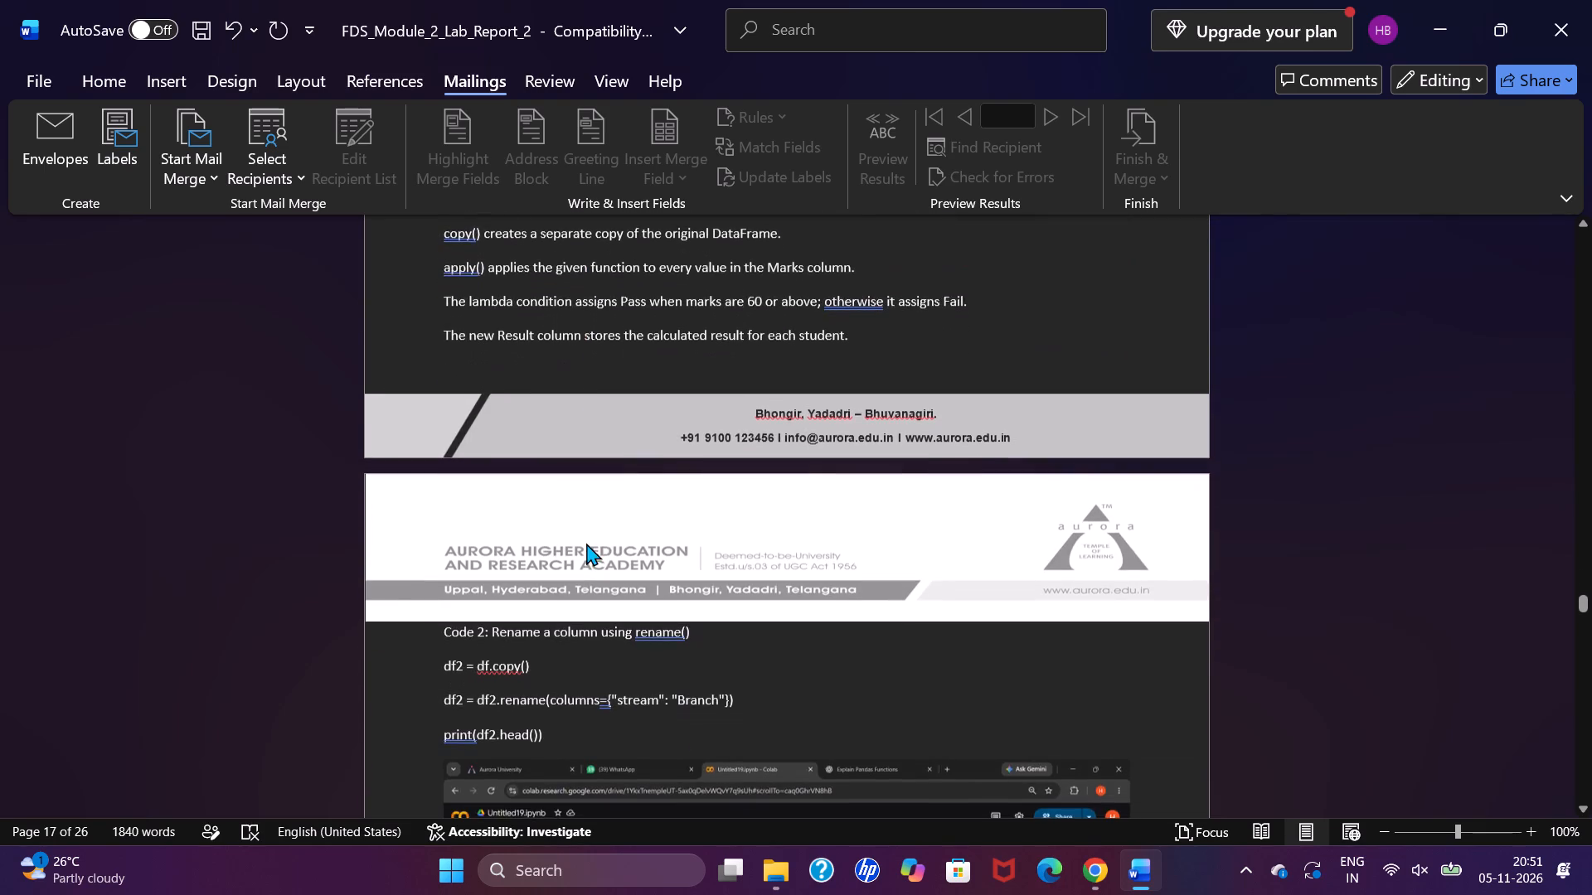
scroll(586, 543, "down", 5)
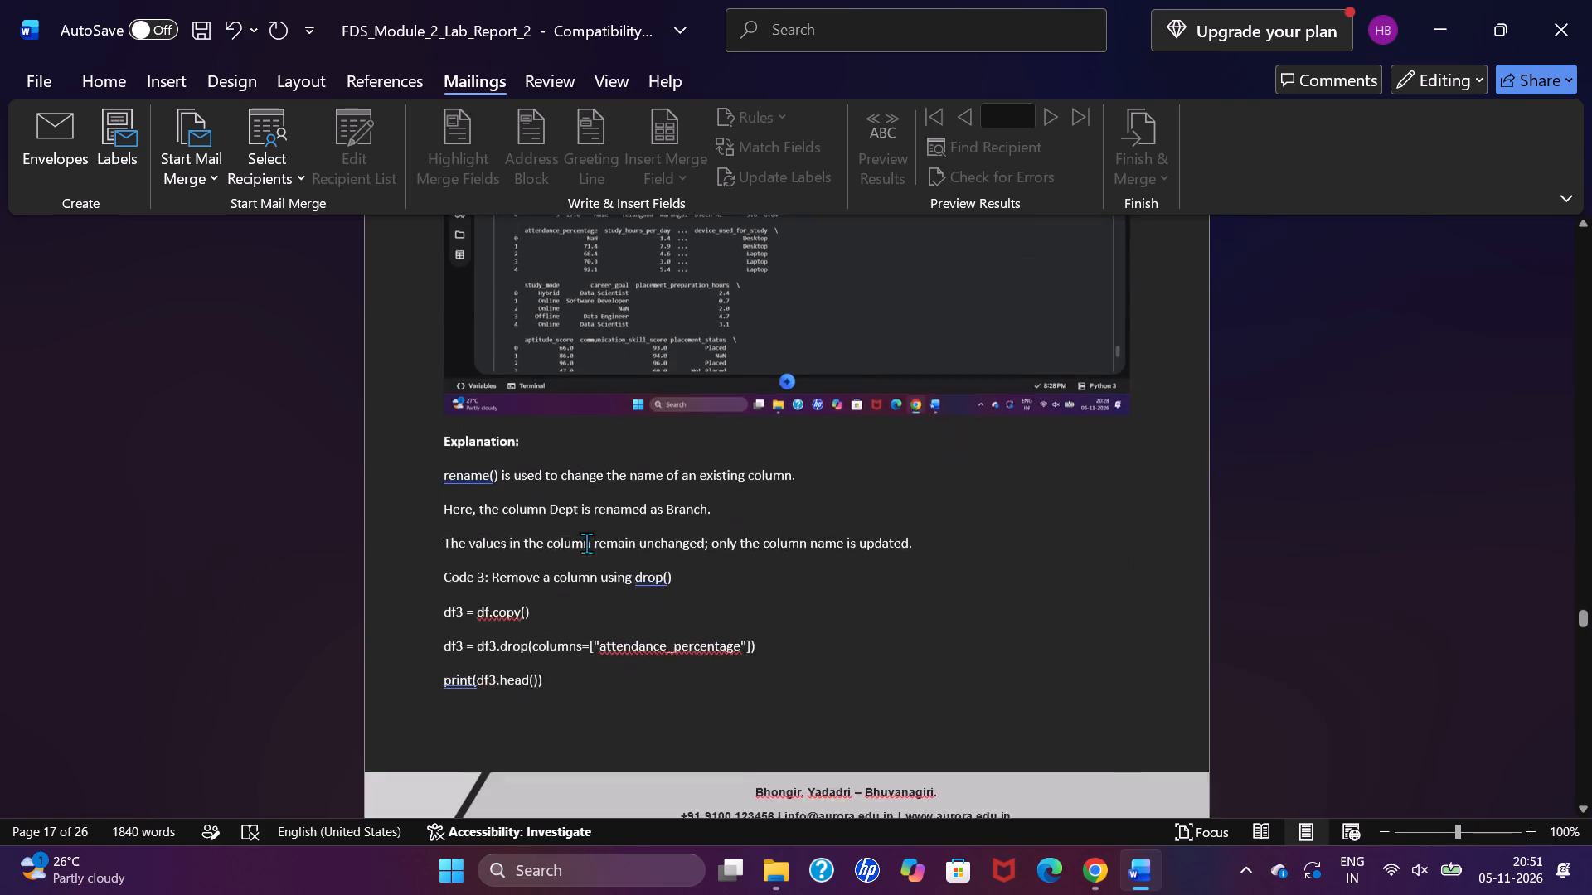
scroll(586, 543, "down", 4)
scroll(586, 543, "down", 20)
scroll(586, 543, "down", 2)
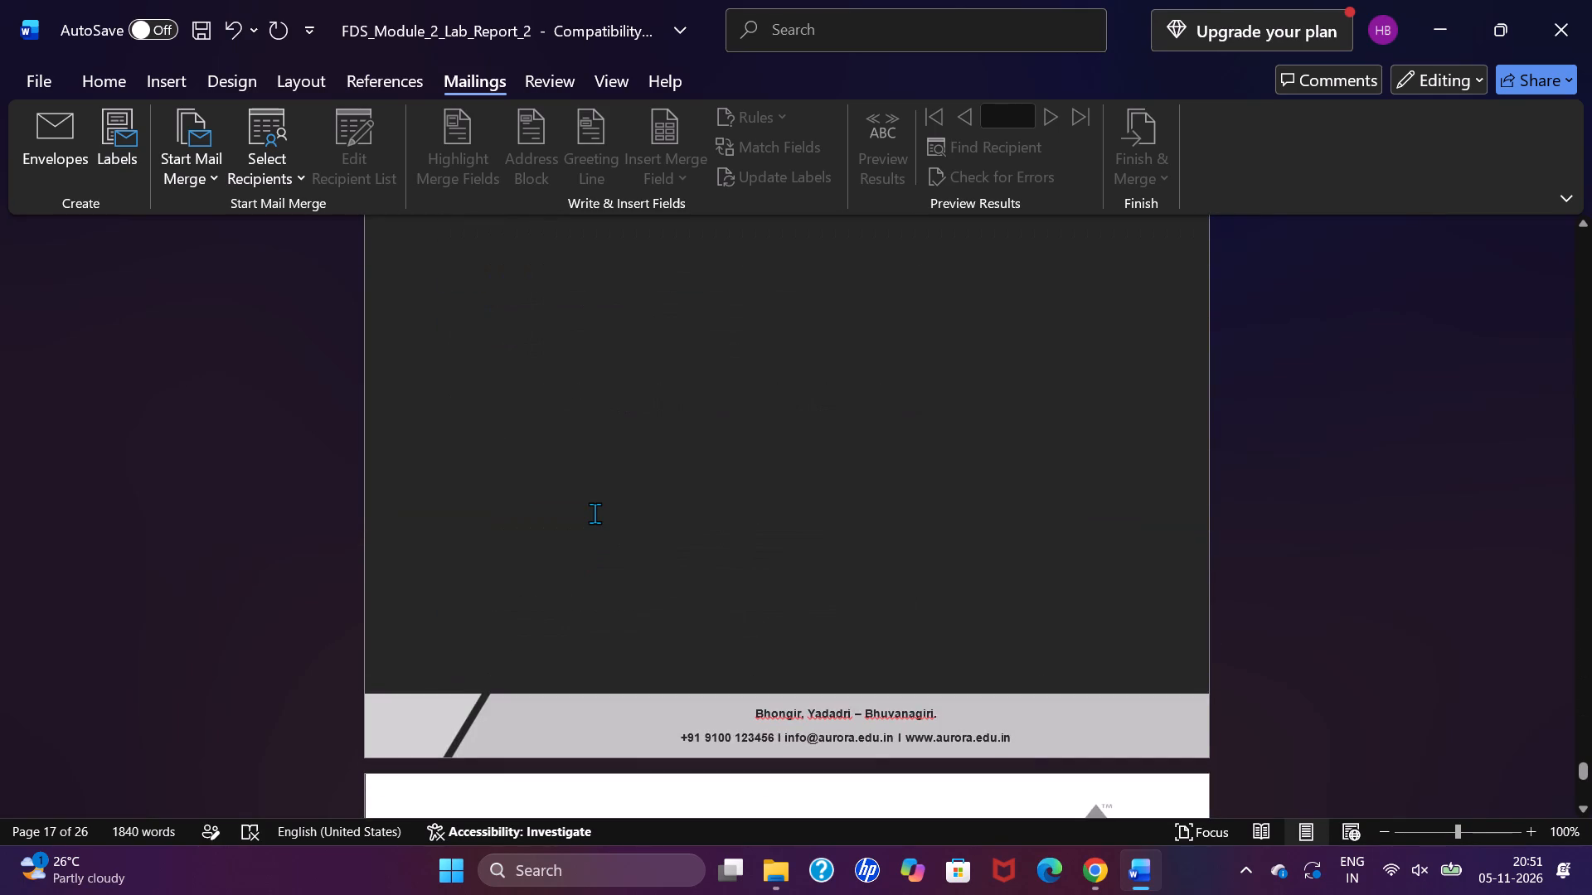
scroll(595, 513, "down", 2)
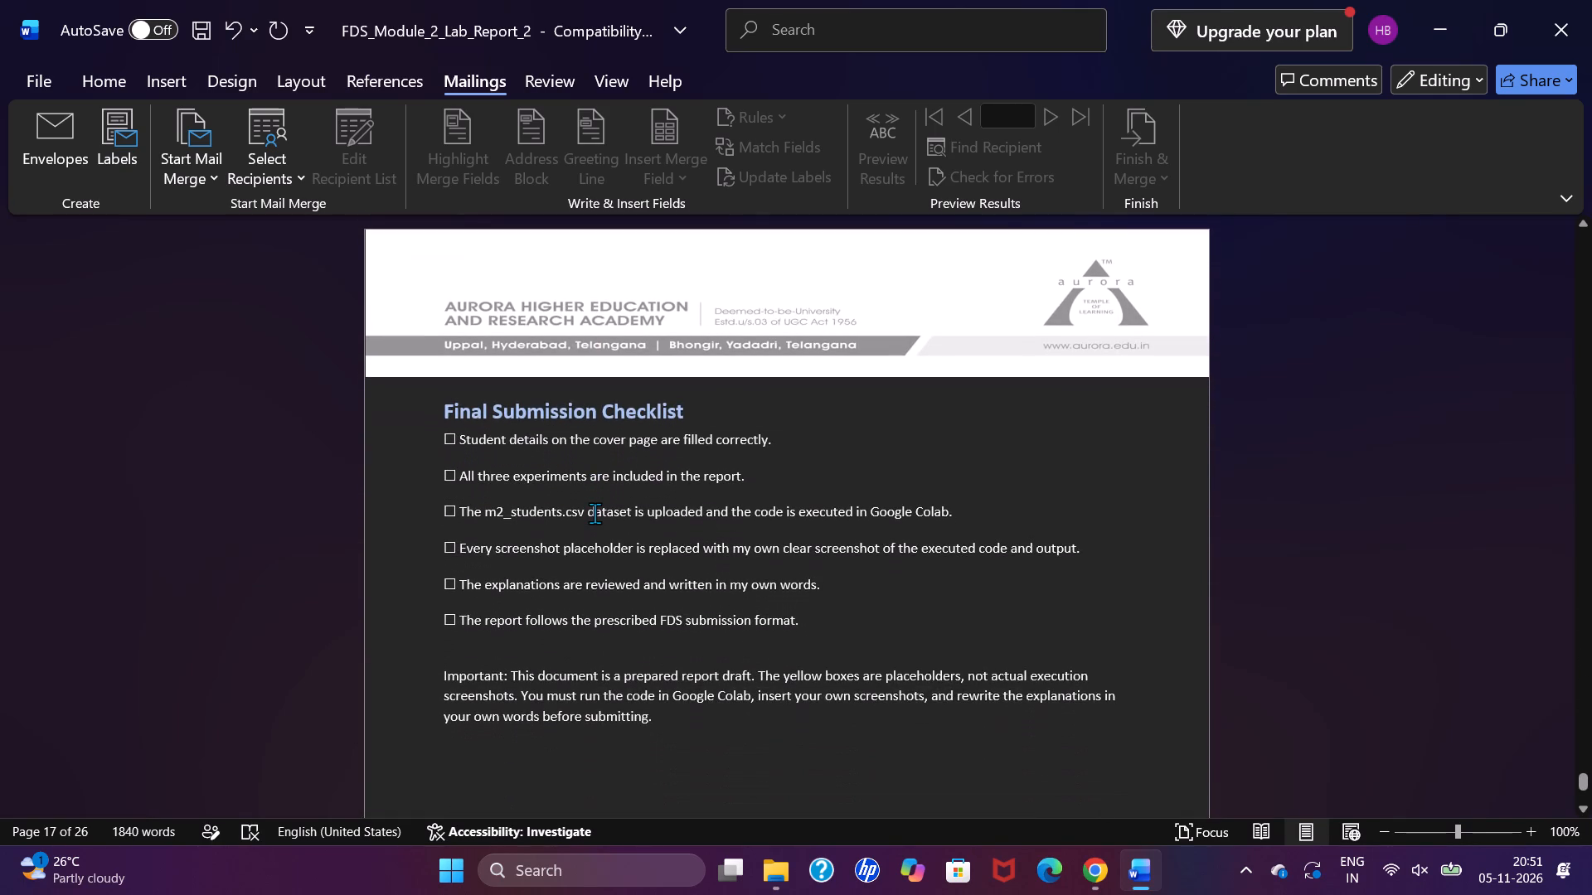
scroll(595, 513, "down", 1)
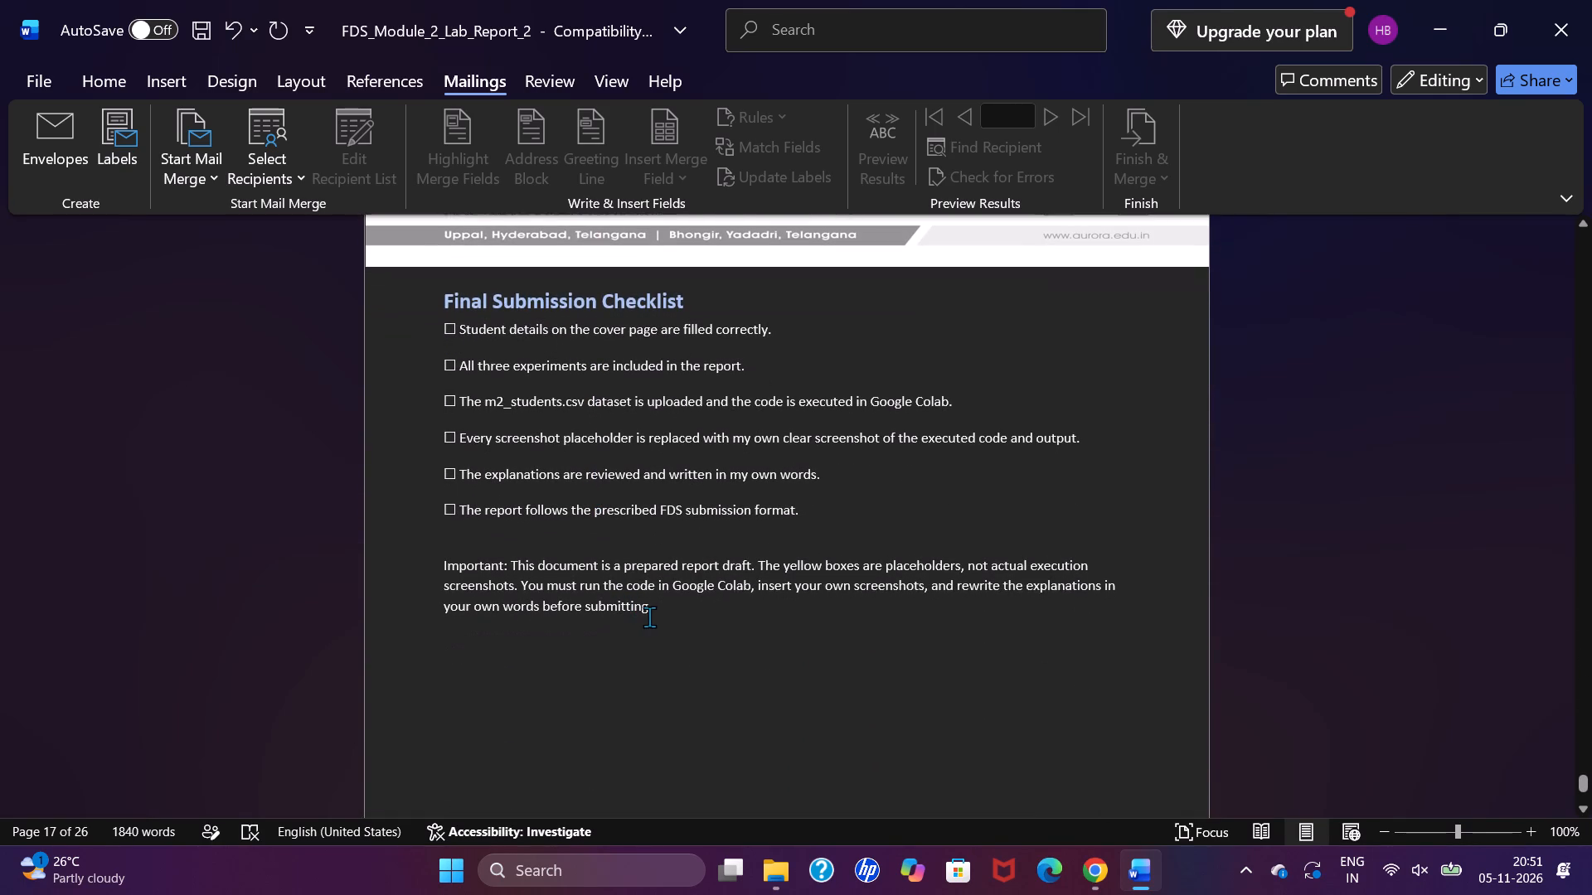
Delete the entire Final Submission Checklist section, including its heading, checklist items and the closing "Important" note.
left_click_drag(468, 301, 612, 588)
scroll(612, 588, "up", 3)
right_click(612, 588)
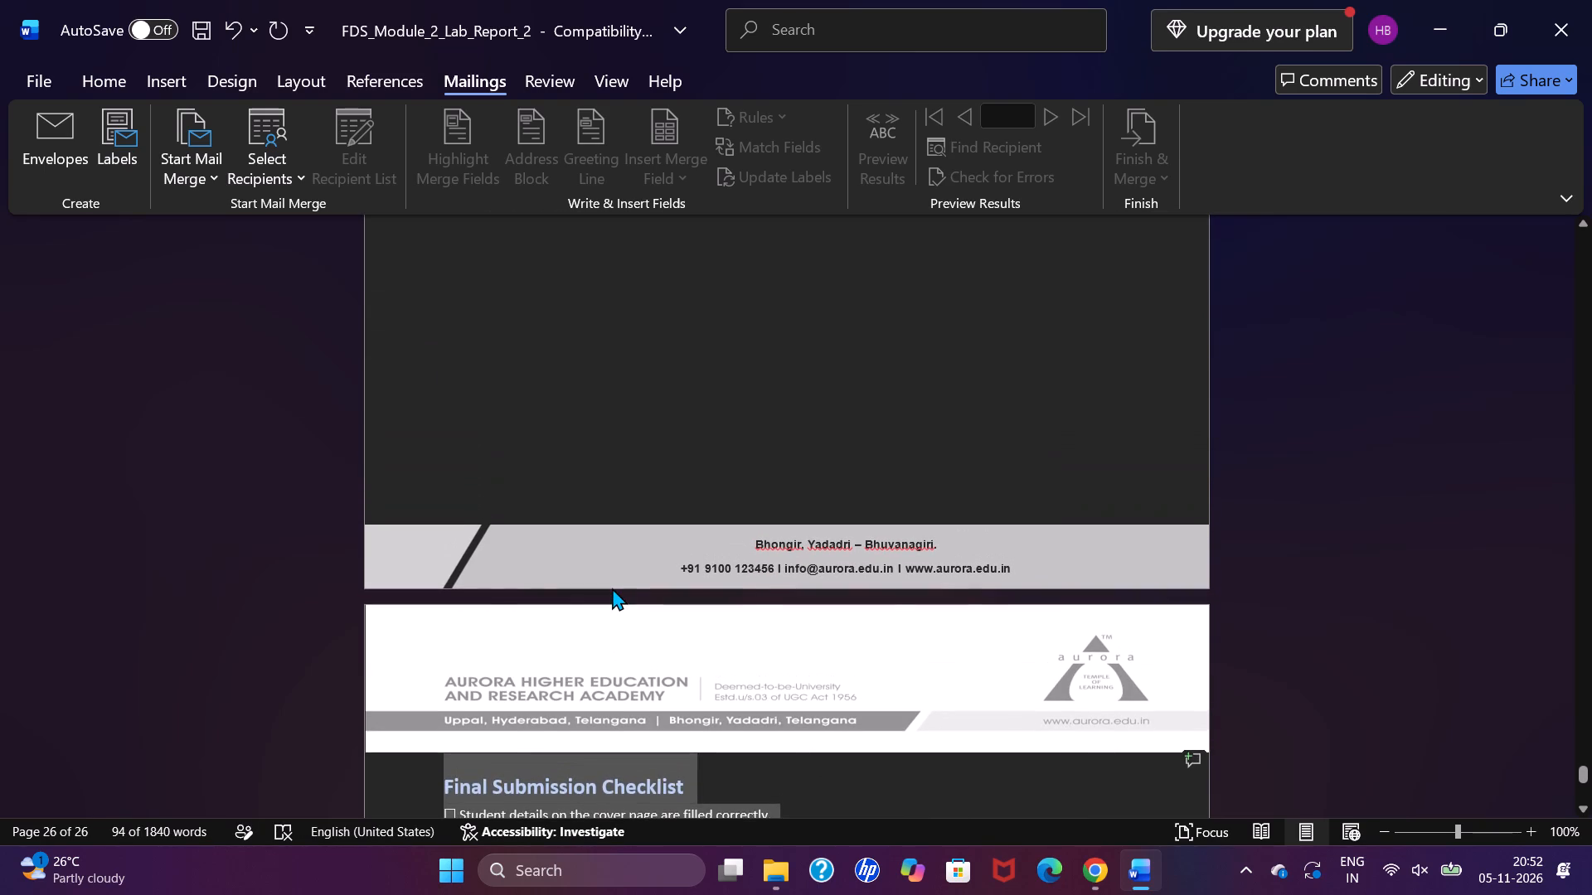
scroll(612, 588, "down", 2)
left_click(676, 694)
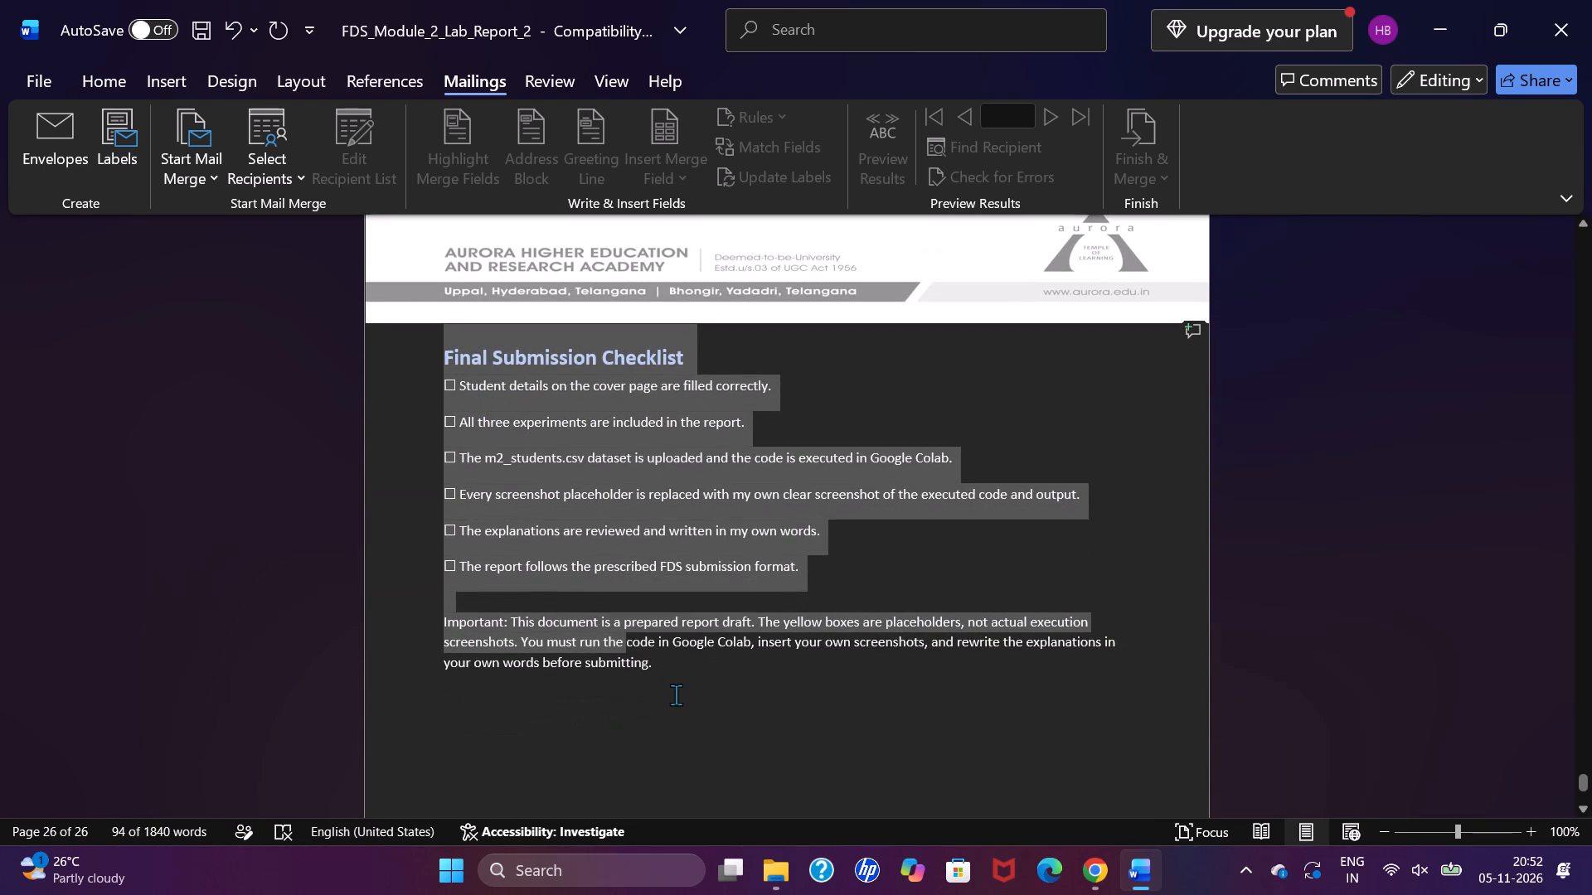
left_click(666, 678)
left_click_drag(666, 678, 486, 397)
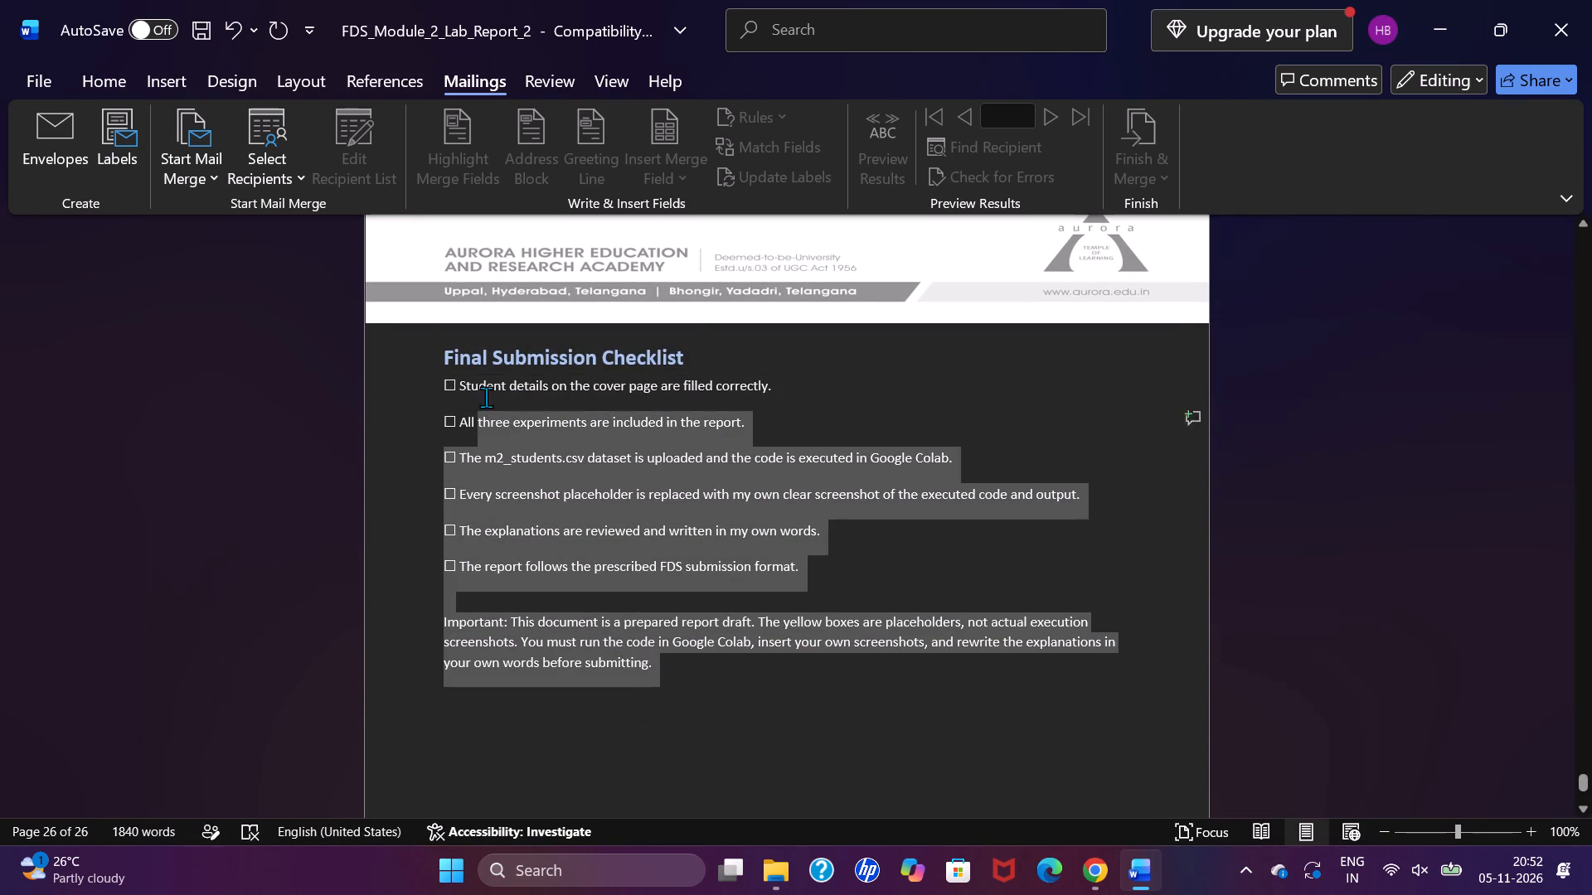
left_click_drag(486, 397, 467, 315)
key("BackSpace")
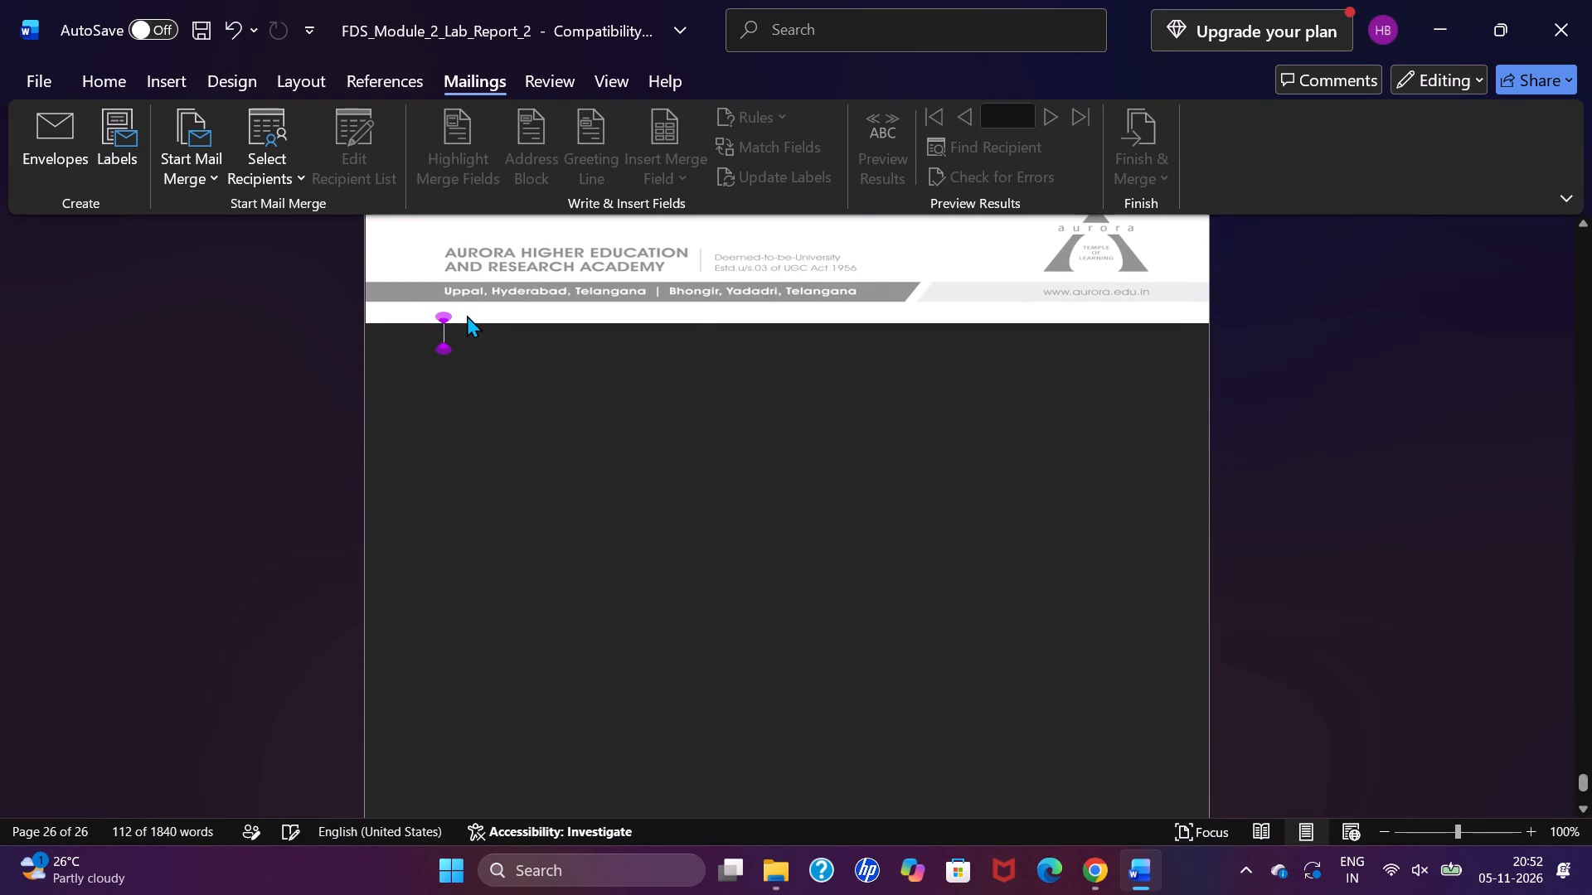
Remove the leftover empty last page and the blank line after Experiment 3's "6. Result" paragraph.
scroll(467, 315, "up", 4)
key("BackSpace")
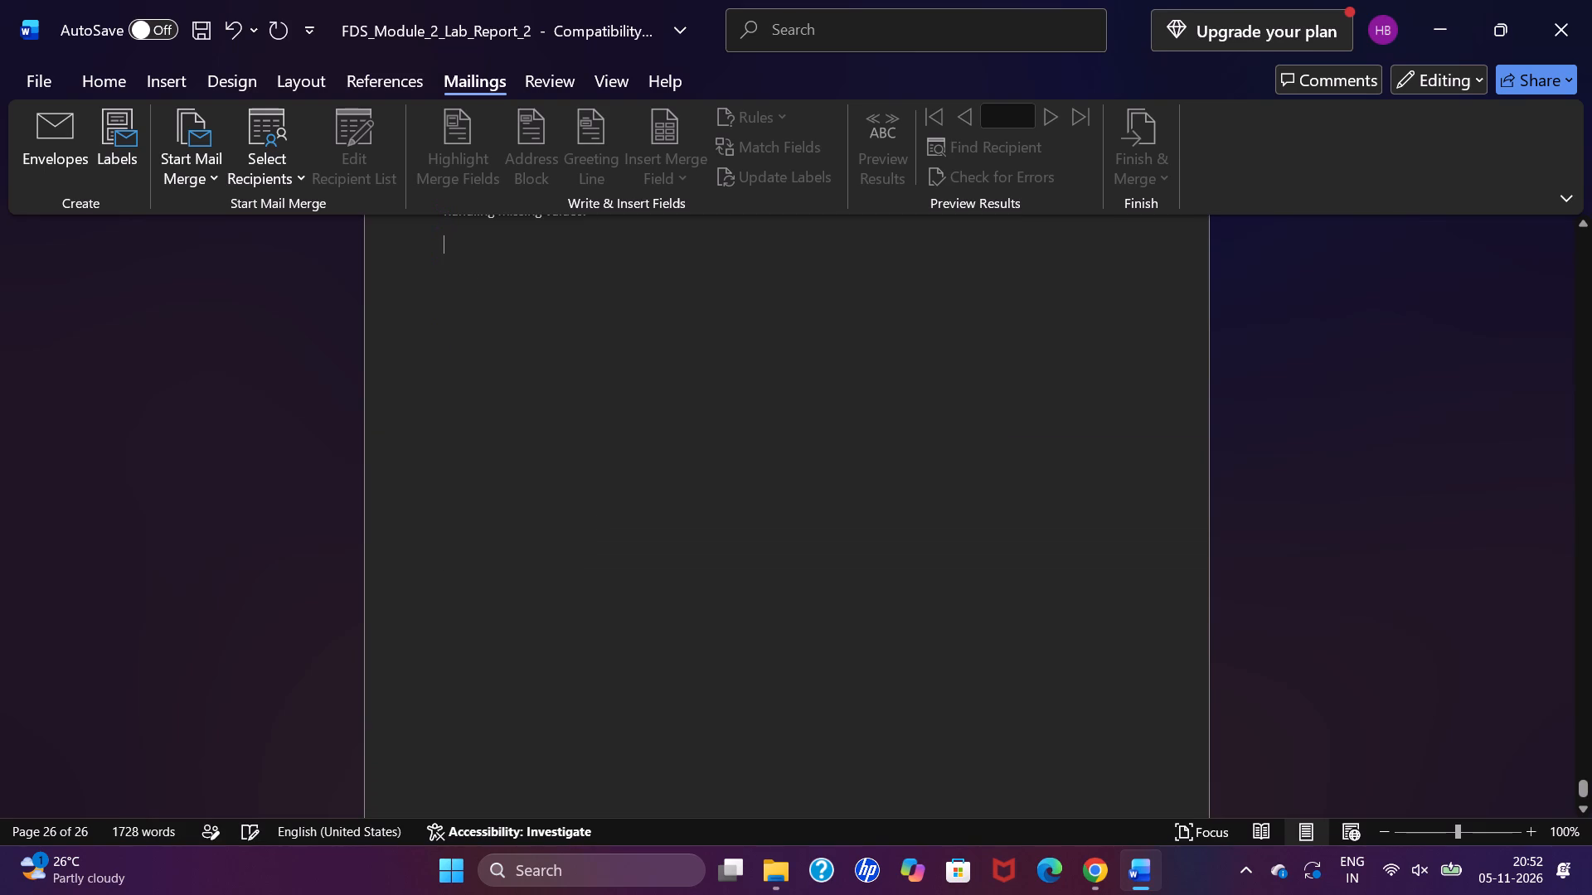
key("BackSpace")
left_click_drag(467, 315, 484, 450)
key("BackSpace")
Review Experiment 3's pages for codes separated from their output screenshots, from the "6. Result" section back to its start and down to Code 4.
scroll(484, 450, "up", 1)
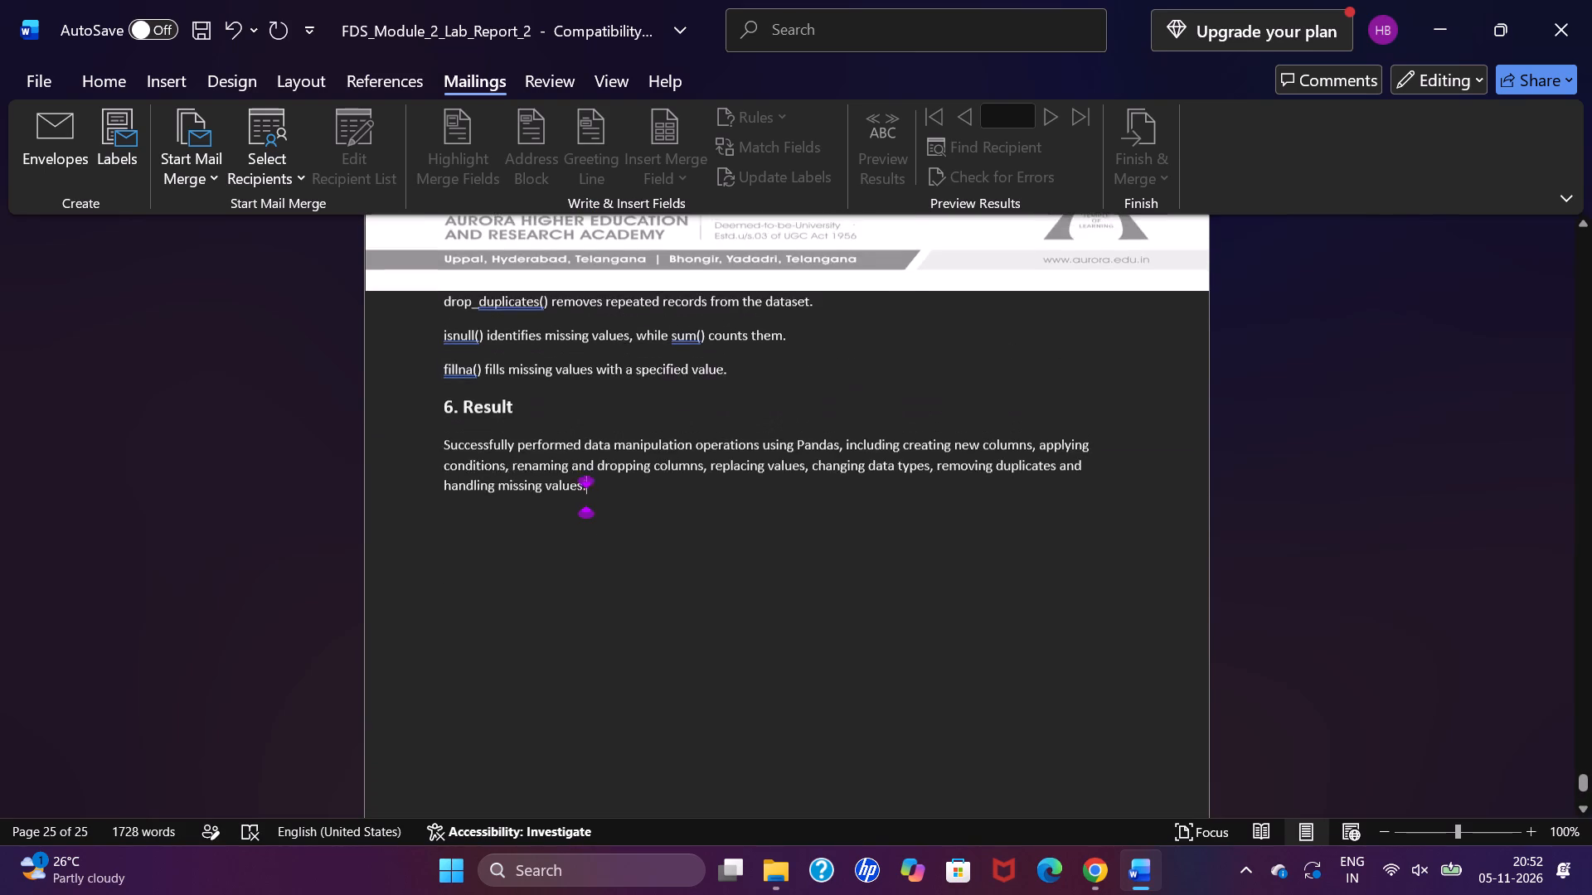
scroll(484, 450, "up", 4)
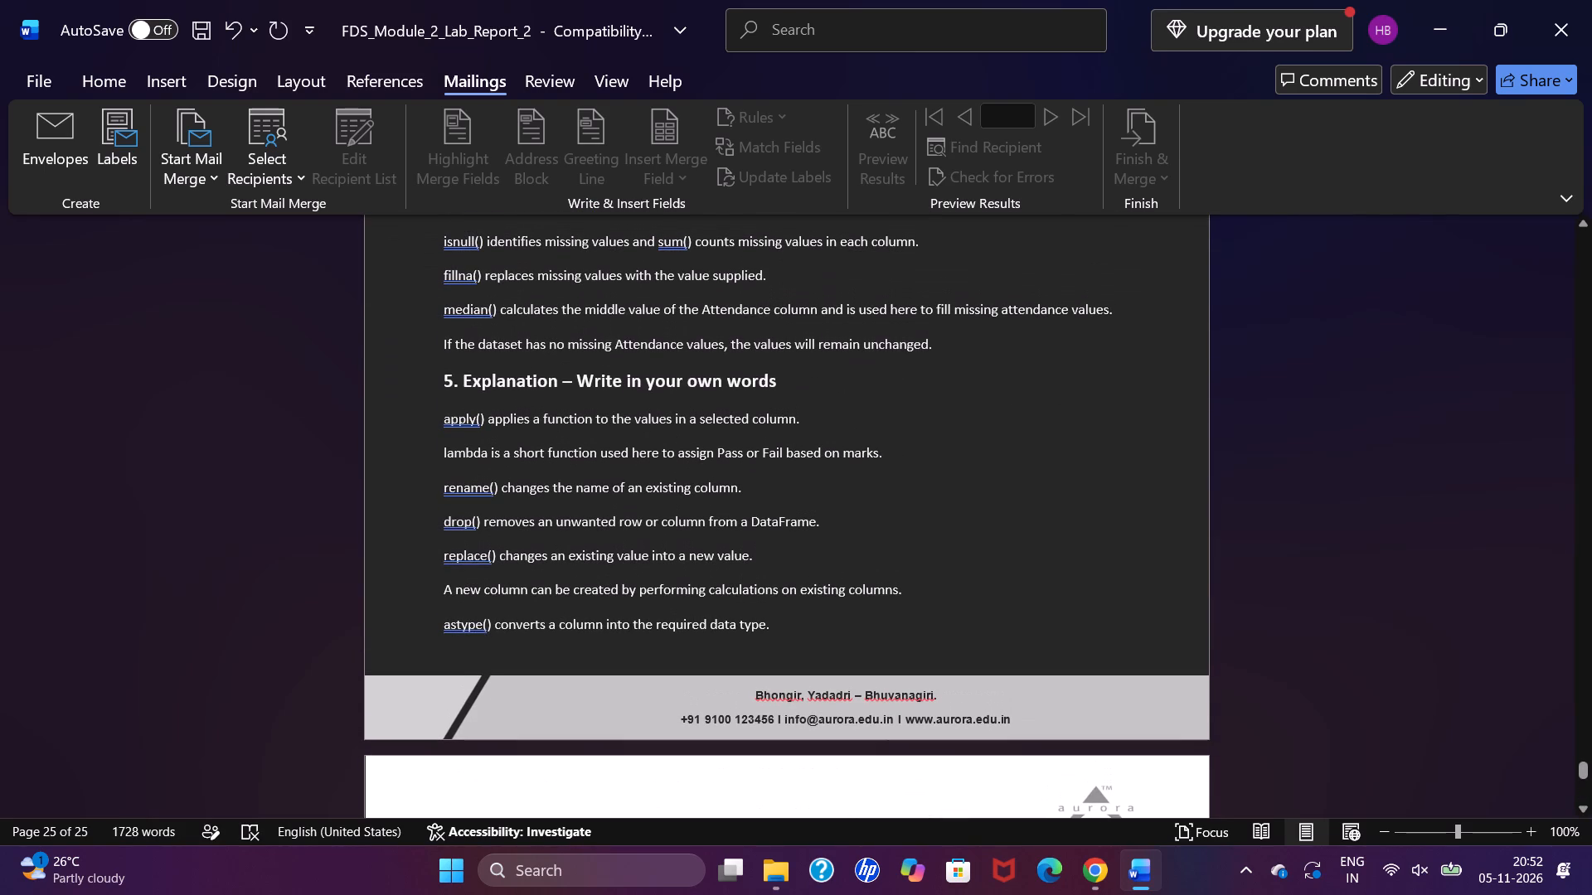
scroll(484, 450, "up", 7)
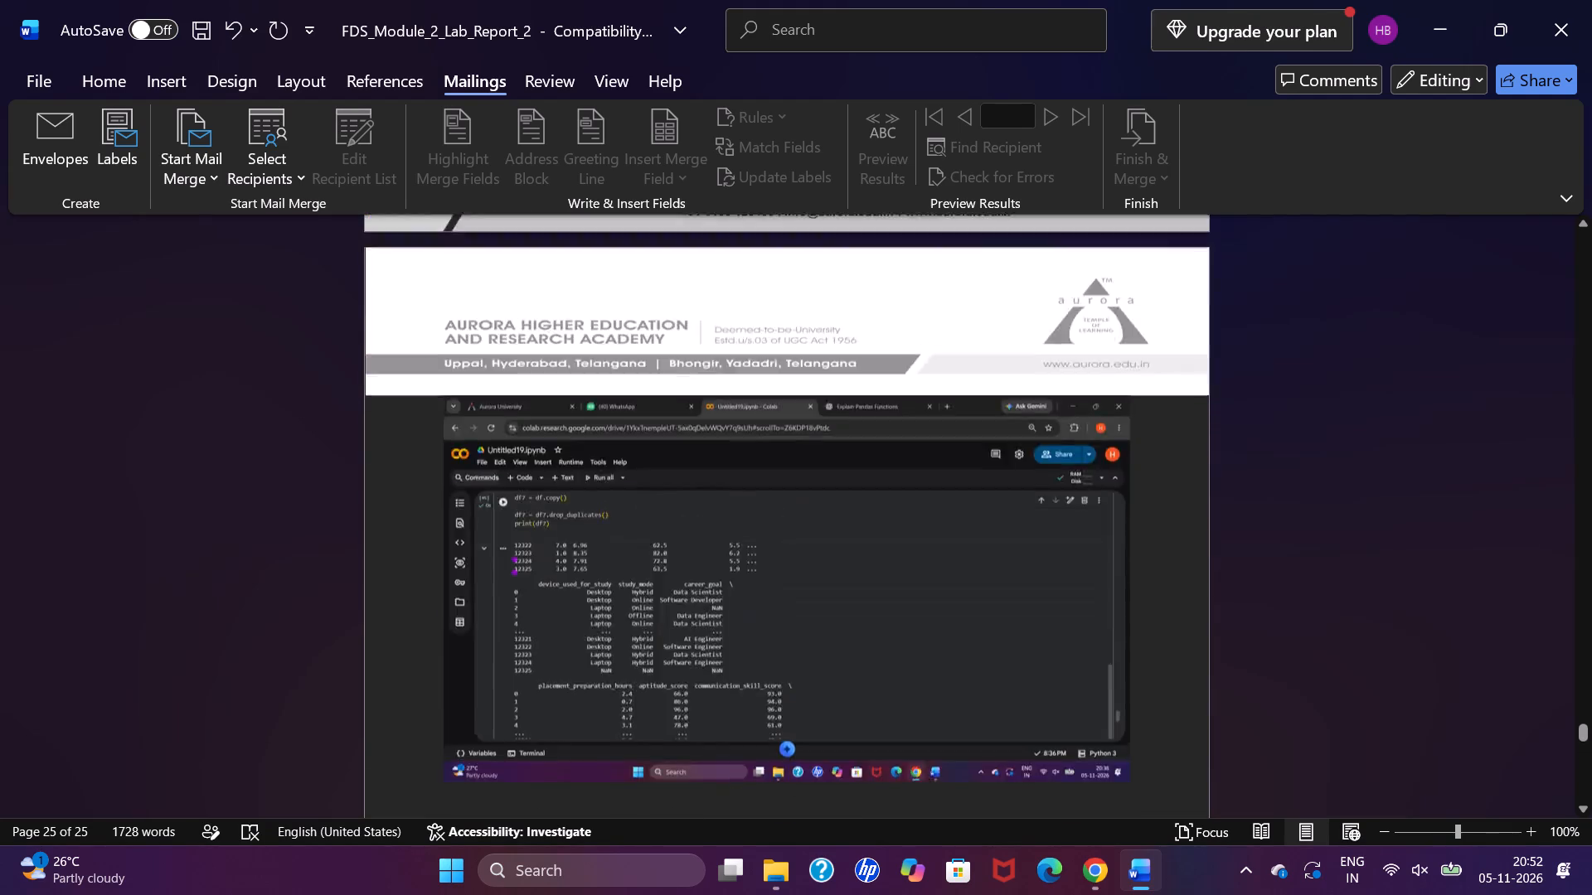
scroll(484, 450, "up", 6)
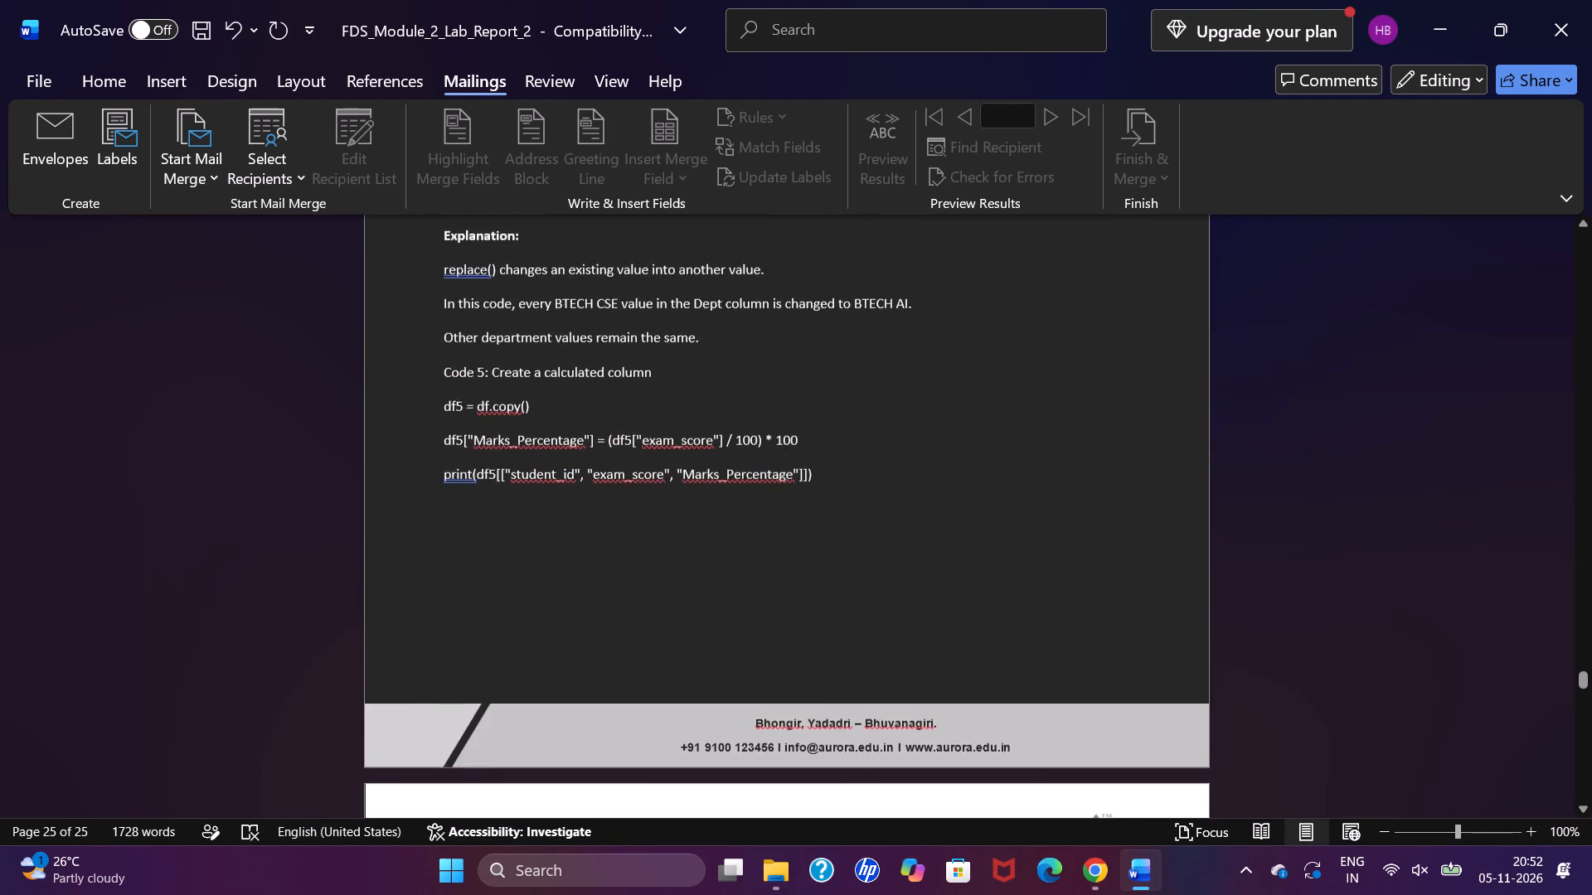
scroll(484, 450, "up", 2)
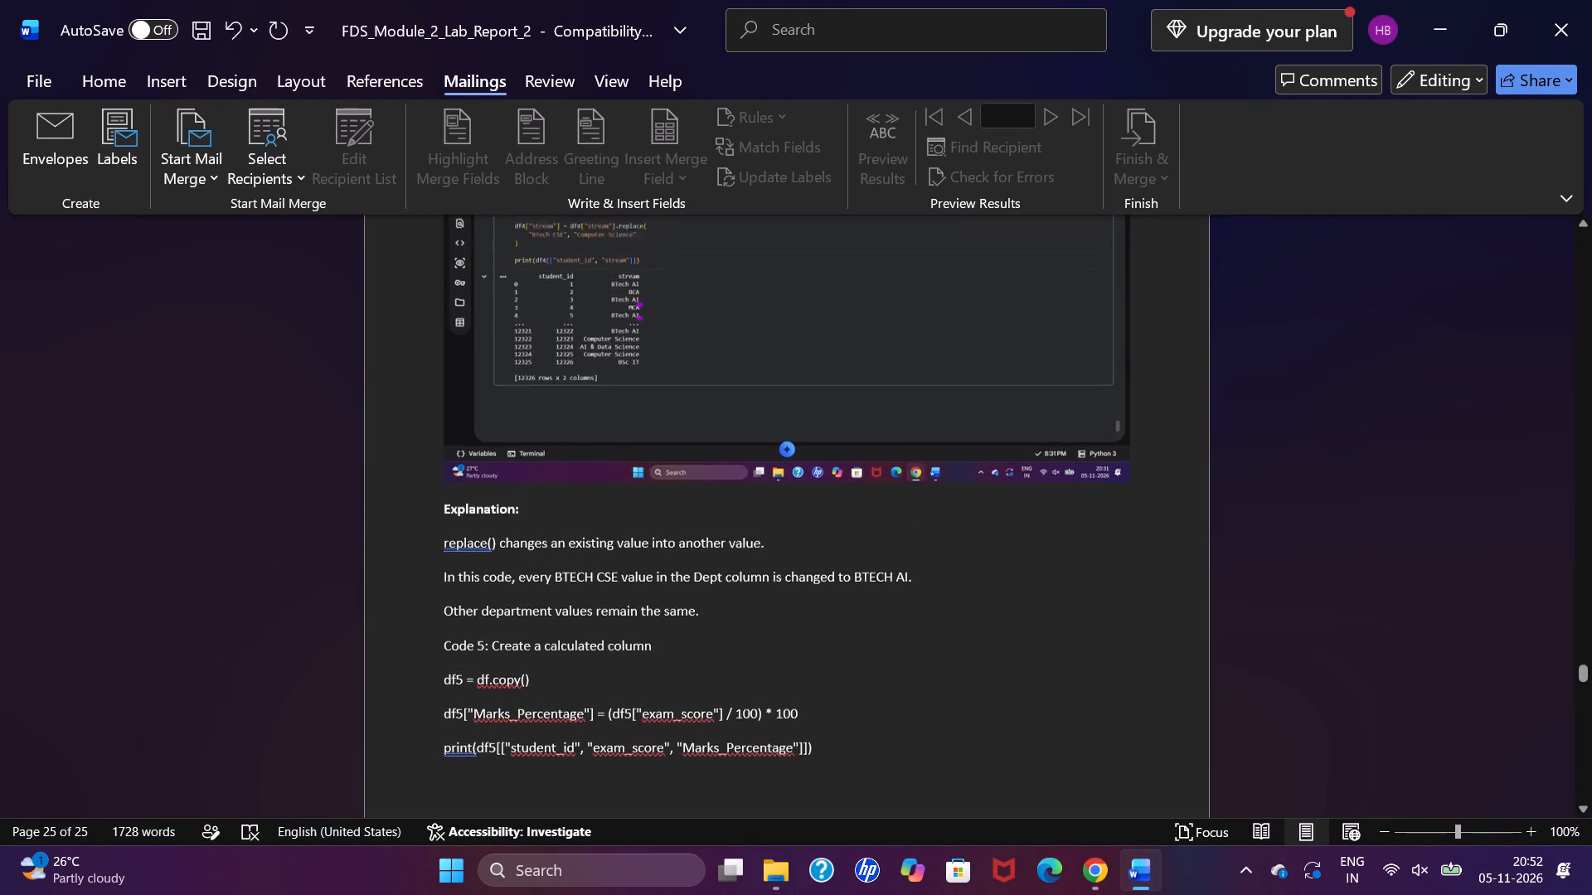
scroll(484, 450, "up", 18)
scroll(484, 450, "up", 7)
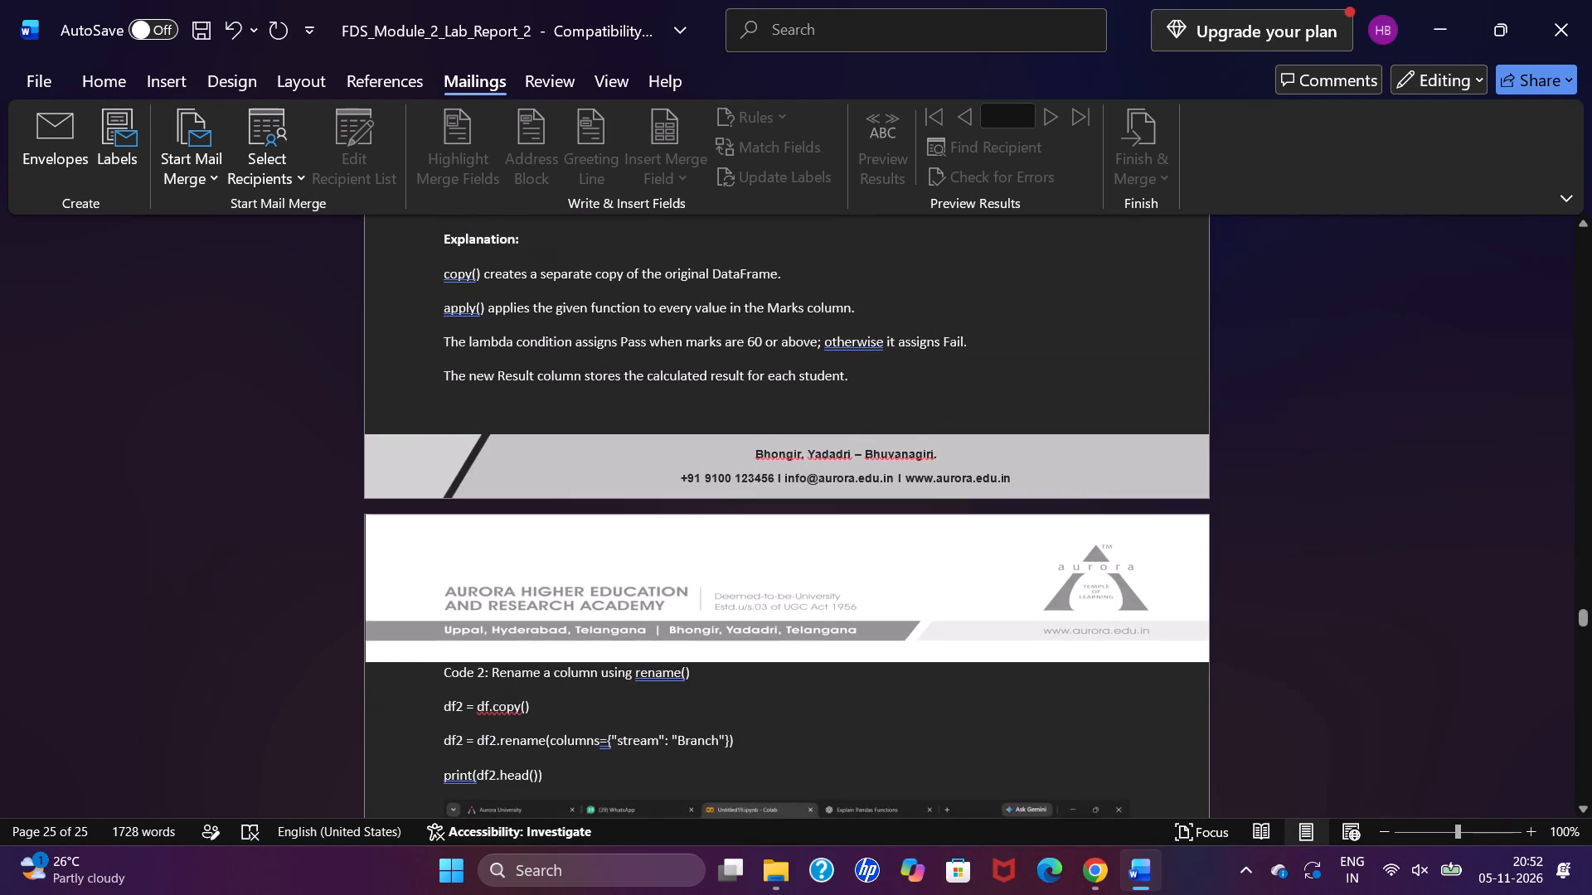
scroll(484, 450, "up", 6)
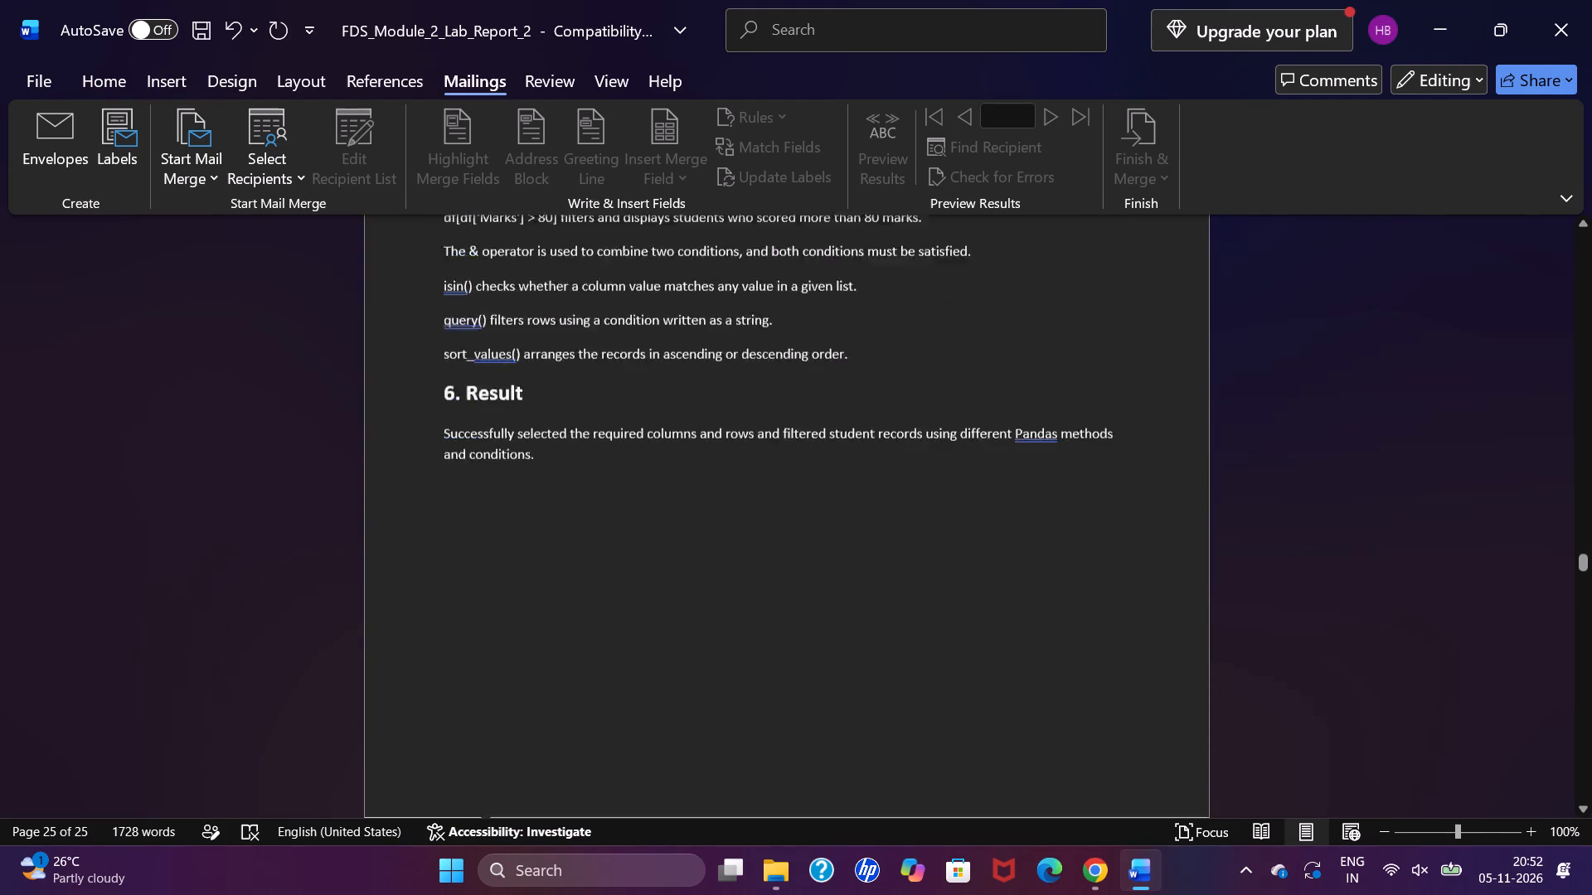
scroll(484, 450, "down", 3)
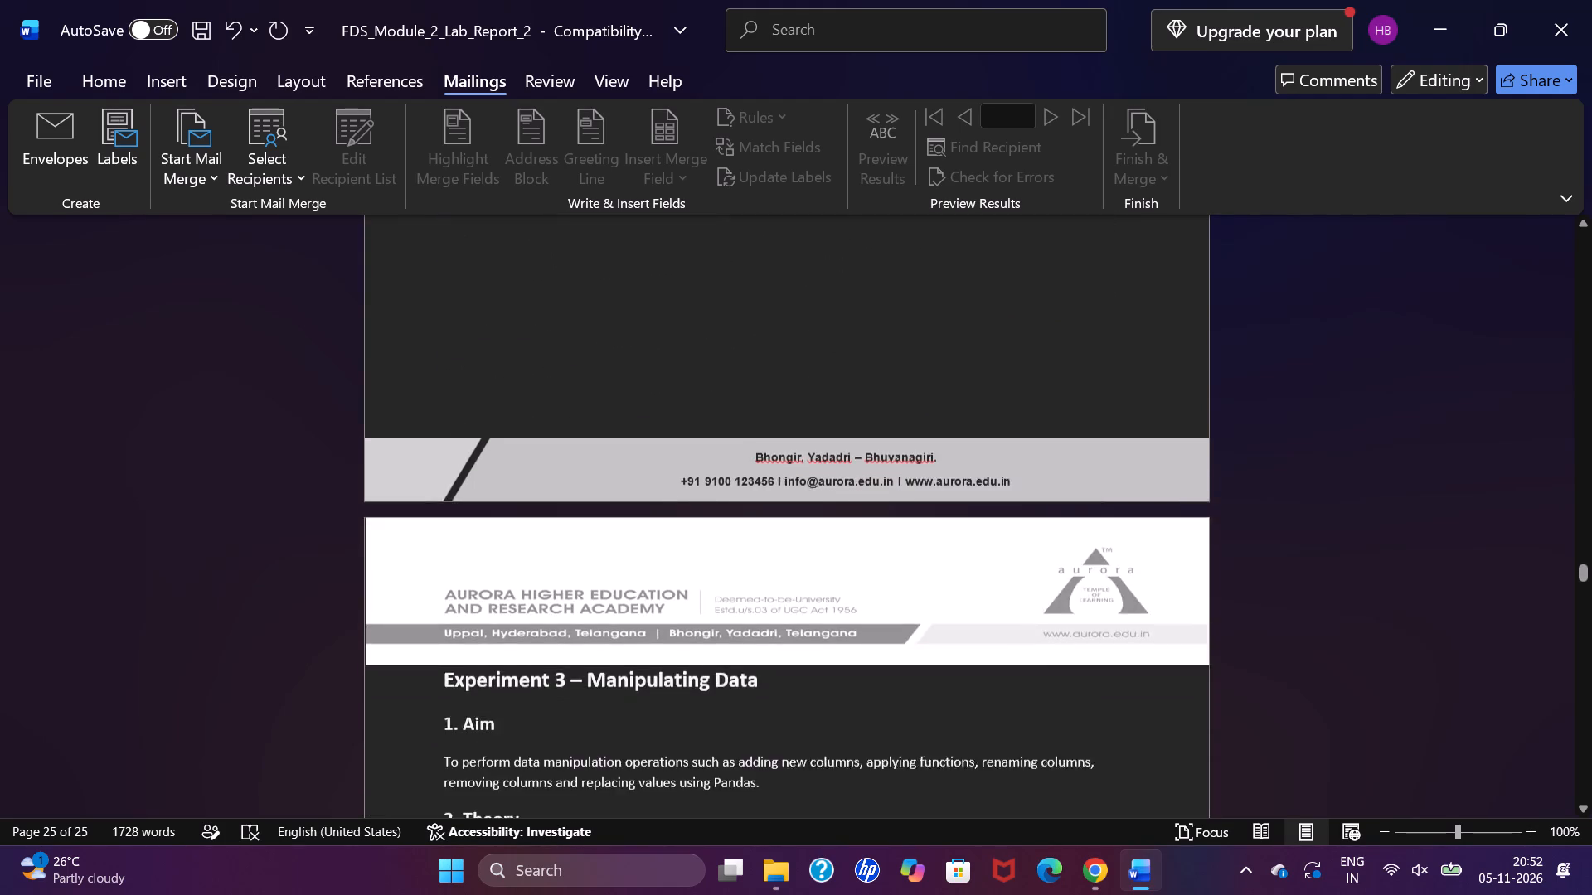
scroll(484, 450, "down", 5)
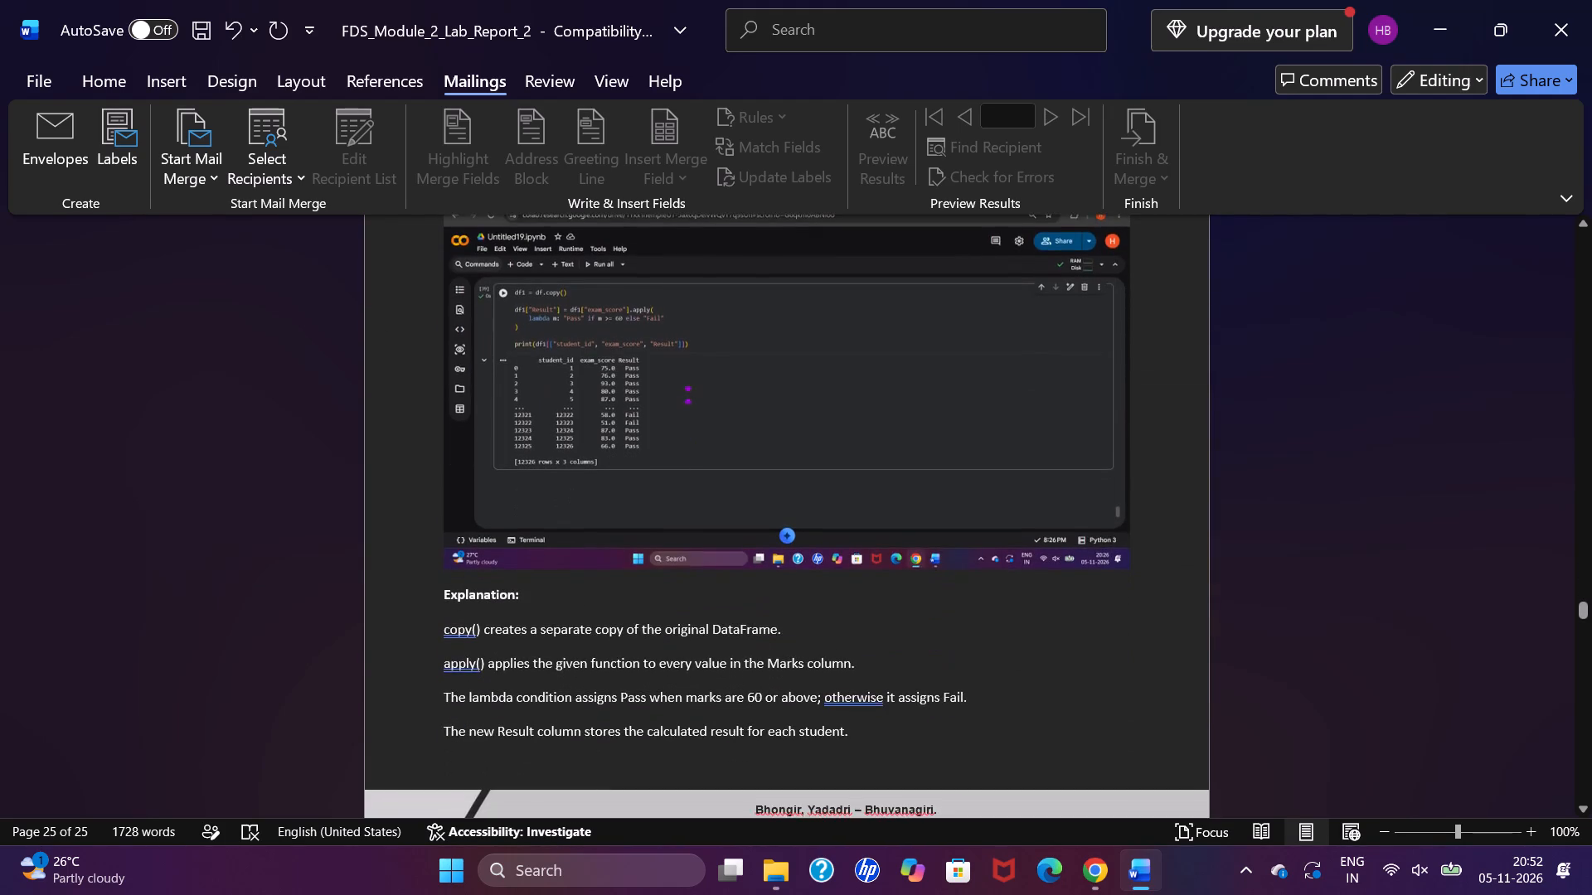
scroll(484, 450, "down", 3)
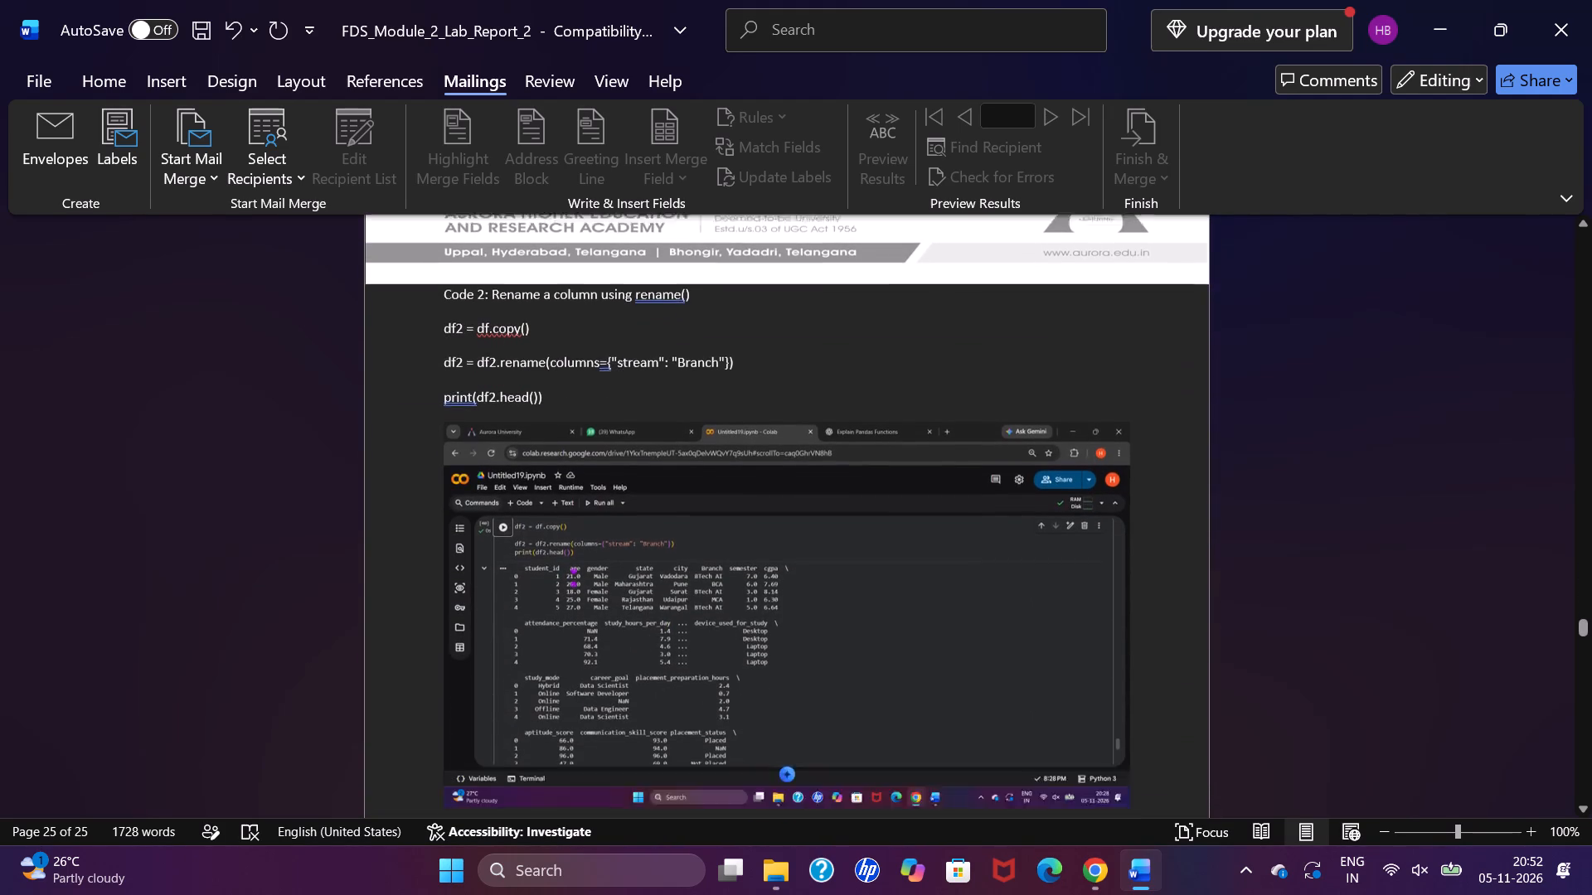
scroll(484, 450, "down", 3)
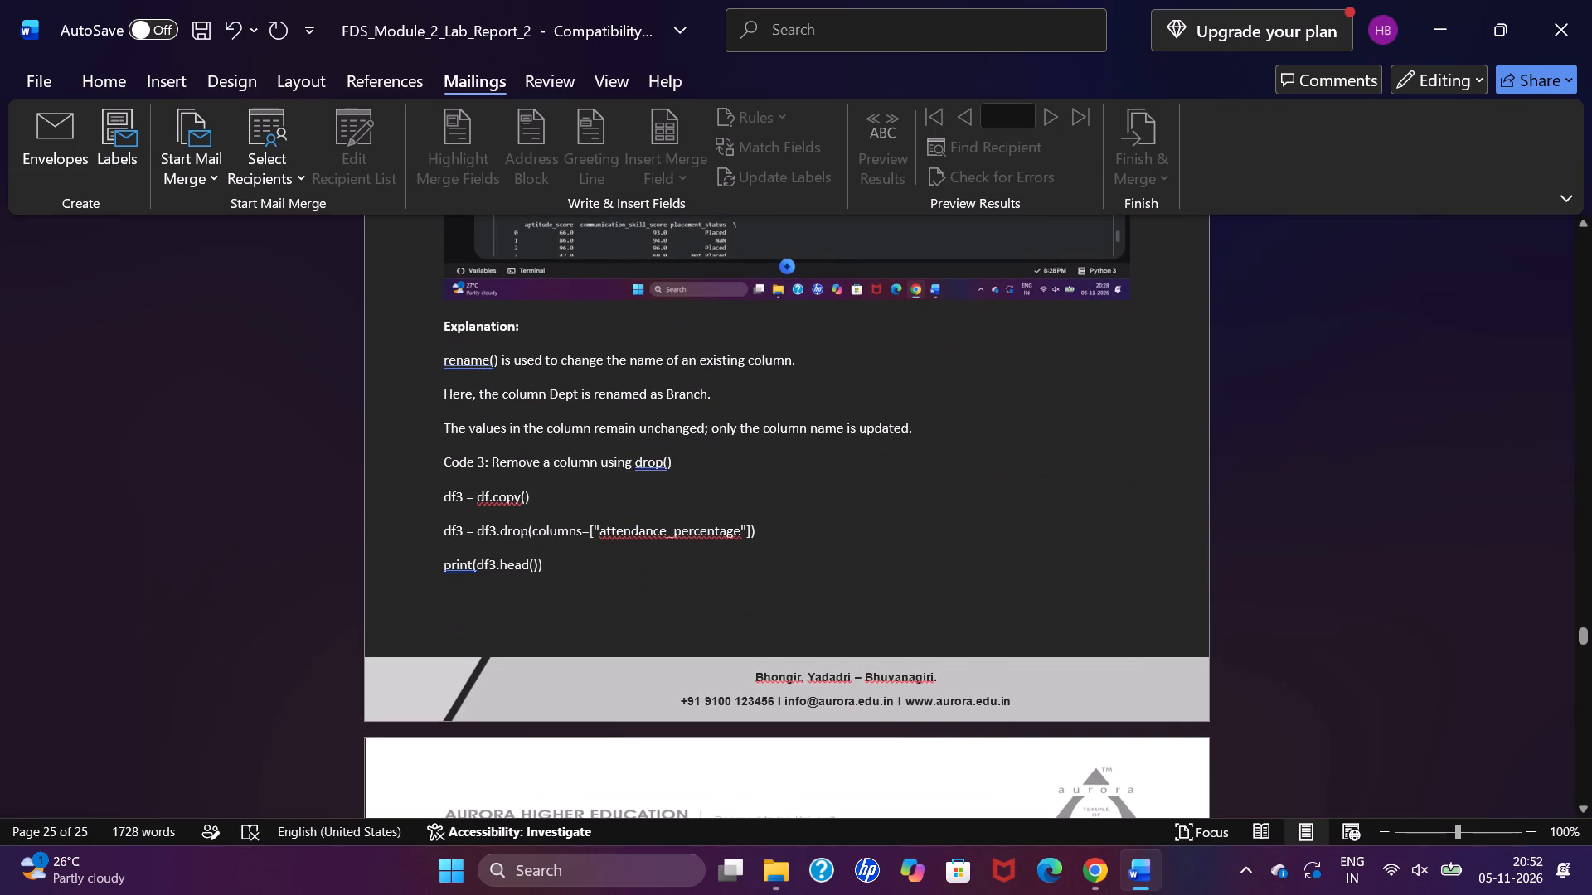
scroll(347, 483, "down", 1)
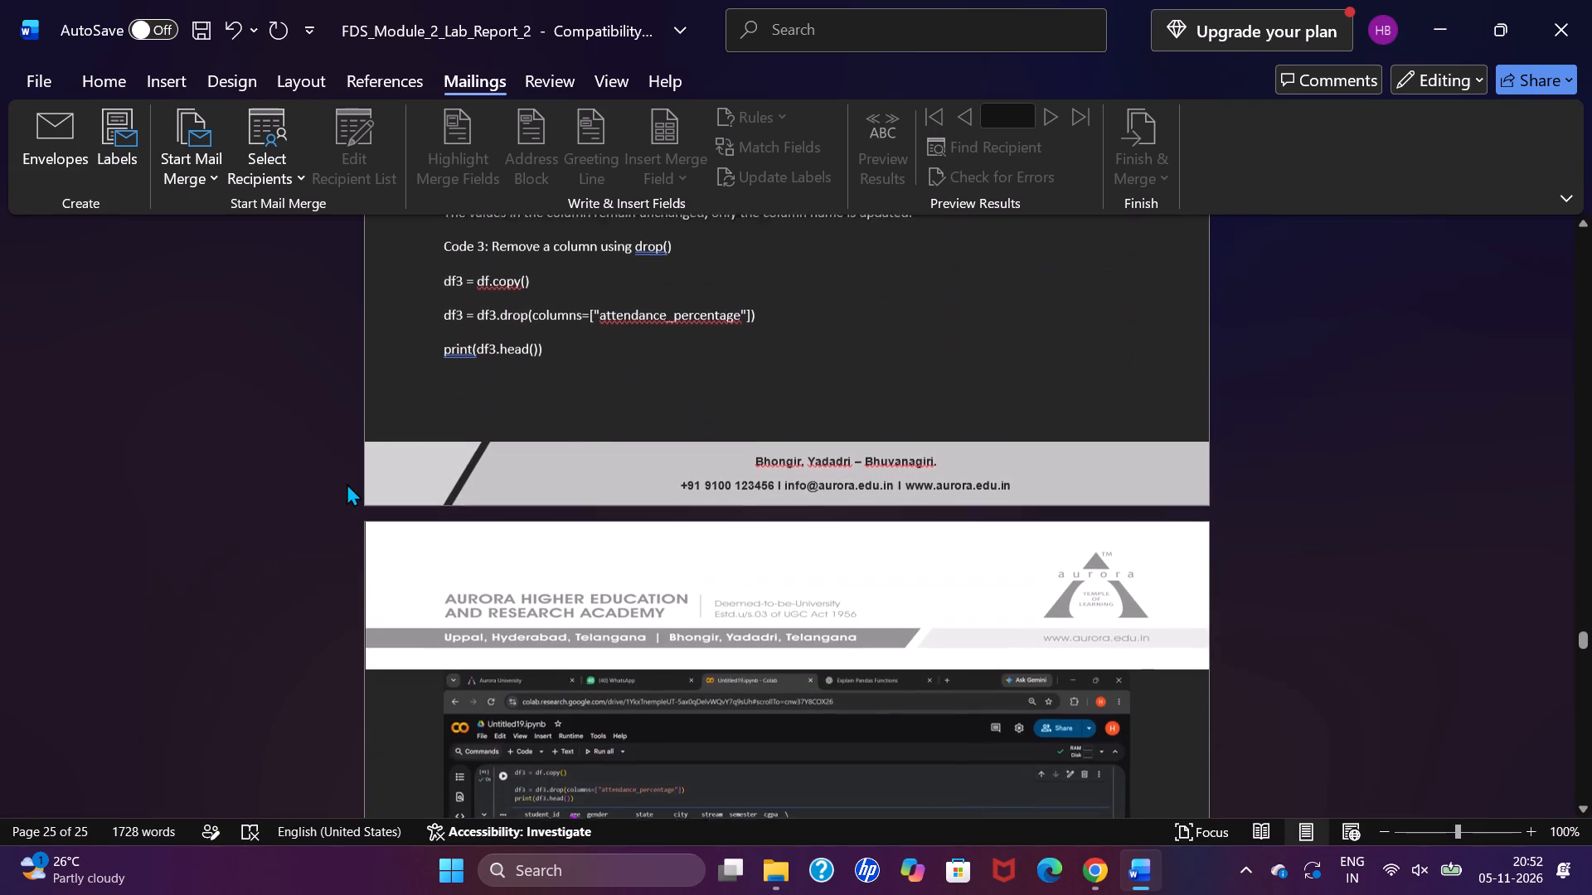
scroll(469, 456, "down", 2)
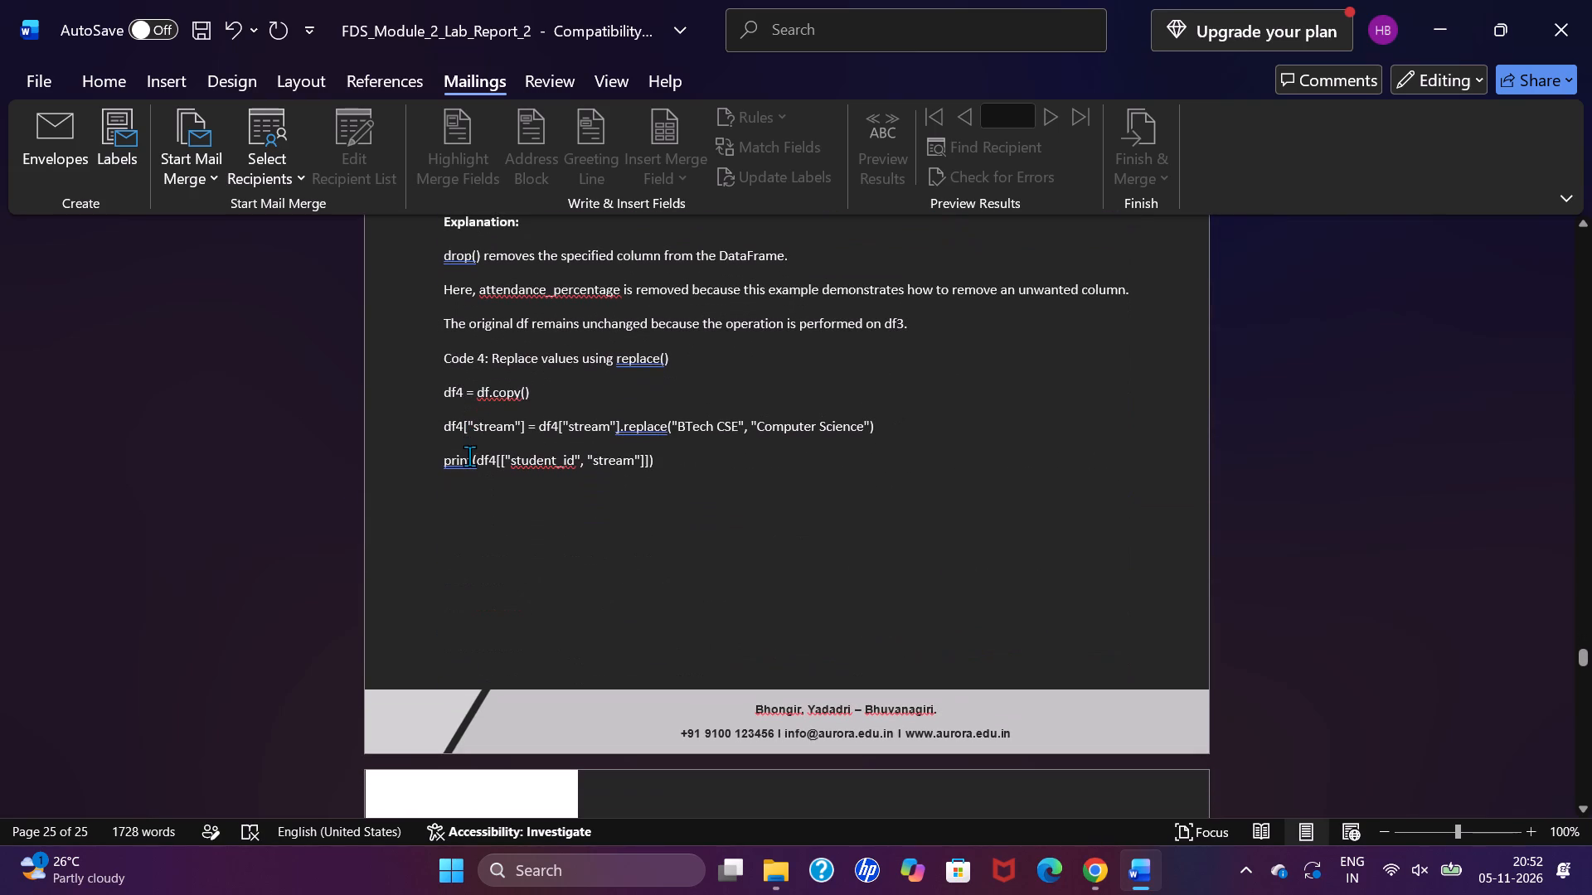
Insert five blank lines before the "Code 3: Remove a column using drop()" heading to move it onto the next page.
scroll(469, 456, "up", 4)
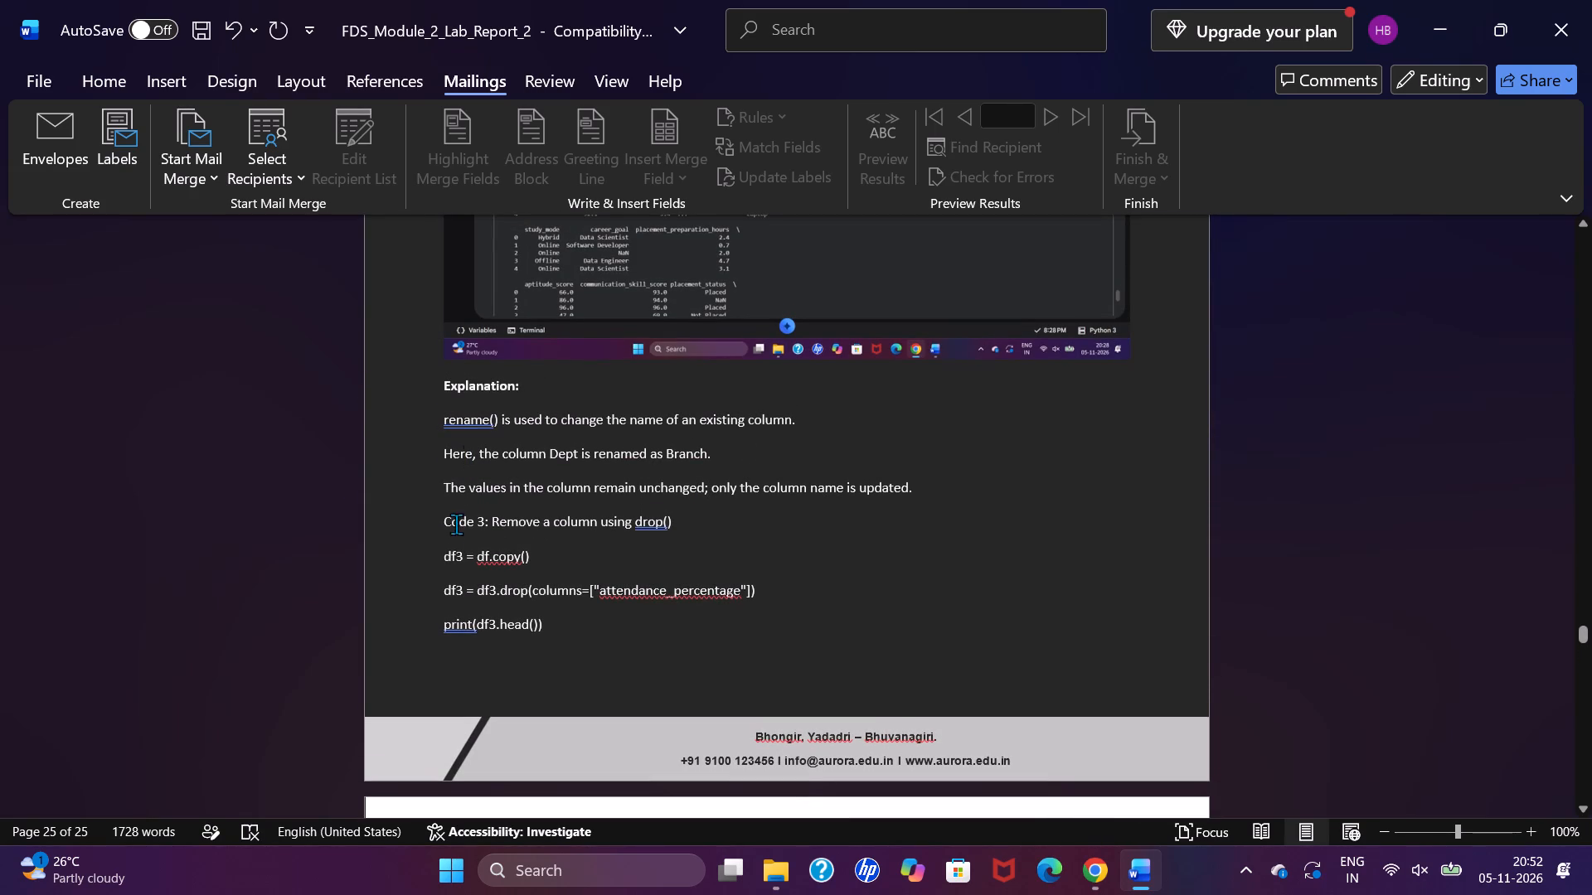
left_click(445, 528)
key("Return")
key("Return")
key("Return")
key("Return")
key("Return")
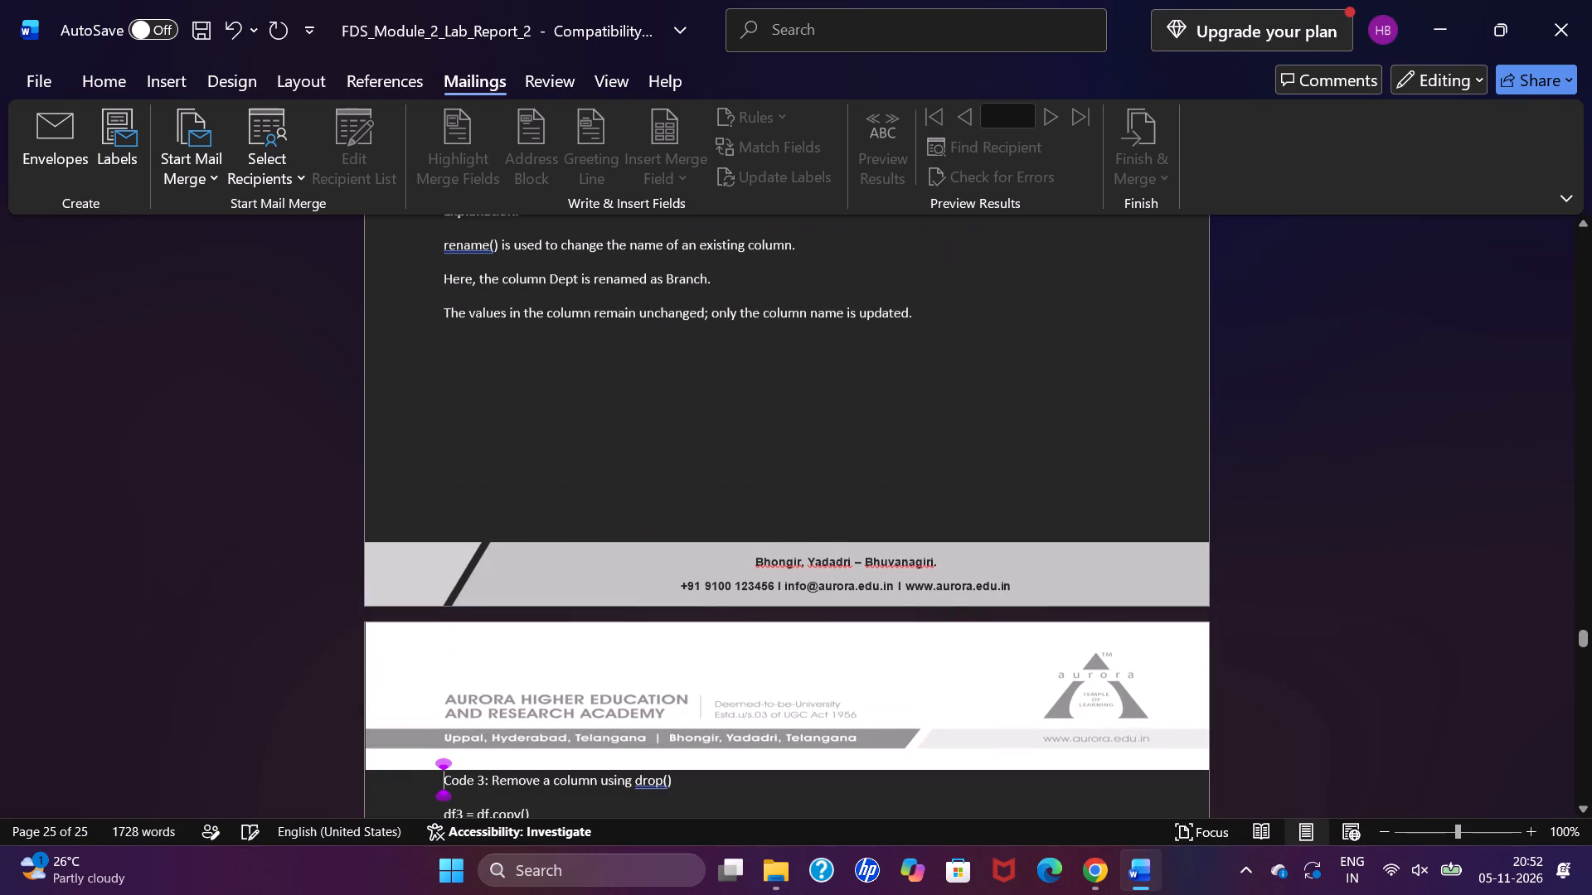
Insert five blank lines before the "Code 4: Replace values using replace()" heading to move it onto the next page.
scroll(445, 528, "down", 5)
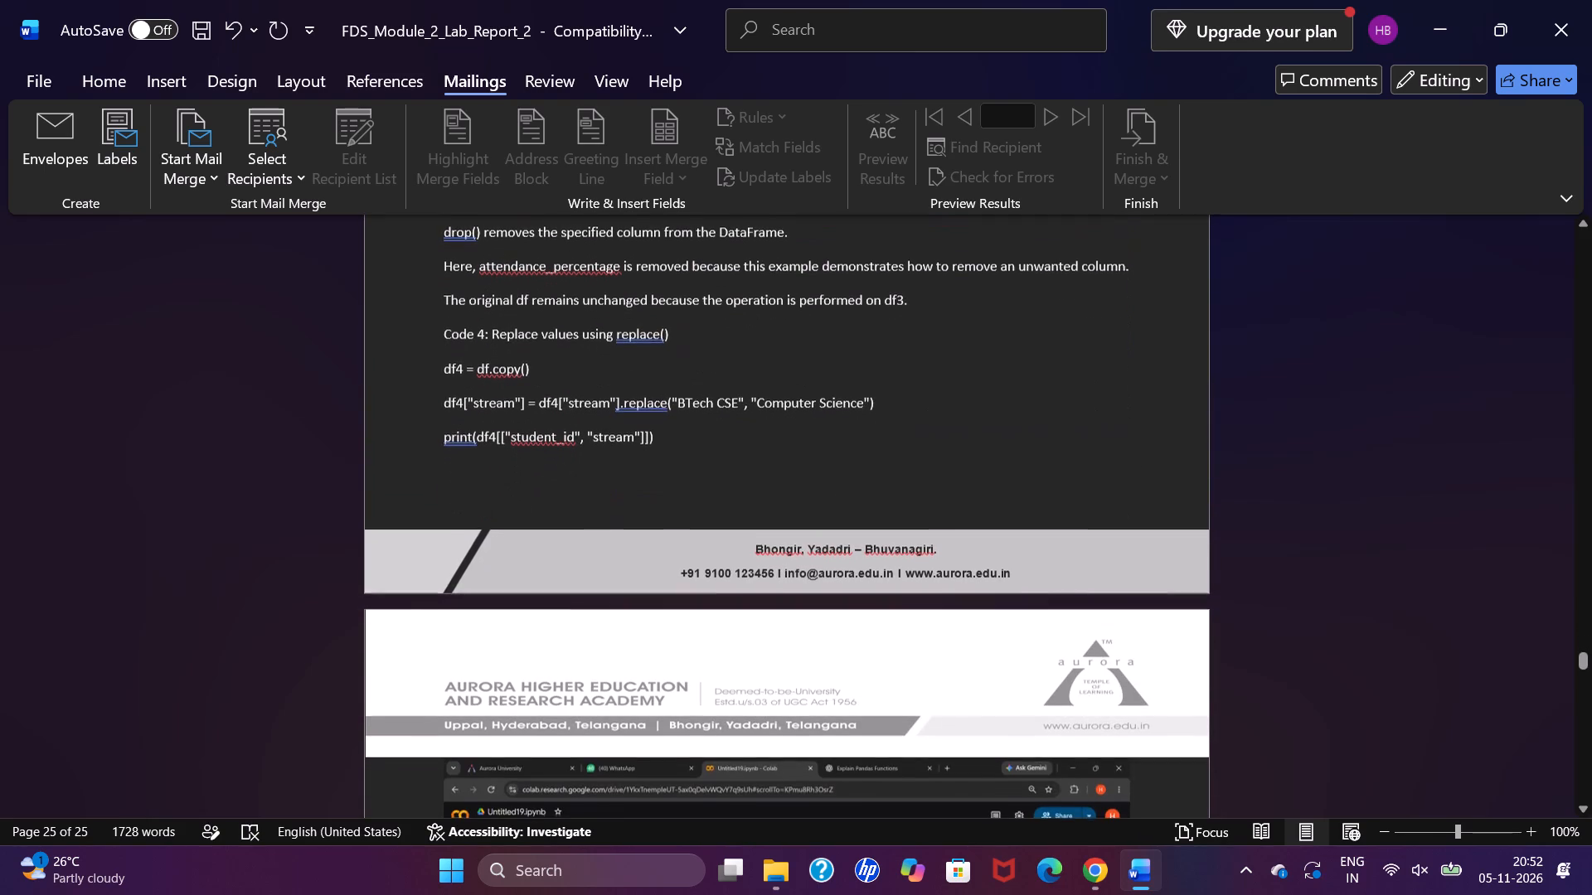
left_click(437, 330)
key("Return")
key("Return")
key("Return")
key("Return")
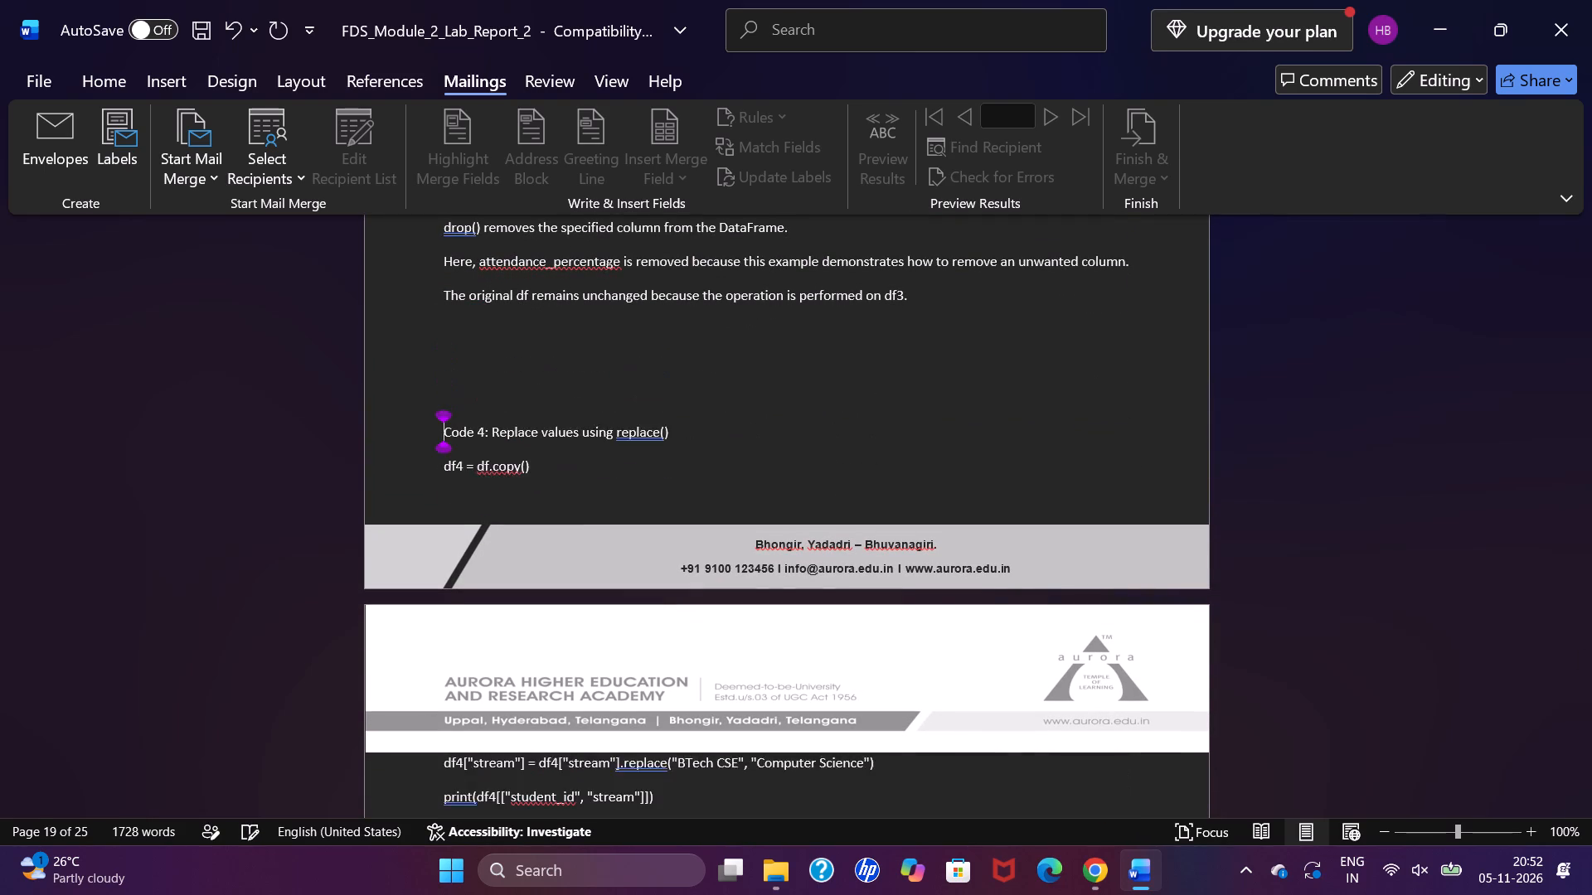
key("Return")
Insert five blank lines before the "Code 5: Create a calculated column" heading to move it onto the next page.
scroll(437, 330, "down", 3)
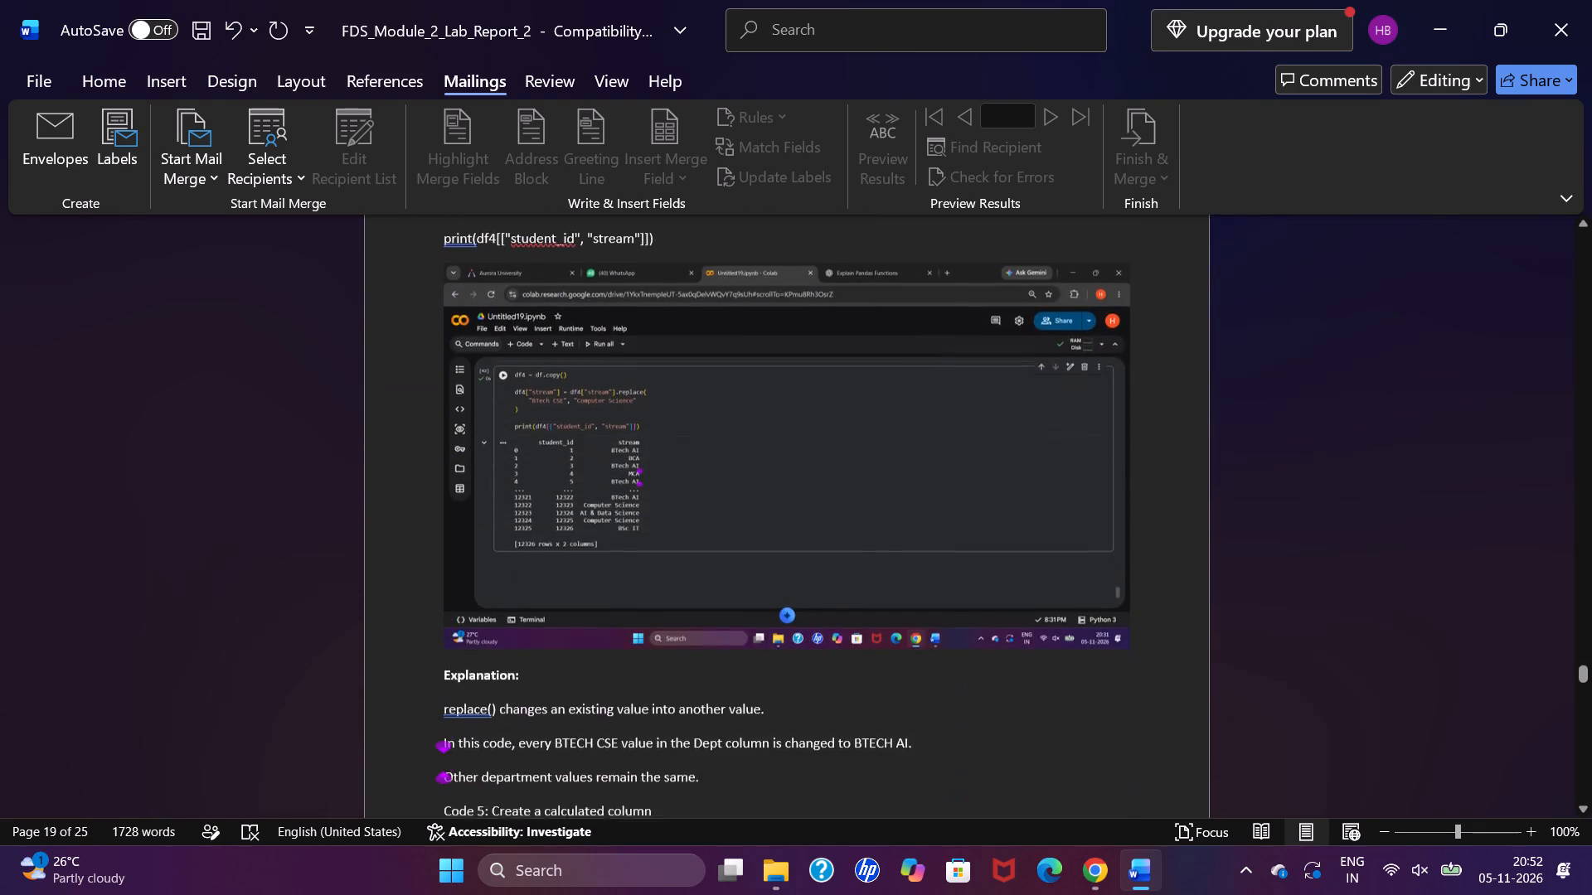
scroll(437, 330, "down", 2)
scroll(437, 330, "up", 2)
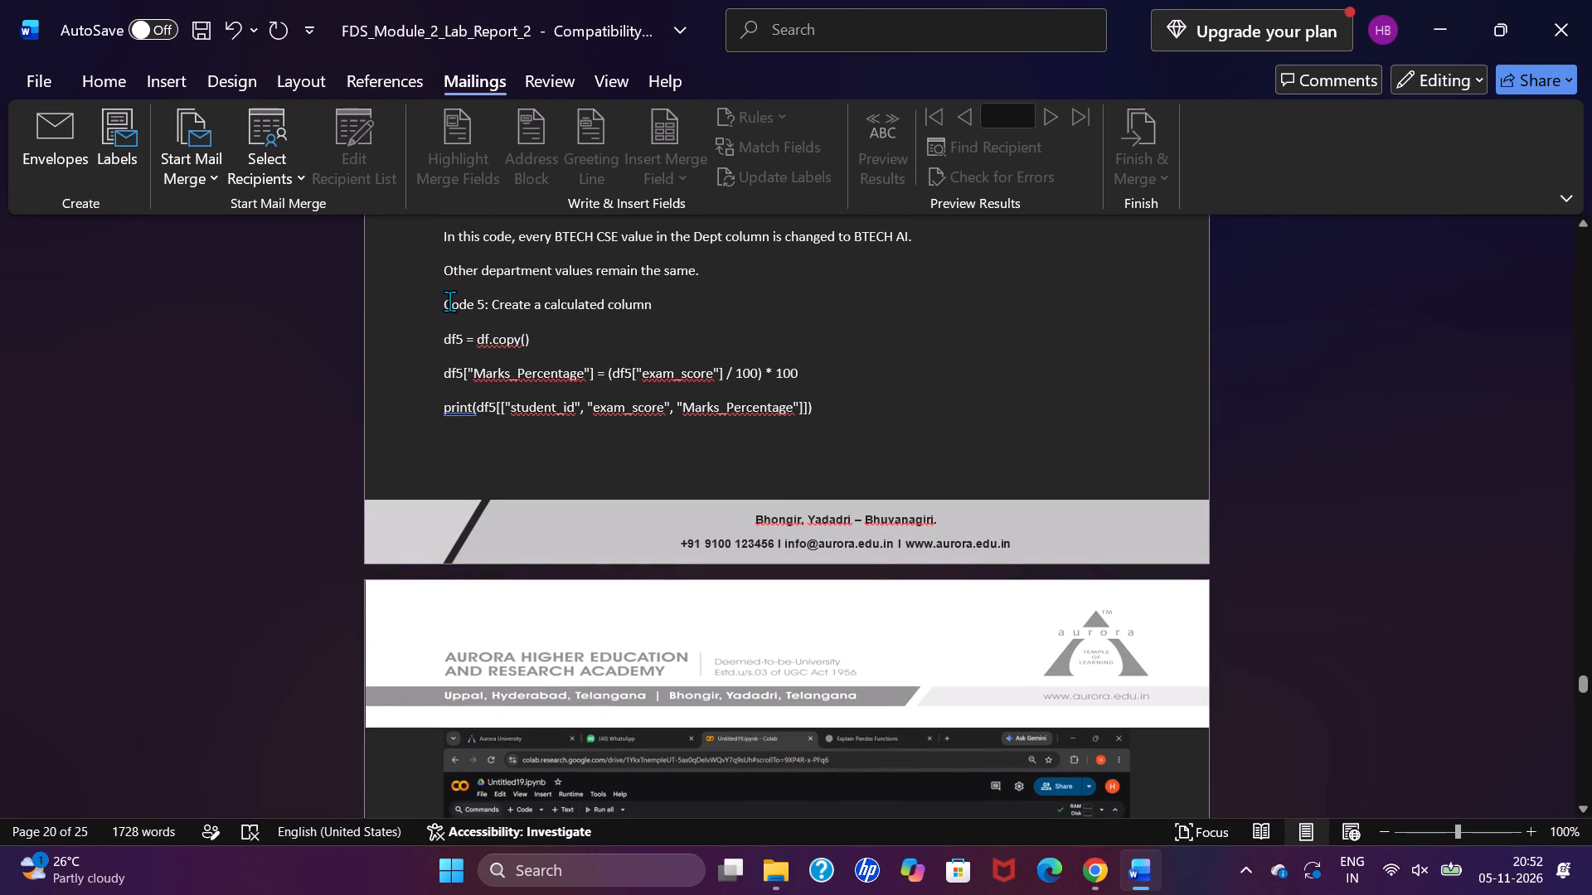
left_click(448, 301)
key("Return")
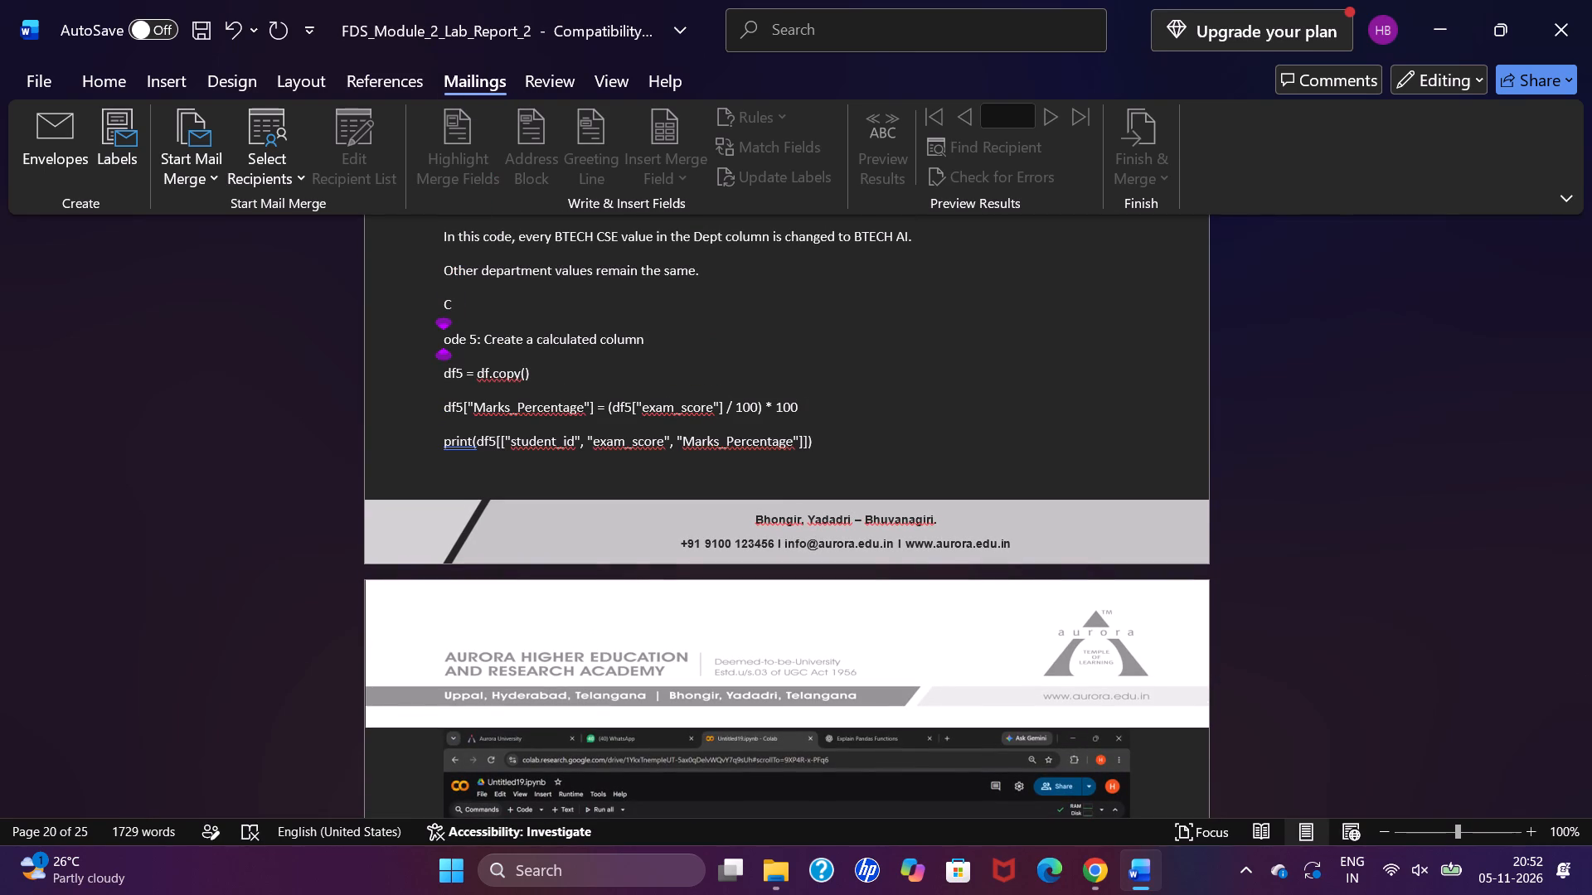
key("BackSpace")
key("Left")
key("Return")
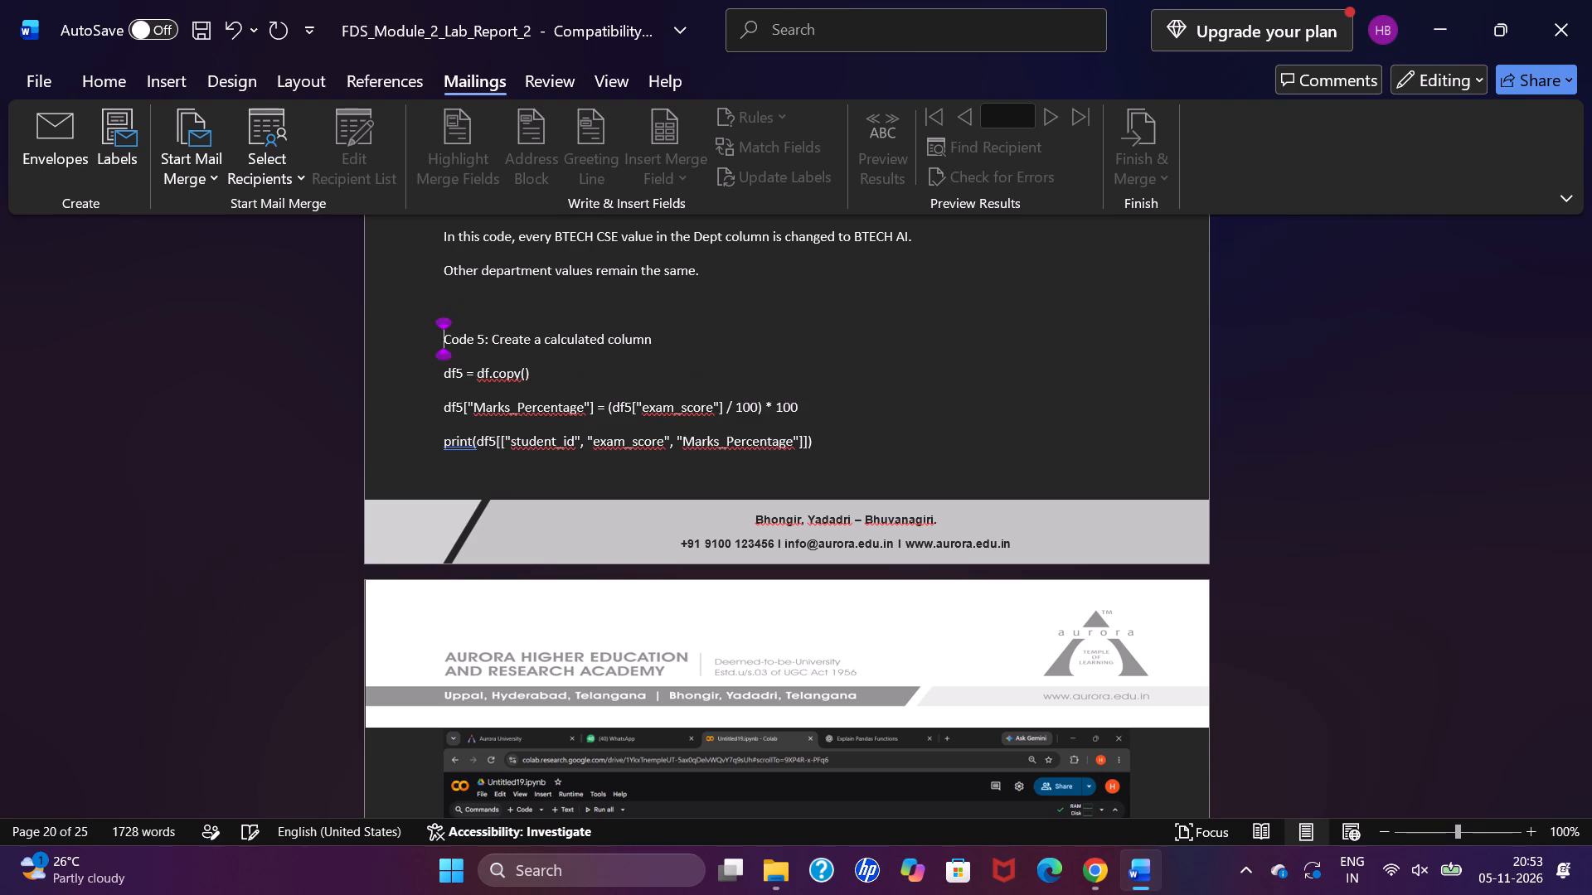
key("Return")
key("Return")
key("Return")
key("Return")
Insert six blank lines before the "Code 6: Change a column data type using astype()" heading to move it onto the next page.
scroll(448, 301, "down", 2)
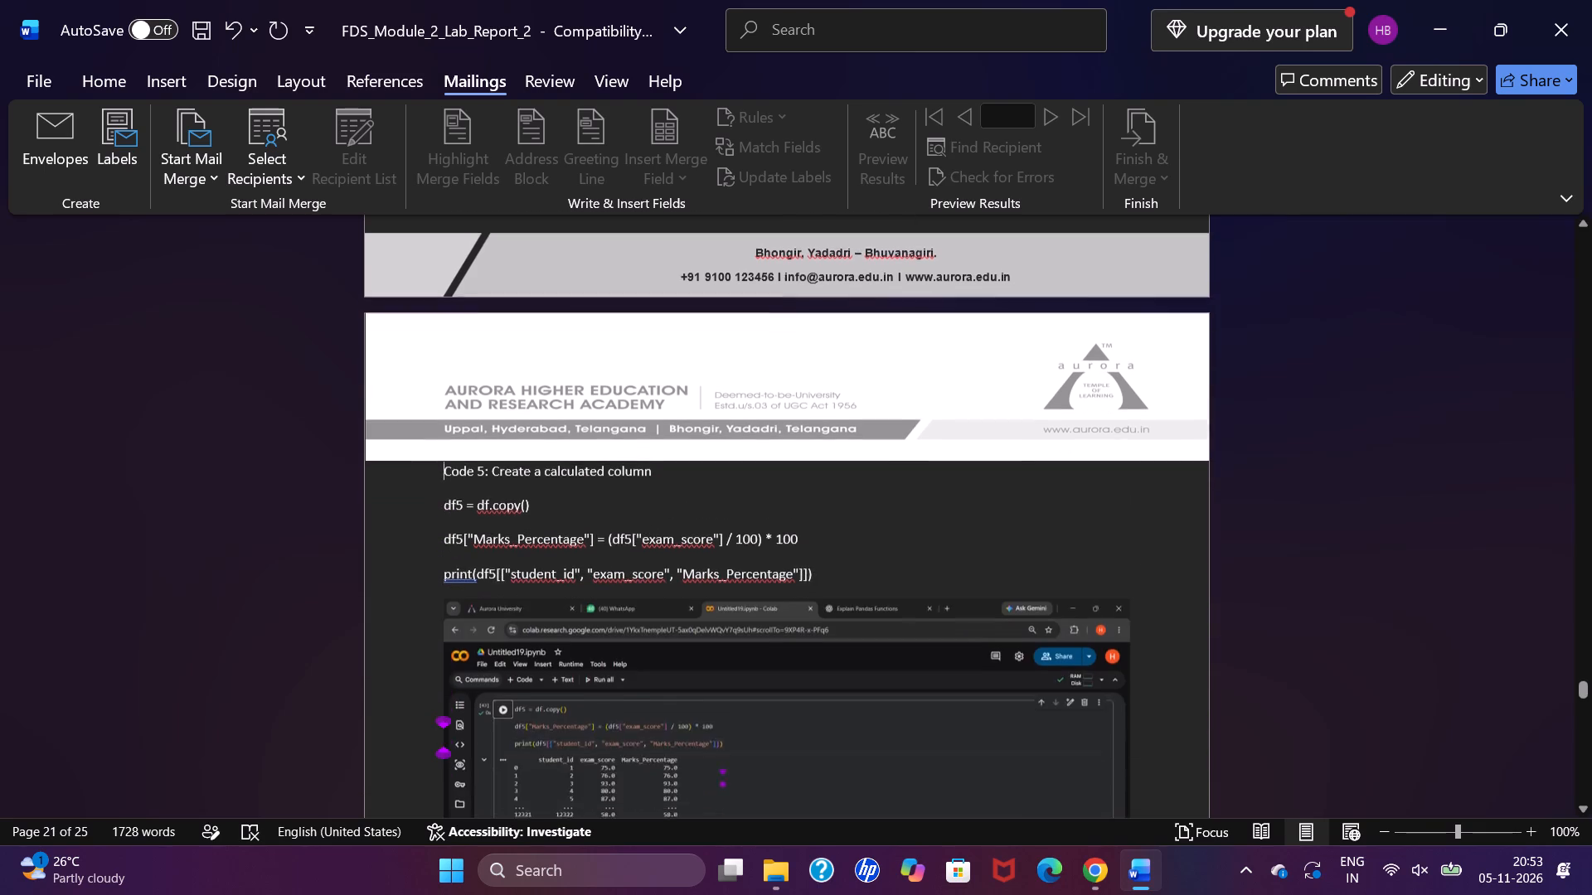
scroll(448, 301, "down", 2)
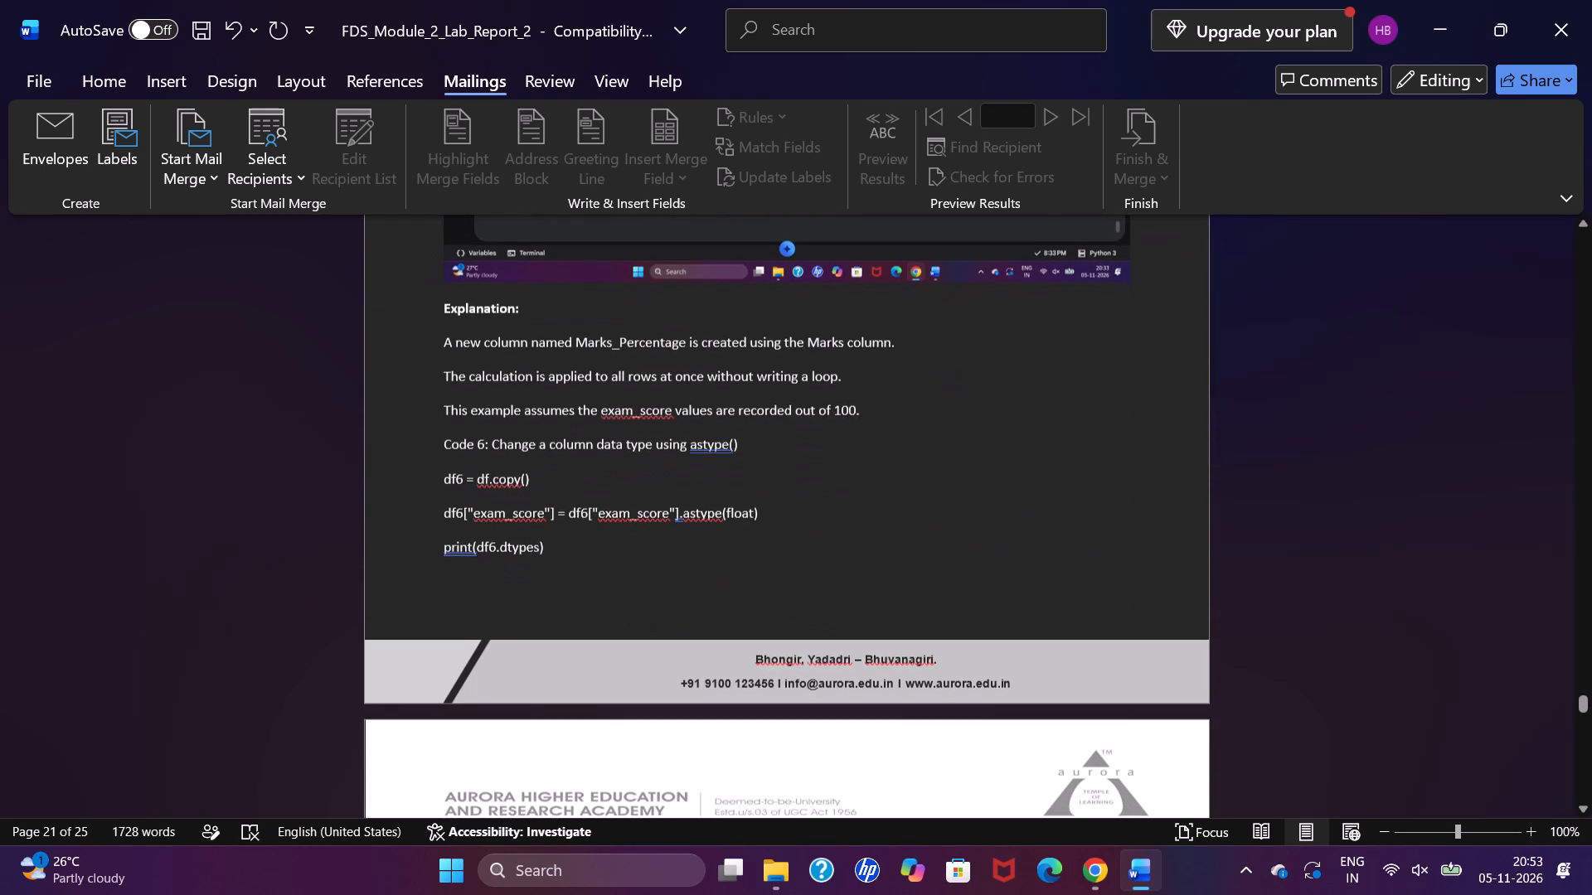
scroll(448, 301, "down", 1)
left_click(442, 325)
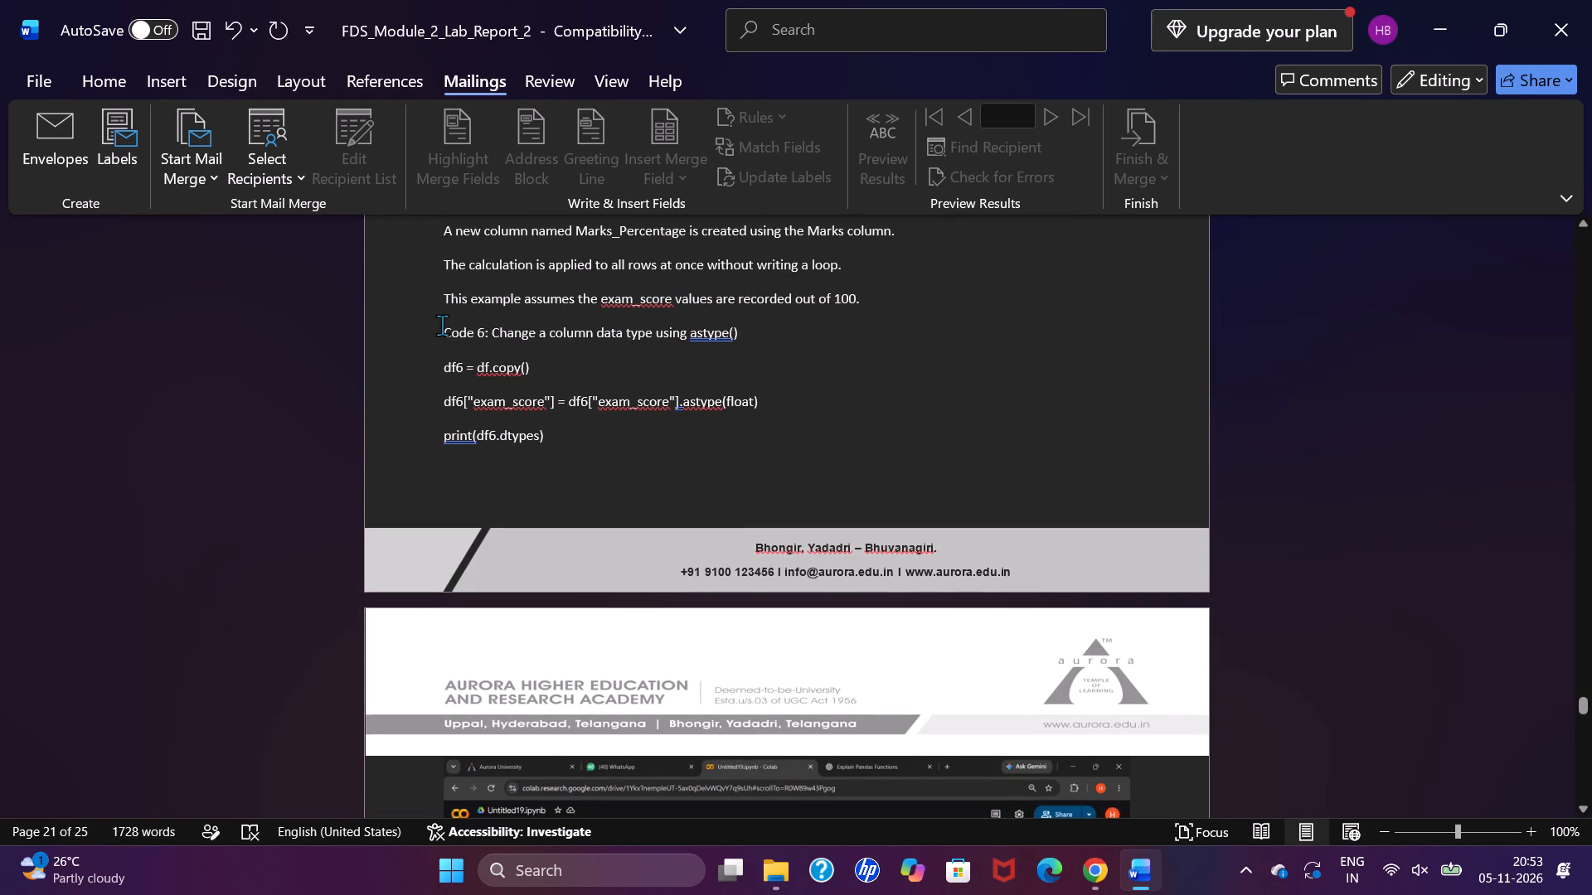
key("Return")
key("Return")
key("Return")
key("Return")
key("Return")
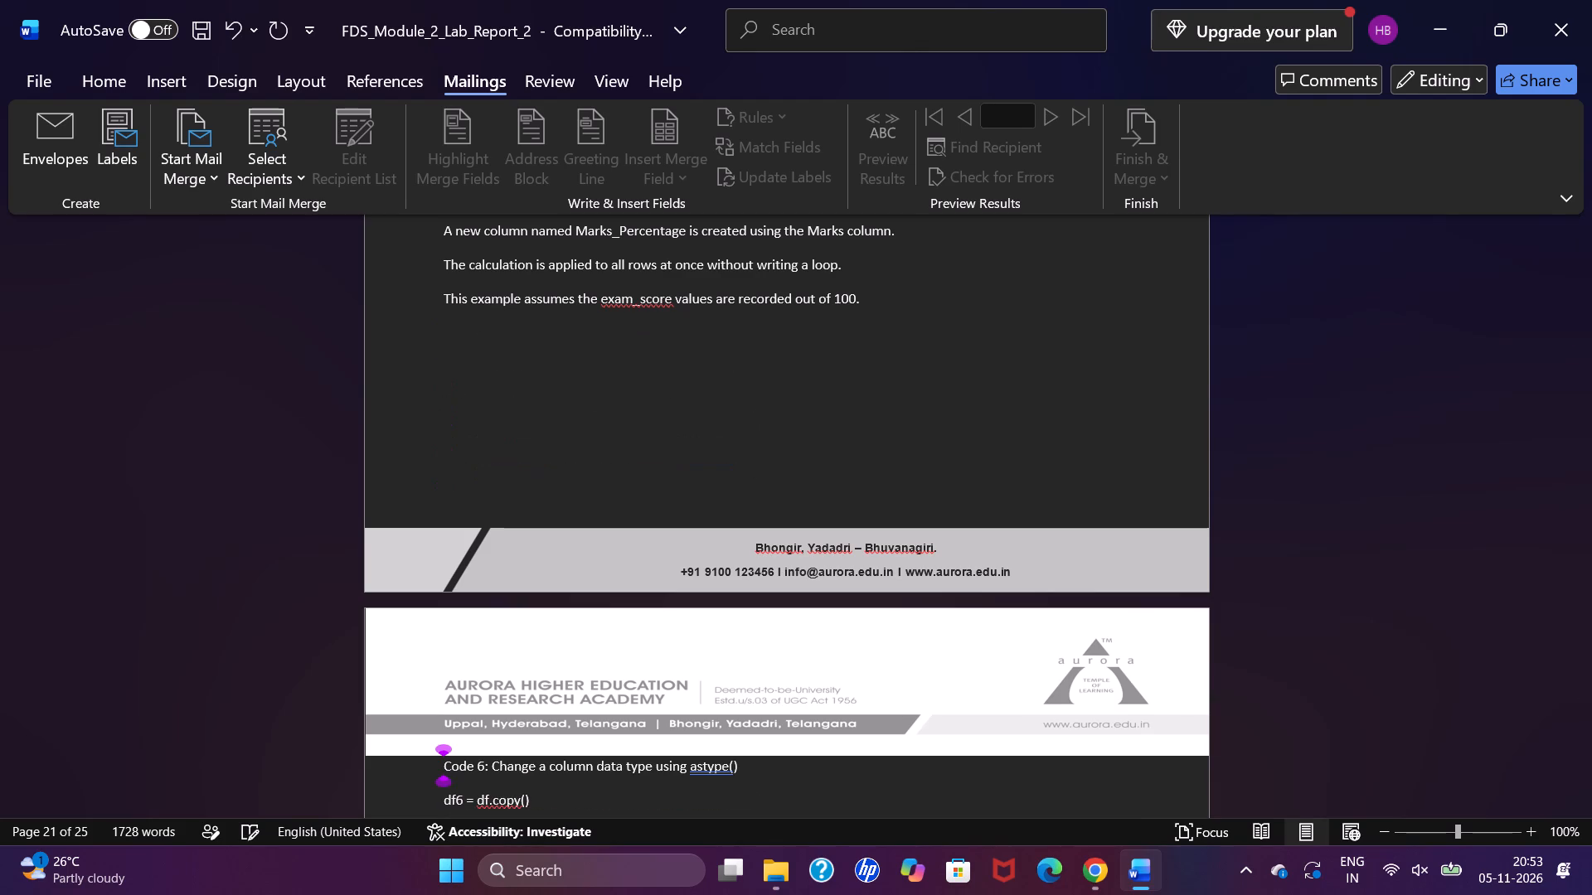
key("Return")
Add one blank line below the page header above the Code 5 heading and another above the Code 4 heading.
scroll(442, 325, "up", 2)
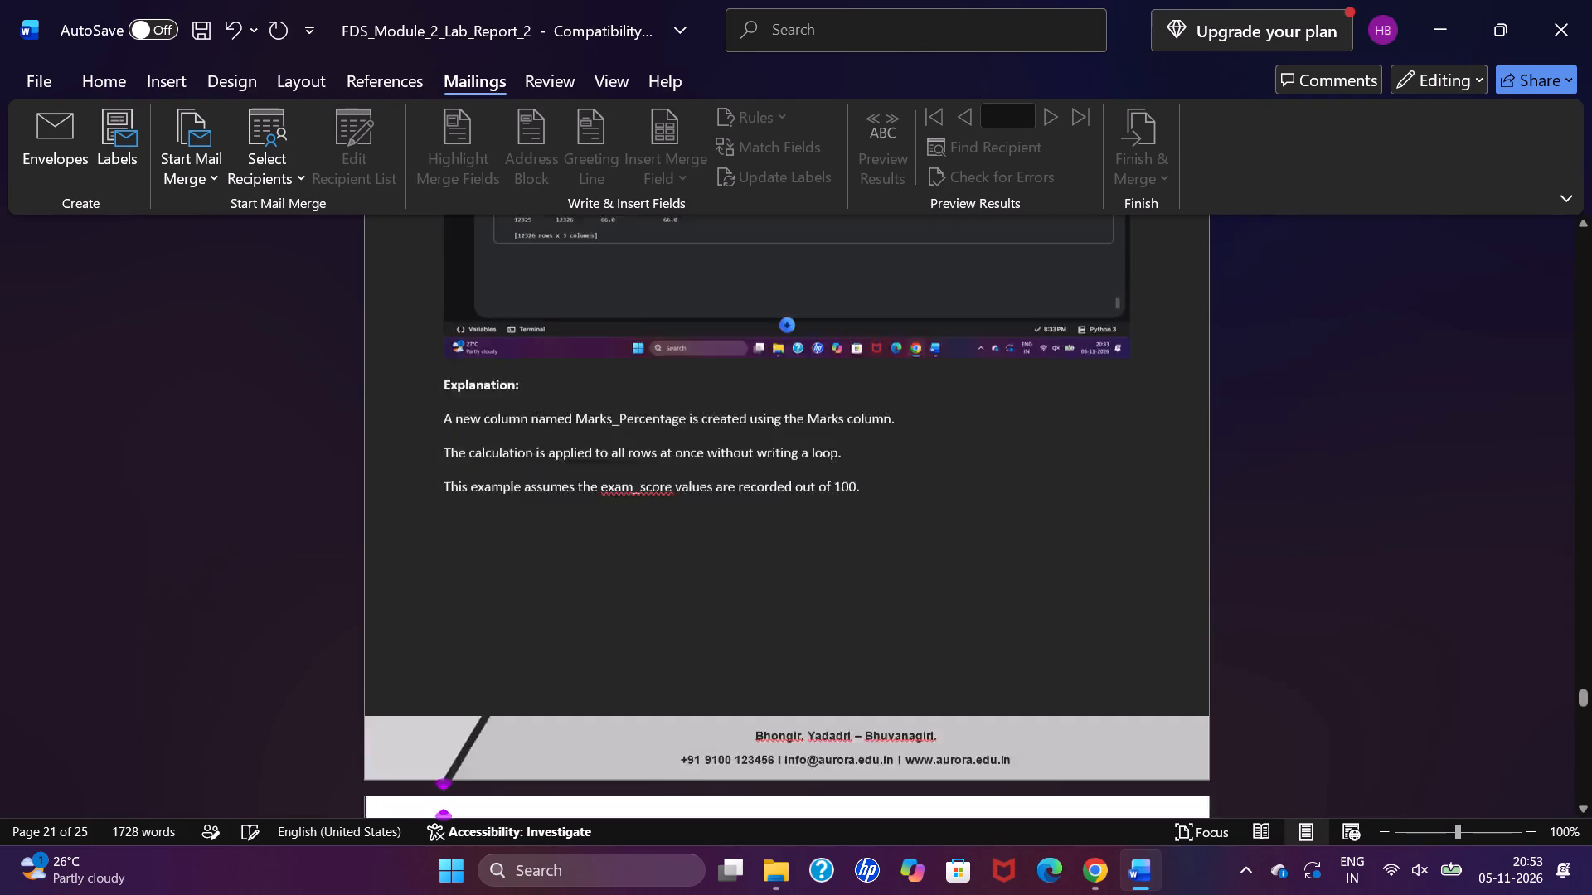
scroll(442, 325, "up", 5)
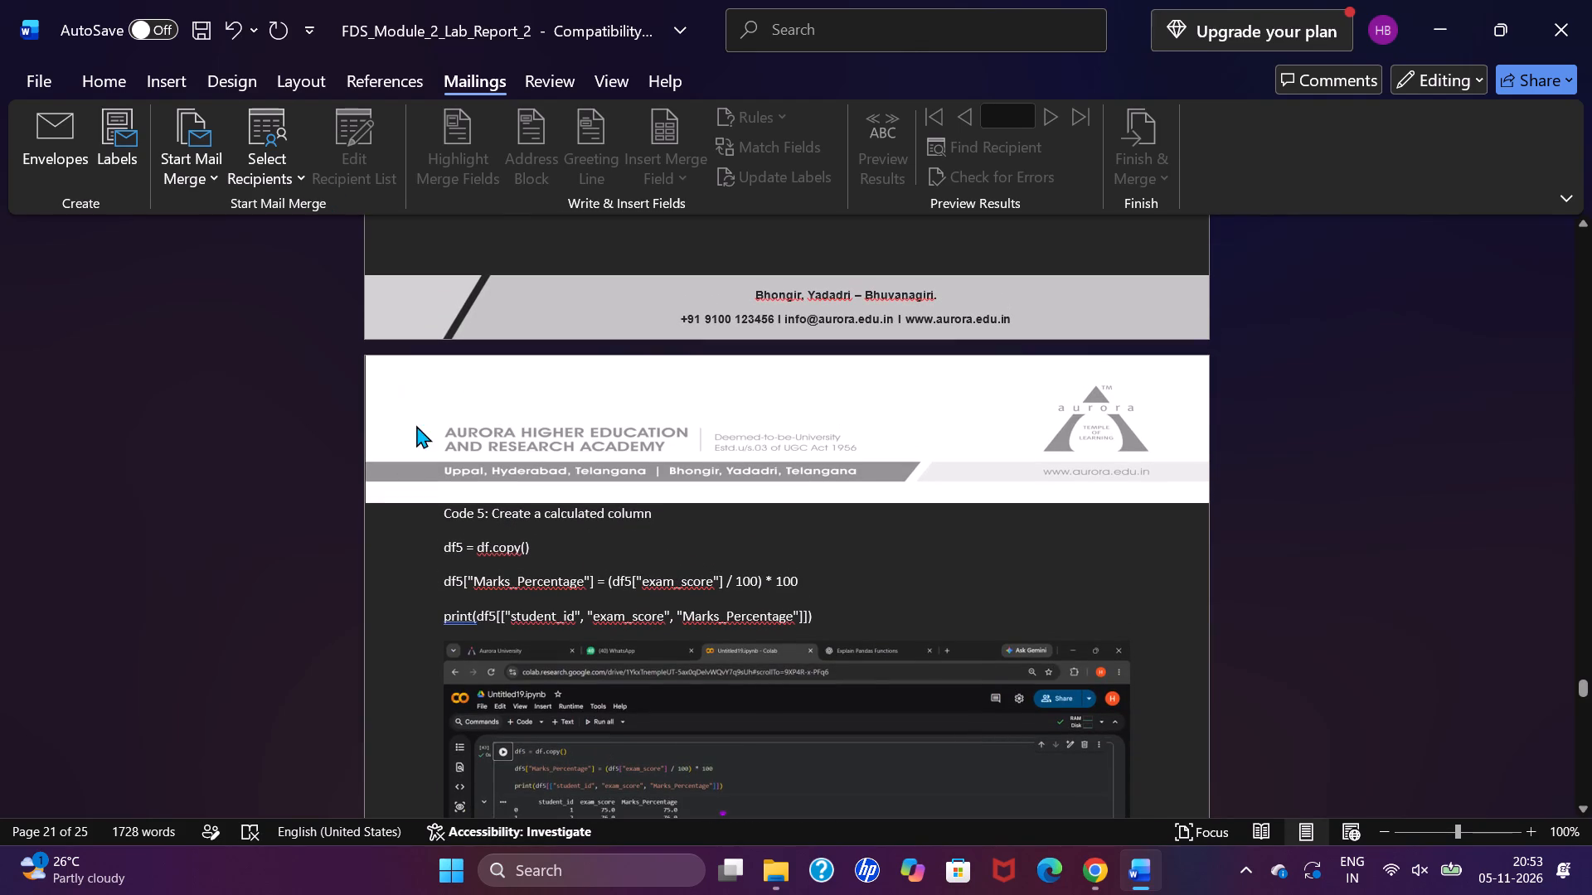
left_click(447, 511)
key("Return")
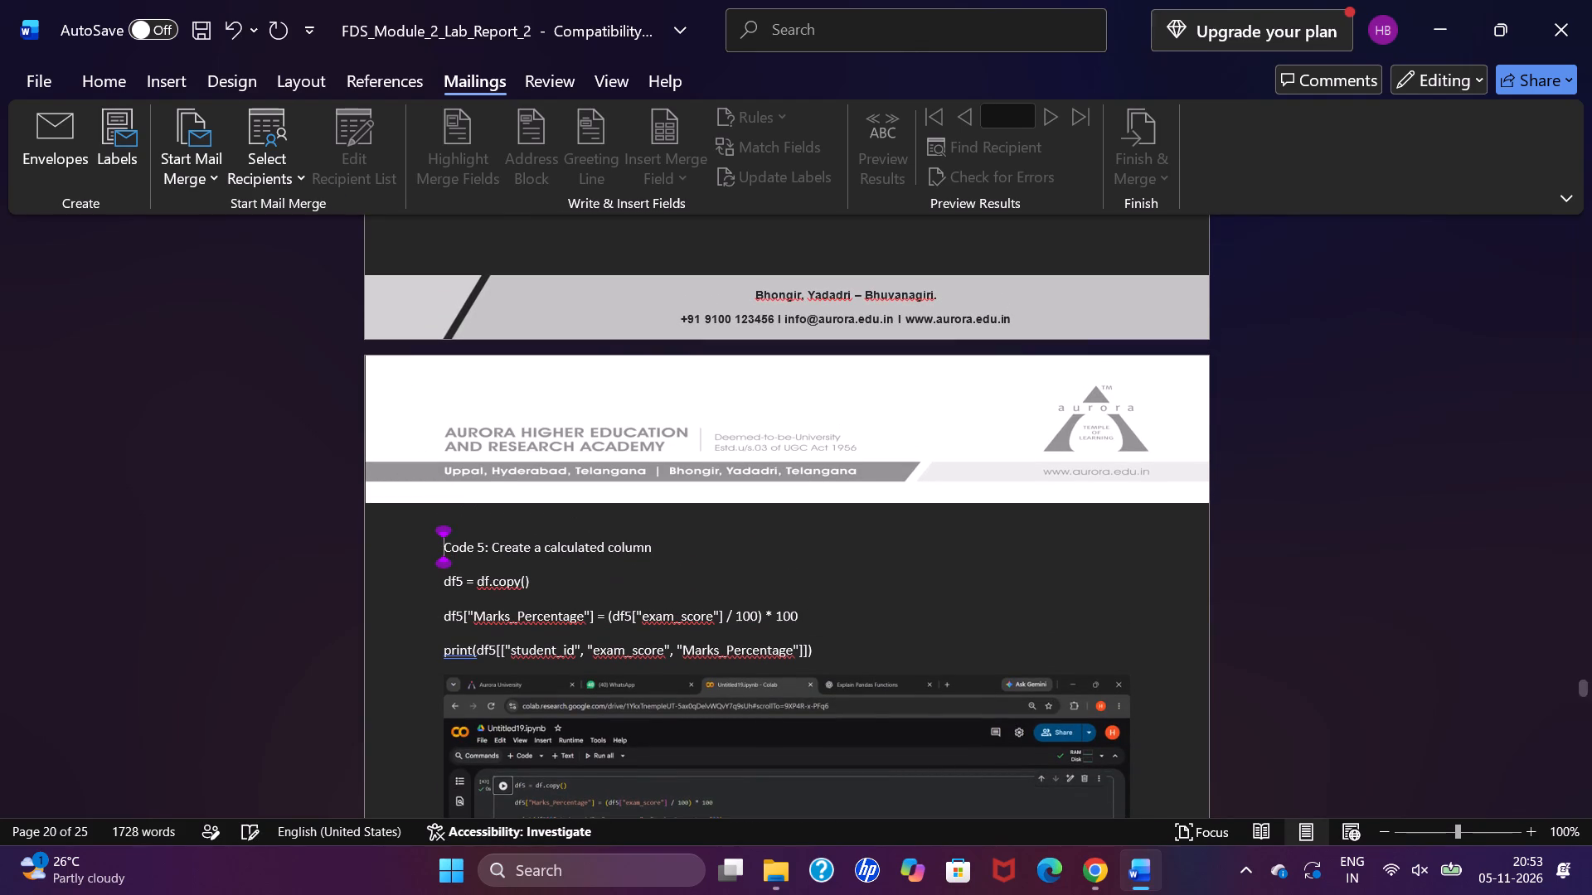
scroll(447, 511, "up", 5)
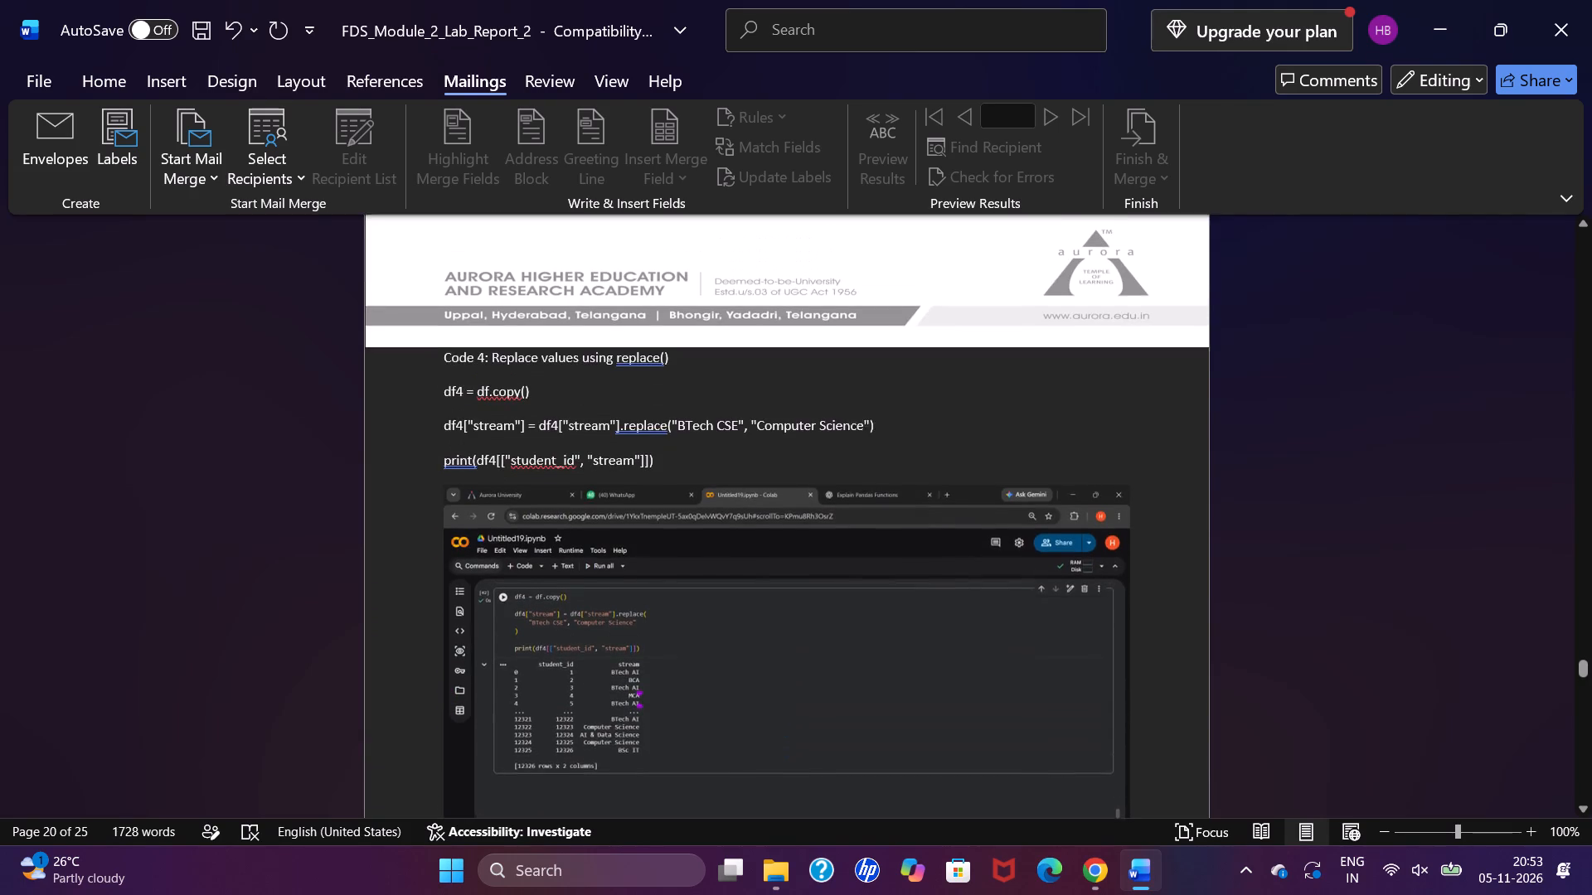
left_click(439, 386)
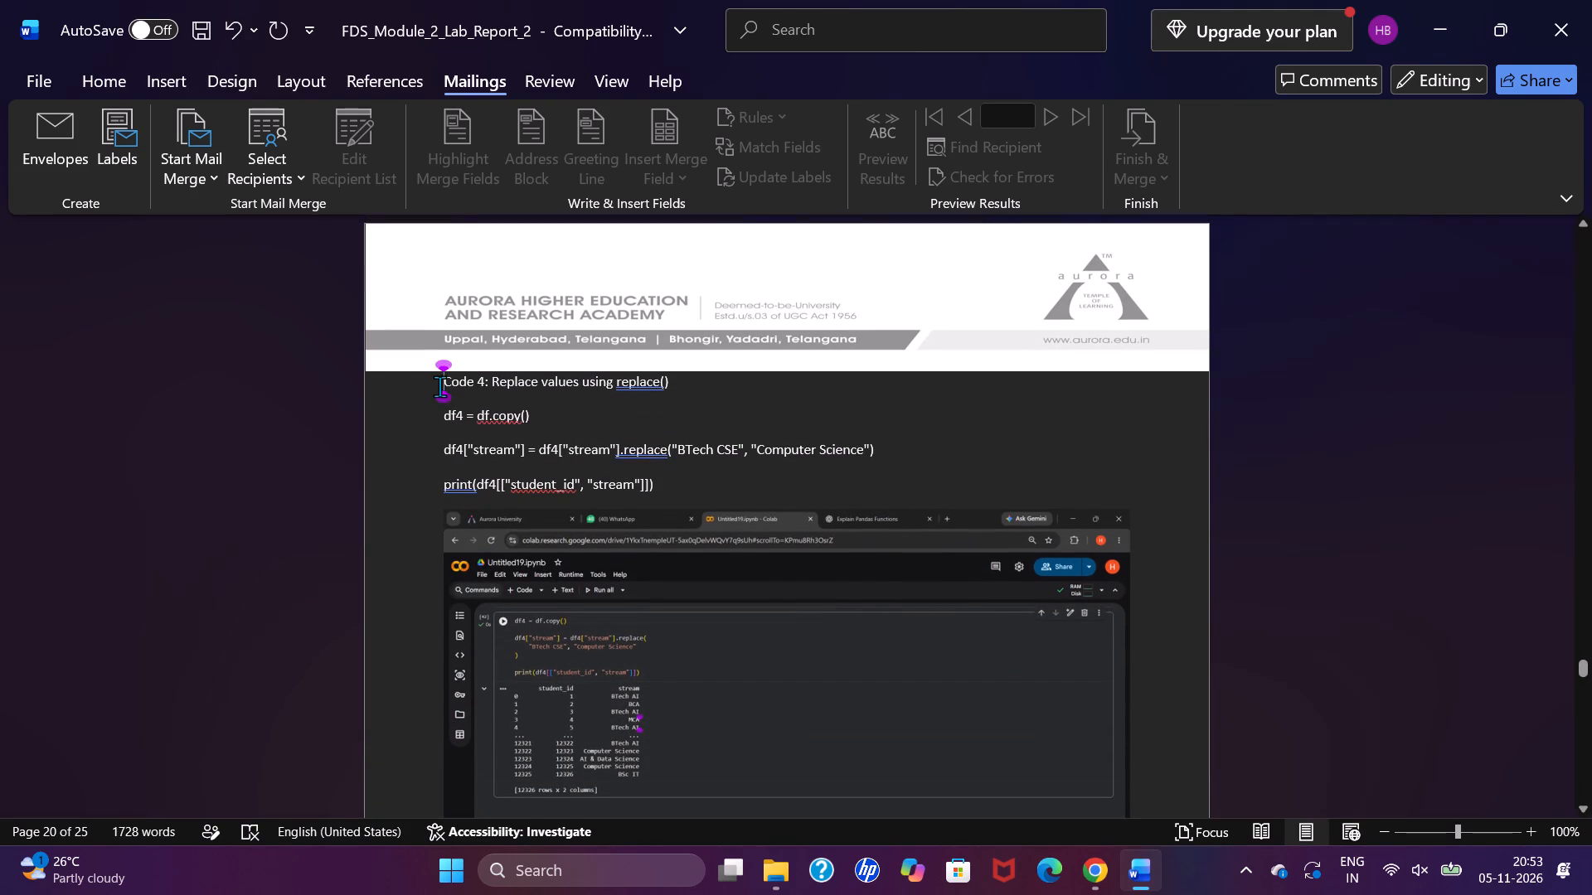
key("Return")
Insert three blank lines before the "Code 7: Remove duplicate records using drop_duplicates()" heading to move it onto the next page.
scroll(439, 386, "down", 3)
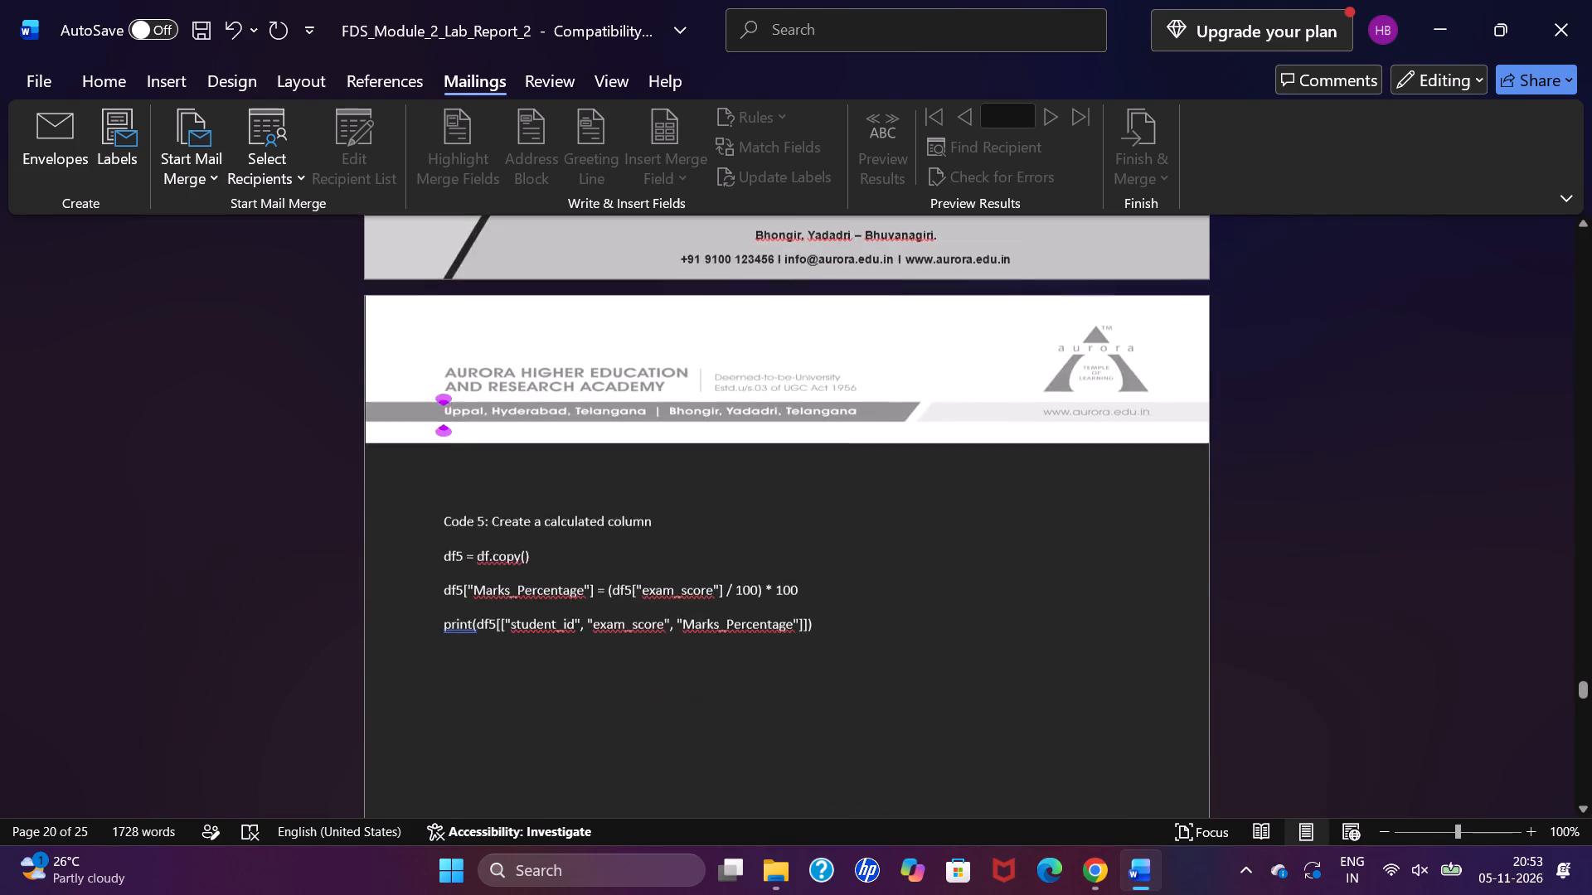
scroll(439, 386, "right", 1)
scroll(439, 386, "down", 1)
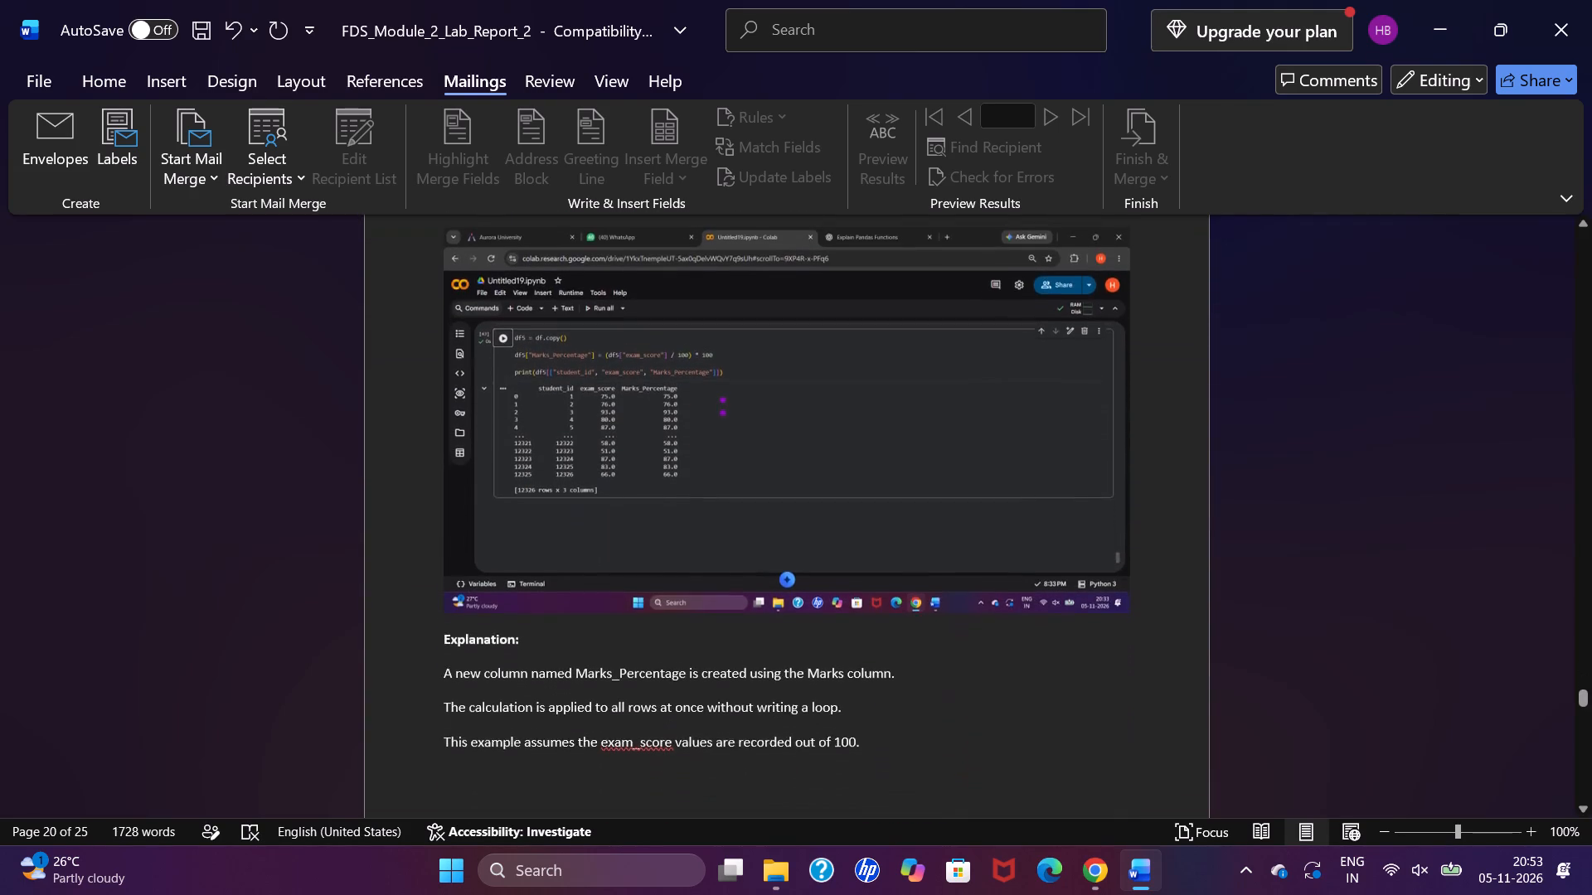
scroll(439, 386, "down", 5)
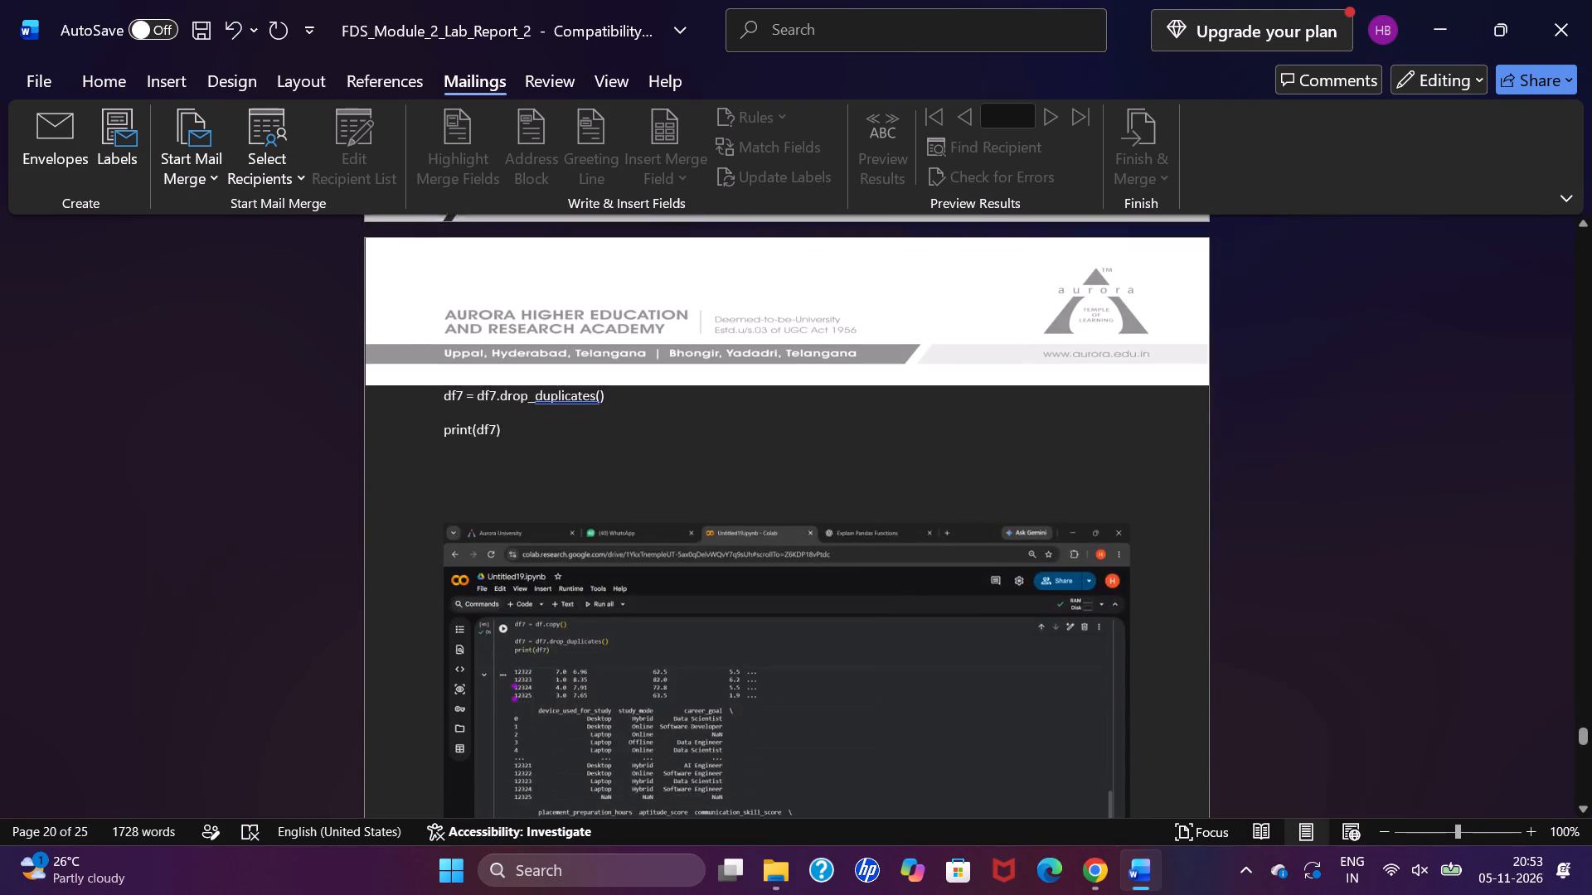
scroll(439, 386, "up", 1)
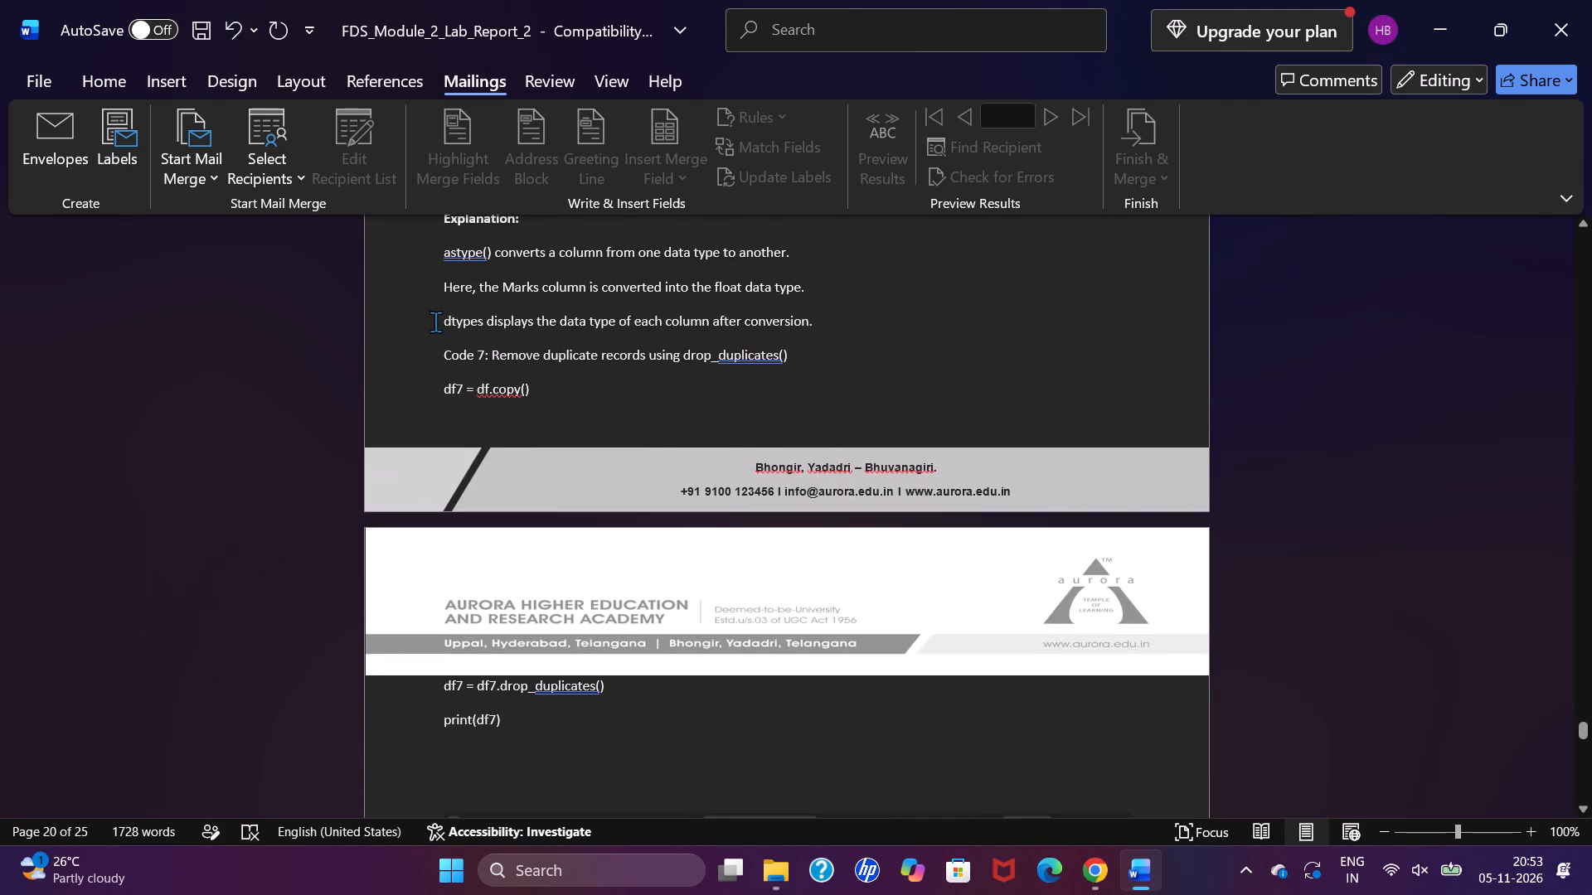
left_click(448, 357)
key("Left")
key("Return")
key("Return")
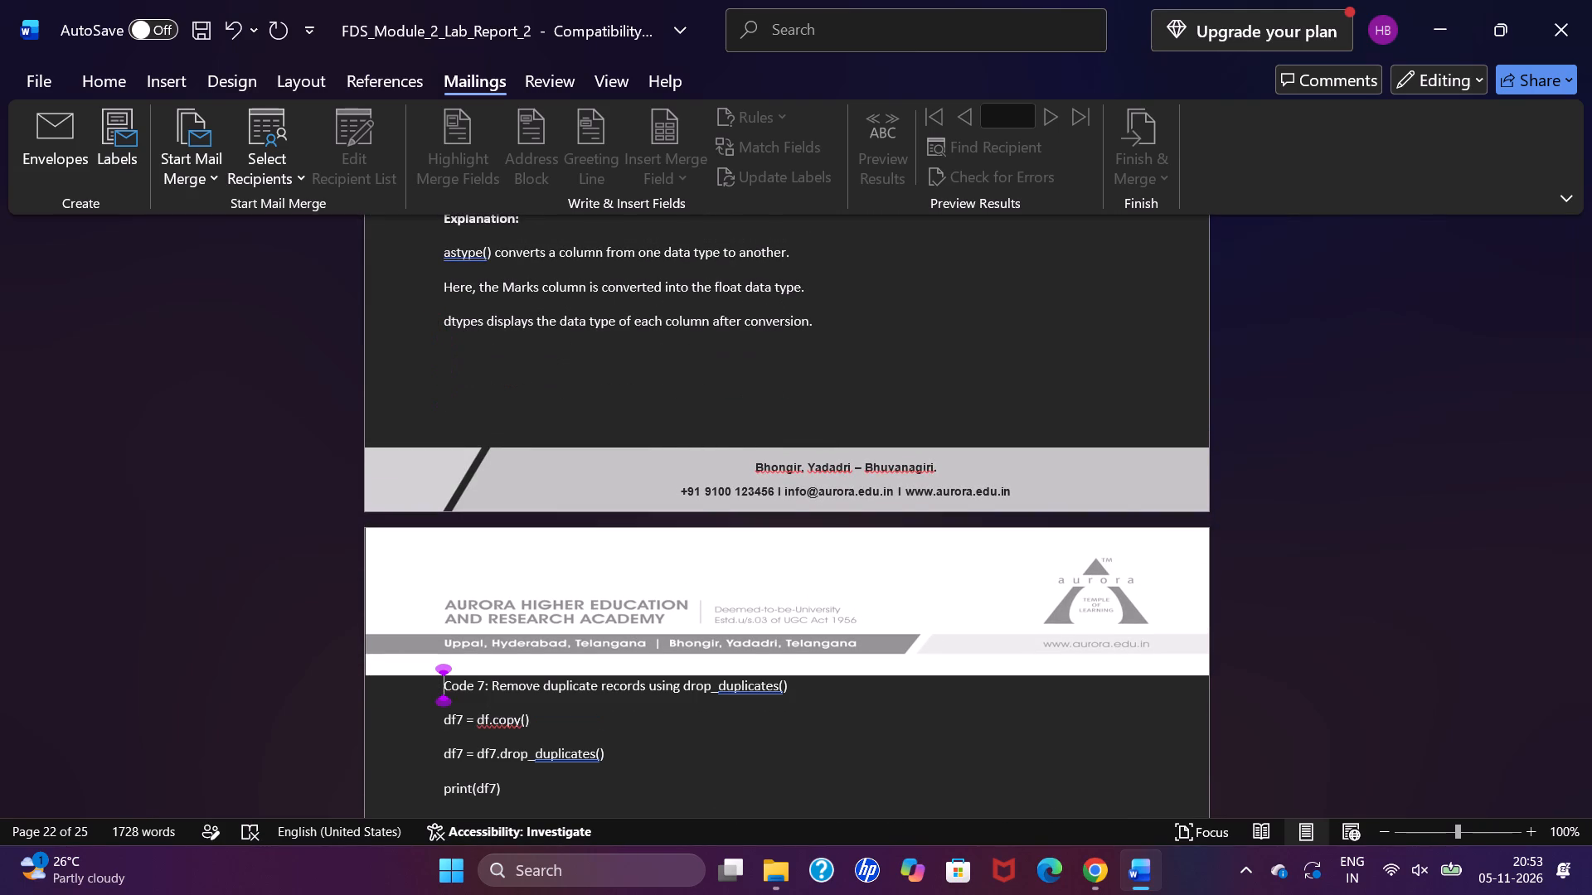
scroll(448, 357, "down", 3)
key("Return")
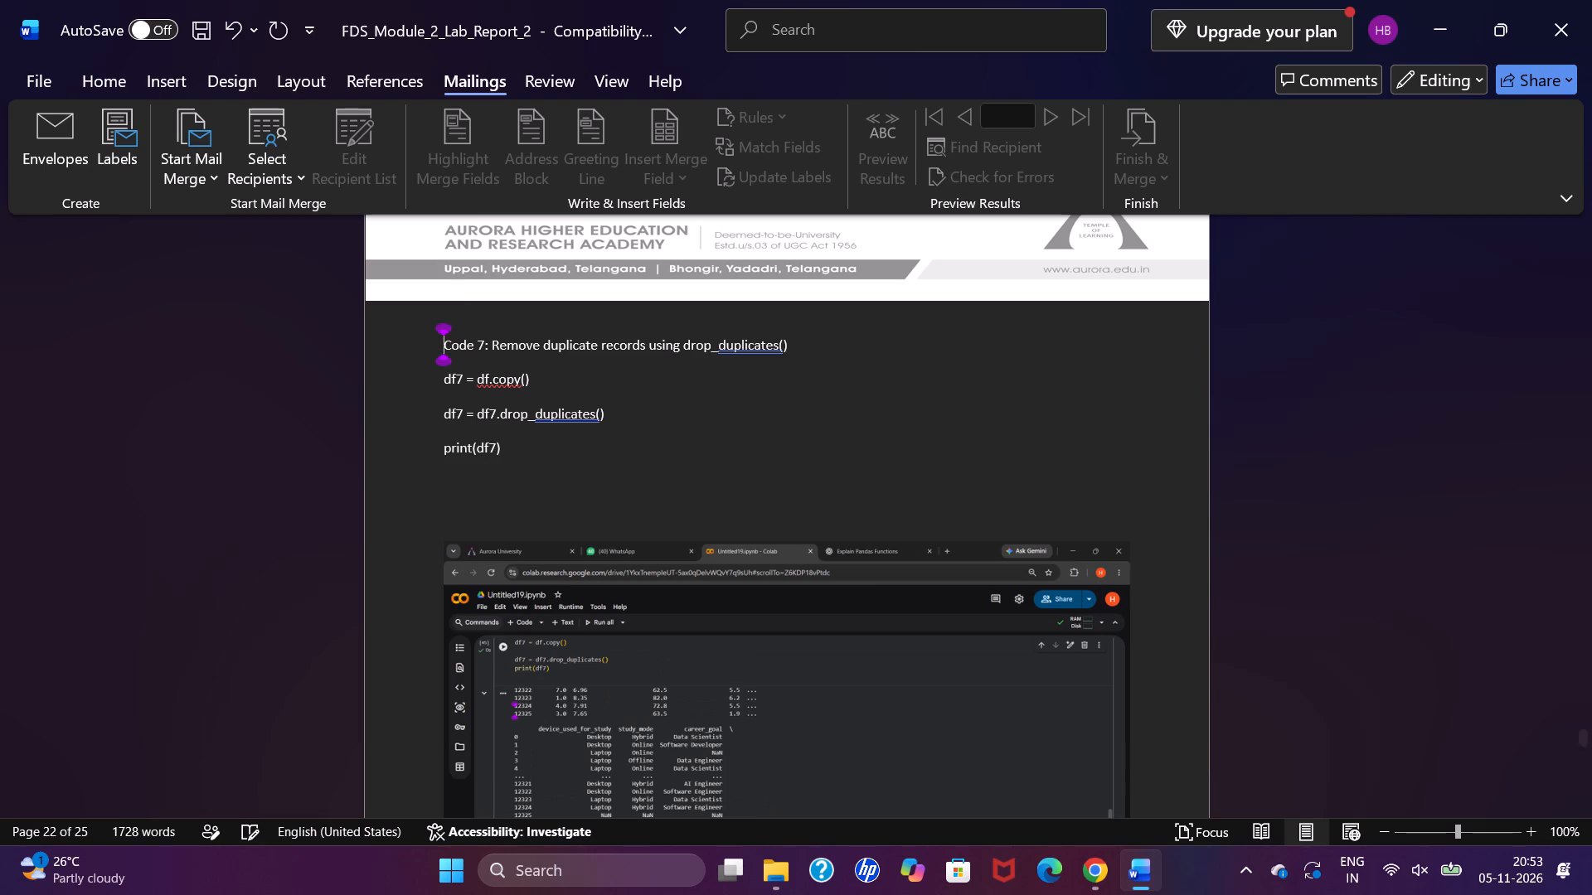
Remove one blank line between Code 7's print(df7) line and its output screenshot.
left_click(488, 491)
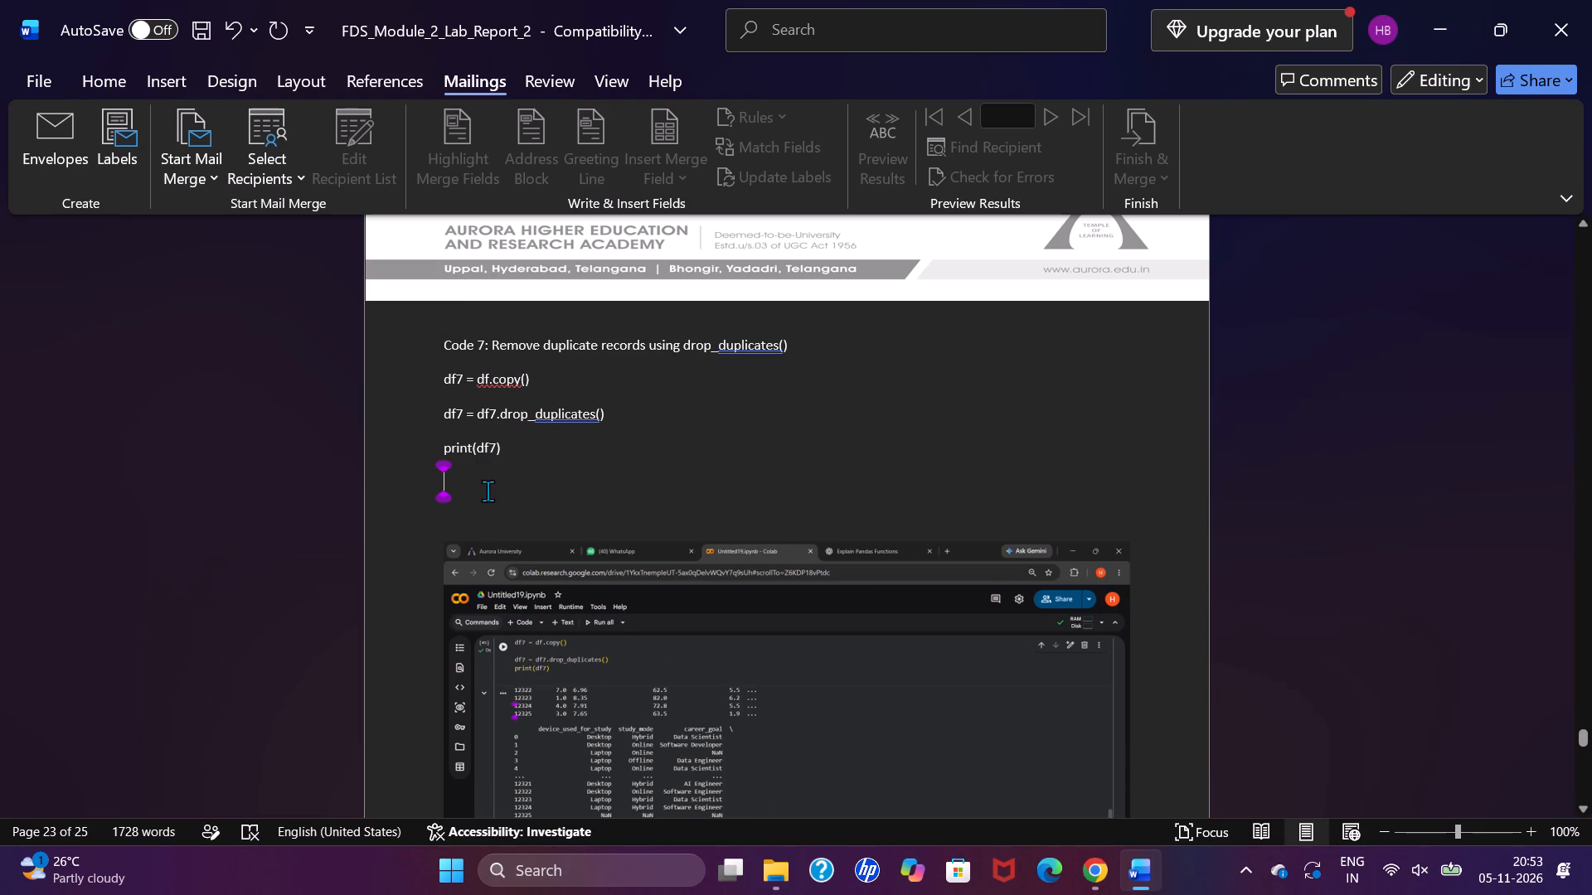
key("BackSpace")
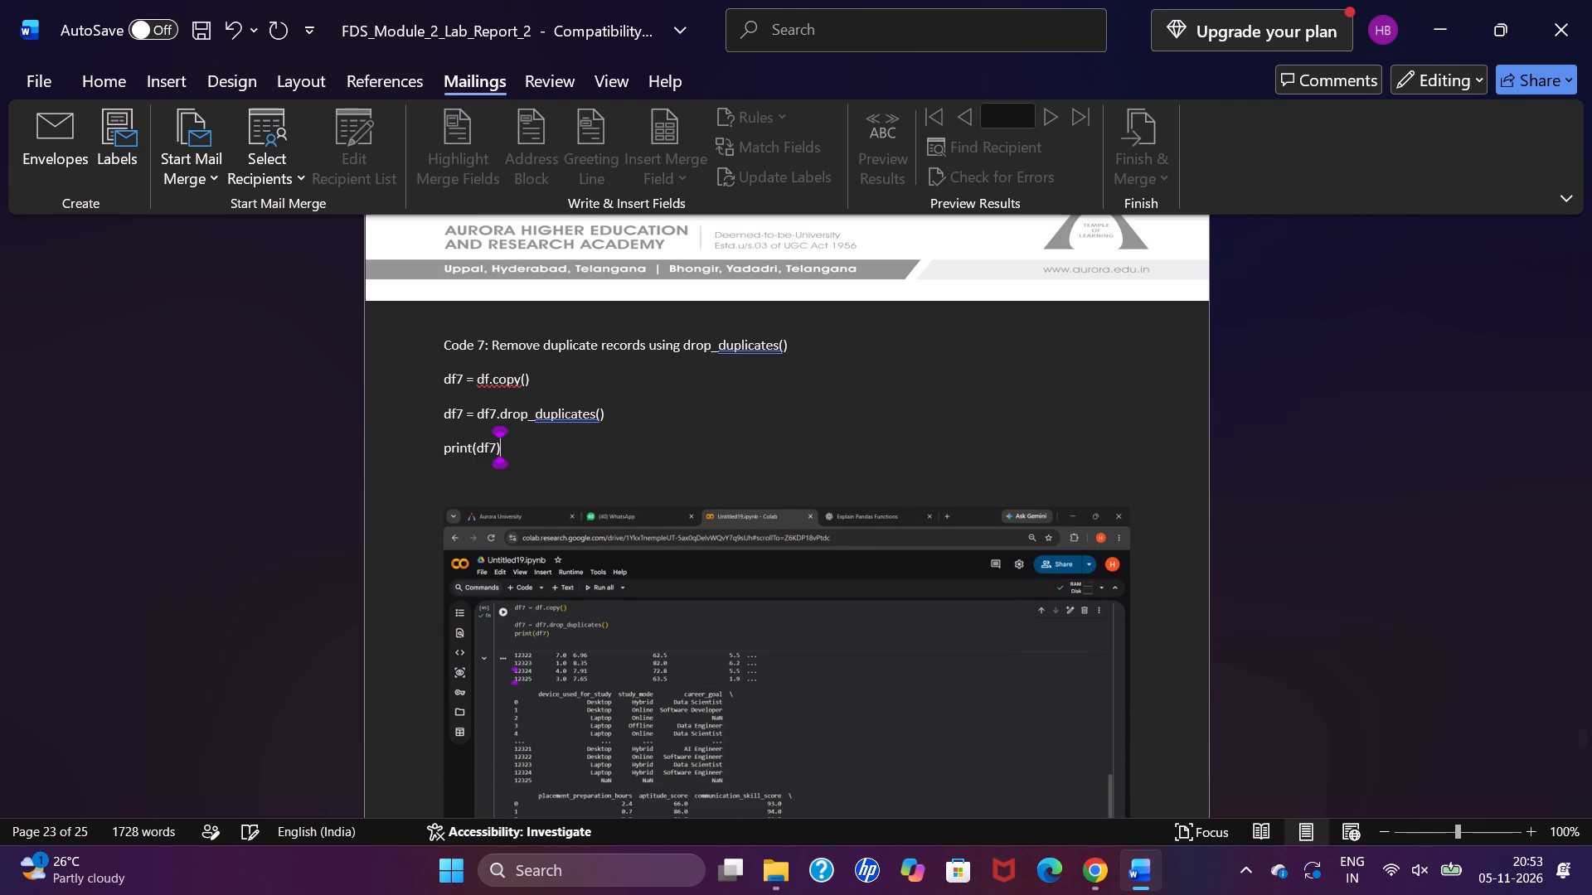
Insert three blank lines before the "Code 8: Identify and handle missing values" heading to move it onto the next page.
scroll(488, 491, "down", 2)
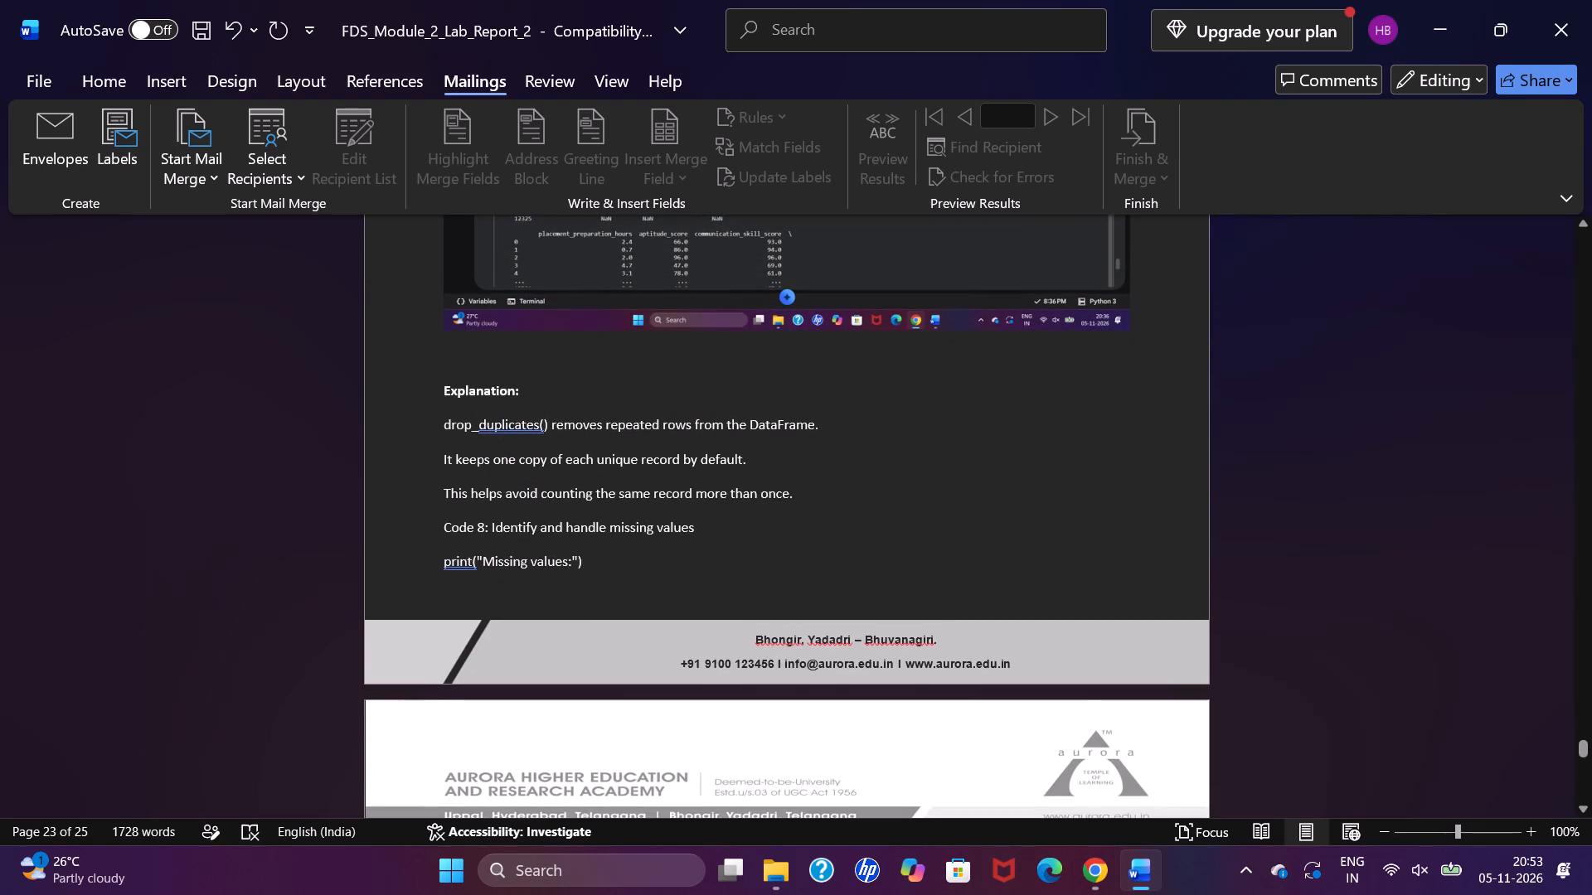
left_click(439, 529)
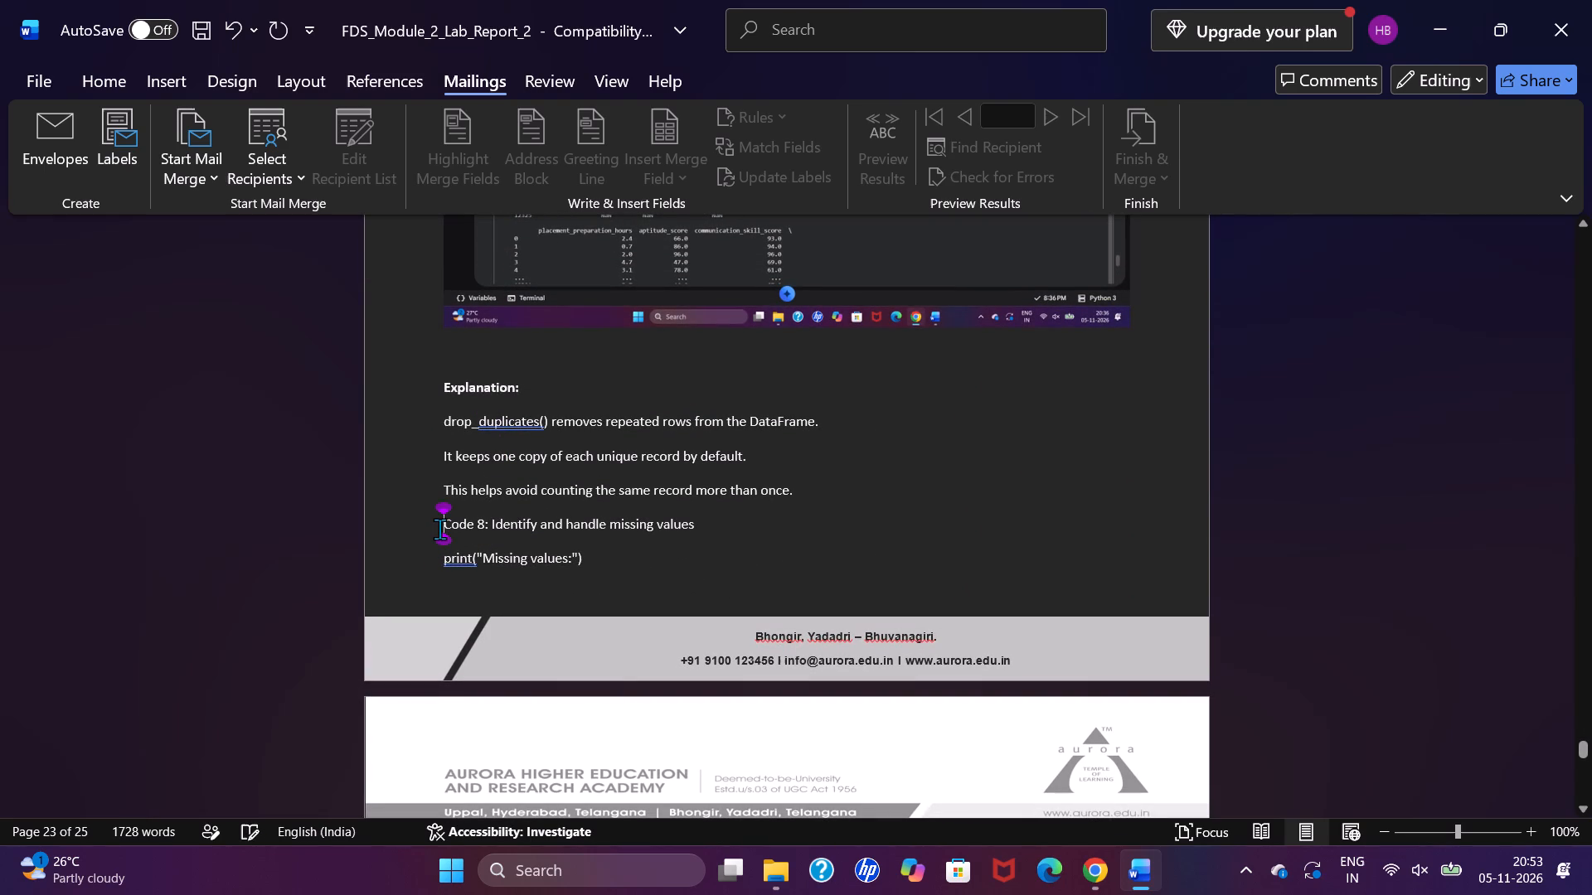
key("Return")
key("Return")
scroll(439, 529, "down", 1)
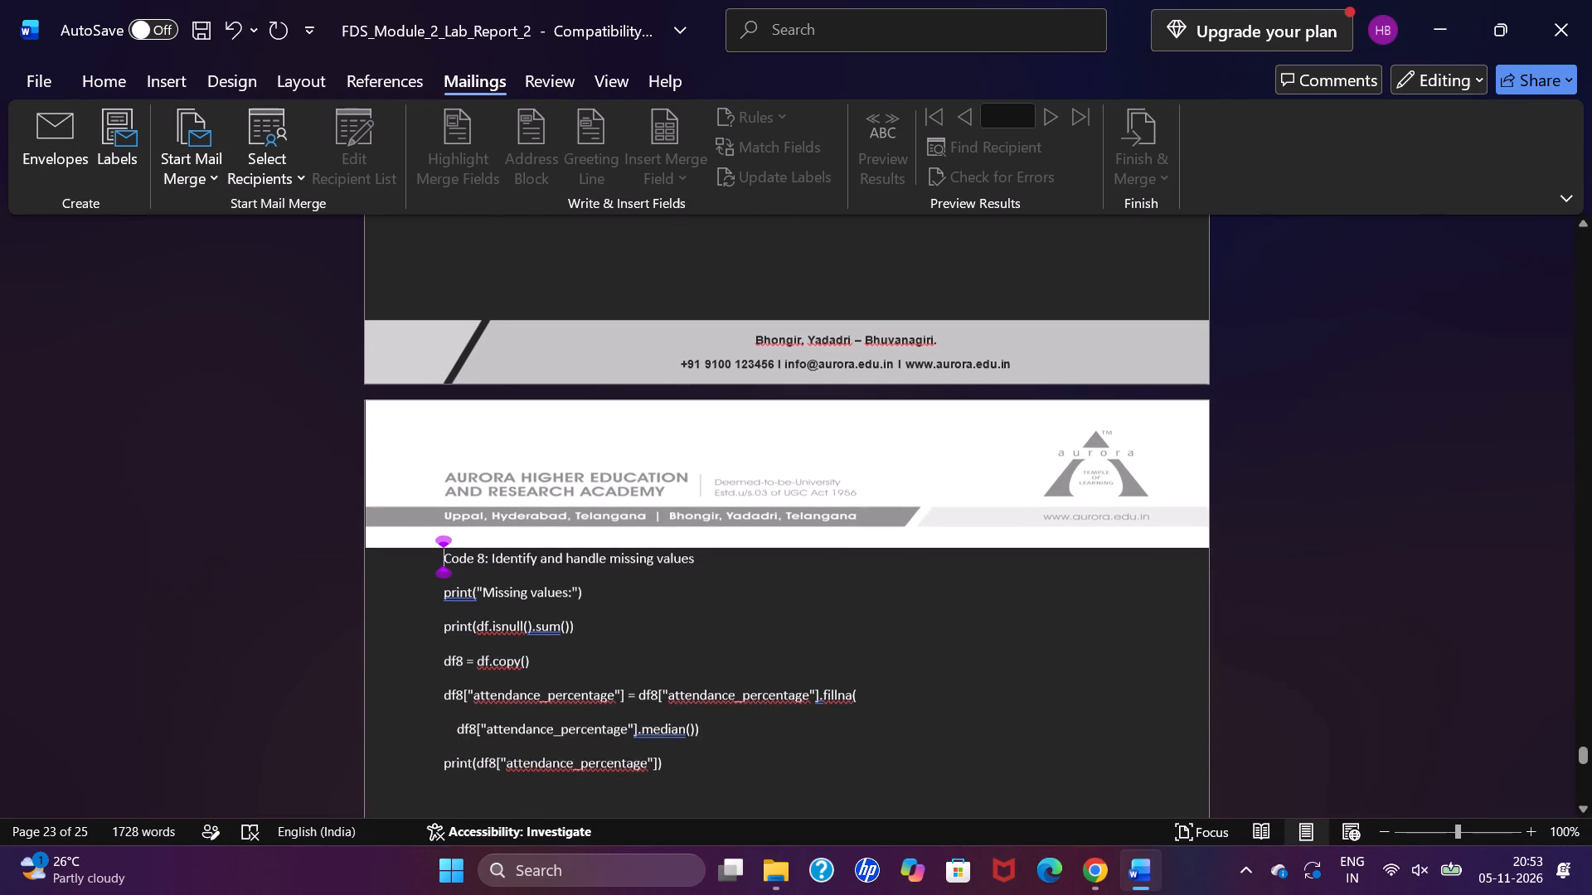
key("Return")
Remove the blank line between Code 8's last print line and its output screenshot to keep its explanation on one page.
scroll(439, 529, "down", 2)
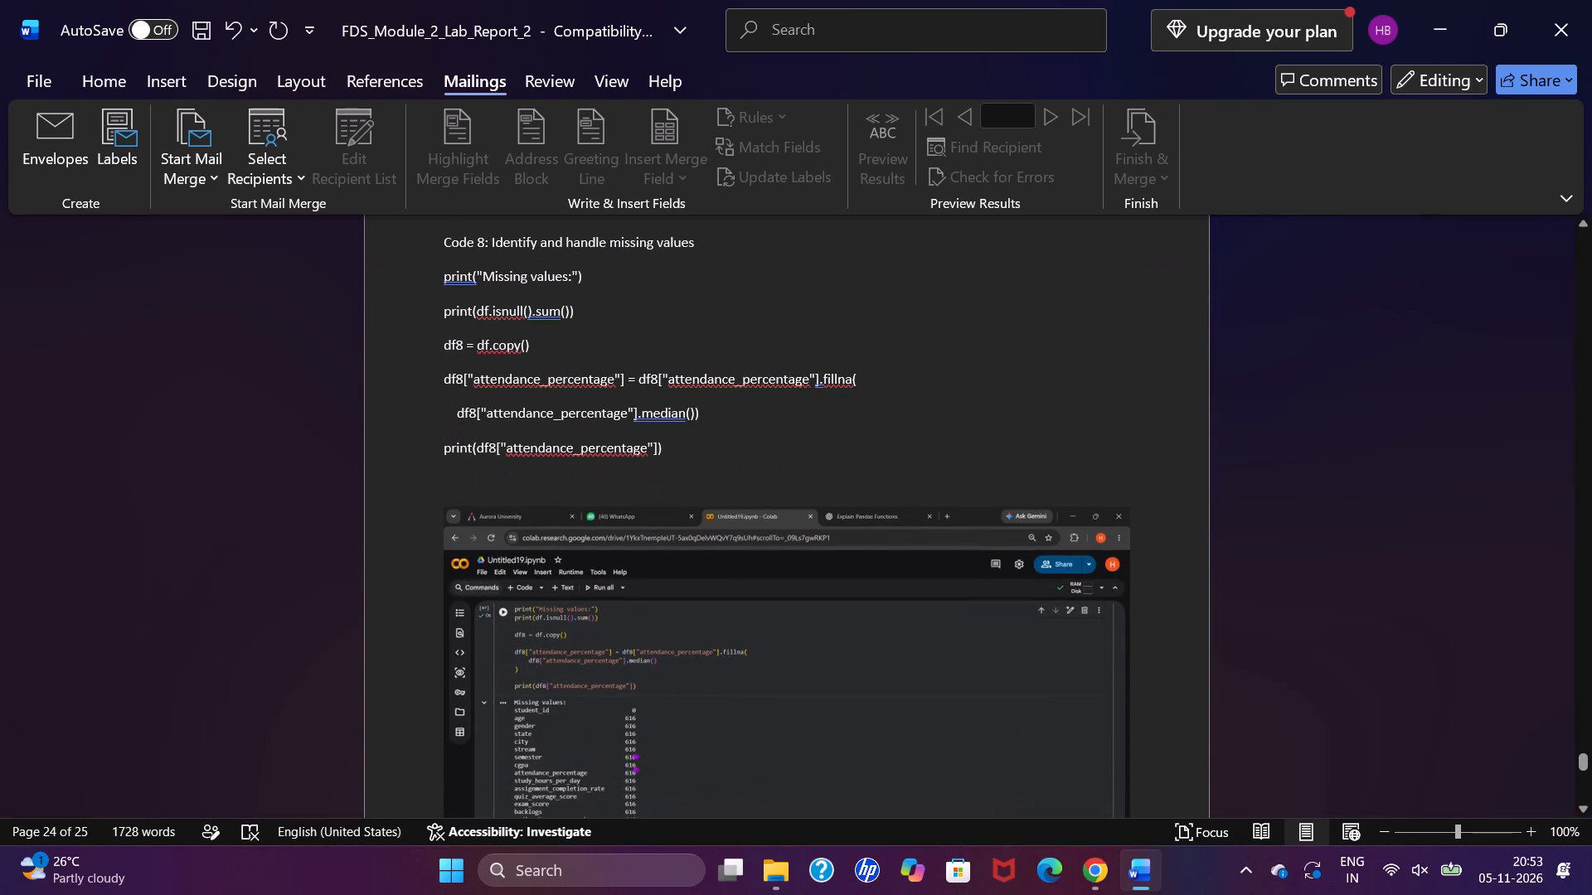
scroll(489, 494, "down", 2)
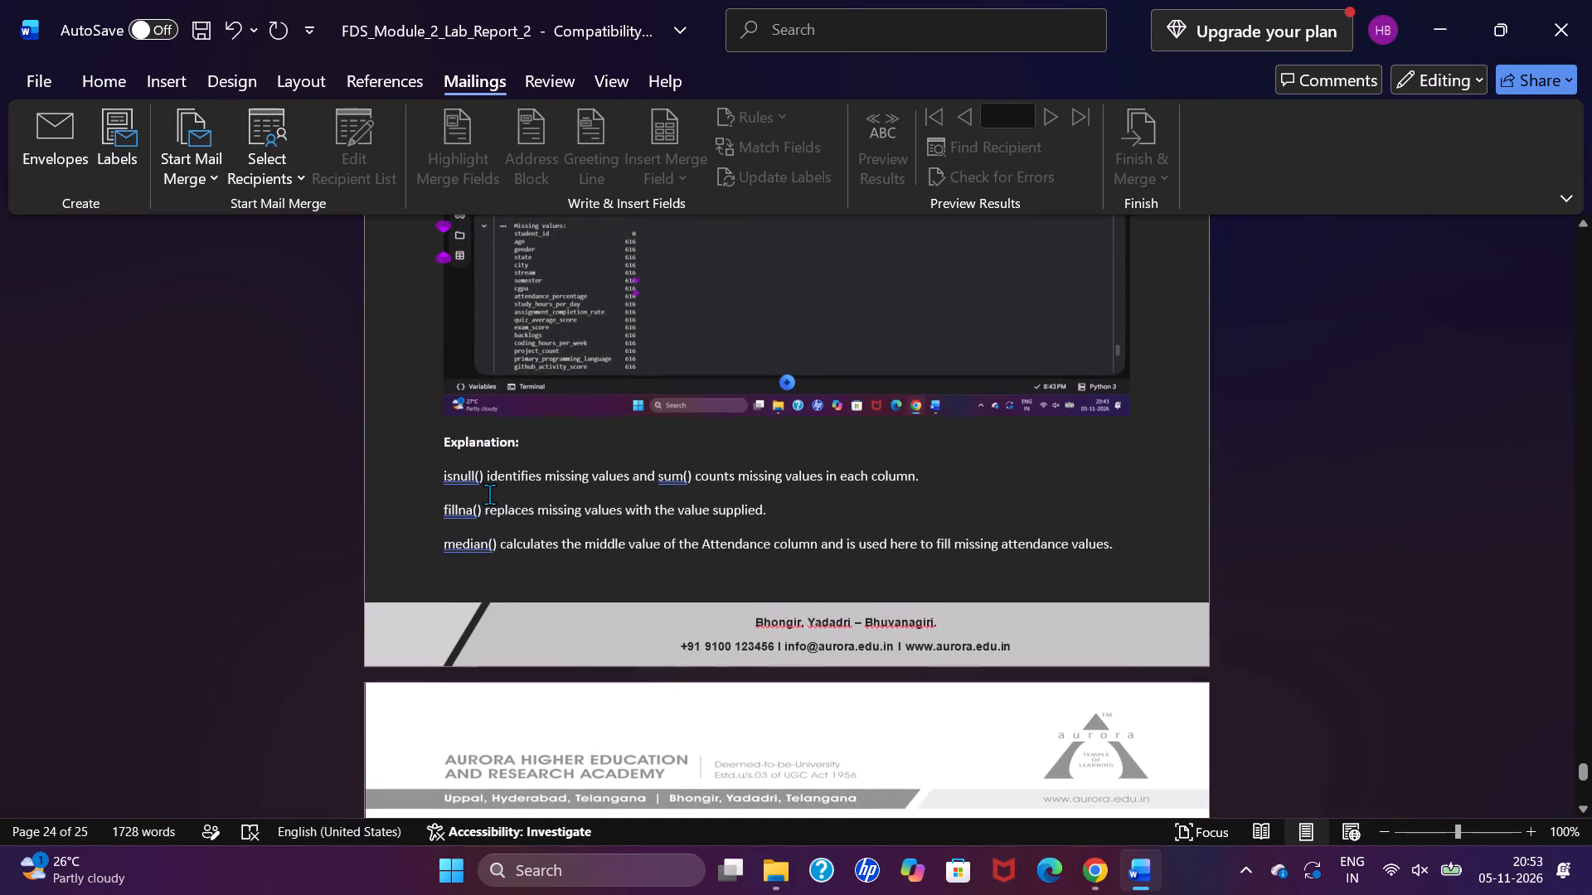
scroll(489, 494, "down", 2)
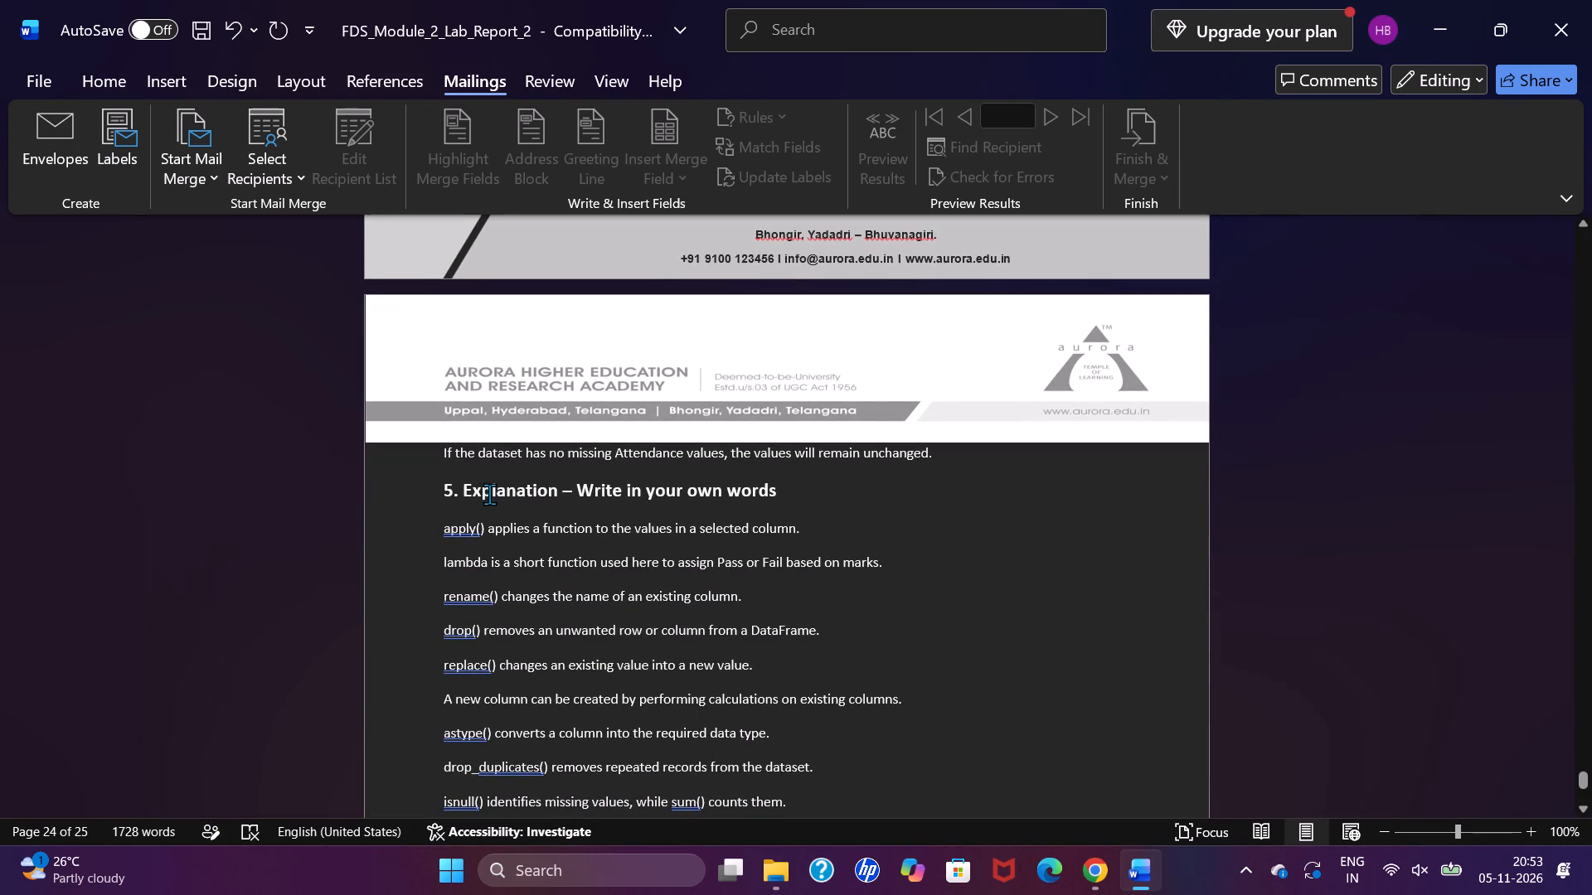
scroll(489, 494, "up", 4)
scroll(488, 593, "up", 1)
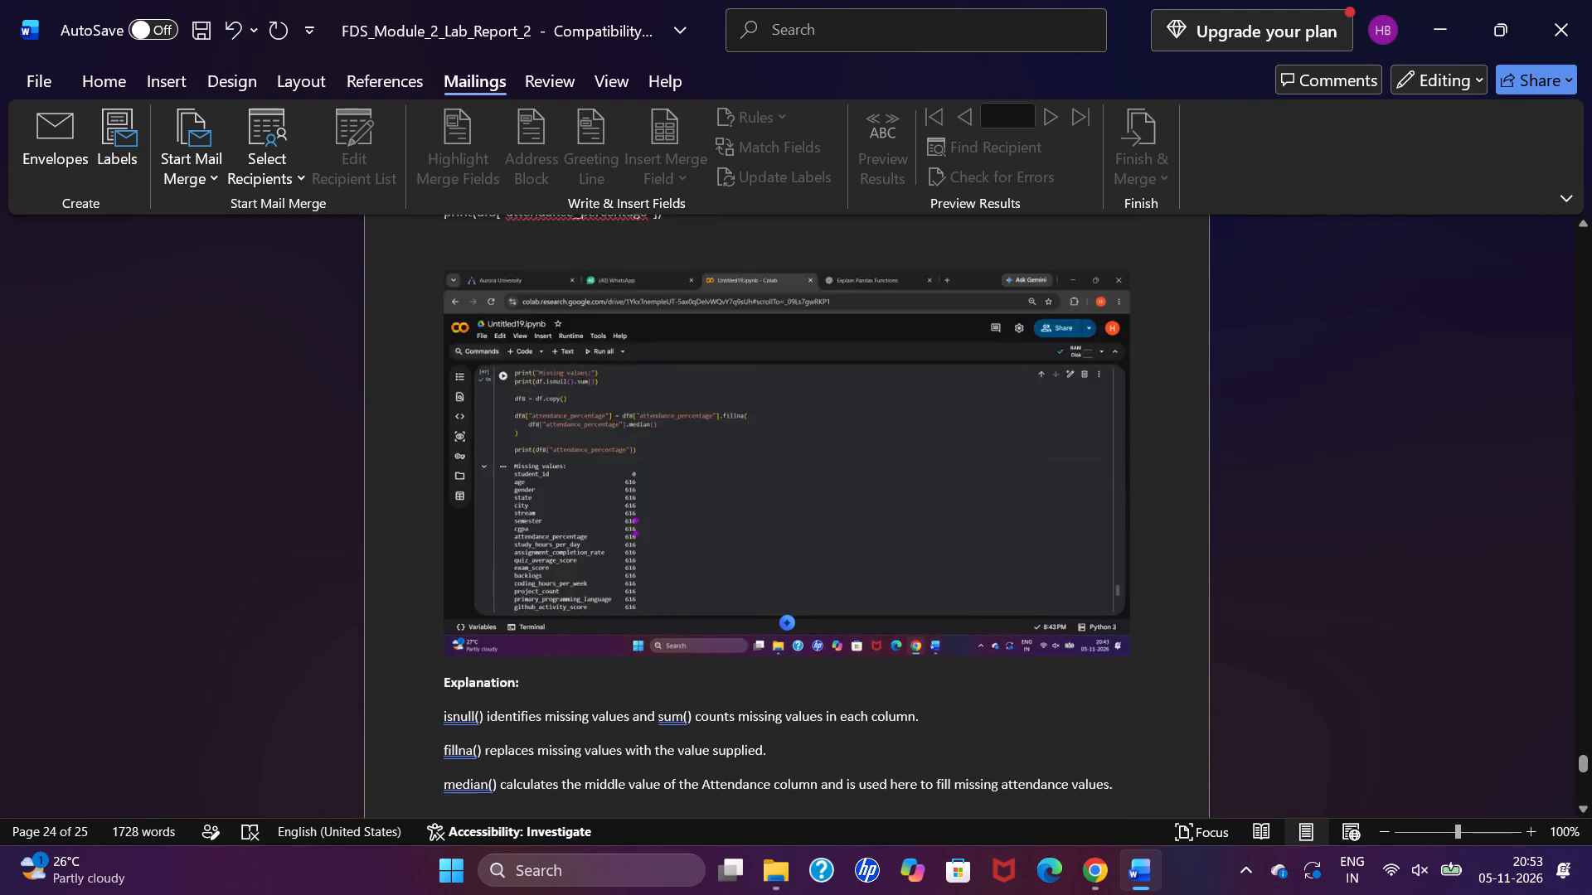
scroll(488, 593, "up", 1)
left_click(480, 568)
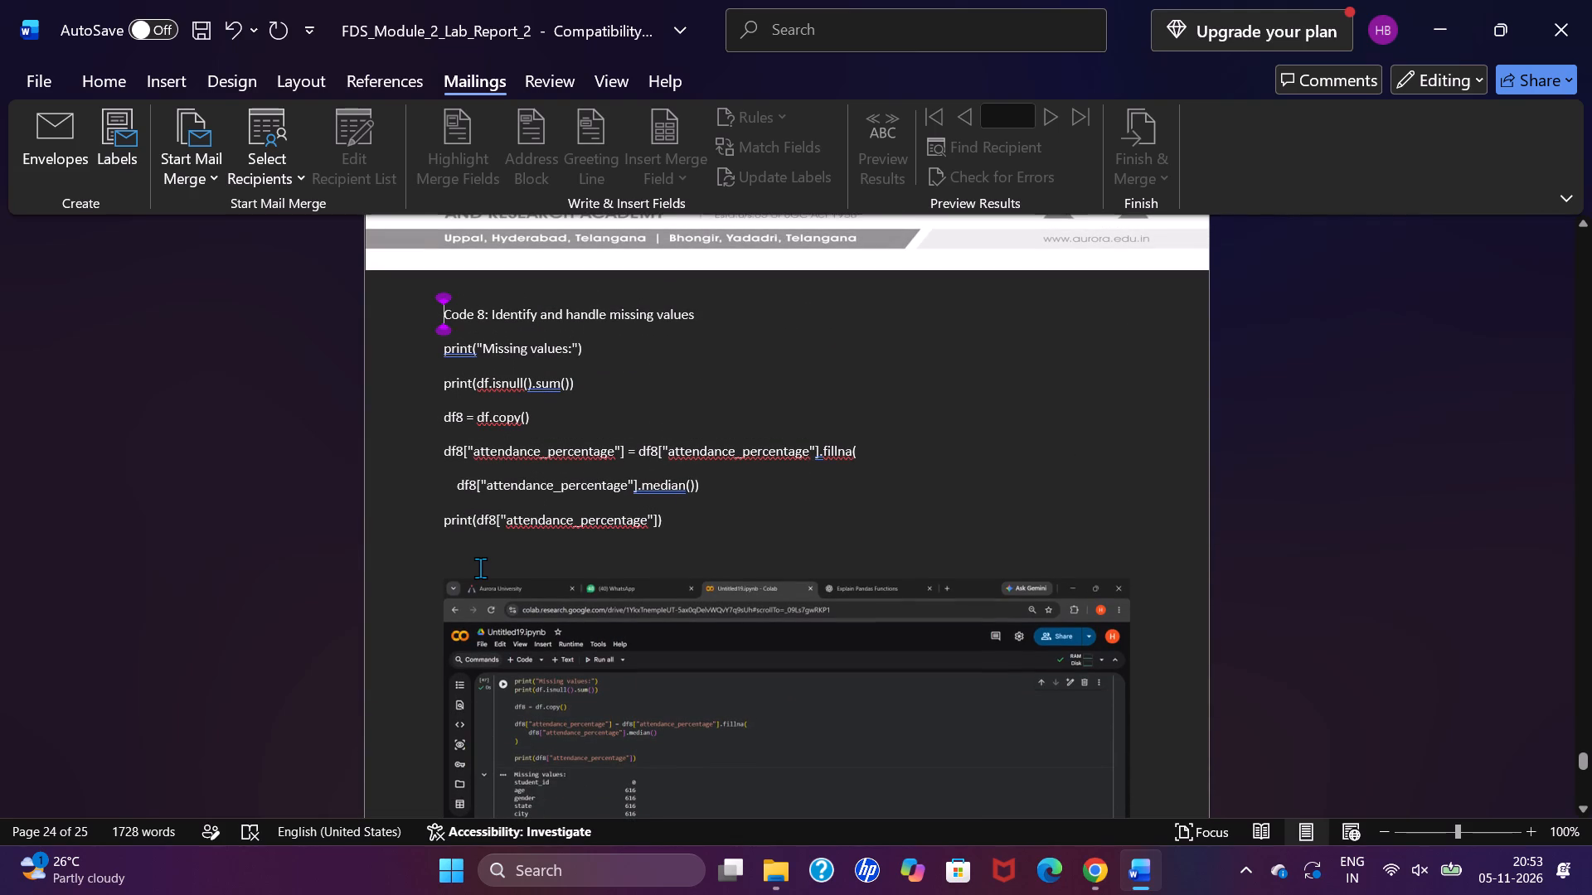
key("BackSpace")
Review the report's layout from Code 8's explanation to the final "6. Result" section and back up to the first page.
scroll(480, 568, "down", 2)
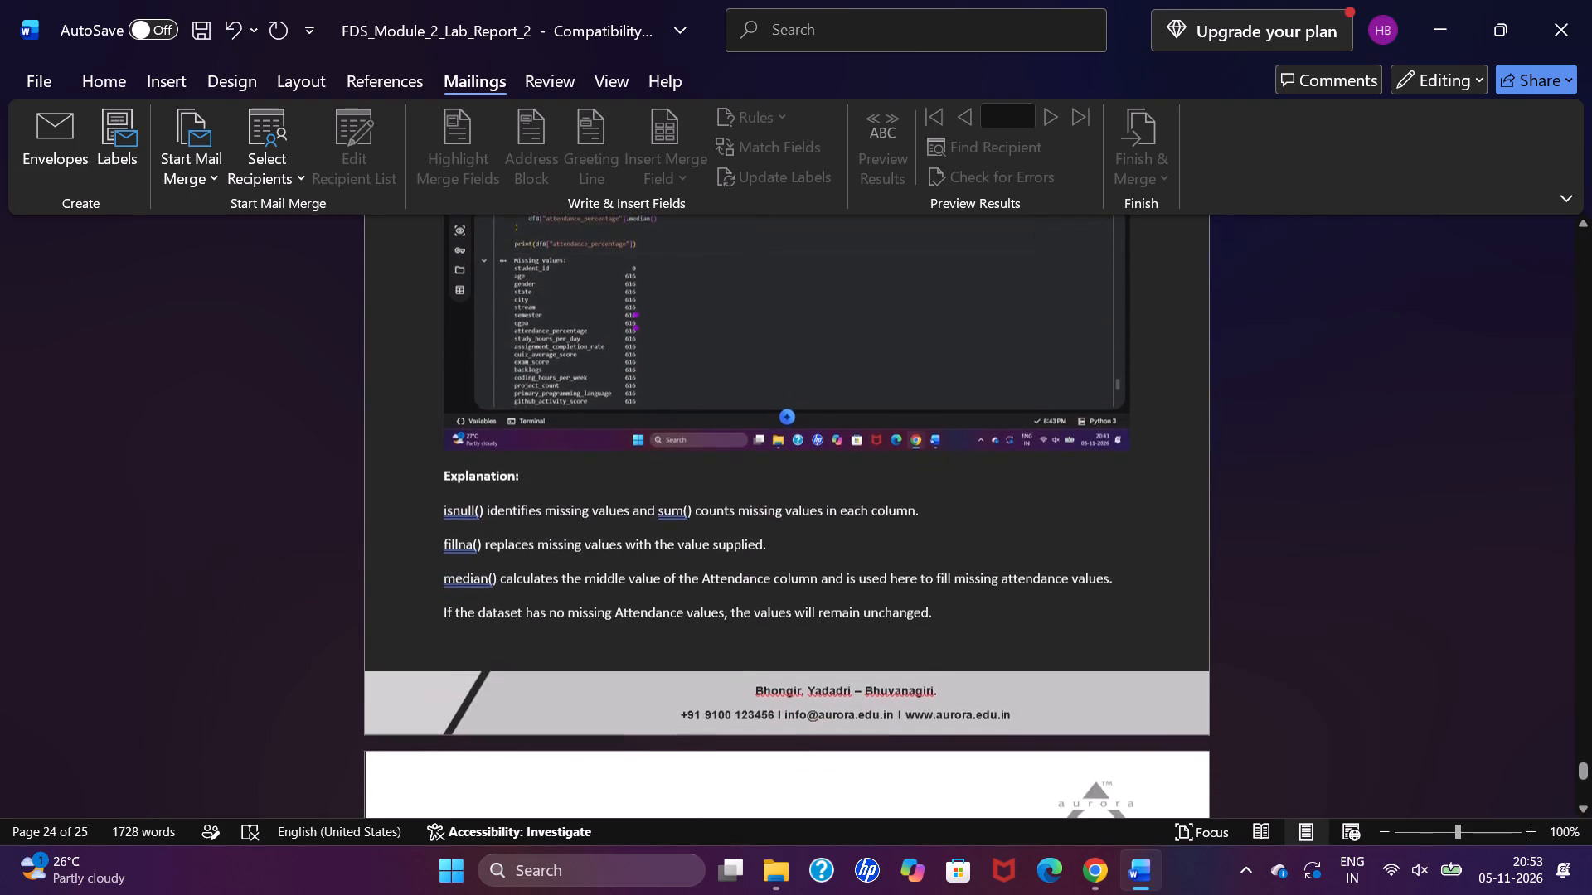
scroll(480, 568, "down", 3)
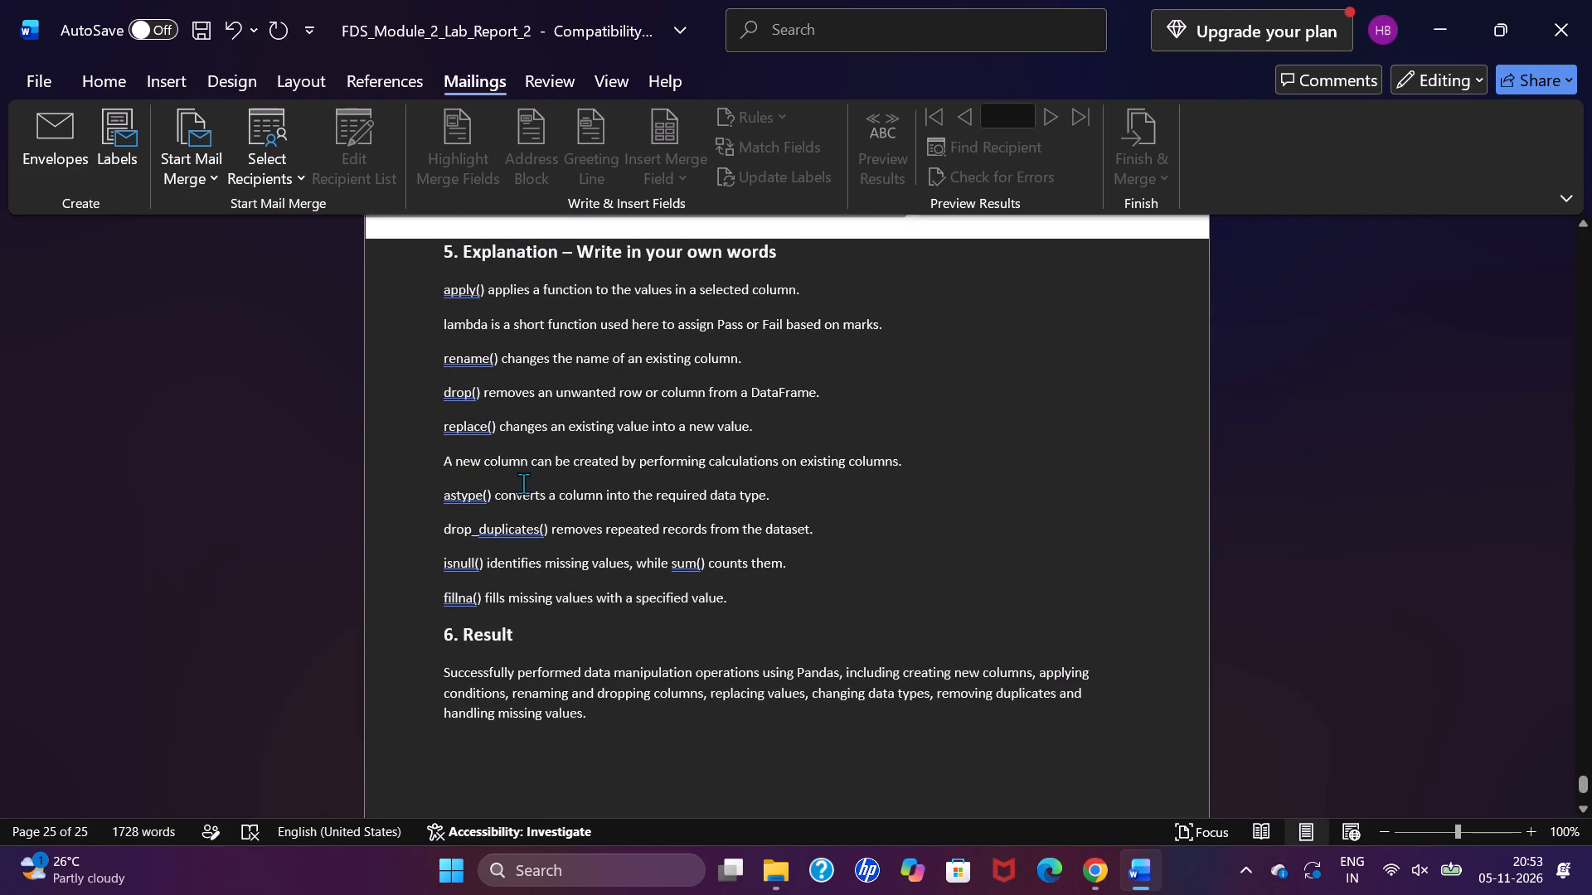
scroll(523, 483, "down", 4)
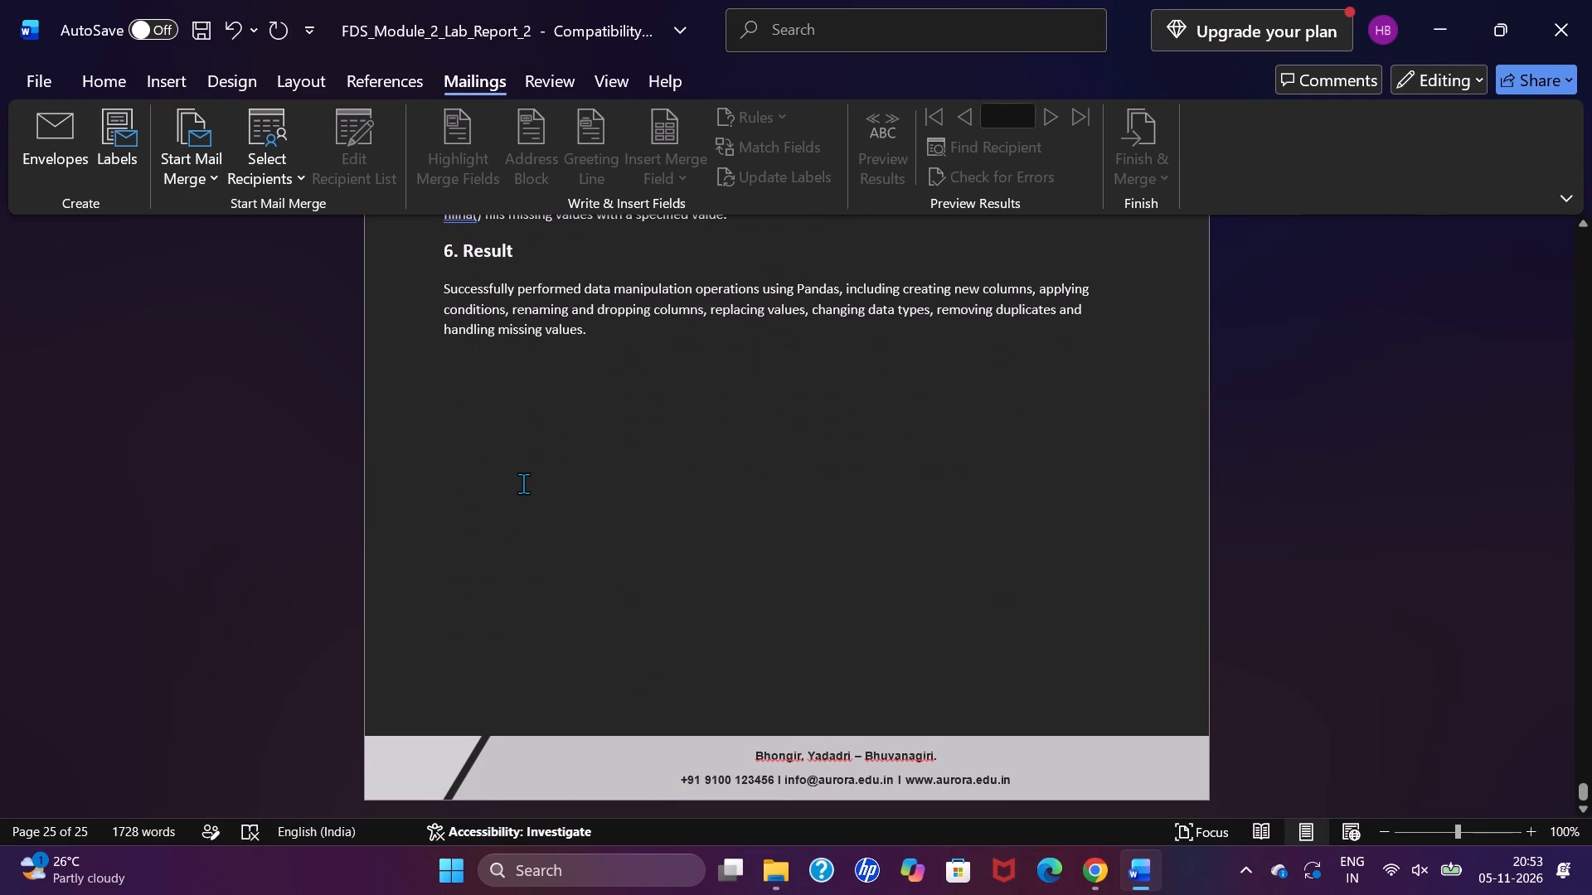
scroll(523, 483, "up", 13)
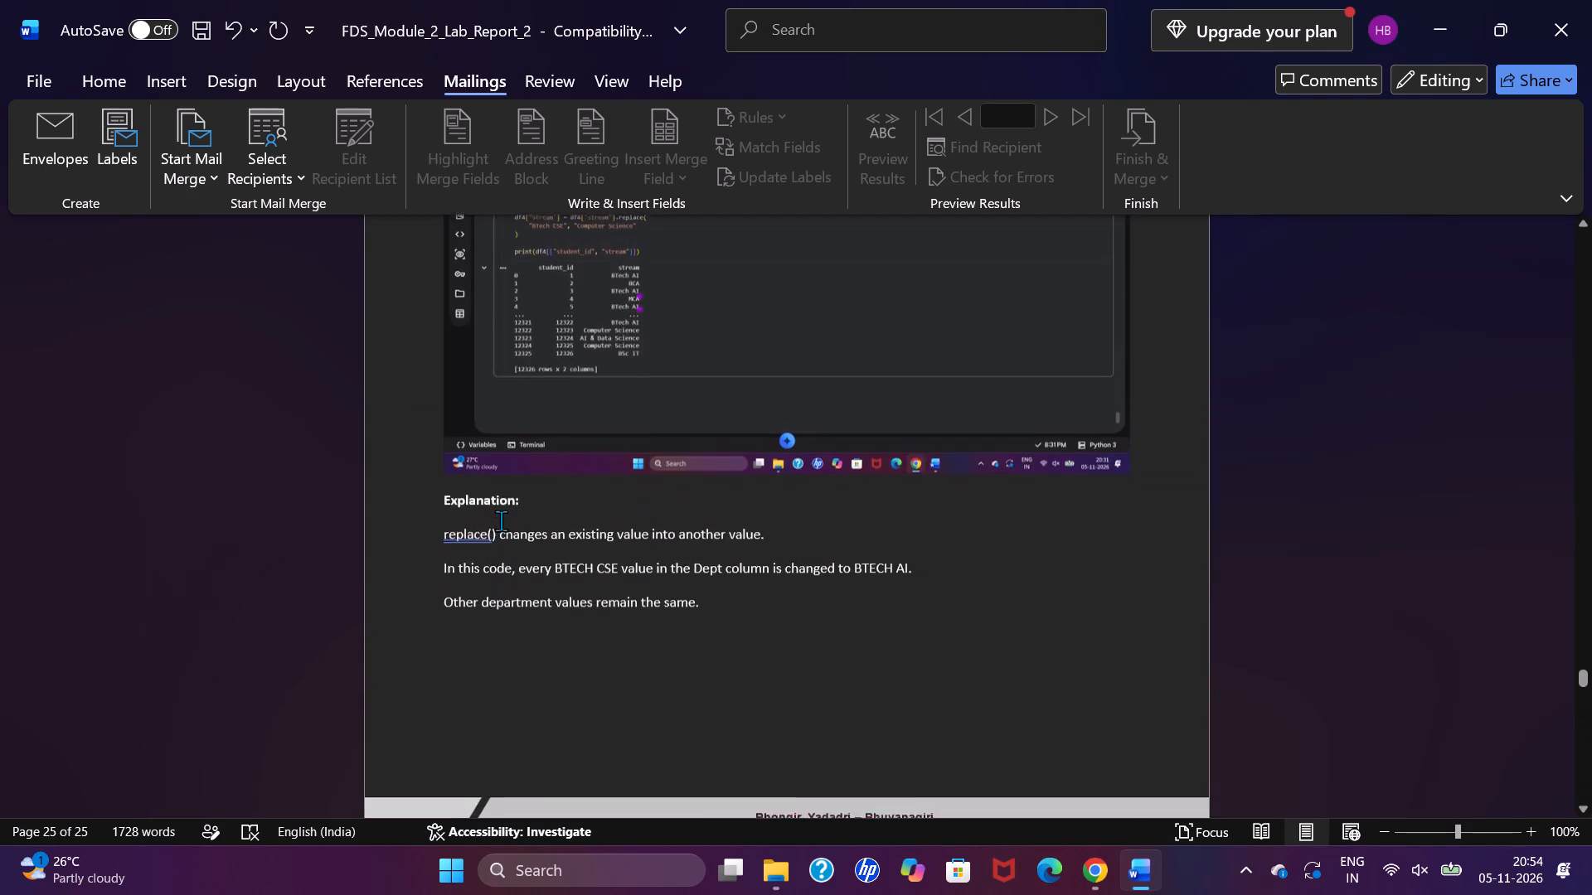
scroll(501, 520, "up", 20)
scroll(501, 520, "up", 20)
scroll(501, 520, "up", 20)
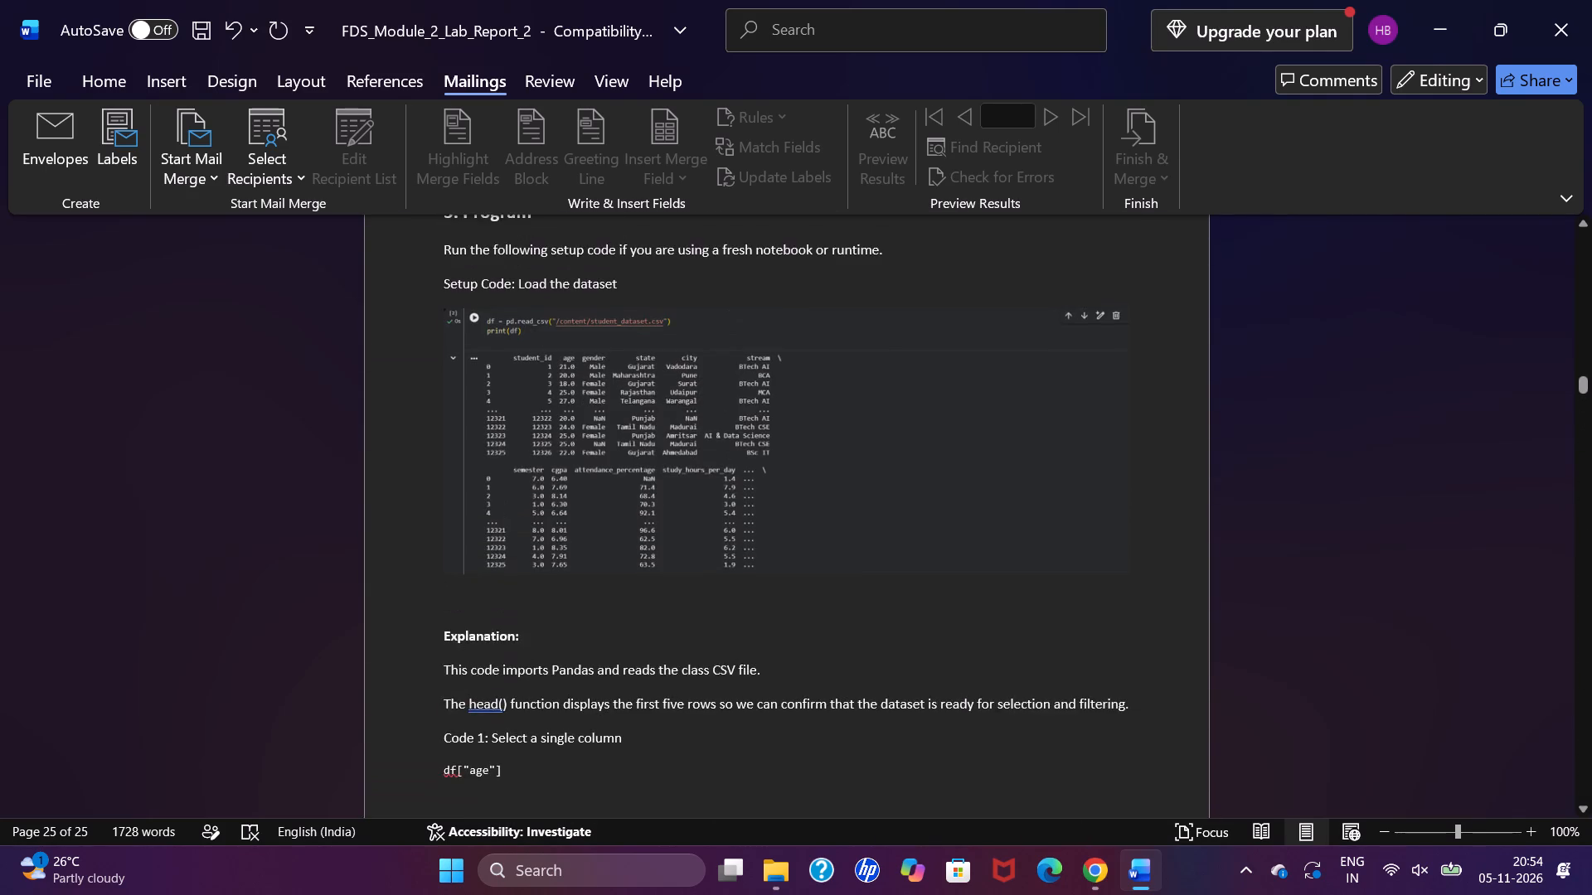
scroll(501, 520, "up", 6)
scroll(518, 668, "up", 8)
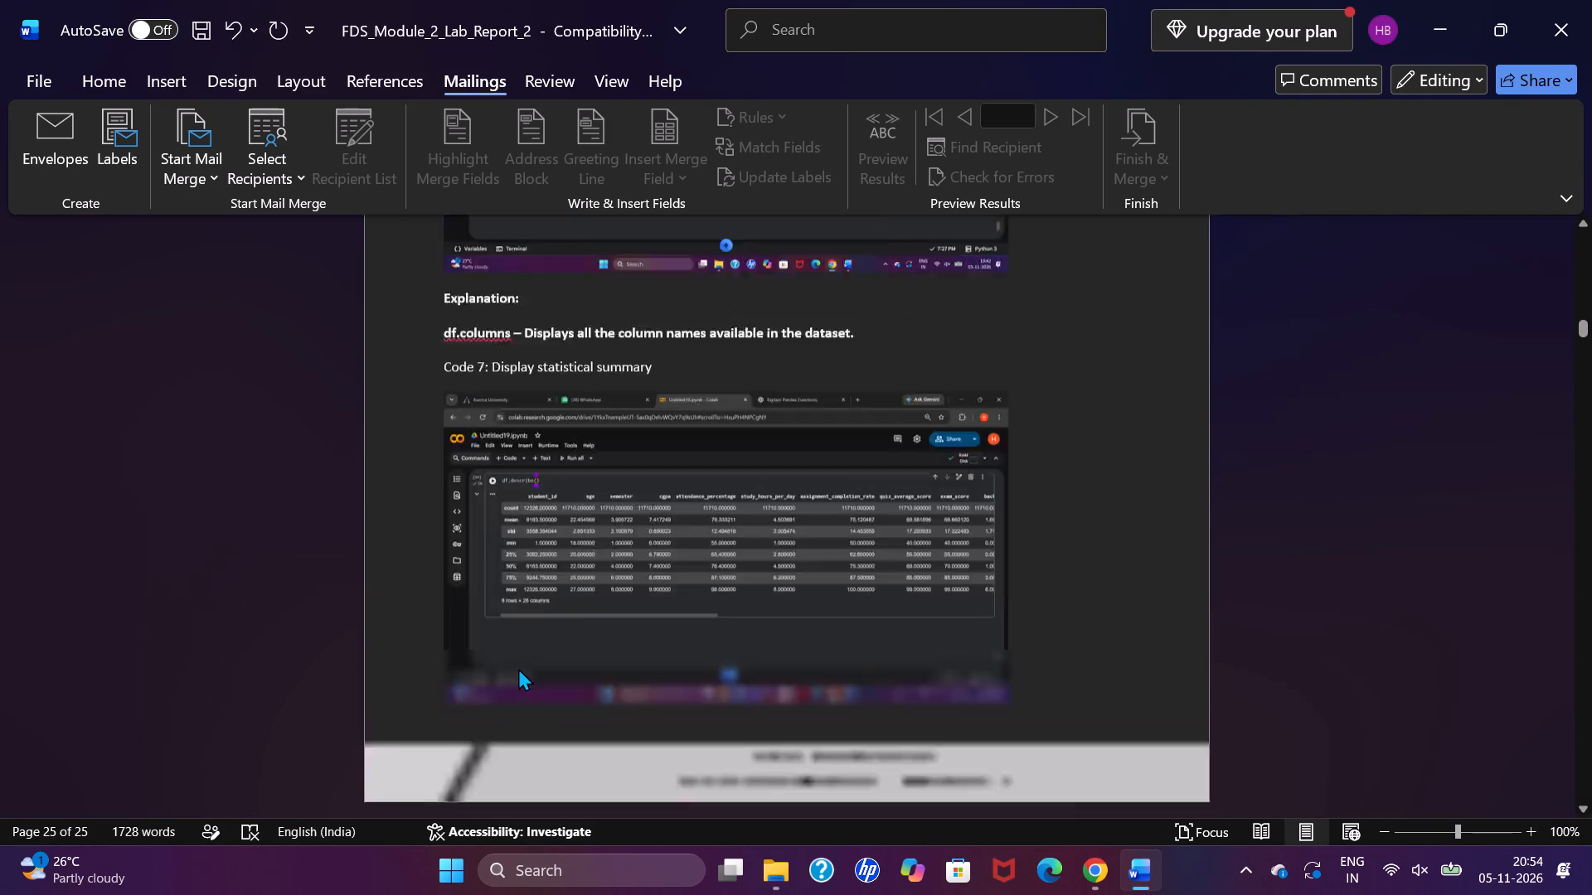
scroll(518, 668, "up", 20)
scroll(518, 668, "up", 4)
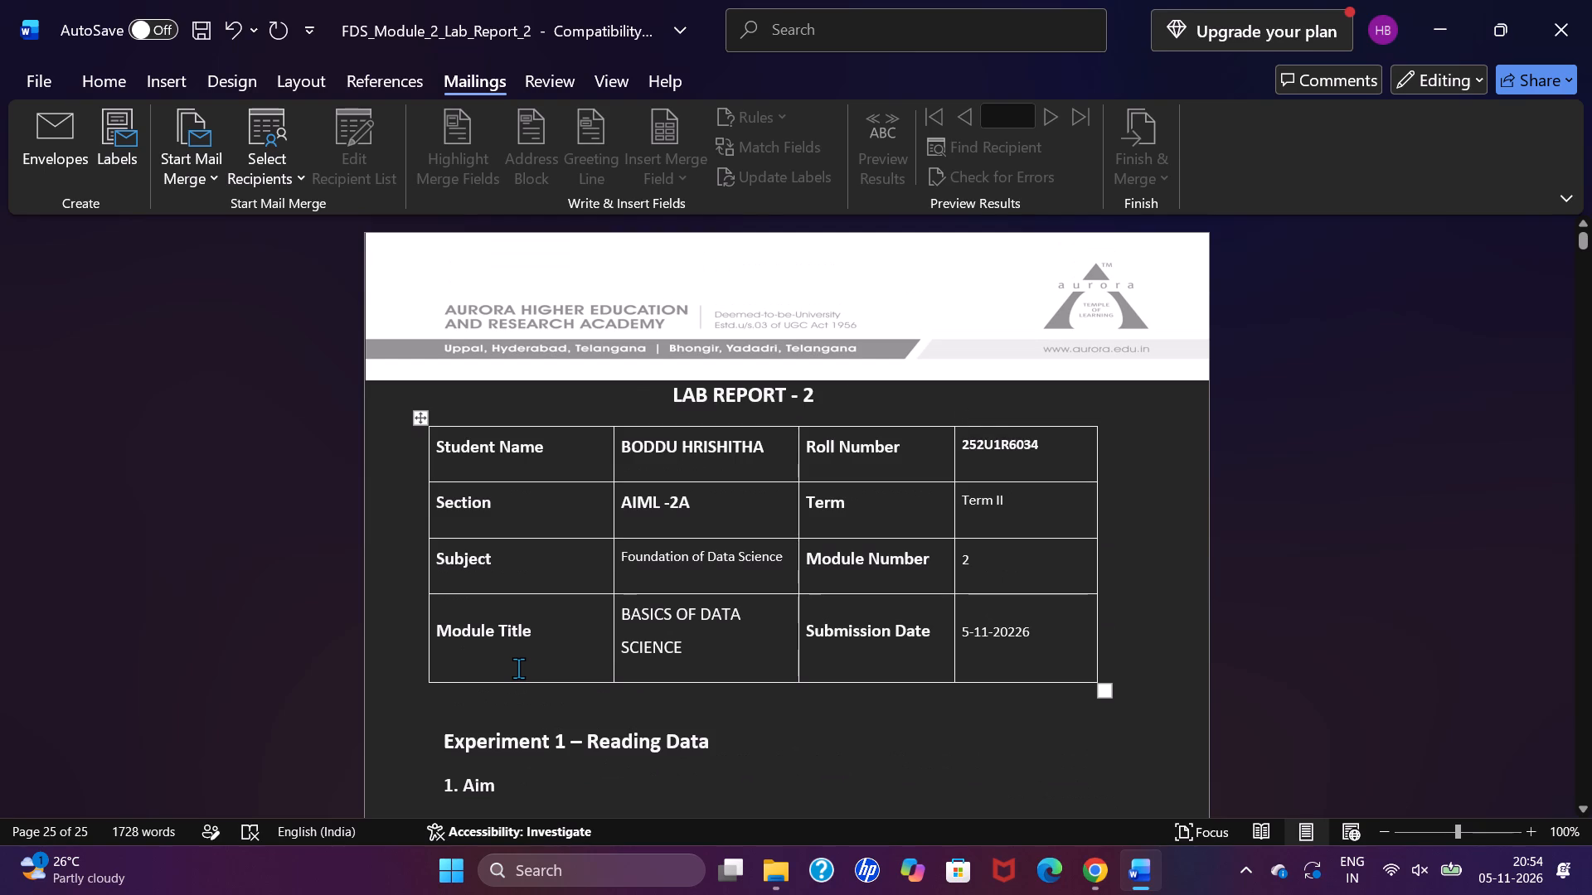
scroll(518, 668, "up", 2)
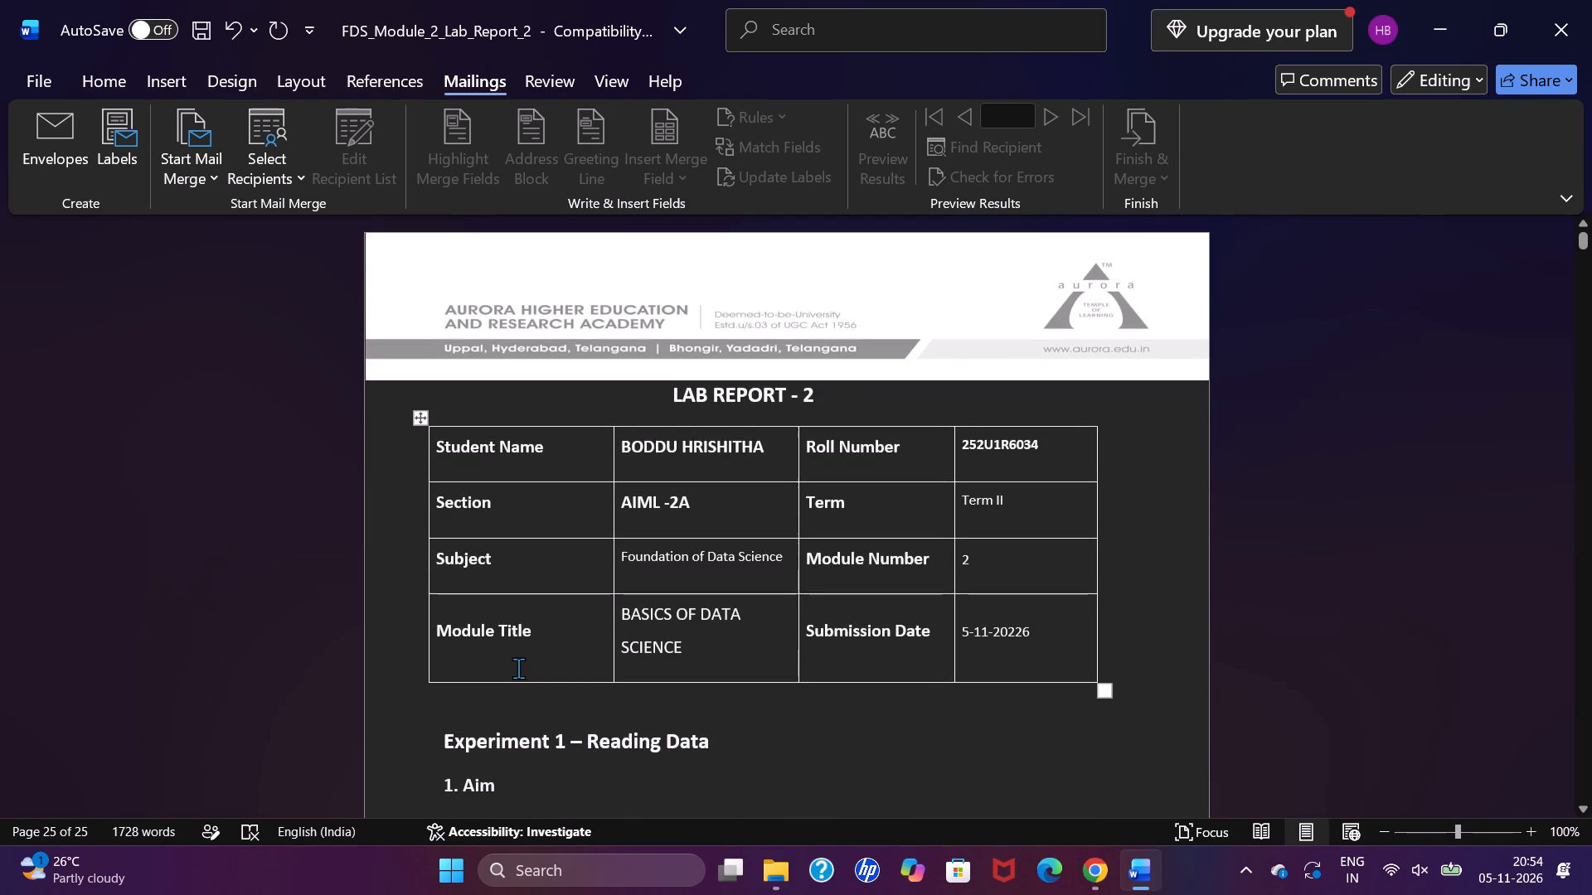
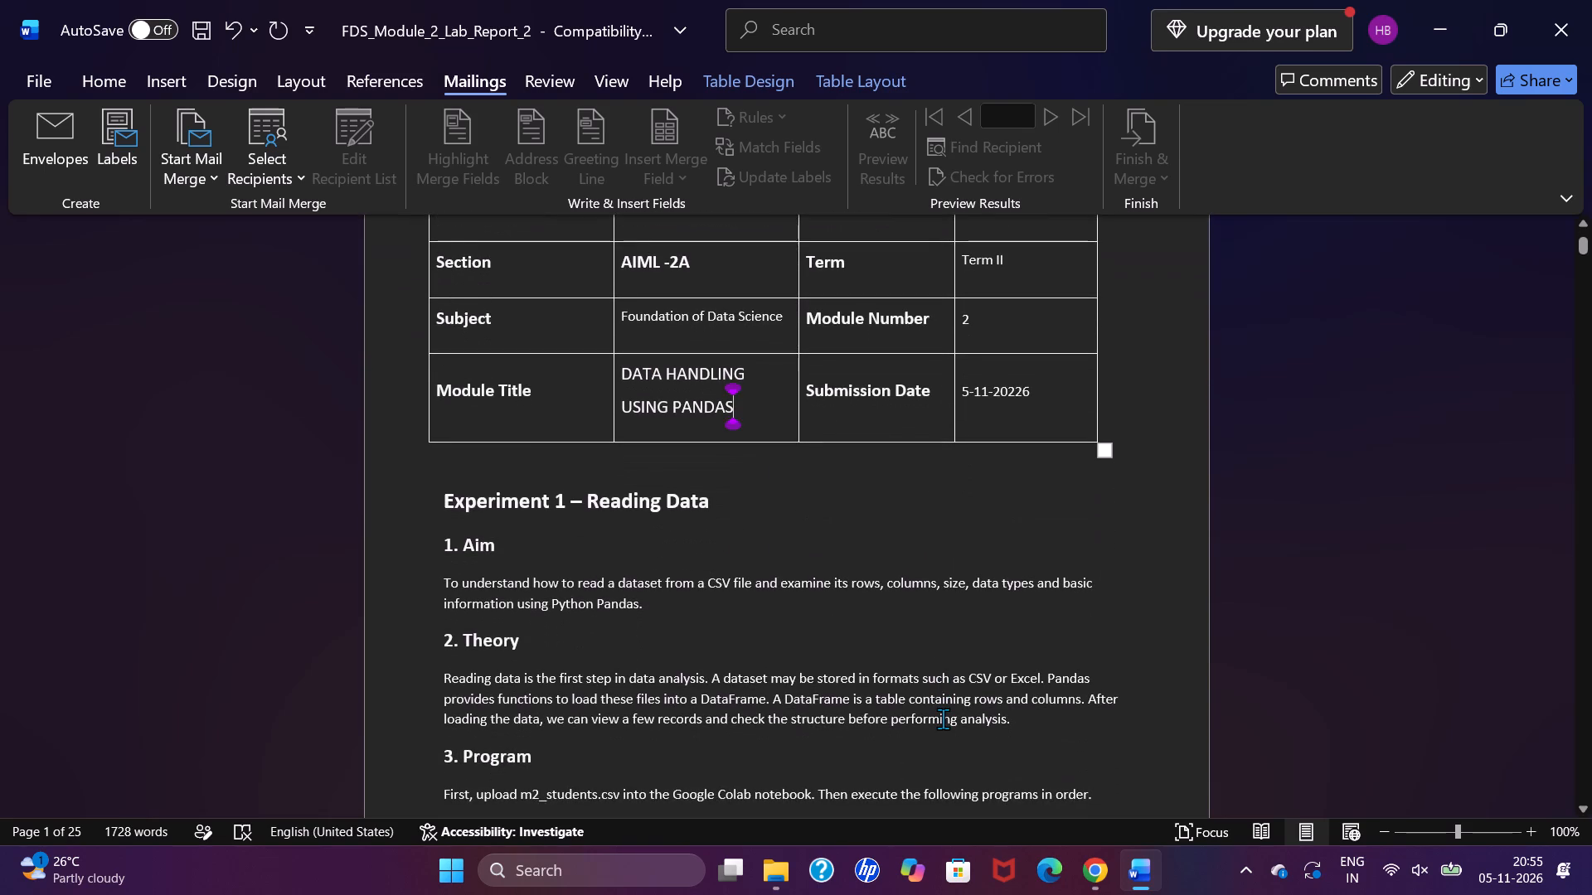
Save the report as a Word document named "FDS Lab 2" in Downloads, accepting the upgrade to the newest file format.
scroll(943, 718, "up", 1)
scroll(628, 583, "down", 1)
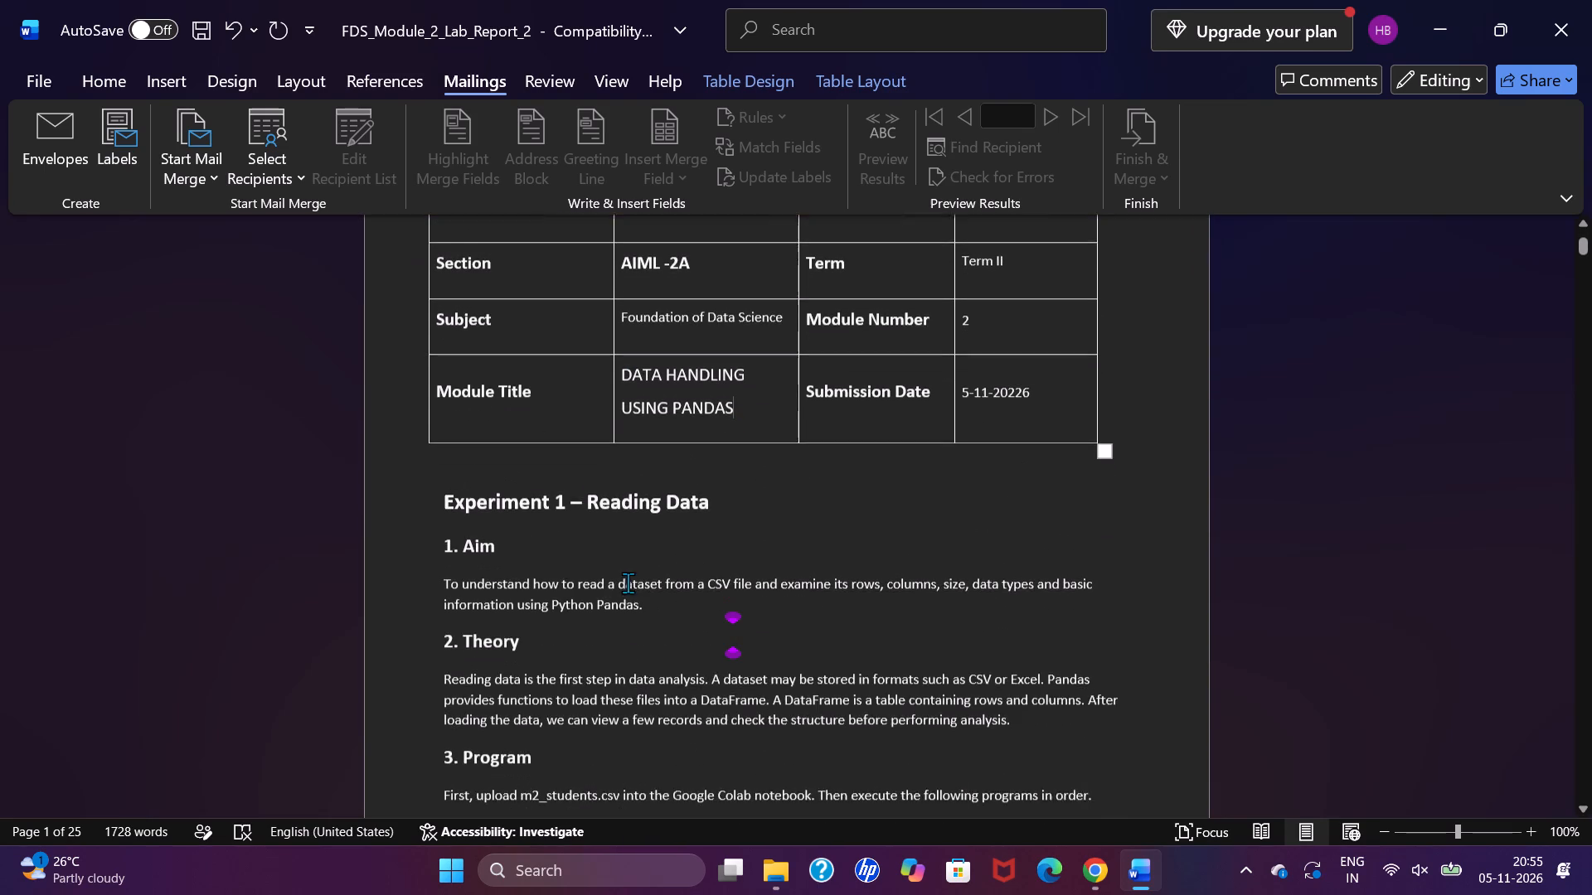
left_click(41, 62)
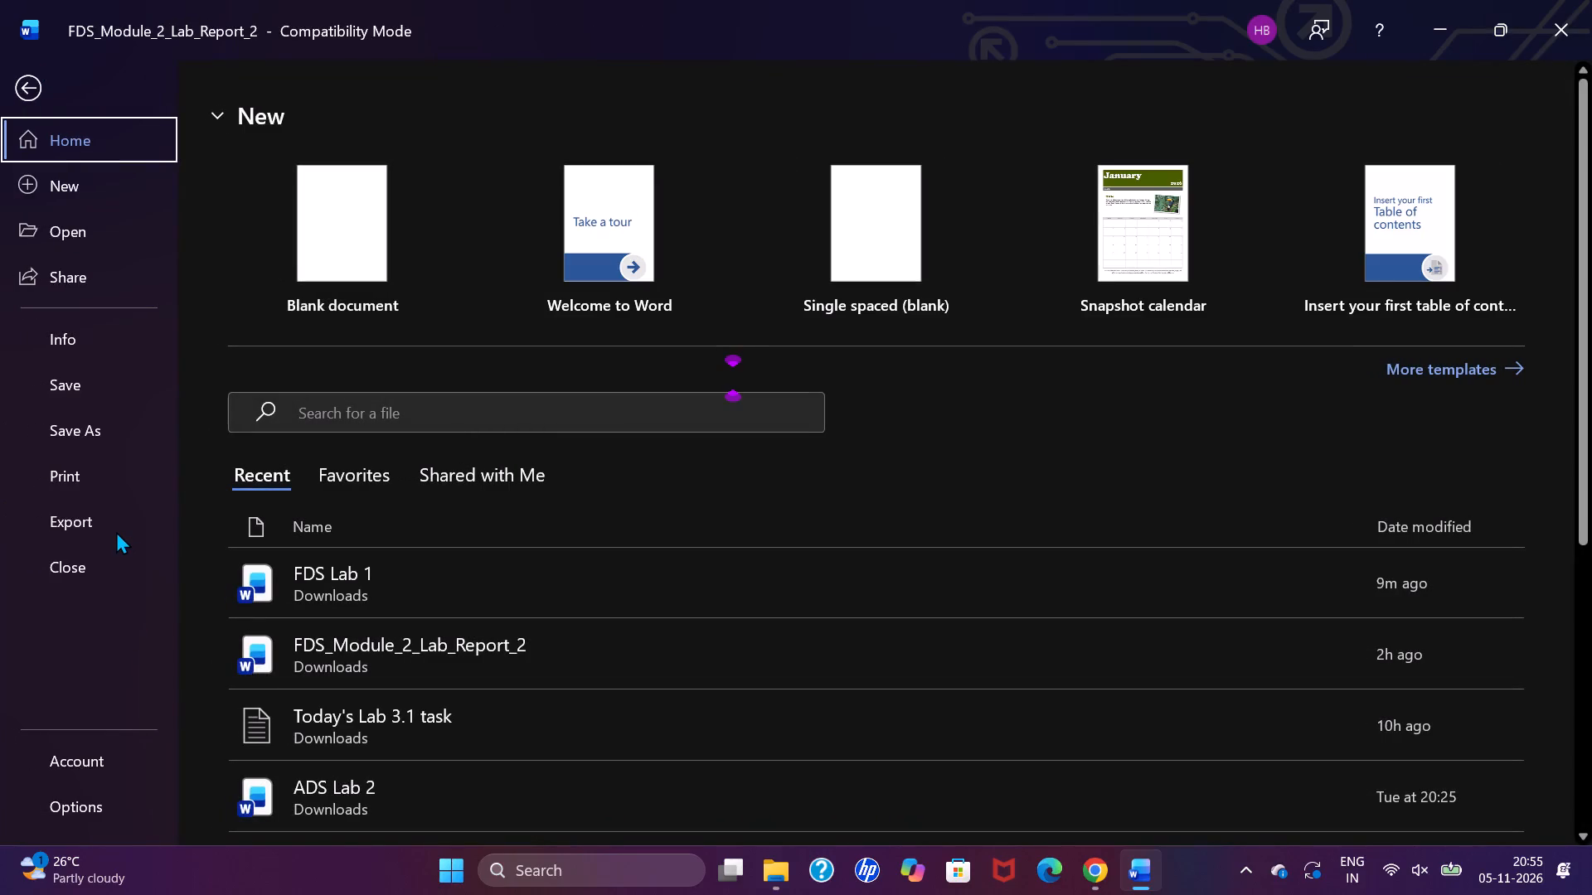
left_click(96, 413)
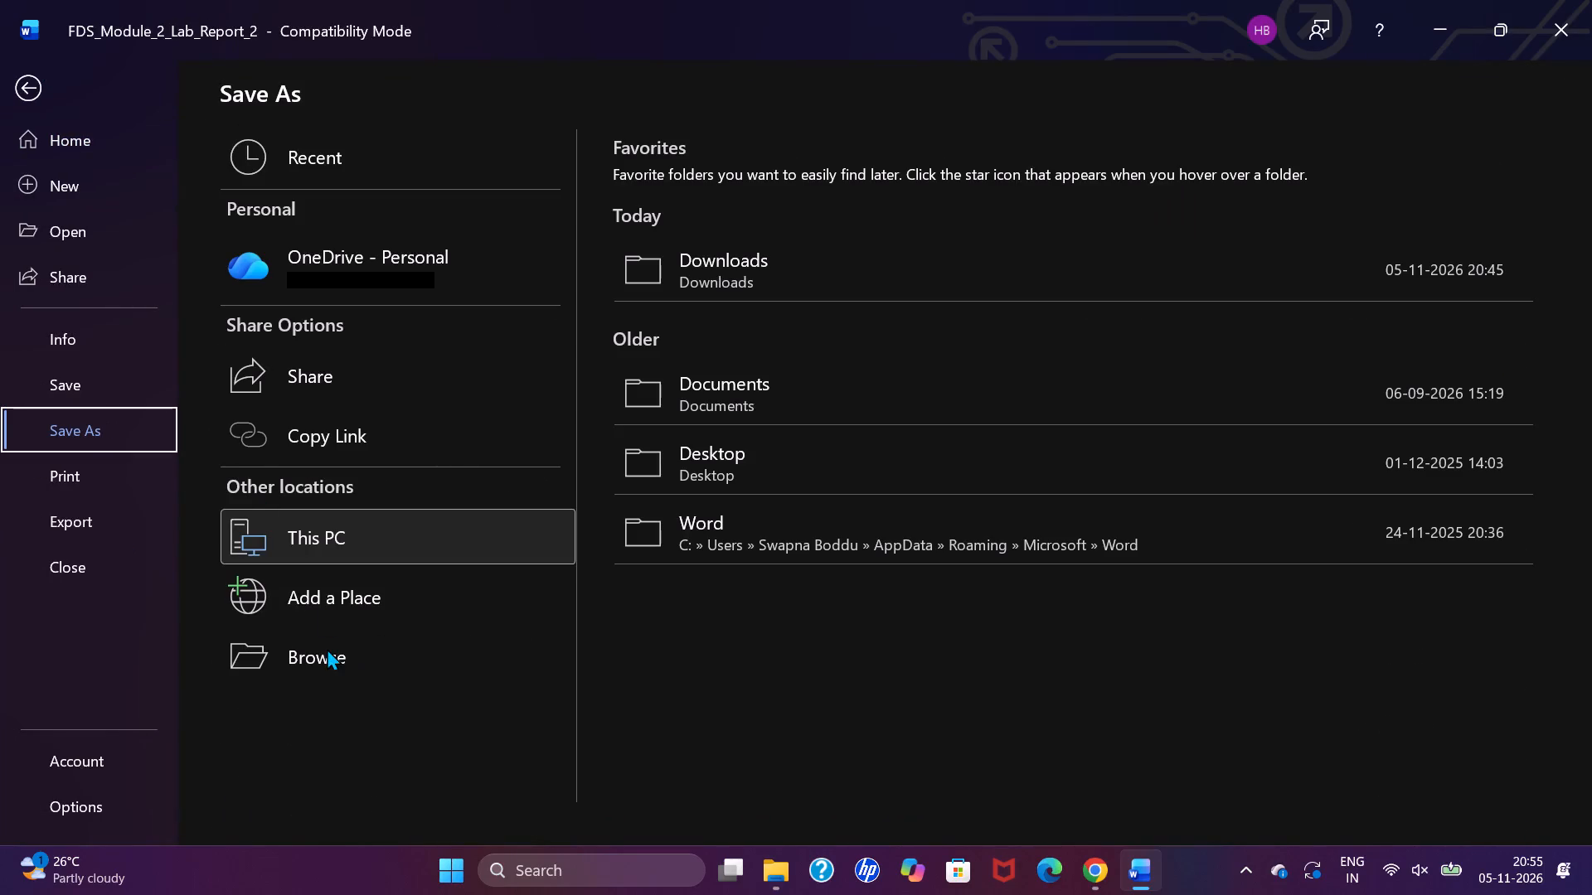
left_click(330, 683)
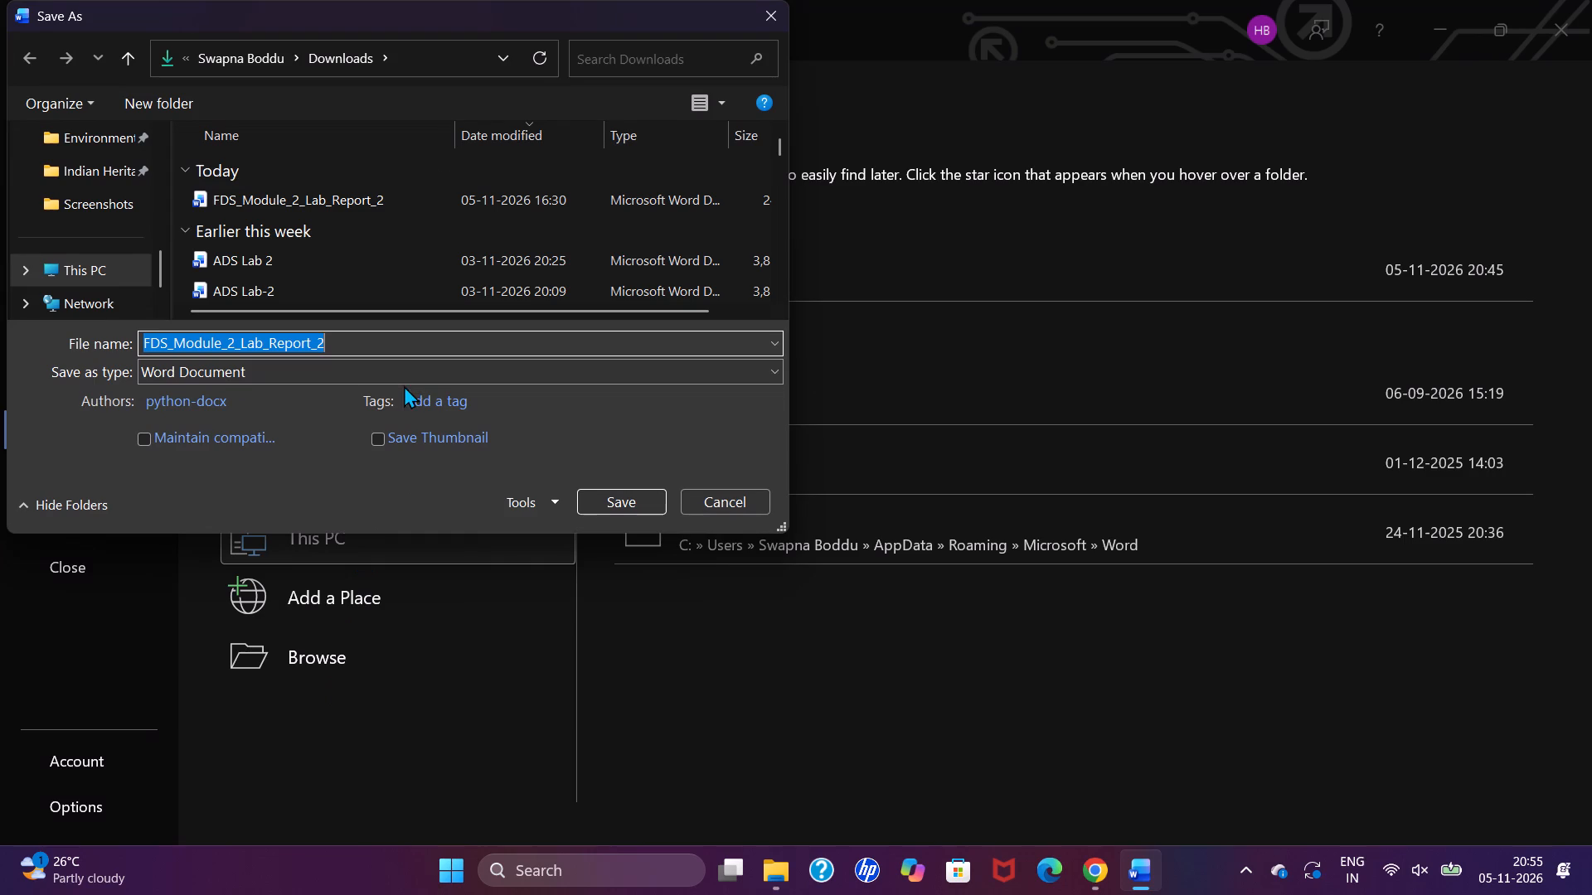
left_click(347, 349)
left_click(315, 341)
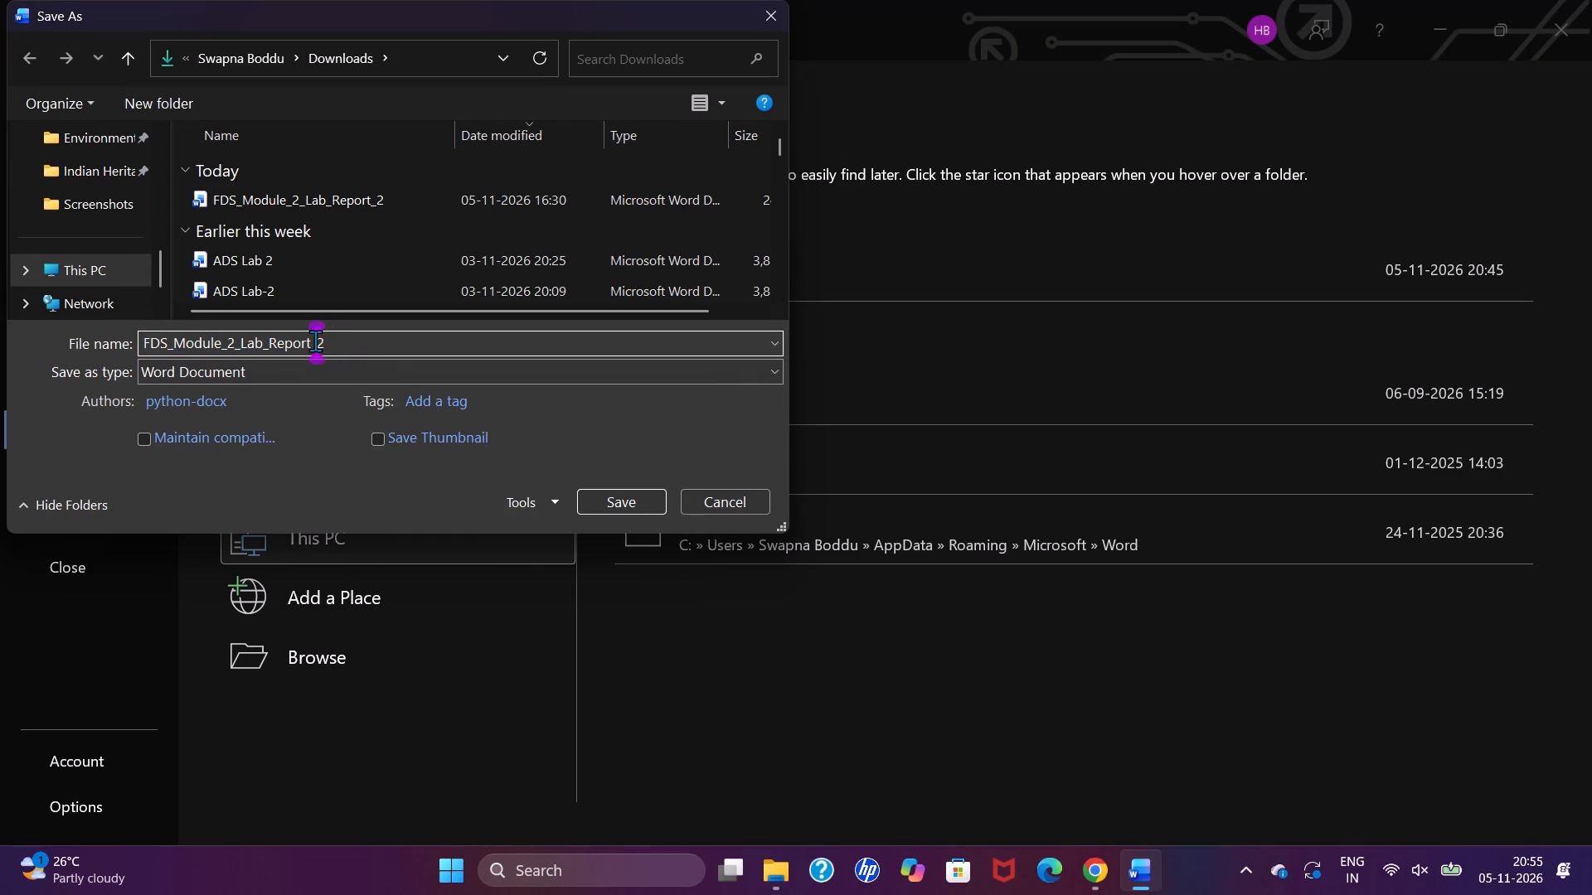
key("BackSpace")
key("BackSpace")
key("BackSpace")
key("BackSpace")
key("BackSpace")
key("BackSpace")
key("BackSpace")
key("BackSpace")
key("BackSpace")
key("BackSpace")
key("BackSpace")
key("BackSpace")
key("BackSpace")
key("BackSpace")
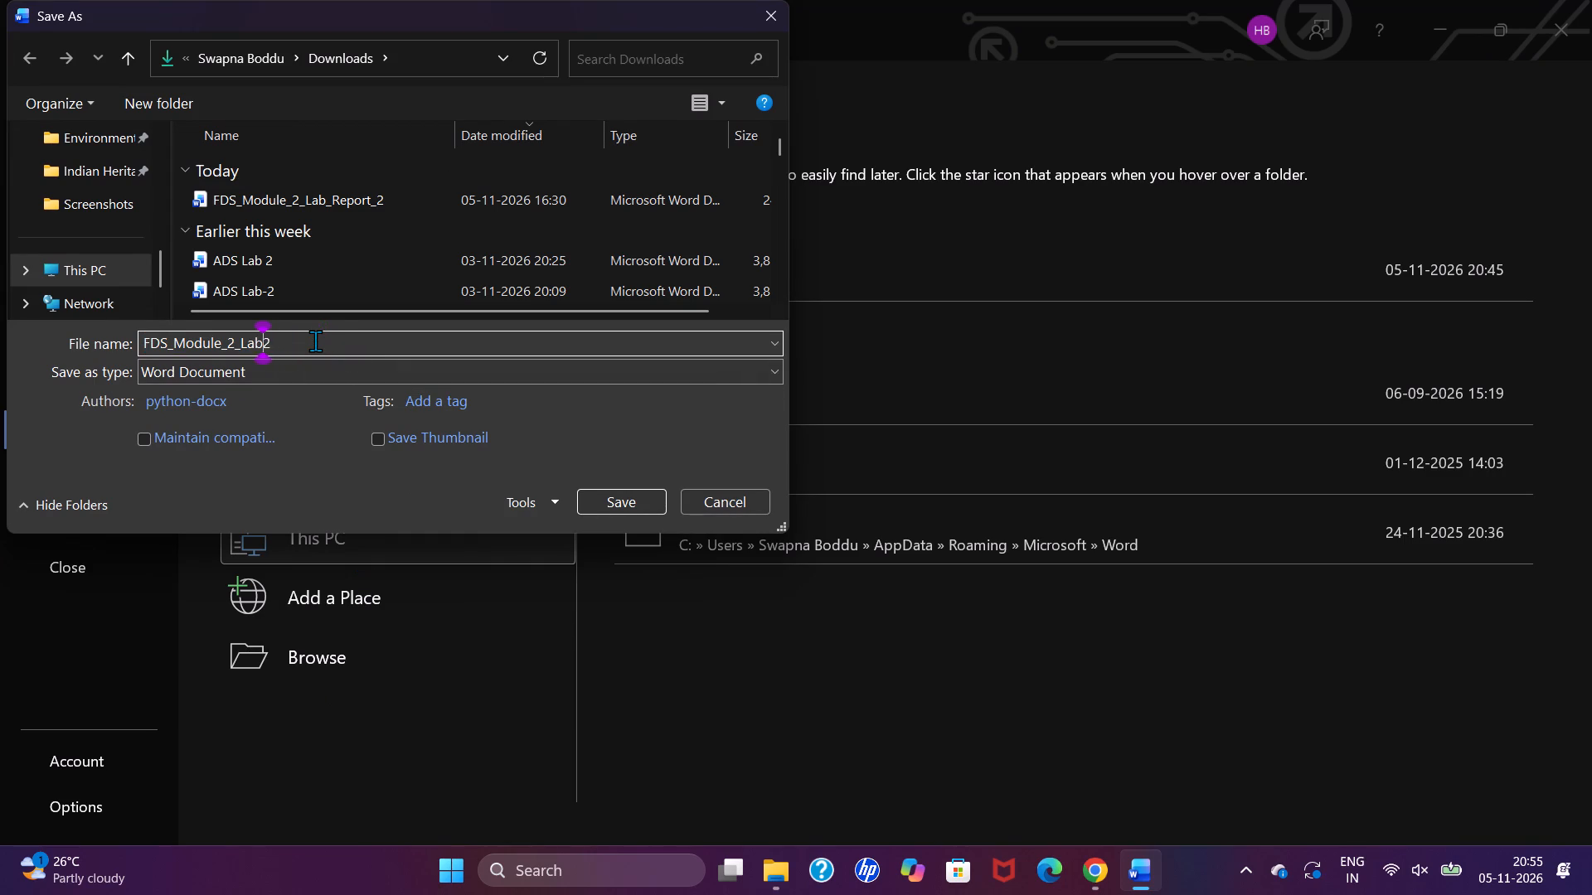
key("BackSpace")
key("BackSpace")
key("BackSpace")
key("BackSpace")
key("BackSpace")
key("BackSpace")
key("BackSpace")
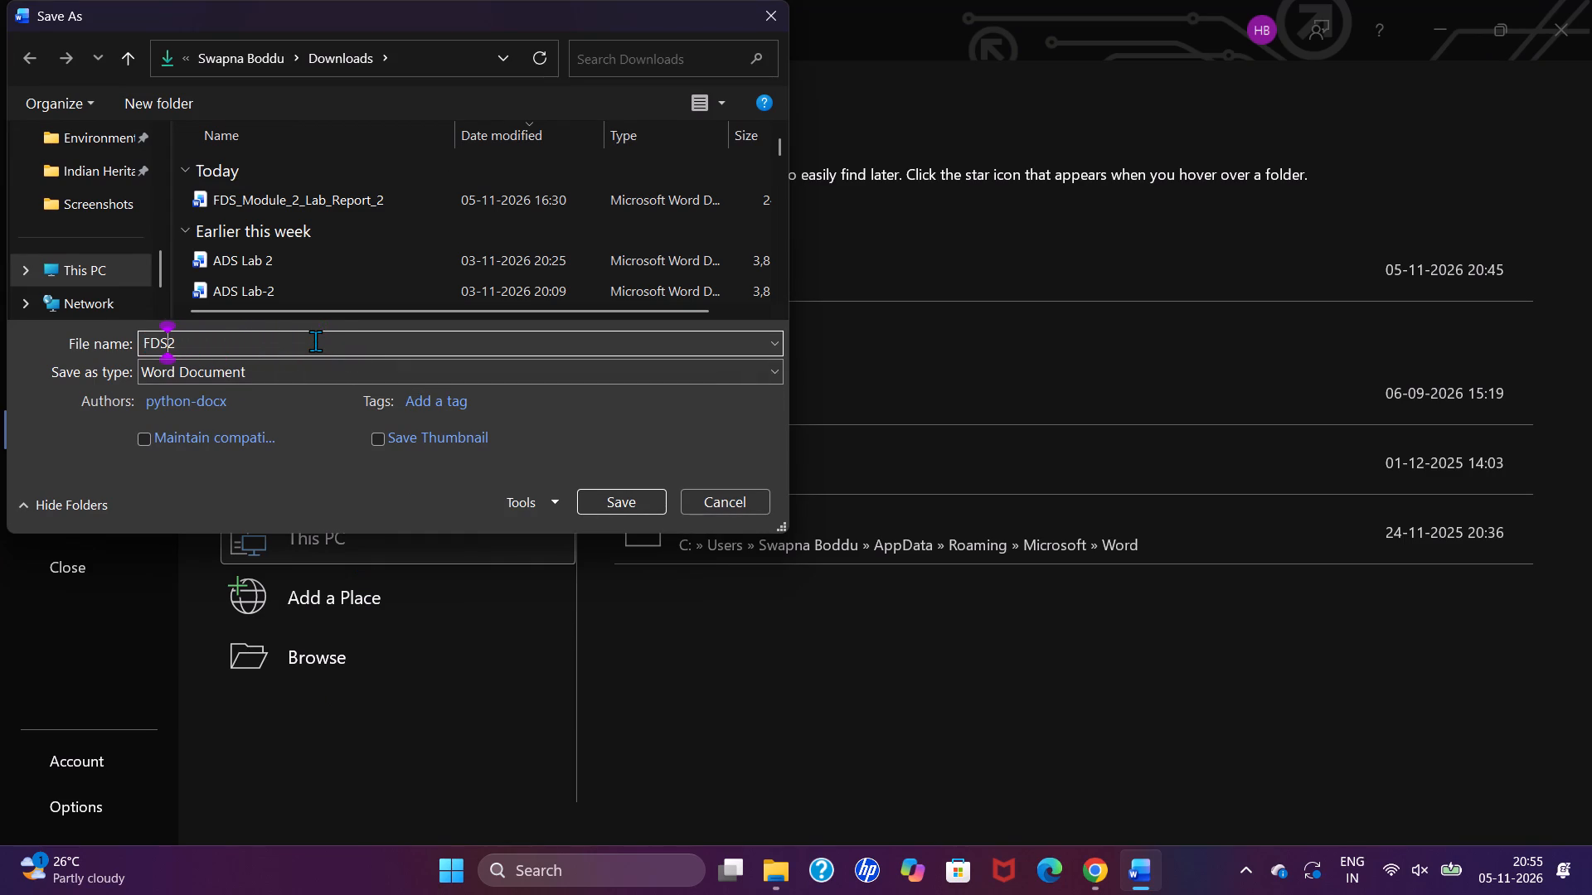
key("space")
scroll(329, 273, "down", 1)
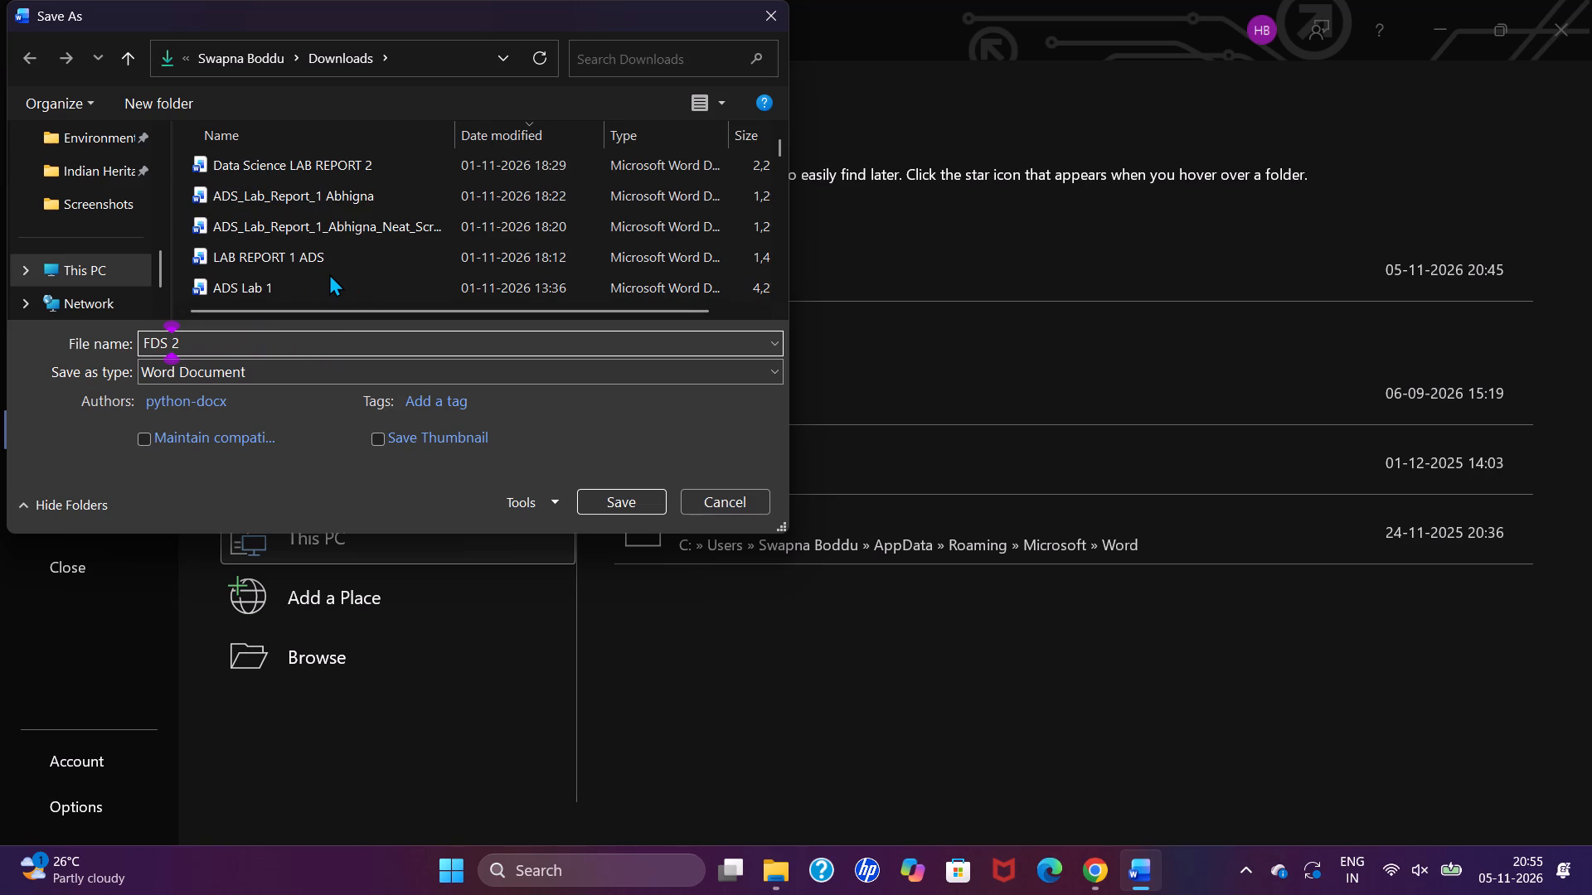
scroll(329, 273, "down", 1)
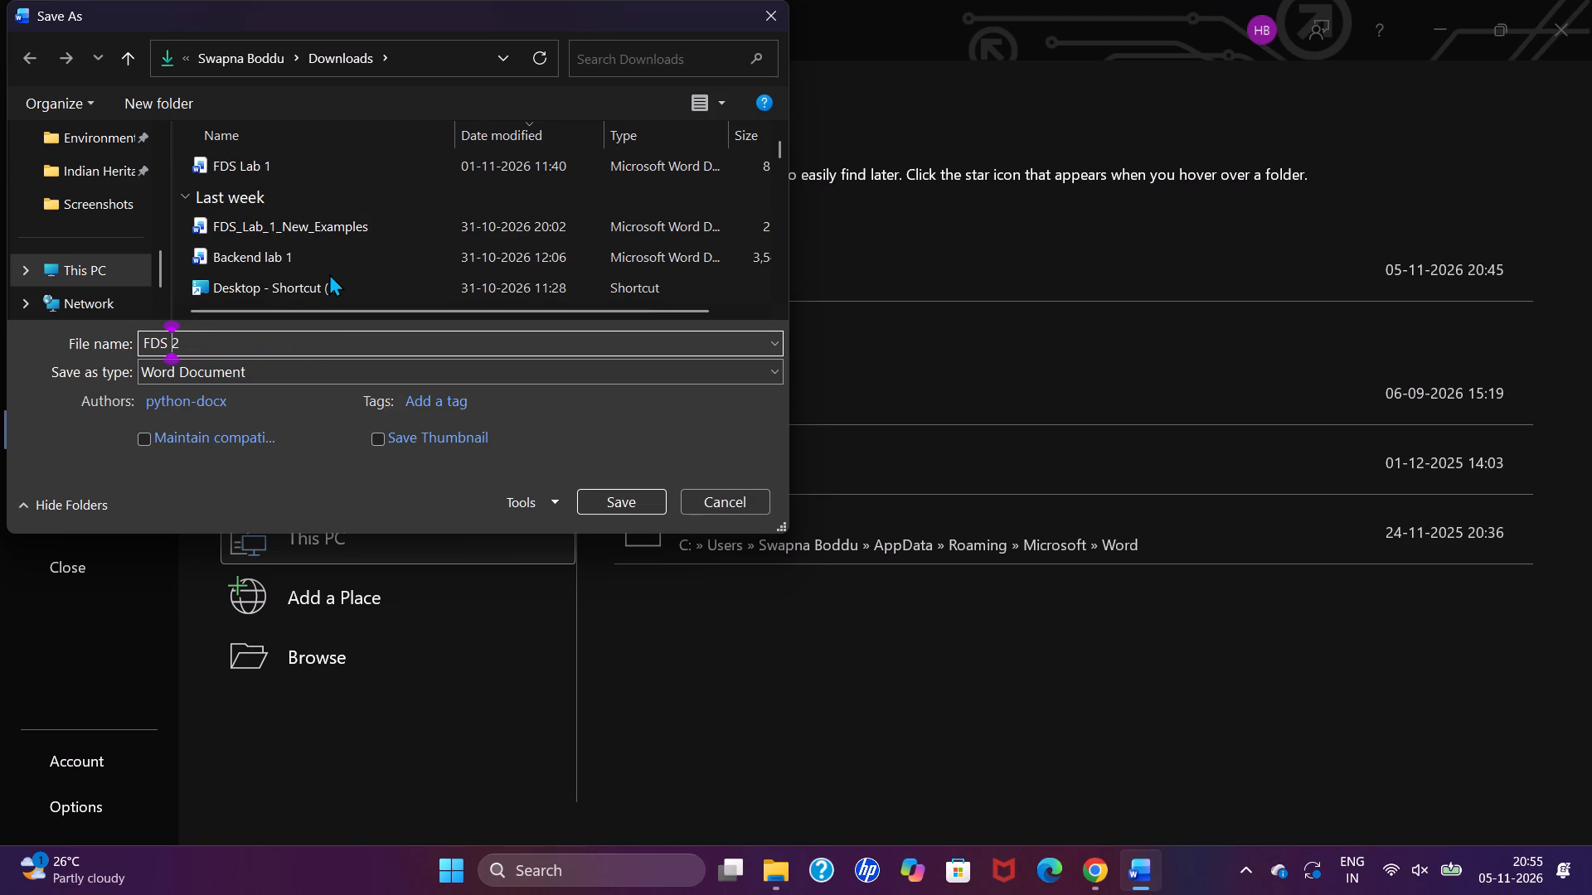
type("ab")
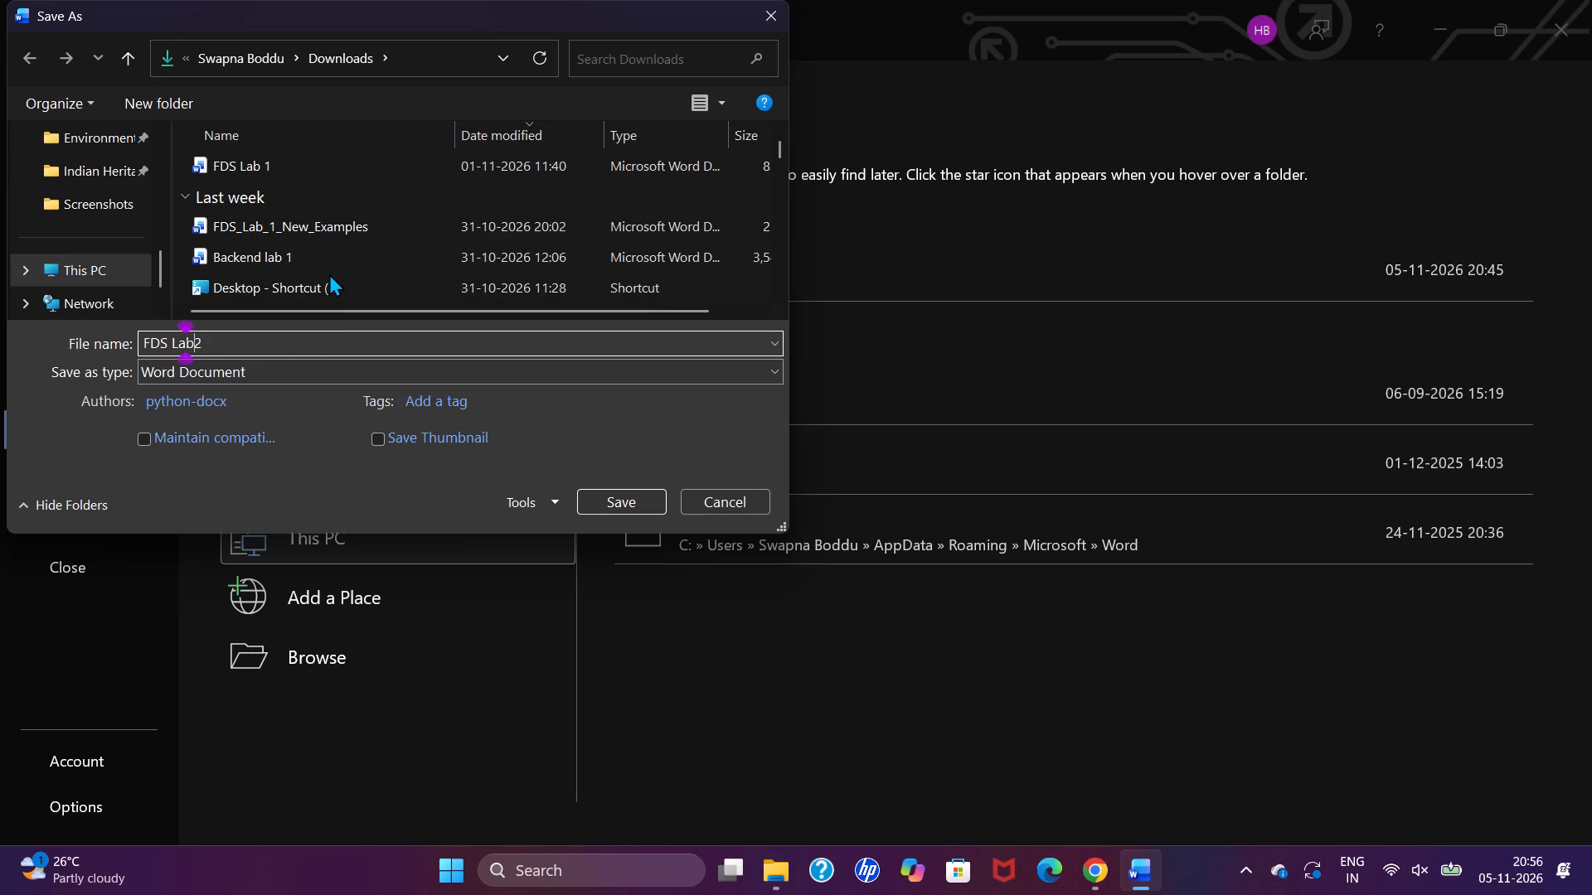
key("space")
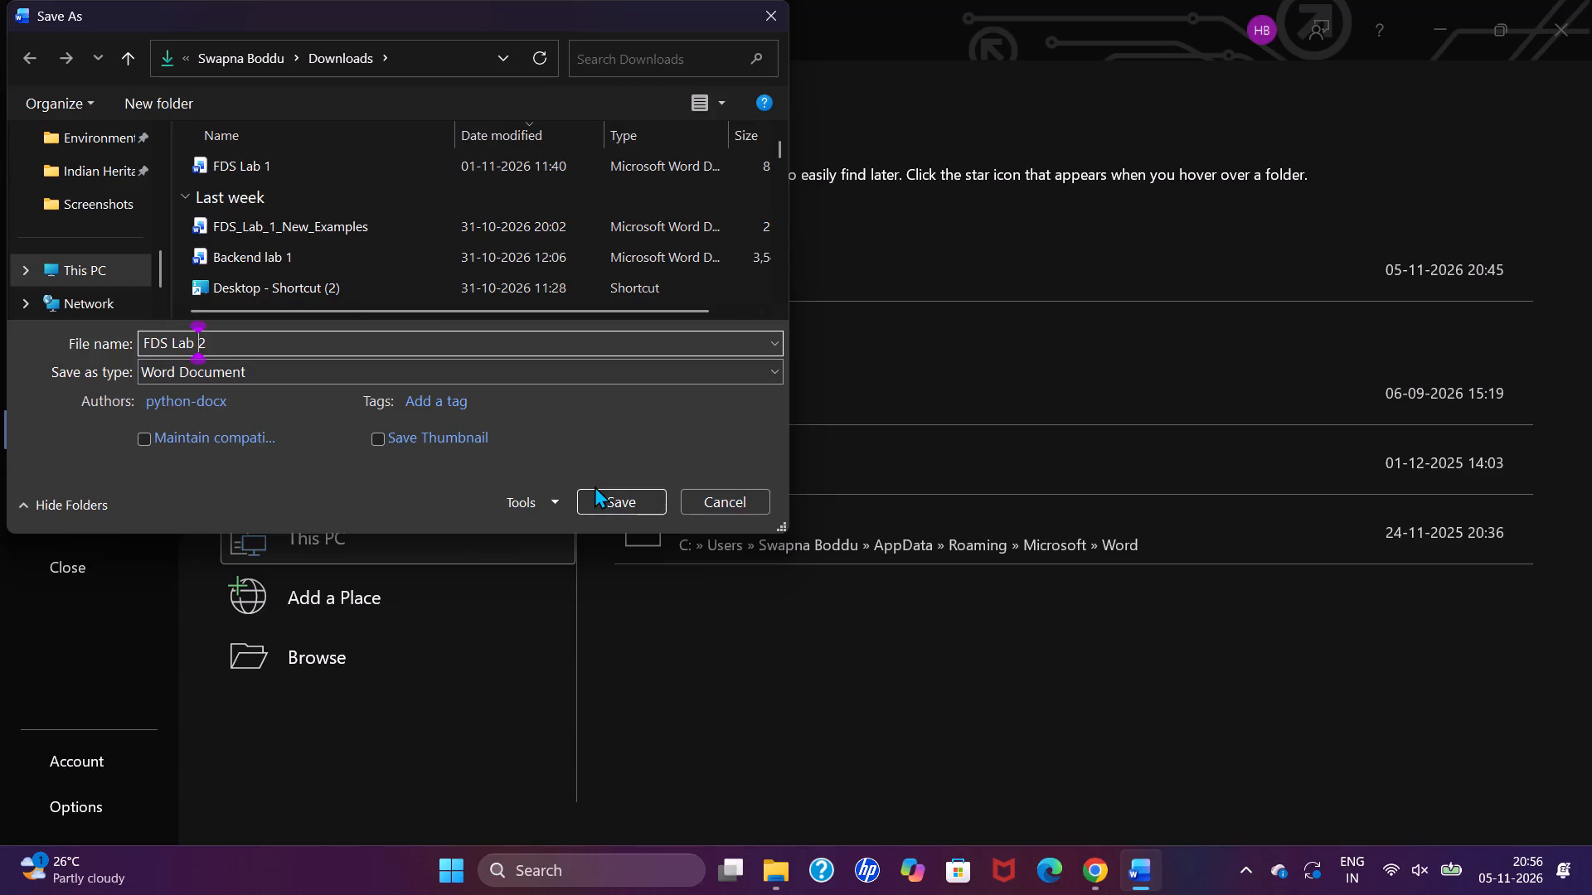
left_click(592, 485)
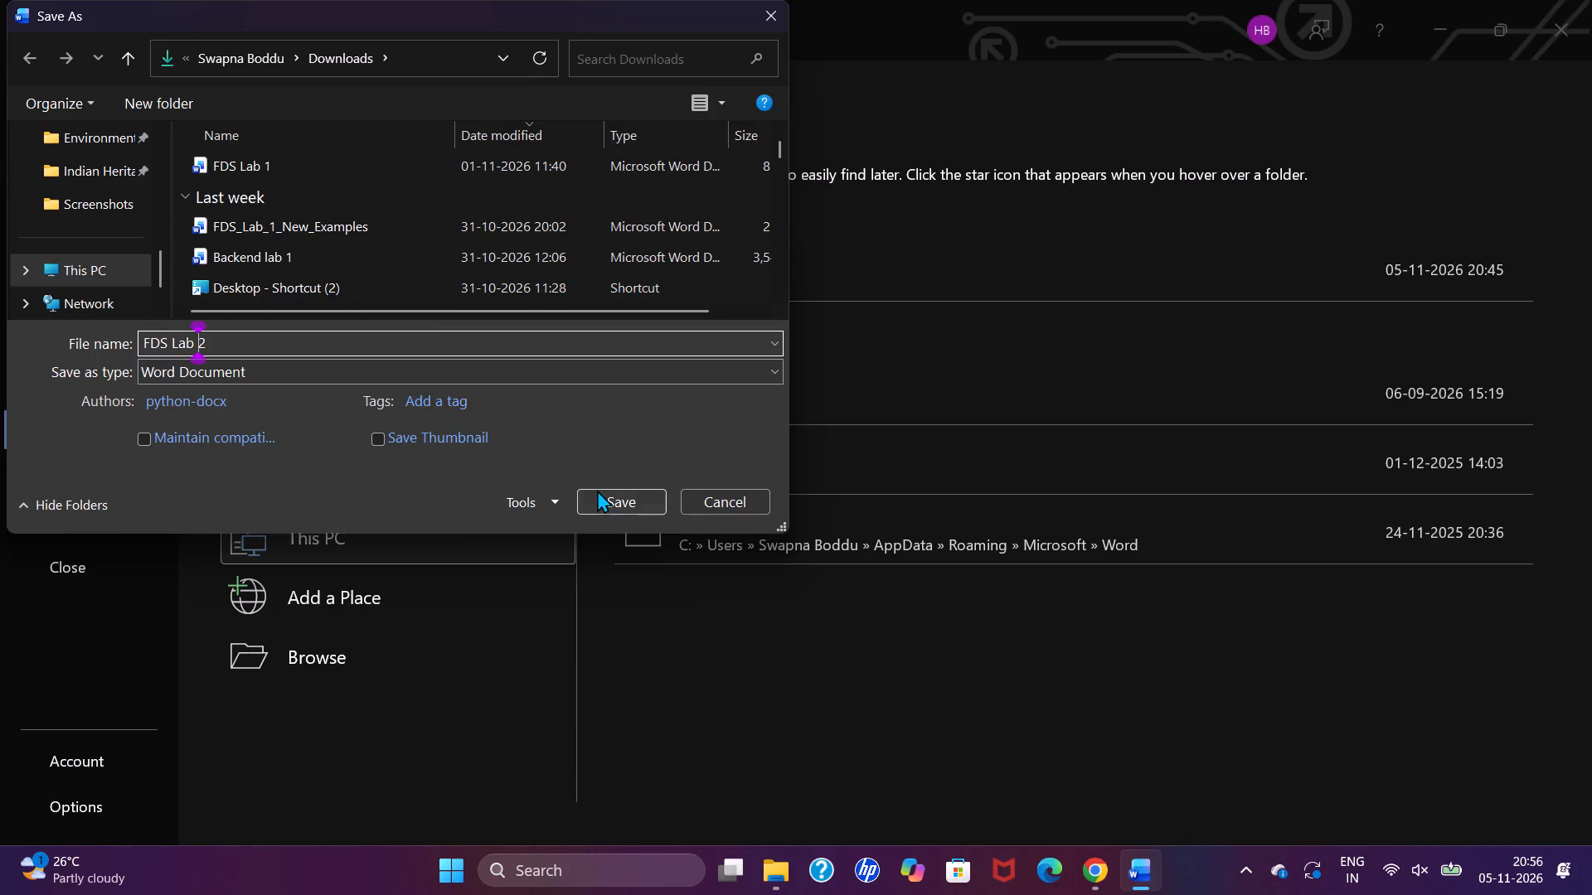
left_click(597, 490)
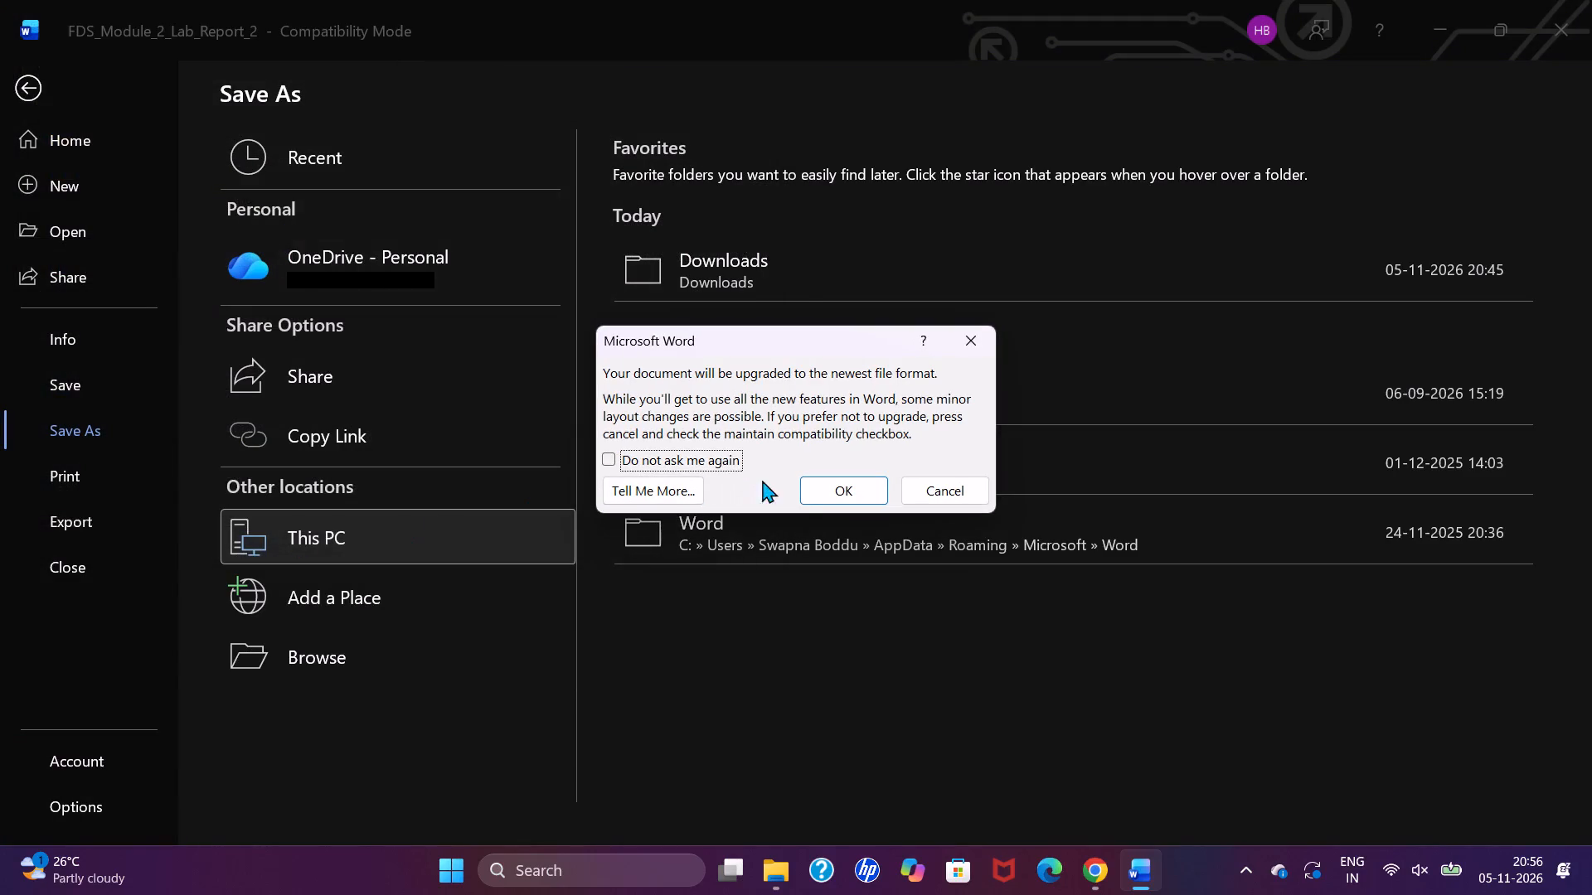
left_click(802, 491)
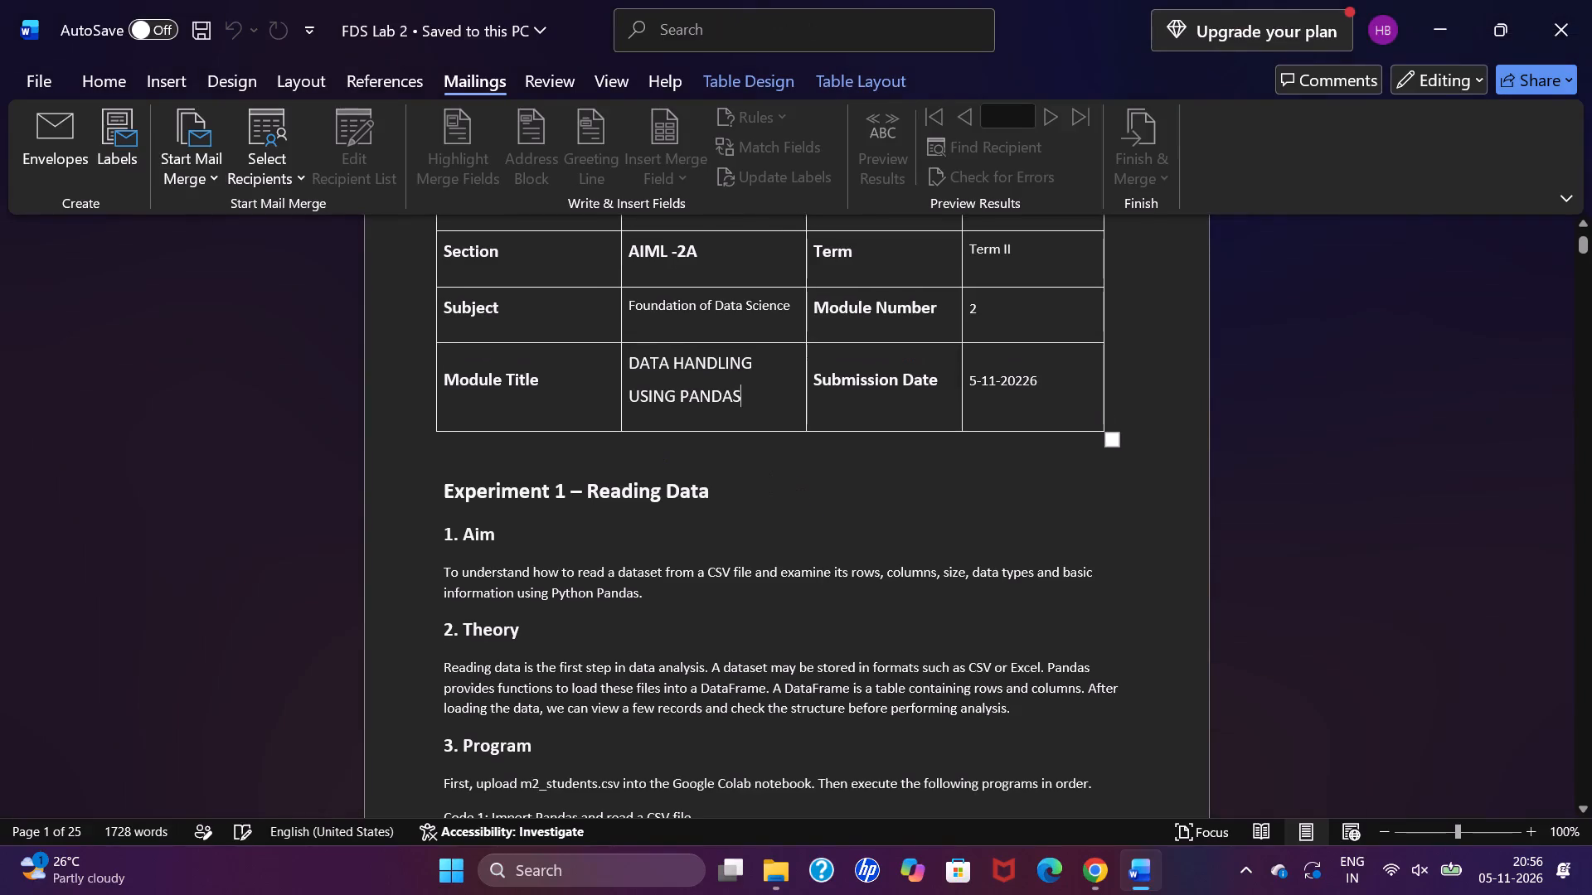
Export the report as a standard-quality PDF named "FDS Lab 2" in Downloads, set to open after publishing.
scroll(475, 388, "up", 3)
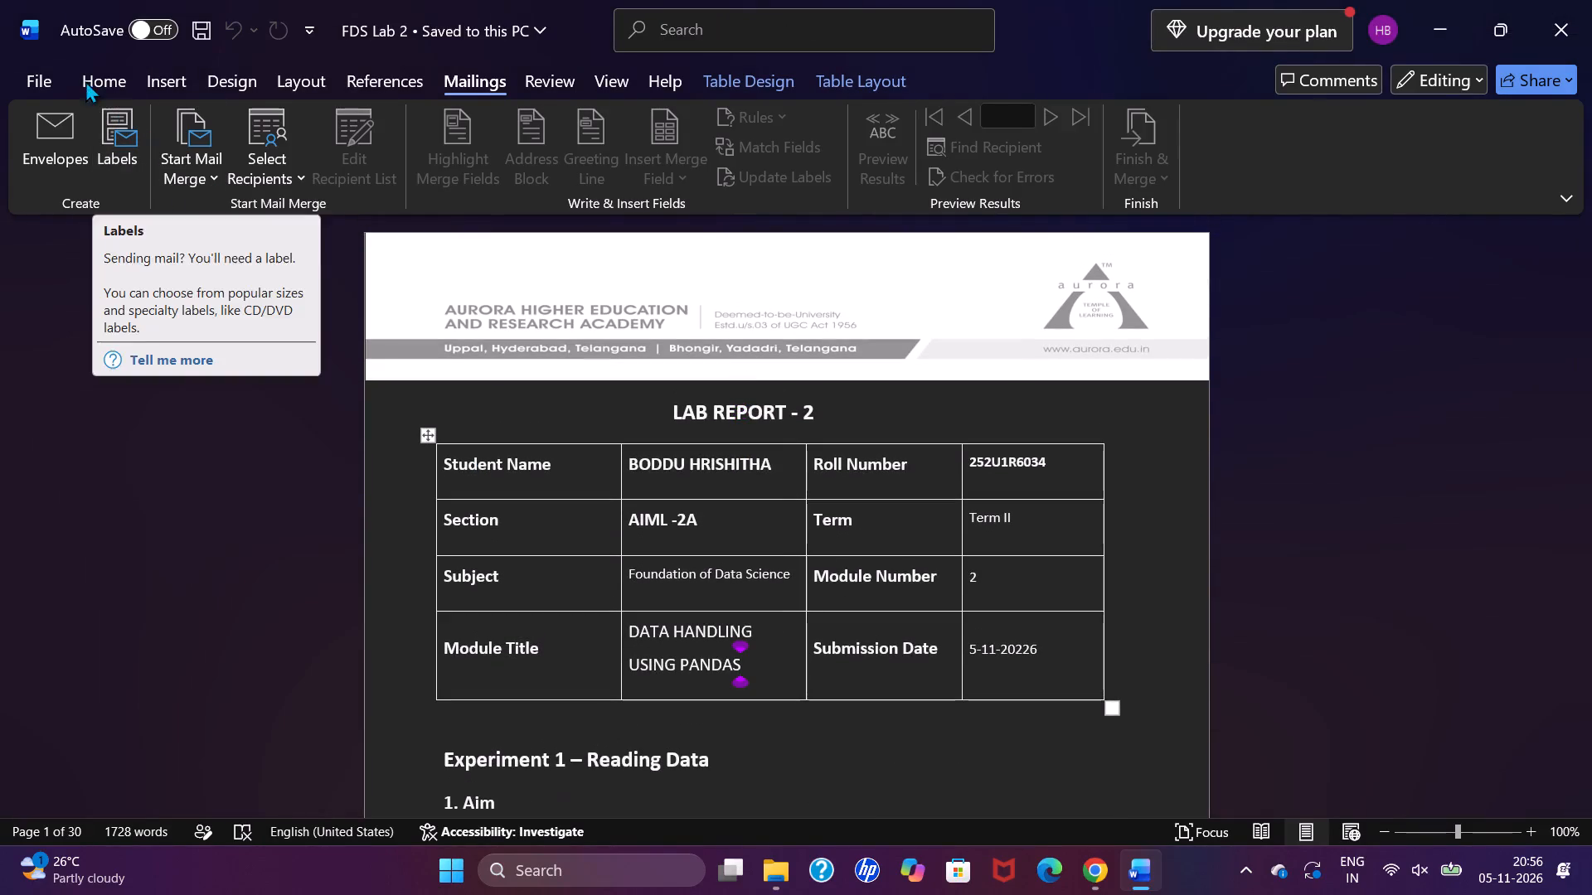
left_click(40, 65)
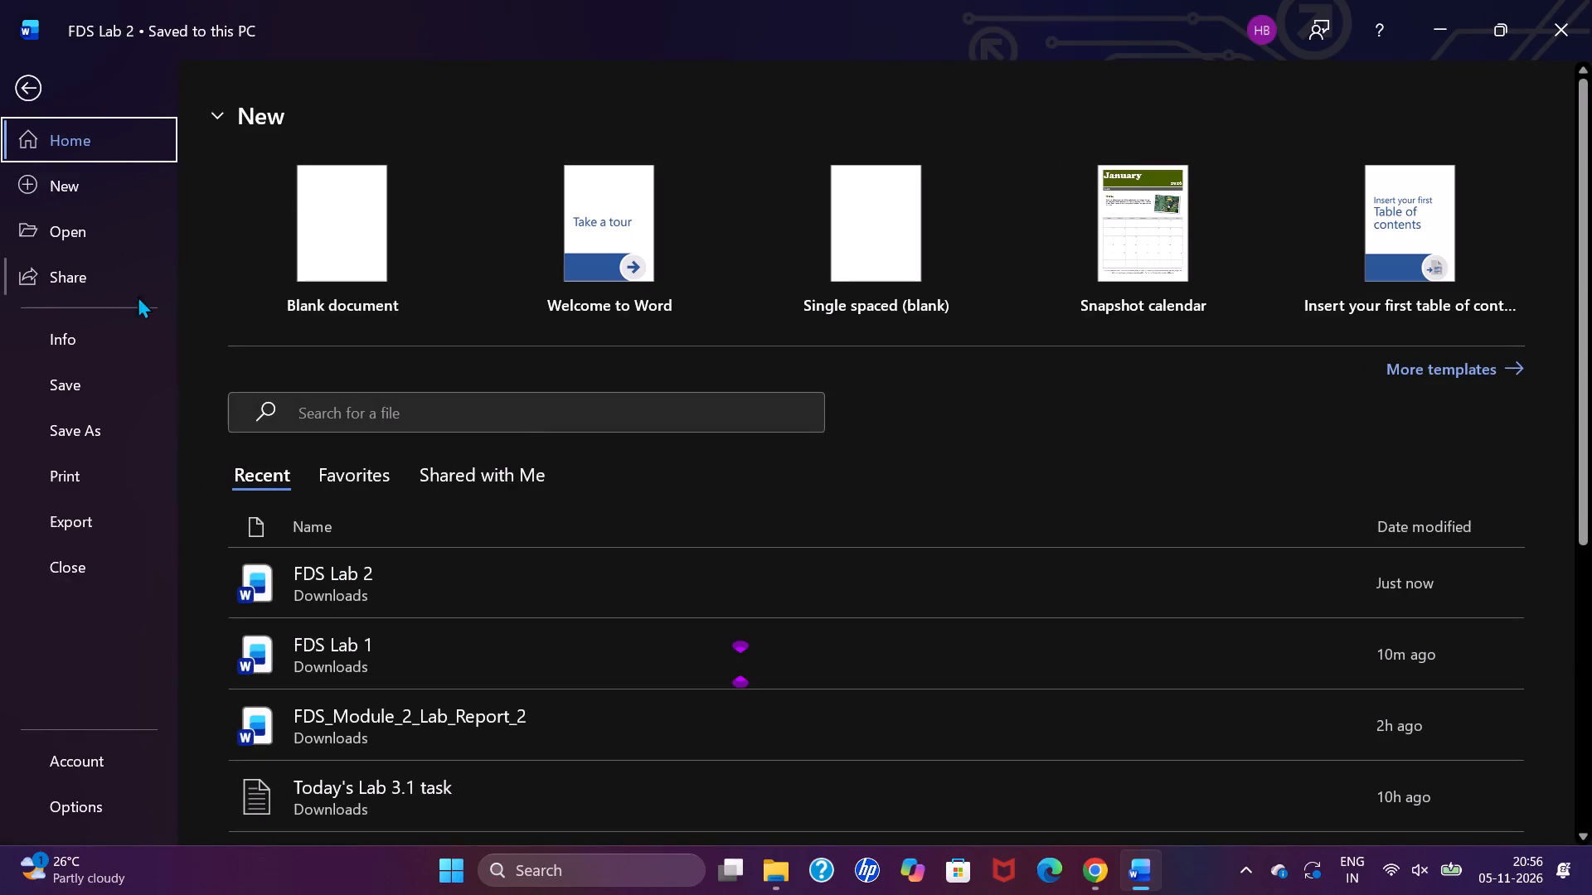
left_click(146, 533)
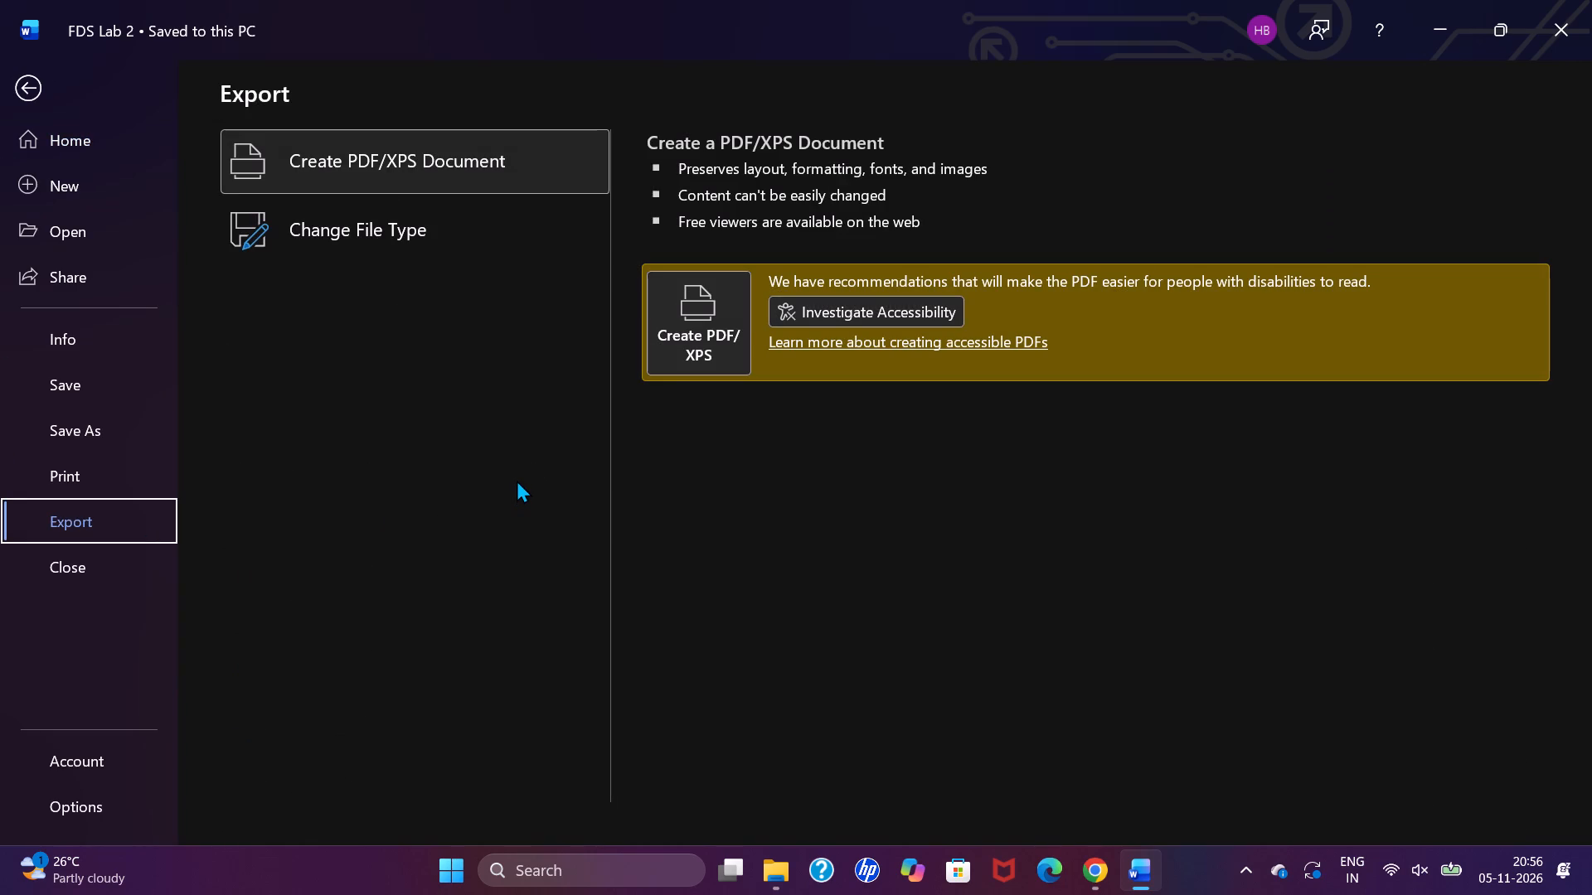
left_click(659, 349)
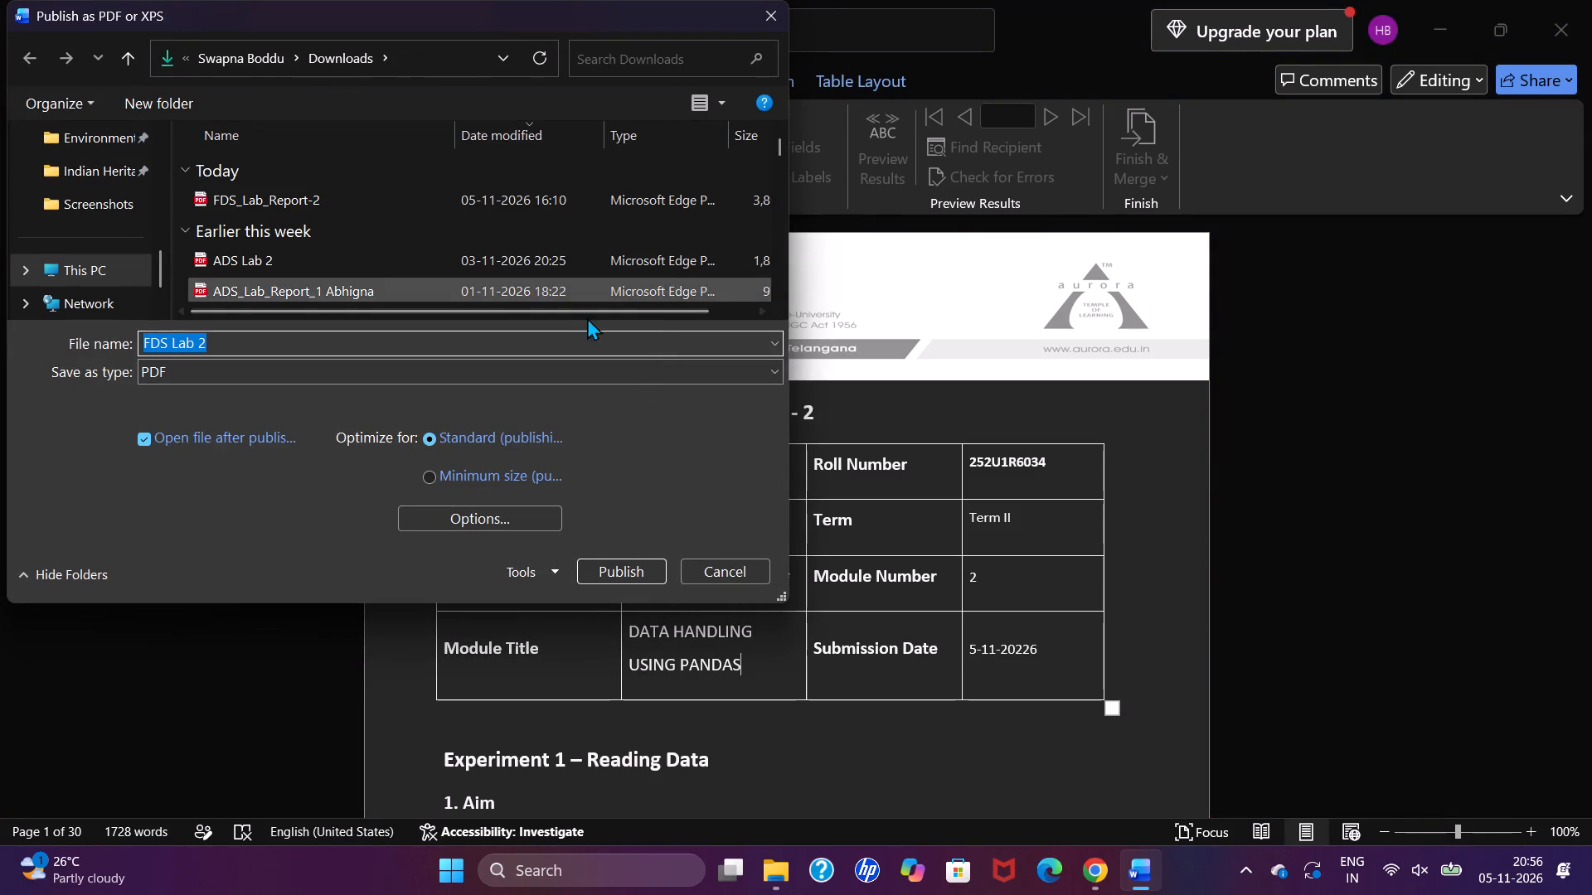
left_click(629, 556)
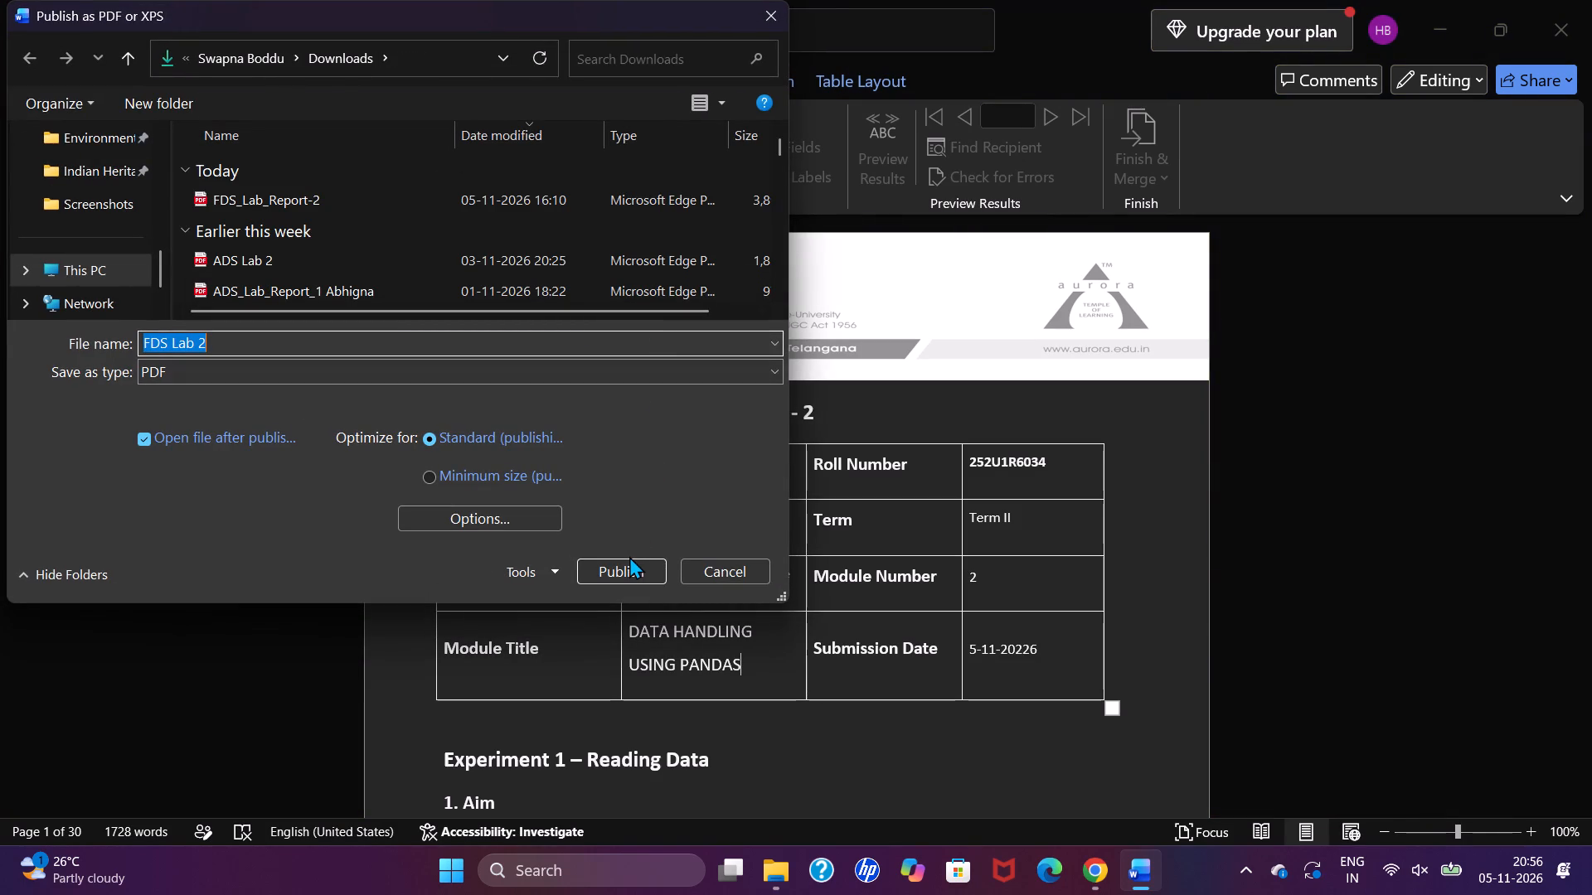
left_click(631, 575)
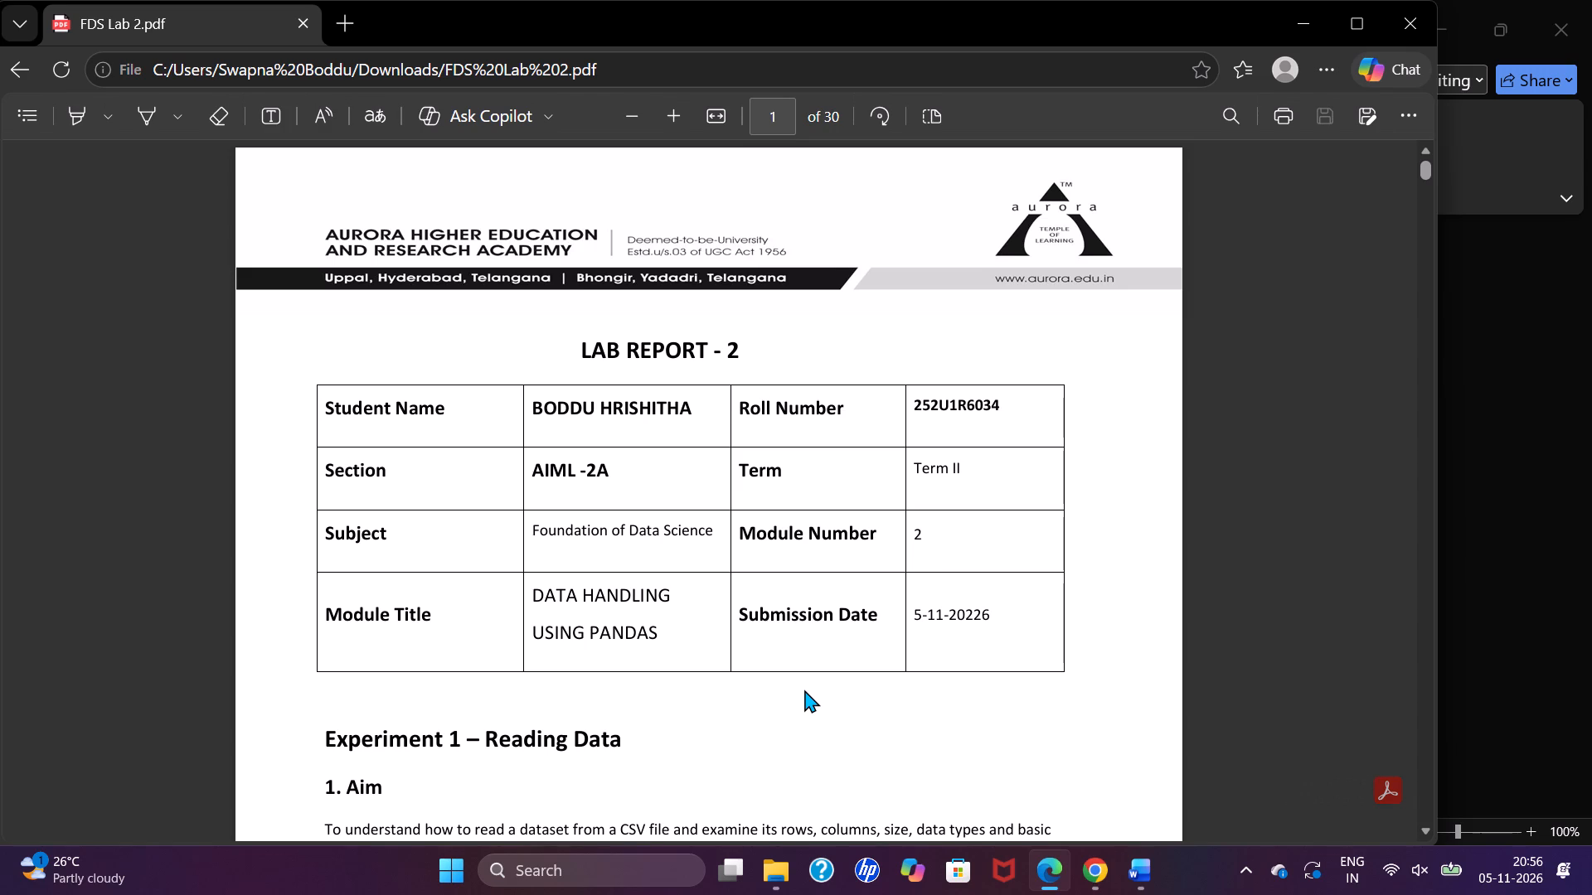
Examine the first two pages of the exported PDF, checking the details table and Code 1's placement relative to its output.
scroll(804, 689, "down", 2)
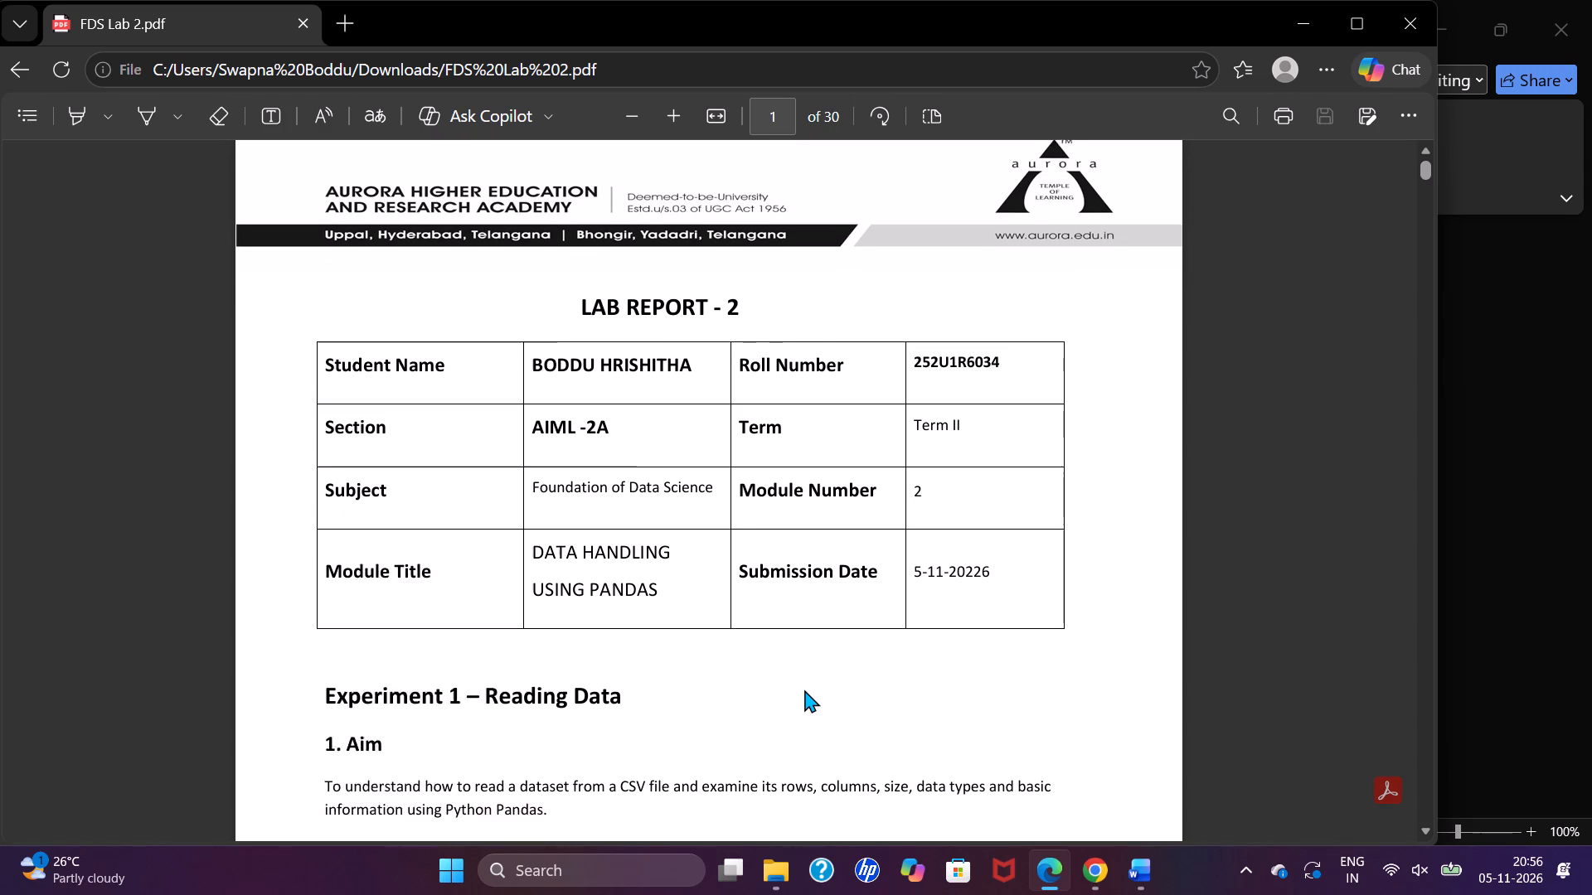
scroll(804, 689, "down", 1)
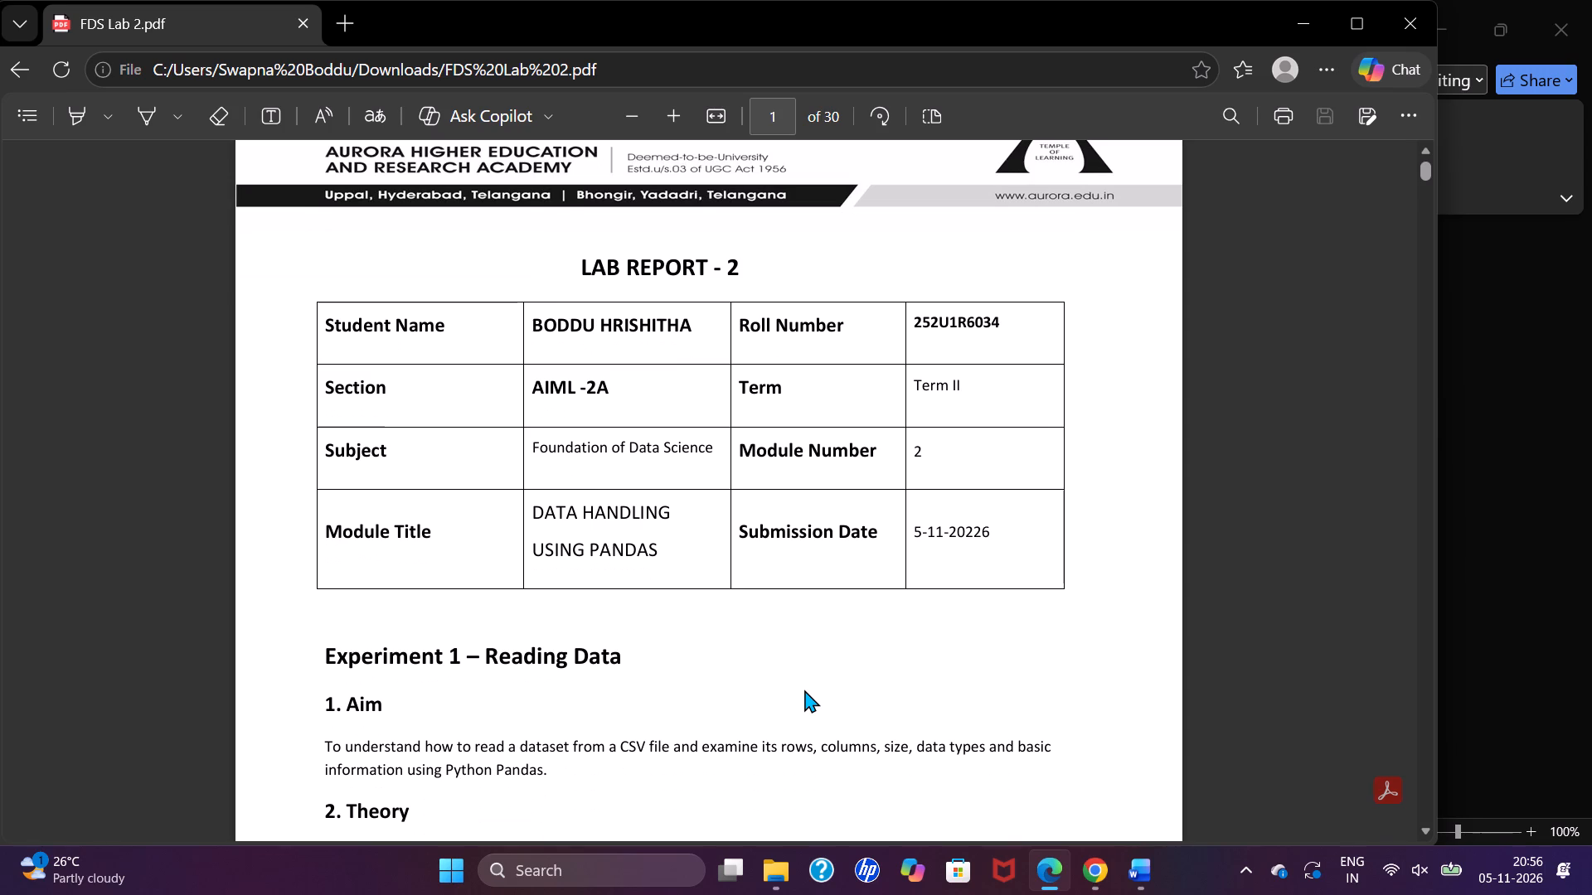
scroll(804, 689, "down", 1)
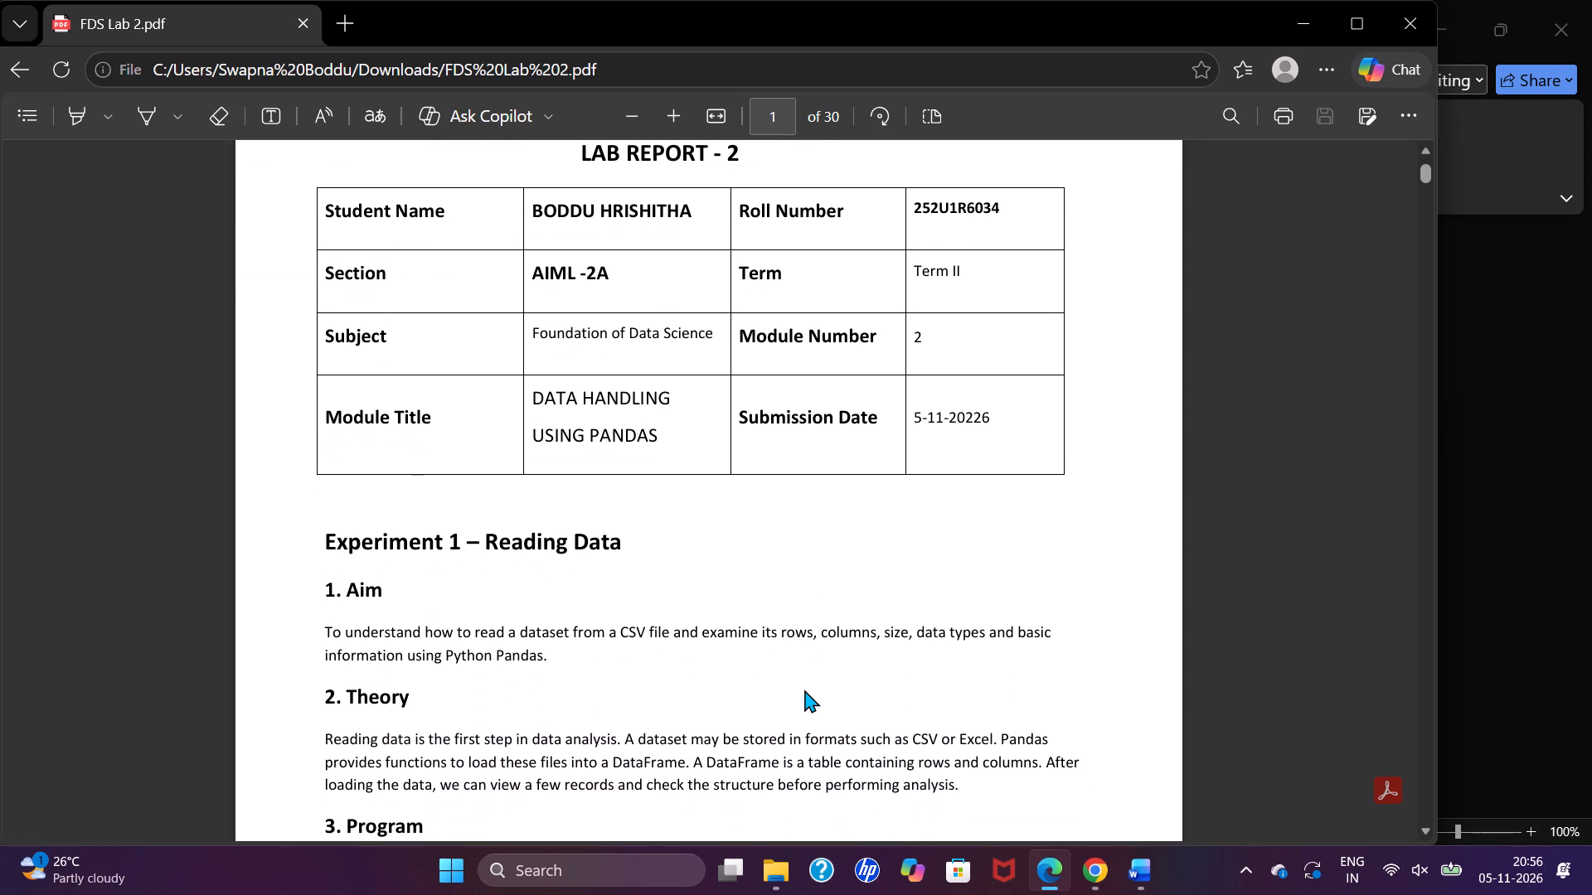
scroll(804, 689, "up", 2)
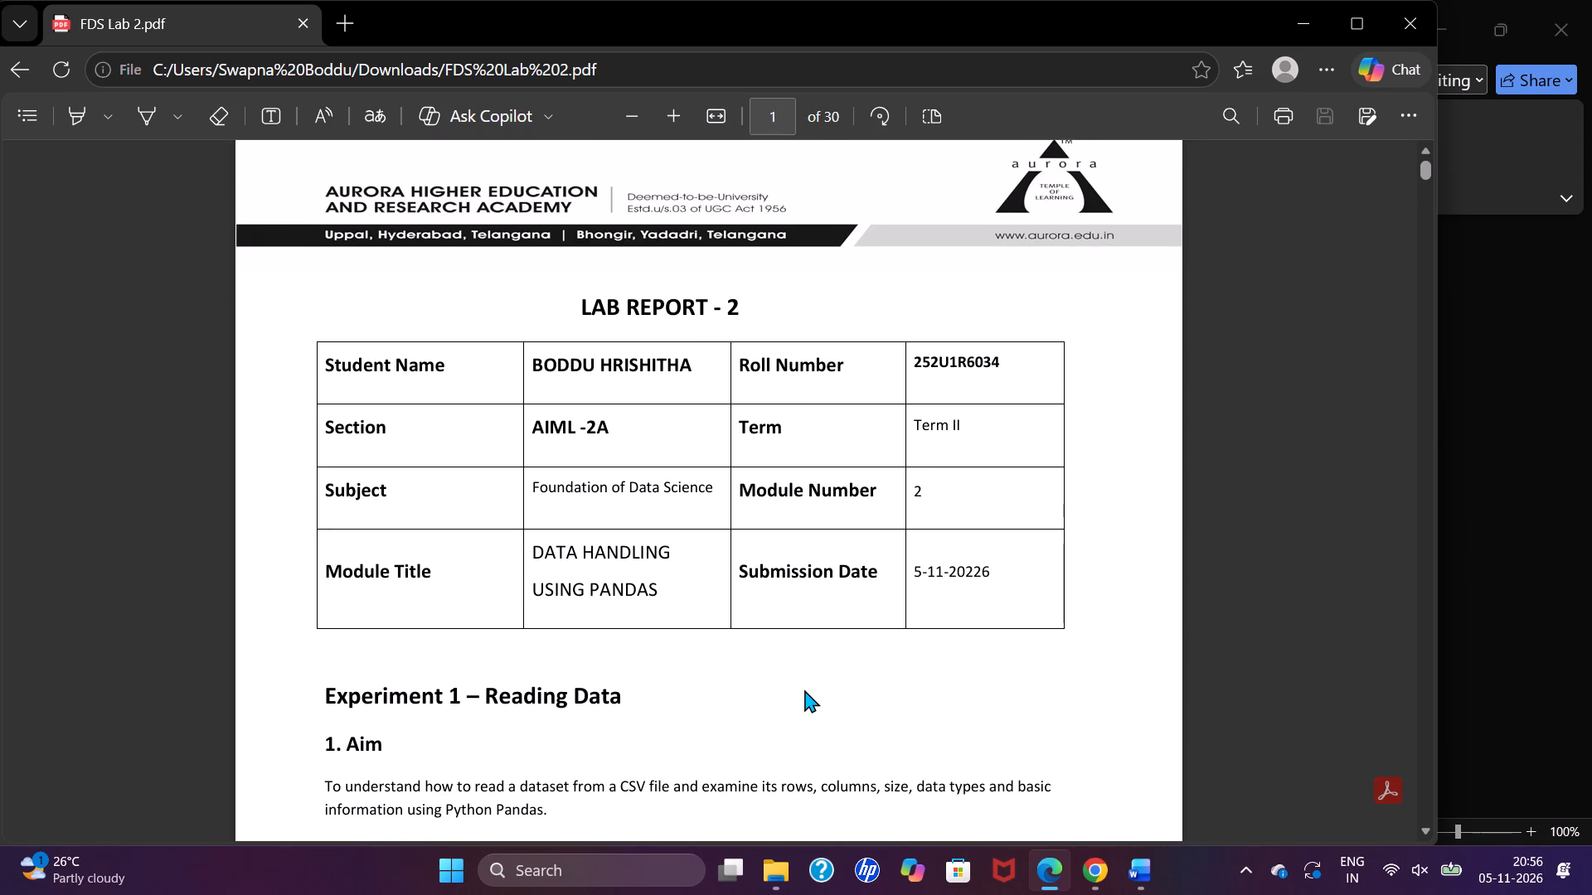
scroll(804, 689, "up", 1)
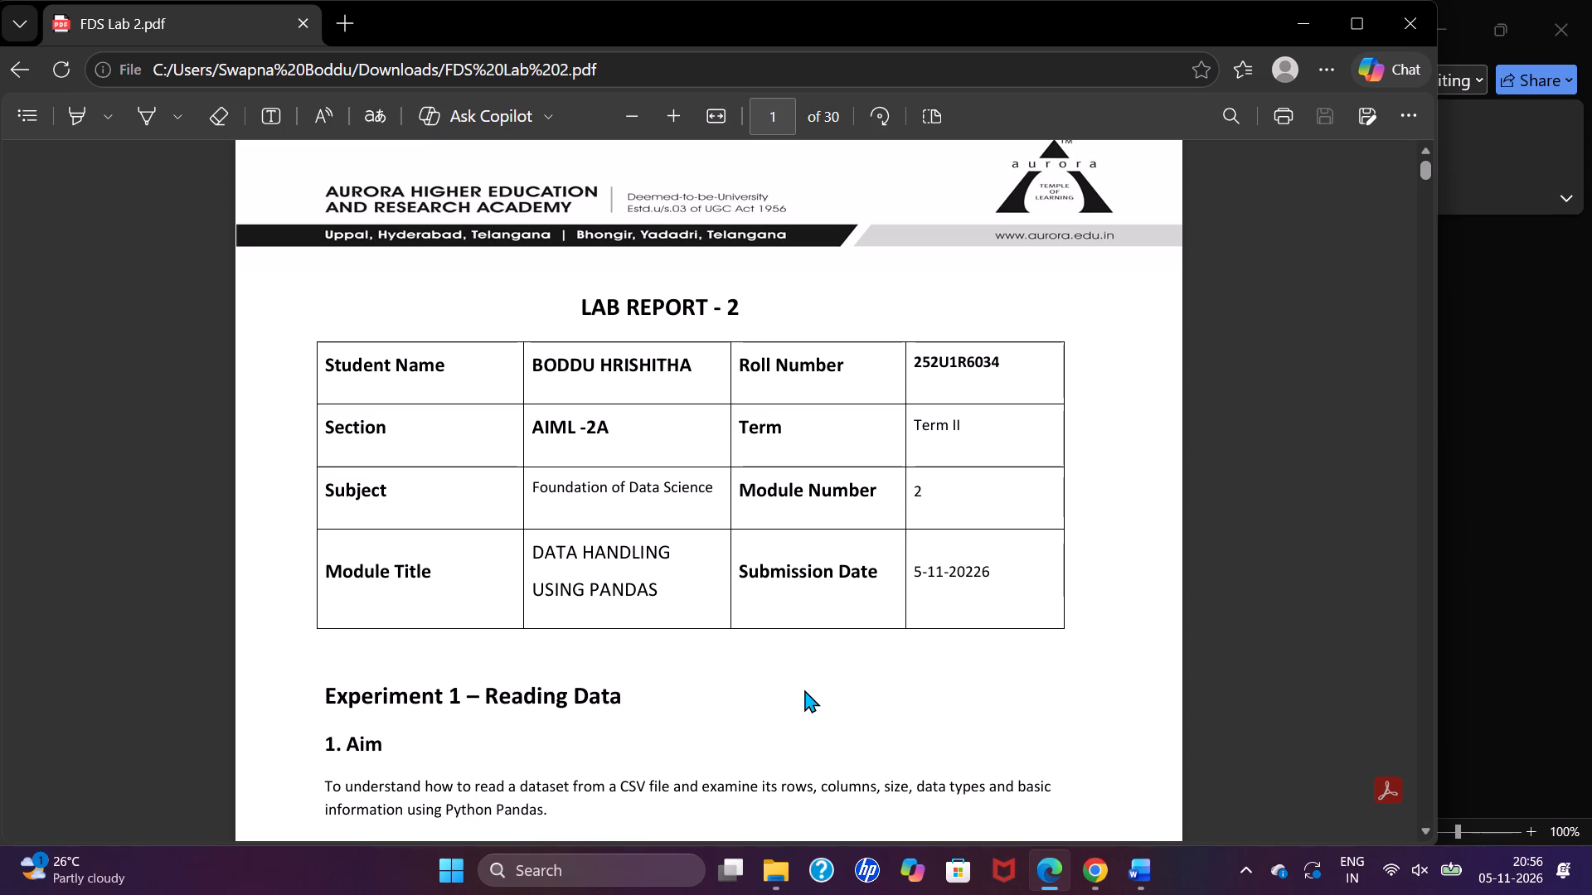
scroll(804, 689, "down", 2)
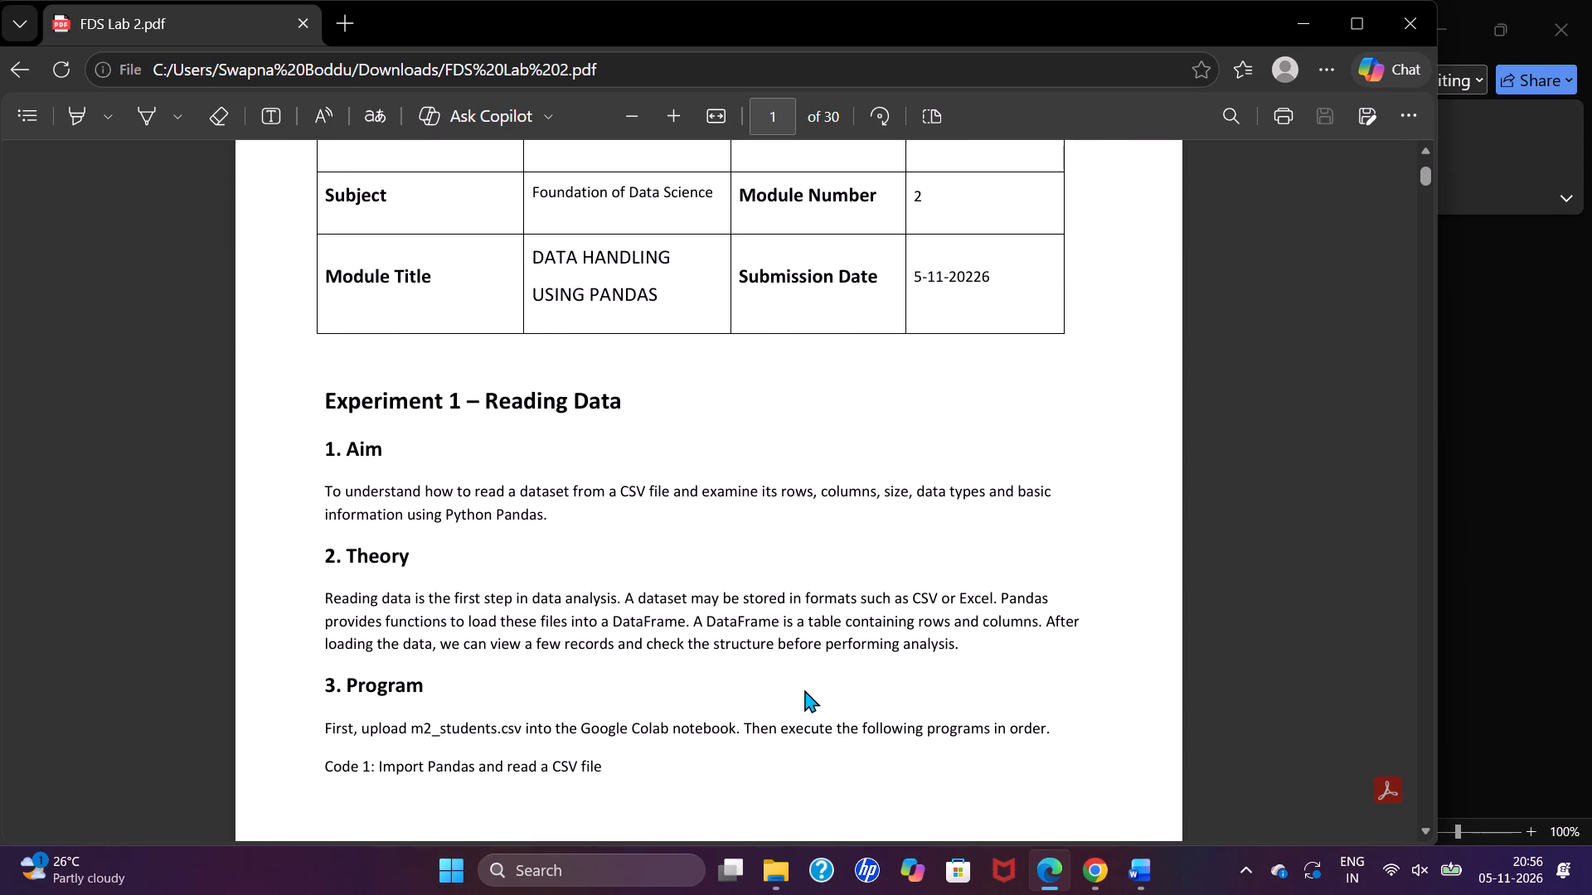
scroll(804, 689, "down", 1)
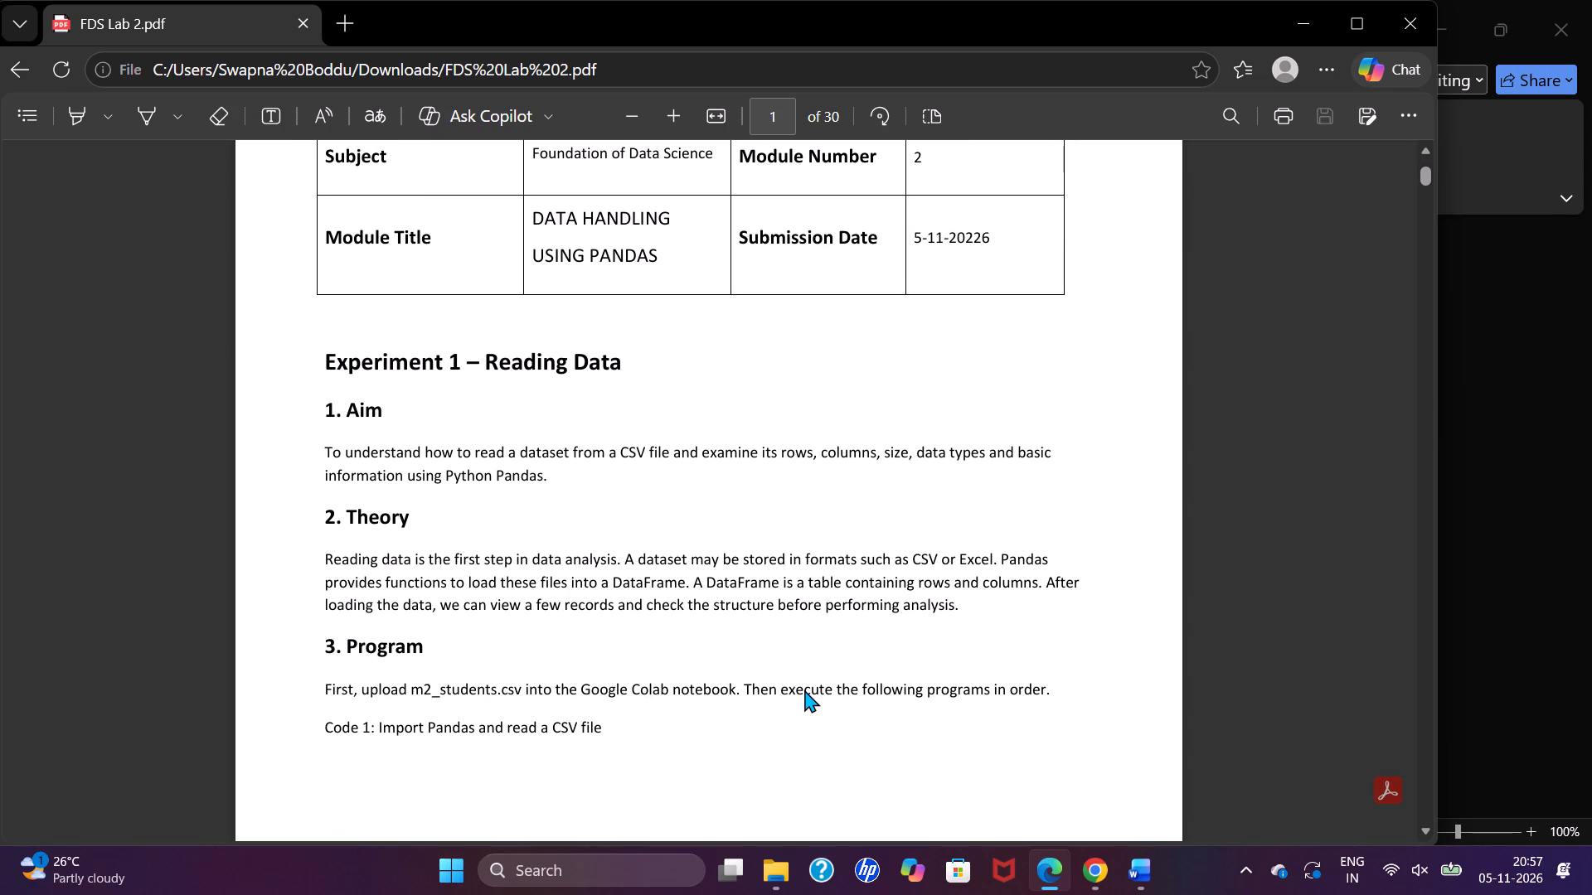
scroll(804, 689, "down", 1)
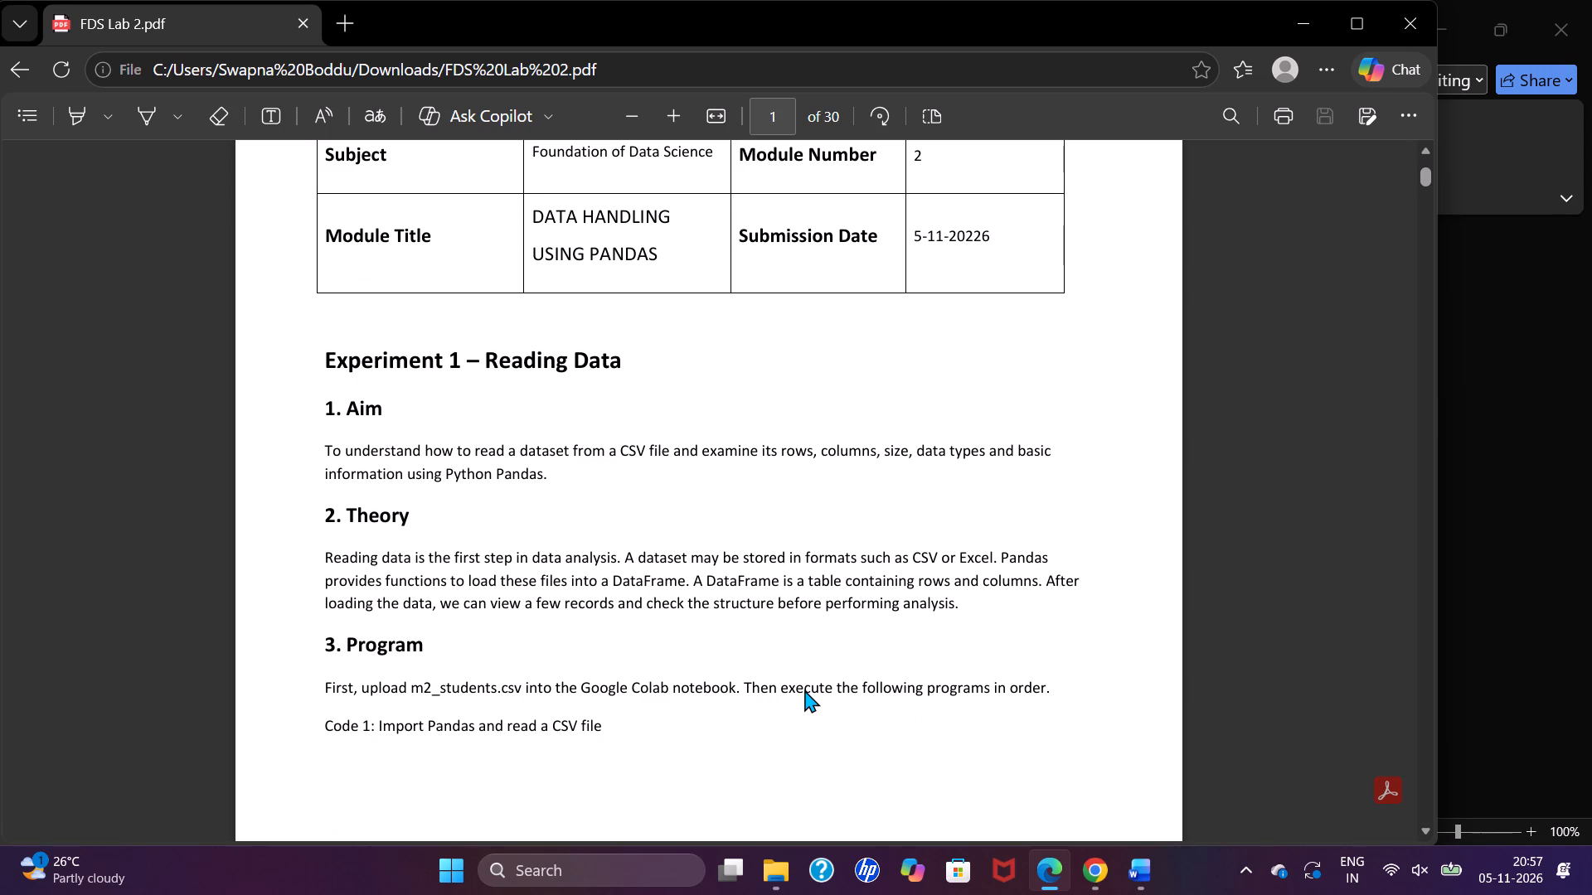
scroll(804, 689, "down", 1)
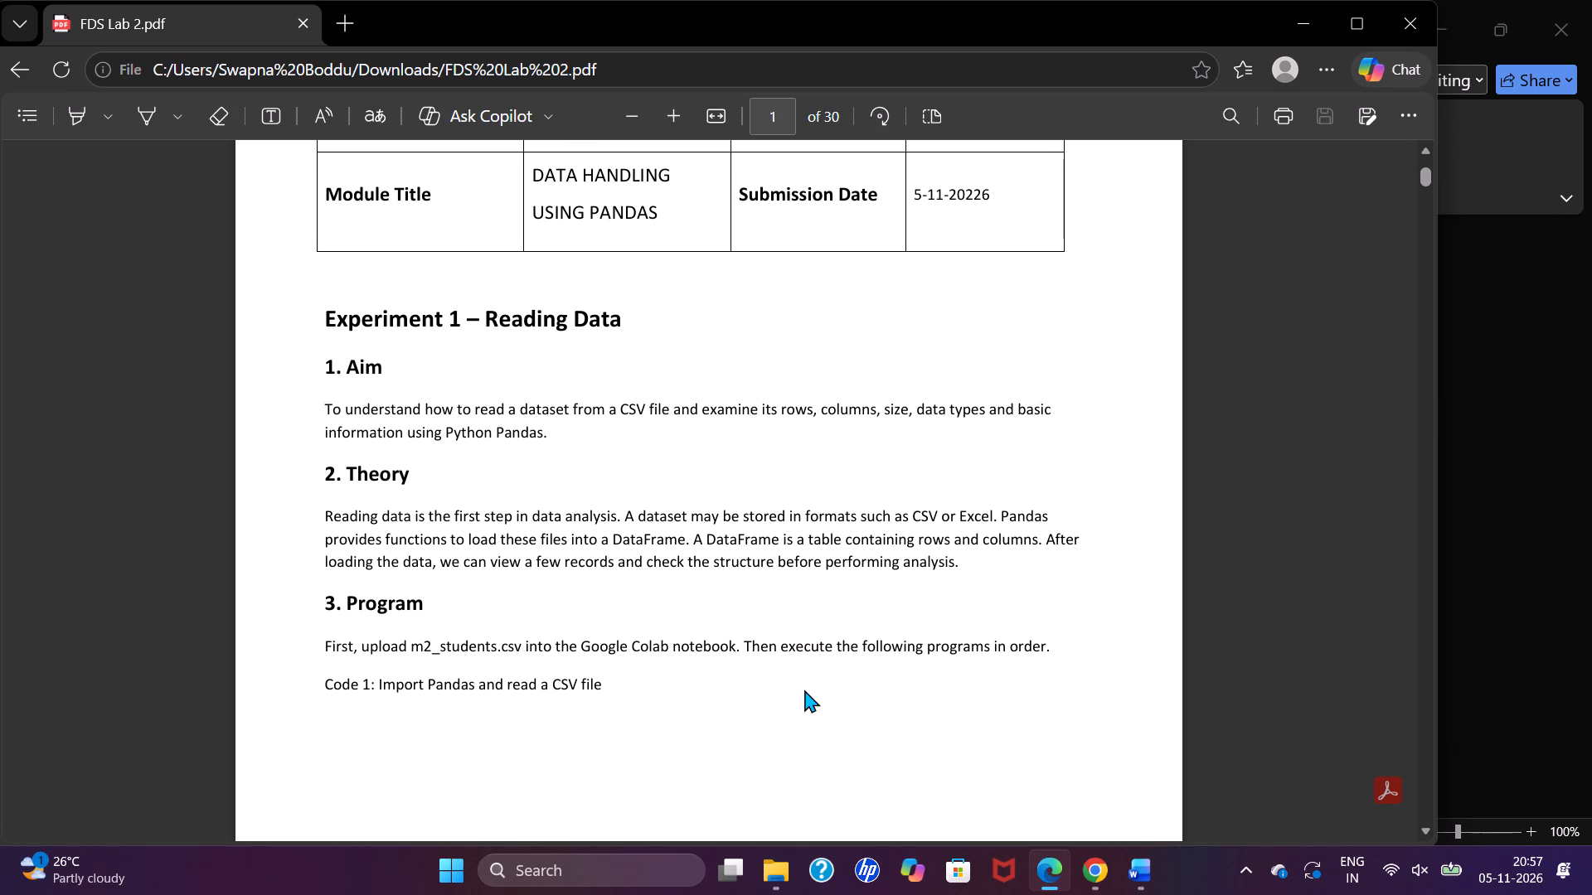
scroll(804, 689, "down", 3)
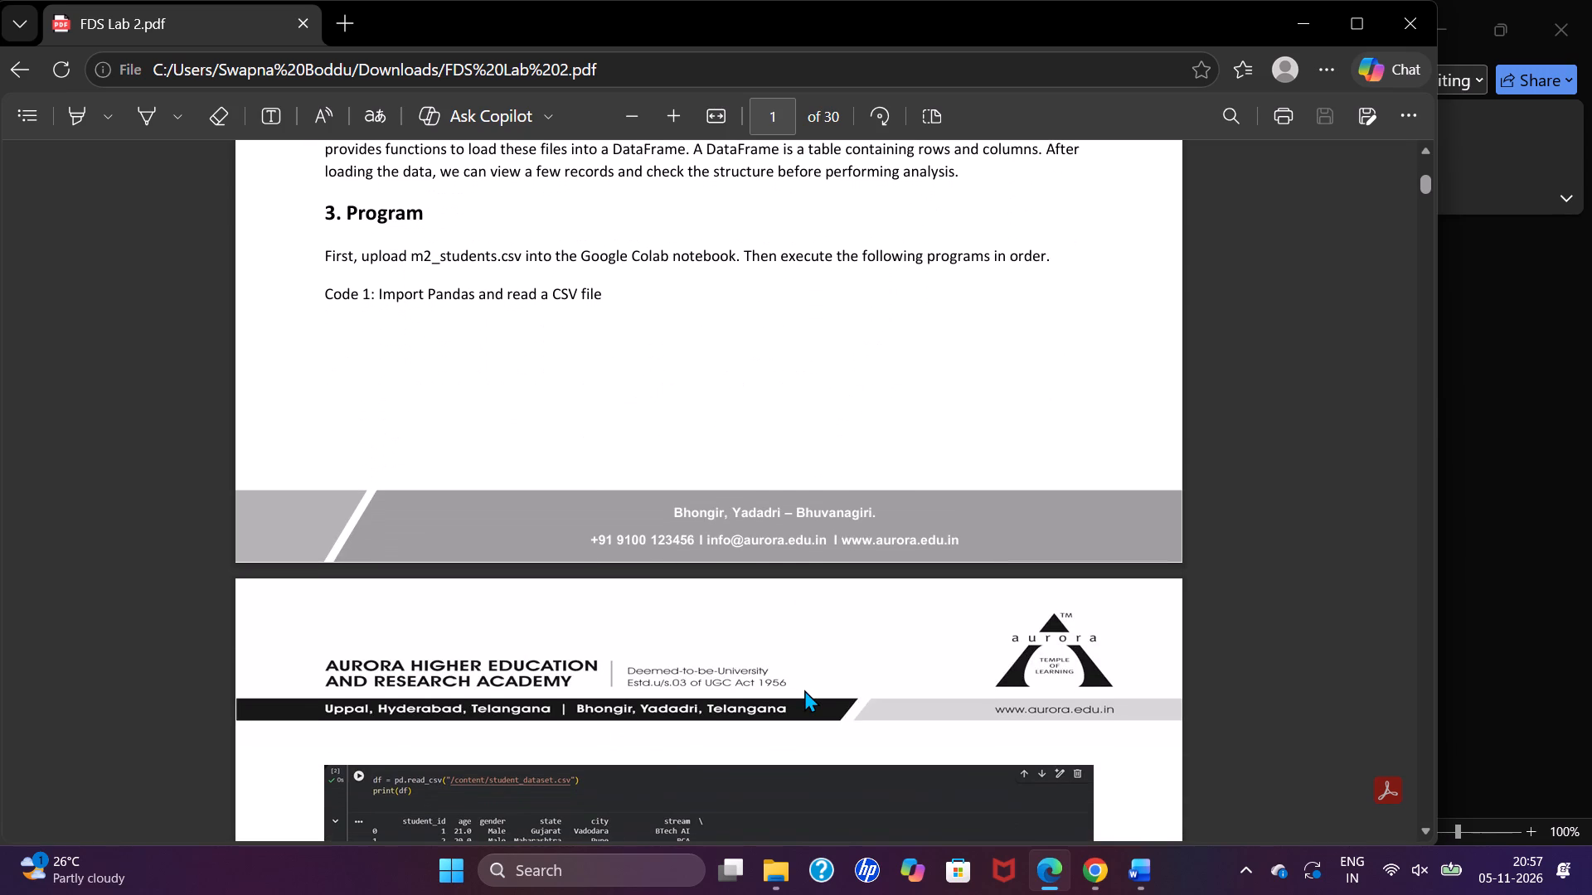
scroll(804, 689, "up", 1)
scroll(804, 689, "down", 1)
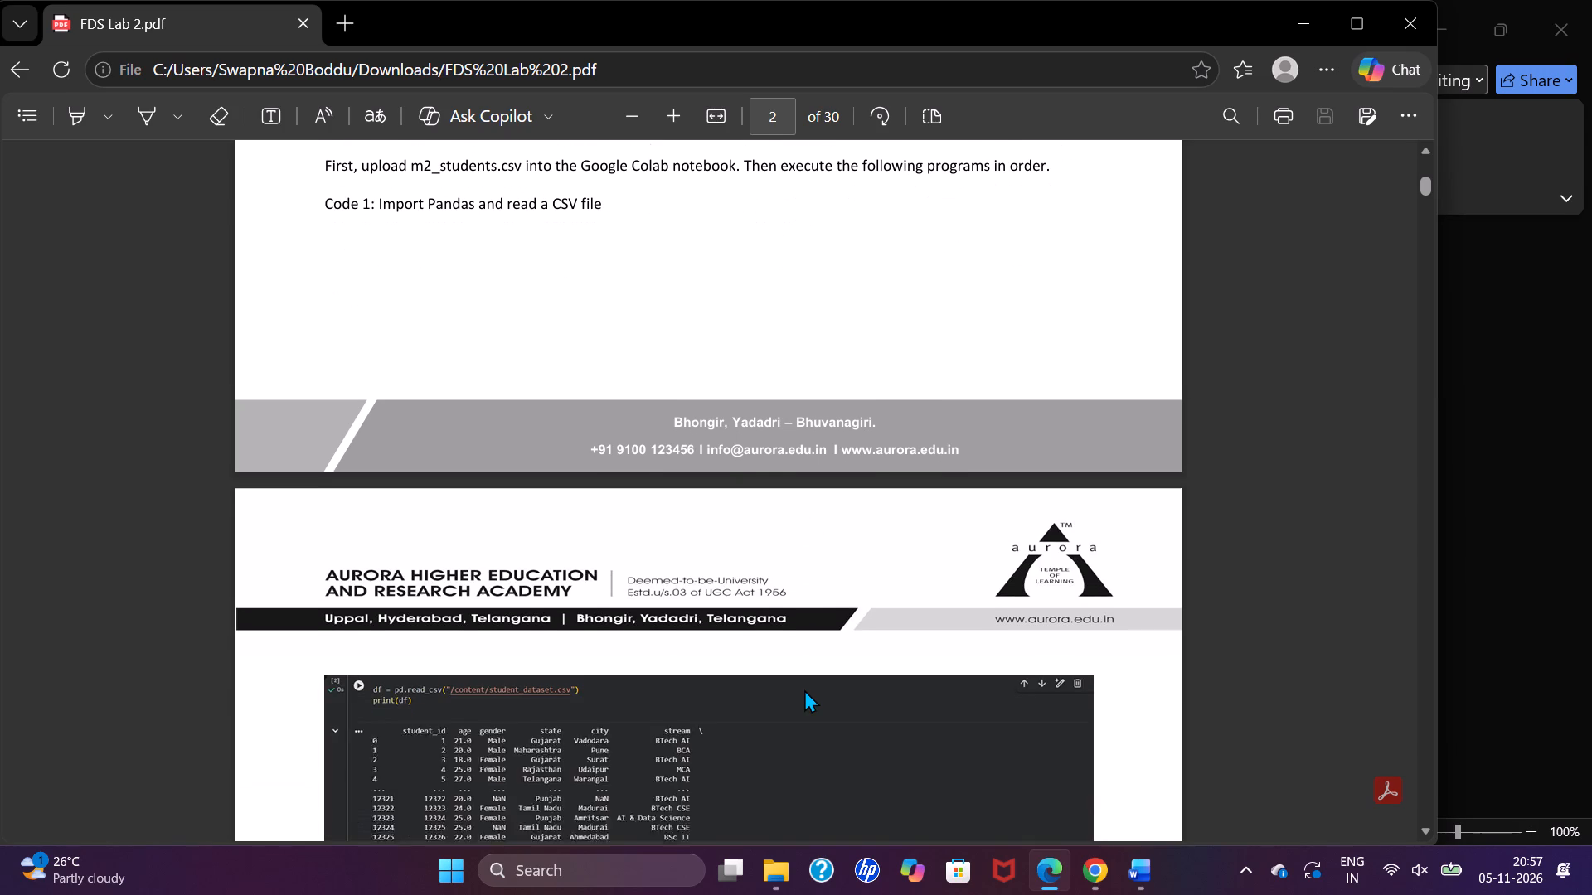
scroll(804, 689, "down", 2)
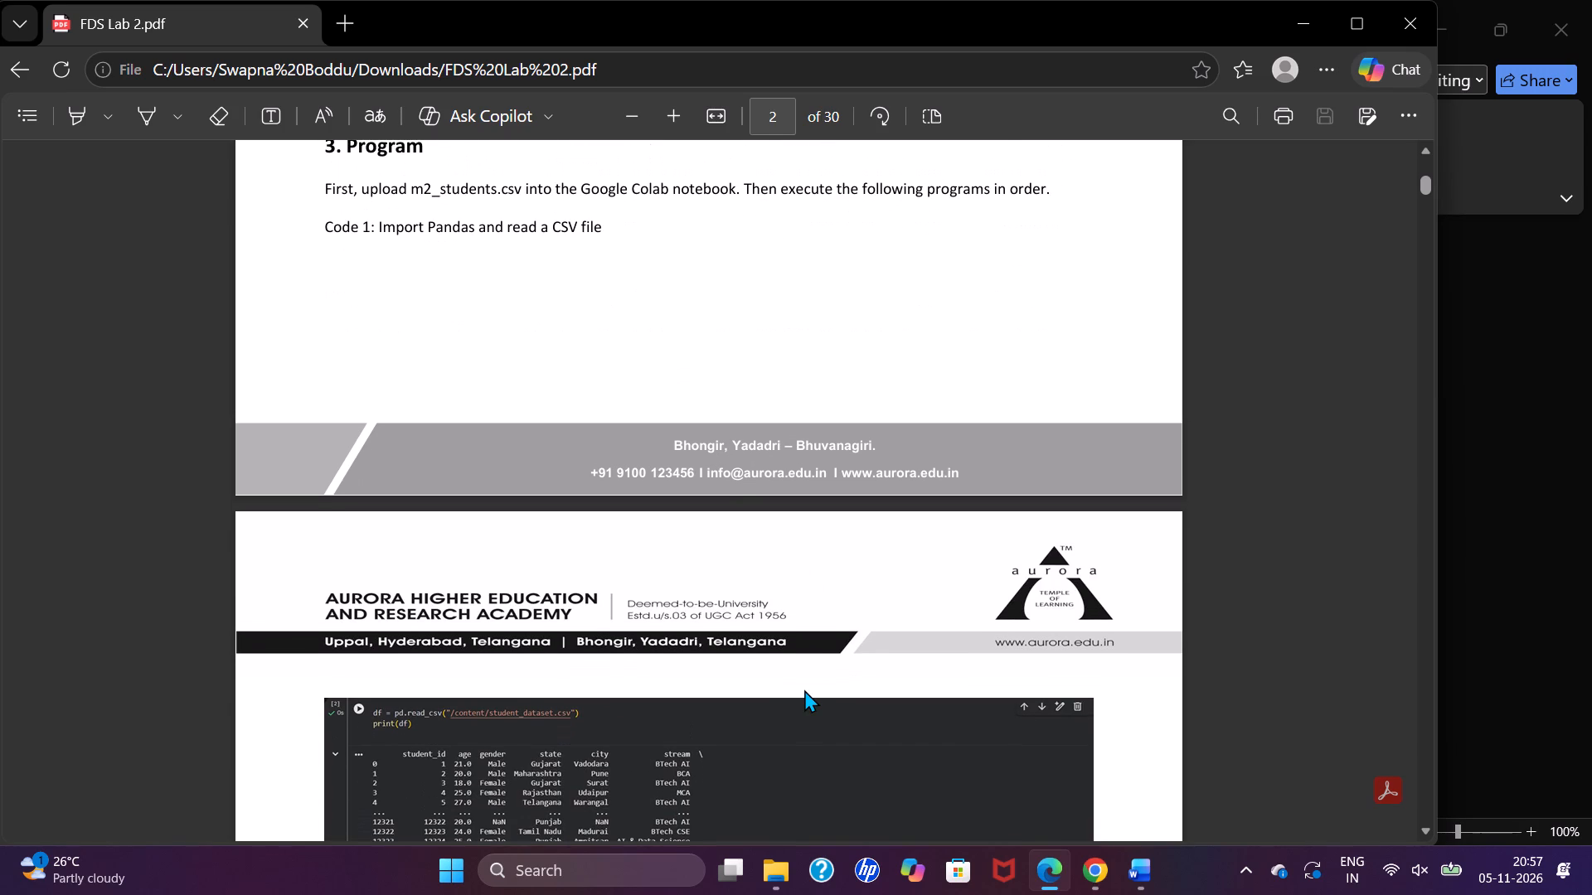
scroll(804, 689, "down", 1)
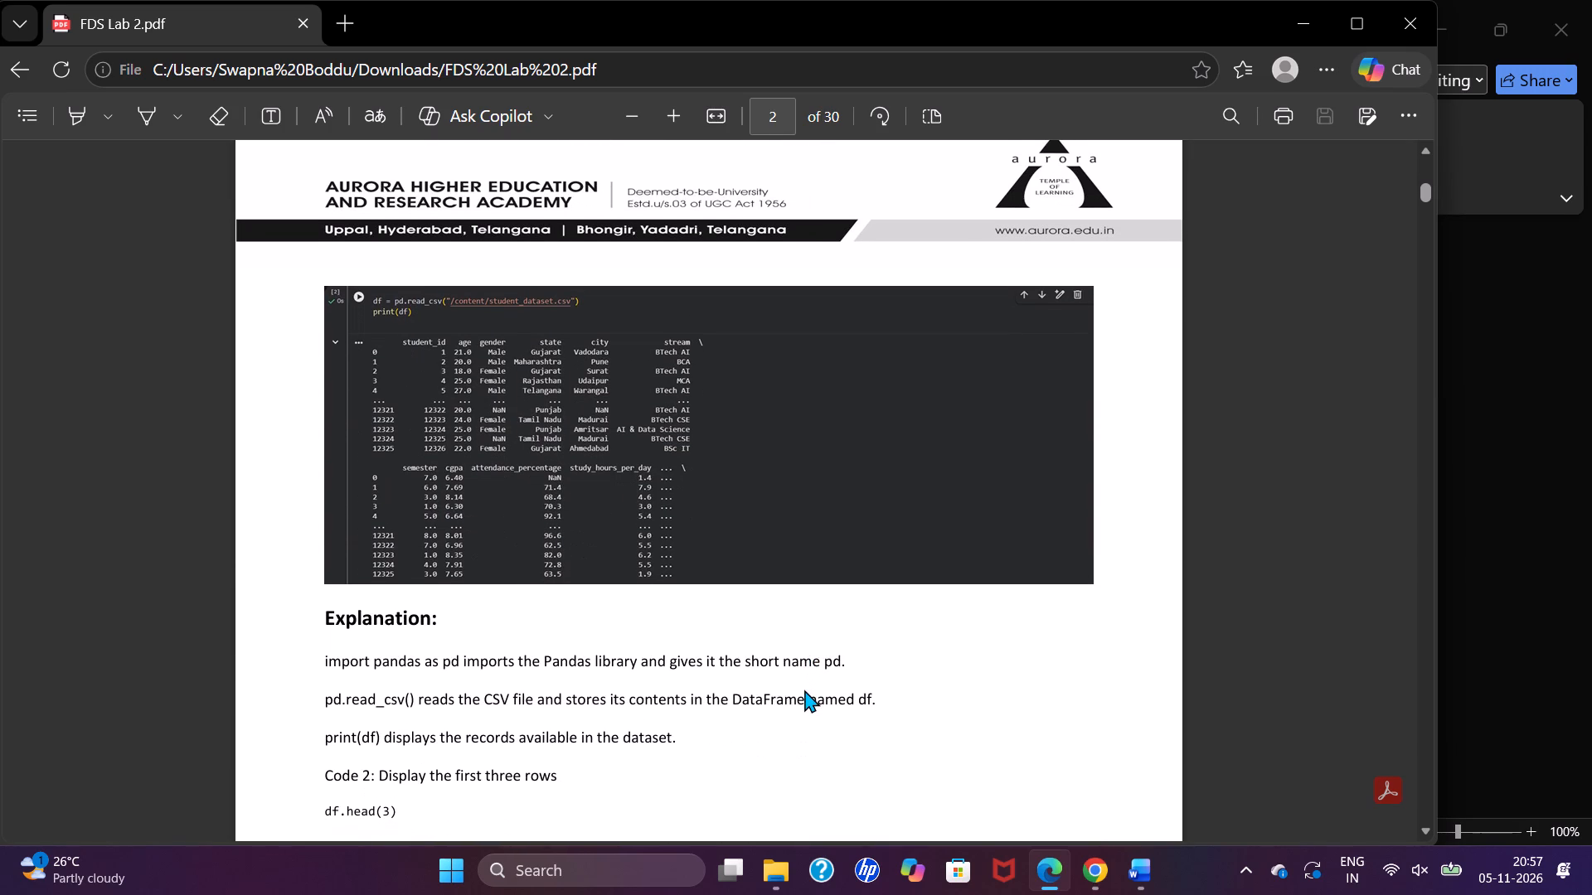
scroll(804, 689, "down", 1)
Switch to the Word report and remove the "m2_" prefix from the CSV file name in the "3. Program" section, leaving "students.csv".
left_click(1128, 858)
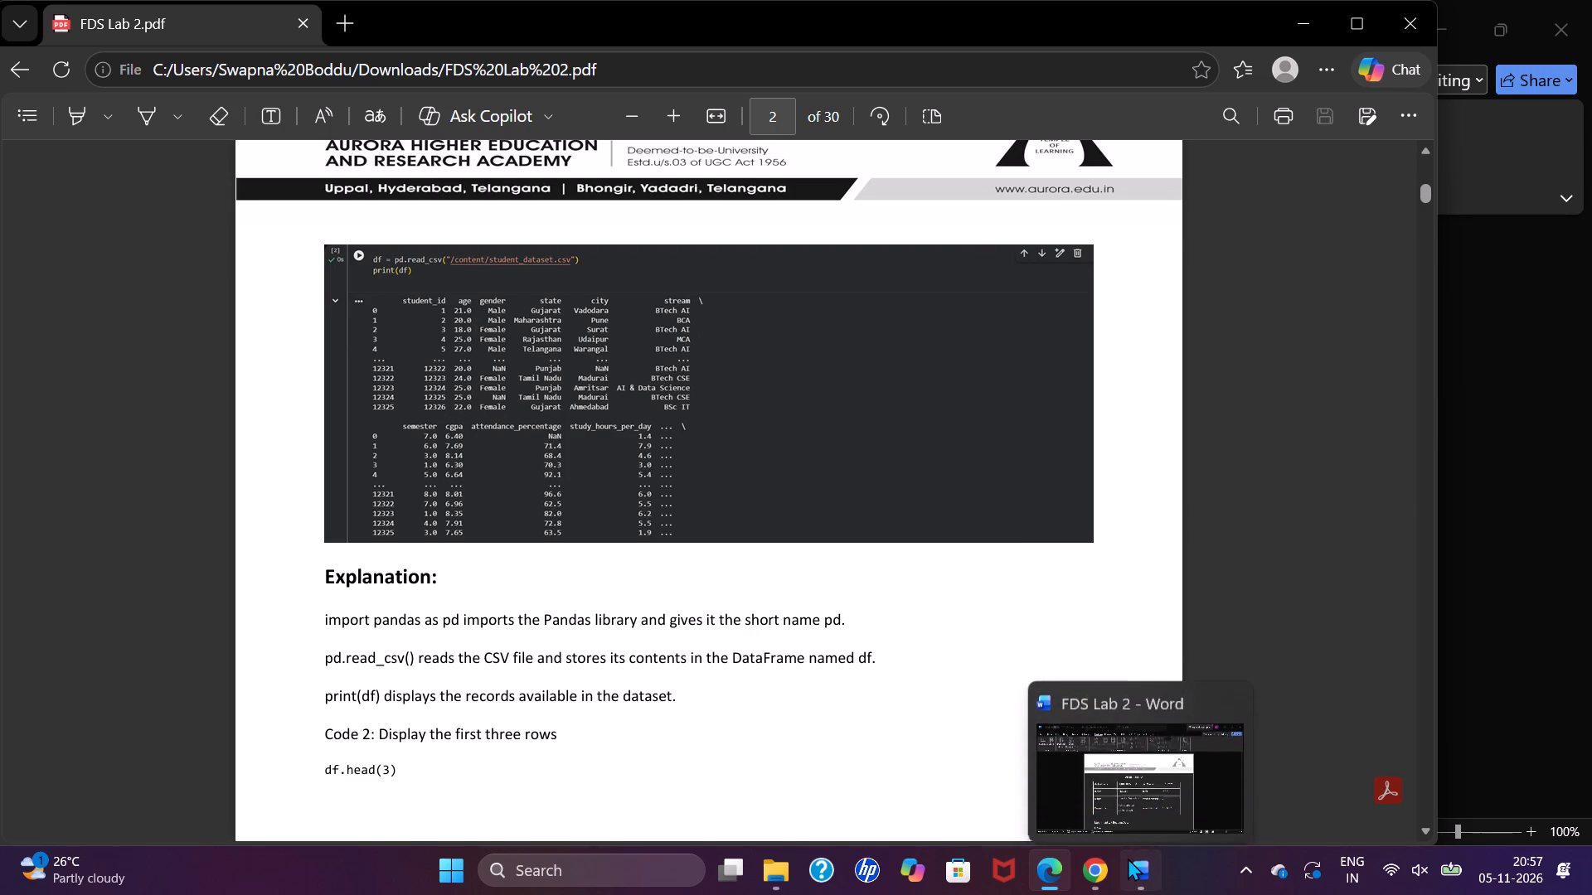
scroll(890, 612, "down", 1)
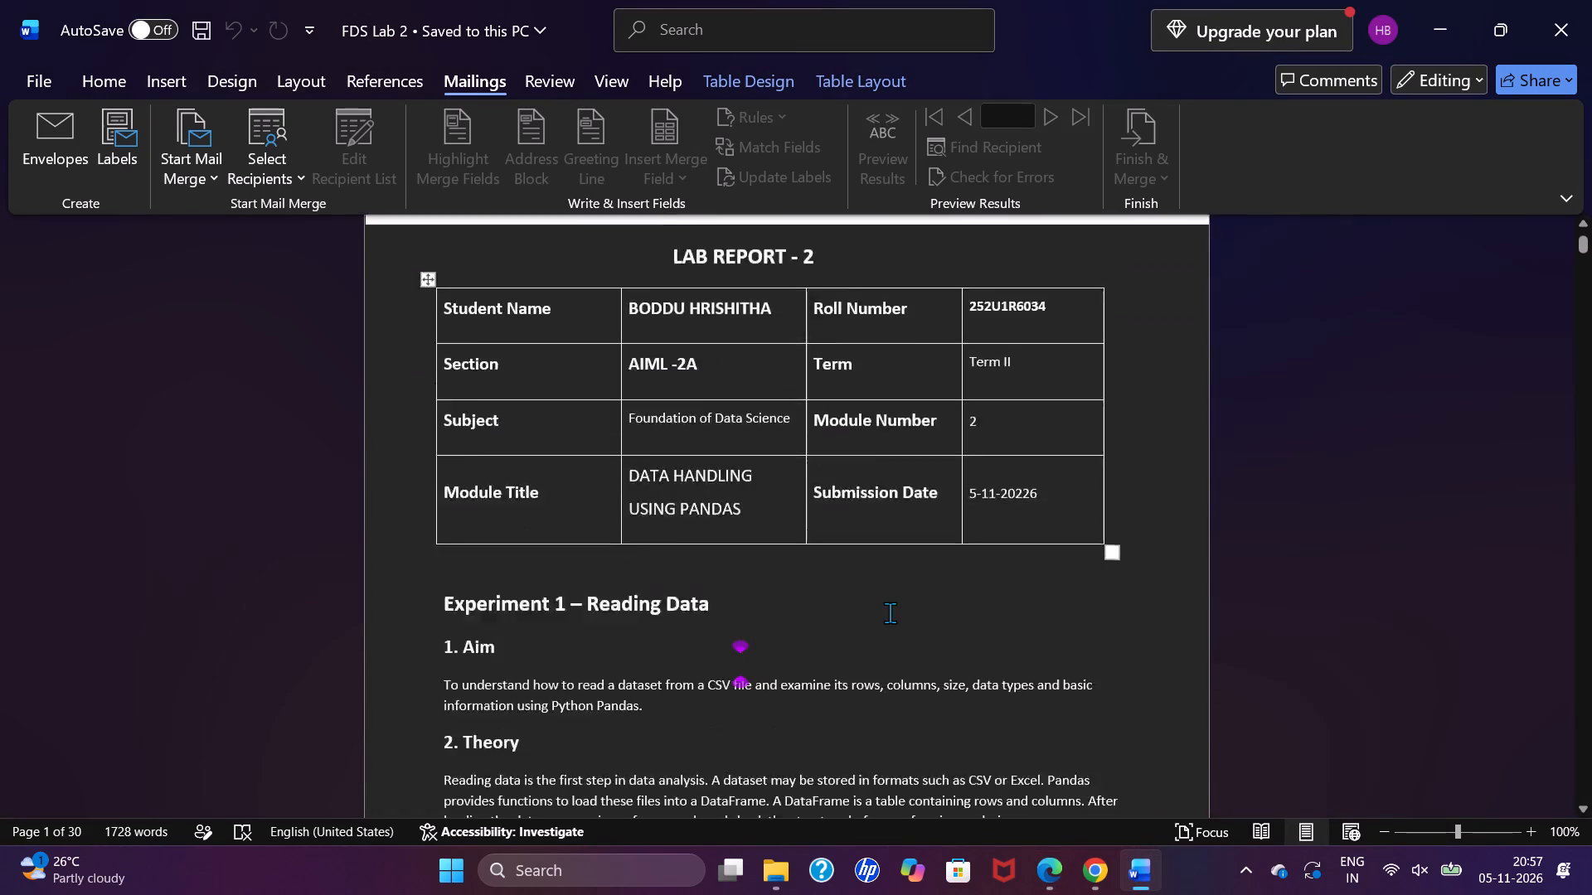
scroll(890, 612, "down", 1)
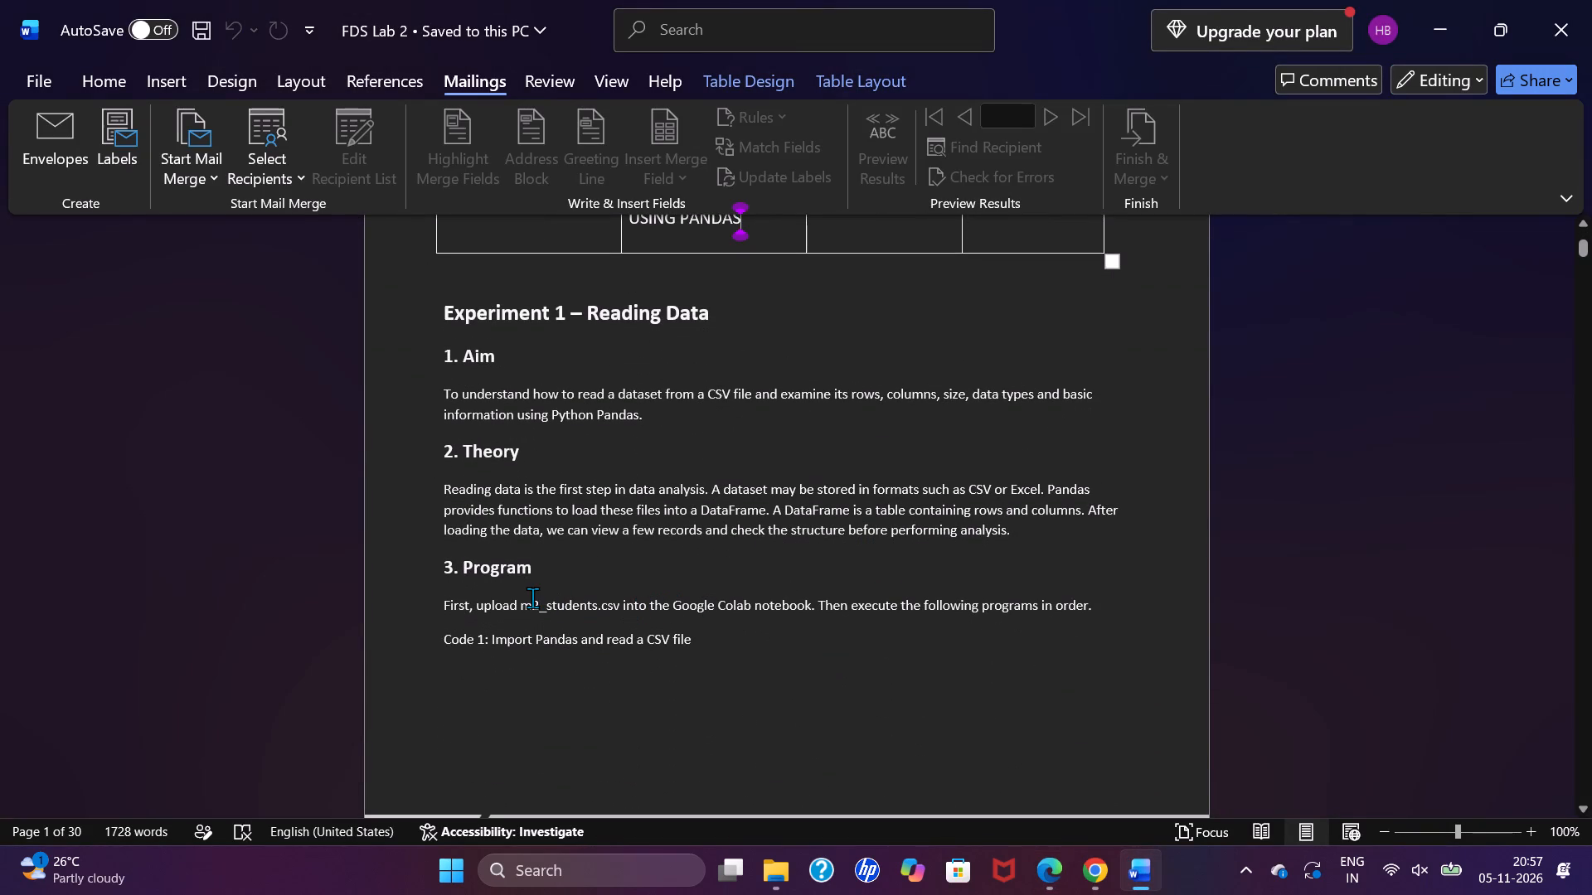
left_click(546, 607)
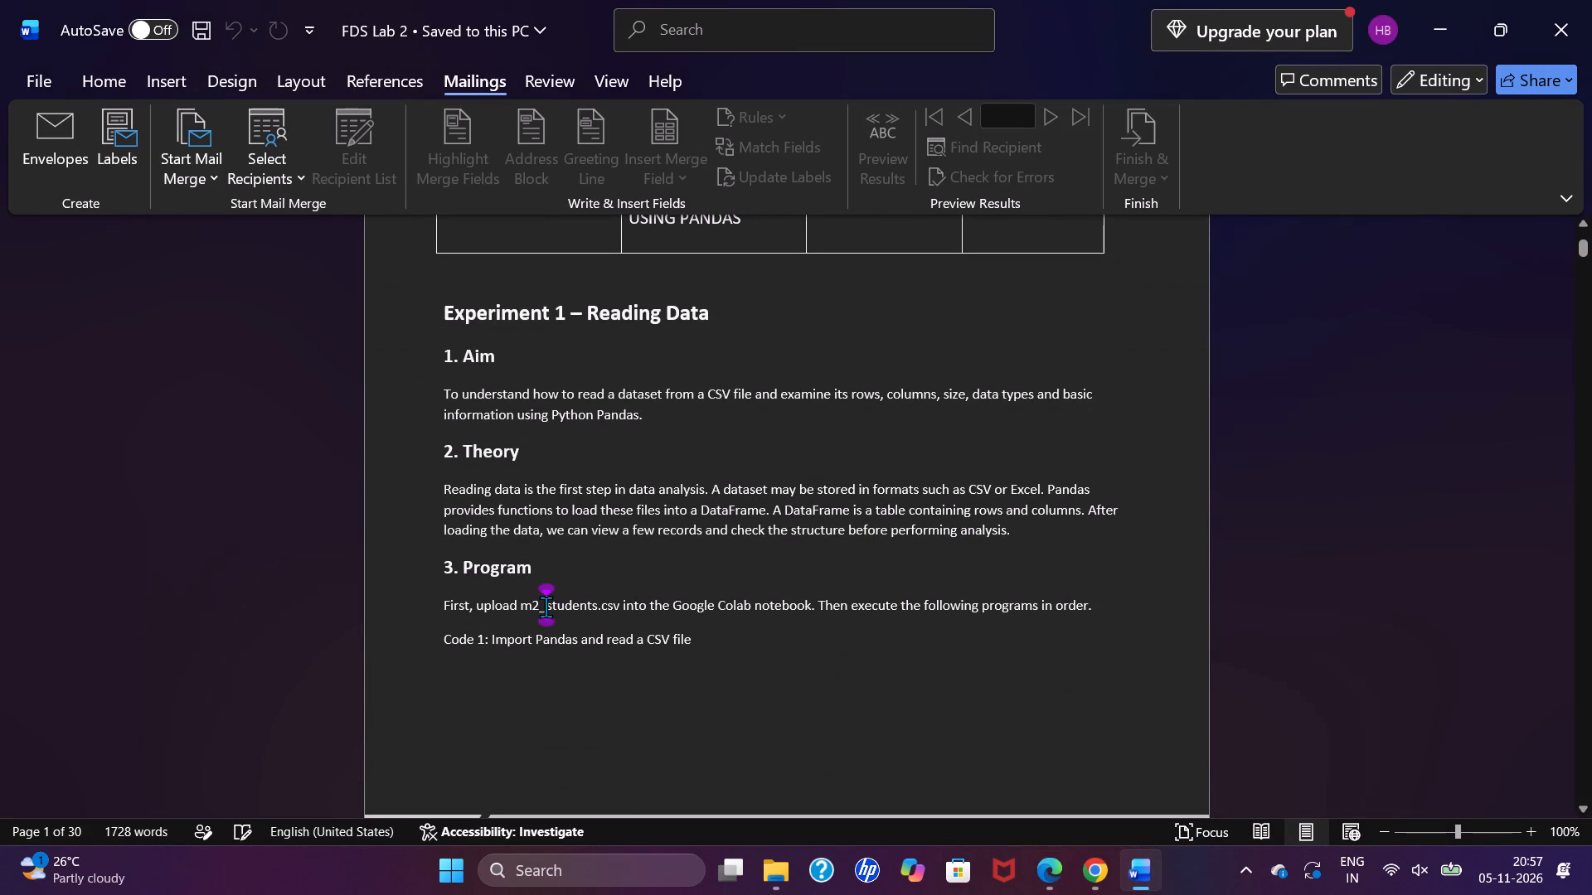
key("BackSpace")
key("BackSpace")
key("BackSpace")
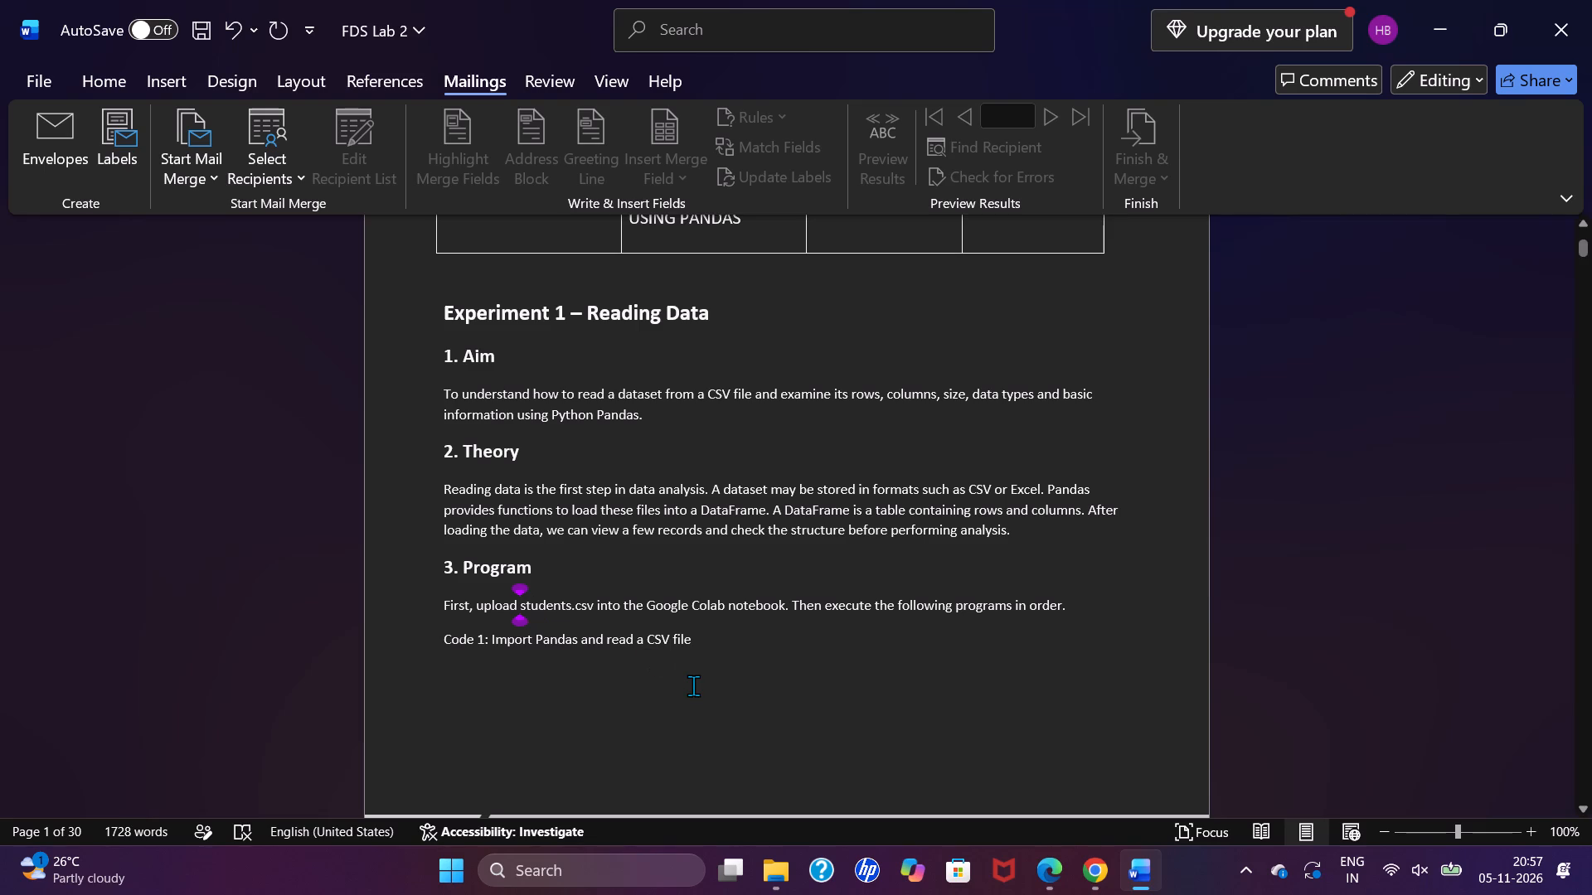
Examine how Codes 1 and 2 sit relative to their output screenshots across the first three pages.
scroll(693, 685, "down", 1)
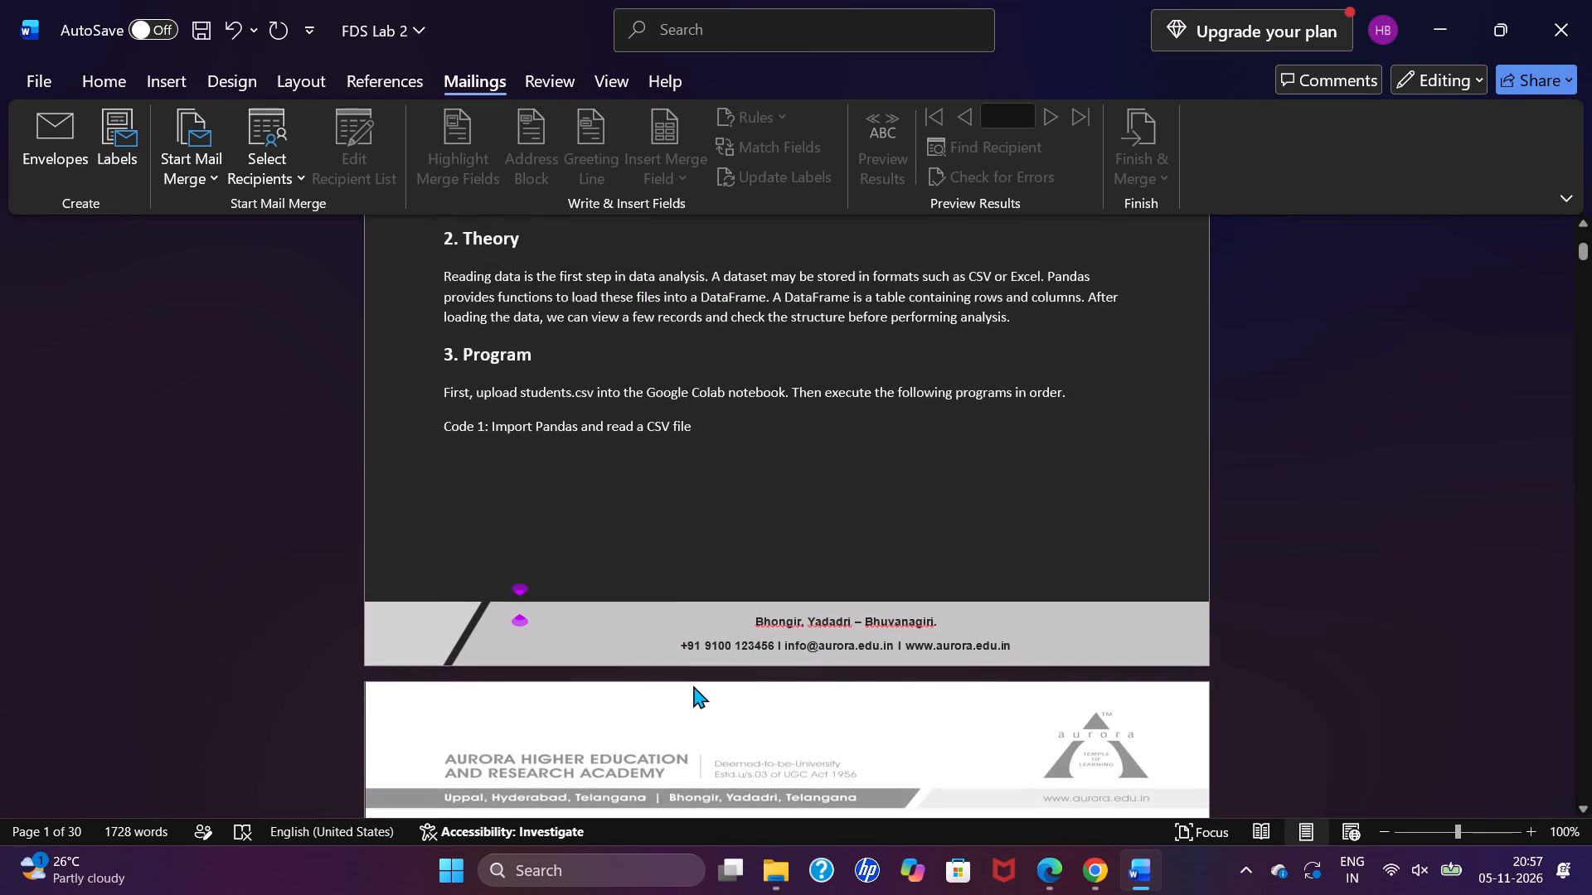
scroll(693, 685, "down", 5)
scroll(693, 685, "up", 1)
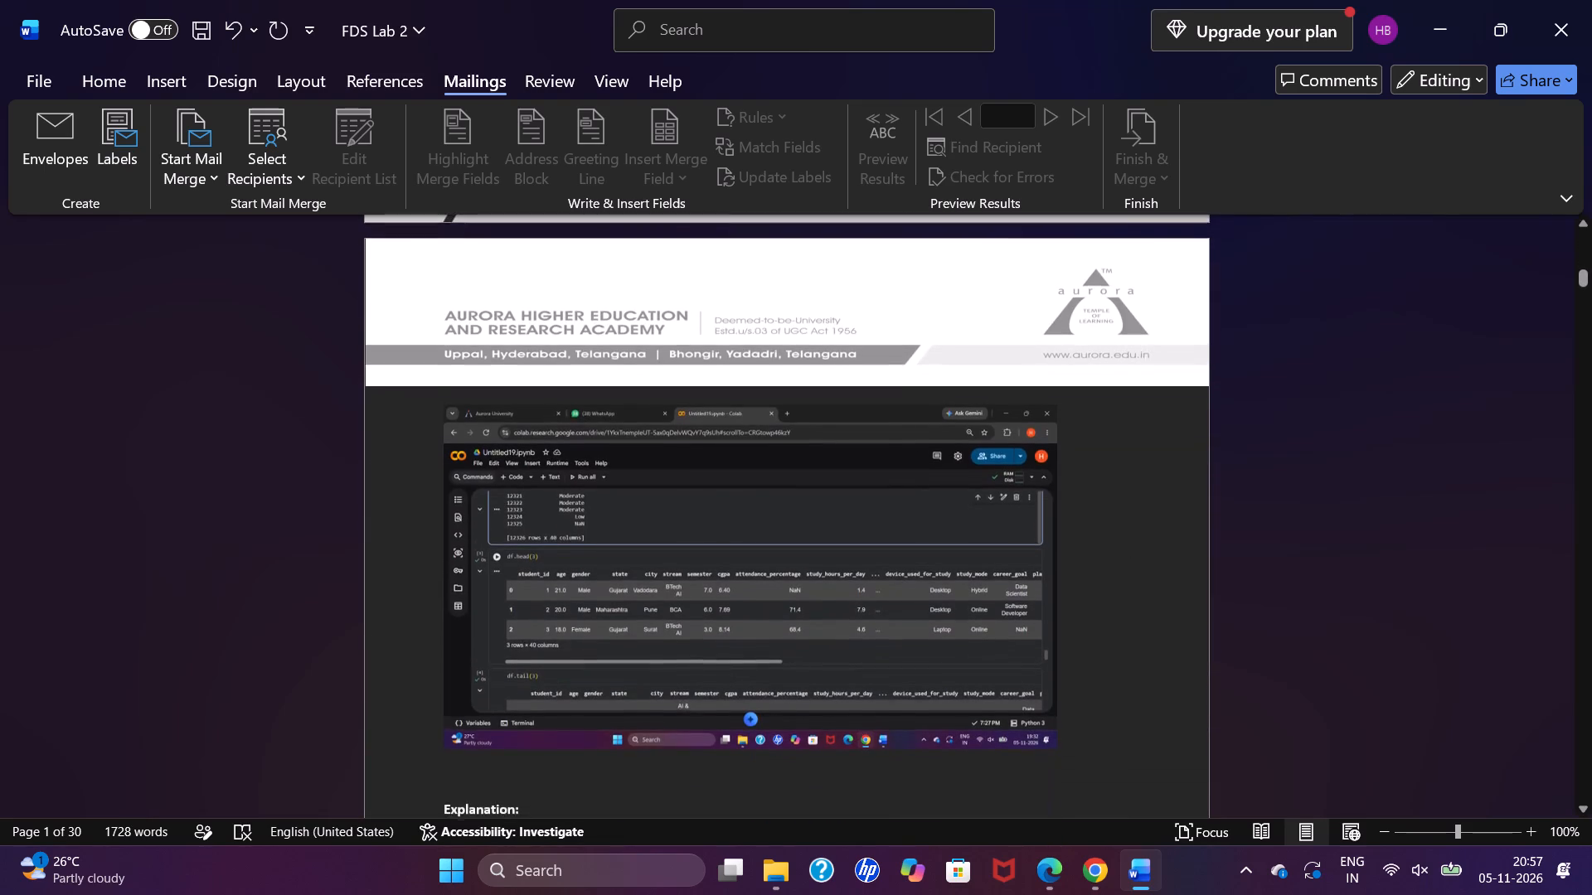
scroll(693, 685, "up", 3)
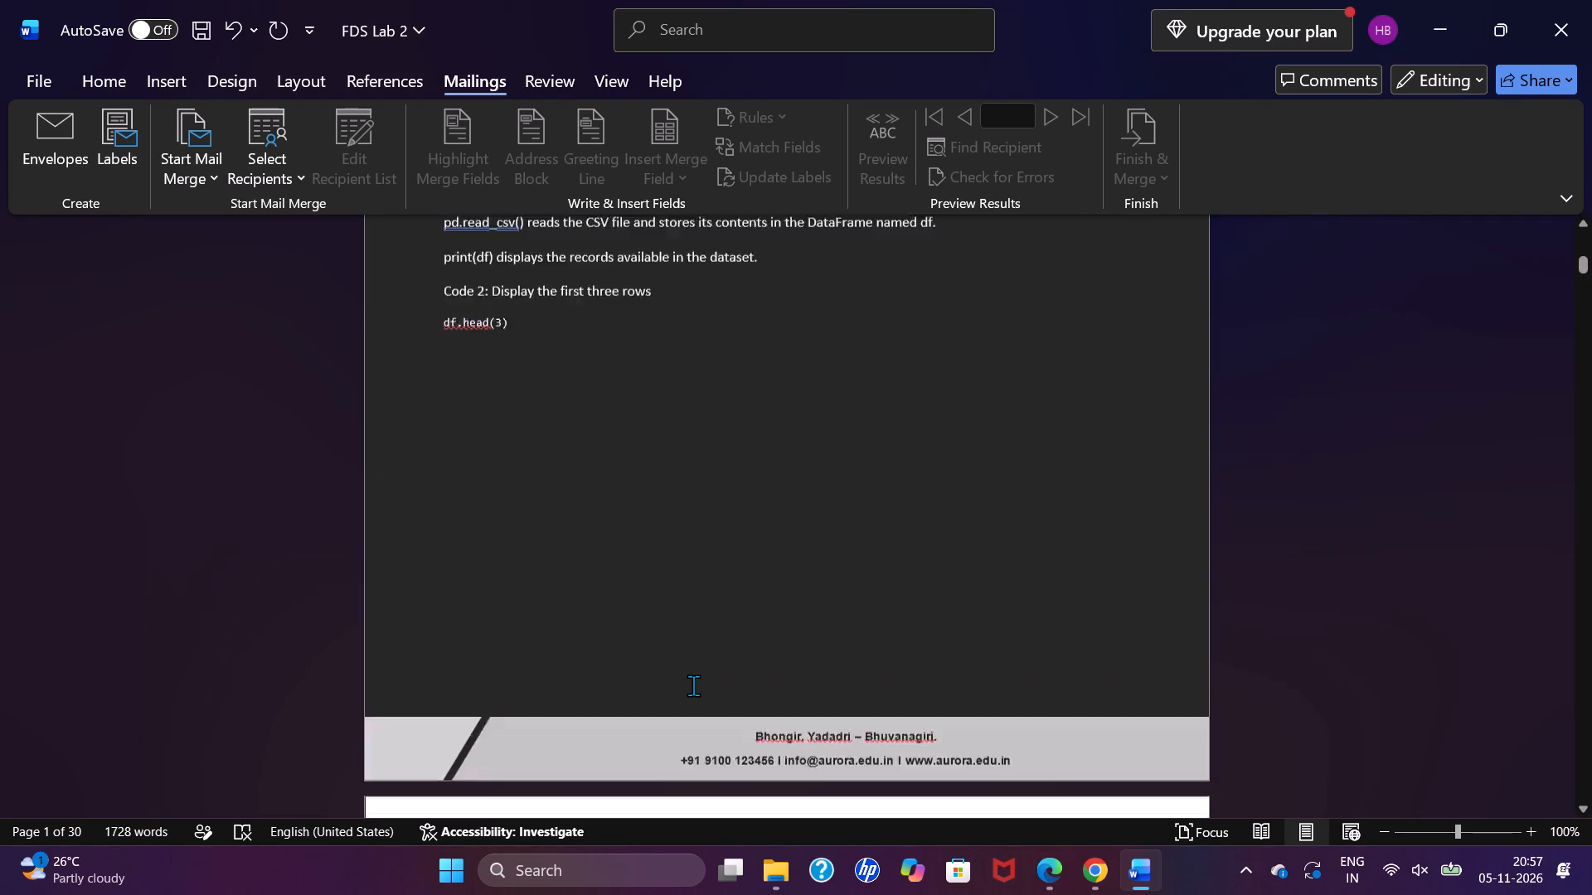
scroll(693, 685, "up", 4)
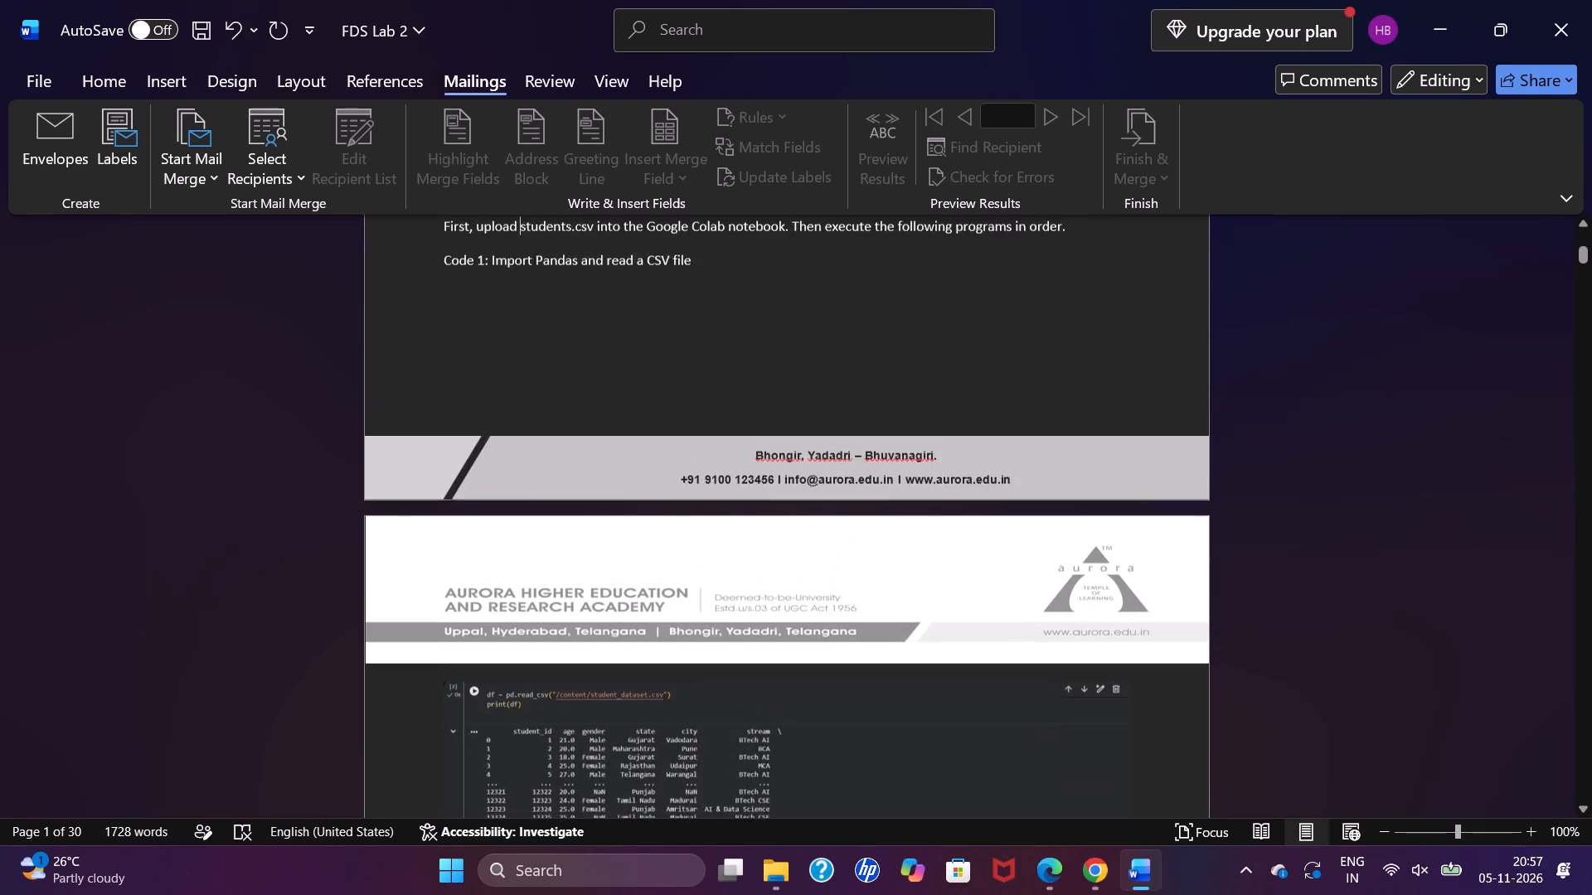
scroll(693, 685, "up", 3)
scroll(660, 697, "left", 1)
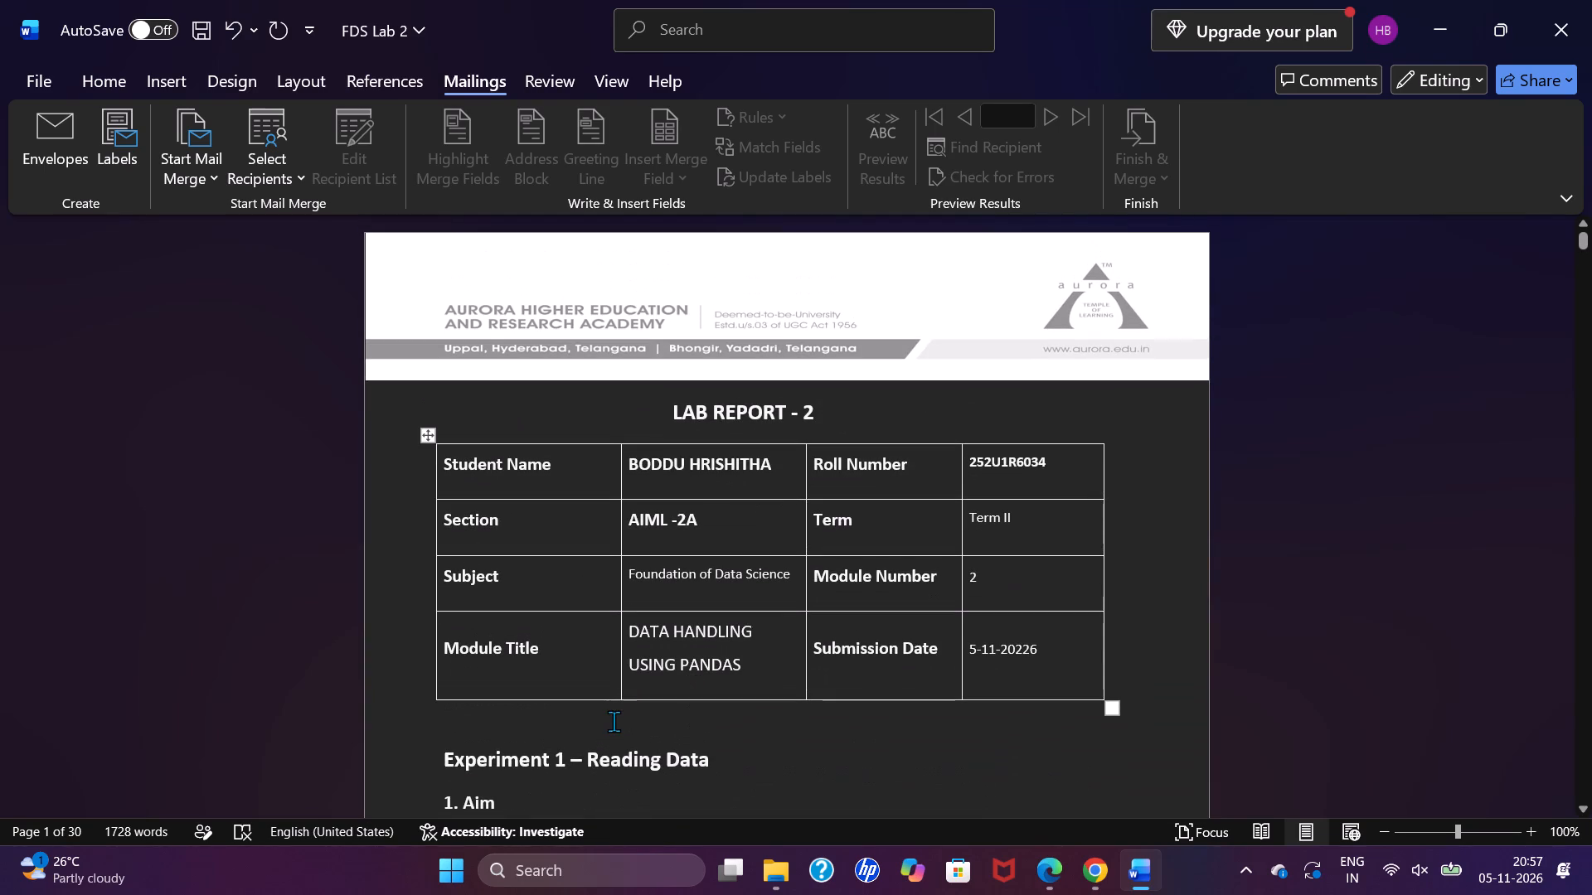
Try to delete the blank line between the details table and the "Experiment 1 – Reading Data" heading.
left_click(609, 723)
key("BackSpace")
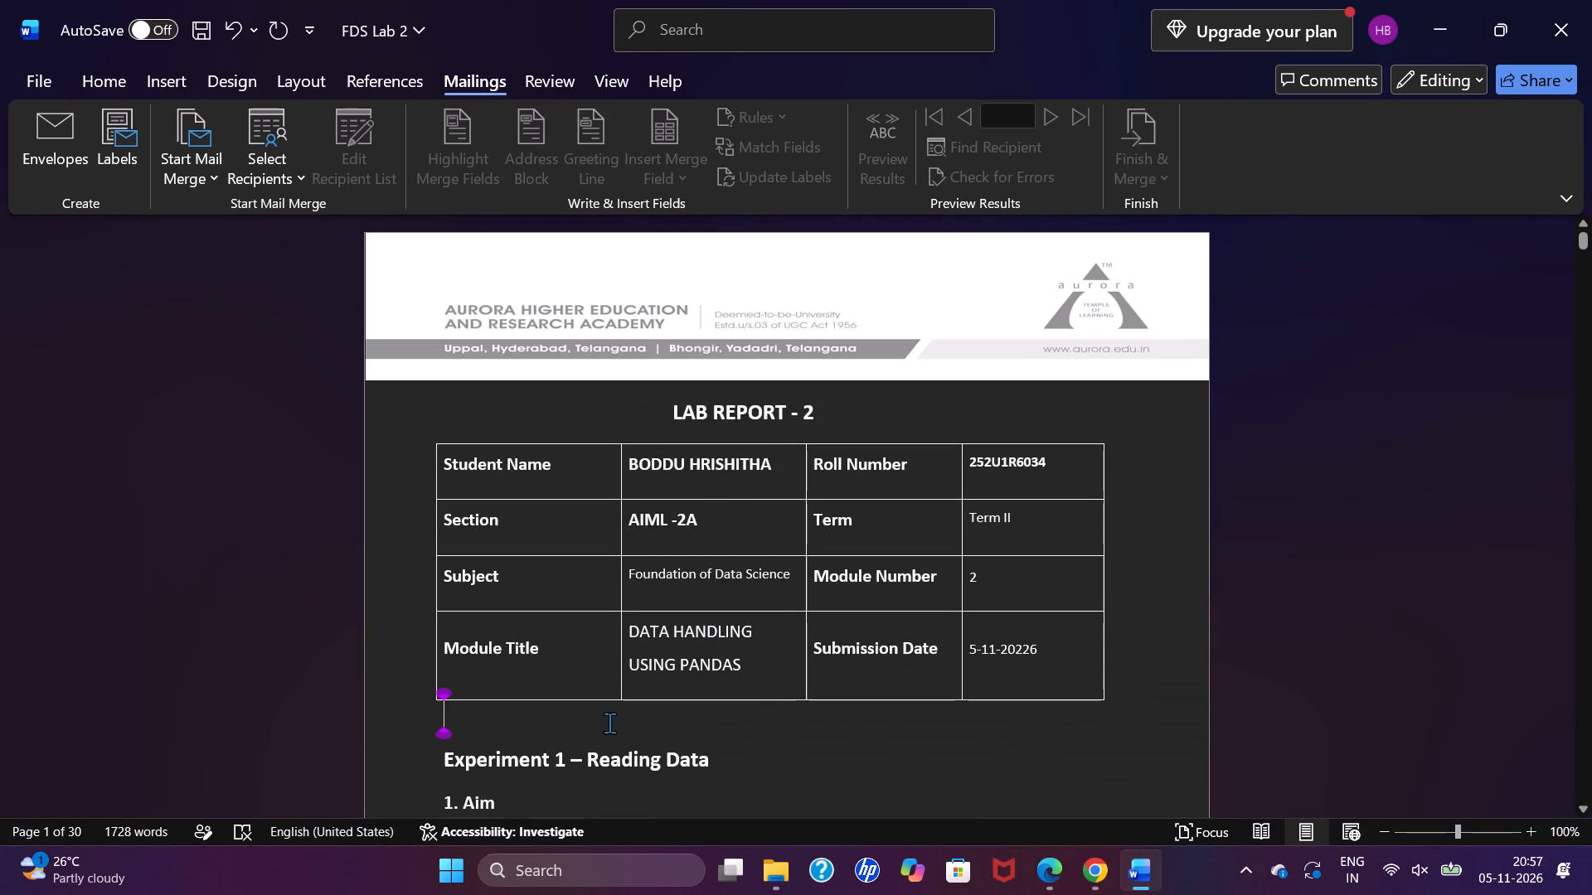
Recheck the first three pages for gaps and page breaks separating Codes 1 to 3 from their outputs.
scroll(609, 723, "down", 6)
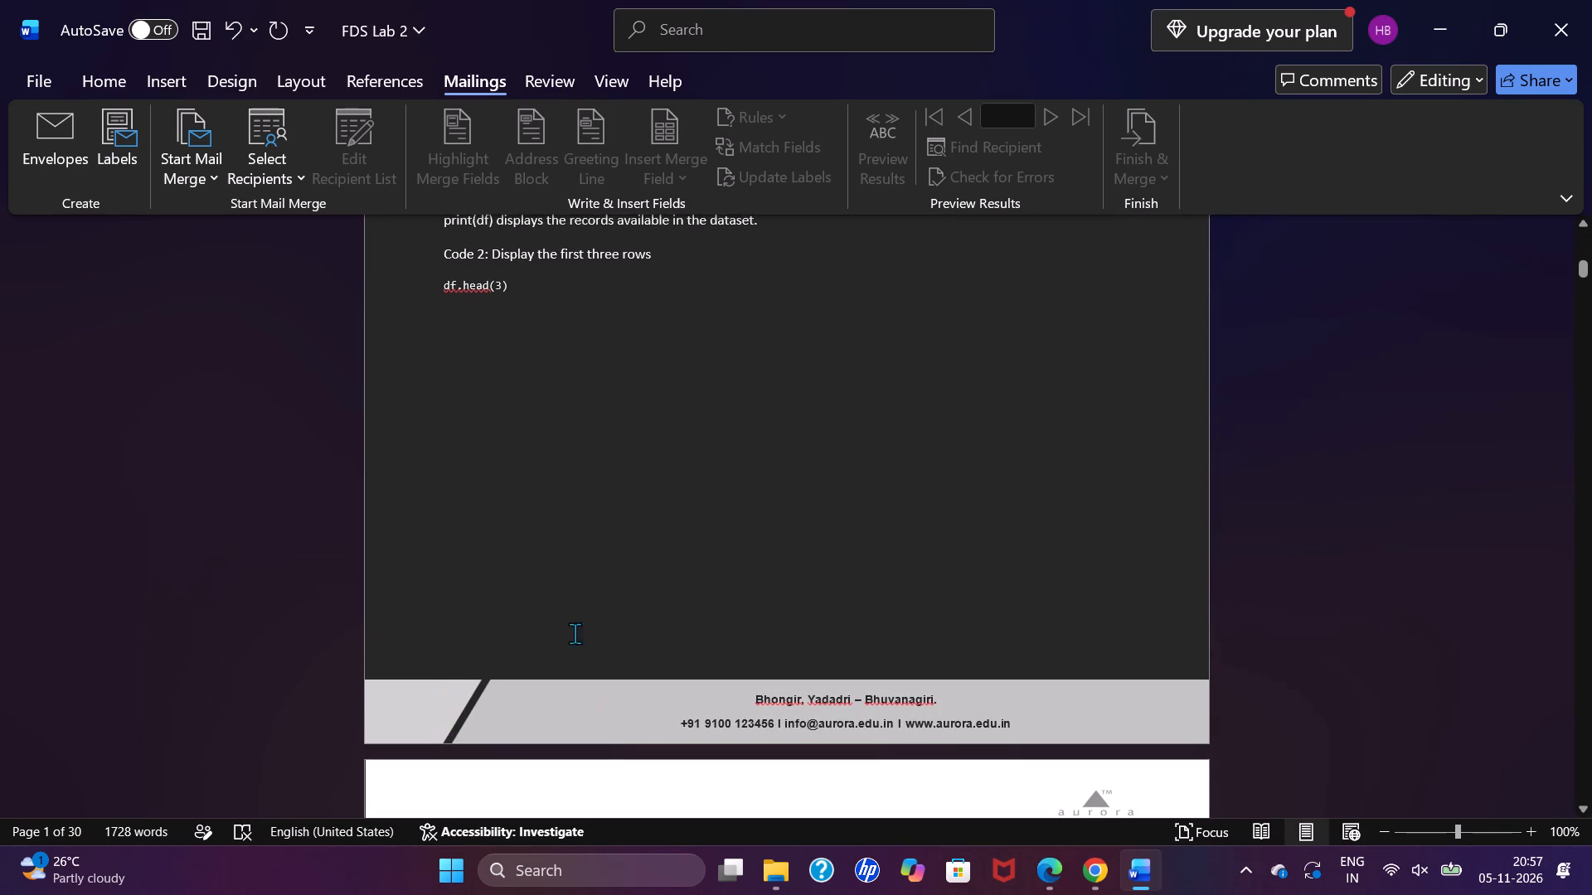
scroll(539, 520, "down", 4)
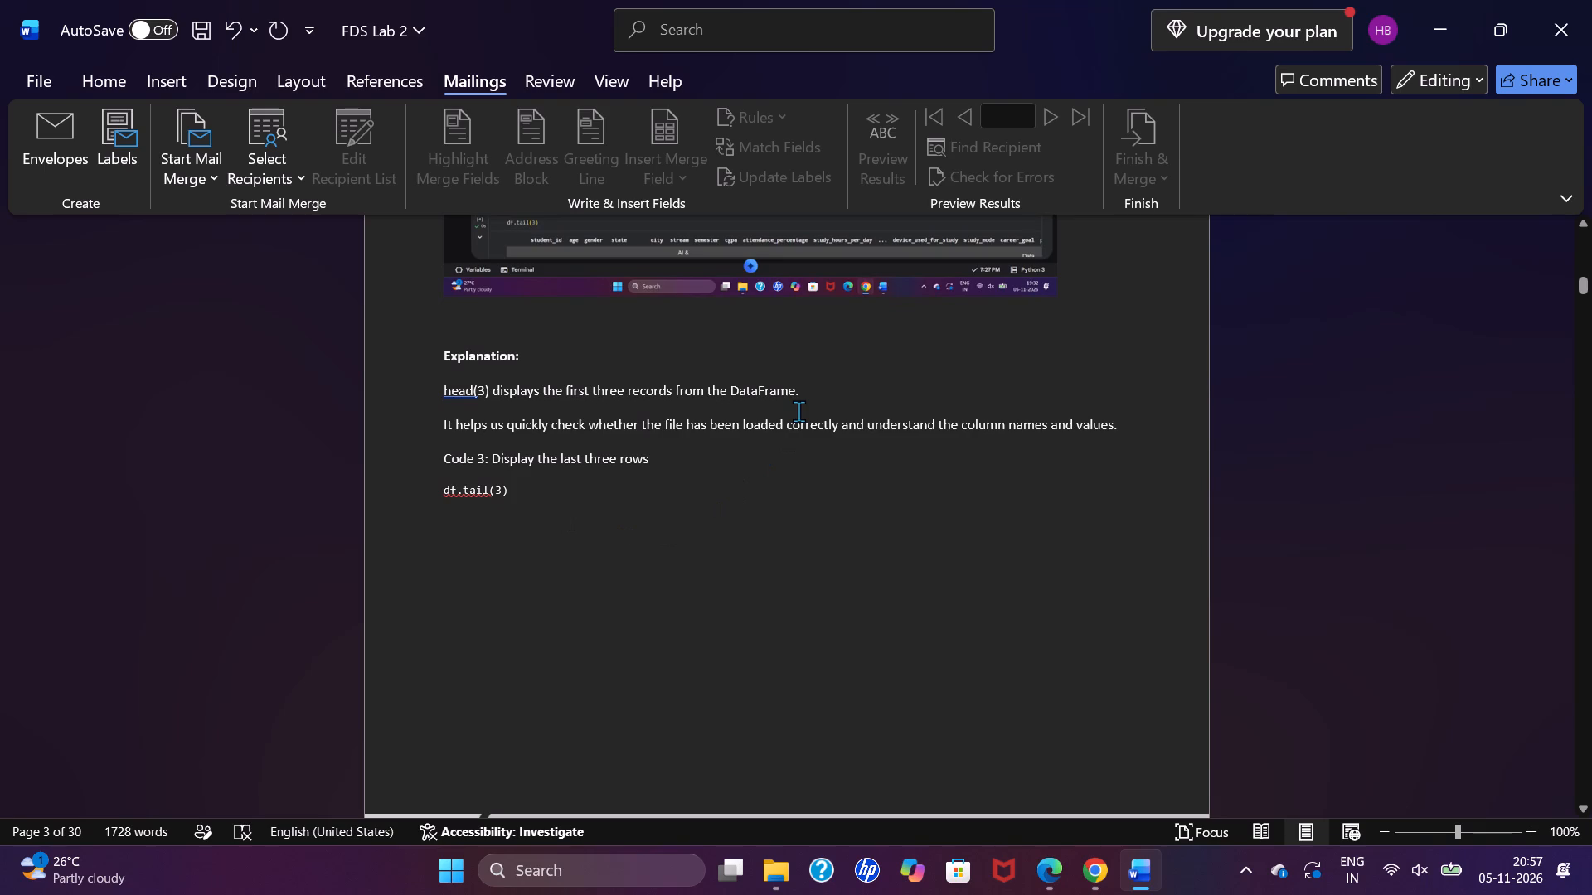
scroll(798, 411, "up", 7)
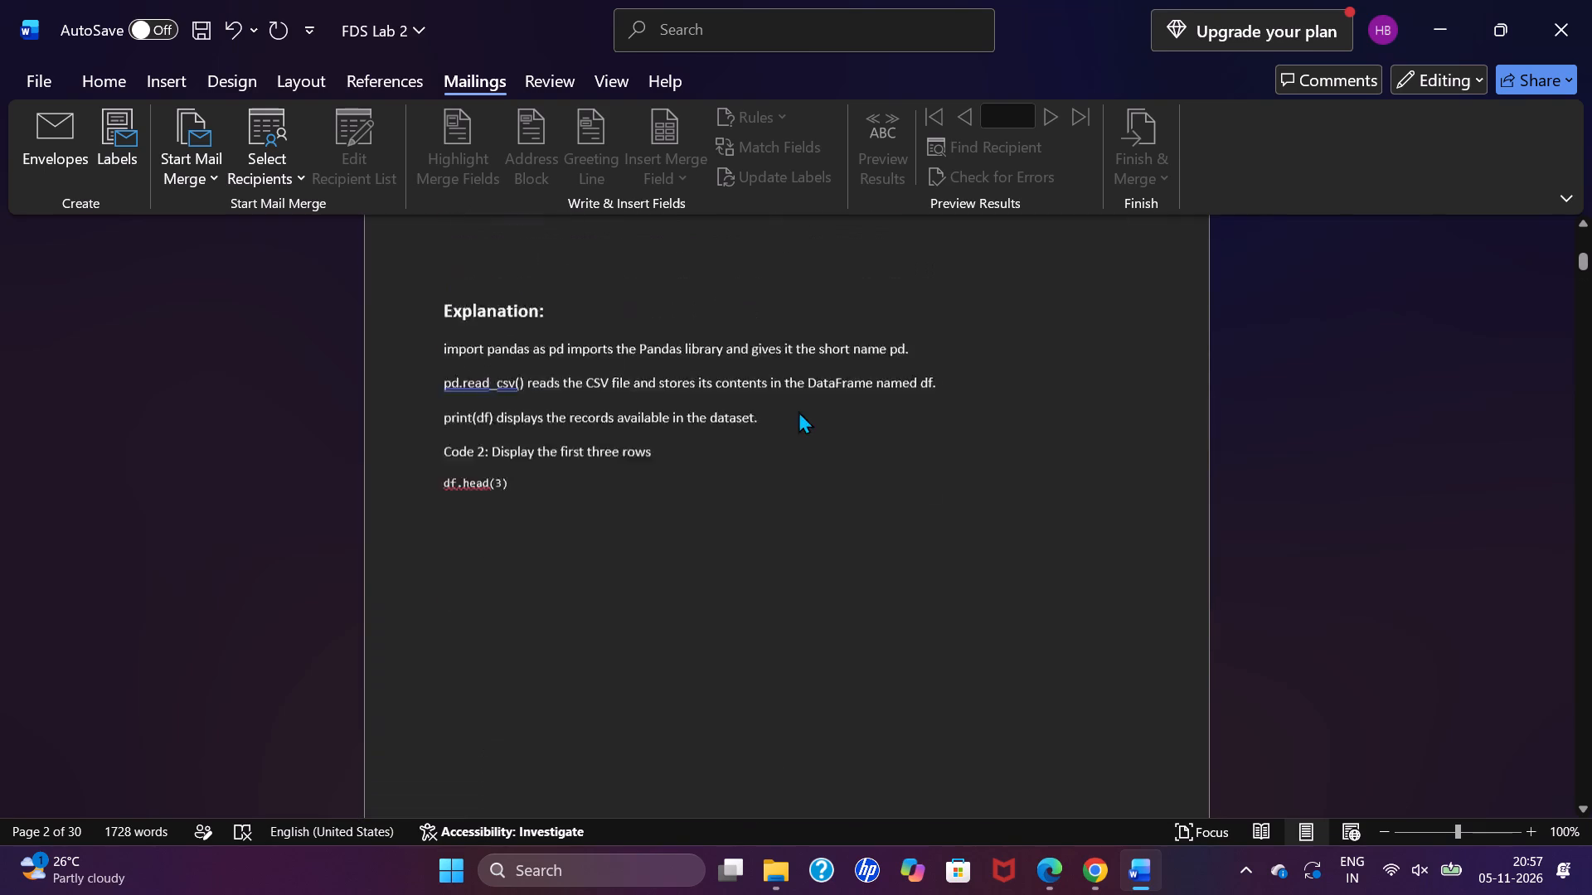
scroll(798, 411, "up", 4)
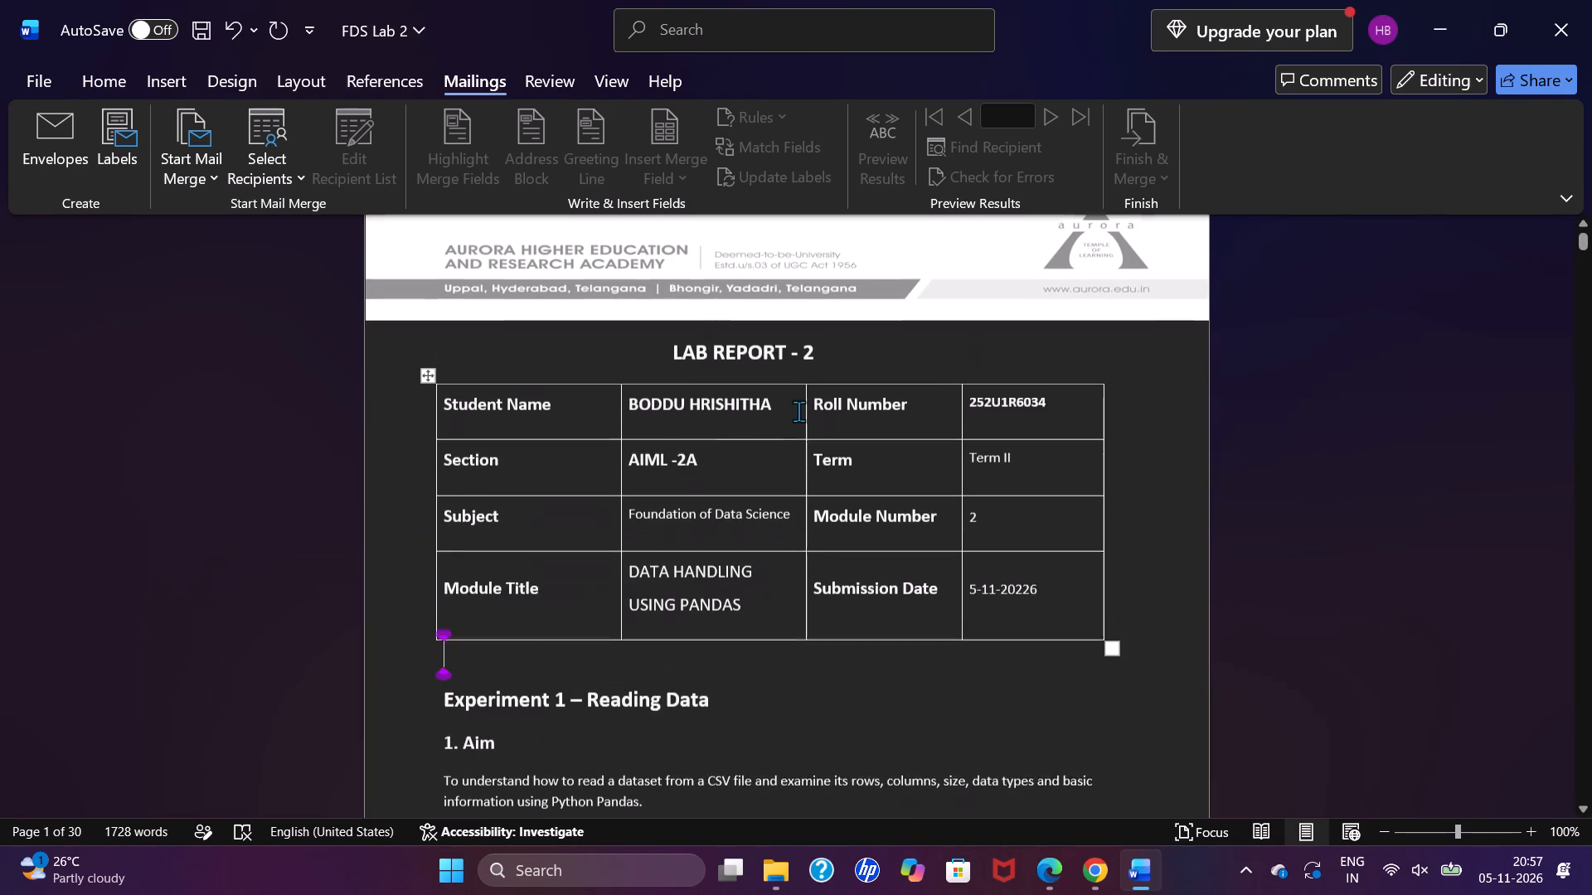
scroll(798, 411, "down", 1)
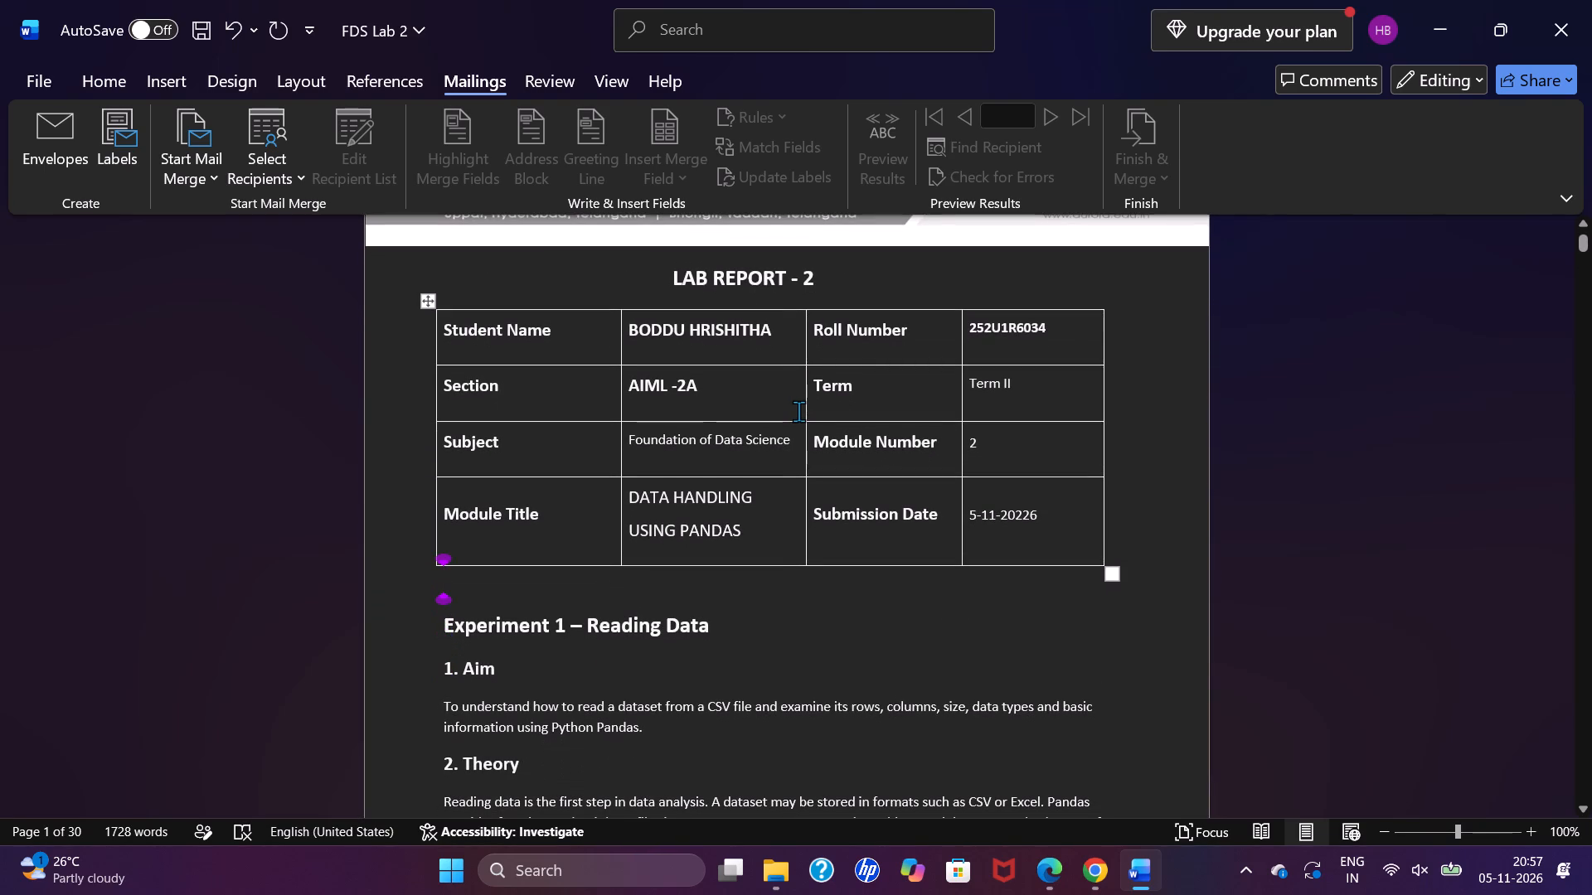
scroll(798, 411, "down", 1)
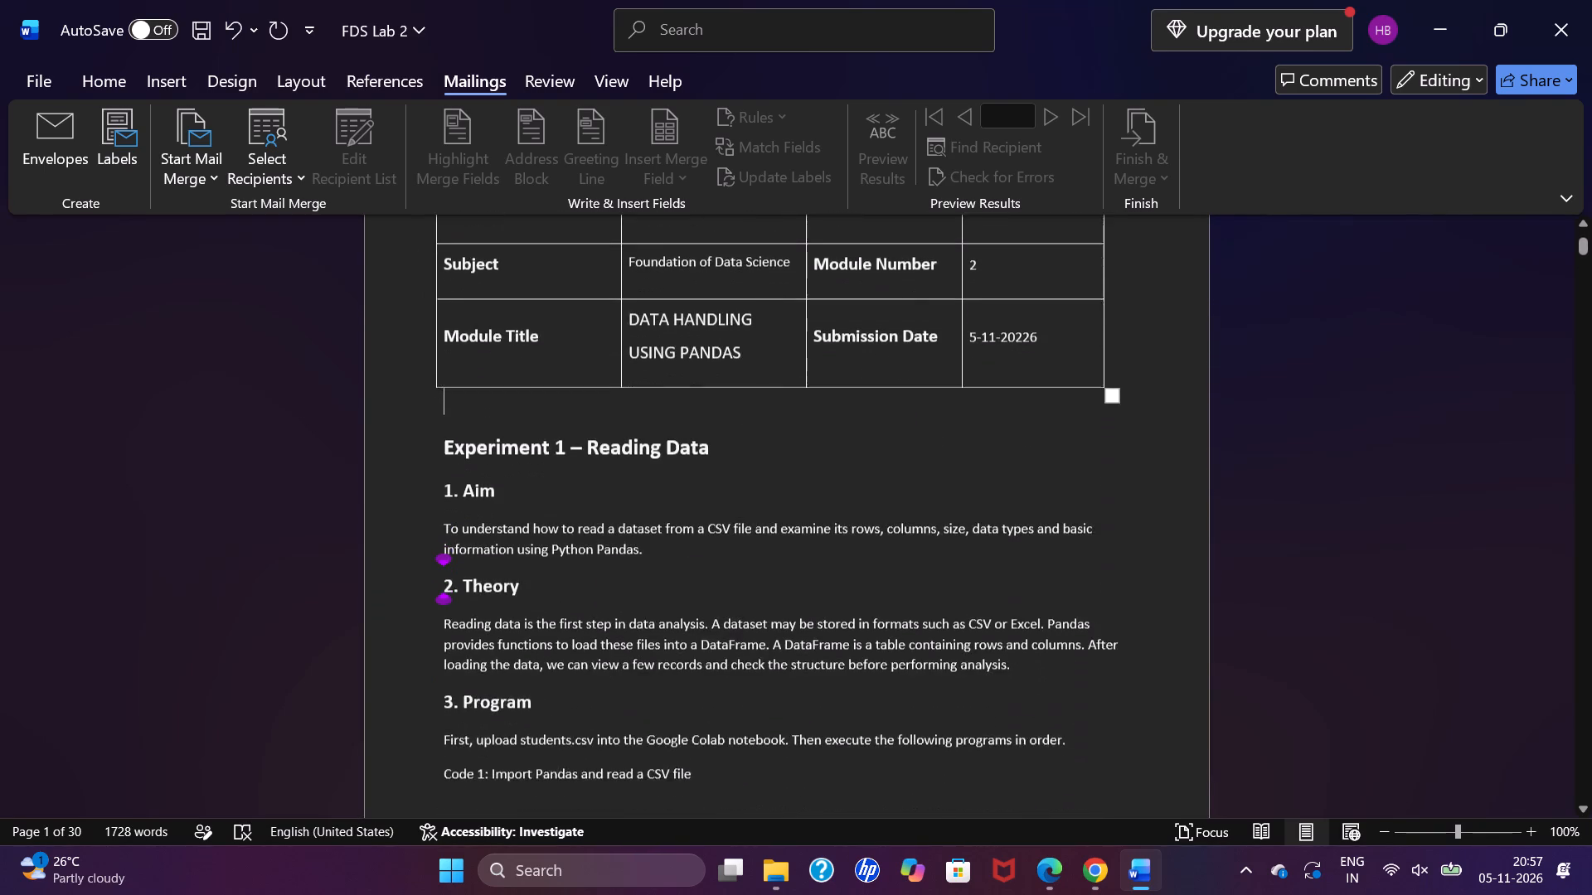
scroll(798, 411, "down", 5)
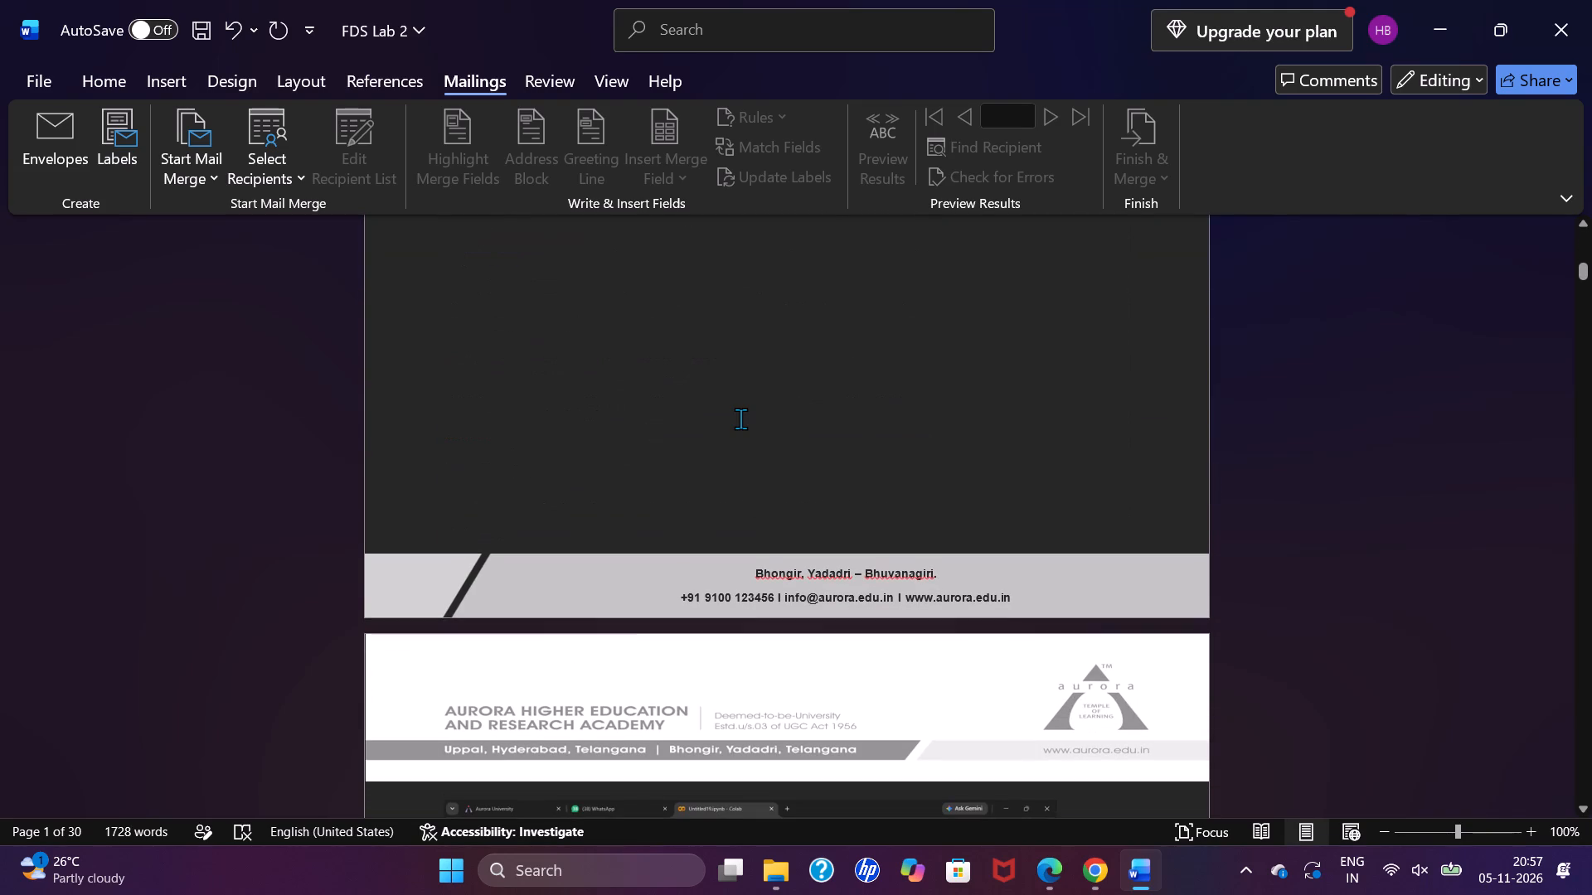
Shrink the df.head(3) output screenshot on page 3 proportionally to free more room for Code 3 below it.
scroll(740, 418, "down", 2)
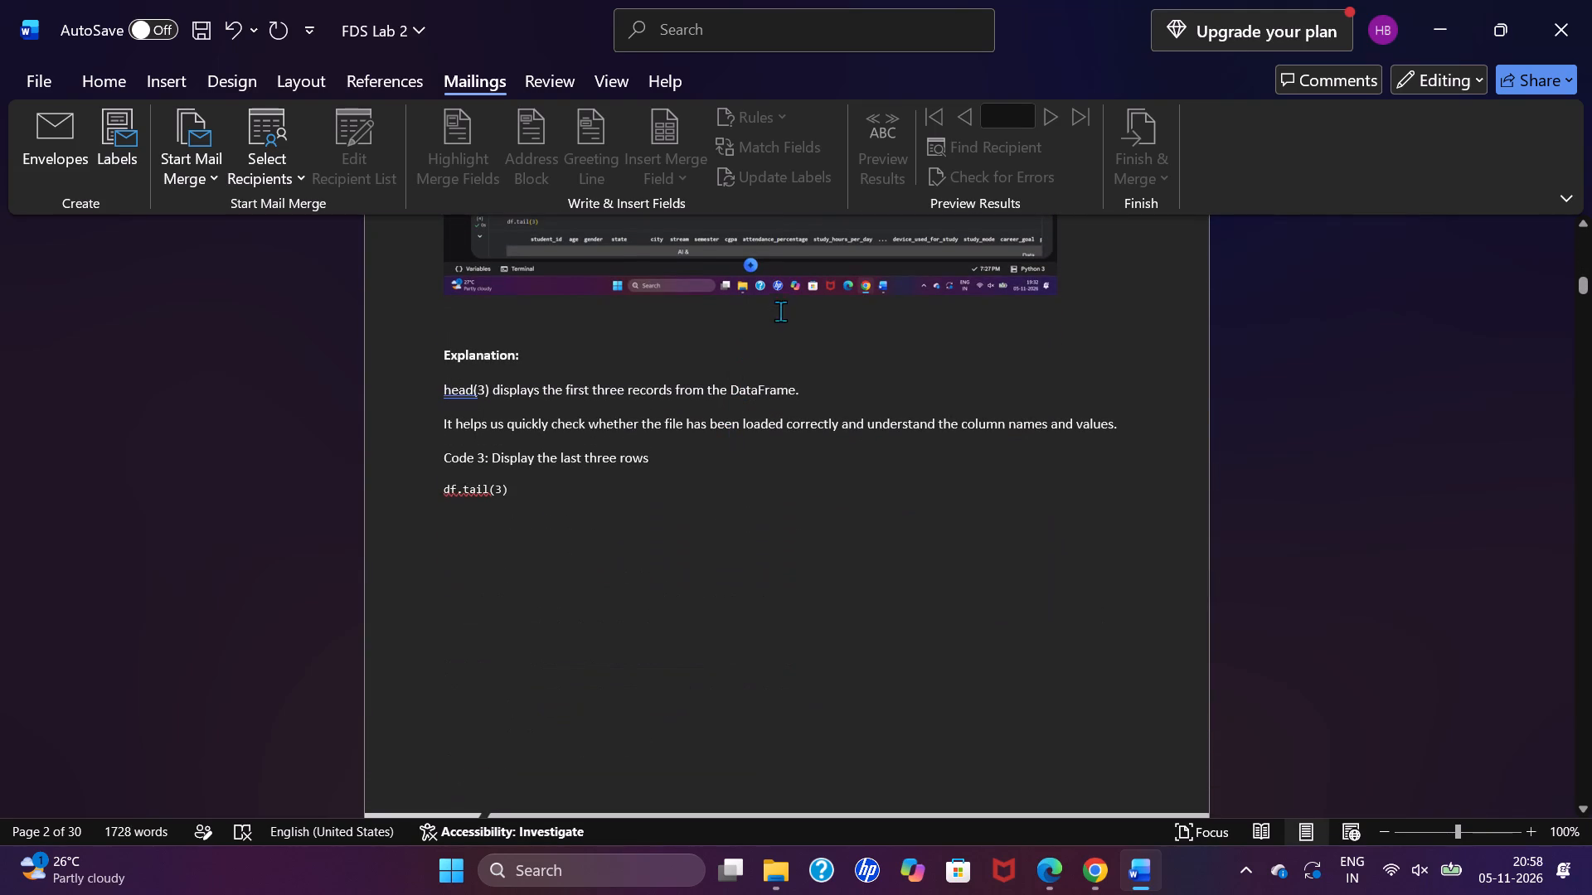
left_click(808, 281)
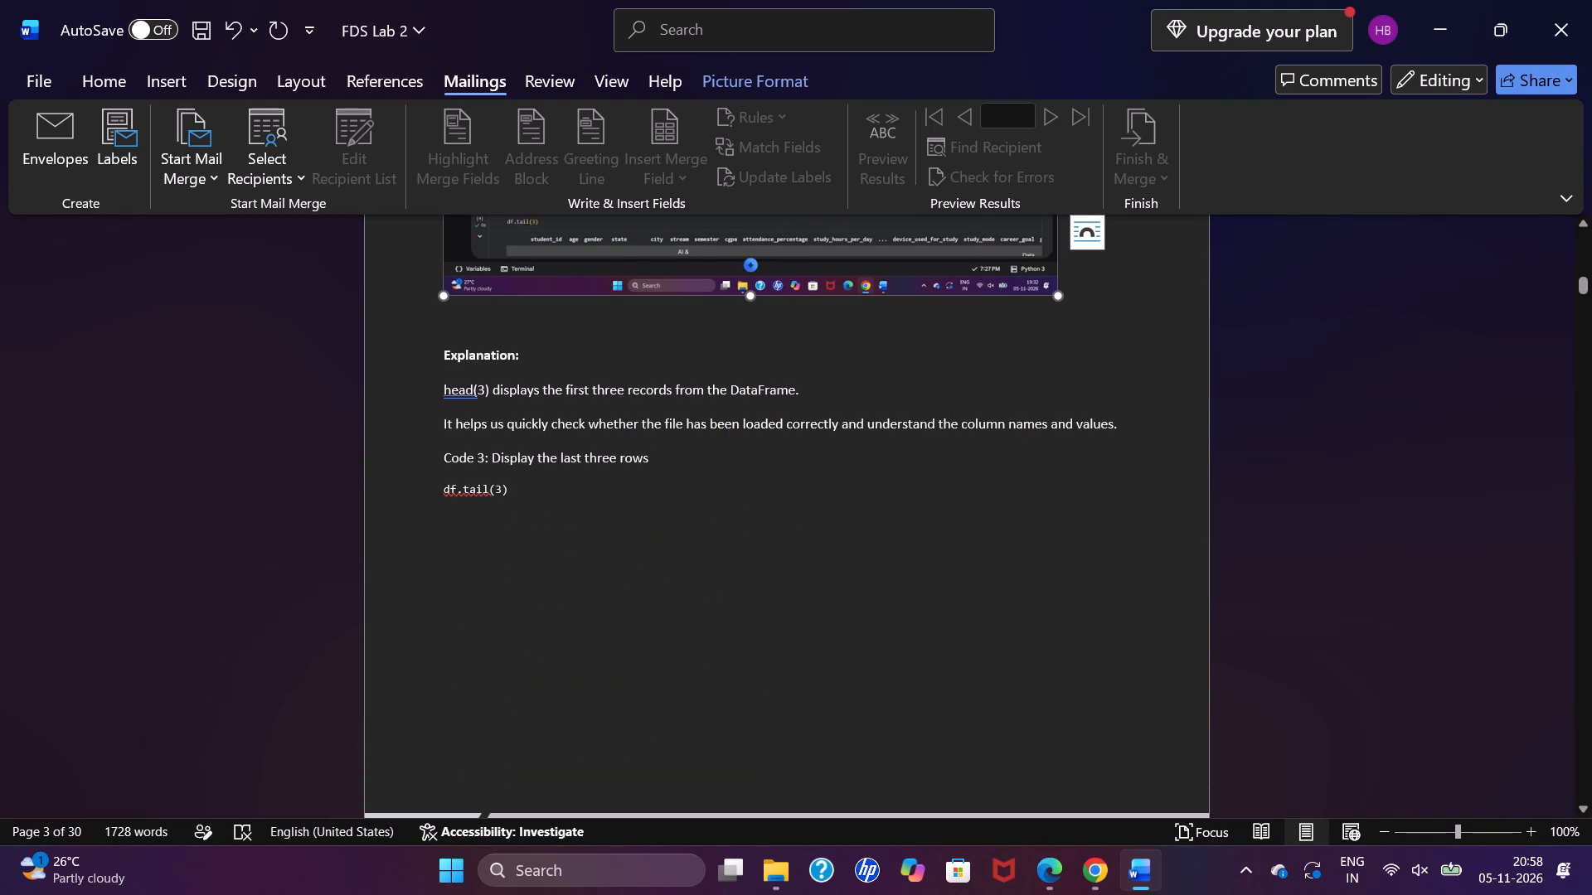
left_click_drag(1051, 294, 982, 268)
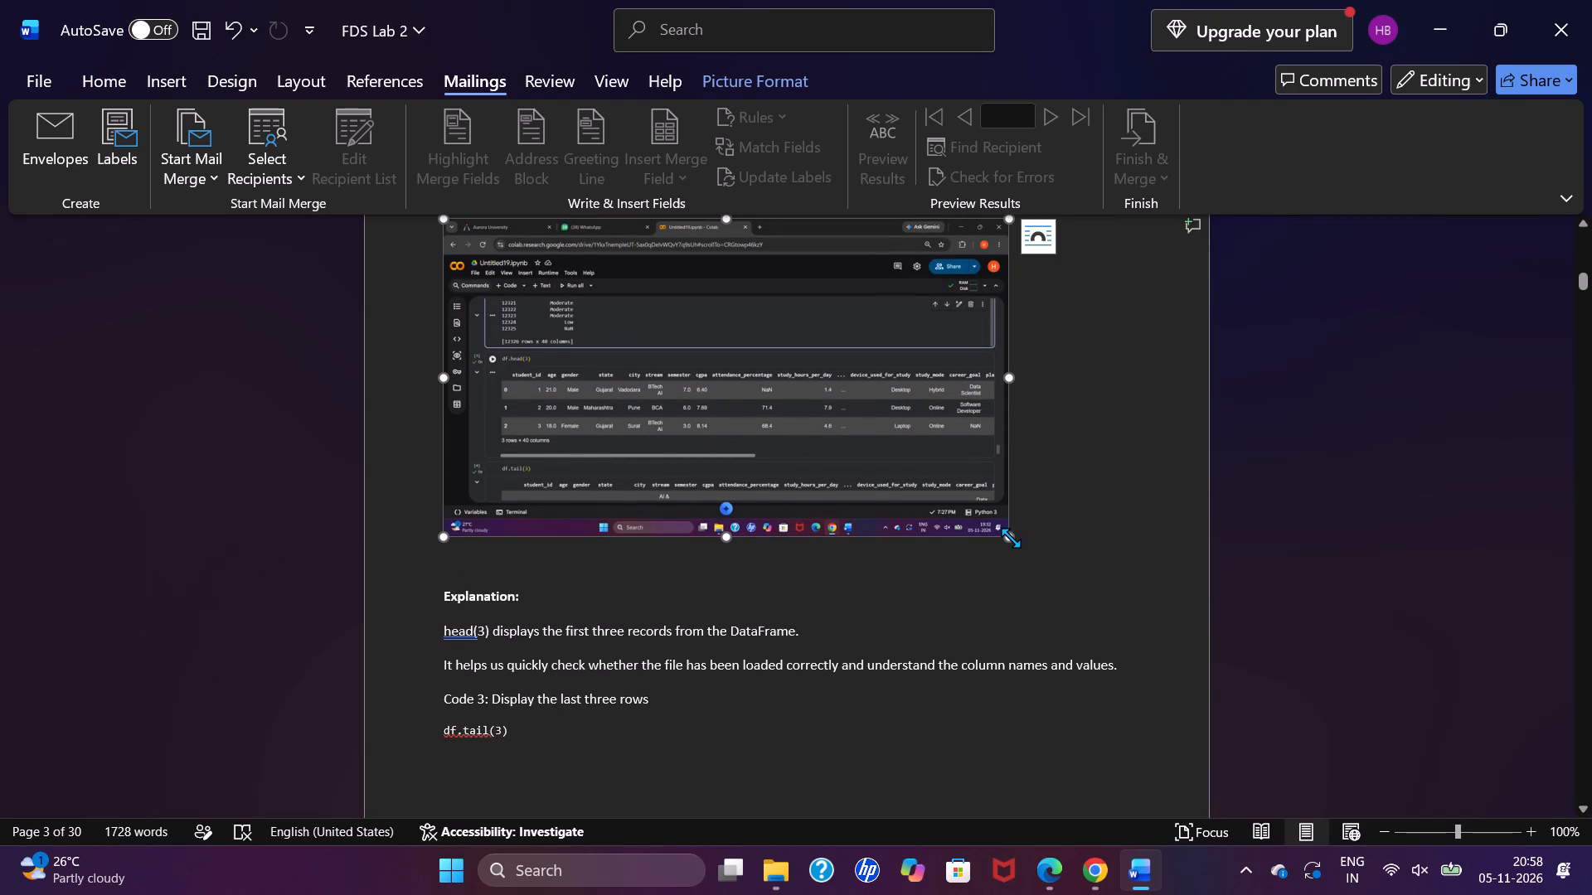
left_click_drag(1011, 538, 908, 491)
Reduce the gap between the df.shape explanation and the Code 6 heading to two blank lines.
scroll(908, 491, "down", 4)
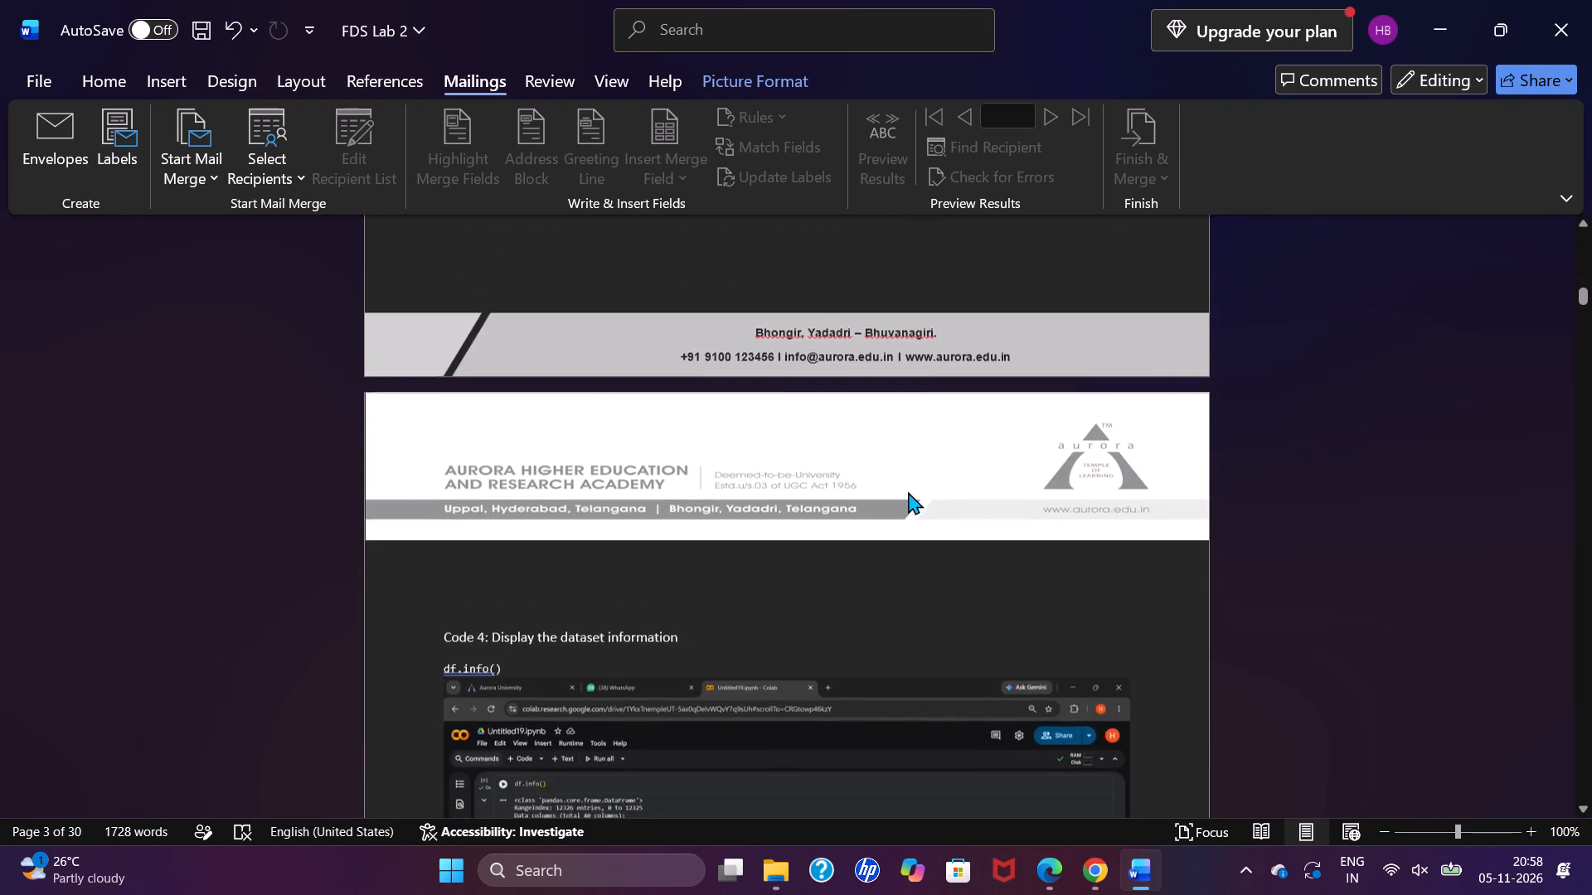
scroll(908, 491, "down", 2)
scroll(908, 491, "up", 1)
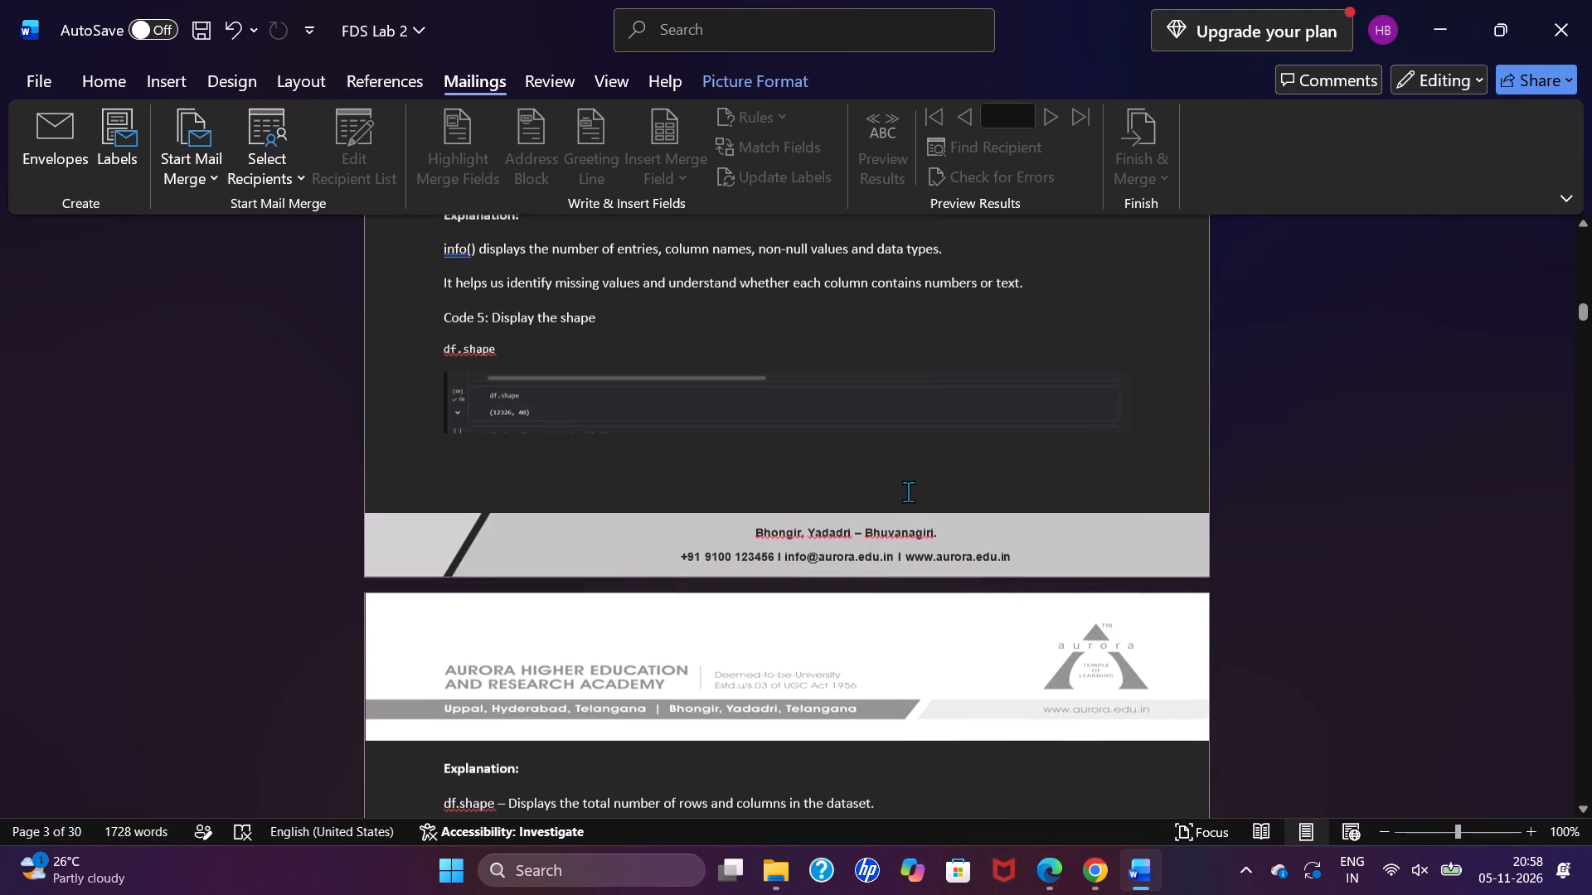
scroll(908, 491, "up", 1)
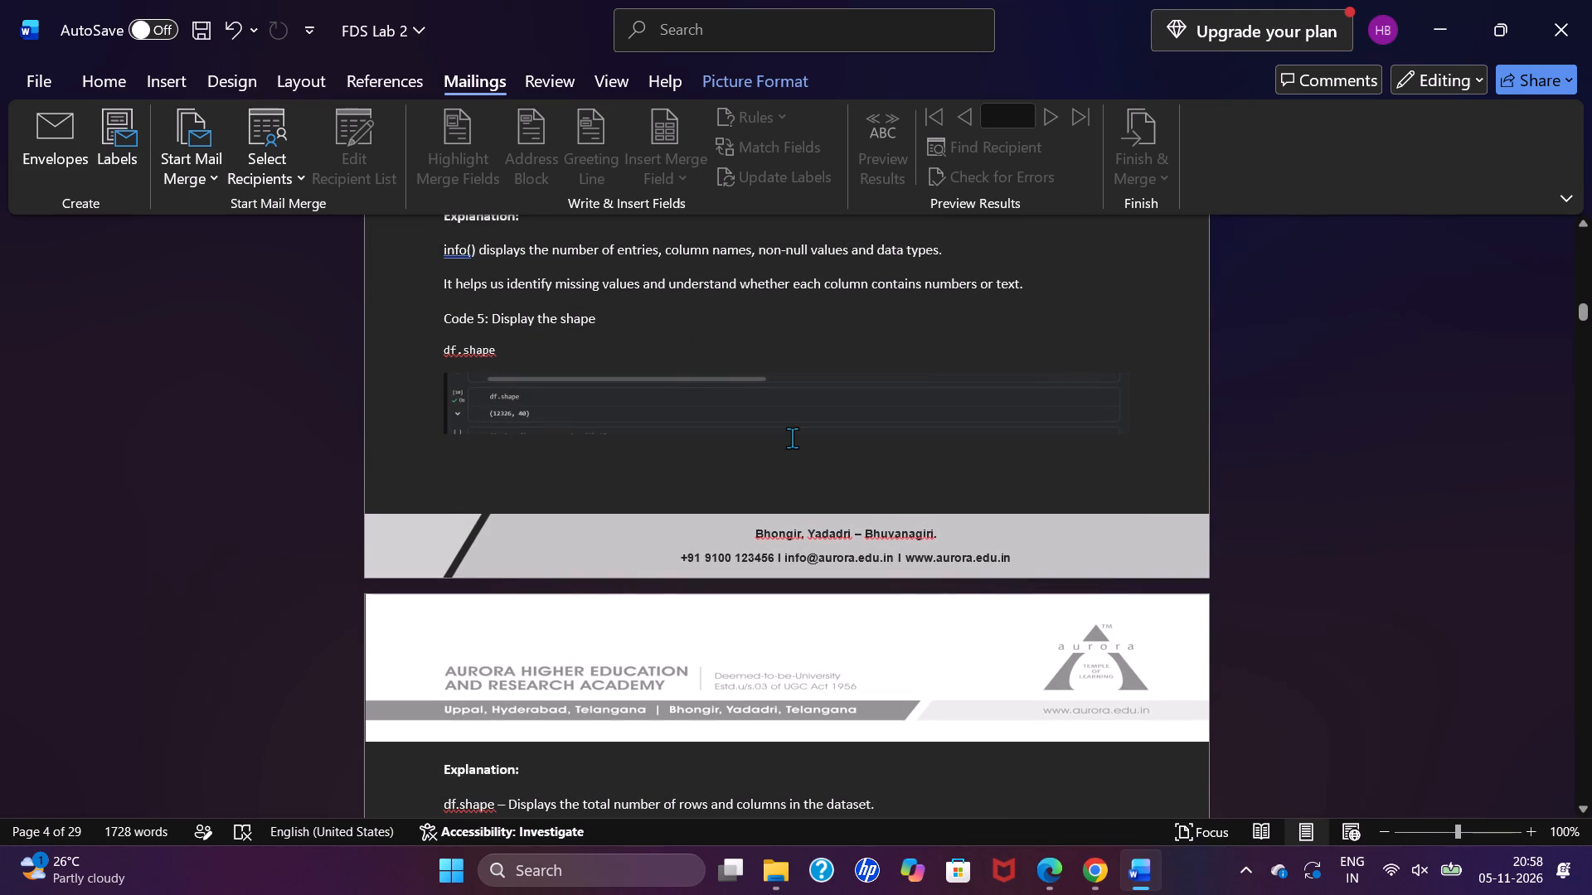
scroll(792, 438, "down", 2)
left_click(622, 447)
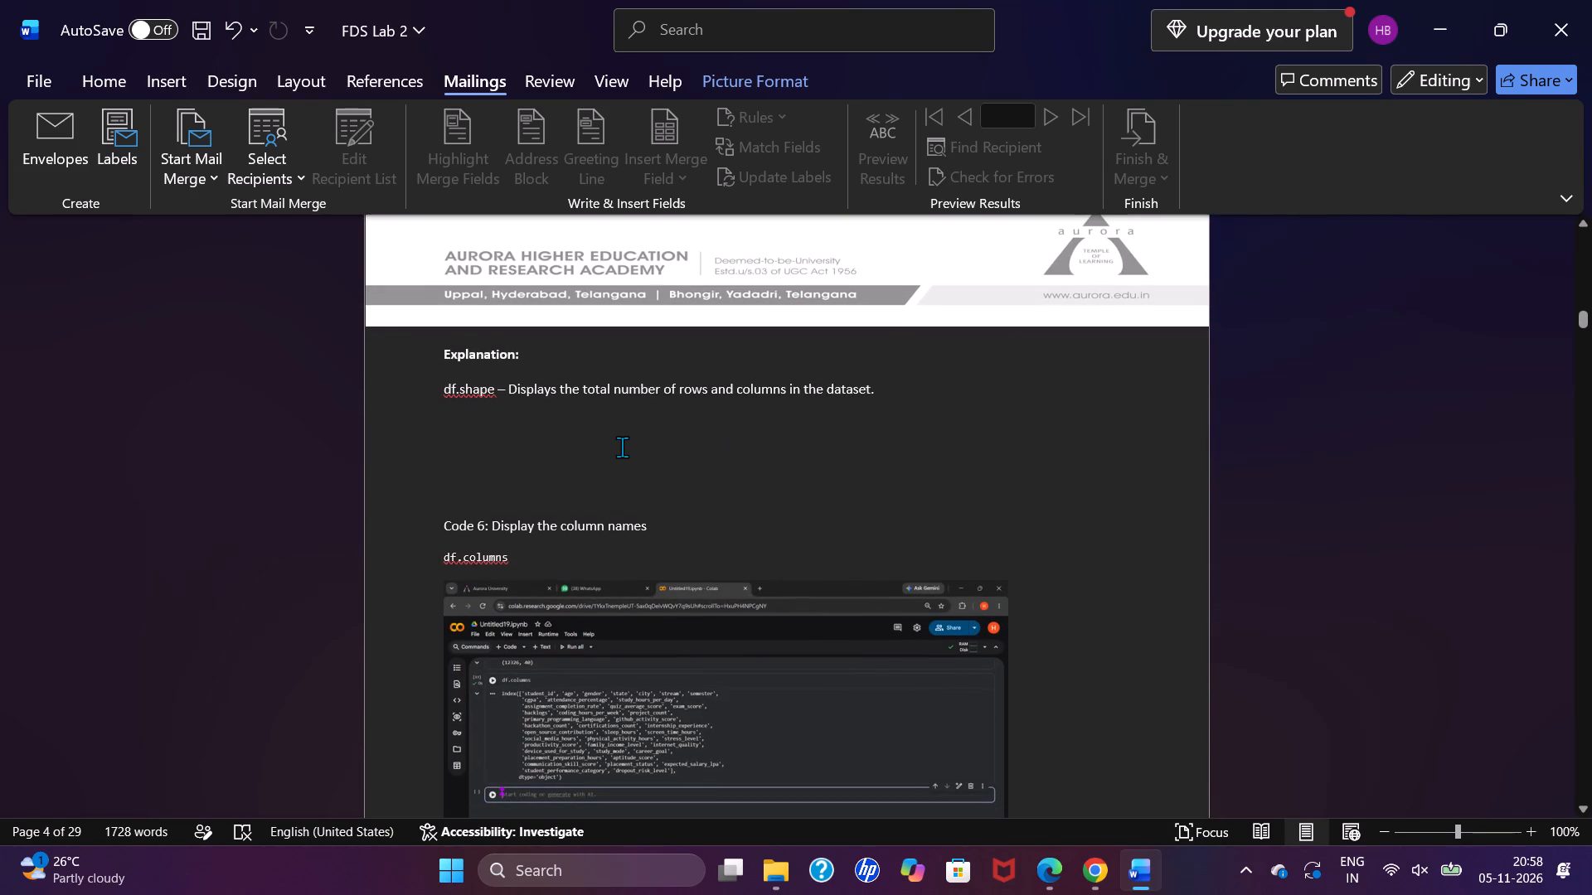
key("Down")
key("Down")
key("BackSpace")
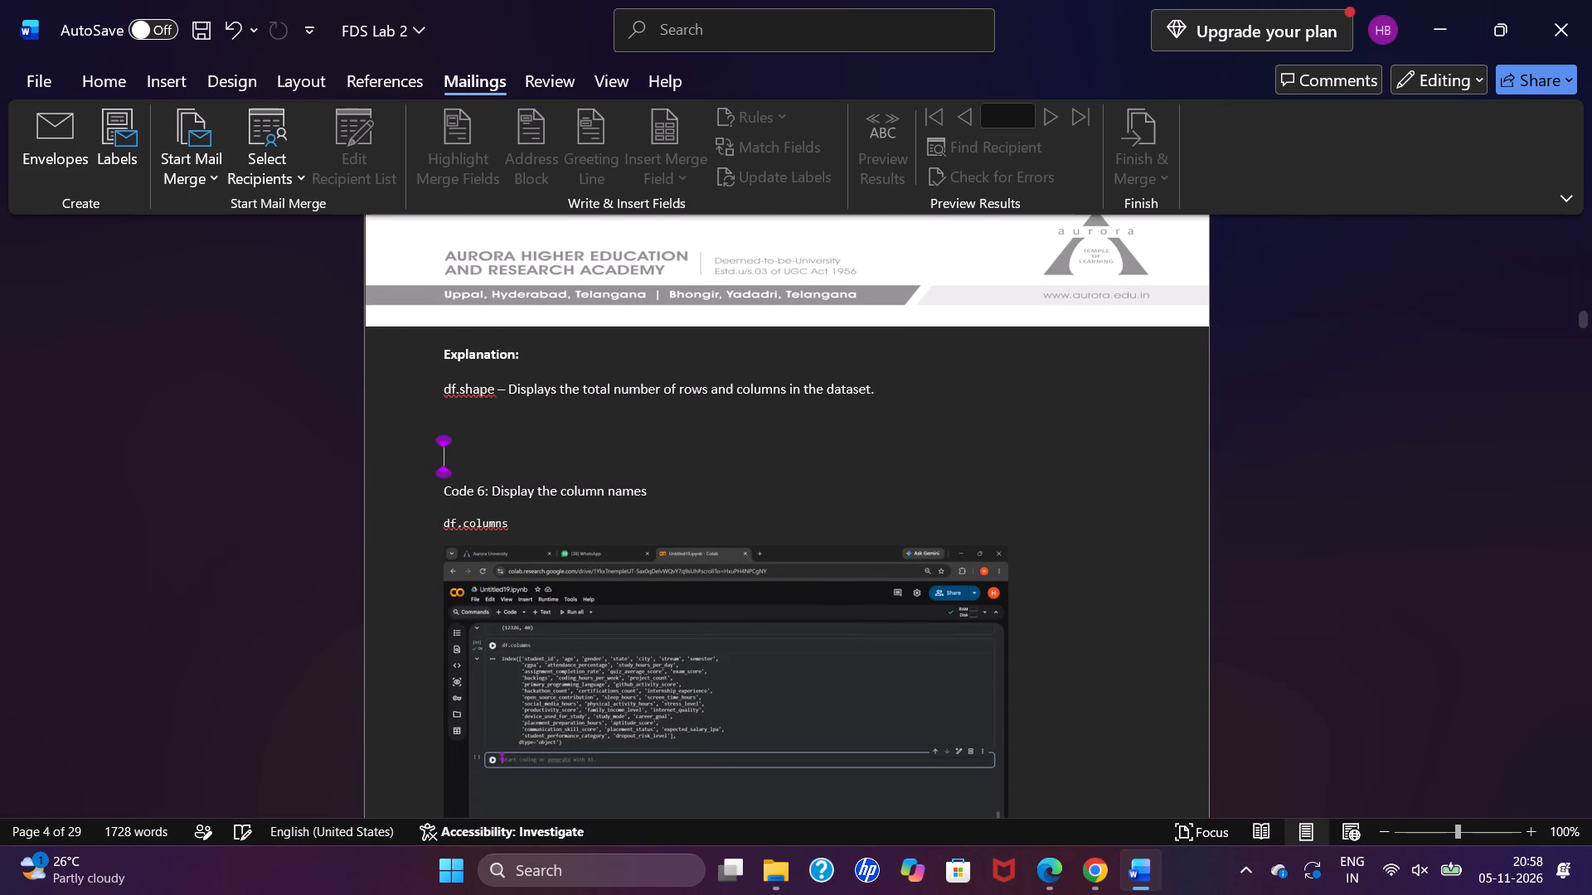
key("BackSpace")
key("BackSpace")
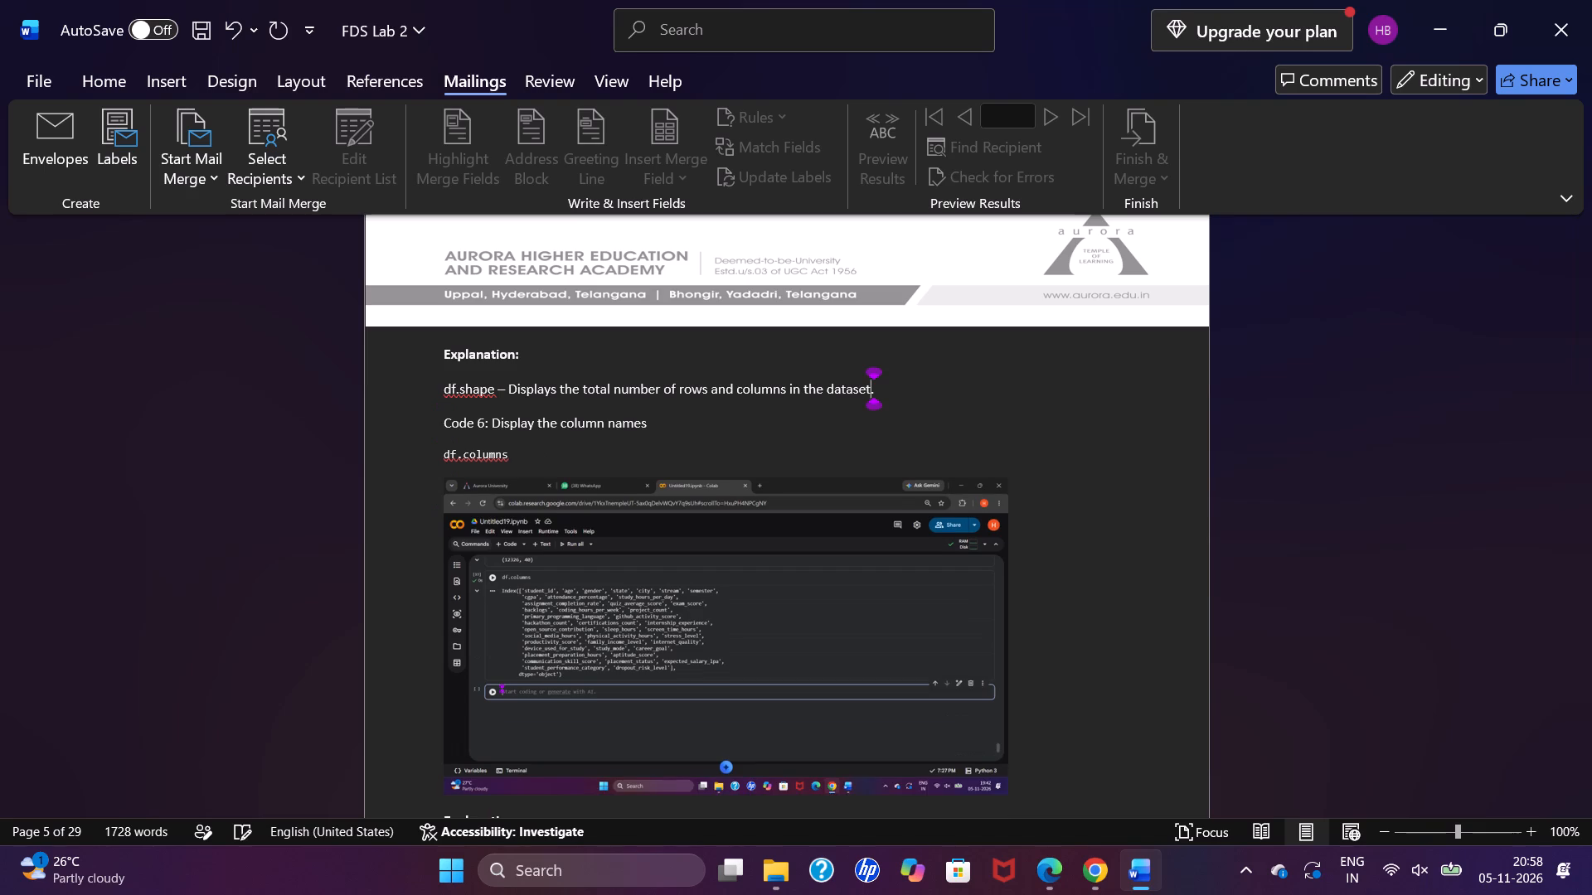
scroll(622, 447, "down", 1)
scroll(622, 447, "up", 2)
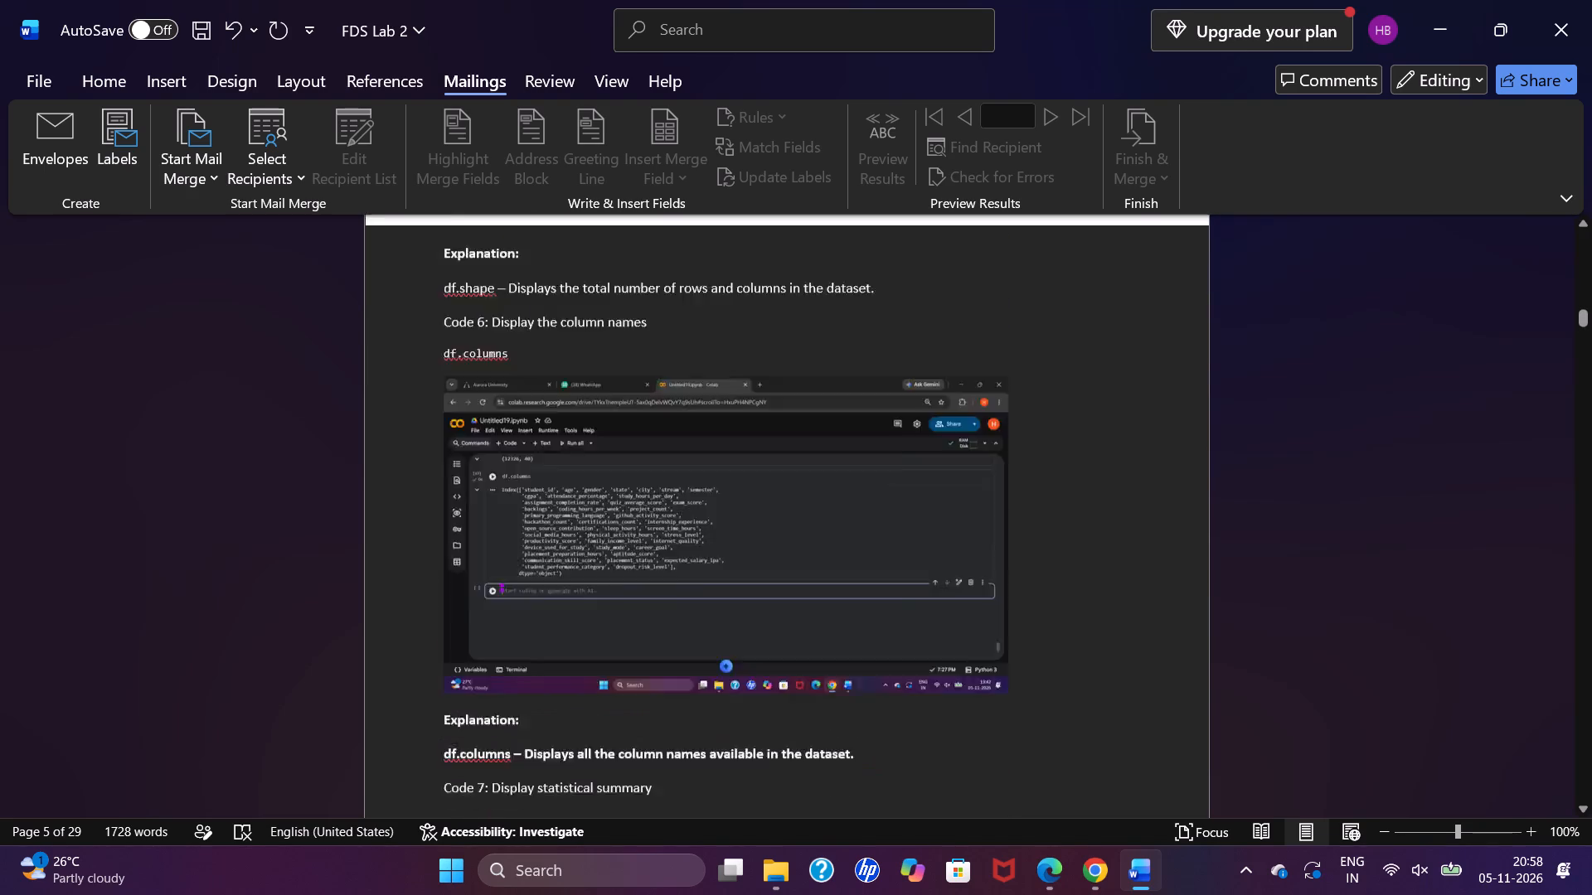
key("Return")
key("Return")
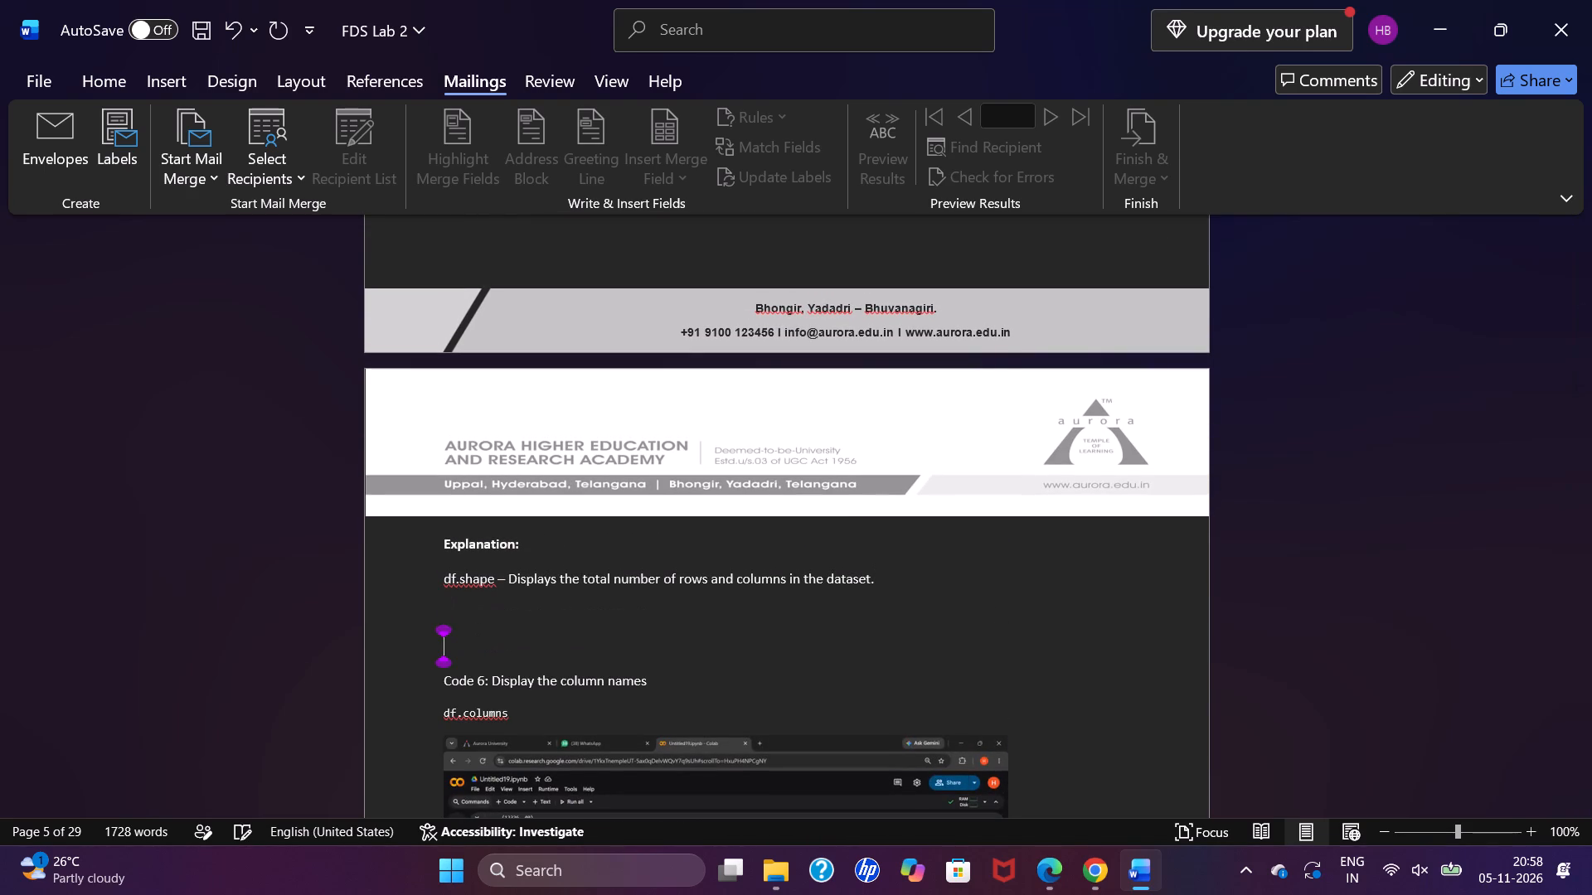
Insert five blank lines before the "Code 7: Display statistical summary" heading to move it onto the page with its output.
scroll(622, 447, "down", 4)
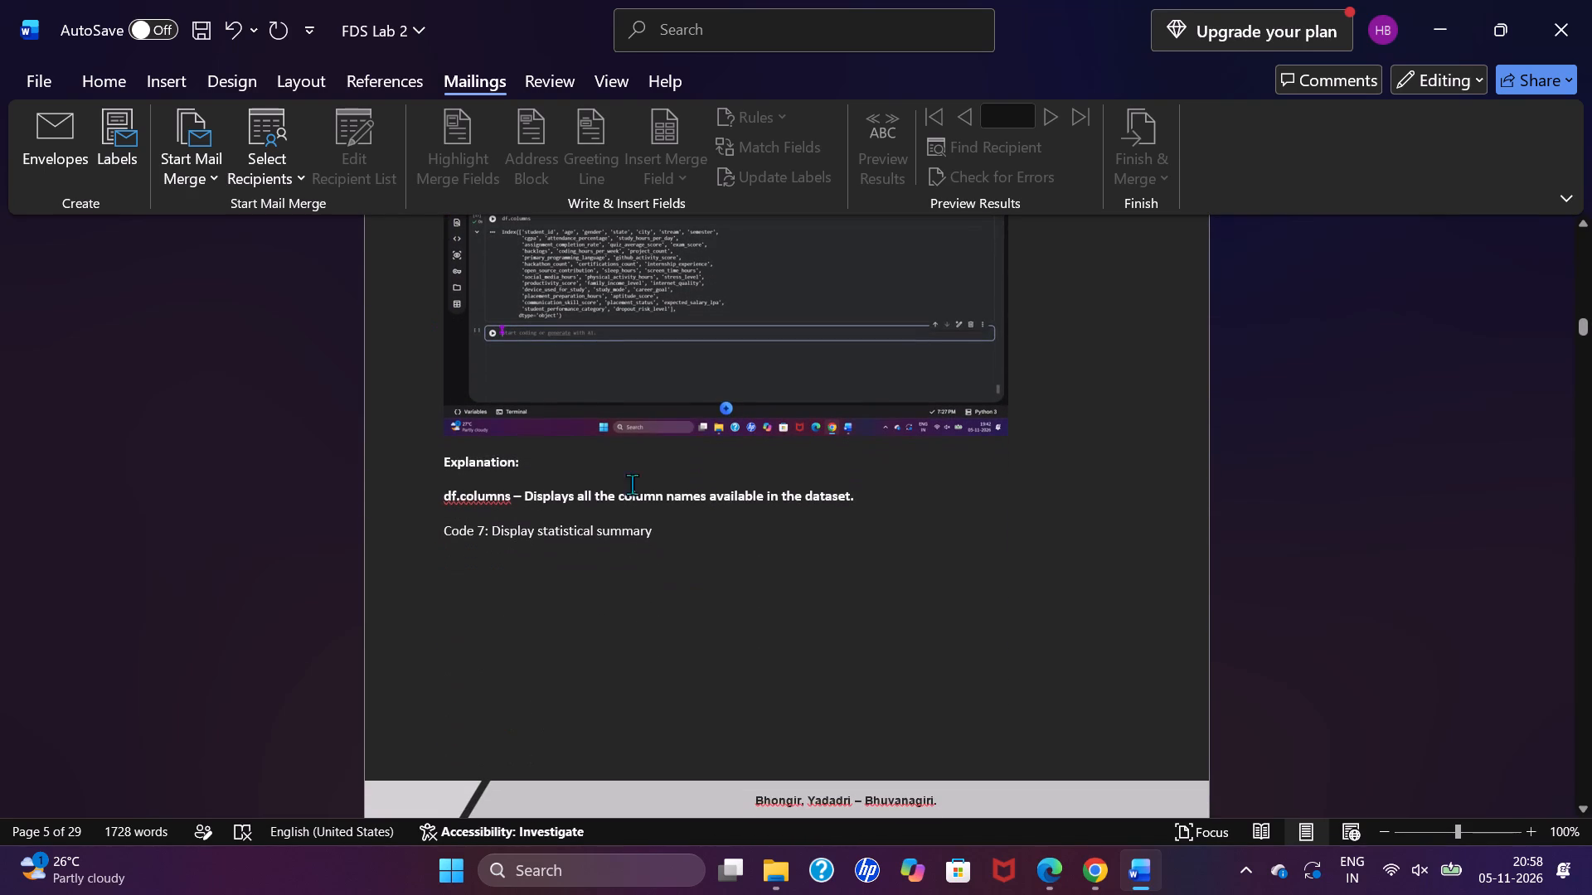
left_click(445, 534)
scroll(445, 534, "down", 2)
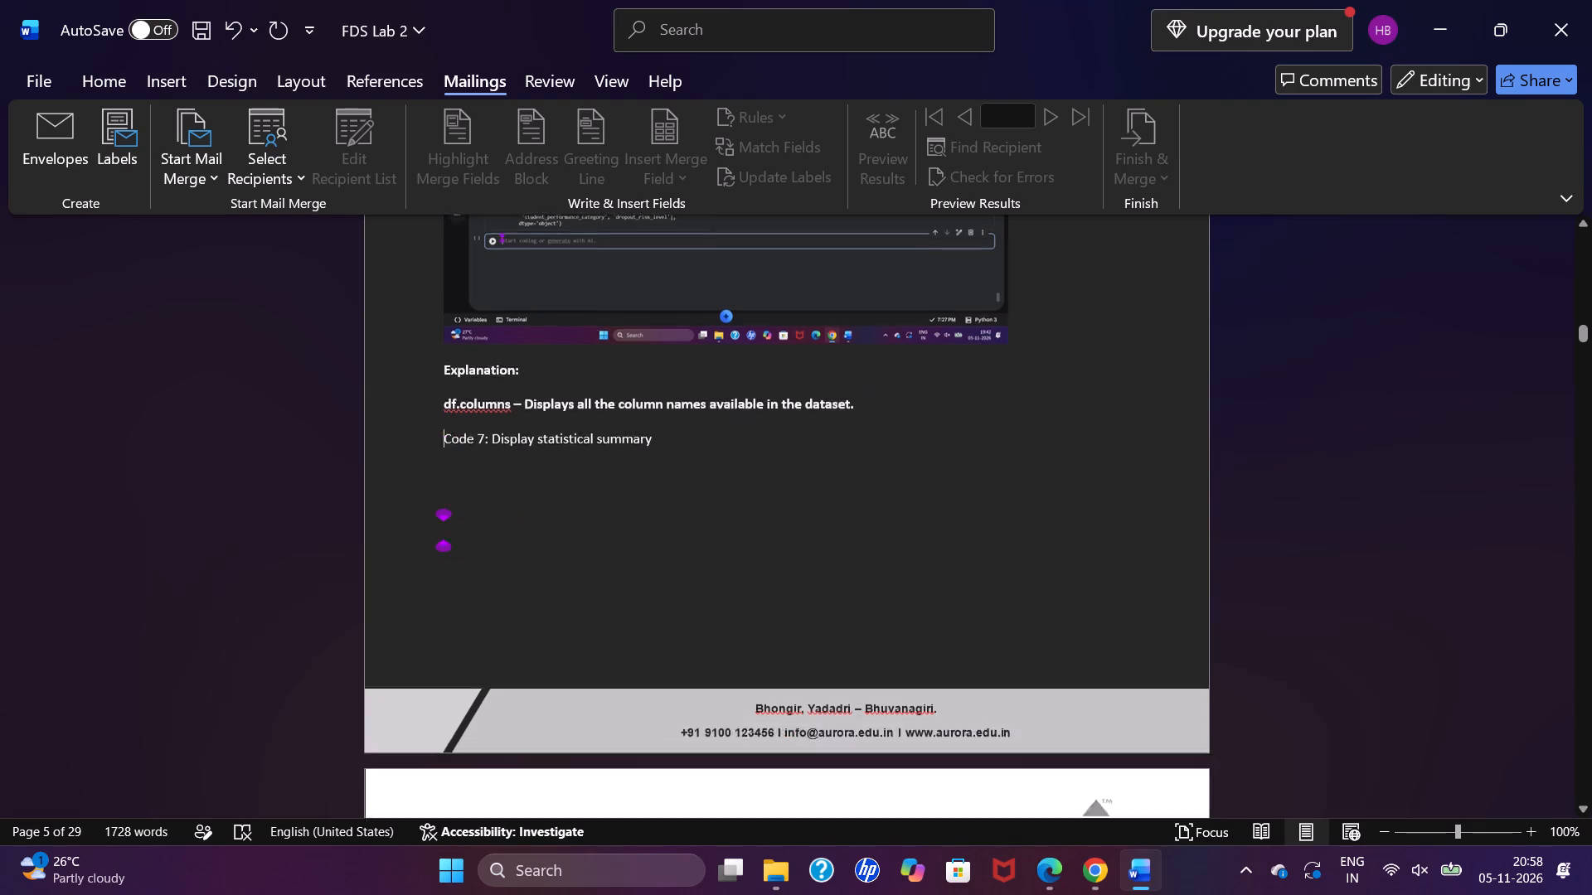
scroll(445, 534, "down", 1)
scroll(445, 534, "up", 3)
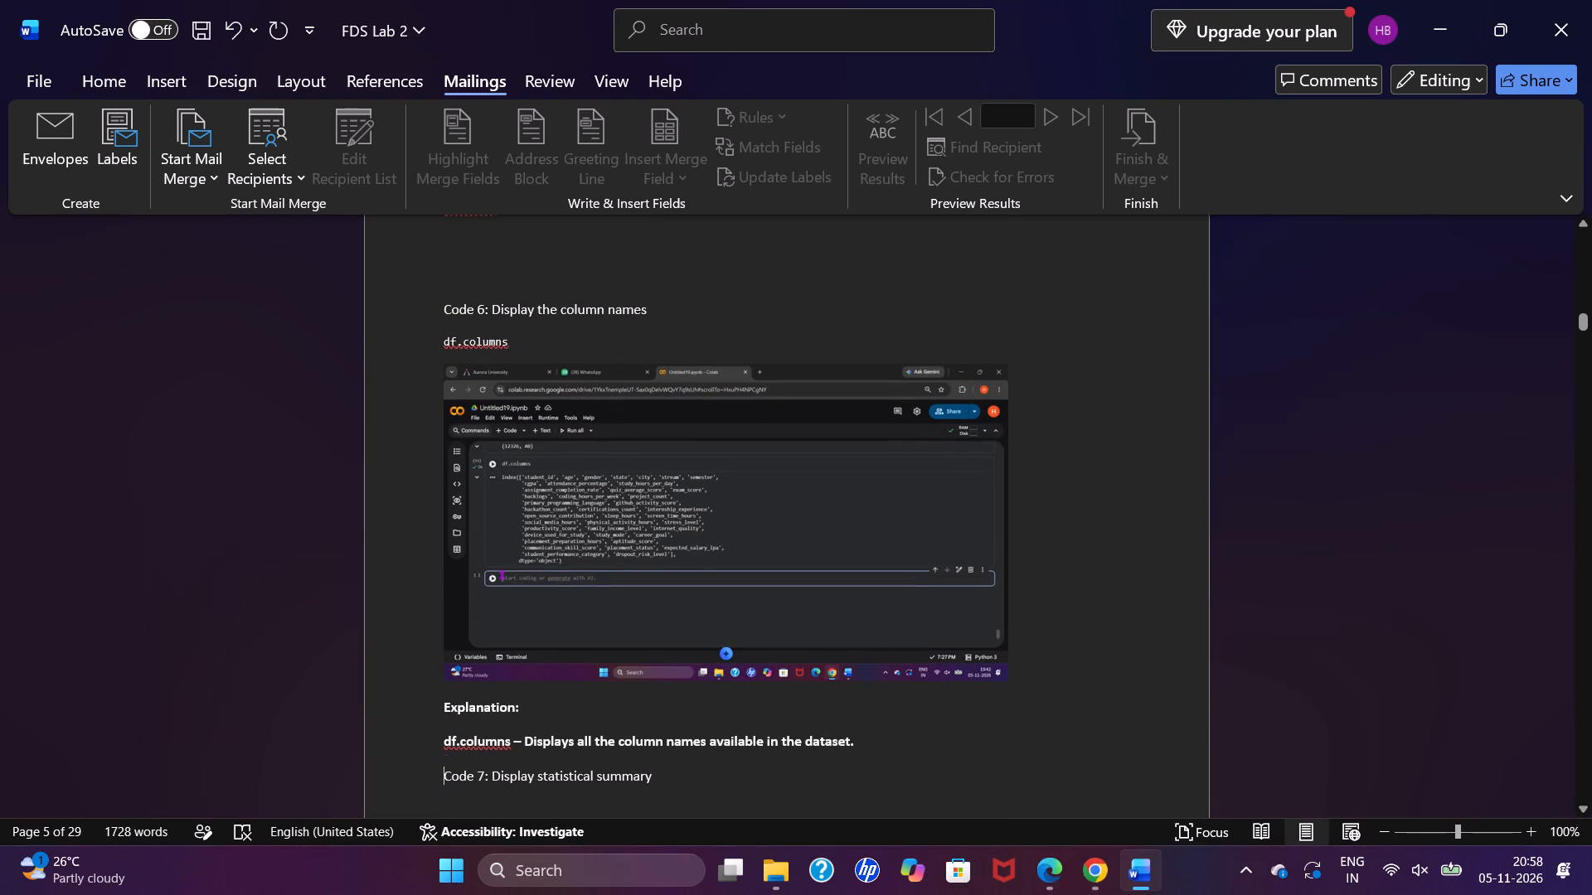
key("Return")
key("Return")
key("Return")
key("Return")
key("Return")
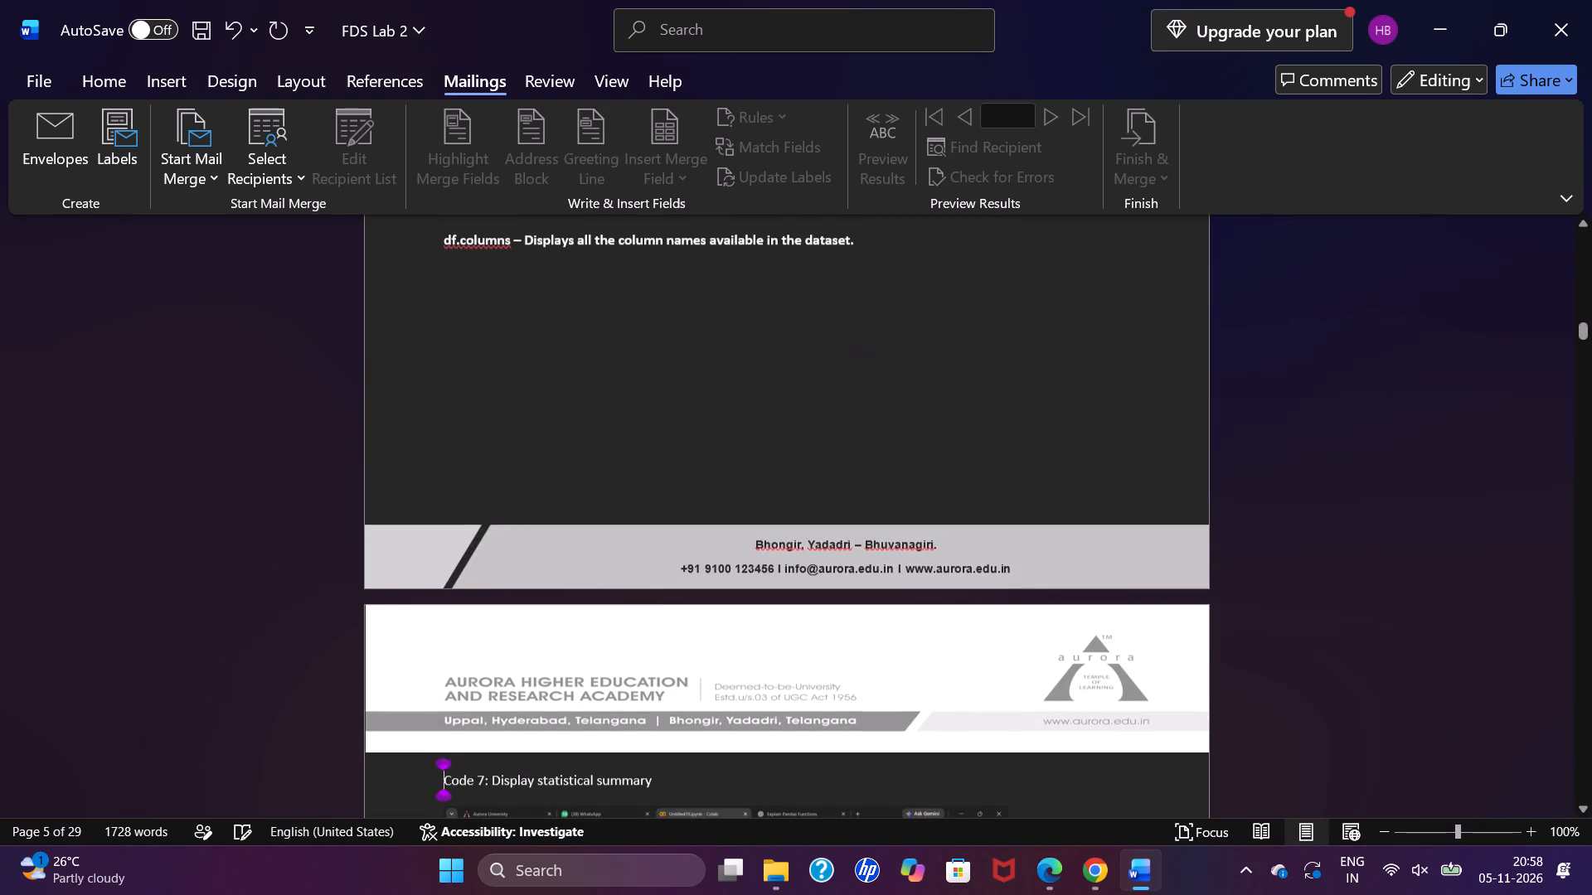
Review the pages around Code 7 and section 5 for gaps and headings split from their content.
scroll(445, 534, "down", 3)
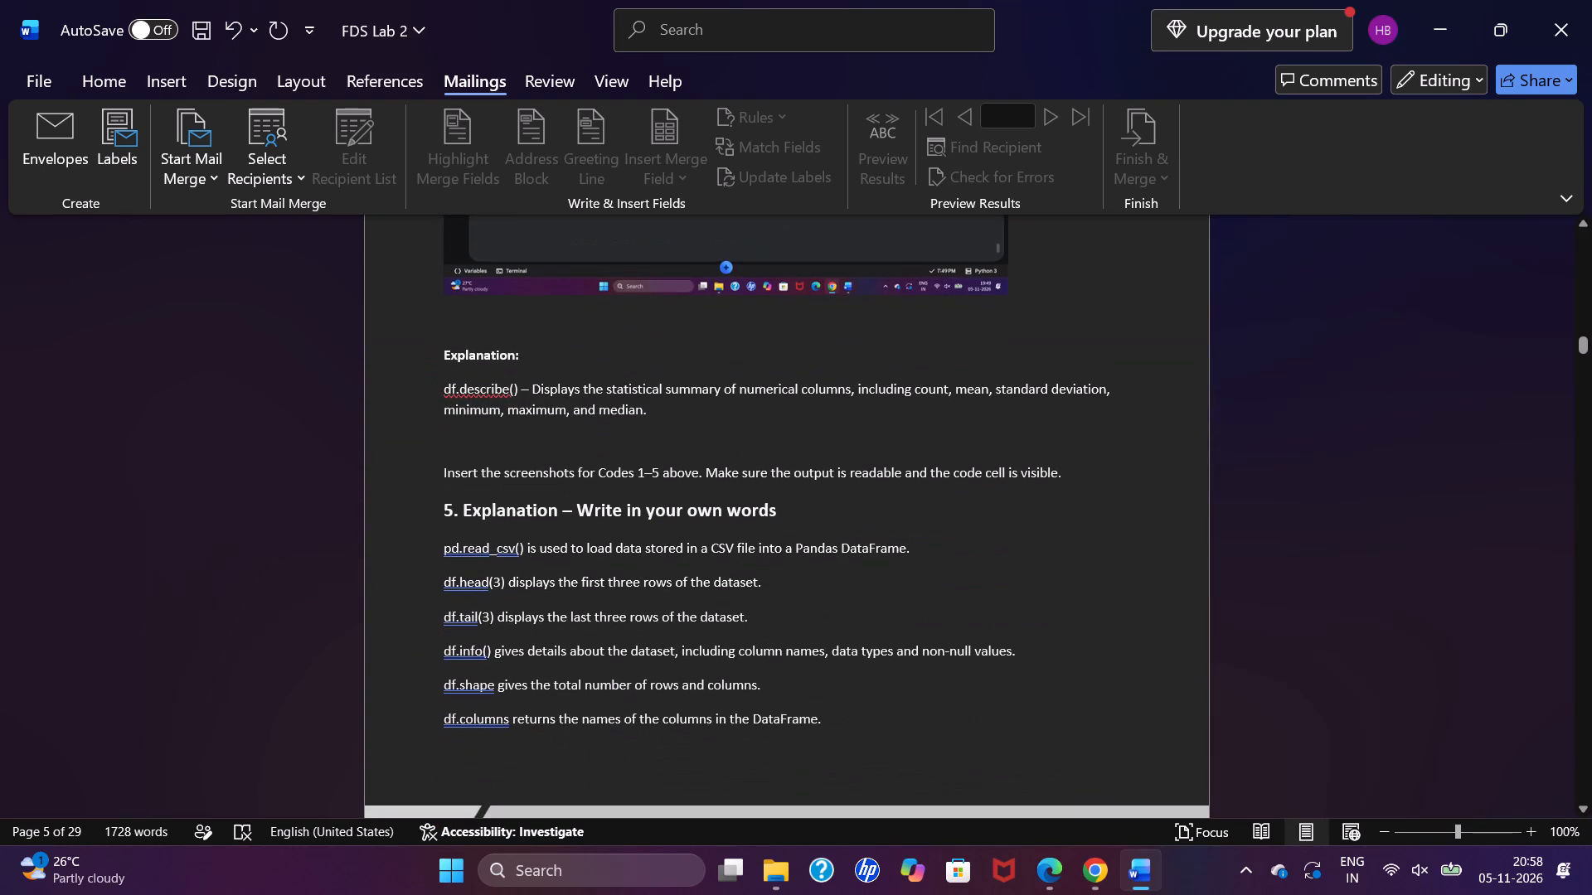
scroll(445, 534, "down", 1)
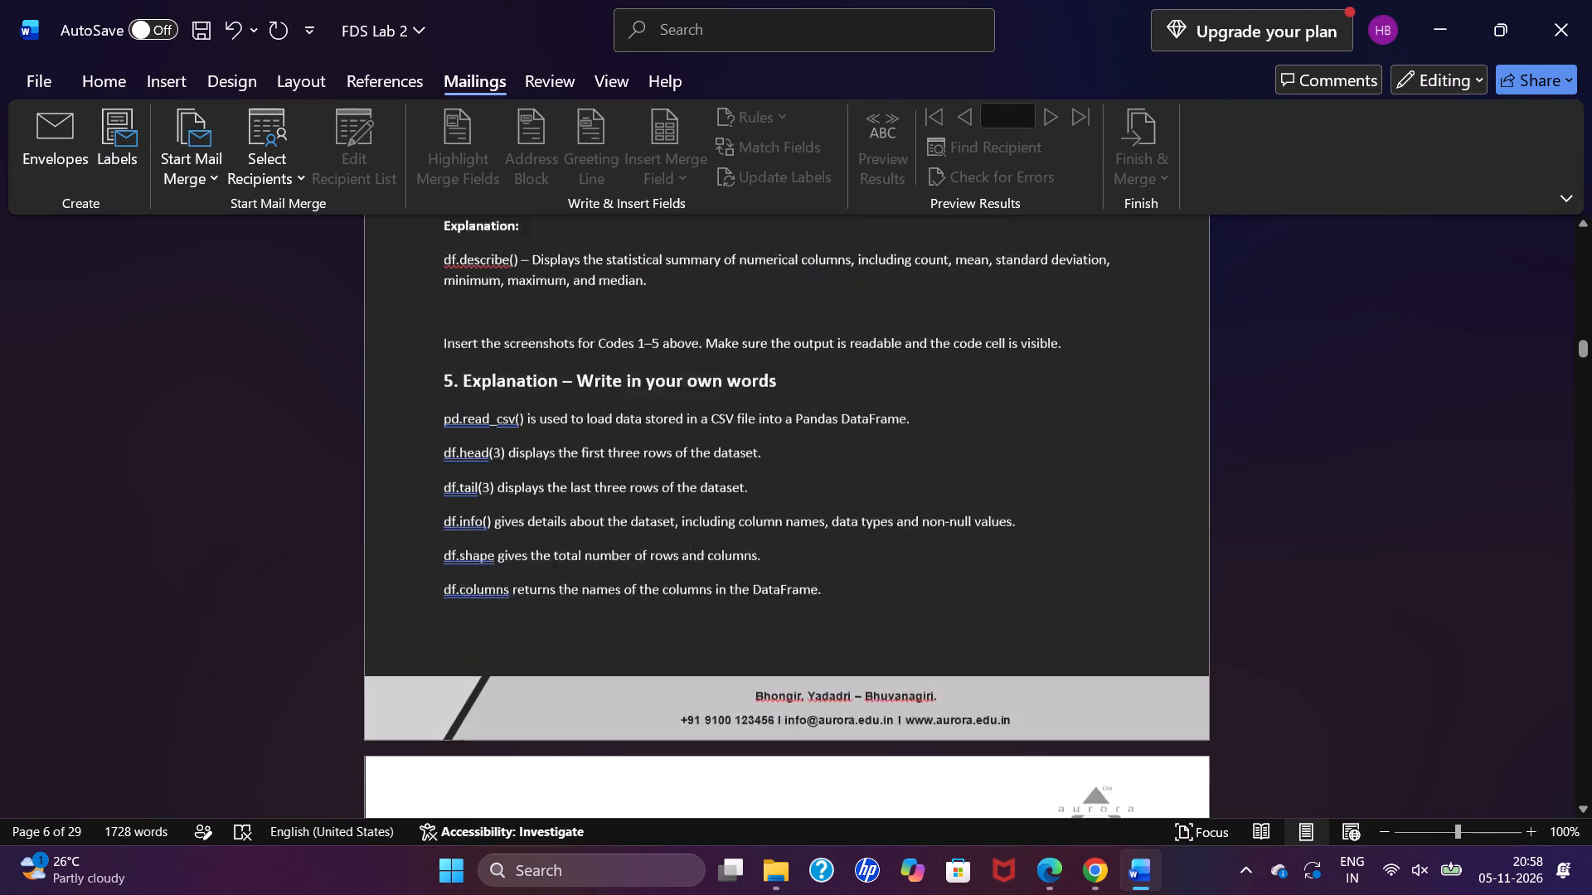
scroll(445, 534, "down", 2)
scroll(445, 534, "up", 1)
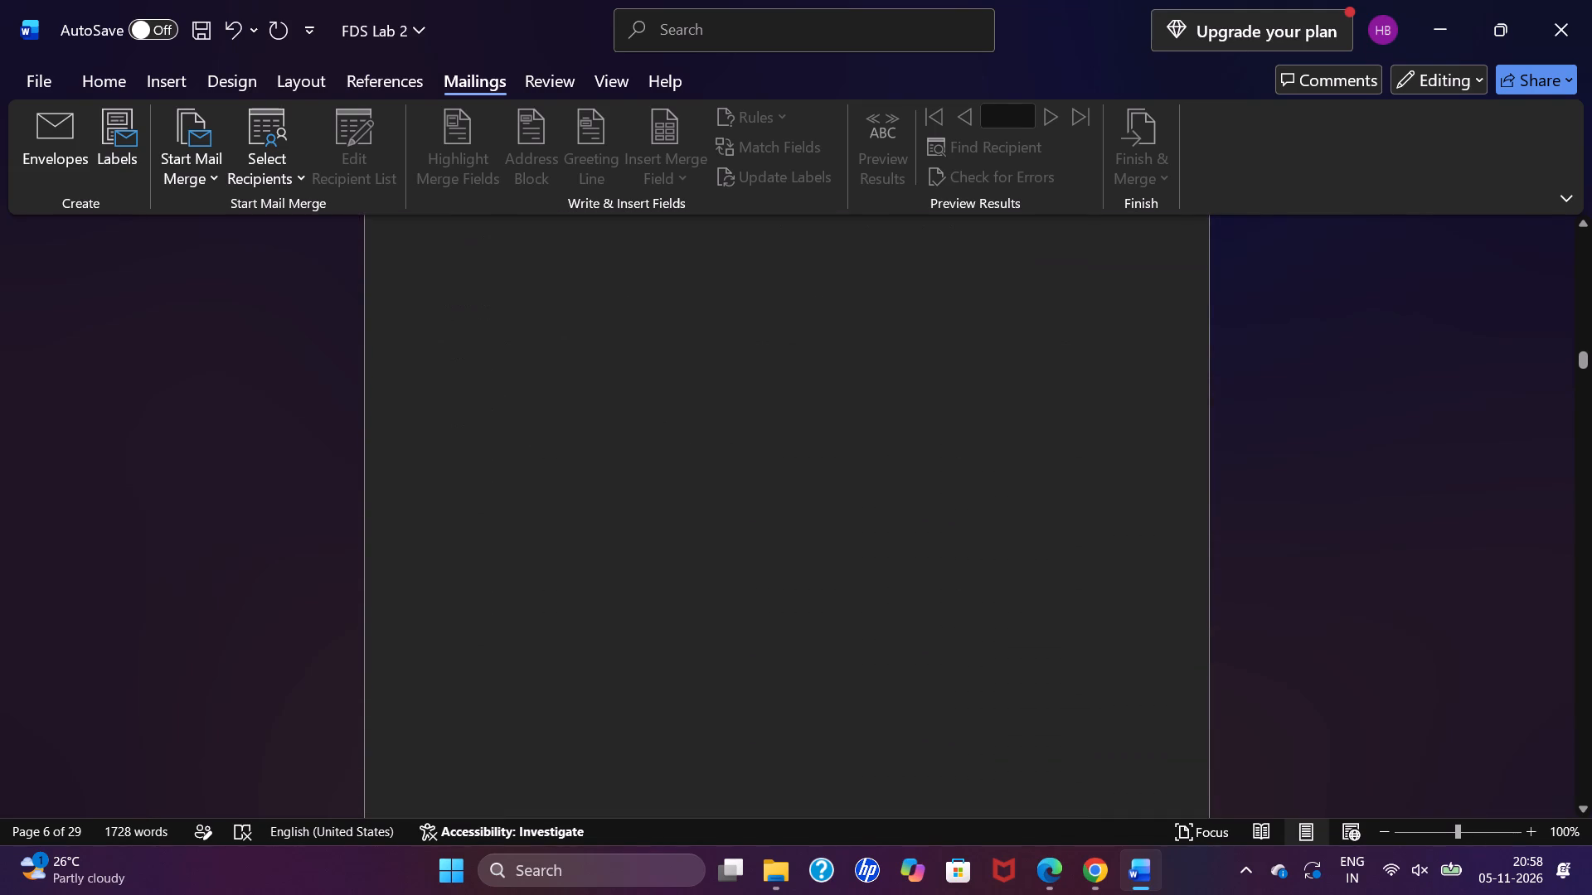
scroll(445, 534, "up", 5)
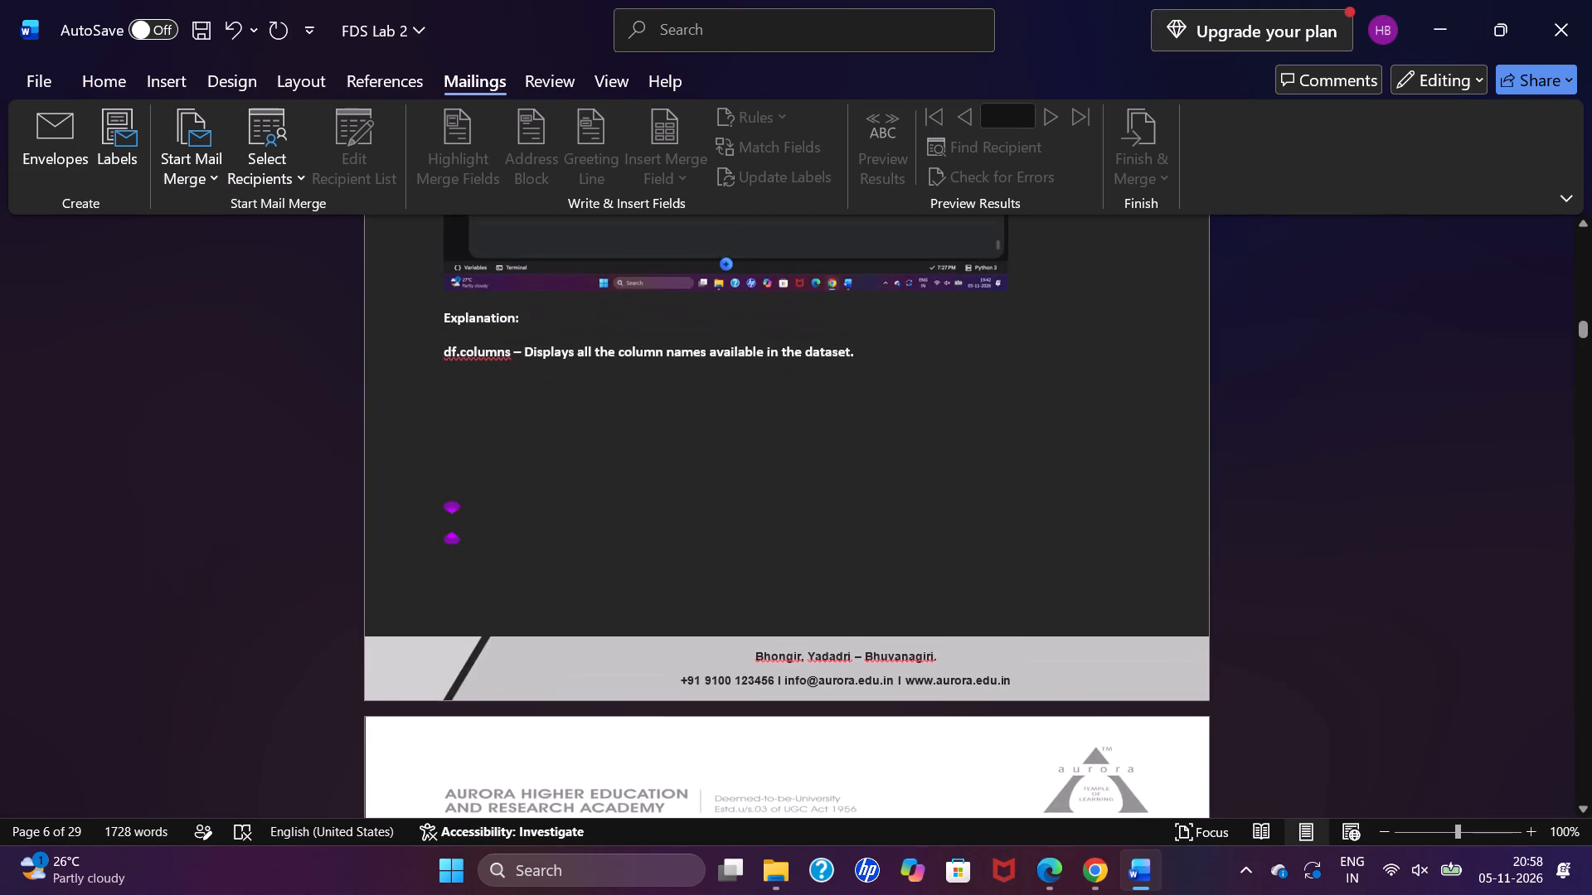
Delete one blank line between the df.shape explanation and the Code 6 heading.
scroll(445, 534, "up", 2)
scroll(445, 534, "down", 1)
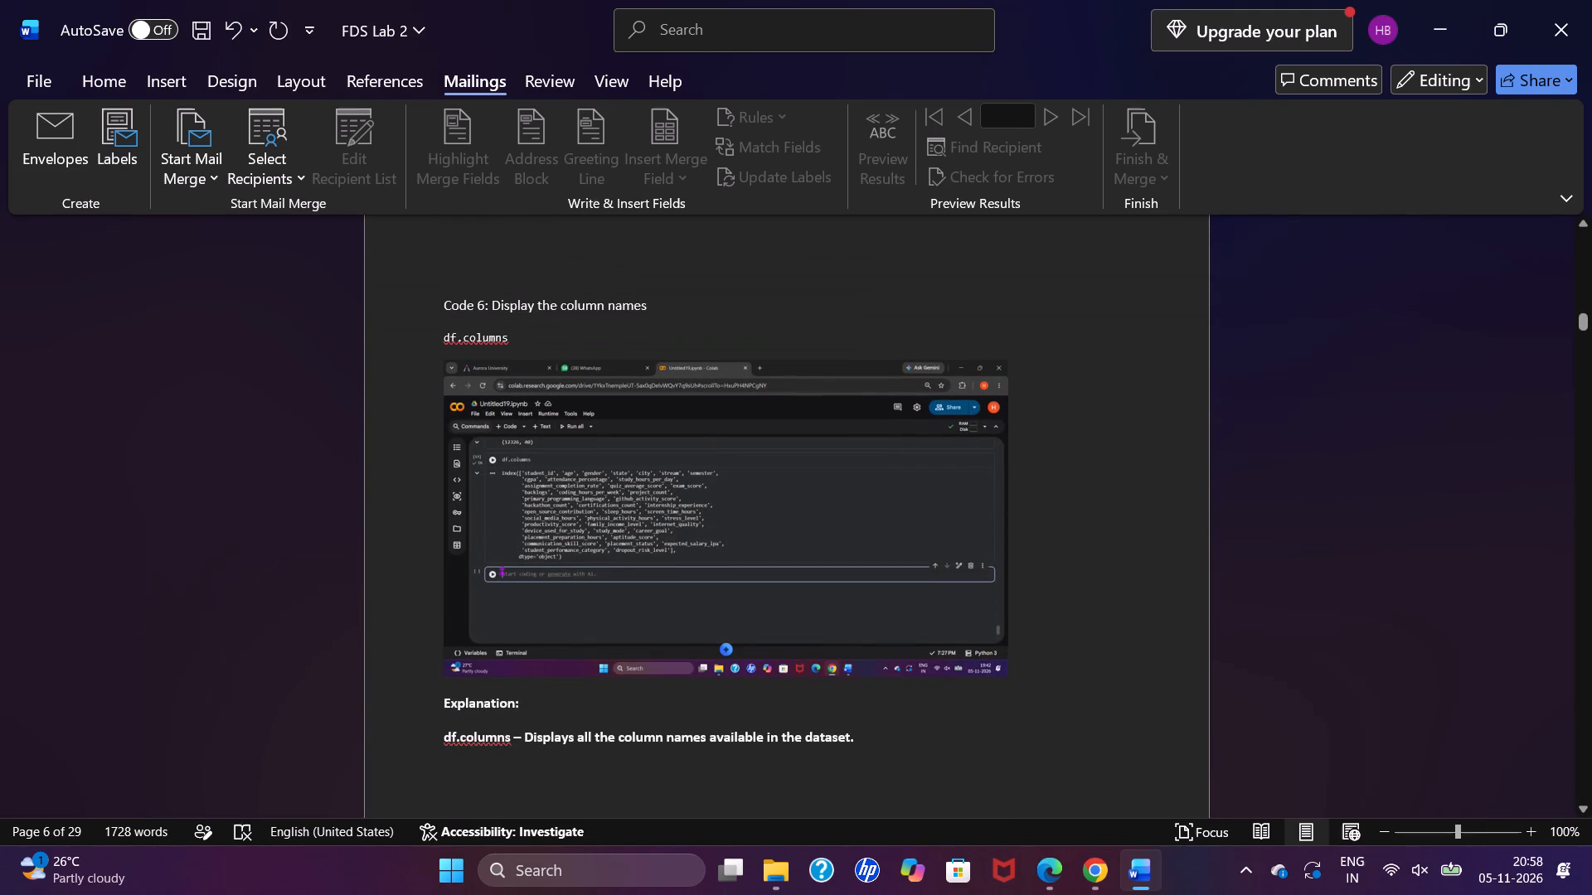
scroll(400, 387, "up", 1)
left_click(489, 449)
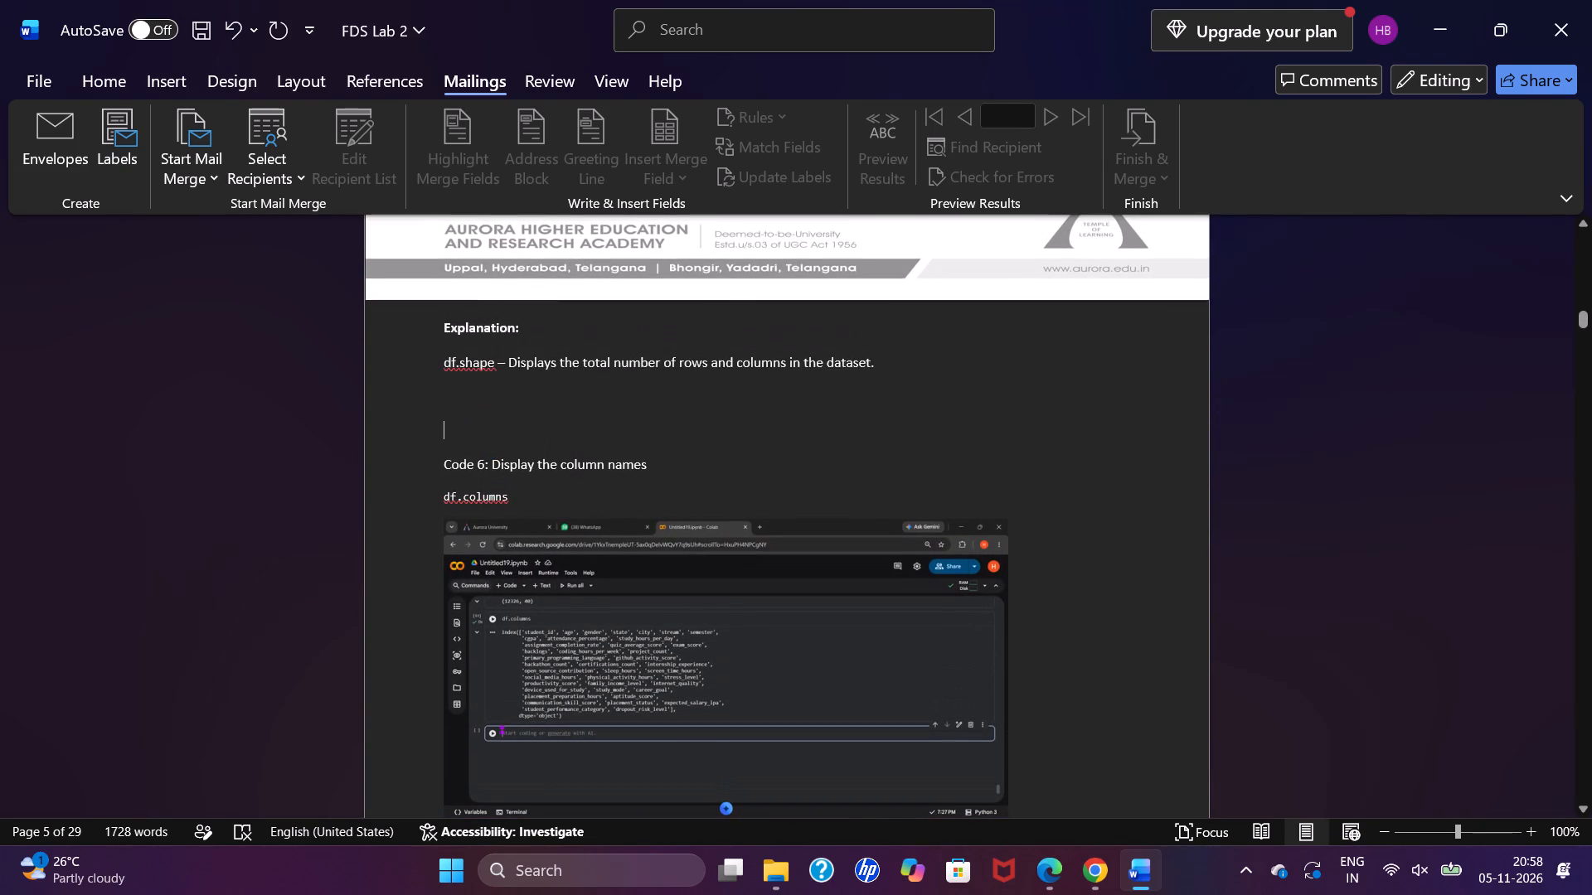
key("BackSpace")
Delete the two blank lines above the "Code 4: Display the dataset information" heading at the start of its page.
scroll(489, 449, "up", 3)
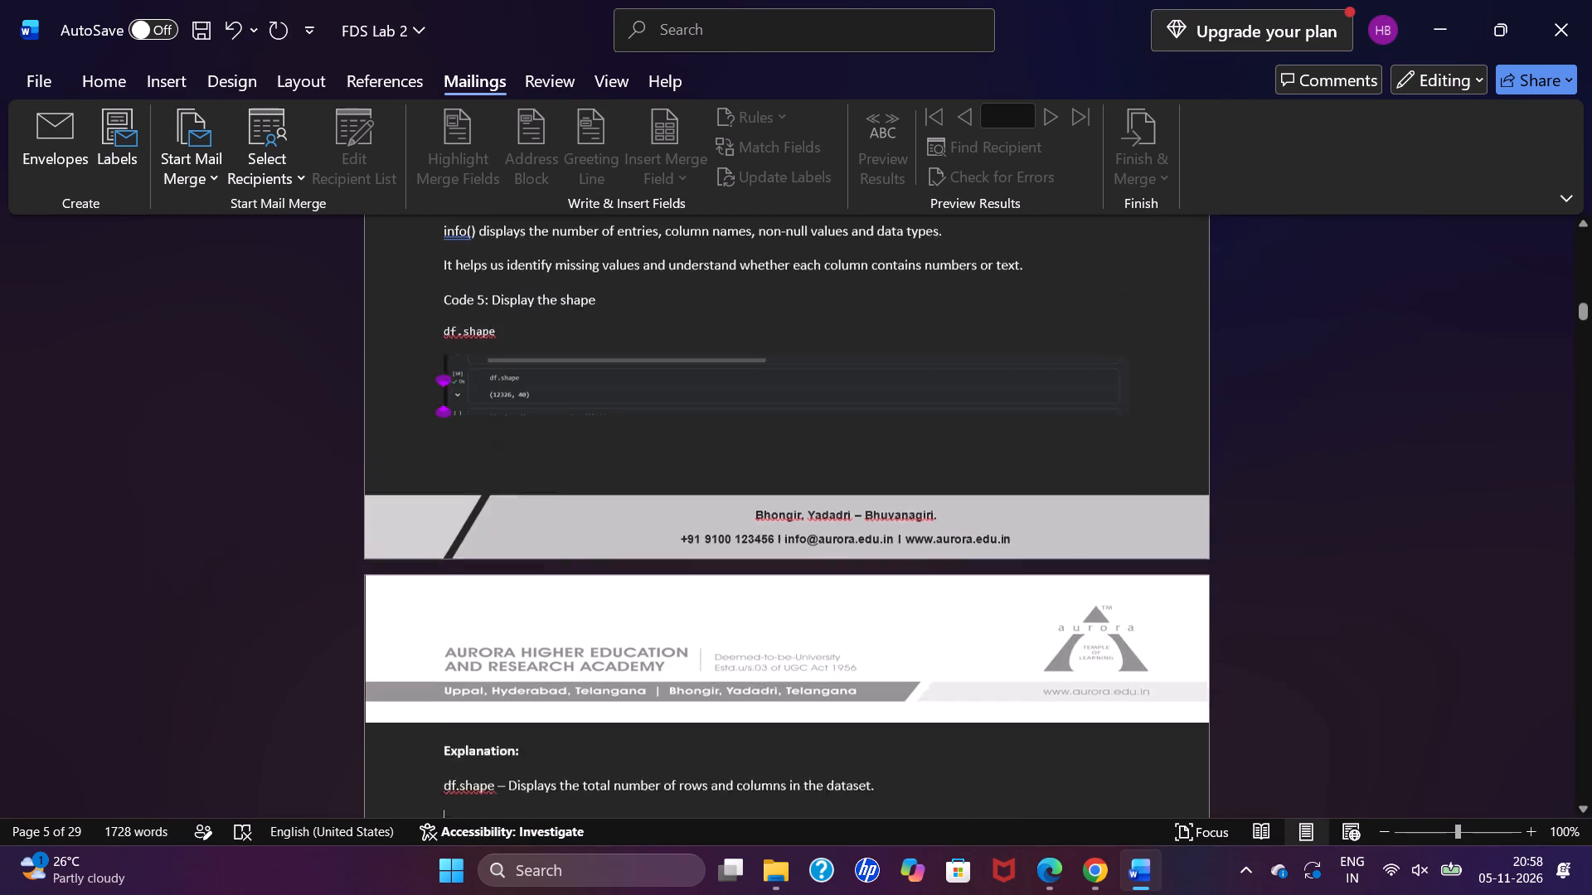
scroll(489, 449, "up", 2)
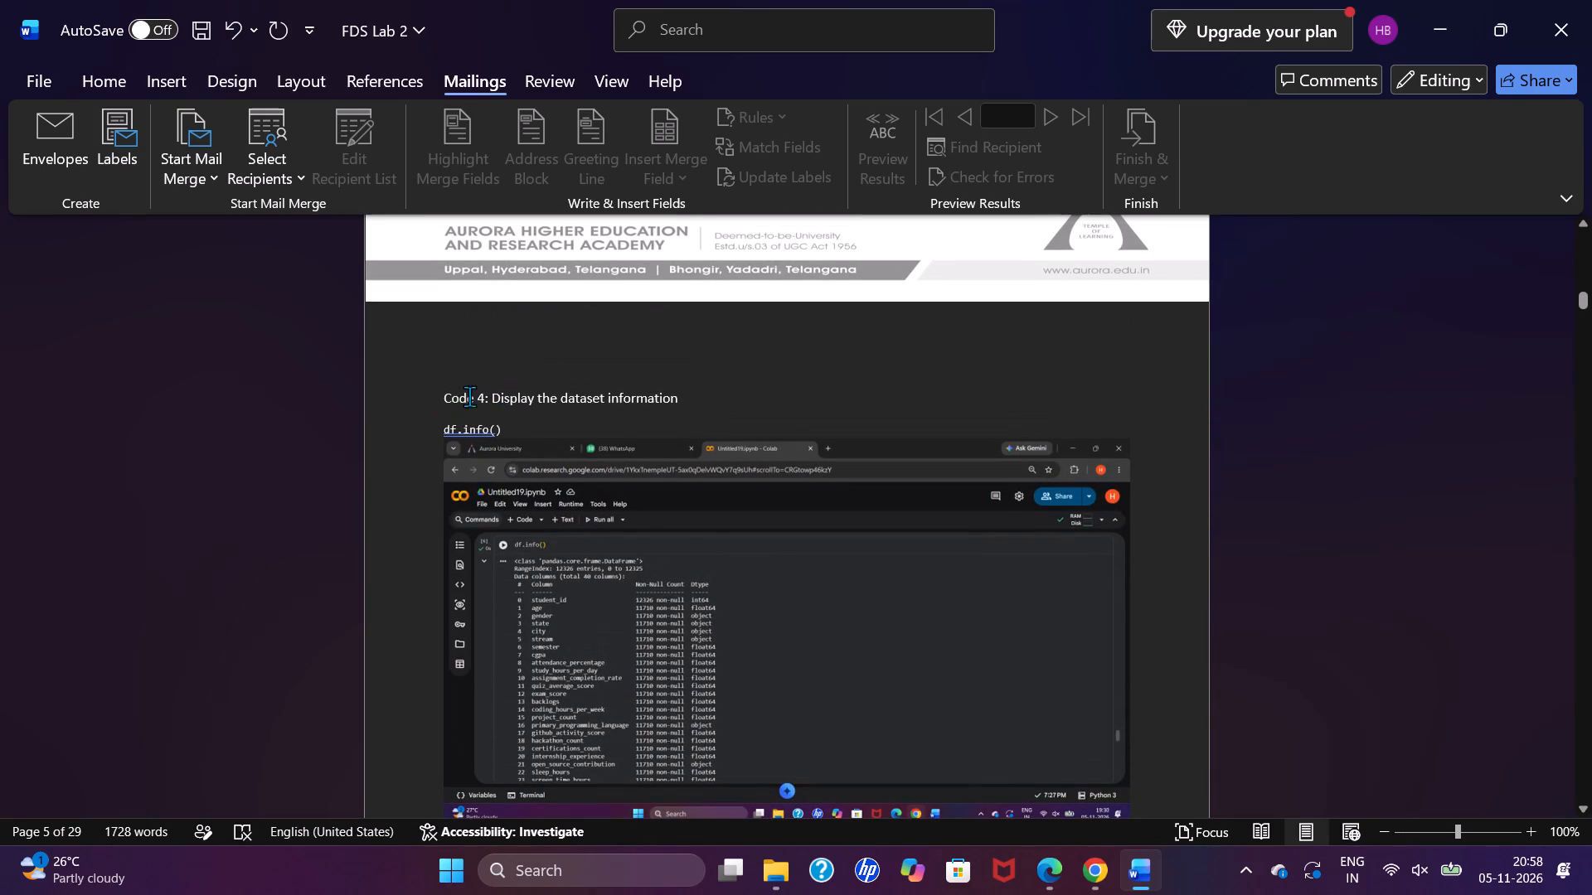
left_click(448, 358)
key("BackSpace")
key("BackSpace")
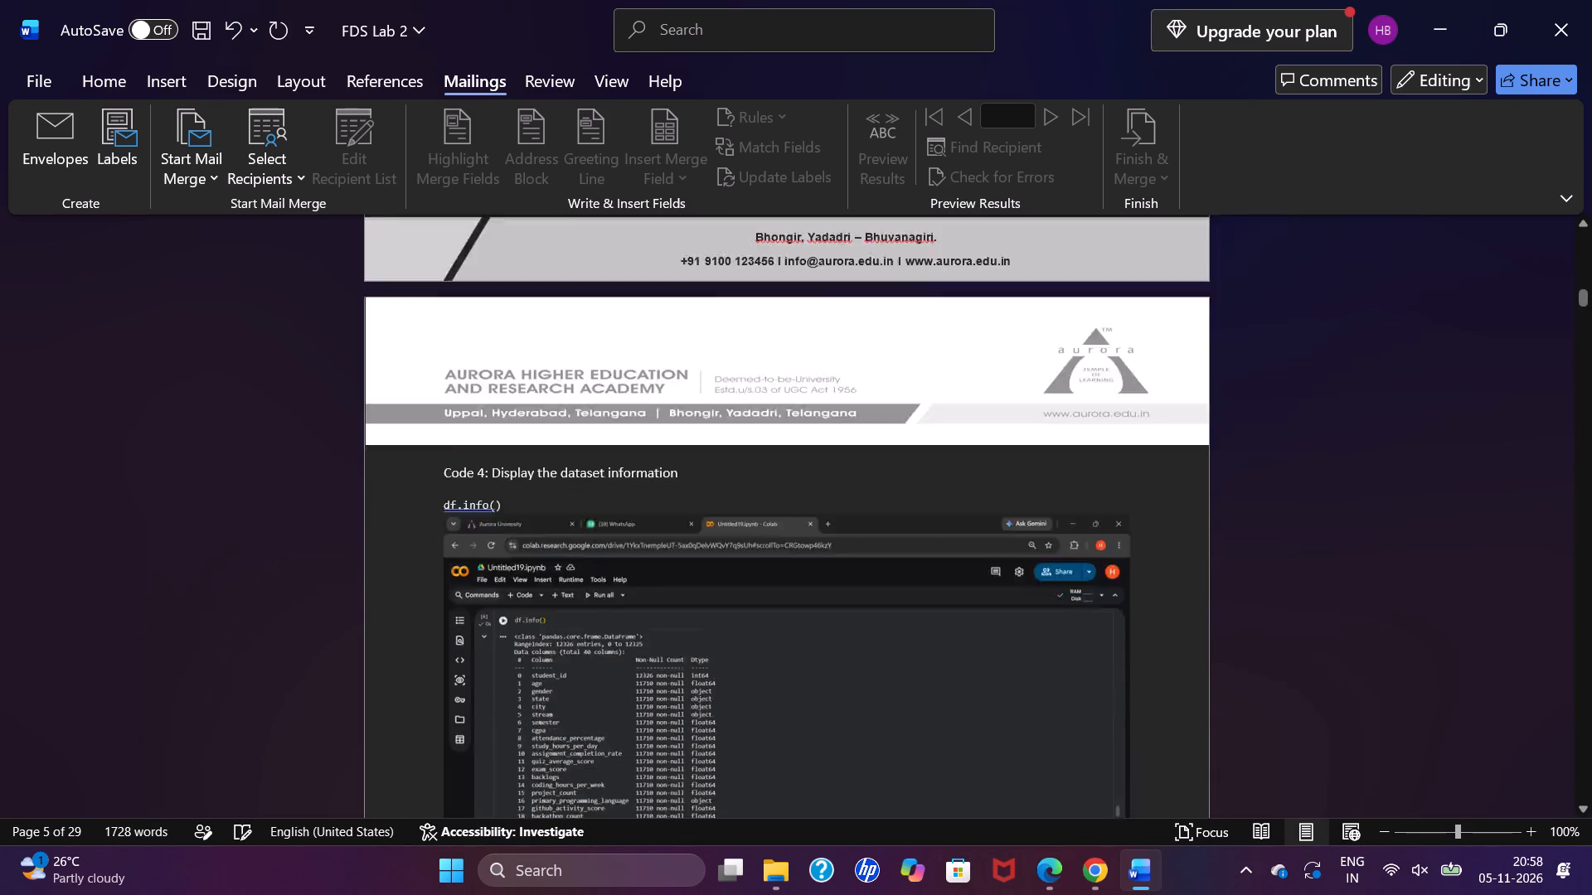
Delete the remaining blank line above the "Code 6: Display the column names" heading at the start of its page.
scroll(448, 358, "down", 3)
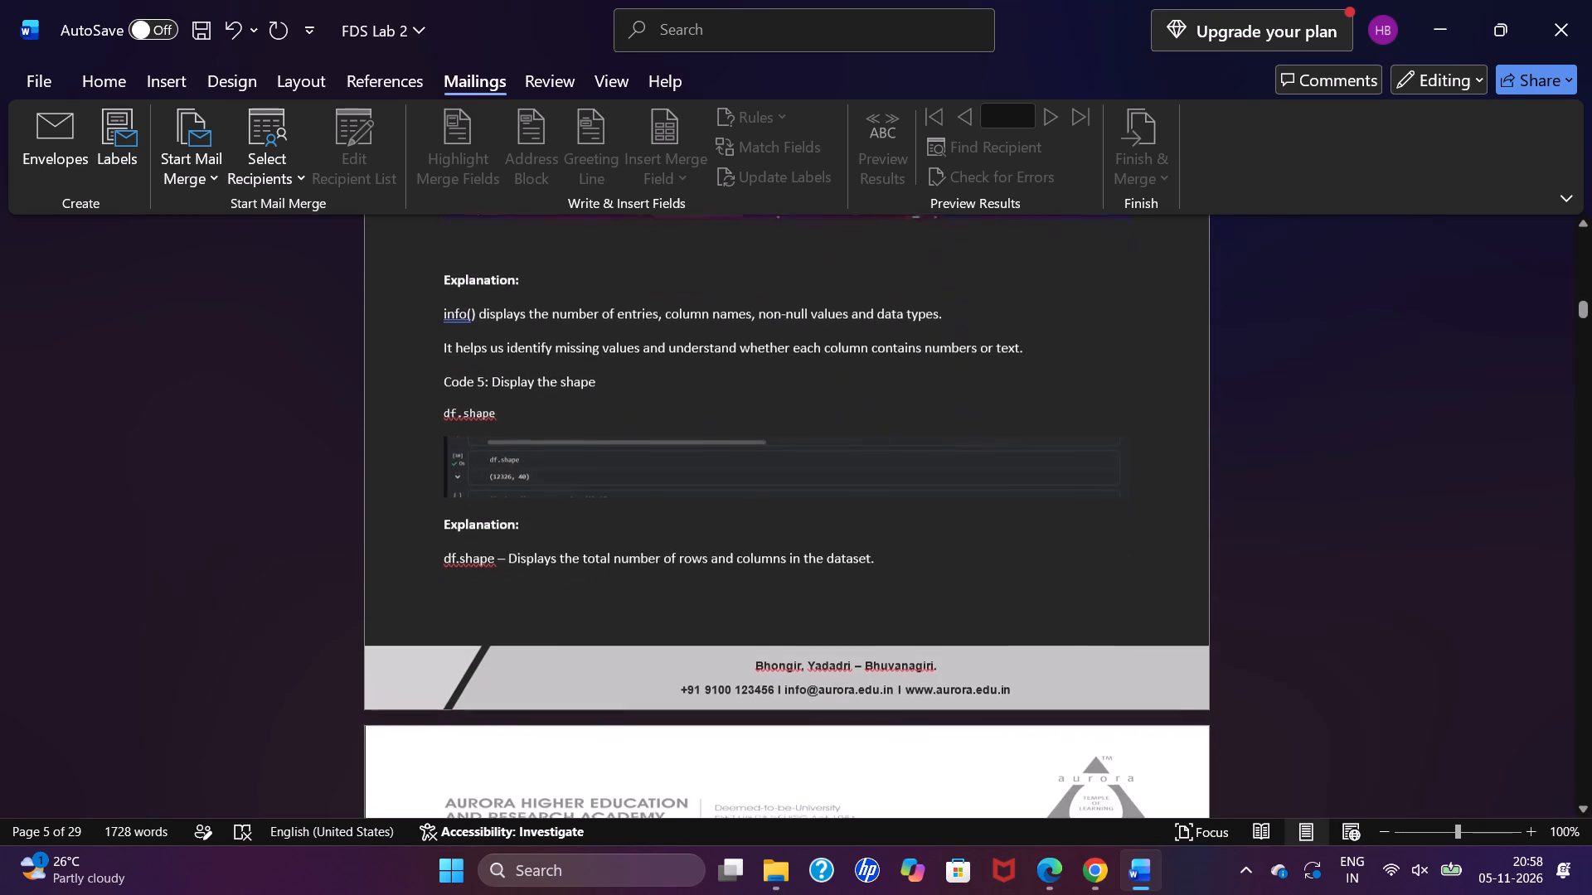
scroll(448, 358, "down", 2)
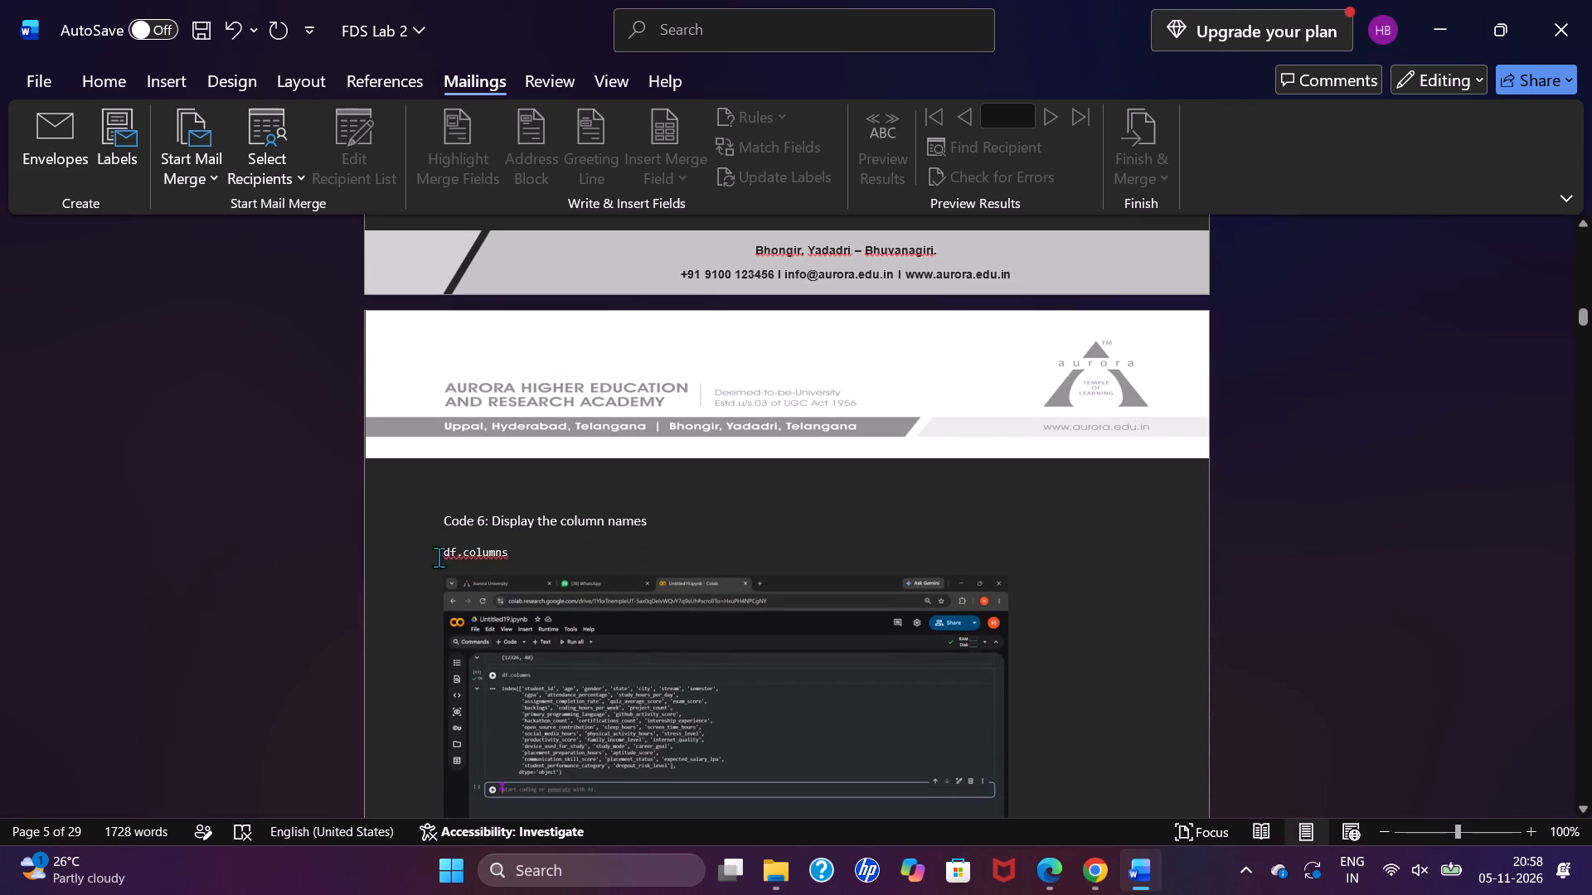
left_click(444, 514)
key("BackSpace")
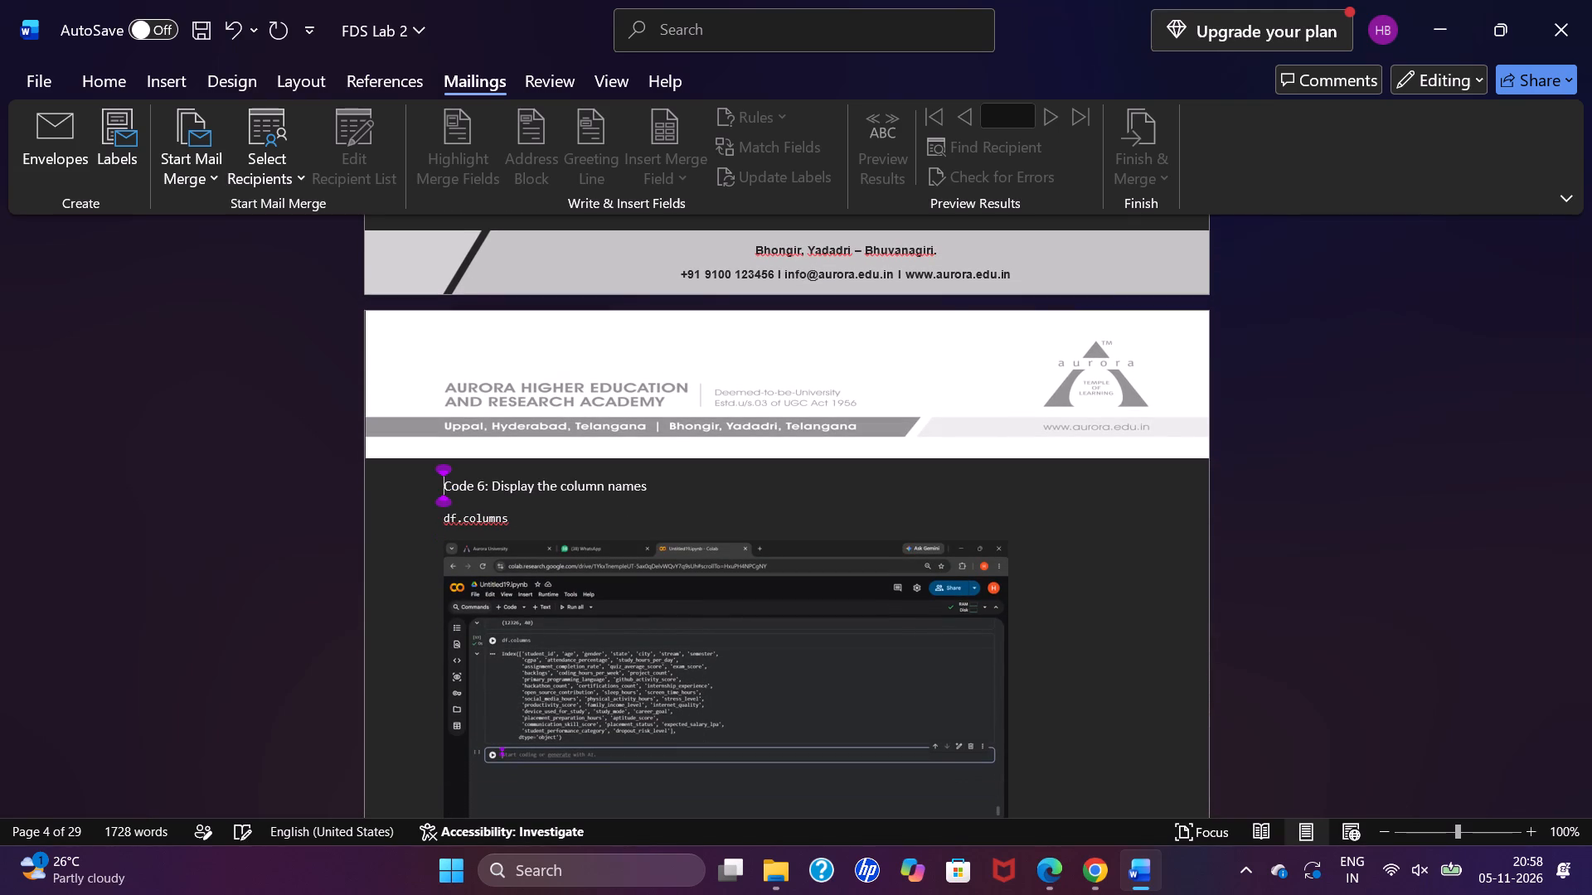
Delete the five blank lines between the df.columns explanation and the "Code 7: Display statistical summary" heading.
scroll(444, 514, "down", 3)
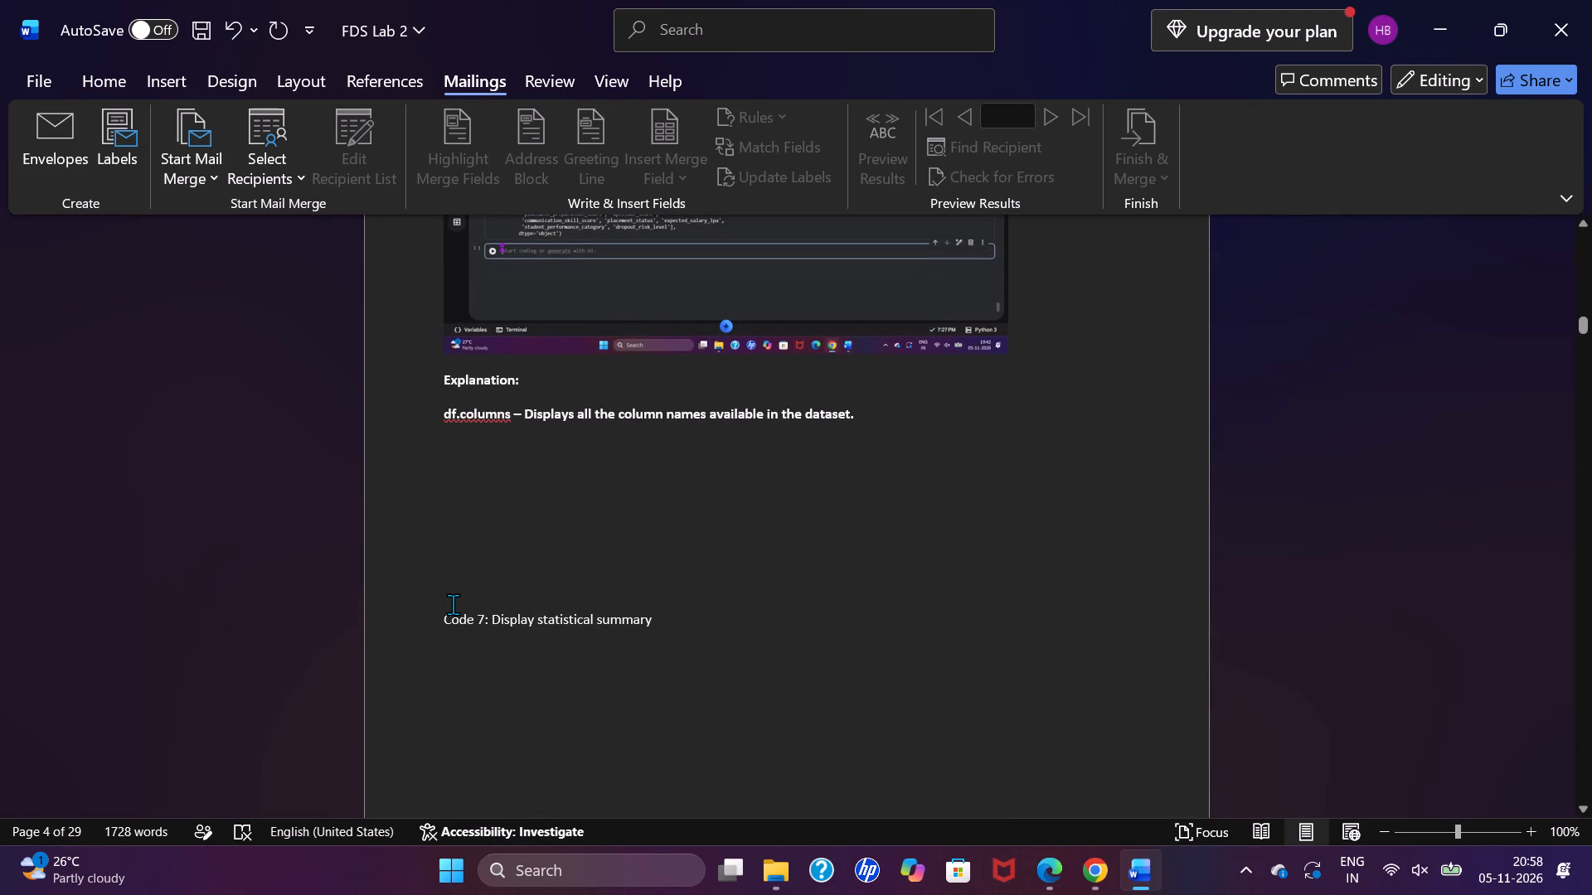
left_click(453, 604)
key("BackSpace")
key("BackSpace")
key("BackSpace")
key("BackSpace")
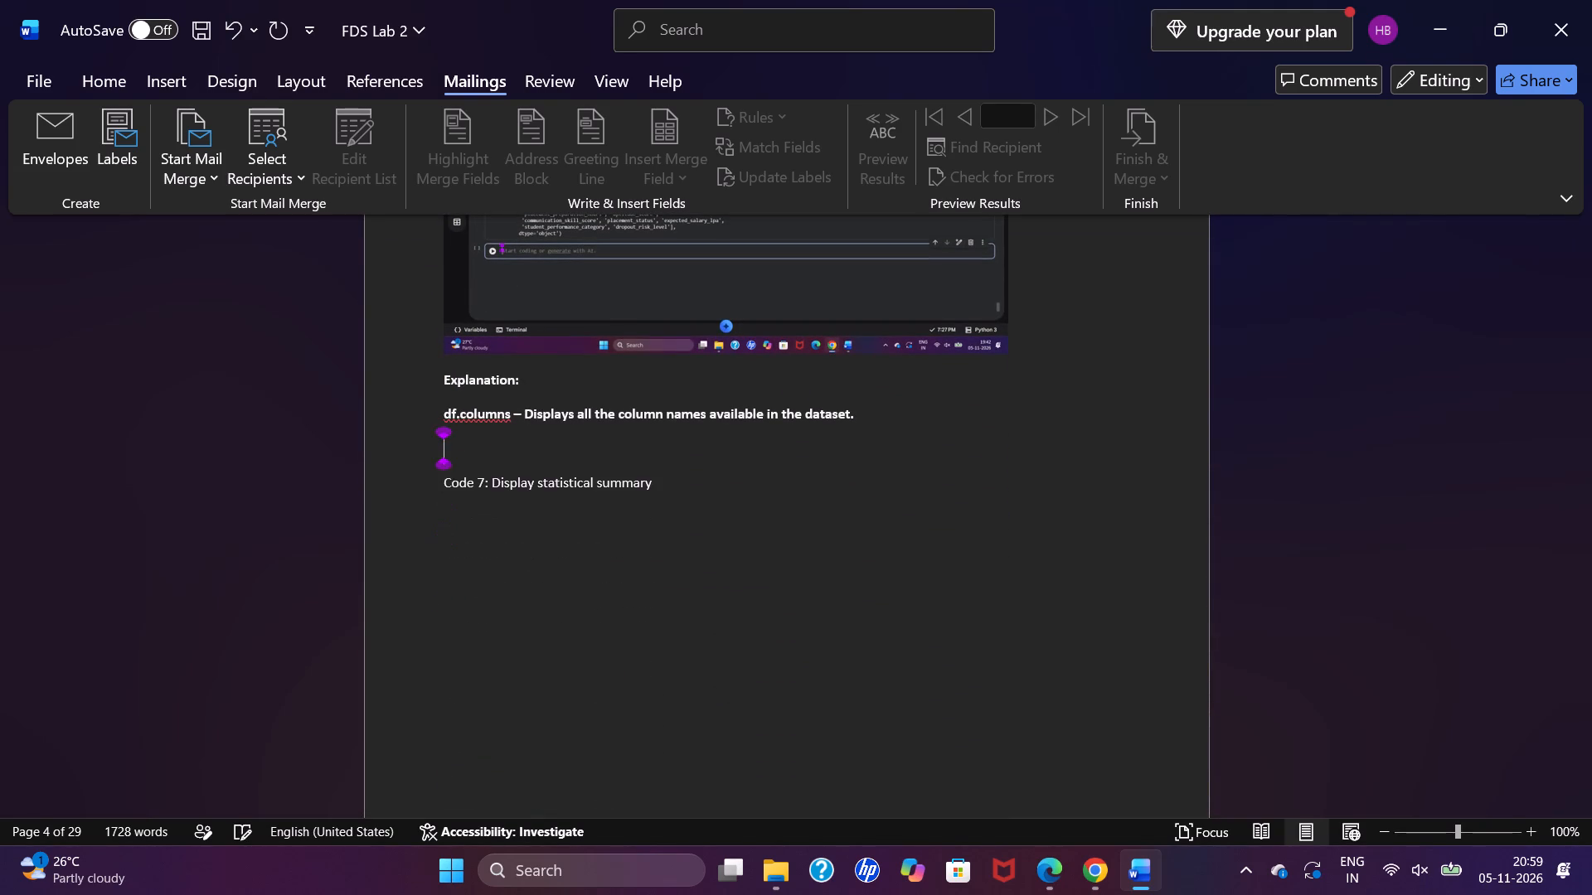
key("BackSpace")
Shrink the df.describe() output screenshot slightly and proportionally so it fits on the page with its Code 7 heading.
scroll(453, 604, "down", 3)
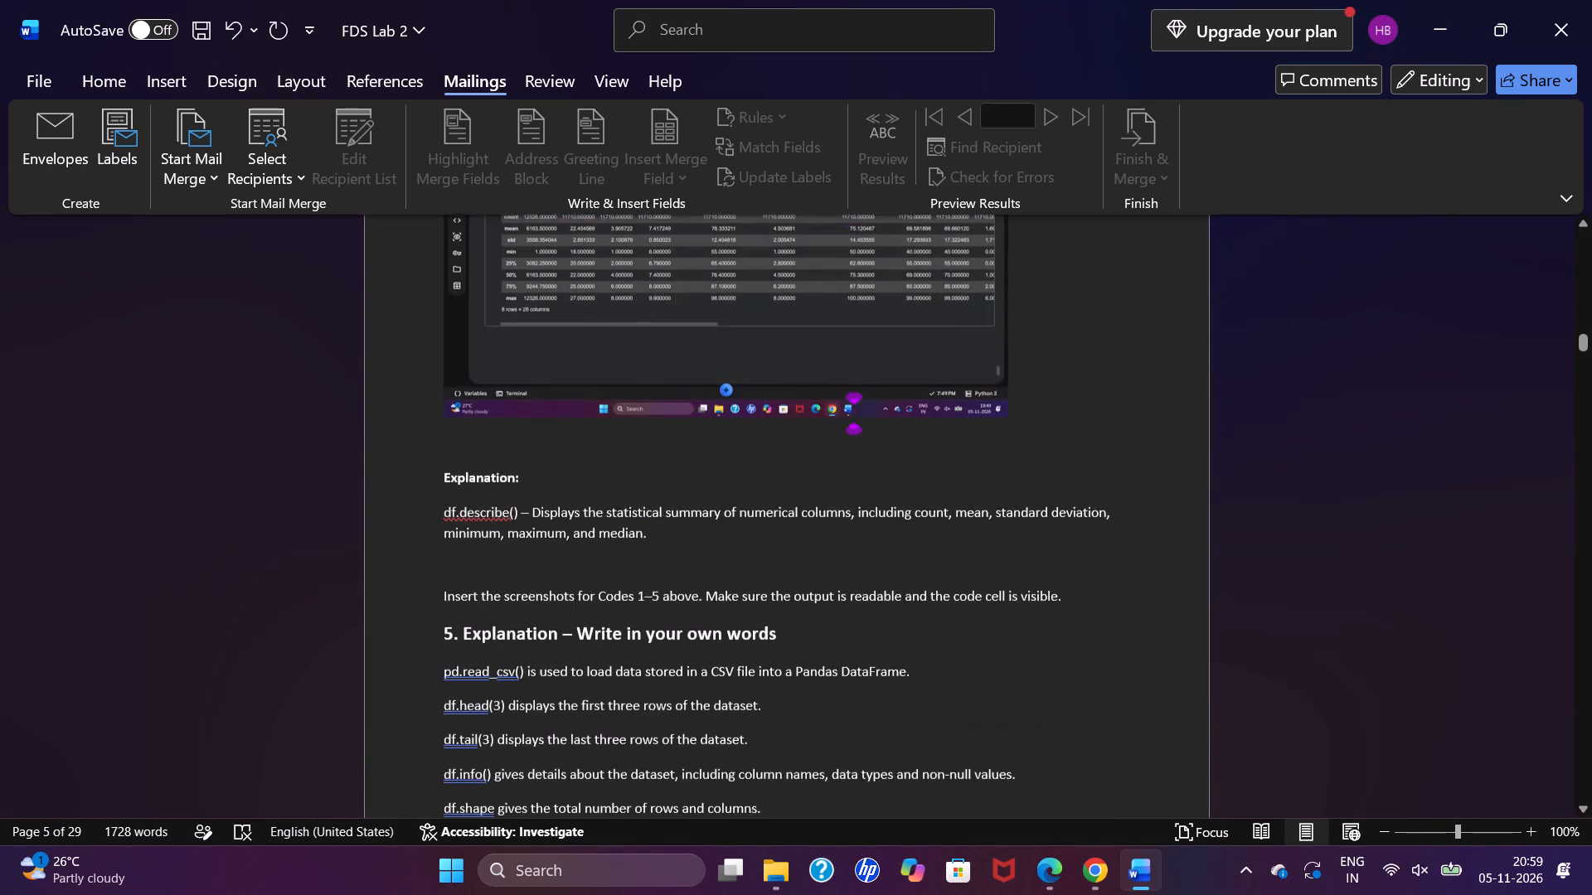
scroll(453, 604, "down", 2)
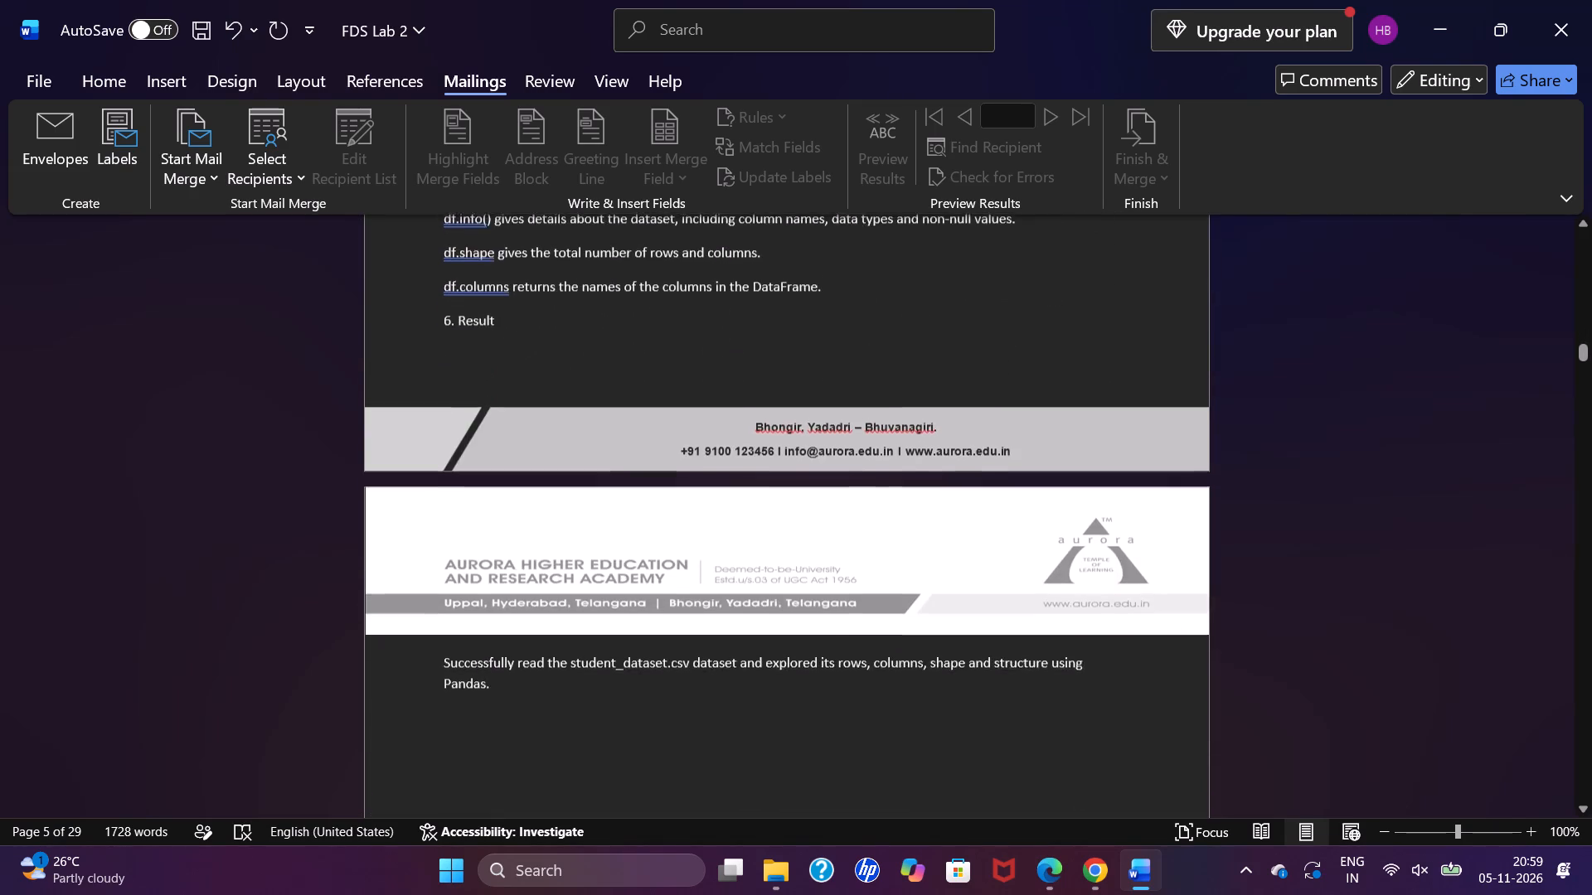
scroll(453, 604, "up", 4)
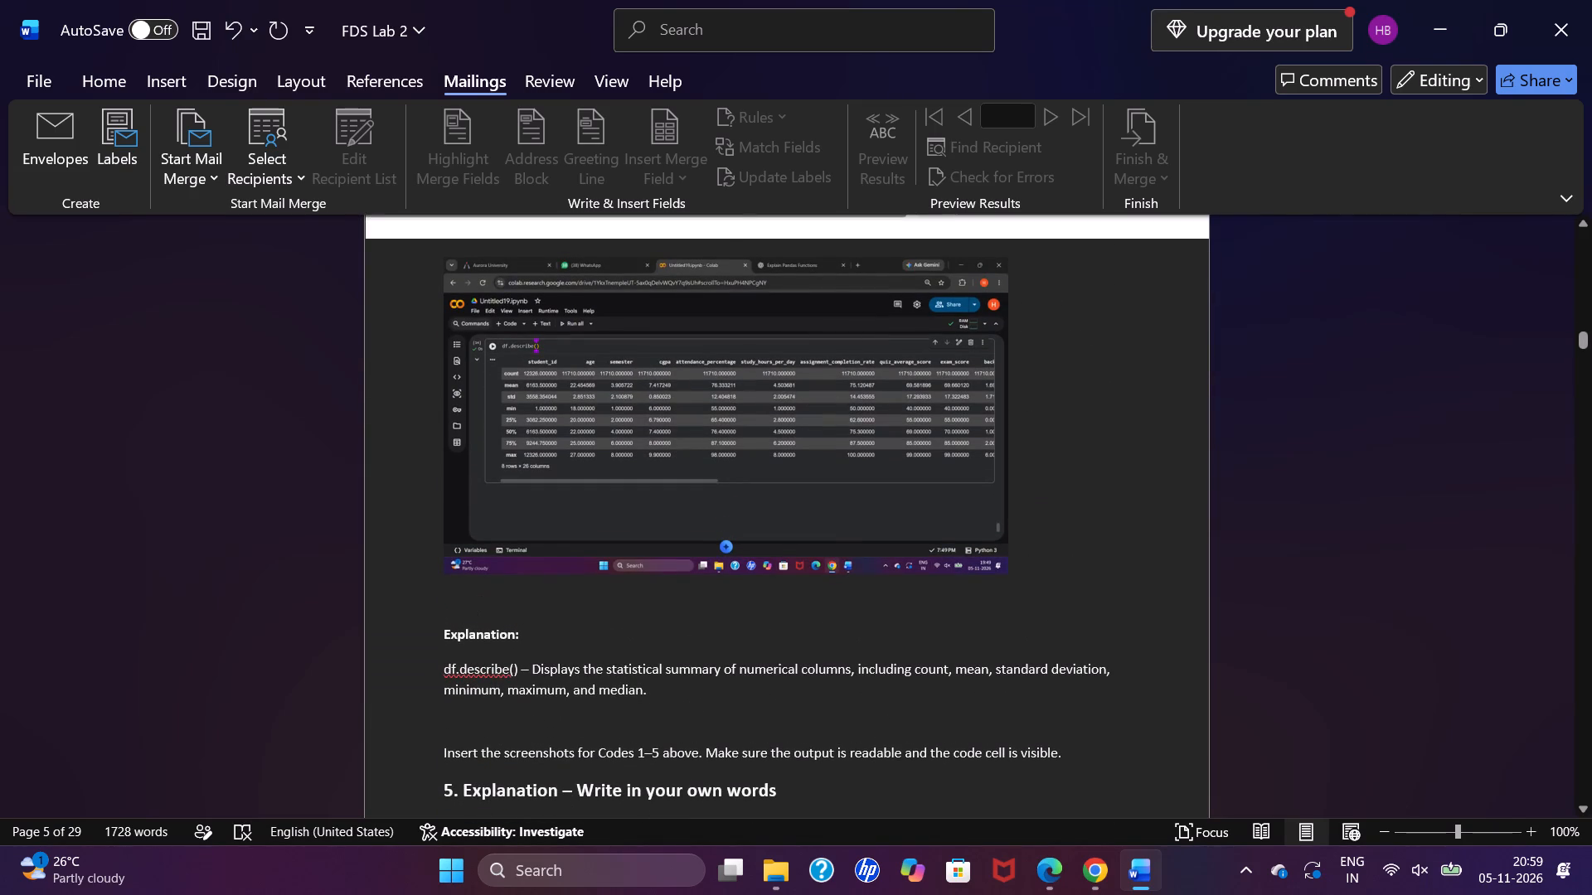
left_click(609, 543)
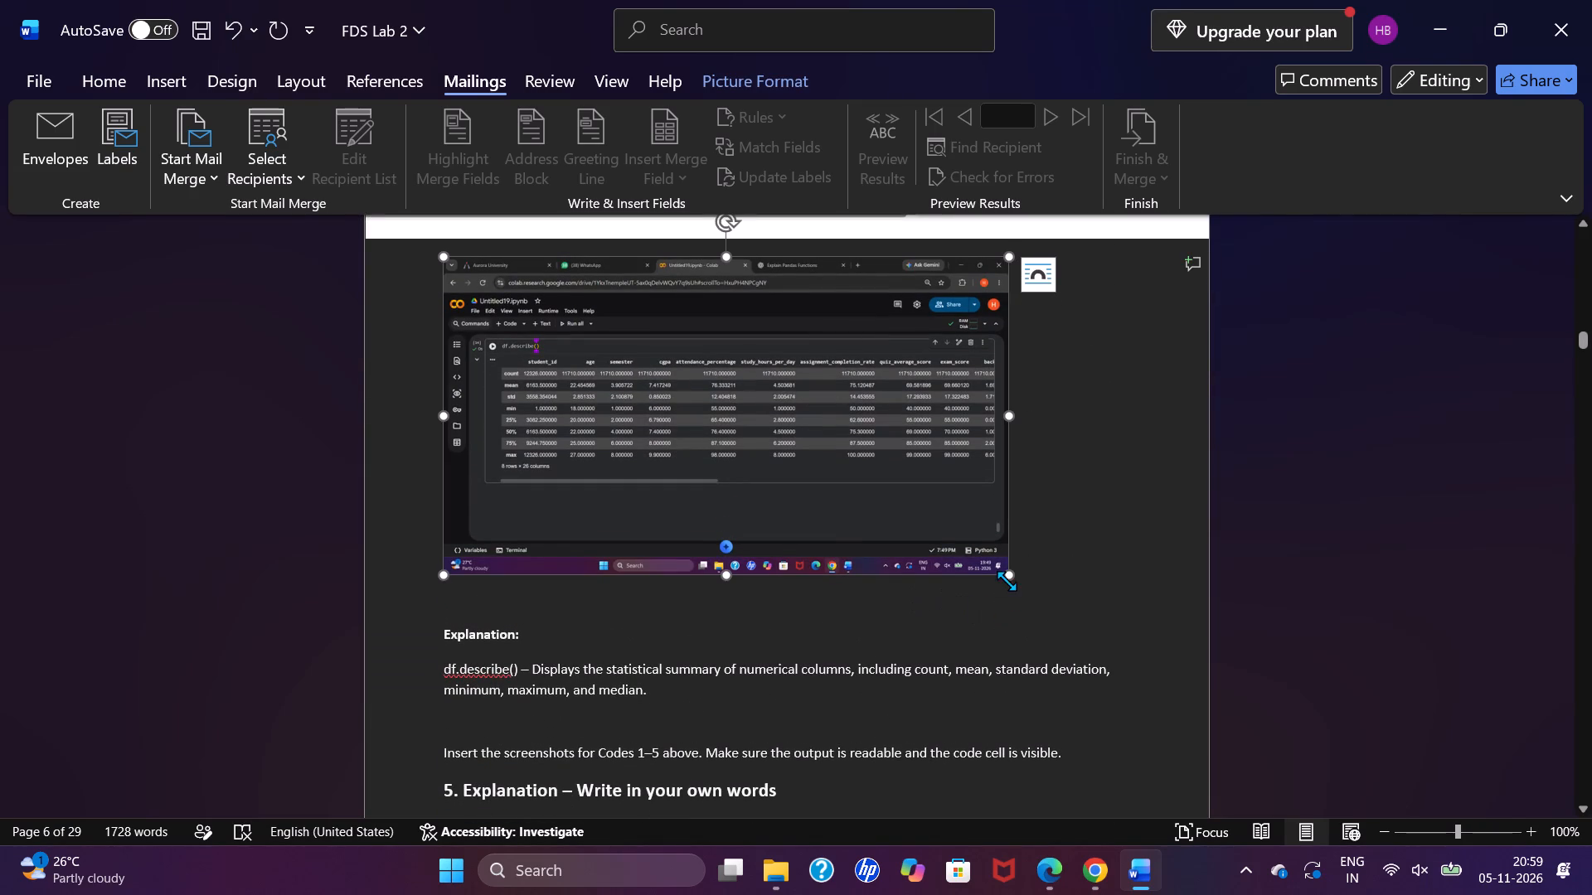
left_click_drag(1005, 576, 935, 547)
Format the "6. Result" heading as 14 pt bold and compare it with the section 5 heading.
scroll(935, 547, "down", 1)
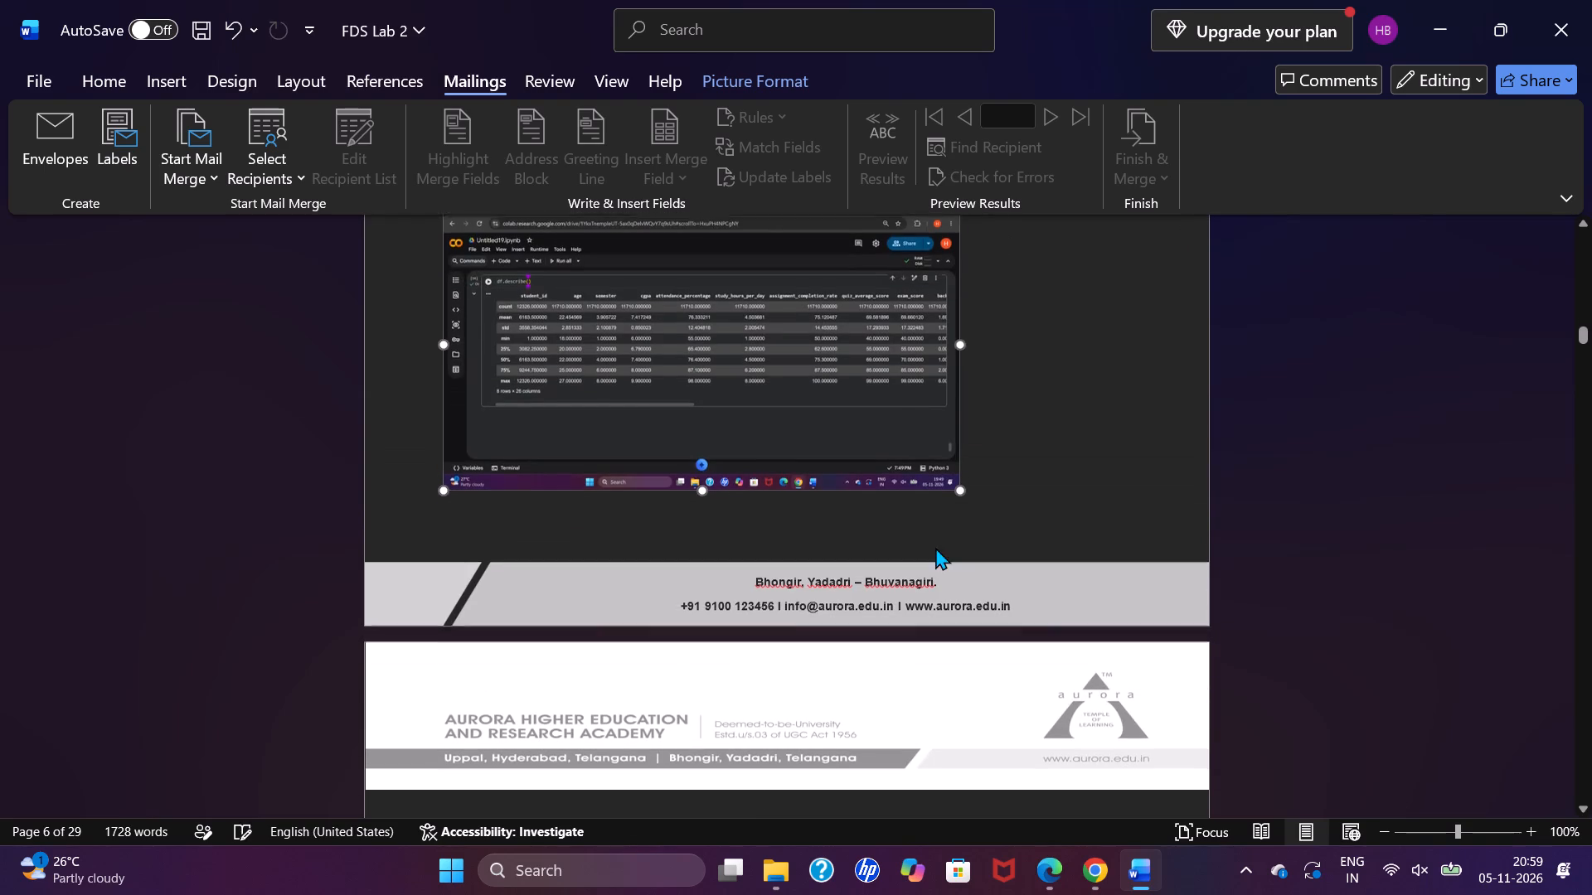
scroll(935, 547, "down", 4)
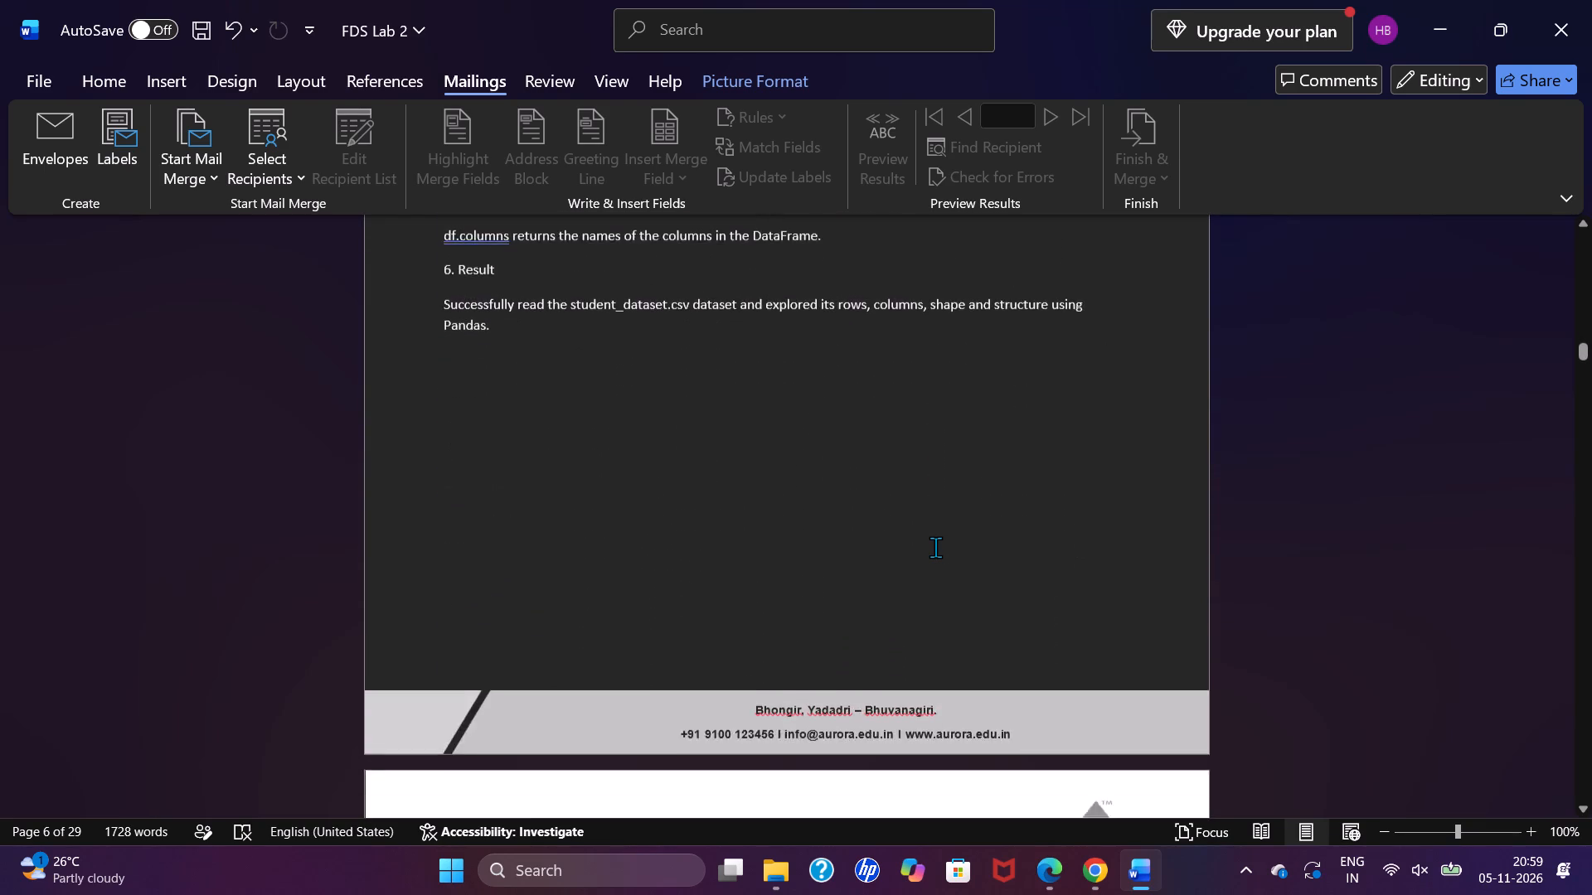
scroll(935, 547, "down", 1)
scroll(935, 547, "up", 3)
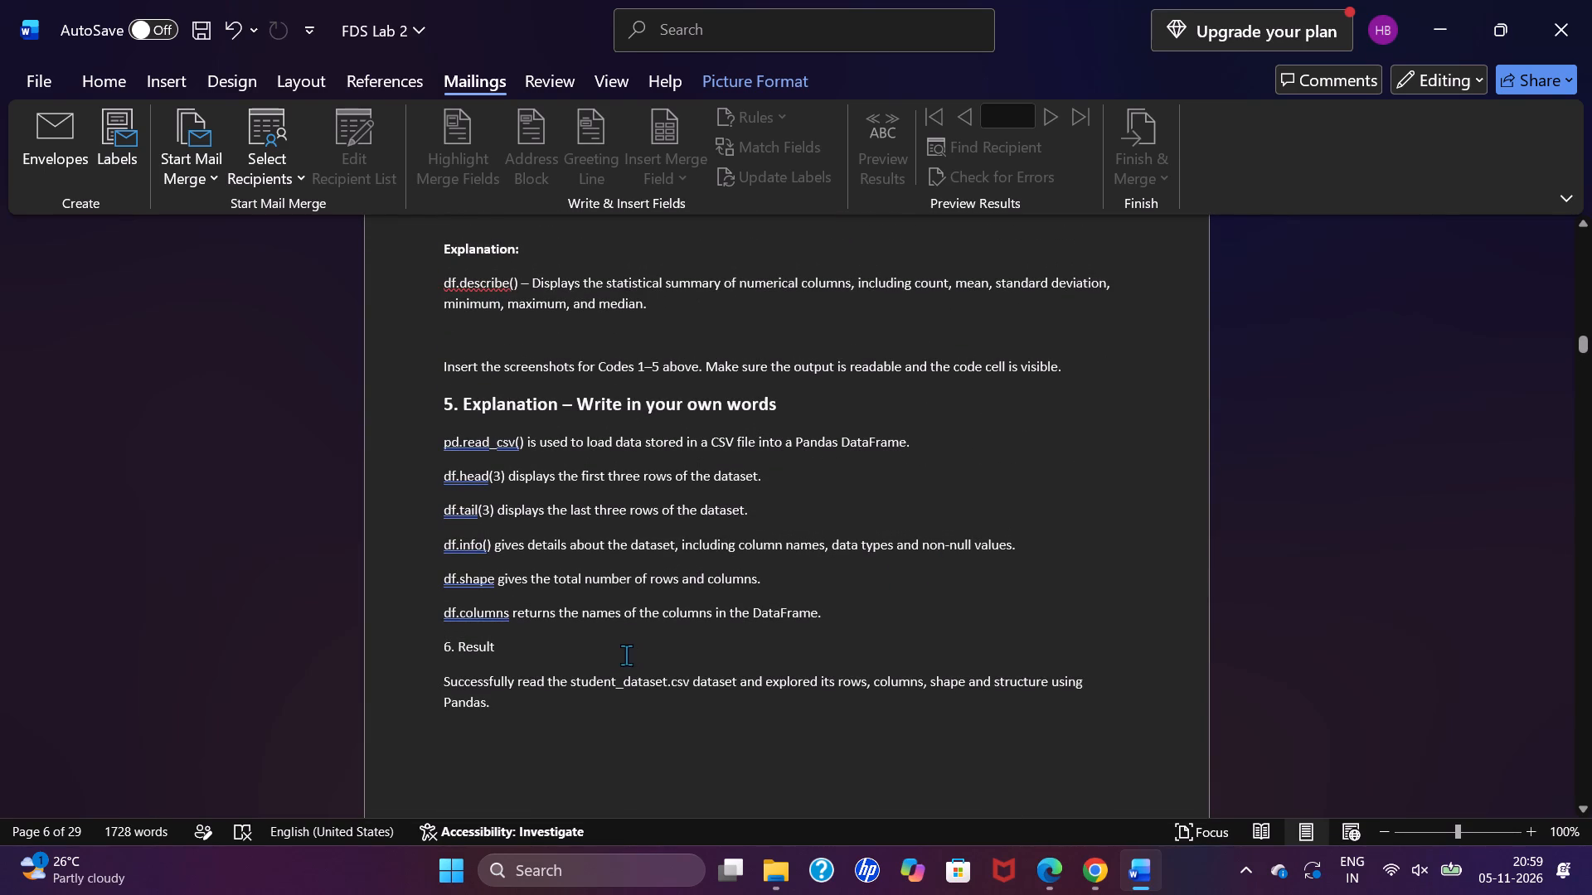
left_click_drag(560, 649, 430, 656)
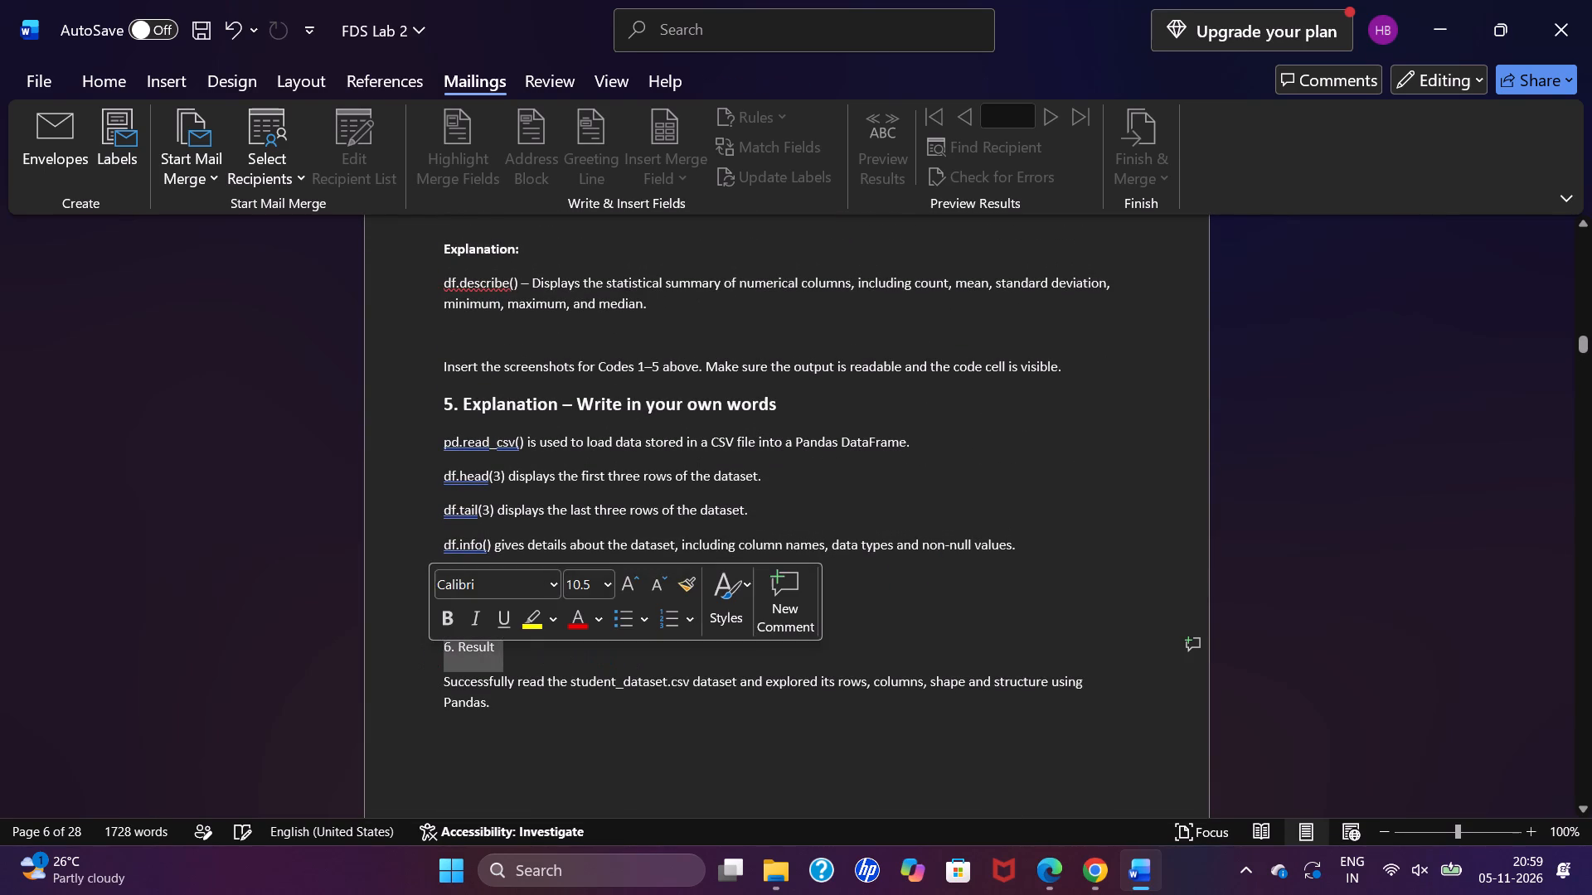
left_click(585, 591)
key("BackSpace")
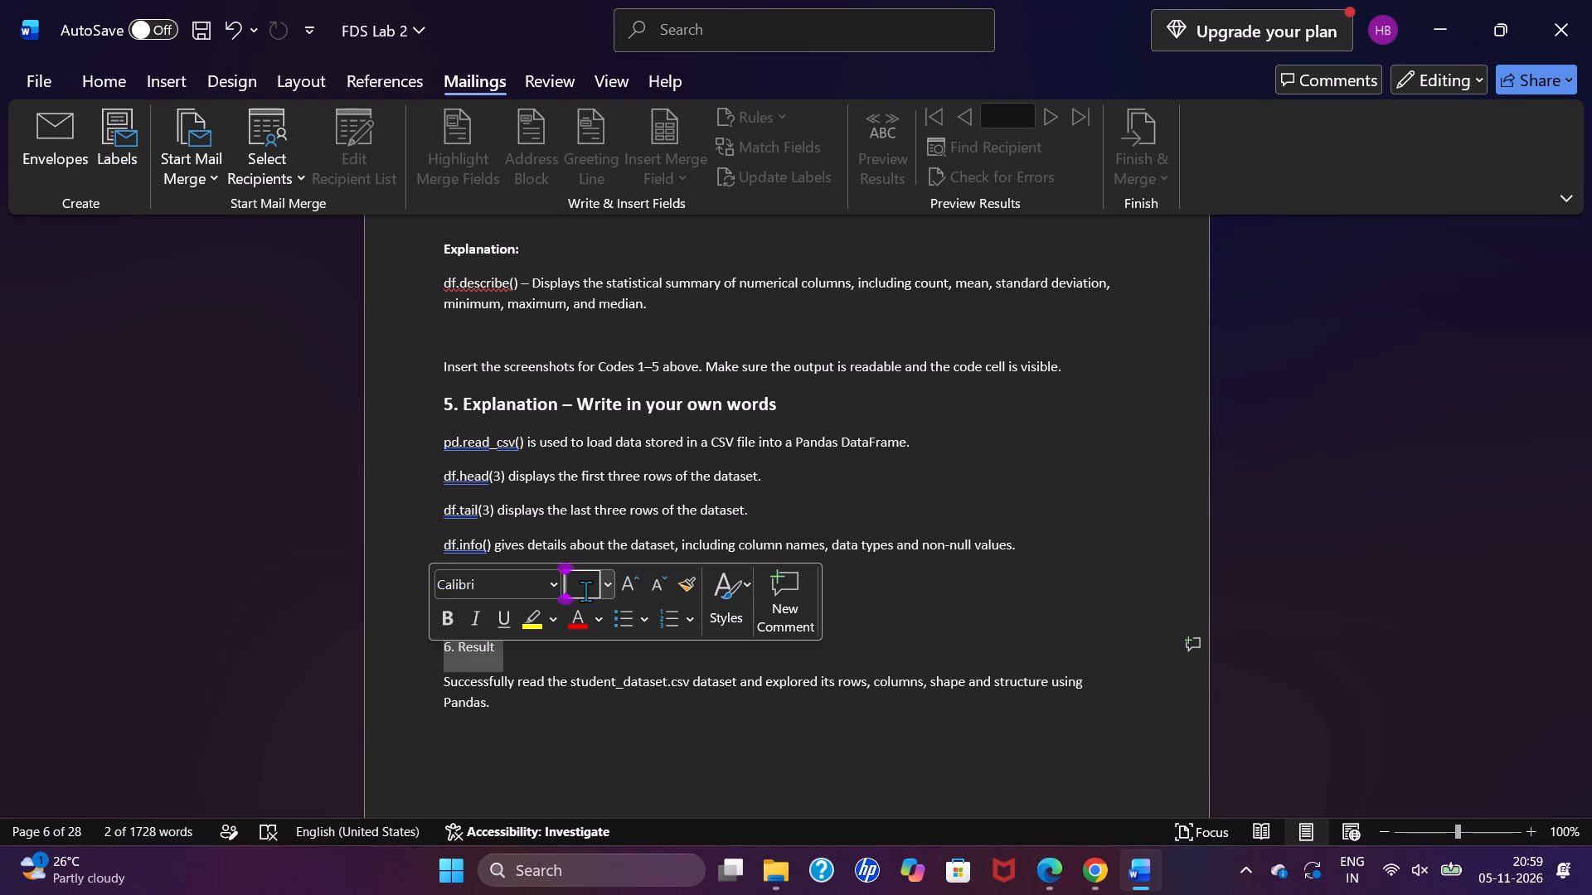
type("14")
key("Return")
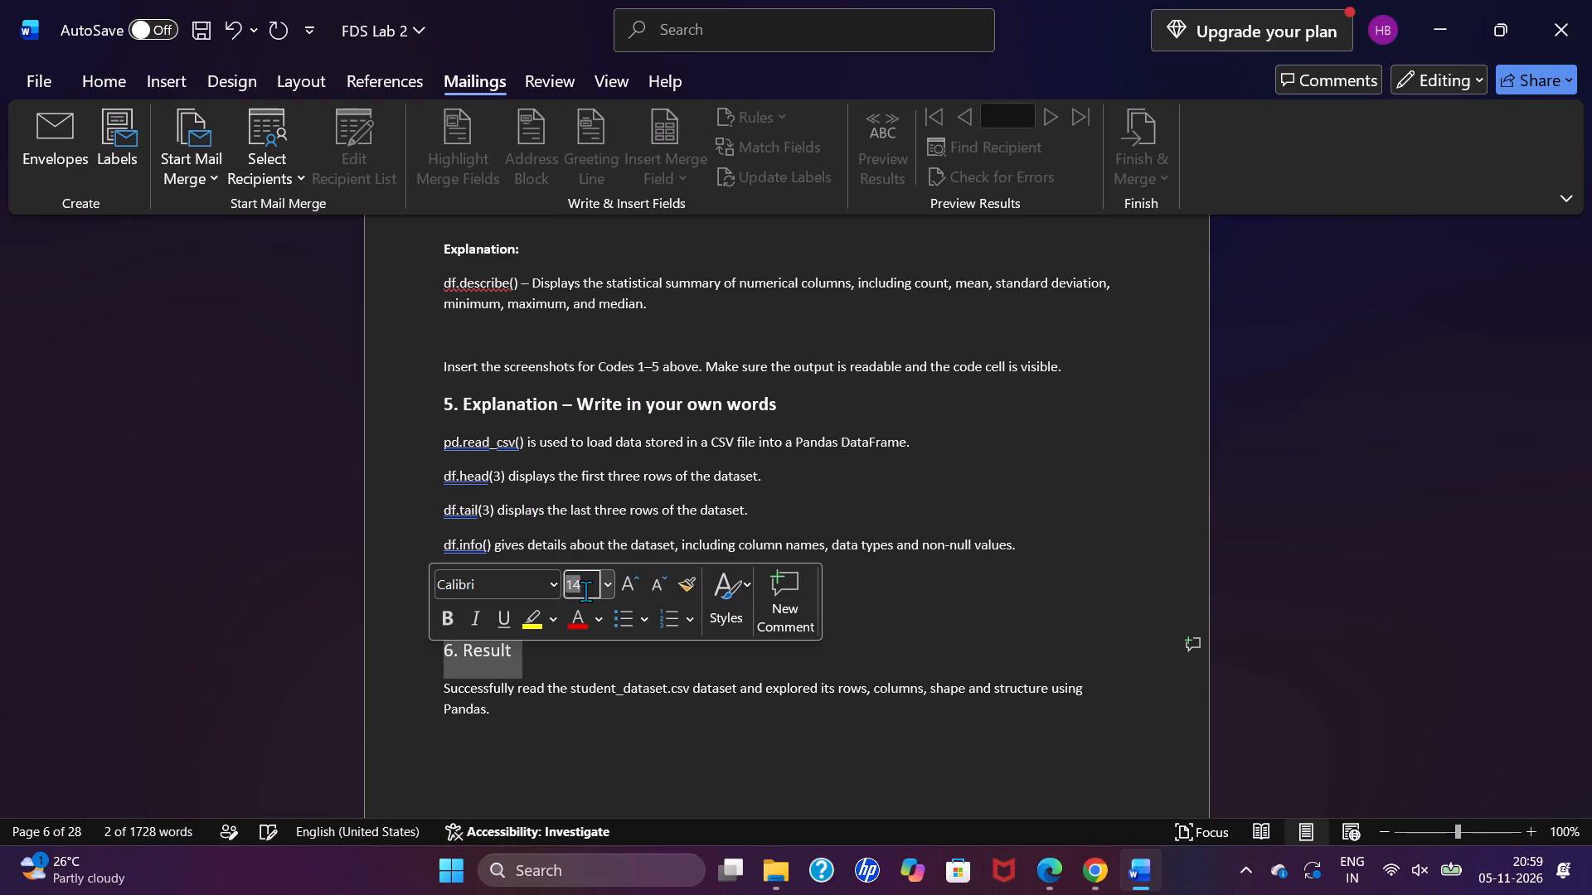
left_click(451, 606)
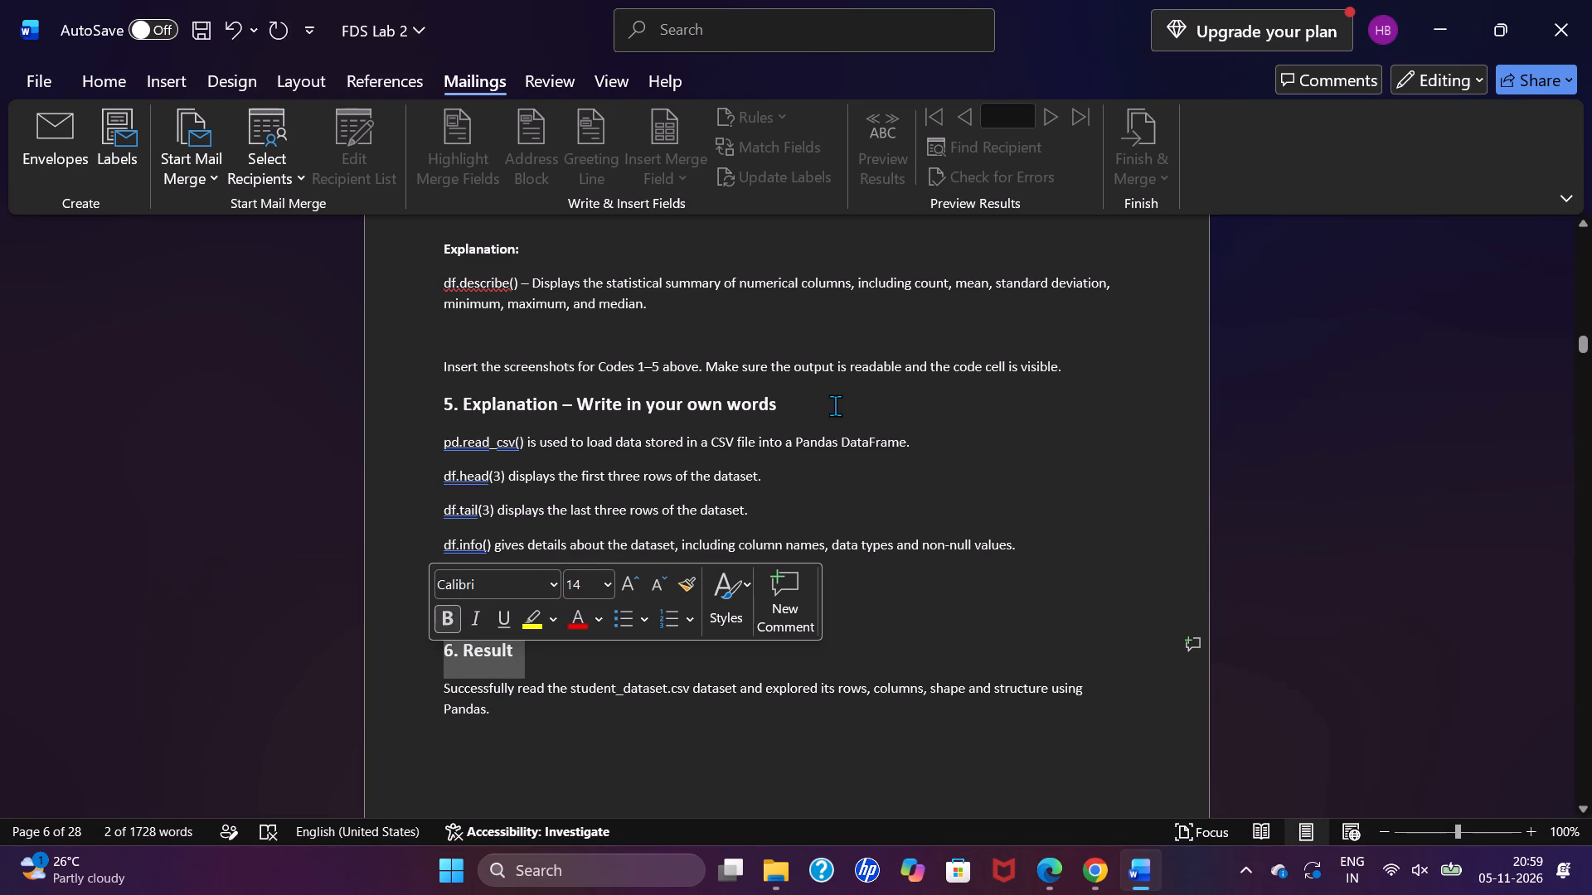
left_click_drag(835, 405, 444, 401)
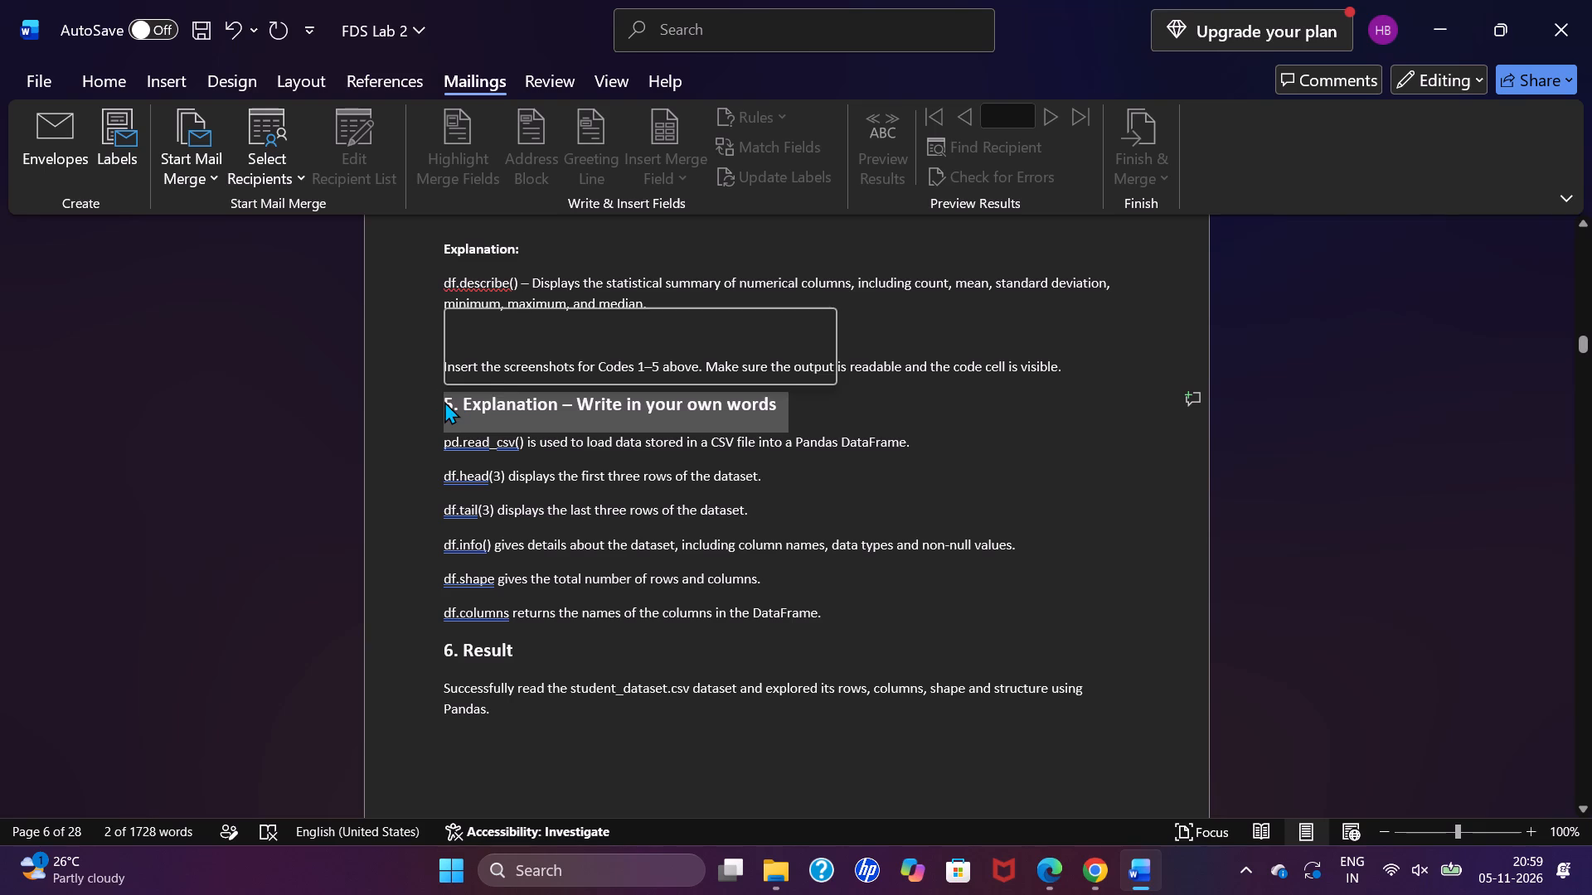
left_click(711, 725)
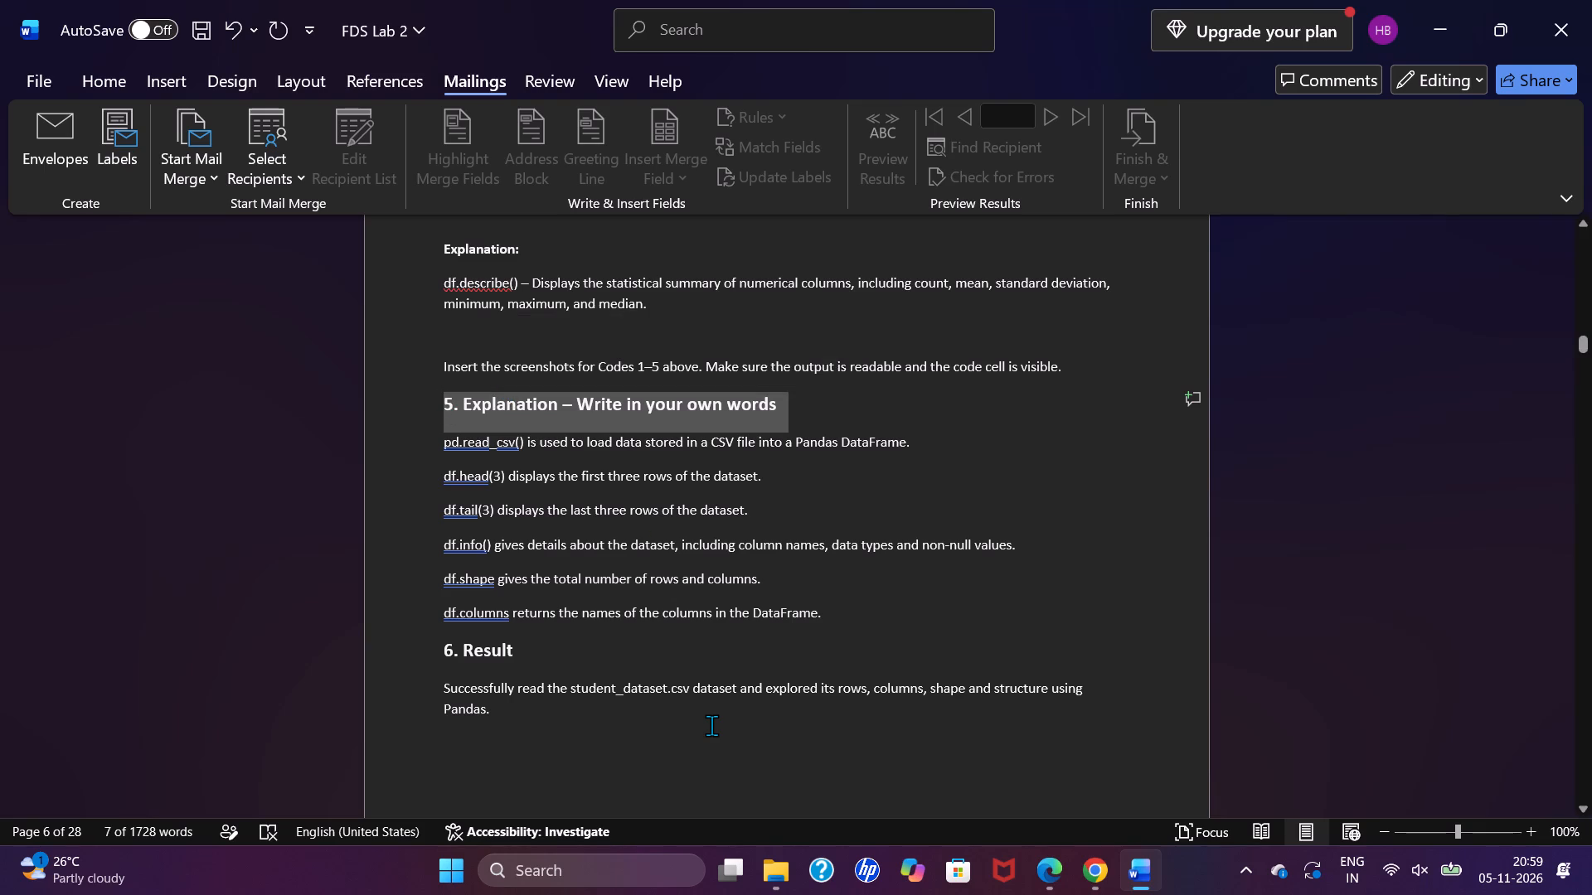
In Experiment 2, enlarge the df['age'] output screenshot under Code 1 proportionally until it nearly spans the text width.
scroll(711, 725, "down", 3)
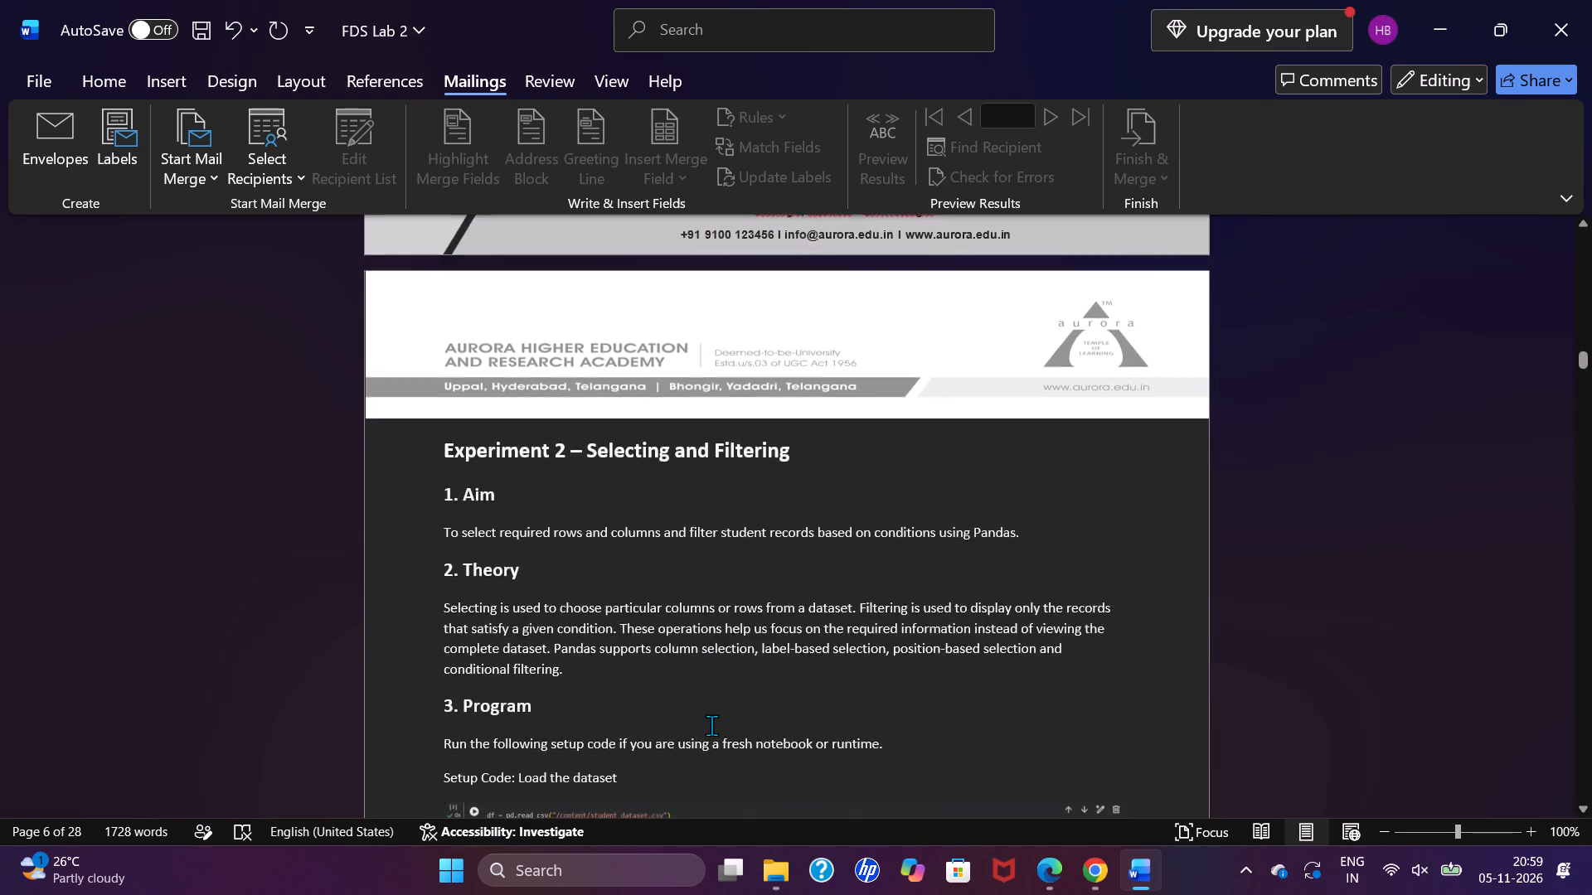
scroll(711, 725, "right", 1)
scroll(711, 725, "down", 3)
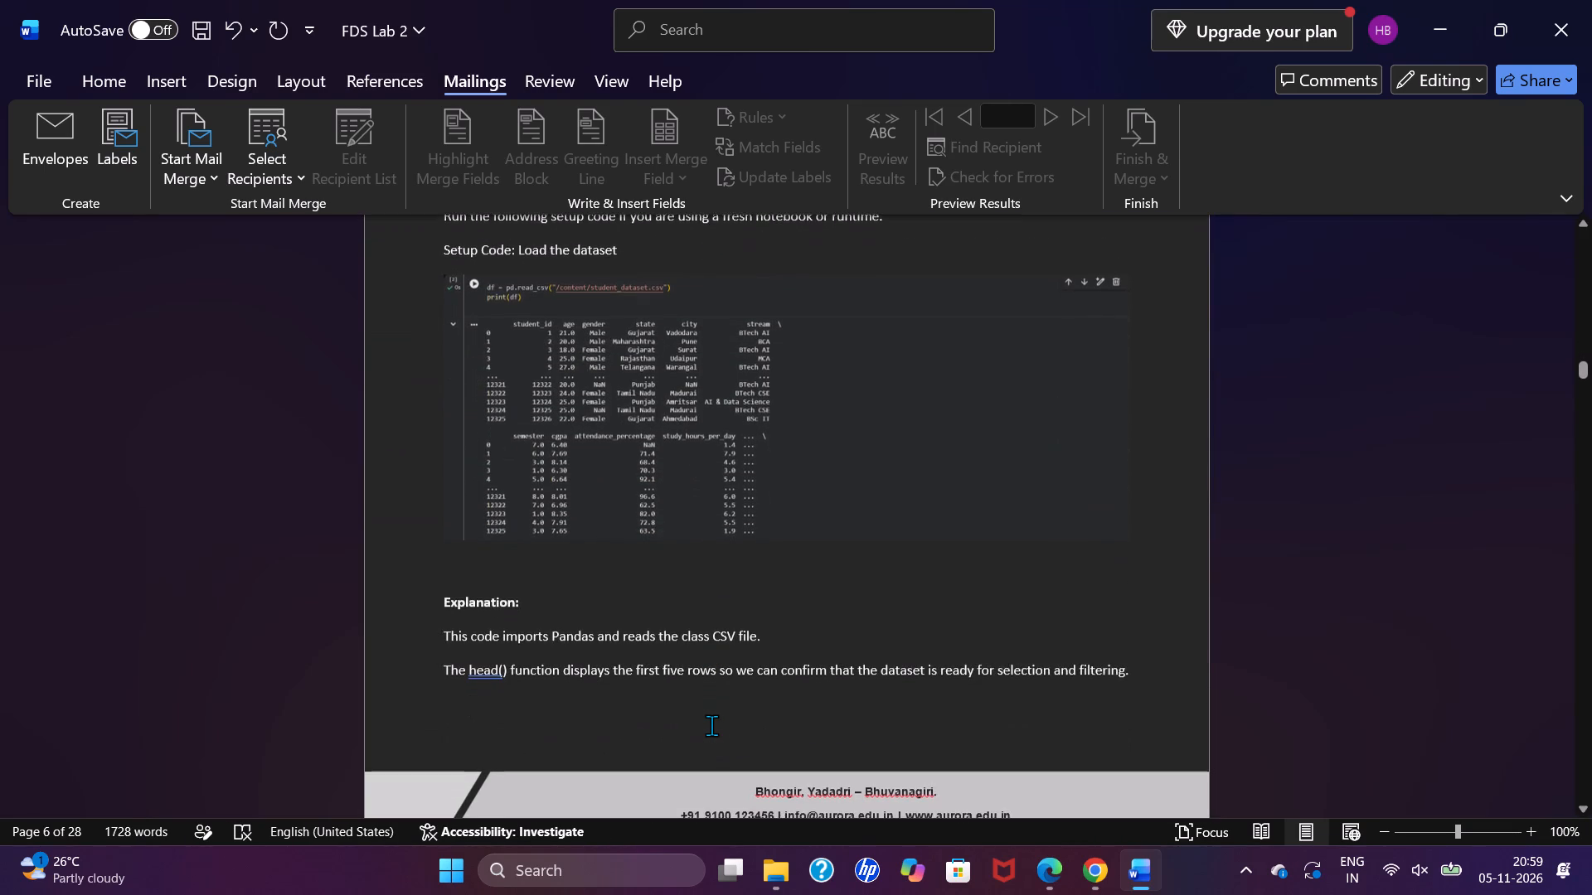
scroll(711, 725, "down", 4)
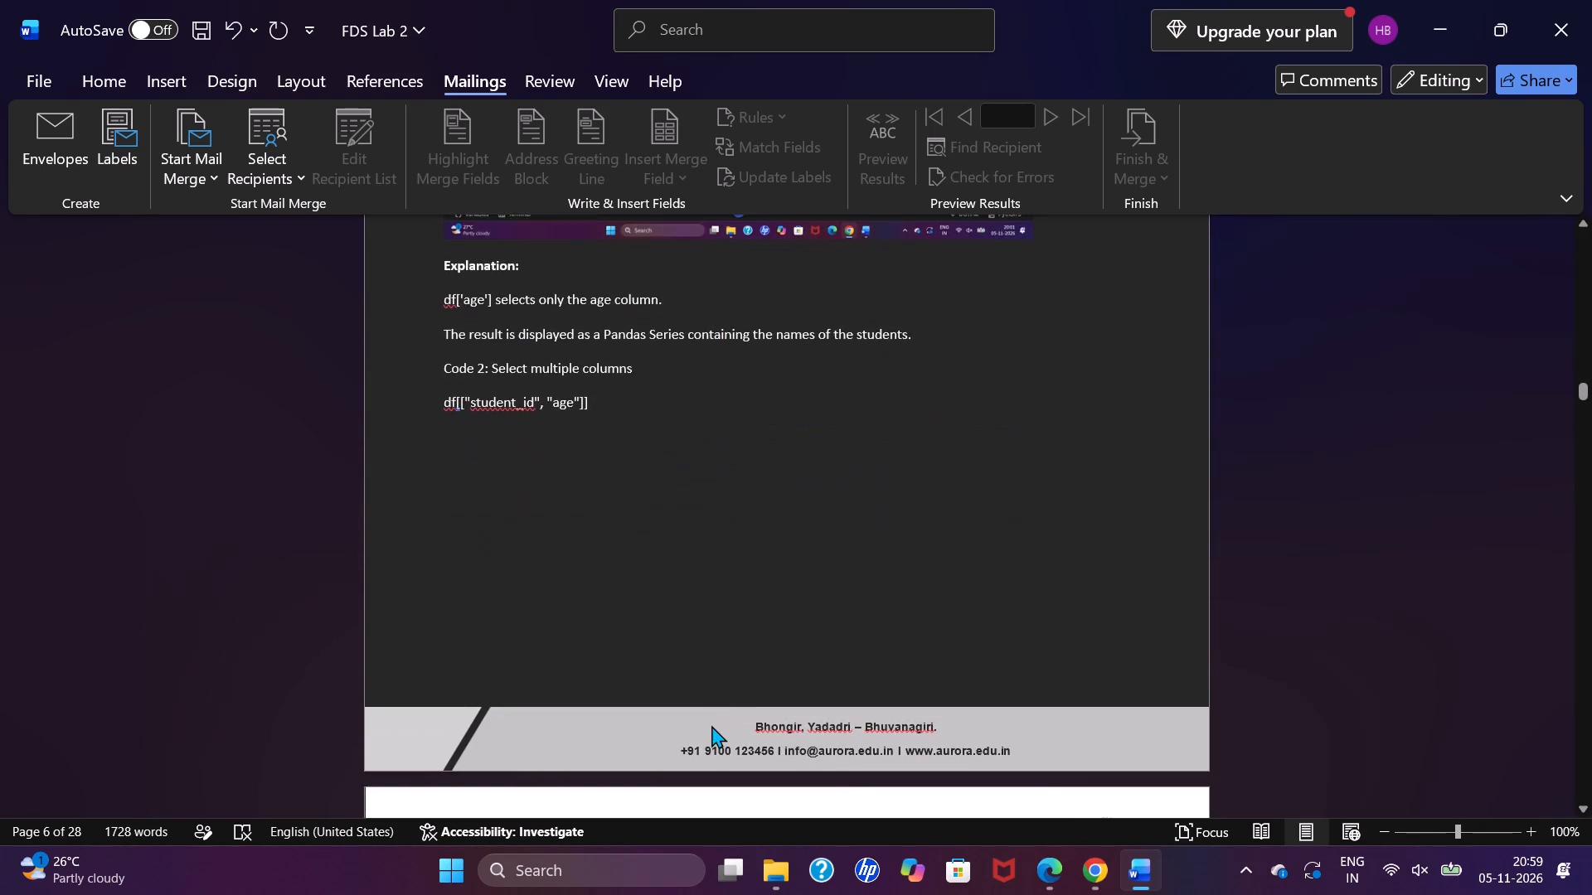
scroll(711, 725, "up", 1)
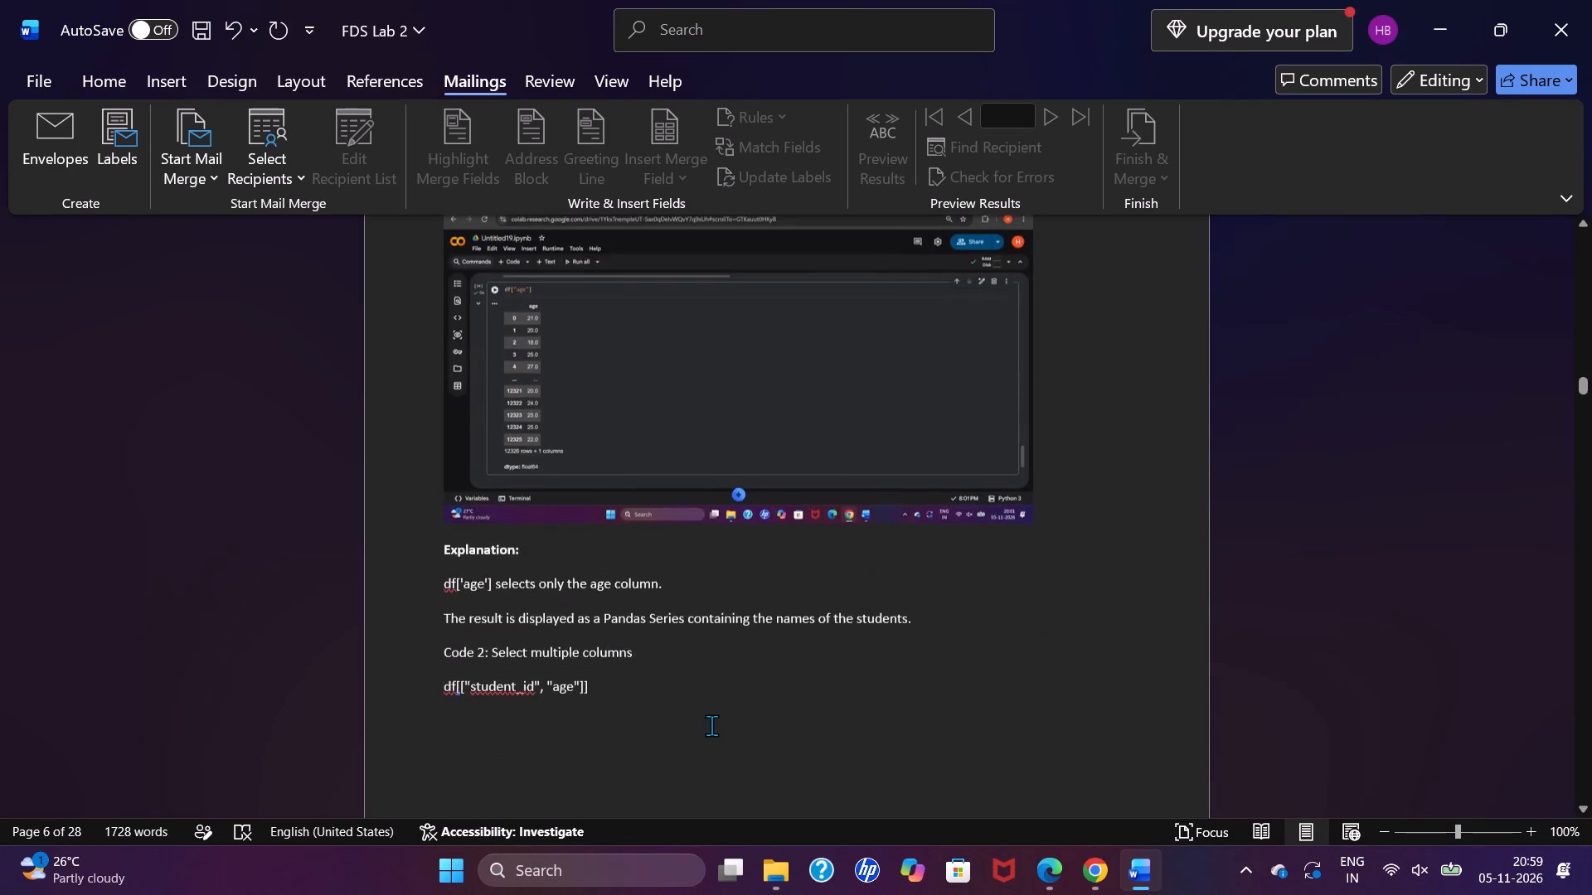
scroll(711, 725, "down", 1)
scroll(711, 725, "up", 1)
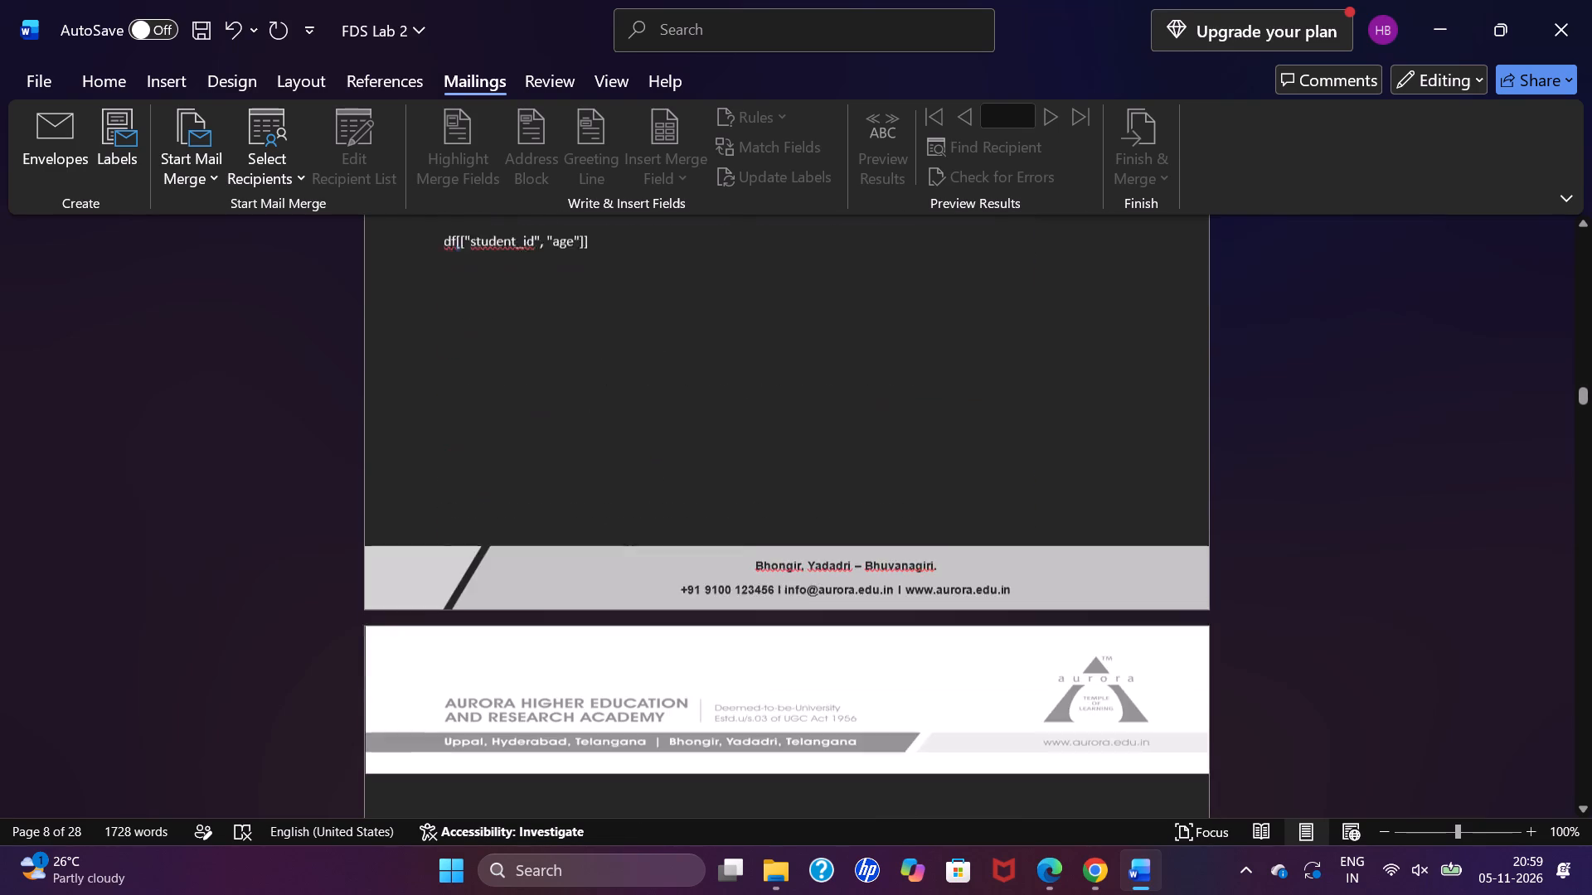
scroll(711, 725, "up", 1)
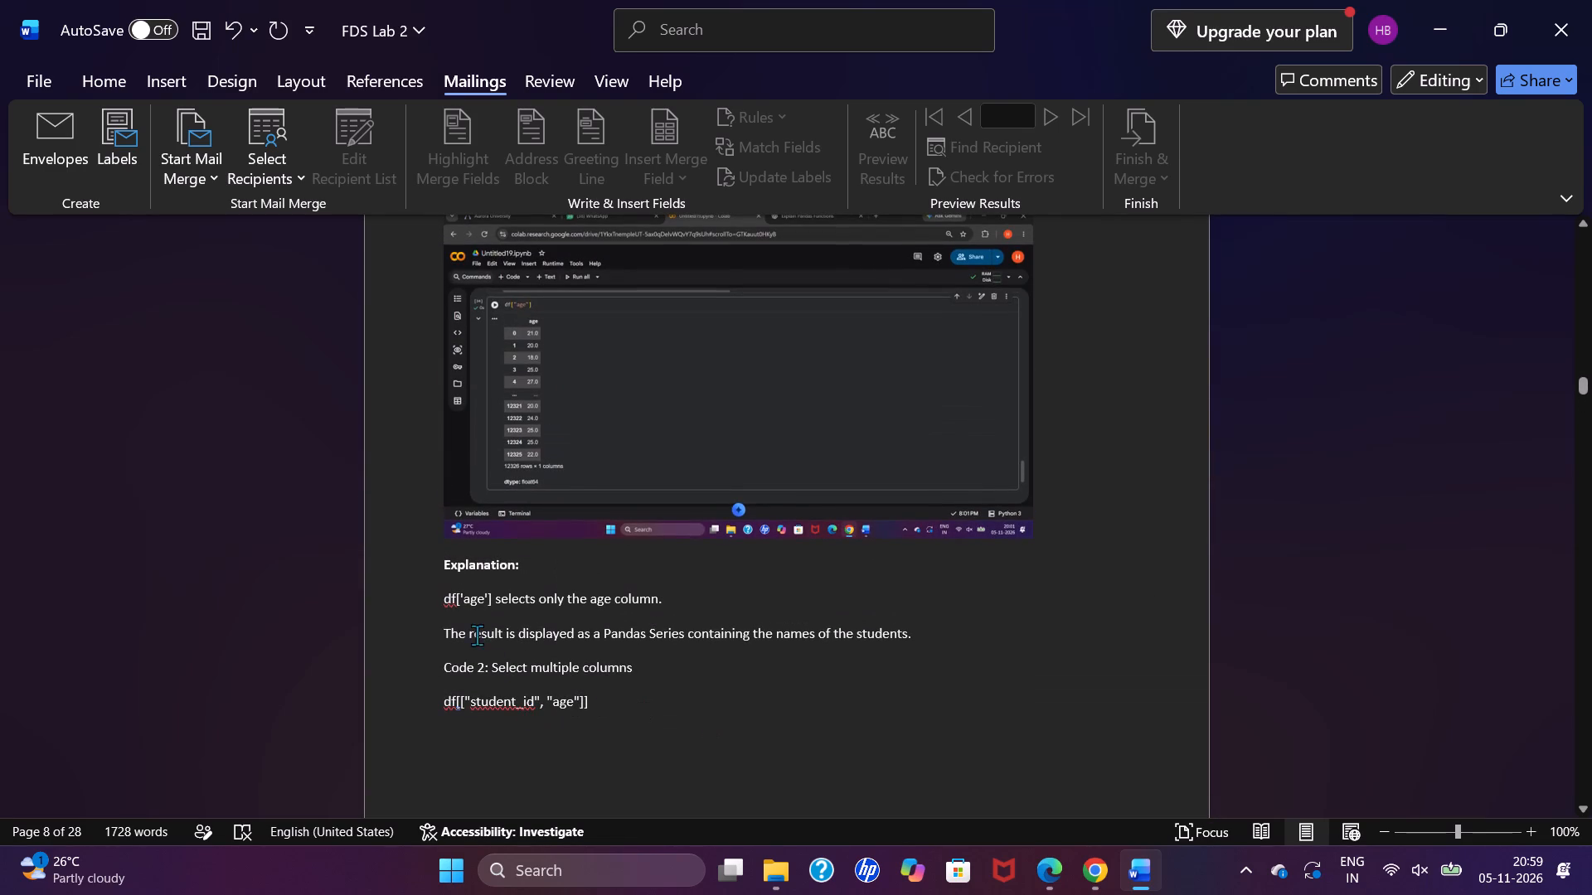
left_click(843, 393)
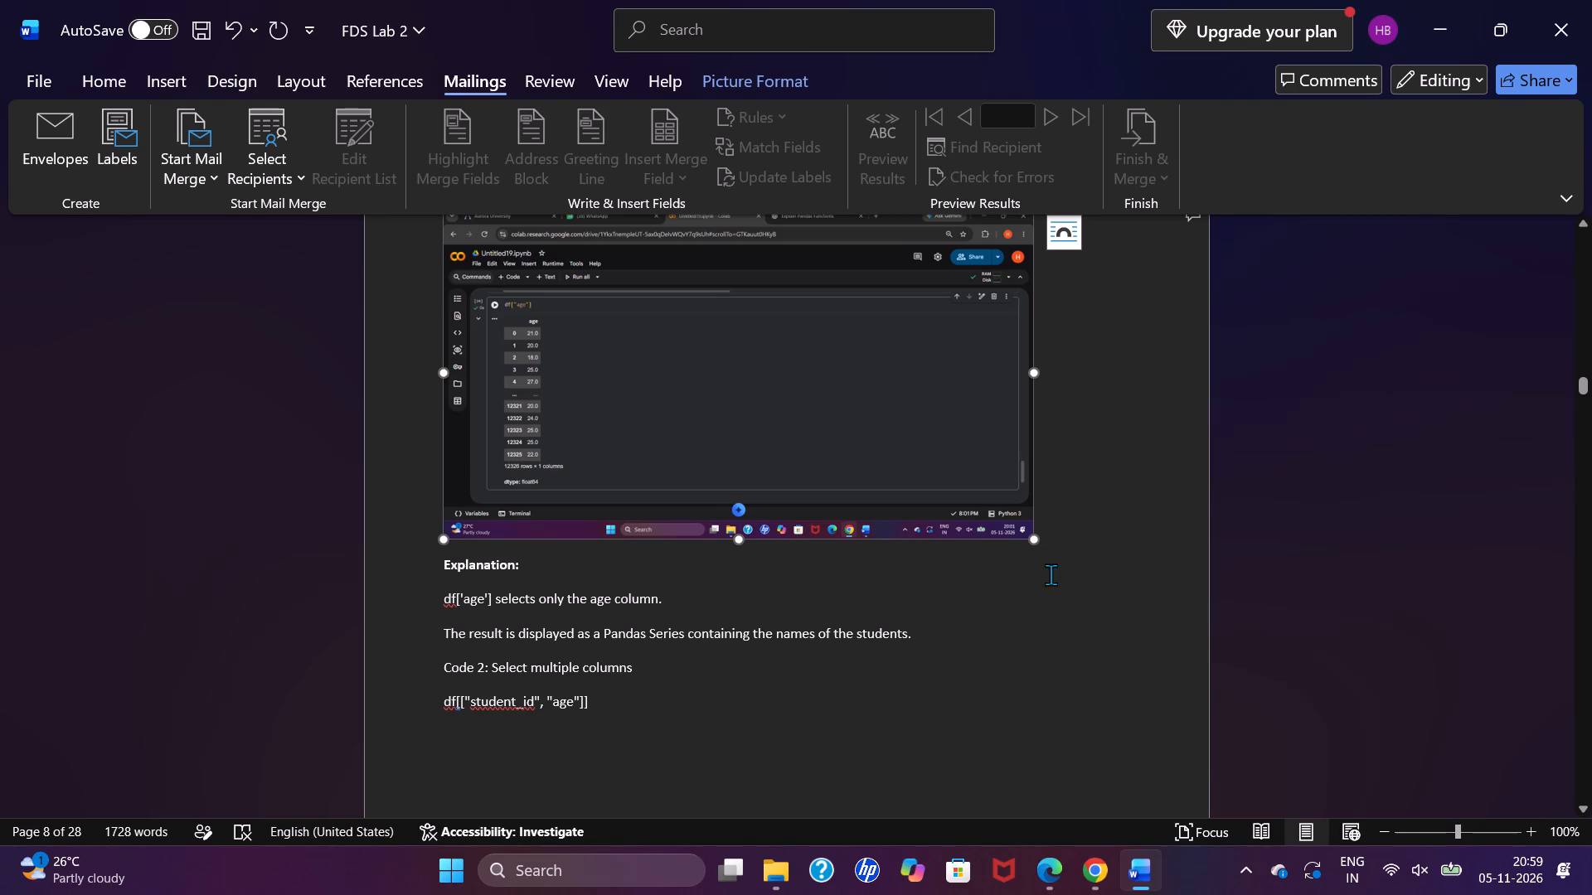
left_click_drag(1031, 540, 1080, 586)
scroll(1080, 586, "down", 1)
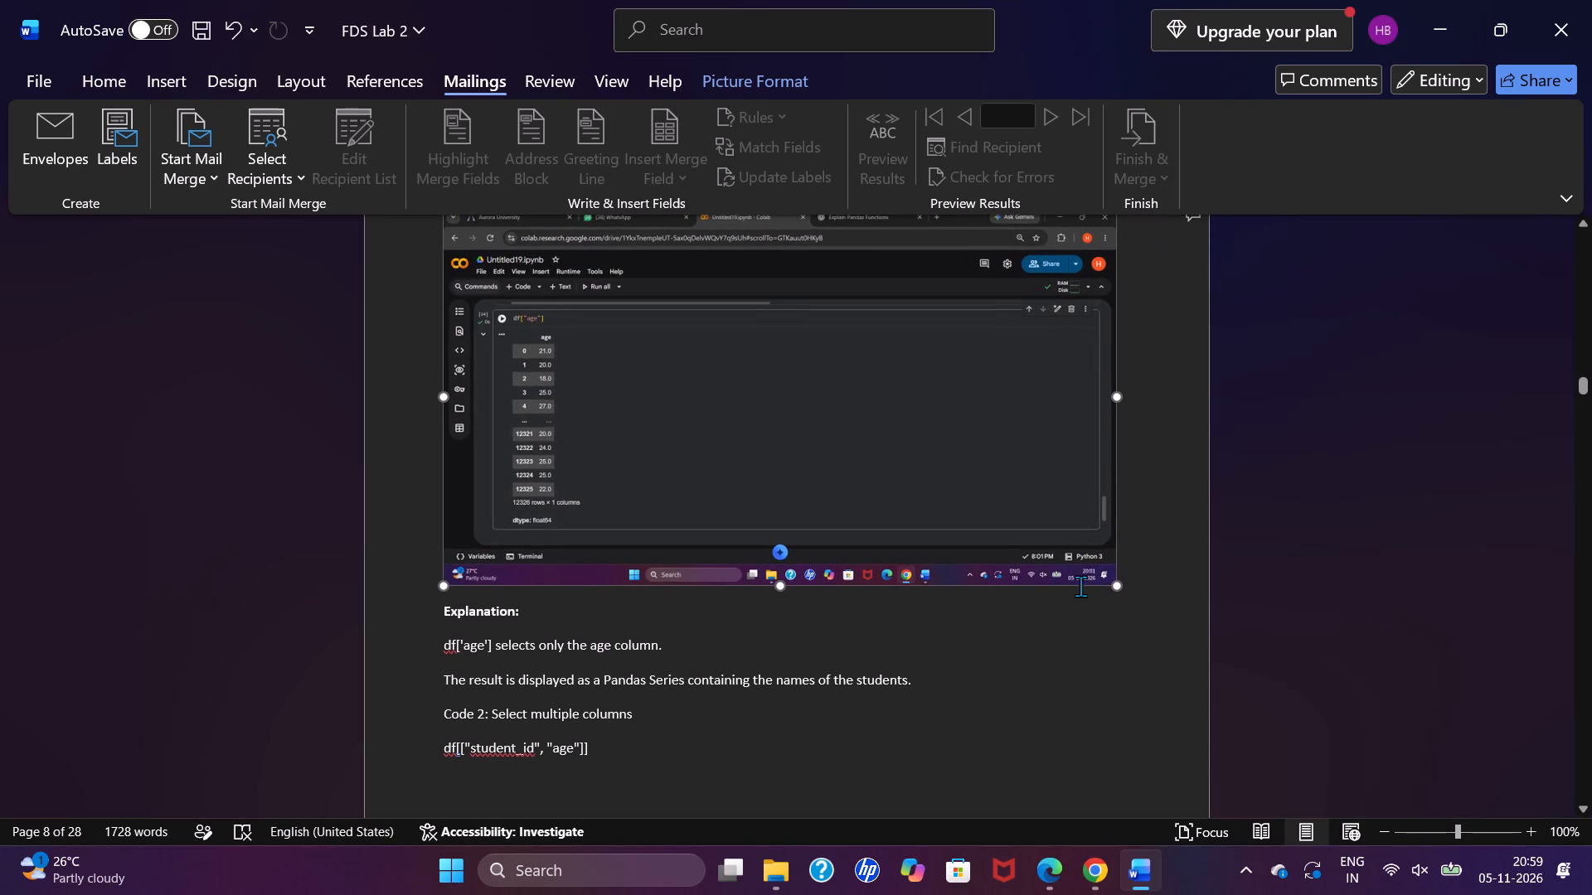
Insert seven blank lines above the "Code 2: Select multiple columns" heading to push it to the following page.
scroll(1080, 586, "down", 1)
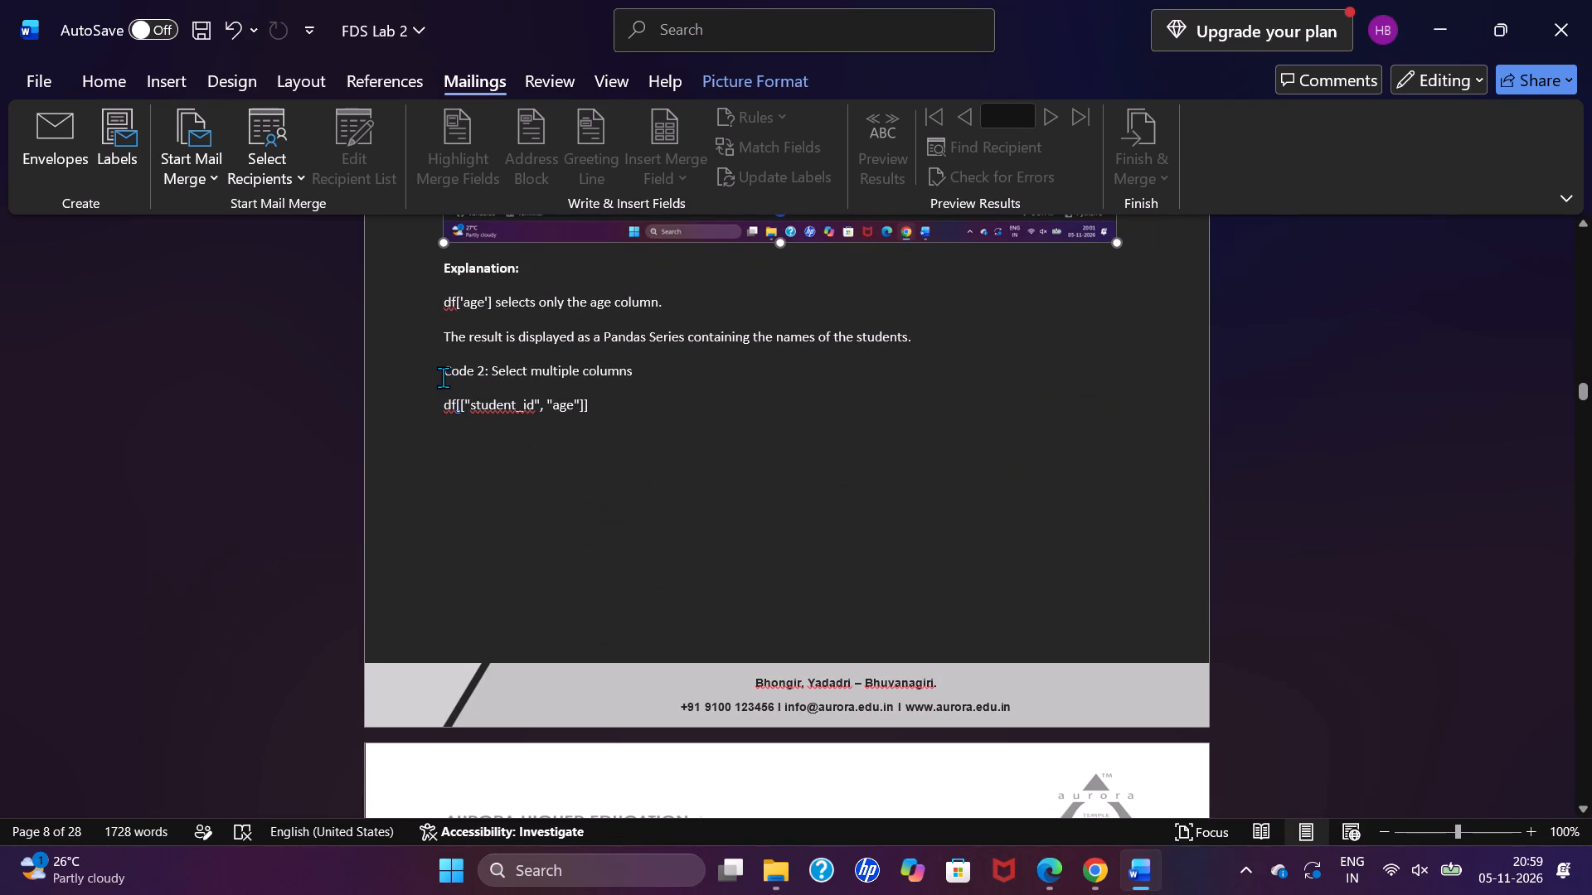
left_click(443, 376)
key("Return")
key("Return")
key("Return")
key("Return")
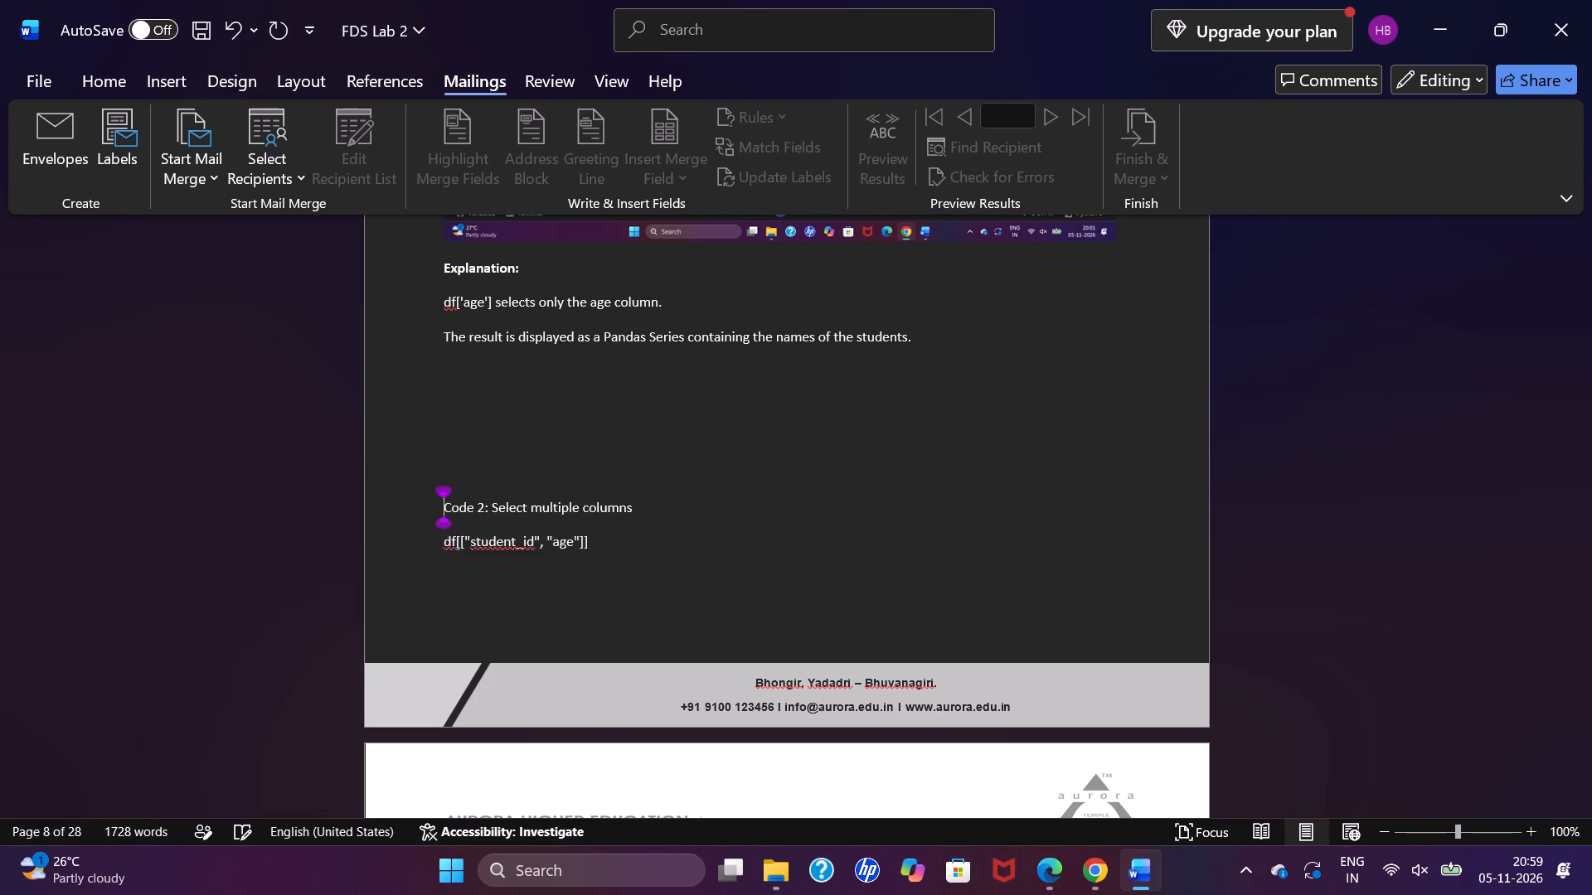
key("Return")
key("Return")
key("Return")
Insert two blank lines above the "Code 1: Select a single column" heading at the top of its page.
scroll(443, 376, "up", 2)
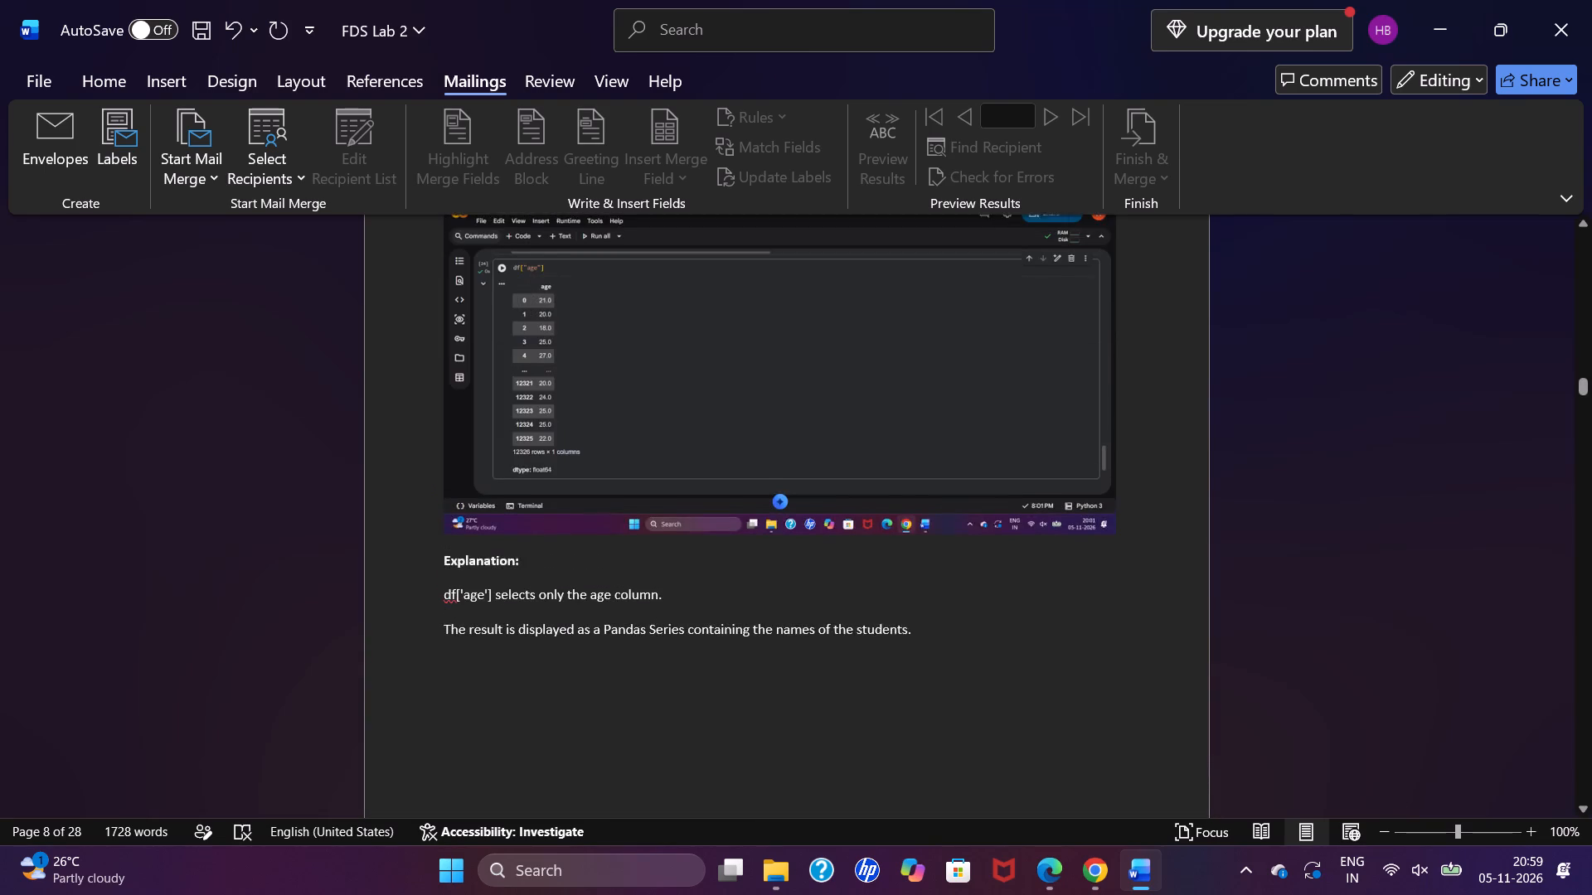
scroll(447, 305, "up", 2)
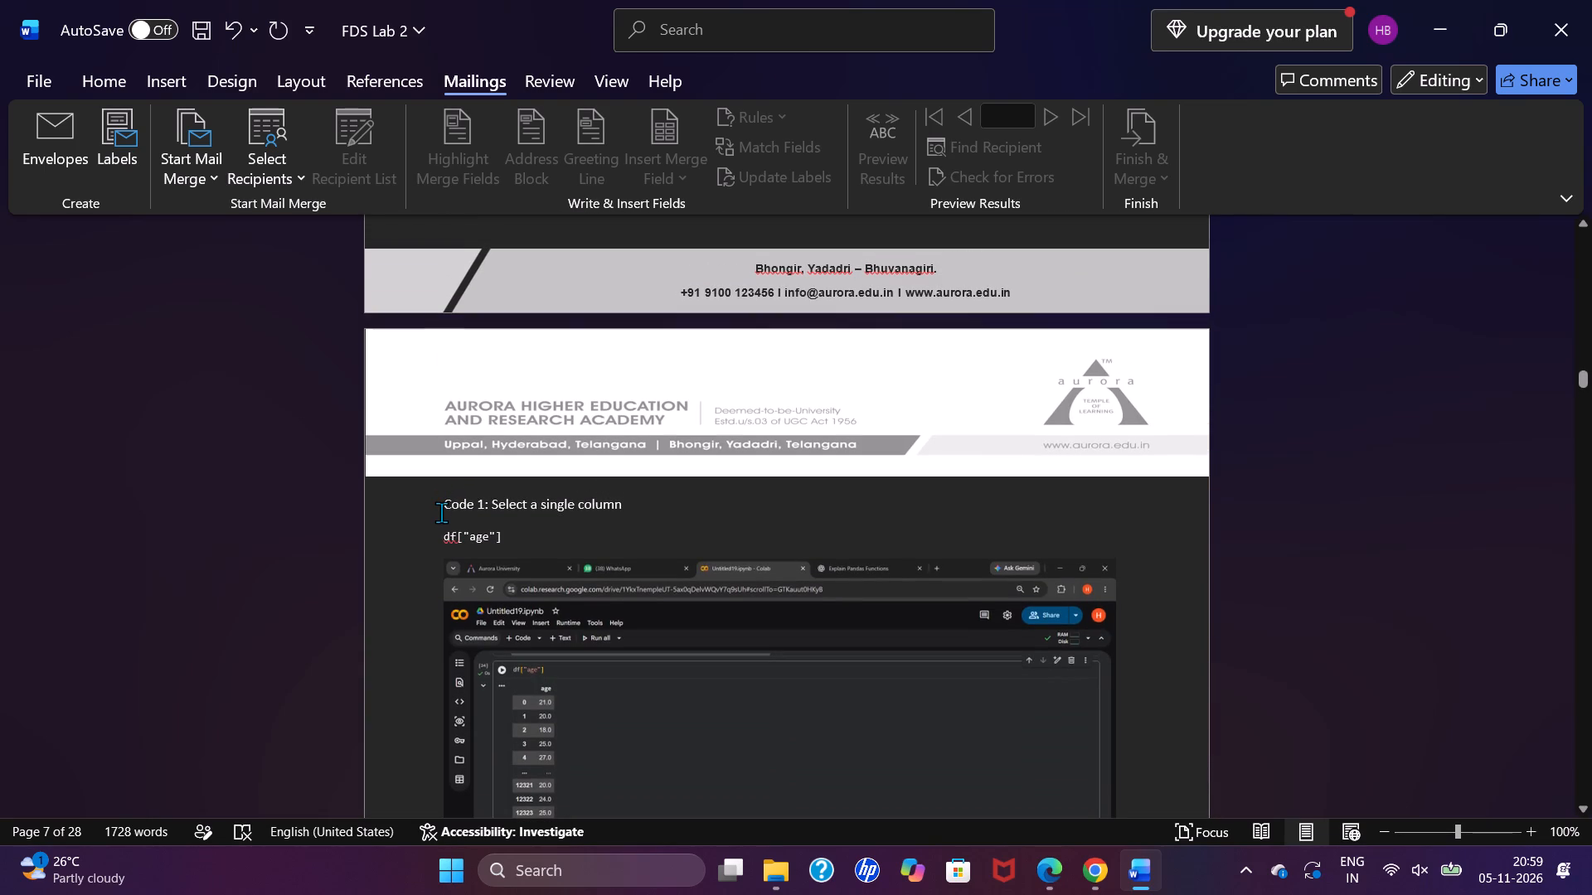
left_click(441, 512)
key("Return")
key("Return")
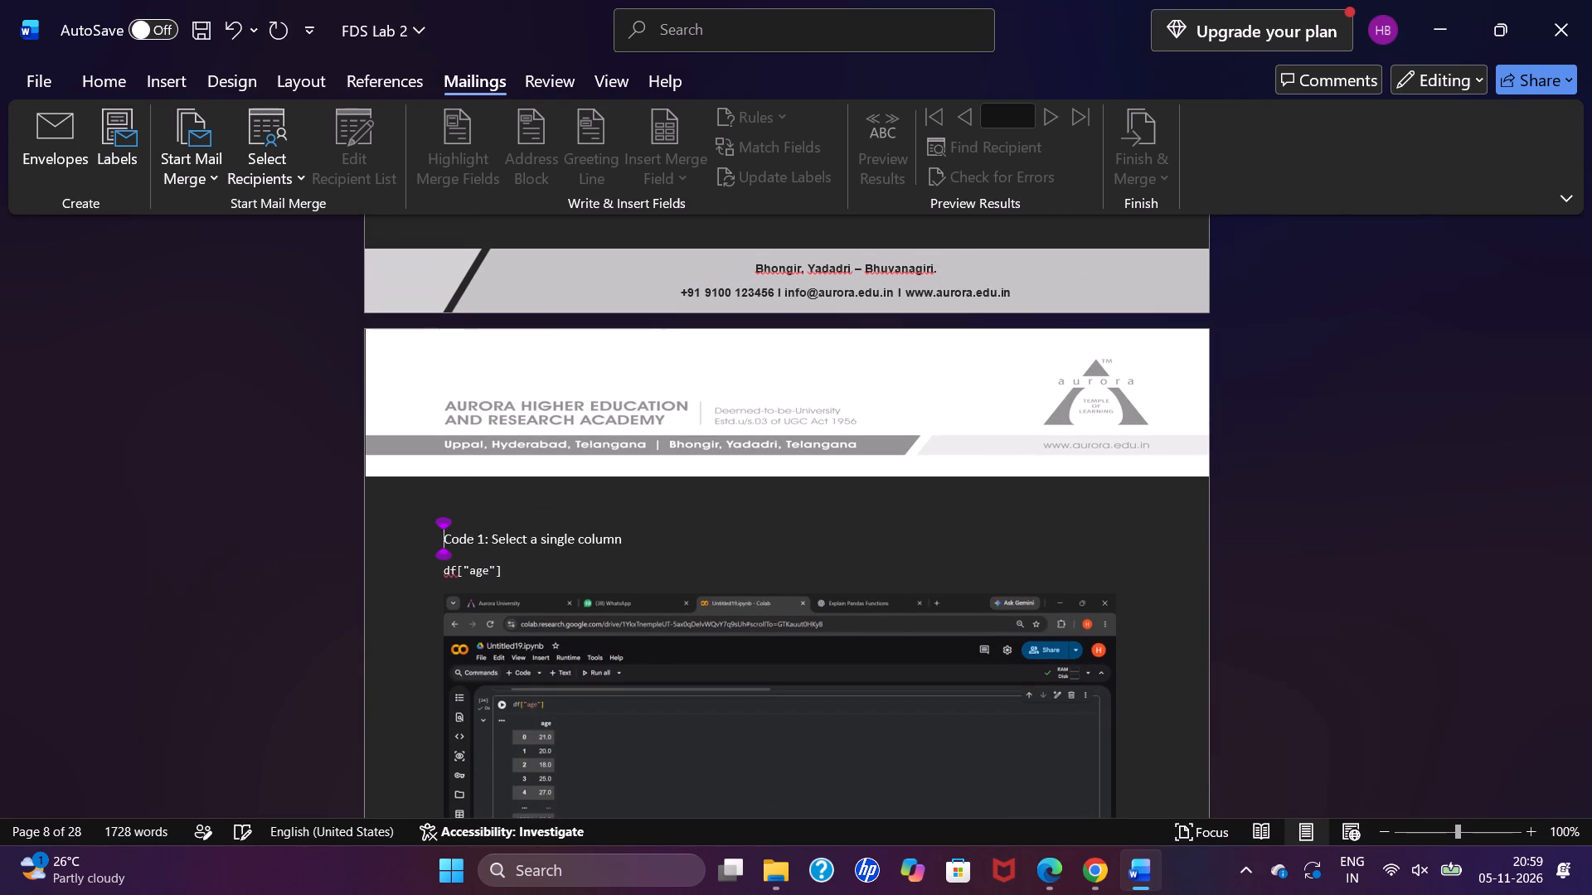
Insert one blank line between the df["age"] output screenshot and its "Explanation:" label.
scroll(441, 512, "down", 2)
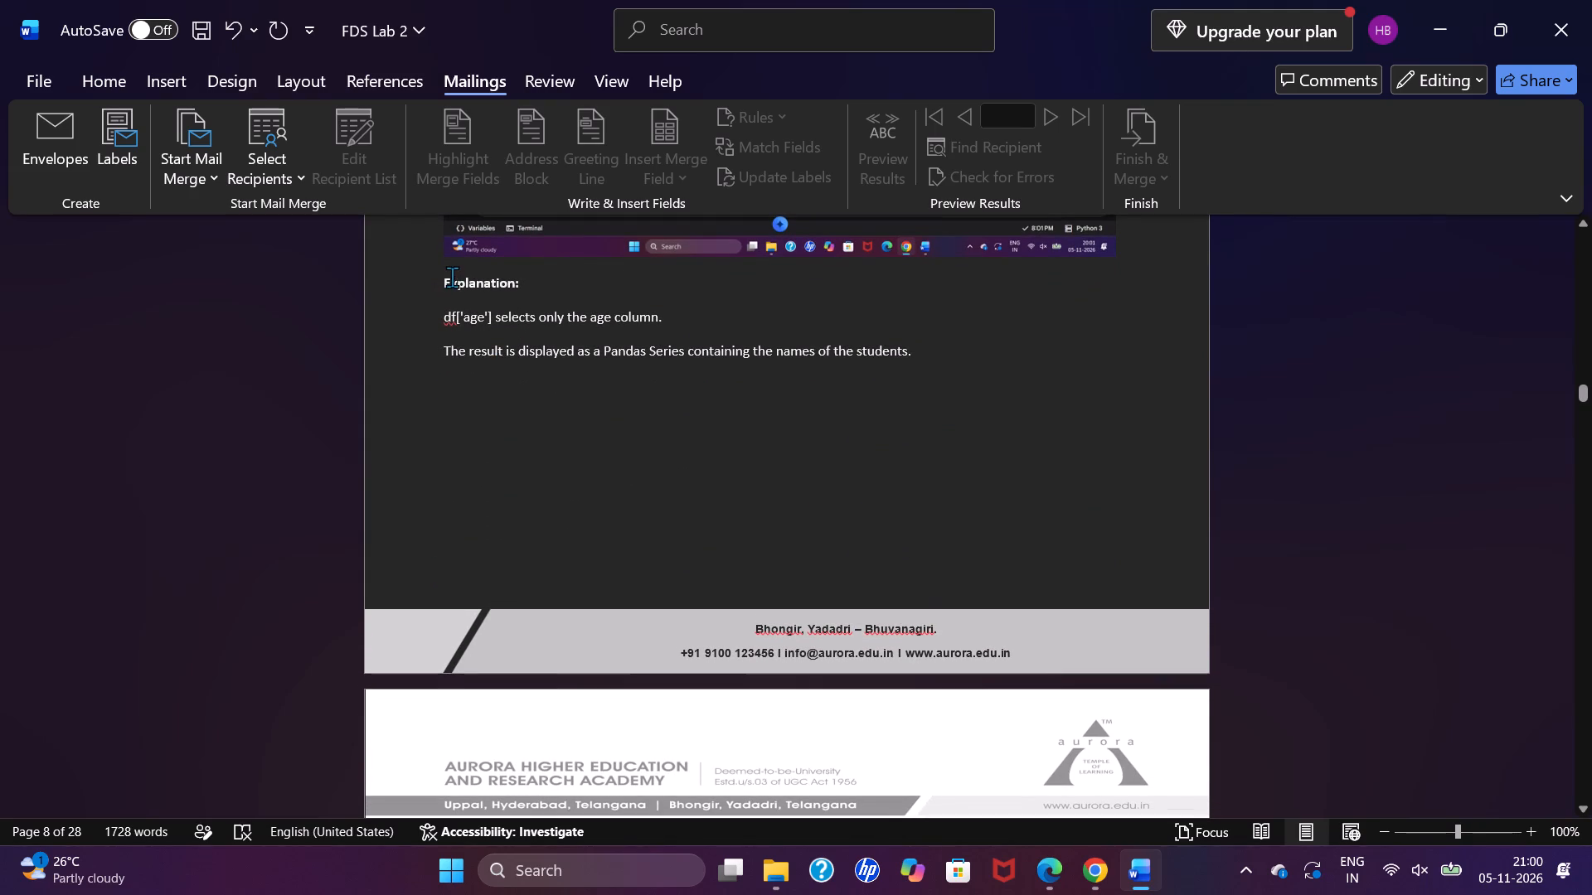
left_click(436, 277)
key("Return")
Delete two of the blank lines above the "Code 2: Select multiple columns" heading.
scroll(436, 277, "down", 2)
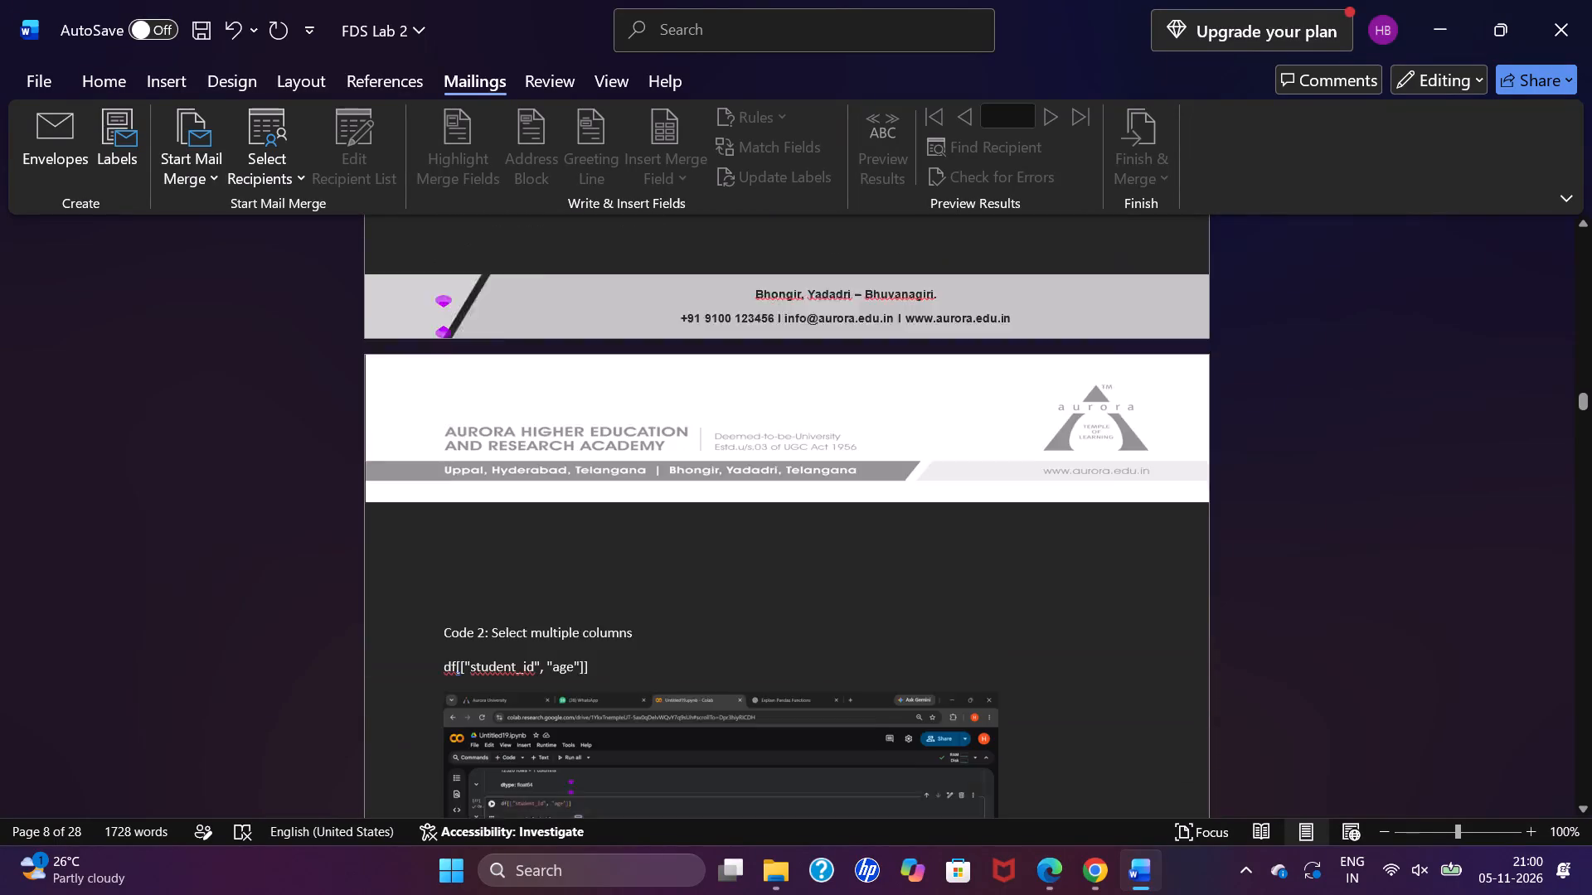
scroll(436, 277, "down", 1)
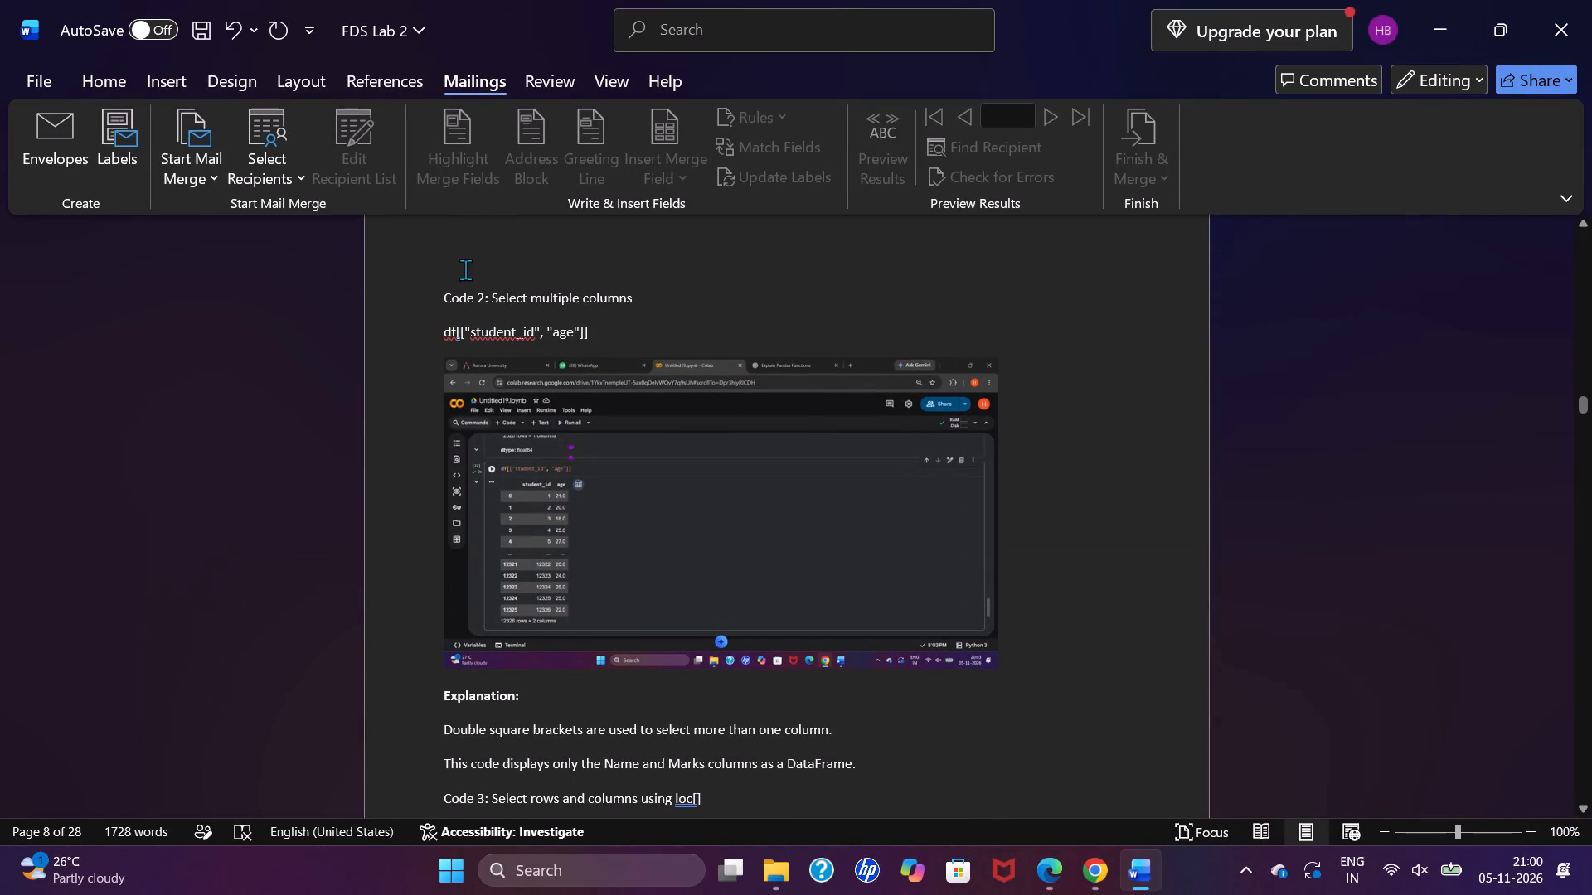
left_click(467, 275)
key("BackSpace")
key("BackSpace")
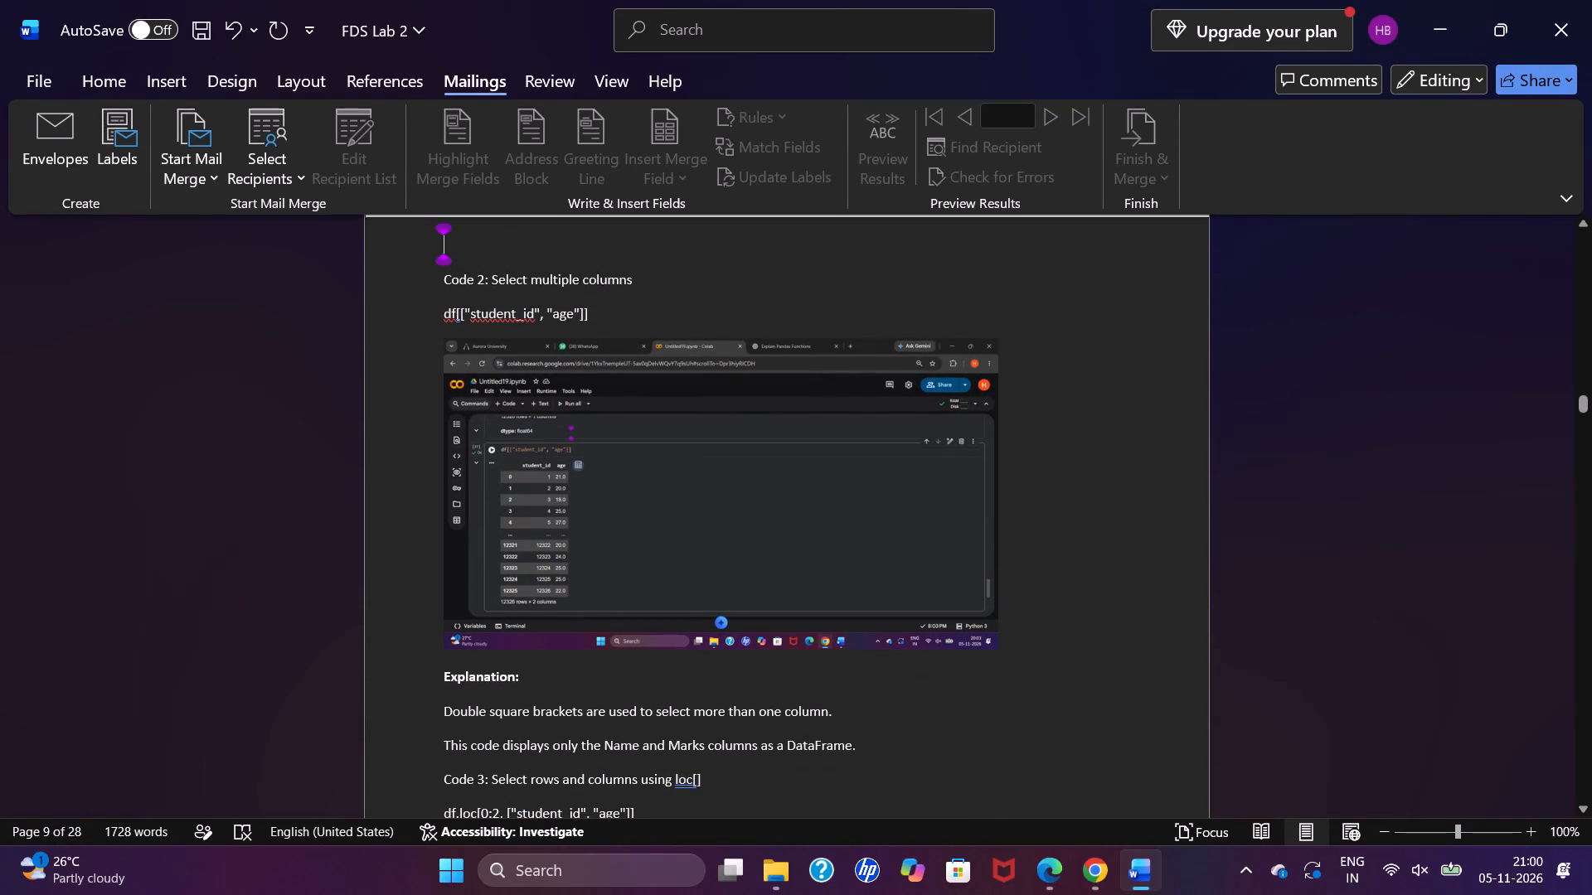
Enlarge the df[["student_id", "age"]] output screenshot under Code 2 proportionally until it spans about the full text width.
scroll(644, 555, "down", 3)
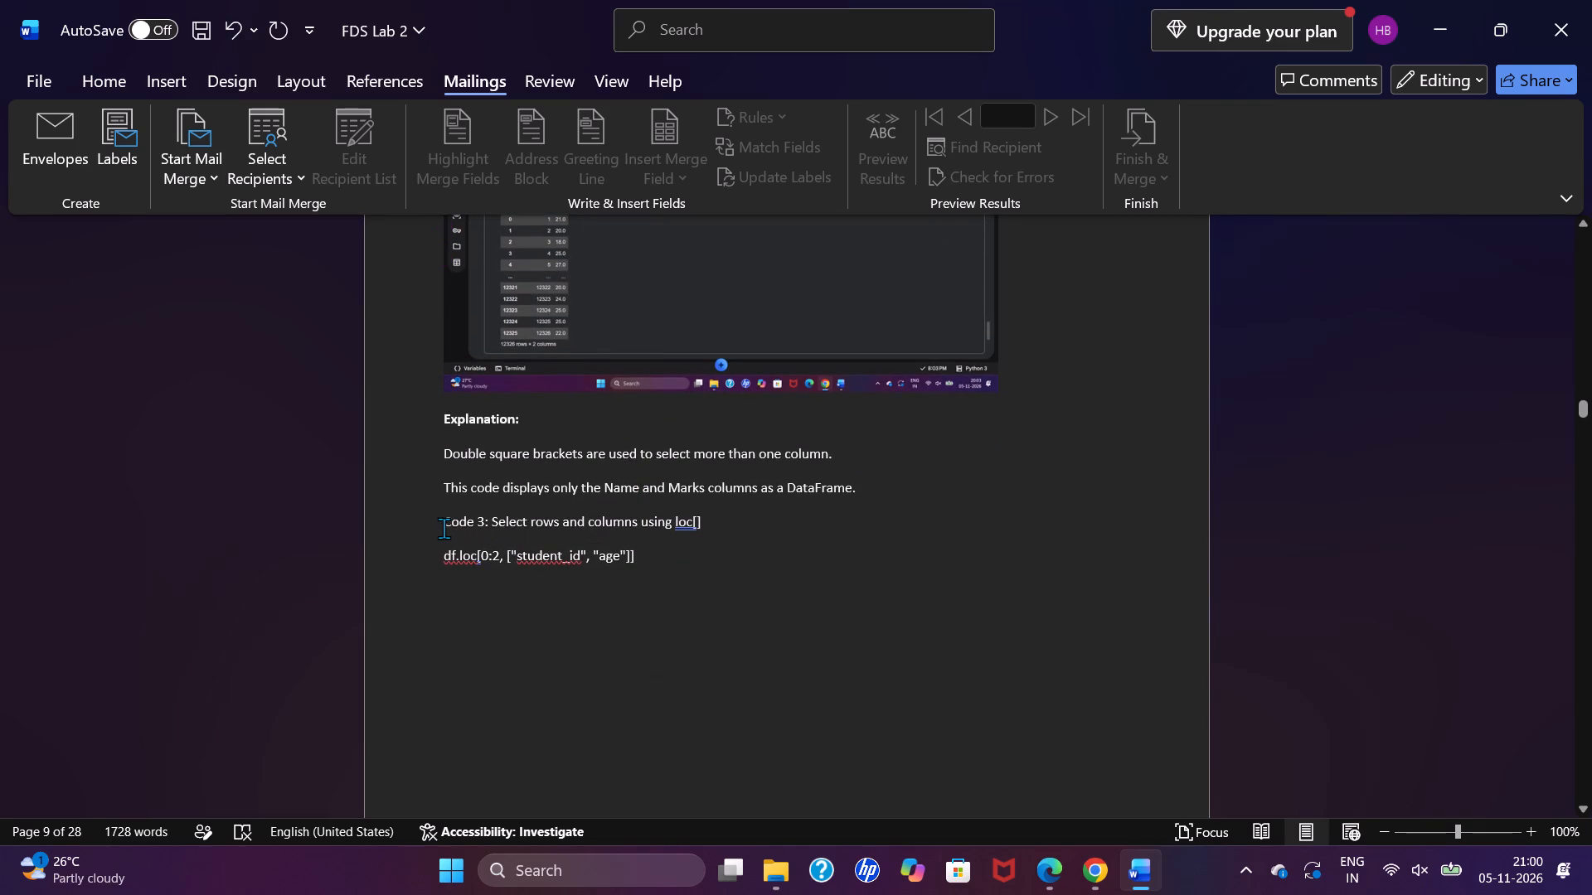
scroll(444, 527, "up", 1)
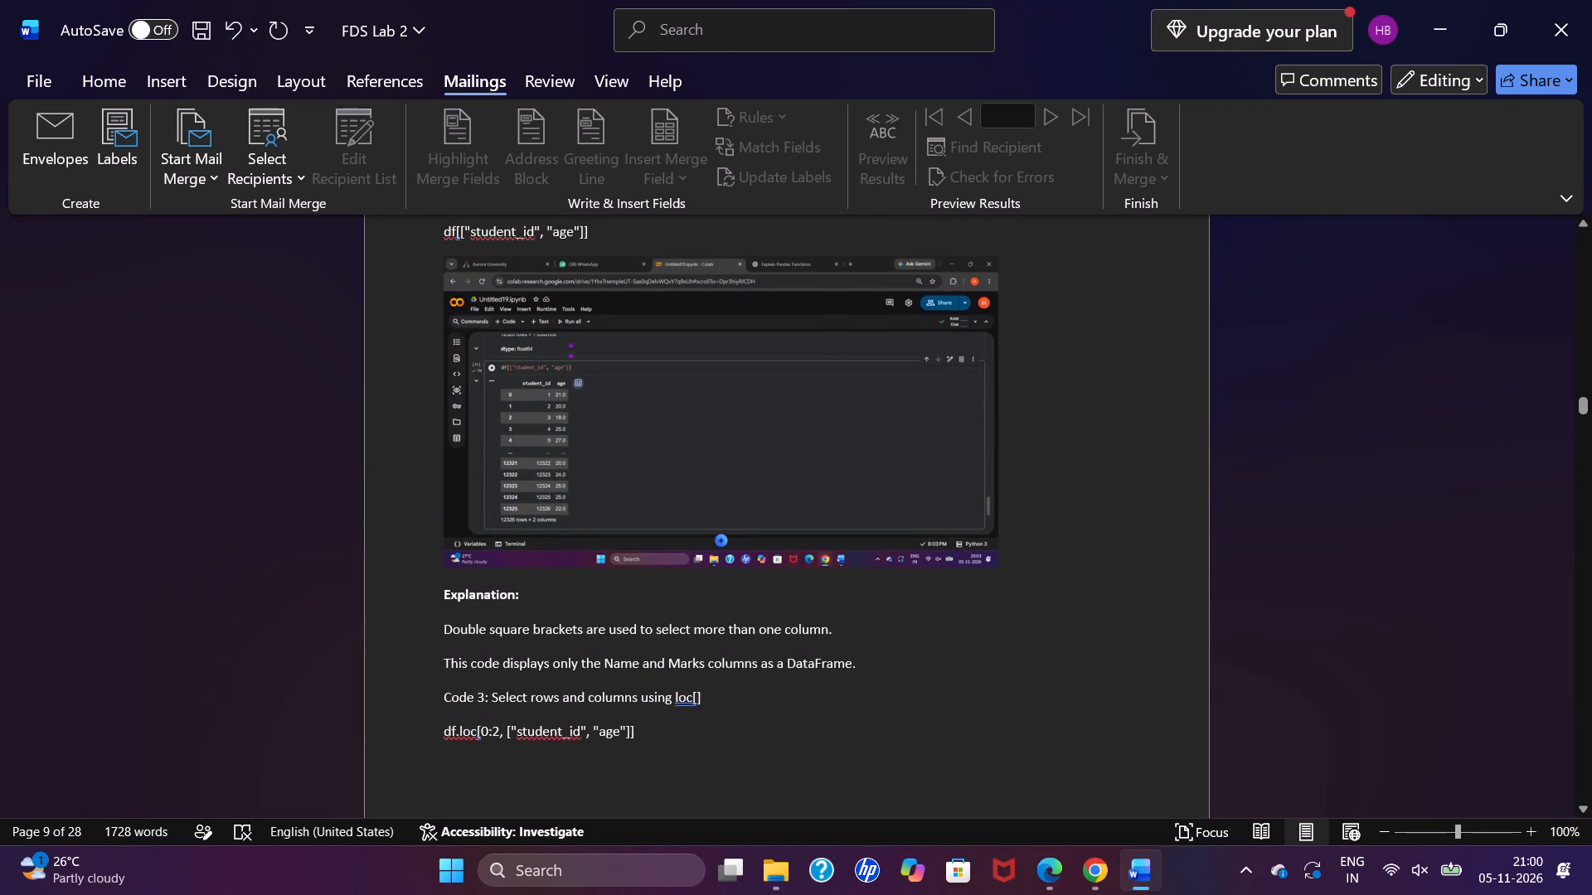
left_click(672, 510)
scroll(672, 510, "down", 1)
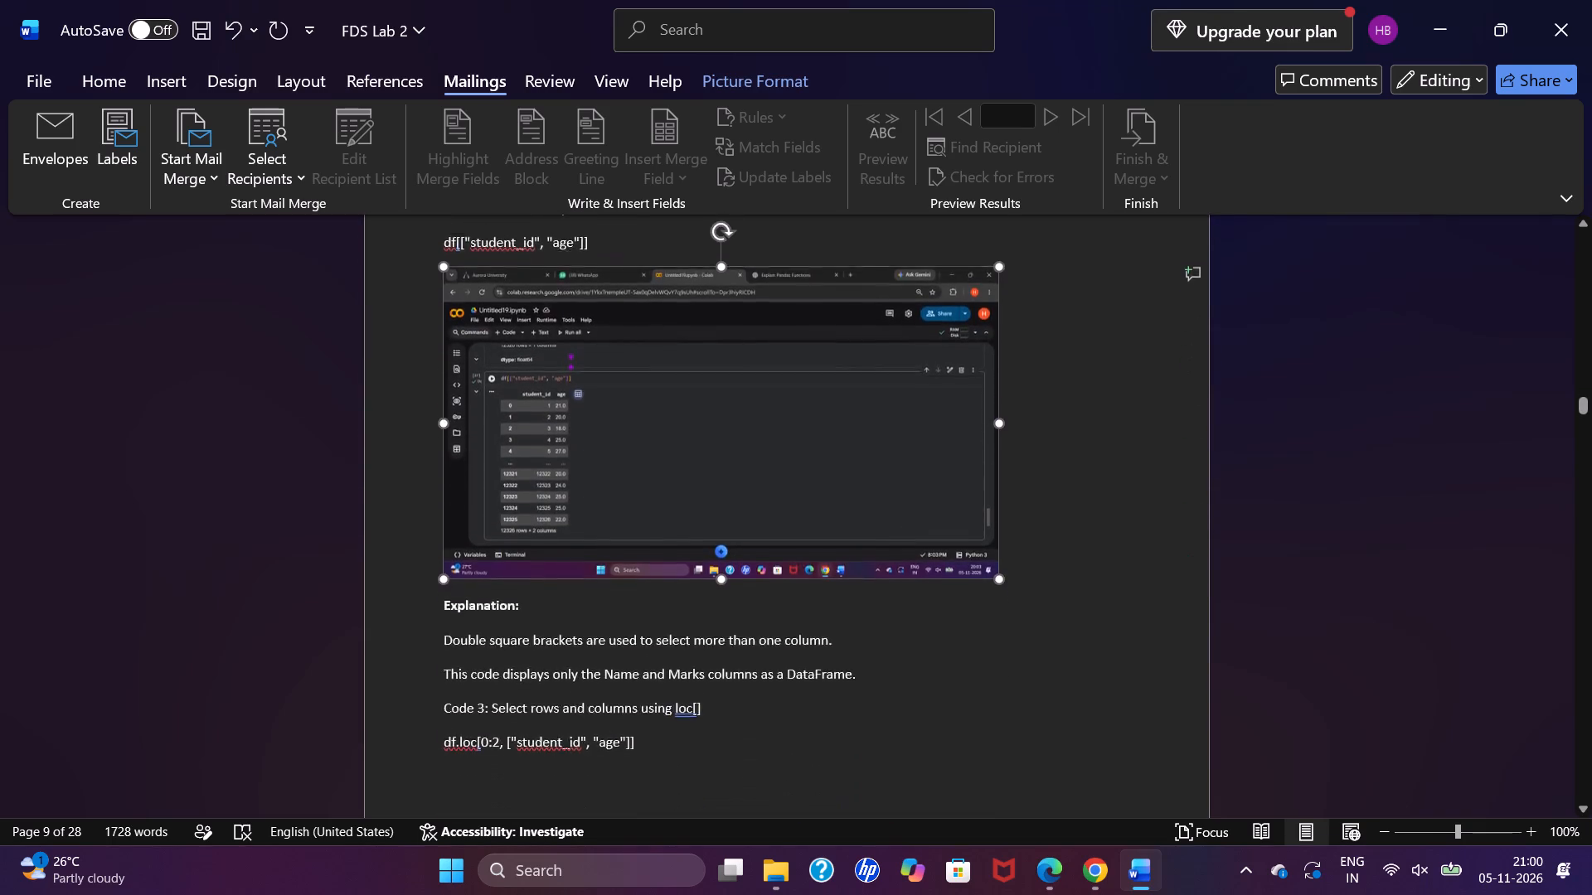
scroll(672, 510, "down", 1)
scroll(672, 510, "up", 1, "ctrl")
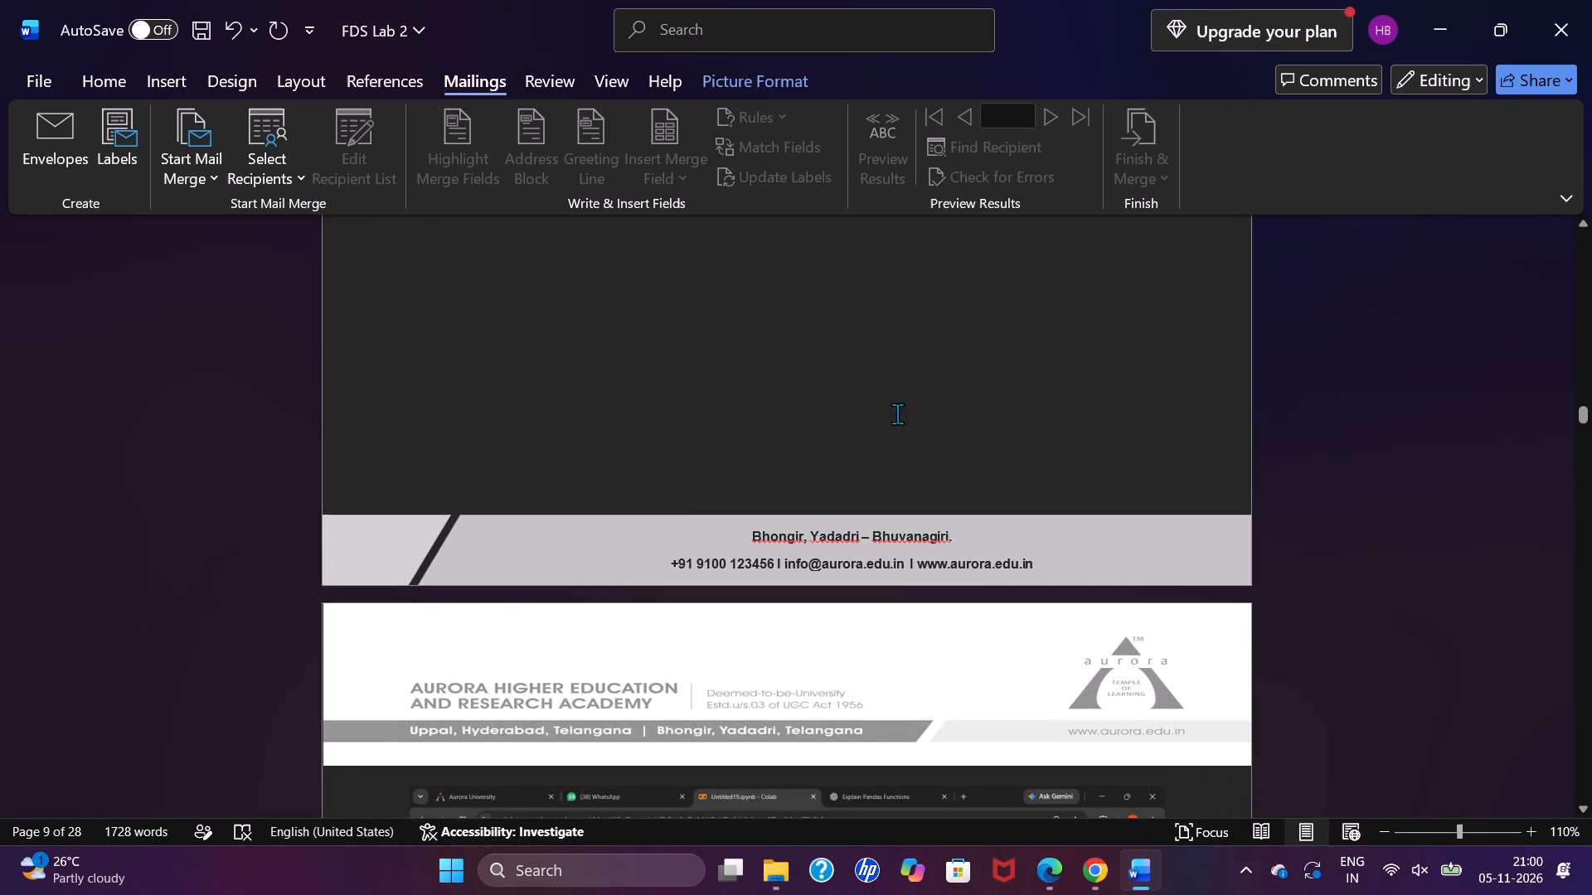
scroll(897, 414, "up", 4)
scroll(897, 414, "down", 2)
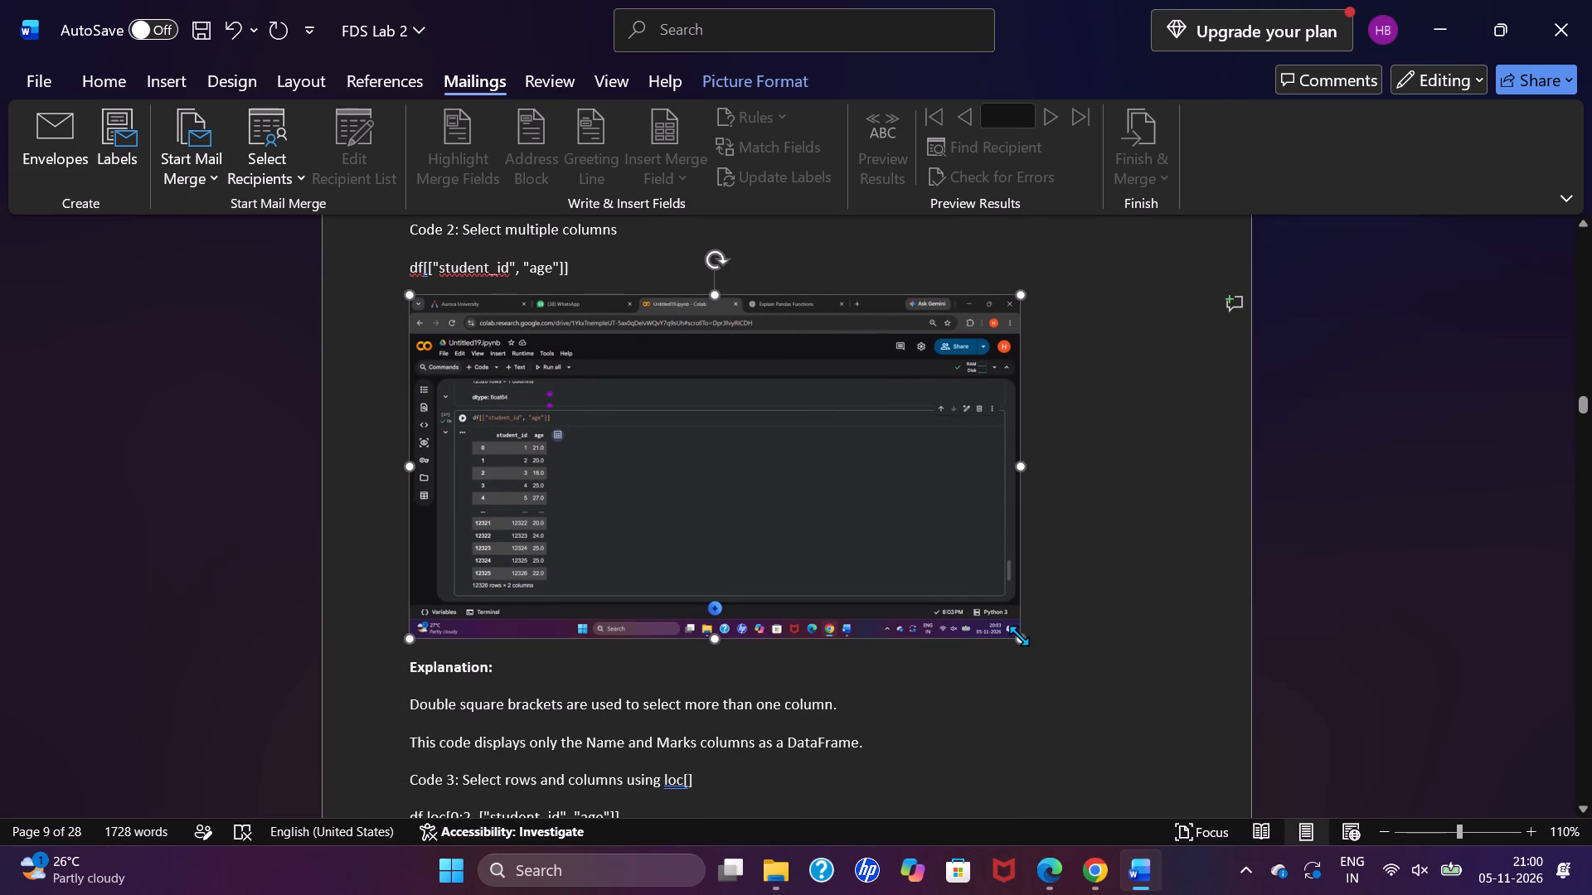
left_click_drag(1019, 636, 1112, 720)
Insert five blank lines above the "Code 3: Select rows and columns using loc[]" heading to move it onto its output's page.
scroll(1112, 720, "down", 1)
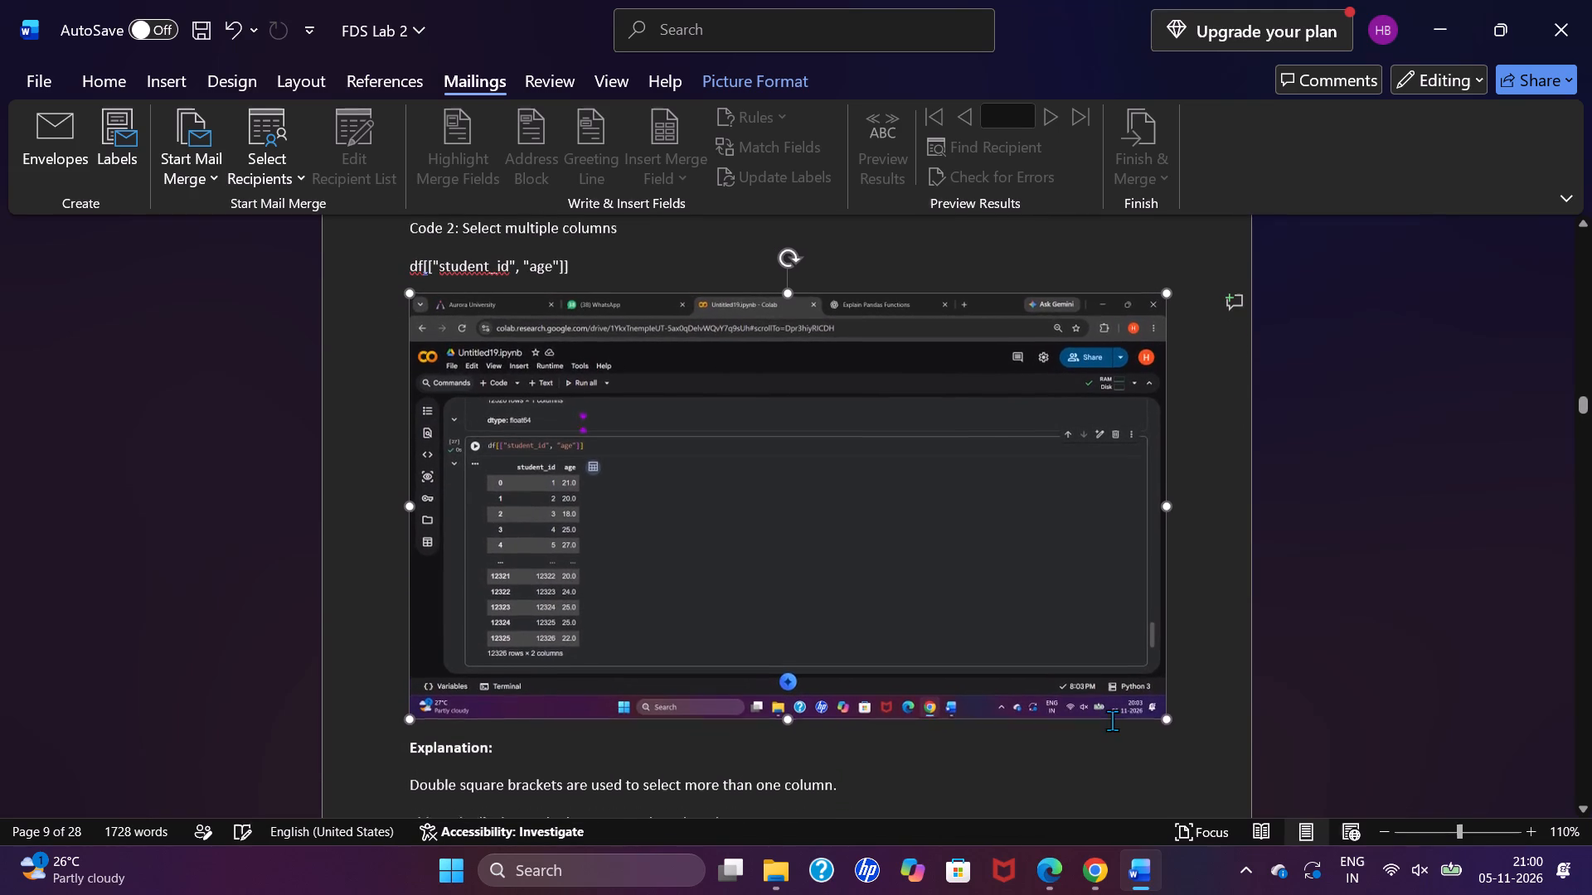
scroll(1112, 720, "down", 4)
scroll(1112, 720, "up", 1)
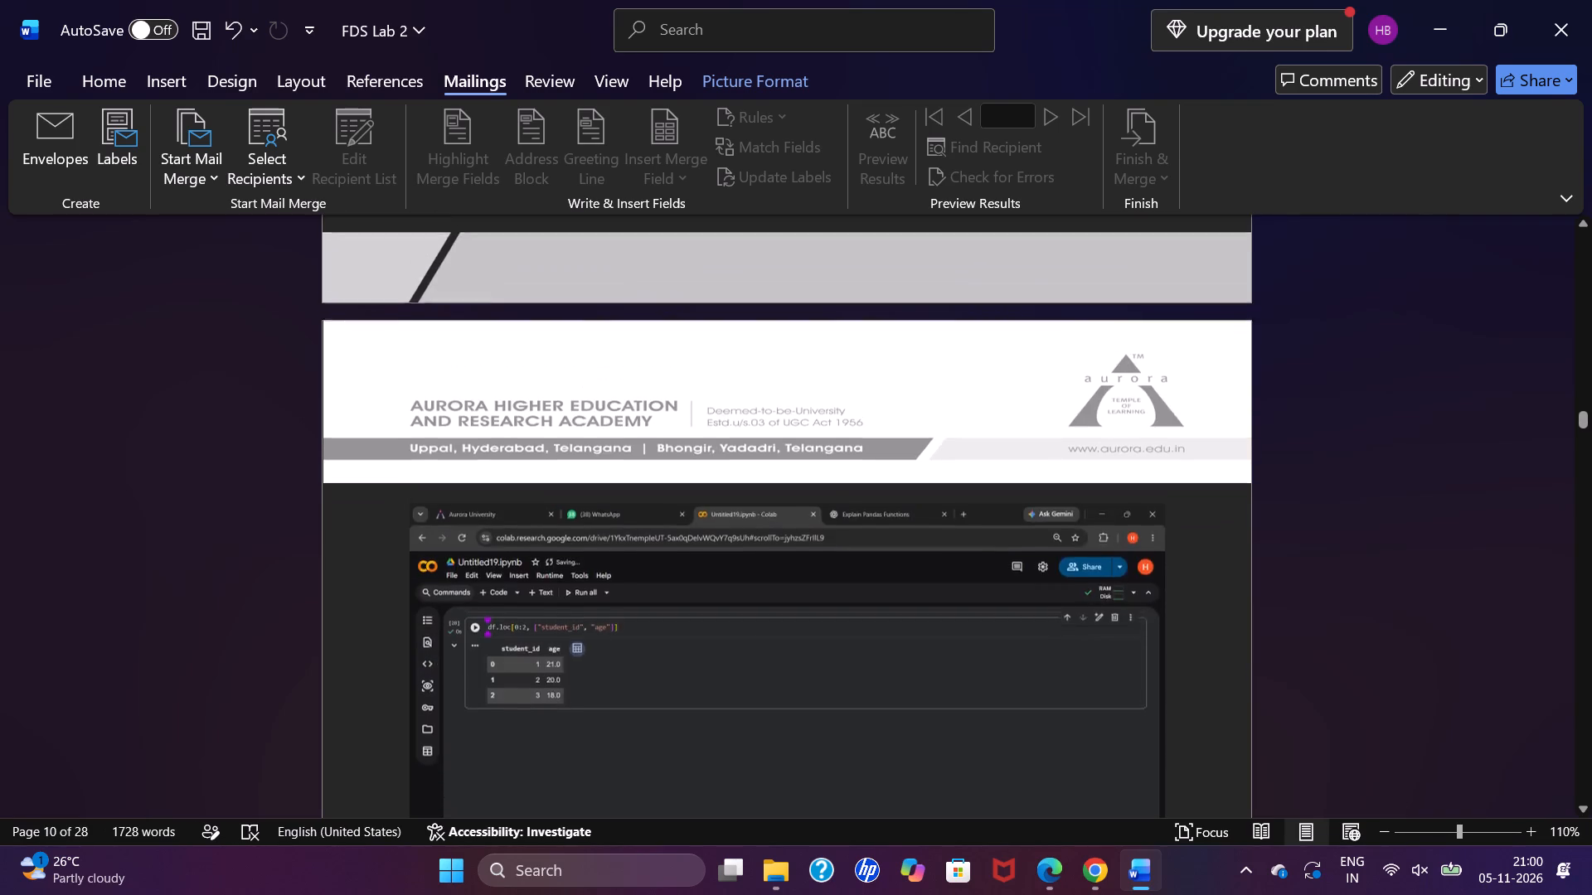
scroll(1112, 720, "up", 2)
scroll(813, 733, "down", 3)
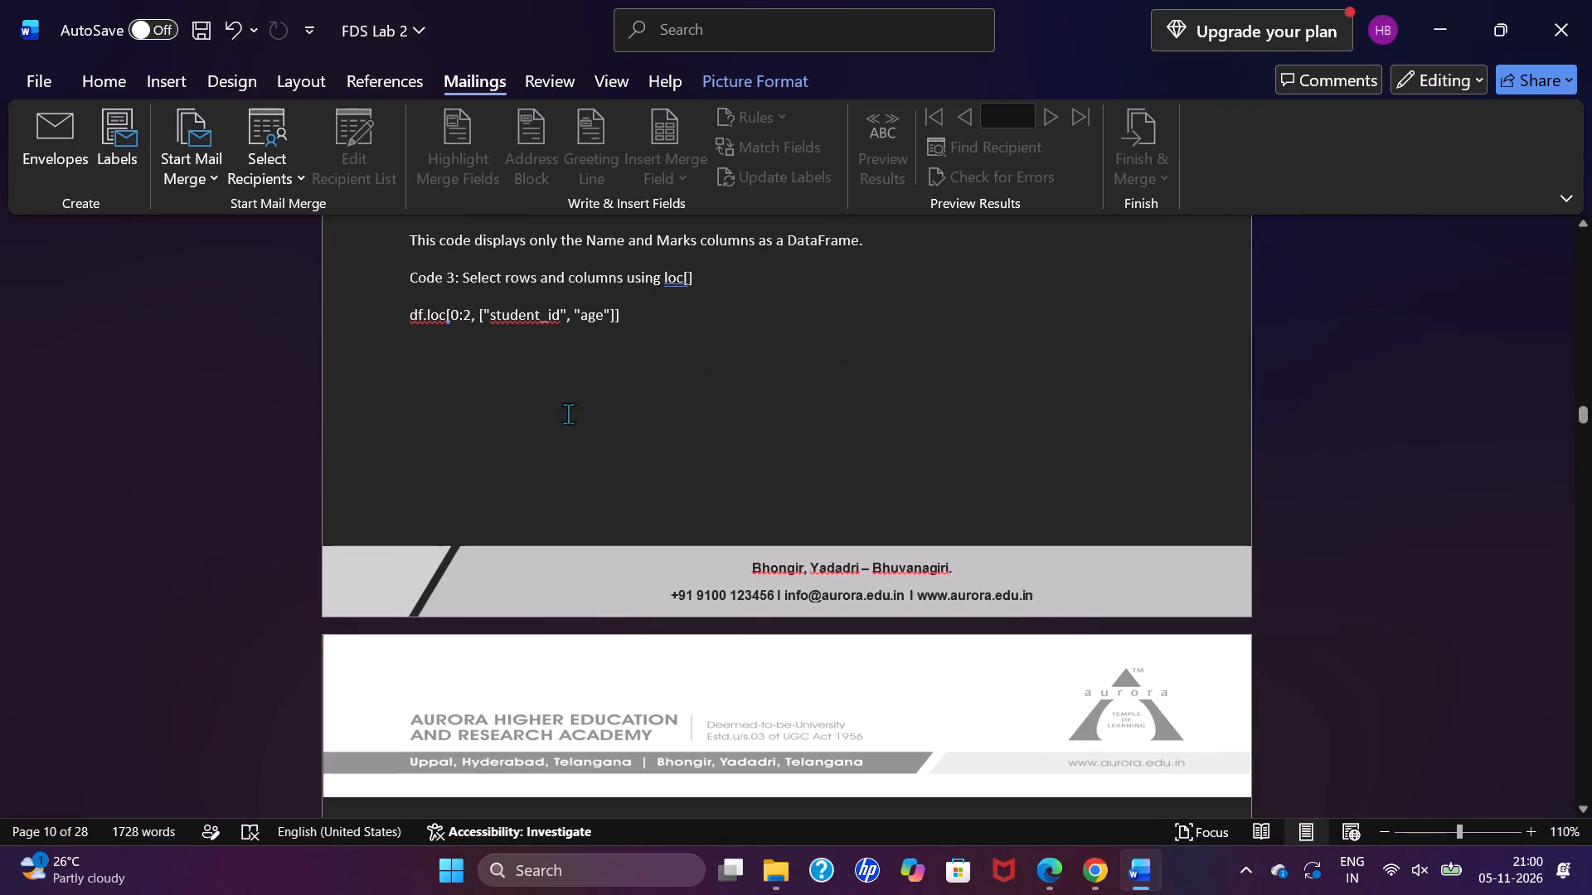
left_click(415, 277)
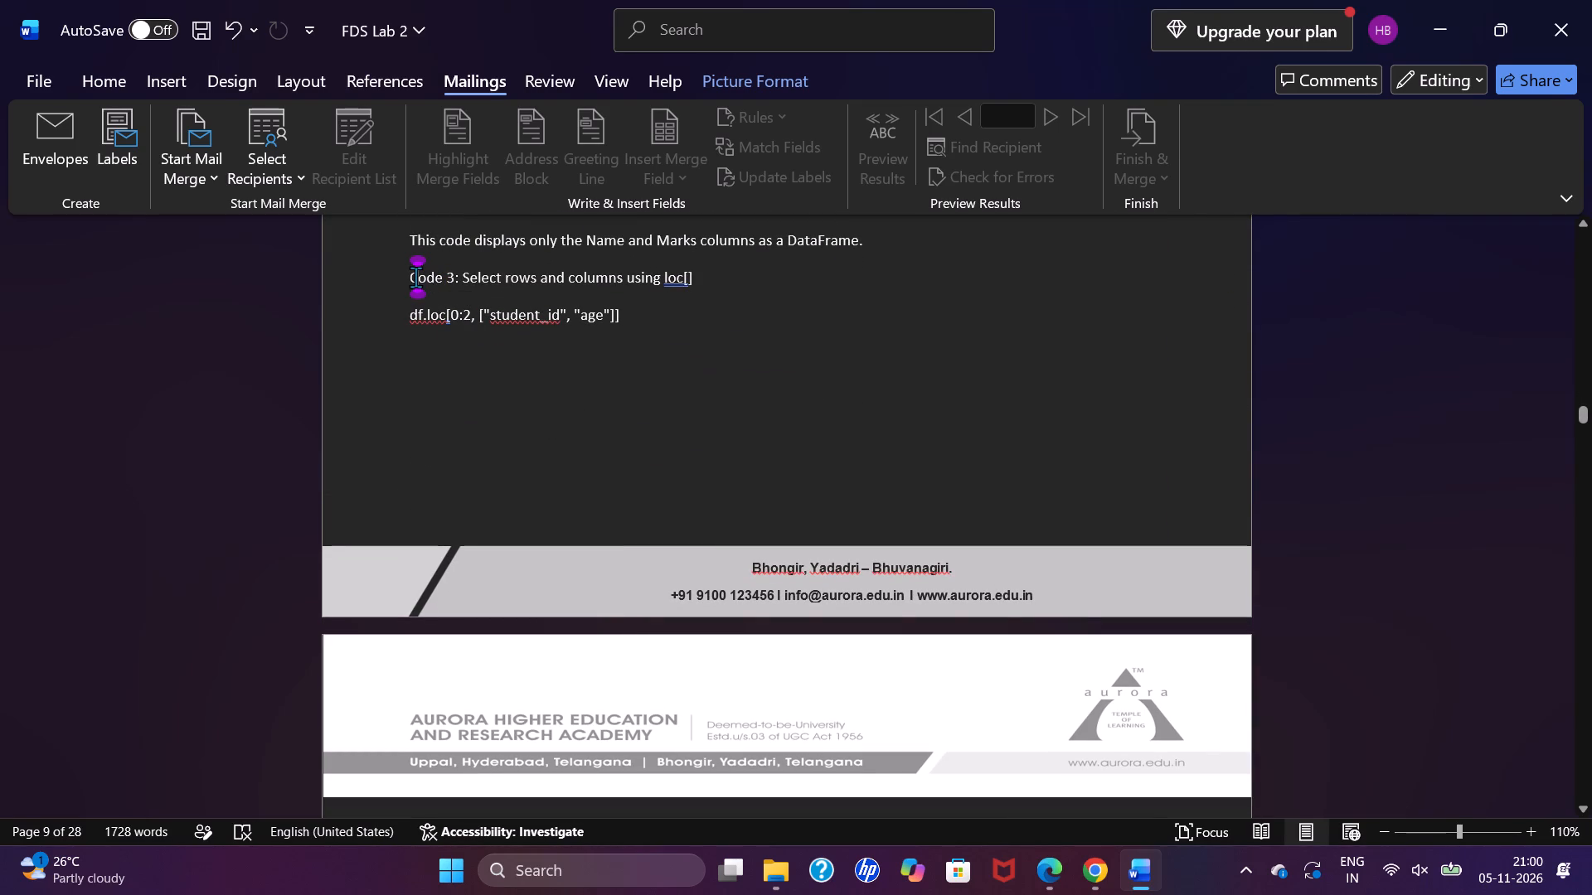
key("Left")
key("Return")
key("Return")
key("Return")
key("Return")
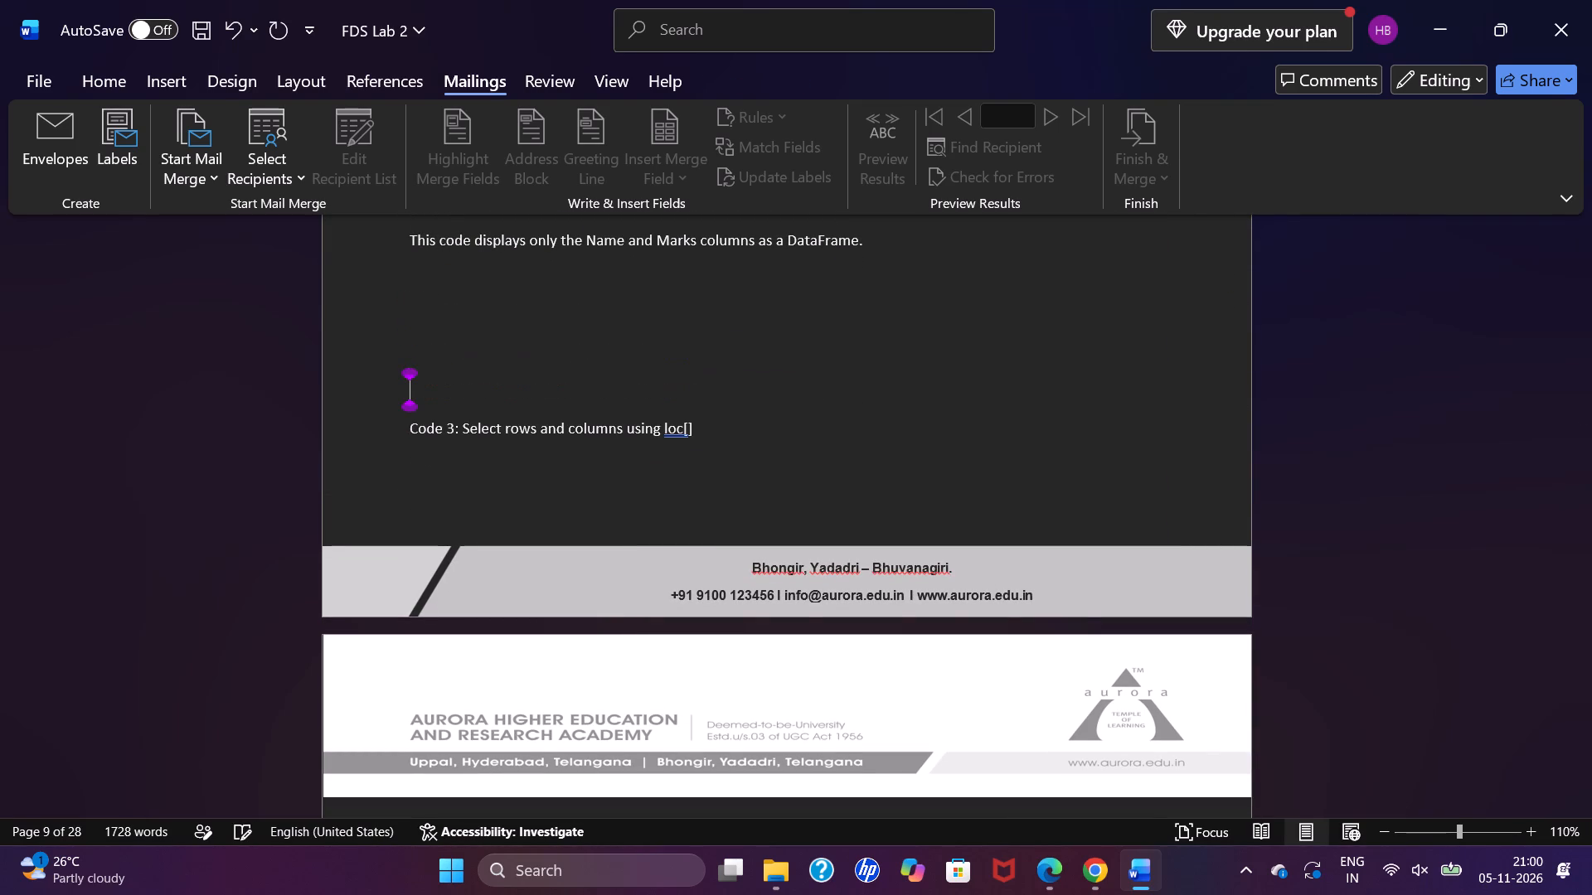
key("Return")
Check the Code 3 and Code 4 pages and delete two blank lines above the "Code 5: Filter students with marks above 80" heading.
scroll(415, 277, "down", 2)
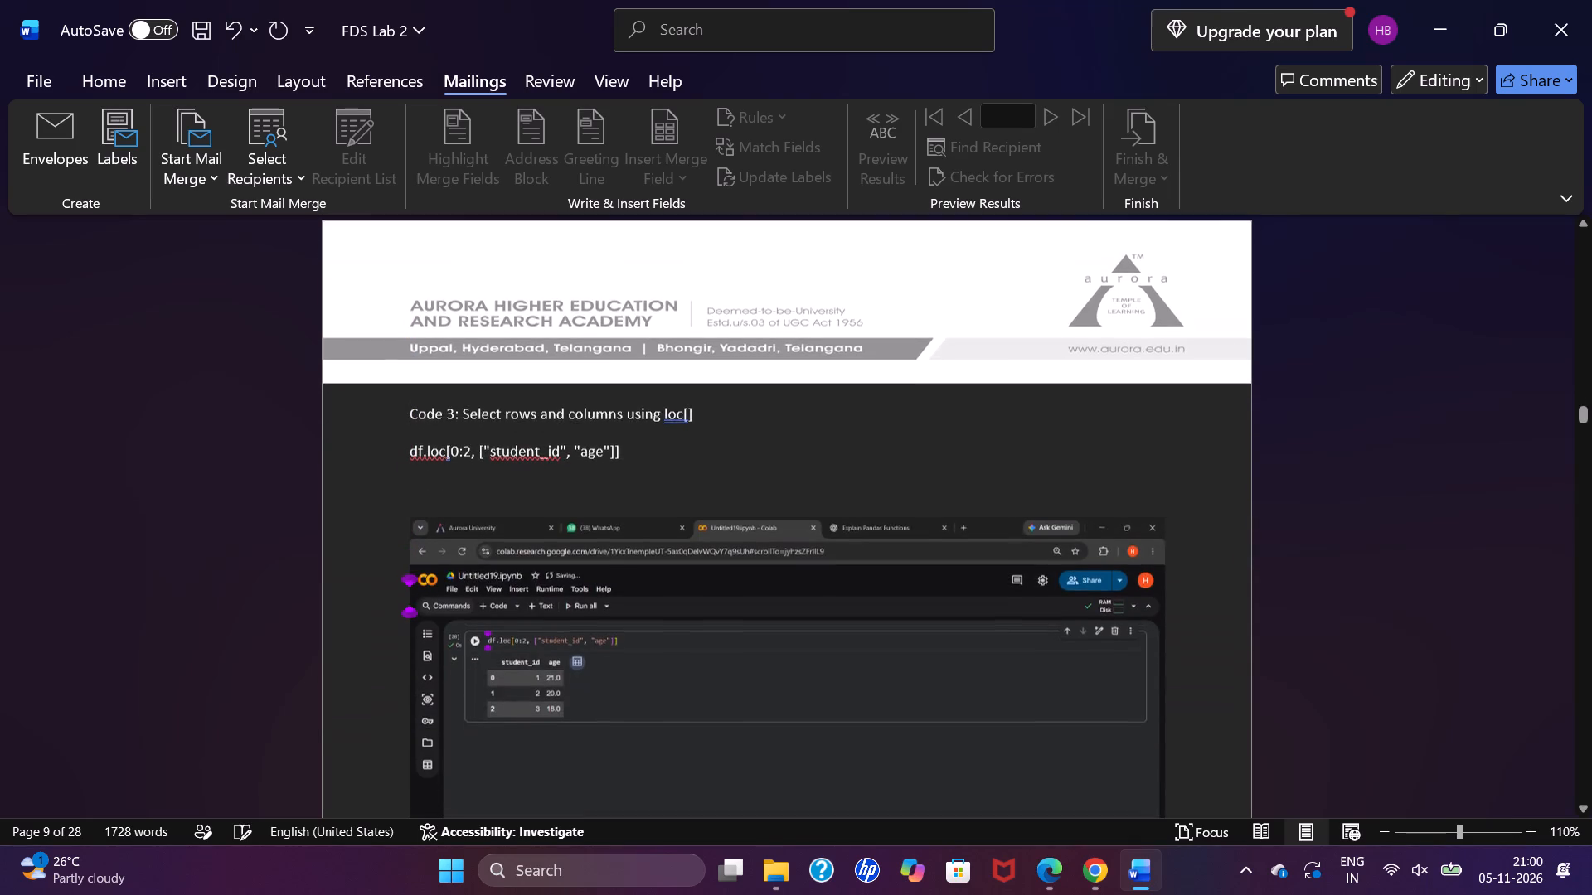
scroll(415, 277, "down", 3)
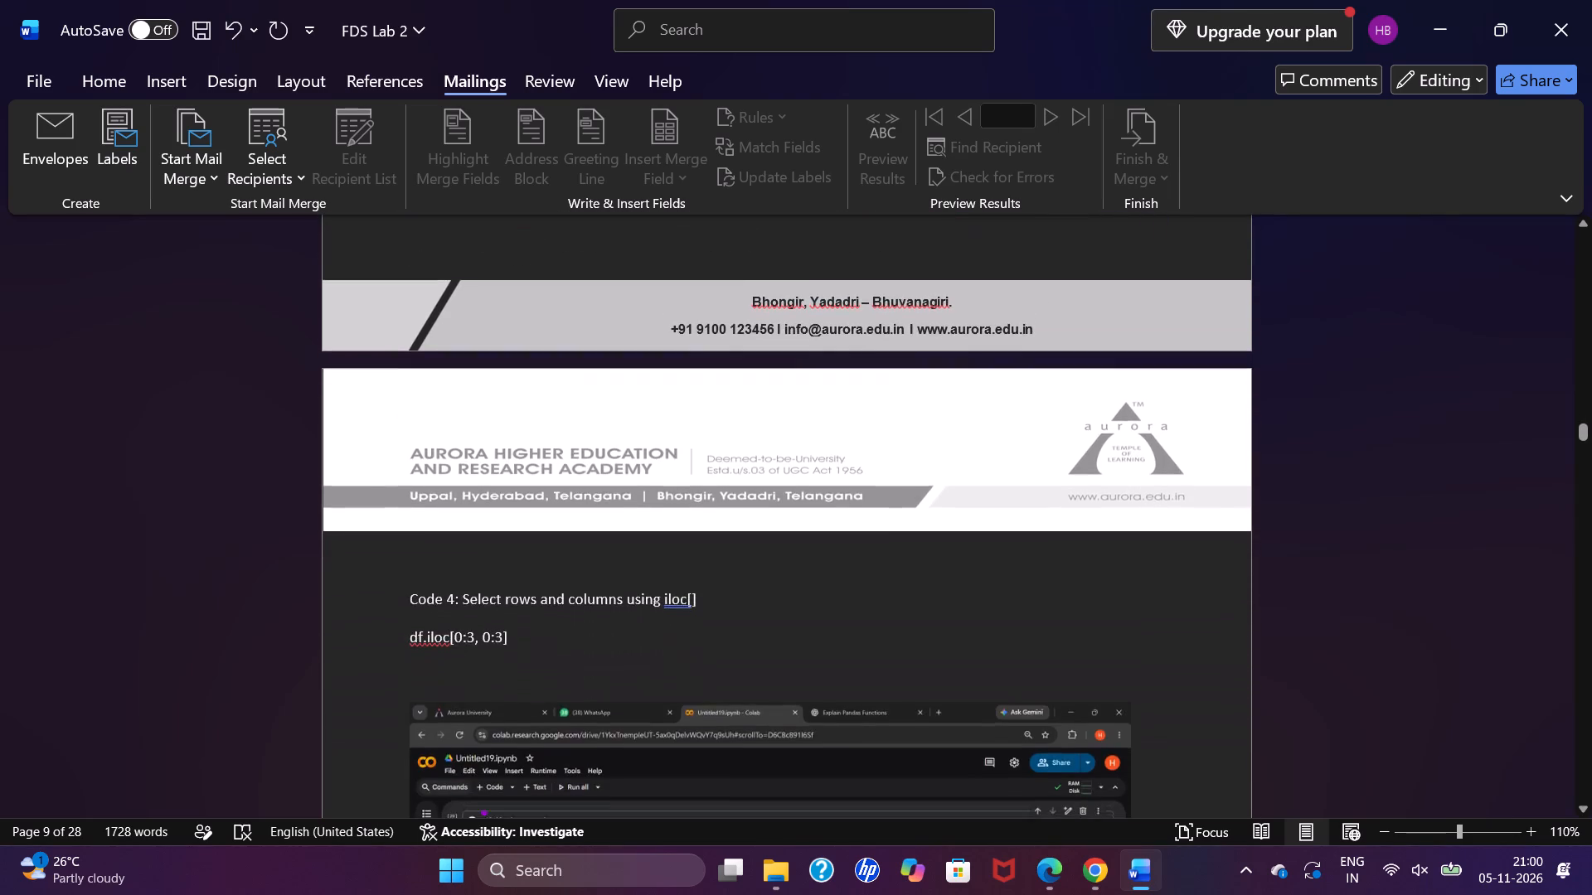
scroll(415, 277, "down", 4)
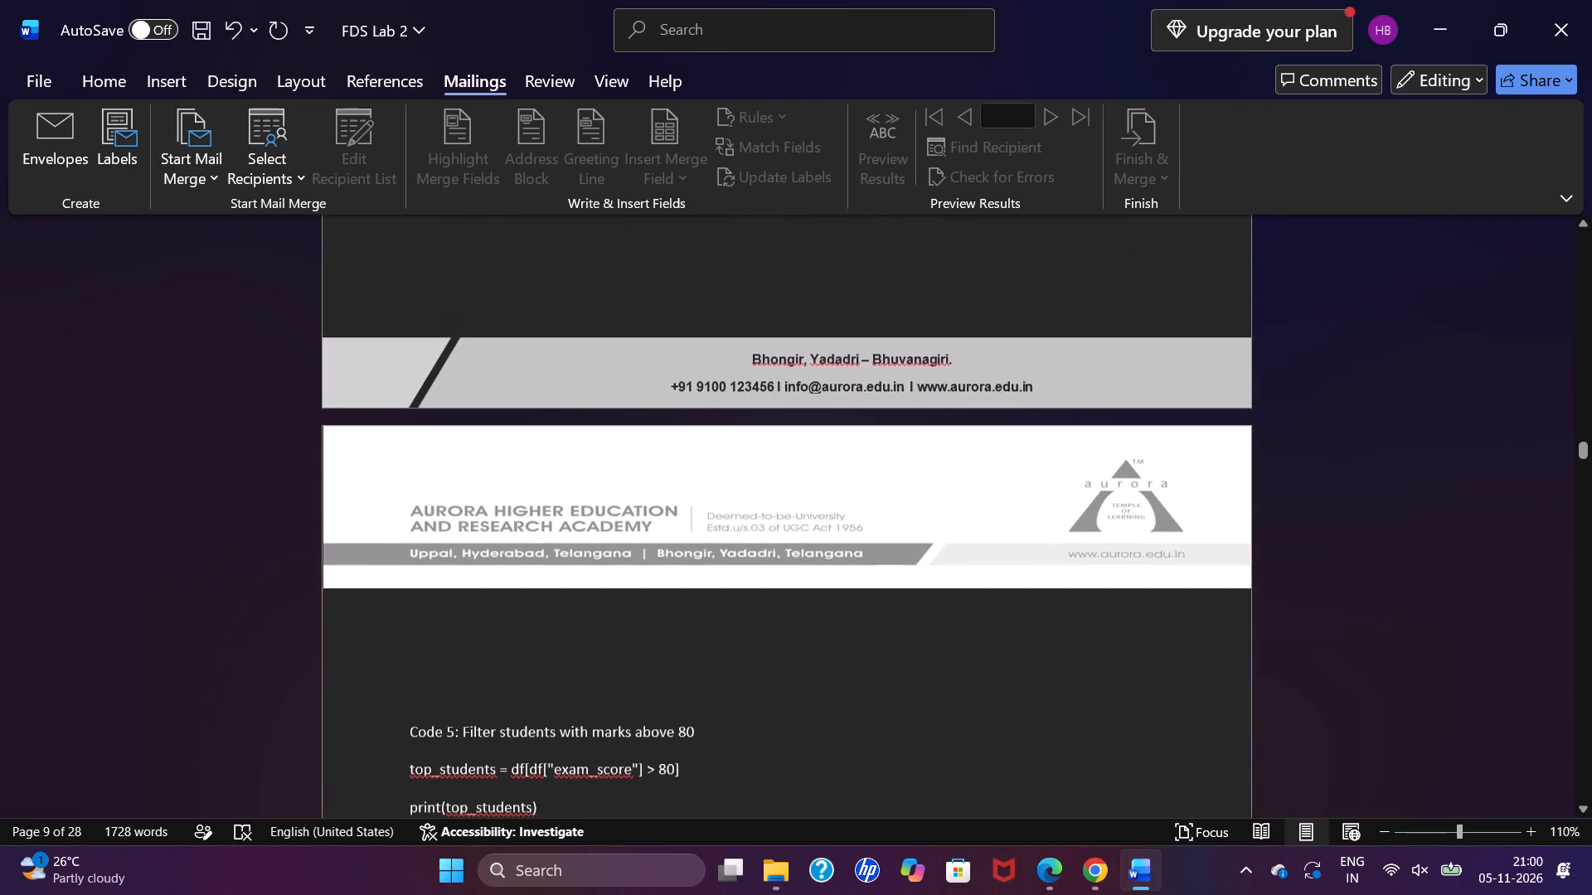
scroll(415, 277, "down", 1)
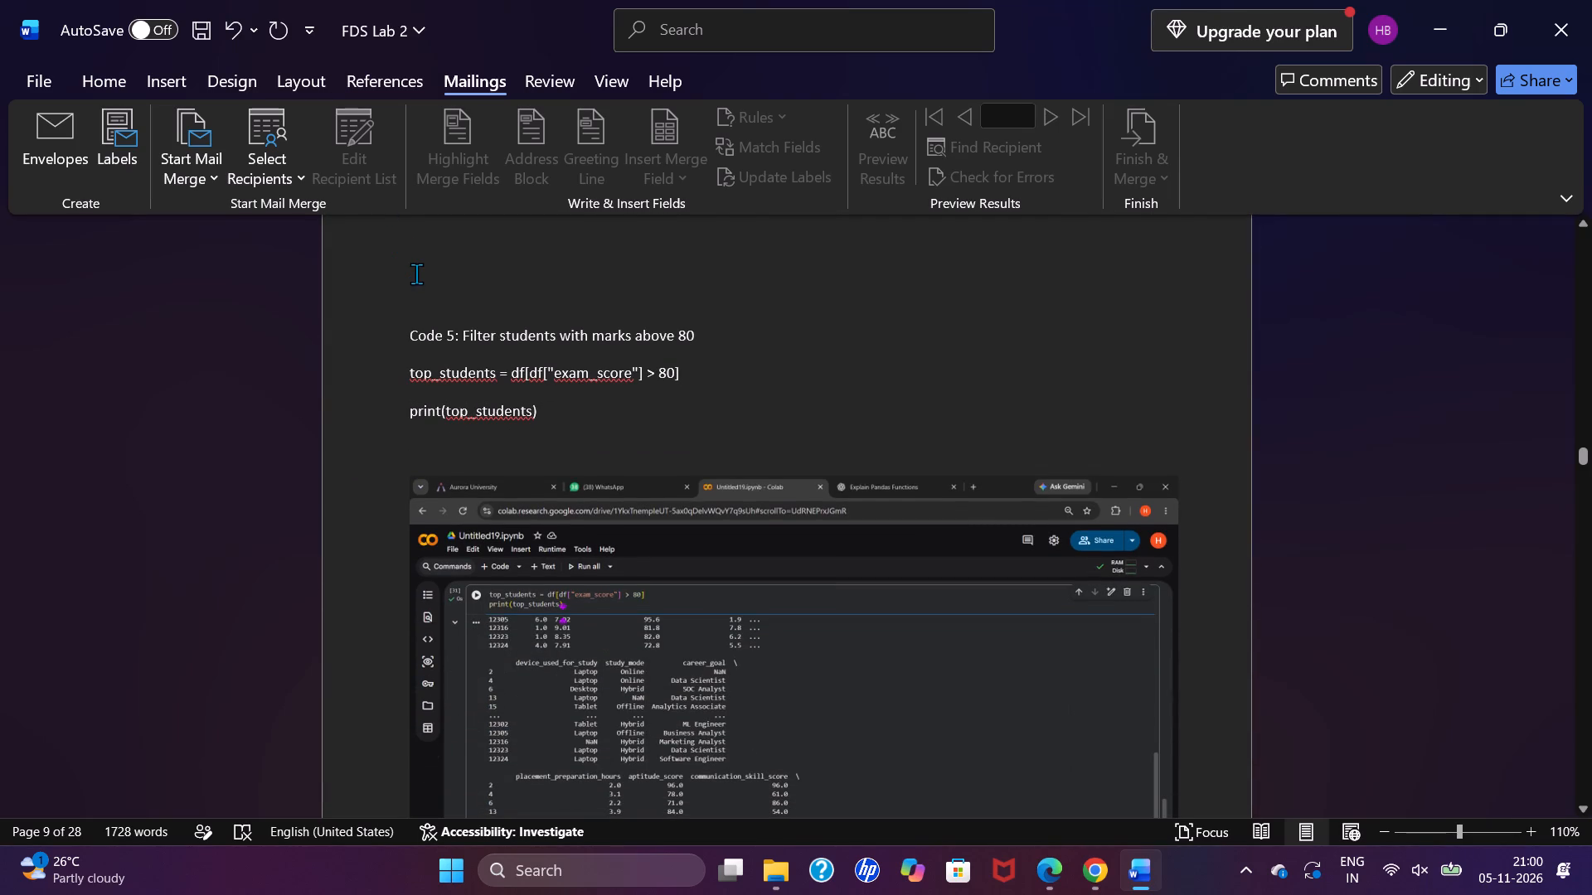
left_click(416, 273)
key("BackSpace")
key("BackSpace")
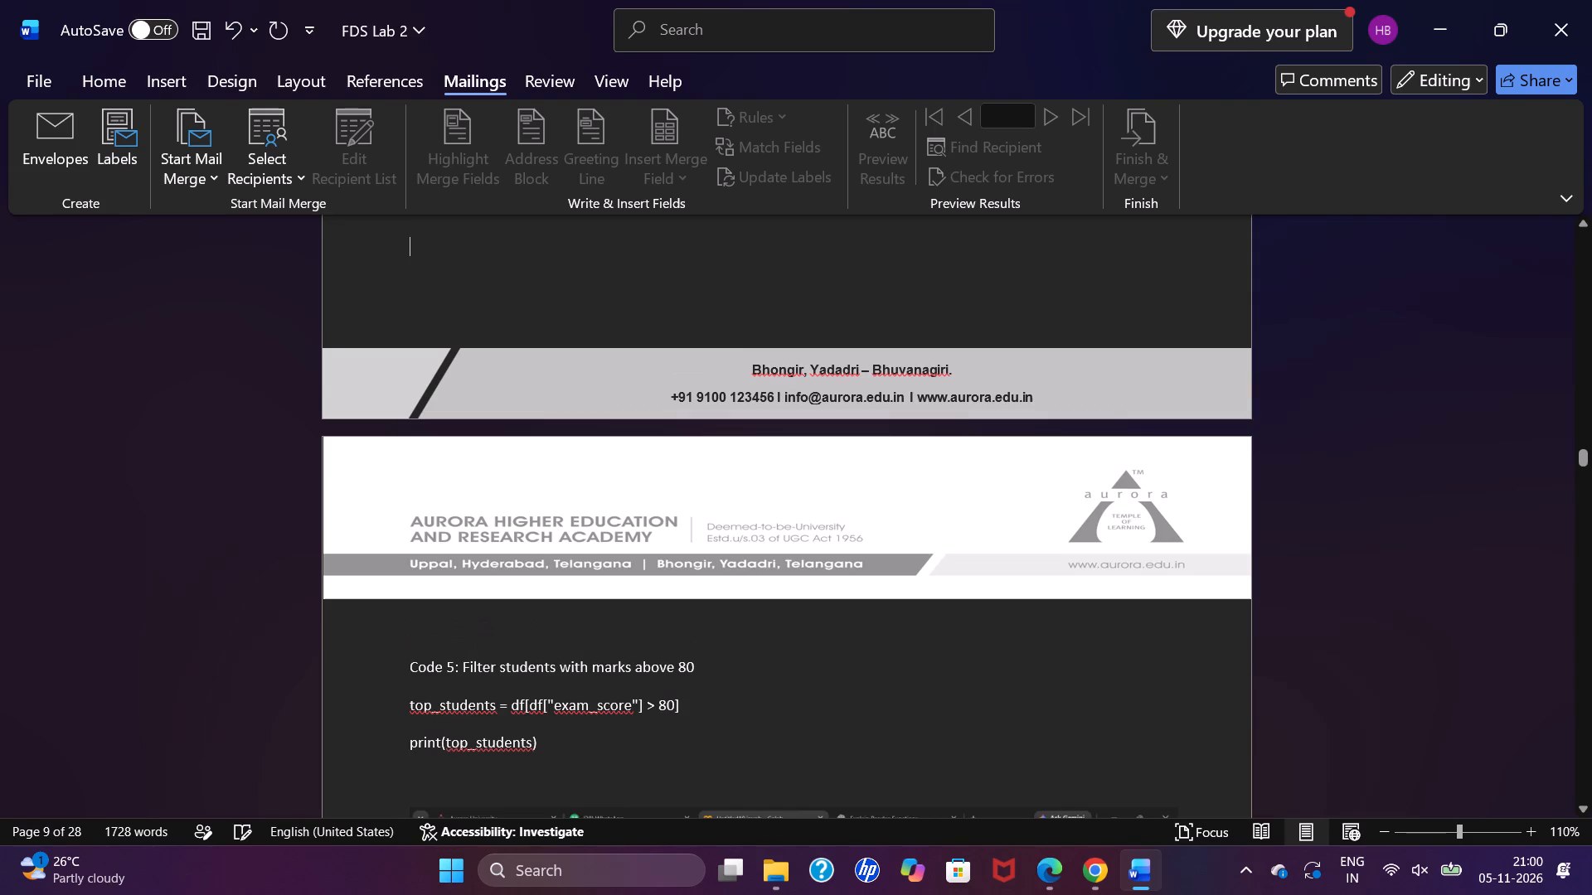
Check the Code 5 to Code 7 pages and delete four blank lines above the "Code 8: Filter using query() and sort_values()" heading.
scroll(416, 273, "down", 1)
scroll(498, 497, "down", 3)
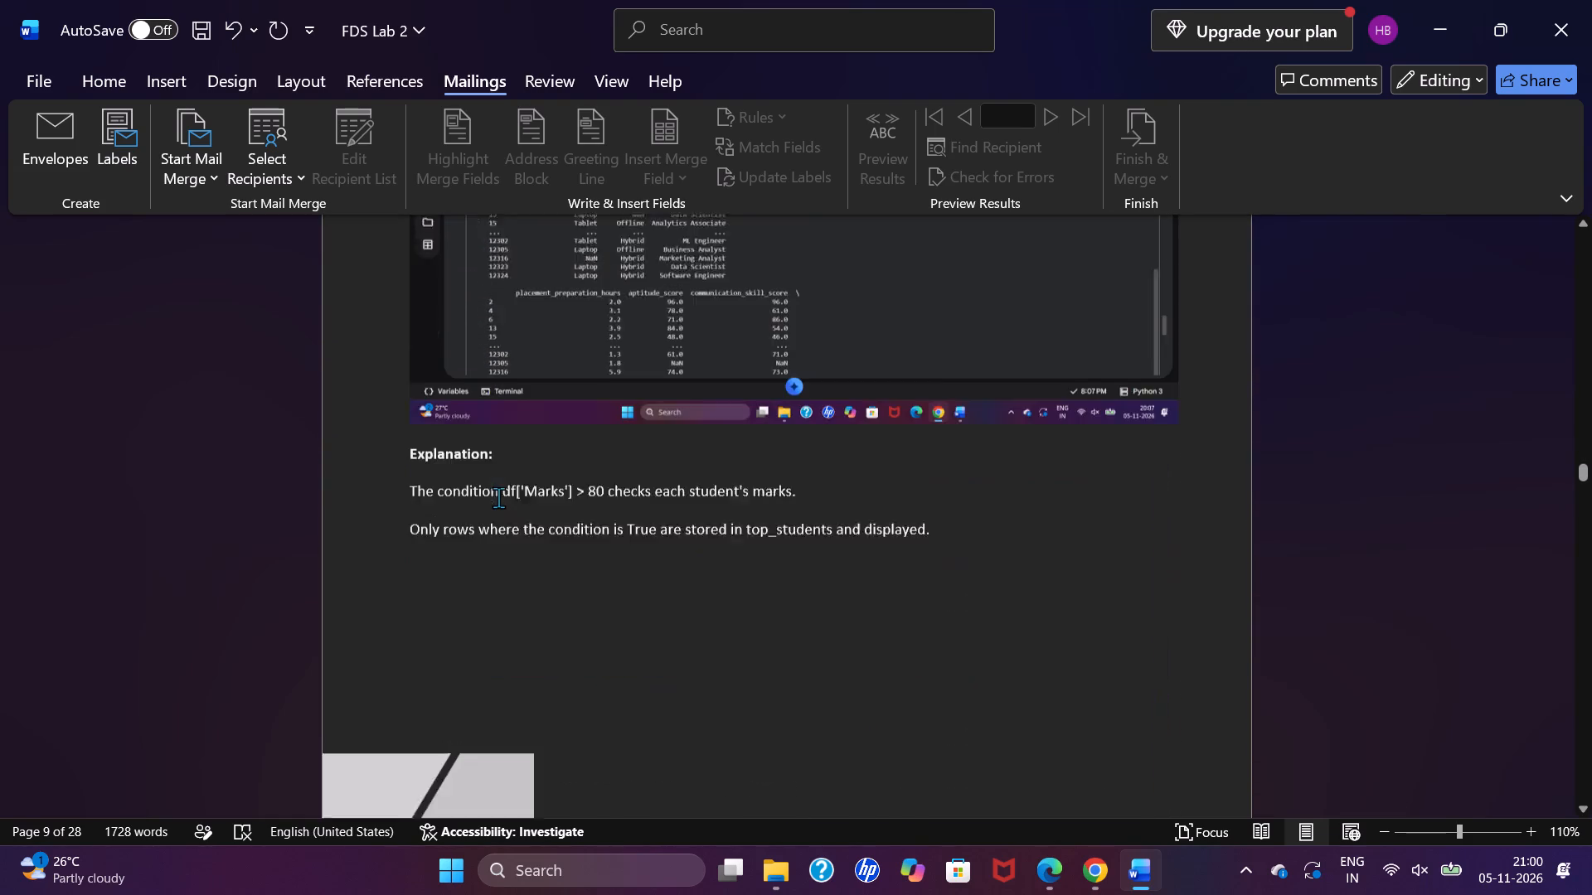
scroll(498, 497, "down", 3)
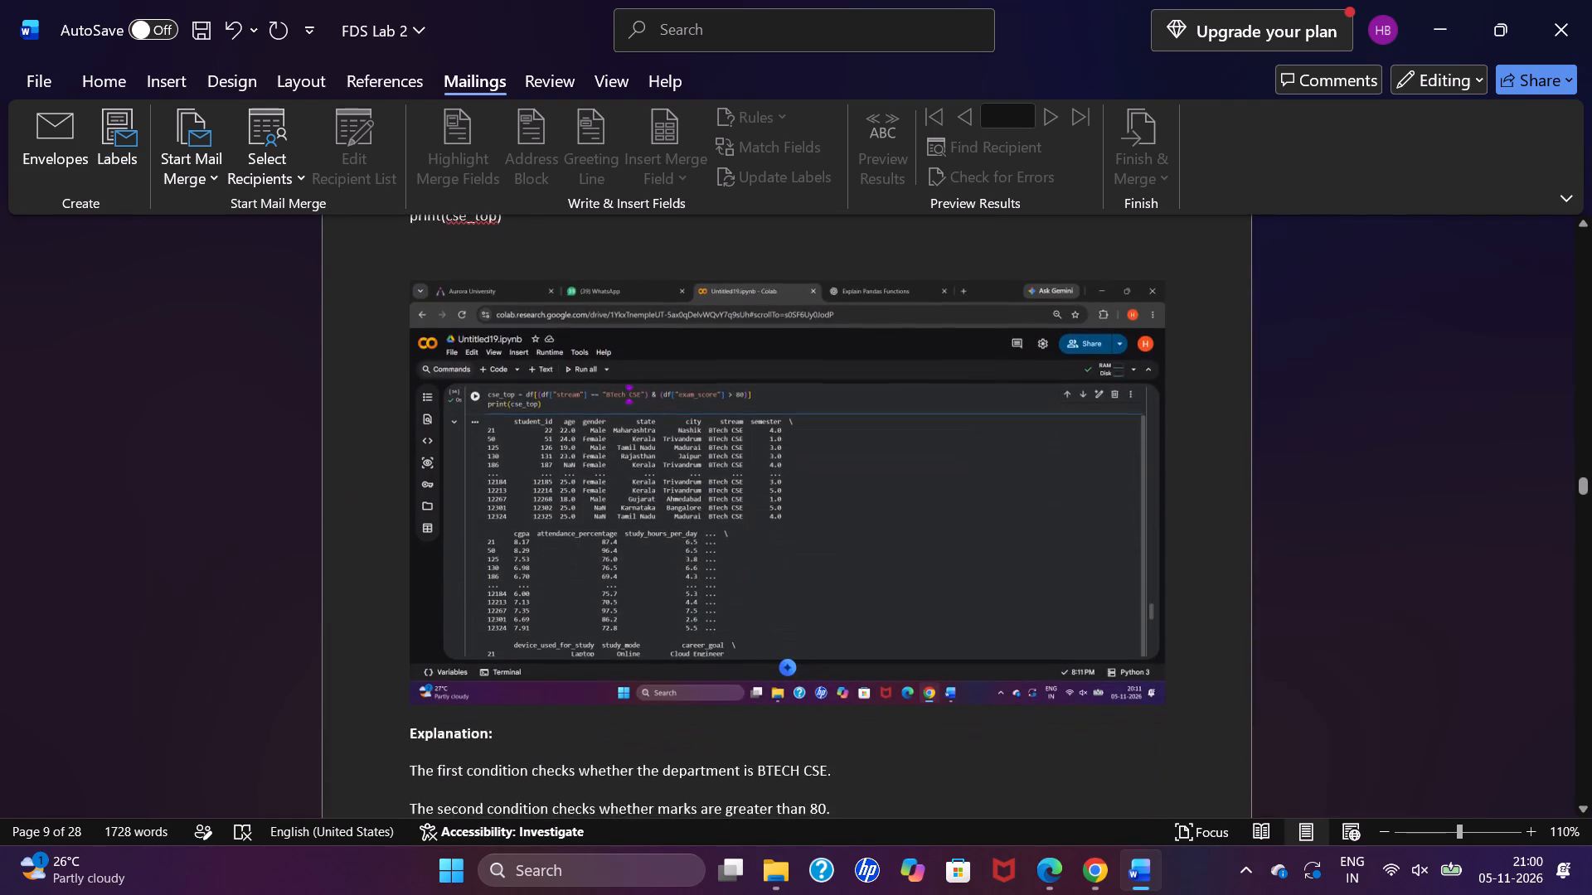
scroll(498, 497, "down", 2)
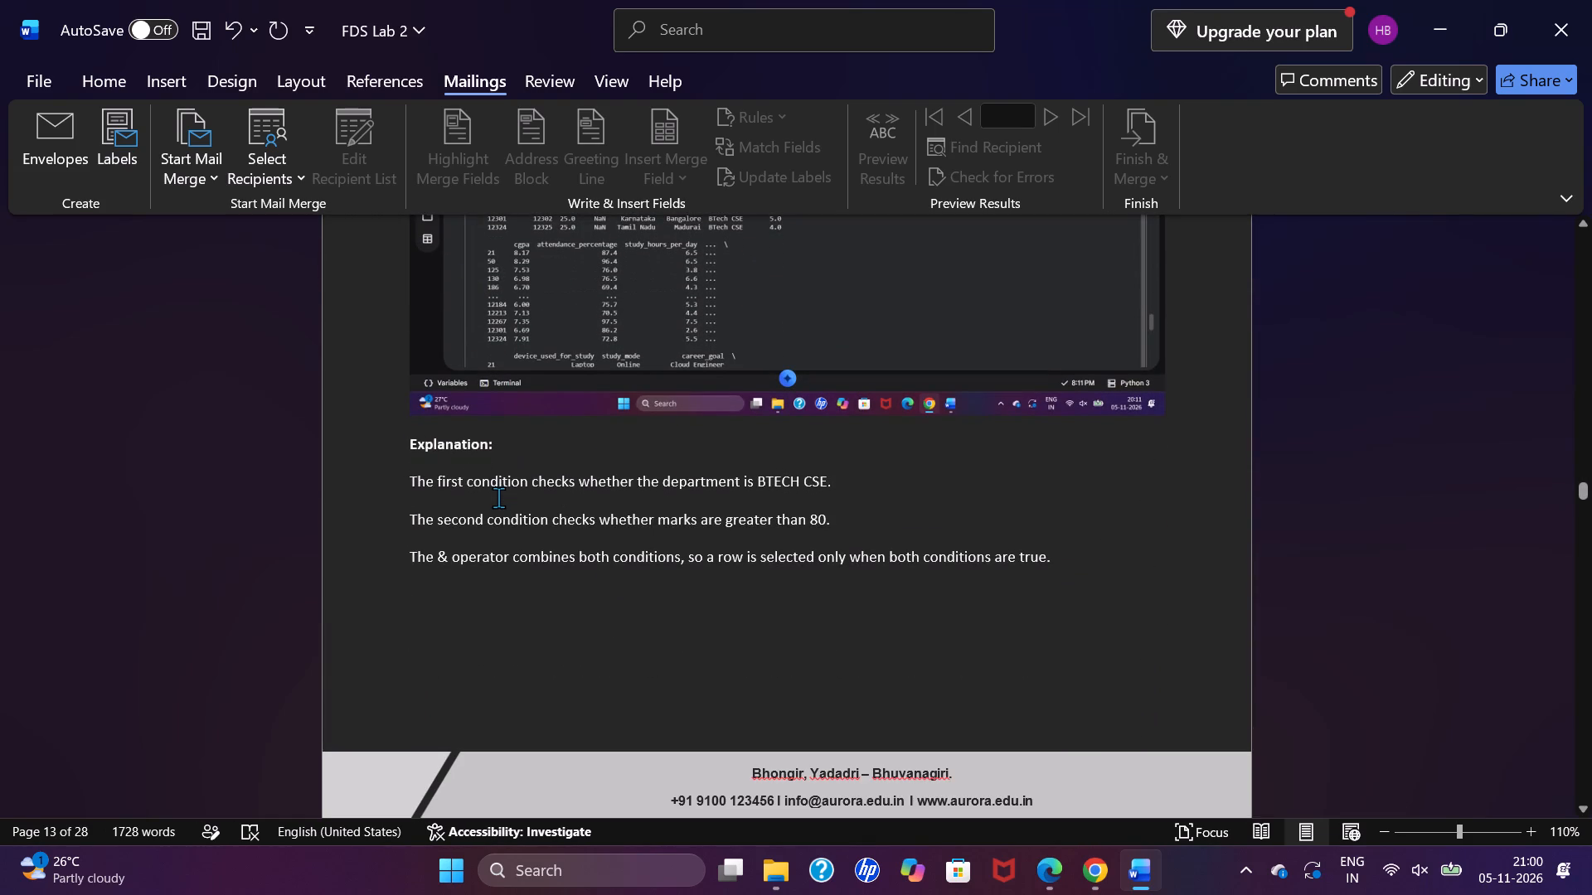
scroll(498, 497, "down", 2)
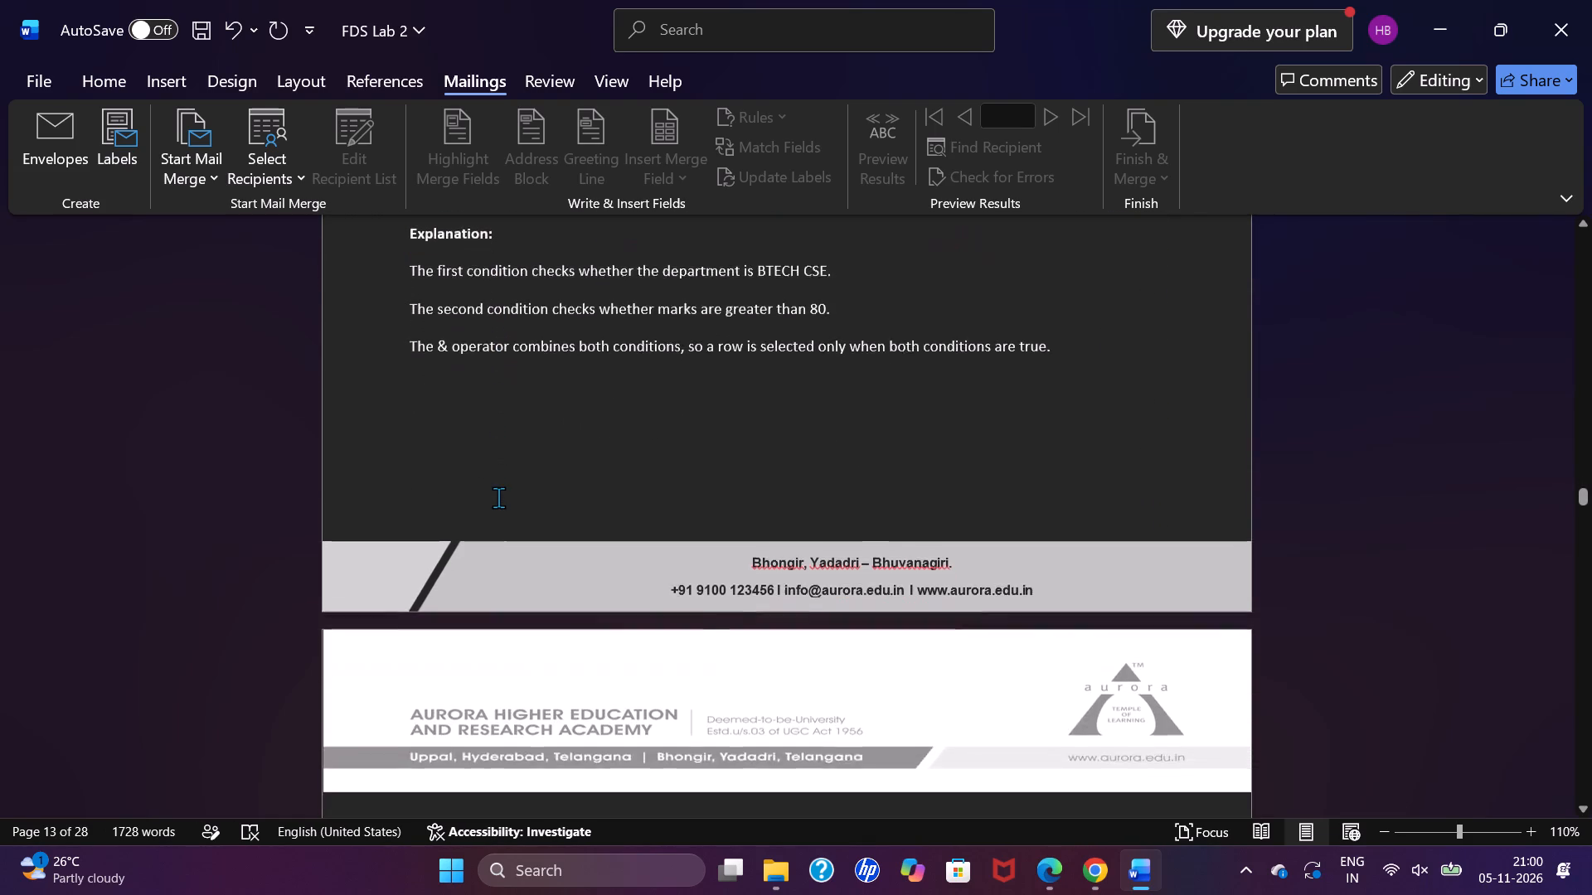
scroll(498, 497, "down", 3)
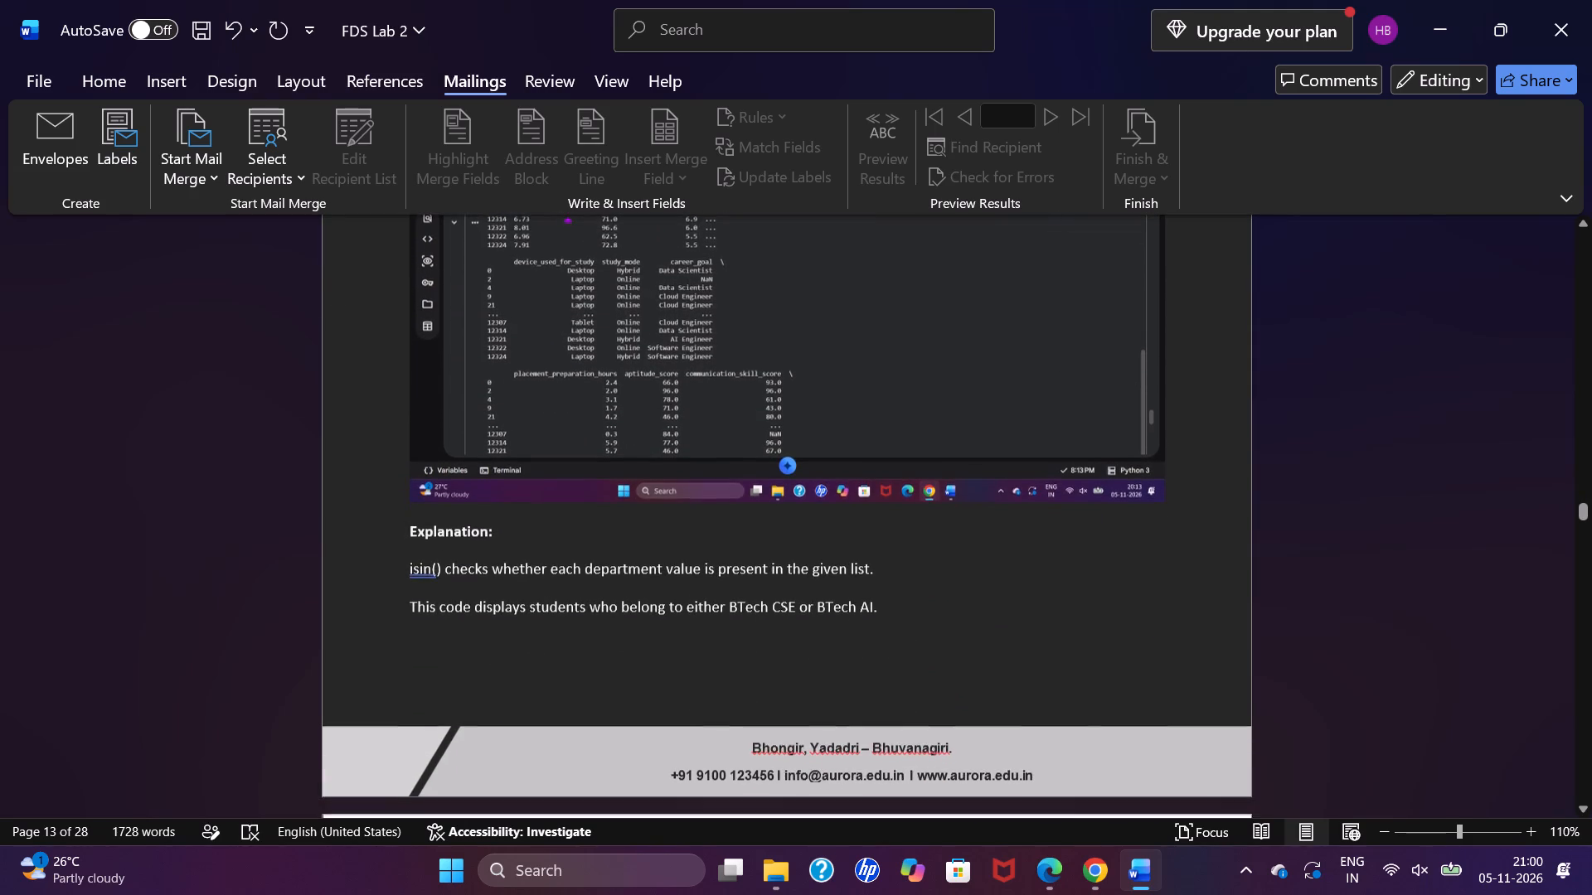
scroll(498, 497, "down", 3)
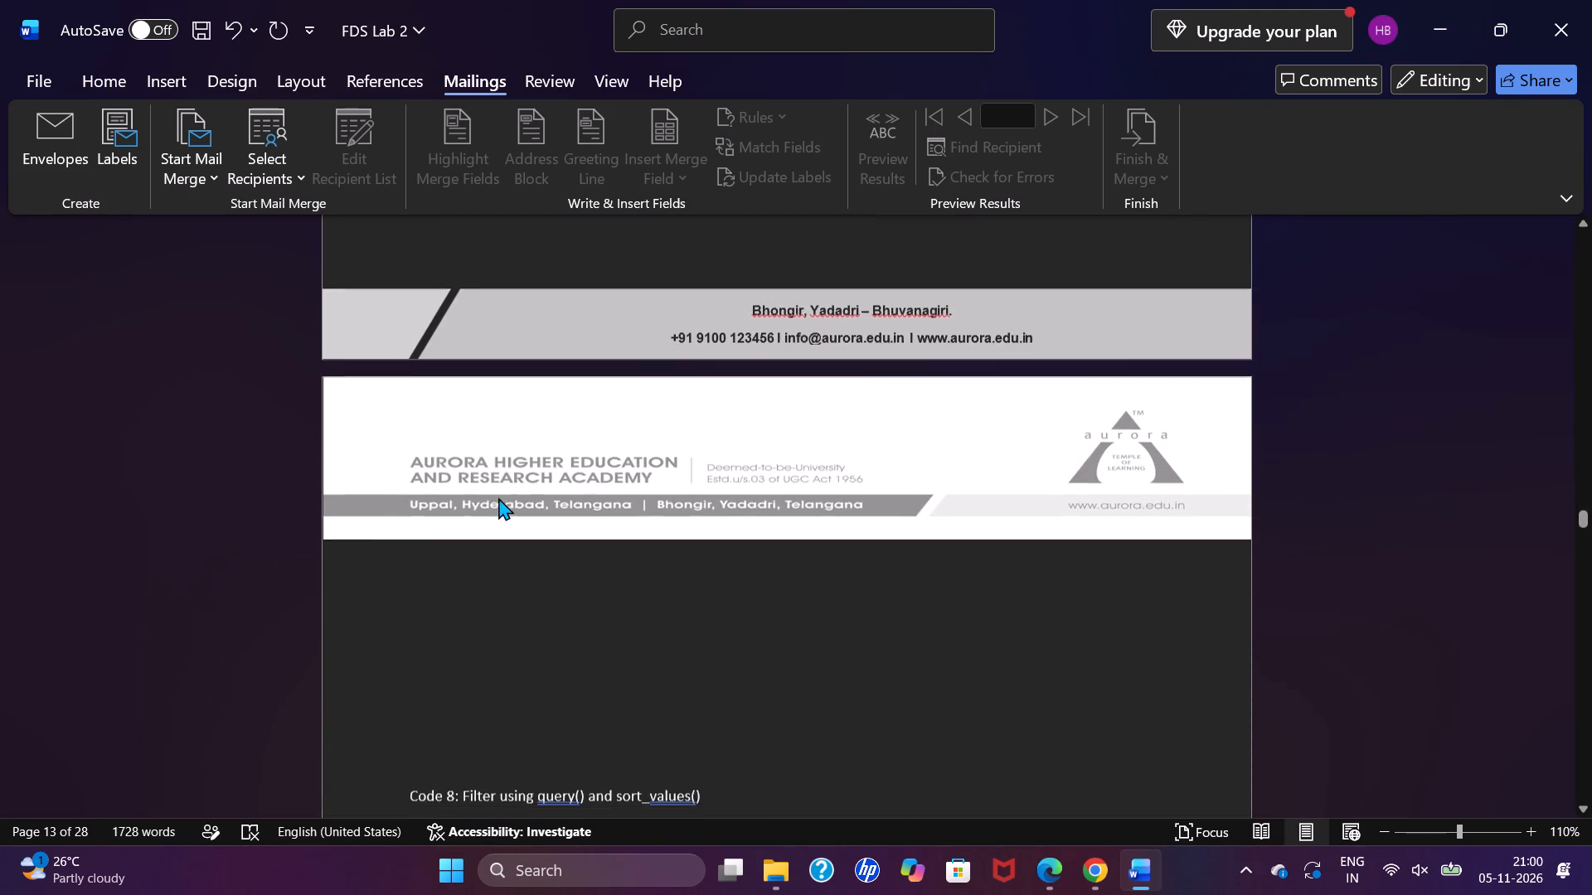
scroll(498, 497, "down", 1)
left_click(478, 656)
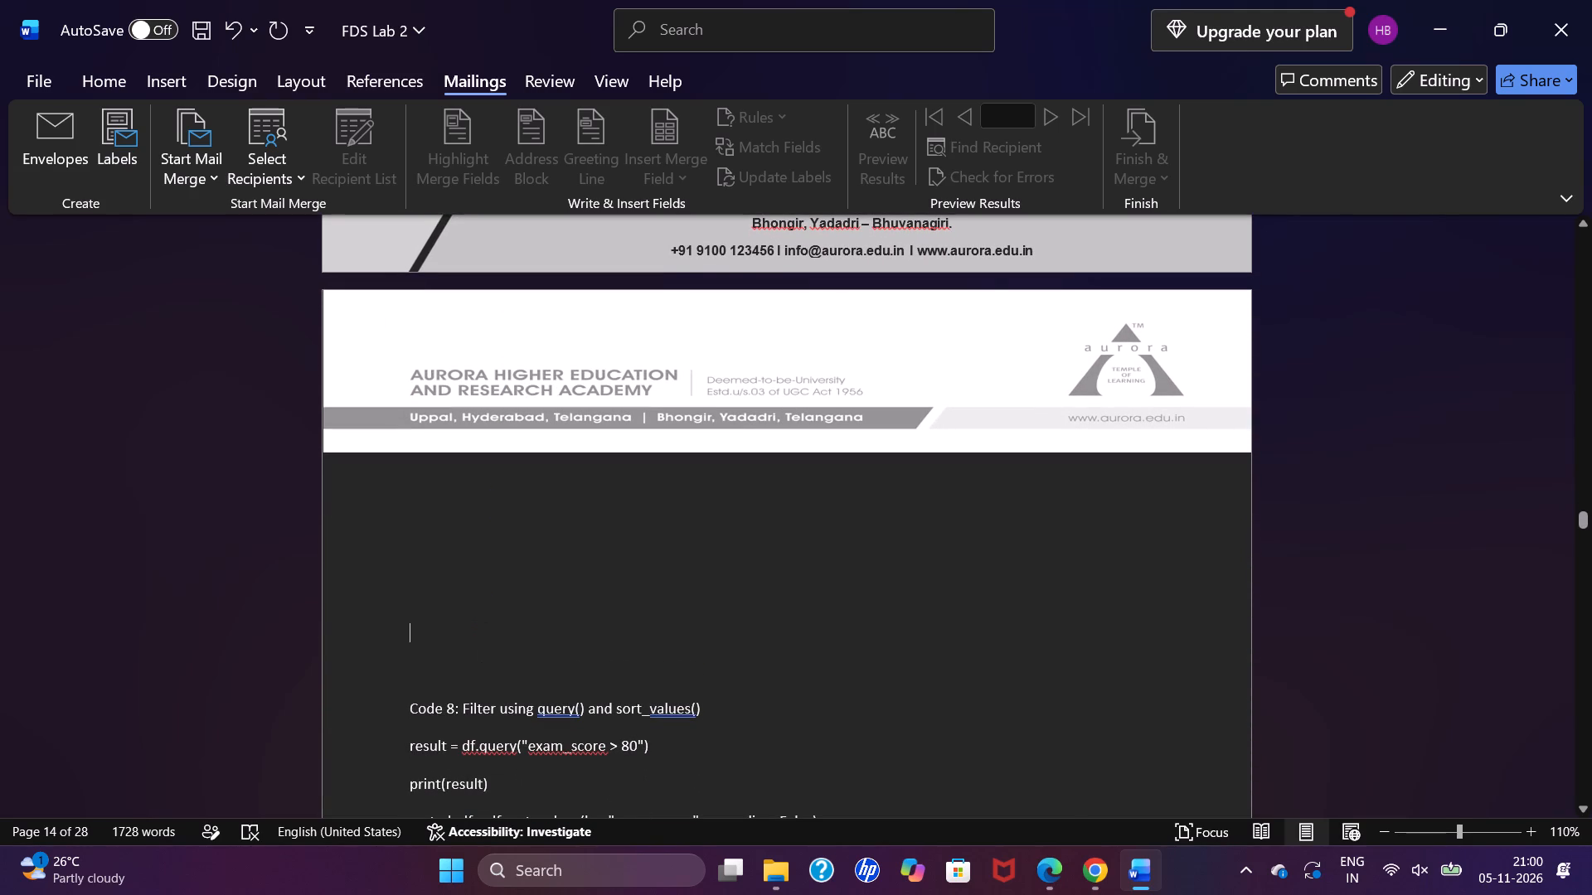
key("BackSpace")
key("BackSpace")
key("BackSpace")
key("BackSpace")
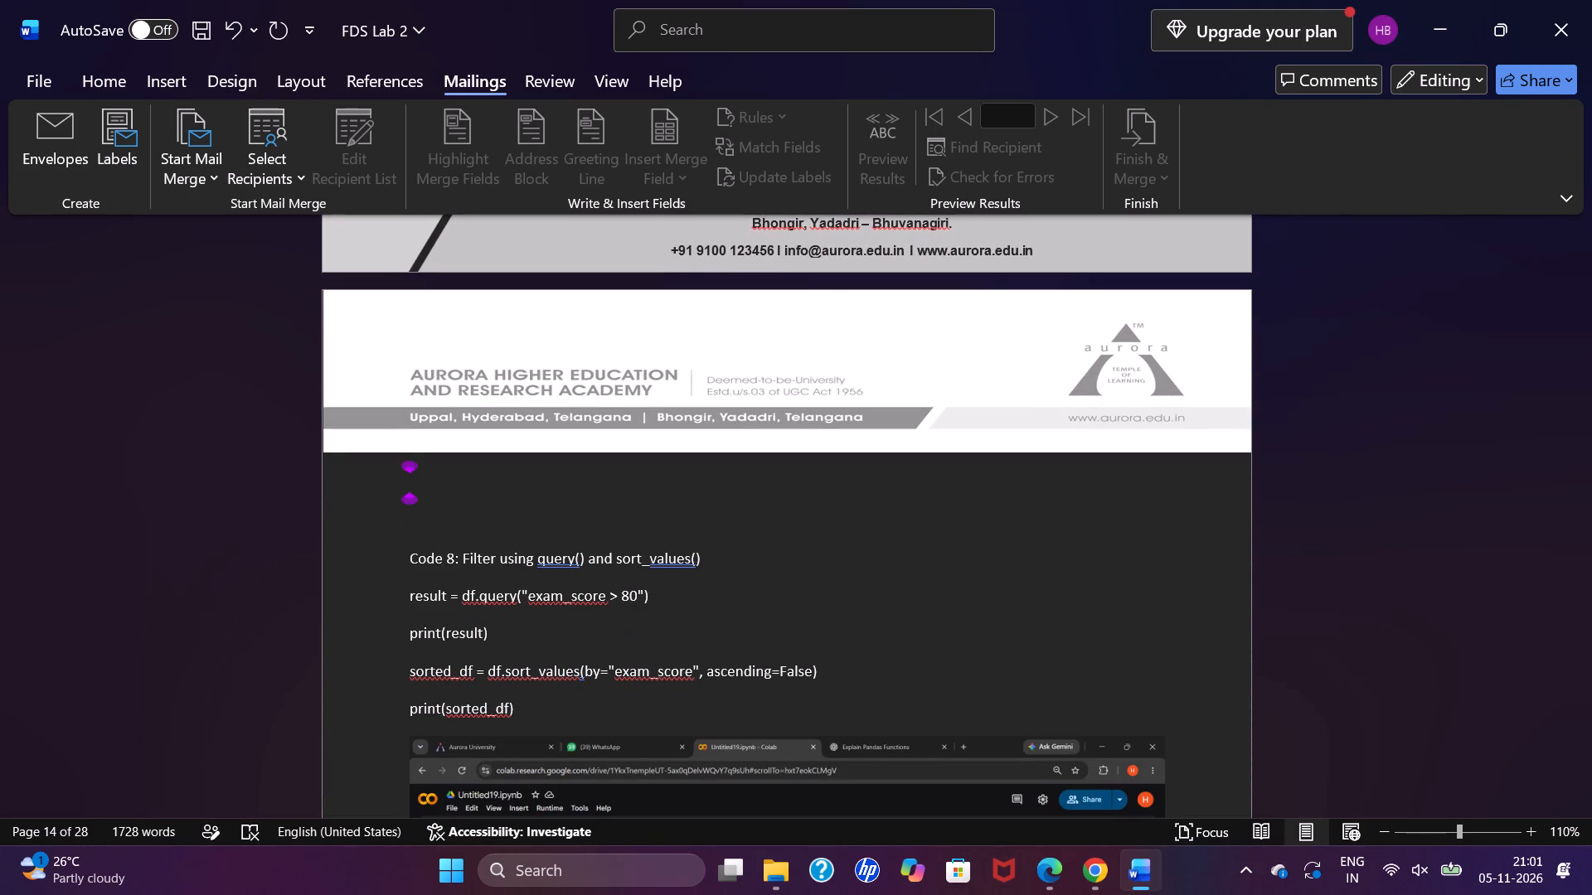
Delete three blank lines above the "5. Explanation – Write in your own words" heading of Experiment 2.
scroll(478, 656, "down", 2)
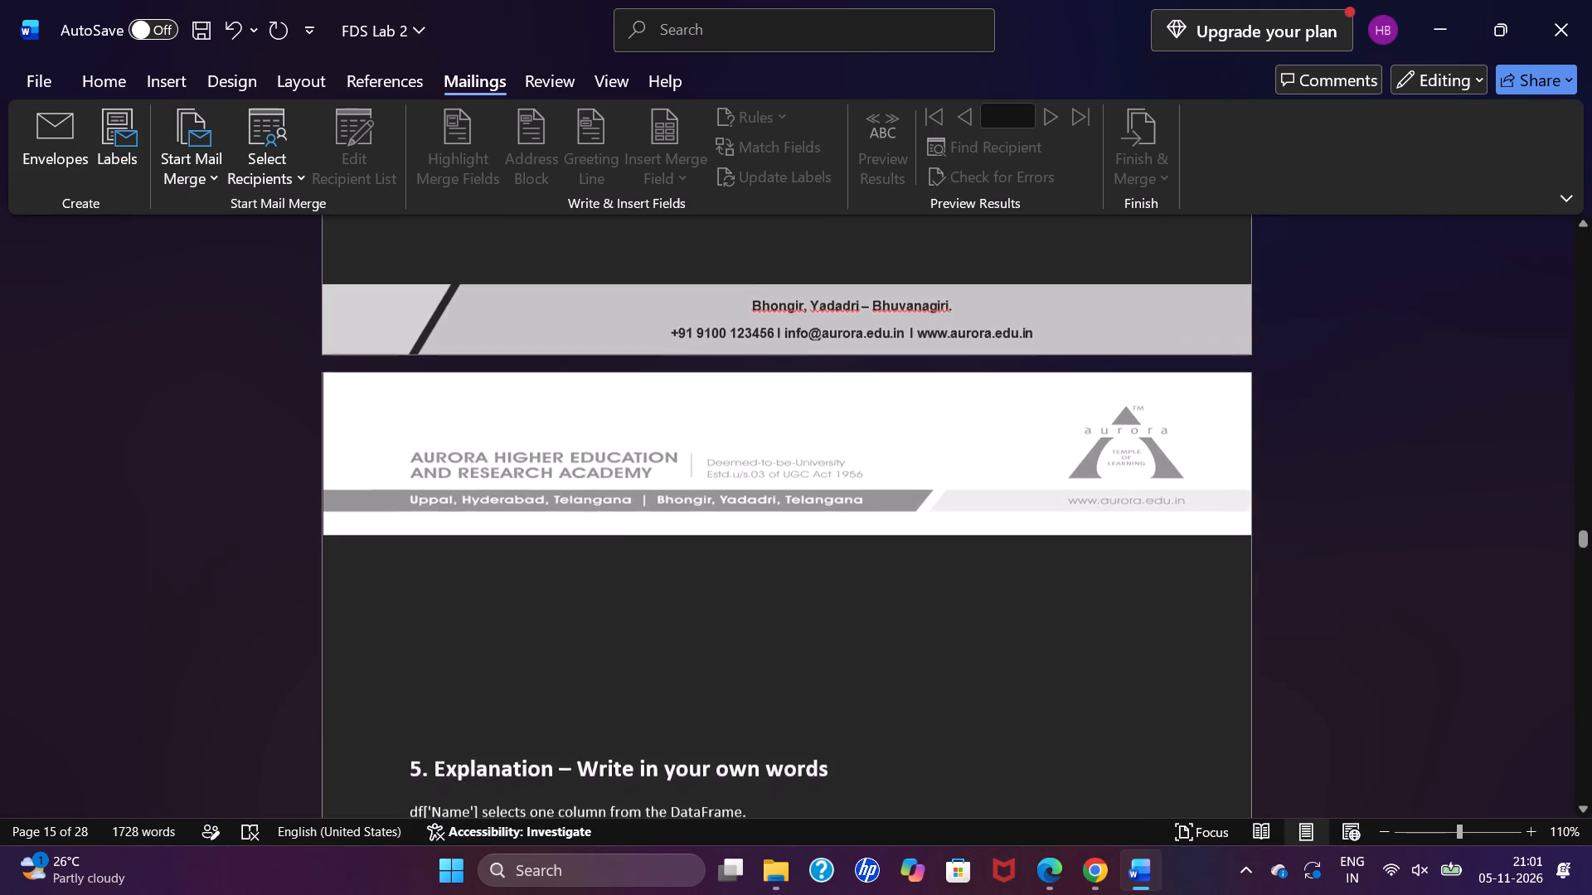
scroll(478, 656, "down", 1)
scroll(424, 651, "up", 2)
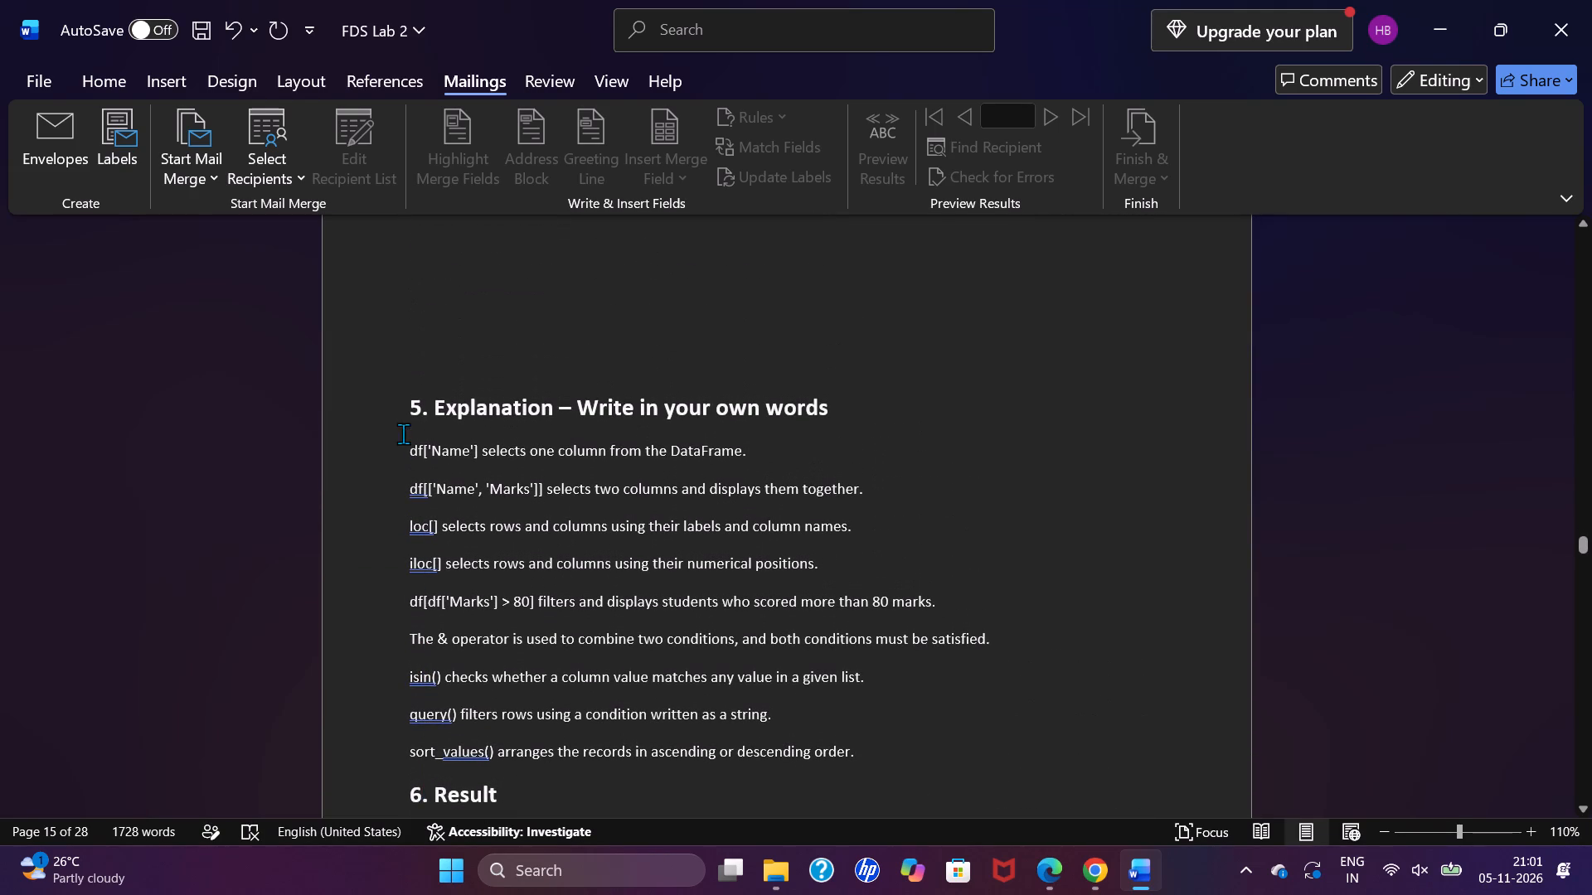
left_click(405, 373)
key("BackSpace")
key("BackSpace")
key("BackSpace")
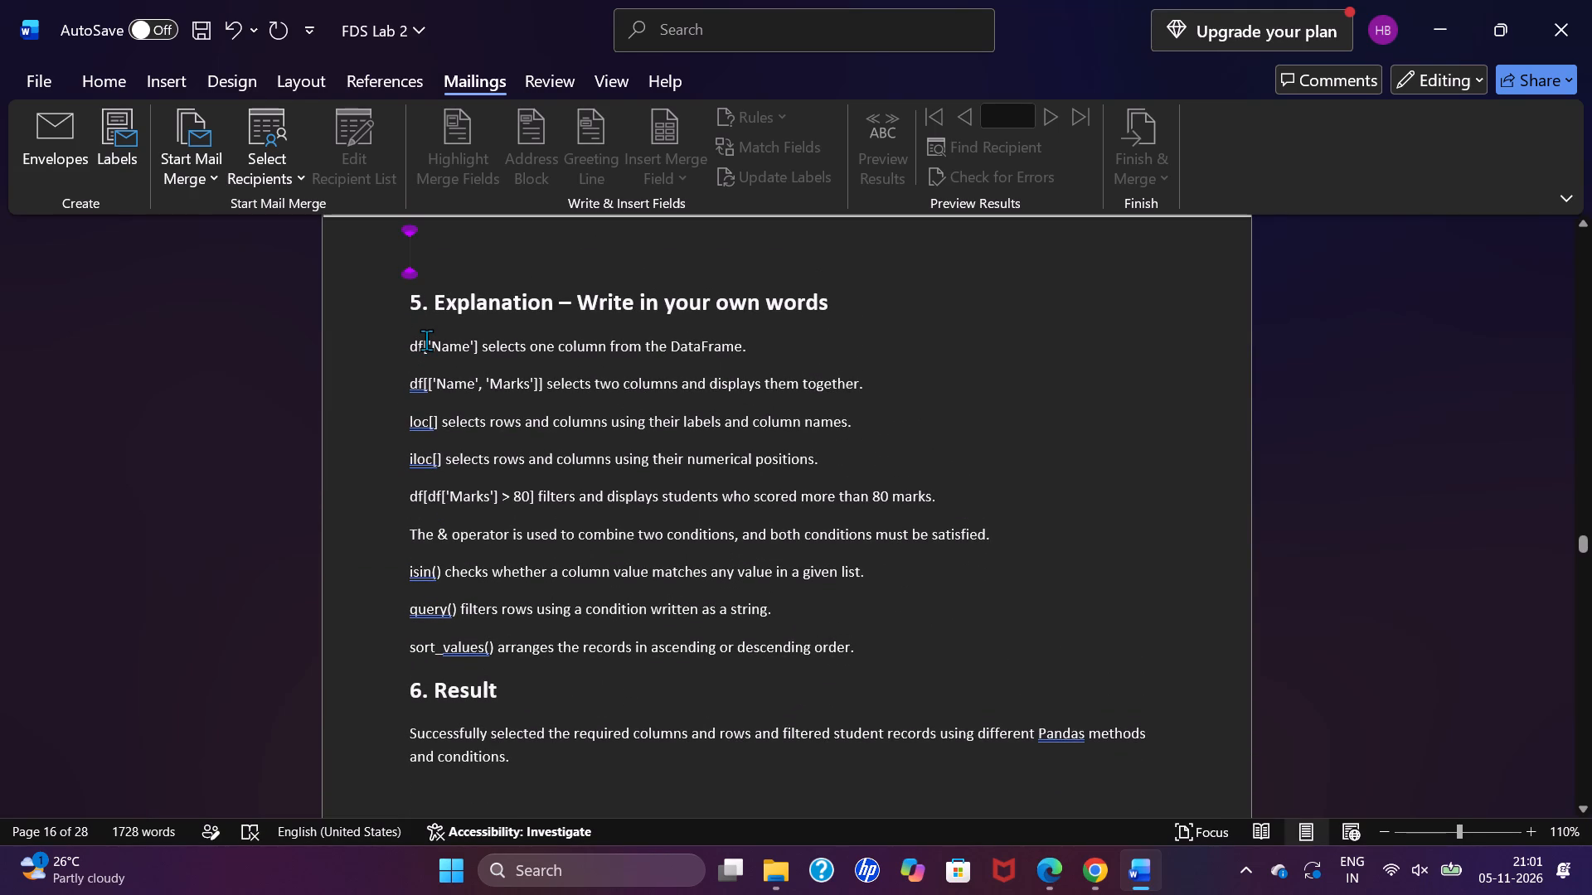
Shrink the Setup Code output screenshot in Experiment 3 so that it fits on the same page as its code.
scroll(541, 489, "down", 2)
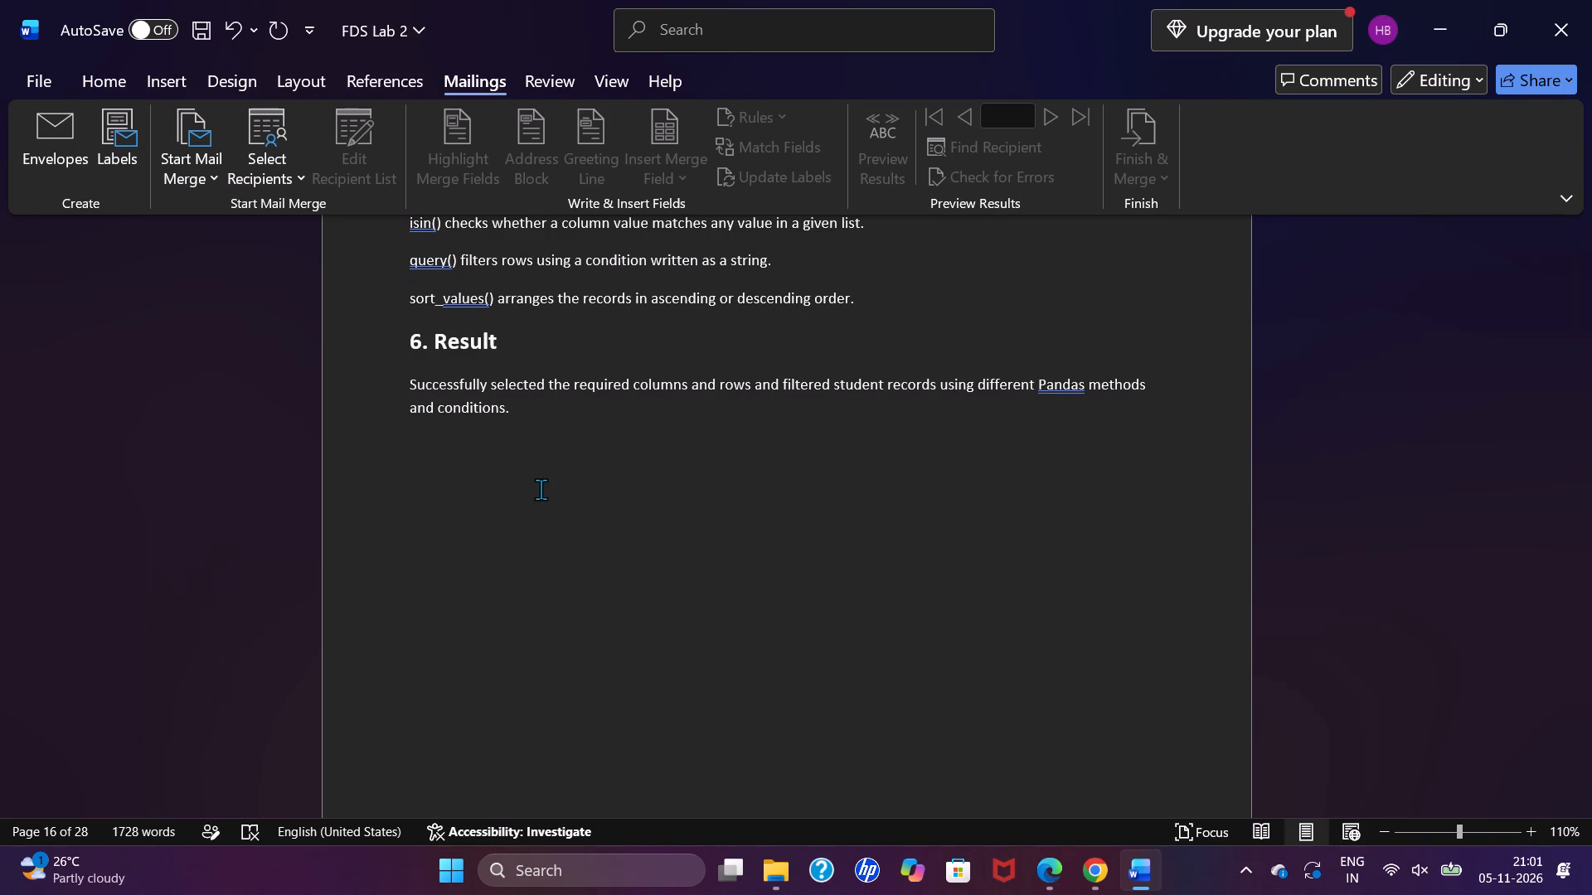
scroll(541, 489, "down", 3)
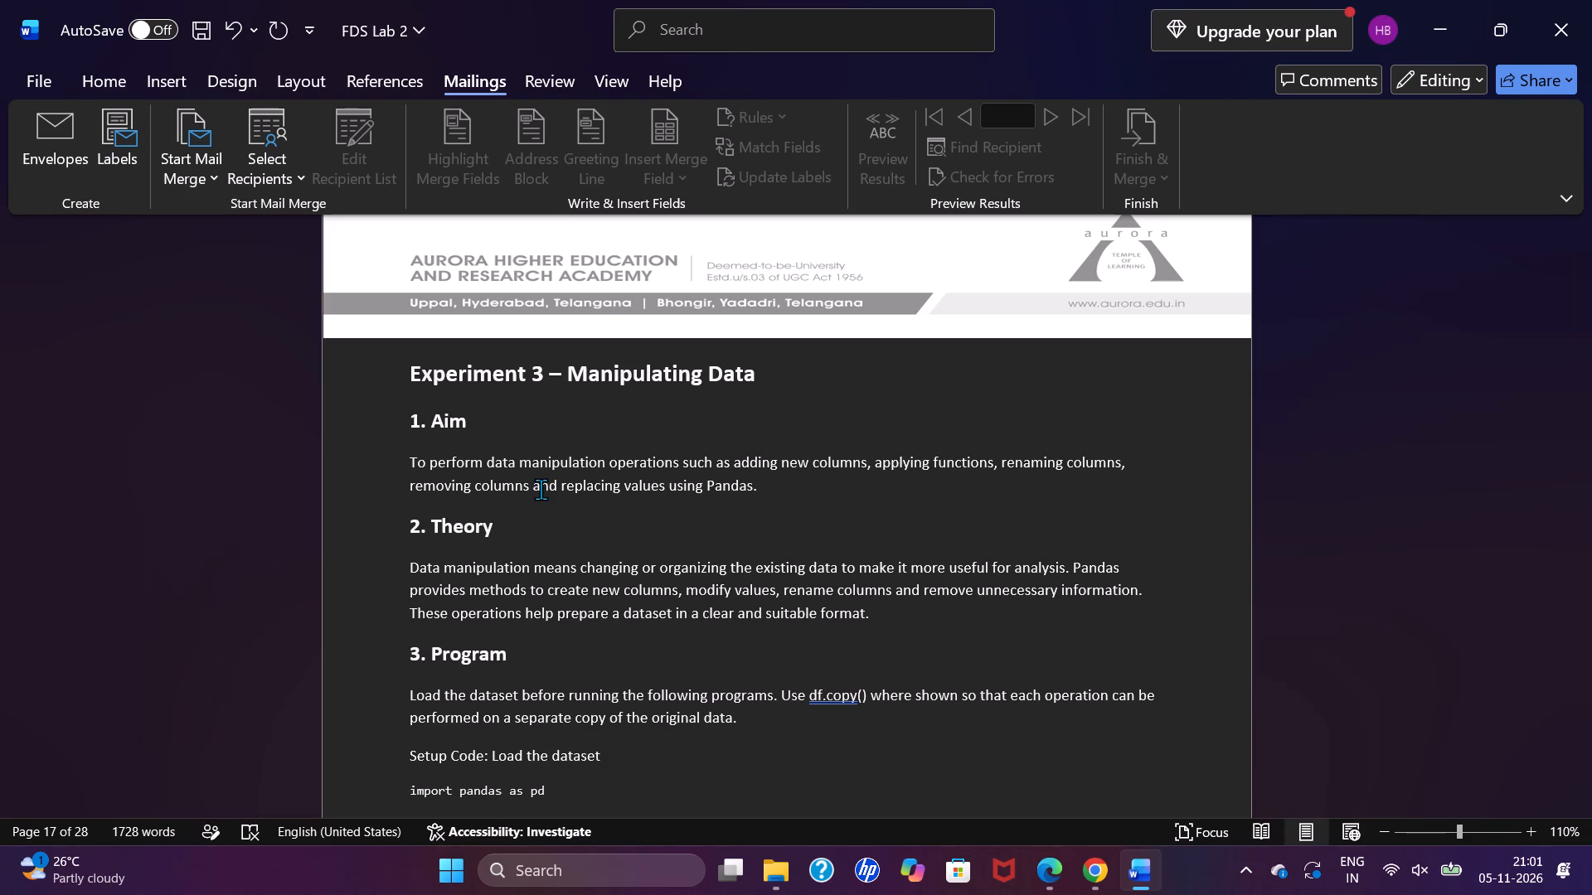
scroll(541, 489, "down", 1)
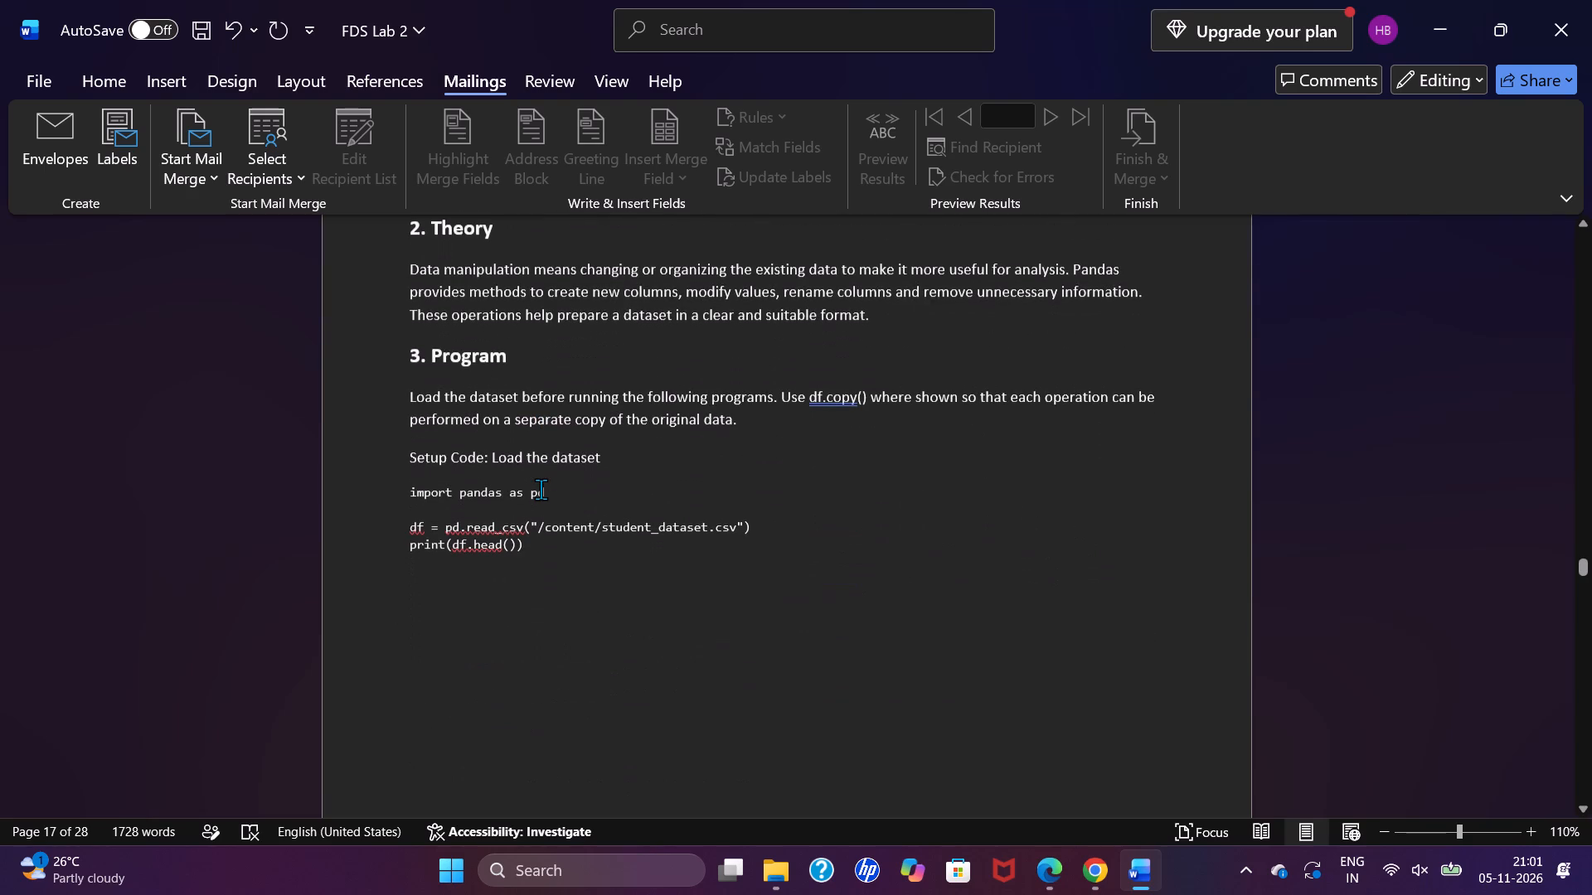
scroll(541, 489, "down", 2)
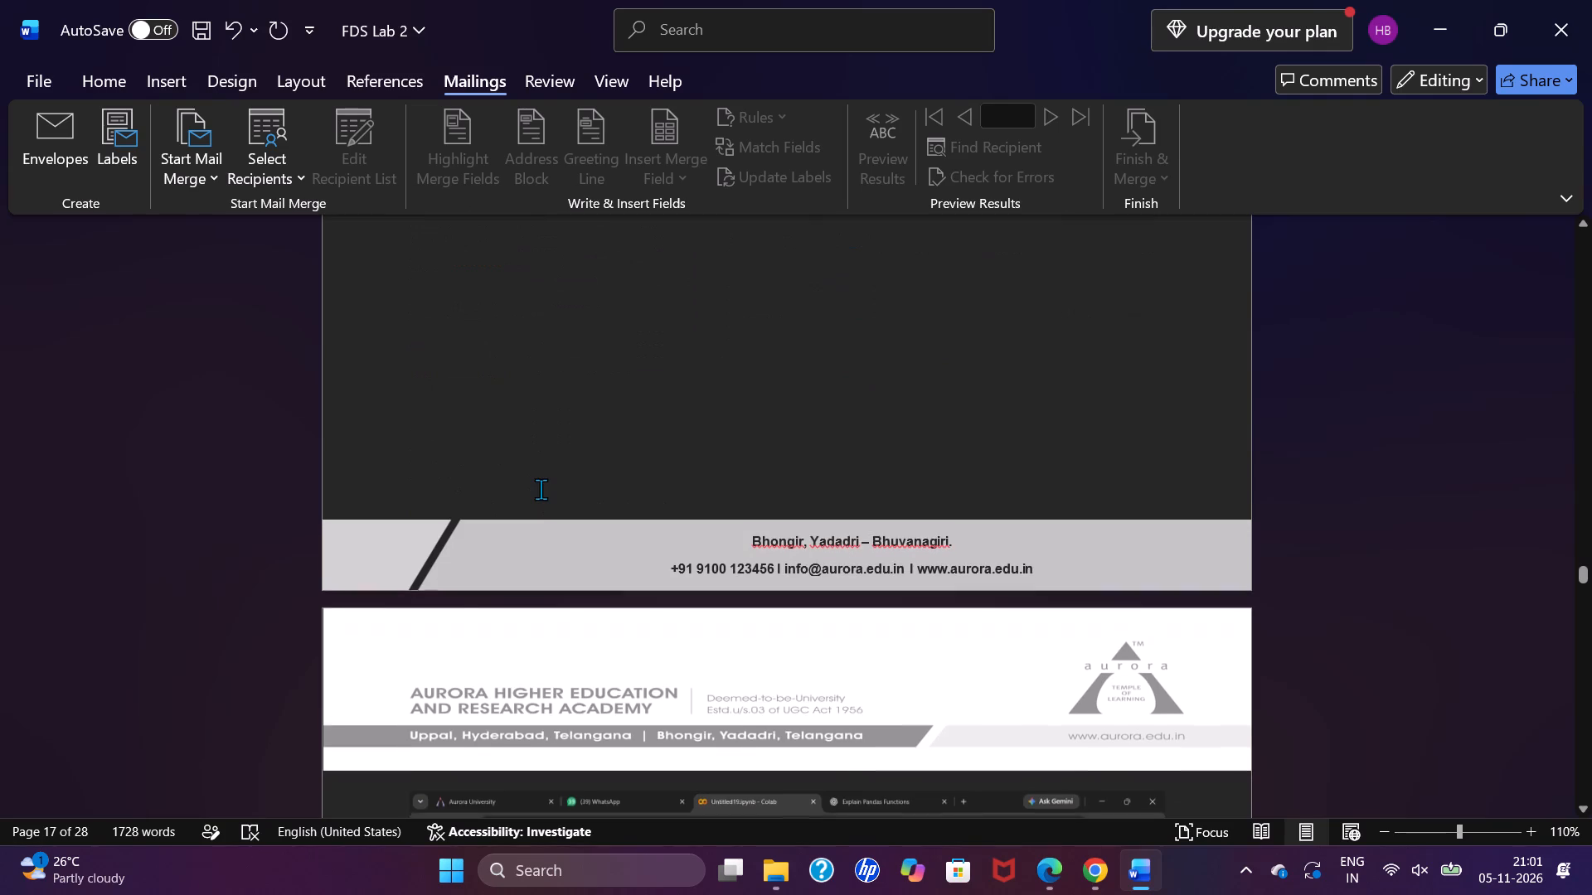
scroll(541, 489, "down", 1)
scroll(735, 583, "down", 1)
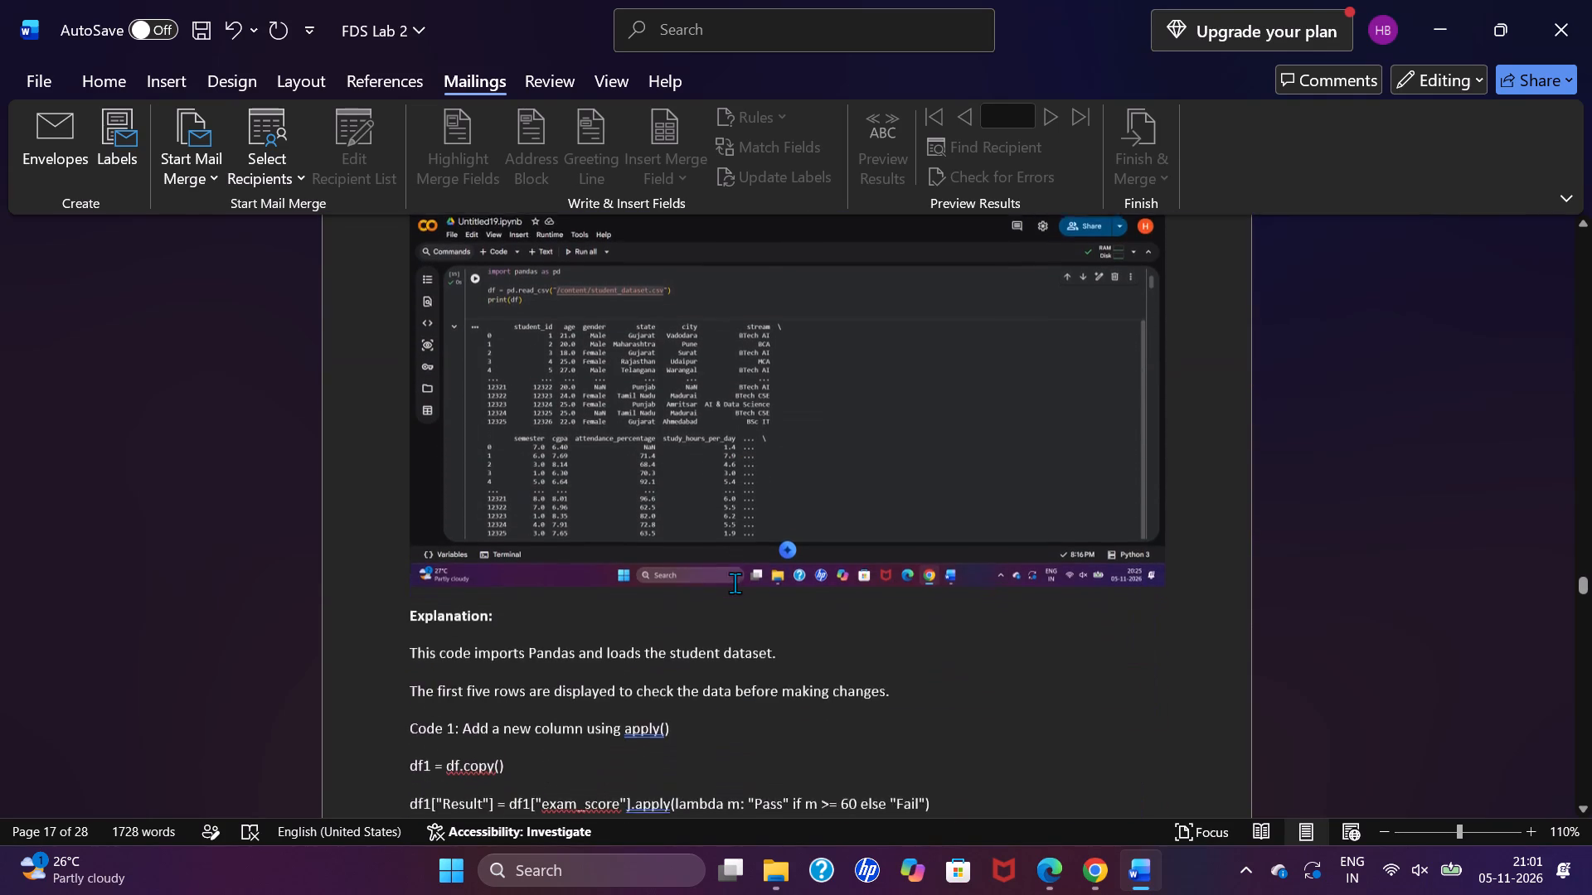
left_click(913, 548)
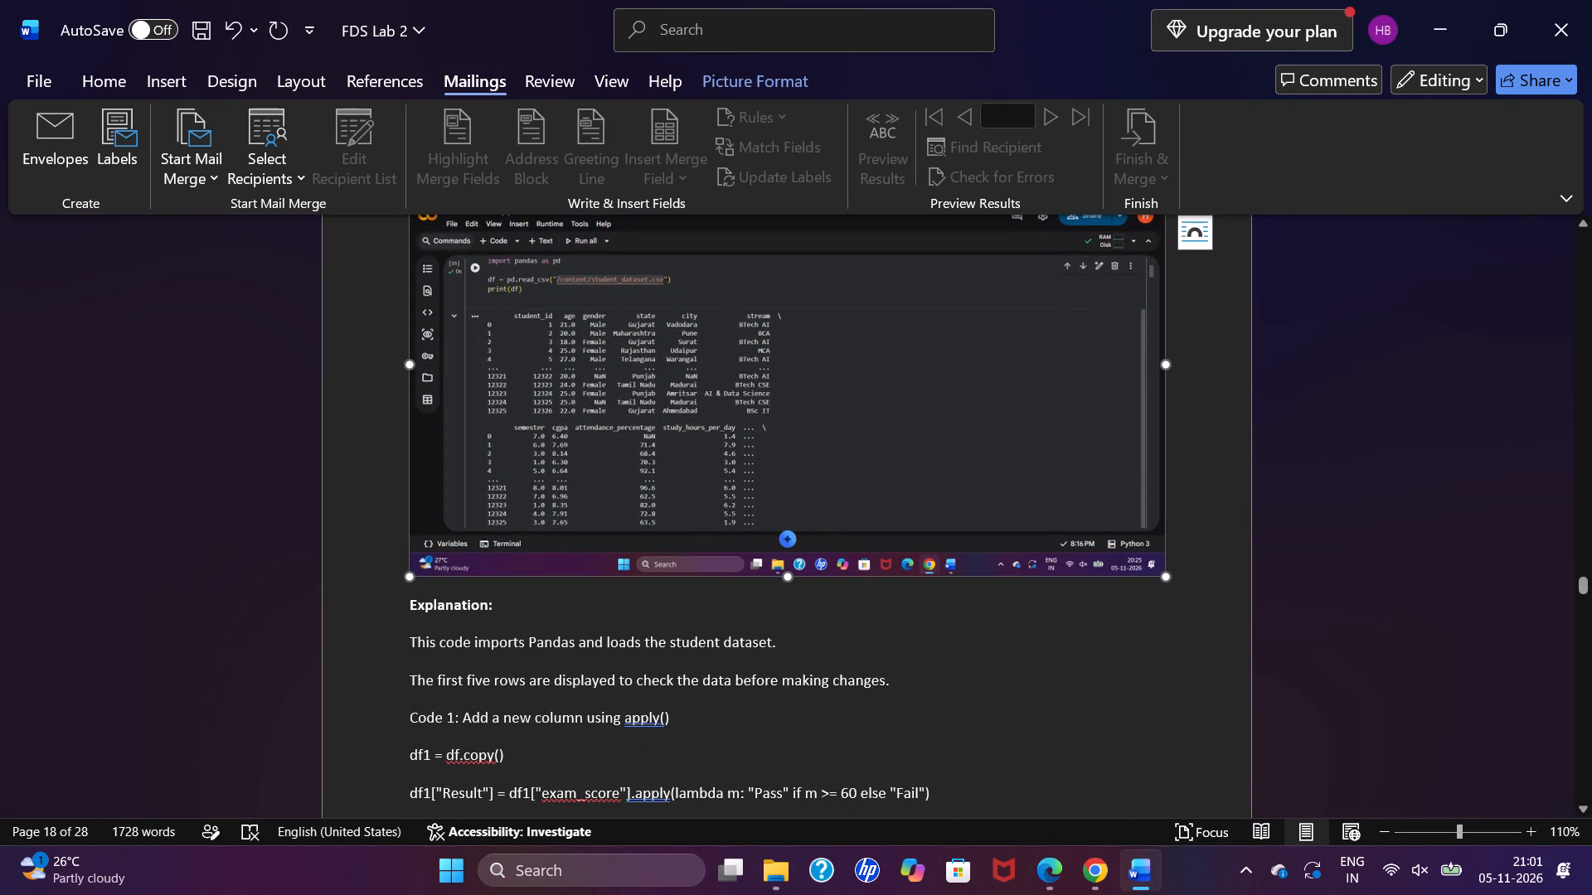
left_click_drag(1162, 575, 1121, 559)
left_click_drag(1121, 559, 1059, 535)
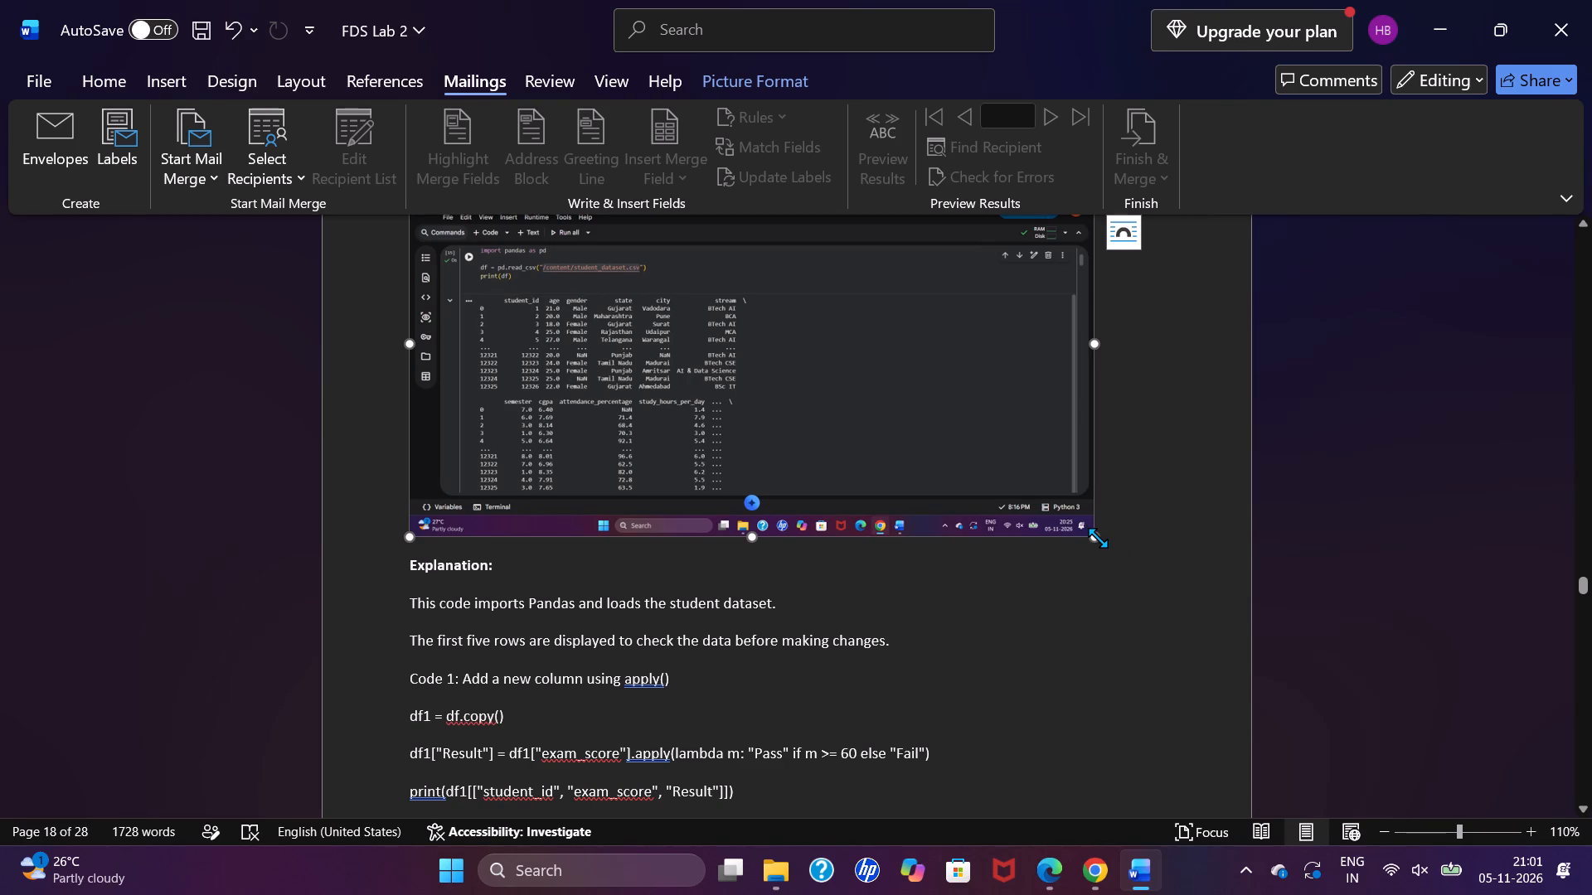
left_click_drag(1098, 538, 981, 469)
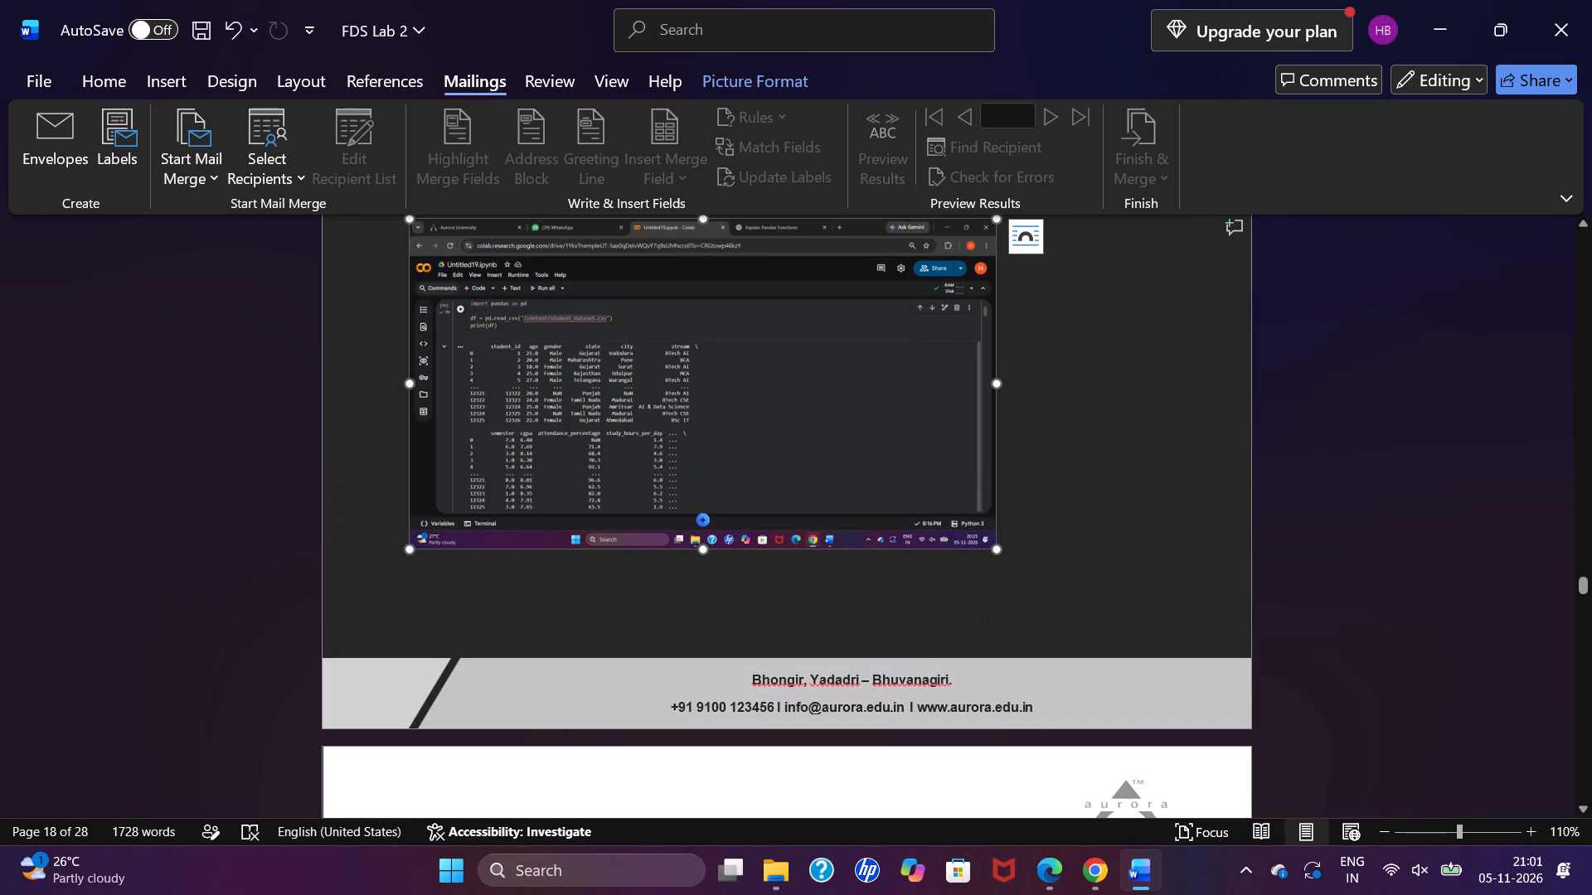
Enlarge the Setup Code output screenshot slightly, keeping it on the page with its code.
scroll(994, 542, "up", 3)
scroll(994, 542, "right", 1)
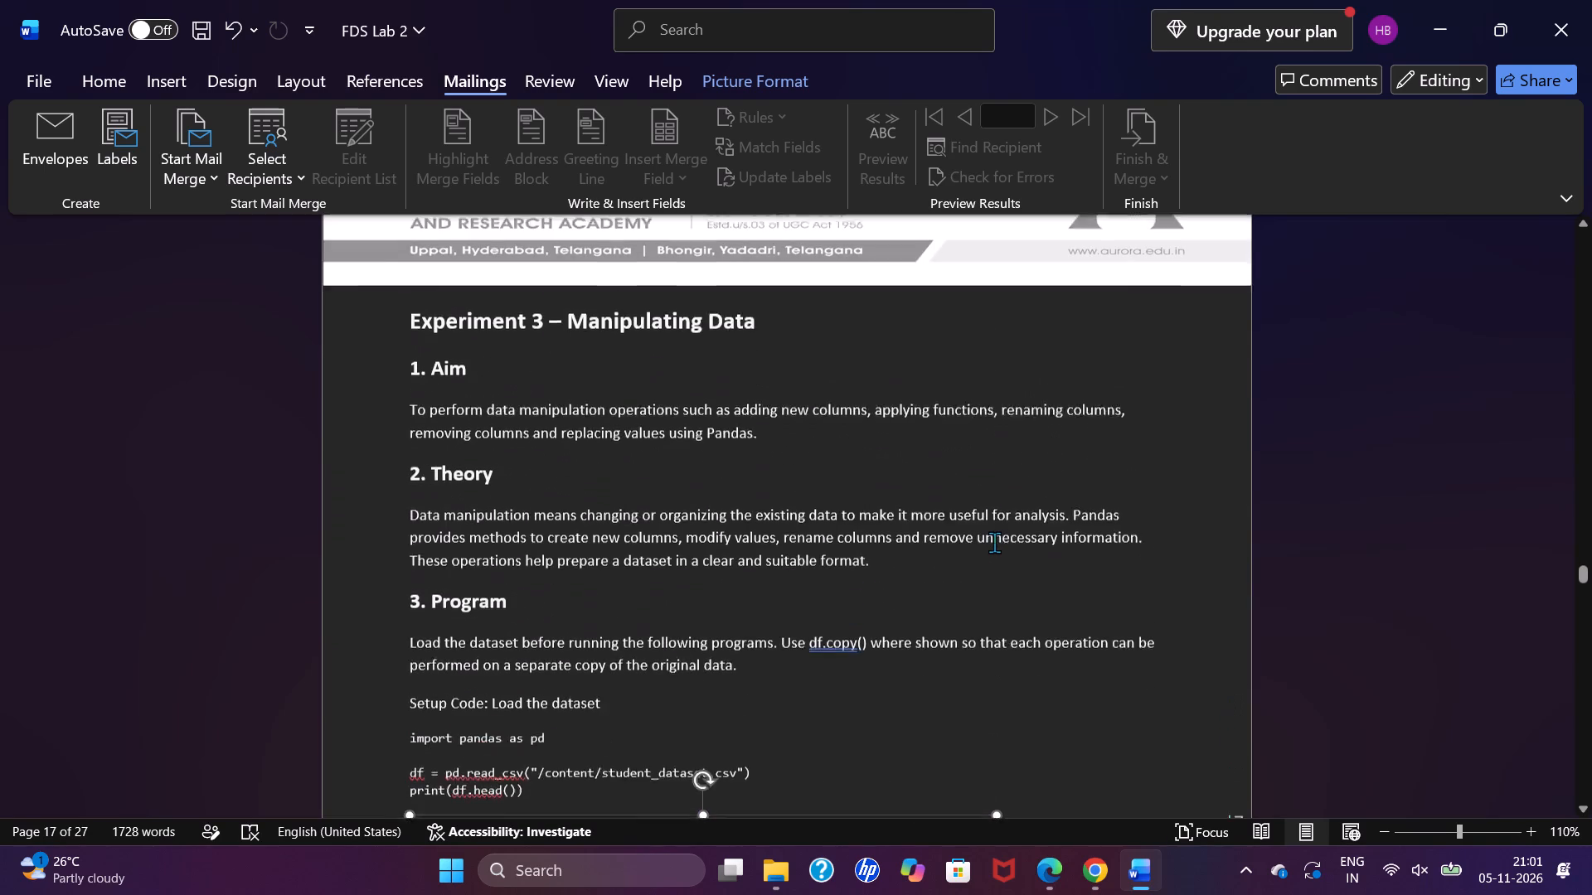
scroll(994, 542, "right", 1)
scroll(994, 542, "down", 1)
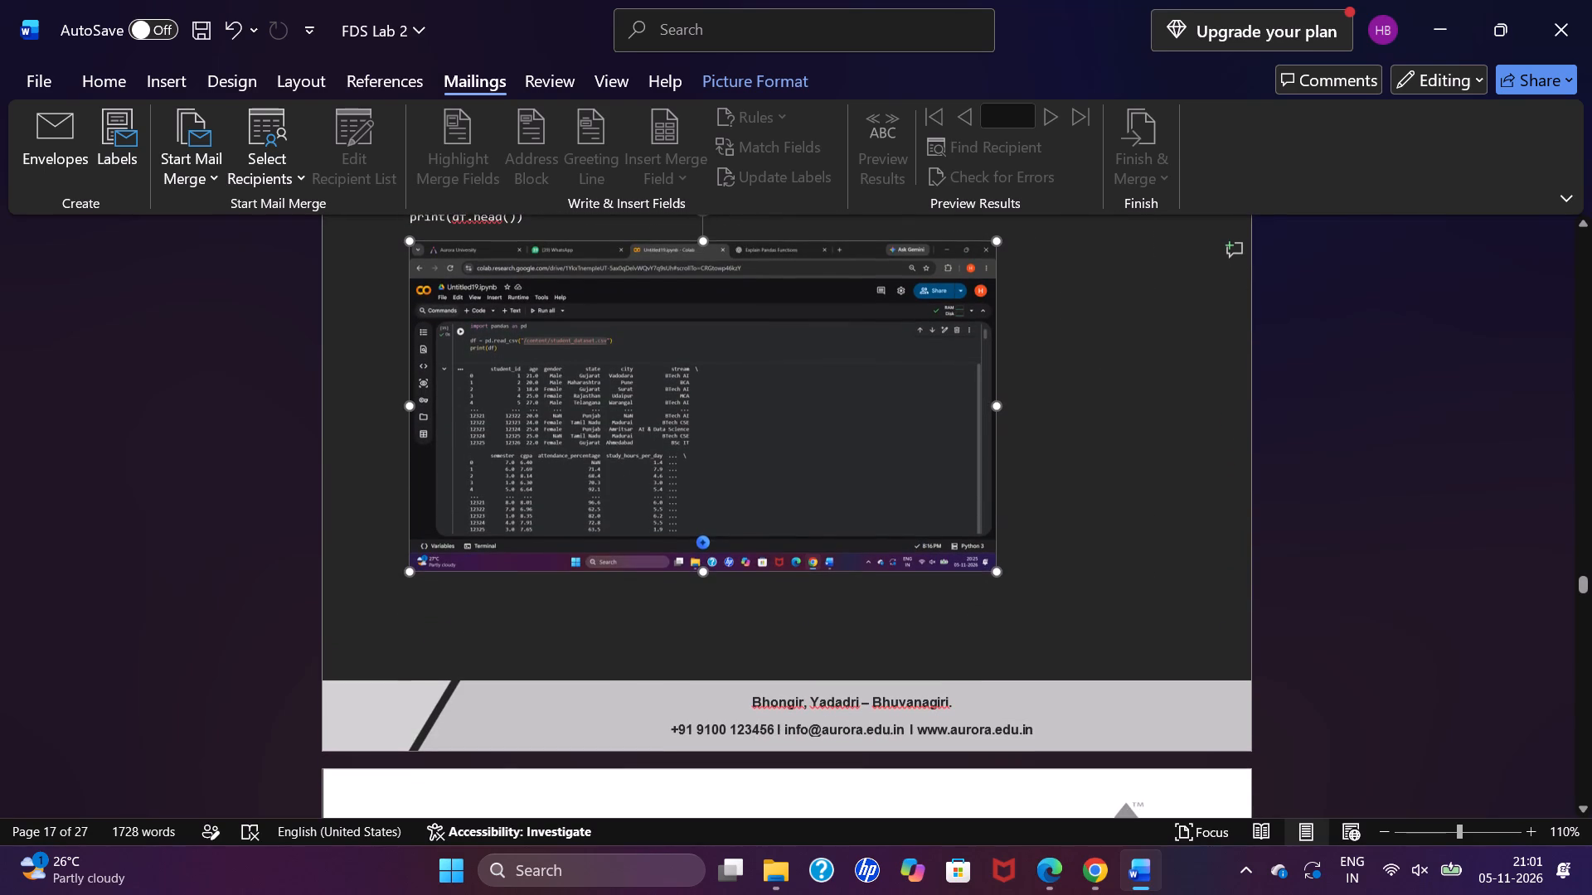
left_click_drag(993, 573, 1040, 588)
left_click_drag(1040, 593, 1078, 602)
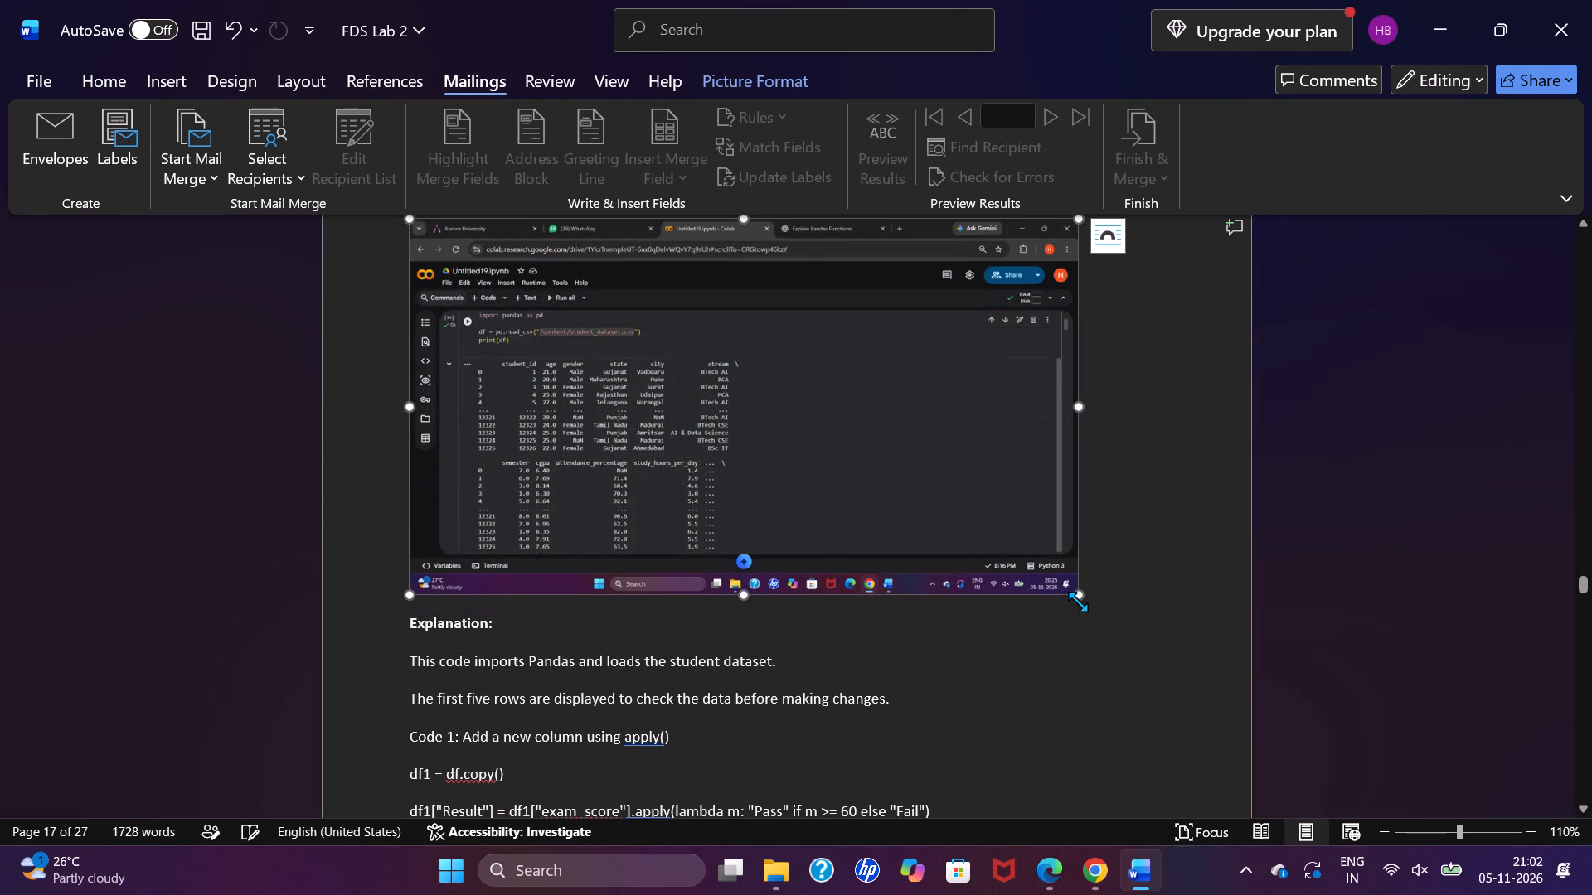
left_click_drag(1078, 602, 1054, 588)
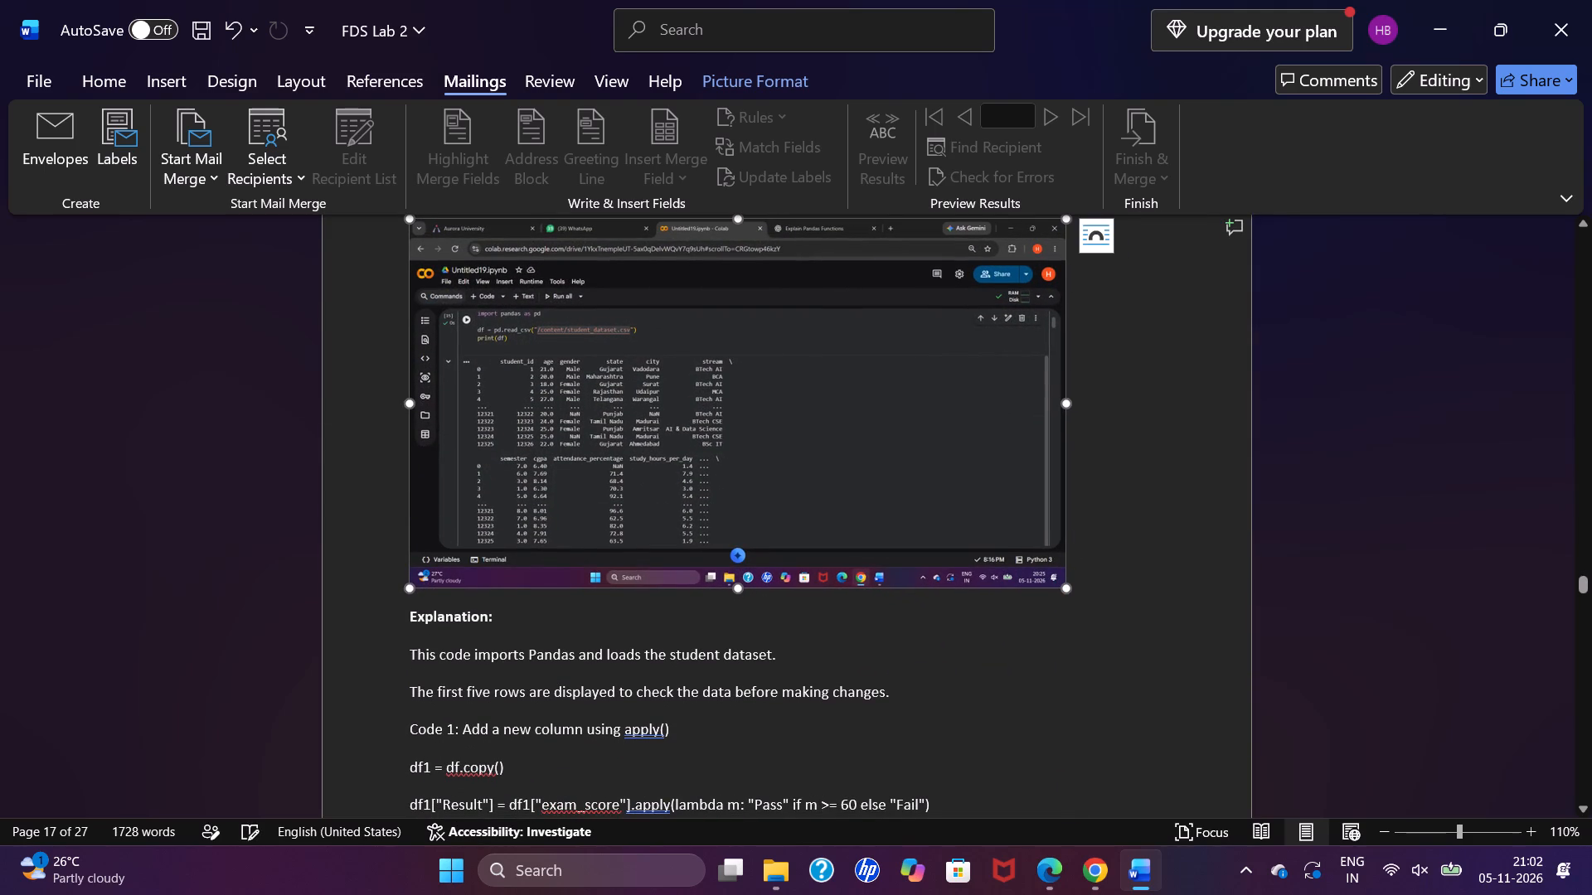
left_click_drag(1067, 588, 1023, 572)
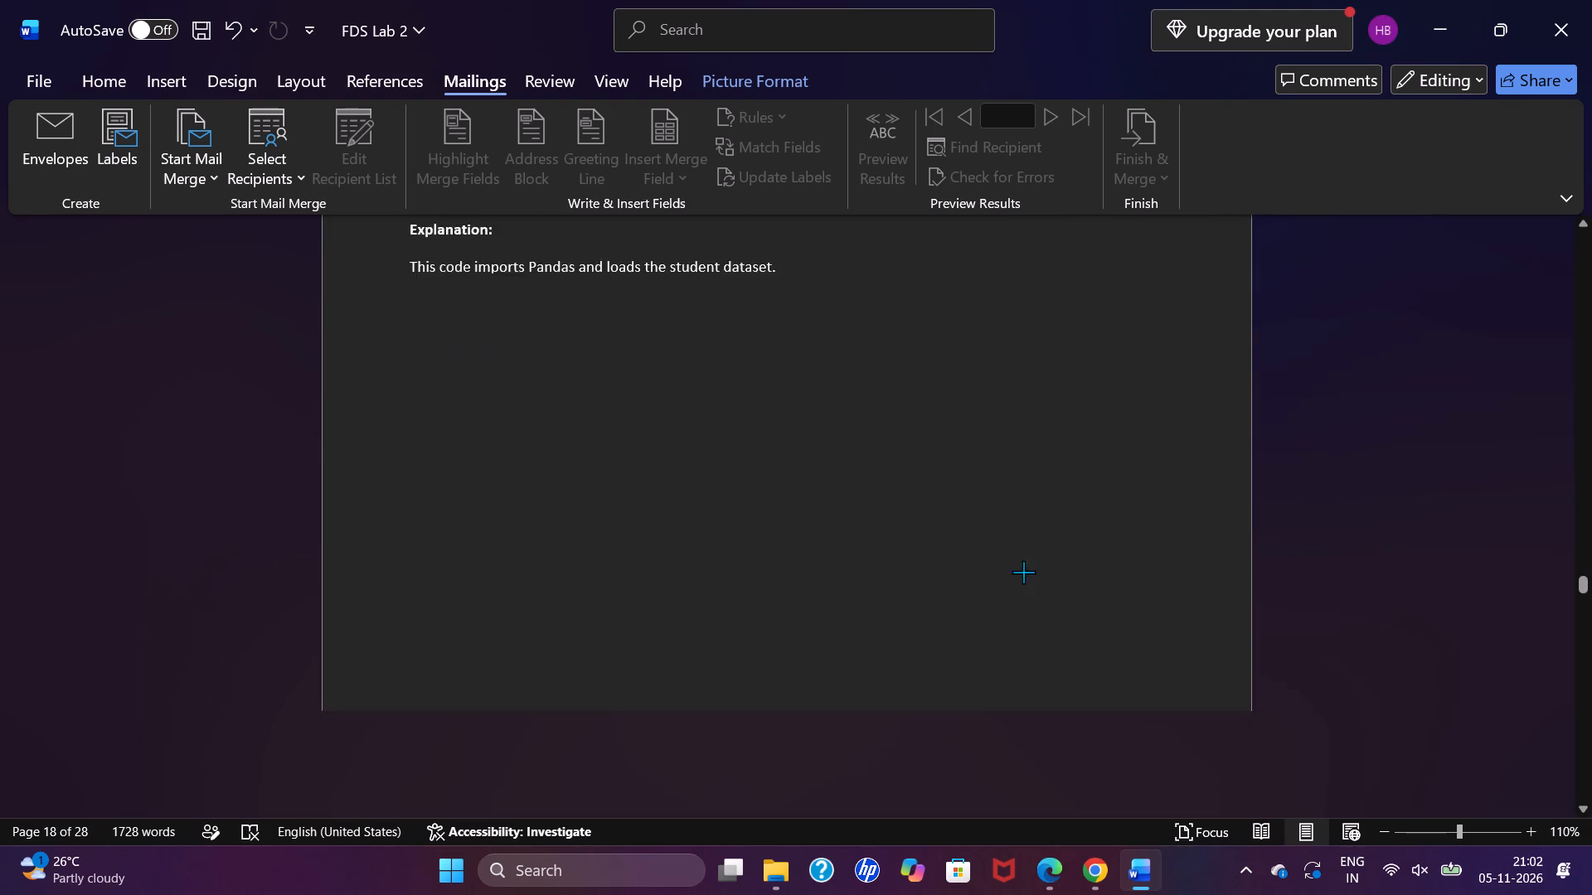
Check the Experiment 3 pages from the resized Setup Code screenshot through Code 4 for page breaks and extra blank lines.
scroll(1023, 572, "down", 1)
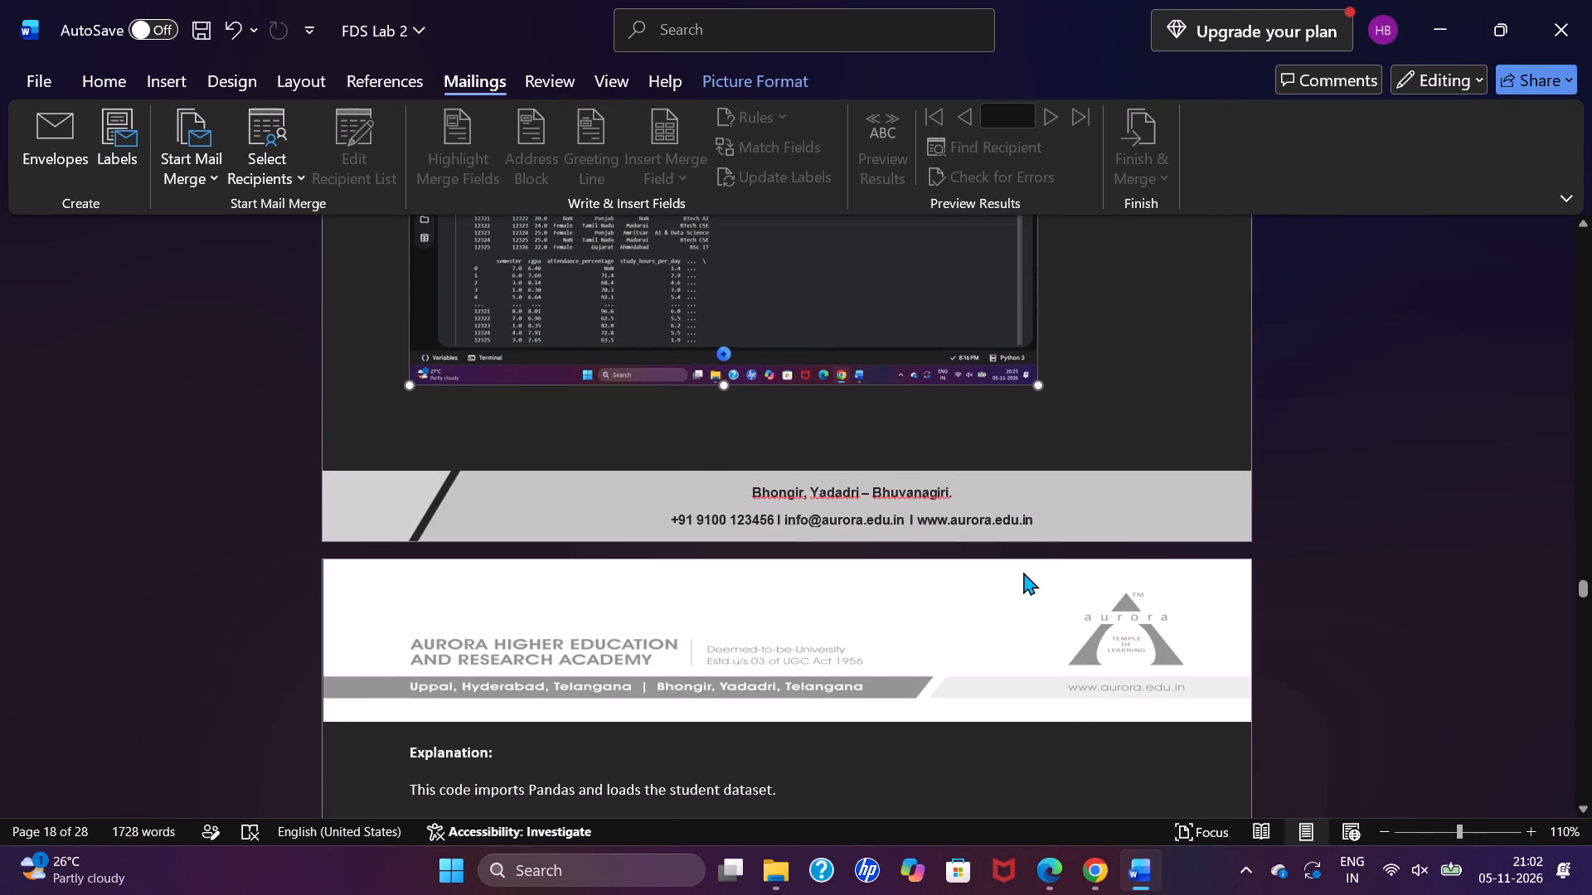
scroll(1023, 572, "down", 2)
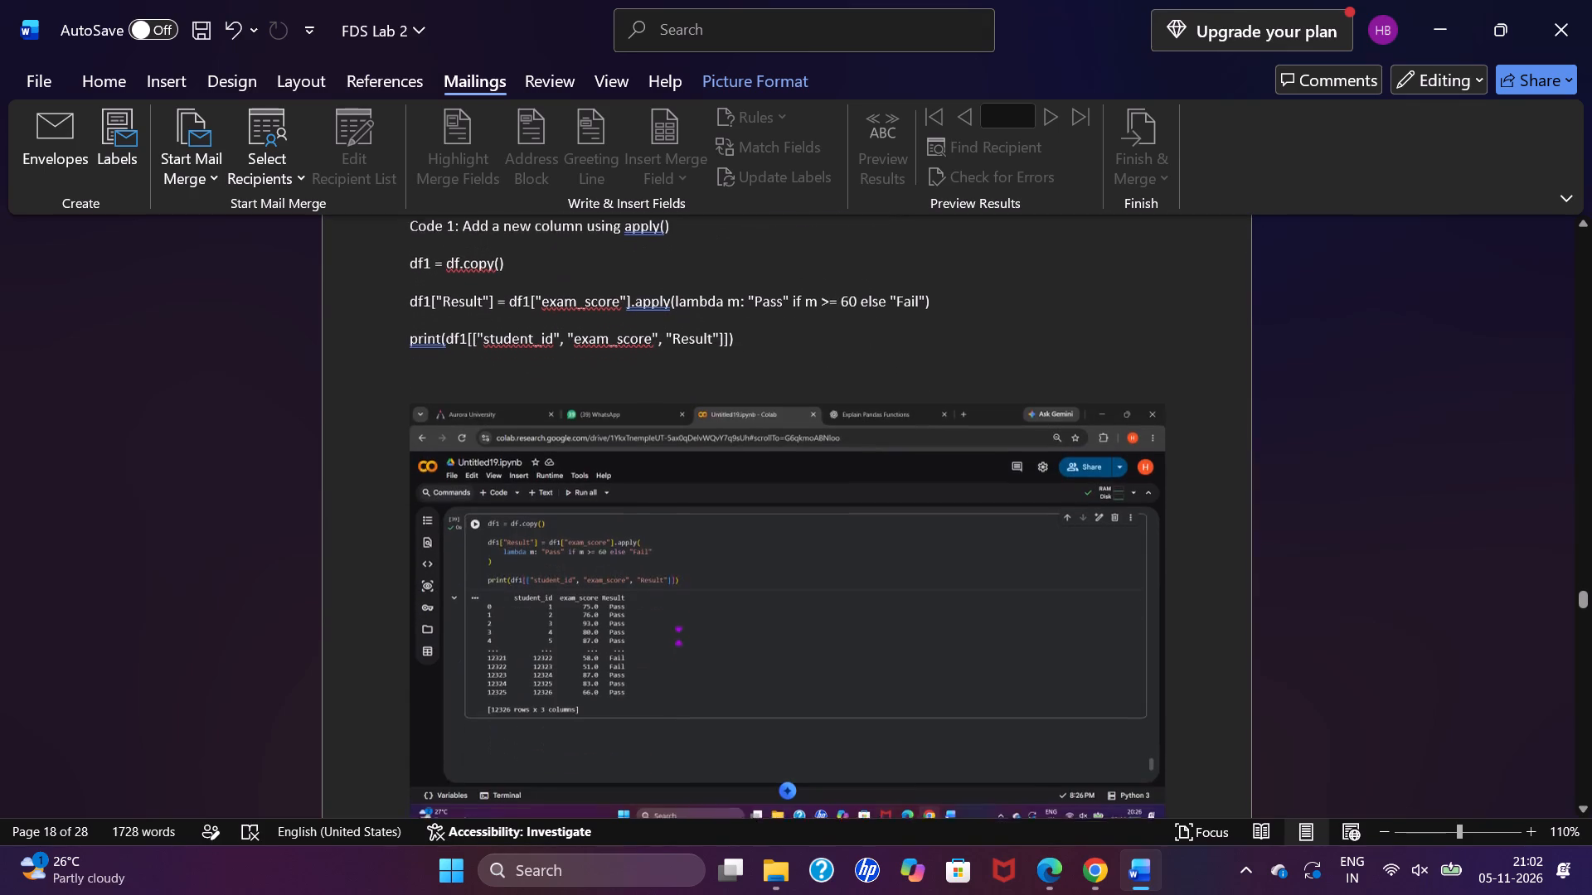
scroll(1023, 572, "right", 2)
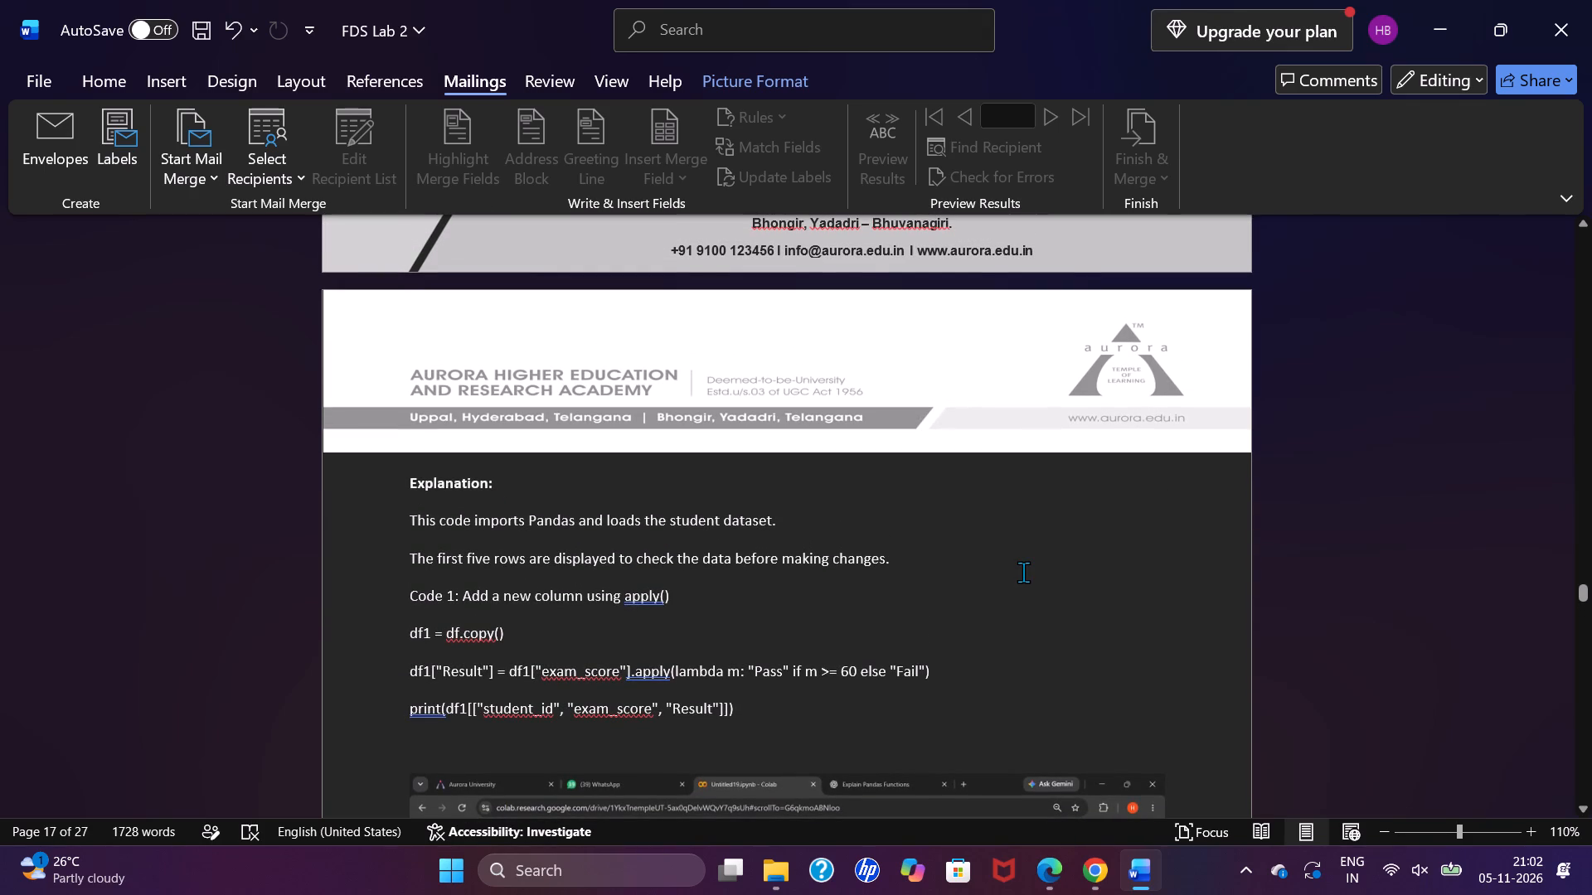
scroll(1023, 572, "right", 1)
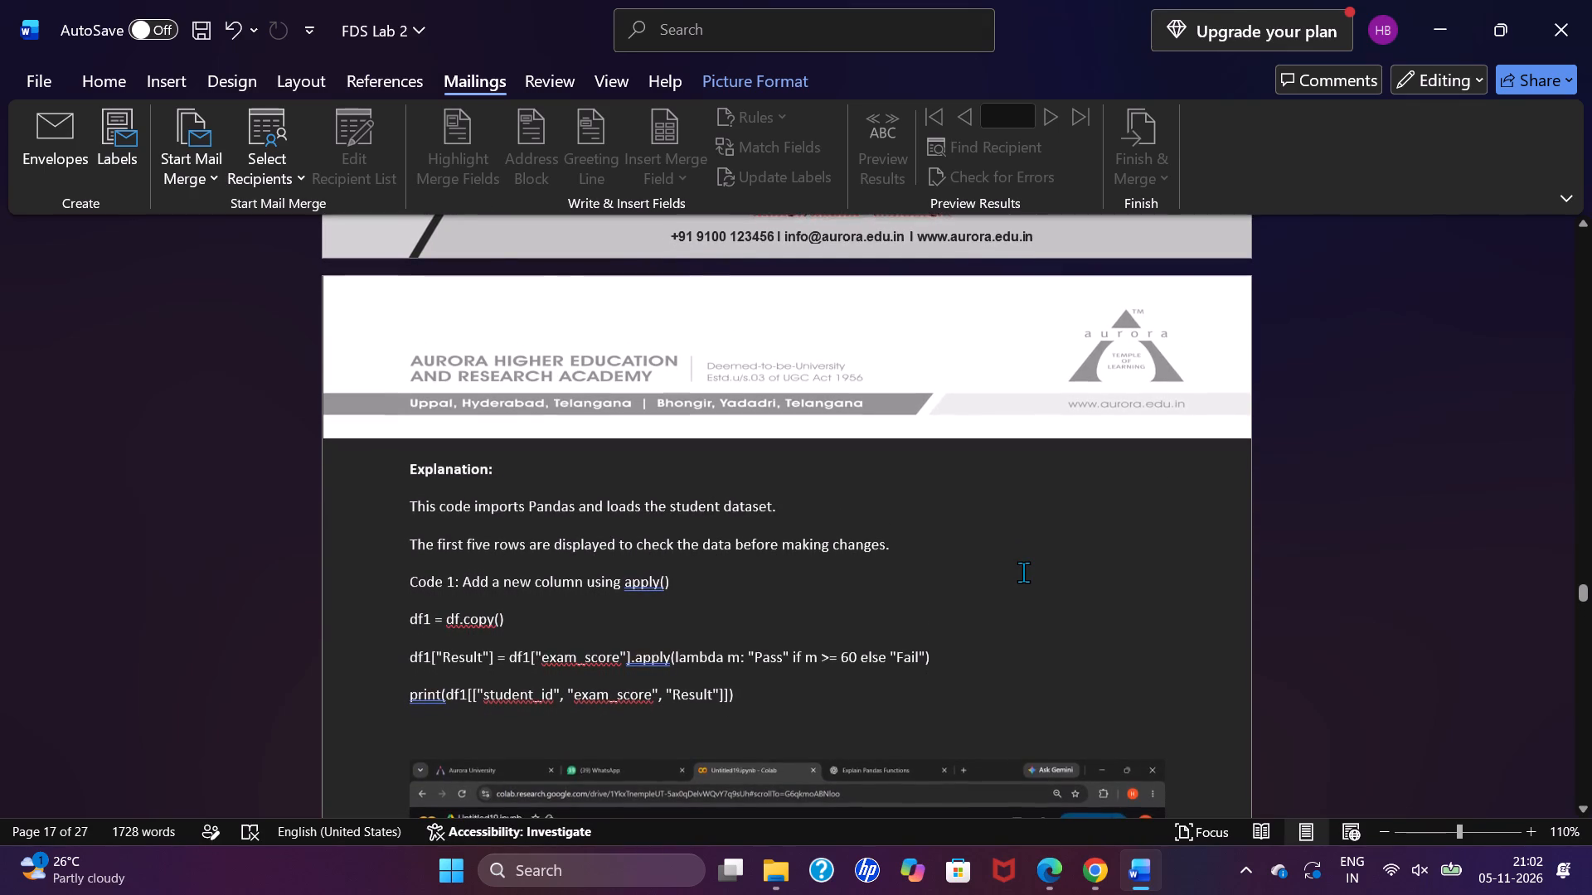
scroll(1023, 572, "right", 1)
scroll(1023, 572, "down", 5)
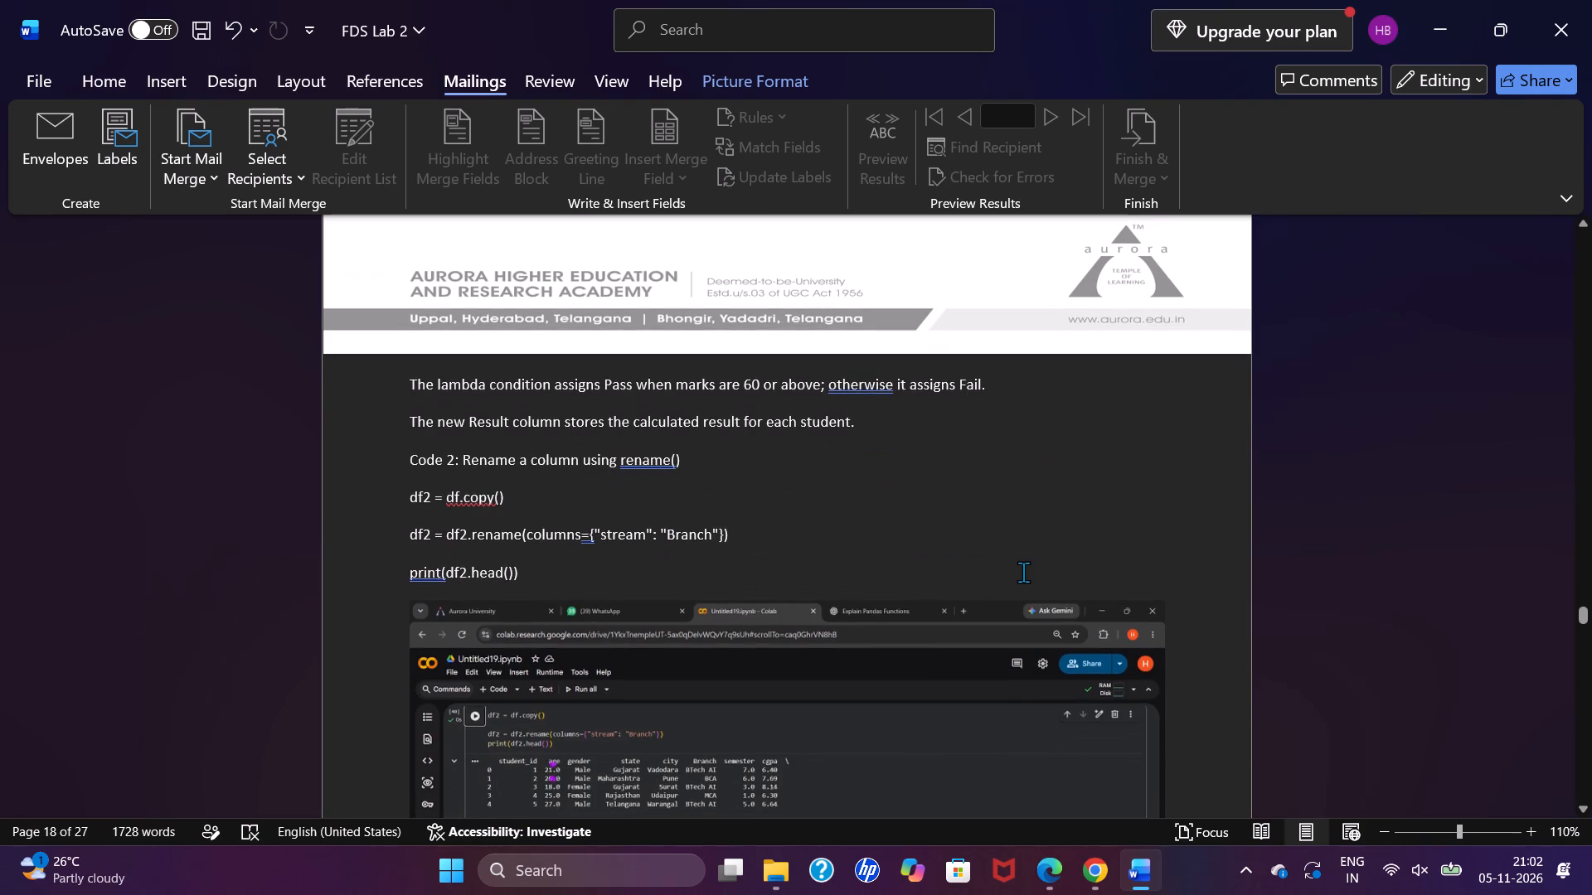
scroll(1023, 572, "down", 5)
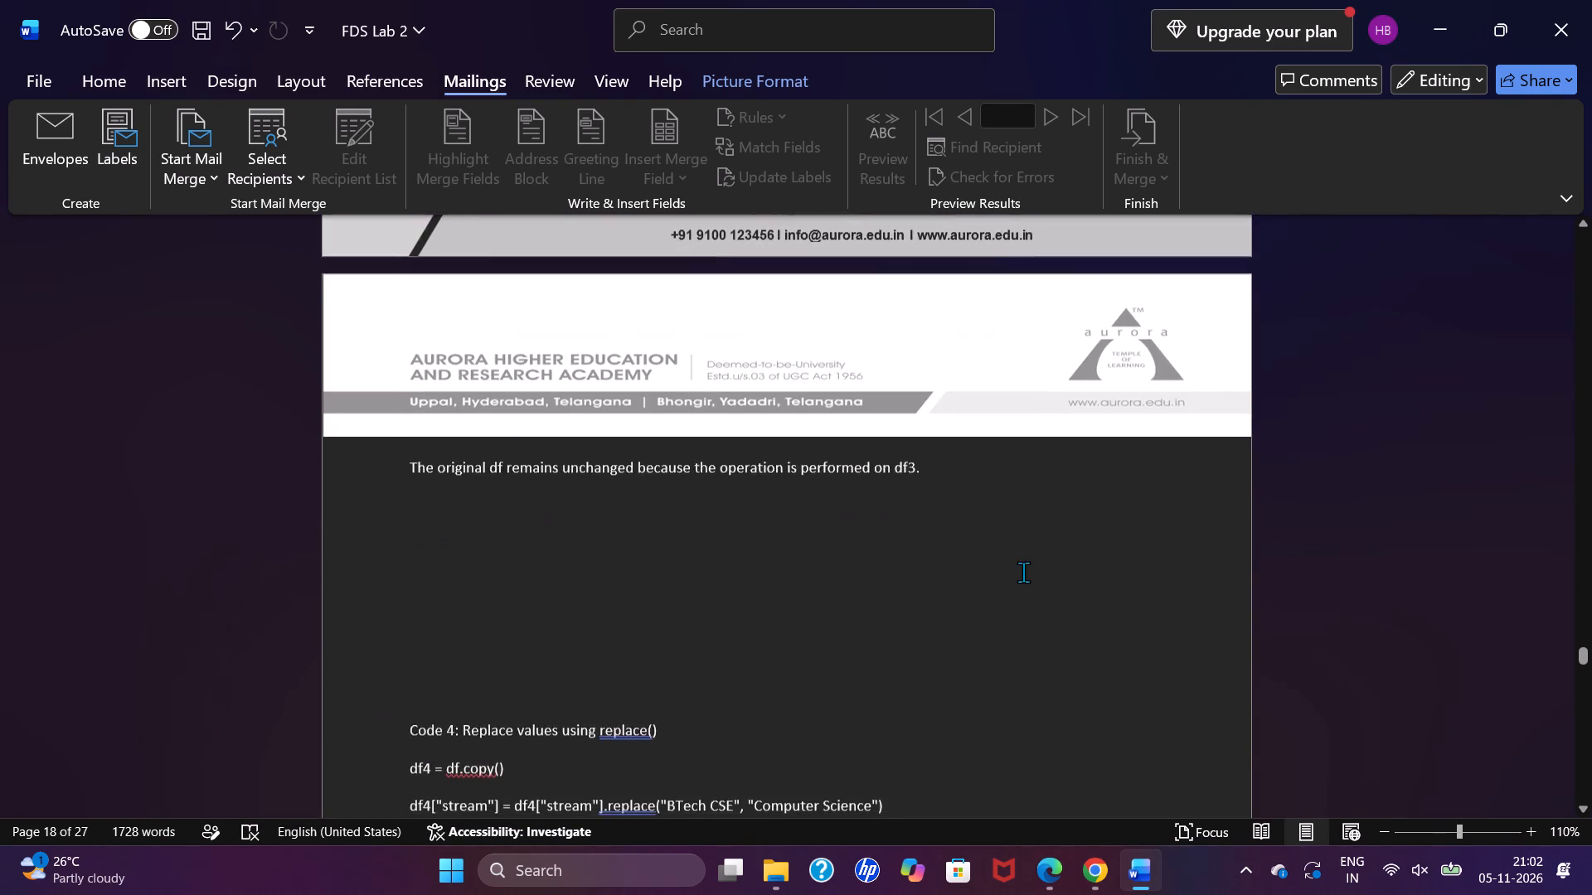
Delete four blank lines above the "Code 3: Remove a column using drop()" heading.
scroll(1023, 572, "up", 4)
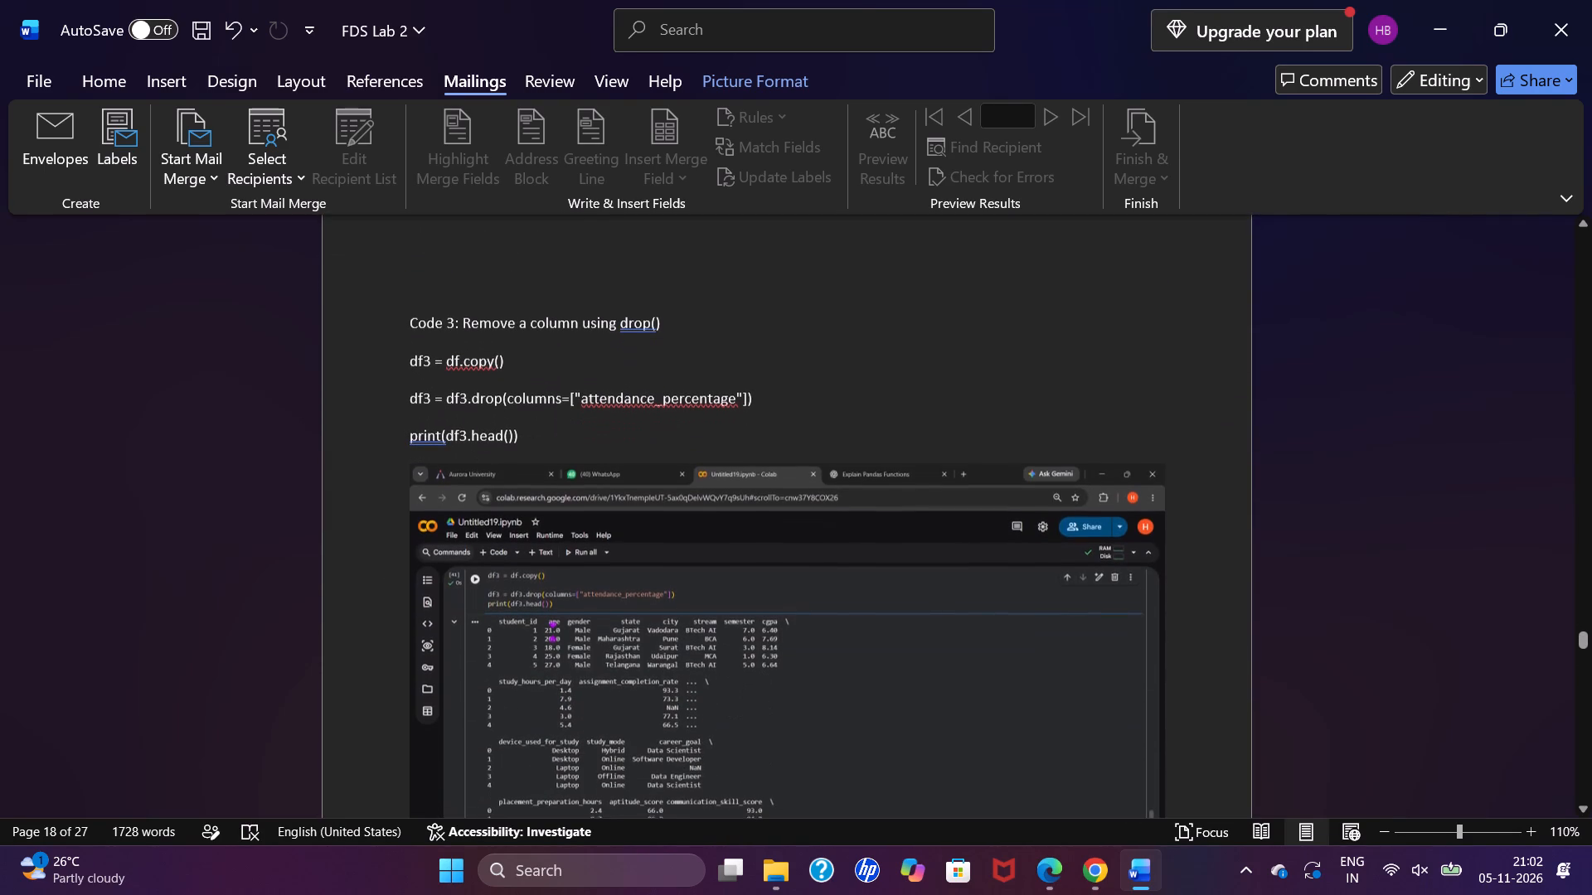
left_click(493, 297)
key("BackSpace")
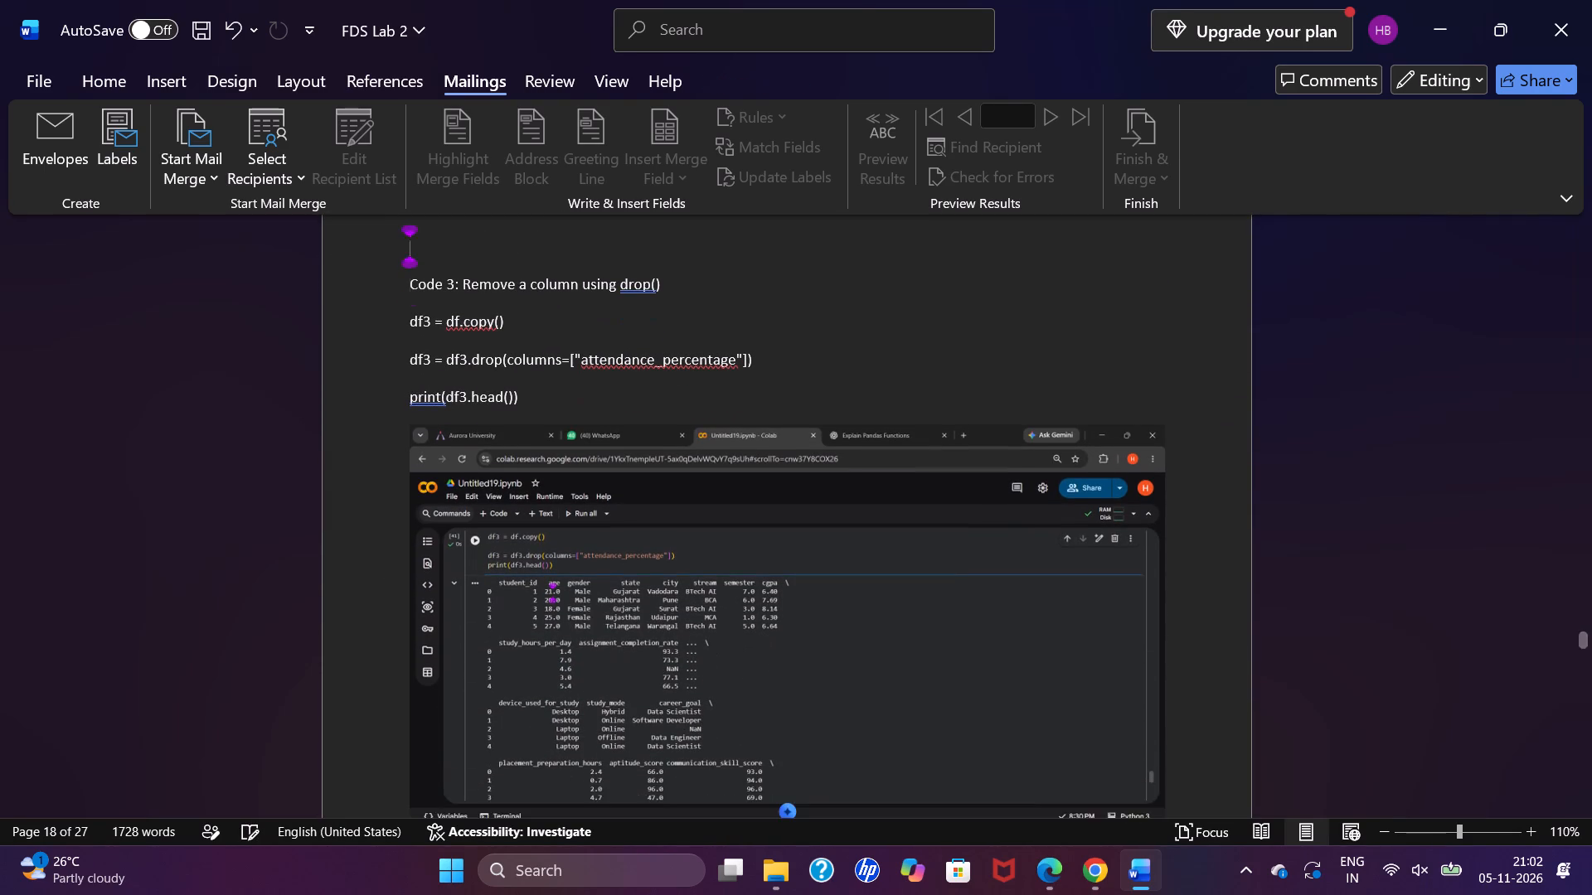
key("BackSpace")
key("BackSpace")
key("BackSpace")
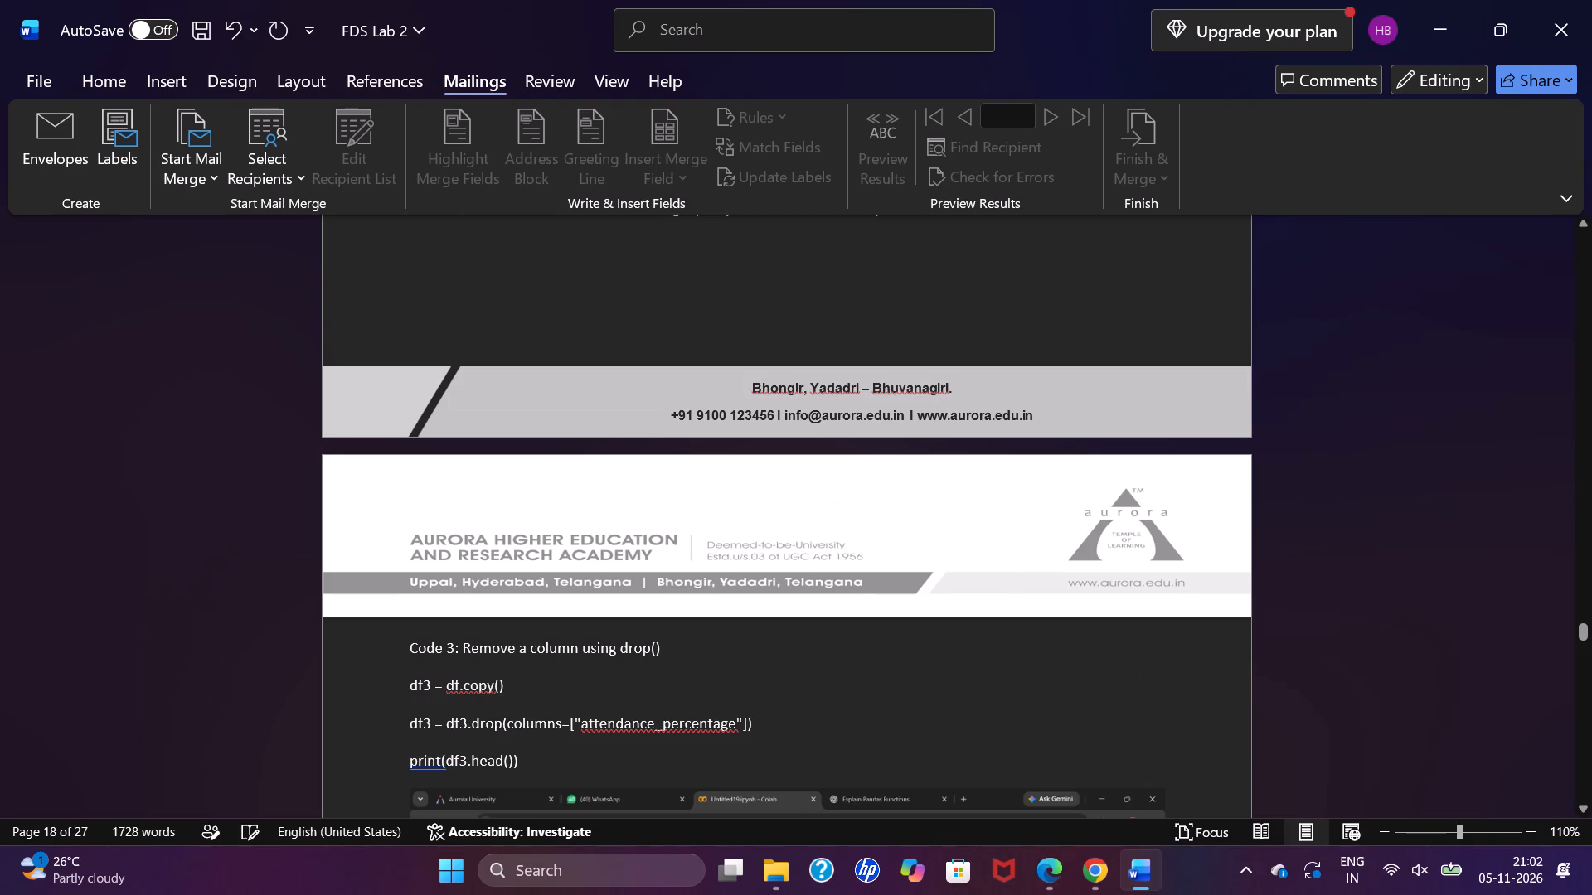
Check the Code 3 page and delete three blank lines above the "Code 4: Replace values using replace()" heading.
scroll(493, 297, "down", 4)
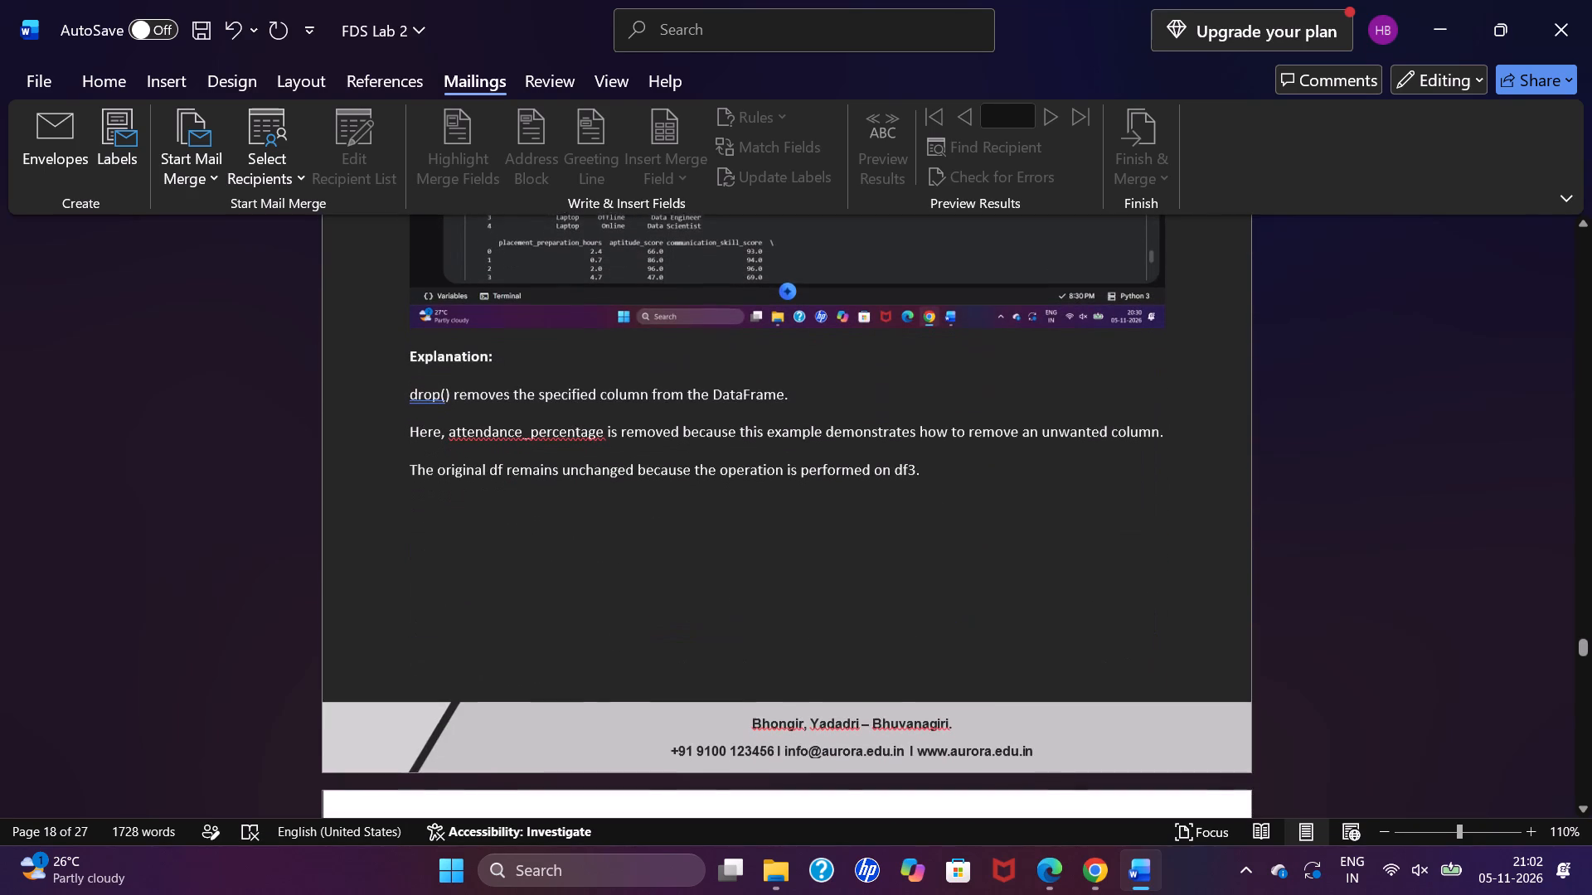
scroll(493, 297, "down", 1)
scroll(521, 453, "down", 3)
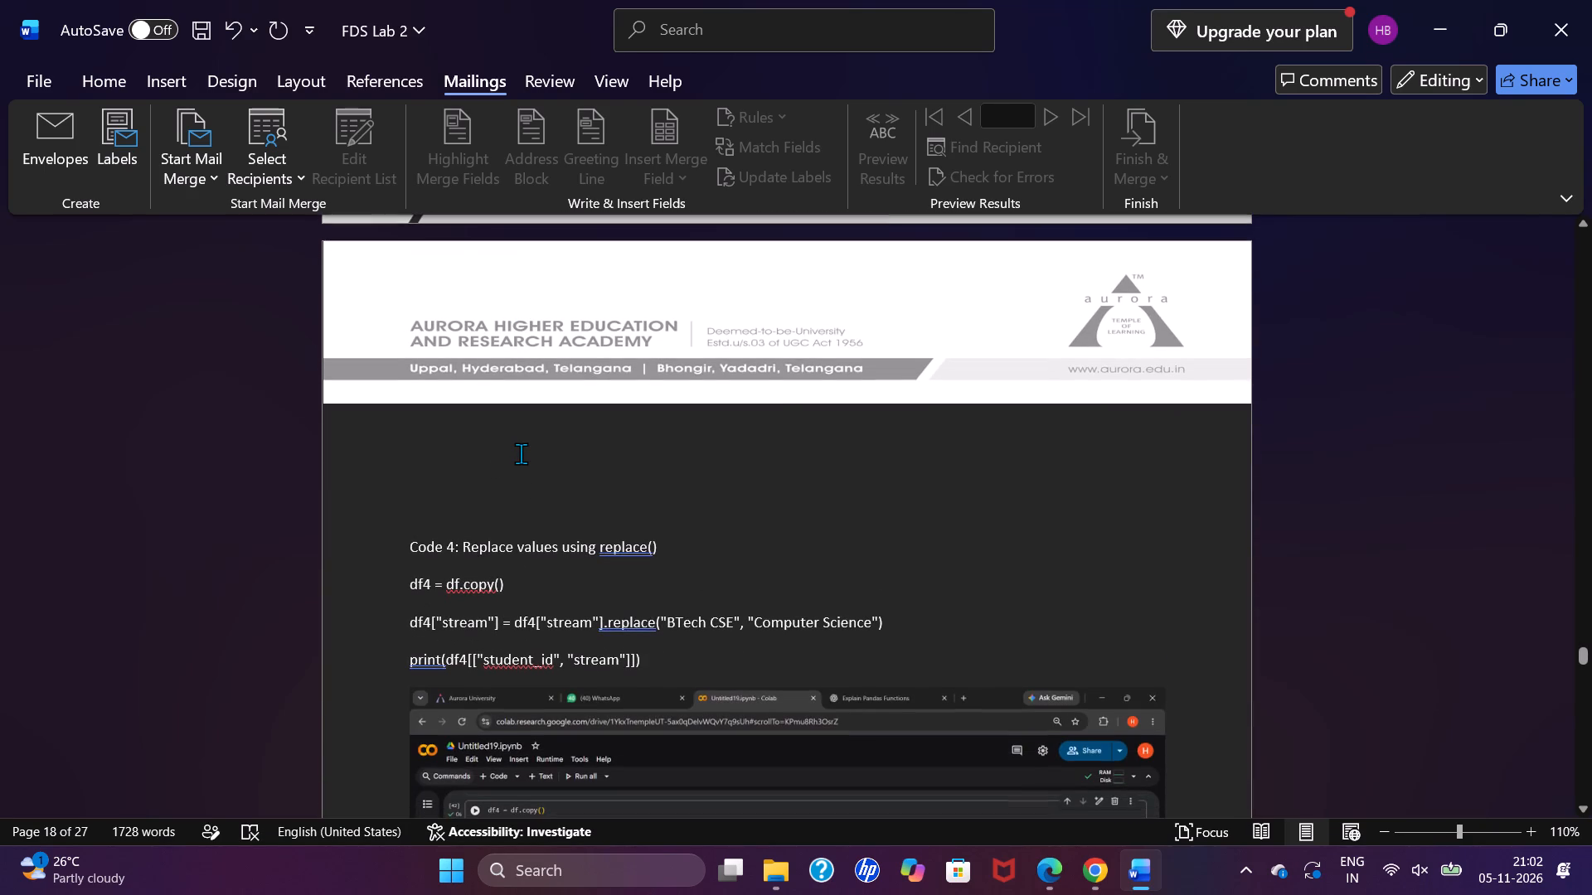
left_click(502, 505)
key("BackSpace")
key("BackSpace")
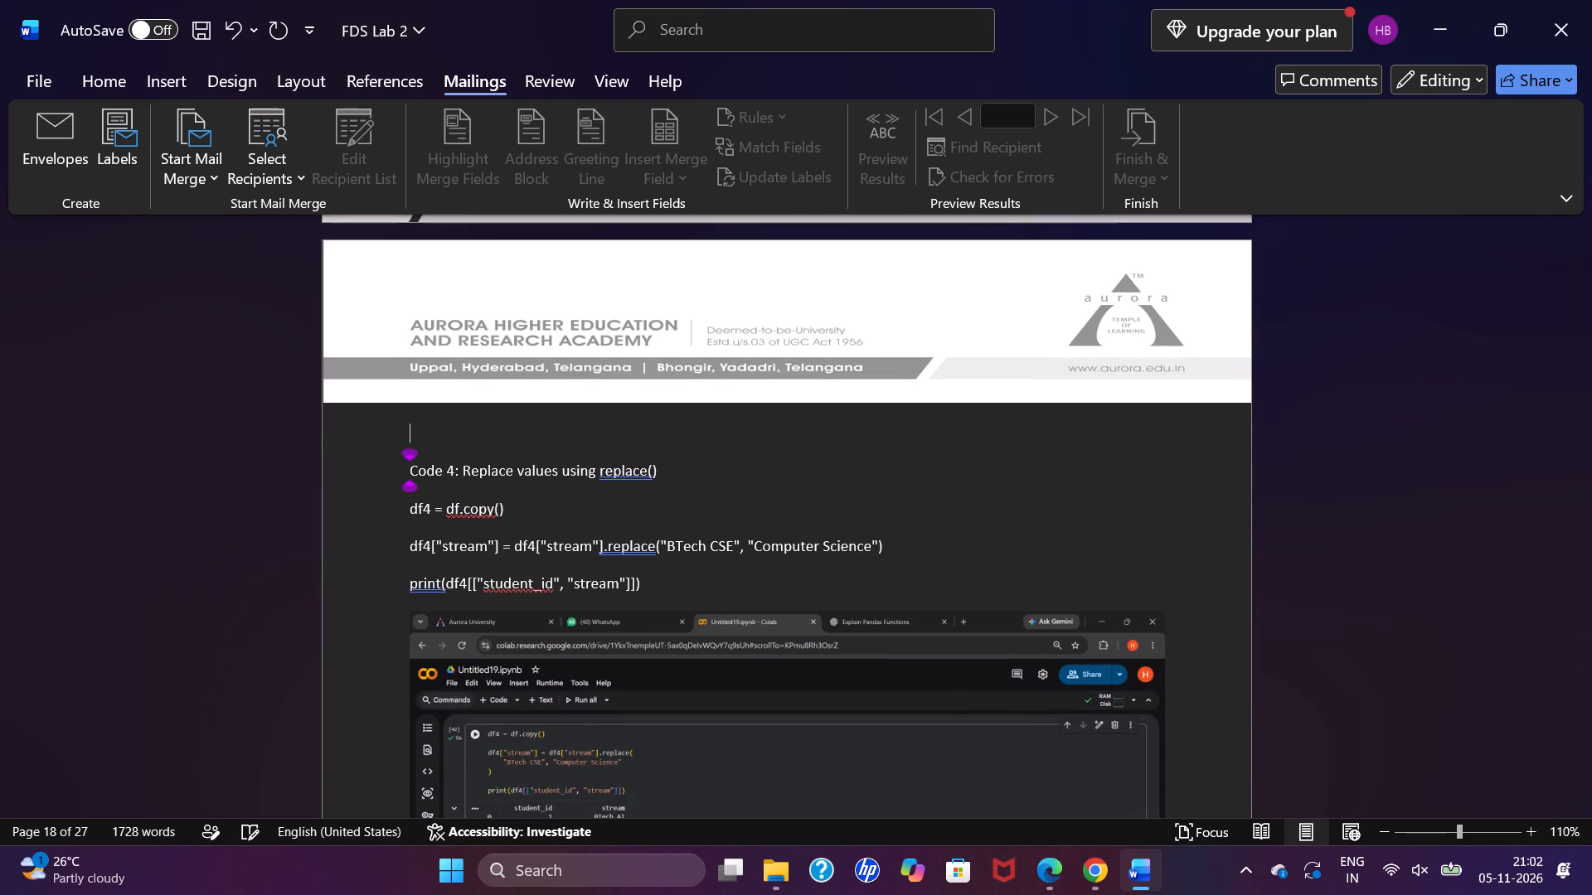
key("BackSpace")
Check the Code 4 page and delete three blank lines above the "Code 5: Create a calculated column" heading.
scroll(502, 505, "down", 3)
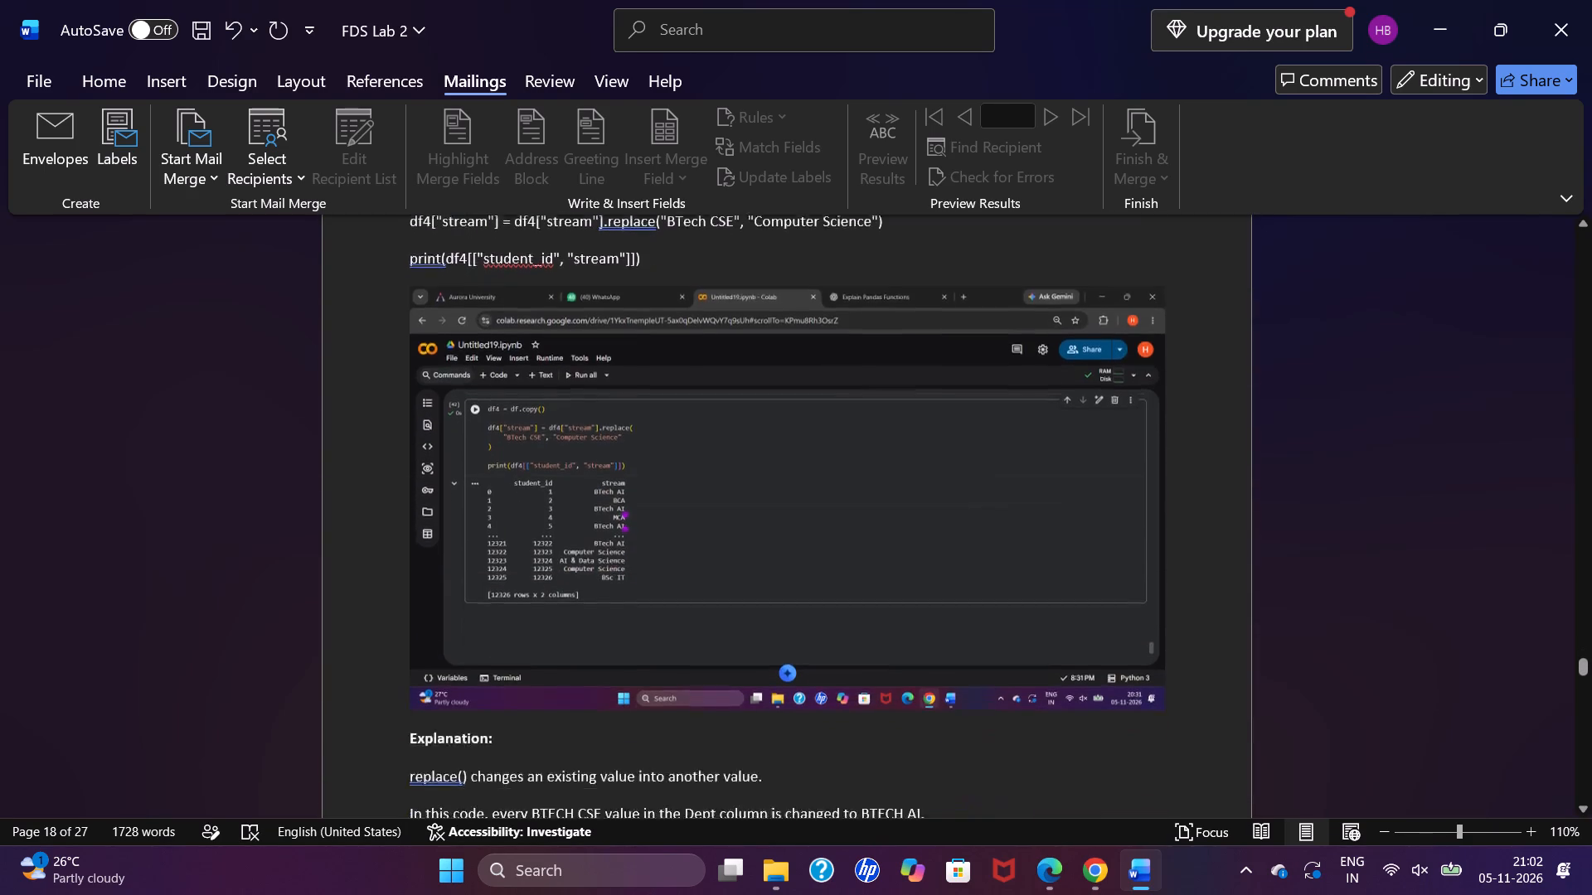
scroll(502, 505, "down", 2)
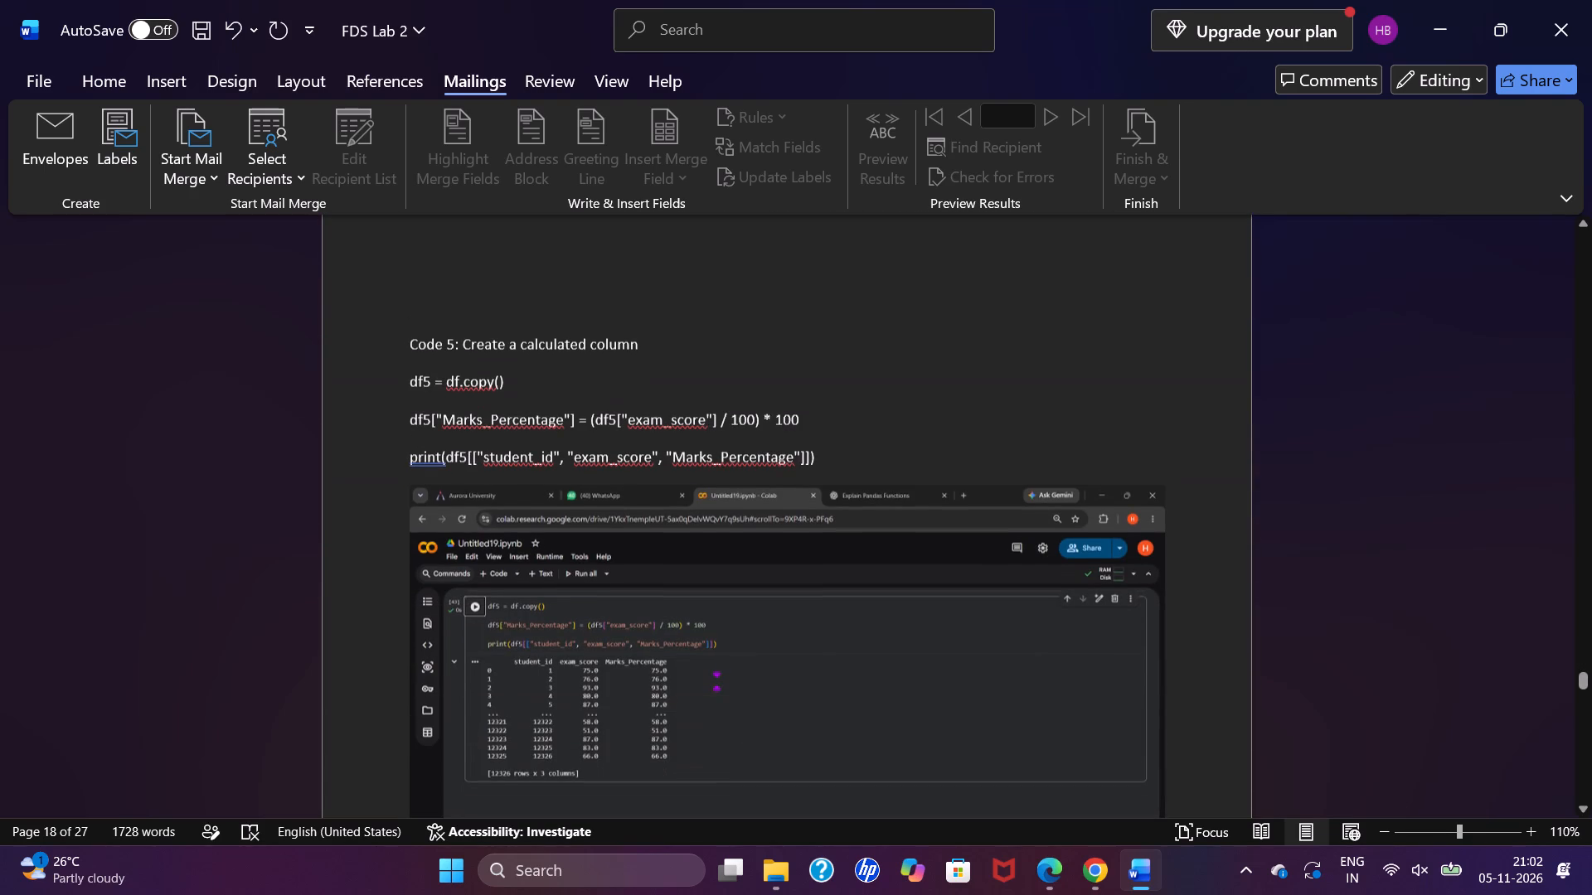
left_click(439, 283)
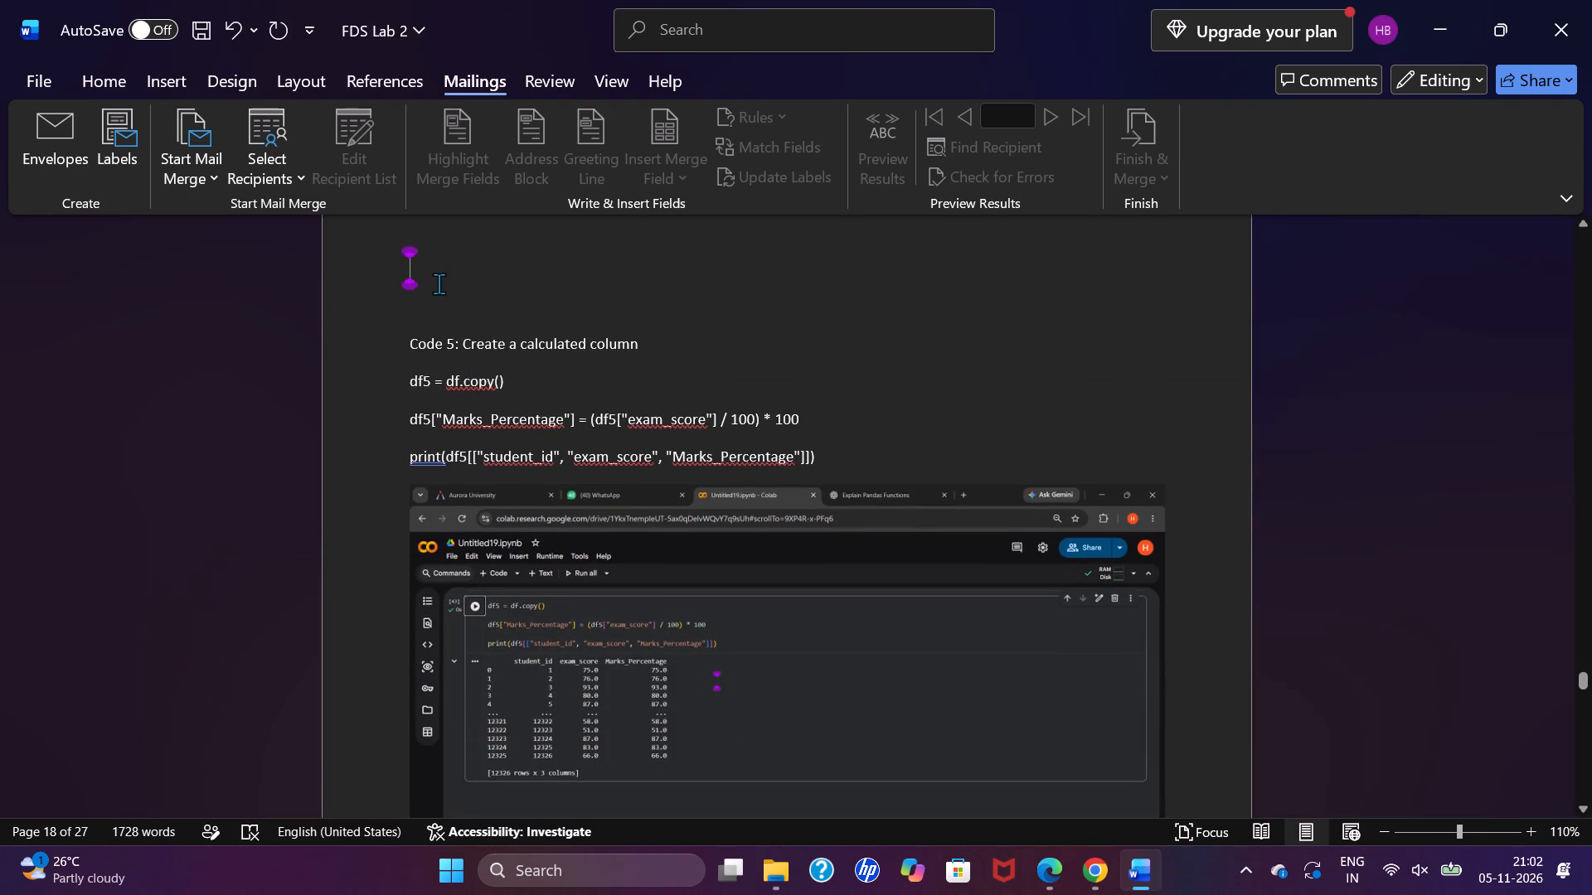
key("Down")
key("BackSpace")
key("BackSpace")
key("BackSpace")
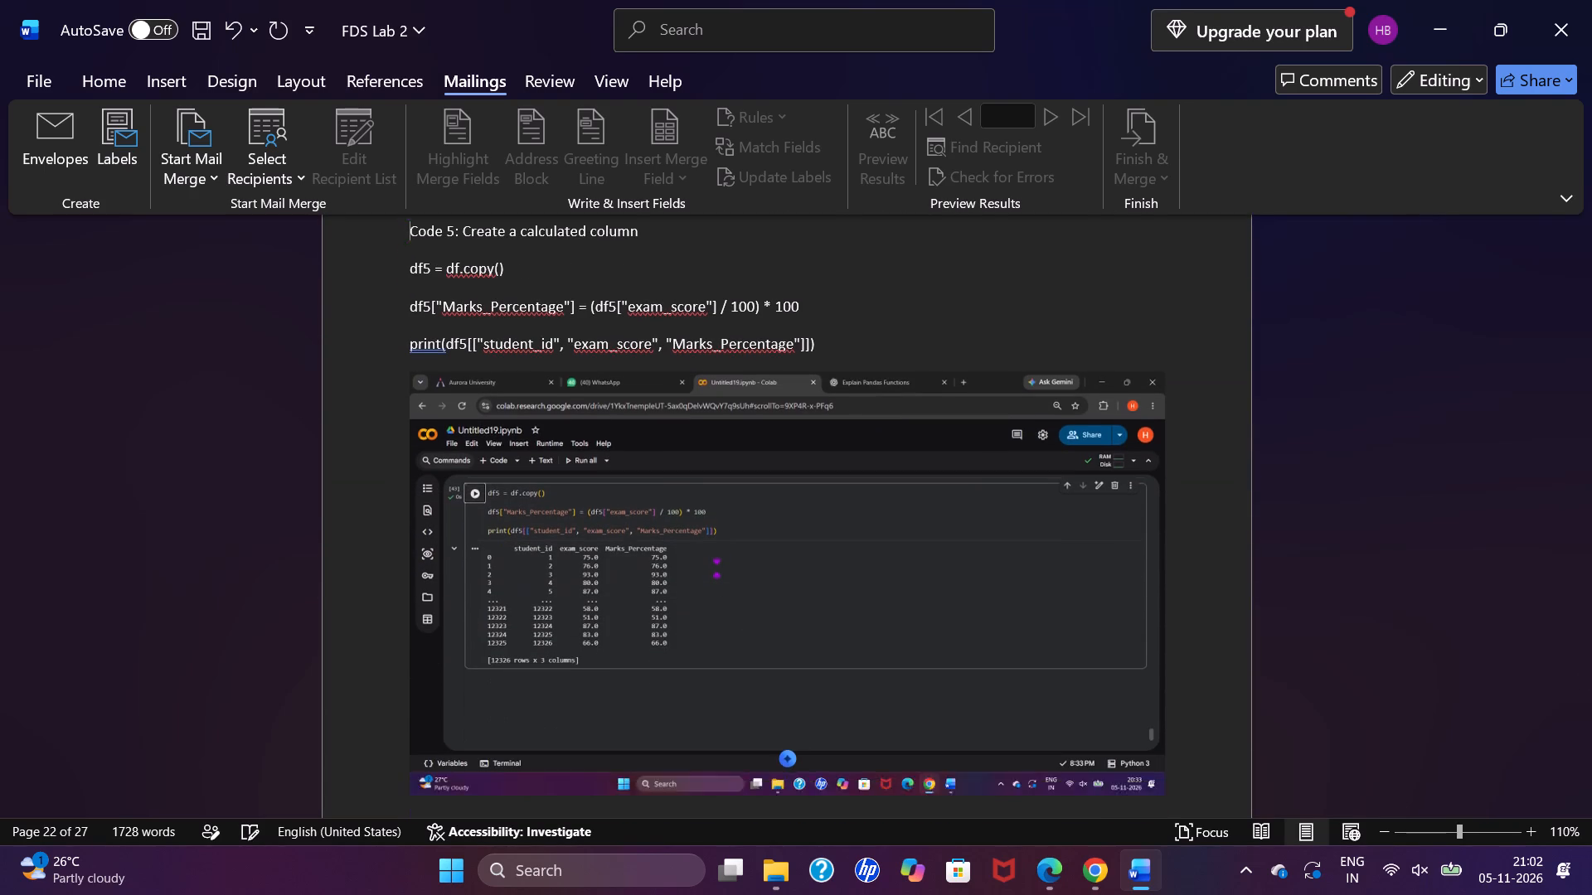
Check the Code 5 page and delete three blank lines above the "Code 6: Change a column data type using astype()" heading.
scroll(529, 460, "down", 2)
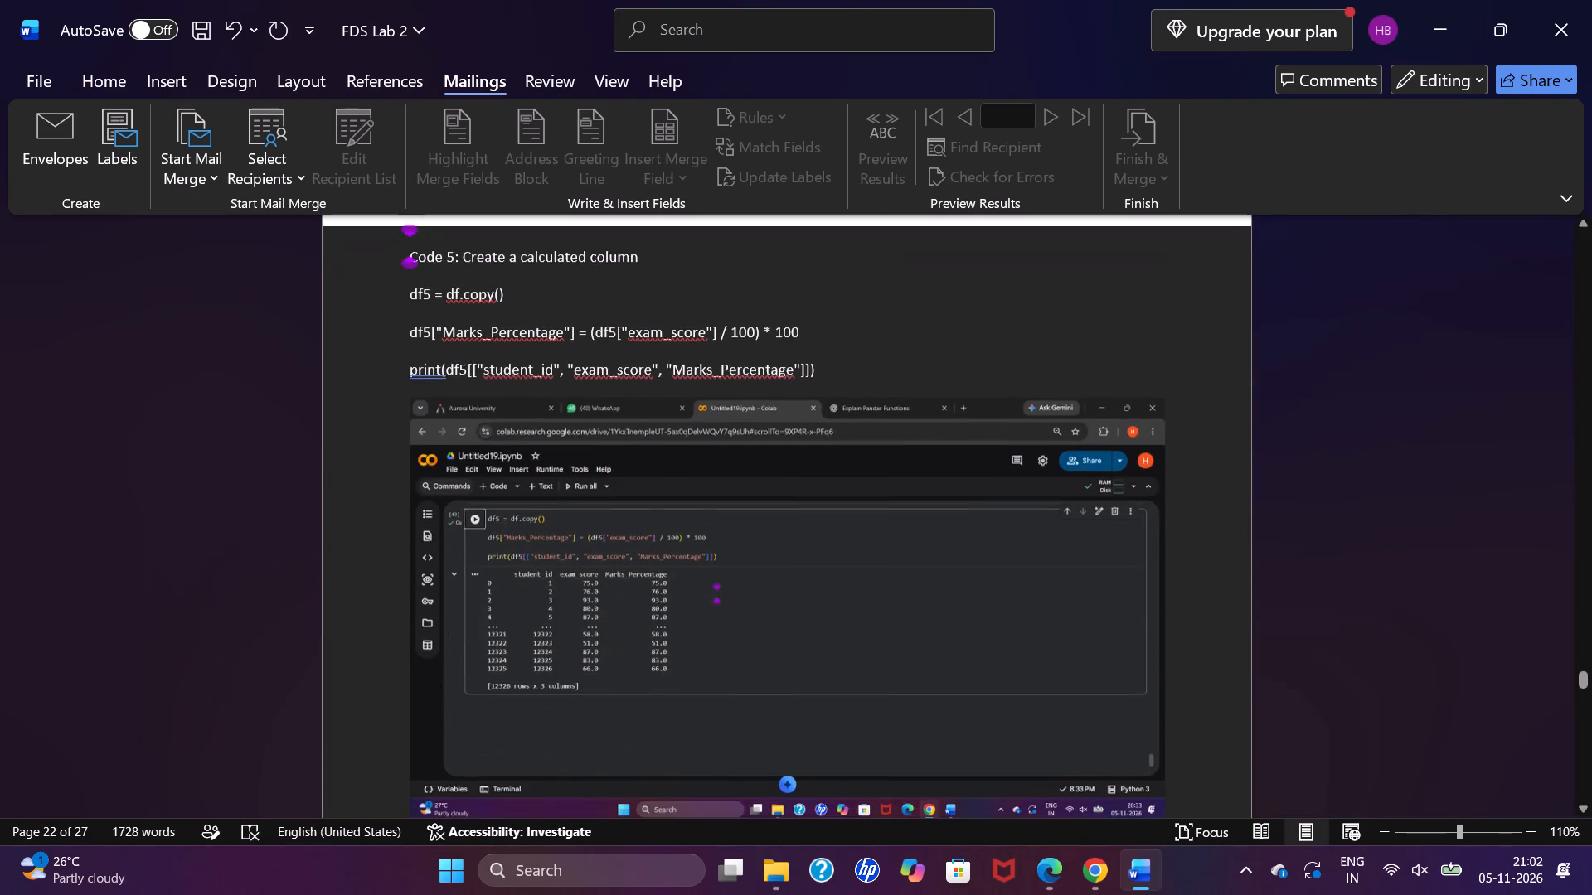
scroll(529, 460, "down", 4)
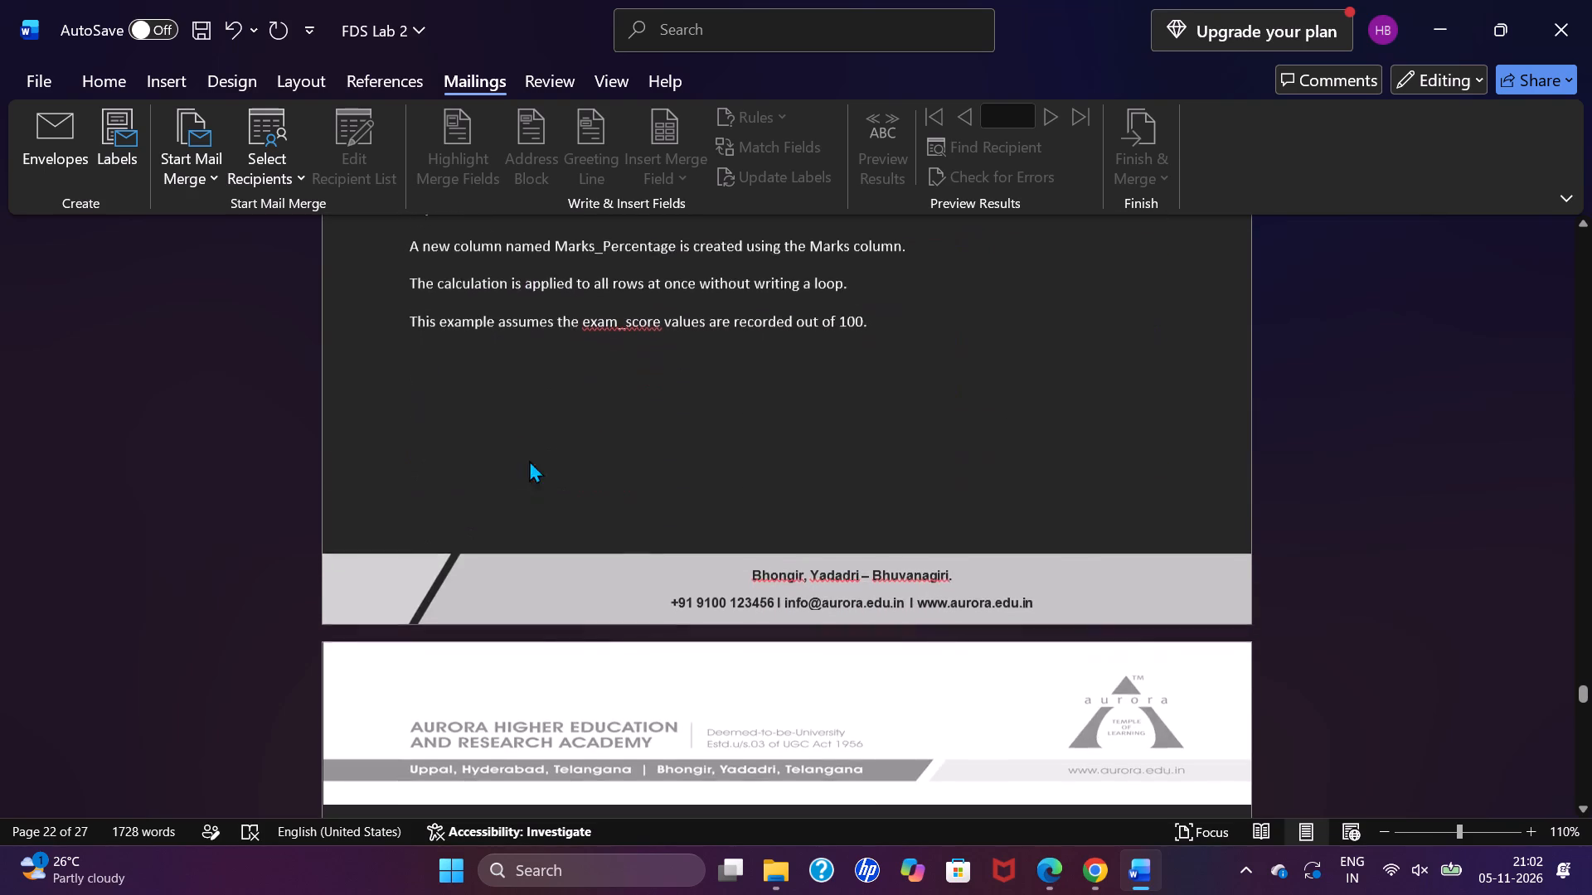
scroll(529, 460, "down", 1)
left_click(529, 460)
key("BackSpace")
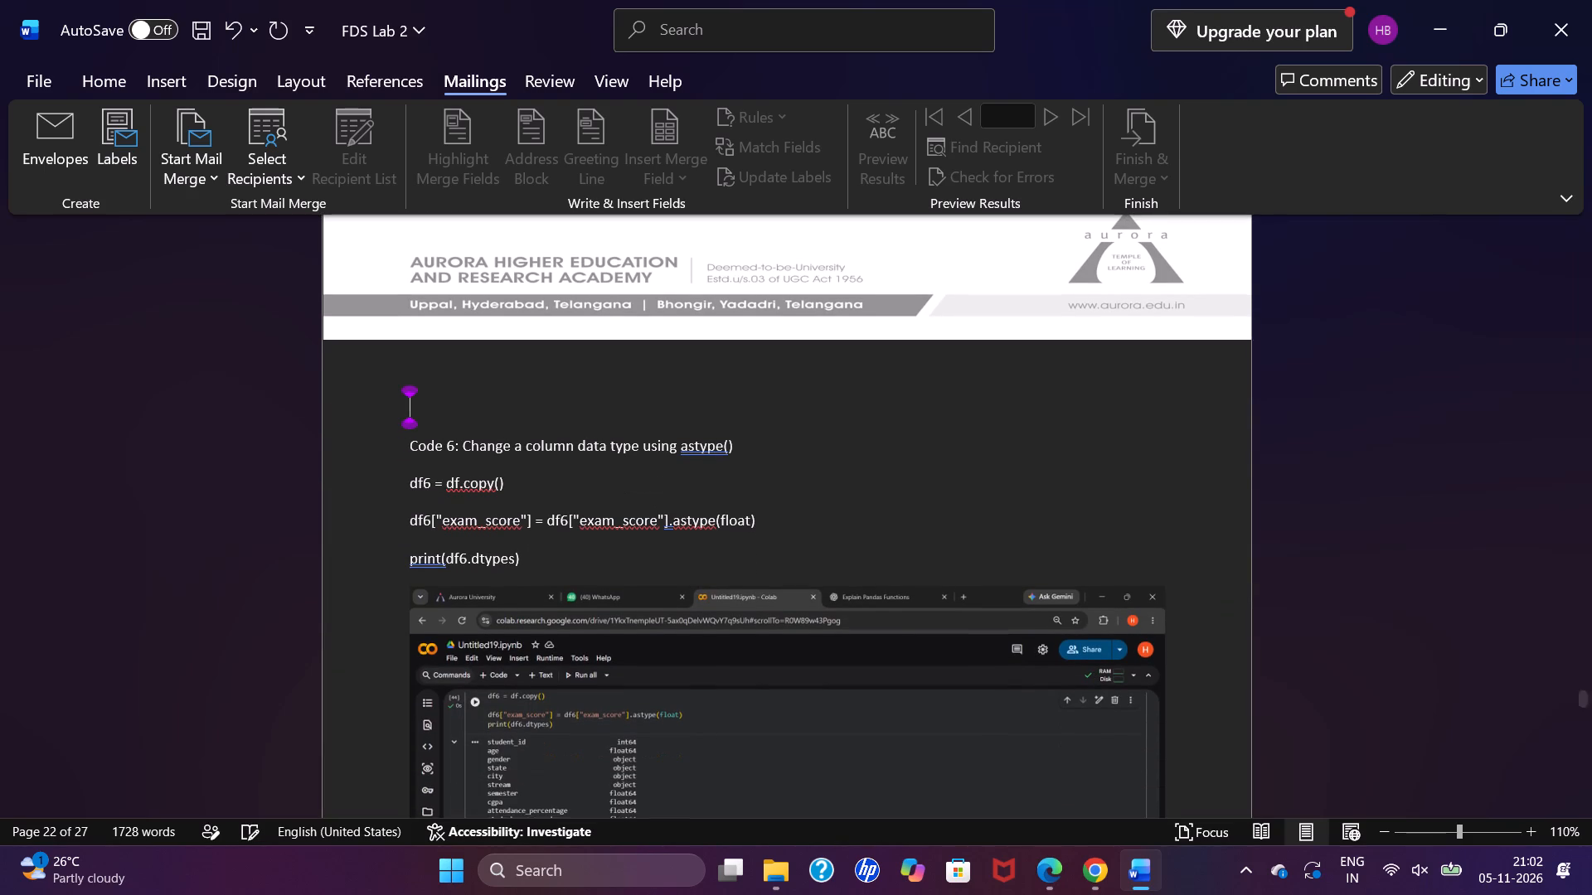
key("BackSpace")
key("BackSpace")
Check the Code 6 and Code 7 pages and delete one blank line above the "Code 8: Identify and handle missing values" heading.
scroll(529, 460, "down", 2)
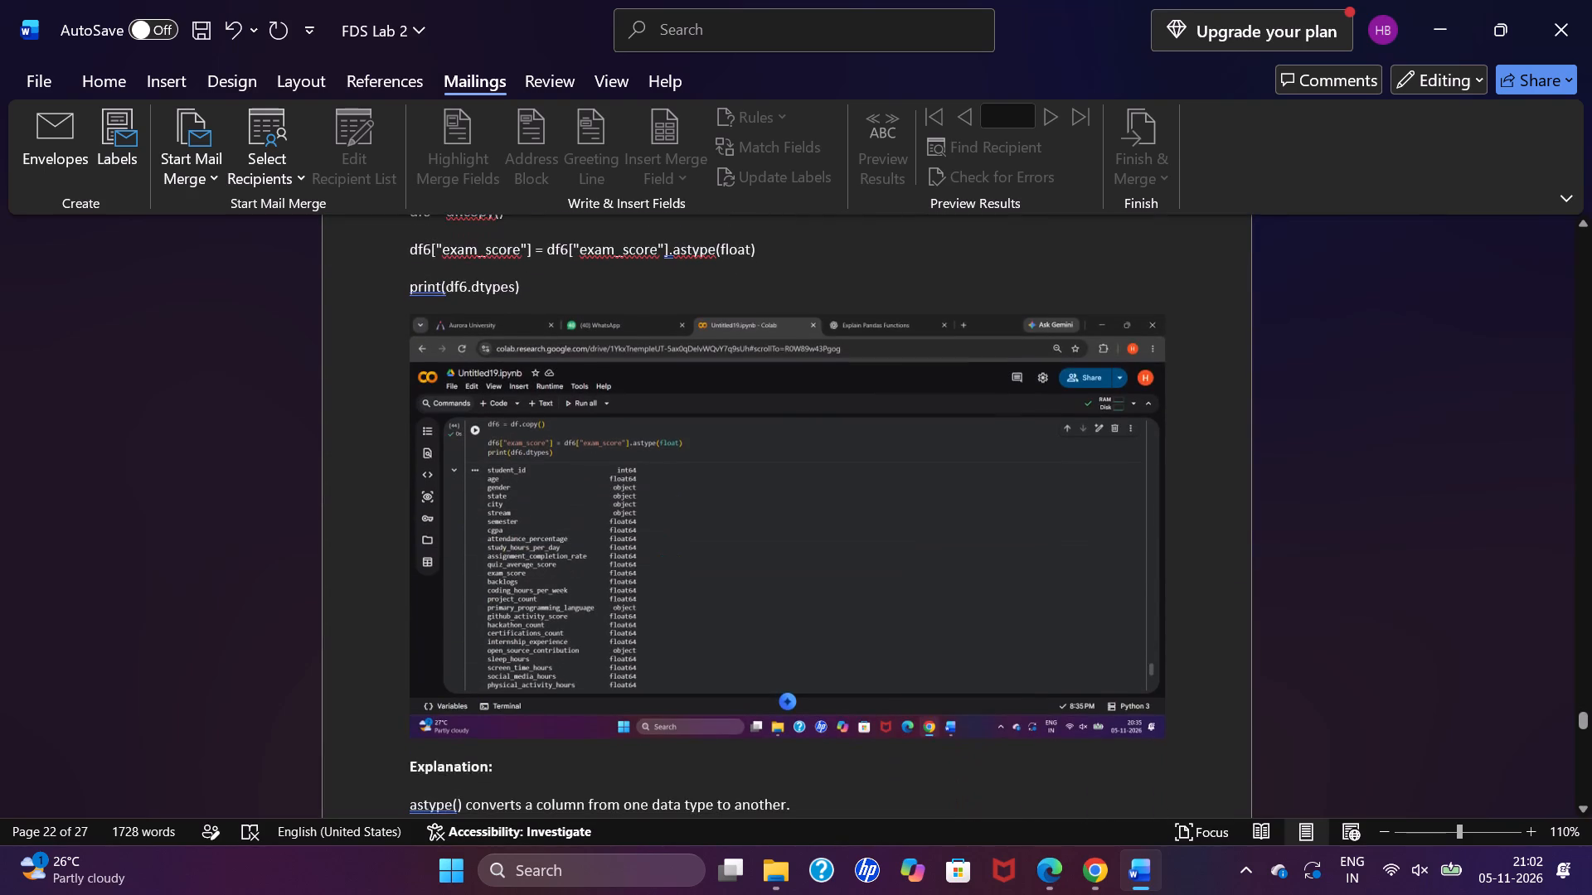
scroll(529, 460, "down", 3)
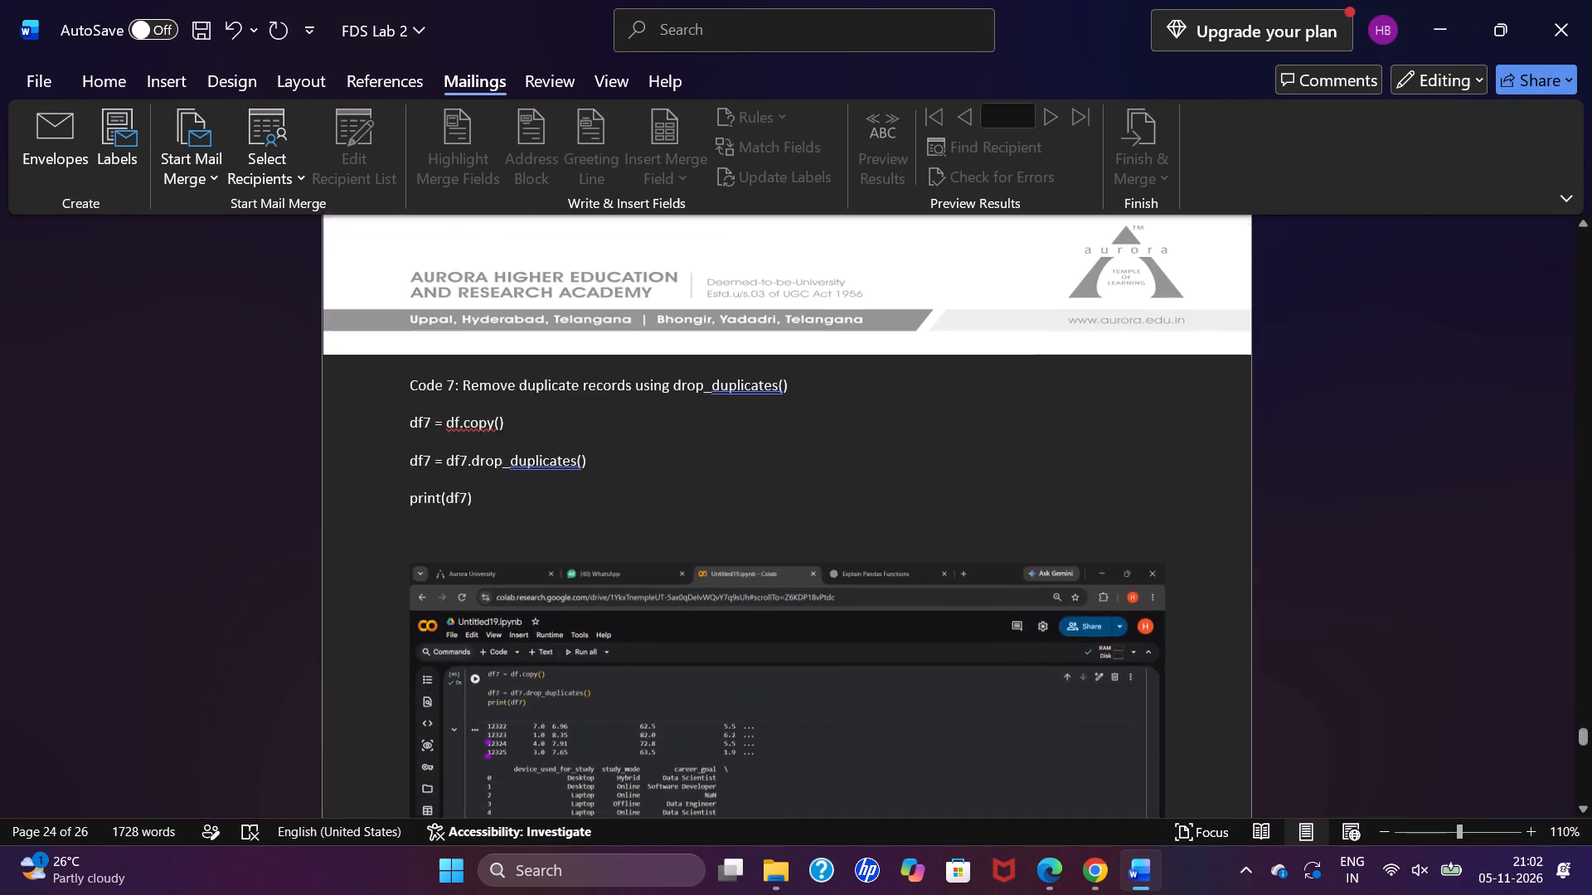
scroll(529, 460, "down", 4)
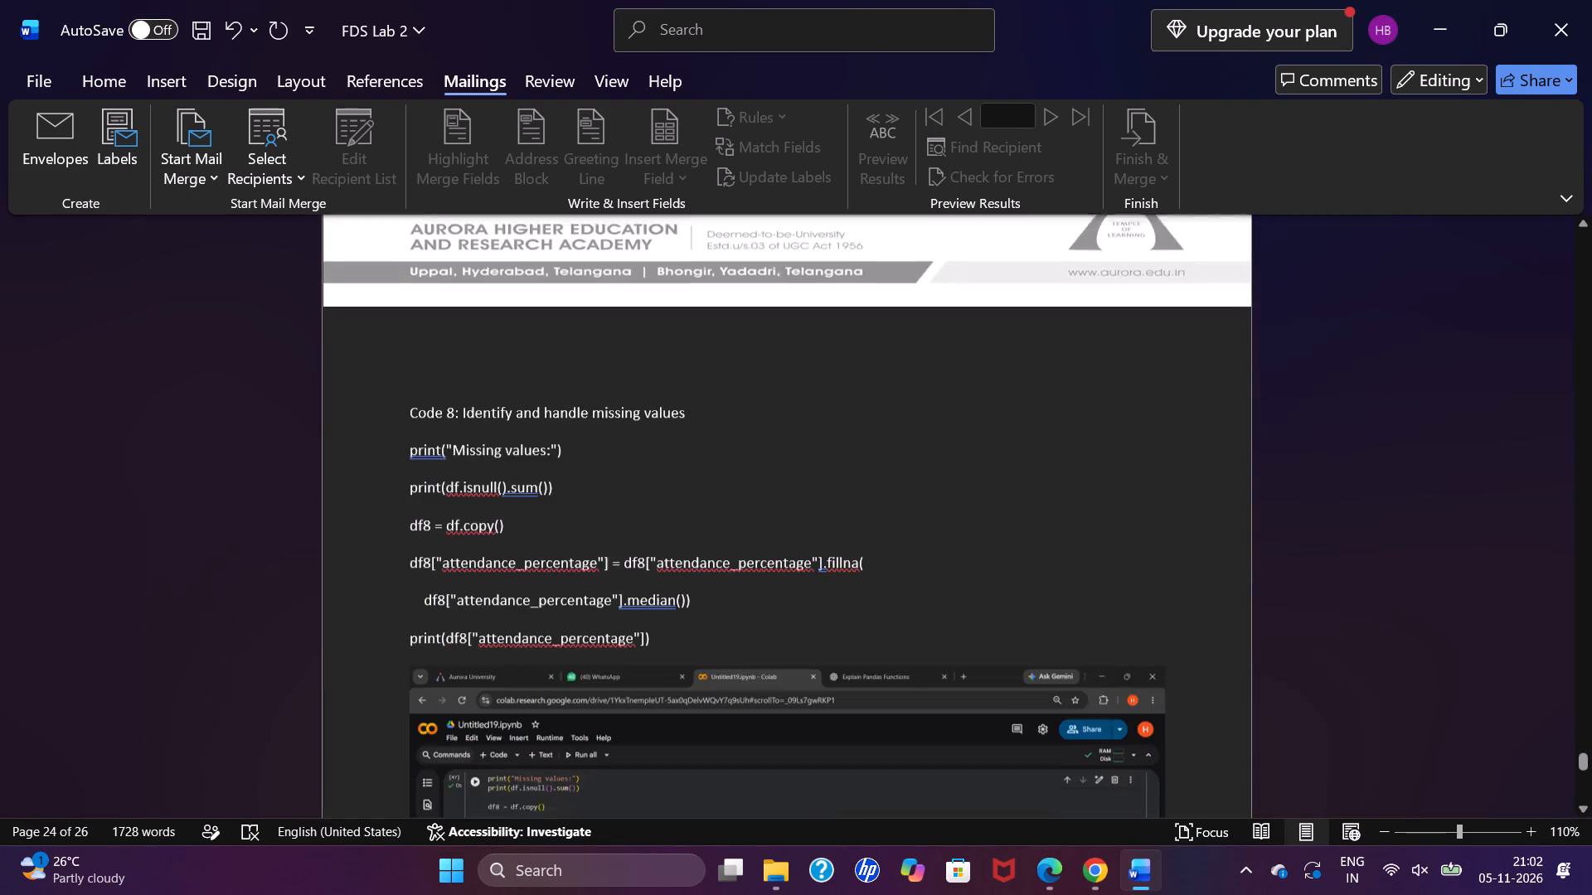
left_click(406, 292)
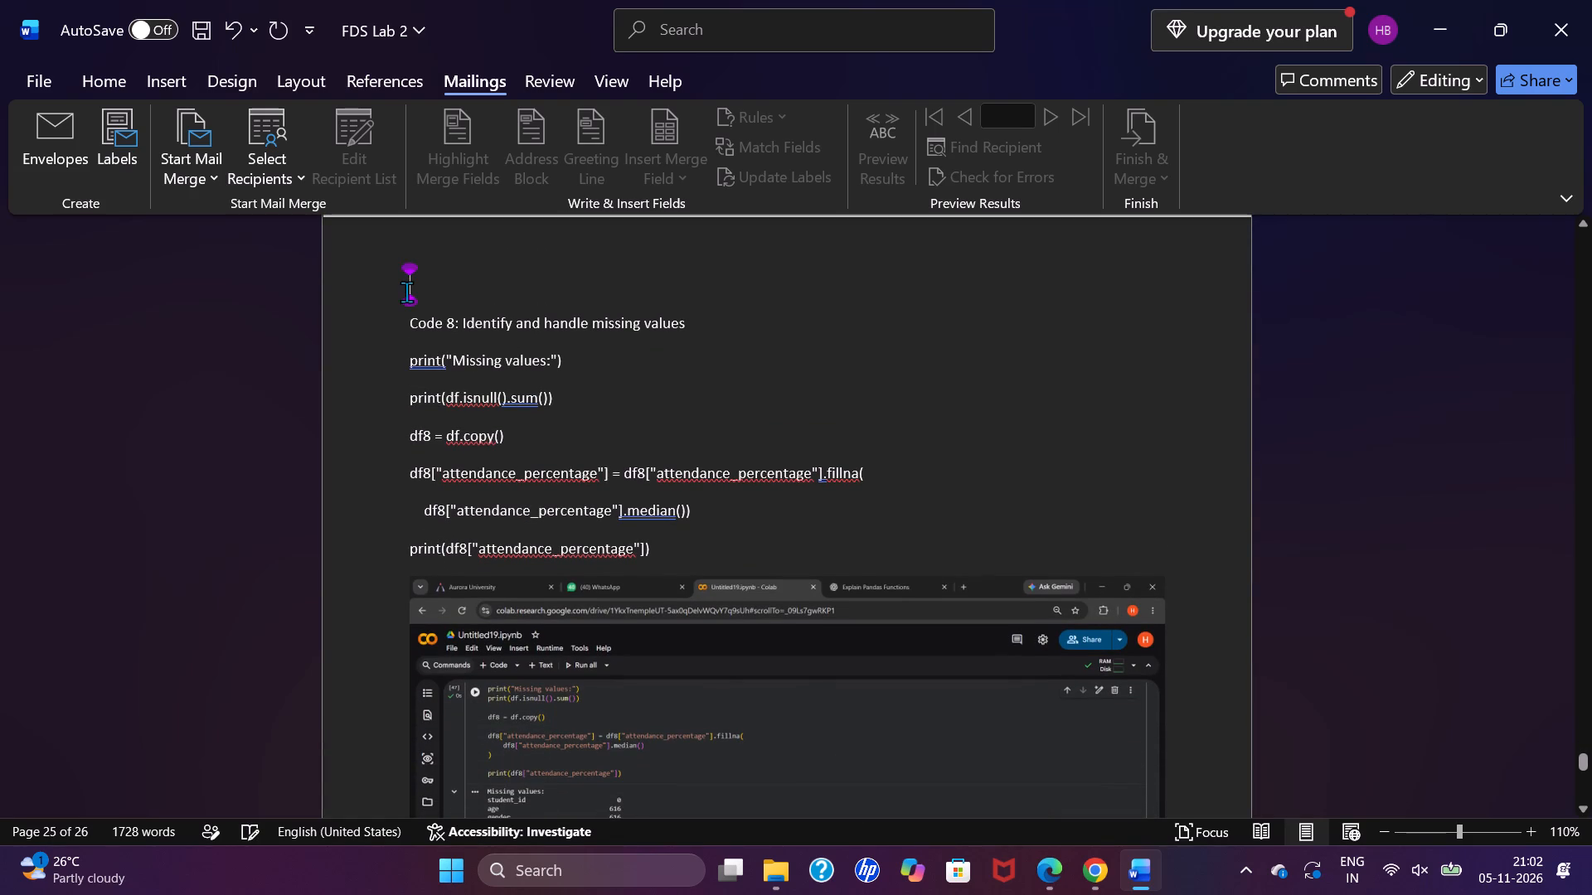
key("BackSpace")
Check the Code 8 output and the closing Explanation and Result sections through the end of the report.
scroll(406, 292, "down", 2)
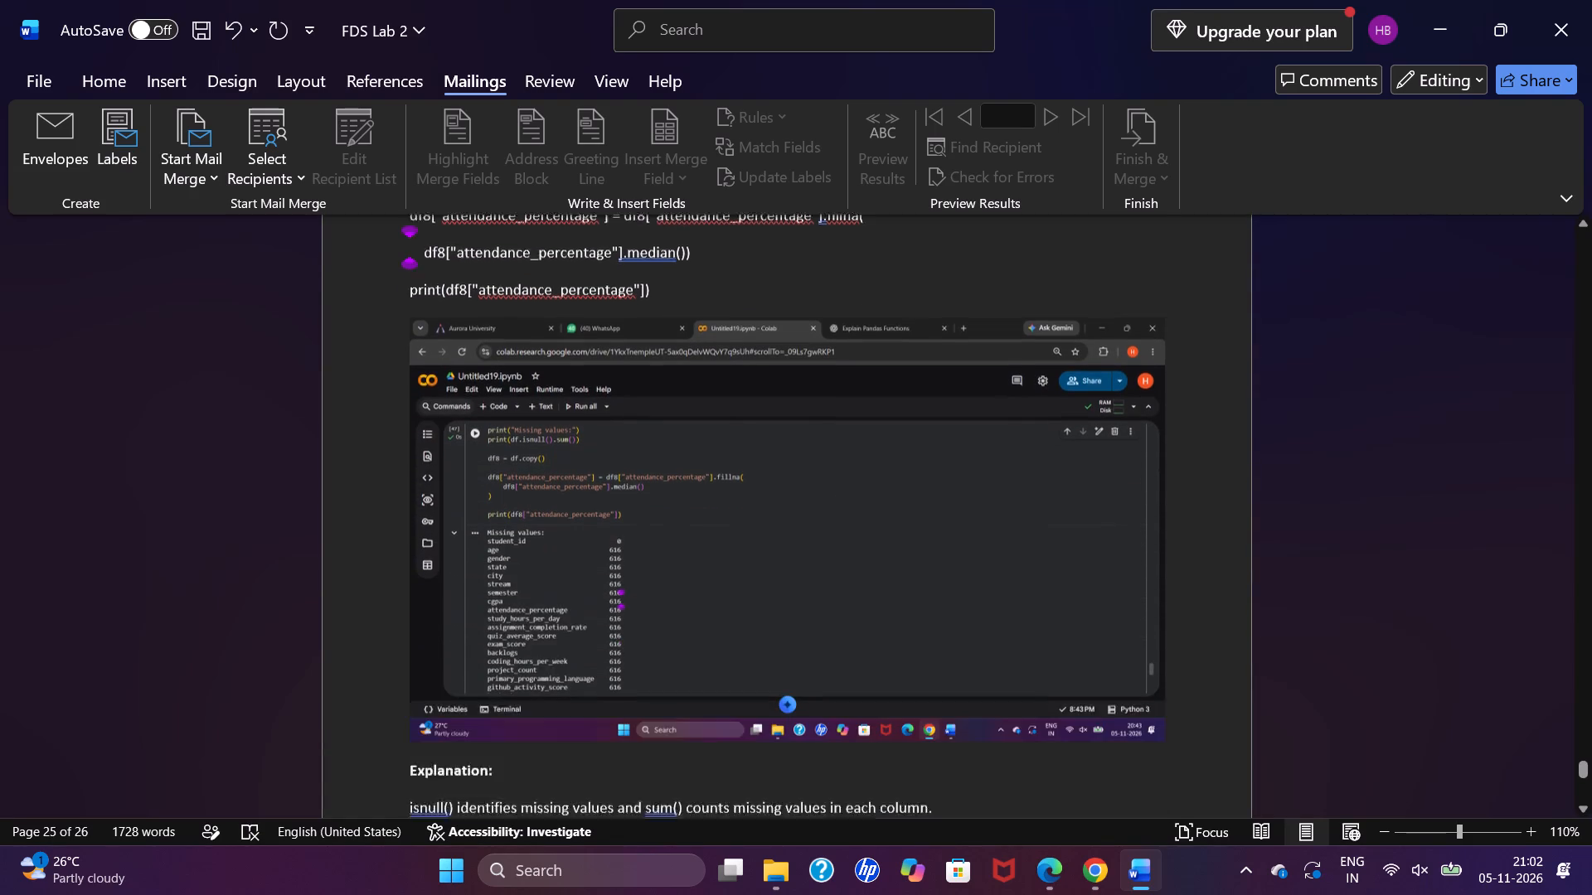
scroll(481, 444, "down", 2)
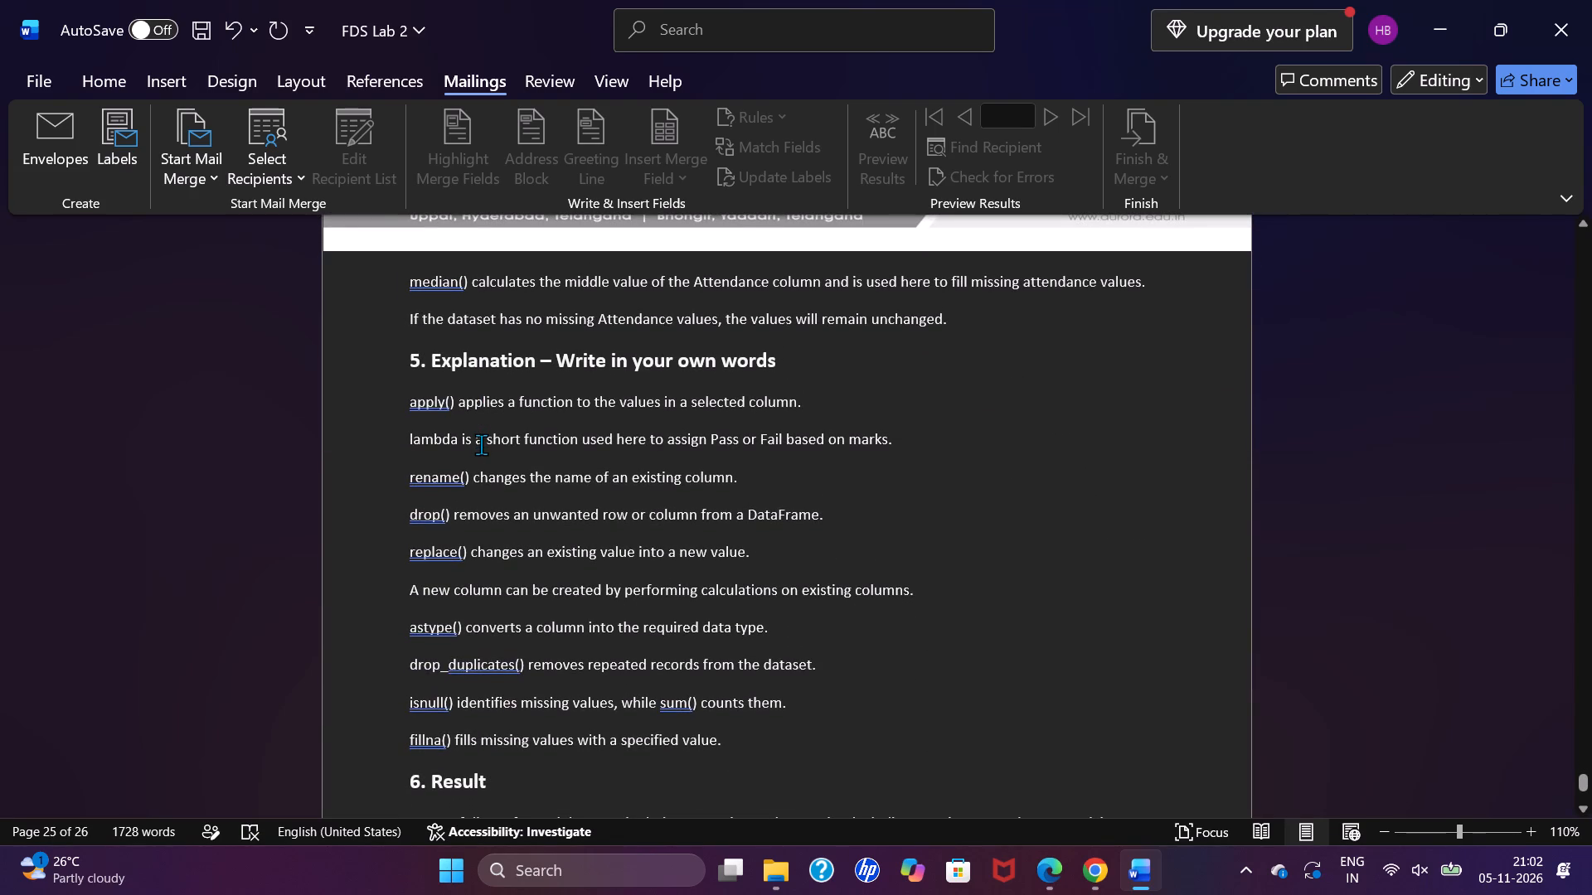
scroll(481, 444, "down", 3)
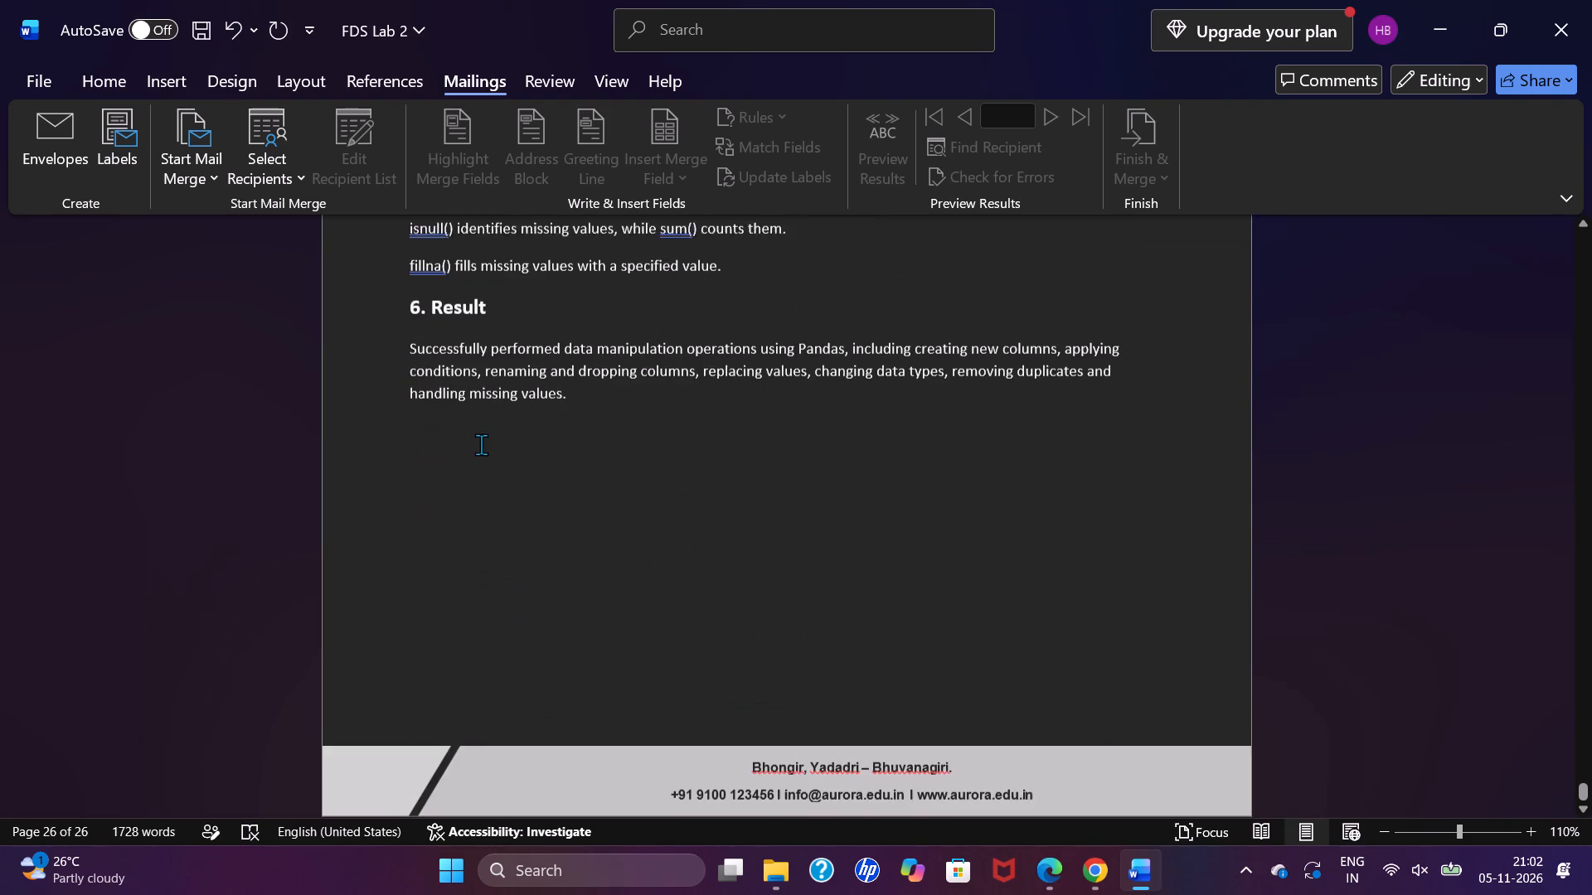
scroll(481, 444, "down", 2)
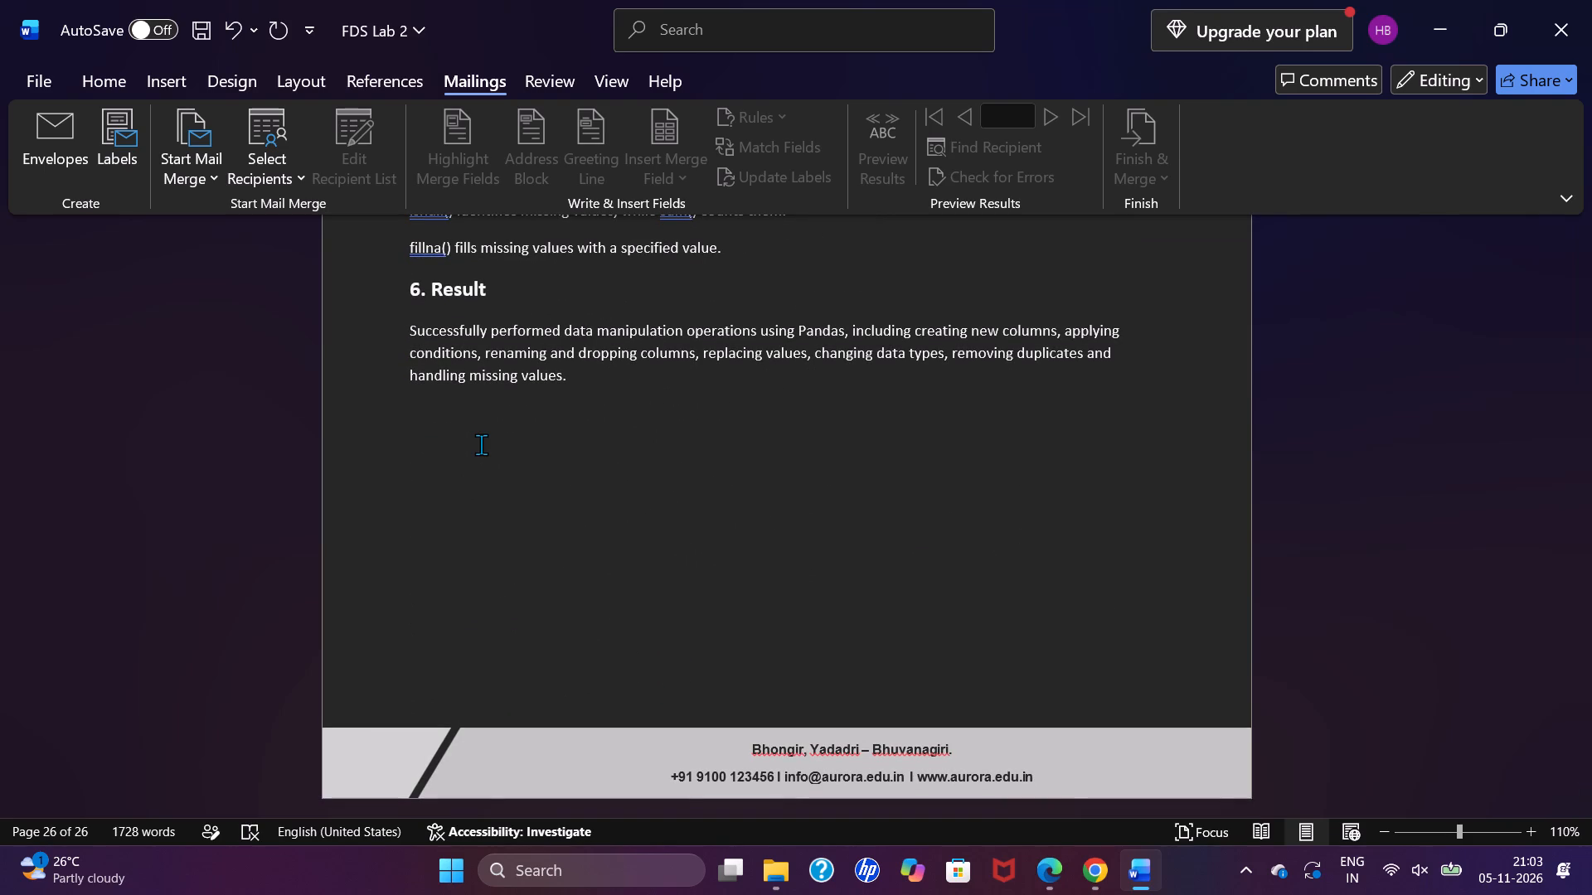
scroll(481, 444, "down", 2)
Switch to File Explorer and delete the outdated FDS Lab 2 PDF from the Downloads folder.
left_click(774, 856)
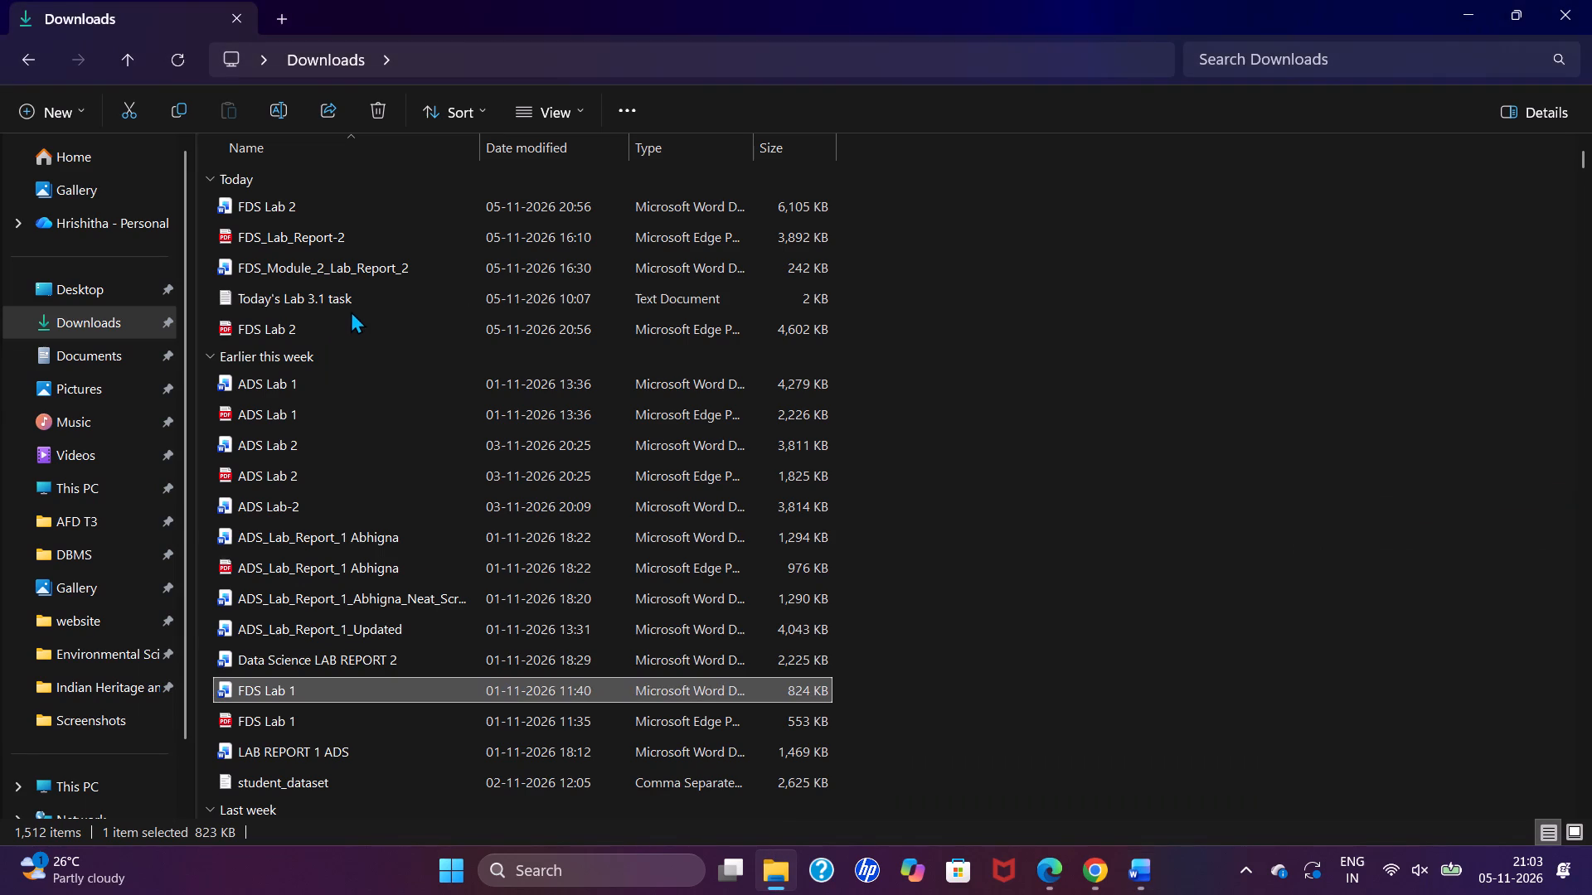
left_click(357, 323)
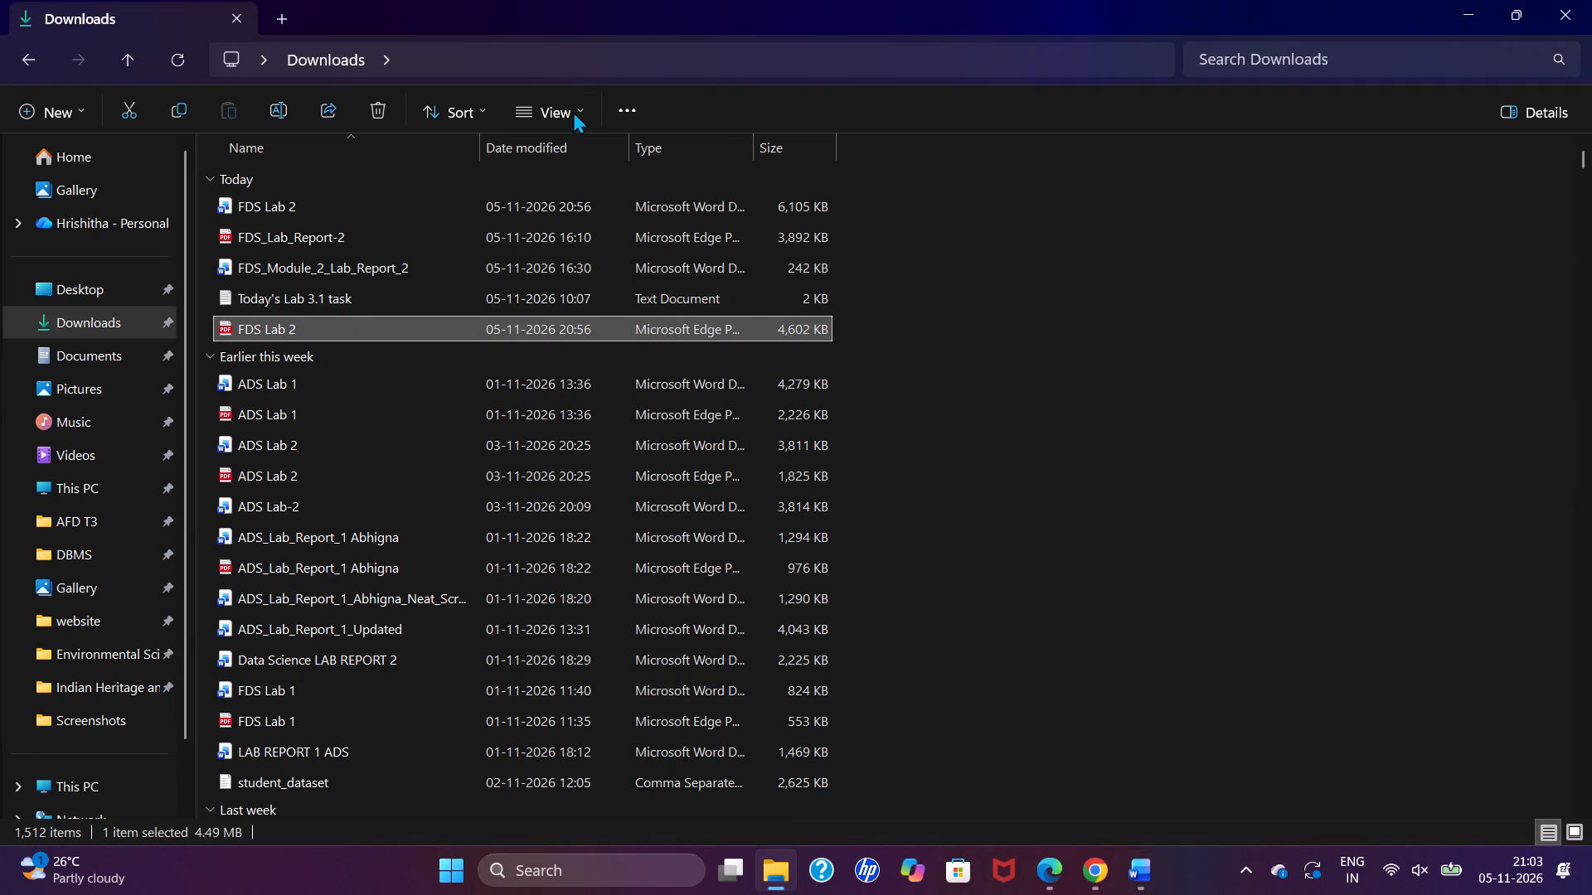
left_click(381, 101)
Return to Word and export the report as a PDF named FDS Lab 2.
left_click(1141, 852)
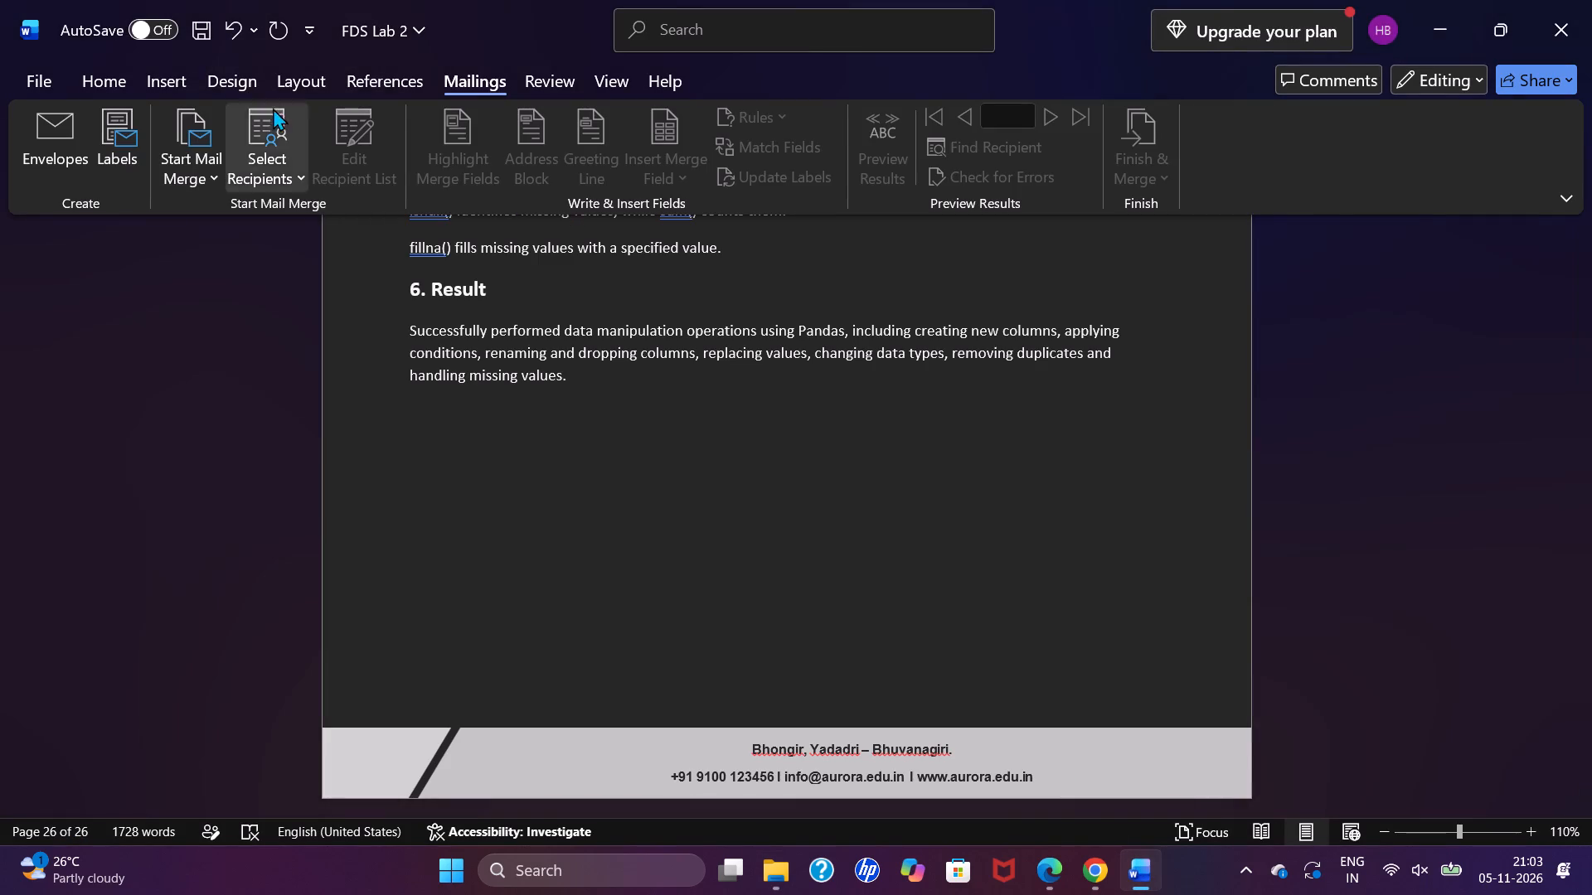
left_click(59, 77)
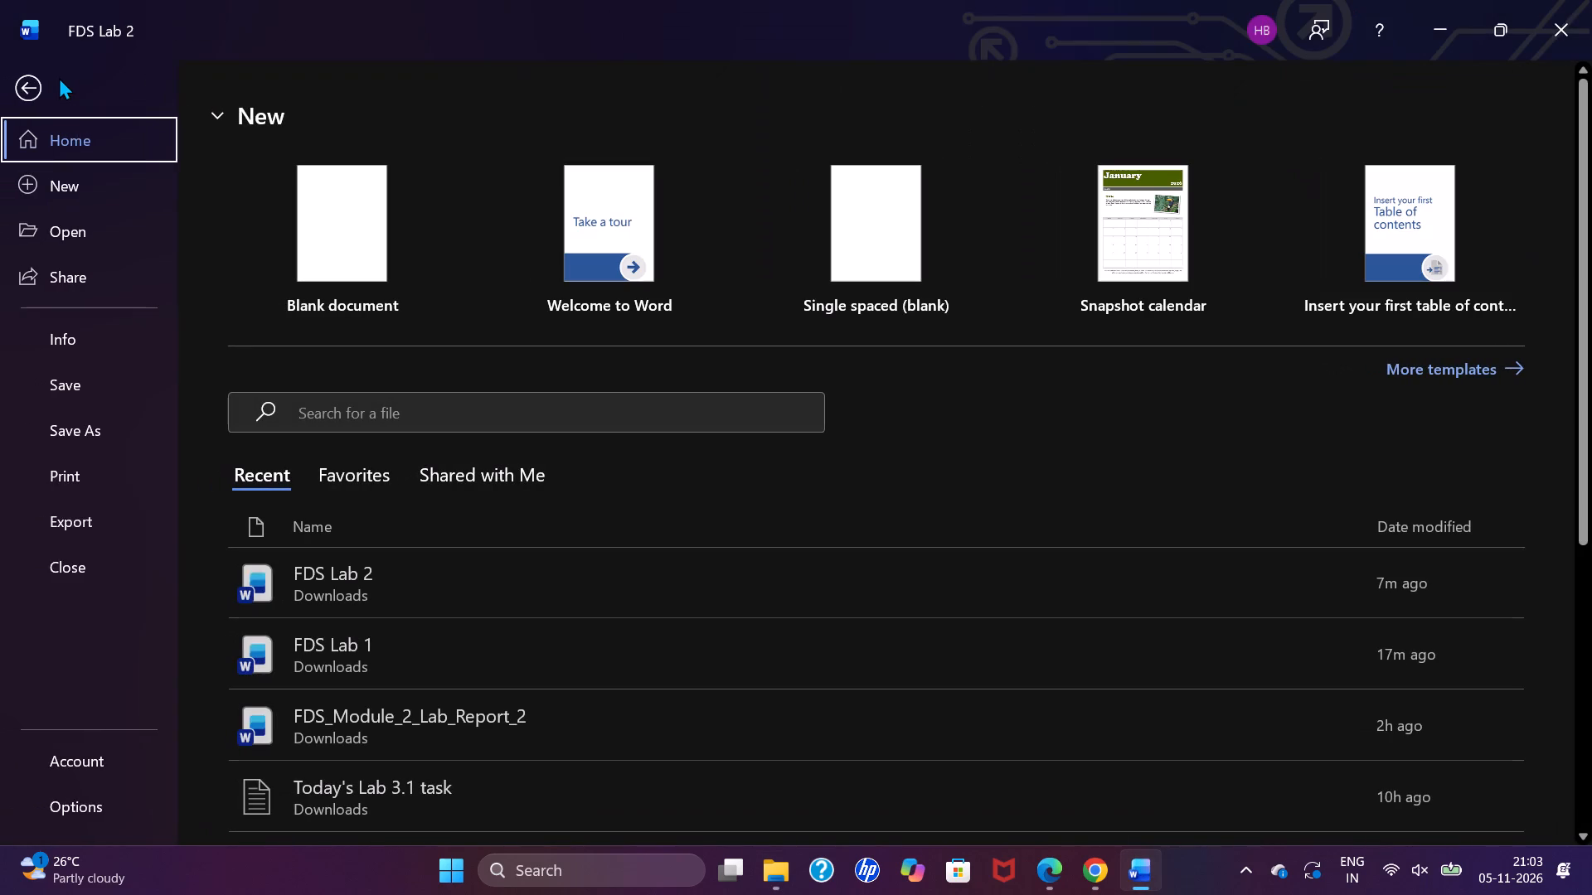
left_click(153, 501)
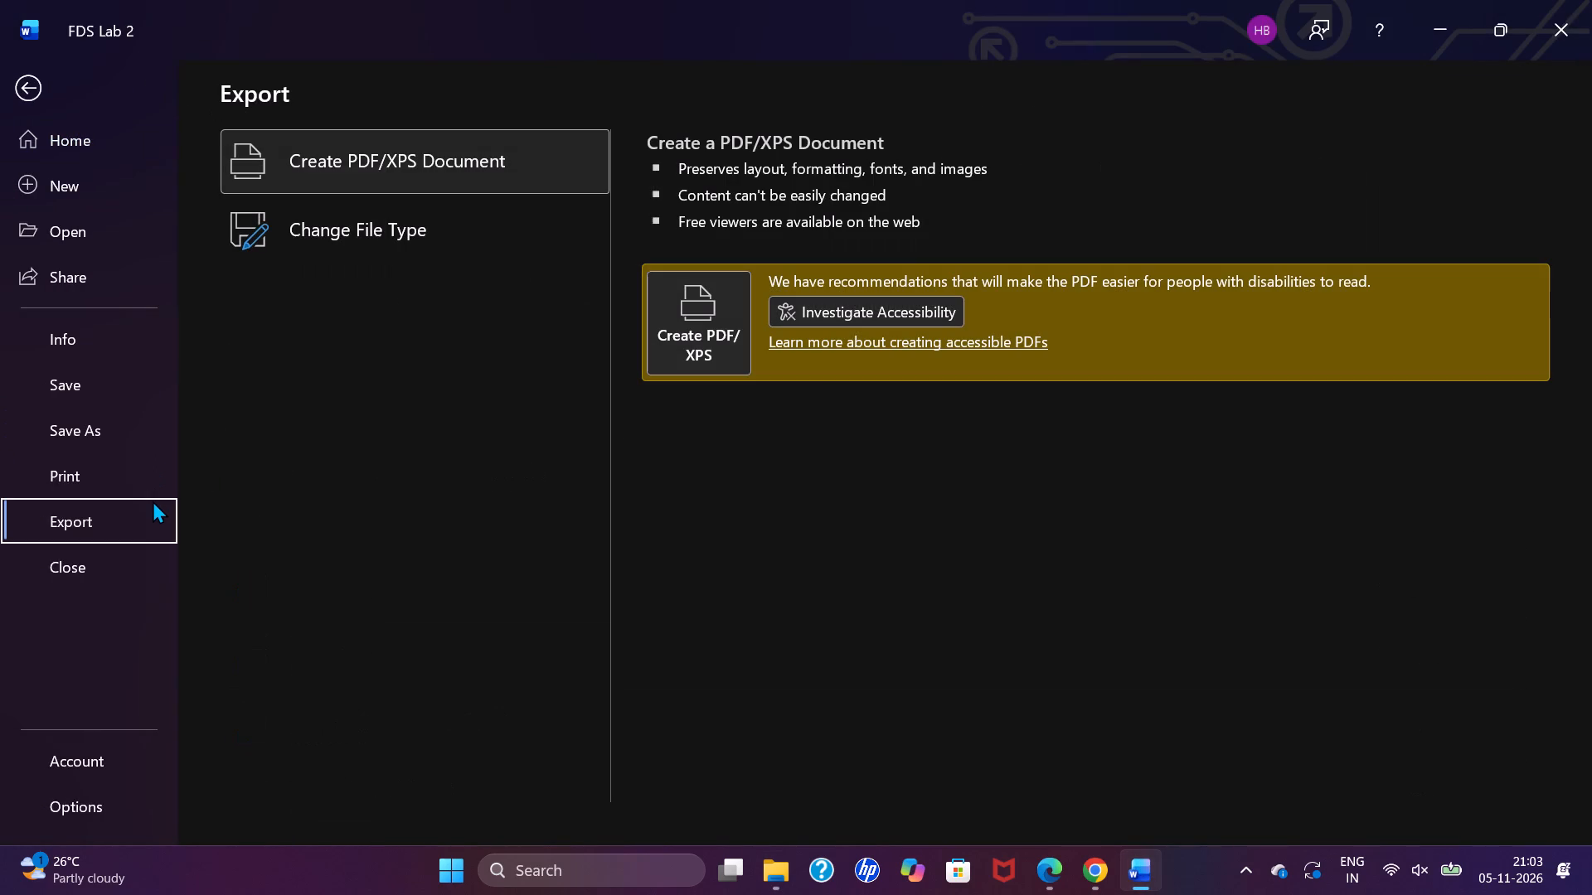
left_click(698, 302)
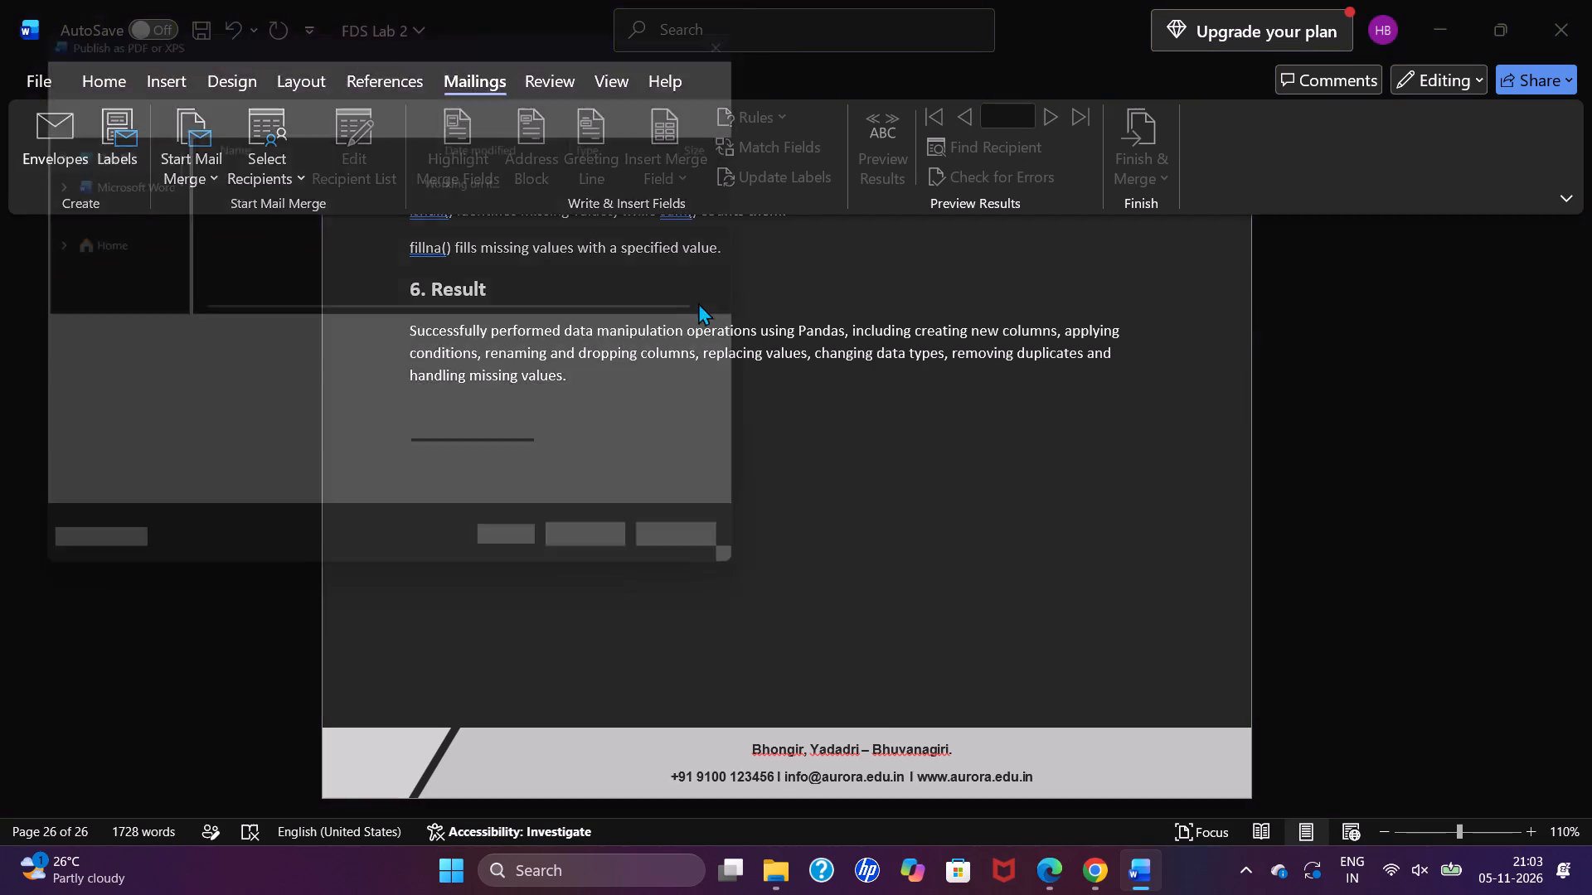
left_click(644, 569)
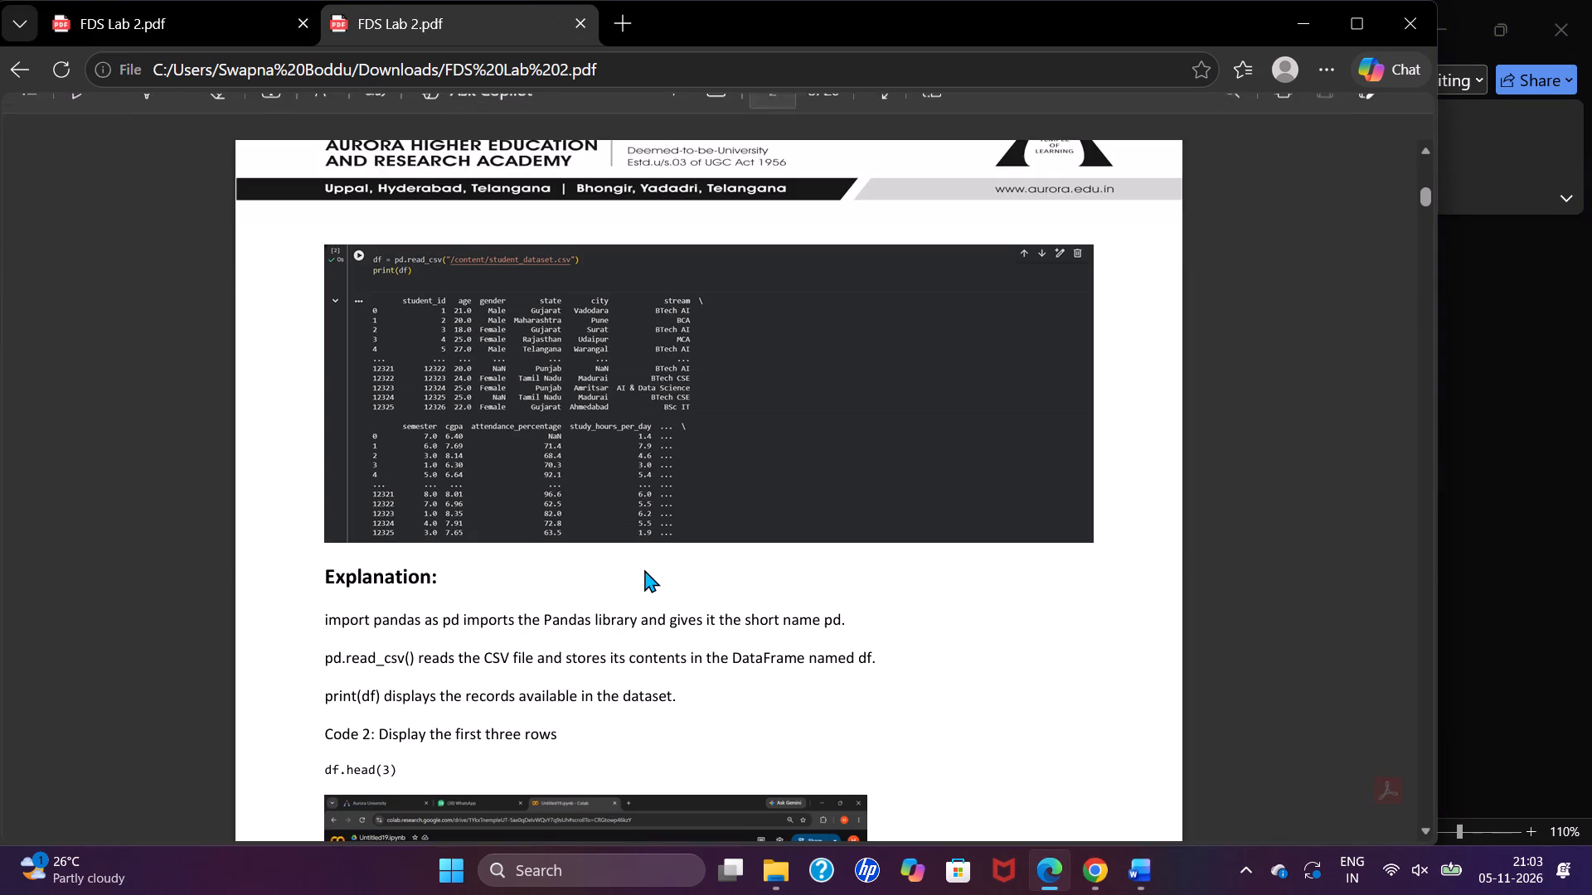
Examine the exported PDF's title table and Experiment 1 pages for correct text and code-output placement.
scroll(644, 569, "up", 2)
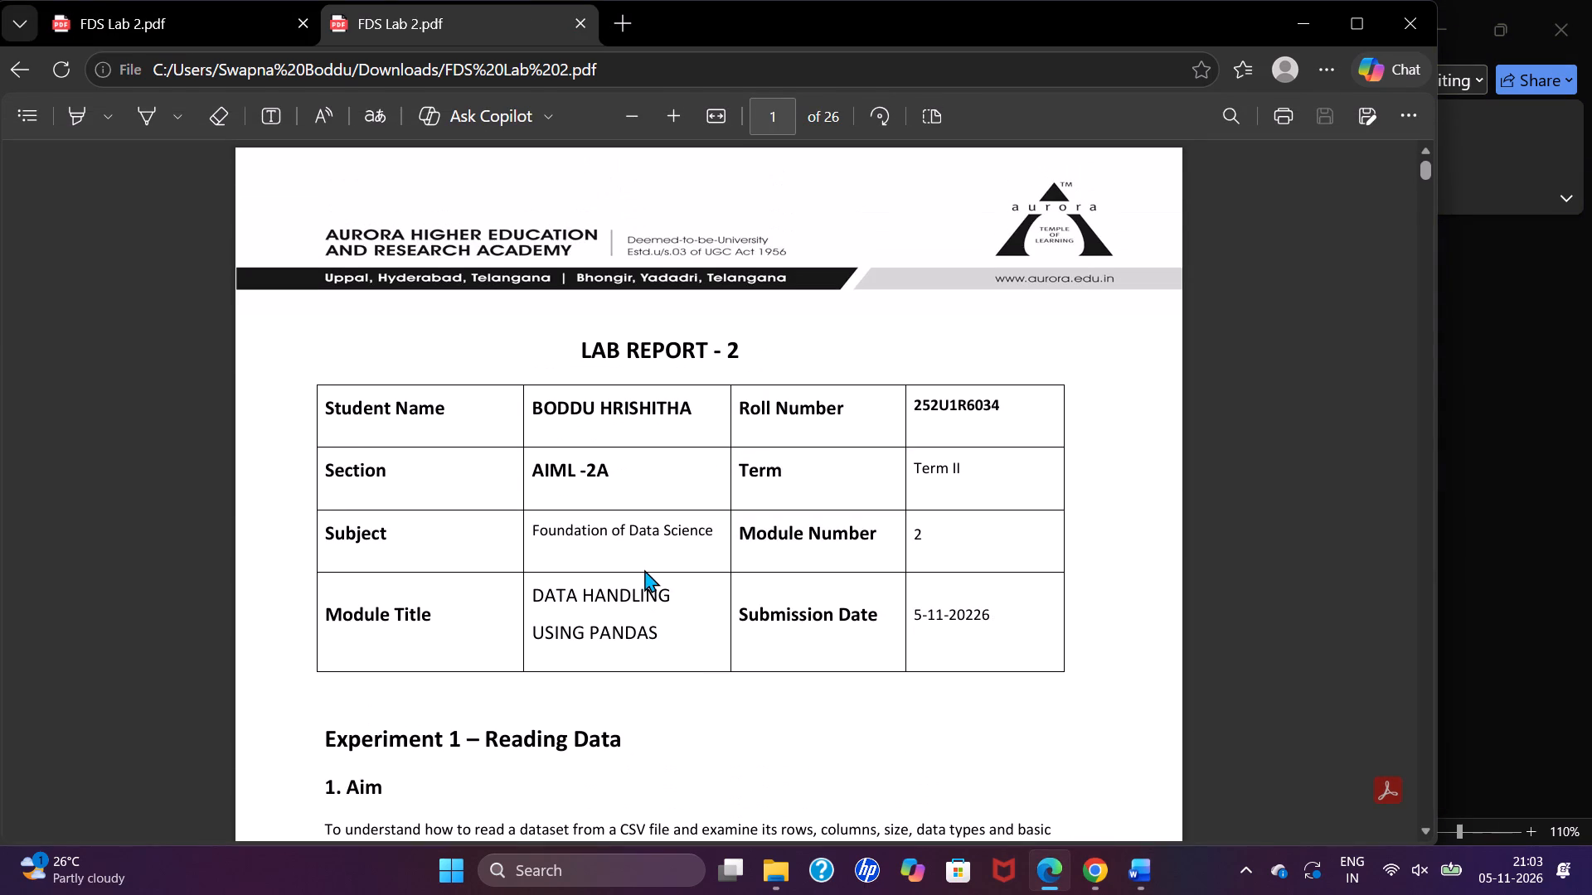
scroll(644, 569, "up", 2)
scroll(644, 569, "down", 3)
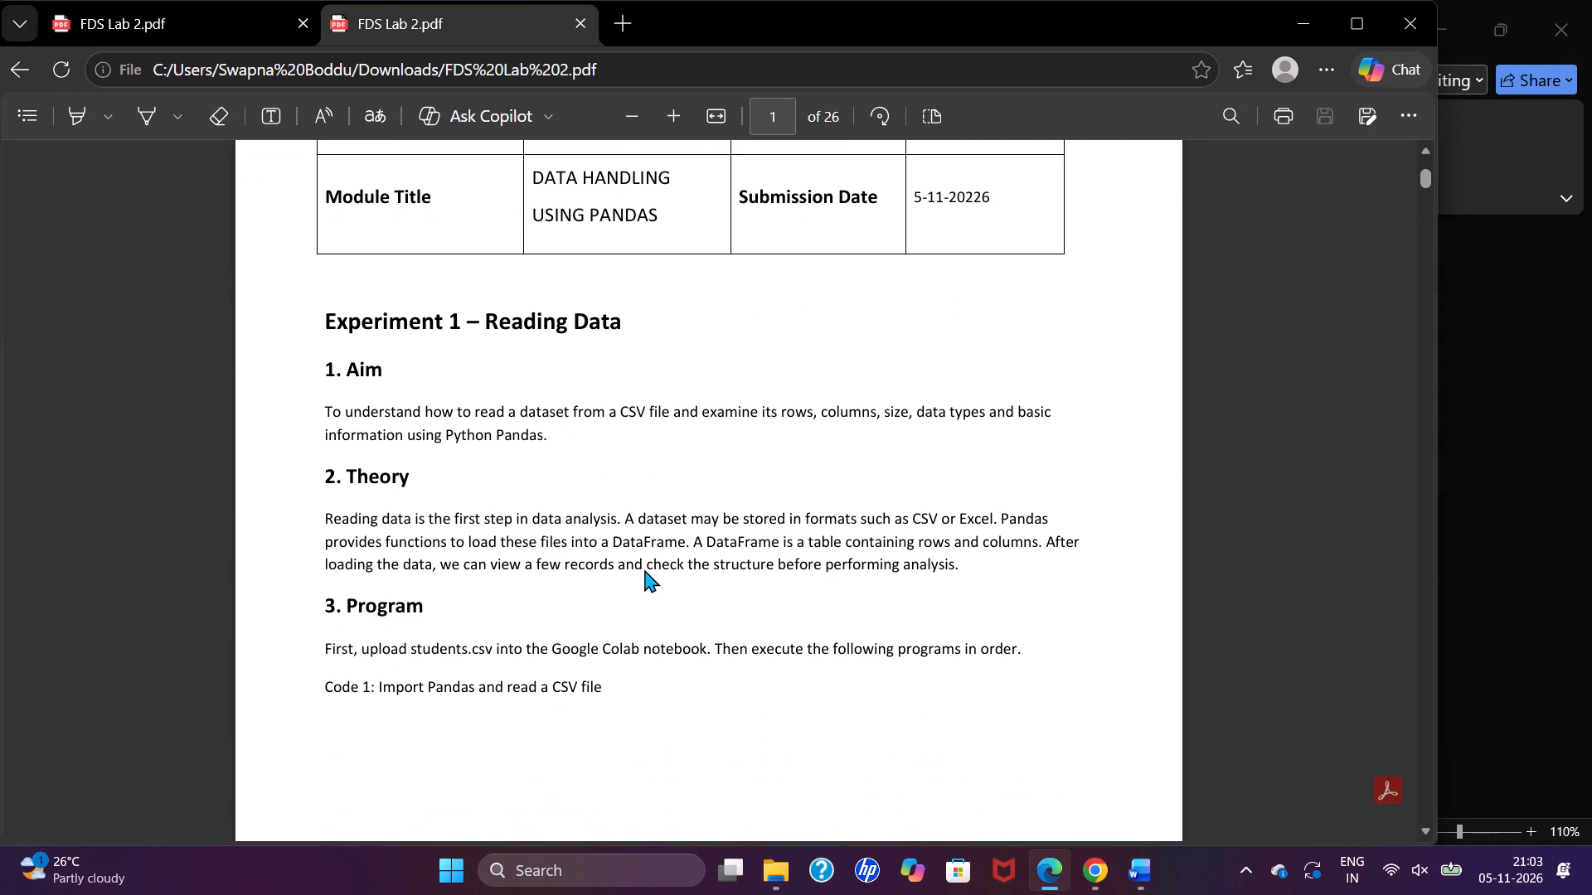
scroll(644, 569, "down", 4)
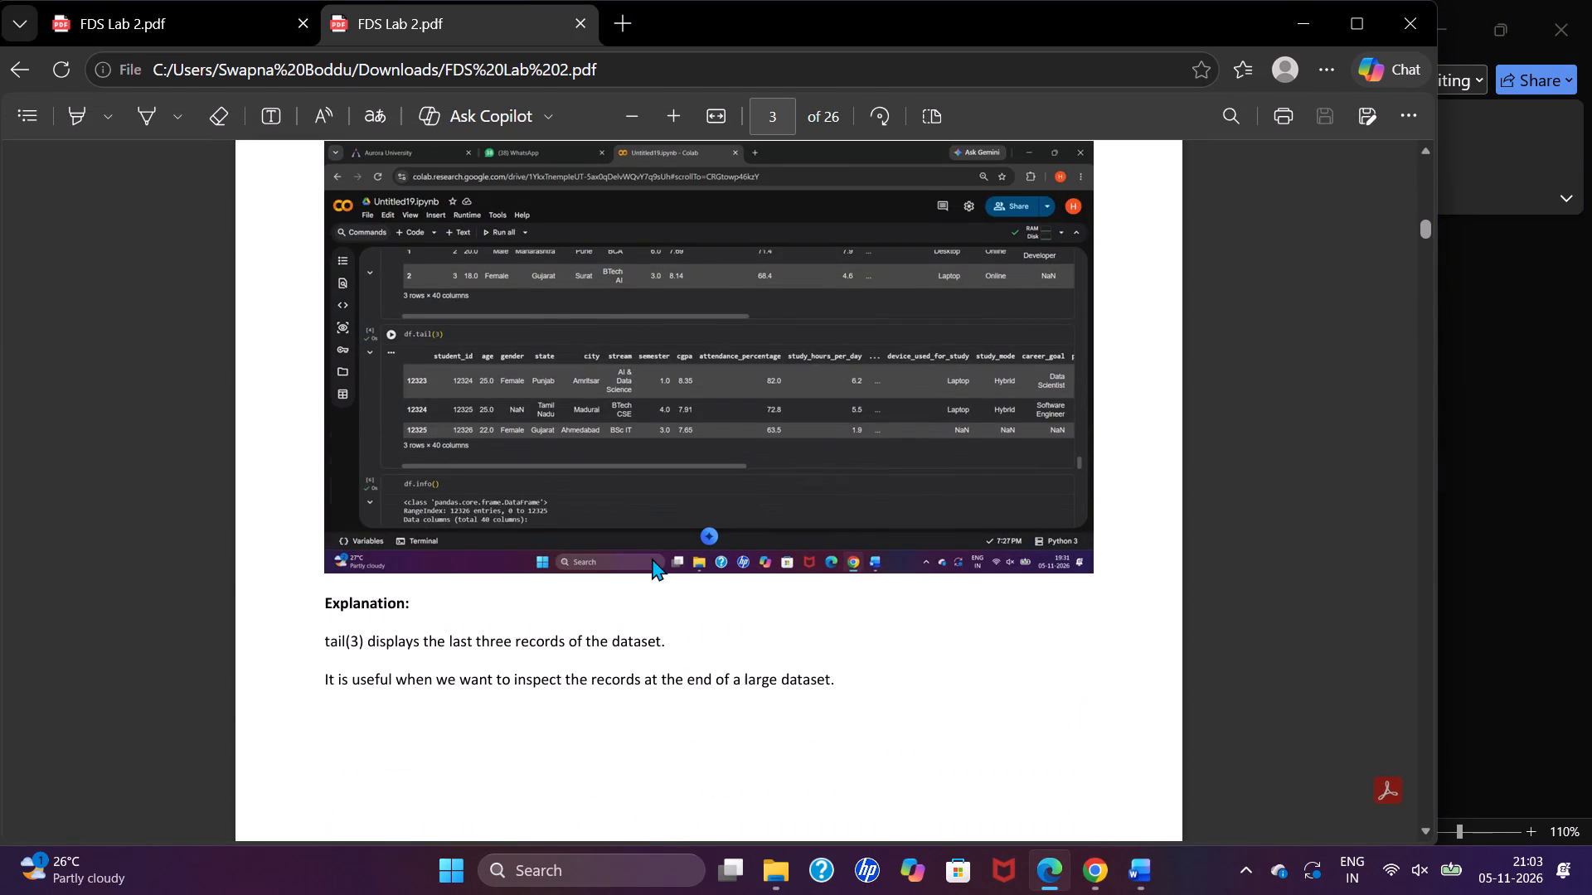
scroll(796, 256, "down", 6)
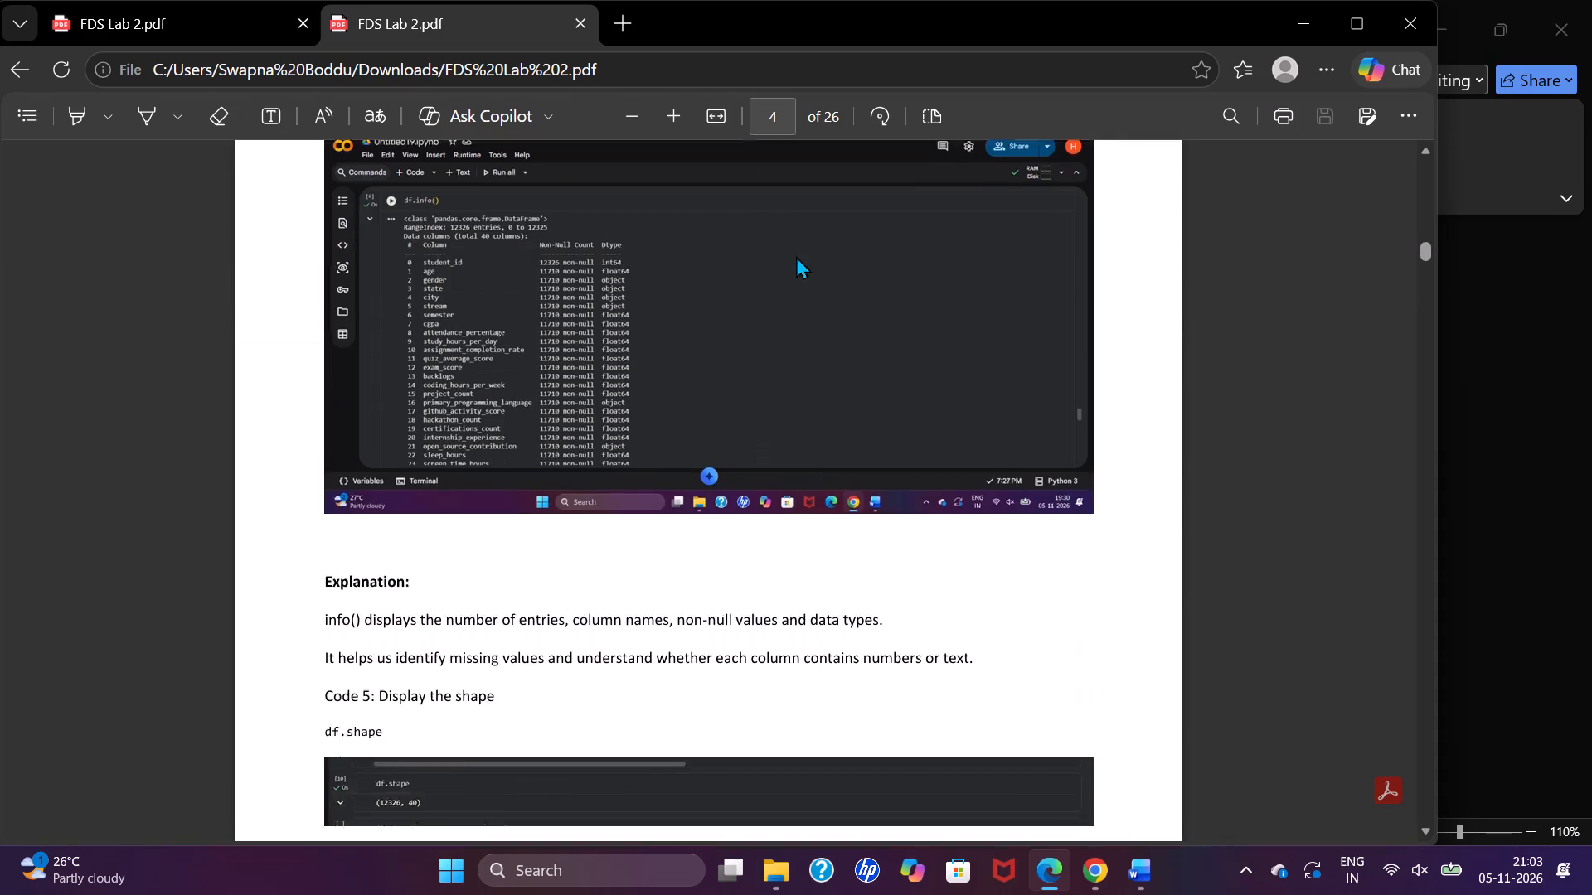
scroll(796, 256, "down", 3)
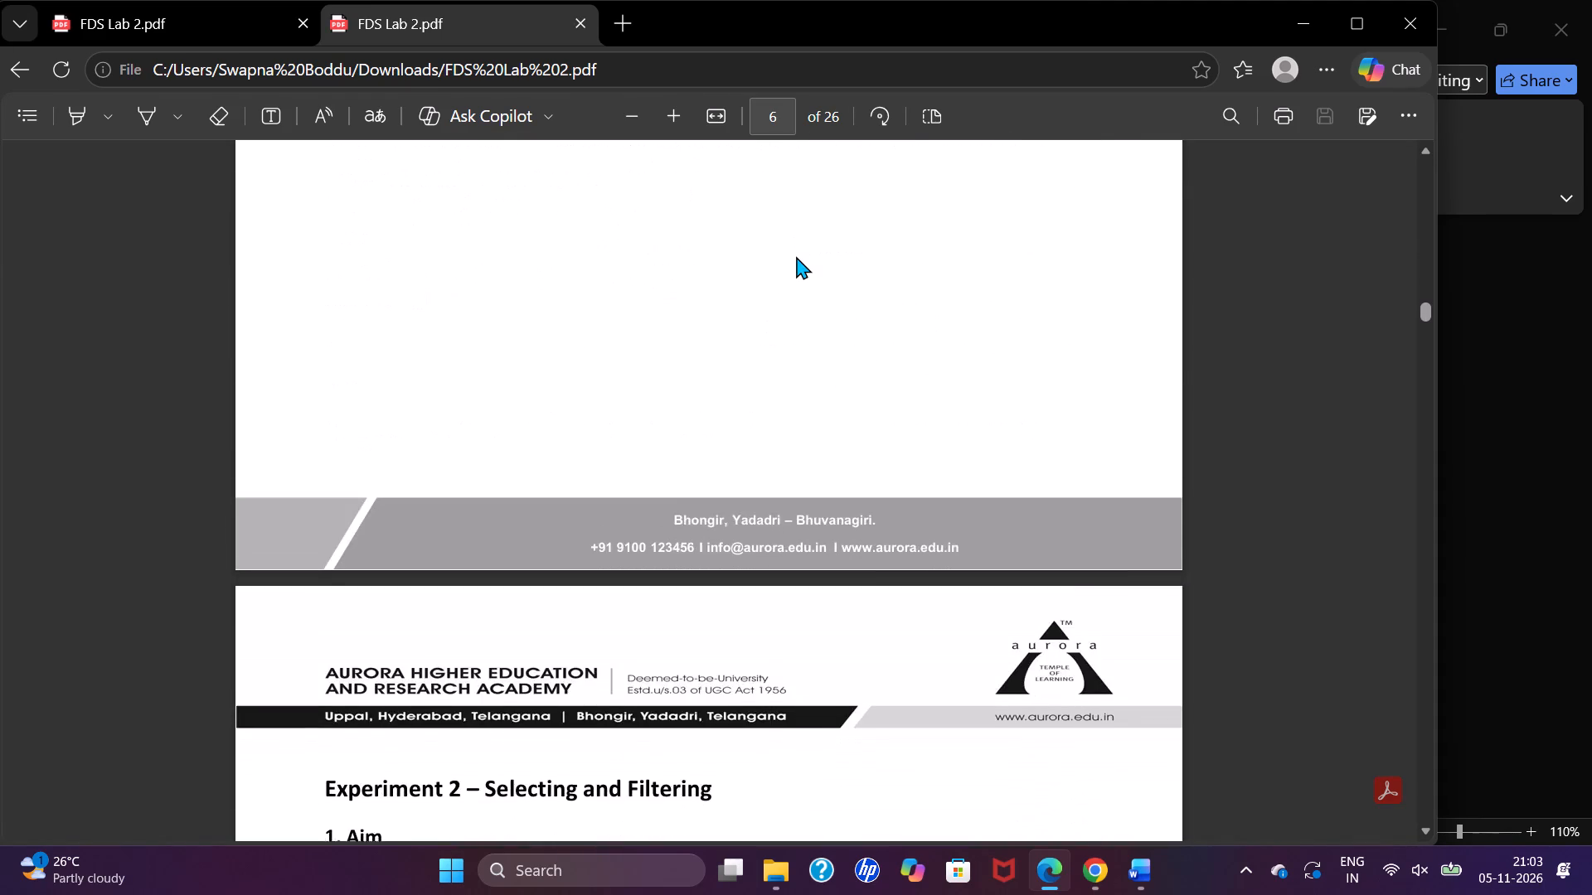
Examine the Experiment 2 – Selecting and Filtering pages of the exported PDF through its Result section.
scroll(796, 256, "down", 2)
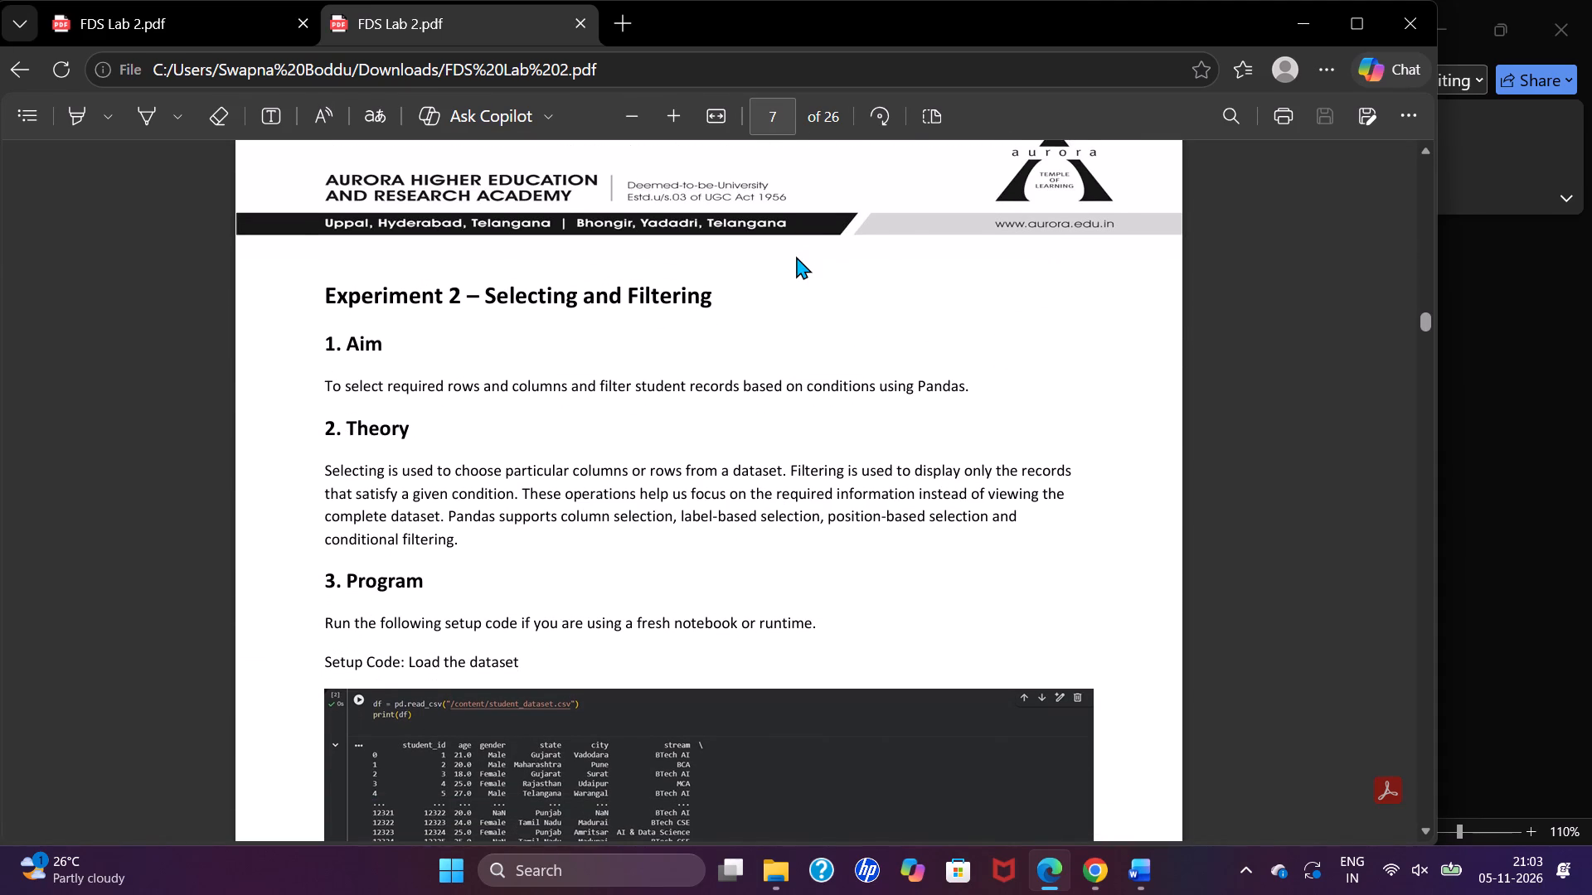
scroll(796, 256, "down", 7)
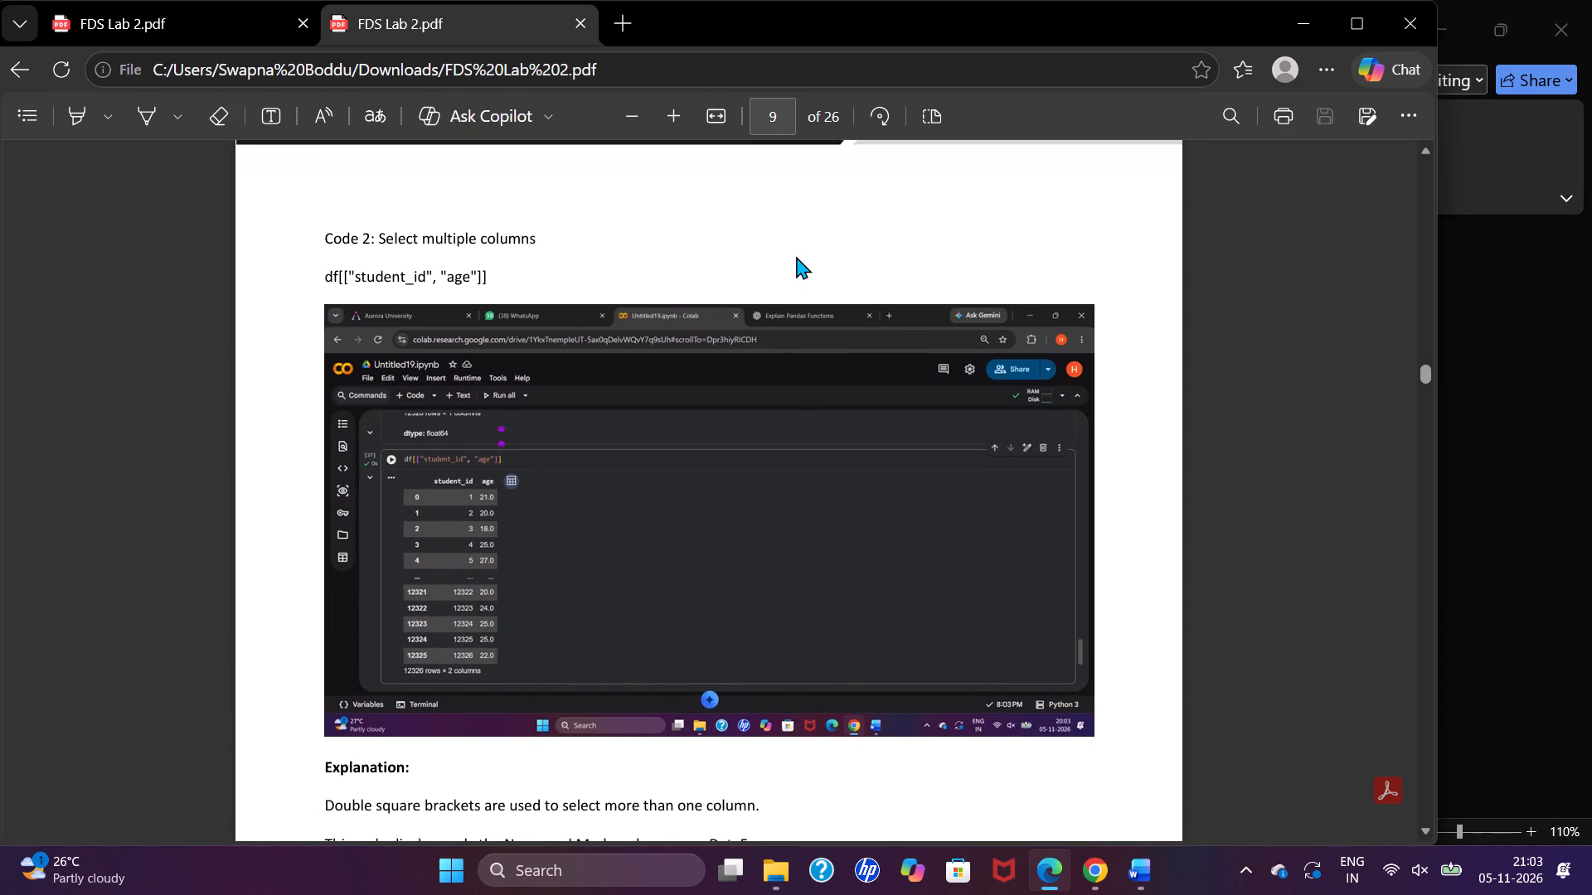
scroll(796, 256, "down", 11)
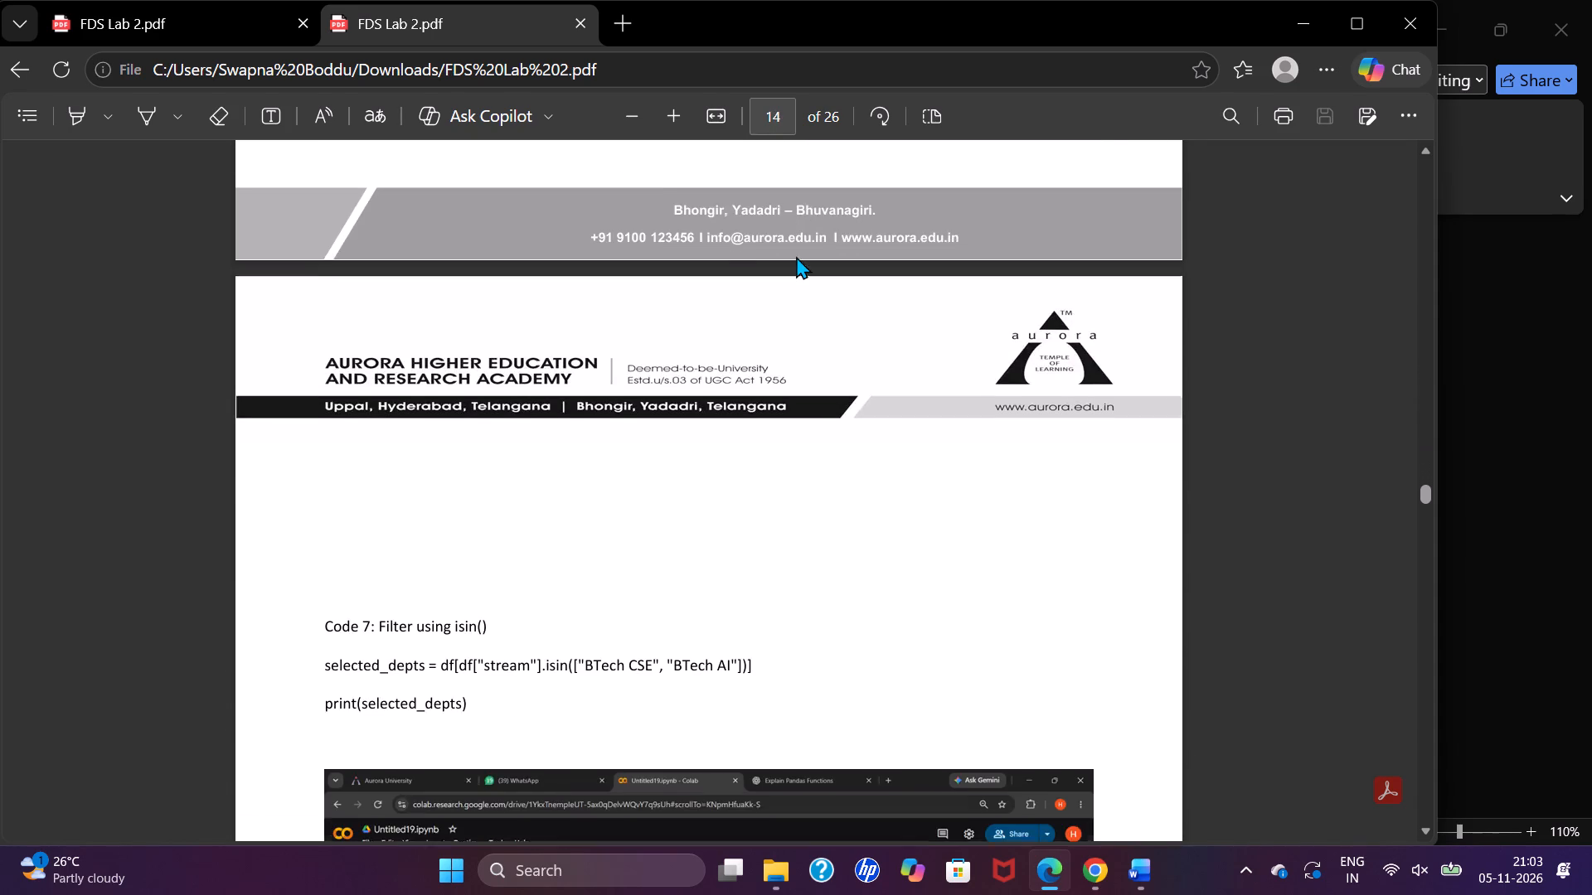
scroll(796, 256, "down", 6)
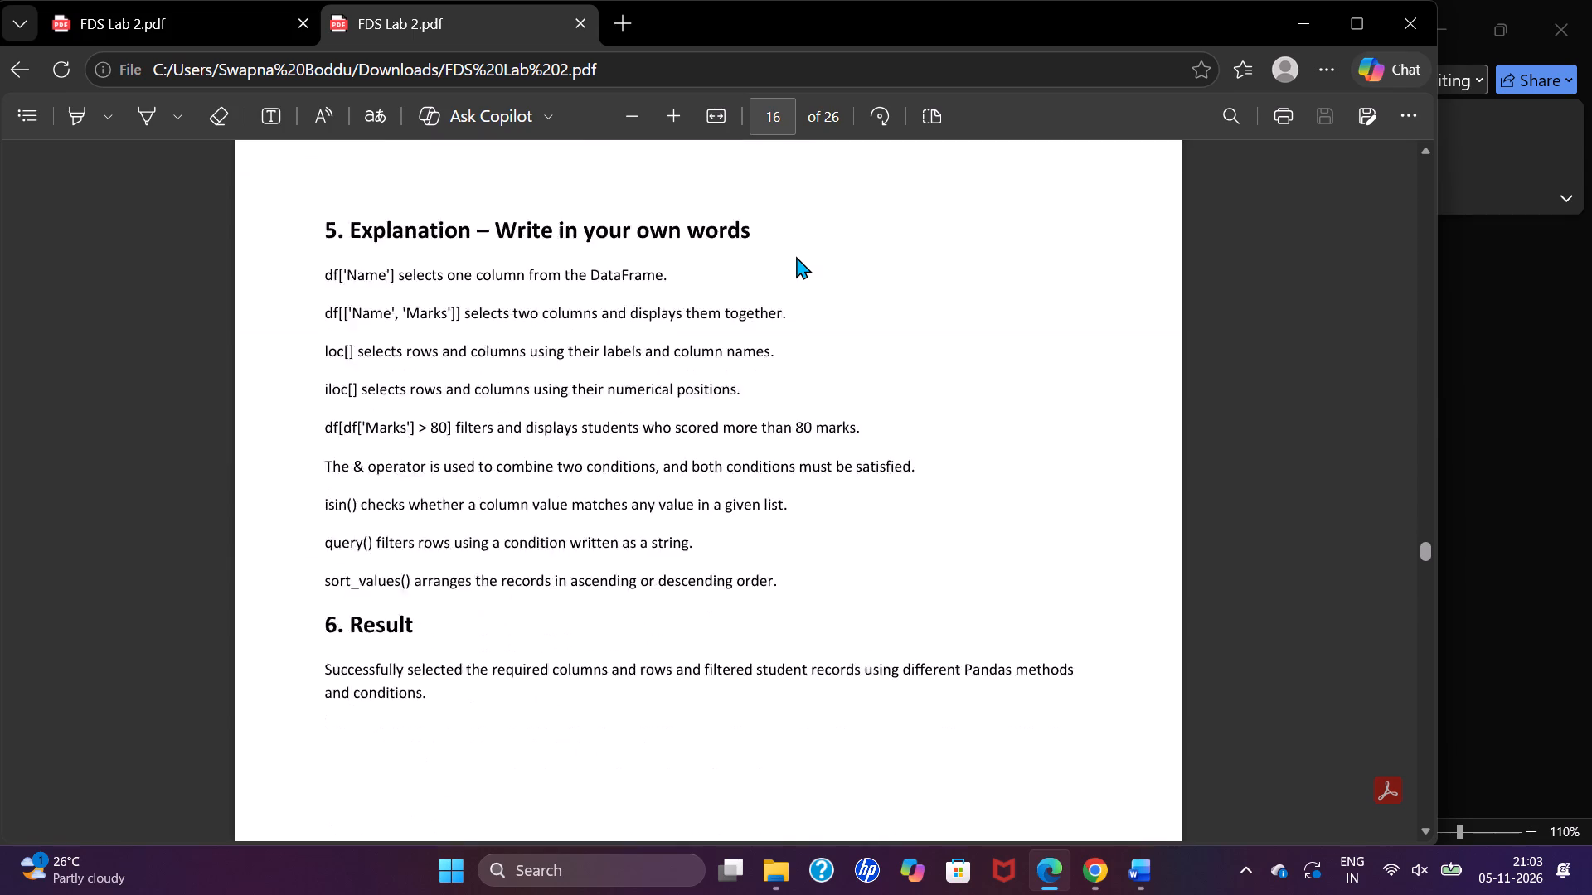
Examine the Experiment 3 – Manipulating Data pages of the exported PDF up to the Code 8 heading.
scroll(796, 256, "down", 4)
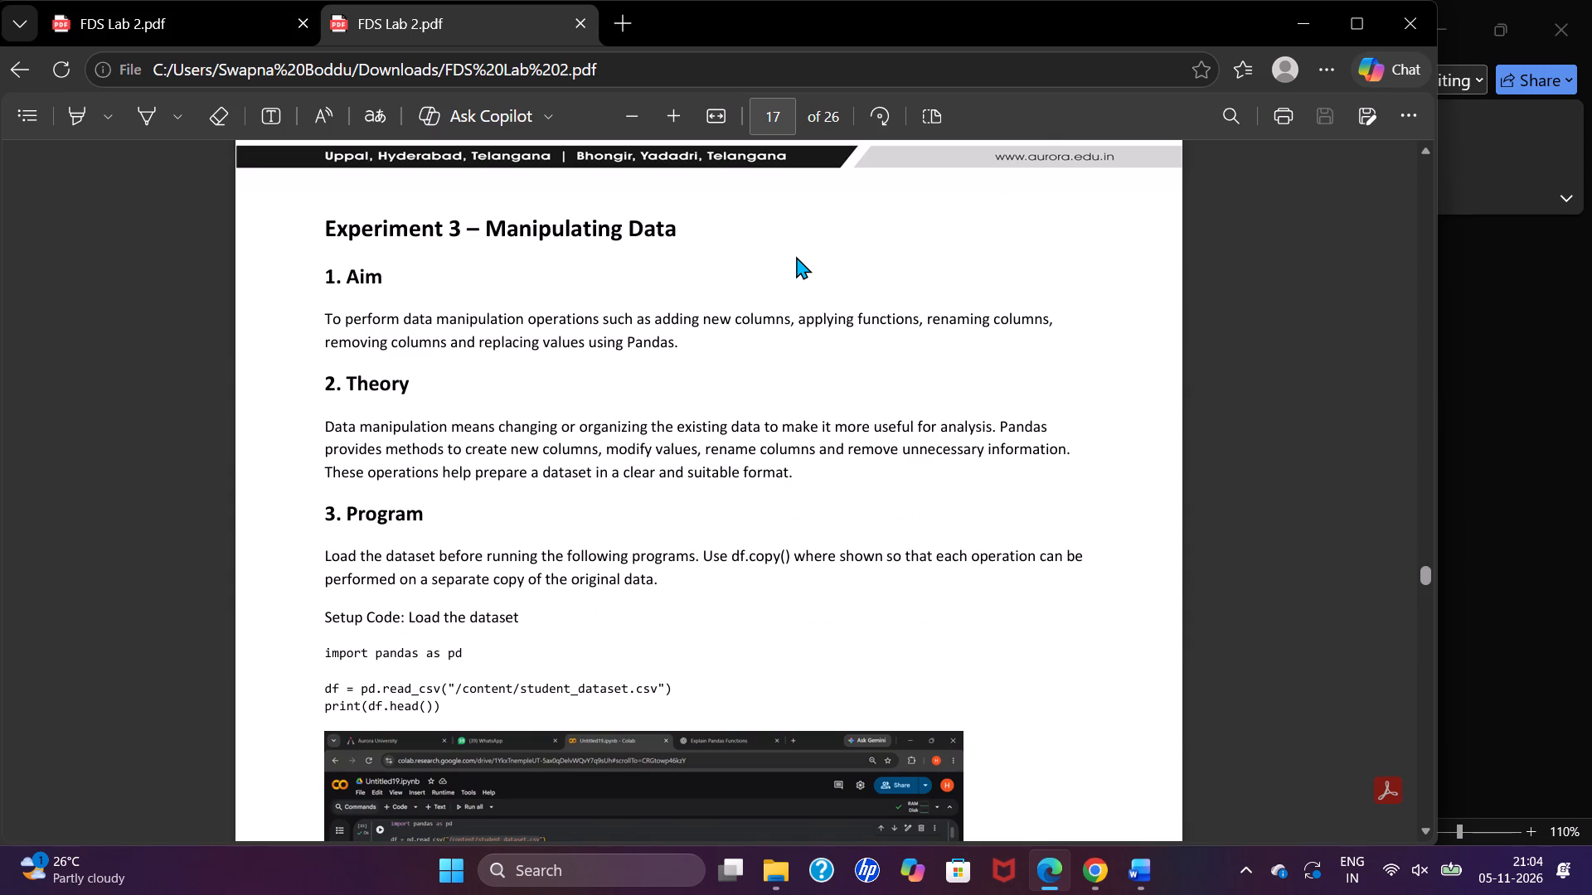
scroll(796, 256, "down", 4)
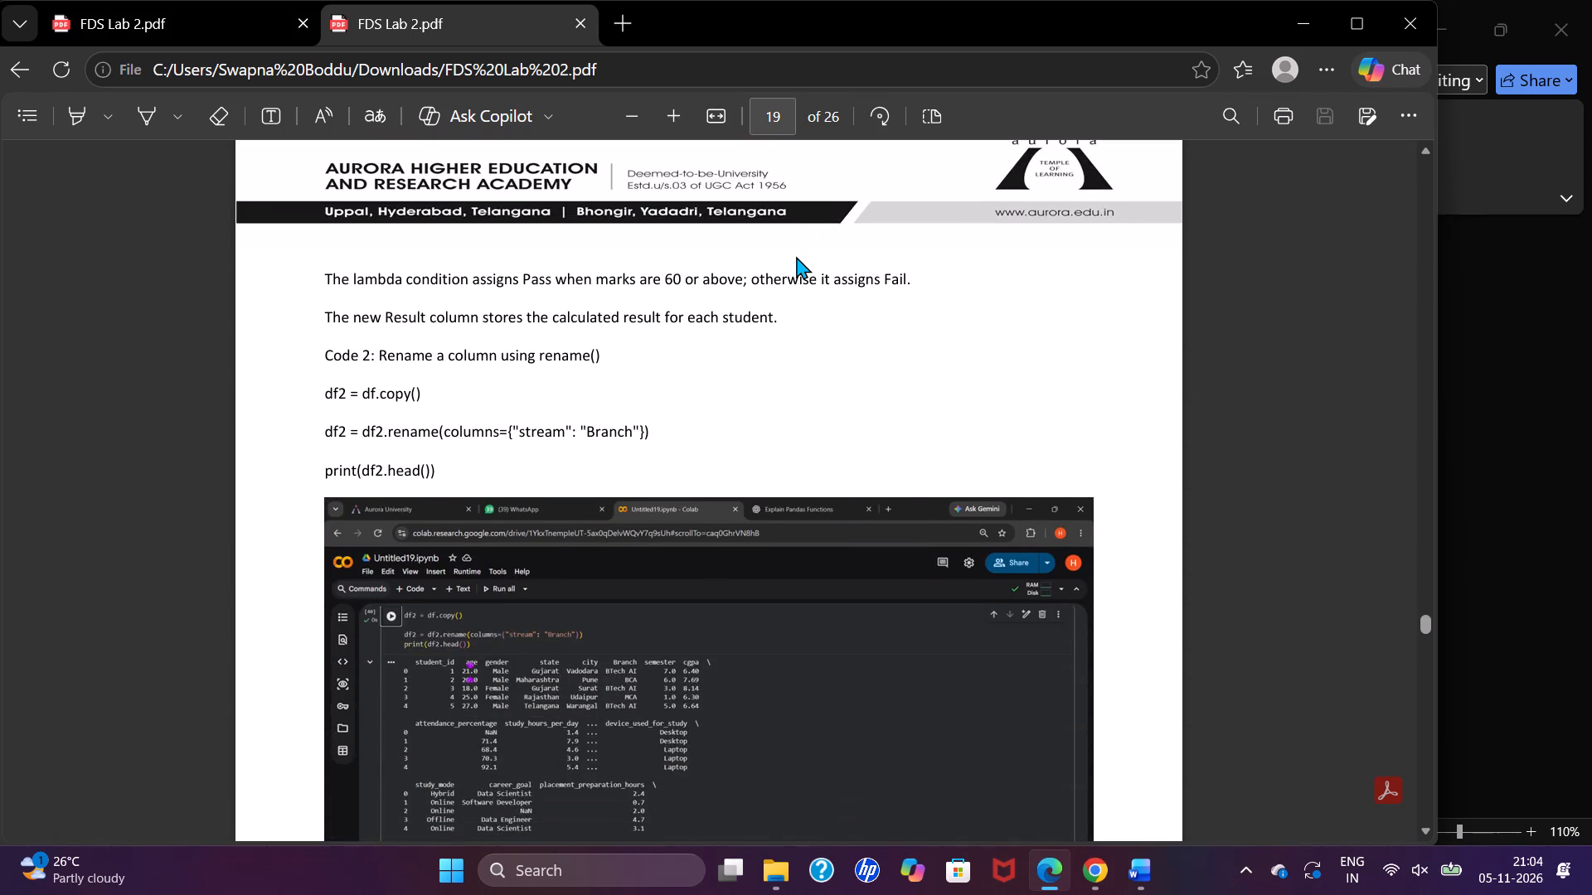
scroll(796, 256, "down", 11)
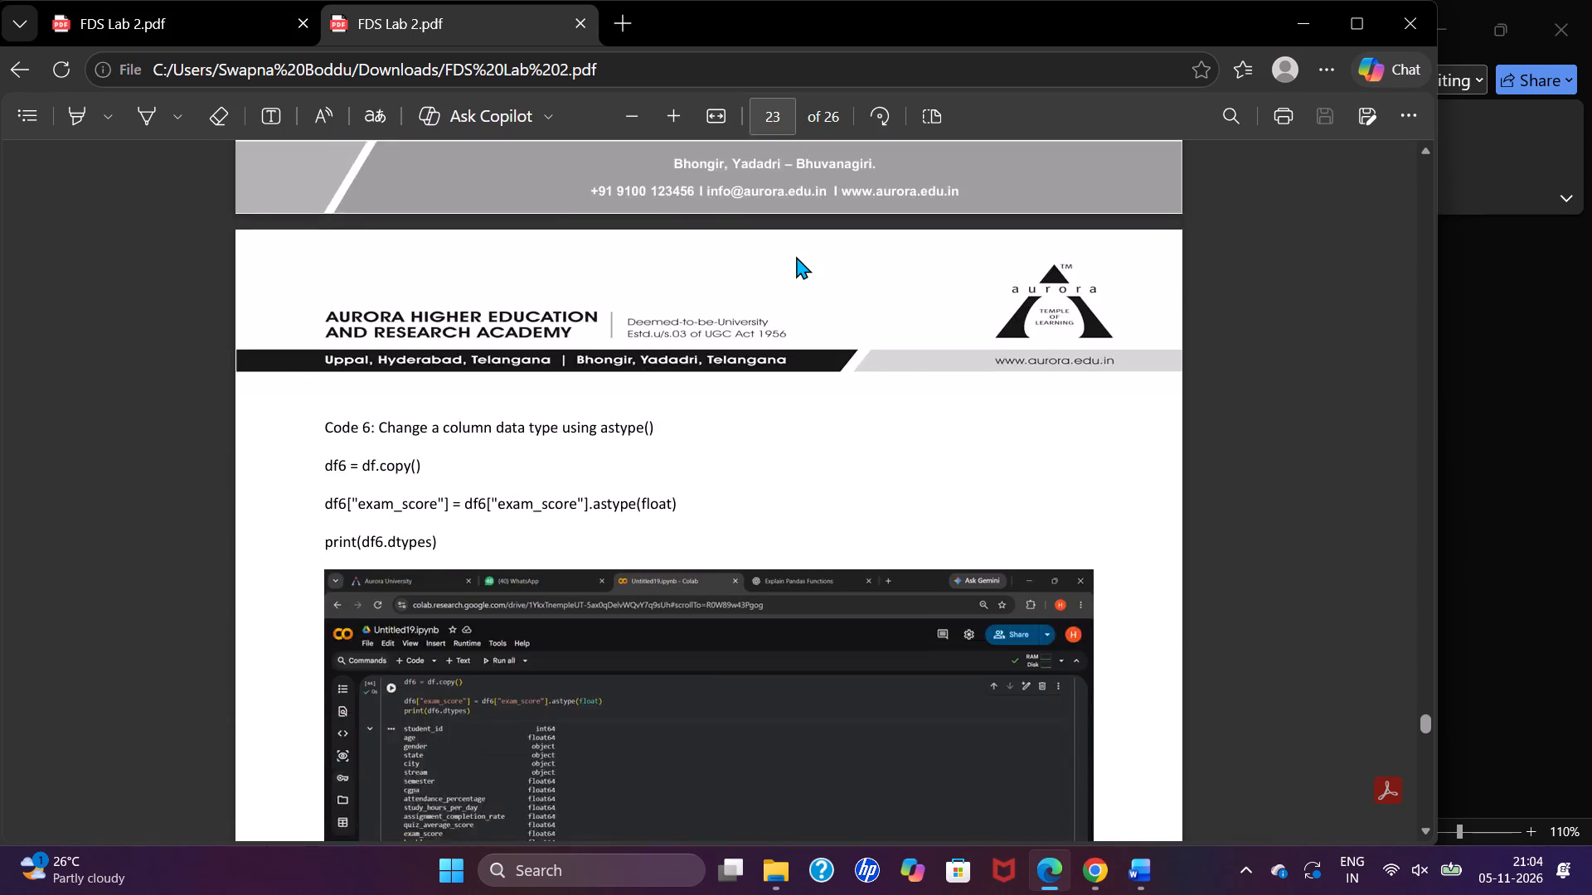
scroll(796, 256, "down", 4)
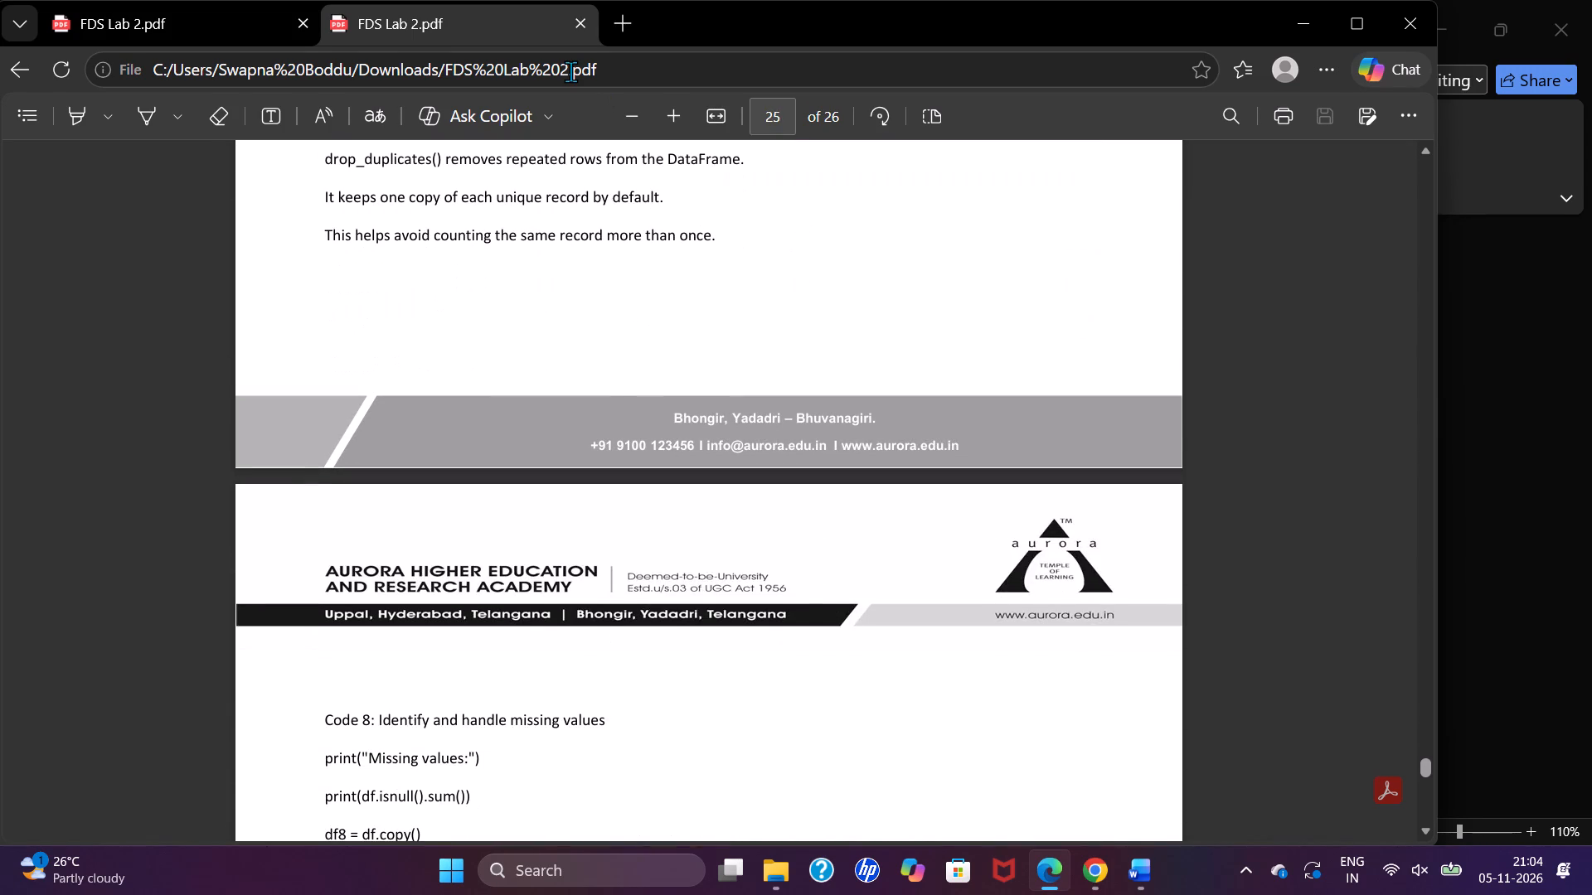
Close the older of the two open FDS Lab 2 PDF views in the browser.
left_click(304, 21)
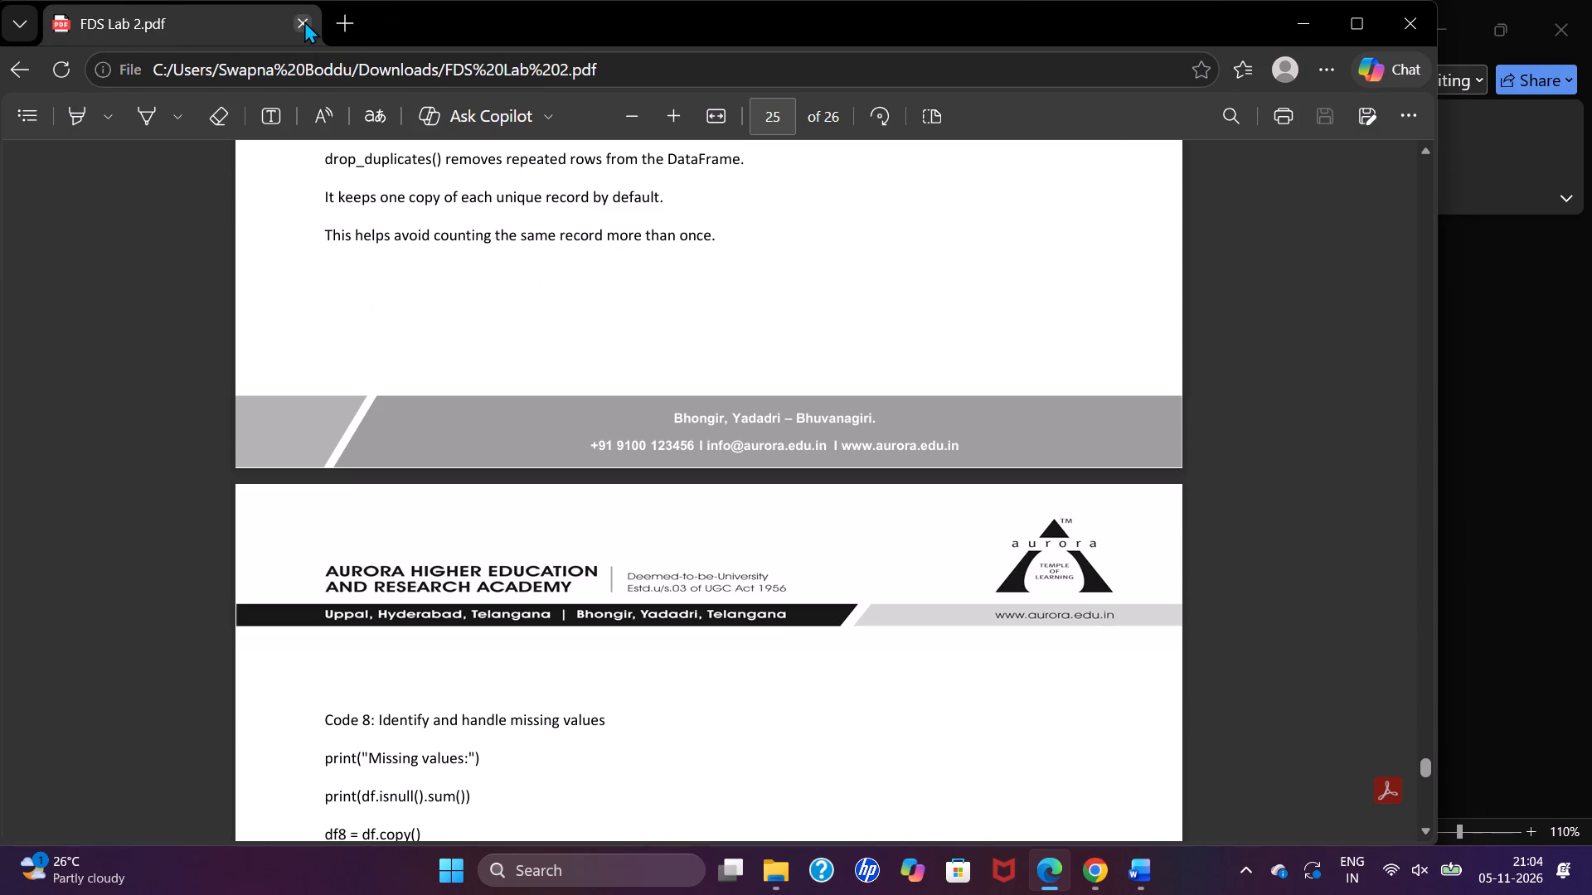
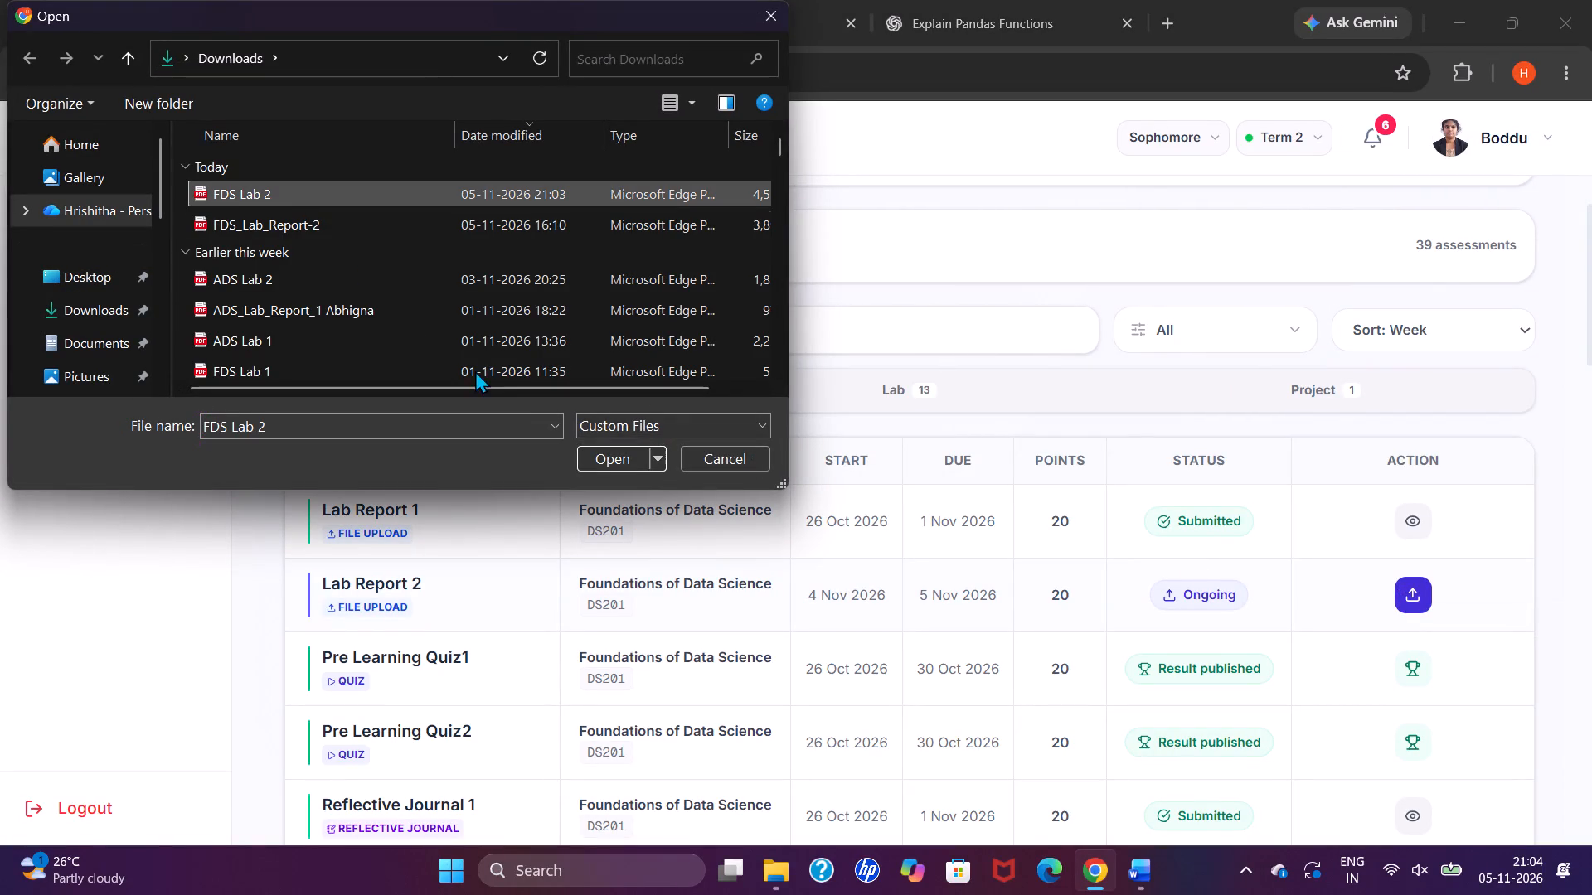
Submit the FDS Lab 2 PDF as the file for Lab Report 2 in Foundations of Data Science.
left_click(615, 461)
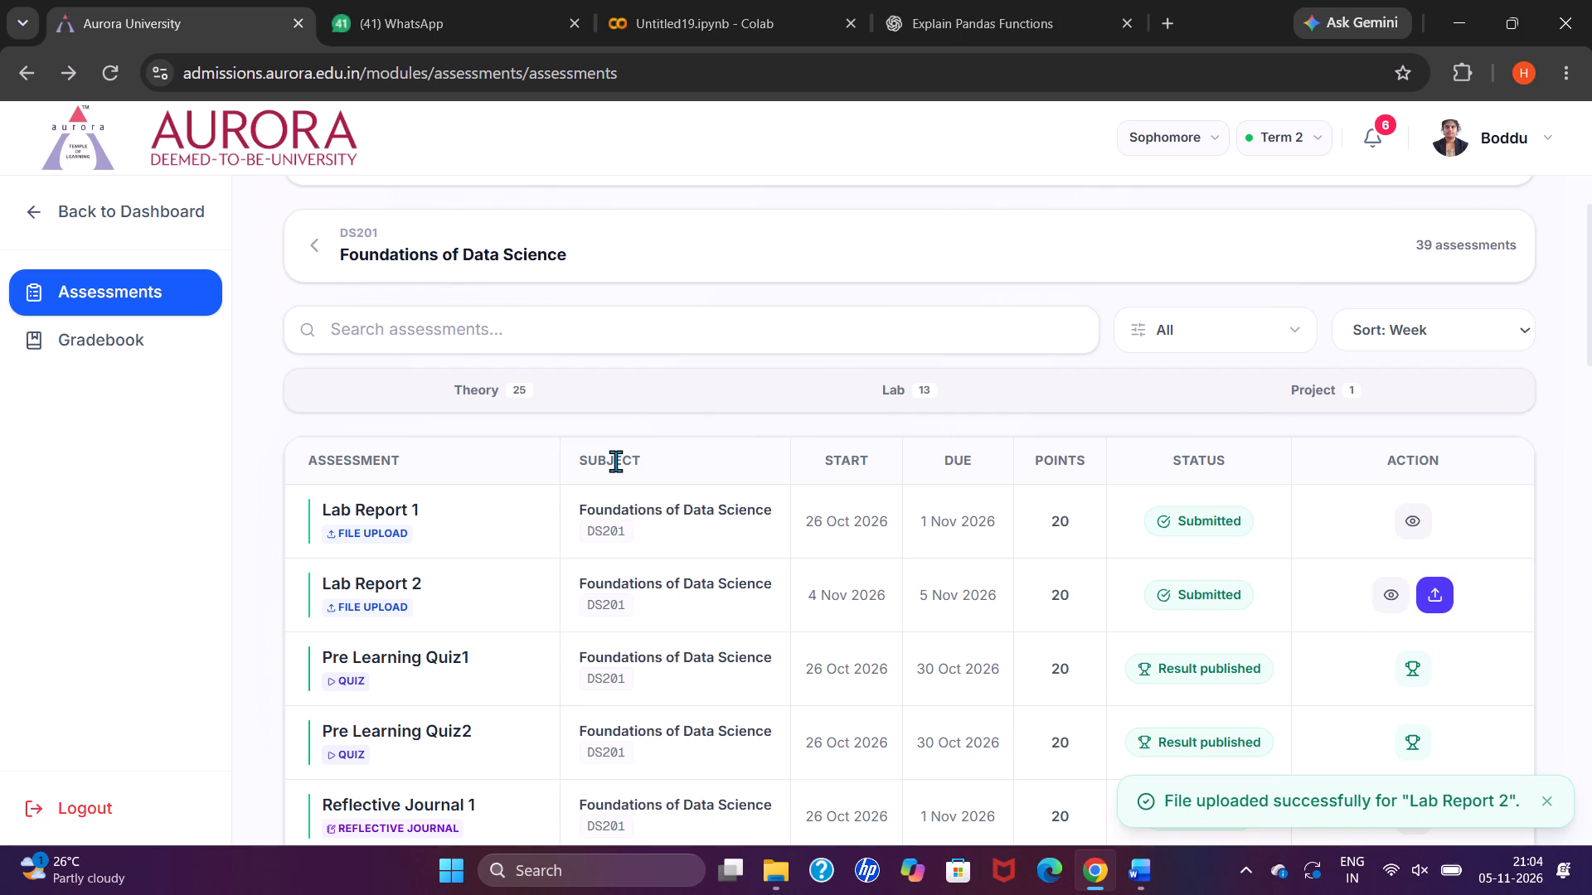
View the submitted Lab Report 2 file and close its PDF view.
left_click(1376, 596)
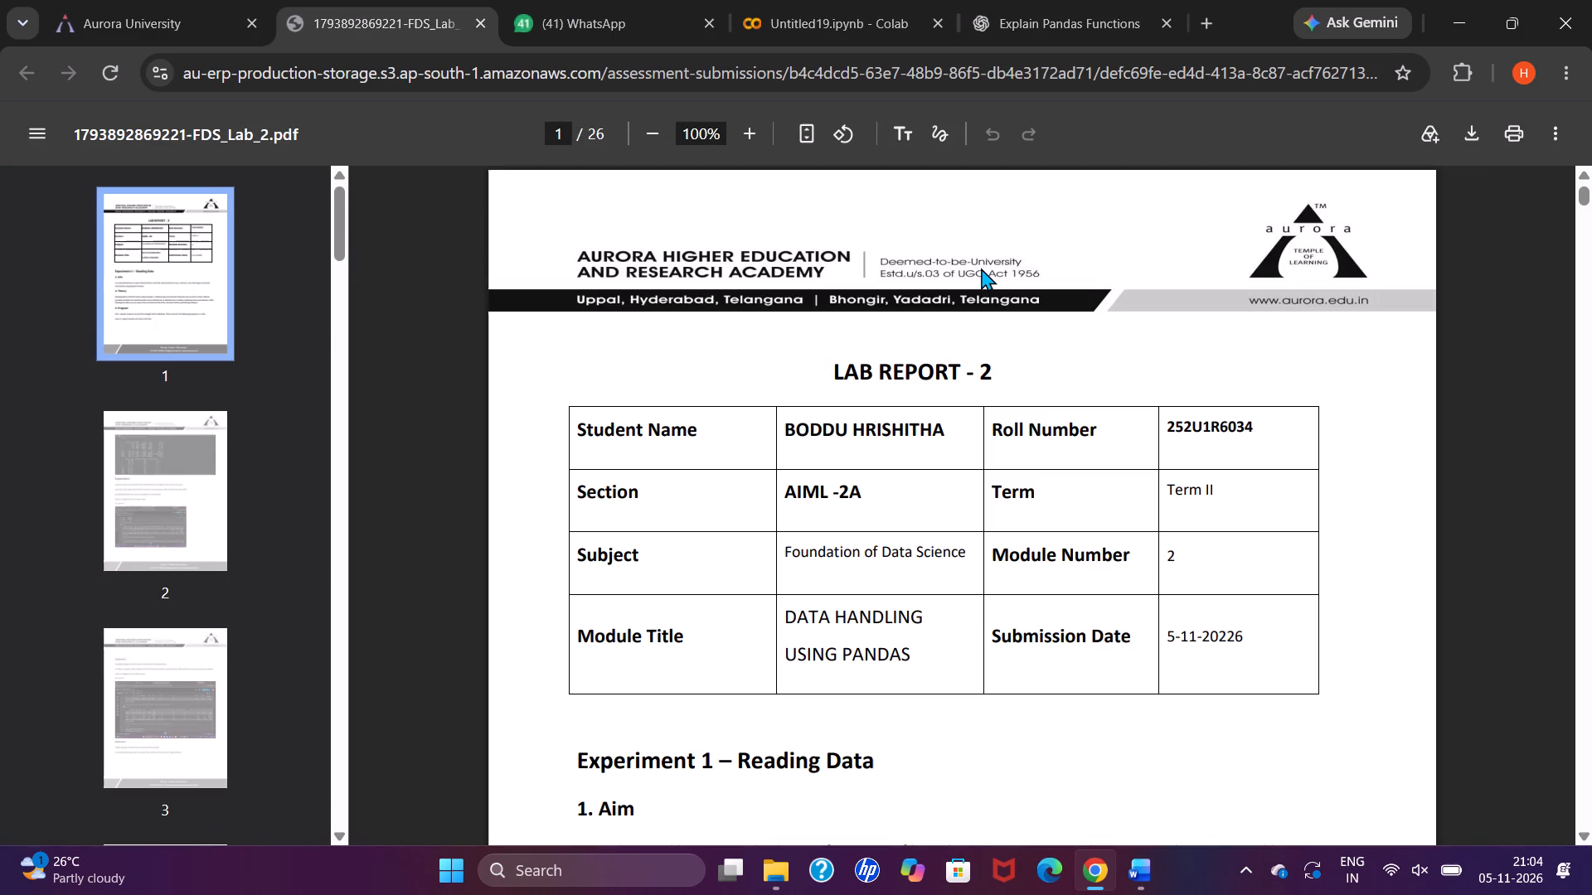
left_click(479, 27)
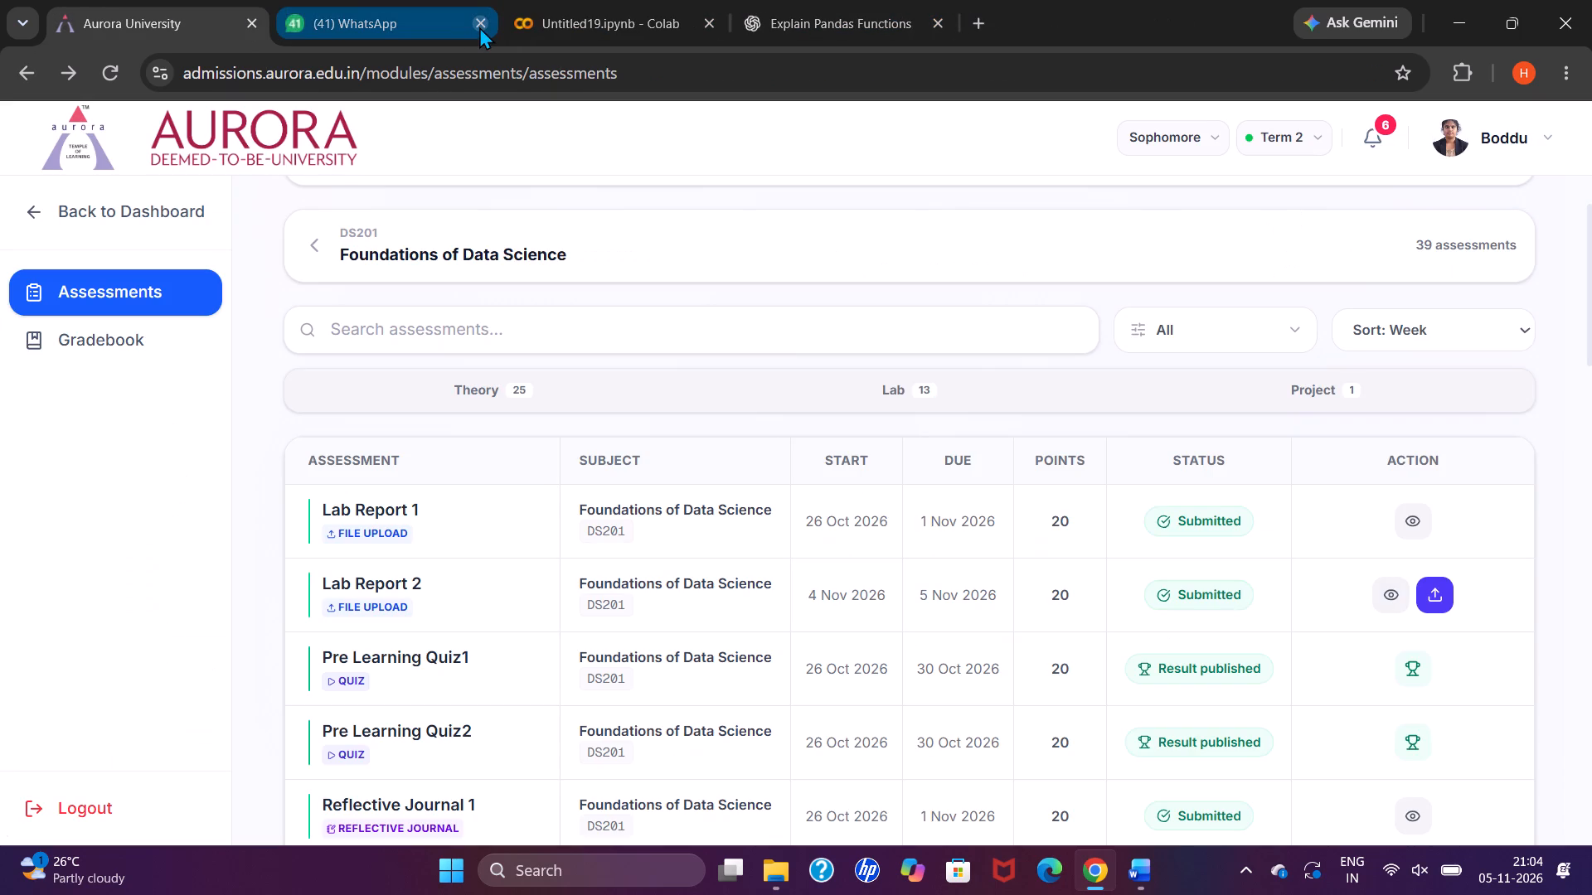
Review the assessment statuses in Foundations of Data Science and return to the course overview.
scroll(764, 427, "down", 2)
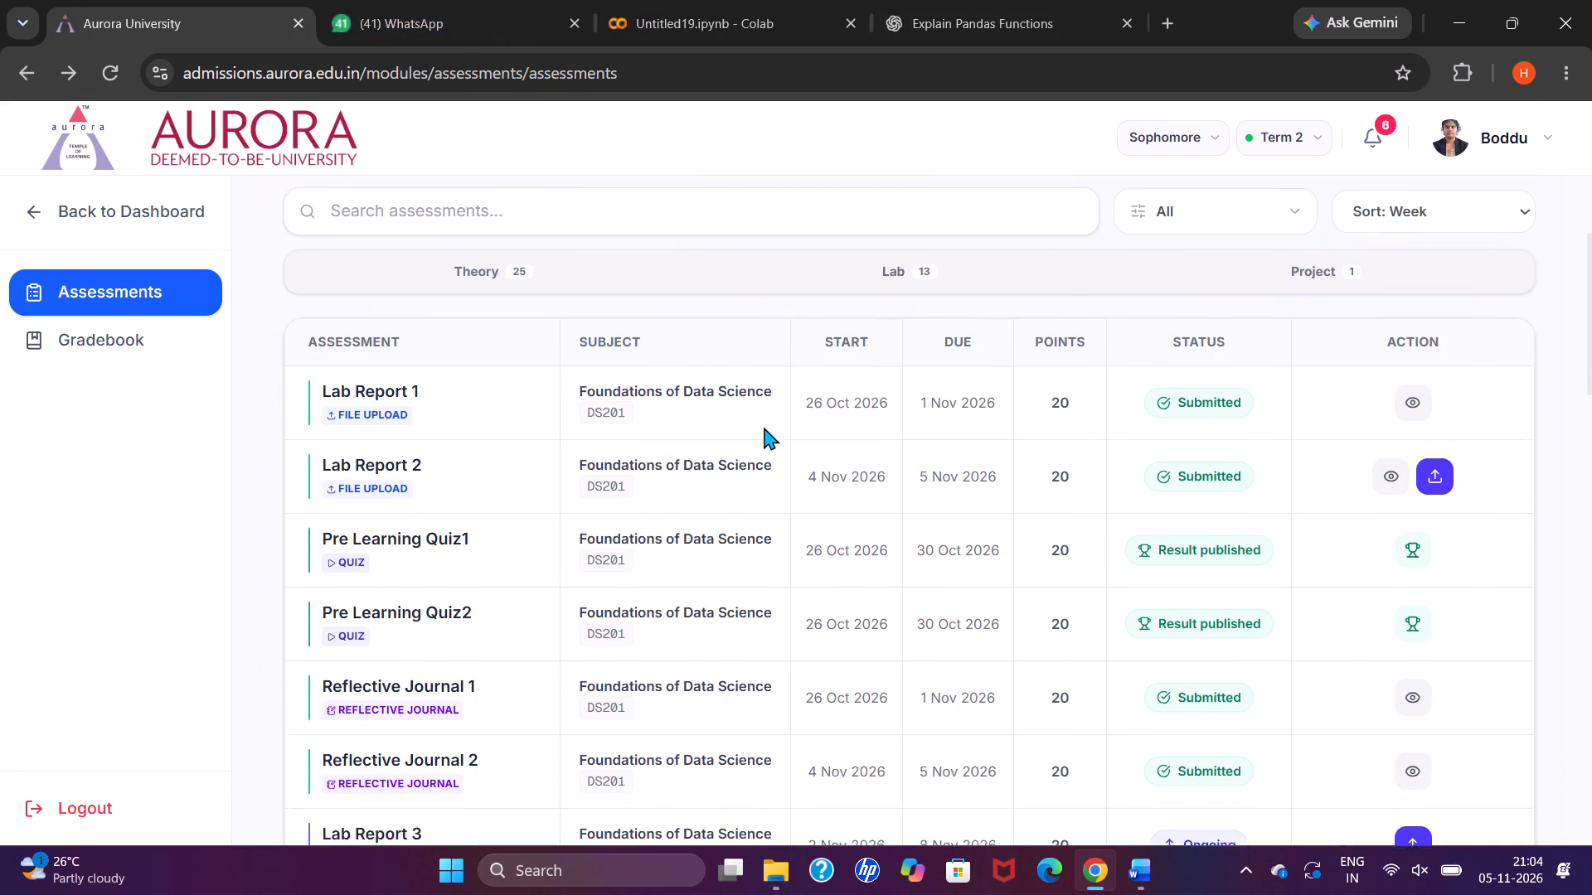
scroll(764, 427, "down", 3)
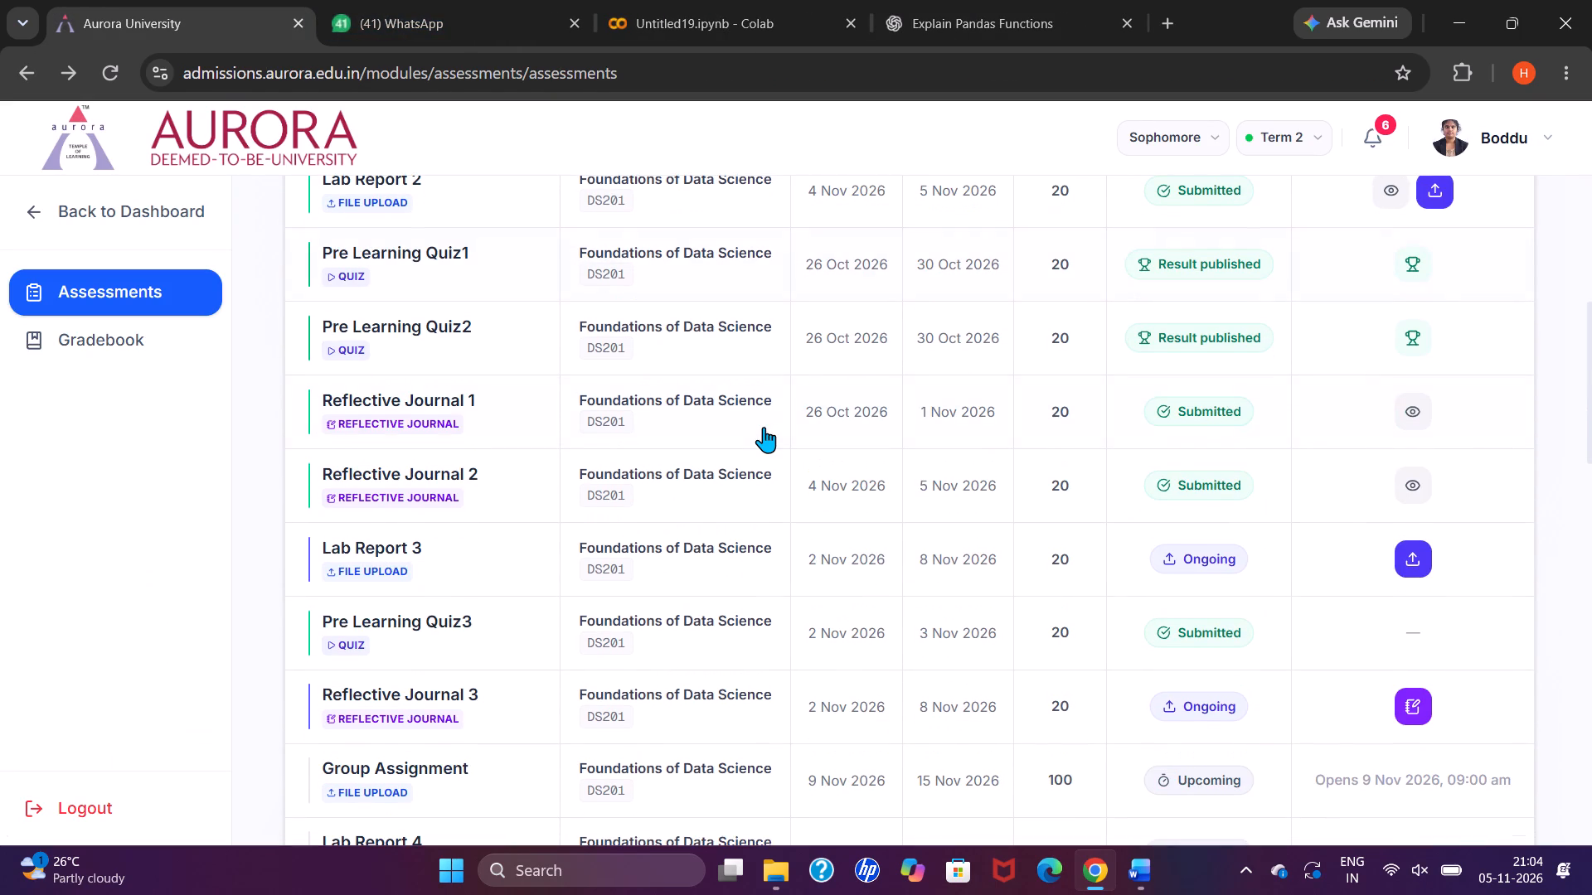
scroll(769, 597, "up", 5)
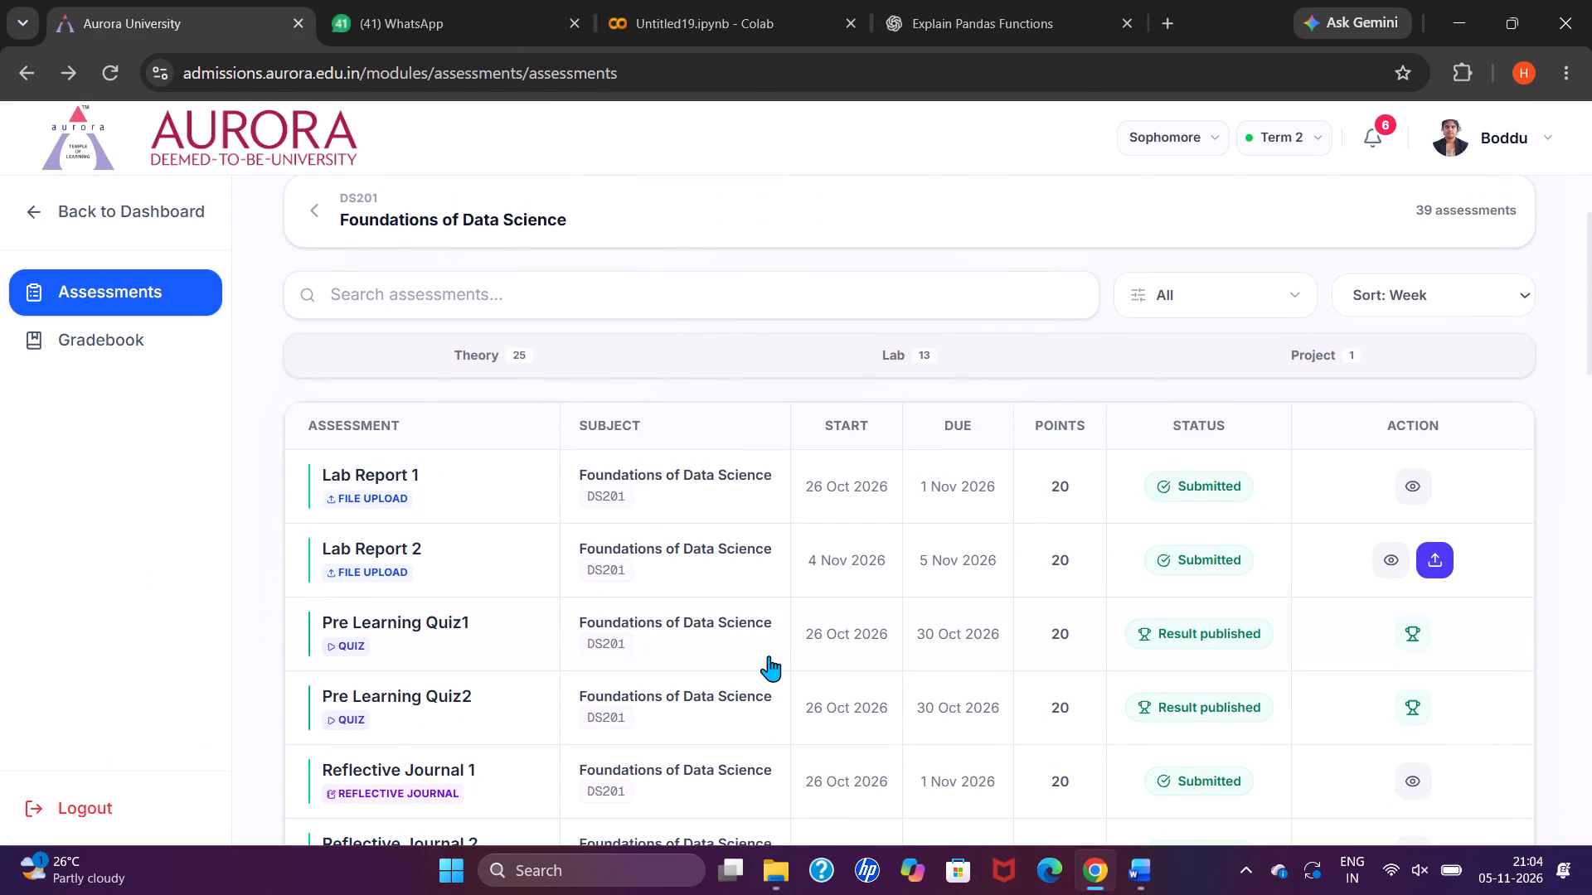
left_click(310, 215)
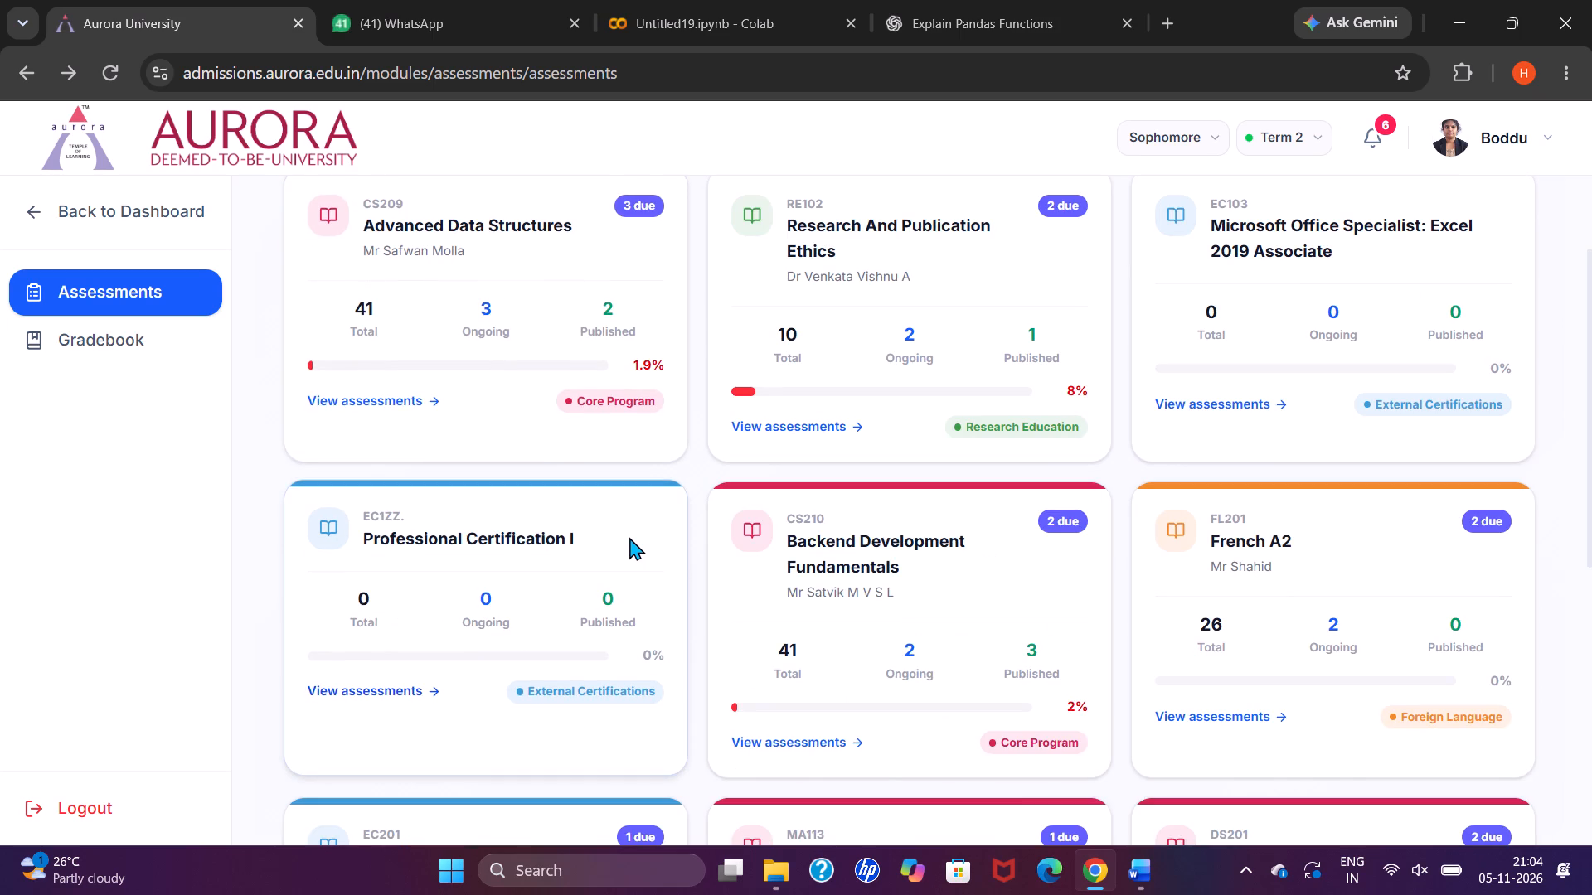
Open Advanced Data Structures, review its assessment statuses and due dates, and return to the course overview.
left_click(572, 409)
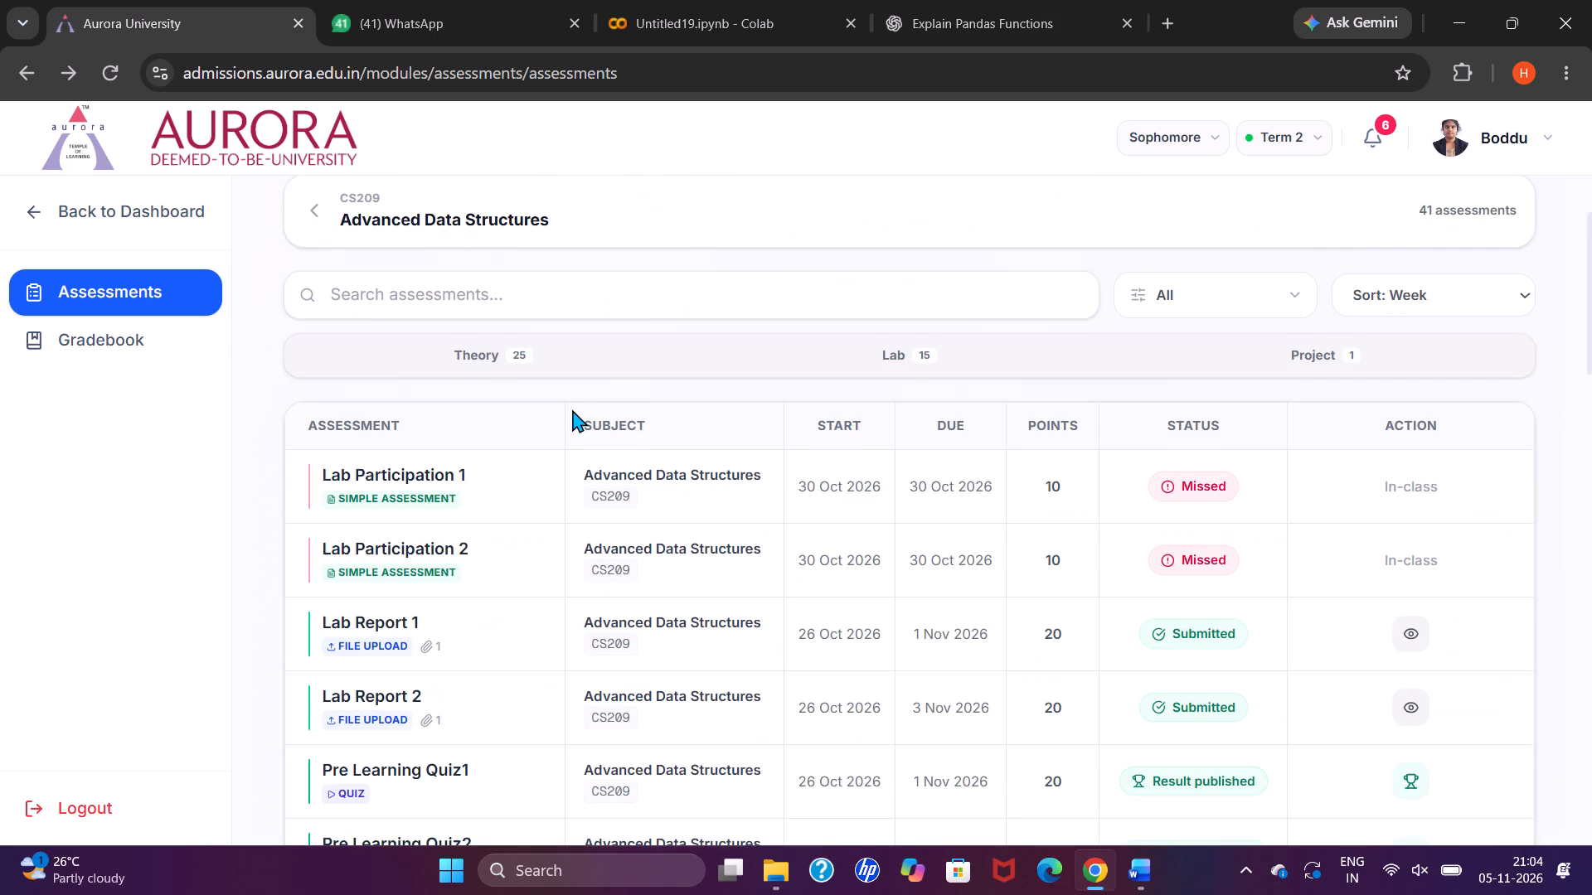
scroll(572, 409, "down", 2)
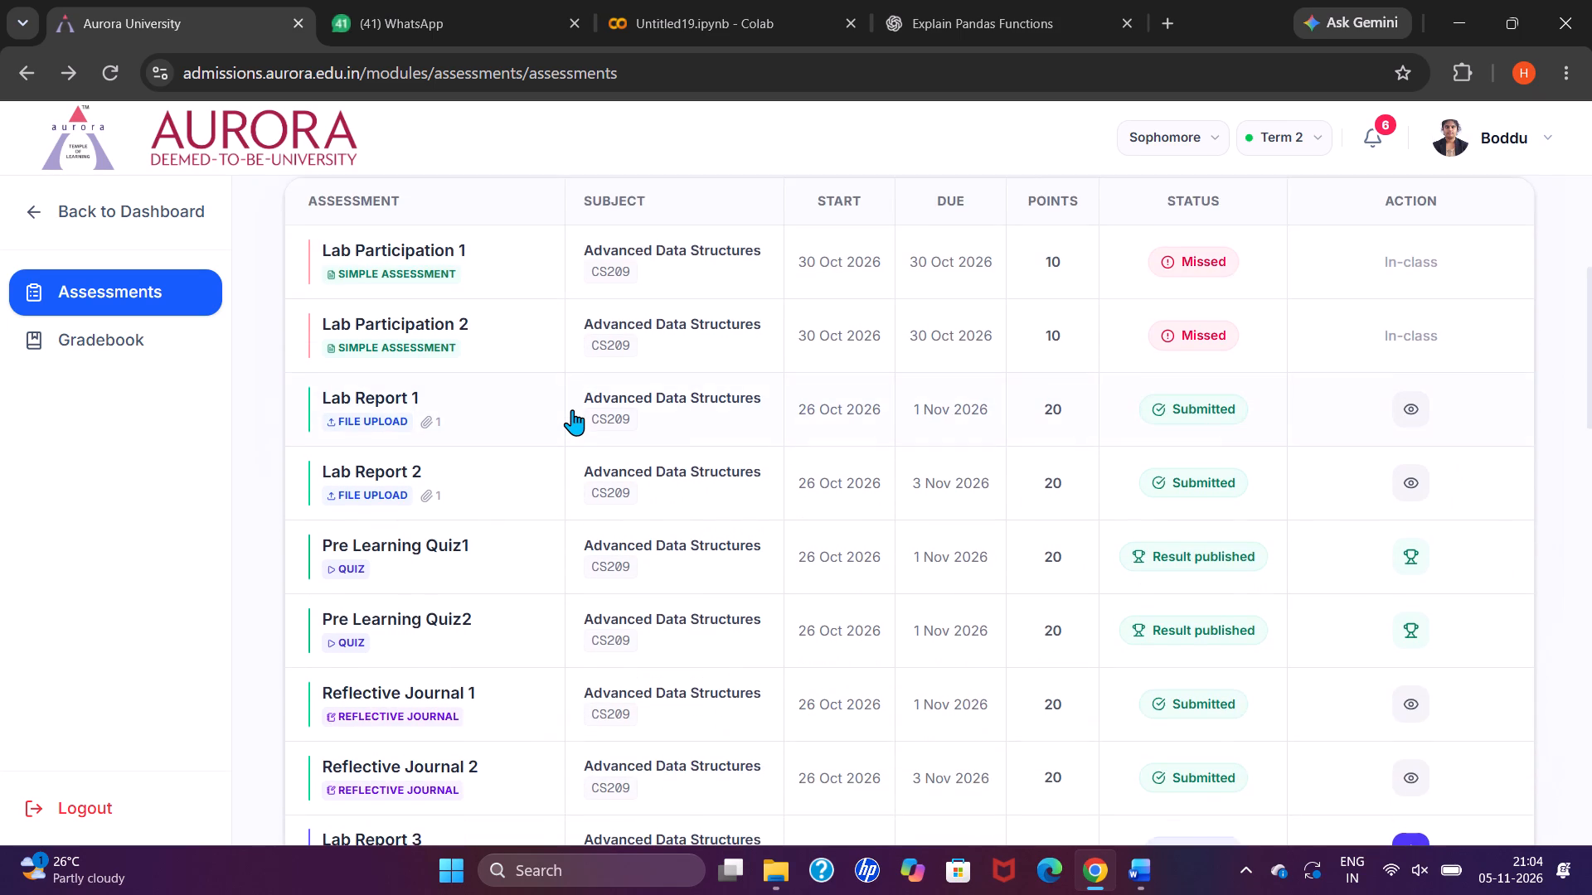
scroll(572, 409, "down", 3)
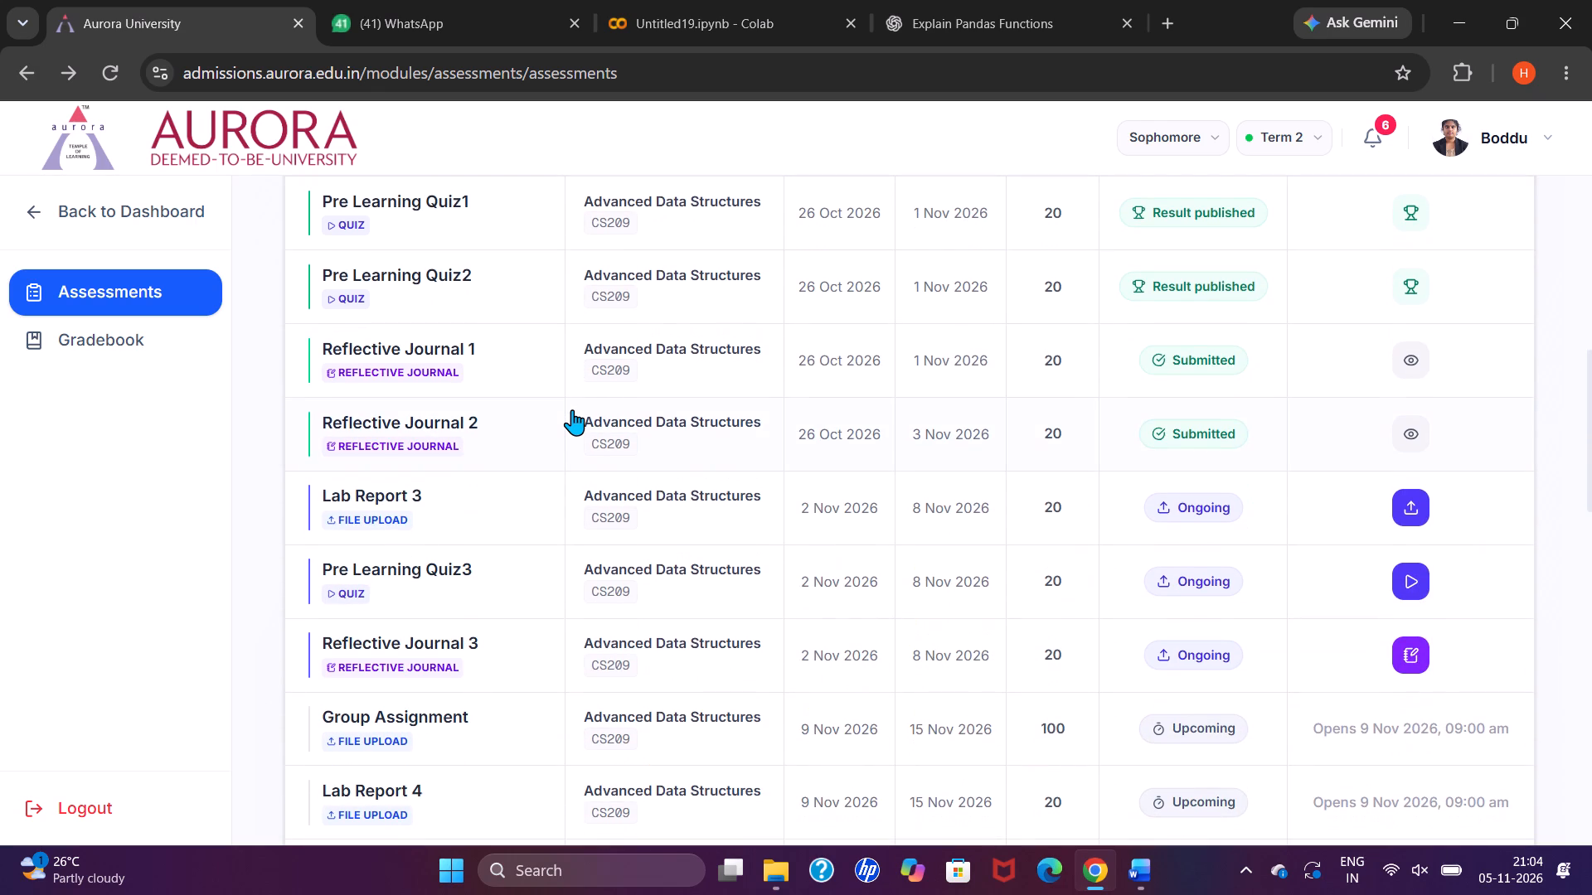
scroll(572, 409, "up", 3)
scroll(400, 266, "up", 3)
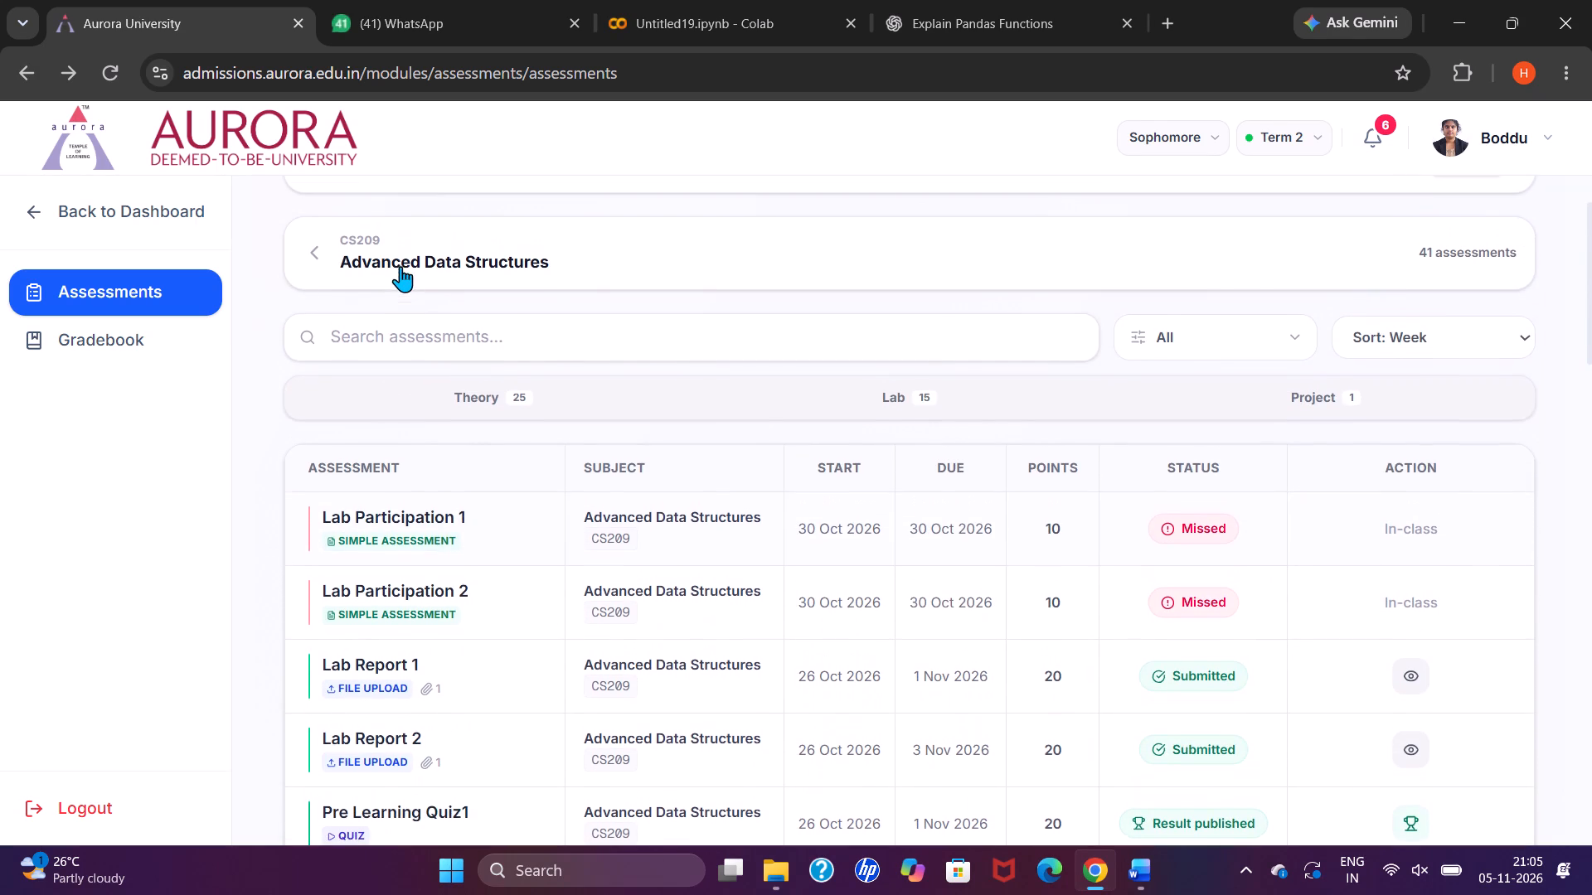
left_click(312, 249)
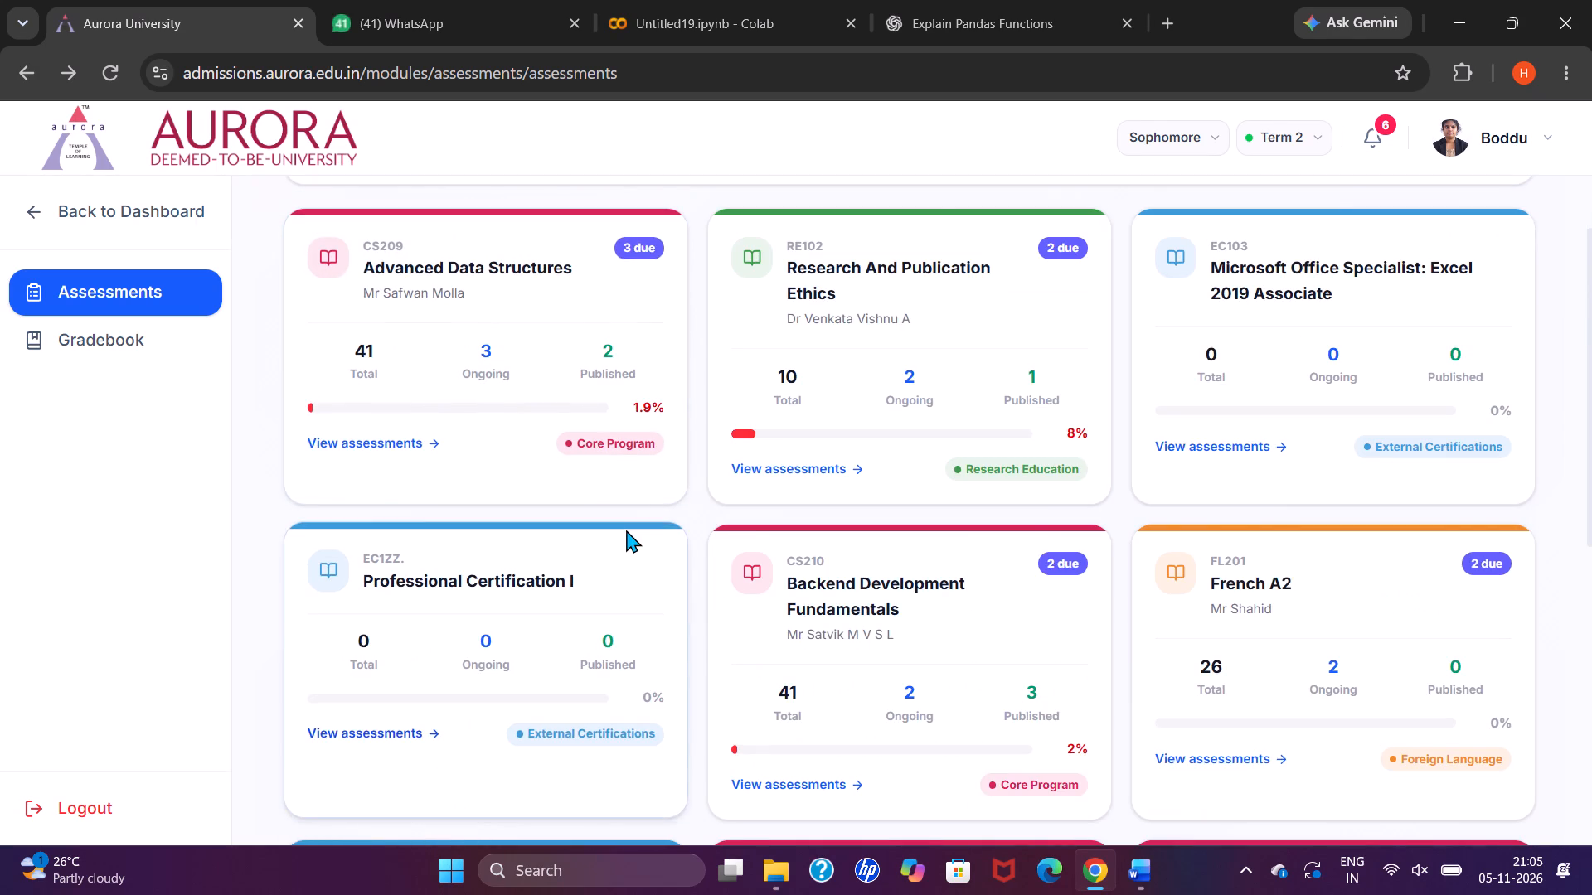
Open Backend Development Fundamentals, review its assessment statuses and due dates, and return to the course overview.
scroll(626, 530, "down", 1)
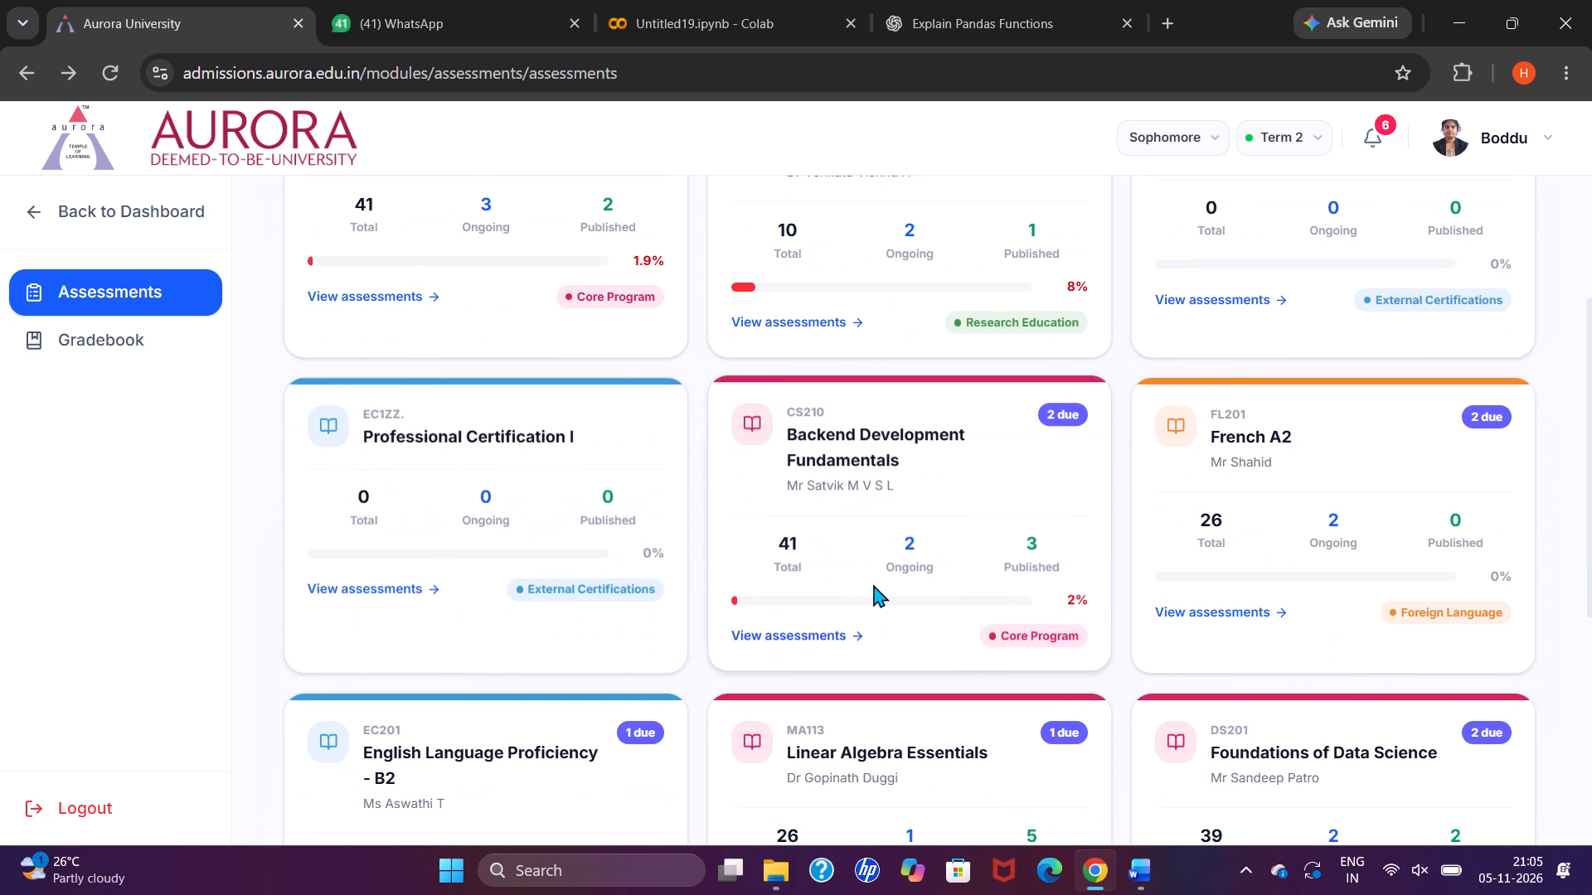
left_click(873, 584)
scroll(873, 584, "down", 4)
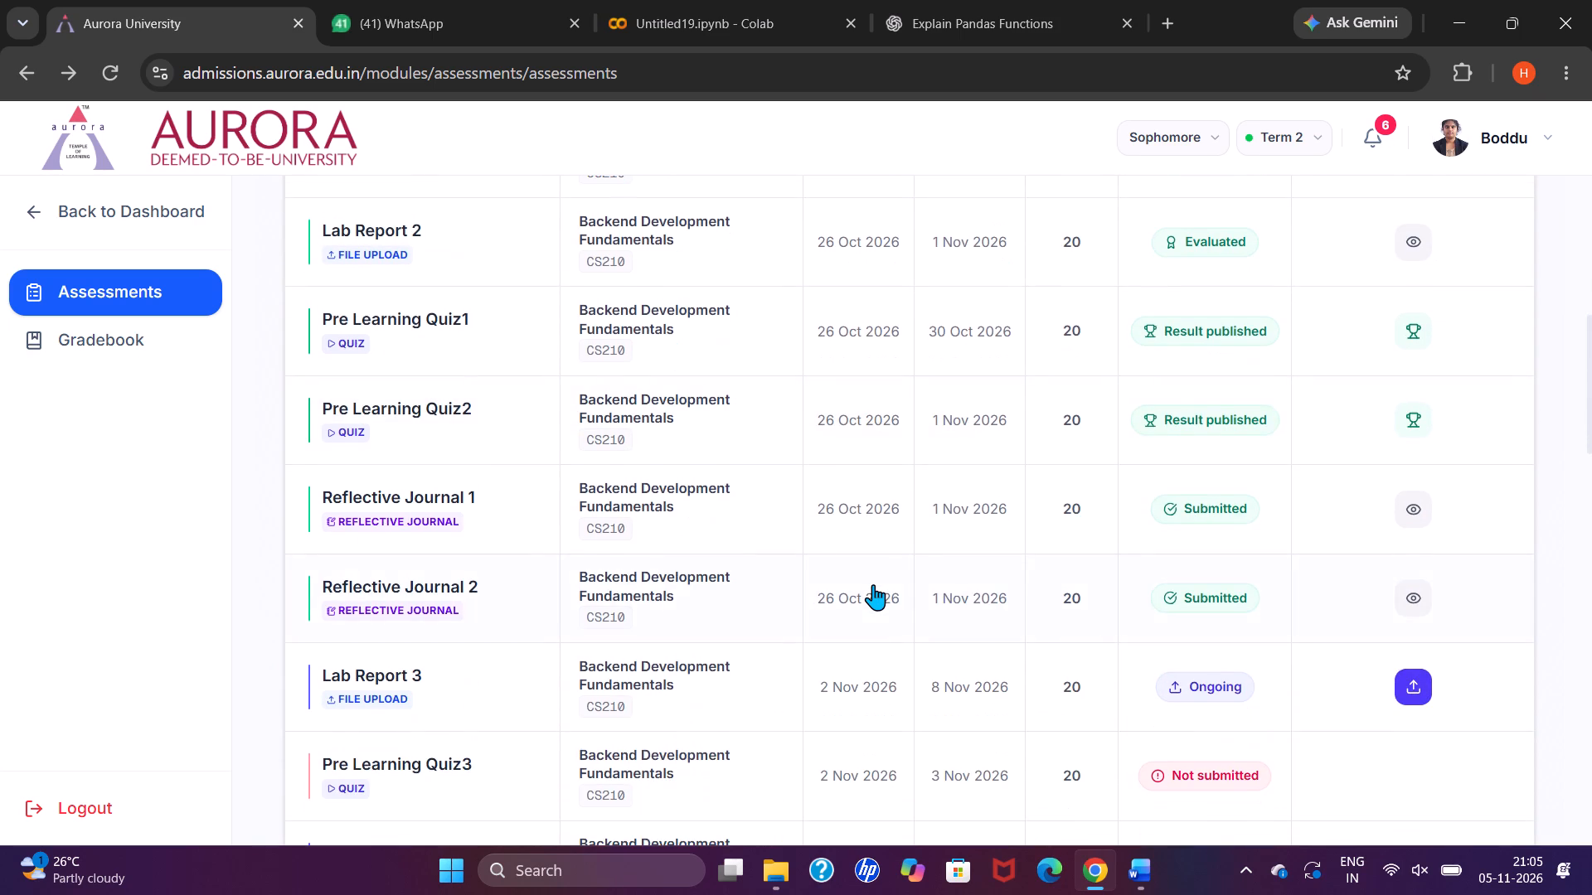
scroll(873, 584, "down", 3)
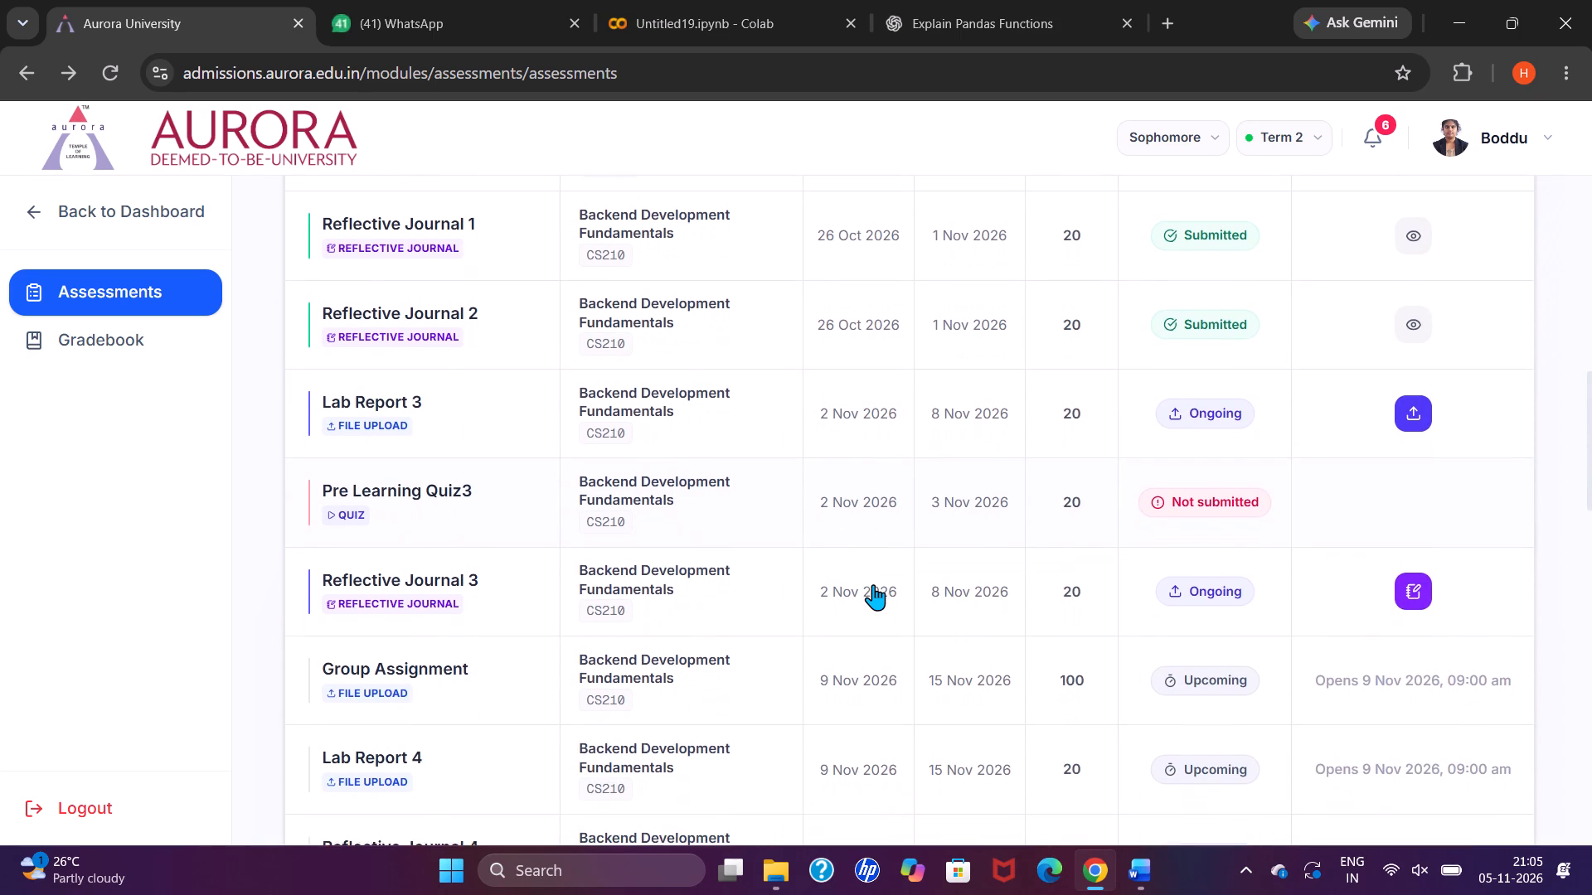
scroll(873, 584, "down", 1)
scroll(873, 584, "up", 4)
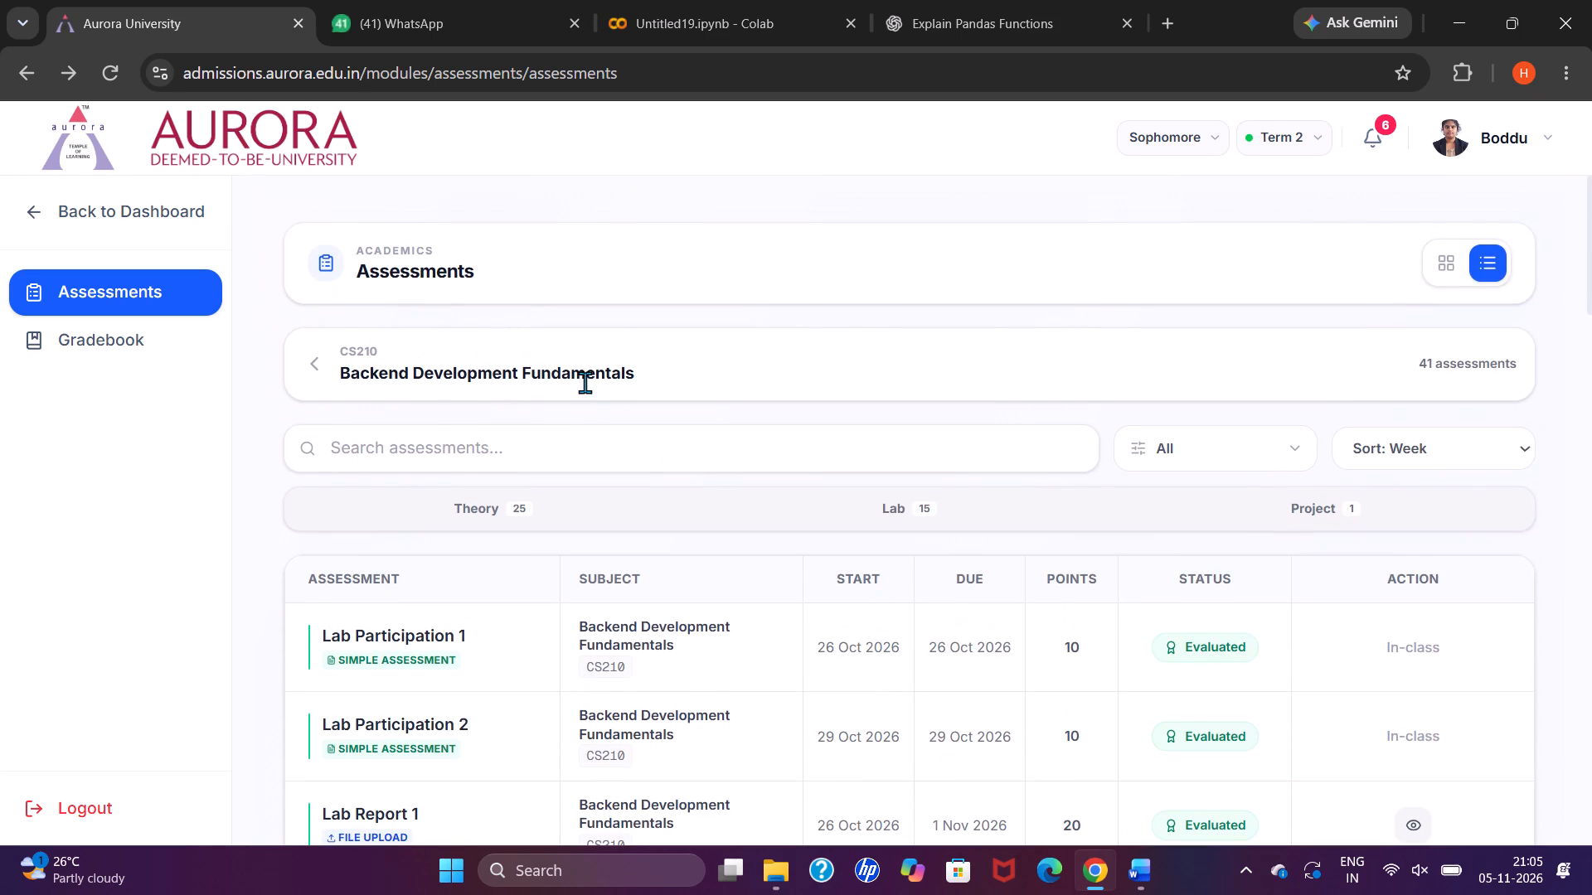
left_click(327, 365)
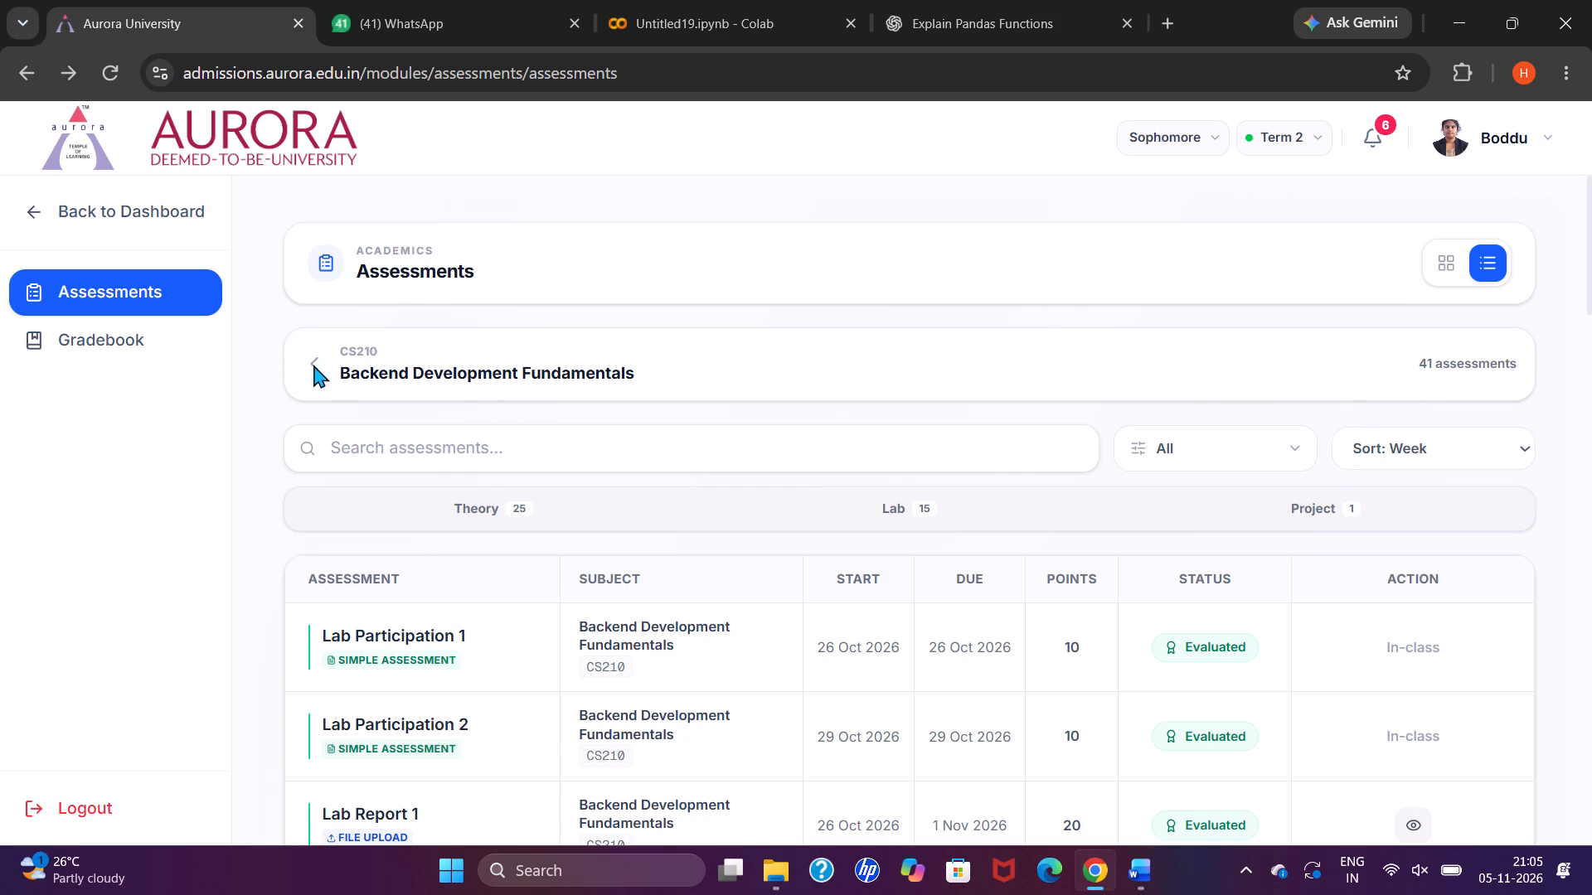
left_click(308, 363)
Open Research And Publication Ethics, check its assessment statuses and due dates, and return to the course overview.
scroll(562, 626, "down", 2)
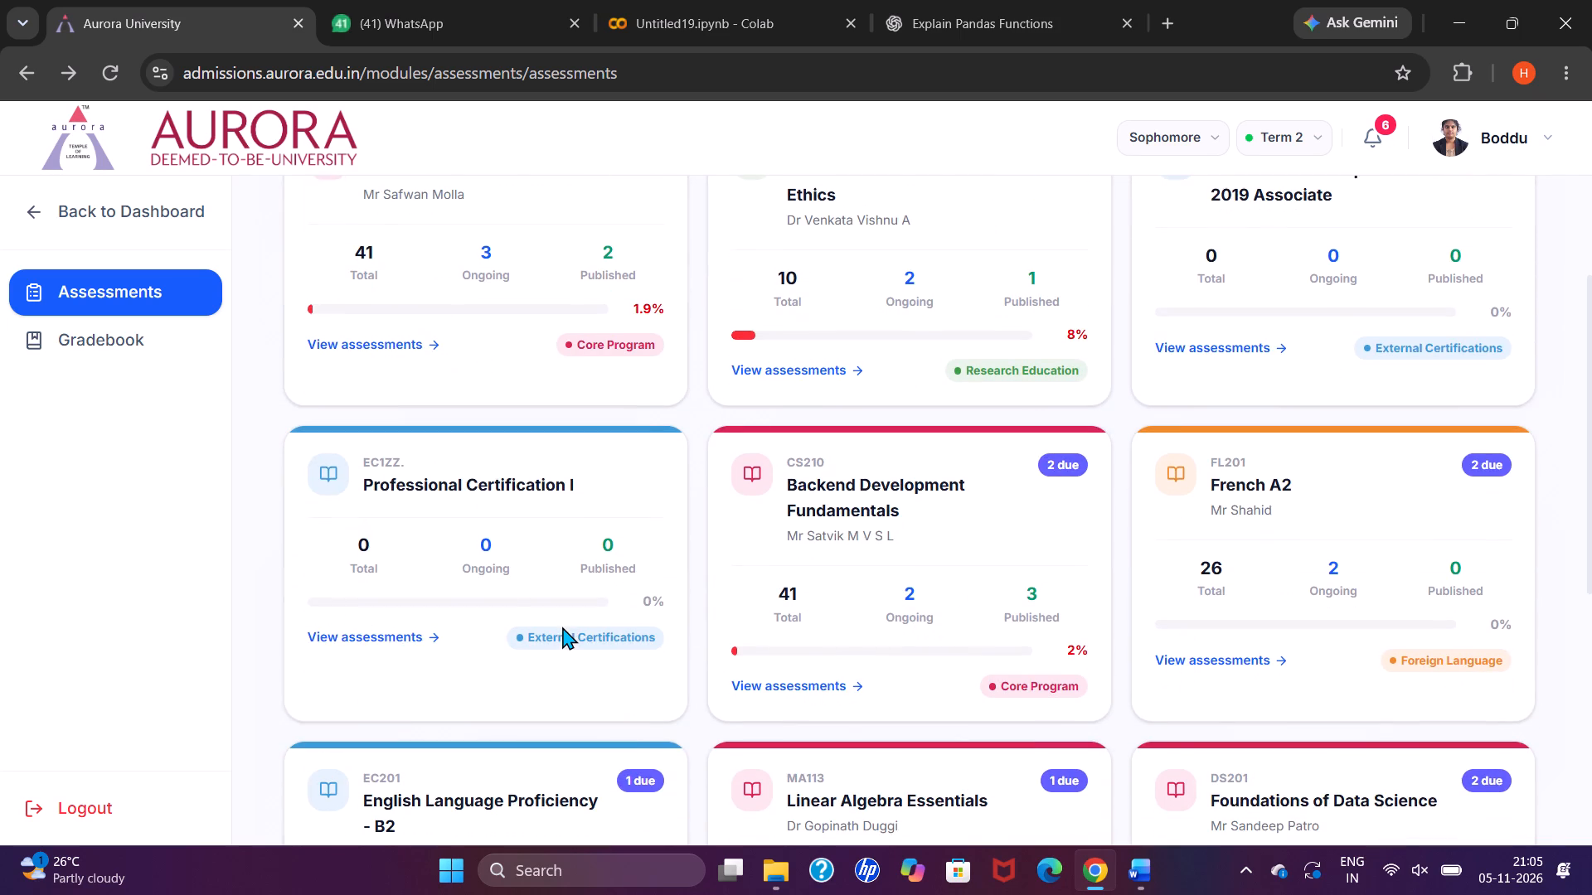
left_click(911, 264)
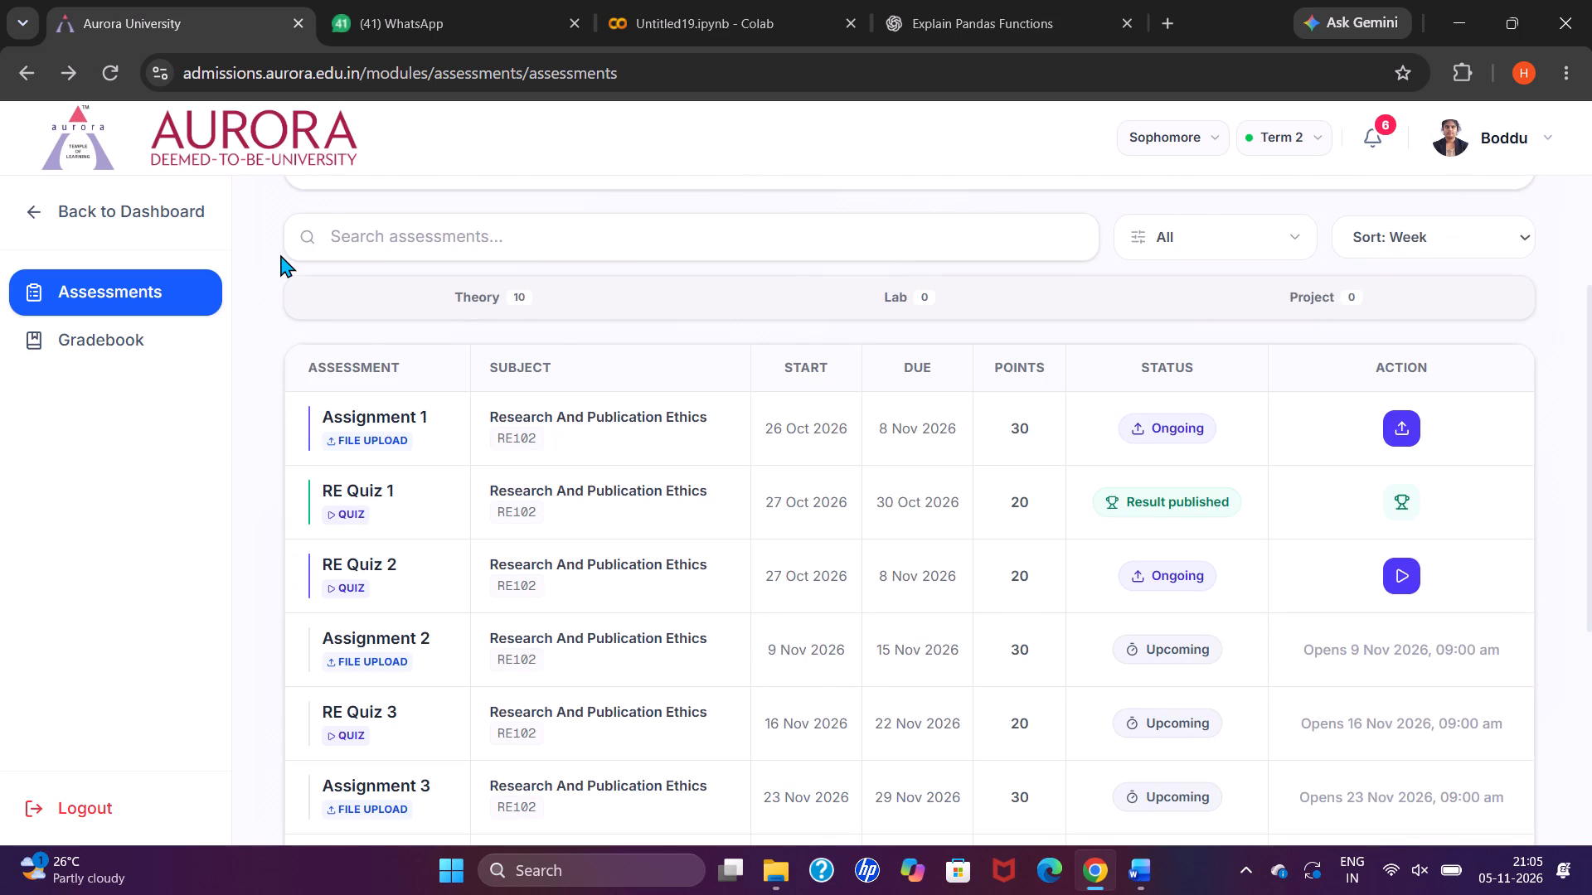
scroll(280, 254, "up", 3)
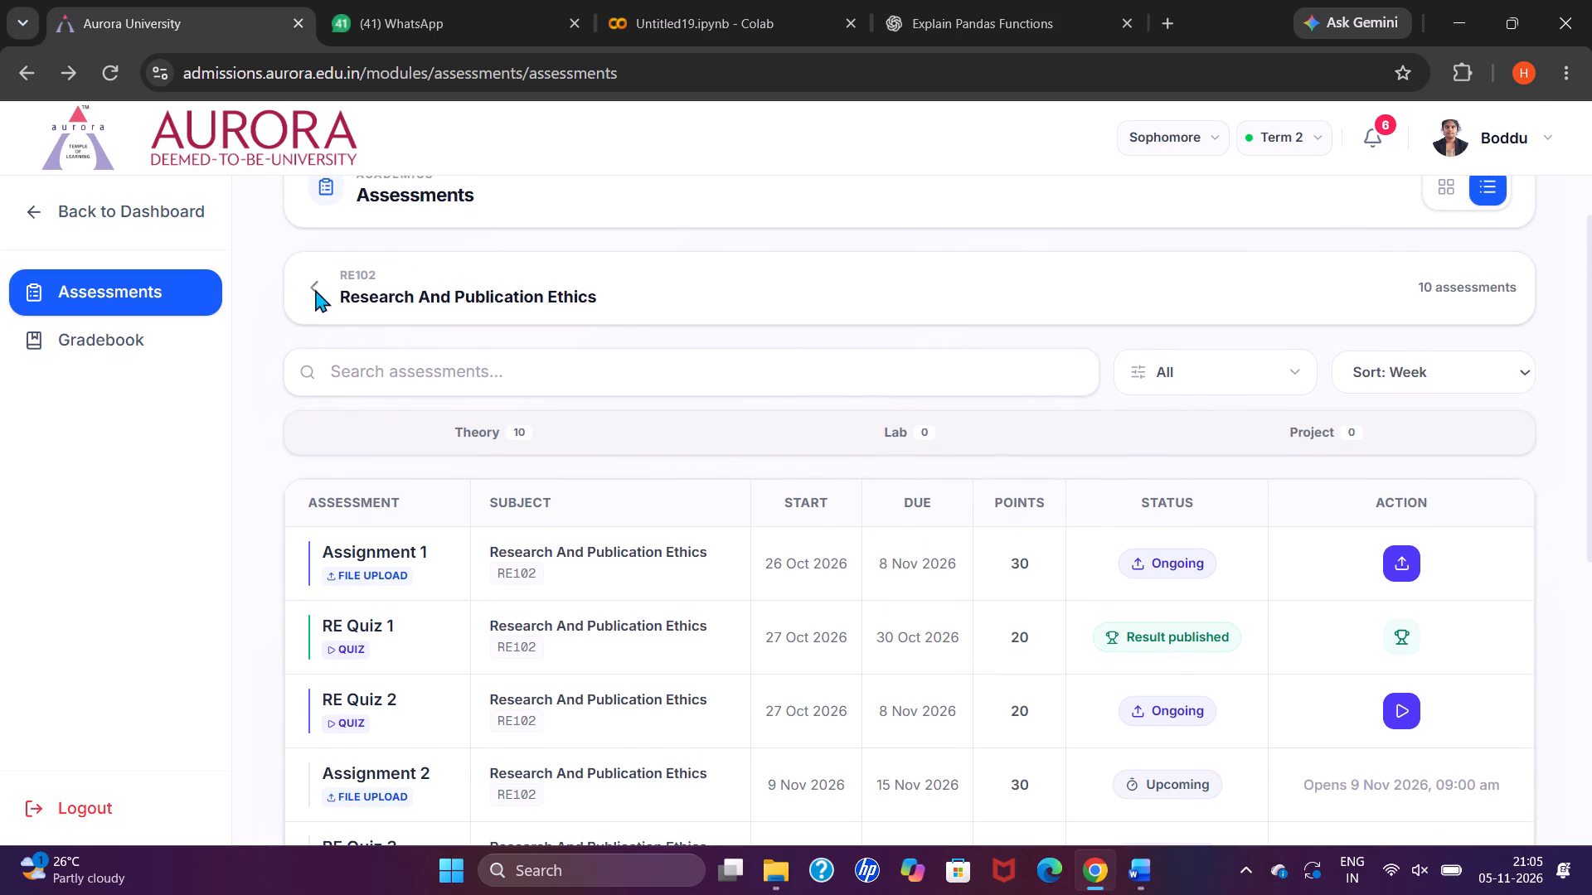
left_click(318, 288)
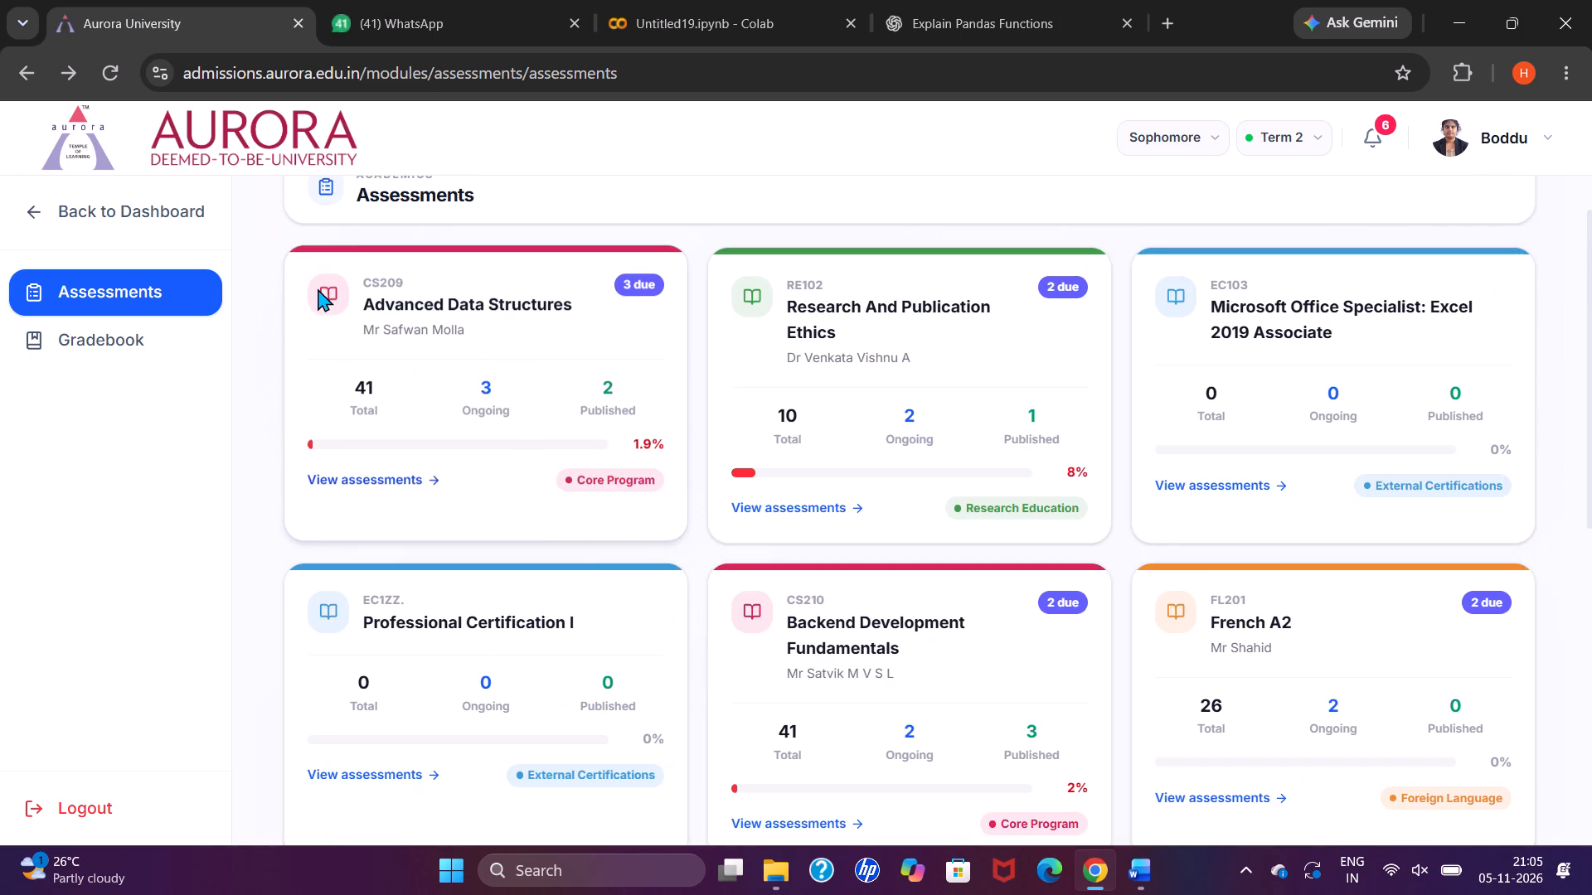
Open Linear Algebra Essentials, review its assessment statuses and due dates, and return to the course overview.
scroll(572, 559, "down", 5)
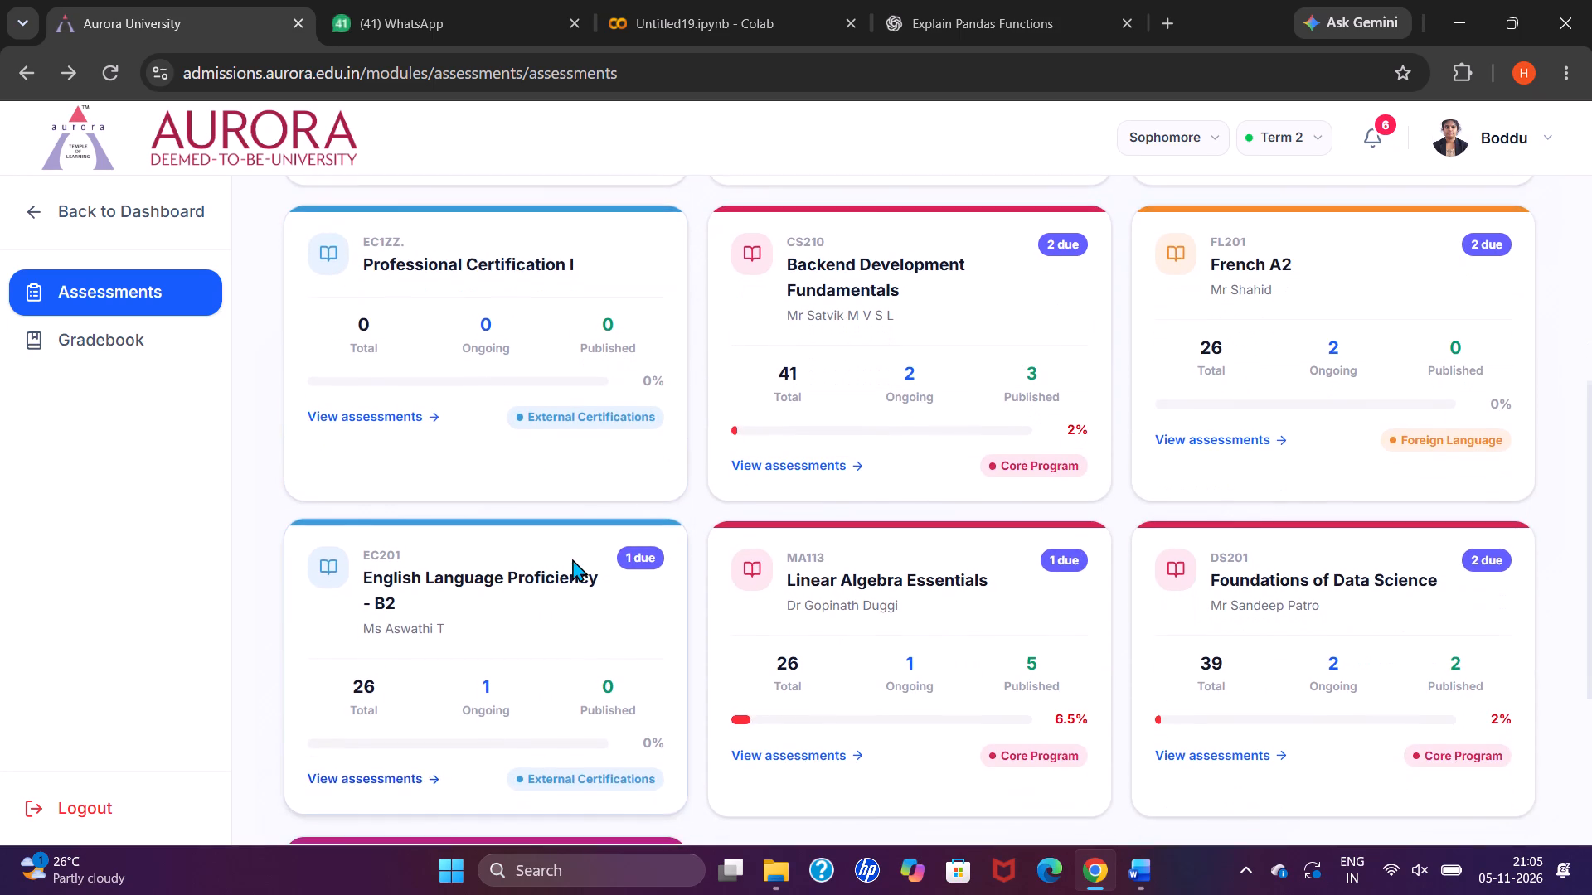
scroll(572, 559, "down", 2)
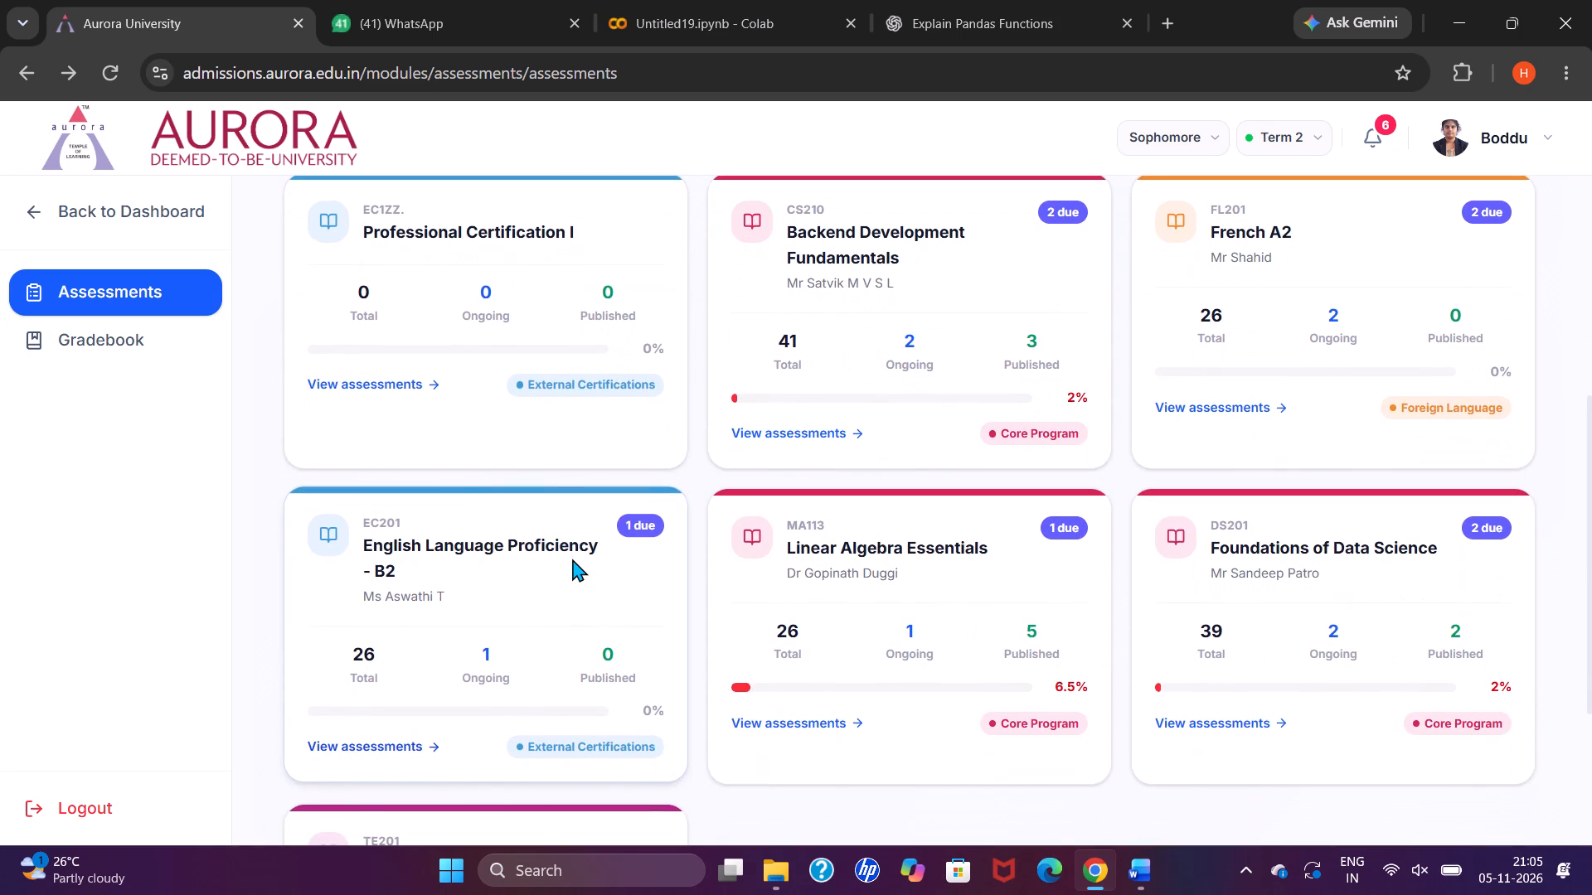
scroll(572, 559, "down", 2)
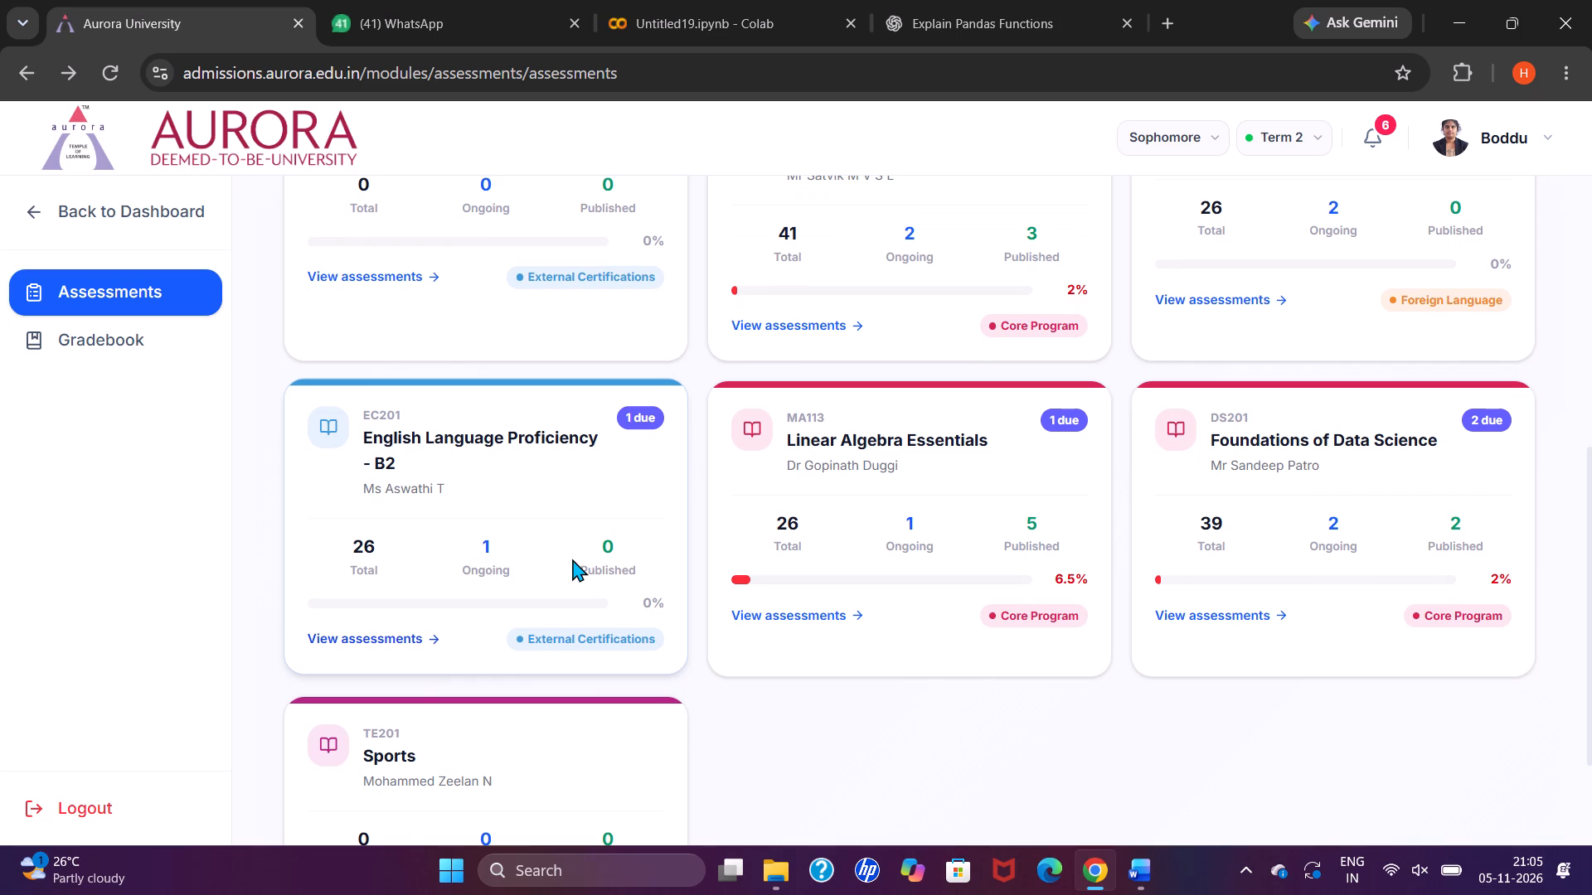
left_click(813, 457)
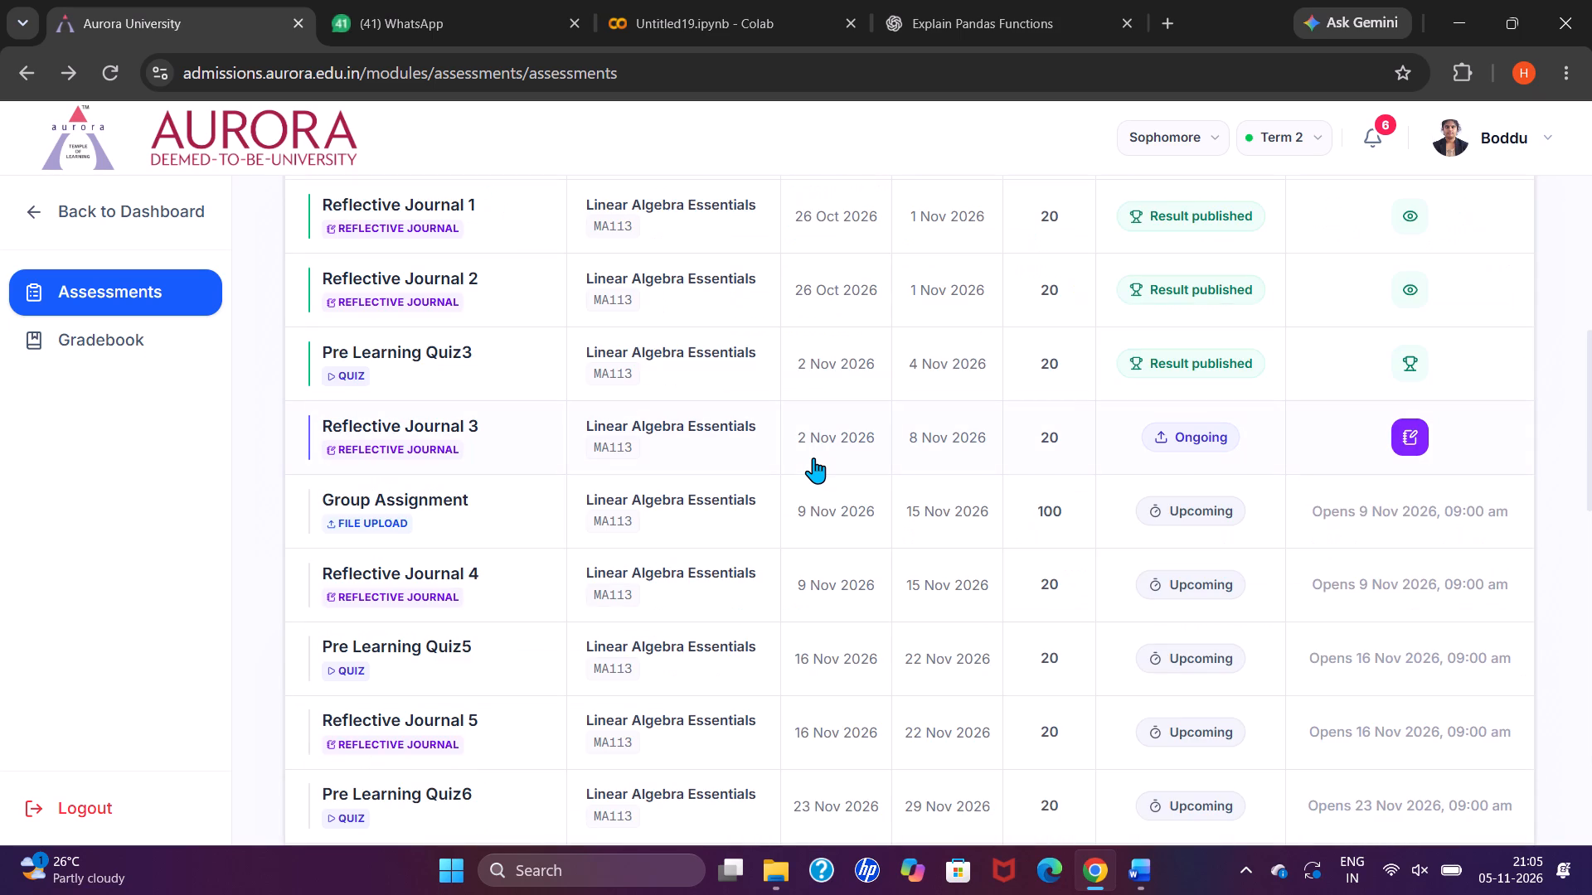
scroll(813, 457, "up", 5)
scroll(451, 365, "down", 2)
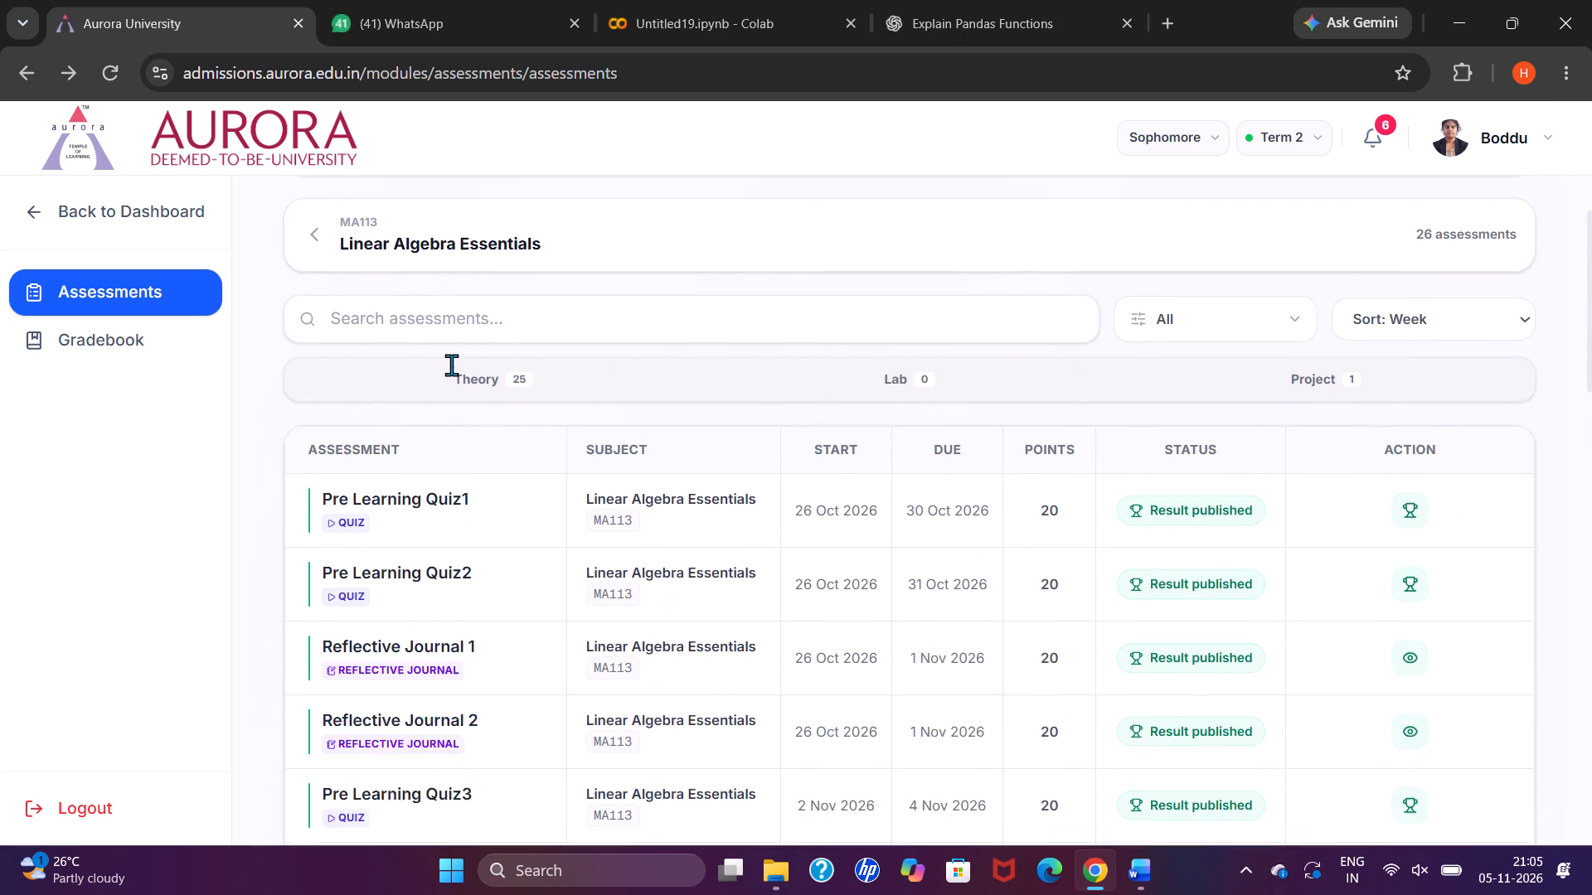
scroll(451, 365, "down", 1)
scroll(451, 365, "up", 2)
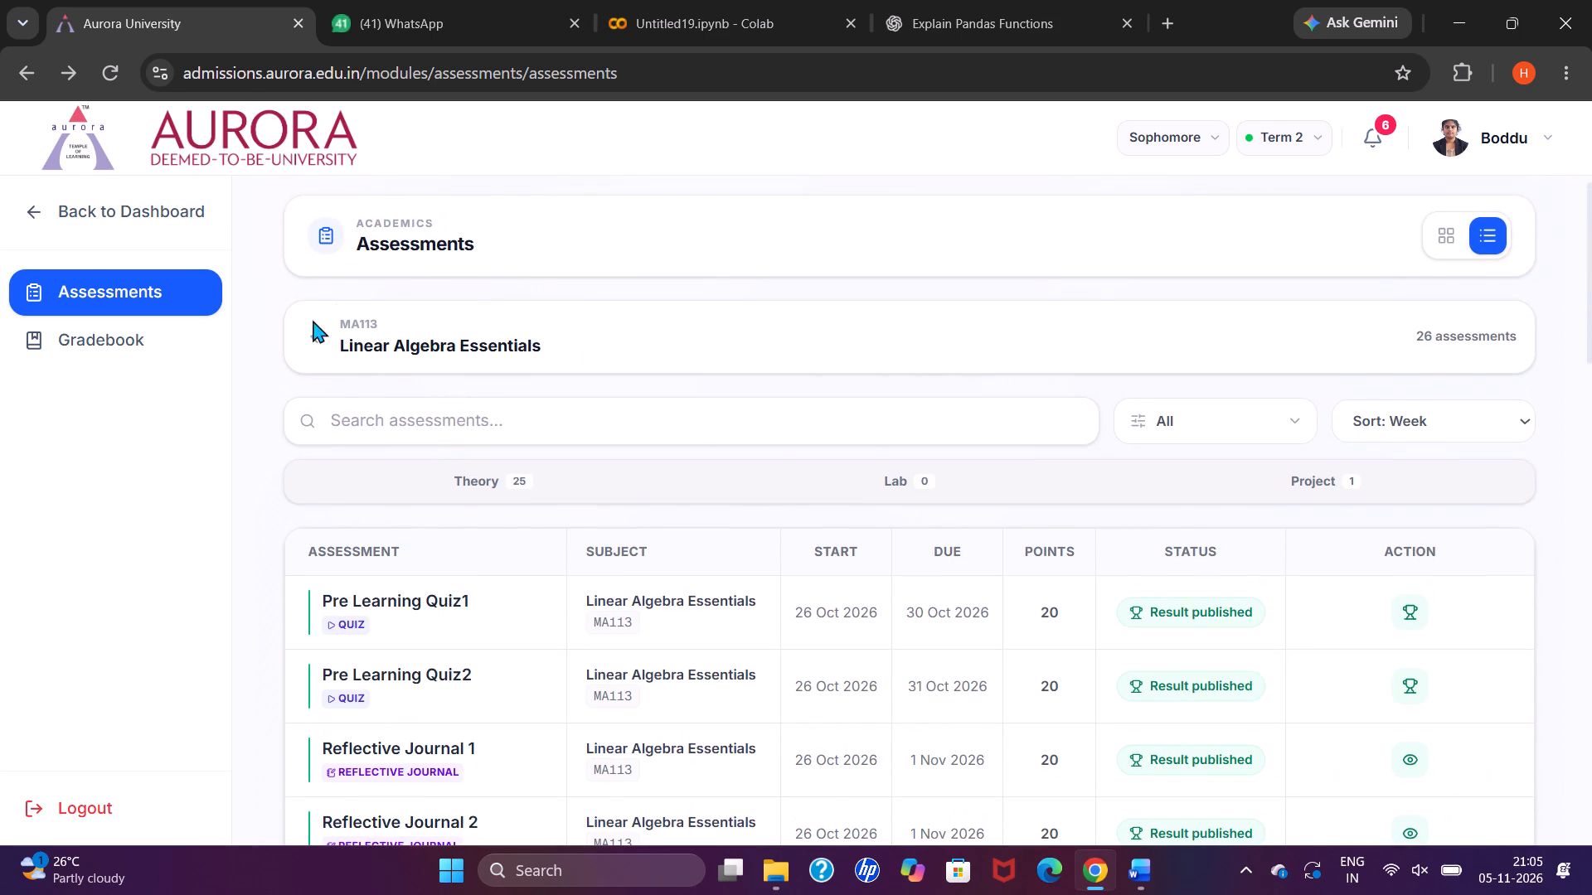
left_click(323, 340)
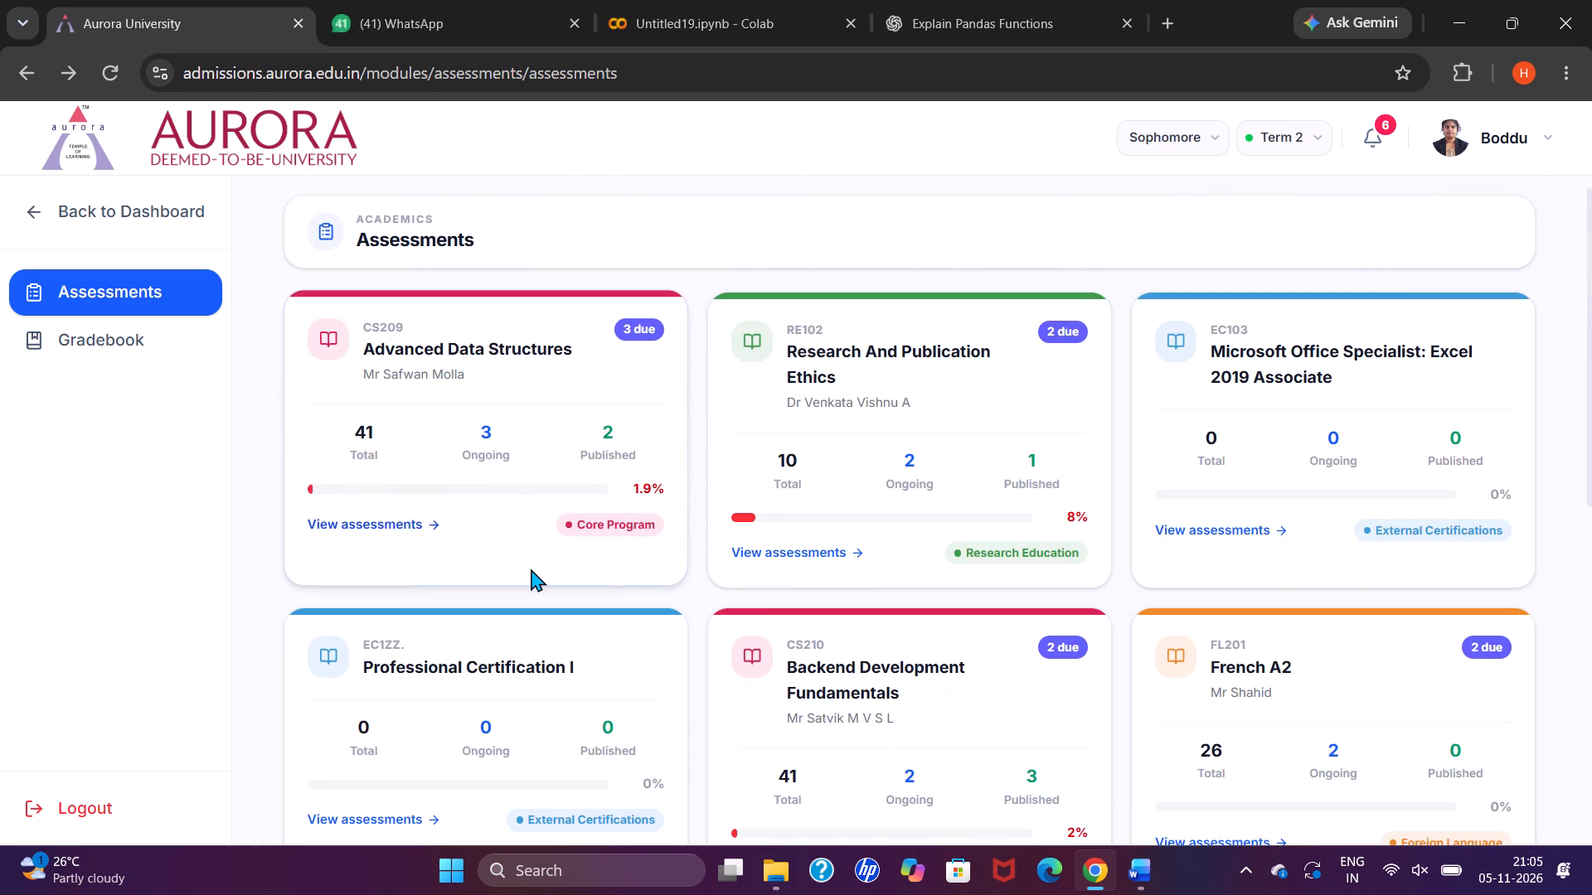
Look through the course cards in the Assessments overview for courses with due work.
scroll(531, 568, "down", 3)
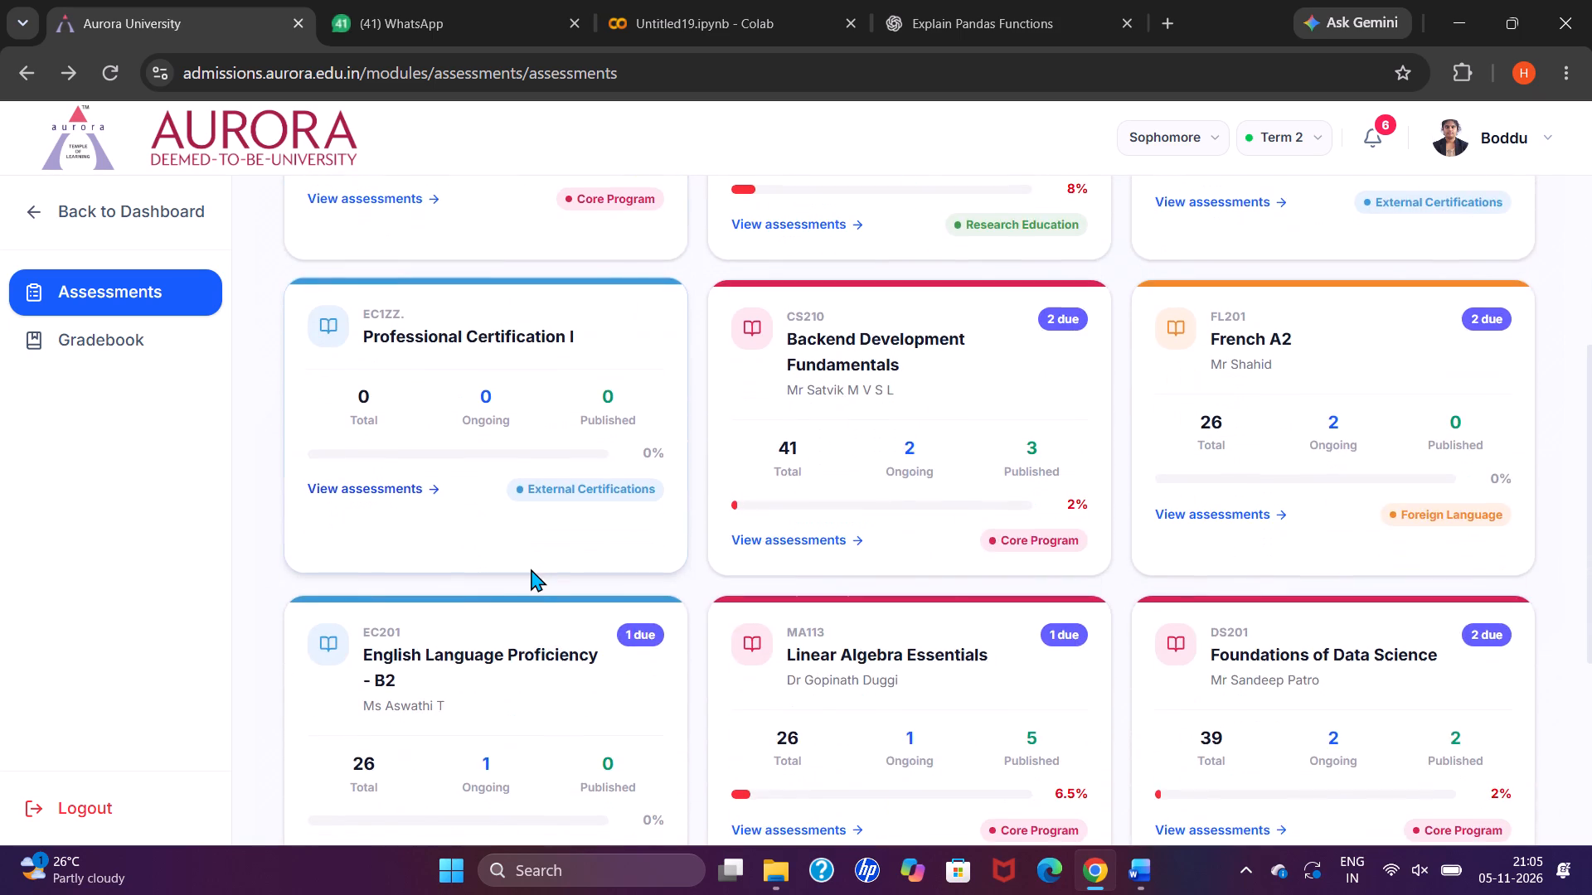
scroll(531, 568, "down", 1)
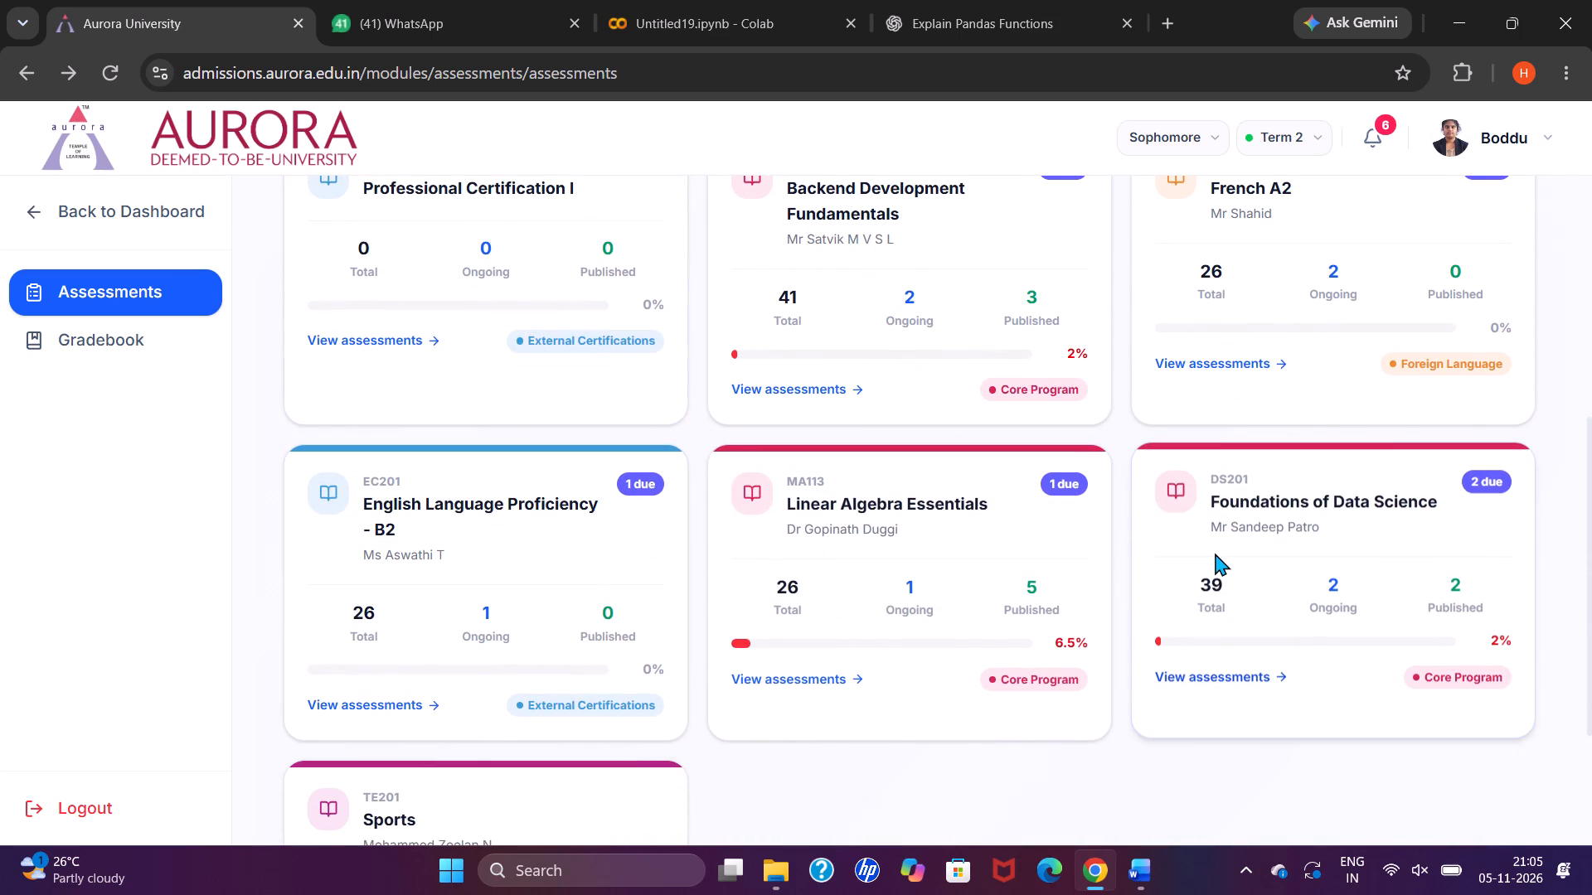
Open Foundations of Data Science, review its assessment statuses and due dates, and return to the course overview.
left_click(1215, 553)
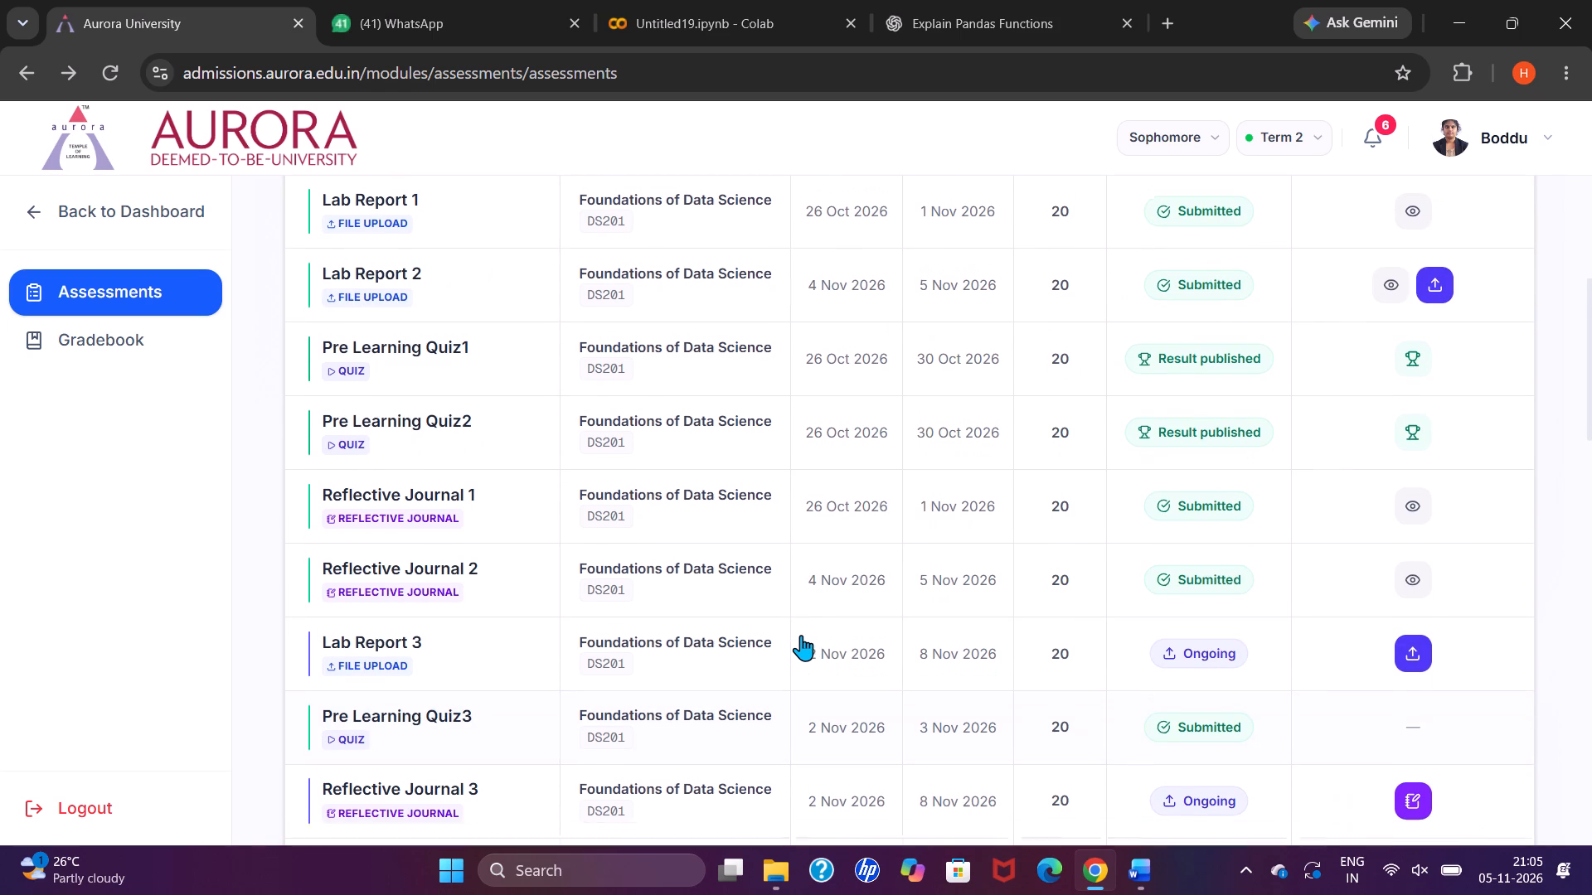
scroll(801, 635, "up", 2)
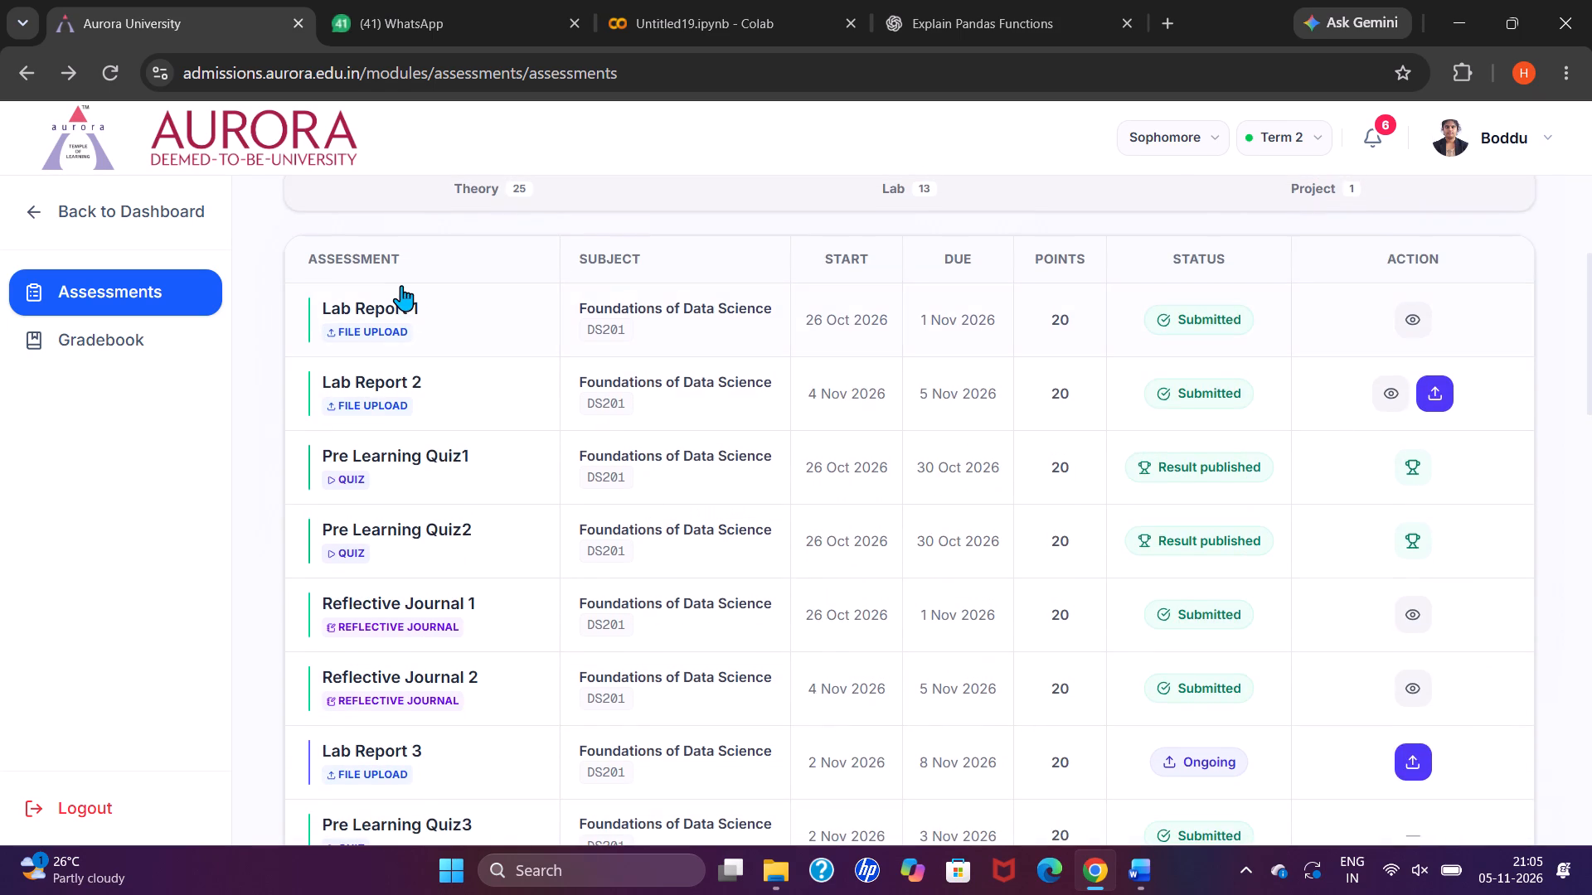
scroll(401, 285, "up", 2)
left_click(308, 264)
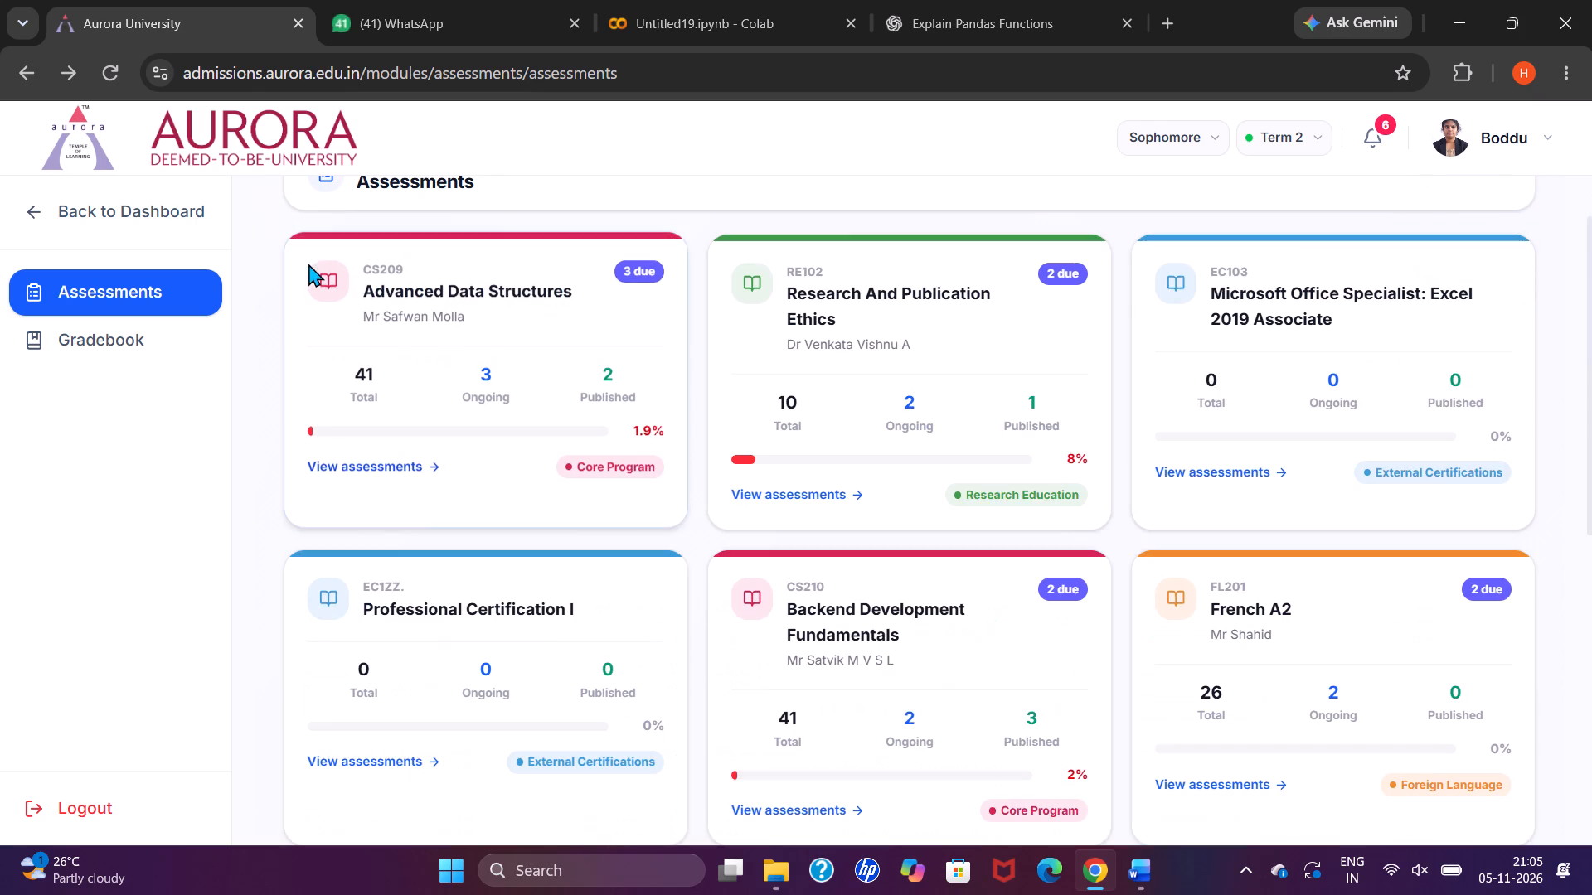
Look through the course cards in the Assessments overview to check which courses still have due work.
scroll(509, 480, "down", 4)
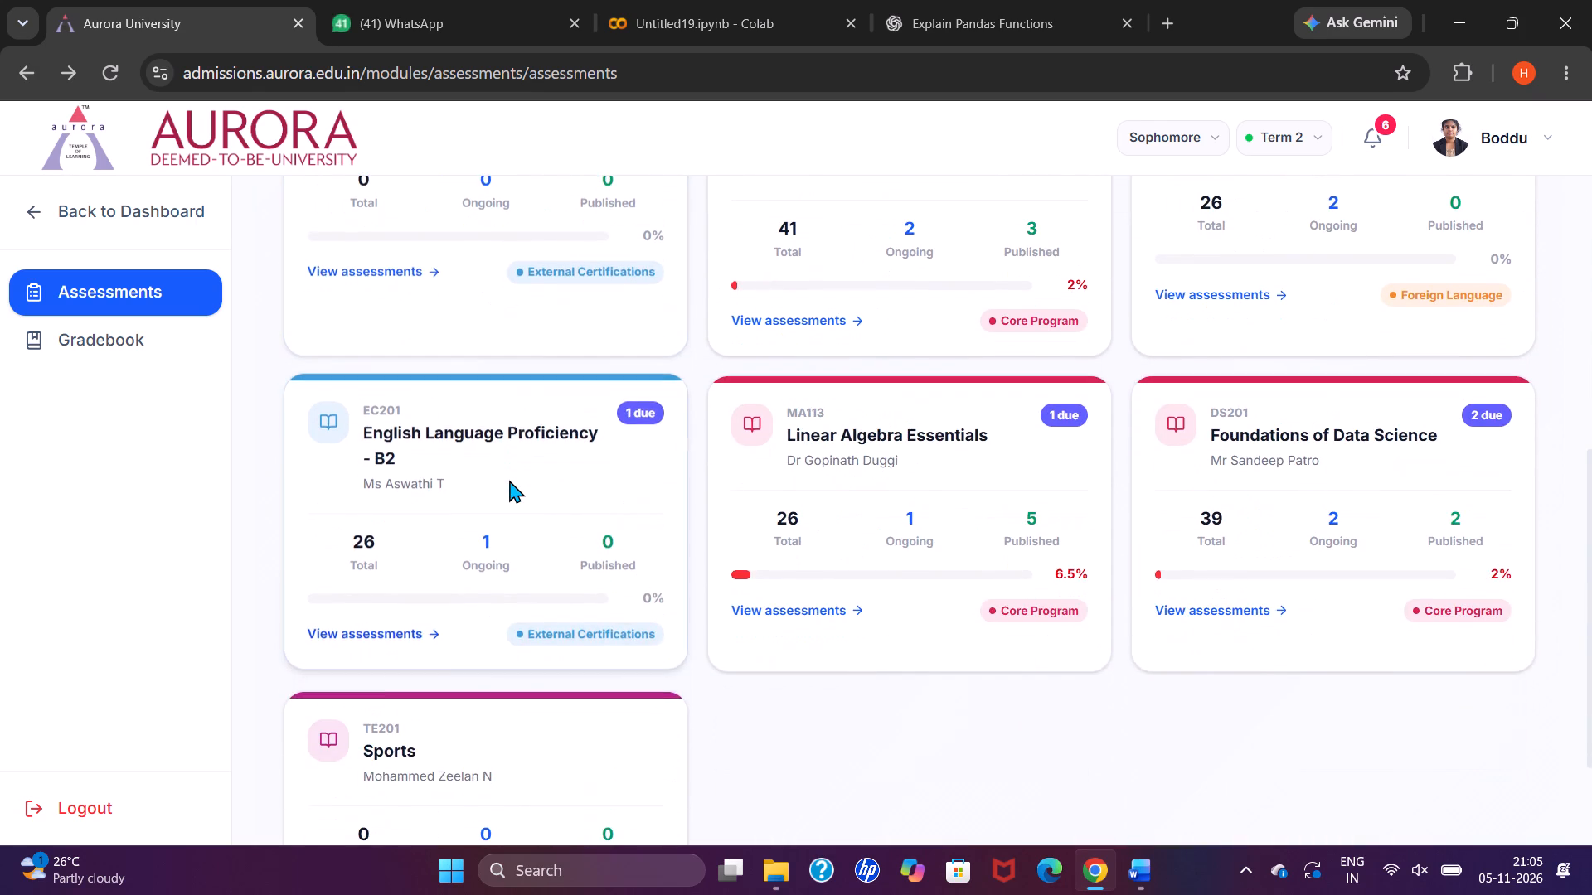
scroll(509, 480, "down", 2)
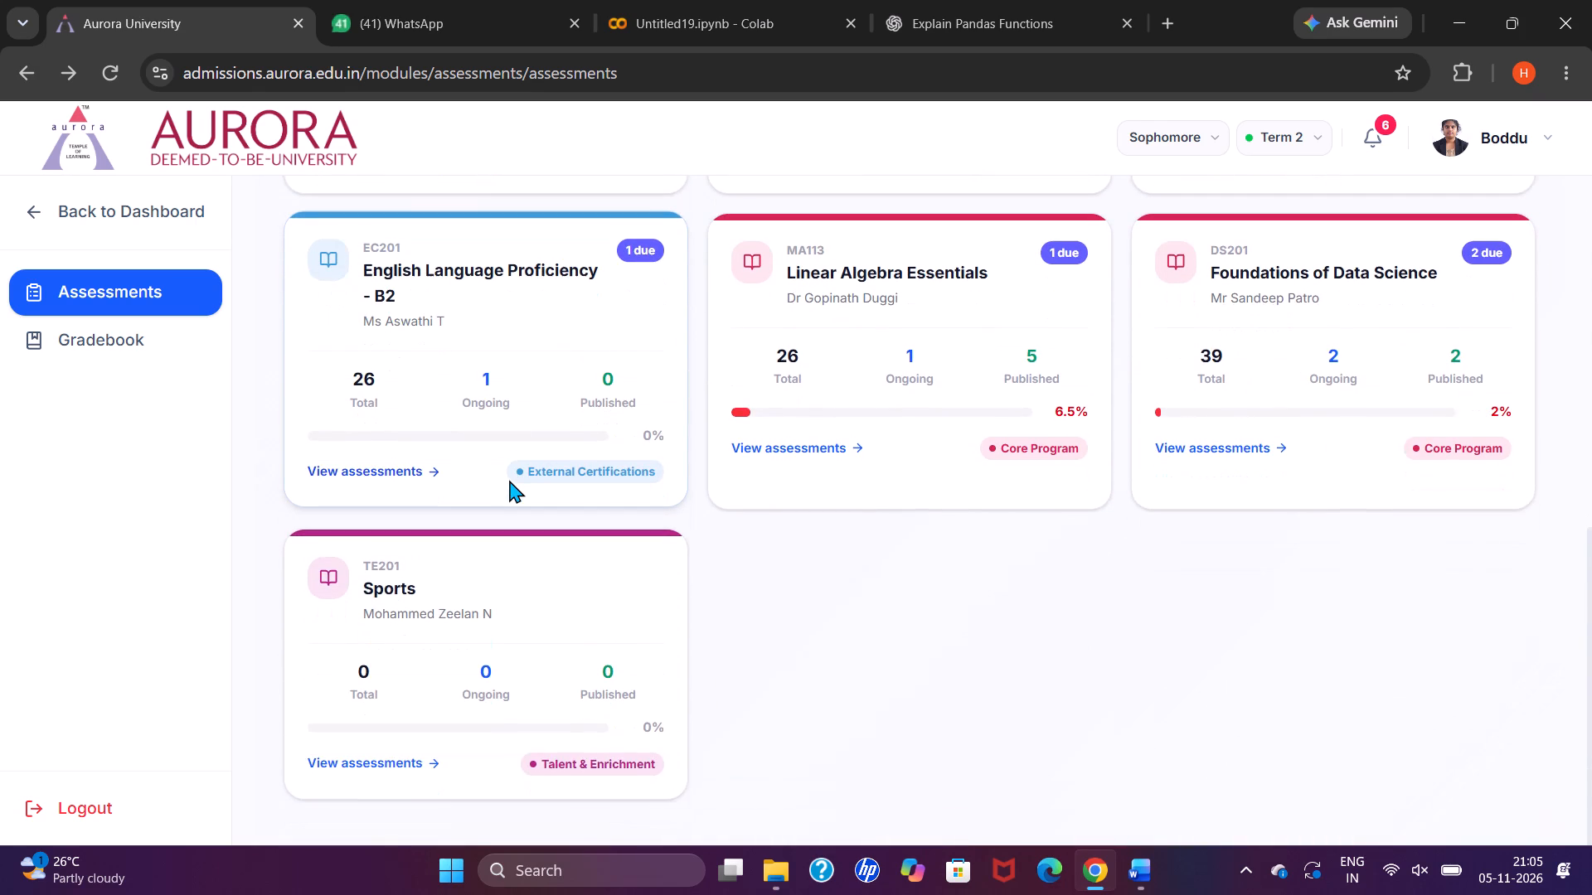
scroll(876, 442, "up", 2)
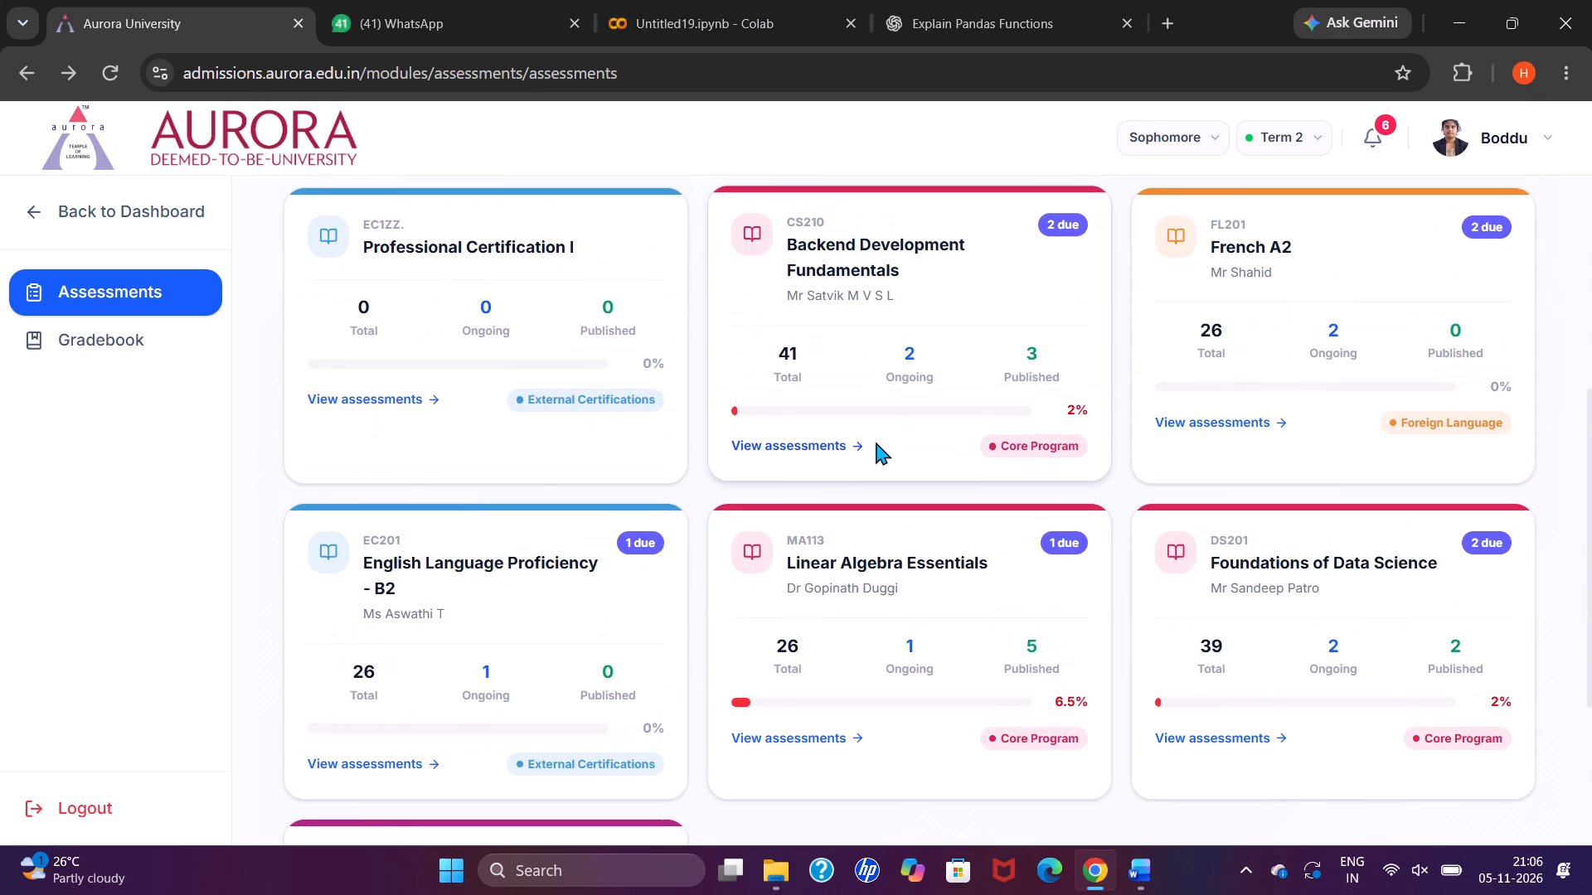
scroll(876, 442, "down", 1)
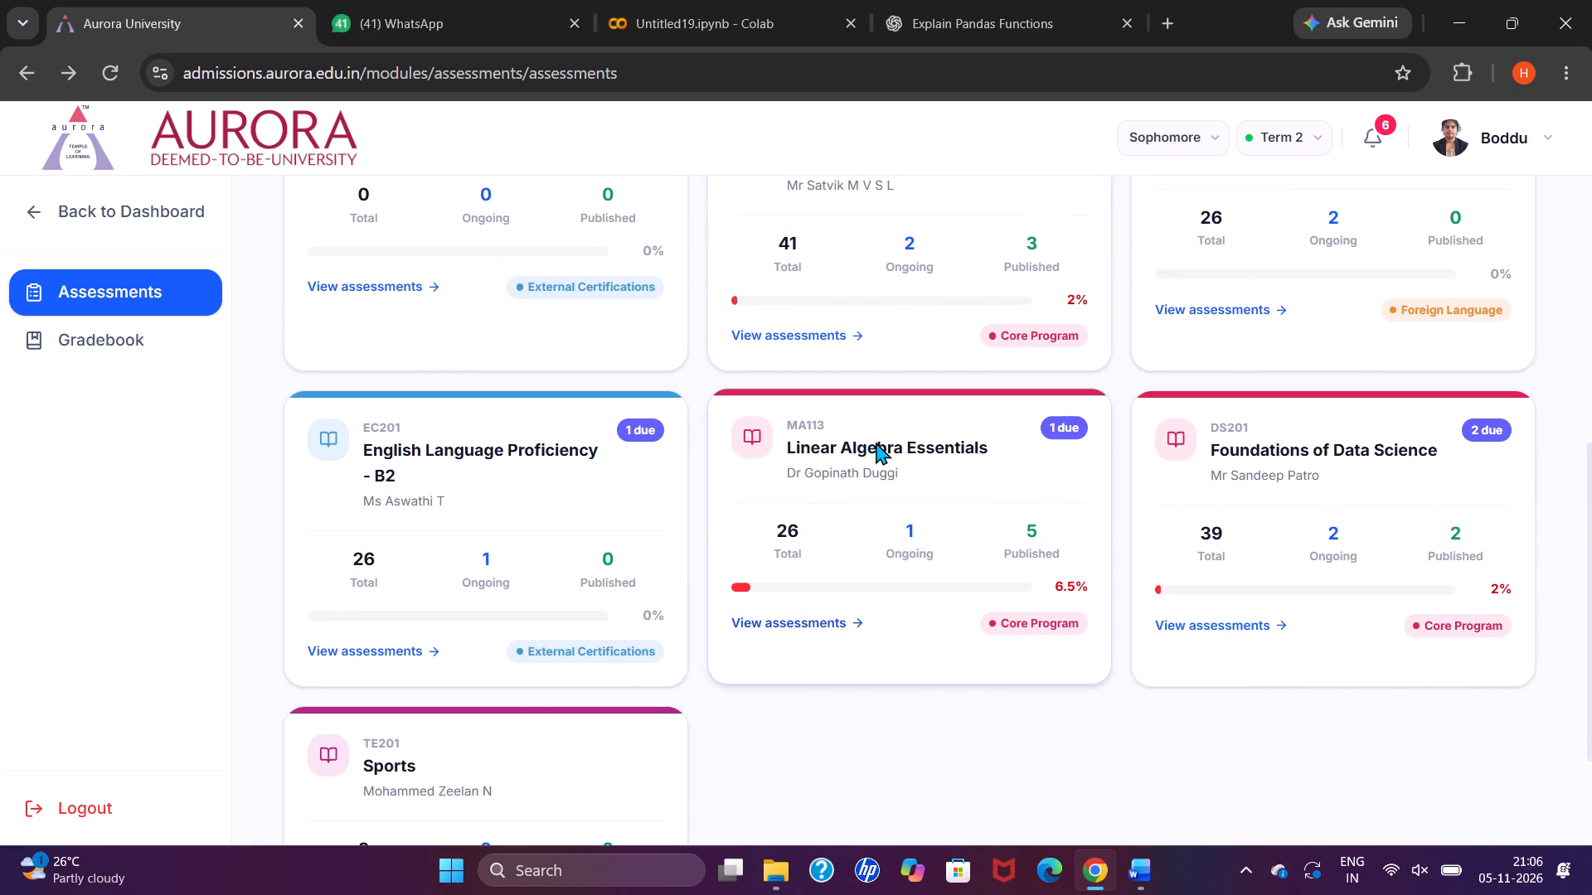
scroll(1198, 459, "up", 1)
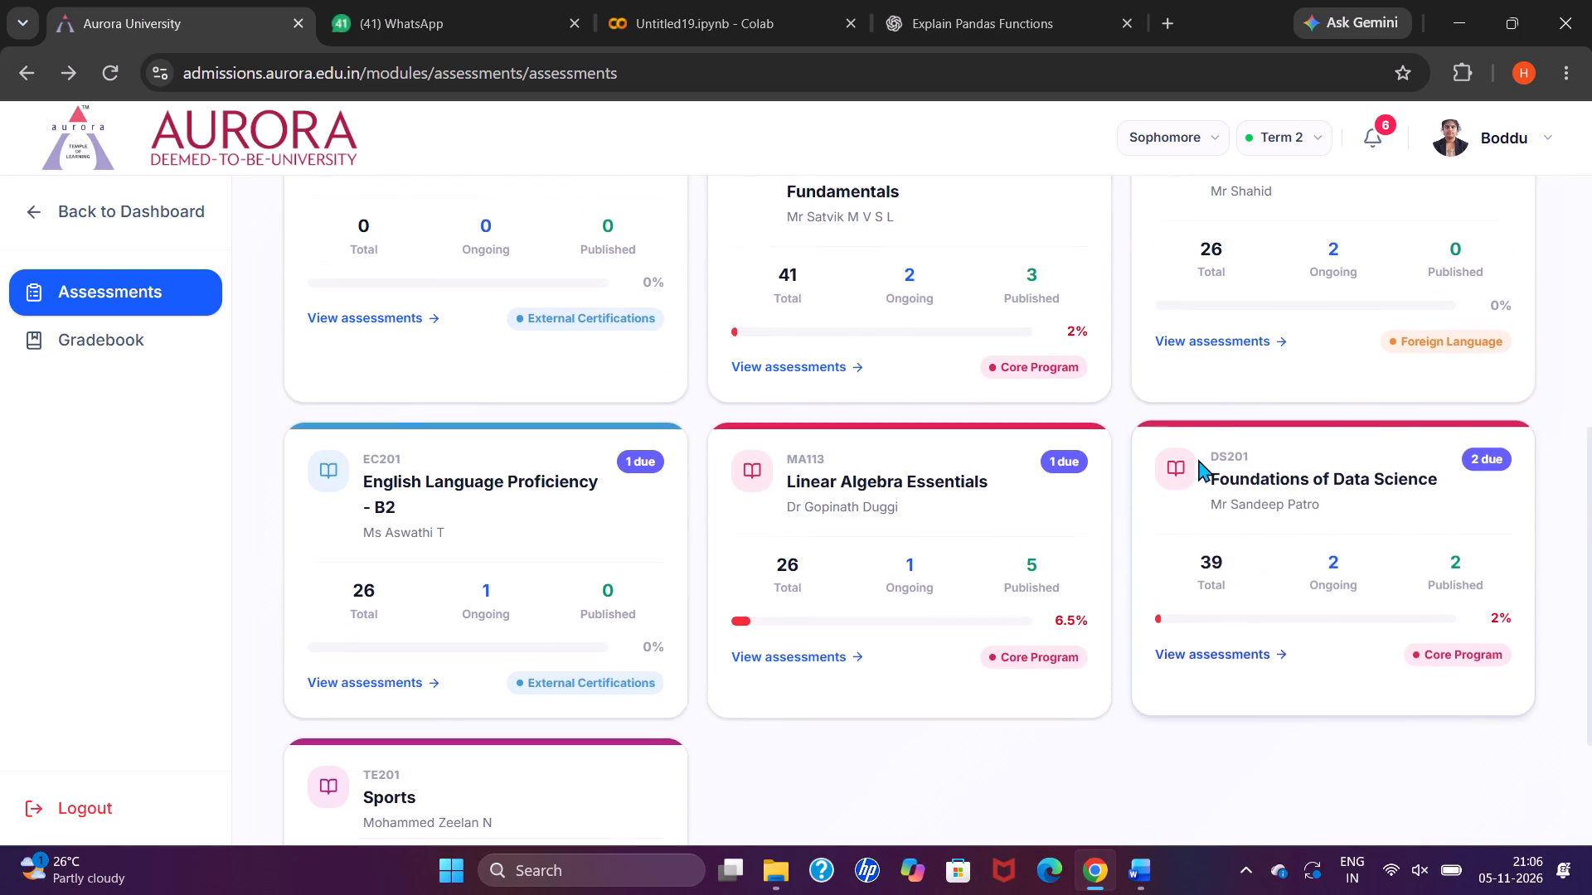
scroll(1198, 459, "up", 2)
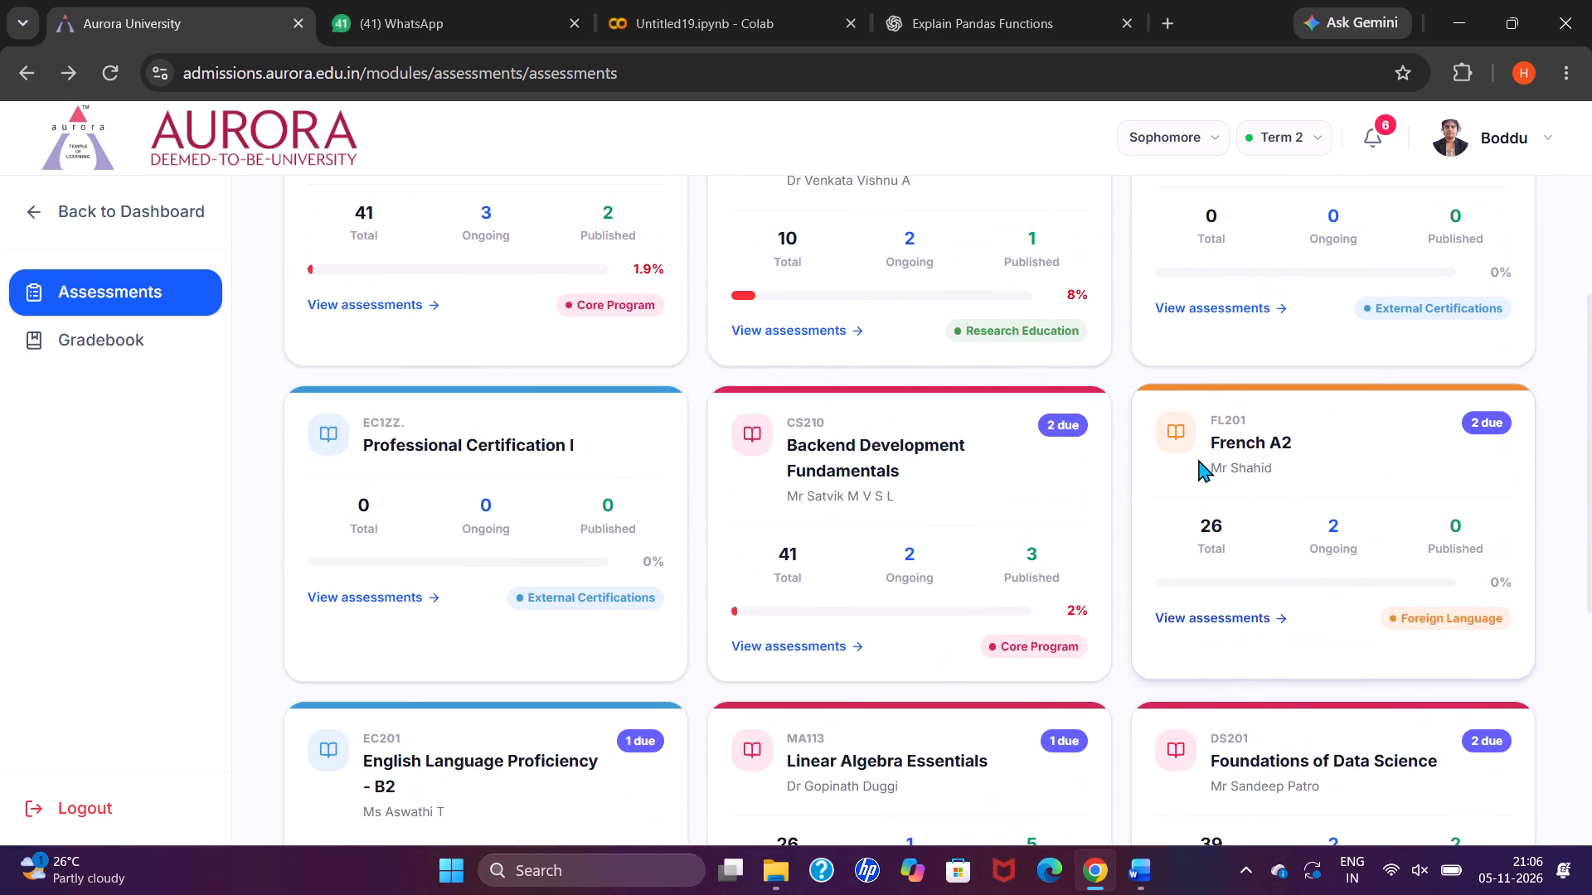
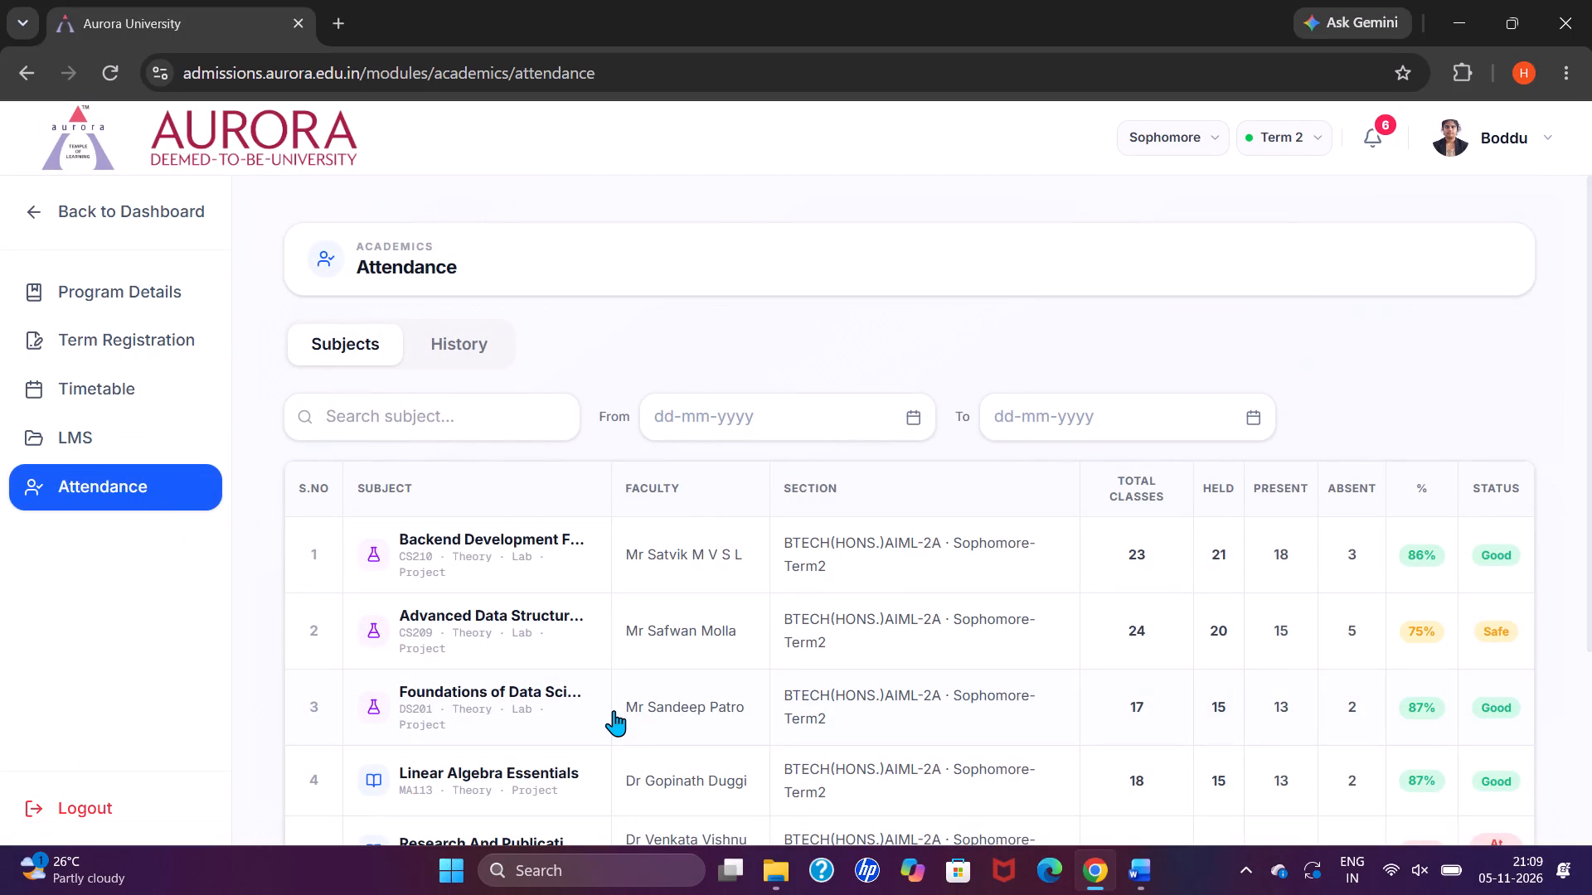
Review the attendance percentage and status of every subject in the Subjects attendance table.
scroll(614, 710, "down", 3)
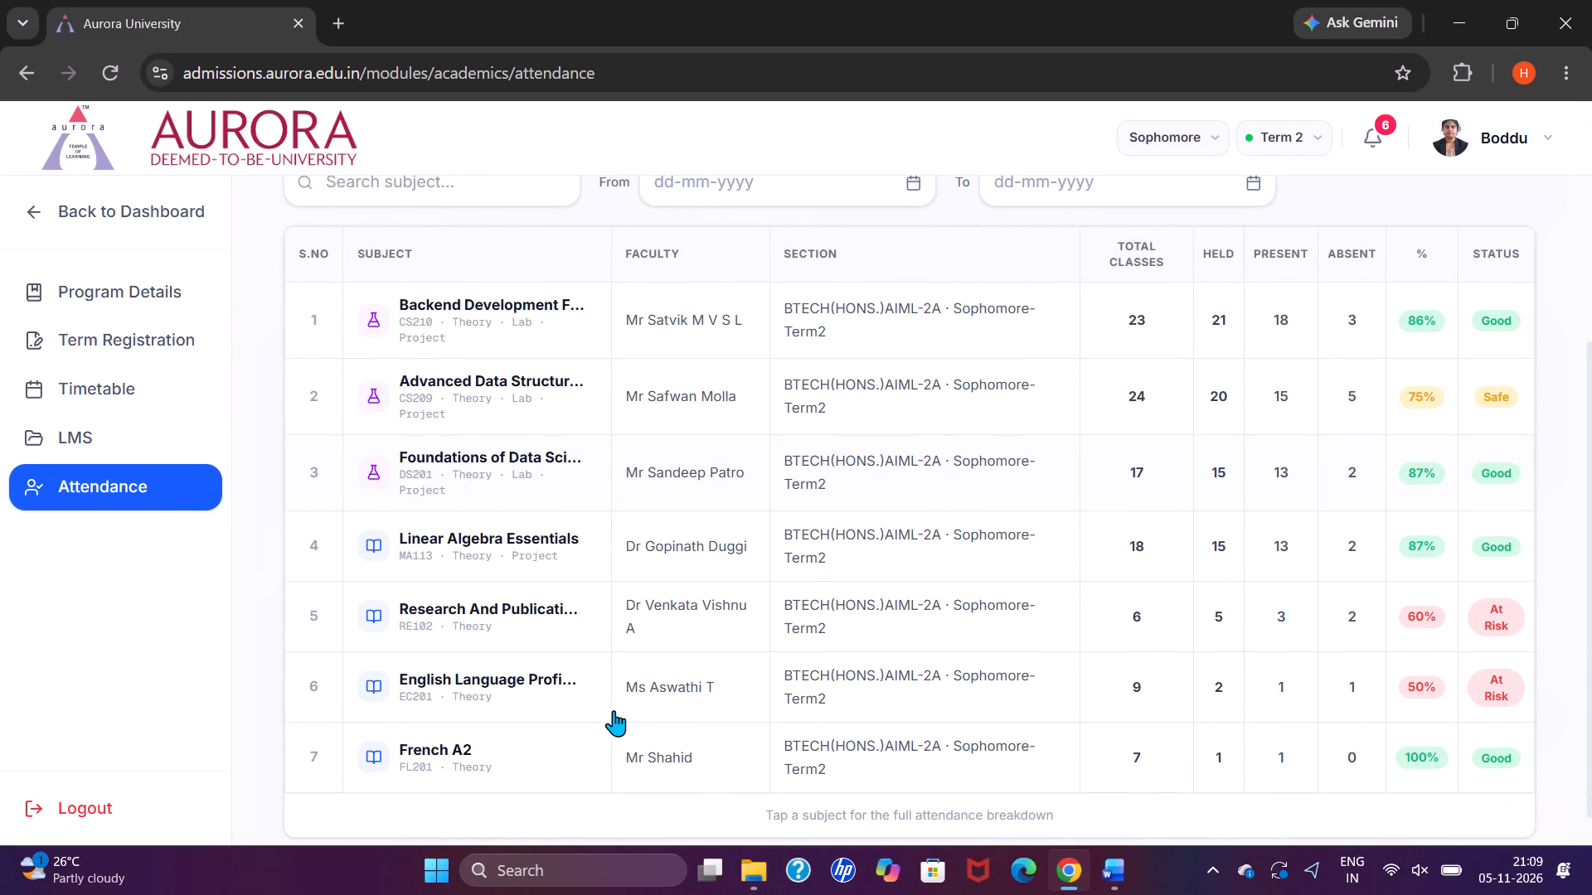
scroll(614, 710, "down", 1)
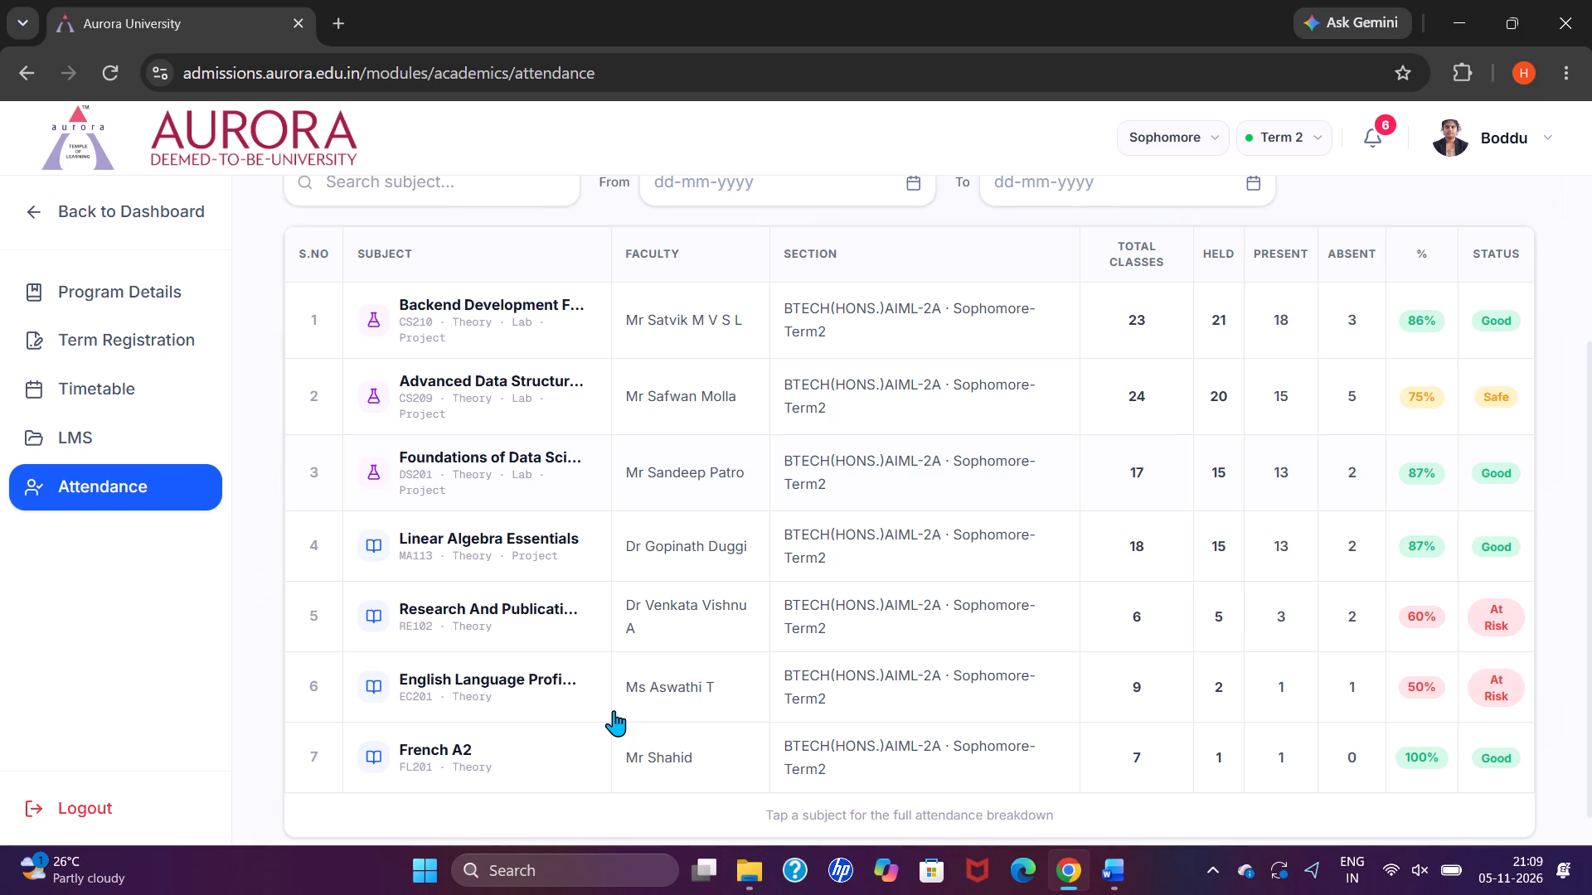
scroll(614, 710, "down", 1)
Review the attendance table for the Term 2 subjects, including the percentage and status of each.
scroll(614, 710, "down", 2)
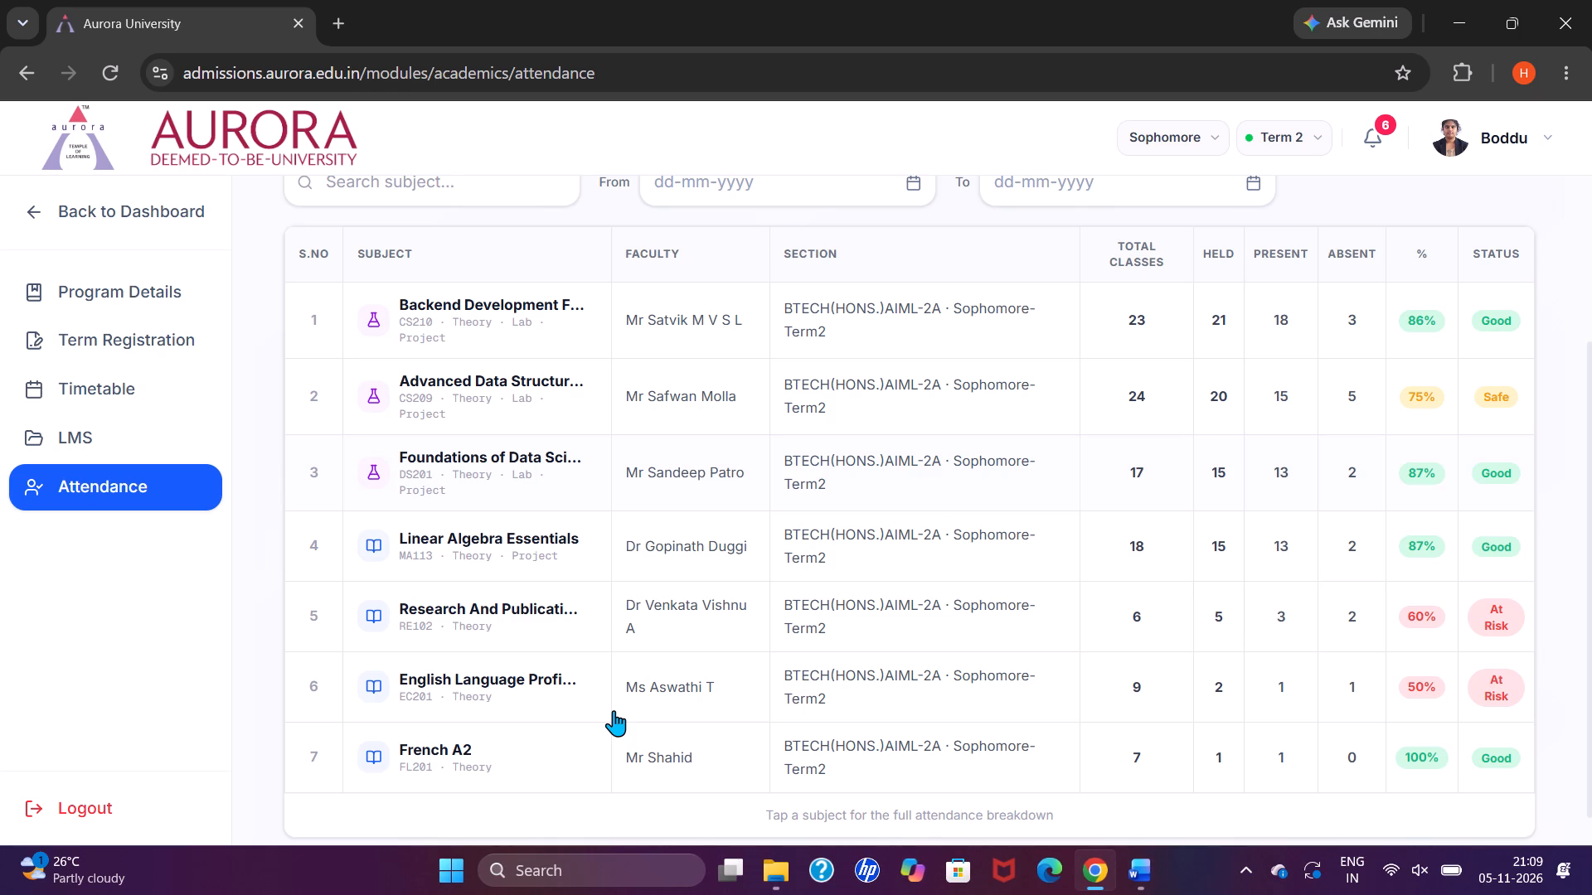
scroll(614, 710, "down", 2)
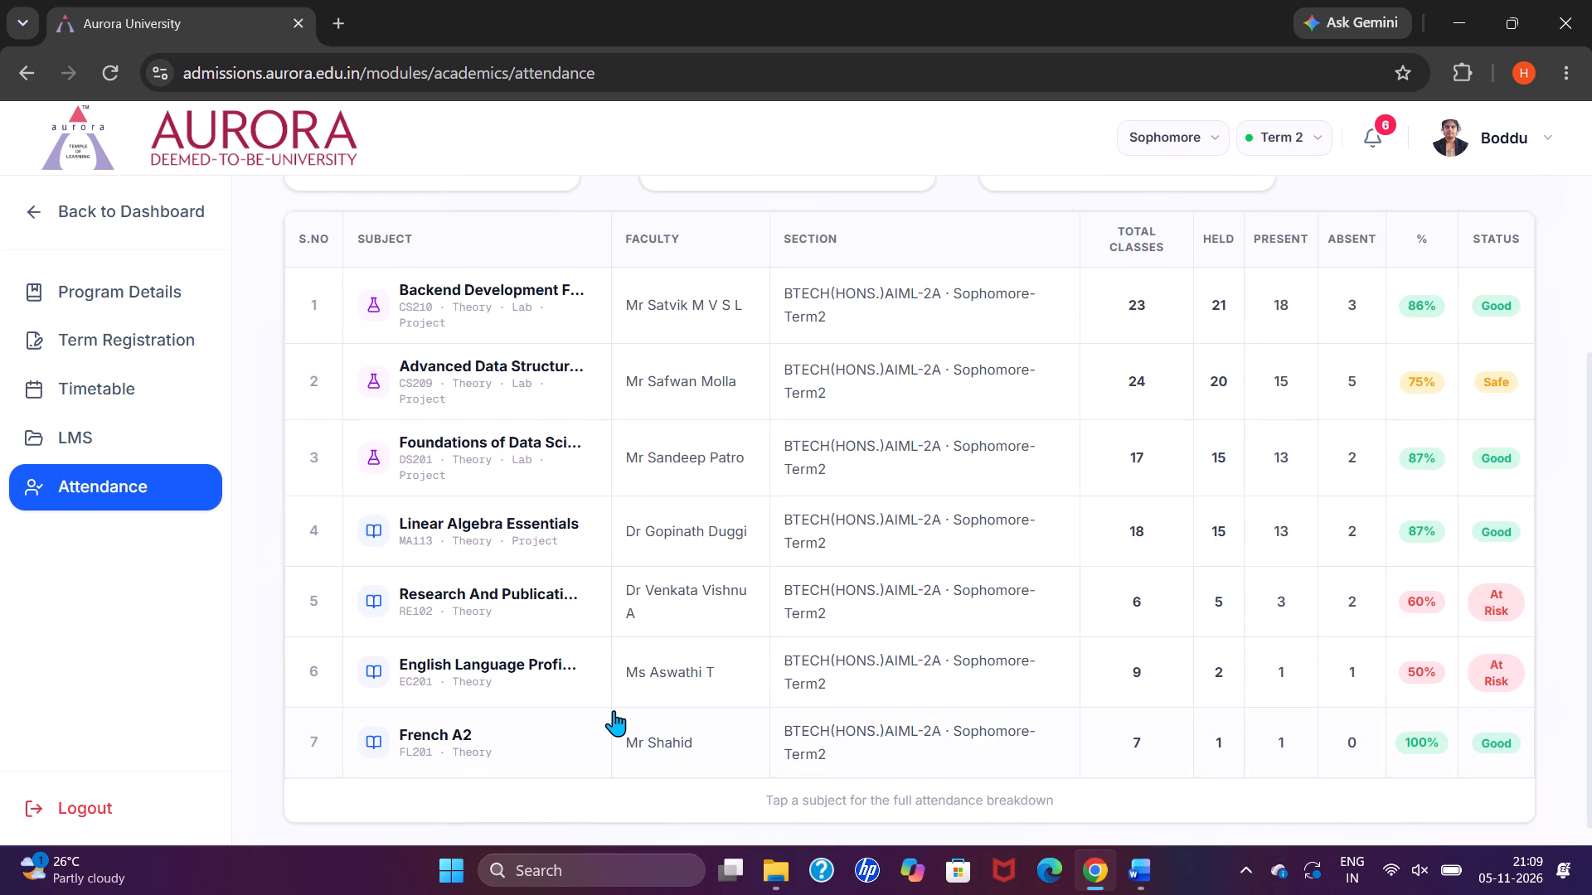
Close the Aurora University attendance page and its browser window.
left_click_drag(299, 37, 298, 13)
left_click(298, 13)
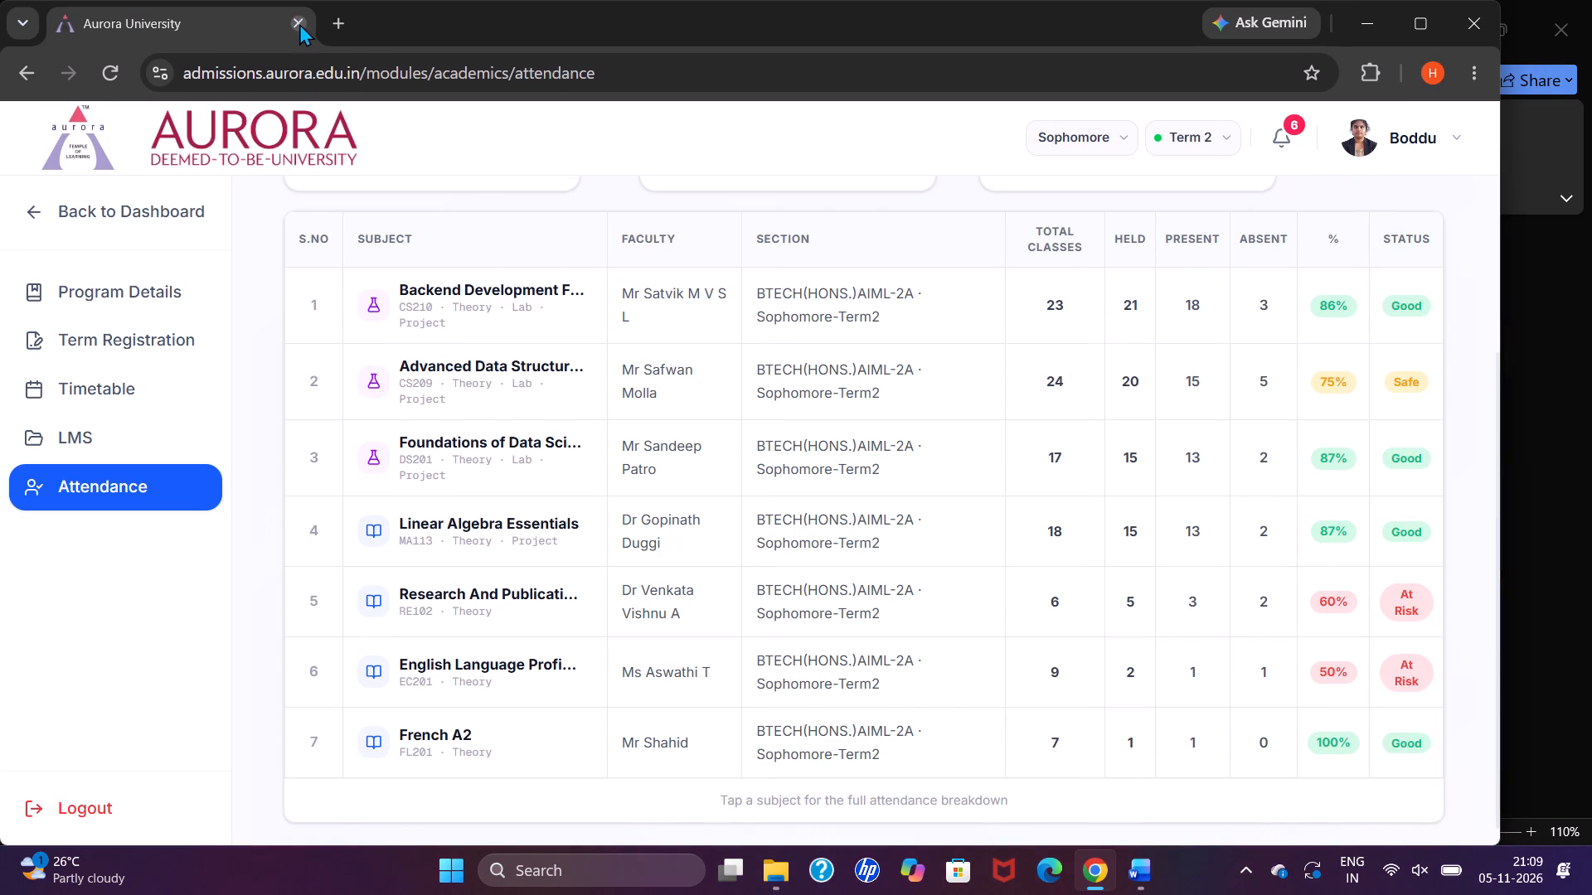
left_click(300, 23)
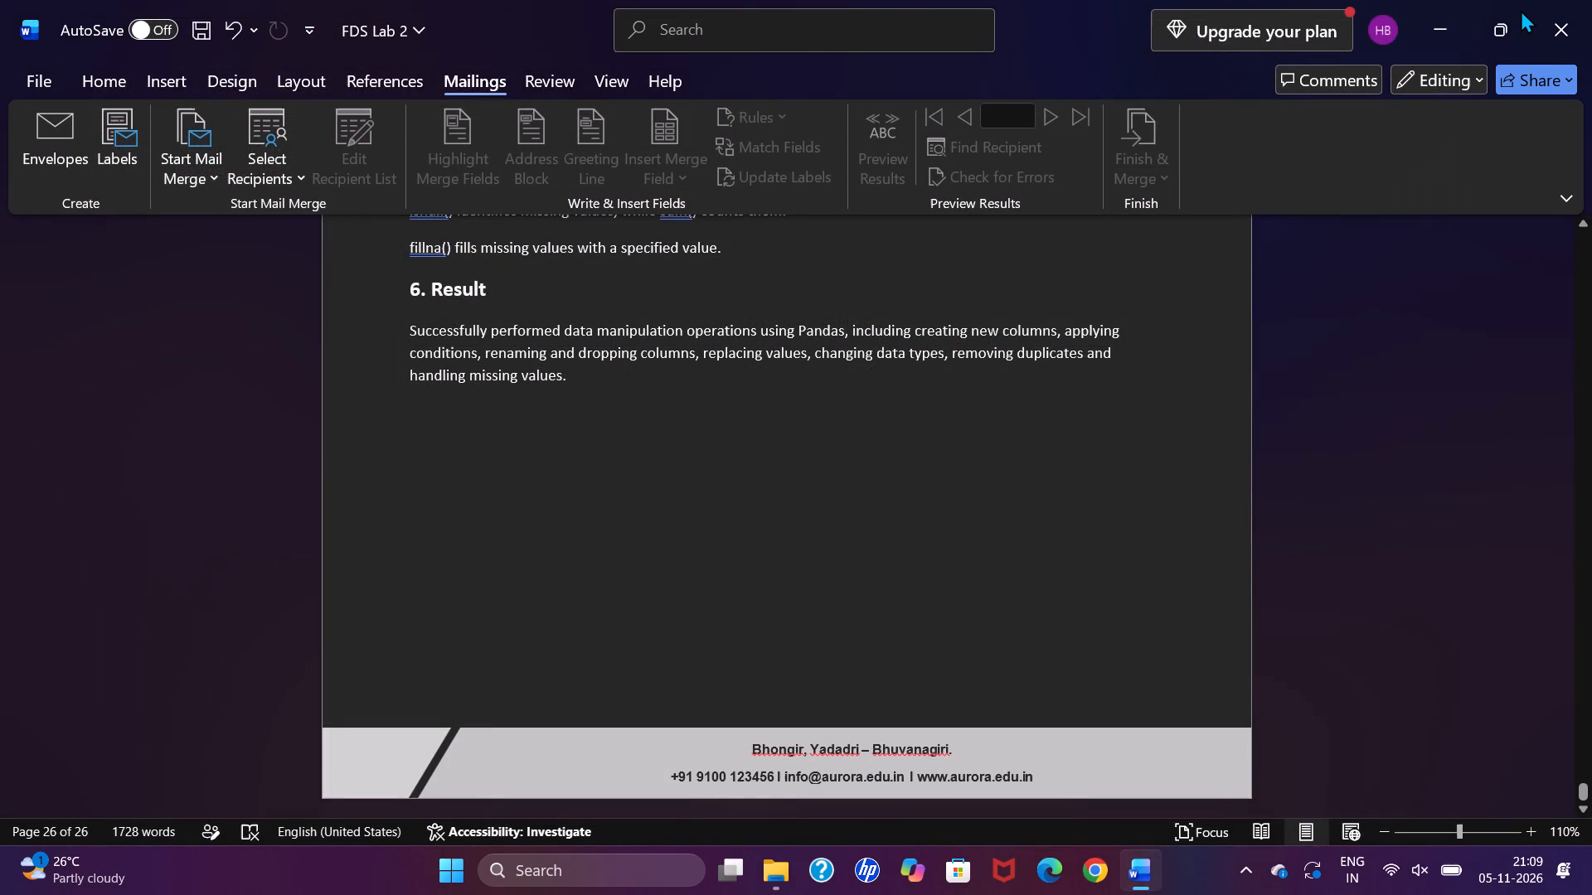
Close the FDS Lab 2 document in Word, saving its changes to the Downloads folder.
left_click(1548, 18)
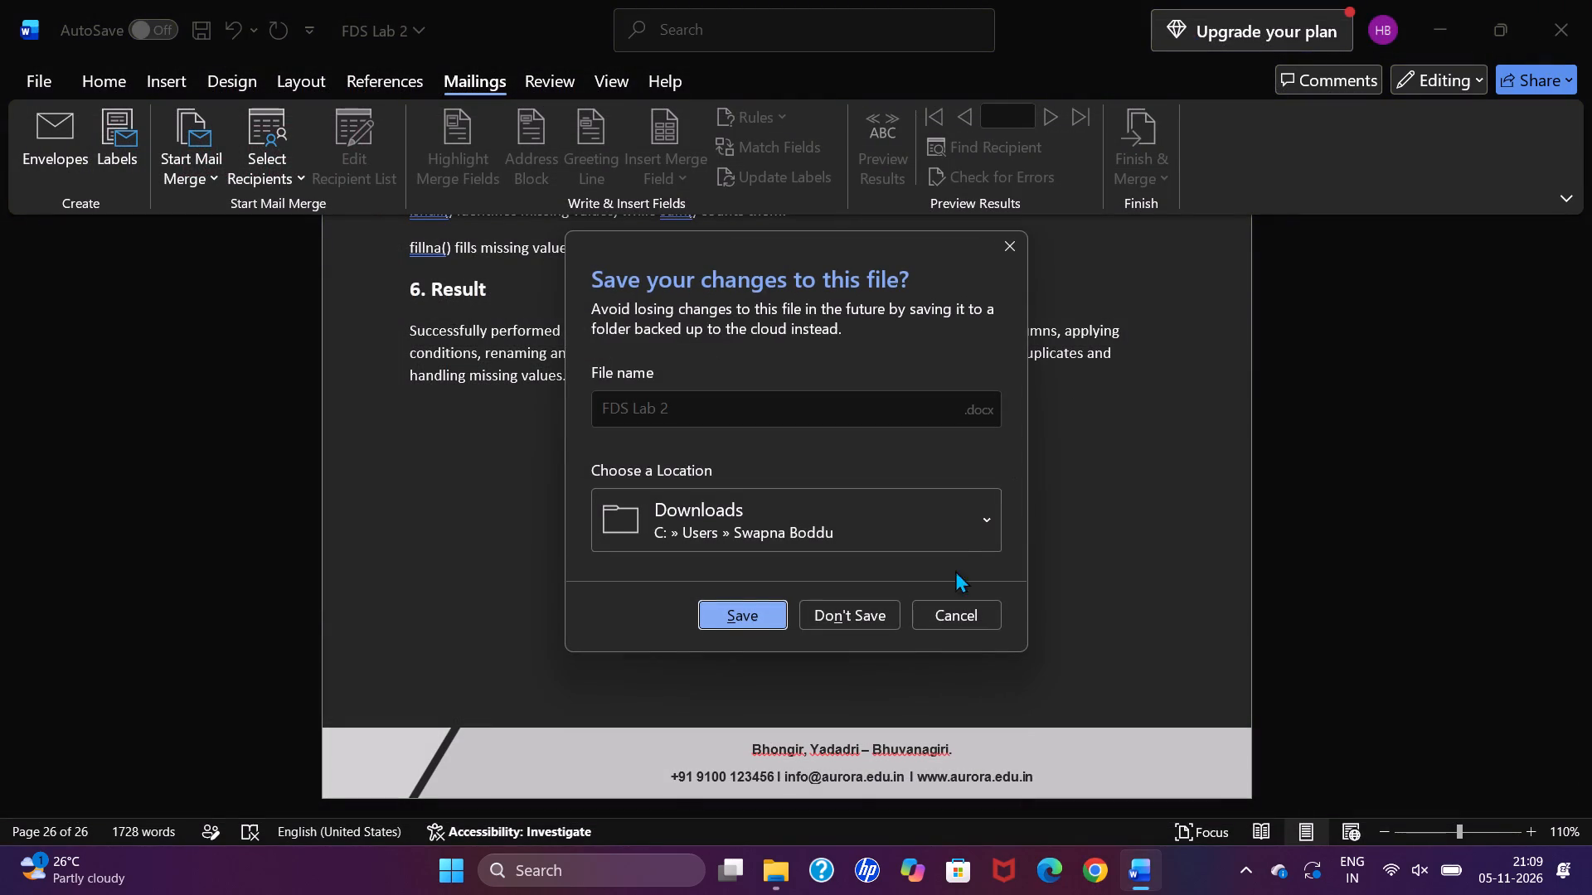
left_click(758, 603)
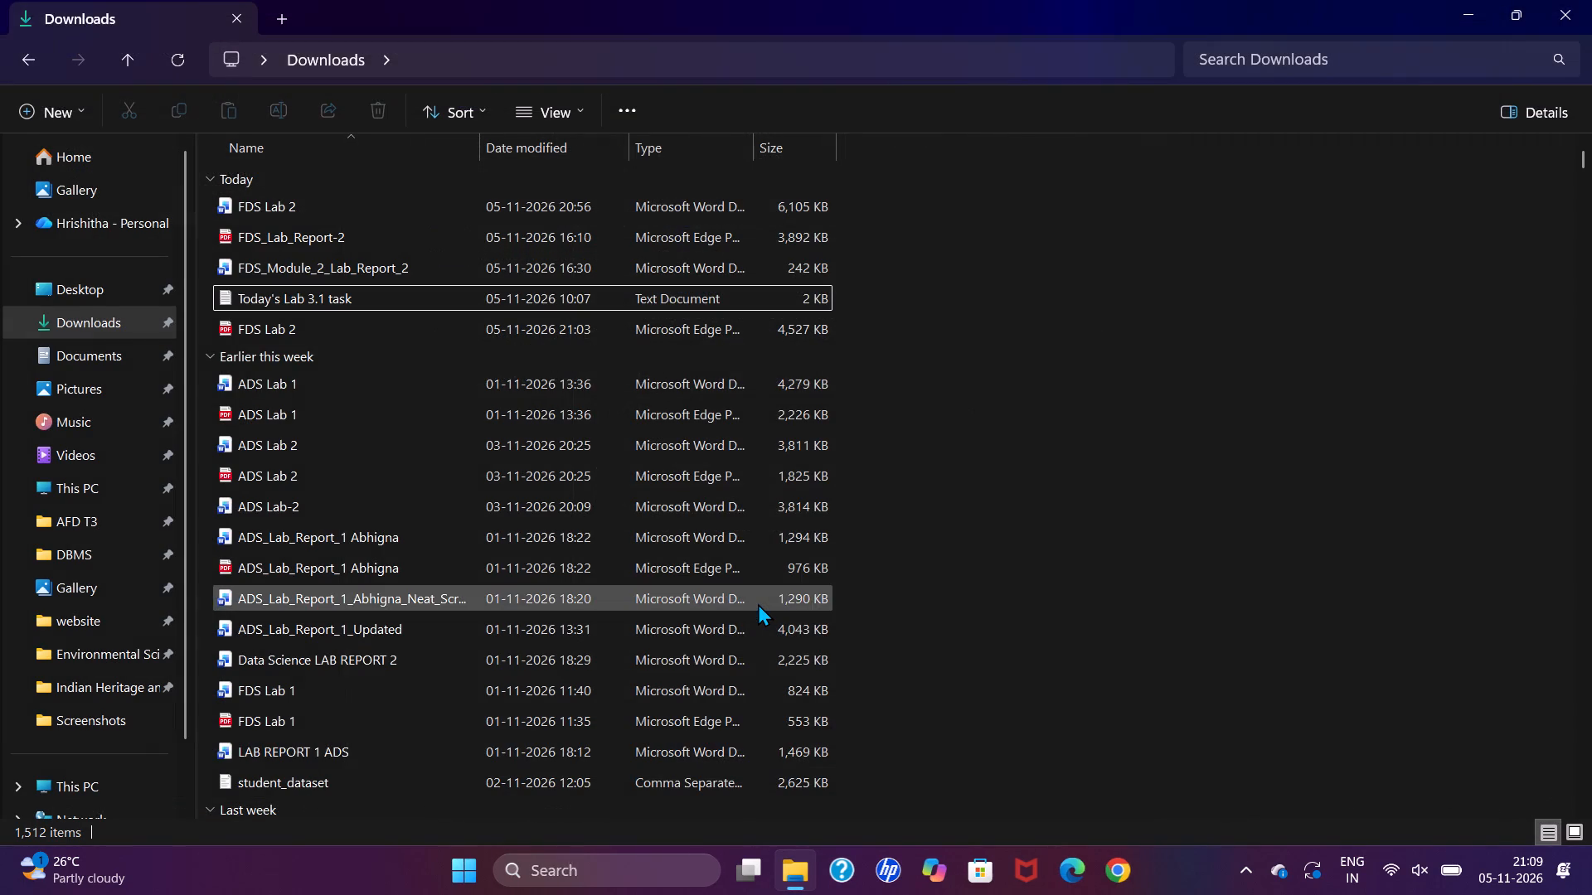
Close the Downloads folder window in File Explorer.
left_click(1591, 0)
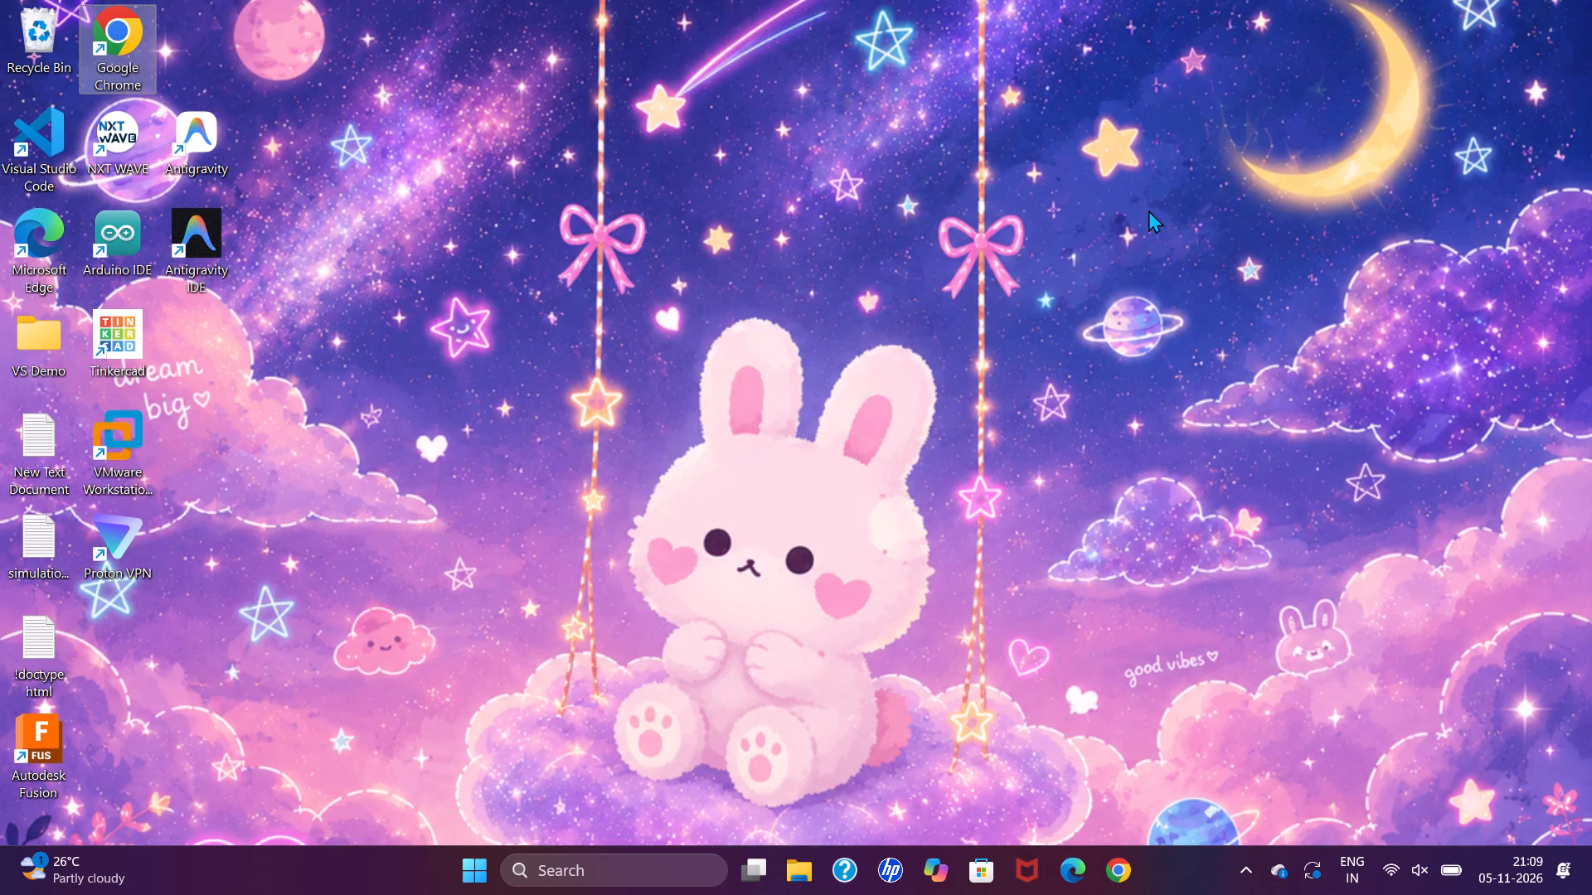
Open the system's shut down or sign out options from the desktop.
key("super+x")
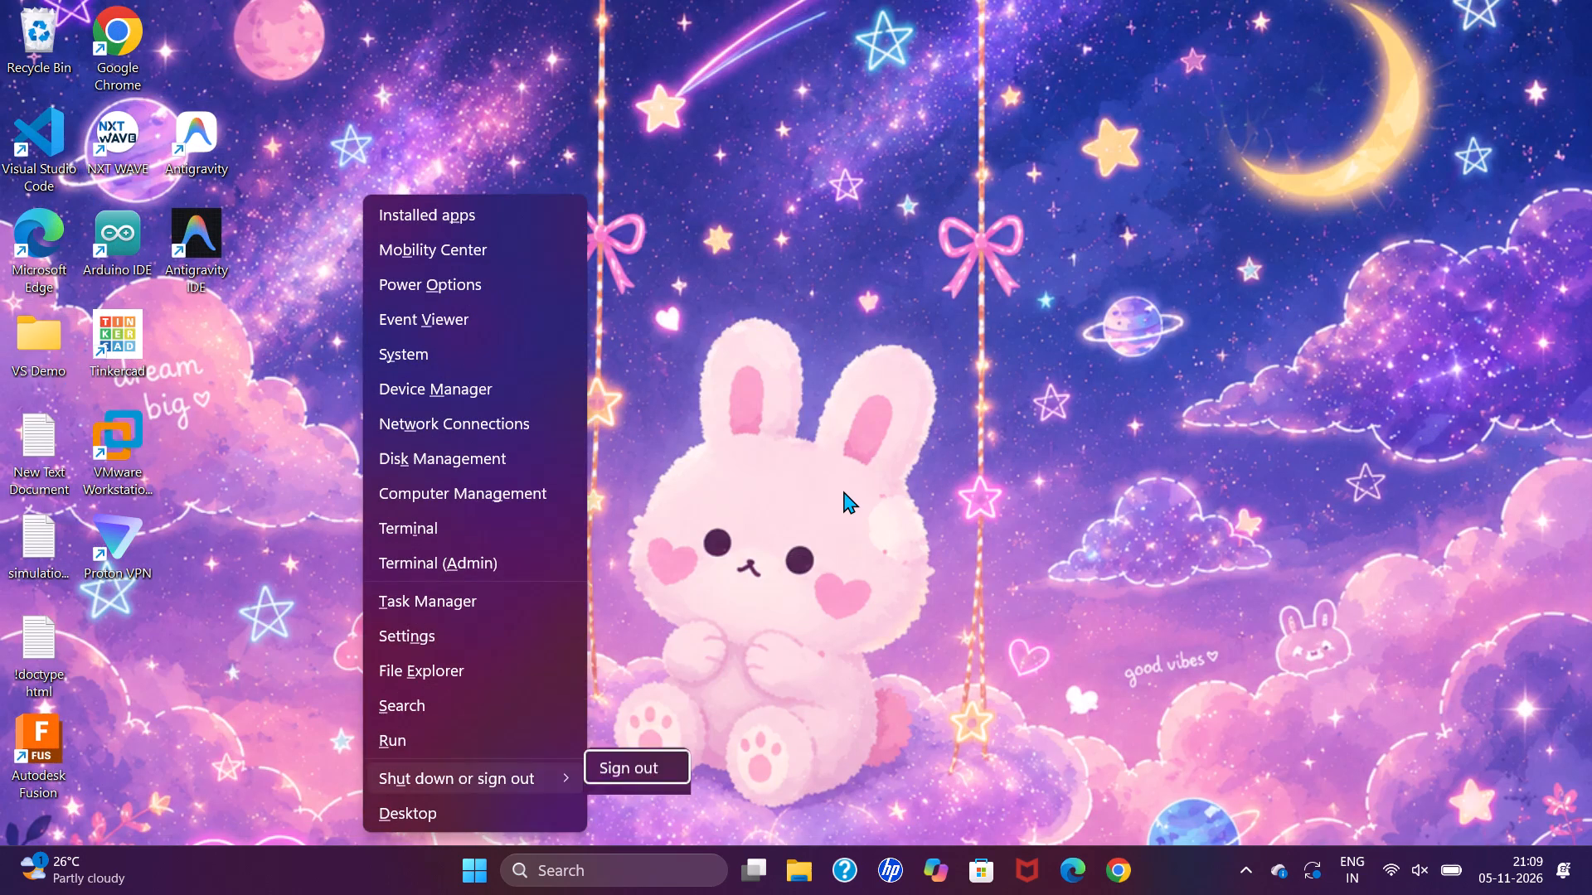